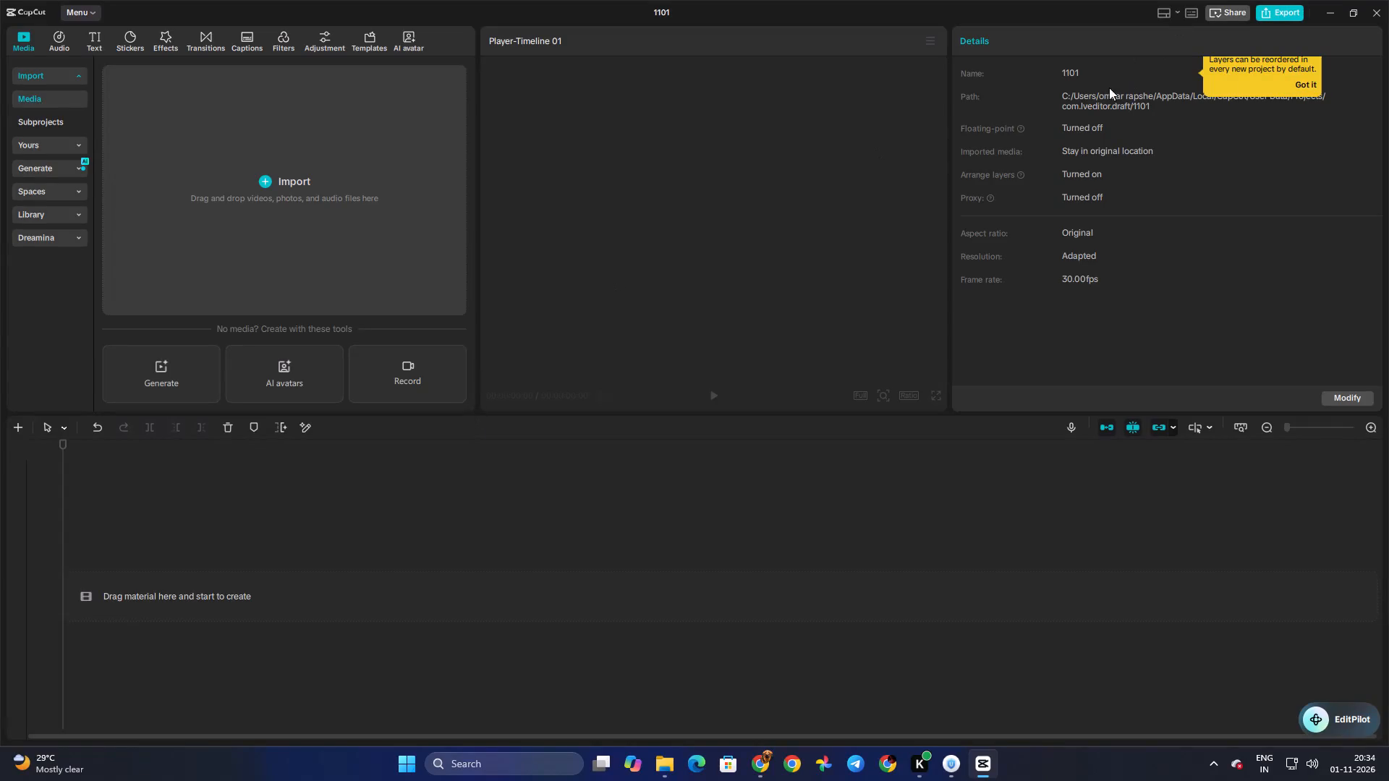
Switch the workspace to the Vertical layout.
{"action": "left_click", "coordinate": [1178, 12]}
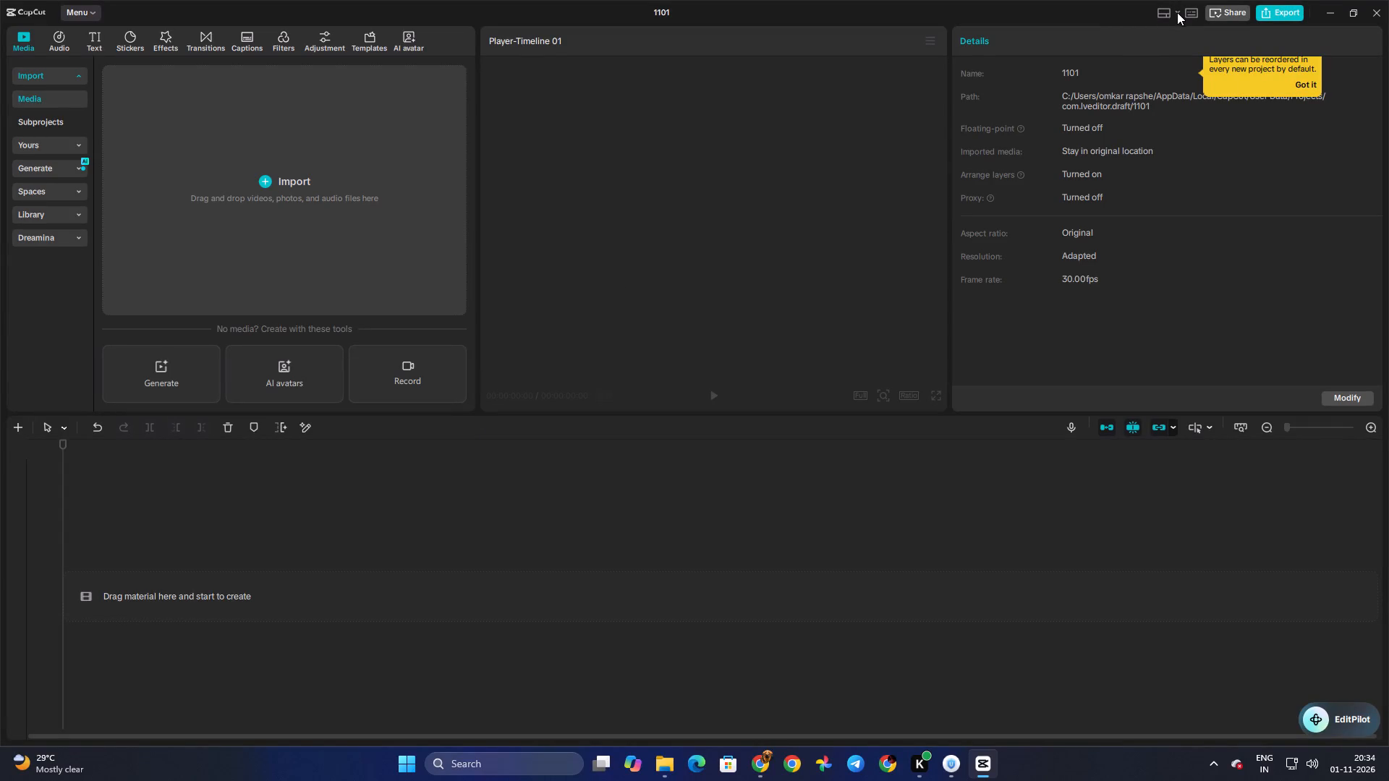
{"action": "left_click", "coordinate": [1165, 12]}
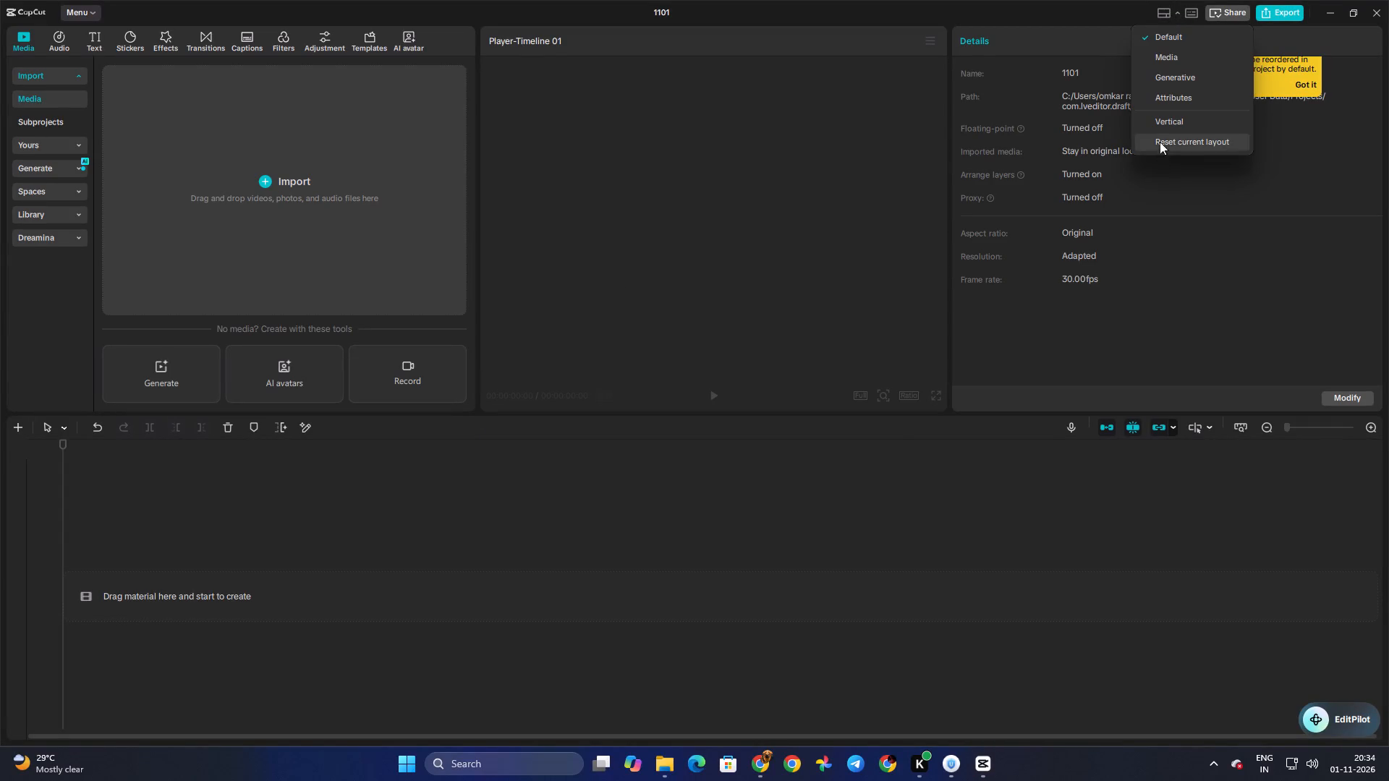
{"action": "left_click", "coordinate": [1167, 116]}
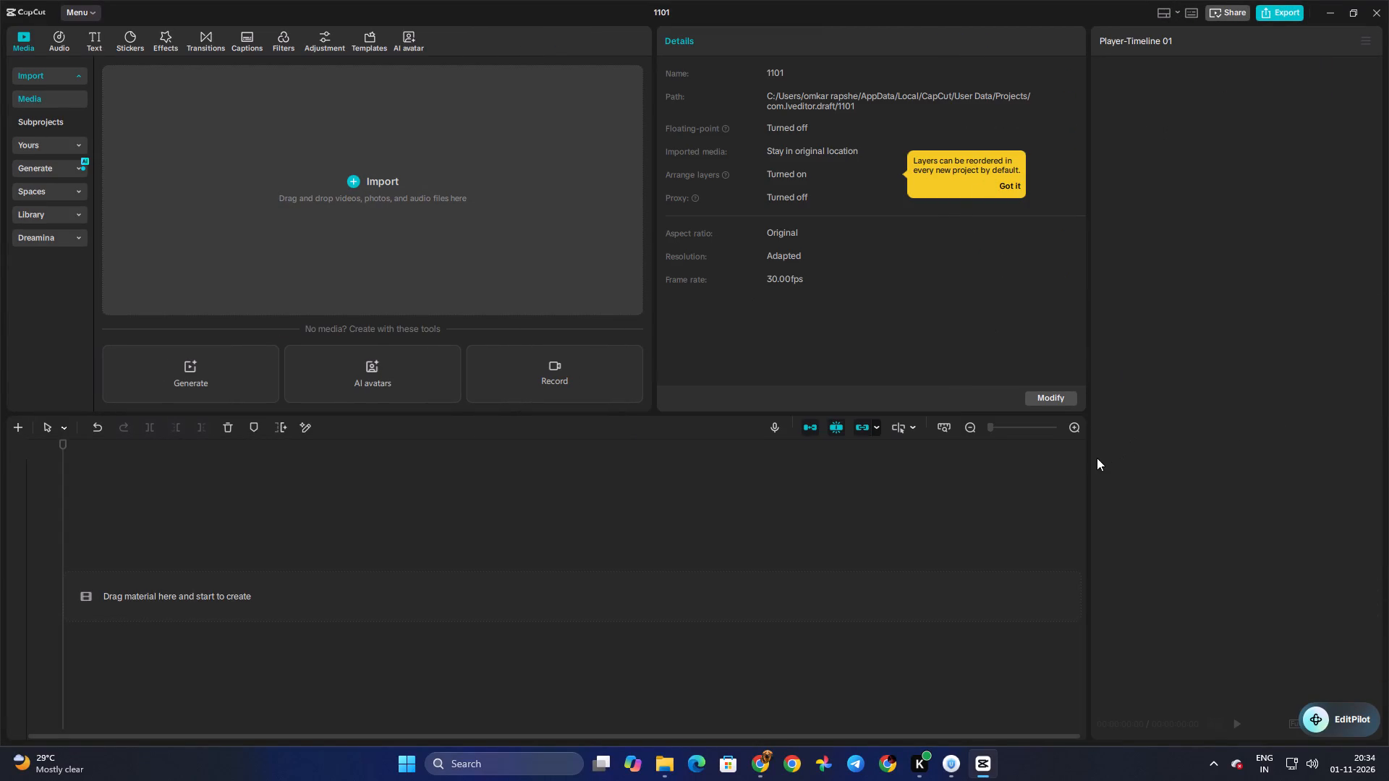
Widen the player area and enlarge the media and details areas downward, making the timeline shorter.
{"action": "left_click_drag", "start_coordinate": [1087, 458], "coordinate": [1006, 462]}
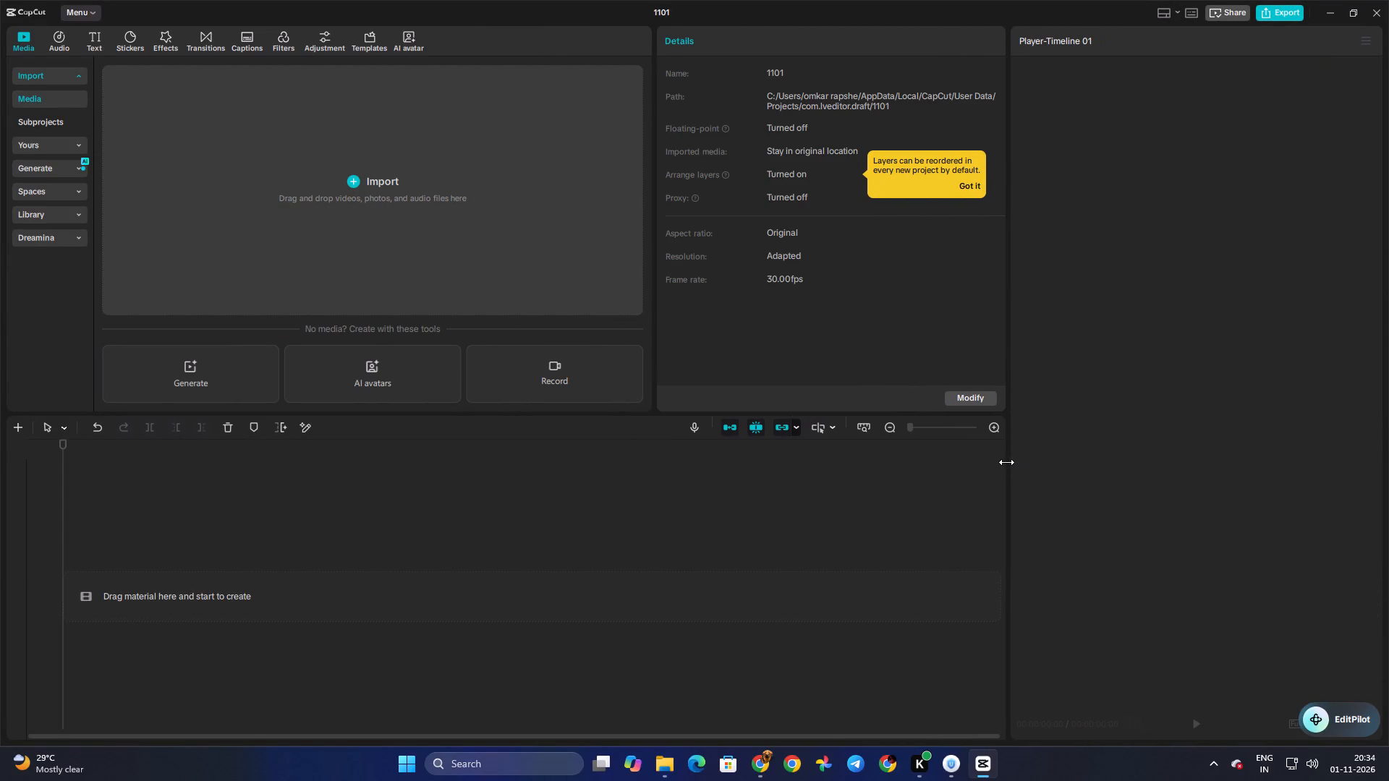
{"action": "left_click_drag", "start_coordinate": [505, 420], "coordinate": [506, 454]}
{"action": "left_click_drag", "start_coordinate": [517, 411], "coordinate": [511, 457]}
{"action": "left_click_drag", "start_coordinate": [663, 414], "coordinate": [662, 461]}
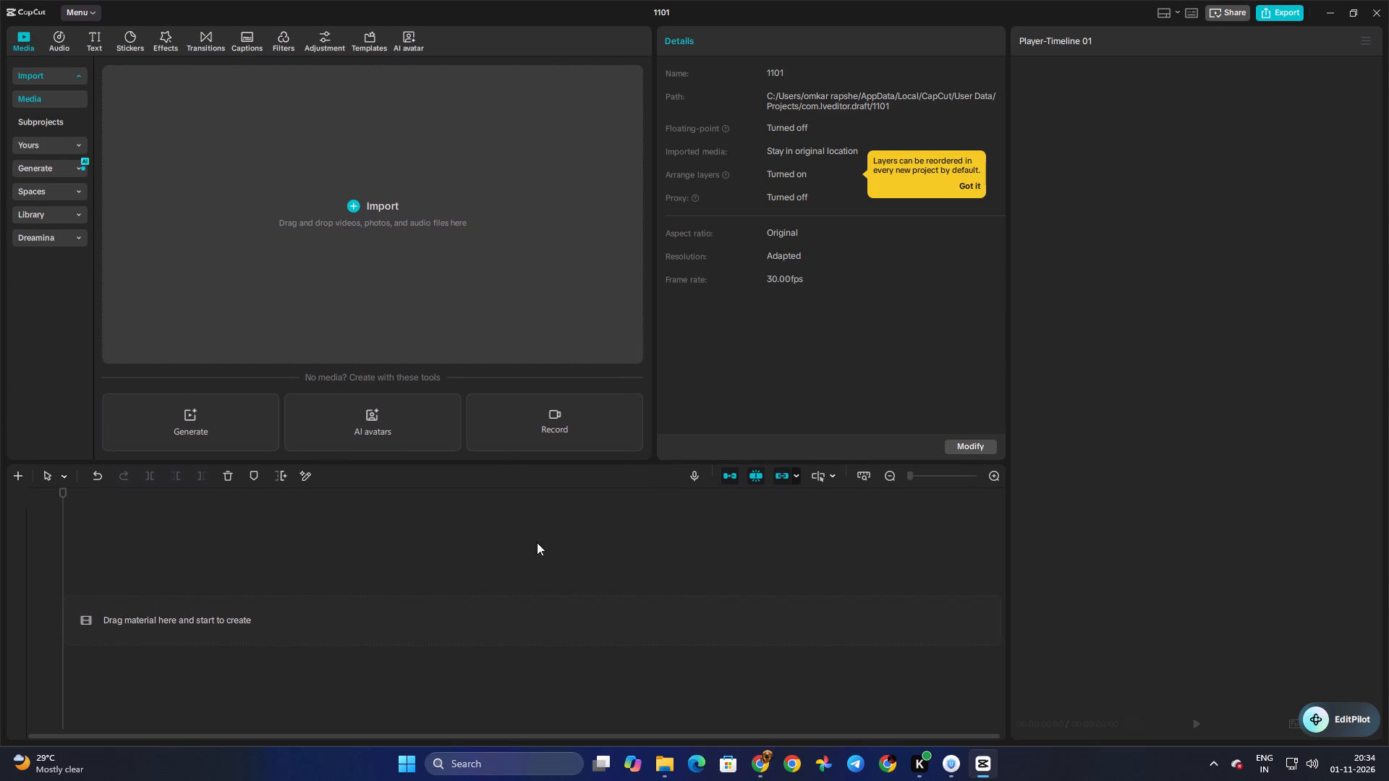
In File Explorer, find the "kene 78" video folder on the Lexar (E:) drive and import the whole folder into the CapCut project's media.
{"action": "left_click", "coordinate": [653, 761]}
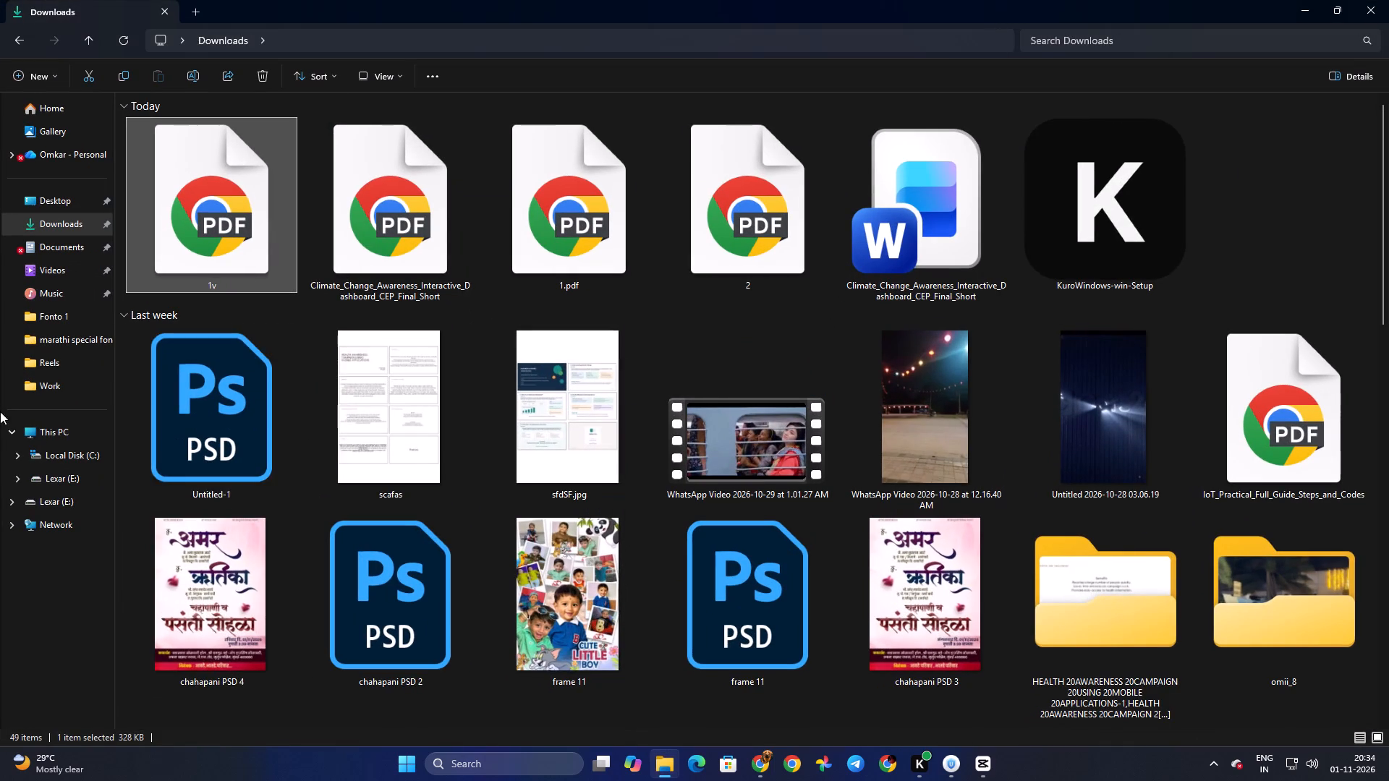
{"action": "left_click", "coordinate": [38, 428]}
{"action": "double_click", "coordinate": [360, 140]}
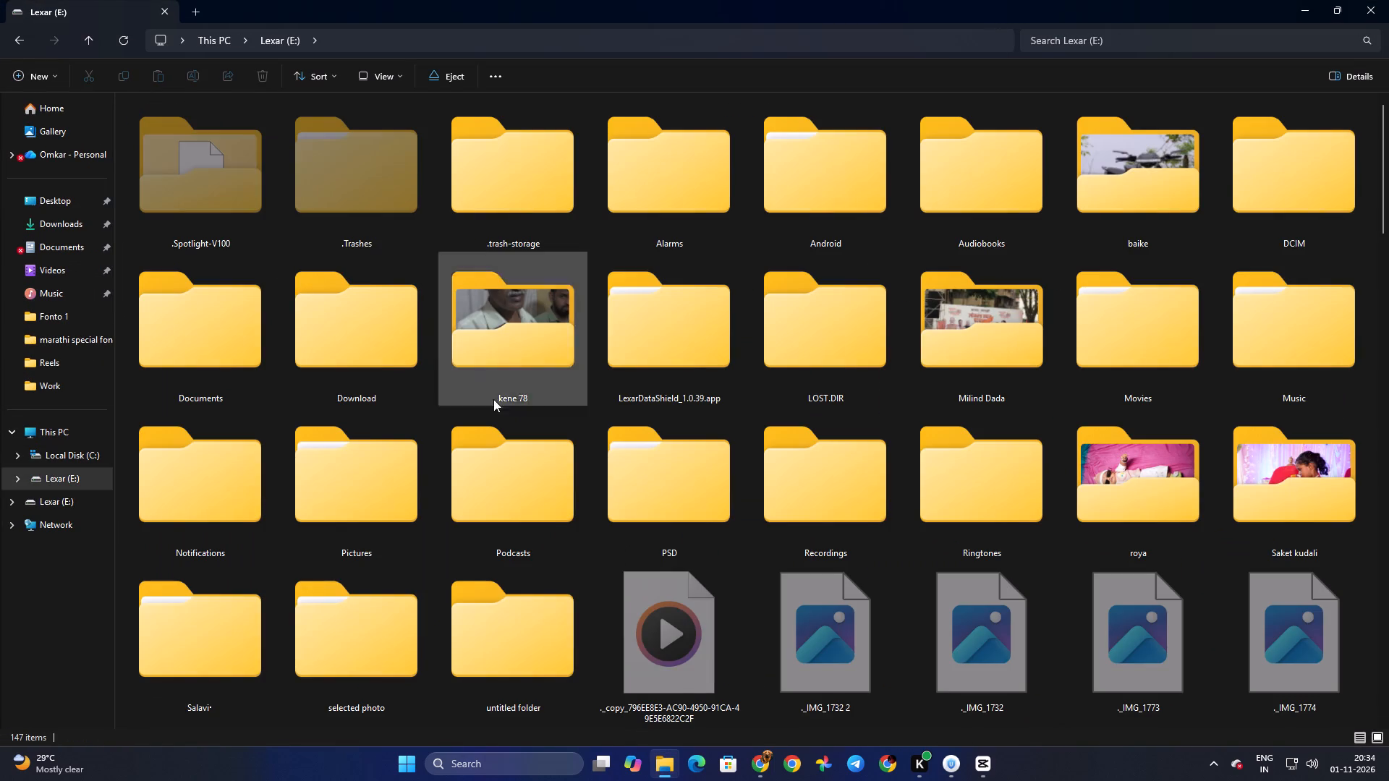
{"action": "double_click", "coordinate": [508, 359]}
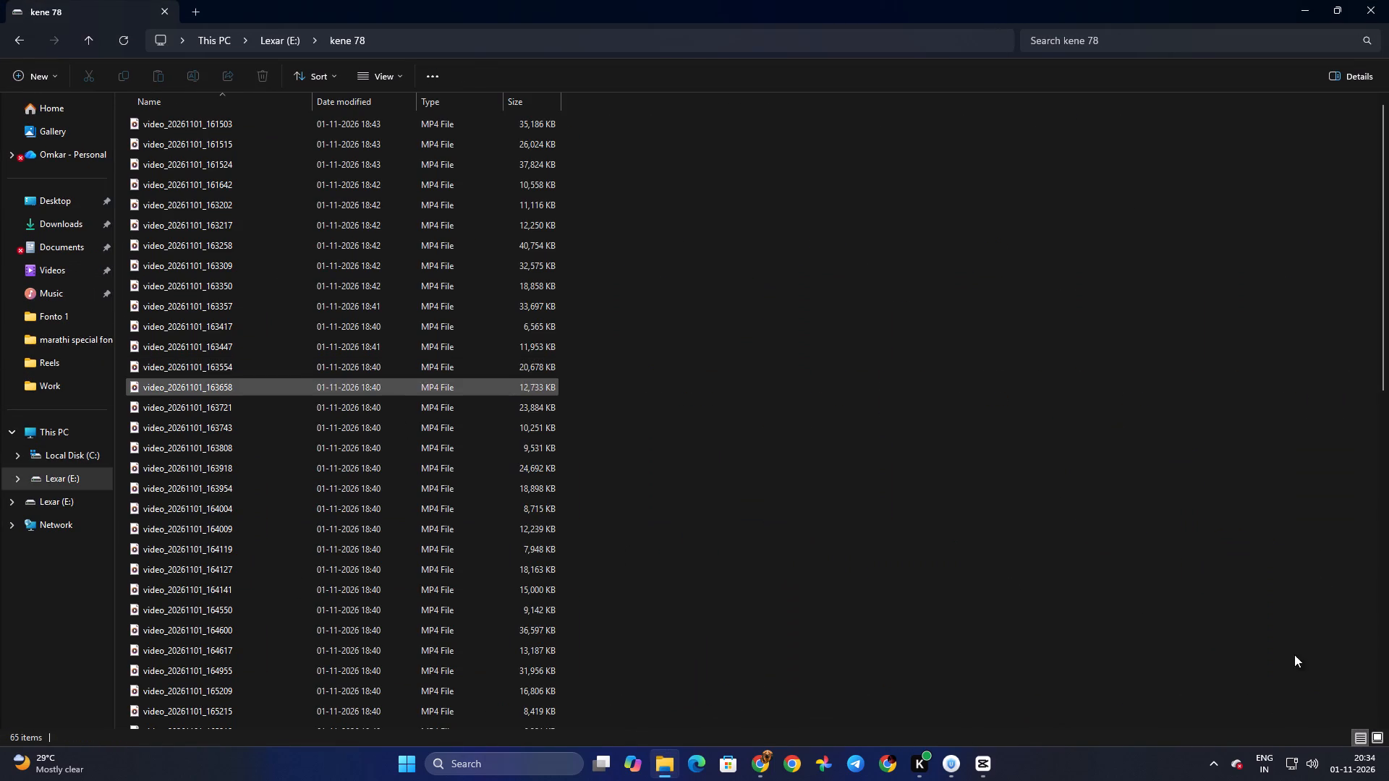
{"action": "left_click", "coordinate": [1377, 728]}
{"action": "left_click", "coordinate": [1382, 735]}
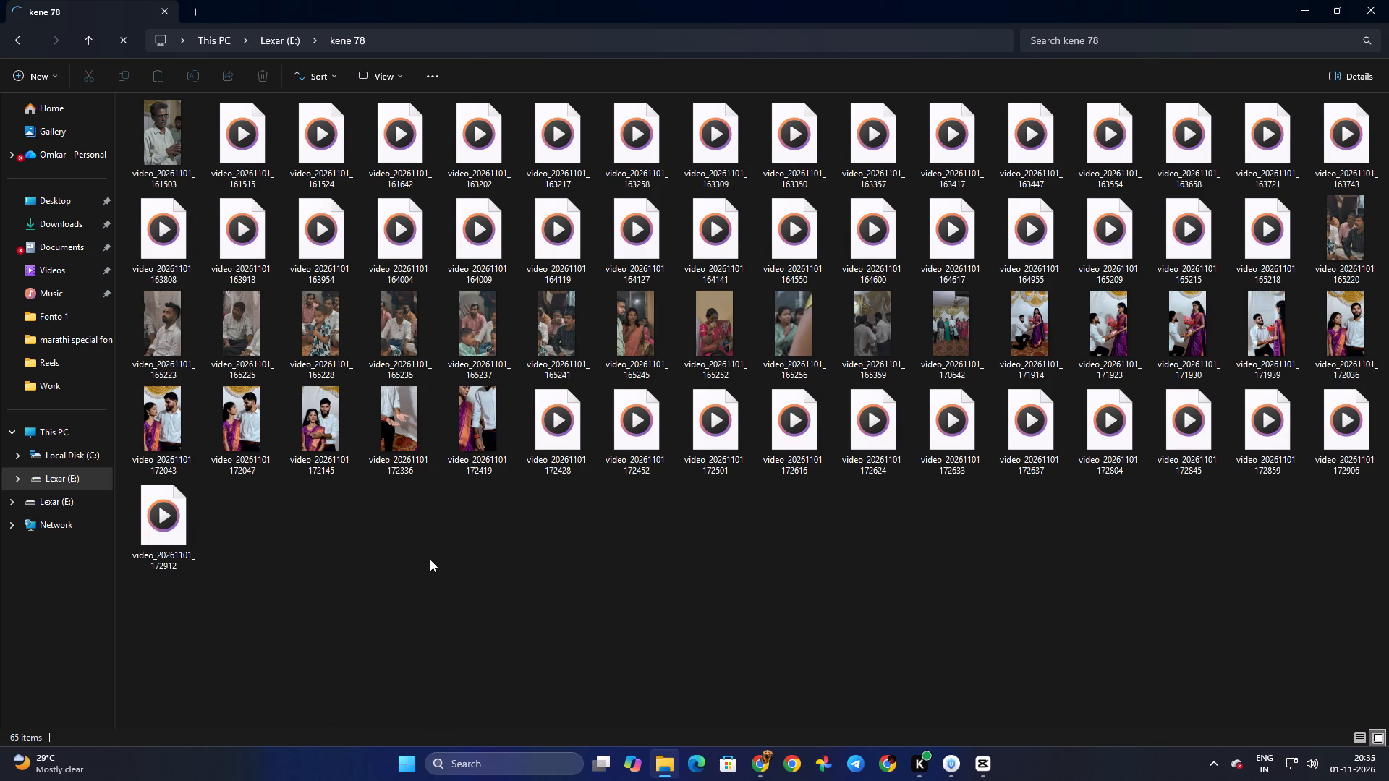
{"action": "left_click", "coordinate": [429, 559]}
{"action": "left_click_drag", "start_coordinate": [504, 357], "coordinate": [511, 359]}
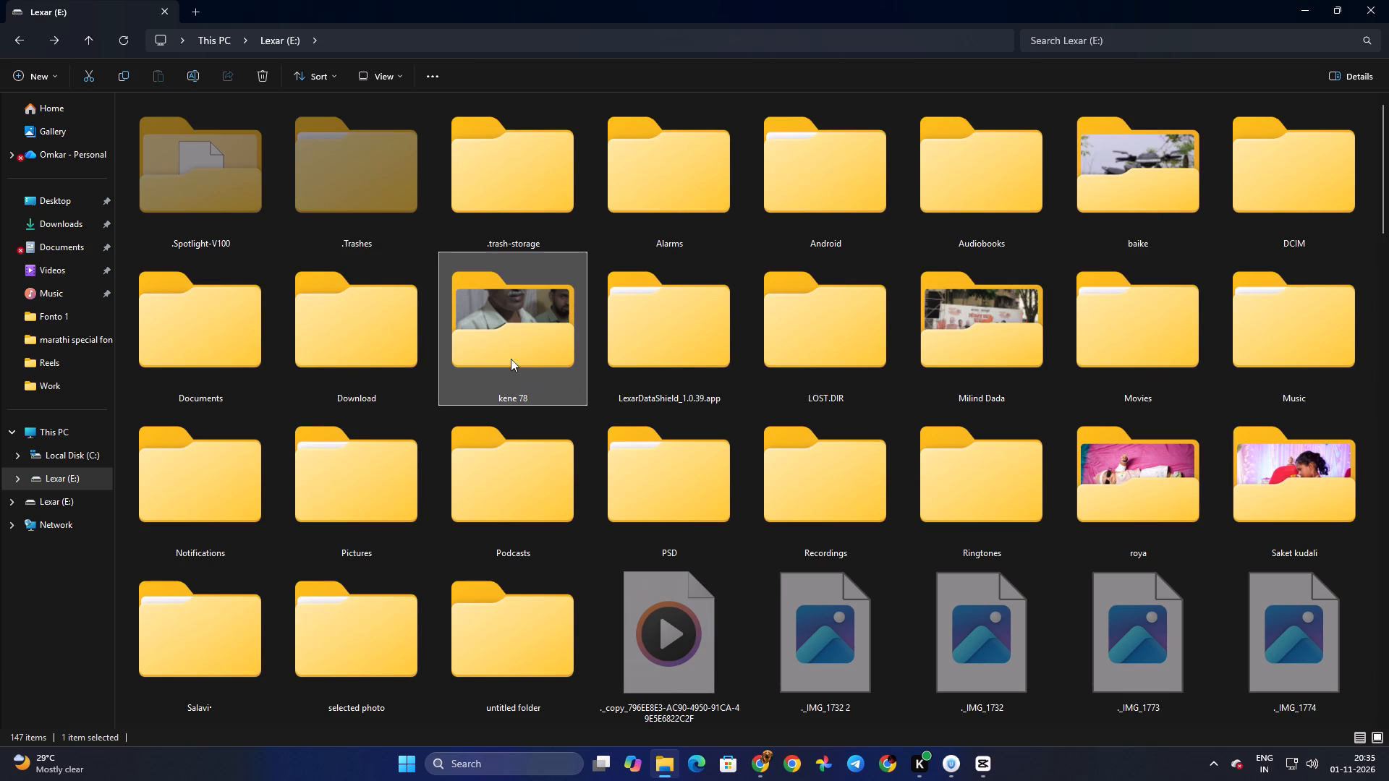
{"action": "left_click_drag", "start_coordinate": [511, 359], "coordinate": [349, 327]}
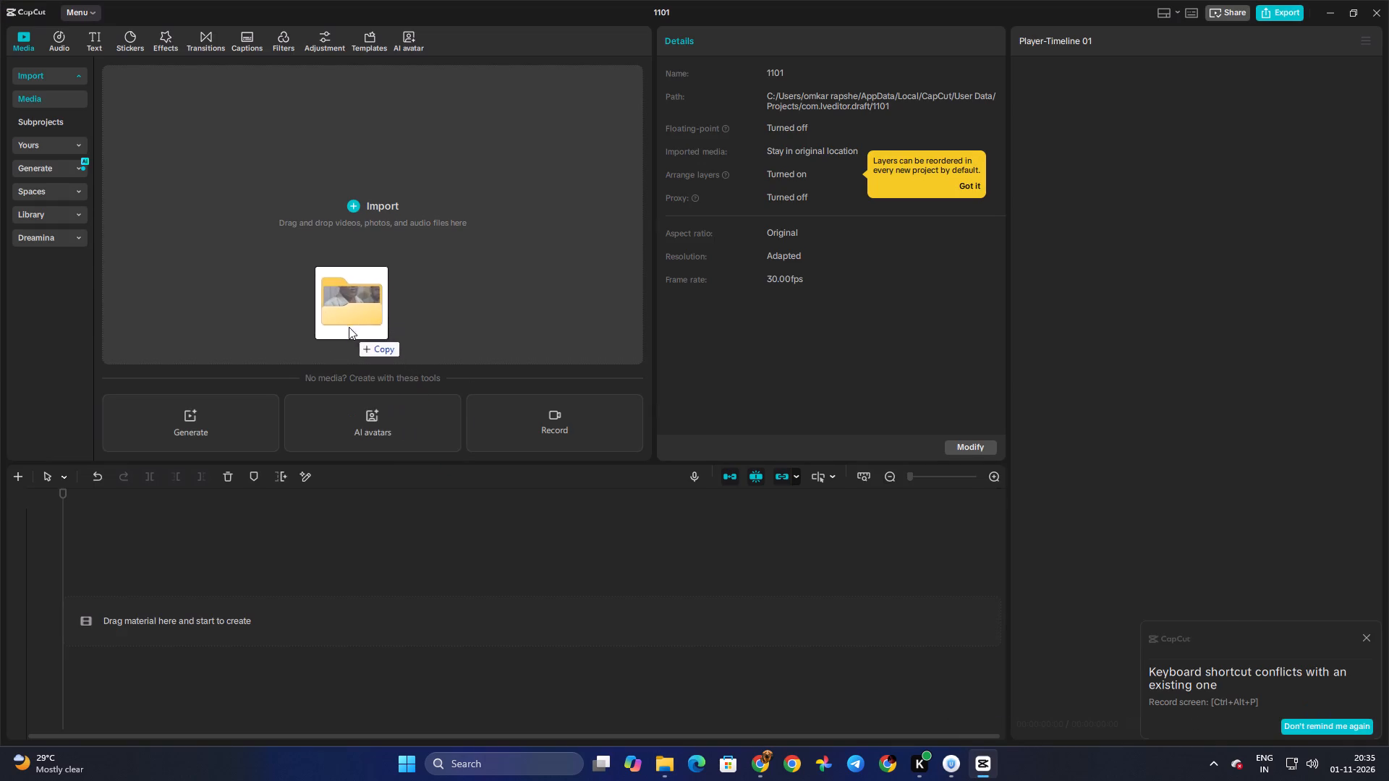
{"action": "left_click_drag", "start_coordinate": [349, 327], "coordinate": [347, 323]}
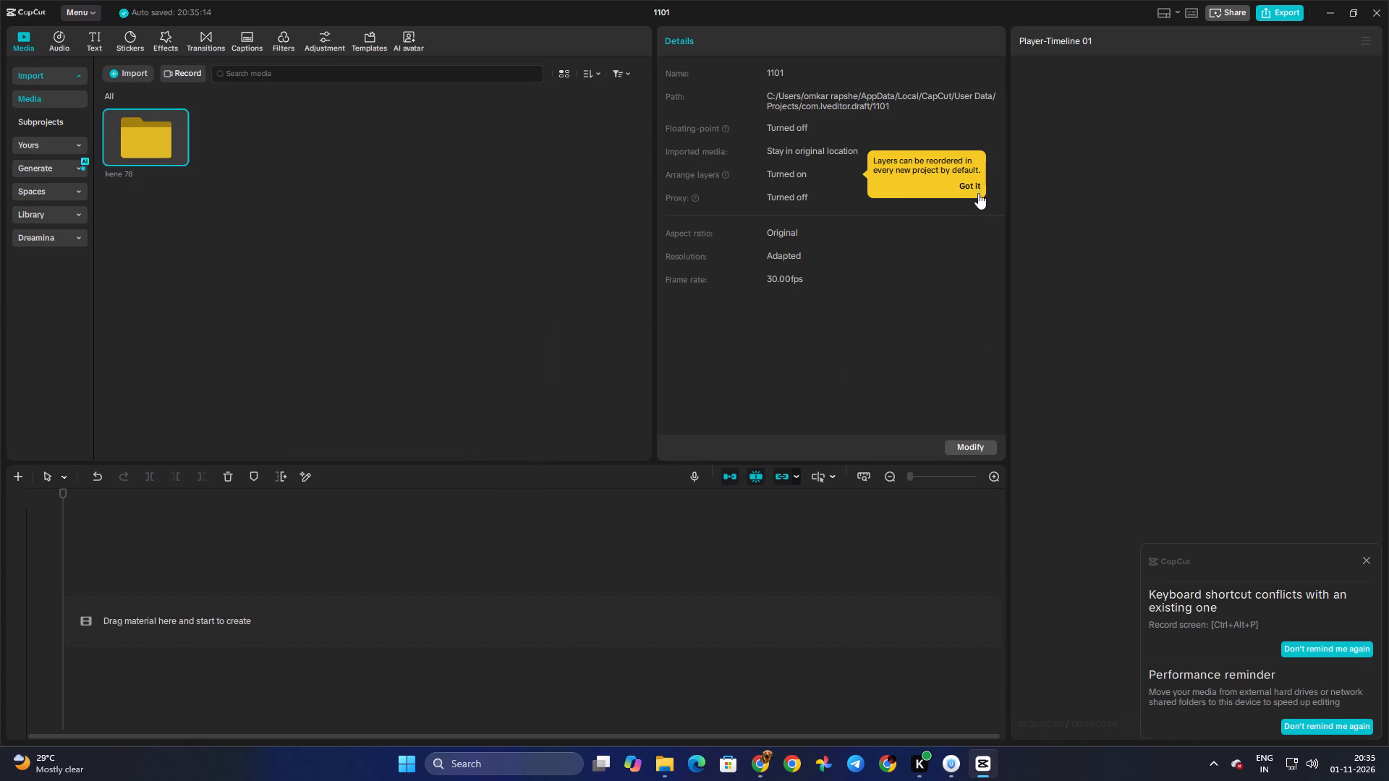
Dismiss the layers tip and save the project settings with imported media set to "Copy media to project".
{"action": "left_click", "coordinate": [978, 193]}
{"action": "left_click", "coordinate": [998, 445]}
{"action": "left_click", "coordinate": [990, 445]}
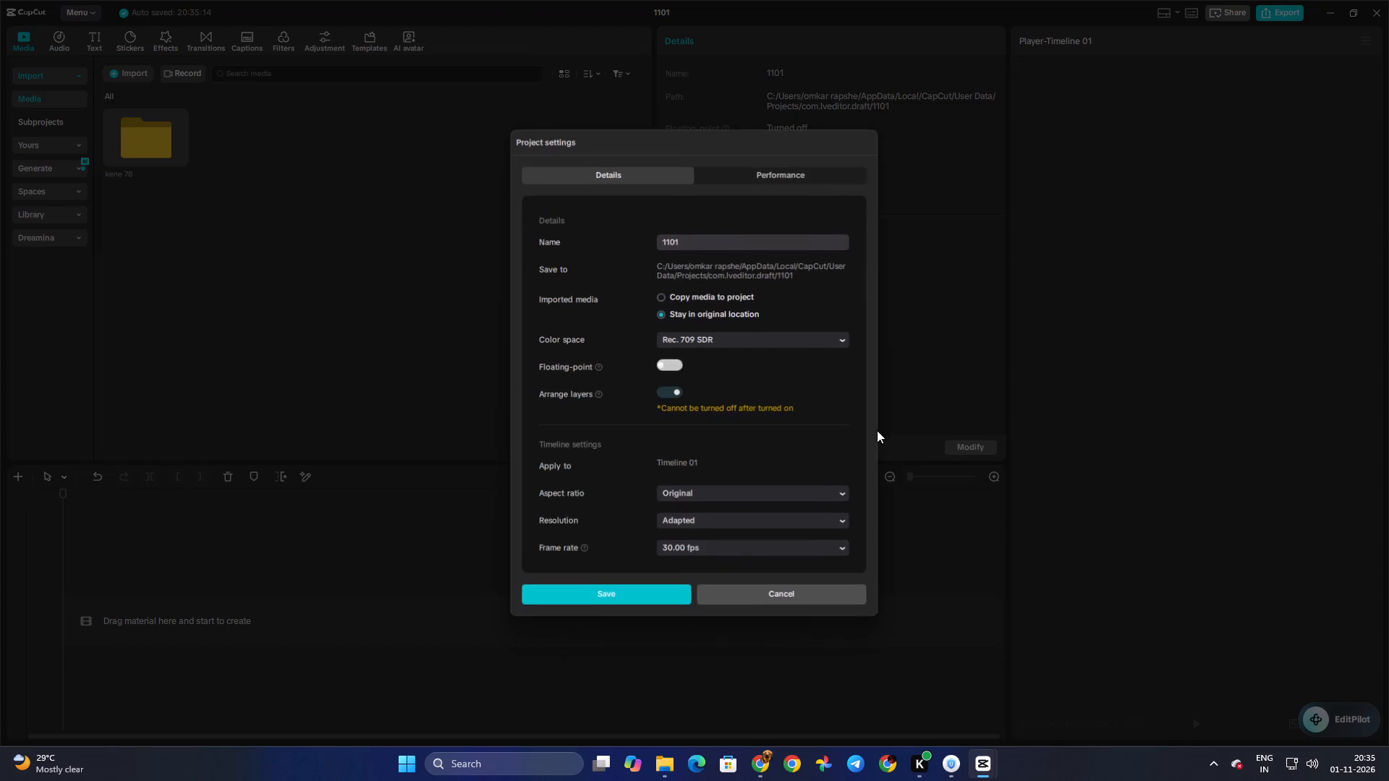
{"action": "left_click", "coordinate": [667, 301]}
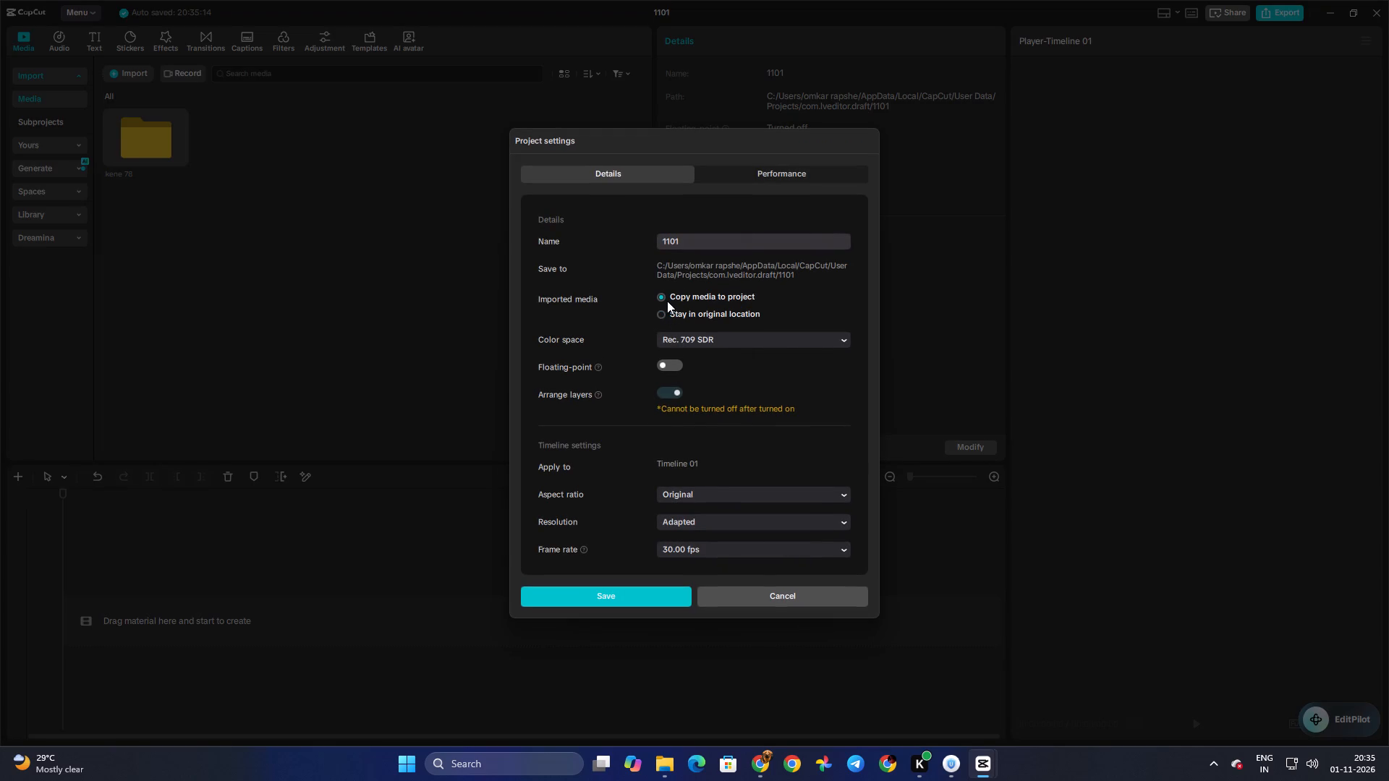
{"action": "left_click", "coordinate": [621, 599]}
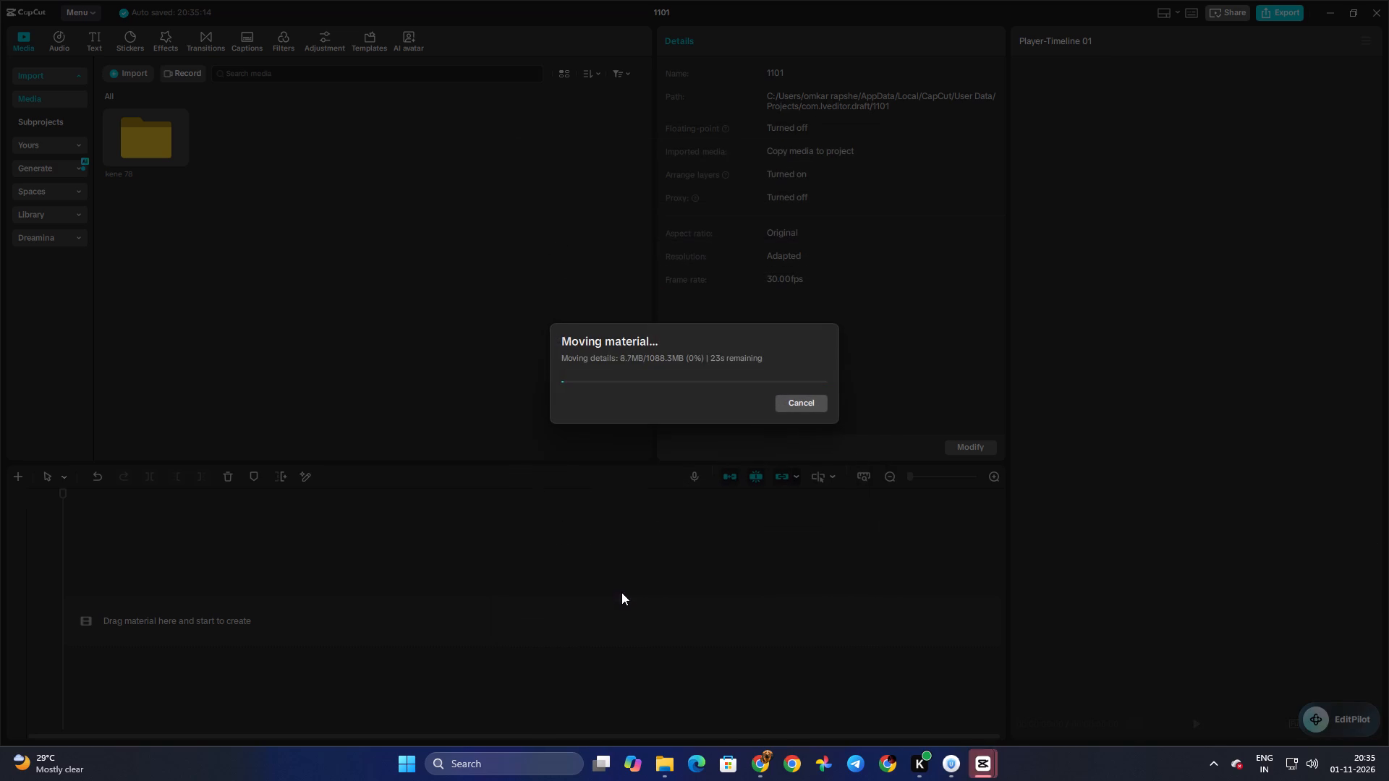
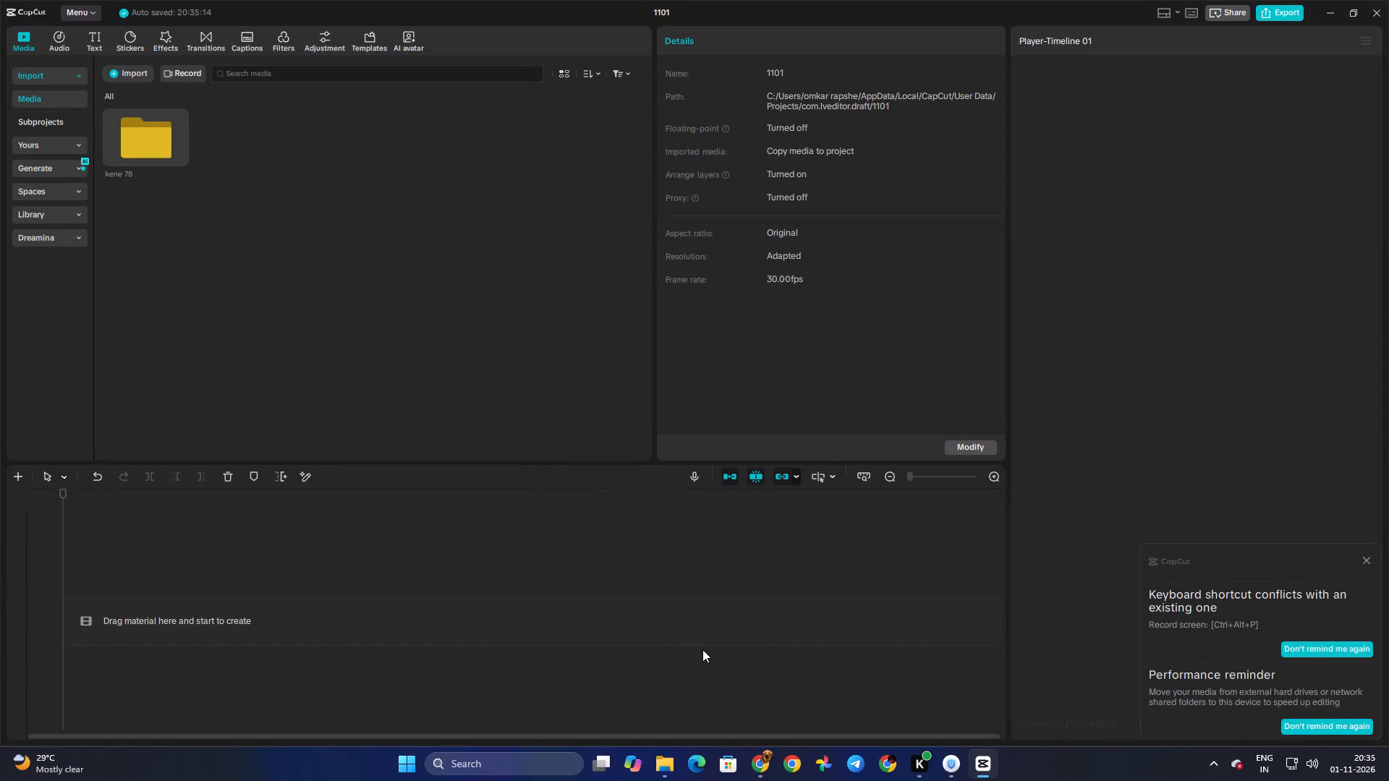
Open the "kene 78" media folder, add clip video_20261101_161524.mp4 to the timeline, and acknowledge the HDR notice.
{"action": "double_click", "coordinate": [153, 145]}
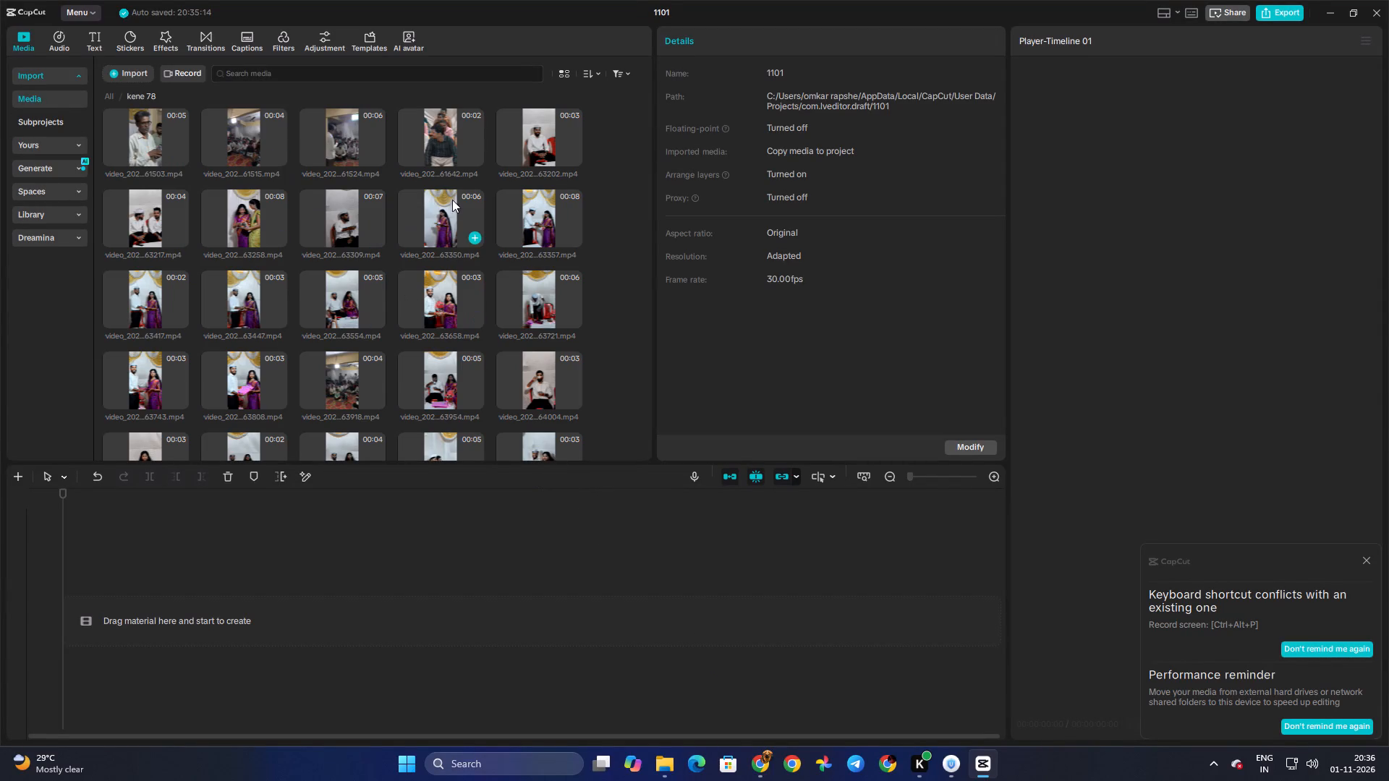
{"action": "left_click", "coordinate": [344, 143]}
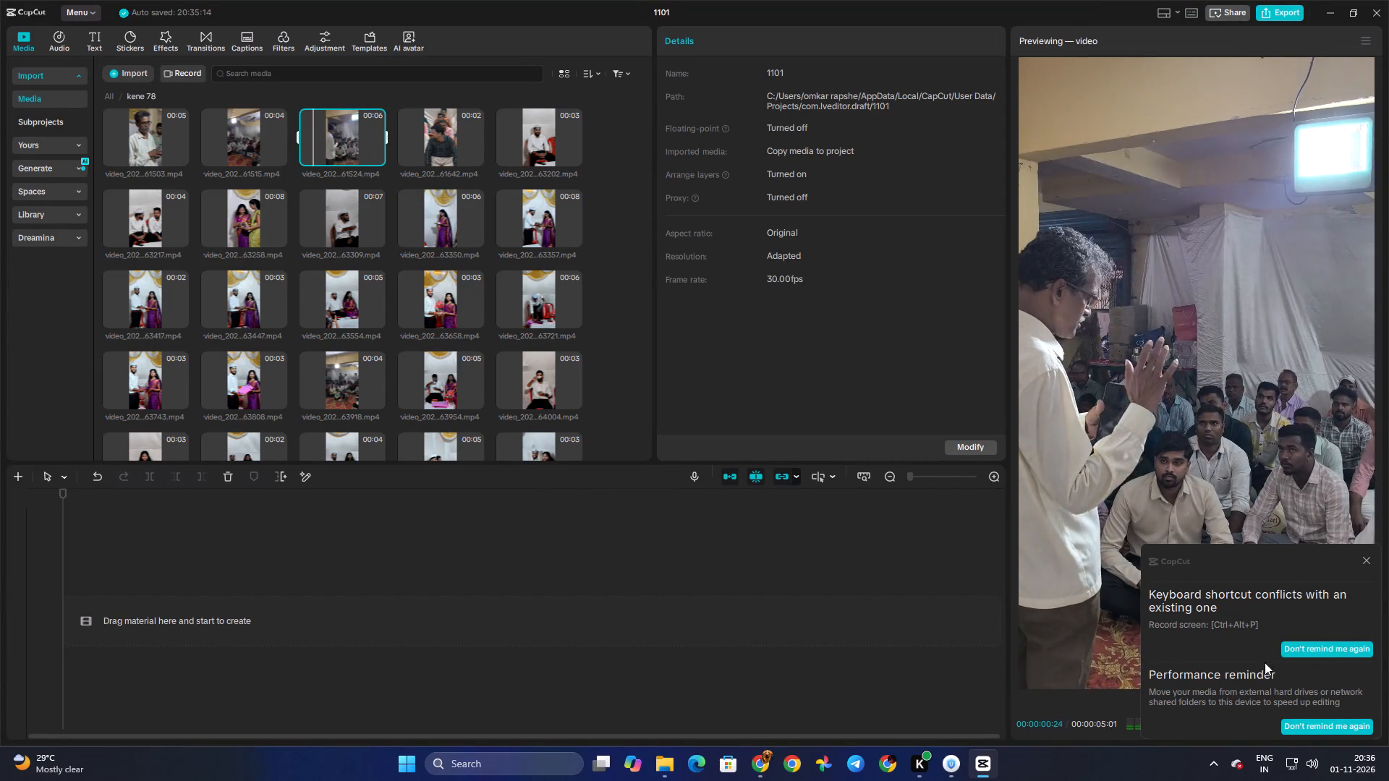
{"action": "left_click", "coordinate": [1362, 560]}
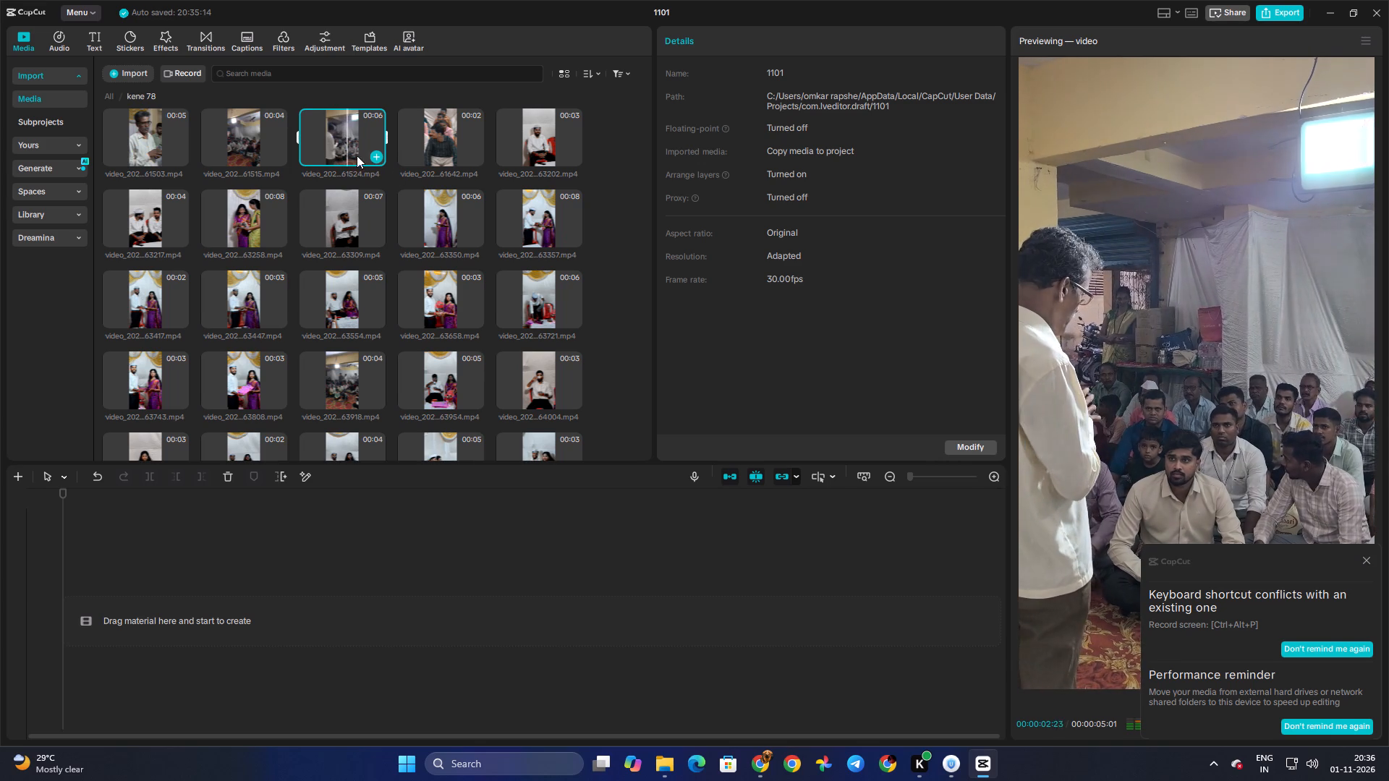
{"action": "left_click", "coordinate": [374, 160]}
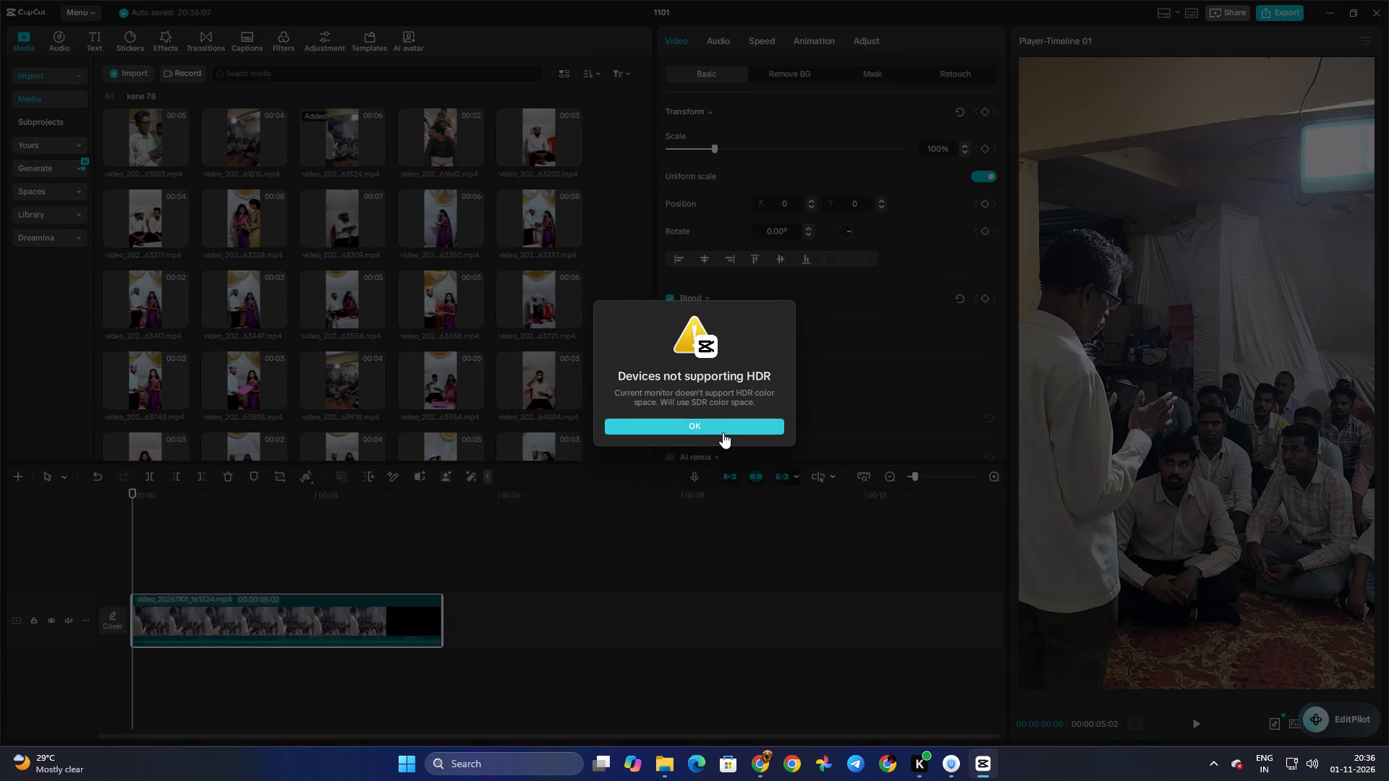
{"action": "left_click", "coordinate": [723, 432]}
Preview the media clip ending in 61642 and dismiss the shortcut and performance reminders.
{"action": "left_click", "coordinate": [436, 141]}
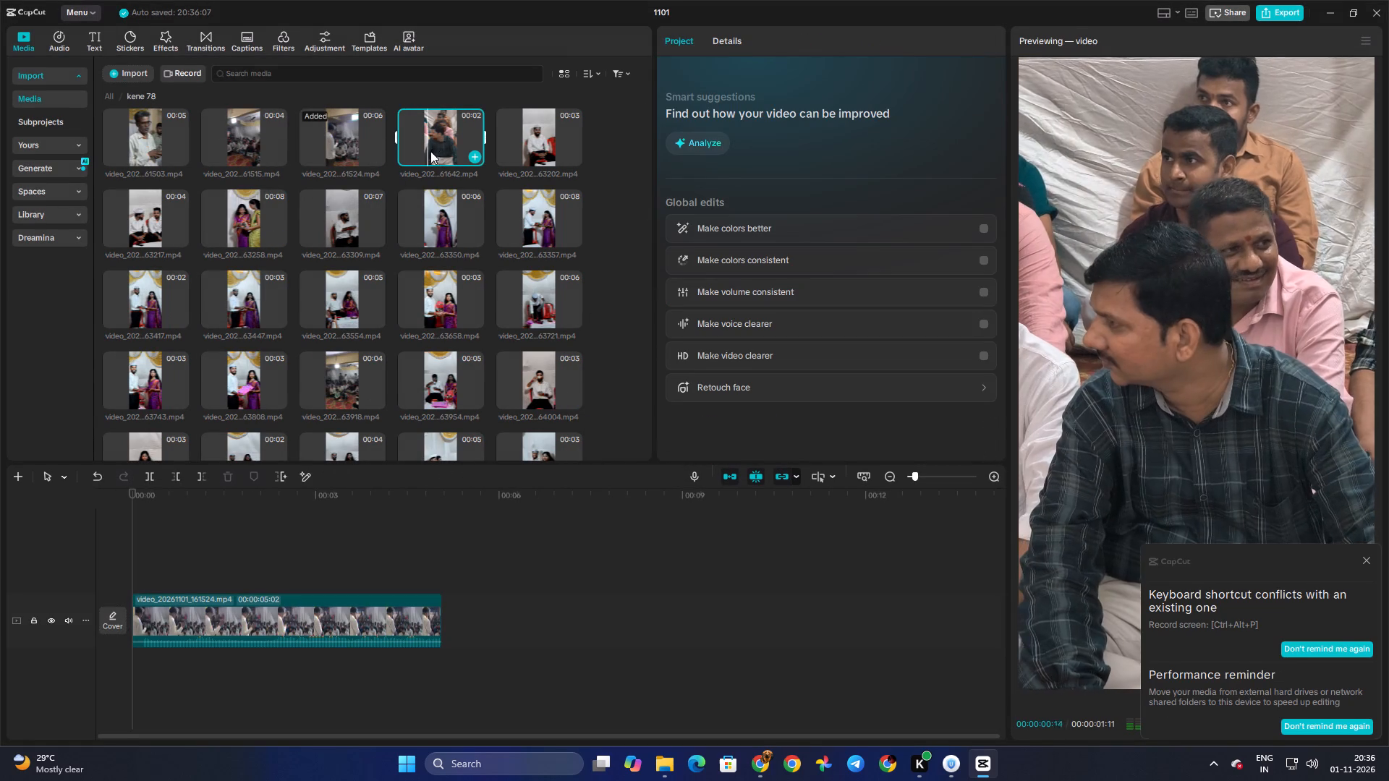
{"action": "left_click", "coordinate": [1367, 560]}
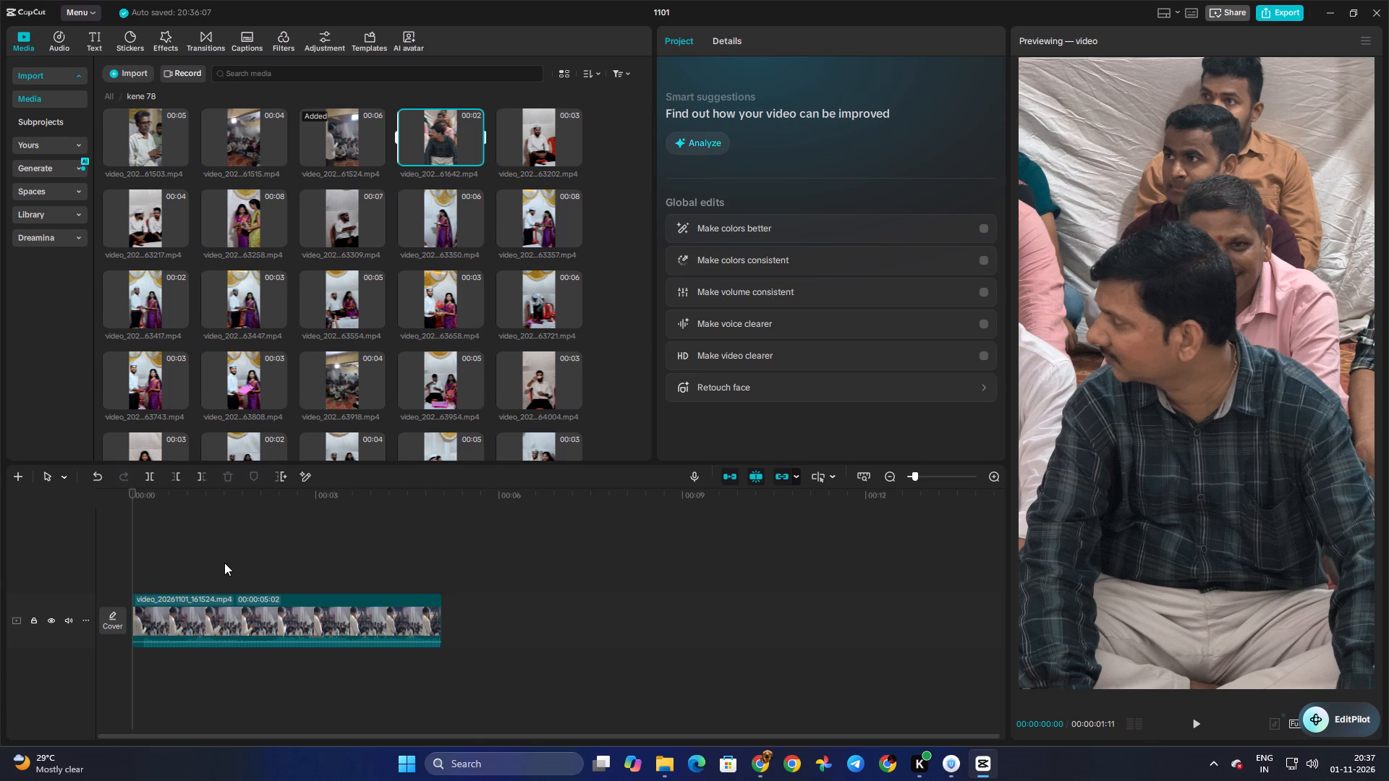
Scrub through the timeline clip to find its cut point, and trim its end to a duration of about 00:00:02:18.
{"action": "left_click", "coordinate": [174, 565]}
{"action": "left_click_drag", "start_coordinate": [174, 565], "coordinate": [205, 570]}
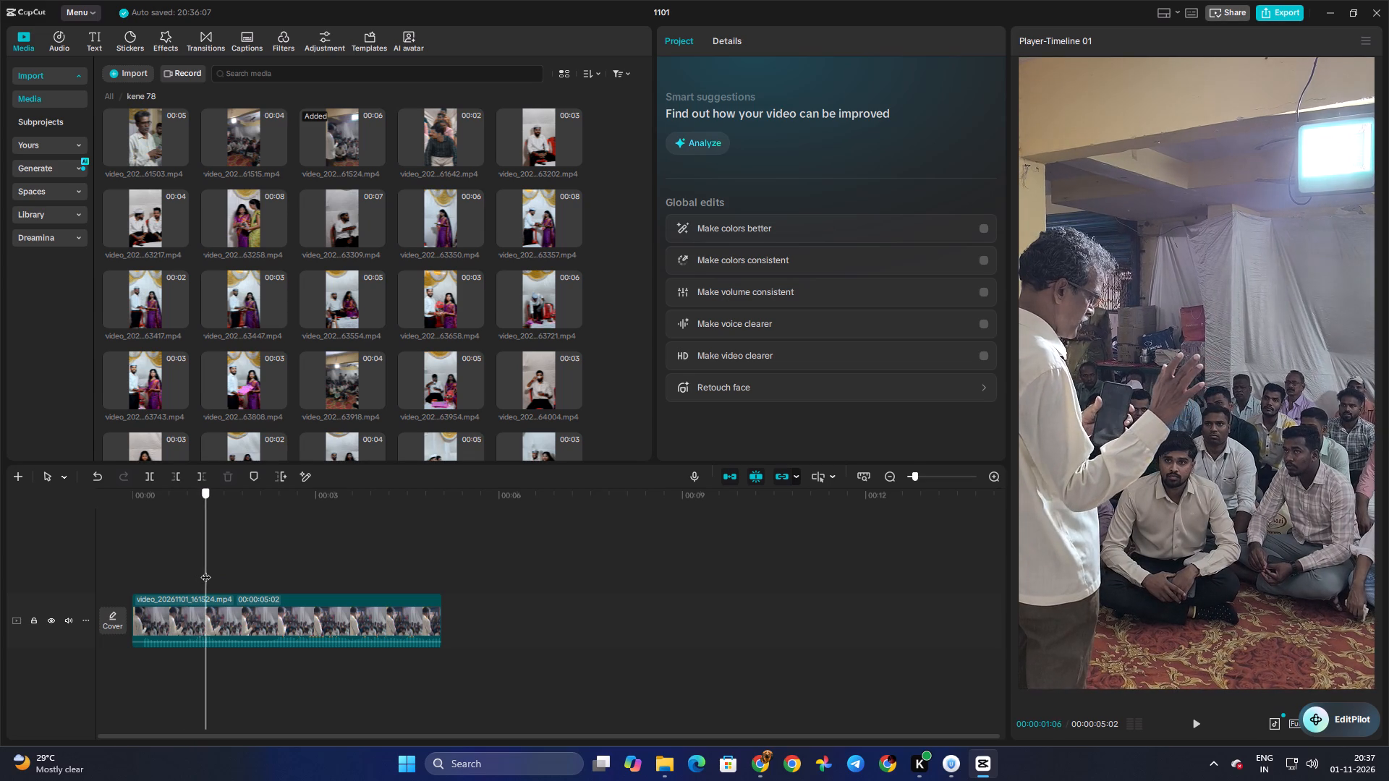
{"action": "left_click_drag", "start_coordinate": [205, 570], "coordinate": [276, 576]}
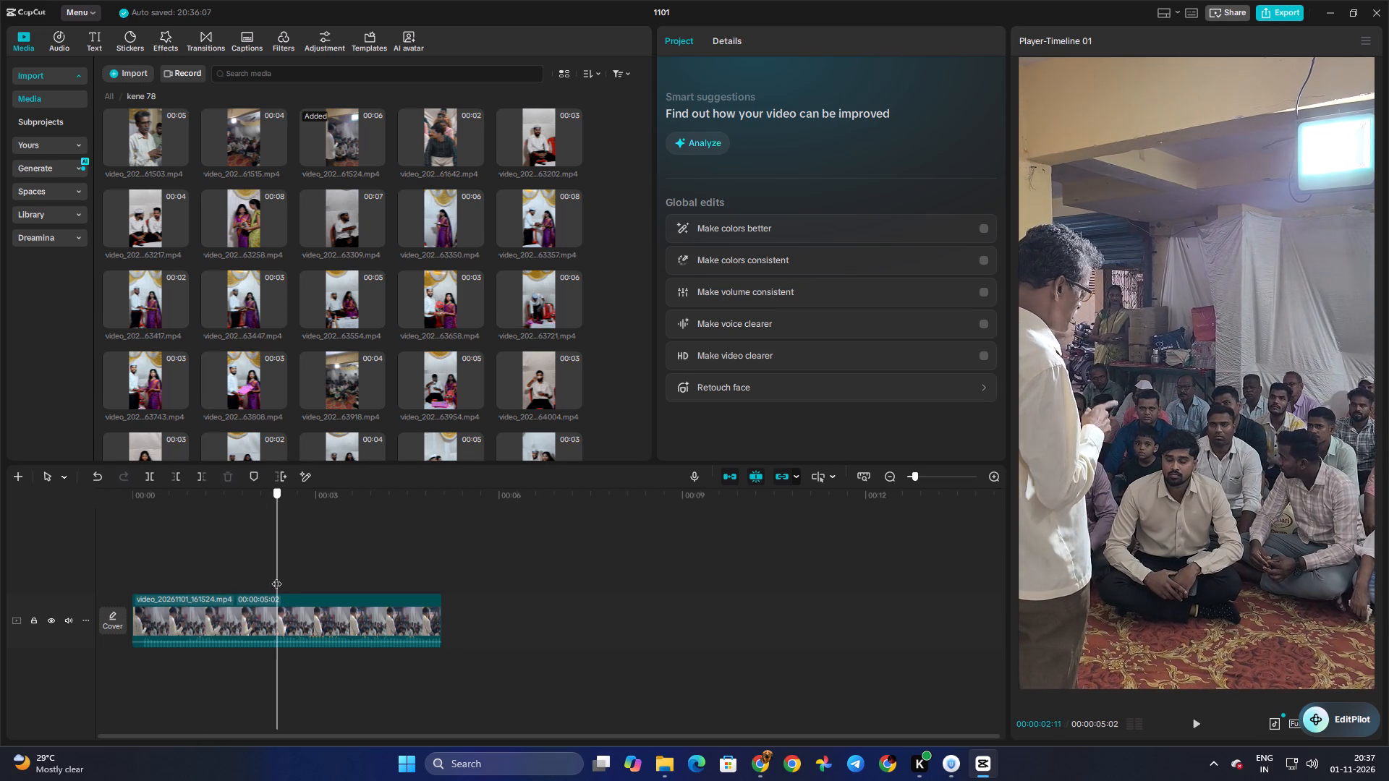
{"action": "left_click_drag", "start_coordinate": [276, 576], "coordinate": [331, 581]}
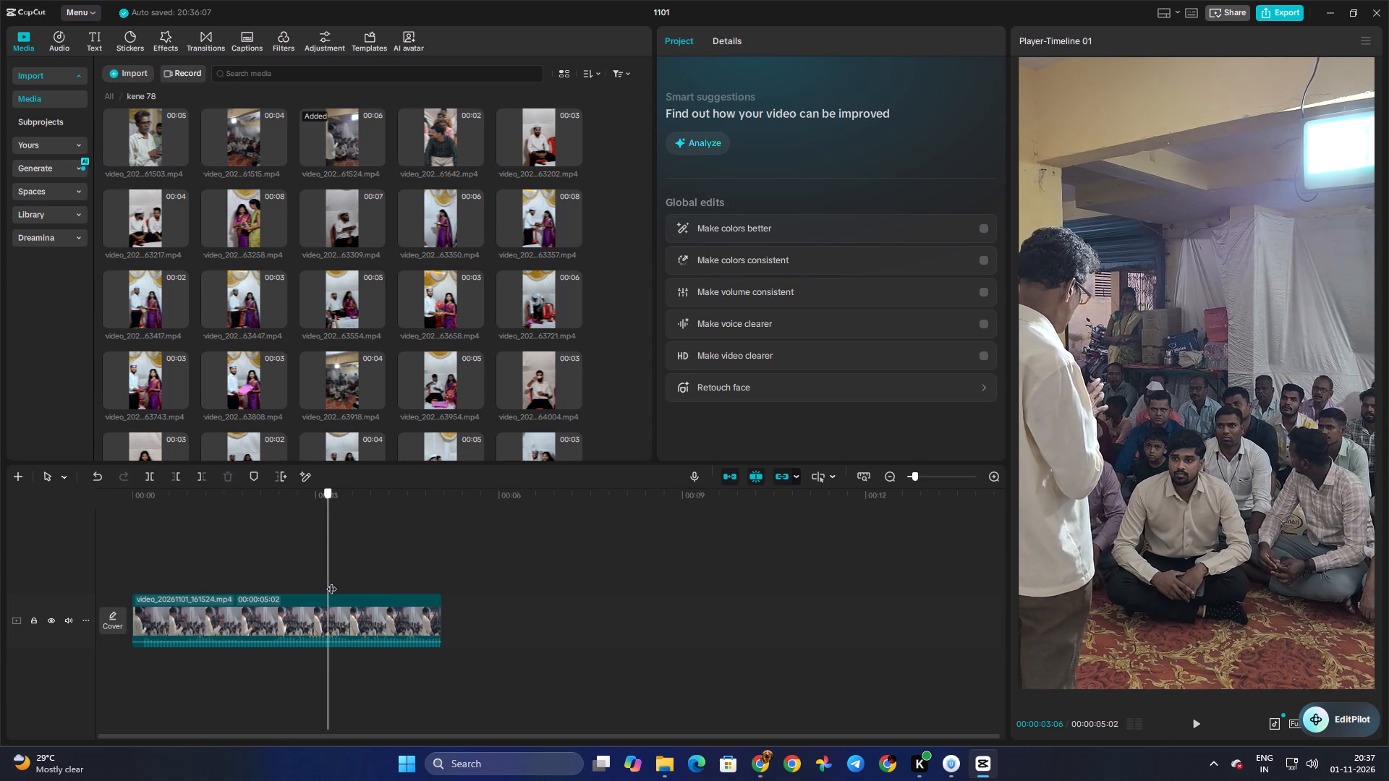
{"action": "left_click_drag", "start_coordinate": [331, 581], "coordinate": [221, 593]}
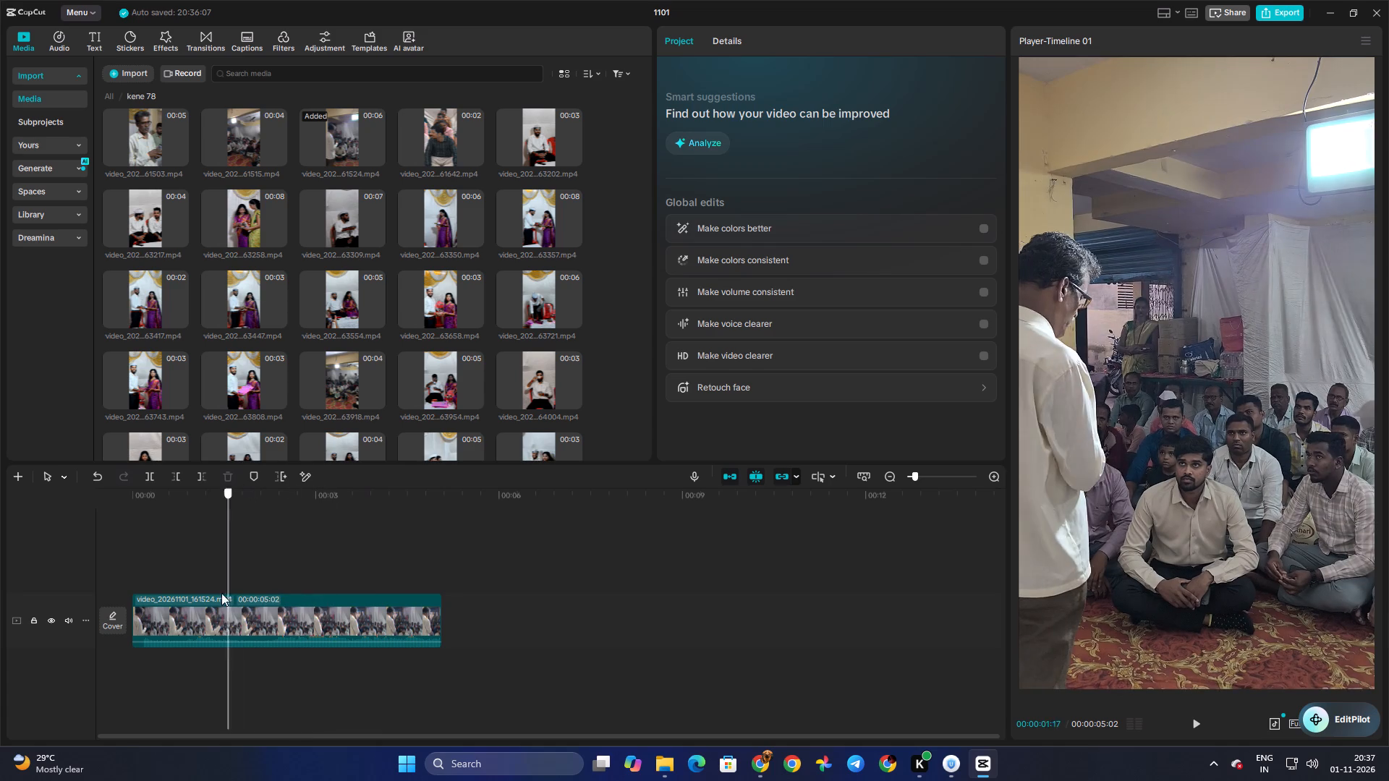
{"action": "left_click_drag", "start_coordinate": [221, 593], "coordinate": [177, 593]}
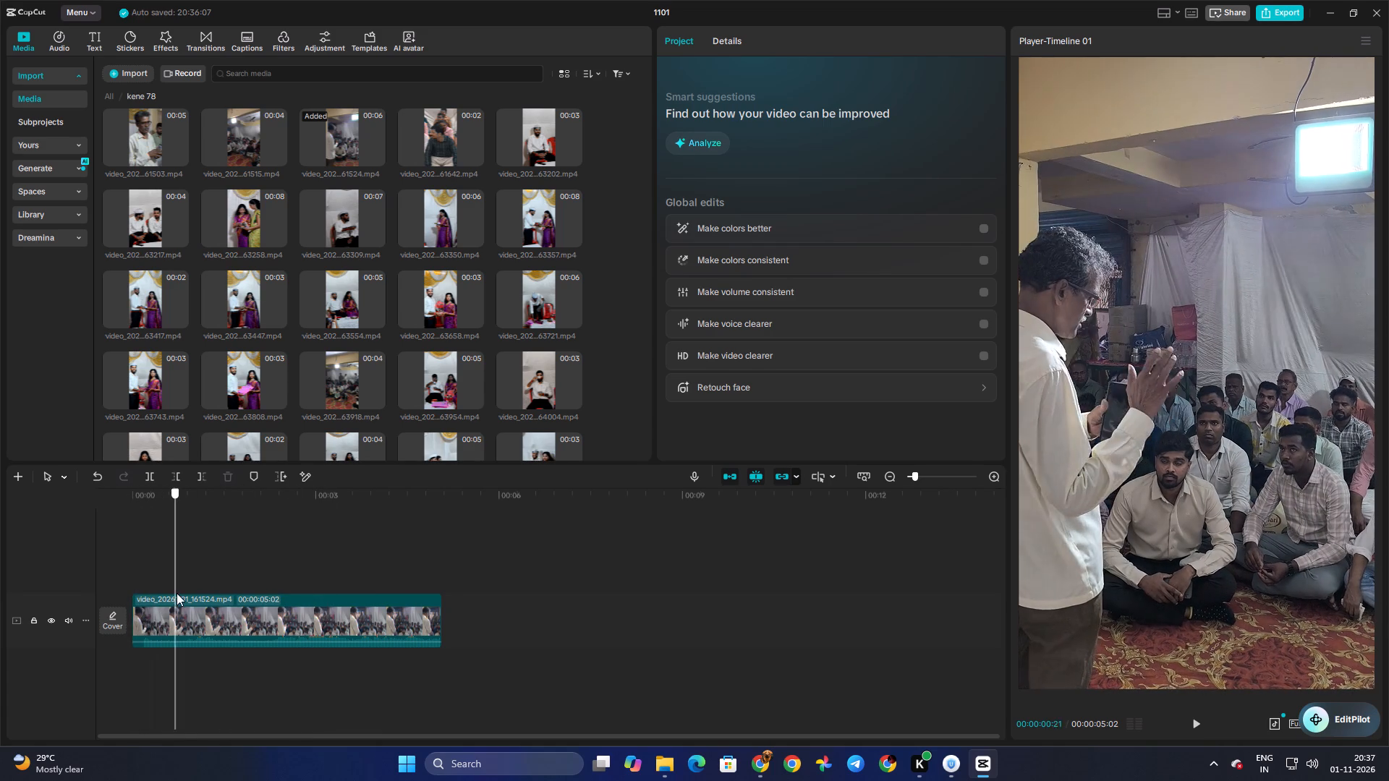
{"action": "left_click_drag", "start_coordinate": [177, 593], "coordinate": [268, 592]}
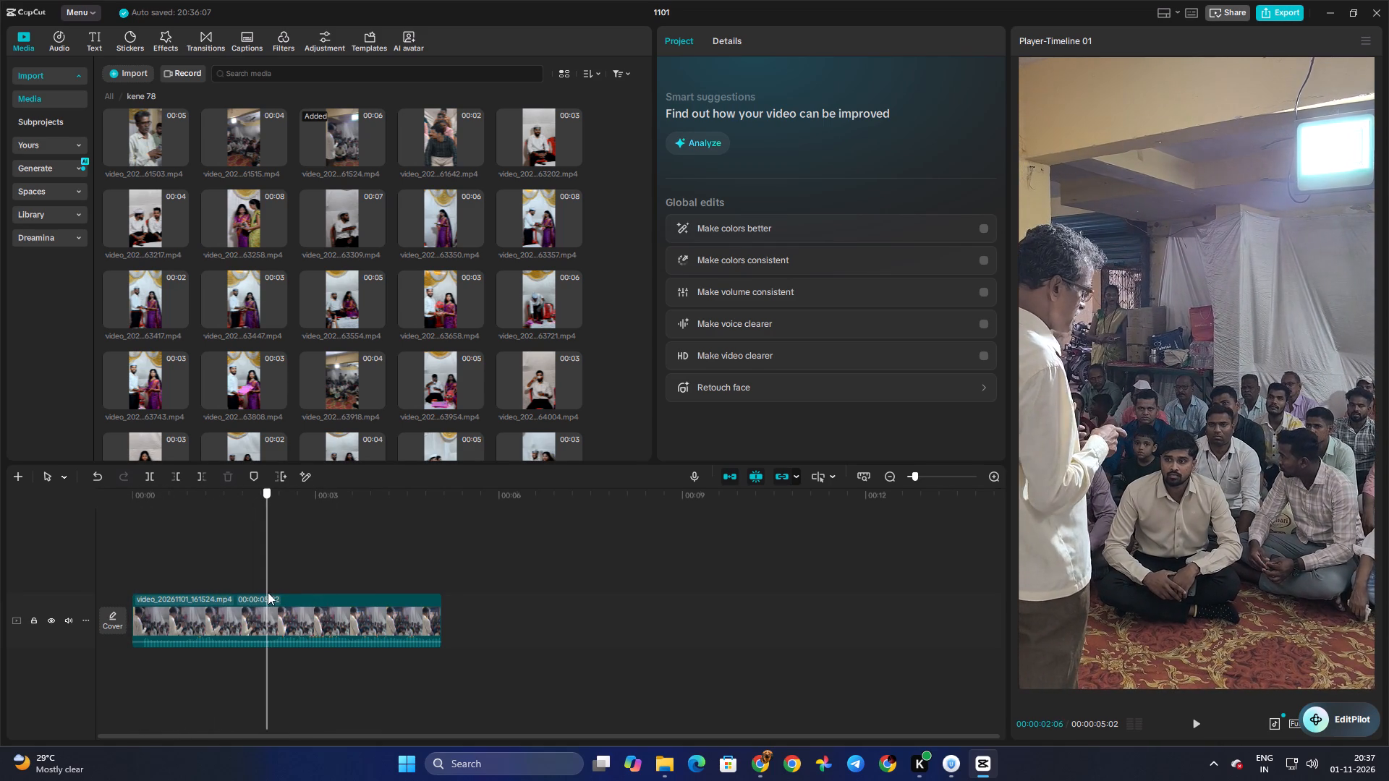
{"action": "left_click_drag", "start_coordinate": [268, 592], "coordinate": [300, 592]}
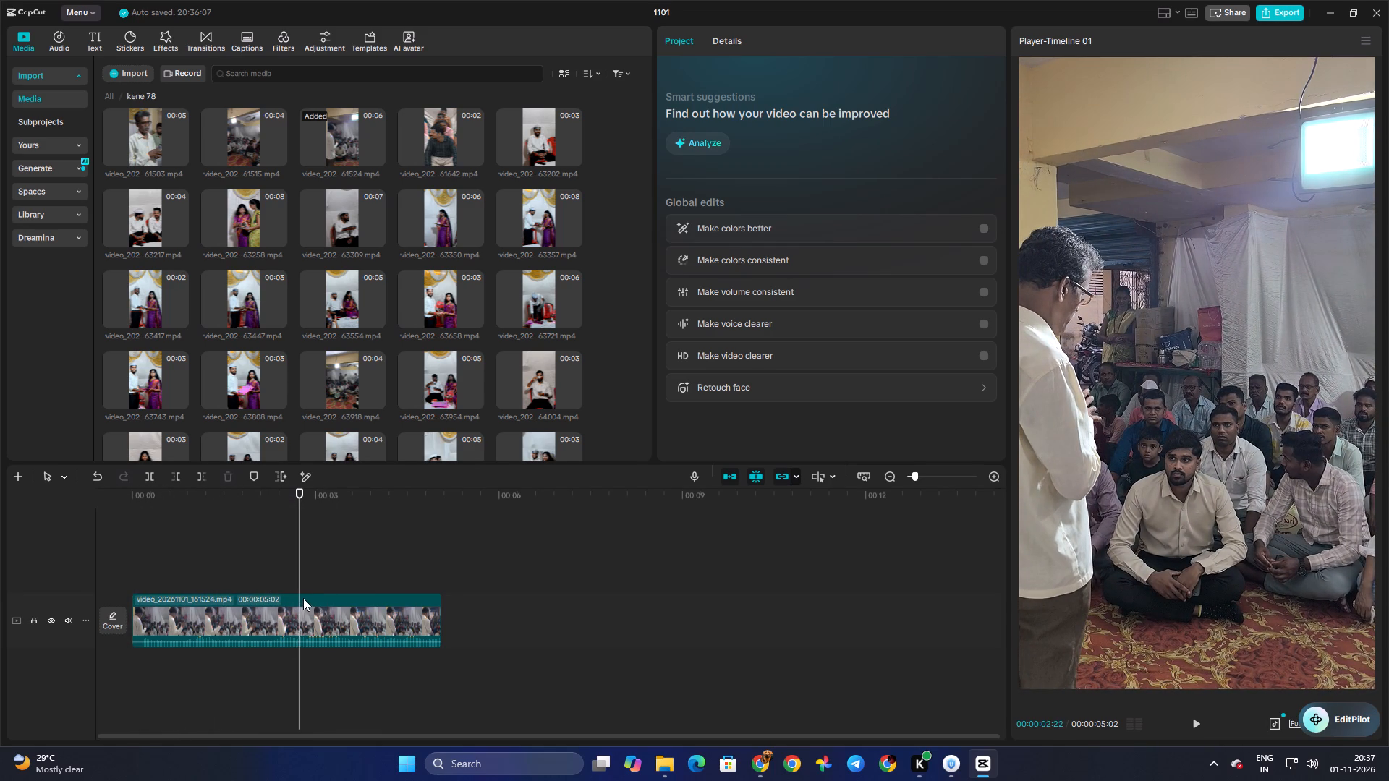
{"action": "left_click", "coordinate": [305, 599]}
{"action": "left_click_drag", "start_coordinate": [444, 608], "coordinate": [338, 619]}
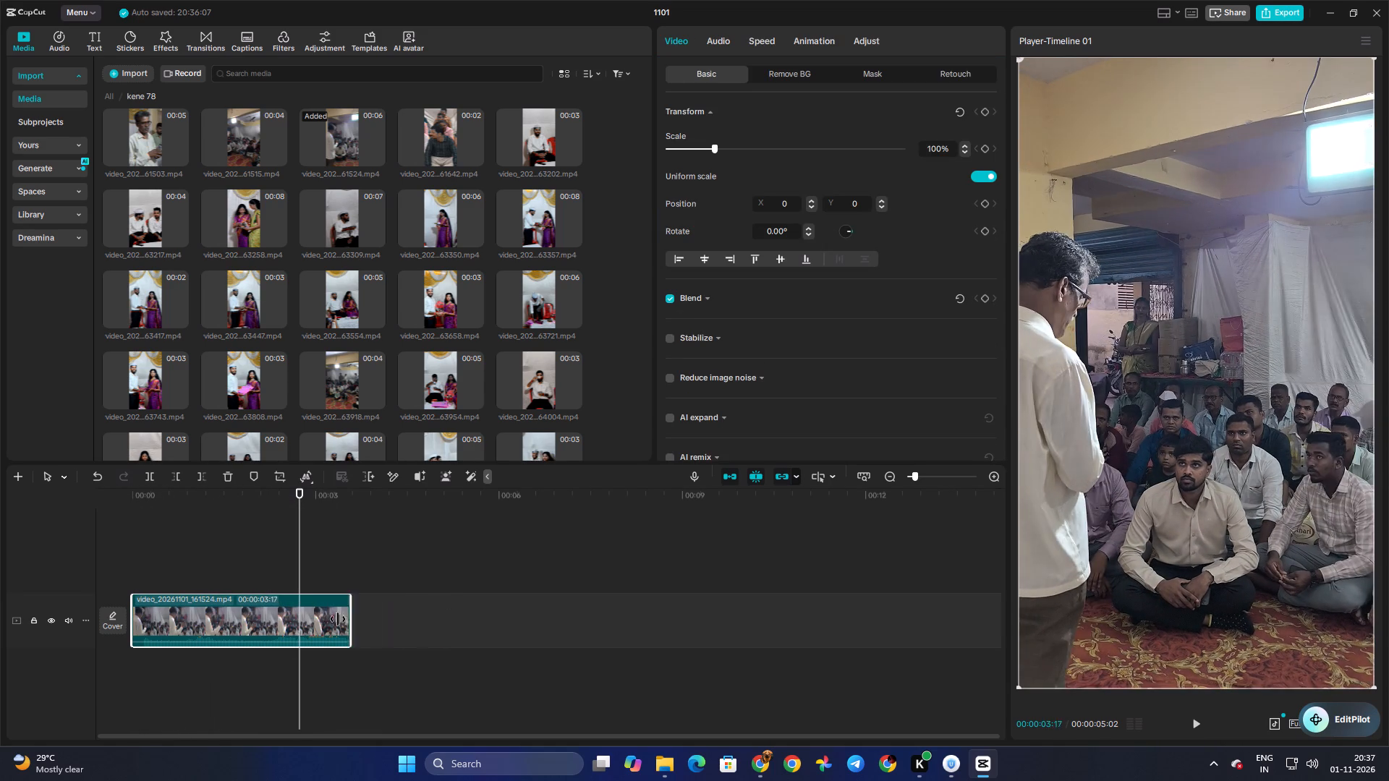
{"action": "left_click_drag", "start_coordinate": [338, 619], "coordinate": [294, 624]}
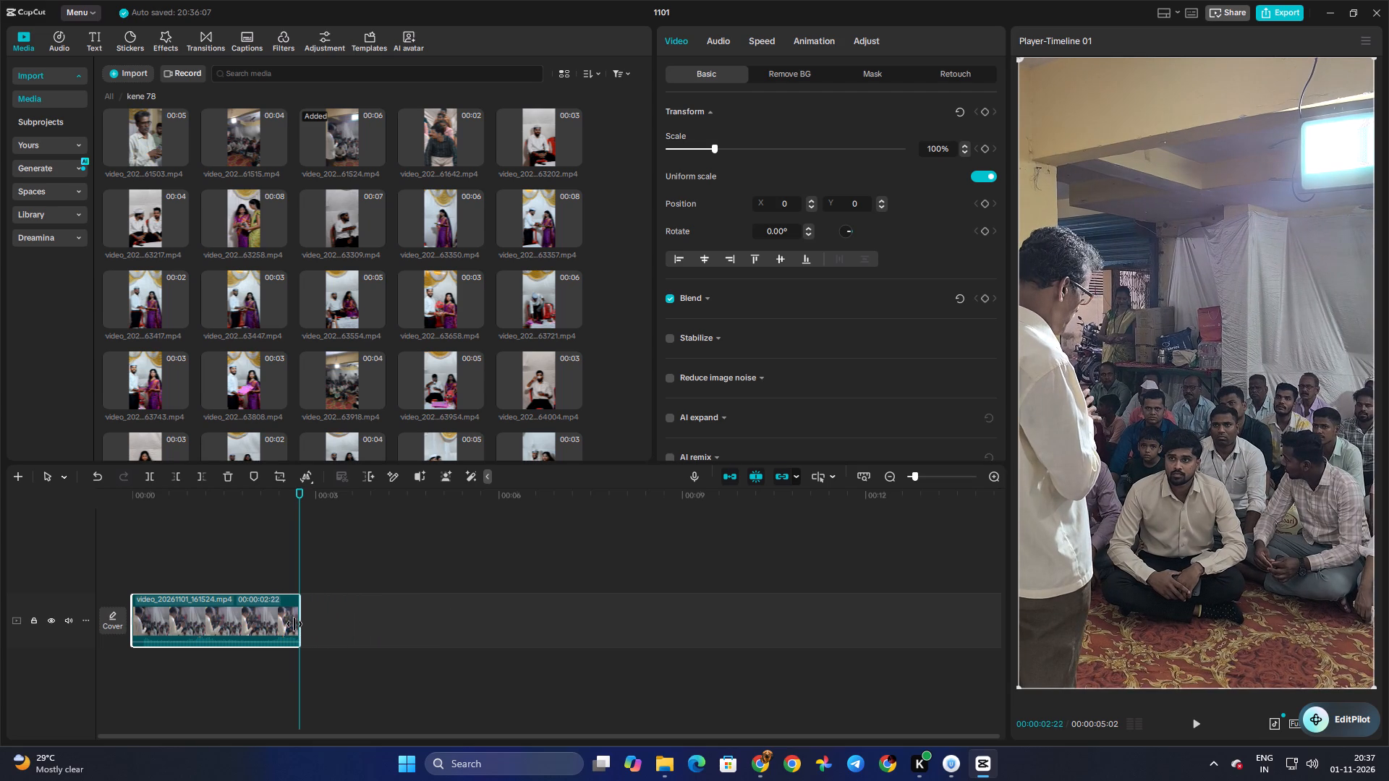
{"action": "left_click_drag", "start_coordinate": [294, 624], "coordinate": [291, 625]}
Return the playhead to the start and slow the trimmed clip to 0.65x speed.
{"action": "left_click", "coordinate": [238, 546]}
{"action": "left_click_drag", "start_coordinate": [238, 546], "coordinate": [135, 558]}
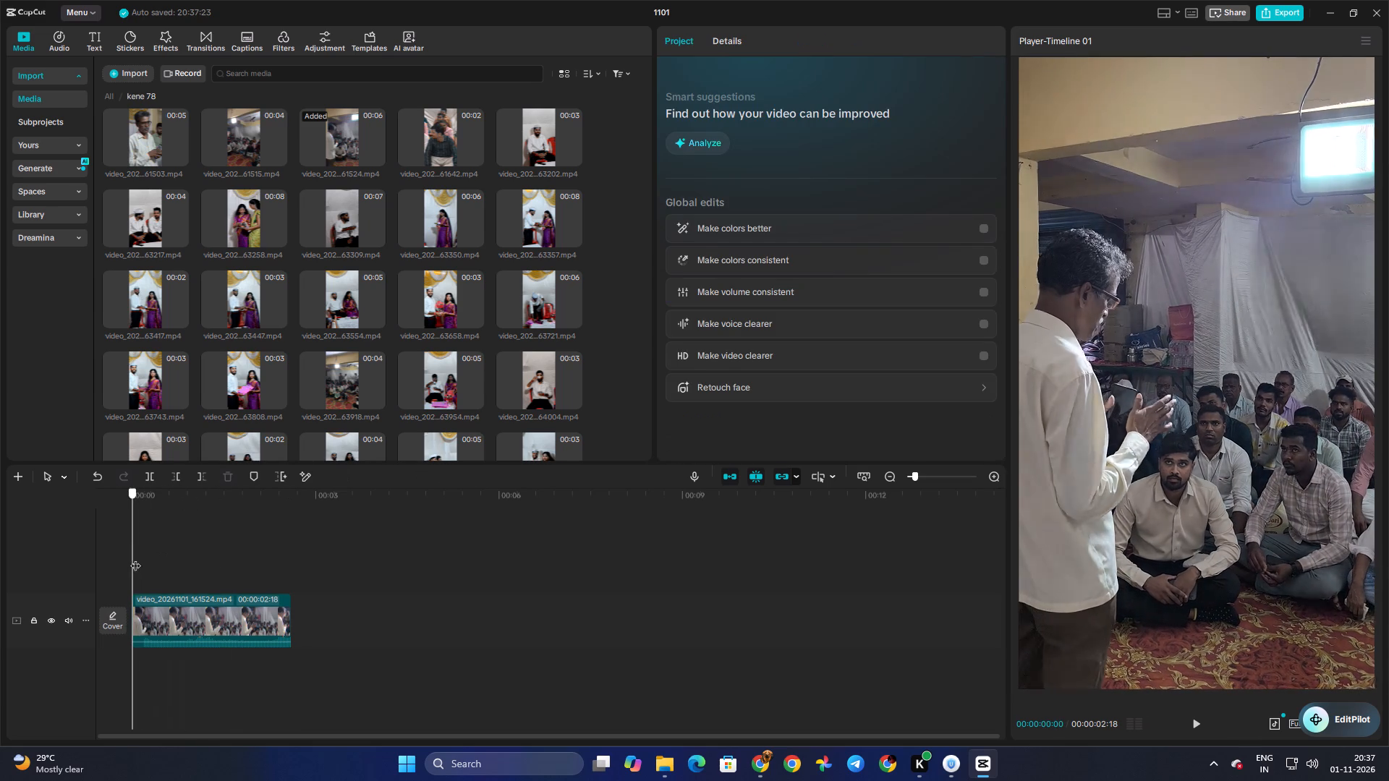
{"action": "left_click_drag", "start_coordinate": [135, 558], "coordinate": [121, 559]}
{"action": "left_click", "coordinate": [174, 602]}
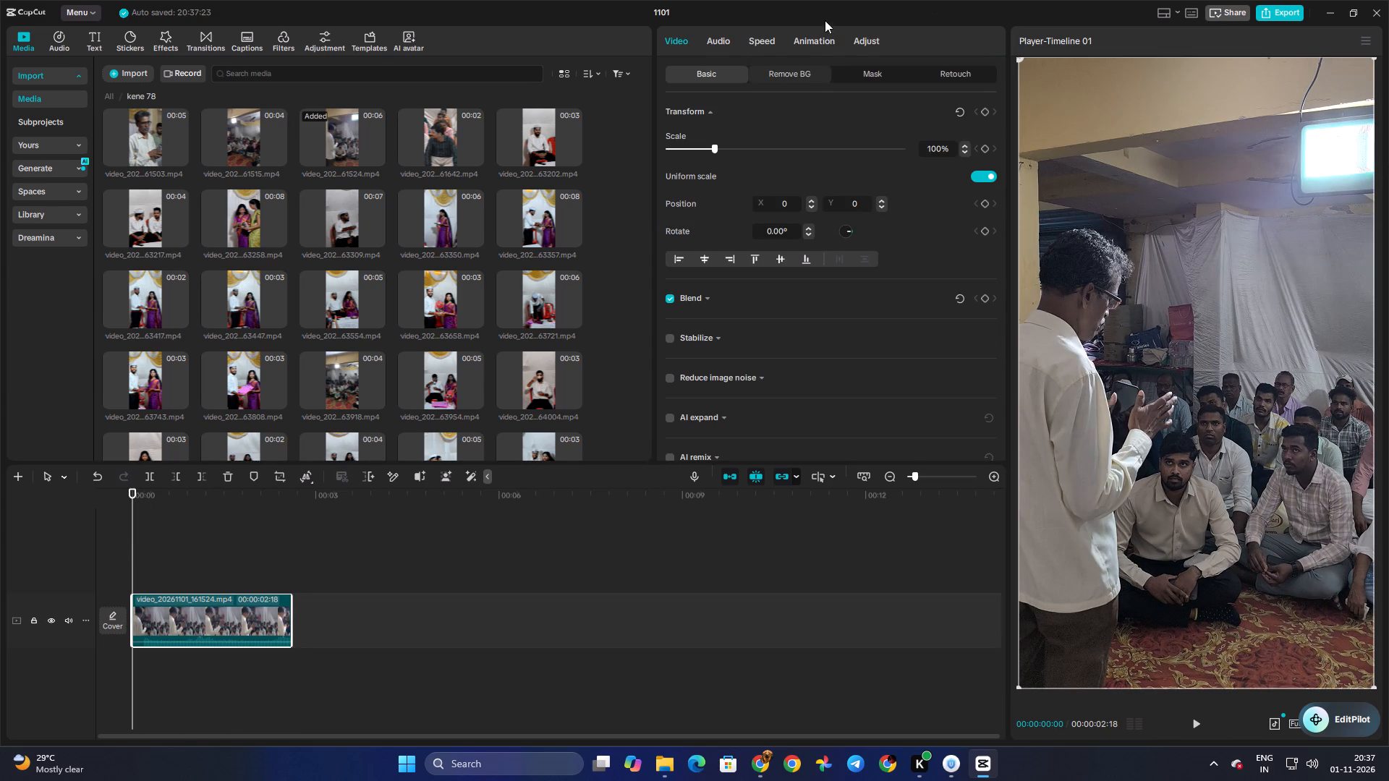
{"action": "left_click", "coordinate": [763, 45]}
{"action": "left_click", "coordinate": [702, 134]}
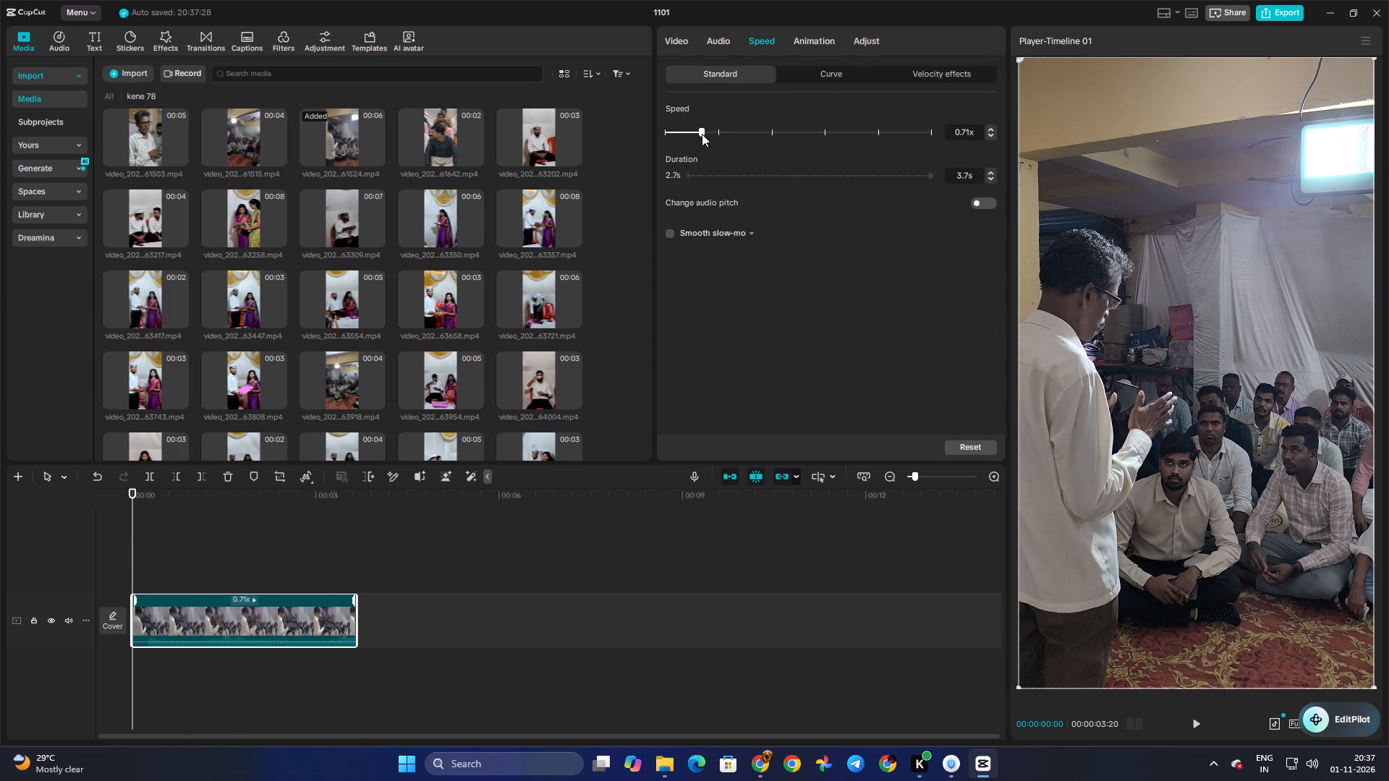
{"action": "left_click", "coordinate": [702, 134]}
{"action": "left_click", "coordinate": [699, 134]}
{"action": "left_click", "coordinate": [699, 134]}
{"action": "left_click", "coordinate": [699, 134]}
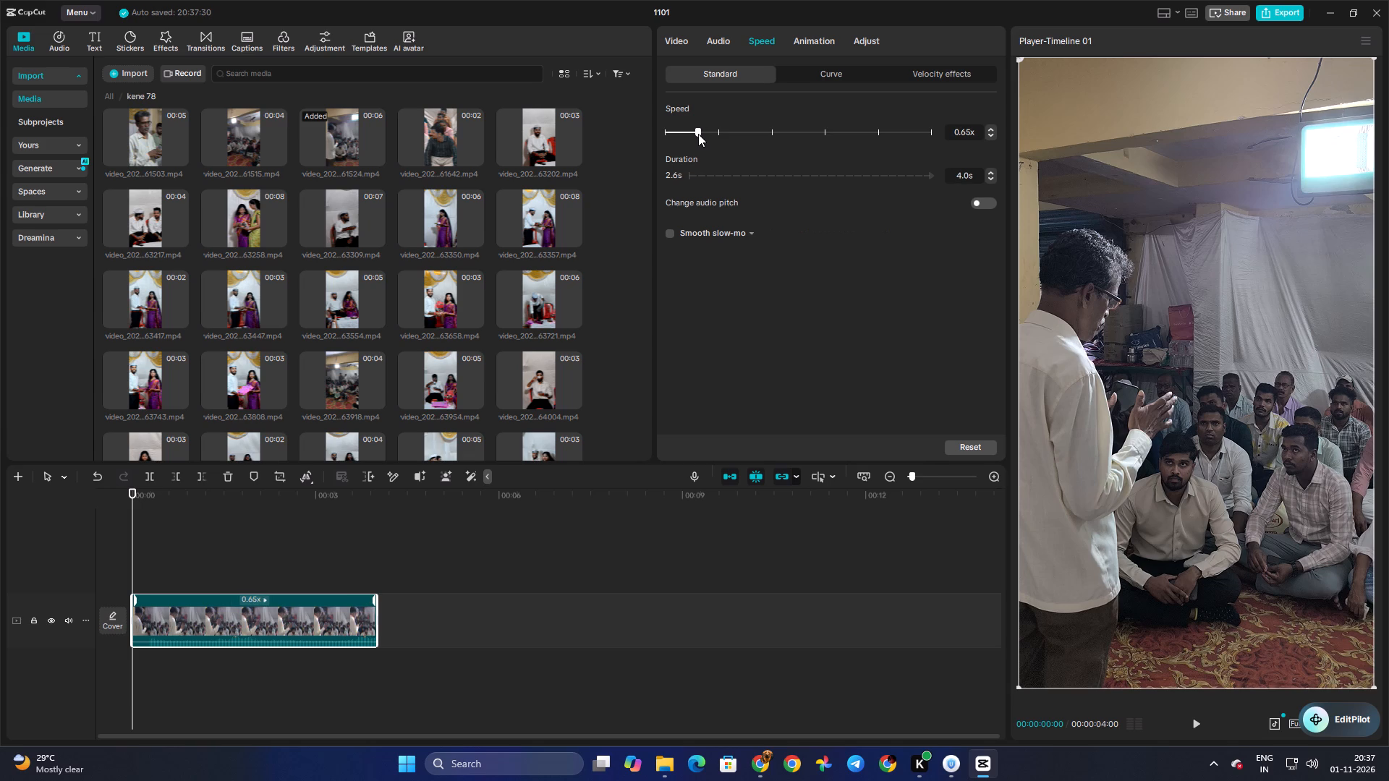
{"action": "left_click", "coordinate": [698, 134]}
Preview the media clip ending in 61515 and pause its playback.
{"action": "left_click", "coordinate": [255, 141]}
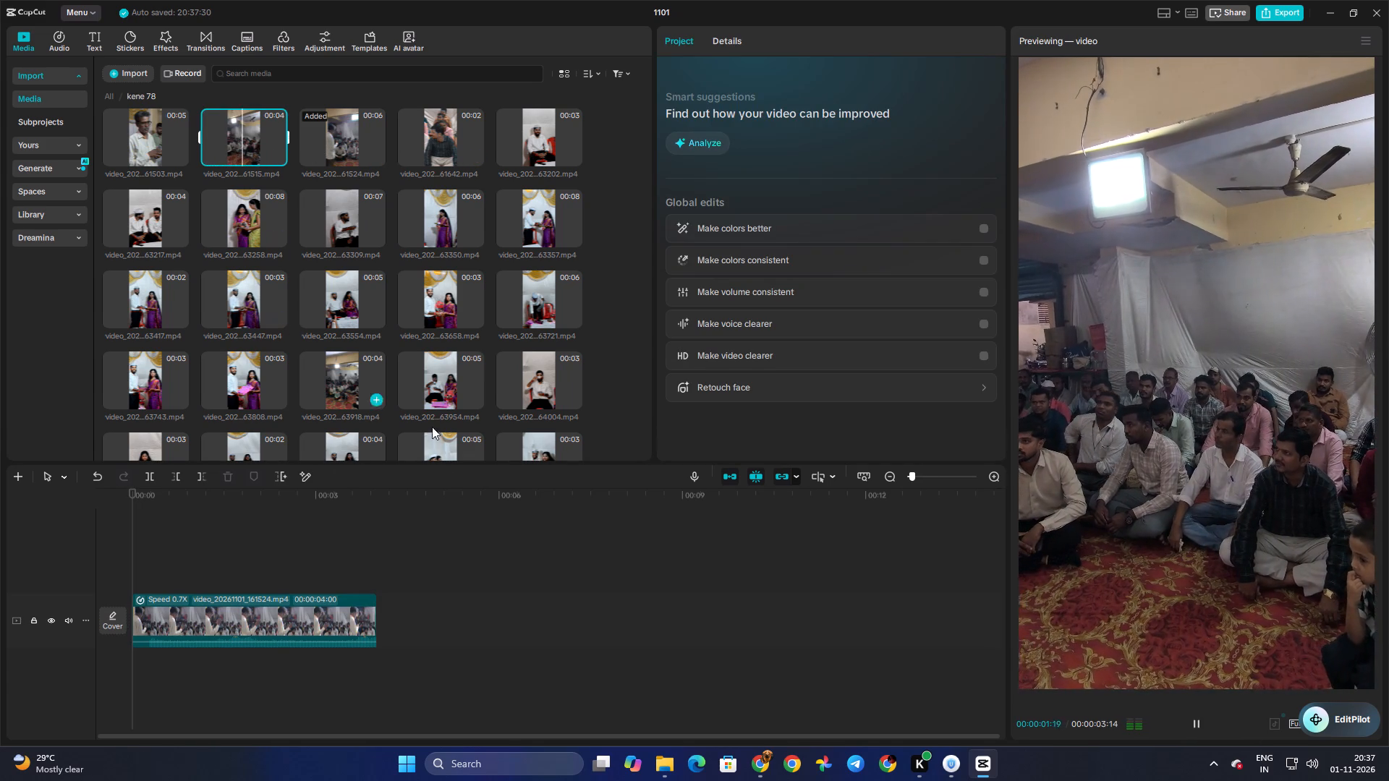
{"action": "left_click", "coordinate": [1193, 727]}
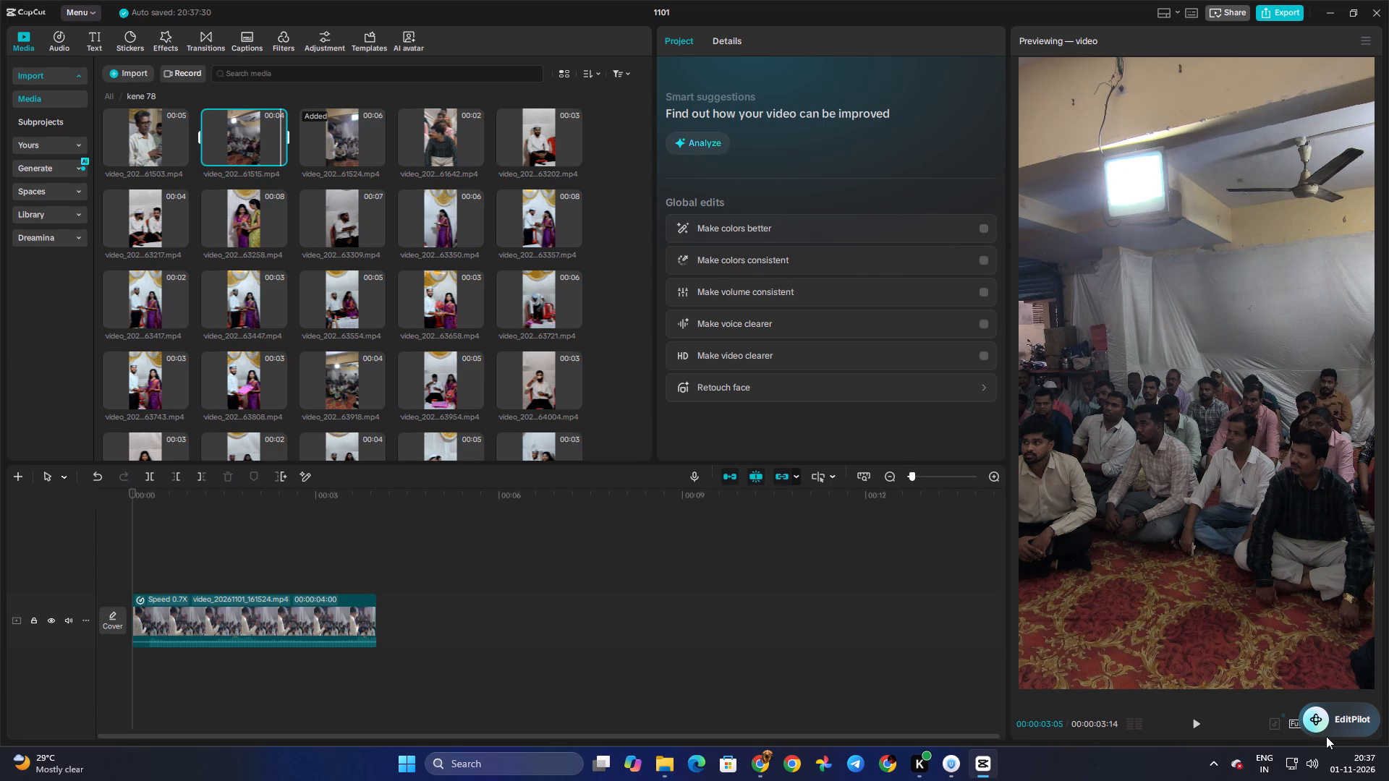
Move the floating EditPilot button up so it clears the player controls.
{"action": "left_click_drag", "start_coordinate": [1331, 731], "coordinate": [1328, 676]}
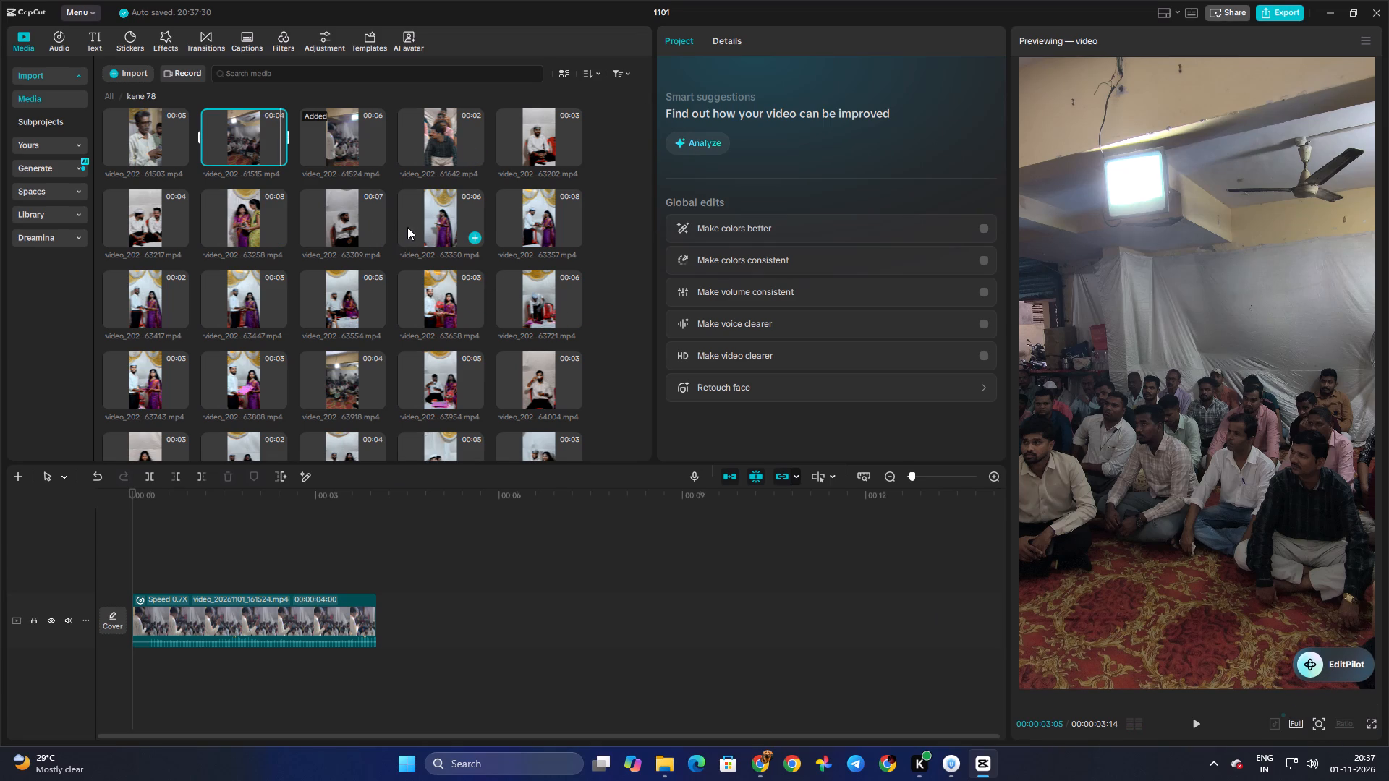
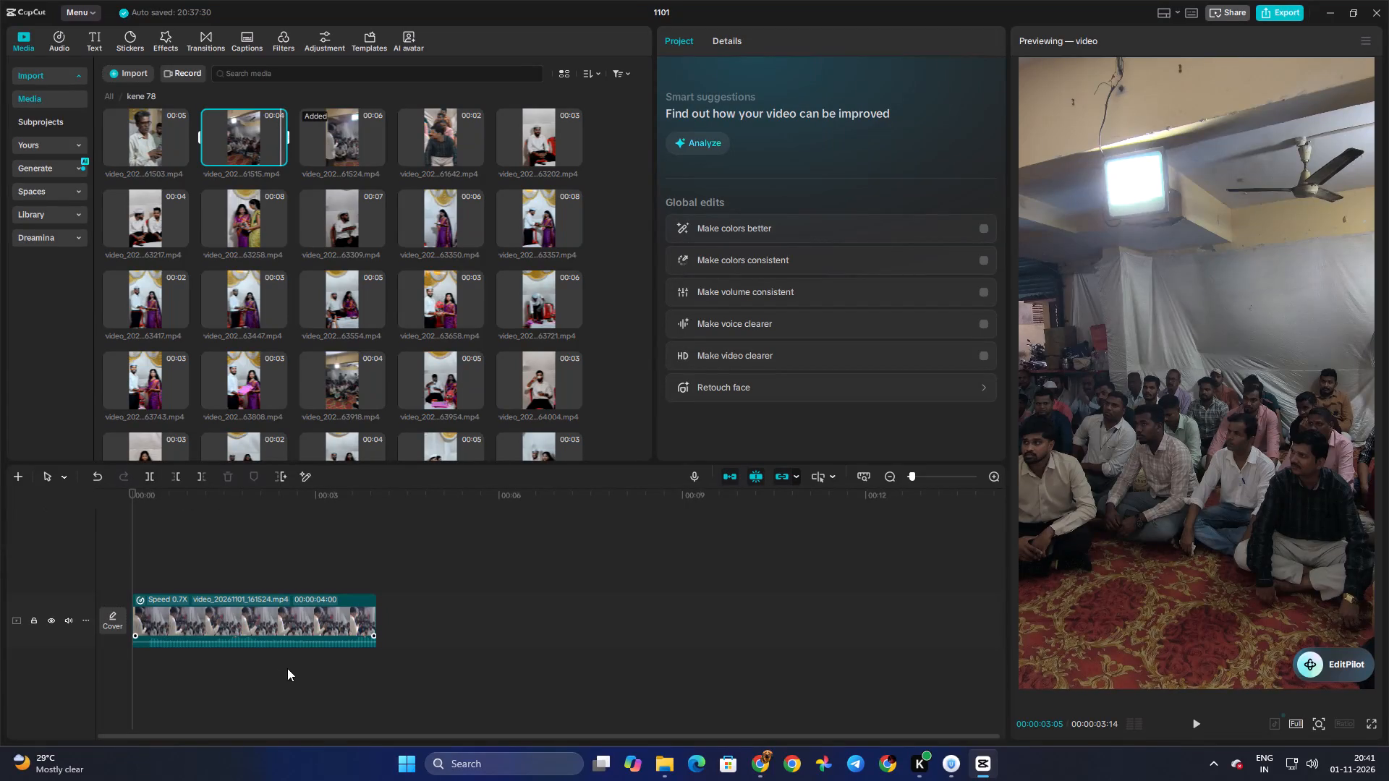
Scrub through the timeline clip to find its cut point, and trim its end to a duration of about 00:00:01:05.
{"action": "left_click", "coordinate": [171, 551]}
{"action": "left_click_drag", "start_coordinate": [171, 551], "coordinate": [229, 565]}
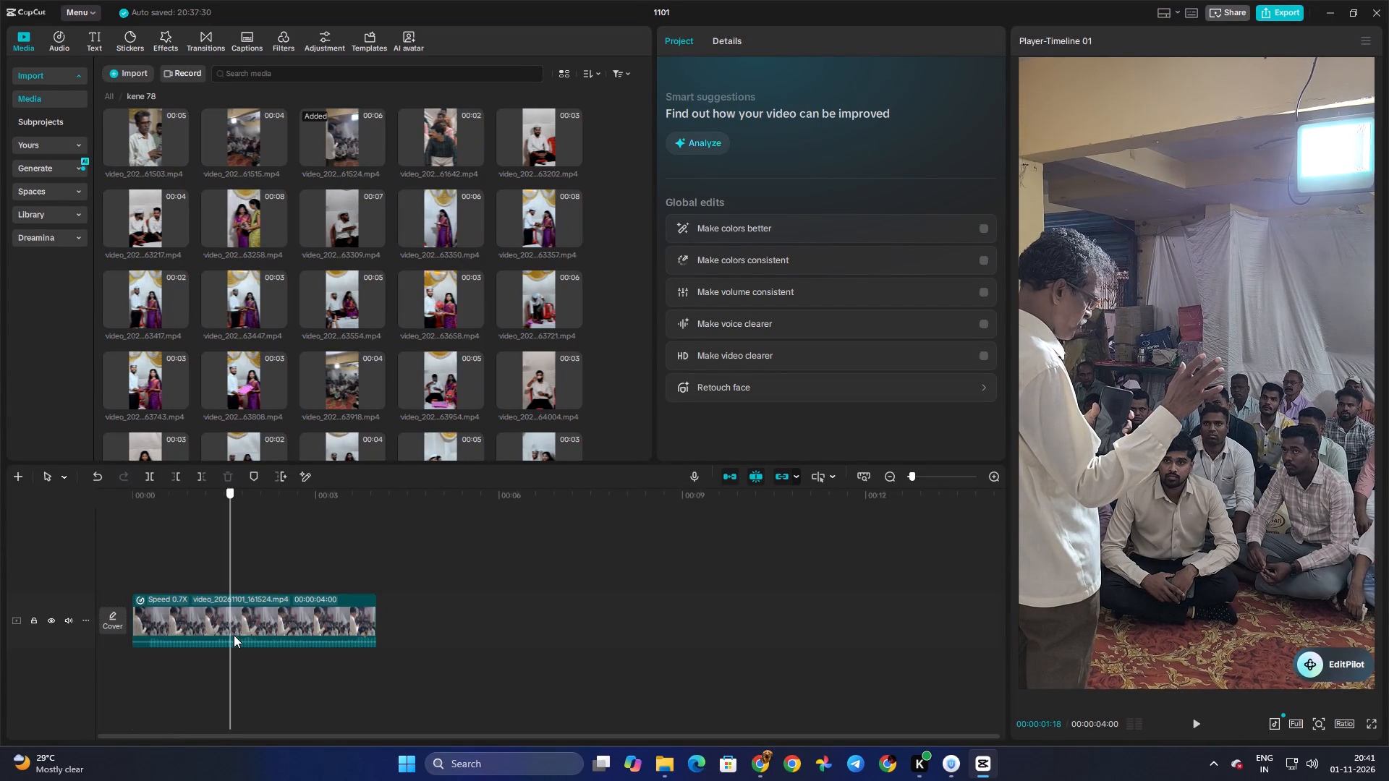
{"action": "left_click", "coordinate": [234, 635]}
{"action": "left_click_drag", "start_coordinate": [375, 624], "coordinate": [194, 628]}
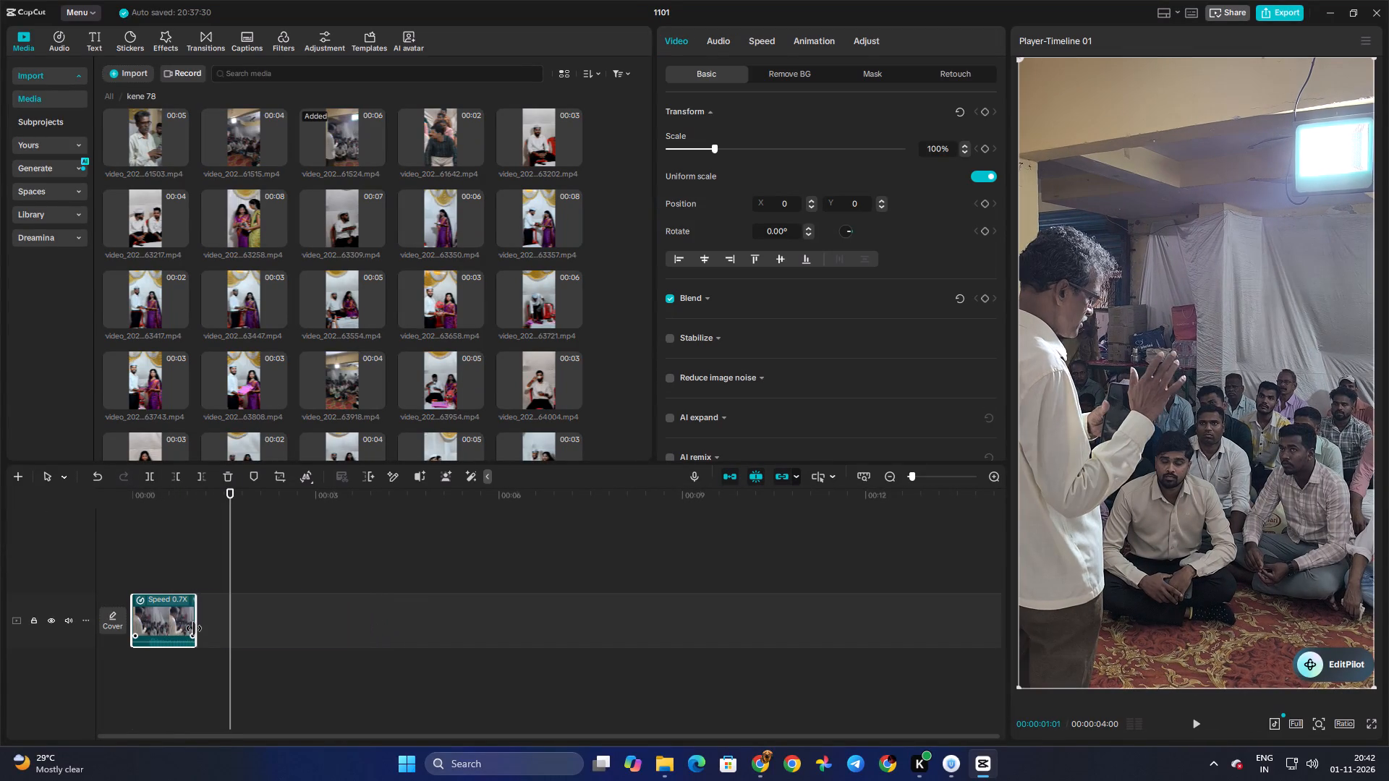
{"action": "left_click_drag", "start_coordinate": [194, 628], "coordinate": [203, 629]}
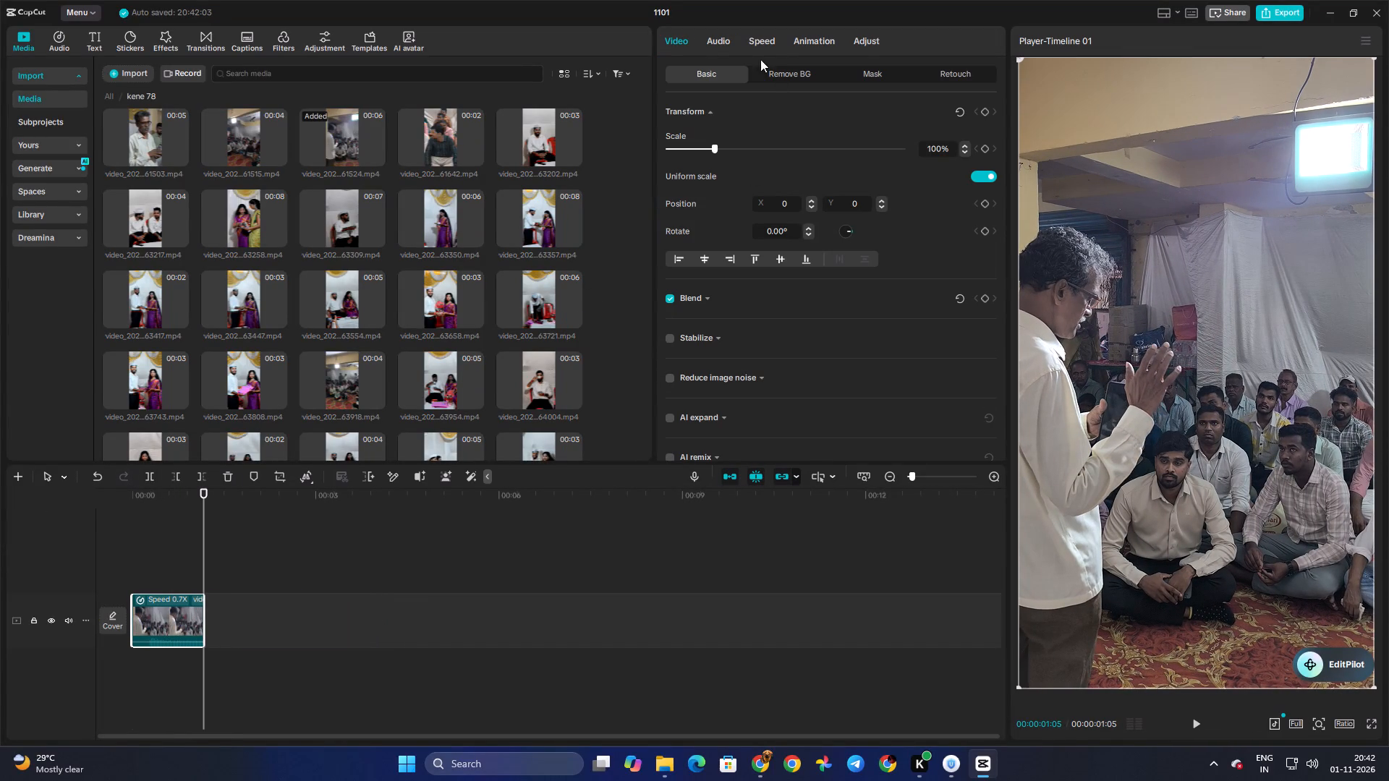
Set the trimmed clip's speed to 0.76x, after trying 0.52x.
{"action": "left_click", "coordinate": [760, 49]}
{"action": "left_click", "coordinate": [697, 133]}
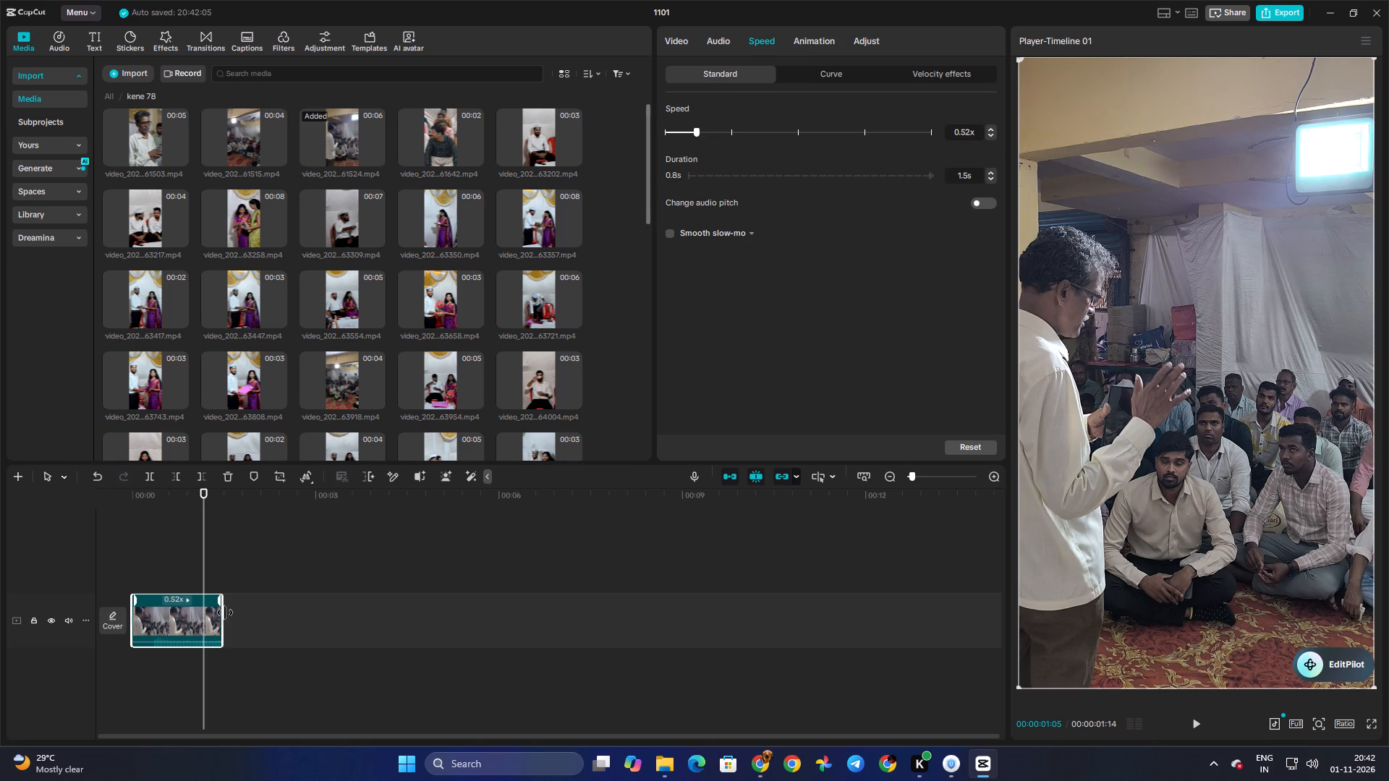
{"action": "left_click", "coordinate": [714, 130]}
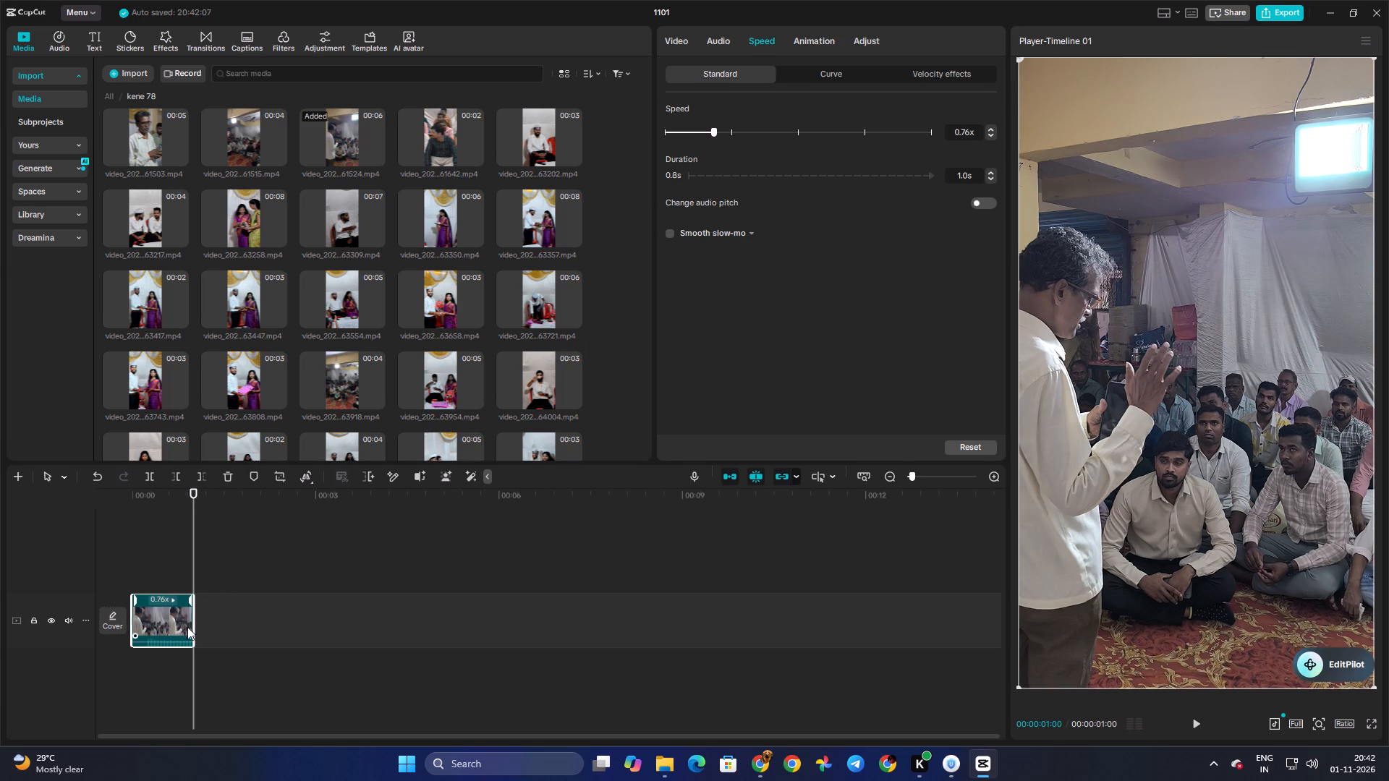
Extend the clip's end to a duration of about 00:00:01:11 and play it back from the start of the timeline.
{"action": "left_click_drag", "start_coordinate": [195, 623], "coordinate": [214, 624]}
{"action": "left_click", "coordinate": [150, 545]}
{"action": "left_click_drag", "start_coordinate": [150, 545], "coordinate": [127, 544]}
{"action": "key", "text": "space"}
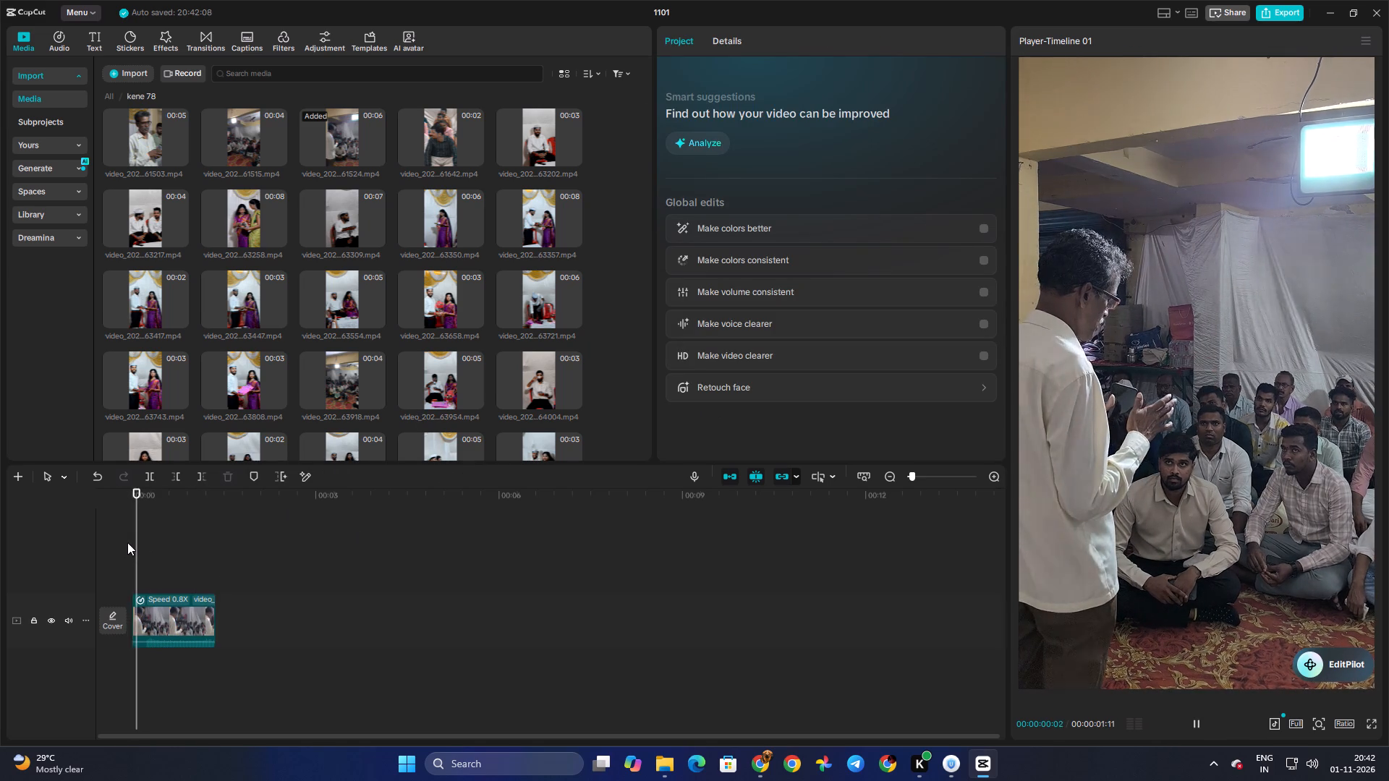
{"action": "key", "text": "space"}
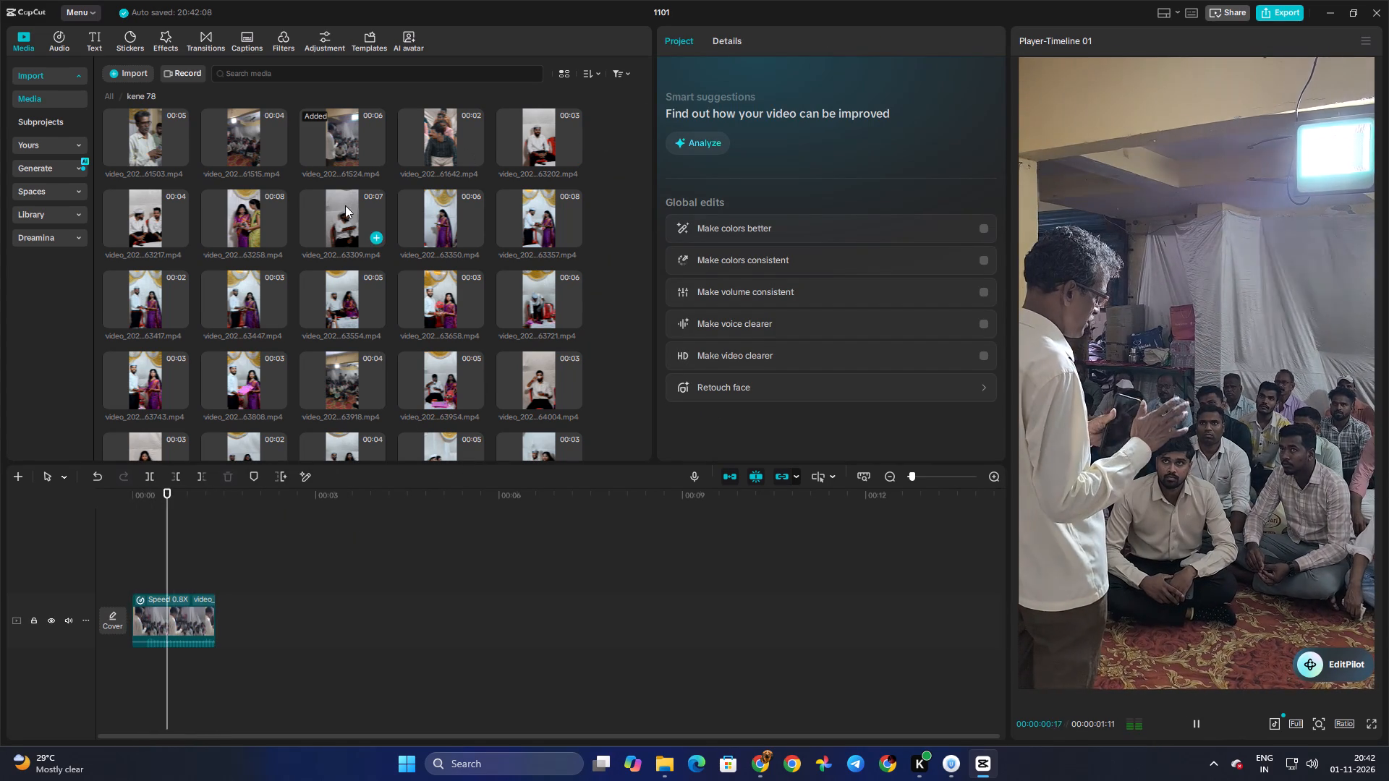
{"action": "key", "text": "space"}
Preview the media clips ending in 63202, 63217 and 63258, and add the 63258 clip after the existing timeline clip.
{"action": "left_click", "coordinate": [557, 134]}
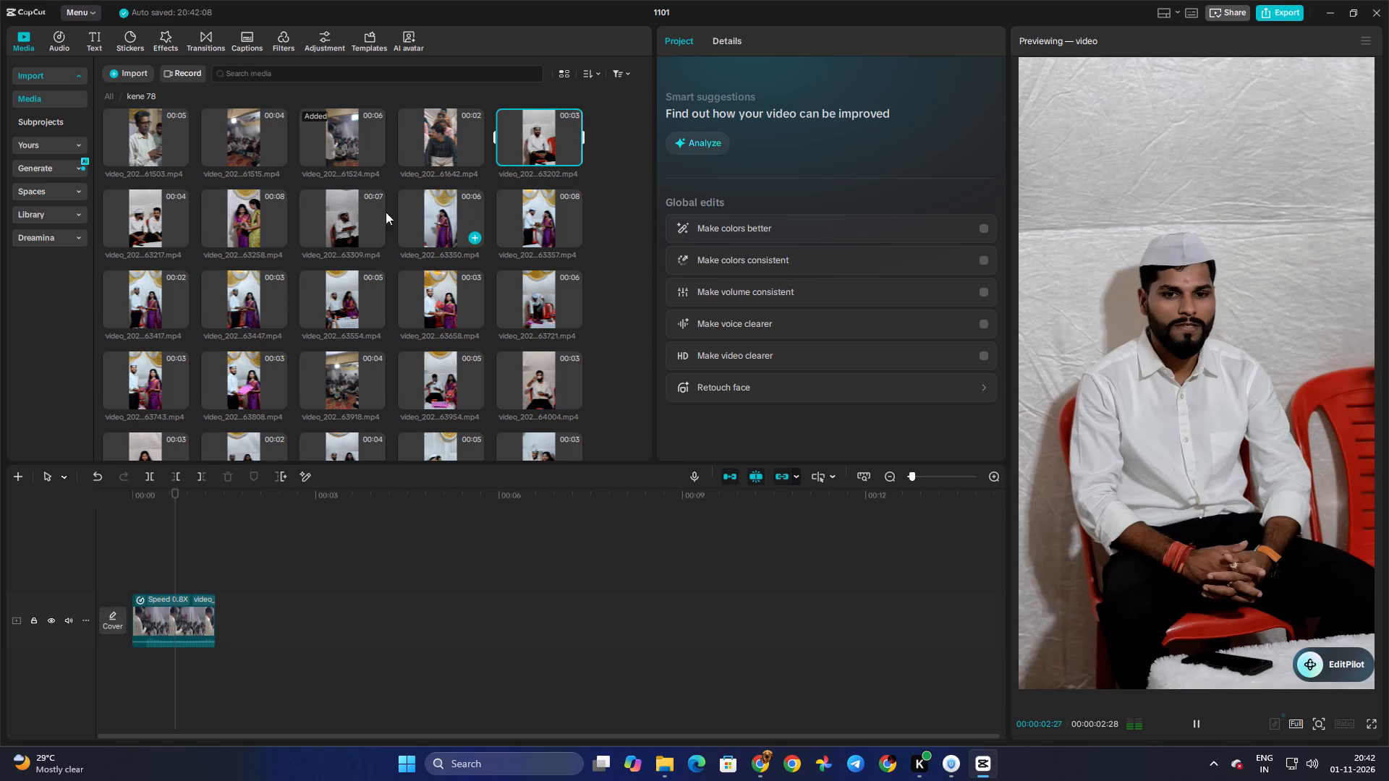
{"action": "left_click", "coordinate": [137, 222]}
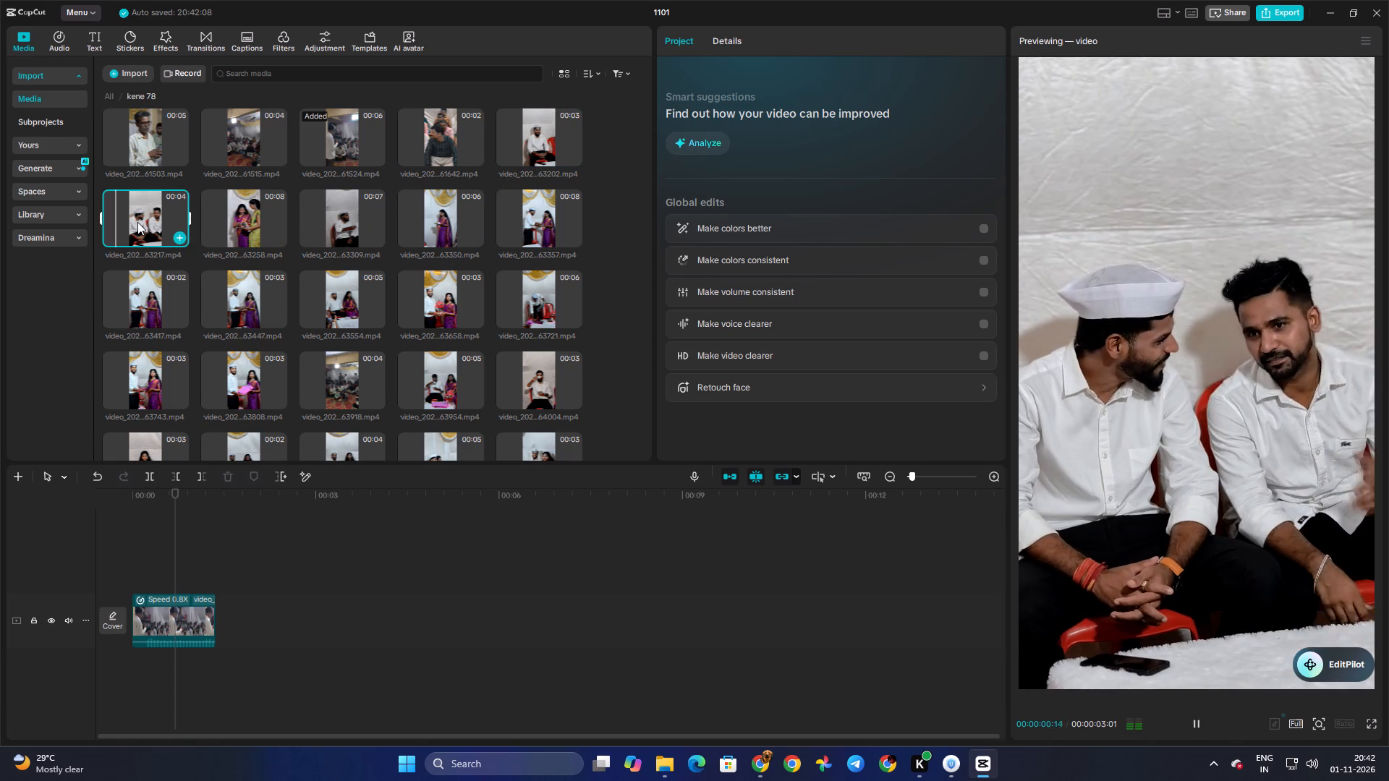
{"action": "key", "text": "space"}
{"action": "left_click", "coordinate": [226, 221]}
{"action": "key", "text": "space"}
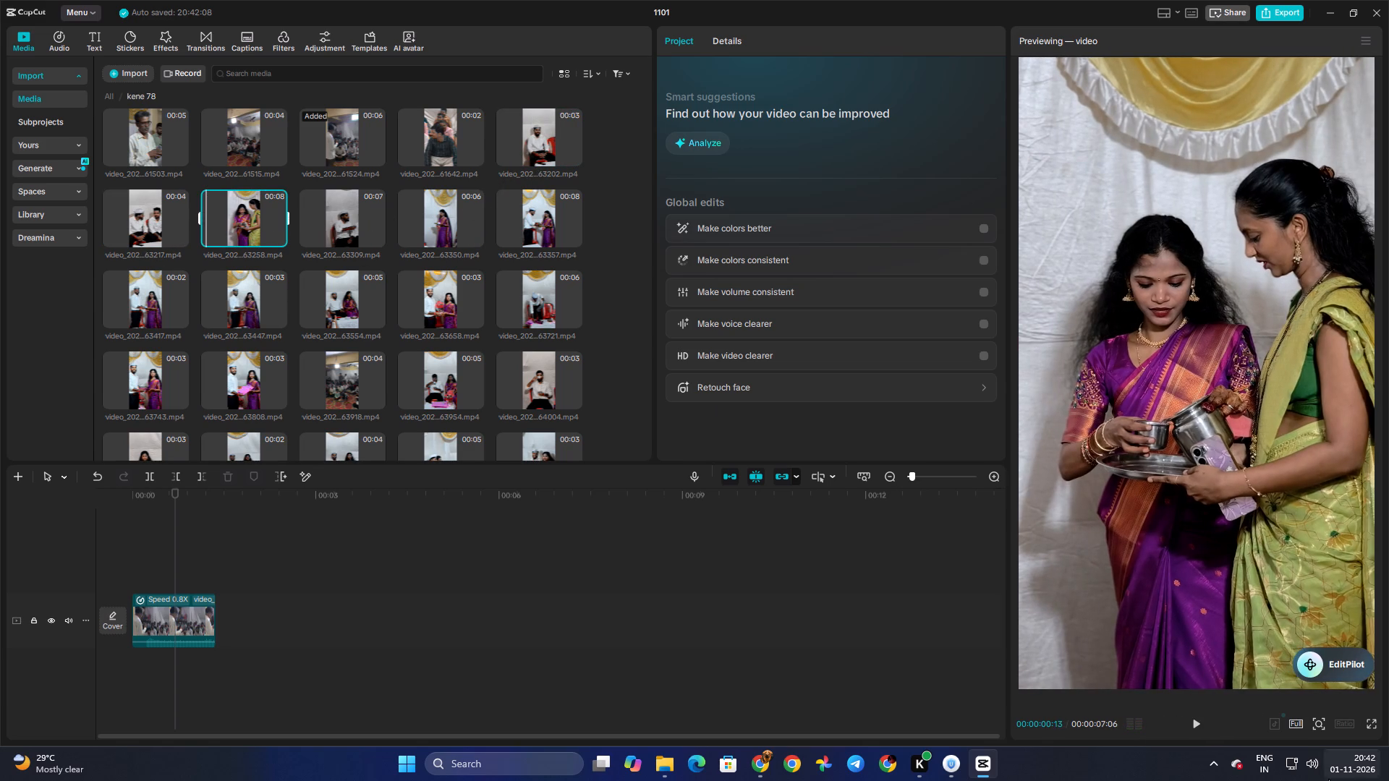
{"action": "key", "text": "space"}
{"action": "left_click", "coordinate": [356, 214]}
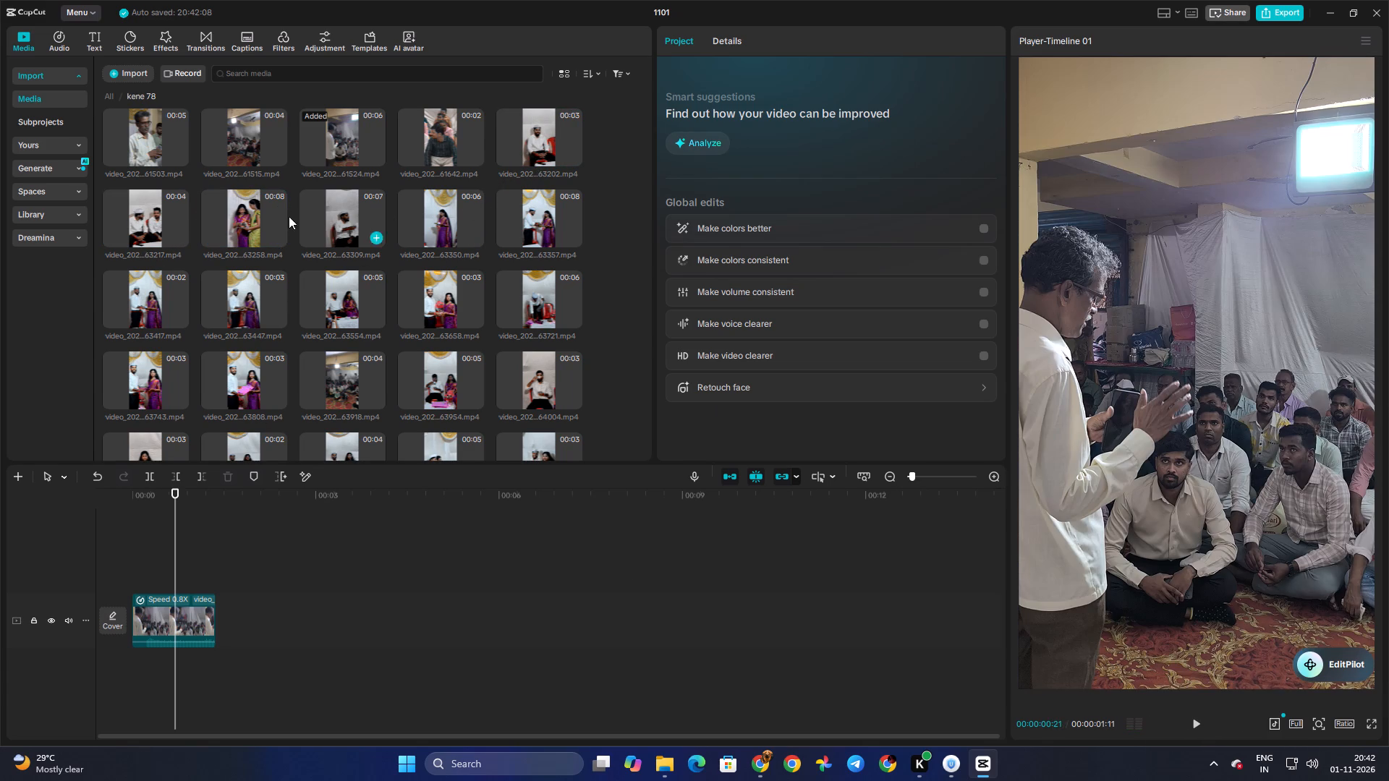
{"action": "left_click", "coordinate": [247, 214]}
{"action": "left_click_drag", "start_coordinate": [247, 214], "coordinate": [284, 624]}
Scrub through the added 63258 clip and trim a few frames off its start, to a duration of about 00:00:07:02.
{"action": "left_click", "coordinate": [221, 567]}
{"action": "left_click_drag", "start_coordinate": [221, 567], "coordinate": [354, 584]}
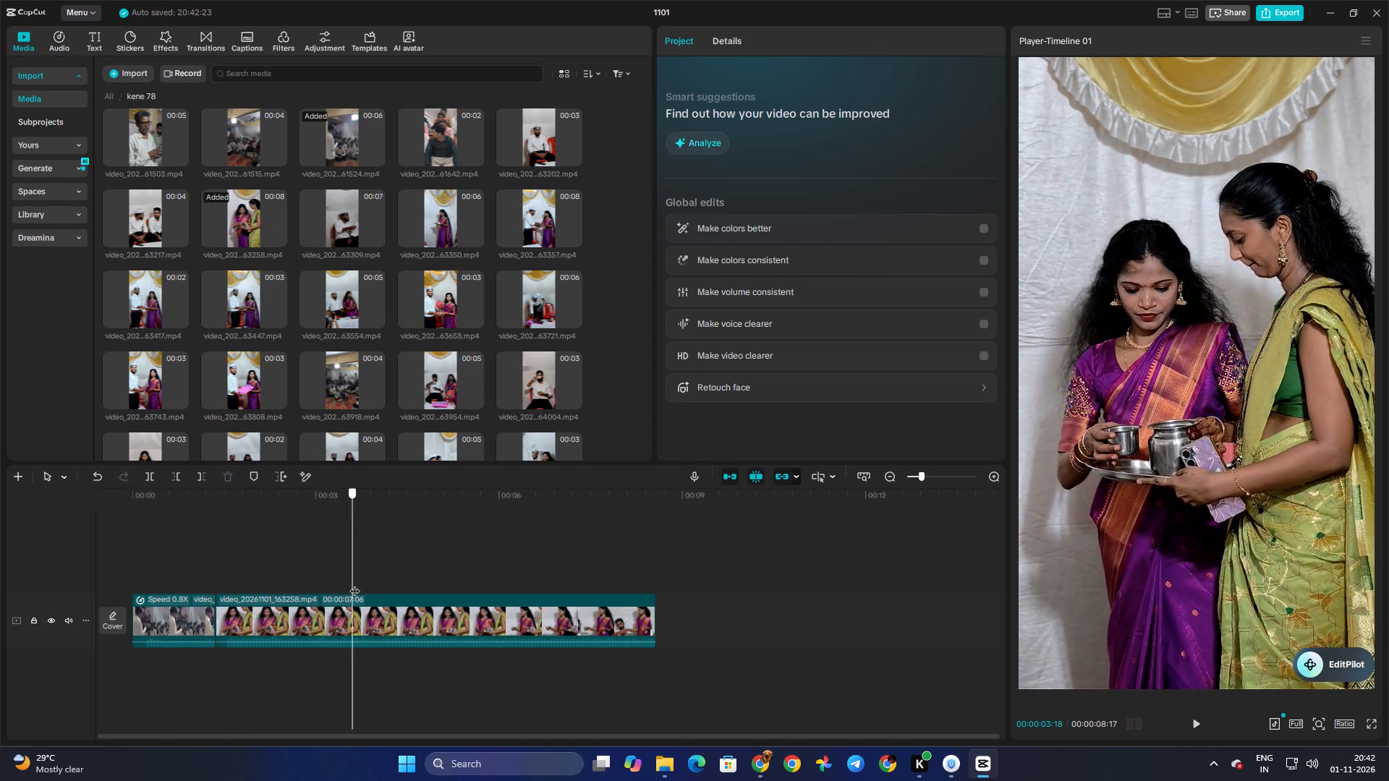
{"action": "left_click_drag", "start_coordinate": [354, 584], "coordinate": [535, 594]}
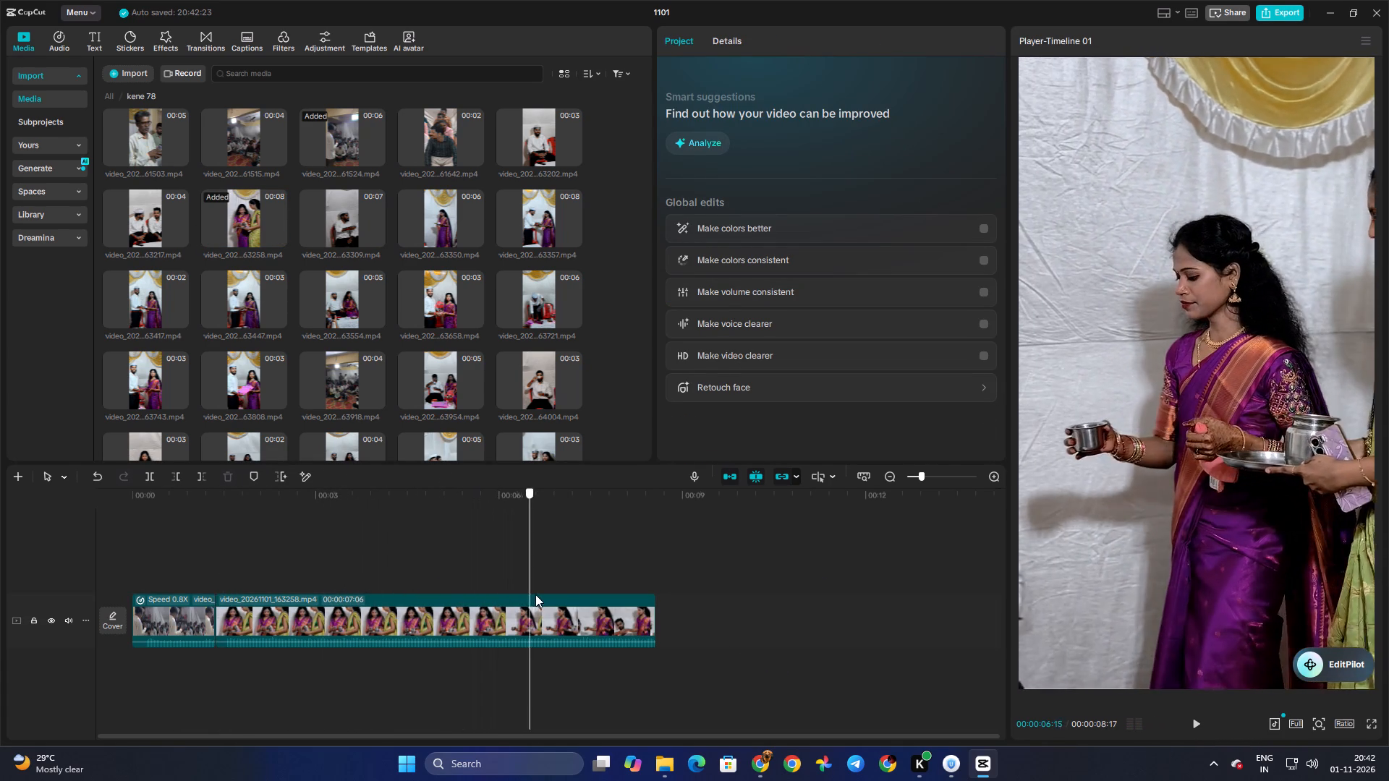
{"action": "left_click_drag", "start_coordinate": [535, 594], "coordinate": [663, 602]}
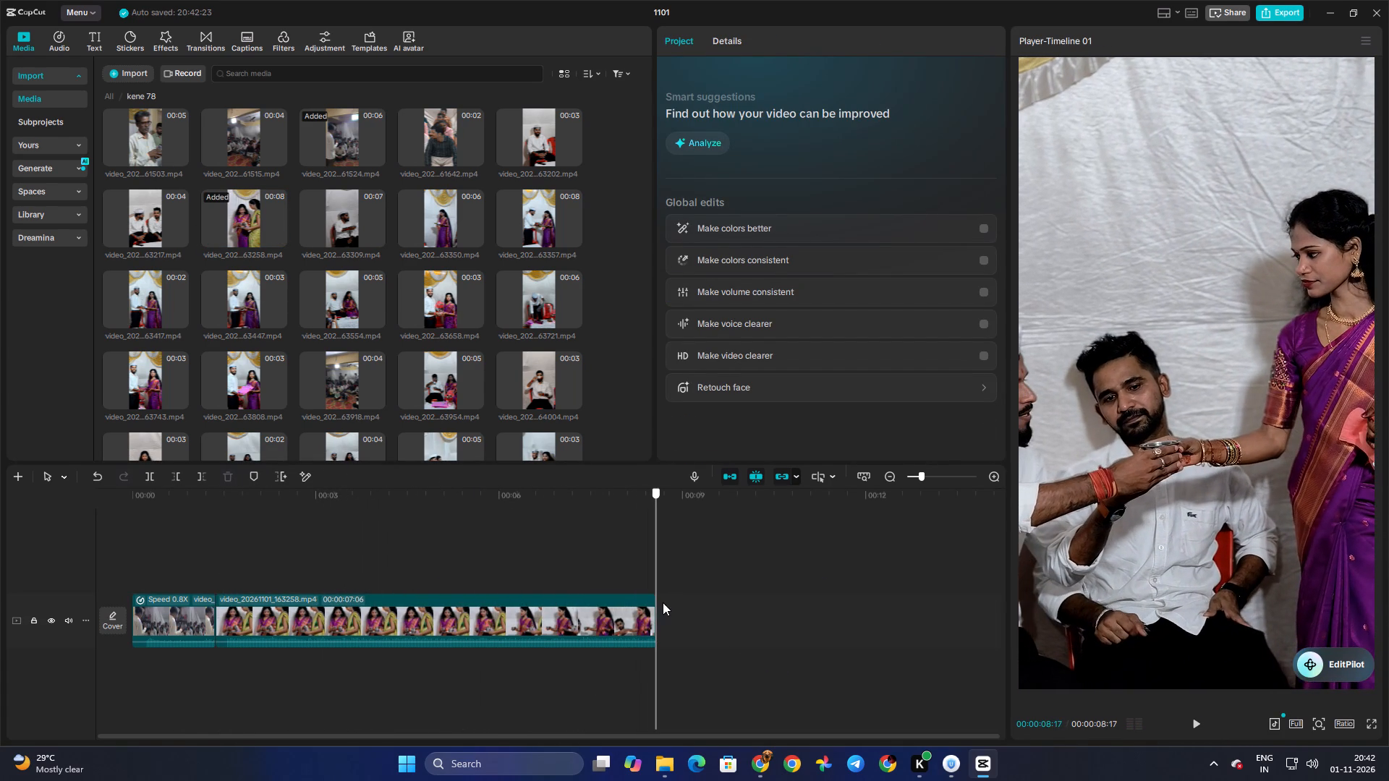
{"action": "left_click_drag", "start_coordinate": [663, 602], "coordinate": [305, 594]}
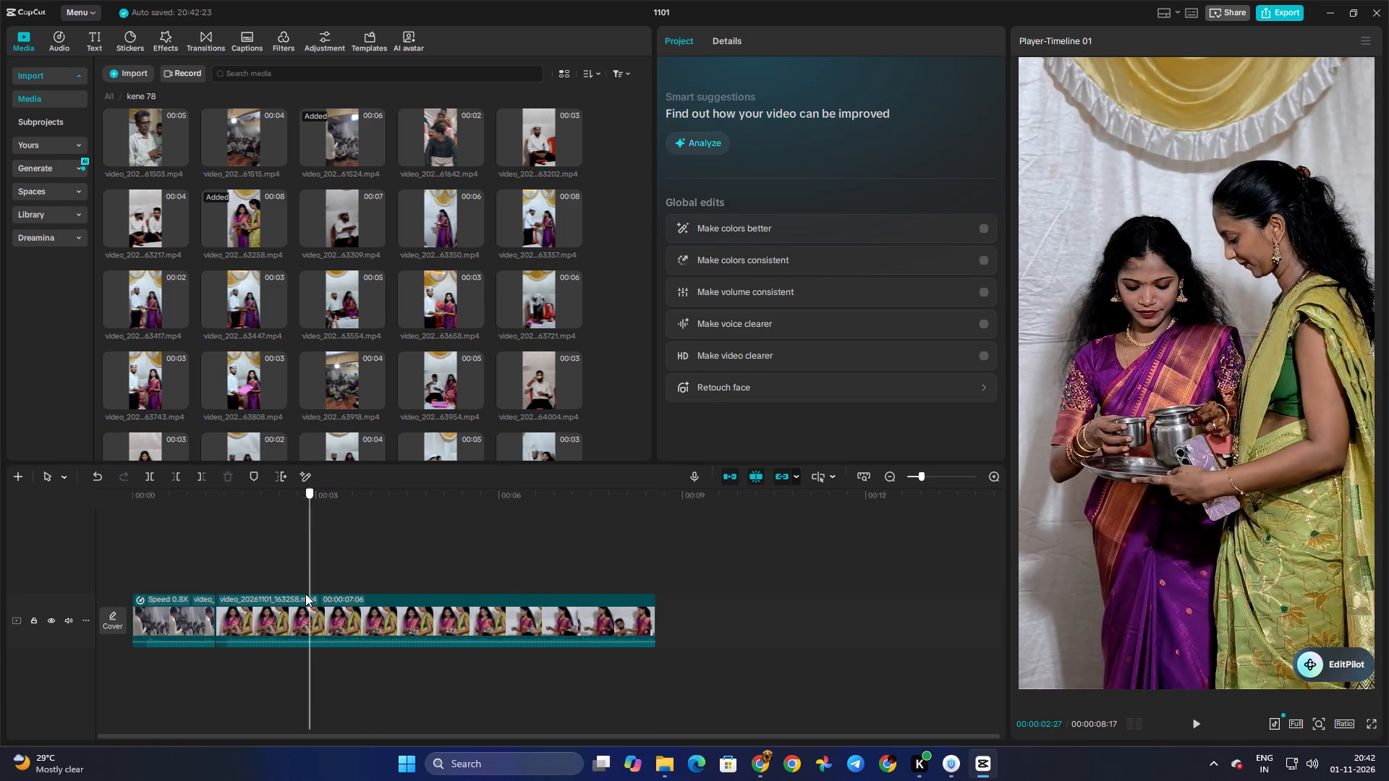
{"action": "left_click_drag", "start_coordinate": [305, 594], "coordinate": [273, 583]}
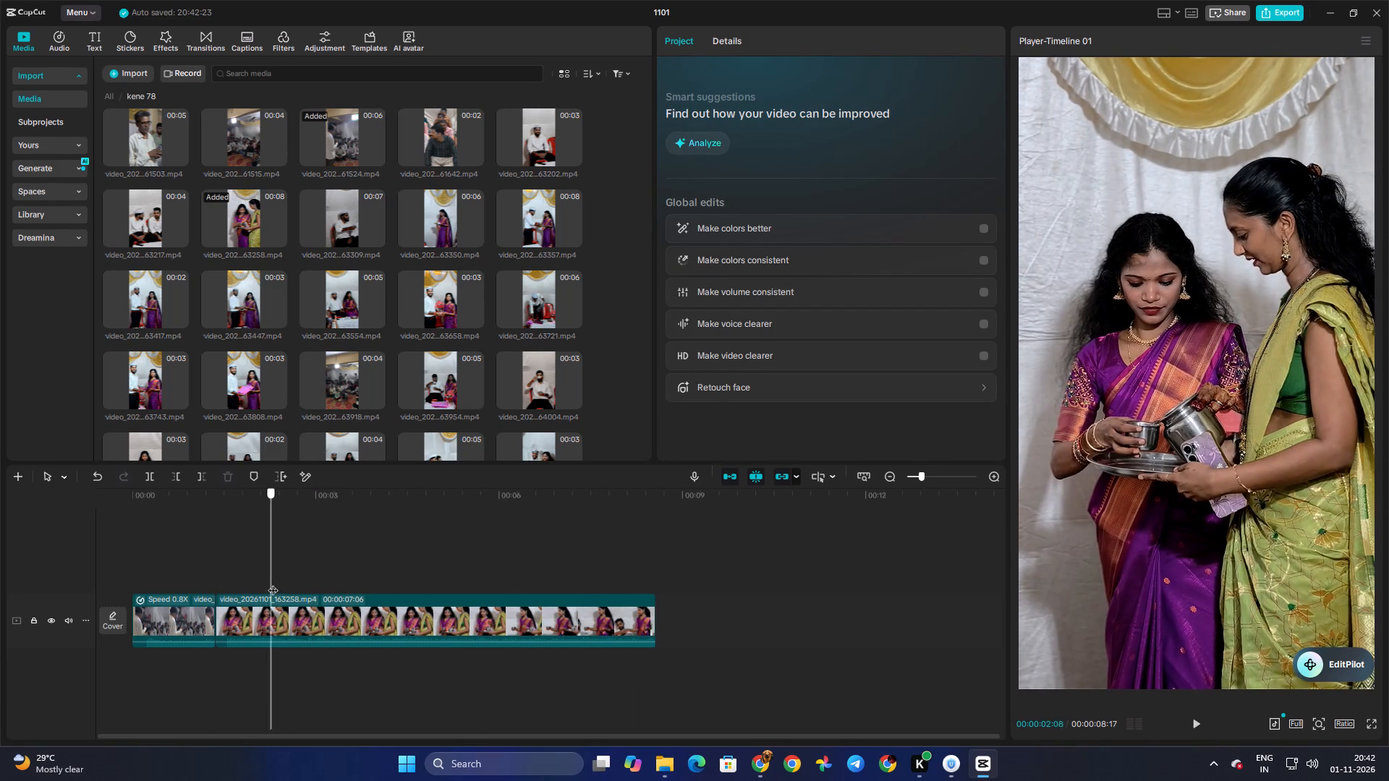
{"action": "left_click_drag", "start_coordinate": [273, 583], "coordinate": [242, 585]}
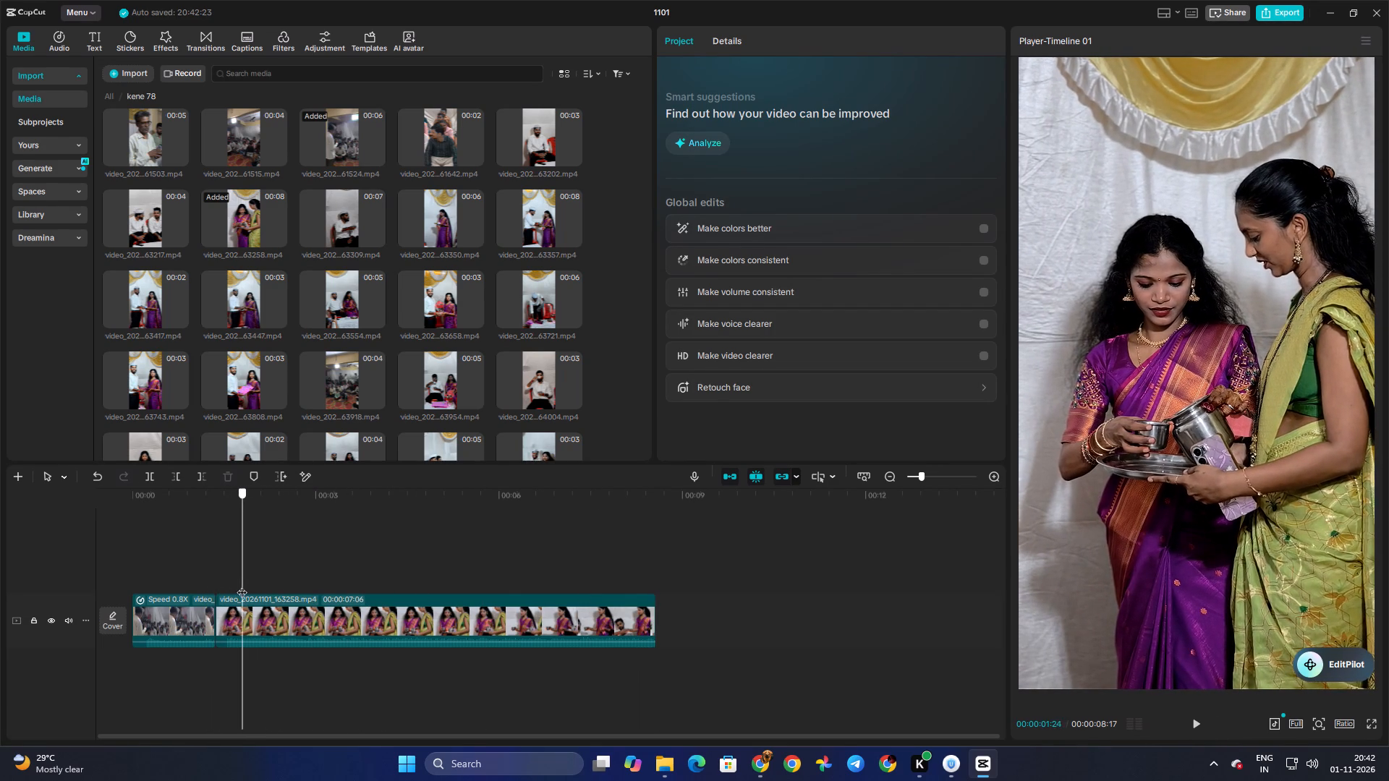
{"action": "left_click_drag", "start_coordinate": [242, 585], "coordinate": [231, 586]}
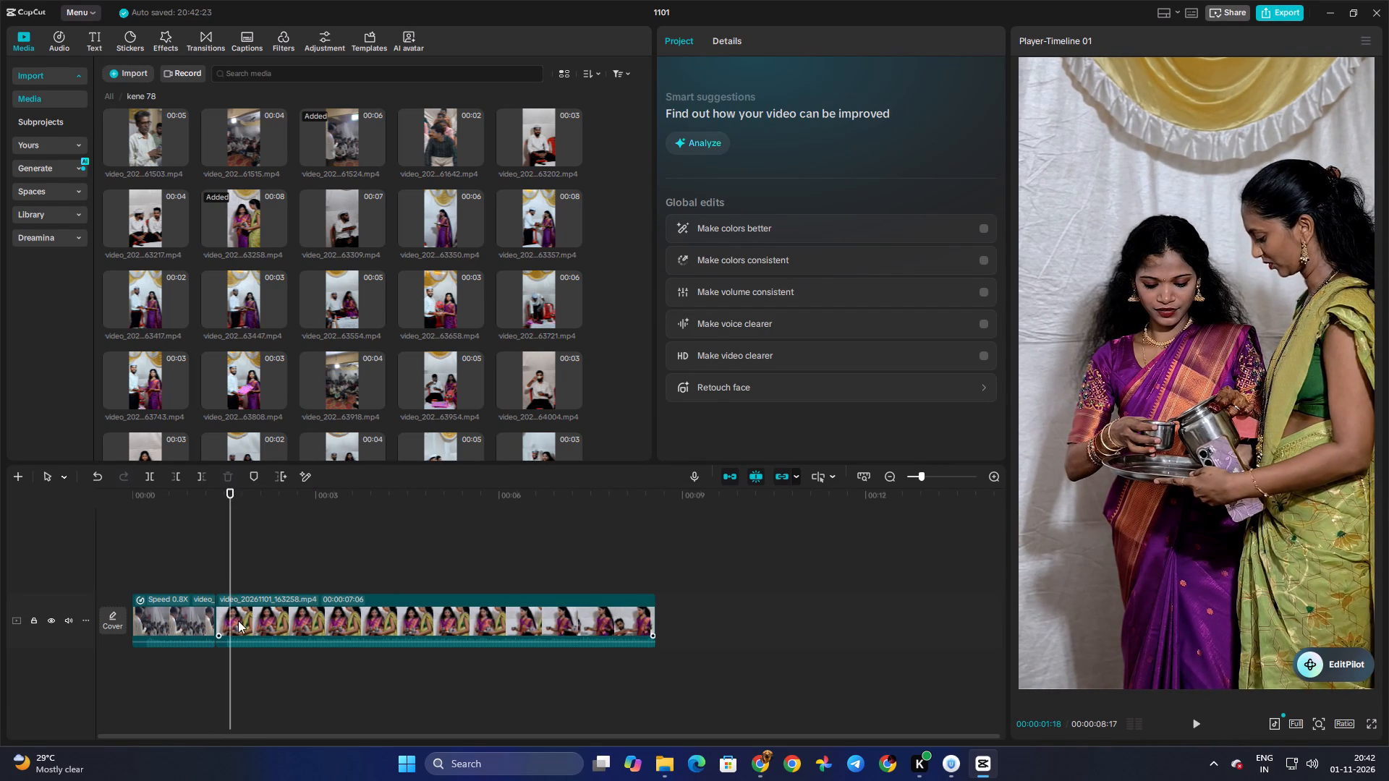
{"action": "left_click", "coordinate": [233, 620]}
{"action": "left_click_drag", "start_coordinate": [213, 613], "coordinate": [224, 613]}
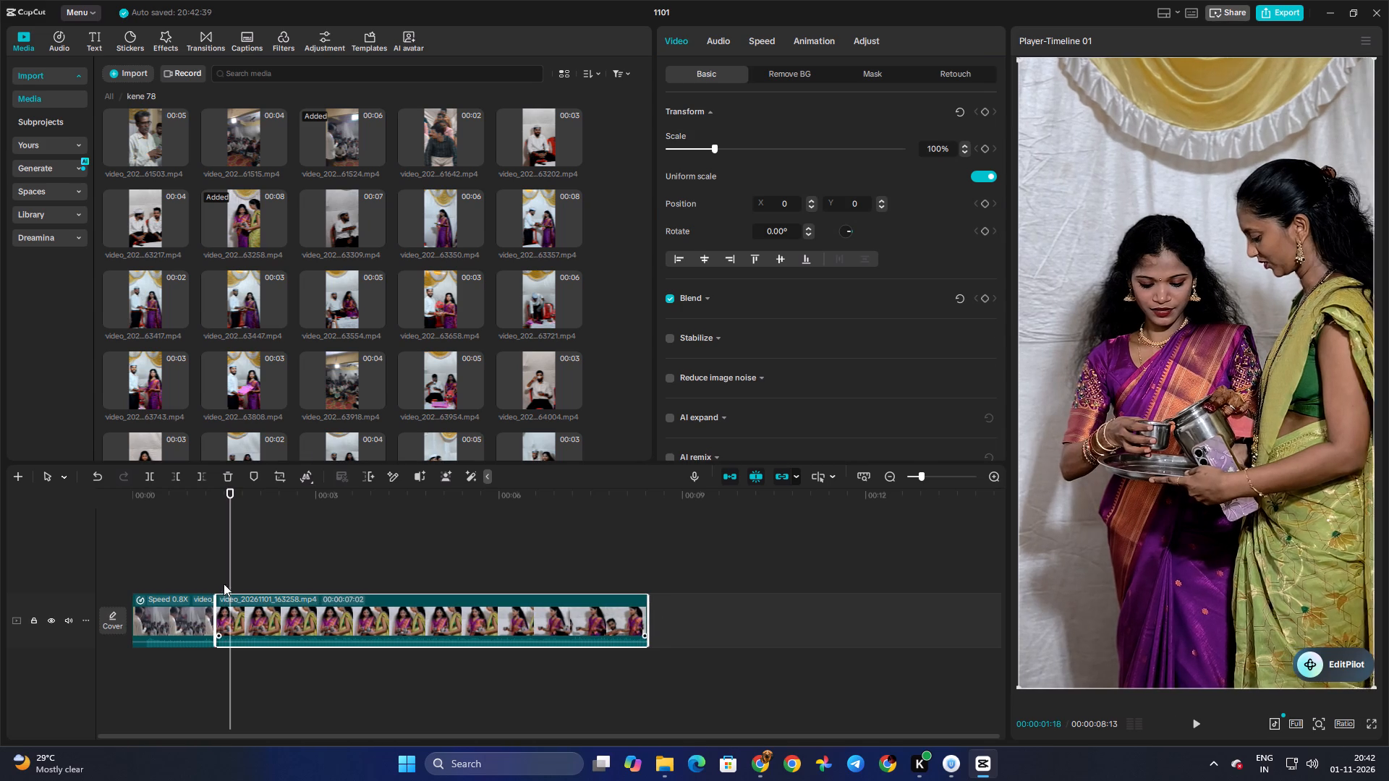
Find the cut point in the 63258 clip and split it at about 00:00:03:04.
{"action": "left_click", "coordinate": [218, 579]}
{"action": "left_click_drag", "start_coordinate": [218, 579], "coordinate": [313, 587]}
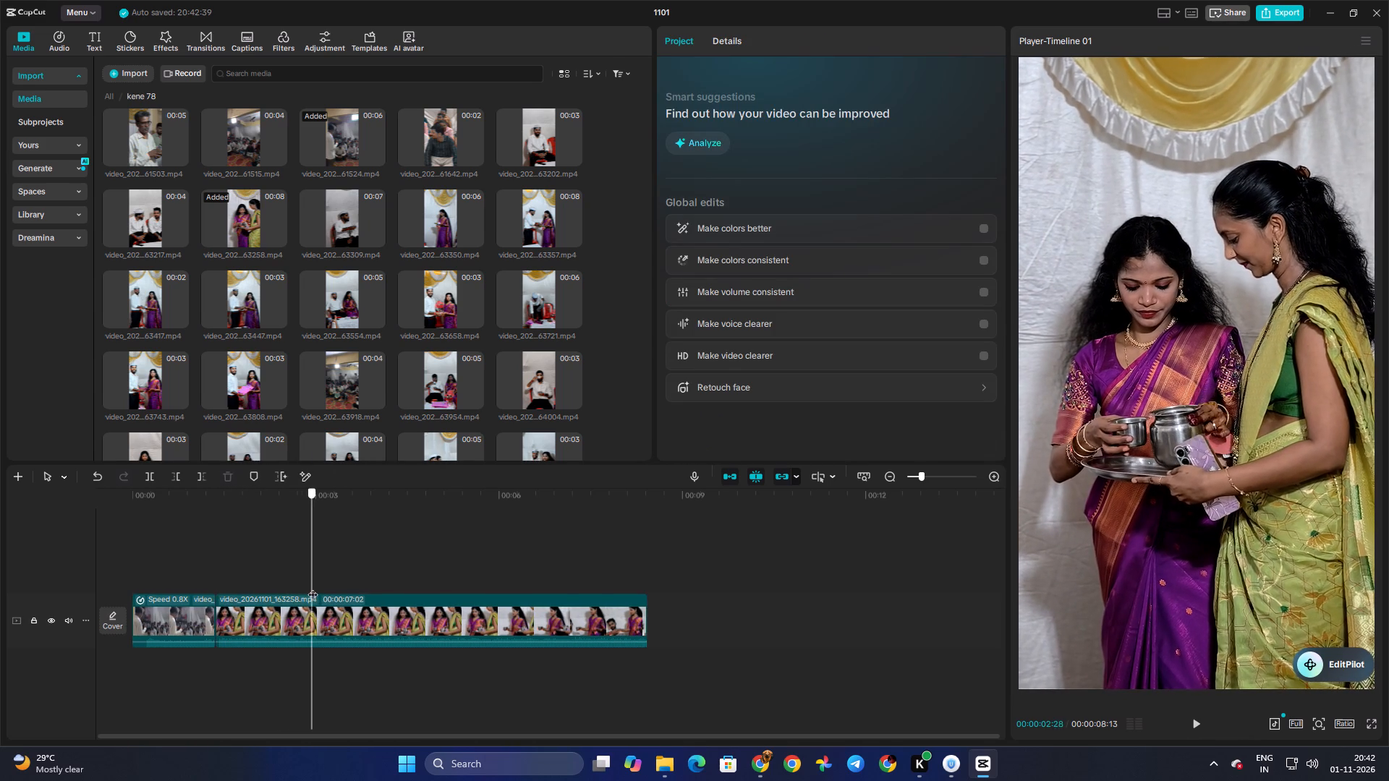
{"action": "left_click_drag", "start_coordinate": [313, 587], "coordinate": [323, 588]}
{"action": "left_click", "coordinate": [323, 611]}
{"action": "key", "text": "ctrl+b"}
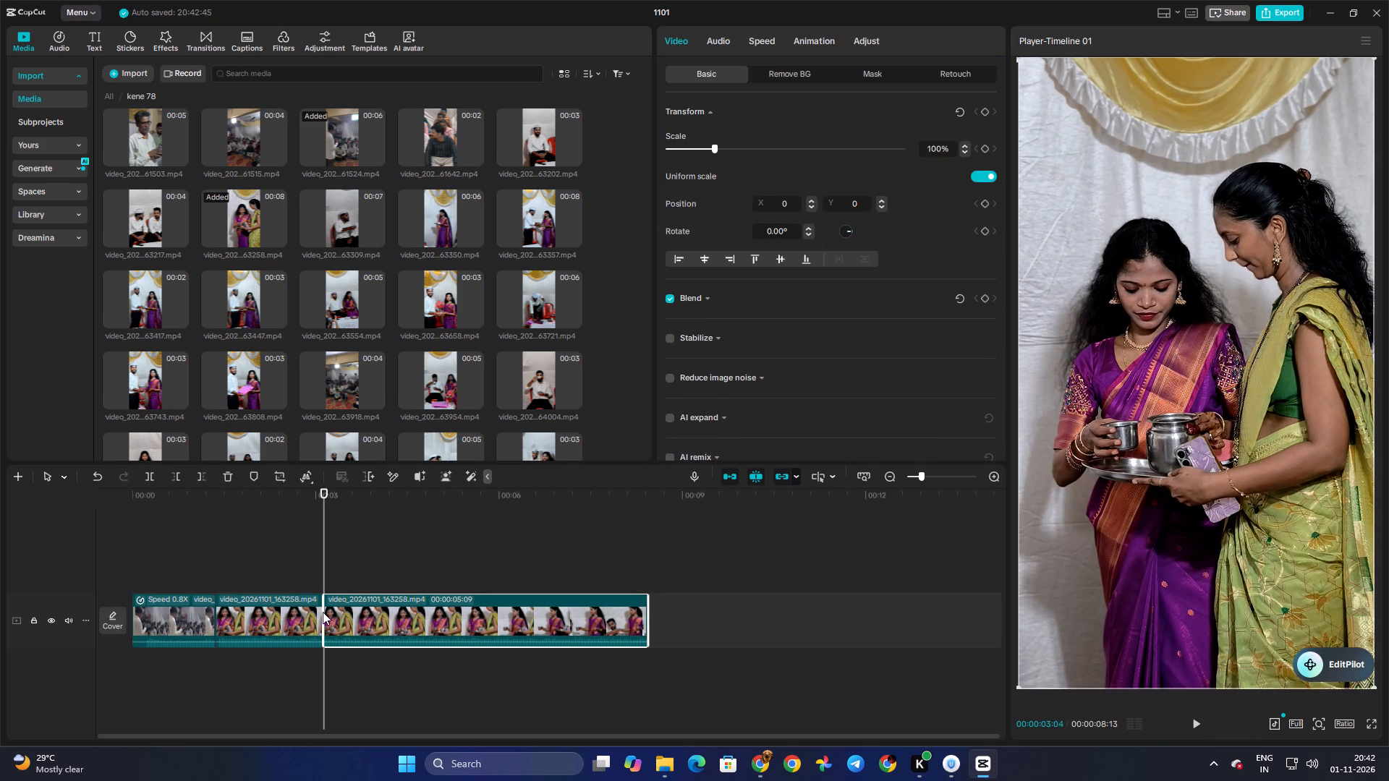
Delete the portion of the 63258 clip that follows the split.
{"action": "key", "text": "ctrl+Delete"}
{"action": "left_click", "coordinate": [480, 635], "text": "ctrl"}
{"action": "key", "text": "ctrl+Delete"}
{"action": "double_click", "coordinate": [439, 620], "text": "ctrl"}
{"action": "key", "text": "ctrl+Delete"}
{"action": "key", "text": "ctrl+Delete"}
{"action": "left_click_drag", "start_coordinate": [472, 571], "coordinate": [473, 586], "text": "ctrl"}
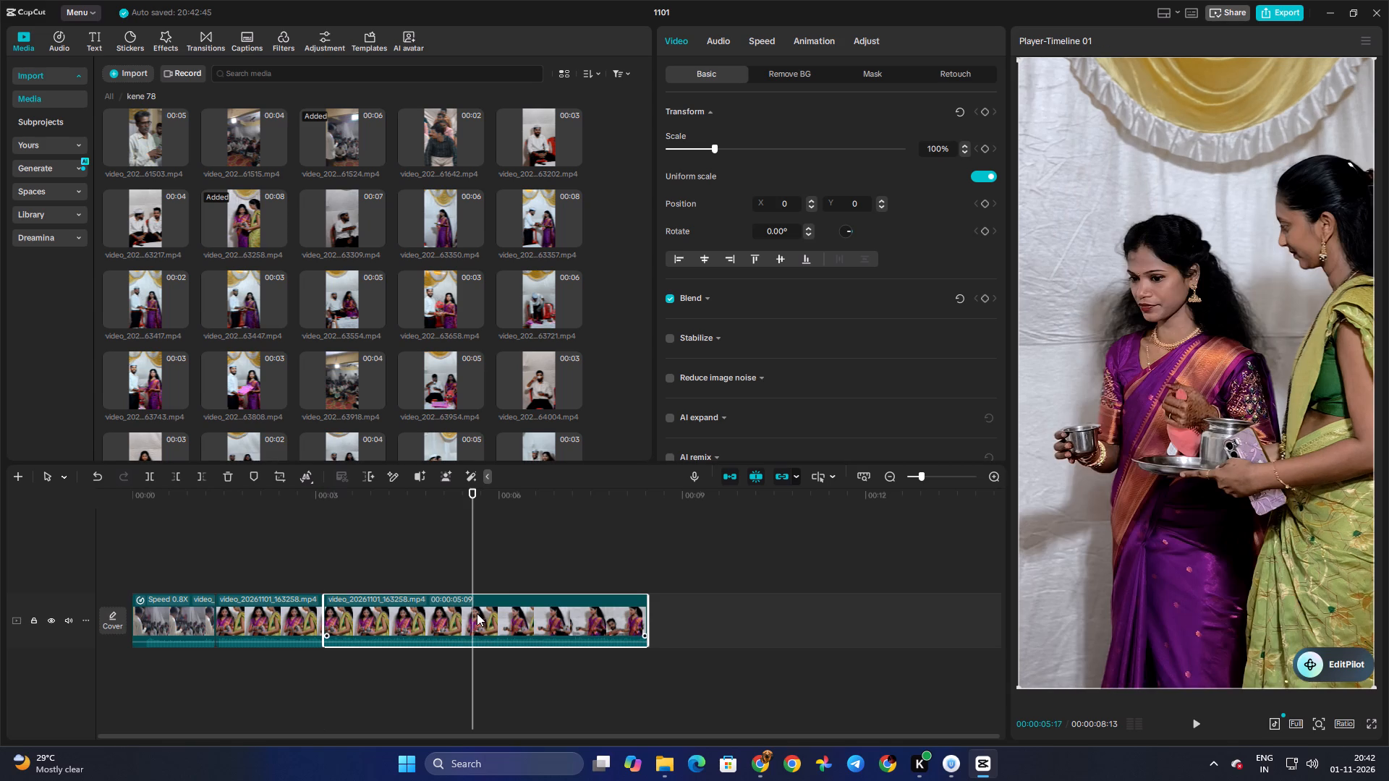
{"action": "left_click", "coordinate": [477, 613], "text": "ctrl"}
{"action": "key", "text": "ctrl+Delete"}
{"action": "key", "text": "ctrl+Delete"}
{"action": "key", "text": "ctrl+Delete"}
{"action": "key", "text": "ctrl+Delete"}
{"action": "key", "text": "ctrl+Delete"}
{"action": "key", "text": "ctrl+Delete"}
{"action": "key", "text": "ctrl+Delete"}
{"action": "left_click", "coordinate": [477, 613], "text": "ctrl"}
{"action": "left_click", "coordinate": [505, 626]}
{"action": "key", "text": "Delete"}
Scrub through the remaining 63258 segment and trim its start to a duration of about 0.7 s.
{"action": "left_click", "coordinate": [242, 586]}
{"action": "left_click_drag", "start_coordinate": [242, 586], "coordinate": [226, 587]}
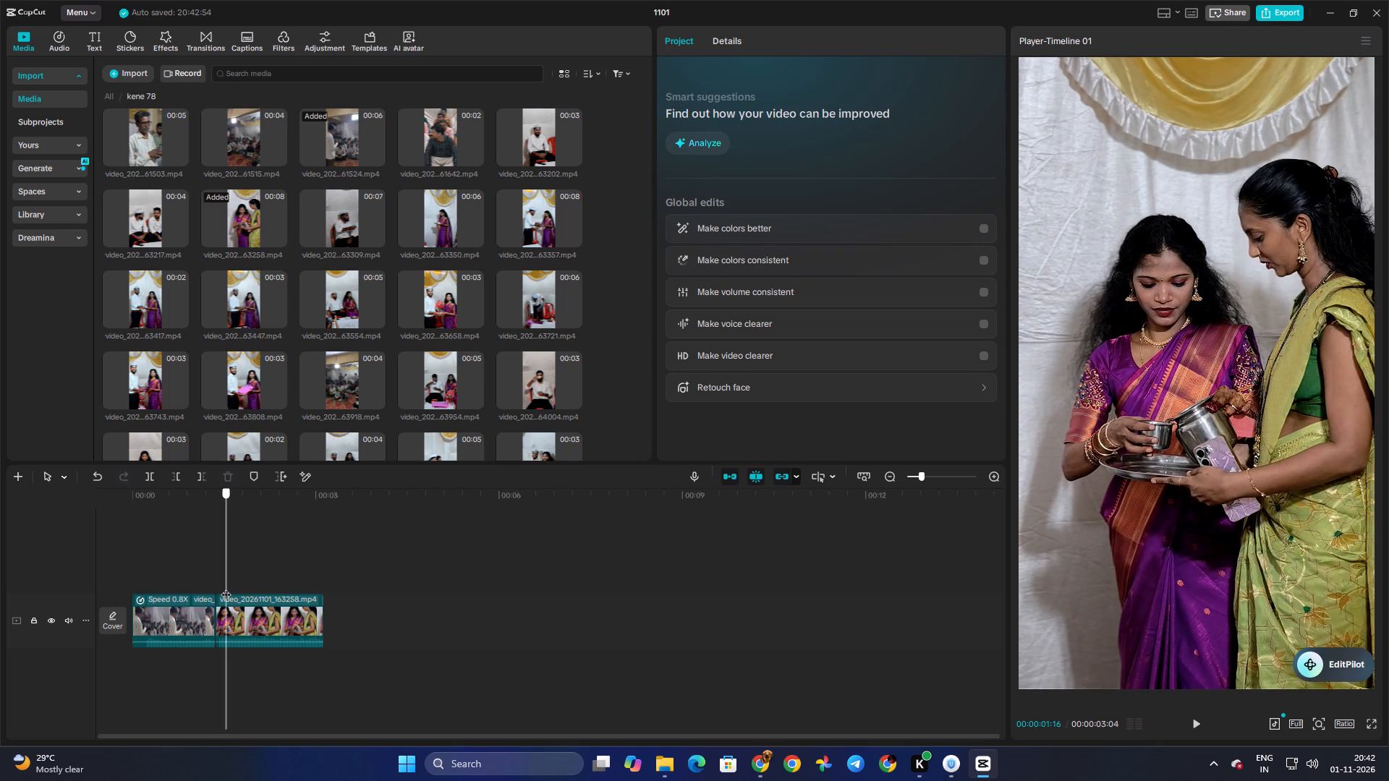
{"action": "left_click_drag", "start_coordinate": [226, 587], "coordinate": [248, 591]}
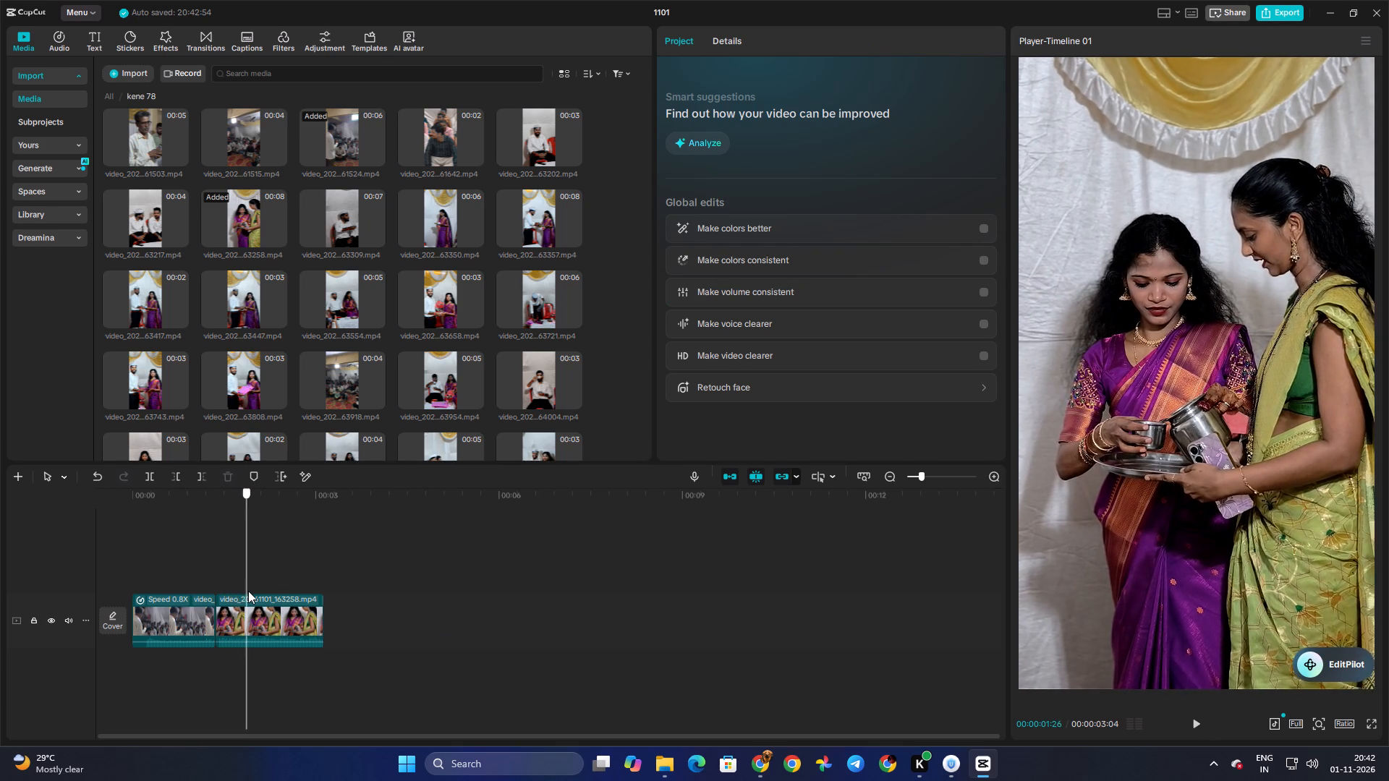
{"action": "left_click_drag", "start_coordinate": [248, 591], "coordinate": [281, 594]}
{"action": "left_click", "coordinate": [283, 607]}
{"action": "left_click_drag", "start_coordinate": [215, 603], "coordinate": [270, 607]}
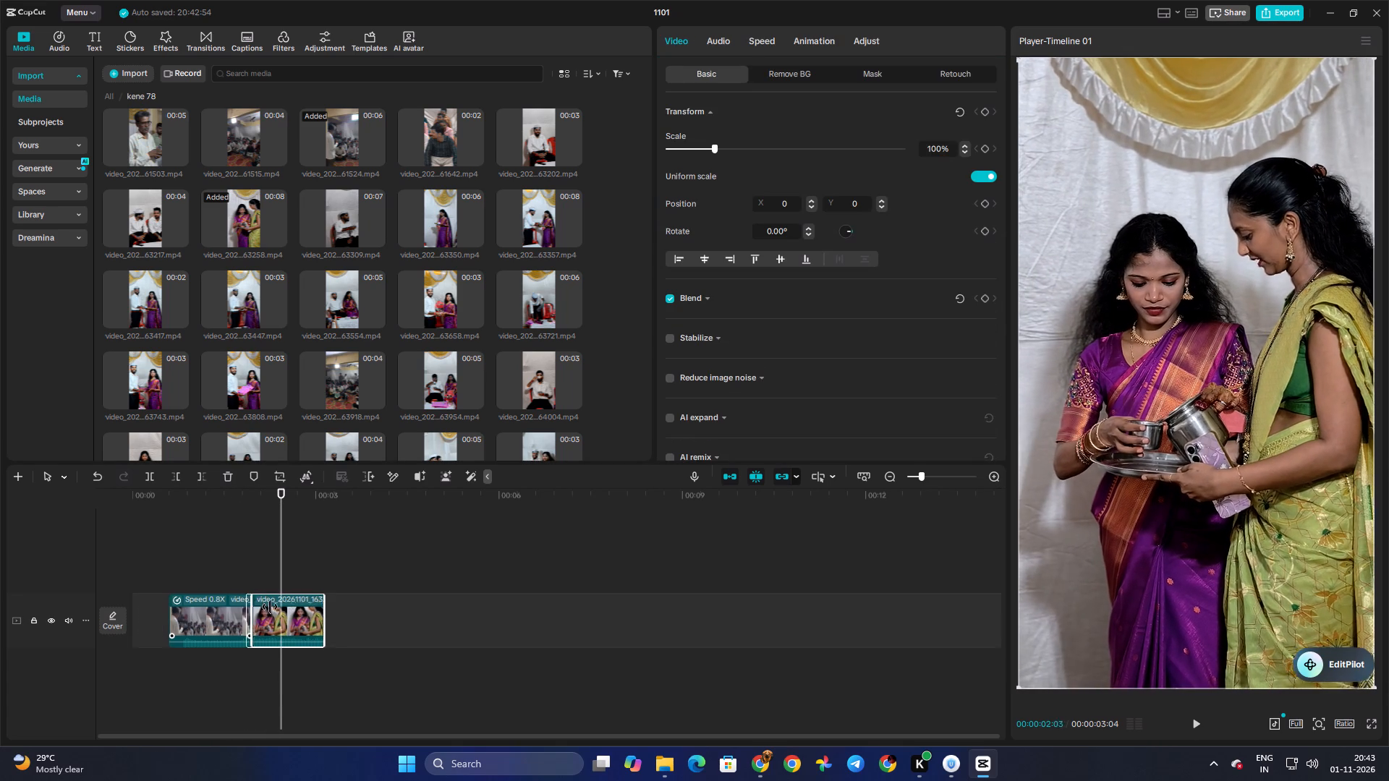
{"action": "left_click_drag", "start_coordinate": [270, 607], "coordinate": [286, 607]}
Slow the 63258 clip to 0.63x speed and play it back from its beginning.
{"action": "left_click", "coordinate": [757, 46]}
{"action": "left_click", "coordinate": [705, 135]}
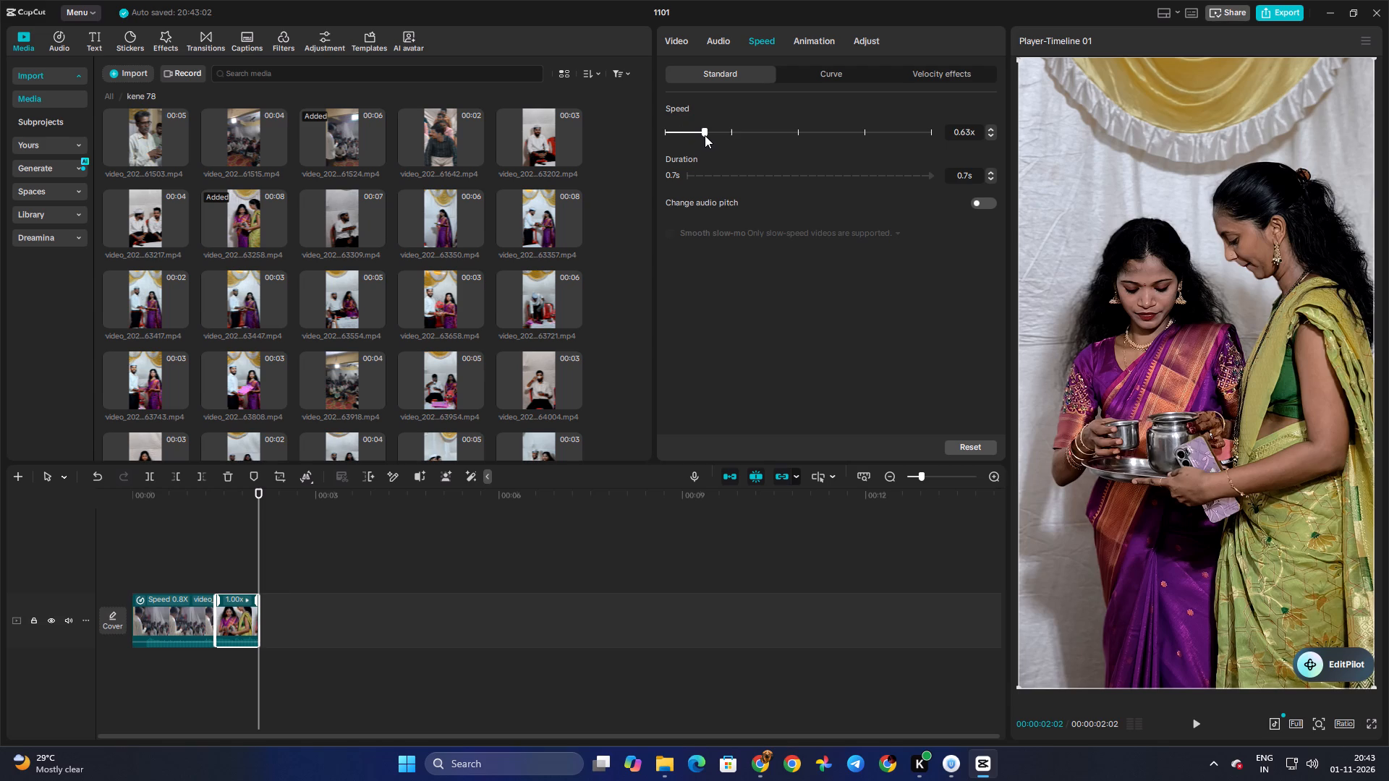
{"action": "left_click", "coordinate": [705, 135]}
{"action": "double_click", "coordinate": [219, 579]}
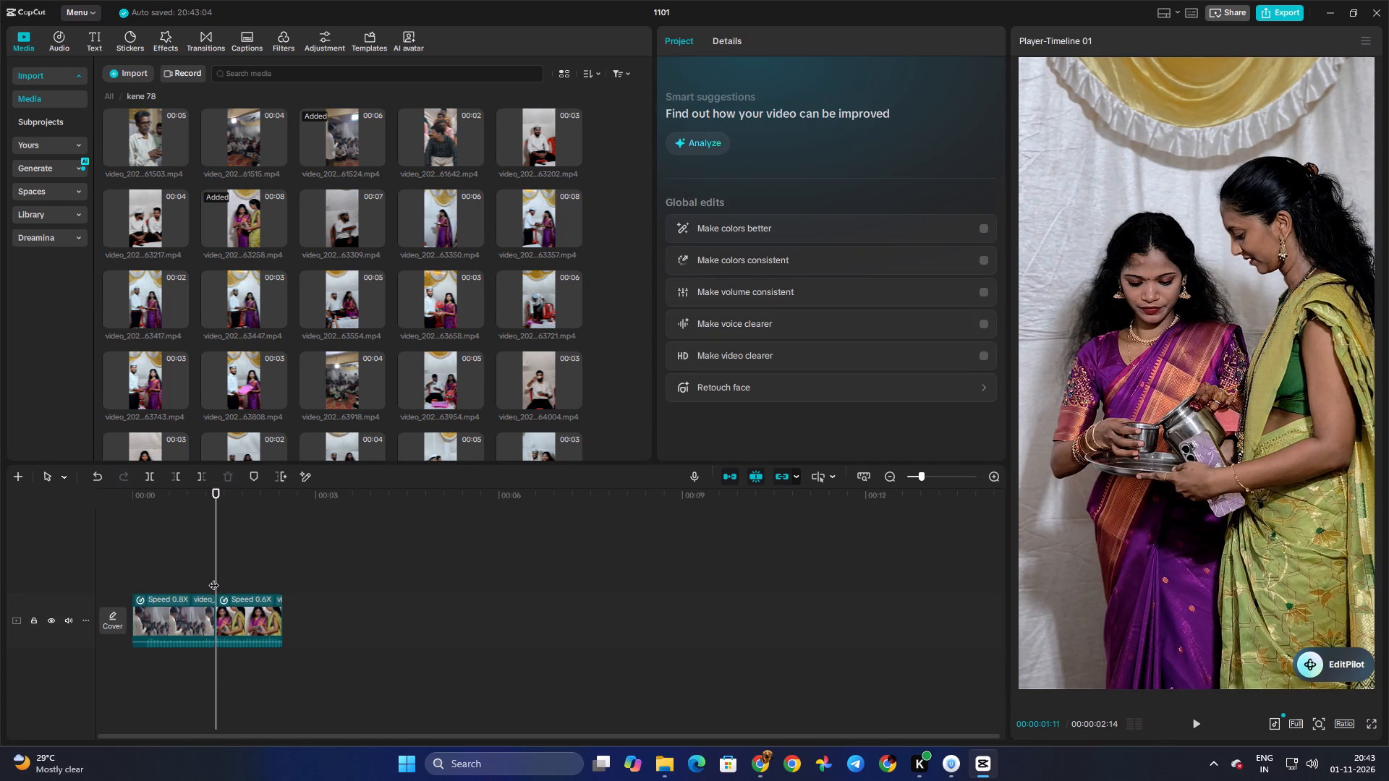
{"action": "key", "text": "space"}
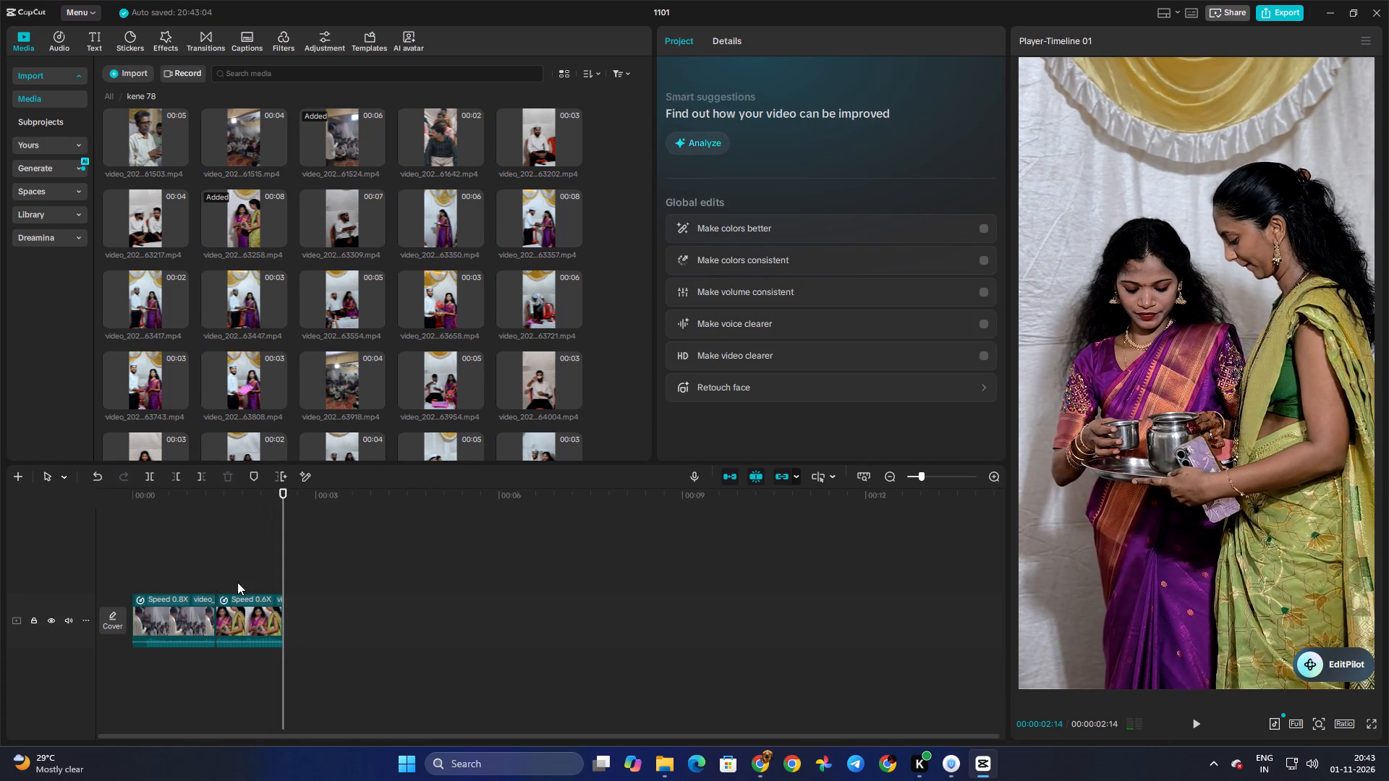
Extend the end of the 63258 clip to about 00:00:02:27 on the timeline.
{"action": "left_click", "coordinate": [259, 617]}
{"action": "left_click_drag", "start_coordinate": [284, 617], "coordinate": [300, 617]}
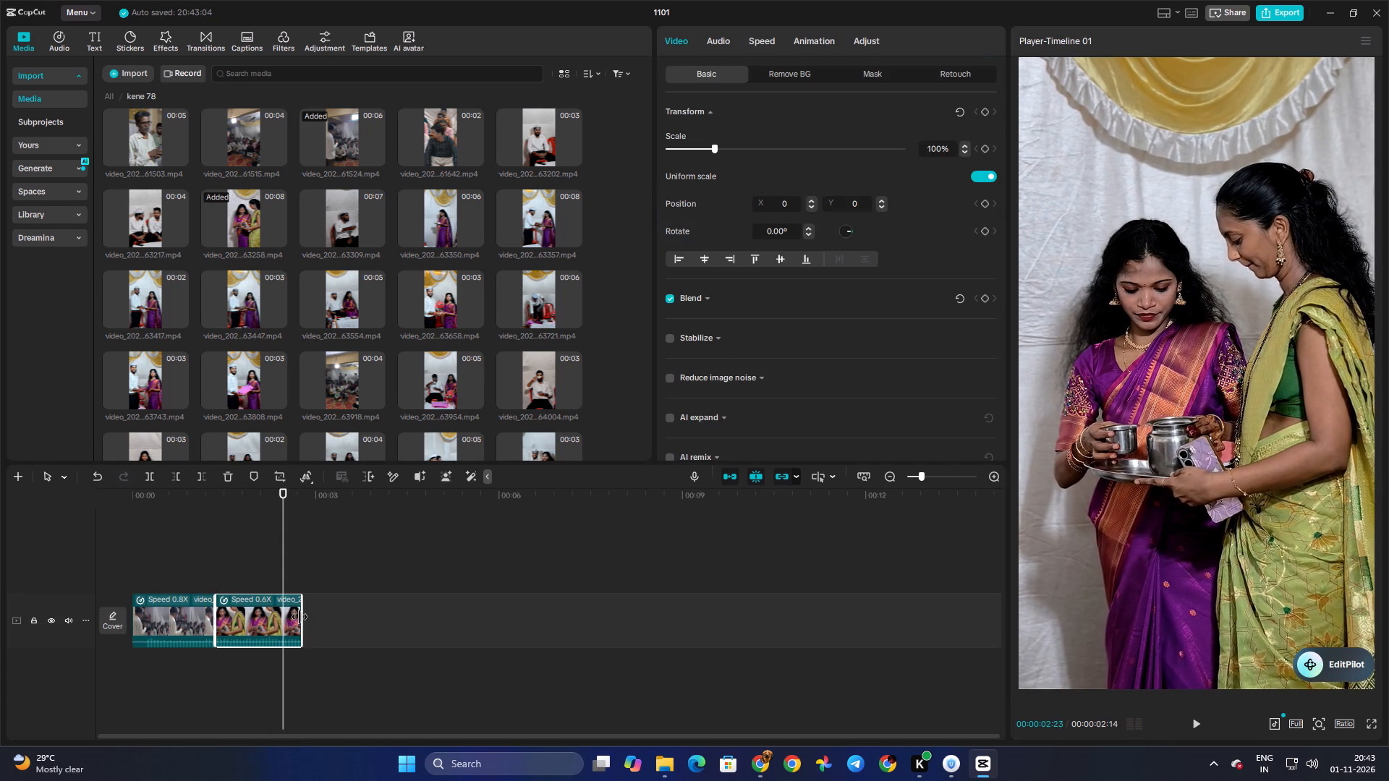
{"action": "left_click_drag", "start_coordinate": [300, 617], "coordinate": [307, 618]}
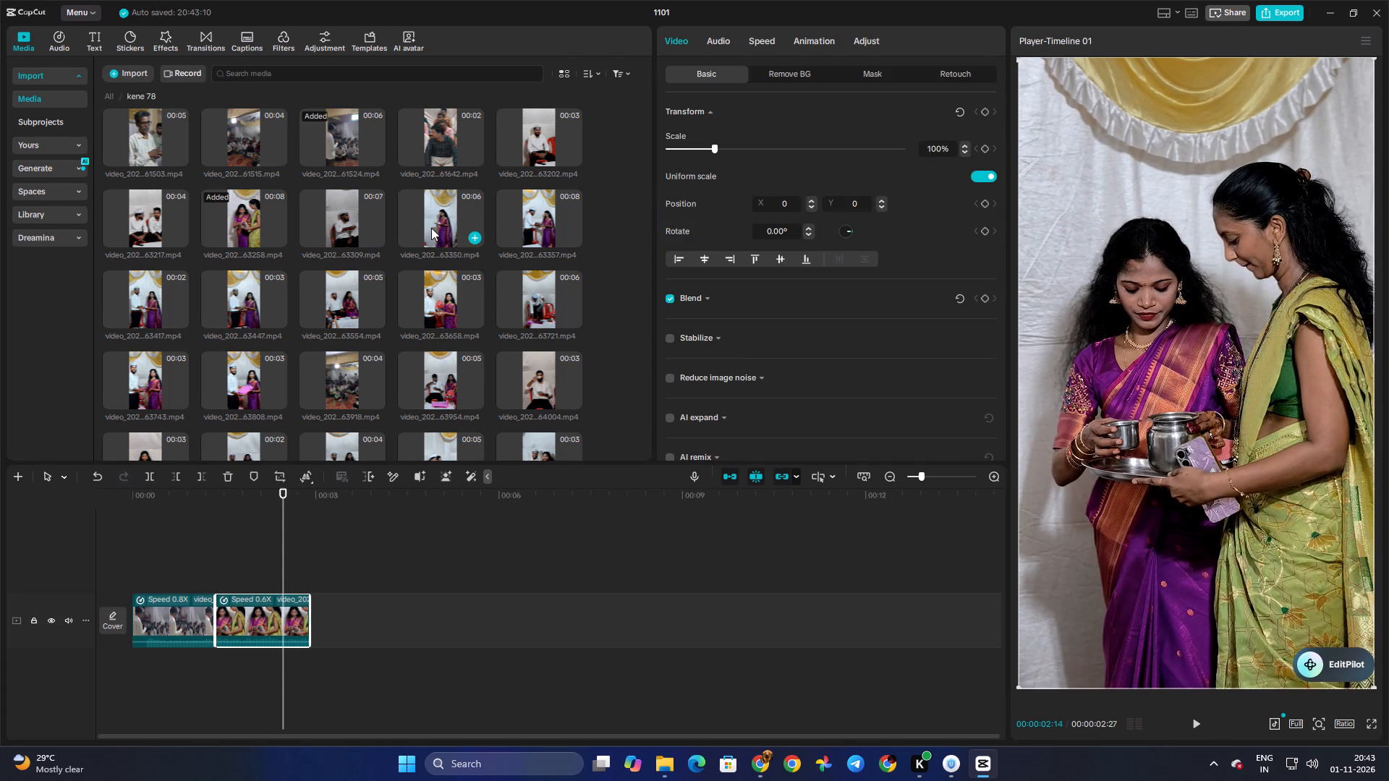
Preview the 63309, 63350 and 63357 clips in the kene 78 folder to judge which footage to use.
{"action": "left_click", "coordinate": [338, 218]}
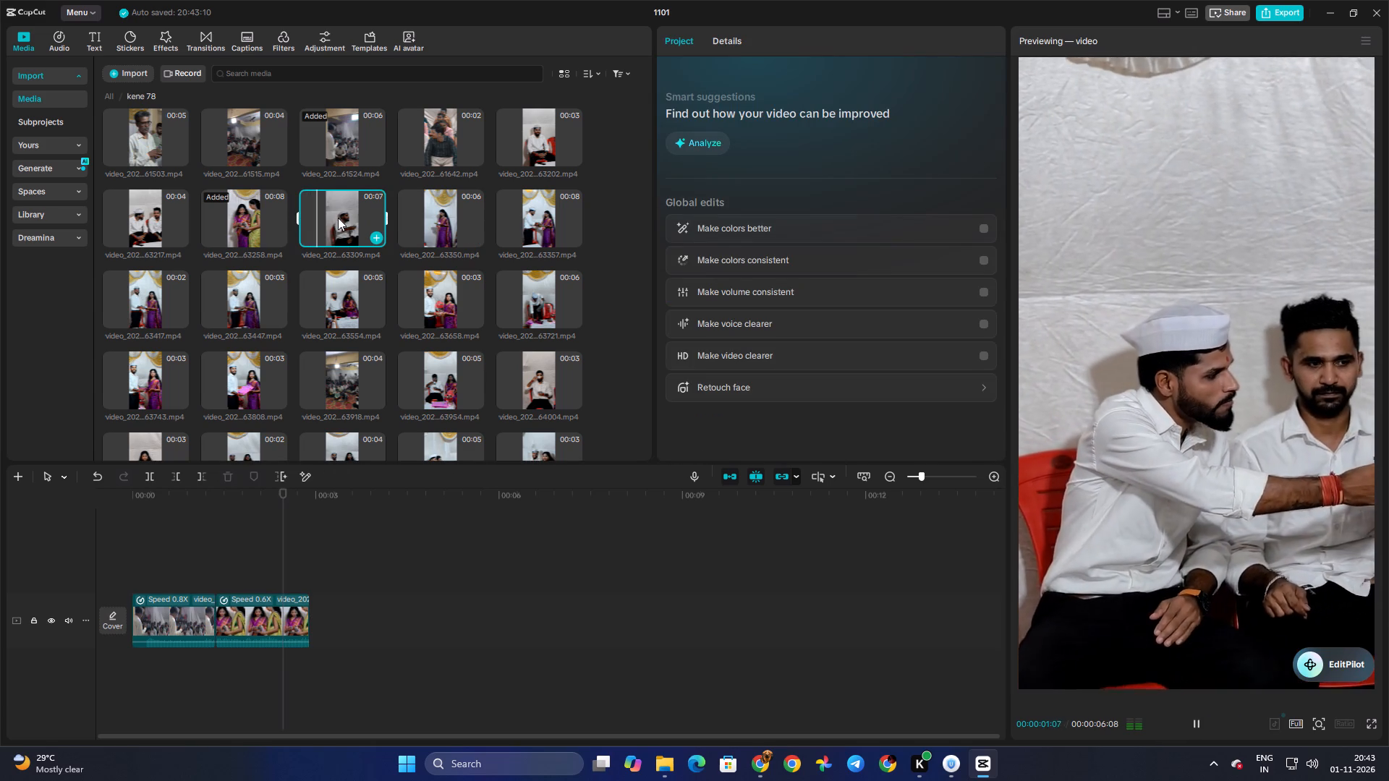
{"action": "key", "text": "space"}
{"action": "left_click", "coordinate": [451, 214]}
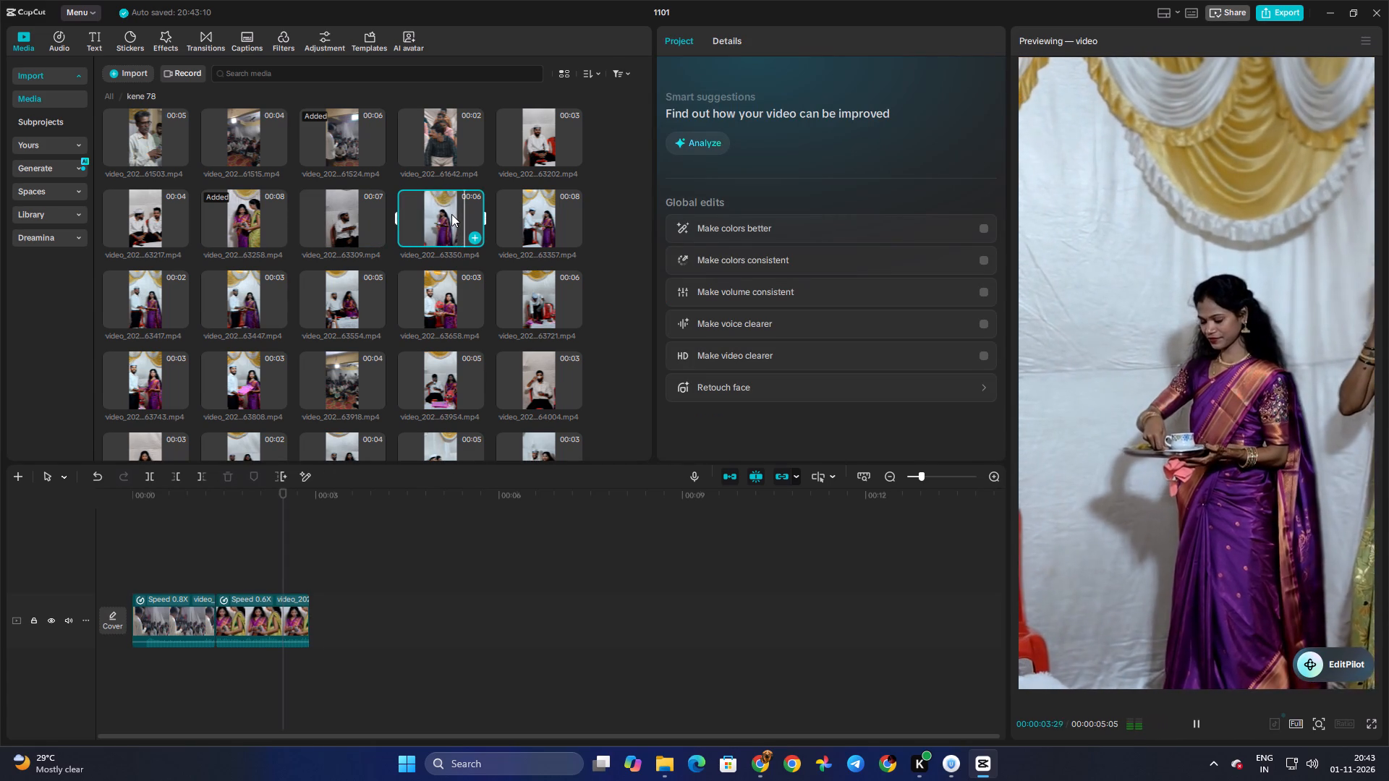
{"action": "key", "text": "space"}
{"action": "left_click", "coordinate": [537, 218]}
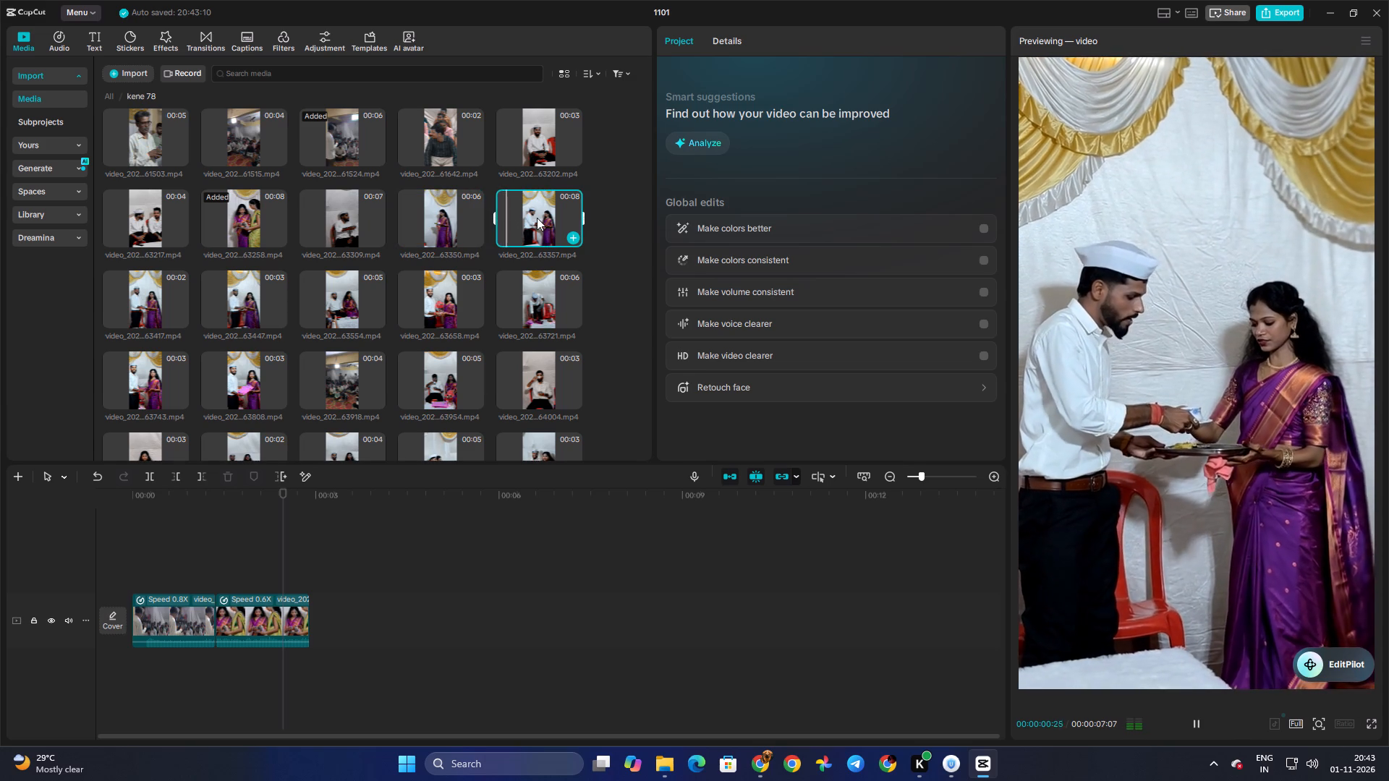
{"action": "left_click", "coordinate": [456, 221]}
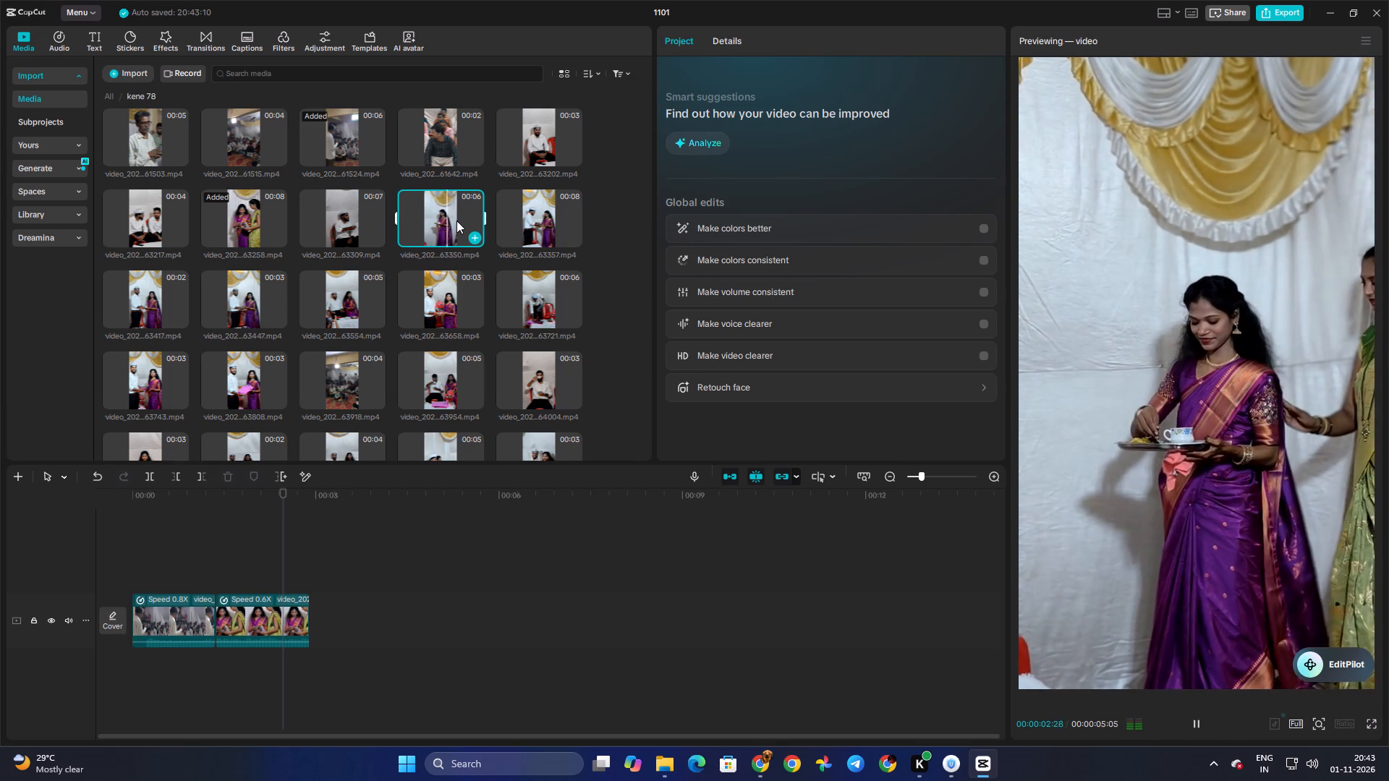
{"action": "left_click", "coordinate": [562, 215]}
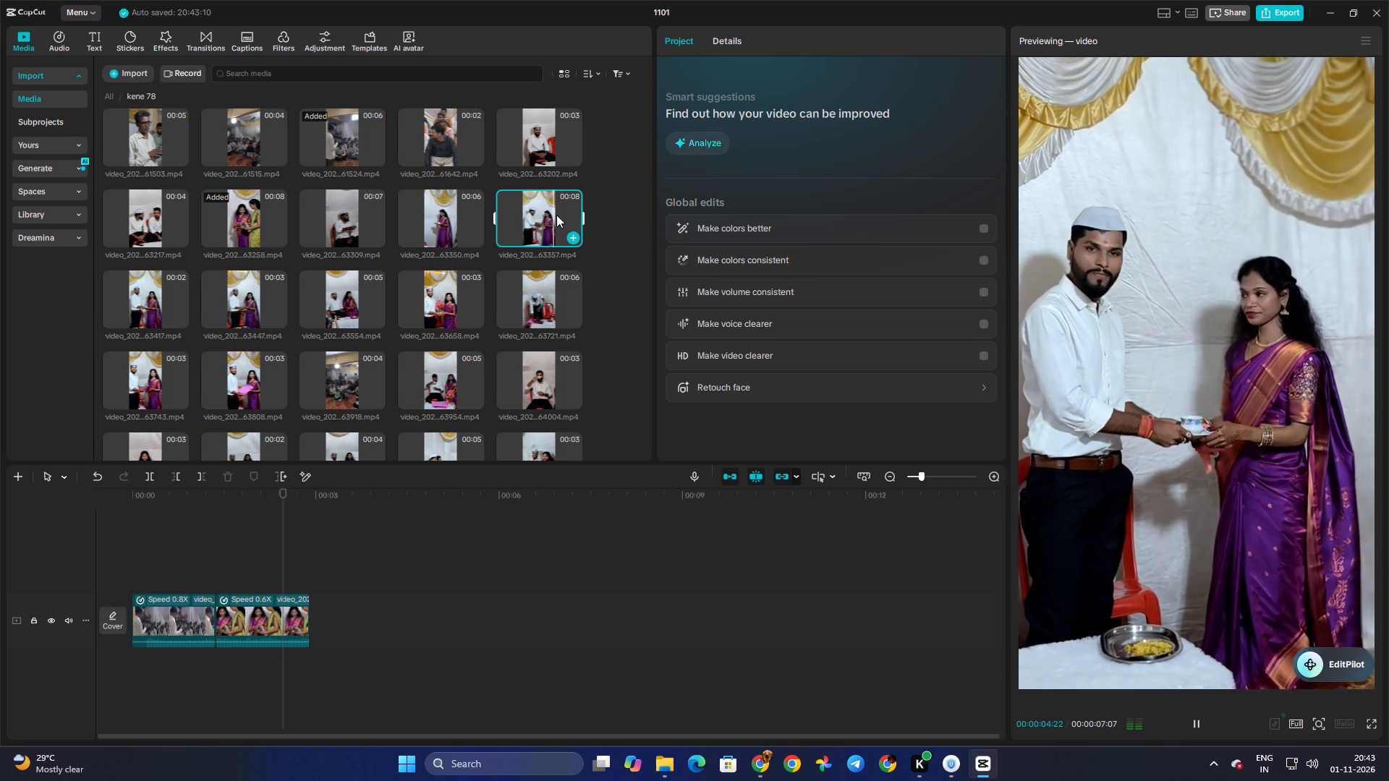
{"action": "key", "text": "space"}
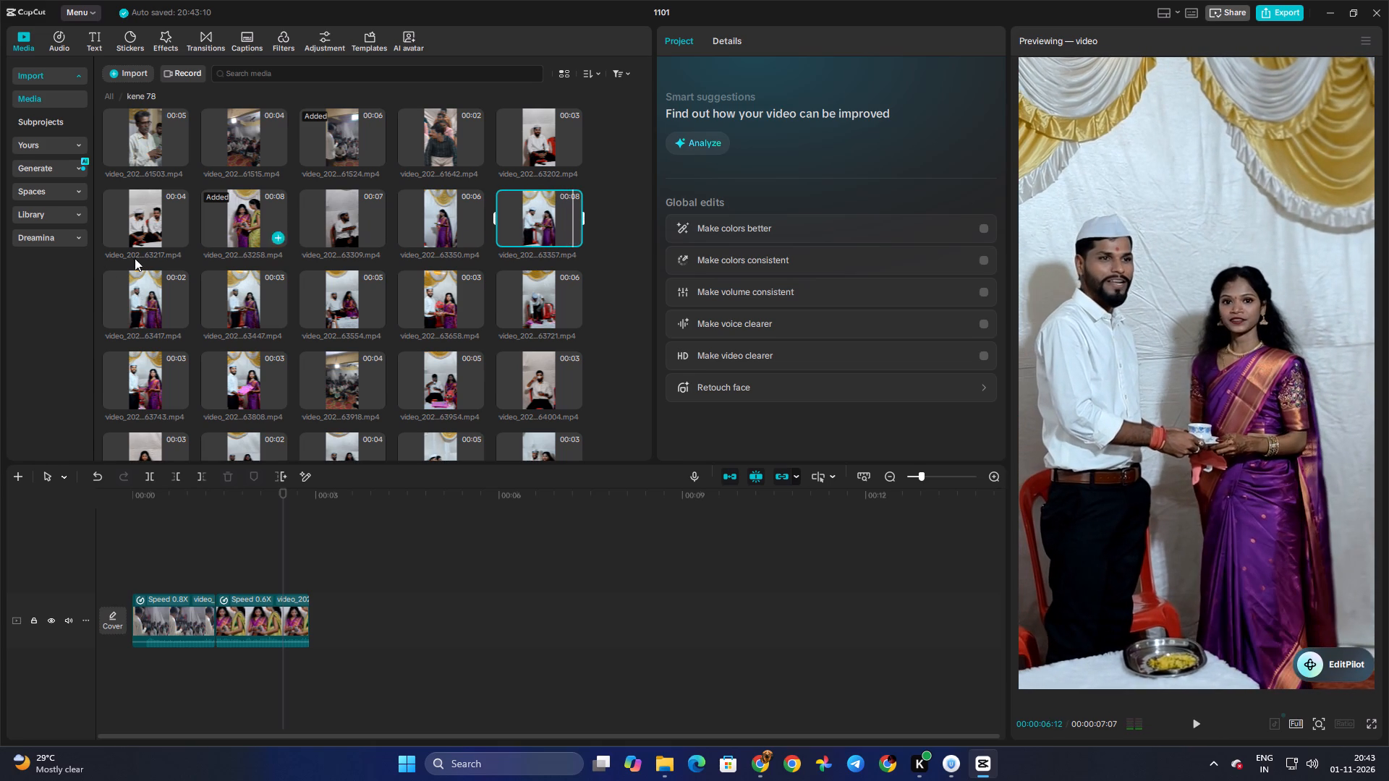
Add the 63417 clip to the timeline after the 63258 clip and play back the transition between them.
{"action": "left_click", "coordinate": [142, 298]}
{"action": "key", "text": "space"}
{"action": "left_click_drag", "start_coordinate": [142, 298], "coordinate": [324, 613]}
{"action": "left_click", "coordinate": [242, 566]}
{"action": "key", "text": "space"}
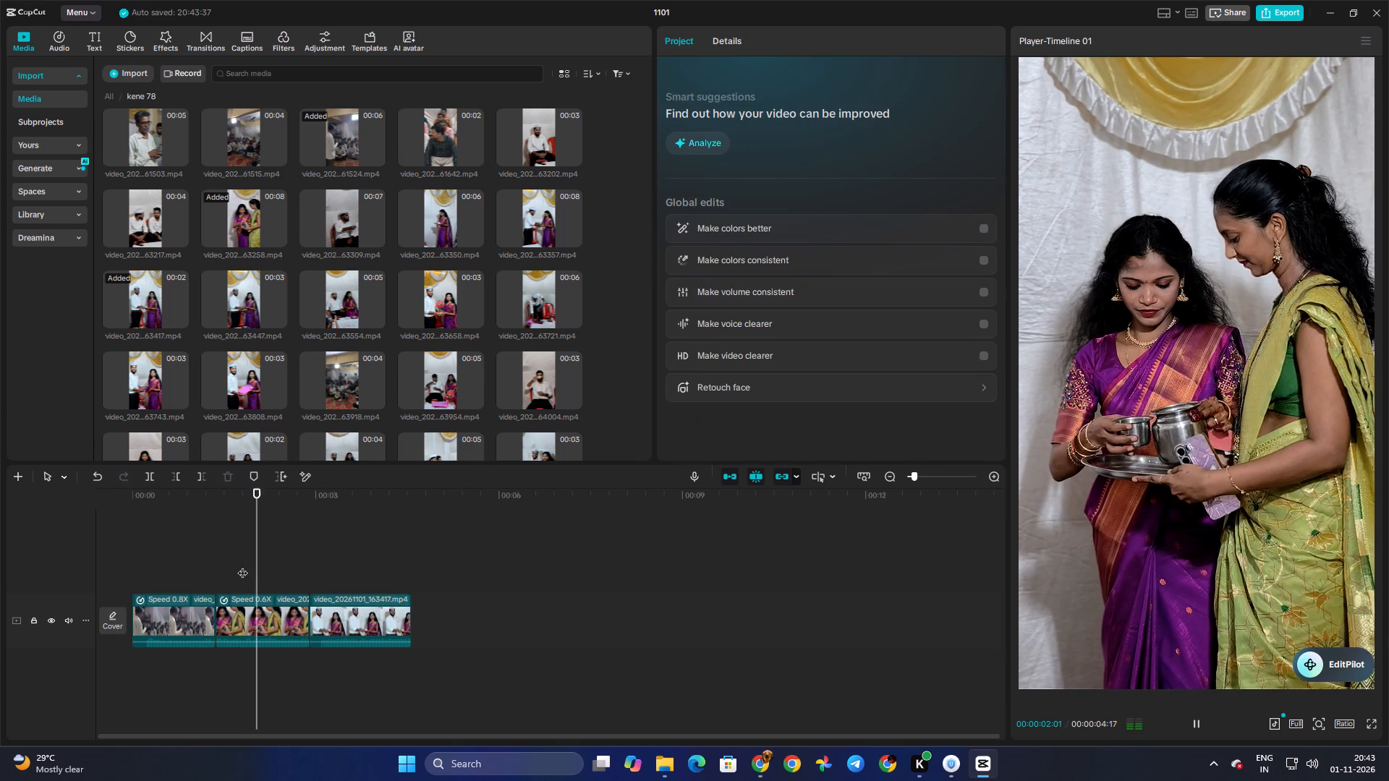
{"action": "key", "text": "space"}
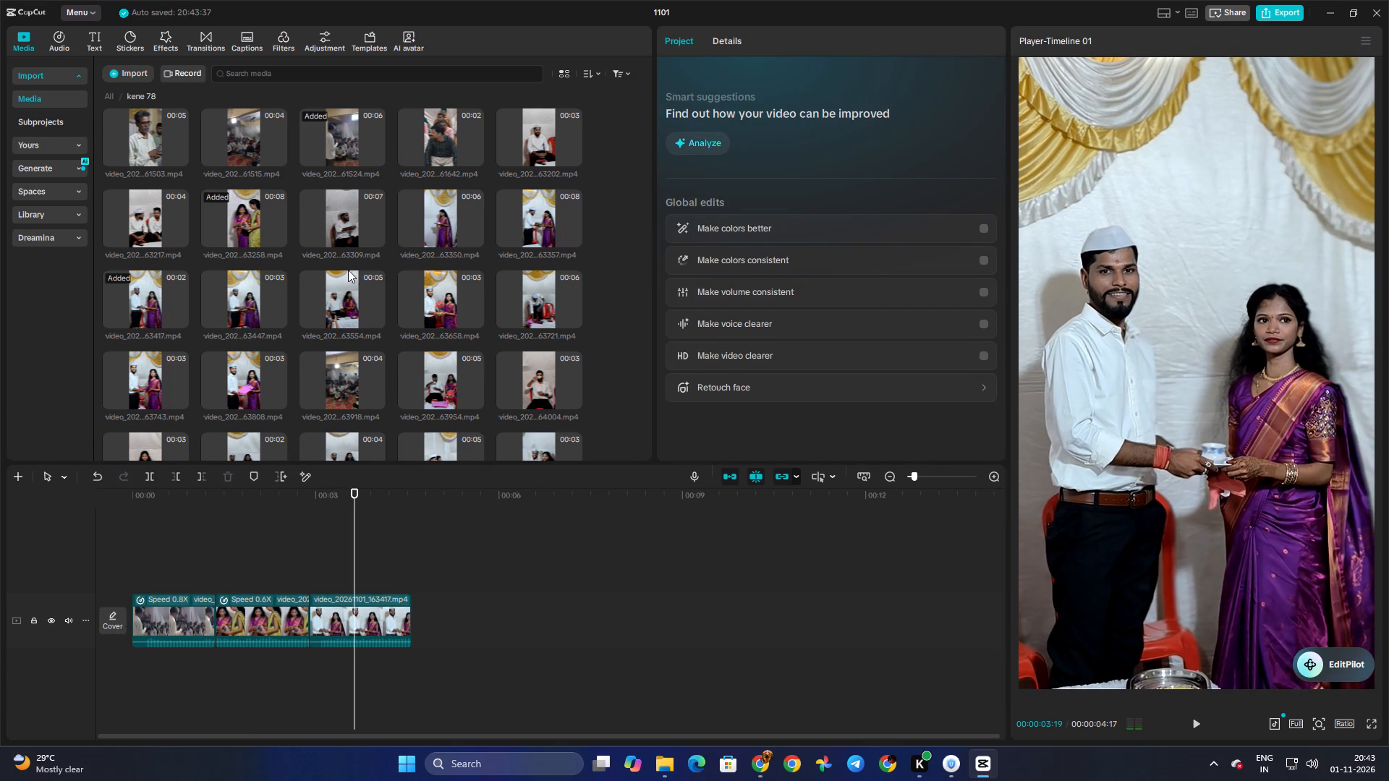
Slow the 63417 clip to 0.71x speed and play it back.
{"action": "left_click", "coordinate": [353, 621]}
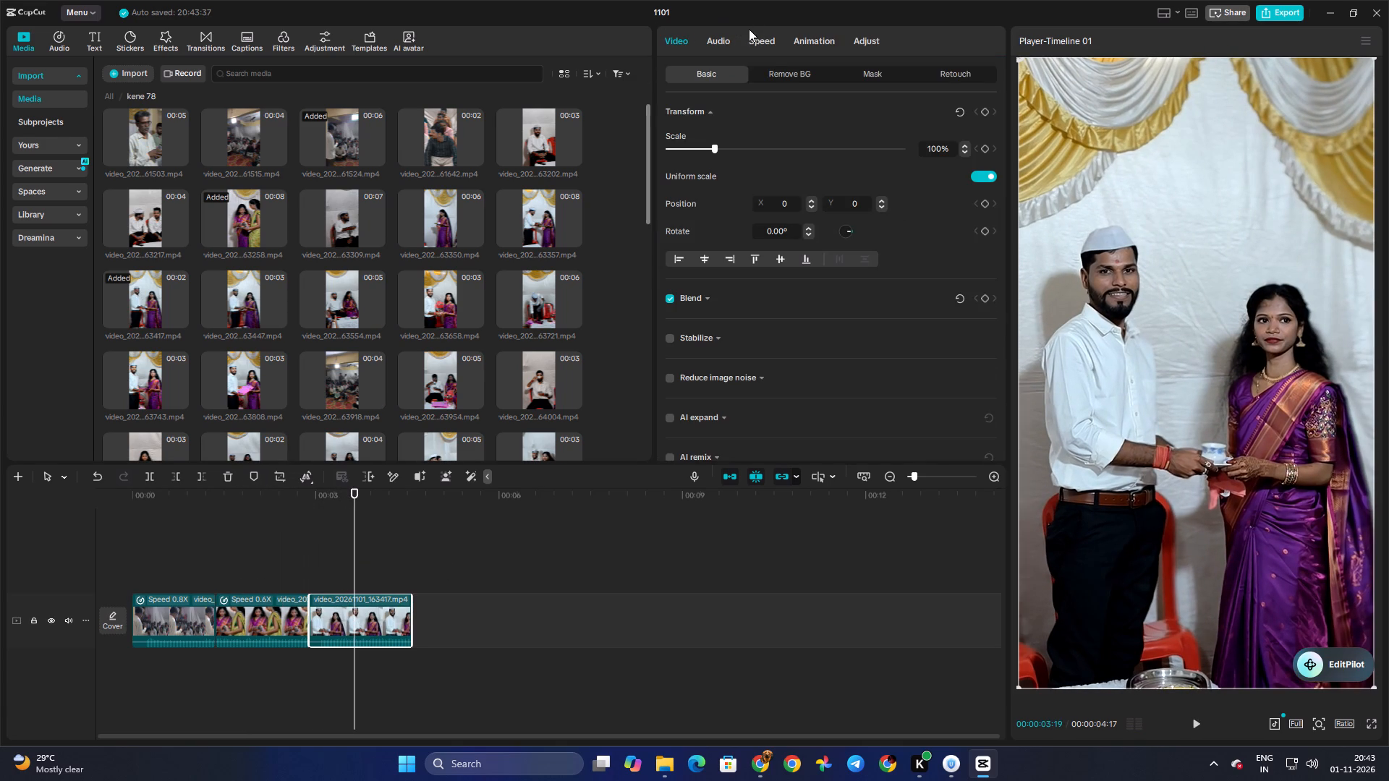
{"action": "left_click", "coordinate": [763, 46]}
{"action": "left_click", "coordinate": [705, 131]}
{"action": "double_click", "coordinate": [702, 134]}
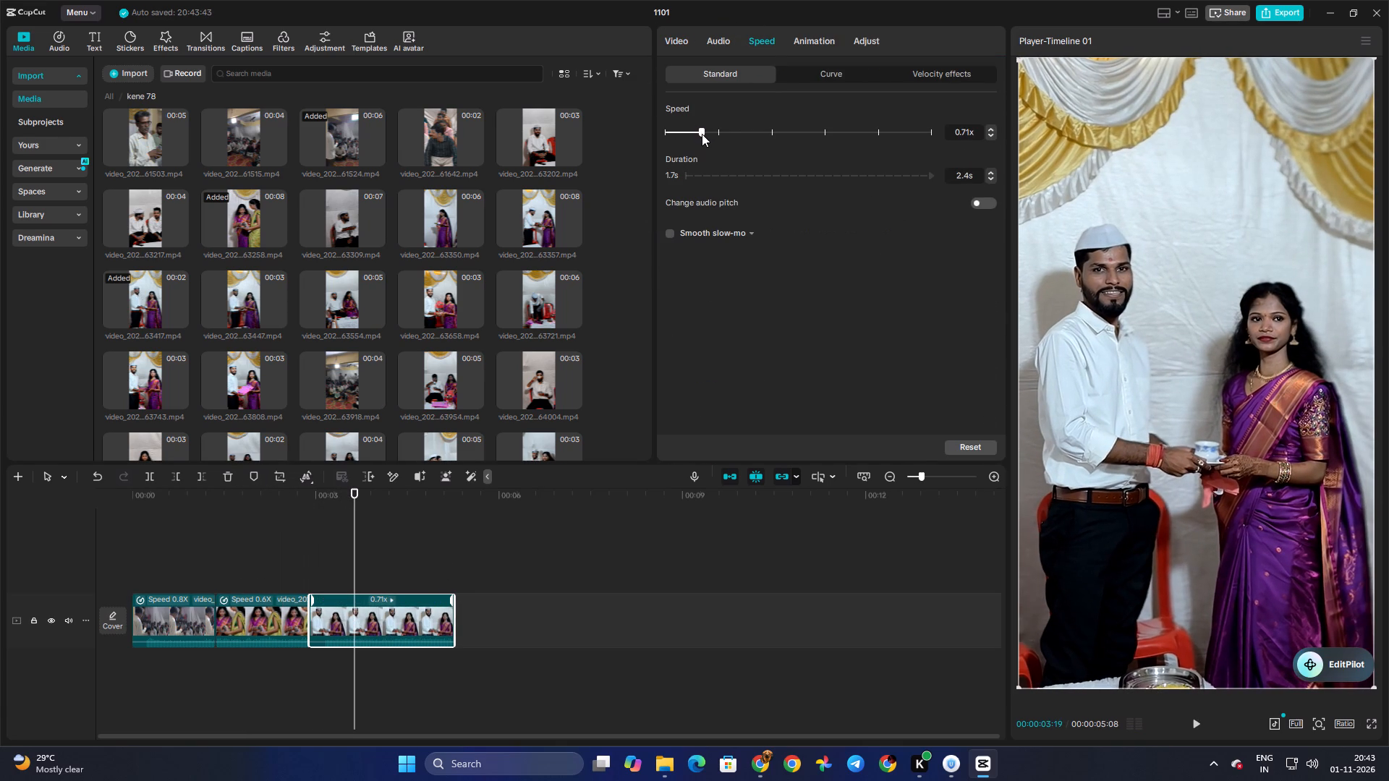
{"action": "left_click", "coordinate": [305, 579]}
{"action": "key", "text": "space"}
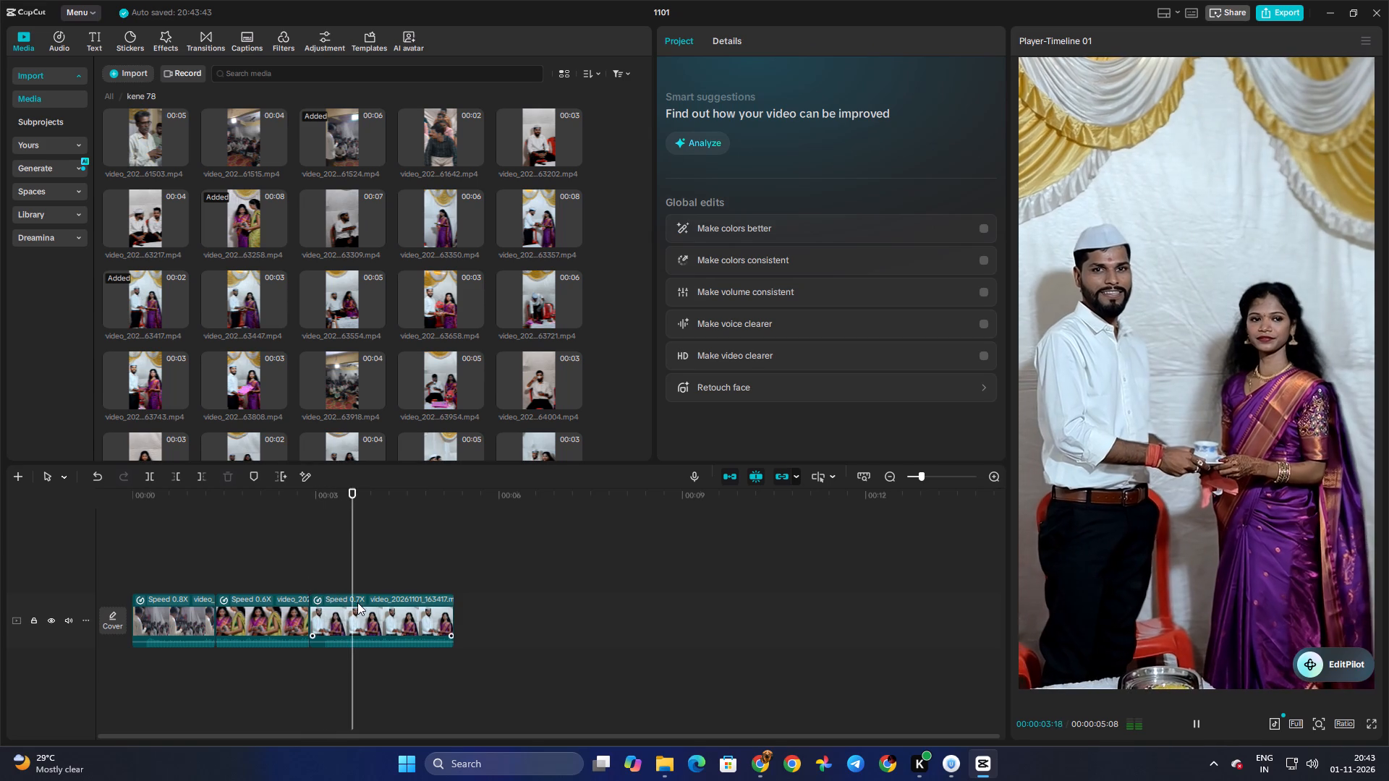
{"action": "key", "text": "space"}
Trim the end of the 63417 clip back to about 00:00:04:20 on the timeline.
{"action": "left_click", "coordinate": [416, 629]}
{"action": "left_click_drag", "start_coordinate": [452, 618], "coordinate": [415, 618]}
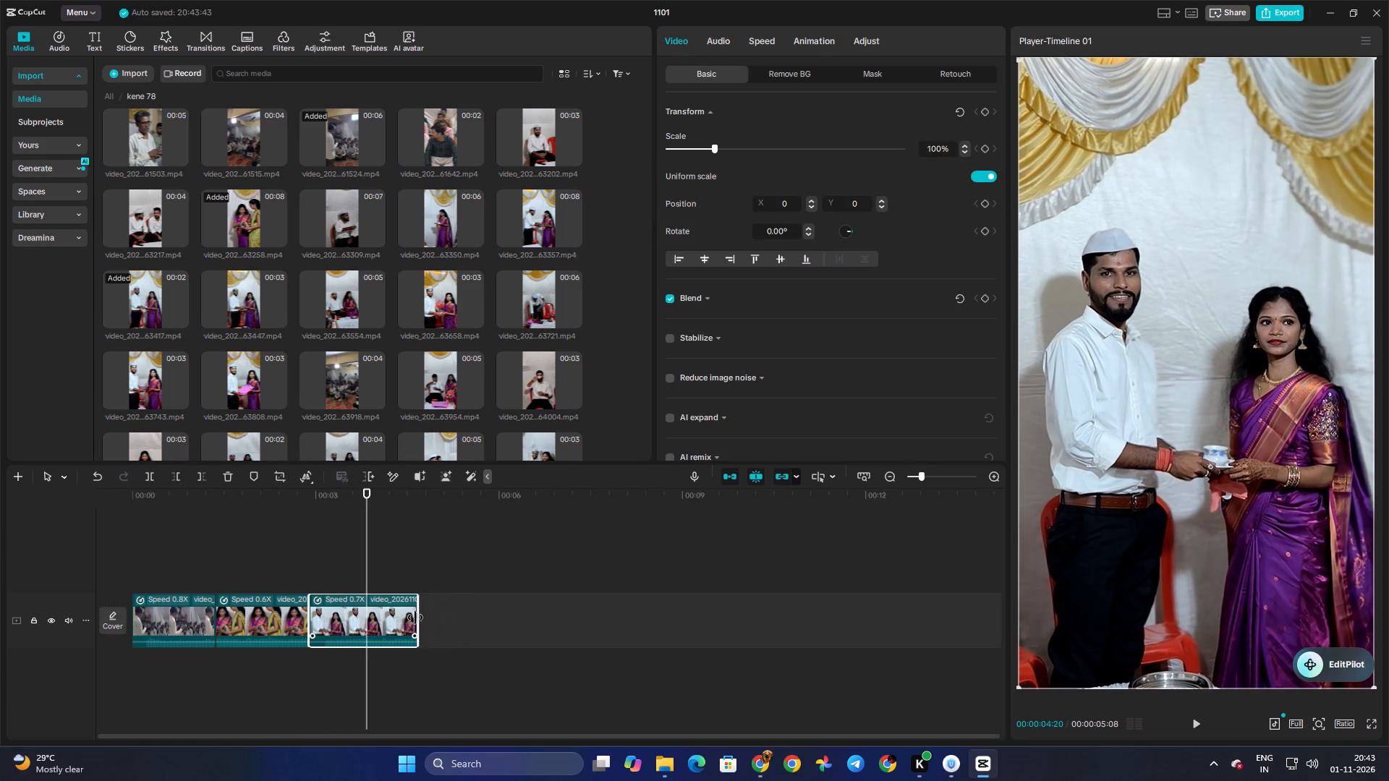
{"action": "left_click_drag", "start_coordinate": [415, 618], "coordinate": [415, 618]}
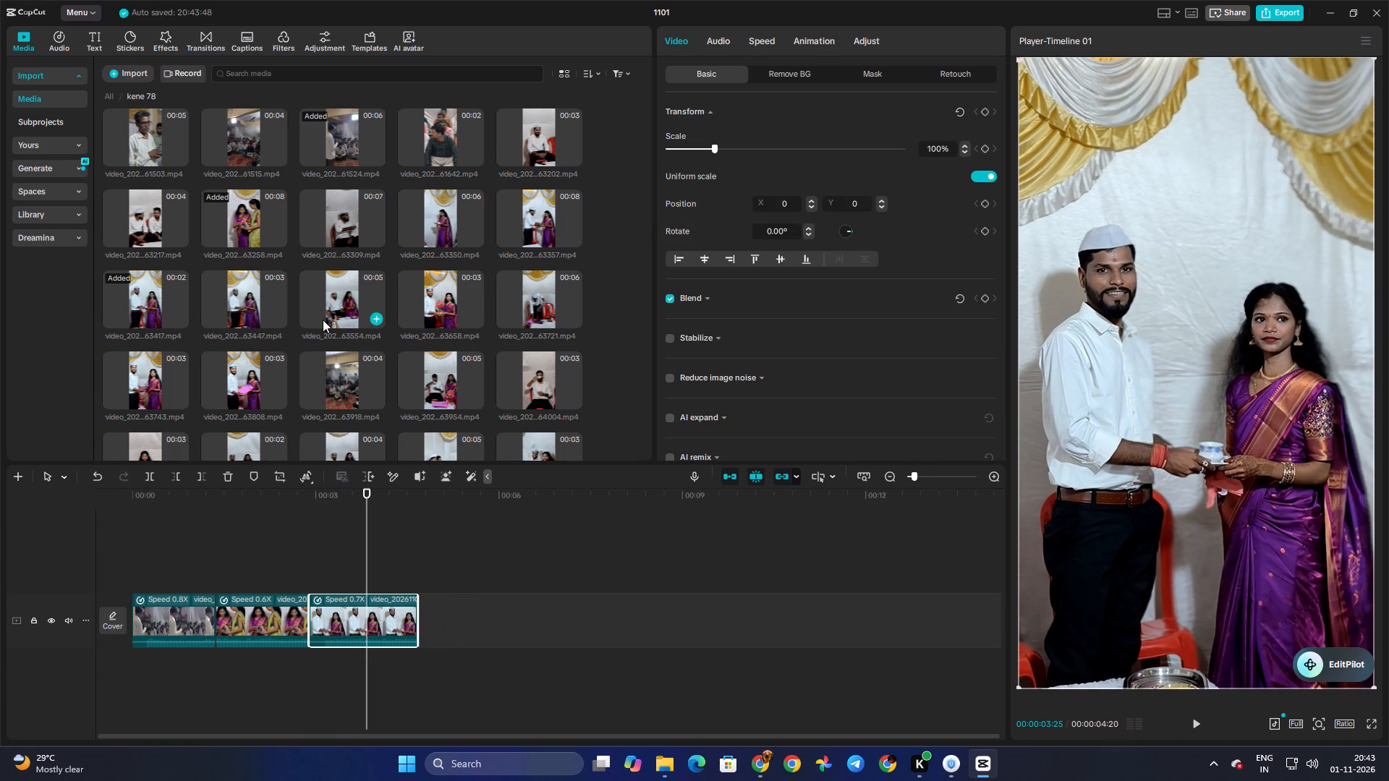
Look through the remaining kene 78 clips and play the timeline from the start of the 63258 clip.
{"action": "scroll", "coordinate": [367, 348], "scroll_direction": "down", "scroll_amount": 2}
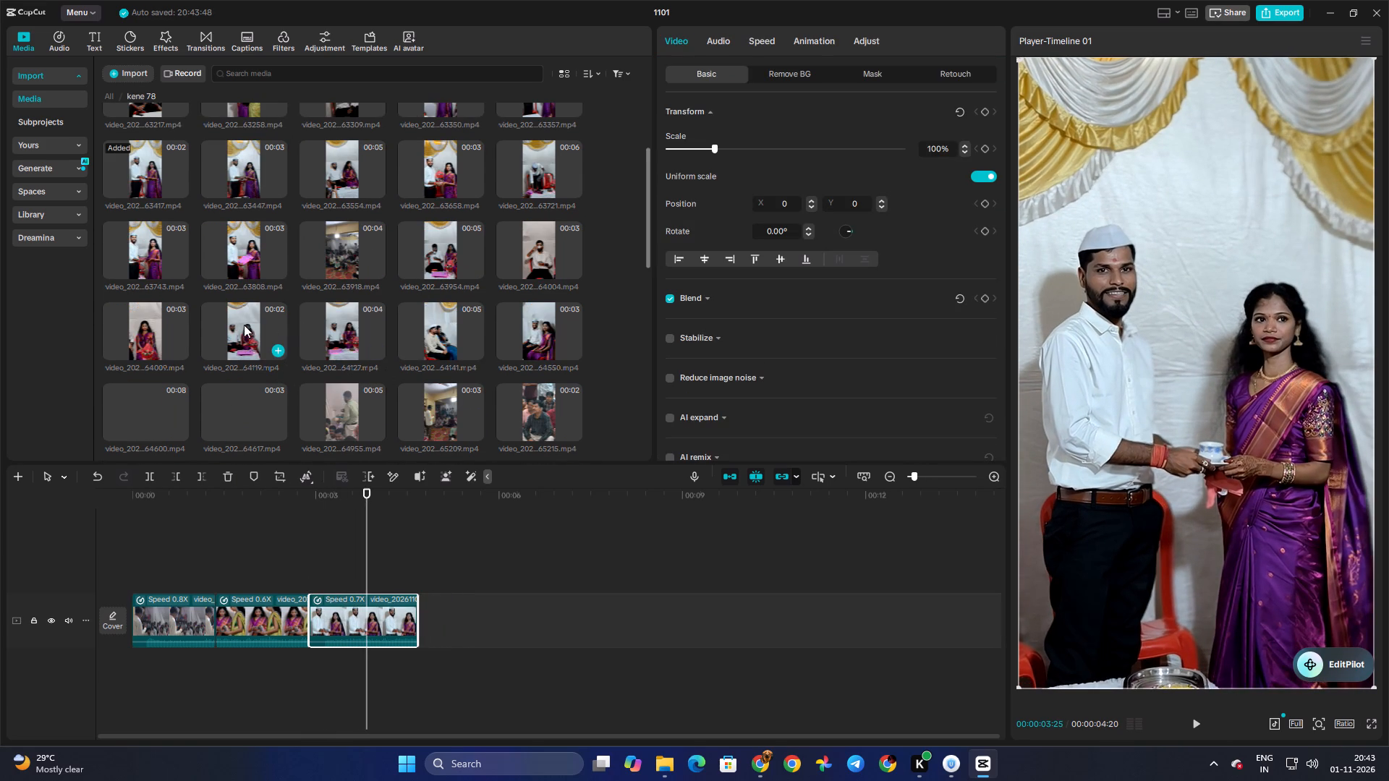
{"action": "scroll", "coordinate": [401, 360], "scroll_direction": "down", "scroll_amount": 4}
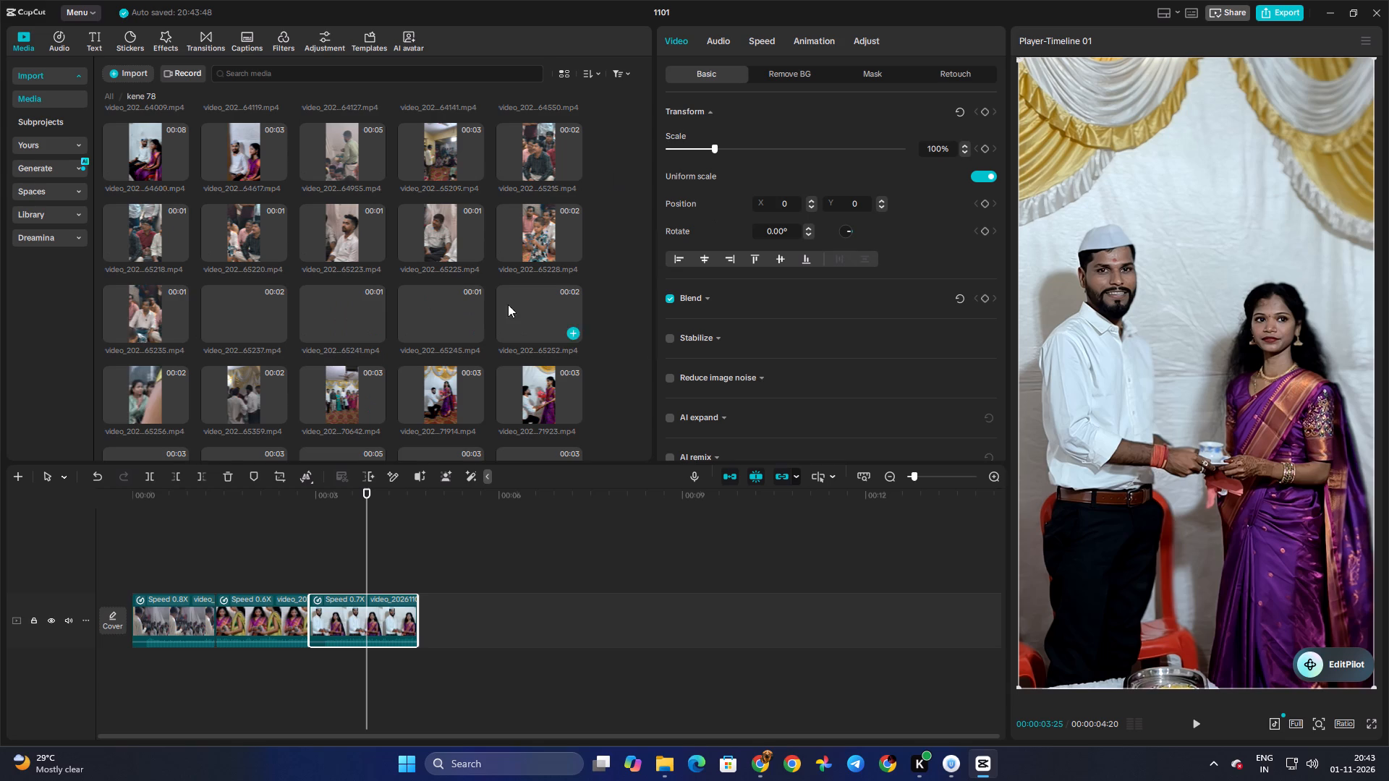
{"action": "scroll", "coordinate": [282, 377], "scroll_direction": "down", "scroll_amount": 2}
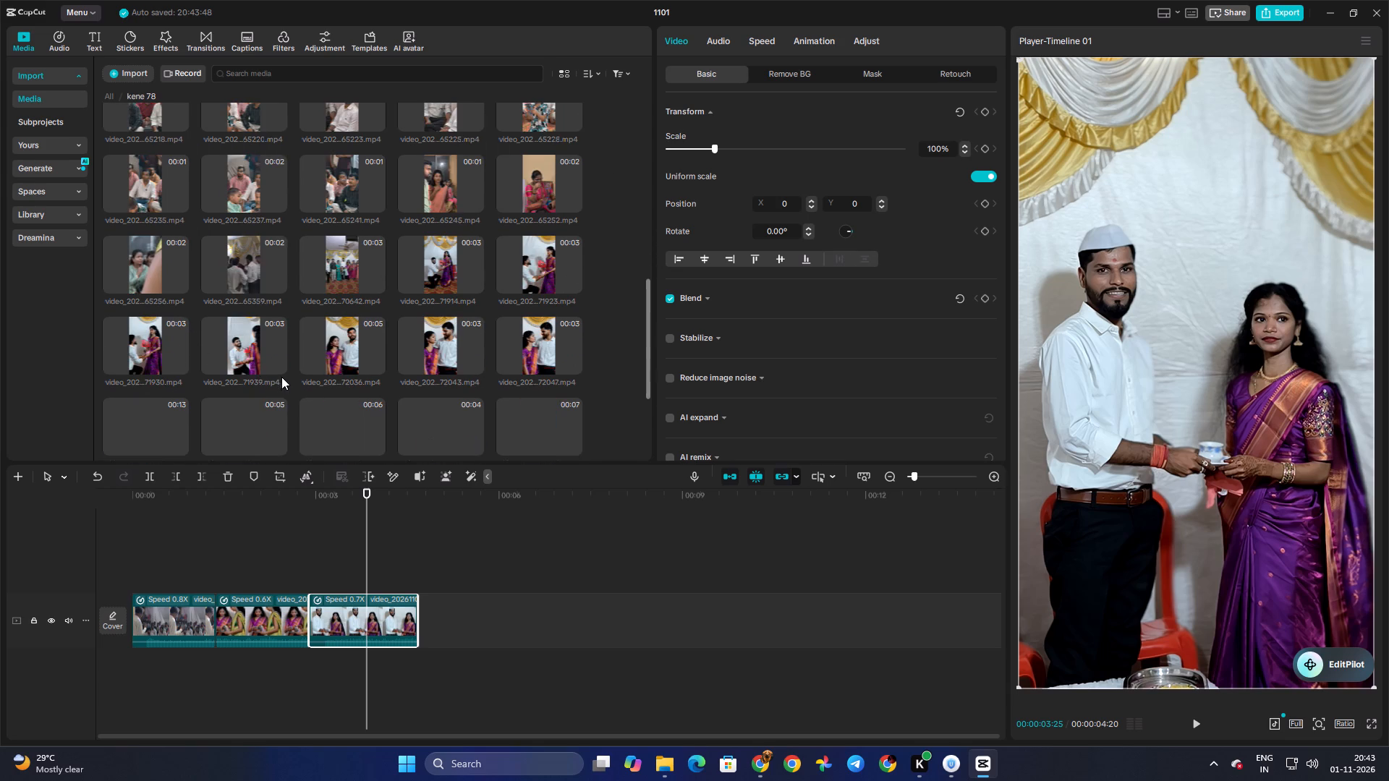
{"action": "scroll", "coordinate": [420, 231], "scroll_direction": "up", "scroll_amount": 1}
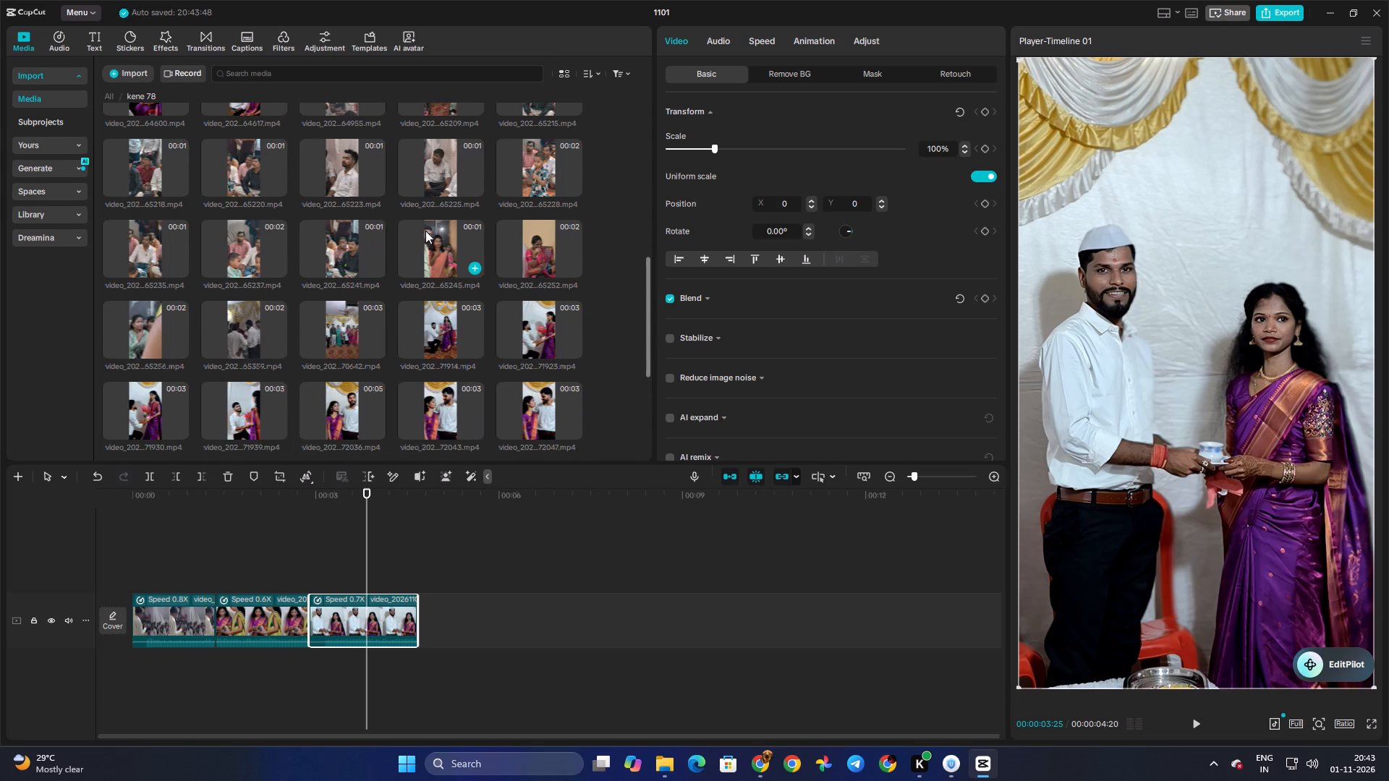
{"action": "scroll", "coordinate": [424, 241], "scroll_direction": "up", "scroll_amount": 1}
{"action": "left_click", "coordinate": [221, 562]}
{"action": "key", "text": "space"}
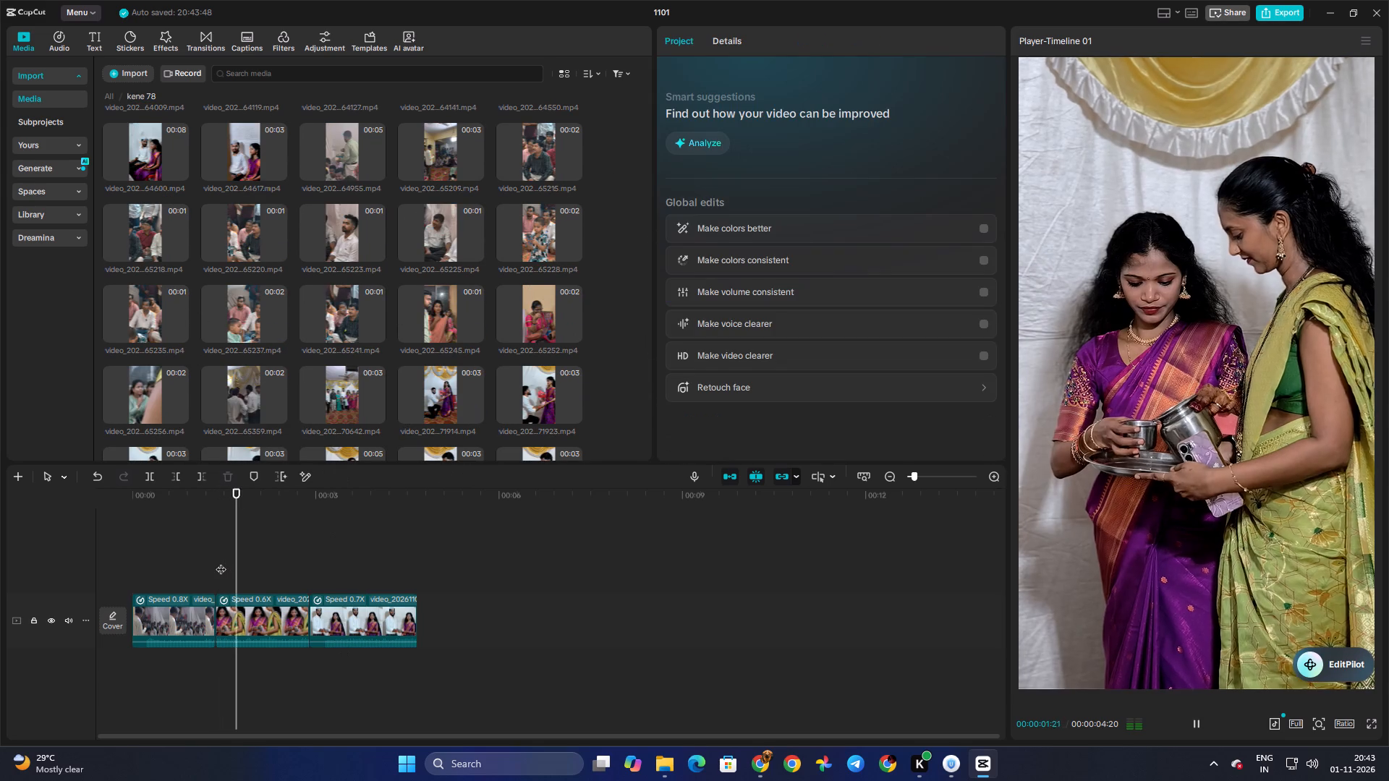
{"action": "key", "text": "space"}
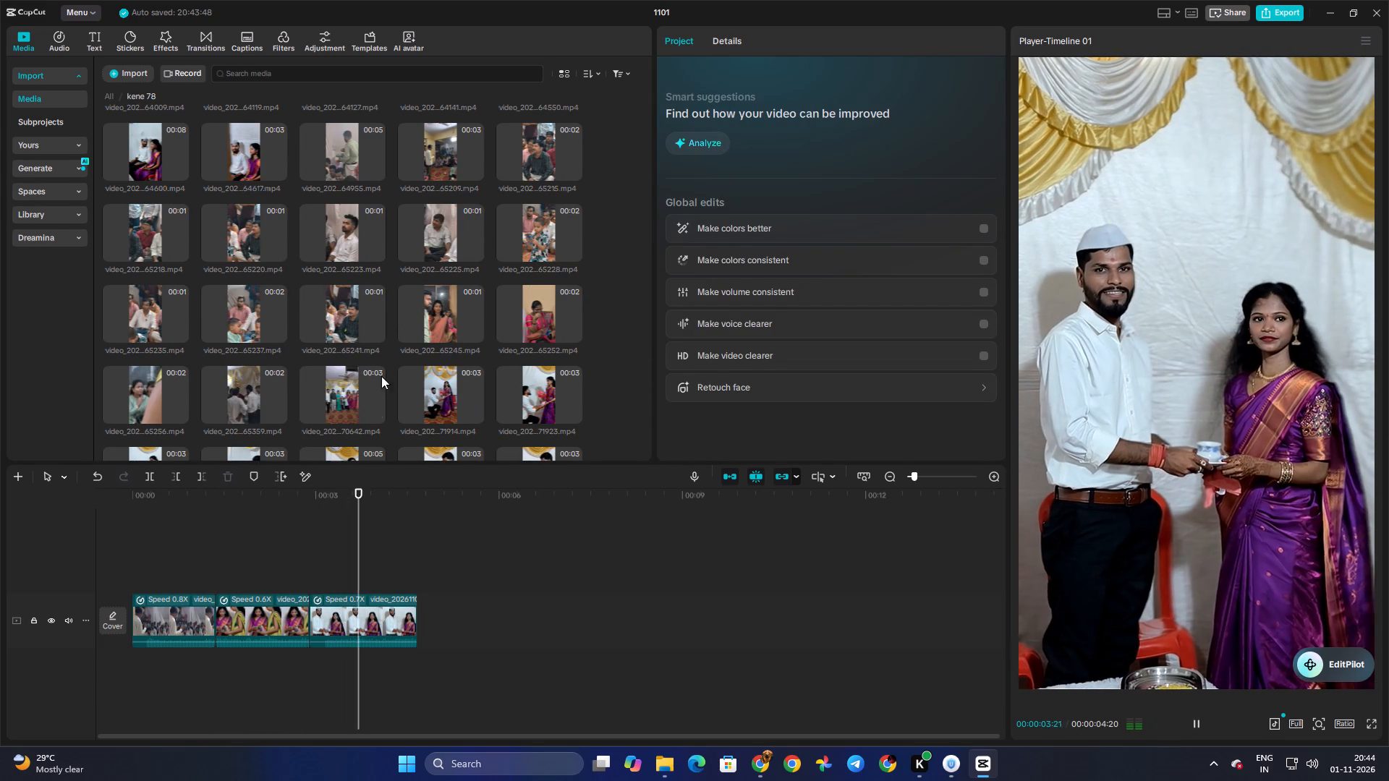
Preview the 63350, 63357, 63417, 63447 and 63554 clips to choose footage to place before the 63417 clip.
{"action": "scroll", "coordinate": [380, 233], "scroll_direction": "up", "scroll_amount": 6}
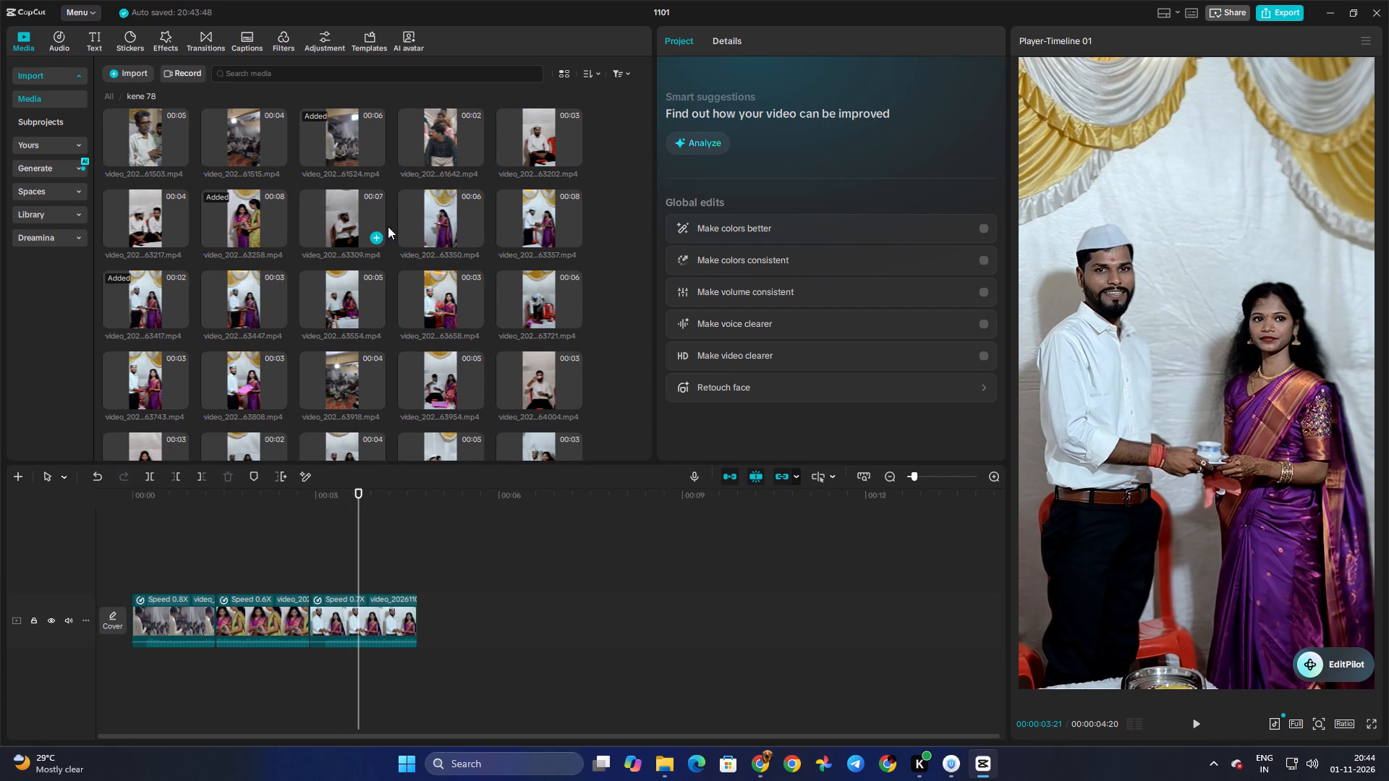
{"action": "left_click", "coordinate": [428, 222]}
{"action": "key", "text": "space"}
{"action": "left_click", "coordinate": [547, 210]}
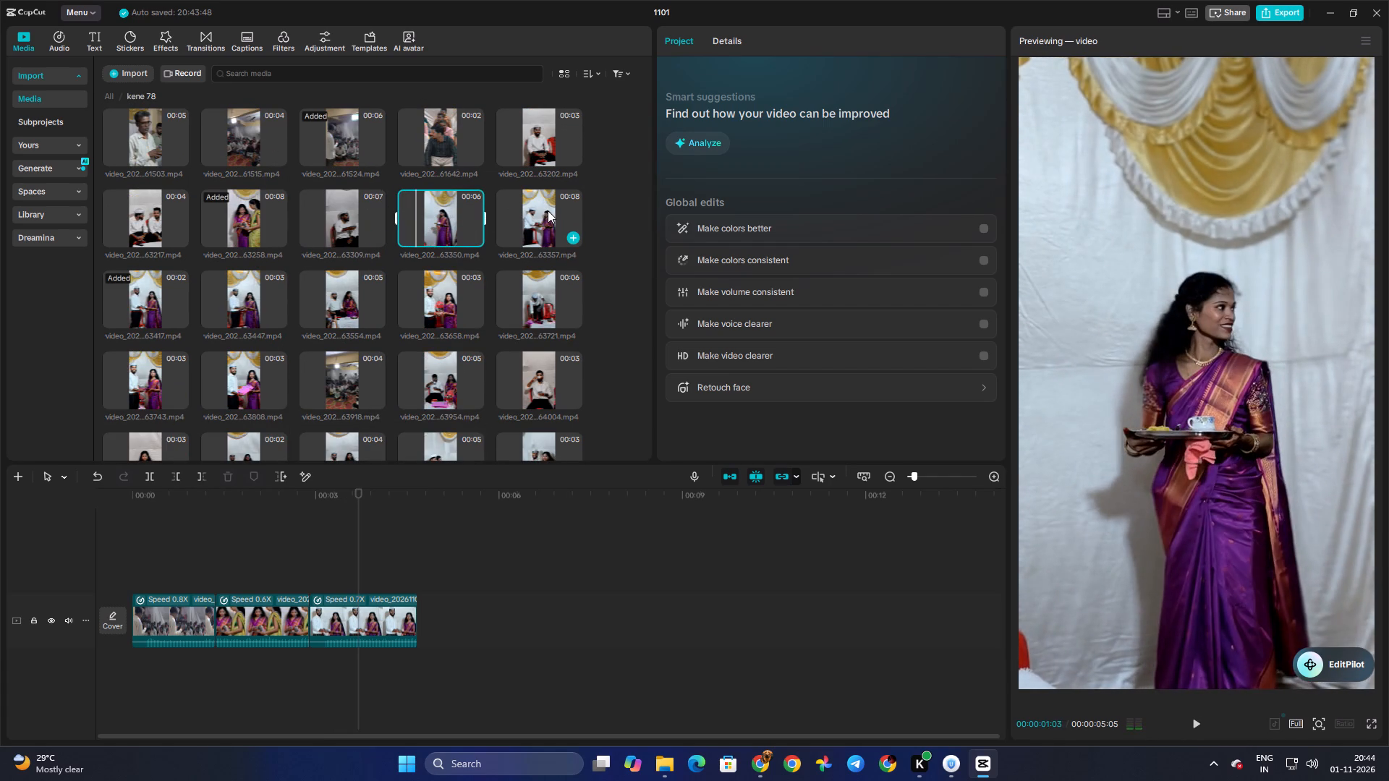
{"action": "key", "text": "space"}
{"action": "left_click", "coordinate": [142, 307]}
{"action": "left_click", "coordinate": [243, 293]}
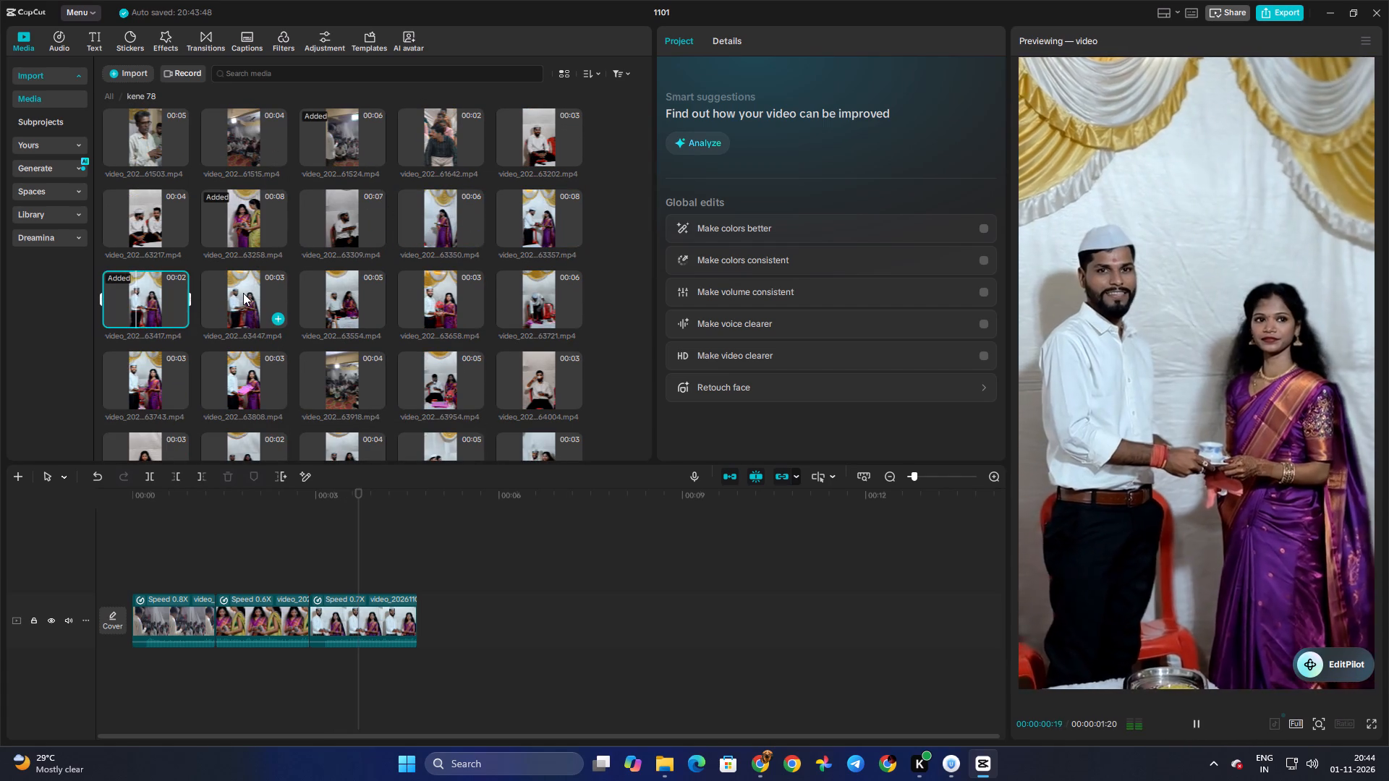
{"action": "key", "text": "space"}
{"action": "left_click", "coordinate": [360, 291]}
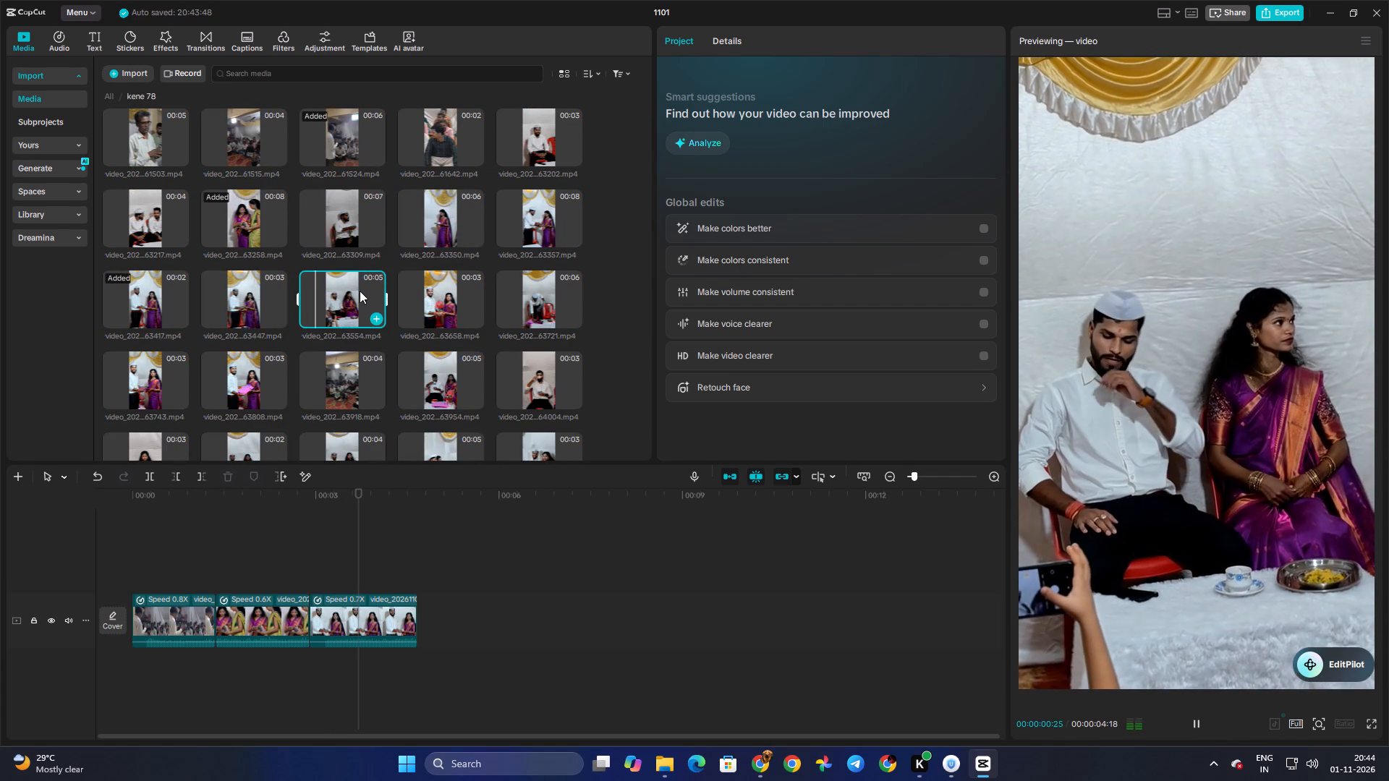
{"action": "key", "text": "space"}
Review the end of the 63258 clip on the timeline and try to shift the 63417 clip later.
{"action": "left_click", "coordinate": [297, 555]}
{"action": "left_click_drag", "start_coordinate": [297, 554], "coordinate": [291, 554]}
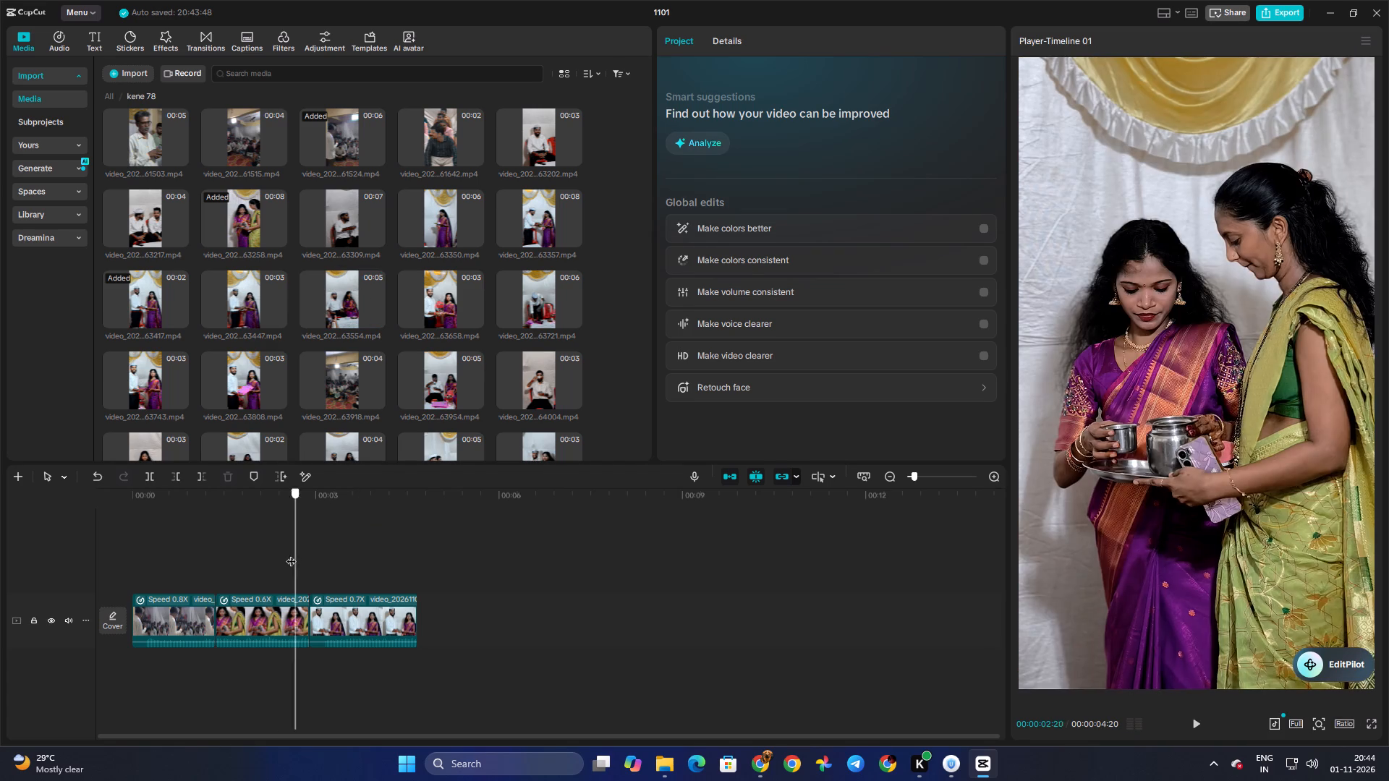
{"action": "left_click_drag", "start_coordinate": [291, 554], "coordinate": [265, 554]}
{"action": "key", "text": "space"}
{"action": "key", "text": "space"}
{"action": "left_click_drag", "start_coordinate": [329, 633], "coordinate": [428, 632]}
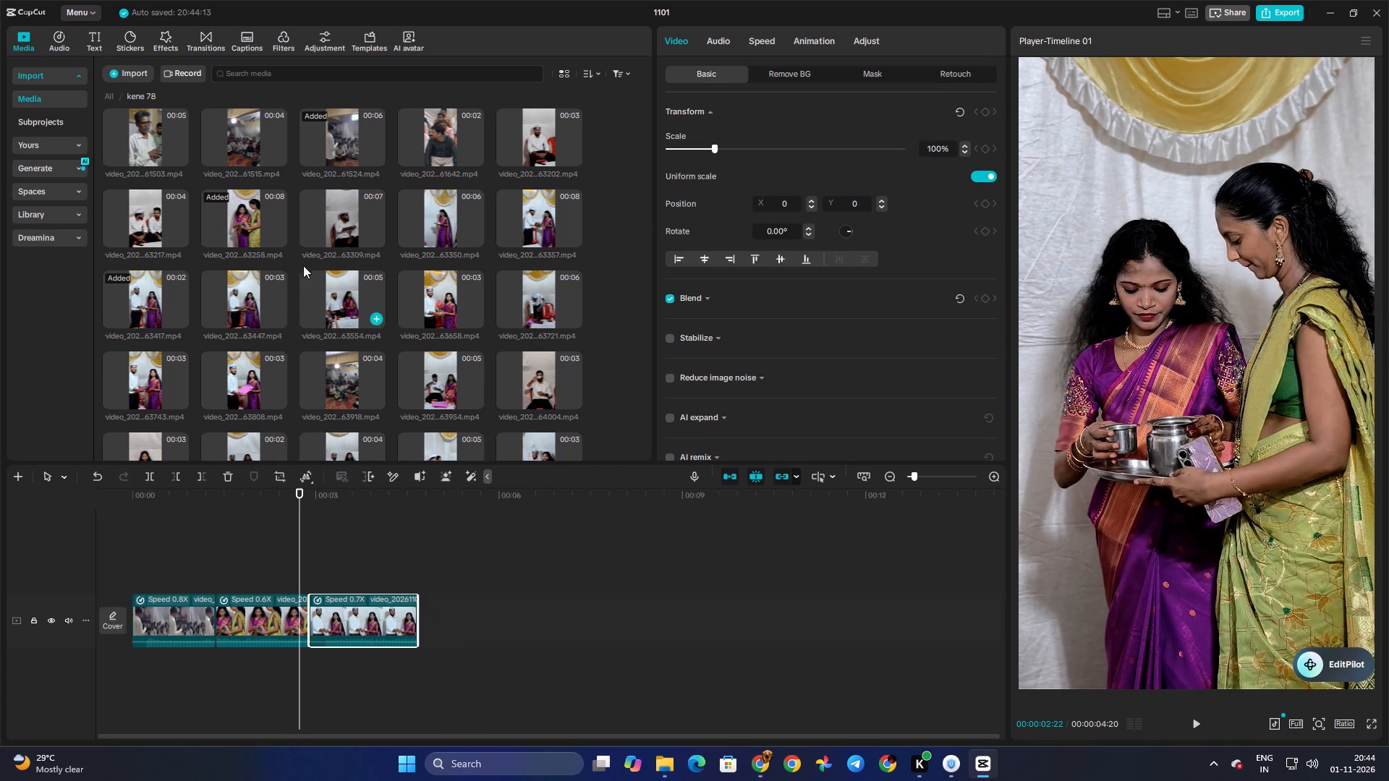
Preview the 63417, 63447 and 63554 clips, and insert 63554 between the 63258 and 63417 clips on the timeline.
{"action": "left_click", "coordinate": [161, 296]}
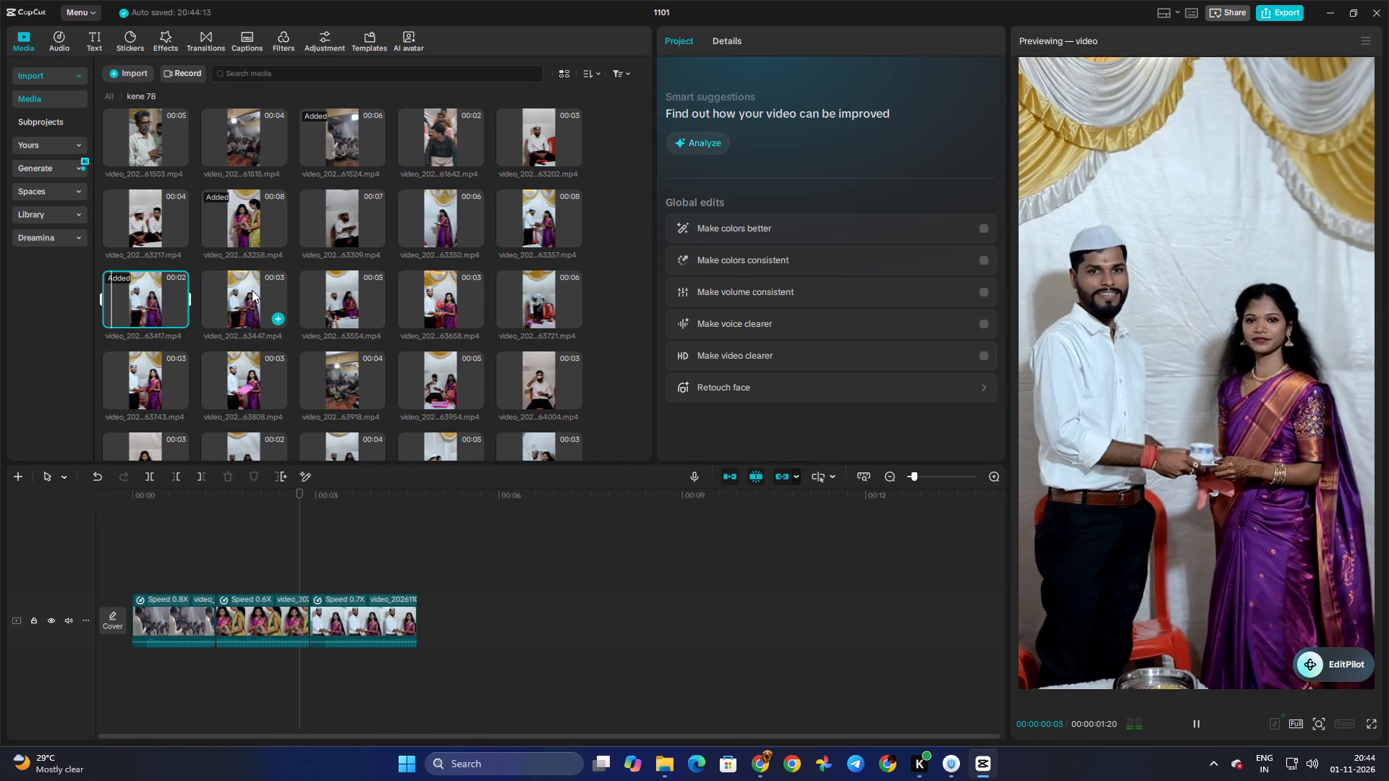
{"action": "left_click", "coordinate": [252, 290]}
{"action": "left_click", "coordinate": [339, 291]}
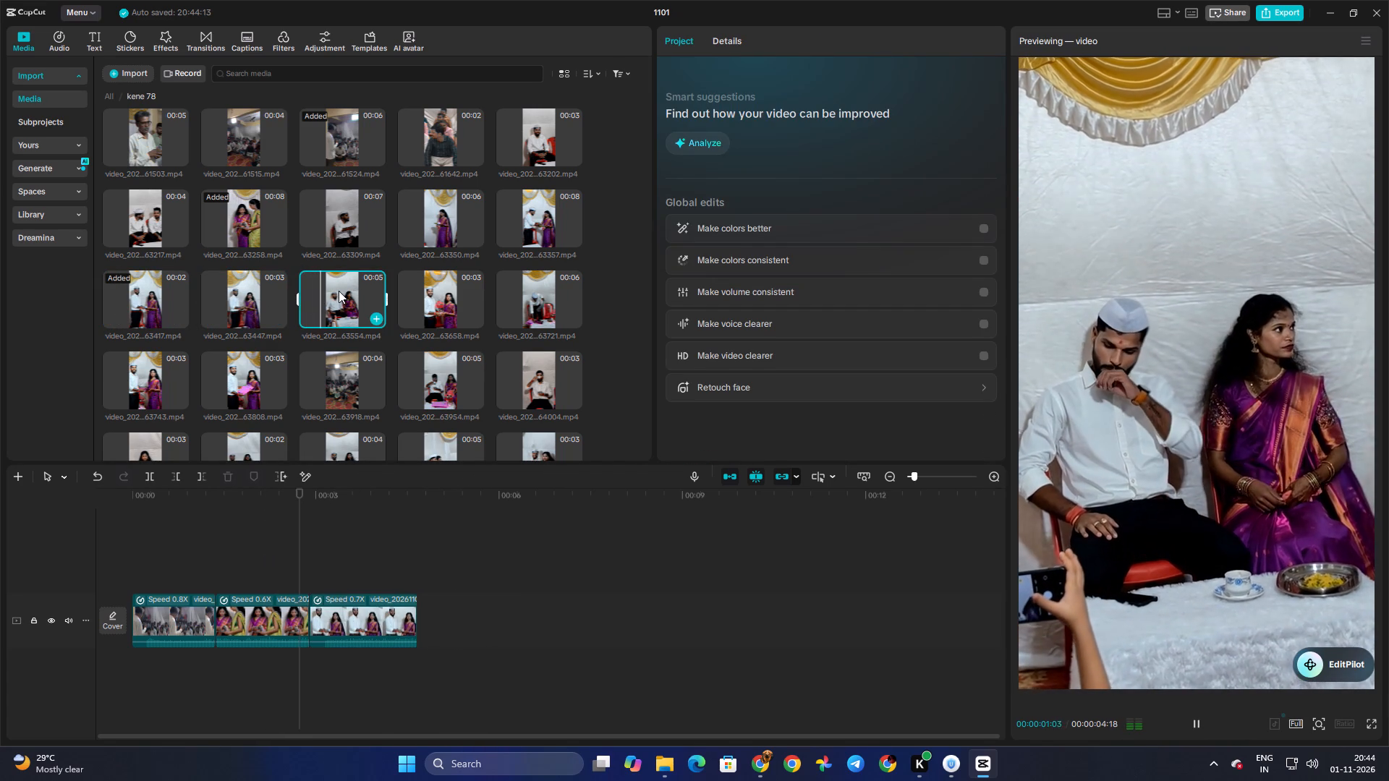
{"action": "key", "text": "space"}
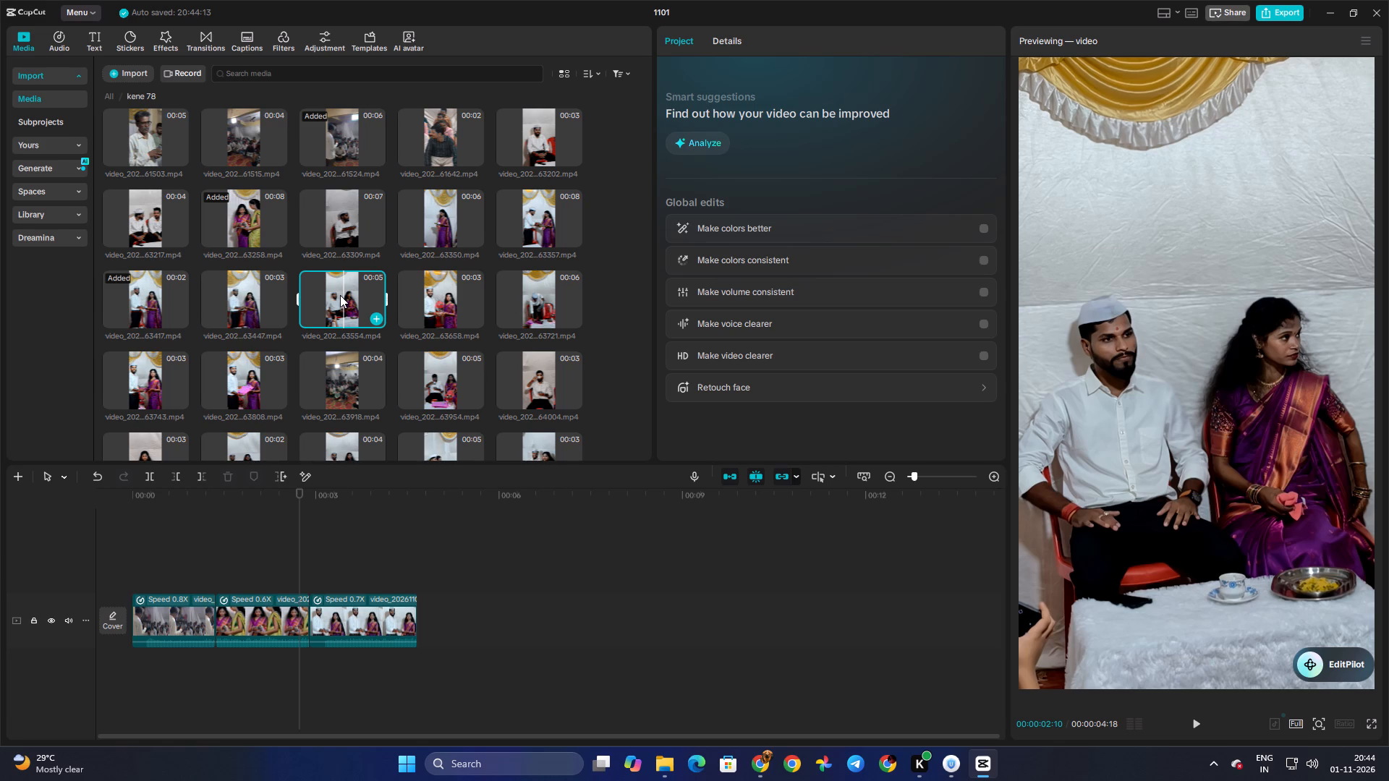
{"action": "left_click_drag", "start_coordinate": [328, 304], "coordinate": [312, 613]}
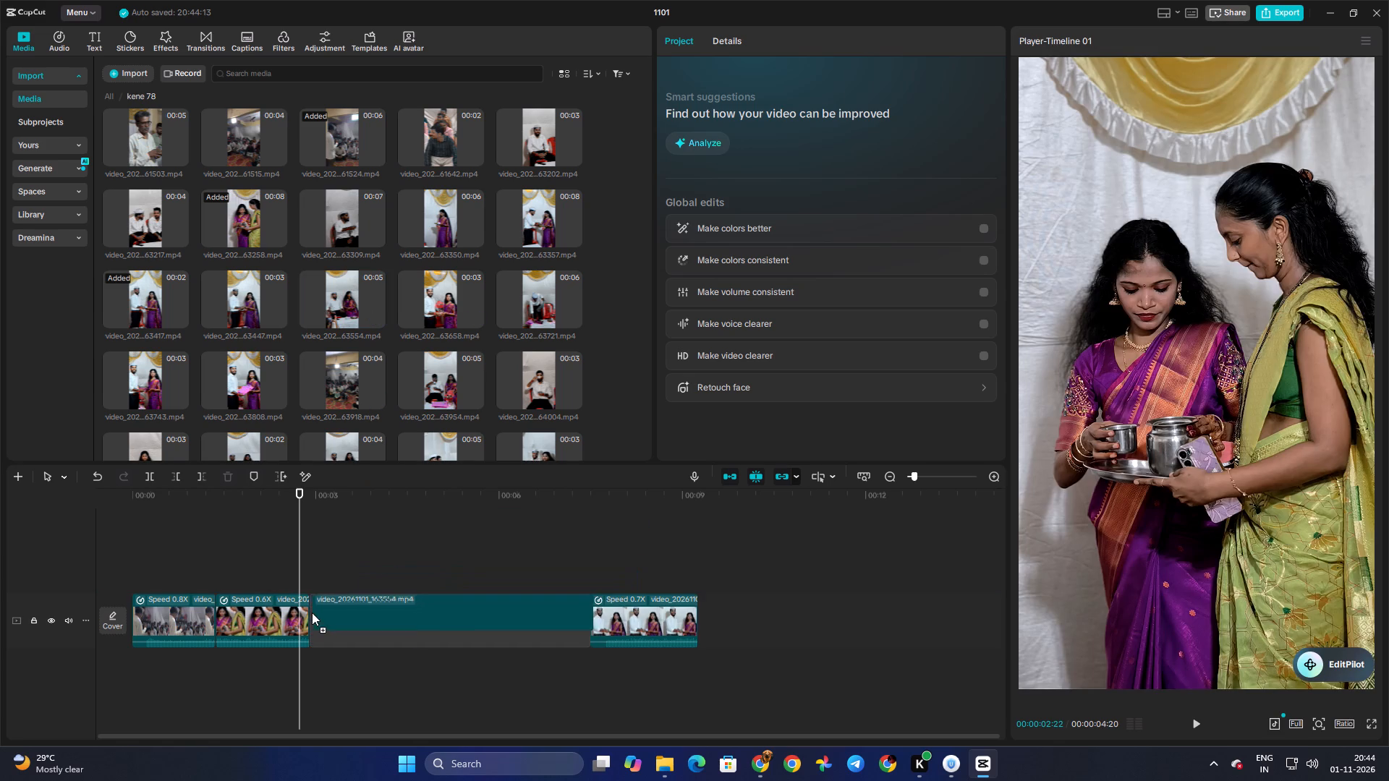
{"action": "left_click_drag", "start_coordinate": [312, 613], "coordinate": [307, 615]}
Scrub through the 63554 clip and trim its start to a duration of about 2.3 s.
{"action": "left_click", "coordinate": [312, 573]}
{"action": "left_click_drag", "start_coordinate": [313, 573], "coordinate": [429, 581]}
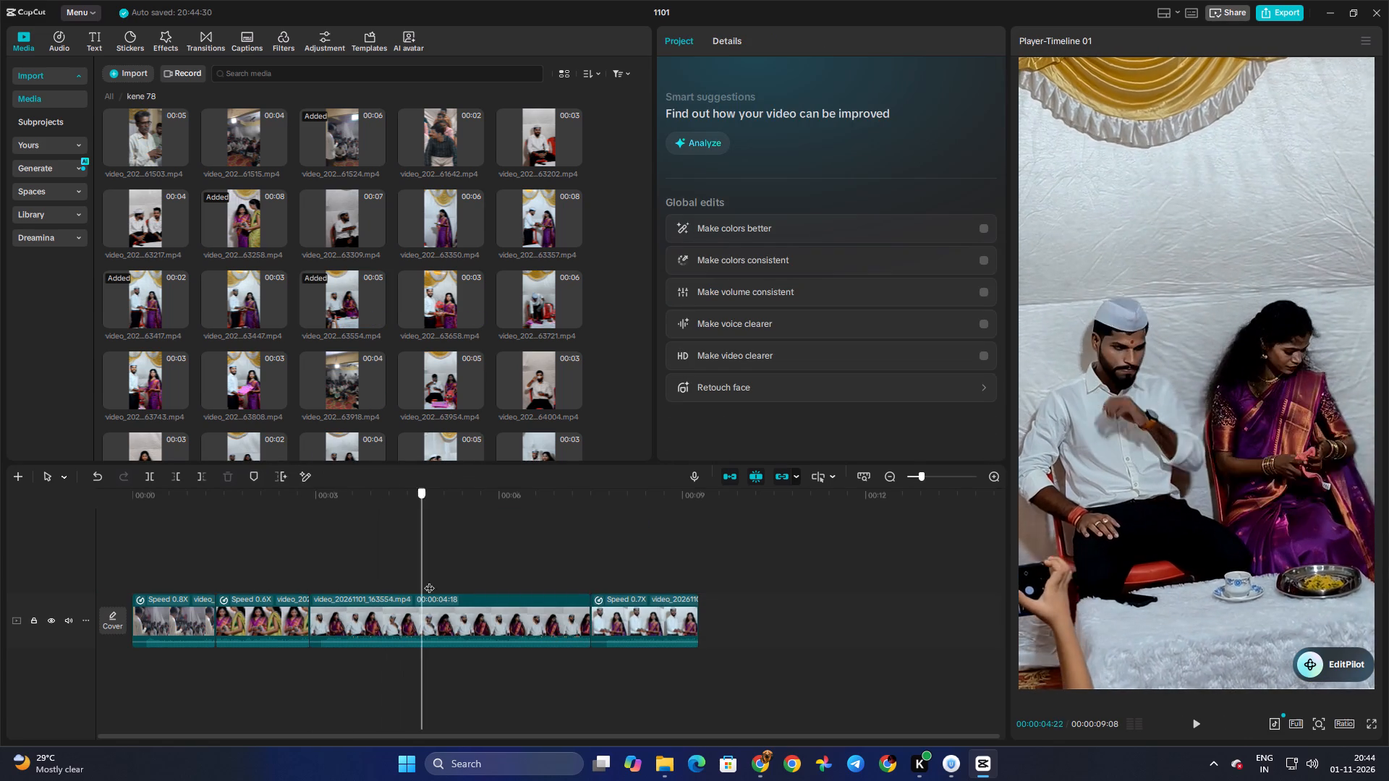
{"action": "left_click_drag", "start_coordinate": [429, 581], "coordinate": [451, 581]}
{"action": "left_click", "coordinate": [440, 614]}
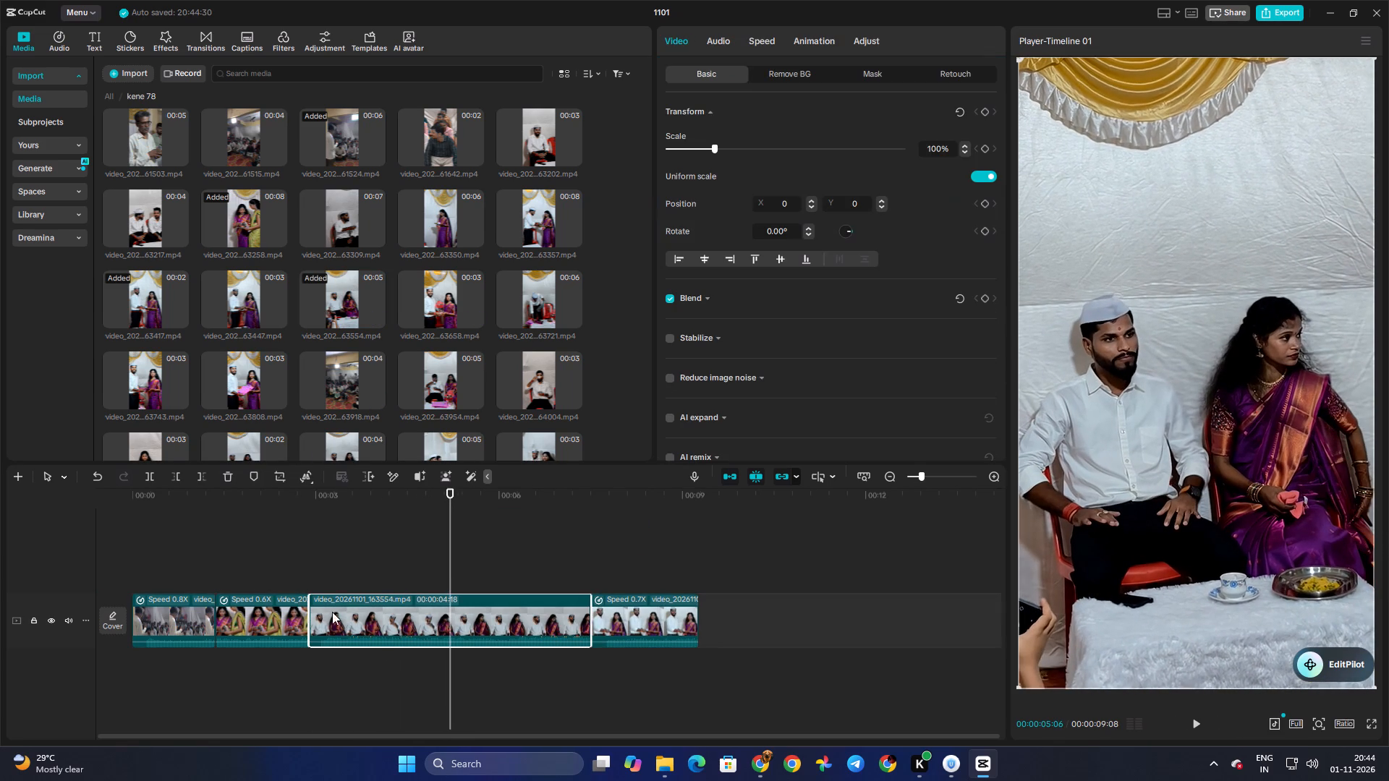
{"action": "left_click_drag", "start_coordinate": [311, 610], "coordinate": [452, 612]}
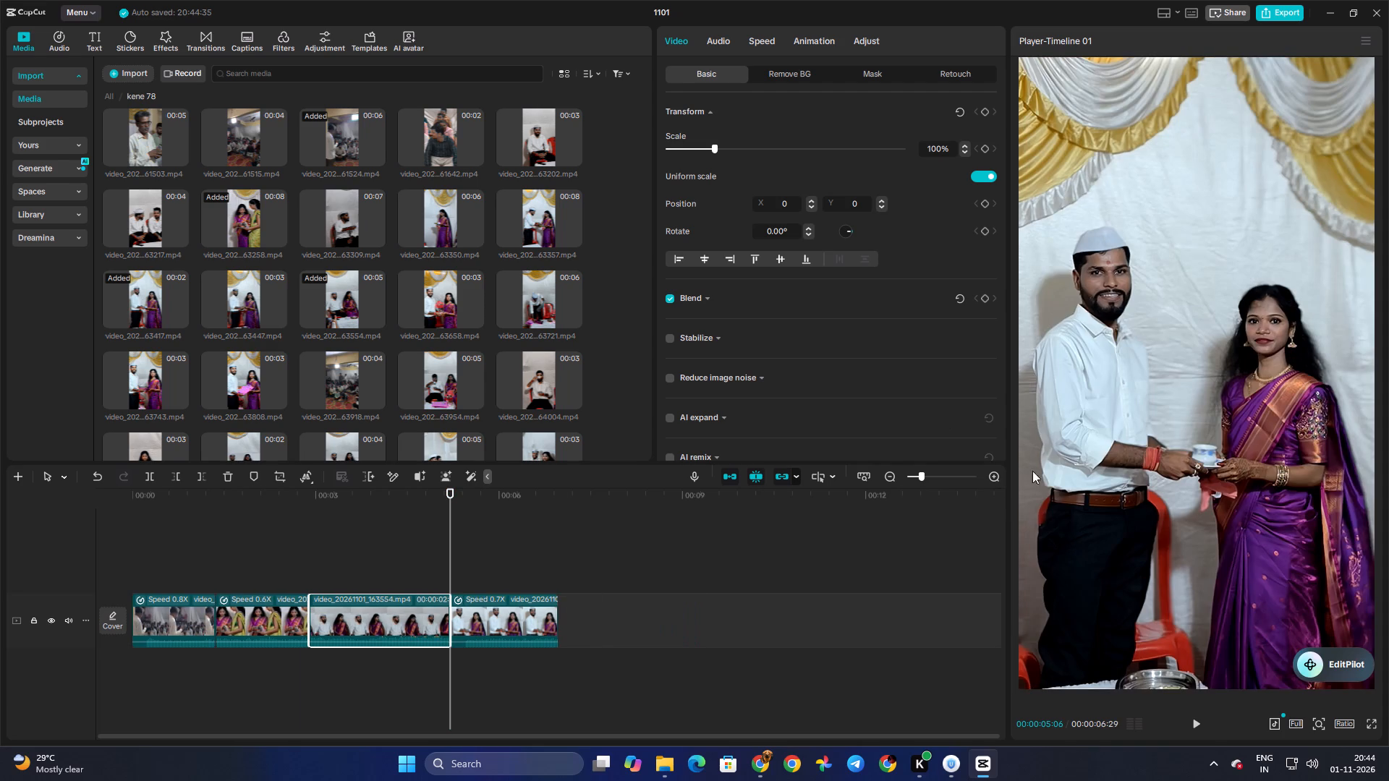
Scrub through the trimmed 63554 clip and slow it to 0.80x speed.
{"action": "left_click", "coordinate": [386, 566]}
{"action": "left_click_drag", "start_coordinate": [386, 566], "coordinate": [404, 585]}
{"action": "left_click", "coordinate": [407, 644]}
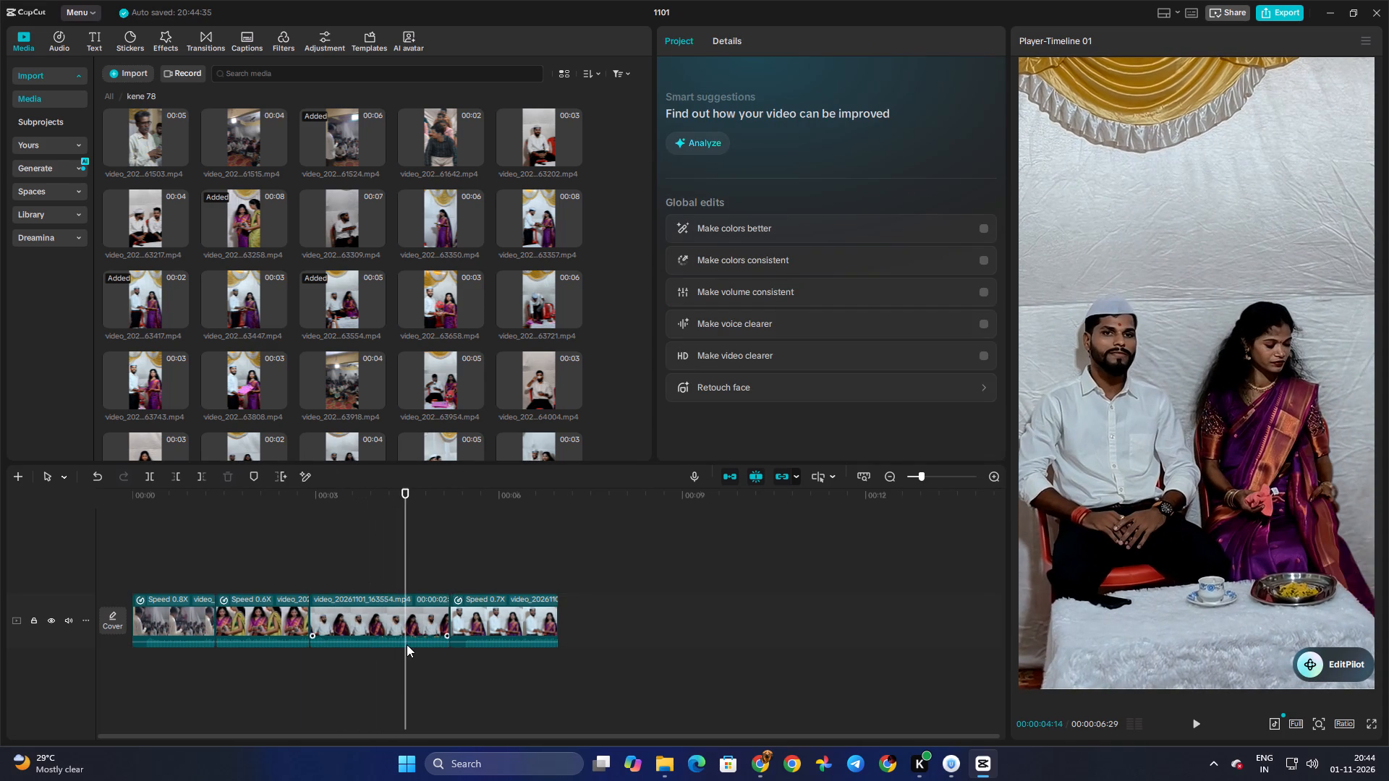
{"action": "left_click", "coordinate": [759, 43]}
{"action": "left_click", "coordinate": [707, 130]}
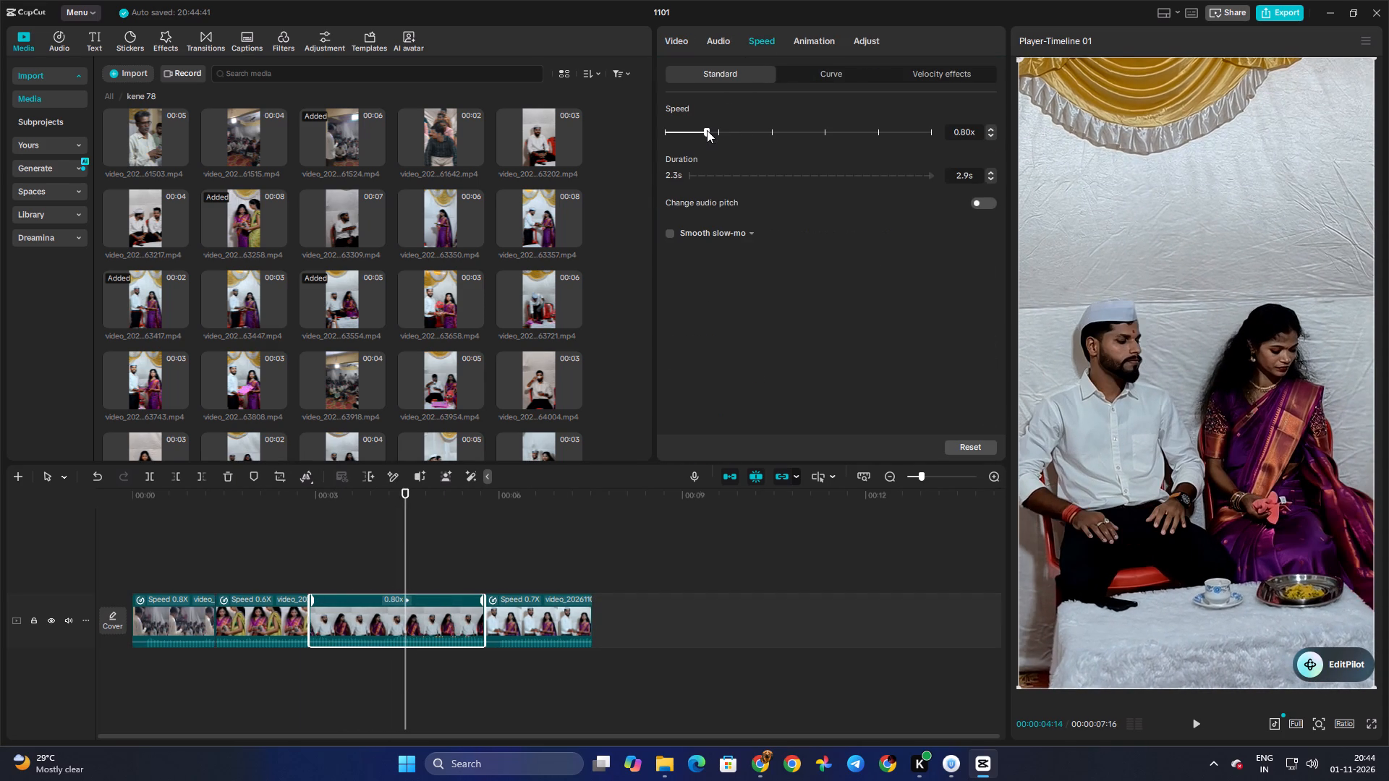
{"action": "left_click", "coordinate": [707, 130]}
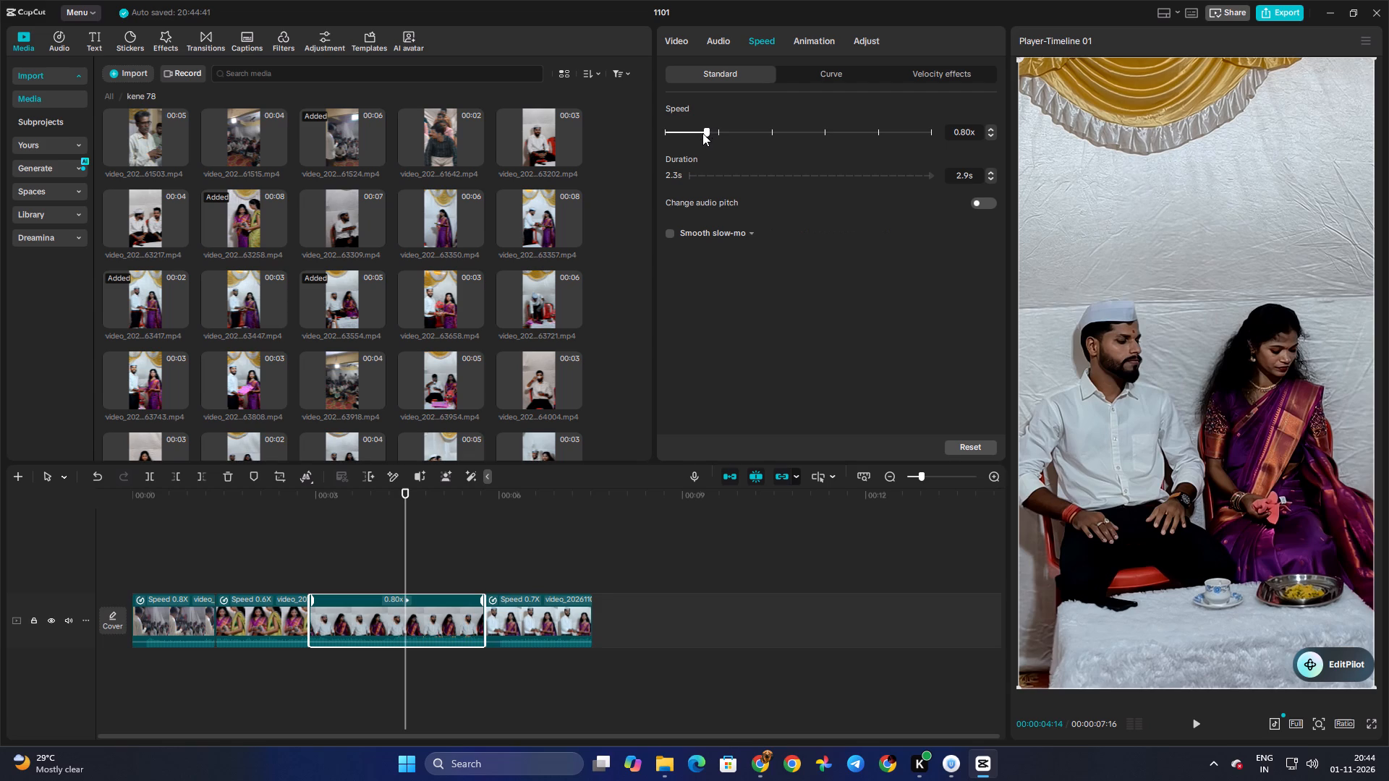
Slow the 63554 clip to 0.72x, shorten its end to about 1.6 s, and play it back.
{"action": "left_click", "coordinate": [702, 133]}
{"action": "left_click", "coordinate": [702, 133]}
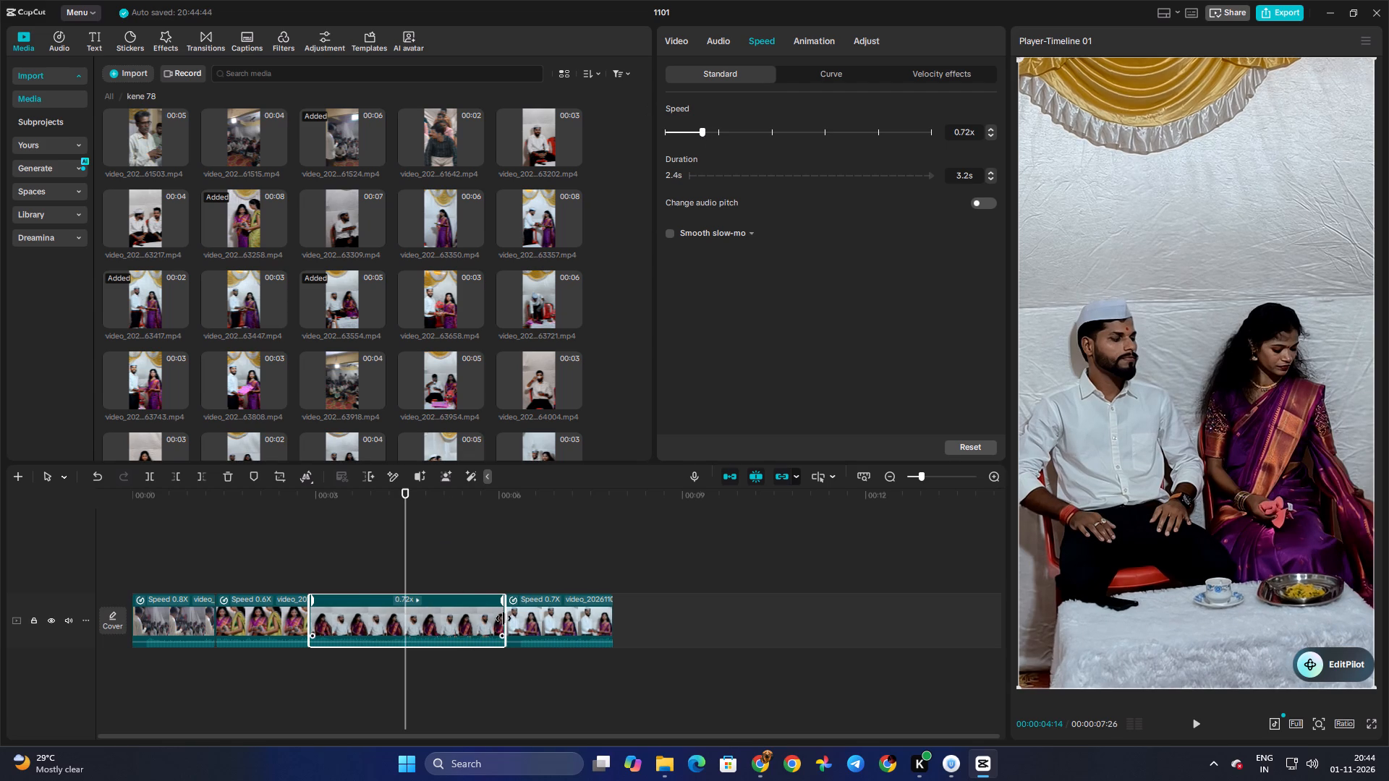
{"action": "left_click_drag", "start_coordinate": [504, 618], "coordinate": [410, 626]}
{"action": "left_click", "coordinate": [337, 563]}
{"action": "left_click_drag", "start_coordinate": [337, 563], "coordinate": [310, 566]}
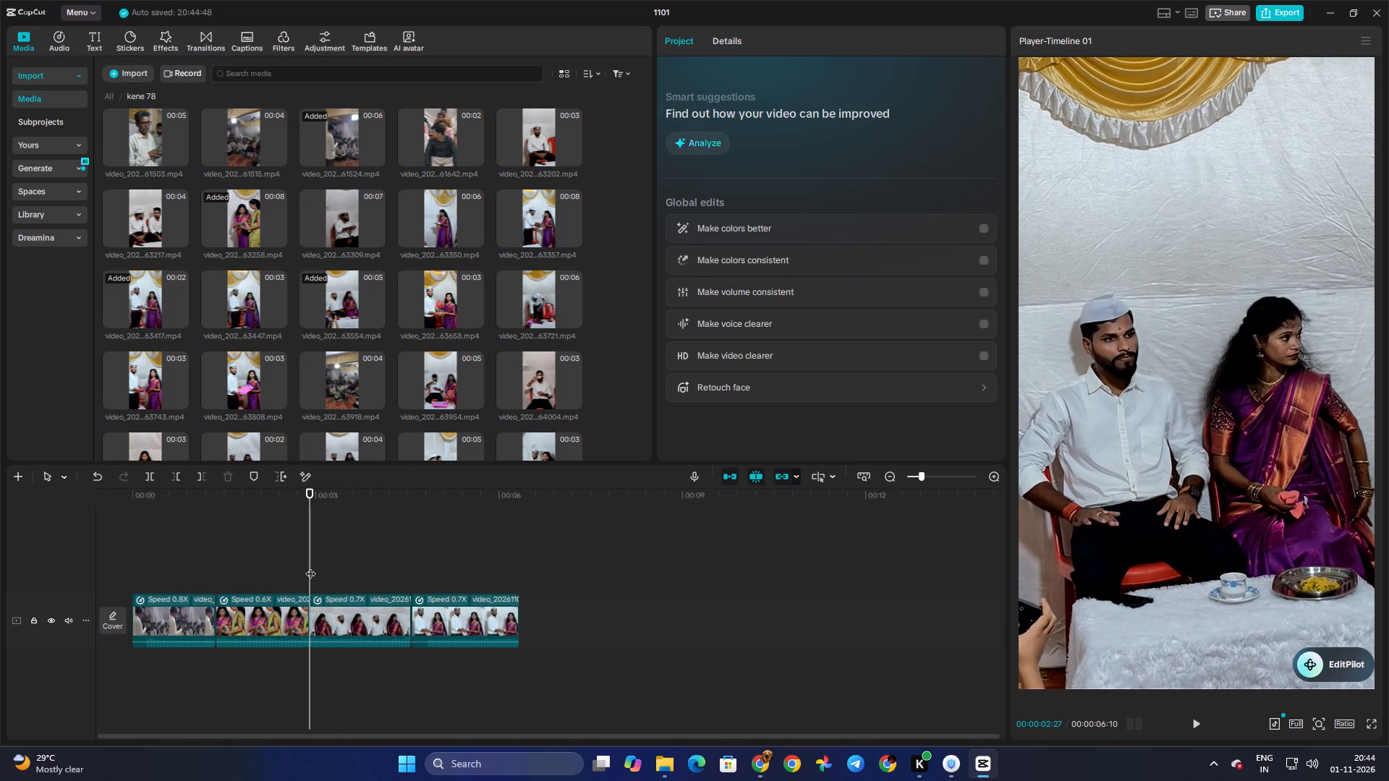
{"action": "key", "text": "space"}
{"action": "key", "text": "space"}
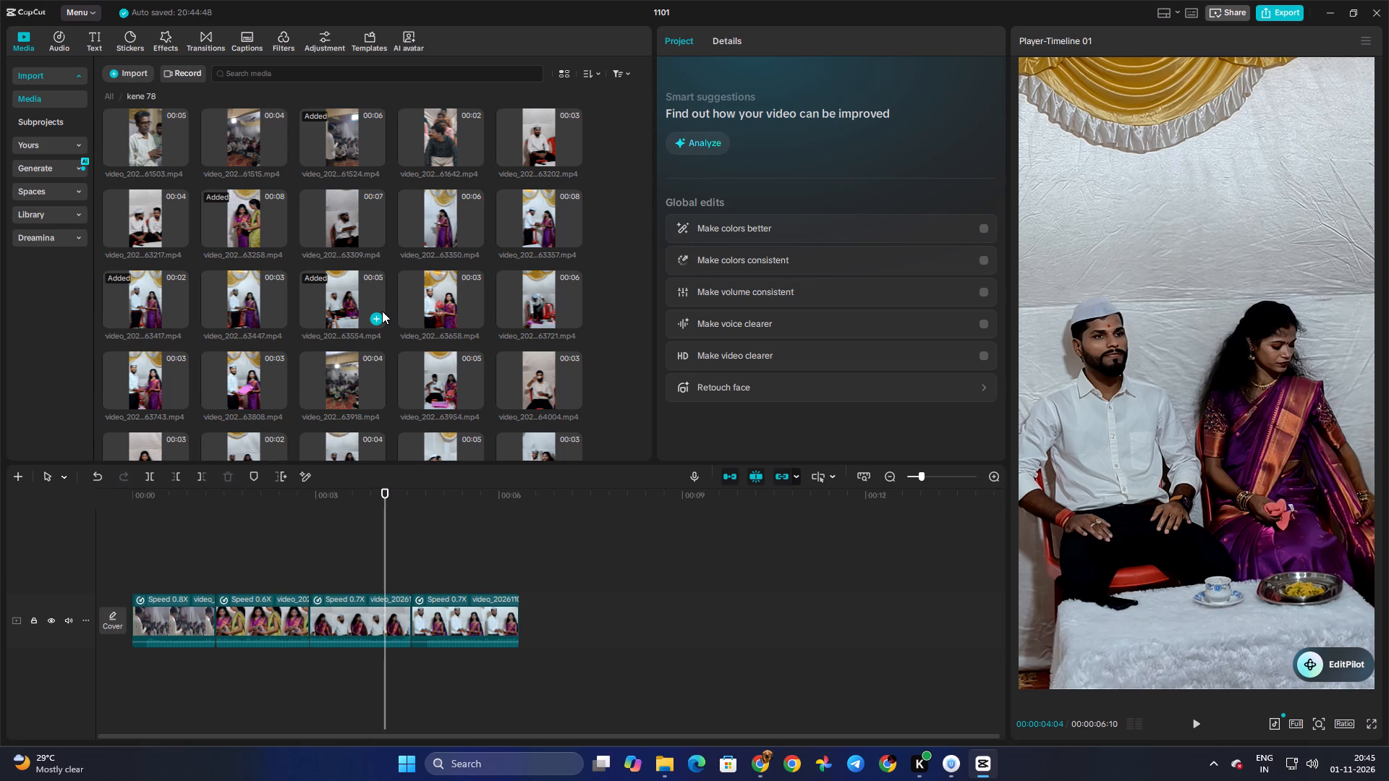
Review the 63417, 63447 and 63554 source clips and play the 63417 clip on the timeline for comparison.
{"action": "left_click", "coordinate": [436, 229]}
{"action": "key", "text": "space"}
{"action": "left_click", "coordinate": [181, 293]}
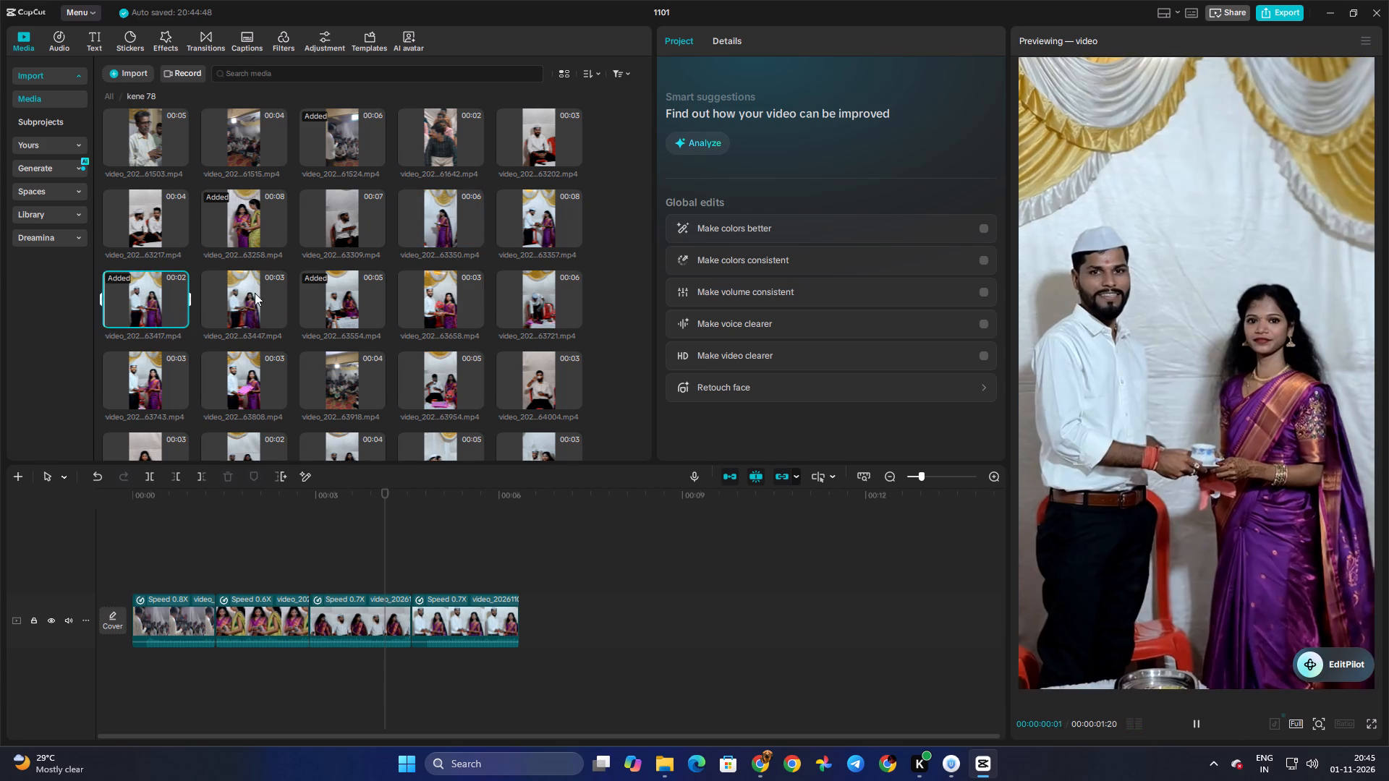
{"action": "left_click", "coordinate": [270, 294]}
{"action": "left_click", "coordinate": [329, 294]}
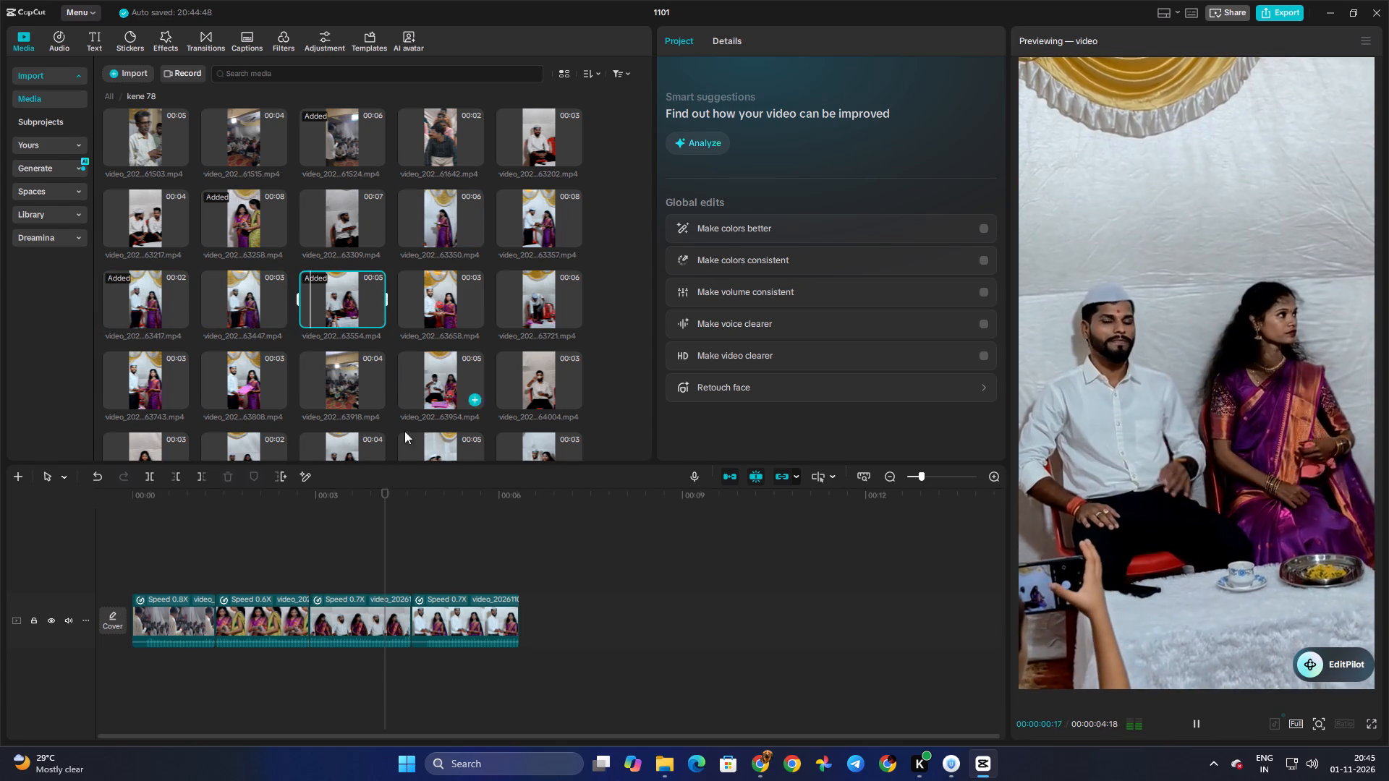
{"action": "left_click", "coordinate": [430, 580]}
{"action": "left_click_drag", "start_coordinate": [430, 580], "coordinate": [385, 580]}
{"action": "key", "text": "space"}
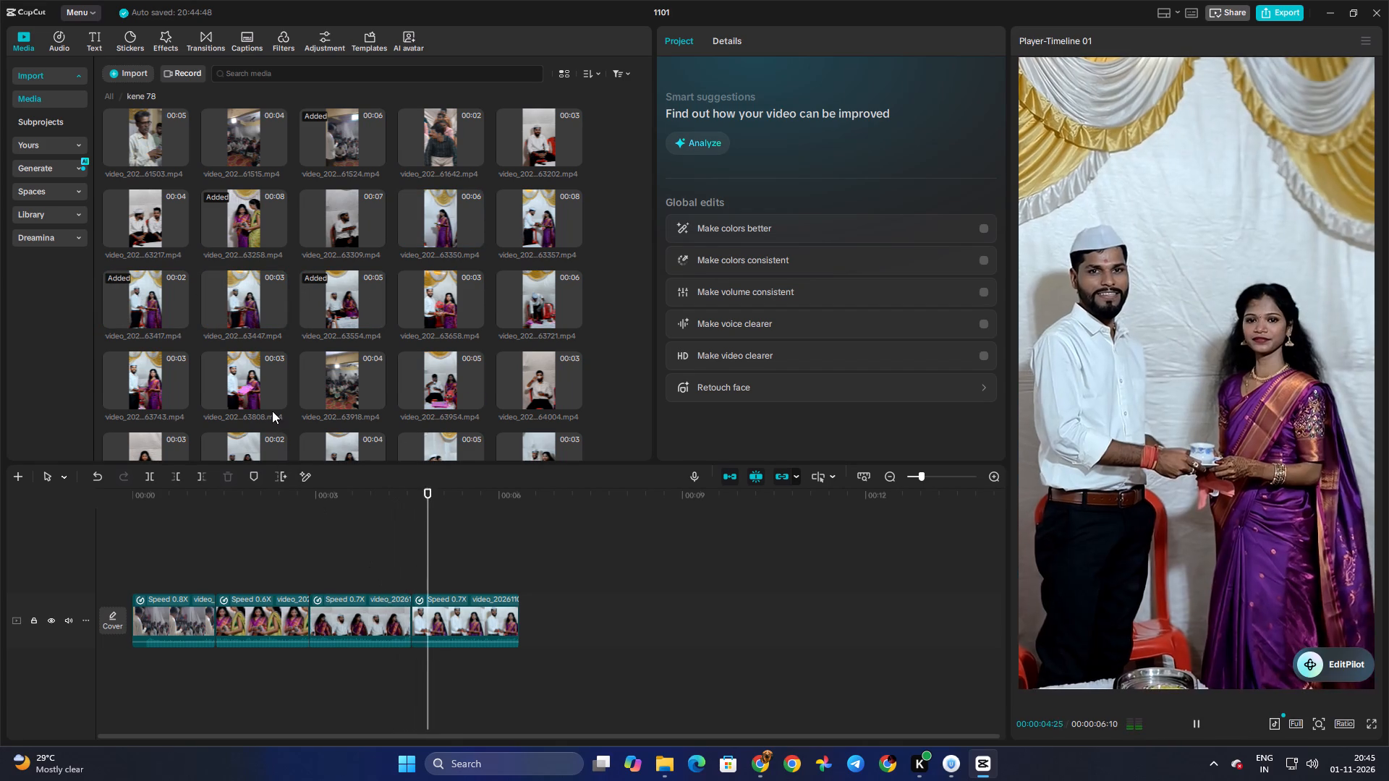
{"action": "key", "text": "space"}
Preview the 63447, 63658 and 63721 clips, and append 63721 after the 63417 clip on the timeline.
{"action": "left_click", "coordinate": [250, 292]}
{"action": "left_click", "coordinate": [333, 300]}
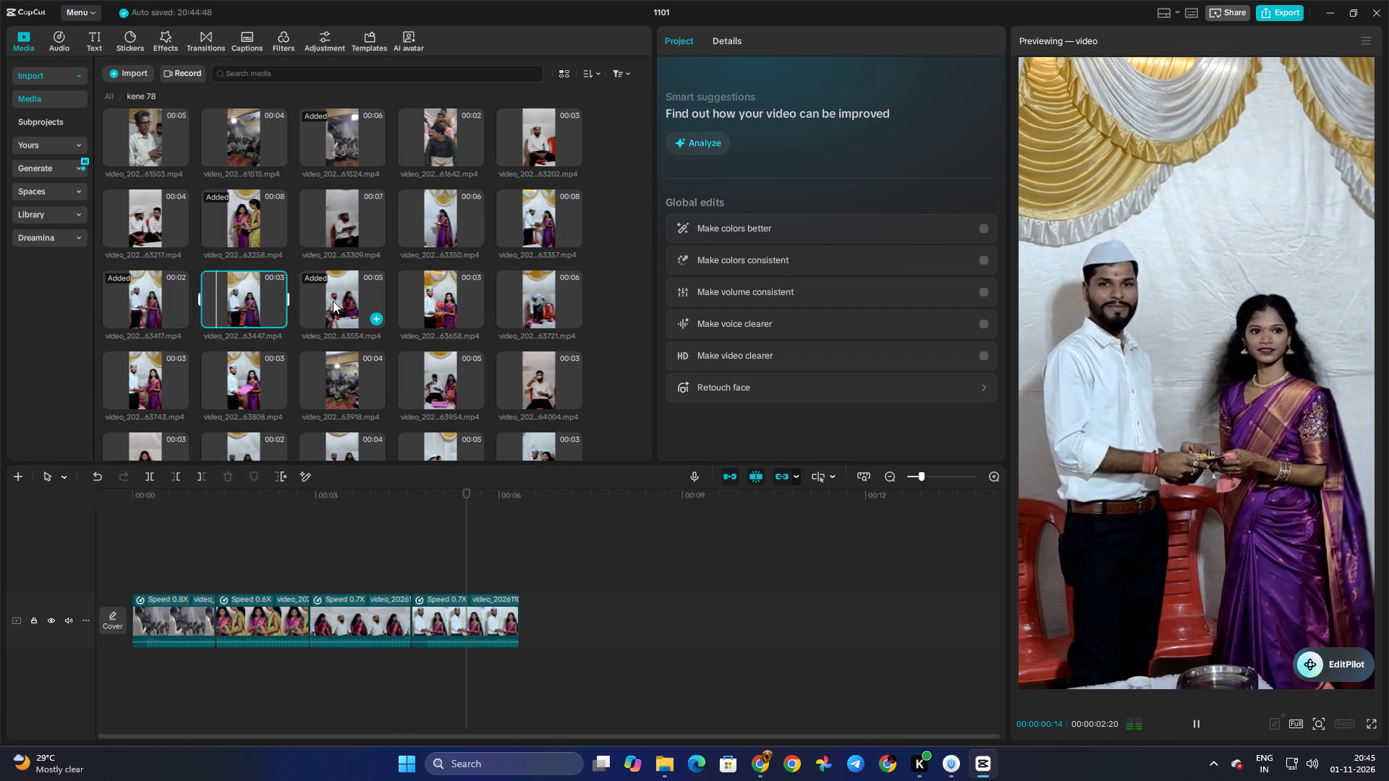
{"action": "left_click", "coordinate": [428, 307]}
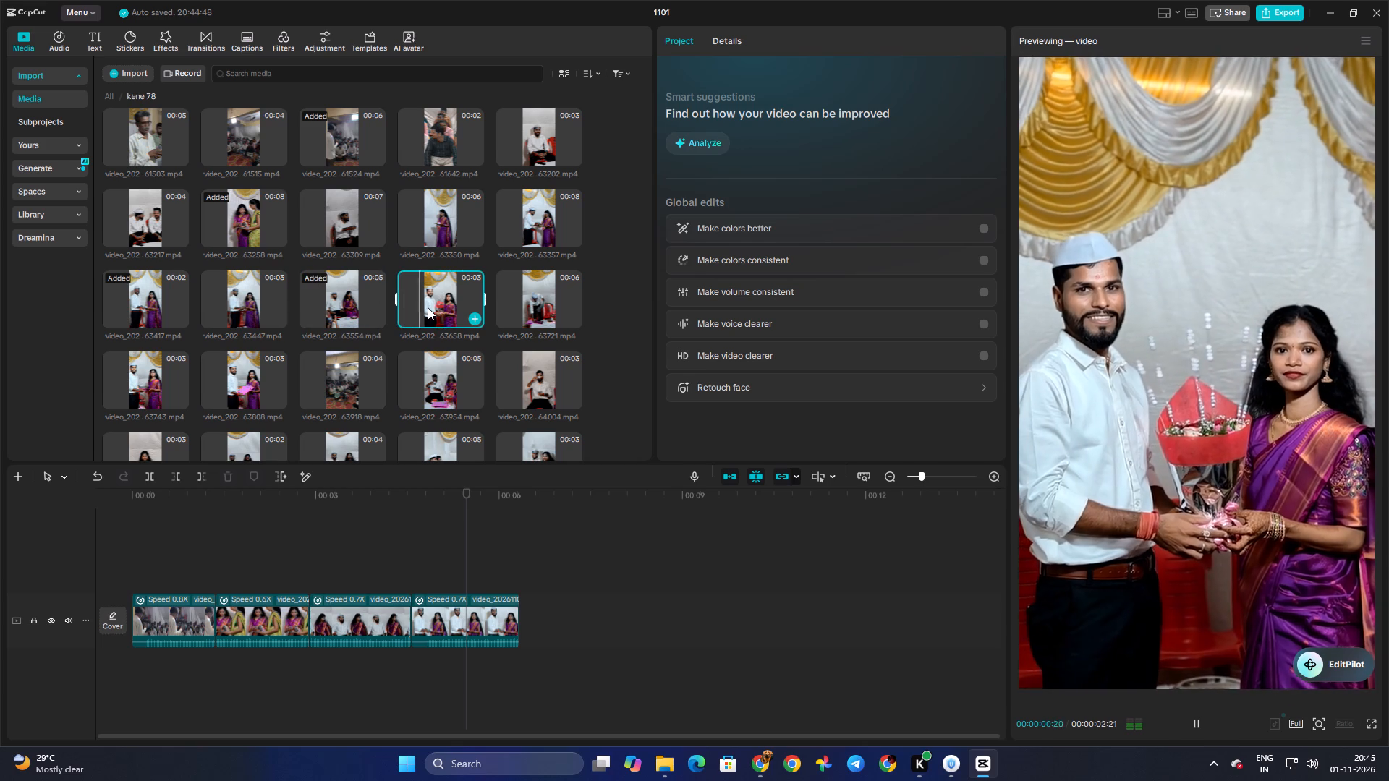
{"action": "key", "text": "space"}
{"action": "left_click", "coordinate": [530, 307]}
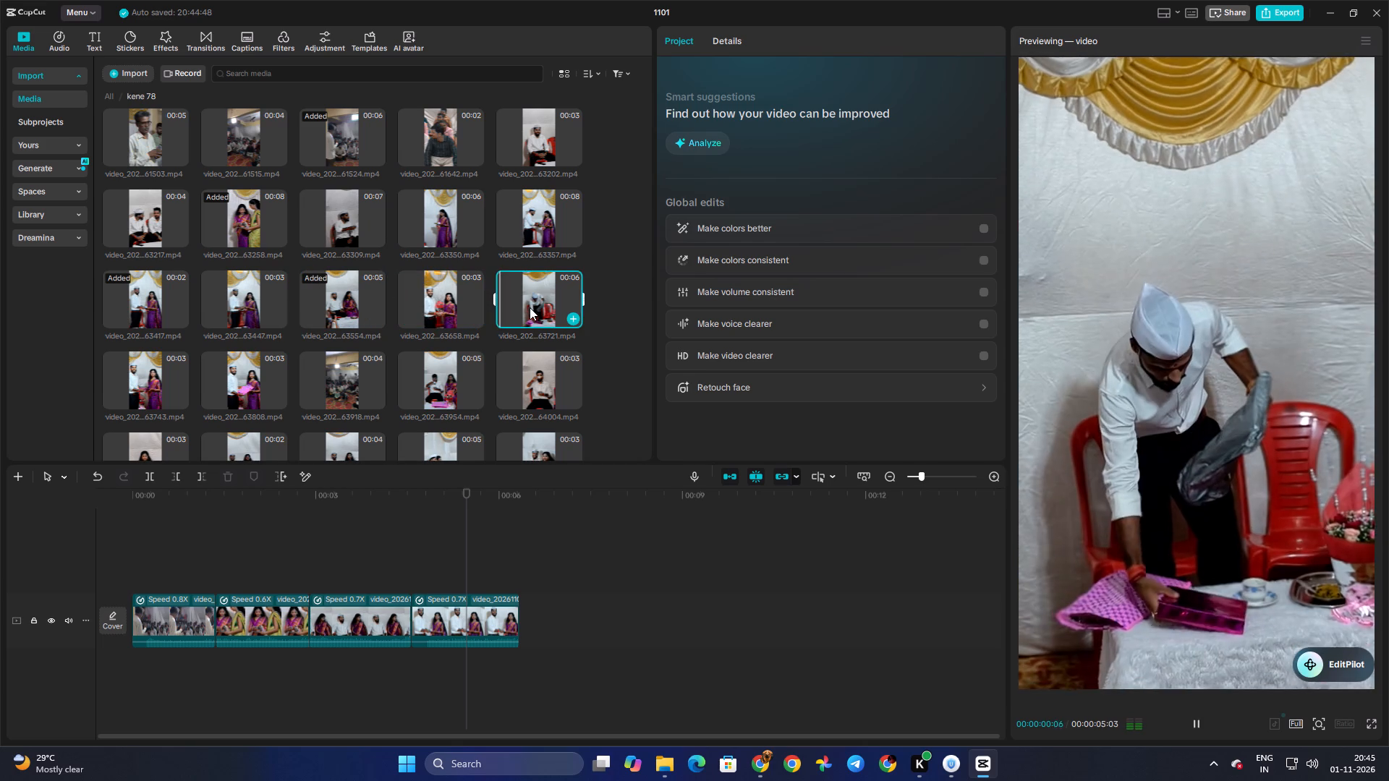
{"action": "key", "text": "space"}
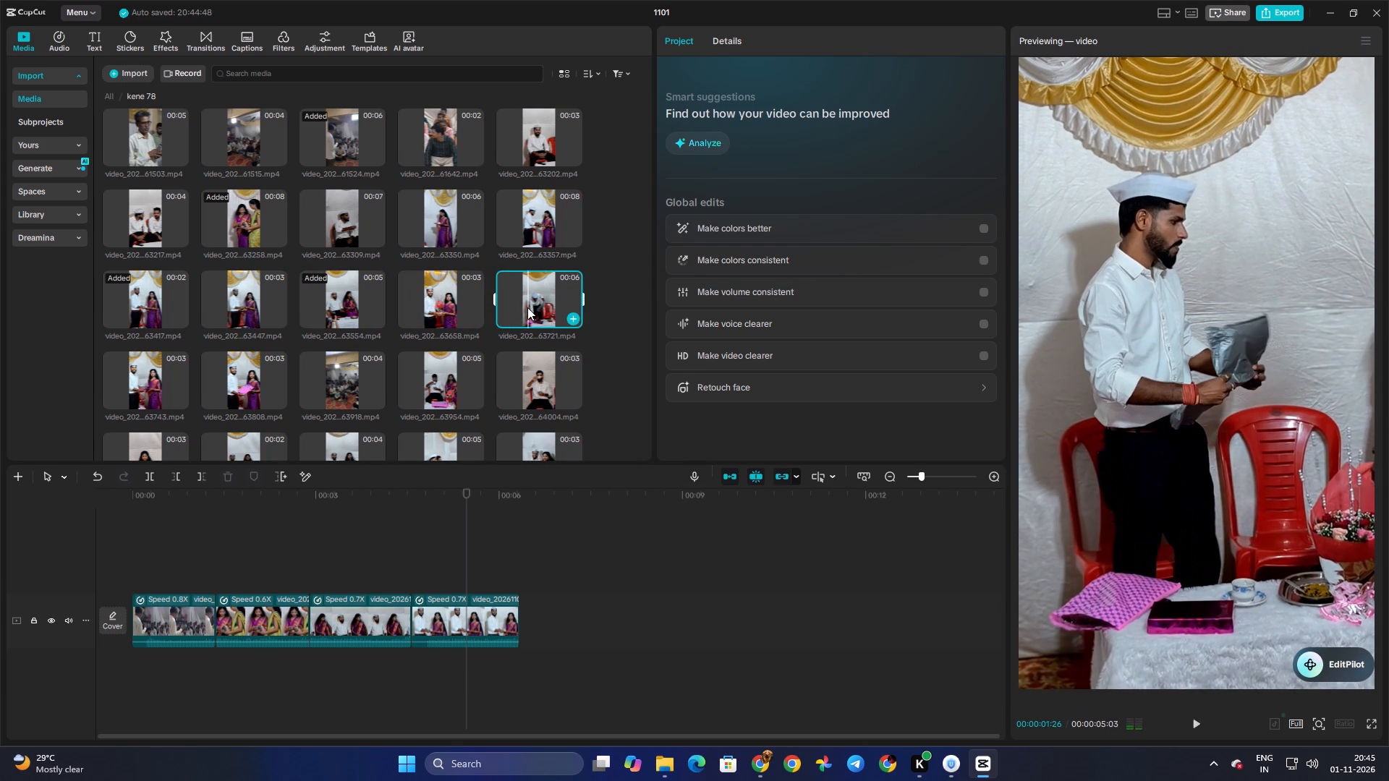
{"action": "key", "text": "space"}
{"action": "key", "text": "space"}
{"action": "left_click", "coordinate": [467, 302]}
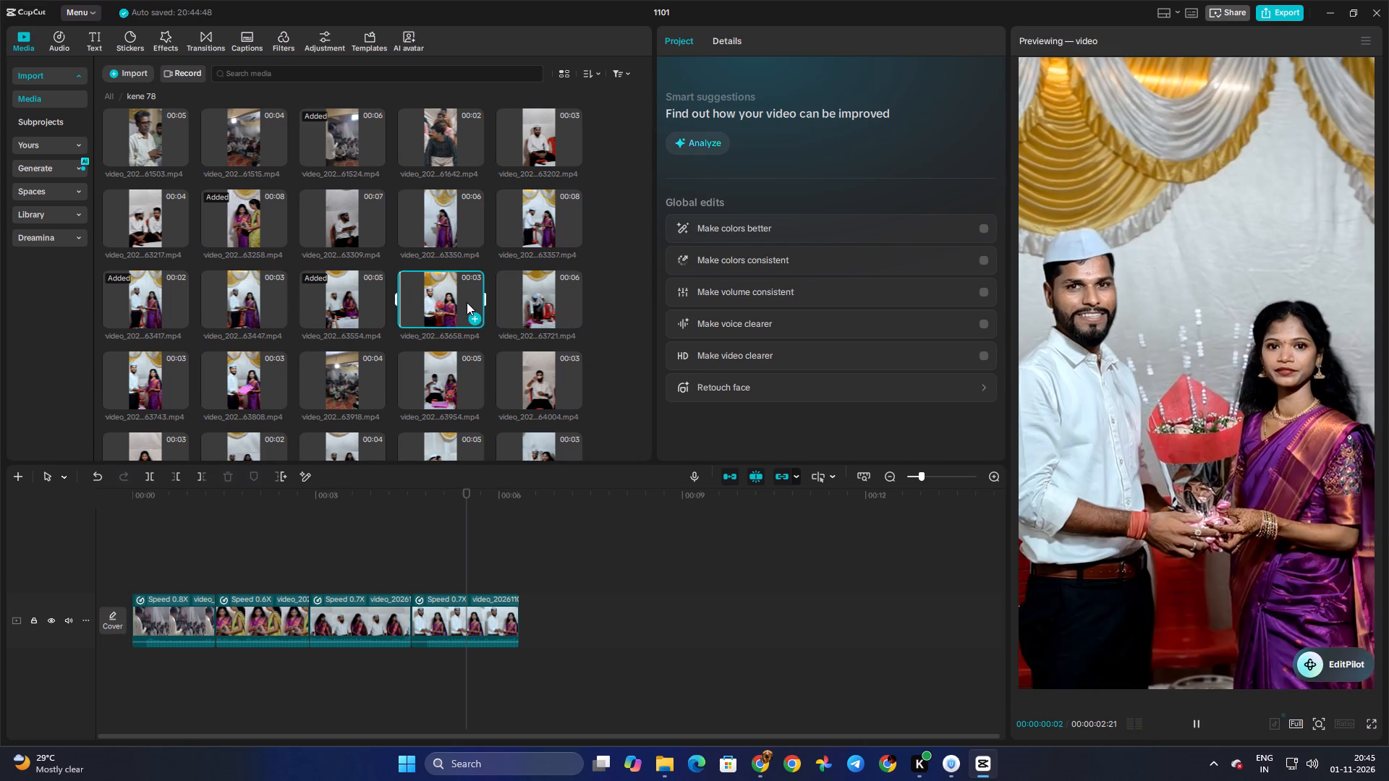
{"action": "key", "text": "space"}
{"action": "left_click_drag", "start_coordinate": [530, 298], "coordinate": [438, 538]}
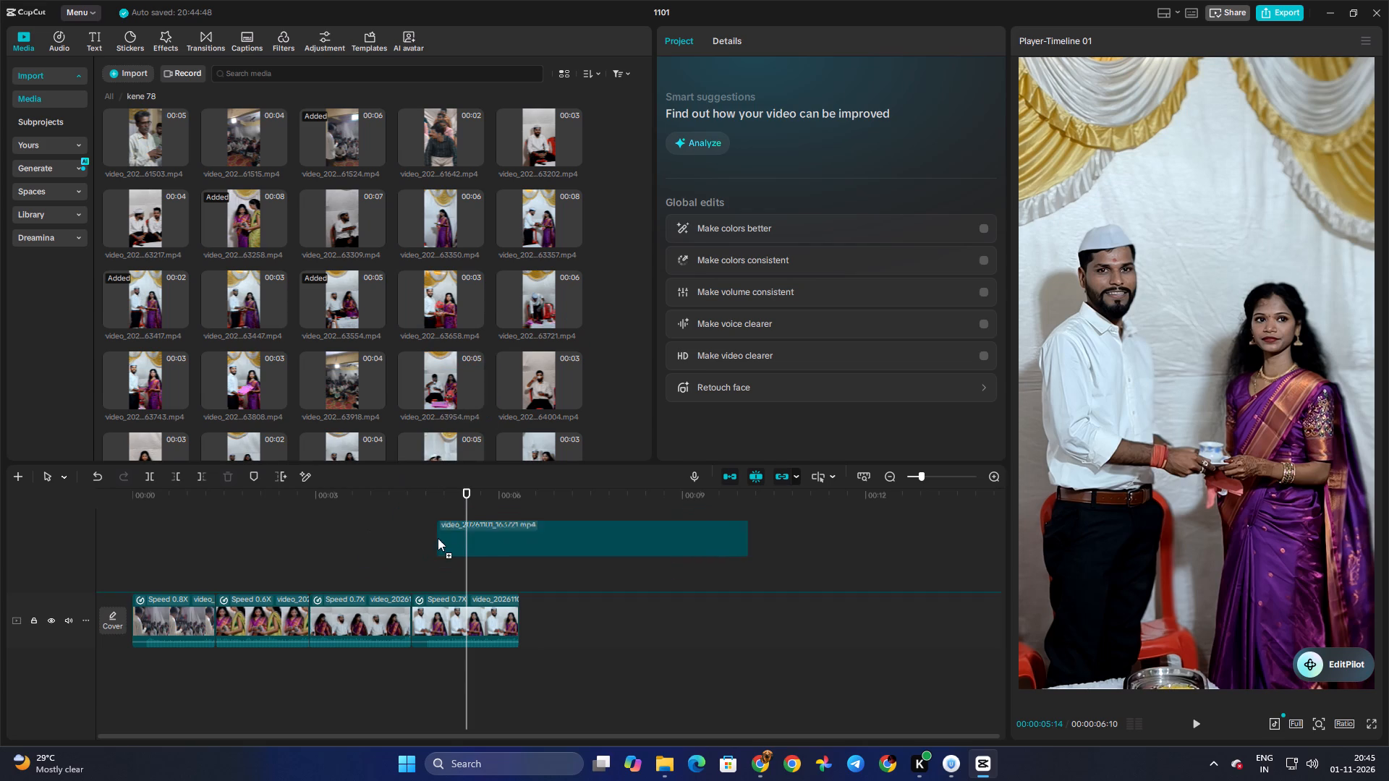
{"action": "left_click_drag", "start_coordinate": [438, 538], "coordinate": [524, 623]}
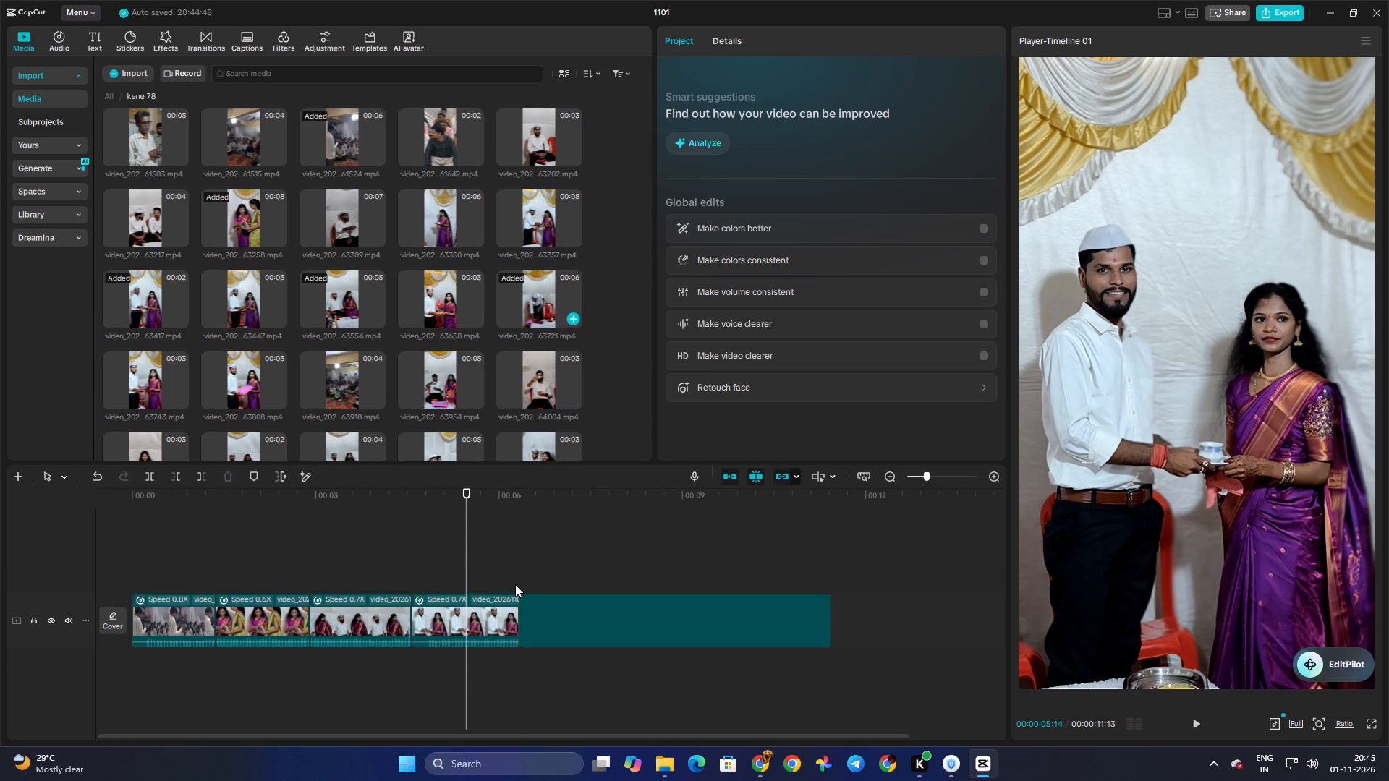
Scrub through the 63721 clip and trim its end to a duration of about 1.5 s.
{"action": "left_click", "coordinate": [515, 584]}
{"action": "left_click_drag", "start_coordinate": [515, 582], "coordinate": [578, 587]}
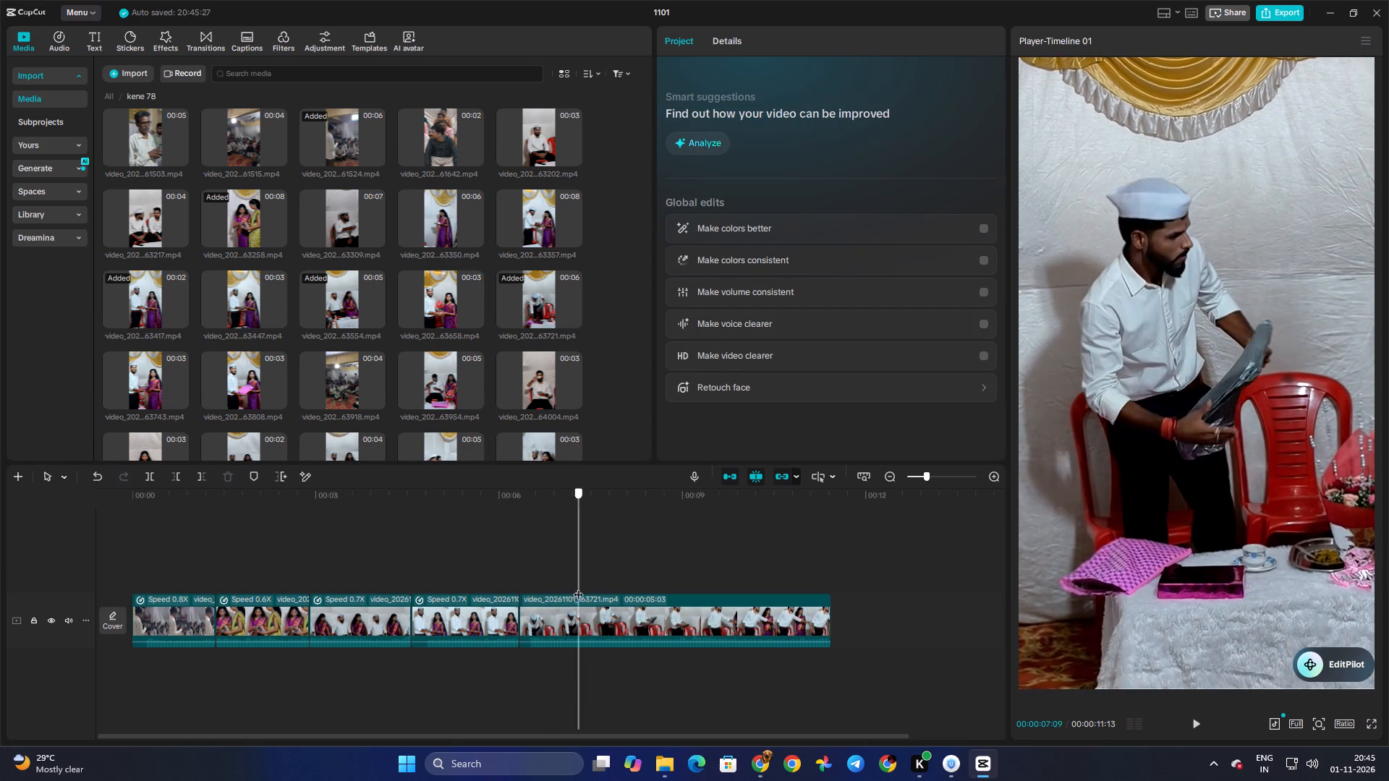
{"action": "left_click_drag", "start_coordinate": [578, 587], "coordinate": [660, 594]}
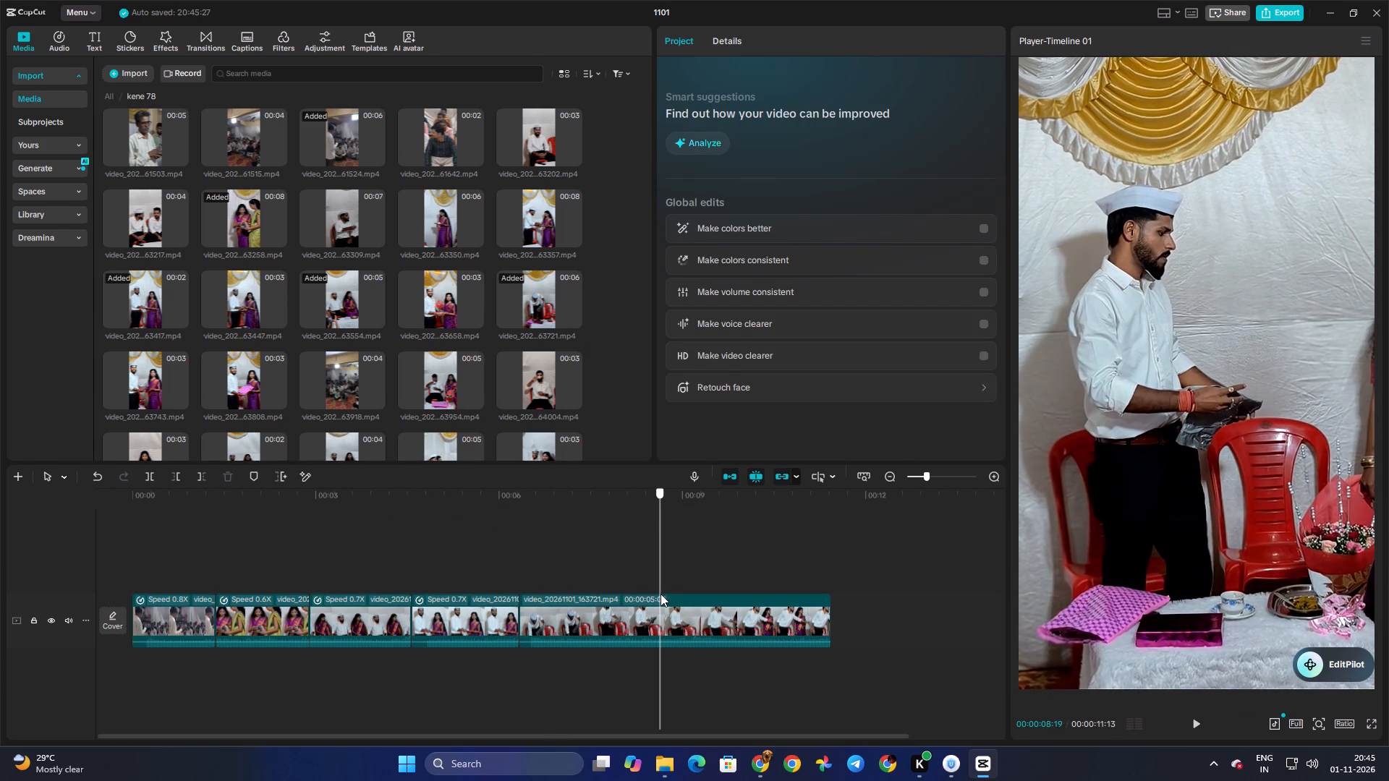
{"action": "left_click_drag", "start_coordinate": [660, 594], "coordinate": [663, 596]}
{"action": "left_click", "coordinate": [676, 631]}
{"action": "left_click_drag", "start_coordinate": [836, 620], "coordinate": [831, 623]}
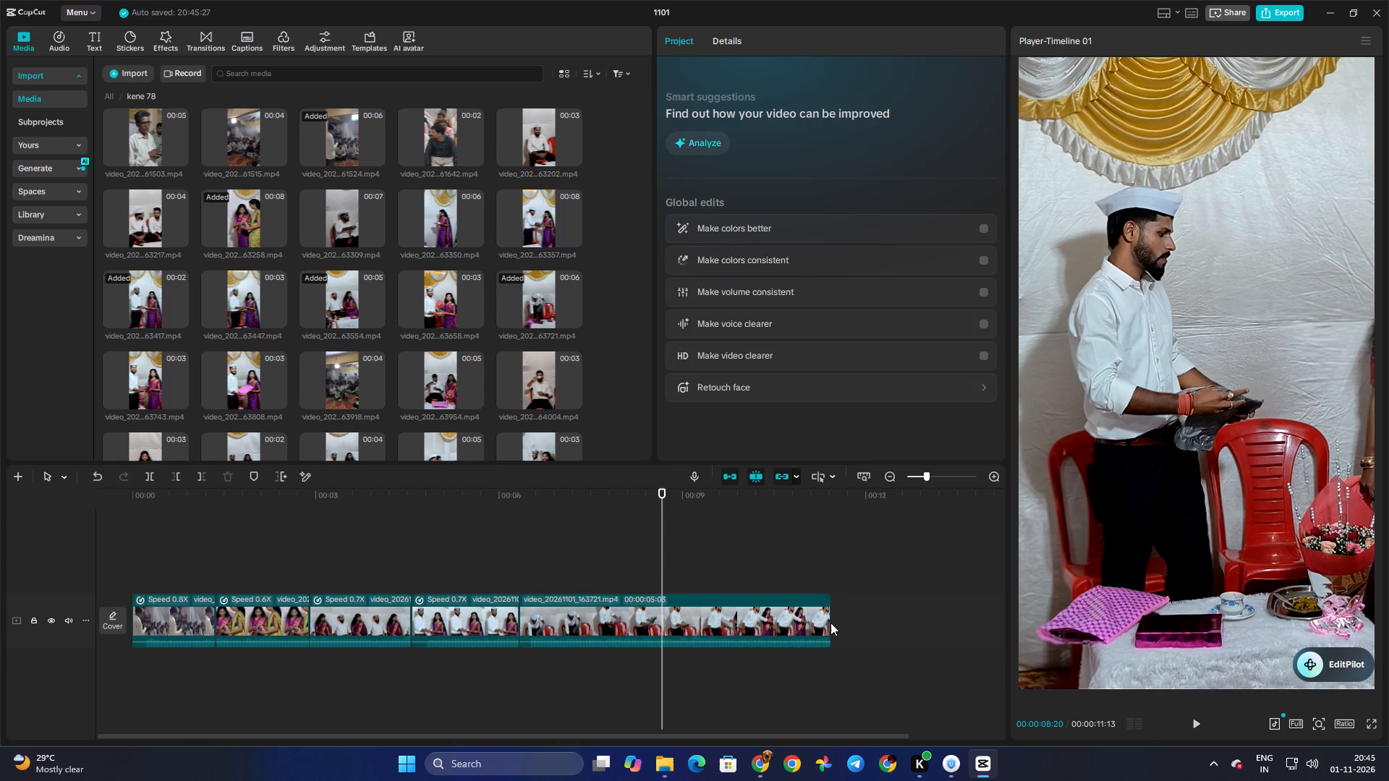
{"action": "left_click_drag", "start_coordinate": [831, 623], "coordinate": [828, 623]}
{"action": "left_click_drag", "start_coordinate": [834, 623], "coordinate": [694, 629]}
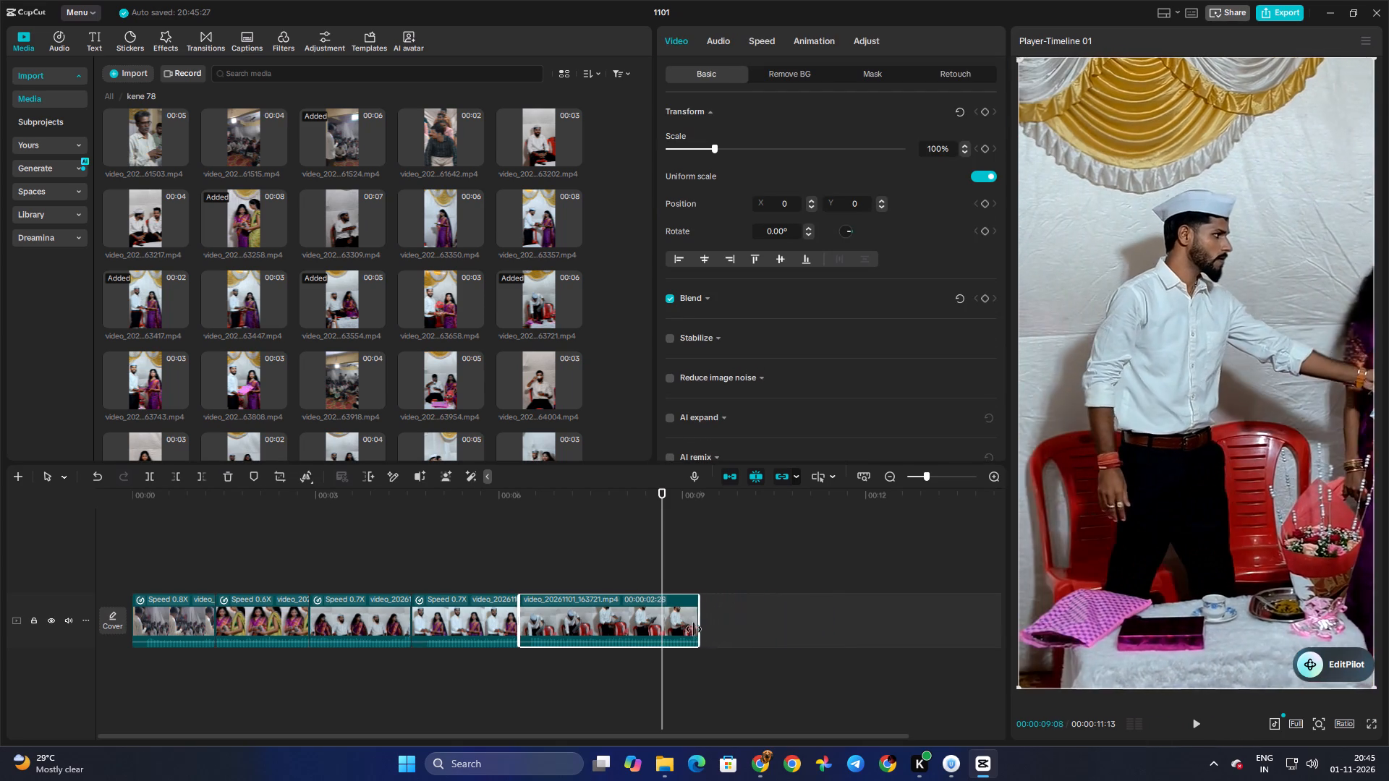
{"action": "left_click_drag", "start_coordinate": [694, 629], "coordinate": [608, 621]}
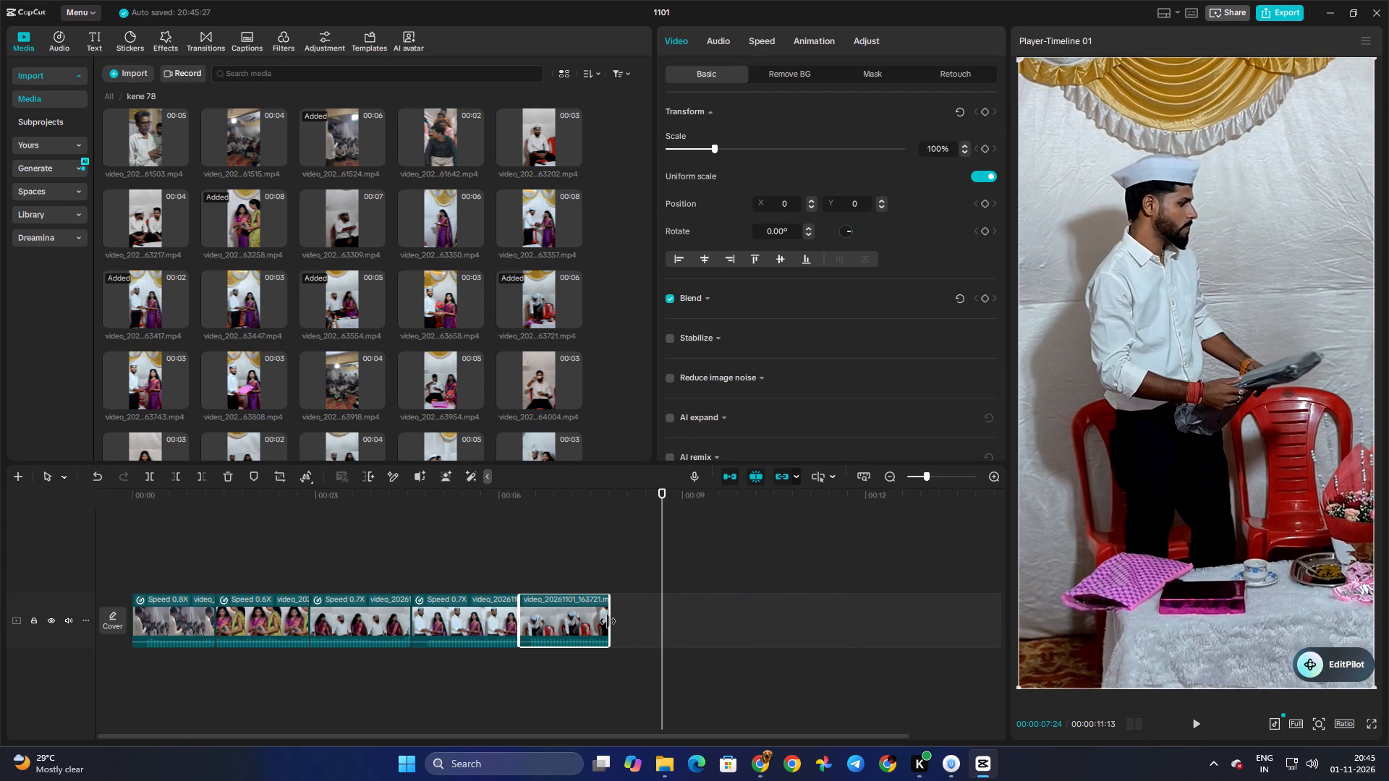
{"action": "left_click_drag", "start_coordinate": [608, 621], "coordinate": [608, 620]}
Slow the trimmed 63721 clip to 0.63x speed.
{"action": "left_click", "coordinate": [758, 39]}
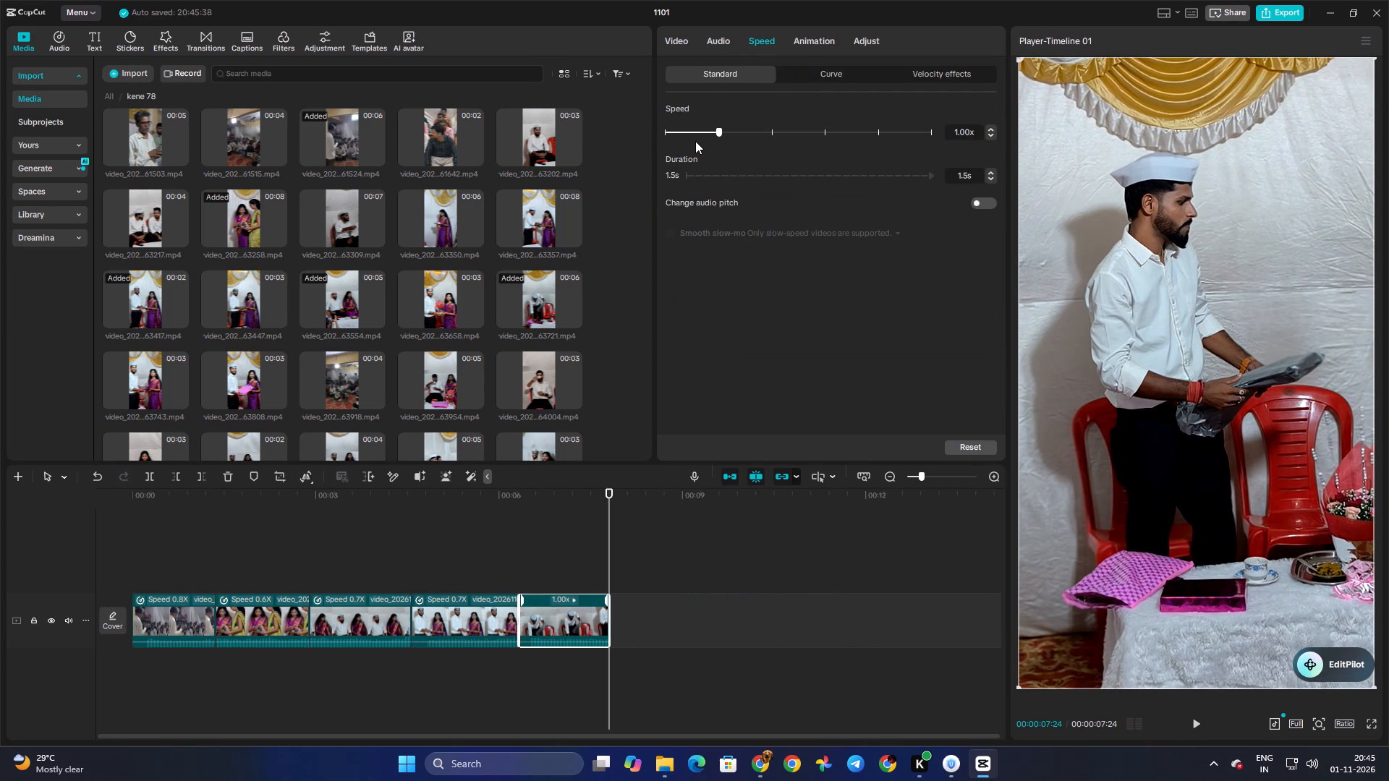
{"action": "left_click", "coordinate": [697, 137]}
Preview and compare the 63743 and 63808 clips, and append 63808 after the 63721 clip on the timeline.
{"action": "scroll", "coordinate": [501, 307], "scroll_direction": "down", "scroll_amount": 1}
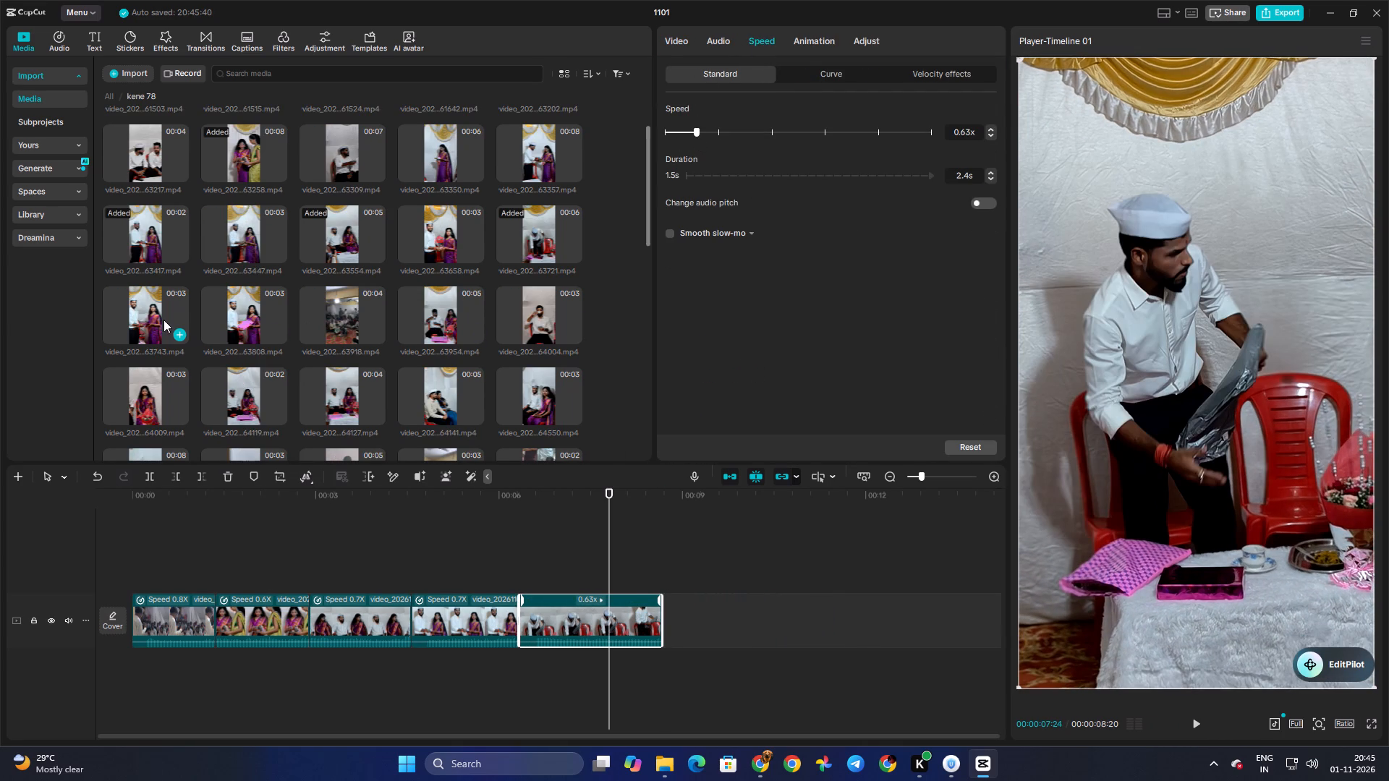
{"action": "left_click", "coordinate": [147, 317]}
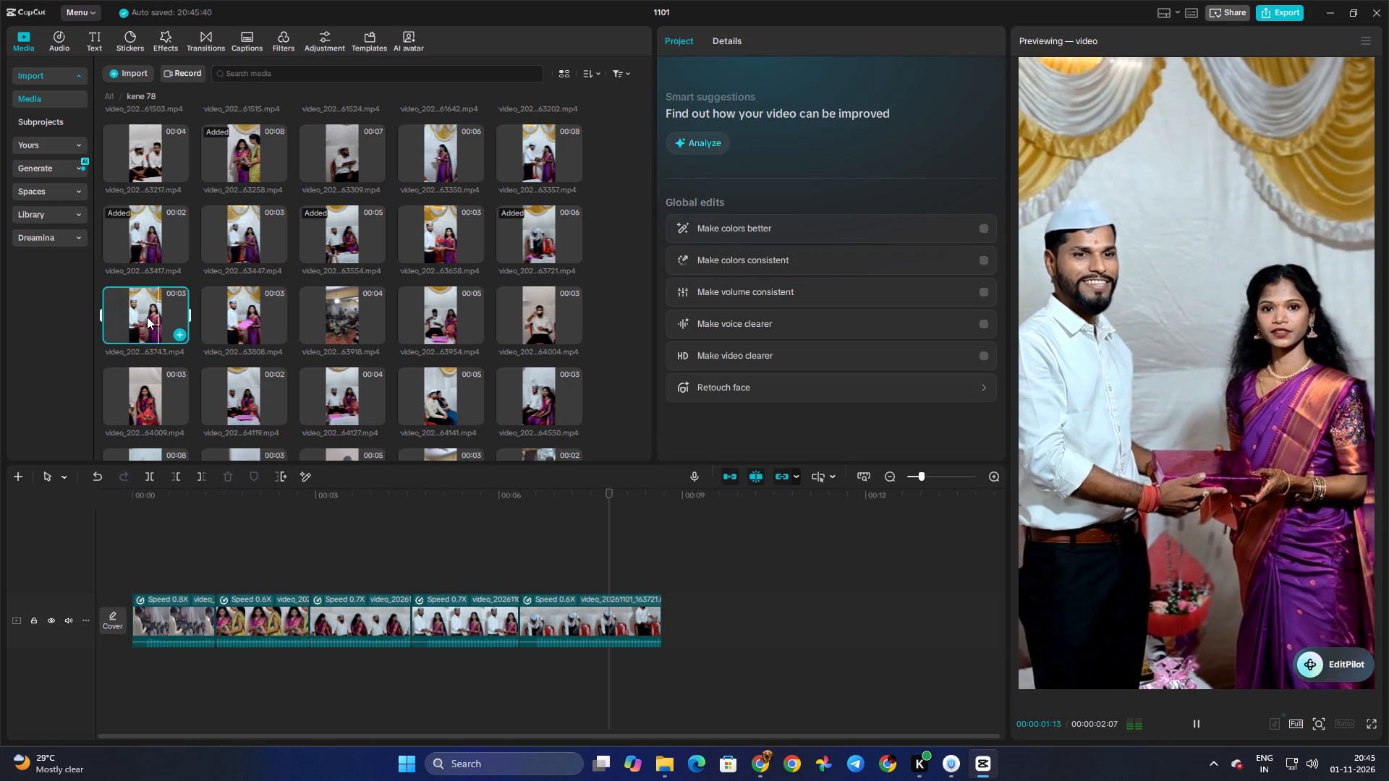
{"action": "key", "text": "space"}
{"action": "left_click", "coordinate": [224, 320]}
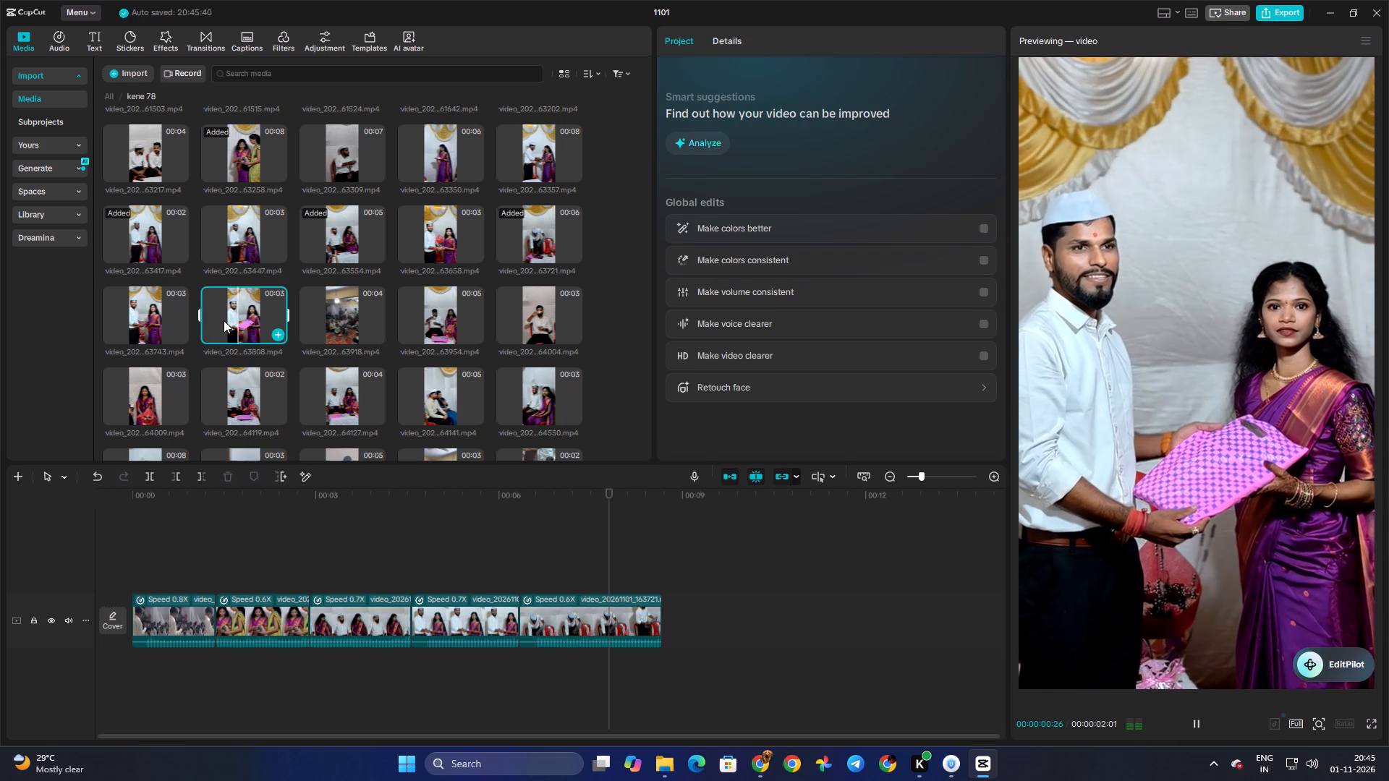
{"action": "key", "text": "space"}
{"action": "left_click", "coordinate": [162, 320]}
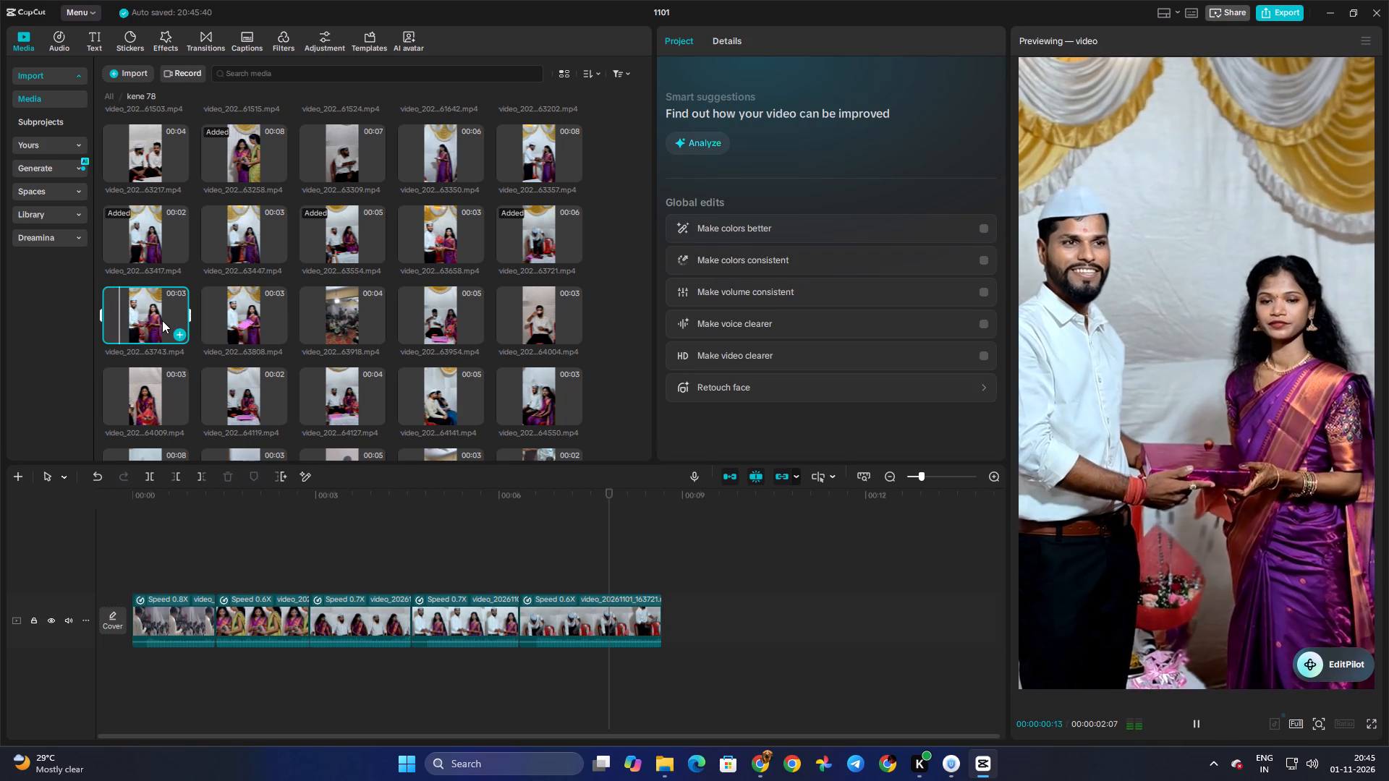
{"action": "key", "text": "space"}
{"action": "left_click", "coordinate": [236, 320]}
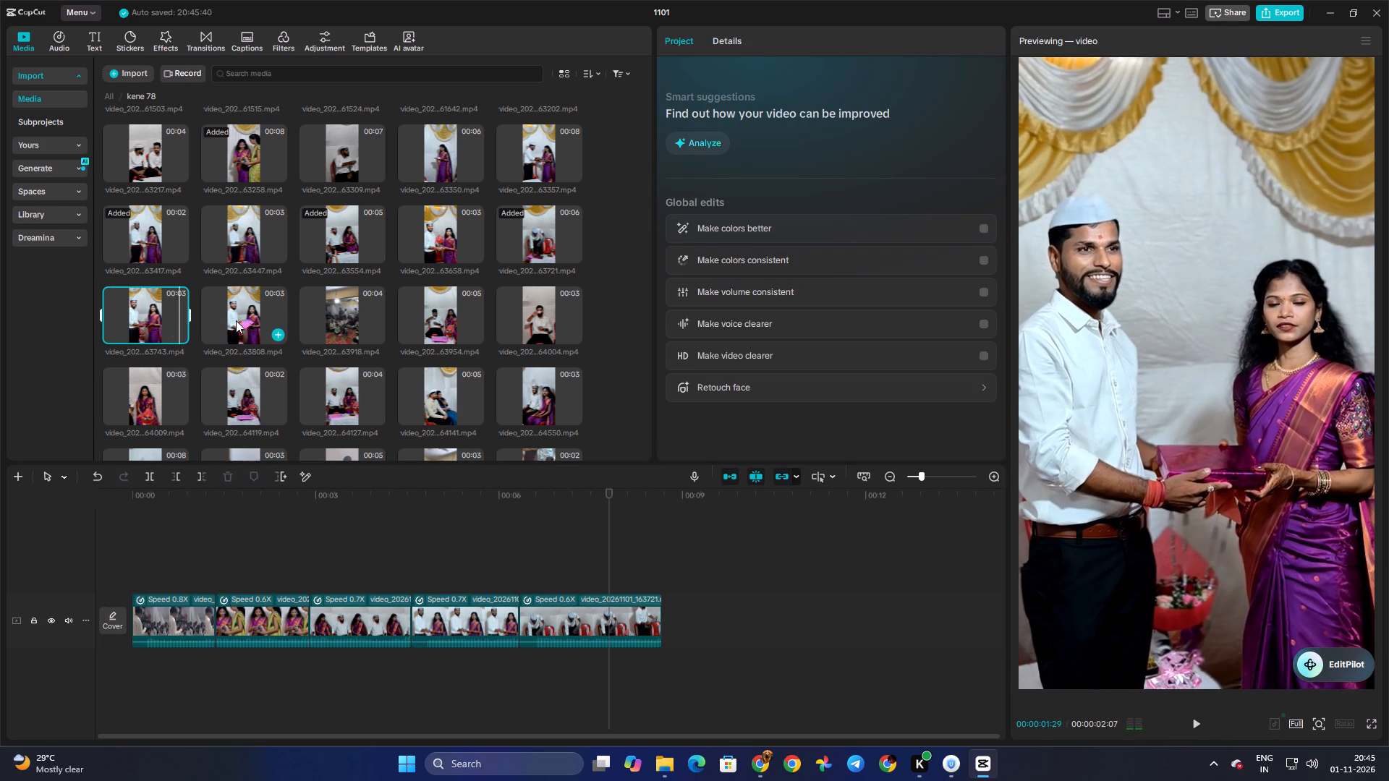
{"action": "left_click_drag", "start_coordinate": [236, 320], "coordinate": [674, 602]}
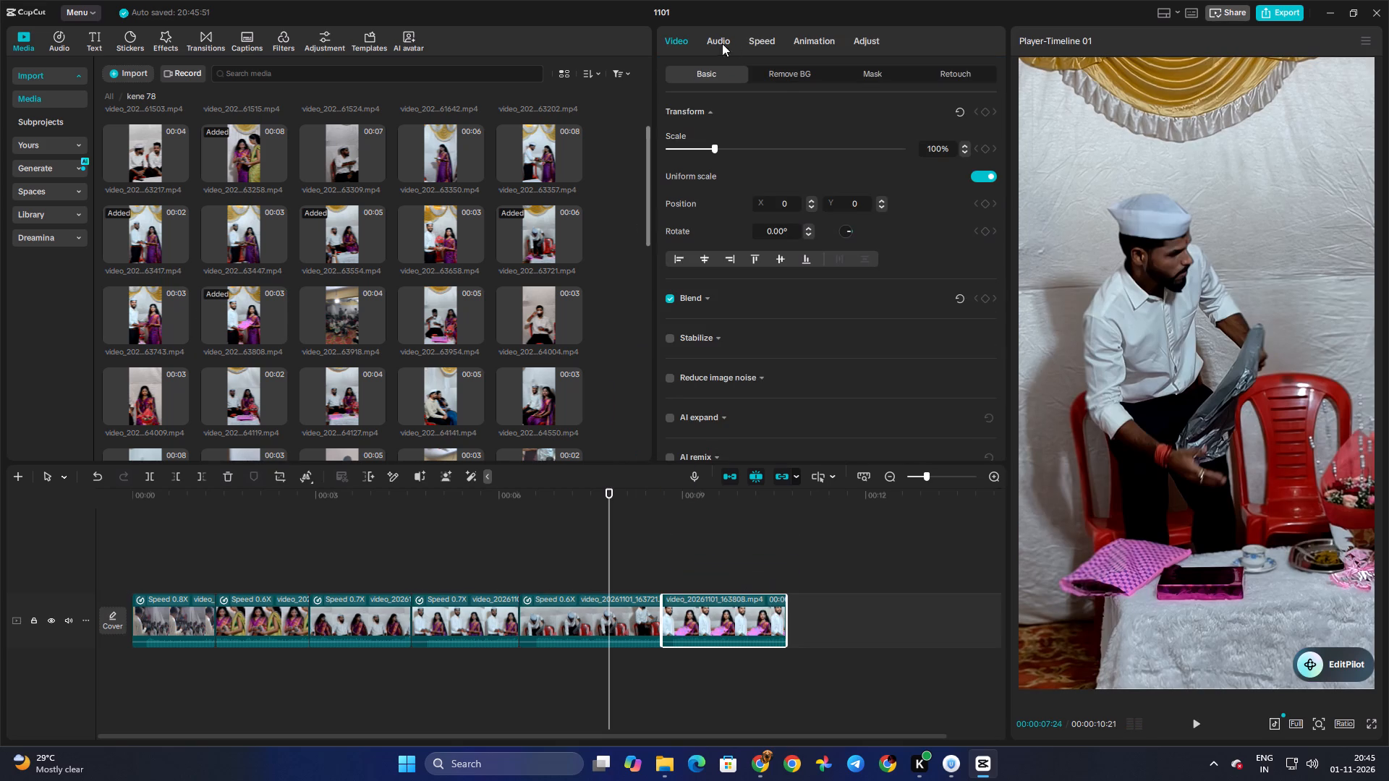
Slow the 63808 clip to 0.66x speed and trim its end to a duration of about 2.0 s.
{"action": "left_click", "coordinate": [766, 43]}
{"action": "triple_click", "coordinate": [702, 133]}
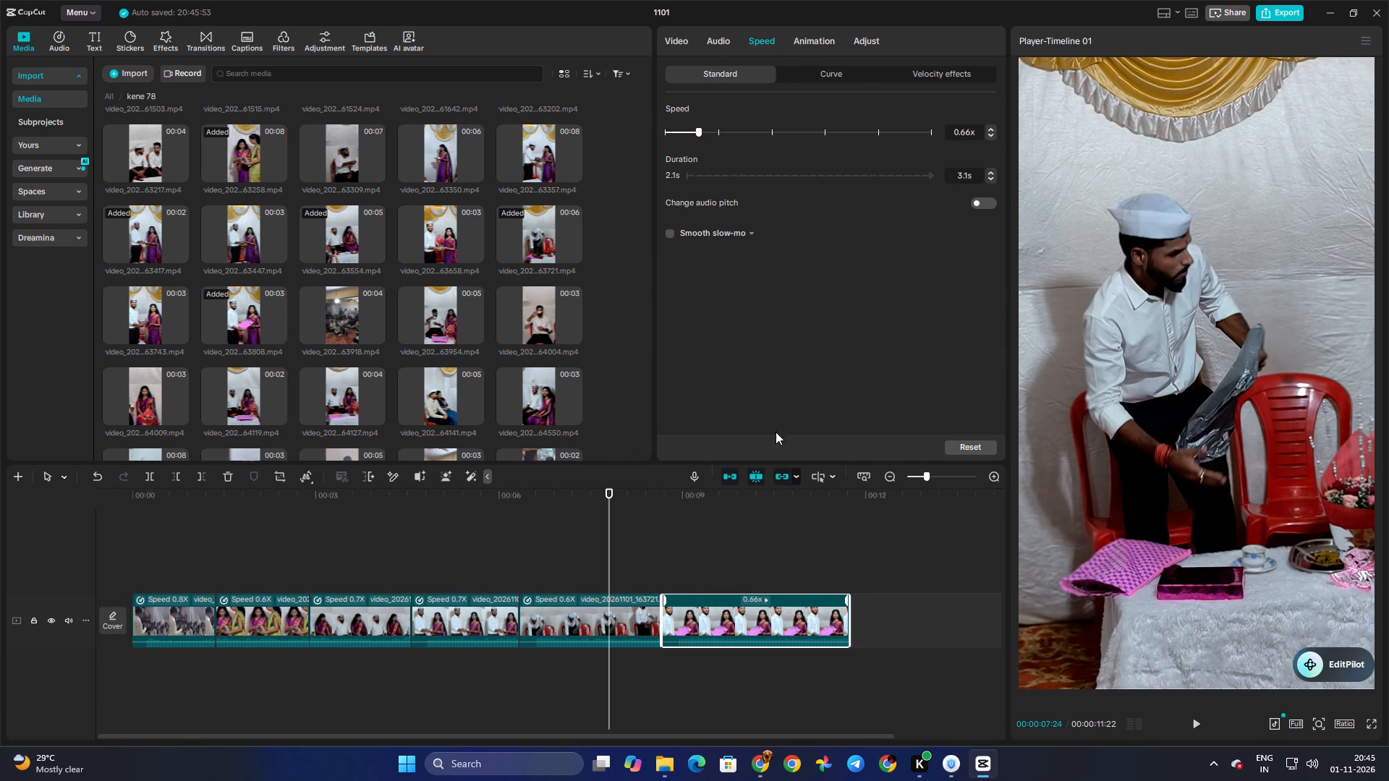
{"action": "left_click_drag", "start_coordinate": [849, 613], "coordinate": [778, 610]}
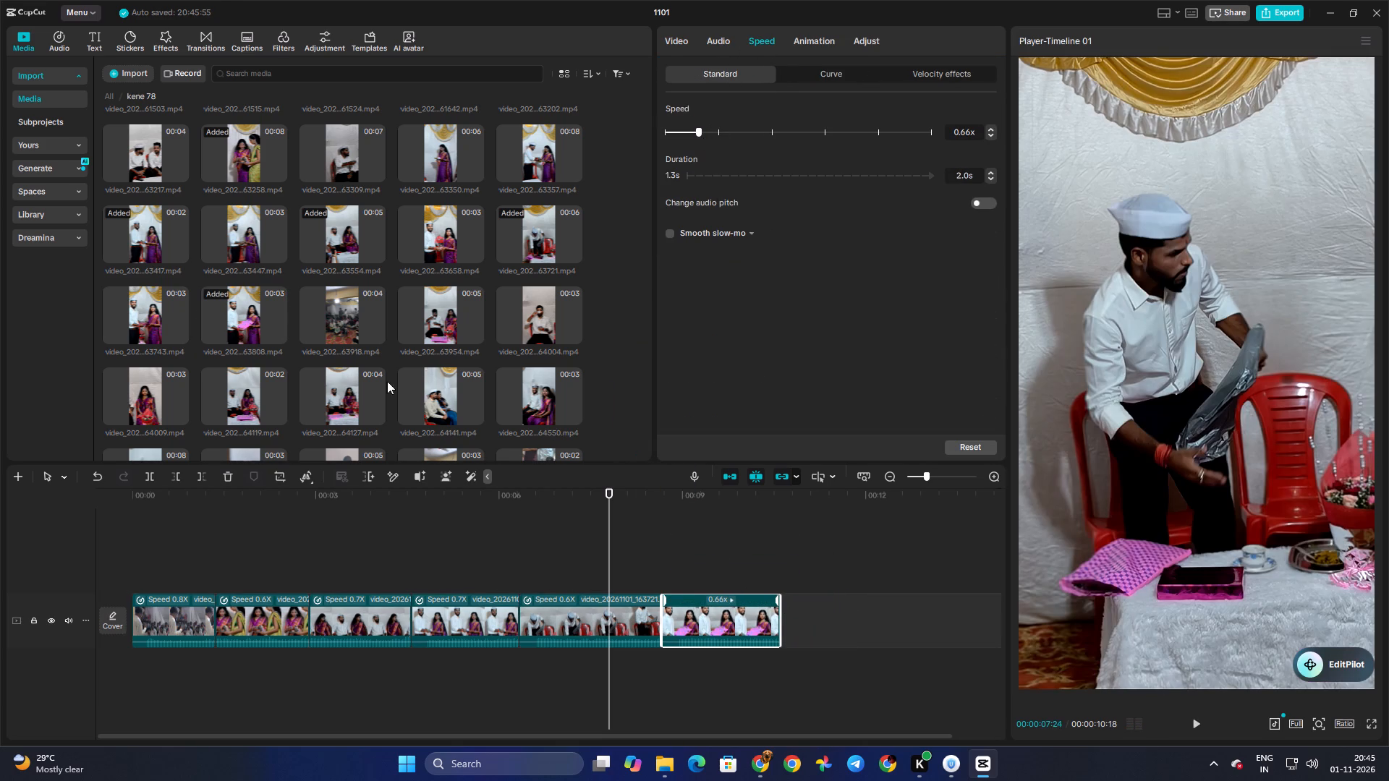
Preview the 63954 clip and insert it between the 63417 and 63721 clips on the timeline.
{"action": "left_click", "coordinate": [439, 316]}
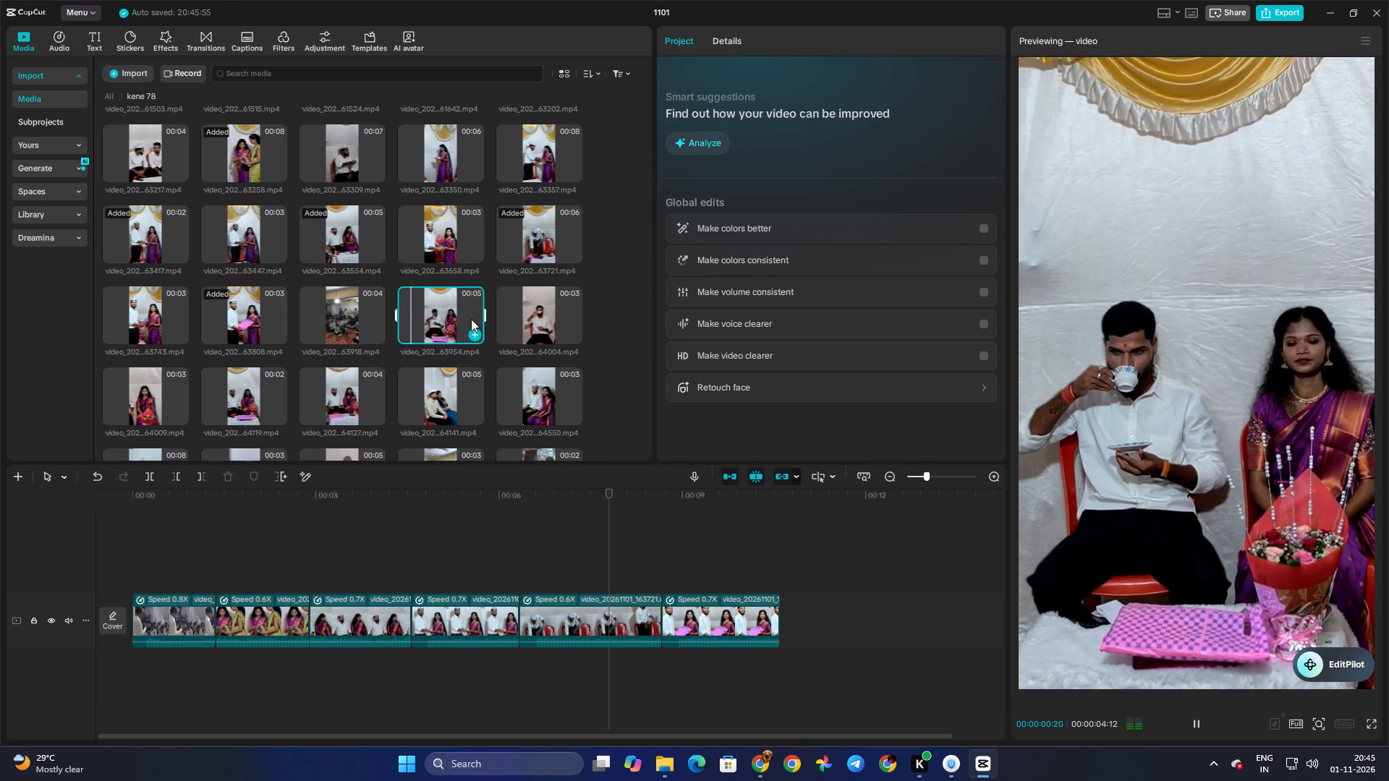
{"action": "key", "text": "space"}
{"action": "left_click_drag", "start_coordinate": [462, 318], "coordinate": [439, 539]}
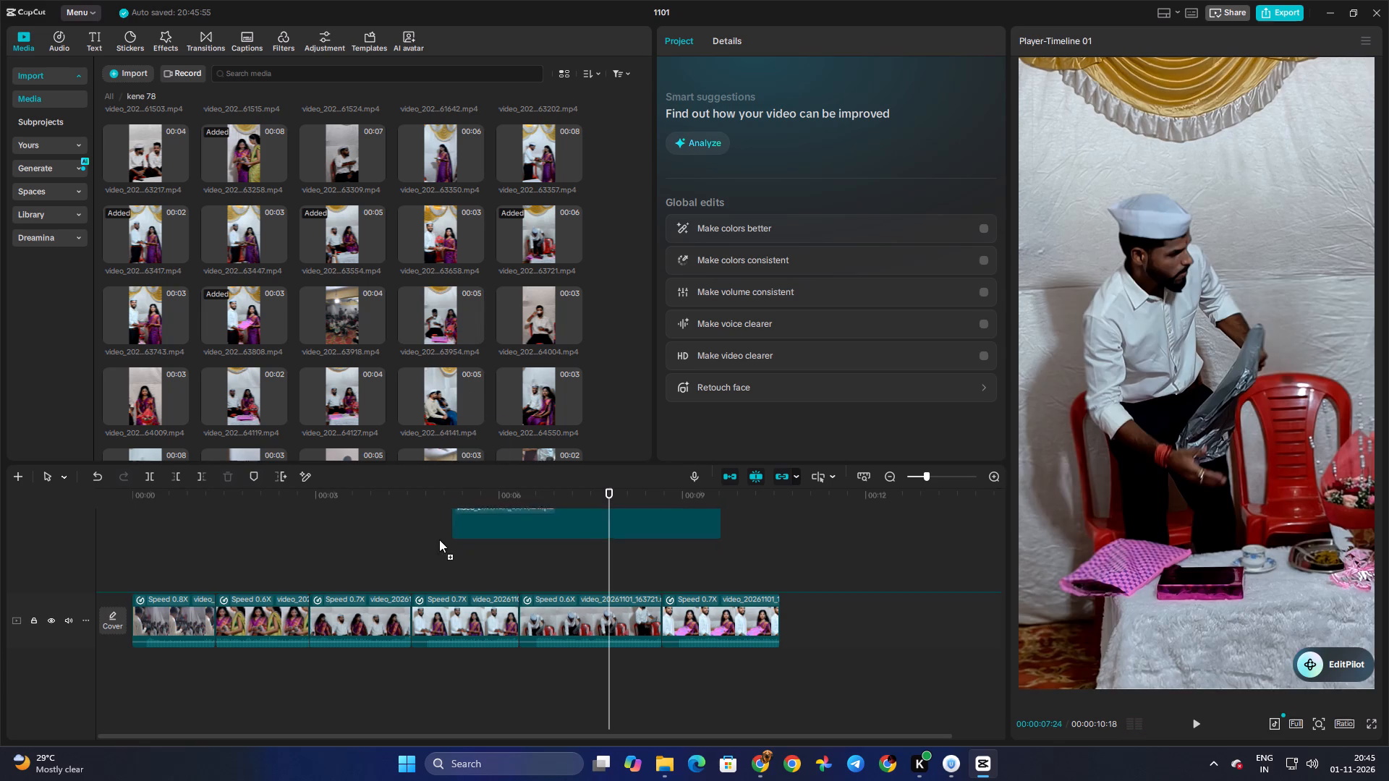
{"action": "left_click_drag", "start_coordinate": [439, 539], "coordinate": [523, 617]}
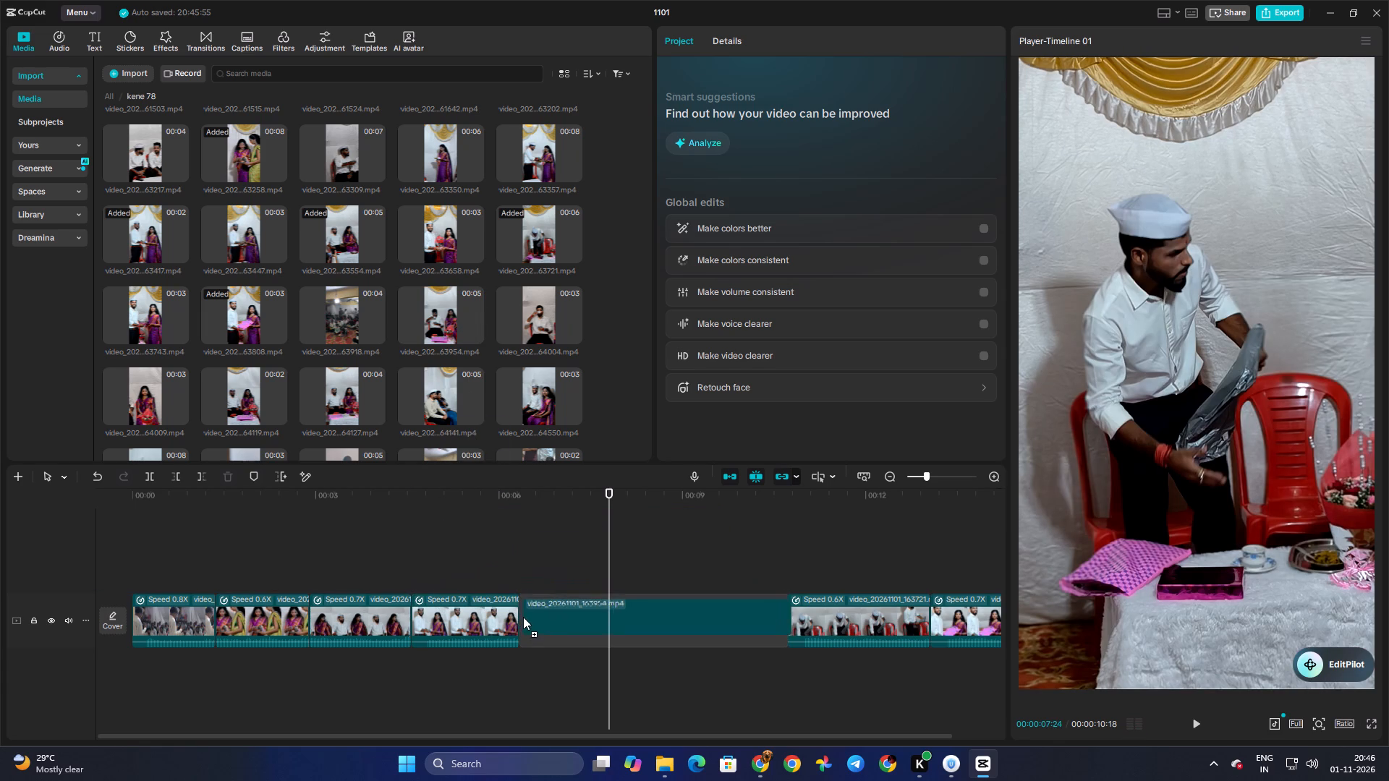
{"action": "left_click_drag", "start_coordinate": [523, 617], "coordinate": [523, 616]}
Move the 63954 clip ahead of the 63417 clip, directly after 63554, and play back the transition between them.
{"action": "left_click", "coordinate": [503, 573]}
{"action": "left_click_drag", "start_coordinate": [502, 573], "coordinate": [533, 582]}
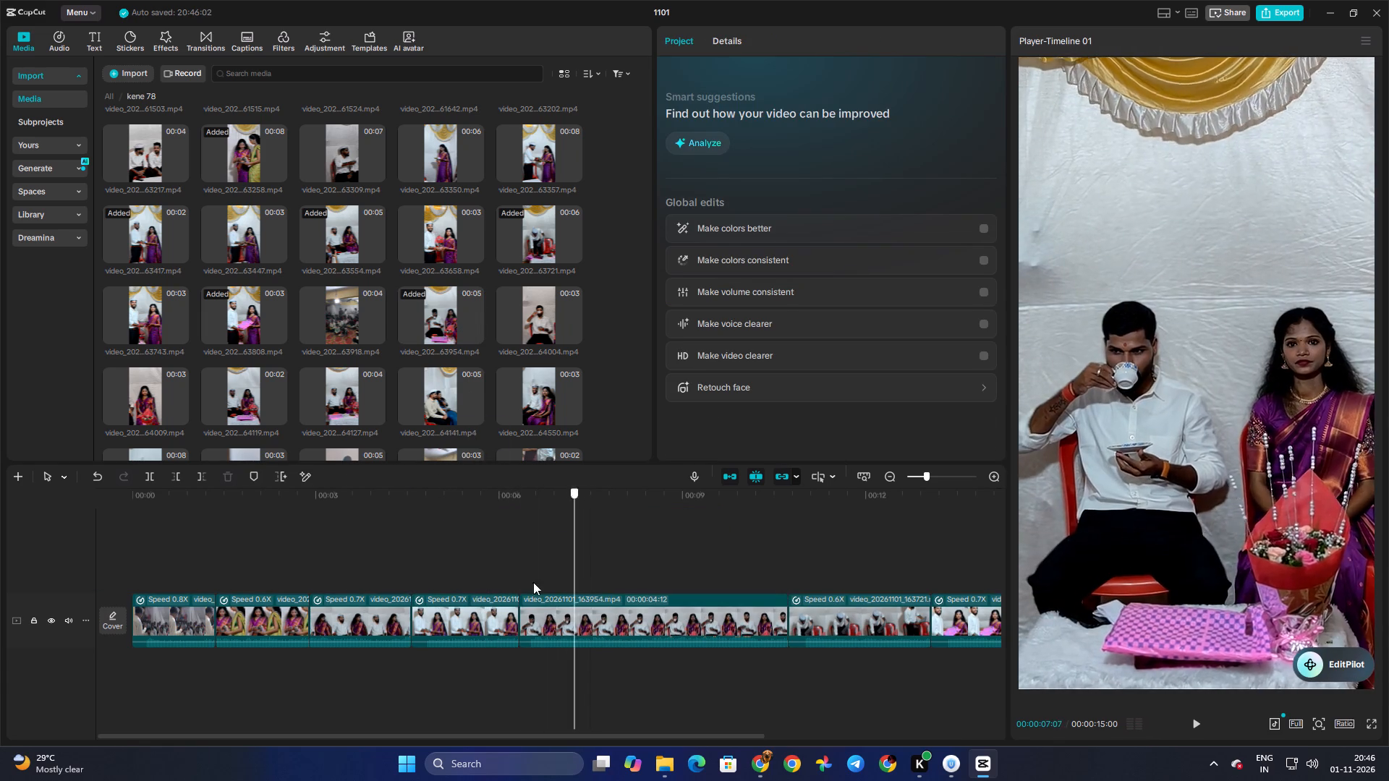
{"action": "left_click_drag", "start_coordinate": [533, 582], "coordinate": [462, 581]}
{"action": "left_click_drag", "start_coordinate": [551, 619], "coordinate": [446, 617]}
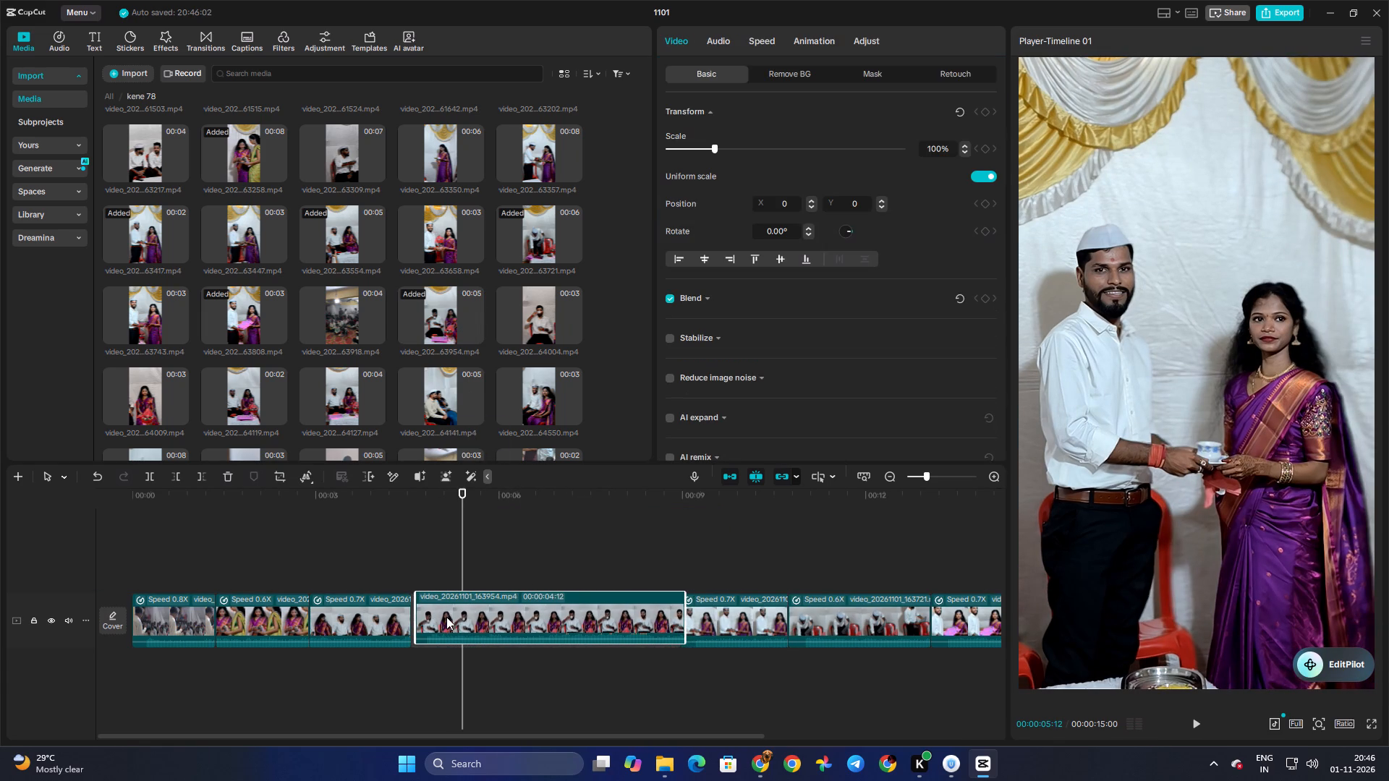
{"action": "left_click_drag", "start_coordinate": [446, 617], "coordinate": [464, 613]}
{"action": "left_click", "coordinate": [396, 574]}
{"action": "left_click_drag", "start_coordinate": [395, 574], "coordinate": [381, 579]}
{"action": "key", "text": "space"}
{"action": "key", "text": "space"}
{"action": "key", "text": "space"}
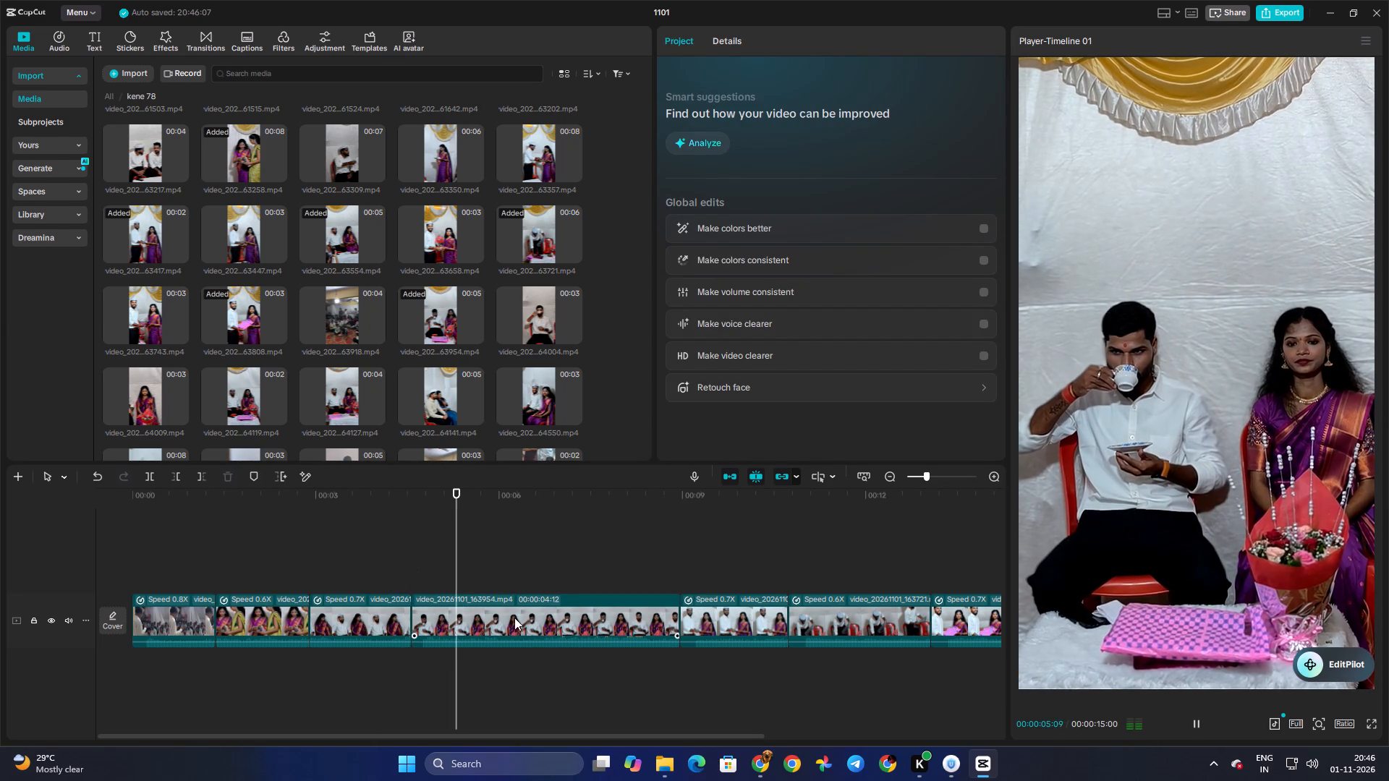
{"action": "key", "text": "space"}
Trim the end of the 63954 clip to about 1.3 s and slow it to 0.64x speed for a 2.0 s duration.
{"action": "left_click", "coordinate": [511, 617]}
{"action": "left_click_drag", "start_coordinate": [679, 623], "coordinate": [656, 623]}
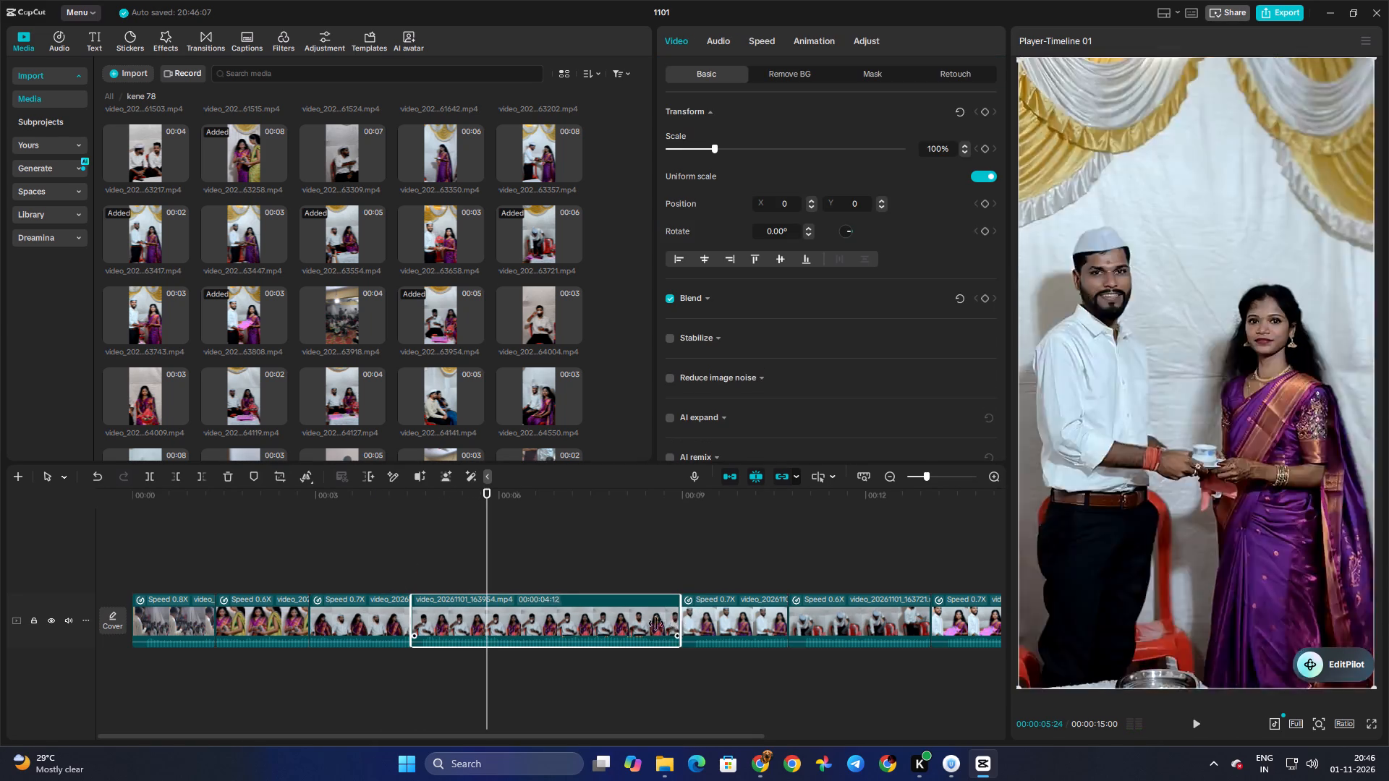
{"action": "left_click_drag", "start_coordinate": [656, 623], "coordinate": [488, 626]}
{"action": "left_click", "coordinate": [770, 44]}
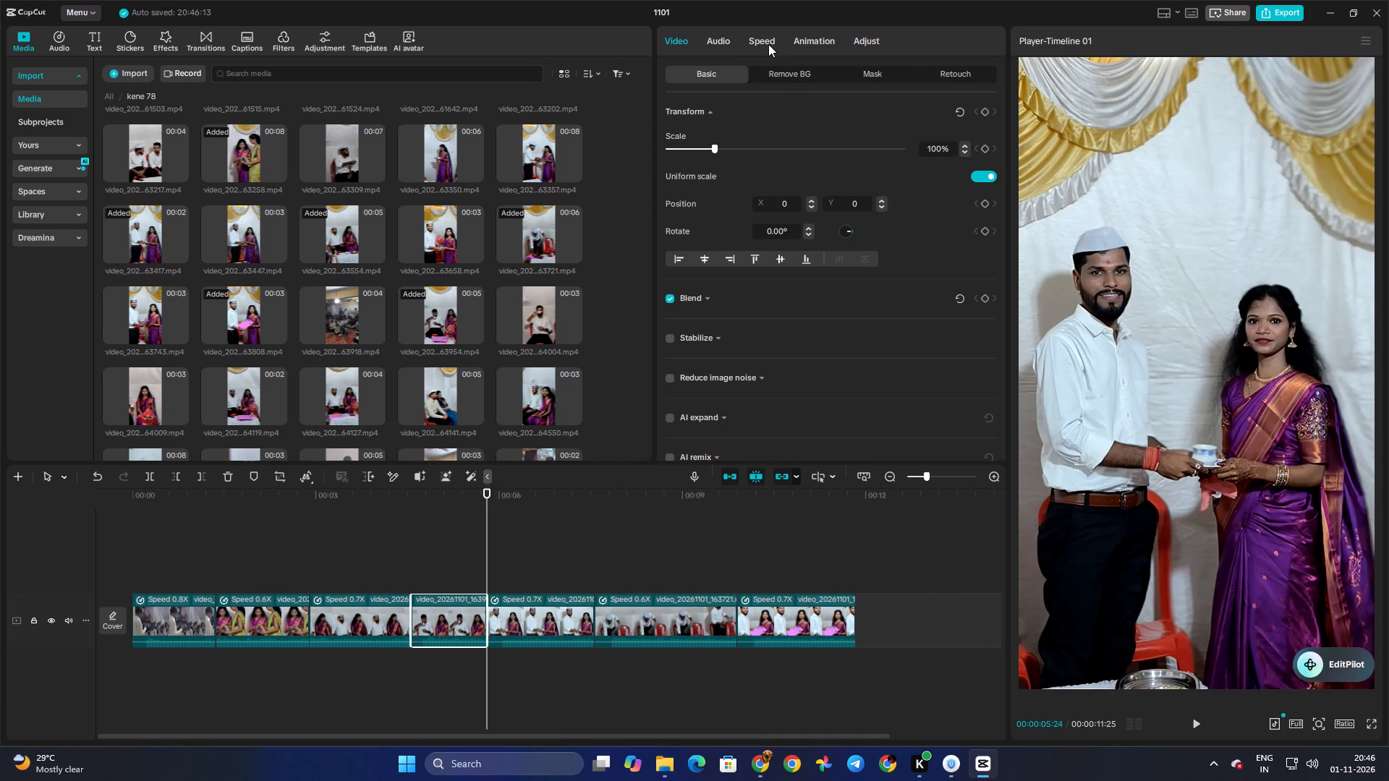
{"action": "left_click", "coordinate": [697, 130]}
{"action": "left_click", "coordinate": [697, 132]}
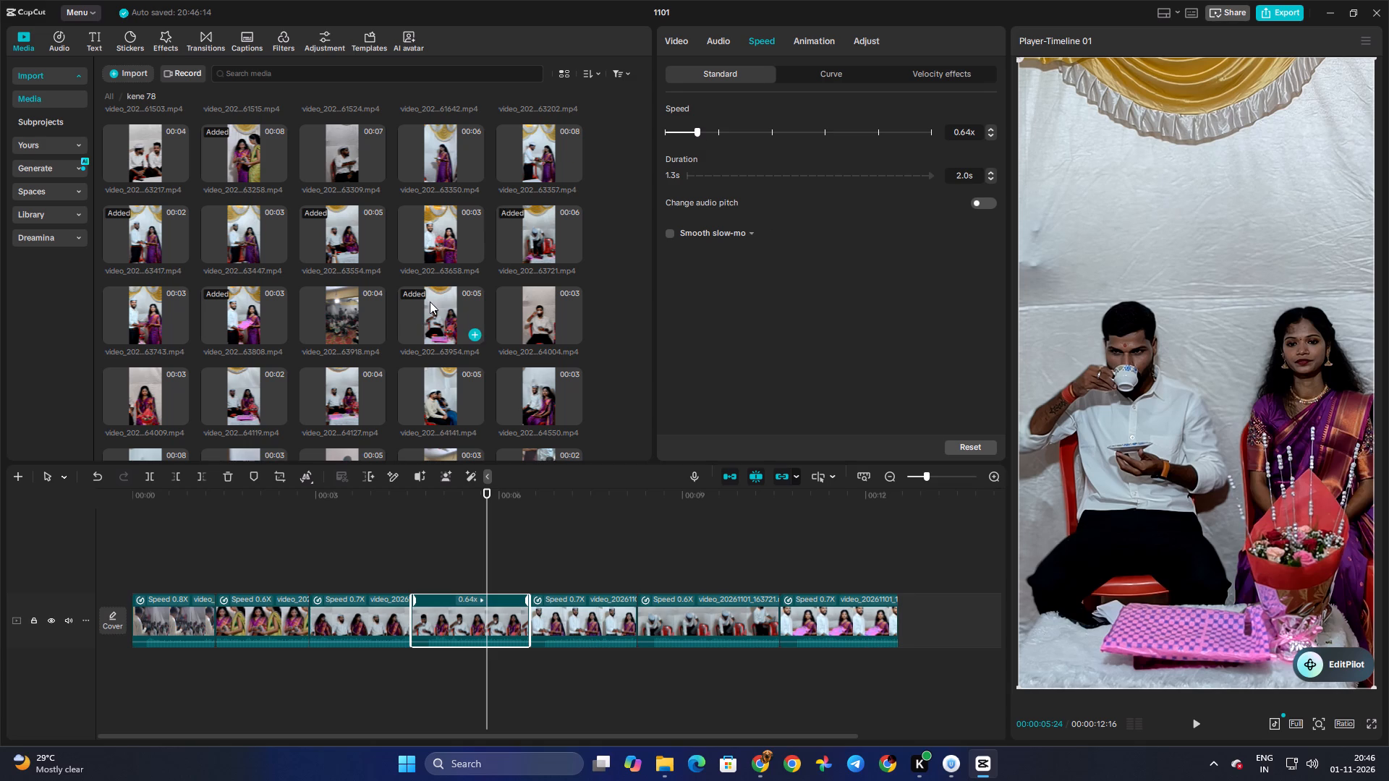
Preview the 64004 and 64009 clips, and play back the timeline from the 63554 clip through the 63417 clip.
{"action": "left_click", "coordinate": [564, 302]}
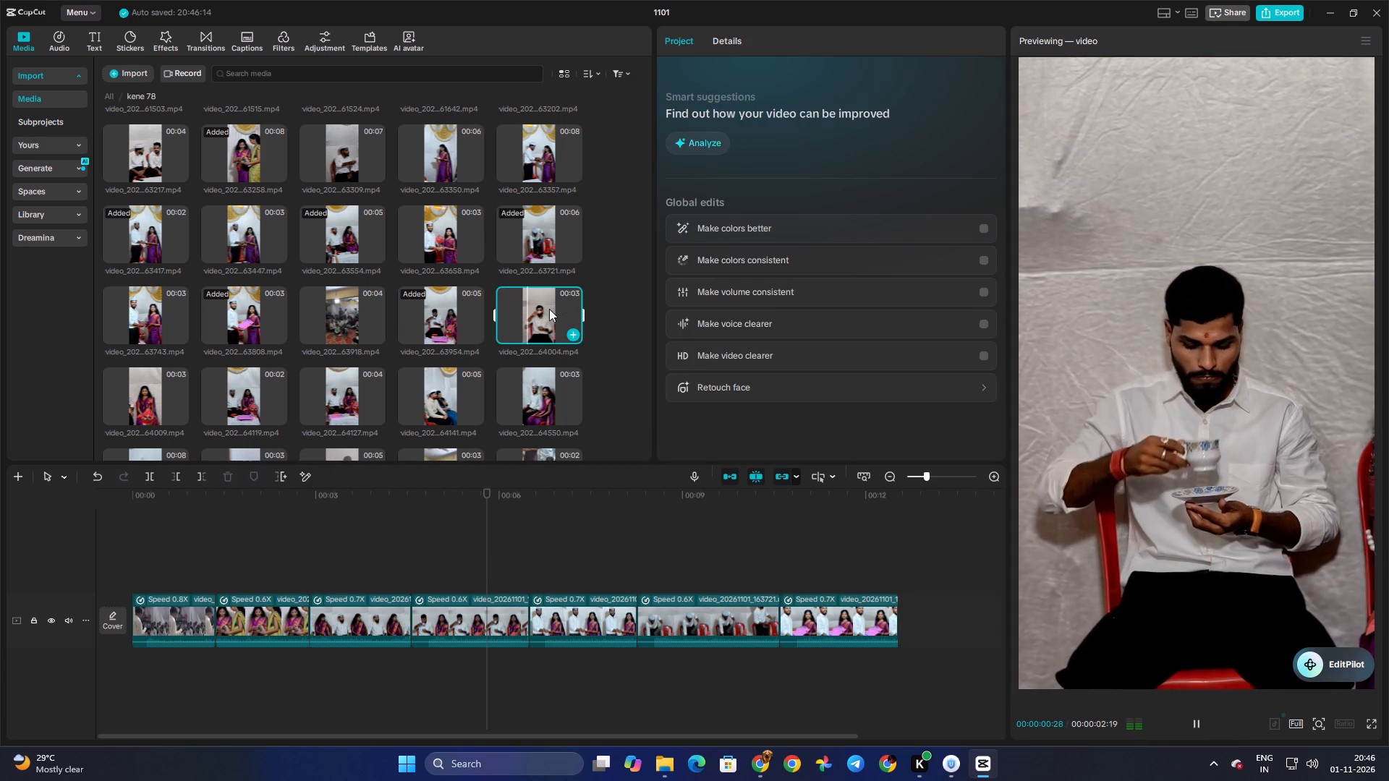
{"action": "key", "text": "space"}
{"action": "left_click", "coordinate": [132, 396]}
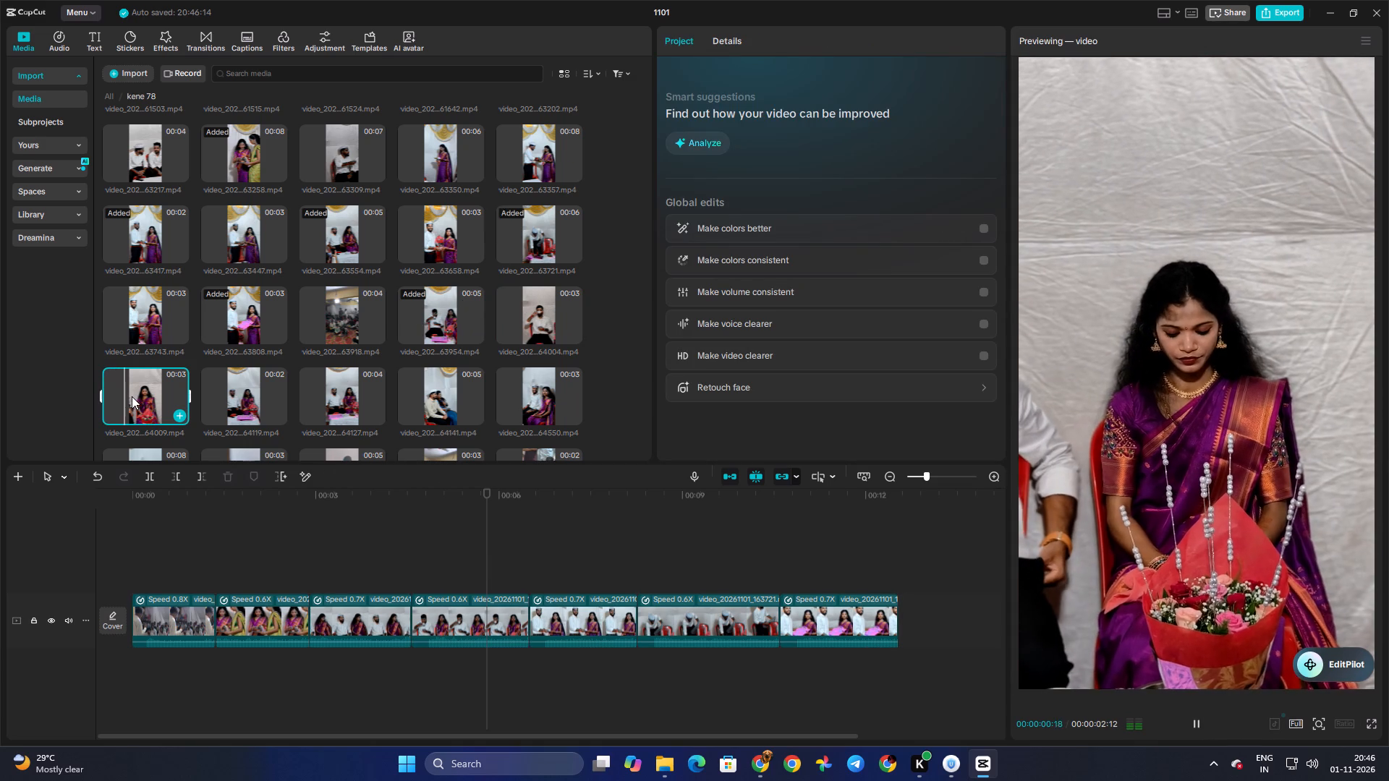
{"action": "key", "text": "space"}
{"action": "left_click", "coordinate": [501, 599]}
{"action": "left_click", "coordinate": [494, 576]}
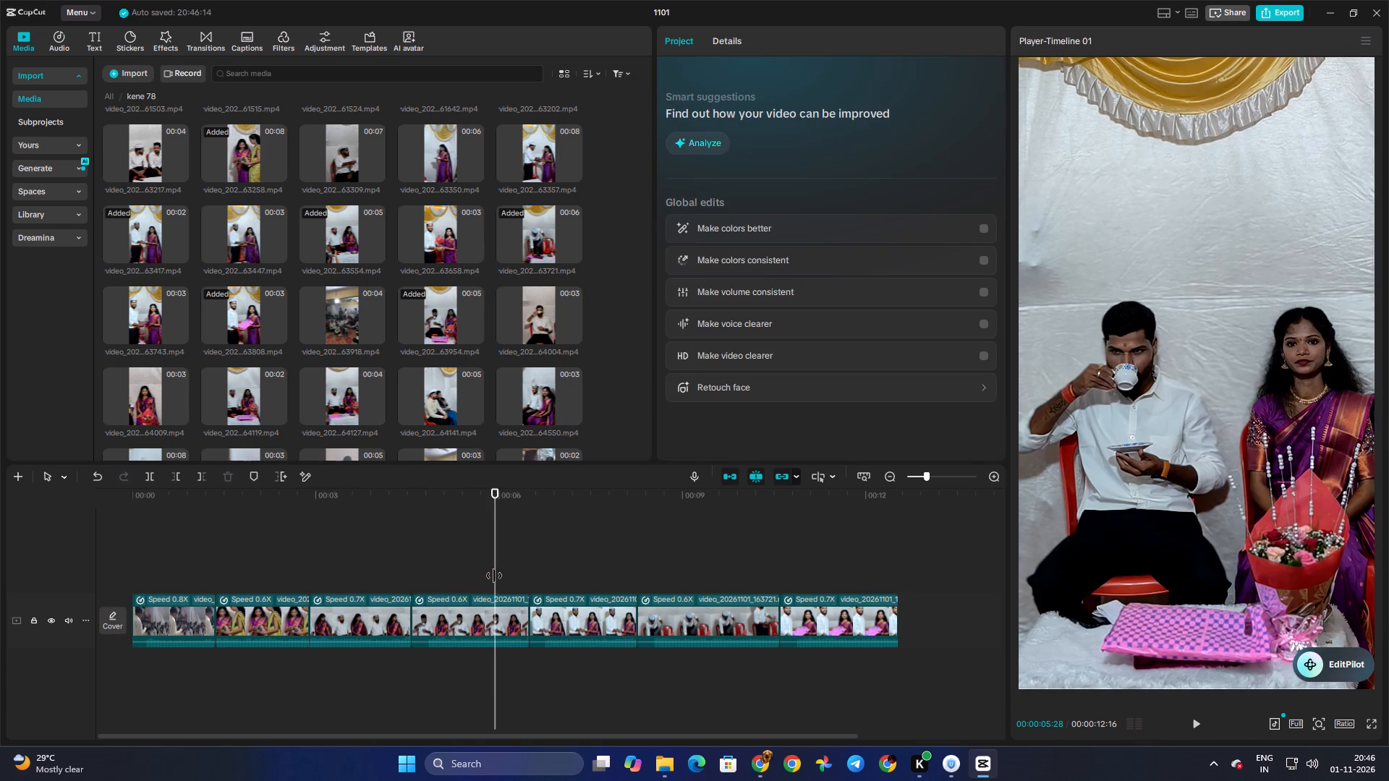
{"action": "left_click_drag", "start_coordinate": [494, 576], "coordinate": [381, 579]}
{"action": "key", "text": "space"}
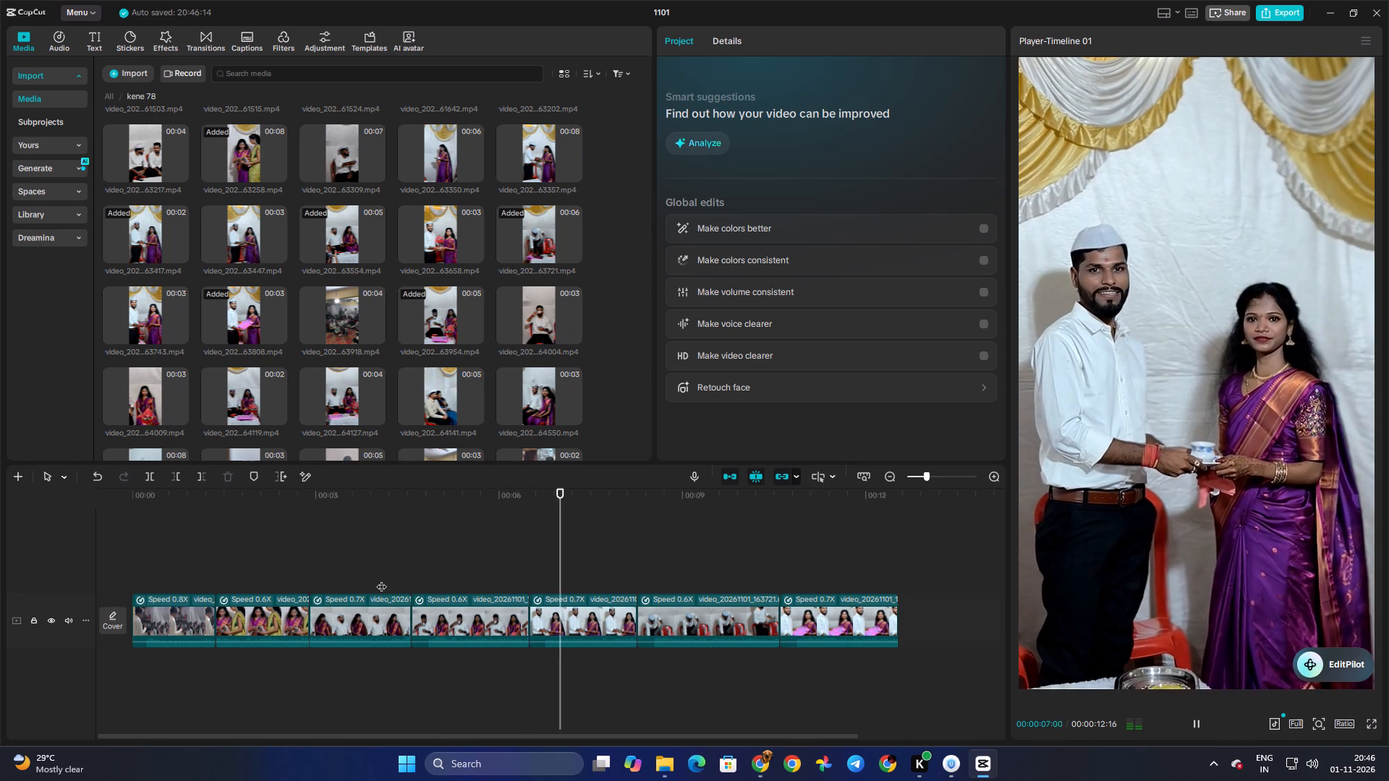
{"action": "key", "text": "space"}
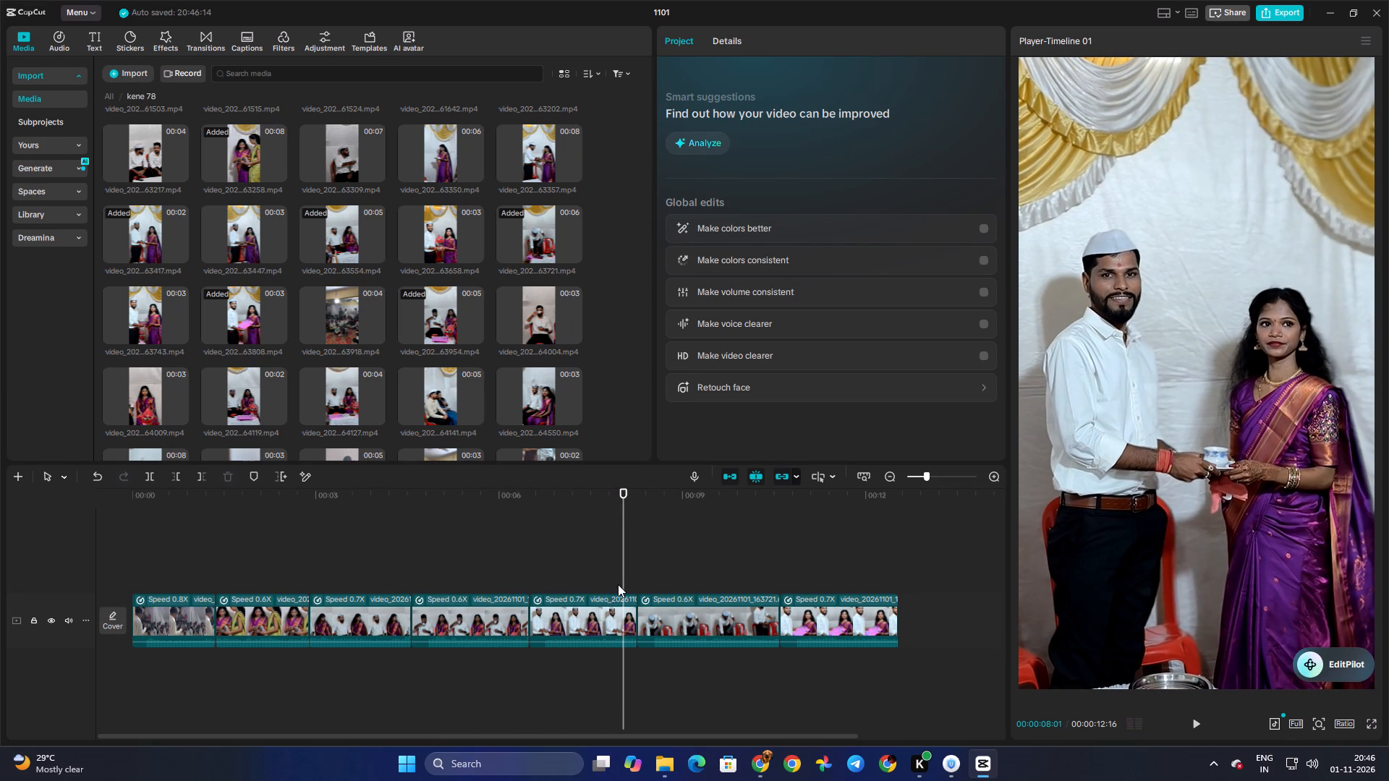
Scrub the timeline from the 63954 clip through the 63808 clip to examine the shot order.
{"action": "left_click", "coordinate": [618, 584]}
{"action": "left_click_drag", "start_coordinate": [618, 584], "coordinate": [481, 583]}
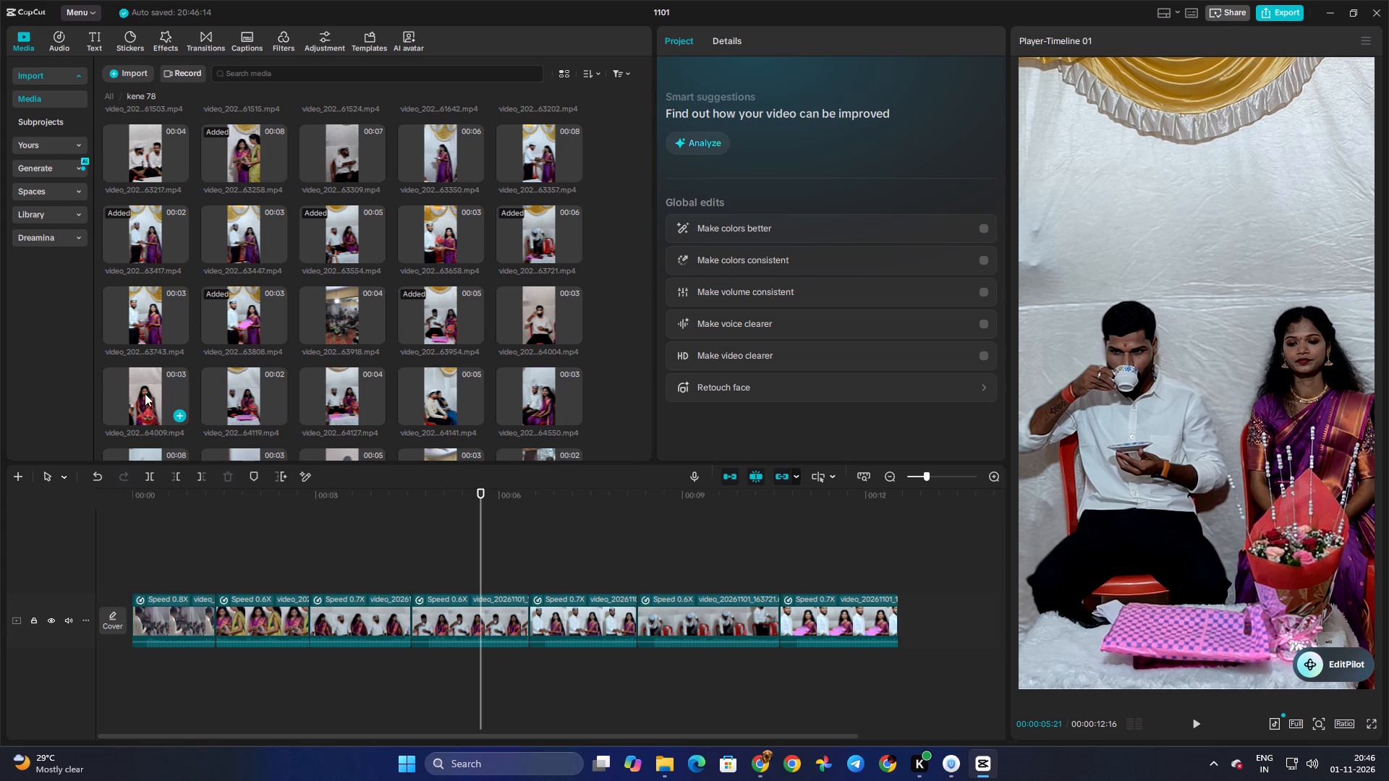
{"action": "left_click", "coordinate": [460, 581]}
{"action": "left_click_drag", "start_coordinate": [460, 581], "coordinate": [490, 594]}
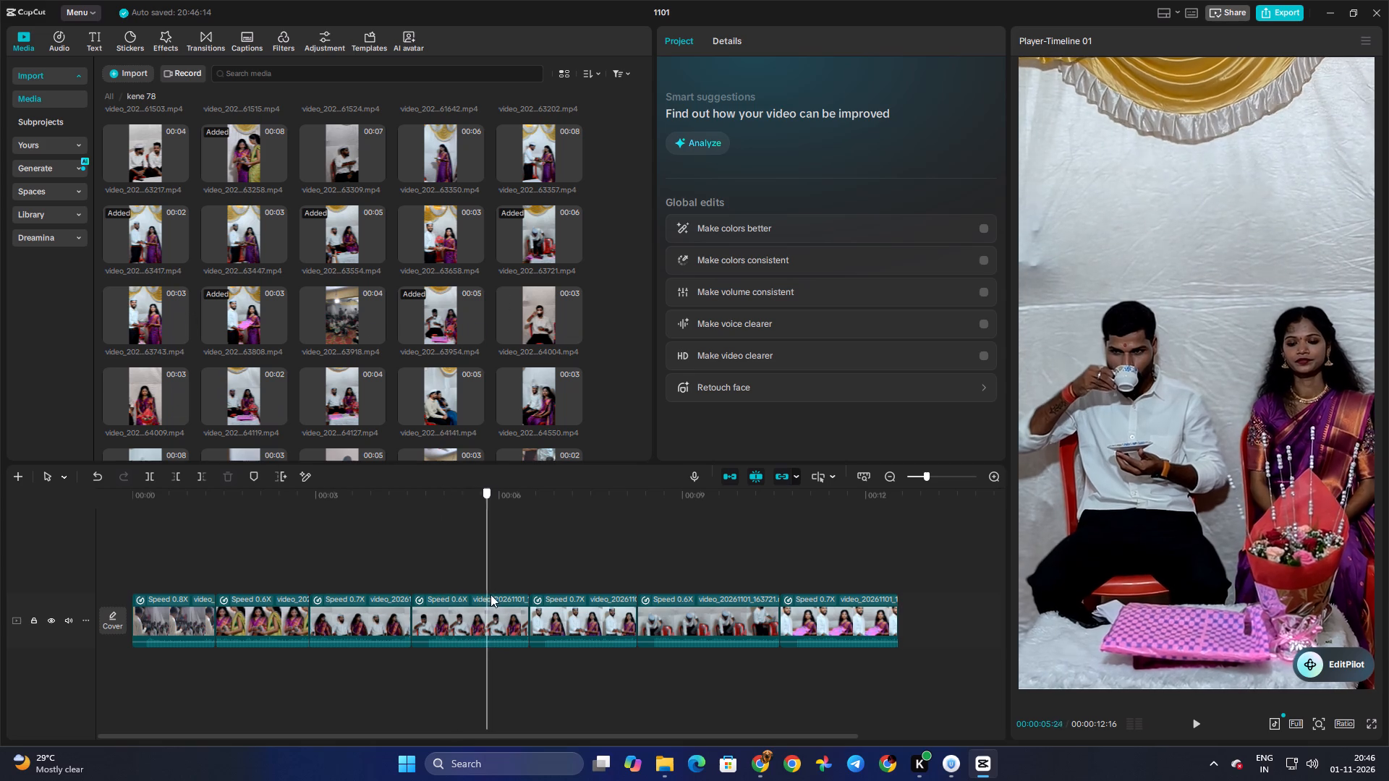
{"action": "left_click_drag", "start_coordinate": [490, 594], "coordinate": [632, 609]}
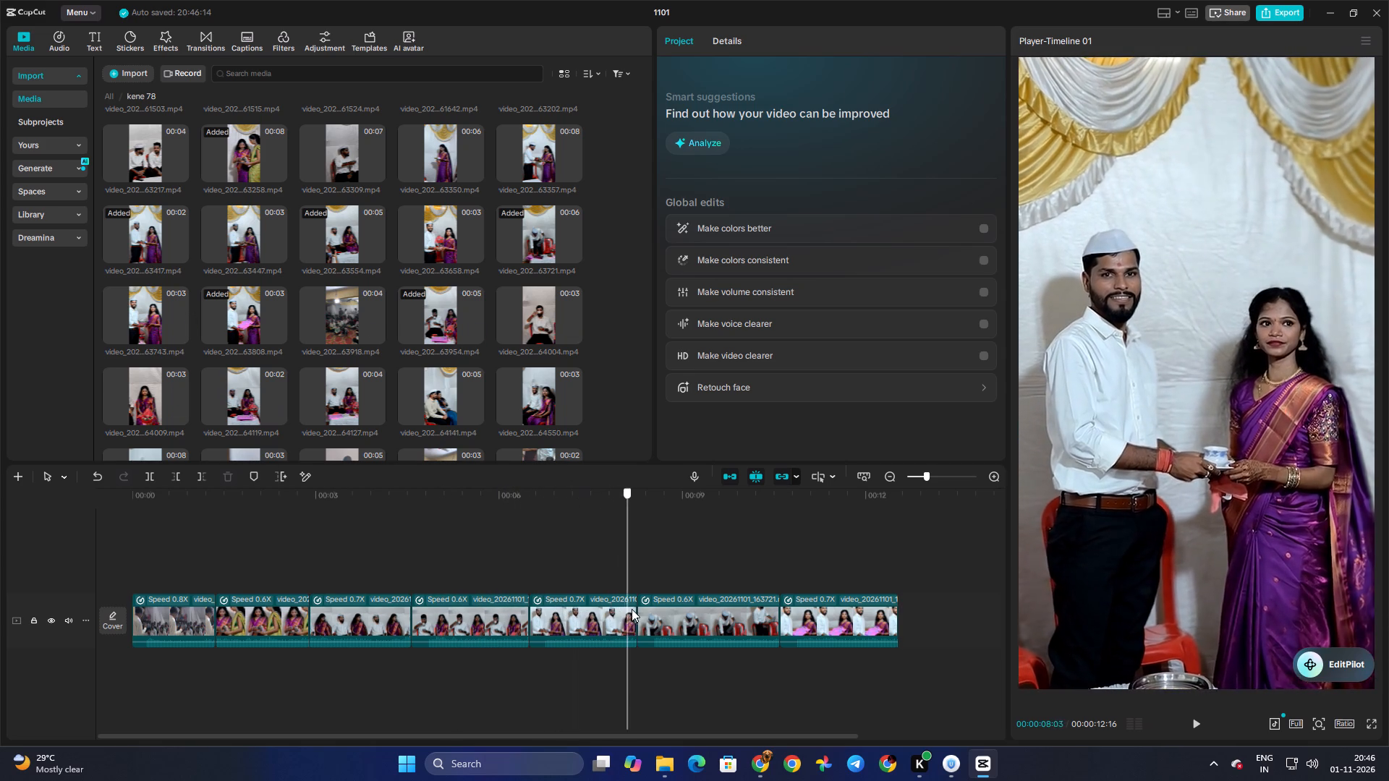
{"action": "left_click_drag", "start_coordinate": [632, 609], "coordinate": [702, 623]}
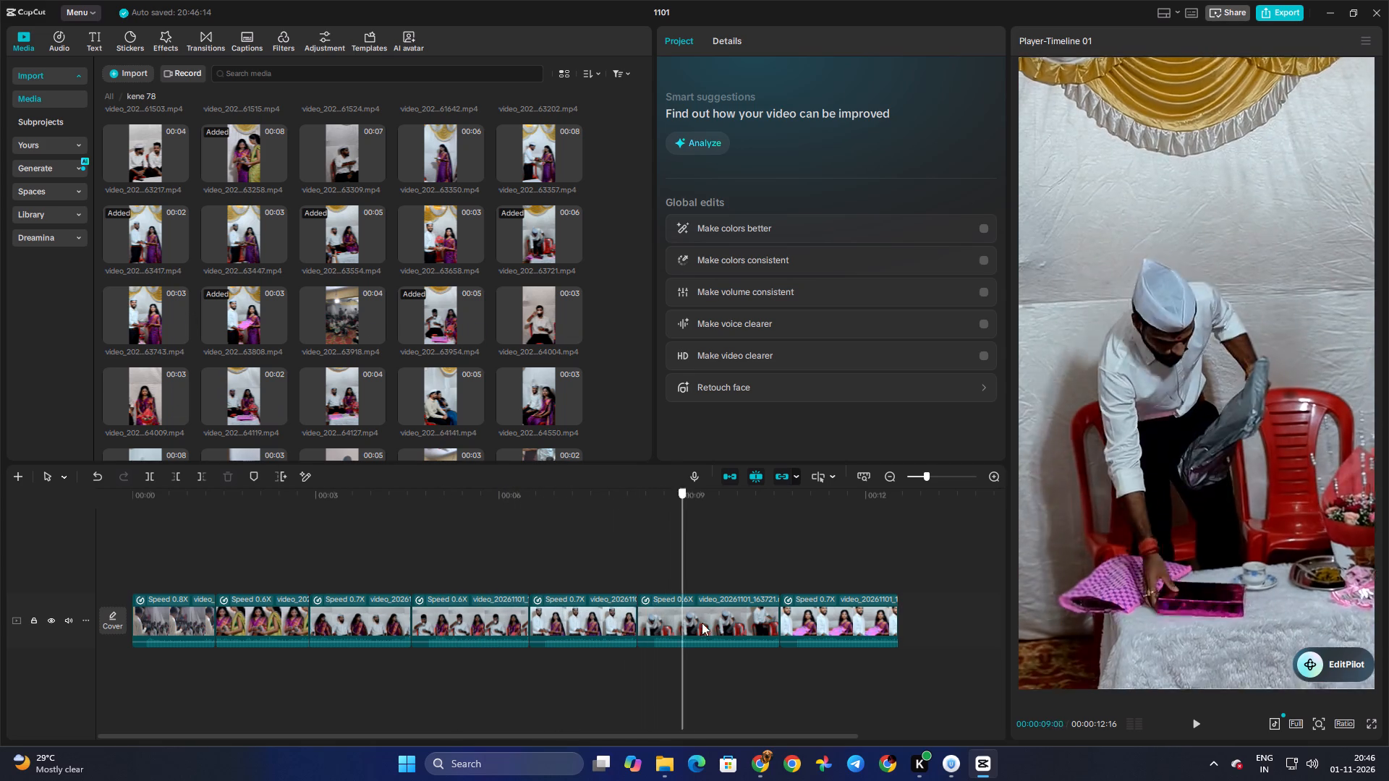
{"action": "left_click_drag", "start_coordinate": [702, 623], "coordinate": [825, 628]}
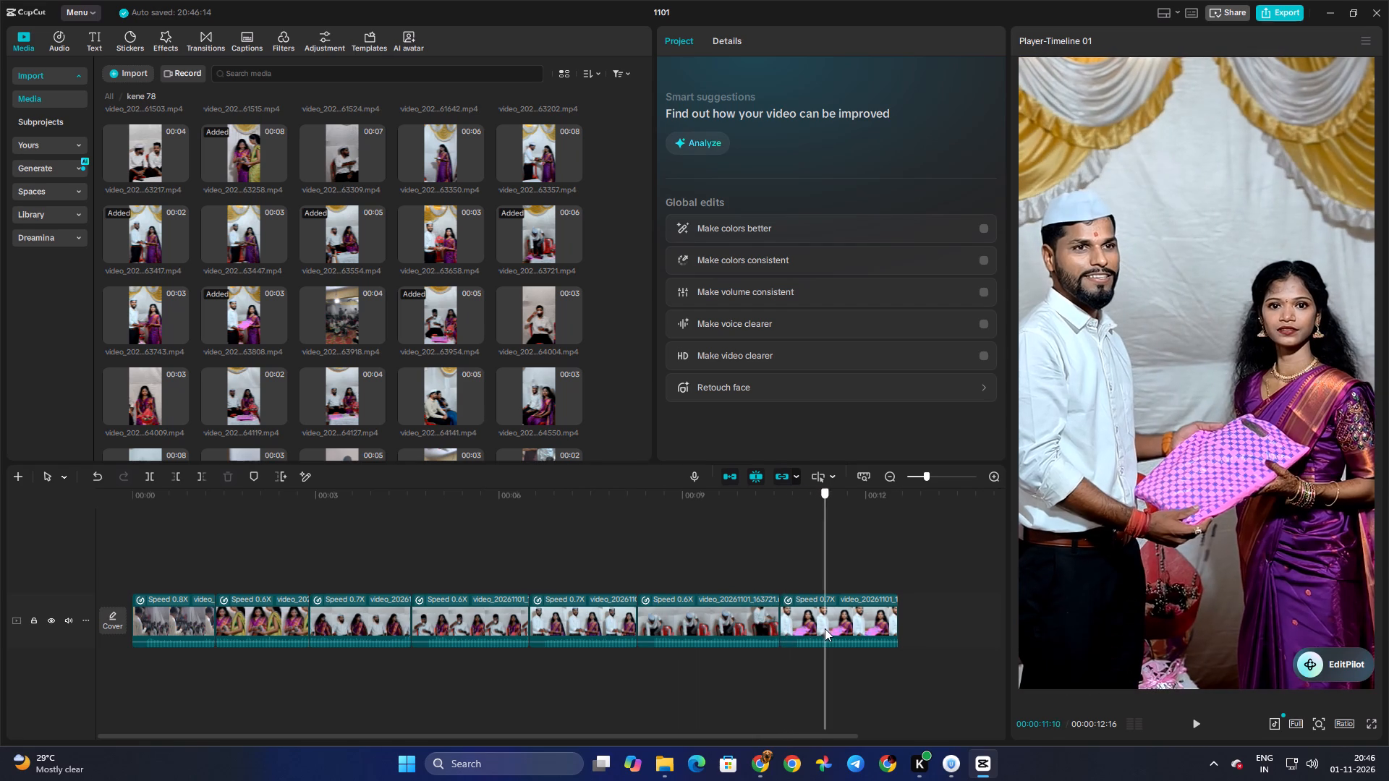
{"action": "left_click_drag", "start_coordinate": [825, 628], "coordinate": [804, 631]}
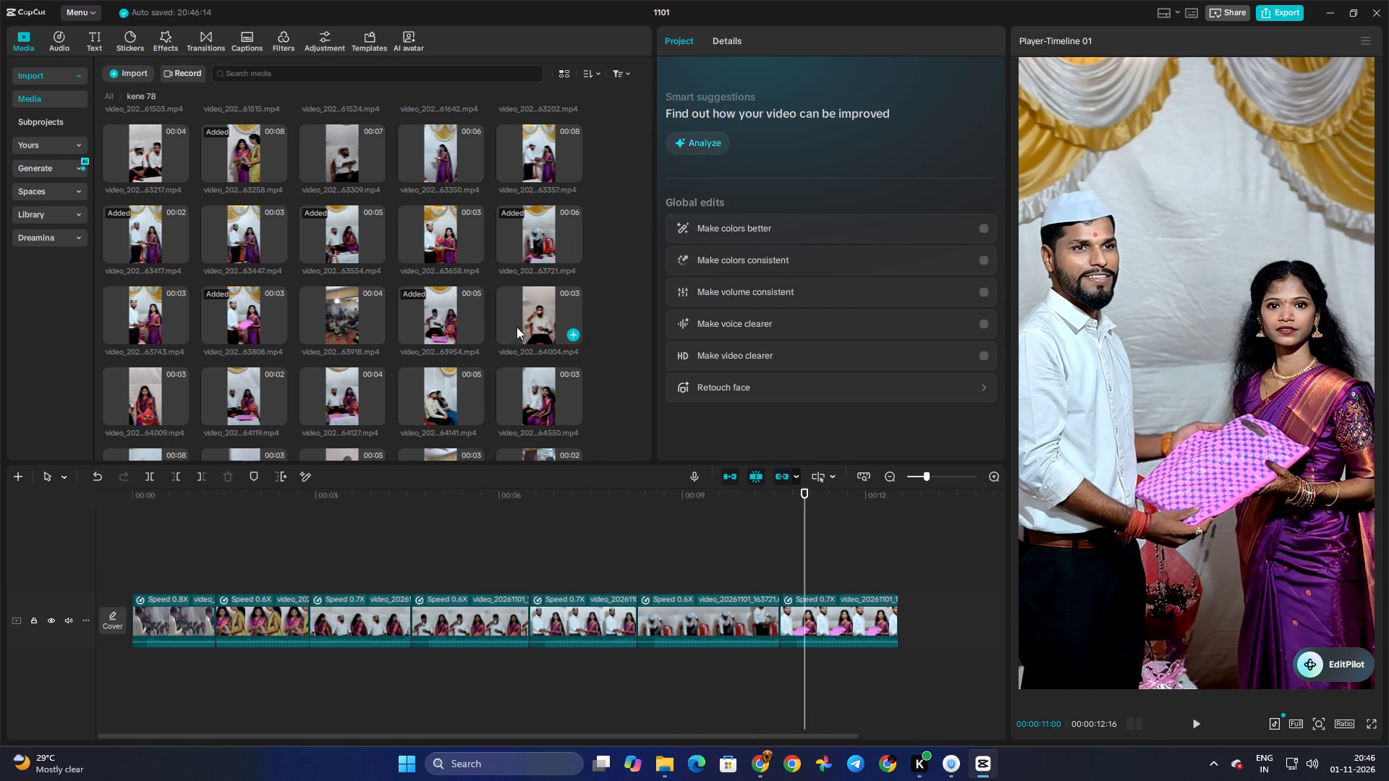
Preview 63954, 64004 and 64009 again, and scrub the timeline for a place to insert the close-up clips.
{"action": "left_click", "coordinate": [464, 323]}
{"action": "key", "text": "space"}
{"action": "left_click", "coordinate": [543, 325]}
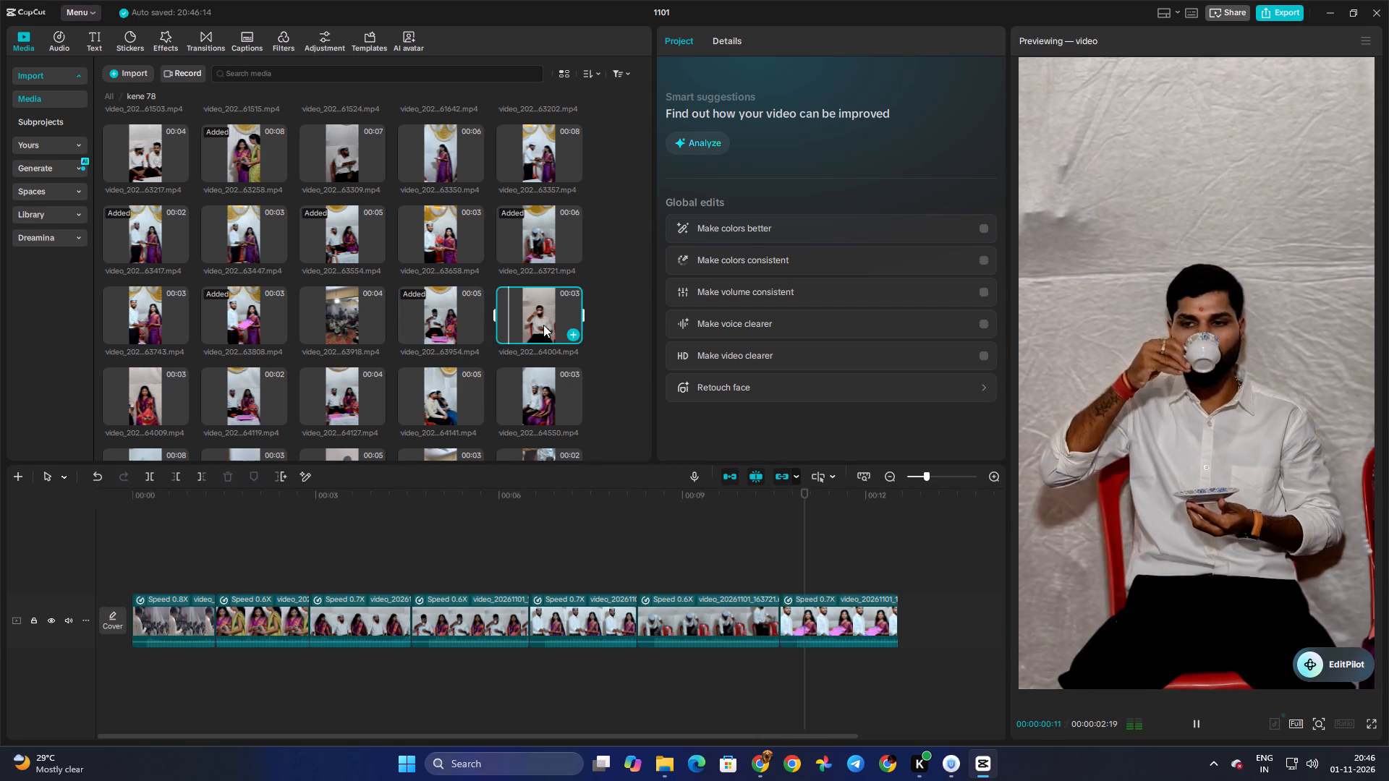
{"action": "key", "text": "space"}
{"action": "left_click", "coordinate": [142, 401]}
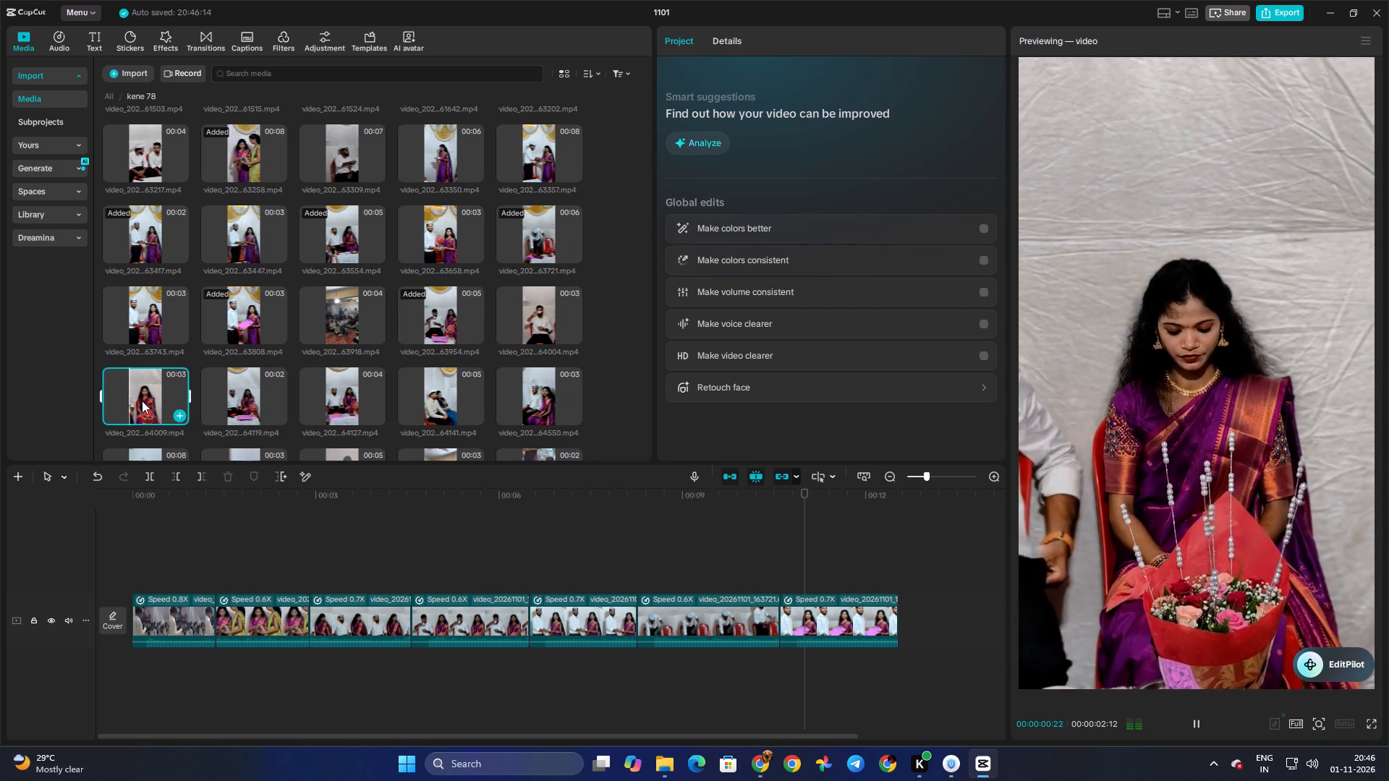
{"action": "key", "text": "space"}
{"action": "left_click", "coordinate": [690, 563]}
{"action": "left_click_drag", "start_coordinate": [690, 563], "coordinate": [774, 566]}
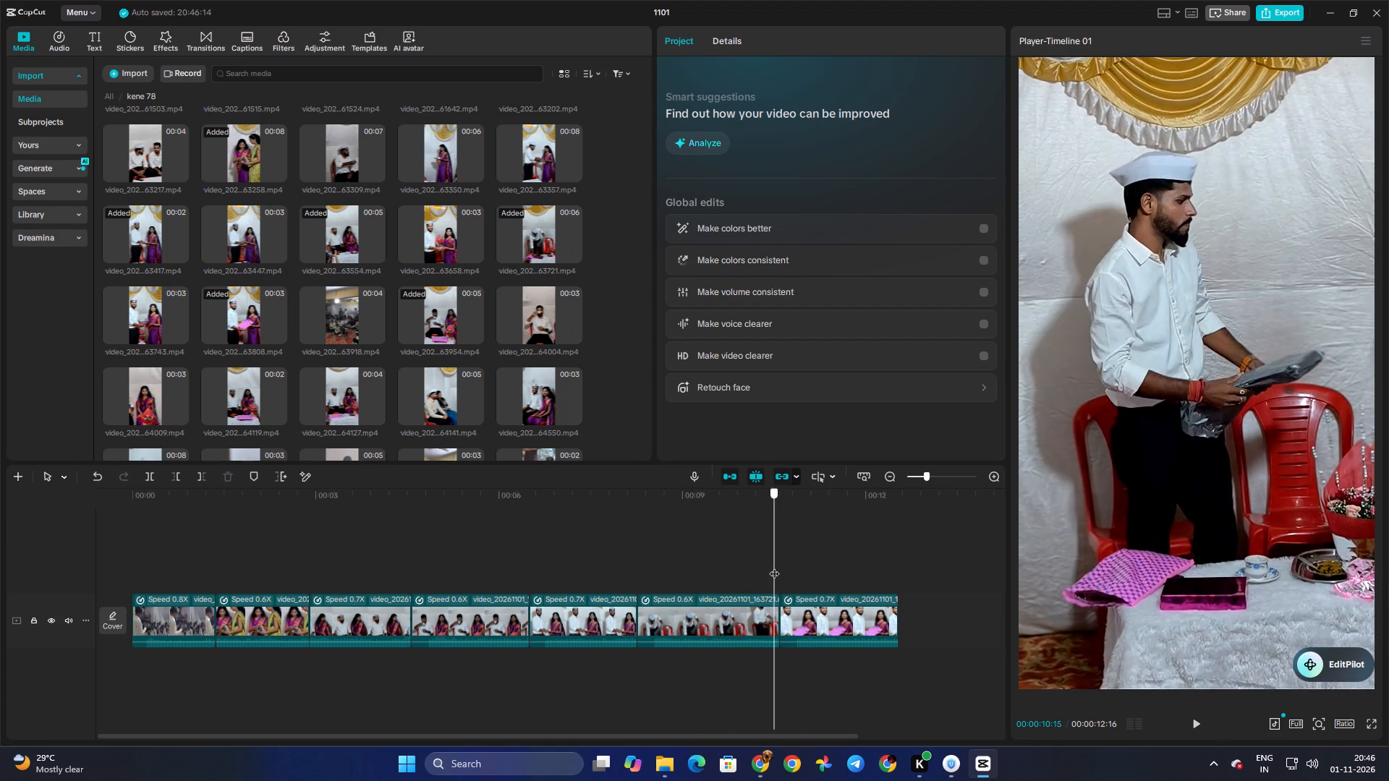
{"action": "left_click_drag", "start_coordinate": [774, 566], "coordinate": [494, 577]}
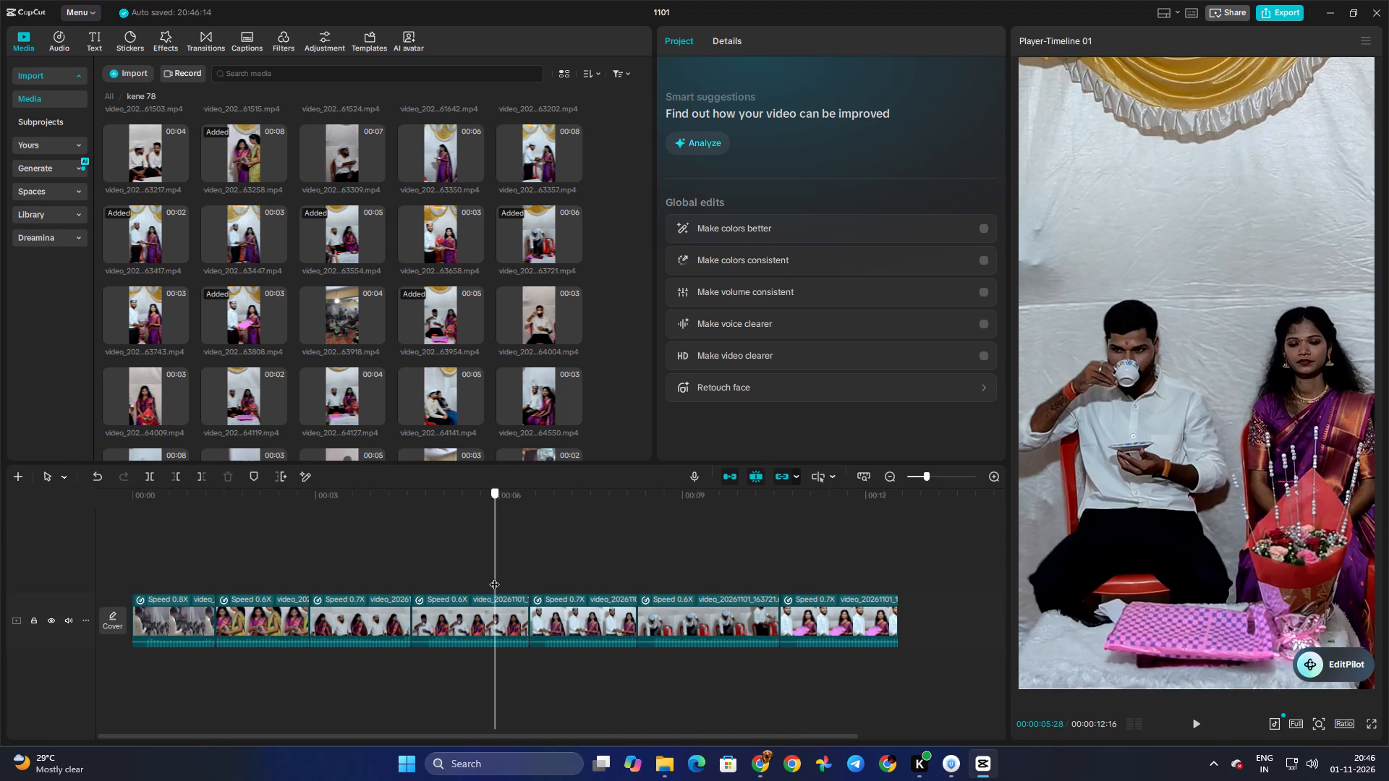
{"action": "left_click_drag", "start_coordinate": [494, 577], "coordinate": [535, 574]}
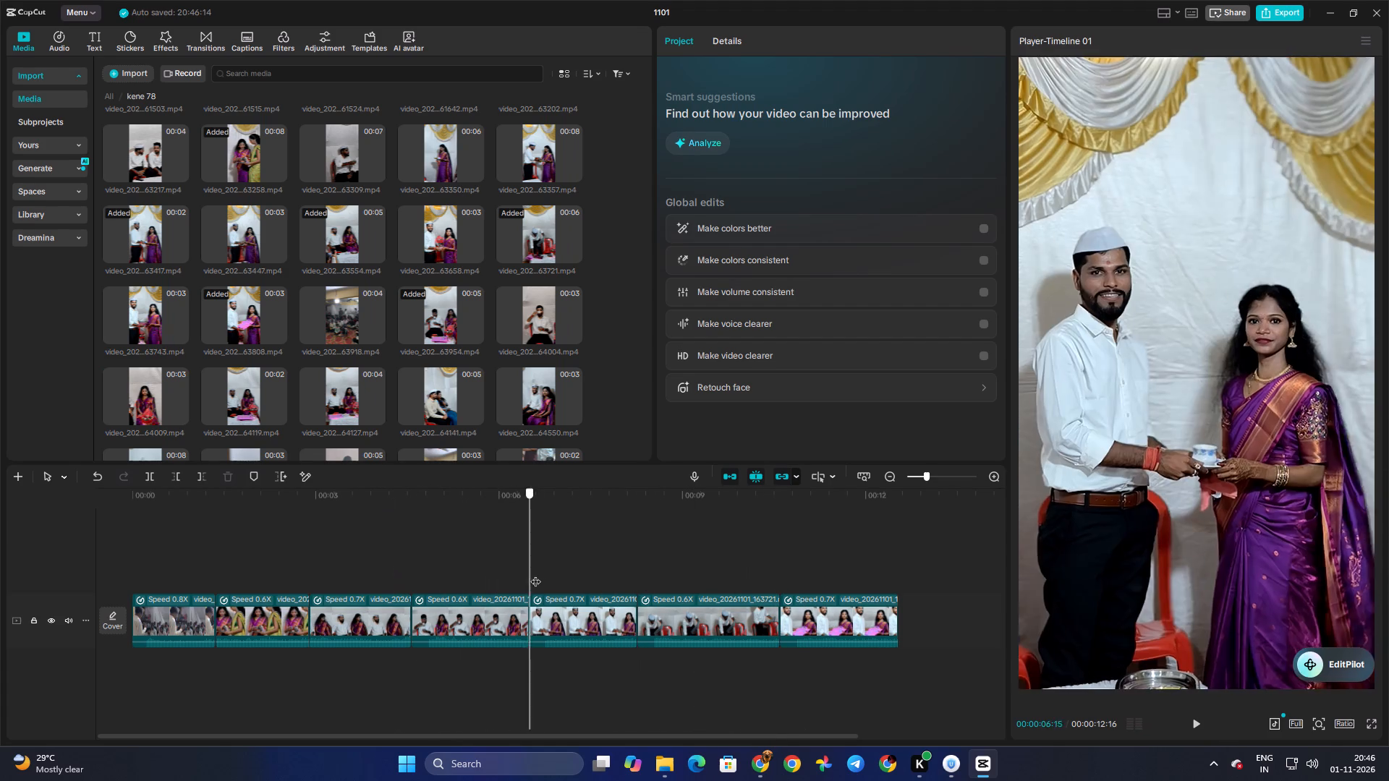
{"action": "left_click_drag", "start_coordinate": [535, 574], "coordinate": [496, 578]}
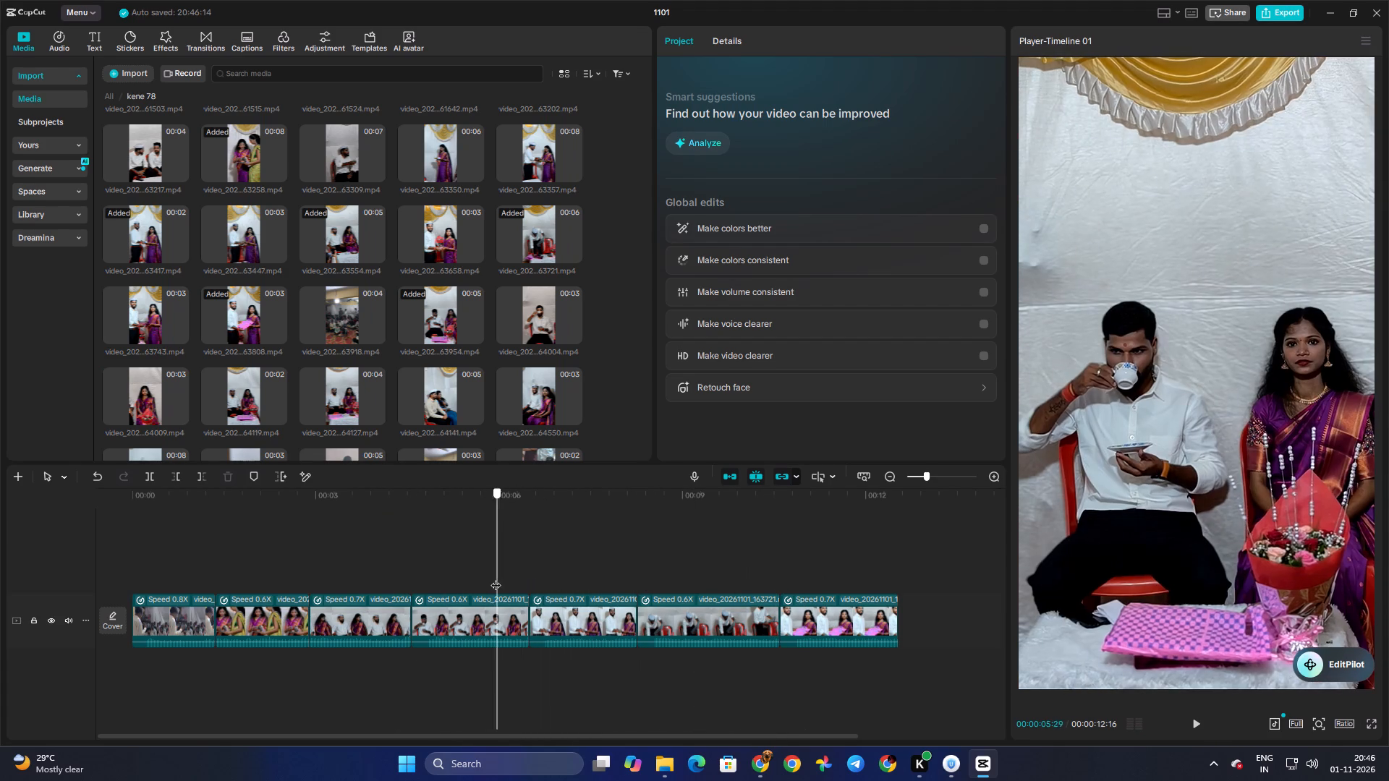
{"action": "left_click_drag", "start_coordinate": [496, 578], "coordinate": [650, 588]}
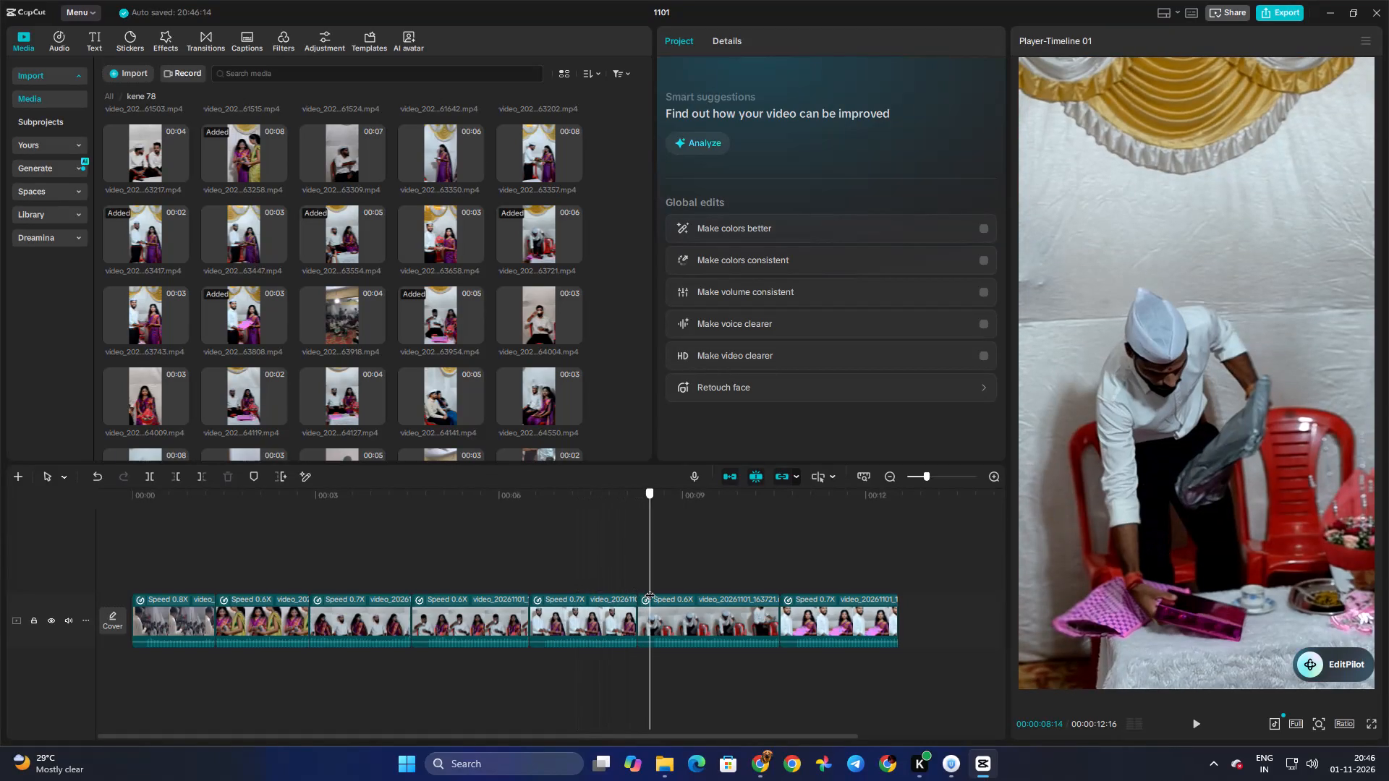
{"action": "left_click_drag", "start_coordinate": [650, 588], "coordinate": [620, 589]}
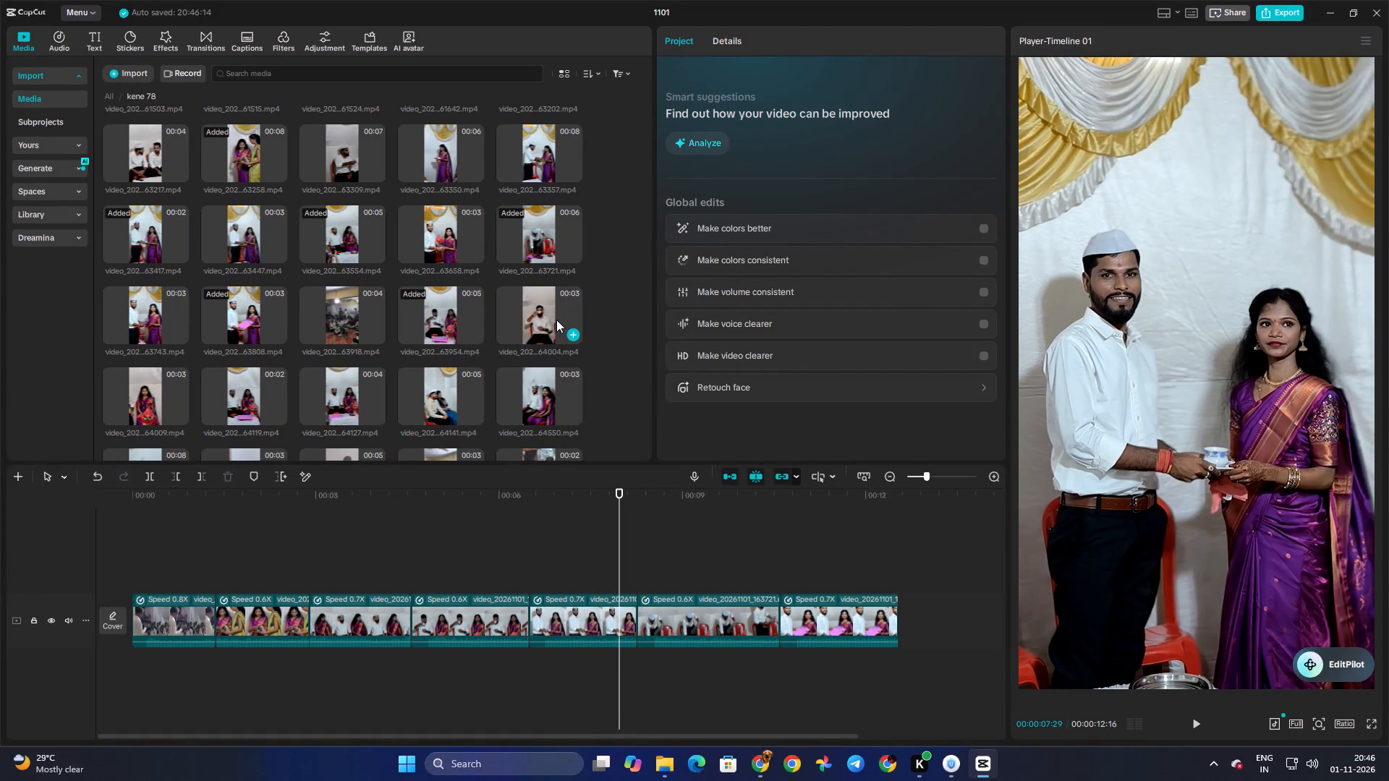
Insert the 64004 clip between the 63954 and 63417 clips on the timeline.
{"action": "left_click", "coordinate": [493, 576]}
{"action": "left_click_drag", "start_coordinate": [534, 330], "coordinate": [538, 485]}
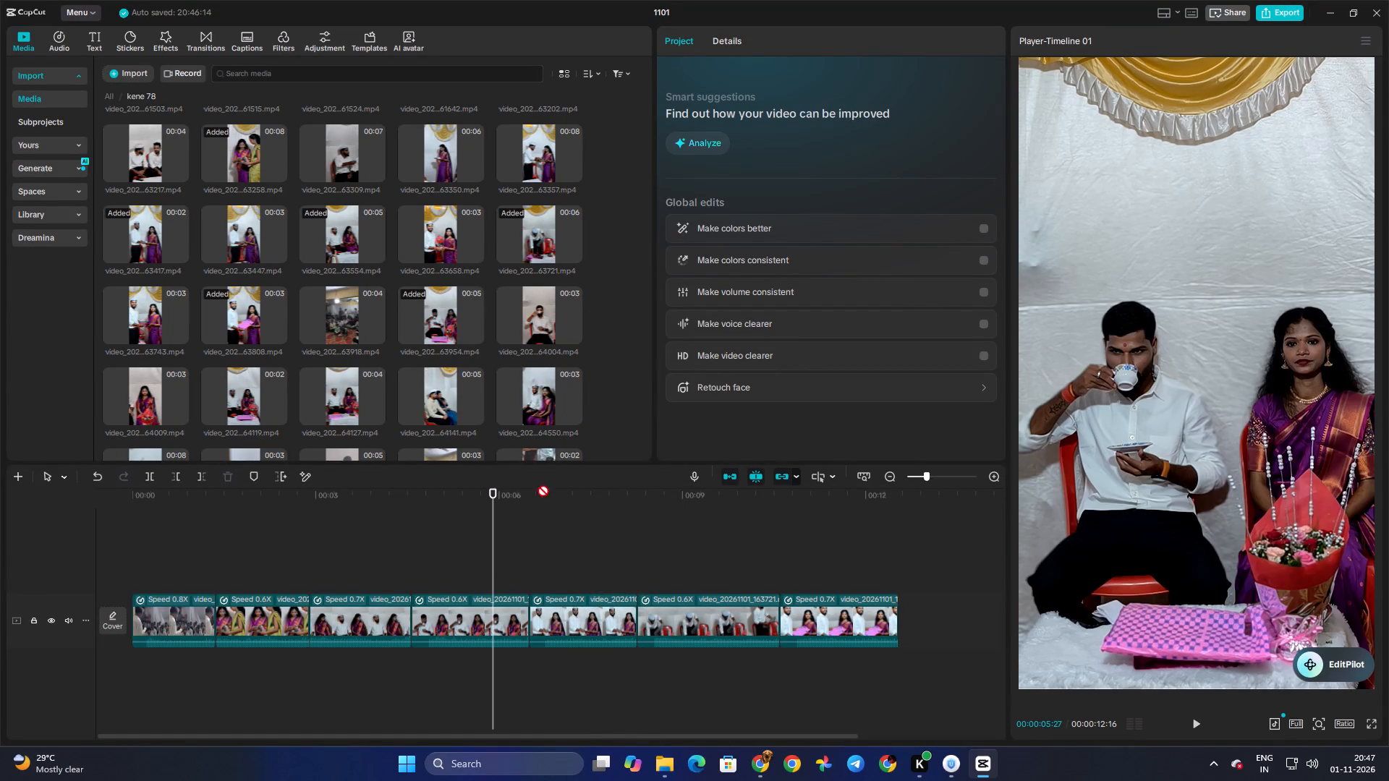
{"action": "left_click_drag", "start_coordinate": [538, 485], "coordinate": [534, 619]}
Scrub the 64004 clip to find its cut point and trim its end to about 1.0 s.
{"action": "left_click", "coordinate": [565, 578]}
{"action": "left_click_drag", "start_coordinate": [566, 578], "coordinate": [567, 578]}
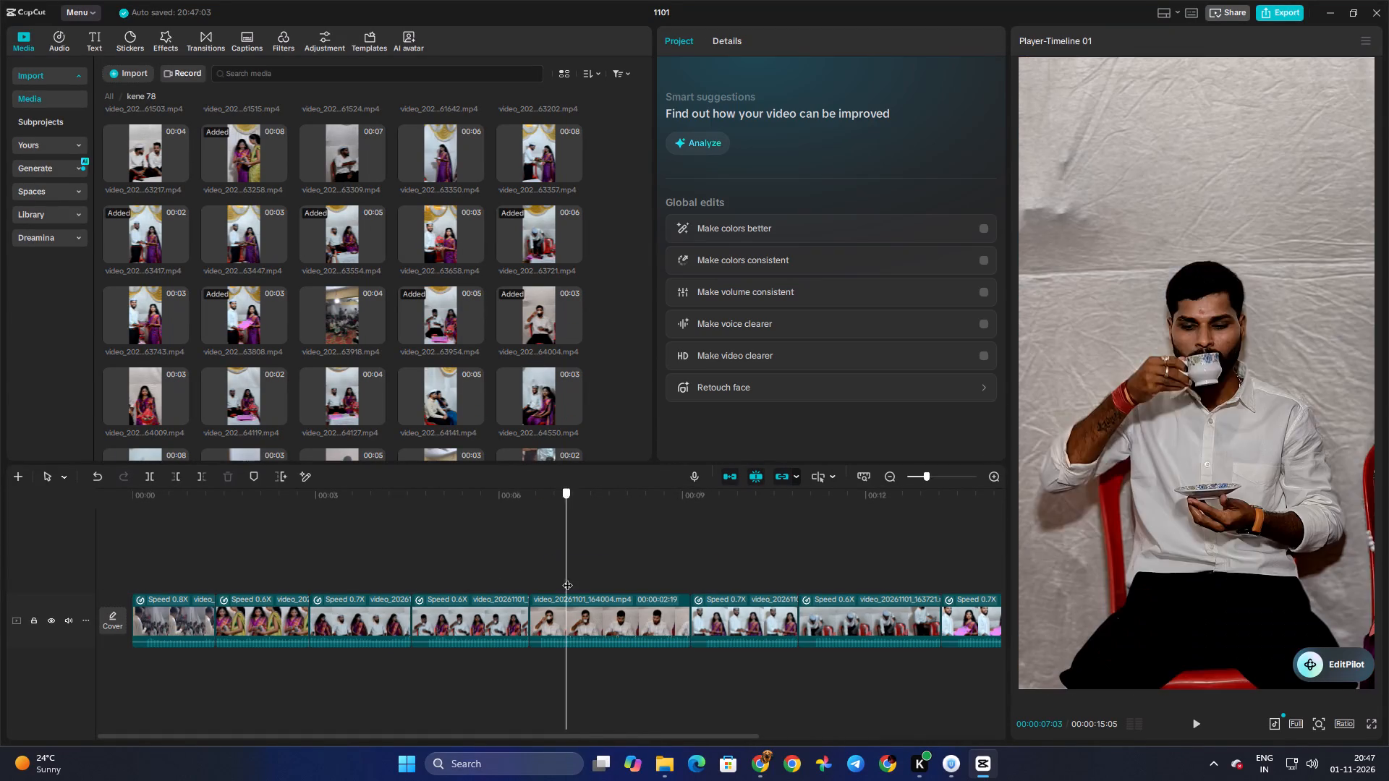
{"action": "left_click_drag", "start_coordinate": [567, 578], "coordinate": [572, 584]}
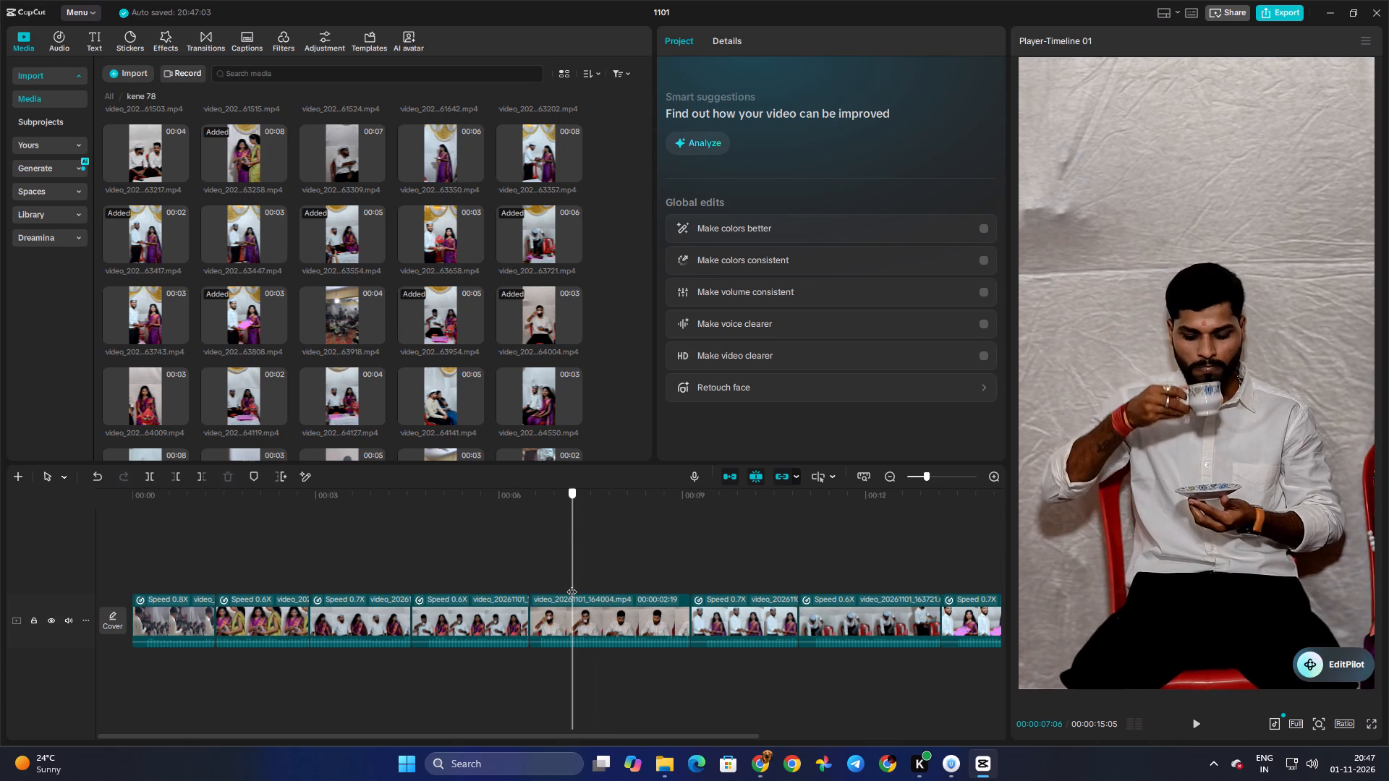
{"action": "left_click_drag", "start_coordinate": [572, 584], "coordinate": [589, 585]}
{"action": "left_click", "coordinate": [600, 623]}
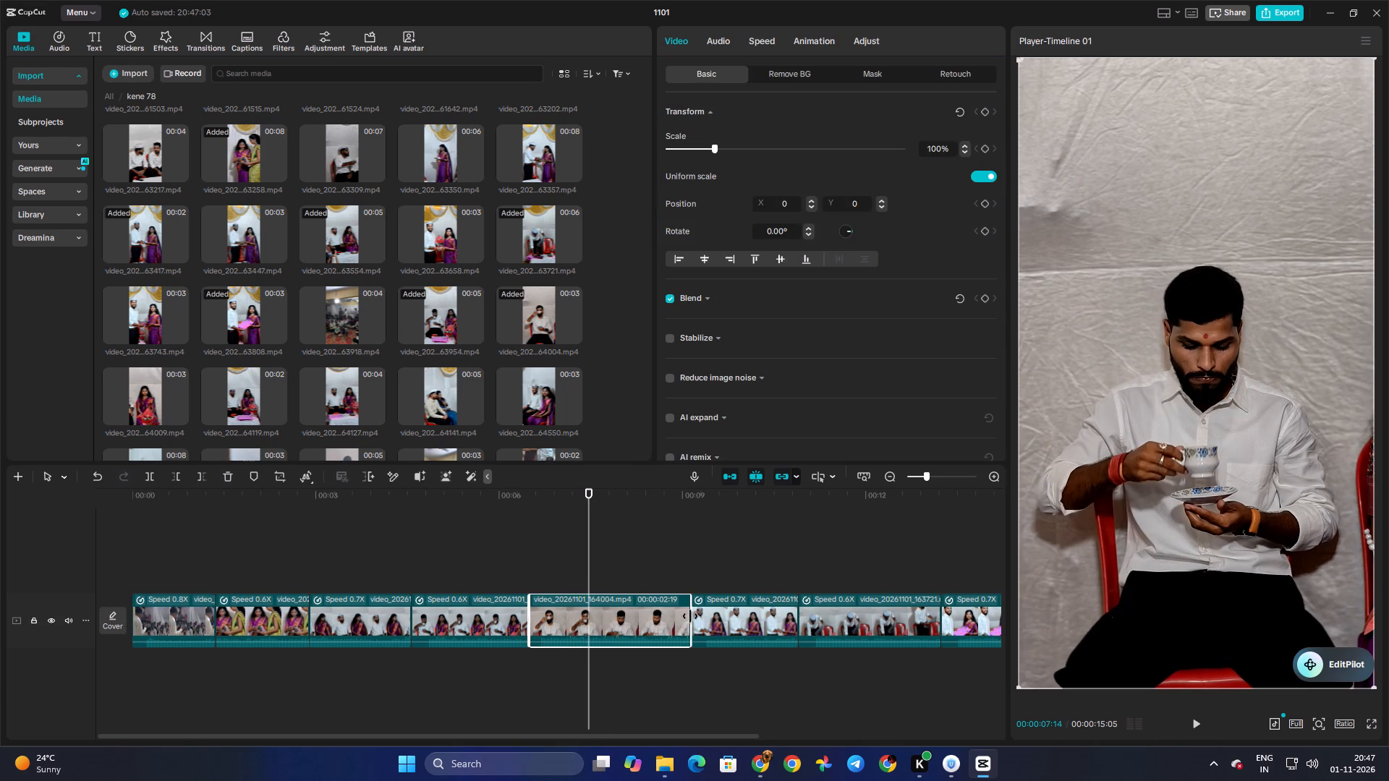
{"action": "left_click_drag", "start_coordinate": [691, 616], "coordinate": [590, 628]}
Insert the 64009 clip between the 63954 and 64004 clips on the timeline.
{"action": "left_click_drag", "start_coordinate": [163, 402], "coordinate": [535, 616]}
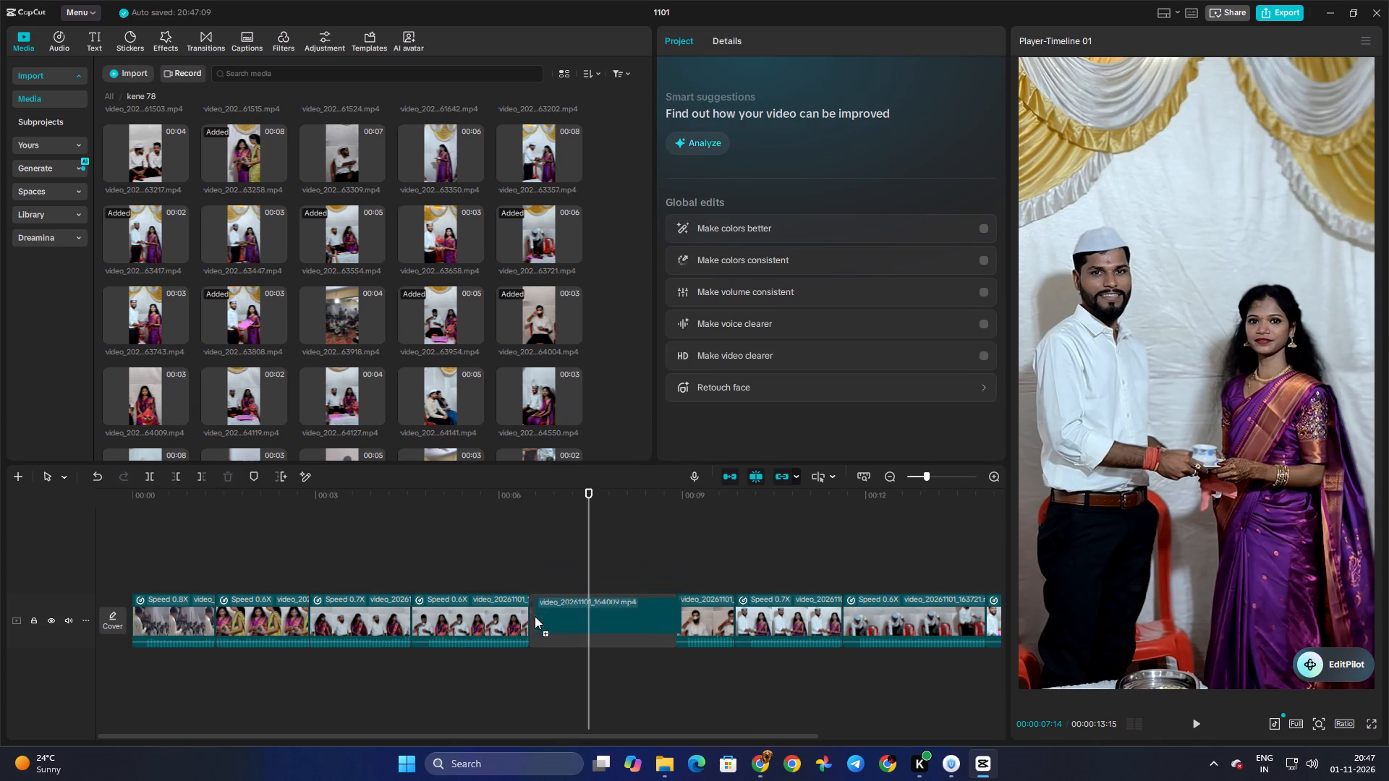
{"action": "left_click_drag", "start_coordinate": [535, 616], "coordinate": [530, 620]}
Scrub the 64009 clip to find its cut point and trim its end to about 1.0 s.
{"action": "left_click", "coordinate": [524, 571]}
{"action": "left_click_drag", "start_coordinate": [524, 571], "coordinate": [591, 583]}
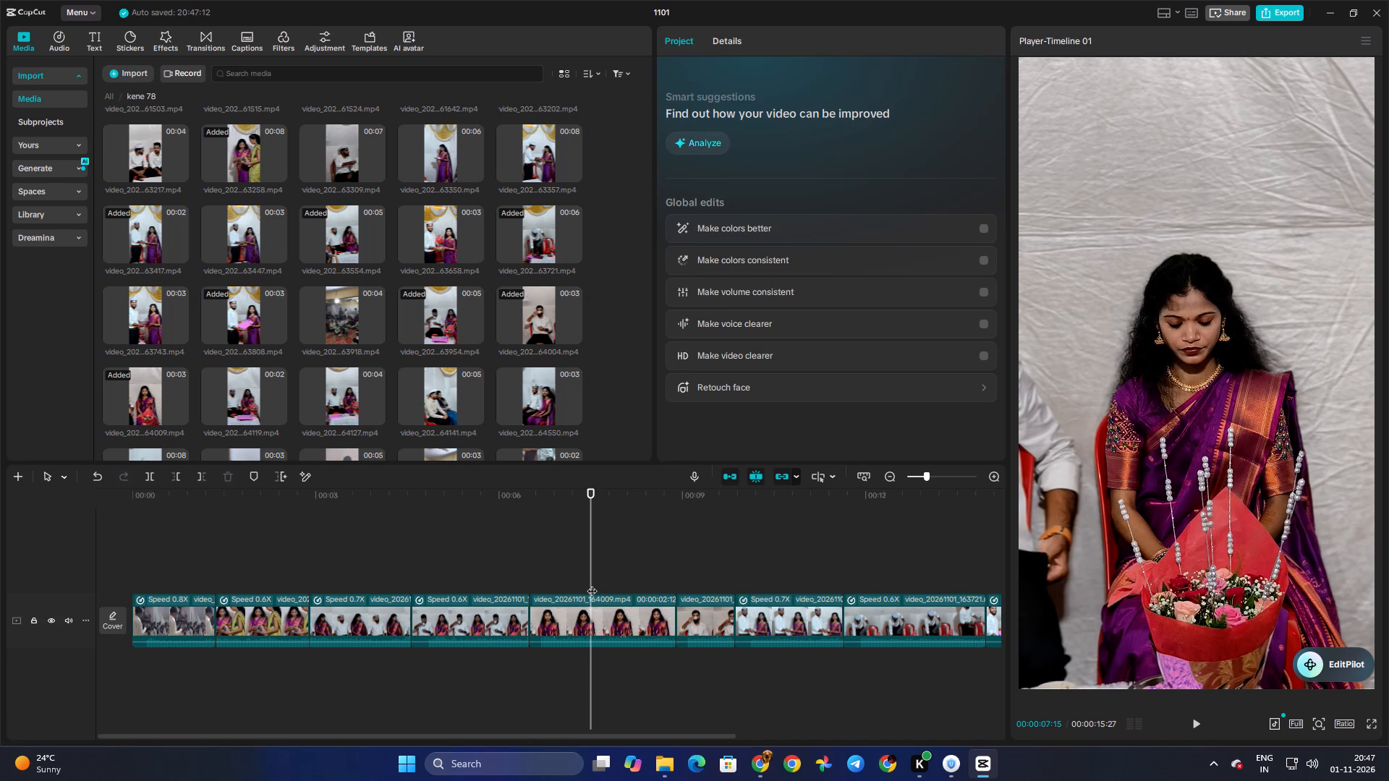
{"action": "left_click", "coordinate": [593, 602]}
{"action": "left_click_drag", "start_coordinate": [678, 622], "coordinate": [589, 633]}
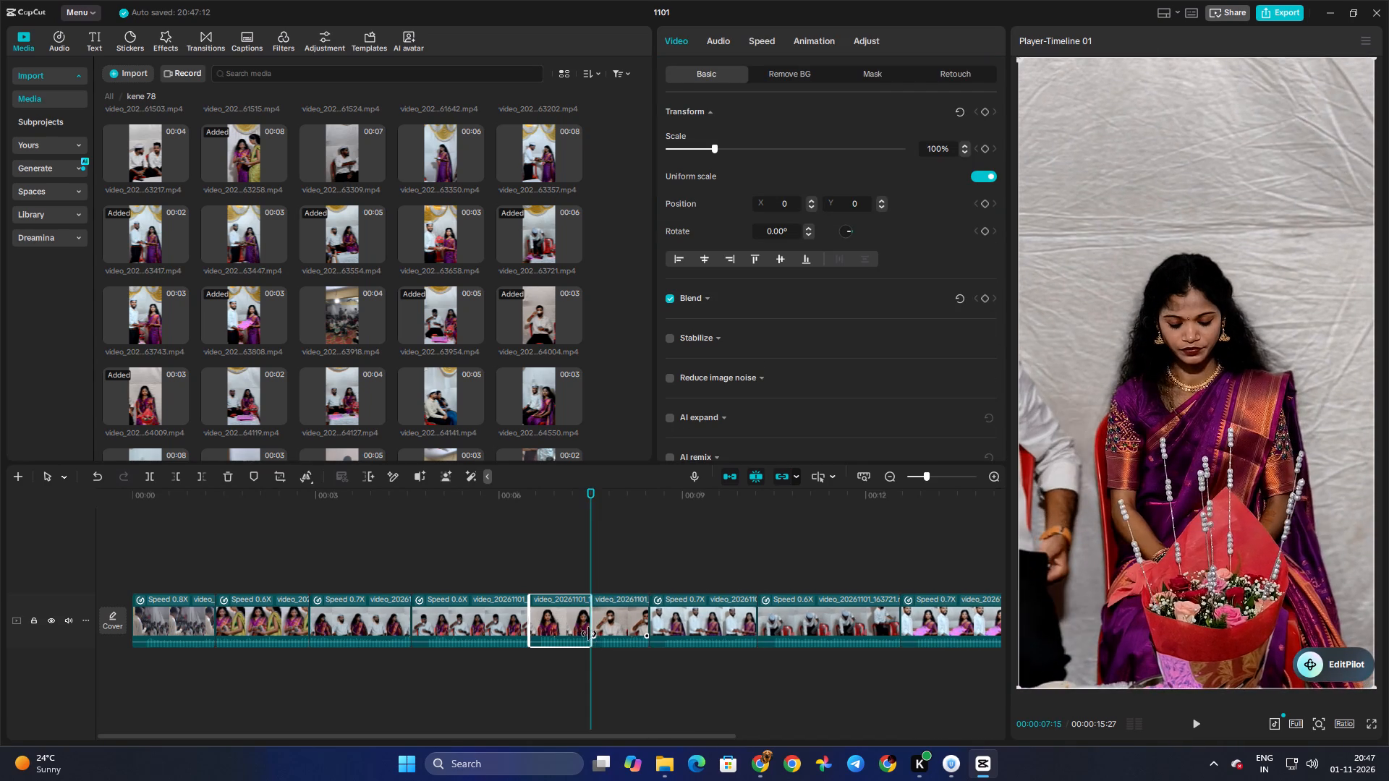
{"action": "left_click_drag", "start_coordinate": [589, 633], "coordinate": [590, 633]}
Preview the 64119 and 64127 clips, and insert 64127 between the 63417 and 63721 clips on the timeline.
{"action": "left_click", "coordinate": [244, 388]}
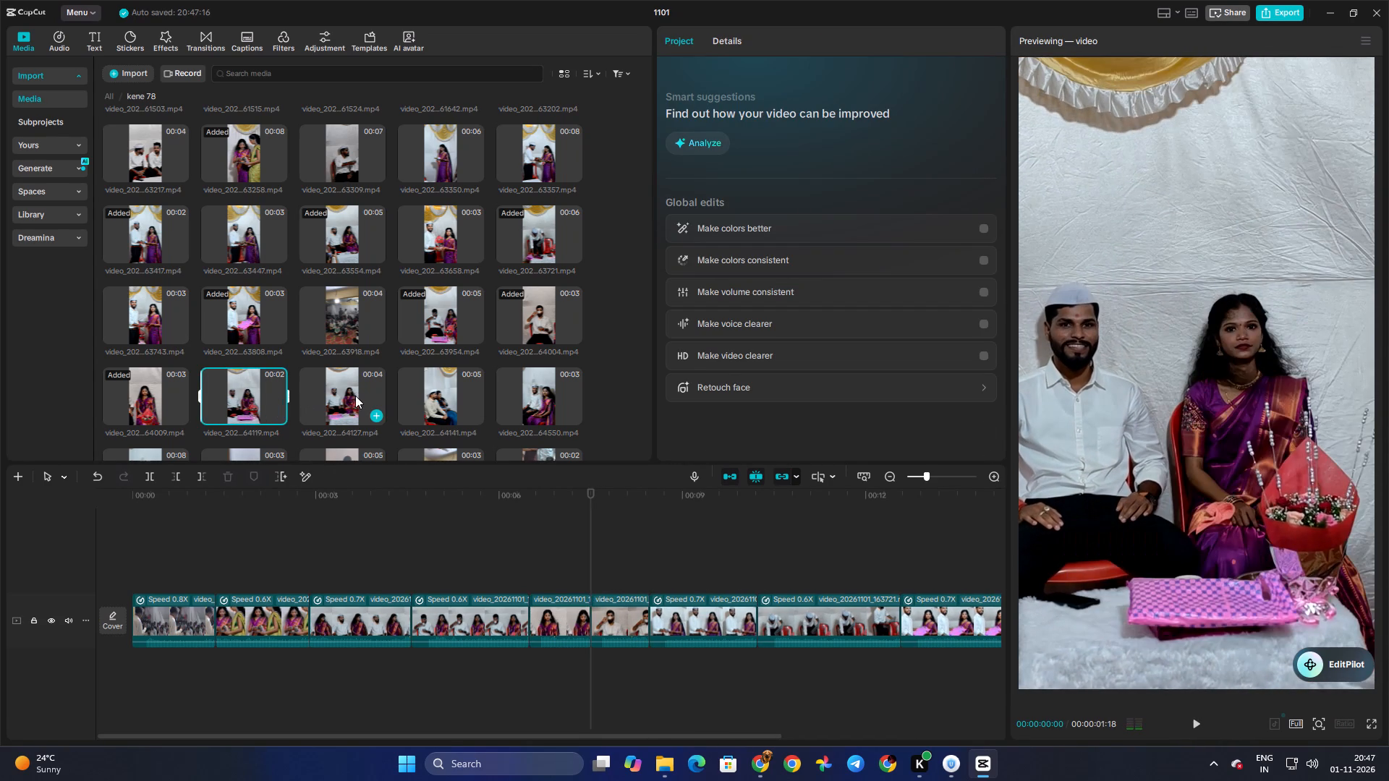
{"action": "left_click", "coordinate": [356, 396]}
{"action": "key", "text": "space"}
{"action": "left_click_drag", "start_coordinate": [354, 396], "coordinate": [742, 584]}
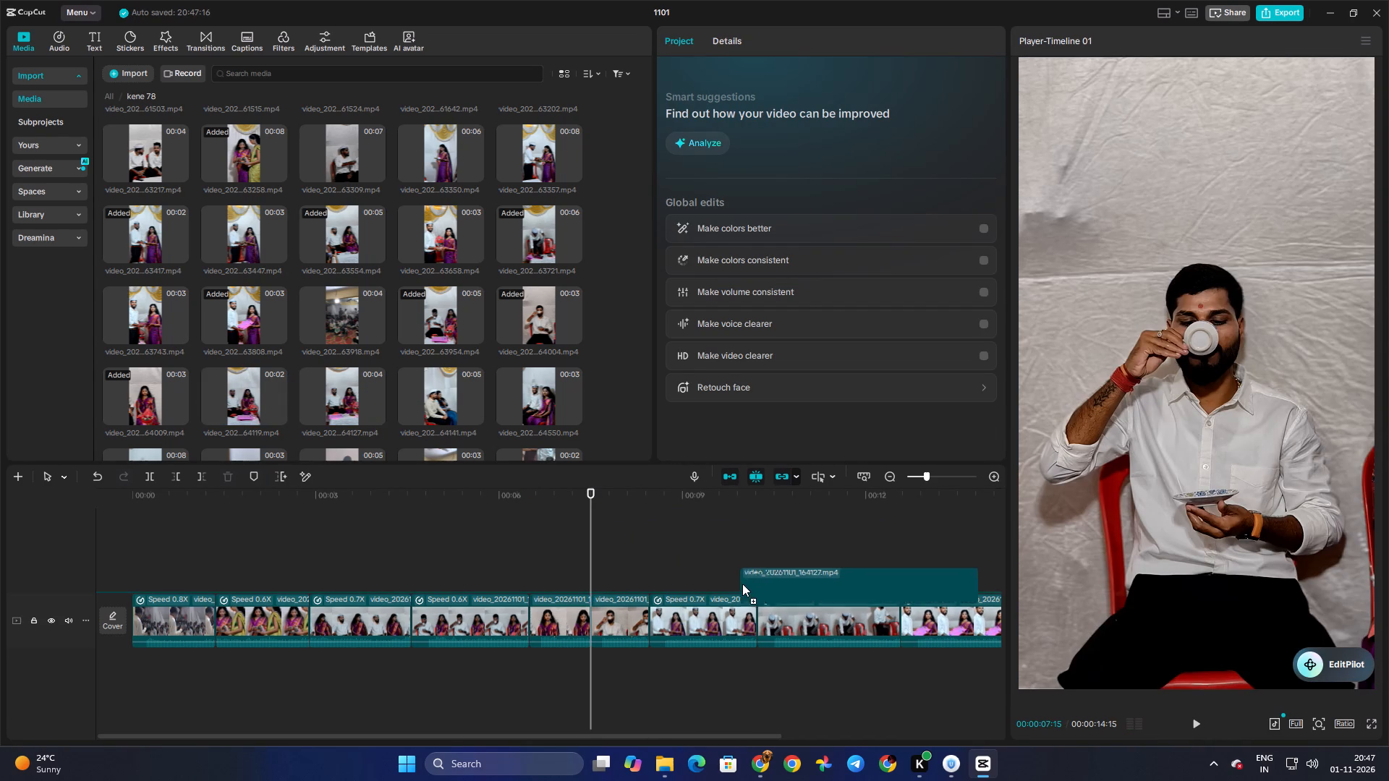
{"action": "left_click_drag", "start_coordinate": [742, 584], "coordinate": [765, 628]}
Scrub the start of the 64127 clip and play back the sequence from the 63554 clip into the 63417 clip.
{"action": "left_click", "coordinate": [759, 594]}
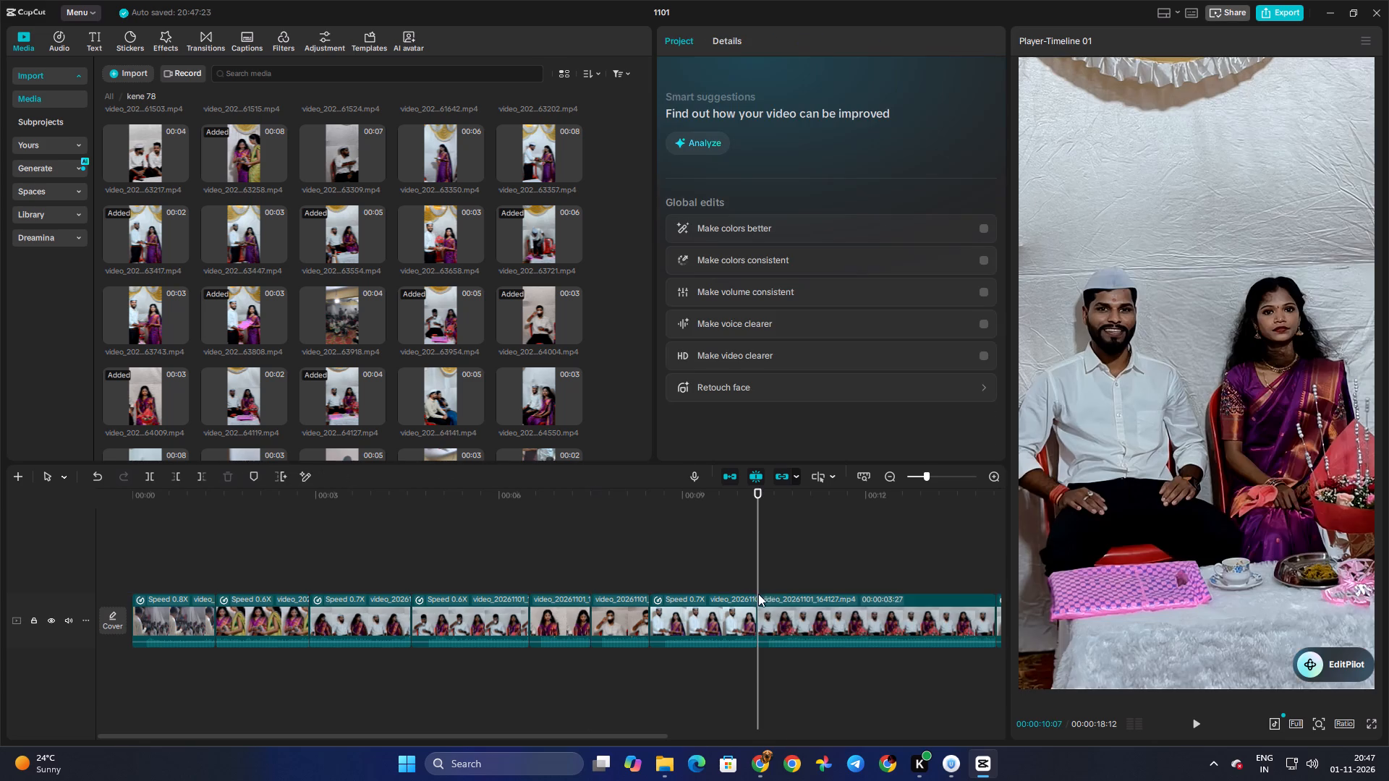
{"action": "left_click_drag", "start_coordinate": [757, 591], "coordinate": [729, 591]}
{"action": "left_click", "coordinate": [625, 562]}
{"action": "left_click_drag", "start_coordinate": [624, 562], "coordinate": [370, 563]}
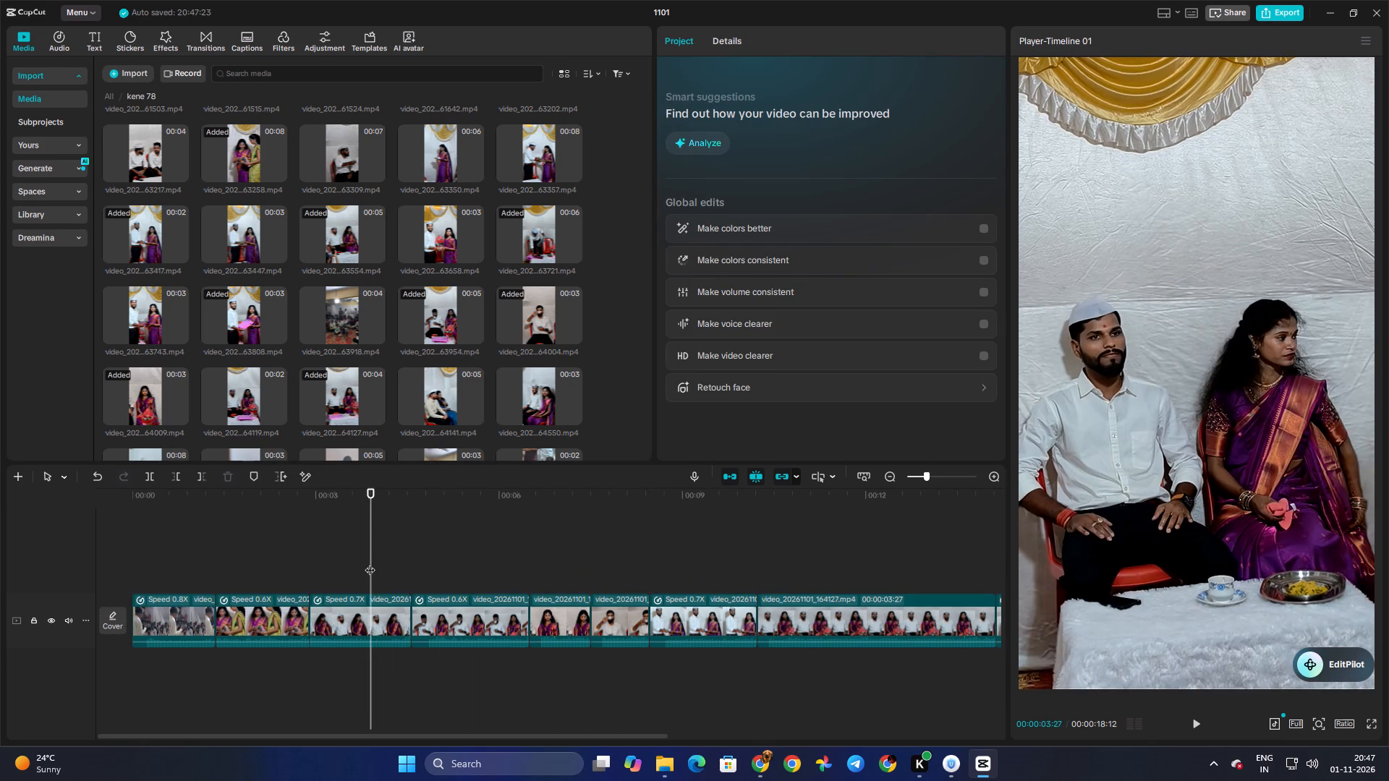
{"action": "key", "text": "space"}
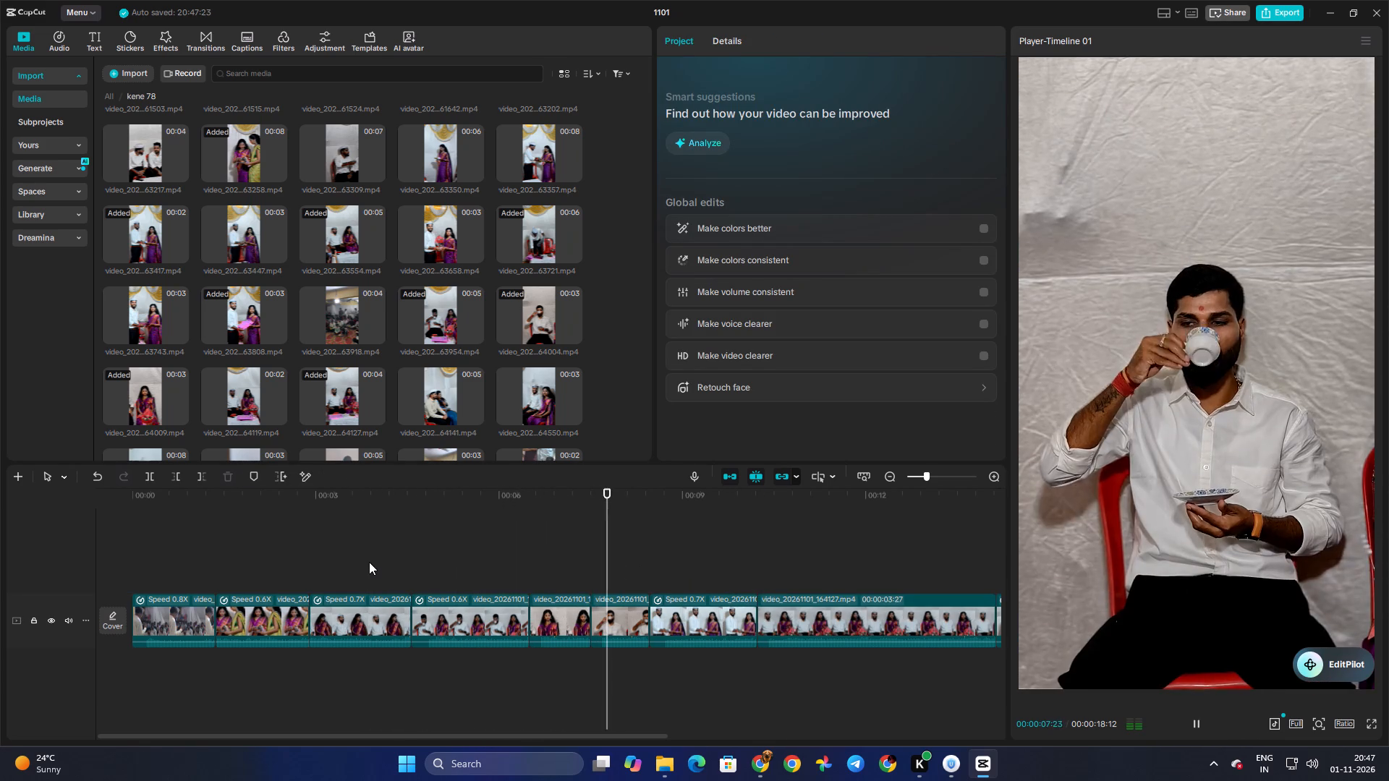
{"action": "key", "text": "space"}
{"action": "left_click_drag", "start_coordinate": [566, 575], "coordinate": [577, 586]}
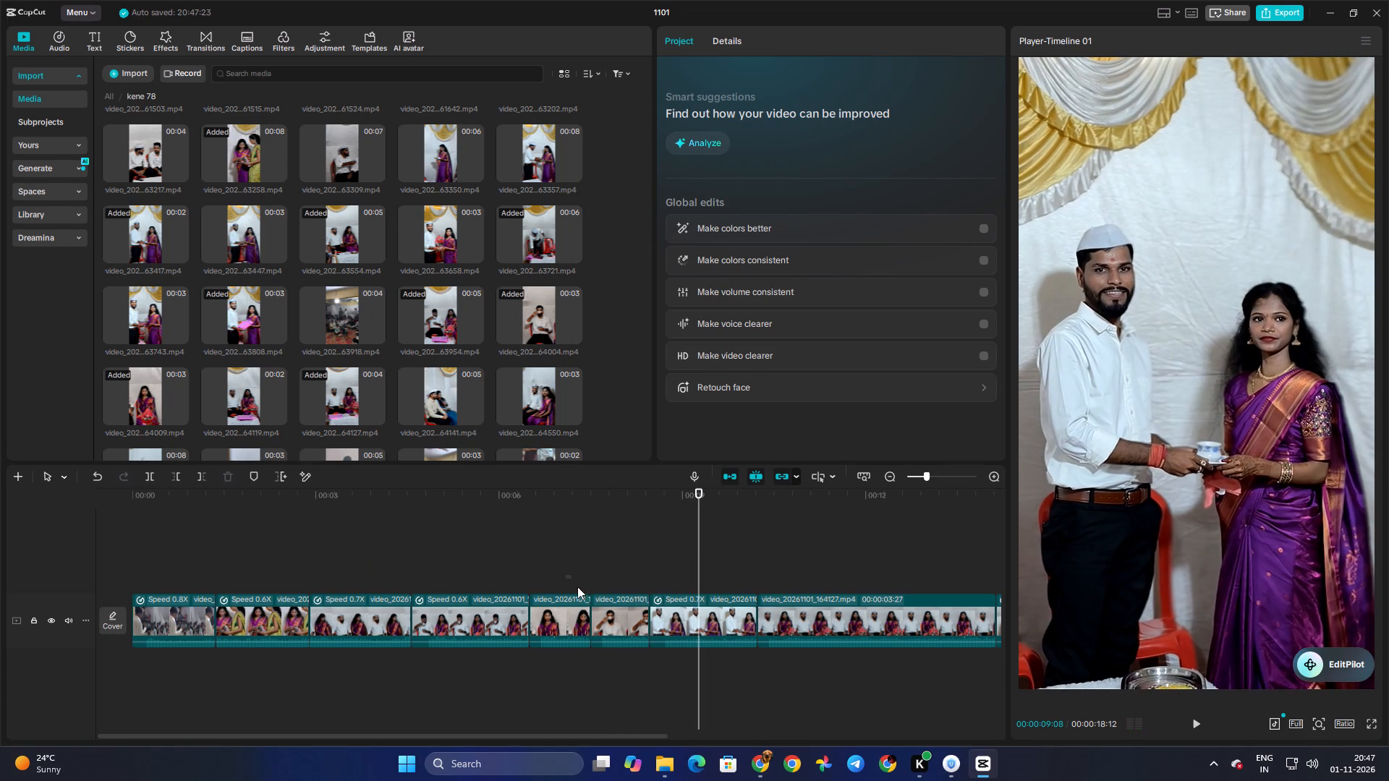
Slow the 64009 and 64004 clips together to 0.66x speed and play back the sequence into the 64127 clip.
{"action": "left_click_drag", "start_coordinate": [577, 586], "coordinate": [624, 633]}
{"action": "left_click", "coordinate": [761, 44]}
{"action": "left_click", "coordinate": [707, 131]}
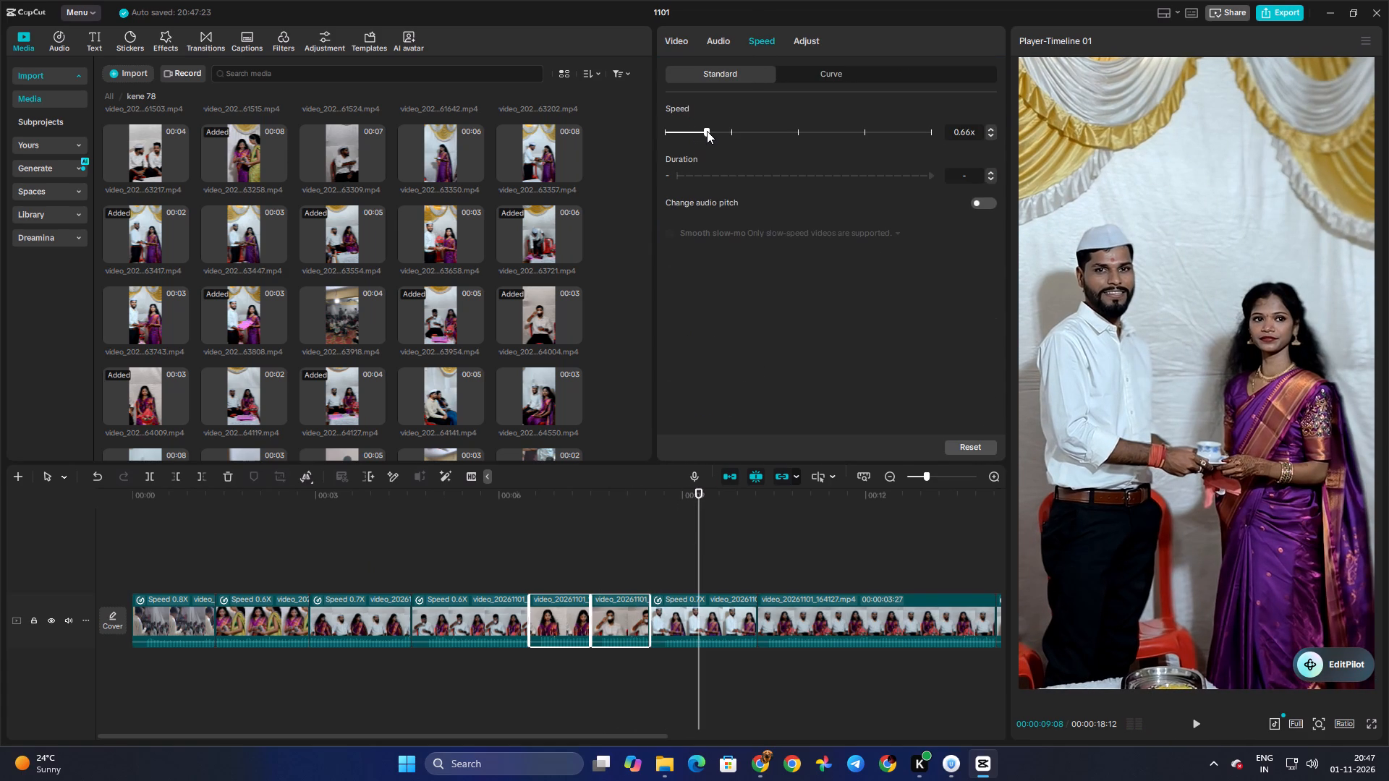
{"action": "left_click", "coordinate": [707, 131]}
{"action": "left_click", "coordinate": [519, 572]}
{"action": "key", "text": "space"}
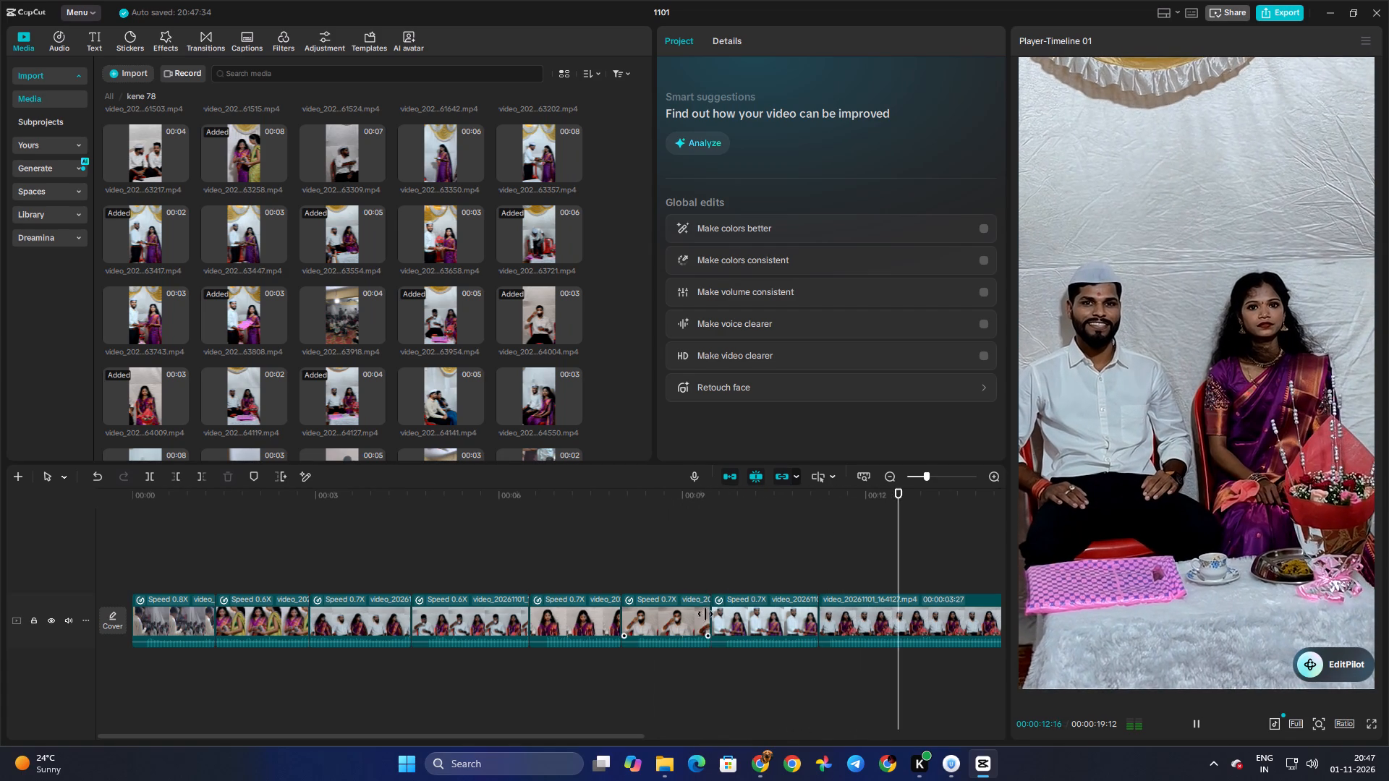
{"action": "key", "text": "space"}
Slow the 64127 clip on the timeline to 0.67x speed.
{"action": "left_click", "coordinate": [930, 568]}
{"action": "left_click", "coordinate": [884, 615]}
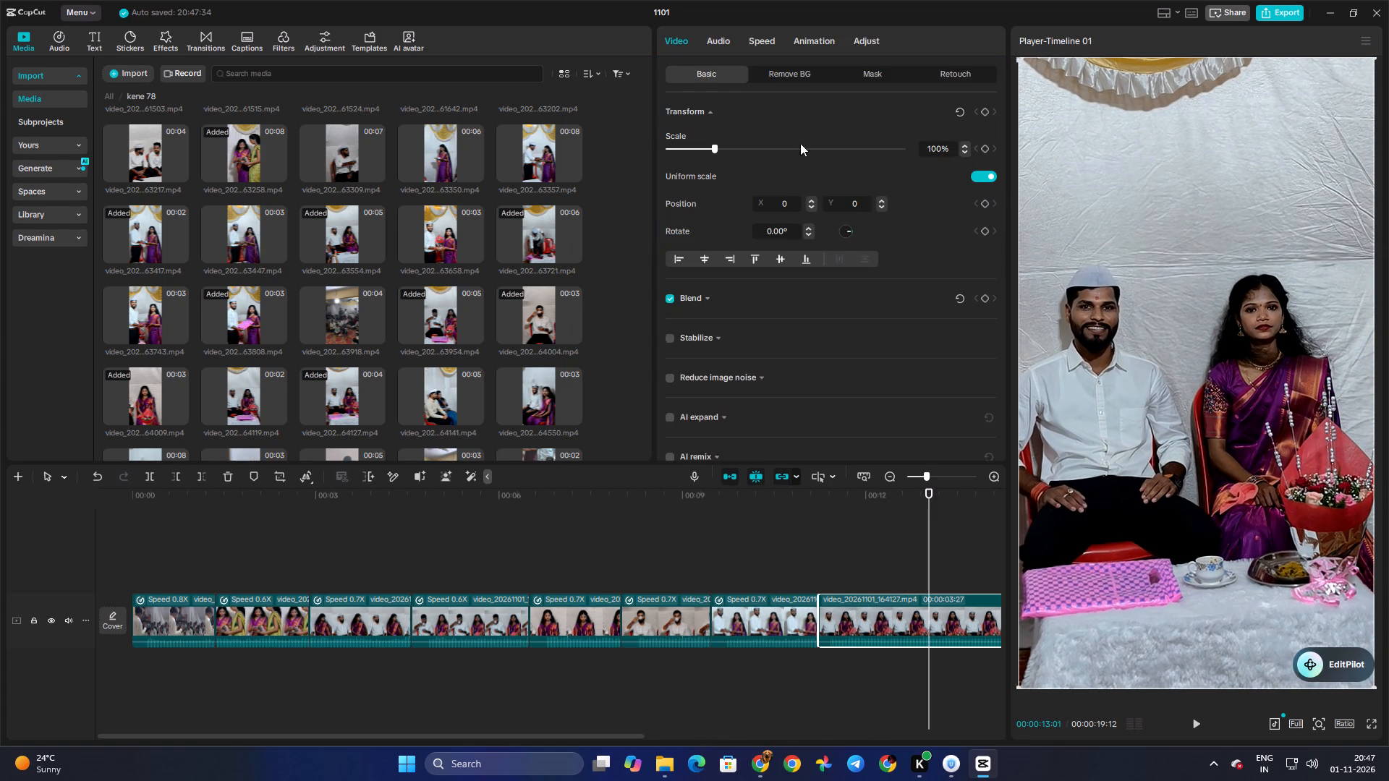
{"action": "left_click", "coordinate": [763, 40]}
{"action": "left_click", "coordinate": [700, 136]}
{"action": "left_click", "coordinate": [700, 136]}
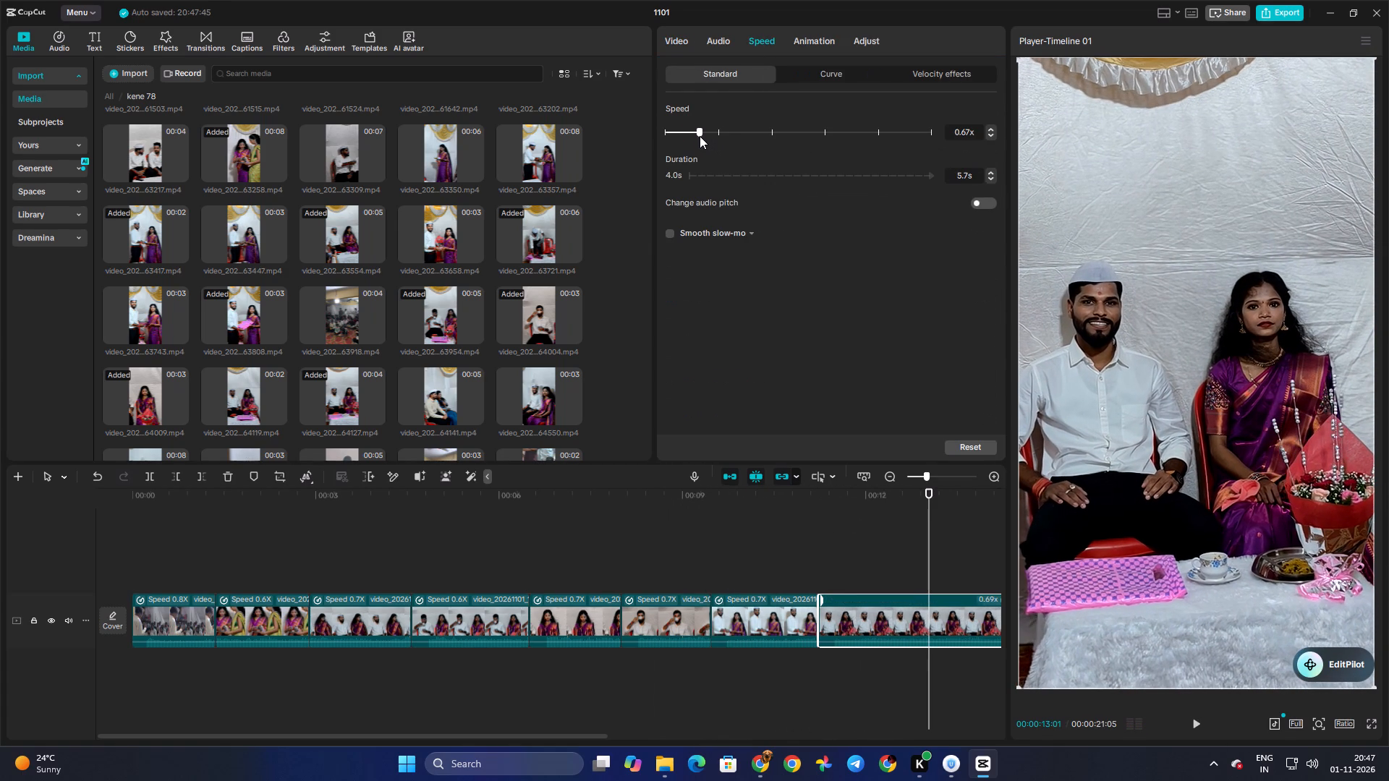
Scrub the 64127 clip to find its cut point and trim its end to about 1.7 s.
{"action": "left_click", "coordinate": [922, 582]}
{"action": "left_click_drag", "start_coordinate": [922, 582], "coordinate": [647, 601]}
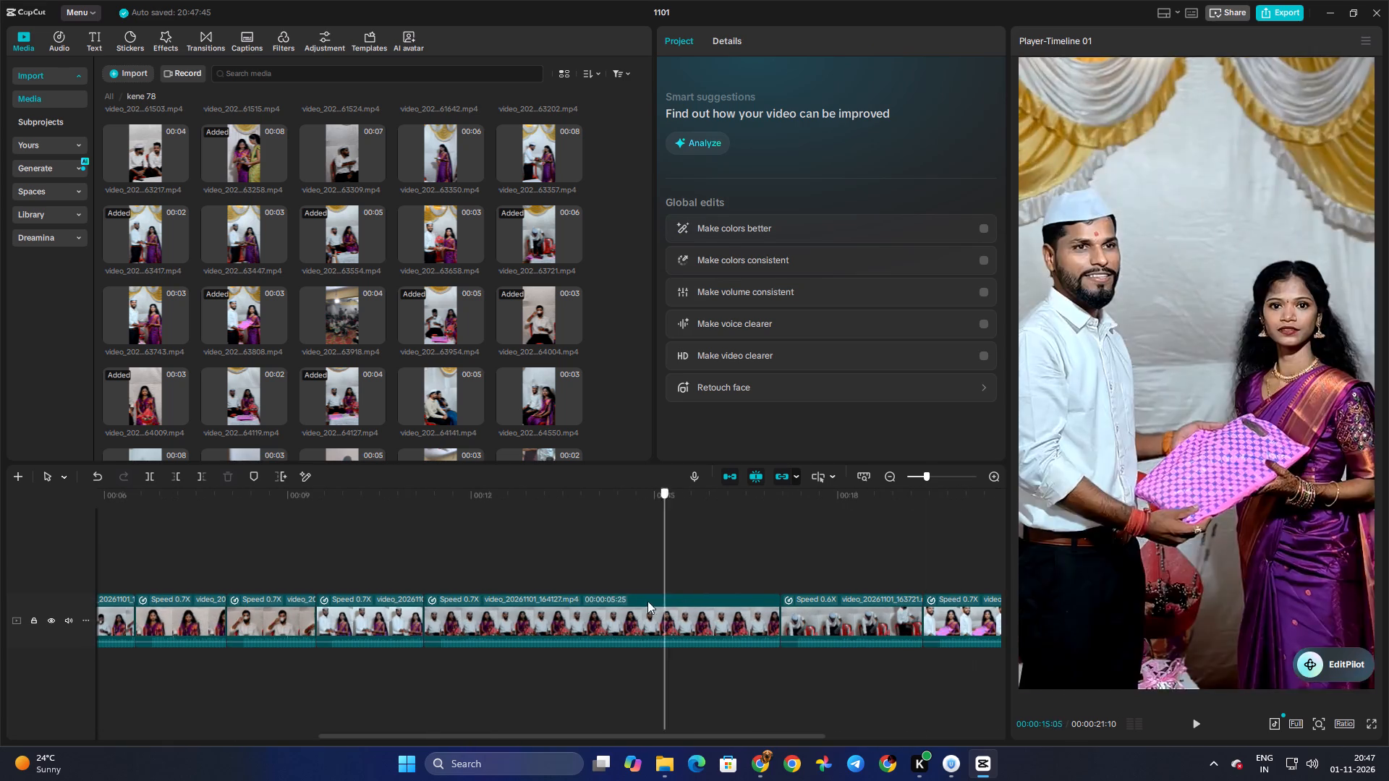
{"action": "left_click_drag", "start_coordinate": [647, 601], "coordinate": [551, 616]}
{"action": "left_click", "coordinate": [551, 616]}
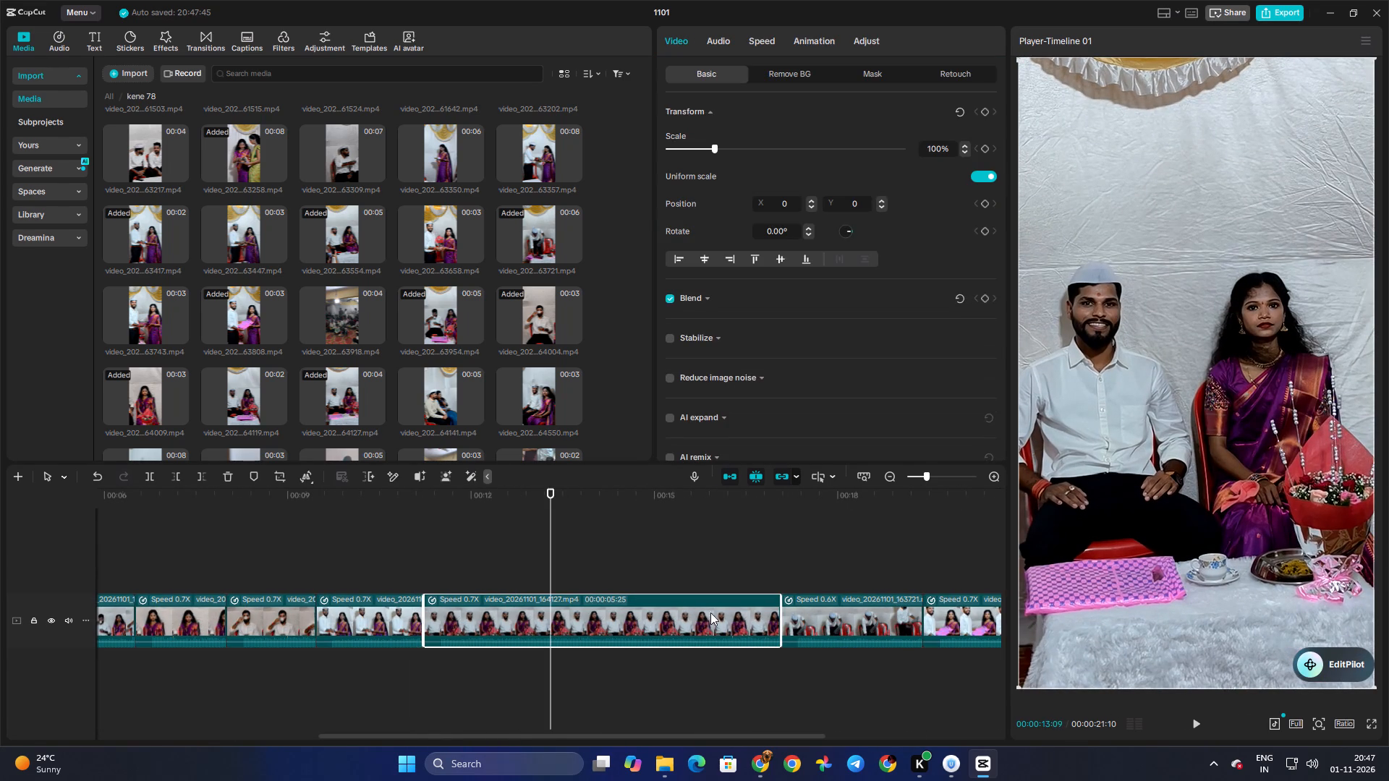
{"action": "left_click_drag", "start_coordinate": [780, 619], "coordinate": [540, 637]}
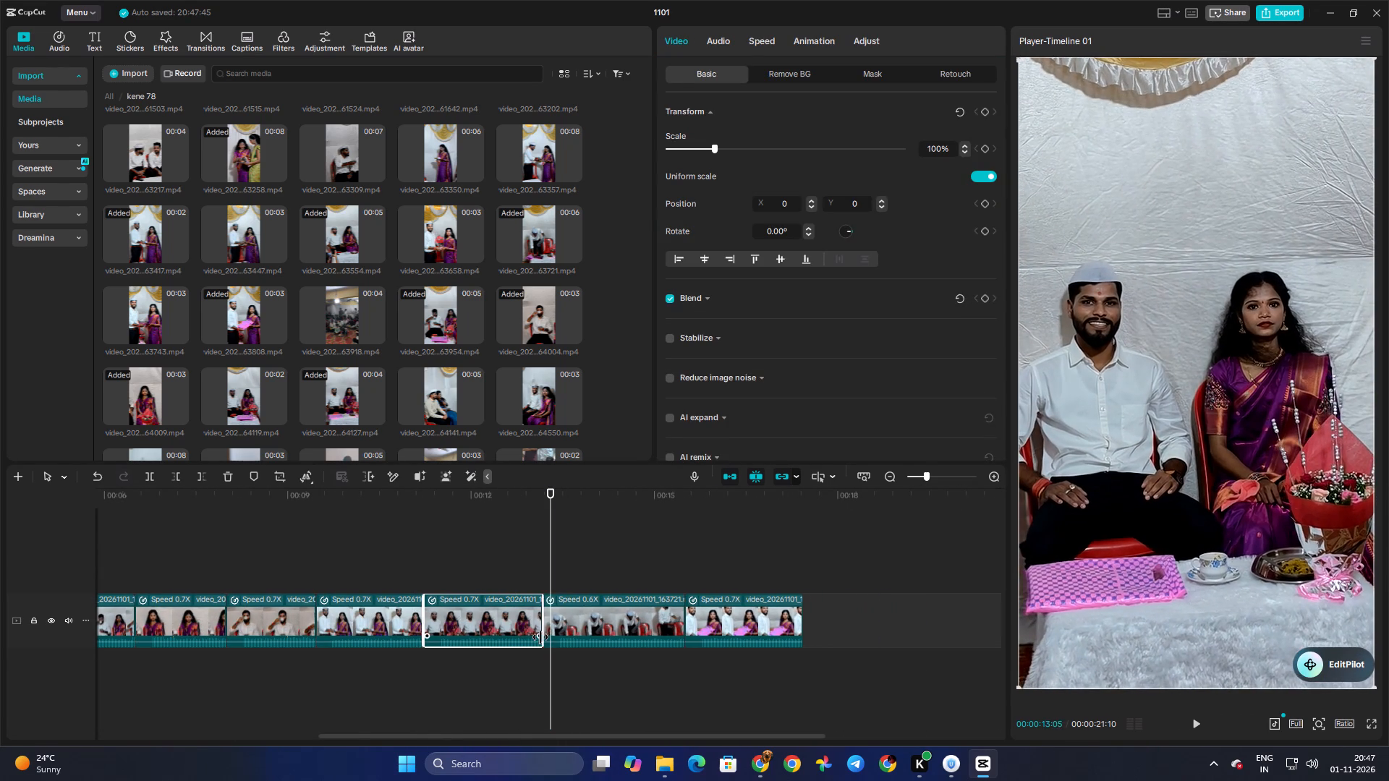
{"action": "left_click_drag", "start_coordinate": [540, 637], "coordinate": [527, 639]}
Play back and scrub the timeline from the 64127 clip through the 63721 clip into the final clip.
{"action": "left_click", "coordinate": [495, 562]}
{"action": "key", "text": "space"}
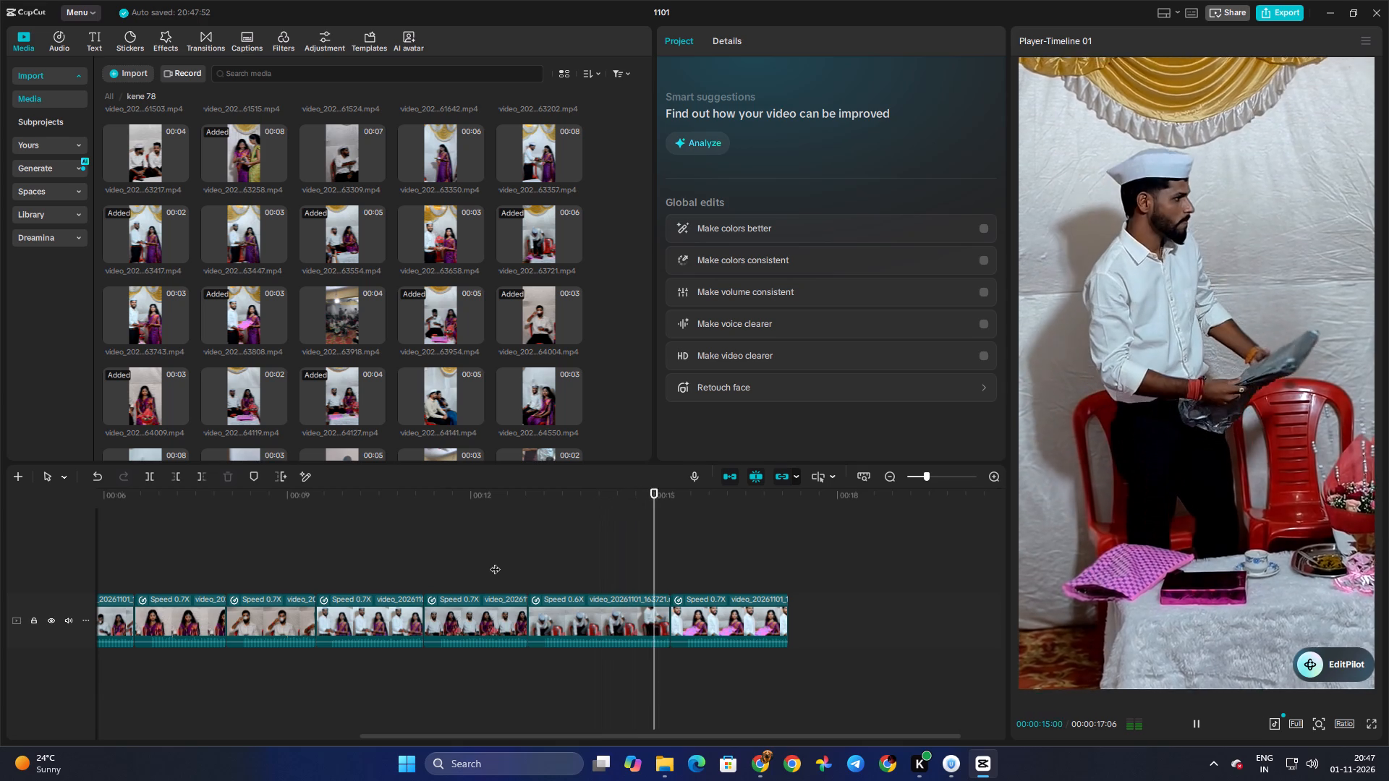
{"action": "key", "text": "space"}
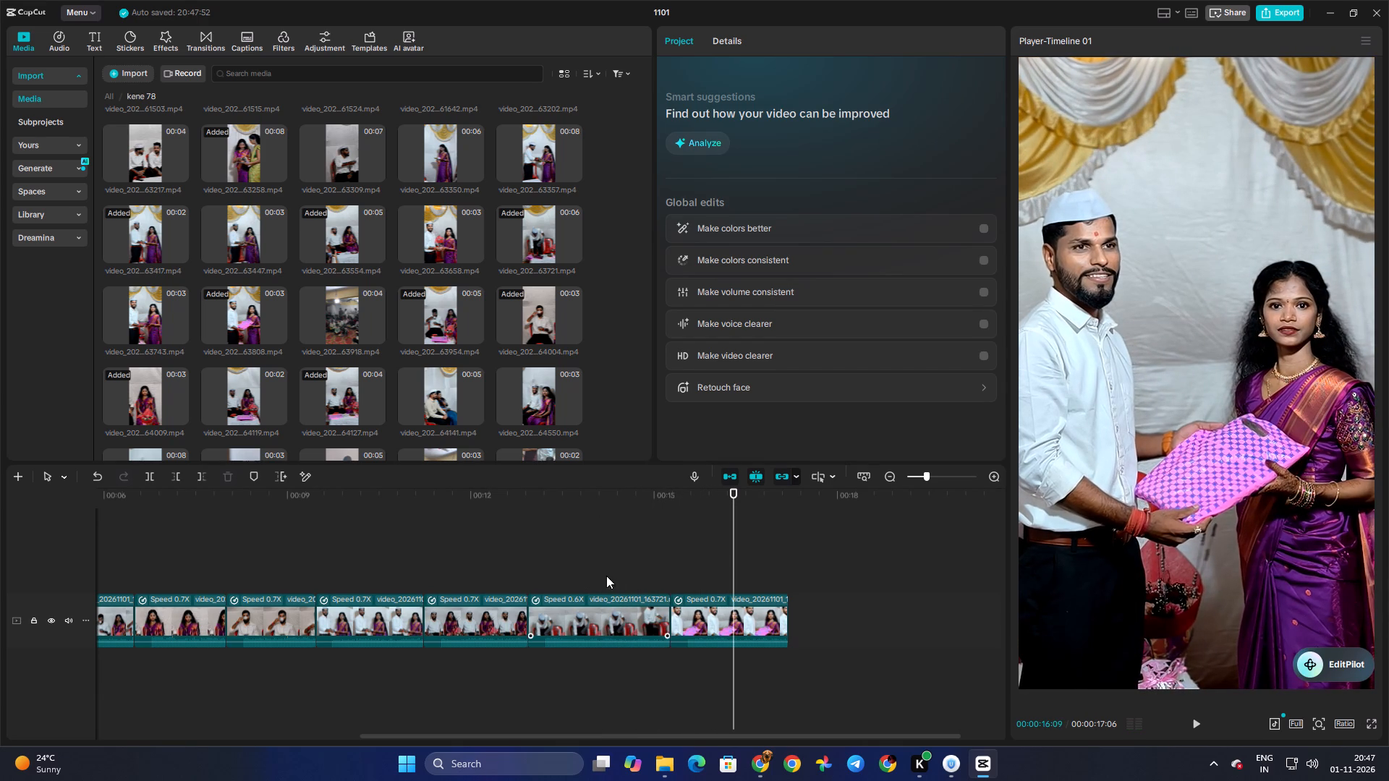
{"action": "left_click", "coordinate": [606, 576]}
{"action": "key", "text": "space"}
{"action": "key", "text": "space"}
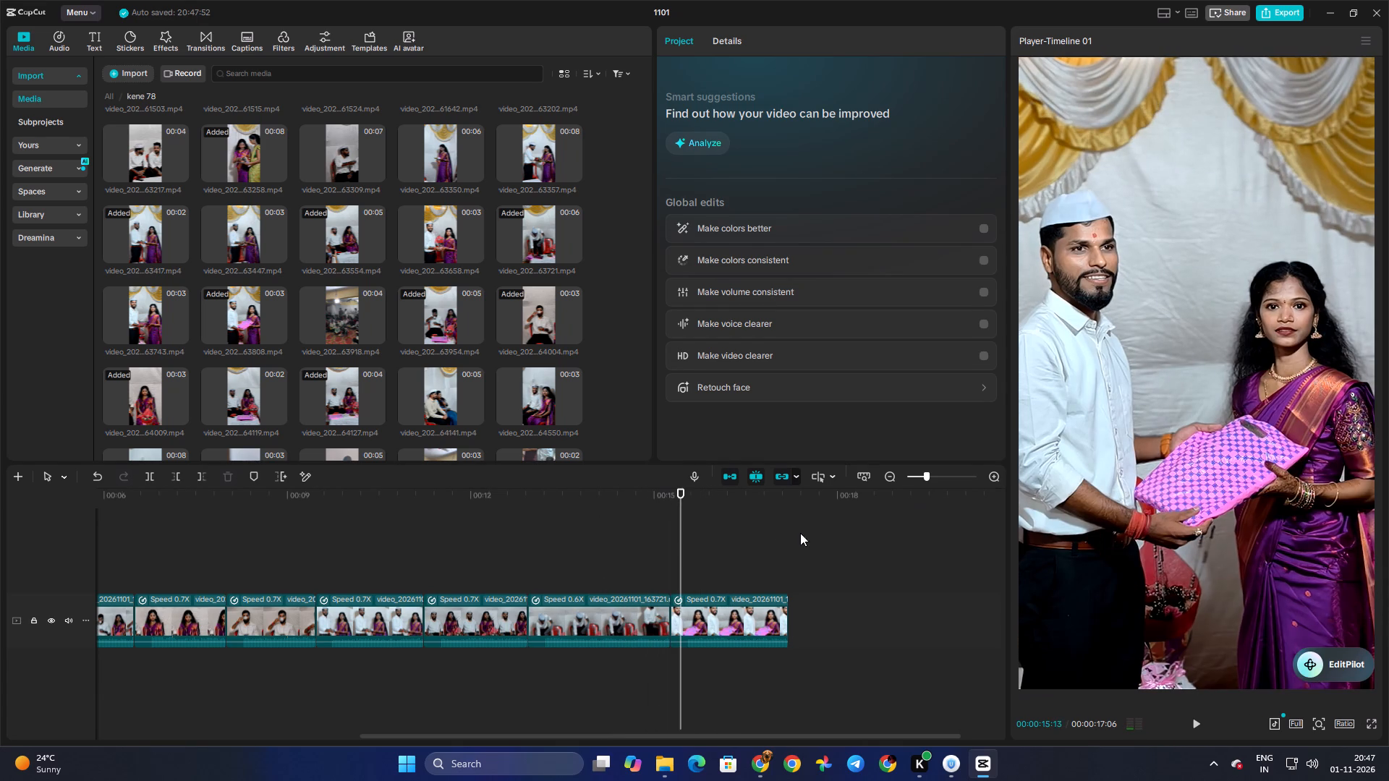
{"action": "left_click", "coordinate": [633, 541]}
{"action": "left_click_drag", "start_coordinate": [633, 541], "coordinate": [663, 547]}
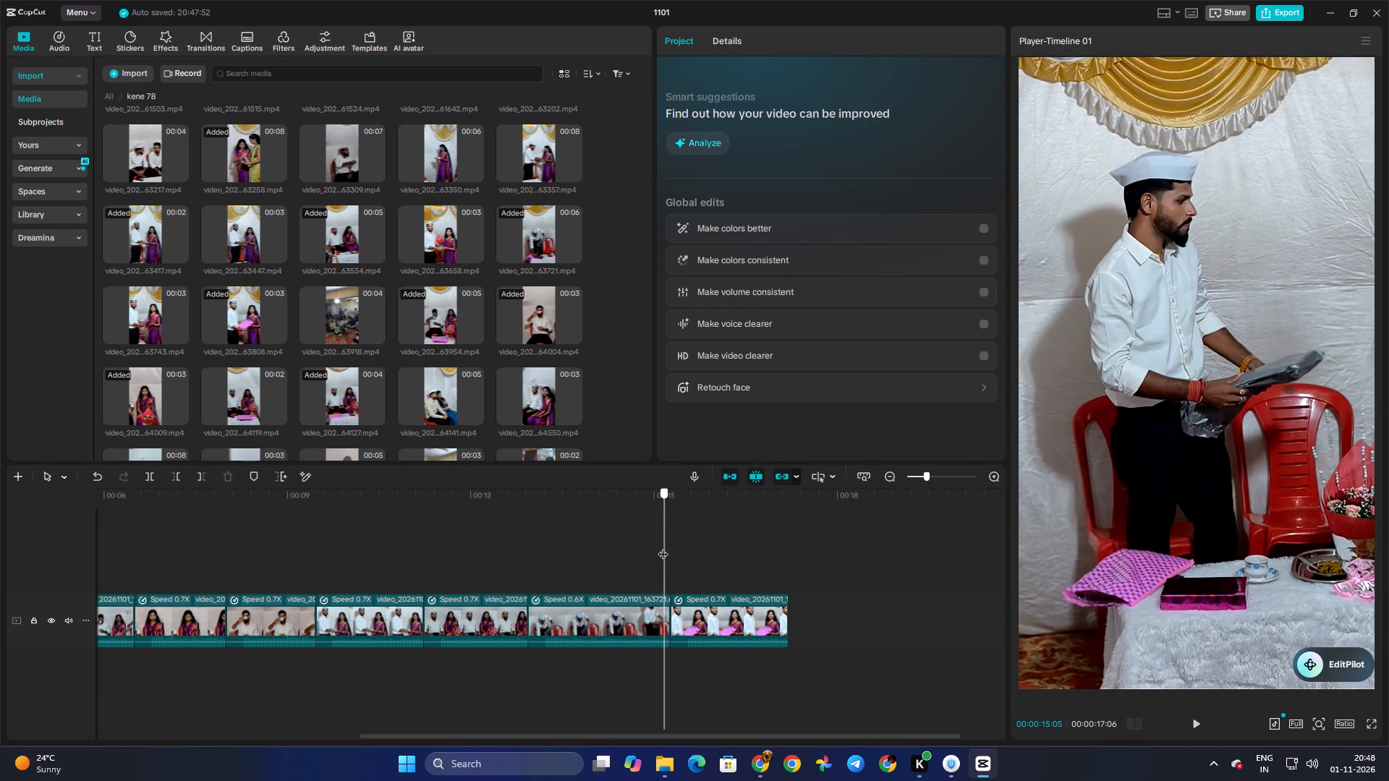
{"action": "left_click_drag", "start_coordinate": [663, 547], "coordinate": [653, 547]}
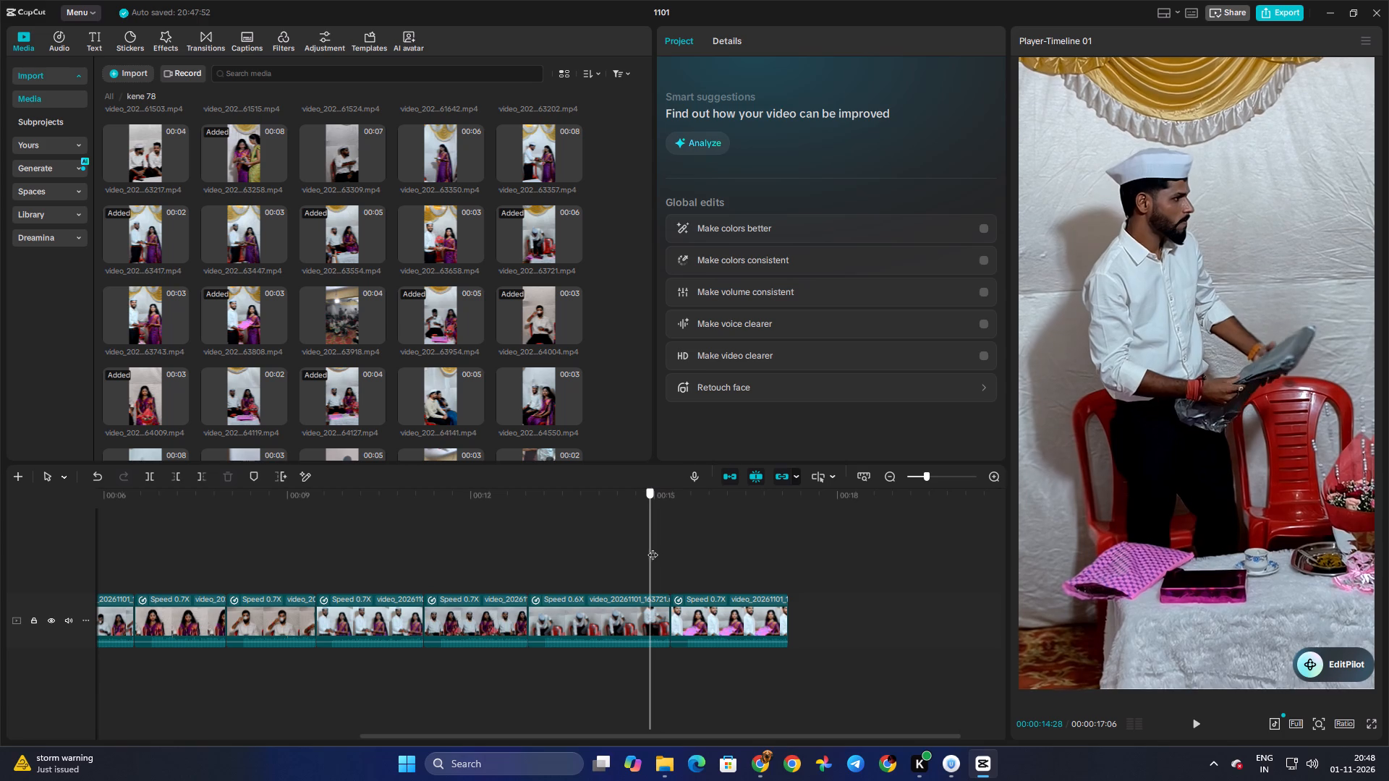
{"action": "left_click_drag", "start_coordinate": [653, 547], "coordinate": [649, 547]}
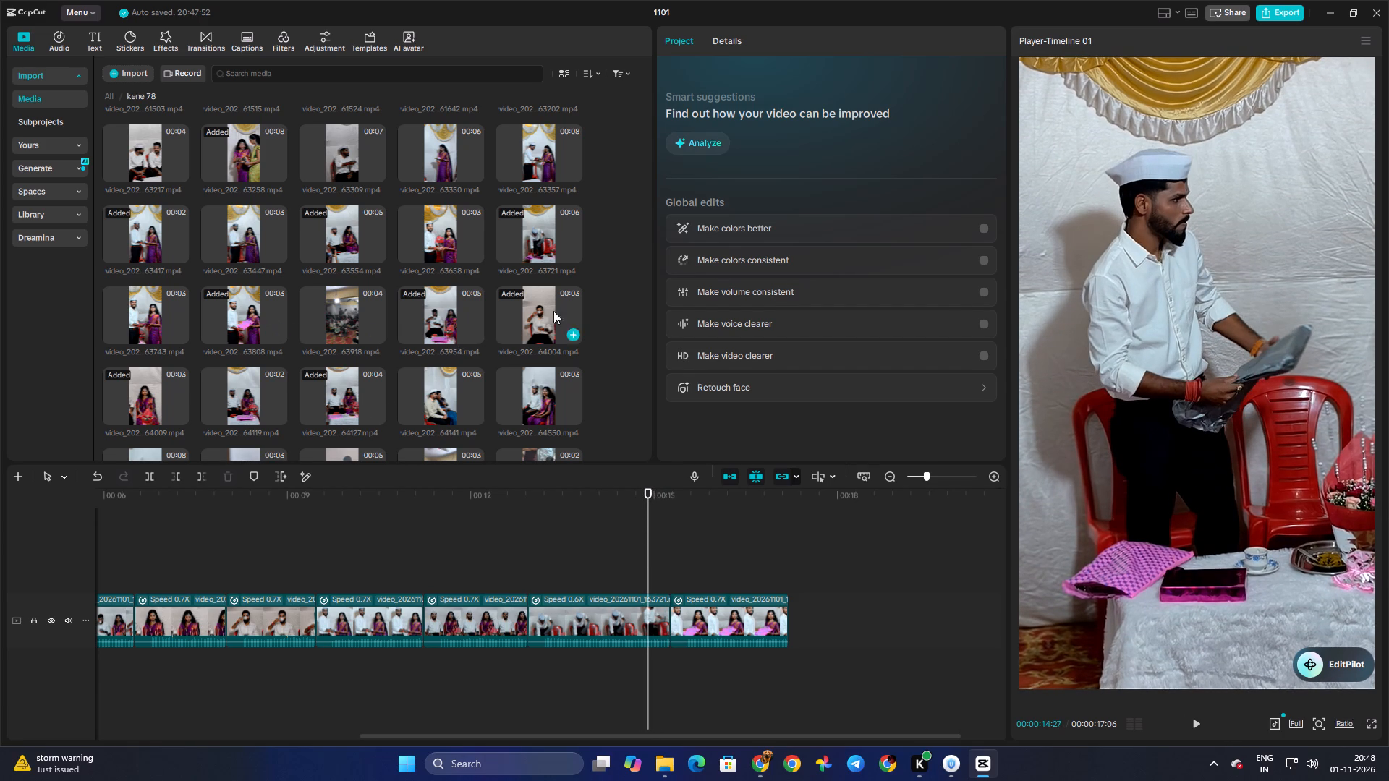
Preview the 64009, 64119, 64127, 64141 and 64550 clips in the media library to find the next insert.
{"action": "scroll", "coordinate": [375, 351], "scroll_direction": "down", "scroll_amount": 1}
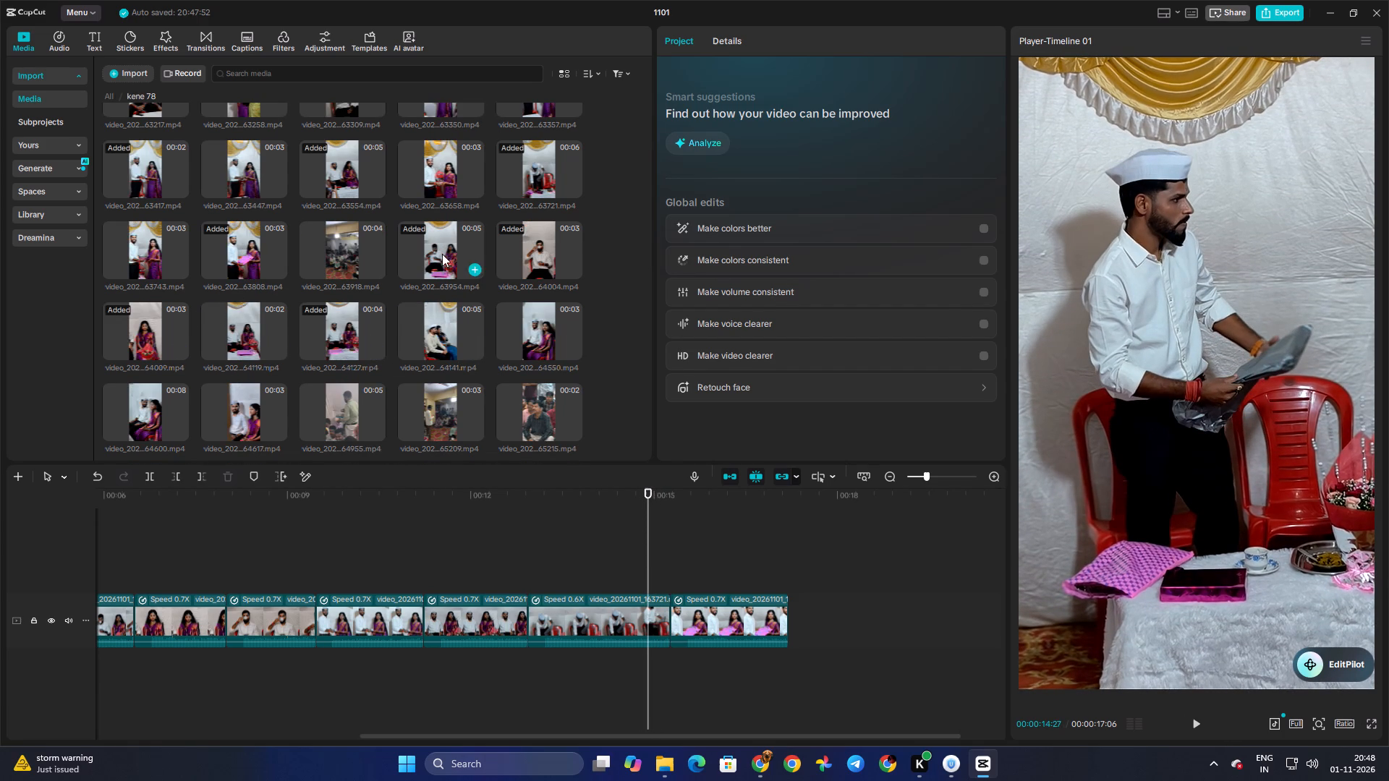
{"action": "left_click", "coordinate": [176, 325]}
{"action": "left_click", "coordinate": [245, 329]}
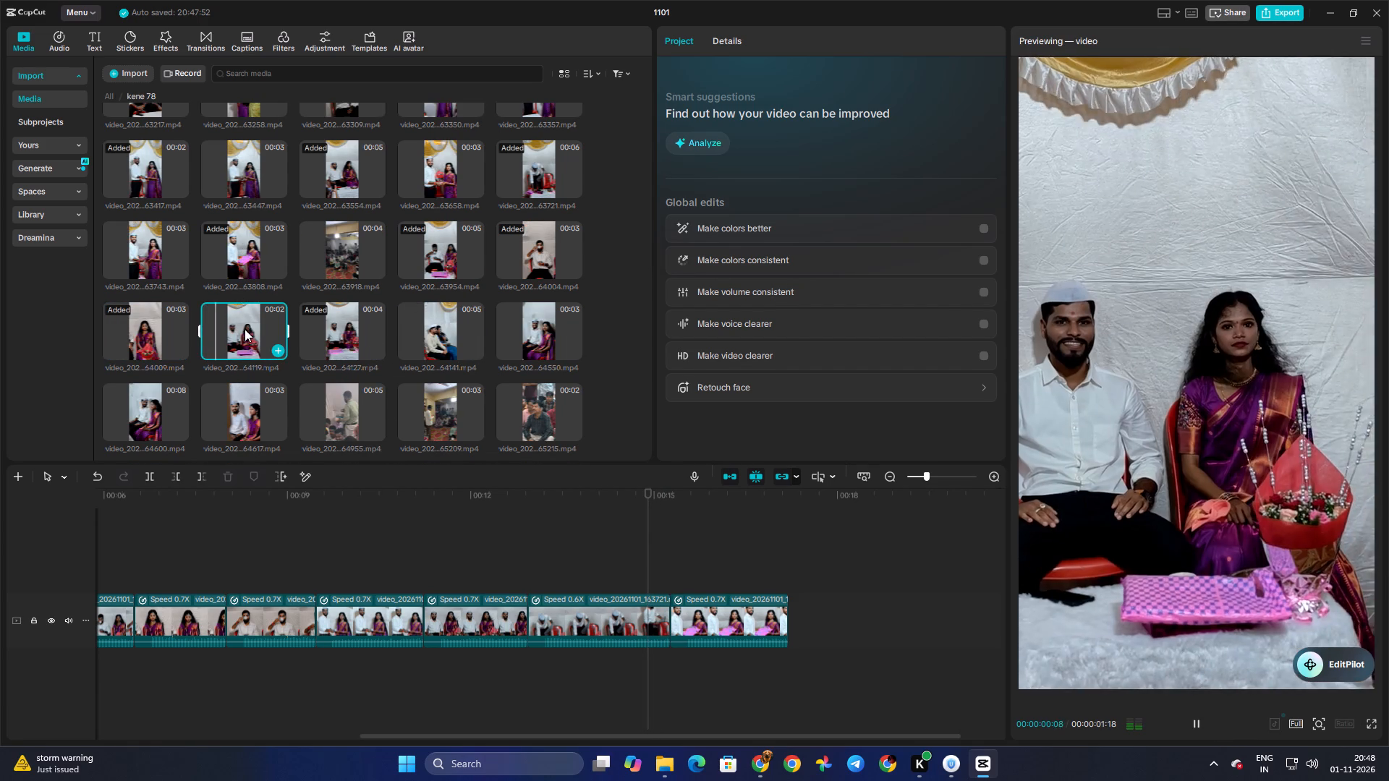
{"action": "key", "text": "space"}
{"action": "left_click", "coordinate": [613, 579]}
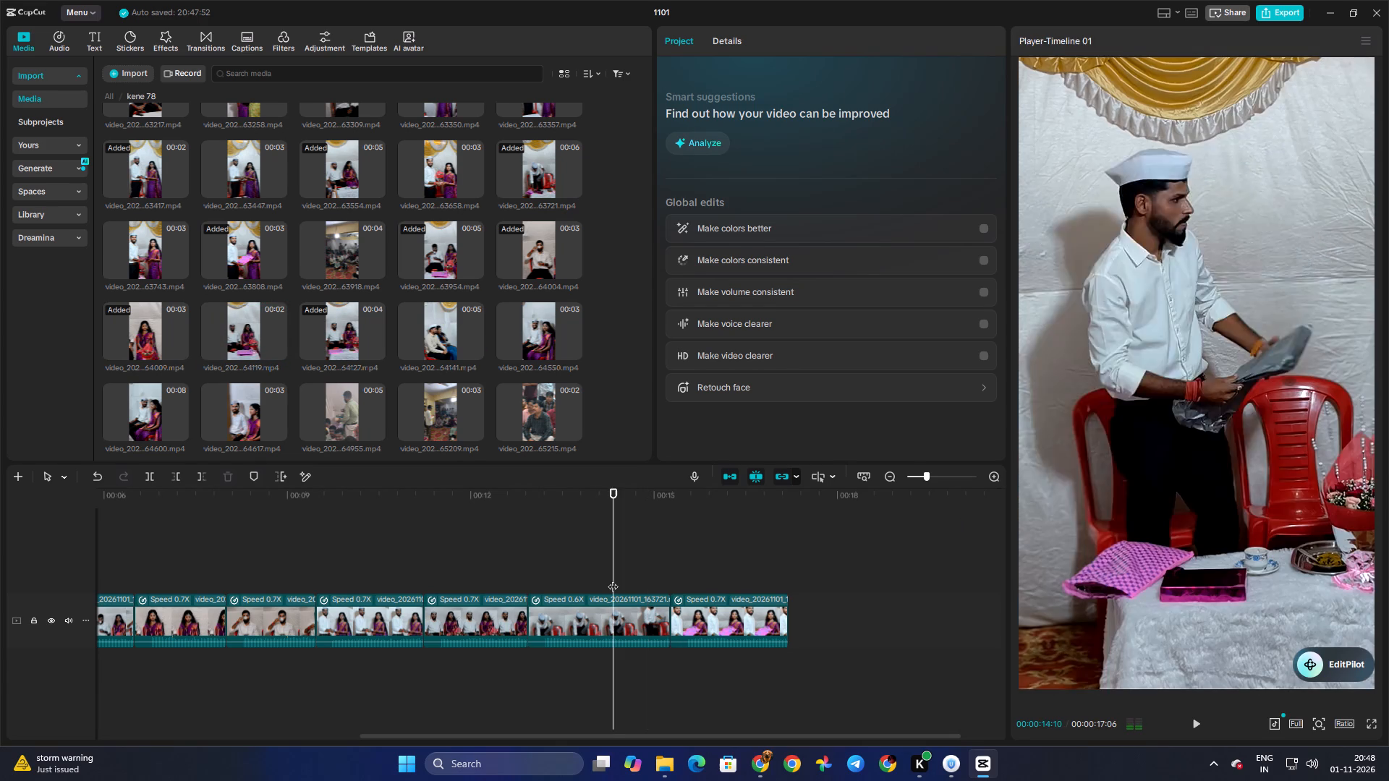
{"action": "left_click", "coordinate": [228, 320]}
{"action": "key", "text": "space"}
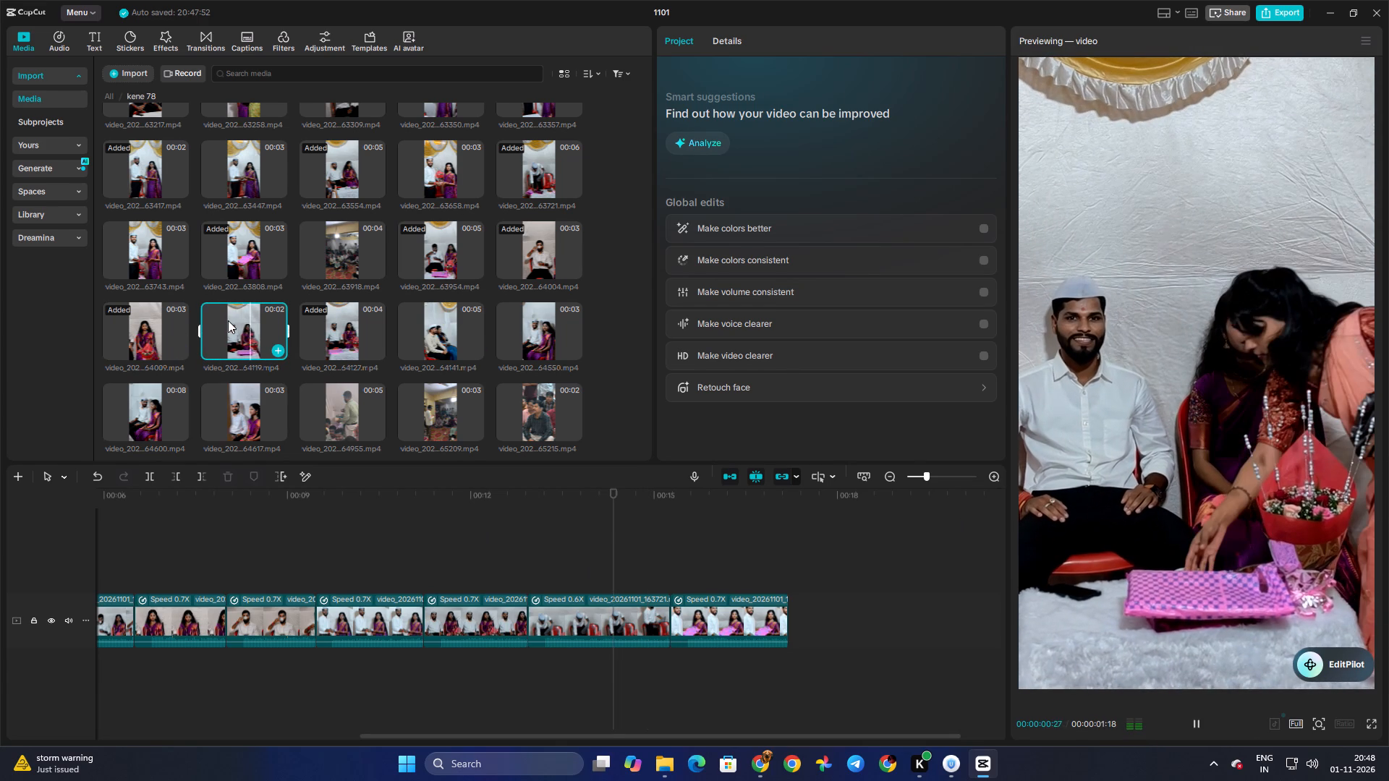
{"action": "left_click", "coordinate": [347, 334]}
{"action": "left_click", "coordinate": [452, 338]}
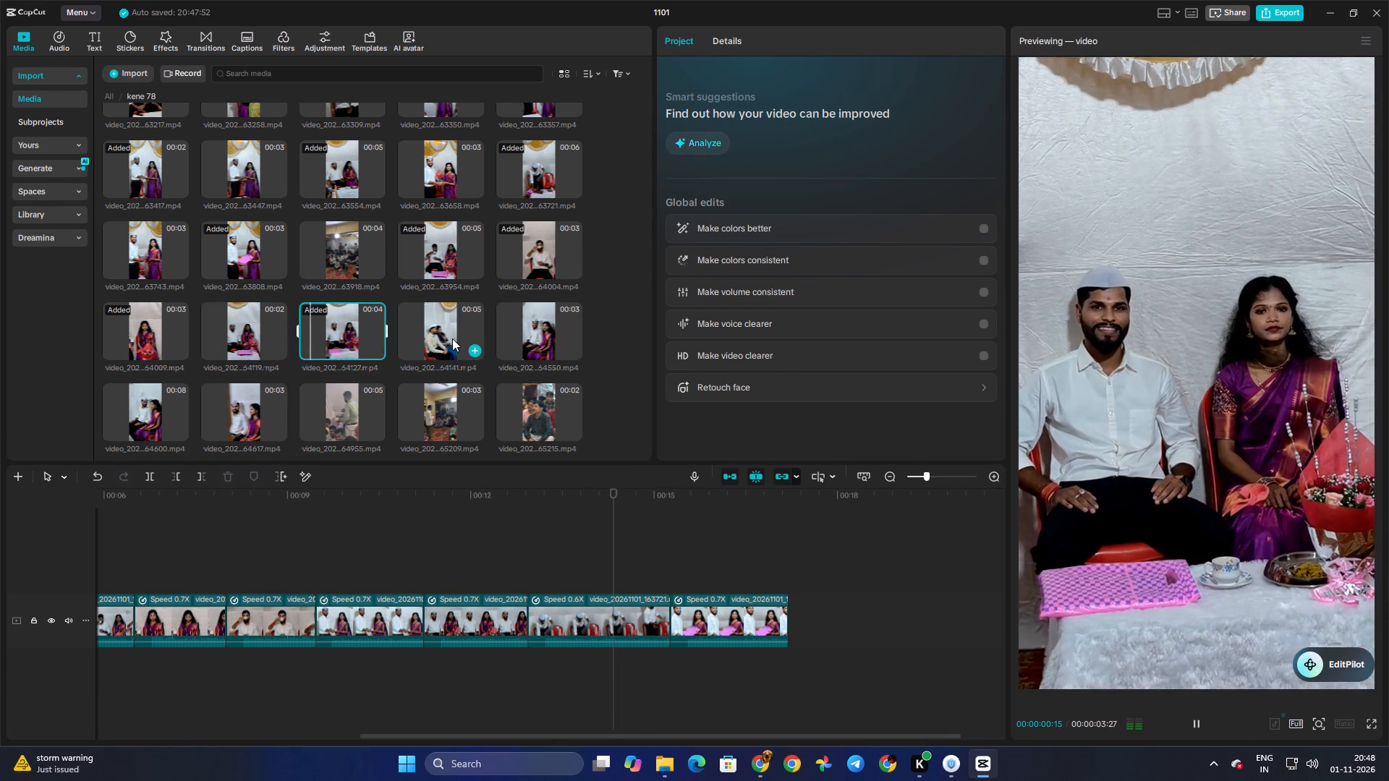
{"action": "key", "text": "space"}
{"action": "left_click", "coordinate": [543, 338]}
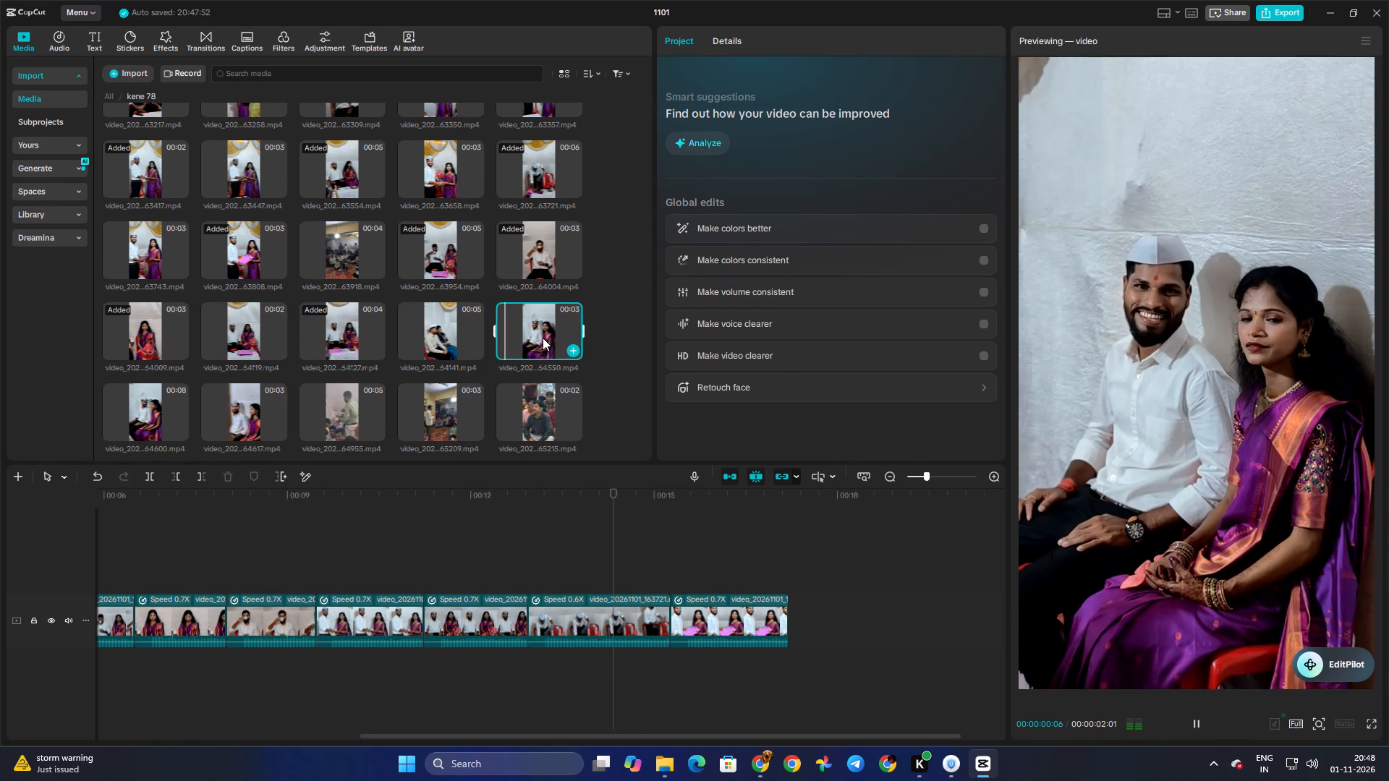
{"action": "key", "text": "space"}
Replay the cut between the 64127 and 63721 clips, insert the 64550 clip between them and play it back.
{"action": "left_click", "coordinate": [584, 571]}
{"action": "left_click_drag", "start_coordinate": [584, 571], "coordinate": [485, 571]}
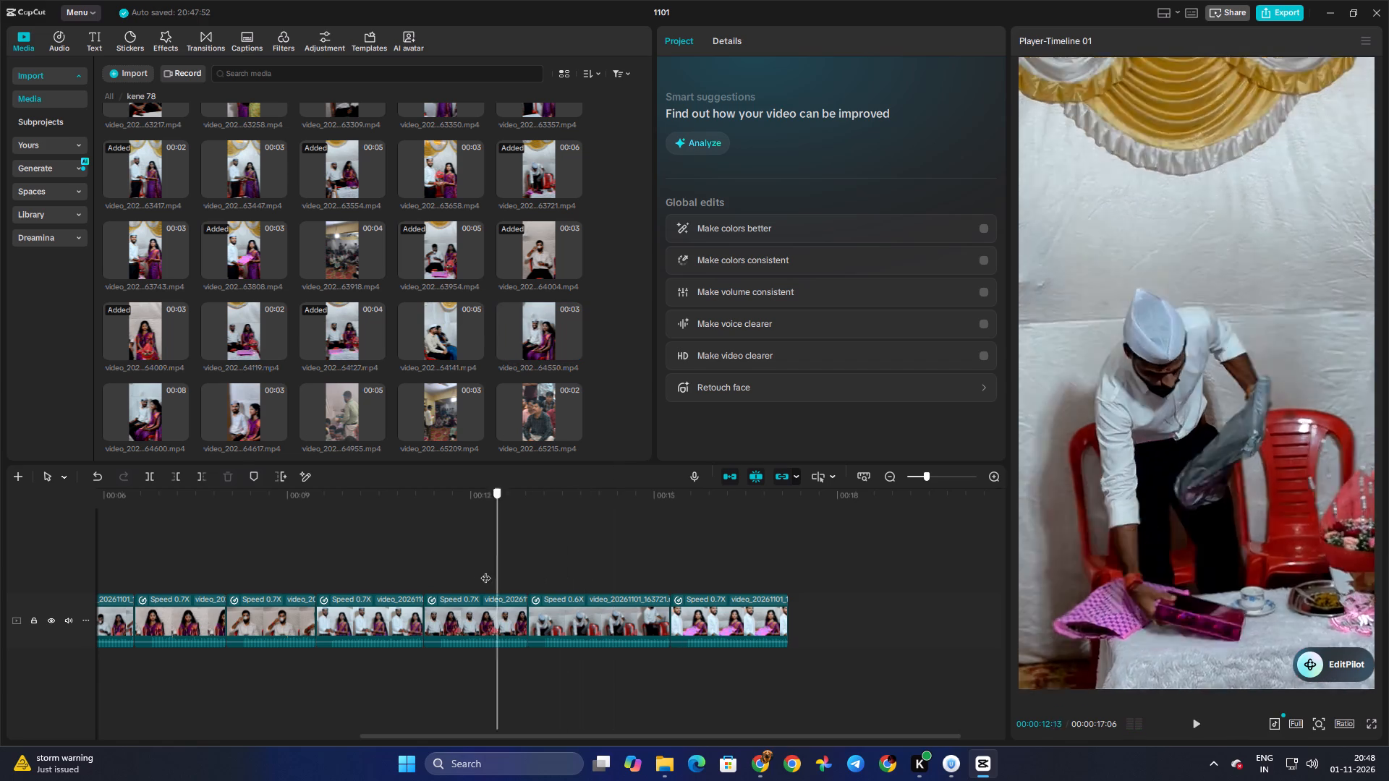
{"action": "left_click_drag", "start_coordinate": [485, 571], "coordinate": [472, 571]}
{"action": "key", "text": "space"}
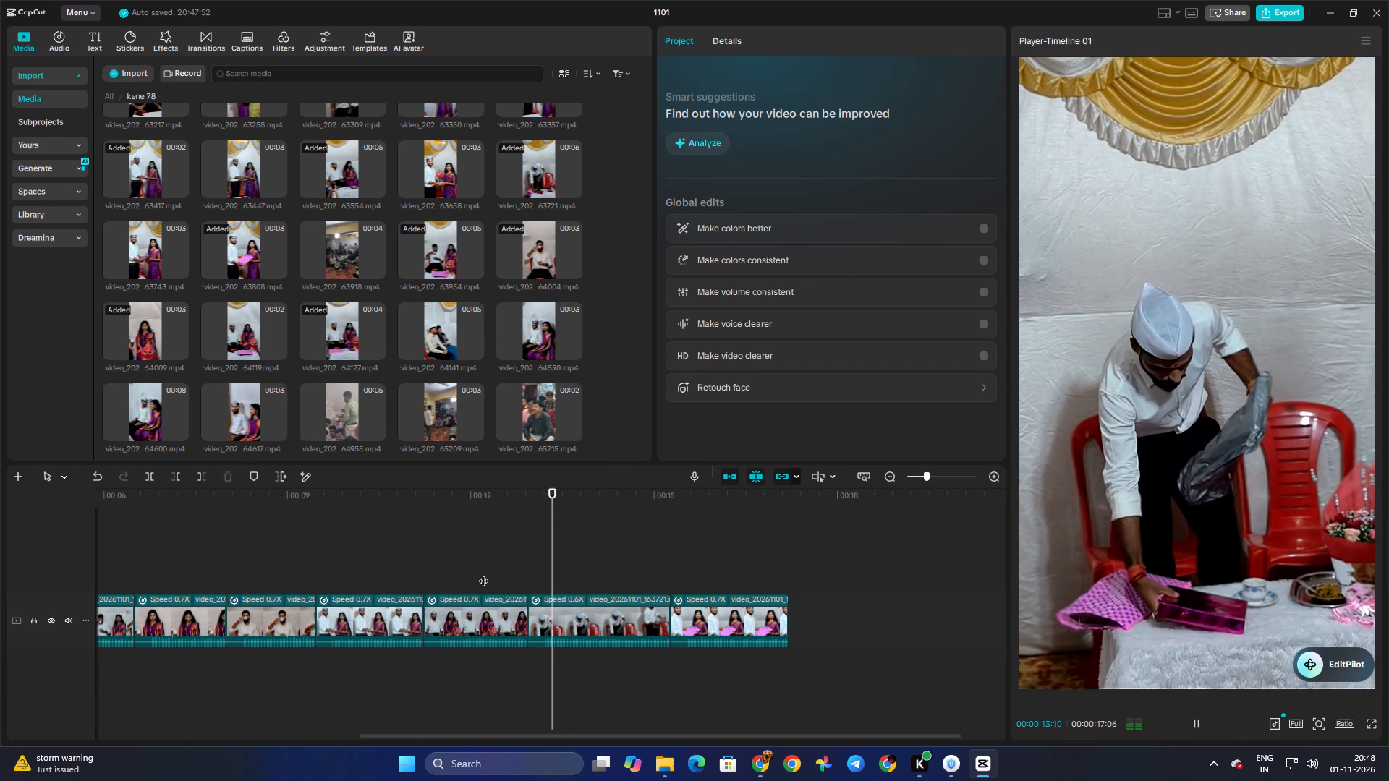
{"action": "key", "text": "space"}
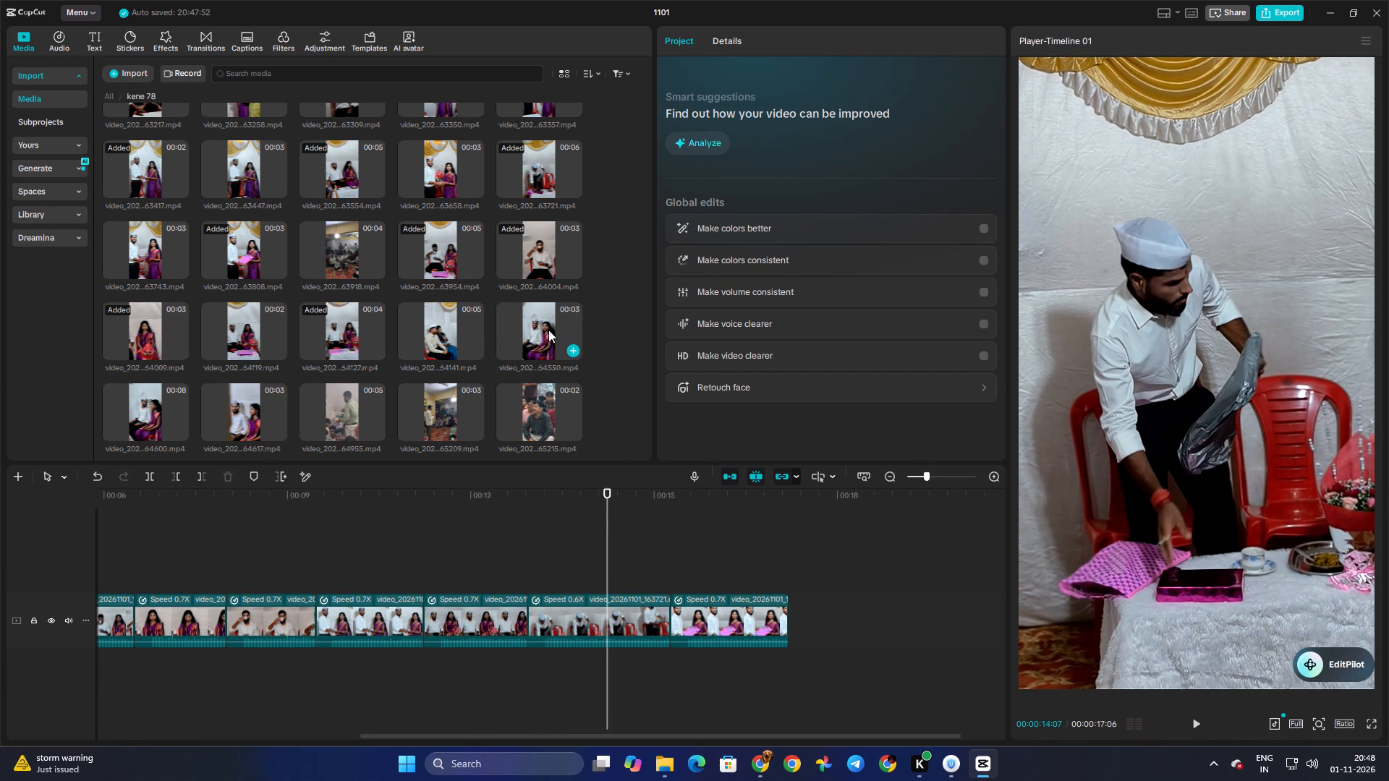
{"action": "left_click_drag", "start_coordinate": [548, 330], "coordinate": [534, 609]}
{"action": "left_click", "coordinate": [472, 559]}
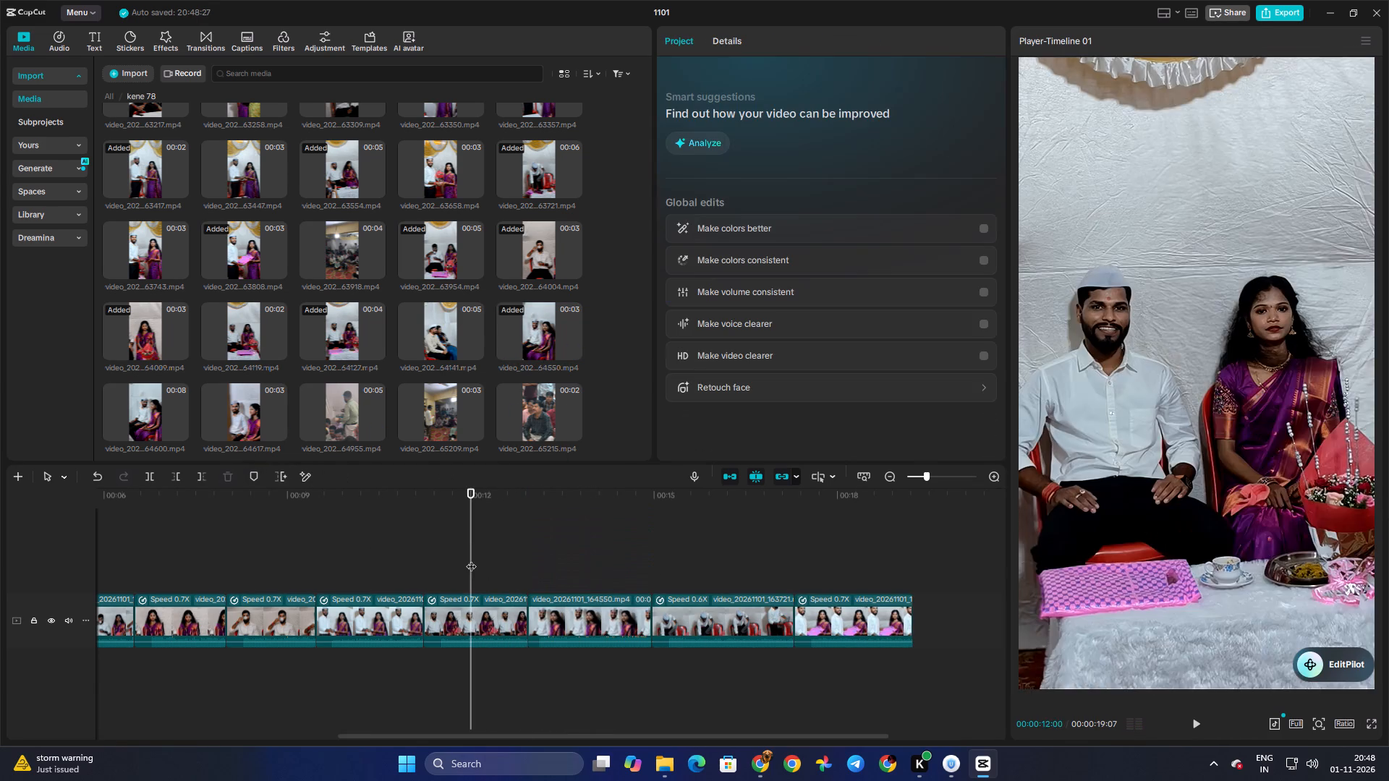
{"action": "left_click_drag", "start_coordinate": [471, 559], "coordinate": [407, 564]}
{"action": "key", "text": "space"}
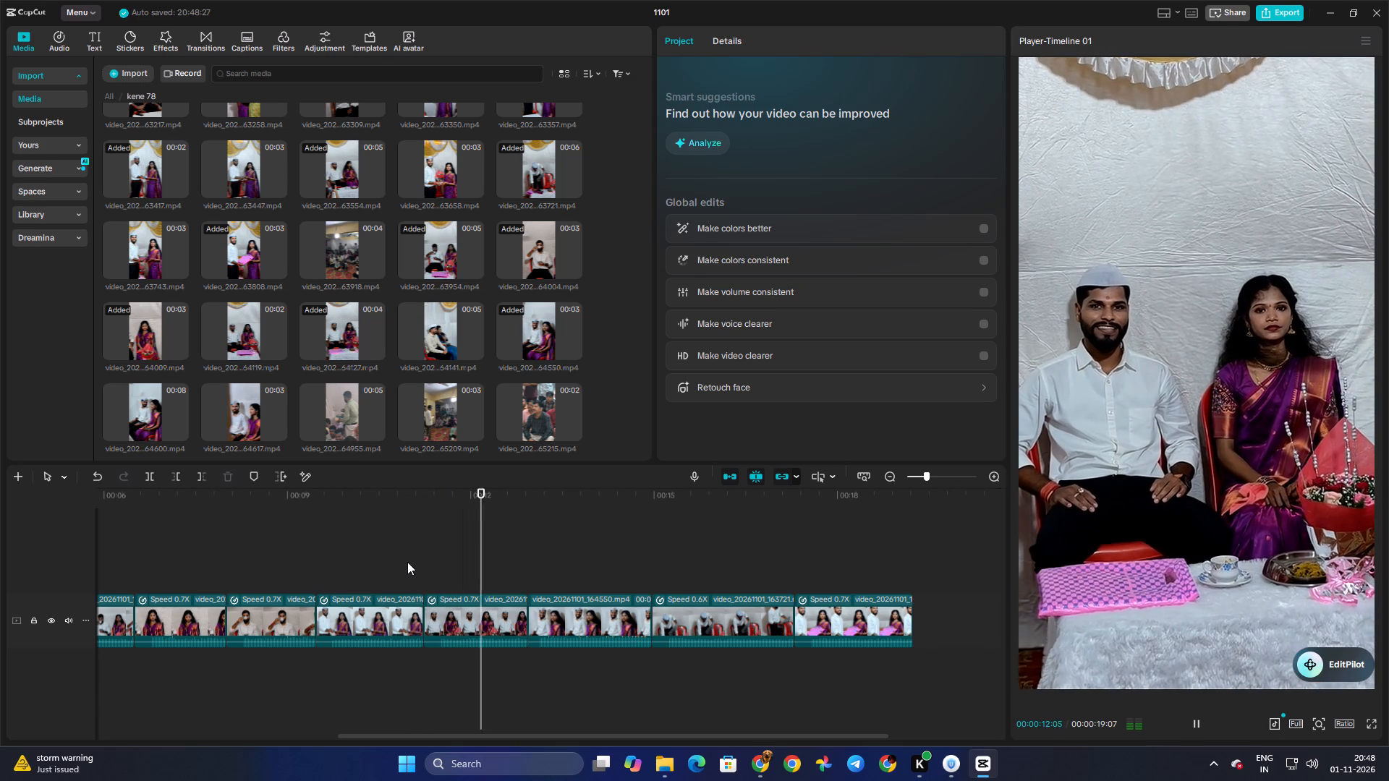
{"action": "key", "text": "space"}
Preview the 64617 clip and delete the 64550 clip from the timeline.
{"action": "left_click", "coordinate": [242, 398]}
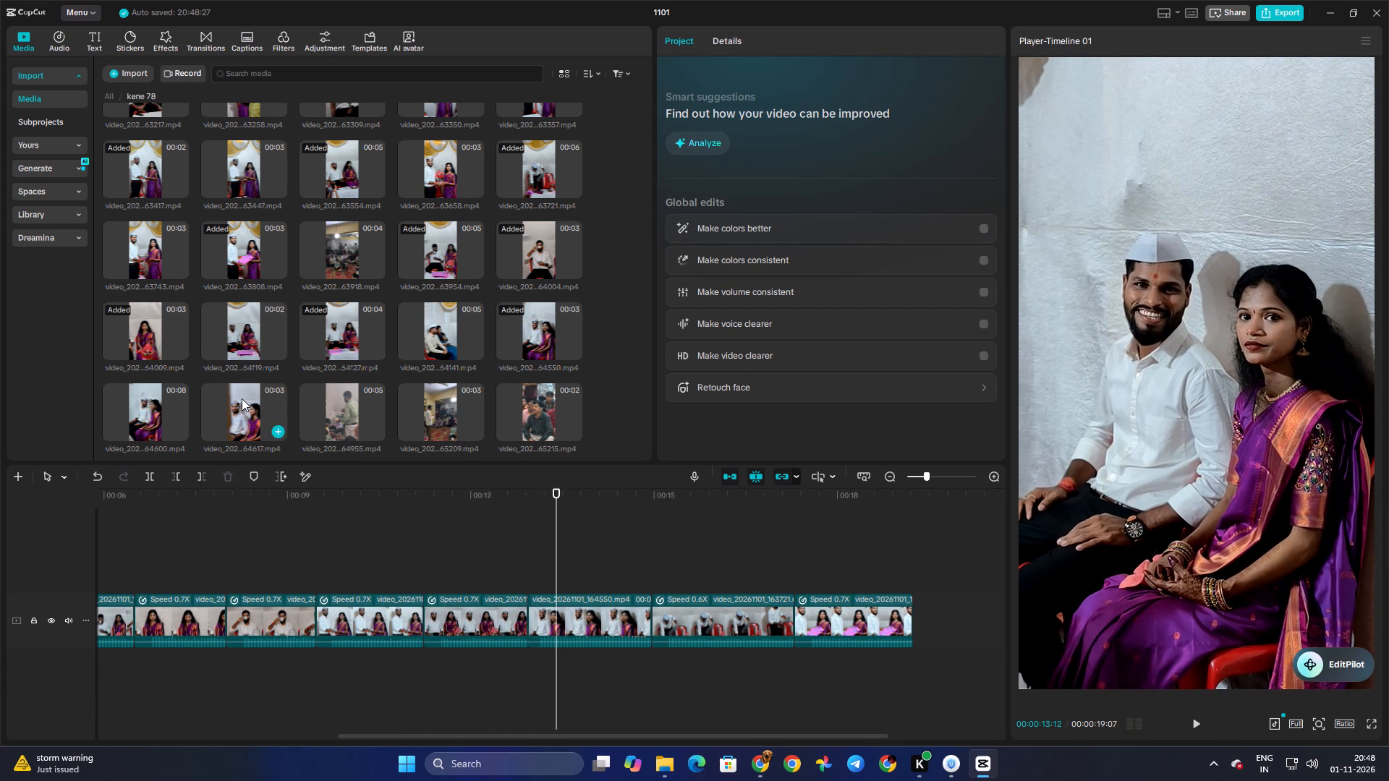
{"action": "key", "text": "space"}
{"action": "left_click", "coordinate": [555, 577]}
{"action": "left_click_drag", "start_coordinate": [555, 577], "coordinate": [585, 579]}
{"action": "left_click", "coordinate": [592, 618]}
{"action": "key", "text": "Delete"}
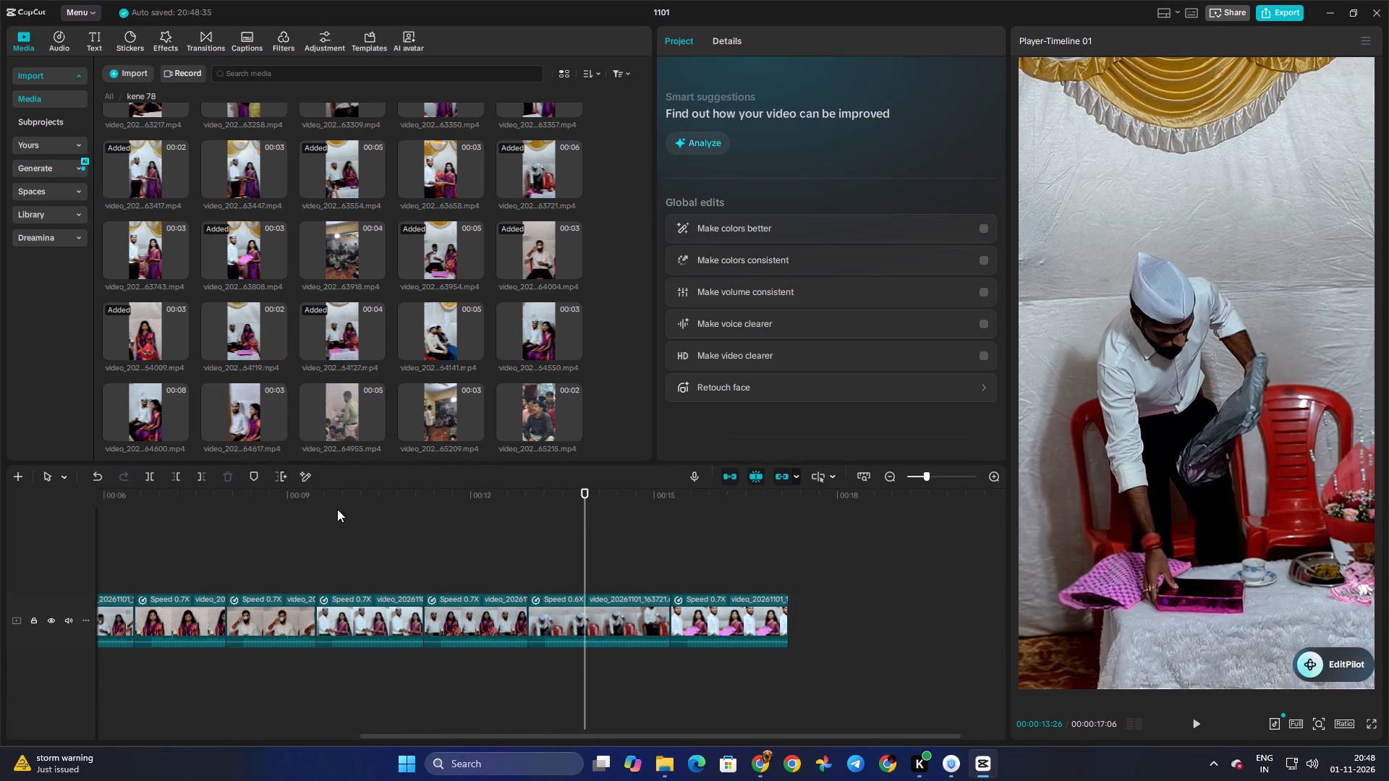
Insert the 64617 clip between the 64127 and 63721 clips and trim its end to about 1.1 s.
{"action": "left_click_drag", "start_coordinate": [223, 427], "coordinate": [527, 610]}
{"action": "left_click", "coordinate": [505, 556]}
{"action": "left_click_drag", "start_coordinate": [505, 556], "coordinate": [539, 565]}
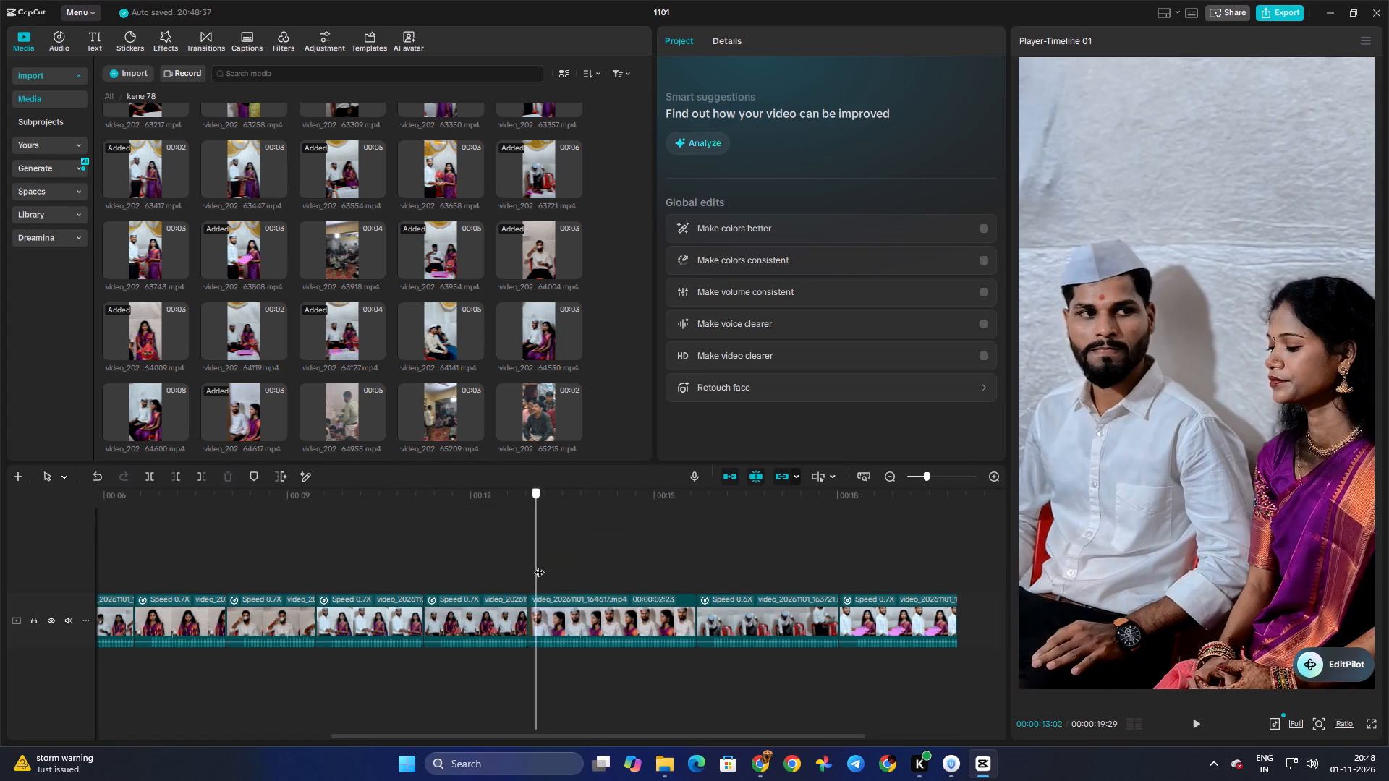
{"action": "left_click_drag", "start_coordinate": [539, 565], "coordinate": [581, 576]}
{"action": "left_click", "coordinate": [582, 602]}
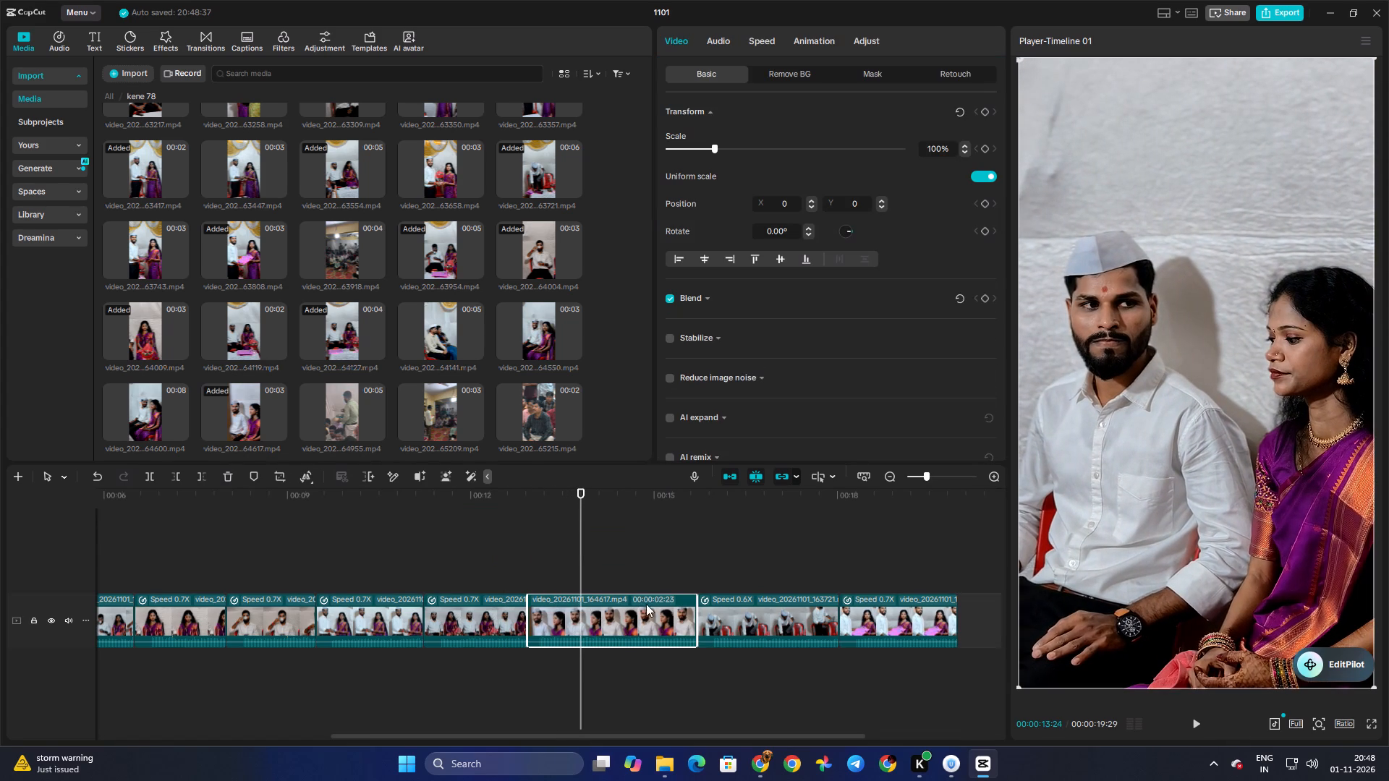
{"action": "left_click_drag", "start_coordinate": [695, 616], "coordinate": [598, 616]}
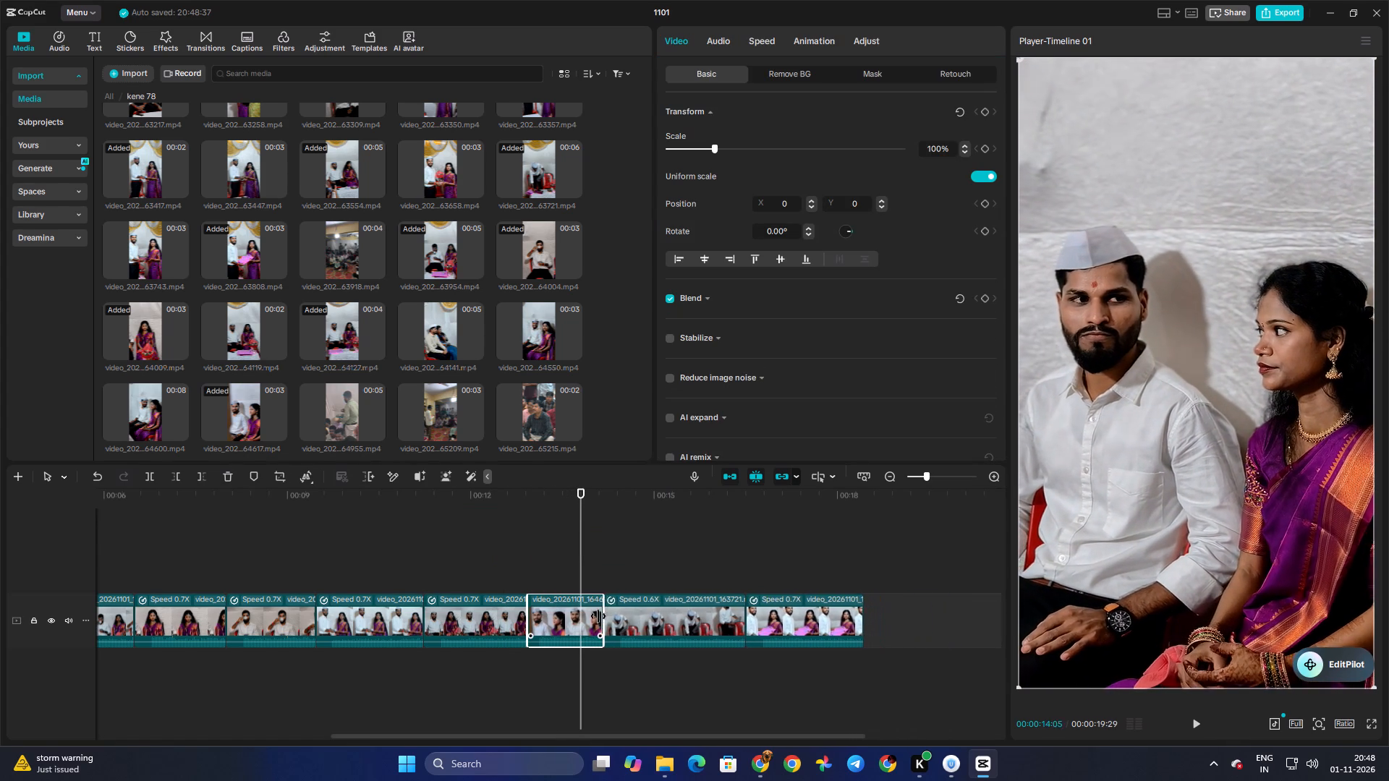
{"action": "left_click_drag", "start_coordinate": [598, 616], "coordinate": [592, 617]}
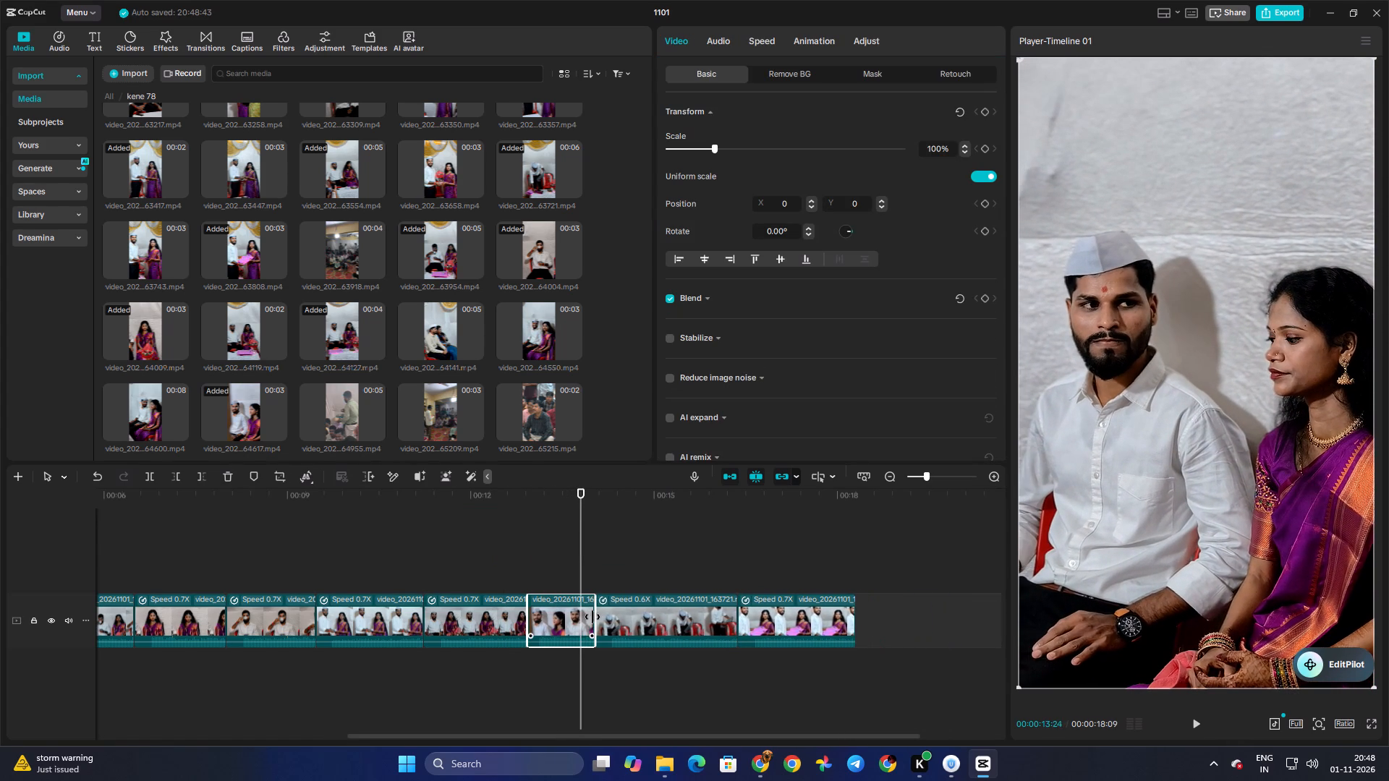
Preview the 64600, 64955, 65209 and 65215 clips in the media library to find the next insert.
{"action": "left_click", "coordinate": [143, 401]}
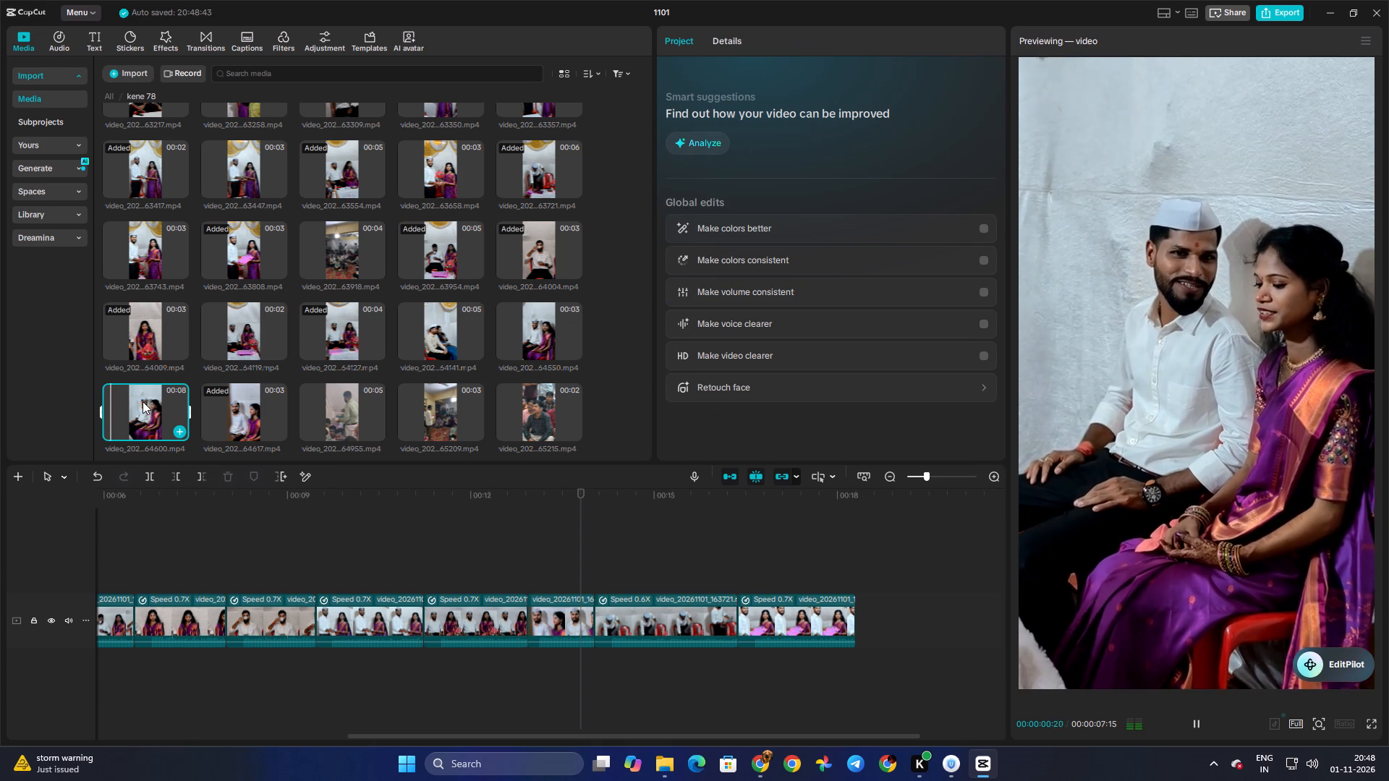
{"action": "key", "text": "space"}
{"action": "key", "text": "space"}
{"action": "key", "text": "space"}
{"action": "scroll", "coordinate": [344, 401], "scroll_direction": "down", "scroll_amount": 1}
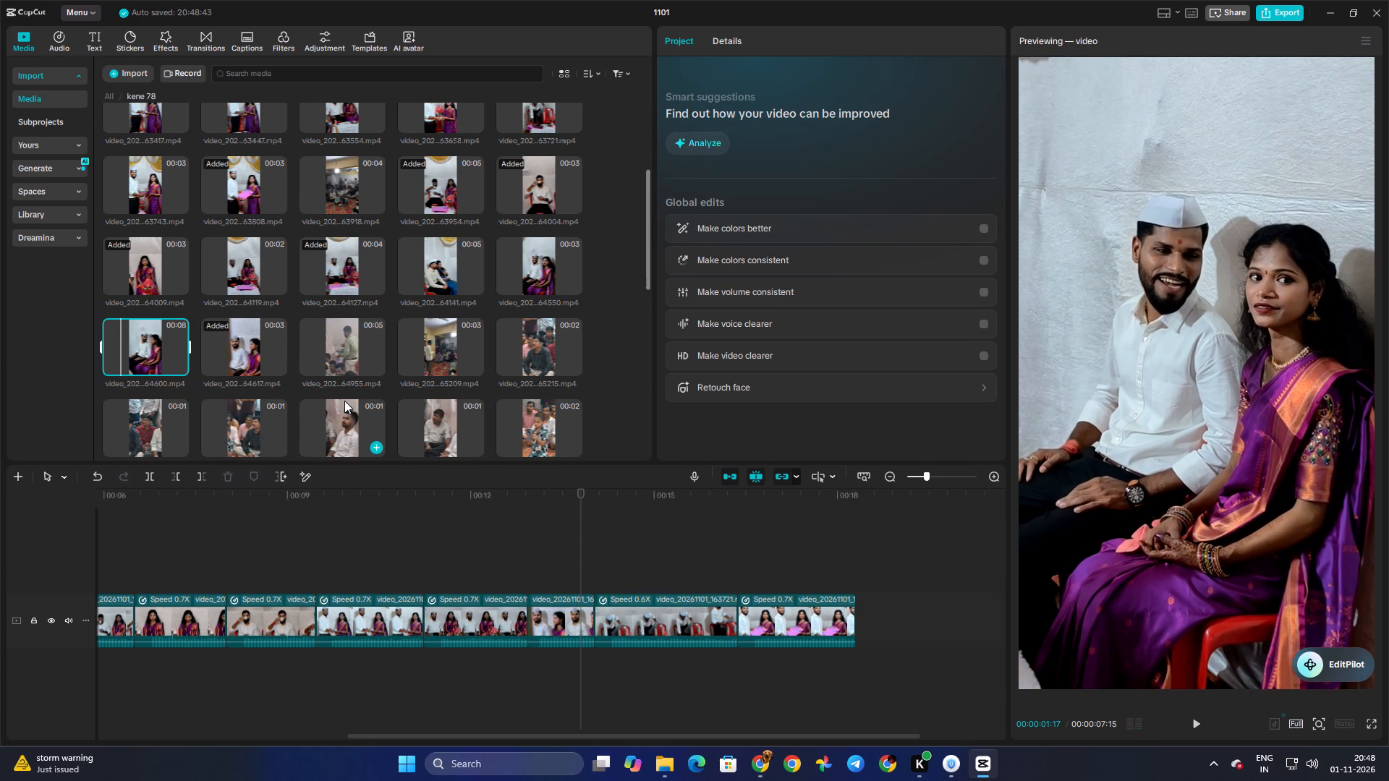
{"action": "left_click", "coordinate": [341, 341]}
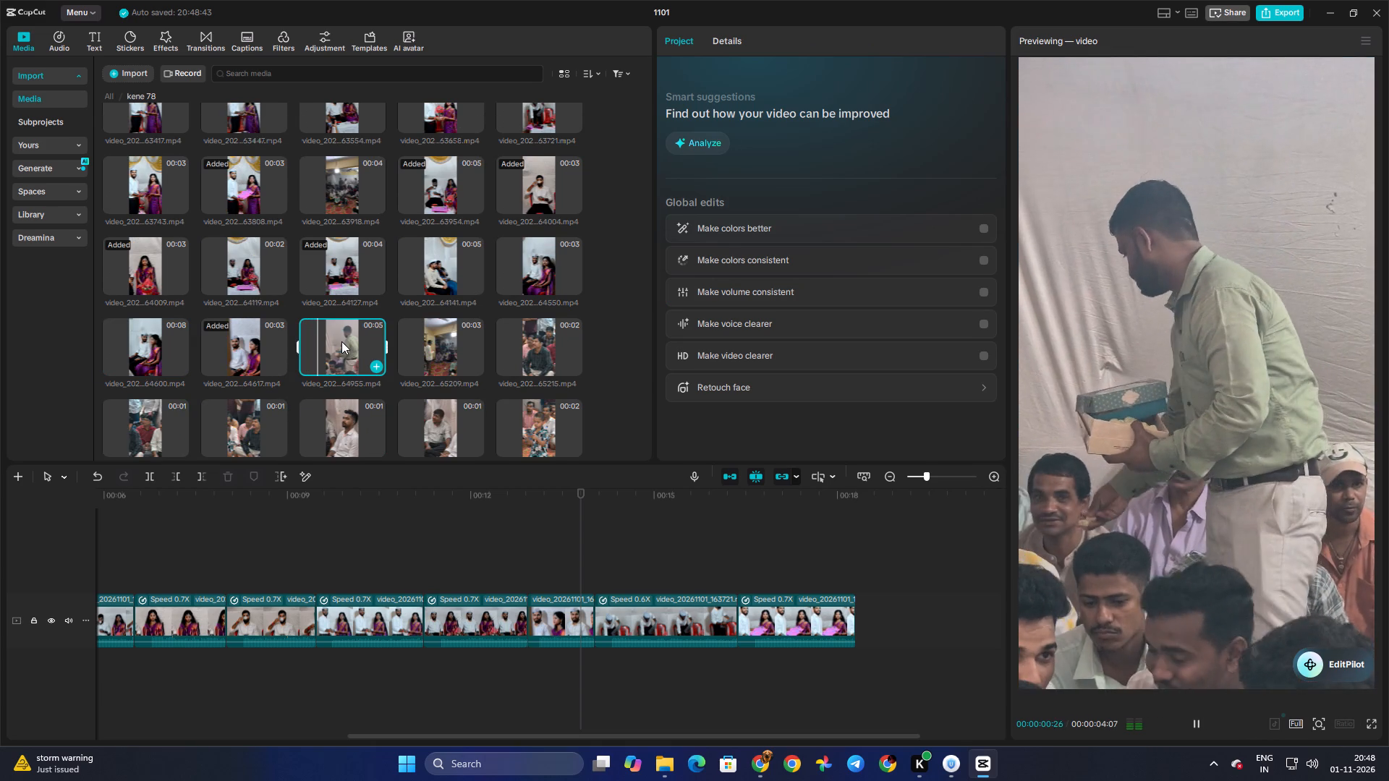
{"action": "key", "text": "space"}
{"action": "left_click", "coordinate": [437, 341]}
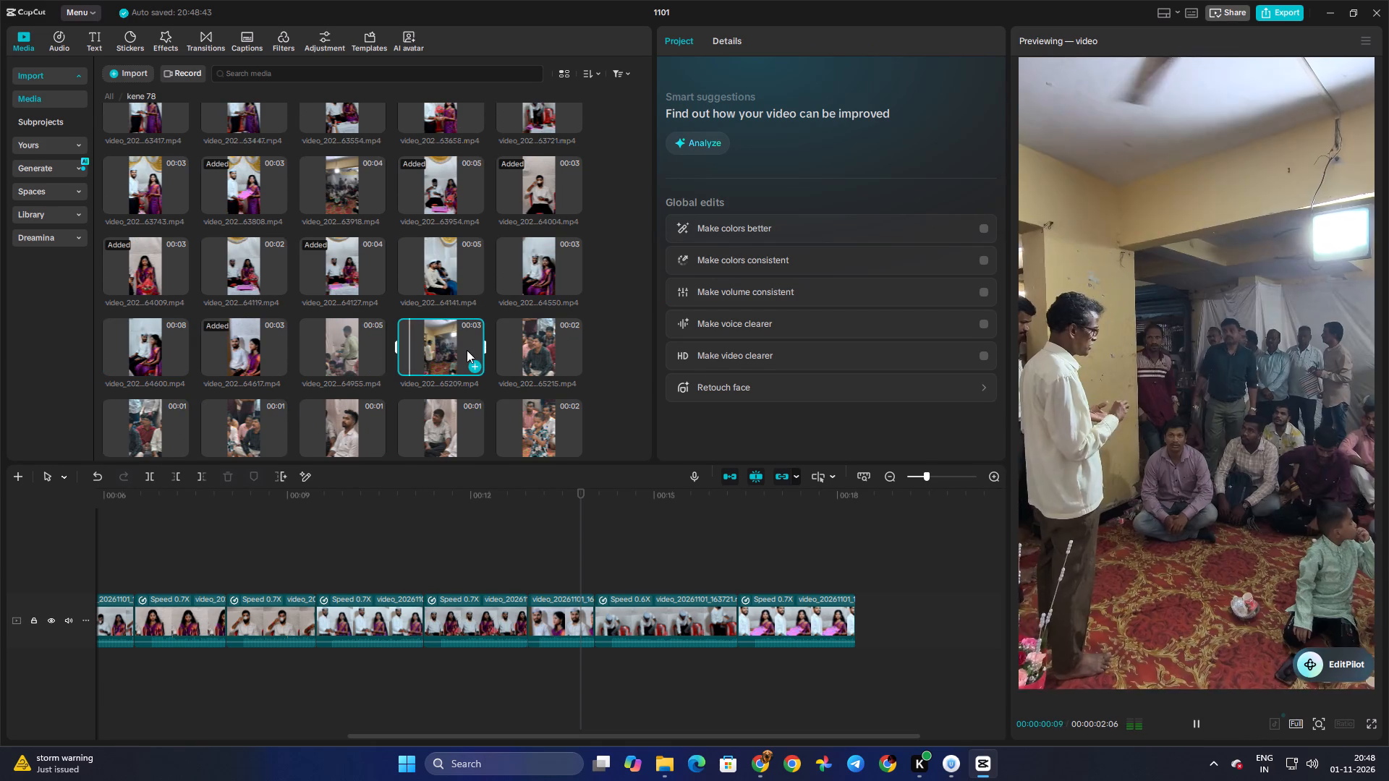
{"action": "key", "text": "space"}
{"action": "left_click", "coordinate": [549, 361]}
{"action": "scroll", "coordinate": [549, 361], "scroll_direction": "down", "scroll_amount": 1}
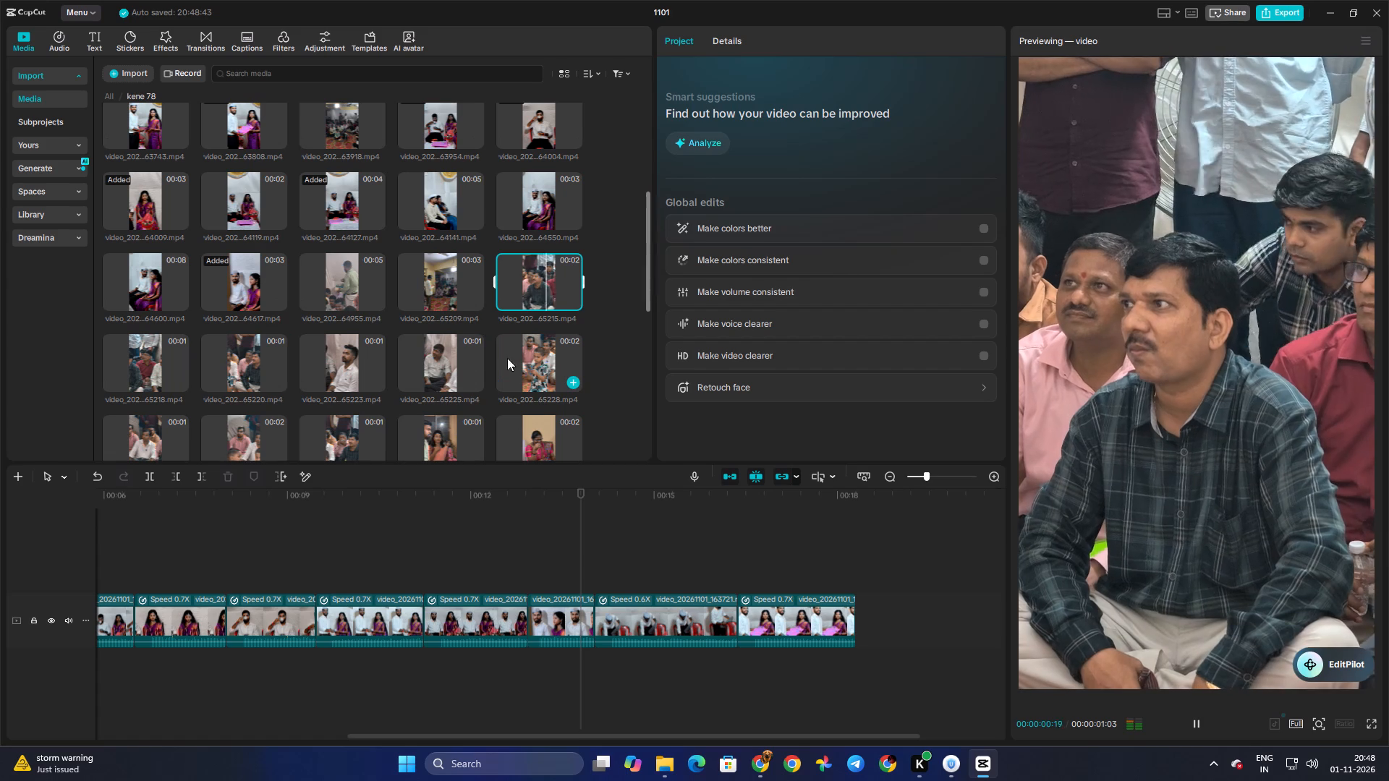
Preview the short audience clips from 65218 through 65252 in the media library.
{"action": "left_click", "coordinate": [167, 360]}
{"action": "left_click", "coordinate": [226, 360]}
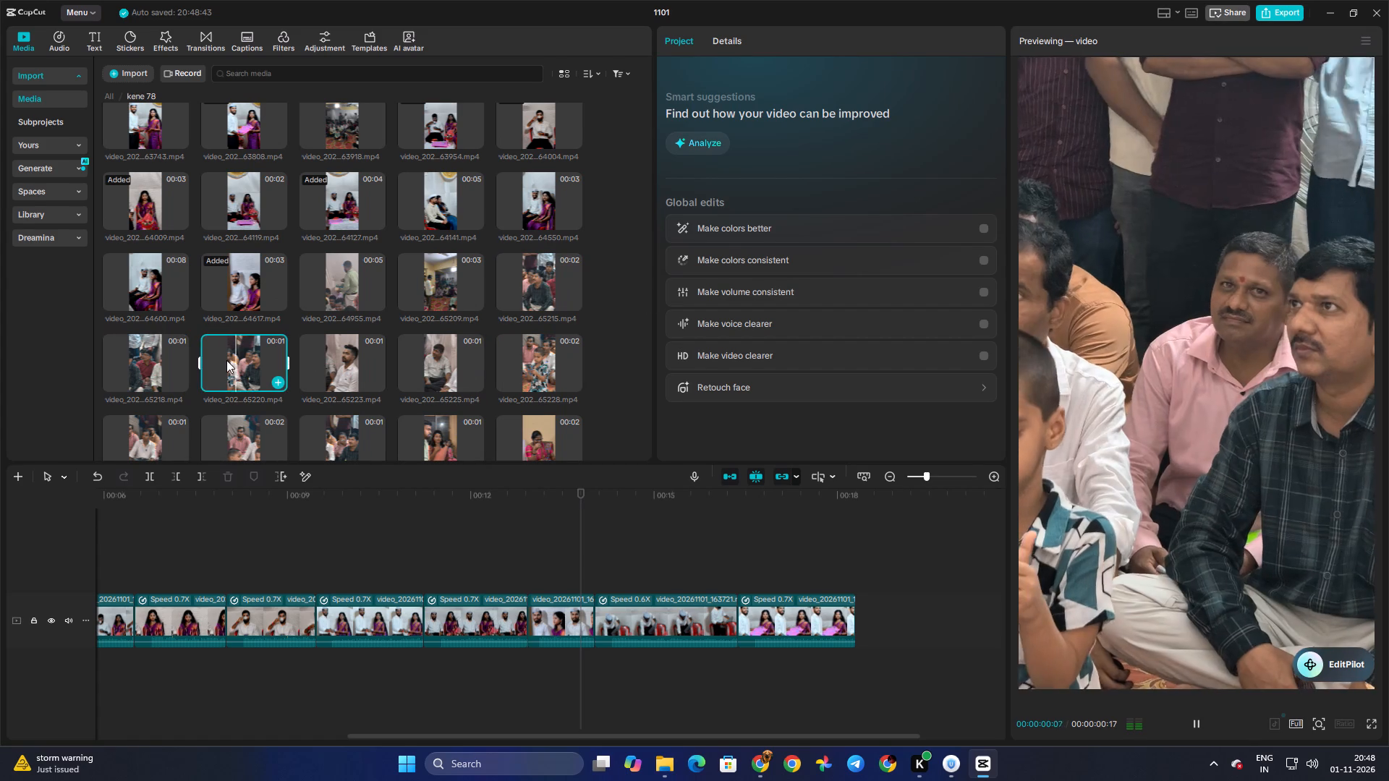
{"action": "left_click", "coordinate": [339, 361]}
{"action": "left_click", "coordinate": [402, 367]}
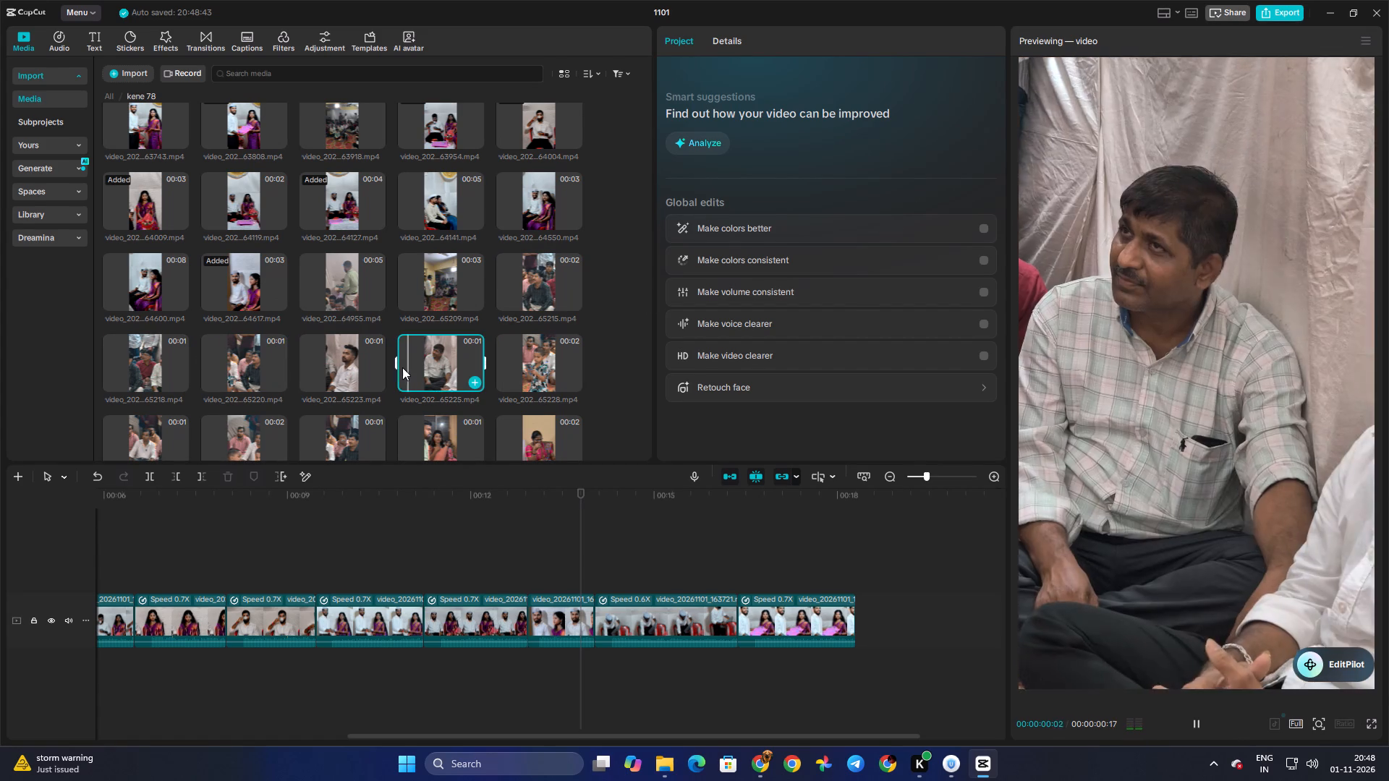
{"action": "left_click", "coordinate": [543, 372]}
{"action": "scroll", "coordinate": [543, 372], "scroll_direction": "down", "scroll_amount": 1}
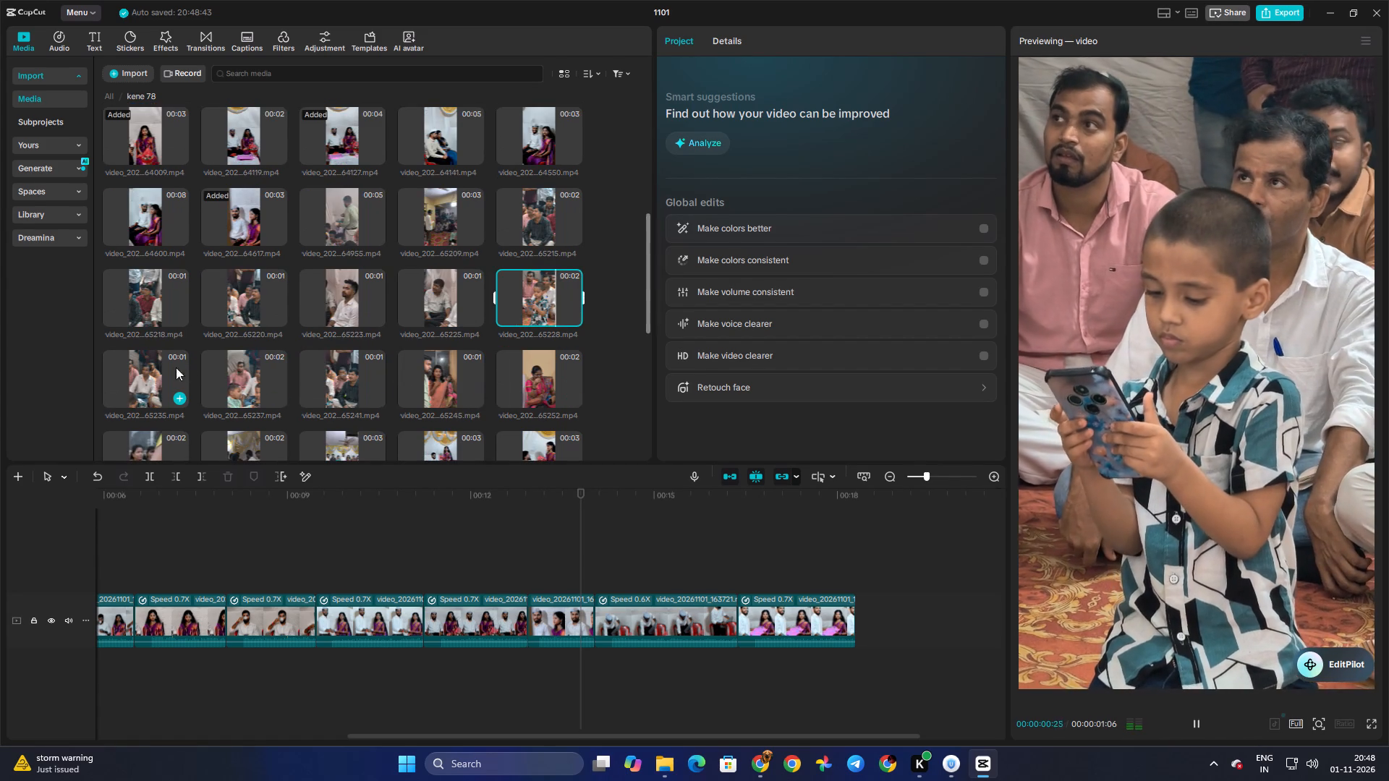
{"action": "left_click", "coordinate": [163, 368]}
{"action": "left_click", "coordinate": [251, 378]}
{"action": "left_click", "coordinate": [349, 380]}
{"action": "left_click", "coordinate": [430, 381]}
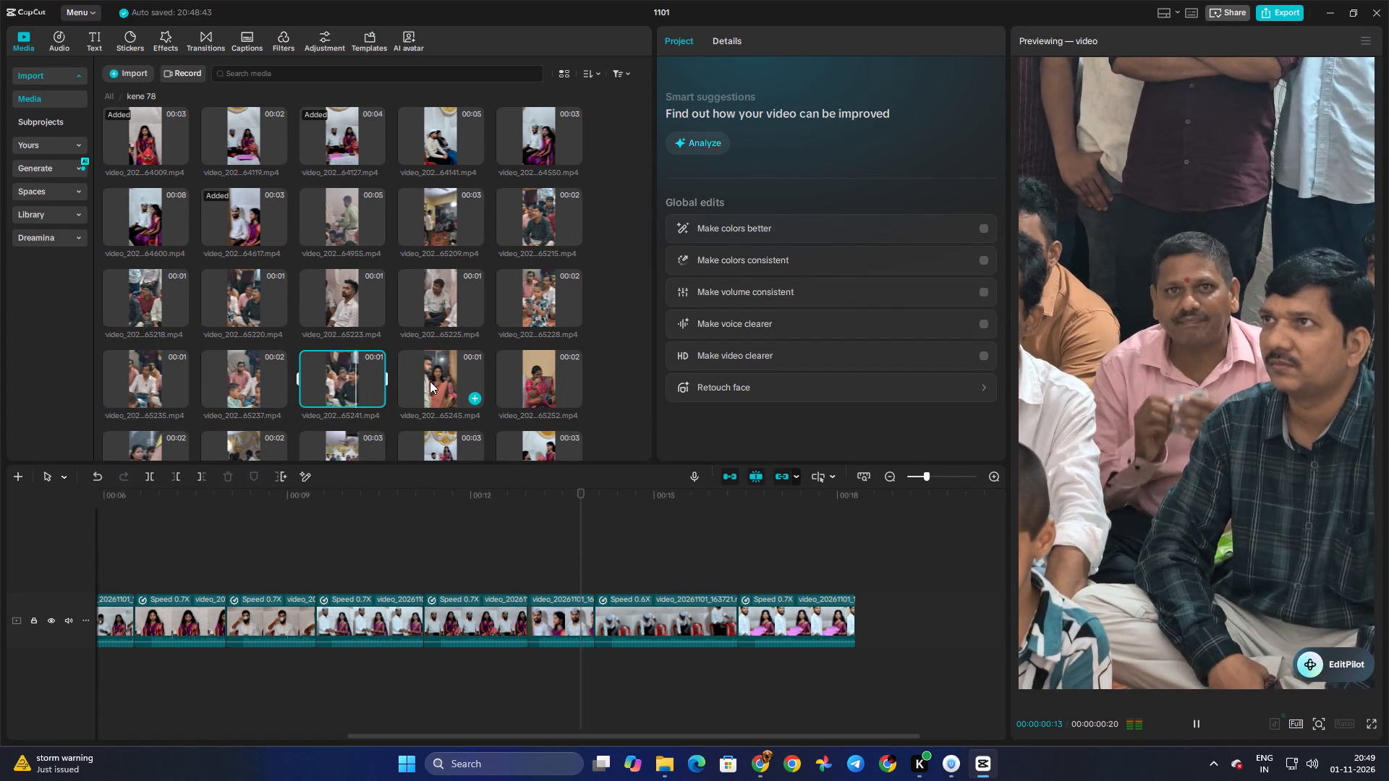
{"action": "left_click", "coordinate": [521, 386]}
{"action": "scroll", "coordinate": [390, 383], "scroll_direction": "down", "scroll_amount": 2}
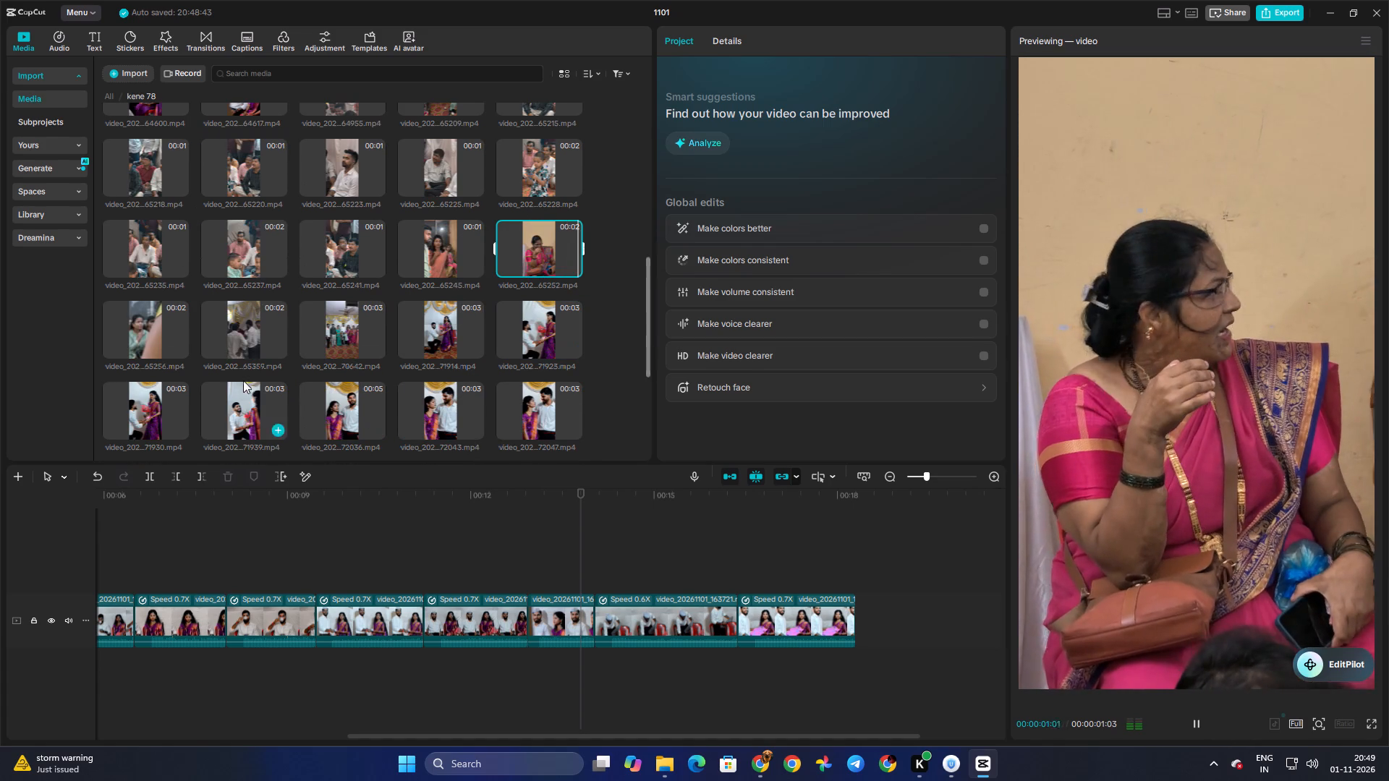
Review the 65252 clip and the clips following it in the library, playing the 70642 family group shot.
{"action": "left_click", "coordinate": [171, 333]}
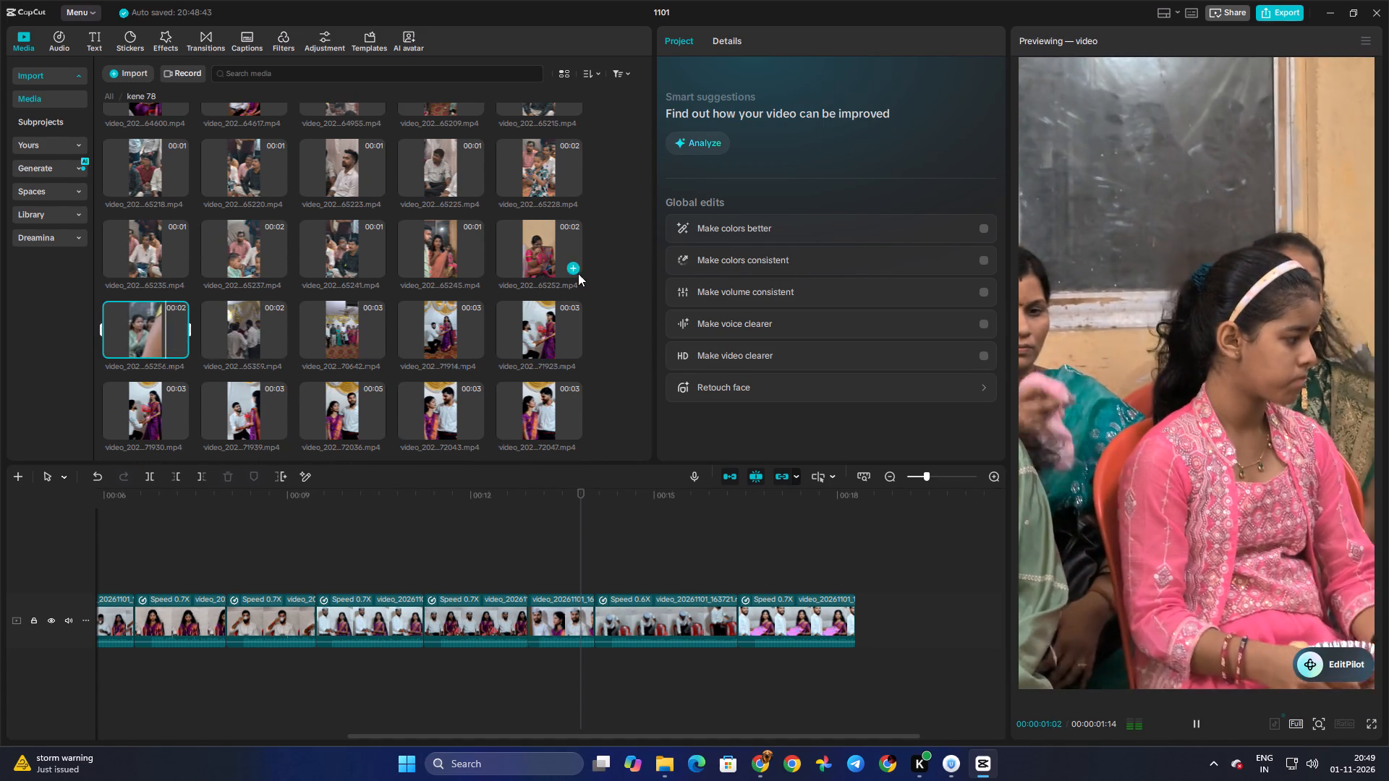
{"action": "left_click", "coordinate": [547, 256]}
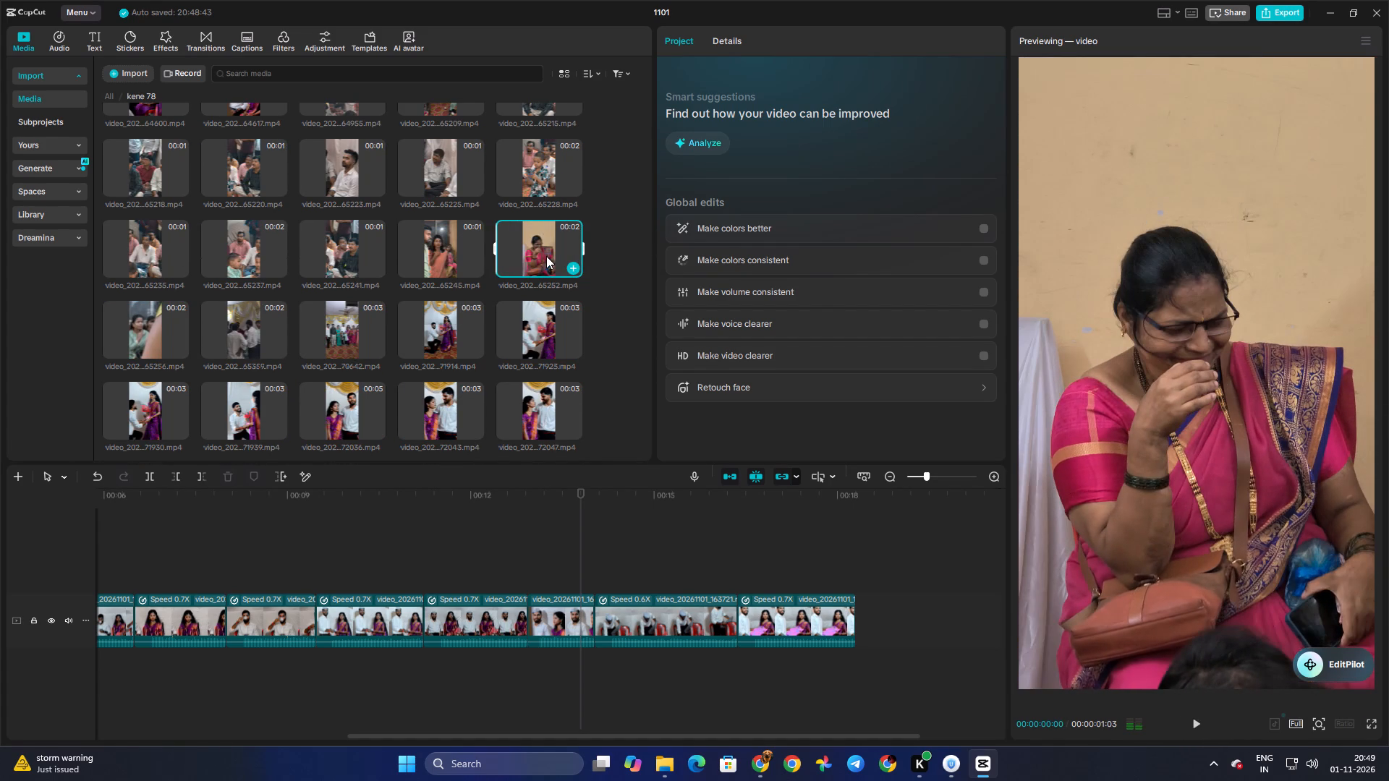
{"action": "left_click", "coordinate": [144, 333]}
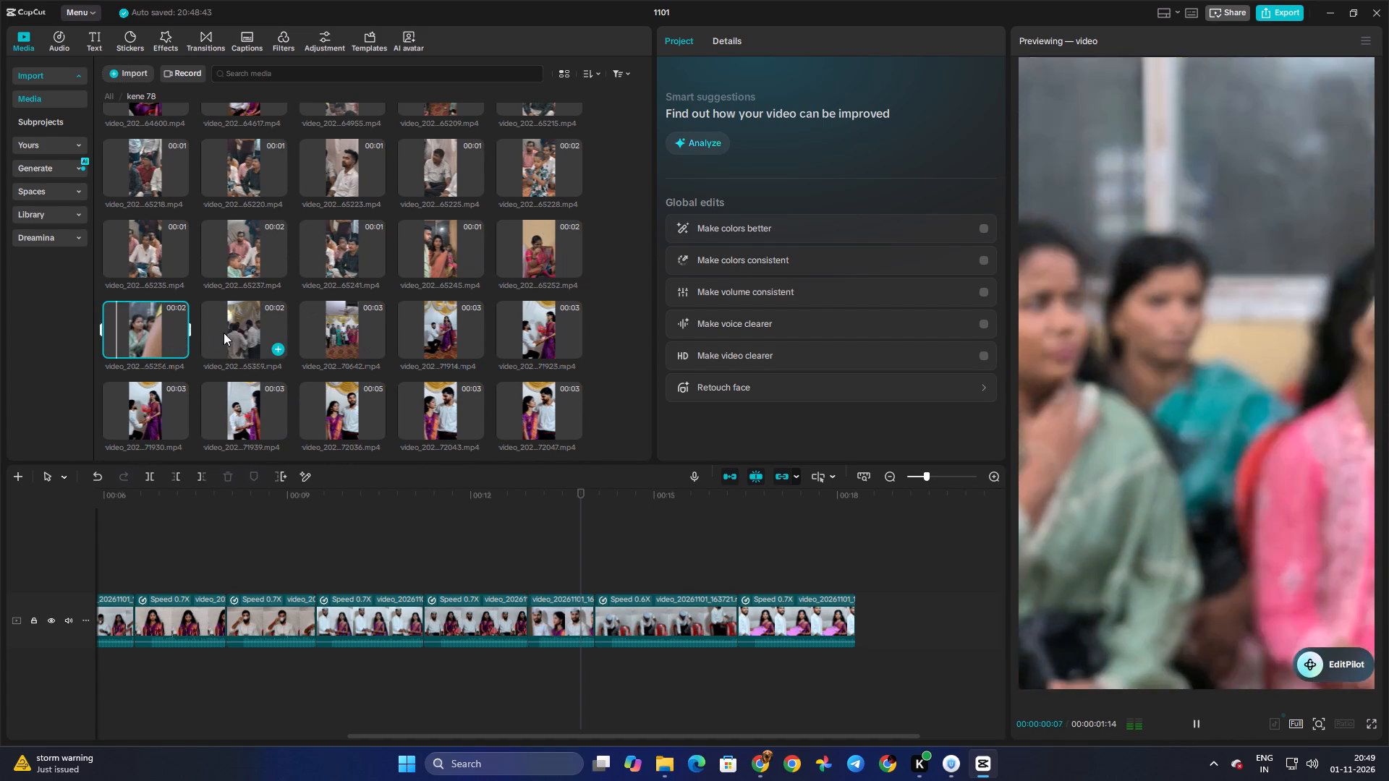
{"action": "left_click", "coordinate": [240, 333]}
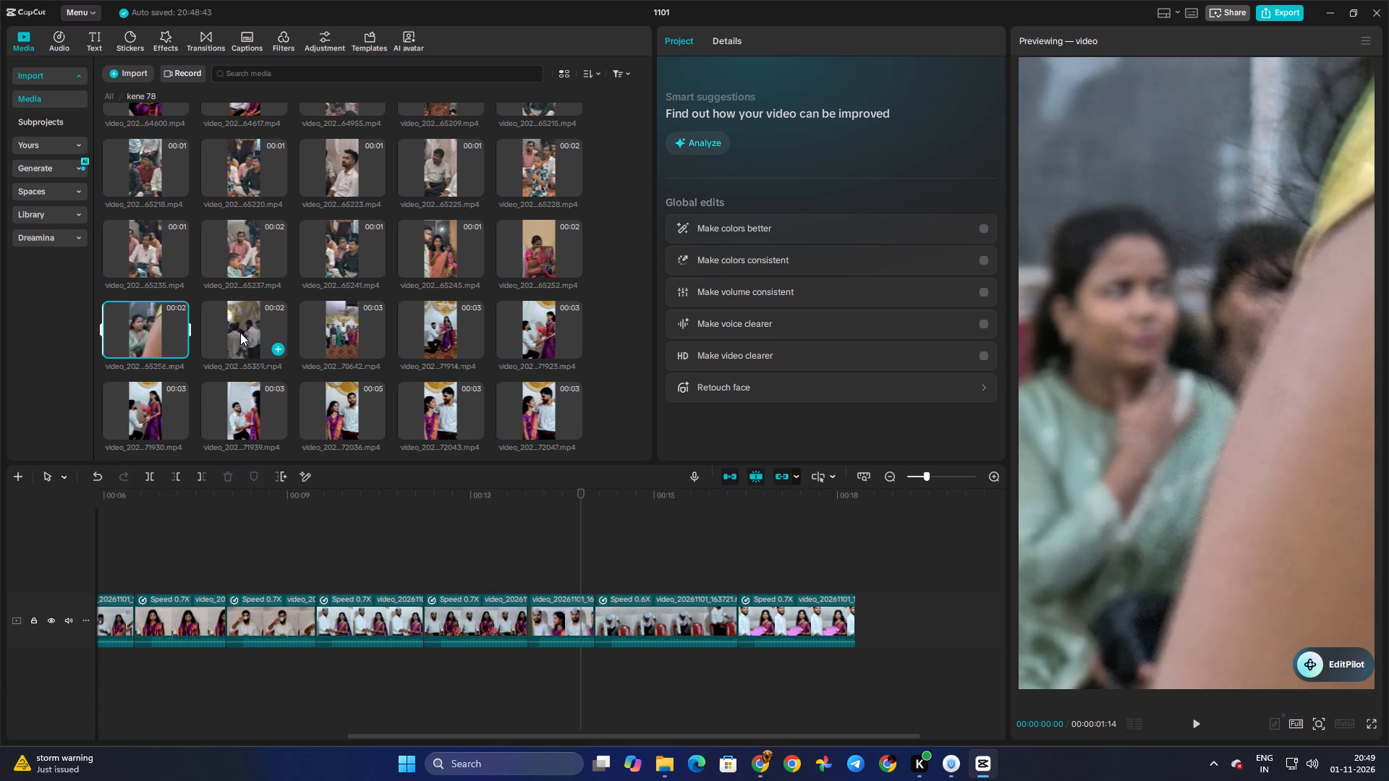
{"action": "left_click", "coordinate": [325, 333]}
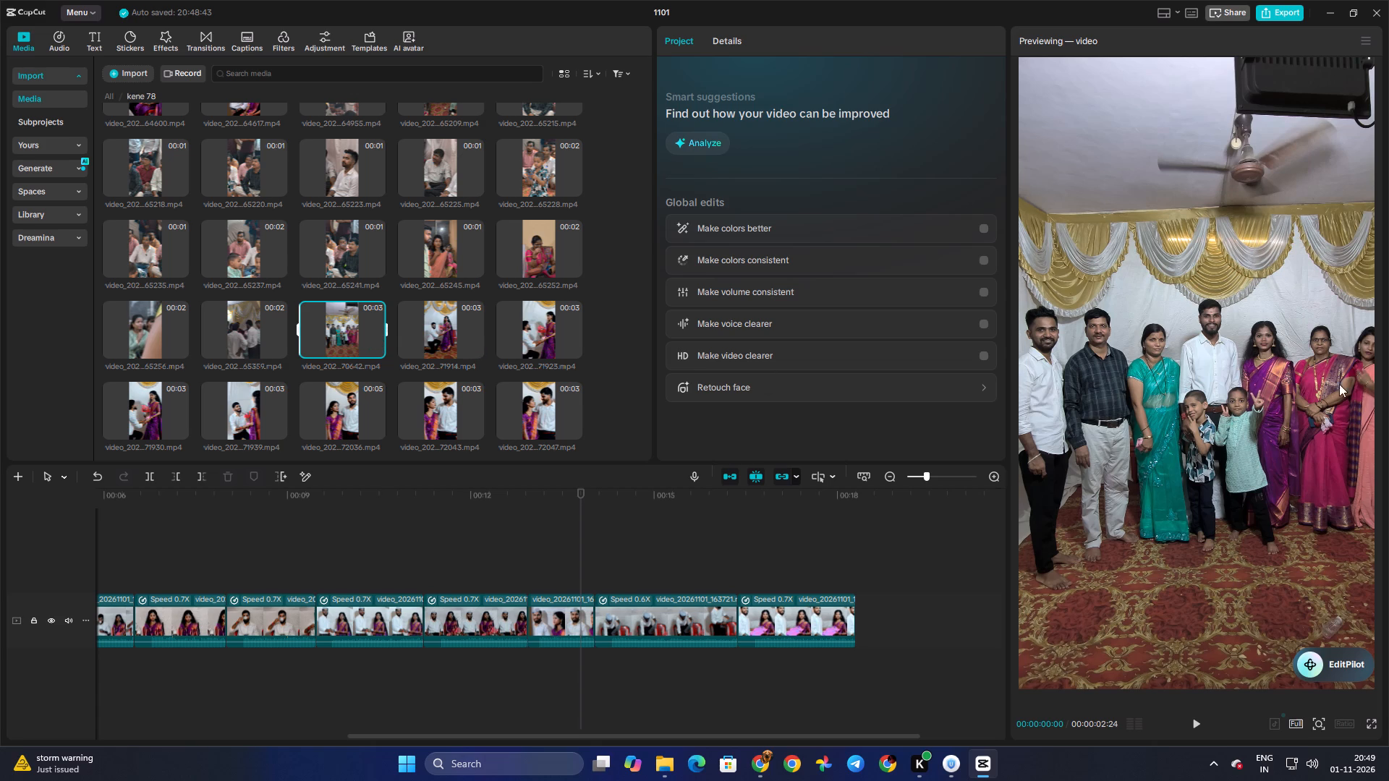
{"action": "left_click", "coordinate": [1197, 729]}
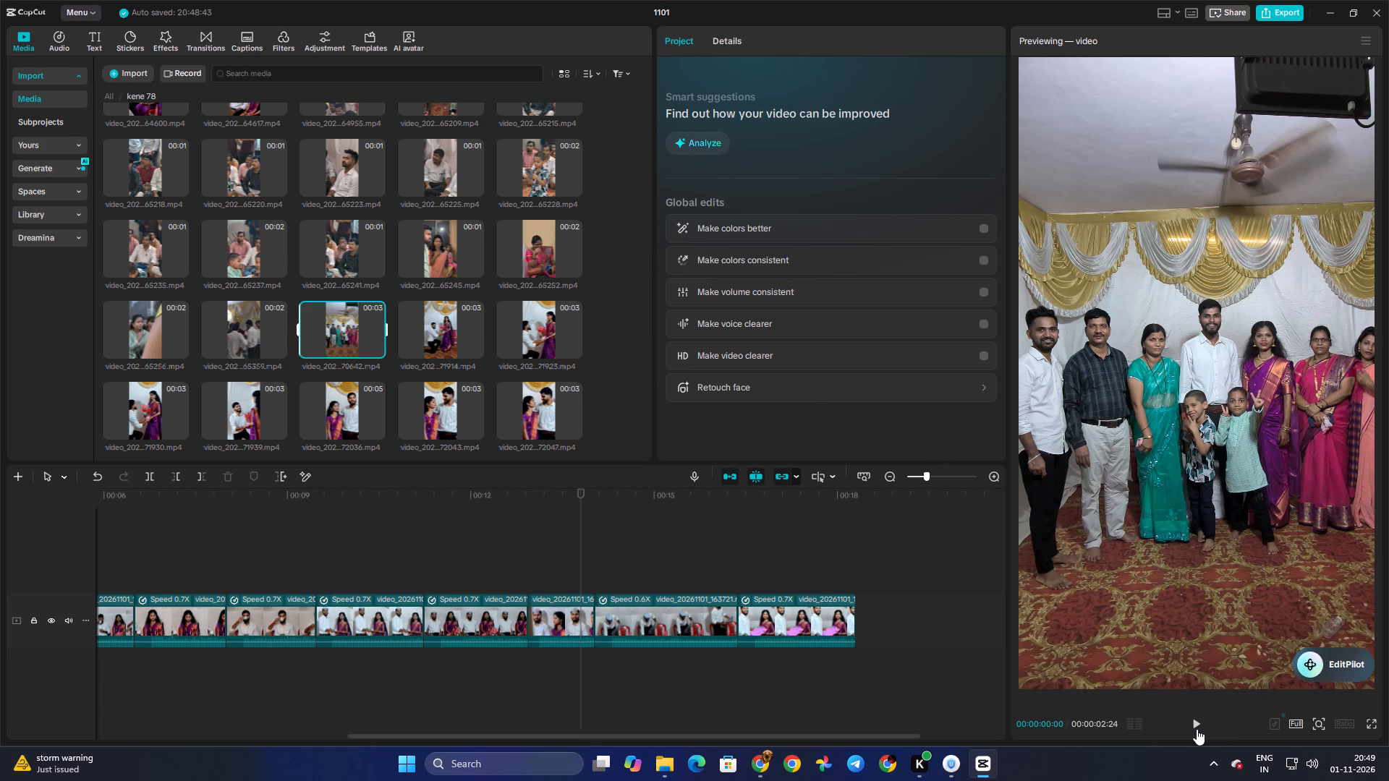
{"action": "left_click", "coordinate": [1196, 728]}
{"action": "left_click", "coordinate": [1196, 728]}
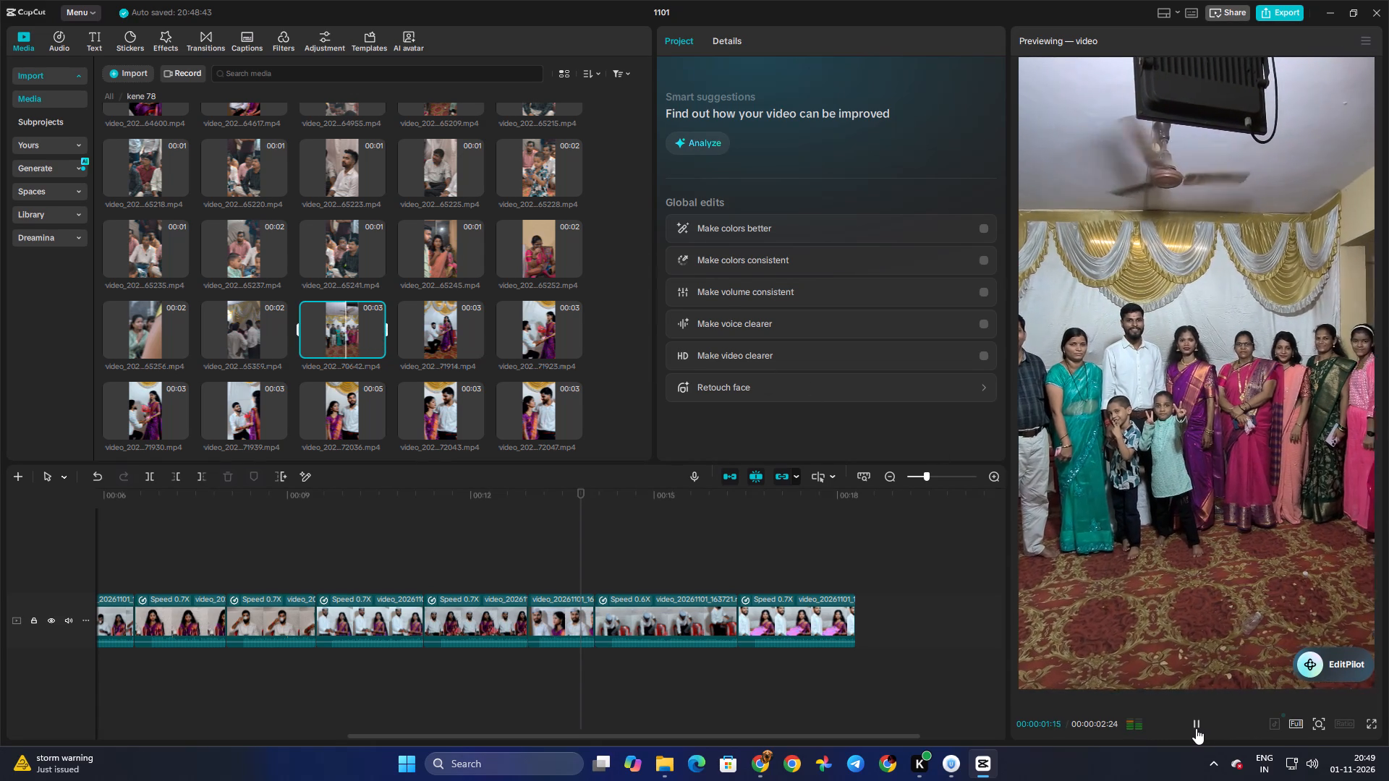
{"action": "left_click", "coordinate": [1196, 728]}
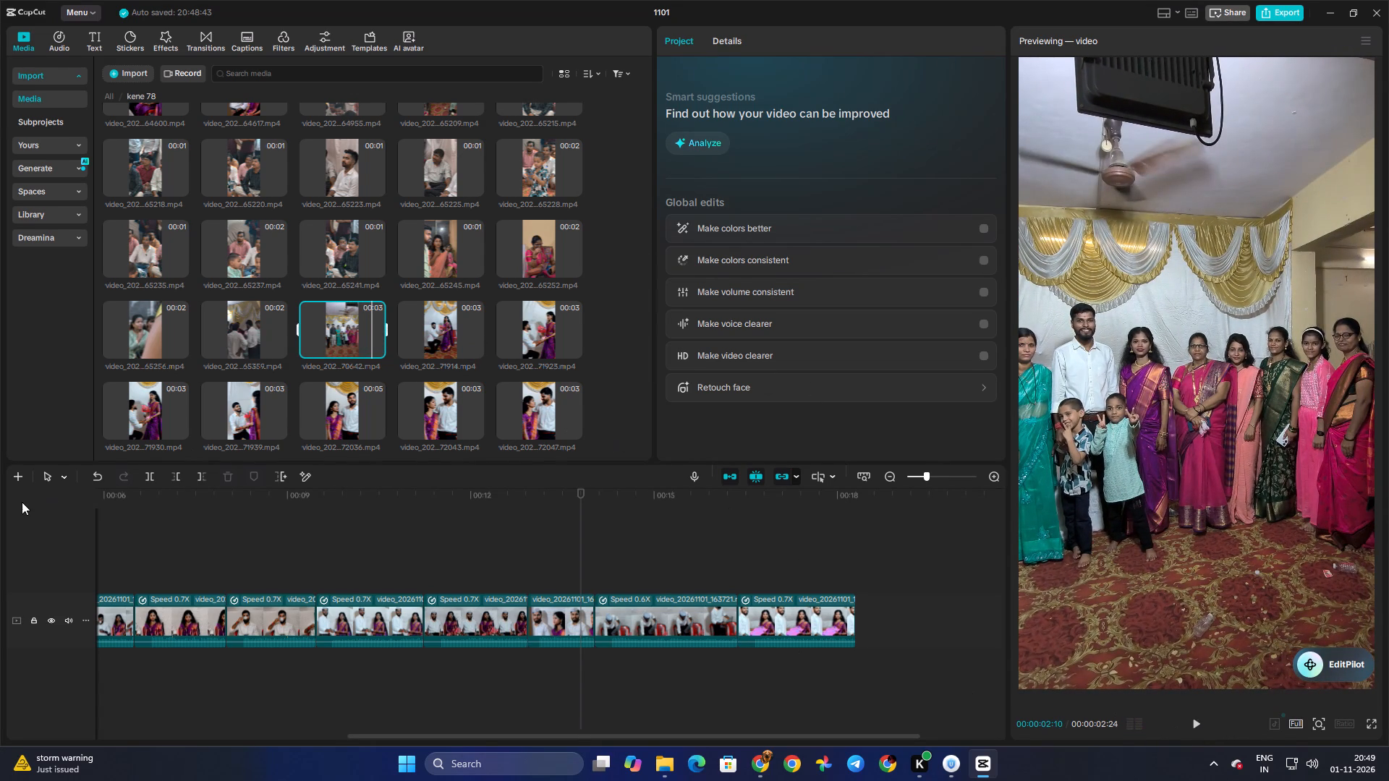
Replay the timeline from the start of the 64127 clip through the inserted 64617 clip.
{"action": "left_click", "coordinate": [549, 582]}
{"action": "left_click_drag", "start_coordinate": [549, 582], "coordinate": [461, 581]}
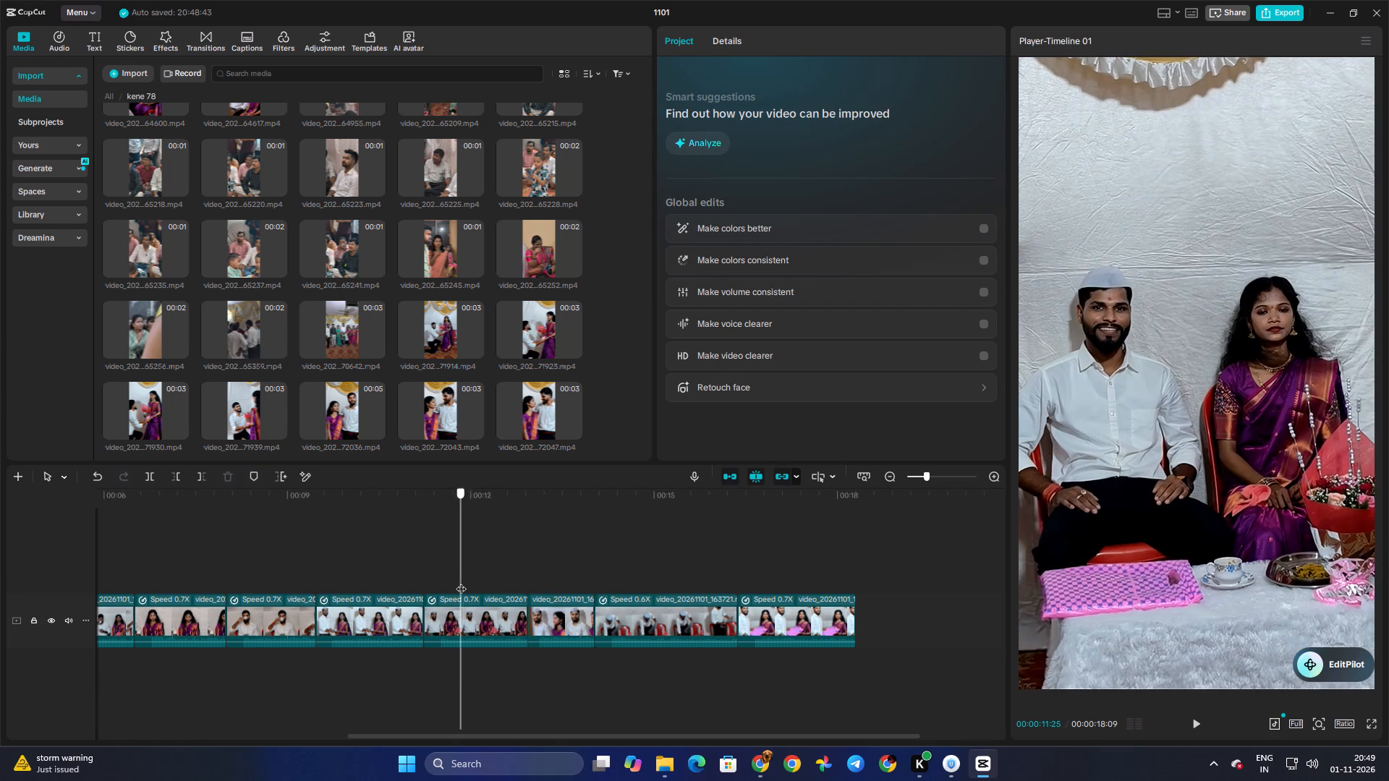
{"action": "left_click_drag", "start_coordinate": [461, 581], "coordinate": [427, 581]}
{"action": "key", "text": "space"}
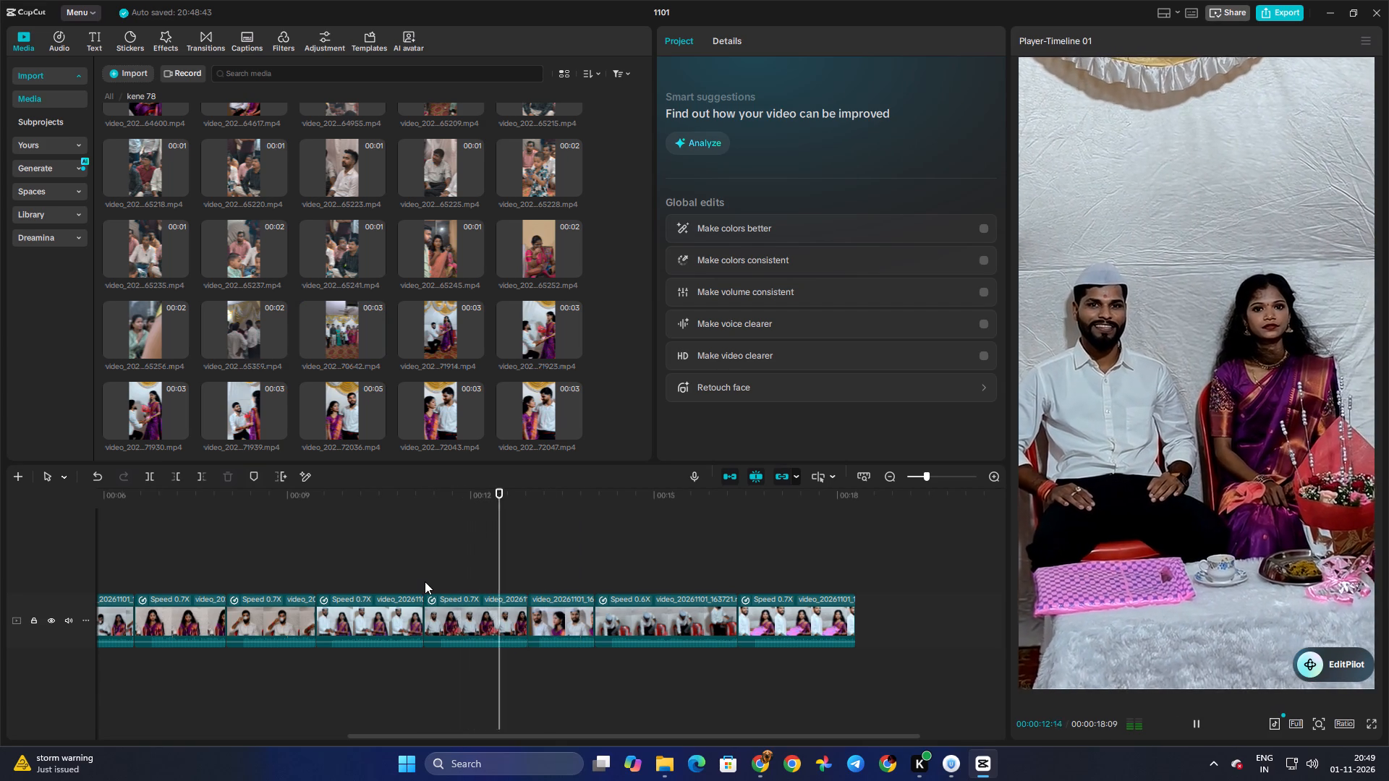
{"action": "key", "text": "space"}
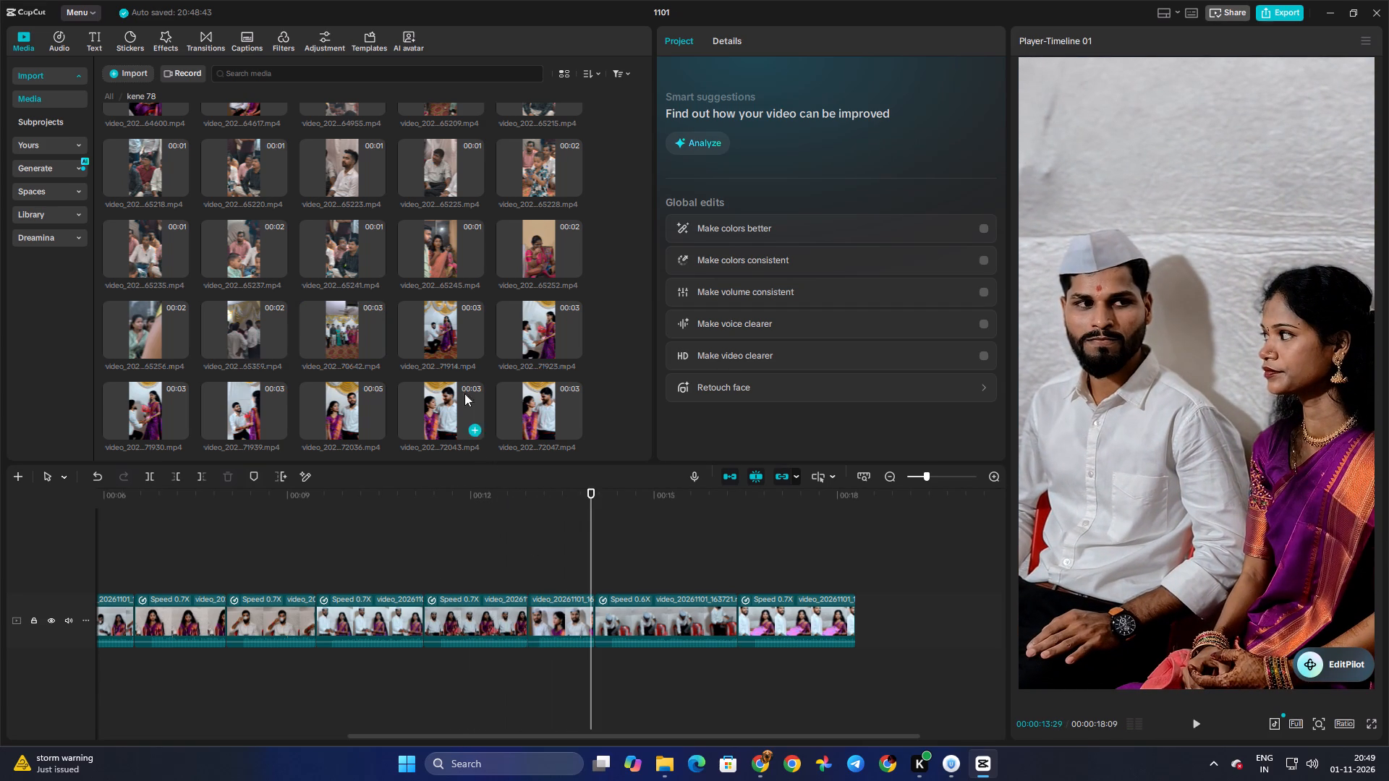
Preview the 65209 clip again in the media library and return to the 63721 clip on the timeline.
{"action": "scroll", "coordinate": [247, 372], "scroll_direction": "up", "scroll_amount": 2}
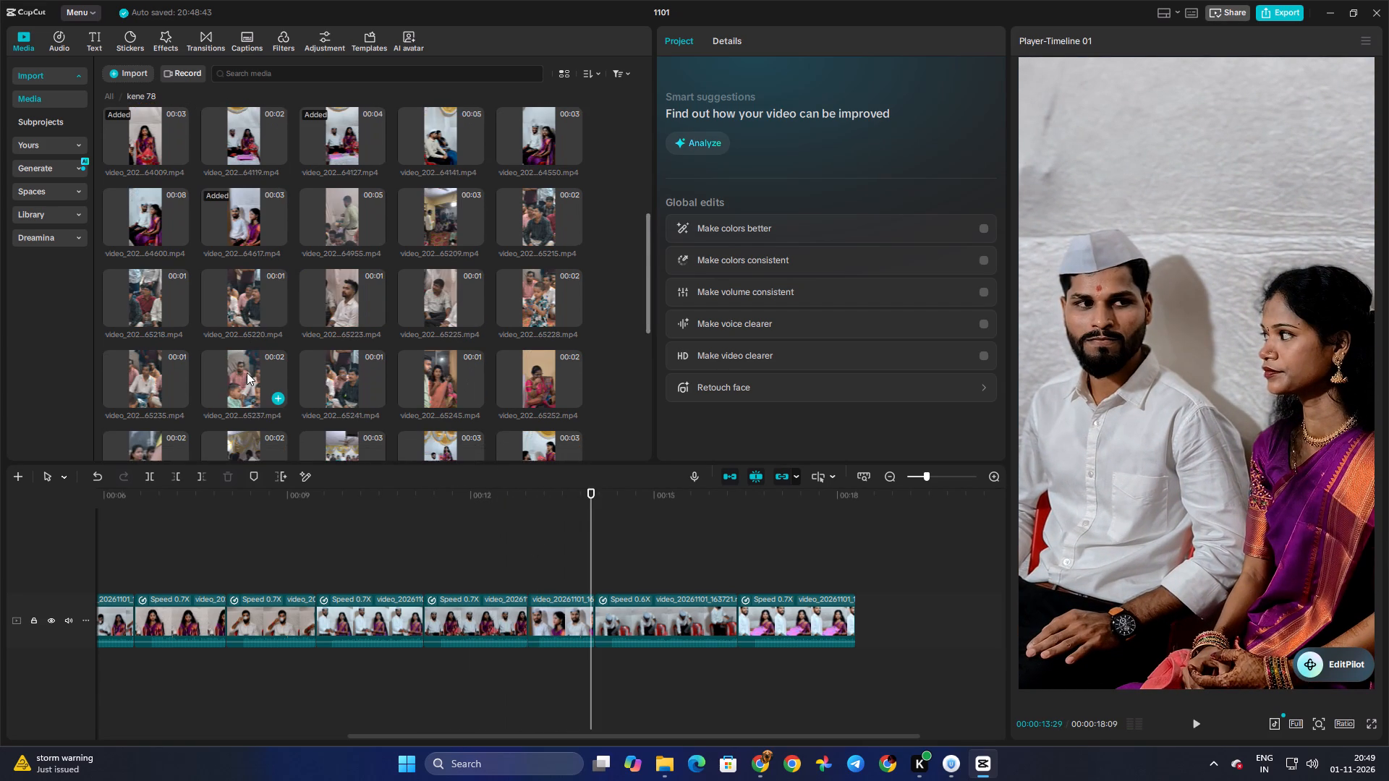
{"action": "left_click", "coordinate": [455, 220]}
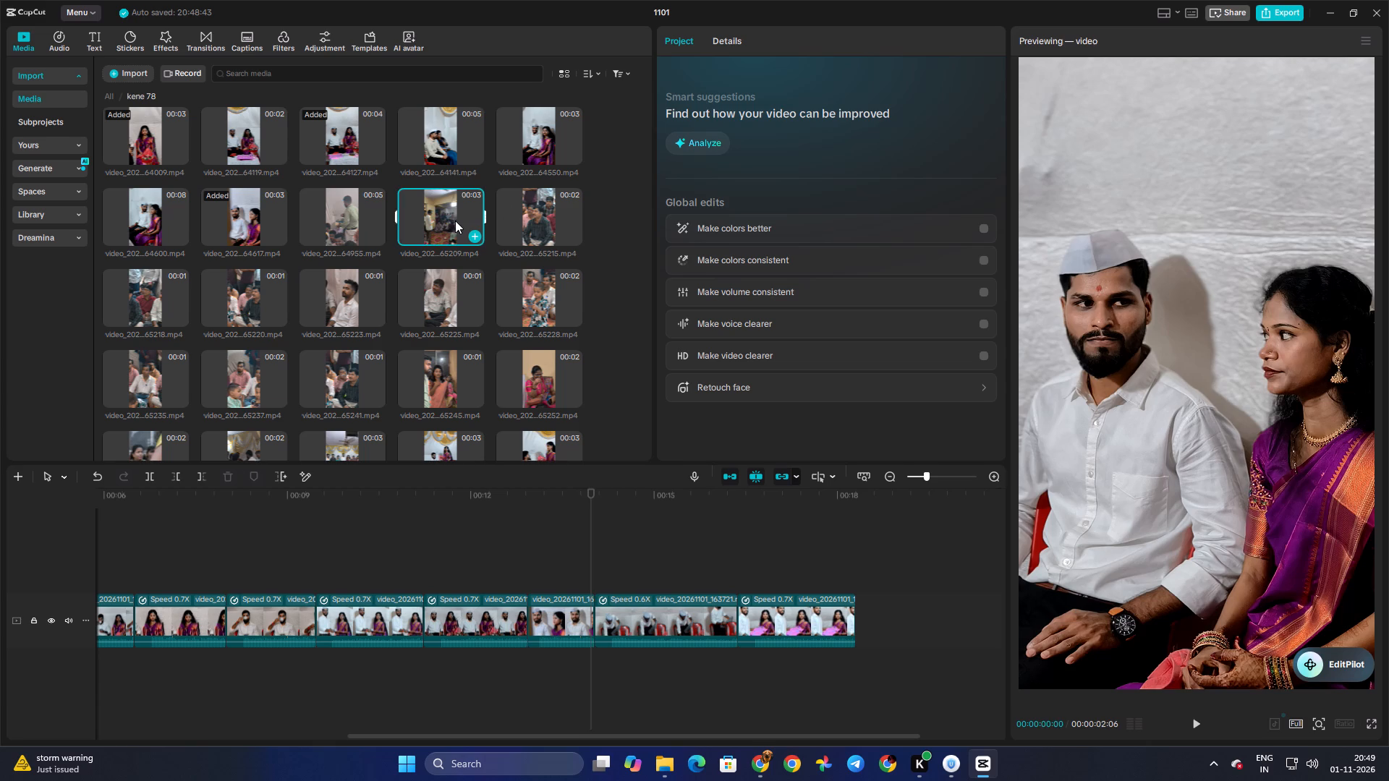
{"action": "key", "text": "space"}
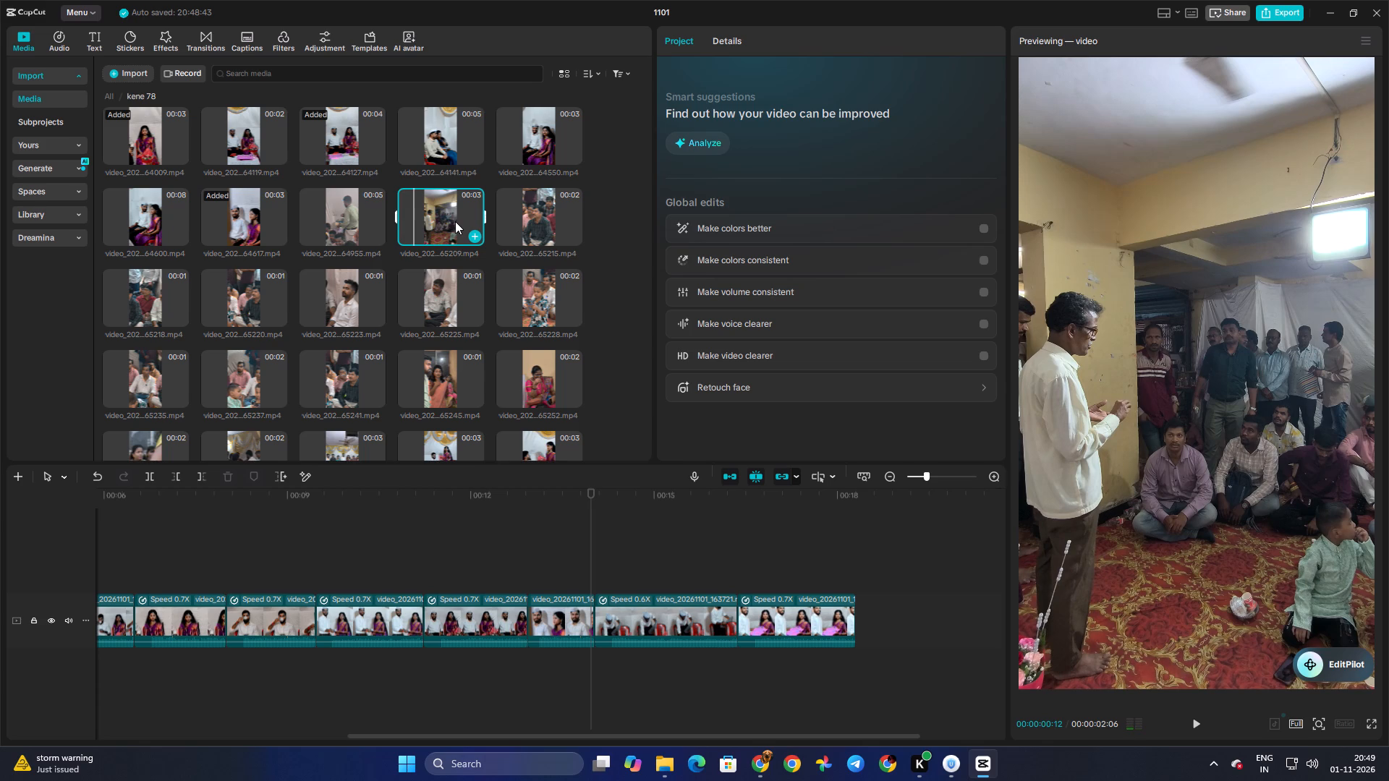
{"action": "left_click", "coordinate": [651, 589]}
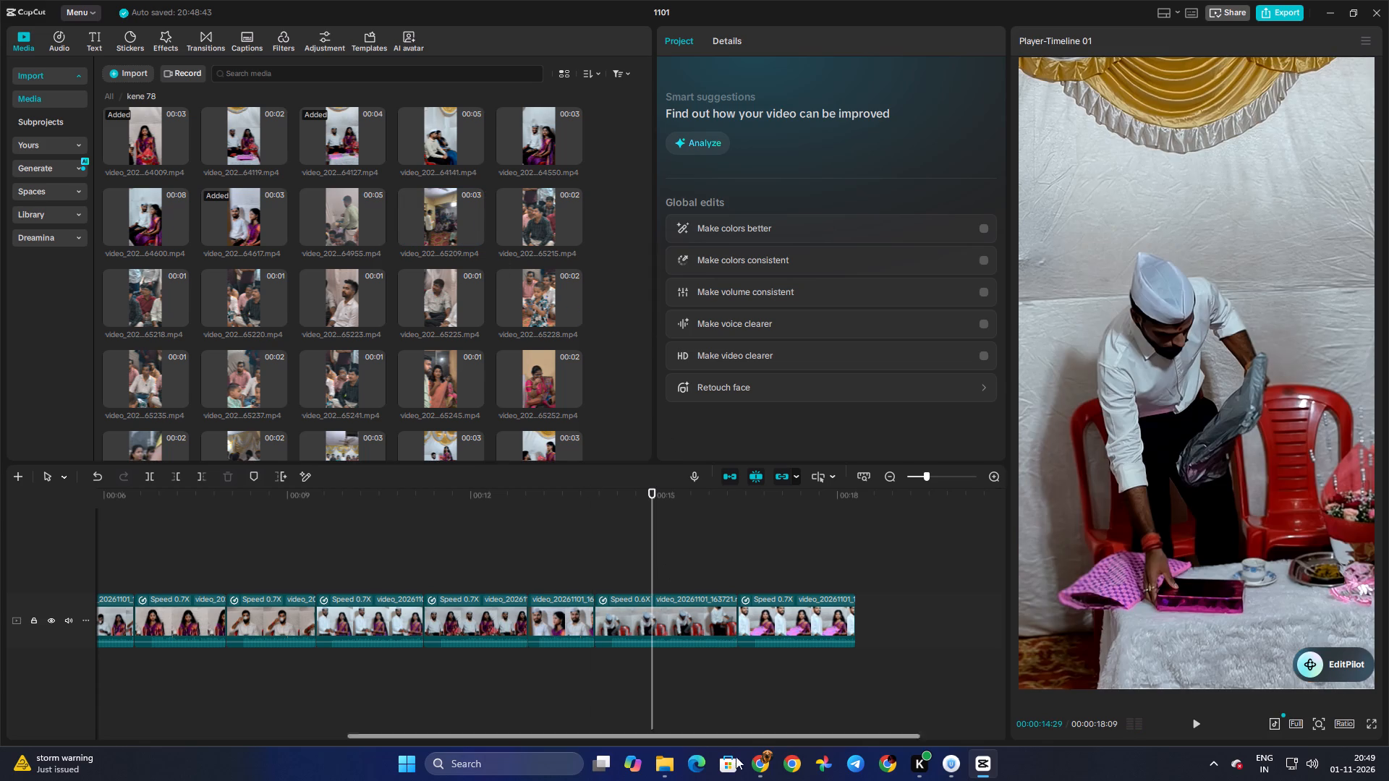
Switch to File Explorer and open the Downloads folder.
{"action": "left_click", "coordinate": [666, 765]}
{"action": "left_click", "coordinate": [89, 229]}
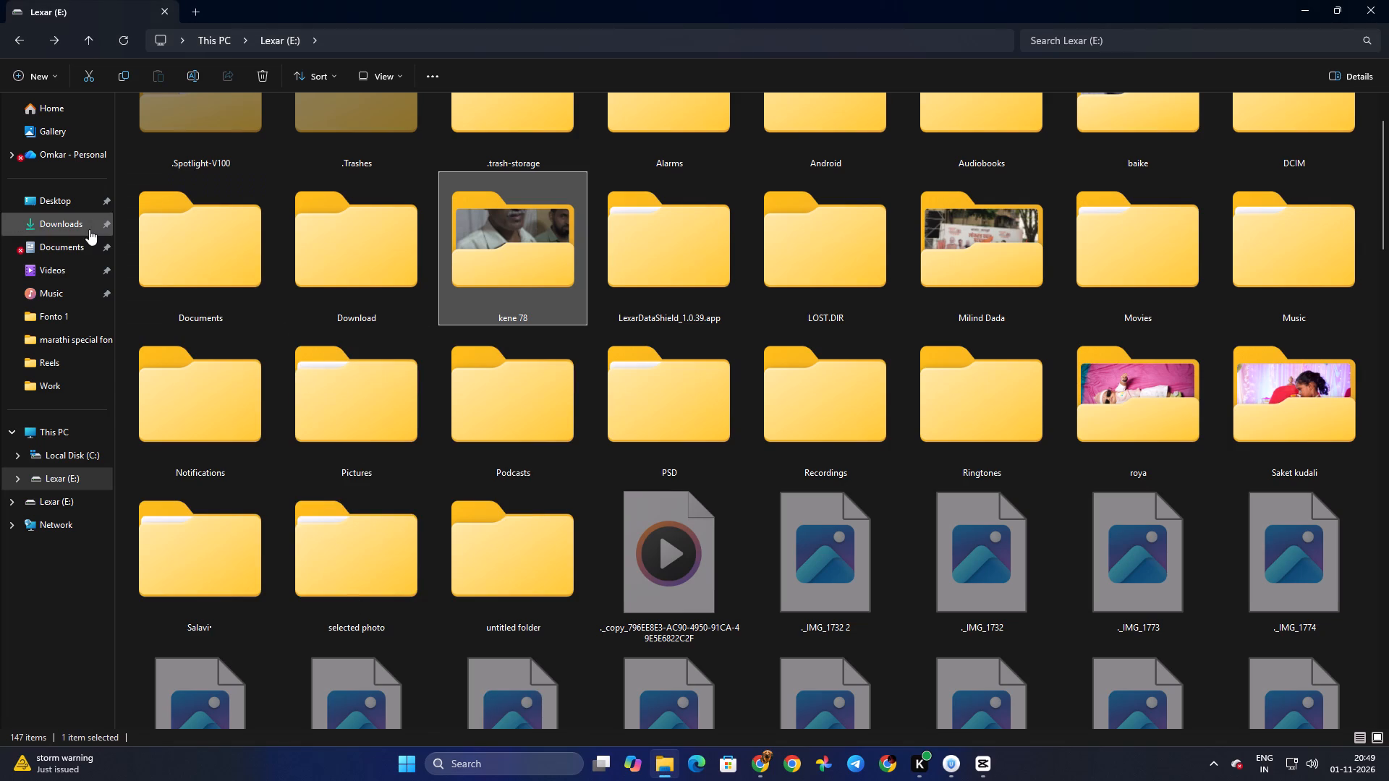
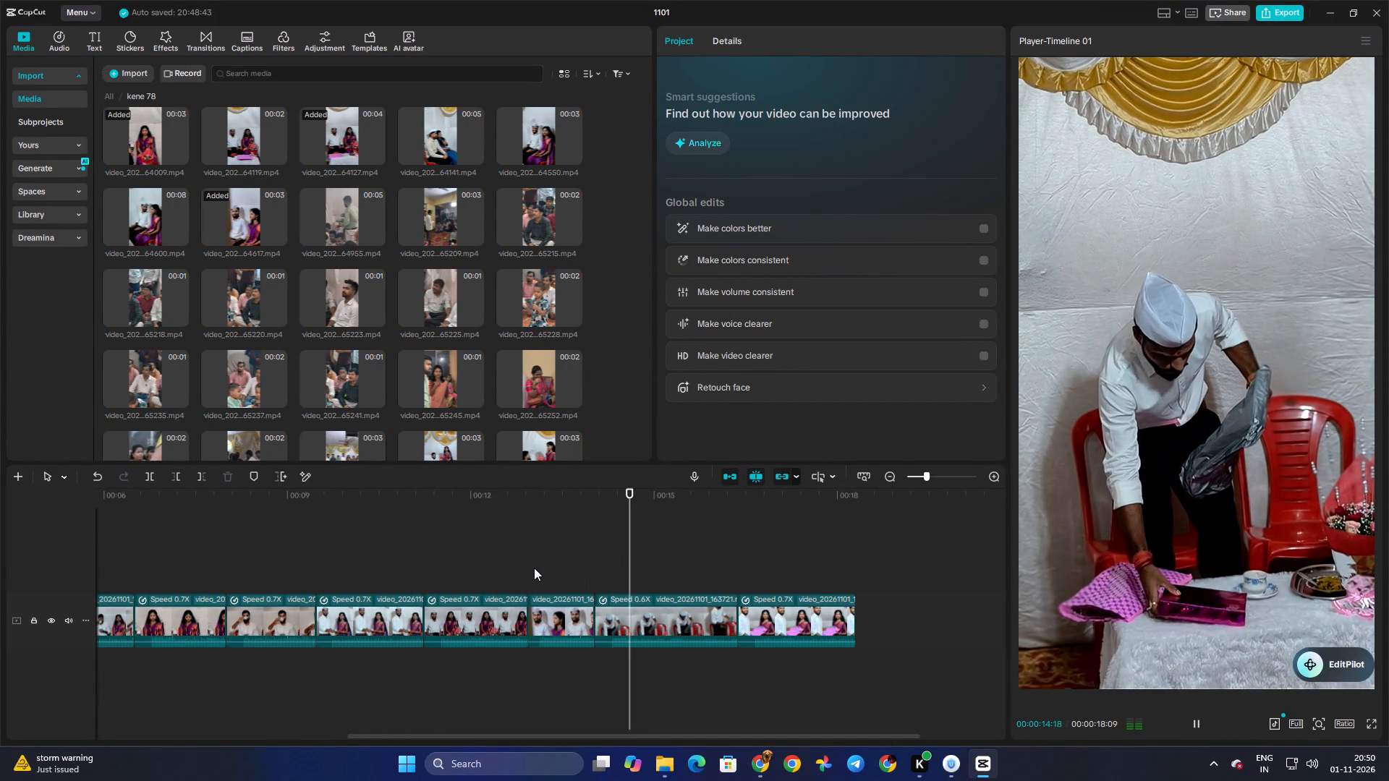
Stop playback near the timeline's end and replay the opening audience clip from the start of the timeline.
{"action": "key", "text": "space"}
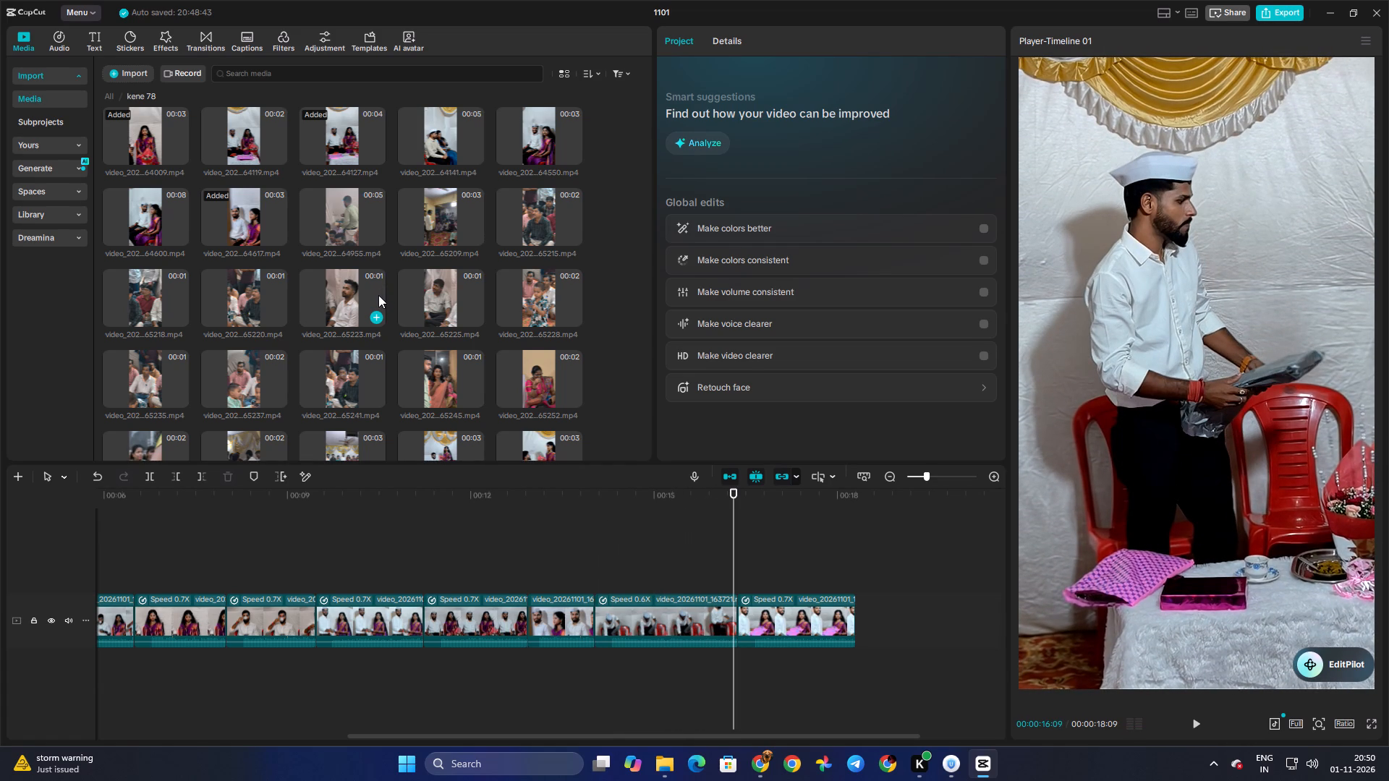
{"action": "left_click", "coordinate": [734, 558]}
{"action": "left_click_drag", "start_coordinate": [734, 558], "coordinate": [124, 552]}
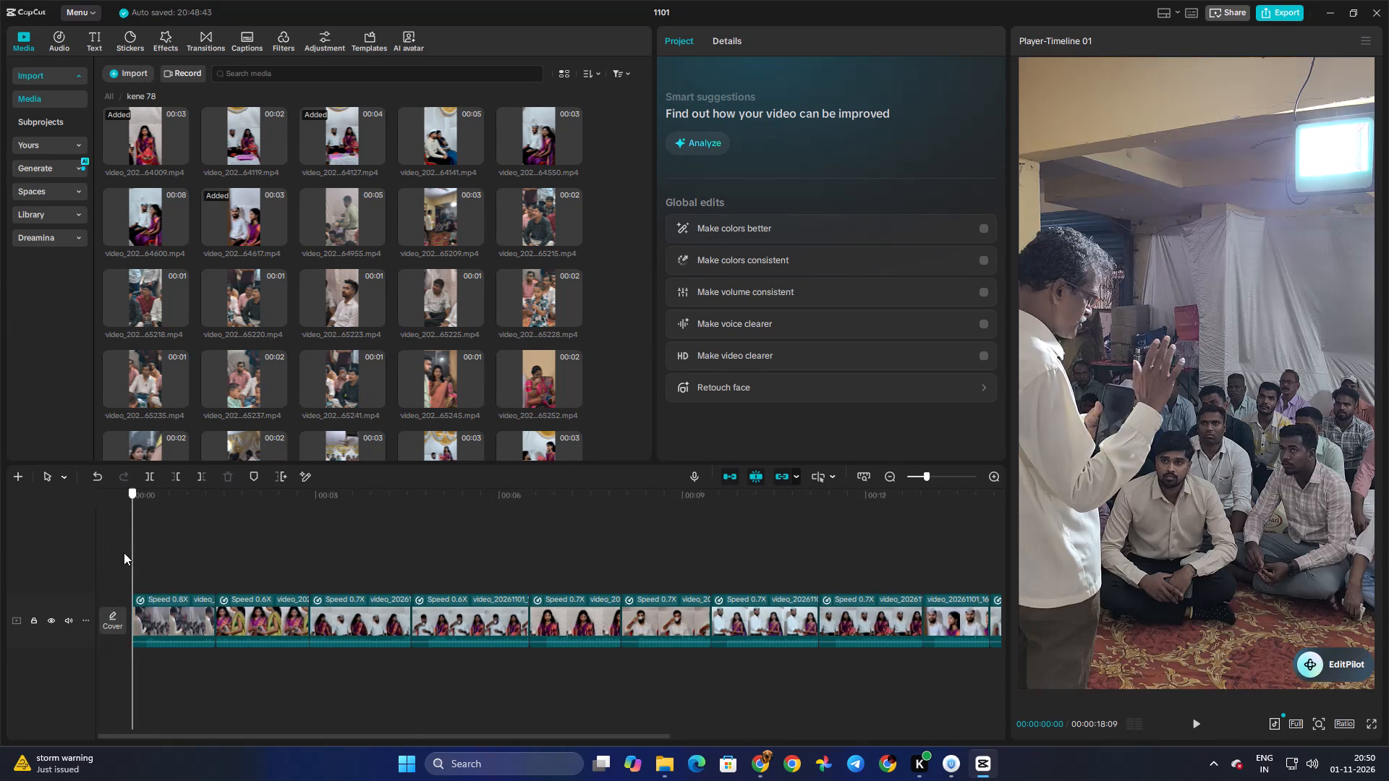
{"action": "left_click_drag", "start_coordinate": [124, 552], "coordinate": [140, 553]}
{"action": "key", "text": "space"}
{"action": "key", "text": "space"}
{"action": "key", "text": "space"}
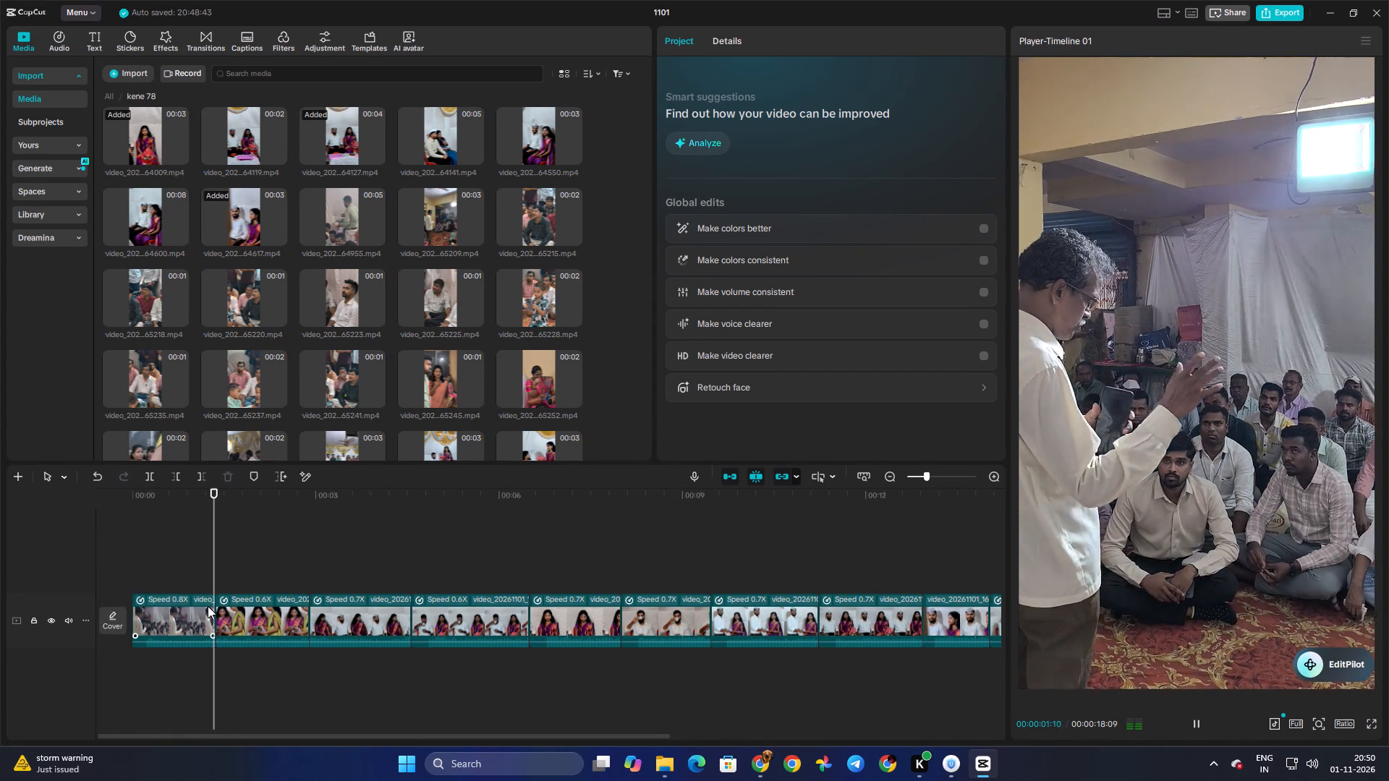
{"action": "key", "text": "space"}
{"action": "left_click", "coordinate": [178, 573]}
{"action": "key", "text": "space"}
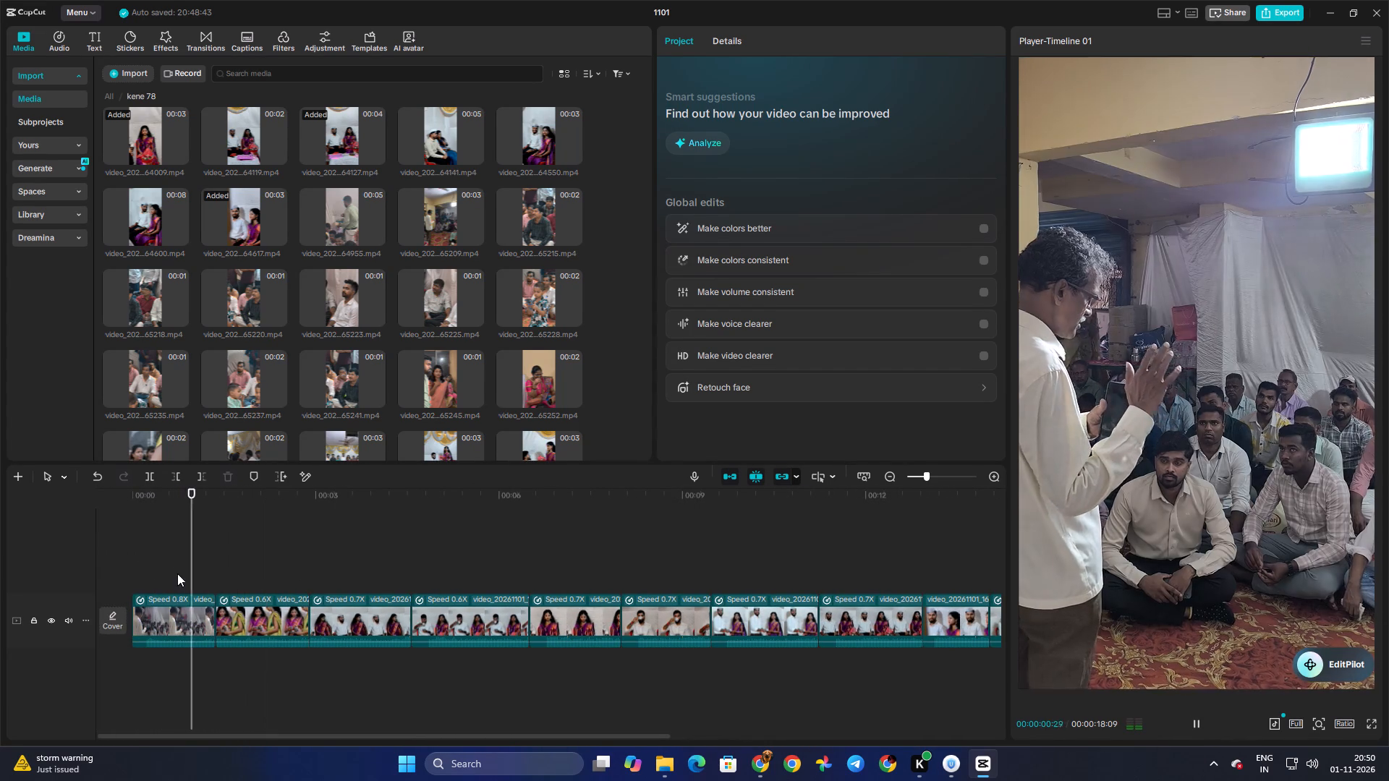
{"action": "key", "text": "space"}
Preview the 61515 audience clip in the media library and compare it with the opening clips on the timeline.
{"action": "scroll", "coordinate": [332, 308], "scroll_direction": "up", "scroll_amount": 5}
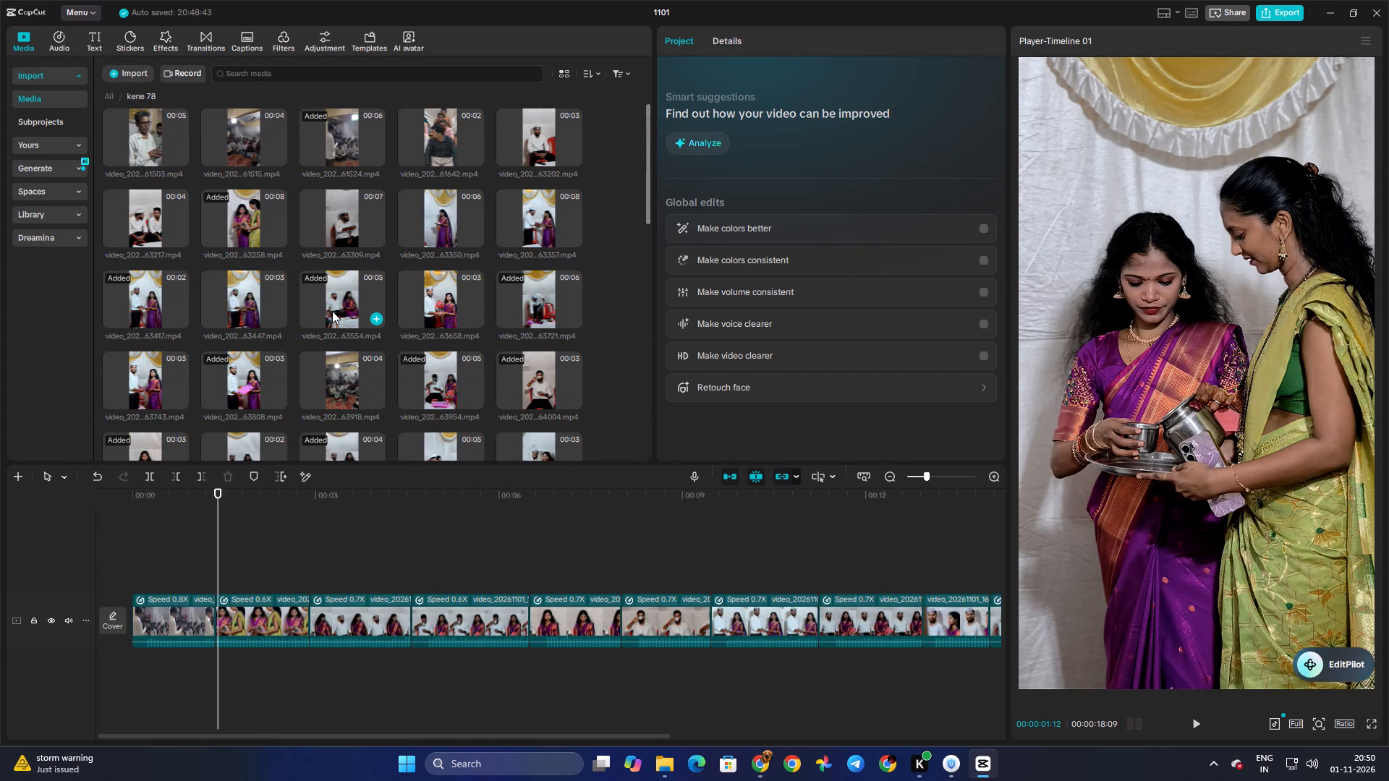
{"action": "scroll", "coordinate": [332, 311], "scroll_direction": "up", "scroll_amount": 2}
{"action": "left_click", "coordinate": [259, 137]}
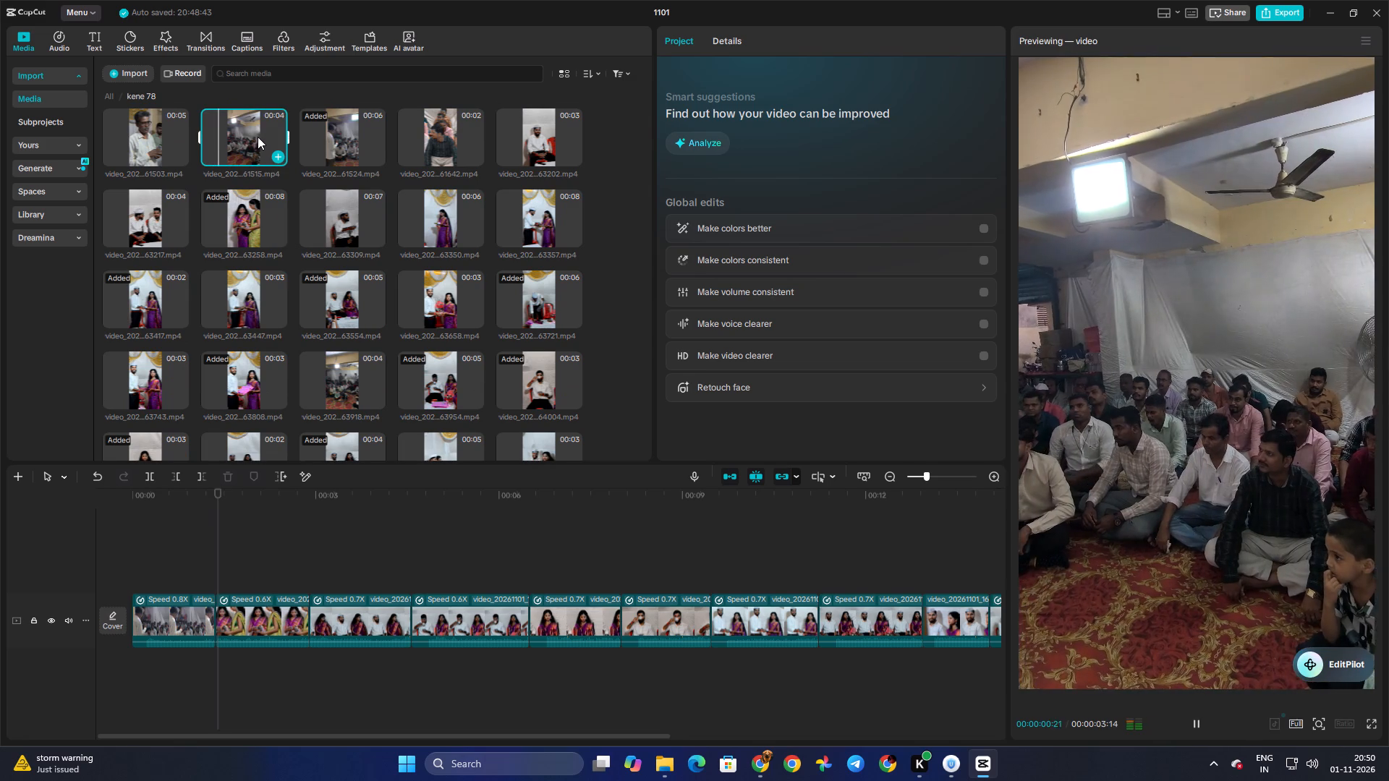
{"action": "key", "text": "space"}
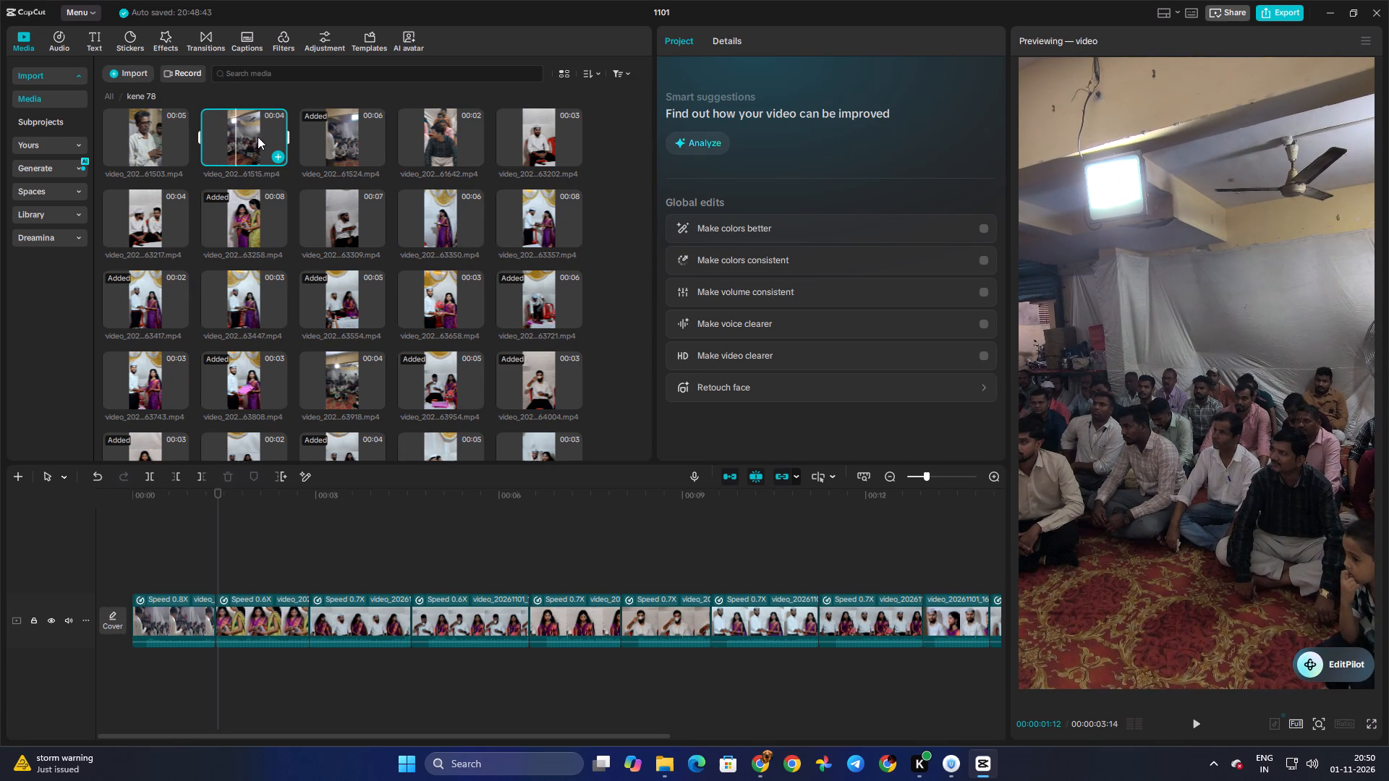
{"action": "left_click", "coordinate": [326, 140]}
{"action": "left_click", "coordinate": [246, 135]}
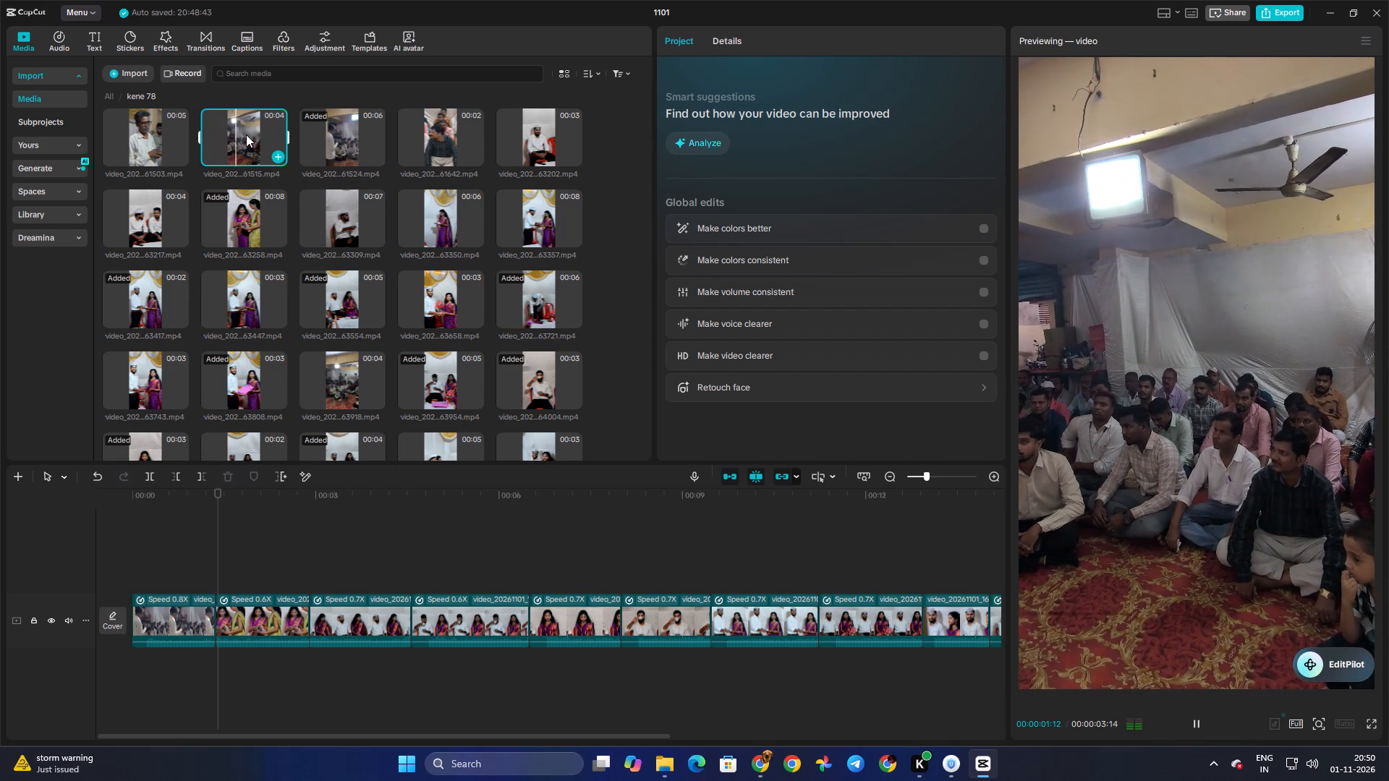
{"action": "key", "text": "space"}
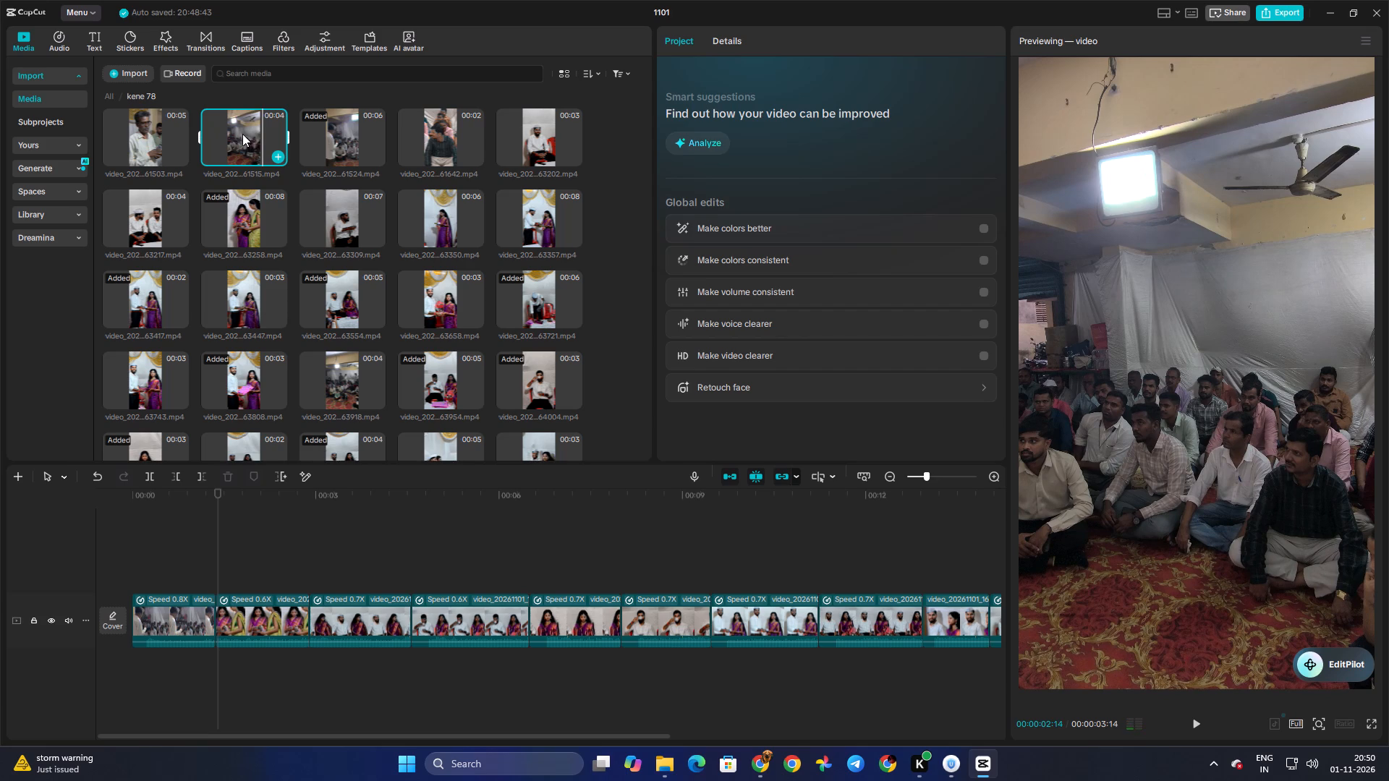
{"action": "left_click", "coordinate": [168, 564]}
{"action": "key", "text": "space"}
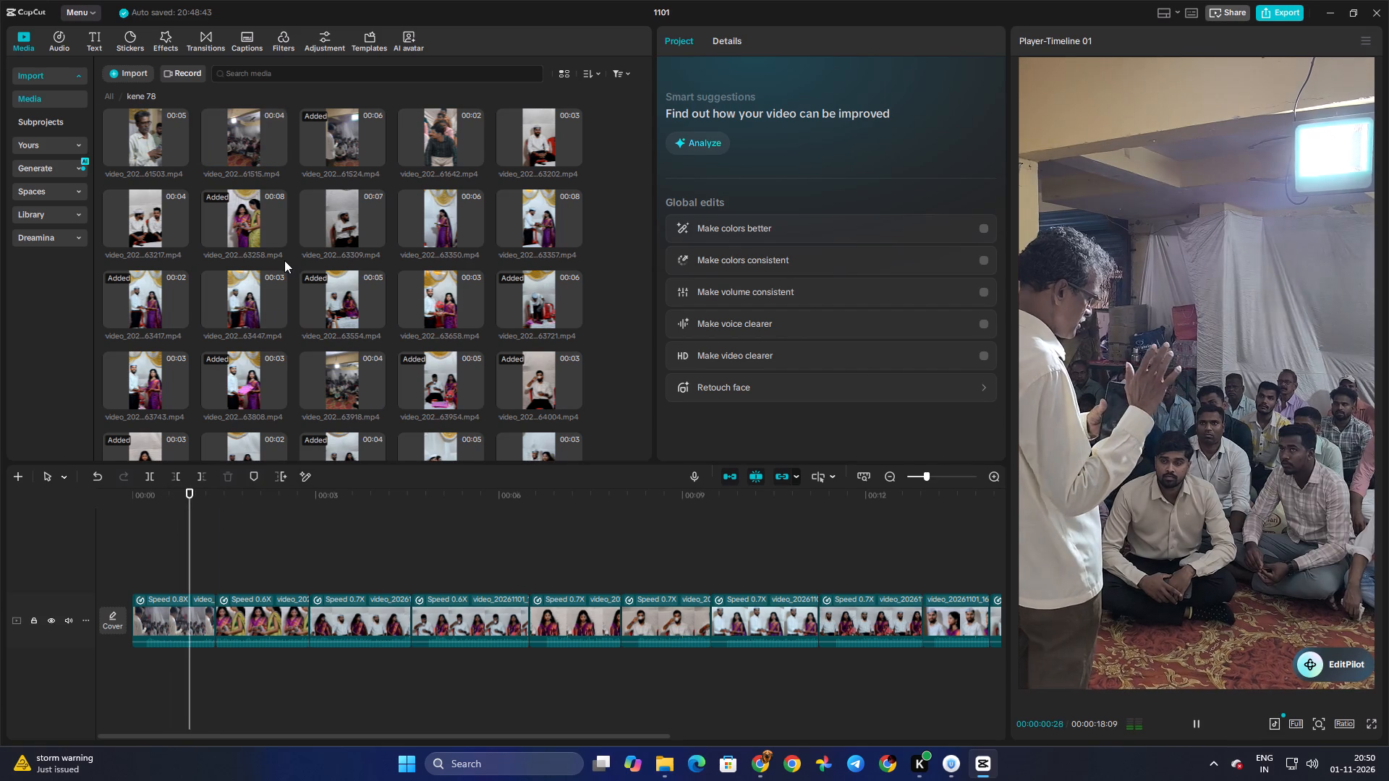
{"action": "key", "text": "space"}
{"action": "key", "text": "space"}
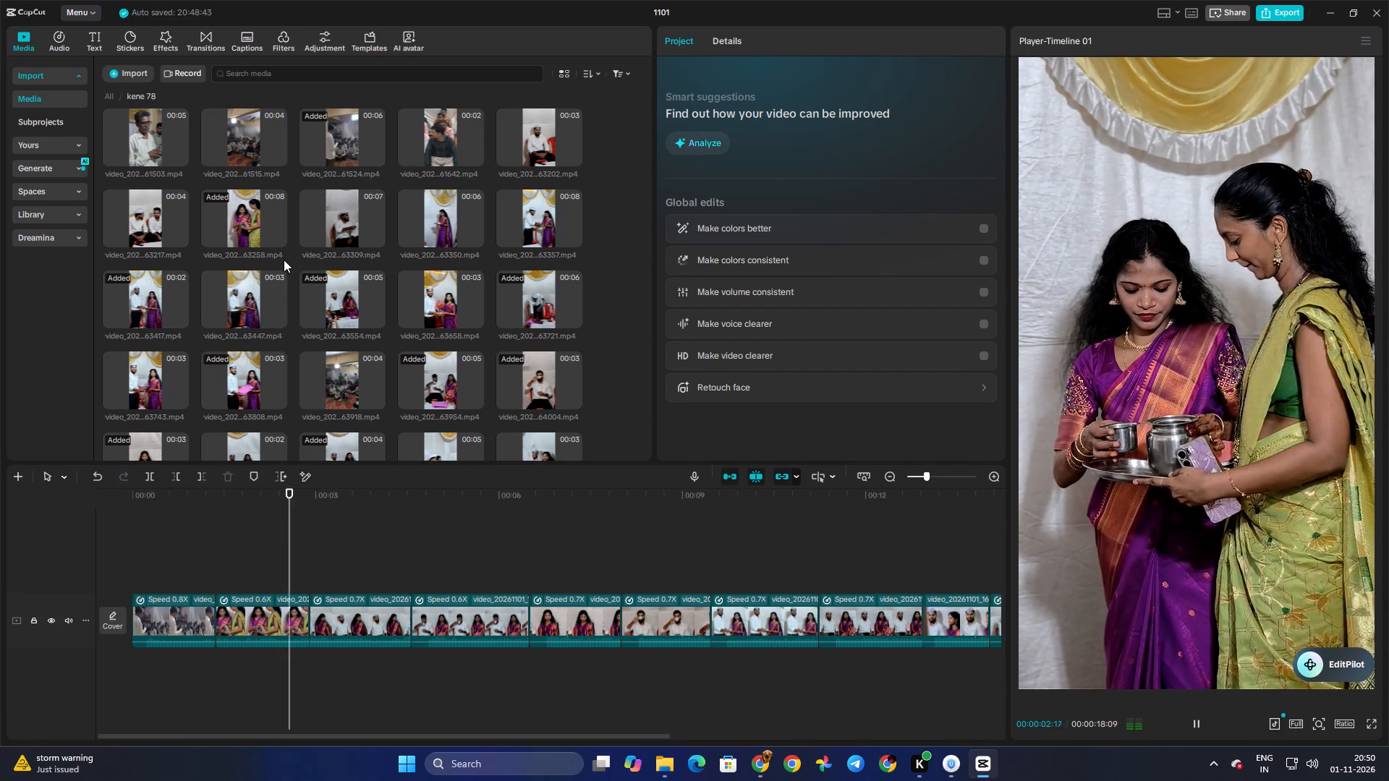
{"action": "key", "text": "space"}
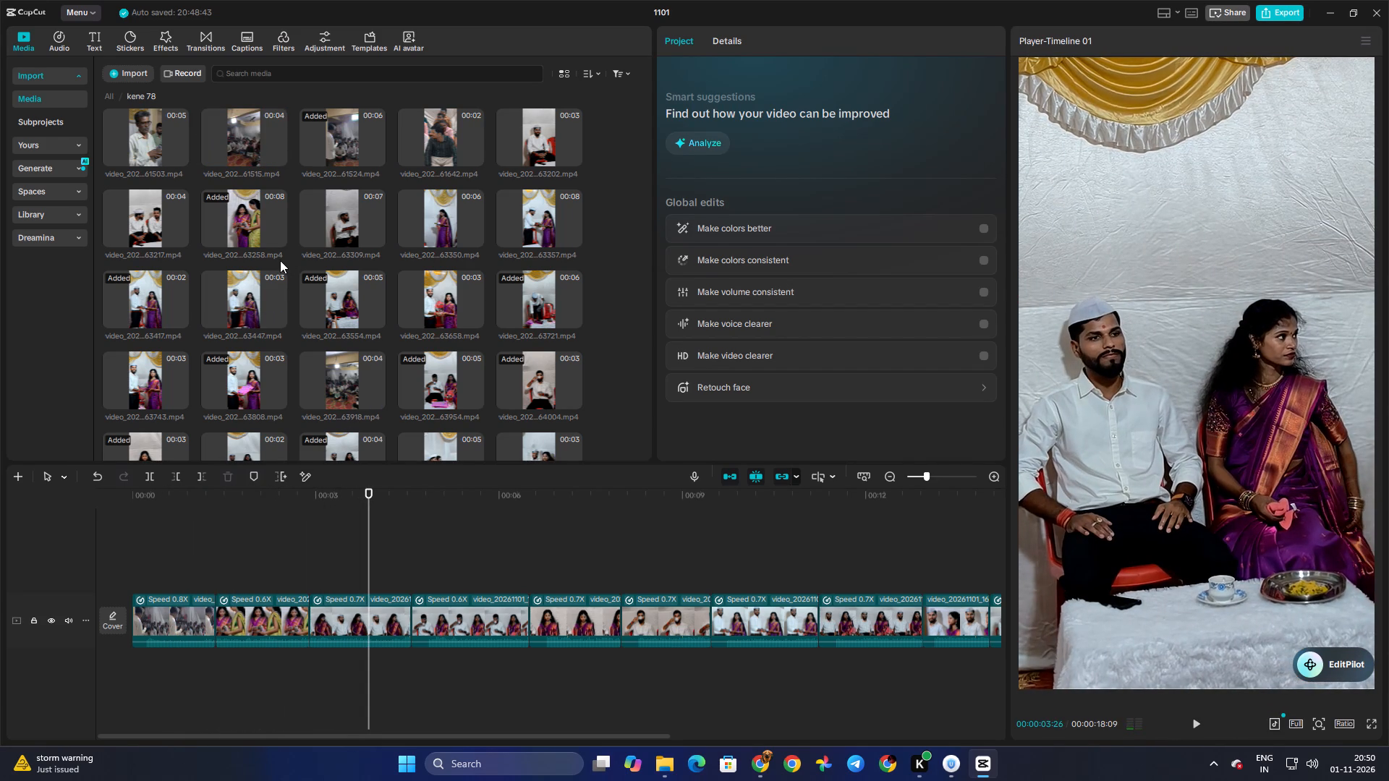
Preview the 61642 clip, replay the middle of the timeline to find its place, and insert it directly after the fourth clip.
{"action": "left_click", "coordinate": [444, 142]}
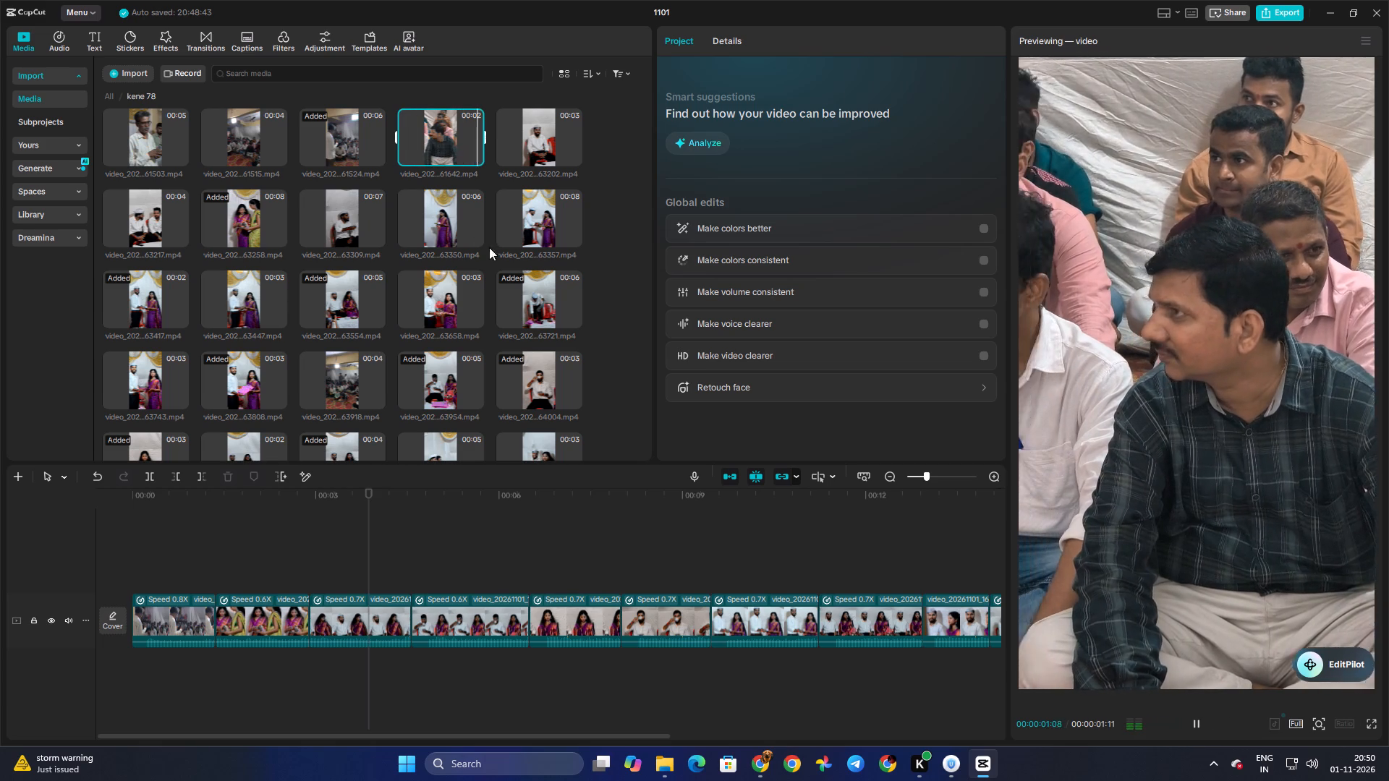
{"action": "key", "text": "space"}
{"action": "double_click", "coordinate": [386, 529]}
{"action": "key", "text": "space"}
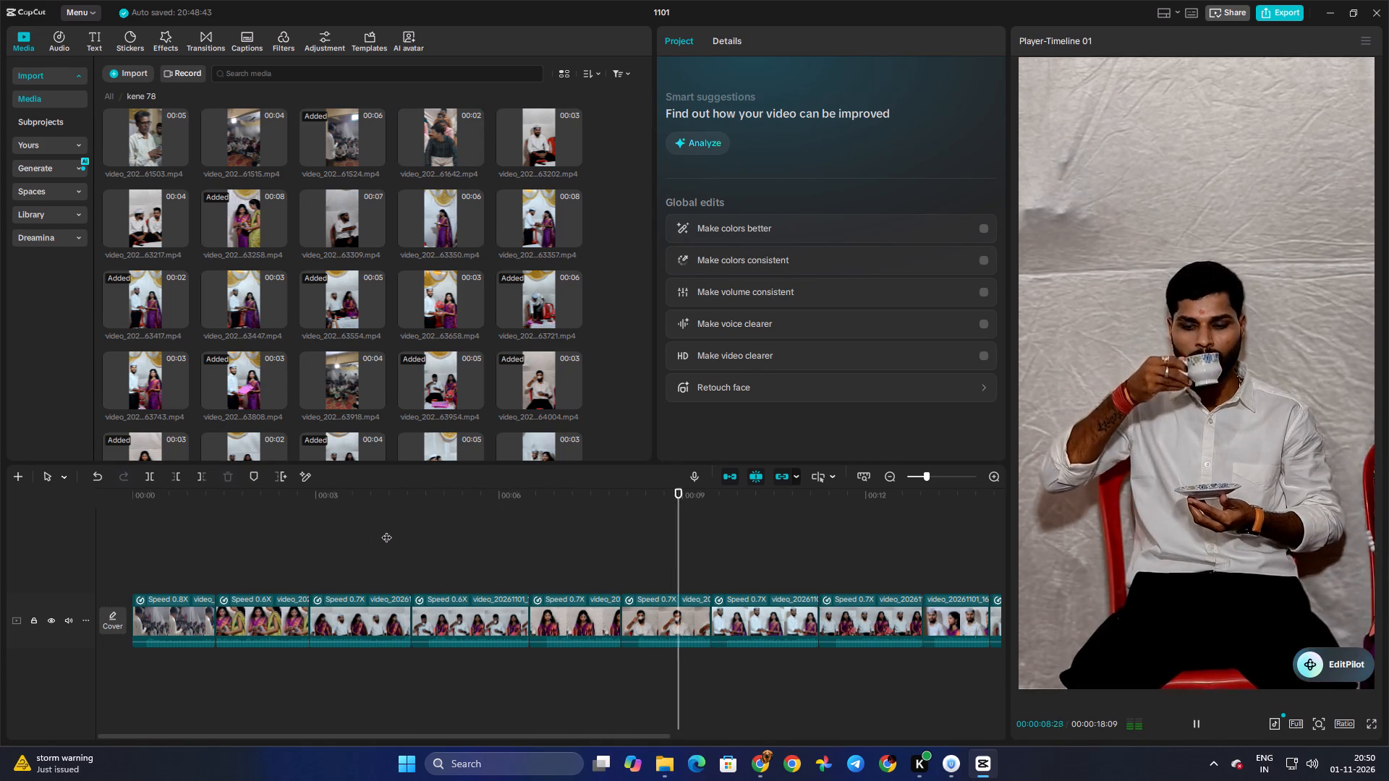
{"action": "key", "text": "space"}
{"action": "left_click", "coordinate": [569, 537]}
{"action": "left_click_drag", "start_coordinate": [569, 537], "coordinate": [477, 541]}
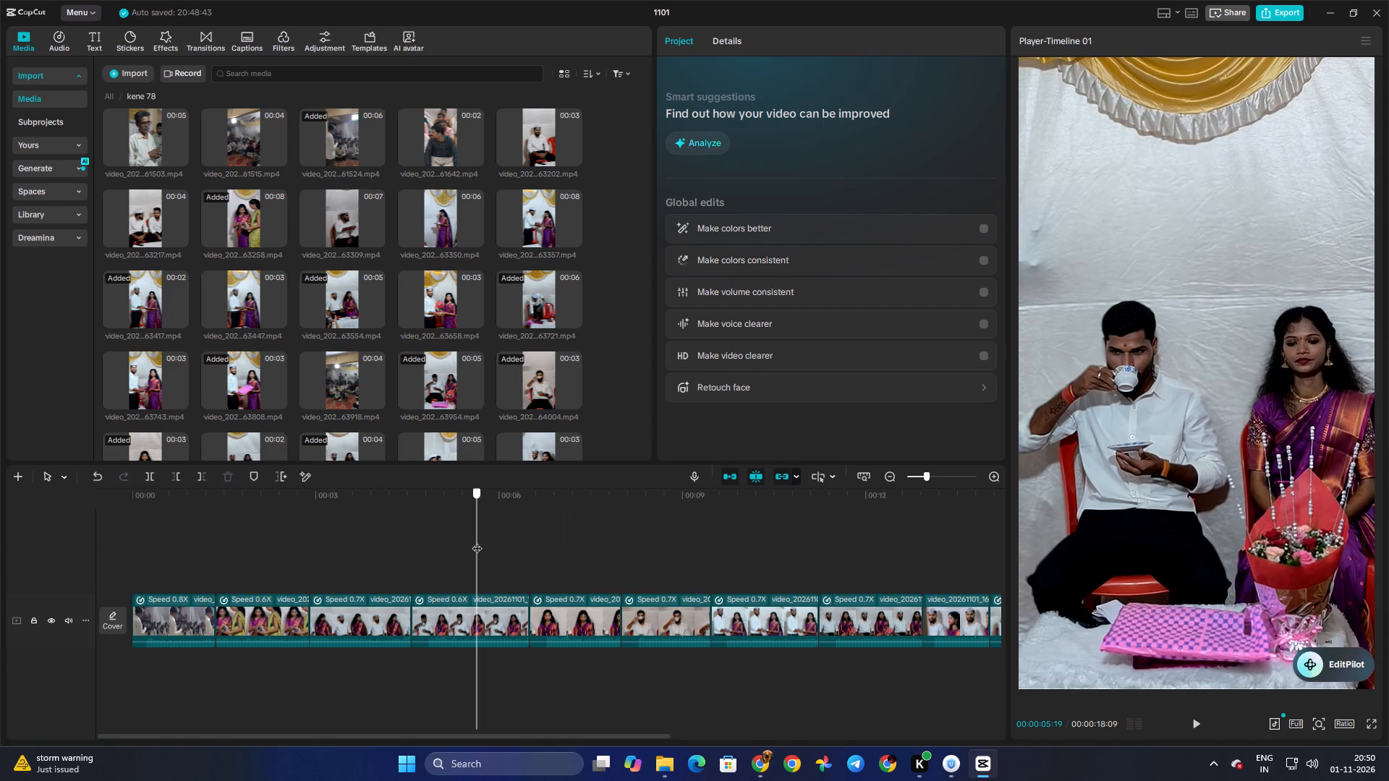
{"action": "left_click_drag", "start_coordinate": [477, 541], "coordinate": [503, 545]}
{"action": "left_click", "coordinate": [440, 137]}
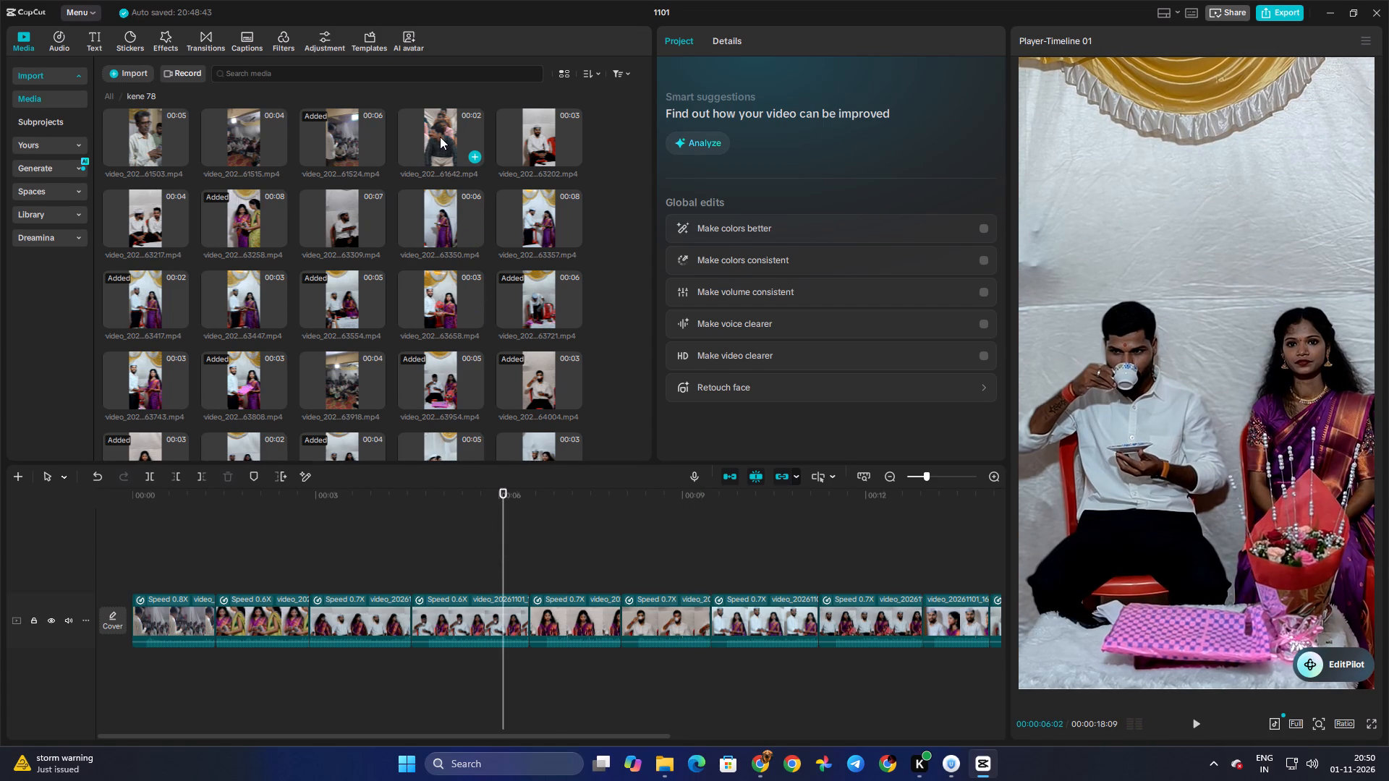
{"action": "key", "text": "space"}
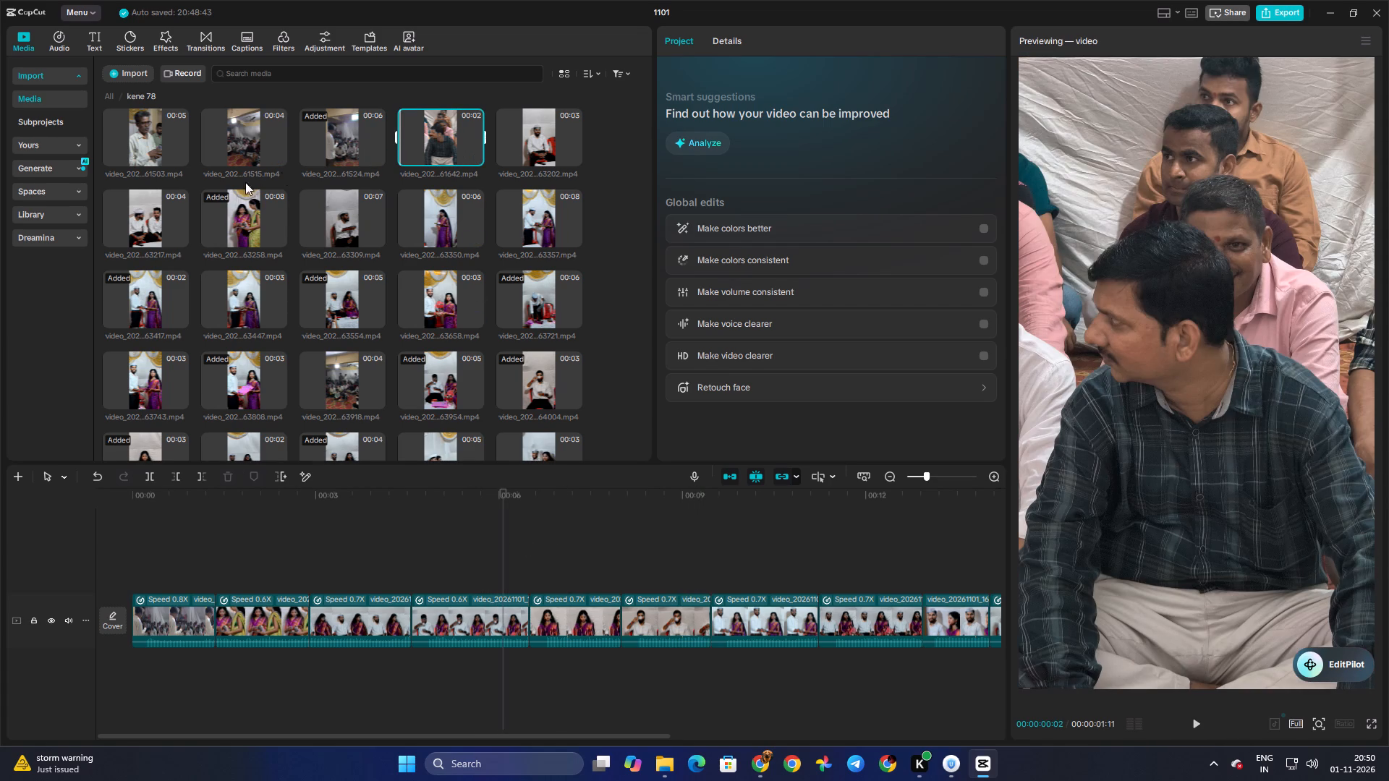
{"action": "left_click_drag", "start_coordinate": [441, 141], "coordinate": [536, 615]}
{"action": "left_click", "coordinate": [523, 584]}
{"action": "left_click_drag", "start_coordinate": [523, 584], "coordinate": [545, 584]}
Preview the 63918 clip of the seated guests eating, then return to the opening clip on the timeline.
{"action": "scroll", "coordinate": [356, 223], "scroll_direction": "down", "scroll_amount": 1}
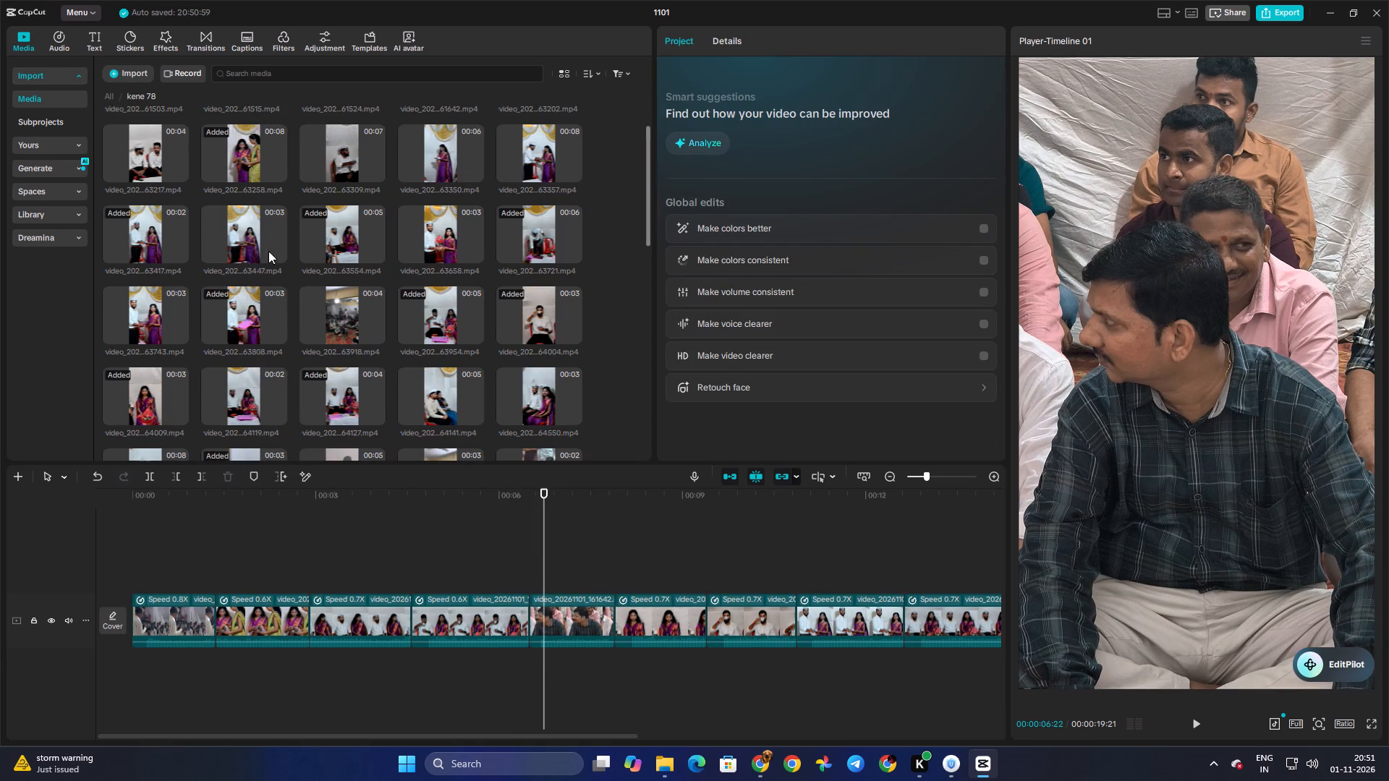
{"action": "left_click", "coordinate": [352, 313]}
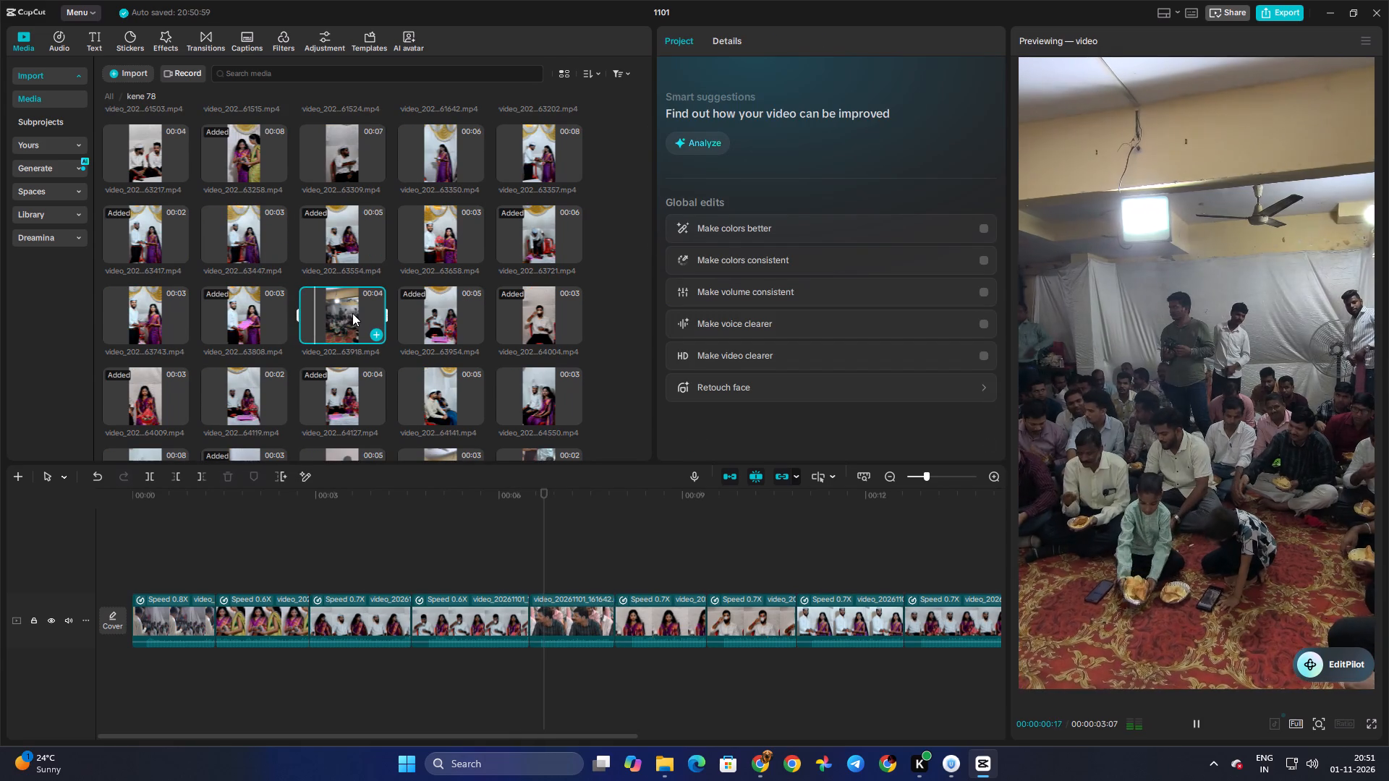
{"action": "scroll", "coordinate": [416, 265], "scroll_direction": "down", "scroll_amount": 2}
{"action": "scroll", "coordinate": [203, 271], "scroll_direction": "down", "scroll_amount": 1}
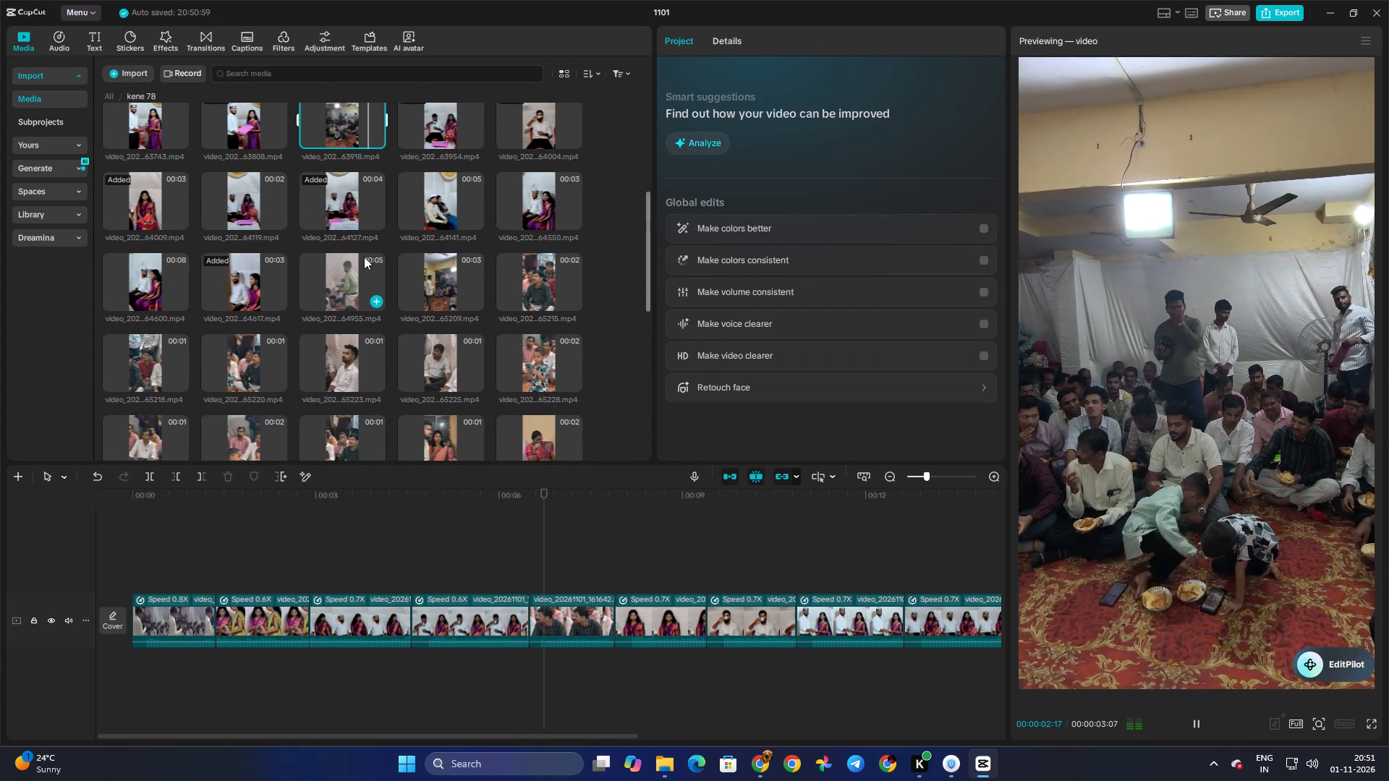
{"action": "left_click", "coordinate": [366, 269]}
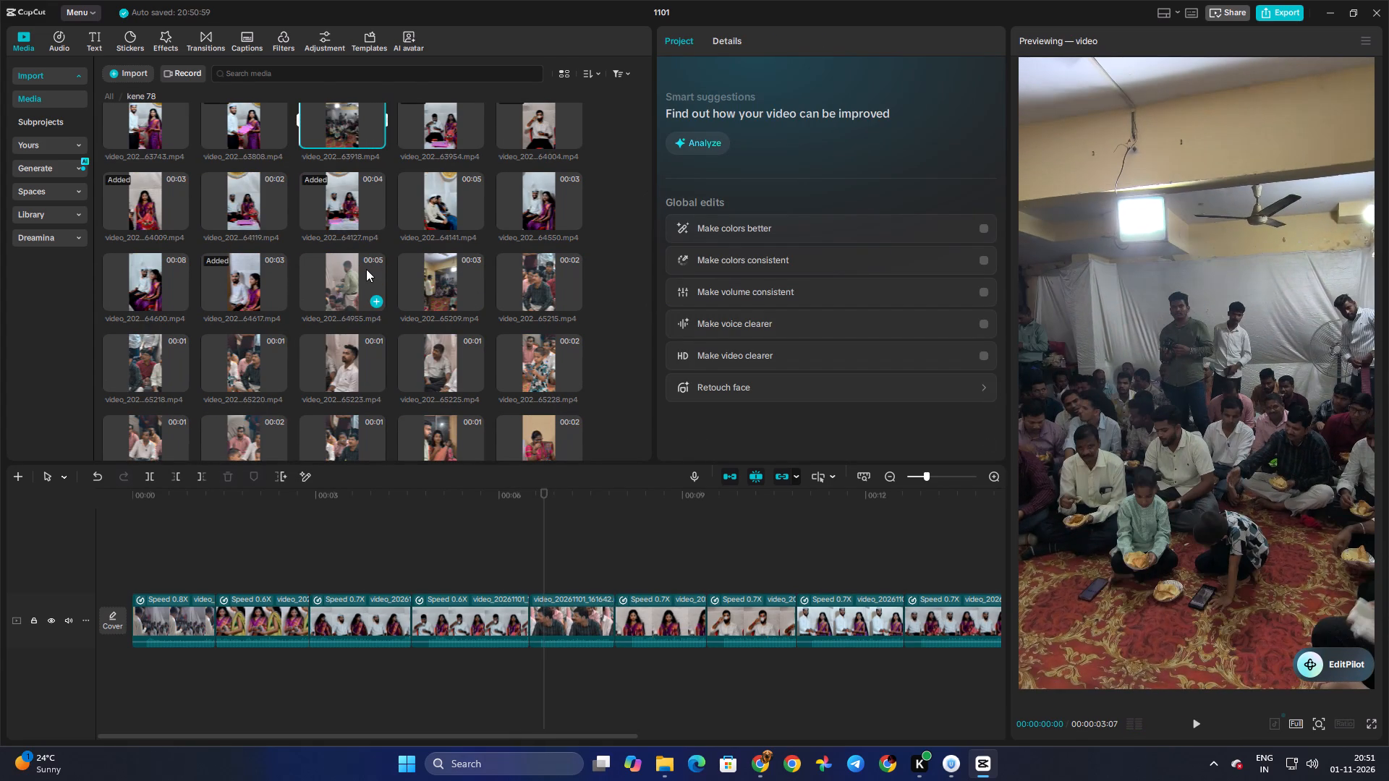
{"action": "left_click", "coordinate": [199, 558]}
Insert the 61515 audience clip on the timeline between the fourth clip and the 61642 clip.
{"action": "scroll", "coordinate": [393, 177], "scroll_direction": "up", "scroll_amount": 6}
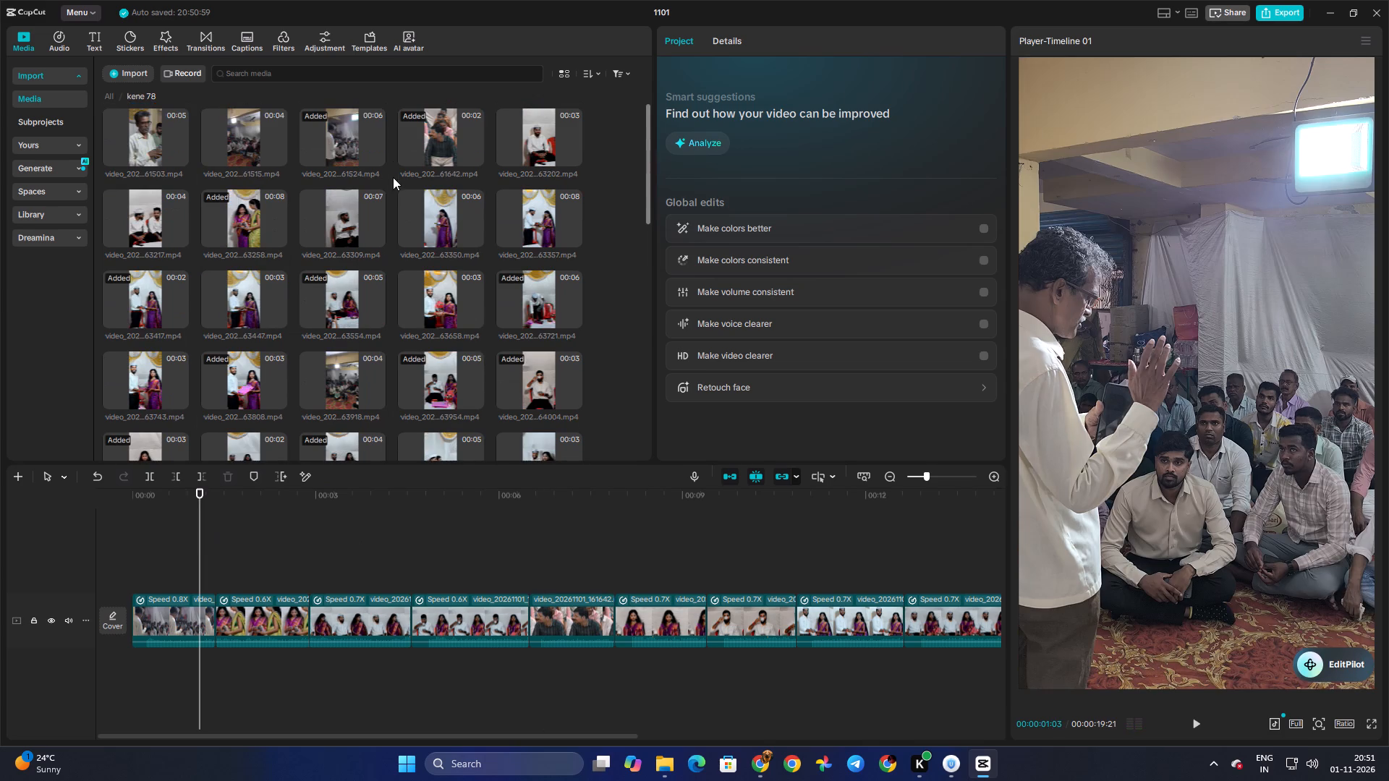
{"action": "left_click", "coordinate": [226, 155]}
{"action": "left_click_drag", "start_coordinate": [234, 142], "coordinate": [535, 610]}
{"action": "left_click", "coordinate": [535, 586]}
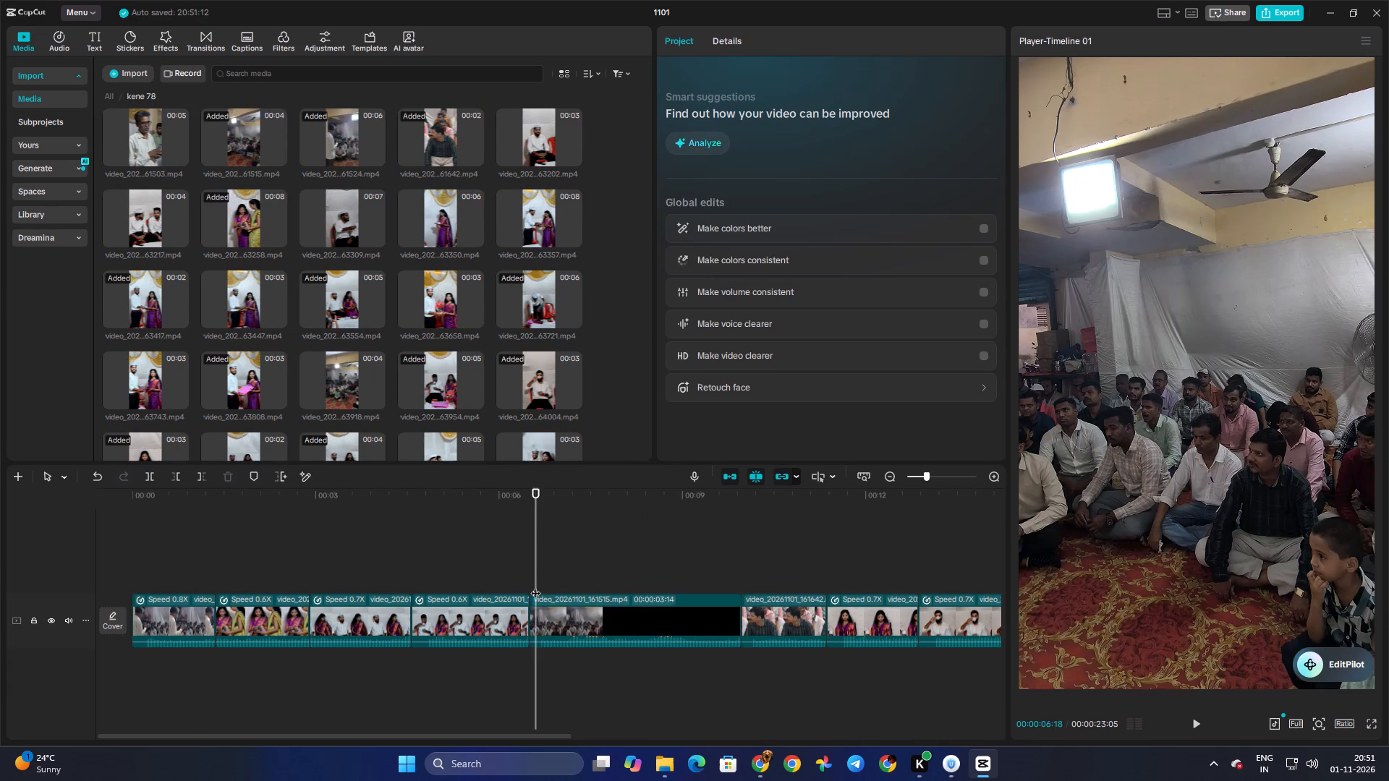
Trim the end of the 61515 clip back to the 00:00:07:15 mark on the timeline.
{"action": "left_click_drag", "start_coordinate": [535, 586], "coordinate": [598, 592]}
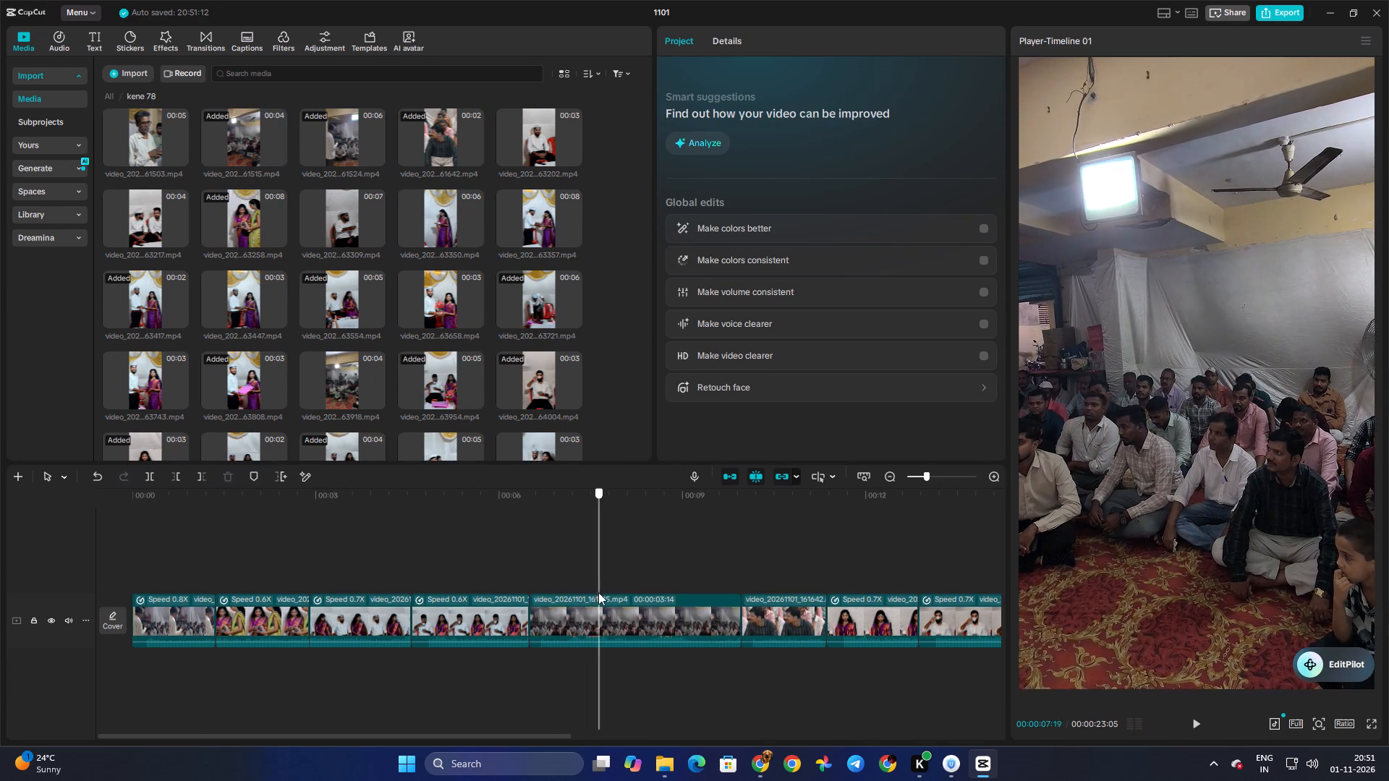
{"action": "left_click_drag", "start_coordinate": [598, 592], "coordinate": [590, 599]}
{"action": "left_click", "coordinate": [587, 638]}
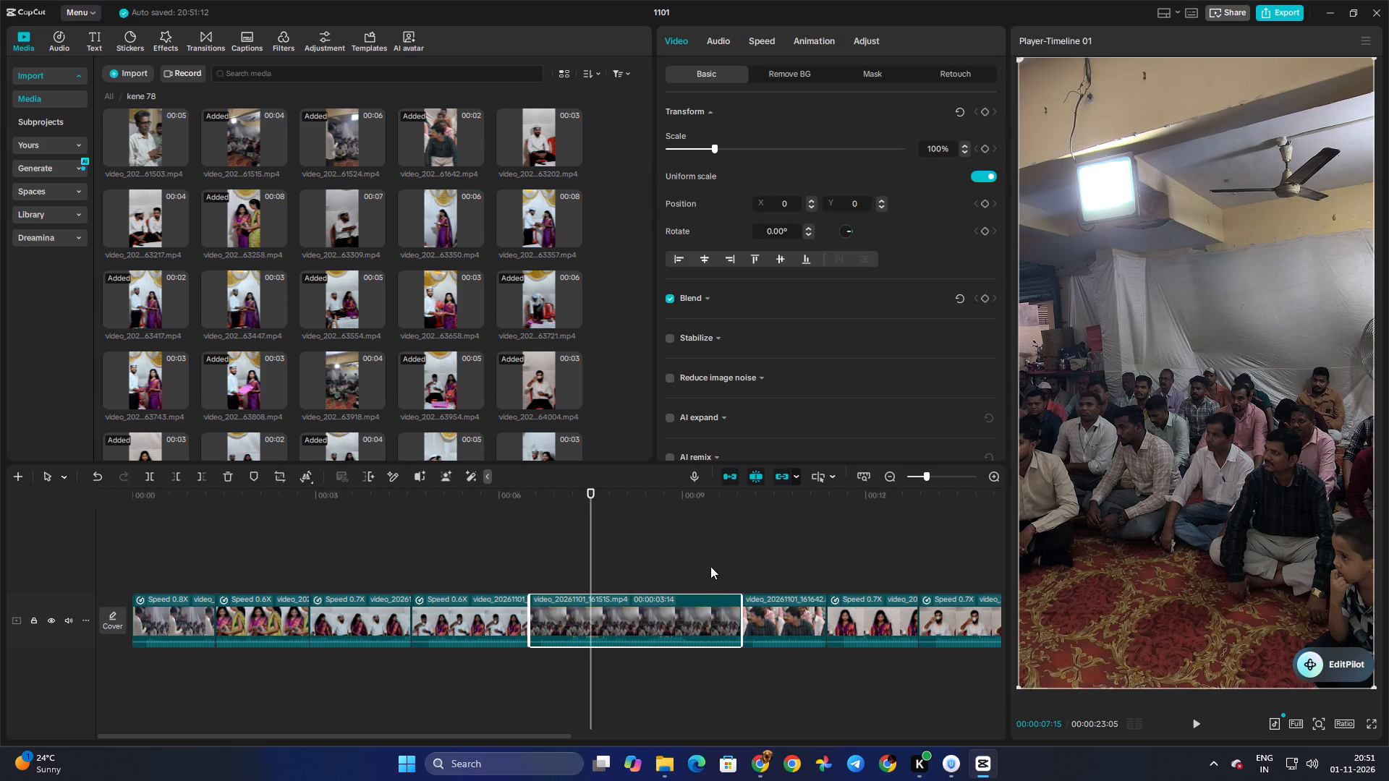
{"action": "left_click_drag", "start_coordinate": [744, 623], "coordinate": [744, 623]}
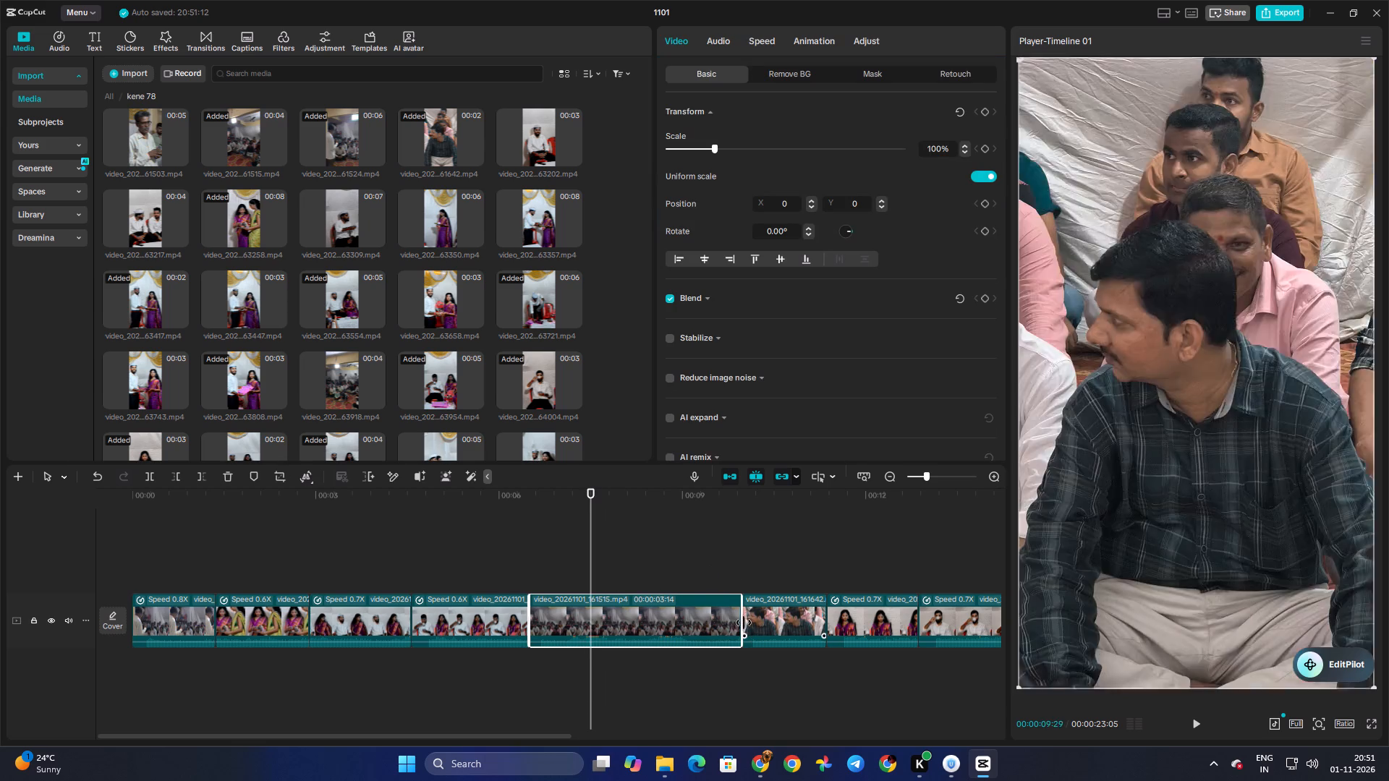
{"action": "left_click_drag", "start_coordinate": [744, 623], "coordinate": [591, 627]}
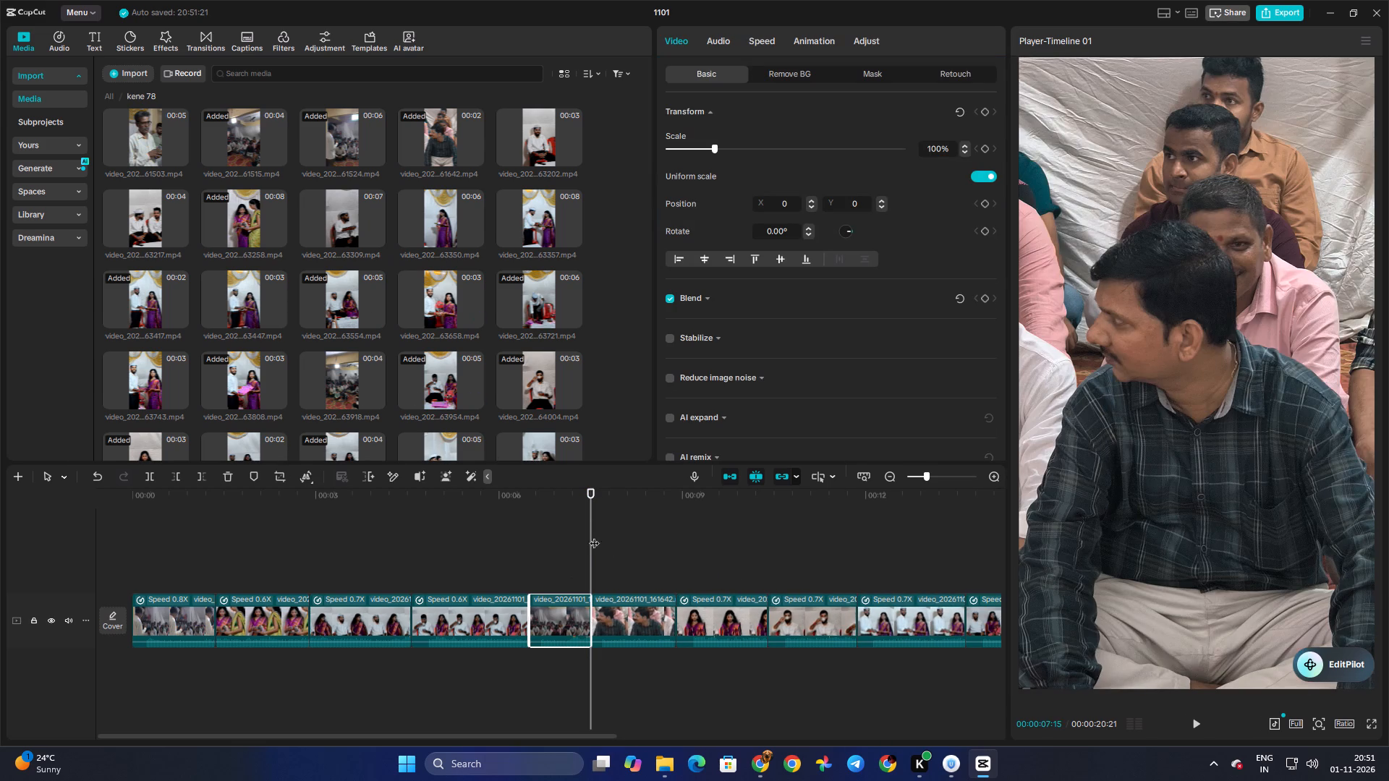
Trim the end of the 61642 clip to just past the 00:00:08:05 mark on the timeline.
{"action": "left_click", "coordinate": [608, 552]}
{"action": "left_click_drag", "start_coordinate": [608, 552], "coordinate": [631, 558]}
{"action": "left_click", "coordinate": [643, 616]}
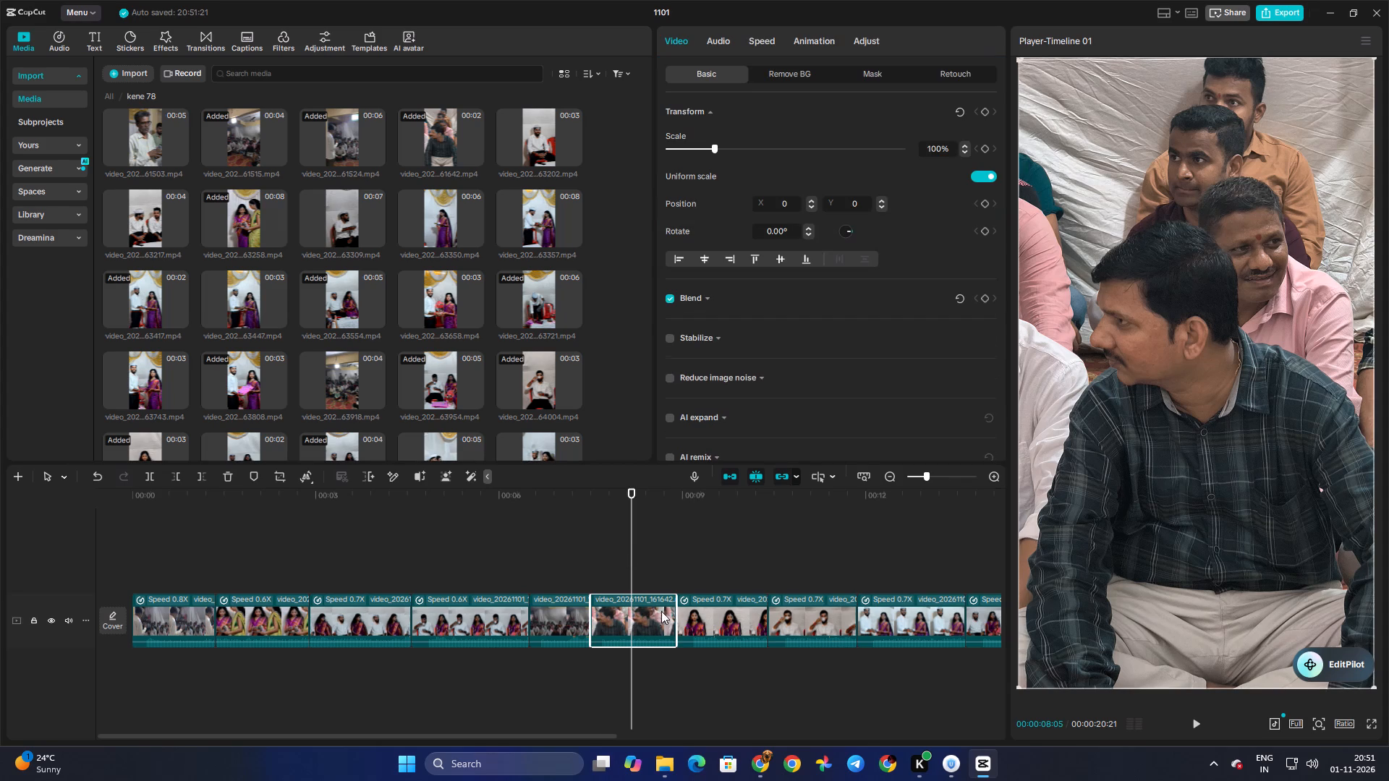
{"action": "left_click_drag", "start_coordinate": [676, 611], "coordinate": [637, 611]}
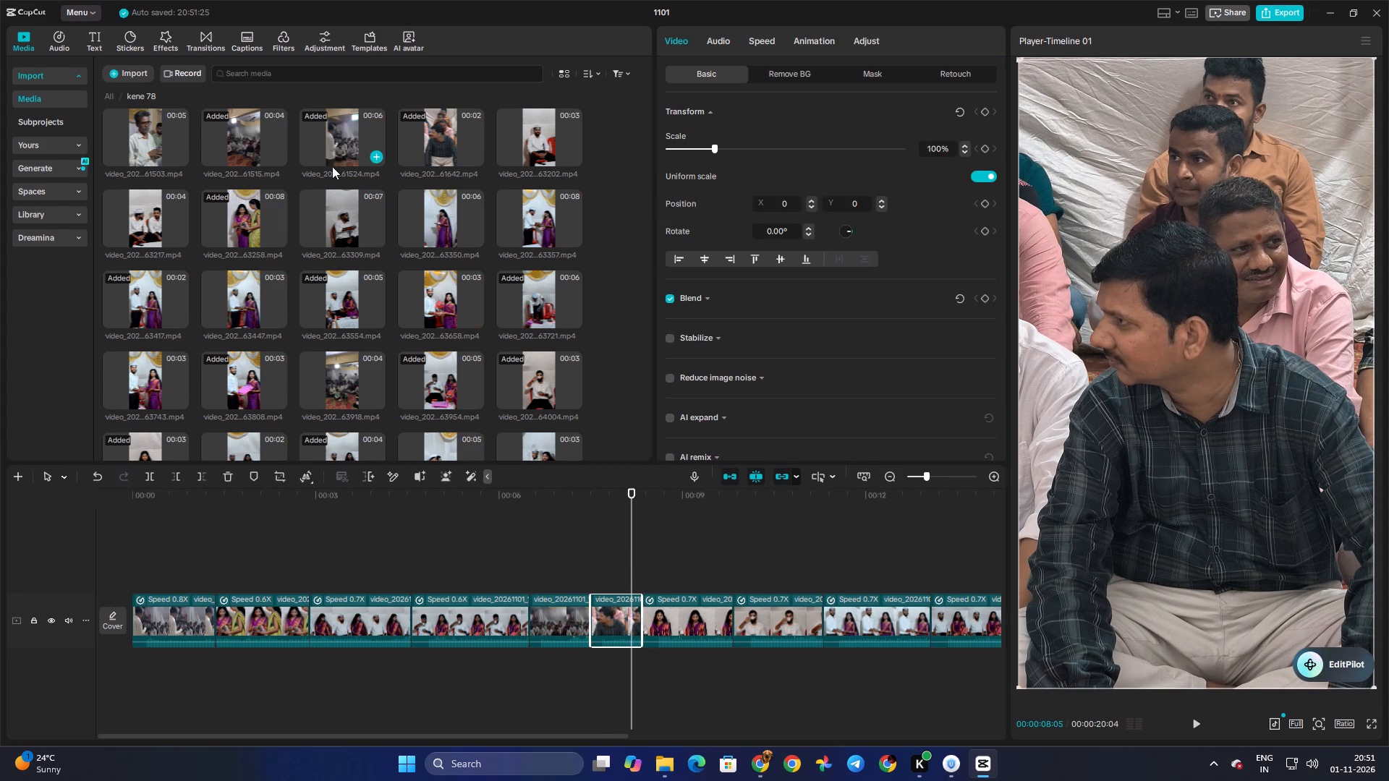
Add the 65218 guest clip from the media library to the timeline right after the trimmed 61642 clip.
{"action": "scroll", "coordinate": [378, 235], "scroll_direction": "down", "scroll_amount": 4}
{"action": "left_click", "coordinate": [144, 369]}
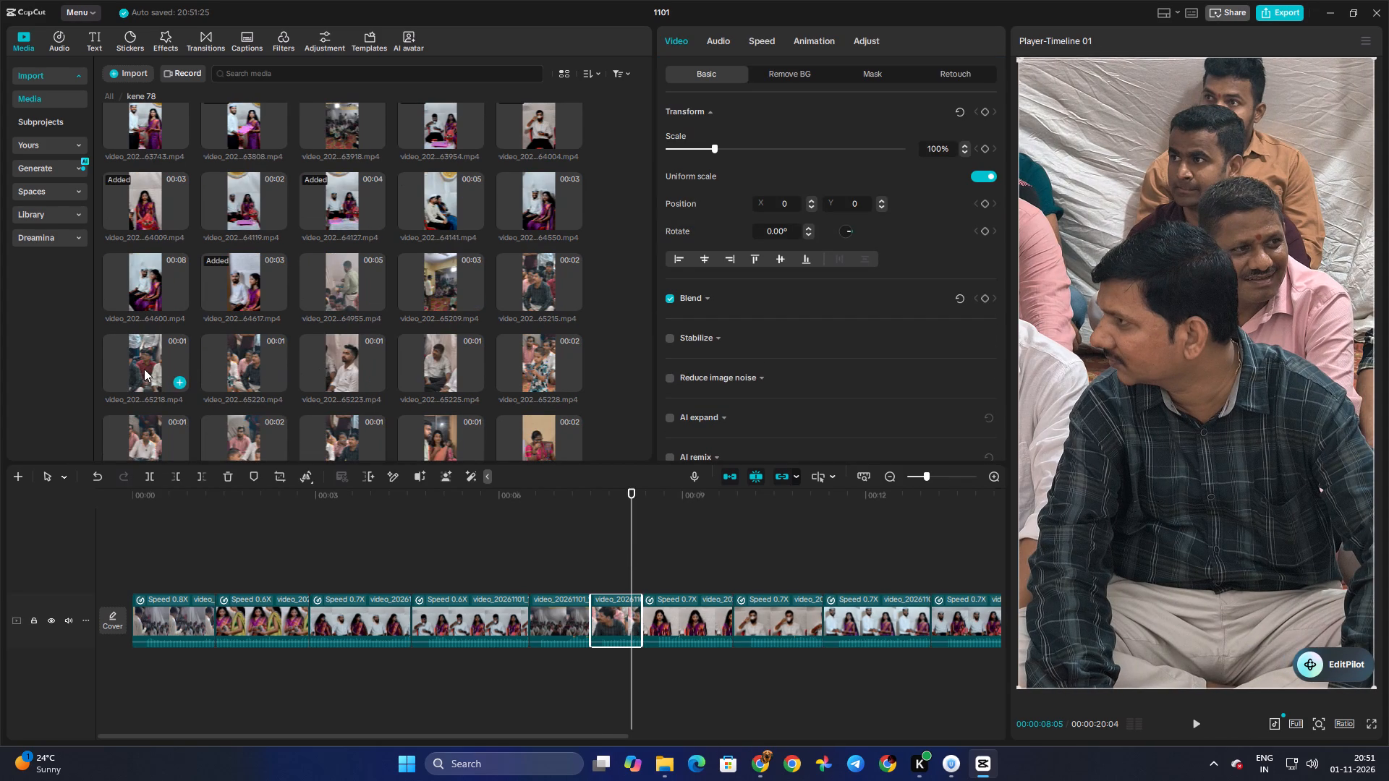
{"action": "key", "text": "space"}
{"action": "left_click", "coordinate": [182, 386]}
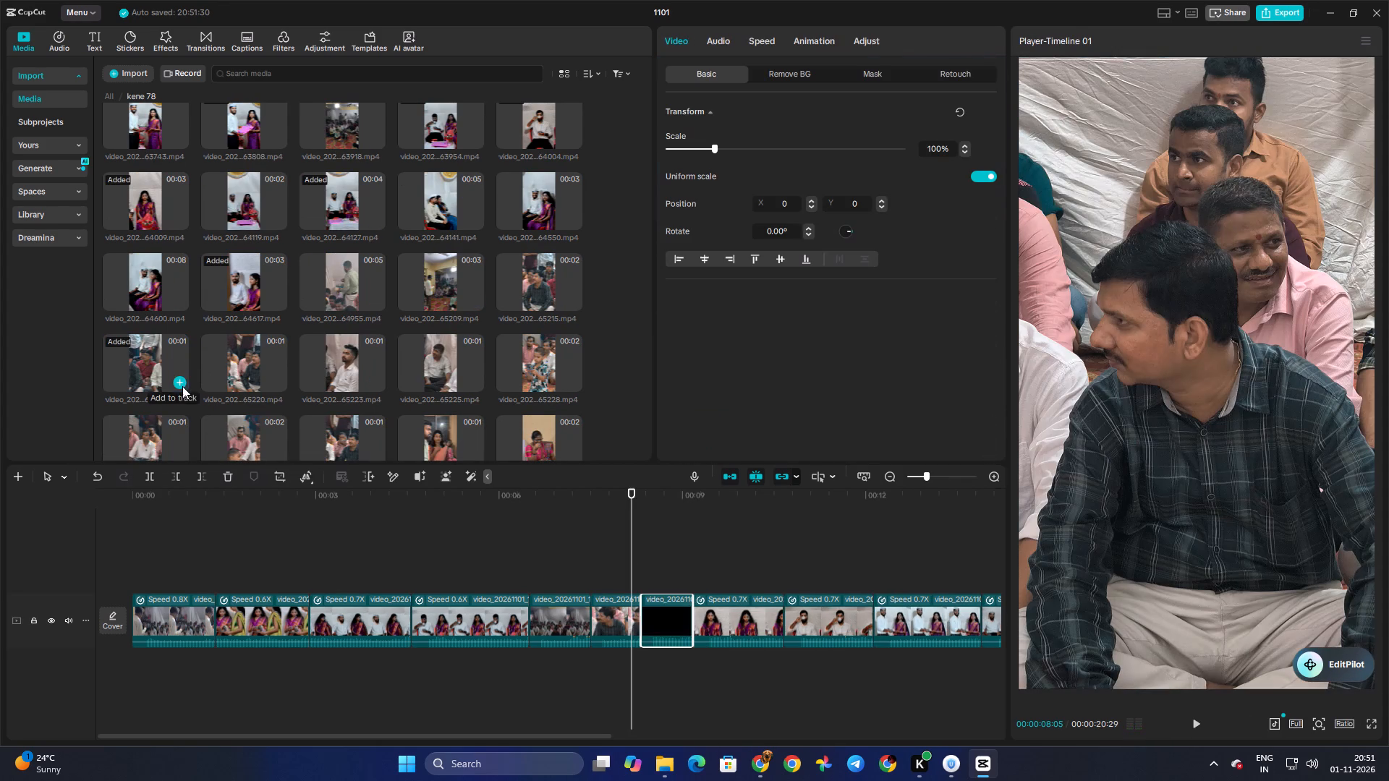
Preview the 65220, 65223 and 65225 guest clips, and insert 65223, 65225 and 65228 between the 61642 and 65218 clips on the timeline.
{"action": "left_click", "coordinate": [255, 368]}
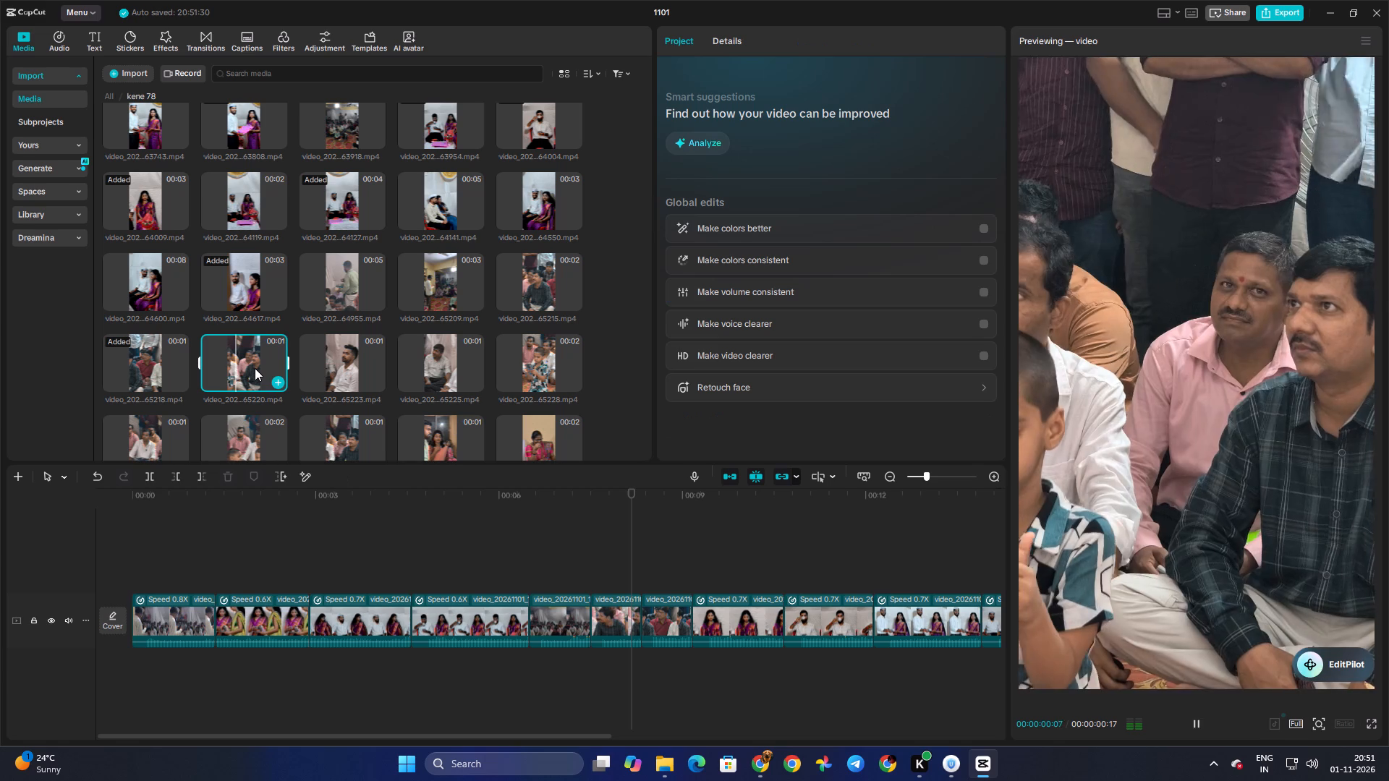
{"action": "key", "text": "space"}
{"action": "left_click", "coordinate": [358, 356]}
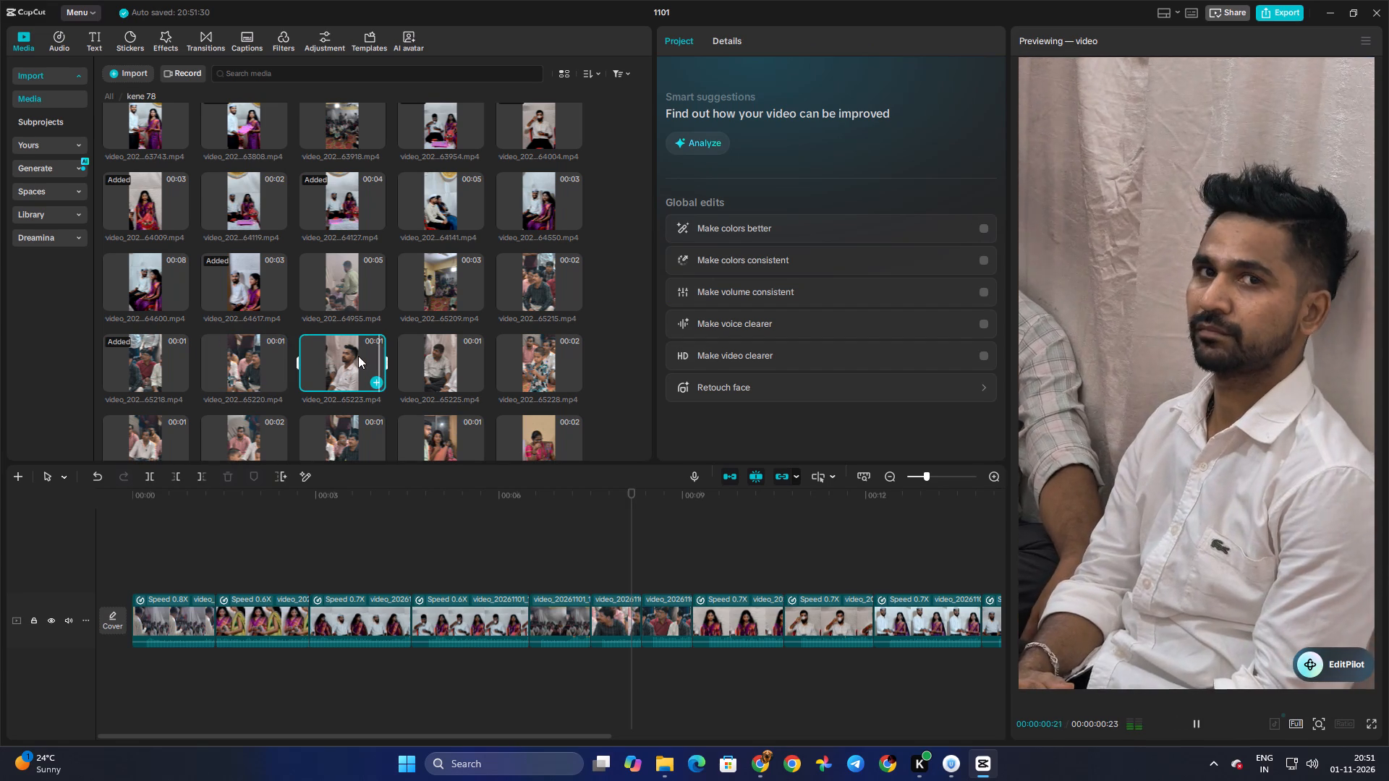
{"action": "left_click", "coordinate": [451, 365]}
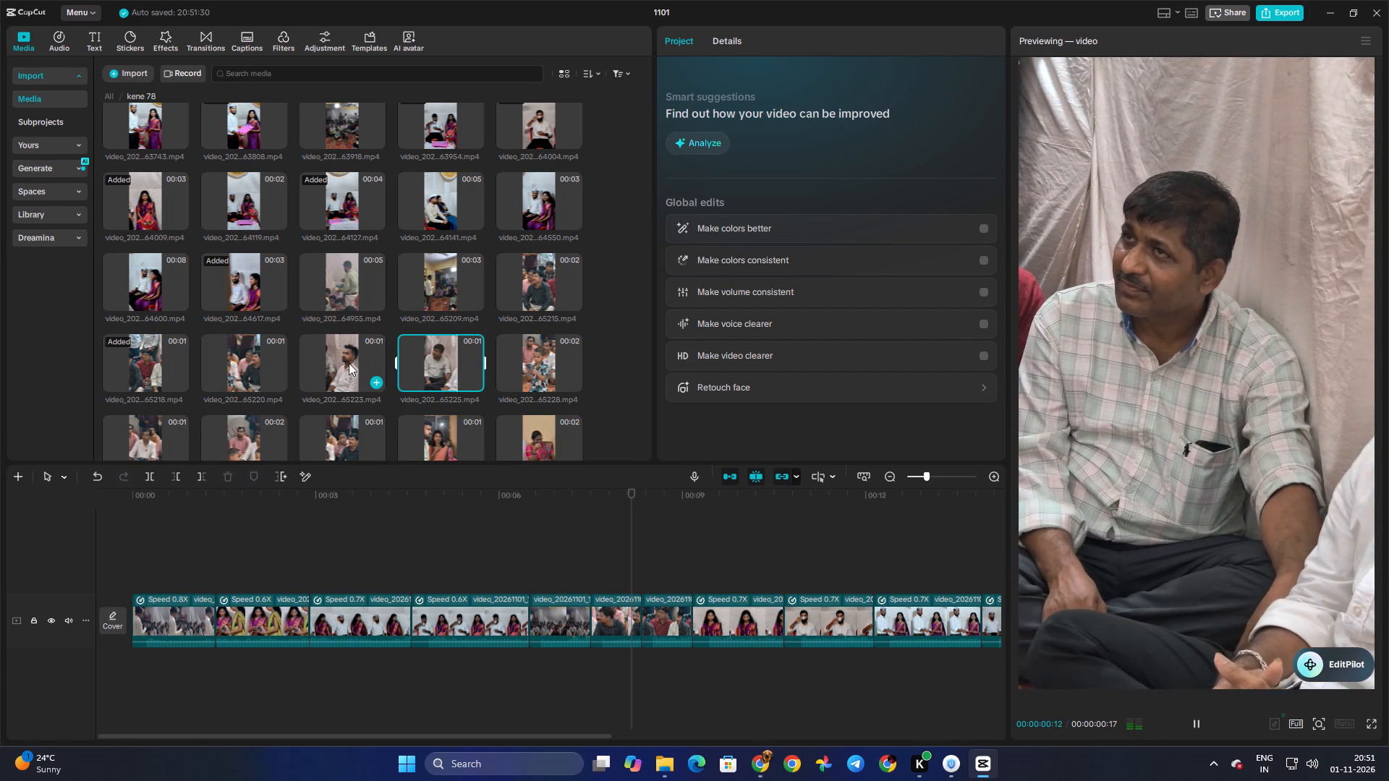
{"action": "key", "text": "space"}
{"action": "left_click", "coordinate": [331, 364]}
{"action": "key", "text": "space"}
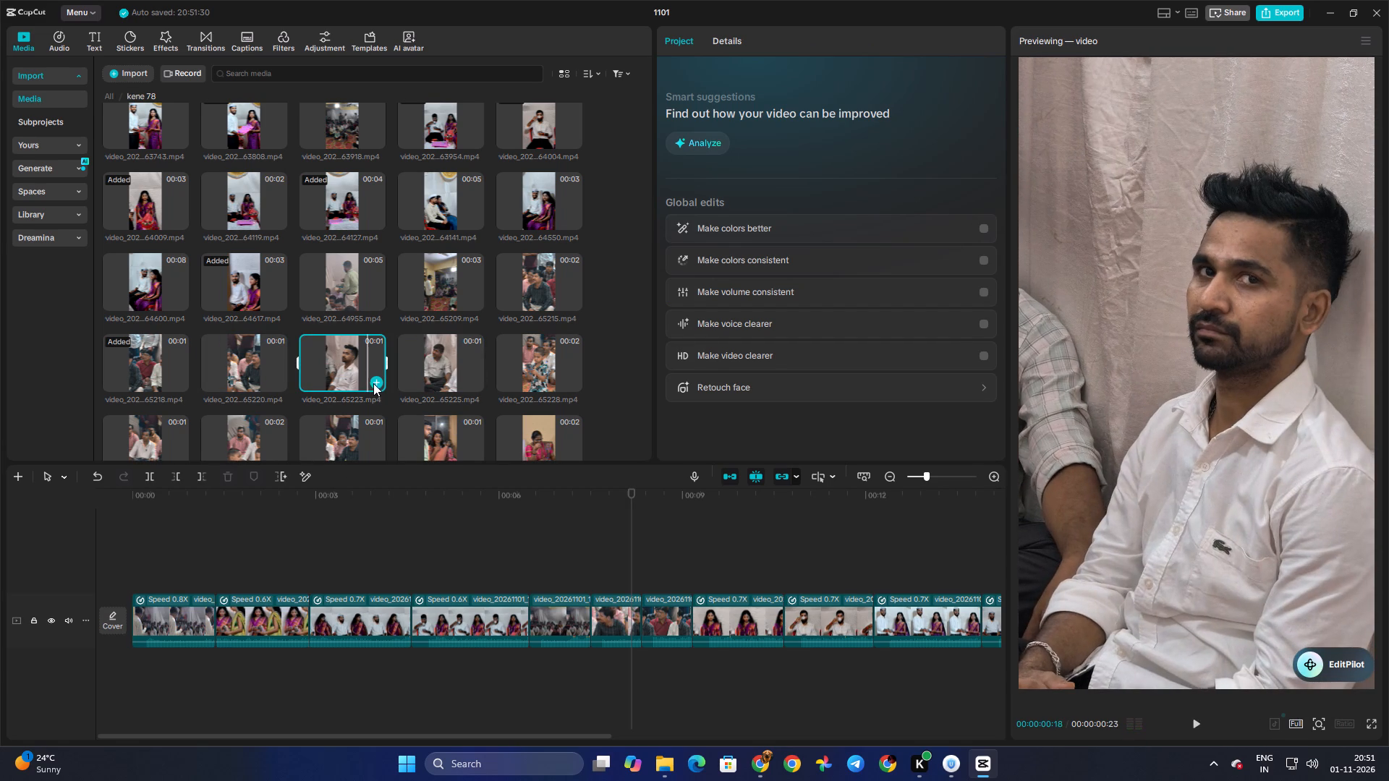
{"action": "left_click", "coordinate": [373, 383]}
{"action": "left_click", "coordinate": [472, 382]}
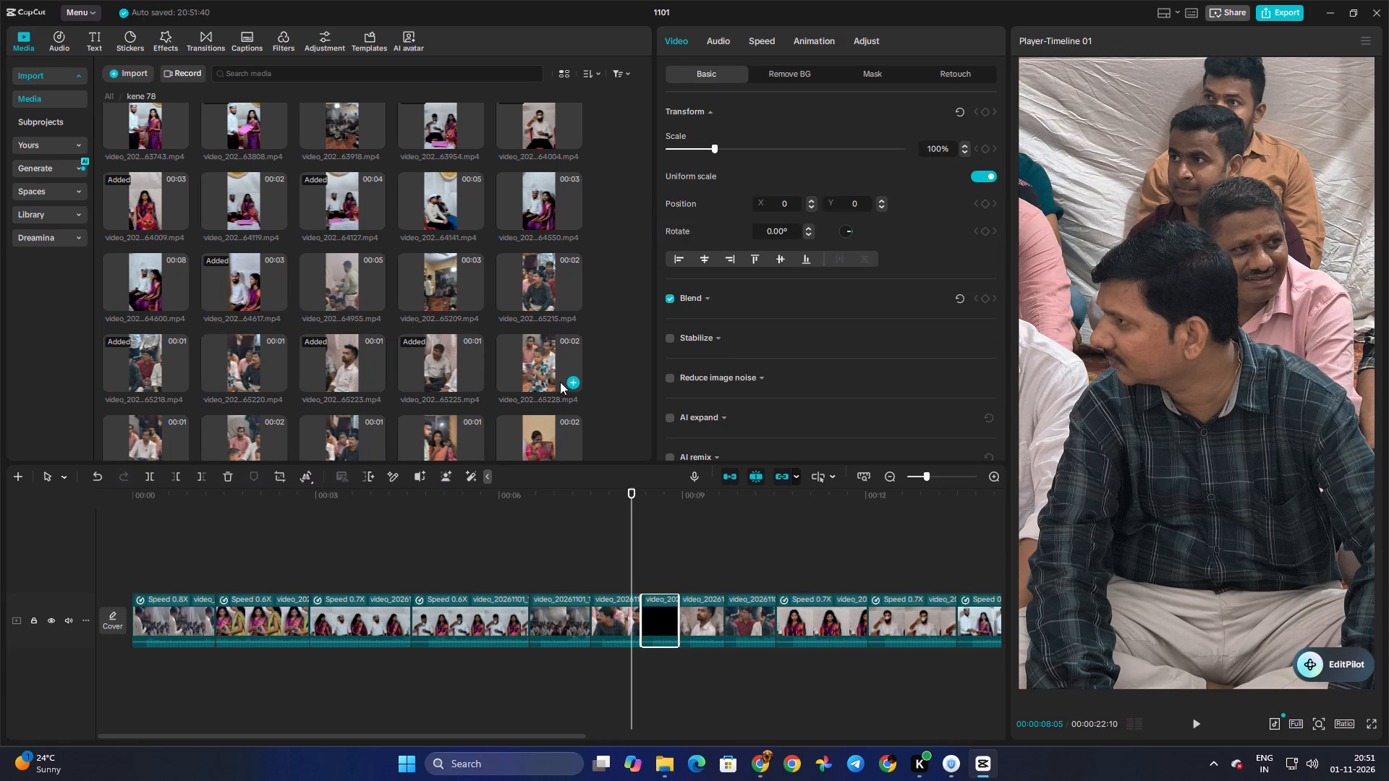
{"action": "left_click", "coordinate": [573, 382]}
Preview the 65235 and 65237 guest clips and insert both on the timeline right after the 61642 clip.
{"action": "scroll", "coordinate": [265, 392], "scroll_direction": "down", "scroll_amount": 1}
{"action": "left_click", "coordinate": [161, 370]}
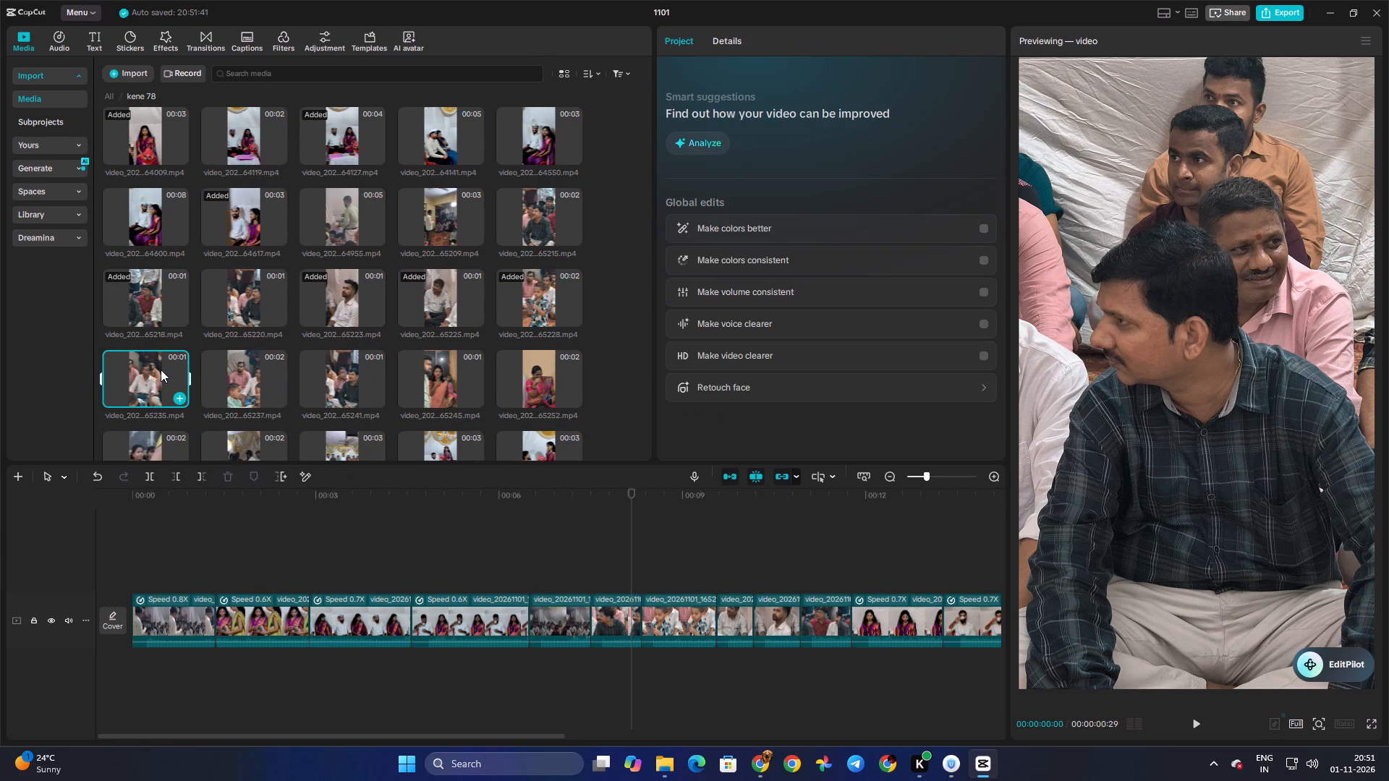
{"action": "key", "text": "space"}
{"action": "key", "text": "space"}
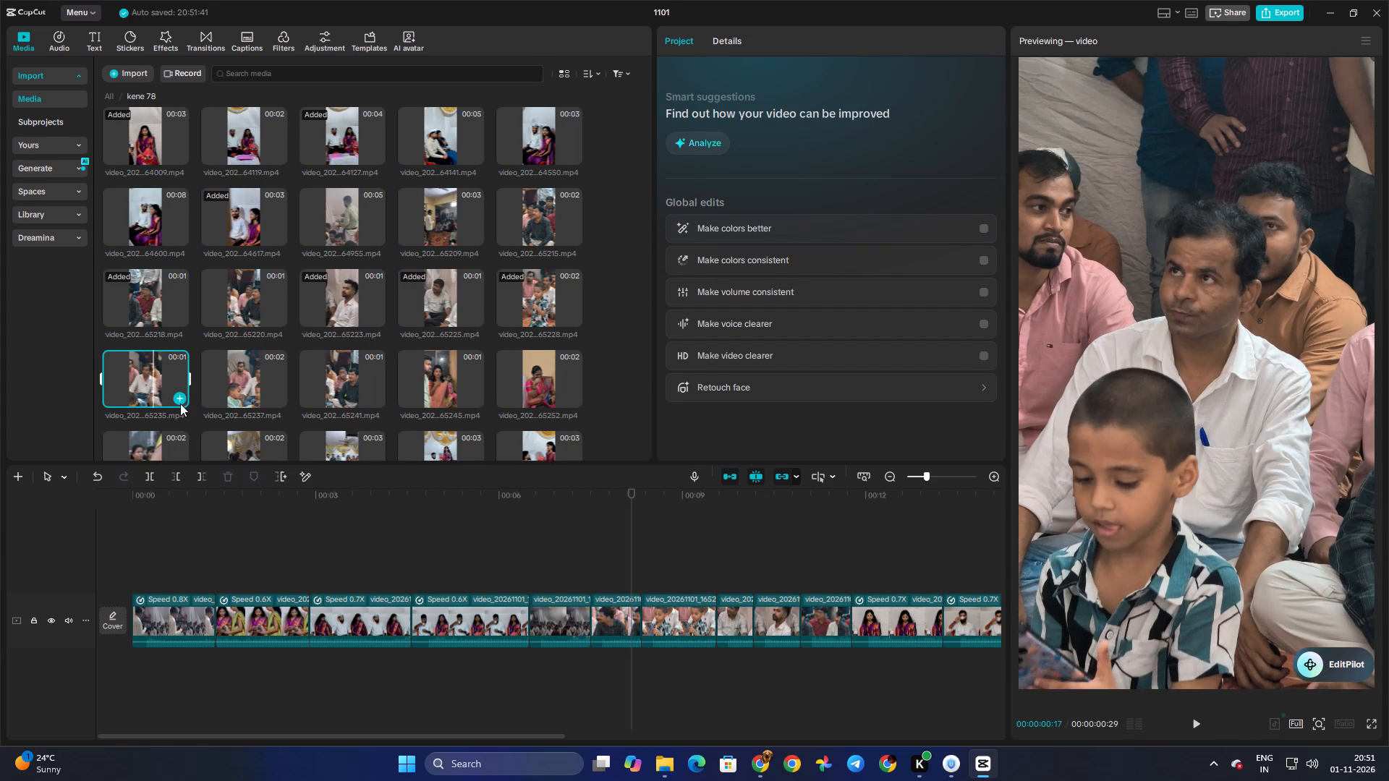
{"action": "left_click", "coordinate": [177, 401]}
{"action": "left_click", "coordinate": [266, 381]}
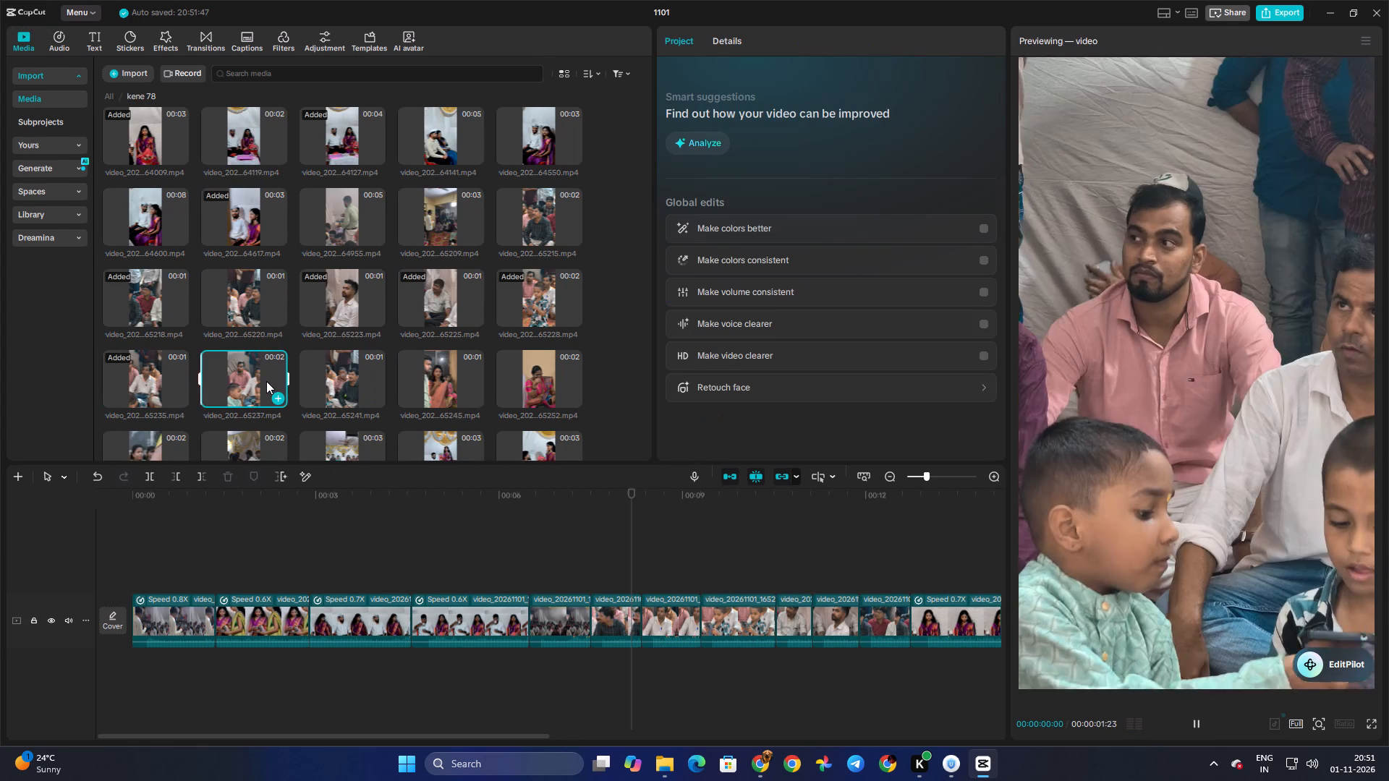
{"action": "key", "text": "space"}
{"action": "left_click", "coordinate": [282, 401]}
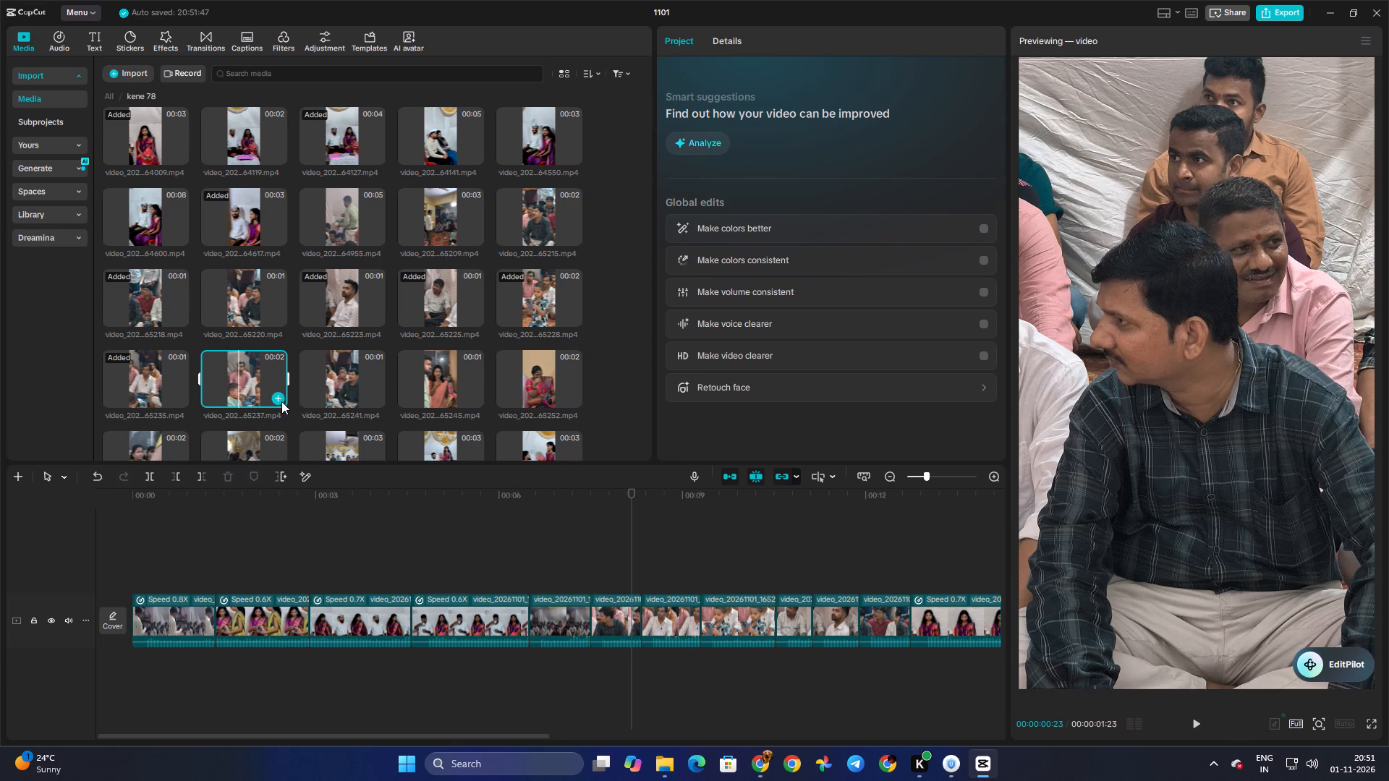
Preview the 65241 guest clip from the media library.
{"action": "left_click", "coordinate": [358, 398]}
{"action": "key", "text": "space"}
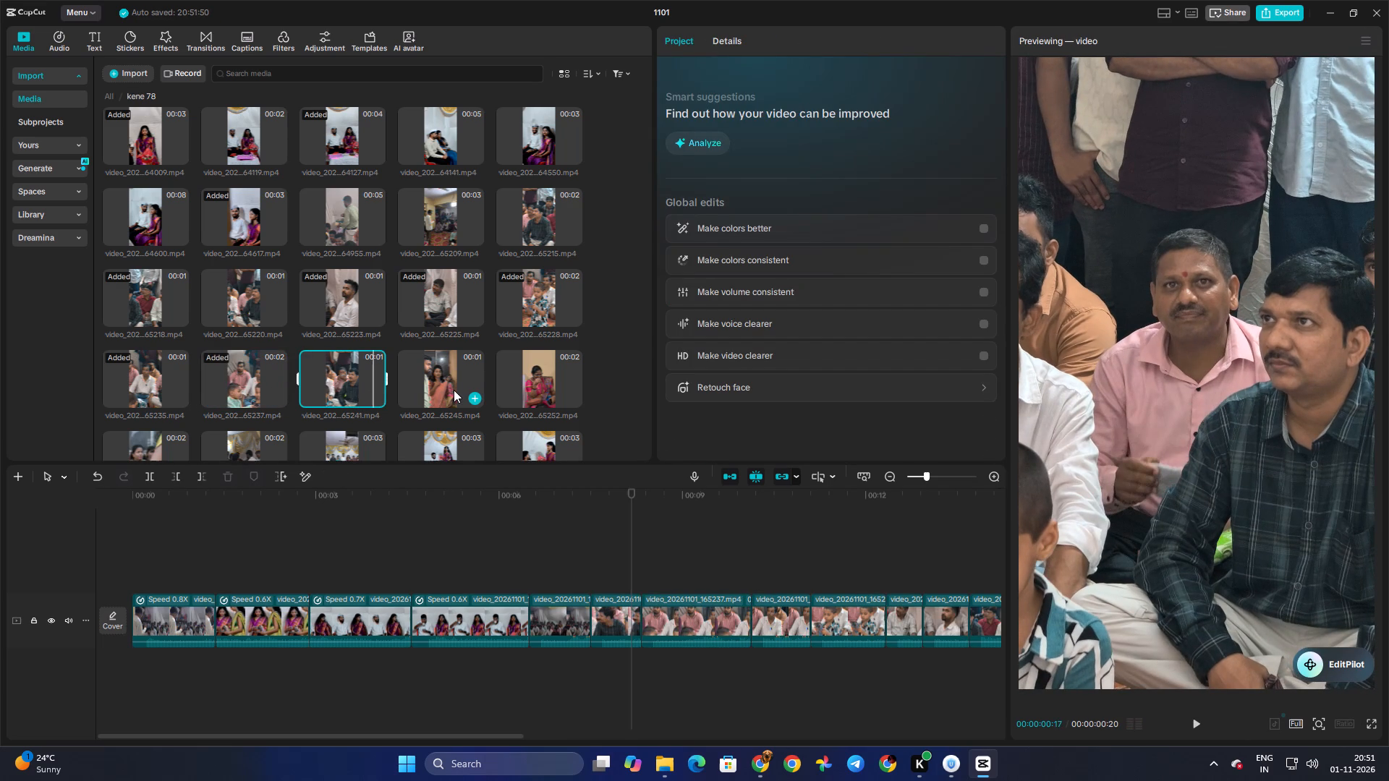
Preview the 65245 clip from the media library.
{"action": "left_click", "coordinate": [454, 390]}
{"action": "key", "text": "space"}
Slow the seven consecutive guest clips starting at 00:00:06:15 on the timeline to 0.76x speed and play back the result.
{"action": "left_click", "coordinate": [527, 552]}
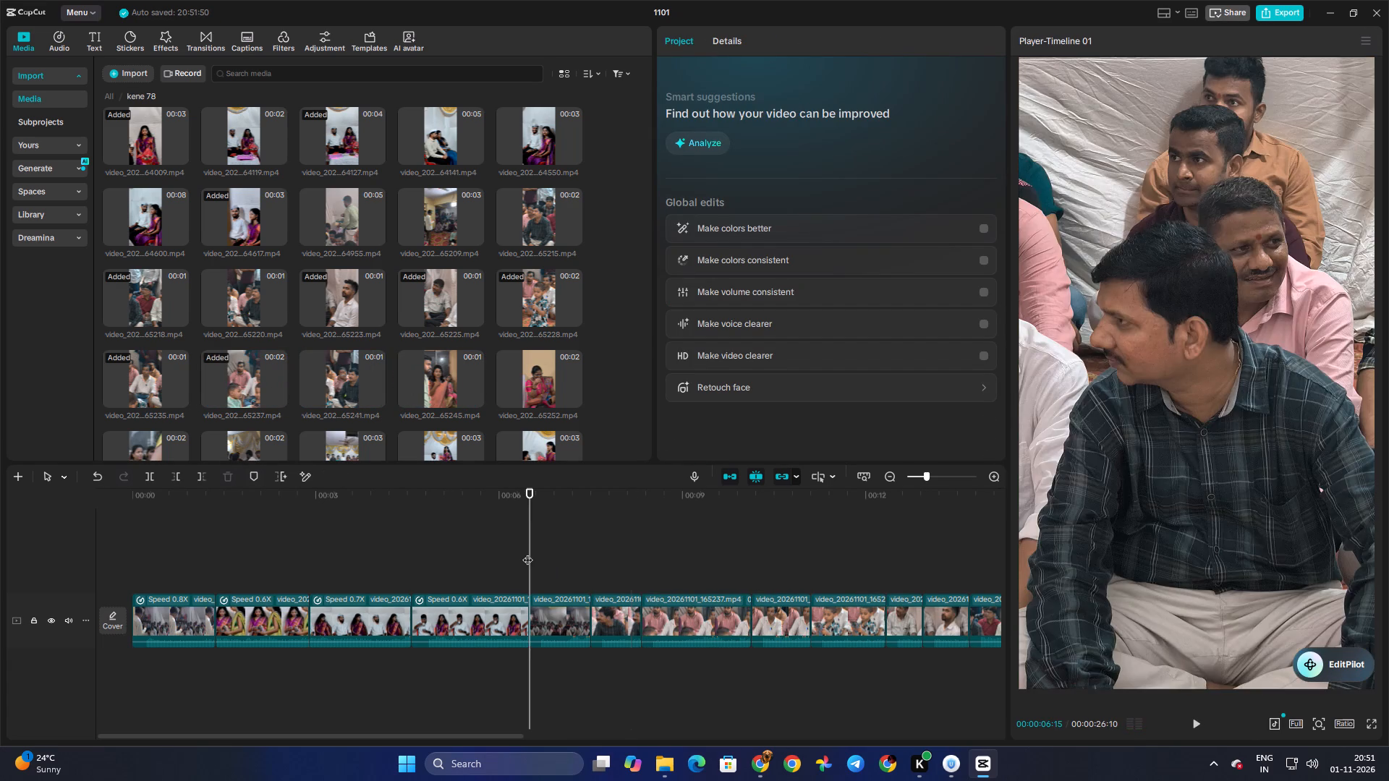
{"action": "left_click_drag", "start_coordinate": [527, 552], "coordinate": [582, 560]}
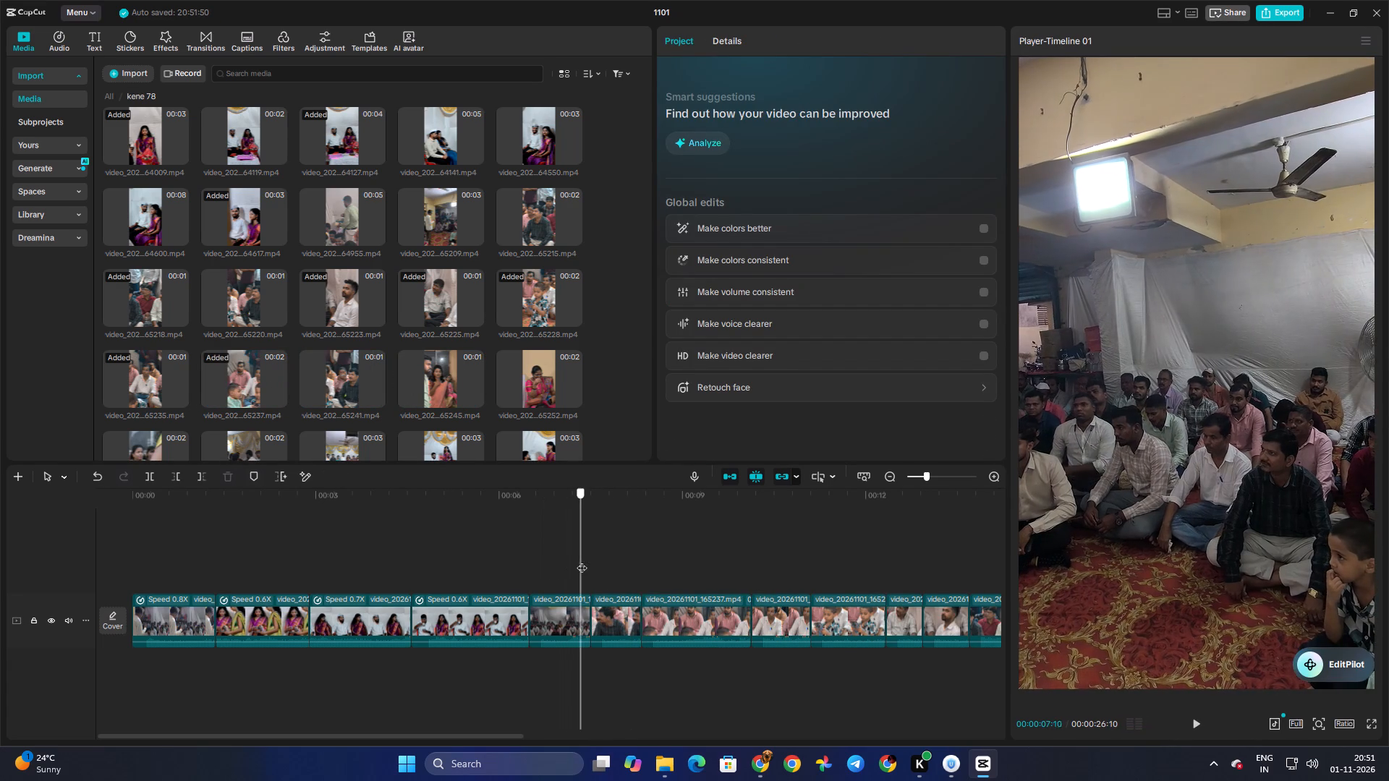
{"action": "left_click_drag", "start_coordinate": [582, 560], "coordinate": [532, 559]}
{"action": "left_click_drag", "start_coordinate": [574, 566], "coordinate": [933, 649]}
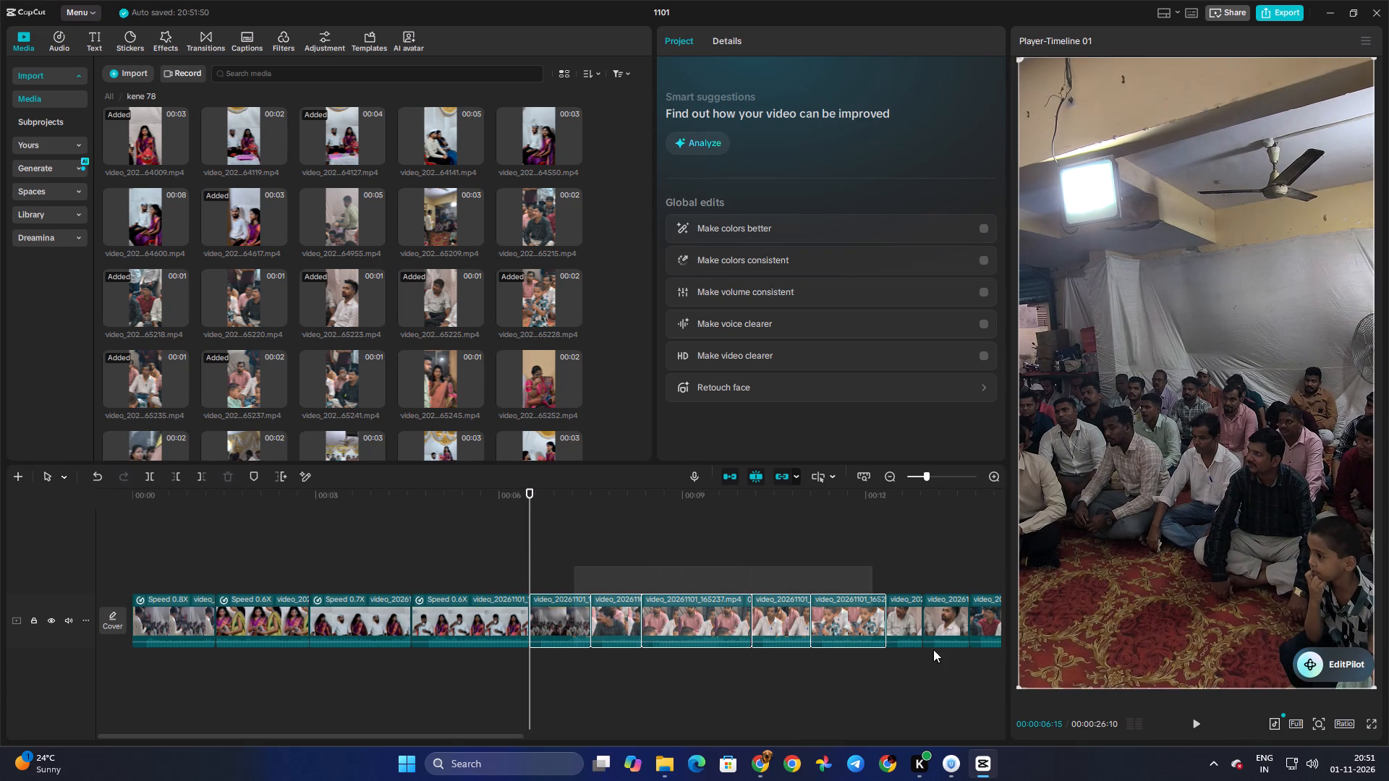
{"action": "left_click_drag", "start_coordinate": [933, 649], "coordinate": [962, 652]}
{"action": "left_click", "coordinate": [757, 43]}
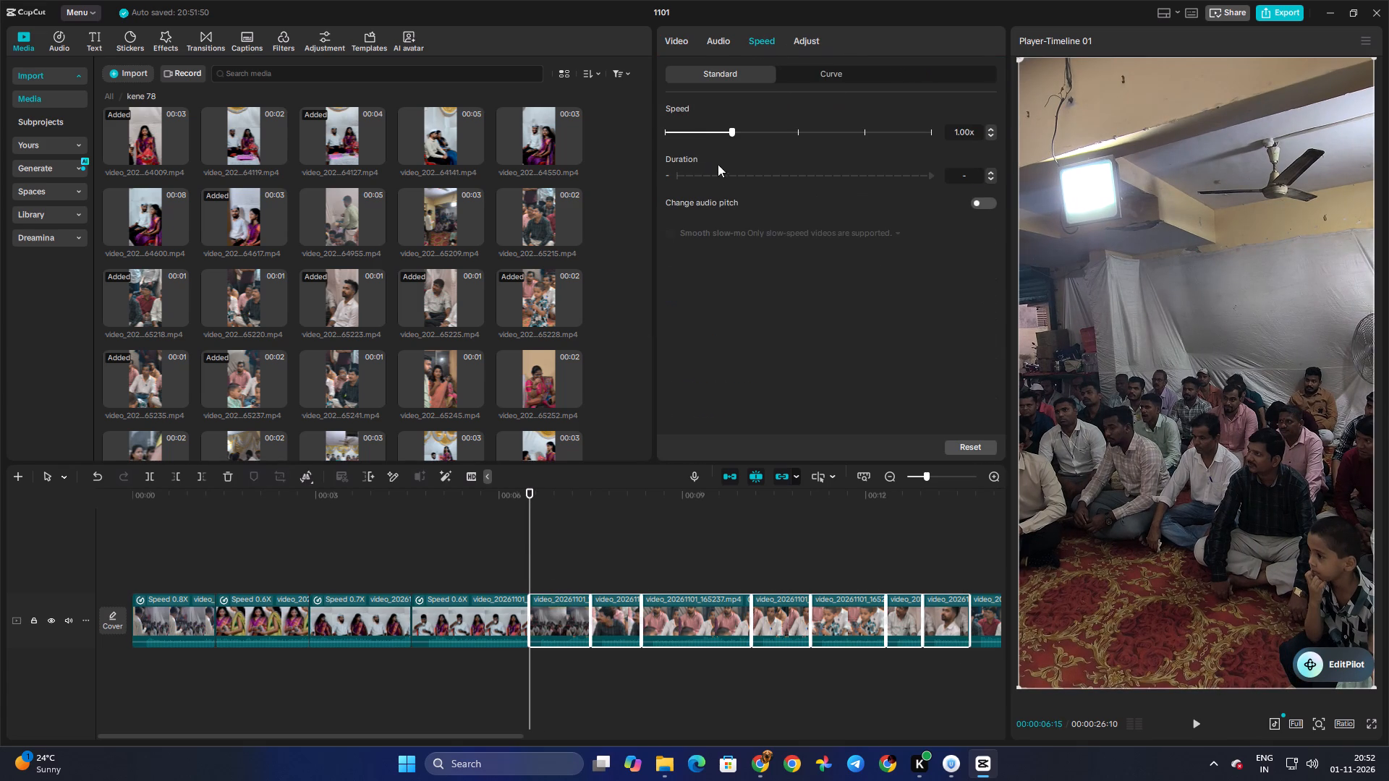
{"action": "left_click", "coordinate": [704, 132]}
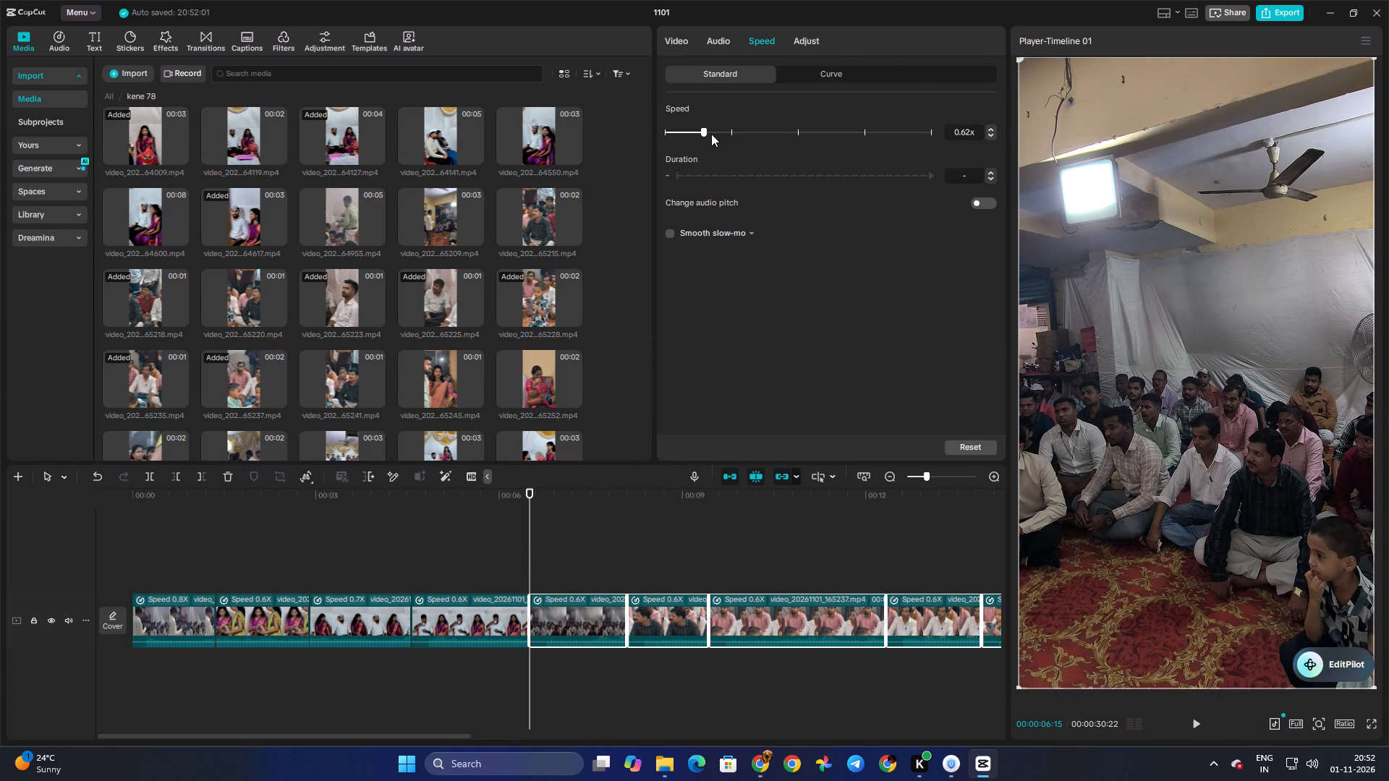
{"action": "left_click", "coordinate": [715, 131]}
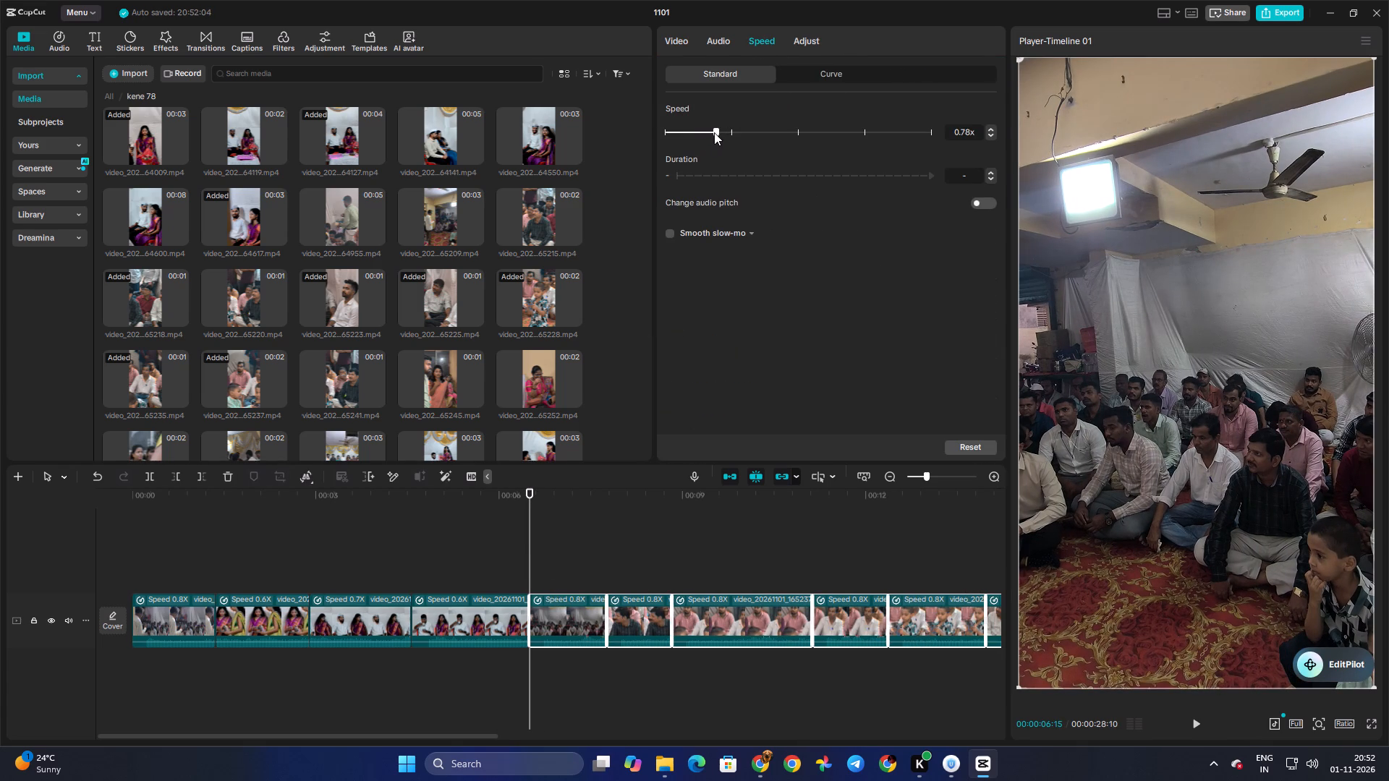
{"action": "double_click", "coordinate": [714, 132]}
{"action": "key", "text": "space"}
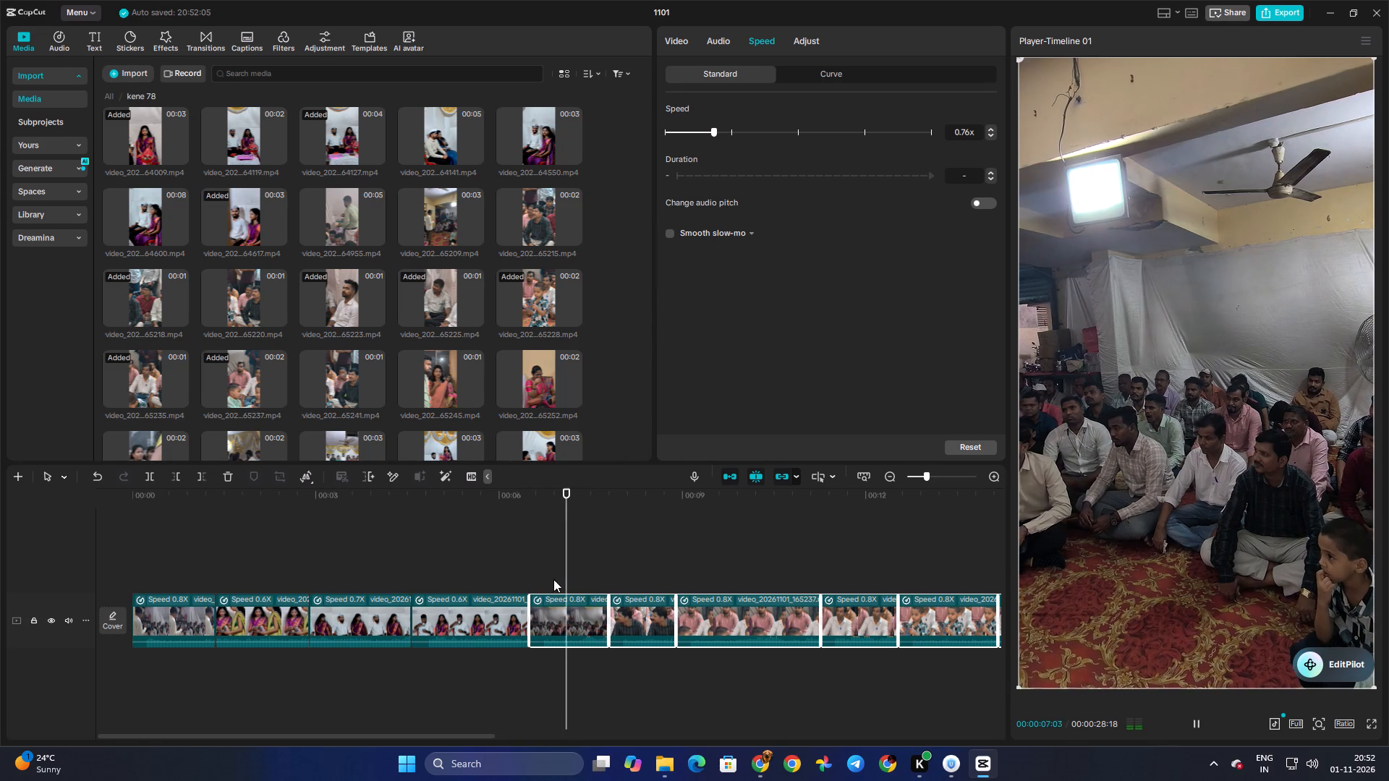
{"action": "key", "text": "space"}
{"action": "left_click", "coordinate": [559, 581]}
{"action": "left_click_drag", "start_coordinate": [560, 581], "coordinate": [572, 581]}
In File Explorer, extract the zip archive "WhatsApp Unknown 2026-11-01 at 8.50.10 PM" from Downloads into its suggested folder.
{"action": "left_click", "coordinate": [671, 757]}
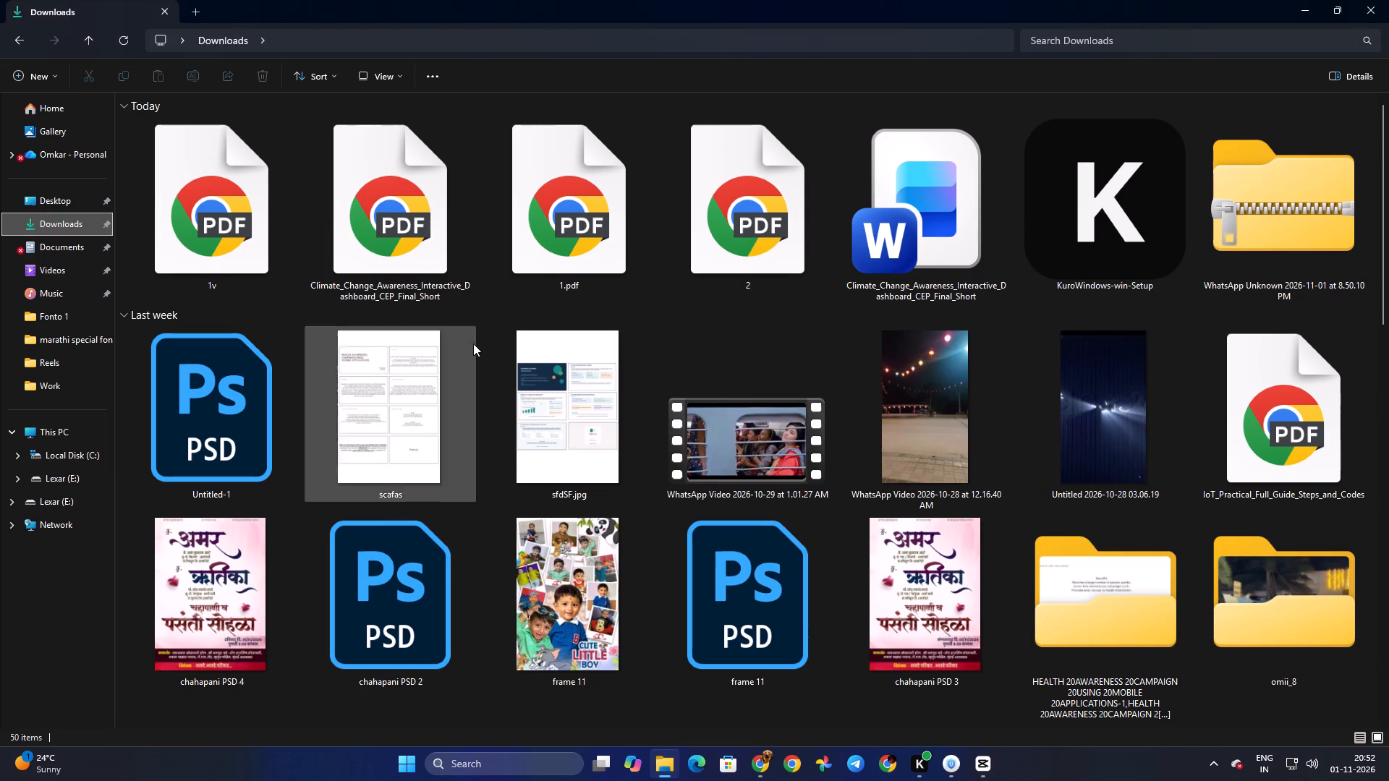
{"action": "left_click", "coordinate": [1263, 273]}
{"action": "right_click", "coordinate": [1263, 273]}
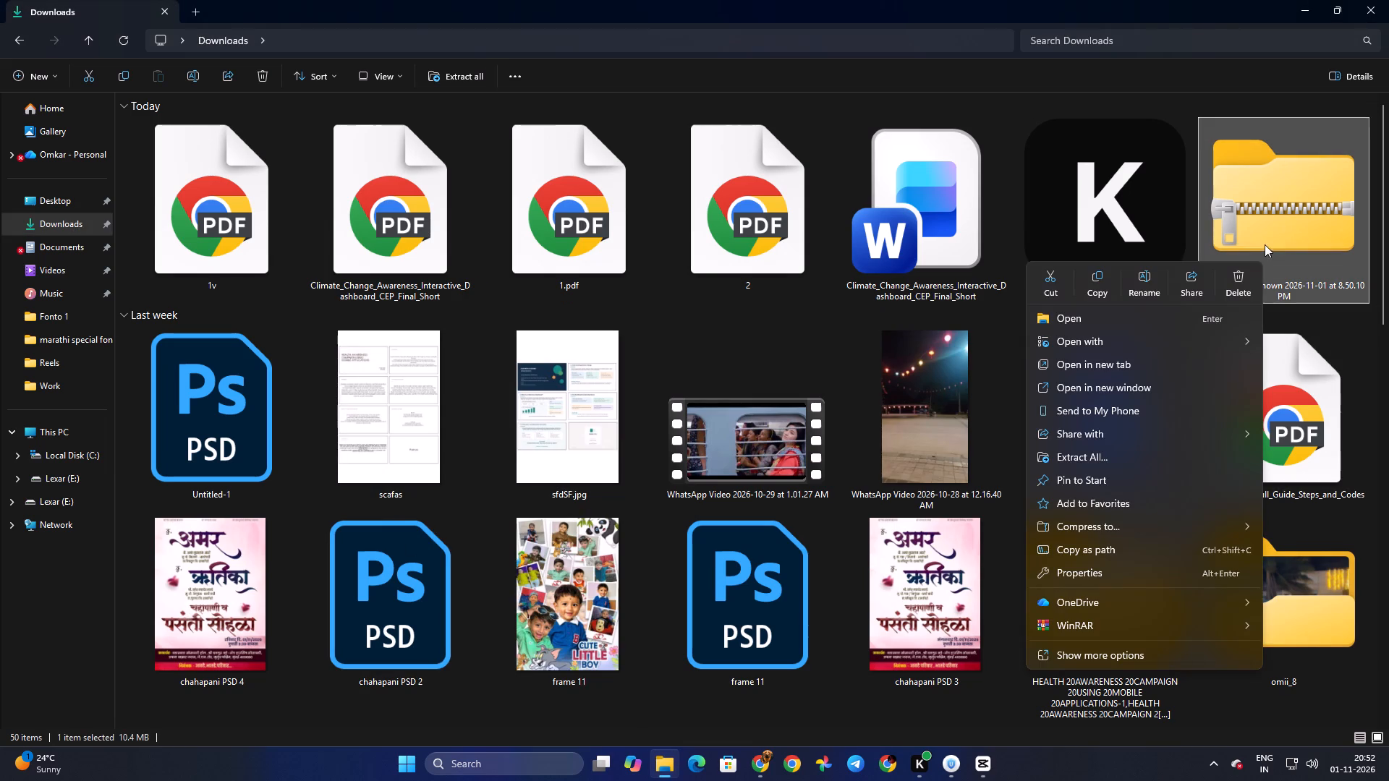
{"action": "left_click", "coordinate": [1110, 456]}
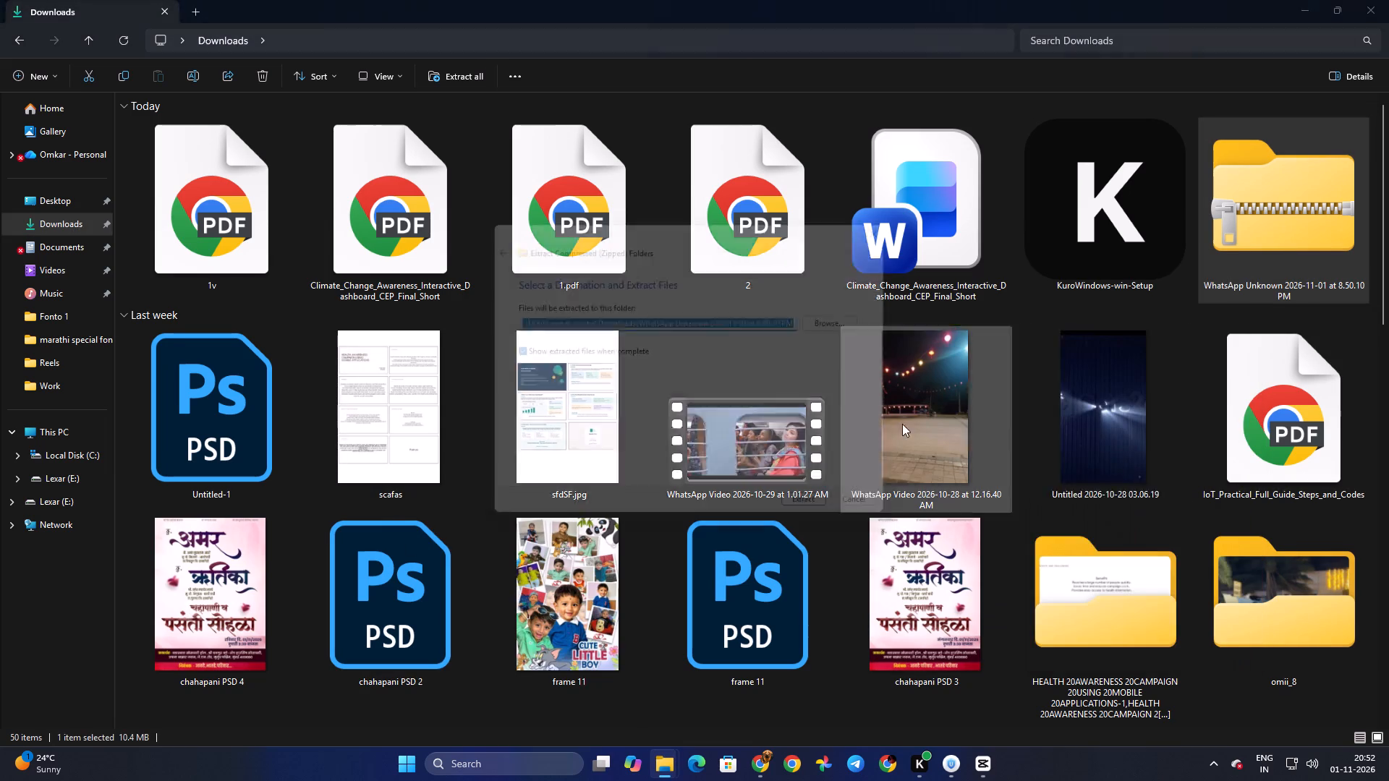
{"action": "left_click", "coordinate": [819, 519]}
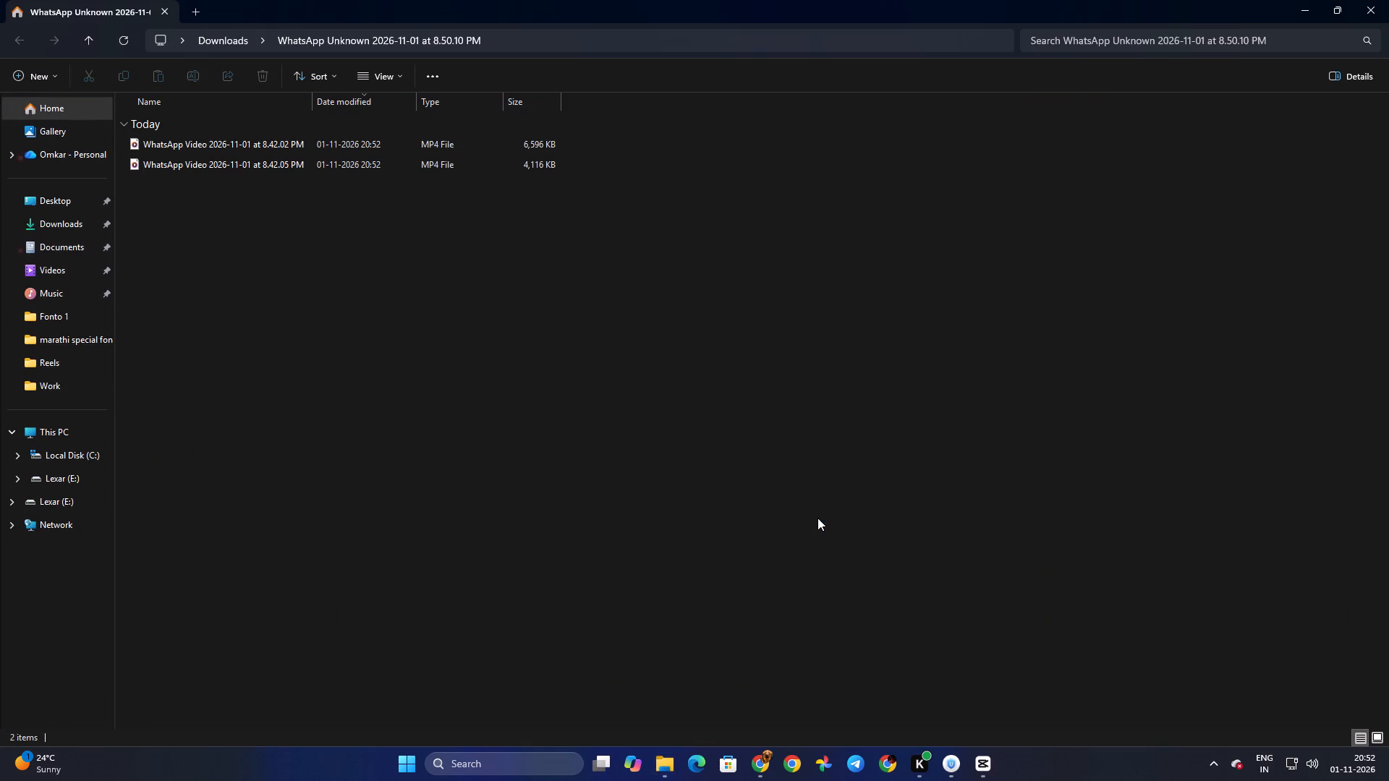
Delete the original "WhatsApp Unknown 2026-11-01 at 8.50.10 PM" zip archive from Downloads, keeping the extracted folder.
{"action": "left_click", "coordinate": [38, 221]}
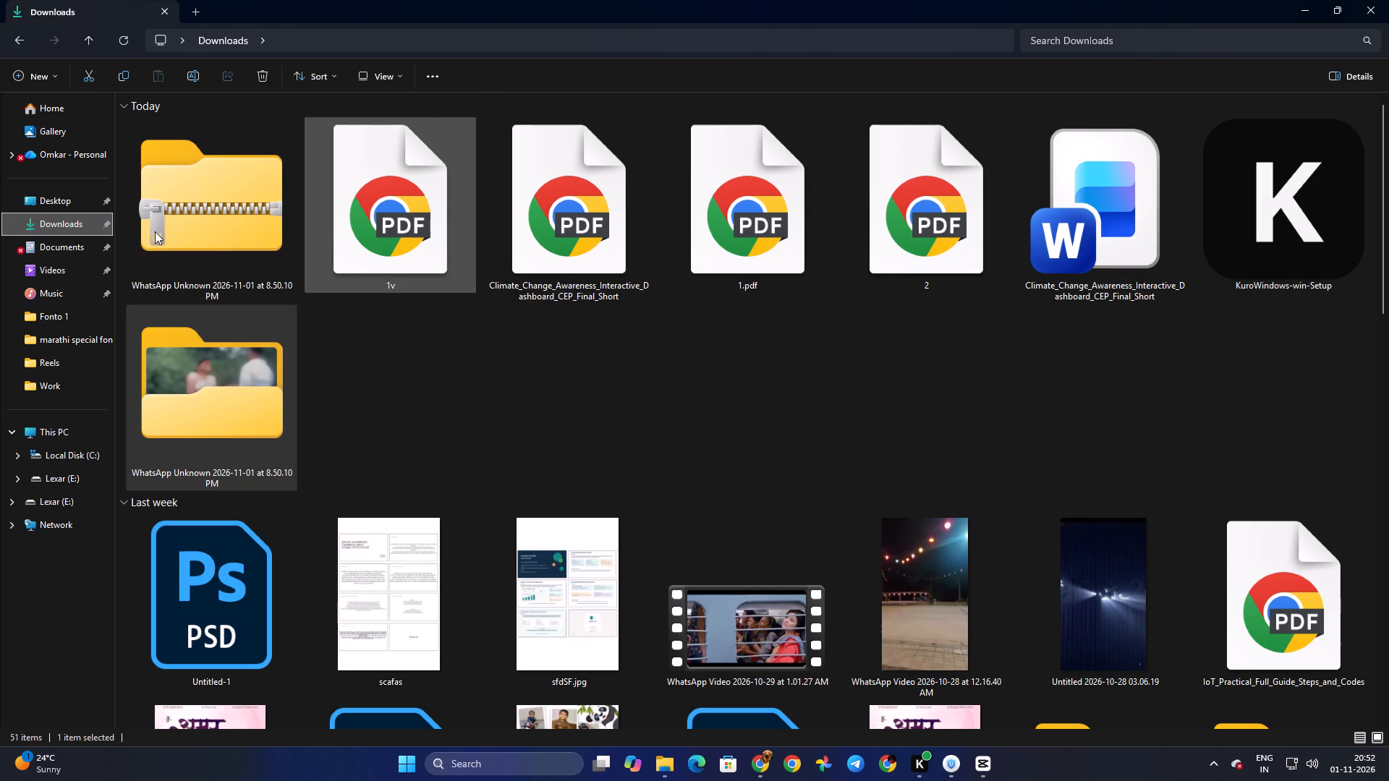
{"action": "left_click", "coordinate": [161, 227]}
{"action": "key", "text": "Delete"}
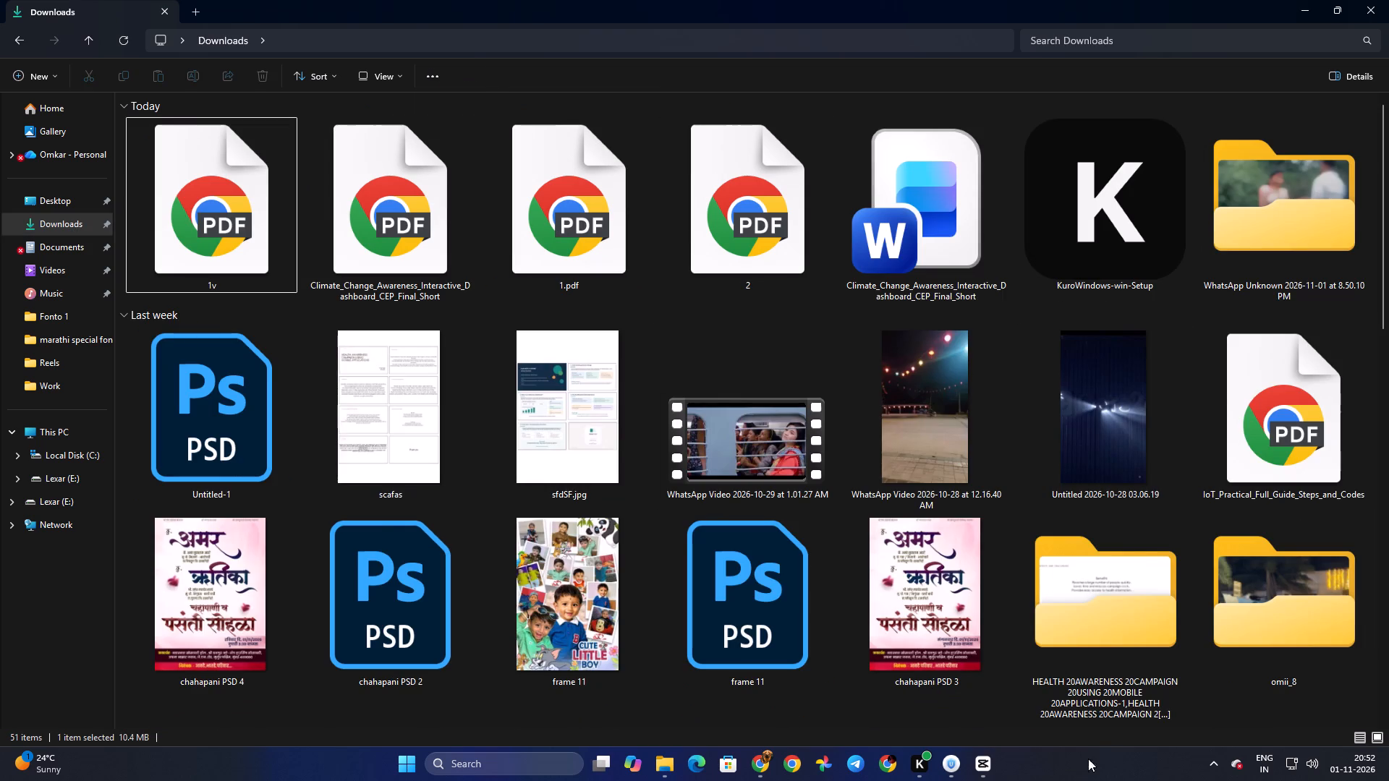
Import both WhatsApp videos (8.42.02 PM and 8.42.05 PM) from the extracted Downloads folder into CapCut's audio import area.
{"action": "left_click", "coordinate": [993, 771]}
{"action": "left_click", "coordinate": [56, 39]}
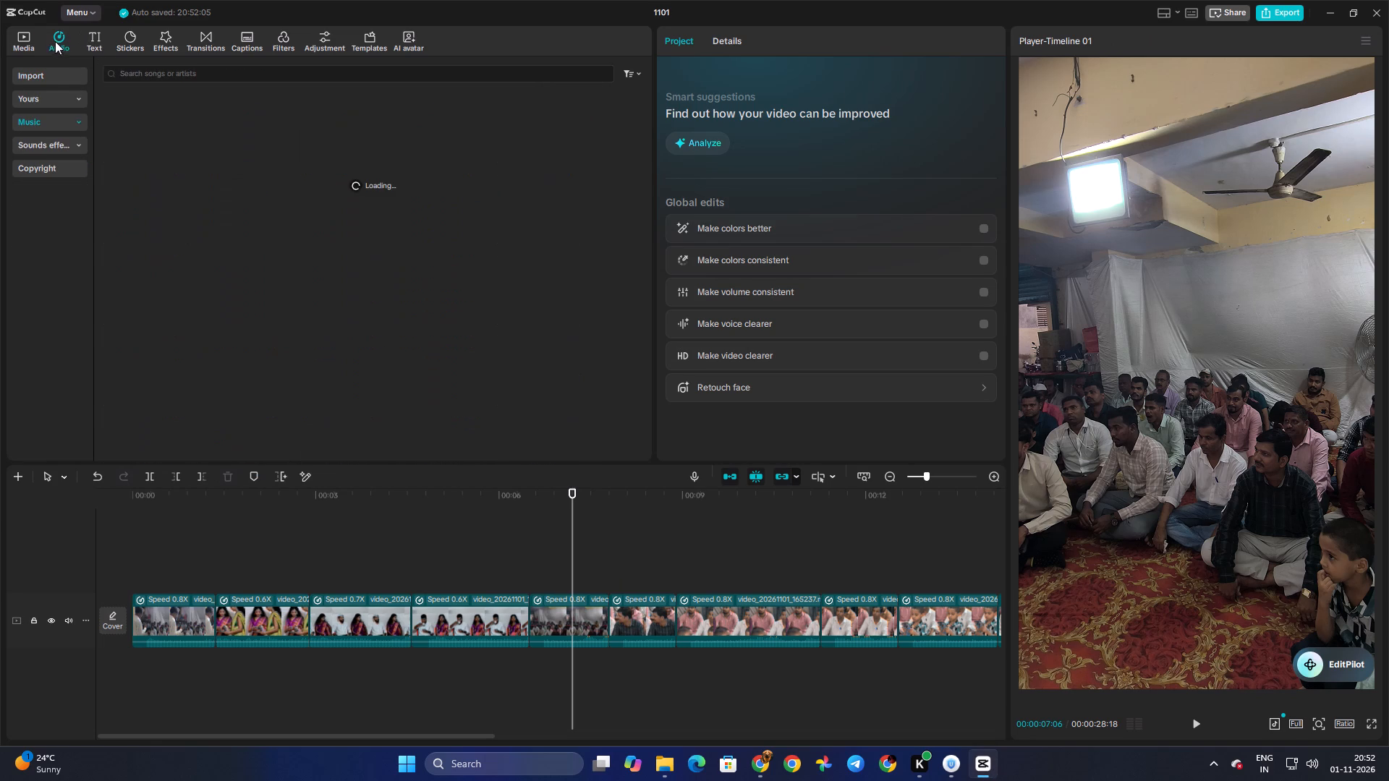
{"action": "left_click", "coordinate": [53, 73]}
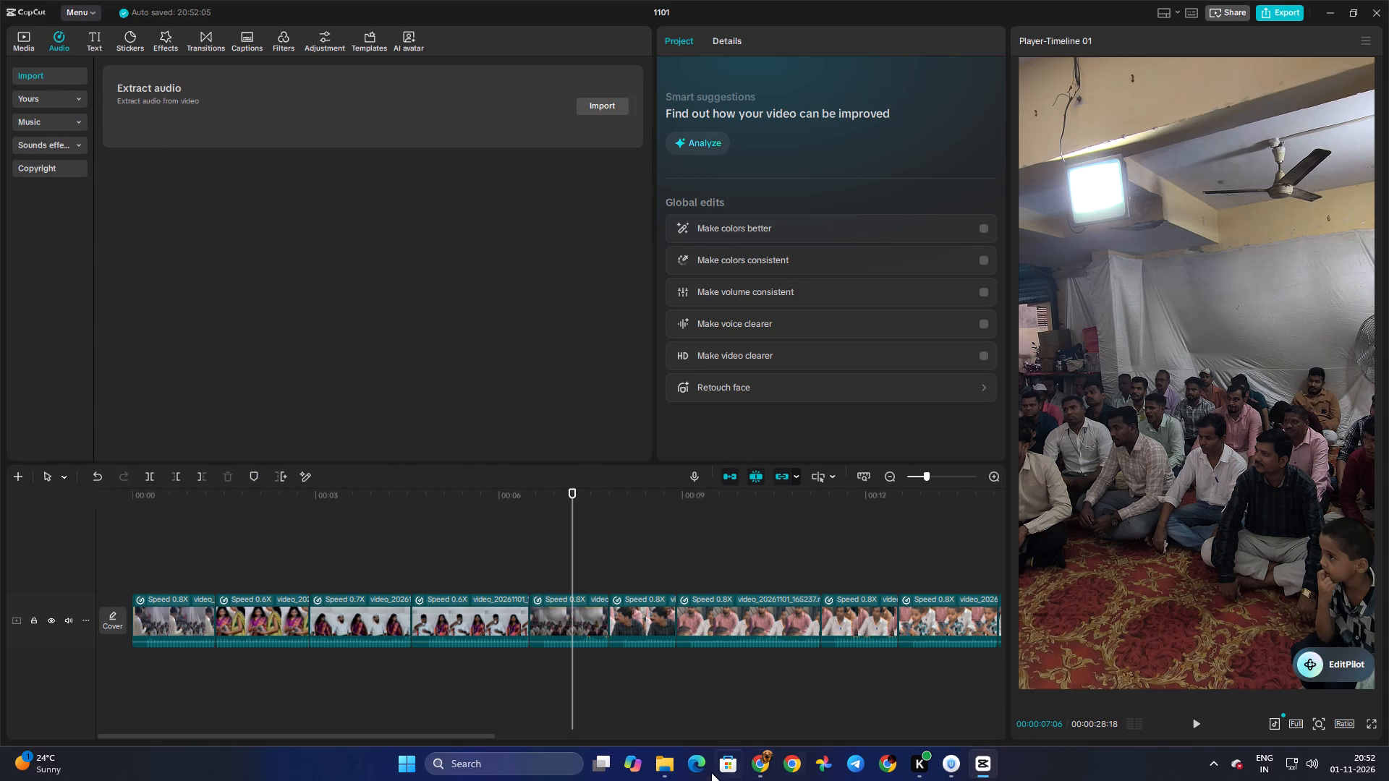
{"action": "left_click", "coordinate": [674, 769]}
{"action": "left_click", "coordinate": [804, 646]}
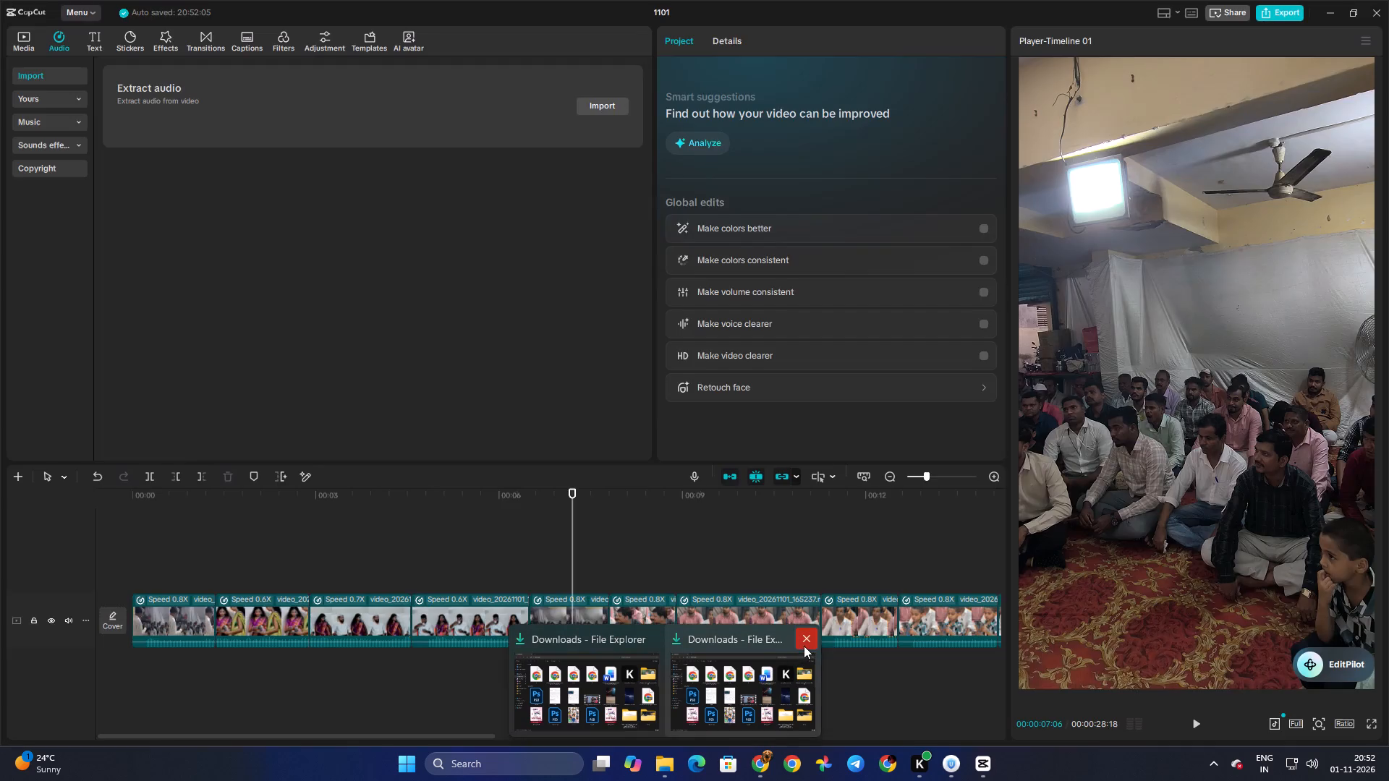
{"action": "left_click", "coordinate": [665, 687]}
{"action": "double_click", "coordinate": [1245, 257]}
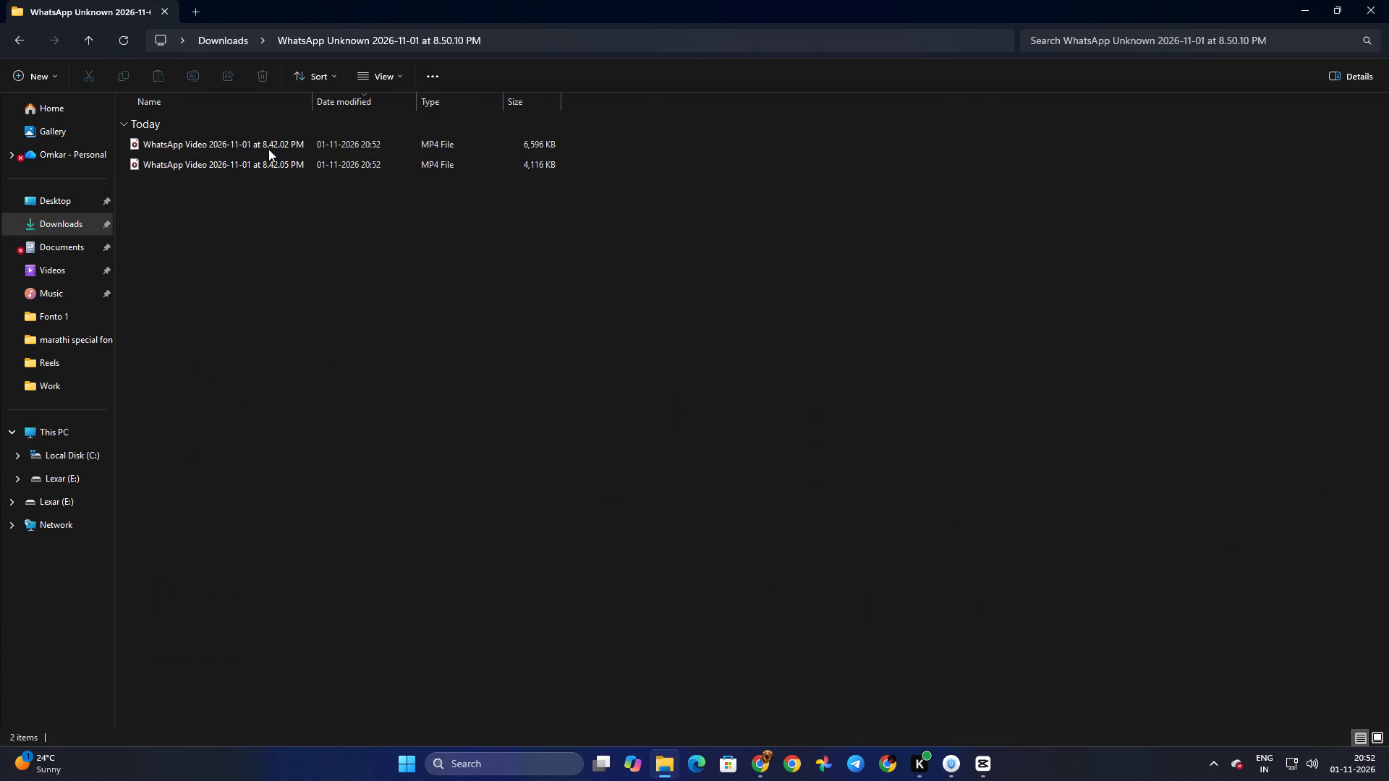
{"action": "left_click", "coordinate": [268, 149]}
{"action": "left_click", "coordinate": [280, 174], "text": "ctrl"}
{"action": "left_click", "coordinate": [281, 168], "text": "ctrl"}
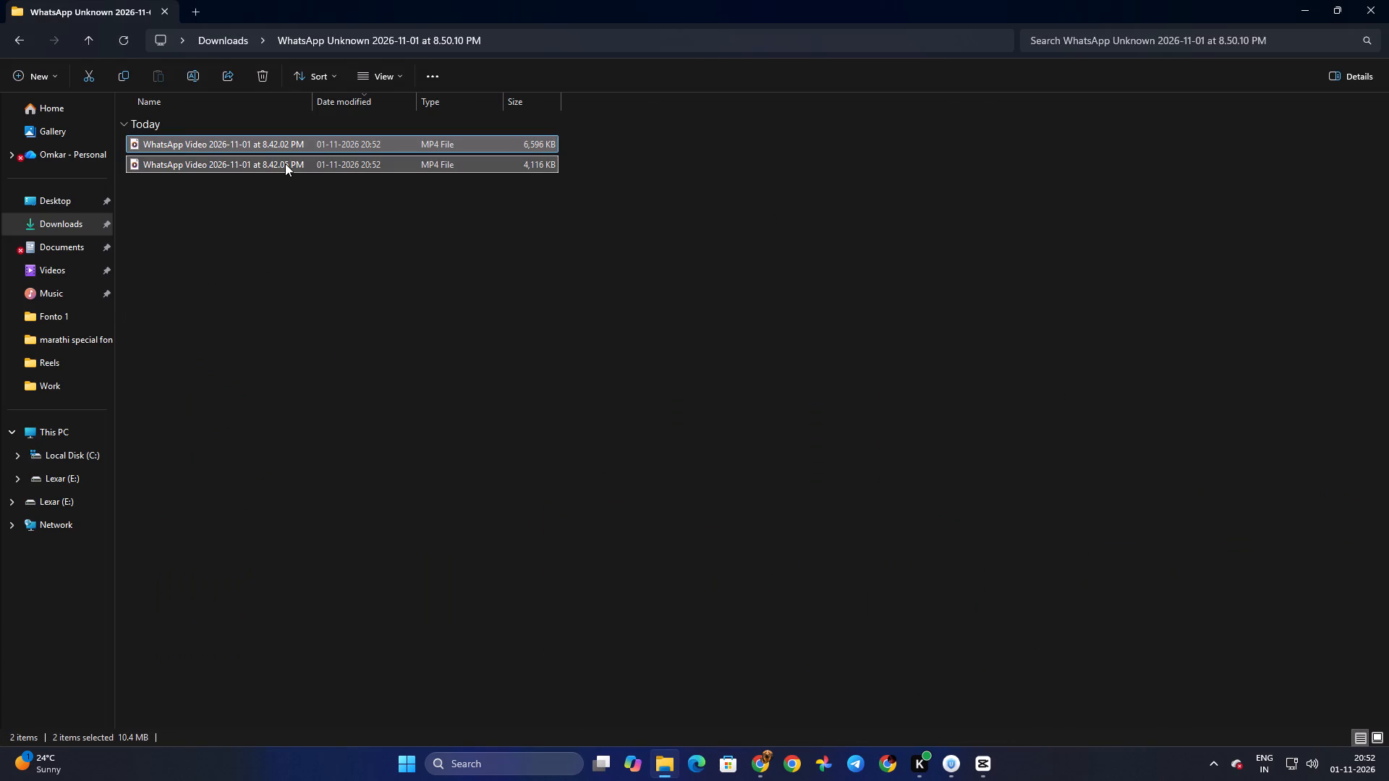
{"action": "left_click_drag", "start_coordinate": [285, 163], "coordinate": [201, 182]}
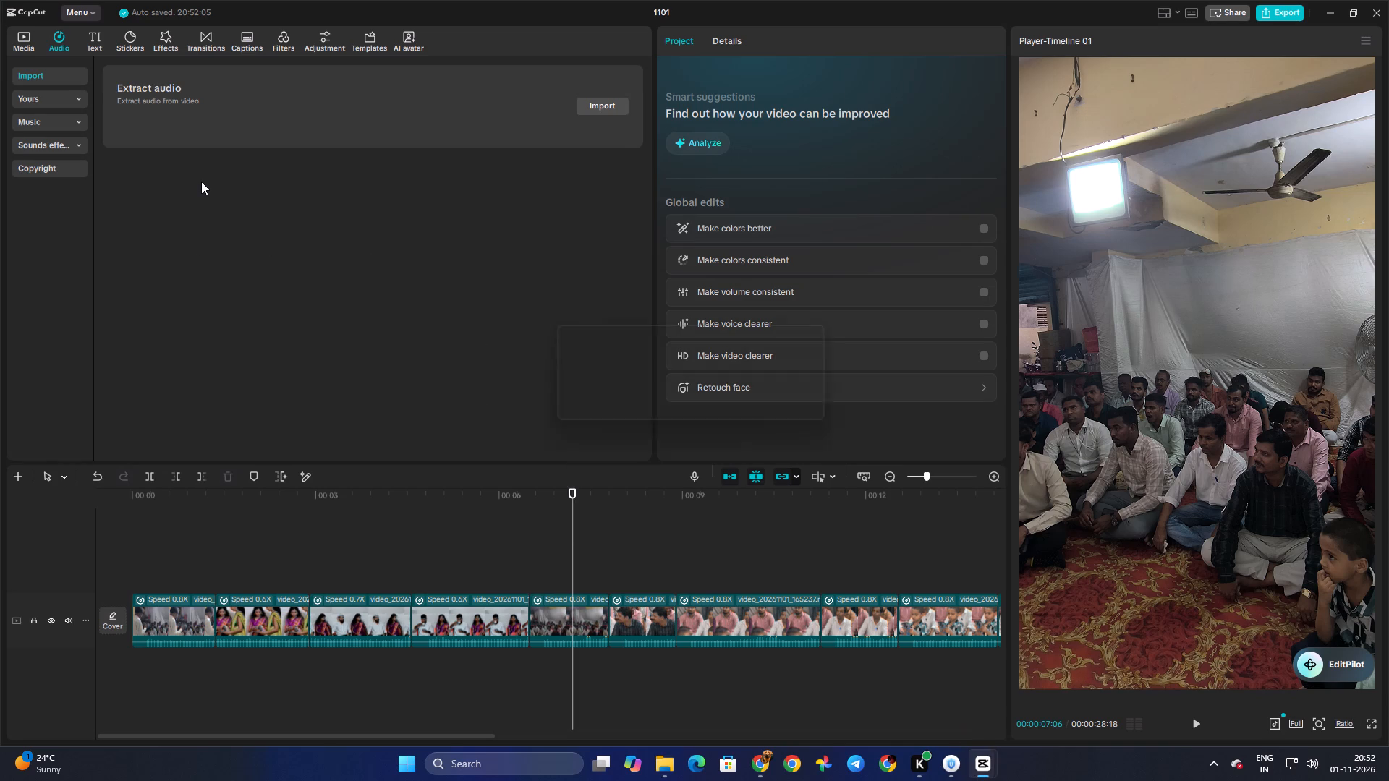
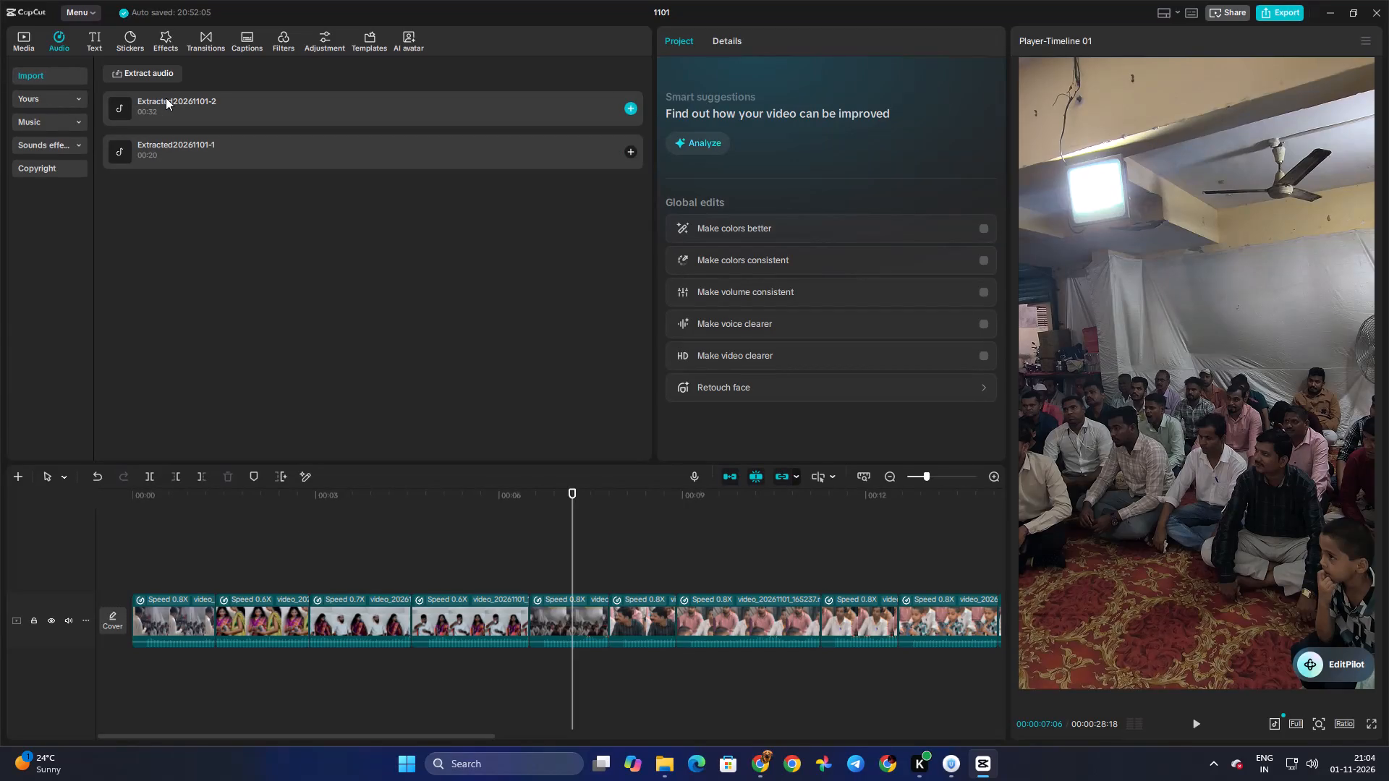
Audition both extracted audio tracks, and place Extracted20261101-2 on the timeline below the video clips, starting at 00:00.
{"action": "left_click", "coordinate": [166, 98]}
{"action": "left_click", "coordinate": [251, 145]}
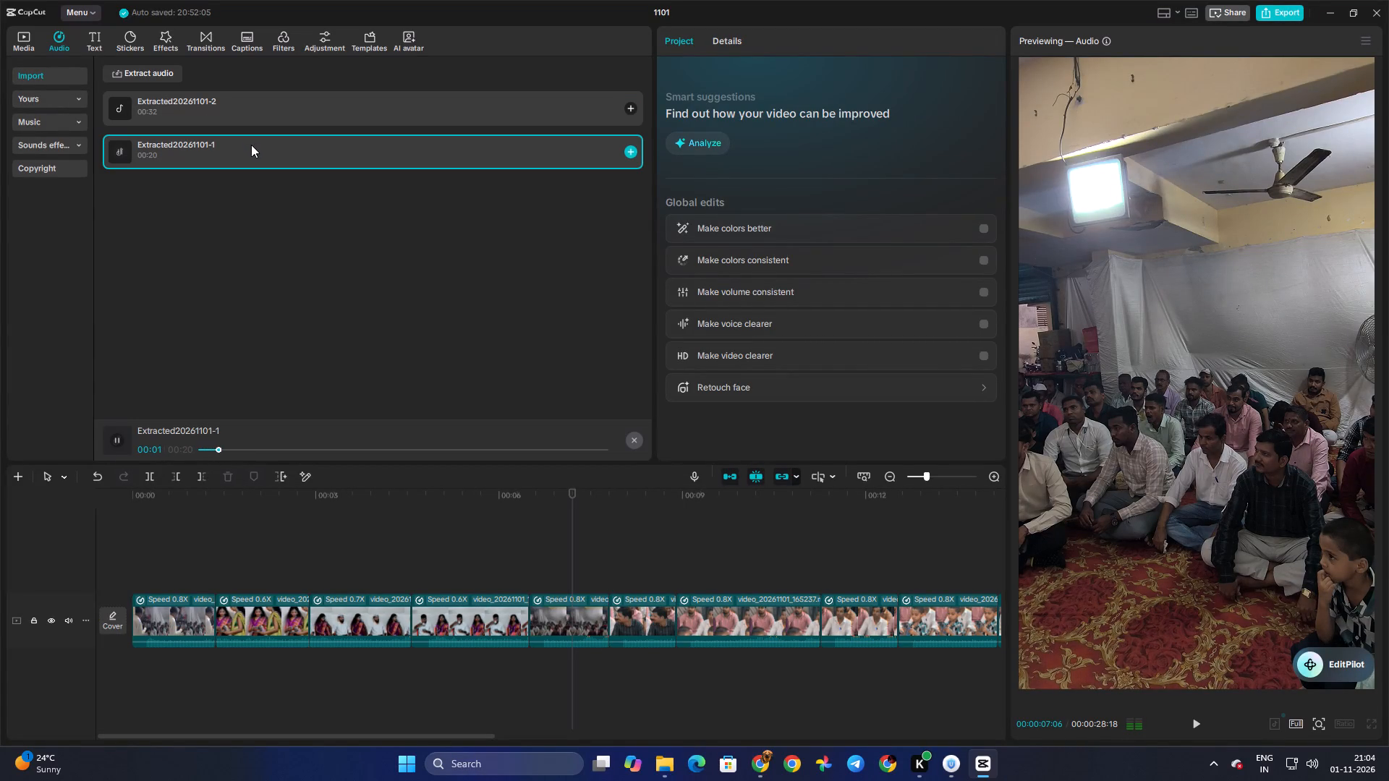
{"action": "key", "text": "space"}
{"action": "left_click", "coordinate": [250, 111]}
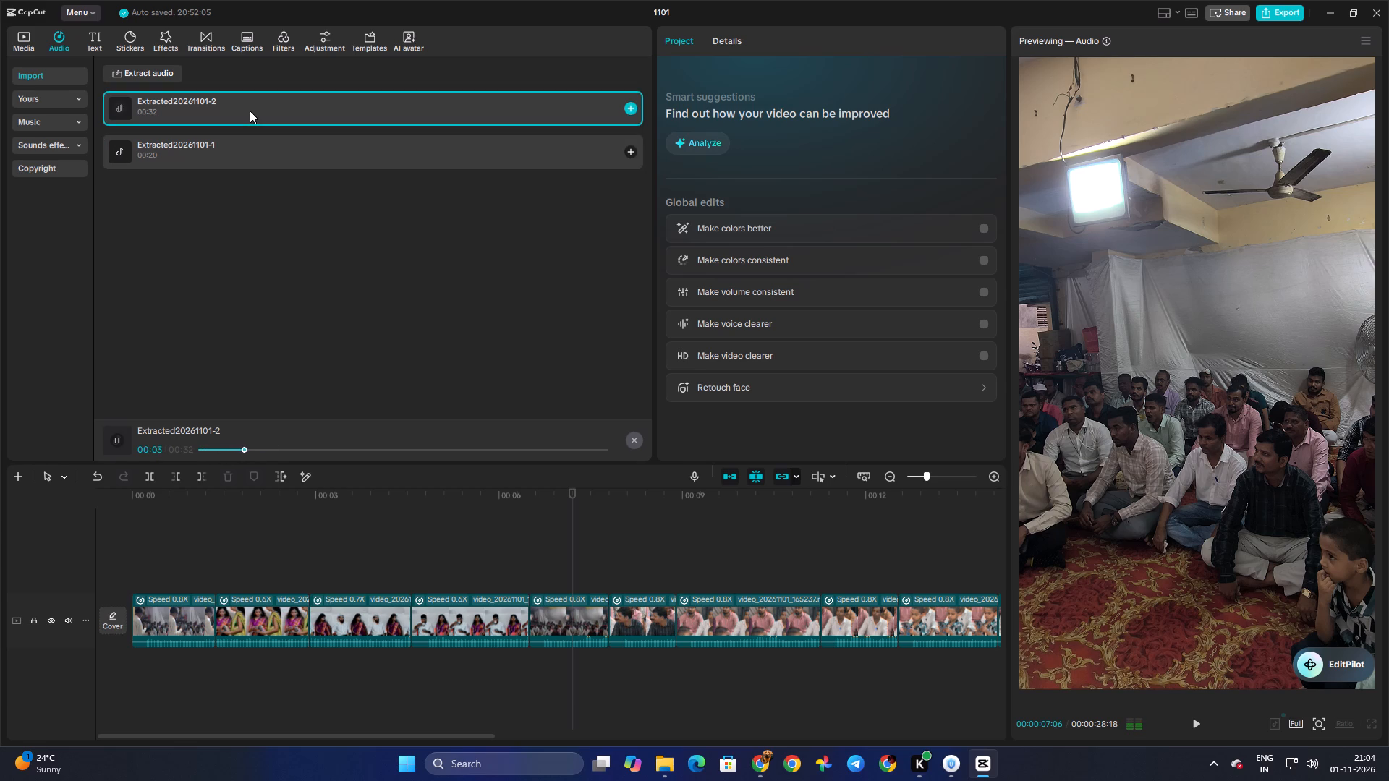
{"action": "left_click", "coordinate": [635, 111]}
{"action": "left_click_drag", "start_coordinate": [638, 662], "coordinate": [161, 653]}
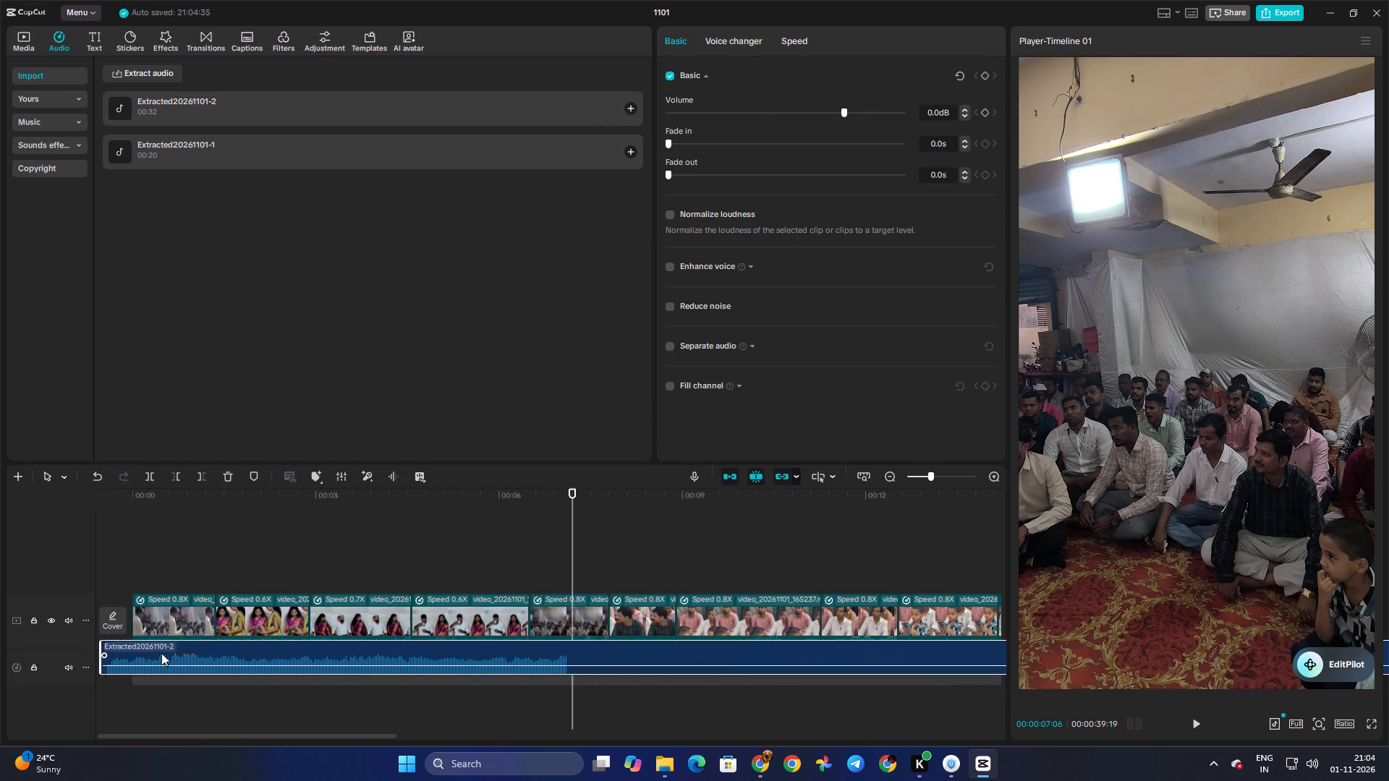
{"action": "left_click_drag", "start_coordinate": [161, 653], "coordinate": [161, 652]}
Play the timeline from the beginning to check the opening clips against the music.
{"action": "left_click", "coordinate": [194, 583]}
{"action": "left_click_drag", "start_coordinate": [194, 583], "coordinate": [109, 588]}
{"action": "key", "text": "space"}
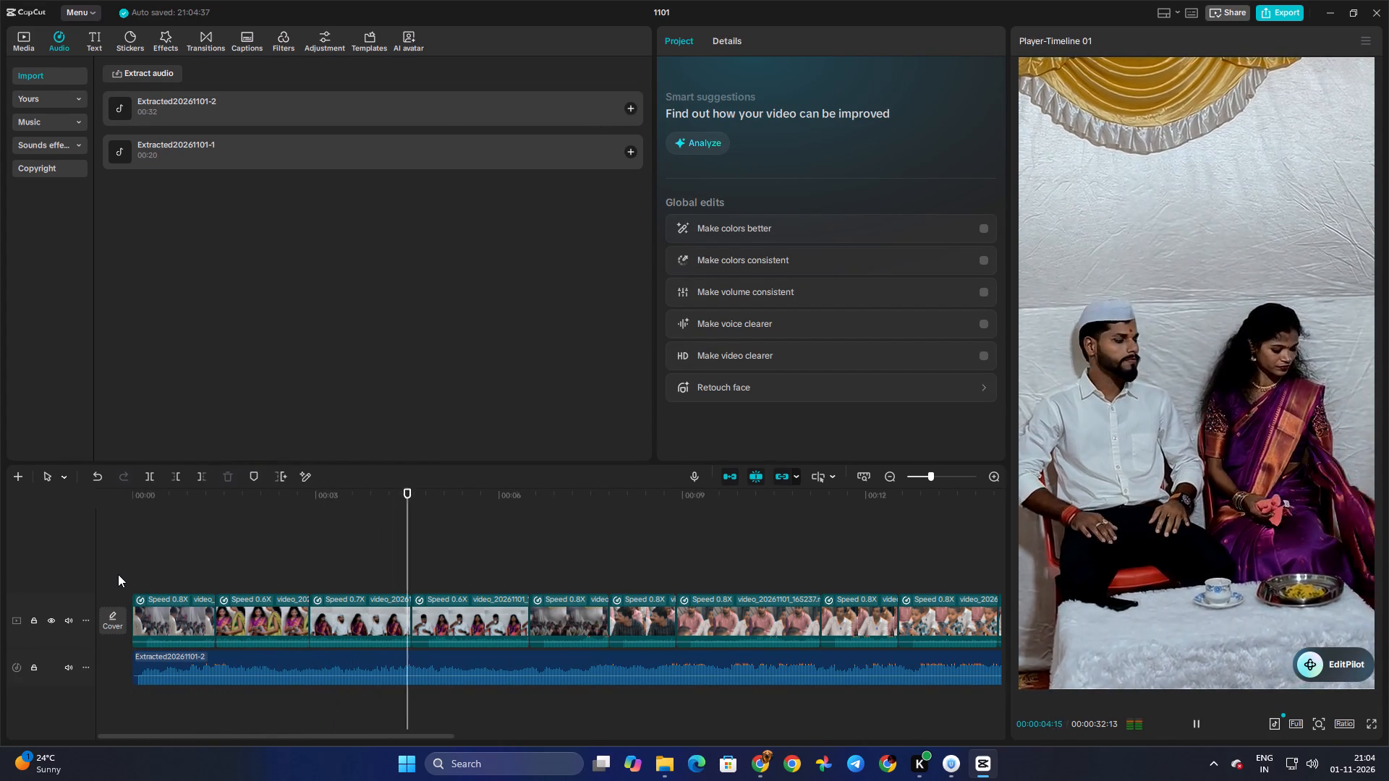
{"action": "key", "text": "space"}
Switch to File Explorer, examine the clip thumbnails in the Lexar (E:) drive's kene 78 folder in a new tab, and return to CapCut.
{"action": "left_click", "coordinate": [665, 767]}
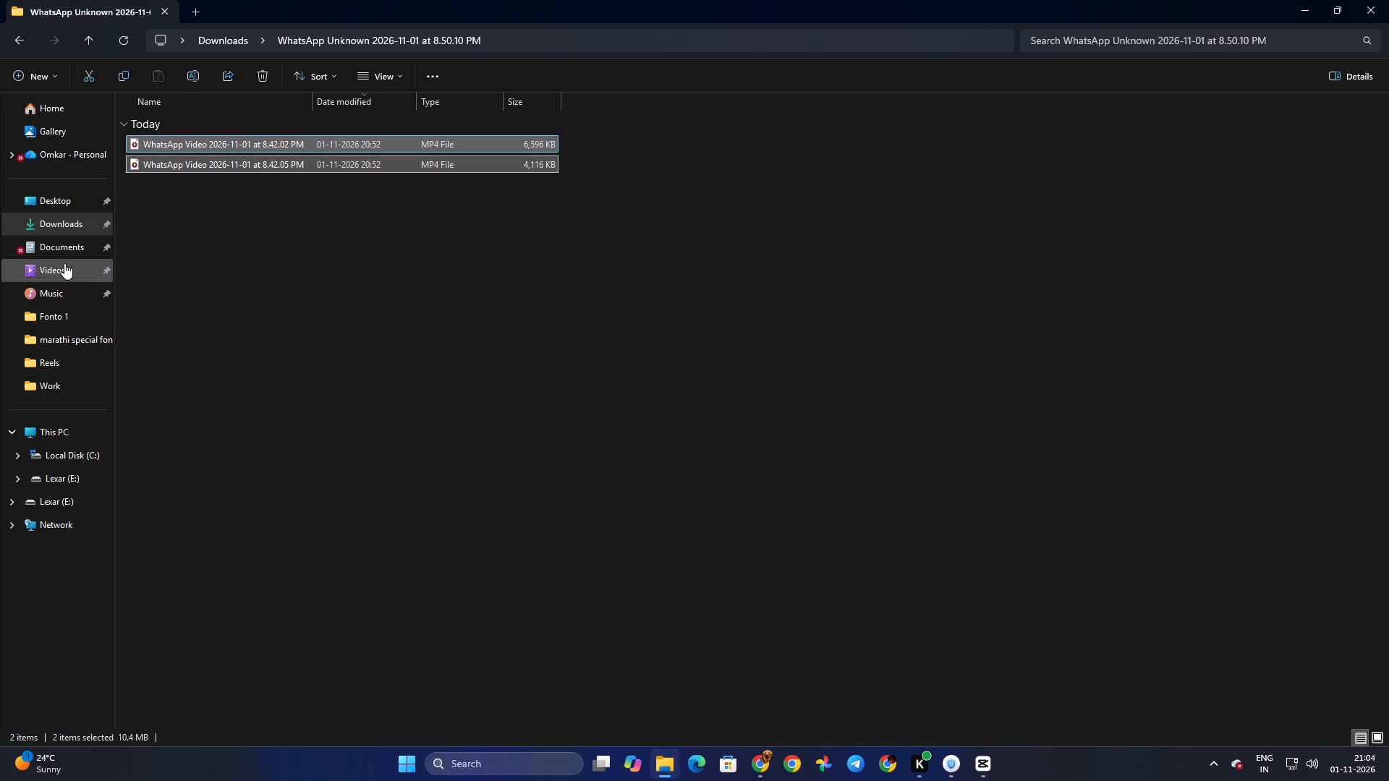
{"action": "left_click", "coordinate": [187, 19]}
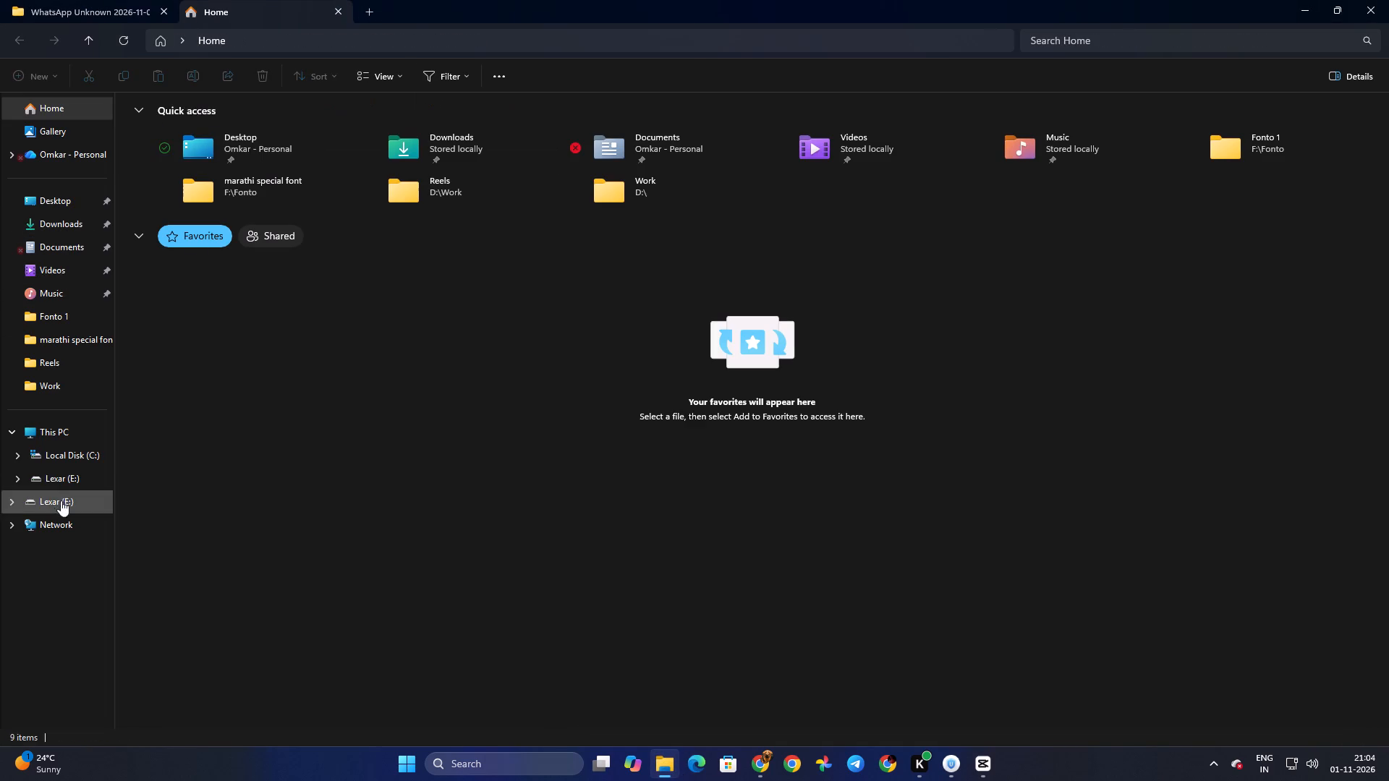
{"action": "left_click", "coordinate": [47, 434]}
{"action": "double_click", "coordinate": [354, 142]}
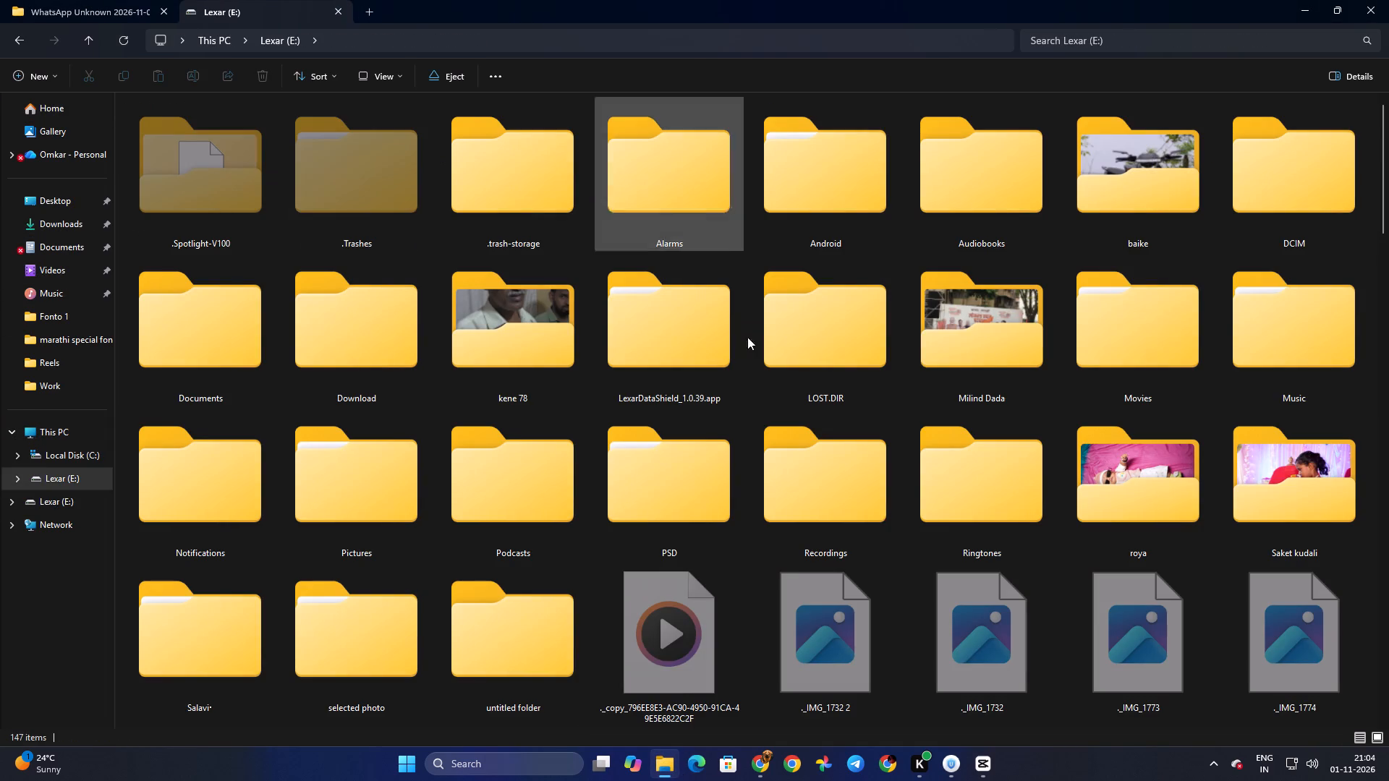
{"action": "double_click", "coordinate": [488, 338]}
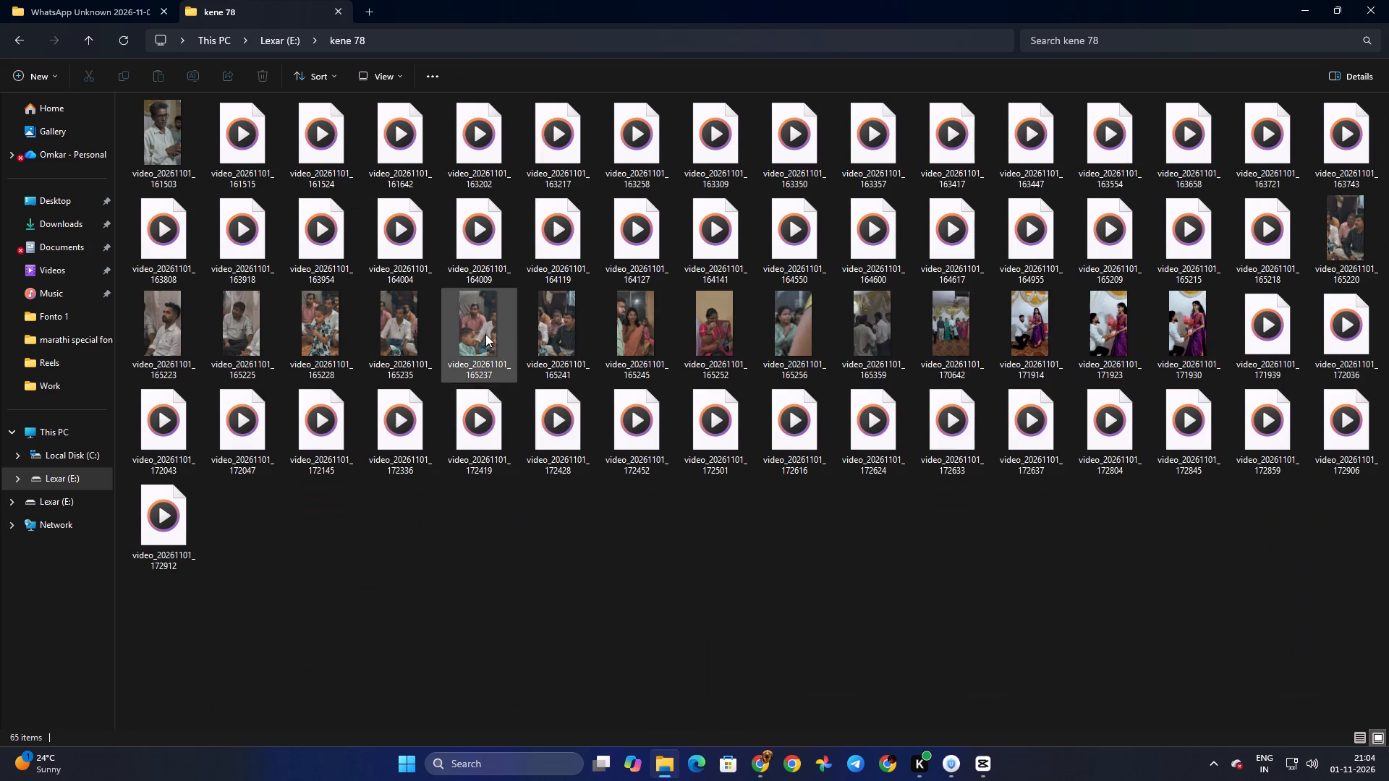
{"action": "scroll", "coordinate": [598, 547], "scroll_direction": "up", "scroll_amount": 2, "text": "ctrl"}
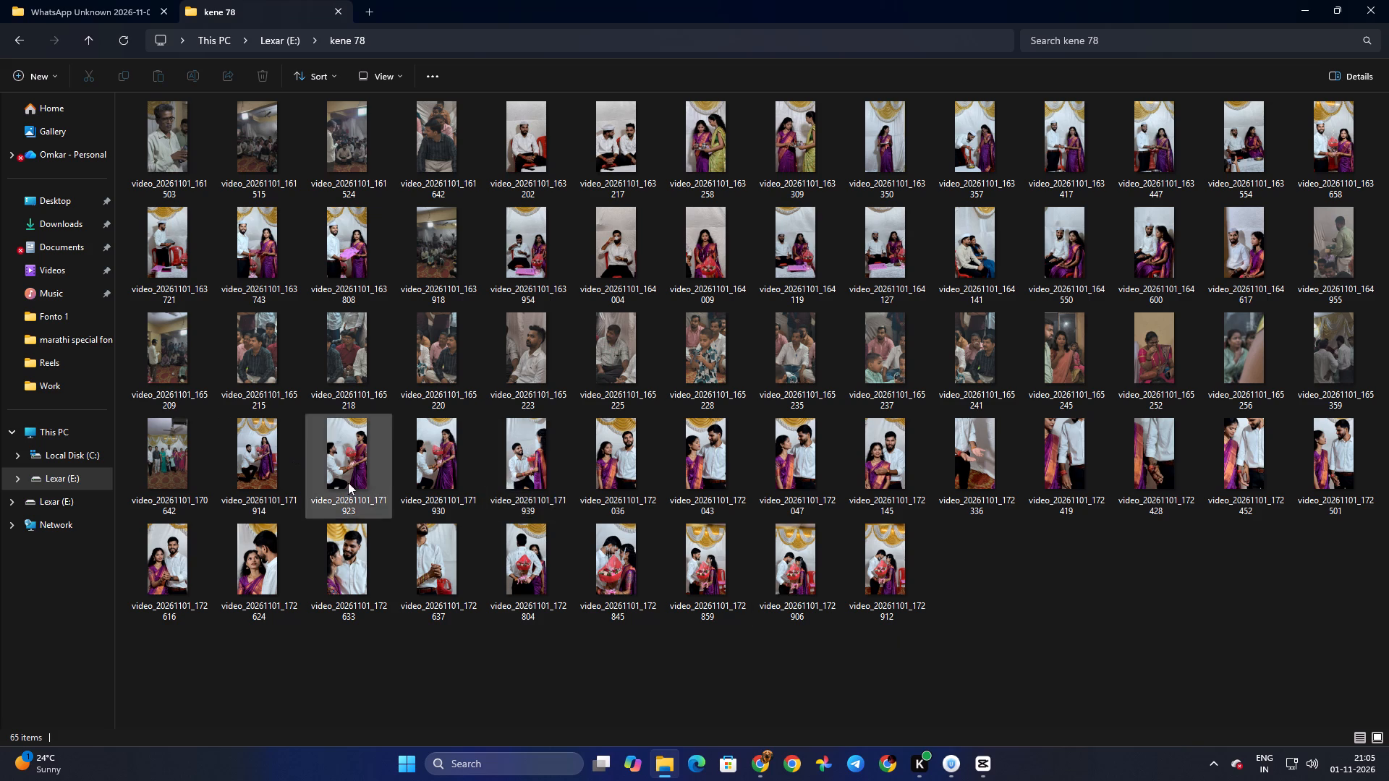
{"action": "left_click", "coordinate": [983, 751]}
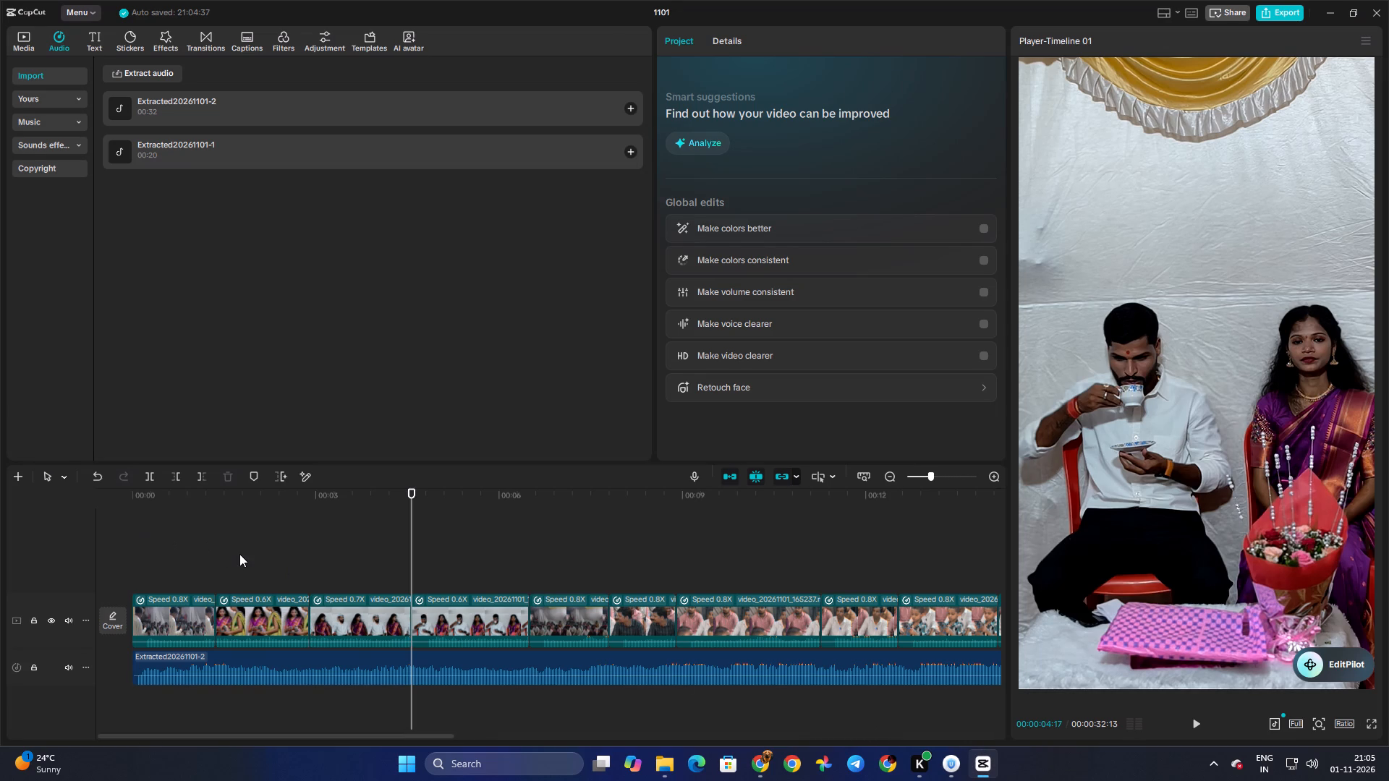
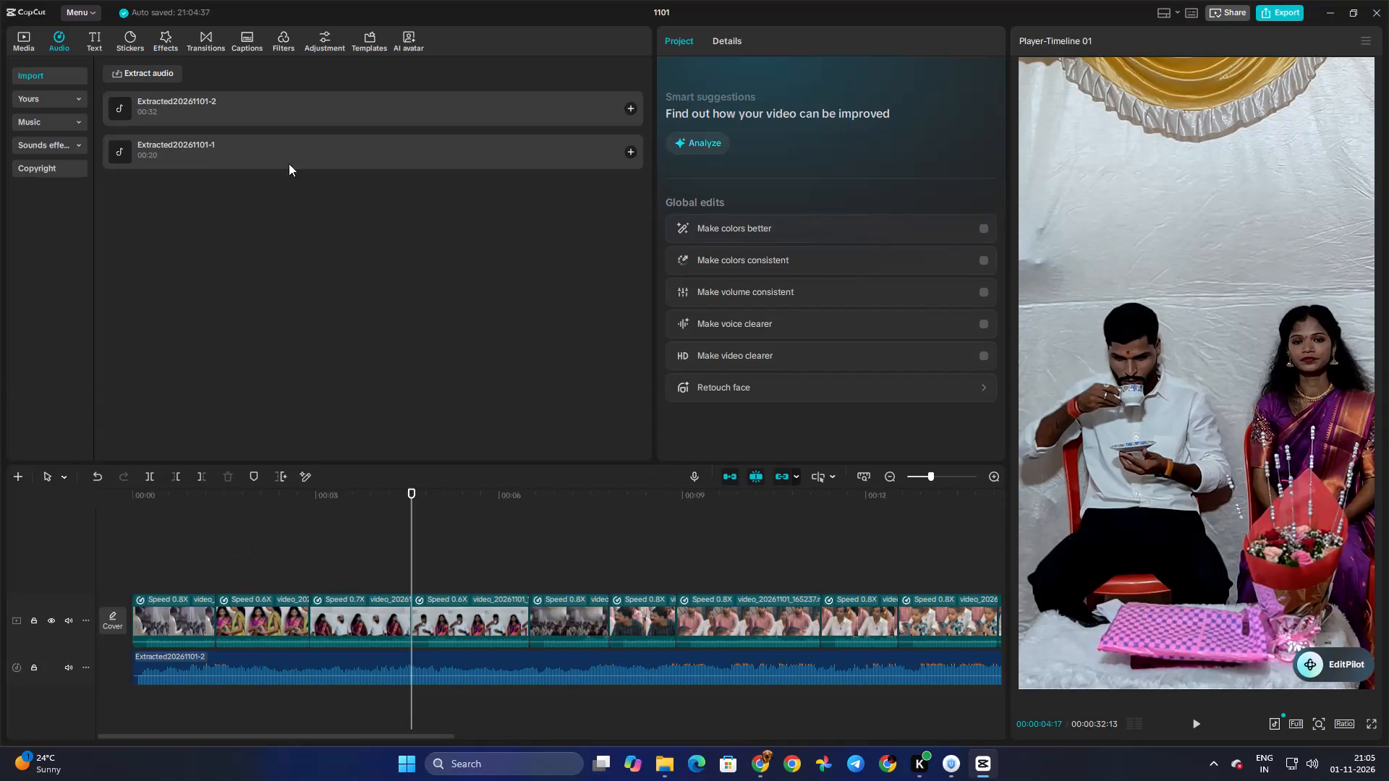
Return to the imported kene 78 media and scrub the timeline to about 00:00:08:06, within the sixth video clip.
{"action": "left_click", "coordinate": [14, 48]}
{"action": "left_click", "coordinate": [600, 568]}
{"action": "left_click_drag", "start_coordinate": [600, 568], "coordinate": [634, 568]}
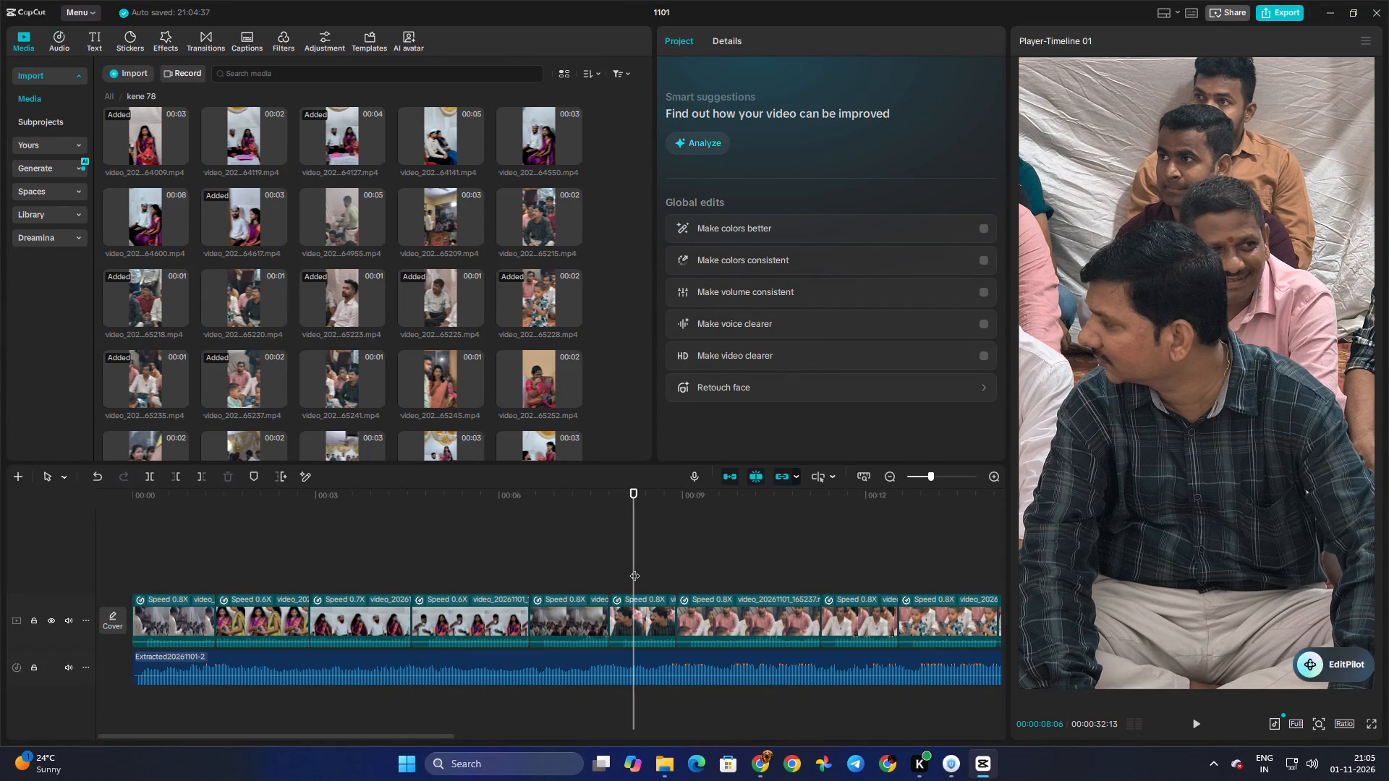
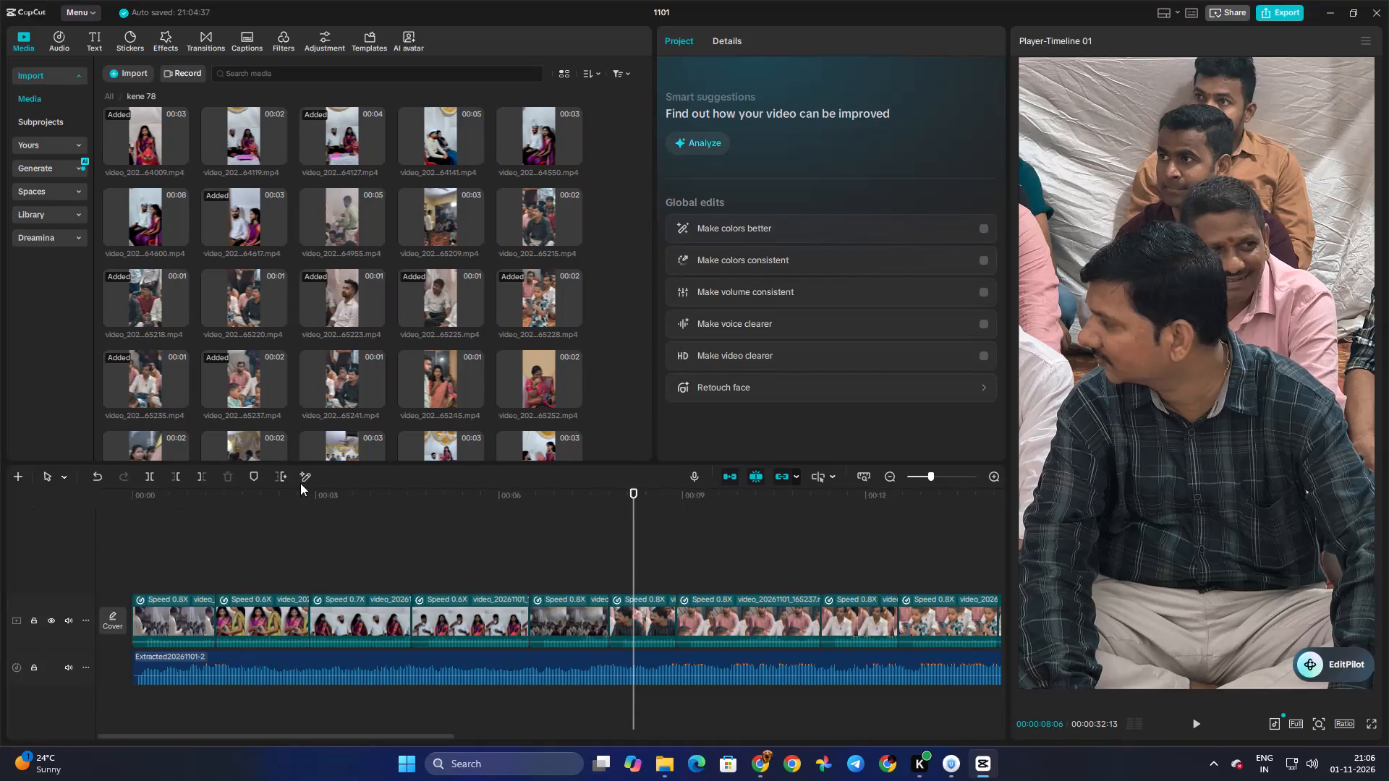
Trim the end of the seventh clip, video_20261101_165237, back to about 00:00:09:25, before the boy with the phone comes into frame.
{"action": "left_click", "coordinate": [697, 573]}
{"action": "left_click_drag", "start_coordinate": [697, 573], "coordinate": [463, 579]}
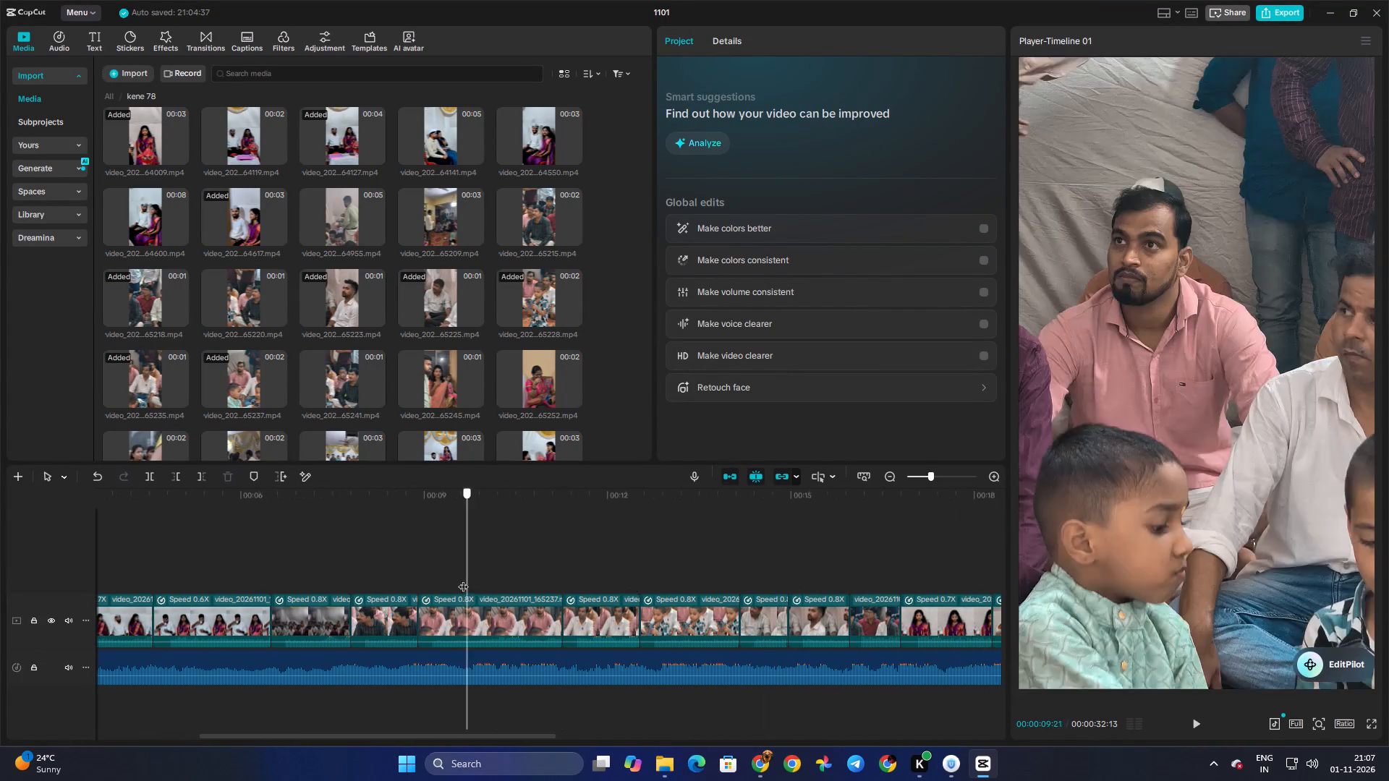
{"action": "left_click_drag", "start_coordinate": [463, 579], "coordinate": [316, 568]}
{"action": "key", "text": "space"}
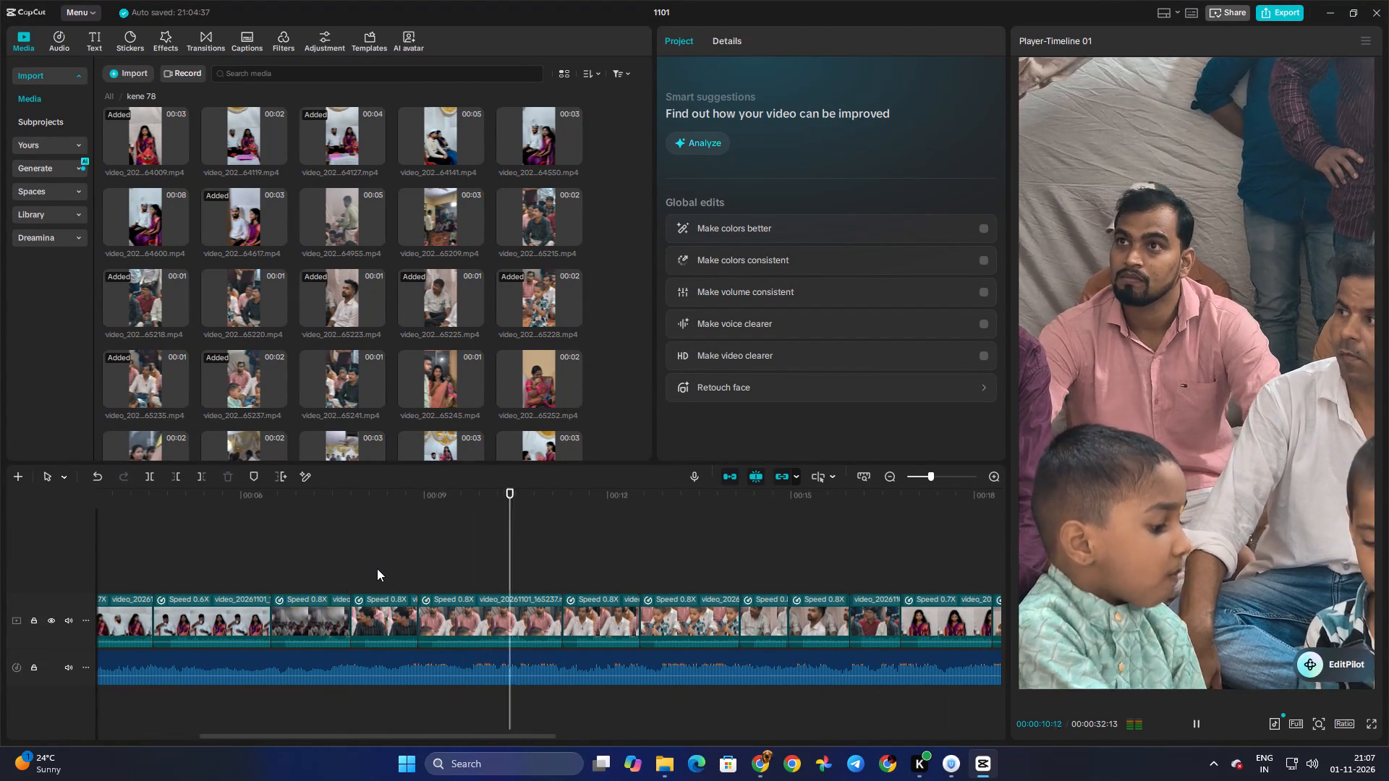
{"action": "left_click", "coordinate": [461, 564]}
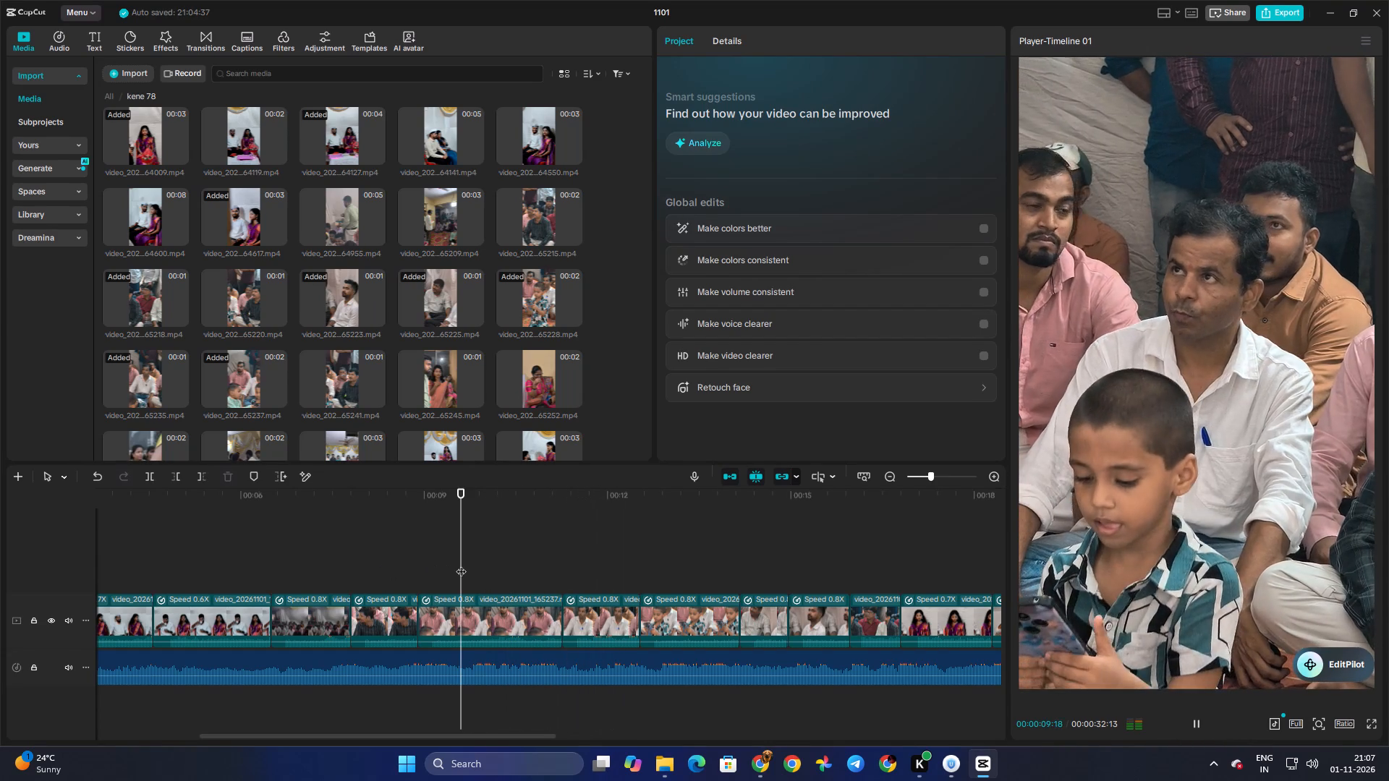
{"action": "left_click_drag", "start_coordinate": [461, 564], "coordinate": [472, 566]}
{"action": "key", "text": "space"}
{"action": "left_click", "coordinate": [472, 566]}
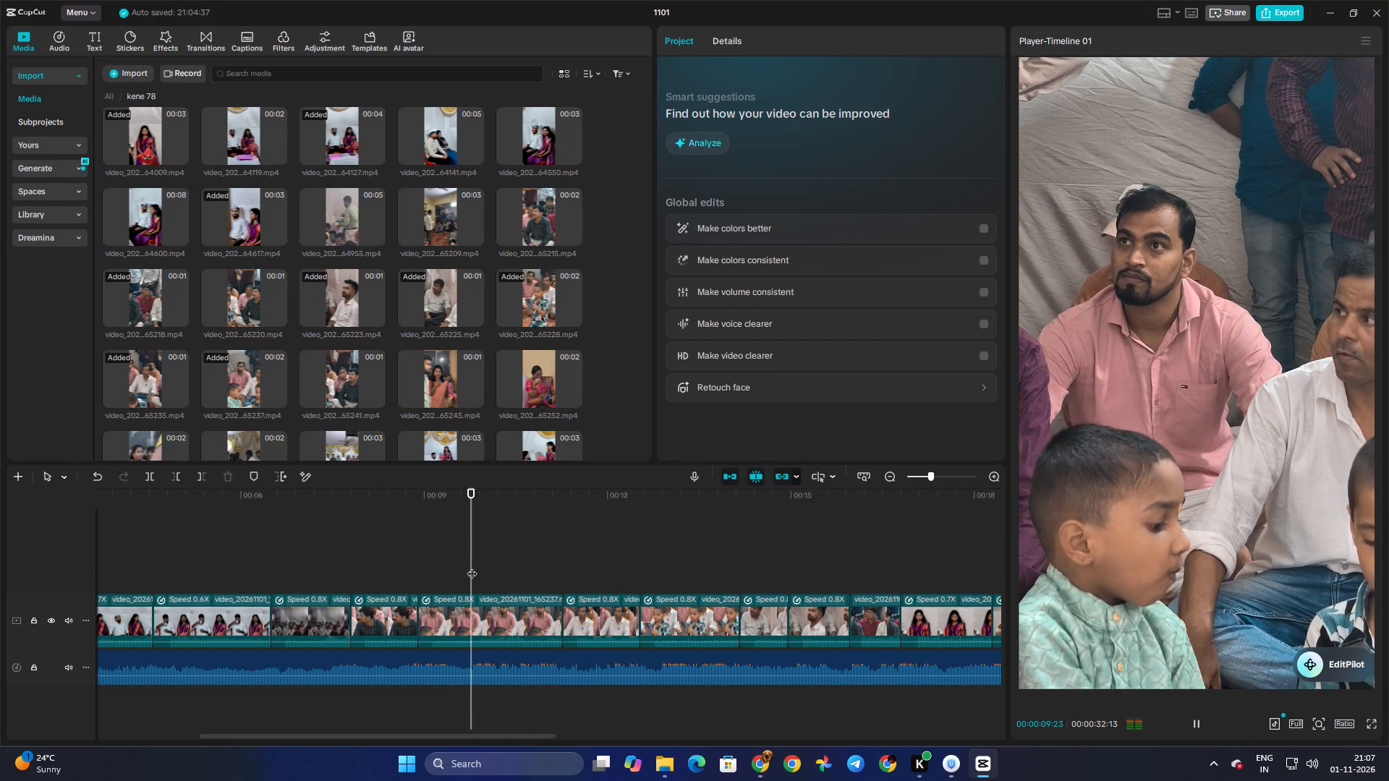
{"action": "left_click_drag", "start_coordinate": [472, 566], "coordinate": [480, 568]}
{"action": "left_click", "coordinate": [480, 568]}
{"action": "left_click", "coordinate": [492, 609]}
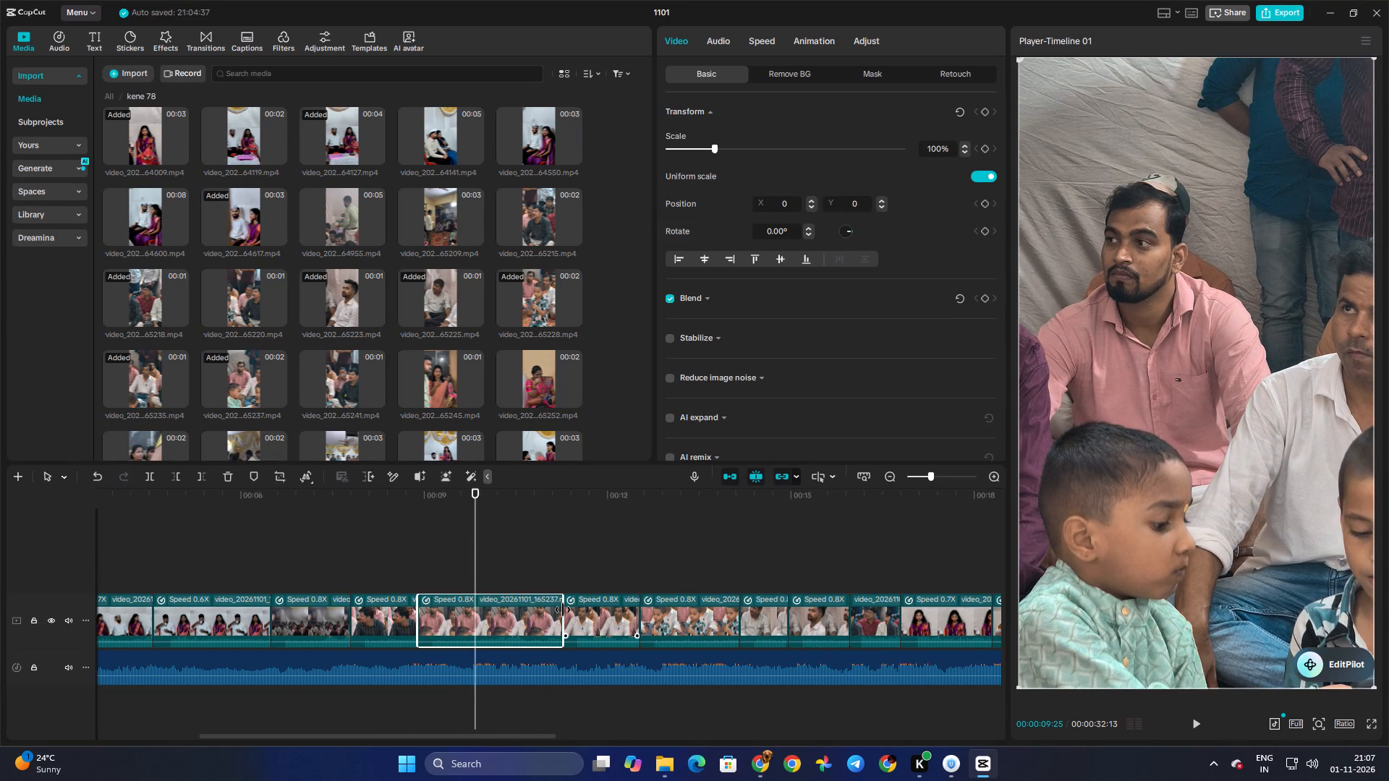
{"action": "left_click_drag", "start_coordinate": [563, 610], "coordinate": [477, 613]}
Shorten the ninth clip, the 0.8X patterned-shirt guest shot, by trimming its end to about 00:00:12.
{"action": "left_click", "coordinate": [594, 602]}
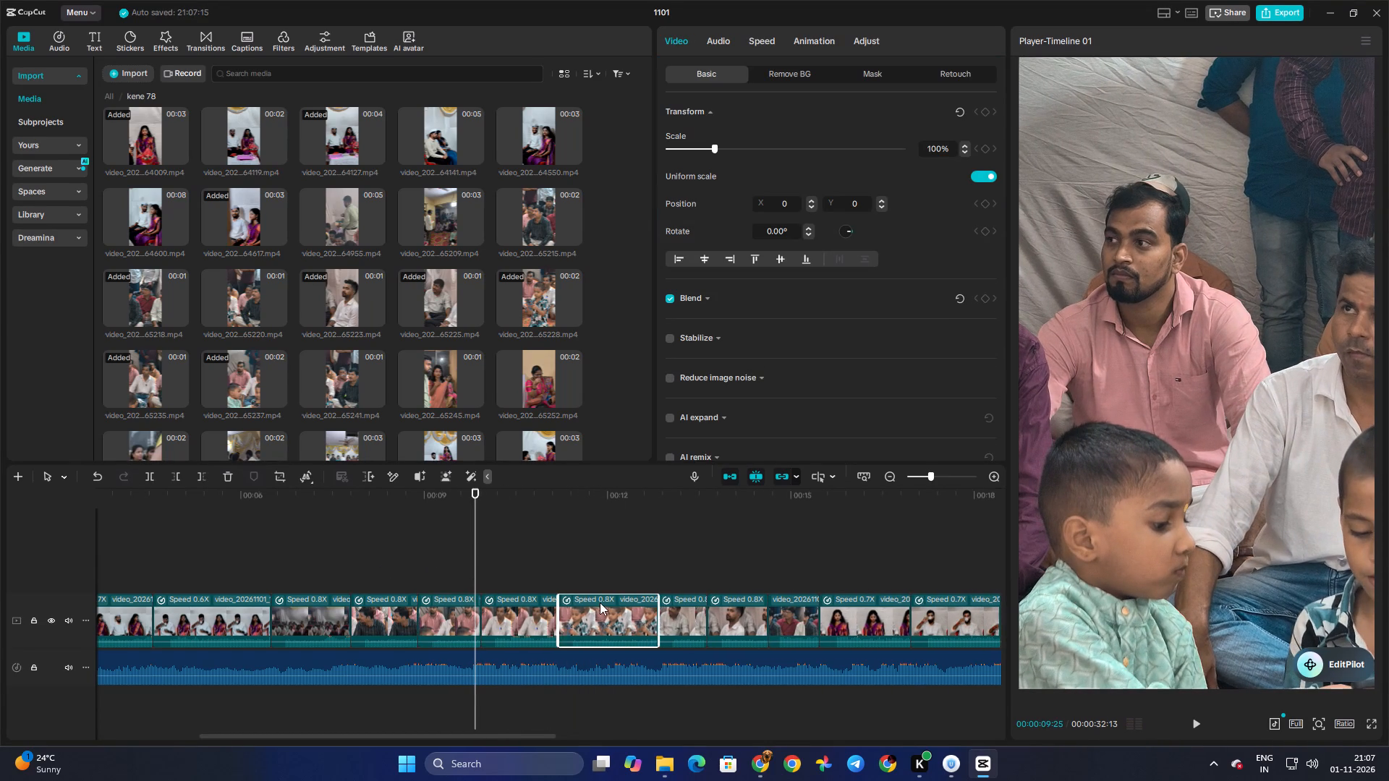
{"action": "left_click_drag", "start_coordinate": [606, 604], "coordinate": [632, 614]}
{"action": "left_click_drag", "start_coordinate": [635, 614], "coordinate": [577, 620]}
{"action": "left_click", "coordinate": [655, 613]}
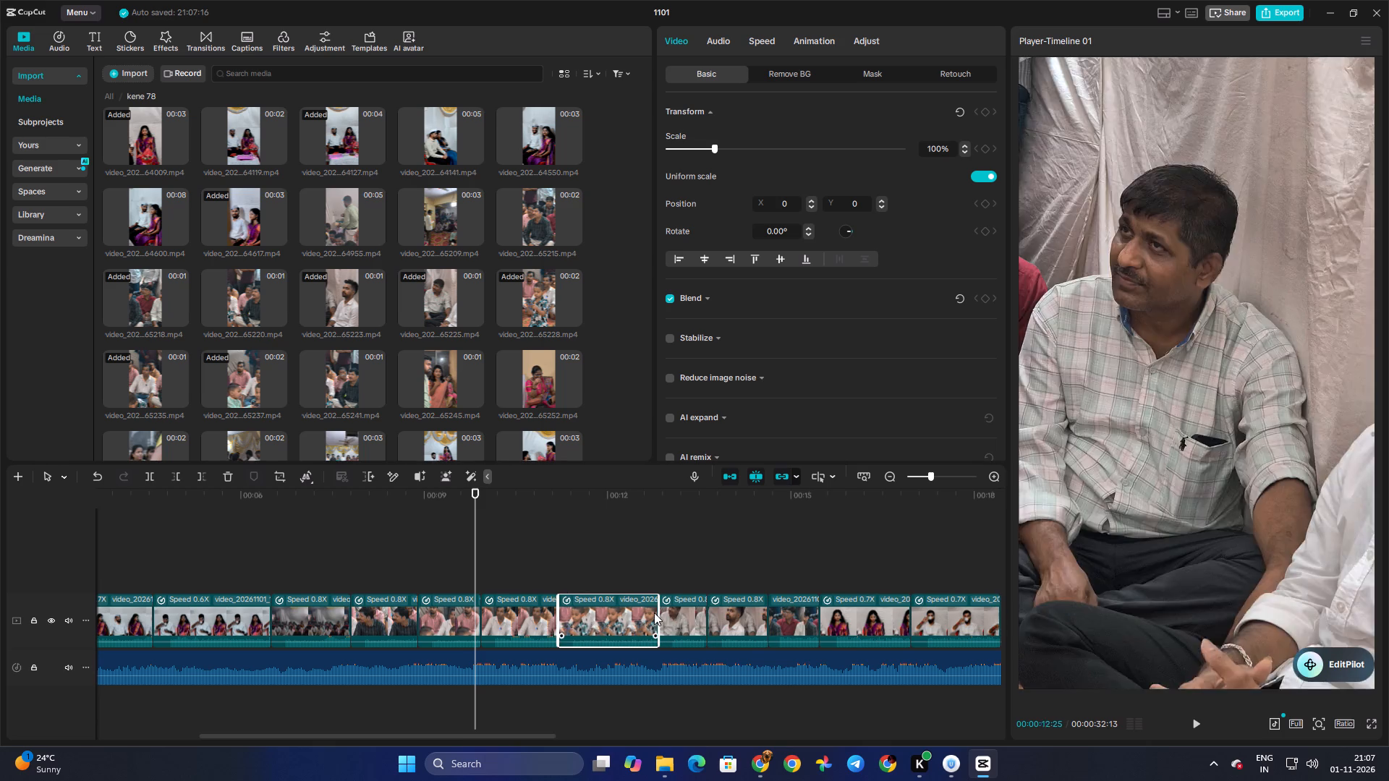
{"action": "left_click_drag", "start_coordinate": [658, 613], "coordinate": [611, 620]}
Move the eighth, ninth and tenth guest clips together to directly before the first 0.7X couple clip that follows them.
{"action": "left_click", "coordinate": [474, 555]}
{"action": "left_click_drag", "start_coordinate": [474, 555], "coordinate": [472, 555]}
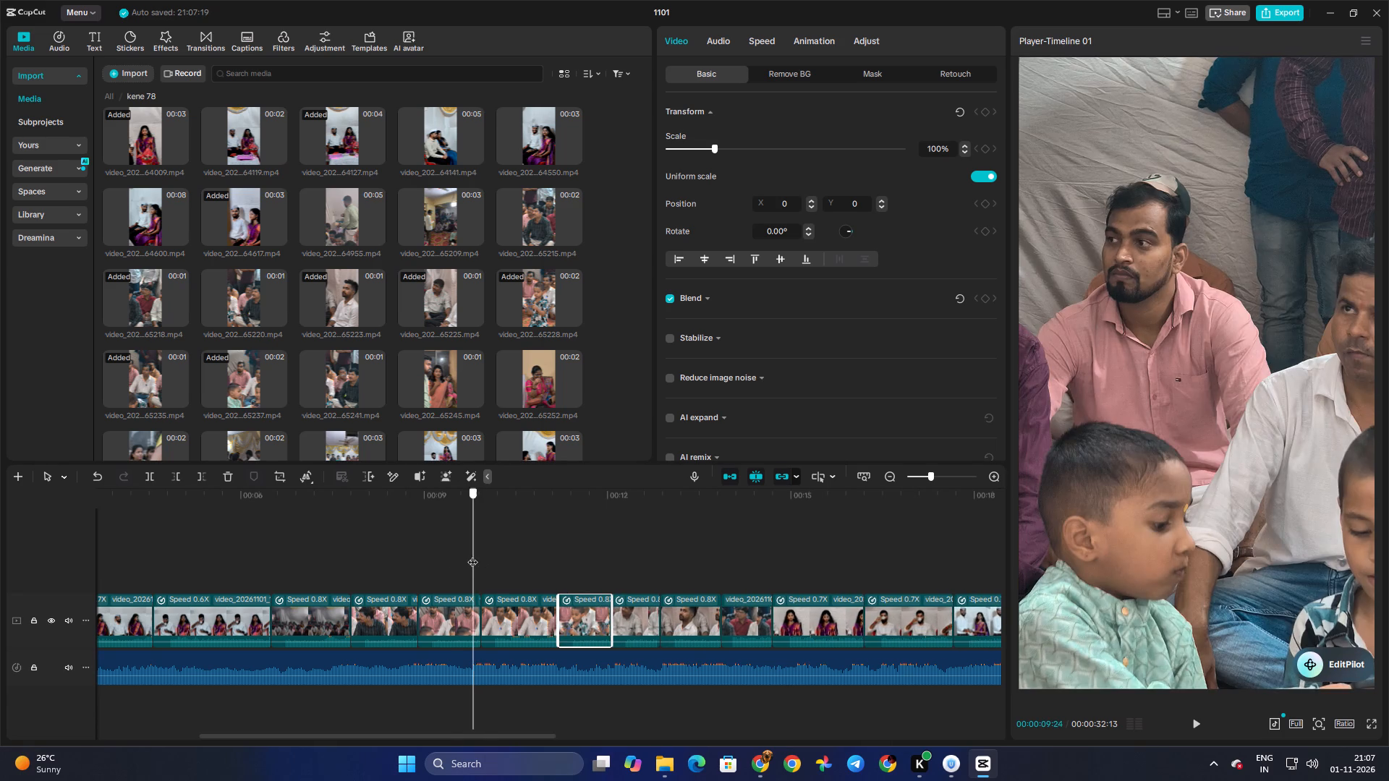
{"action": "left_click_drag", "start_coordinate": [472, 555], "coordinate": [477, 566]}
{"action": "left_click_drag", "start_coordinate": [534, 569], "coordinate": [620, 617]}
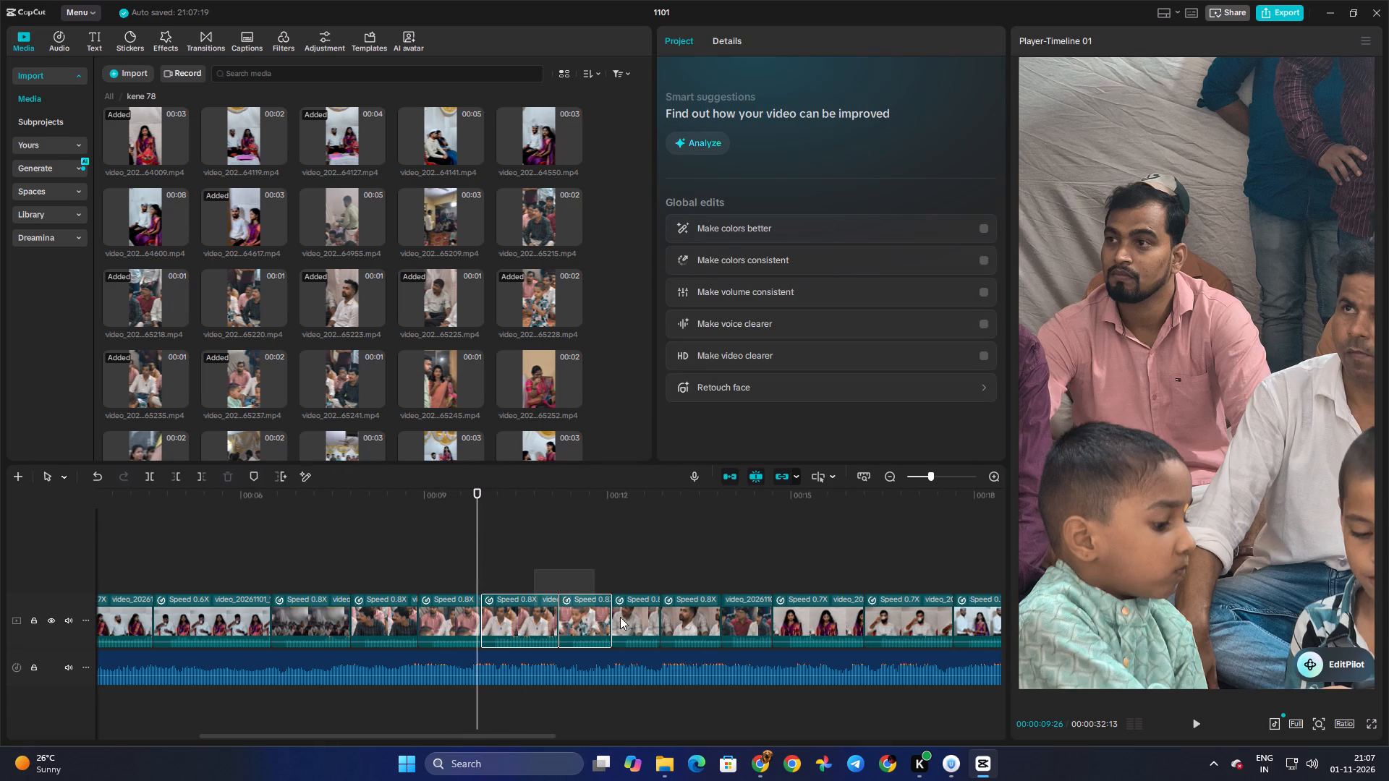
{"action": "left_click_drag", "start_coordinate": [620, 617], "coordinate": [655, 620]}
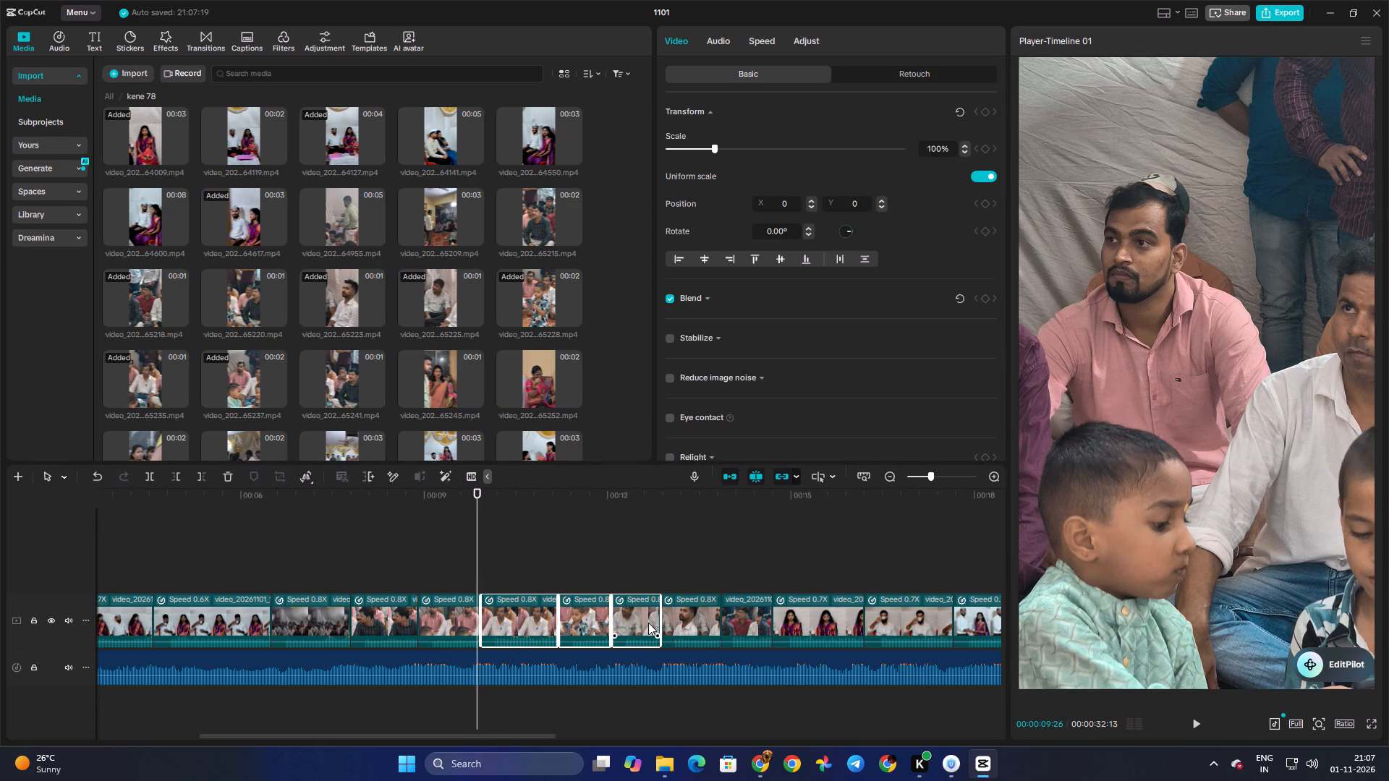
{"action": "left_click_drag", "start_coordinate": [650, 623], "coordinate": [620, 633]}
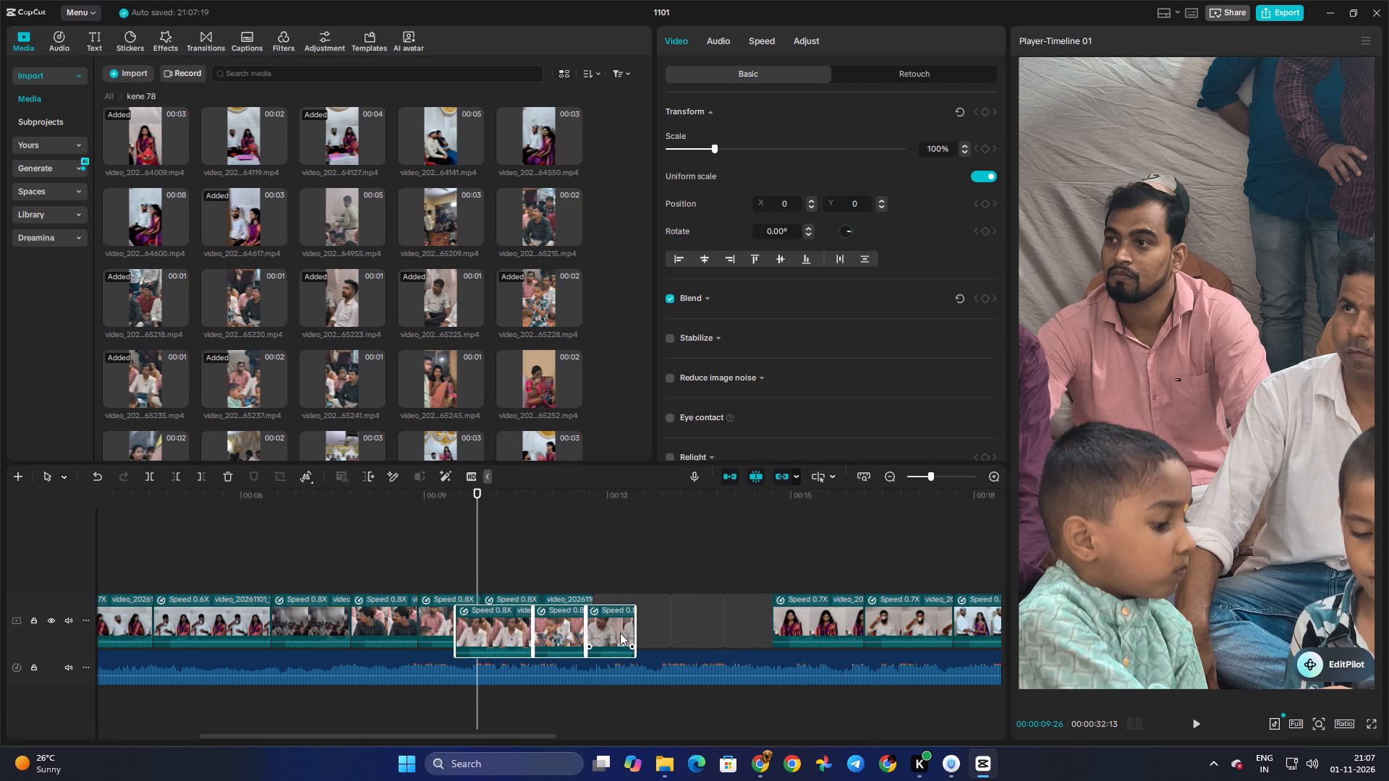
{"action": "left_click_drag", "start_coordinate": [620, 633], "coordinate": [618, 633]}
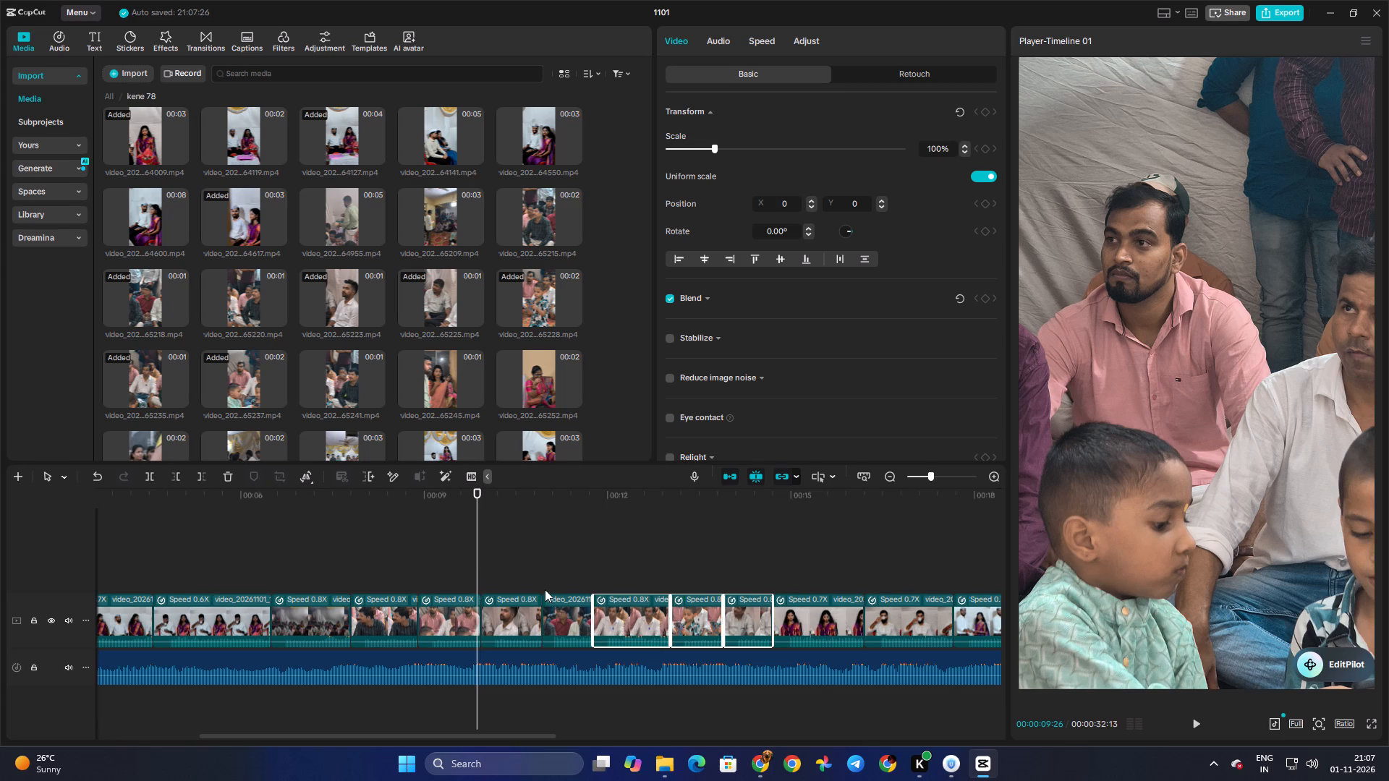
Move the maroon-shirt guest clip and the three guest clips behind it to directly after the next two 0.7X clips.
{"action": "left_click", "coordinate": [553, 586]}
{"action": "left_click_drag", "start_coordinate": [567, 586], "coordinate": [750, 634]}
{"action": "left_click_drag", "start_coordinate": [750, 631], "coordinate": [775, 627]}
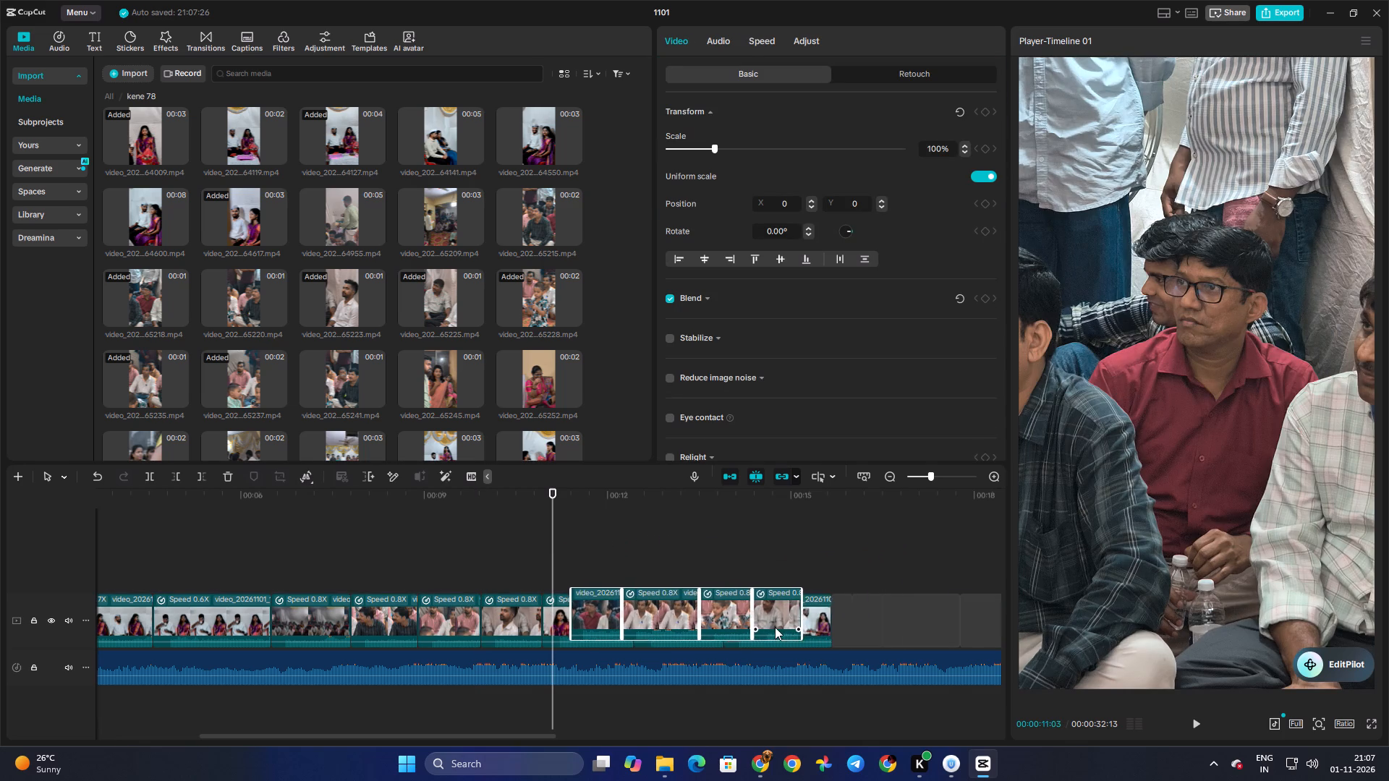
{"action": "left_click_drag", "start_coordinate": [775, 627], "coordinate": [763, 629]}
Review the rearranged section, and move the 0.7X seated-couple clip at about 00:00:20:04 to directly before the maroon-shirt guest clip.
{"action": "left_click", "coordinate": [661, 563]}
{"action": "left_click_drag", "start_coordinate": [661, 563], "coordinate": [251, 552]}
{"action": "key", "text": "space"}
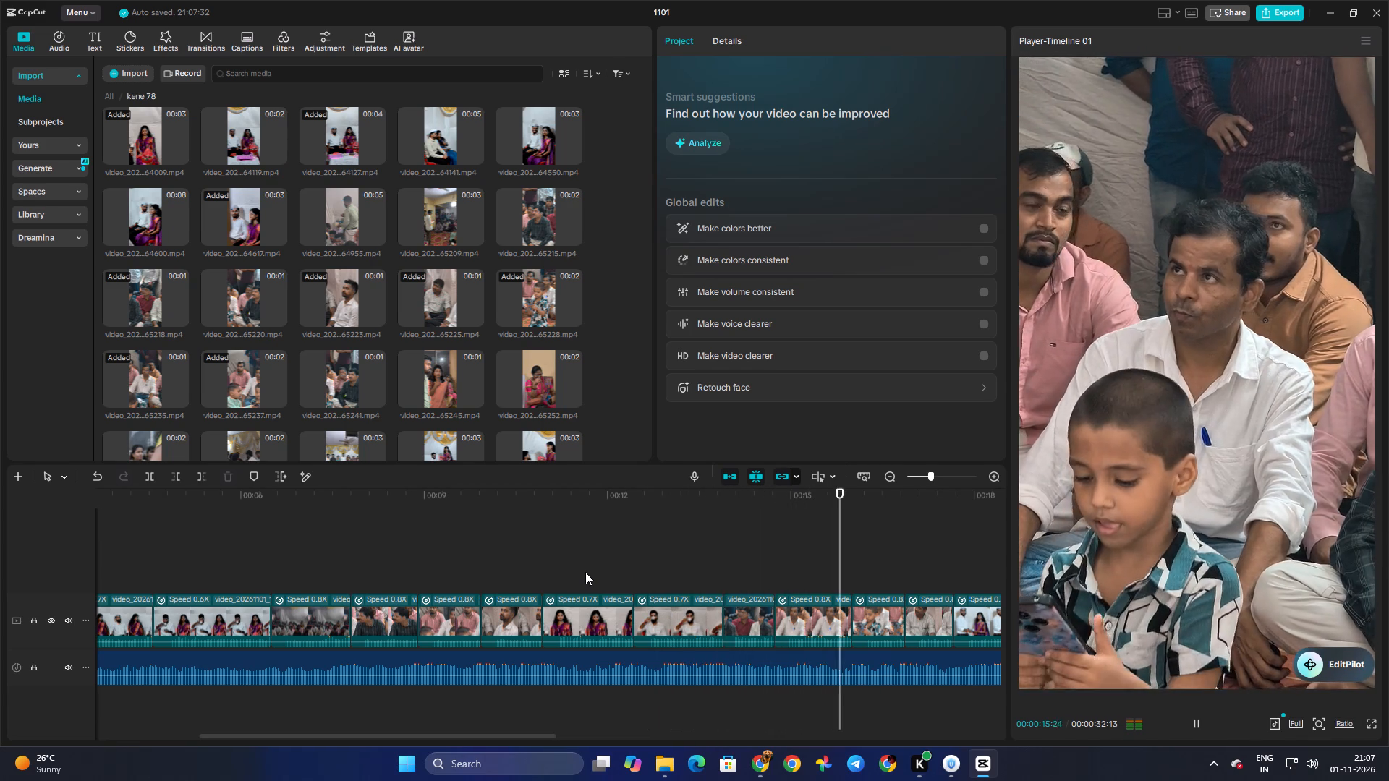
{"action": "key", "text": "space"}
{"action": "scroll", "coordinate": [226, 204], "scroll_direction": "up", "scroll_amount": 4}
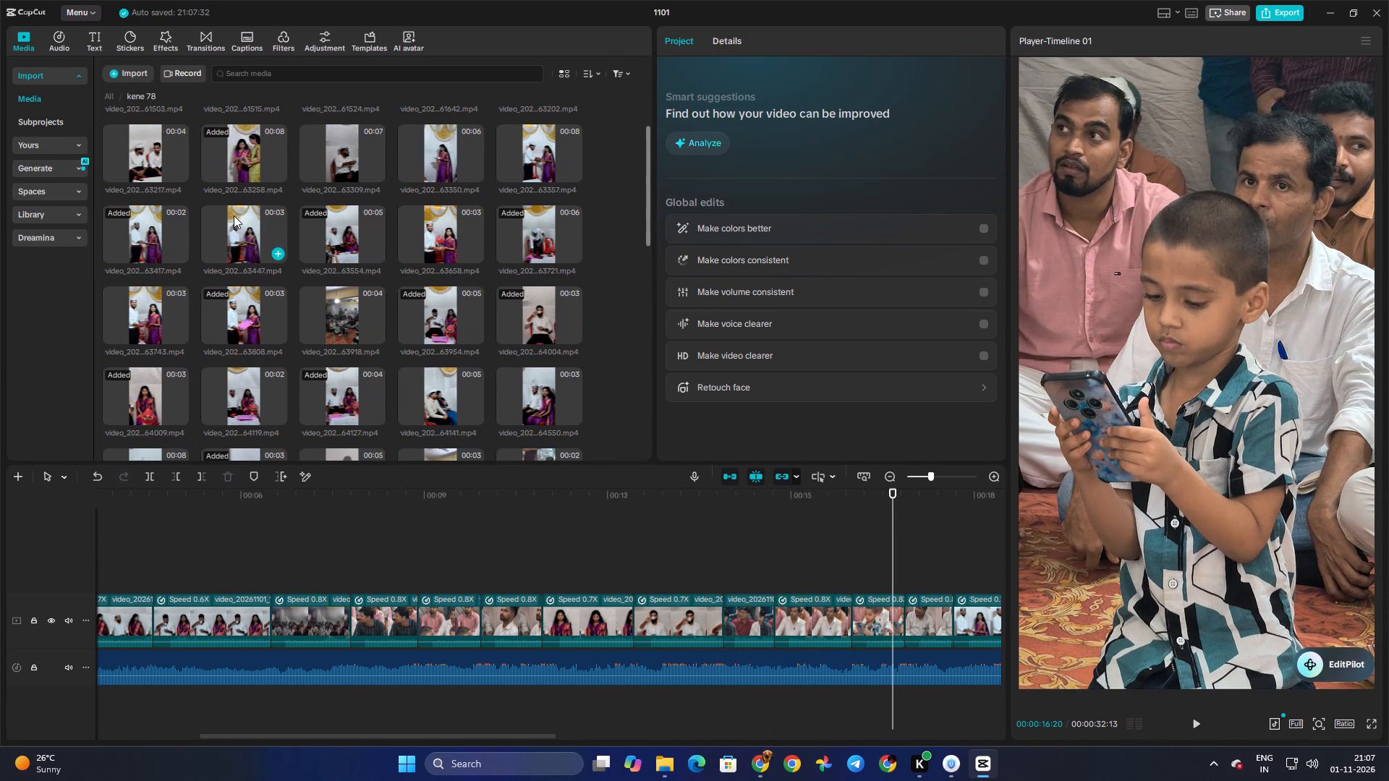
{"action": "left_click", "coordinate": [896, 581]}
{"action": "left_click_drag", "start_coordinate": [896, 581], "coordinate": [987, 583]}
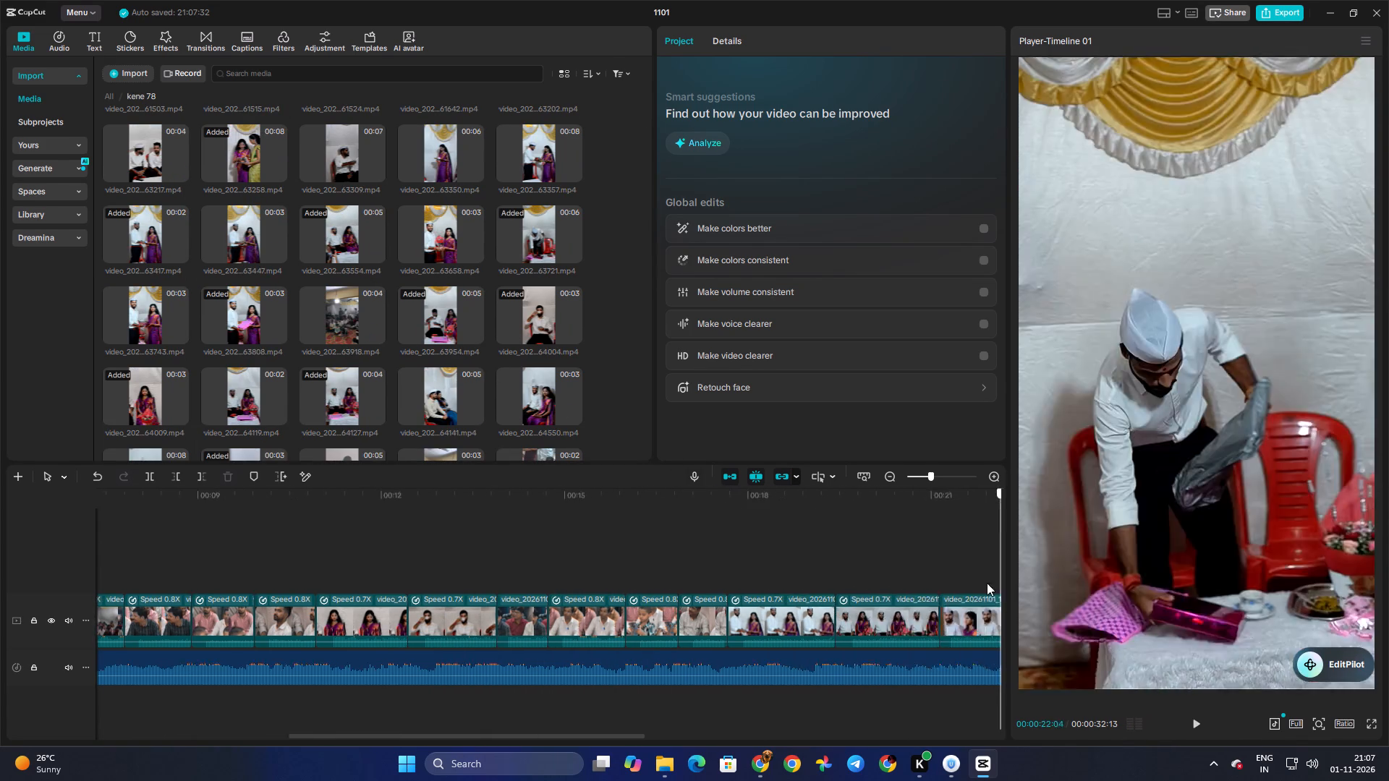
{"action": "left_click_drag", "start_coordinate": [987, 583], "coordinate": [784, 584]}
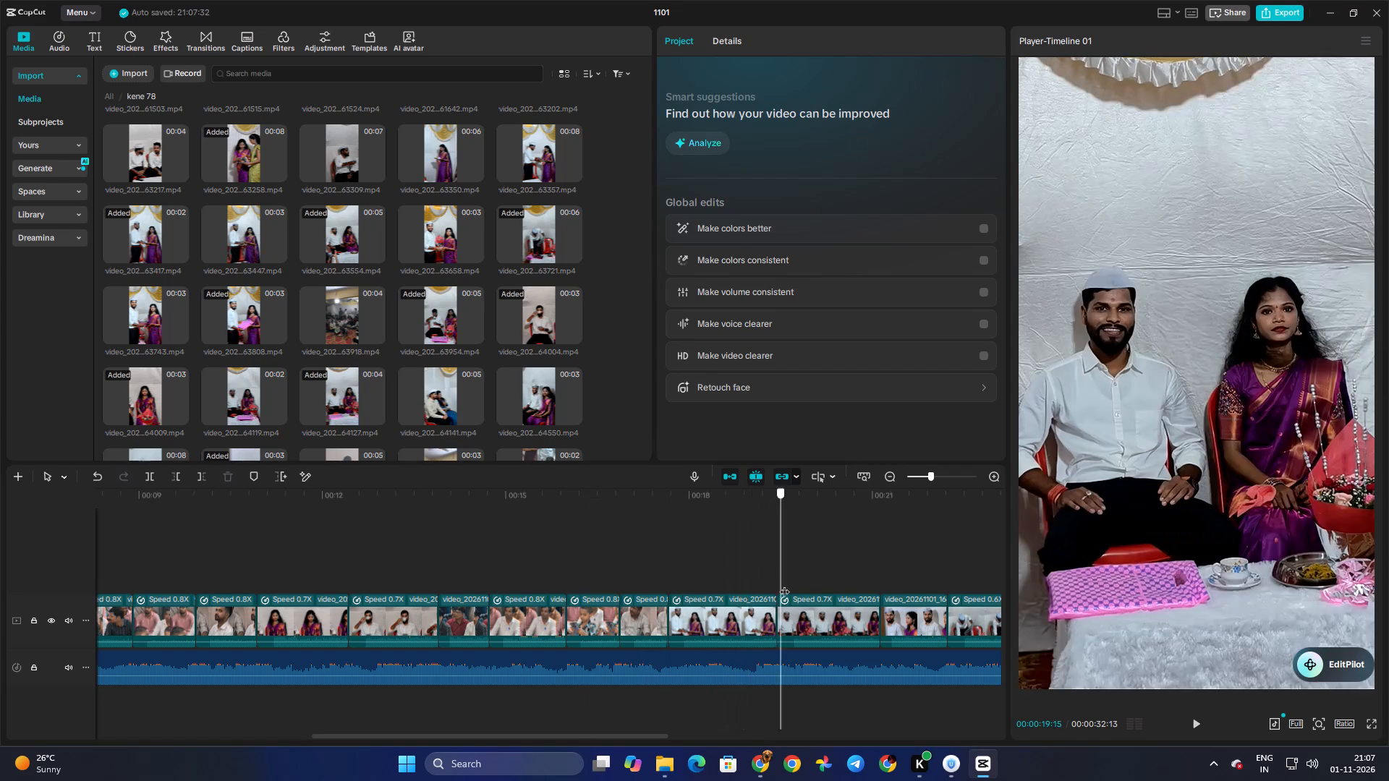
{"action": "left_click_drag", "start_coordinate": [784, 584], "coordinate": [889, 582]}
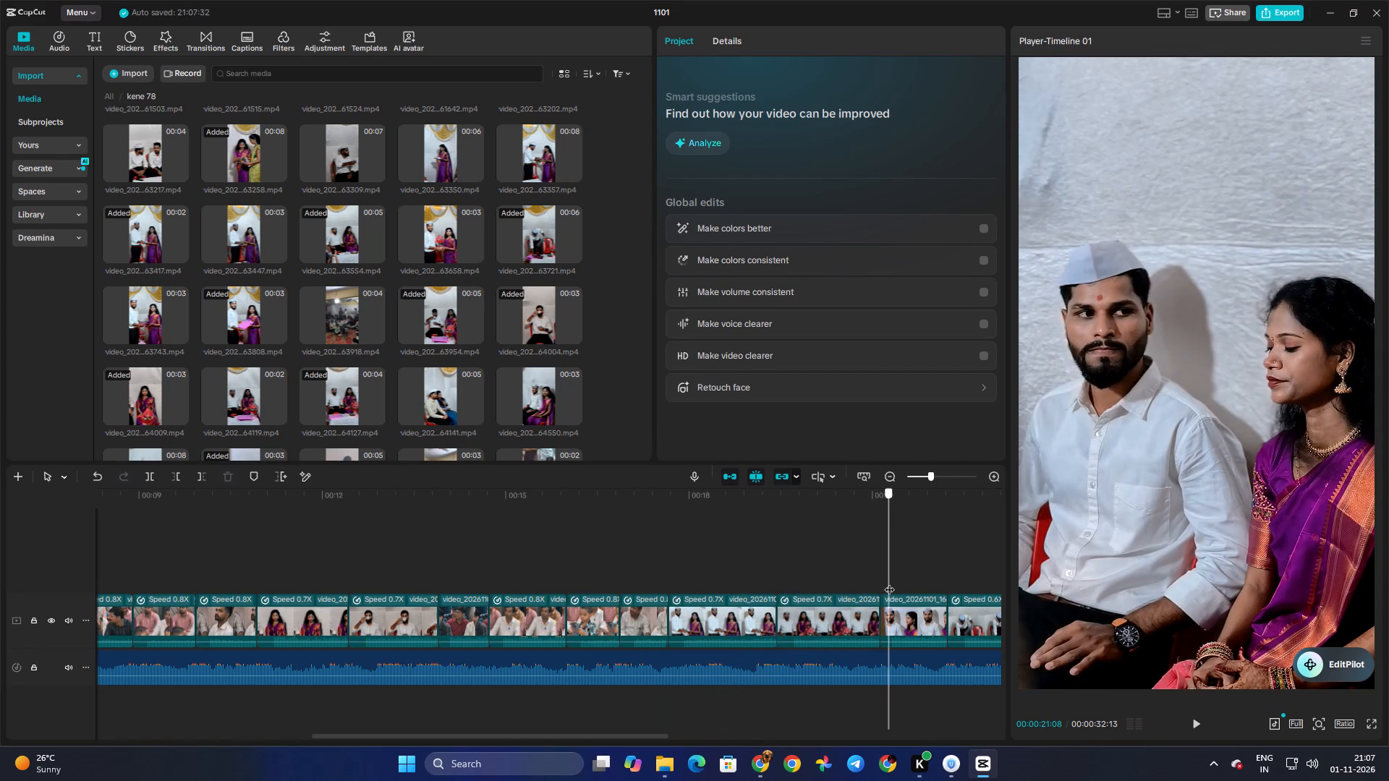
{"action": "left_click_drag", "start_coordinate": [889, 582], "coordinate": [820, 594]}
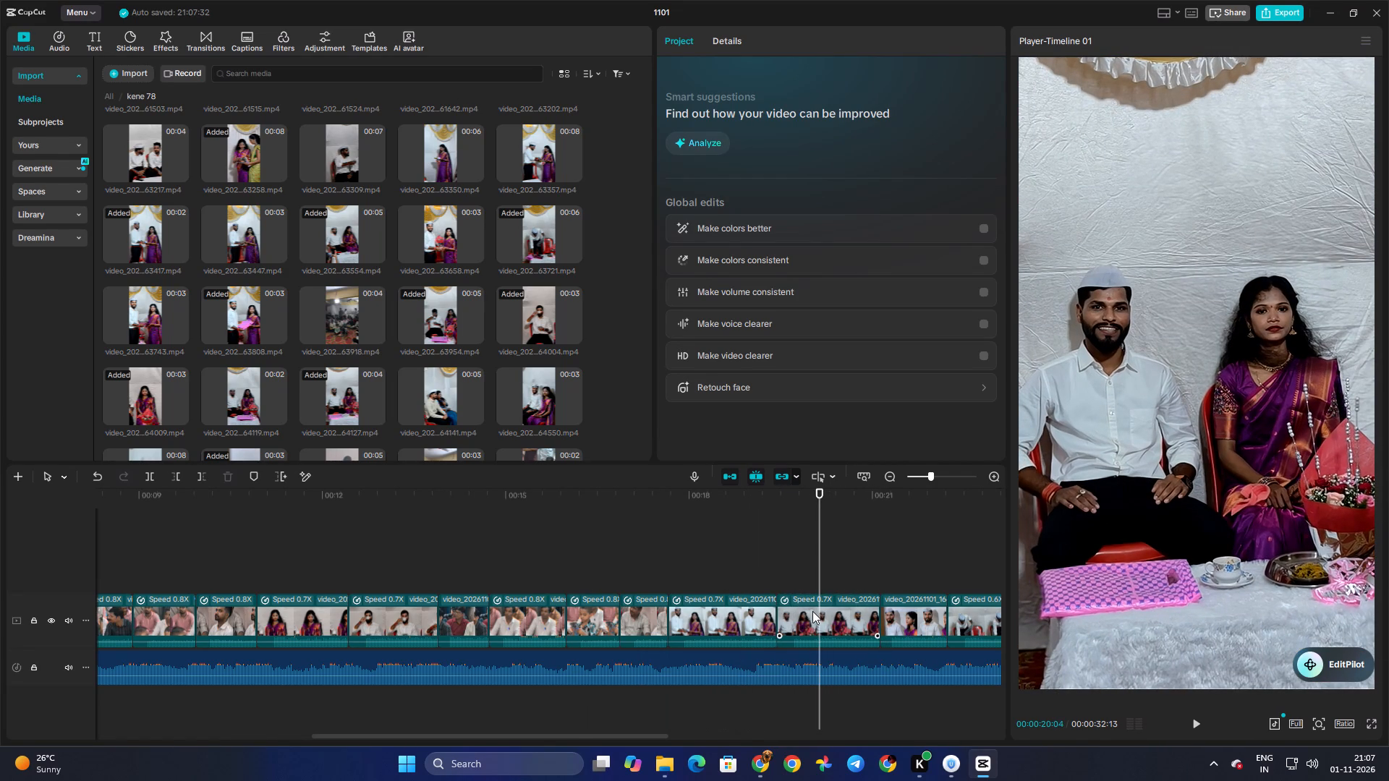
{"action": "left_click_drag", "start_coordinate": [813, 612], "coordinate": [422, 605]}
Play the rearranged sequence through to the final 0.7X gift-holding clip, stopping at about 00:00:25:10.
{"action": "left_click", "coordinate": [409, 563]}
{"action": "key", "text": "space"}
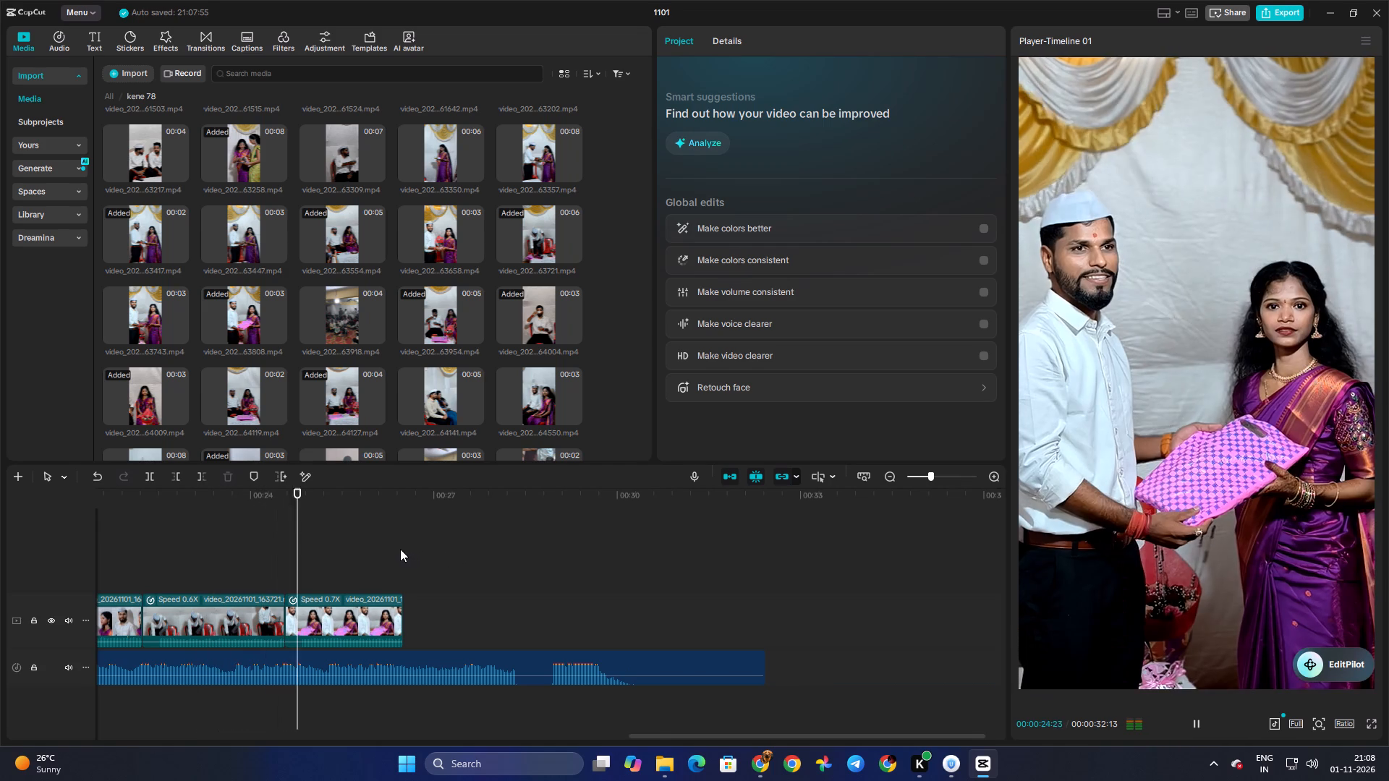
{"action": "key", "text": "space"}
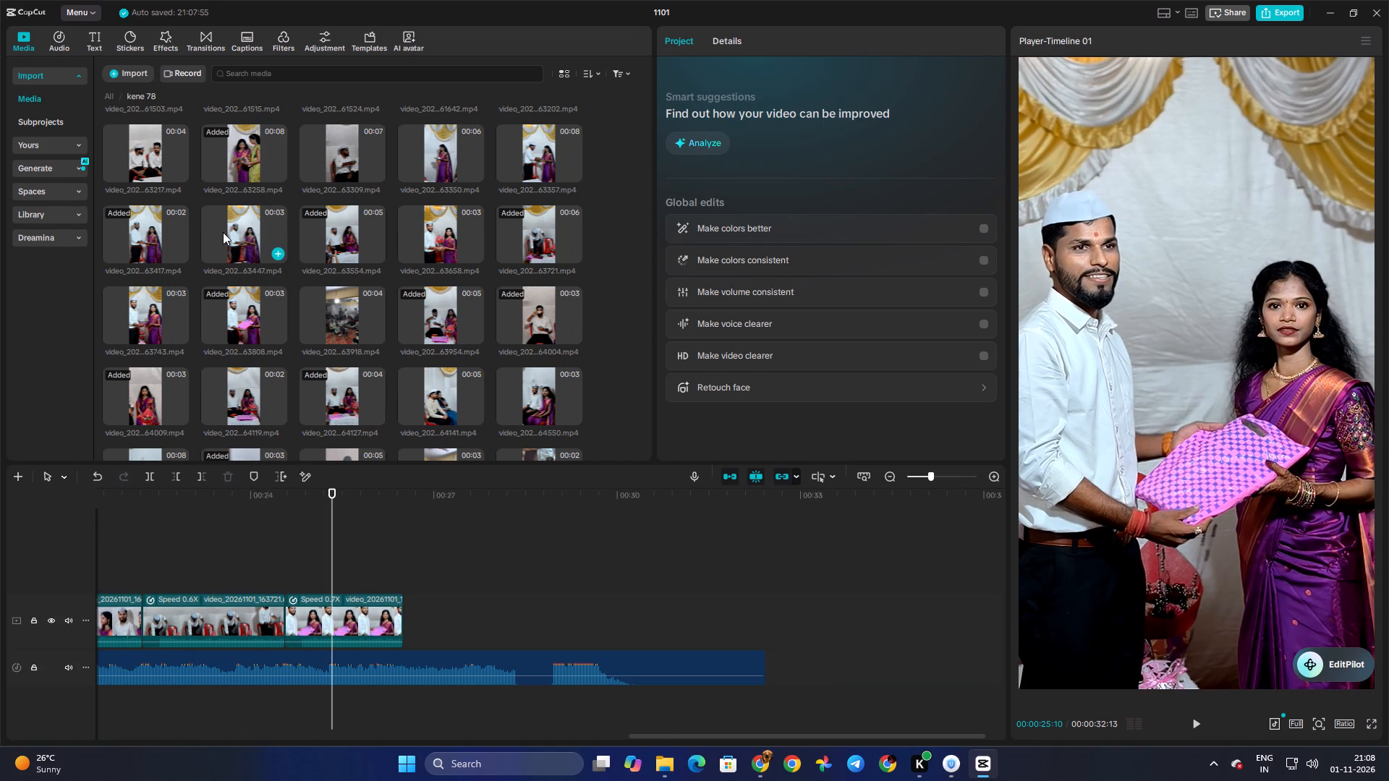
Preview the couple clips in the kene 78 media, from the gift-holding shot 63808 through to the seated shot 64617.
{"action": "scroll", "coordinate": [413, 427], "scroll_direction": "down", "scroll_amount": 1}
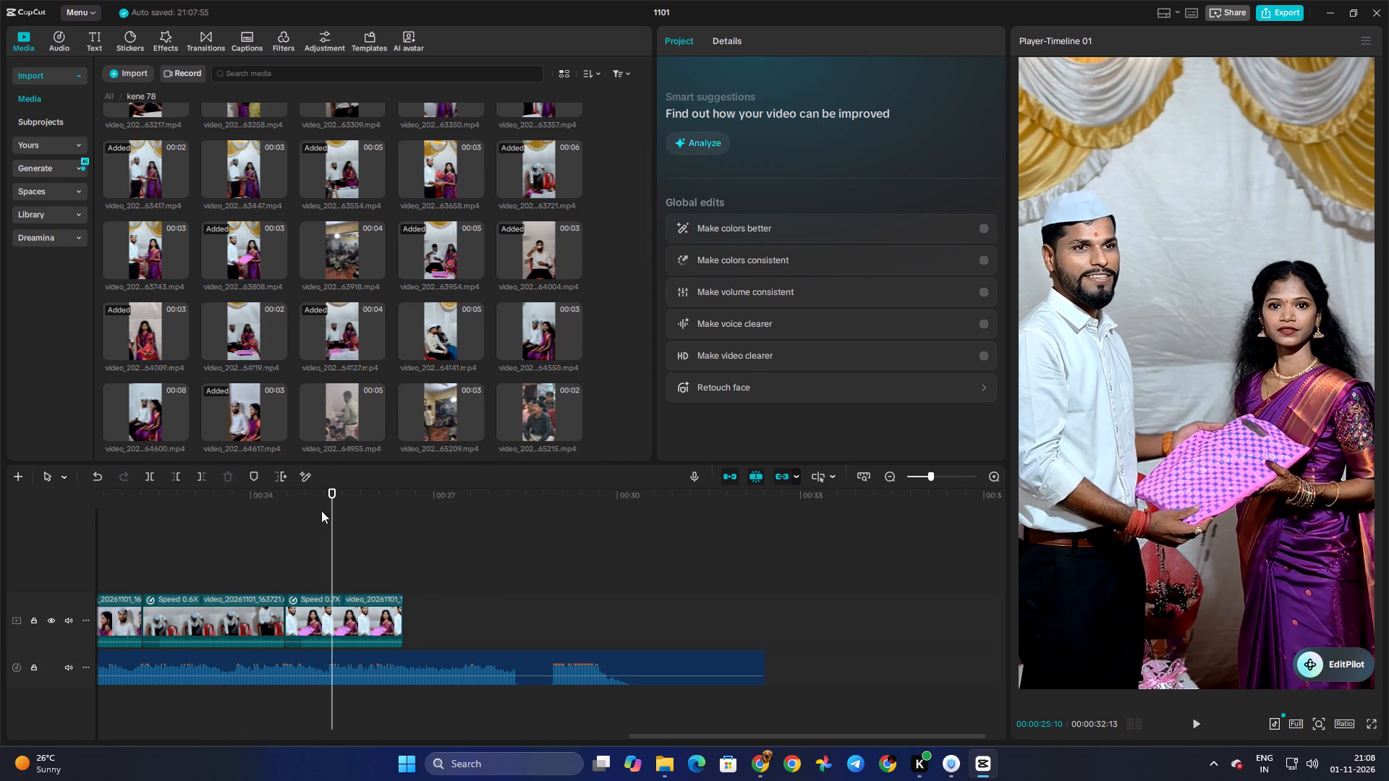
{"action": "left_click", "coordinate": [256, 257]}
{"action": "key", "text": "space"}
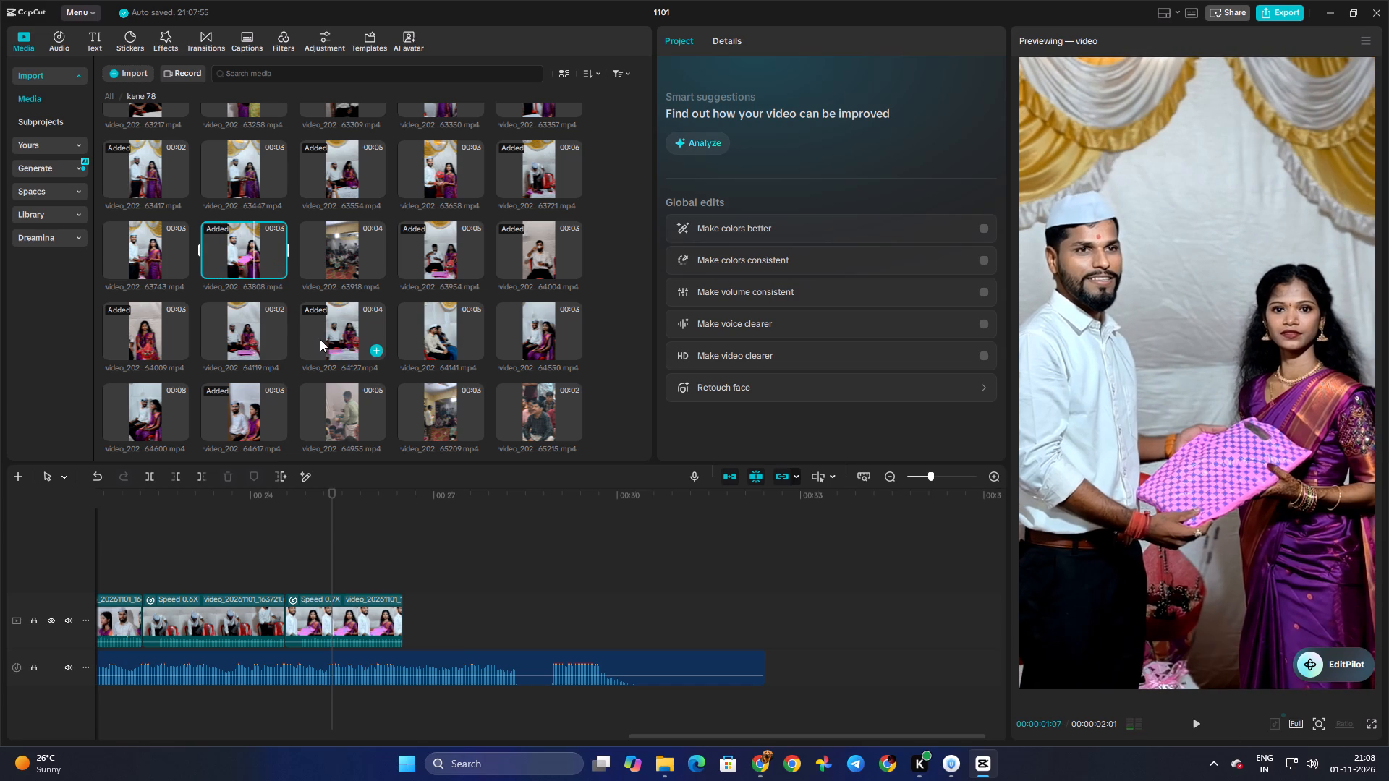
{"action": "left_click", "coordinate": [320, 339]}
{"action": "left_click", "coordinate": [282, 332]}
{"action": "left_click", "coordinate": [443, 338]}
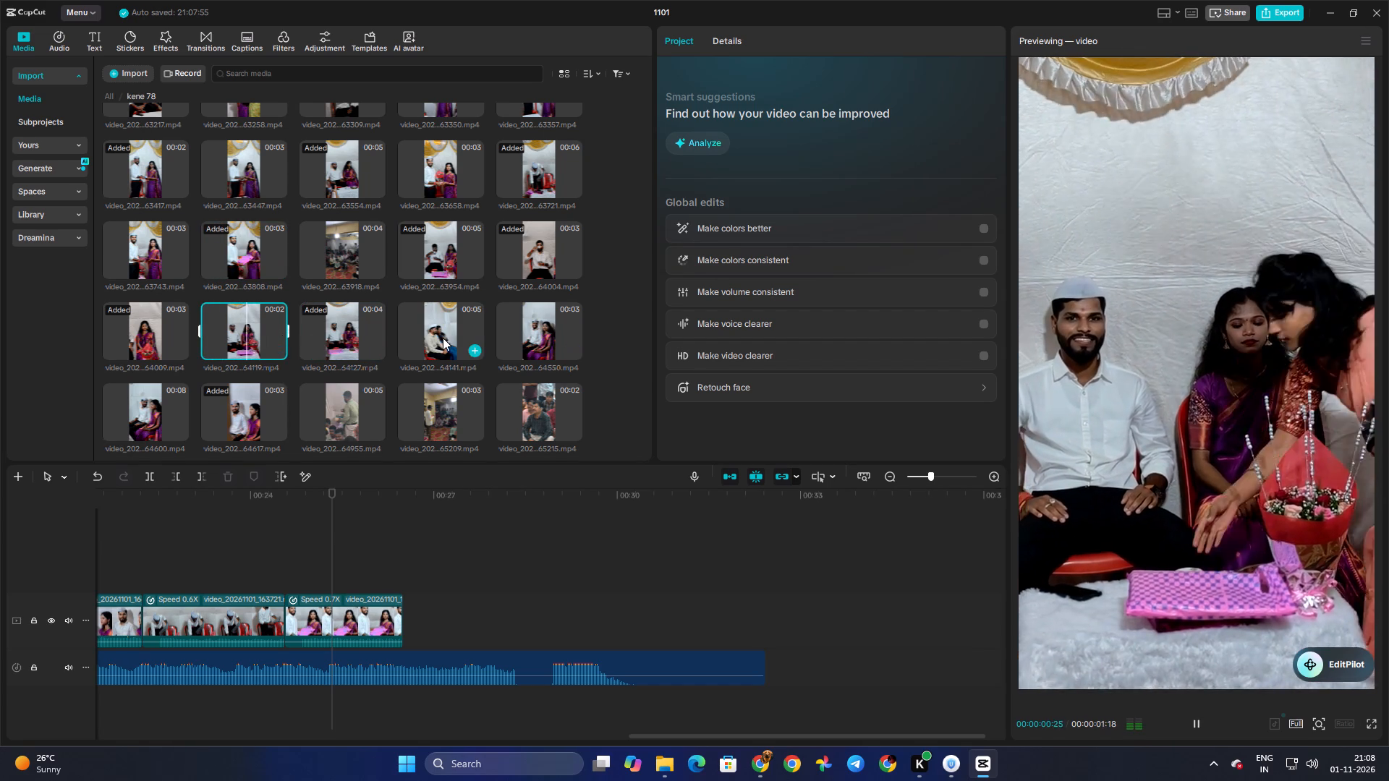
{"action": "left_click", "coordinate": [543, 331]}
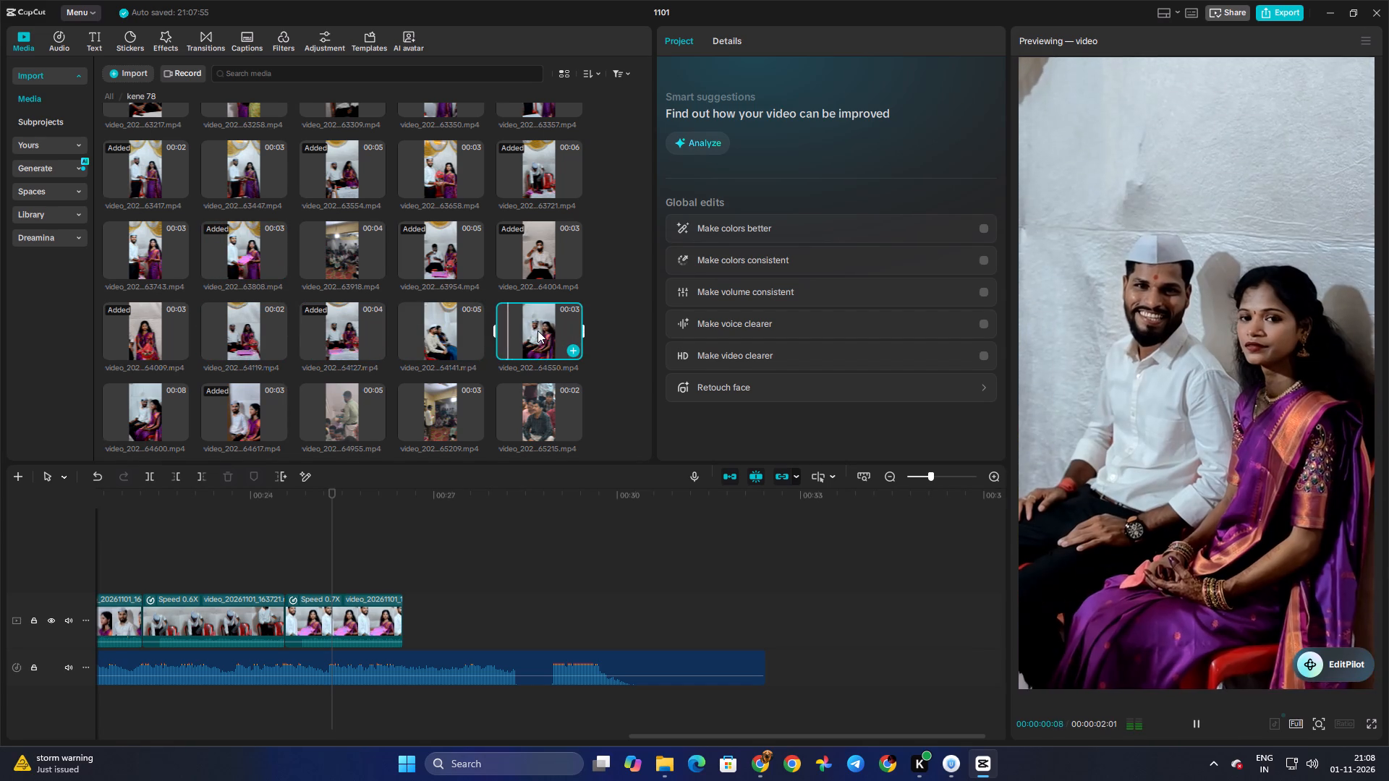
{"action": "key", "text": "space"}
{"action": "left_click", "coordinate": [252, 387]}
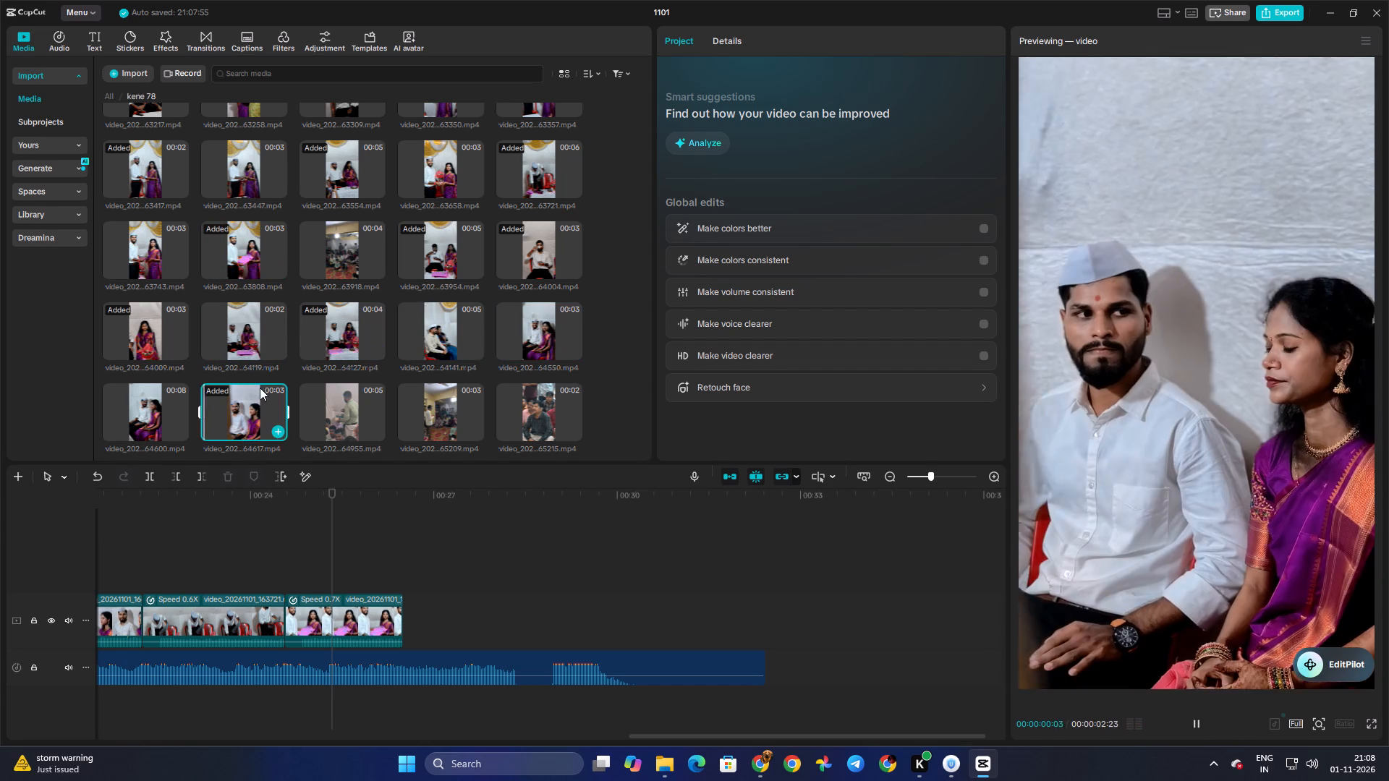
Preview the couple portrait and hand close-up clips among the 72036 to 72452 files in the kene 78 media.
{"action": "scroll", "coordinate": [284, 390], "scroll_direction": "down", "scroll_amount": 2}
{"action": "scroll", "coordinate": [408, 340], "scroll_direction": "up", "scroll_amount": 1}
{"action": "scroll", "coordinate": [368, 338], "scroll_direction": "down", "scroll_amount": 2}
{"action": "scroll", "coordinate": [320, 299], "scroll_direction": "down", "scroll_amount": 4}
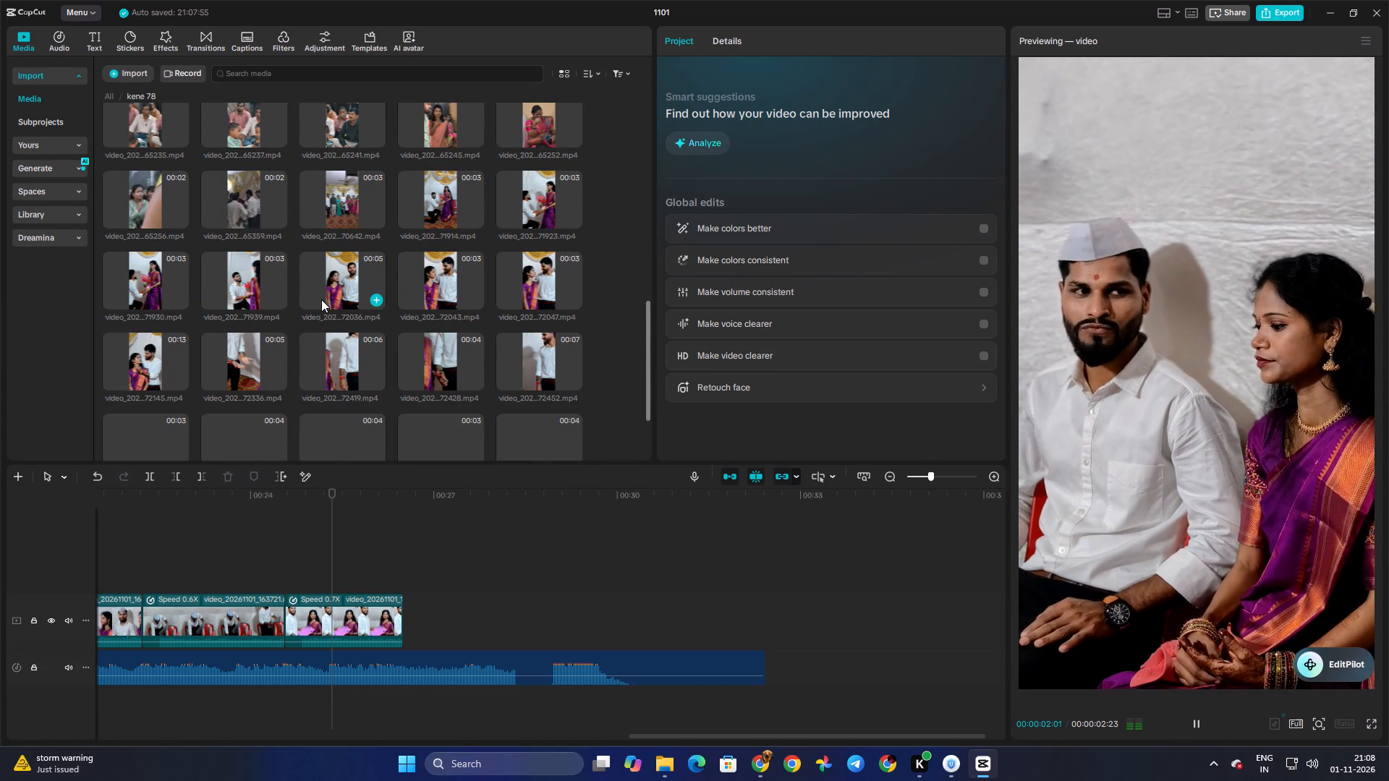
{"action": "left_click", "coordinate": [339, 273]}
{"action": "left_click", "coordinate": [445, 278]}
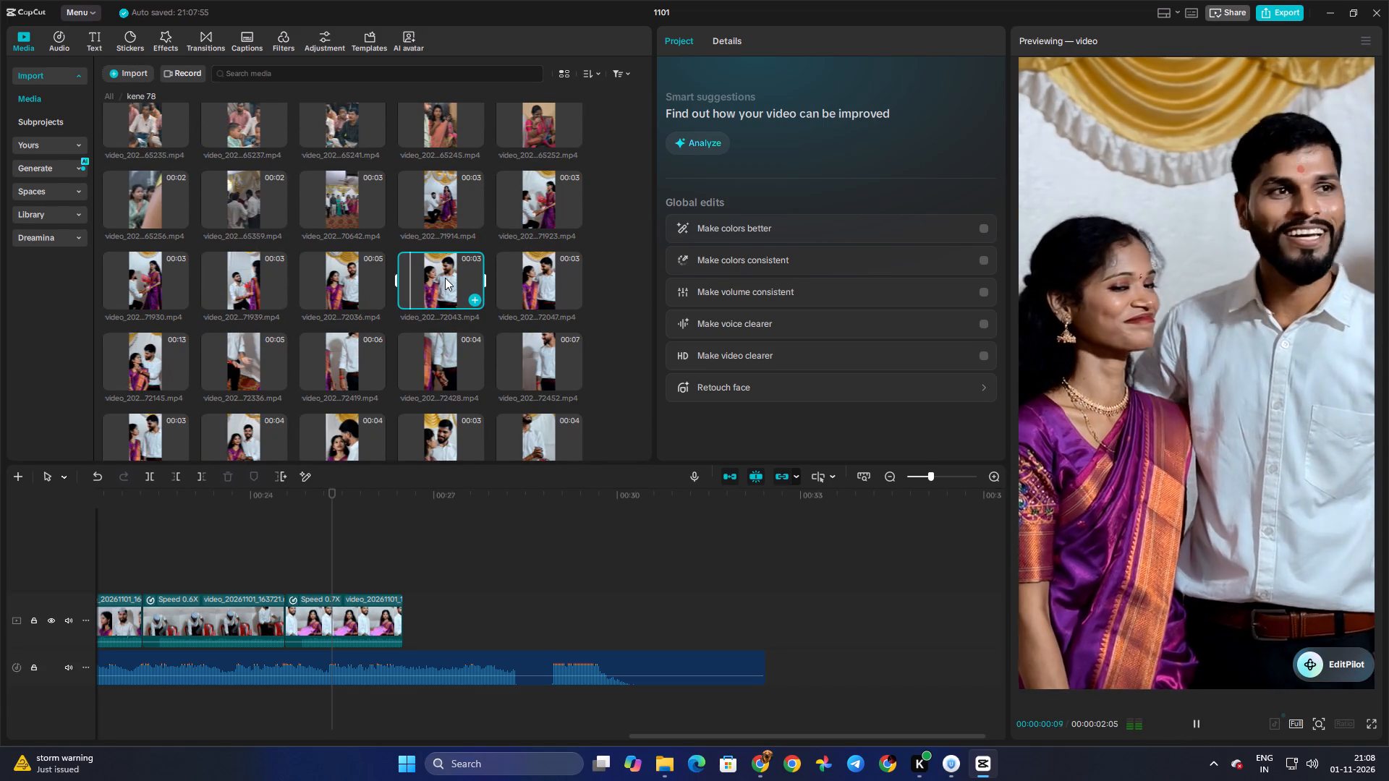
{"action": "key", "text": "space"}
{"action": "left_click", "coordinate": [529, 283]}
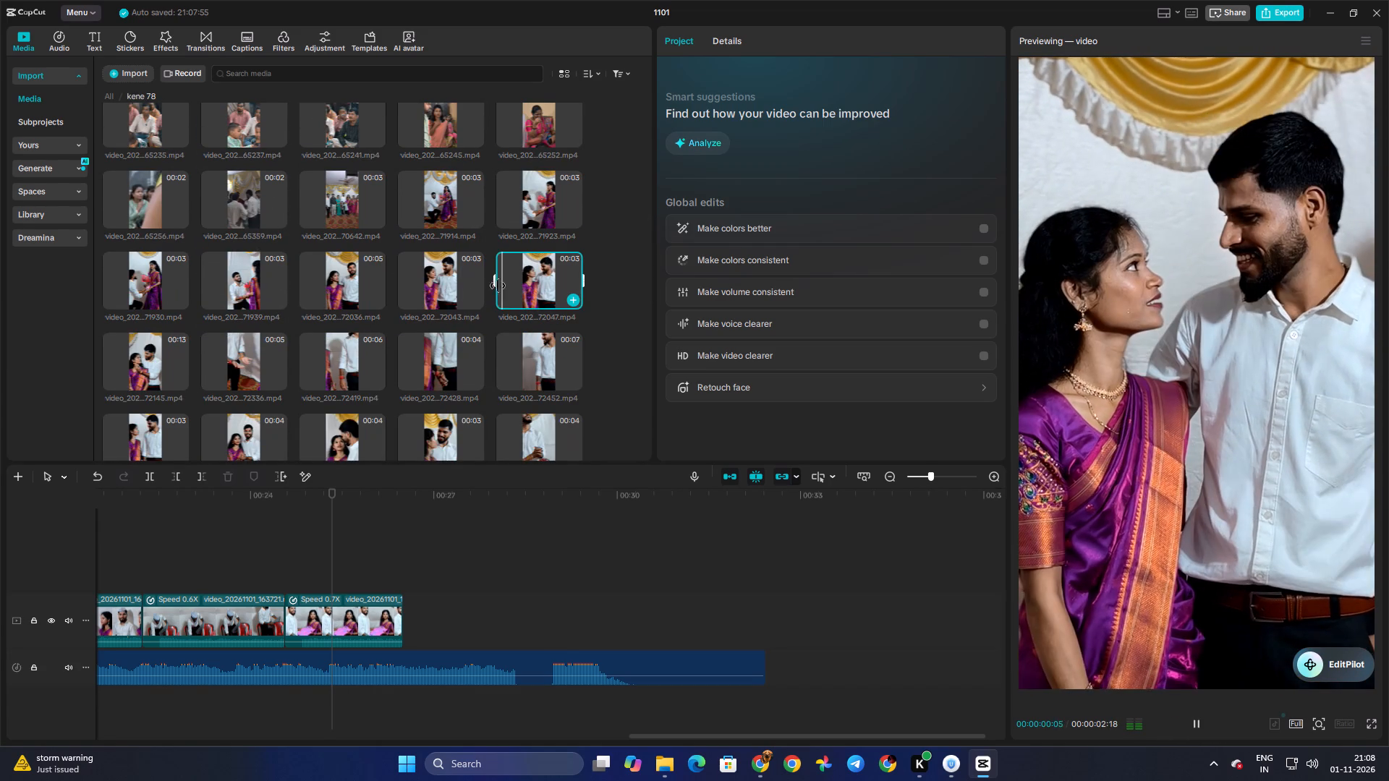
{"action": "left_click", "coordinate": [545, 364]}
{"action": "left_click", "coordinate": [436, 356]}
{"action": "left_click", "coordinate": [361, 349]}
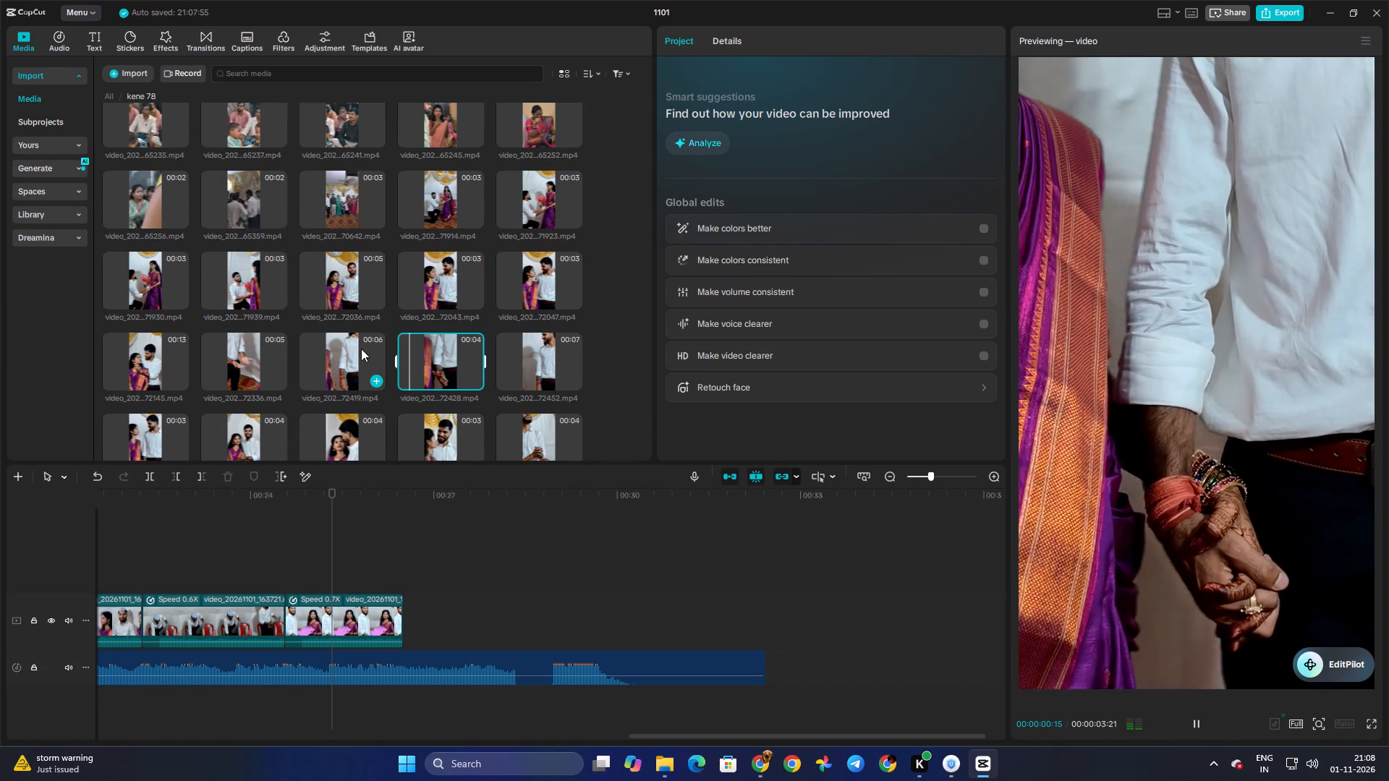
{"action": "left_click", "coordinate": [242, 347]}
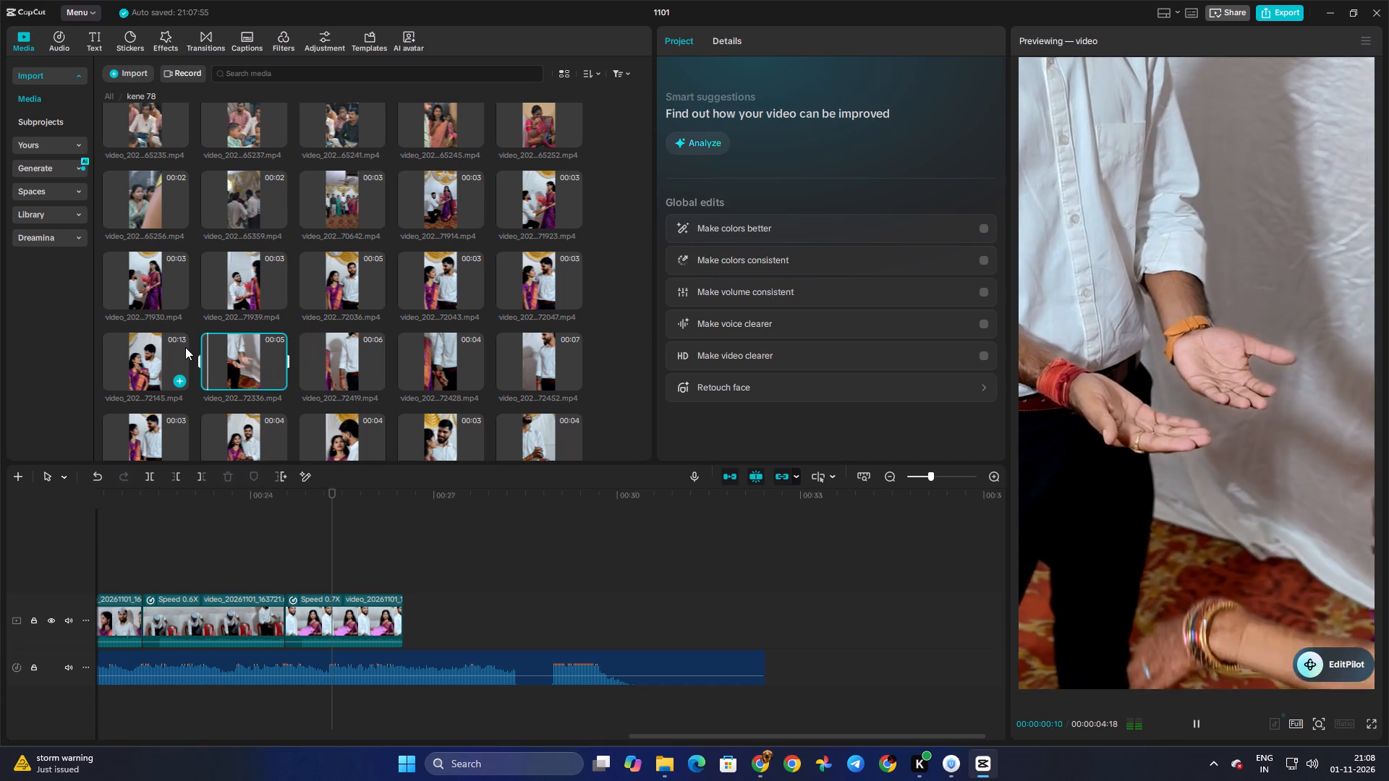
{"action": "left_click", "coordinate": [176, 353]}
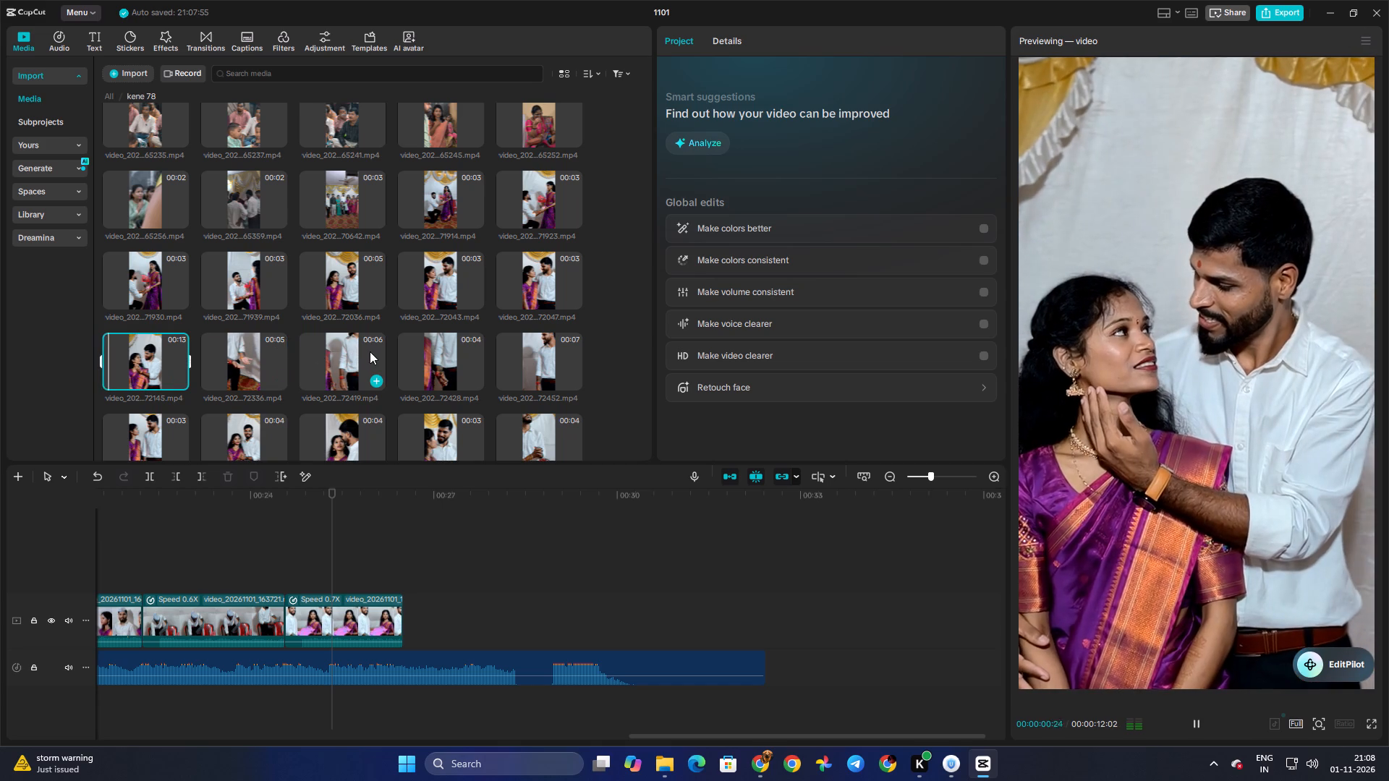
{"action": "key", "text": "space"}
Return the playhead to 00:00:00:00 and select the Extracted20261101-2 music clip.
{"action": "left_click", "coordinate": [290, 560]}
{"action": "left_click_drag", "start_coordinate": [289, 560], "coordinate": [15, 569]}
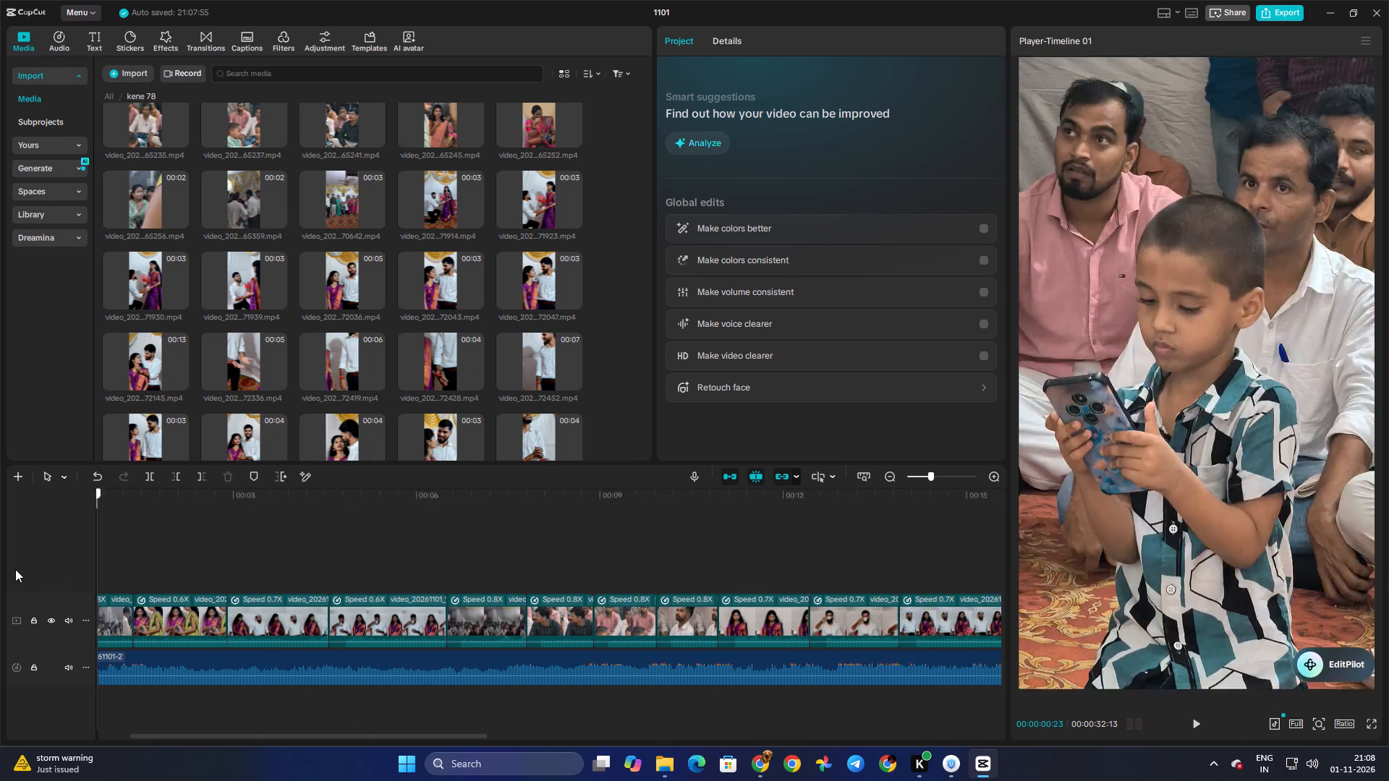
{"action": "left_click_drag", "start_coordinate": [15, 569], "coordinate": [14, 569]}
{"action": "left_click", "coordinate": [302, 653]}
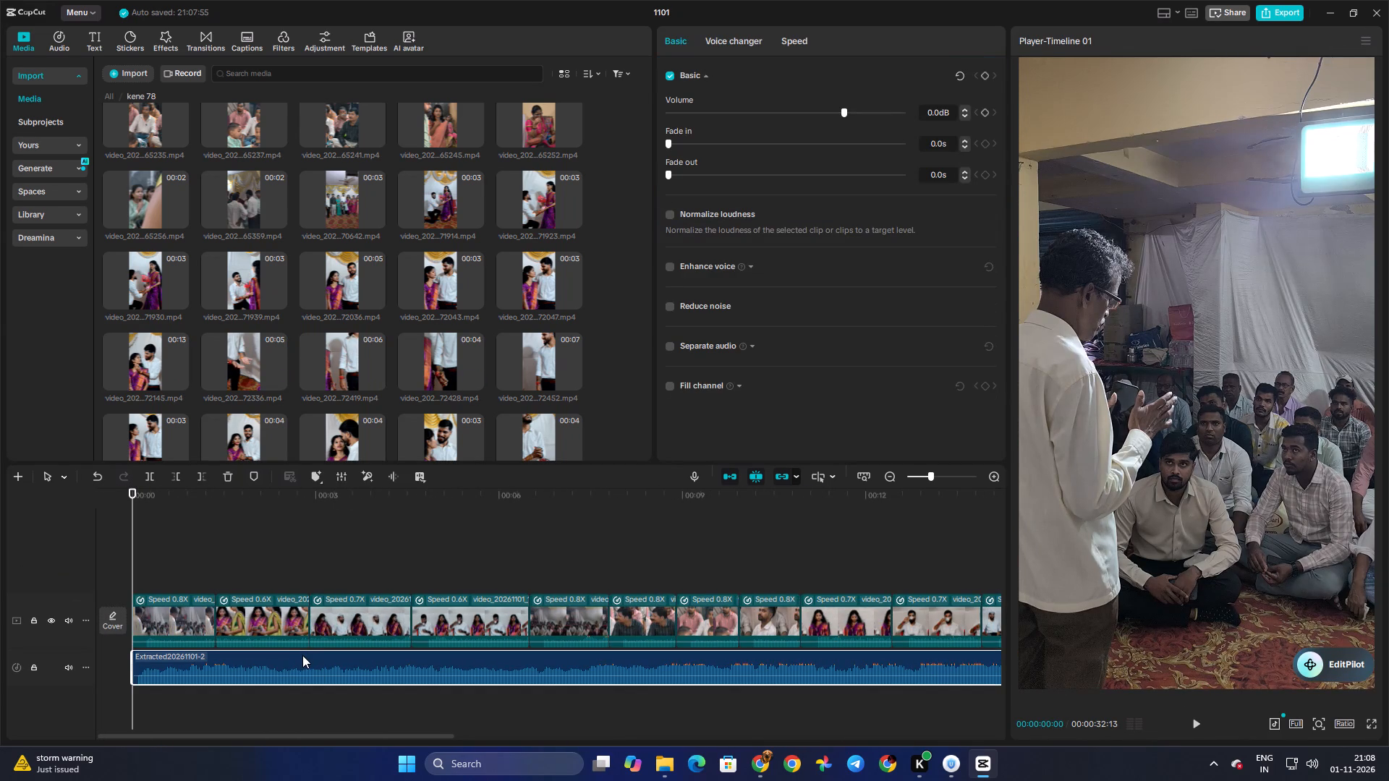
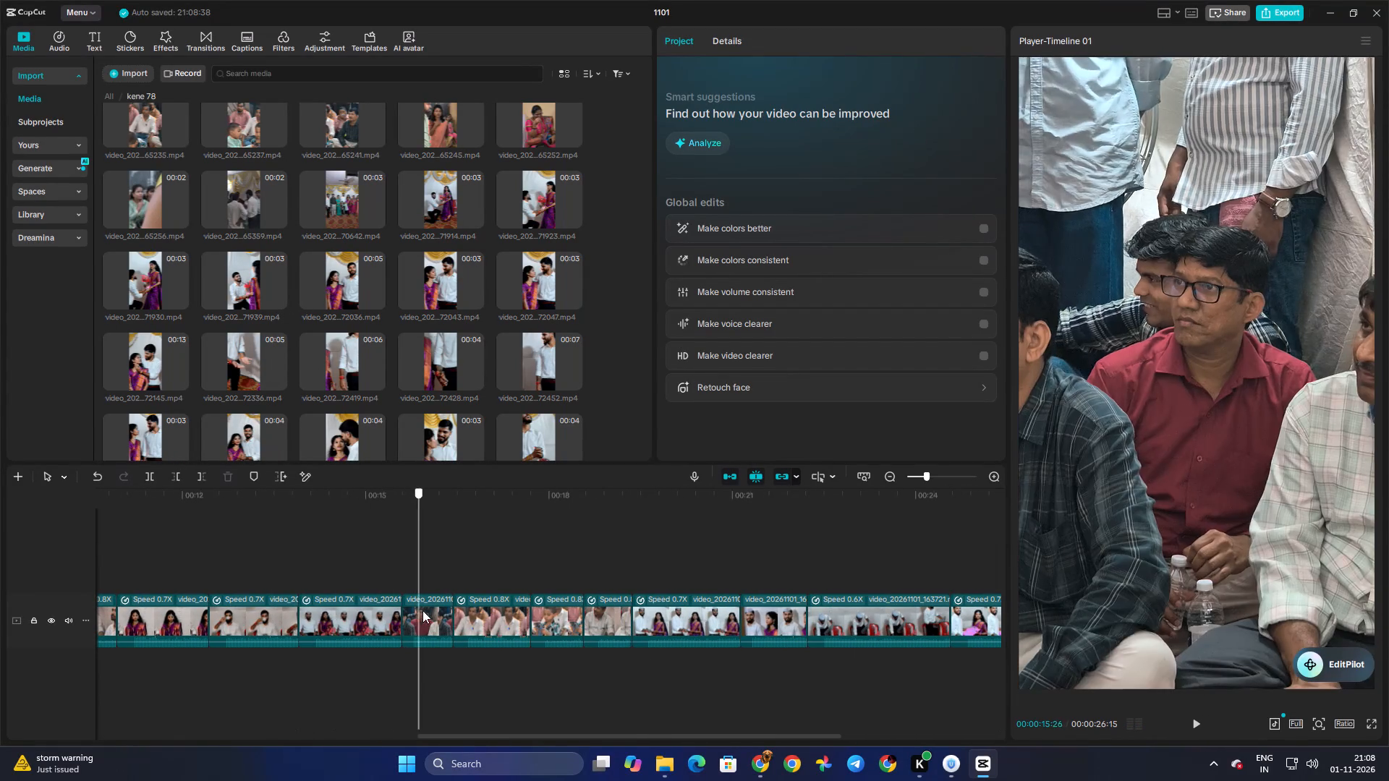
Move the 0.7X clip of the couple standing with a cup ahead of the seated-guests clip, at about 00:00:15:17.
{"action": "left_click_drag", "start_coordinate": [422, 610], "coordinate": [771, 621]}
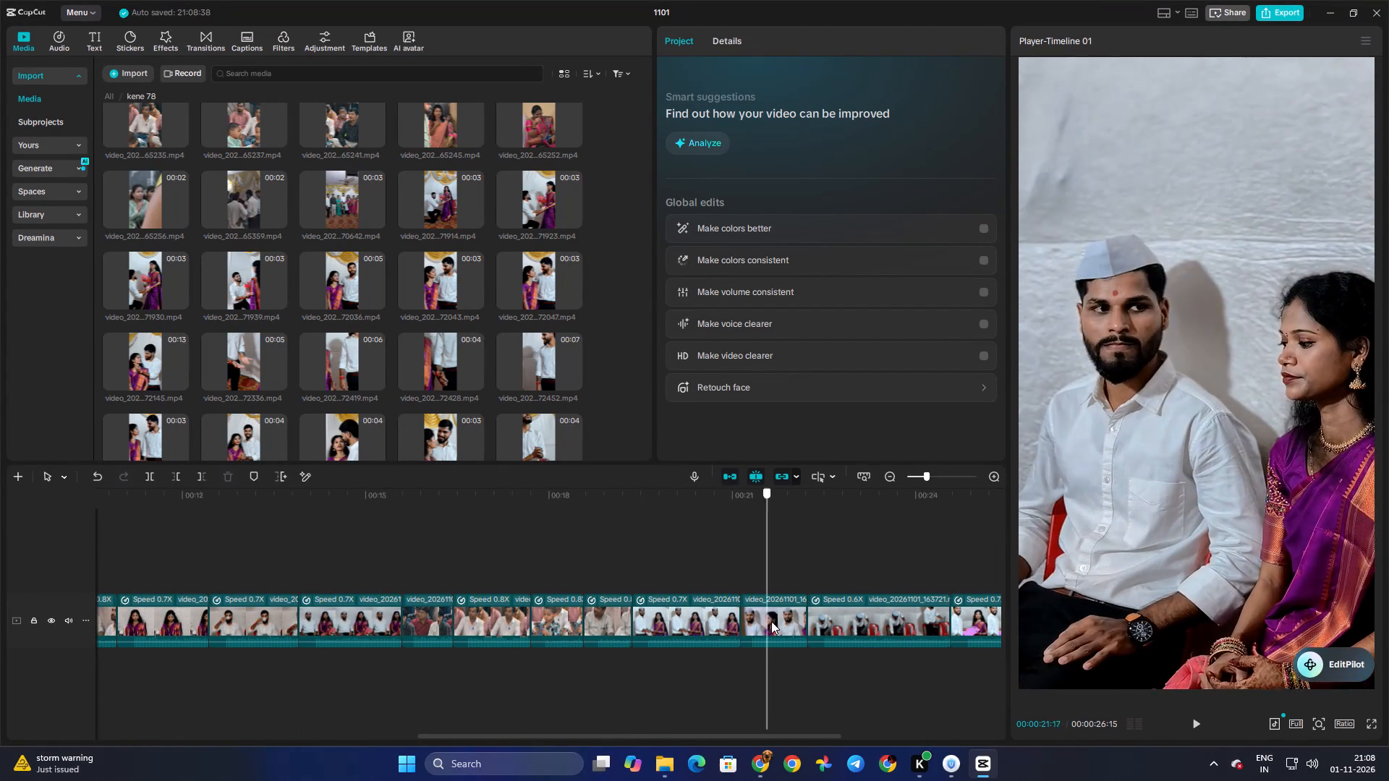
{"action": "left_click_drag", "start_coordinate": [771, 621], "coordinate": [784, 626]}
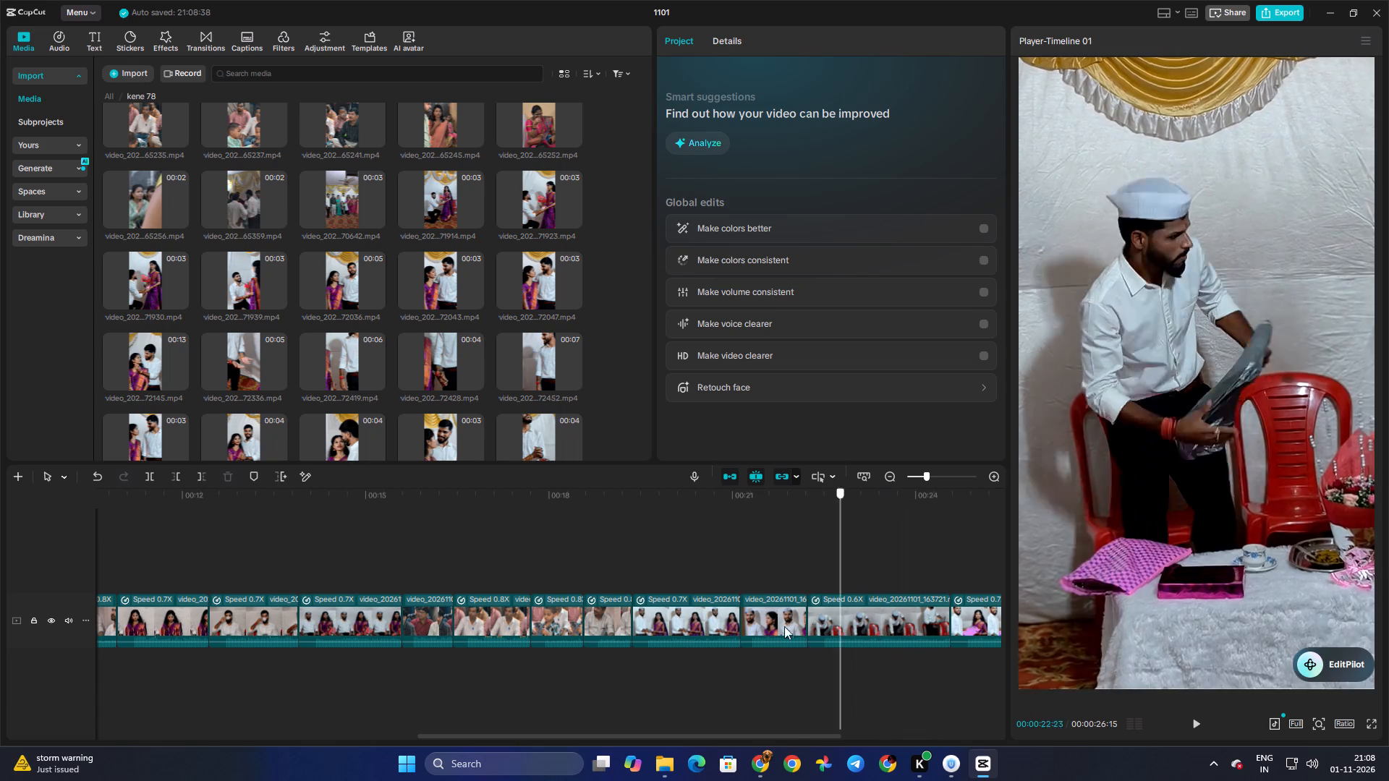
{"action": "left_click_drag", "start_coordinate": [784, 626], "coordinate": [375, 647]}
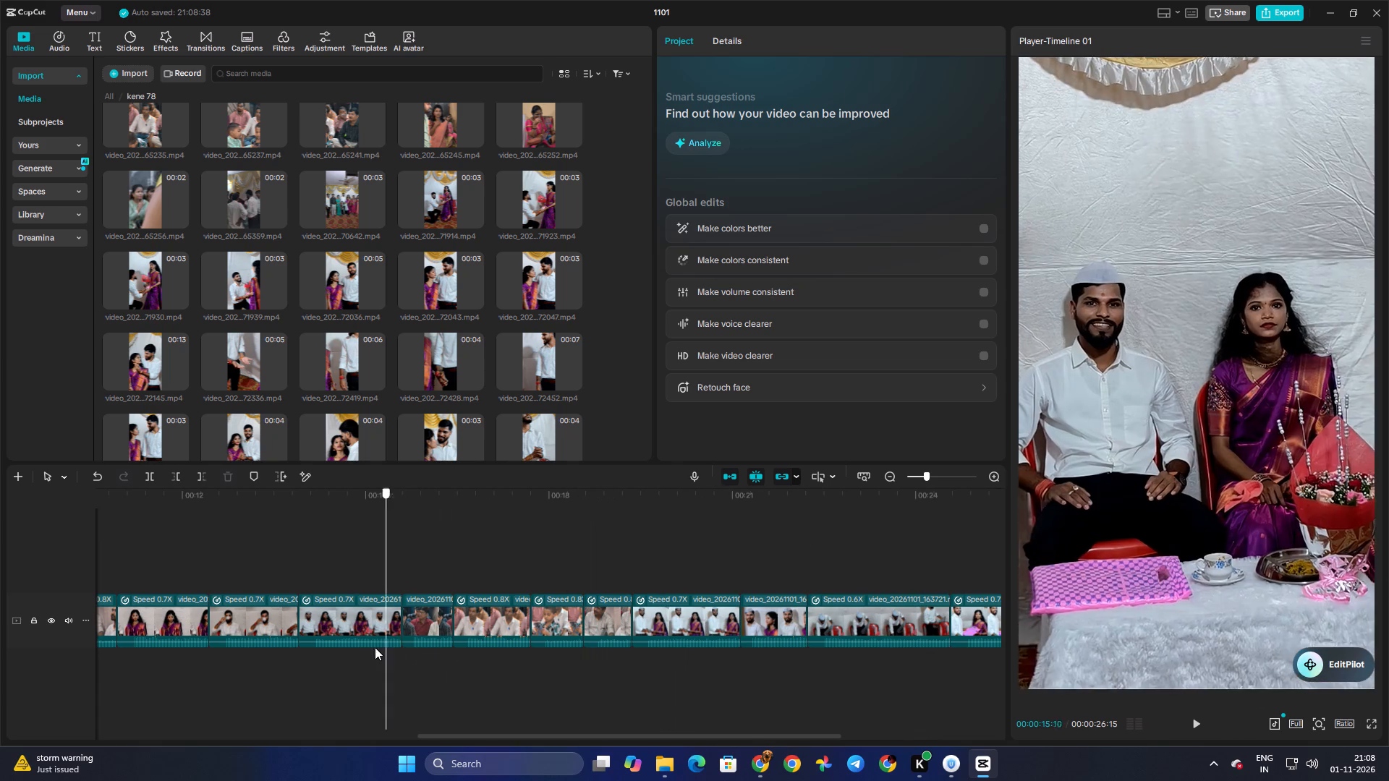
{"action": "left_click_drag", "start_coordinate": [375, 647], "coordinate": [752, 640]}
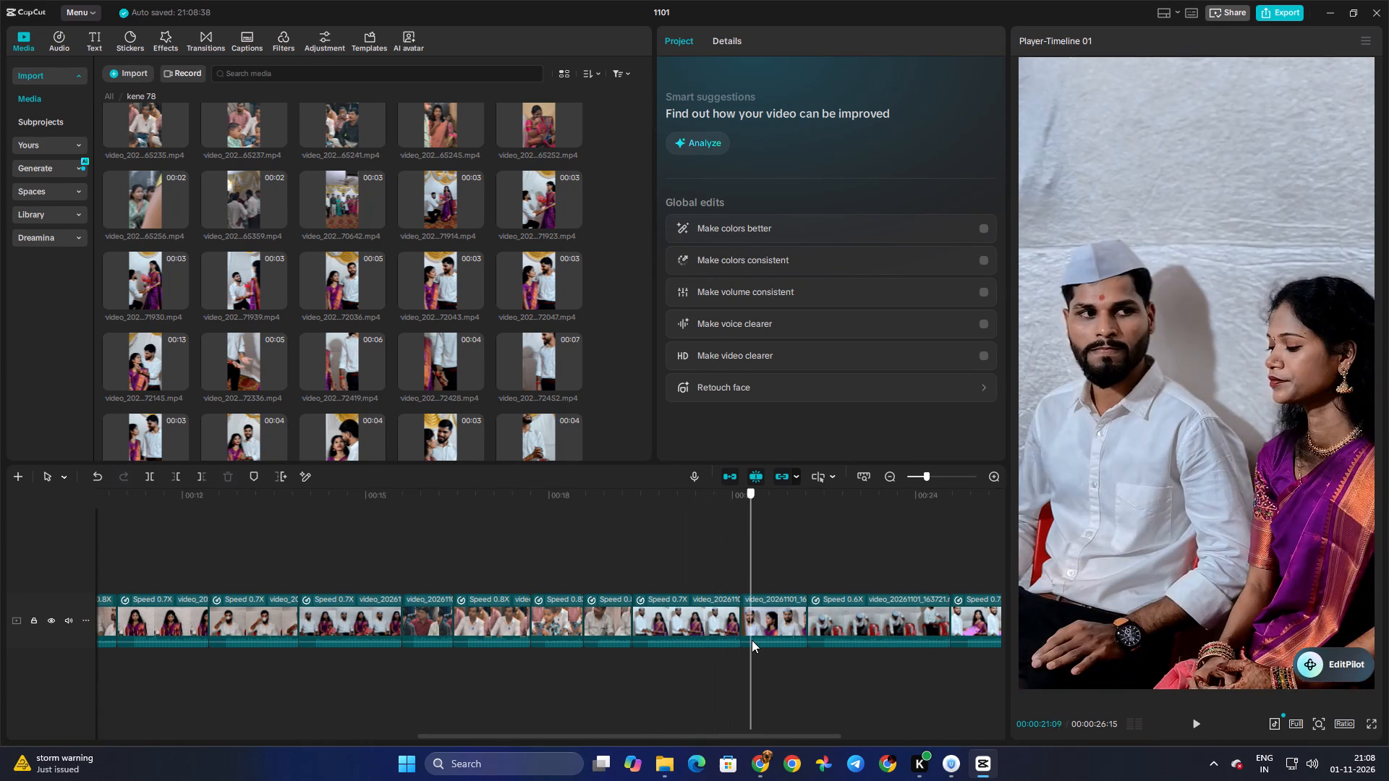
{"action": "left_click_drag", "start_coordinate": [752, 640], "coordinate": [737, 642]}
{"action": "left_click_drag", "start_coordinate": [687, 632], "coordinate": [407, 599]}
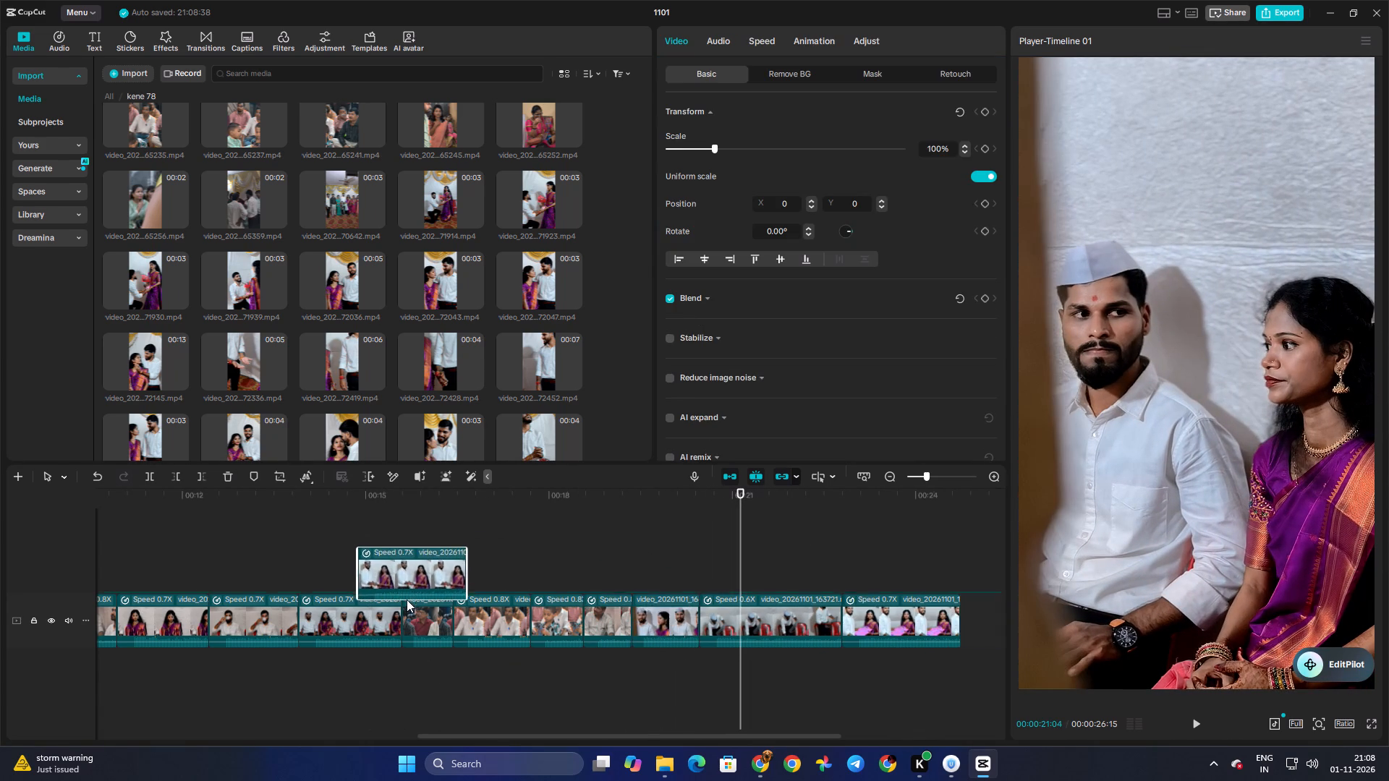
{"action": "left_click_drag", "start_coordinate": [407, 599], "coordinate": [405, 615]}
Play the sequence from the moved cup clip and scrub on to its end at 00:00:26:15.
{"action": "left_click", "coordinate": [350, 571]}
{"action": "key", "text": "space"}
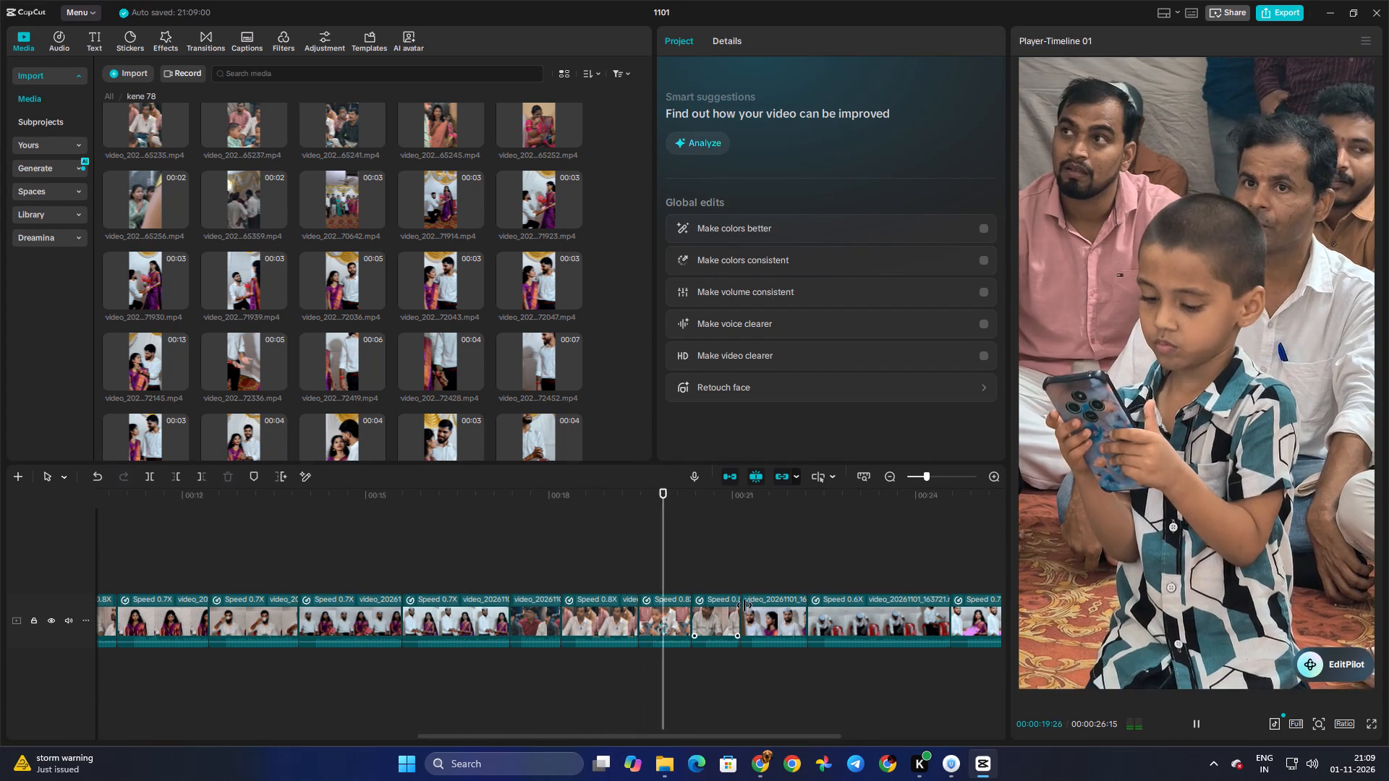
{"action": "left_click", "coordinate": [764, 570]}
{"action": "left_click_drag", "start_coordinate": [764, 570], "coordinate": [947, 584]}
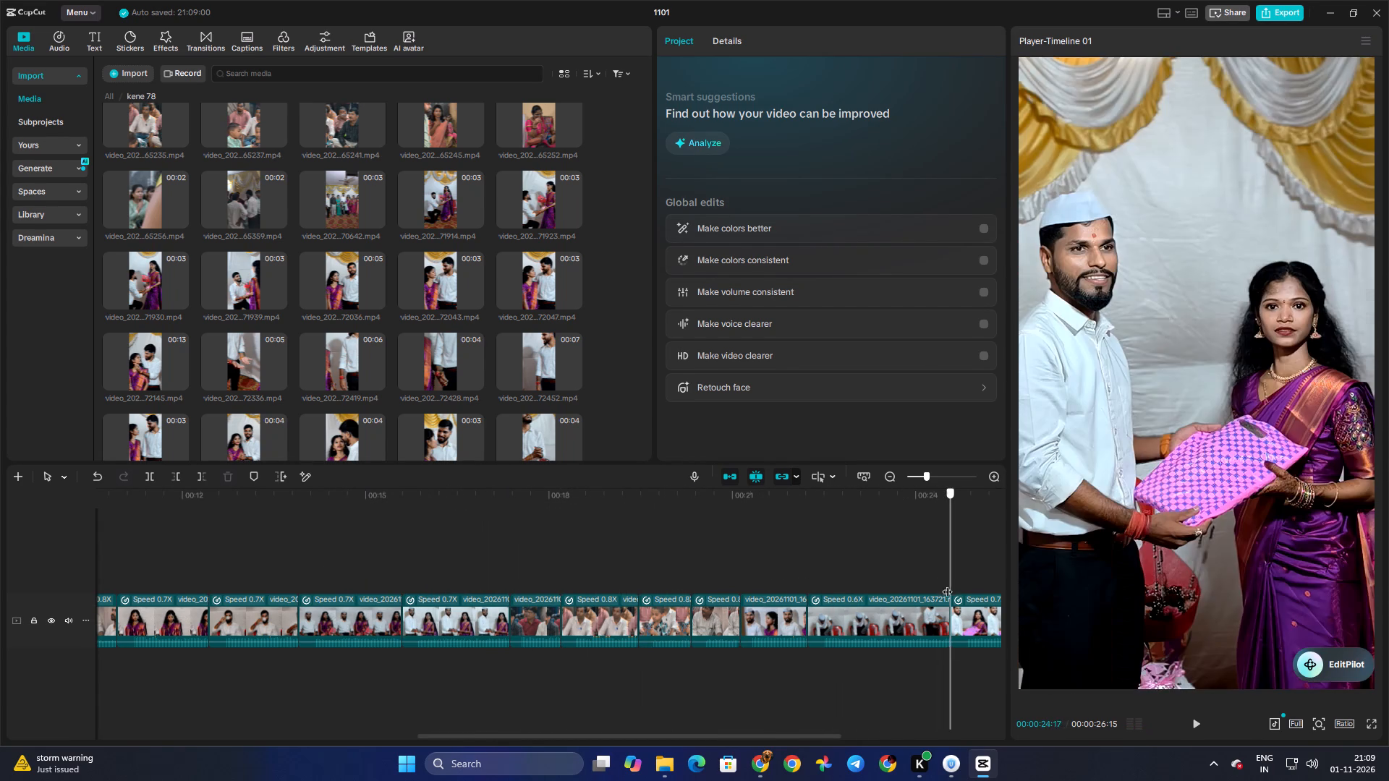
{"action": "left_click_drag", "start_coordinate": [947, 584], "coordinate": [984, 588]}
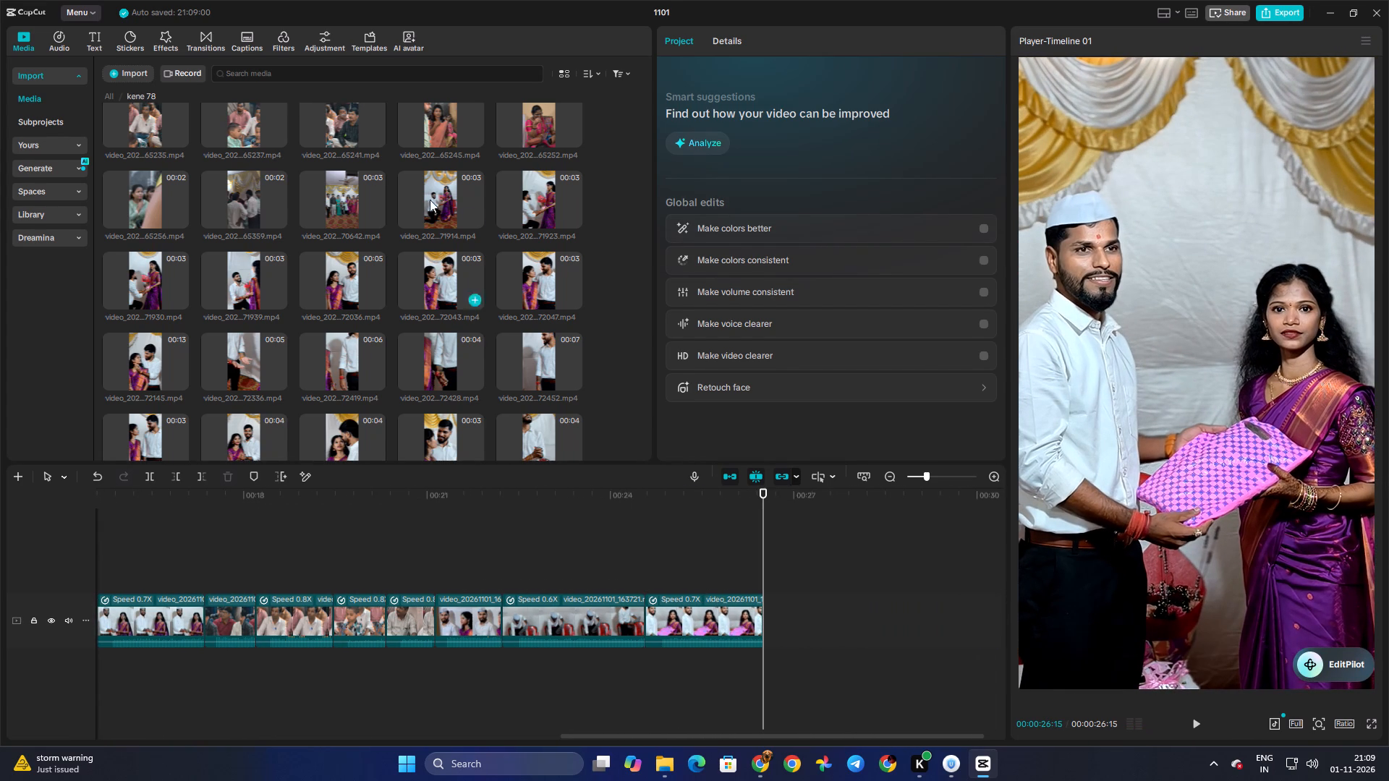
Preview the couple clips 63417 to 63658 in kene 78 and append the bouquet-holding clip 63658 to the timeline's end.
{"action": "scroll", "coordinate": [383, 310], "scroll_direction": "up", "scroll_amount": 4}
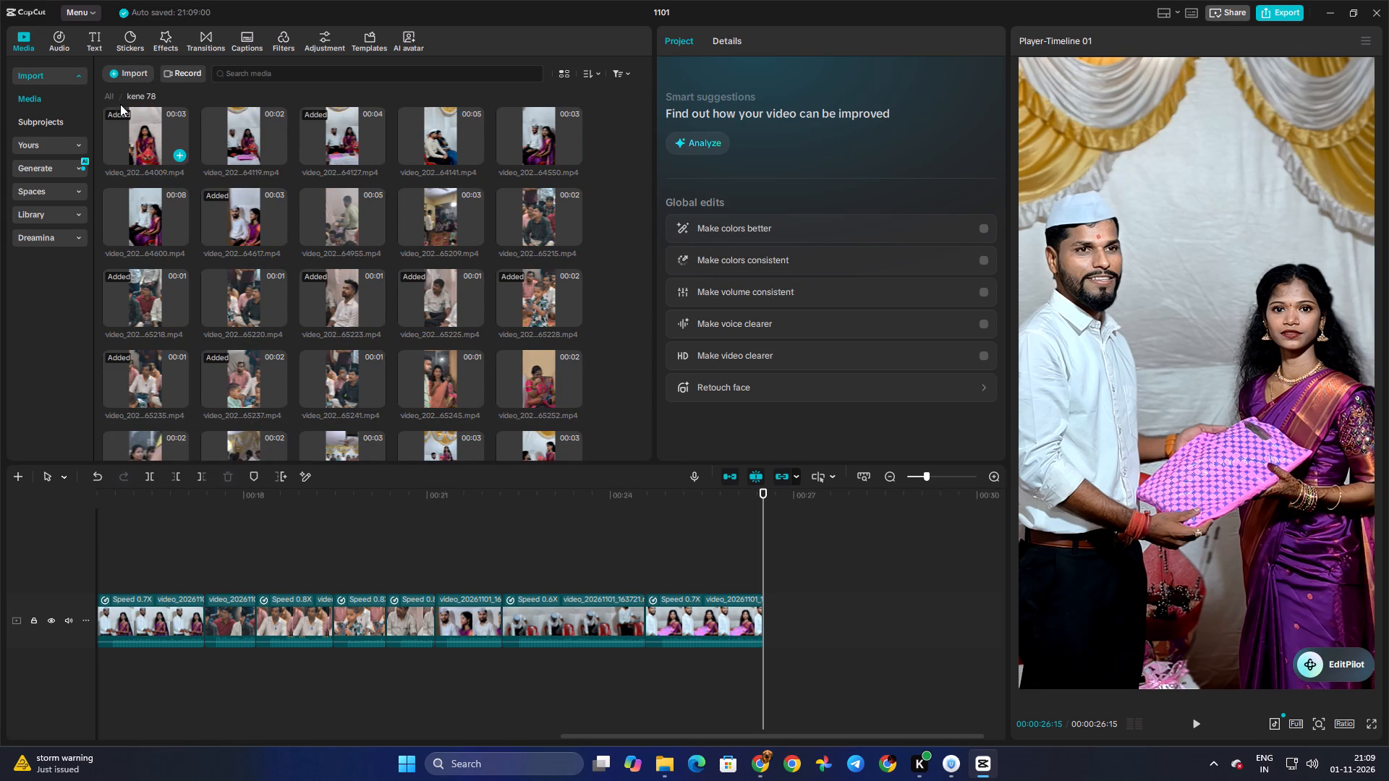
{"action": "scroll", "coordinate": [245, 205], "scroll_direction": "up", "scroll_amount": 2}
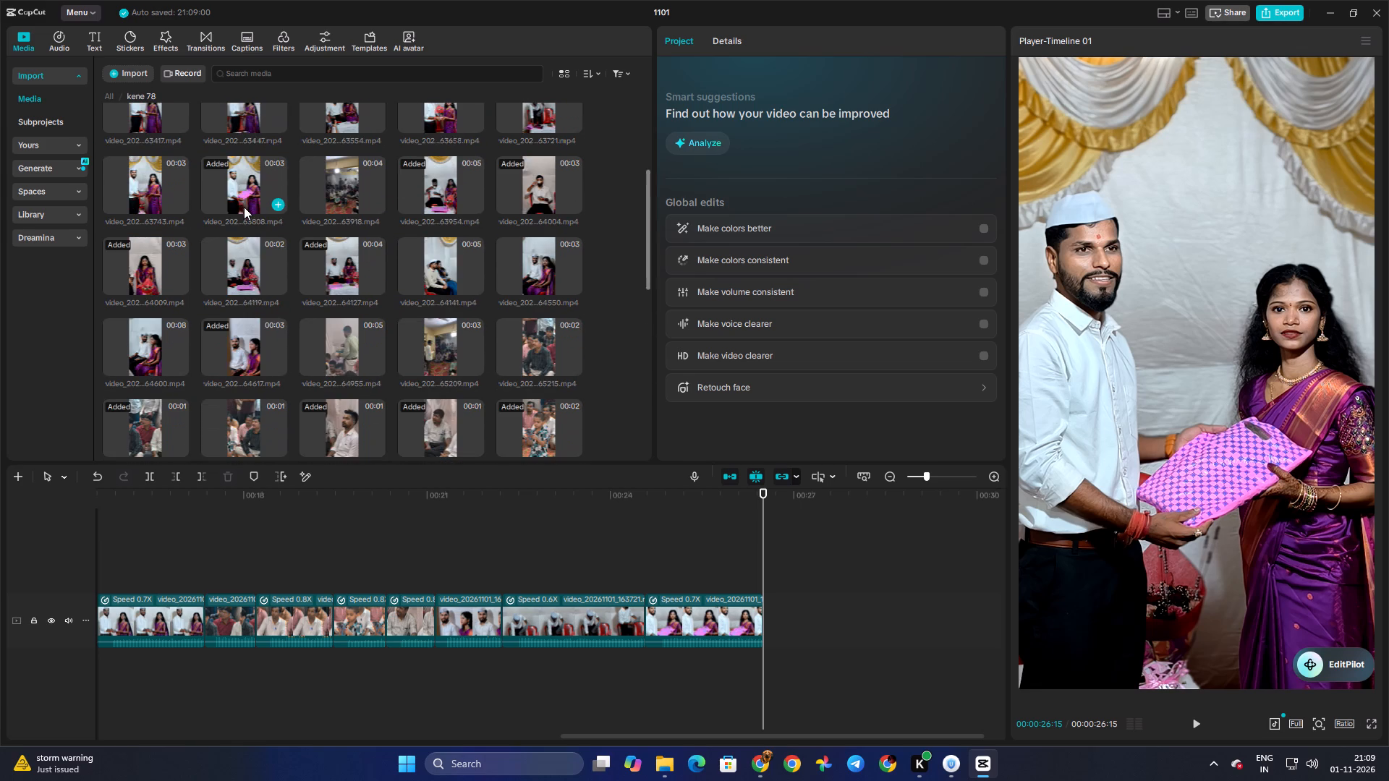
{"action": "scroll", "coordinate": [284, 228], "scroll_direction": "up", "scroll_amount": 1}
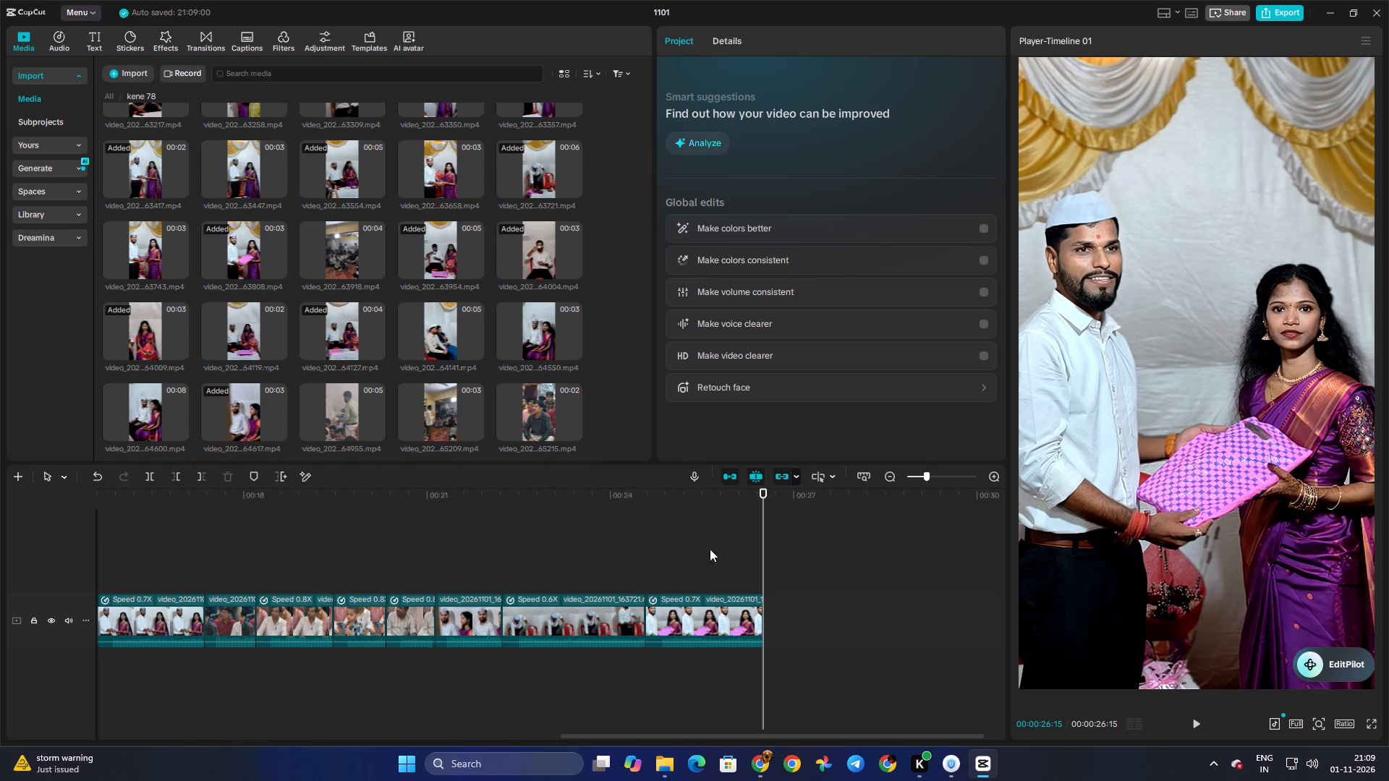
{"action": "left_click", "coordinate": [349, 183]}
{"action": "left_click", "coordinate": [454, 169]}
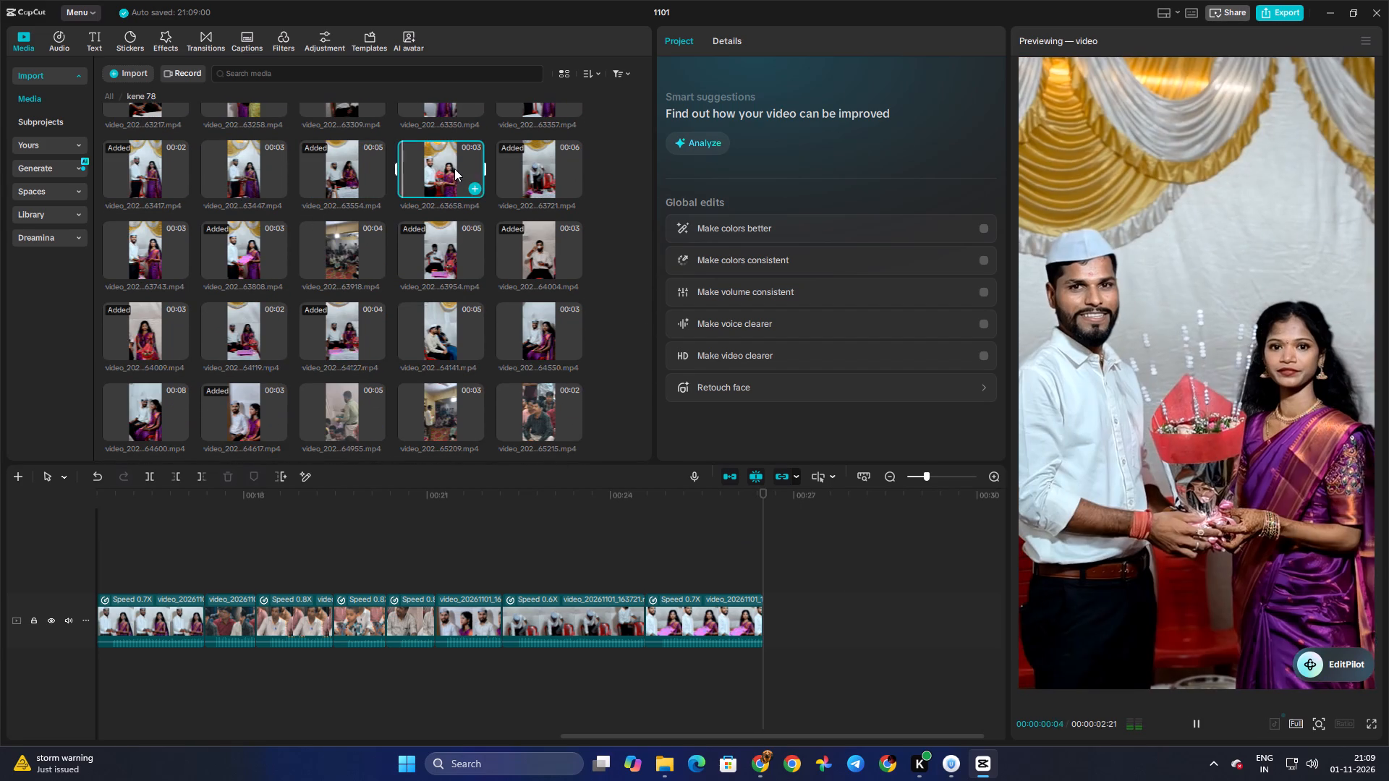
{"action": "key", "text": "space"}
{"action": "left_click", "coordinate": [345, 185]}
{"action": "key", "text": "space"}
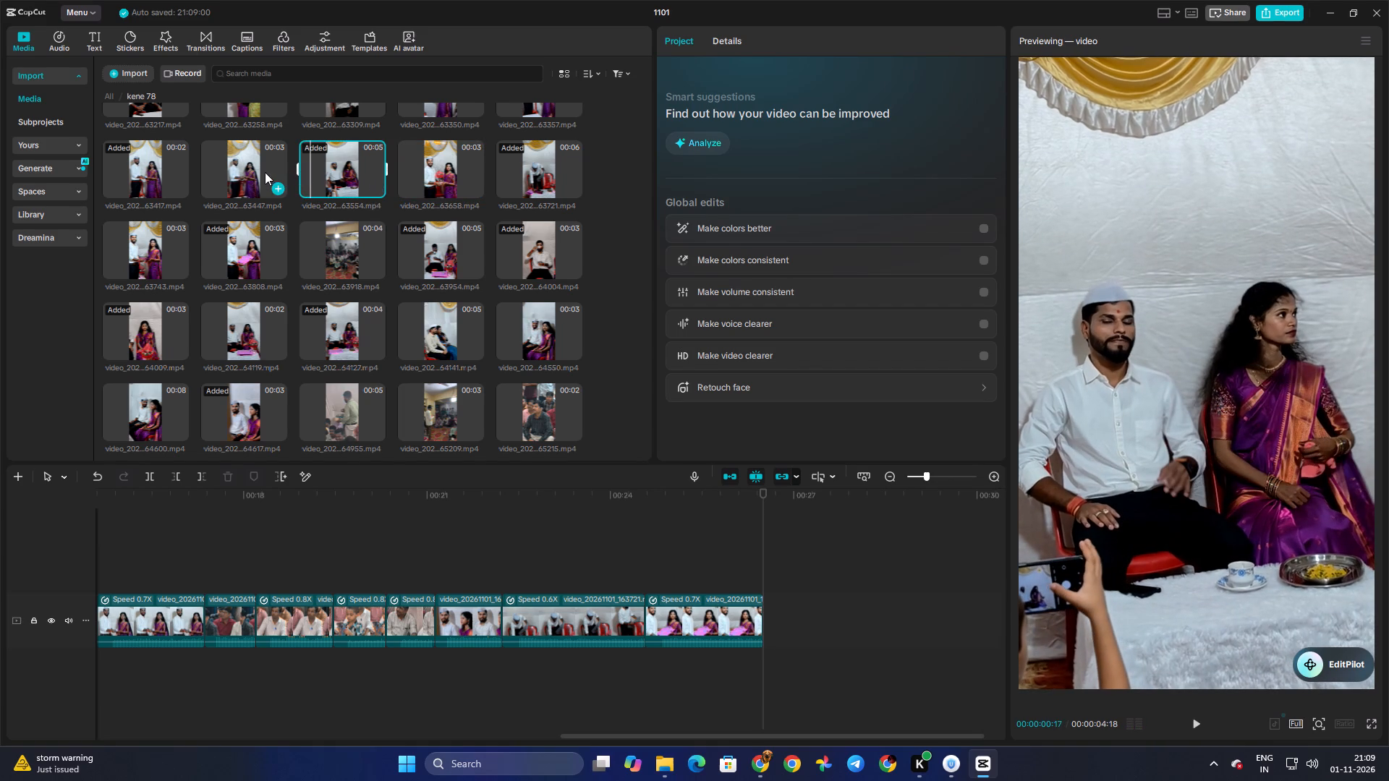
{"action": "left_click", "coordinate": [265, 172]}
{"action": "left_click", "coordinate": [161, 171]}
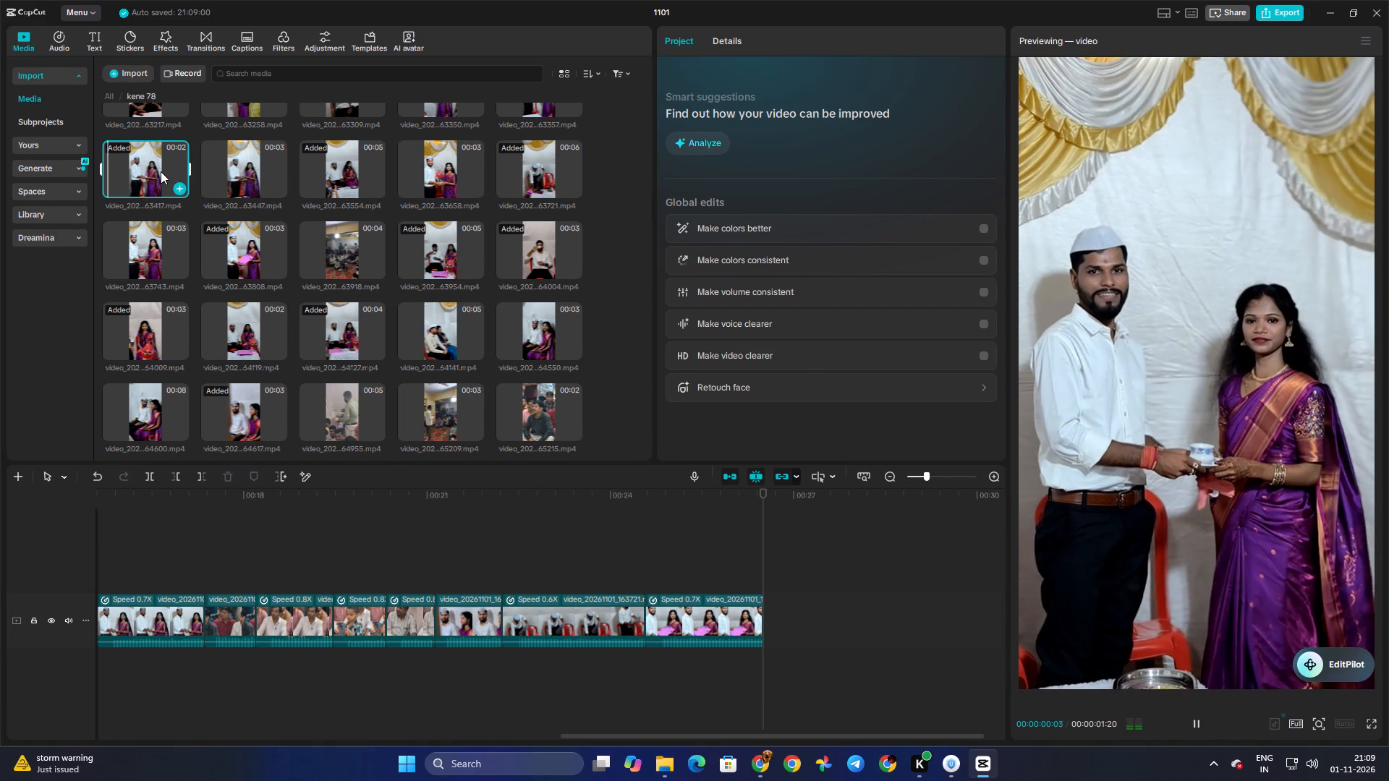
{"action": "key", "text": "space"}
{"action": "left_click", "coordinate": [451, 160]}
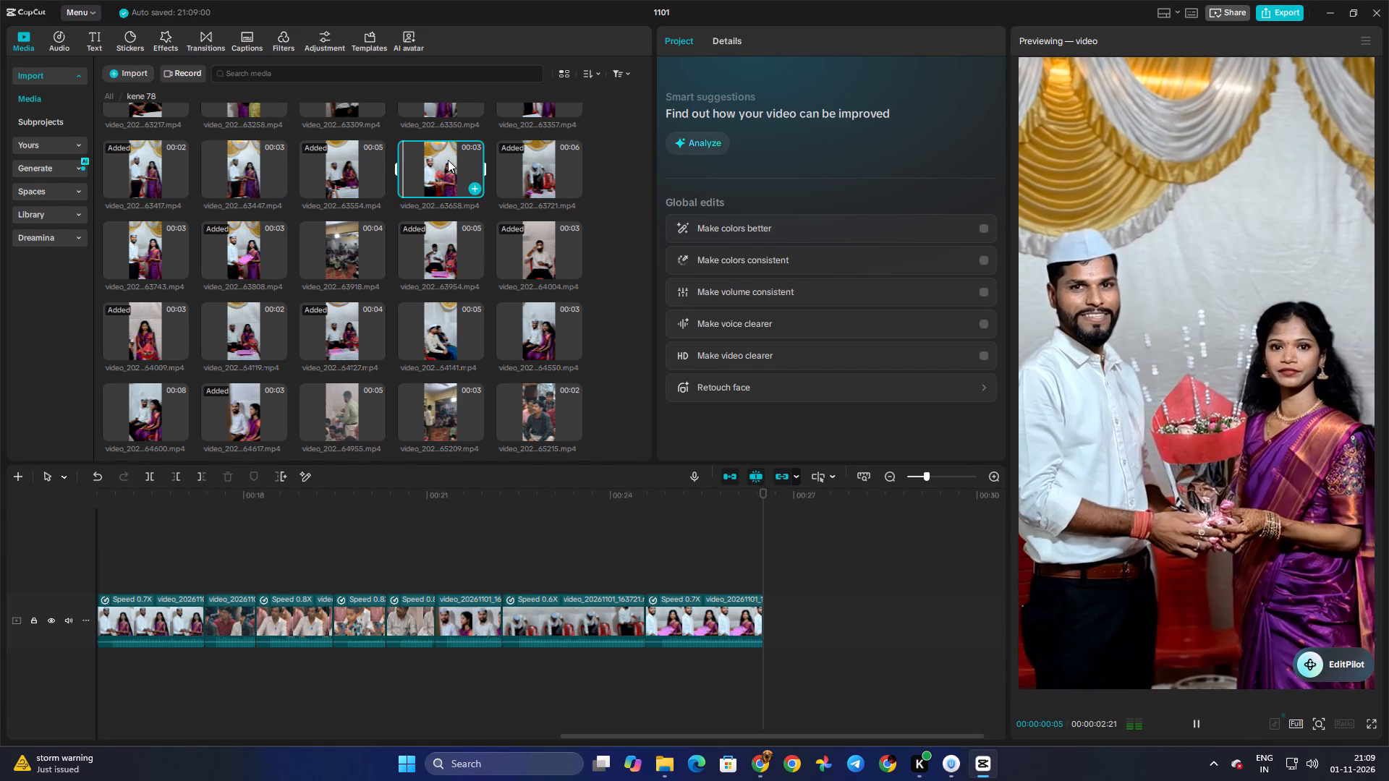
{"action": "key", "text": "space"}
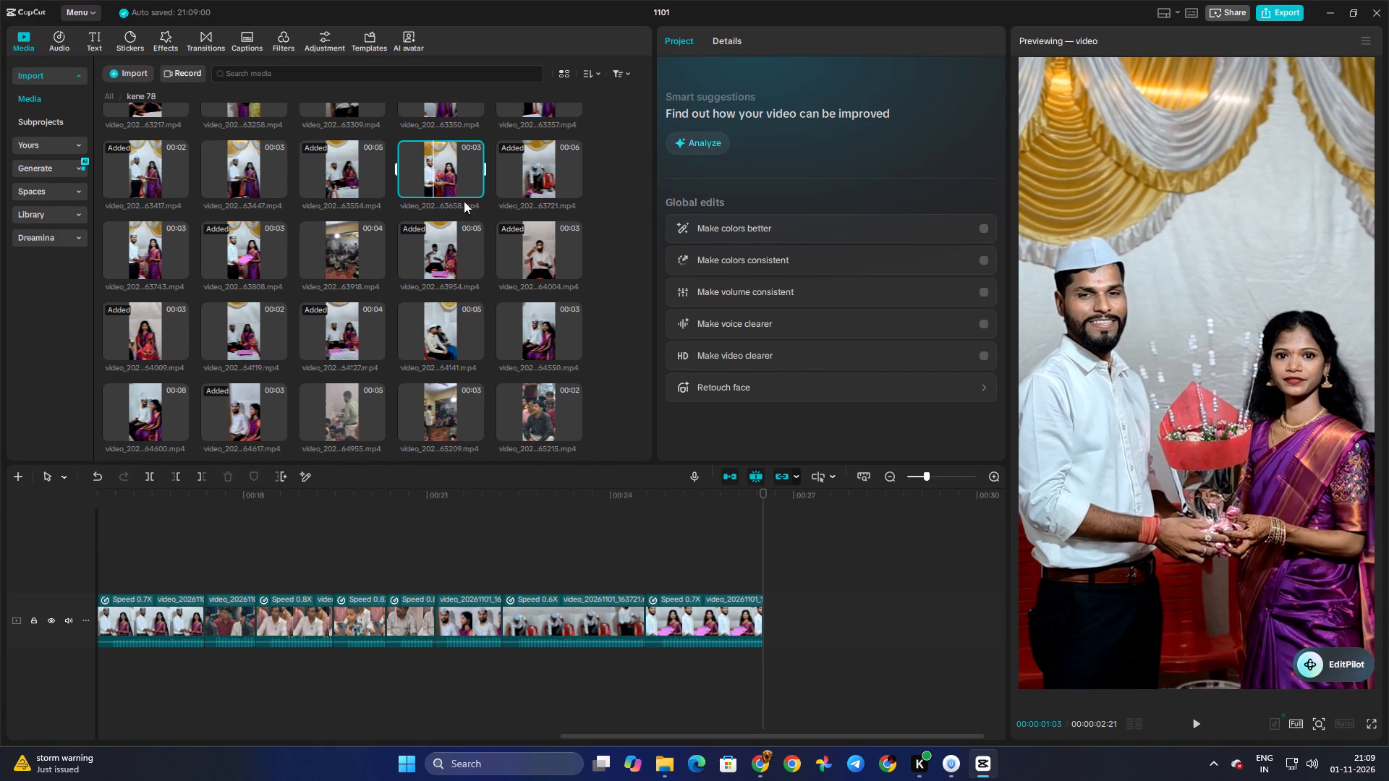
{"action": "left_click", "coordinate": [476, 189]}
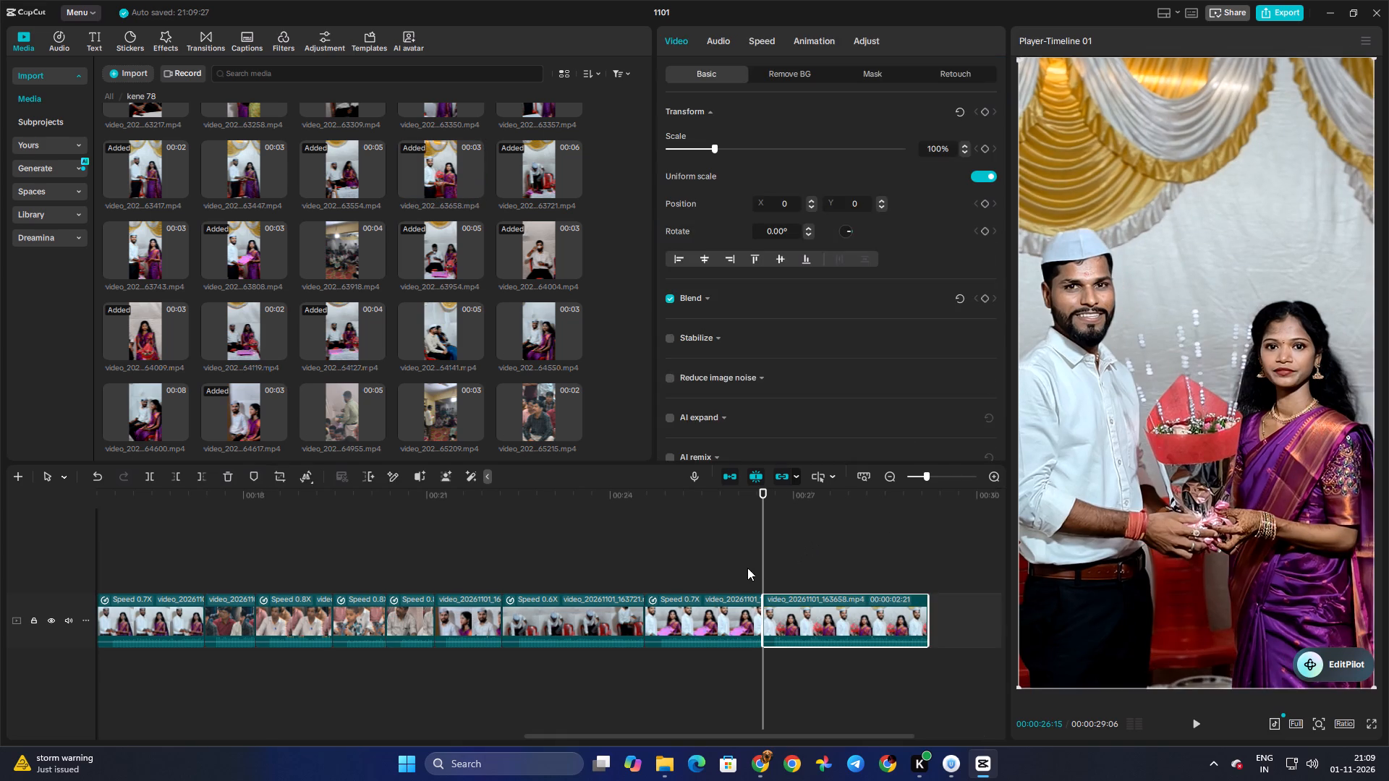
Trim the end of the bouquet-holding clip 63658 back to about 00:00:27:26.
{"action": "left_click", "coordinate": [747, 568]}
{"action": "left_click_drag", "start_coordinate": [747, 568], "coordinate": [833, 571]}
{"action": "left_click", "coordinate": [859, 639]}
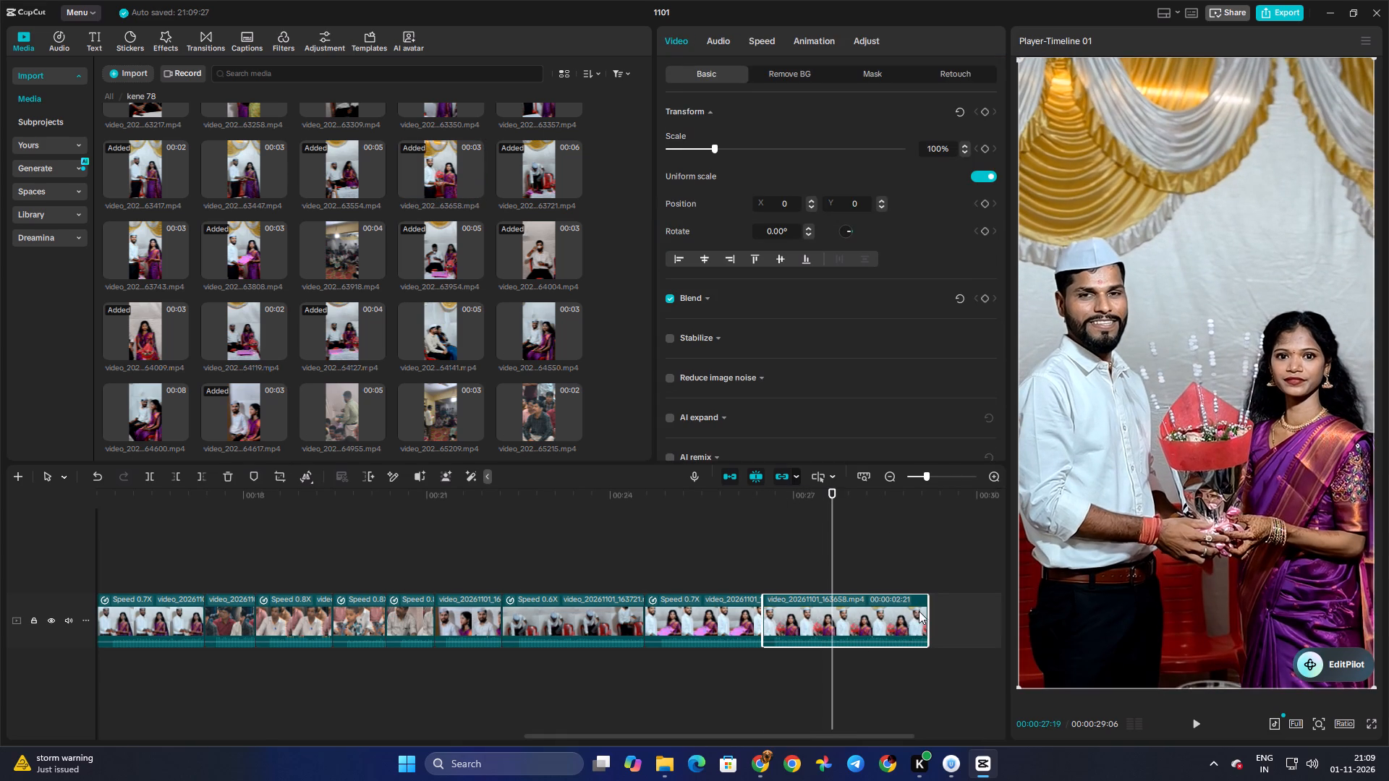
{"action": "left_click_drag", "start_coordinate": [927, 612], "coordinate": [846, 615]}
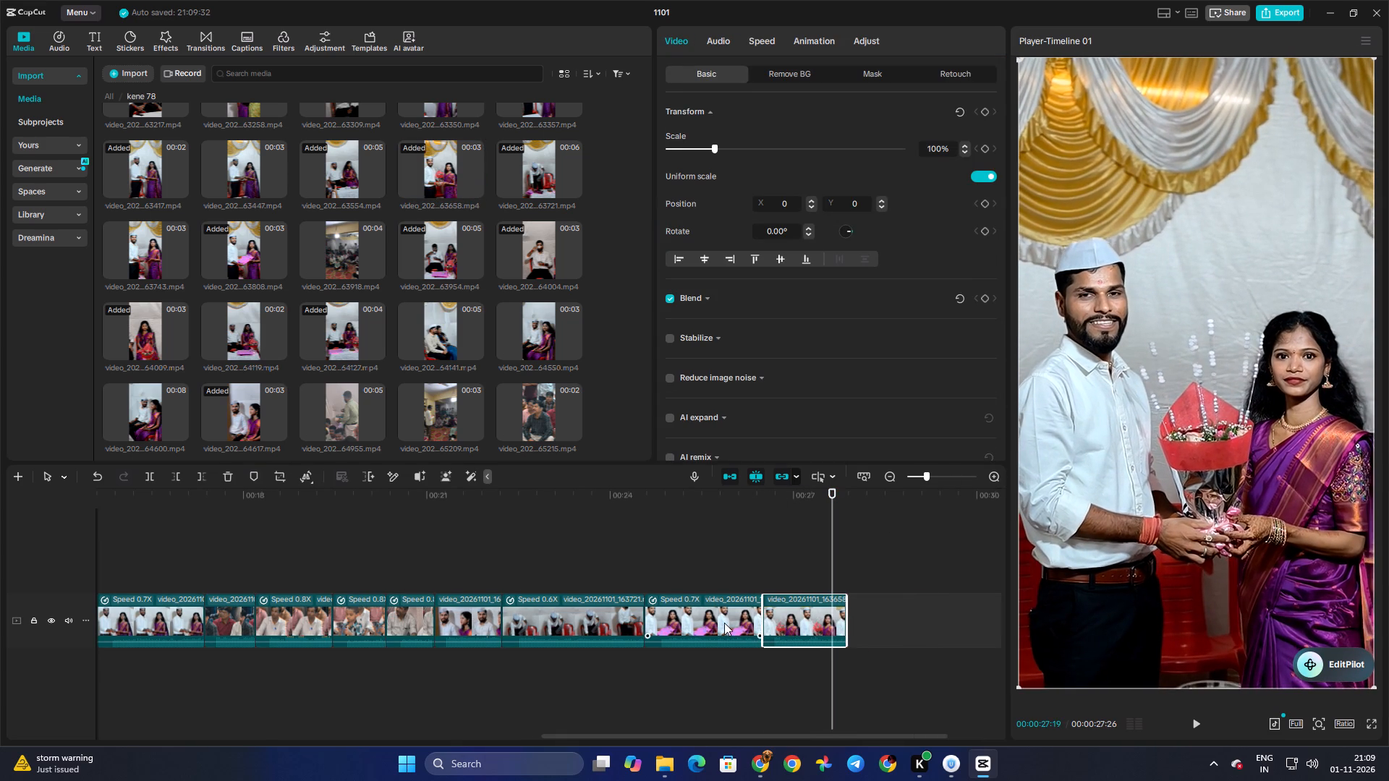
Trim the end of the 0.7X gift-holding clip before it, so the whole sequence runs 00:00:27:06.
{"action": "left_click", "coordinate": [724, 623]}
{"action": "left_click_drag", "start_coordinate": [764, 623], "coordinate": [721, 628]}
{"action": "left_click", "coordinate": [671, 587]}
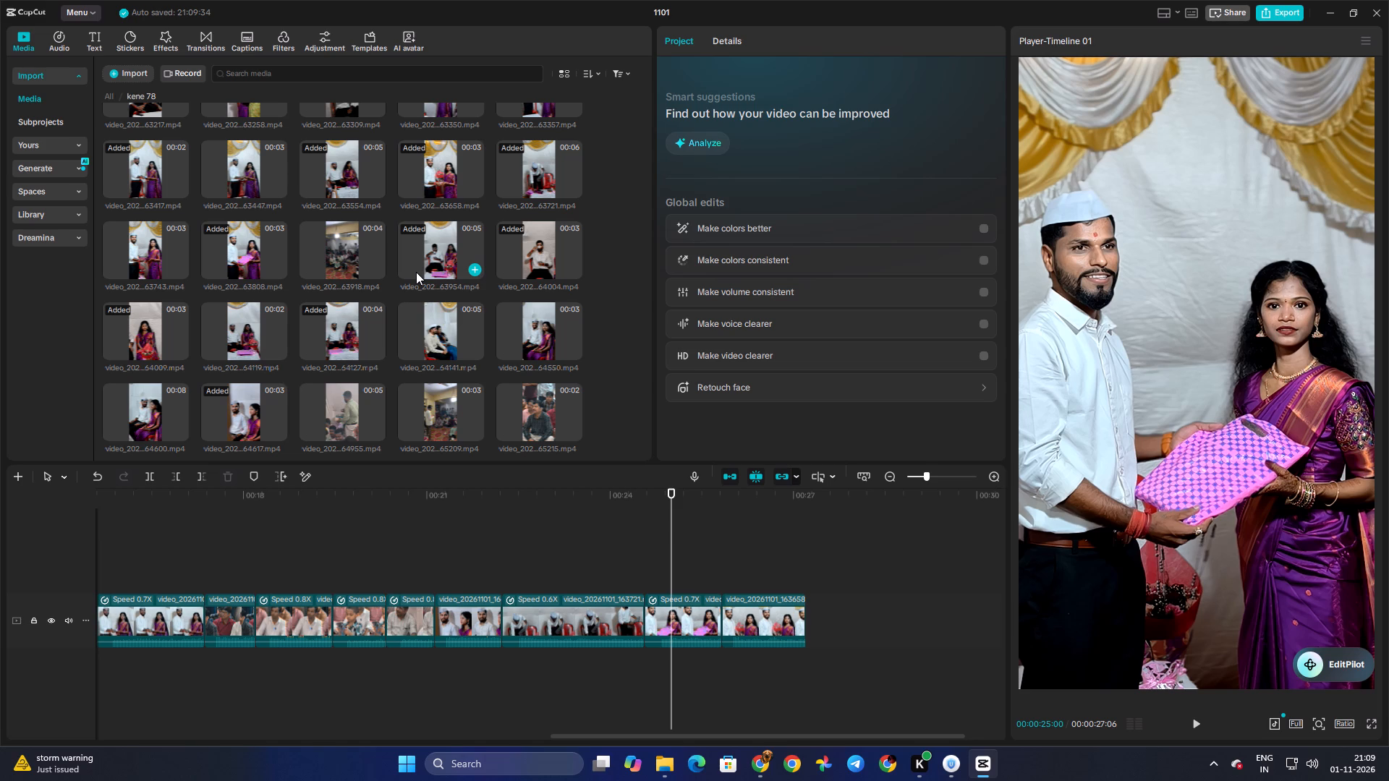
Preview the seated couple clip 63554 and the standing couple clip 63447 in the kene 78 media.
{"action": "left_click", "coordinate": [347, 160]}
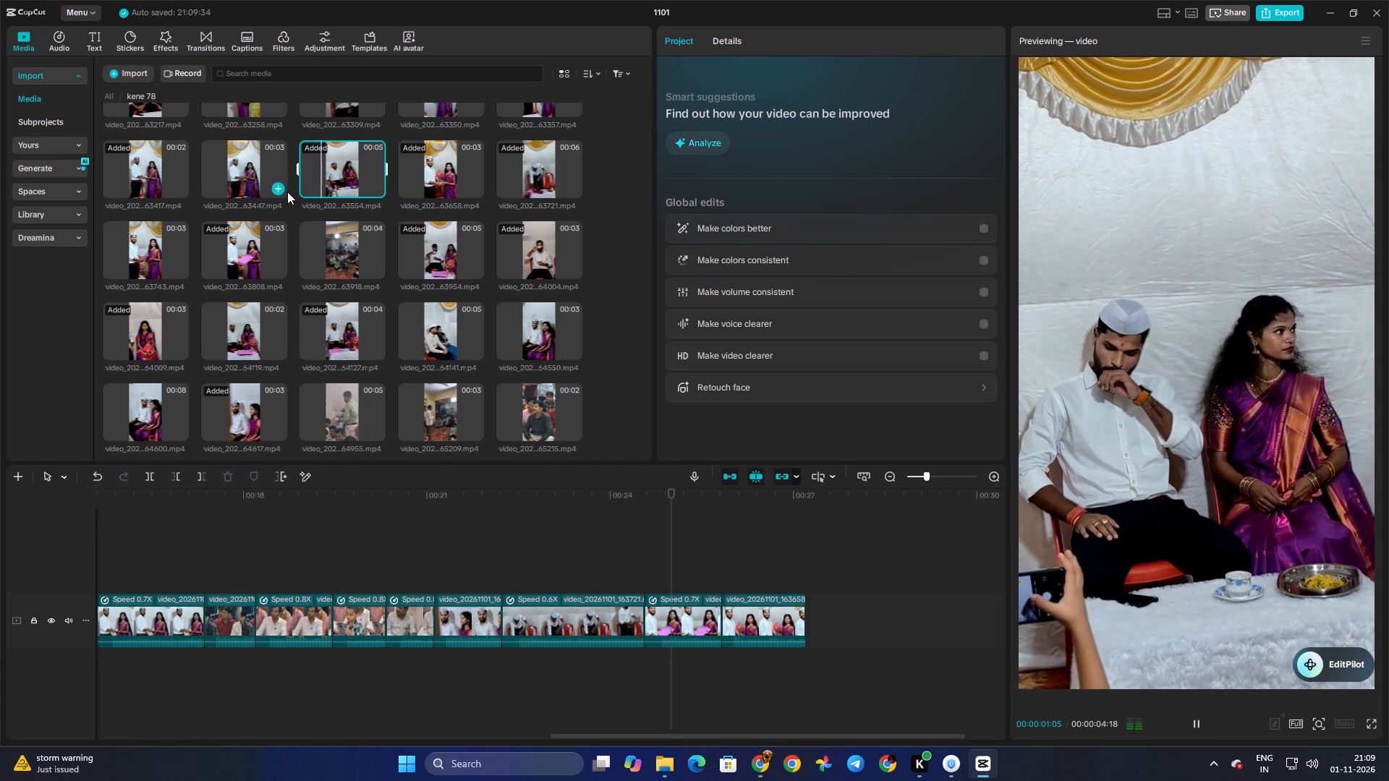
{"action": "key", "text": "space"}
{"action": "left_click", "coordinate": [248, 175]}
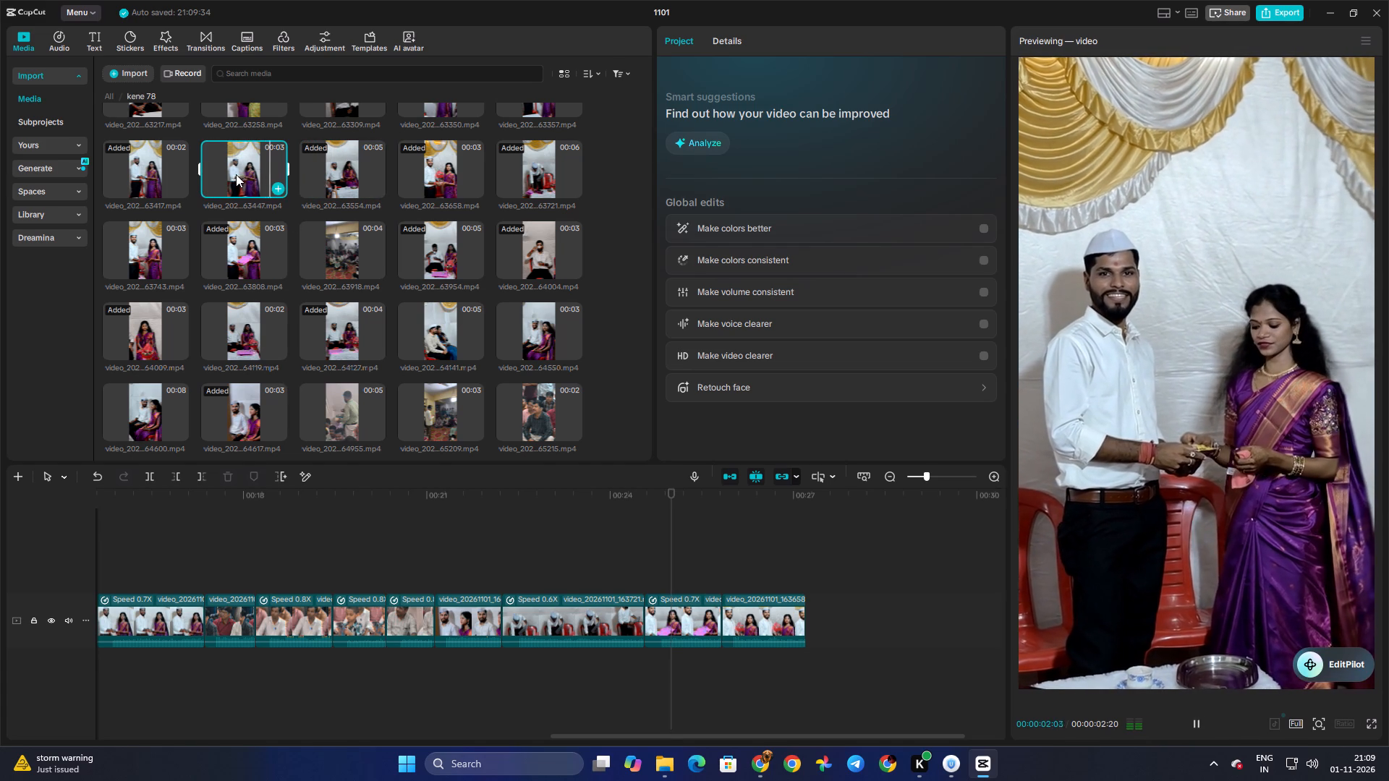
{"action": "key", "text": "space"}
Move the 0.7X standing cup clip ahead of the seated couple clip, so it starts at about 00:00:14.
{"action": "left_click", "coordinate": [328, 589]}
{"action": "left_click_drag", "start_coordinate": [328, 589], "coordinate": [182, 593]}
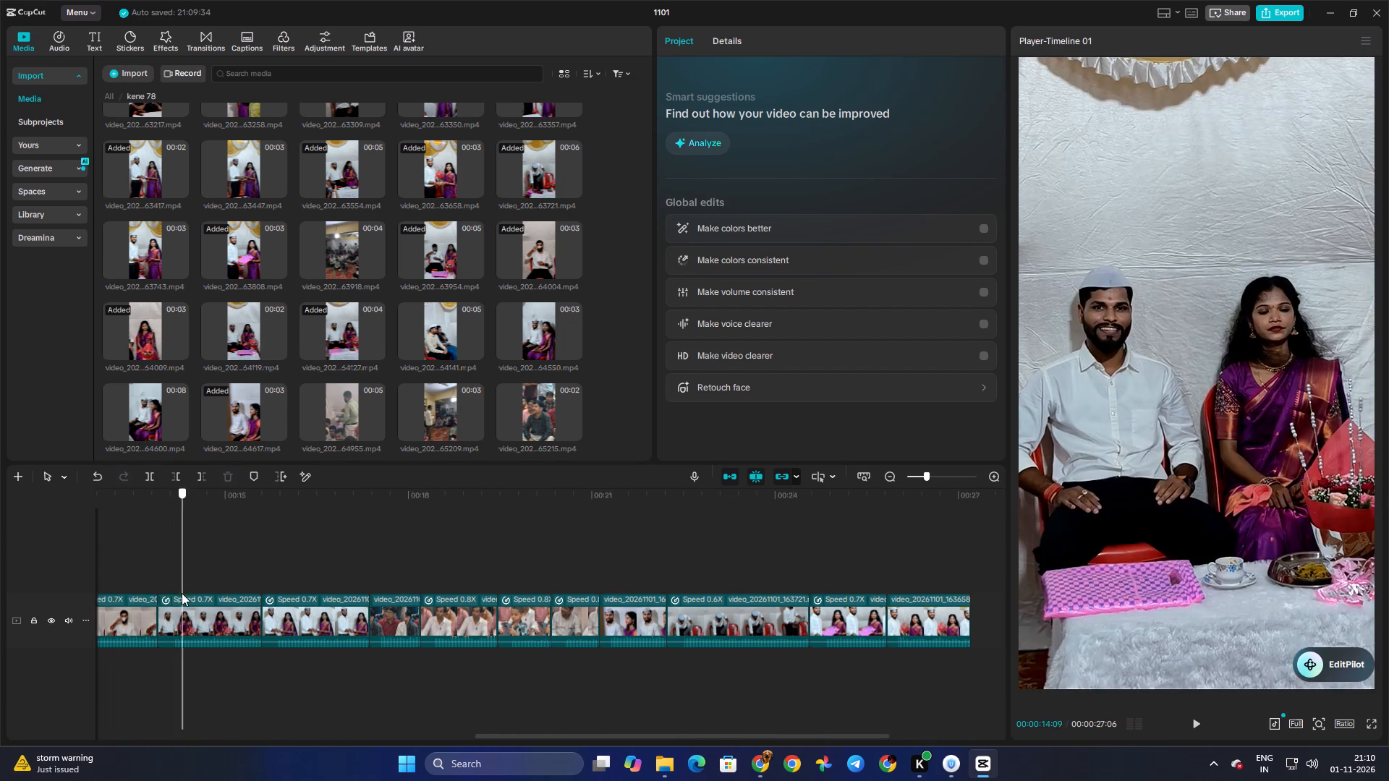
{"action": "left_click_drag", "start_coordinate": [182, 593], "coordinate": [129, 601]}
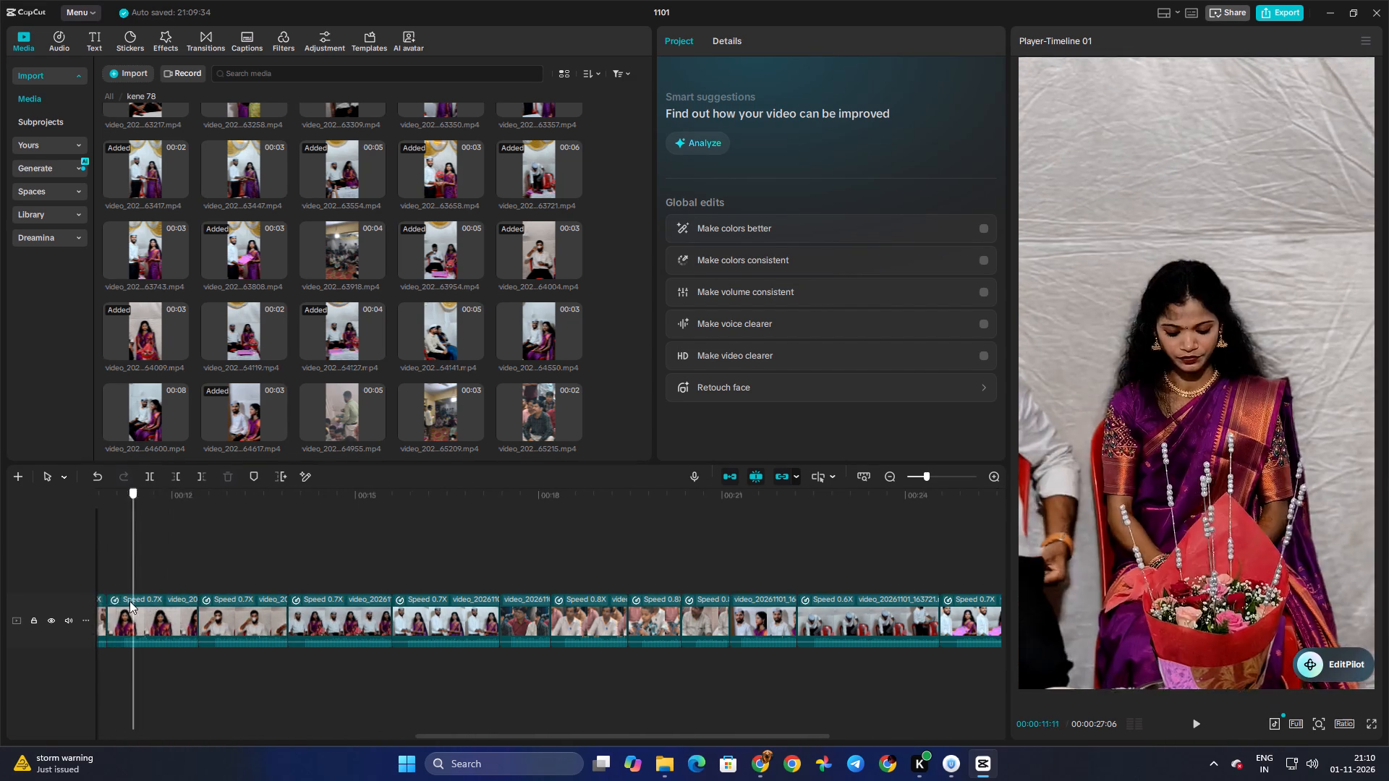
{"action": "left_click_drag", "start_coordinate": [129, 601], "coordinate": [173, 603]}
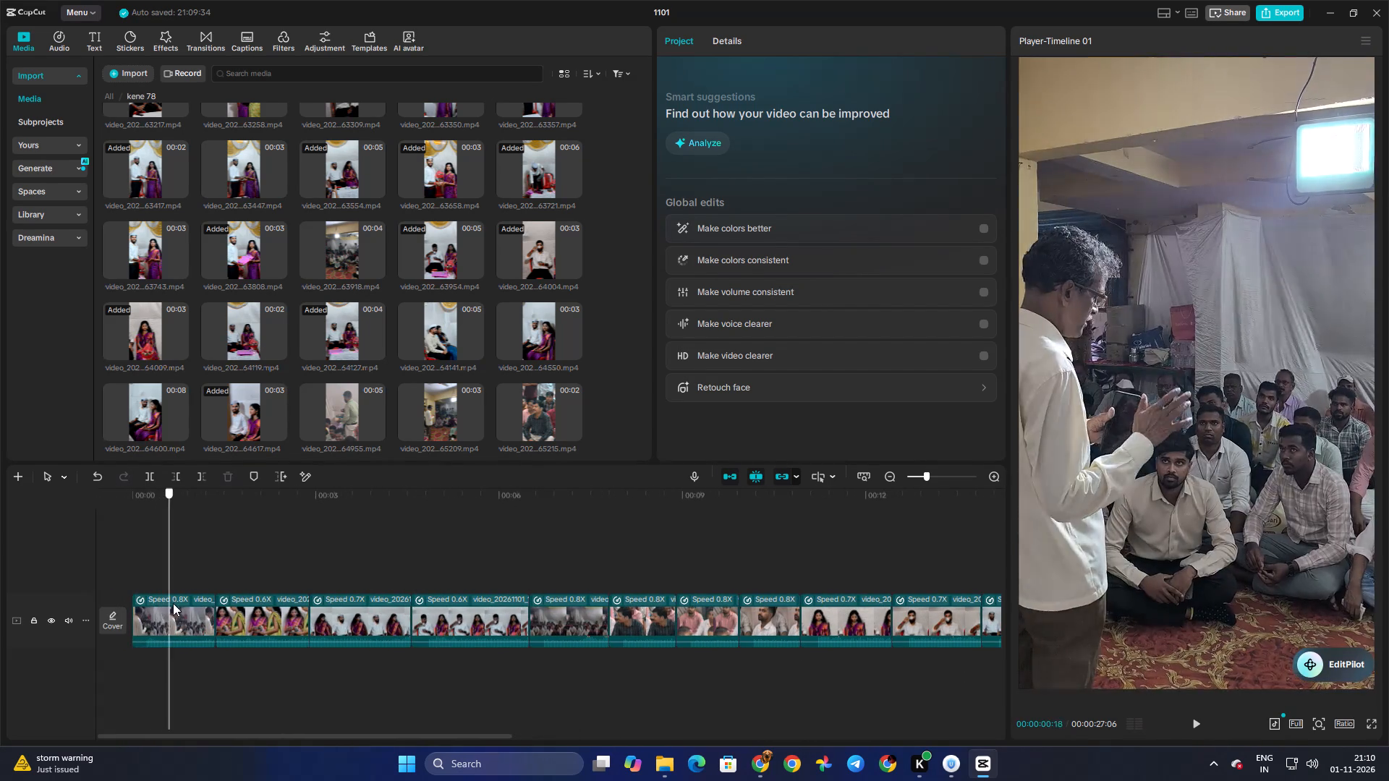
{"action": "left_click_drag", "start_coordinate": [173, 603], "coordinate": [788, 610]}
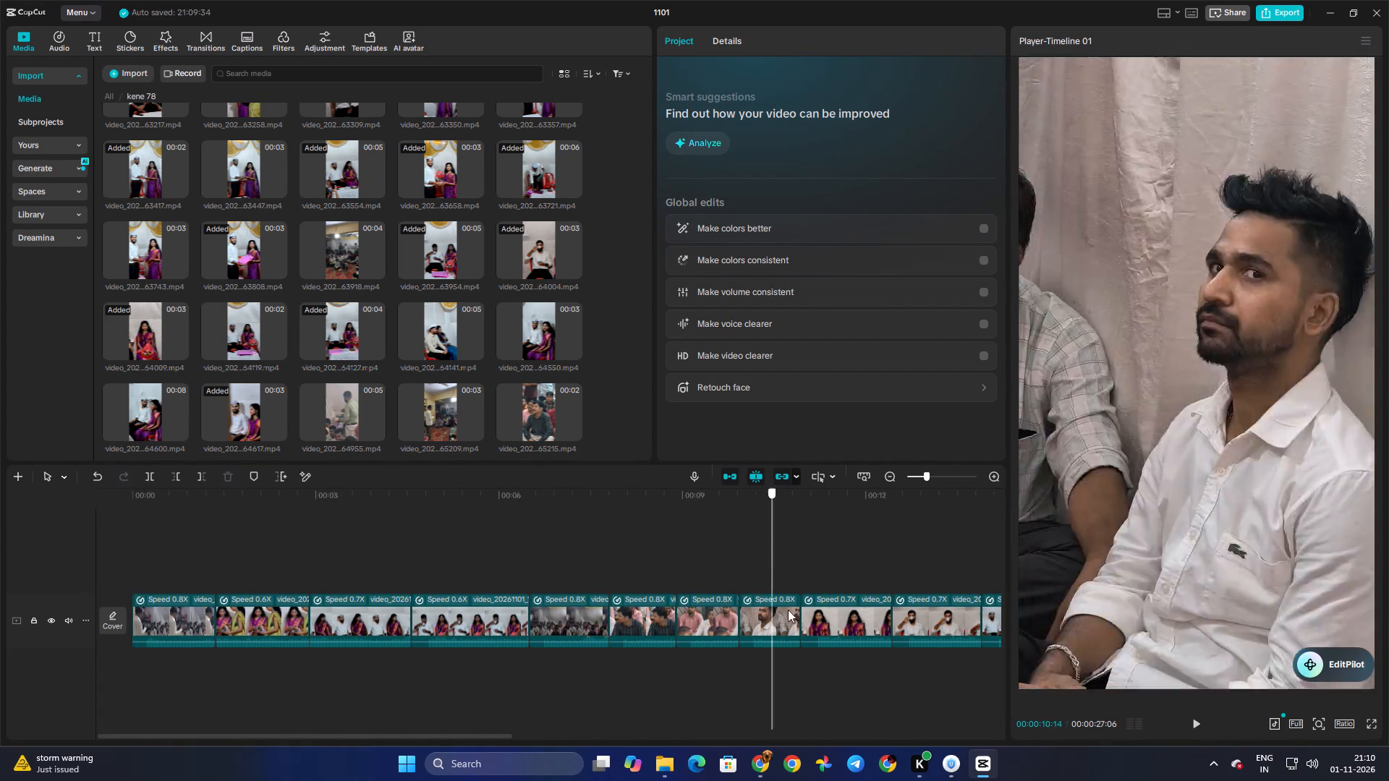
{"action": "left_click_drag", "start_coordinate": [788, 610], "coordinate": [956, 615]}
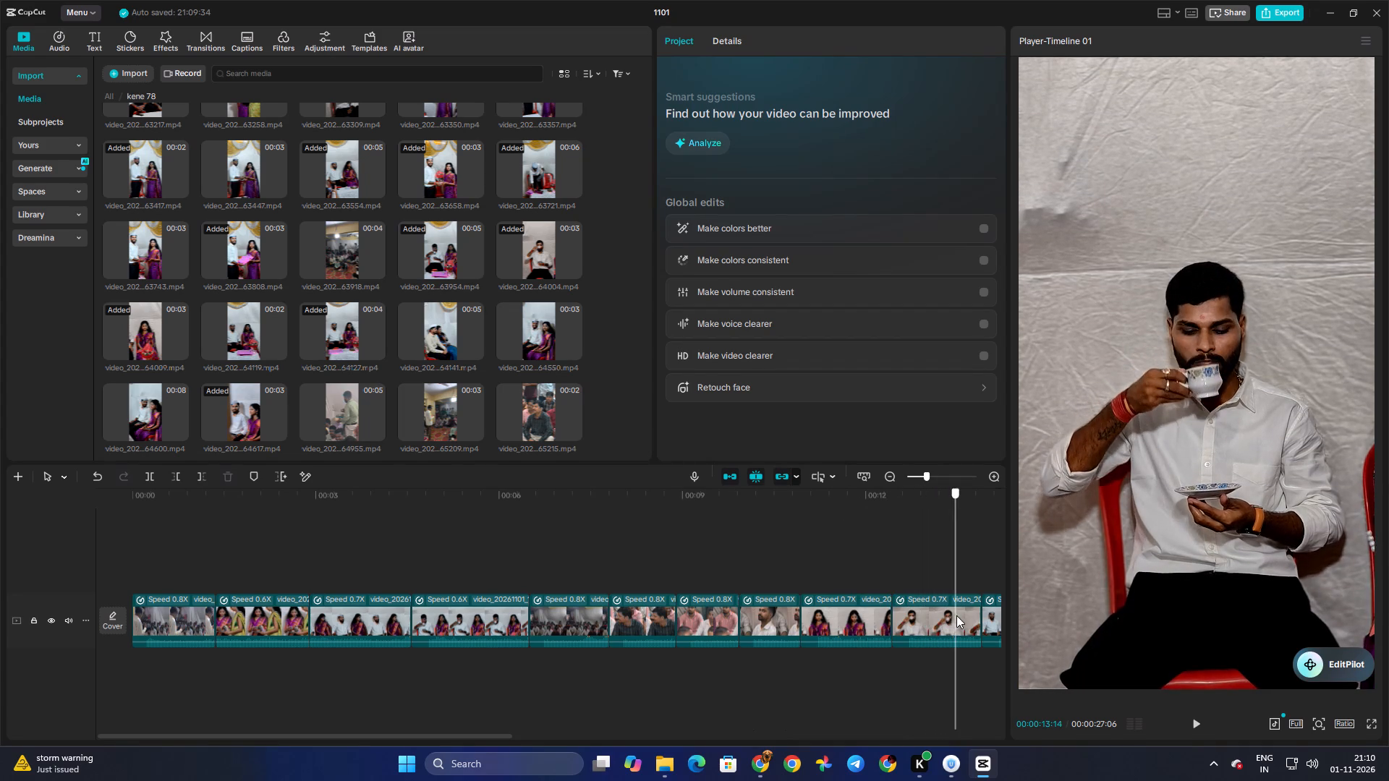
{"action": "left_click_drag", "start_coordinate": [956, 615], "coordinate": [947, 615]}
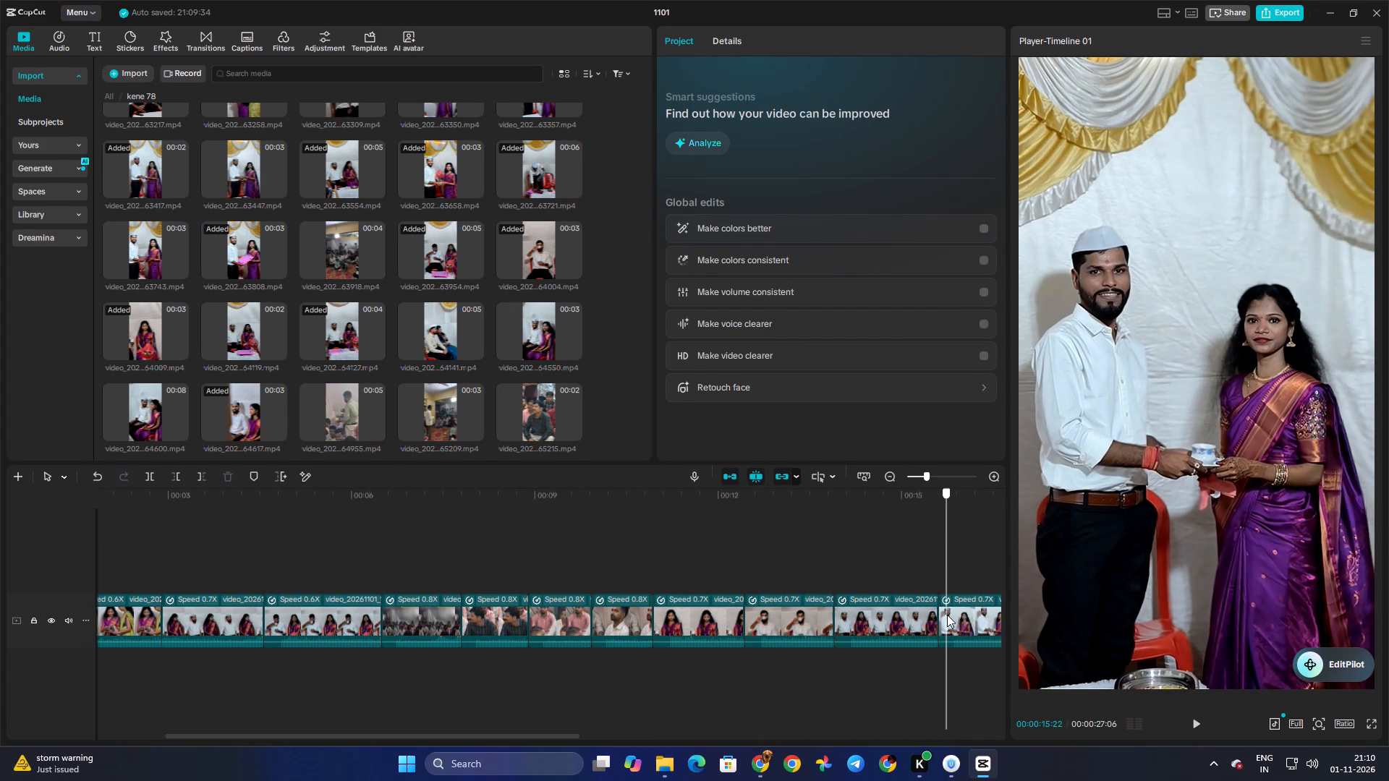
{"action": "left_click_drag", "start_coordinate": [947, 615], "coordinate": [894, 622]}
{"action": "left_click_drag", "start_coordinate": [948, 617], "coordinate": [860, 625]}
Scrub through the reordered couple clips near 00:00:14 to 00:00:16 and back over the opening shots to check the sequence.
{"action": "left_click", "coordinate": [776, 562]}
{"action": "left_click_drag", "start_coordinate": [776, 562], "coordinate": [862, 568]}
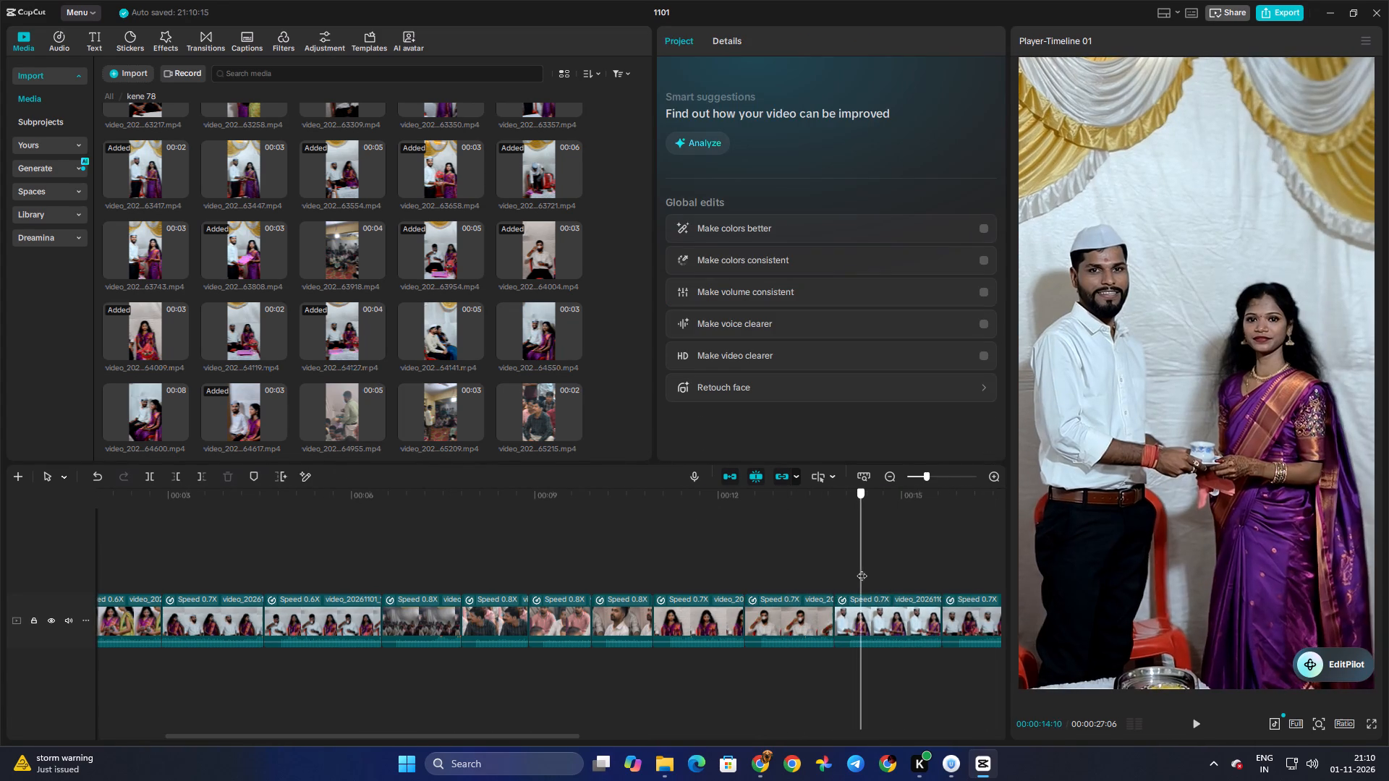
{"action": "left_click_drag", "start_coordinate": [862, 568], "coordinate": [990, 571]}
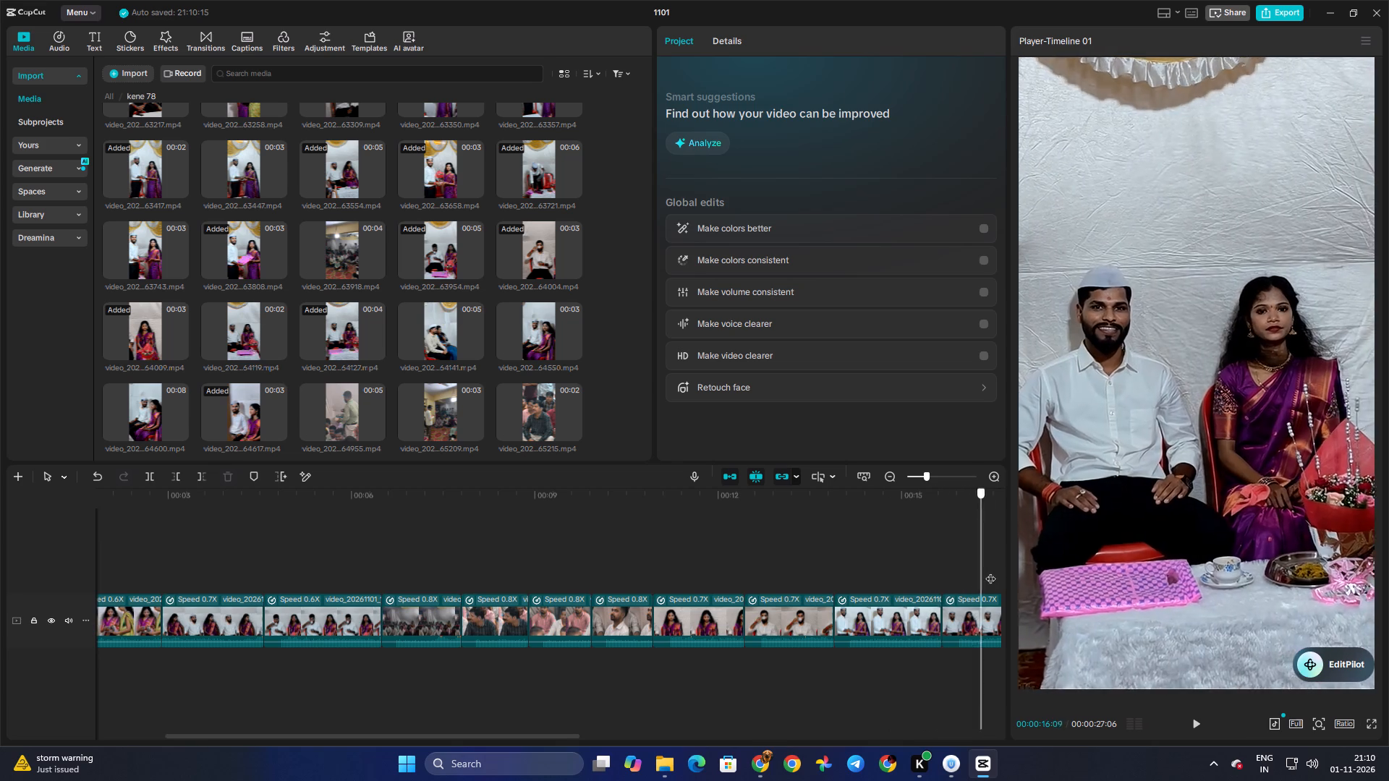
{"action": "left_click_drag", "start_coordinate": [990, 571], "coordinate": [501, 604]}
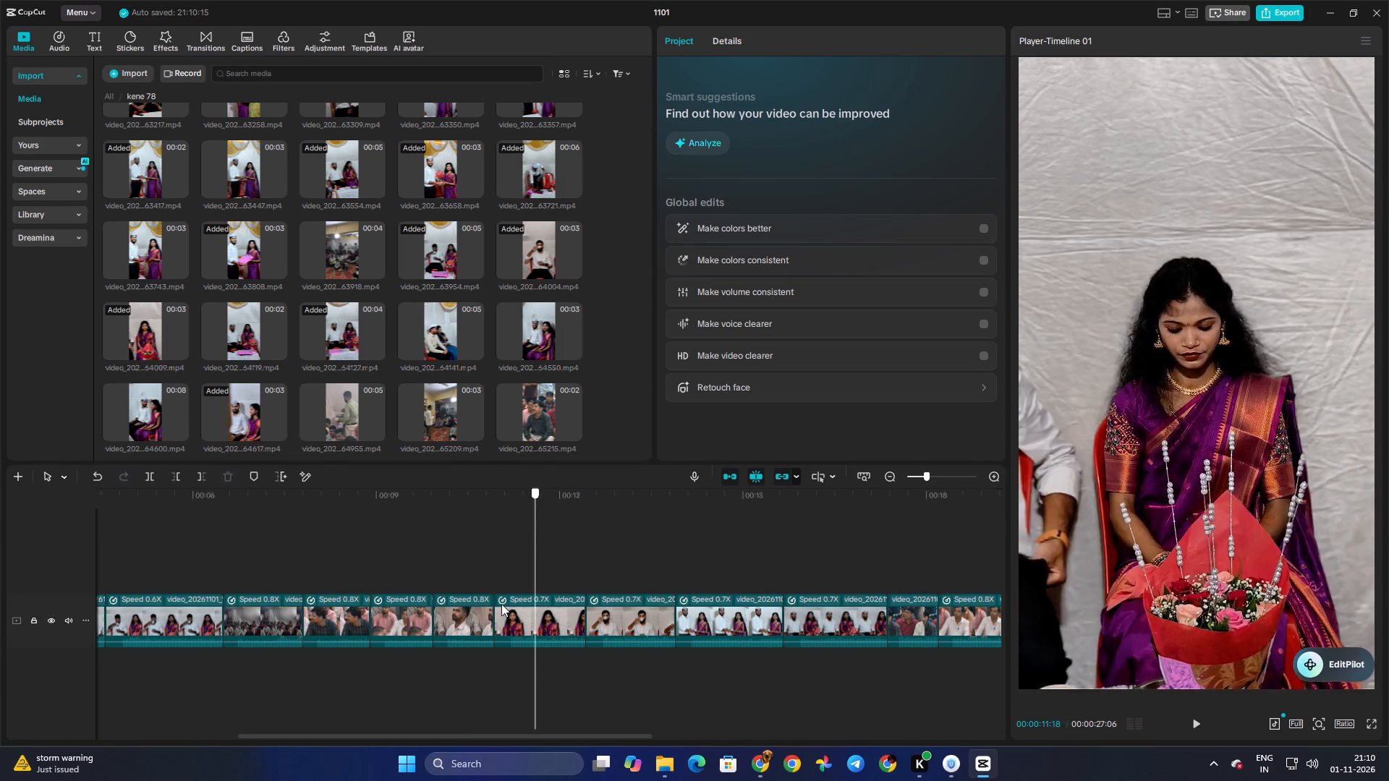
{"action": "left_click_drag", "start_coordinate": [501, 604], "coordinate": [190, 601]}
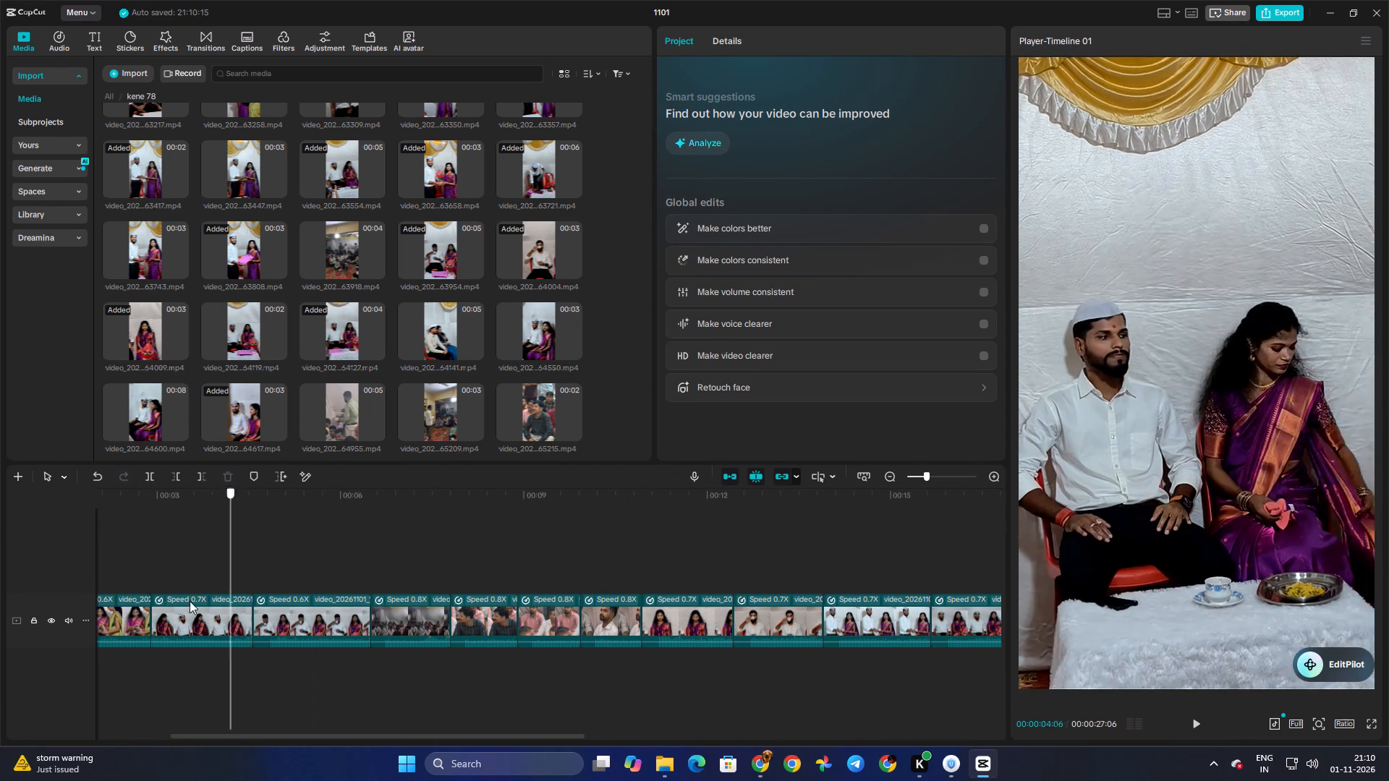
{"action": "left_click_drag", "start_coordinate": [190, 601], "coordinate": [409, 601]}
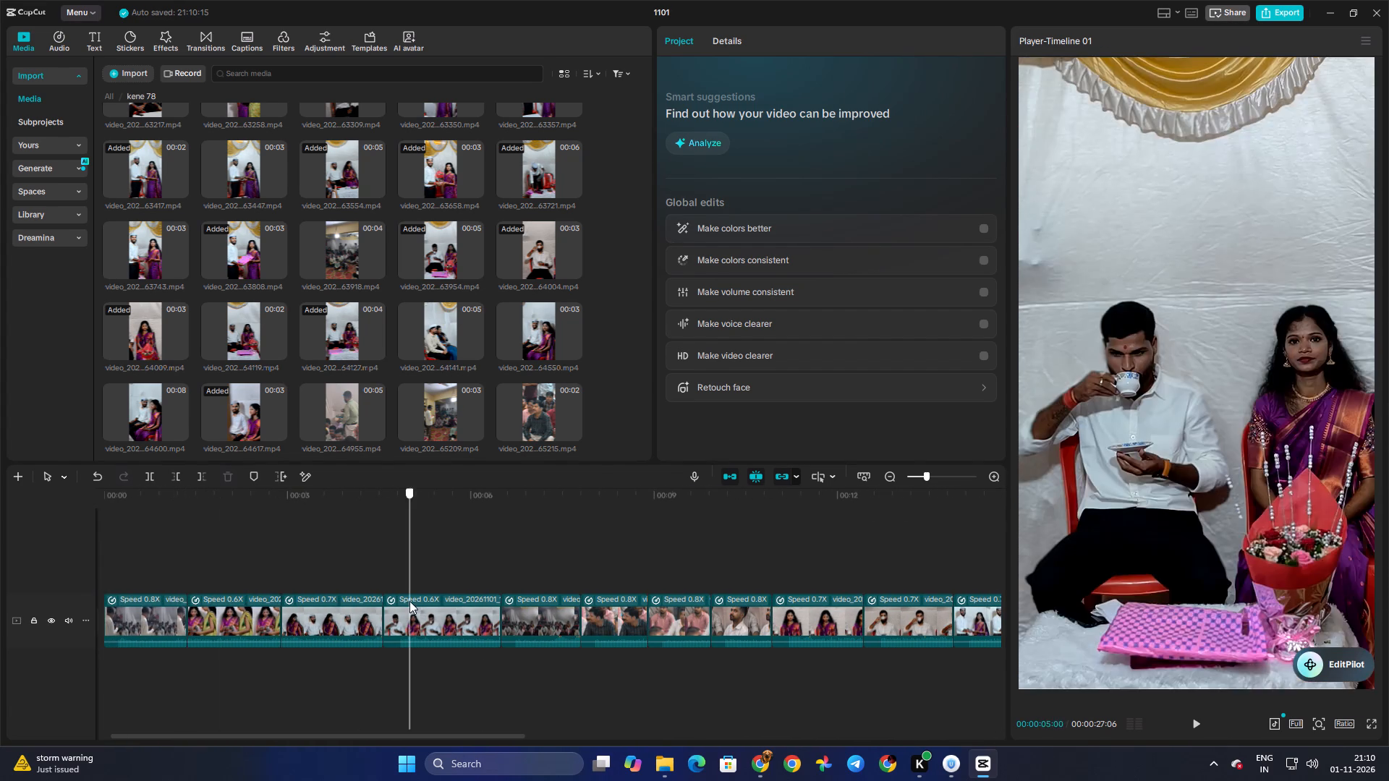
{"action": "left_click_drag", "start_coordinate": [409, 601], "coordinate": [263, 599]}
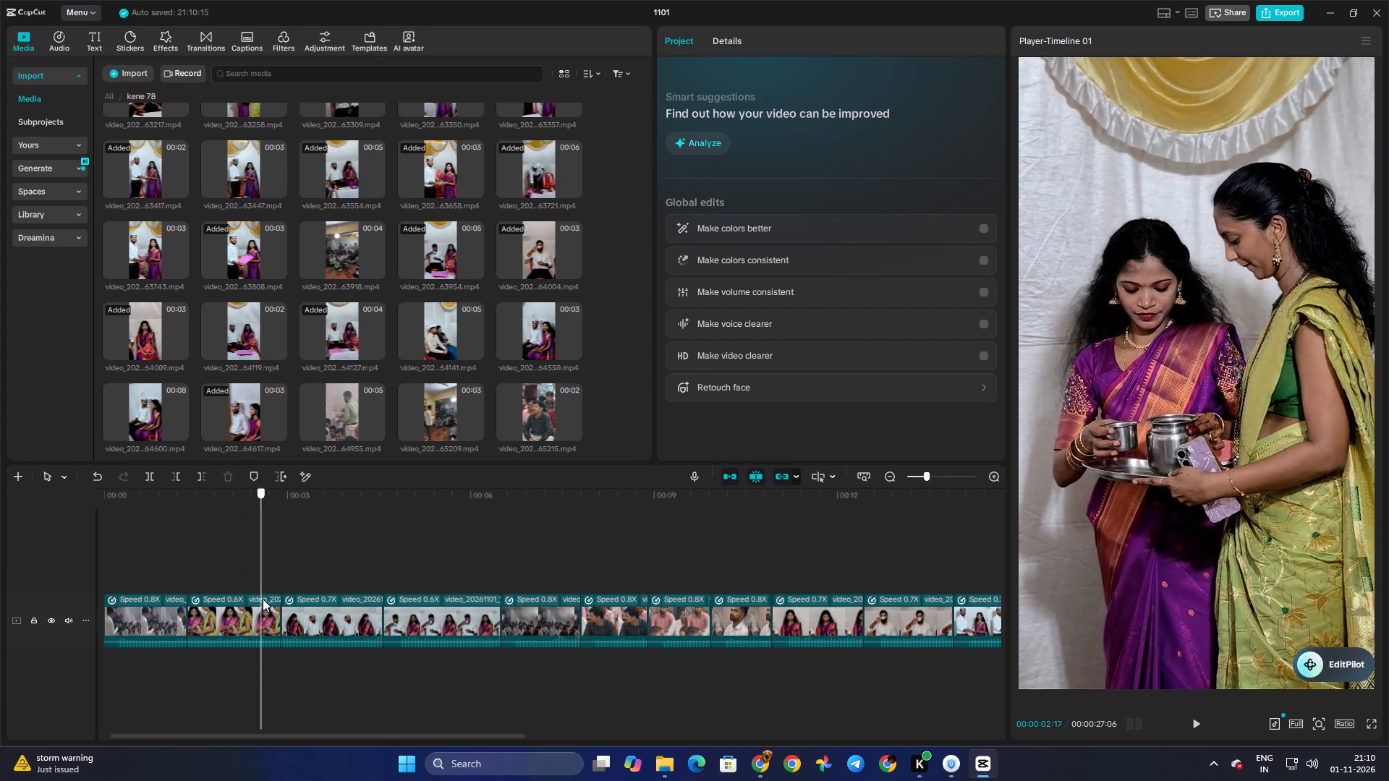
{"action": "left_click_drag", "start_coordinate": [263, 599], "coordinate": [561, 612]}
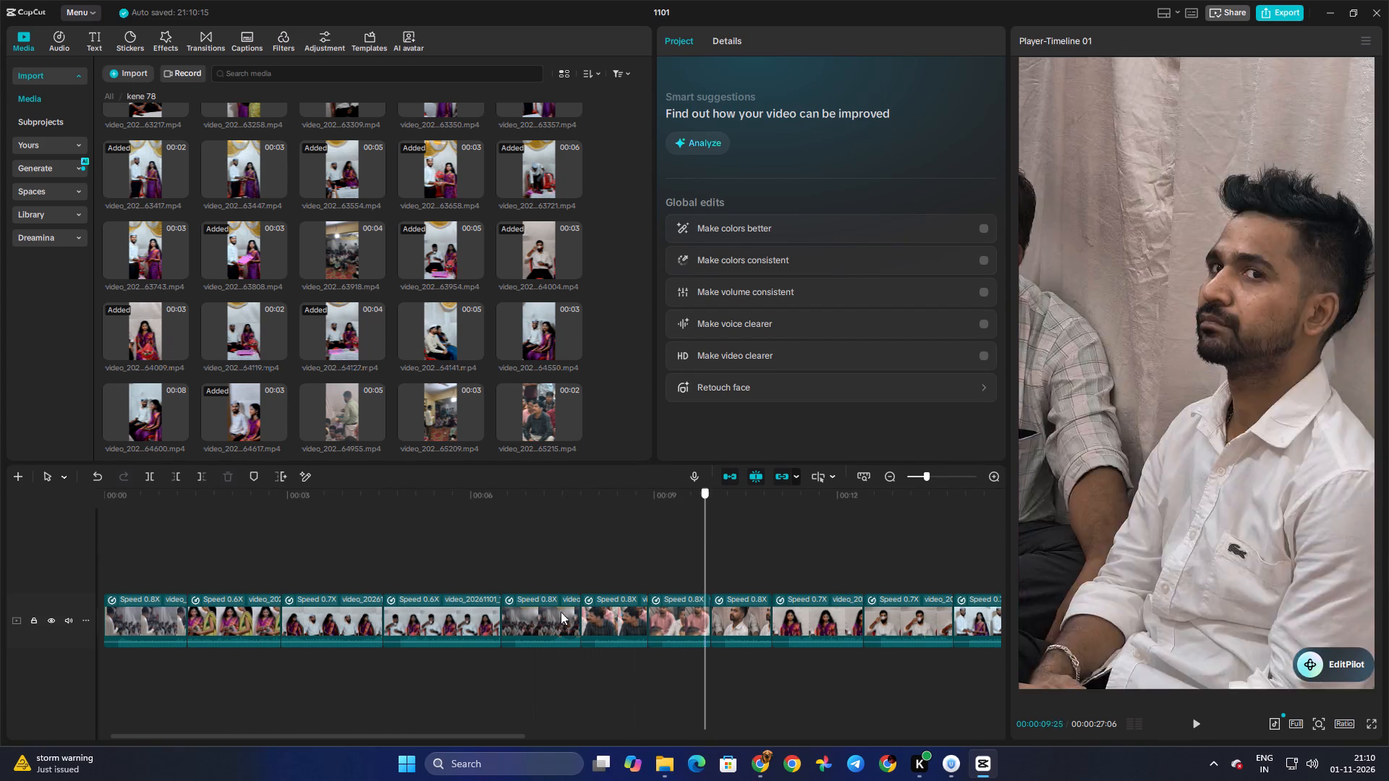
Move the 0.7X seated couple clip ahead of the 0.6X clip of the two women, directly after the opening crowd clip.
{"action": "left_click_drag", "start_coordinate": [561, 612], "coordinate": [348, 605]}
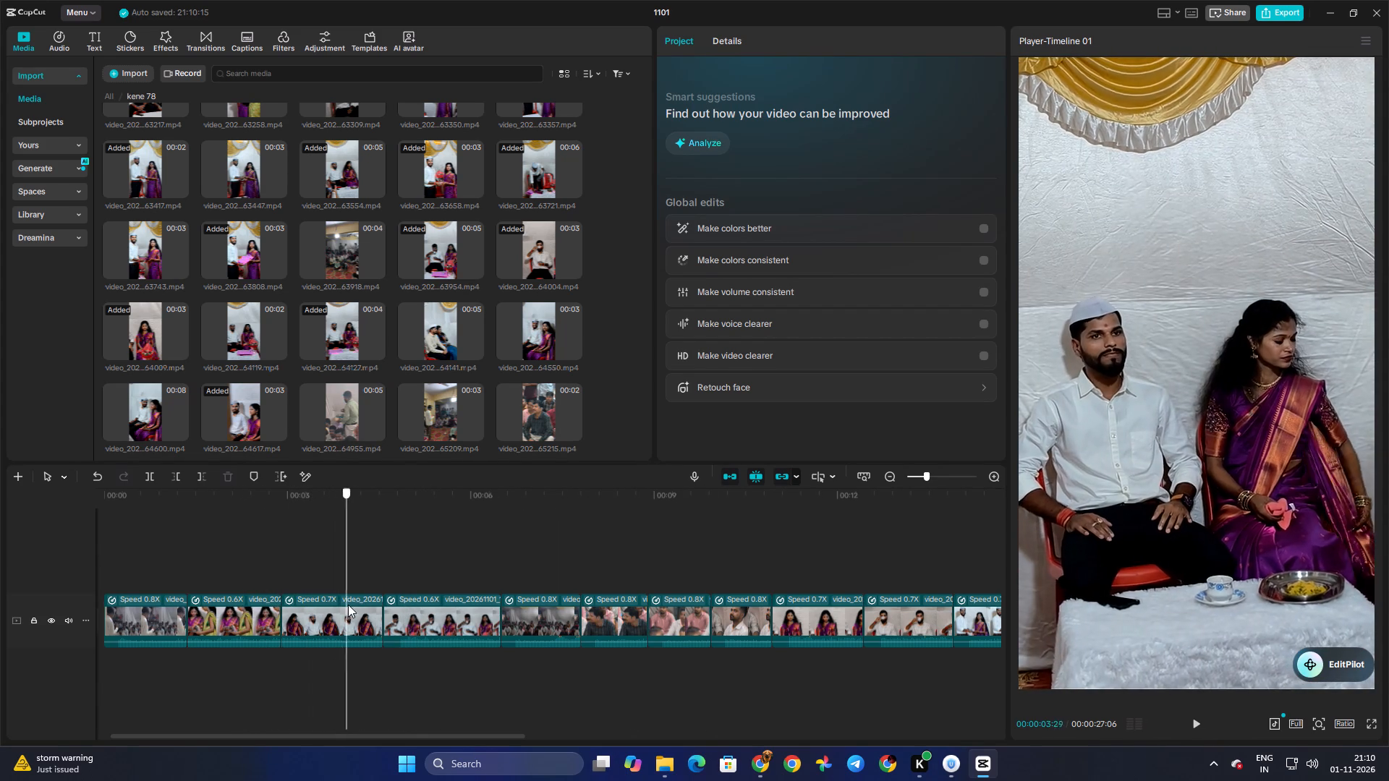
{"action": "left_click_drag", "start_coordinate": [348, 605], "coordinate": [170, 608]}
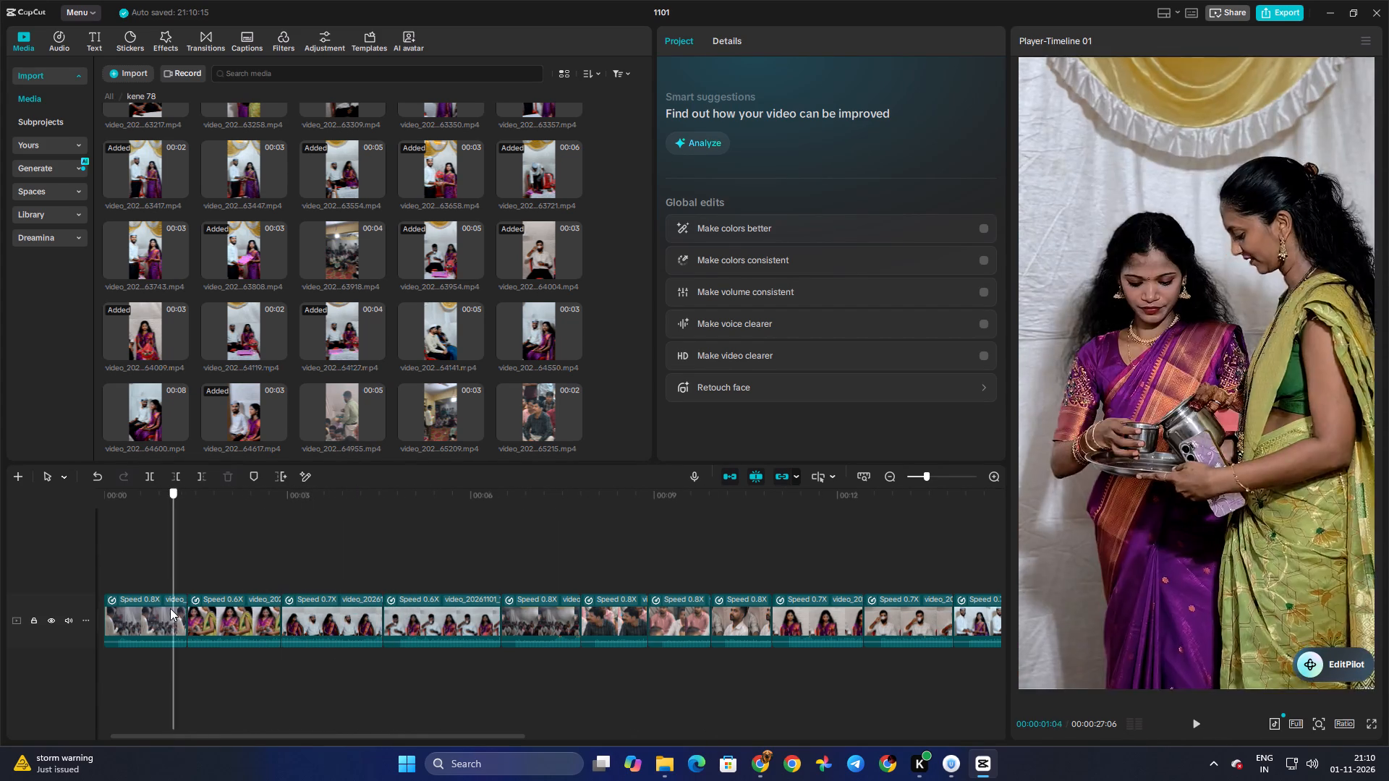
{"action": "left_click_drag", "start_coordinate": [170, 608], "coordinate": [234, 610]}
{"action": "left_click_drag", "start_coordinate": [243, 624], "coordinate": [291, 620]}
{"action": "left_click", "coordinate": [250, 584]}
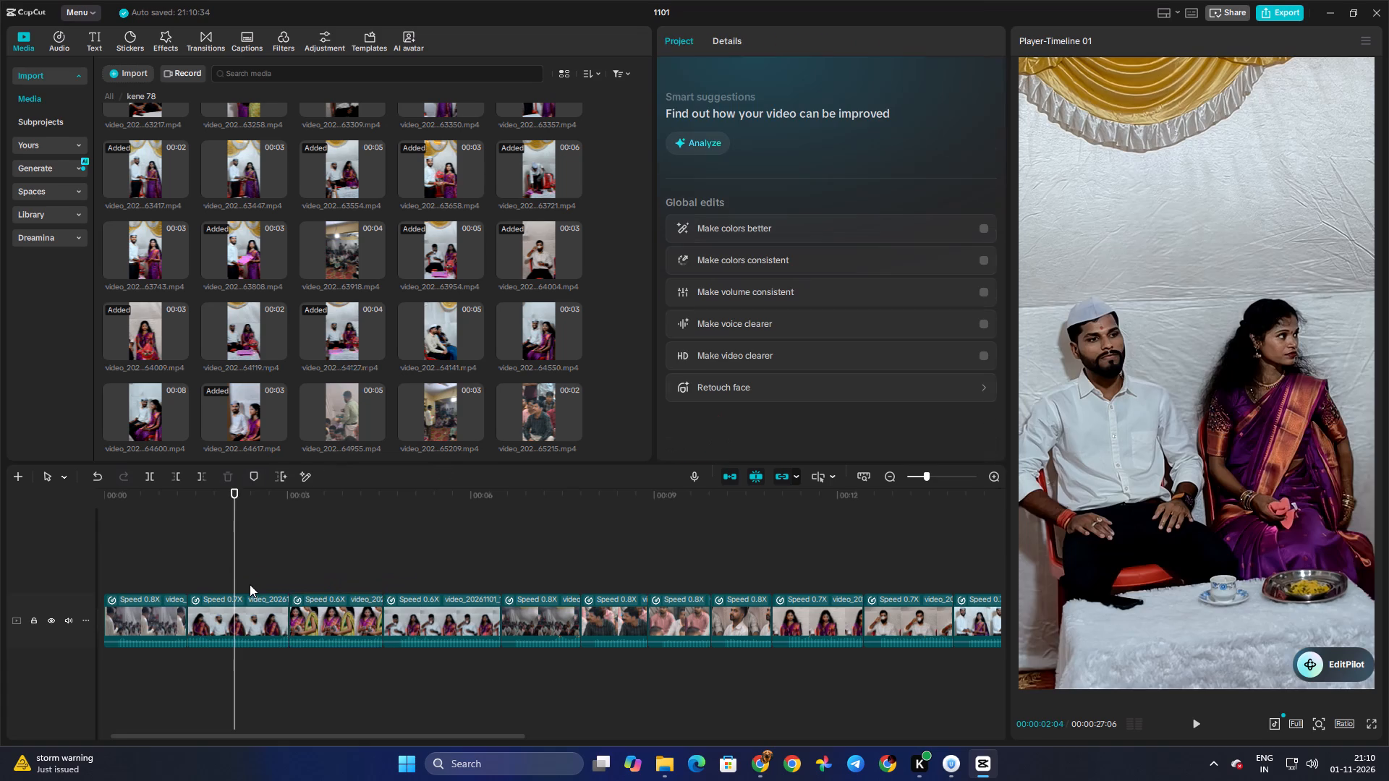
Scrub through the sequence up to about 00:00:14 and back to the start to check the clip order.
{"action": "left_click_drag", "start_coordinate": [250, 584], "coordinate": [404, 591]}
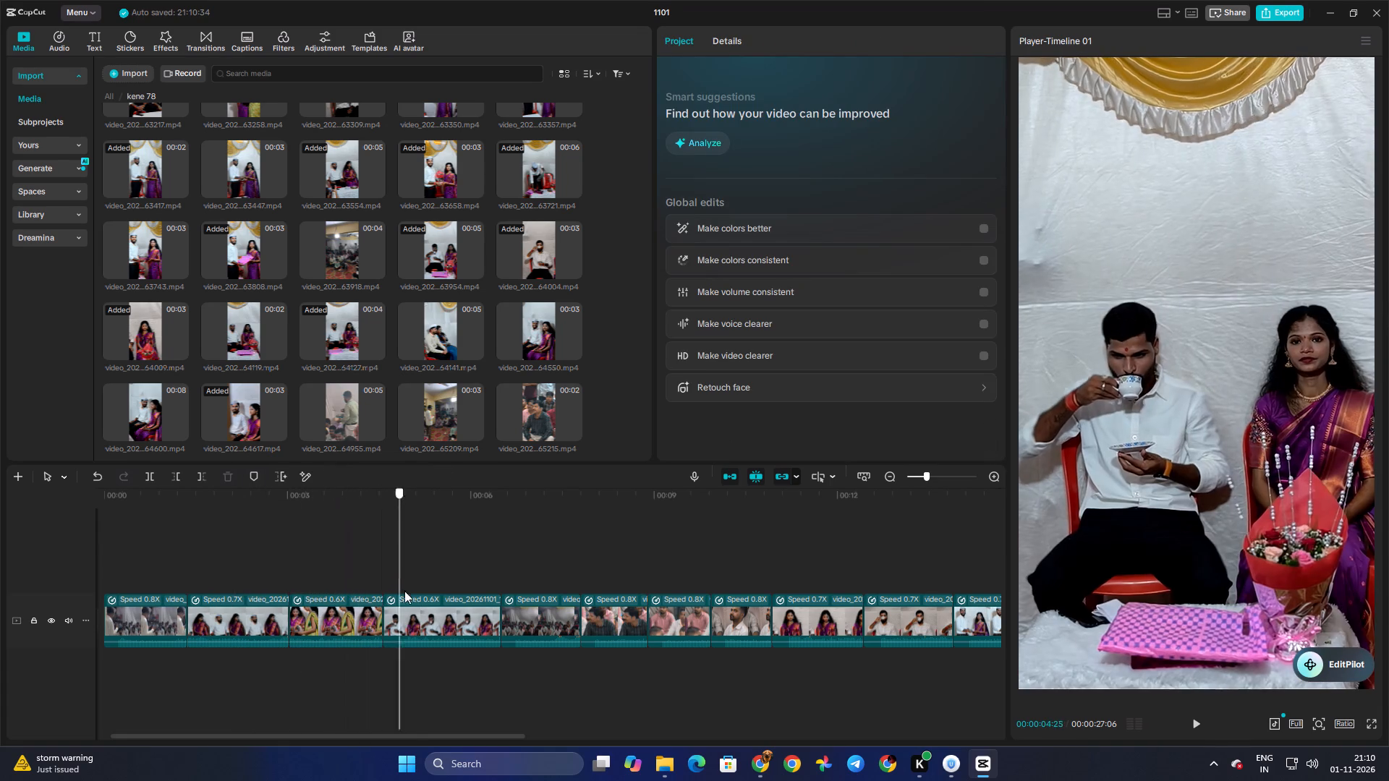
{"action": "left_click_drag", "start_coordinate": [404, 591], "coordinate": [787, 607]}
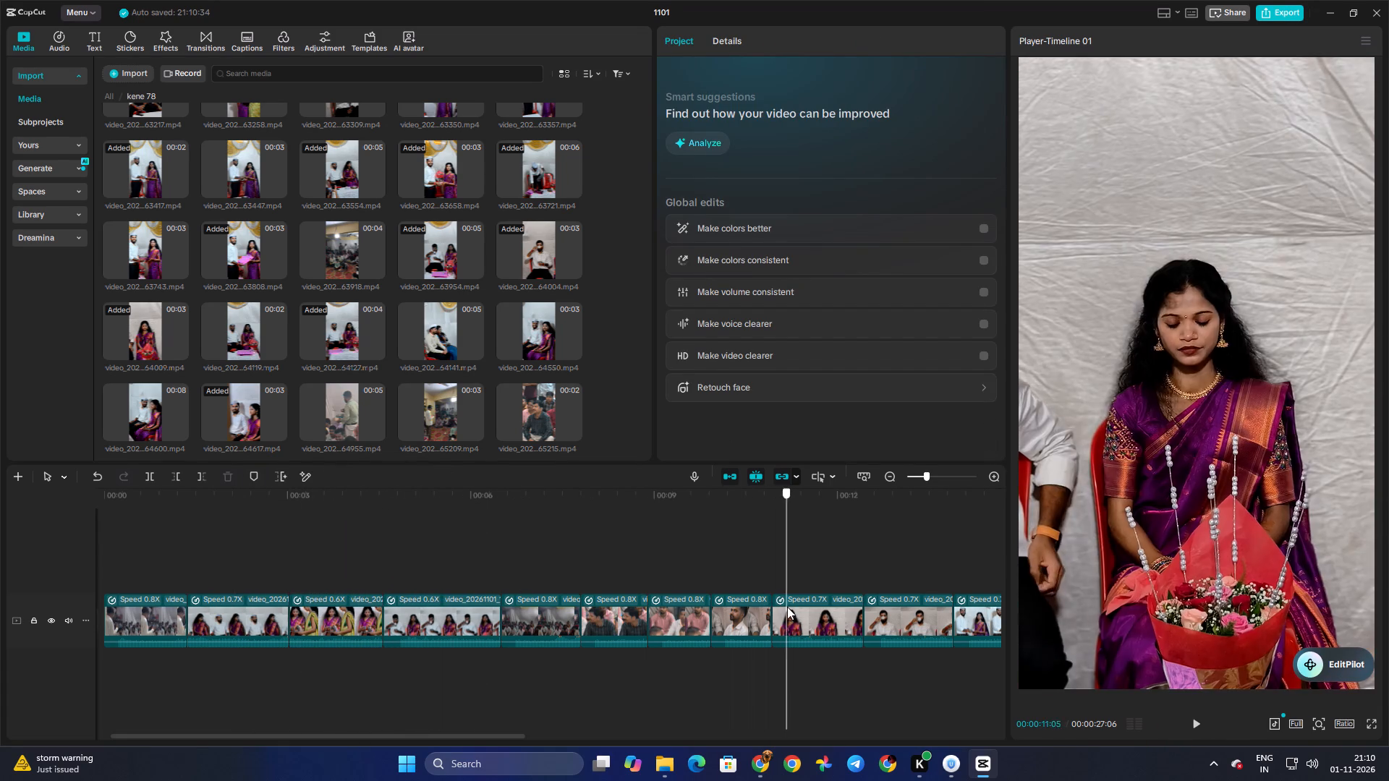
{"action": "left_click_drag", "start_coordinate": [787, 607], "coordinate": [916, 612]}
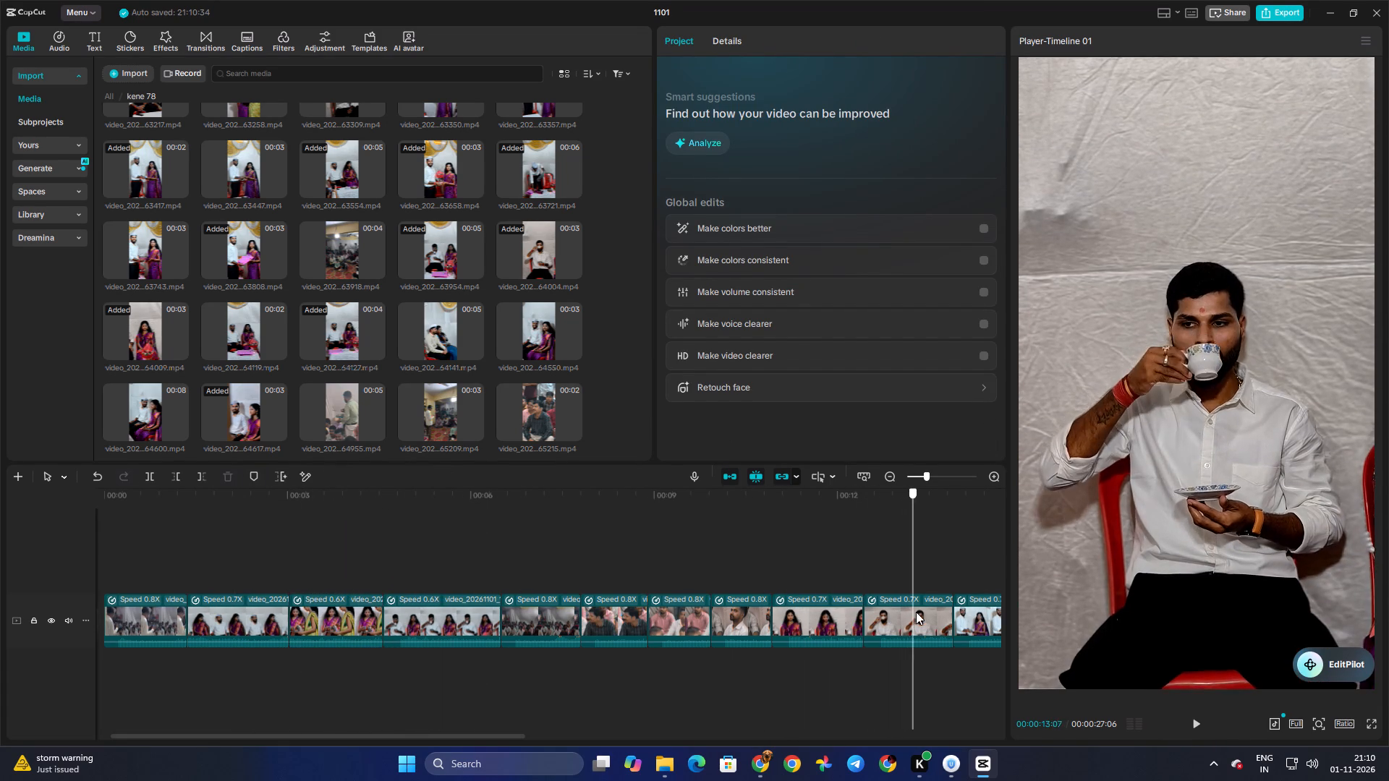
{"action": "left_click_drag", "start_coordinate": [916, 612], "coordinate": [838, 616]}
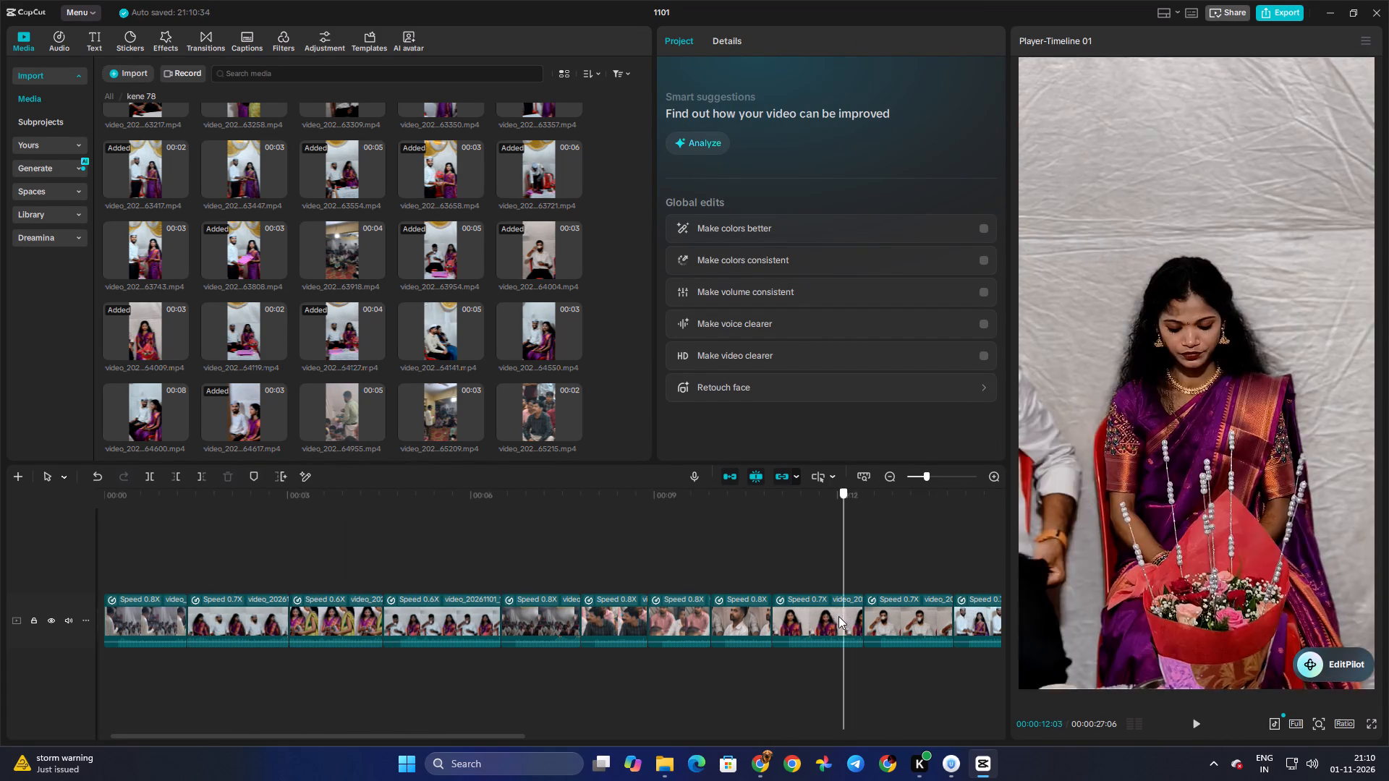
{"action": "left_click_drag", "start_coordinate": [838, 616], "coordinate": [976, 615]}
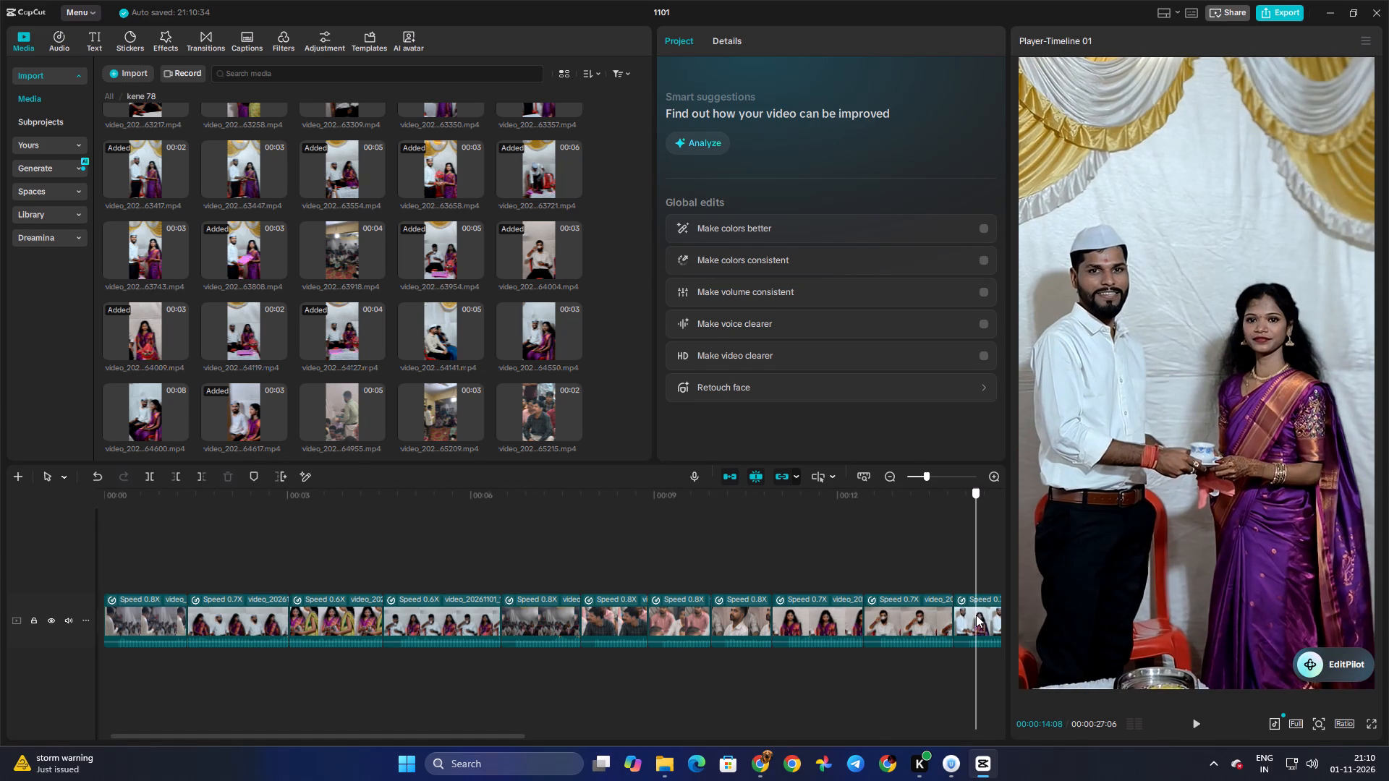
{"action": "left_click_drag", "start_coordinate": [976, 615], "coordinate": [875, 628]}
{"action": "left_click_drag", "start_coordinate": [874, 627], "coordinate": [859, 626]}
{"action": "left_click", "coordinate": [200, 559]}
{"action": "left_click_drag", "start_coordinate": [195, 559], "coordinate": [91, 570]}
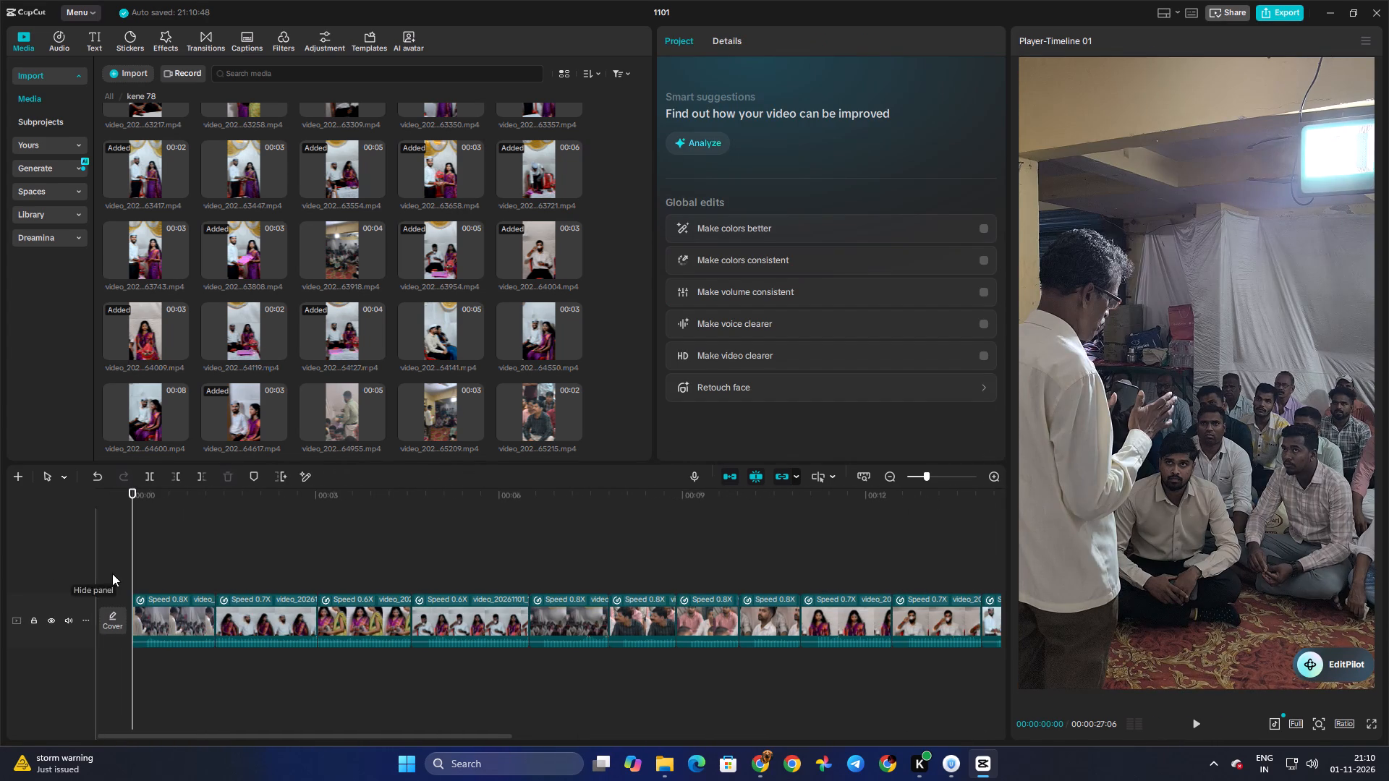
Move the opening 0.8X crowd clip to about 00:00:05, after the 0.6X gift clip, and the other 0.8X crowd clip to about 00:00:16.
{"action": "left_click_drag", "start_coordinate": [174, 605], "coordinate": [693, 568]}
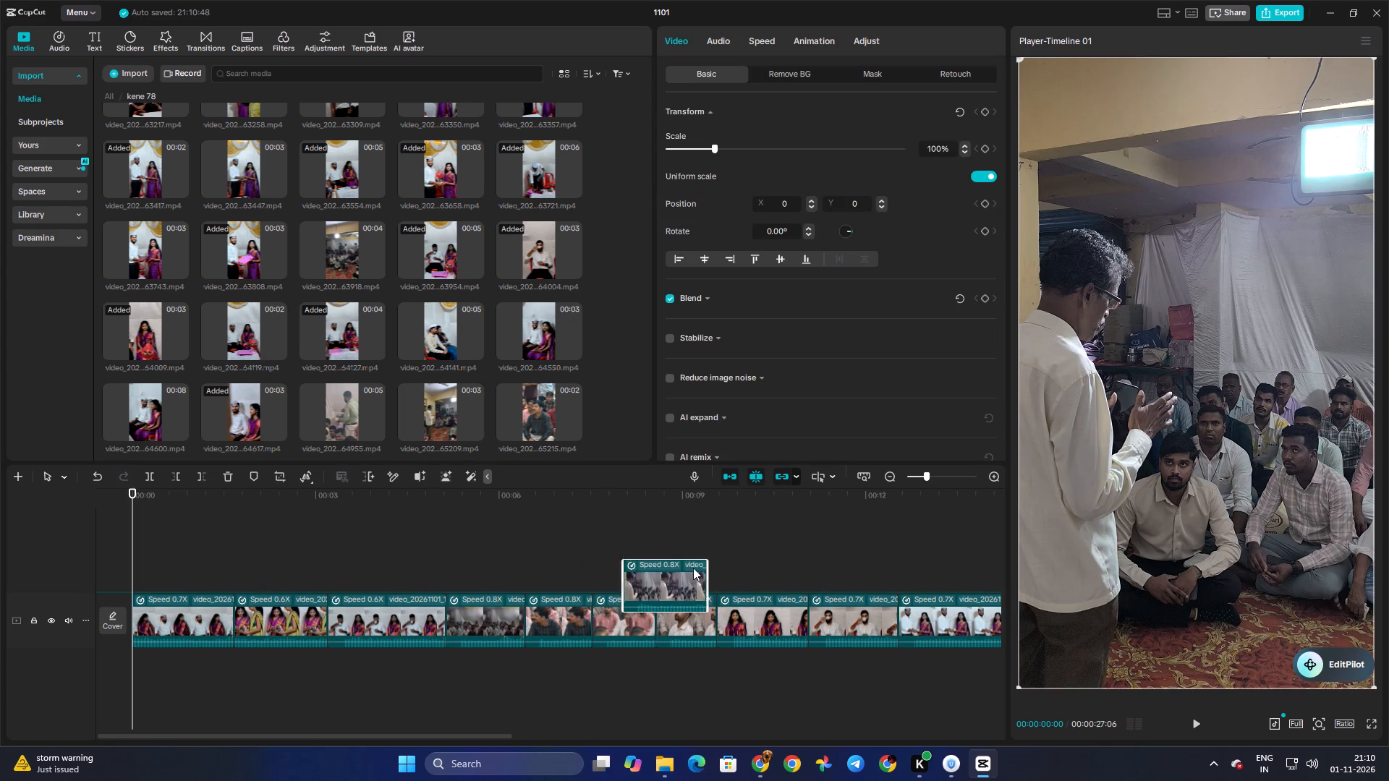
{"action": "left_click_drag", "start_coordinate": [693, 568], "coordinate": [921, 575]}
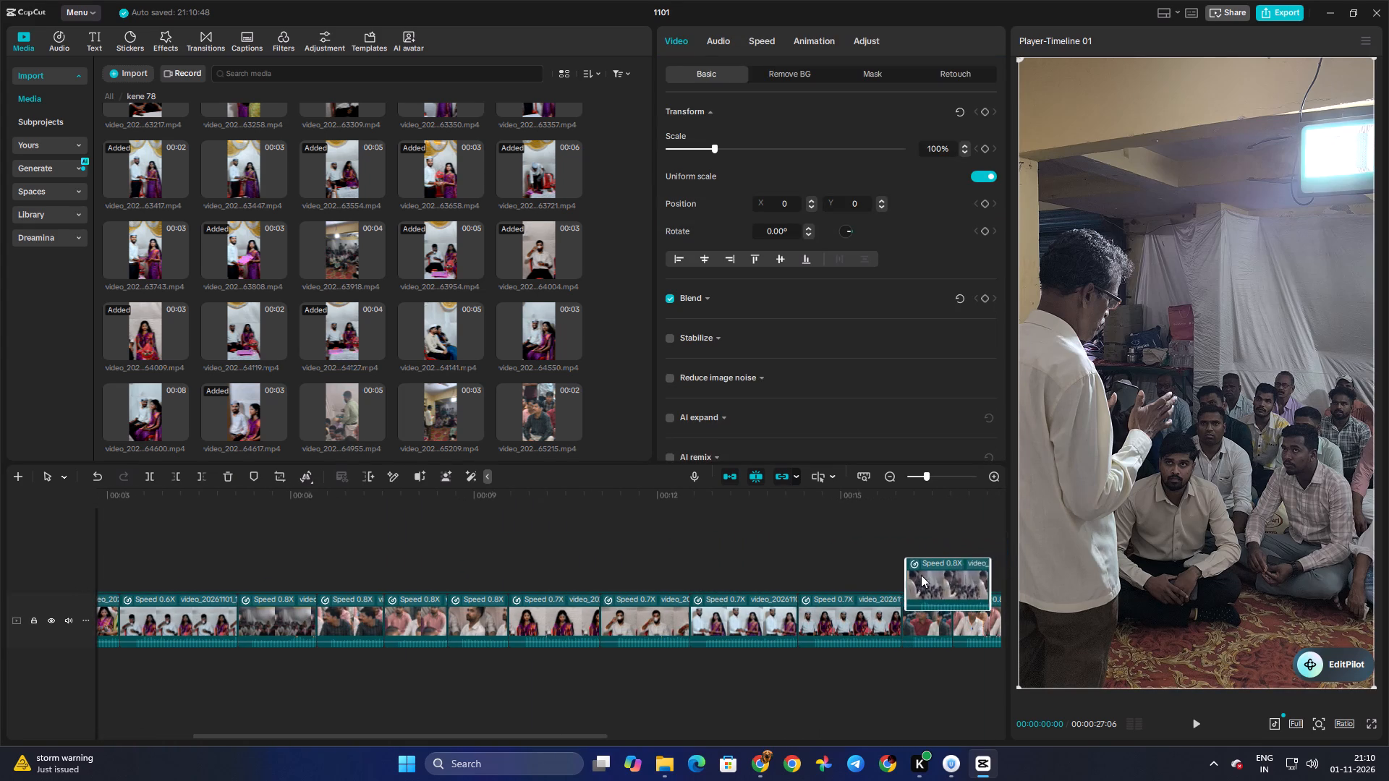
{"action": "left_click_drag", "start_coordinate": [921, 575], "coordinate": [245, 630]}
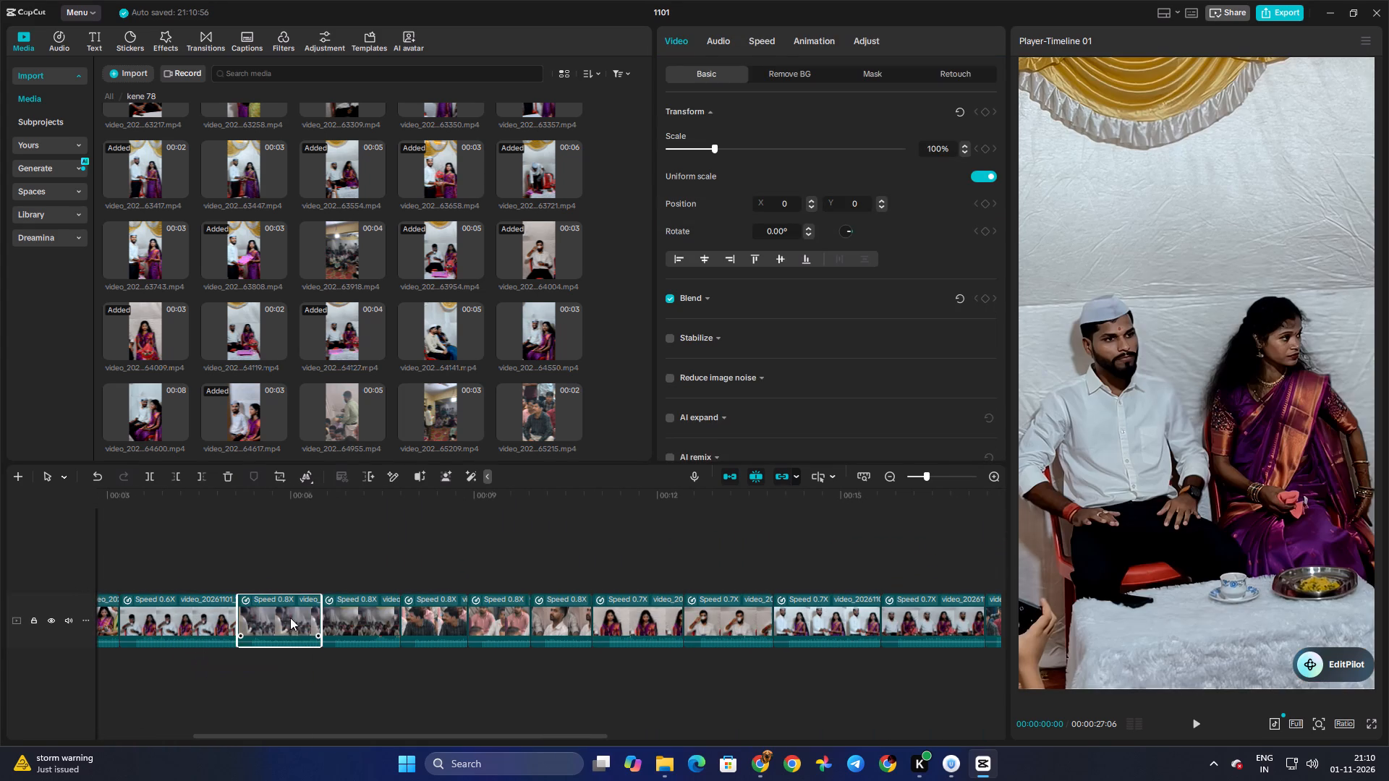
{"action": "left_click_drag", "start_coordinate": [334, 614], "coordinate": [876, 600]}
Scrub the reordered opening shots up to about 00:00:08 and back to about 00:00:02 to check how they follow on.
{"action": "left_click", "coordinate": [217, 552]}
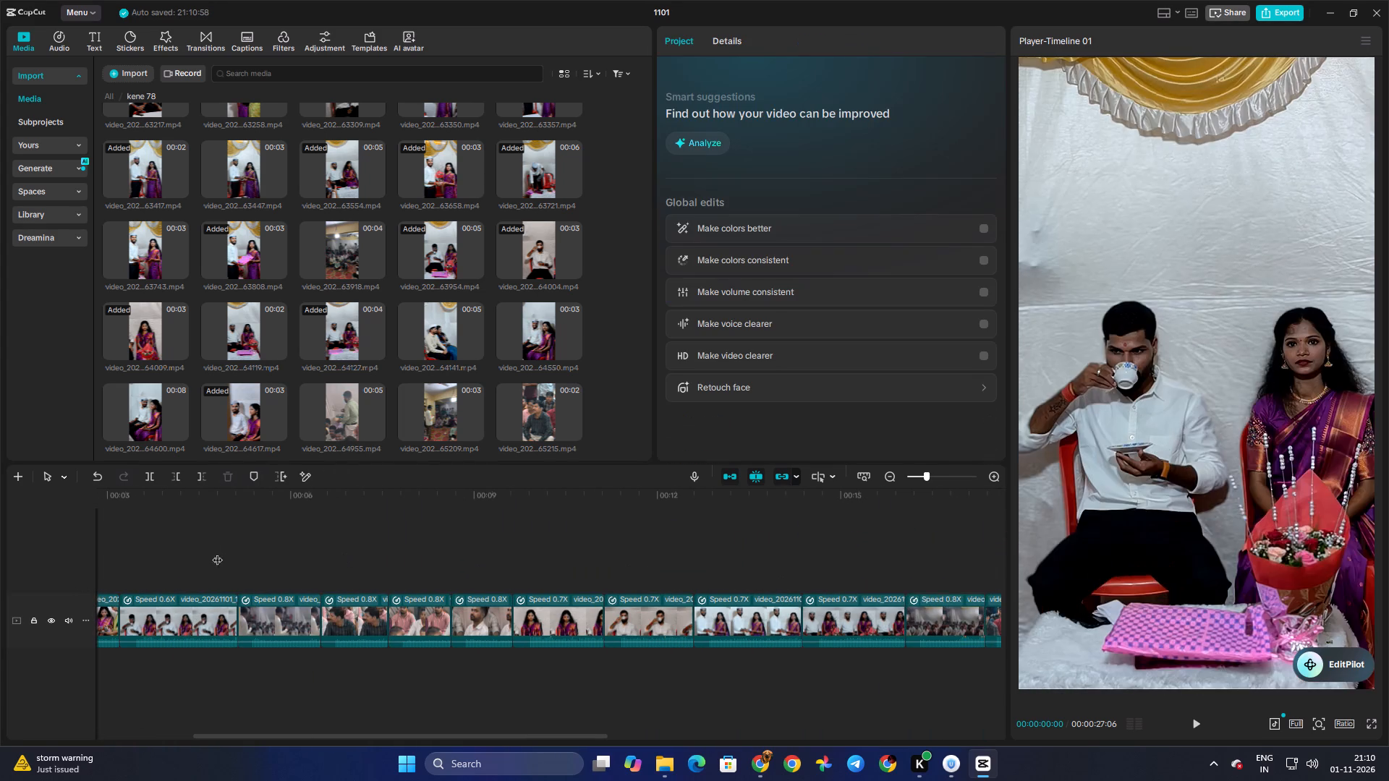
{"action": "left_click_drag", "start_coordinate": [217, 552], "coordinate": [277, 560]}
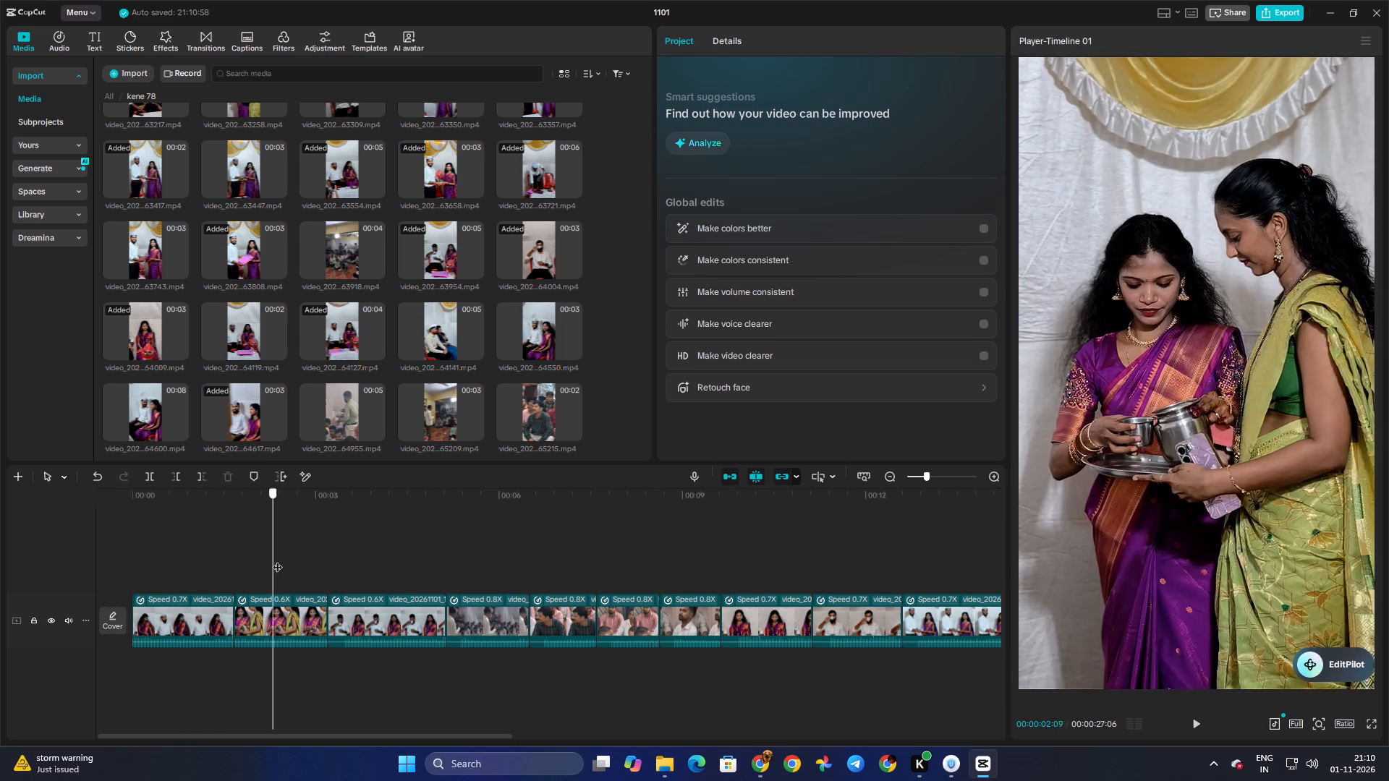
{"action": "left_click_drag", "start_coordinate": [277, 560], "coordinate": [399, 567]}
{"action": "left_click", "coordinate": [448, 579]}
{"action": "left_click_drag", "start_coordinate": [448, 577], "coordinate": [501, 577]}
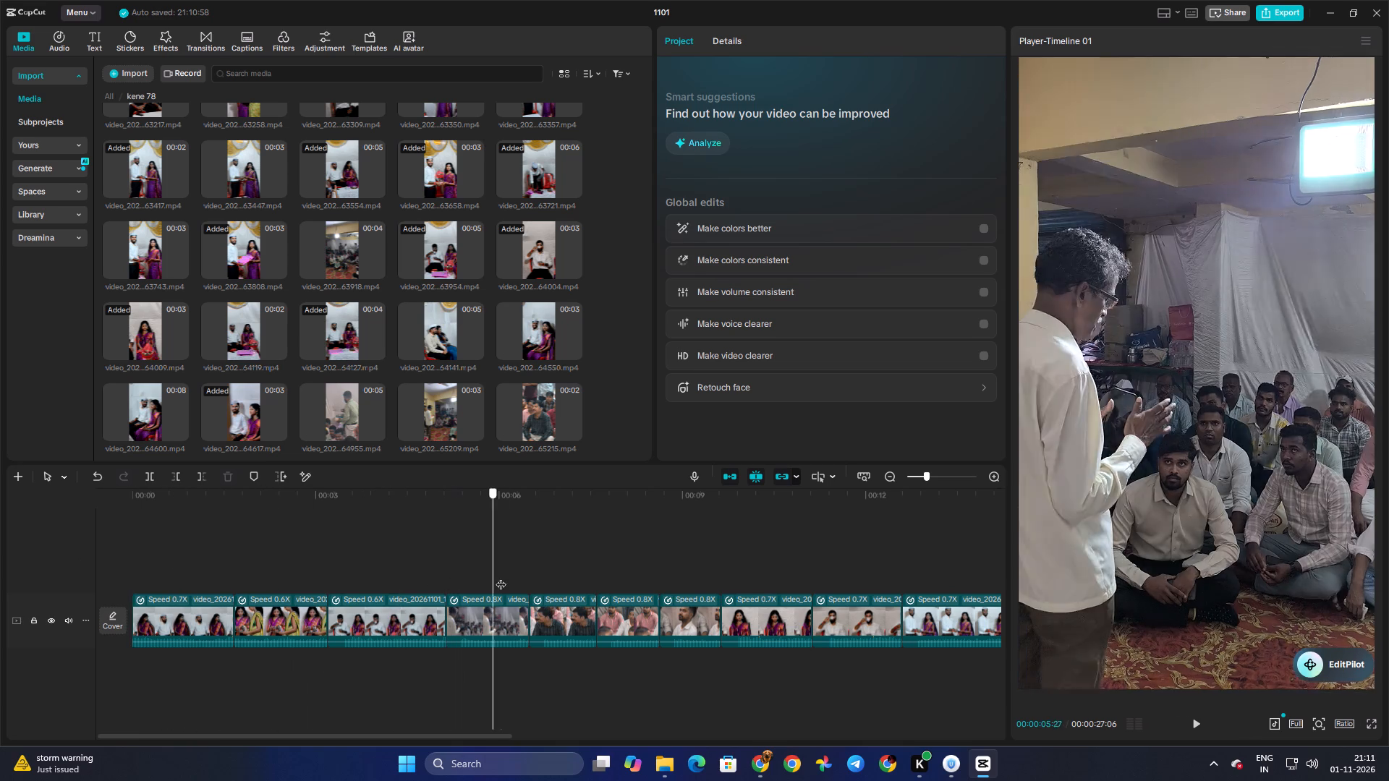
{"action": "left_click_drag", "start_coordinate": [501, 577], "coordinate": [640, 571]}
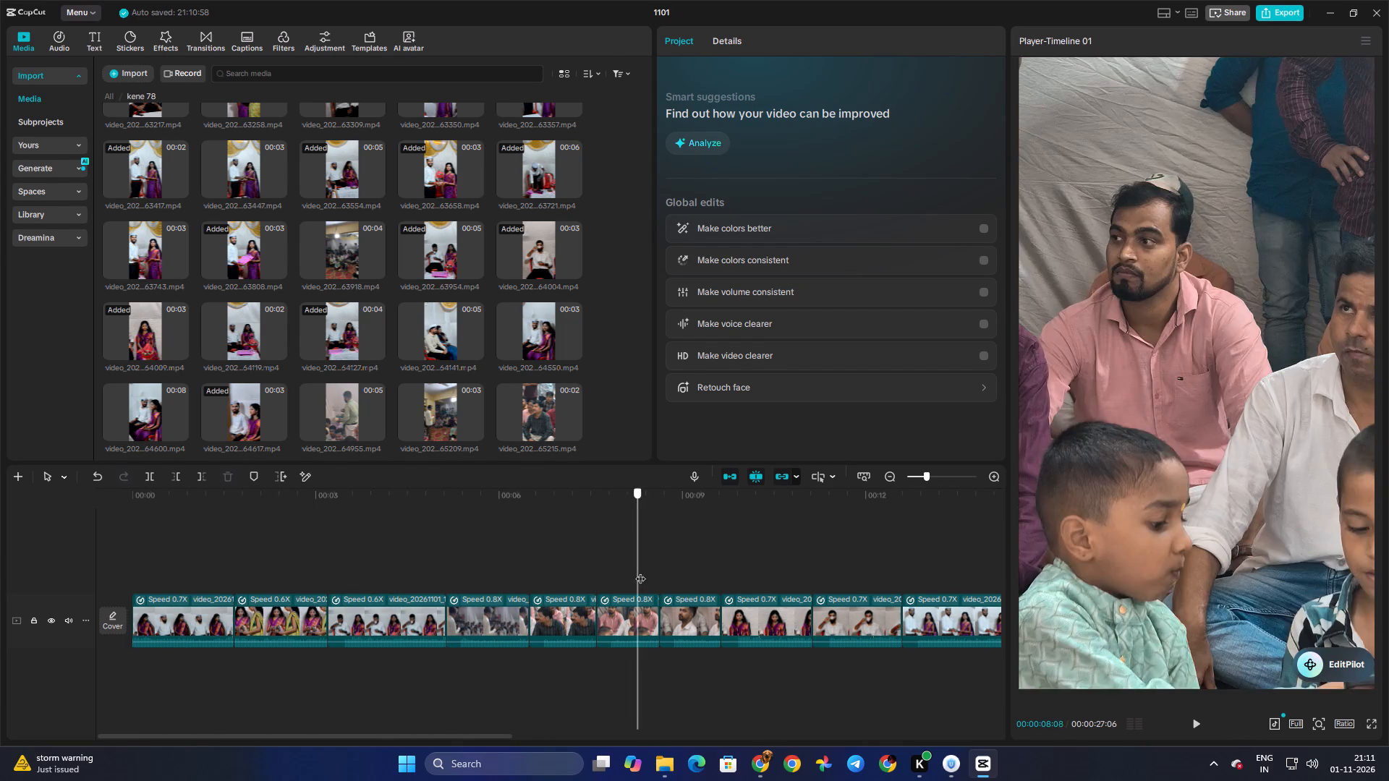
{"action": "left_click_drag", "start_coordinate": [640, 571], "coordinate": [229, 575]}
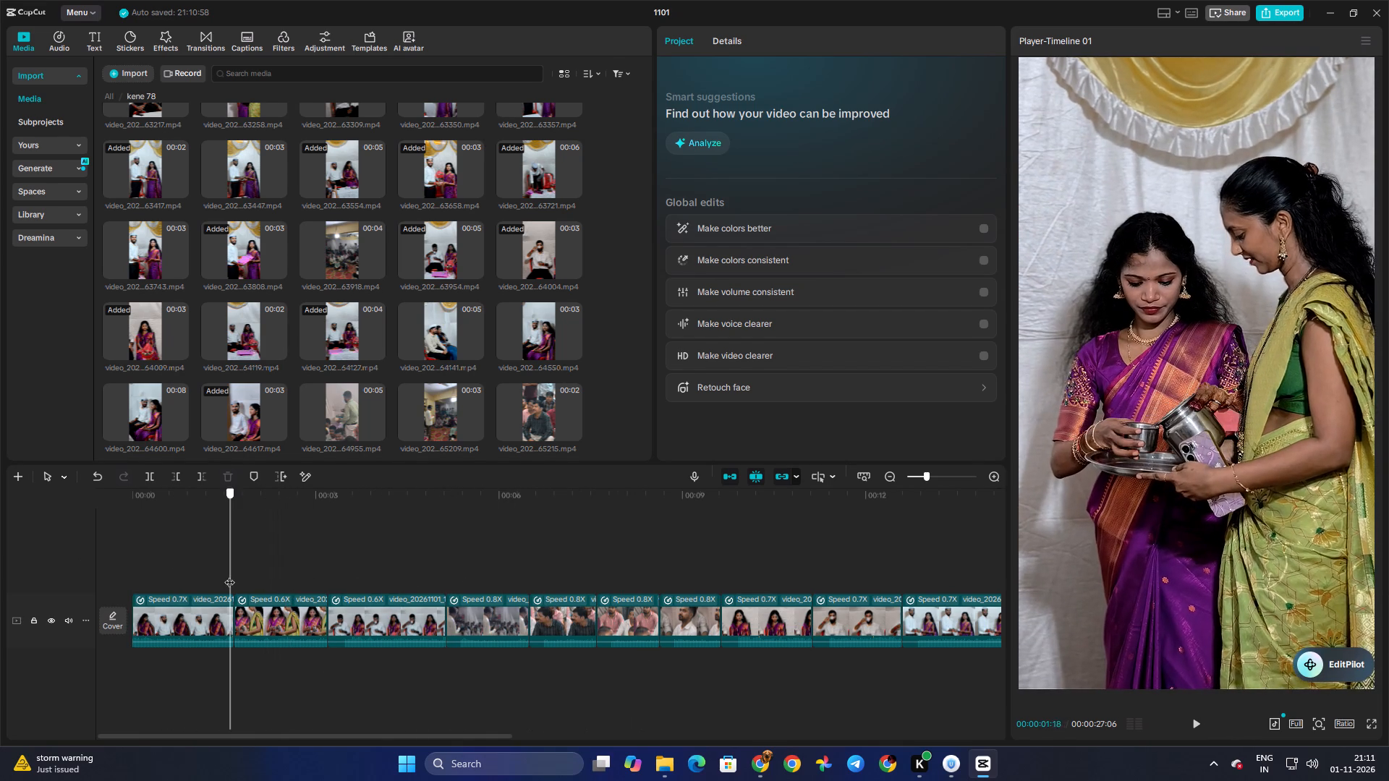
{"action": "left_click_drag", "start_coordinate": [229, 575], "coordinate": [281, 571]}
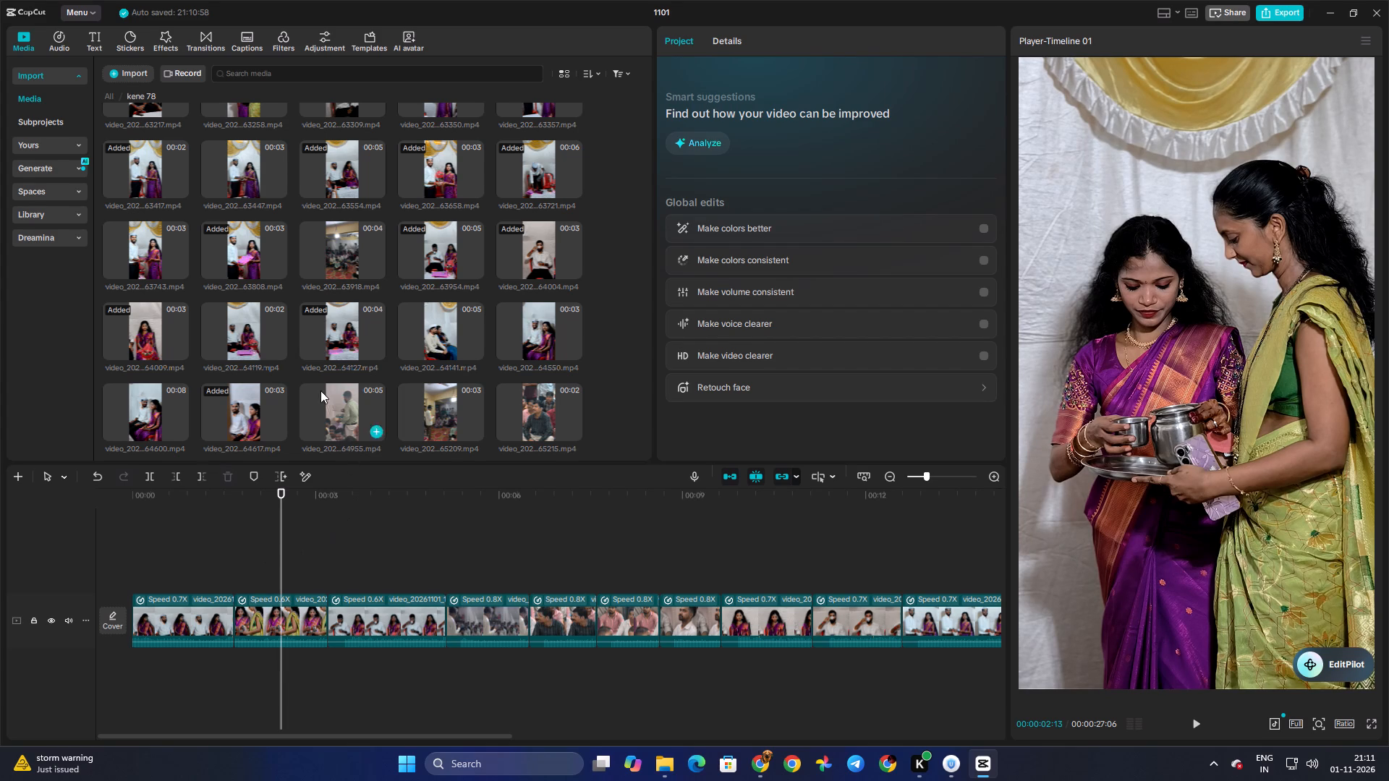
Preview clip 63350 of the woman holding the tray in the kene 78 media and insert it at the start of the timeline.
{"action": "scroll", "coordinate": [466, 311], "scroll_direction": "up", "scroll_amount": 5}
{"action": "left_click", "coordinate": [454, 234]}
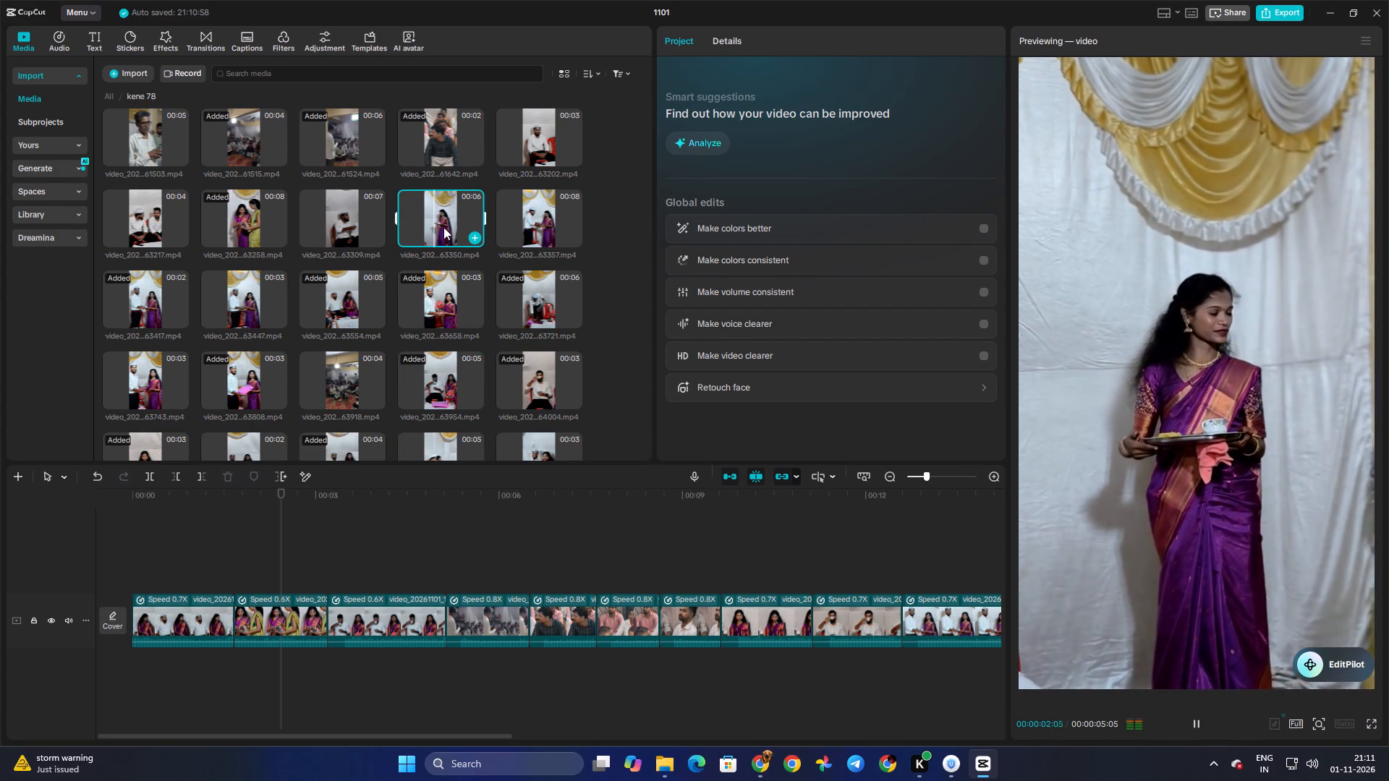
{"action": "key", "text": "space"}
{"action": "left_click_drag", "start_coordinate": [436, 227], "coordinate": [420, 273]}
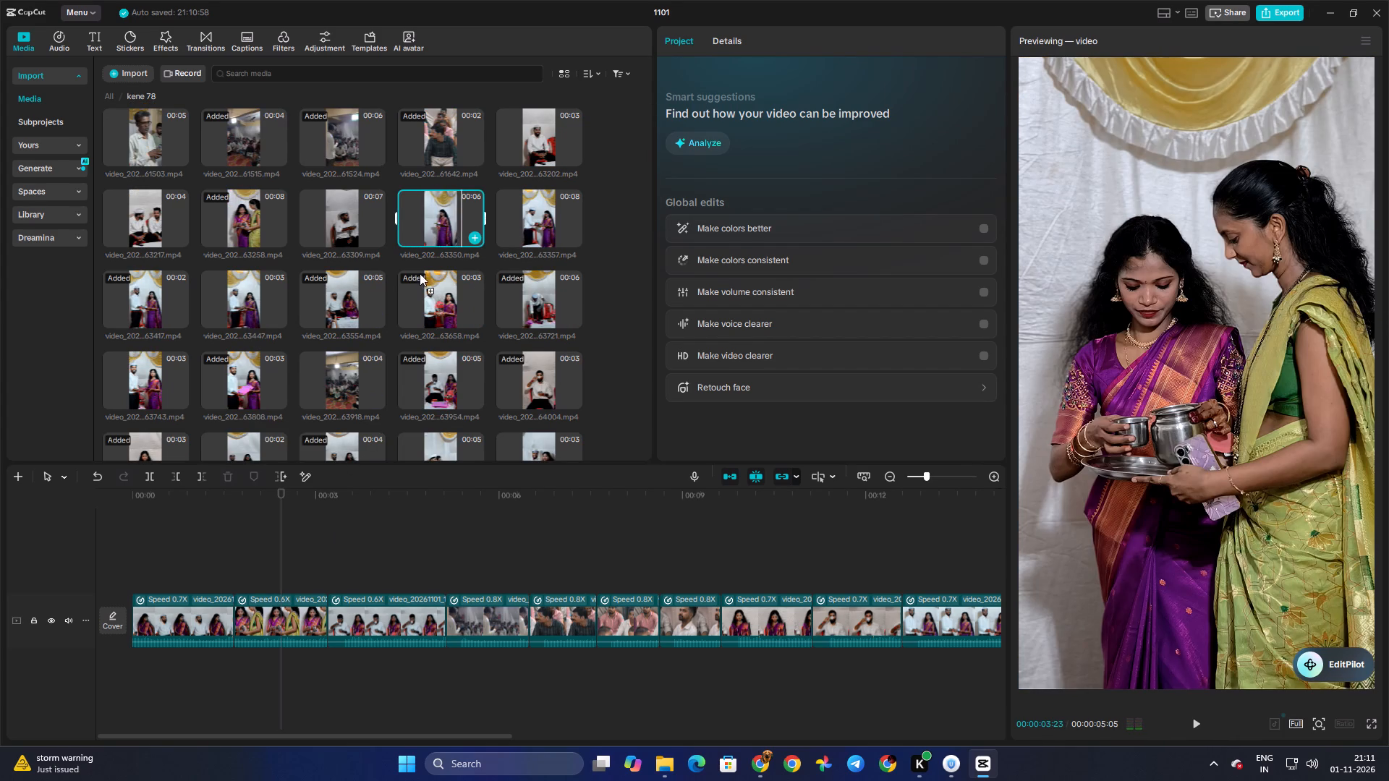
{"action": "left_click_drag", "start_coordinate": [420, 273], "coordinate": [140, 616]}
Trim the start of clip 63350 to leave 00:00:02:18, and its end to leave about 00:00:01:13.
{"action": "left_click", "coordinate": [149, 583]}
{"action": "left_click_drag", "start_coordinate": [150, 582], "coordinate": [183, 583]}
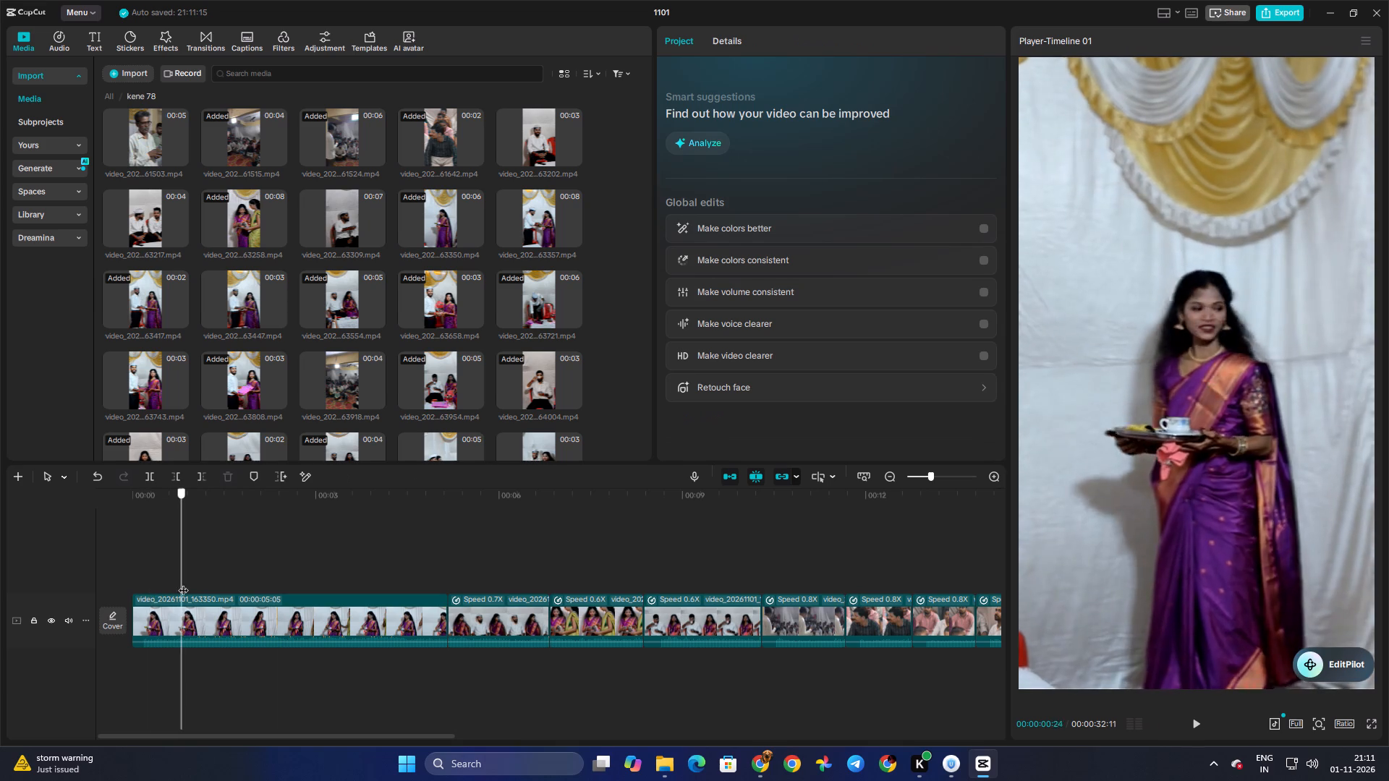
{"action": "left_click_drag", "start_coordinate": [183, 583], "coordinate": [285, 584]}
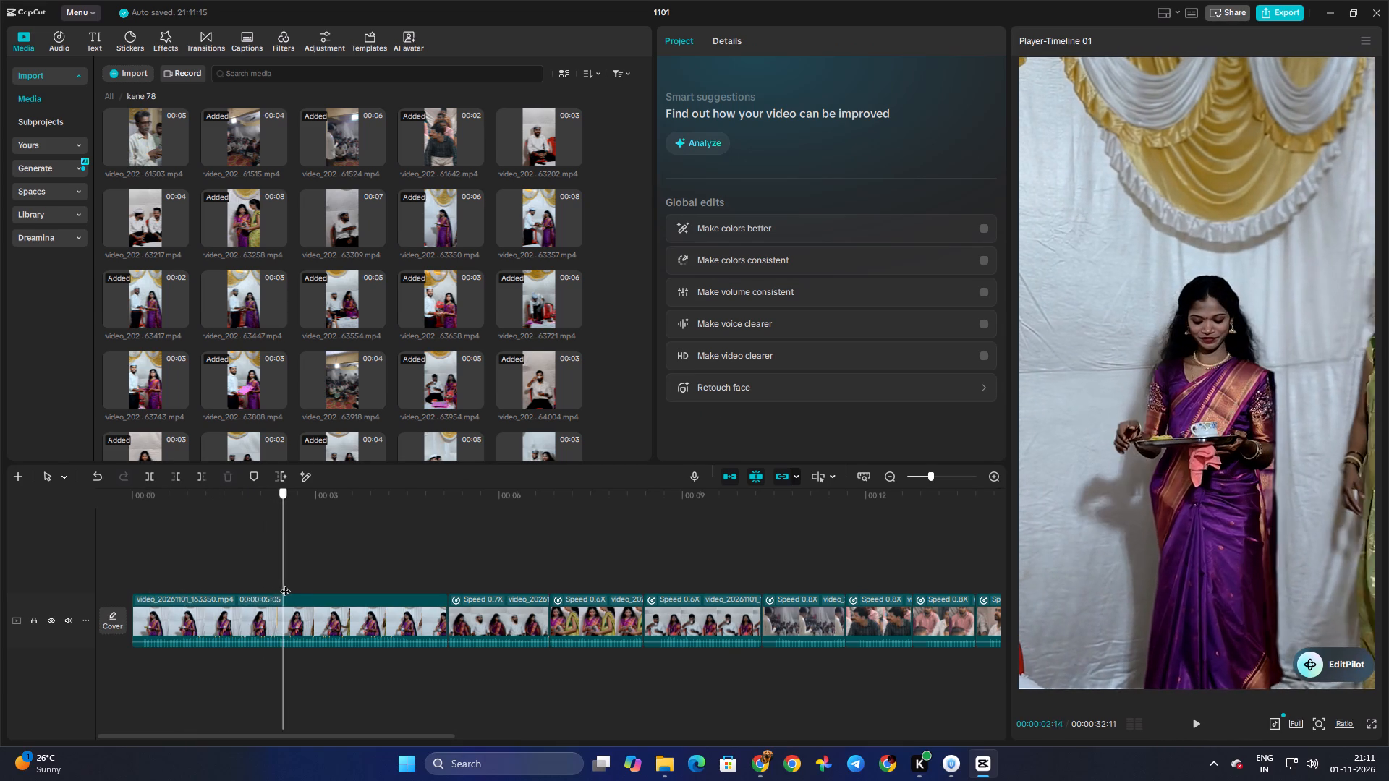
{"action": "left_click_drag", "start_coordinate": [285, 584], "coordinate": [297, 584]}
{"action": "left_click", "coordinate": [304, 617]}
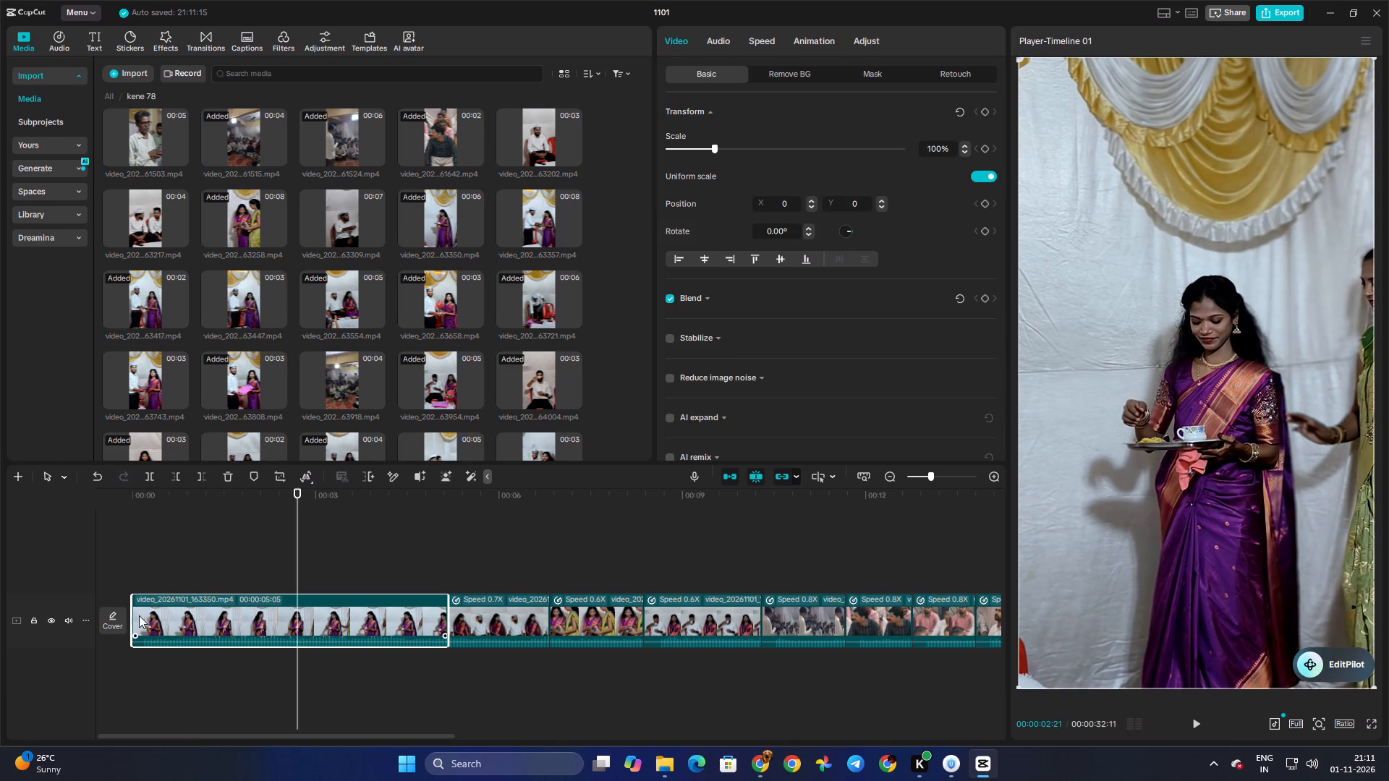
{"action": "left_click_drag", "start_coordinate": [134, 613], "coordinate": [290, 613]}
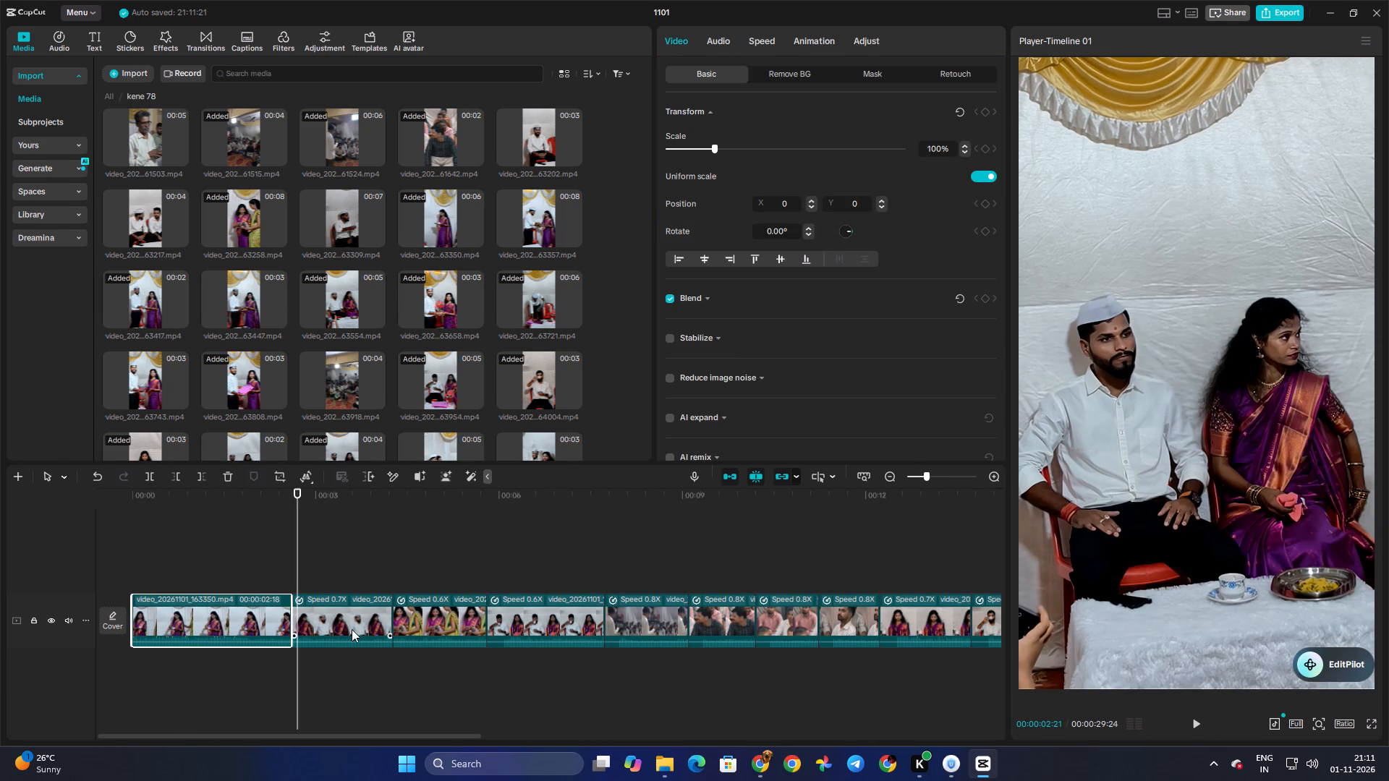
{"action": "left_click_drag", "start_coordinate": [289, 625], "coordinate": [223, 623]}
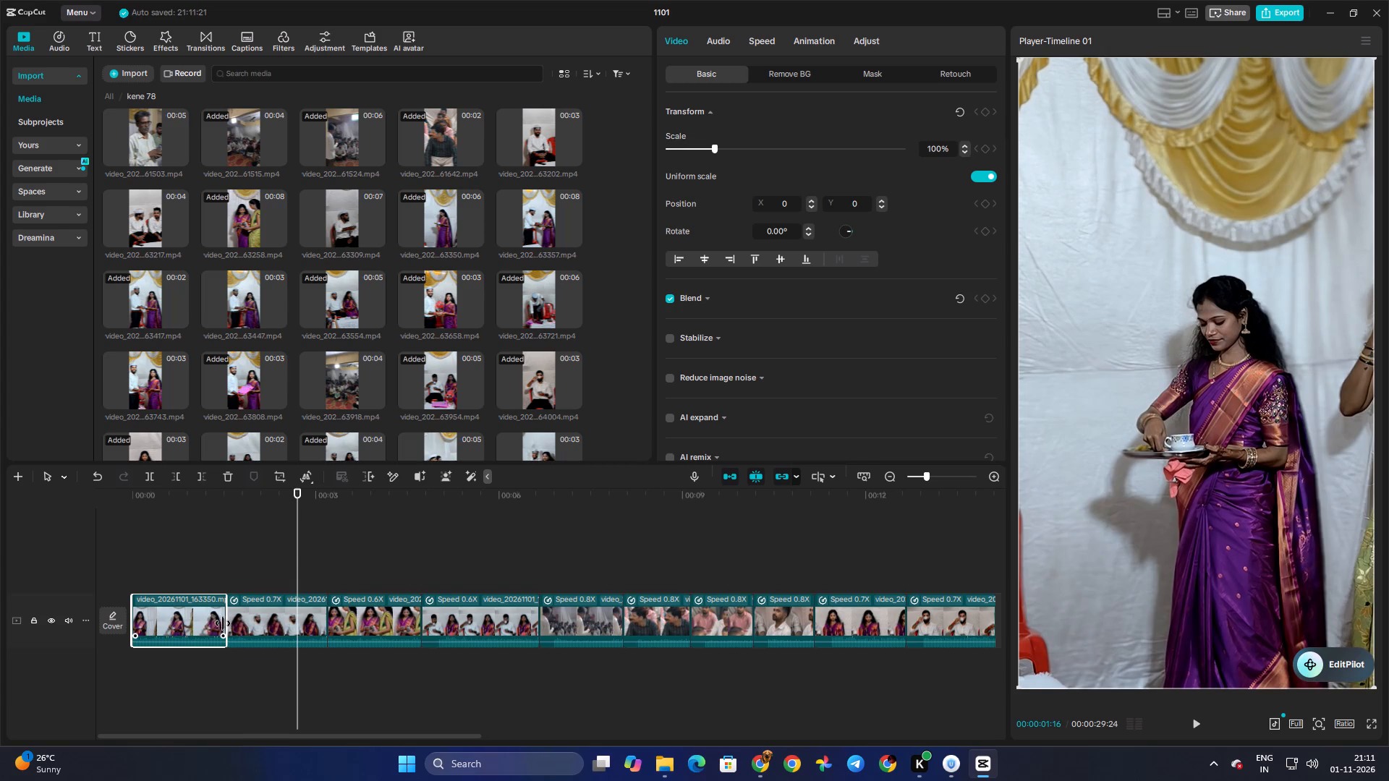
{"action": "left_click_drag", "start_coordinate": [223, 623], "coordinate": [218, 623]}
Play the trimmed tray shot, preview clip 63357 in the media, and scrub the first few seconds of the timeline.
{"action": "left_click", "coordinate": [133, 574]}
{"action": "key", "text": "space"}
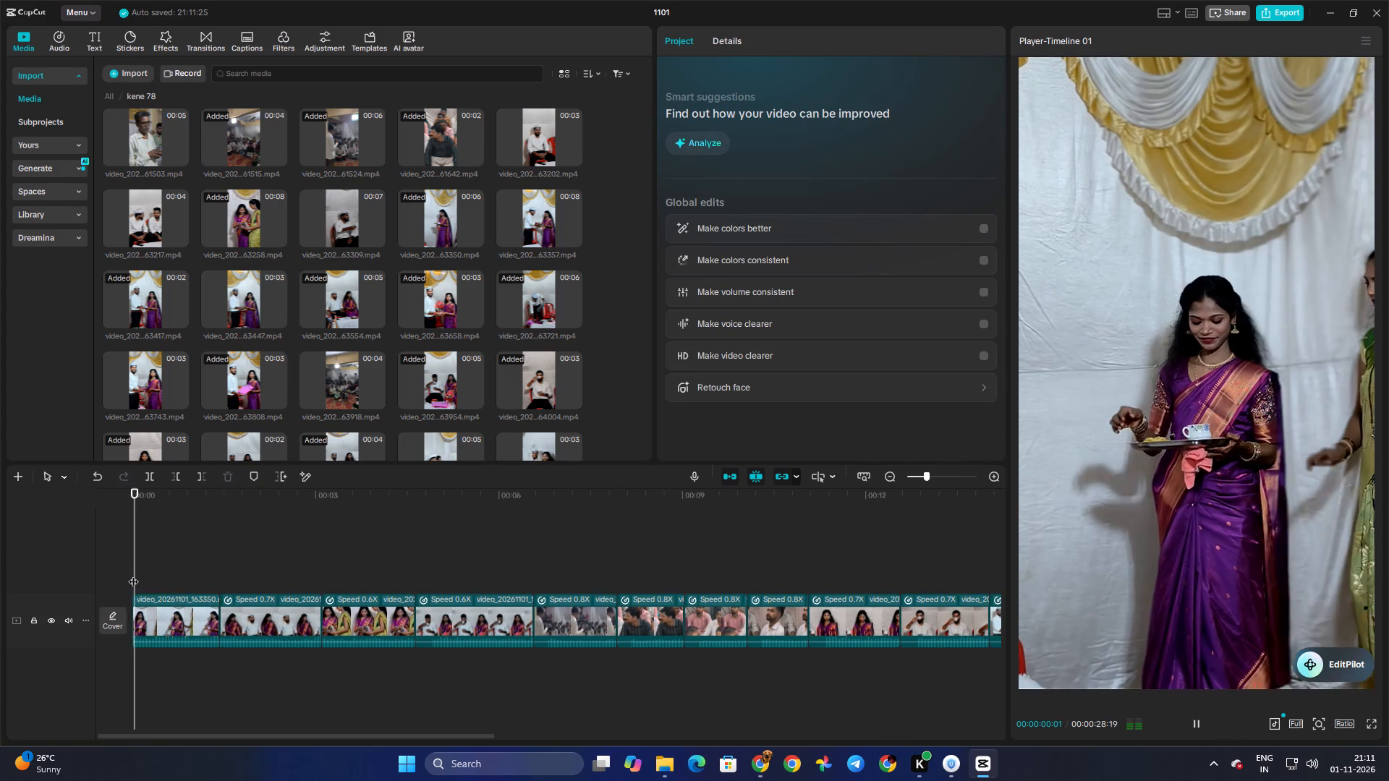
{"action": "key", "text": "space"}
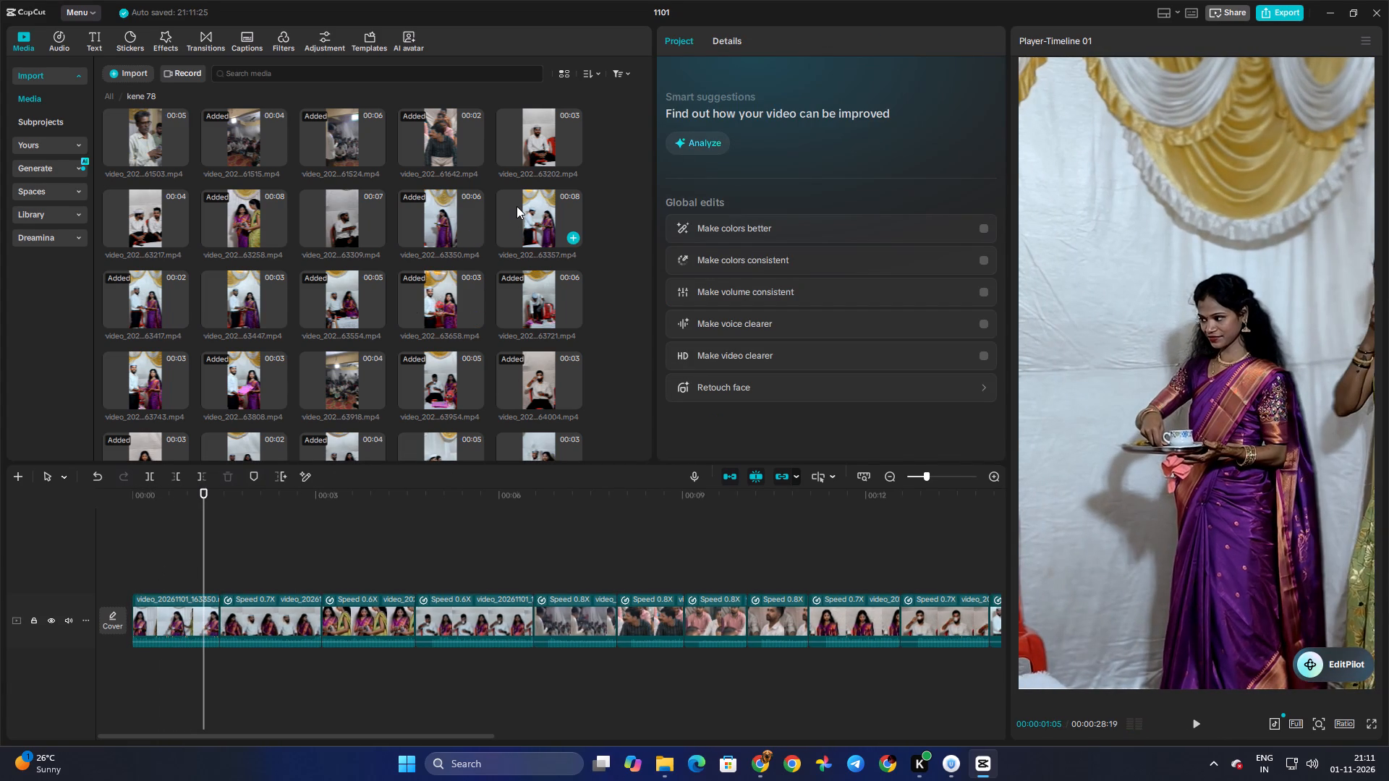
{"action": "left_click", "coordinate": [517, 206]}
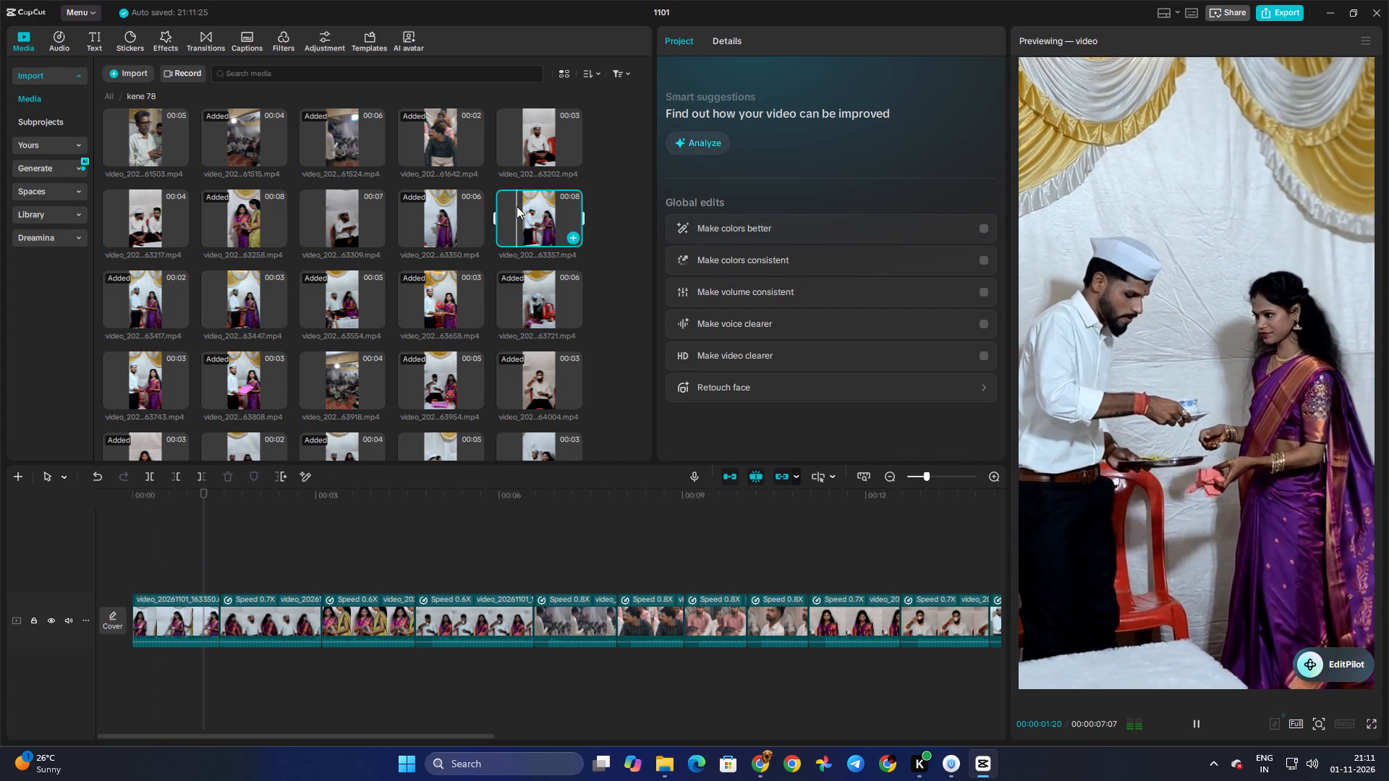
{"action": "key", "text": "space"}
{"action": "left_click", "coordinate": [163, 526]}
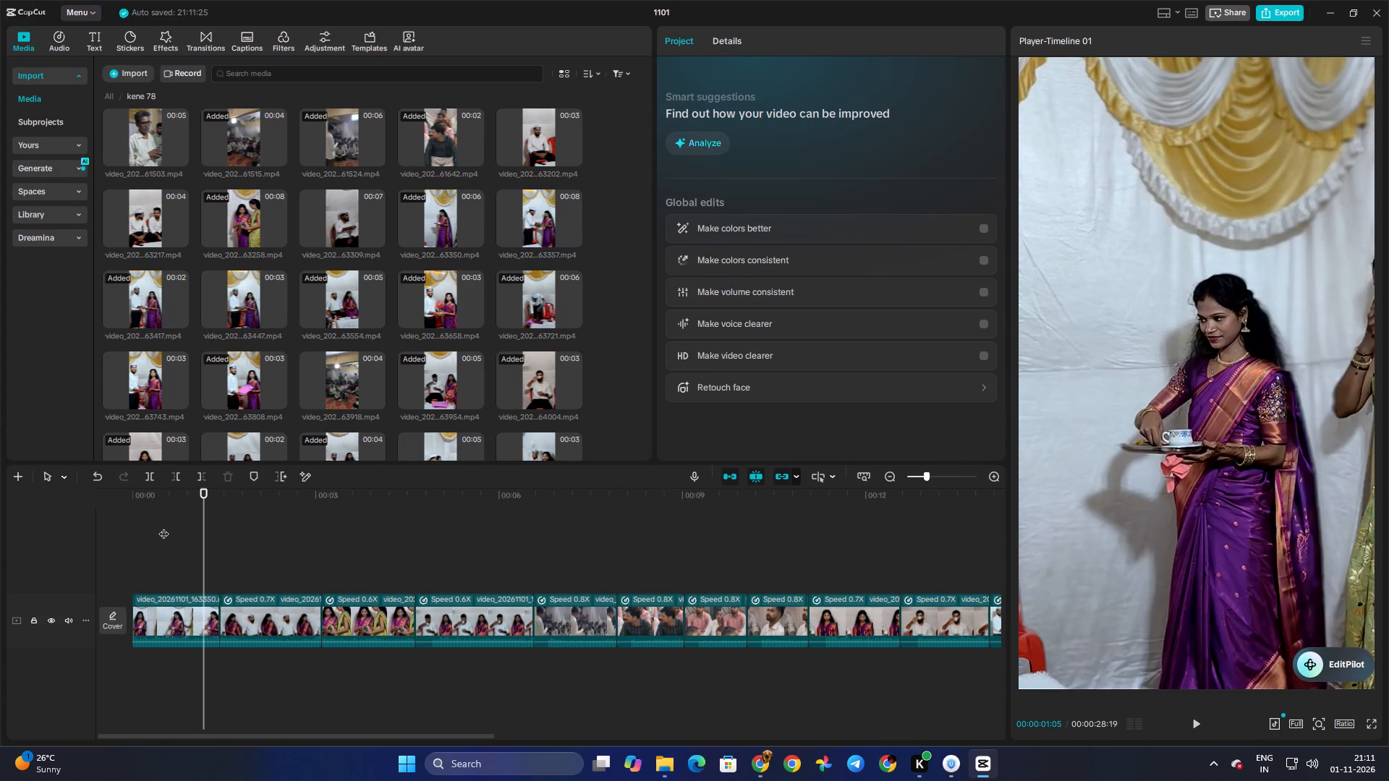
{"action": "left_click_drag", "start_coordinate": [164, 529], "coordinate": [283, 534]}
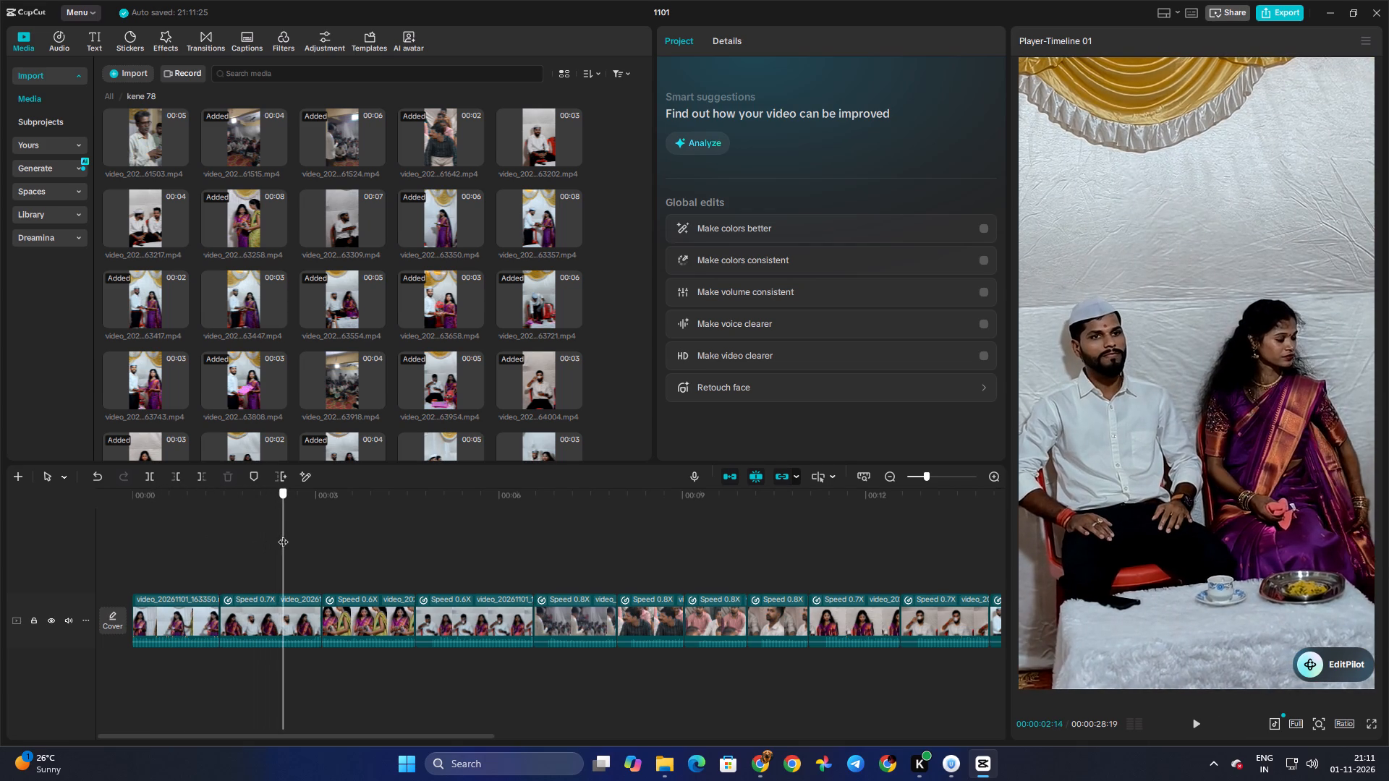
{"action": "left_click_drag", "start_coordinate": [283, 534], "coordinate": [258, 563]}
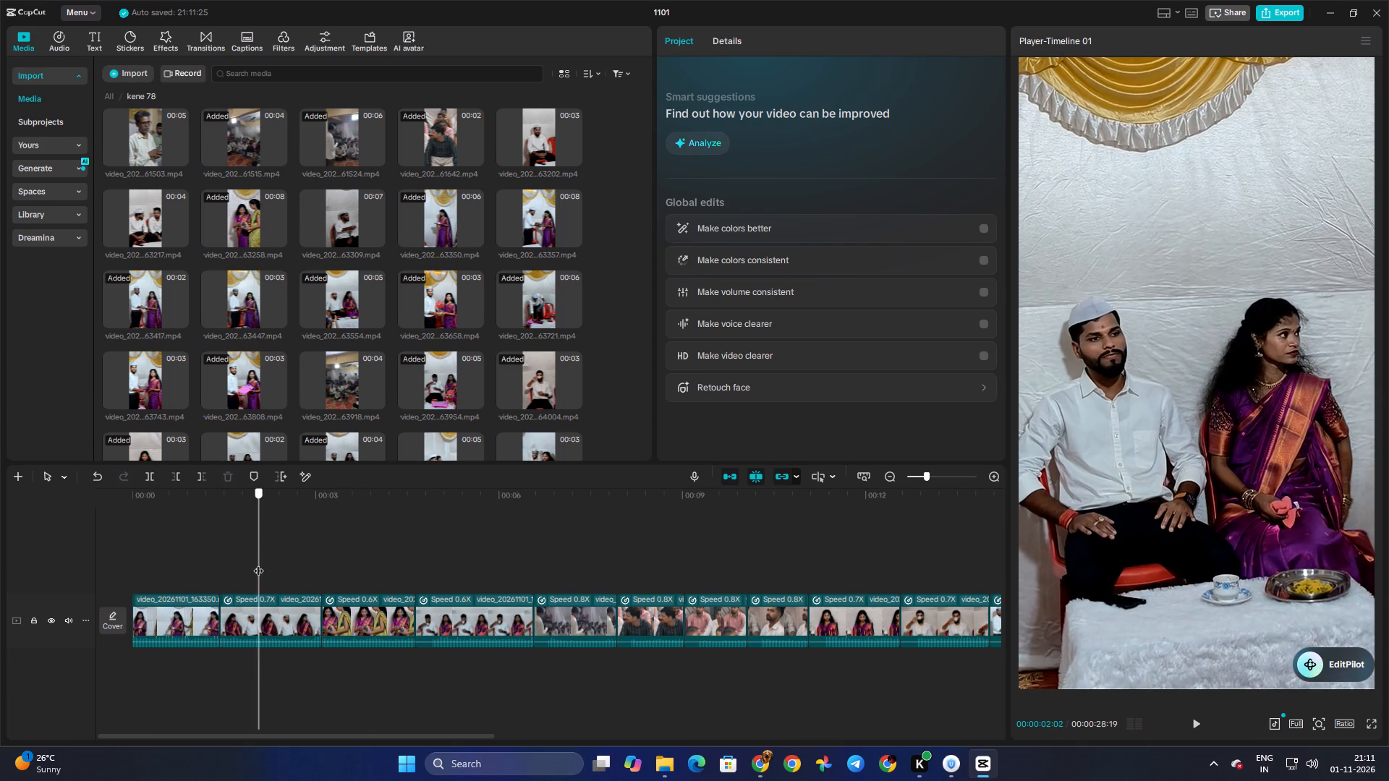
{"action": "left_click_drag", "start_coordinate": [258, 563], "coordinate": [237, 573]}
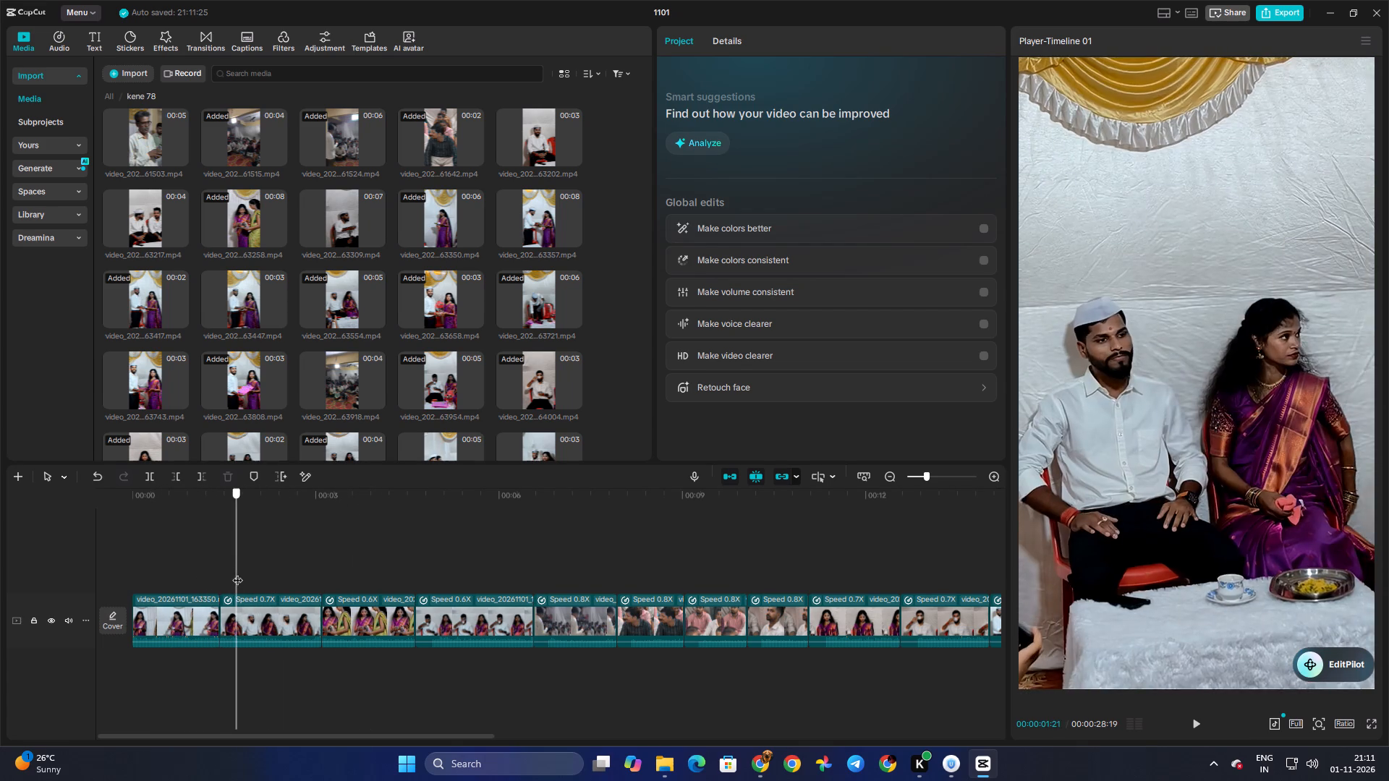
{"action": "left_click_drag", "start_coordinate": [237, 573], "coordinate": [200, 573]}
Move the 0.6X clip of the couple with the gifts directly after the opening tray clip, and play the opening from the start.
{"action": "left_click_drag", "start_coordinate": [468, 626], "coordinate": [244, 618]}
{"action": "left_click", "coordinate": [209, 583]}
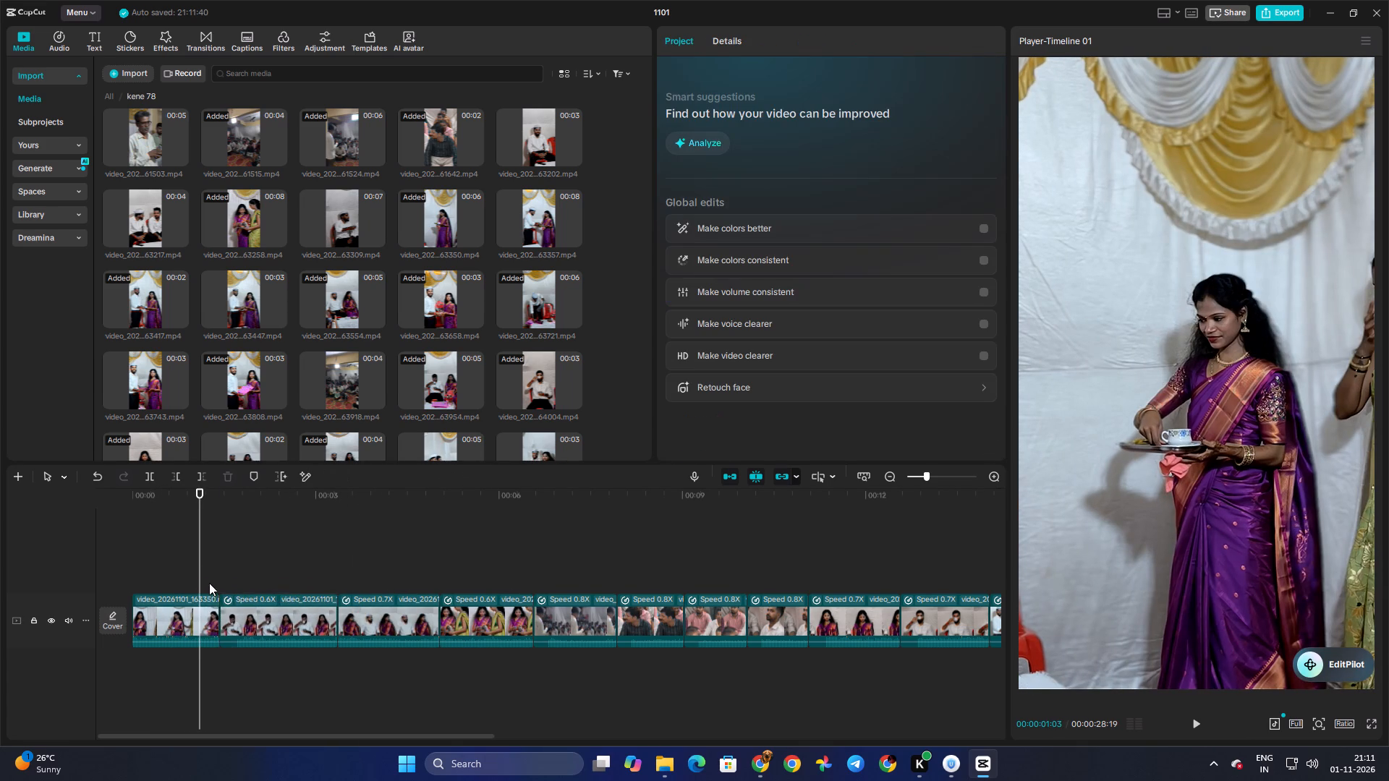
{"action": "left_click_drag", "start_coordinate": [209, 583], "coordinate": [226, 583]}
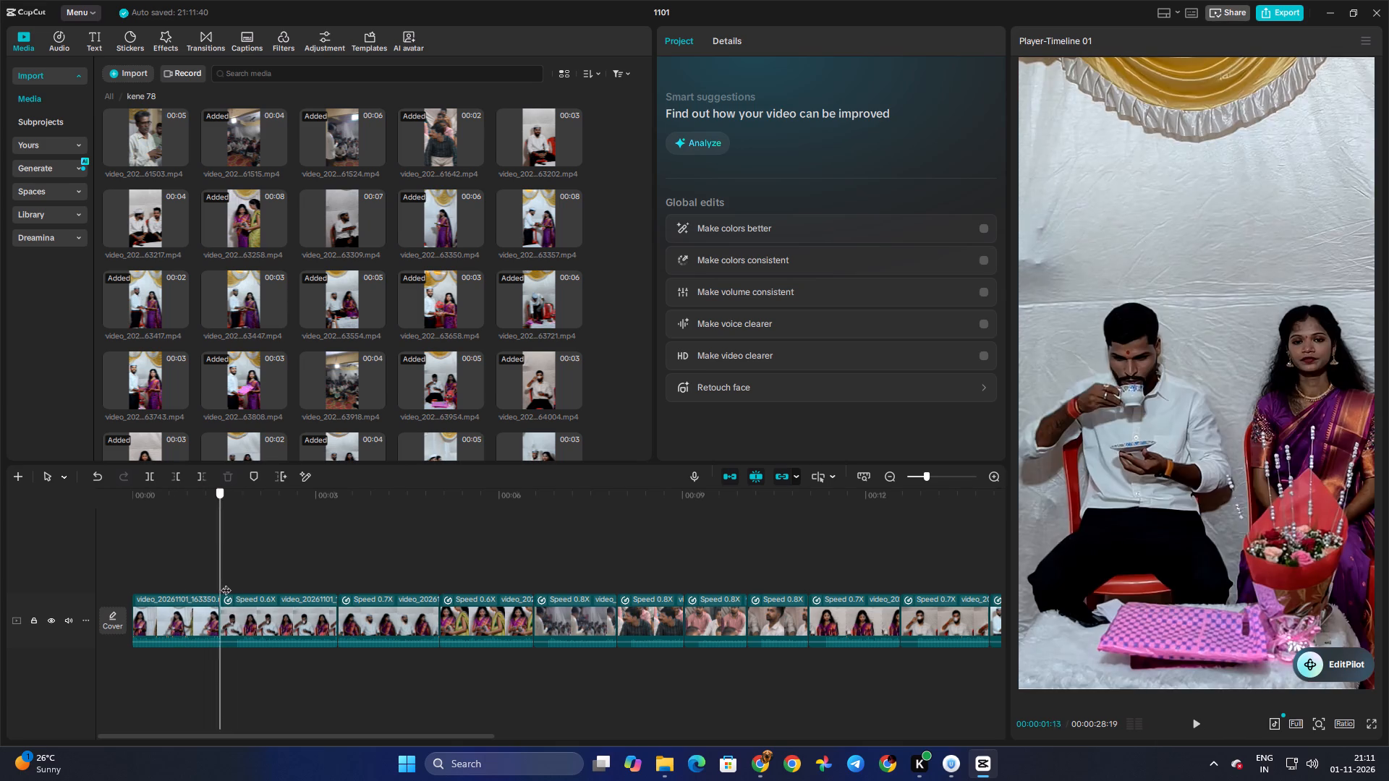
{"action": "left_click_drag", "start_coordinate": [226, 583], "coordinate": [67, 571]}
{"action": "key", "text": "space"}
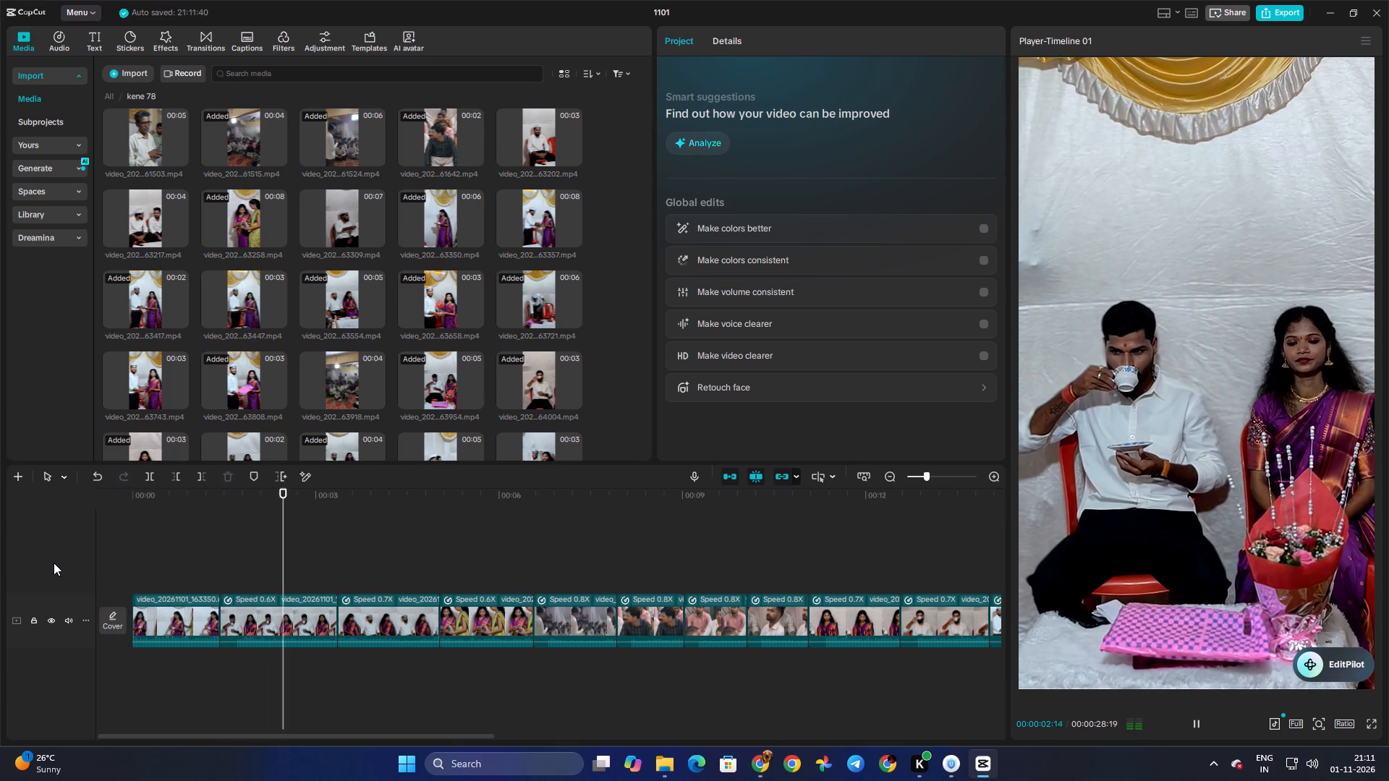
Replay the opening from the start through the tray and gift clips, and scrub back to the first frame.
{"action": "left_click", "coordinate": [196, 560]}
{"action": "left_click_drag", "start_coordinate": [196, 560], "coordinate": [96, 560]}
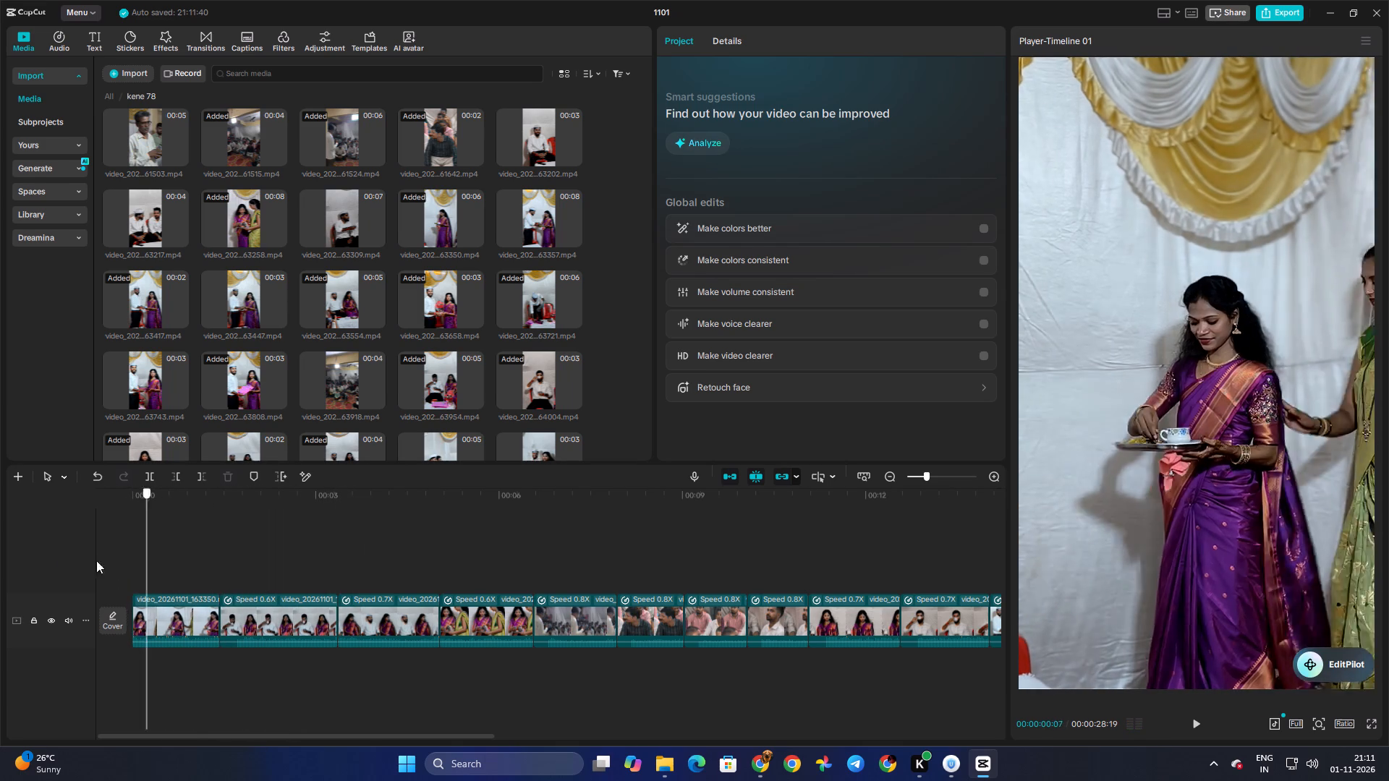
{"action": "left_click_drag", "start_coordinate": [96, 560], "coordinate": [47, 560]}
{"action": "key", "text": "space"}
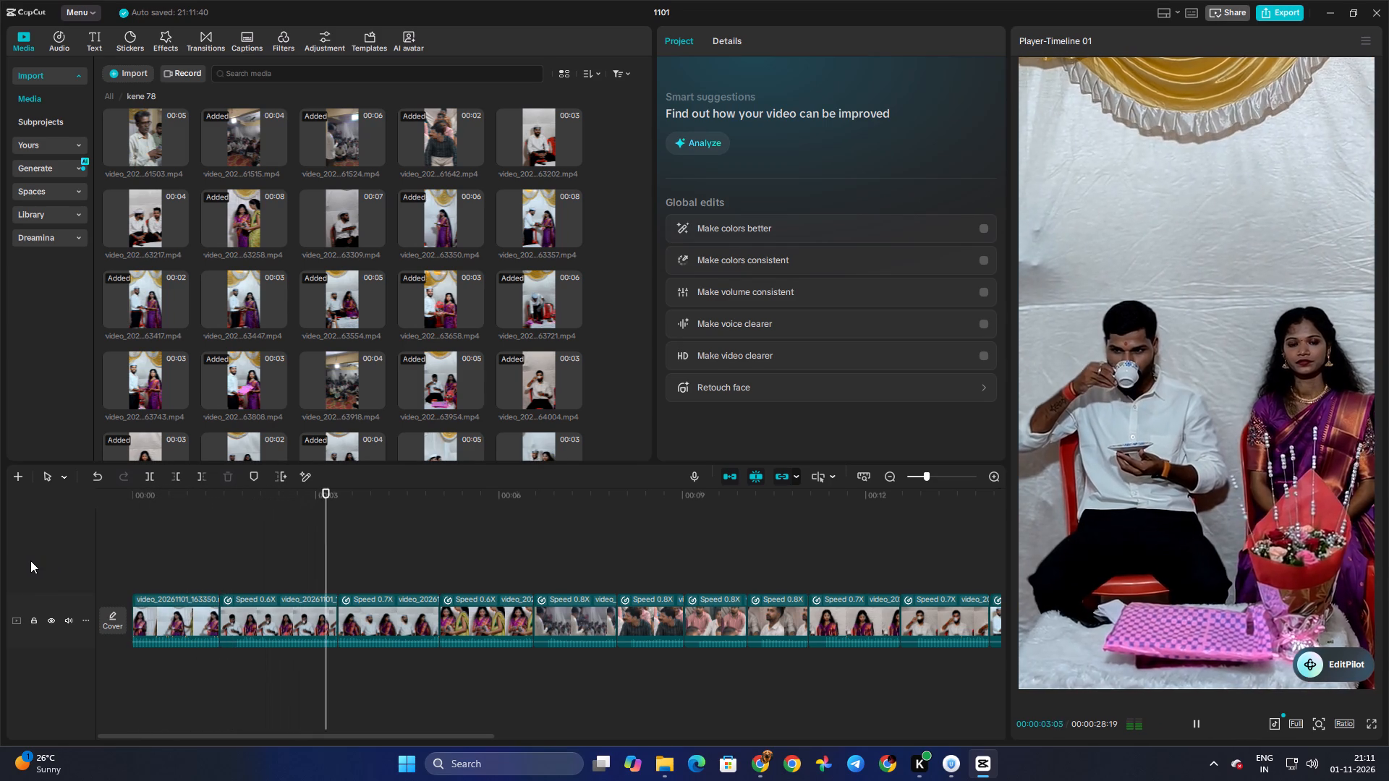
{"action": "key", "text": "space"}
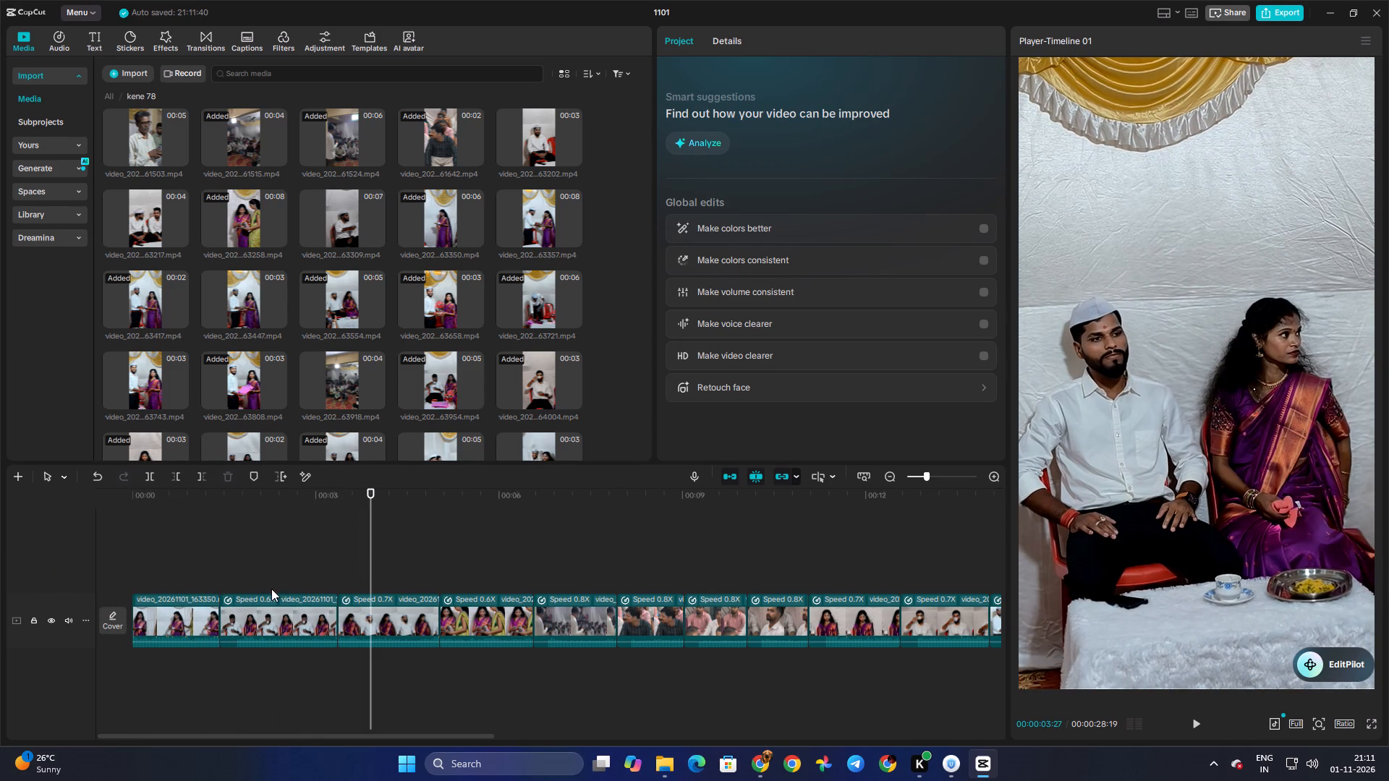
{"action": "left_click", "coordinate": [278, 571]}
{"action": "left_click_drag", "start_coordinate": [278, 571], "coordinate": [150, 571]}
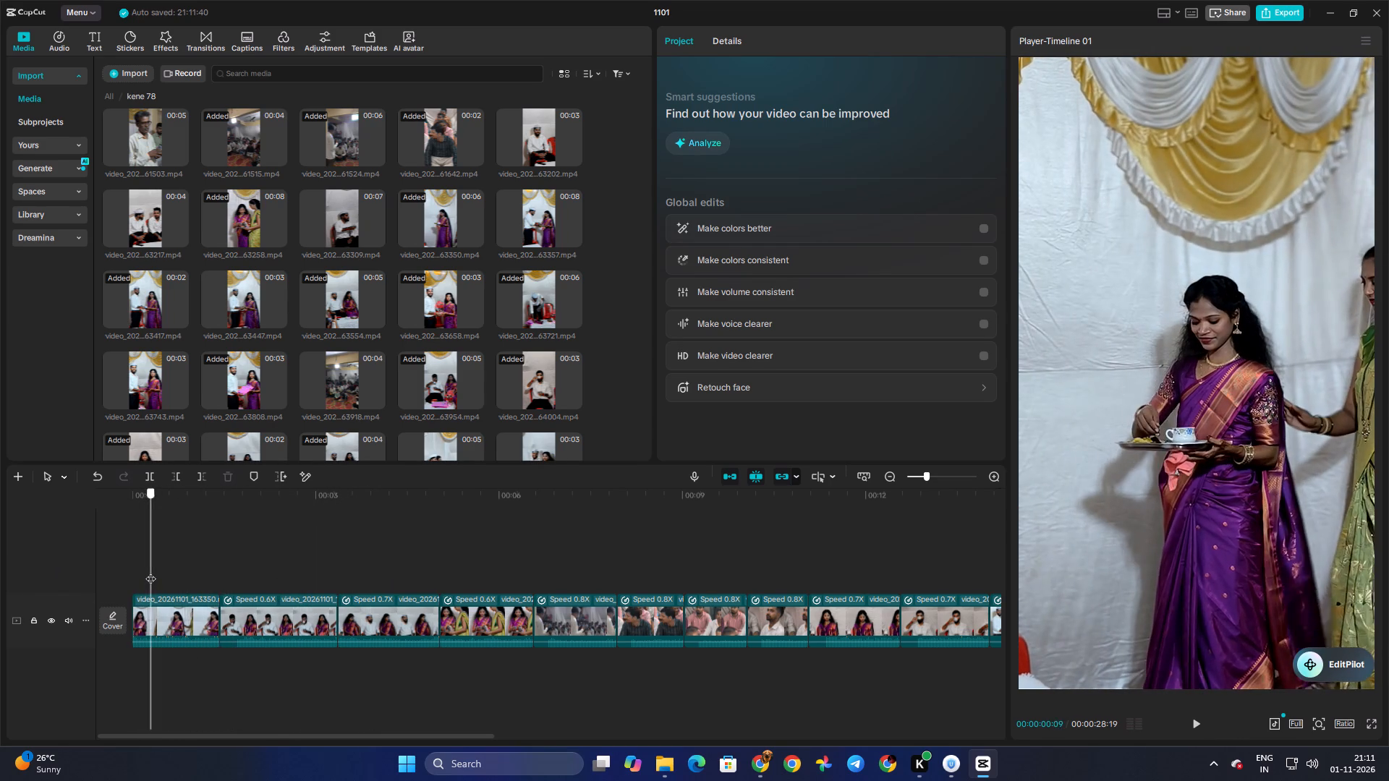
{"action": "left_click_drag", "start_coordinate": [150, 571], "coordinate": [137, 571]}
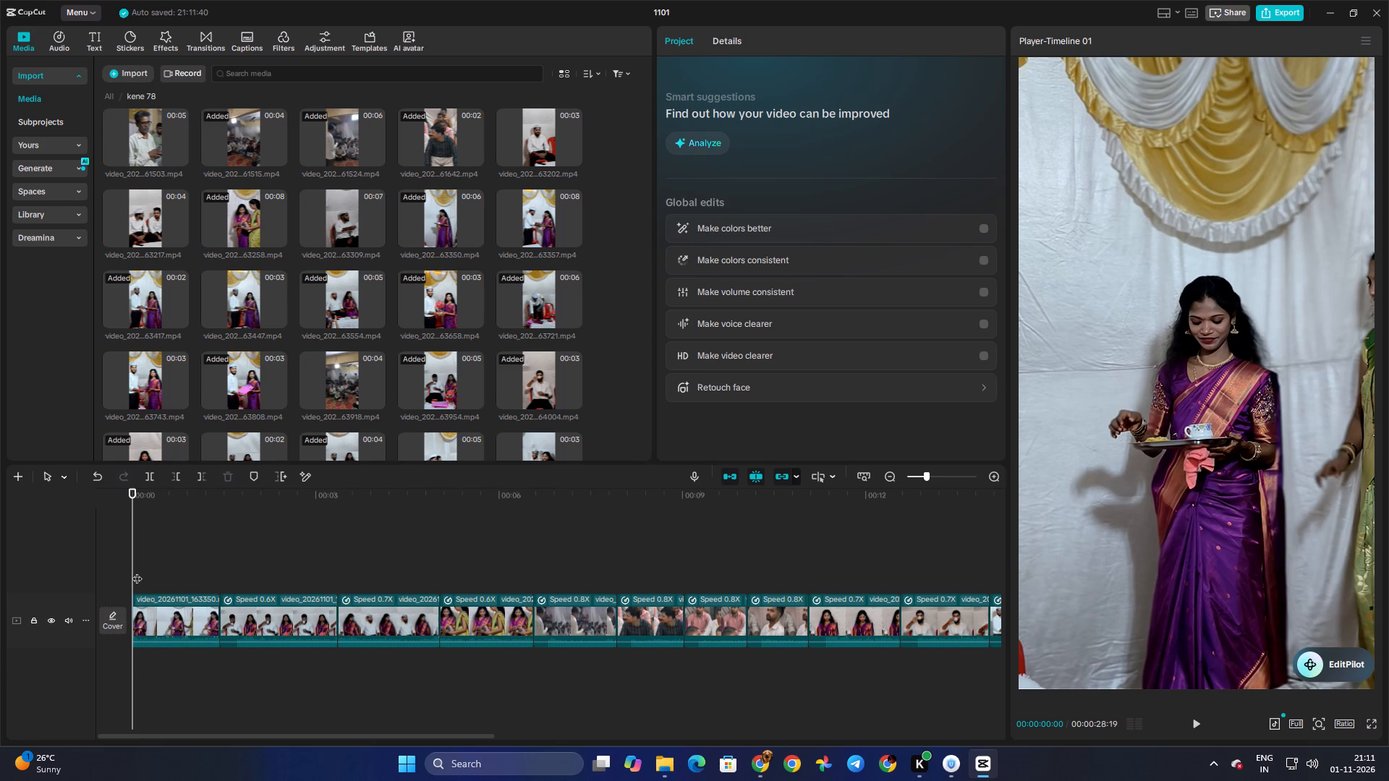
Move the 0.7X clip of the standing couple holding the cup directly after the opening tray clip.
{"action": "left_click", "coordinate": [454, 576]}
{"action": "left_click_drag", "start_coordinate": [454, 576], "coordinate": [864, 583]}
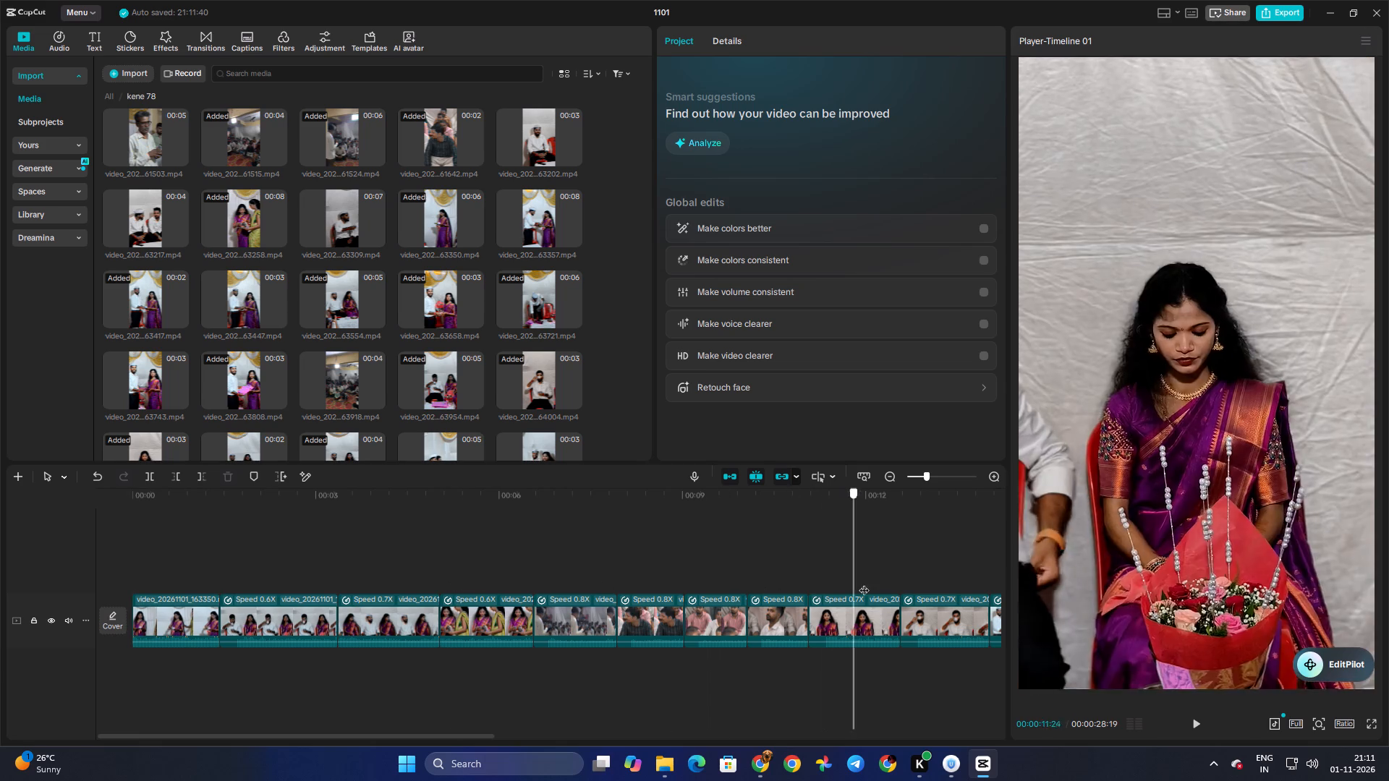
{"action": "left_click_drag", "start_coordinate": [864, 583], "coordinate": [730, 602]}
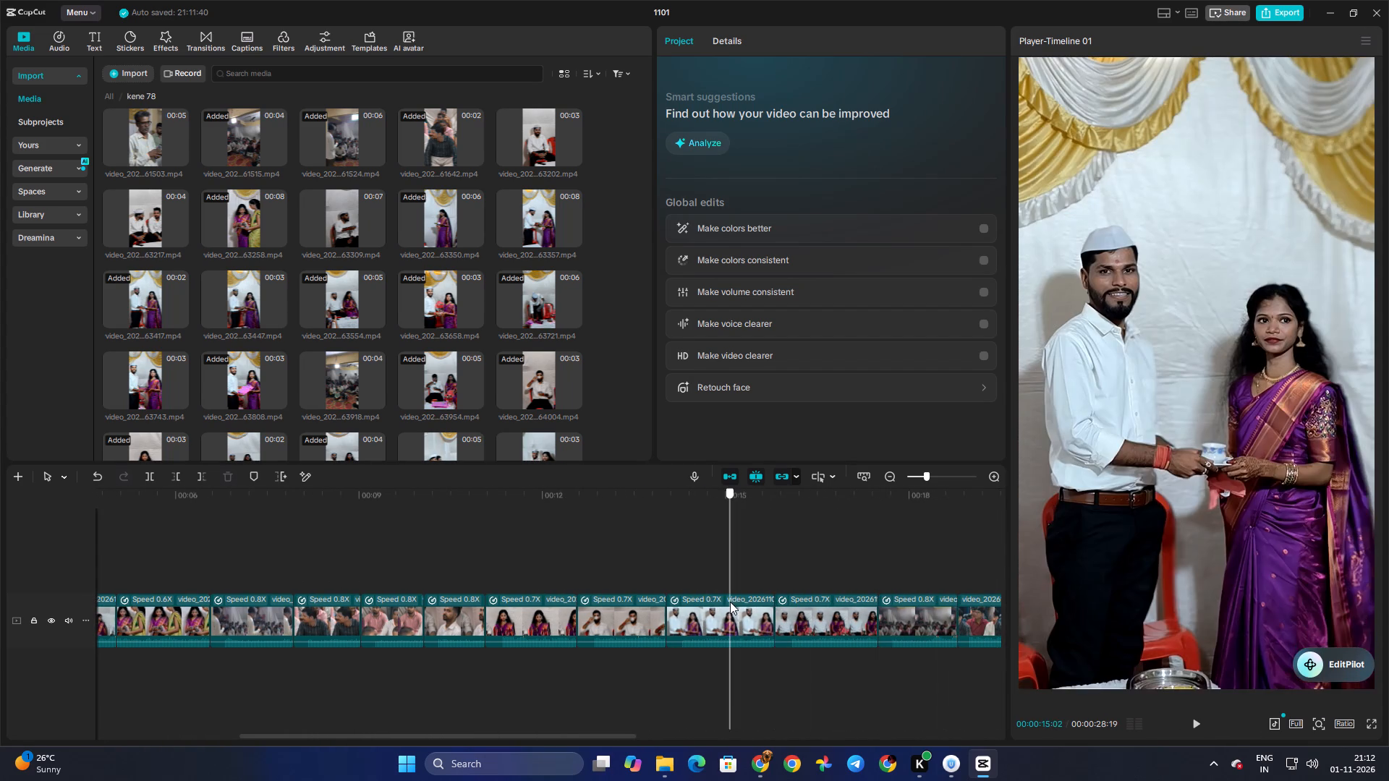
{"action": "left_click_drag", "start_coordinate": [730, 602], "coordinate": [742, 607]}
{"action": "left_click", "coordinate": [739, 626]}
{"action": "left_click_drag", "start_coordinate": [739, 626], "coordinate": [153, 628]}
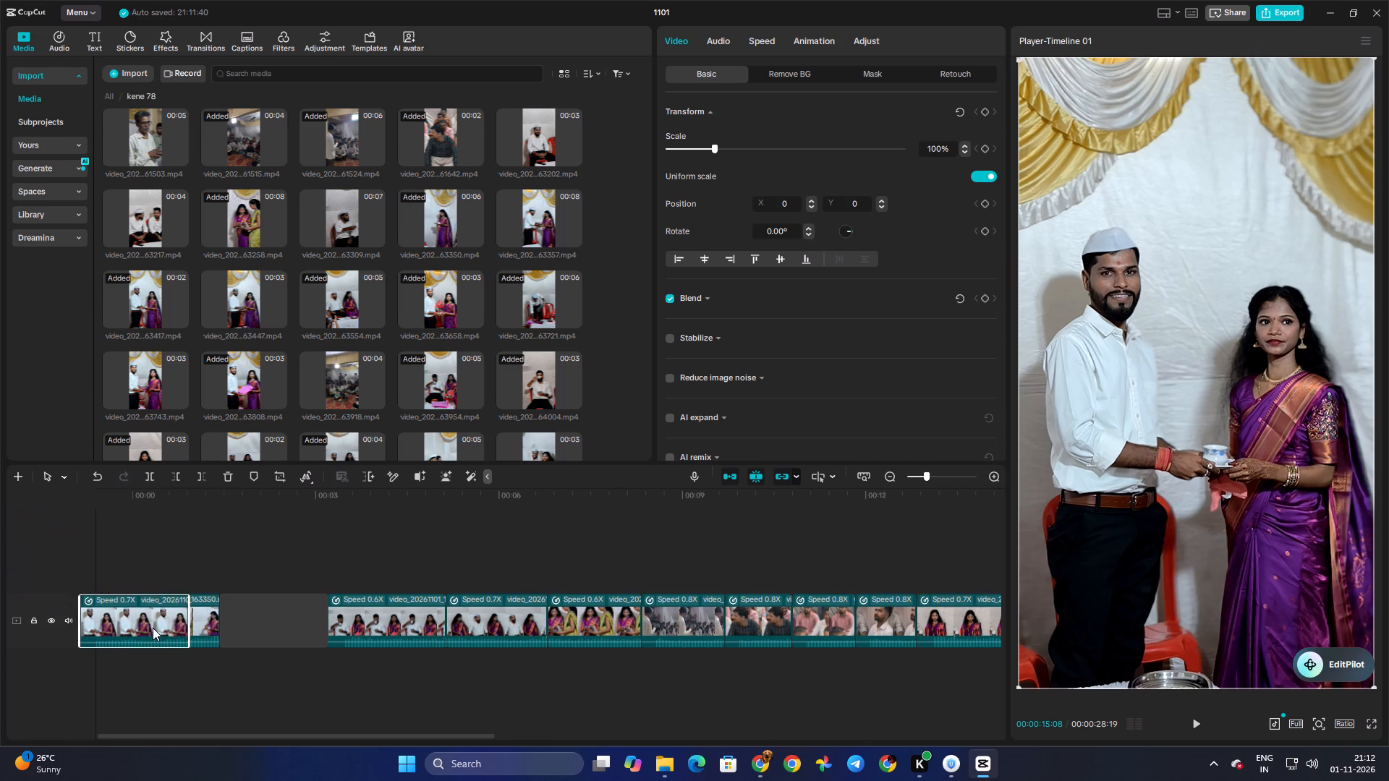
{"action": "left_click_drag", "start_coordinate": [153, 628], "coordinate": [163, 623]}
{"action": "left_click_drag", "start_coordinate": [180, 622], "coordinate": [258, 613]}
{"action": "double_click", "coordinate": [177, 591]}
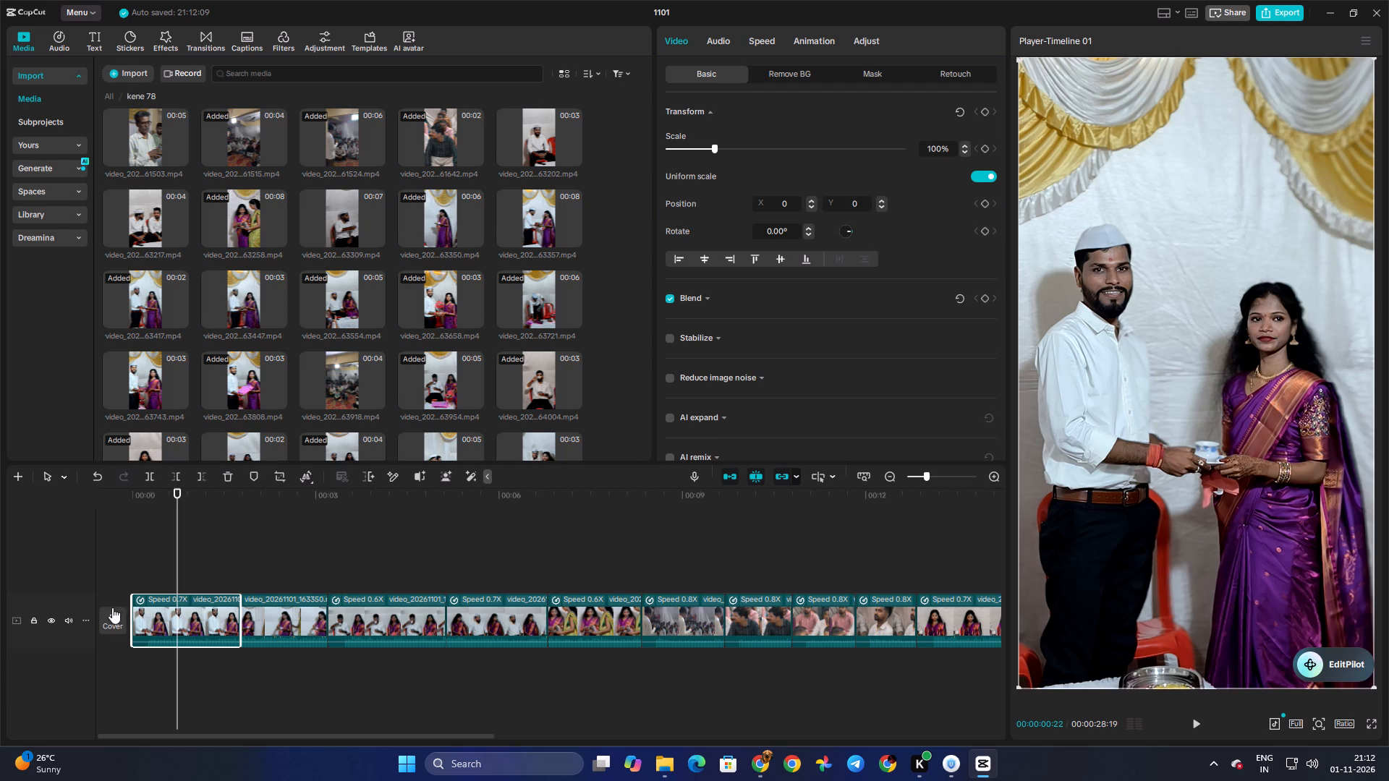
{"action": "left_click_drag", "start_coordinate": [170, 633], "coordinate": [209, 630]}
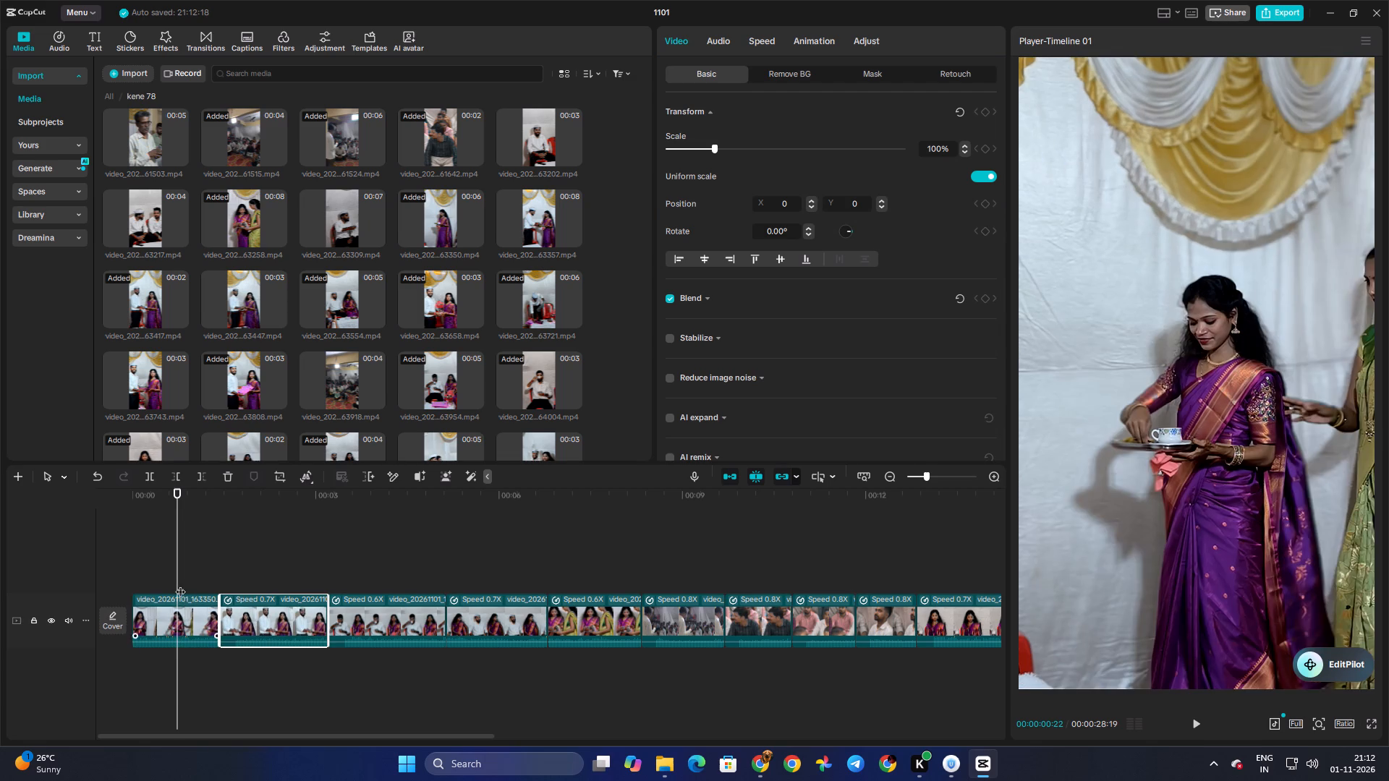
Review the new clip order and delete the 0.7X clip of the seated man in white after the woman with the bouquet.
{"action": "left_click", "coordinate": [180, 584]}
{"action": "left_click_drag", "start_coordinate": [180, 584], "coordinate": [260, 601]}
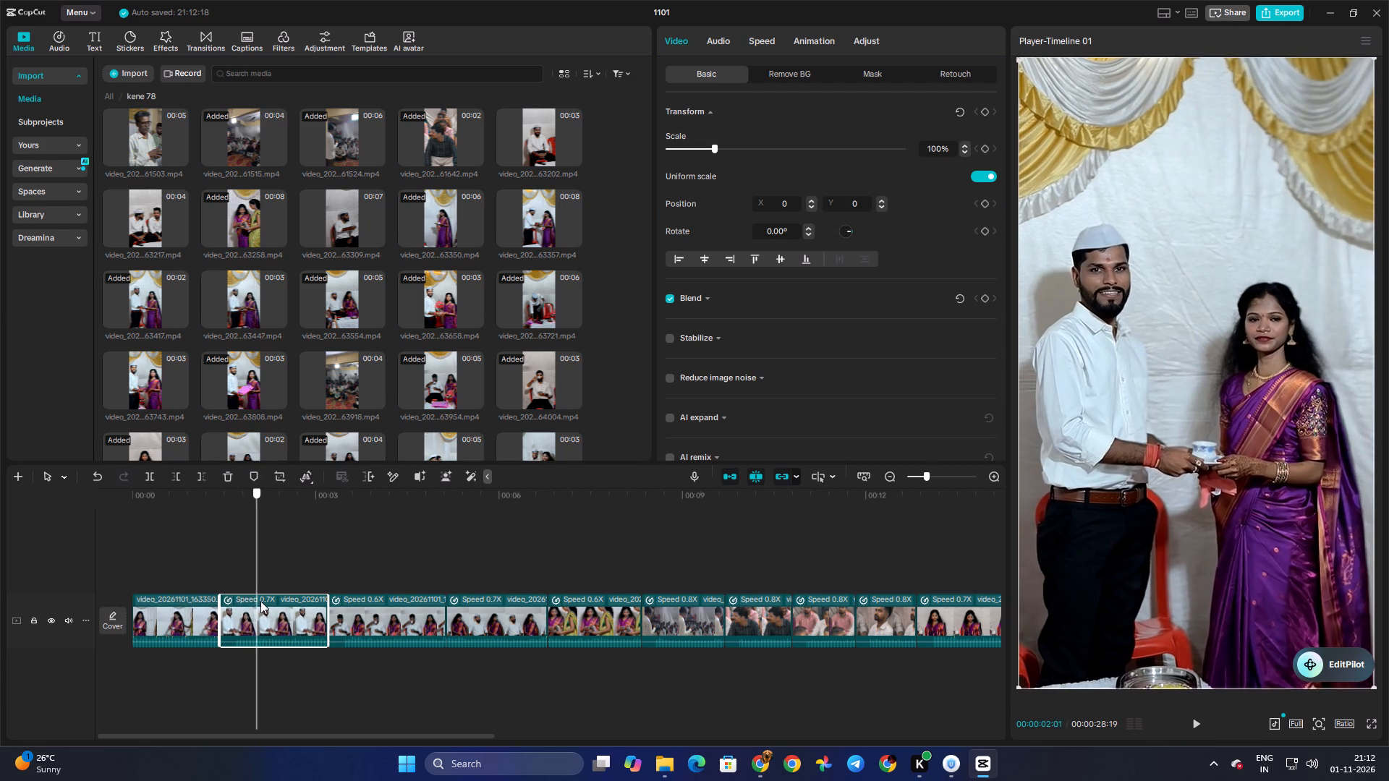
{"action": "left_click_drag", "start_coordinate": [260, 601], "coordinate": [431, 620]}
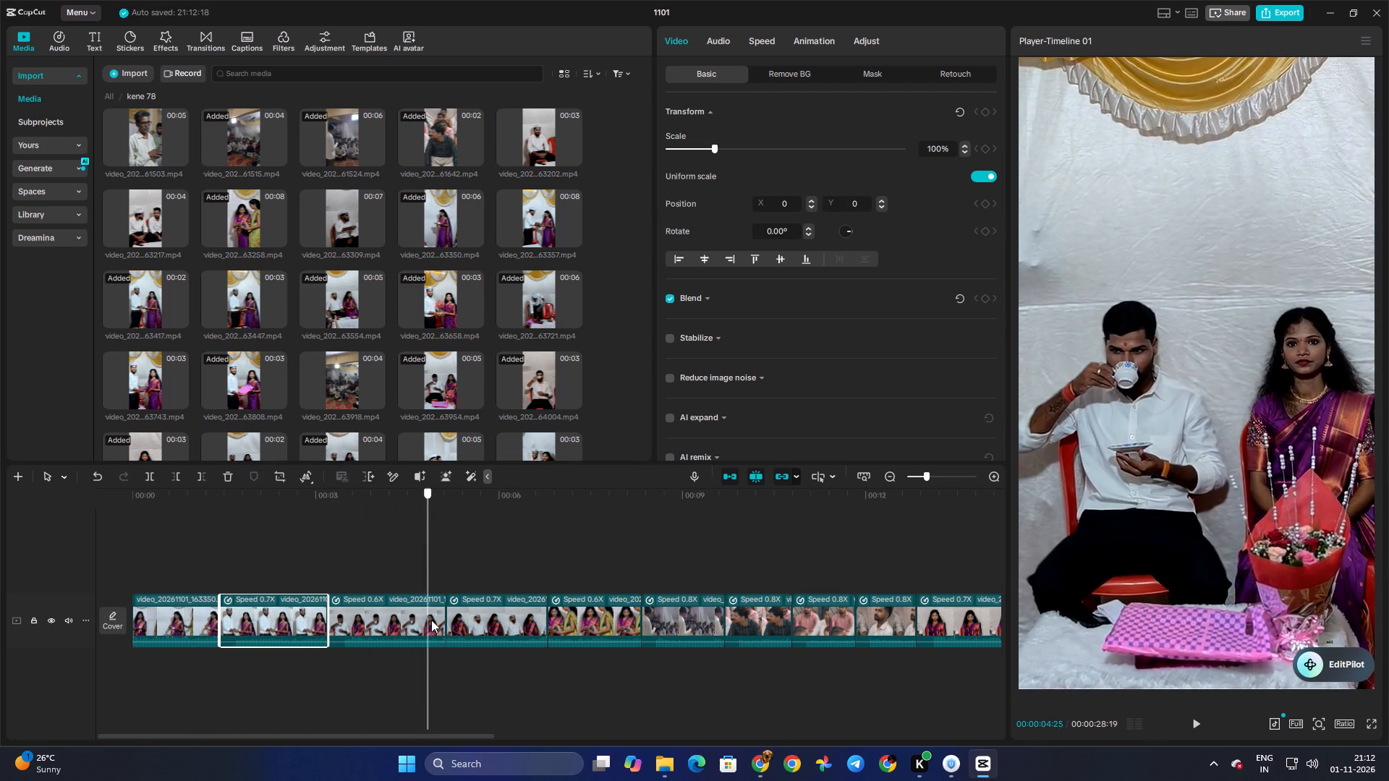
{"action": "left_click_drag", "start_coordinate": [431, 620], "coordinate": [640, 647]}
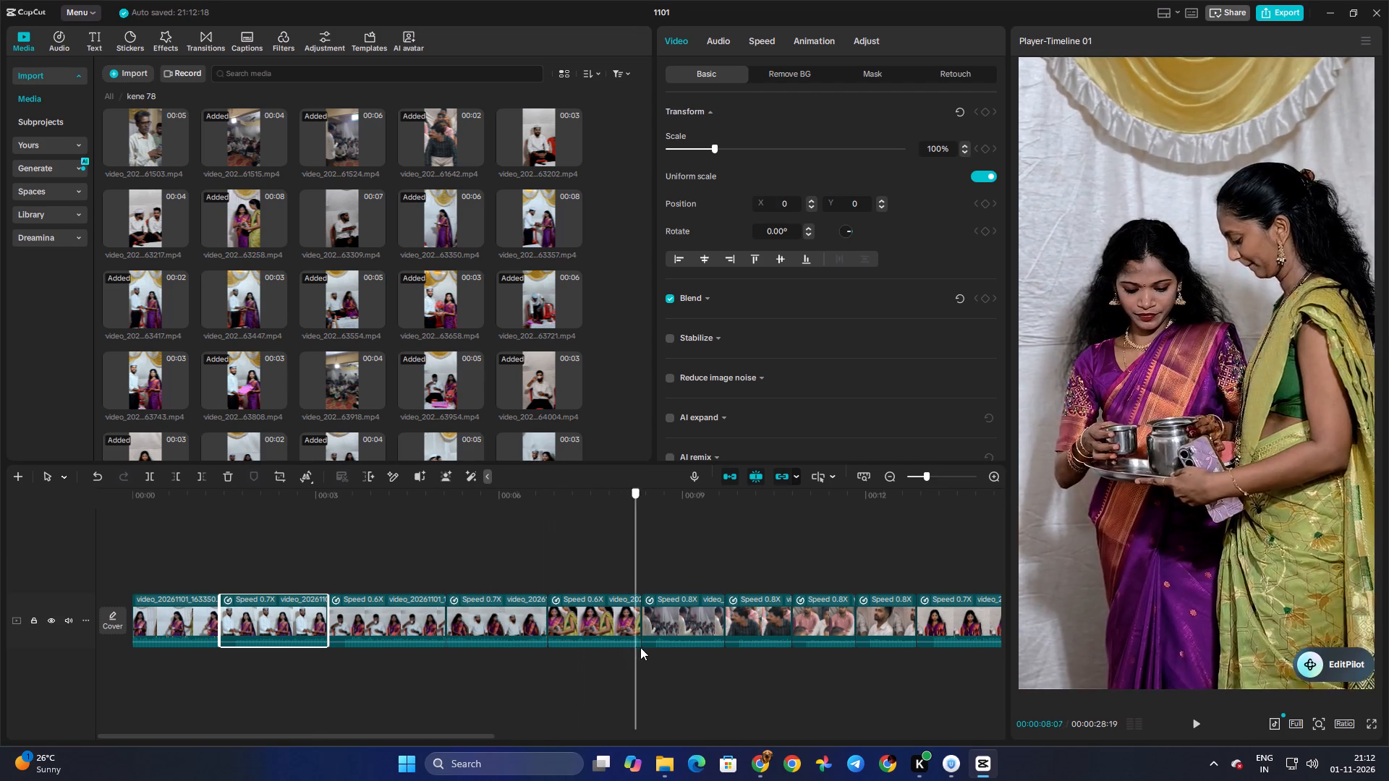
{"action": "left_click_drag", "start_coordinate": [640, 647], "coordinate": [786, 666]}
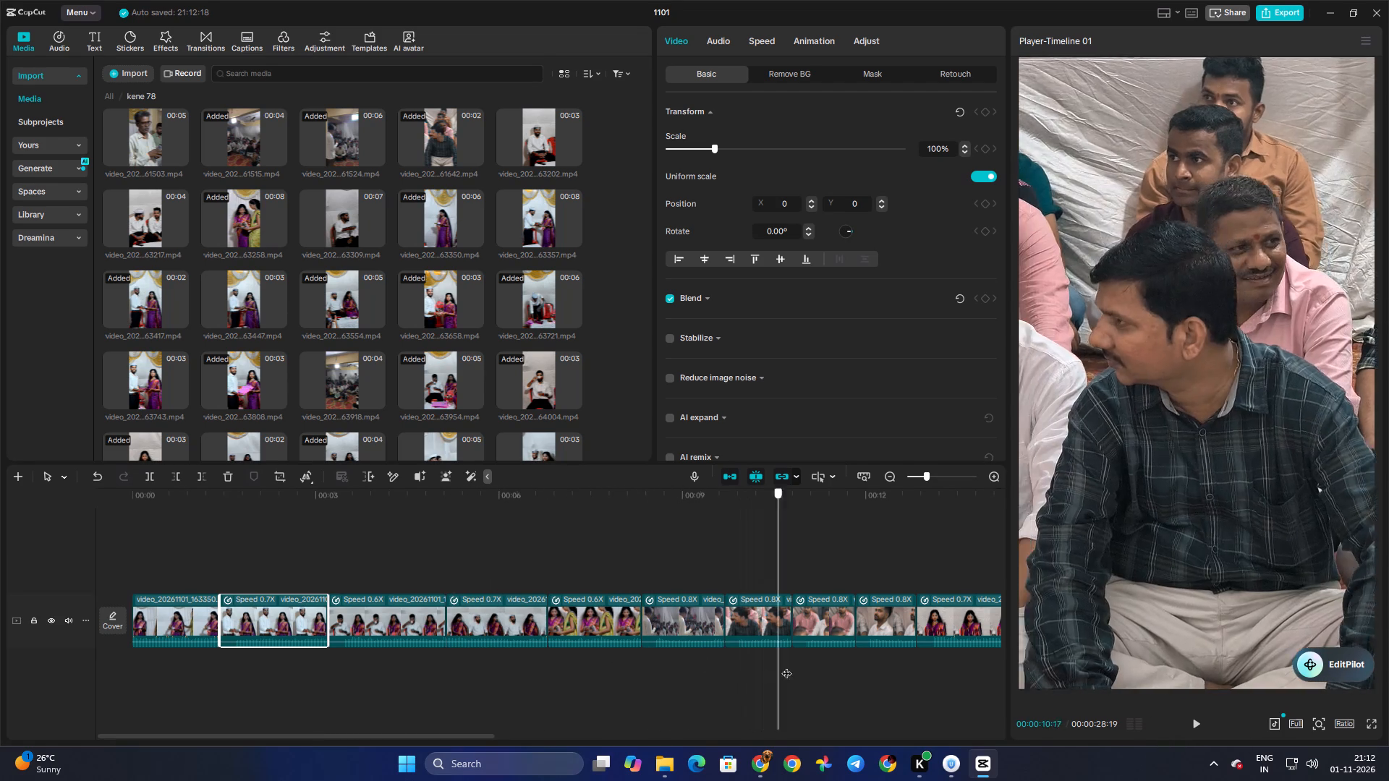
{"action": "left_click_drag", "start_coordinate": [786, 666], "coordinate": [987, 652]}
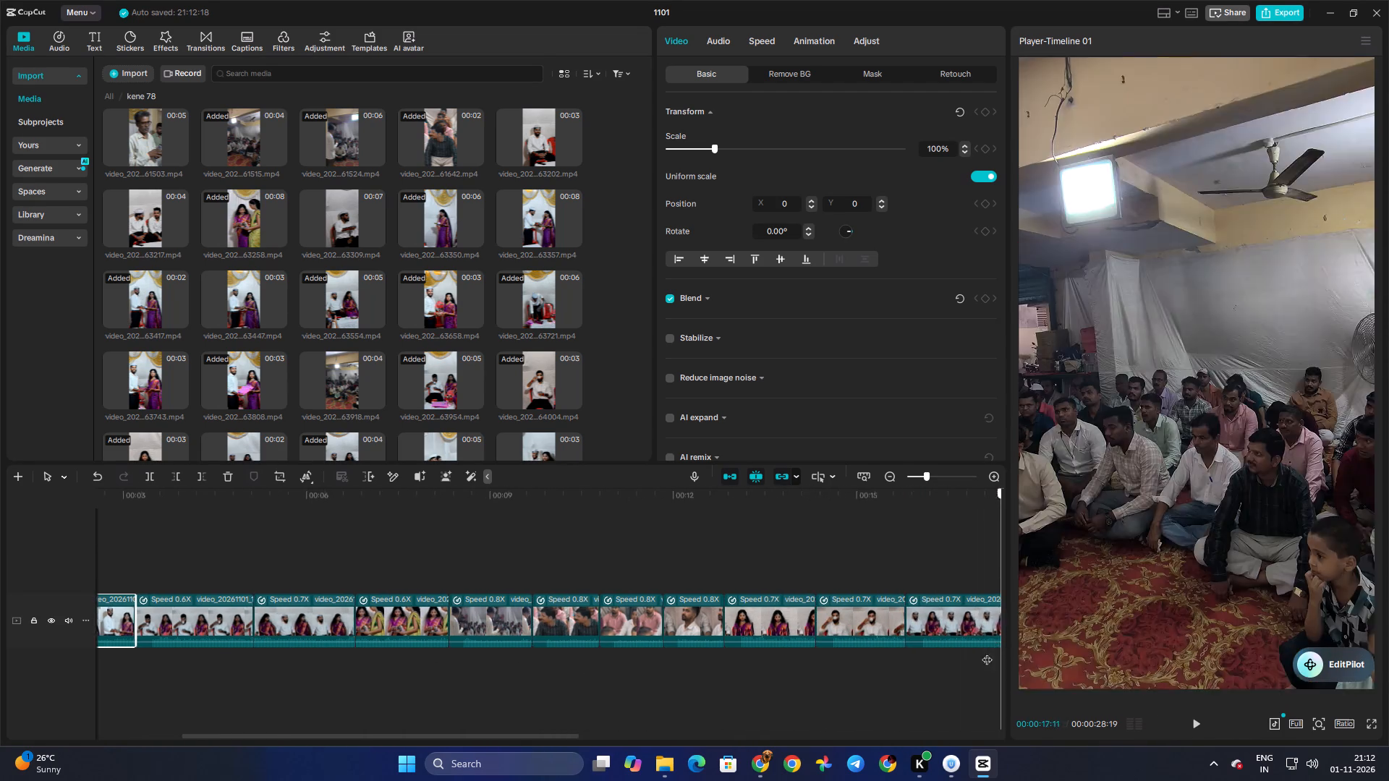
{"action": "left_click_drag", "start_coordinate": [987, 652], "coordinate": [798, 647]}
{"action": "left_click", "coordinate": [802, 628]}
{"action": "key", "text": "Delete"}
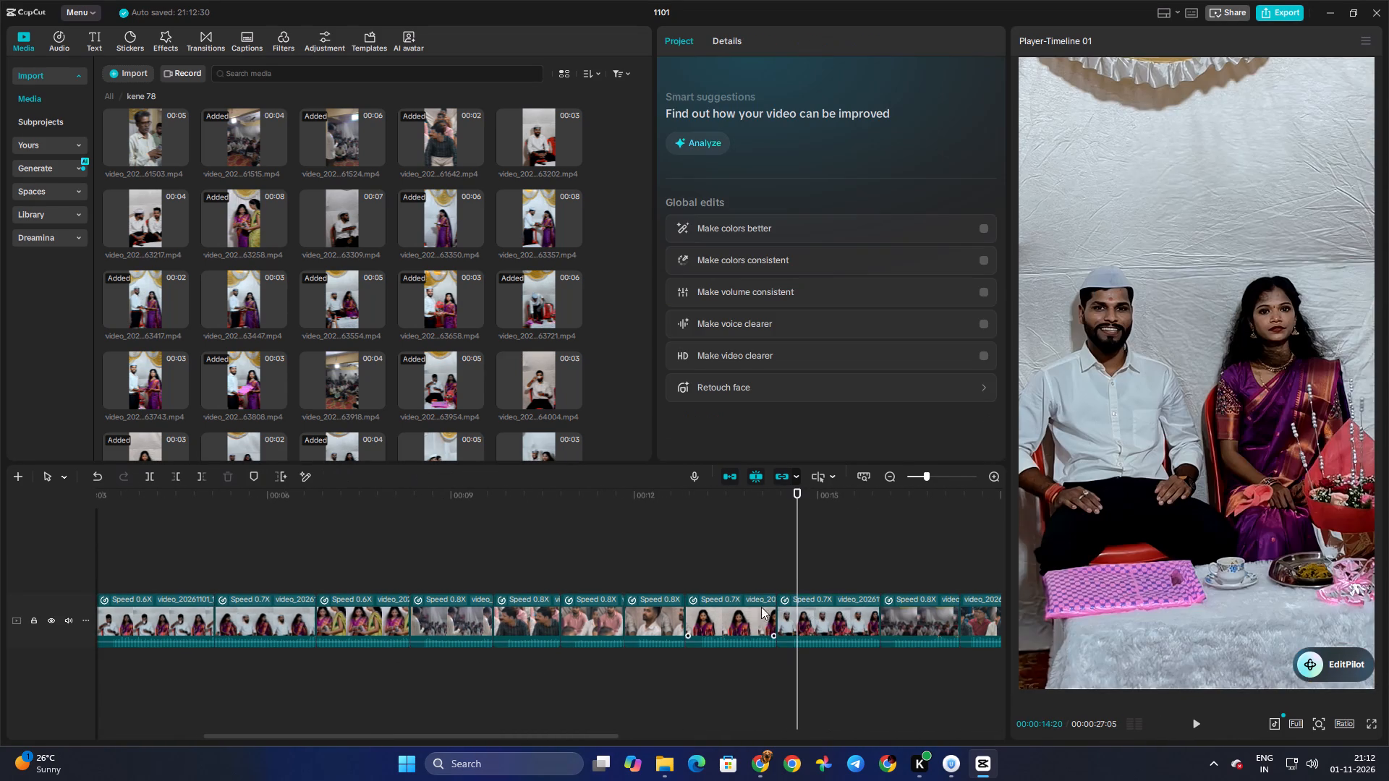
Review the guest shots and move the 0.8X clip of the standing speaker before the seated guests to the start of the timeline.
{"action": "left_click", "coordinate": [744, 562]}
{"action": "left_click_drag", "start_coordinate": [744, 562], "coordinate": [360, 585]}
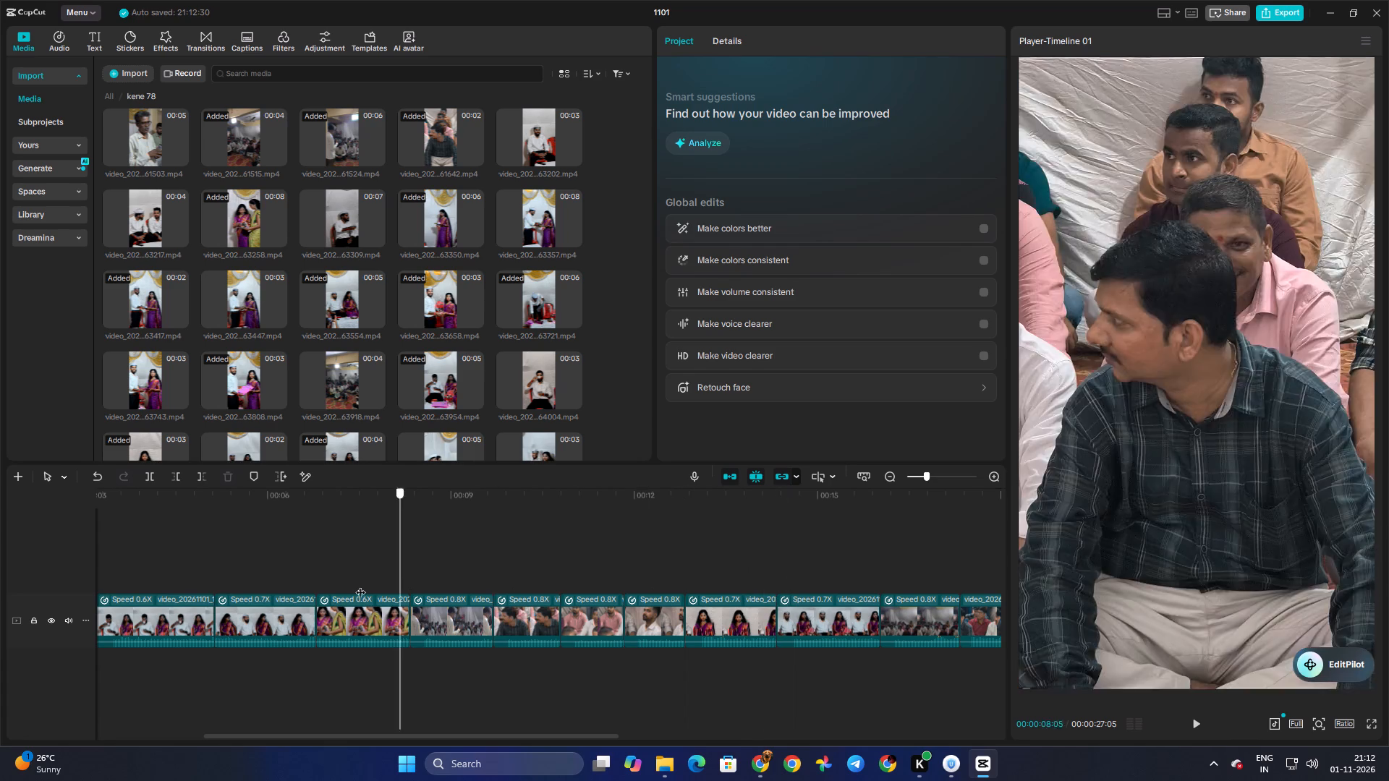
{"action": "left_click_drag", "start_coordinate": [360, 585], "coordinate": [525, 604]}
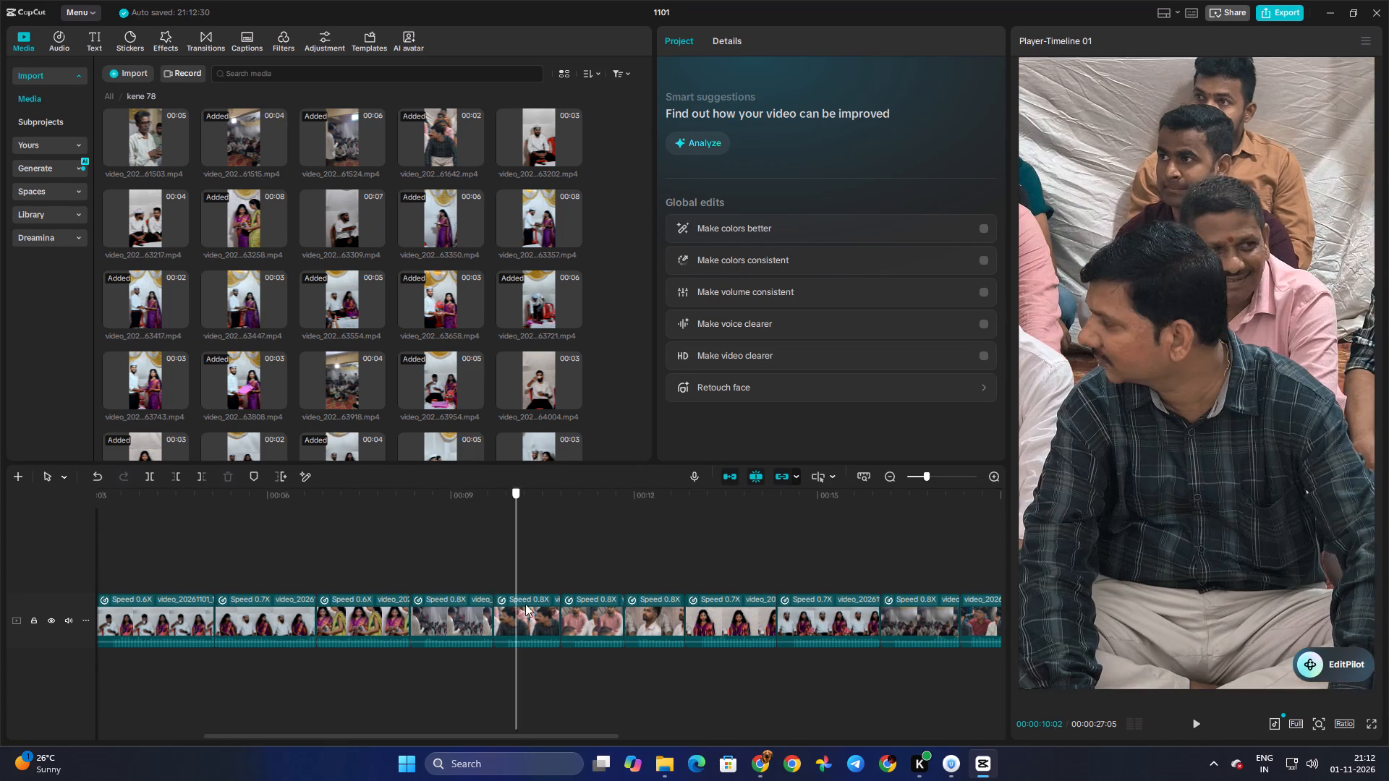
{"action": "left_click_drag", "start_coordinate": [525, 604], "coordinate": [269, 632]}
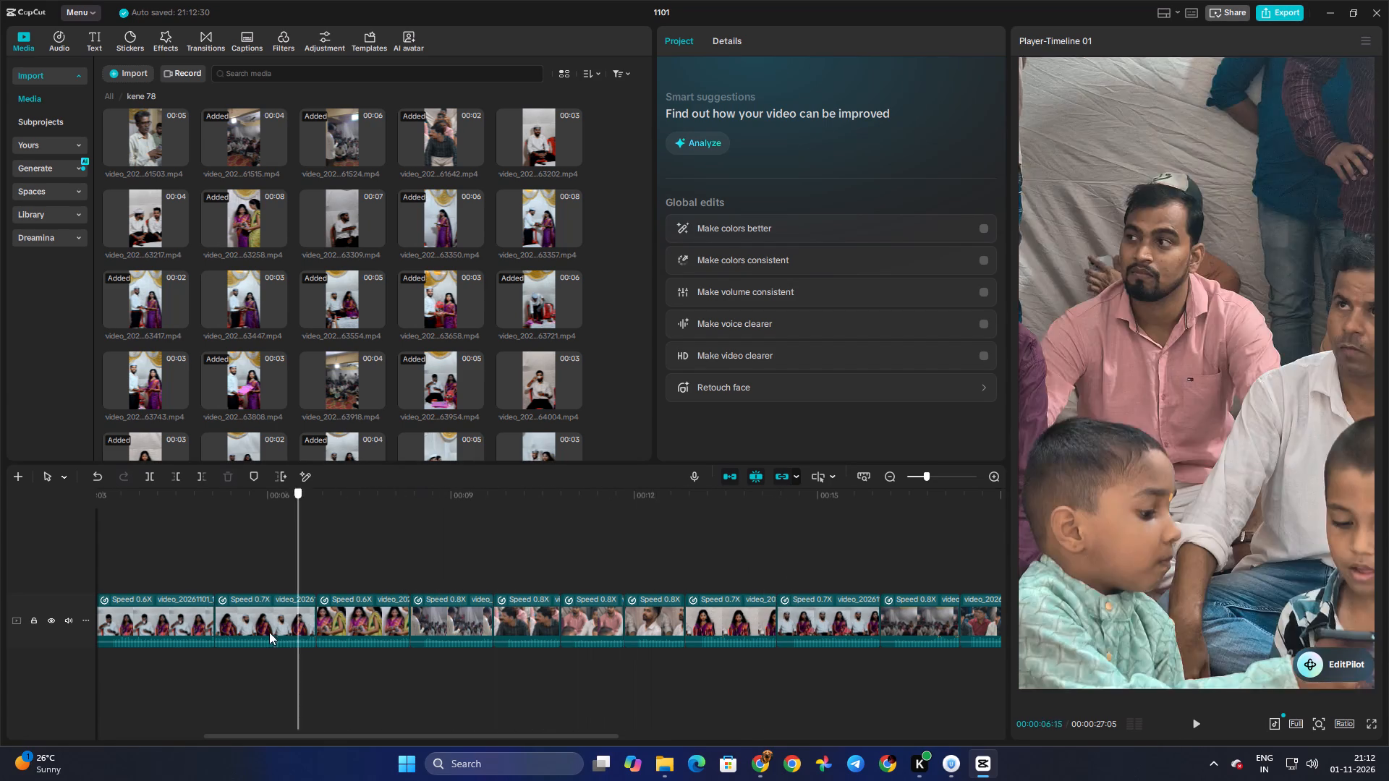
{"action": "left_click_drag", "start_coordinate": [269, 632], "coordinate": [456, 641]}
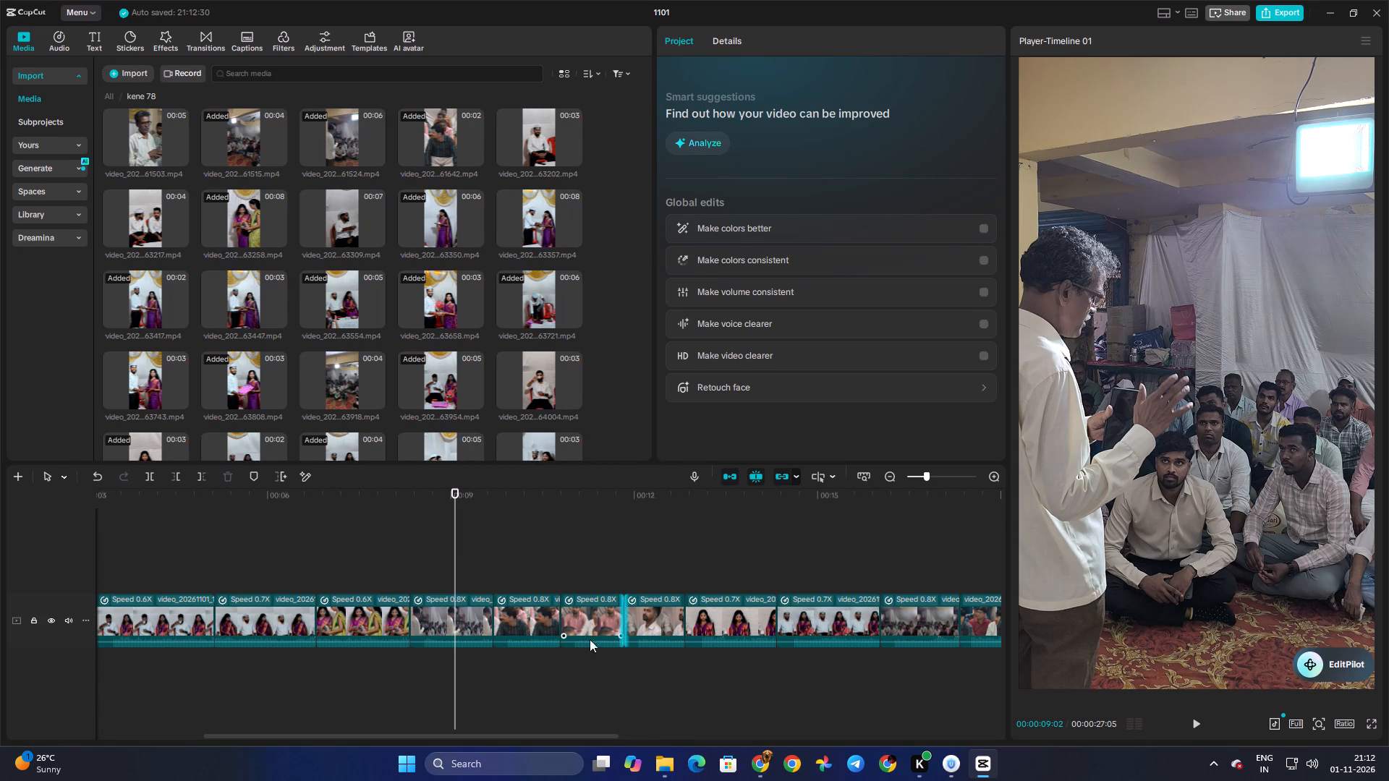
{"action": "left_click", "coordinate": [851, 563]}
{"action": "left_click_drag", "start_coordinate": [851, 563], "coordinate": [465, 579]}
{"action": "left_click_drag", "start_coordinate": [456, 612], "coordinate": [314, 568]}
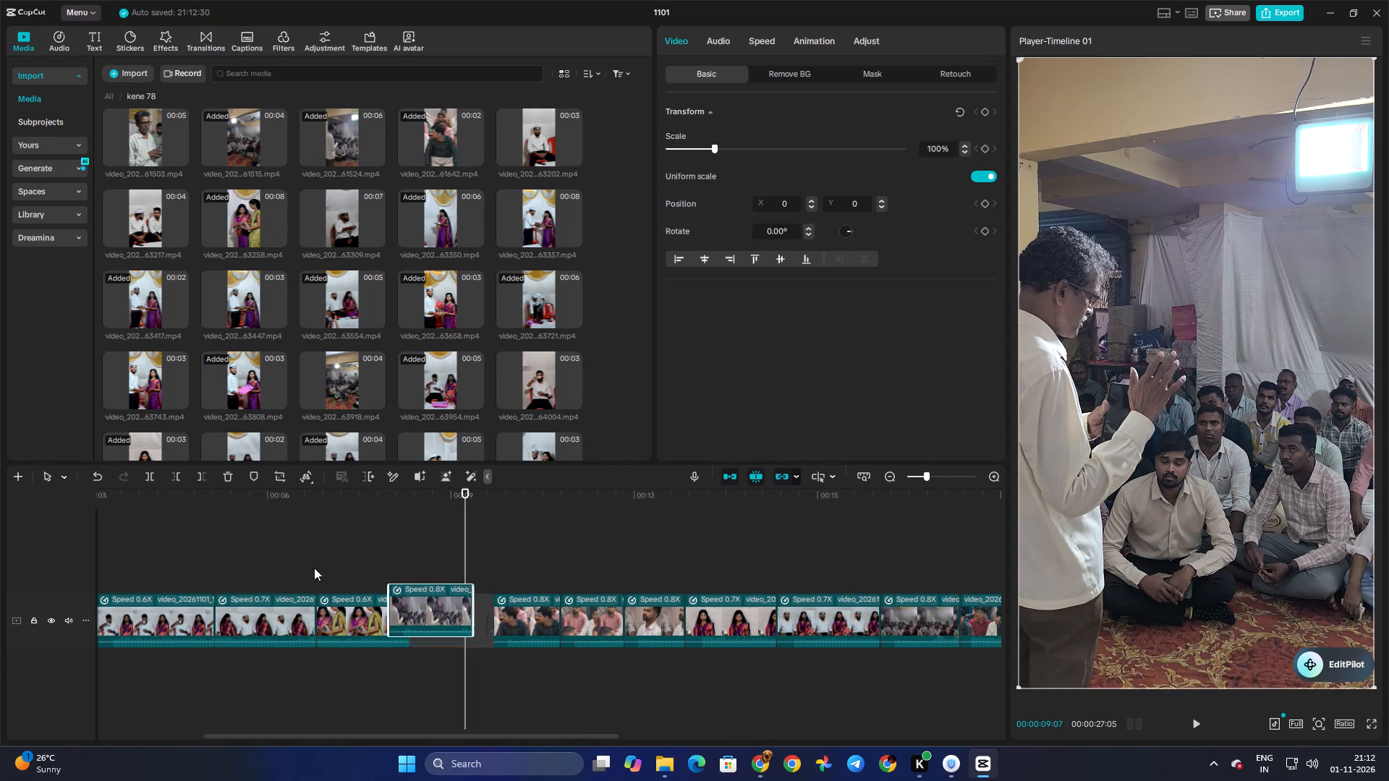
{"action": "left_click_drag", "start_coordinate": [314, 568], "coordinate": [122, 618]}
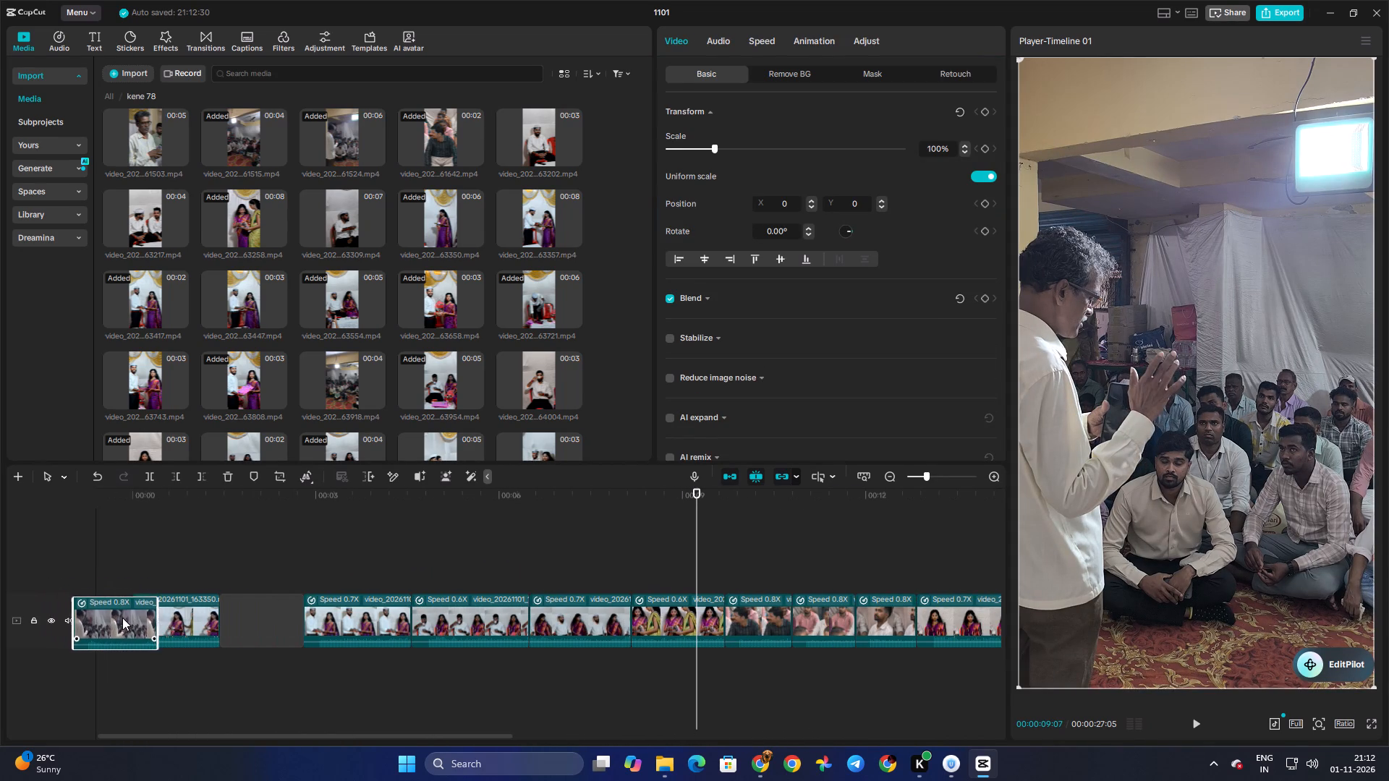
{"action": "left_click_drag", "start_coordinate": [122, 618], "coordinate": [163, 614]}
{"action": "left_click_drag", "start_coordinate": [163, 620], "coordinate": [247, 620]}
Scrub through the new opening from the speaker clip to the clip of the couple with the gifts.
{"action": "left_click", "coordinate": [157, 576]}
{"action": "left_click_drag", "start_coordinate": [157, 576], "coordinate": [516, 618]}
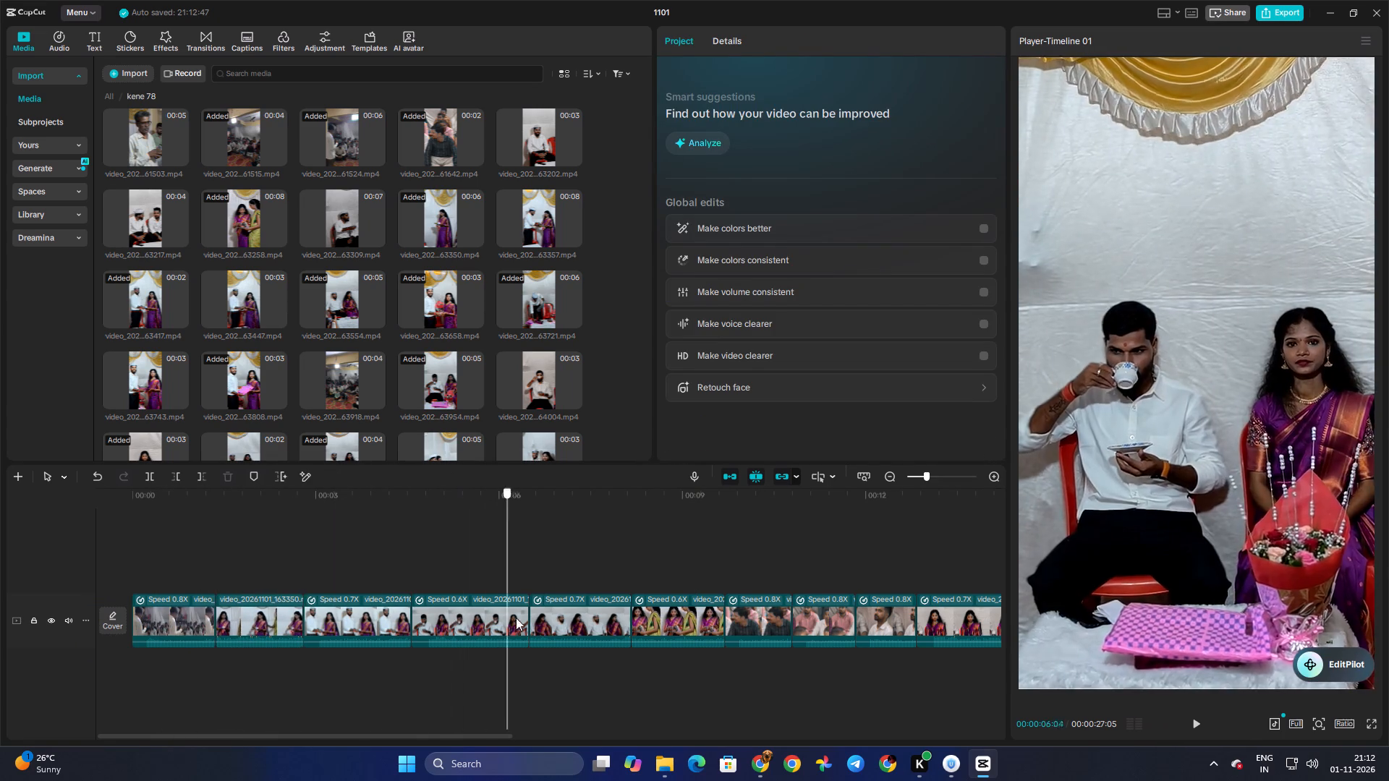
{"action": "left_click_drag", "start_coordinate": [516, 618], "coordinate": [0, 631]}
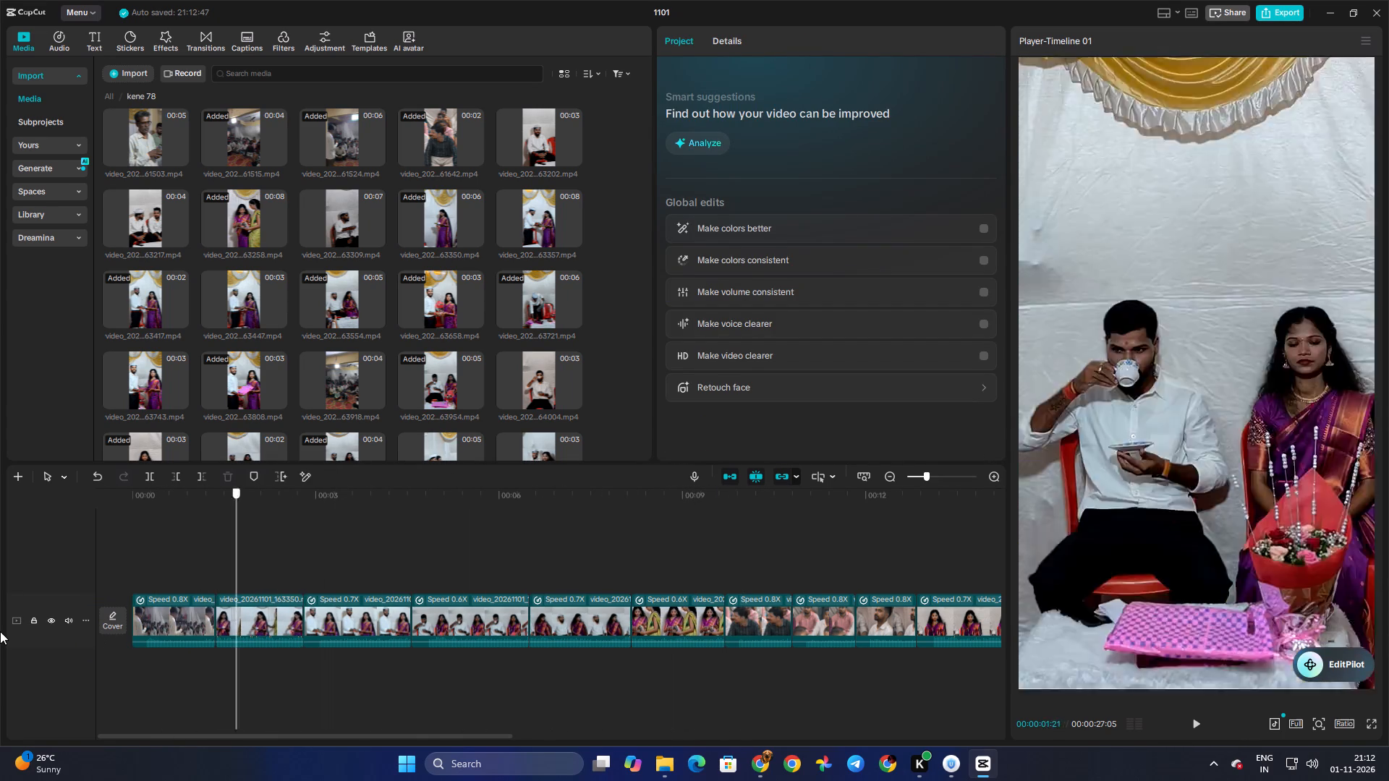
{"action": "left_click_drag", "start_coordinate": [0, 631], "coordinate": [227, 644]}
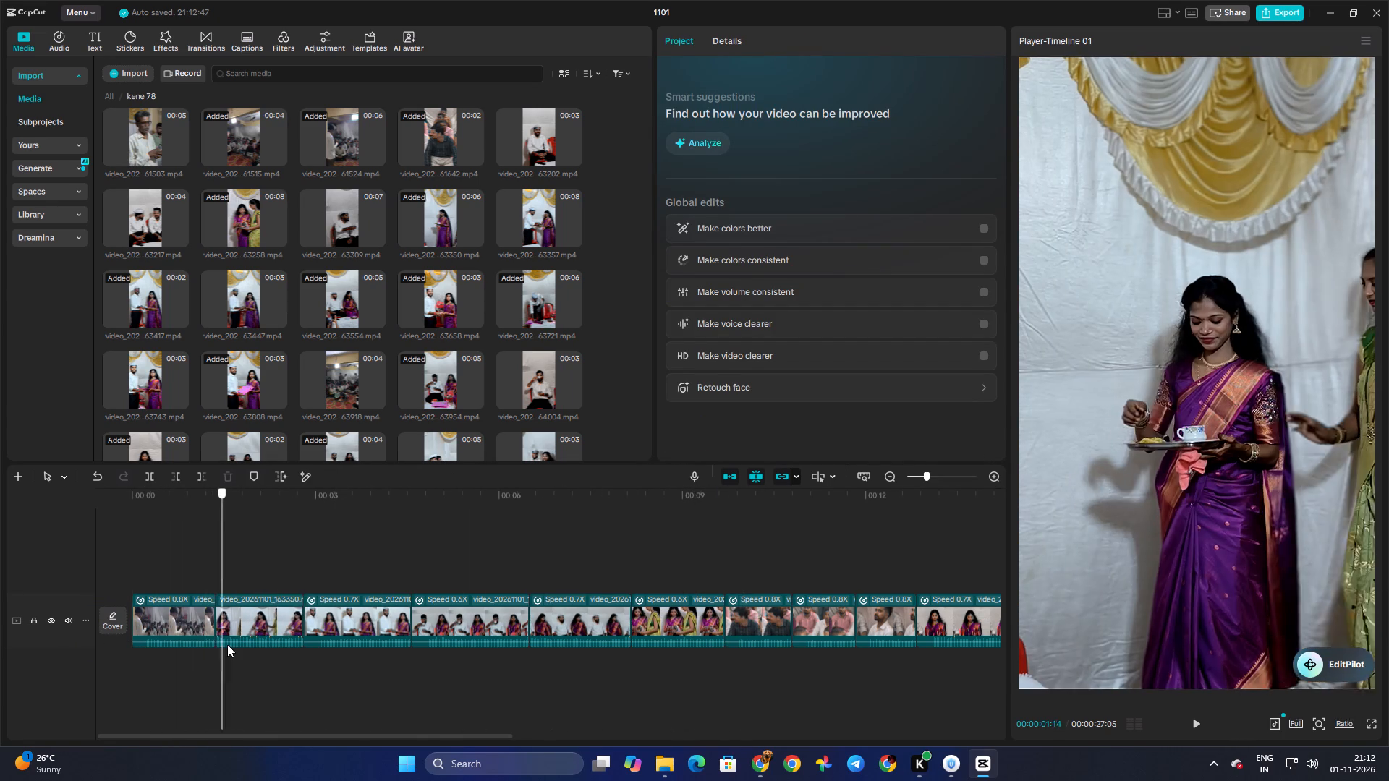
{"action": "left_click_drag", "start_coordinate": [227, 644], "coordinate": [186, 644]}
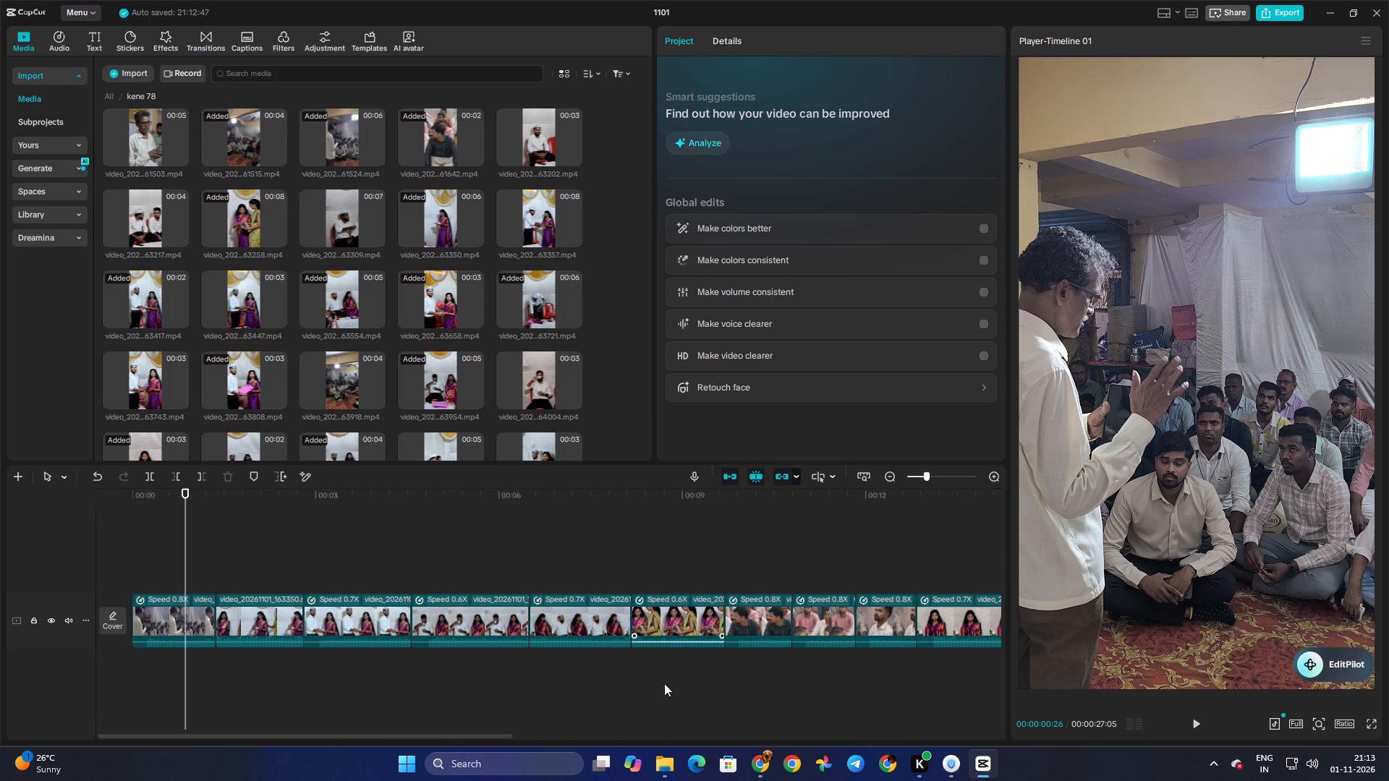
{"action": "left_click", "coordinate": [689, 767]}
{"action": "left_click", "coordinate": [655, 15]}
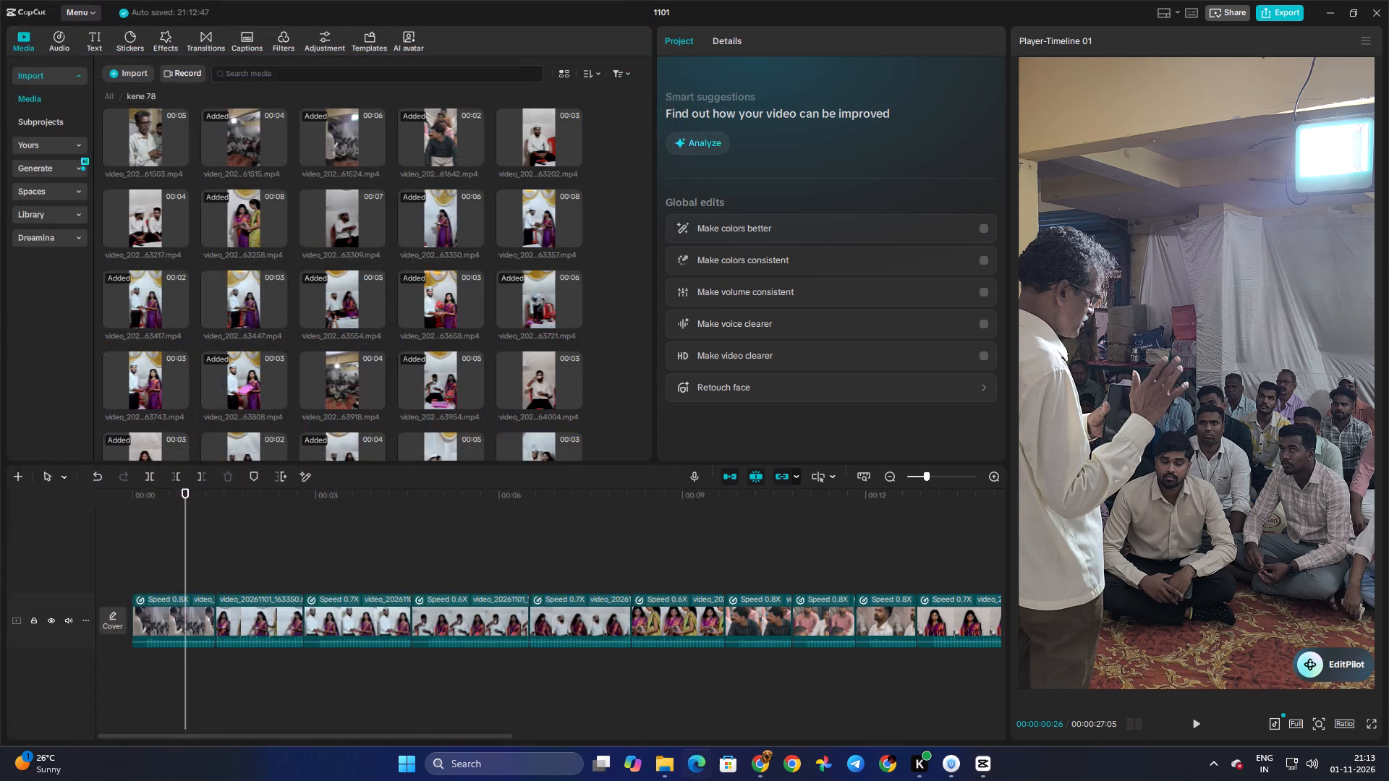
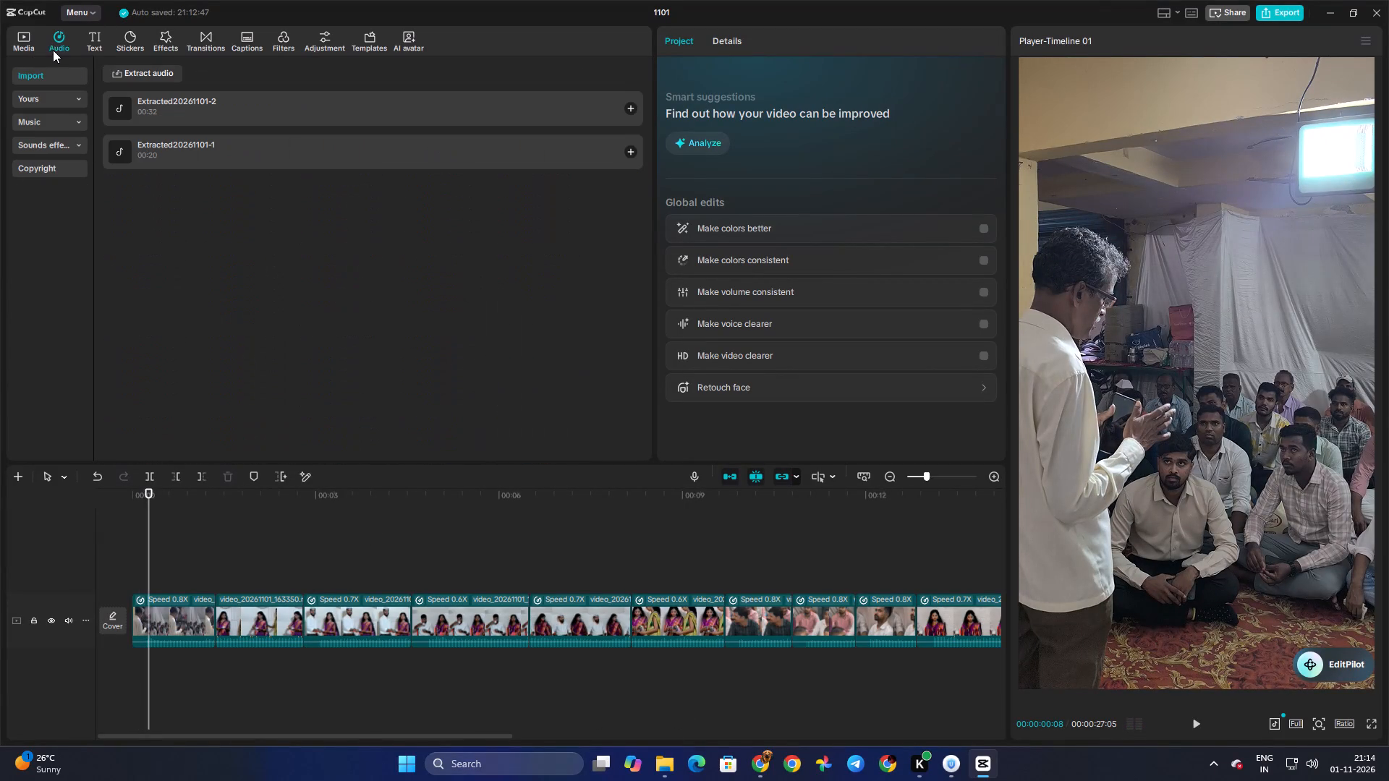
Extract the audio of the Downloads video "WhatsApp Video 2026-11-01 at 9.07.36 PM" into the project's audio library.
{"action": "left_click_drag", "start_coordinate": [667, 769], "coordinate": [664, 762]}
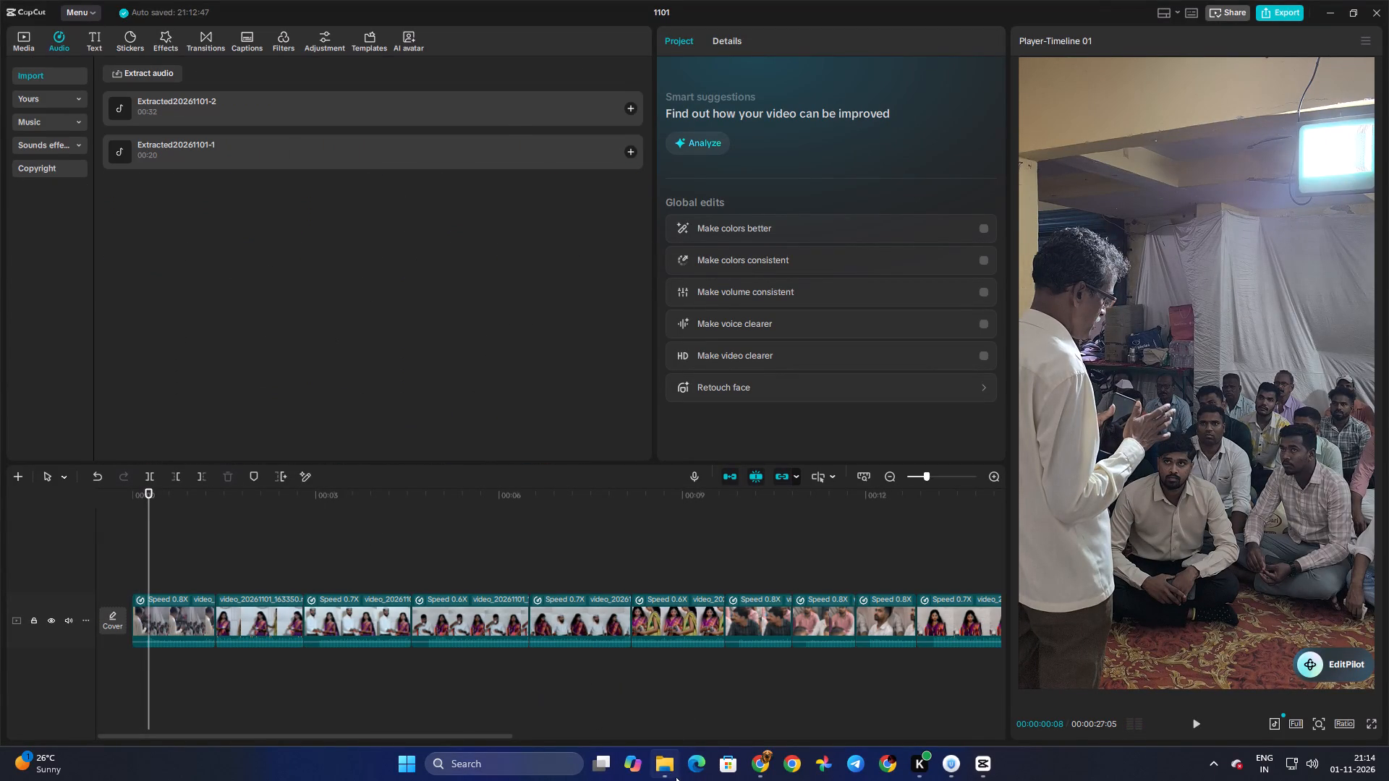
{"action": "left_click", "coordinate": [676, 769]}
{"action": "left_click_drag", "start_coordinate": [223, 198], "coordinate": [985, 769]}
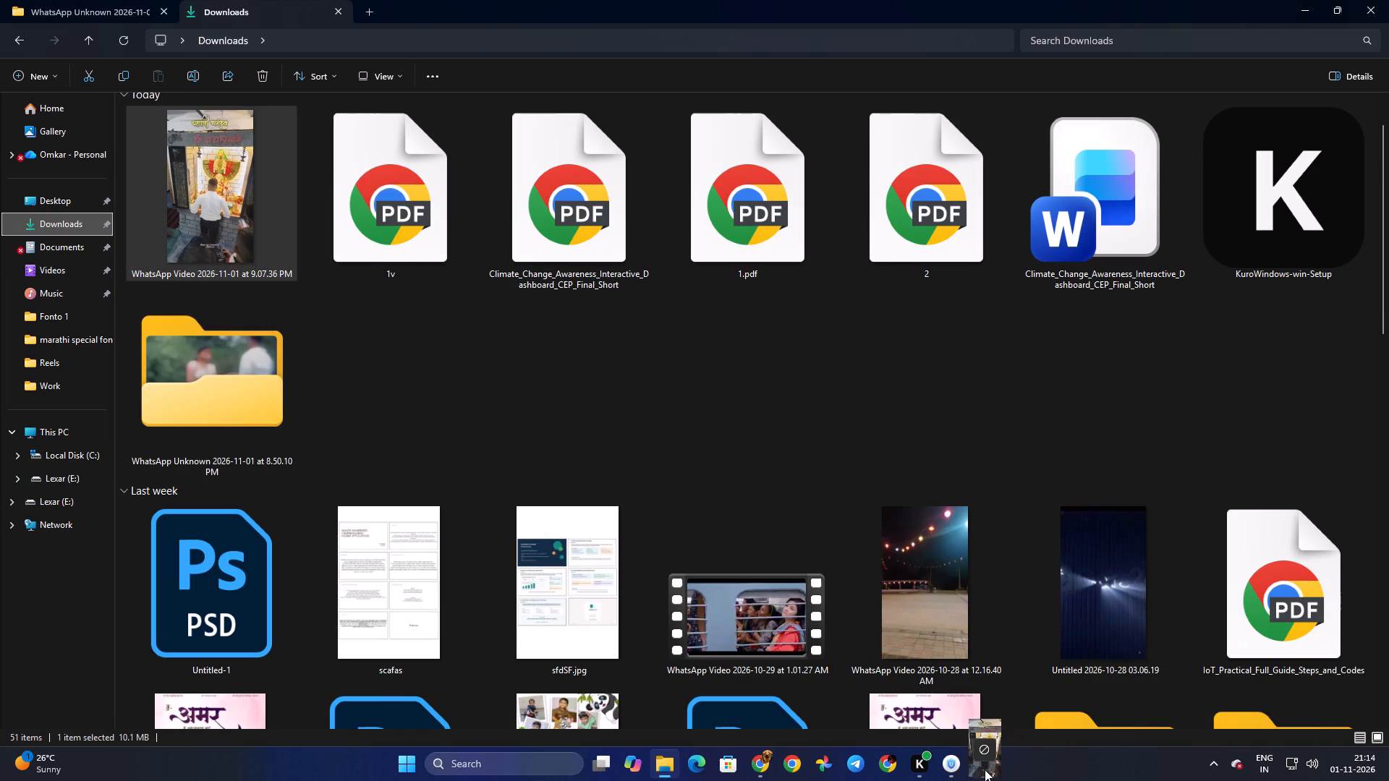
{"action": "left_click_drag", "start_coordinate": [985, 769], "coordinate": [419, 302]}
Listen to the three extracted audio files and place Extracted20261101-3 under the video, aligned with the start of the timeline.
{"action": "left_click", "coordinate": [175, 200]}
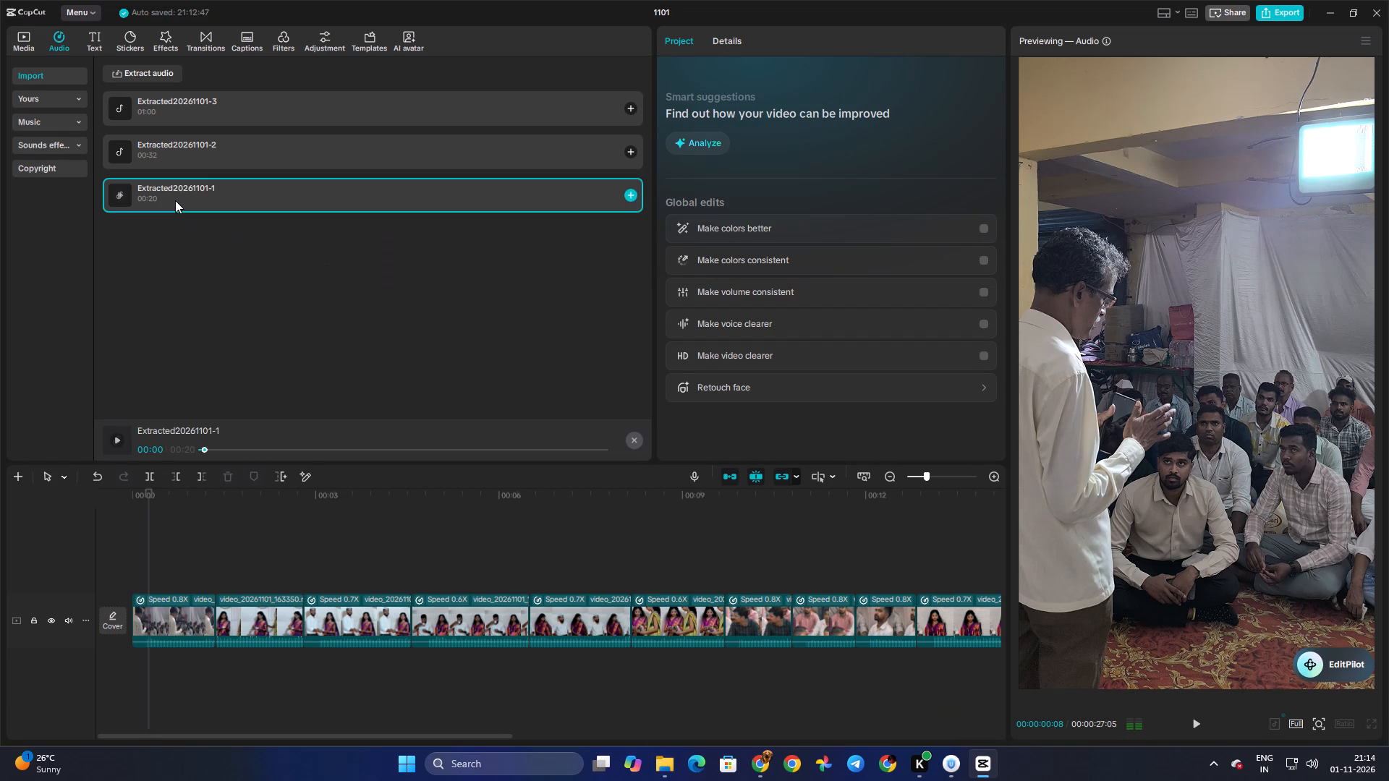
{"action": "left_click", "coordinate": [200, 160]}
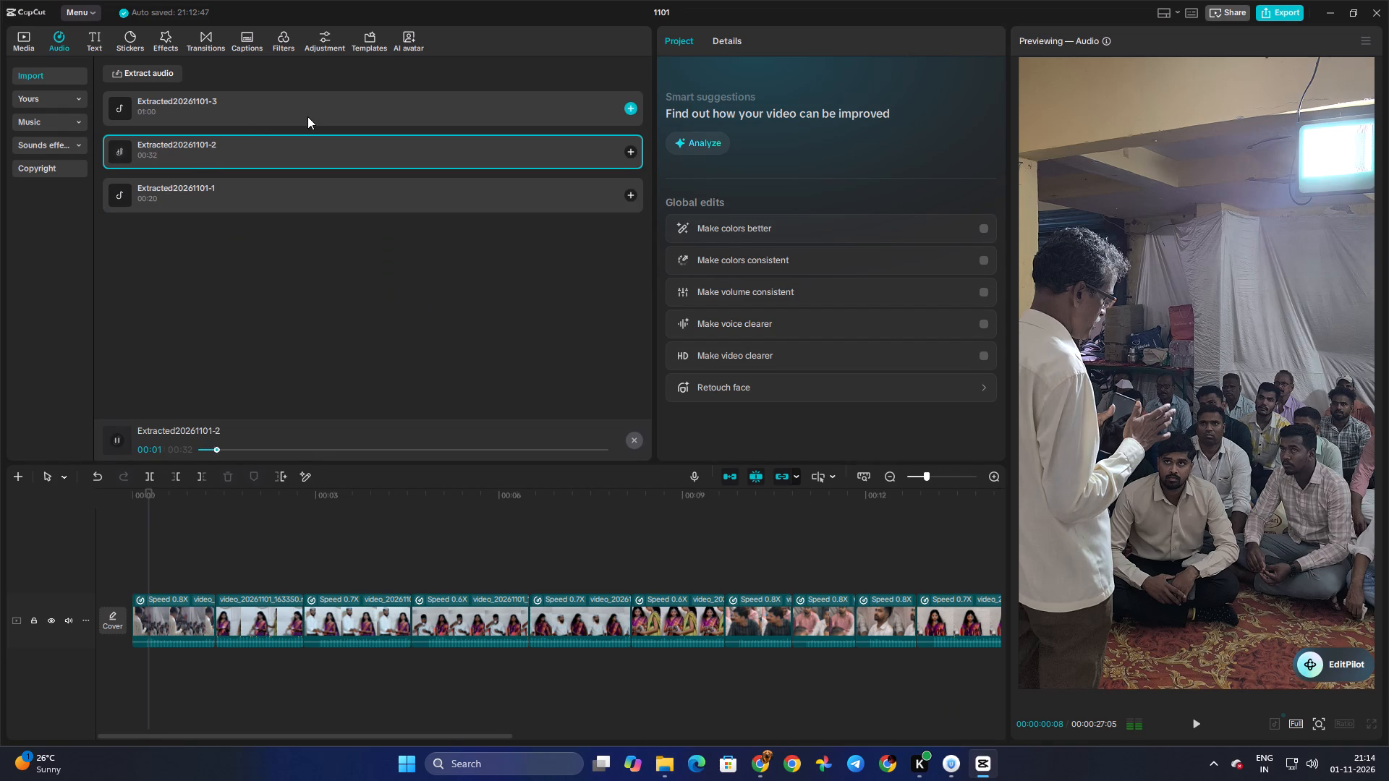
{"action": "left_click", "coordinate": [343, 116]}
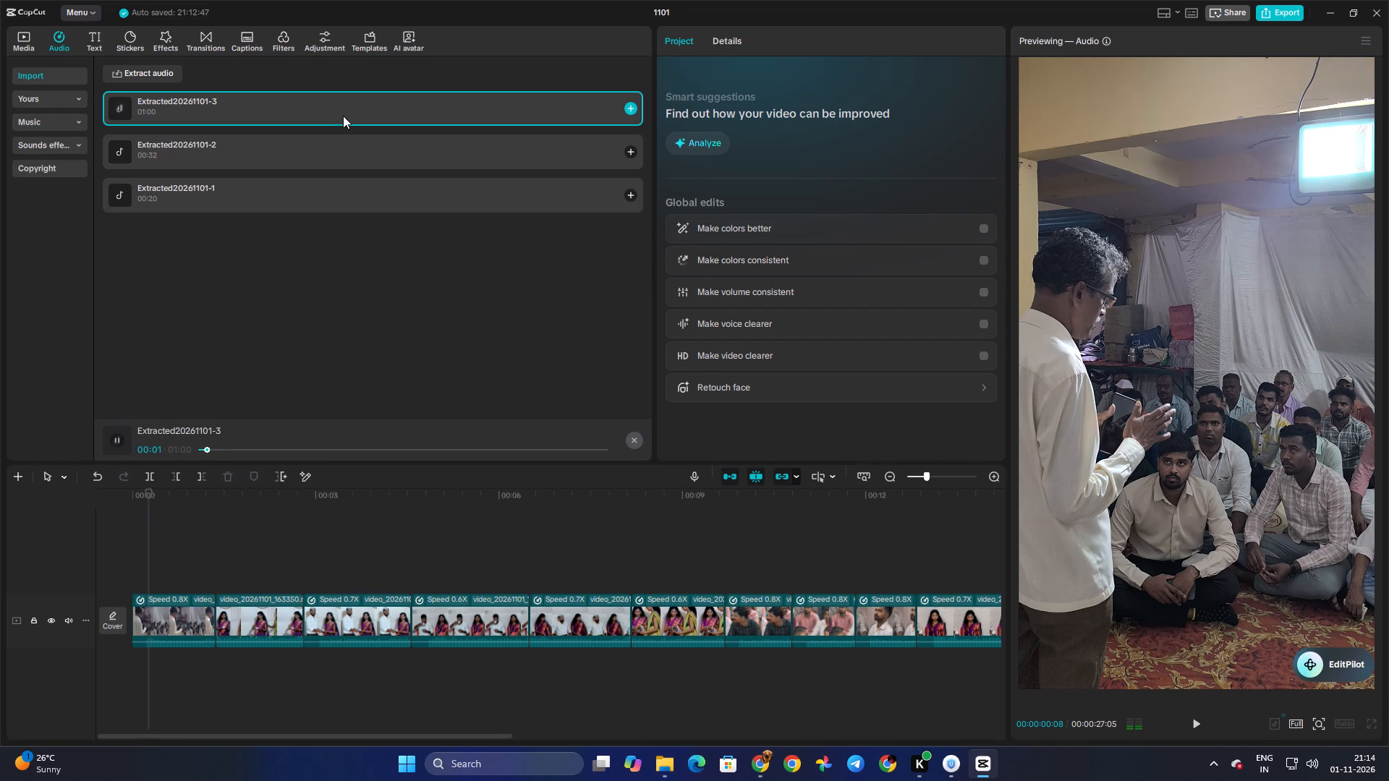
{"action": "left_click", "coordinate": [632, 108]}
{"action": "left_click_drag", "start_coordinate": [213, 675], "coordinate": [151, 675]}
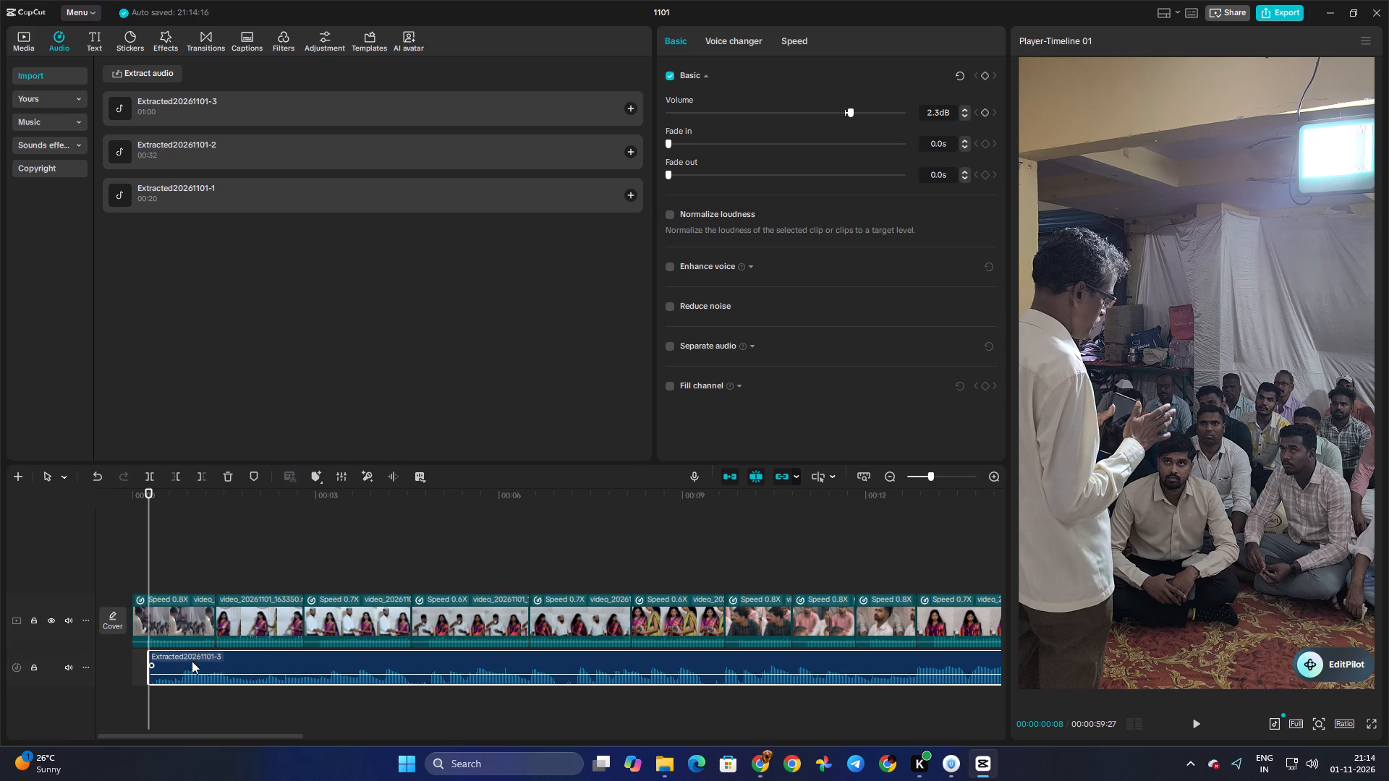
{"action": "left_click_drag", "start_coordinate": [202, 654], "coordinate": [152, 657]}
Mute the original sound of the video track and play the opening with only the extracted audio.
{"action": "left_click", "coordinate": [141, 573]}
{"action": "left_click_drag", "start_coordinate": [141, 573], "coordinate": [103, 575]}
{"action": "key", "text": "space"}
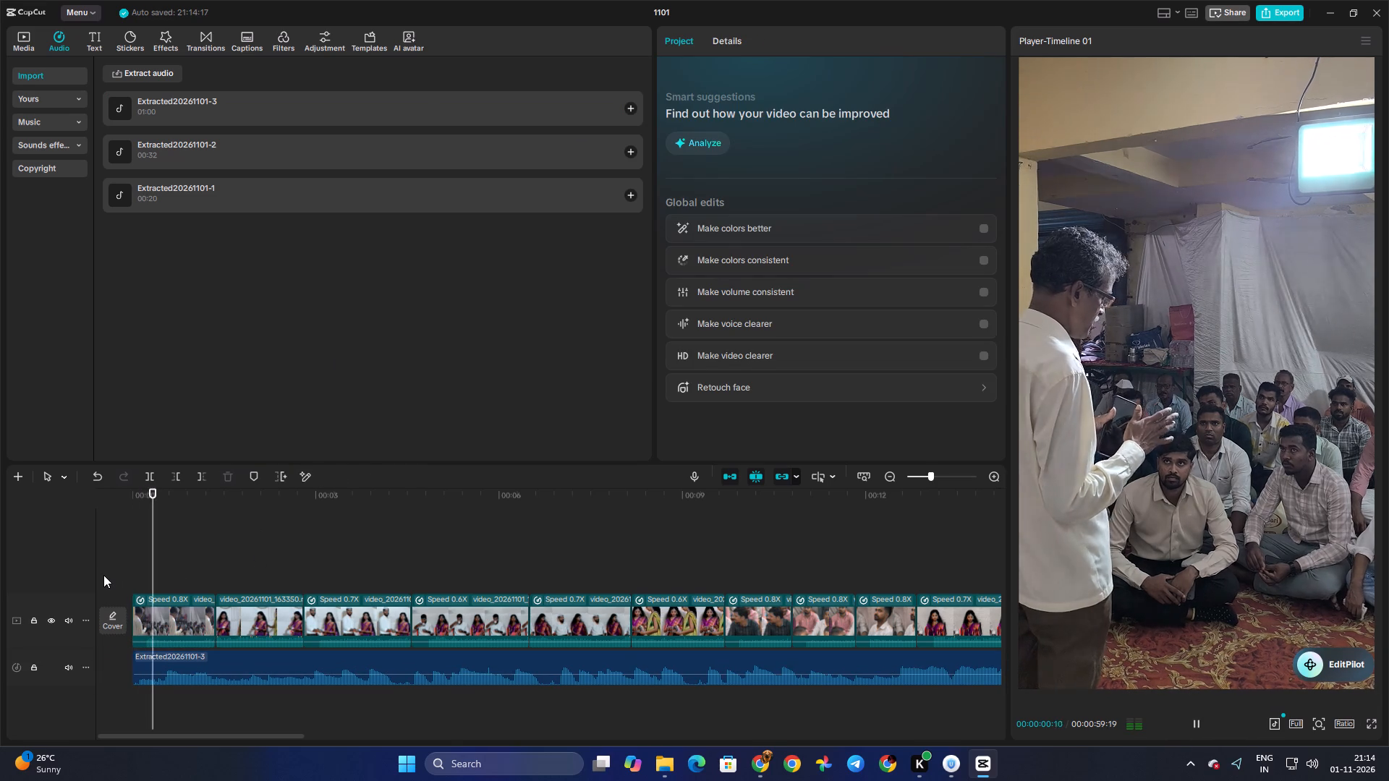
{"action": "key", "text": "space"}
{"action": "left_click", "coordinate": [67, 623]}
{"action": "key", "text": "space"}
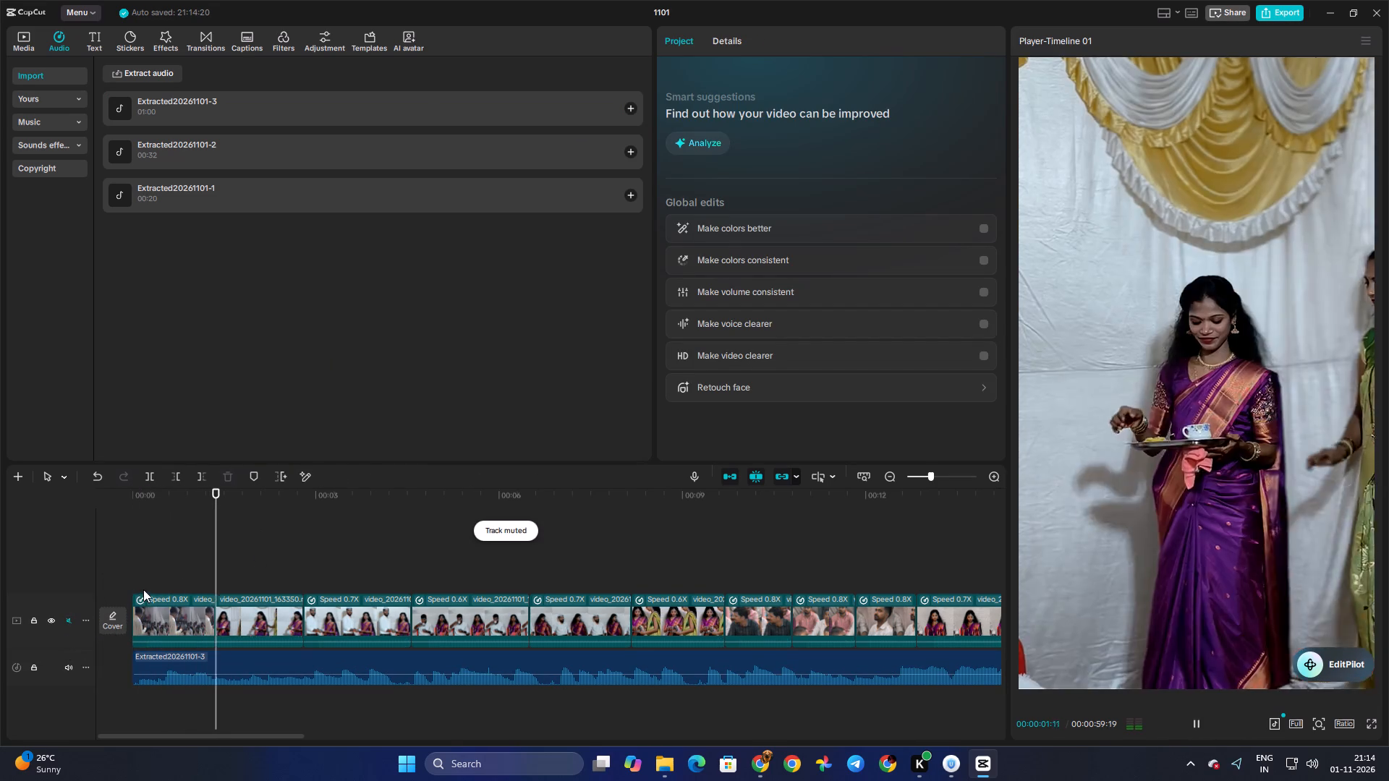
Move the three 0.8X clips of seated guests directly after the opening speaker clip, ahead of the clip of the woman with the tray.
{"action": "left_click_drag", "start_coordinate": [748, 588], "coordinate": [883, 627]}
{"action": "left_click_drag", "start_coordinate": [884, 625], "coordinate": [391, 646]}
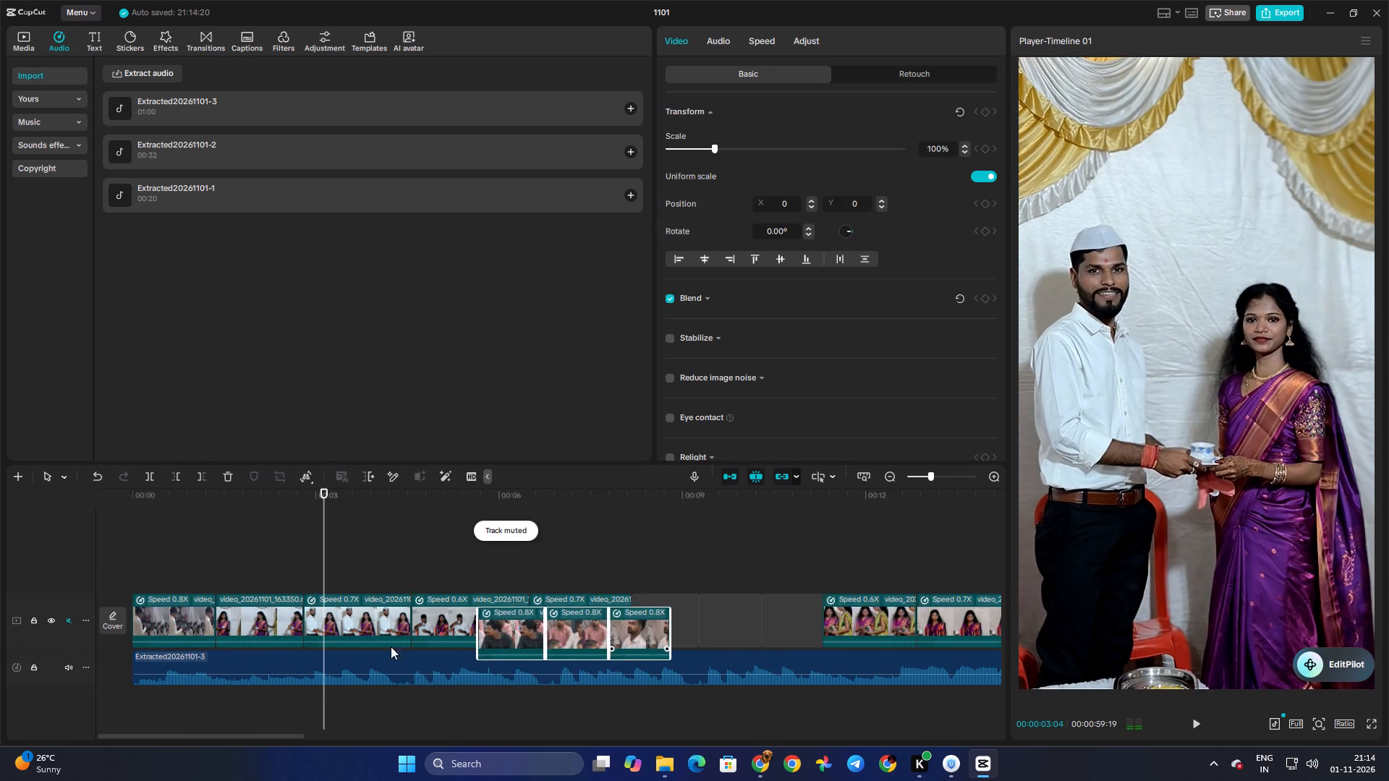
{"action": "left_click_drag", "start_coordinate": [391, 646], "coordinate": [200, 602]}
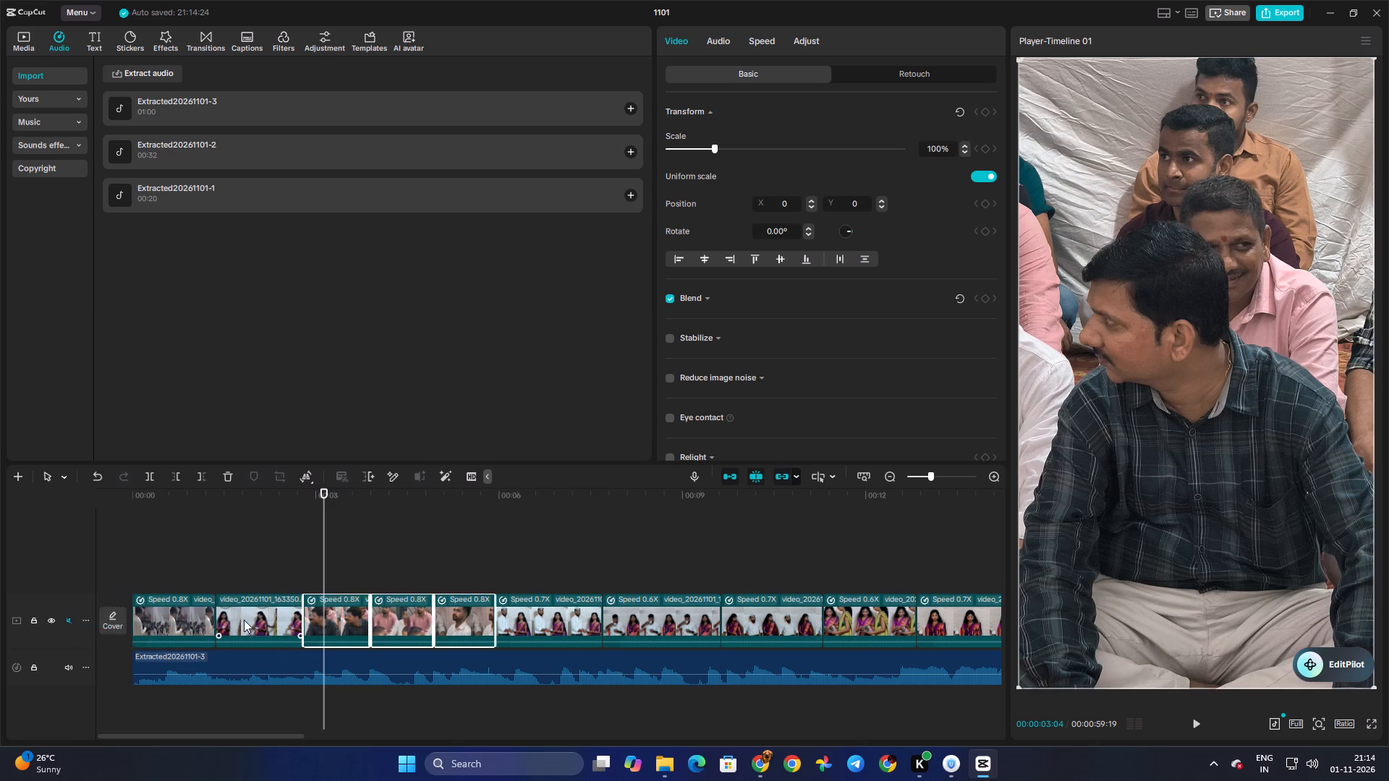
{"action": "left_click_drag", "start_coordinate": [244, 620], "coordinate": [367, 614]}
{"action": "left_click_drag", "start_coordinate": [392, 620], "coordinate": [451, 613]}
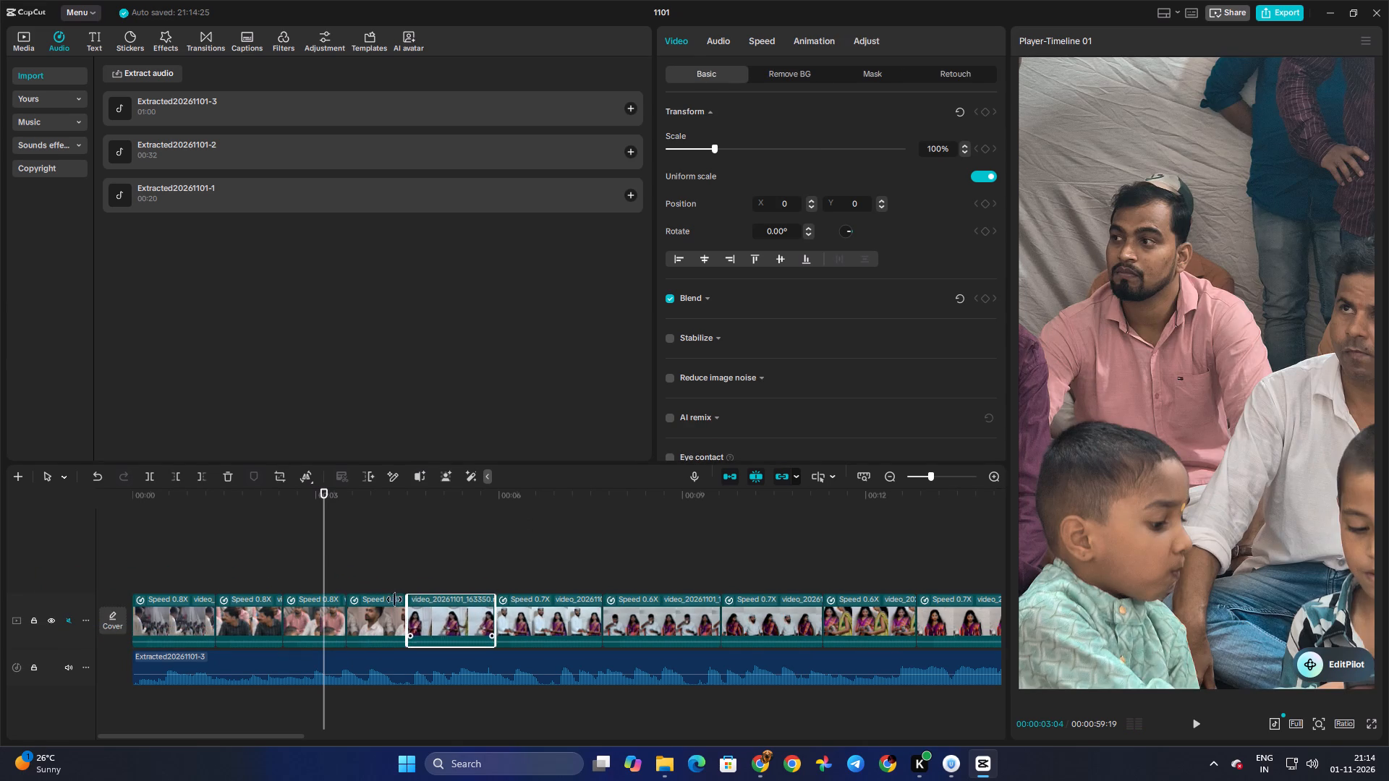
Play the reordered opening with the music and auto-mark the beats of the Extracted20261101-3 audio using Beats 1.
{"action": "left_click", "coordinate": [191, 558]}
{"action": "left_click_drag", "start_coordinate": [191, 558], "coordinate": [169, 562]}
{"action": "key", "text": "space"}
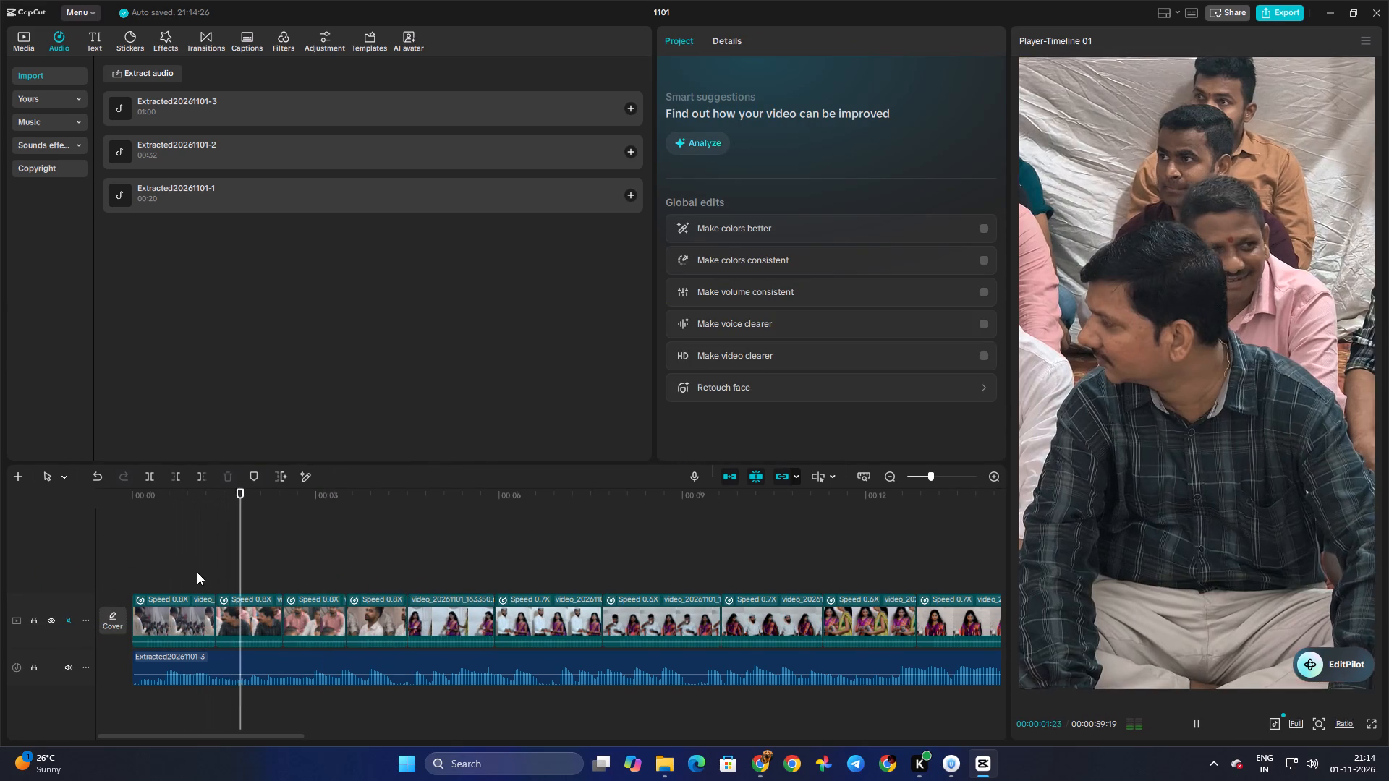
{"action": "left_click", "coordinate": [197, 572]}
{"action": "left_click_drag", "start_coordinate": [197, 572], "coordinate": [208, 572]}
{"action": "left_click", "coordinate": [253, 653]}
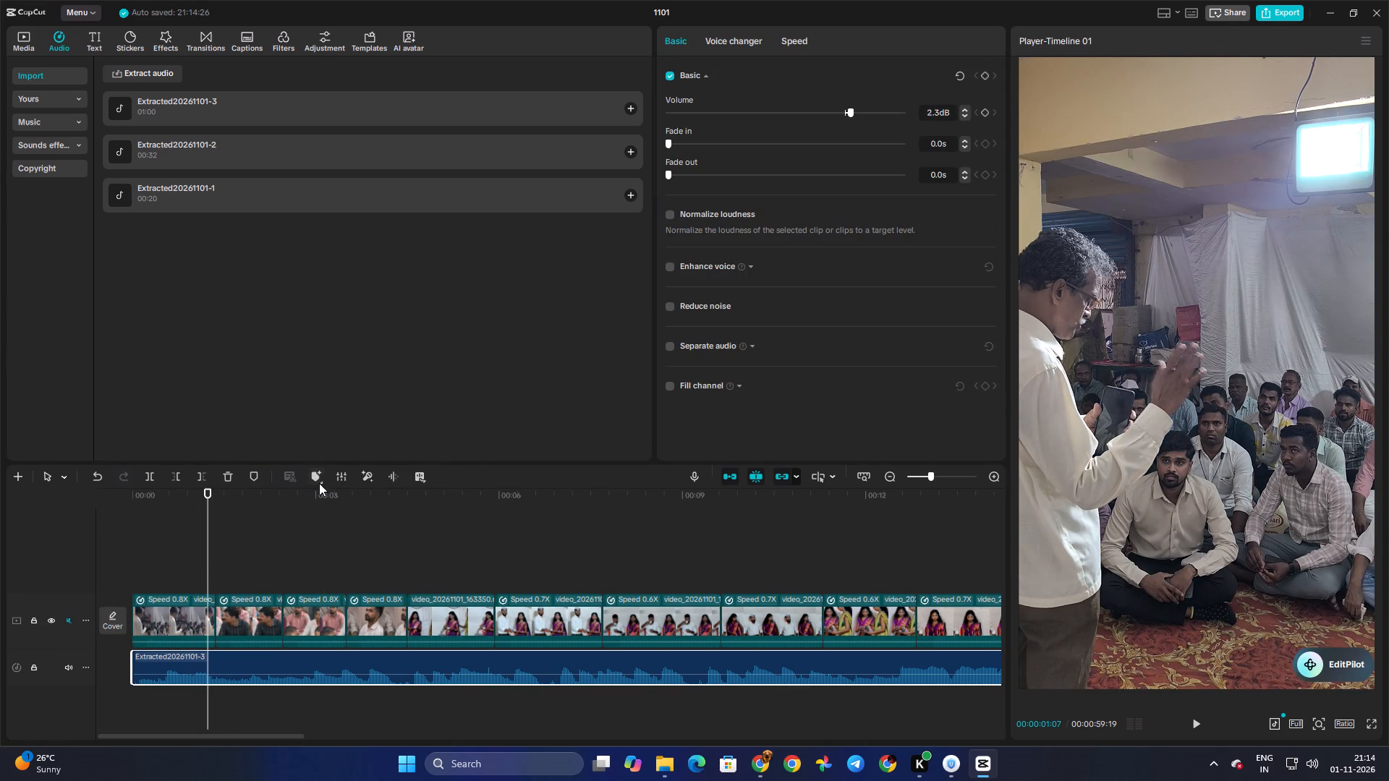
{"action": "left_click", "coordinate": [319, 480]}
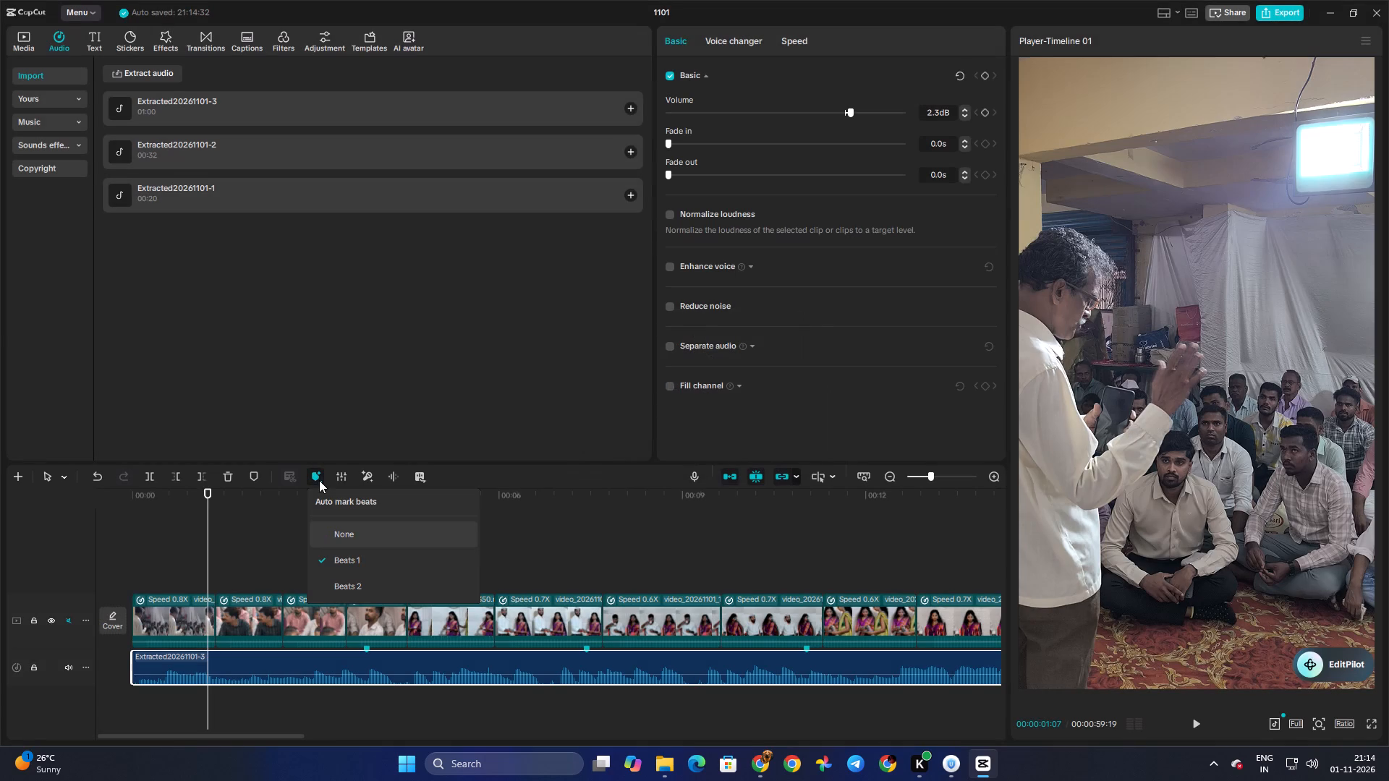
Set the music track's automatic beat marking to Beats 2 and play the opening clips against the markers.
{"action": "left_click", "coordinate": [351, 583]}
{"action": "left_click", "coordinate": [173, 547]}
{"action": "left_click_drag", "start_coordinate": [173, 547], "coordinate": [142, 549]}
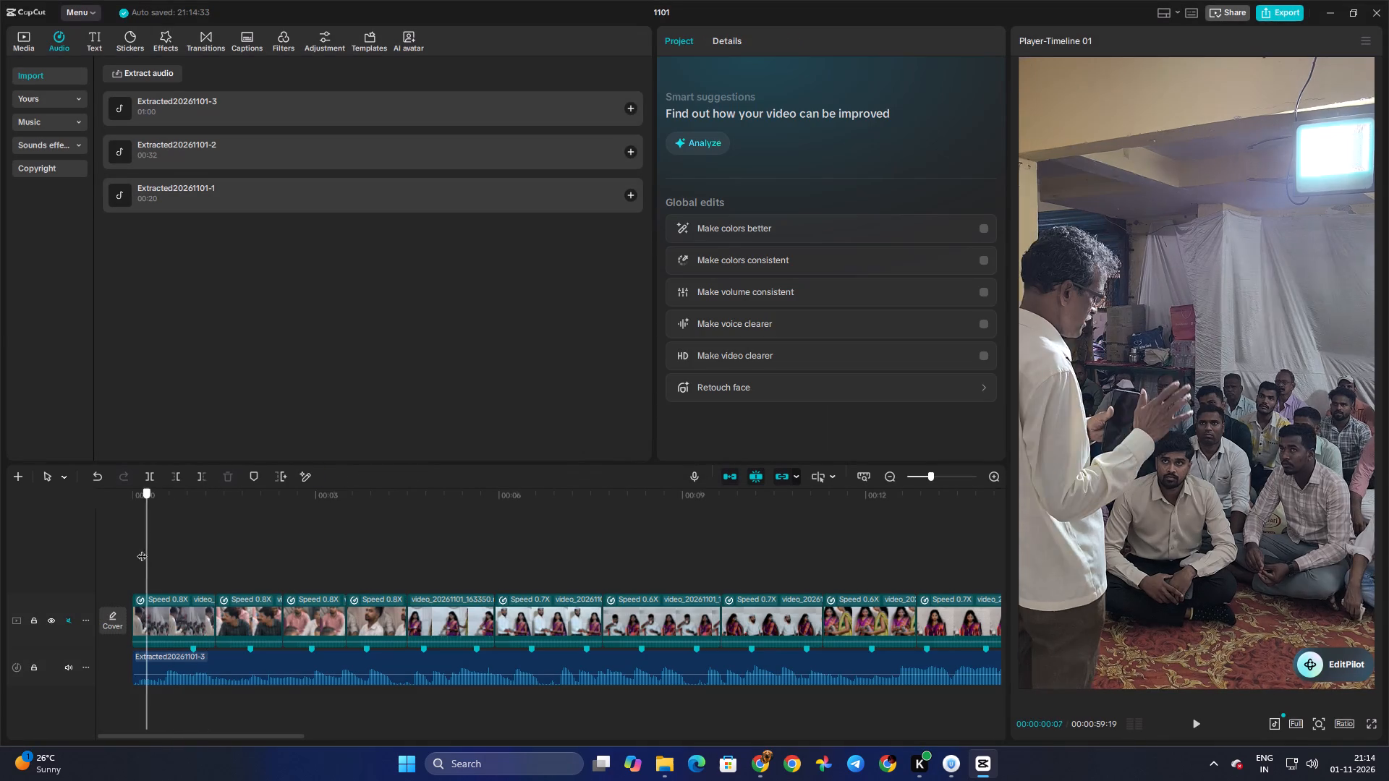
{"action": "left_click_drag", "start_coordinate": [142, 549], "coordinate": [141, 549]}
{"action": "key", "text": "space"}
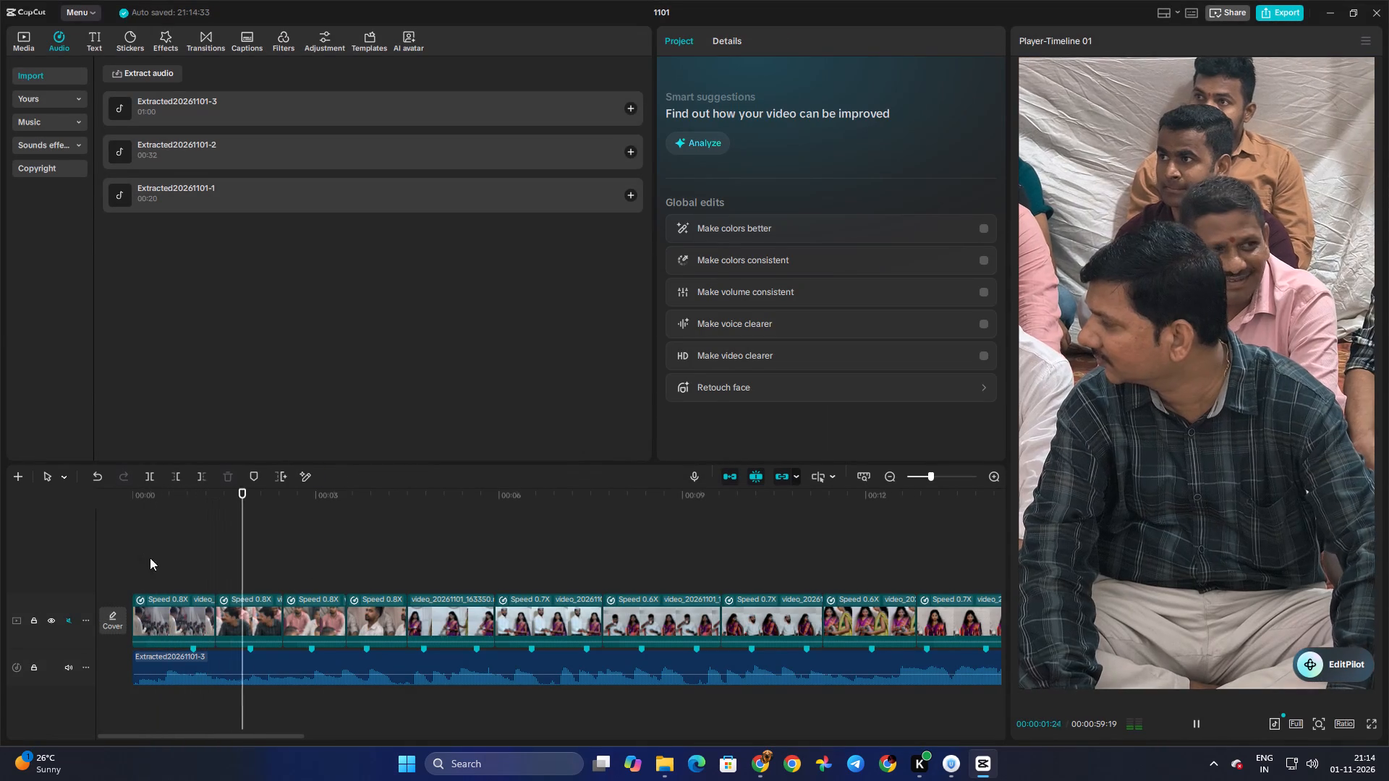
{"action": "key", "text": "space"}
{"action": "left_click", "coordinate": [199, 606]}
{"action": "left_click", "coordinate": [205, 561]}
{"action": "left_click_drag", "start_coordinate": [205, 561], "coordinate": [148, 562]}
{"action": "key", "text": "space"}
{"action": "key", "text": "space"}
Turn the system output volume up to maximum.
{"action": "left_click", "coordinate": [1318, 763]}
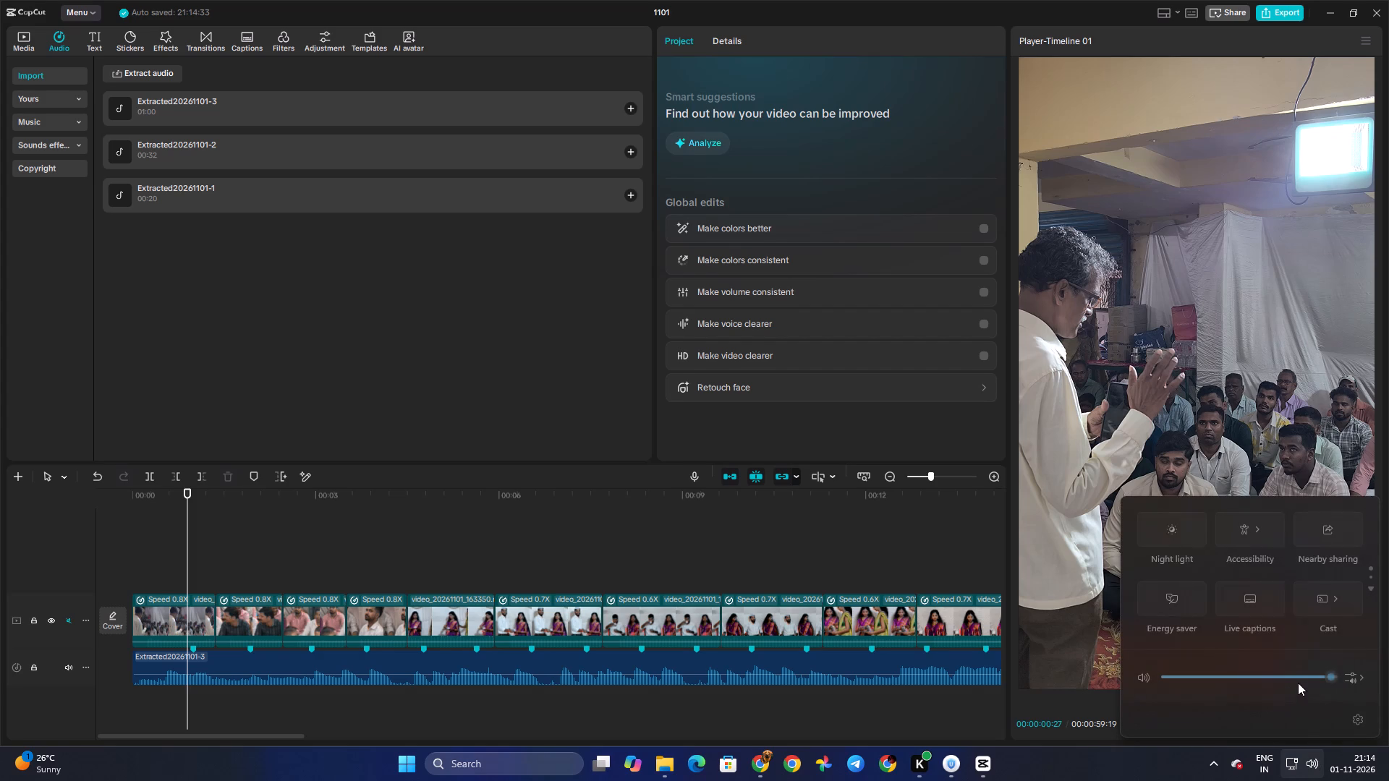
{"action": "left_click", "coordinate": [1304, 685]}
{"action": "left_click_drag", "start_coordinate": [1309, 685], "coordinate": [1380, 686]}
{"action": "left_click", "coordinate": [1309, 778]}
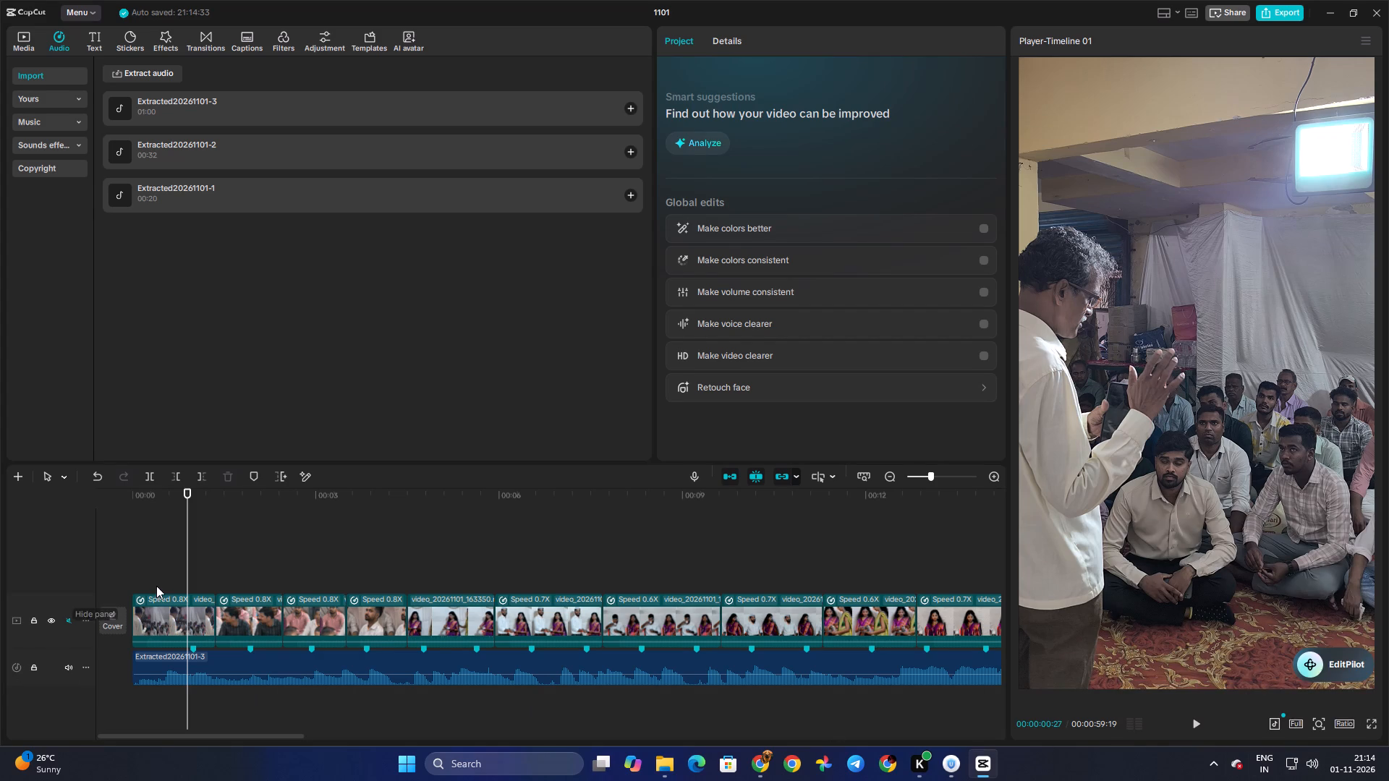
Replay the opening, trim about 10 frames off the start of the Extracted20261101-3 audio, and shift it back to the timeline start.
{"action": "left_click", "coordinate": [156, 586]}
{"action": "left_click_drag", "start_coordinate": [156, 586], "coordinate": [102, 588]}
{"action": "key", "text": "space"}
{"action": "key", "text": "space"}
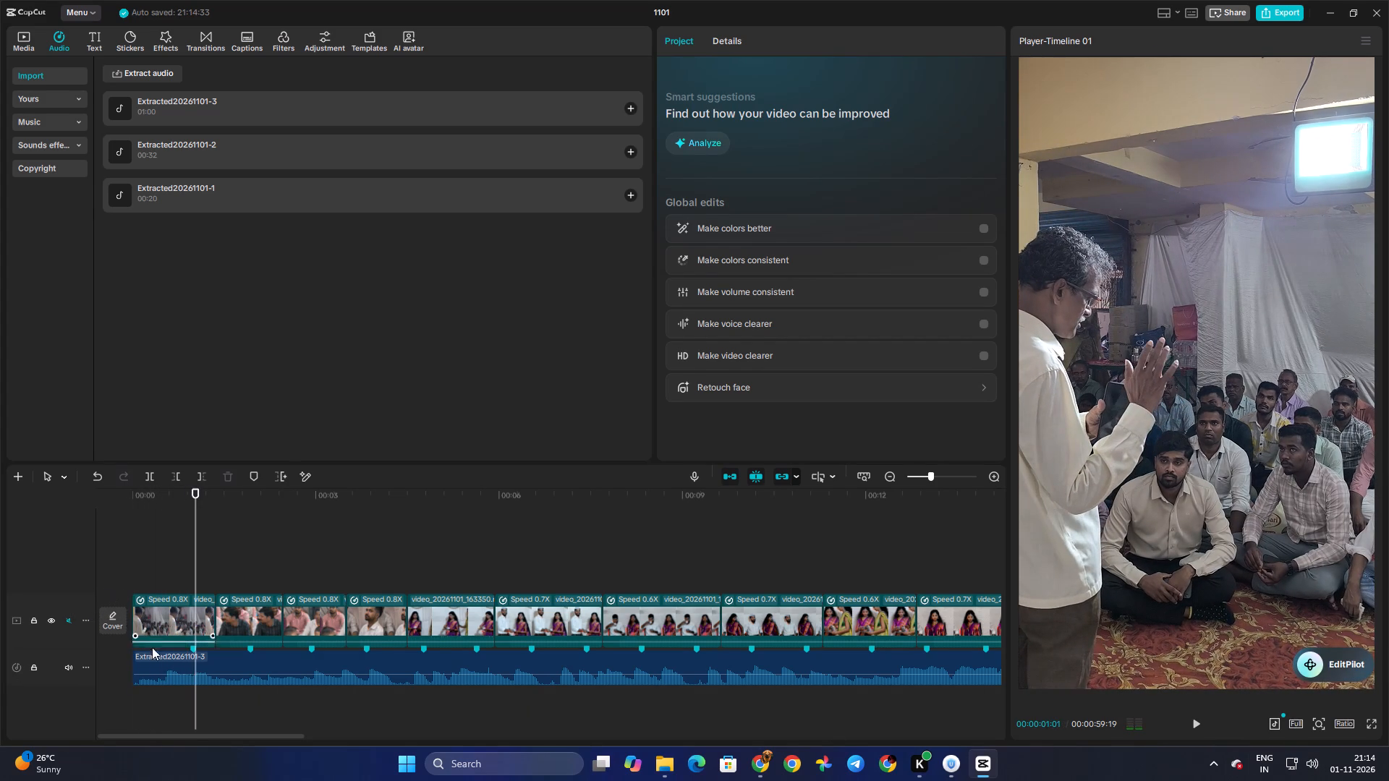
{"action": "left_click", "coordinate": [161, 660]}
{"action": "left_click_drag", "start_coordinate": [132, 658], "coordinate": [155, 659]}
{"action": "left_click_drag", "start_coordinate": [181, 660], "coordinate": [150, 660]}
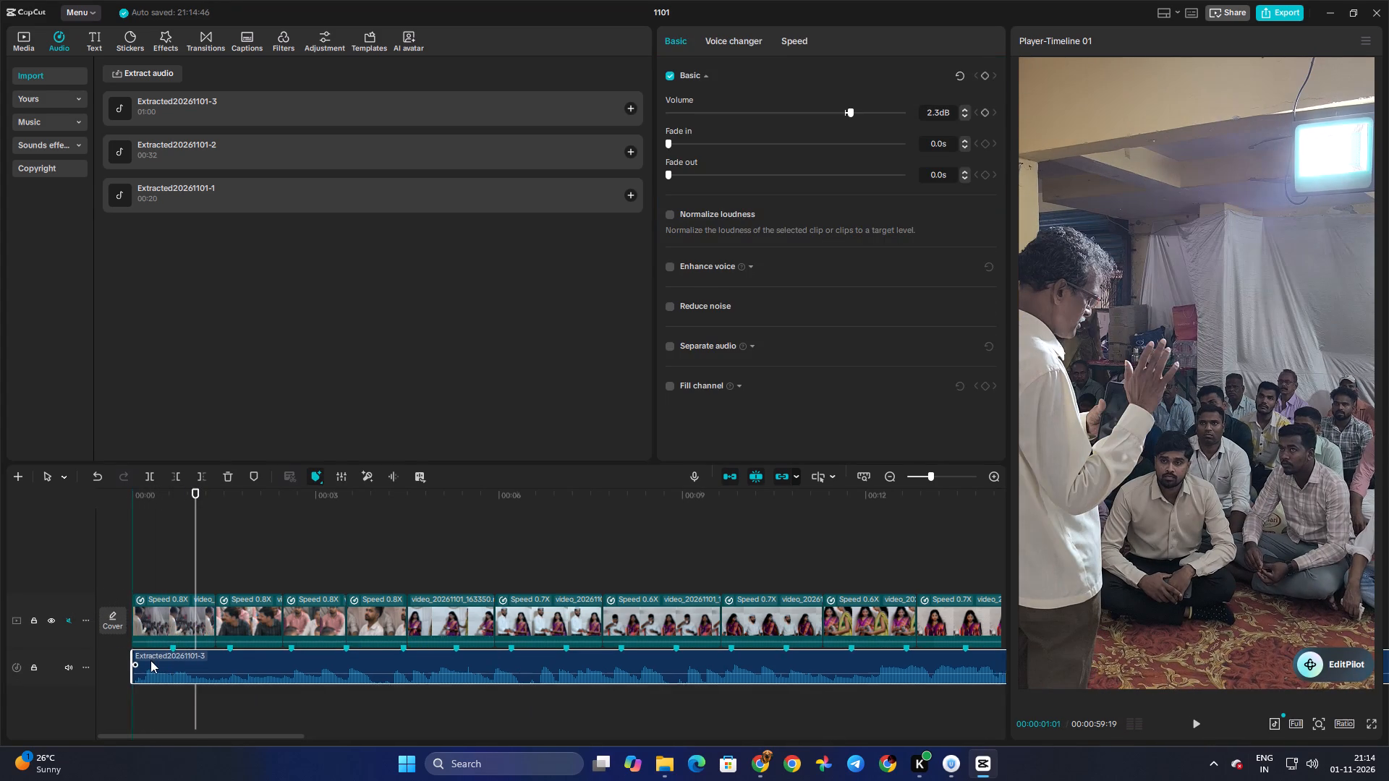
{"action": "left_click_drag", "start_coordinate": [150, 660], "coordinate": [144, 660]}
Replay the opening, extend the plaid-shirt guest's clip to the next beat marker, and move the pink-shirt guest's clip ahead of it.
{"action": "left_click", "coordinate": [145, 590]}
{"action": "left_click_drag", "start_coordinate": [145, 590], "coordinate": [114, 591]}
{"action": "key", "text": "space"}
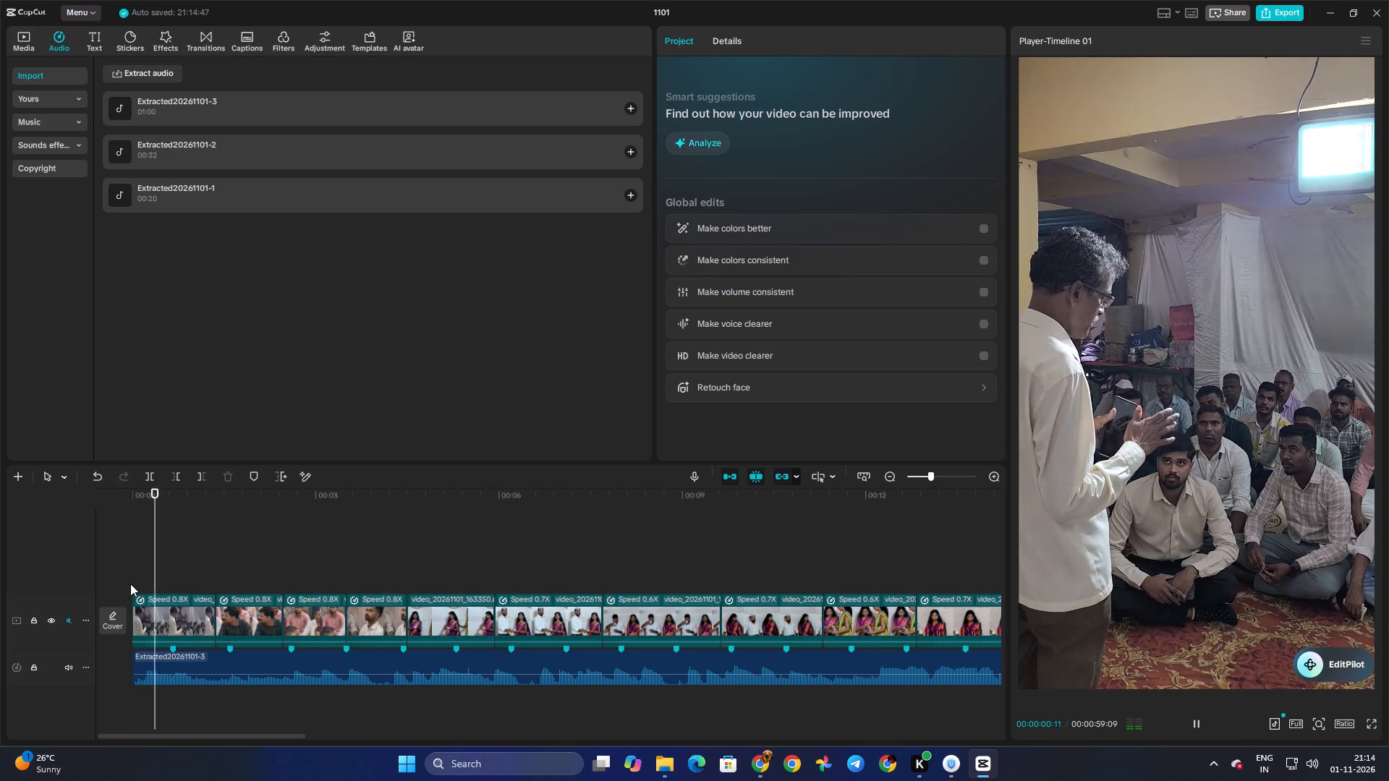
{"action": "key", "text": "space"}
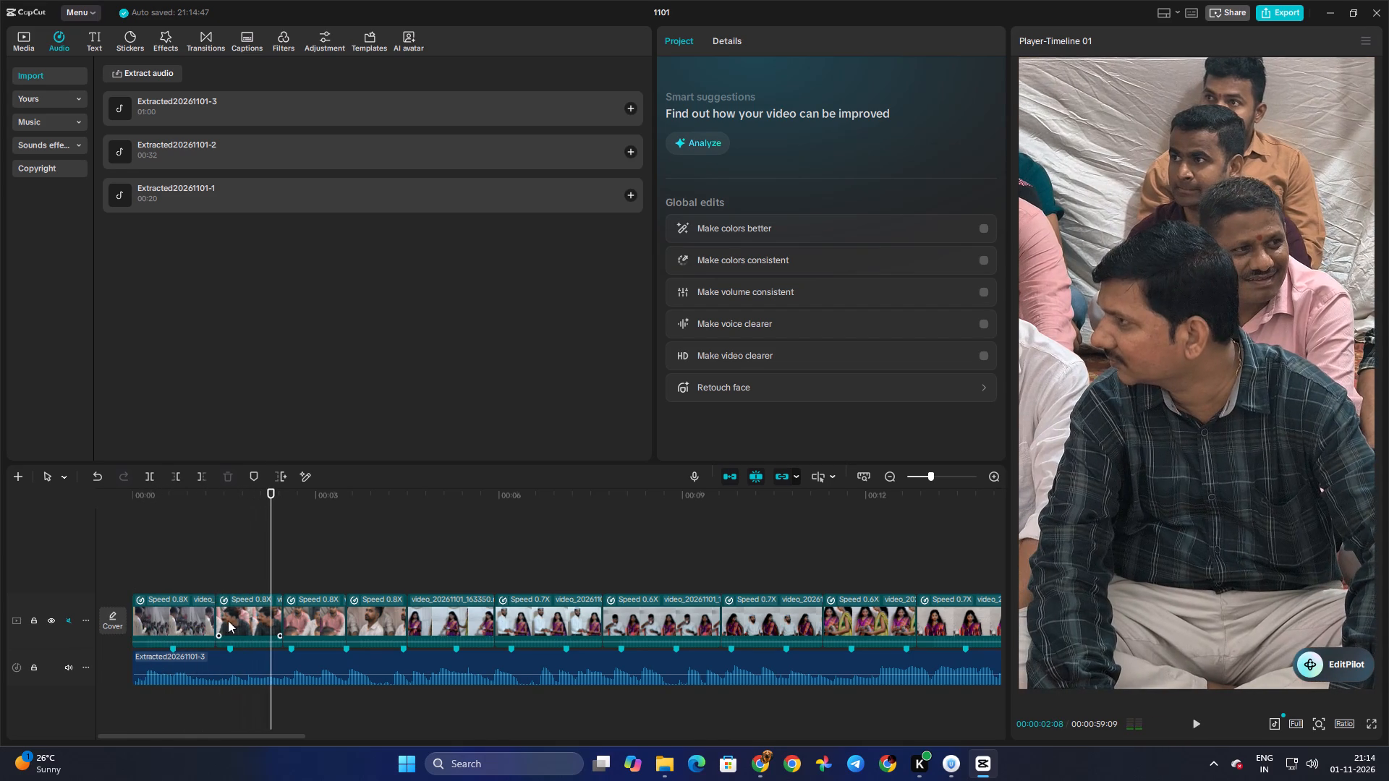
{"action": "key", "text": "space"}
{"action": "key", "text": "space"}
{"action": "left_click", "coordinate": [284, 628]}
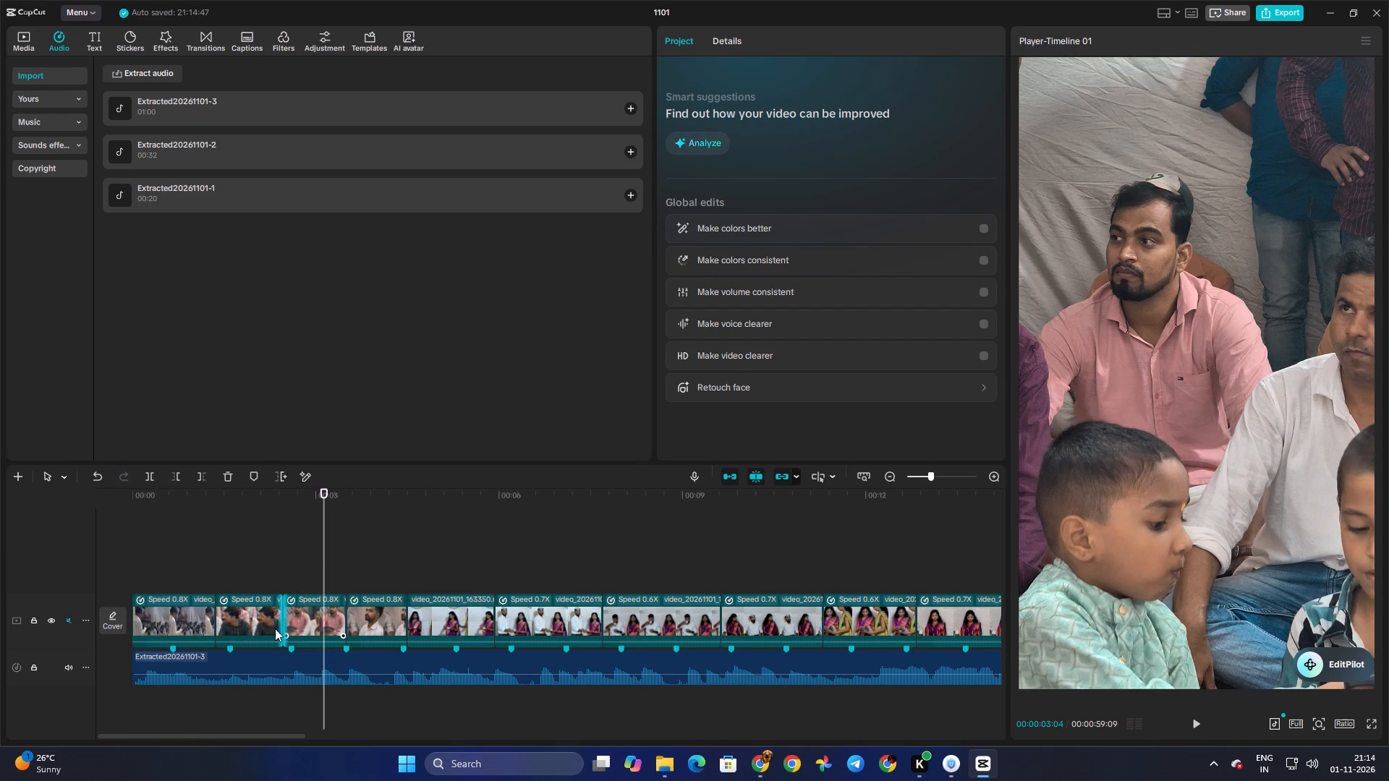
{"action": "left_click", "coordinate": [253, 628]}
{"action": "left_click_drag", "start_coordinate": [280, 625], "coordinate": [286, 625]}
{"action": "left_click_drag", "start_coordinate": [313, 621], "coordinate": [249, 625]}
Play the reordered guest shots and trim the end of the plaid-shirt guest's clip to the nearest beat marker.
{"action": "left_click", "coordinate": [218, 592]}
{"action": "left_click", "coordinate": [216, 587]}
{"action": "key", "text": "space"}
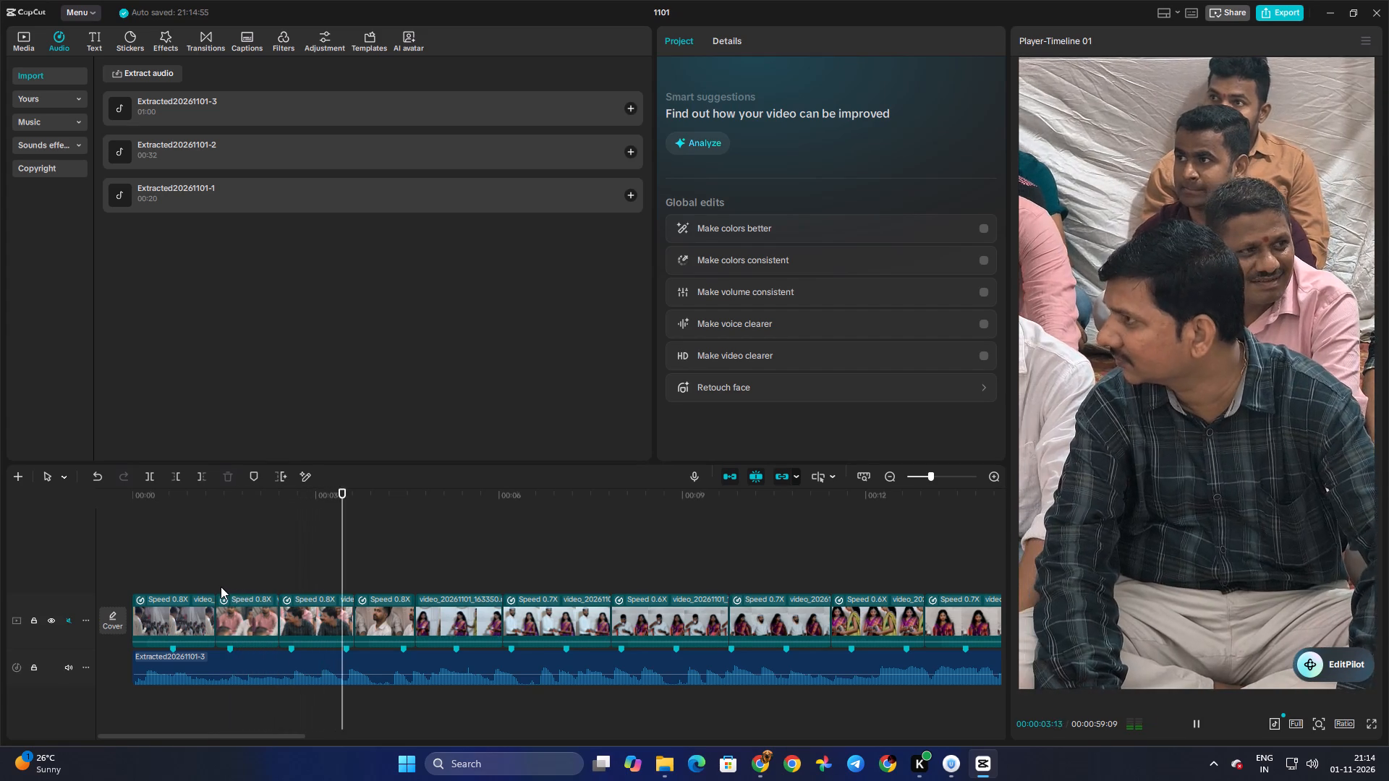
{"action": "key", "text": "space"}
{"action": "left_click", "coordinate": [336, 615]}
{"action": "left_click_drag", "start_coordinate": [352, 617], "coordinate": [341, 619]}
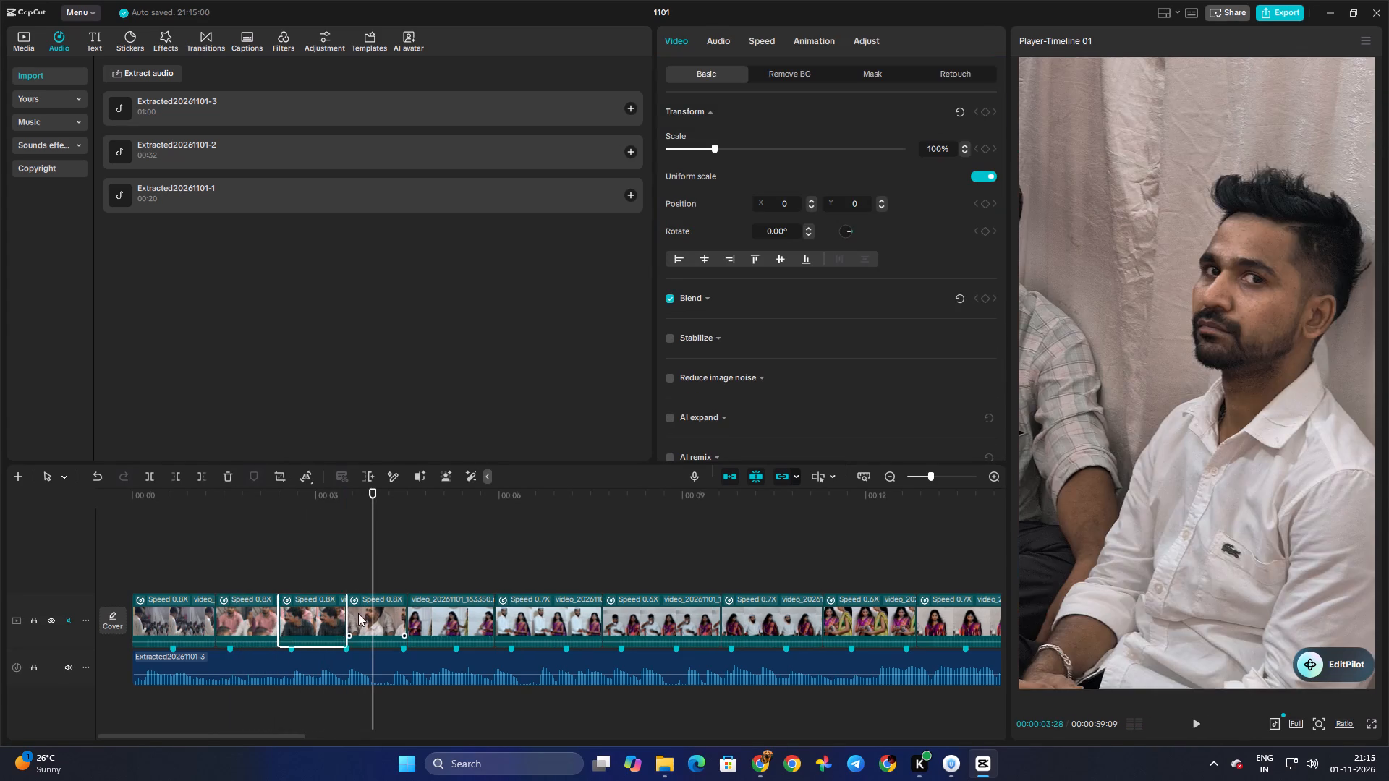
Slow the 0.8X clip of the seated guest in the white shirt to 0.59x and trim its end to the beat marker.
{"action": "left_click", "coordinate": [331, 553]}
{"action": "key", "text": "space"}
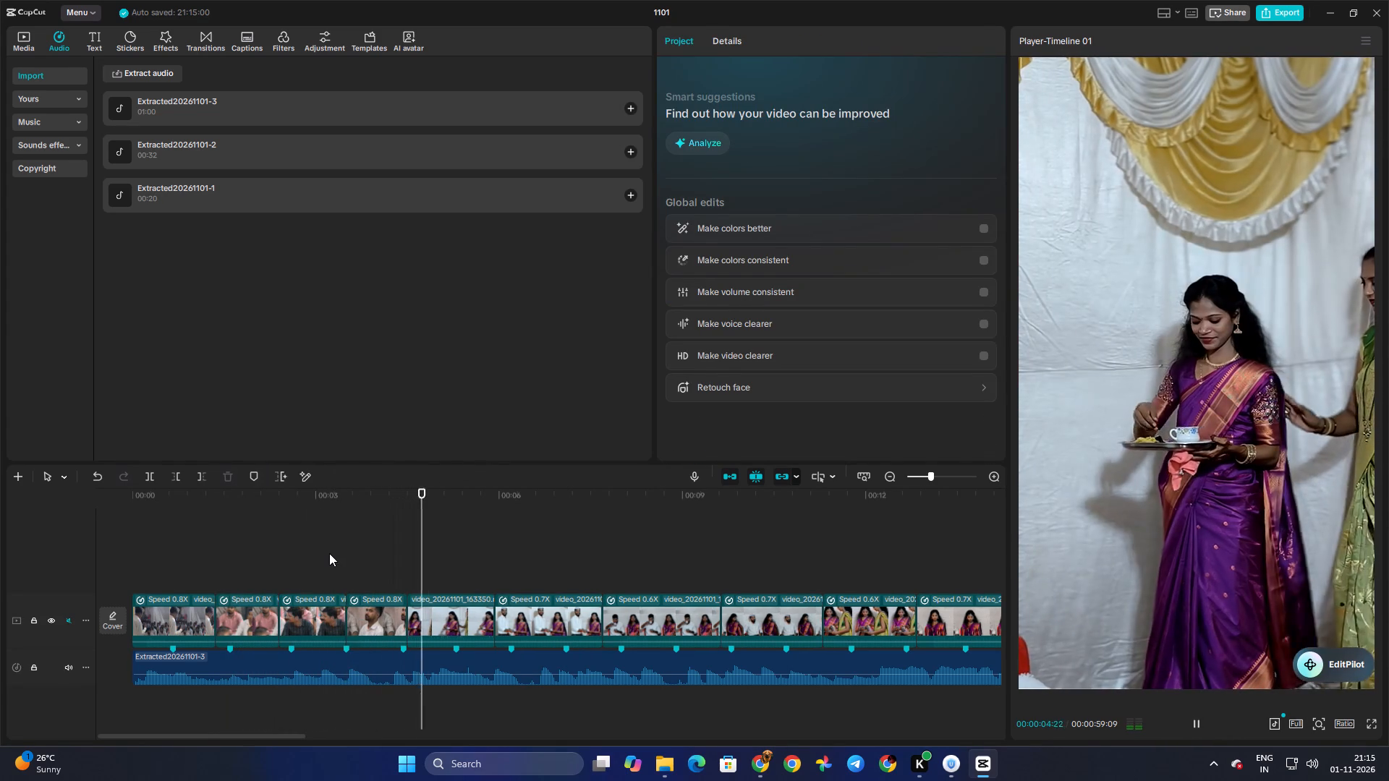
{"action": "key", "text": "space"}
{"action": "left_click", "coordinate": [401, 613]}
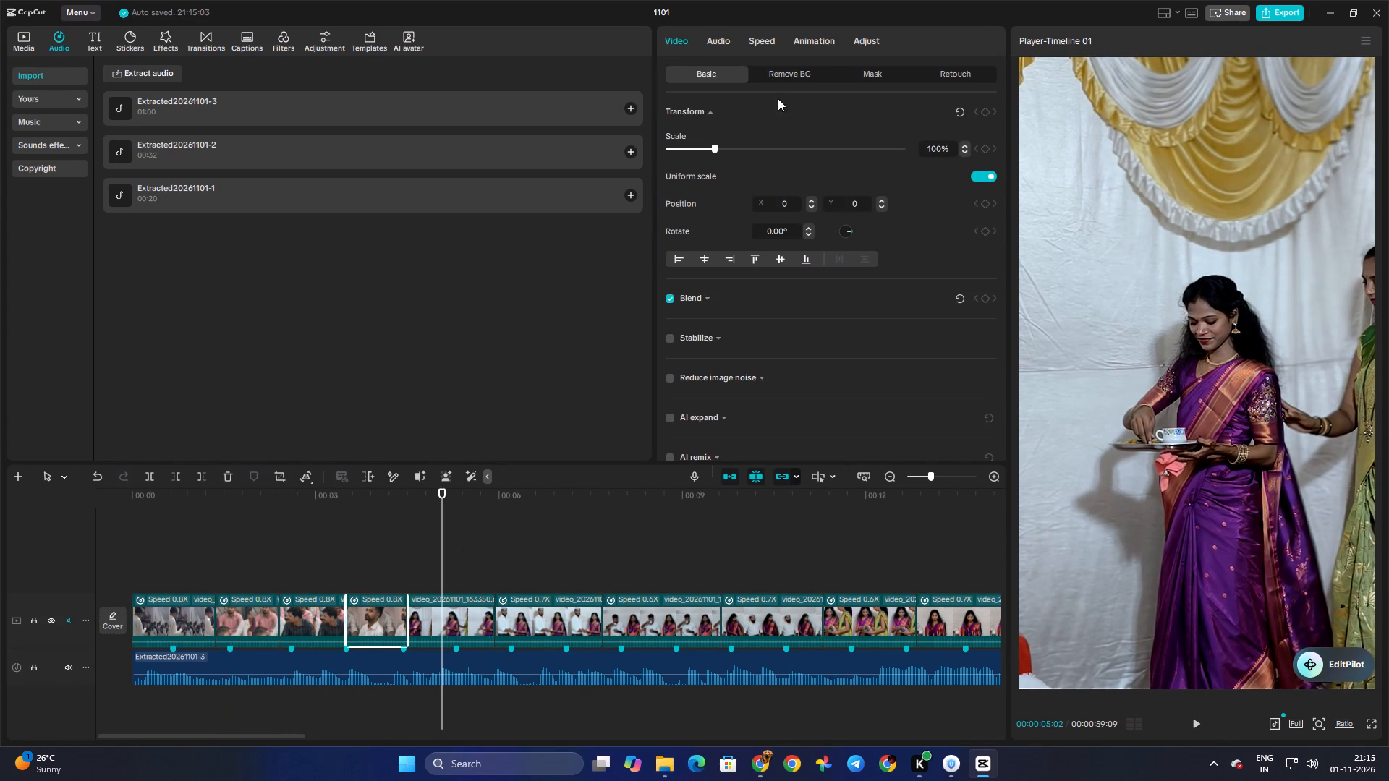
{"action": "left_click", "coordinate": [767, 45]}
{"action": "double_click", "coordinate": [702, 135]}
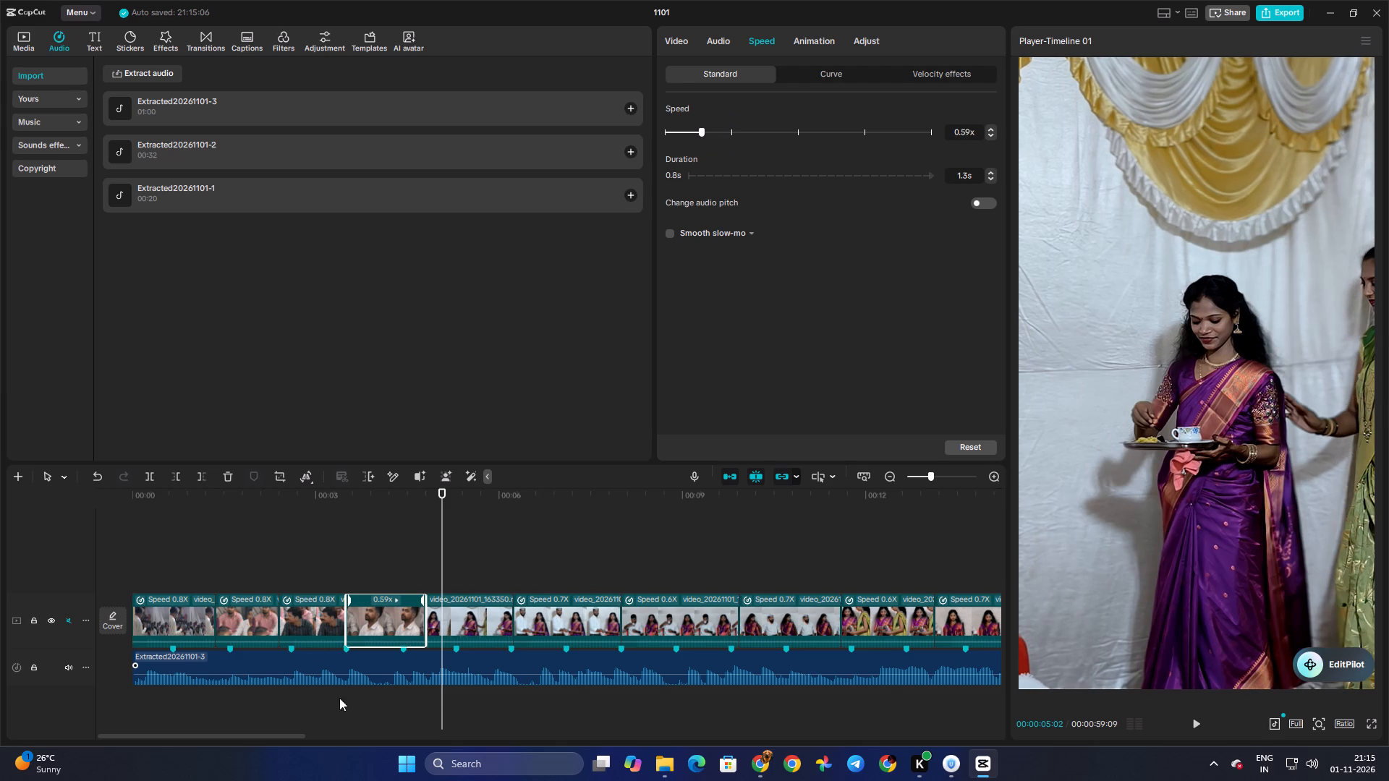
{"action": "left_click_drag", "start_coordinate": [422, 619], "coordinate": [402, 627]}
Slow the clip of the woman holding the tray and cup to 0.59x.
{"action": "left_click", "coordinate": [356, 570]}
{"action": "key", "text": "space"}
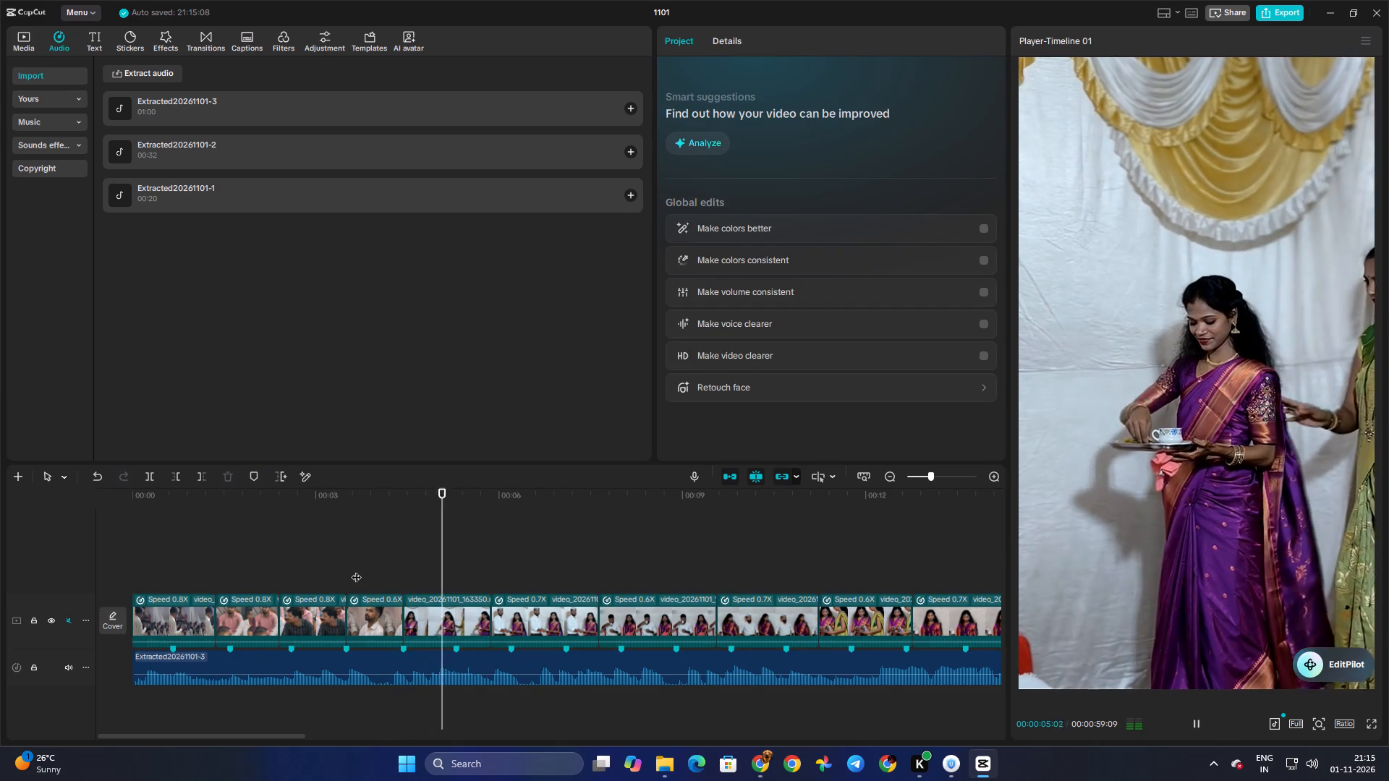
{"action": "key", "text": "space"}
{"action": "left_click", "coordinate": [436, 602]}
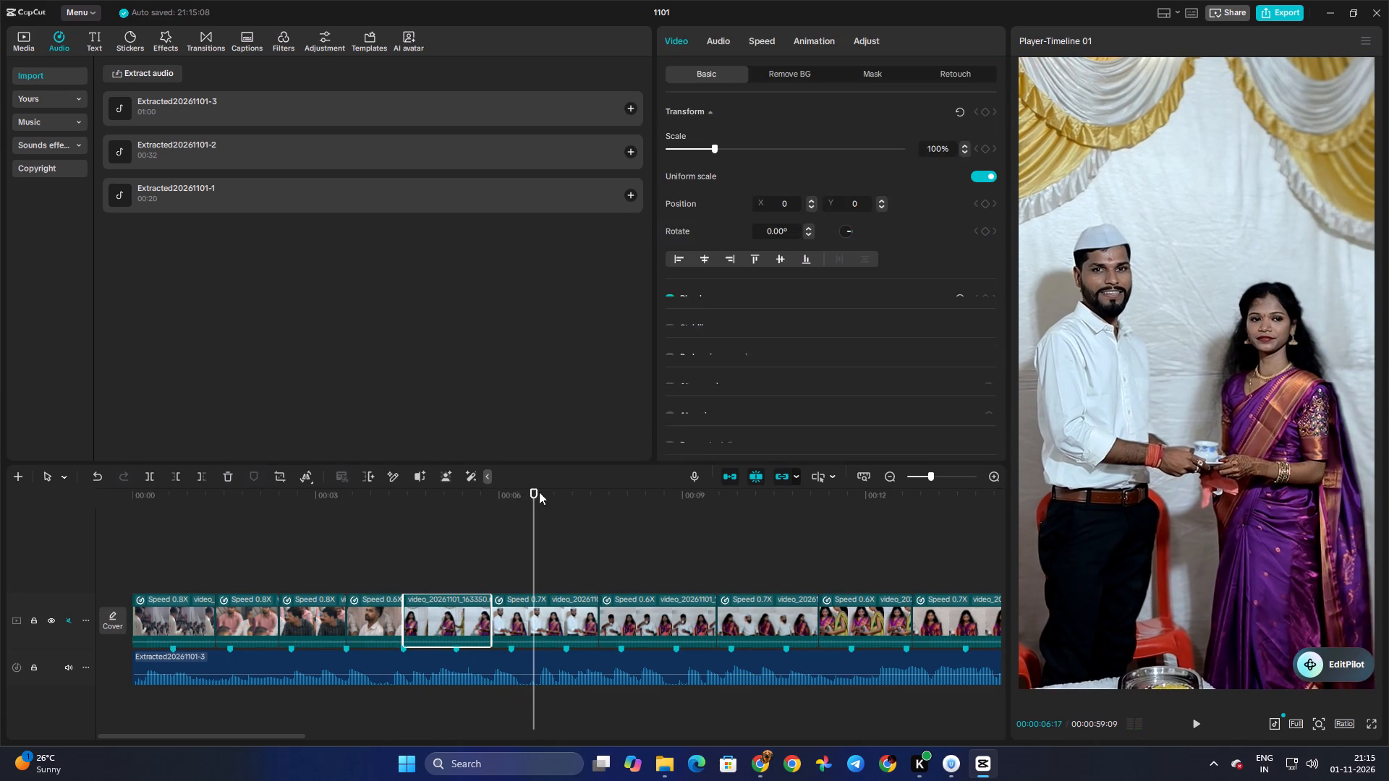
{"action": "left_click", "coordinate": [763, 46]}
{"action": "double_click", "coordinate": [695, 137]}
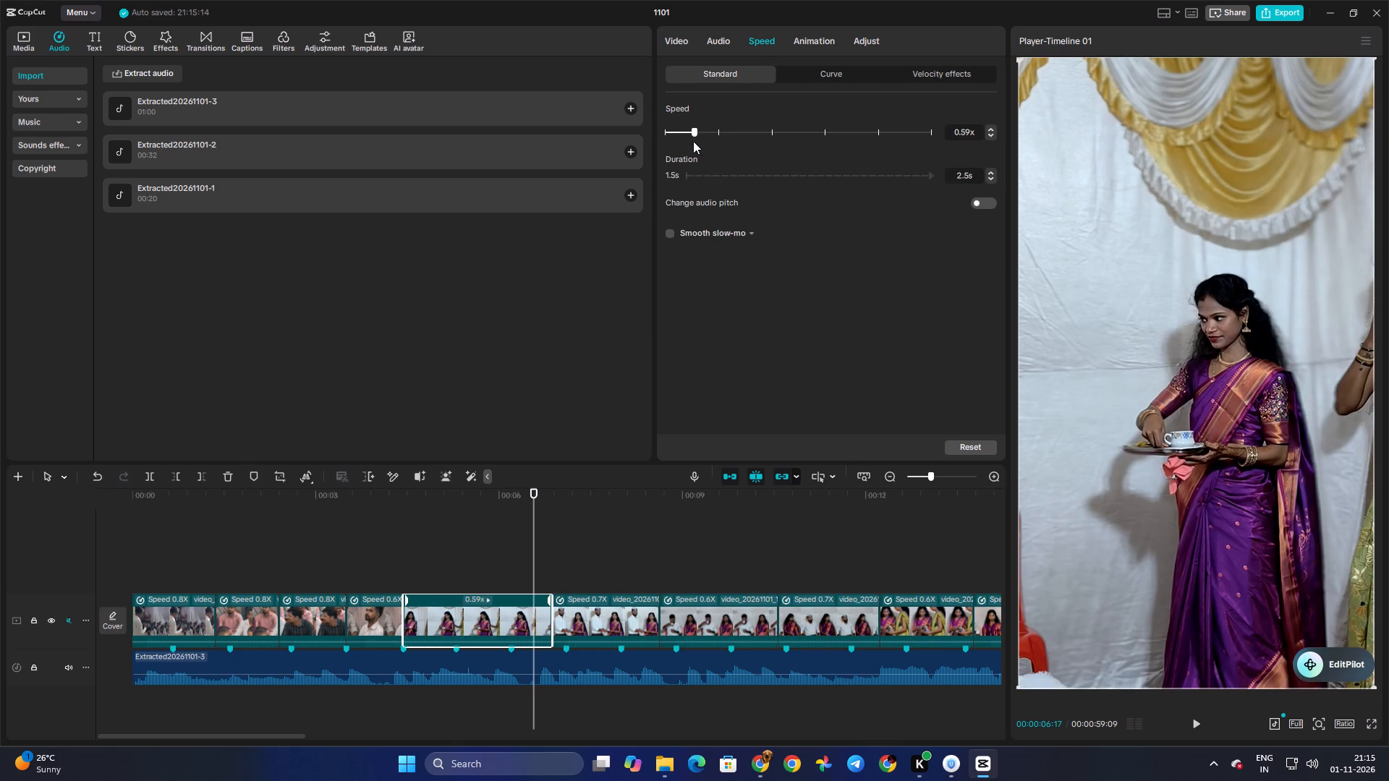
Adjust both ends of the slowed tray clip so it ends on the beat marker at about 6 seconds.
{"action": "left_click_drag", "start_coordinate": [552, 626], "coordinate": [582, 627]}
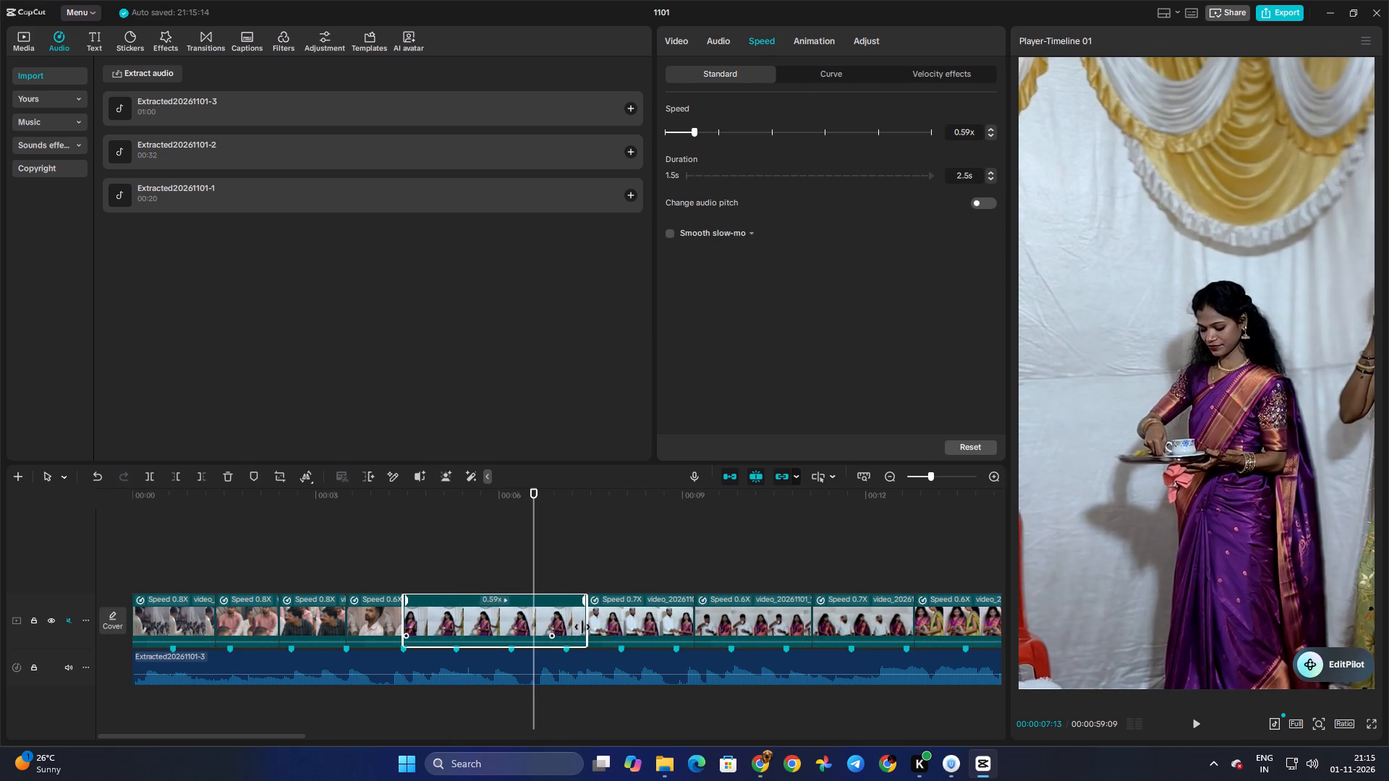
{"action": "left_click_drag", "start_coordinate": [582, 627], "coordinate": [617, 628]}
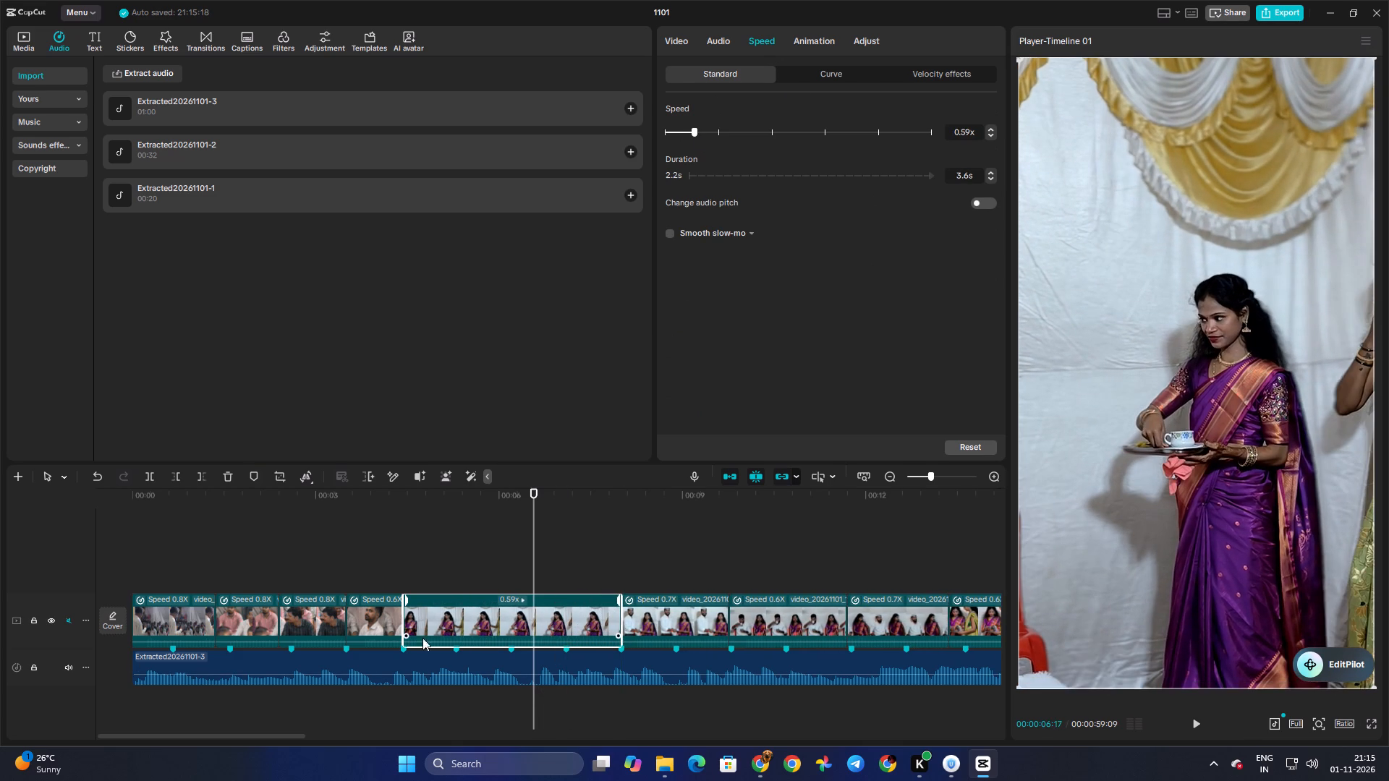
{"action": "left_click_drag", "start_coordinate": [404, 626], "coordinate": [443, 625]}
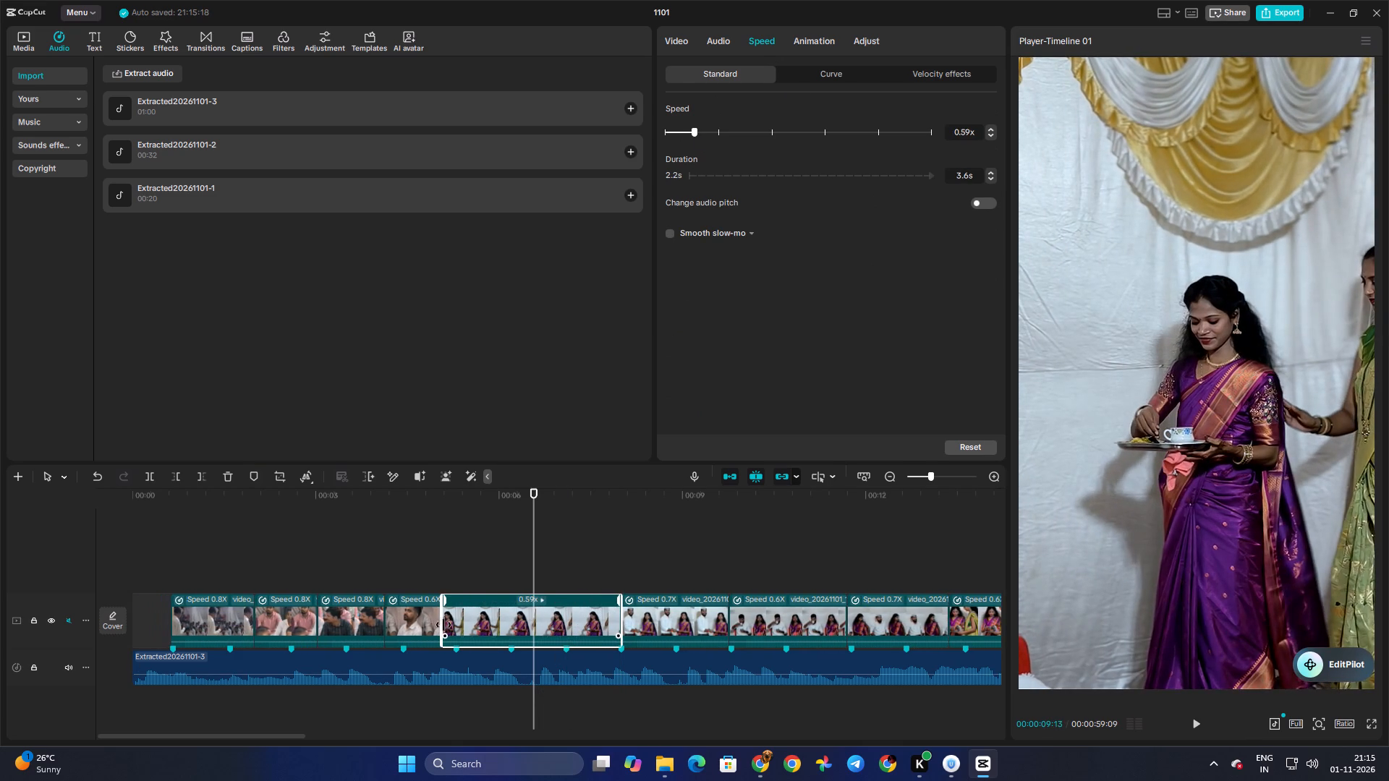
{"action": "left_click_drag", "start_coordinate": [443, 625], "coordinate": [418, 625]}
{"action": "left_click_drag", "start_coordinate": [610, 628], "coordinate": [582, 631]}
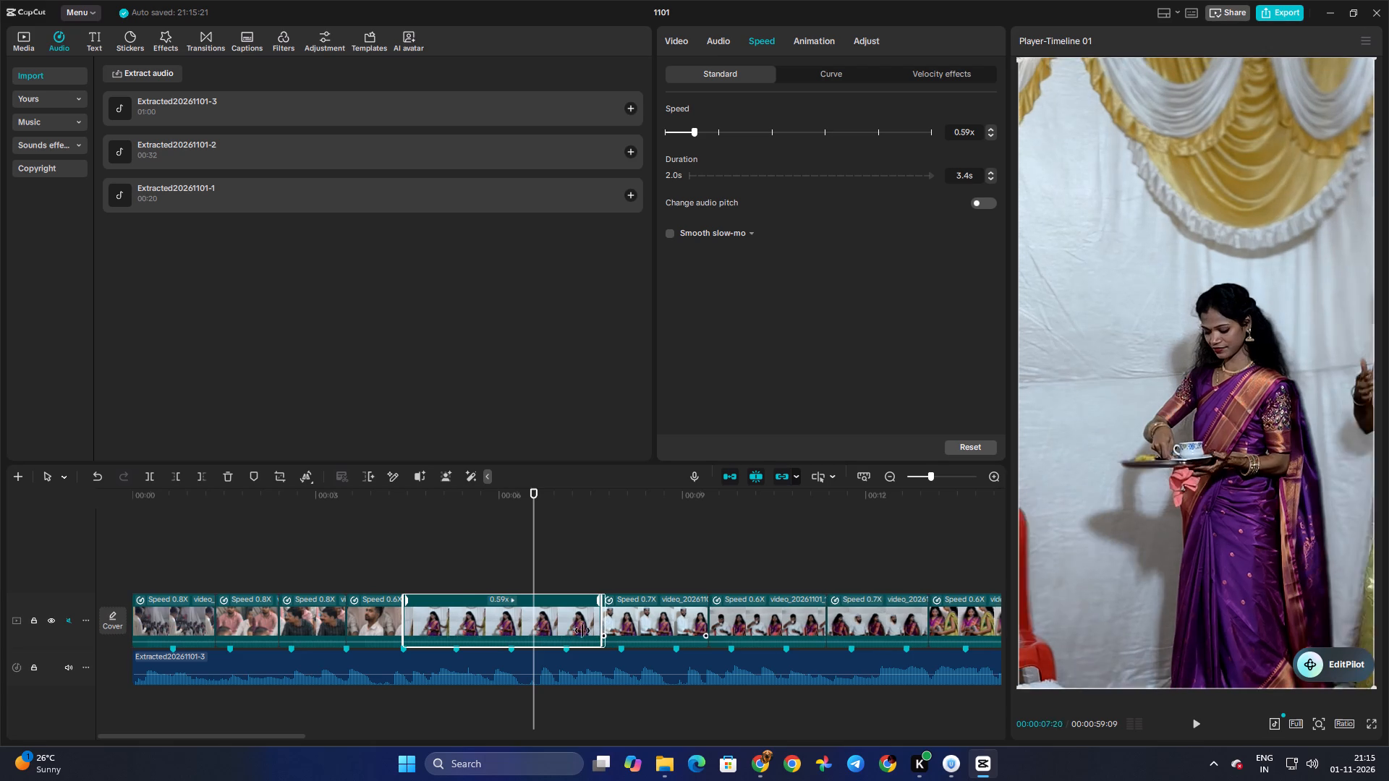
{"action": "left_click_drag", "start_coordinate": [582, 631], "coordinate": [508, 639]}
Slow the 0.7X clip of the standing couple holding the cup to 0.52x and trim its end near the 8-second beat marker.
{"action": "left_click", "coordinate": [407, 565]}
{"action": "key", "text": "space"}
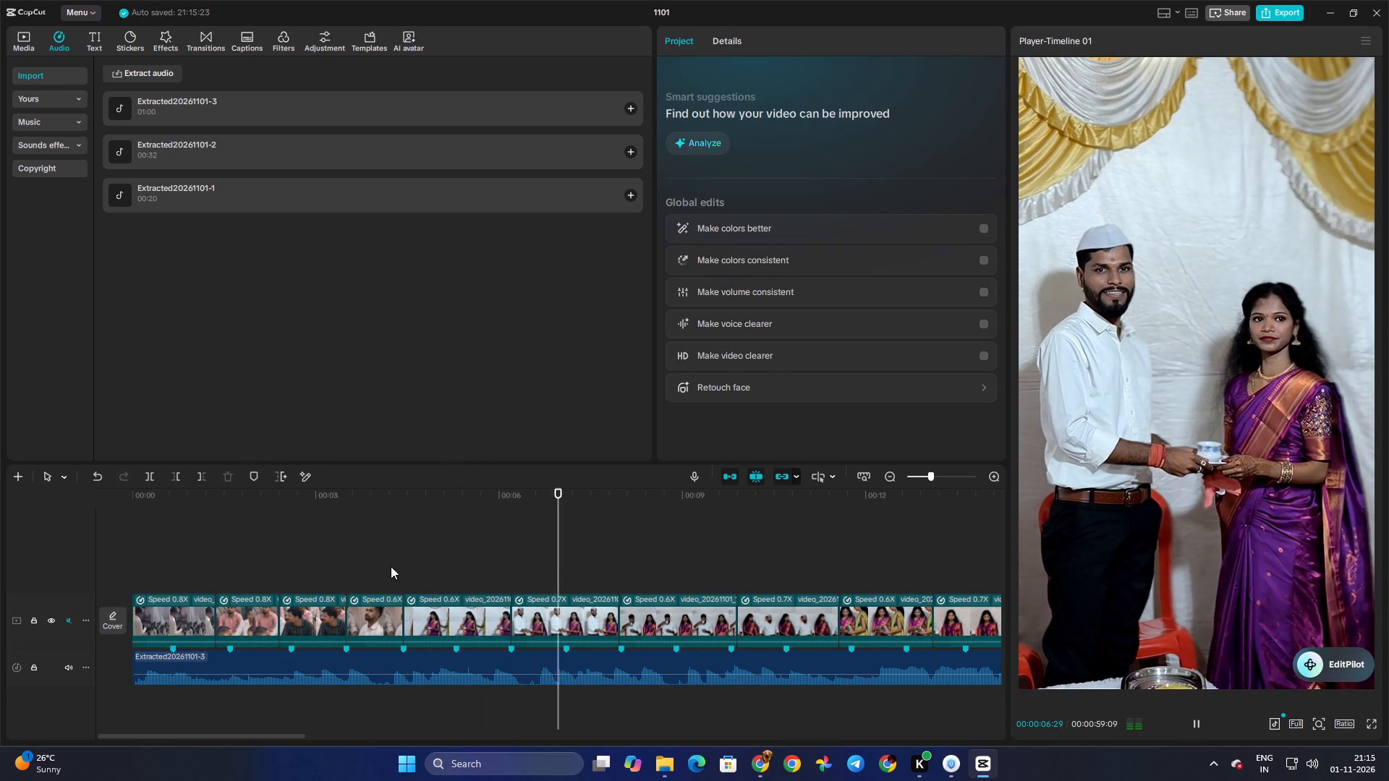
{"action": "key", "text": "space"}
{"action": "left_click", "coordinate": [580, 611]}
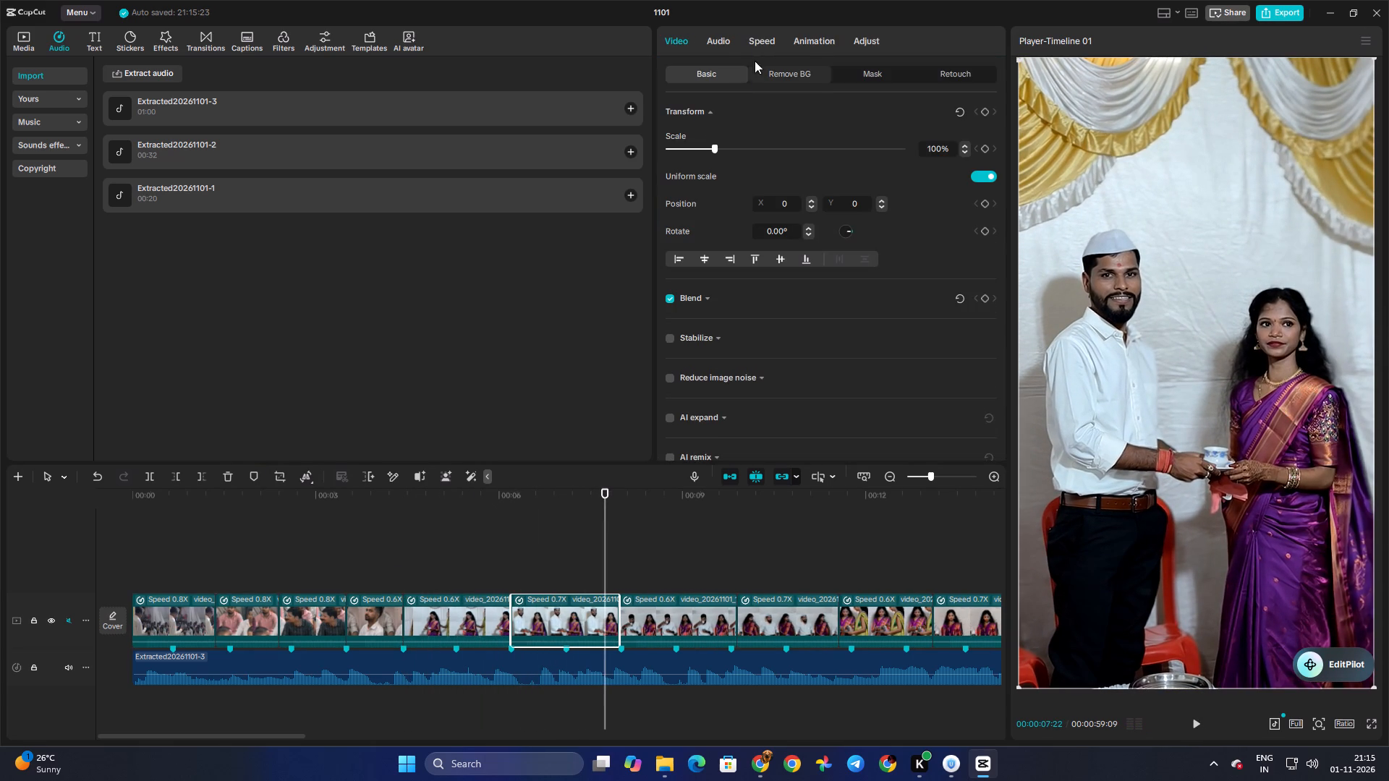
{"action": "left_click", "coordinate": [765, 44]}
{"action": "left_click", "coordinate": [690, 134]}
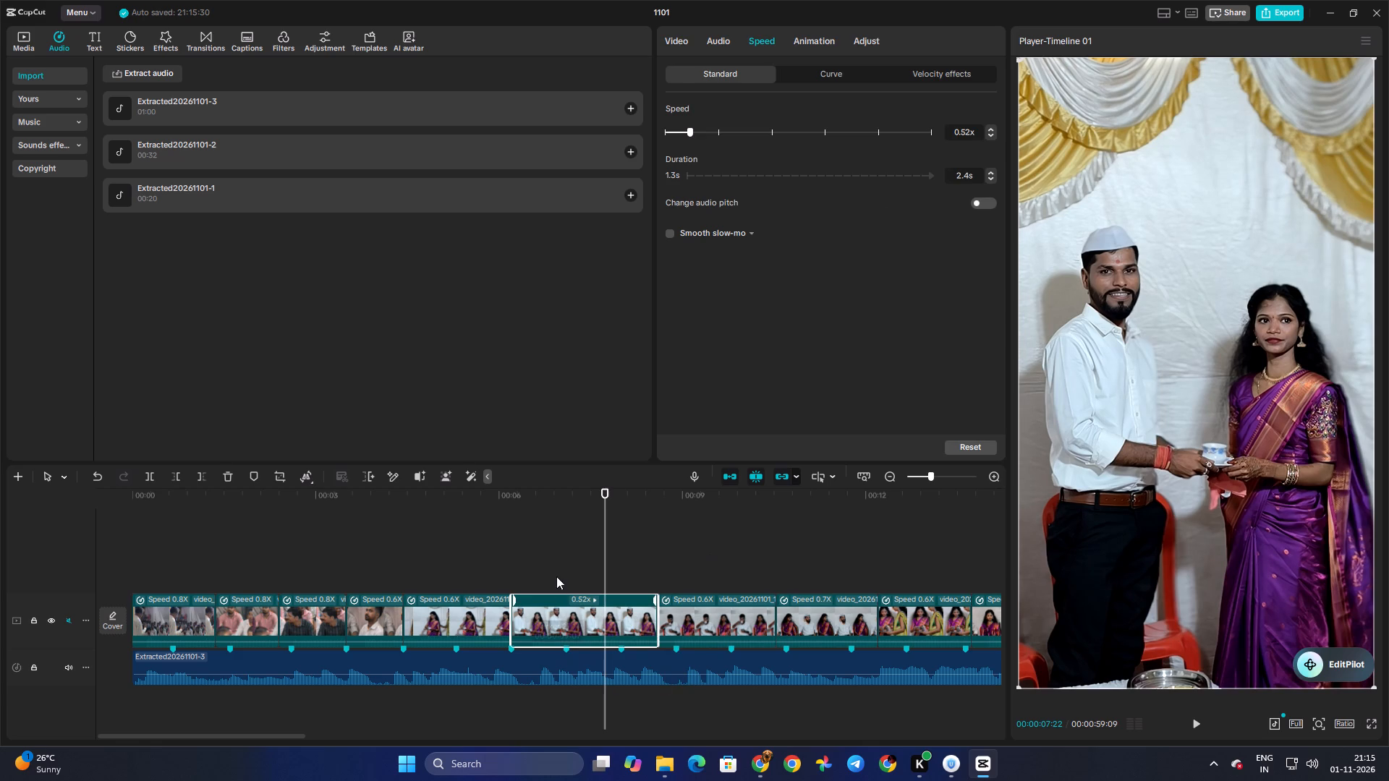
{"action": "left_click", "coordinate": [556, 574]}
{"action": "key", "text": "space"}
{"action": "key", "text": "space"}
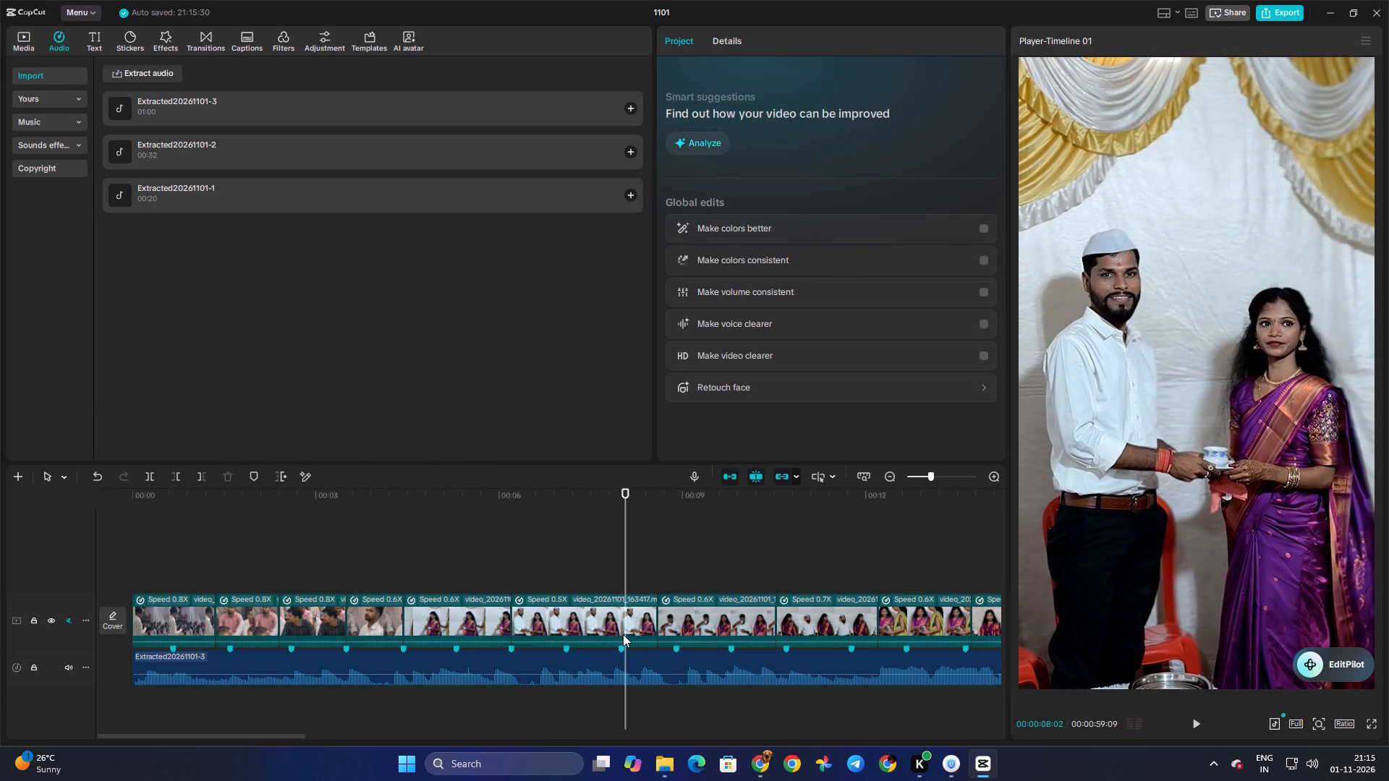
{"action": "left_click", "coordinate": [623, 634]}
{"action": "left_click_drag", "start_coordinate": [657, 623], "coordinate": [619, 633]}
Review the shots between the tray clip and the woman with the bouquet to check the clip order.
{"action": "left_click", "coordinate": [658, 563]}
{"action": "left_click_drag", "start_coordinate": [658, 563], "coordinate": [972, 588]}
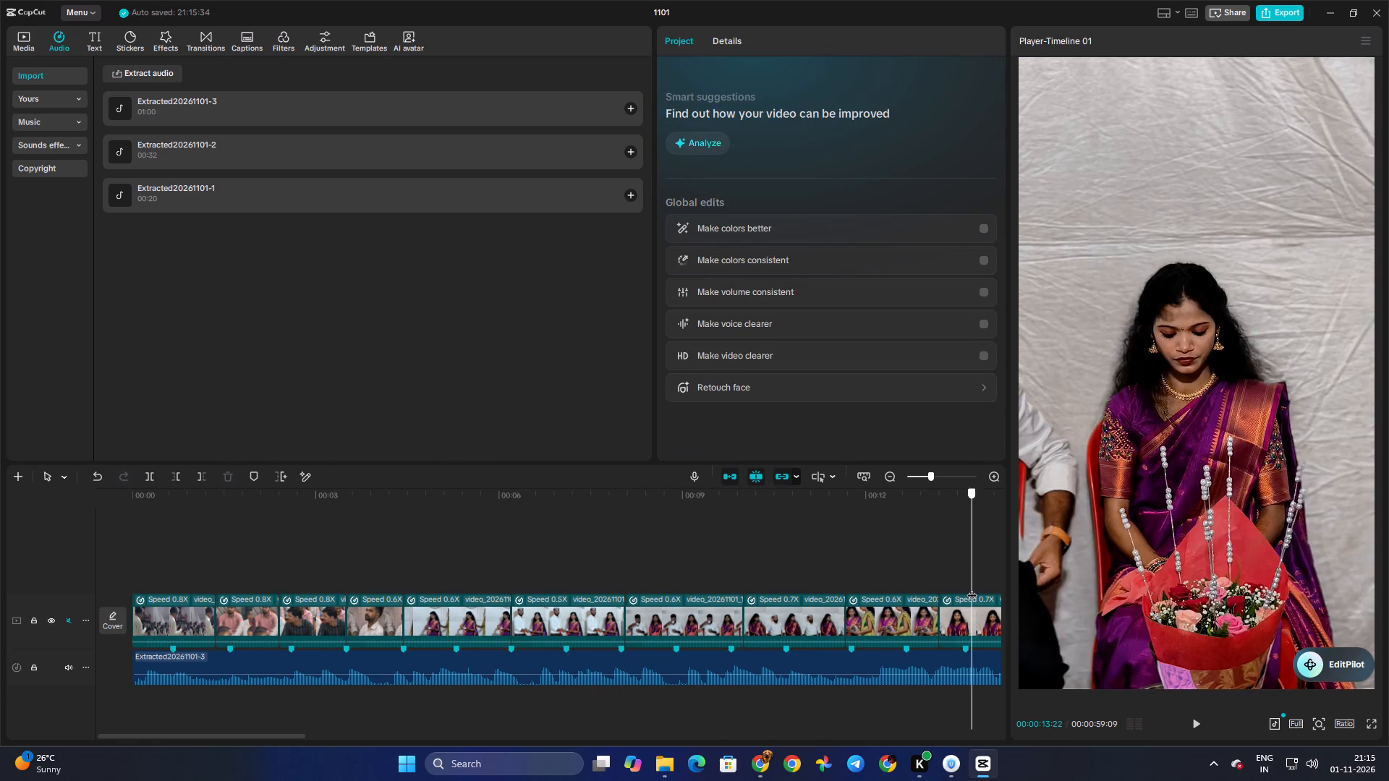
{"action": "left_click_drag", "start_coordinate": [972, 588], "coordinate": [628, 597]}
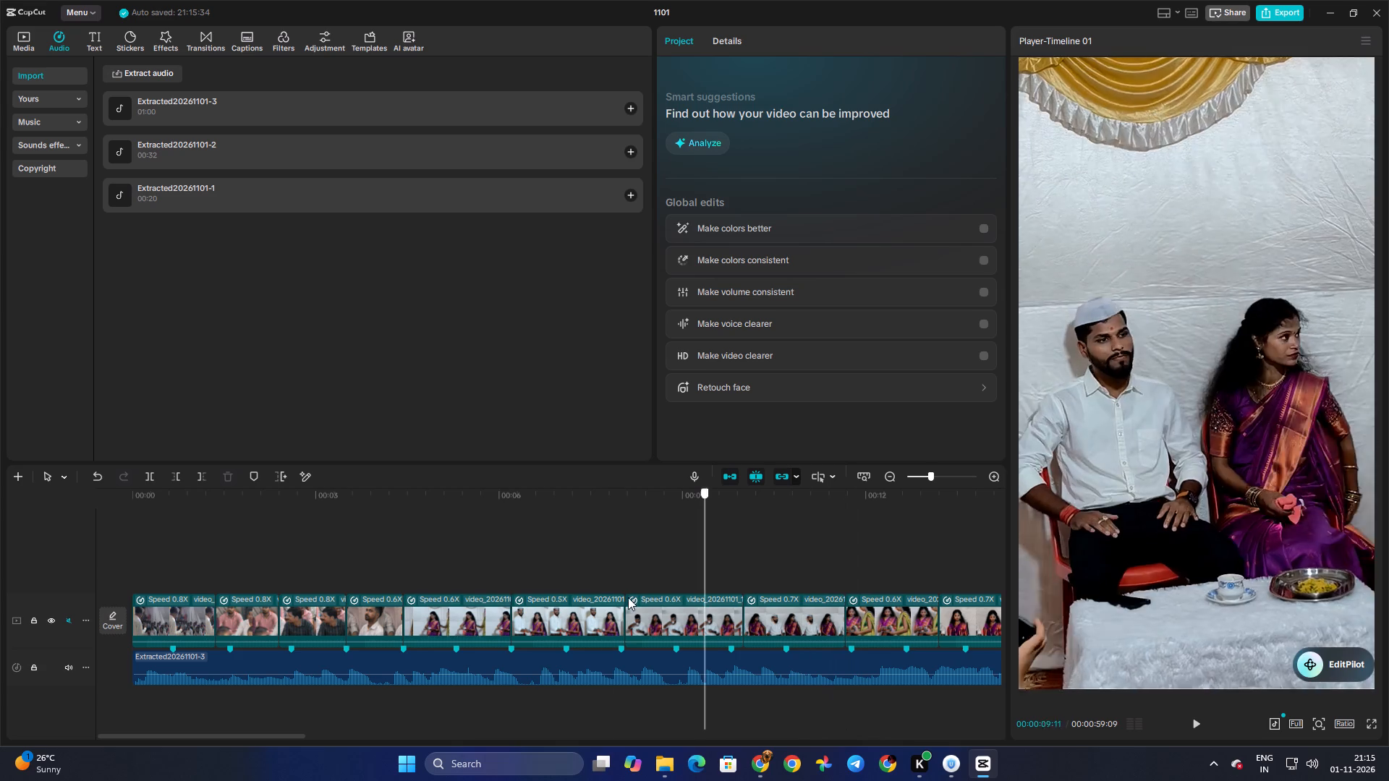
{"action": "left_click_drag", "start_coordinate": [628, 597], "coordinate": [416, 597]}
{"action": "key", "text": "space"}
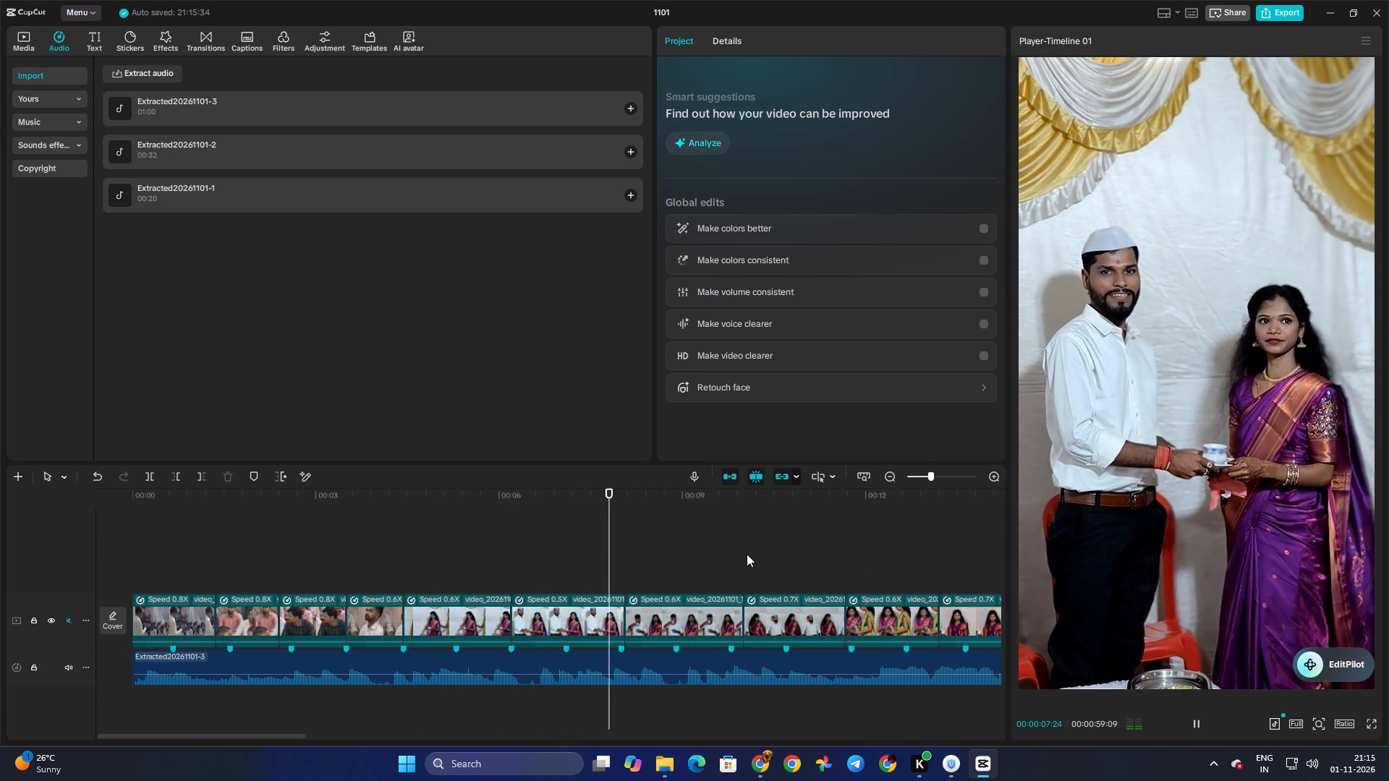
{"action": "left_click", "coordinate": [747, 555]}
{"action": "left_click_drag", "start_coordinate": [747, 555], "coordinate": [888, 568]}
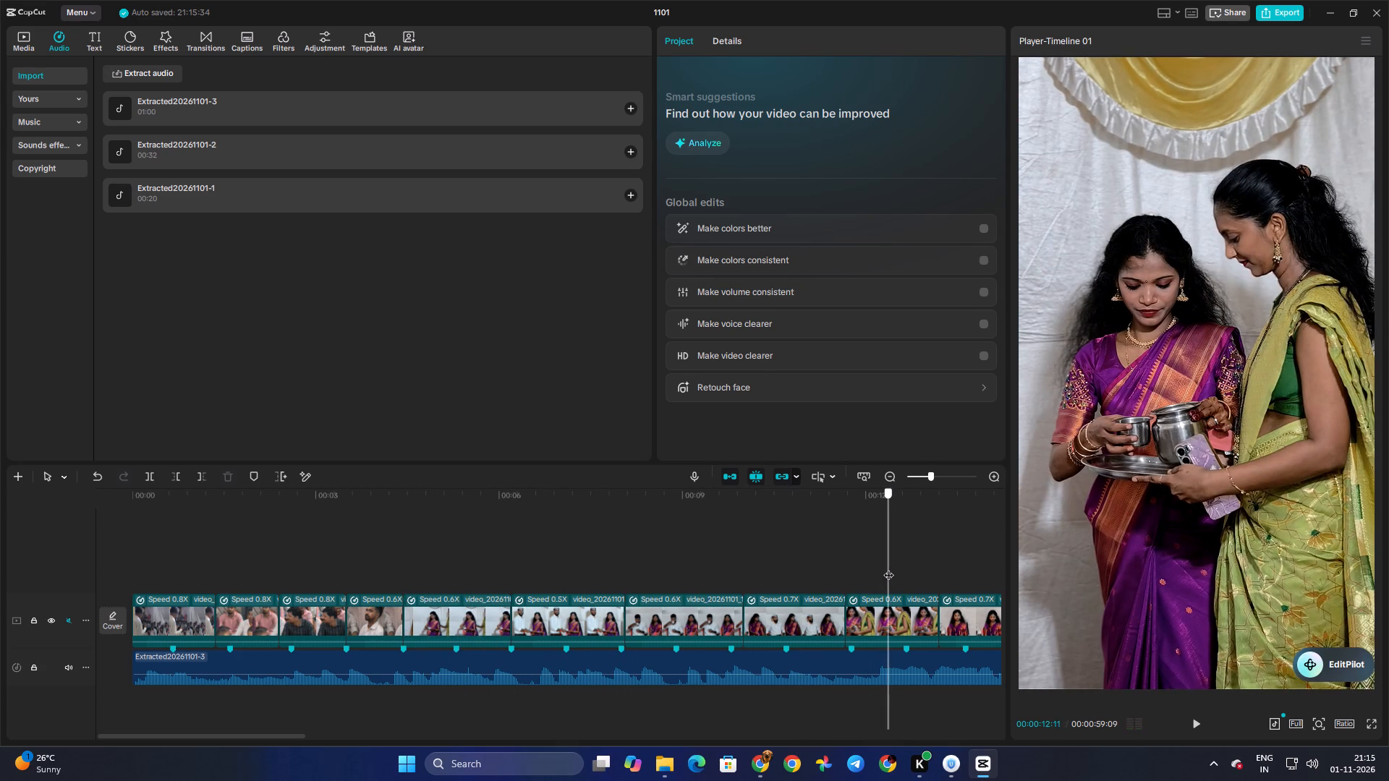
{"action": "left_click_drag", "start_coordinate": [888, 568], "coordinate": [461, 618]}
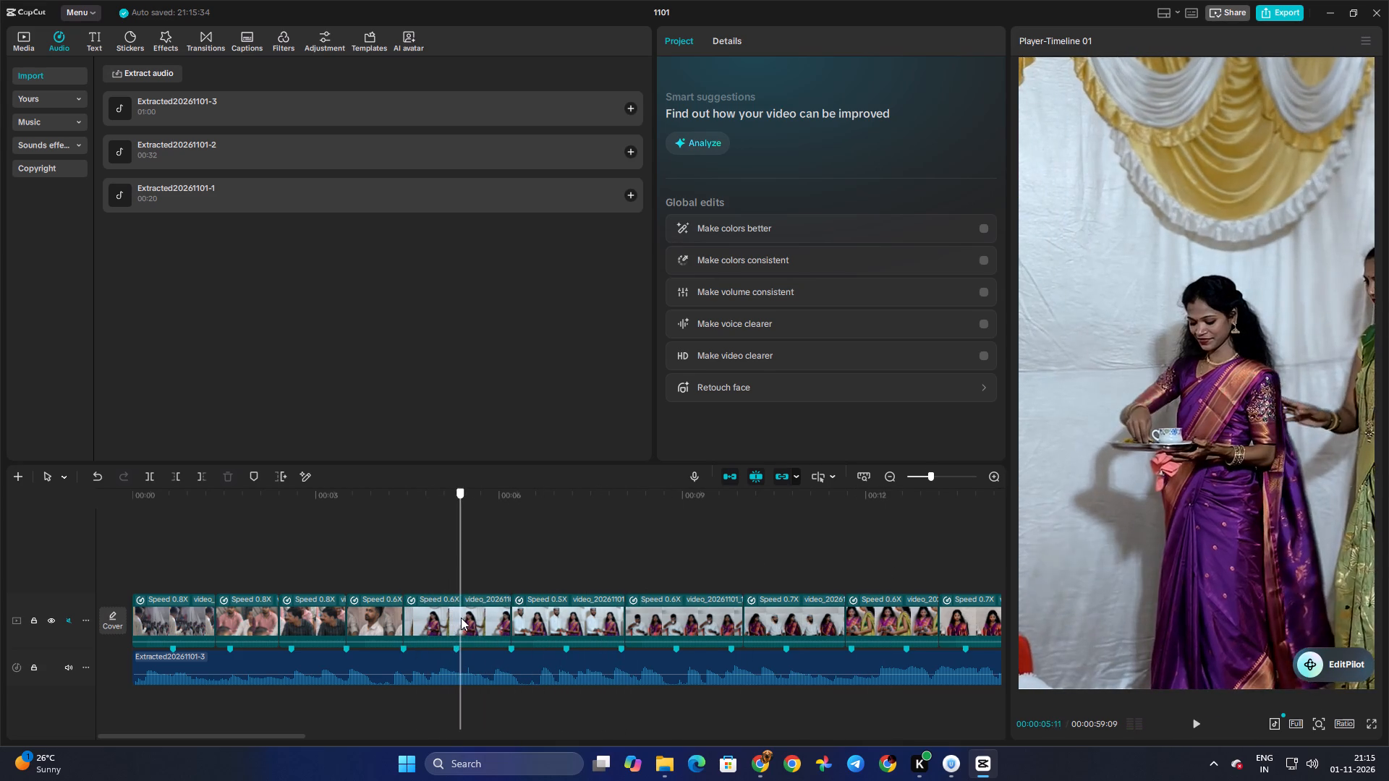
{"action": "left_click_drag", "start_coordinate": [461, 618], "coordinate": [892, 629]}
Move the 0.6X clip of the two women with the steel pots between the white-shirt guest and the tray clip.
{"action": "left_click_drag", "start_coordinate": [901, 628], "coordinate": [362, 621]}
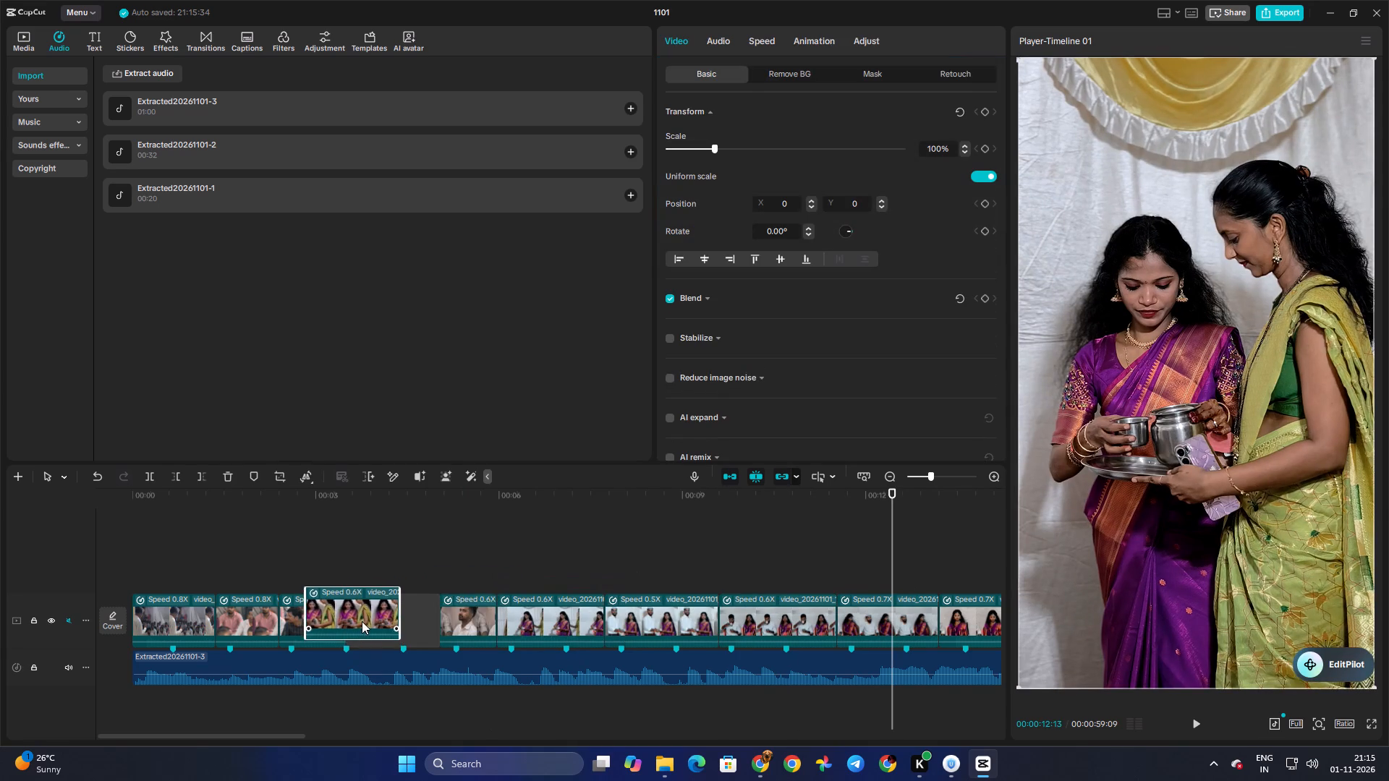
{"action": "left_click_drag", "start_coordinate": [362, 621], "coordinate": [443, 624]}
Play and scrub the reordered timeline from the two women with the steel pots to the woman with the bouquet.
{"action": "left_click", "coordinate": [430, 561]}
{"action": "left_click_drag", "start_coordinate": [430, 561], "coordinate": [422, 568]}
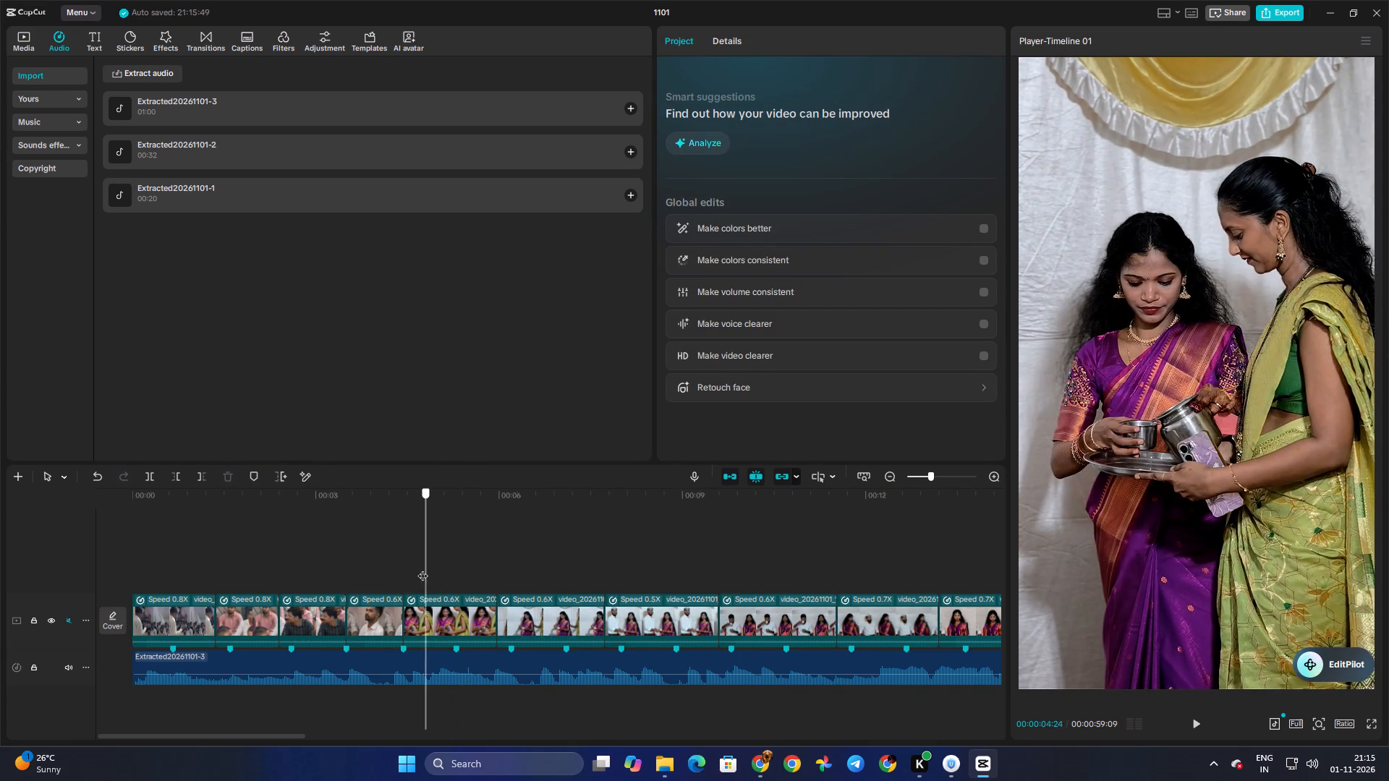
{"action": "left_click_drag", "start_coordinate": [422, 568], "coordinate": [399, 569]}
{"action": "key", "text": "space"}
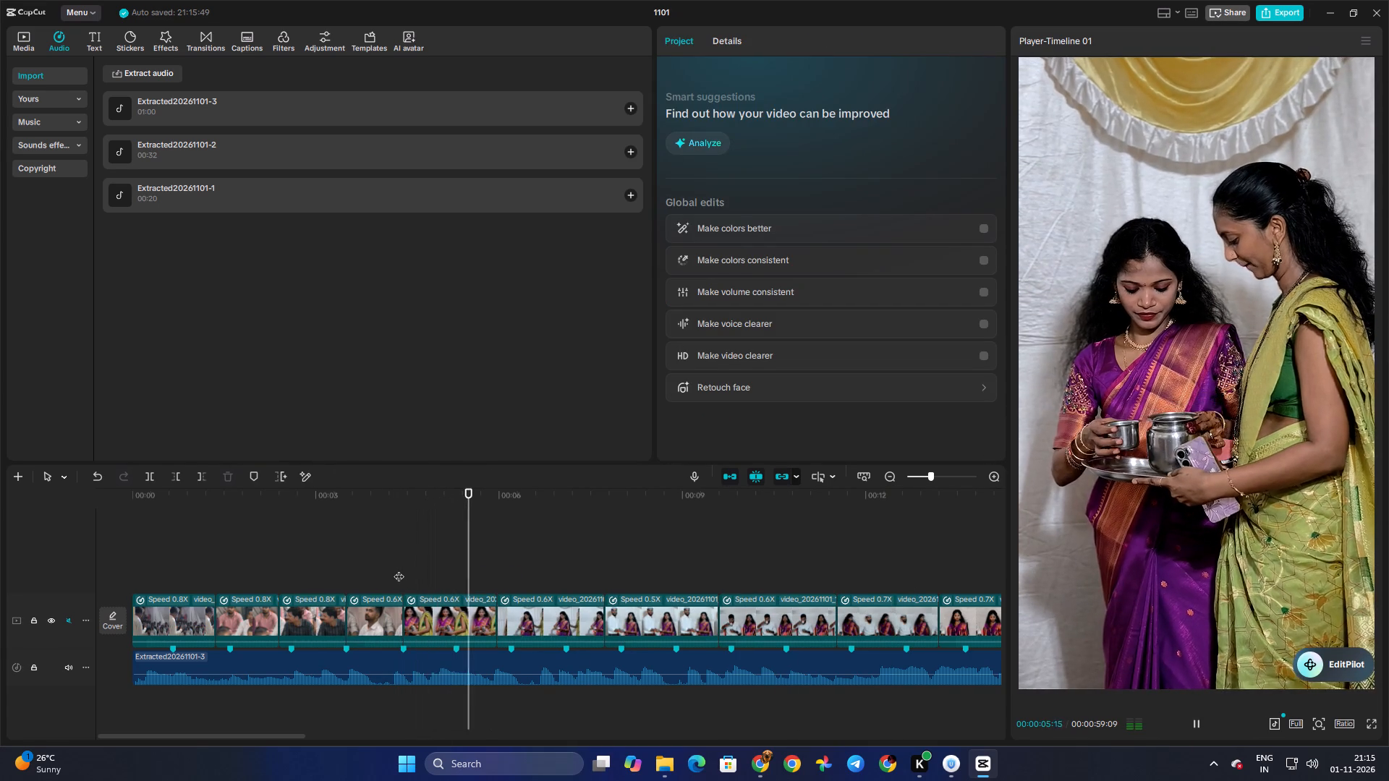
{"action": "key", "text": "space"}
{"action": "left_click", "coordinate": [622, 560]}
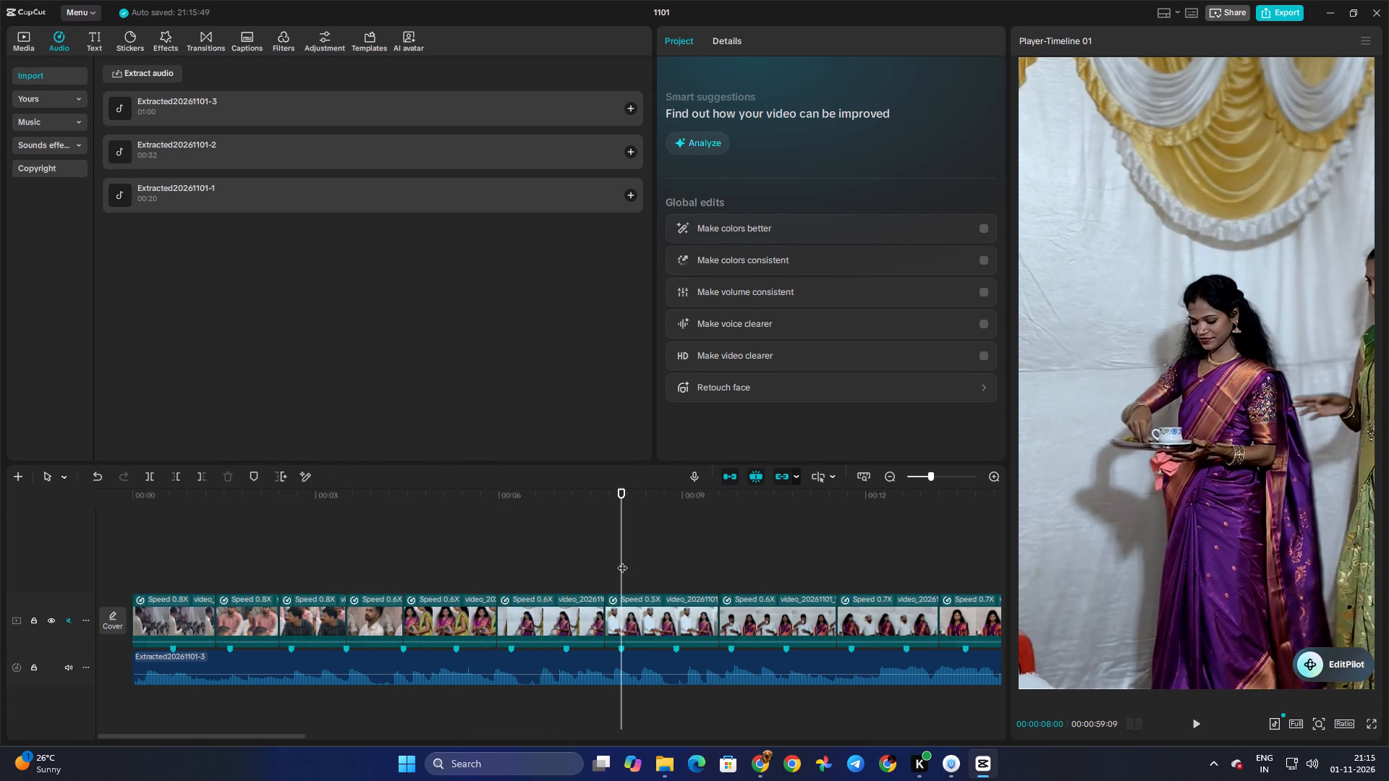
{"action": "left_click_drag", "start_coordinate": [622, 560], "coordinate": [838, 578]}
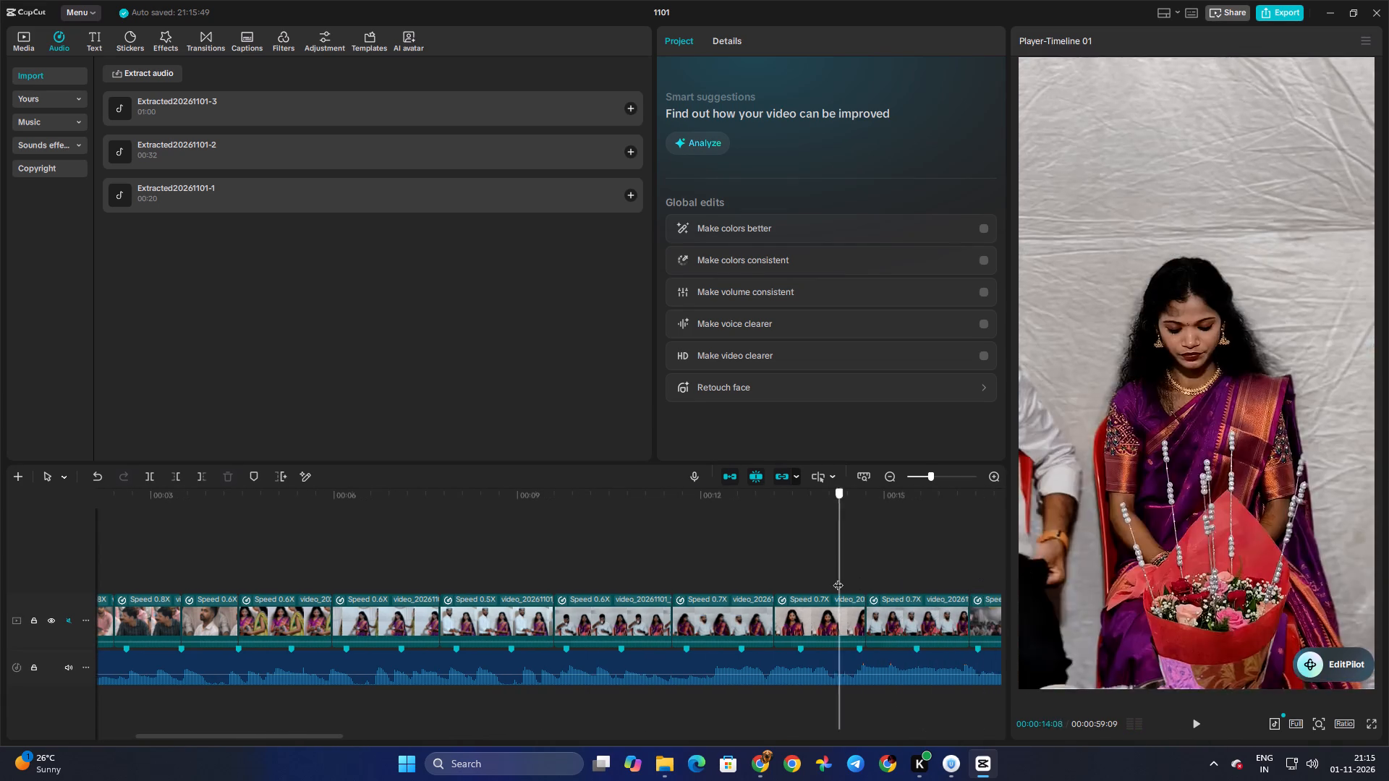
{"action": "left_click_drag", "start_coordinate": [838, 578], "coordinate": [302, 586]}
Preview source clips in the "kene 78" media folder and compare them with the steel-pots and tray shots on the timeline.
{"action": "left_click", "coordinate": [6, 42]}
{"action": "left_click", "coordinate": [16, 46]}
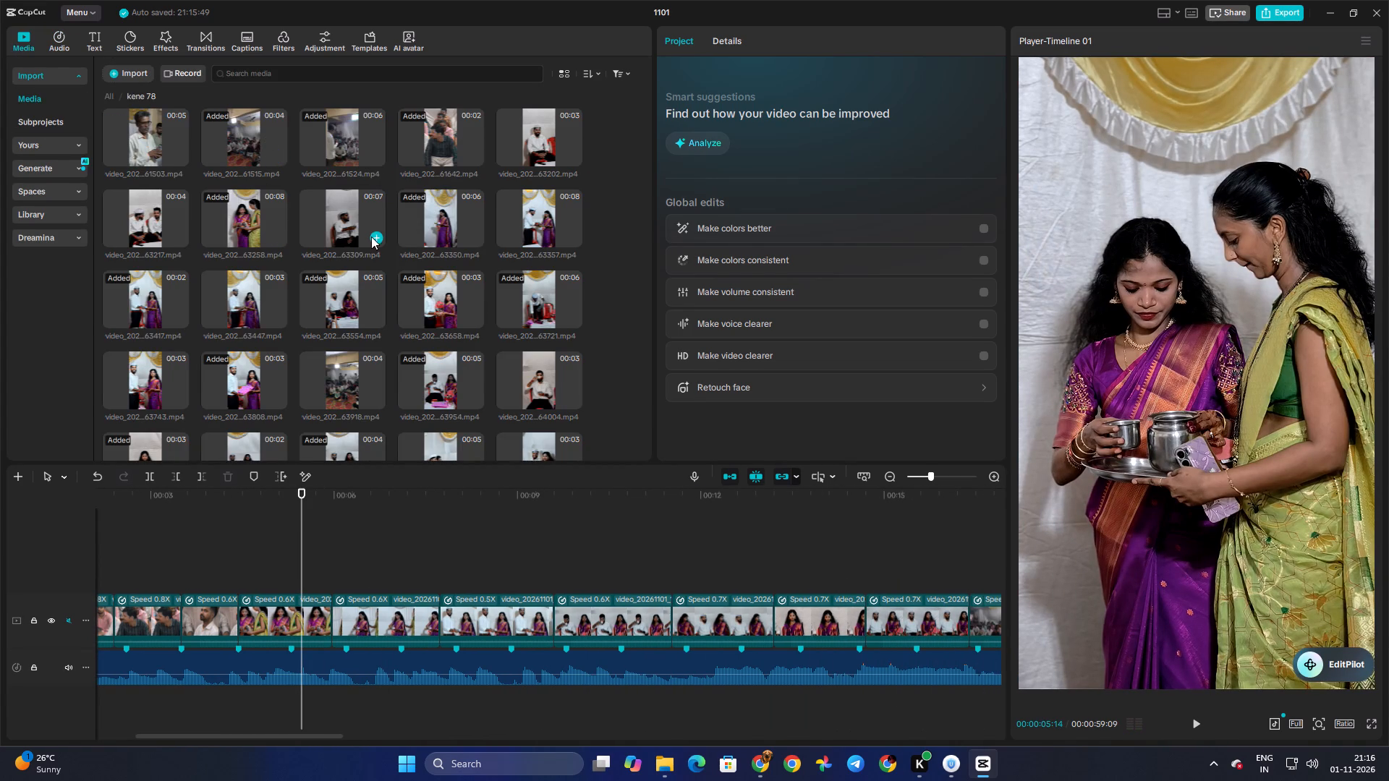
{"action": "left_click", "coordinate": [334, 219]}
{"action": "left_click", "coordinate": [407, 222]}
{"action": "left_click", "coordinate": [326, 223]}
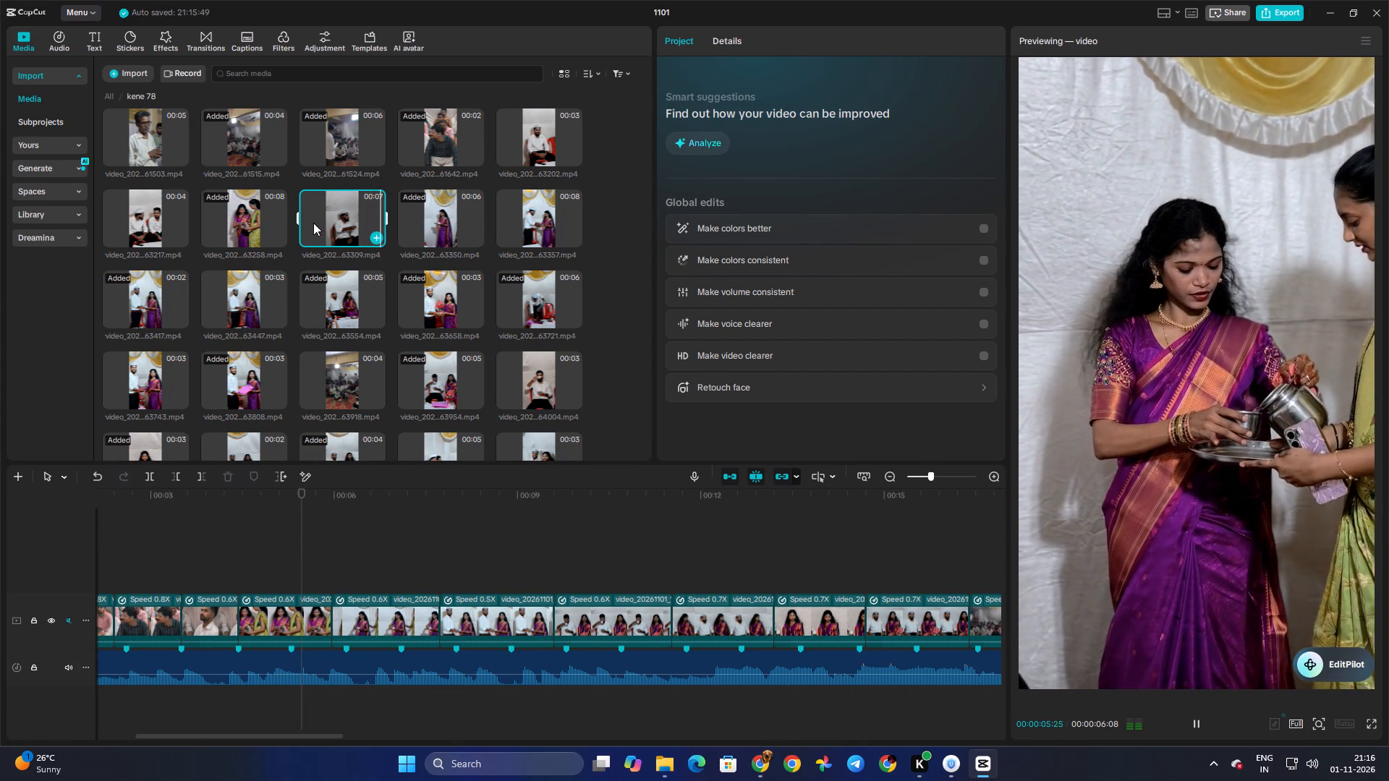
{"action": "left_click", "coordinate": [446, 224]}
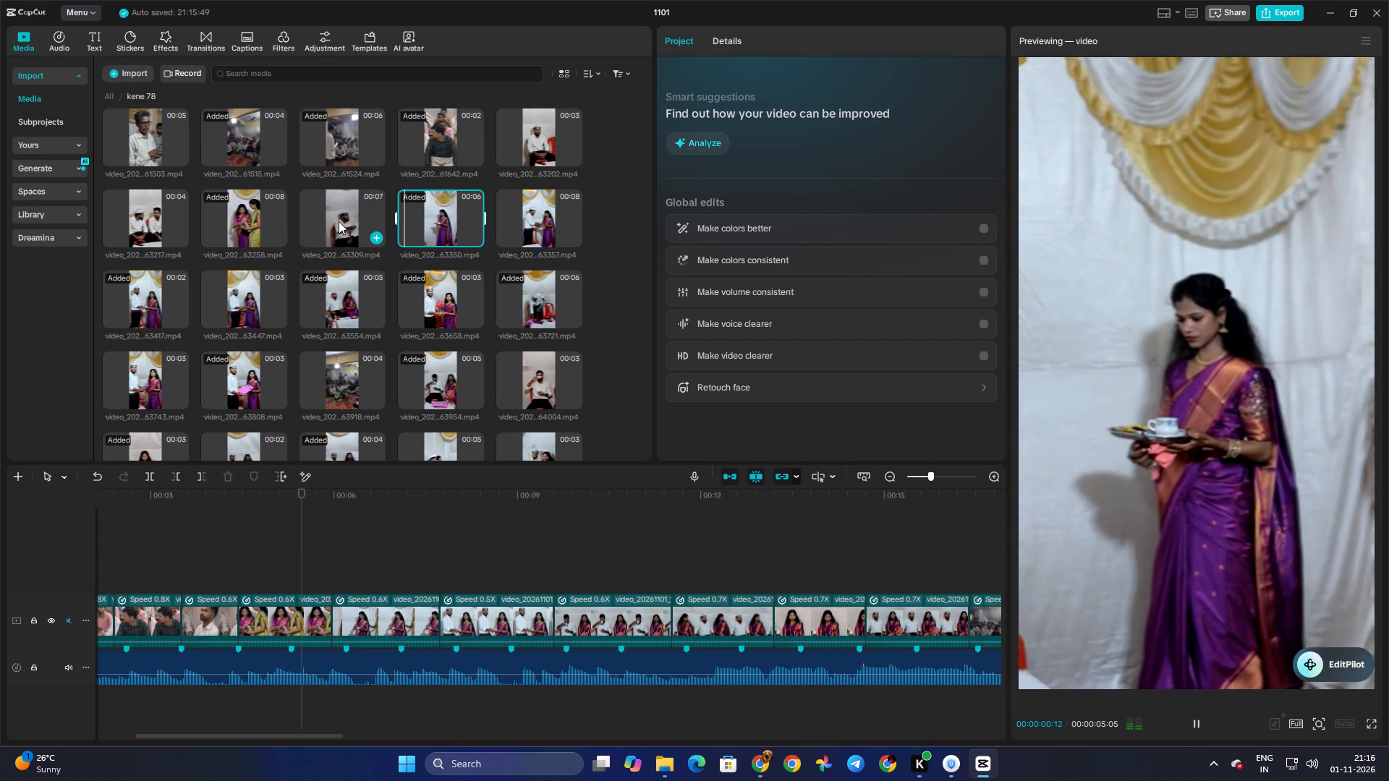
{"action": "left_click", "coordinate": [271, 221]}
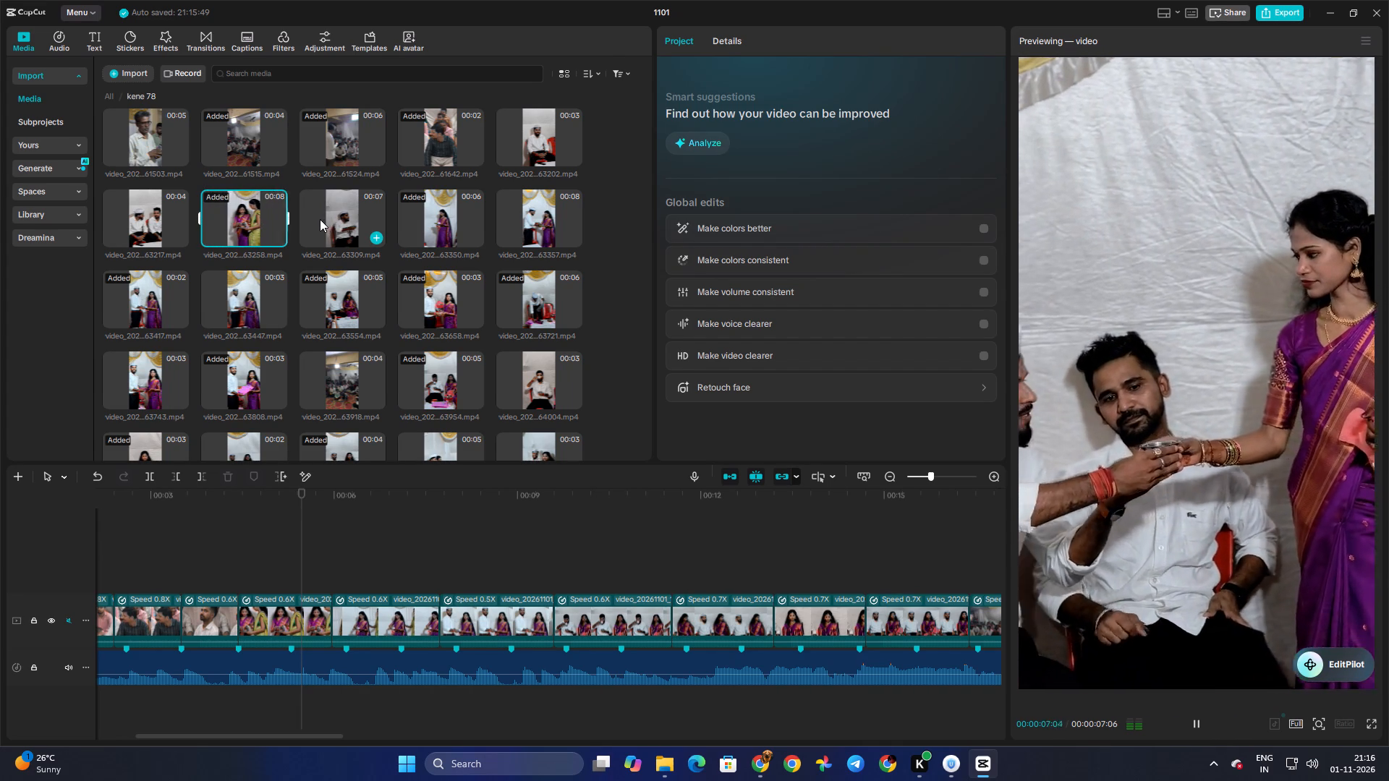
{"action": "left_click", "coordinate": [326, 219]}
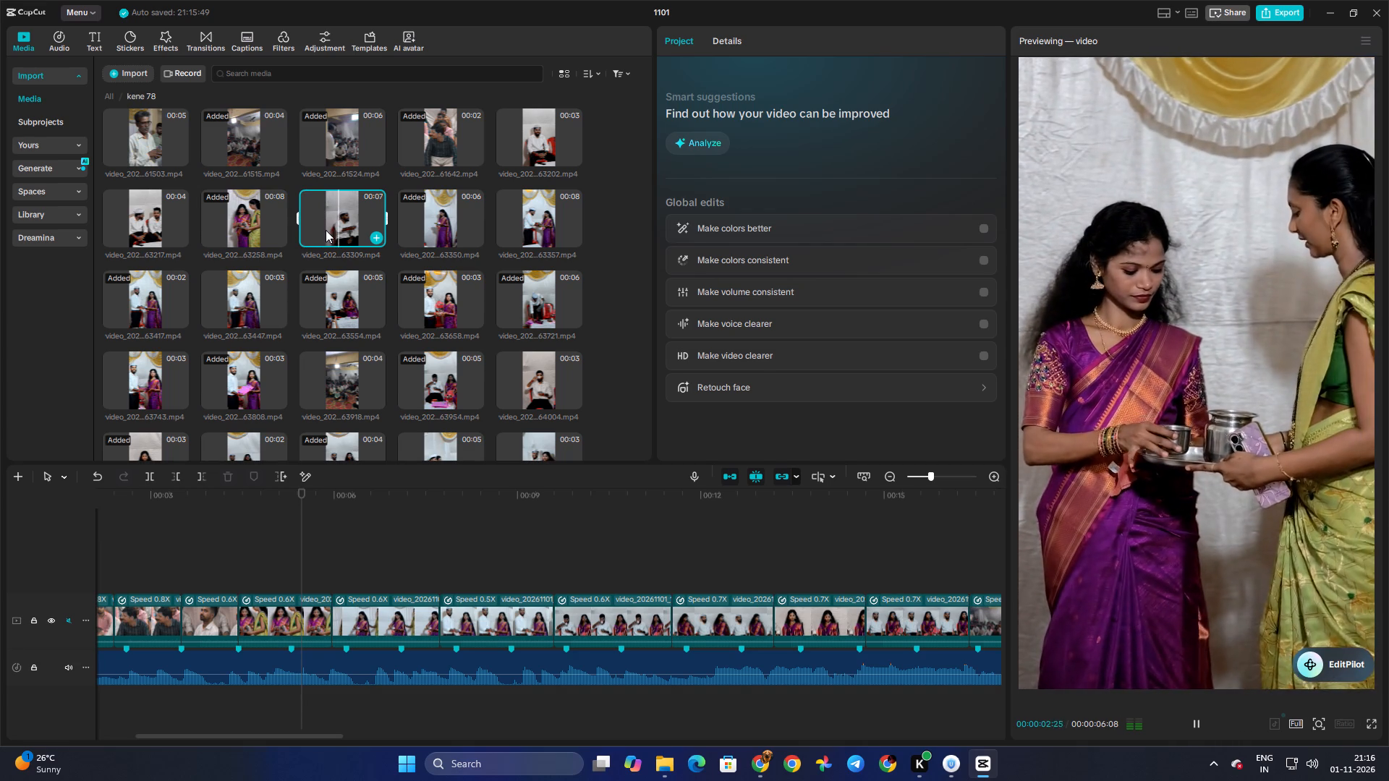
{"action": "left_click", "coordinate": [318, 543]}
{"action": "left_click_drag", "start_coordinate": [318, 543], "coordinate": [353, 541]}
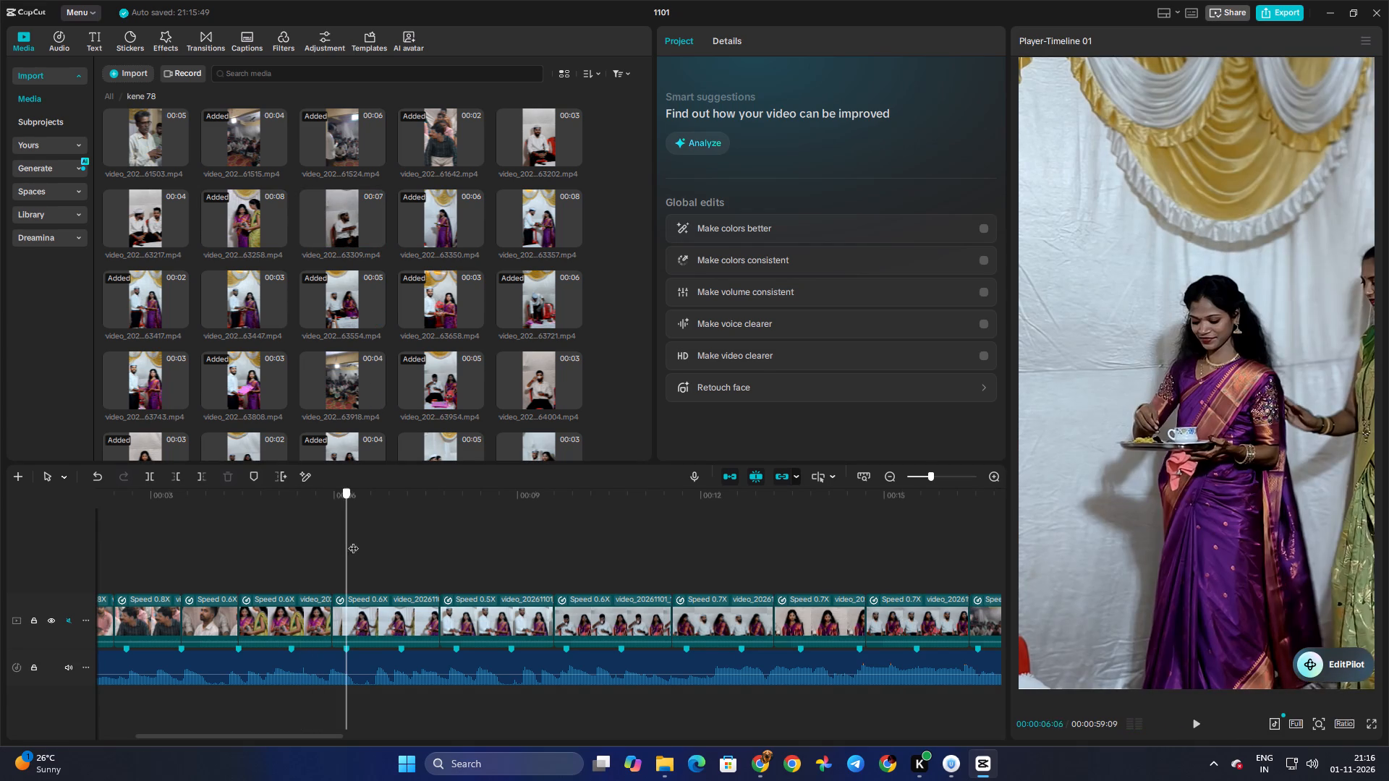
{"action": "left_click_drag", "start_coordinate": [353, 541], "coordinate": [268, 534]}
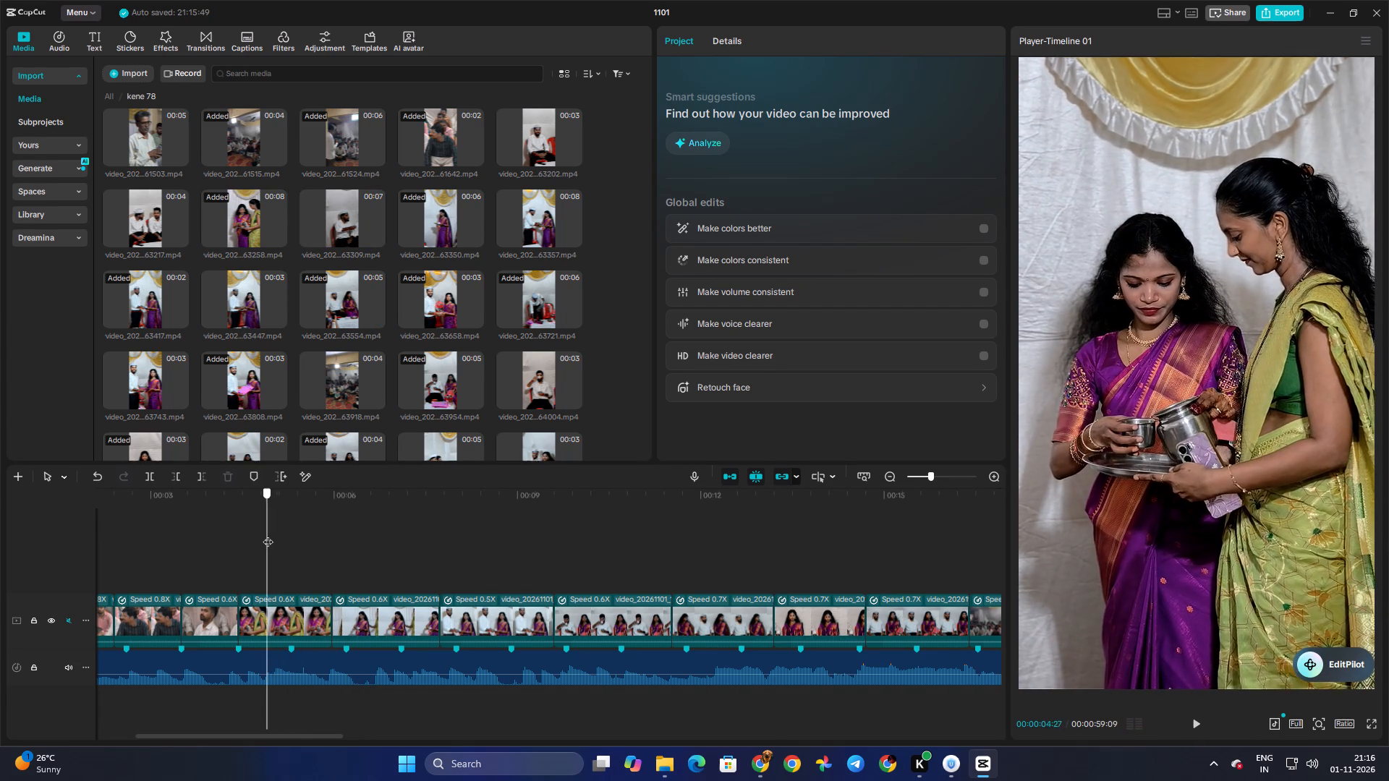
{"action": "left_click_drag", "start_coordinate": [268, 534], "coordinate": [300, 534]}
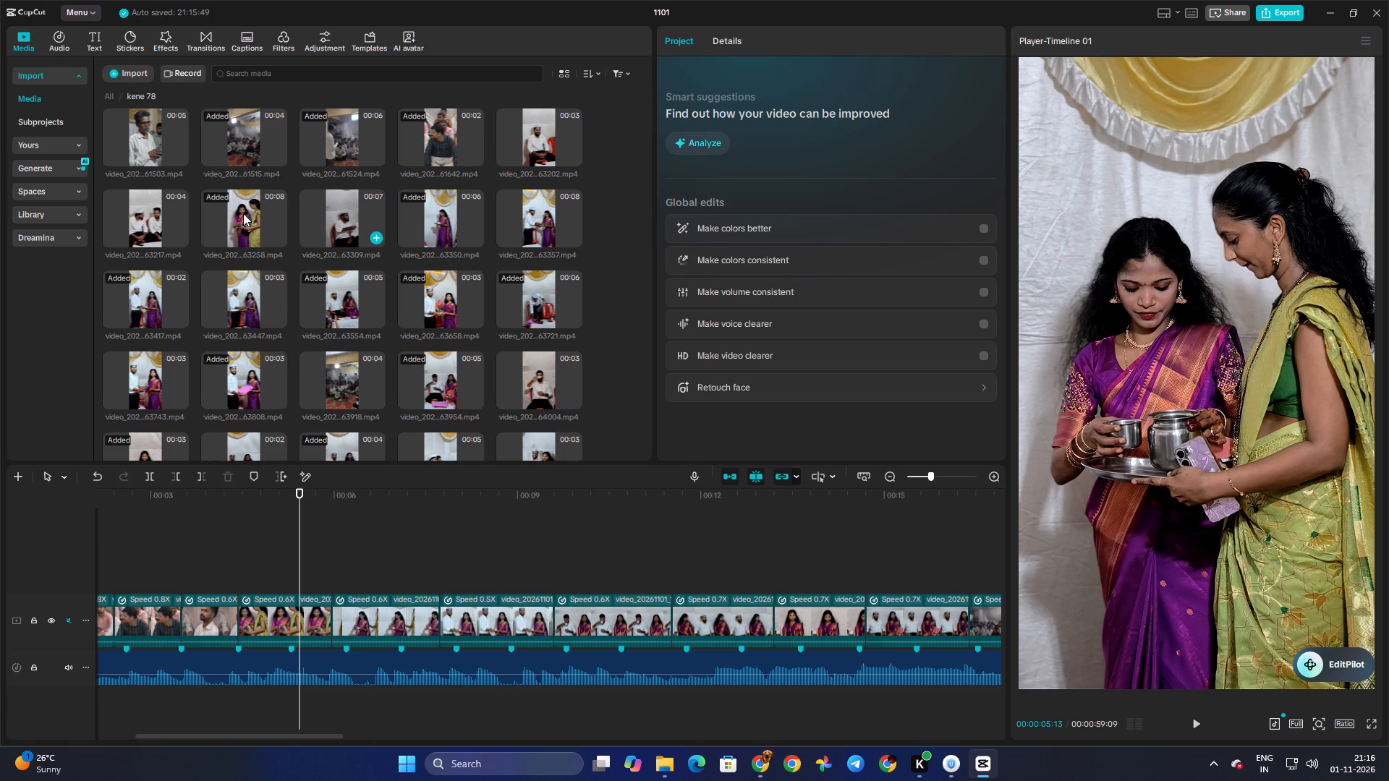
{"action": "left_click", "coordinate": [538, 210]}
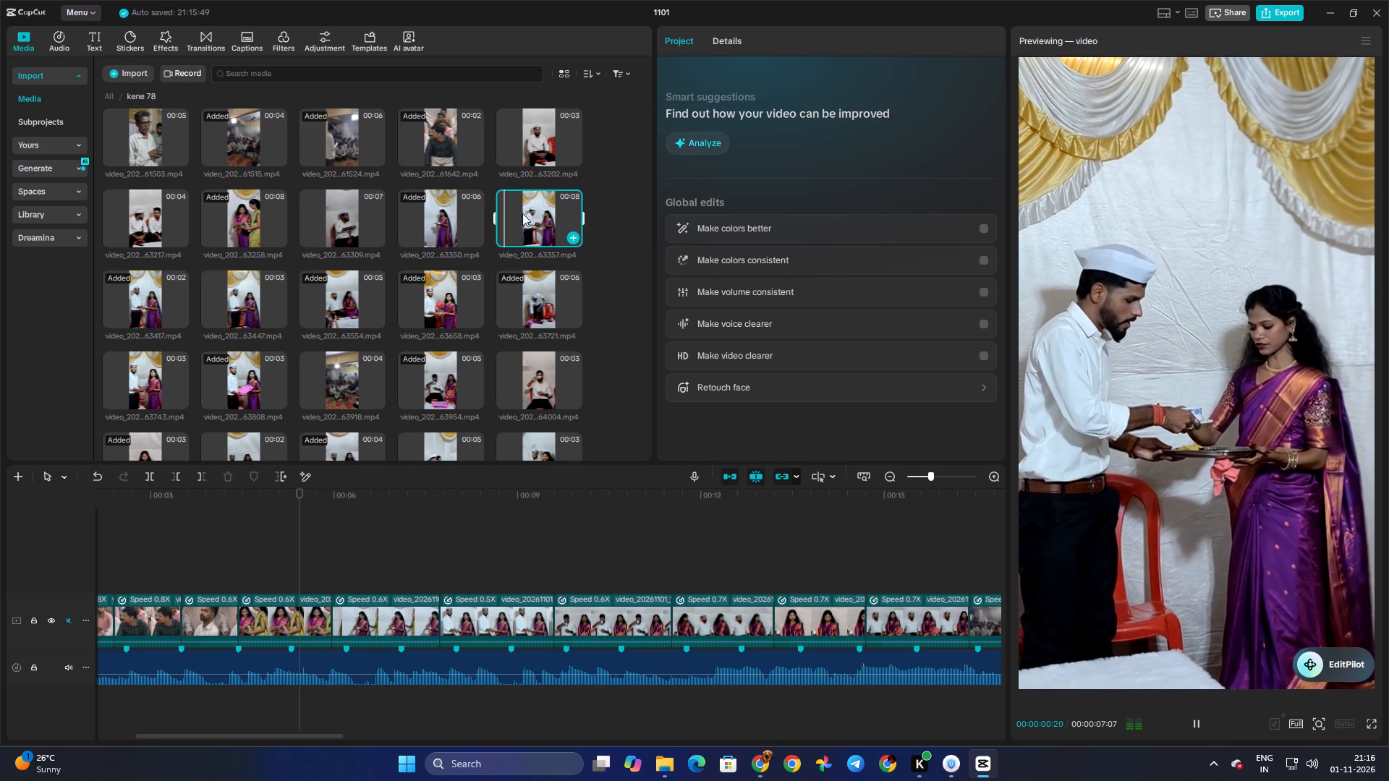
{"action": "key", "text": "space"}
{"action": "scroll", "coordinate": [324, 510], "scroll_direction": "down", "scroll_amount": 1}
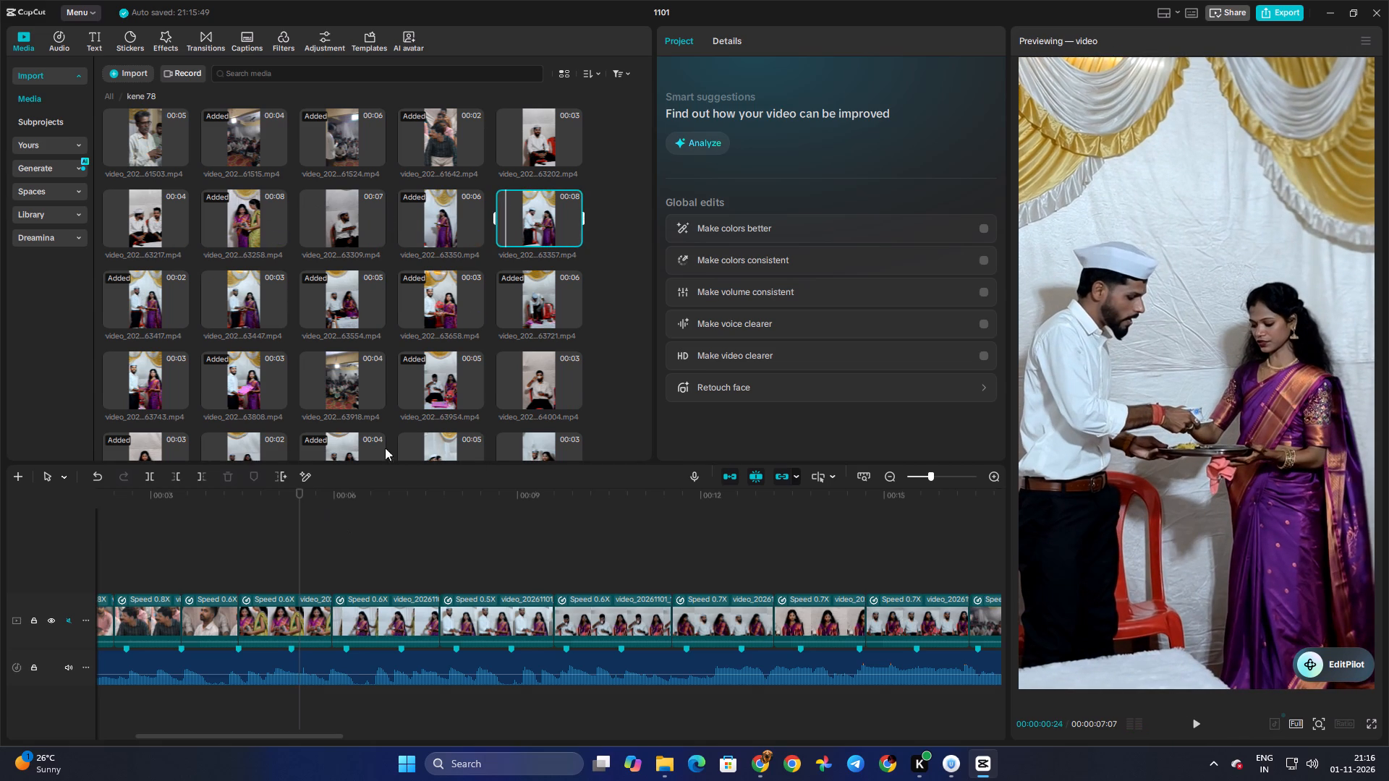
Move the 0.7X clip of the seated couple with the pink tray between the steel-pots clip and the tray clip, and play it back.
{"action": "double_click", "coordinate": [909, 586]}
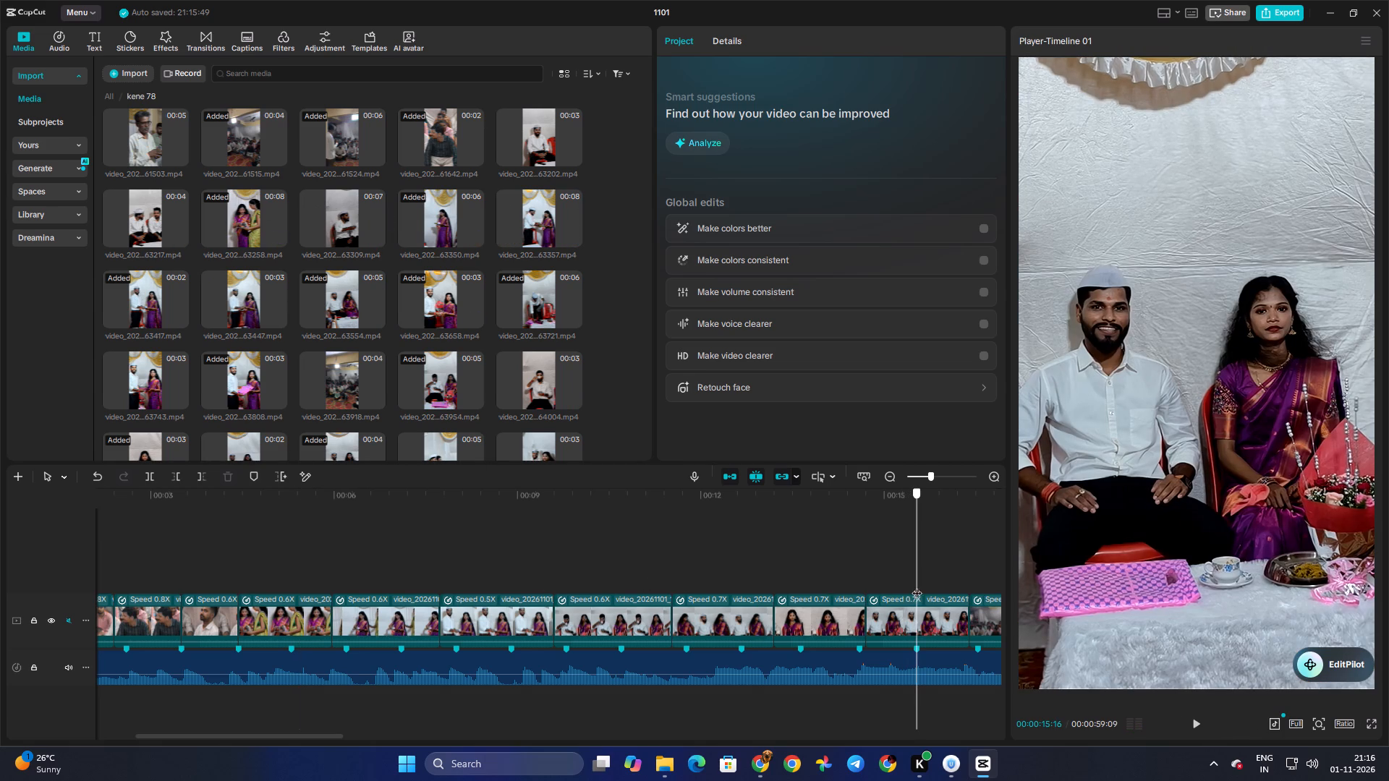
{"action": "left_click_drag", "start_coordinate": [911, 626], "coordinate": [357, 623]}
{"action": "left_click", "coordinate": [211, 560]}
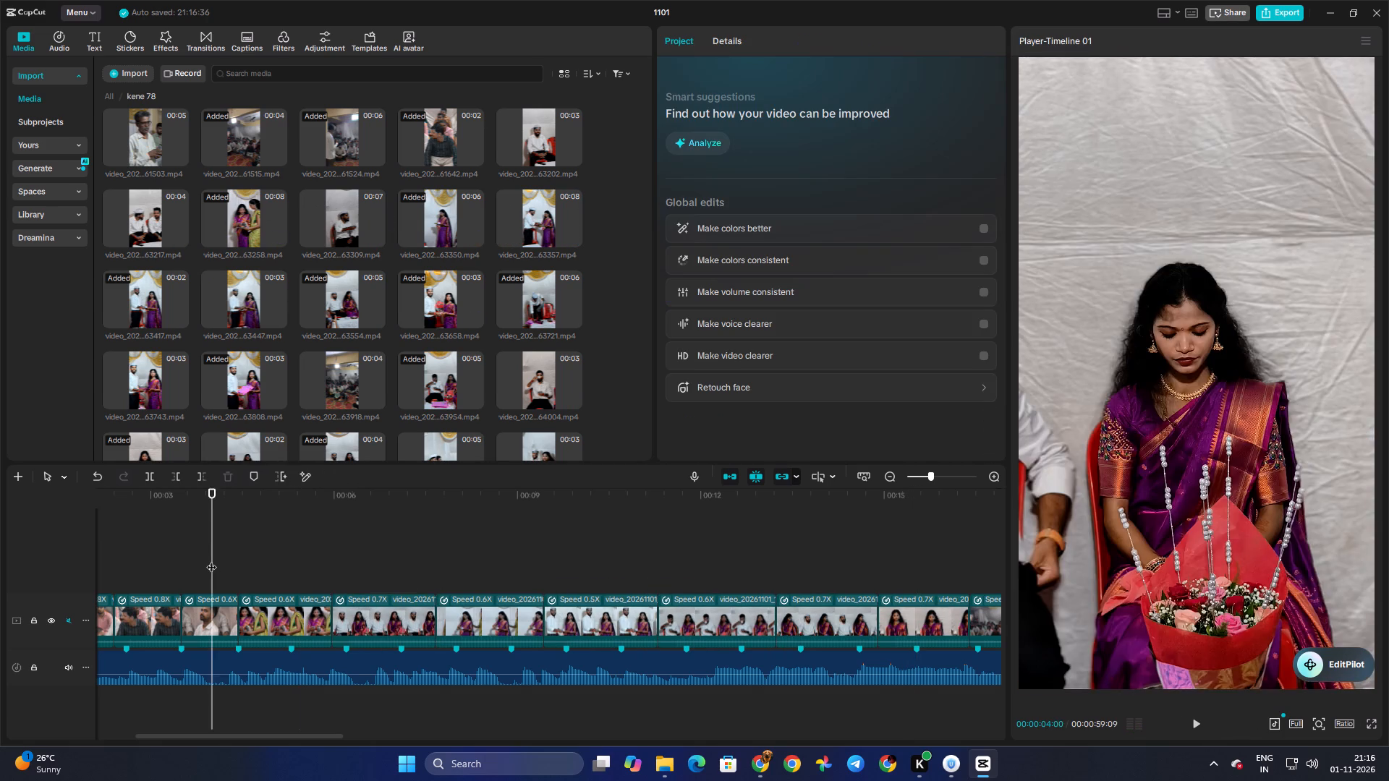
{"action": "key", "text": "space"}
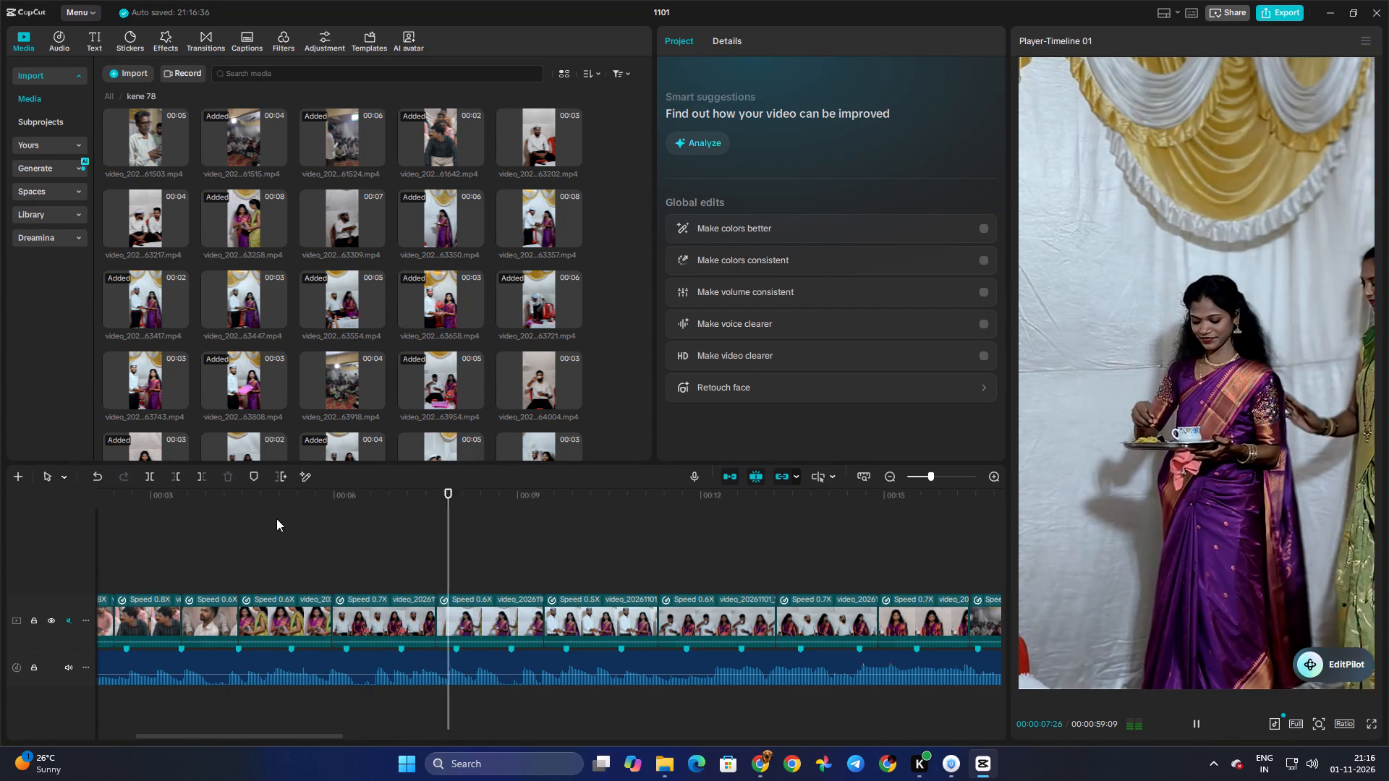
{"action": "key", "text": "space"}
Replay the seated couple clip and its cut to the tray clip several times to check timing against the beat markers.
{"action": "left_click", "coordinate": [421, 631]}
{"action": "left_click", "coordinate": [398, 568]}
{"action": "left_click_drag", "start_coordinate": [397, 568], "coordinate": [360, 574]}
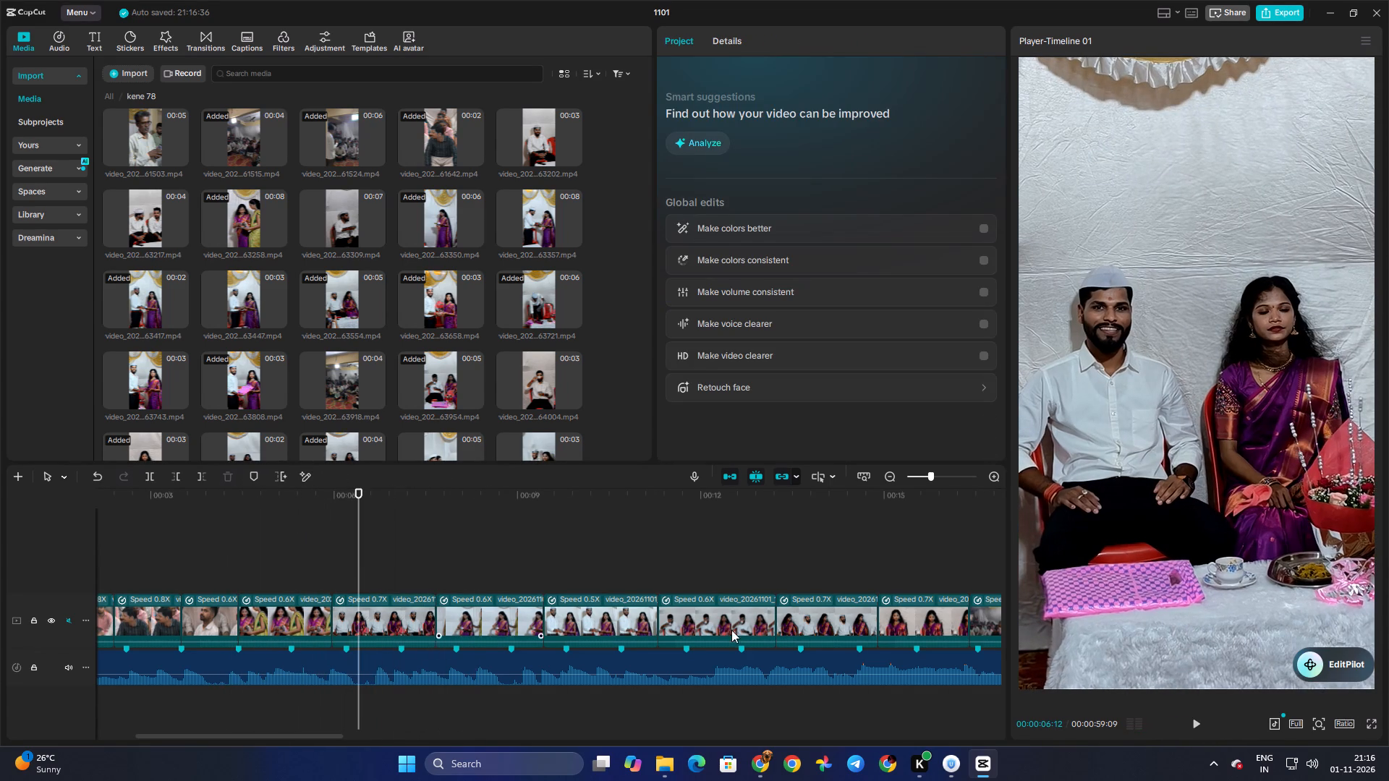
{"action": "left_click", "coordinate": [1315, 766]}
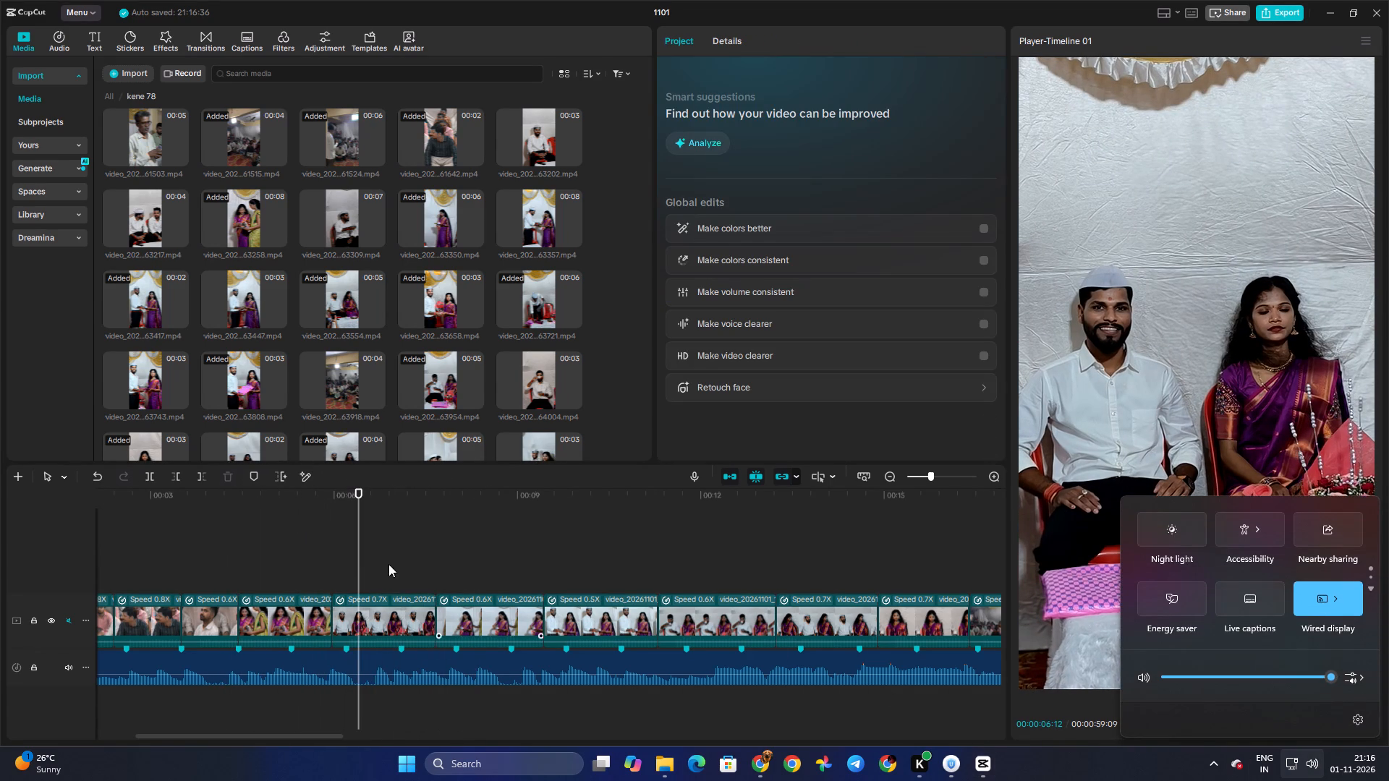
{"action": "double_click", "coordinate": [339, 545]}
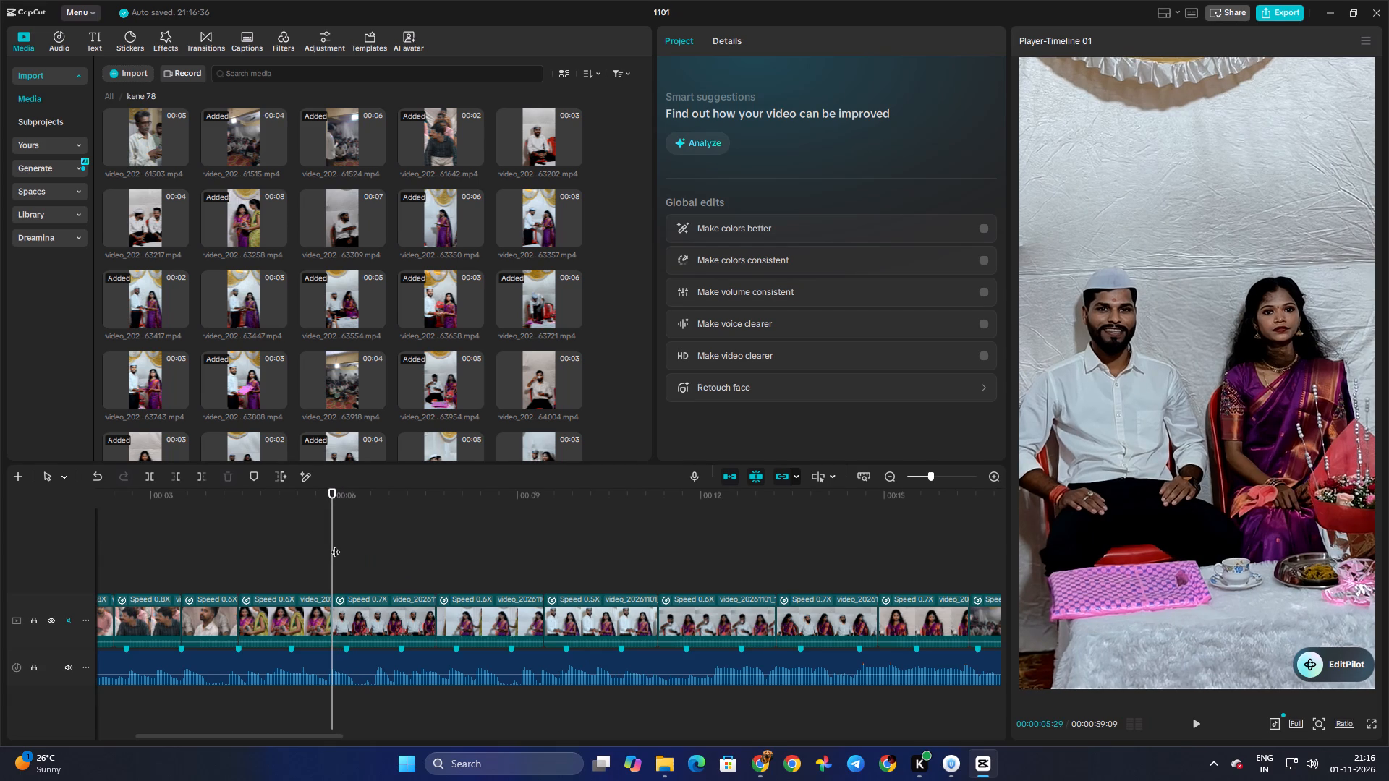
{"action": "key", "text": "space"}
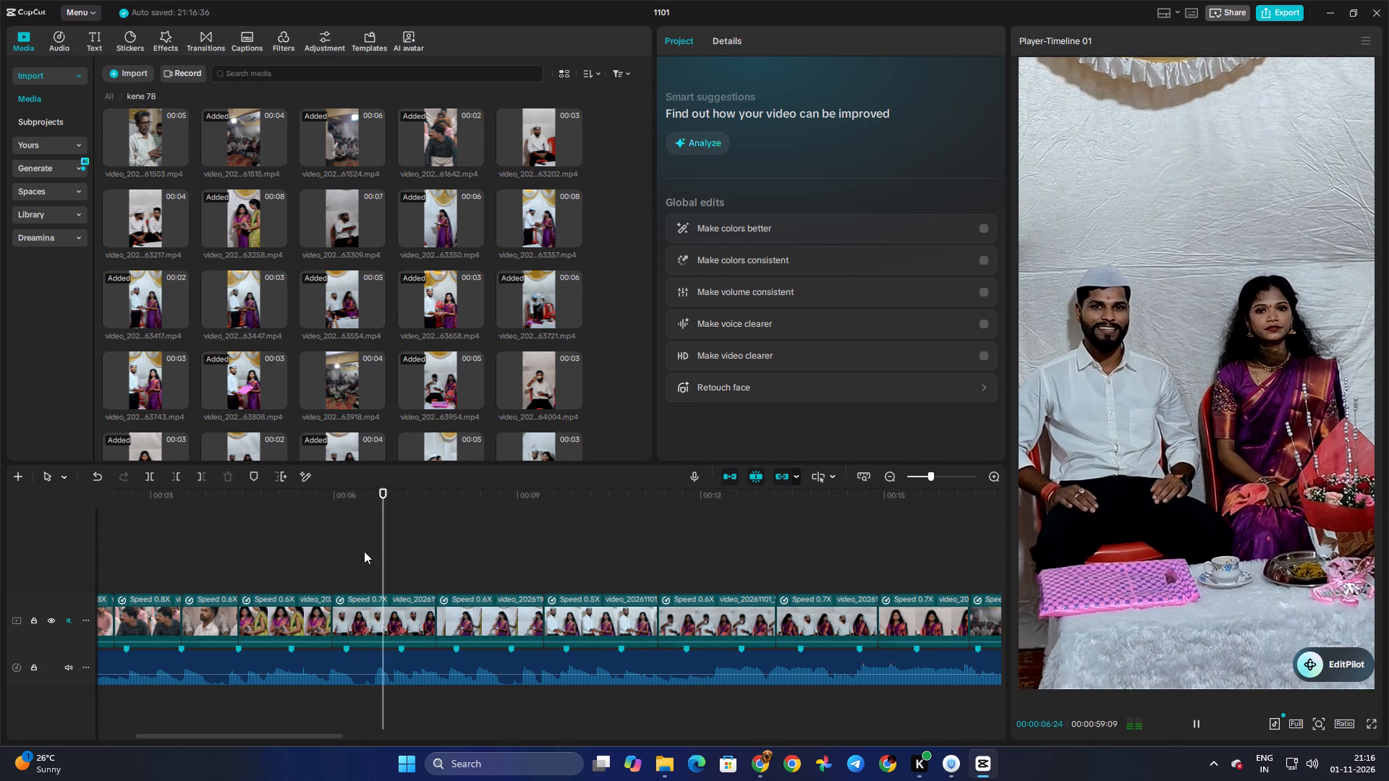
{"action": "key", "text": "space"}
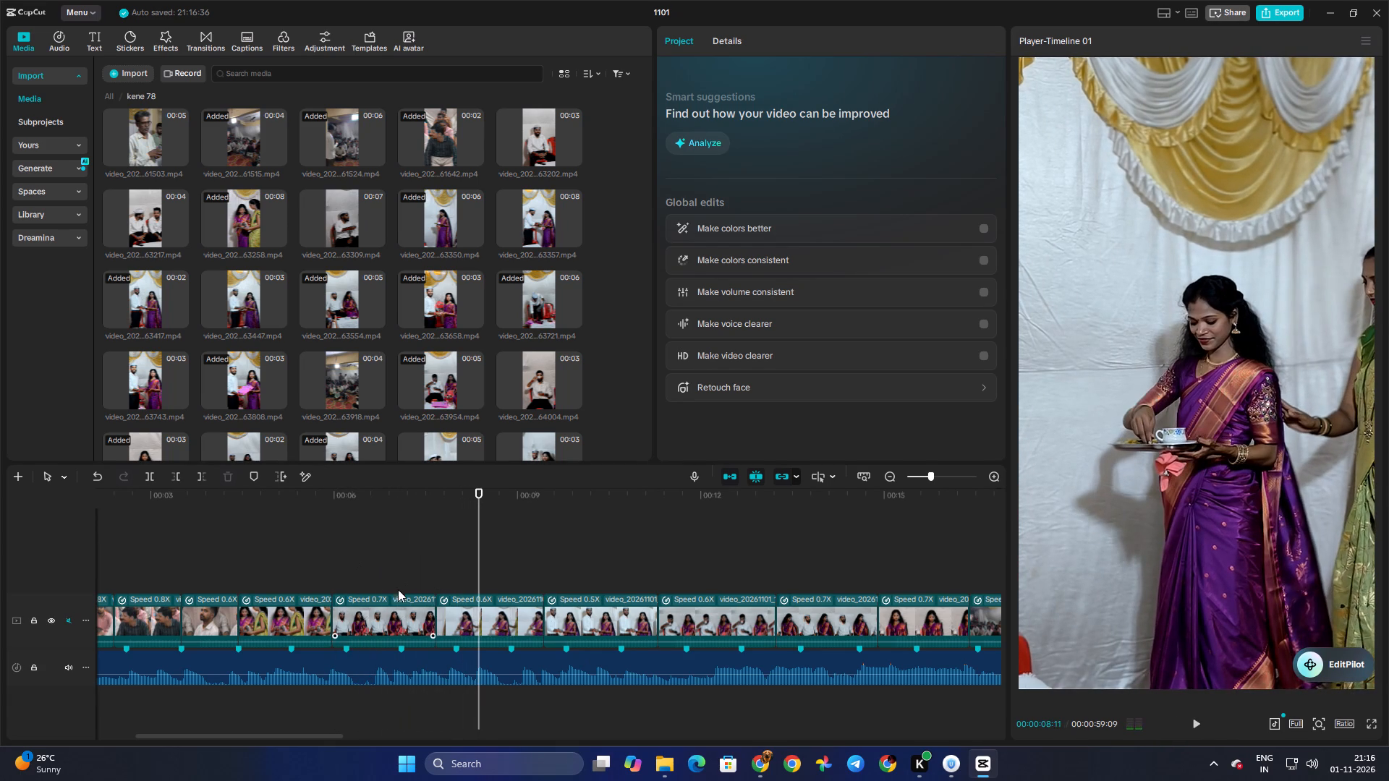
{"action": "left_click", "coordinate": [400, 586]}
{"action": "left_click_drag", "start_coordinate": [400, 586], "coordinate": [328, 587]}
{"action": "key", "text": "space"}
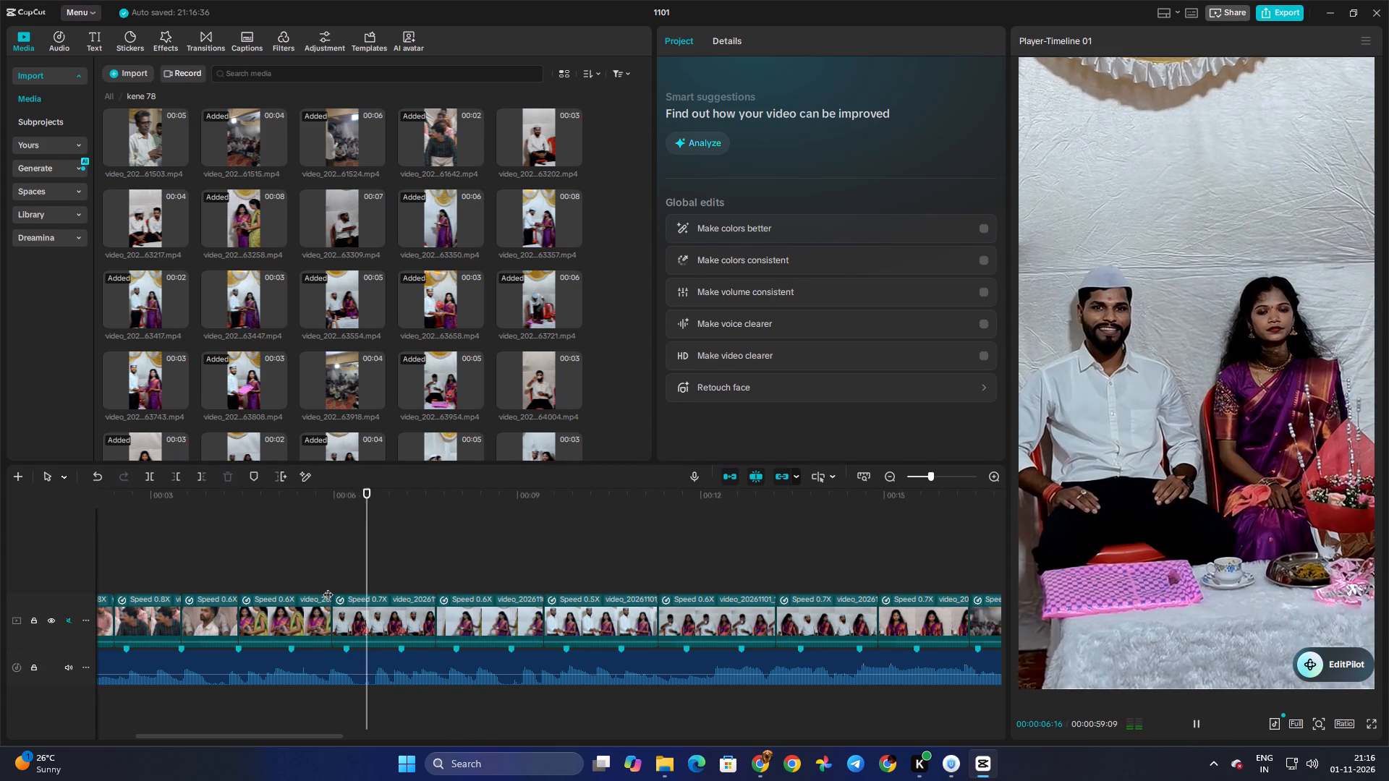
{"action": "key", "text": "space"}
{"action": "left_click", "coordinate": [396, 585]}
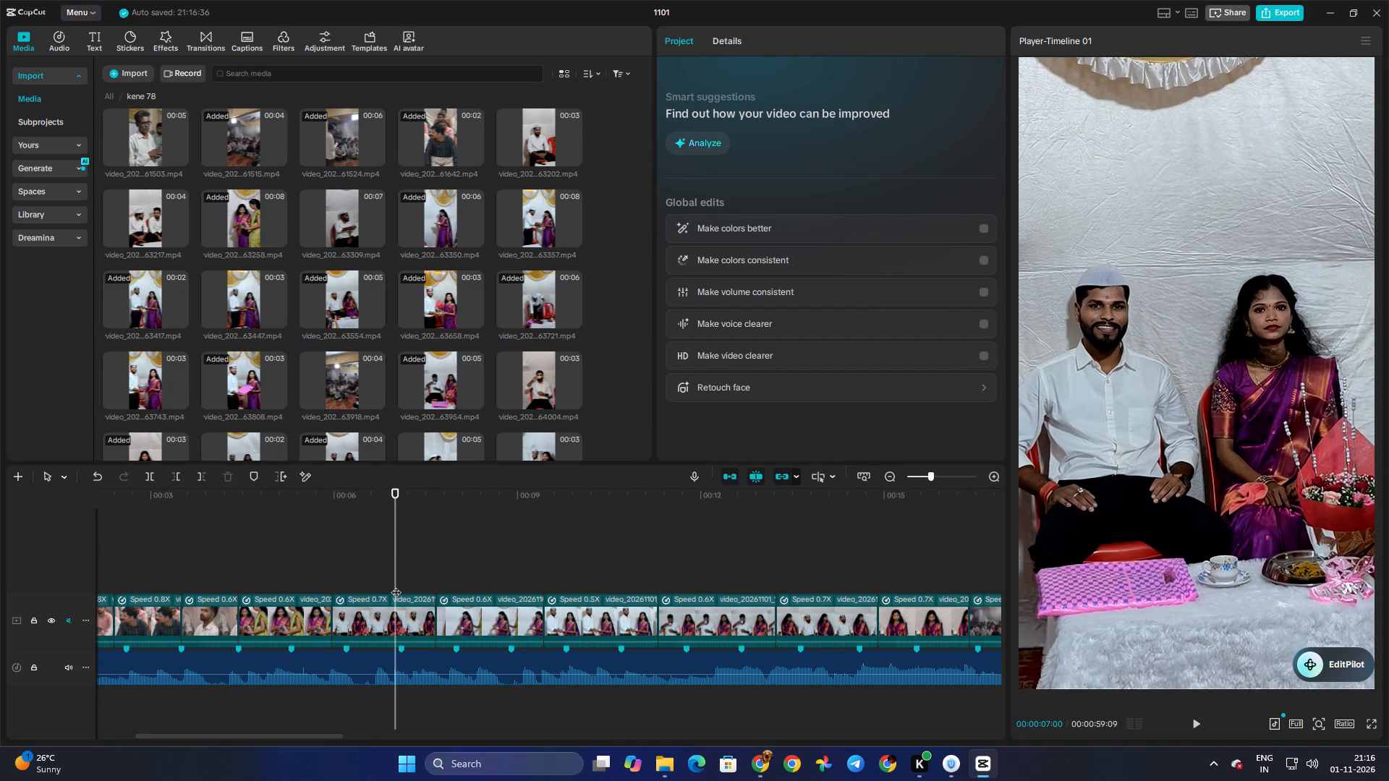
{"action": "key", "text": "space"}
{"action": "left_click", "coordinate": [396, 585]}
{"action": "left_click_drag", "start_coordinate": [396, 585], "coordinate": [329, 582]}
{"action": "key", "text": "space"}
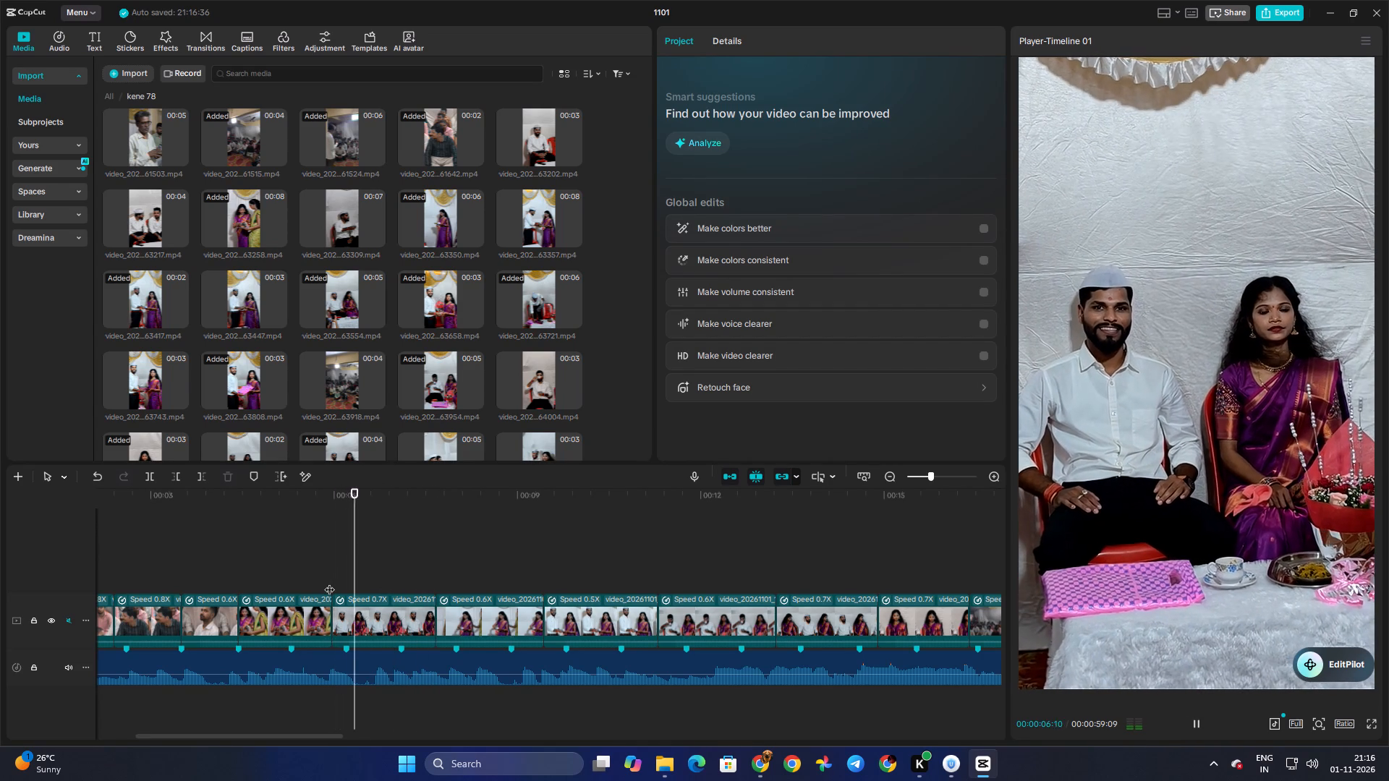
{"action": "key", "text": "space"}
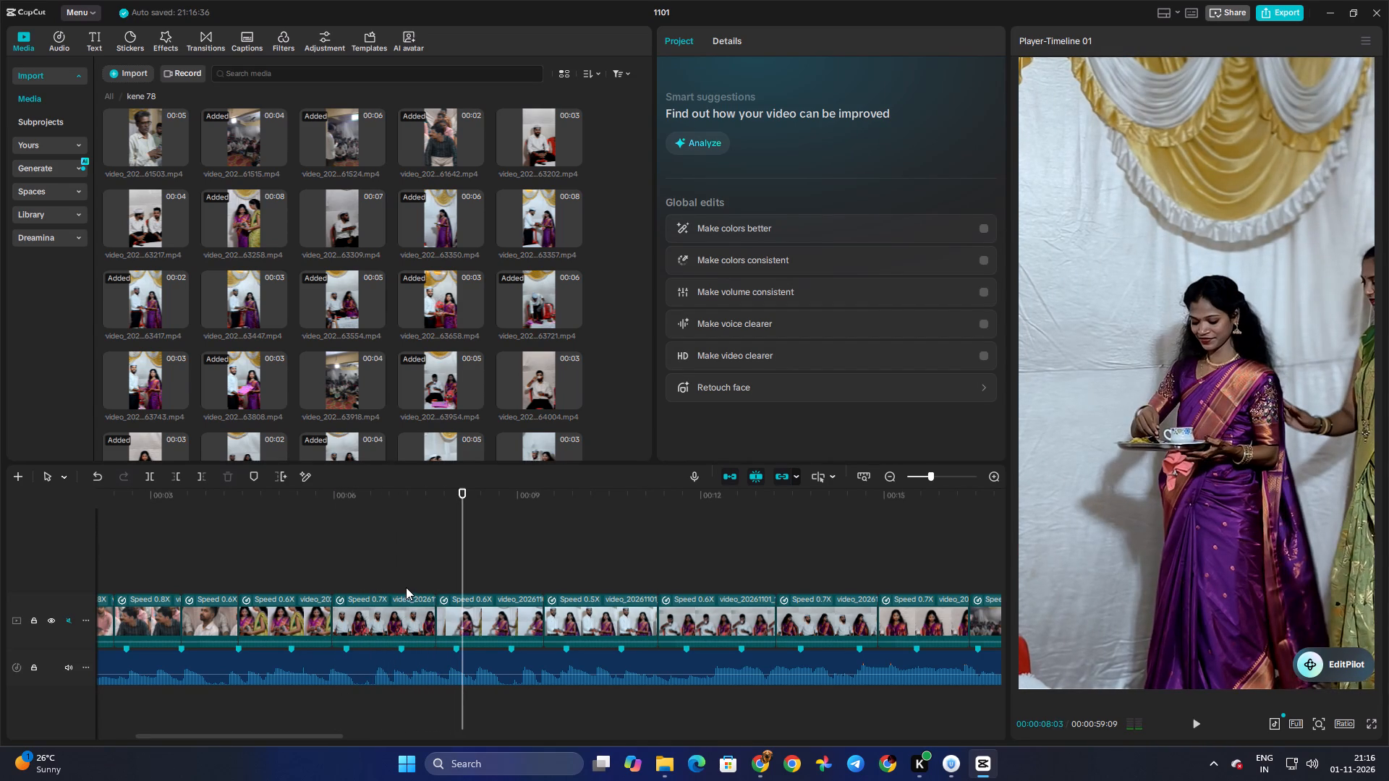
Trim the end of the seated couple clip to the beat marker at about 7 seconds and play the new cut.
{"action": "key", "text": "space"}
{"action": "left_click", "coordinate": [423, 581]}
{"action": "left_click_drag", "start_coordinate": [423, 581], "coordinate": [402, 581]}
{"action": "left_click", "coordinate": [410, 615]}
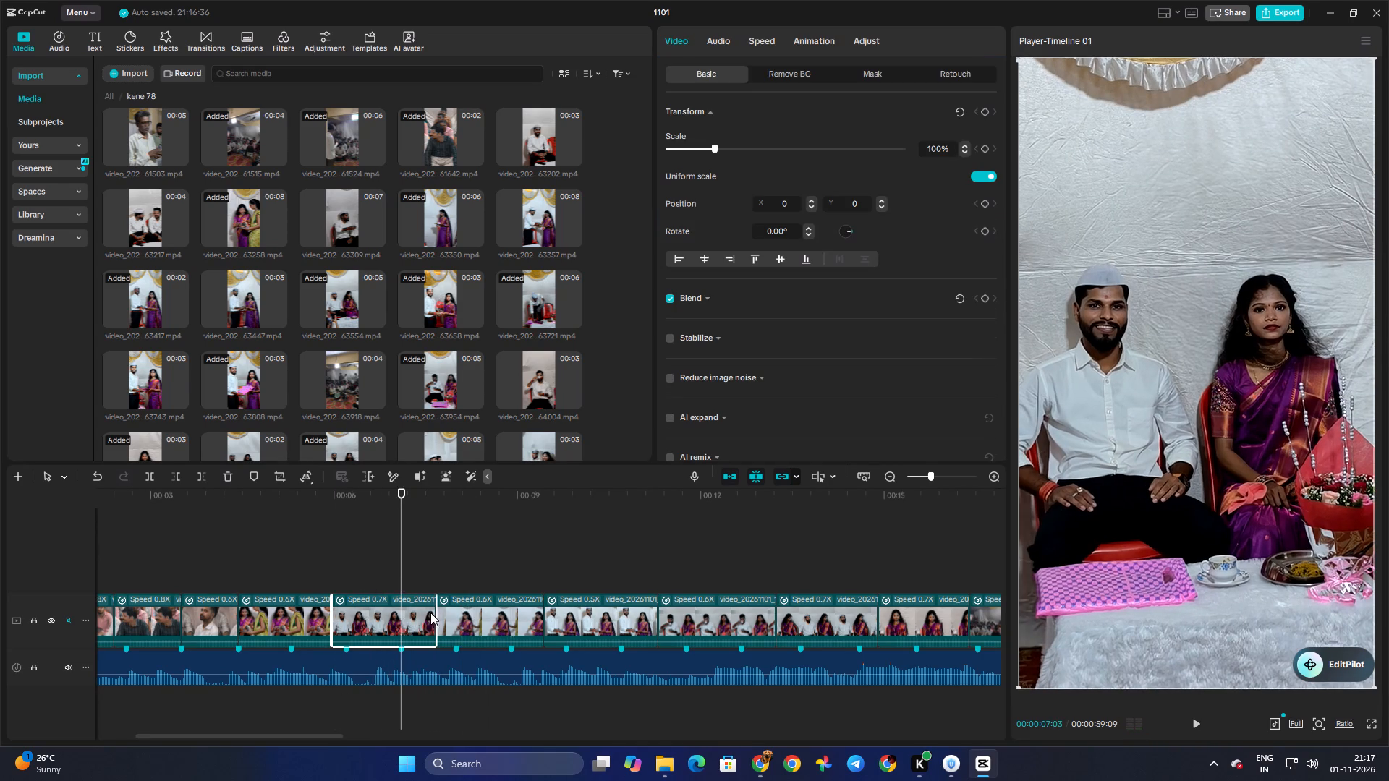
{"action": "left_click_drag", "start_coordinate": [435, 613], "coordinate": [401, 615]}
{"action": "left_click", "coordinate": [340, 555]}
{"action": "left_click_drag", "start_coordinate": [340, 555], "coordinate": [324, 557]}
{"action": "key", "text": "space"}
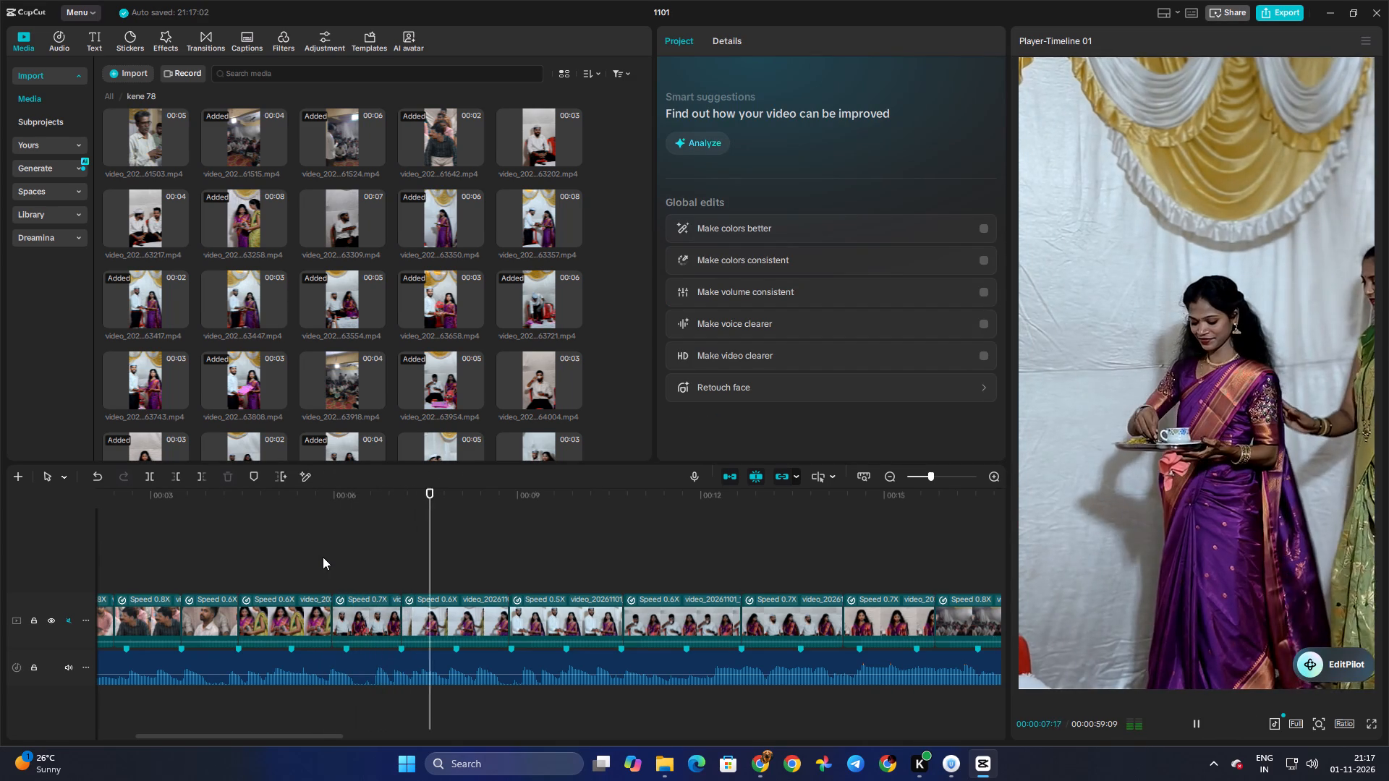
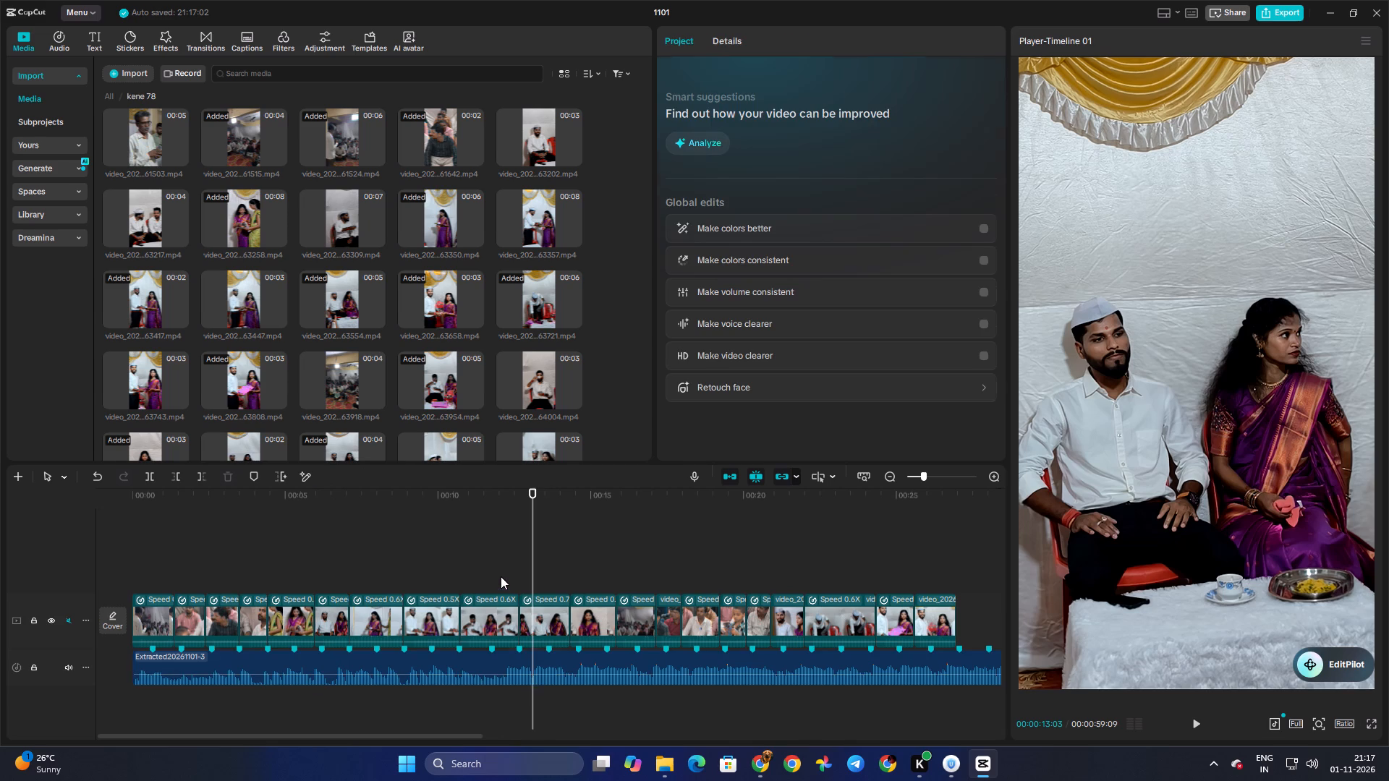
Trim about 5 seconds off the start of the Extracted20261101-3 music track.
{"action": "key", "text": "space"}
{"action": "left_click", "coordinate": [501, 576]}
{"action": "left_click_drag", "start_coordinate": [501, 576], "coordinate": [508, 576]}
{"action": "left_click", "coordinate": [150, 675]}
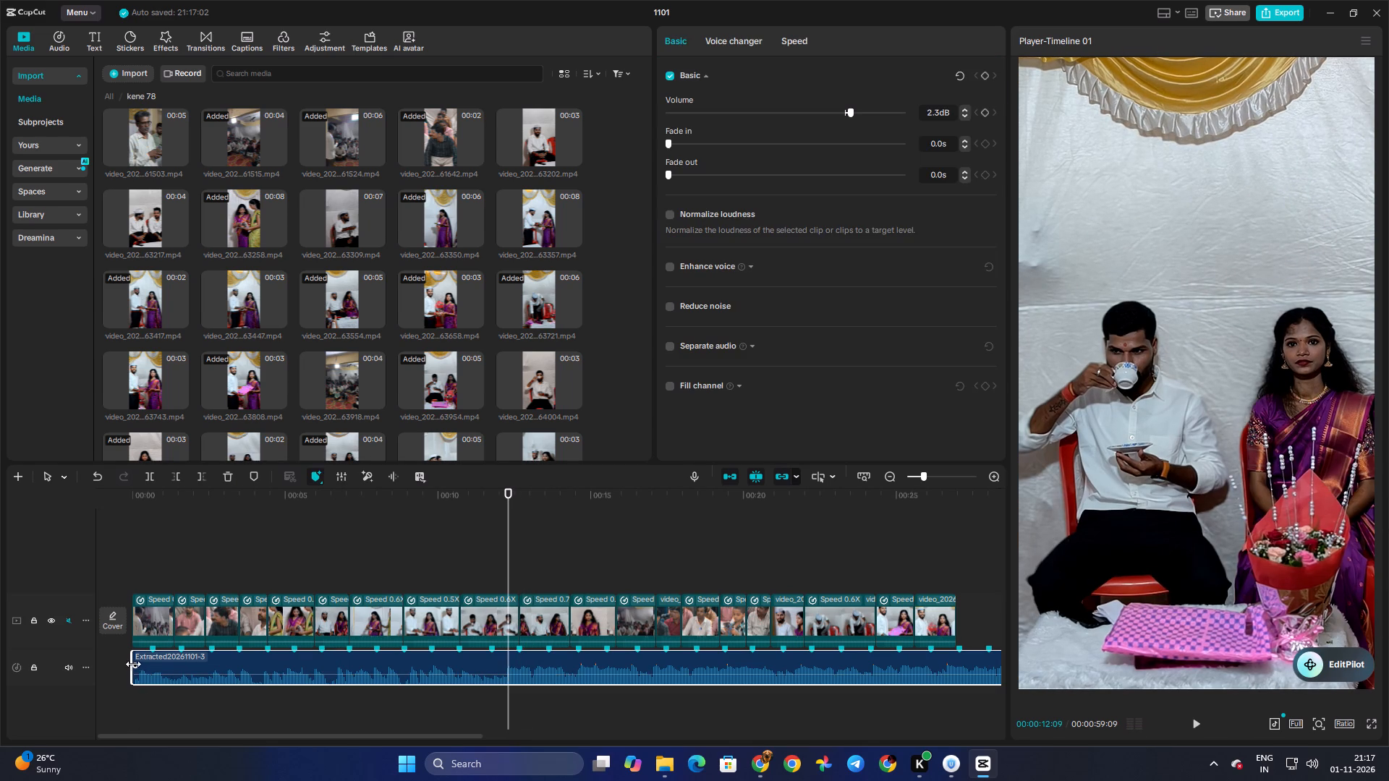
{"action": "left_click_drag", "start_coordinate": [132, 662], "coordinate": [166, 661]}
{"action": "left_click_drag", "start_coordinate": [132, 658], "coordinate": [283, 665]}
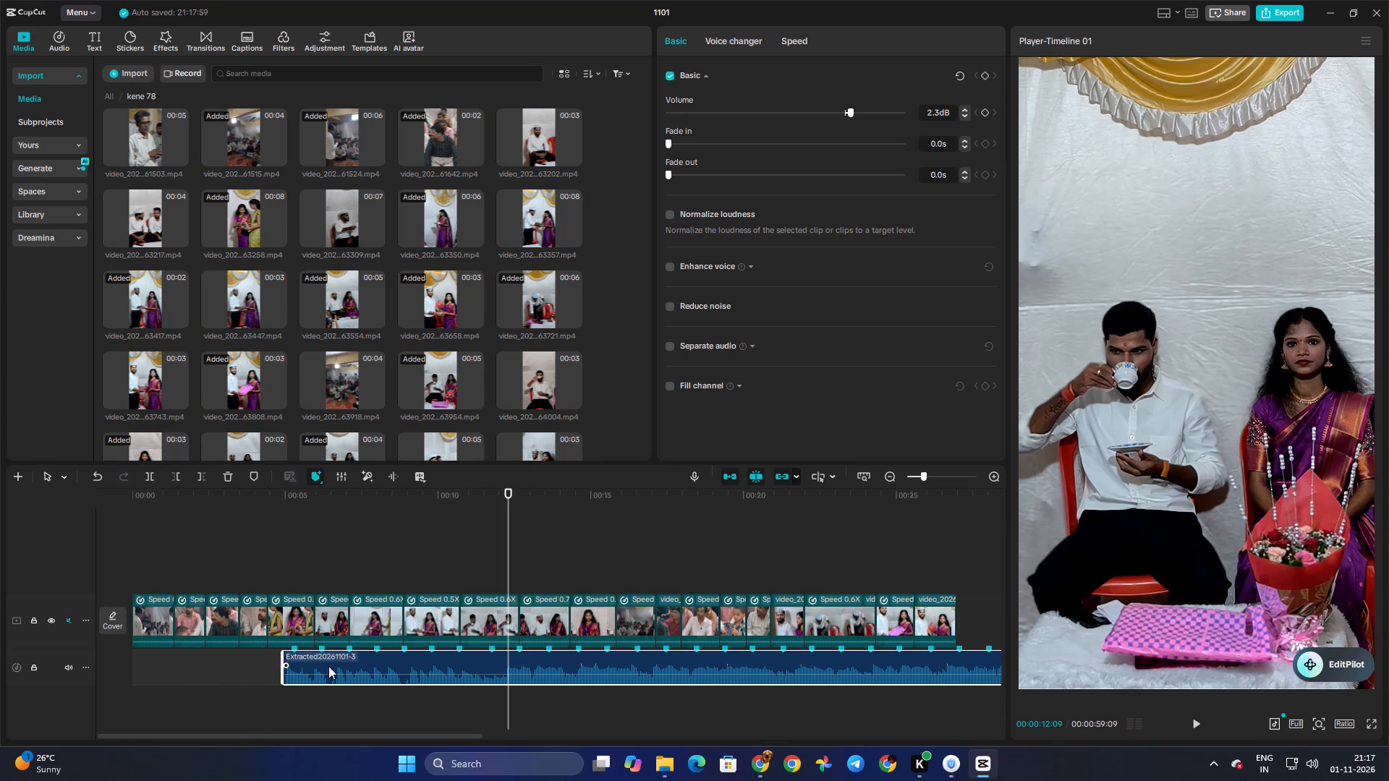
Move the trimmed music track about 3.5 seconds earlier to start near 1.4 seconds, and play it against the couple clips.
{"action": "left_click_drag", "start_coordinate": [517, 660], "coordinate": [441, 659]}
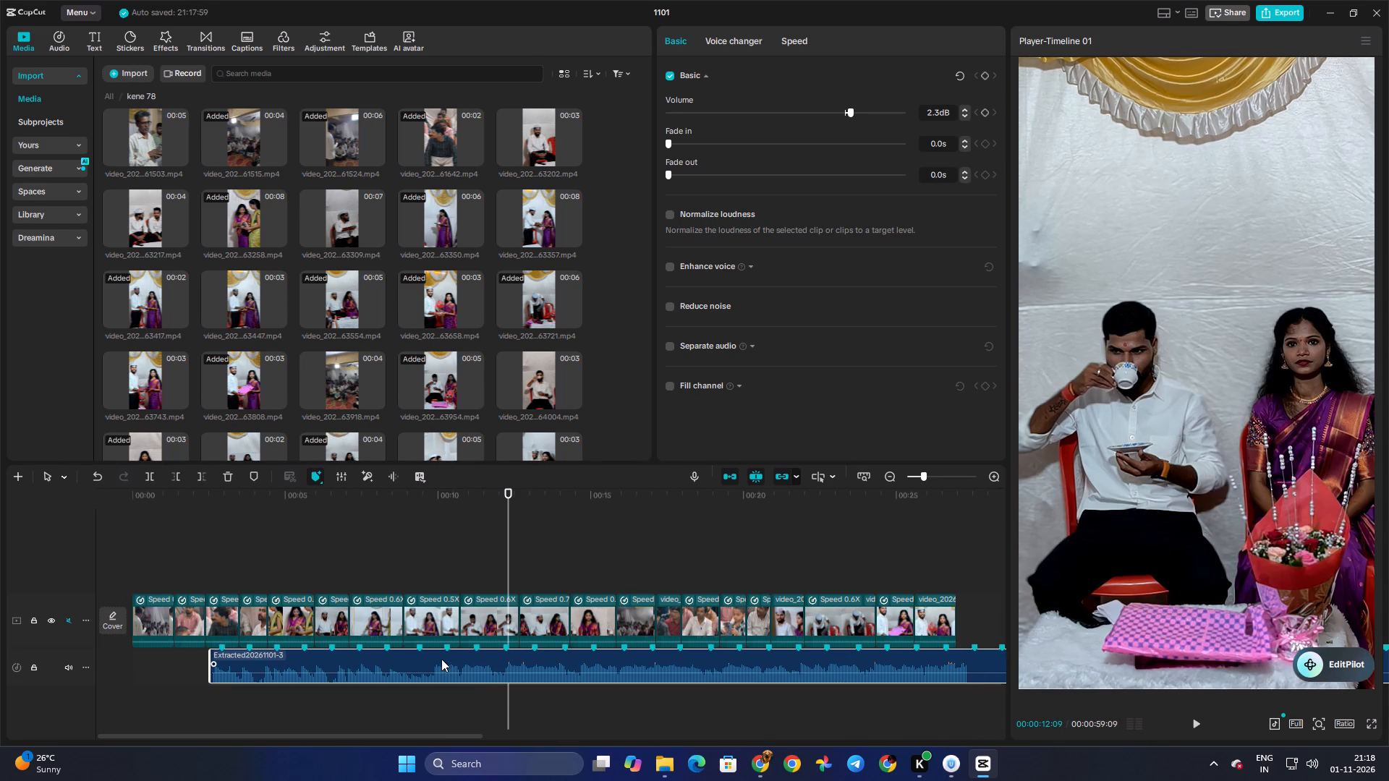
{"action": "left_click_drag", "start_coordinate": [441, 659], "coordinate": [407, 659]}
{"action": "double_click", "coordinate": [391, 567]}
{"action": "key", "text": "space"}
{"action": "left_click", "coordinate": [391, 567]}
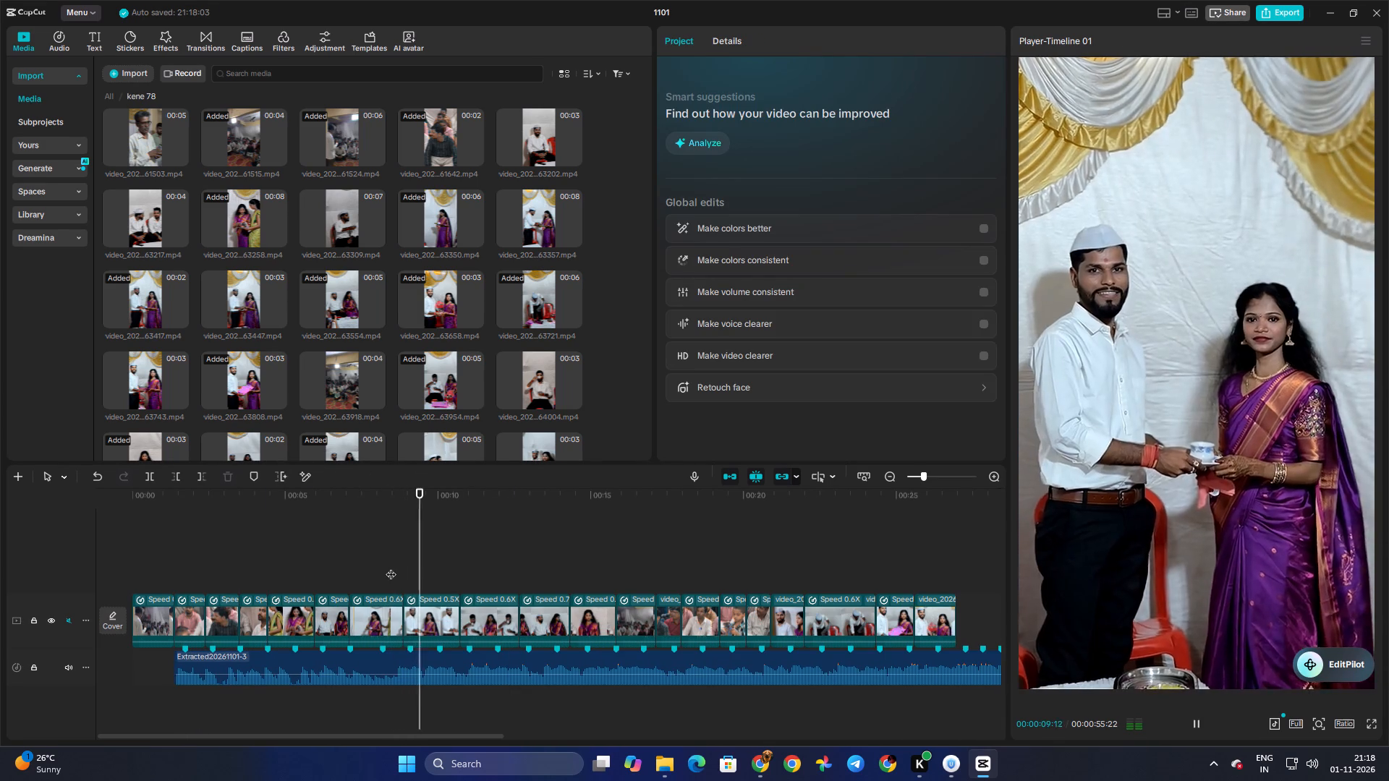
{"action": "left_click_drag", "start_coordinate": [391, 567], "coordinate": [344, 567]}
{"action": "key", "text": "space"}
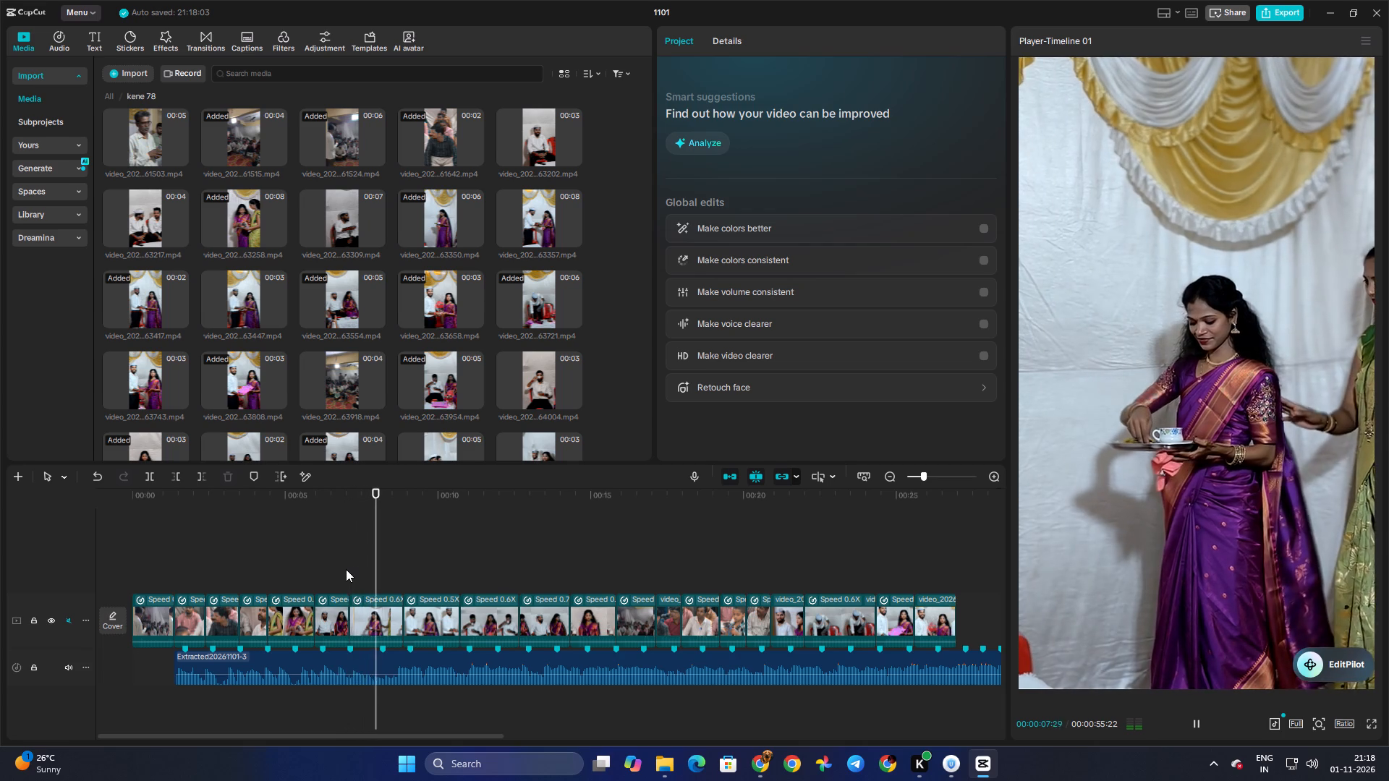
{"action": "key", "text": "space"}
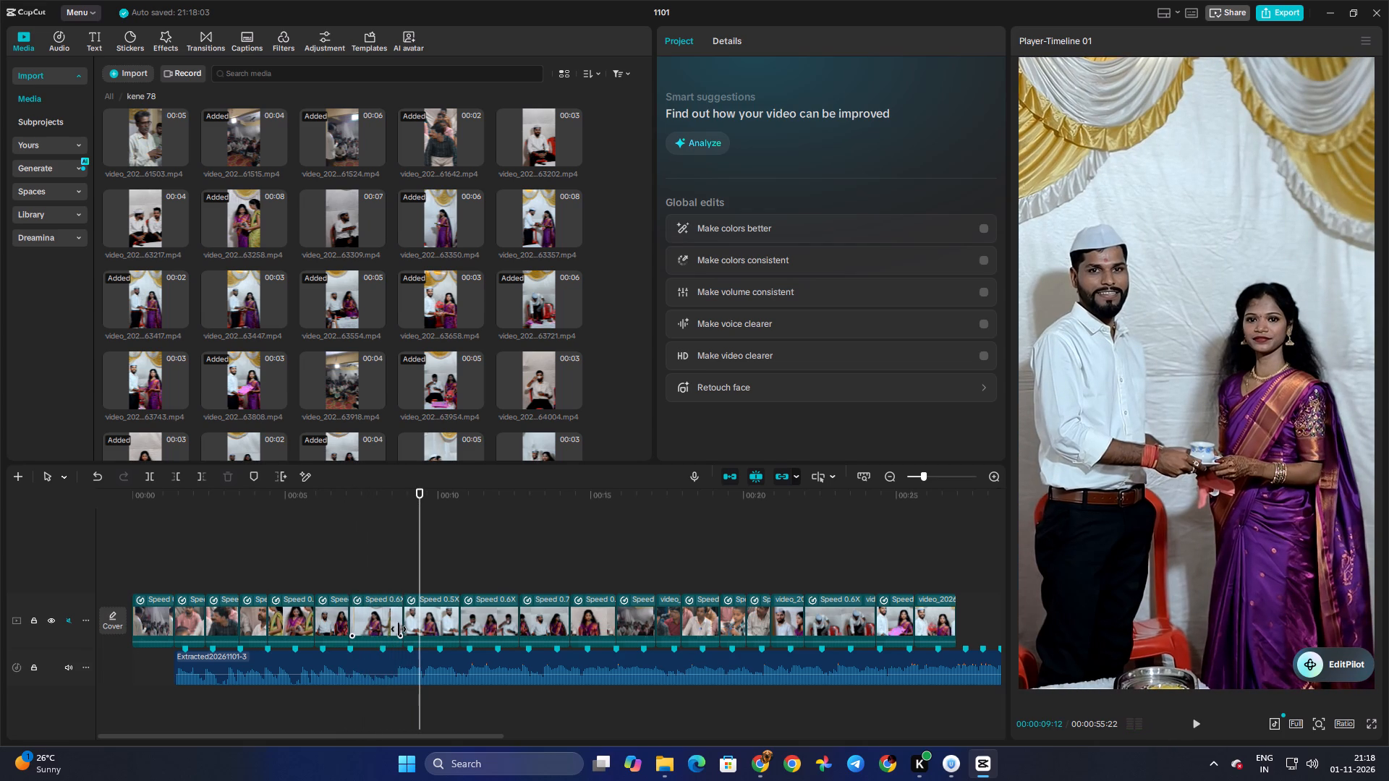
Nudge the music track about 0.2 seconds later and check its timing at the tea-tray clip.
{"action": "key", "text": "ctrl+equal"}
{"action": "left_click_drag", "start_coordinate": [418, 657], "coordinate": [431, 657]}
{"action": "left_click", "coordinate": [381, 565]}
{"action": "left_click_drag", "start_coordinate": [381, 565], "coordinate": [370, 566]}
{"action": "key", "text": "space"}
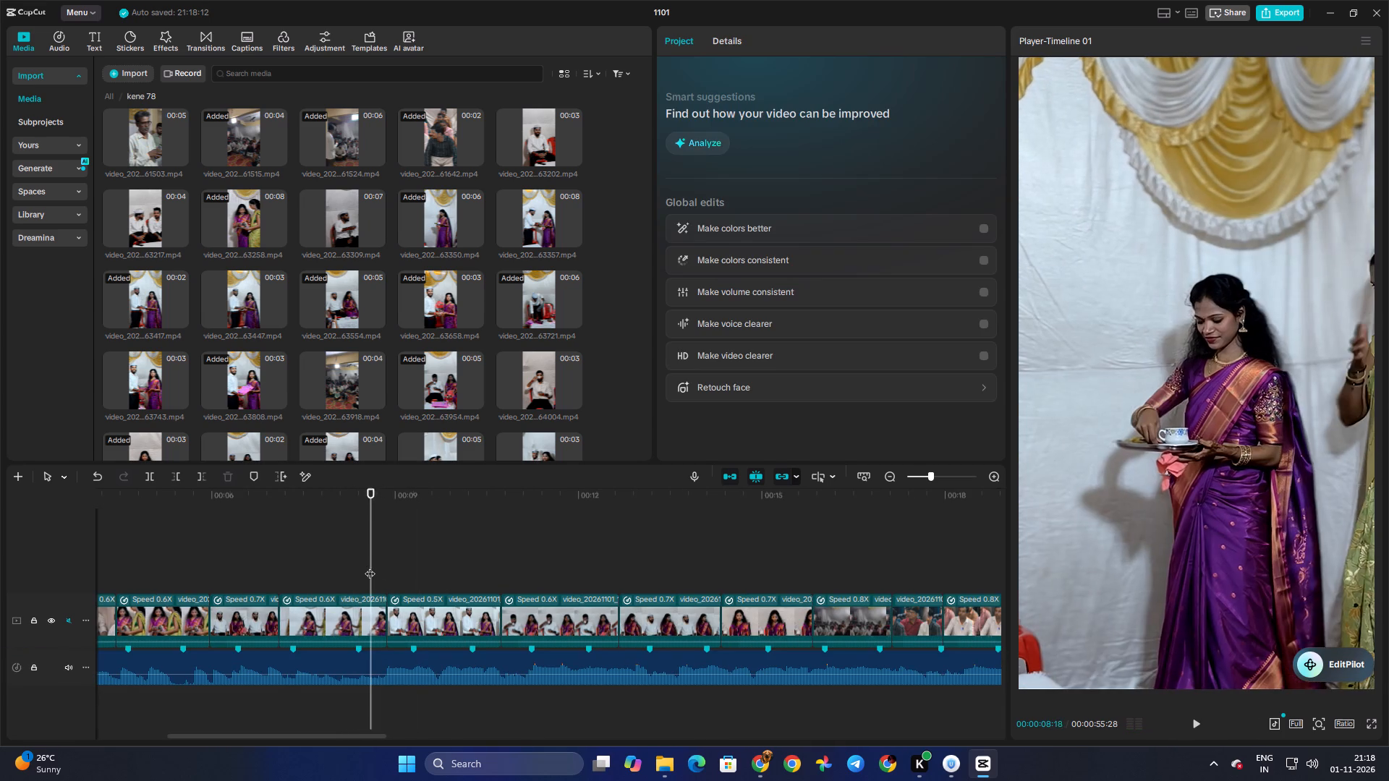
Extend the start of the music track back to the beginning of the timeline and play the sequence from the start.
{"action": "left_click", "coordinate": [363, 567]}
{"action": "left_click_drag", "start_coordinate": [363, 567], "coordinate": [102, 599]}
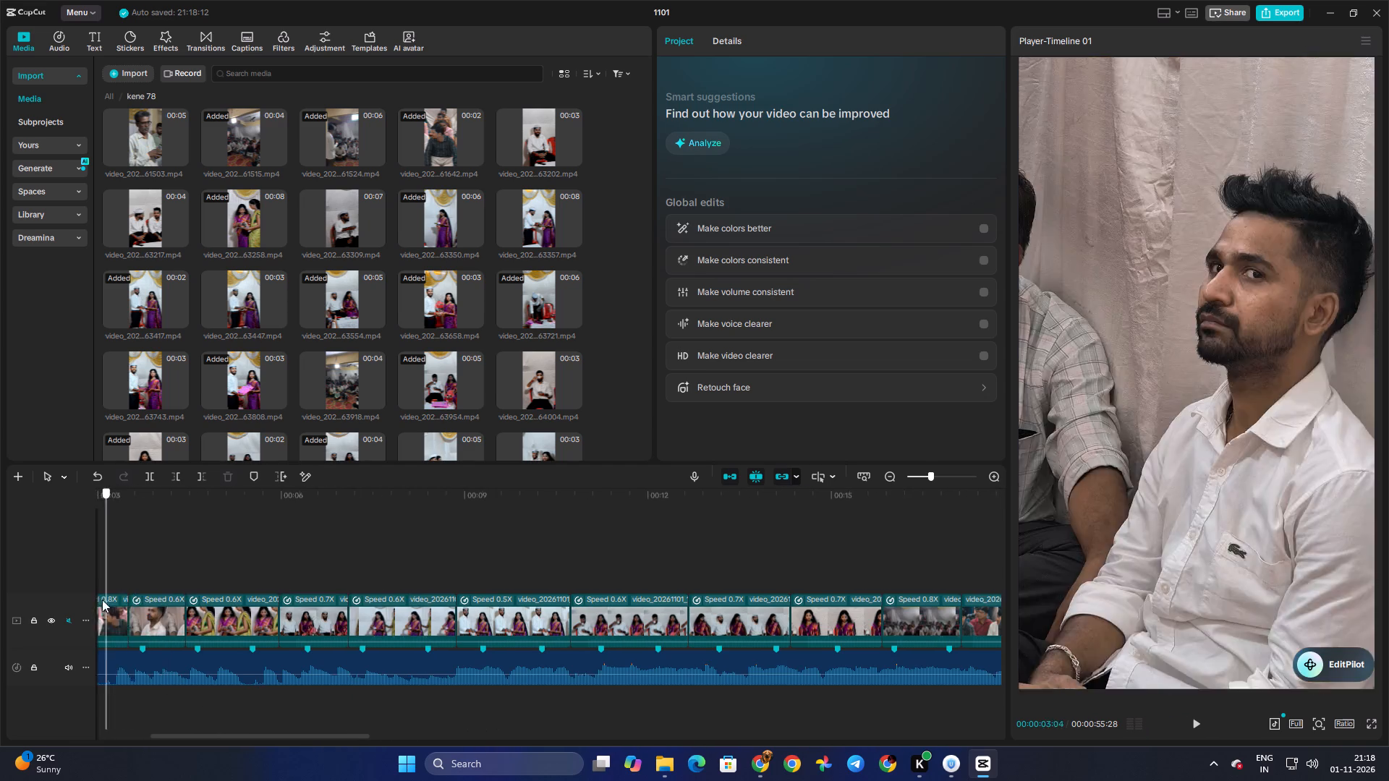
{"action": "left_click_drag", "start_coordinate": [102, 599], "coordinate": [95, 603]}
{"action": "left_click", "coordinate": [236, 665]}
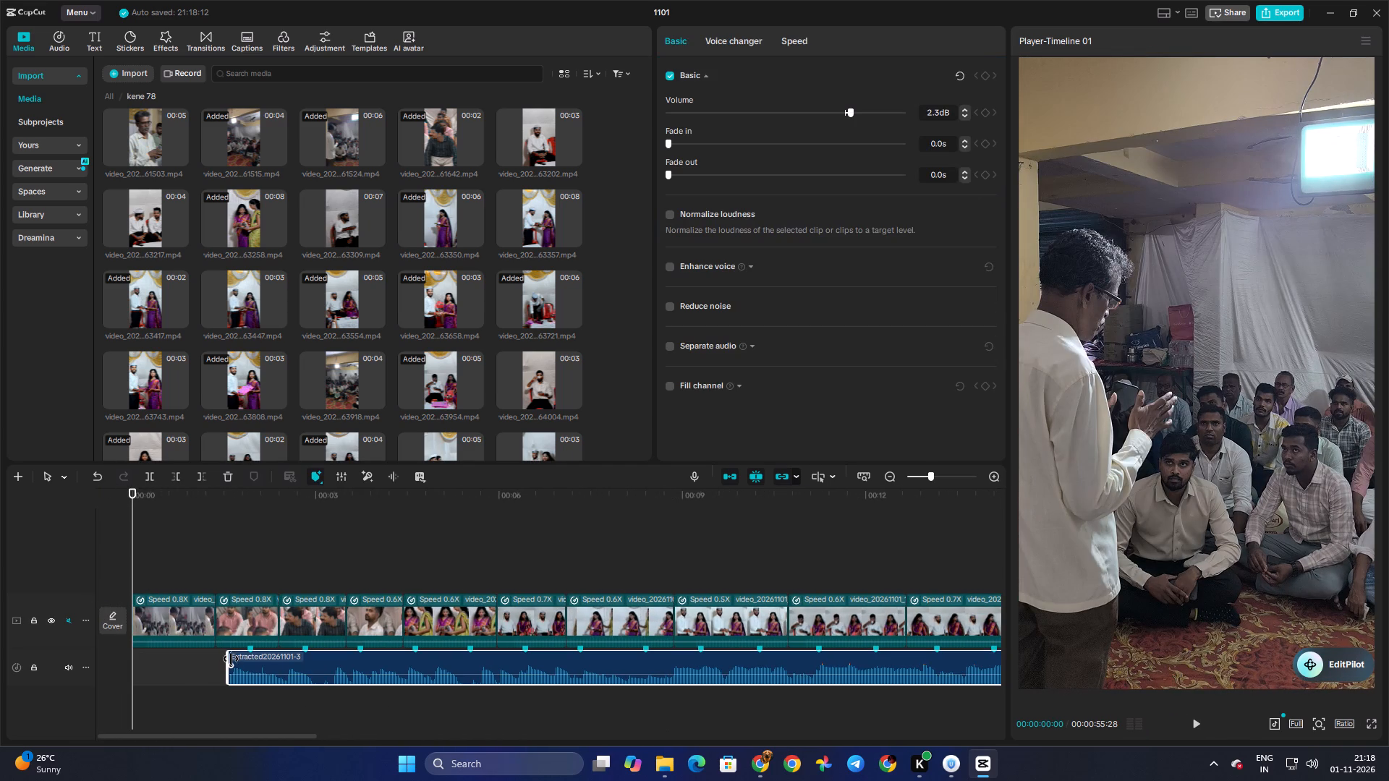
{"action": "left_click_drag", "start_coordinate": [230, 659], "coordinate": [14, 655]}
{"action": "key", "text": "space"}
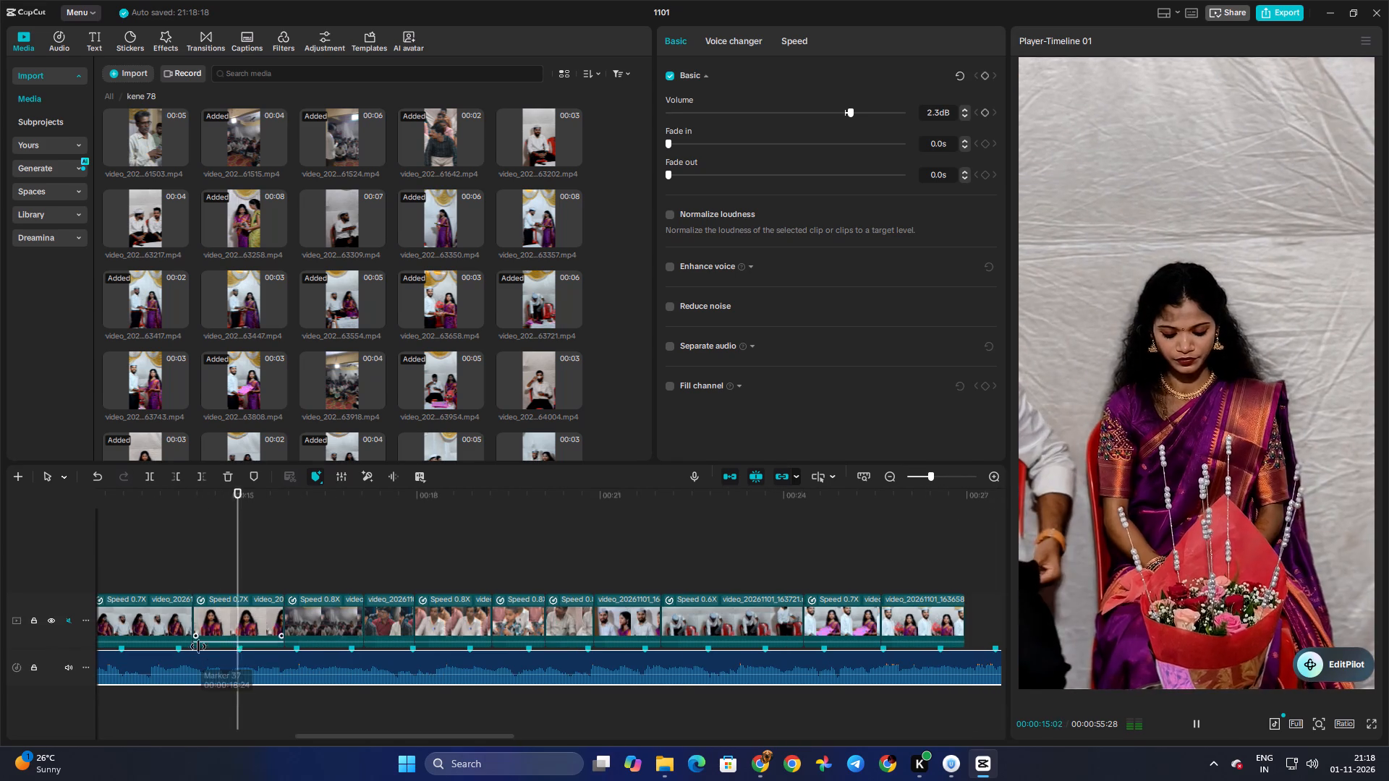
Trim the end of the 0.7X clip of the couple seated at the tea table to about 13.6 seconds and play the cut.
{"action": "left_click", "coordinate": [179, 568]}
{"action": "left_click_drag", "start_coordinate": [176, 566], "coordinate": [214, 572]}
{"action": "key", "text": "space"}
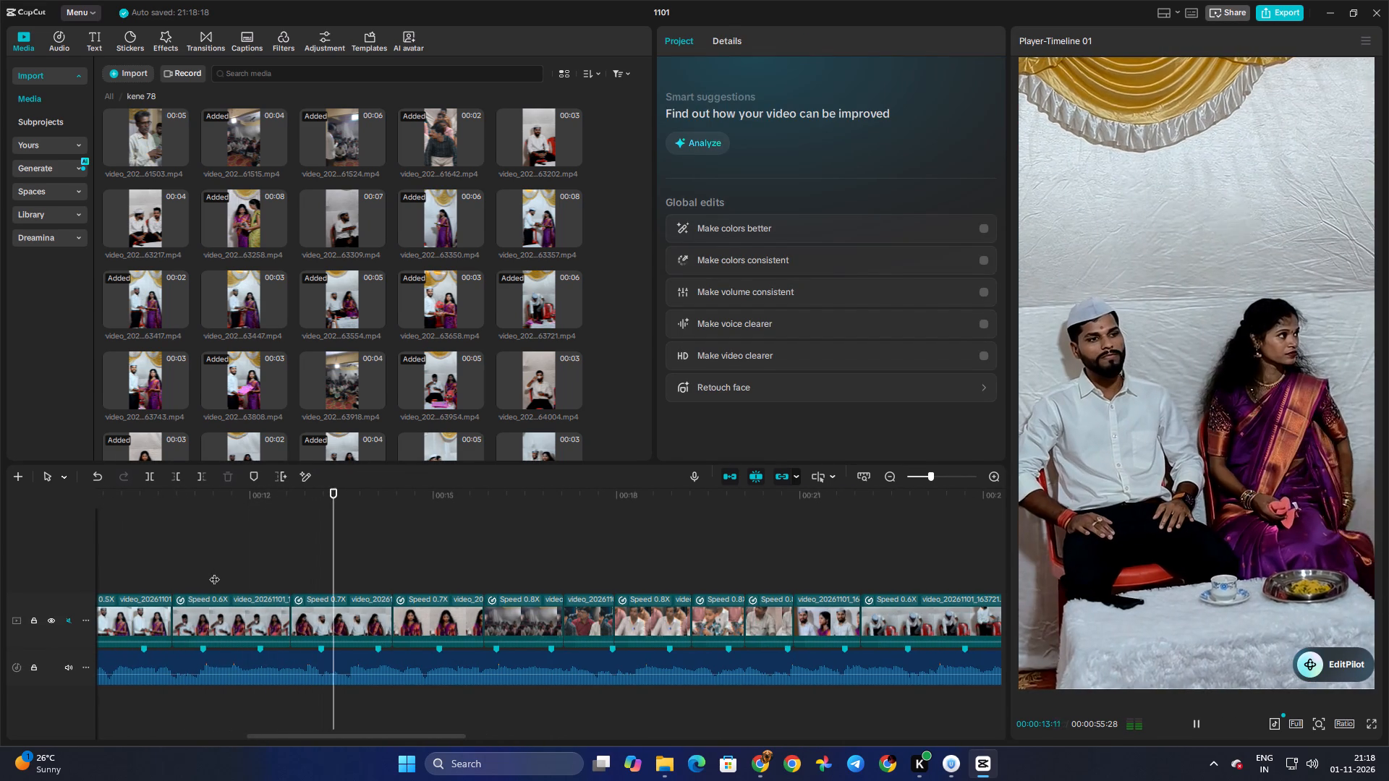
{"action": "key", "text": "space"}
{"action": "left_click", "coordinate": [360, 623]}
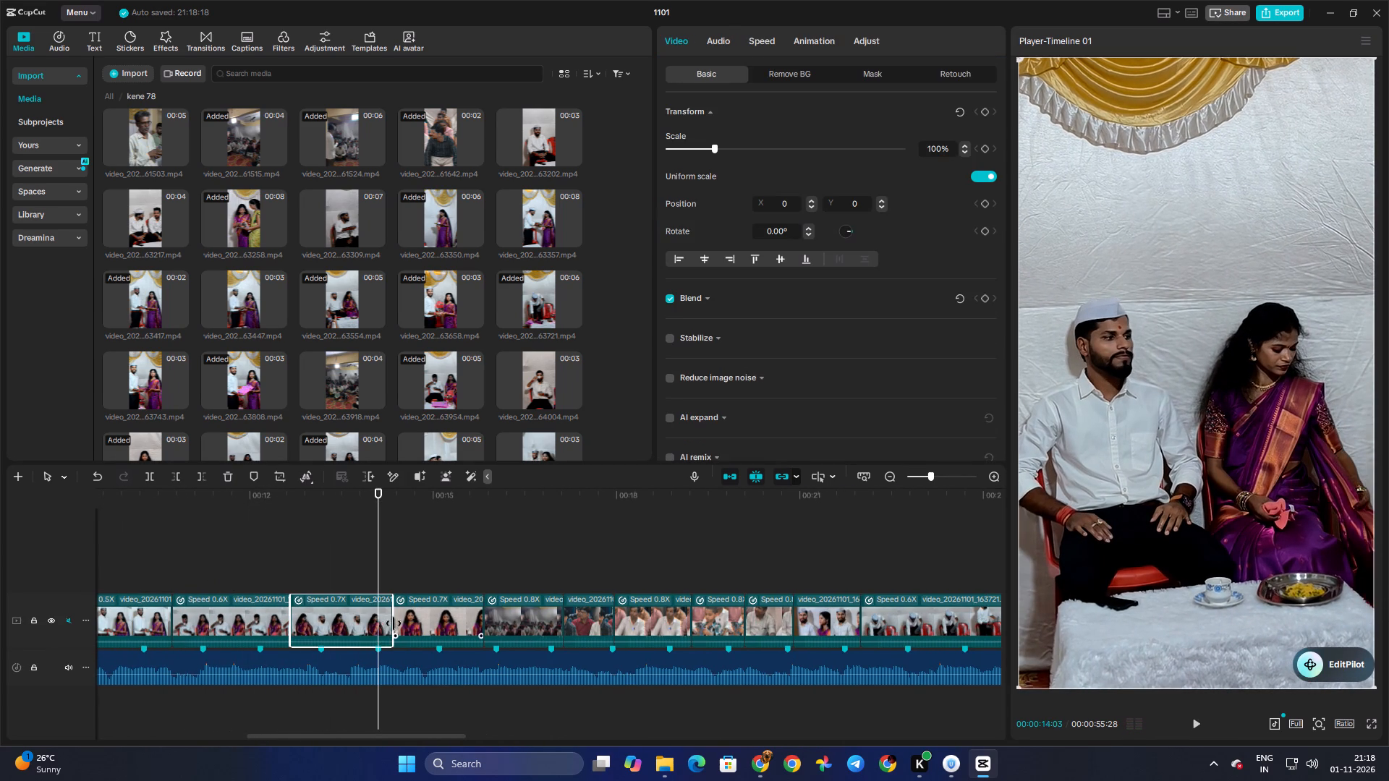
{"action": "left_click_drag", "start_coordinate": [394, 623], "coordinate": [348, 626]}
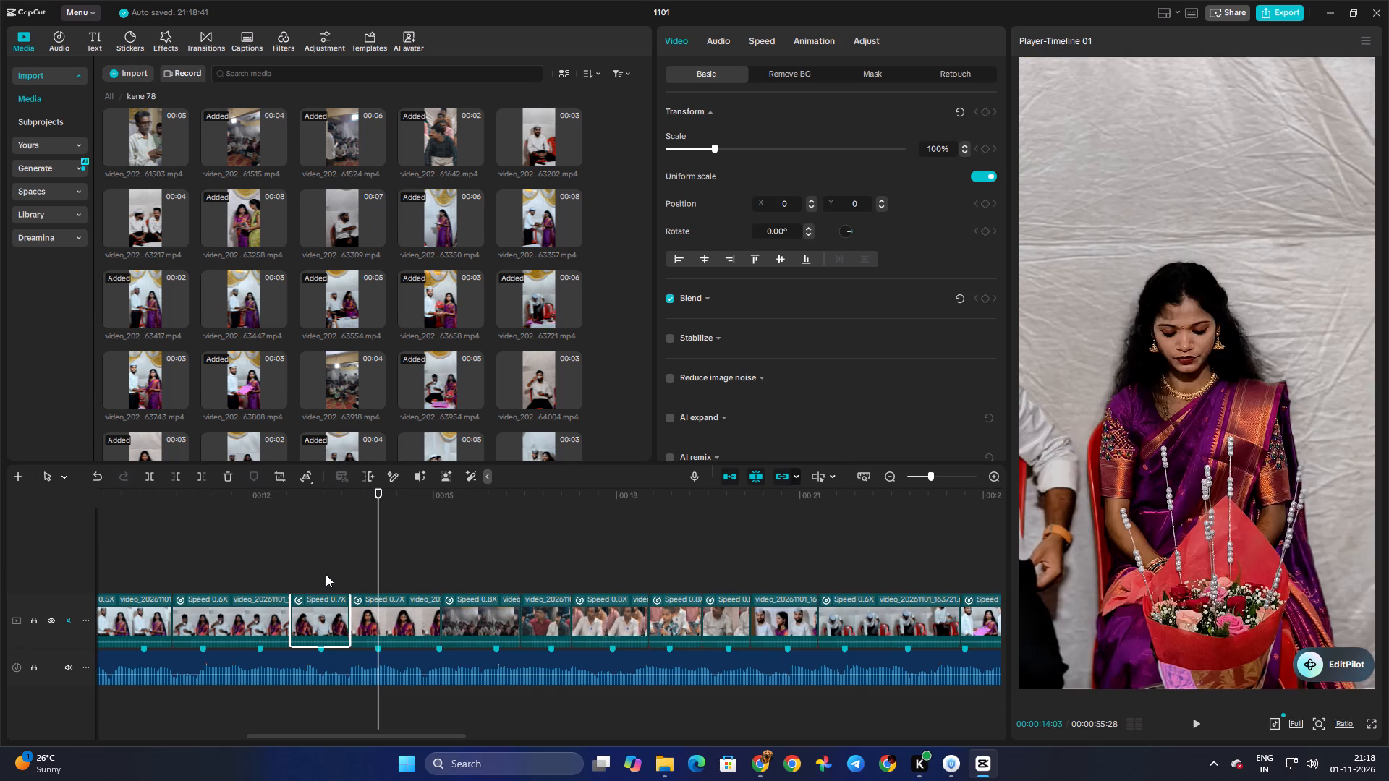
{"action": "left_click", "coordinate": [326, 574]}
{"action": "key", "text": "space"}
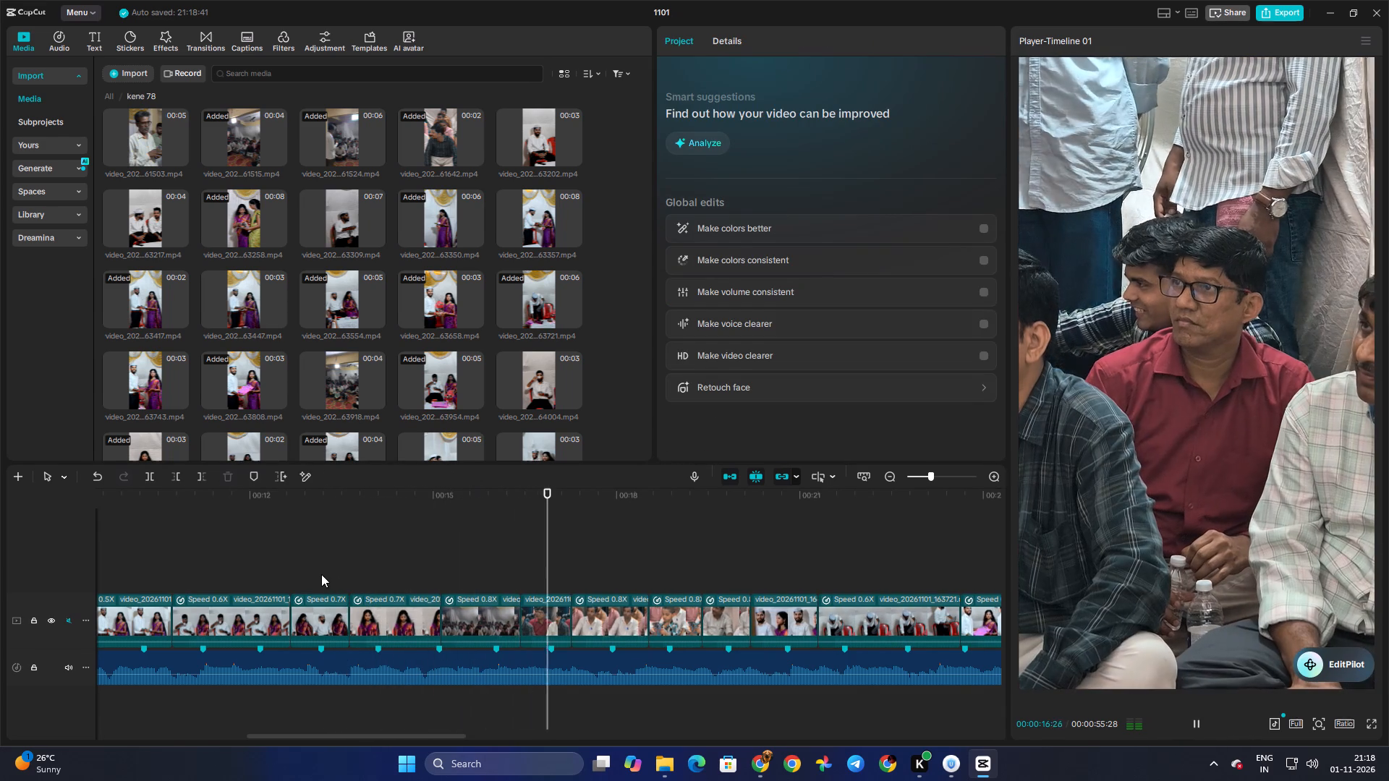
{"action": "key", "text": "space"}
Trim the end of the 0.8X seated-crowd clip to the beat marker at about 16 seconds and play the following guest clips.
{"action": "left_click", "coordinate": [510, 616]}
{"action": "left_click", "coordinate": [517, 618]}
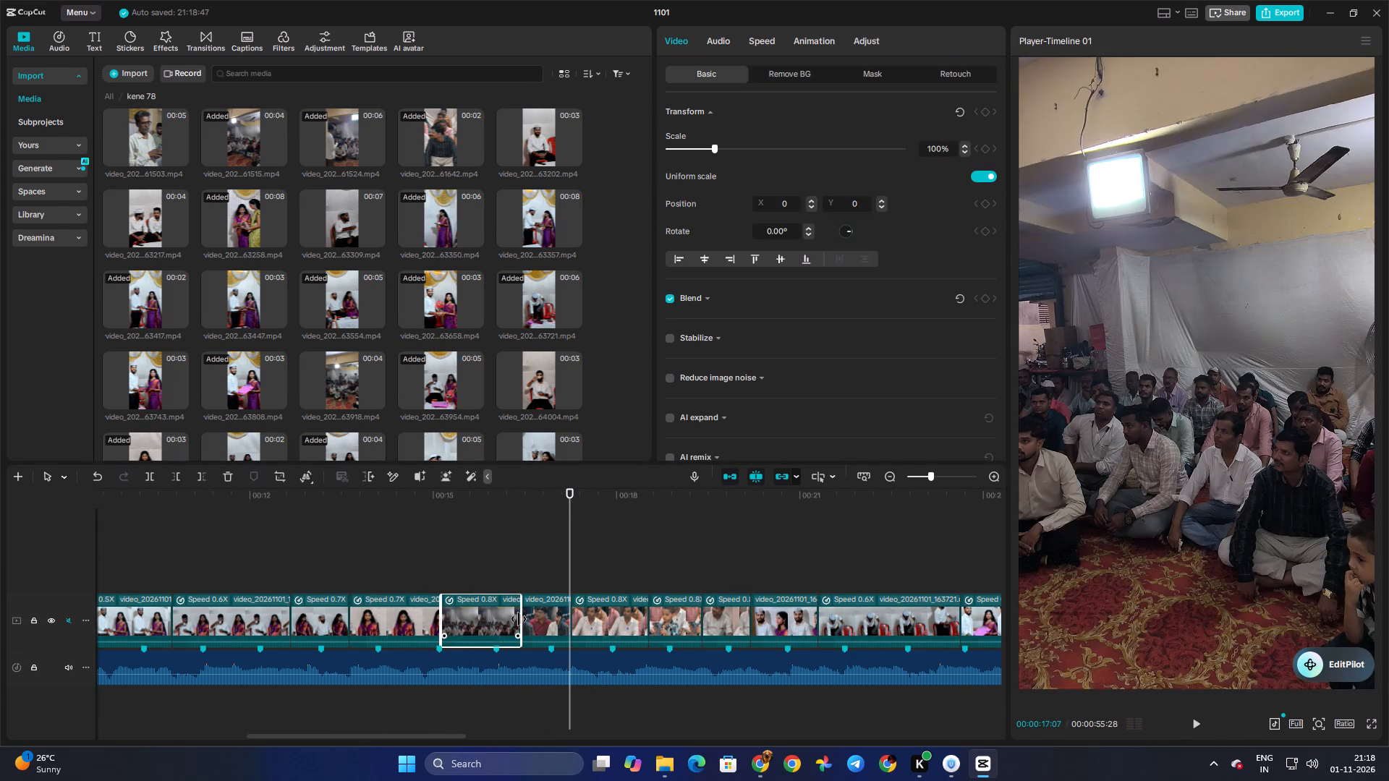
{"action": "left_click_drag", "start_coordinate": [519, 619], "coordinate": [496, 623]}
{"action": "left_click", "coordinate": [472, 575]}
{"action": "key", "text": "space"}
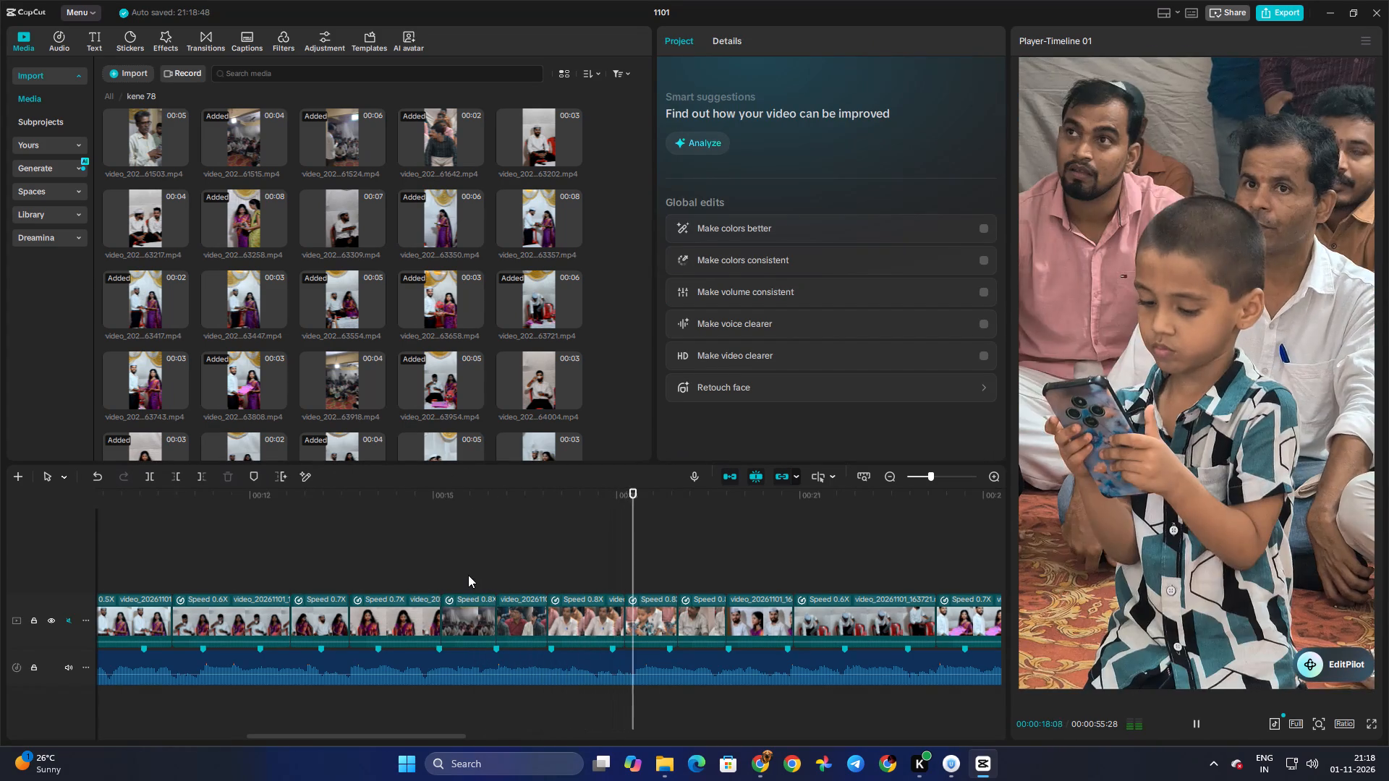
{"action": "key", "text": "space"}
Move the boy-with-phone clip and the guest clip after it between the 0.7X pink-gift clip and the last clip, and play the new order.
{"action": "left_click", "coordinate": [633, 578]}
{"action": "left_click_drag", "start_coordinate": [655, 581], "coordinate": [655, 581]}
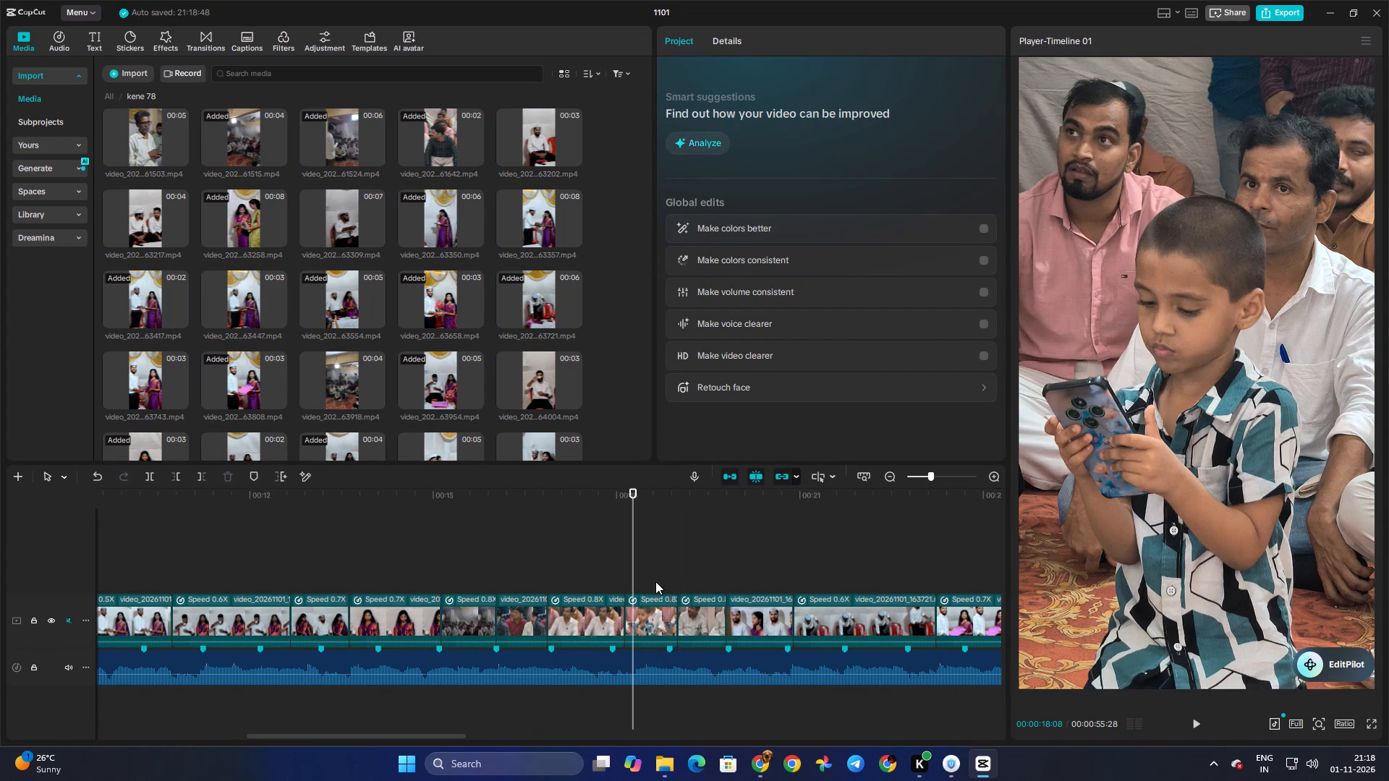
{"action": "left_click_drag", "start_coordinate": [655, 581], "coordinate": [717, 627]}
{"action": "left_click_drag", "start_coordinate": [713, 621], "coordinate": [1074, 626]}
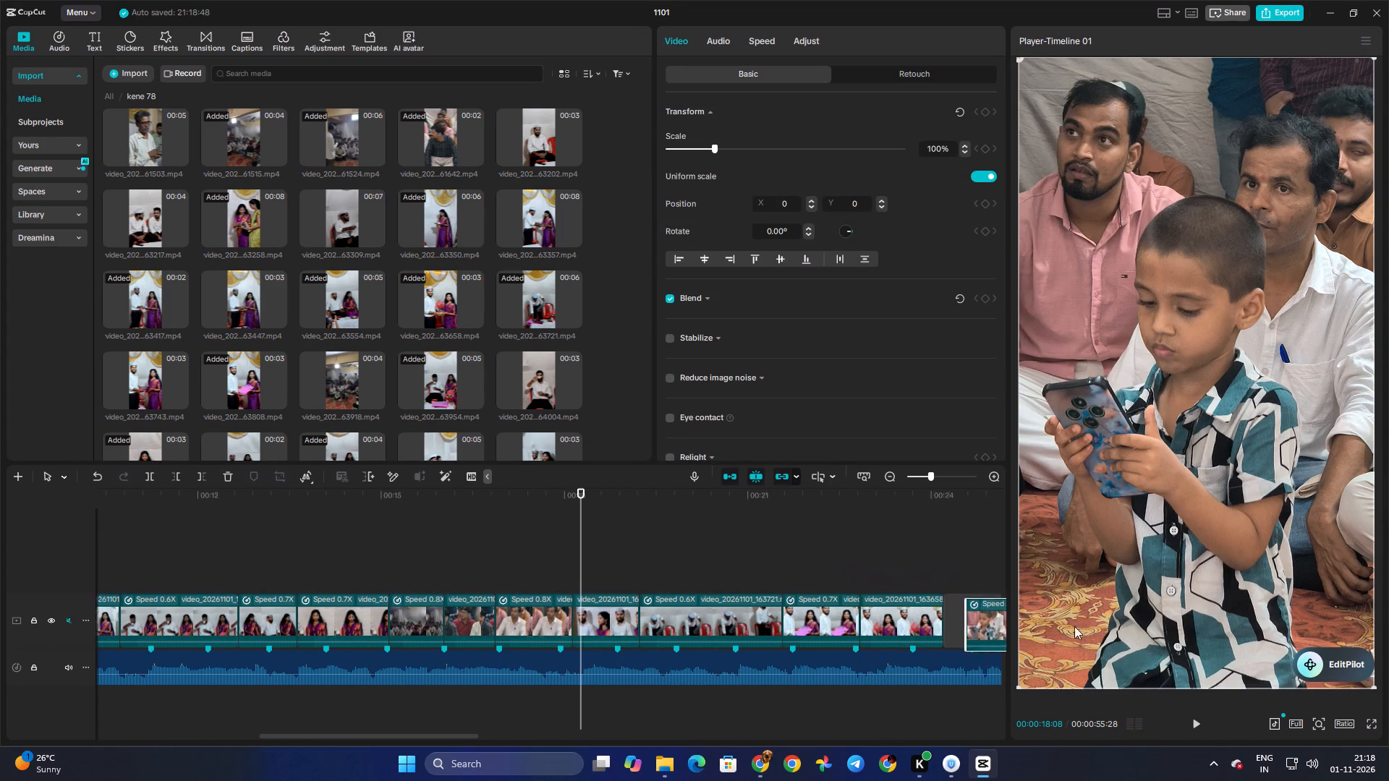
{"action": "left_click_drag", "start_coordinate": [1074, 626], "coordinate": [743, 619]}
{"action": "left_click", "coordinate": [378, 566]}
{"action": "key", "text": "space"}
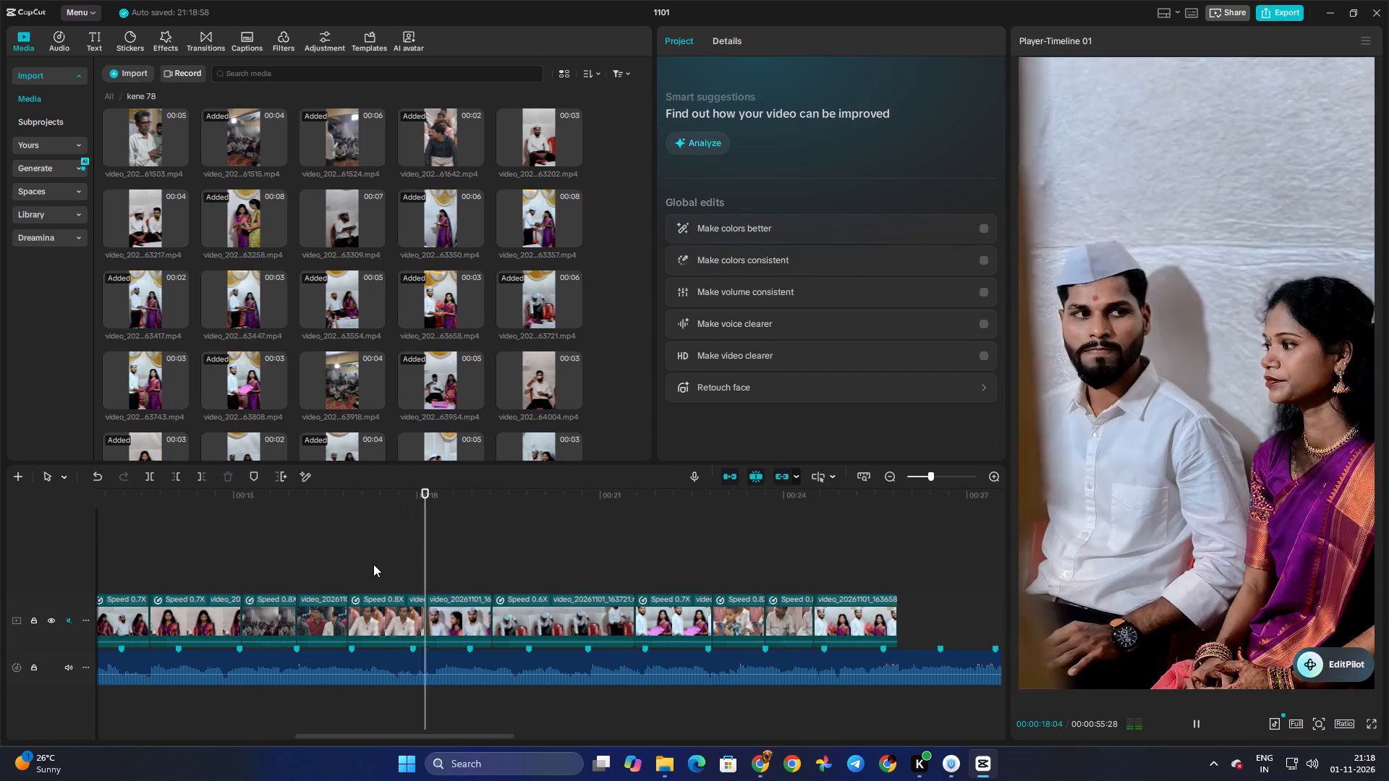
{"action": "key", "text": "space"}
{"action": "left_click", "coordinate": [456, 607]}
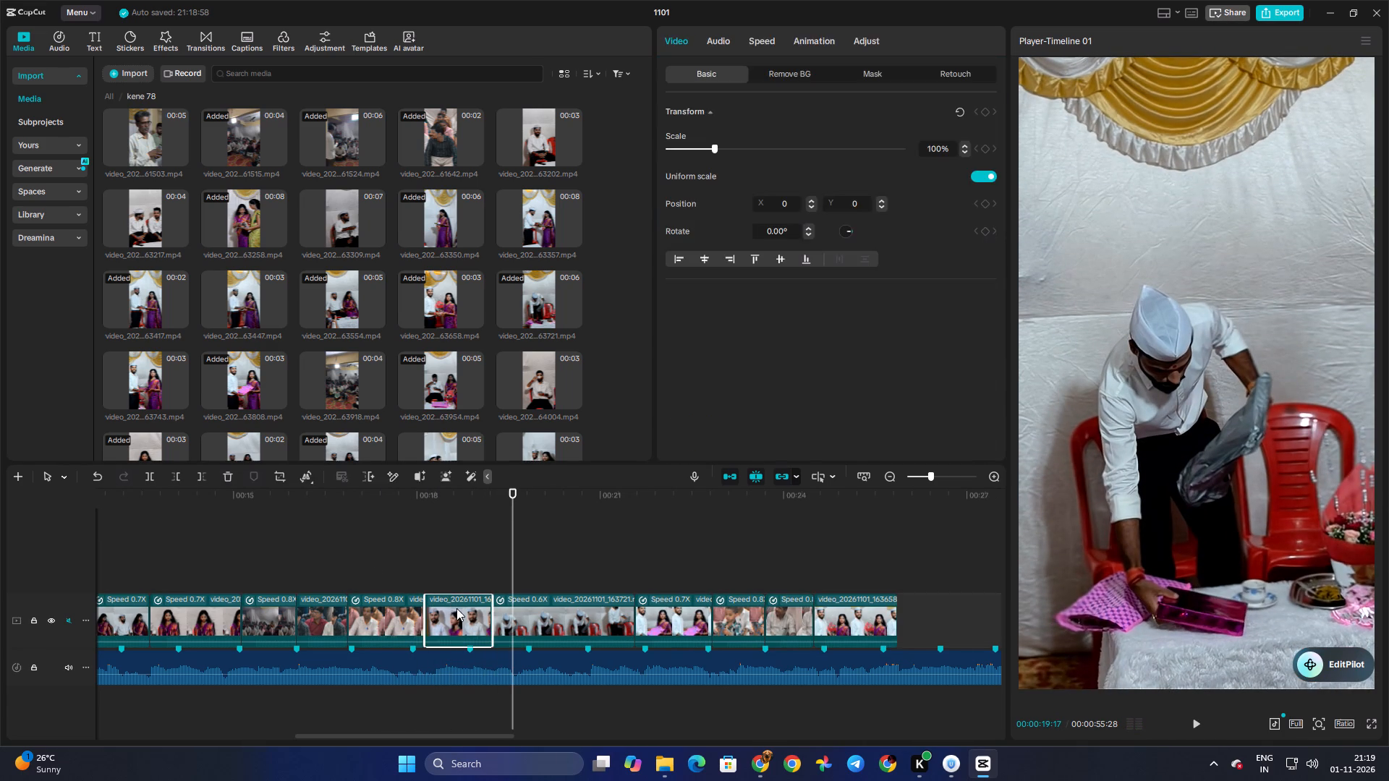
Replay the maroon-shirt and white-shirt guest clips and the cut to the seated couple to check timing against the beat markers.
{"action": "left_click", "coordinate": [391, 593]}
{"action": "left_click", "coordinate": [391, 589]}
{"action": "double_click", "coordinate": [393, 579]}
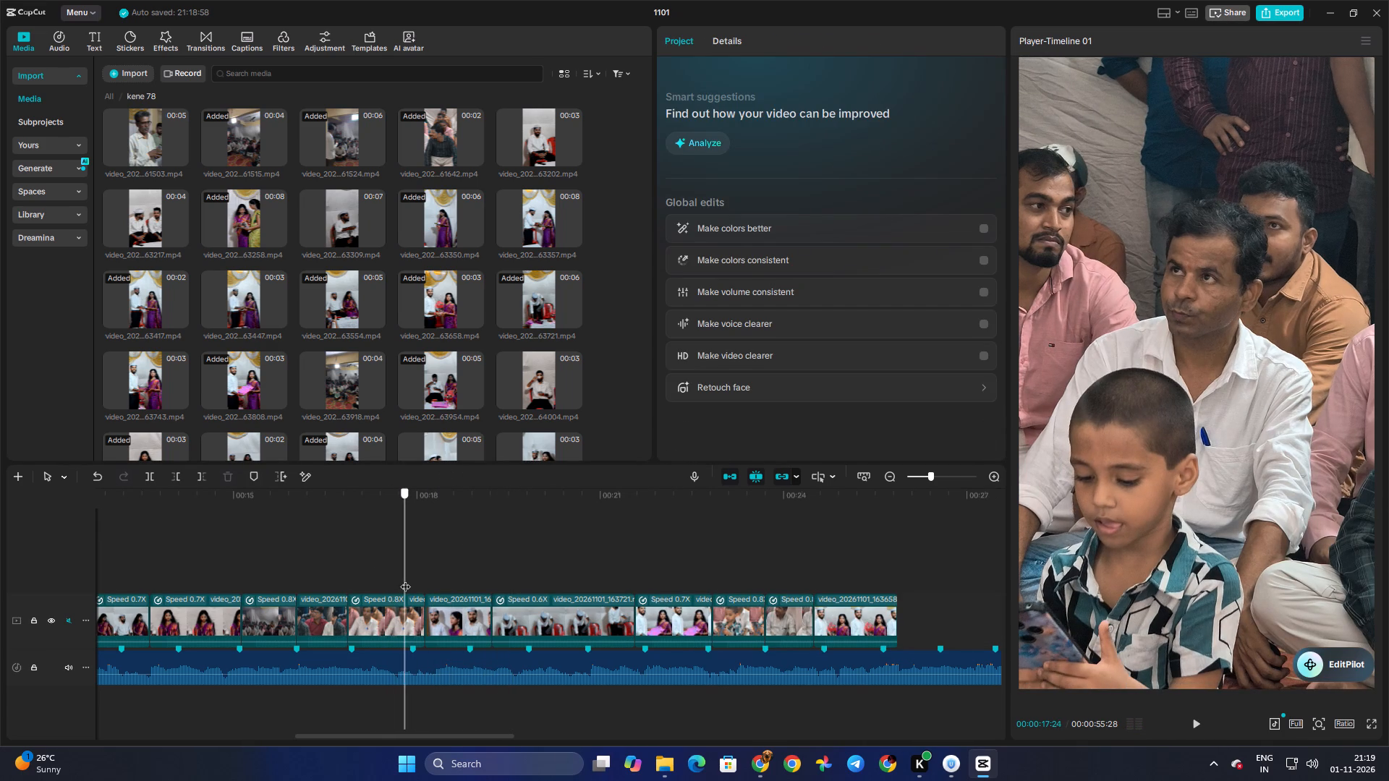
{"action": "key", "text": "space"}
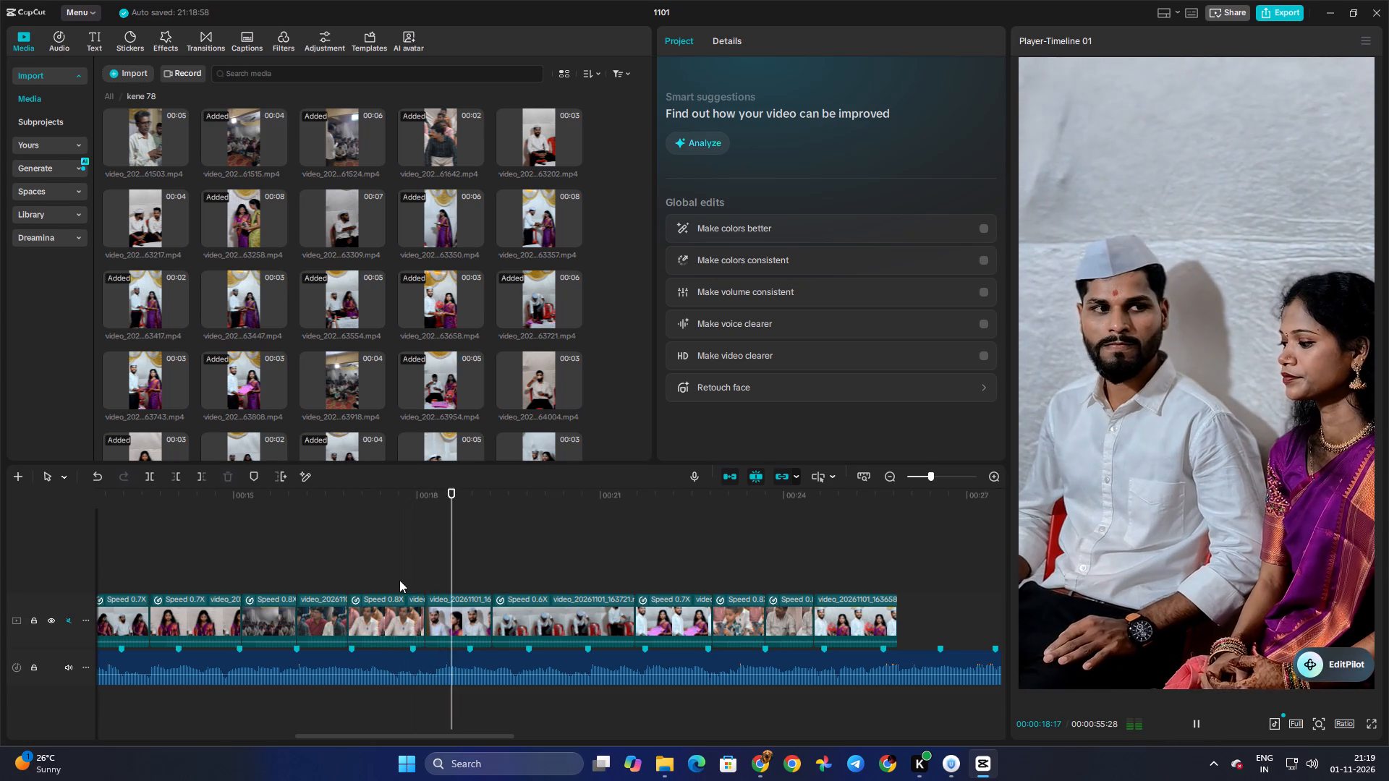
{"action": "key", "text": "space"}
{"action": "left_click", "coordinate": [410, 601]}
{"action": "left_click", "coordinate": [310, 576]}
{"action": "key", "text": "space"}
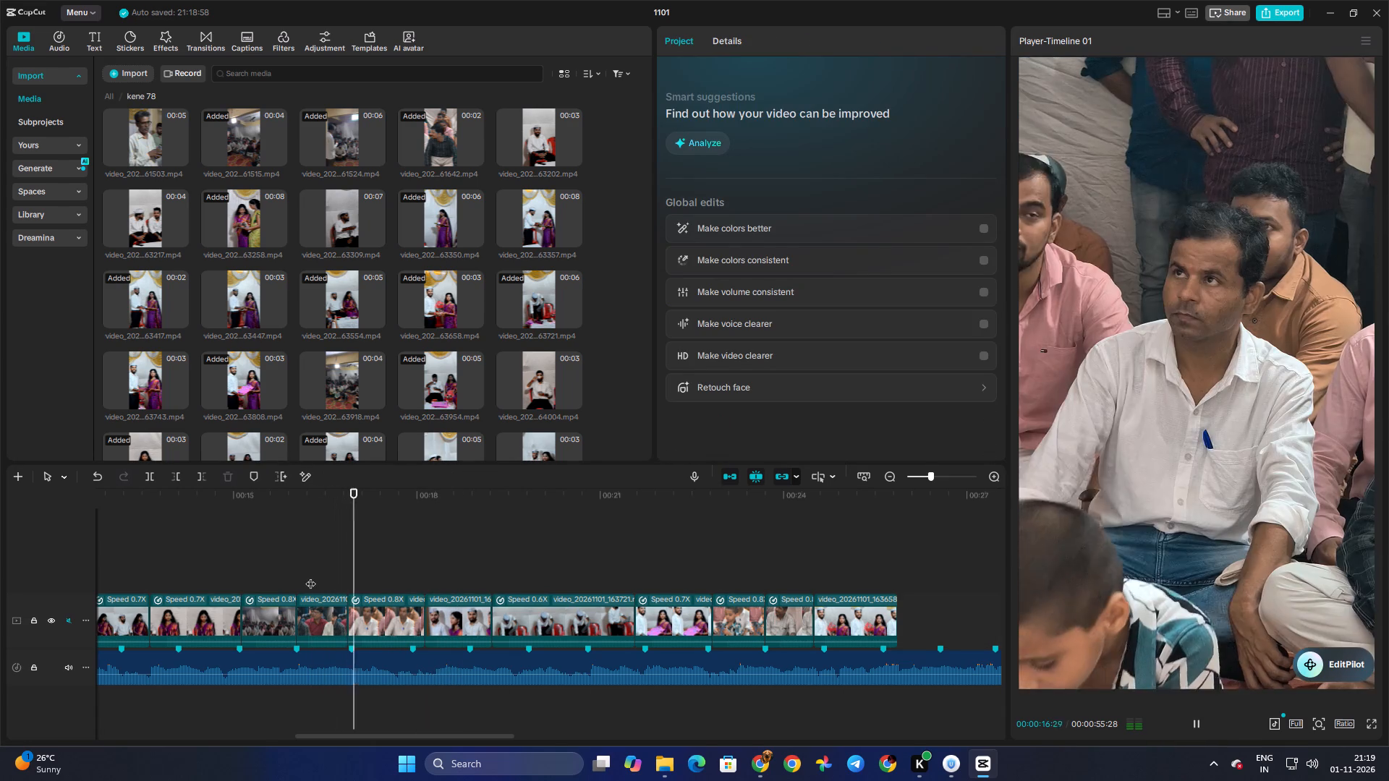
{"action": "key", "text": "space"}
Set the speed of the maroon-shirt guest clip and the adjacent white-shirt guest clip to 0.75x.
{"action": "left_click", "coordinate": [331, 619]}
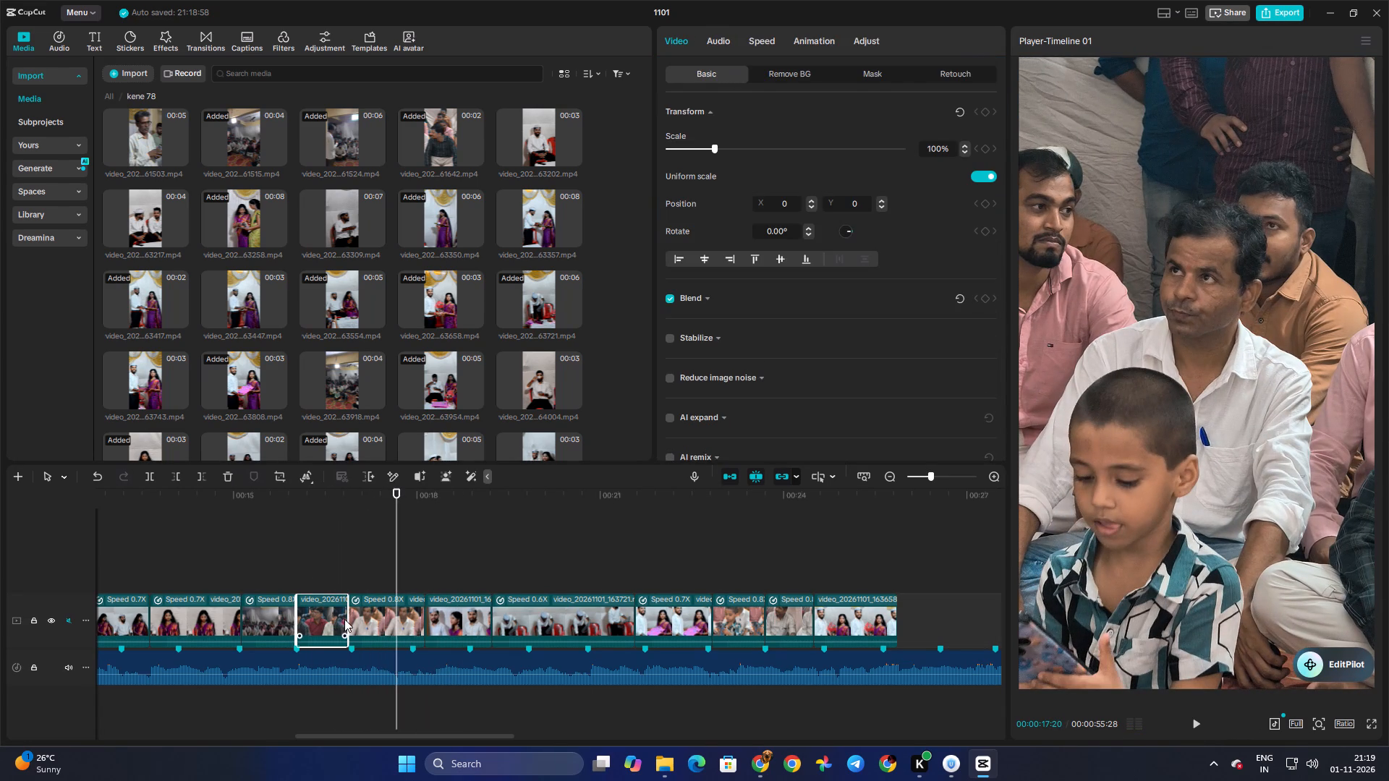
{"action": "left_click_drag", "start_coordinate": [347, 619], "coordinate": [356, 619]}
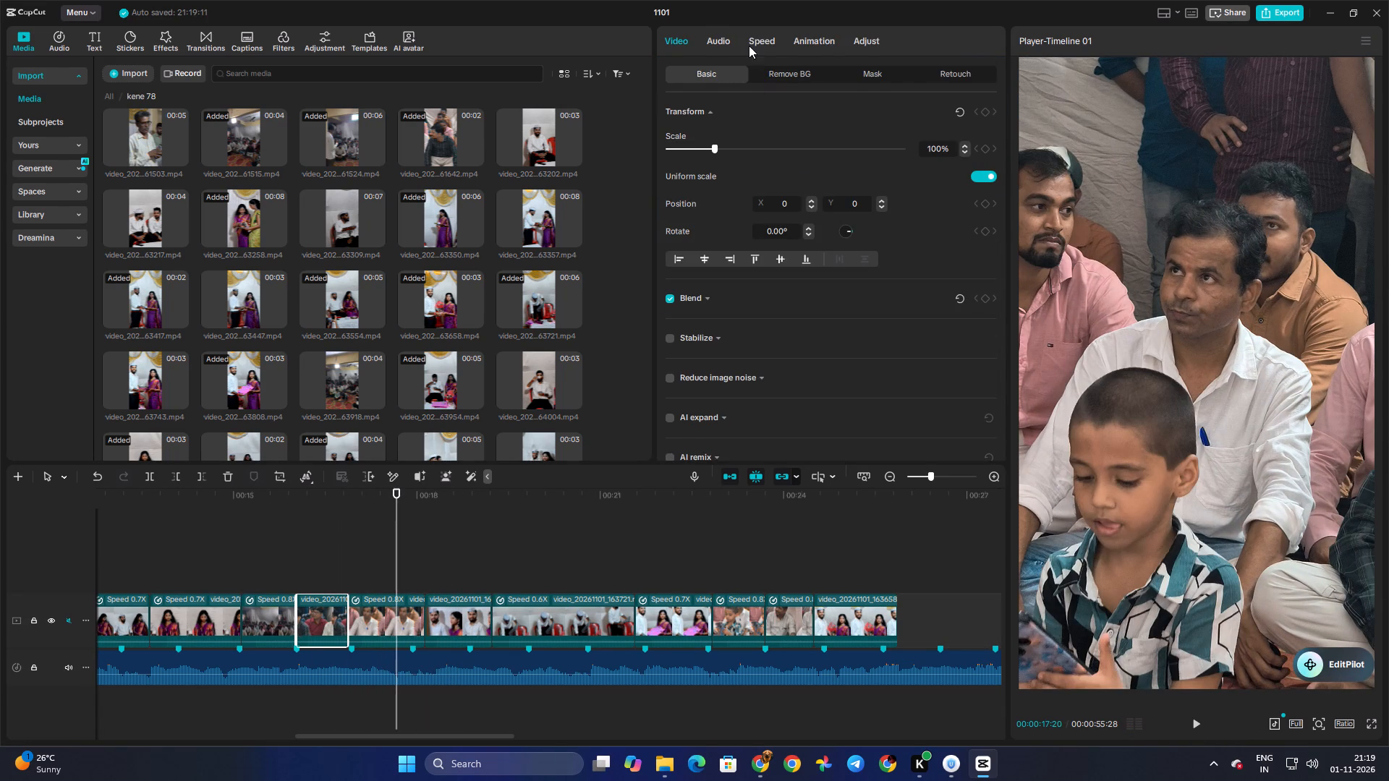
{"action": "left_click", "coordinate": [756, 48]}
{"action": "left_click_drag", "start_coordinate": [326, 581], "coordinate": [389, 625]}
{"action": "left_click", "coordinate": [765, 40]}
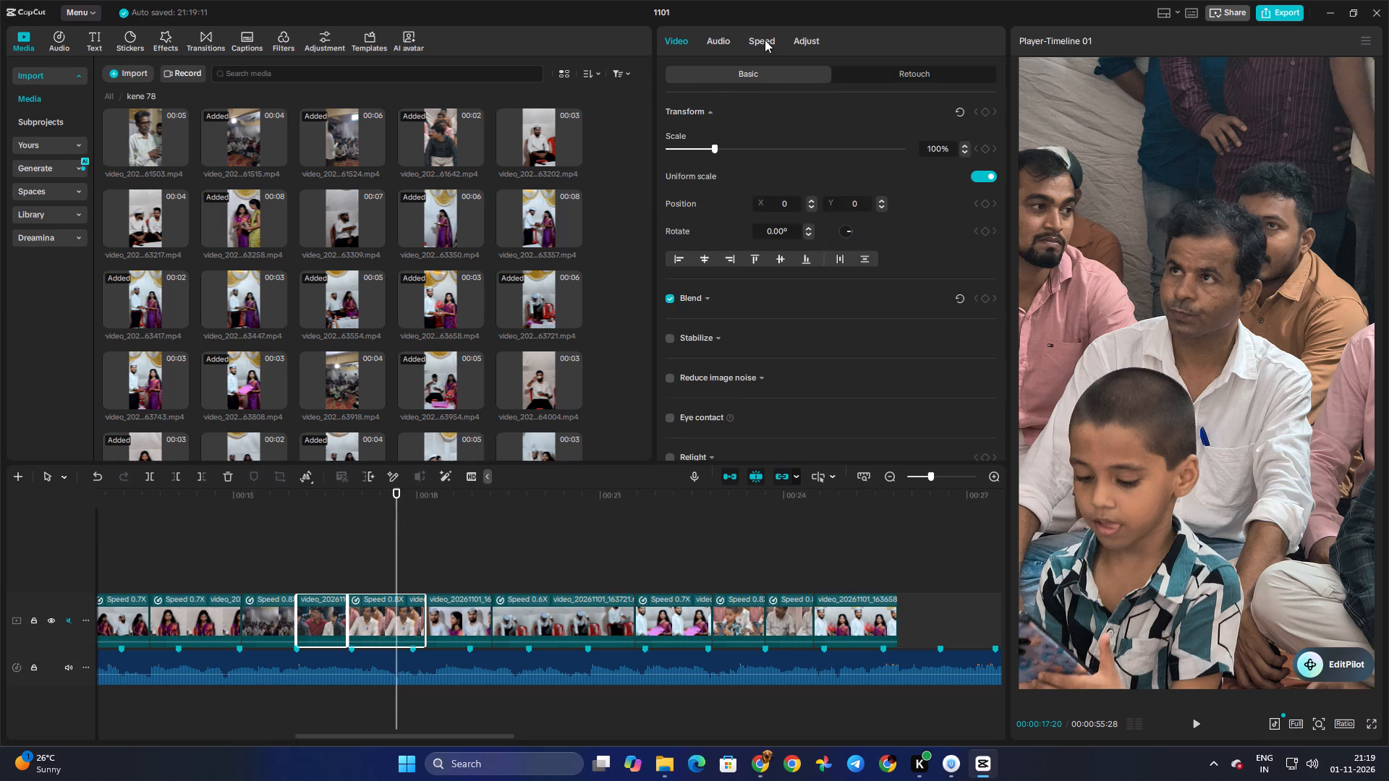
{"action": "left_click", "coordinate": [715, 132]}
{"action": "left_click", "coordinate": [713, 132]}
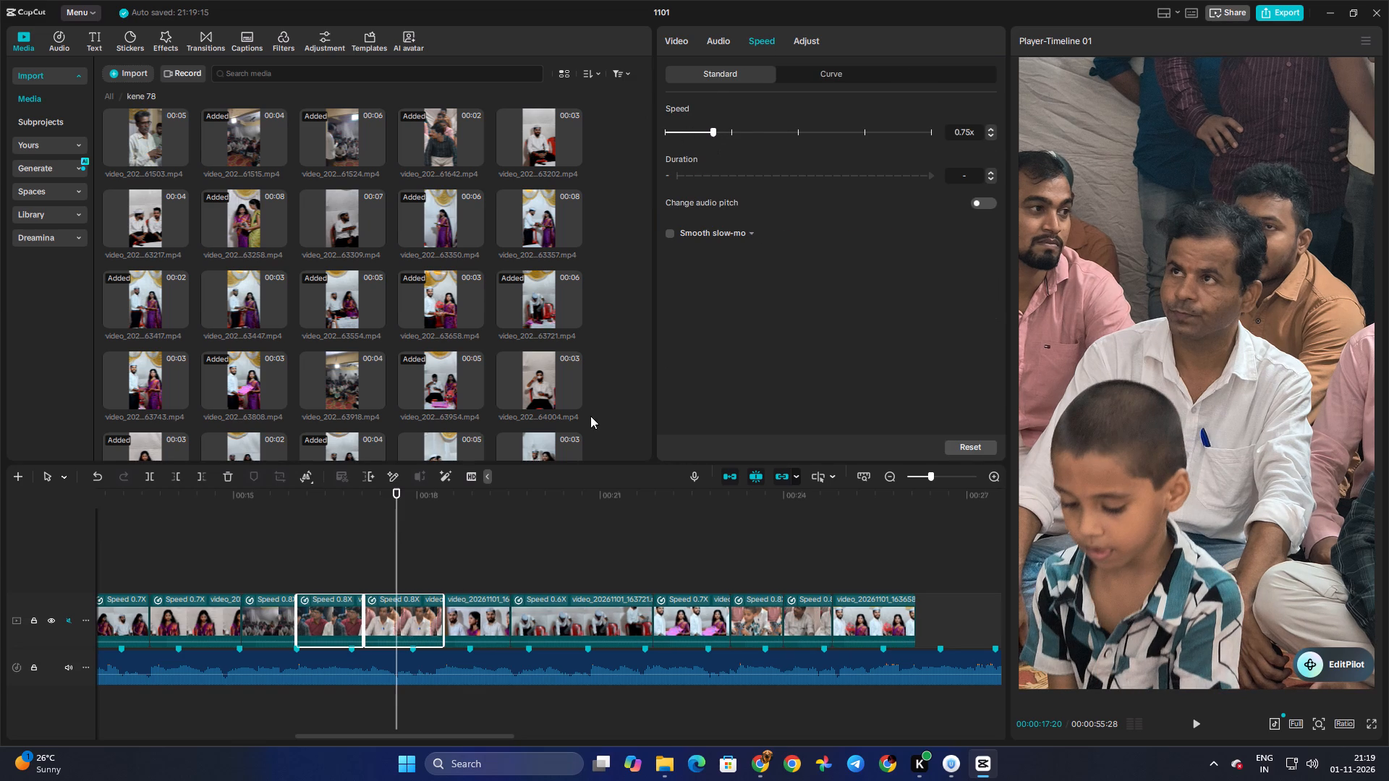
Trim the end of the white-shirt guest clip to about 18.3 seconds and play its cut to the seated couple.
{"action": "left_click", "coordinate": [446, 627]}
{"action": "left_click", "coordinate": [410, 552]}
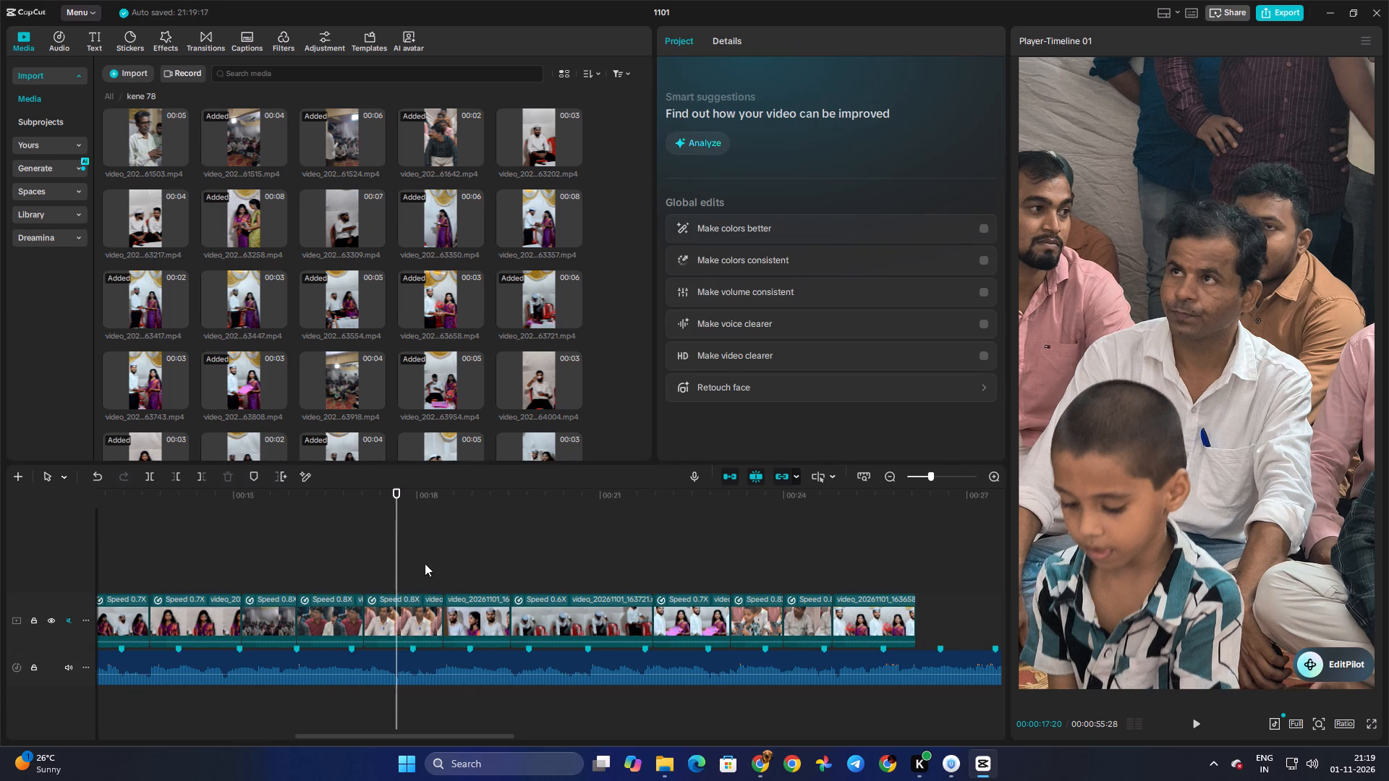
{"action": "left_click", "coordinate": [444, 622]}
{"action": "left_click", "coordinate": [433, 617]}
{"action": "left_click_drag", "start_coordinate": [441, 616], "coordinate": [434, 618]}
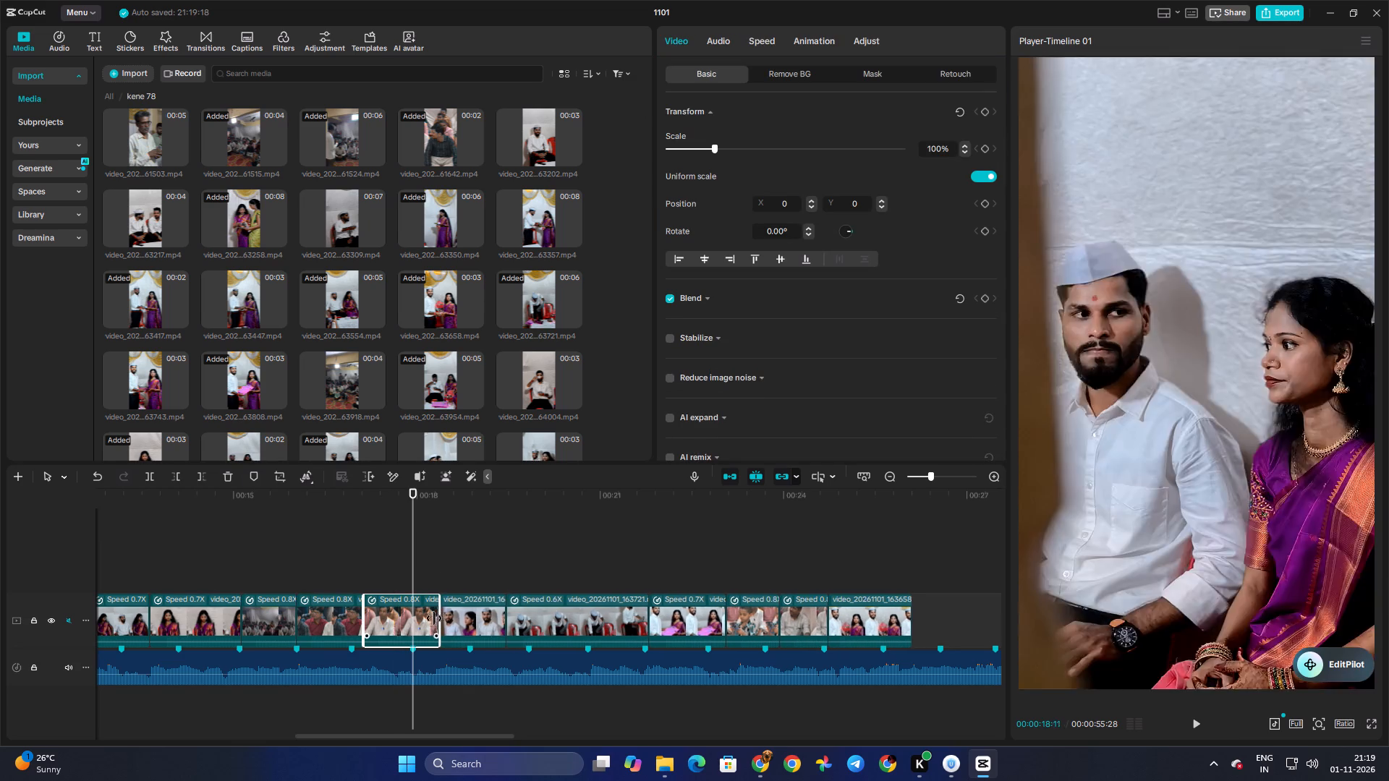
{"action": "left_click_drag", "start_coordinate": [434, 618], "coordinate": [430, 620]}
{"action": "left_click", "coordinate": [407, 576]}
{"action": "key", "text": "space"}
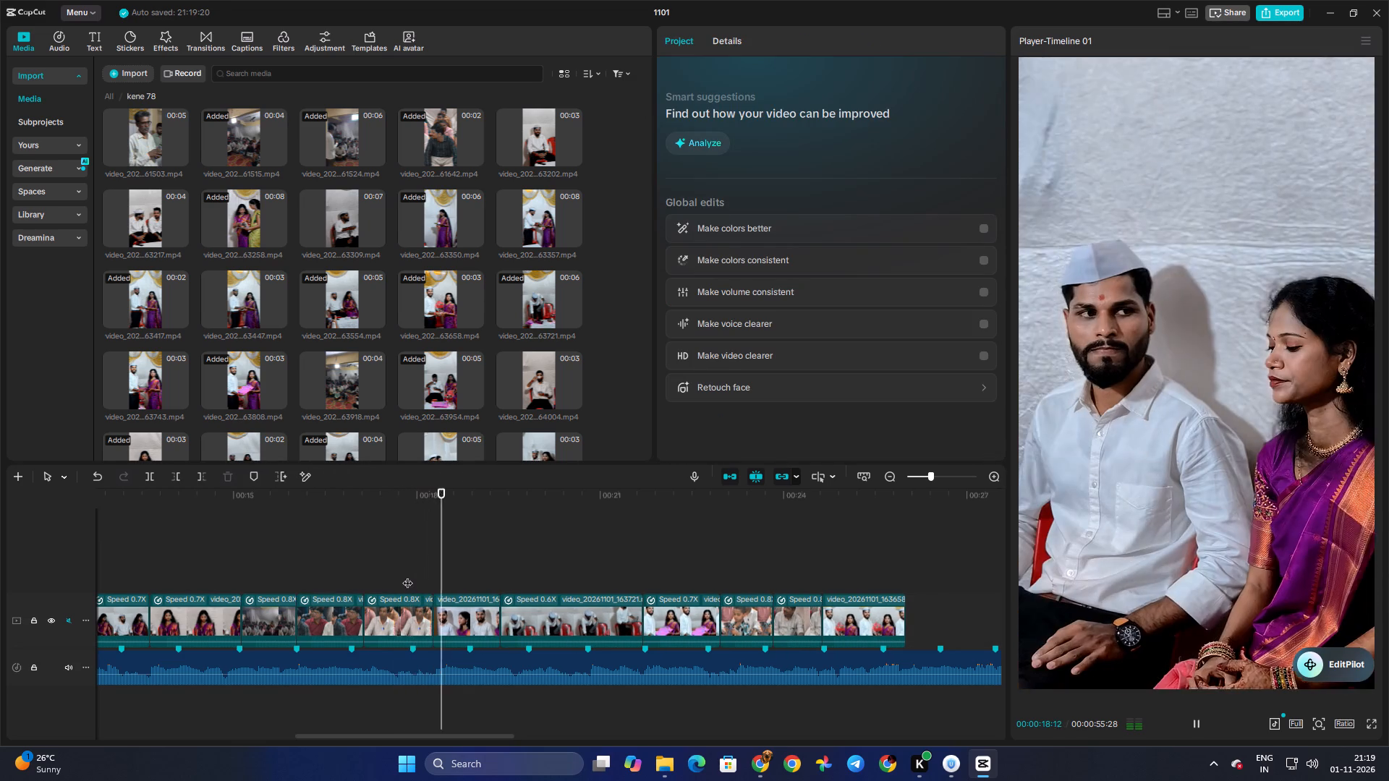
{"action": "key", "text": "space"}
Browse the "kene 78" media for another guest shot and preview the clip of the woman in the peach sari.
{"action": "left_click", "coordinate": [403, 576]}
{"action": "left_click_drag", "start_coordinate": [403, 576], "coordinate": [326, 577]}
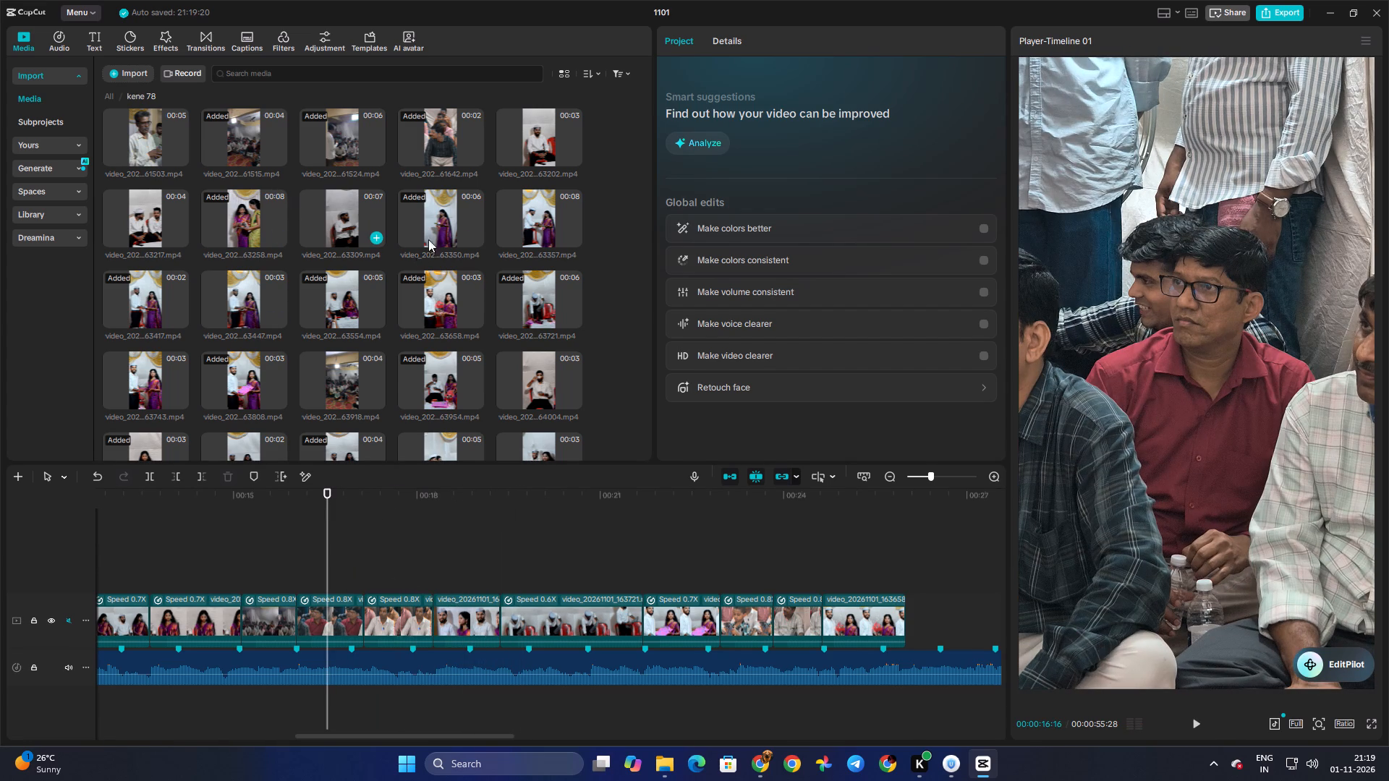
{"action": "scroll", "coordinate": [450, 230], "scroll_direction": "down", "scroll_amount": 4}
{"action": "scroll", "coordinate": [464, 443], "scroll_direction": "down", "scroll_amount": 1}
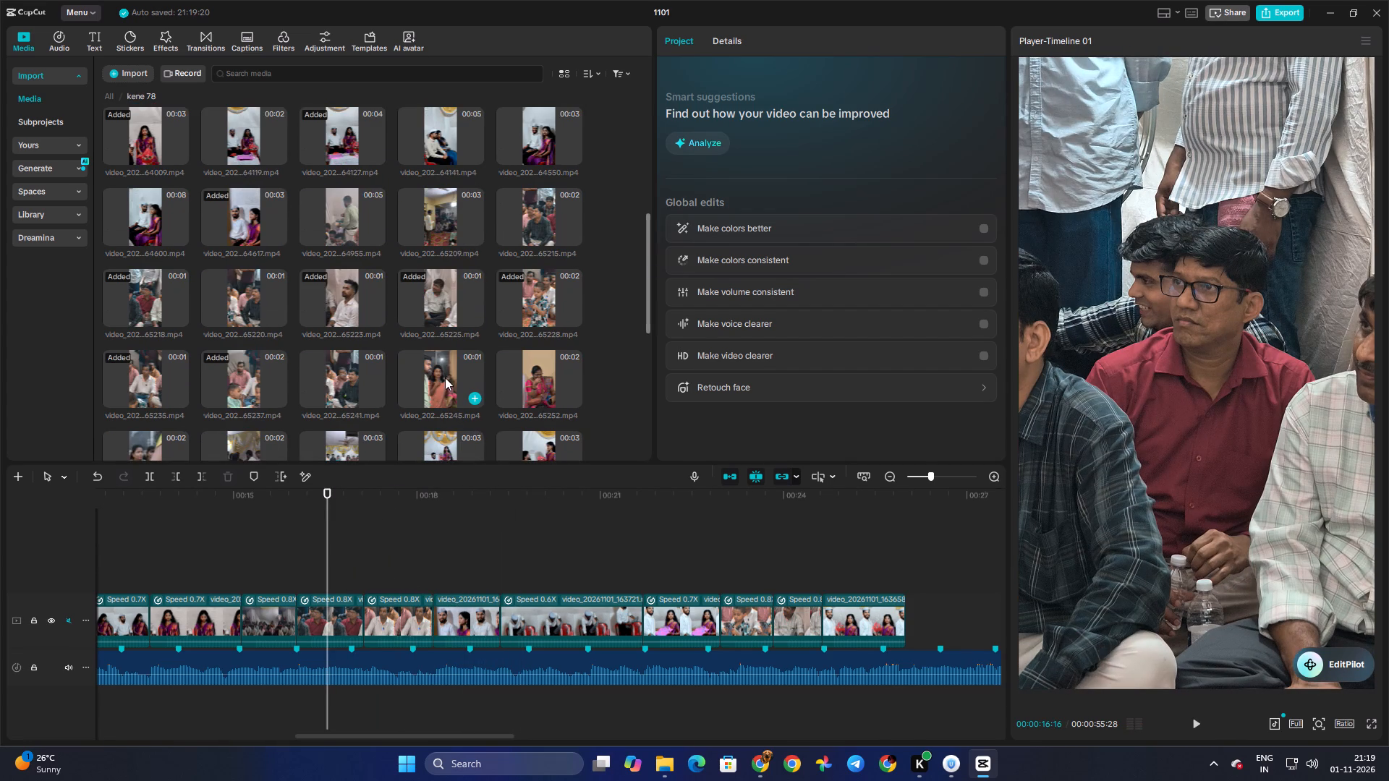
{"action": "left_click", "coordinate": [443, 375]}
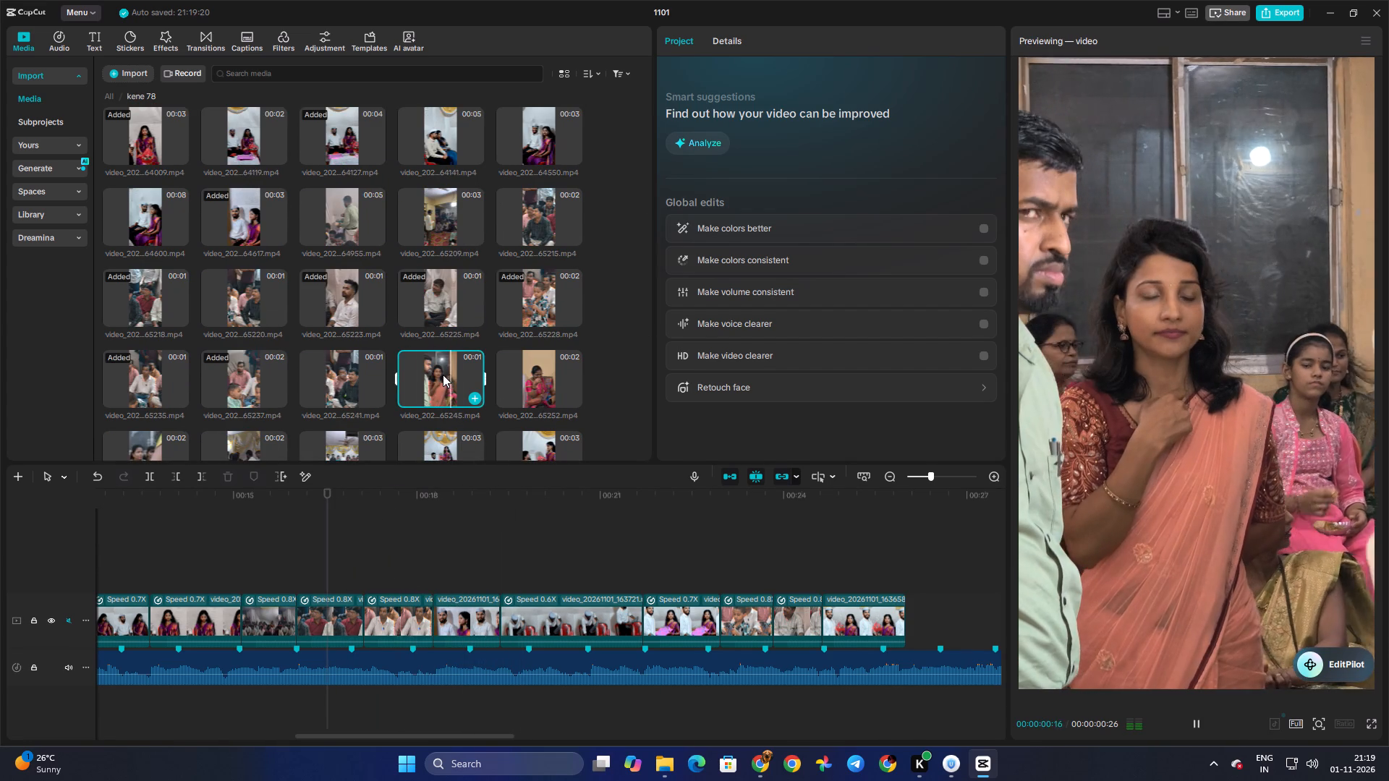
{"action": "key", "text": "space"}
Move the white-shirt guest clip that follows the maroon-shirt guest clip to the end of the video track.
{"action": "left_click_drag", "start_coordinate": [347, 568], "coordinate": [379, 610]}
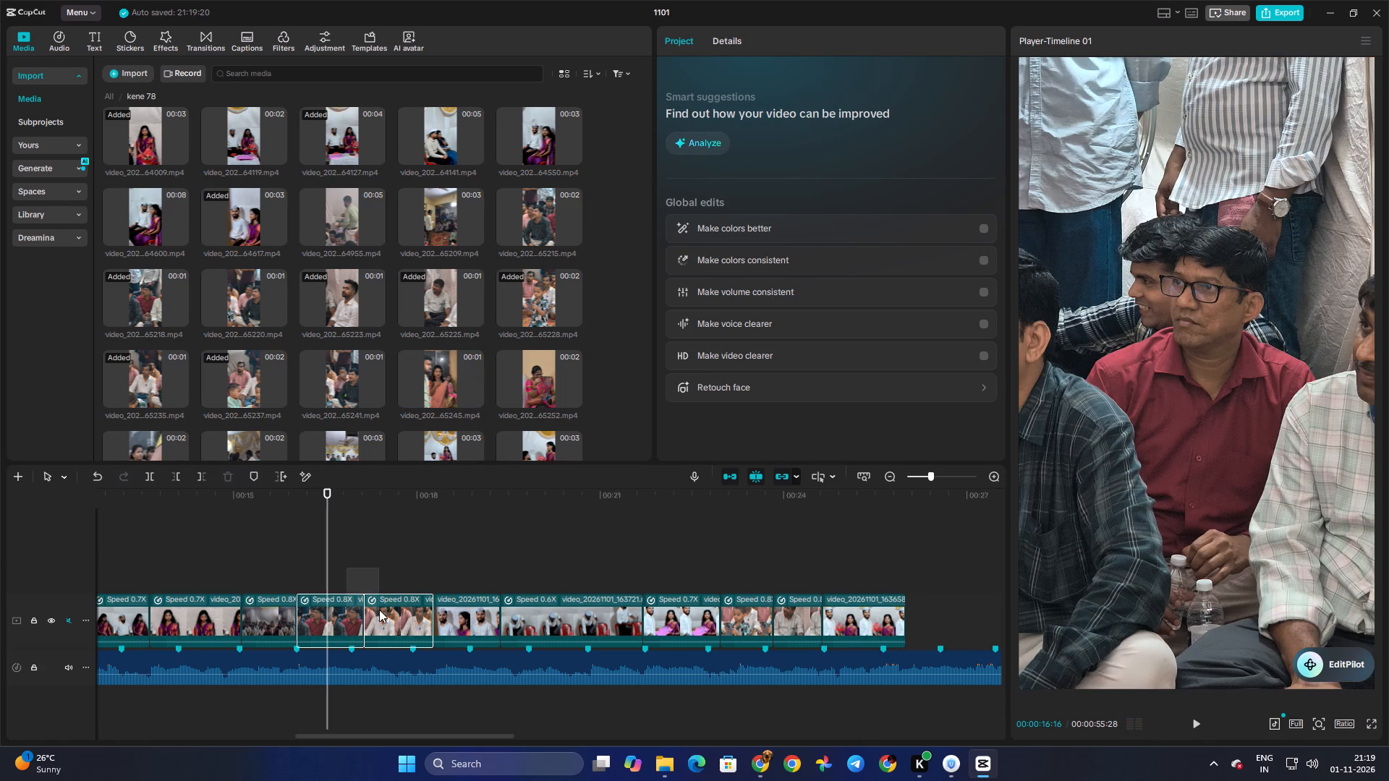
{"action": "left_click_drag", "start_coordinate": [379, 610], "coordinate": [381, 611]}
{"action": "left_click", "coordinate": [388, 615]}
{"action": "left_click_drag", "start_coordinate": [390, 616], "coordinate": [861, 596]}
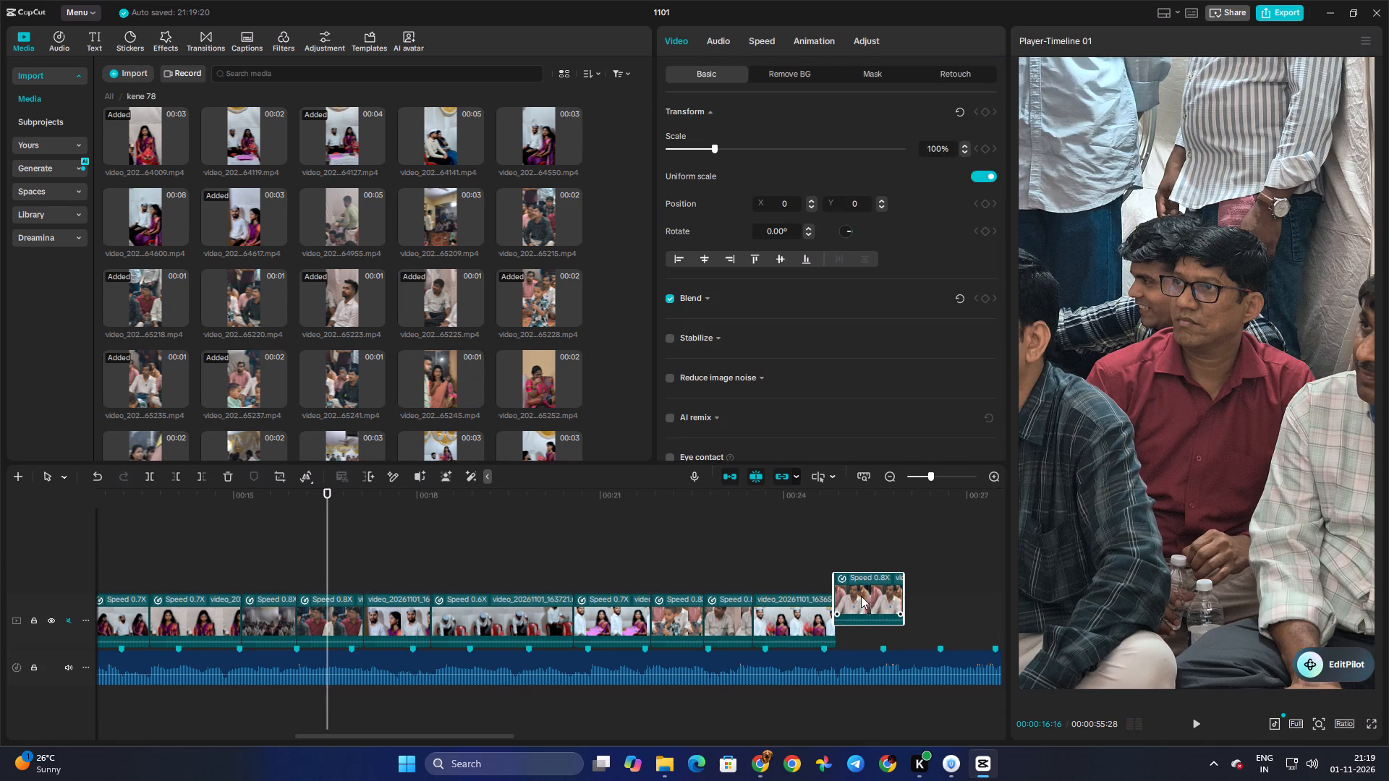
{"action": "left_click_drag", "start_coordinate": [861, 596], "coordinate": [861, 599]}
Insert the peach-sari woman clip after the maroon-shirt guest clip, at about 17 seconds, and slow it to 0.58x.
{"action": "left_click_drag", "start_coordinate": [452, 368], "coordinate": [378, 615]}
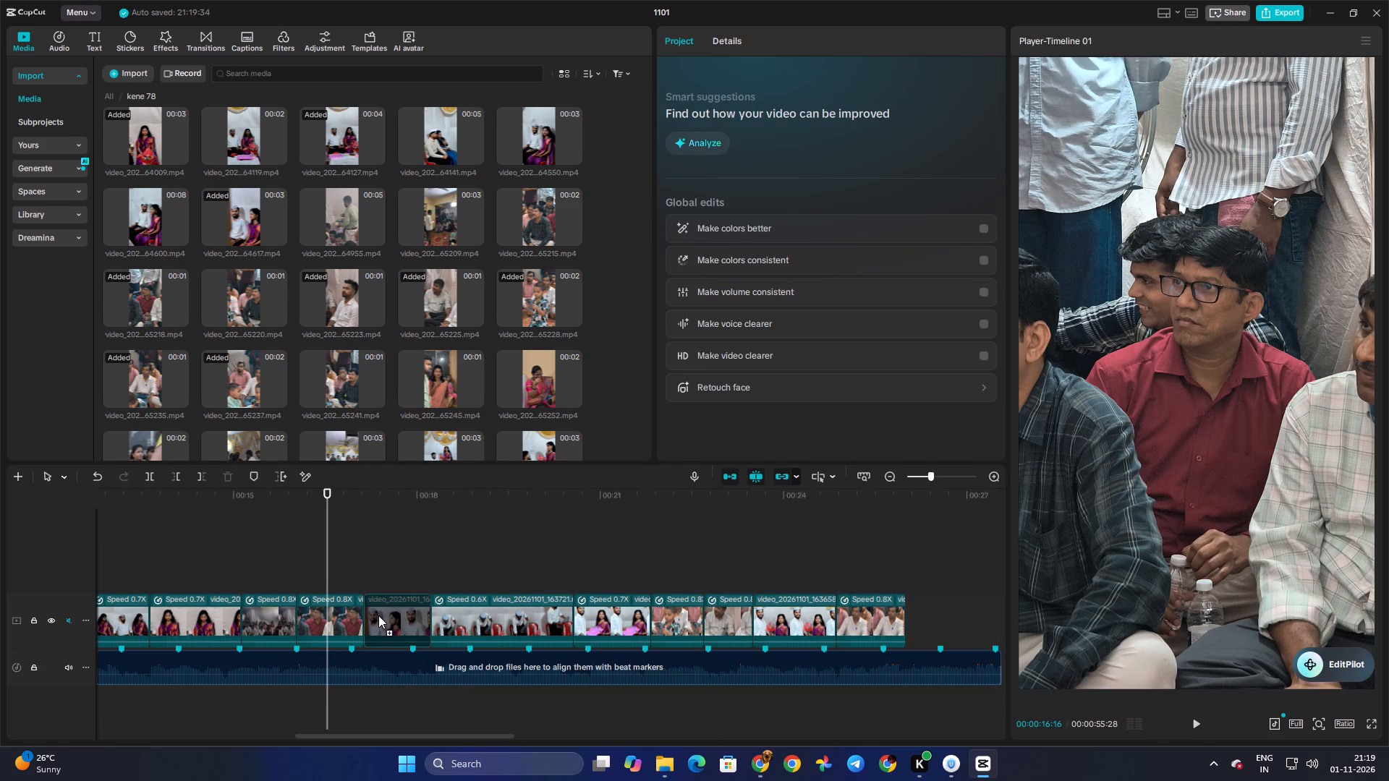
{"action": "left_click_drag", "start_coordinate": [378, 615], "coordinate": [365, 607]}
{"action": "left_click", "coordinate": [777, 34]}
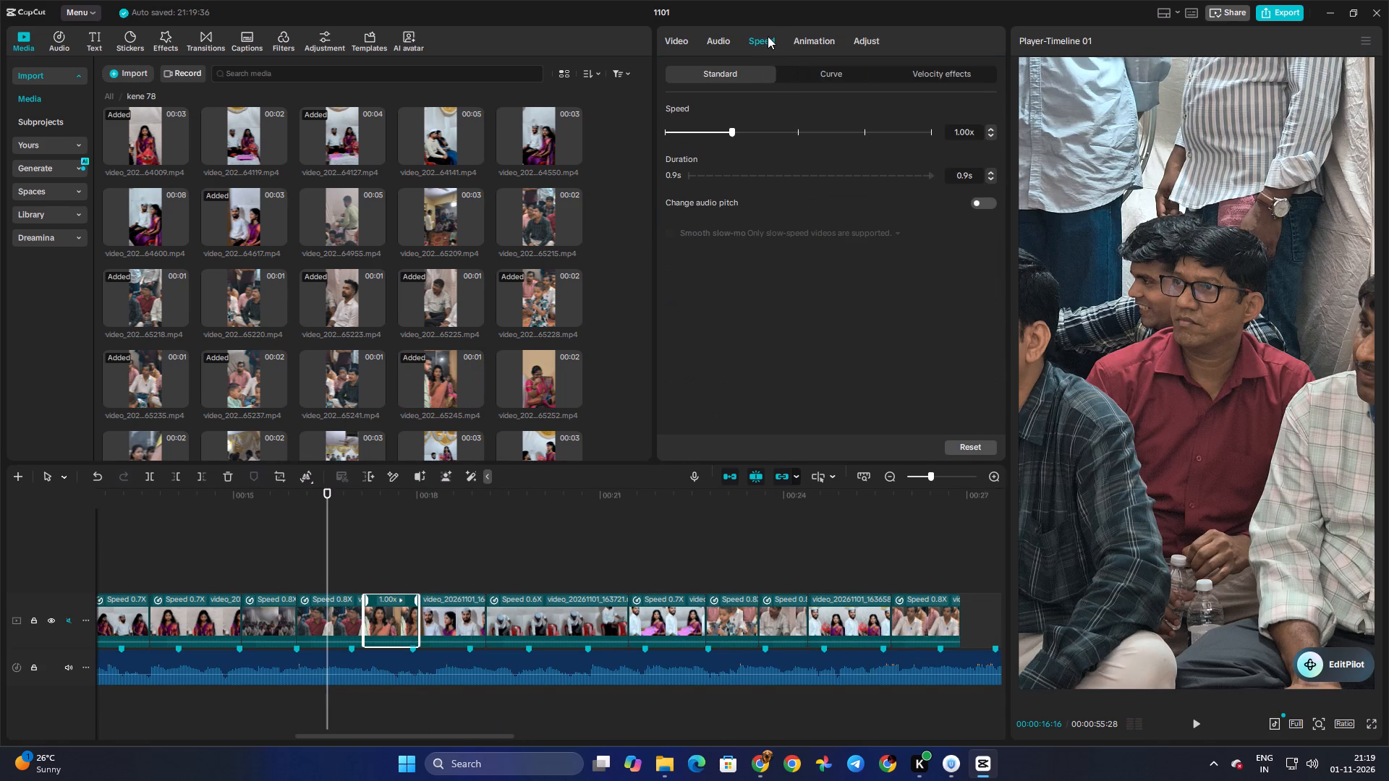
{"action": "left_click", "coordinate": [701, 137]}
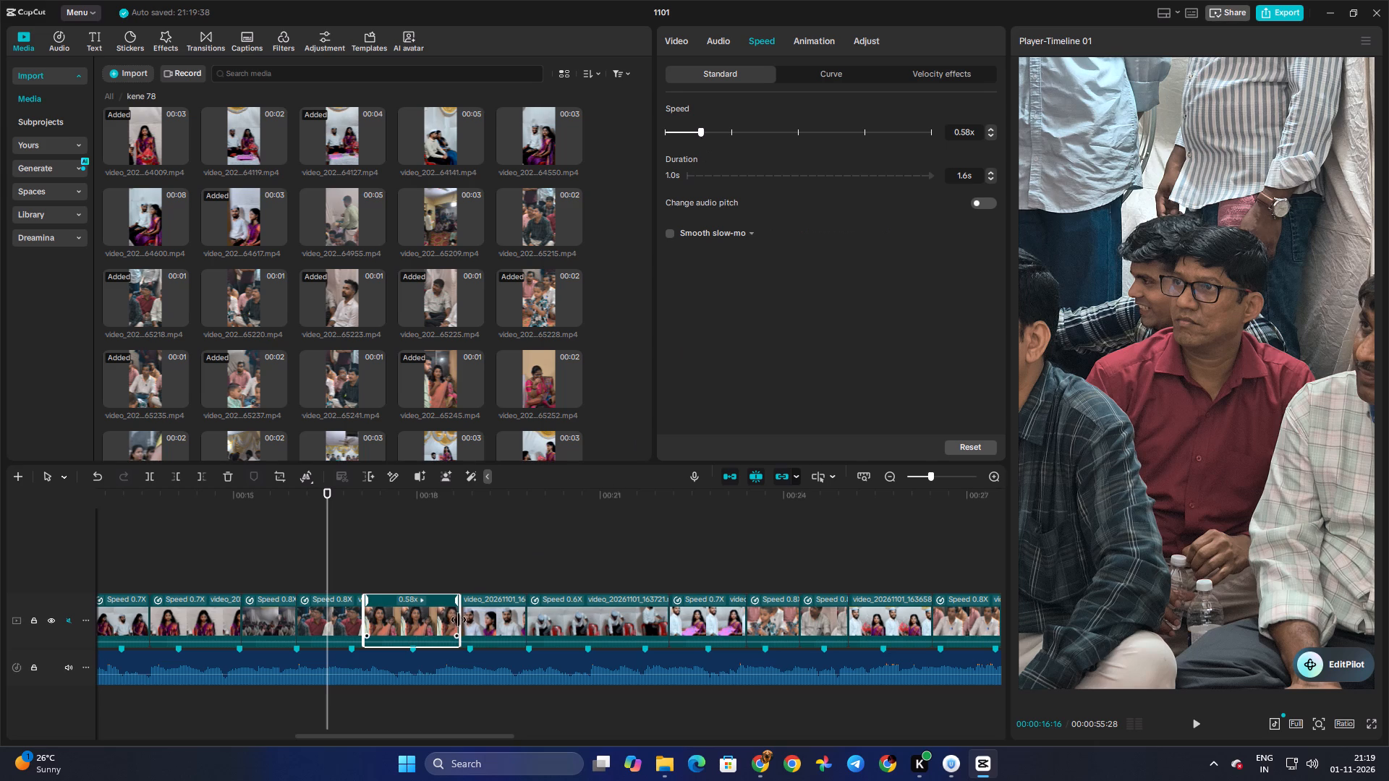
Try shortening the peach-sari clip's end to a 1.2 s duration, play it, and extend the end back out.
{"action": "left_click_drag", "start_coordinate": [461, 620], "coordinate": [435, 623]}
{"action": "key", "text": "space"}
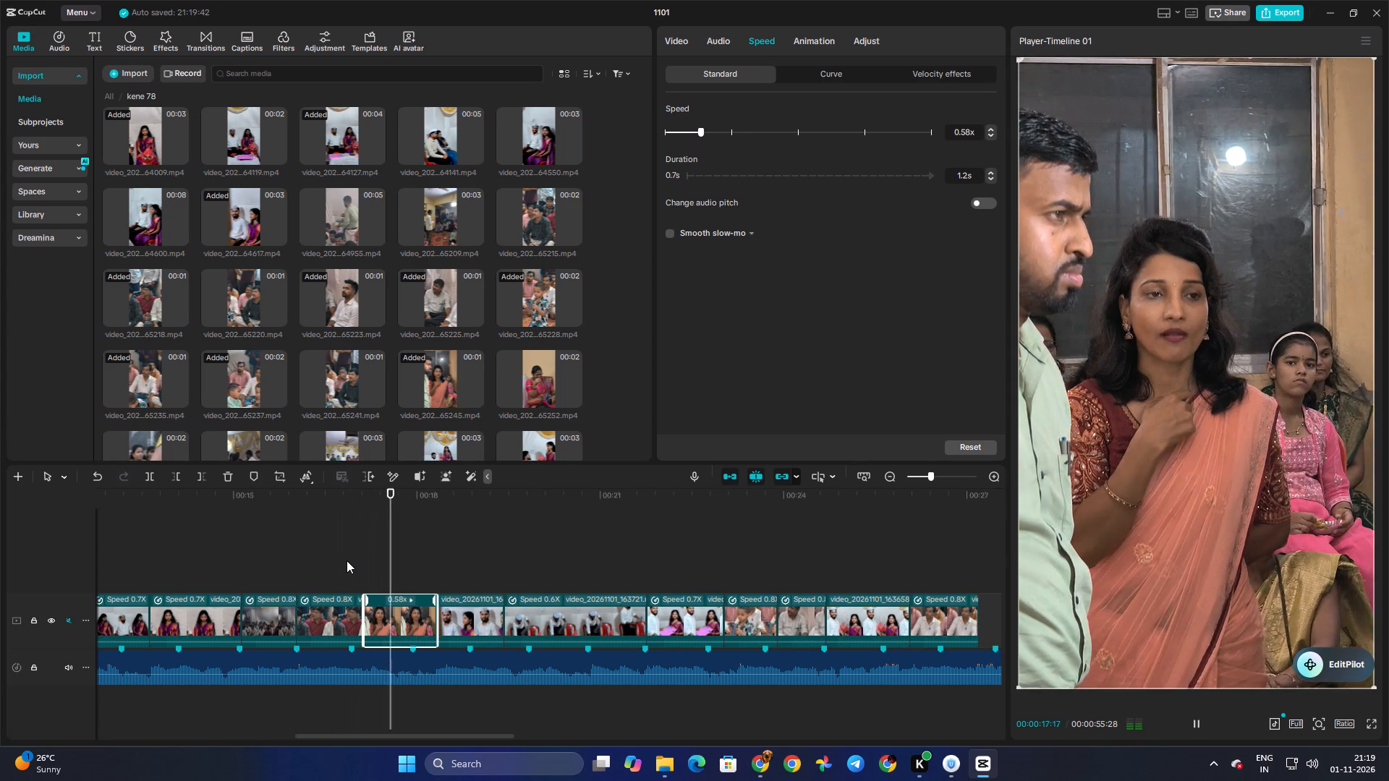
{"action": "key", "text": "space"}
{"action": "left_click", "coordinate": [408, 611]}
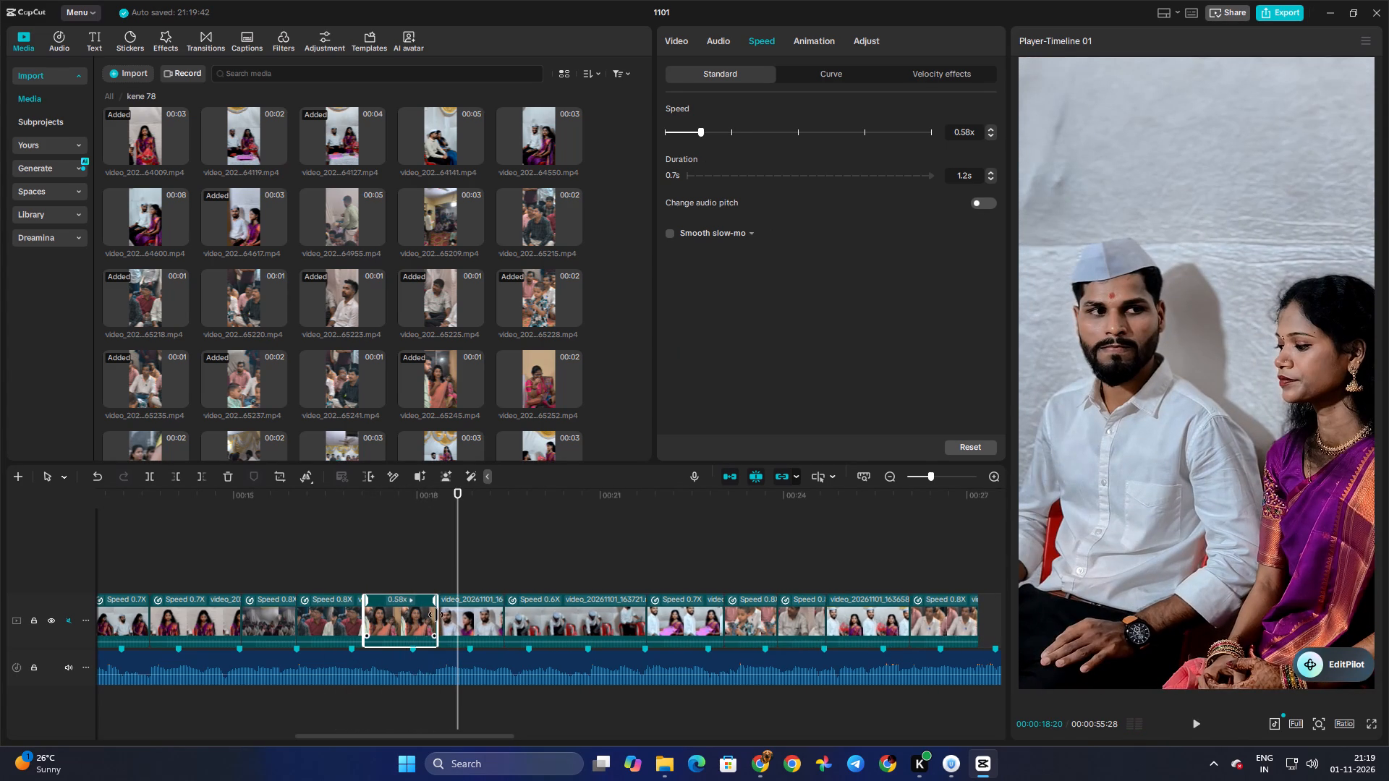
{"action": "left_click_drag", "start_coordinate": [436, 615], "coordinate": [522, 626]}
Trim the start and end of the peach-sari clip around the woman's glance, leaving a 0.7 s duration.
{"action": "left_click", "coordinate": [441, 564]}
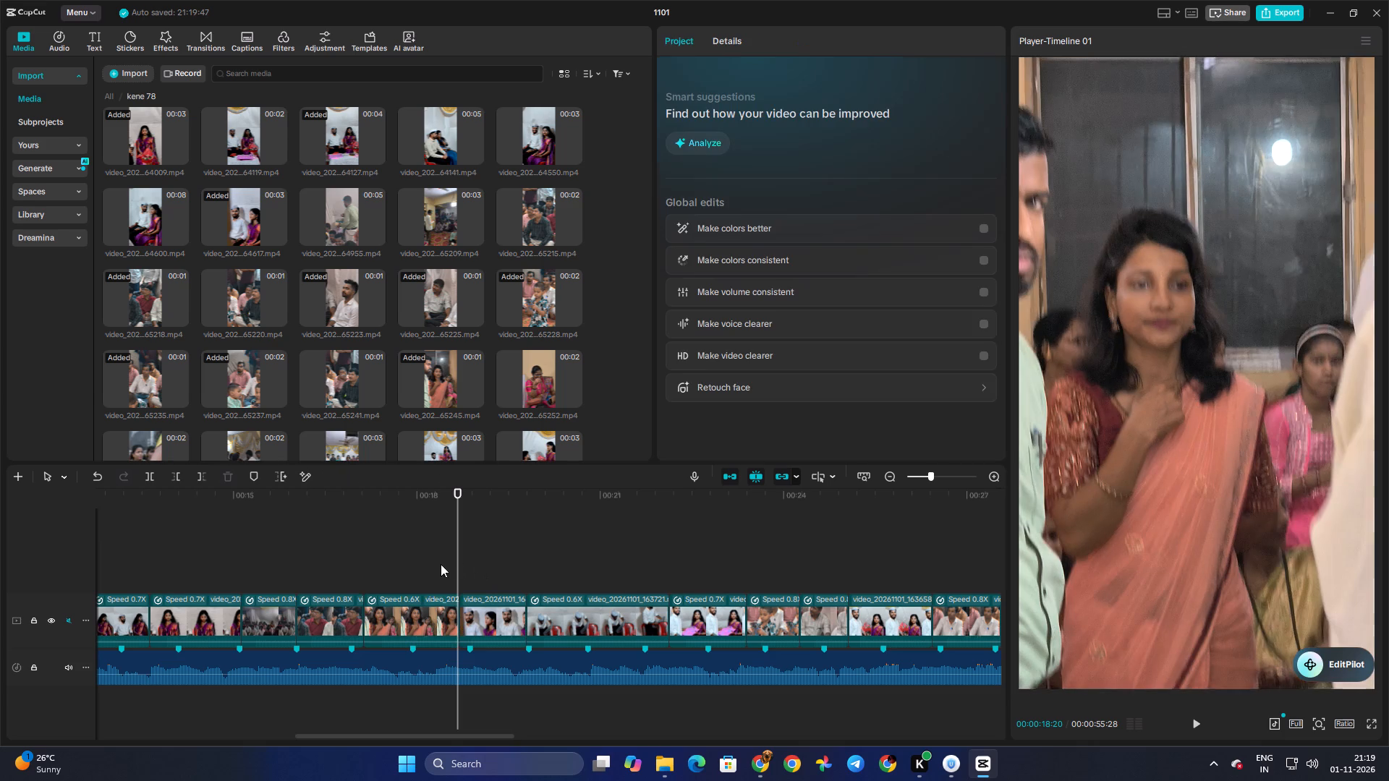
{"action": "left_click_drag", "start_coordinate": [441, 564], "coordinate": [381, 568]}
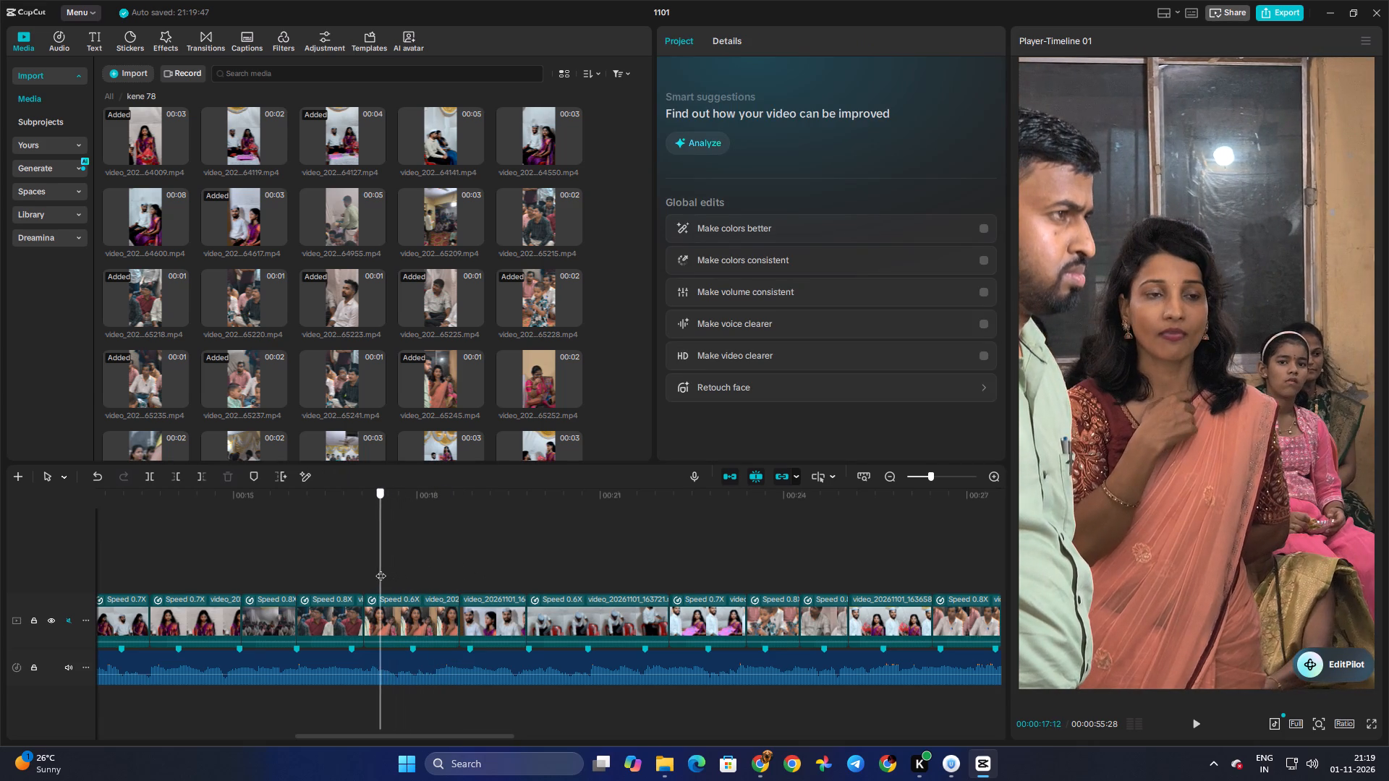
{"action": "left_click_drag", "start_coordinate": [381, 568], "coordinate": [415, 578]}
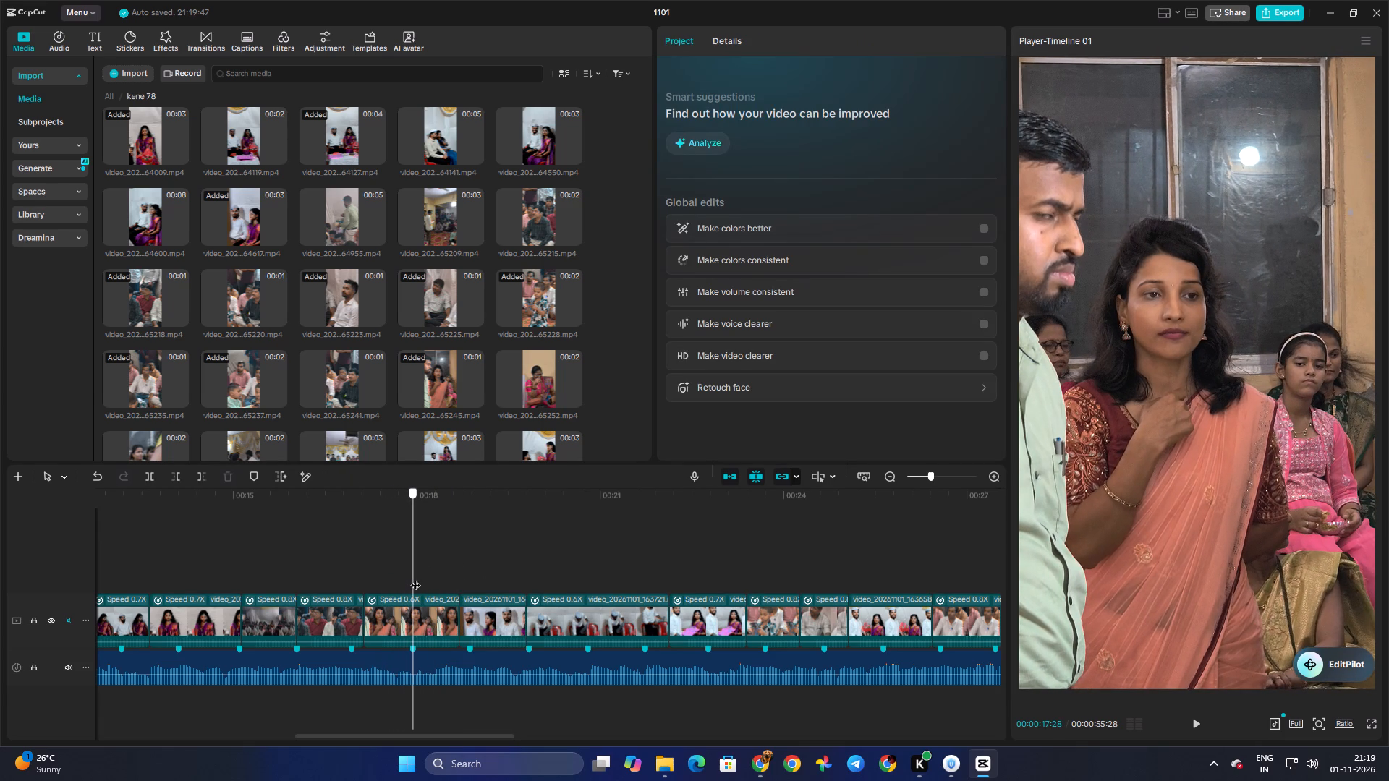
{"action": "left_click_drag", "start_coordinate": [415, 578], "coordinate": [417, 579]}
{"action": "left_click", "coordinate": [428, 613]}
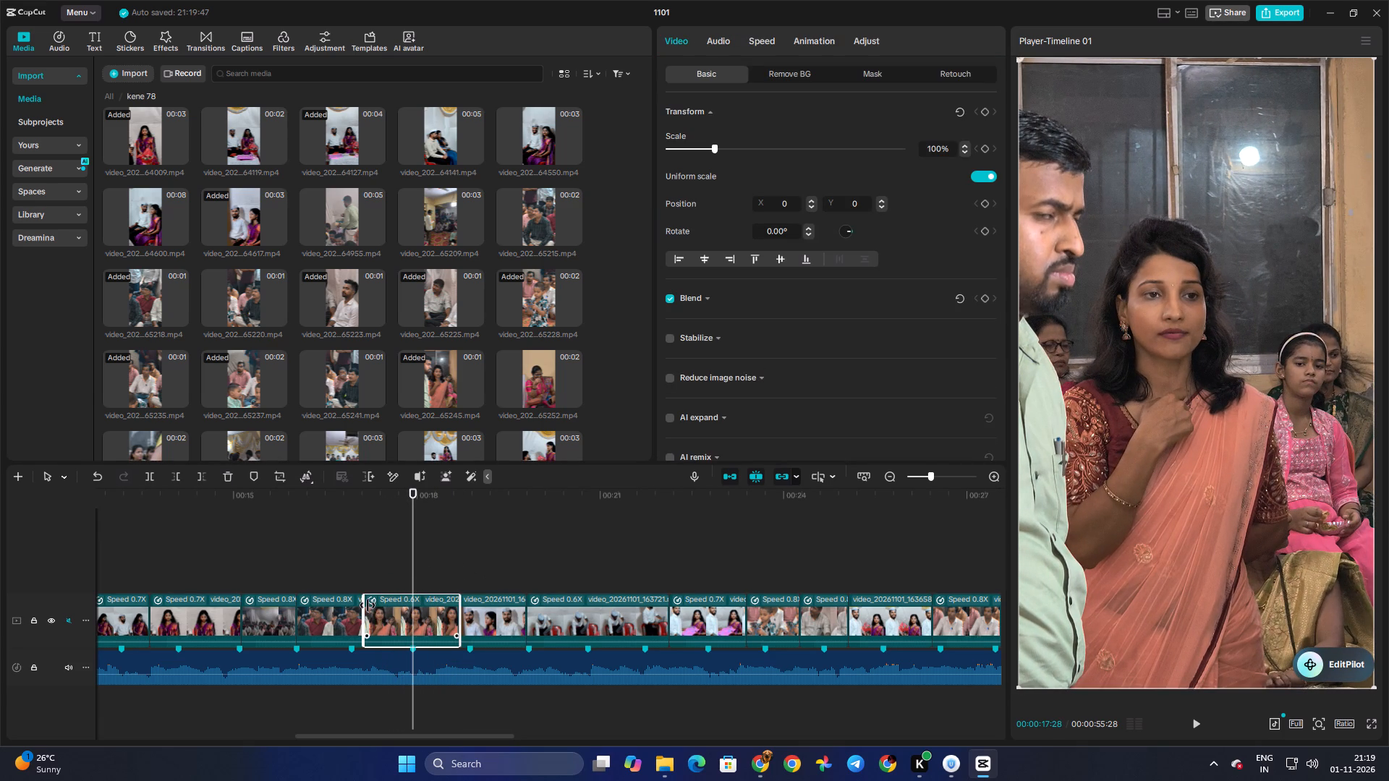
{"action": "left_click_drag", "start_coordinate": [367, 605], "coordinate": [413, 607]}
{"action": "left_click", "coordinate": [387, 581]}
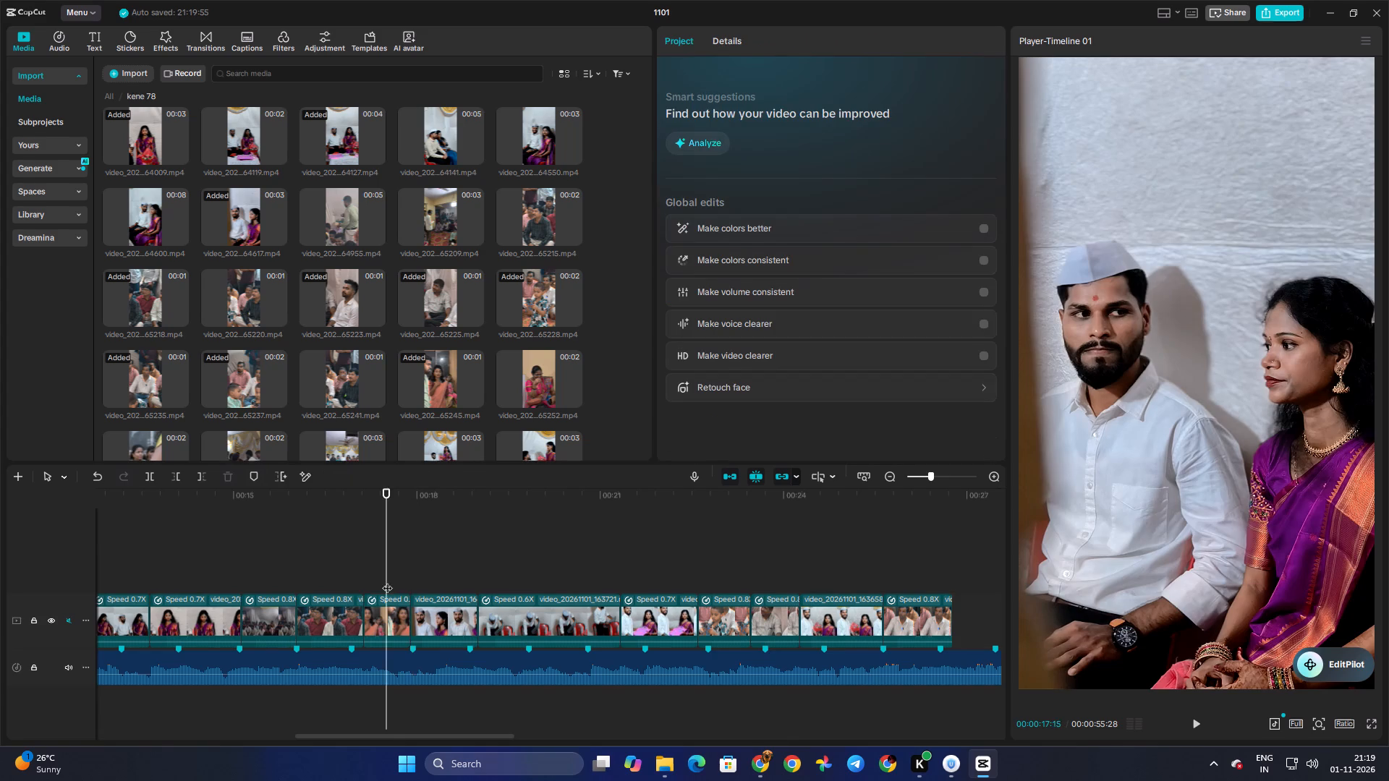
{"action": "left_click_drag", "start_coordinate": [387, 581], "coordinate": [401, 589]}
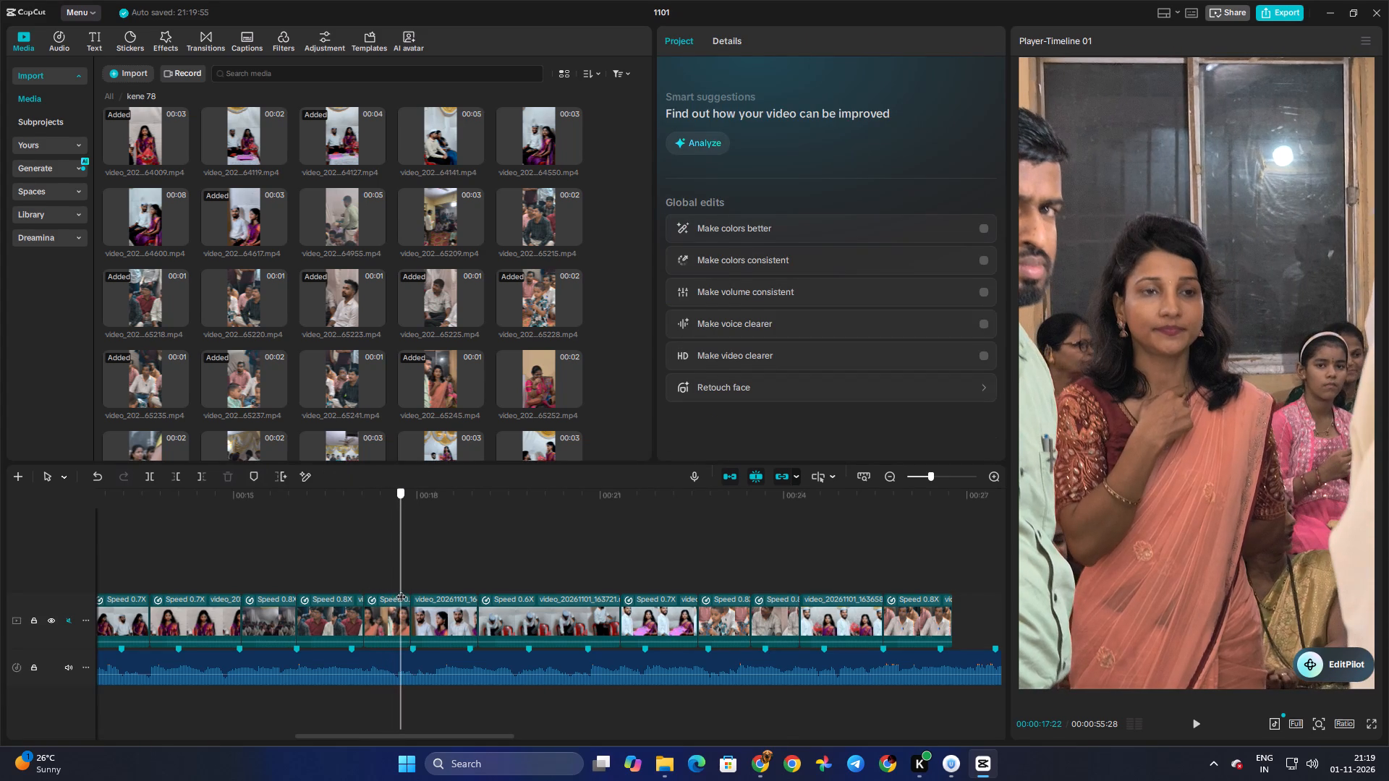
{"action": "left_click_drag", "start_coordinate": [401, 589], "coordinate": [402, 591]}
{"action": "left_click", "coordinate": [409, 611]}
{"action": "left_click", "coordinate": [408, 610]}
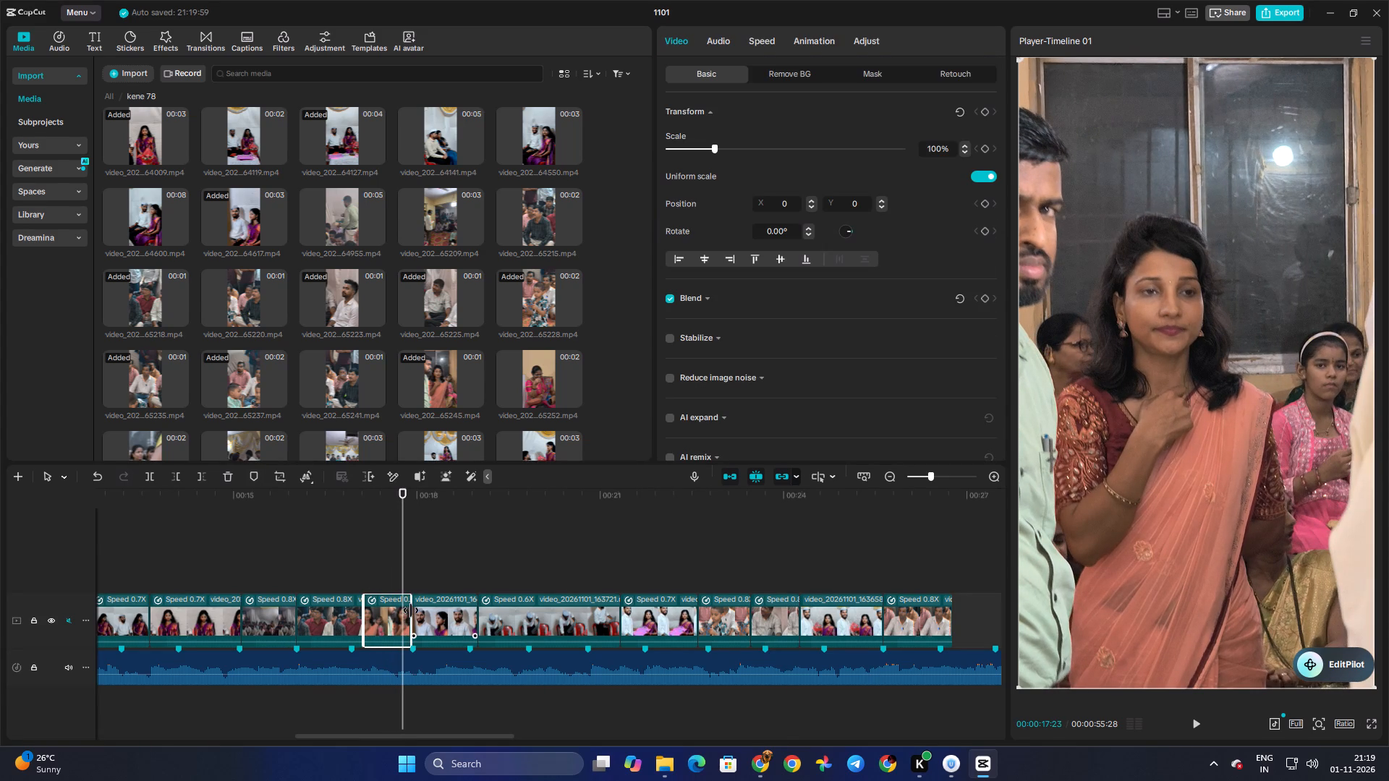
{"action": "left_click_drag", "start_coordinate": [411, 610], "coordinate": [402, 610]}
Slow the peach-sari clip to 0.30x and play its cut to the seated couple.
{"action": "left_click", "coordinate": [756, 40]}
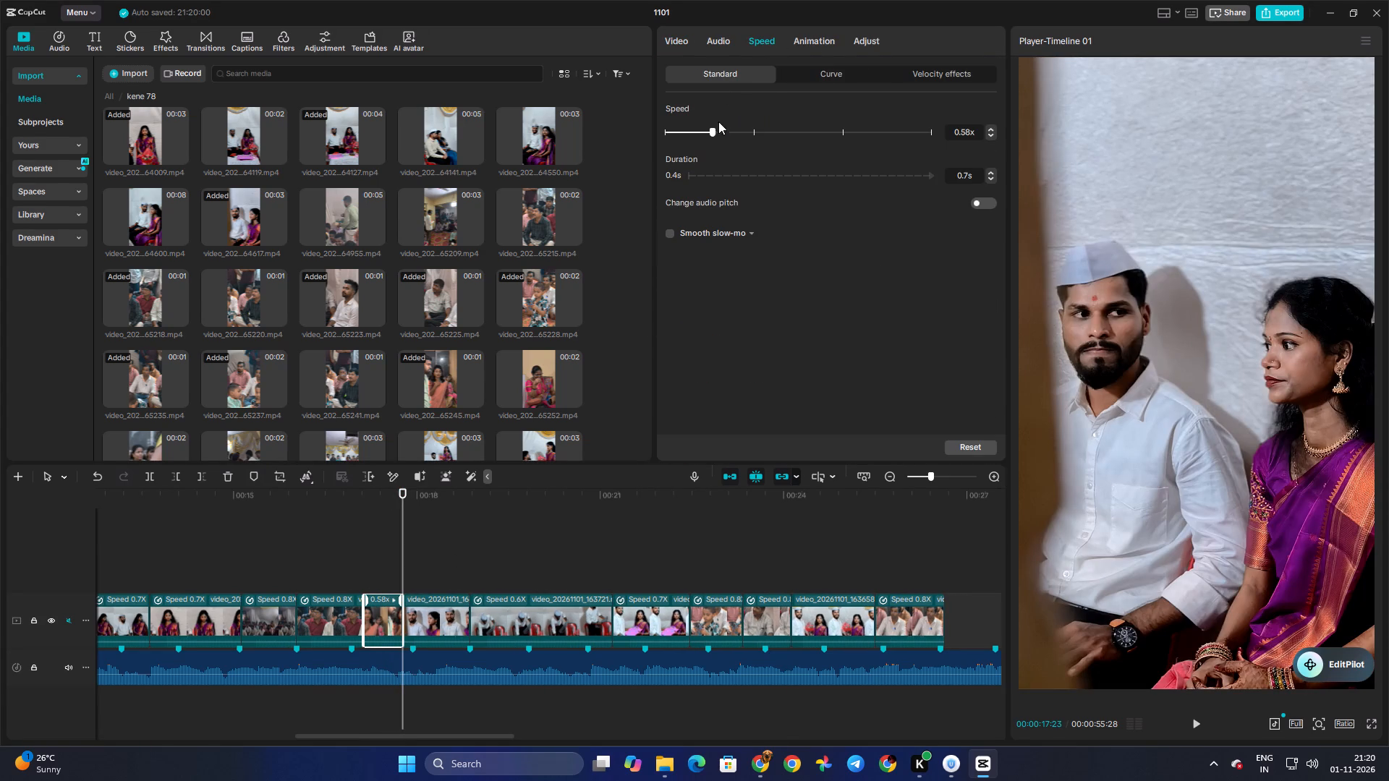
{"action": "left_click", "coordinate": [699, 131]}
{"action": "triple_click", "coordinate": [693, 131]}
{"action": "double_click", "coordinate": [690, 131]}
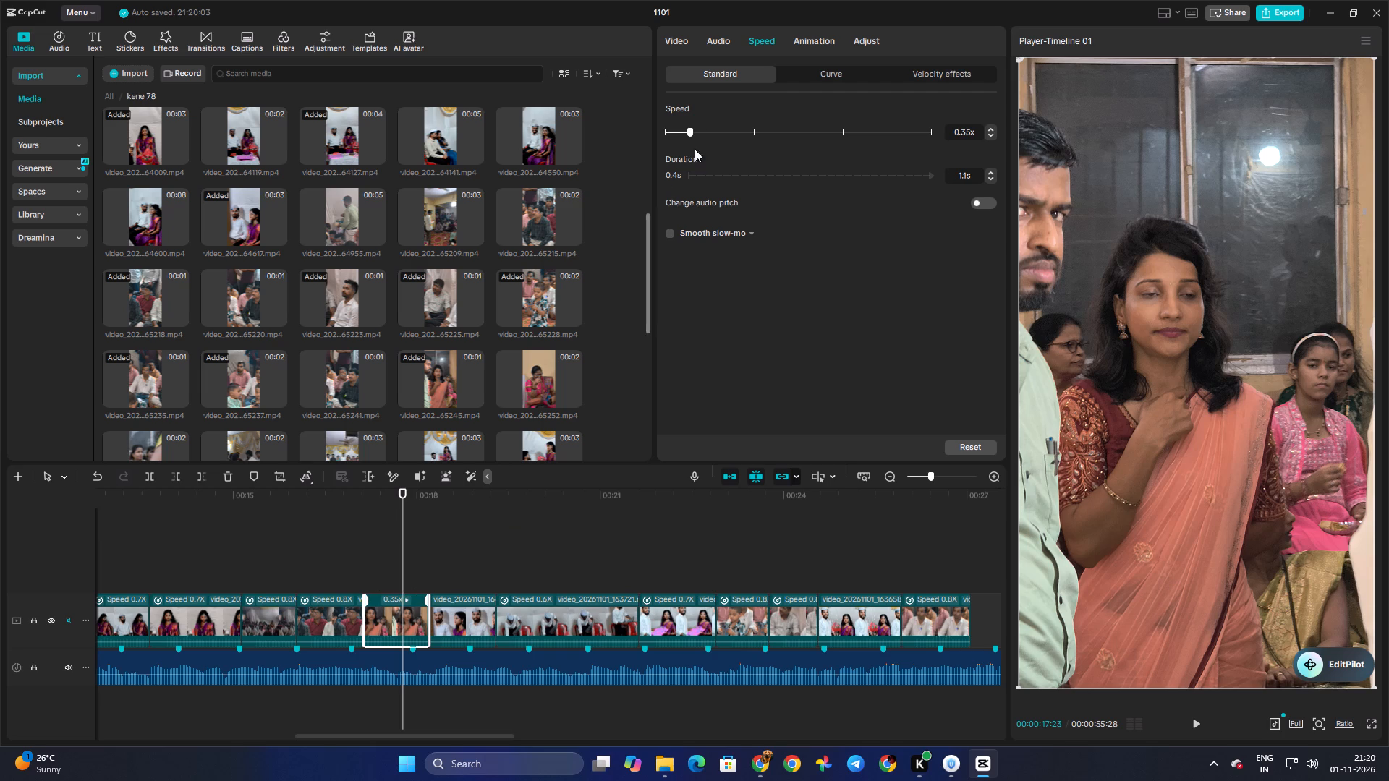
{"action": "left_click", "coordinate": [685, 135]}
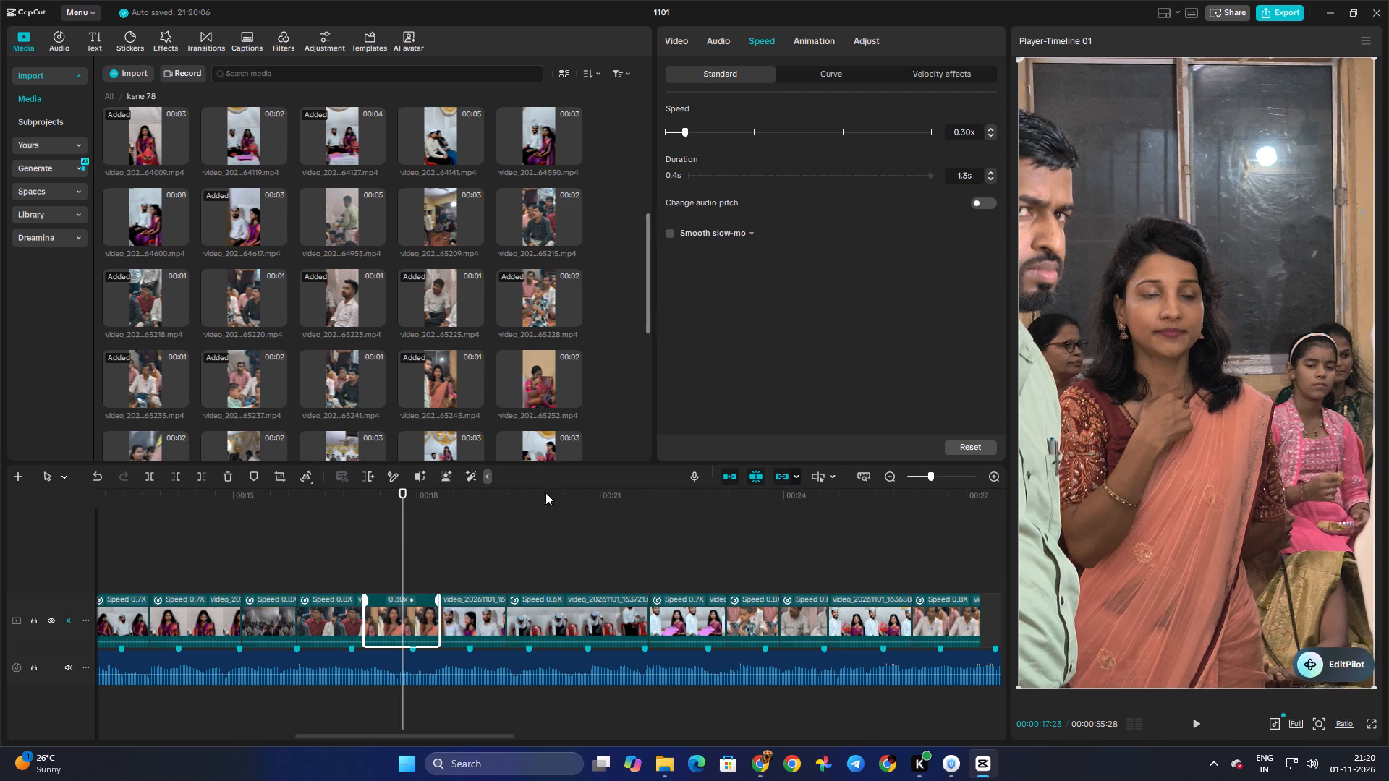
{"action": "left_click", "coordinate": [366, 575]}
{"action": "key", "text": "space"}
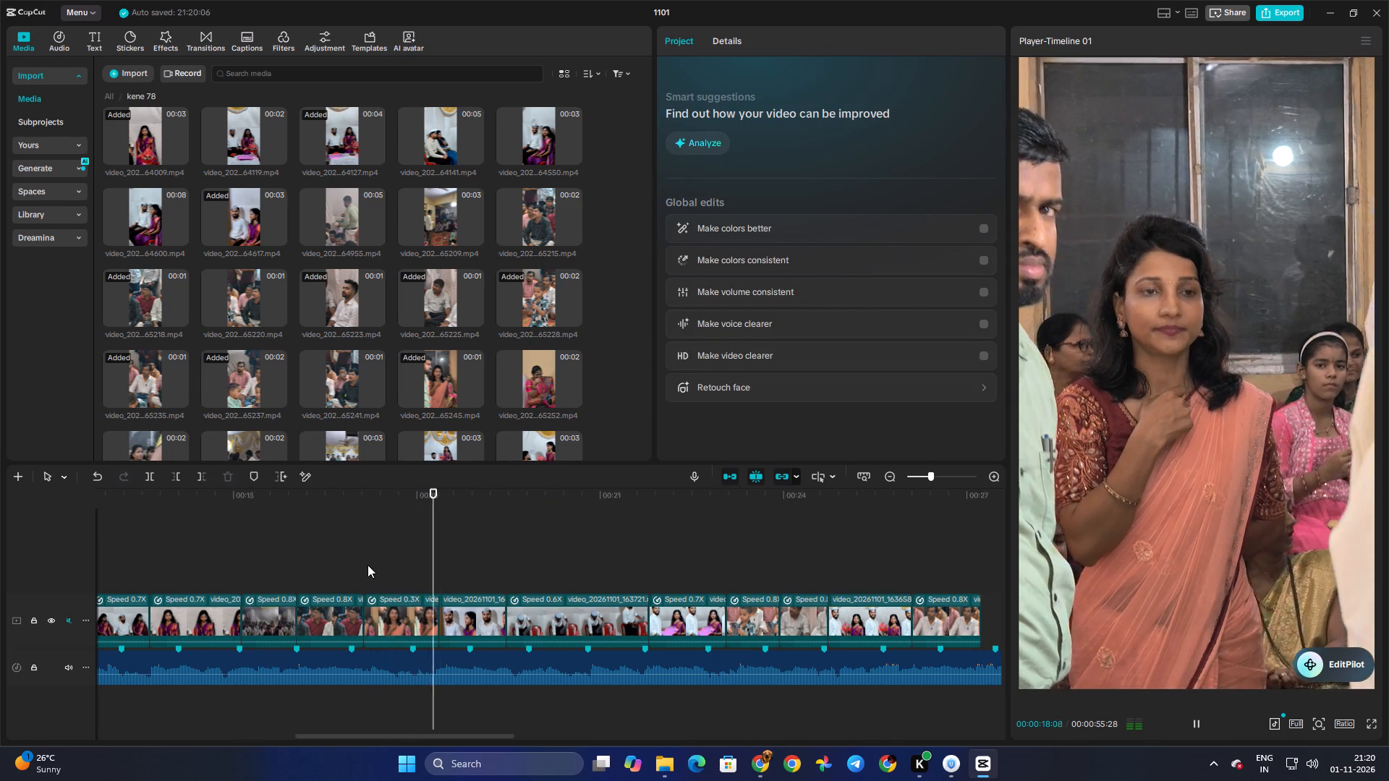
{"action": "key", "text": "space"}
Slow the seated-couple clip that follows the peach-sari clip to about 0.8x, ending it on the beat marker.
{"action": "left_click", "coordinate": [446, 617]}
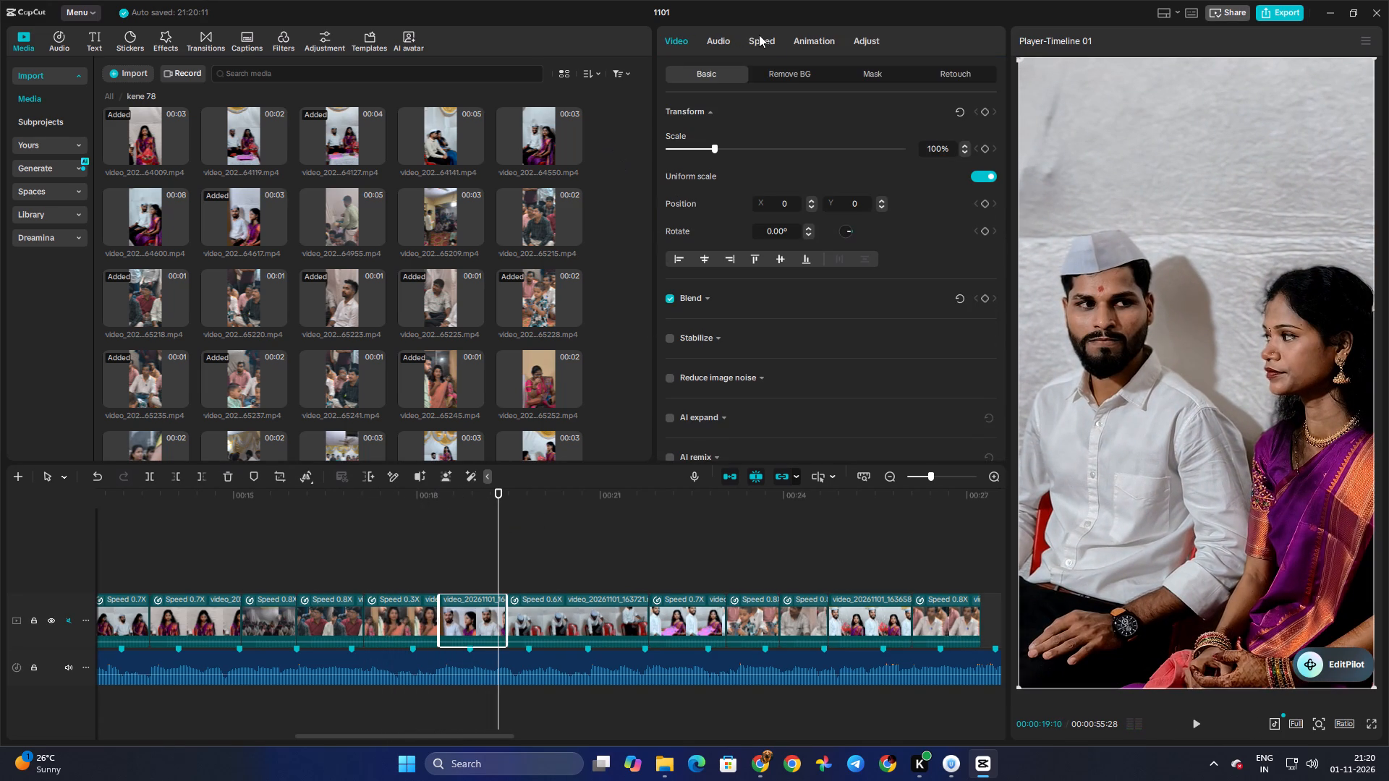
{"action": "left_click", "coordinate": [774, 41]}
{"action": "triple_click", "coordinate": [713, 132]}
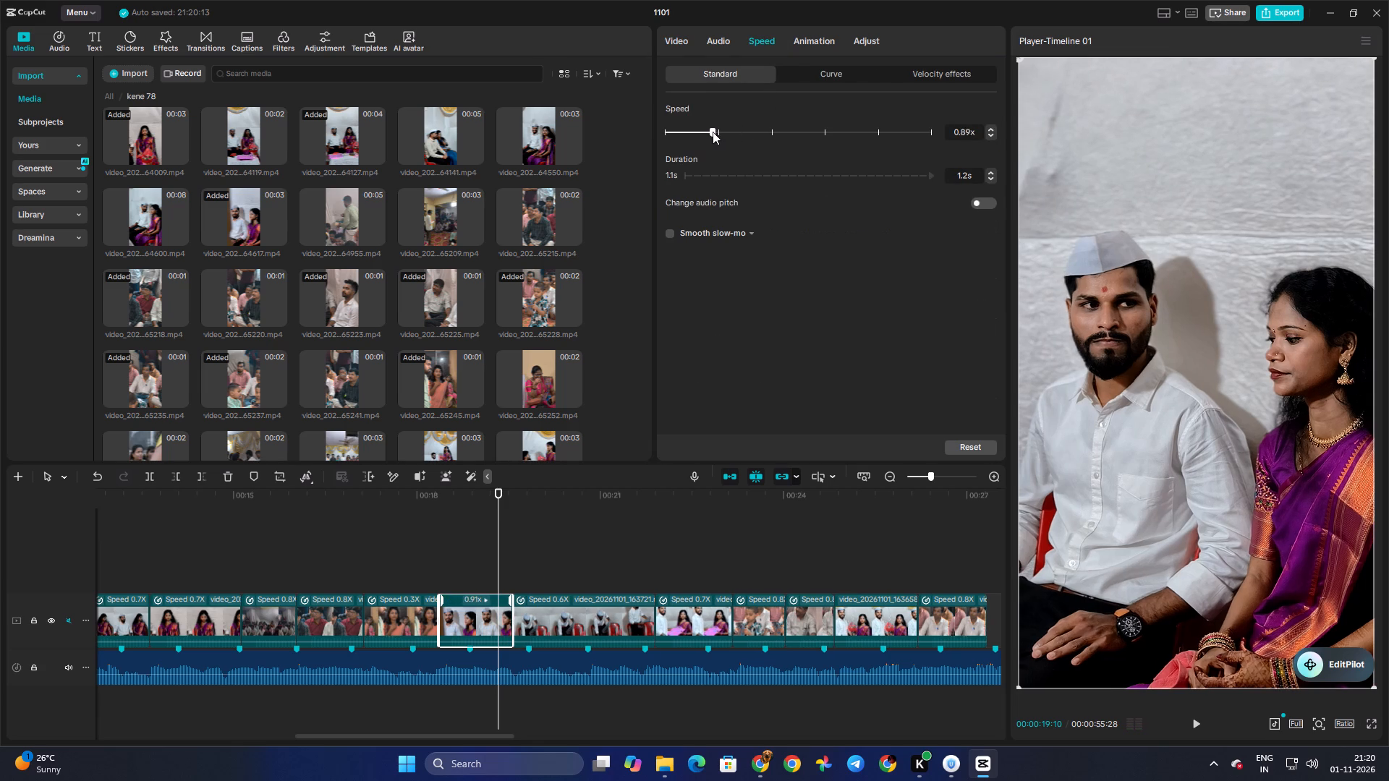
{"action": "double_click", "coordinate": [708, 132]}
{"action": "left_click", "coordinate": [708, 132]}
{"action": "triple_click", "coordinate": [708, 132]}
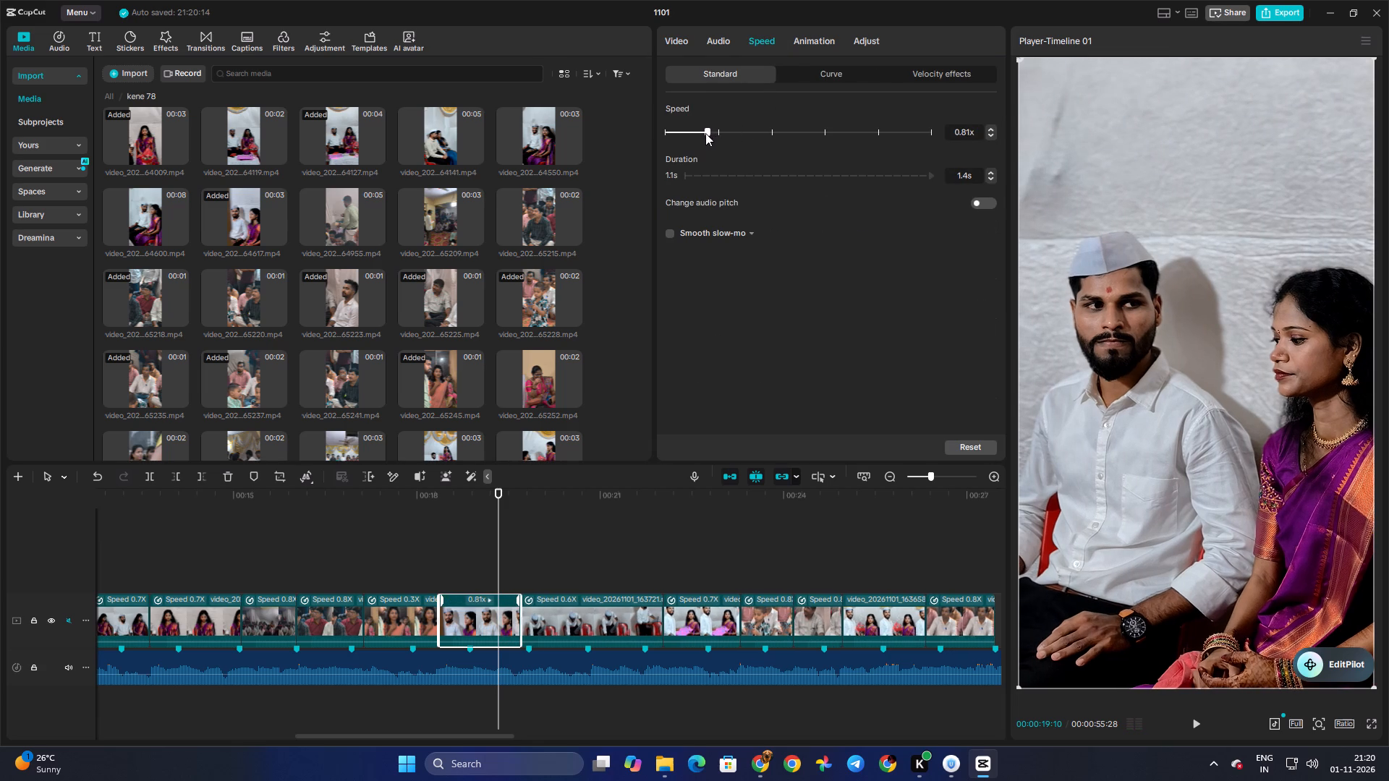
{"action": "left_click", "coordinate": [704, 133]}
Play the seated-couple clip and its cut to the man in the white cap at the table to check timing.
{"action": "left_click", "coordinate": [430, 563]}
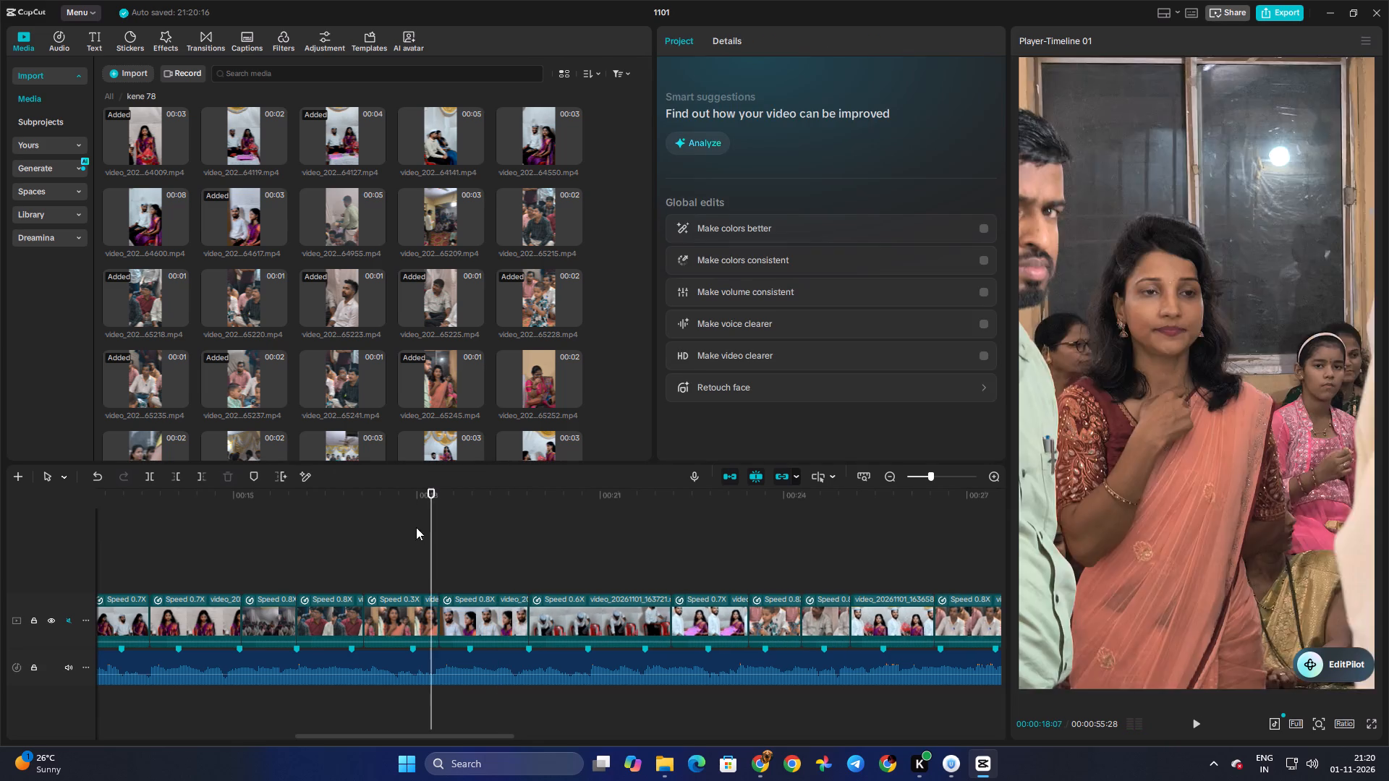
{"action": "key", "text": "space"}
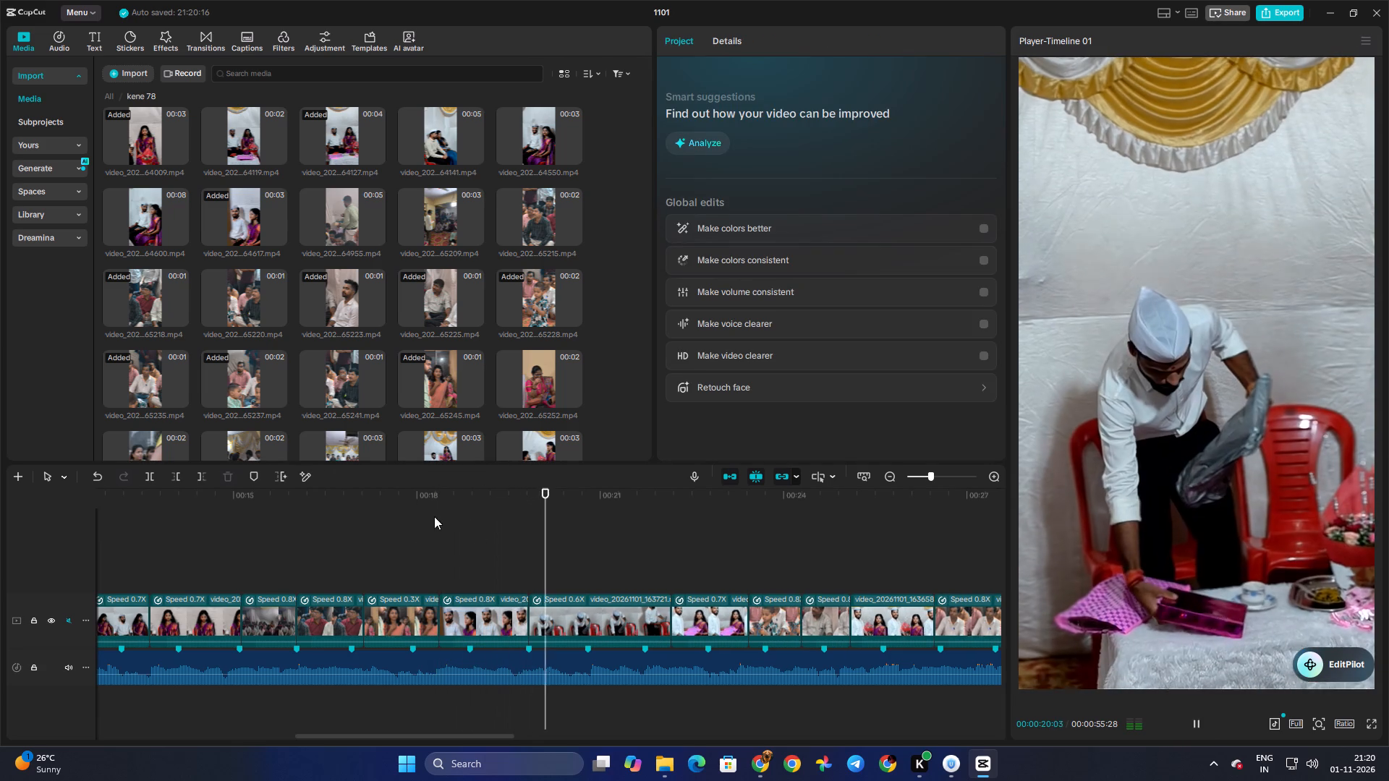
{"action": "key", "text": "space"}
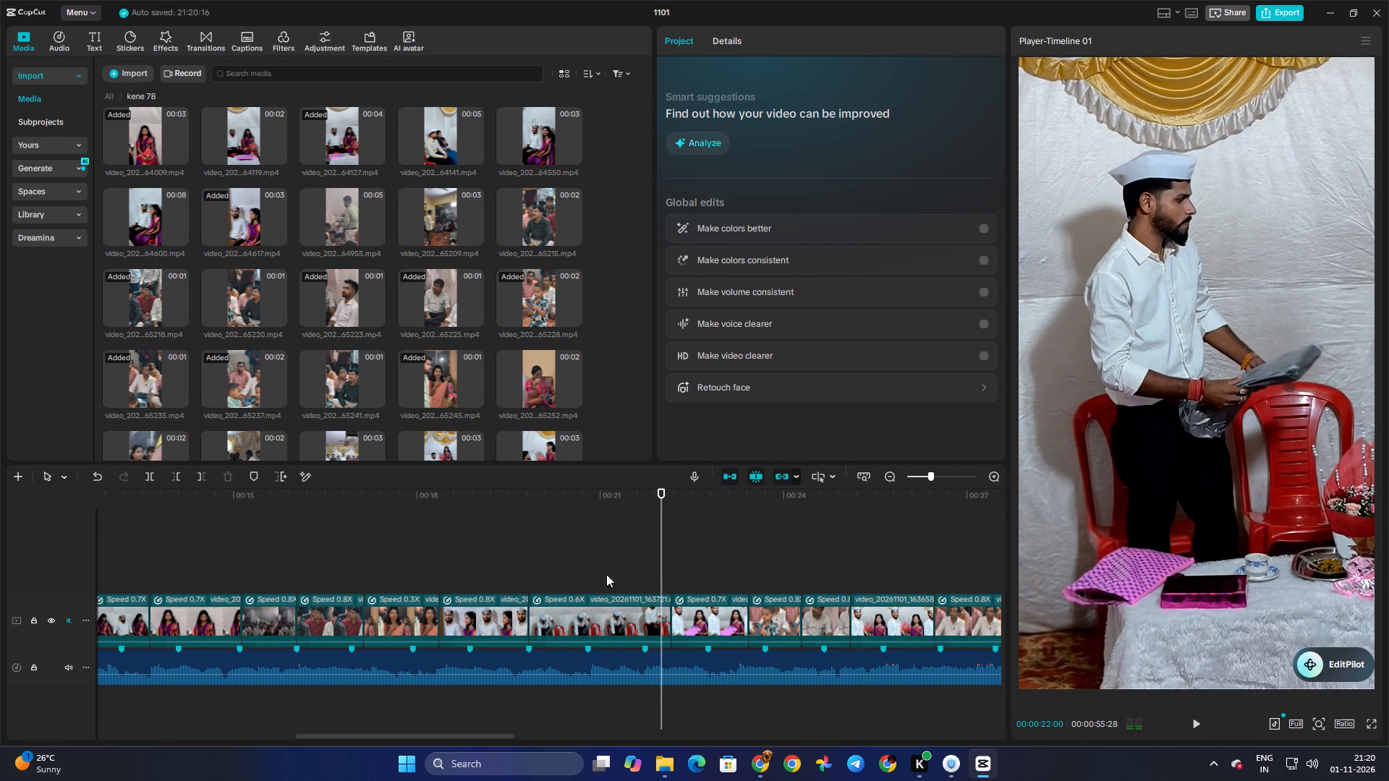
{"action": "left_click", "coordinate": [570, 569]}
{"action": "left_click_drag", "start_coordinate": [570, 569], "coordinate": [495, 571]}
{"action": "key", "text": "space"}
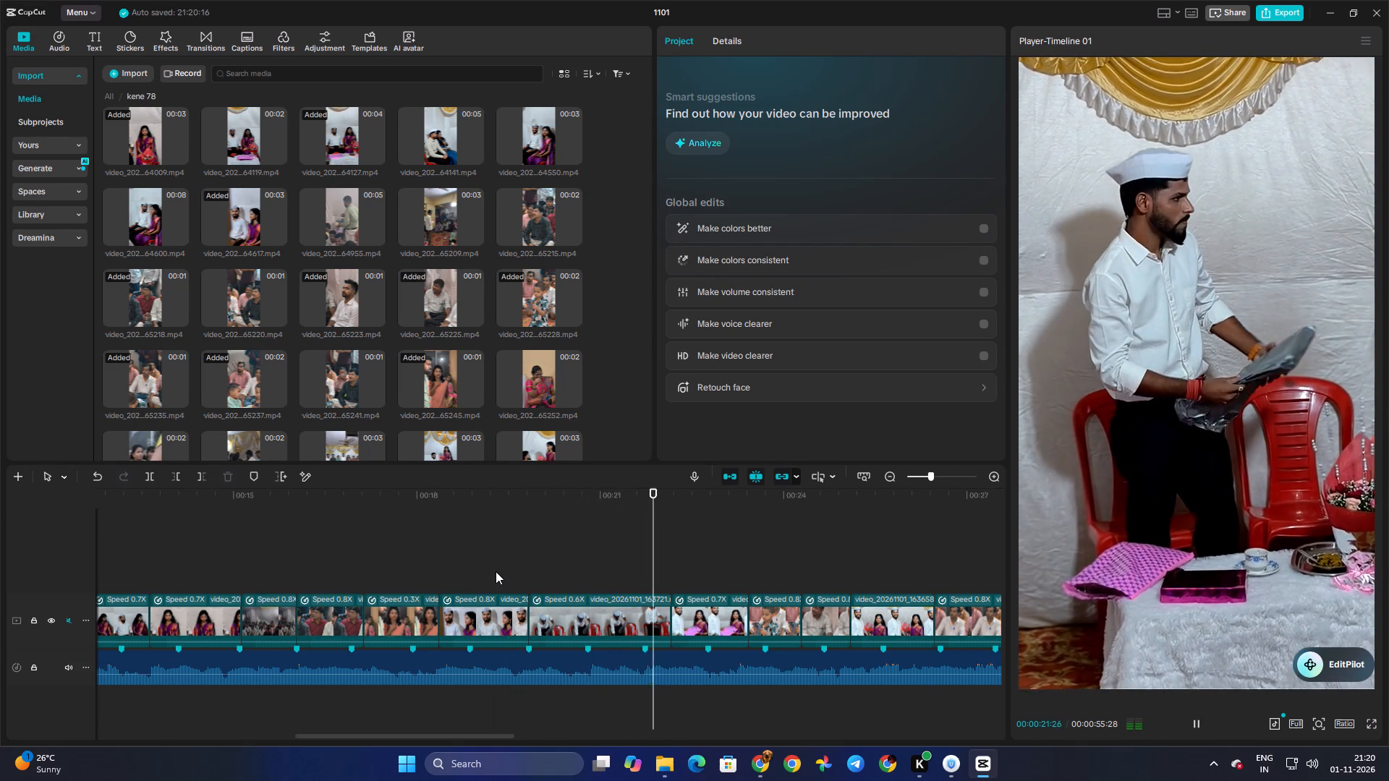
{"action": "key", "text": "space"}
Trim about 0.3 s off the start of the white-cap man's clip at the table and replay it from the cut.
{"action": "left_click", "coordinate": [616, 567]}
{"action": "left_click_drag", "start_coordinate": [616, 567], "coordinate": [562, 571]}
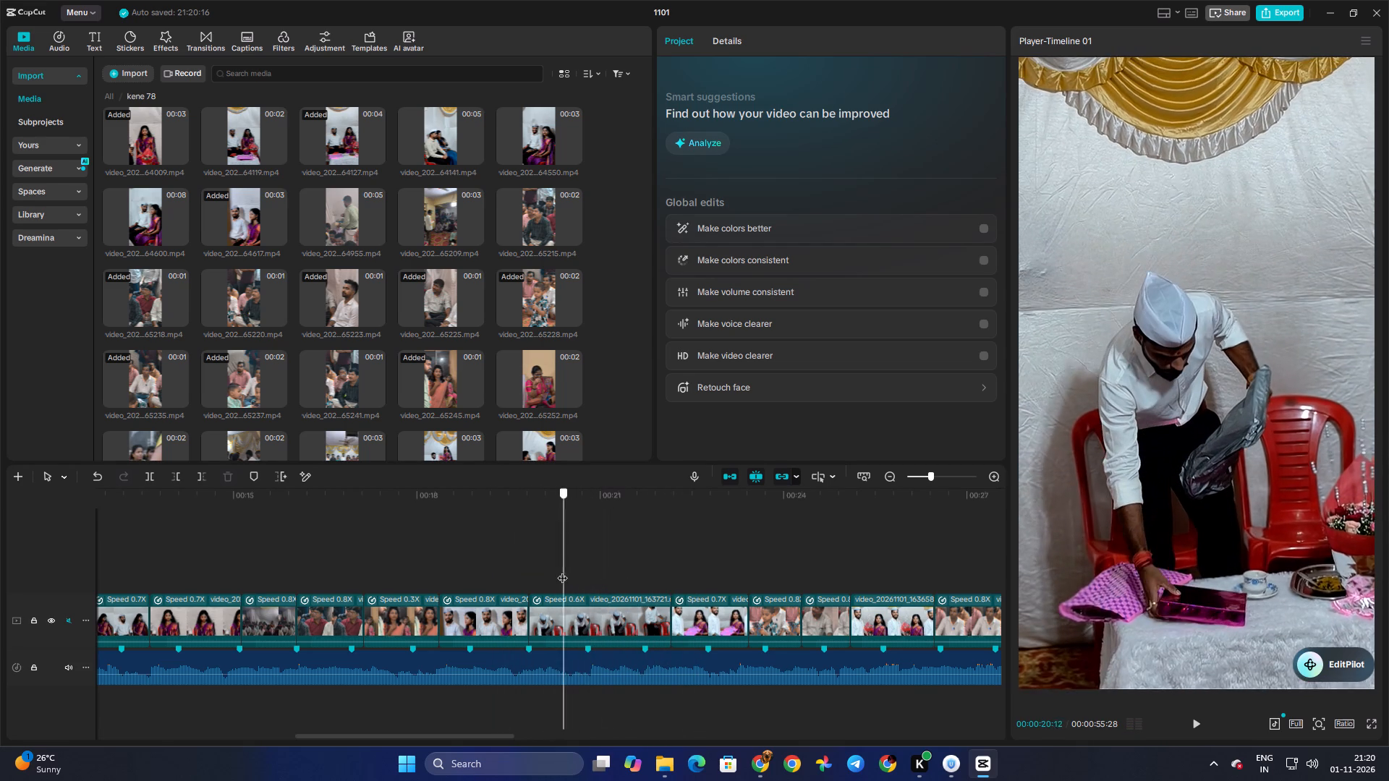
{"action": "left_click_drag", "start_coordinate": [562, 571], "coordinate": [543, 576]}
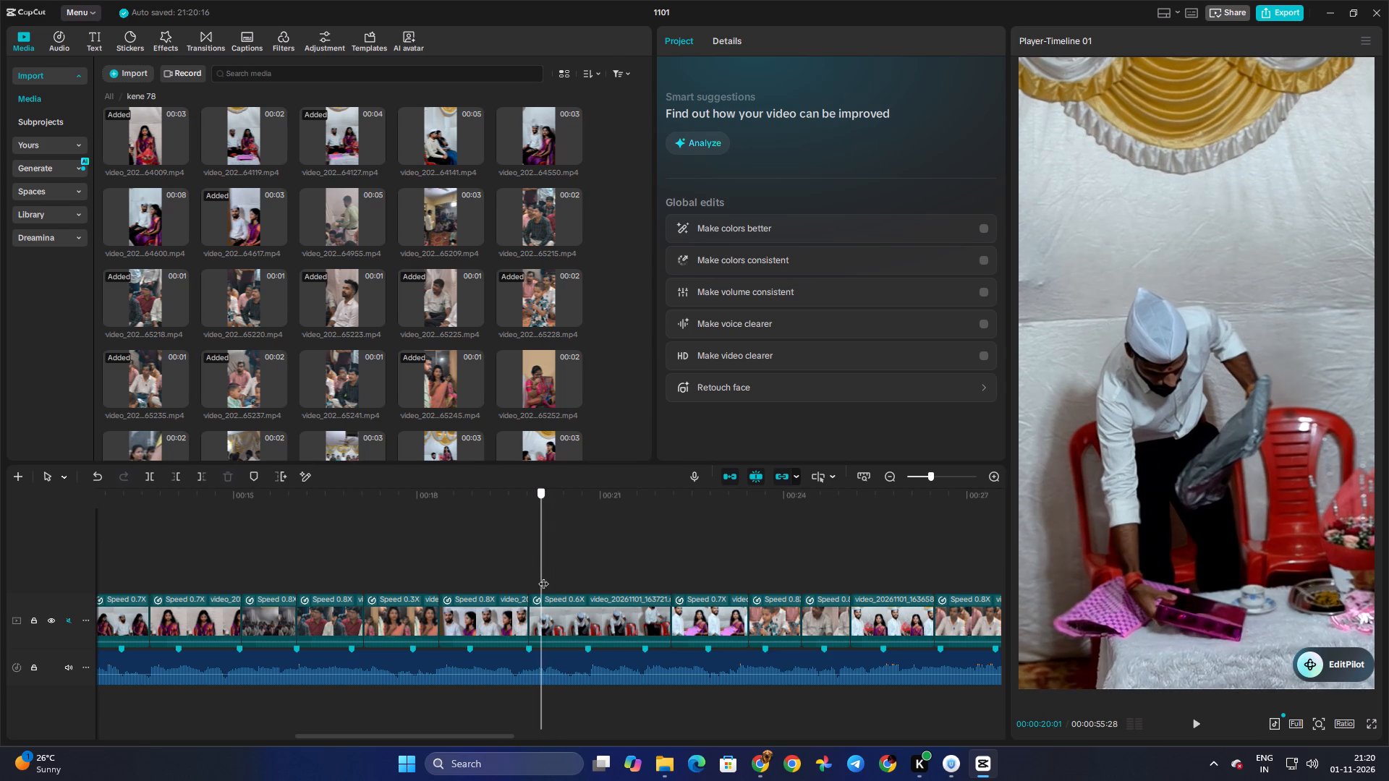
{"action": "left_click_drag", "start_coordinate": [543, 576], "coordinate": [549, 577]}
{"action": "left_click", "coordinate": [553, 602]}
{"action": "left_click_drag", "start_coordinate": [526, 613], "coordinate": [532, 613]}
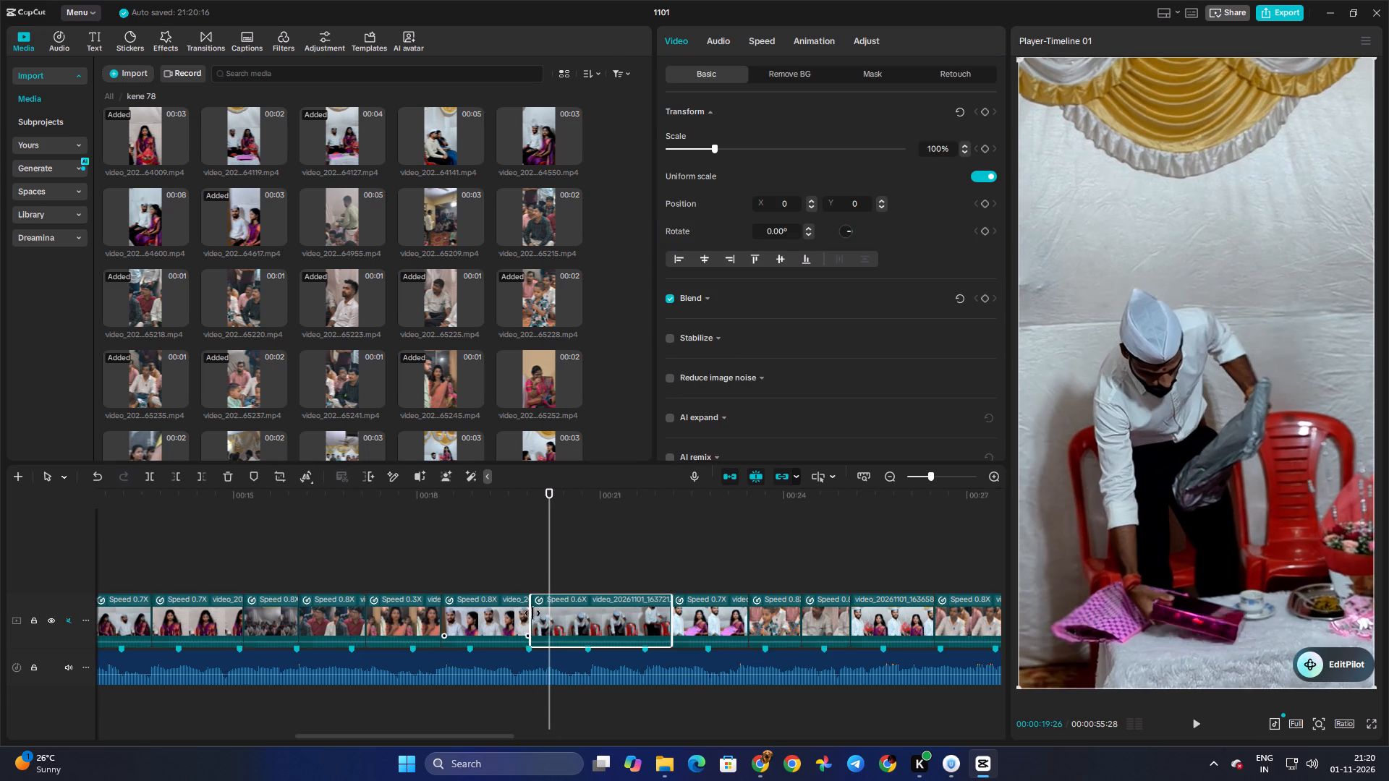
{"action": "left_click_drag", "start_coordinate": [532, 613], "coordinate": [547, 613]}
{"action": "left_click", "coordinate": [528, 583]}
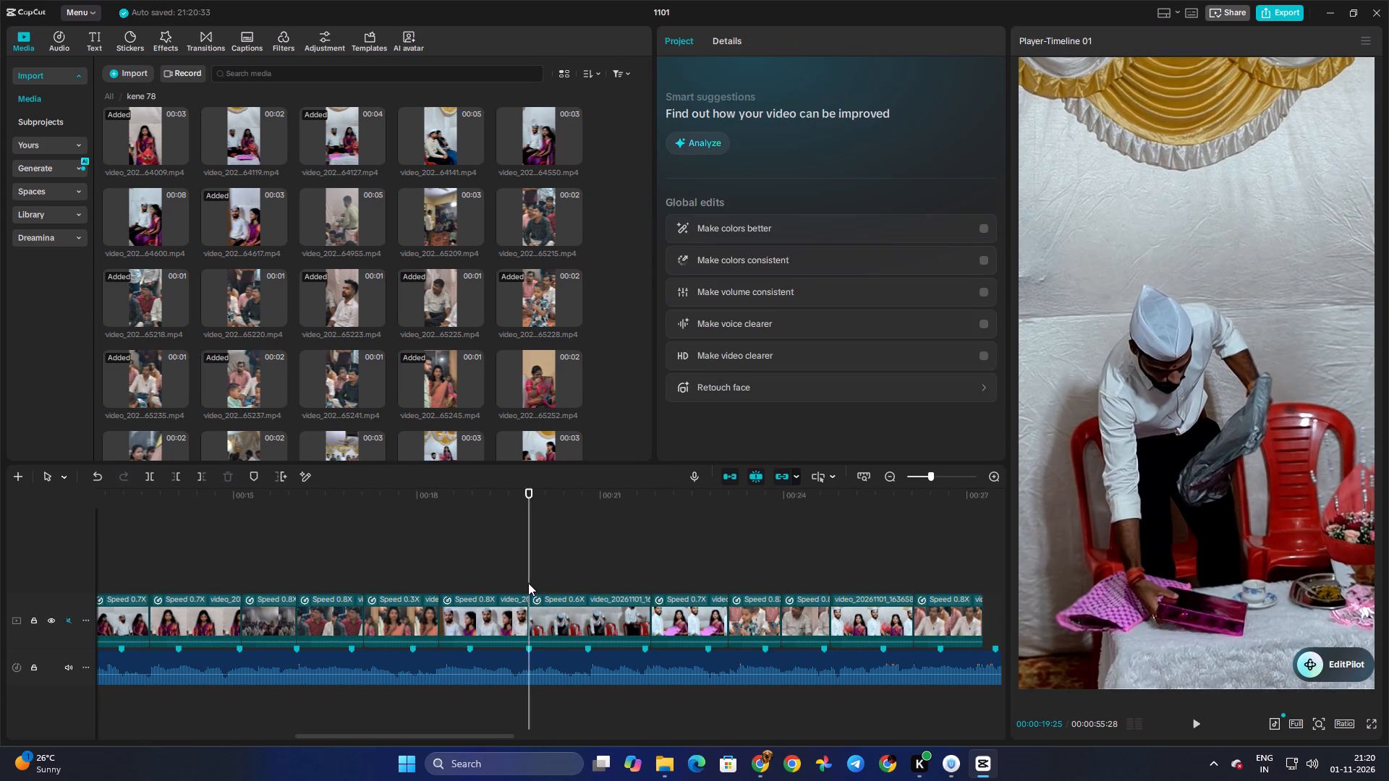
{"action": "key", "text": "space"}
{"action": "key", "text": "space"}
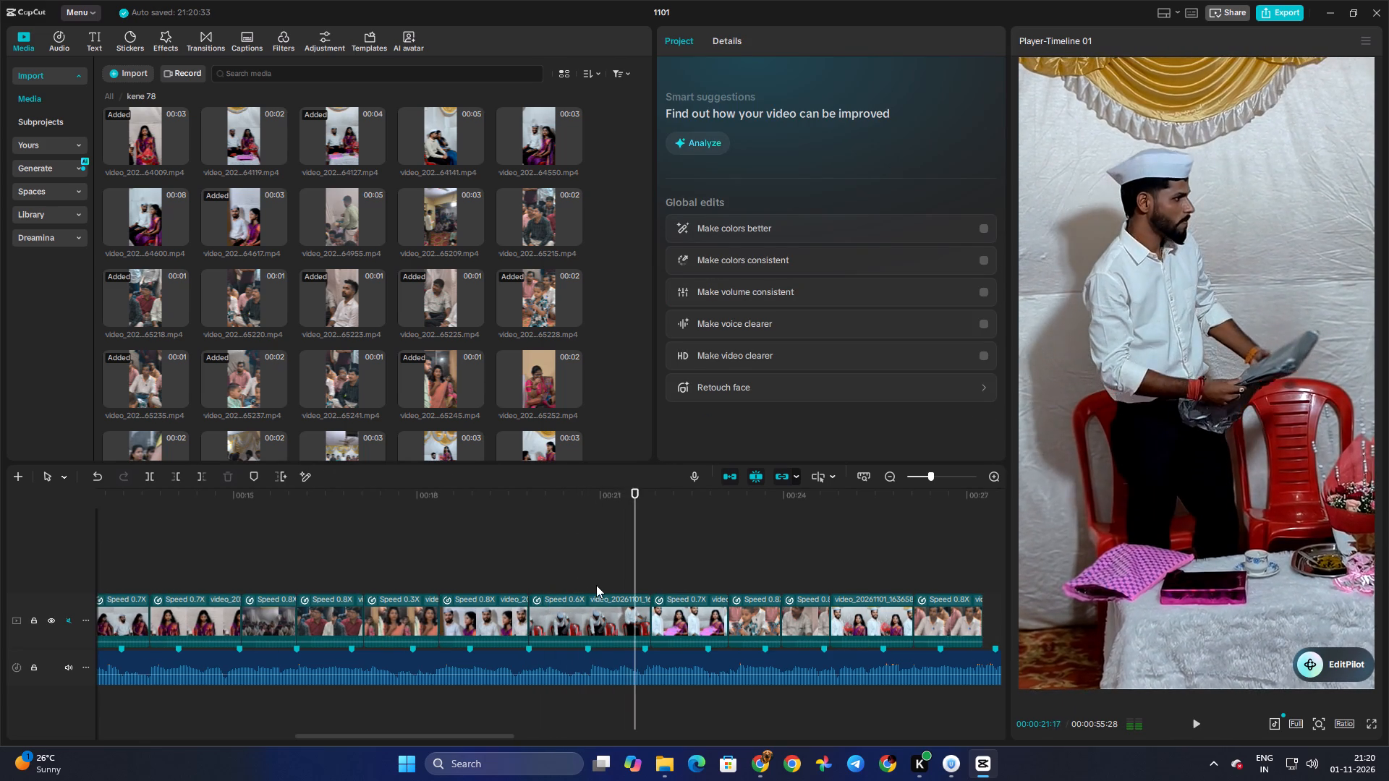
Split the white-cap man's clip at the beat marker at 00:00:20:24.
{"action": "left_click", "coordinate": [598, 585]}
{"action": "left_click_drag", "start_coordinate": [598, 585], "coordinate": [589, 588]}
{"action": "left_click", "coordinate": [588, 583]}
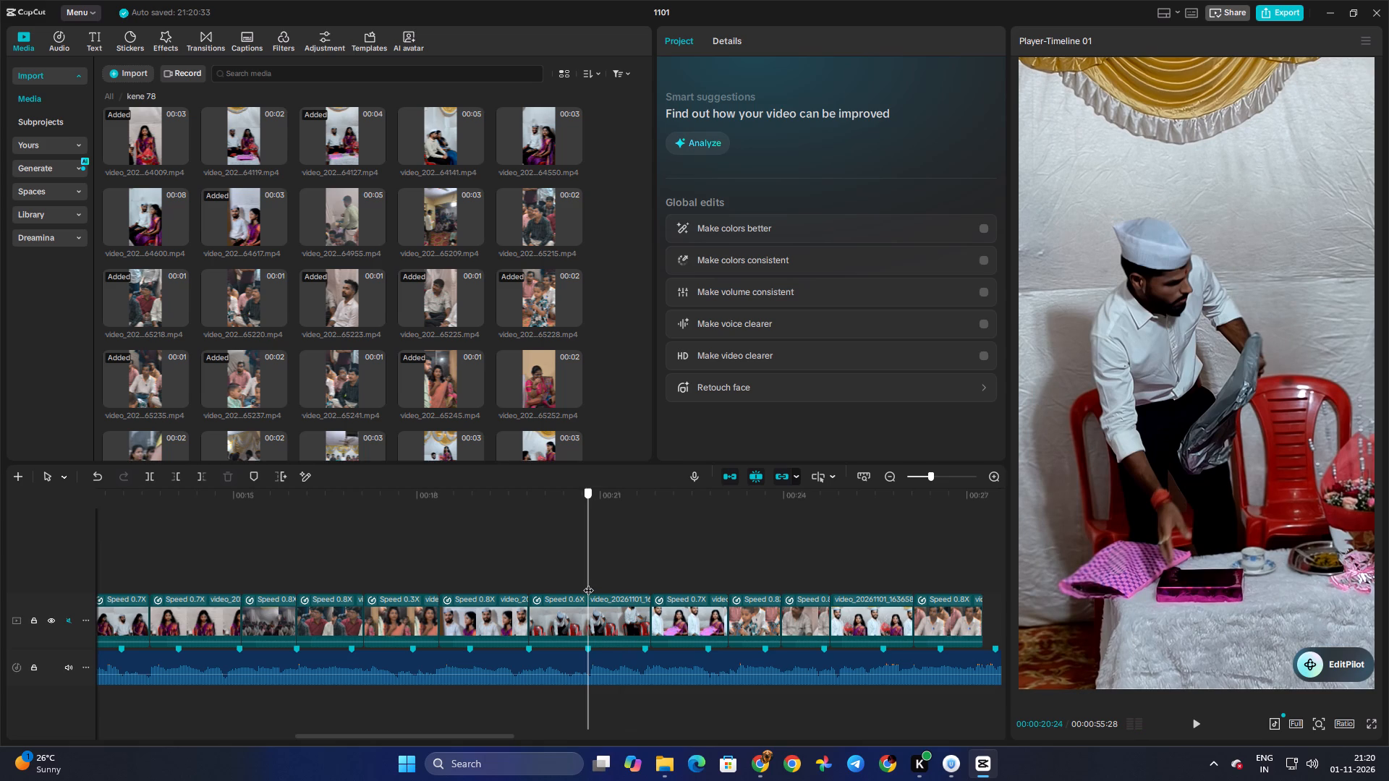
{"action": "left_click_drag", "start_coordinate": [588, 583], "coordinate": [642, 587]}
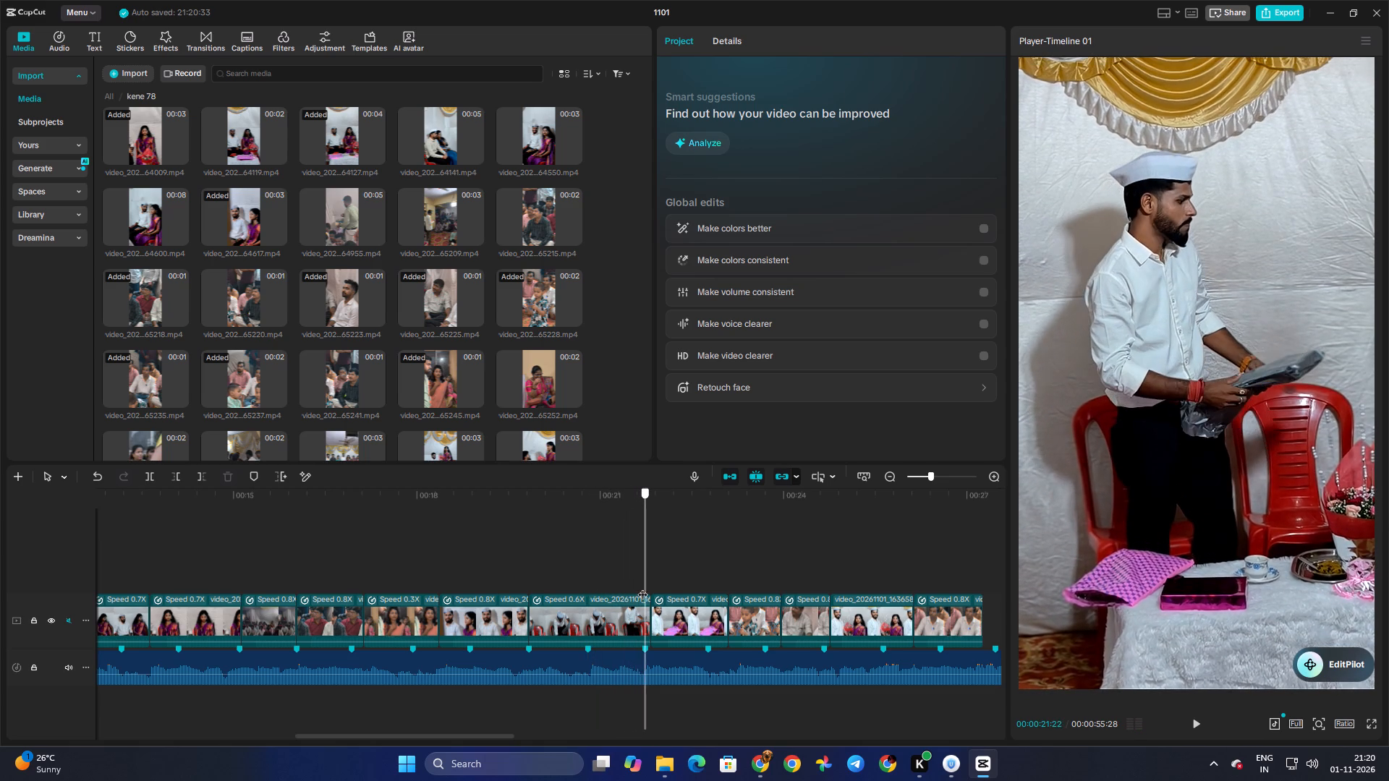
{"action": "left_click_drag", "start_coordinate": [642, 587], "coordinate": [588, 589]}
{"action": "left_click", "coordinate": [589, 611]}
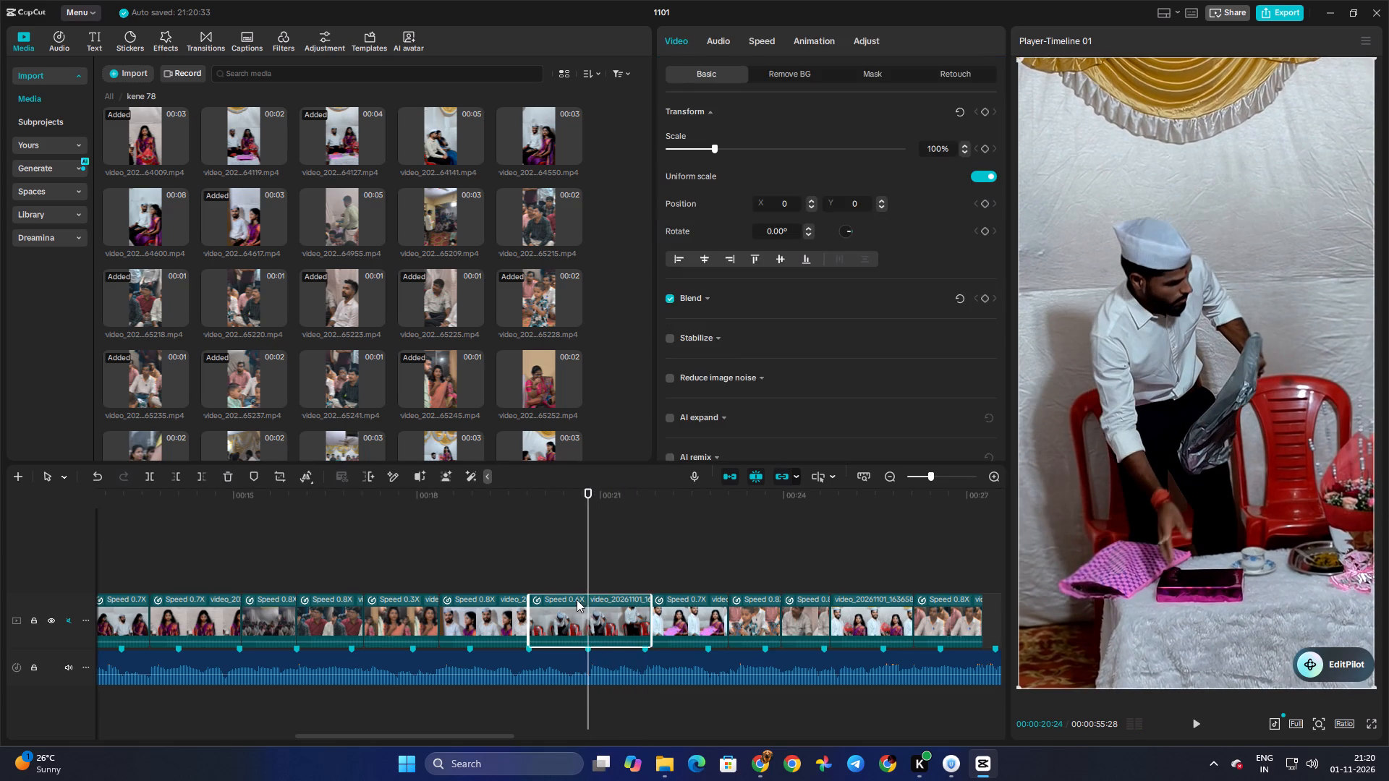
{"action": "left_click", "coordinate": [573, 573]}
{"action": "left_click_drag", "start_coordinate": [573, 573], "coordinate": [589, 578]}
{"action": "left_click", "coordinate": [592, 603]}
{"action": "key", "text": "ctrl+b"}
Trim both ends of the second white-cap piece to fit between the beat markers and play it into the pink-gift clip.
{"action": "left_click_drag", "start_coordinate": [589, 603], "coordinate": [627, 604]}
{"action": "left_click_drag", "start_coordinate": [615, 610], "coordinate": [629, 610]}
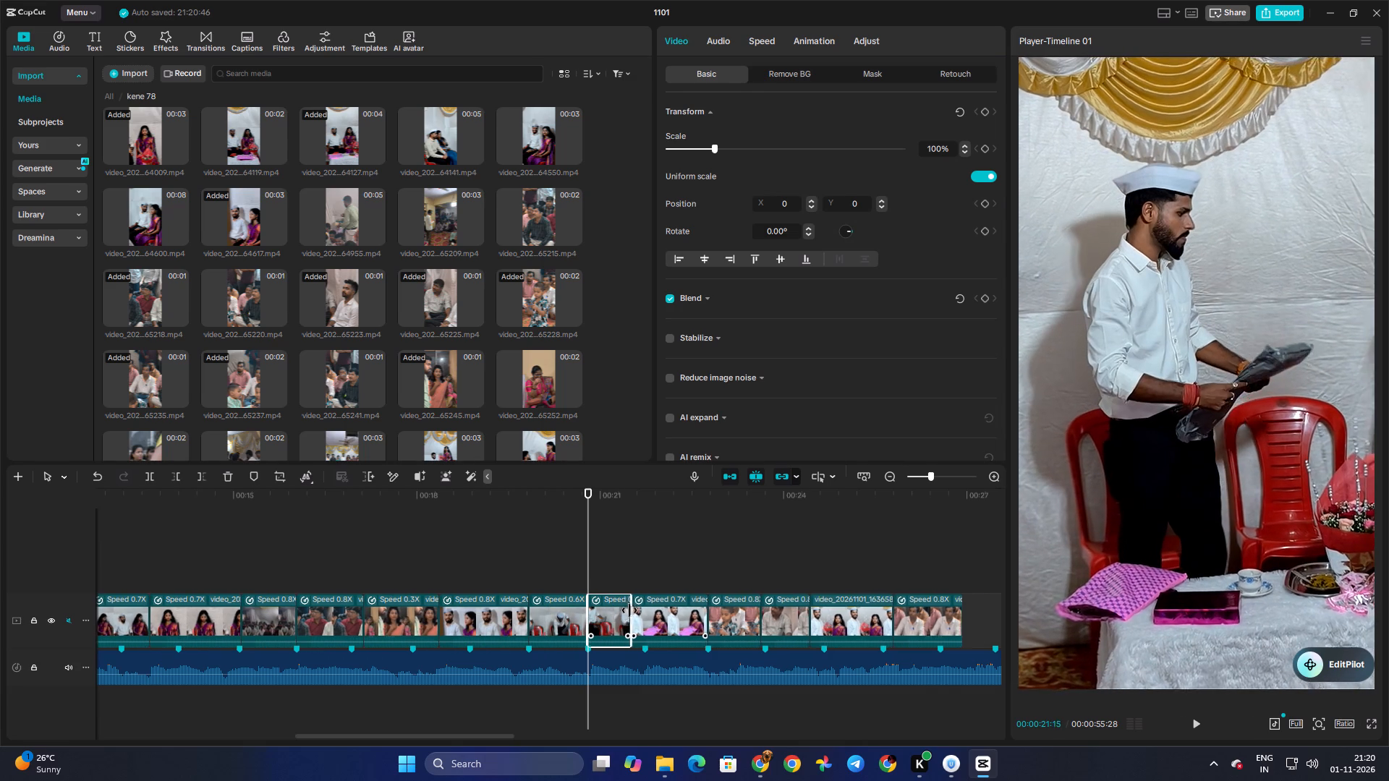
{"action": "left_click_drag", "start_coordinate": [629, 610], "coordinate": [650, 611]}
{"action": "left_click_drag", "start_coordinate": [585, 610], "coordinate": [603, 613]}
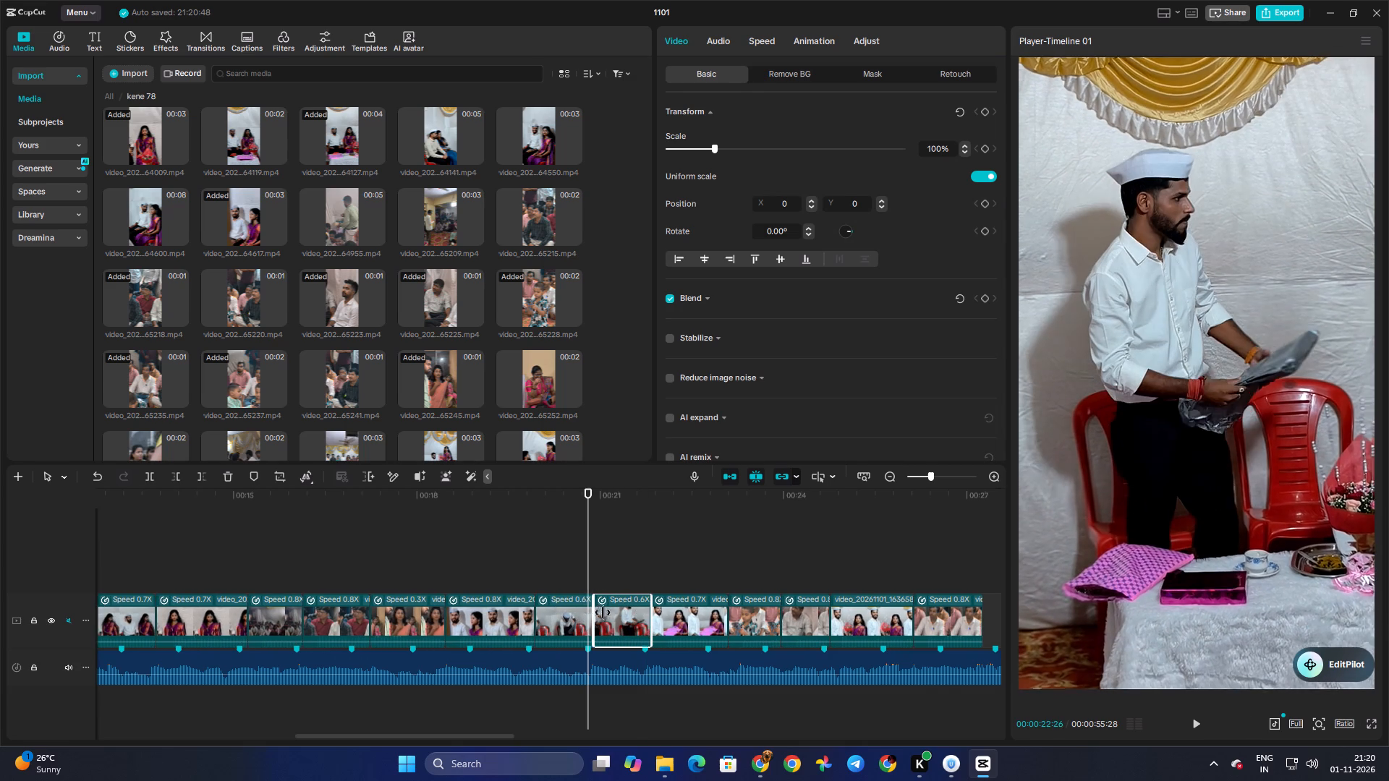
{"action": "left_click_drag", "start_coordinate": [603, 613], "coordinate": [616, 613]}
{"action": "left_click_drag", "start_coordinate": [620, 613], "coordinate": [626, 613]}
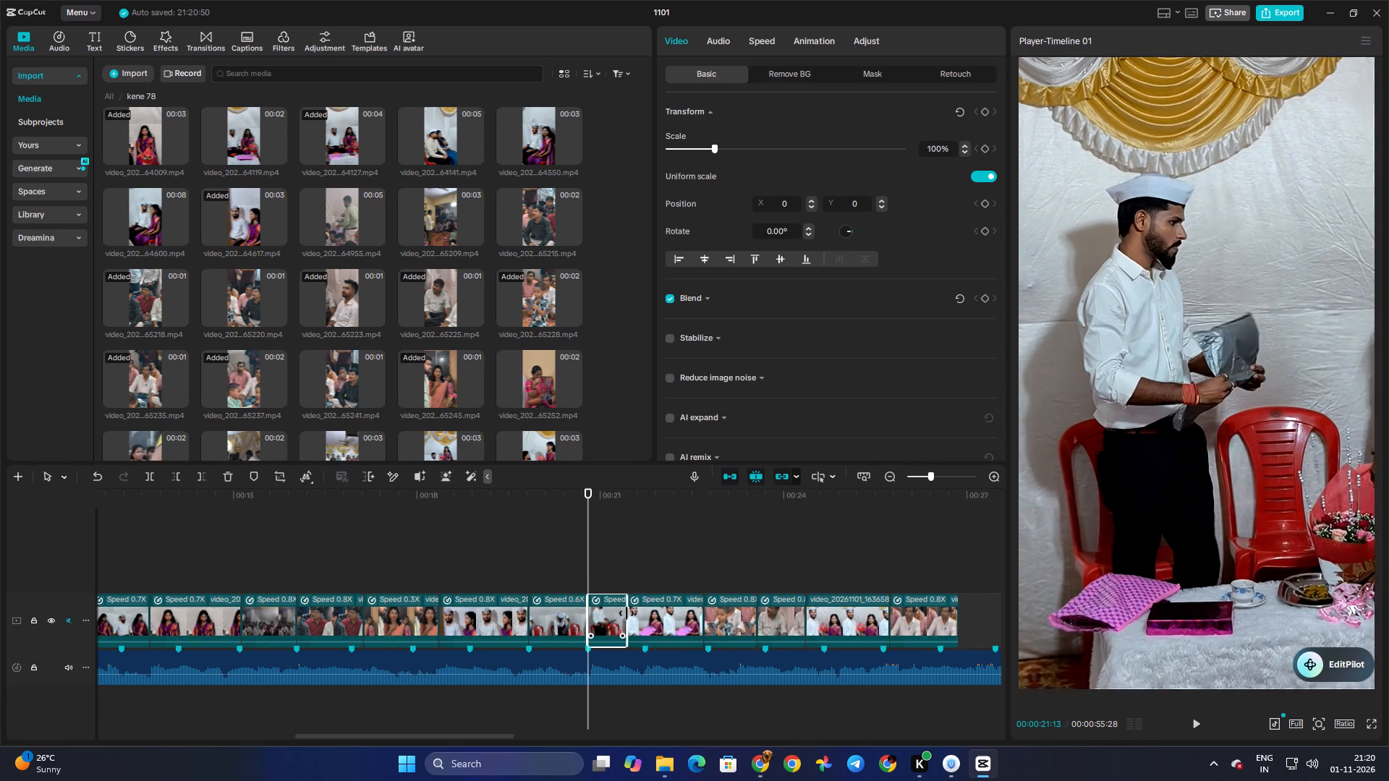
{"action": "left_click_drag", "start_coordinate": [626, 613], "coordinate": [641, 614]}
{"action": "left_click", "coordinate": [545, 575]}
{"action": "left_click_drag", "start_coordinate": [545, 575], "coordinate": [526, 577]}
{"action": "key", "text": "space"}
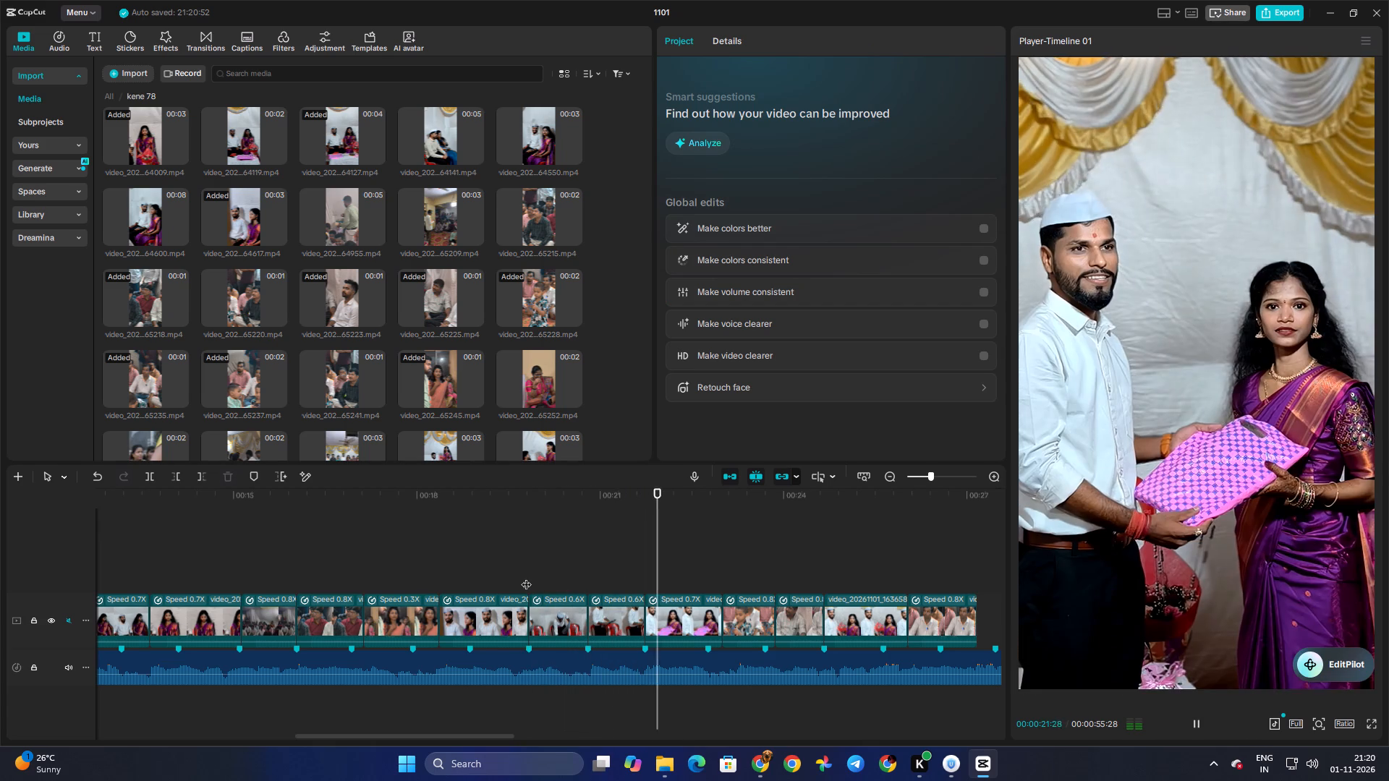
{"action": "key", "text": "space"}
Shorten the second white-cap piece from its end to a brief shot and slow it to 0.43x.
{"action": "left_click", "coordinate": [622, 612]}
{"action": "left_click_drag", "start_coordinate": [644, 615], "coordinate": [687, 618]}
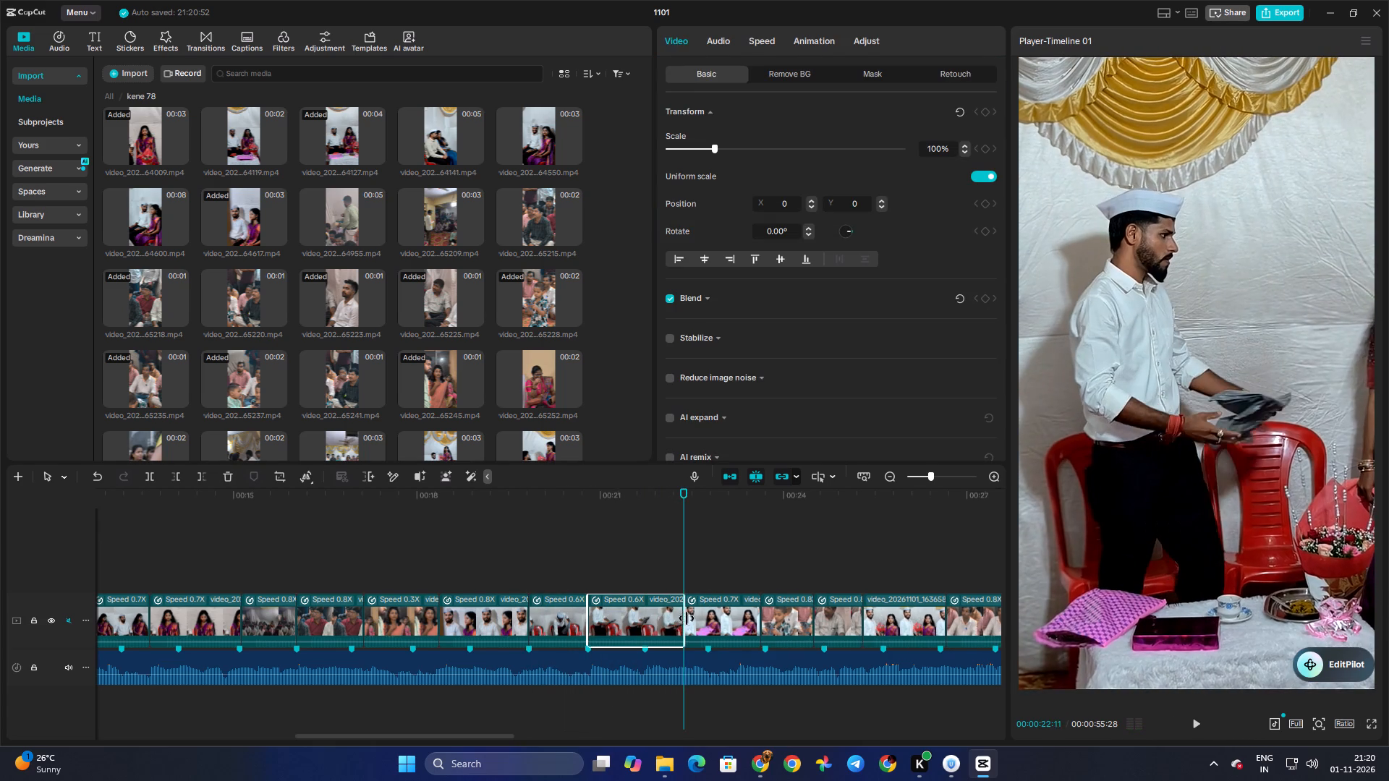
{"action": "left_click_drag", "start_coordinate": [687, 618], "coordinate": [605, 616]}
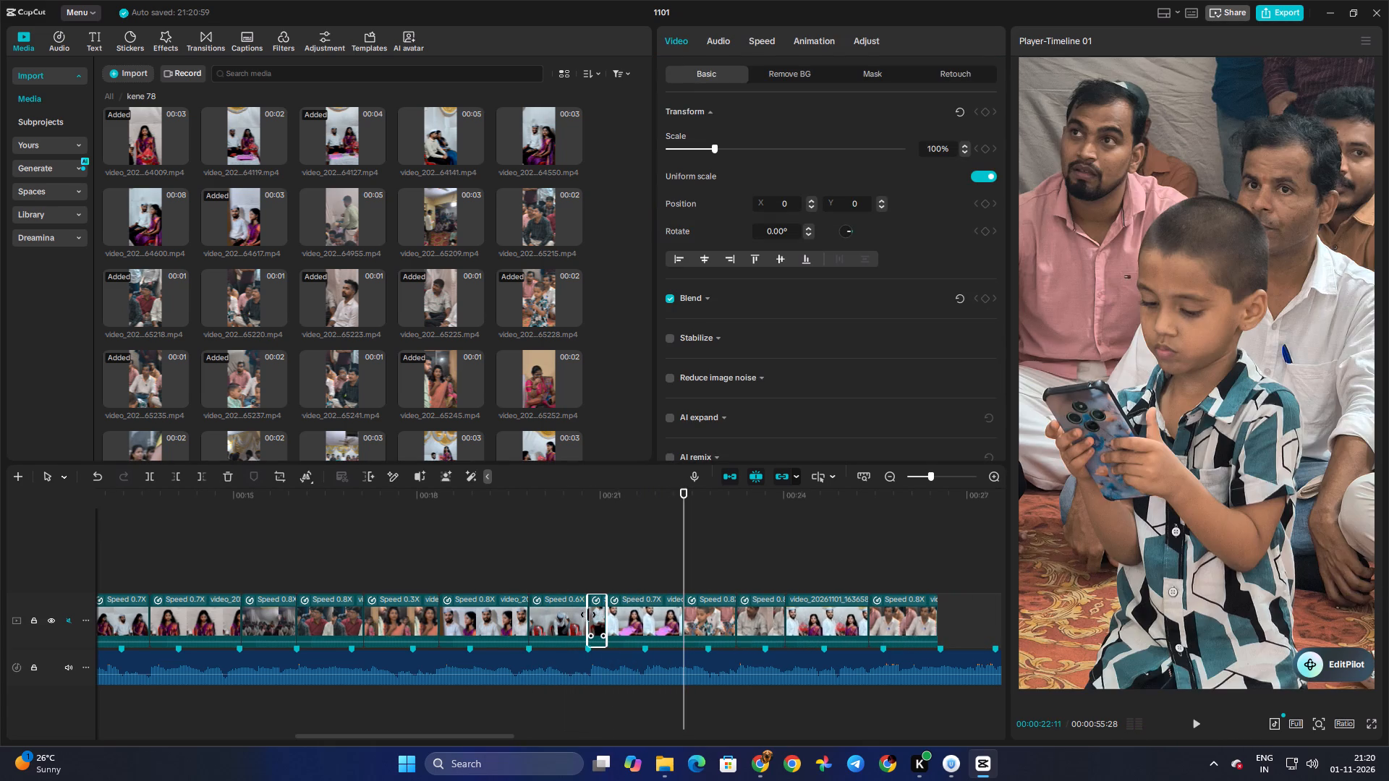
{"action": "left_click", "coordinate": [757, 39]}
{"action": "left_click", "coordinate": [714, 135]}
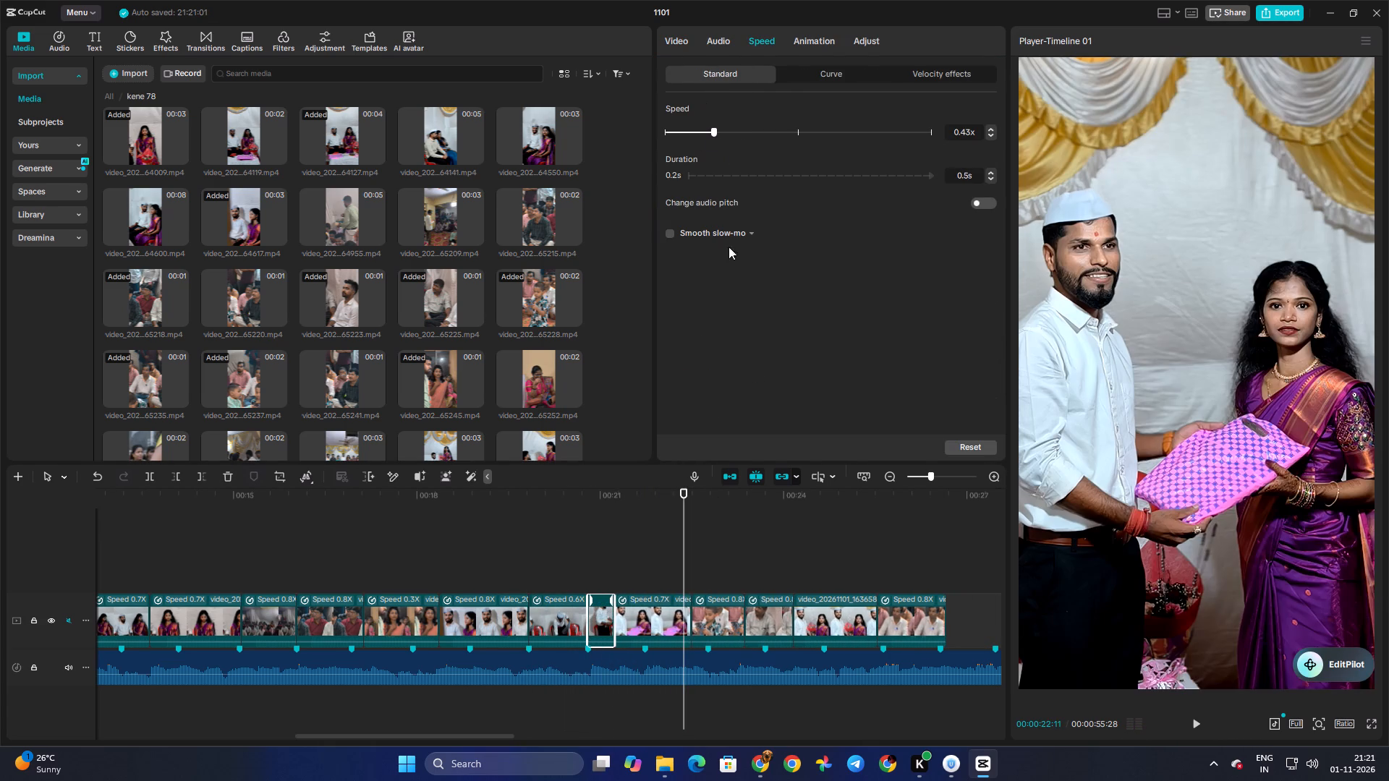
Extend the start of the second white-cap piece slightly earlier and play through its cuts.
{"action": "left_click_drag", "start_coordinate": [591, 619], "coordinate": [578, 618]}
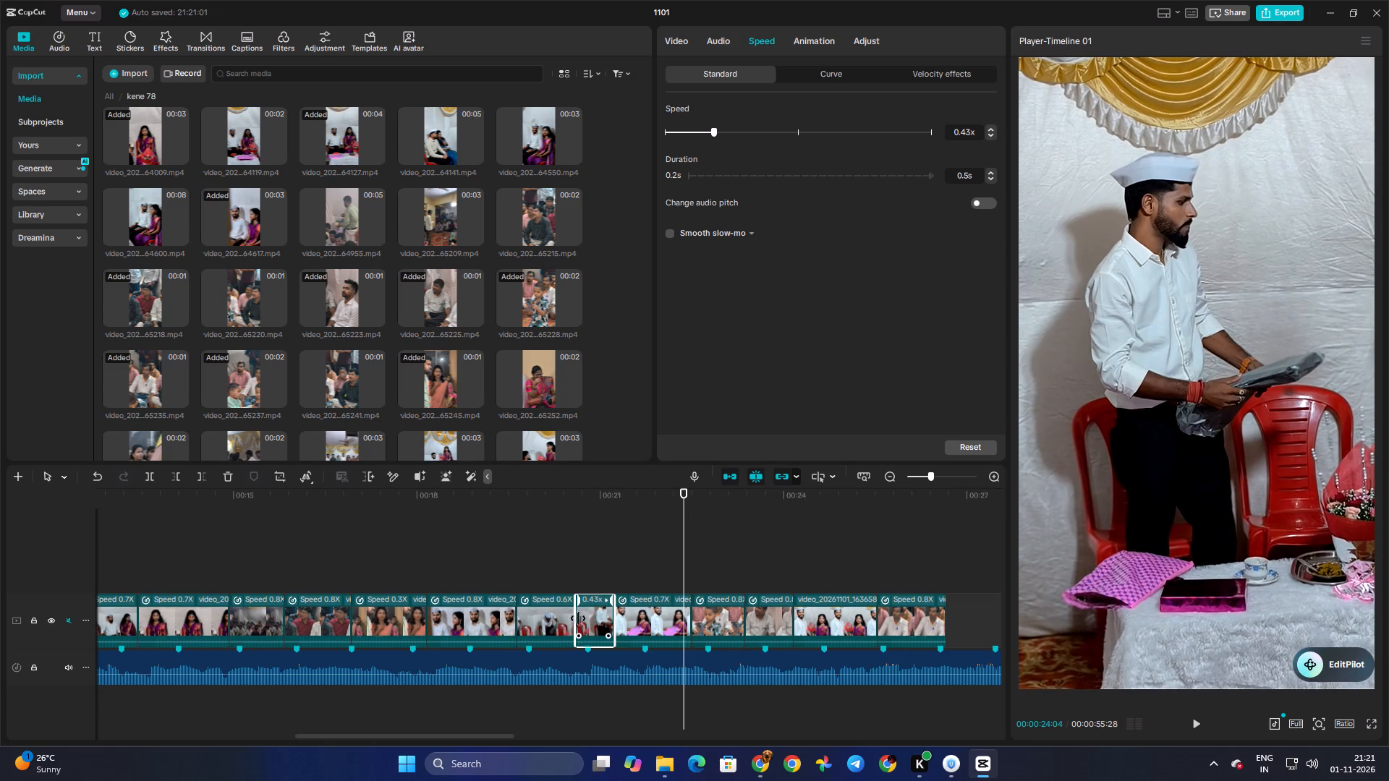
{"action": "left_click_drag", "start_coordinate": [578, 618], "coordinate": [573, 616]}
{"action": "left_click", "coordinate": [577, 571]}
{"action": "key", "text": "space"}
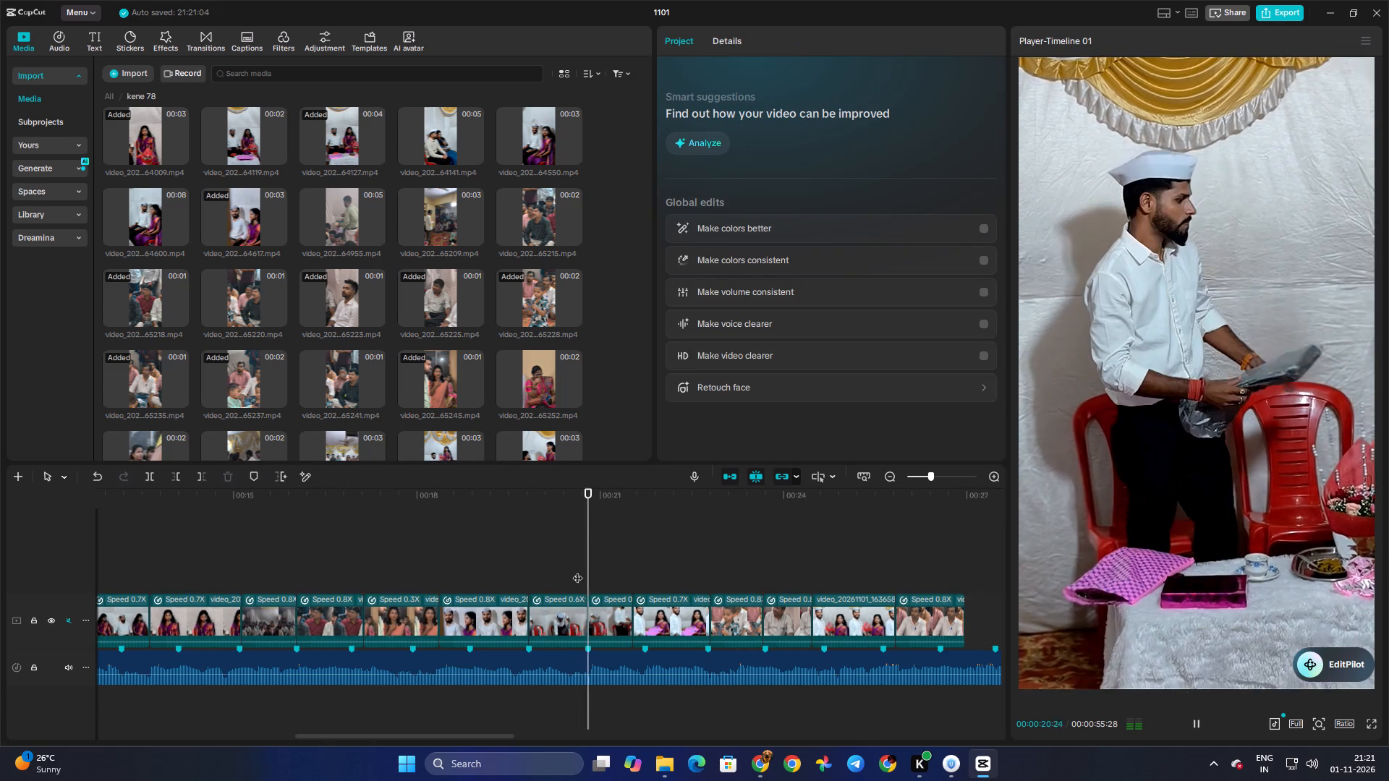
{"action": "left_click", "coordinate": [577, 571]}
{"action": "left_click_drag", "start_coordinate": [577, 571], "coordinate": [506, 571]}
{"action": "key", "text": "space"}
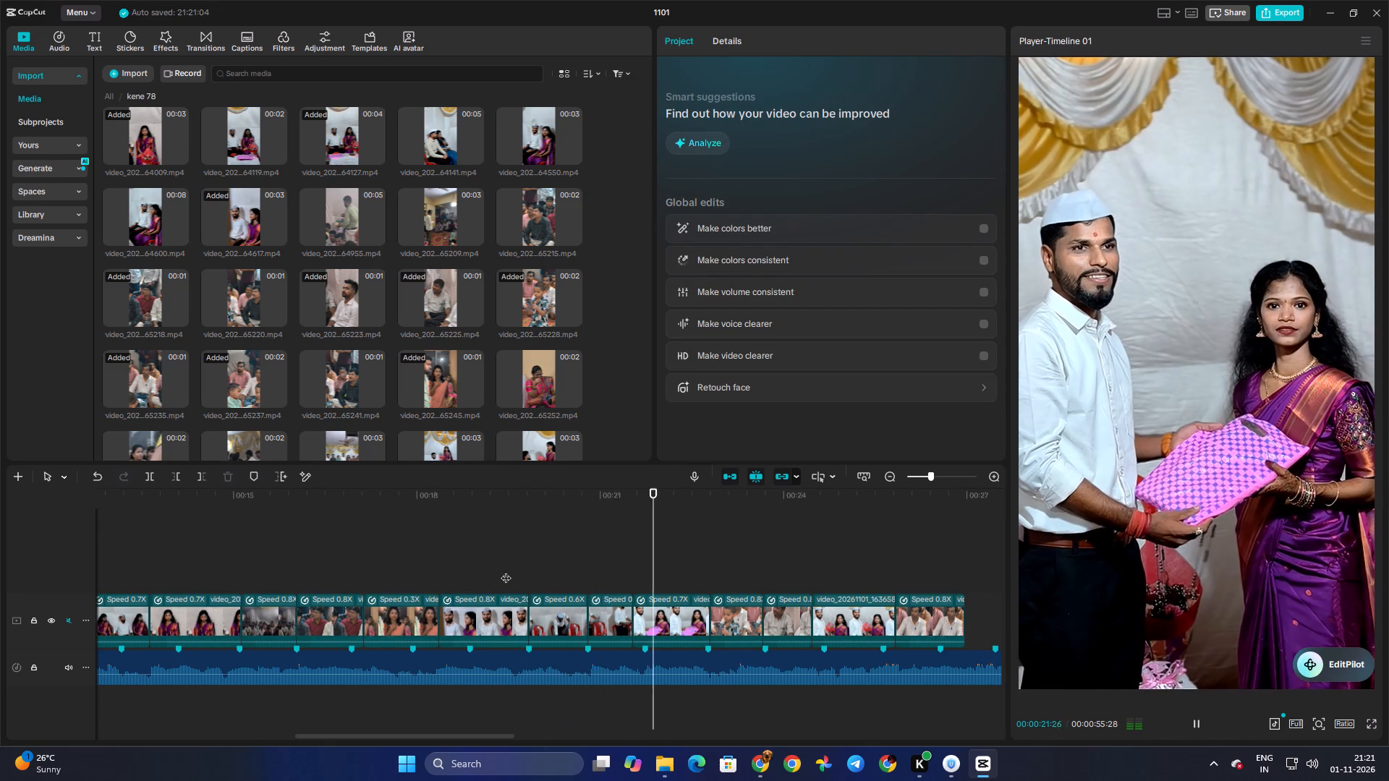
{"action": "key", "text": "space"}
Delete the second white-cap piece and play from the remaining piece through the pink-gift and guest clips.
{"action": "left_click", "coordinate": [611, 601]}
{"action": "key", "text": "Delete"}
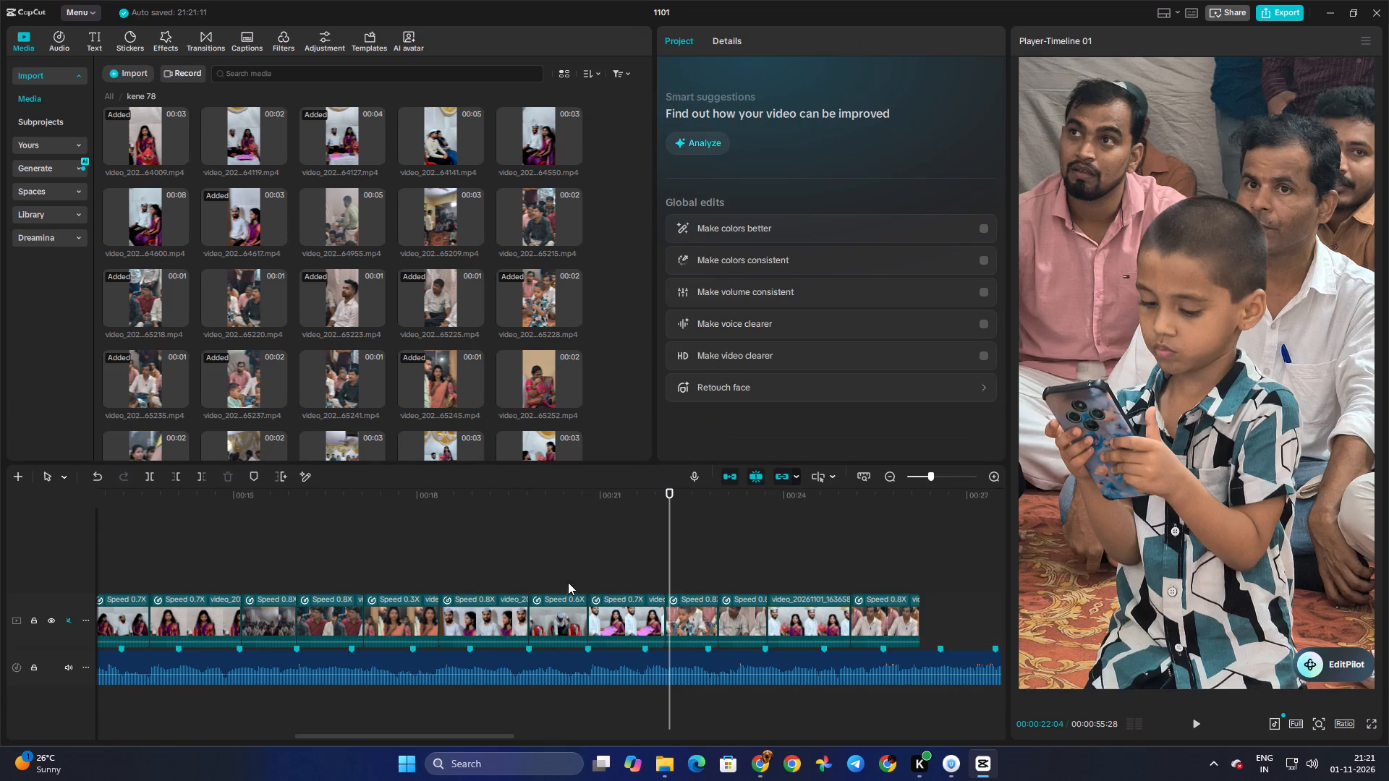
{"action": "left_click", "coordinate": [556, 563]}
{"action": "key", "text": "space"}
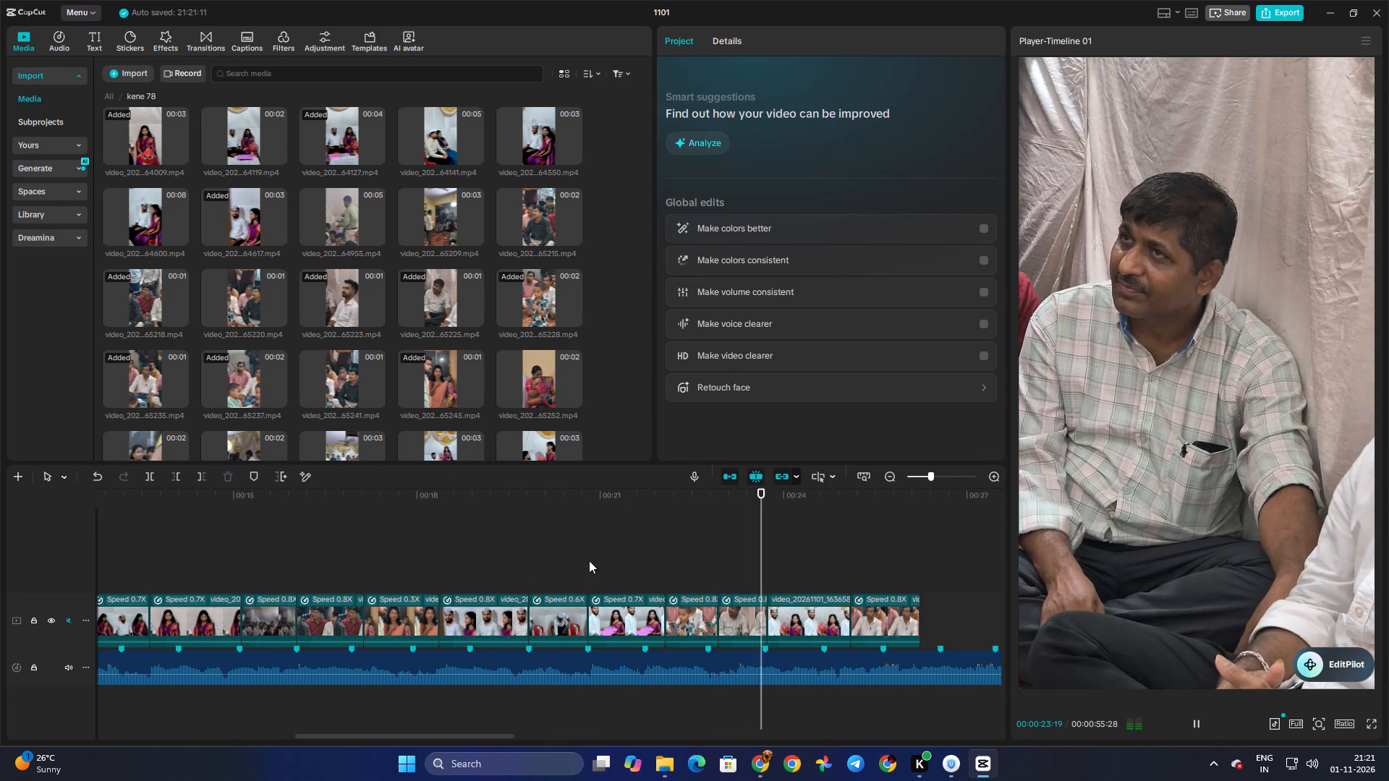
{"action": "key", "text": "space"}
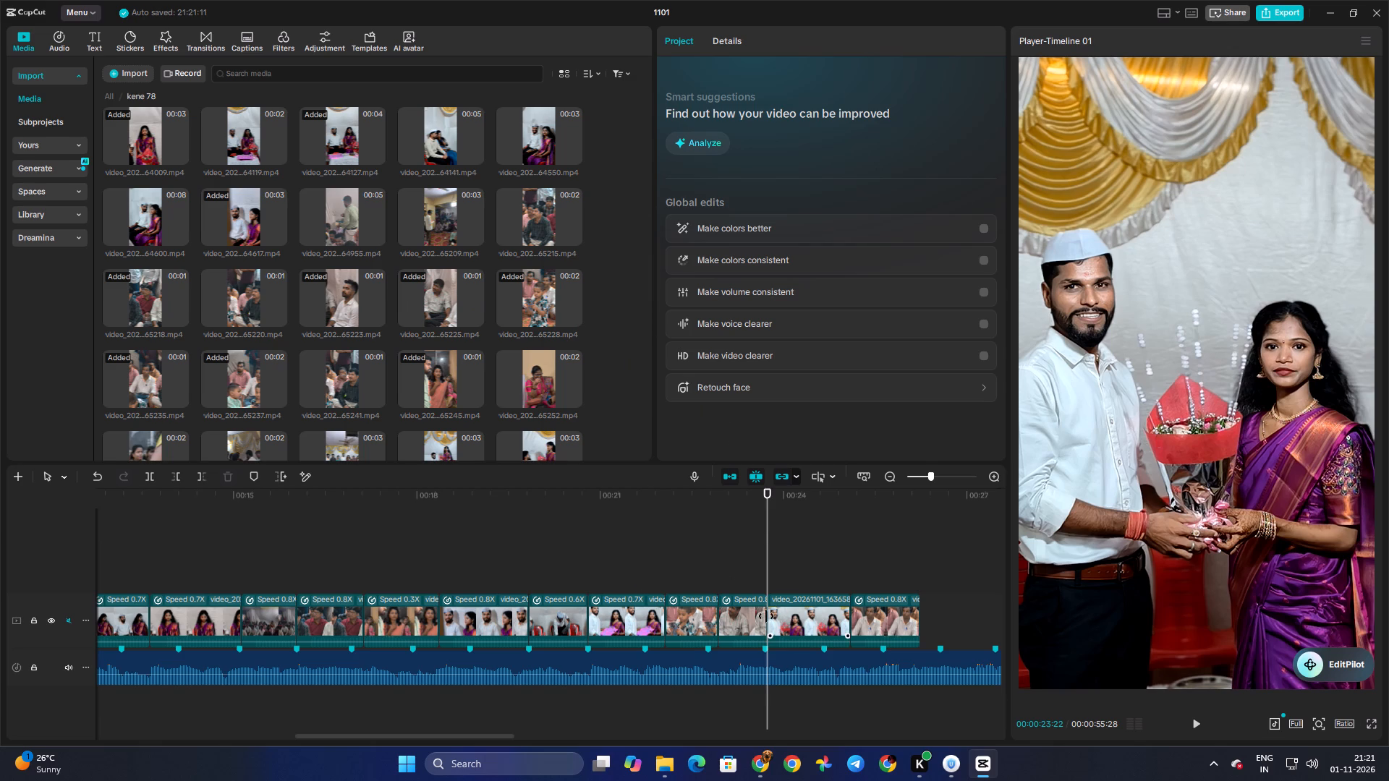
Move the couple's bouquet clip after the last seated-guests clip, to the end of the sequence.
{"action": "left_click_drag", "start_coordinate": [800, 620], "coordinate": [893, 621]}
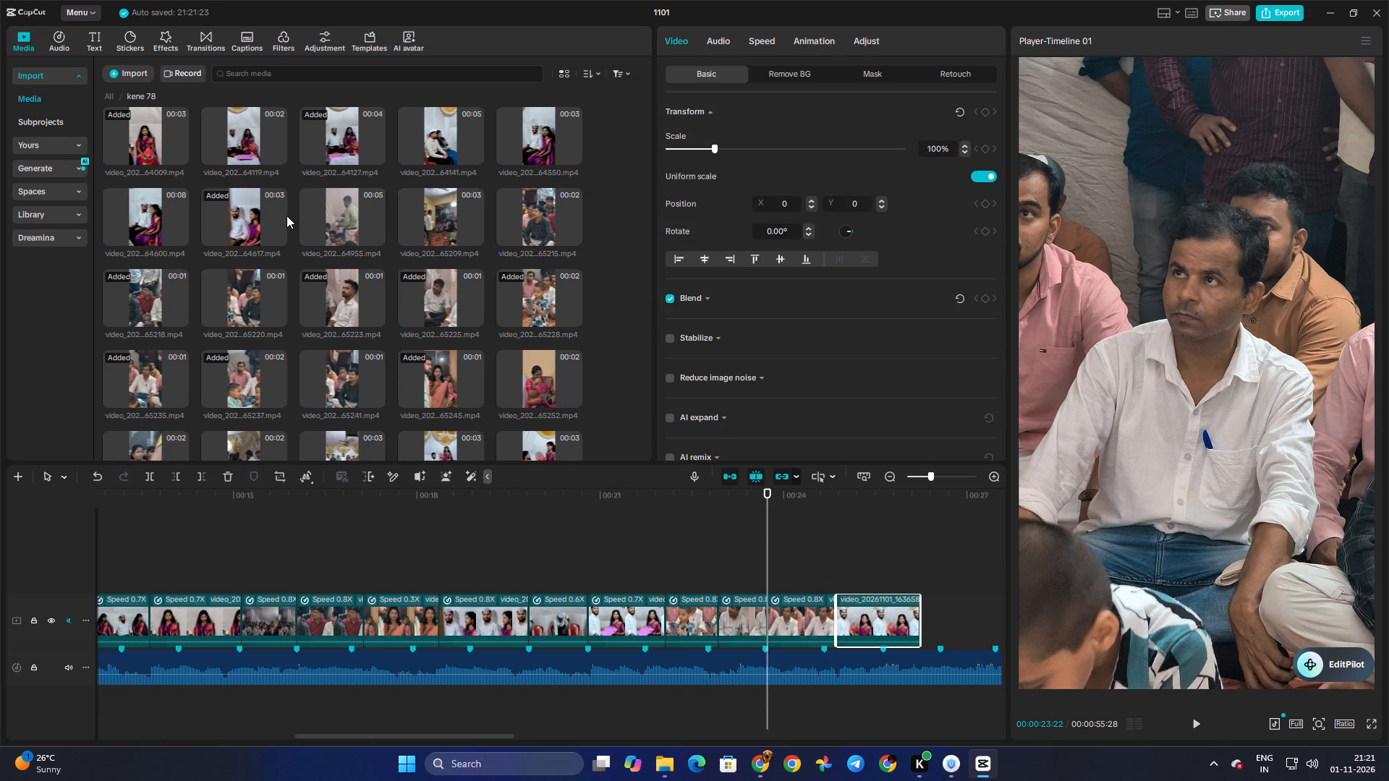
Preview unused couple clips from kene 78 and insert the red gift-box clip video_20261101_163743 after the pink-gift clip.
{"action": "left_click", "coordinate": [340, 149]}
{"action": "left_click", "coordinate": [273, 145]}
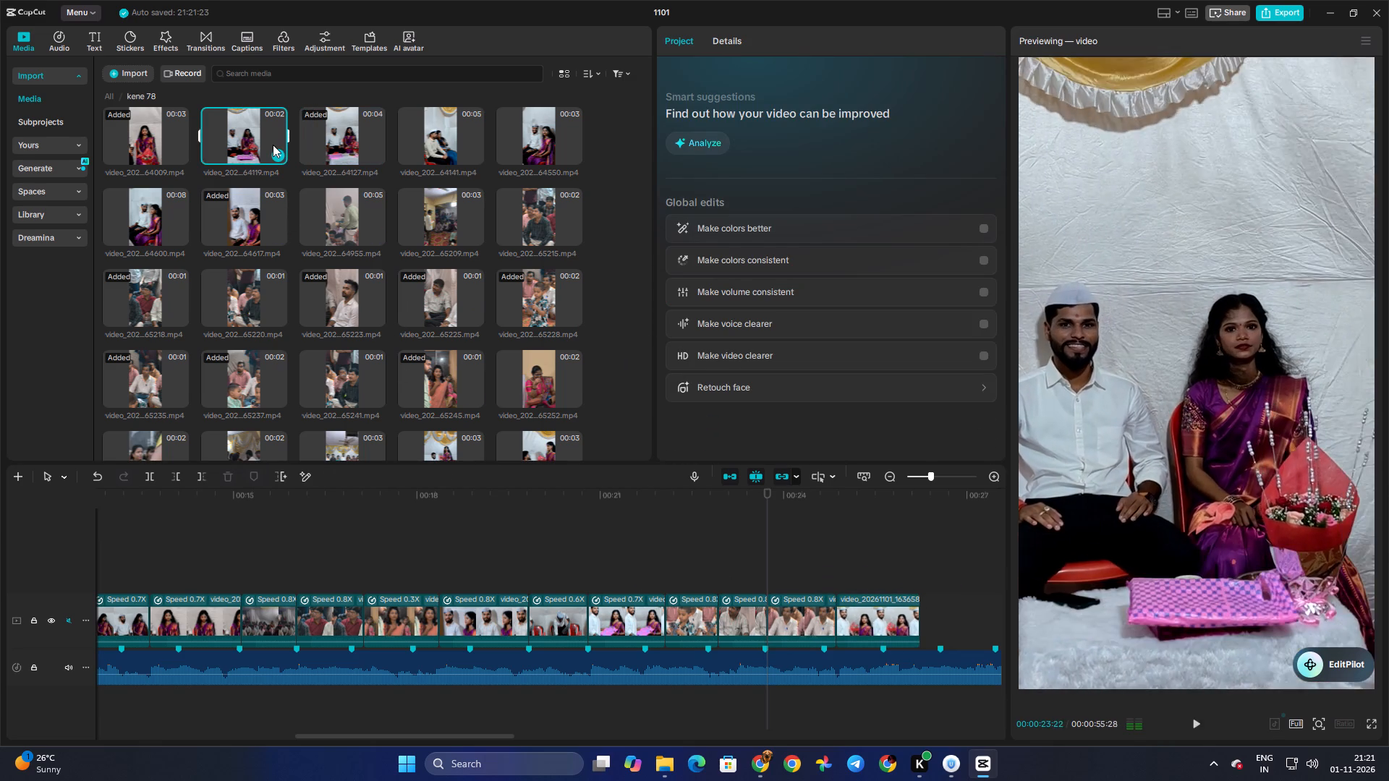
{"action": "left_click", "coordinate": [538, 148]}
{"action": "left_click", "coordinate": [254, 205]}
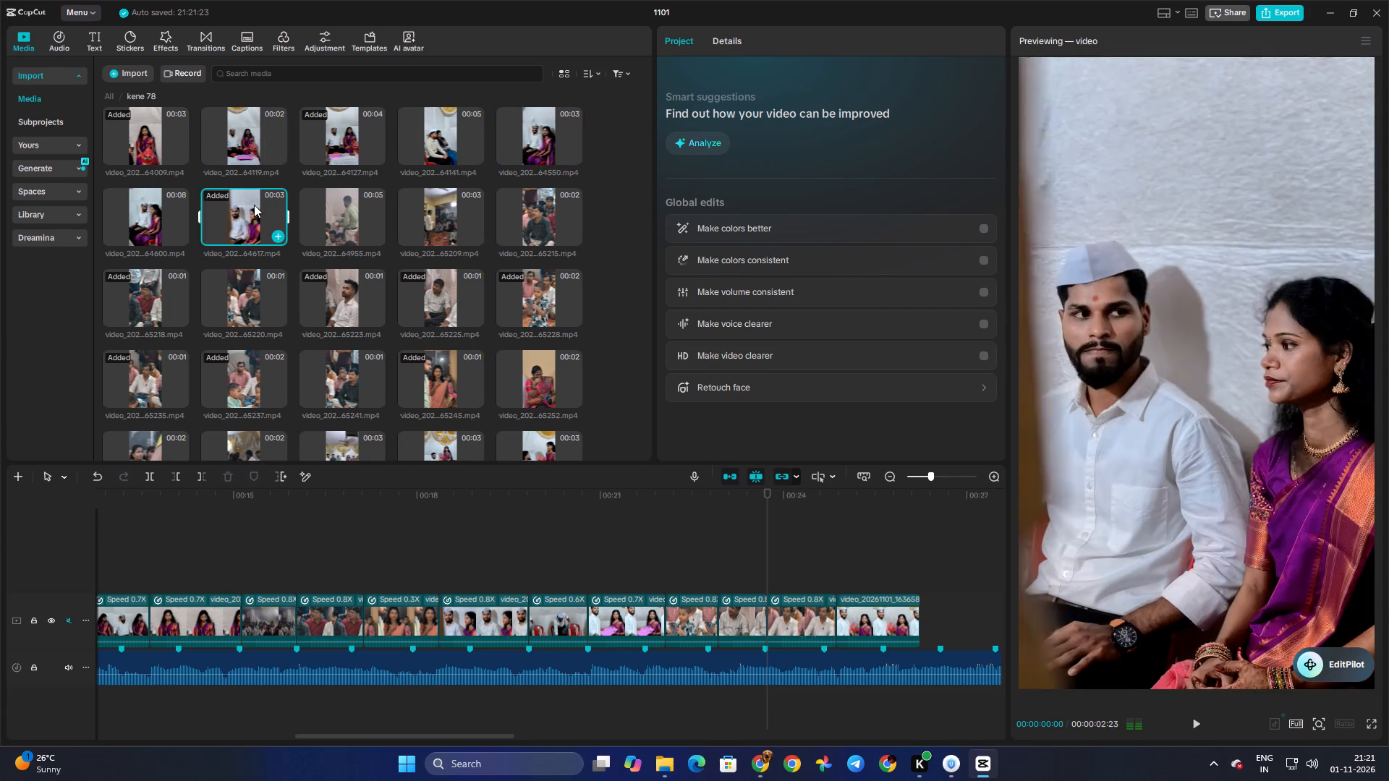
{"action": "left_click", "coordinate": [171, 216]}
{"action": "scroll", "coordinate": [296, 224], "scroll_direction": "up", "scroll_amount": 3}
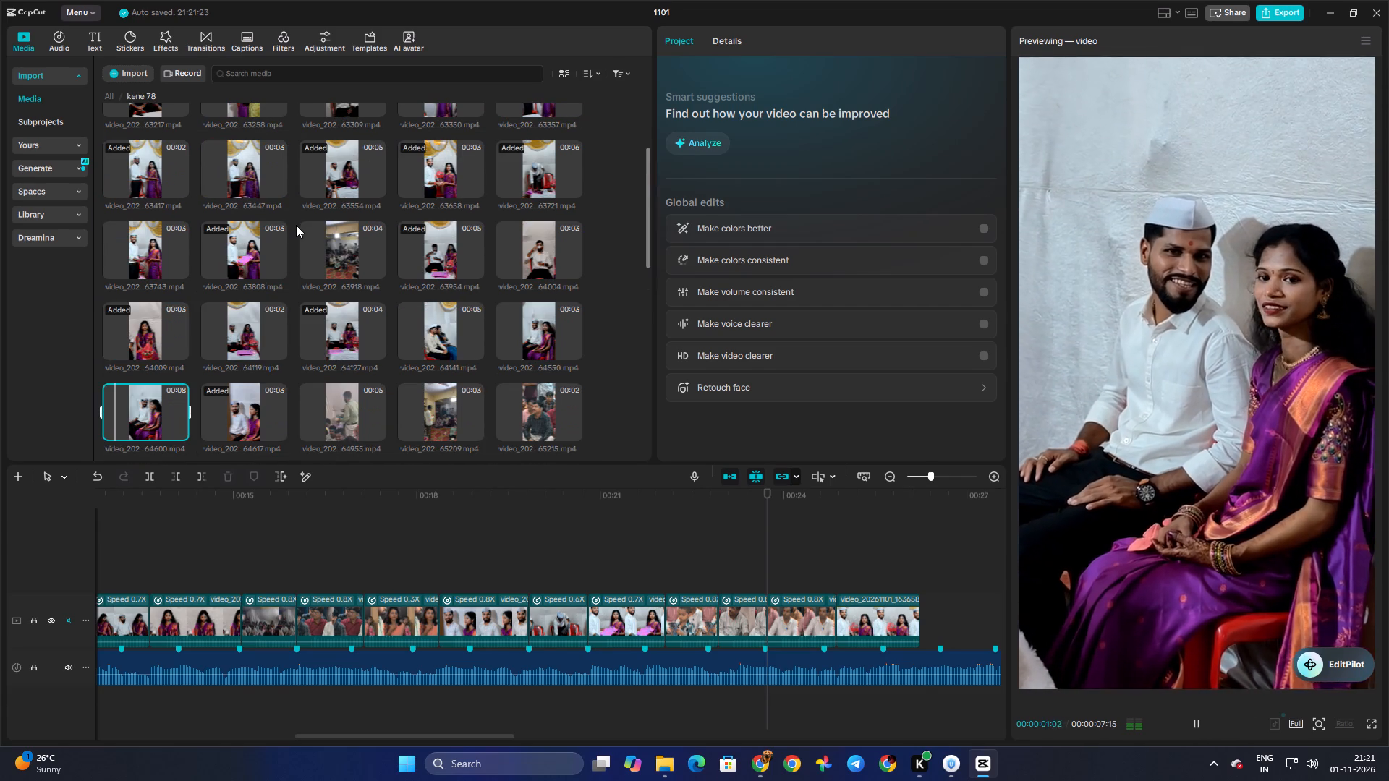
{"action": "left_click", "coordinate": [255, 249]}
{"action": "left_click", "coordinate": [158, 261]}
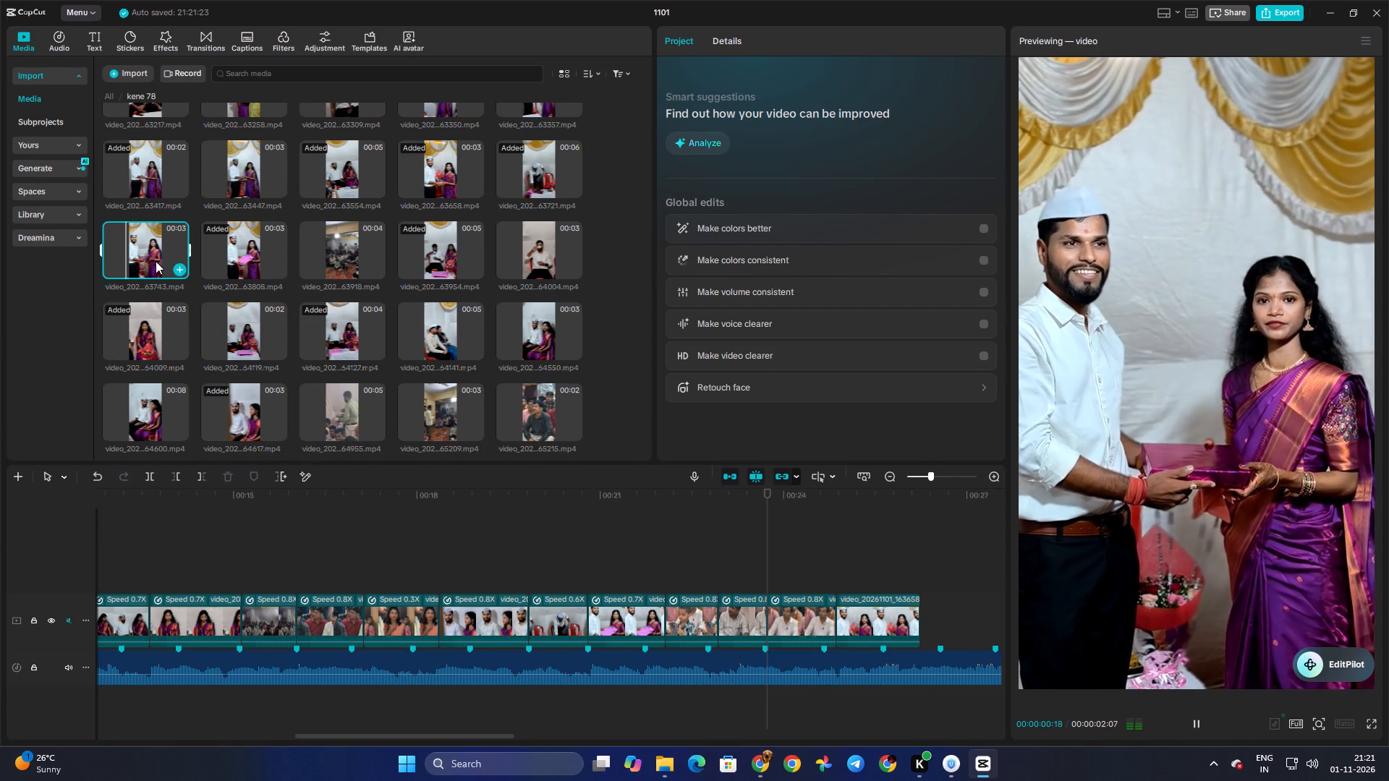
{"action": "left_click", "coordinate": [625, 559]}
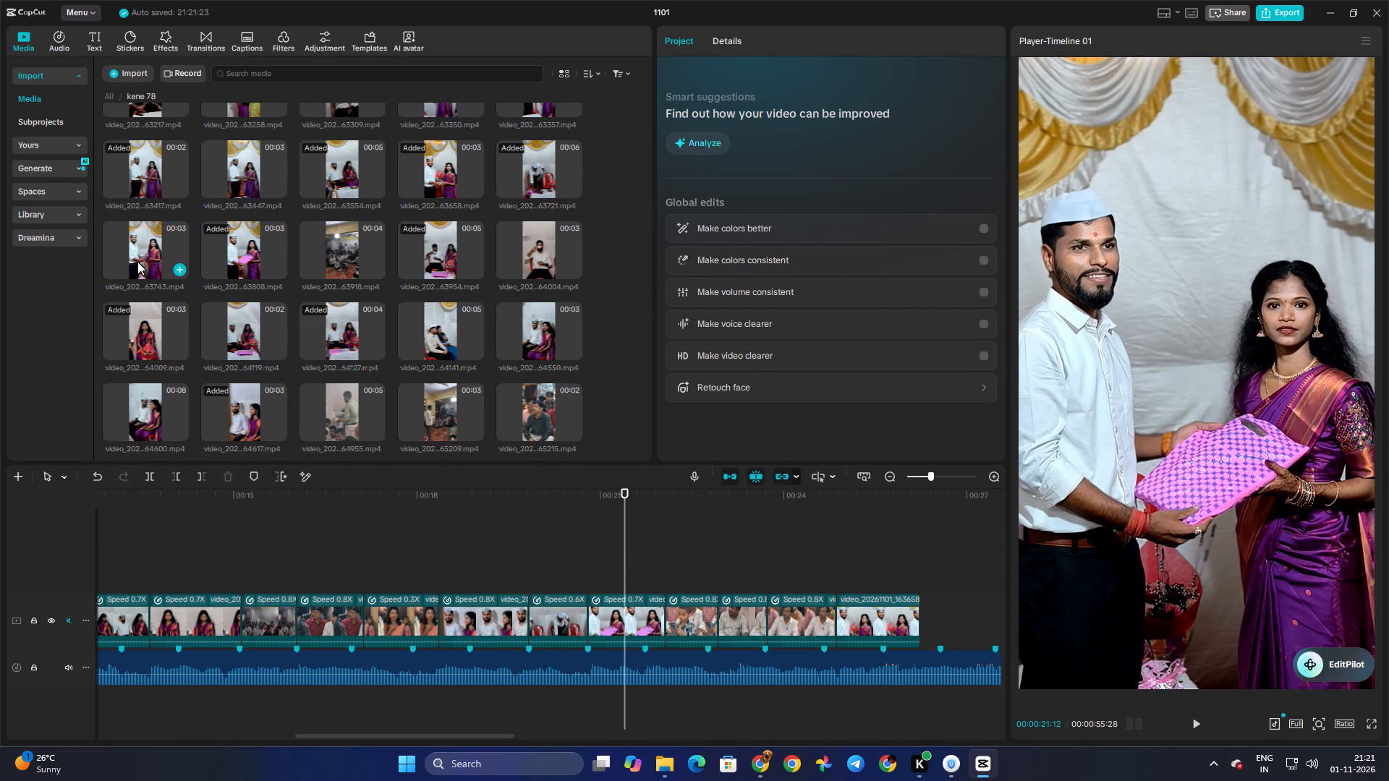
{"action": "left_click_drag", "start_coordinate": [137, 260], "coordinate": [668, 623]}
Play the pink-gift clip into the red gift-box clip and set the pink-gift clip's speed to 0.76x.
{"action": "left_click", "coordinate": [615, 568]}
{"action": "left_click_drag", "start_coordinate": [615, 568], "coordinate": [606, 568]}
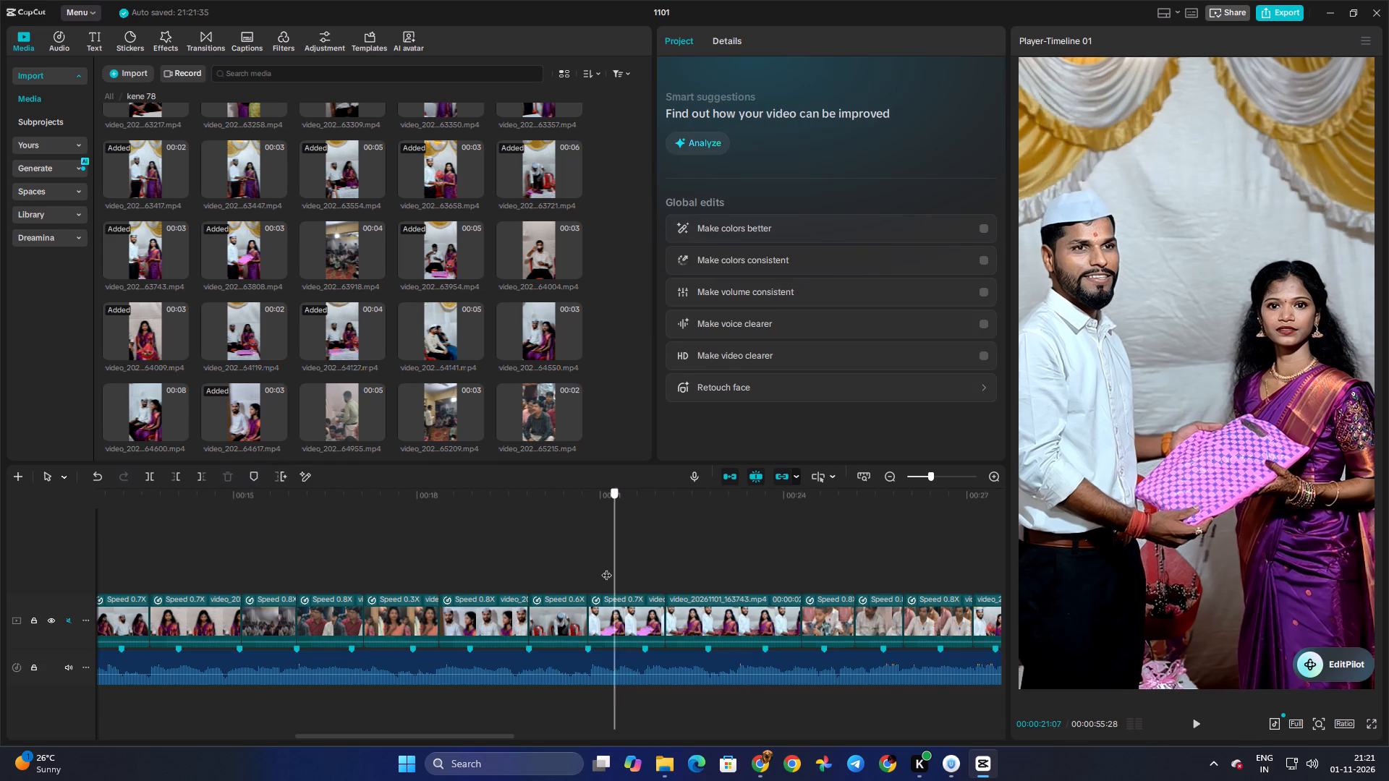
{"action": "left_click_drag", "start_coordinate": [606, 568], "coordinate": [582, 567]}
{"action": "key", "text": "space"}
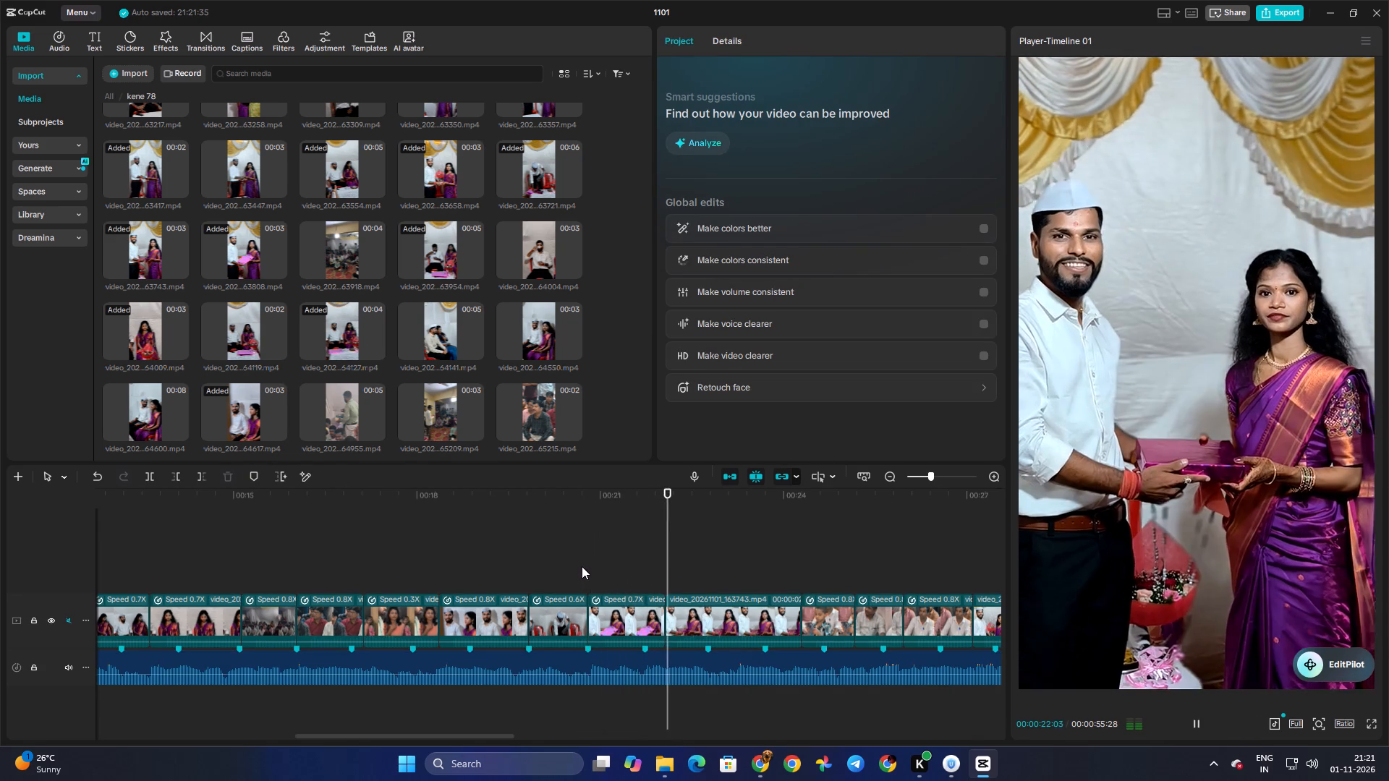
{"action": "key", "text": "space"}
{"action": "left_click", "coordinate": [742, 631]}
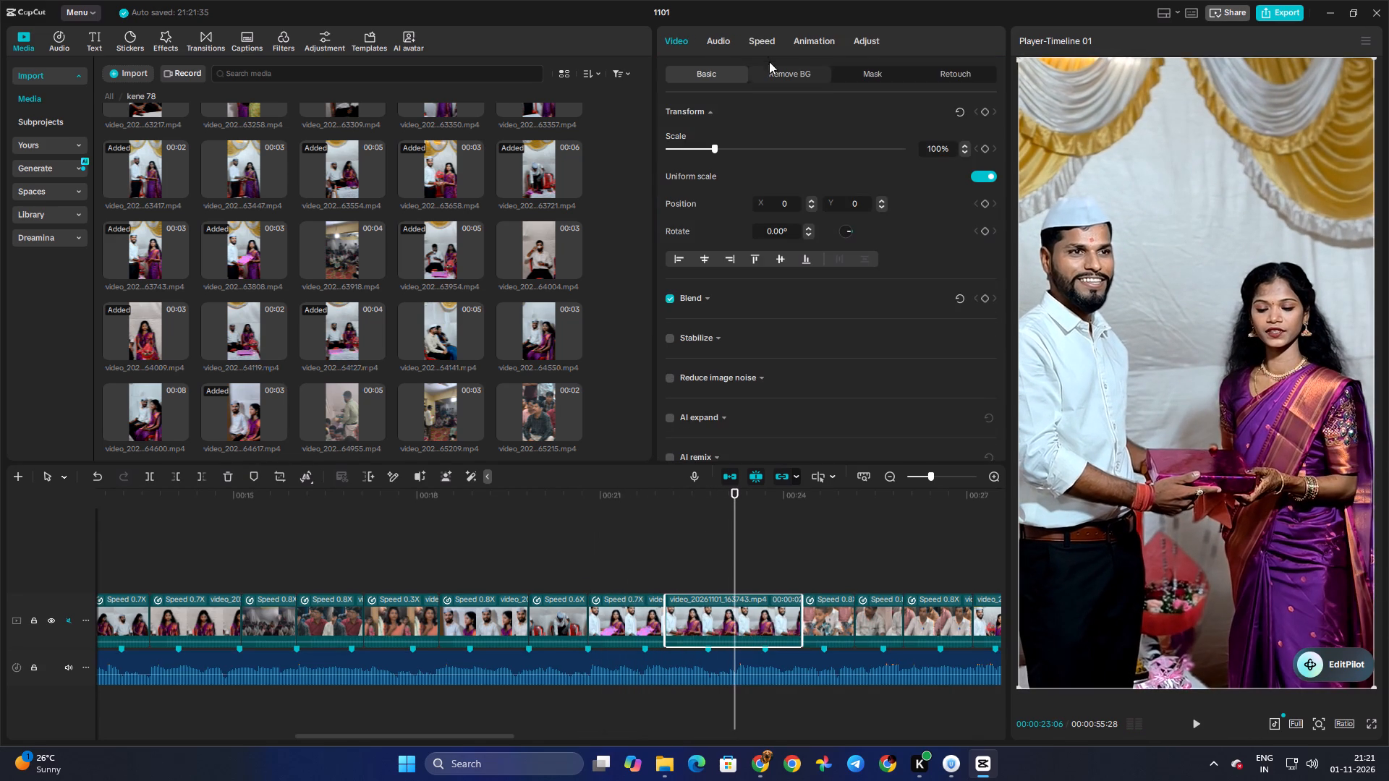
{"action": "left_click", "coordinate": [645, 615]}
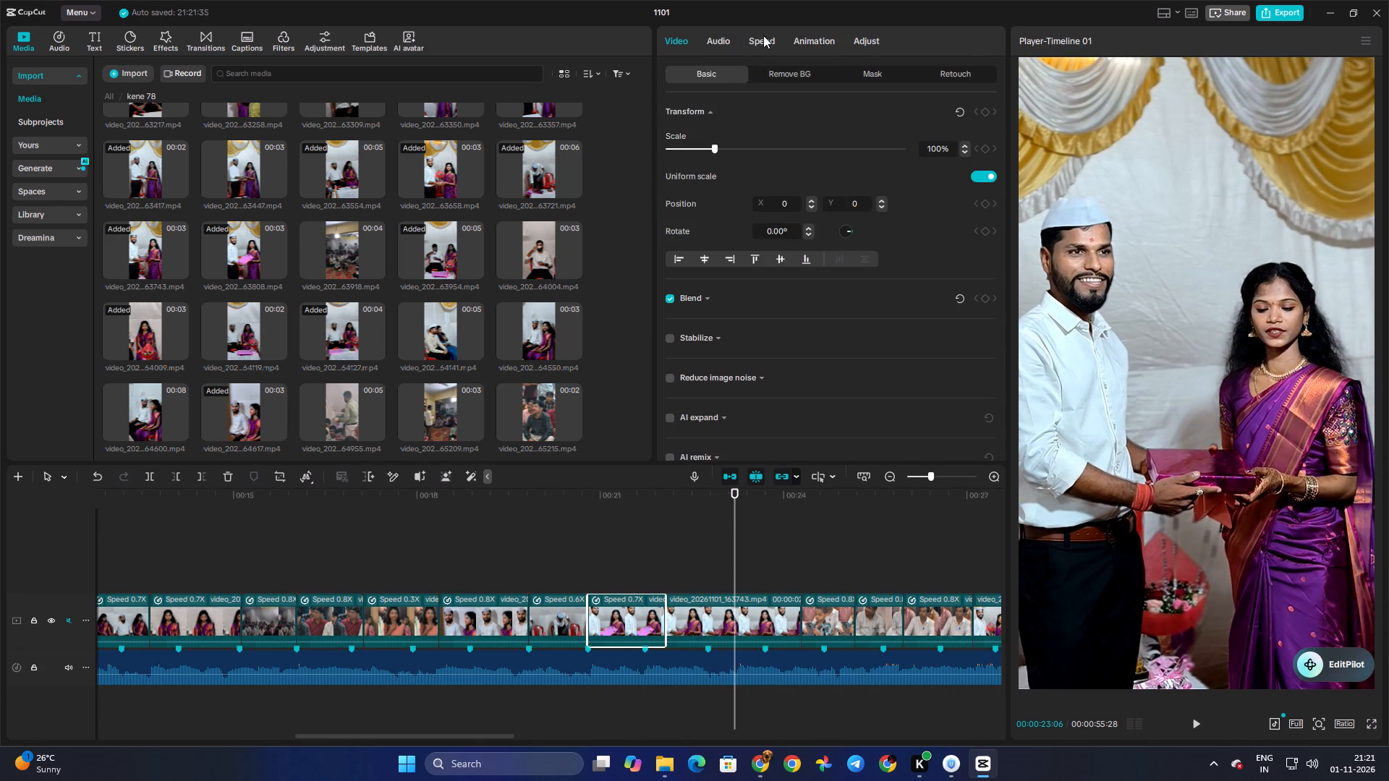
{"action": "left_click", "coordinate": [763, 35]}
{"action": "left_click", "coordinate": [714, 131]}
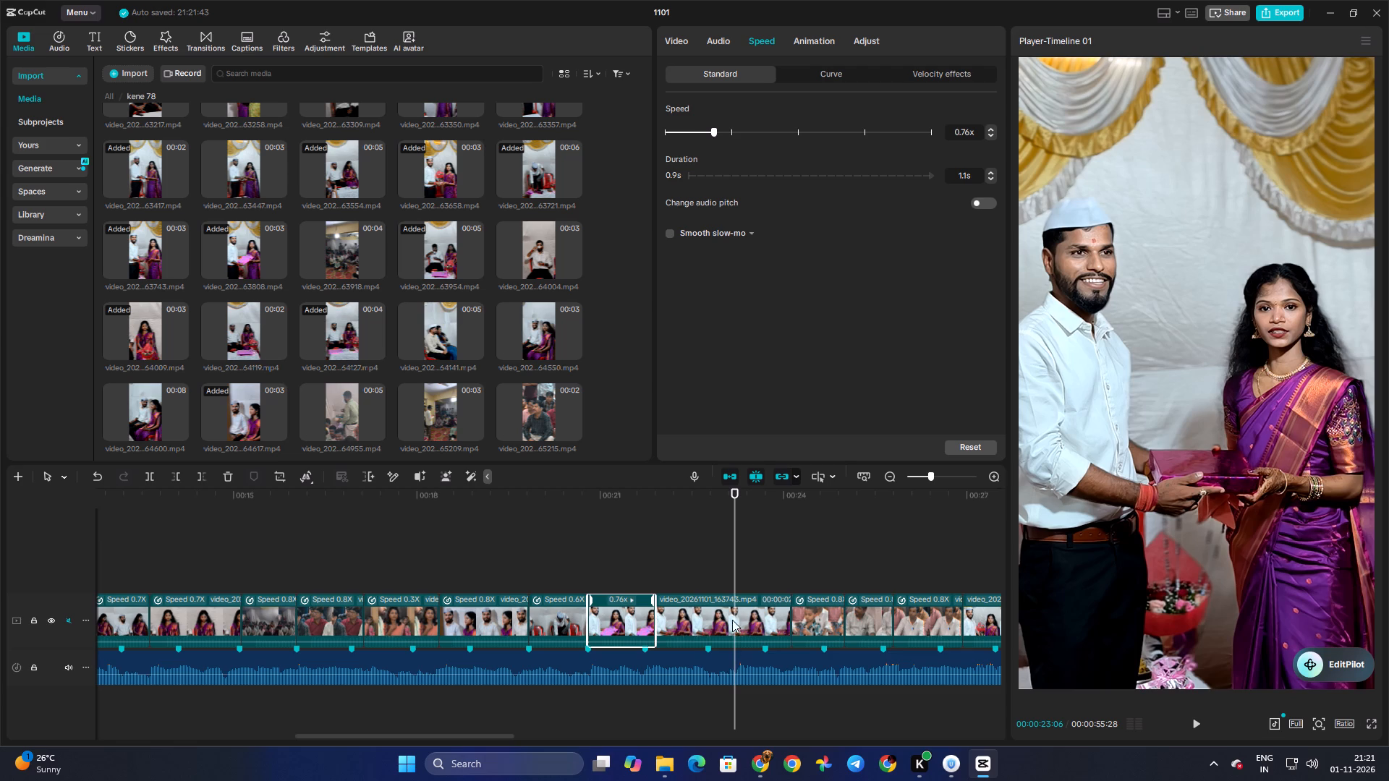
Slow the red gift-box clip to 0.77x and trim its end to a duration of about 1.1 s.
{"action": "left_click", "coordinate": [732, 608]}
{"action": "triple_click", "coordinate": [707, 133]}
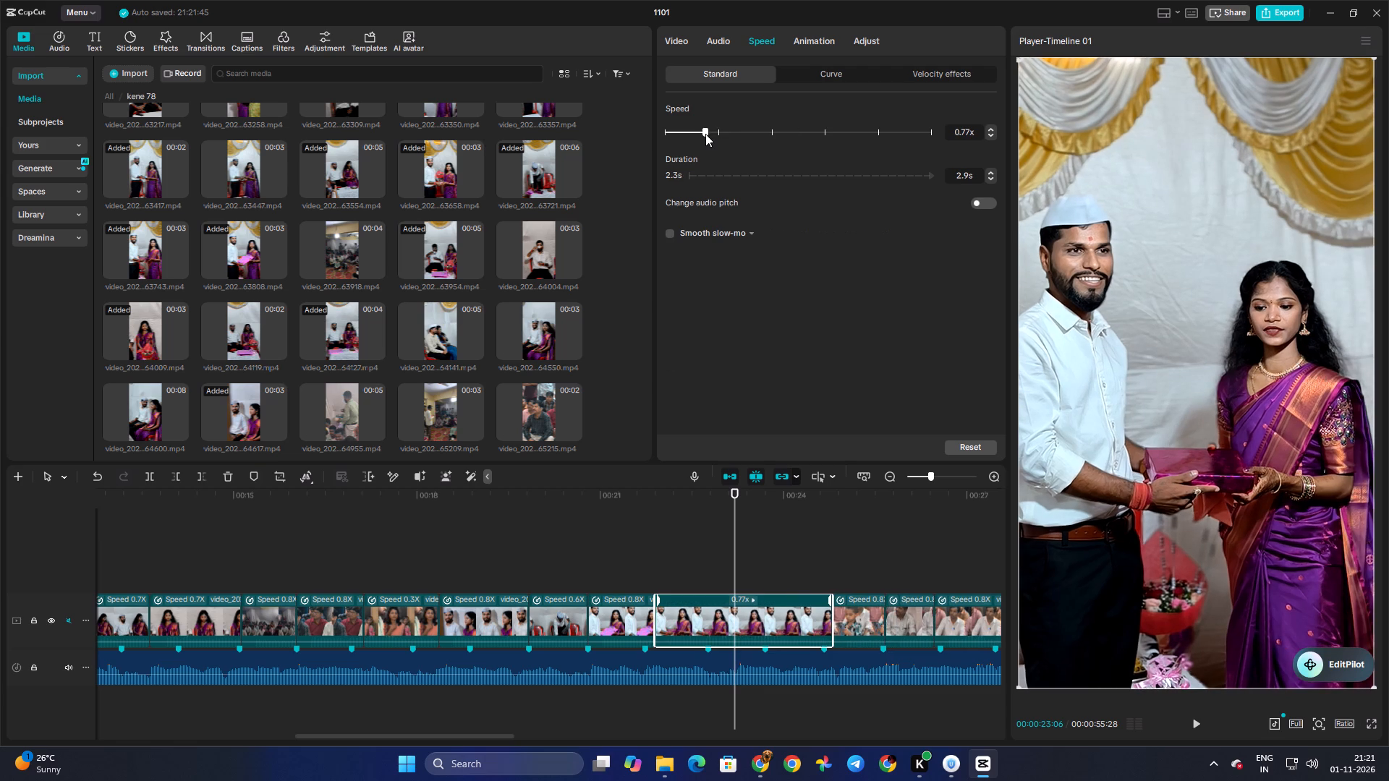
{"action": "double_click", "coordinate": [705, 134]}
{"action": "left_click_drag", "start_coordinate": [834, 624], "coordinate": [718, 633]}
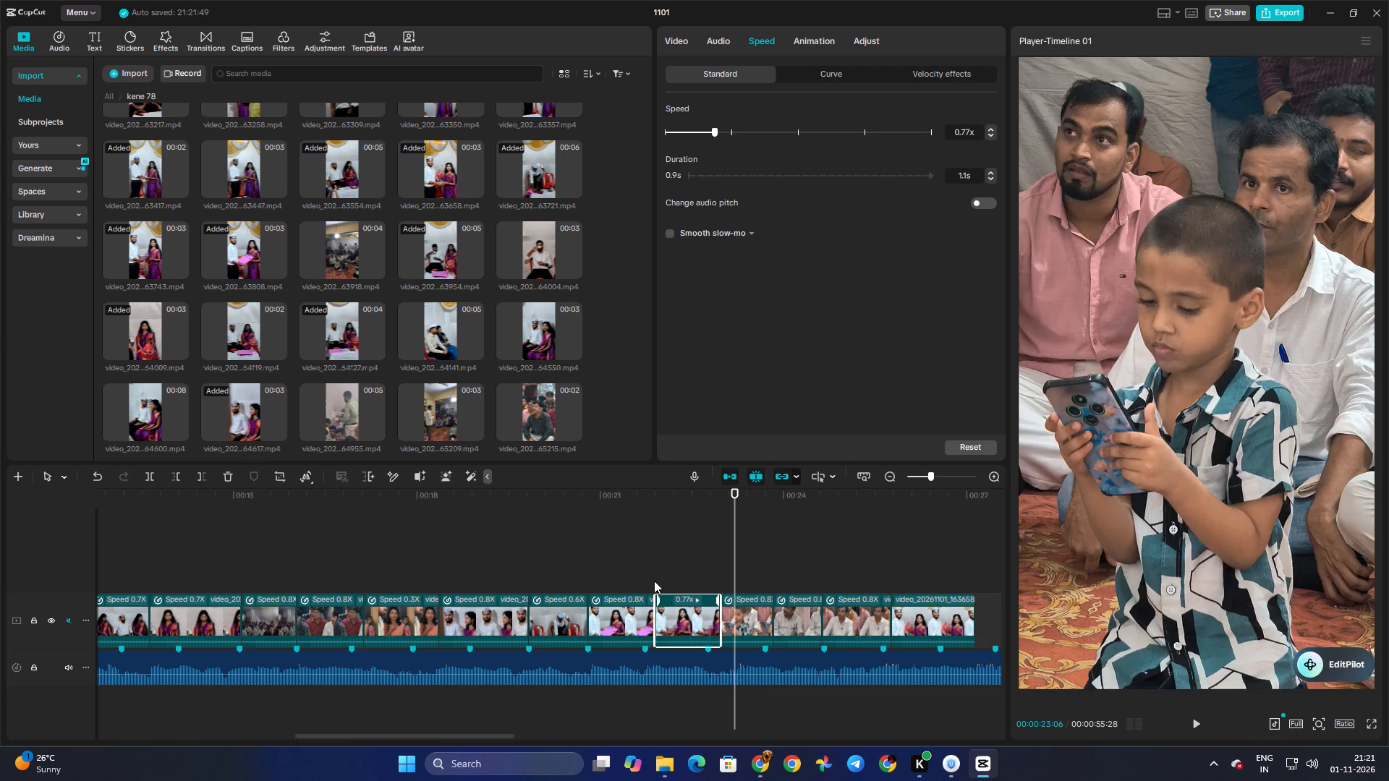
Play the red gift-box clip, extend its end by about 0.3 s, and replay it into the guest clips.
{"action": "left_click", "coordinate": [653, 579]}
{"action": "left_click_drag", "start_coordinate": [653, 579], "coordinate": [637, 579]}
{"action": "key", "text": "space"}
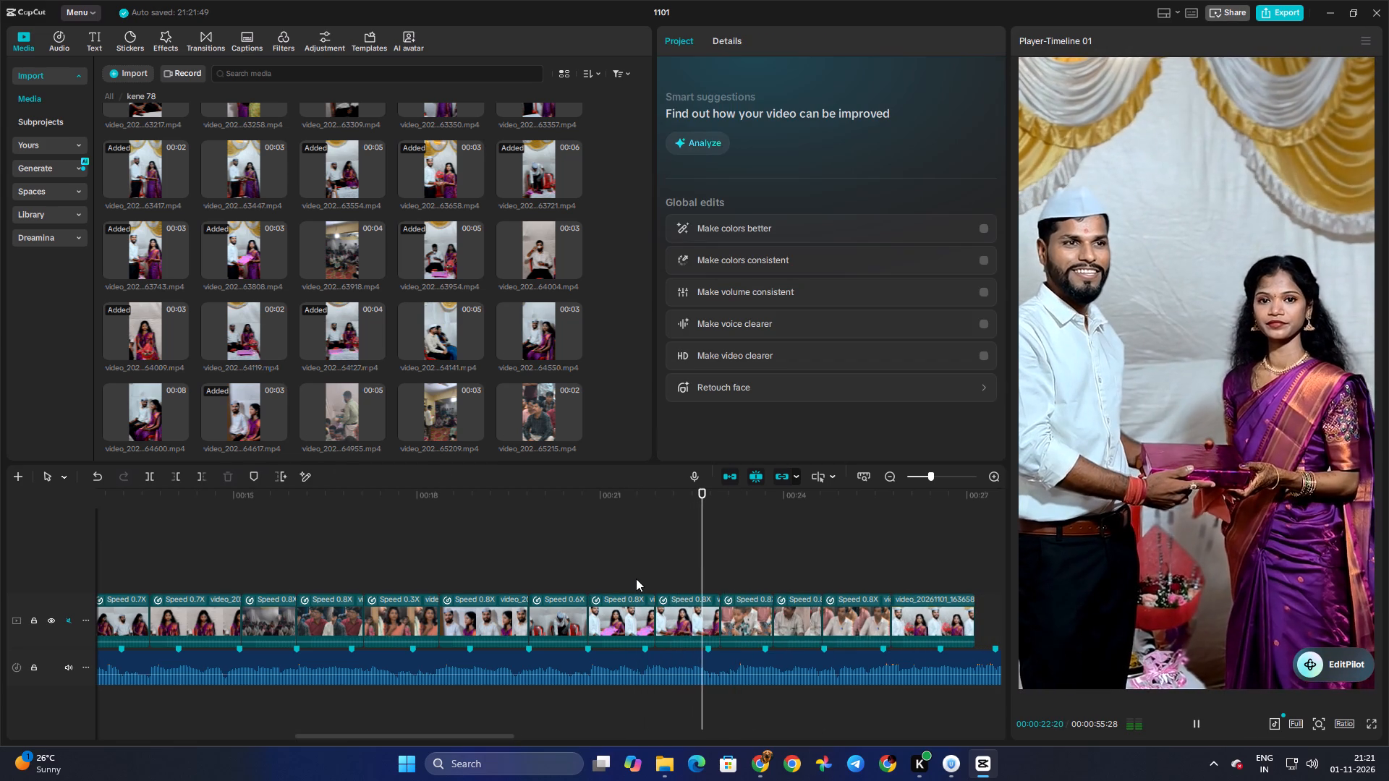
{"action": "key", "text": "space"}
{"action": "left_click", "coordinate": [706, 623]}
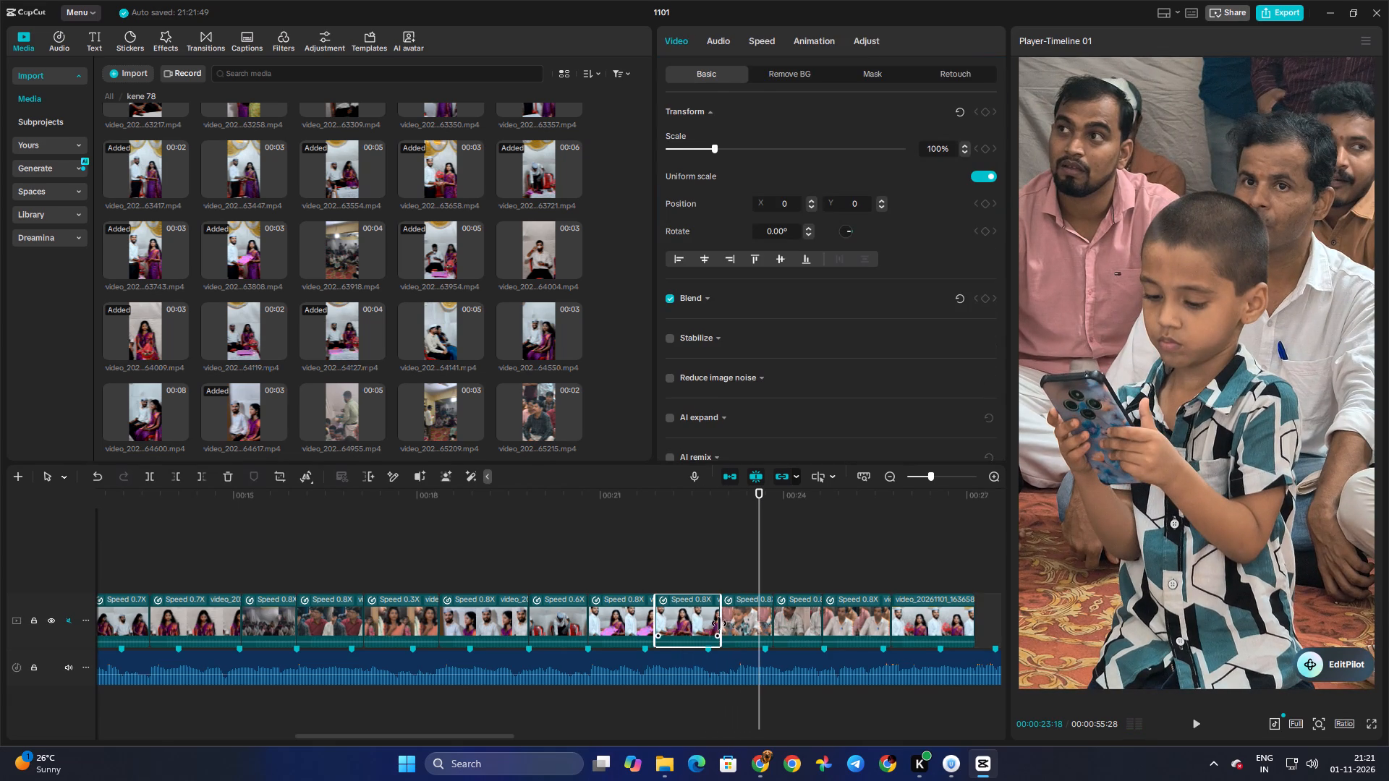
{"action": "left_click_drag", "start_coordinate": [720, 623], "coordinate": [736, 626]}
{"action": "left_click", "coordinate": [681, 574]}
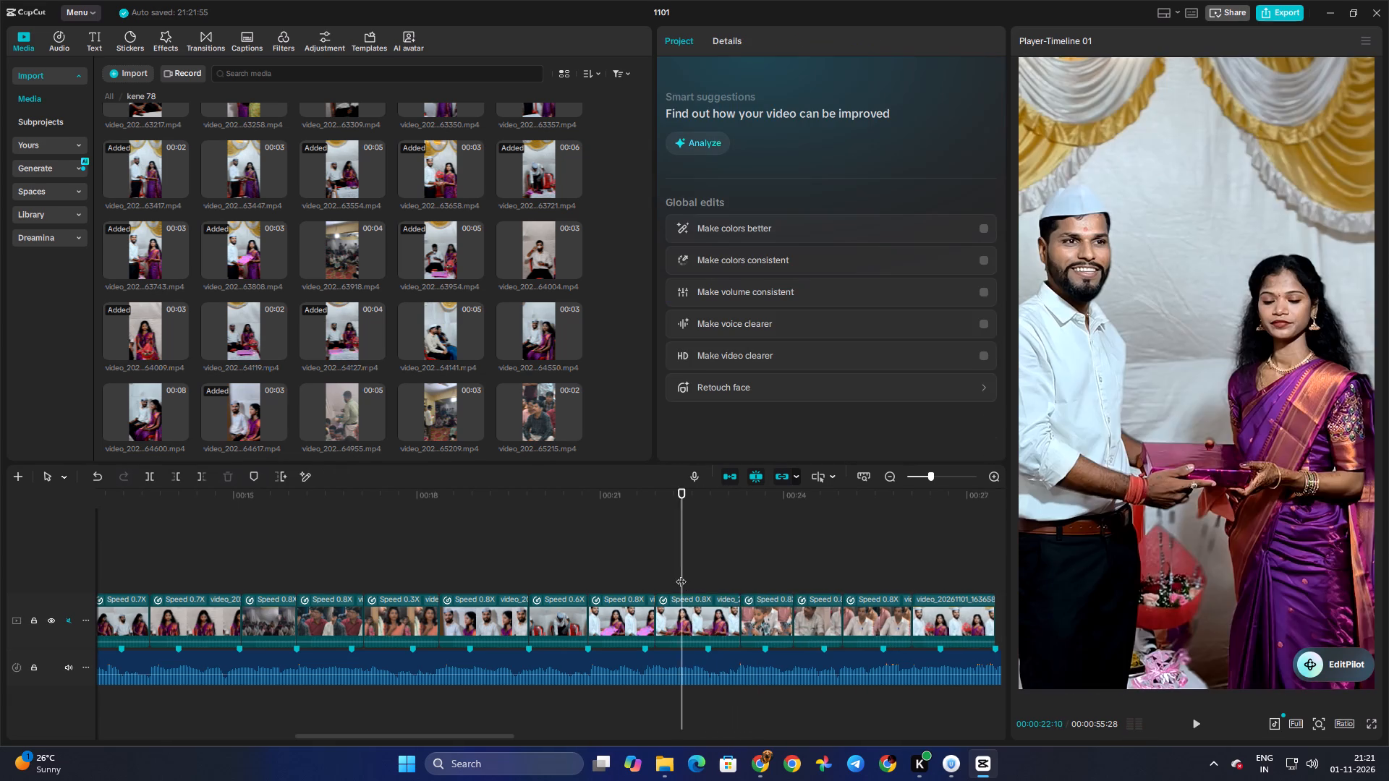
{"action": "key", "text": "space"}
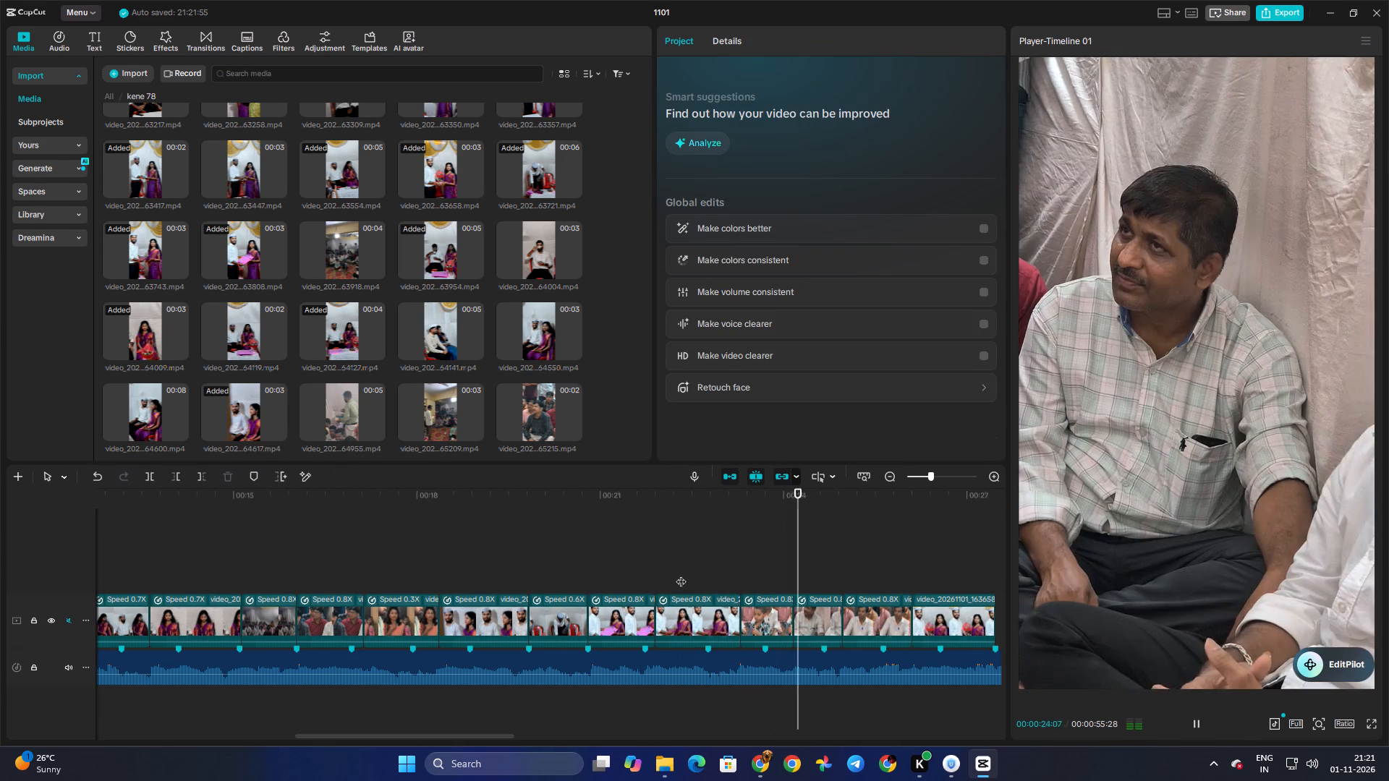
{"action": "key", "text": "space"}
Slow the three guest clips after the red gift-box clip to 0.65x together and play the cut to the boy.
{"action": "left_click_drag", "start_coordinate": [757, 558], "coordinate": [857, 636]}
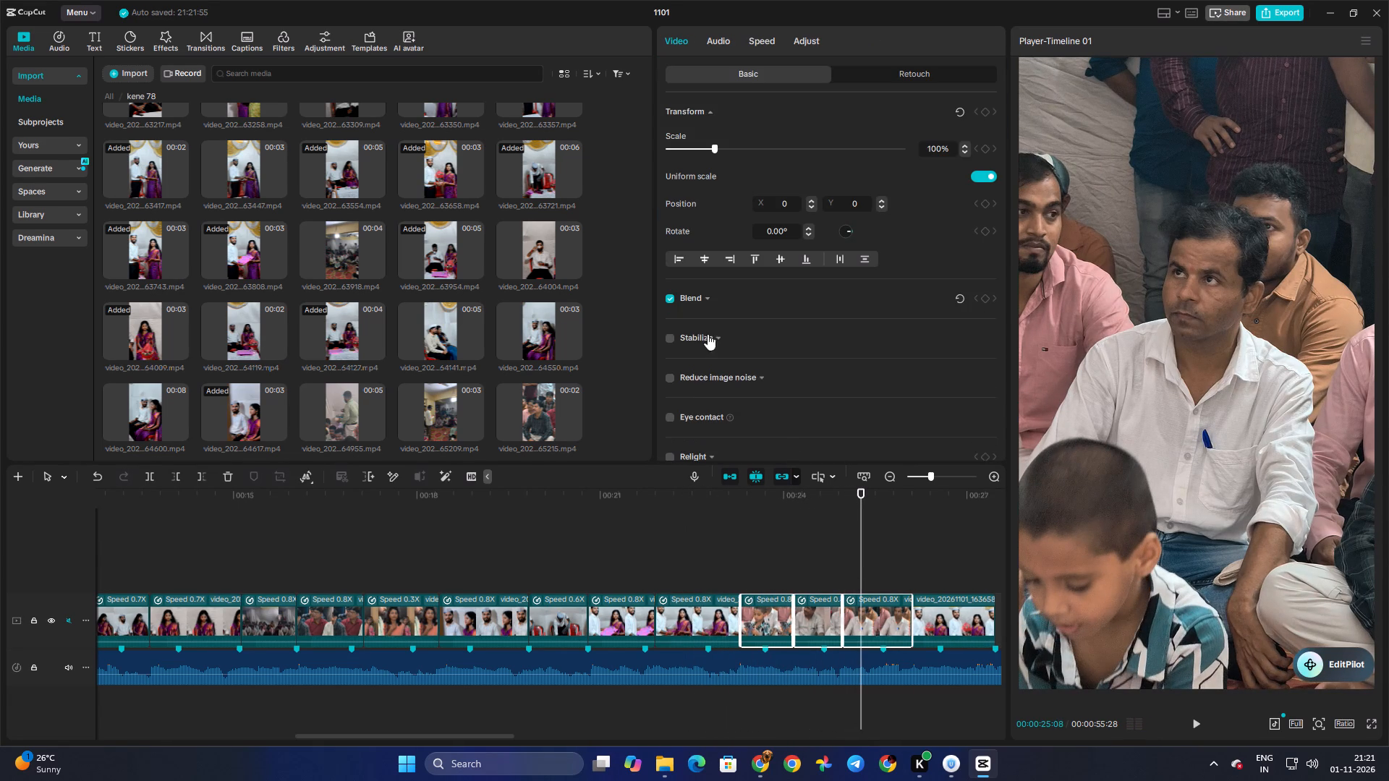
{"action": "left_click", "coordinate": [759, 47]}
{"action": "left_click", "coordinate": [706, 132]}
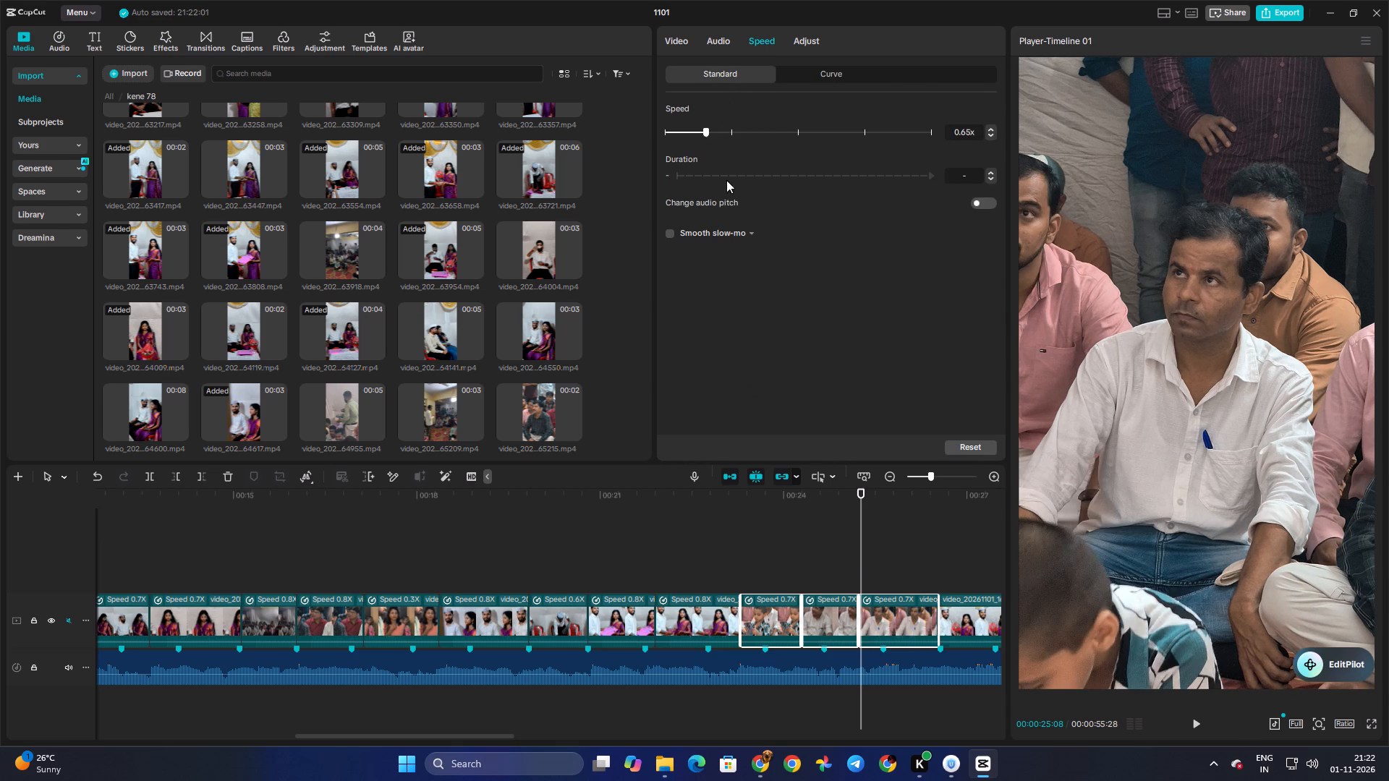
{"action": "left_click", "coordinate": [826, 573]}
{"action": "left_click_drag", "start_coordinate": [826, 573], "coordinate": [747, 573]}
{"action": "key", "text": "space"}
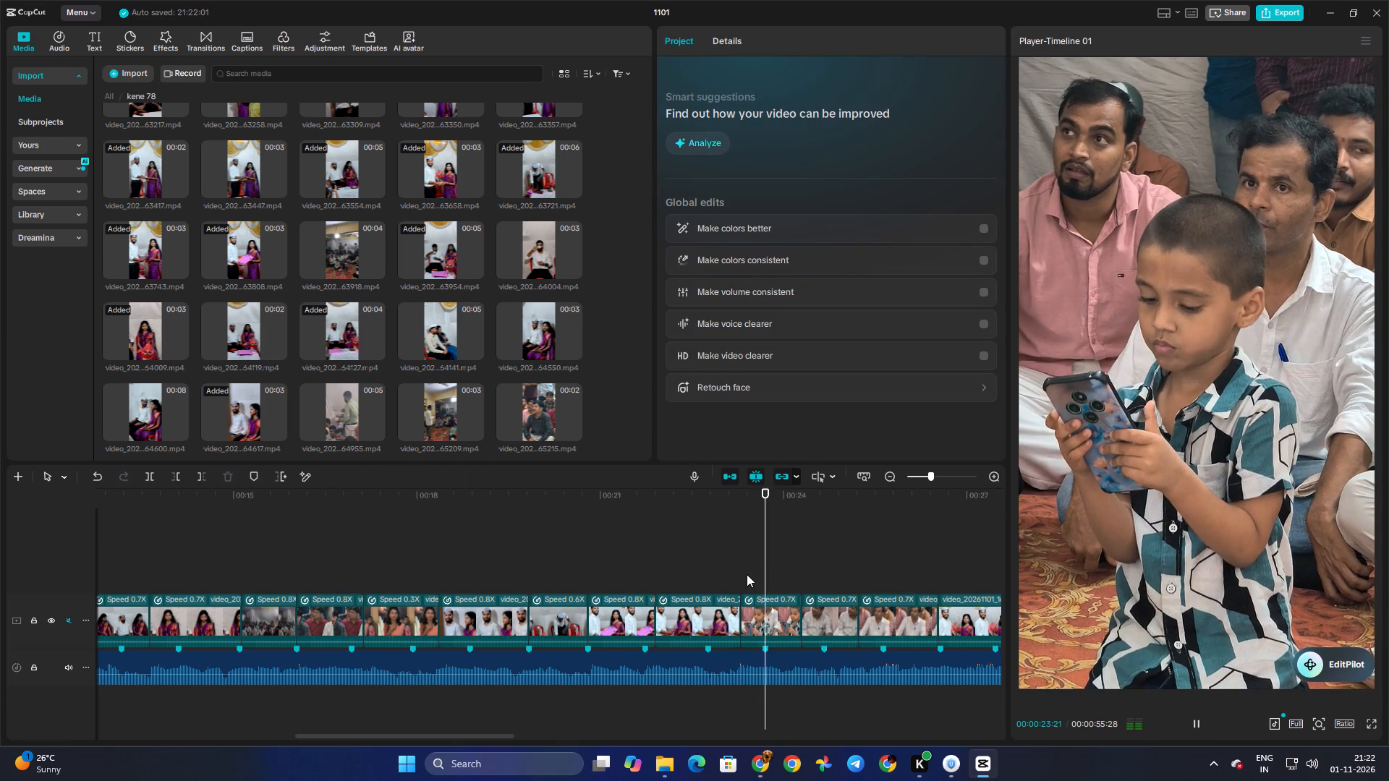
{"action": "key", "text": "space"}
Trim about 0.35 s off the end of the clip of the boy with the phone.
{"action": "left_click", "coordinate": [786, 625]}
{"action": "left_click_drag", "start_coordinate": [801, 618], "coordinate": [778, 620]}
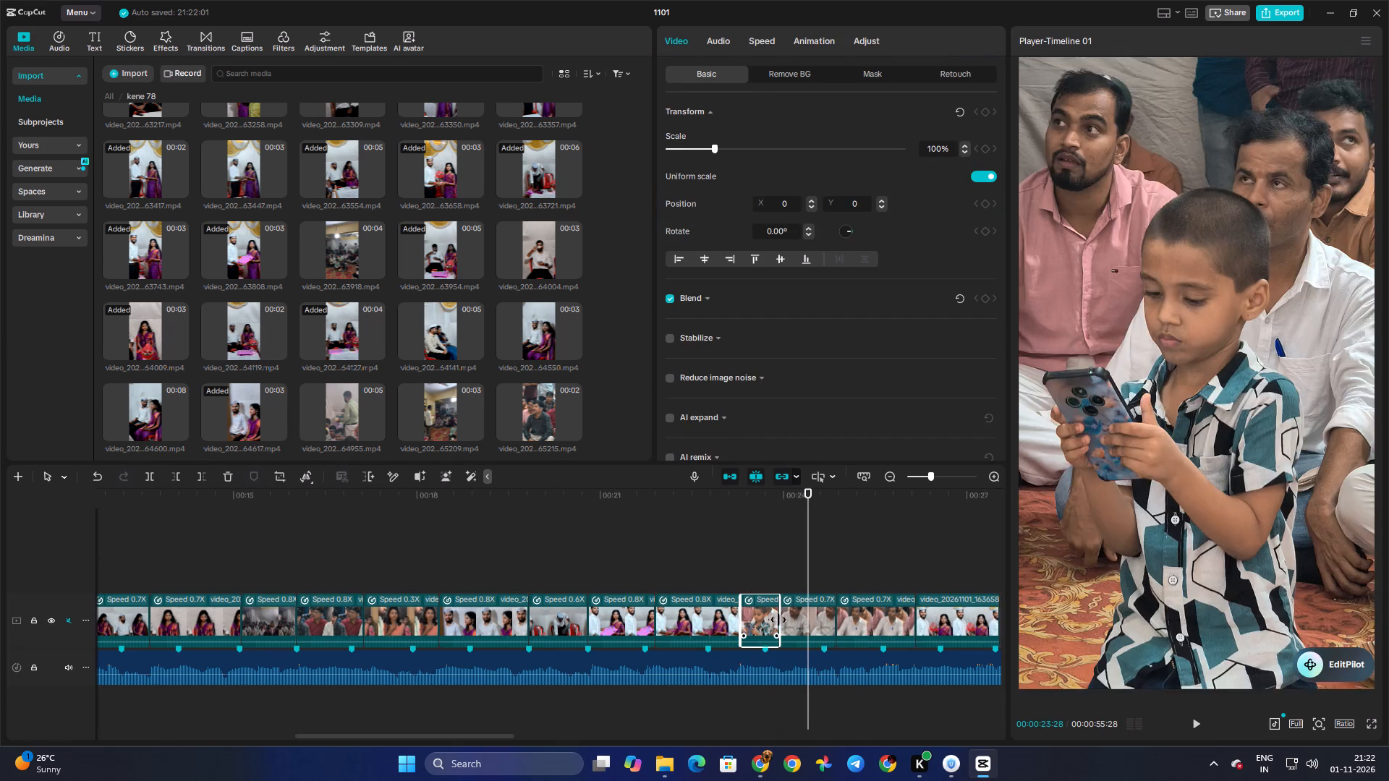
Extend the end of the boy-with-phone clip by about 0.2 s and trim the following plaid-shirt guest's end by about 0.25 s.
{"action": "left_click_drag", "start_coordinate": [778, 620], "coordinate": [790, 621]}
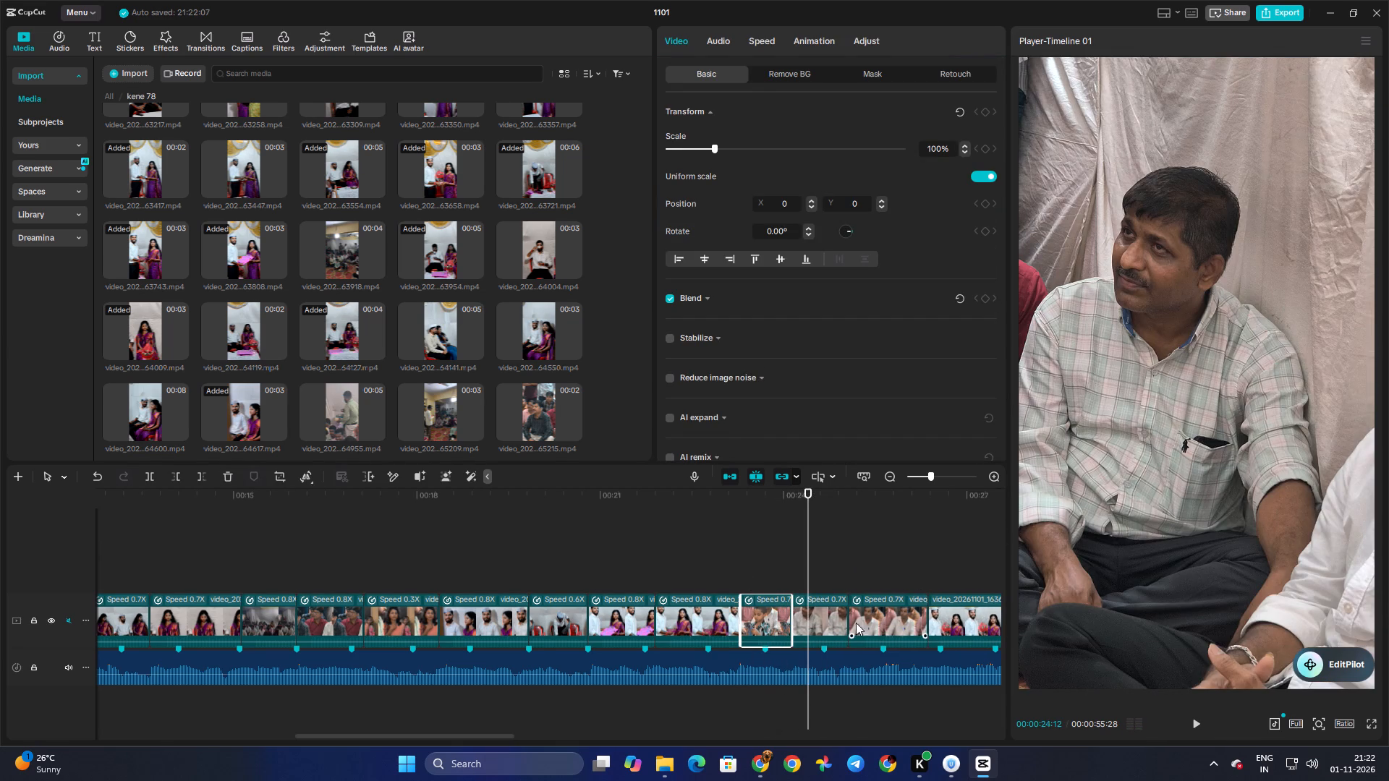
{"action": "left_click", "coordinate": [837, 618]}
{"action": "left_click_drag", "start_coordinate": [847, 618], "coordinate": [833, 618]}
Play the third guest clip, trim about 0.5 s off its end, and replay the cut into the couple clip.
{"action": "left_click", "coordinate": [859, 612]}
{"action": "key", "text": "space"}
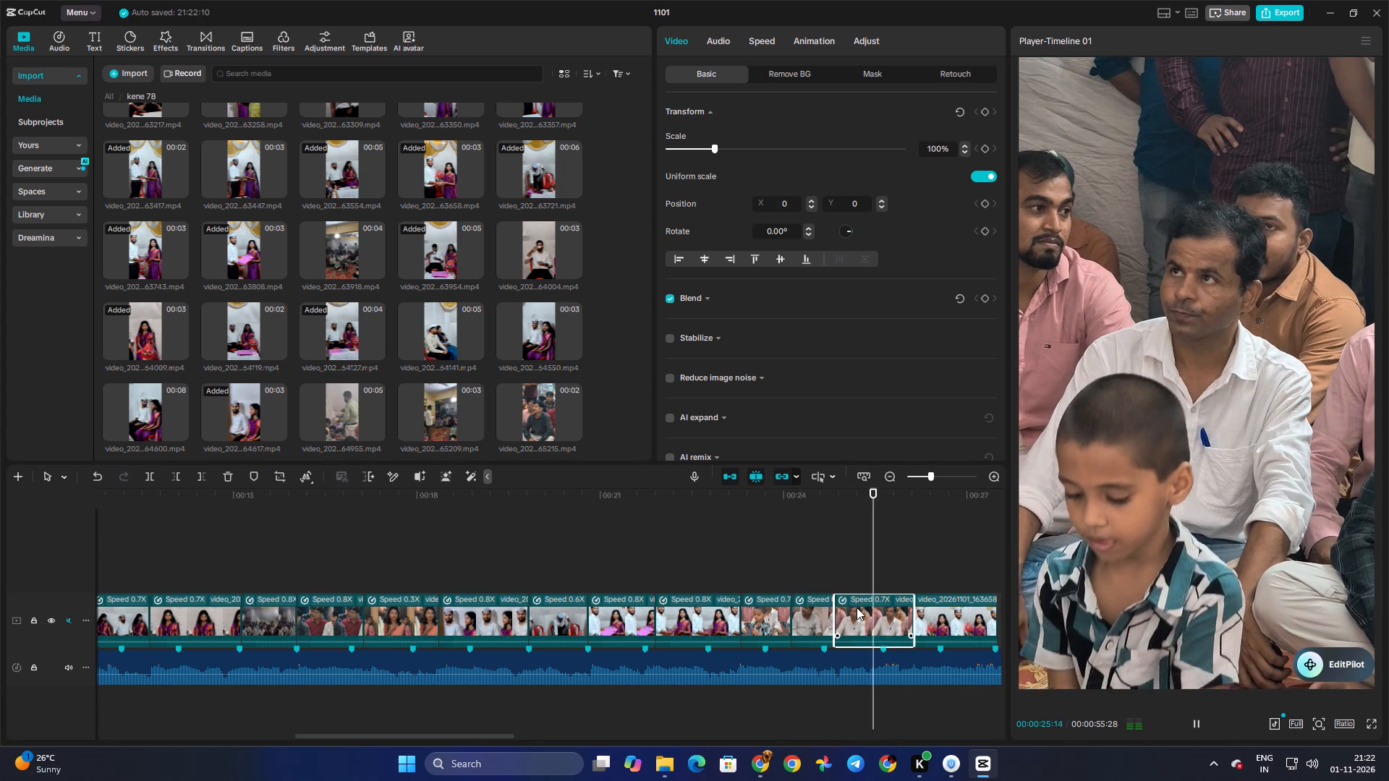
{"action": "key", "text": "space"}
{"action": "left_click", "coordinate": [884, 620]}
{"action": "left_click_drag", "start_coordinate": [914, 626], "coordinate": [889, 626]}
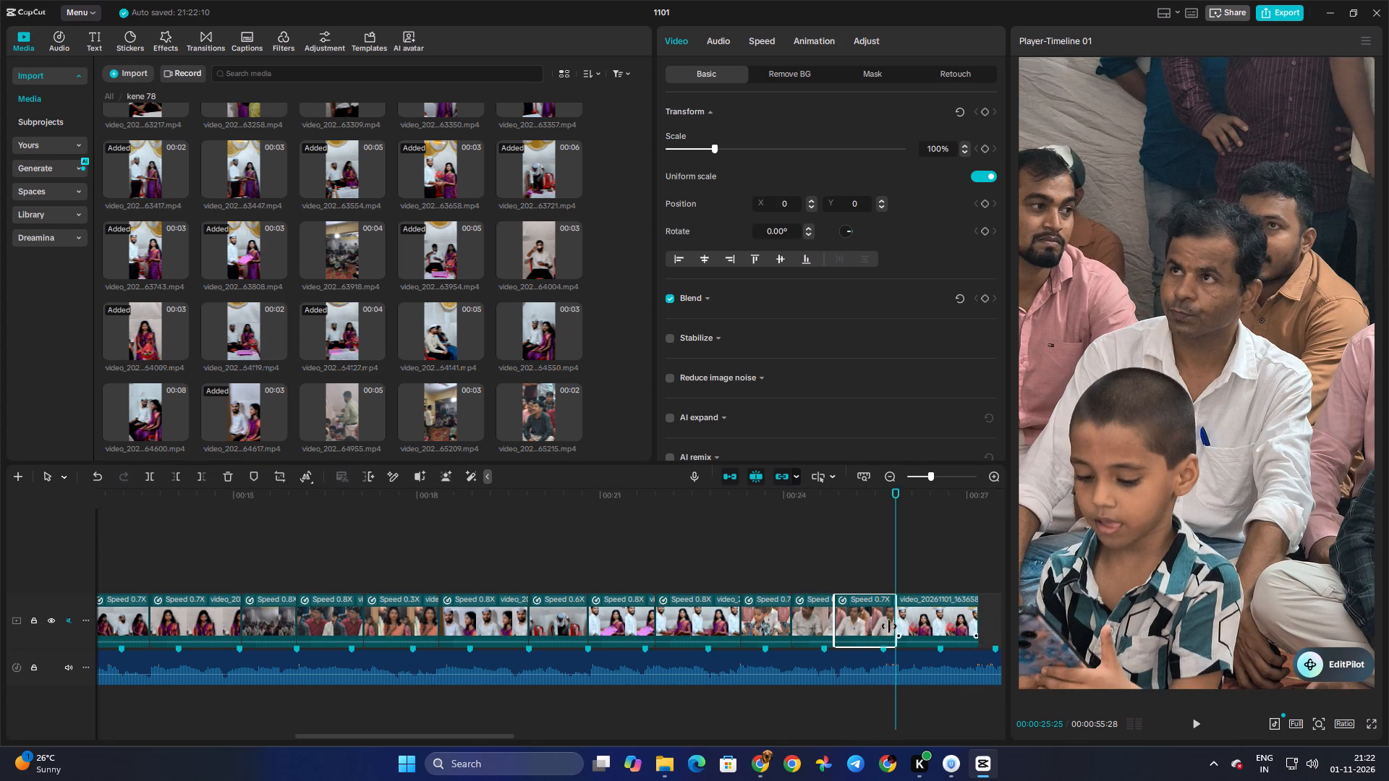
{"action": "left_click_drag", "start_coordinate": [889, 626], "coordinate": [881, 628]}
{"action": "left_click", "coordinate": [840, 565]}
{"action": "key", "text": "space"}
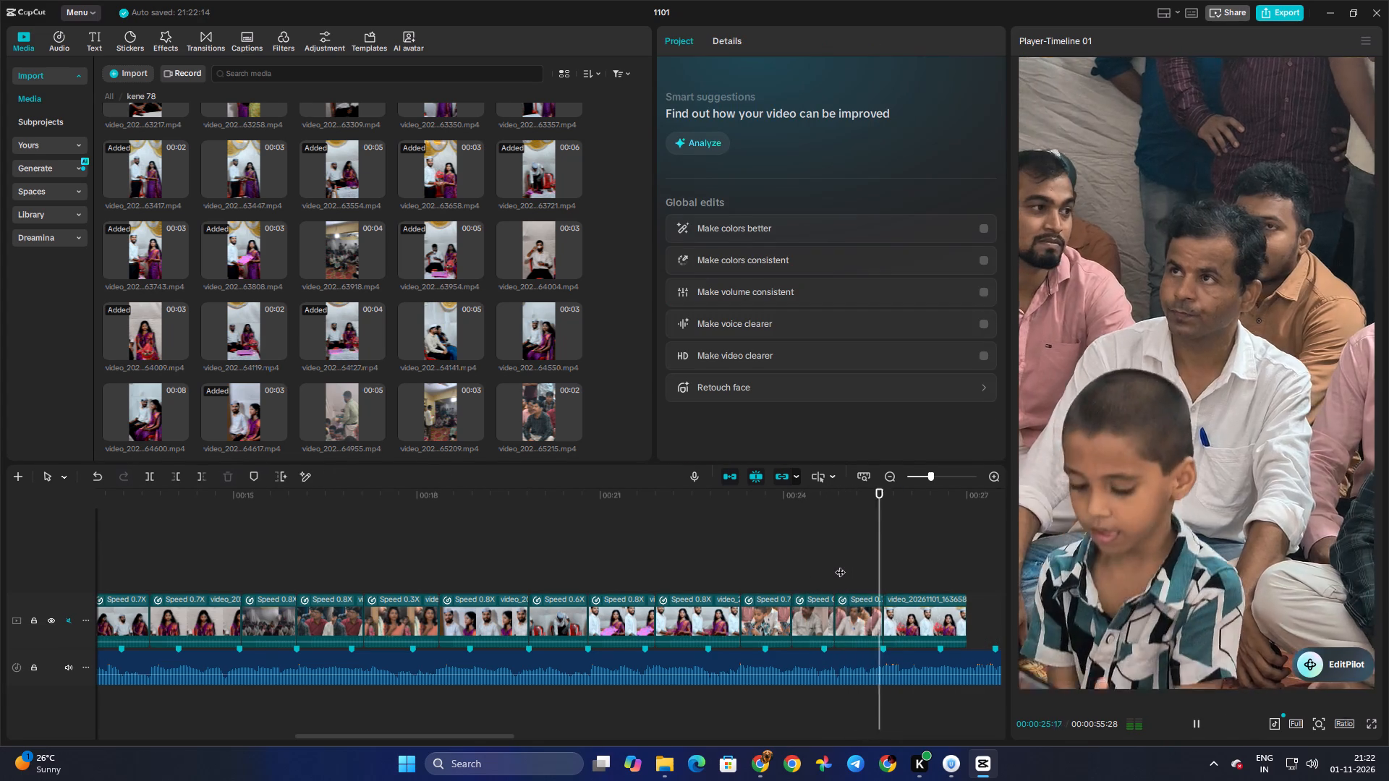
{"action": "key", "text": "space"}
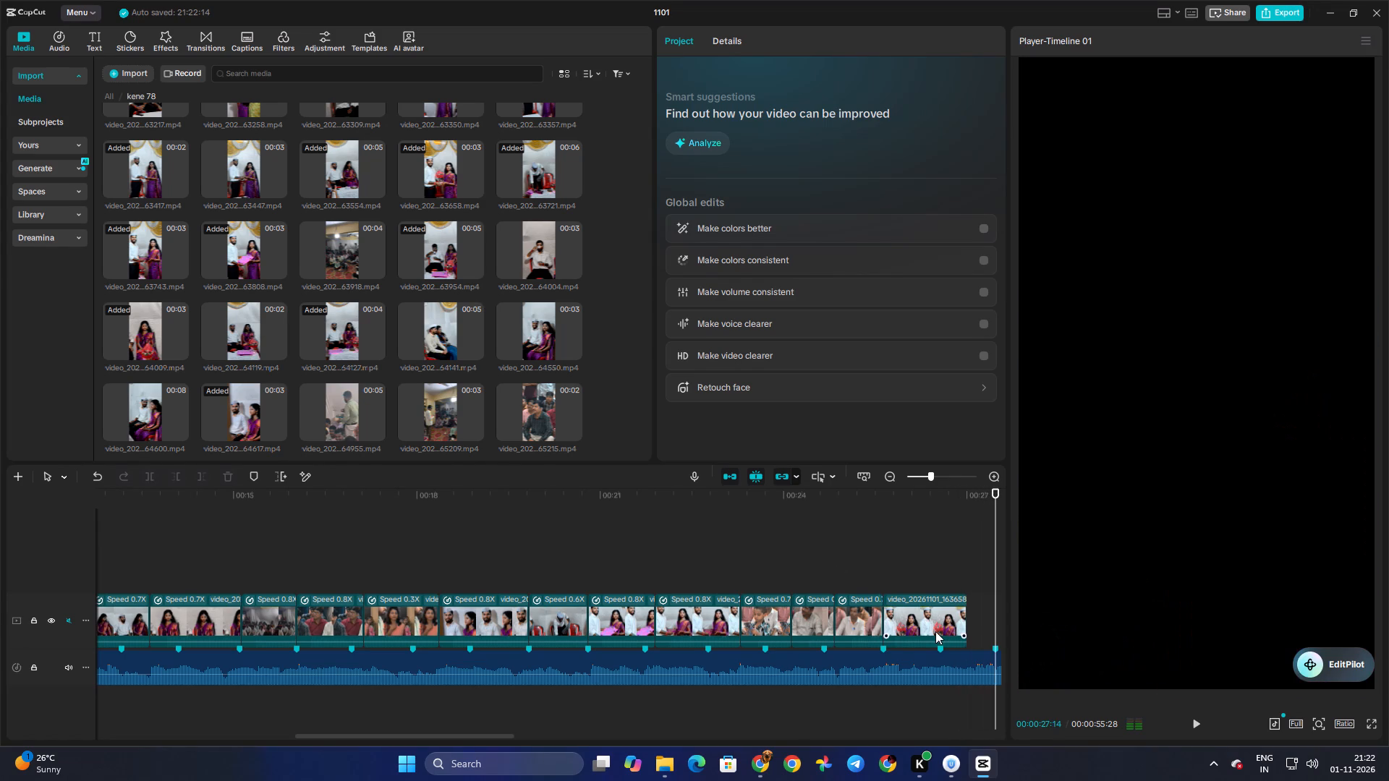
Slow the final clip of the couple holding the red bouquet to about 0.7x.
{"action": "left_click", "coordinate": [935, 631]}
{"action": "left_click", "coordinate": [765, 49]}
{"action": "double_click", "coordinate": [702, 136]}
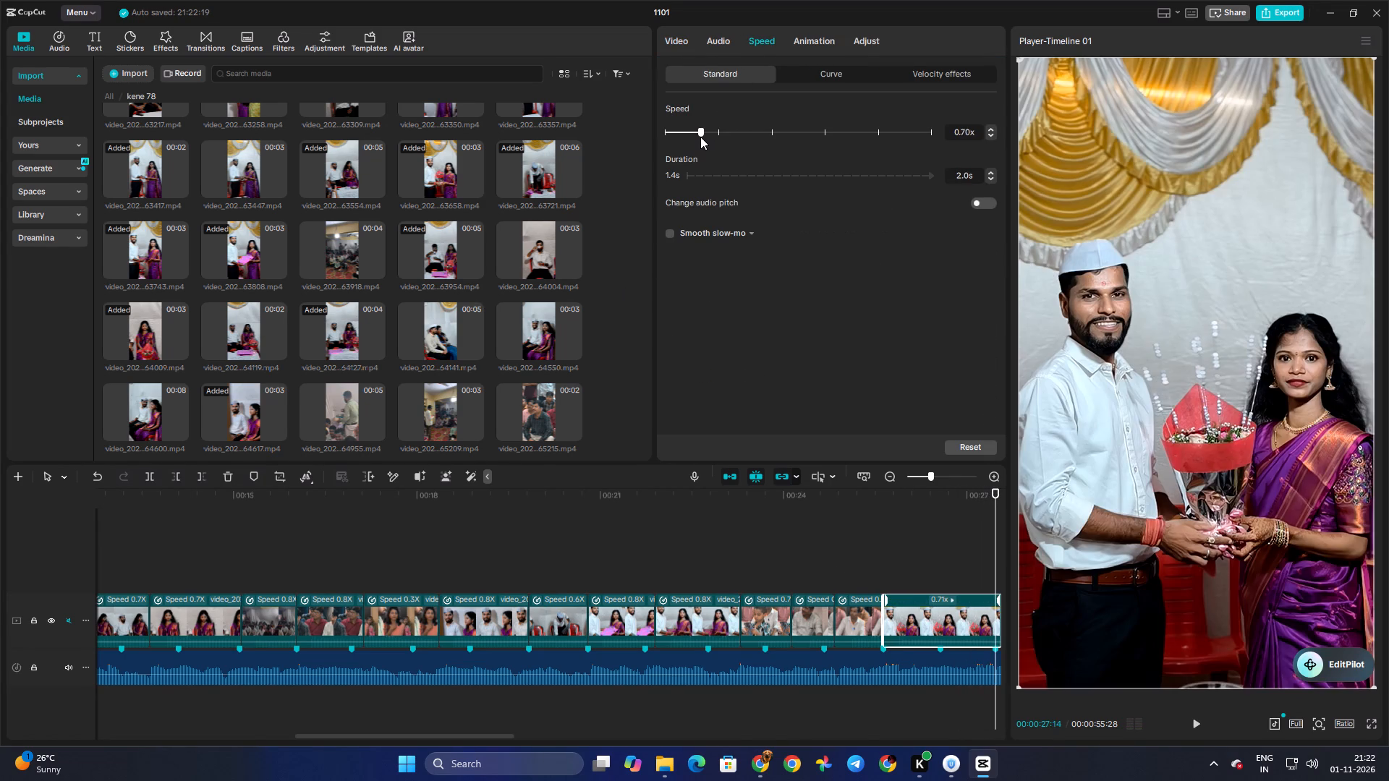
{"action": "left_click", "coordinate": [698, 137]}
Play the slowed bouquet clip and trim its end back to the beat marker at 00:00:26:18.
{"action": "left_click", "coordinate": [927, 581]}
{"action": "left_click_drag", "start_coordinate": [927, 581], "coordinate": [644, 600]}
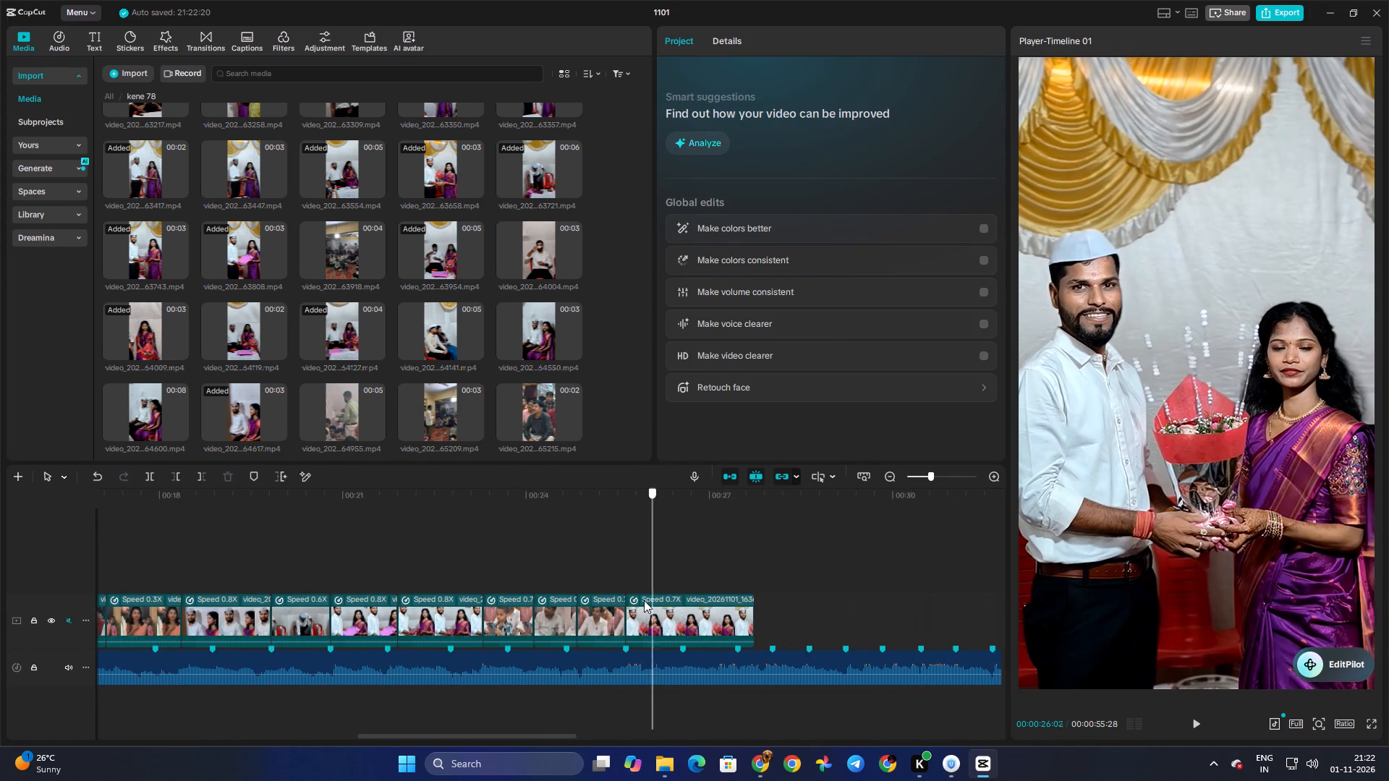
{"action": "left_click_drag", "start_coordinate": [644, 600], "coordinate": [682, 607]}
{"action": "key", "text": "space"}
{"action": "left_click", "coordinate": [662, 584]}
{"action": "left_click_drag", "start_coordinate": [662, 584], "coordinate": [640, 581]}
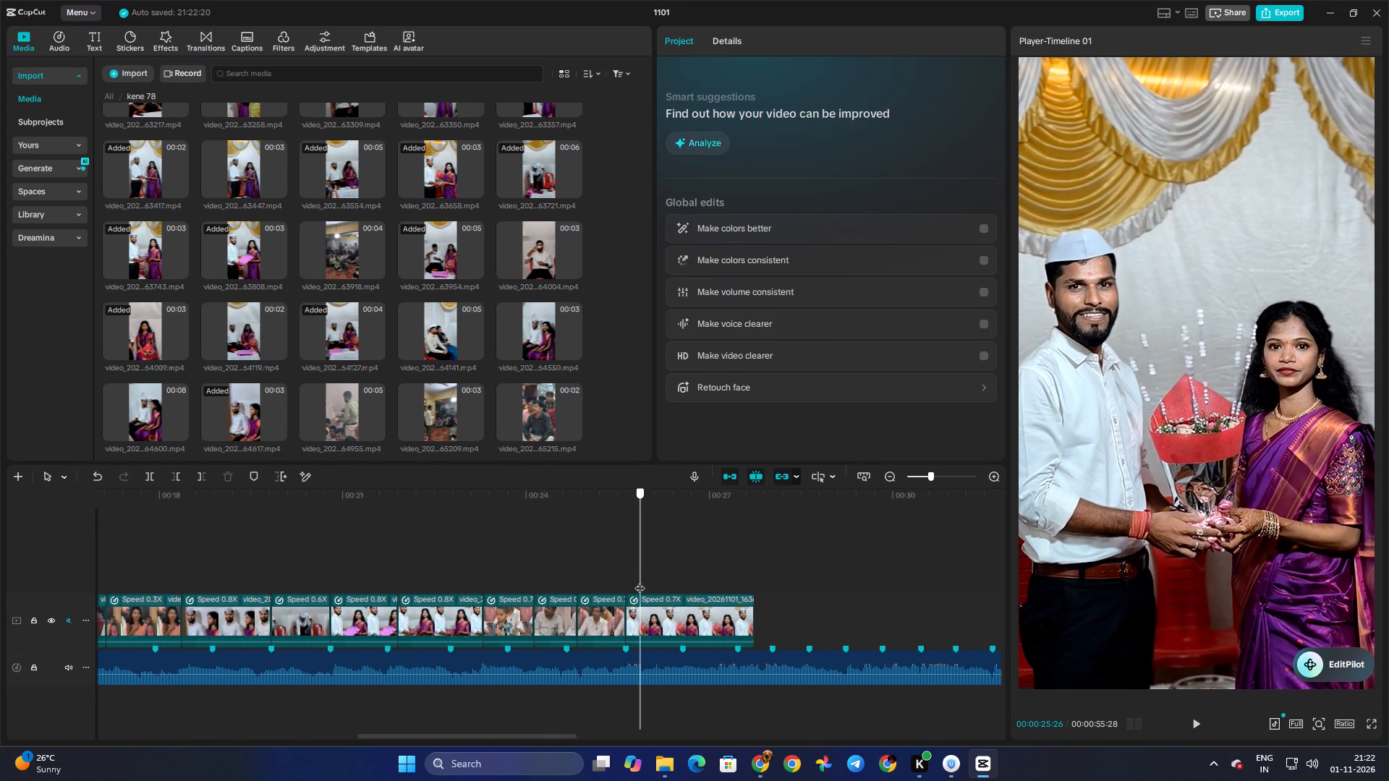
{"action": "left_click_drag", "start_coordinate": [640, 581], "coordinate": [632, 580]}
{"action": "key", "text": "space"}
{"action": "key", "text": "space"}
{"action": "left_click", "coordinate": [676, 620]}
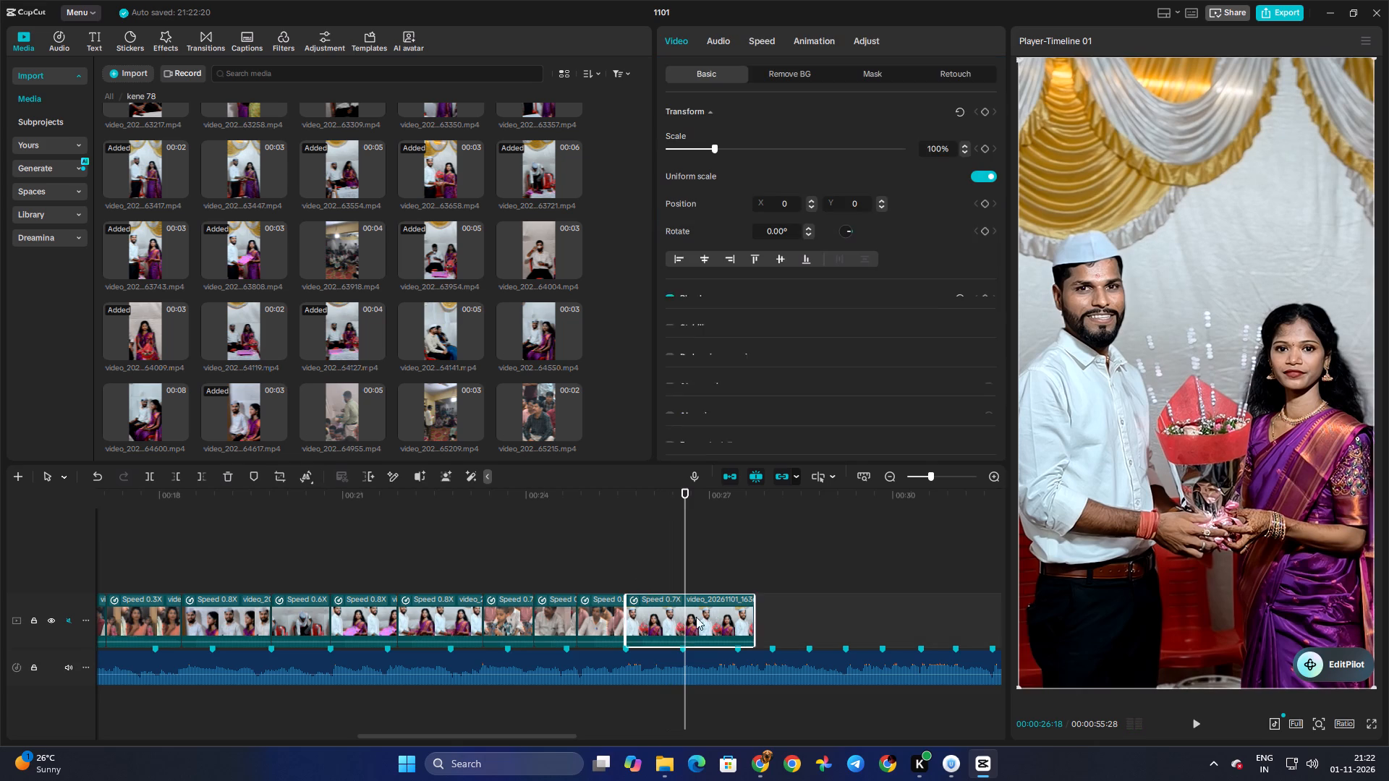
{"action": "left_click_drag", "start_coordinate": [752, 613], "coordinate": [681, 621]}
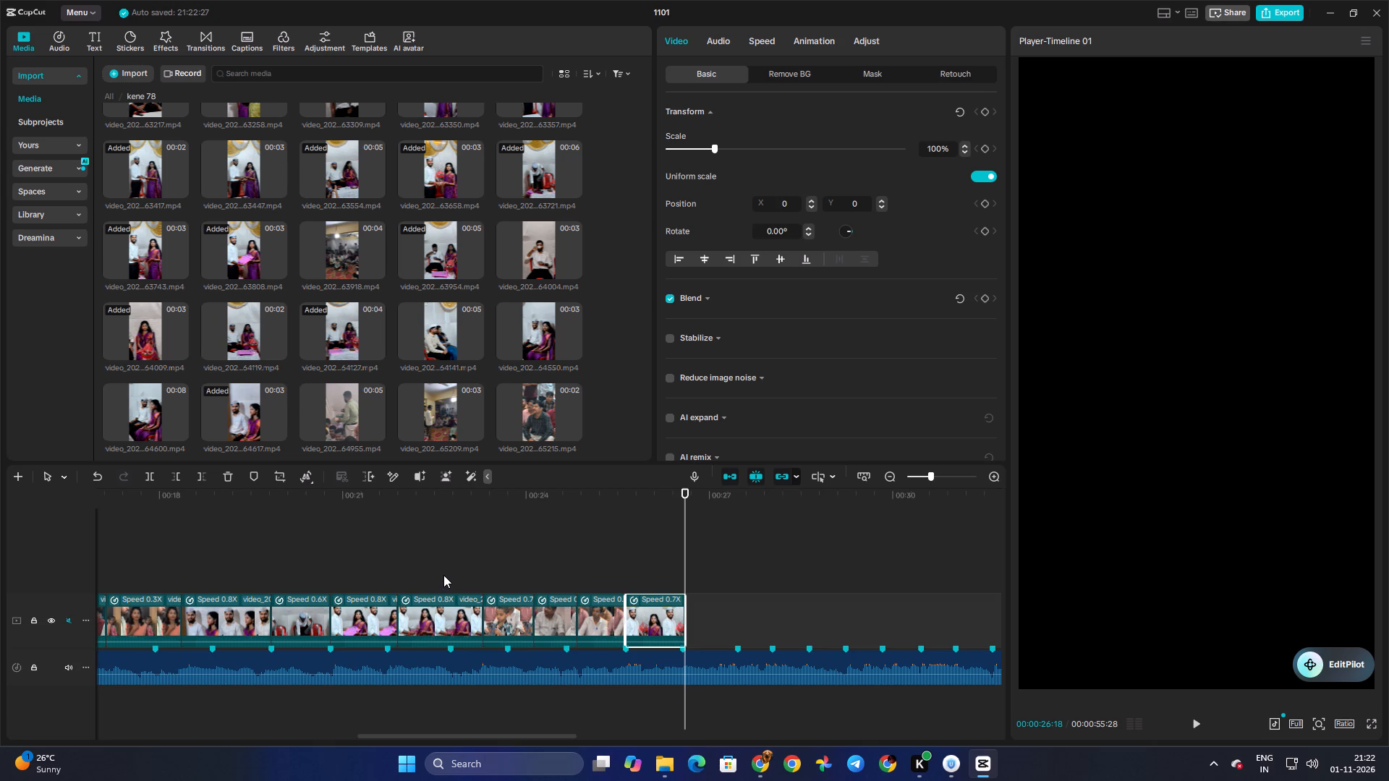
Copy the red-shirt guest clip at about 16 s and paste it on a track above, starting at about 23.5 s.
{"action": "left_click", "coordinate": [207, 529]}
{"action": "left_click_drag", "start_coordinate": [207, 529], "coordinate": [121, 536]}
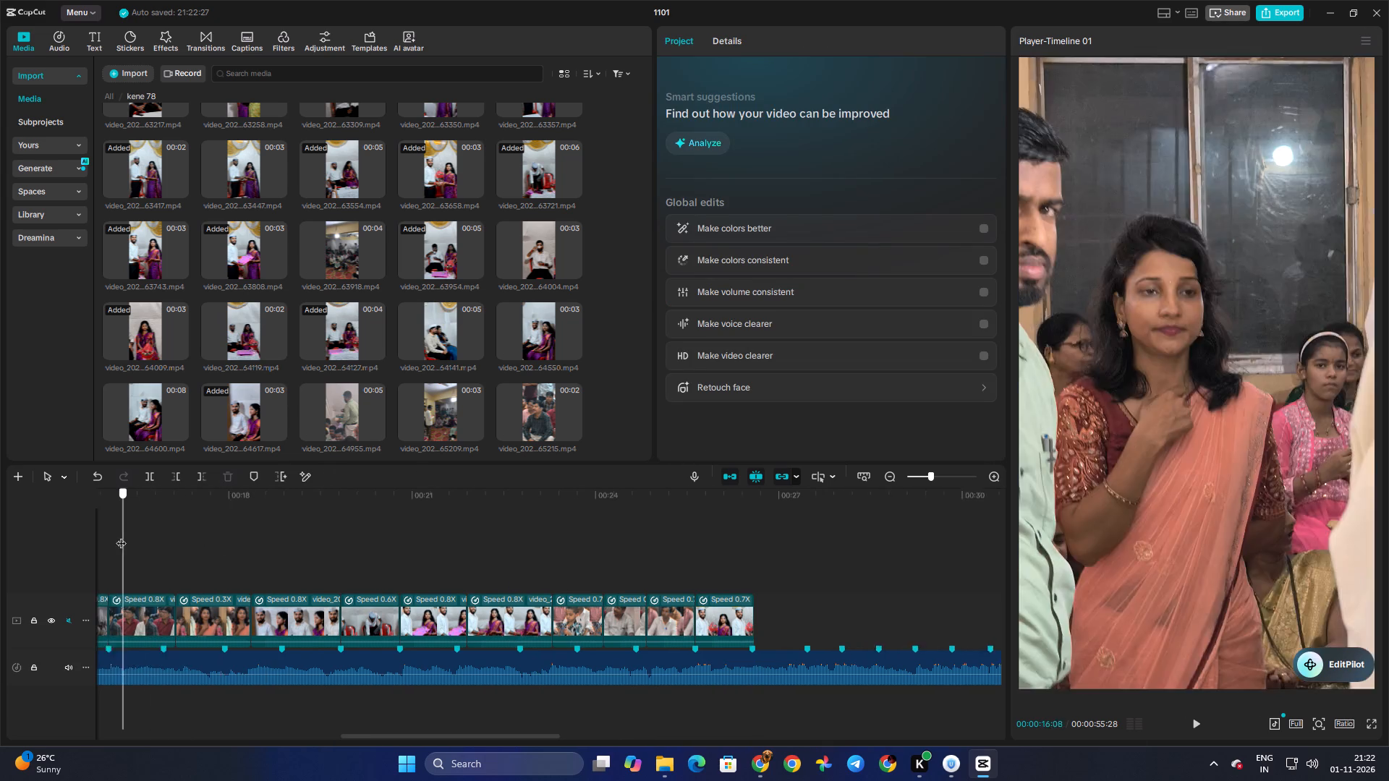
{"action": "left_click_drag", "start_coordinate": [121, 536], "coordinate": [216, 543]}
{"action": "left_click", "coordinate": [232, 610]}
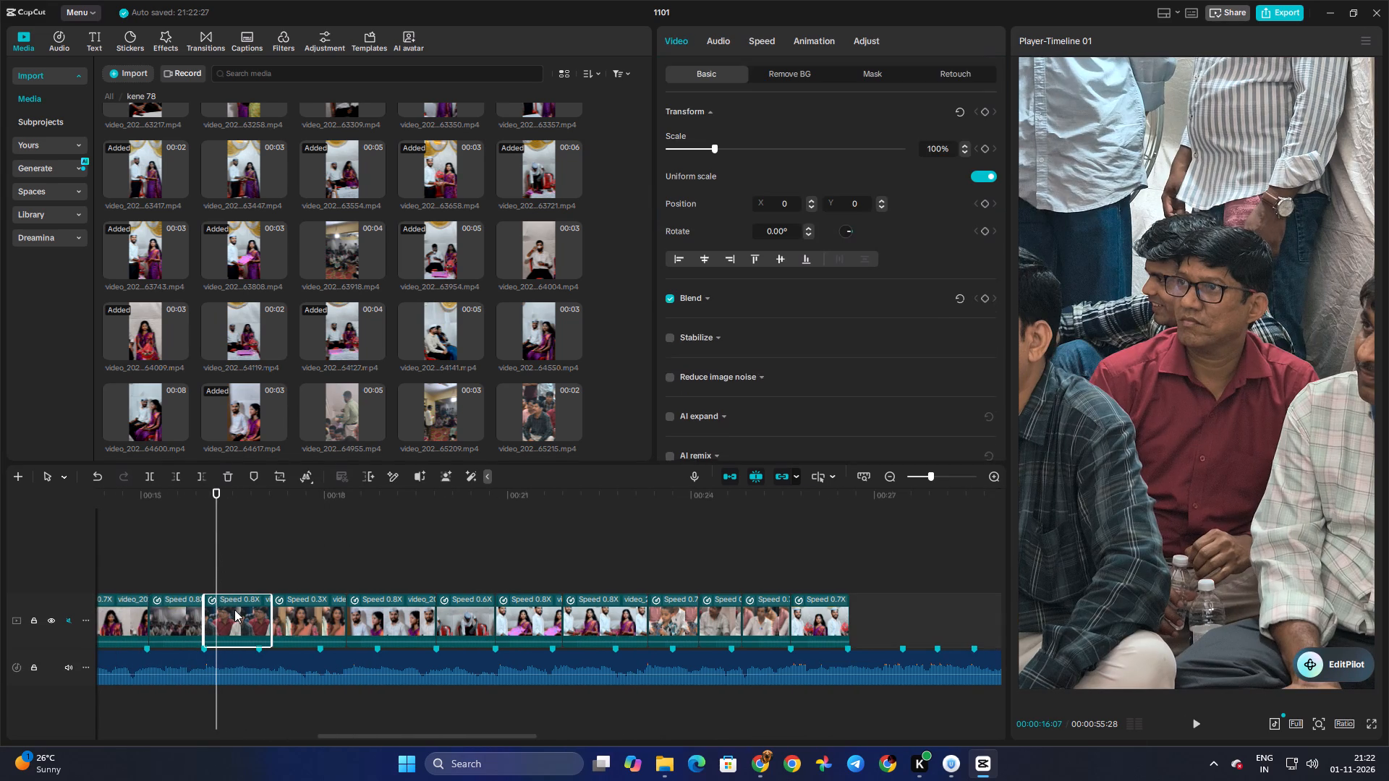
{"action": "key", "text": "ctrl+c"}
{"action": "key", "text": "ctrl+c"}
{"action": "left_click", "coordinate": [731, 563]}
{"action": "left_click_drag", "start_coordinate": [731, 563], "coordinate": [763, 567]}
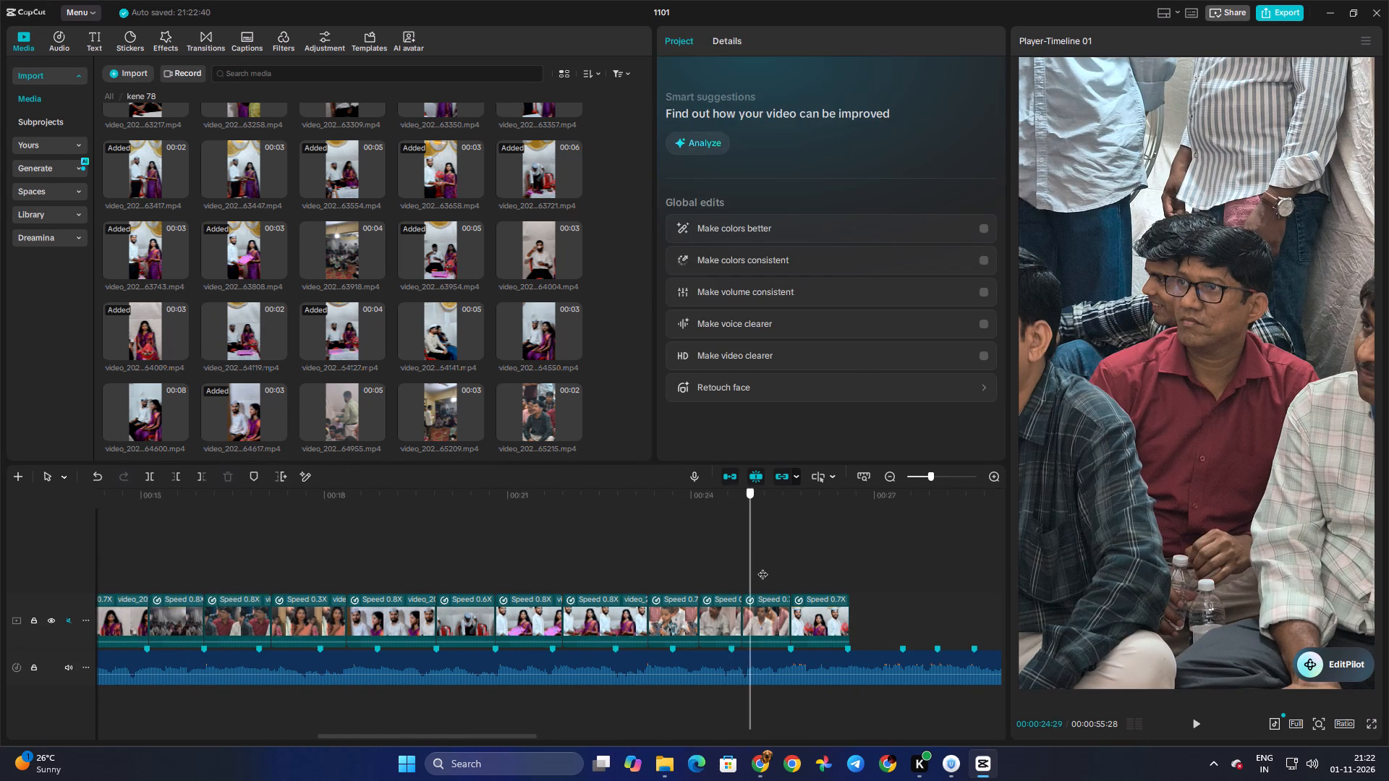
{"action": "left_click_drag", "start_coordinate": [763, 567], "coordinate": [762, 577]}
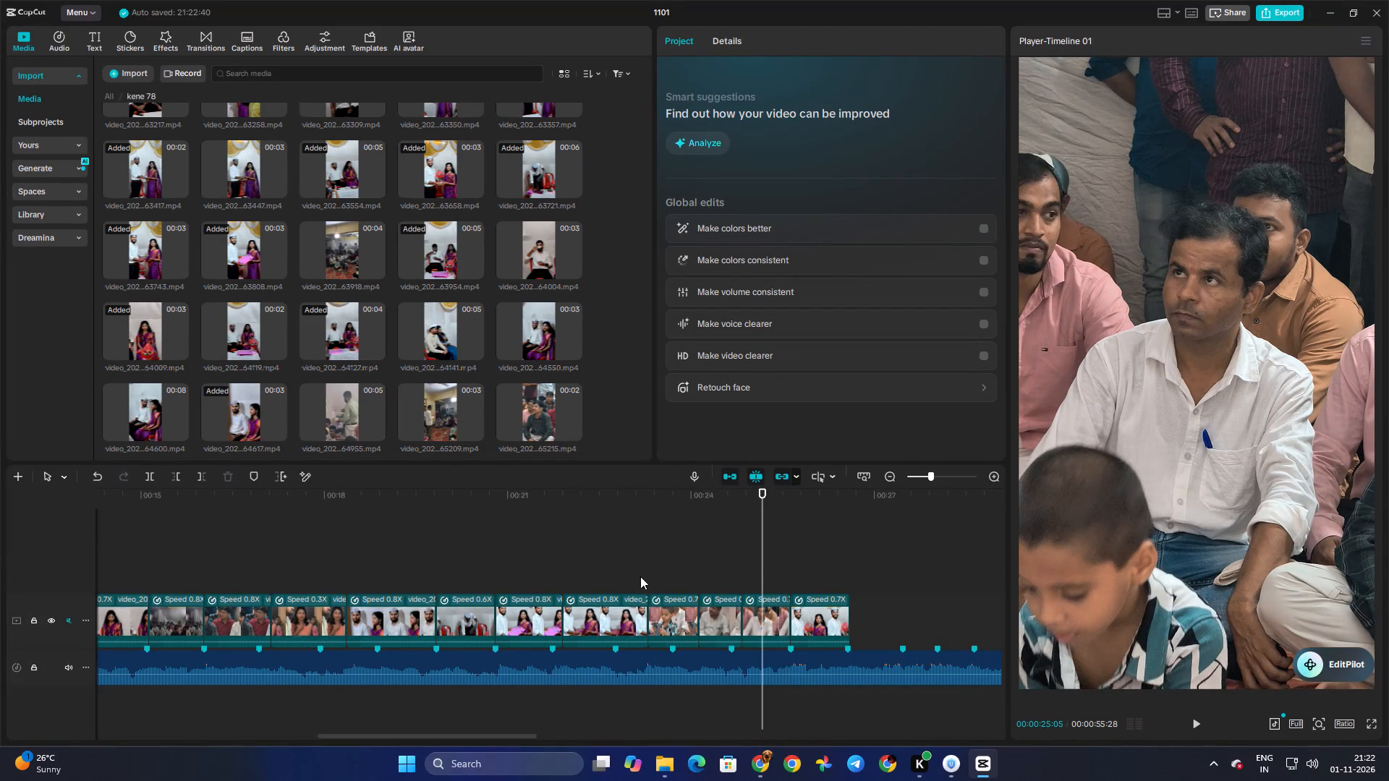
{"action": "left_click", "coordinate": [640, 576]}
{"action": "key", "text": "ctrl+v"}
{"action": "left_click_drag", "start_coordinate": [671, 579], "coordinate": [696, 580]}
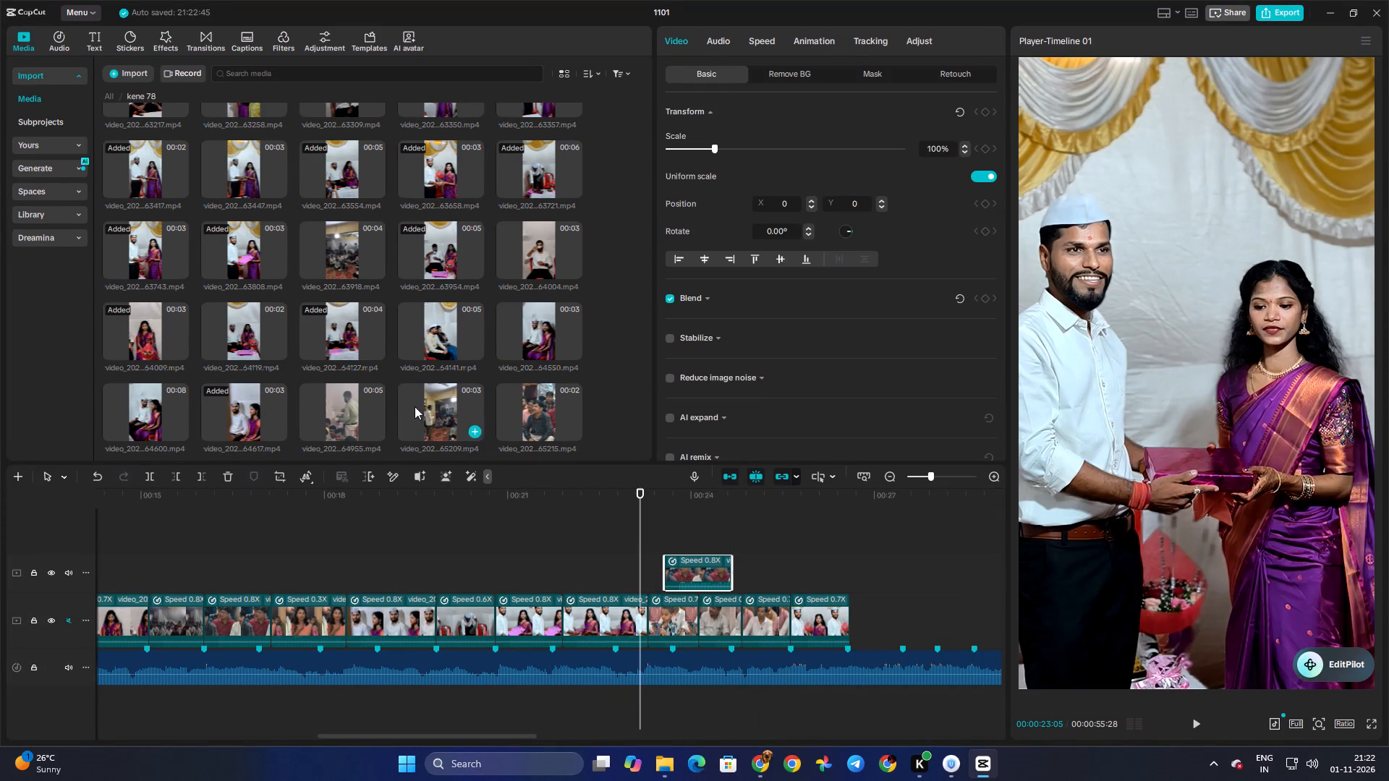
Browse the kene 78 clips for a replacement guest shot, previewing the seated crowd clip ending in 63918.
{"action": "scroll", "coordinate": [393, 303], "scroll_direction": "up", "scroll_amount": 1}
{"action": "scroll", "coordinate": [228, 244], "scroll_direction": "up", "scroll_amount": 3}
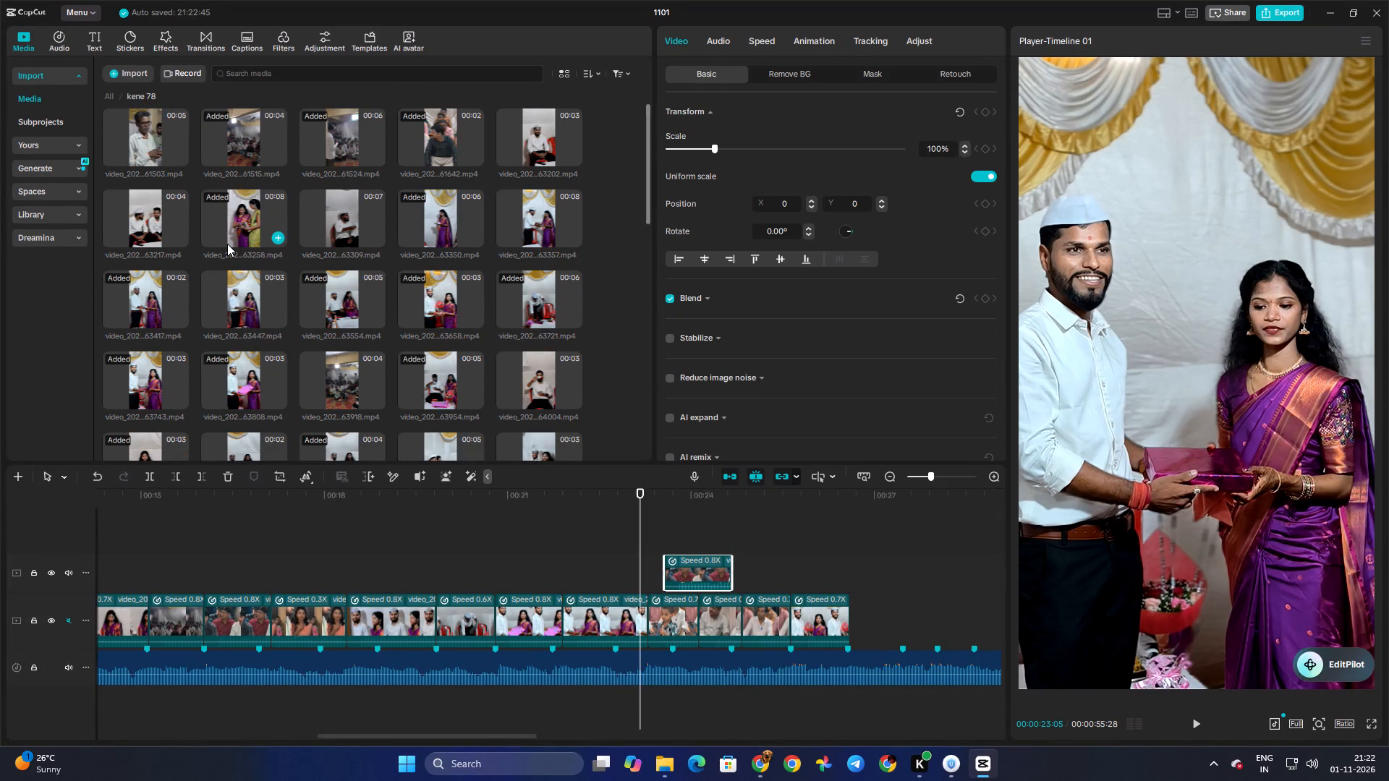
{"action": "scroll", "coordinate": [227, 244], "scroll_direction": "up", "scroll_amount": 1}
{"action": "scroll", "coordinate": [368, 351], "scroll_direction": "down", "scroll_amount": 1}
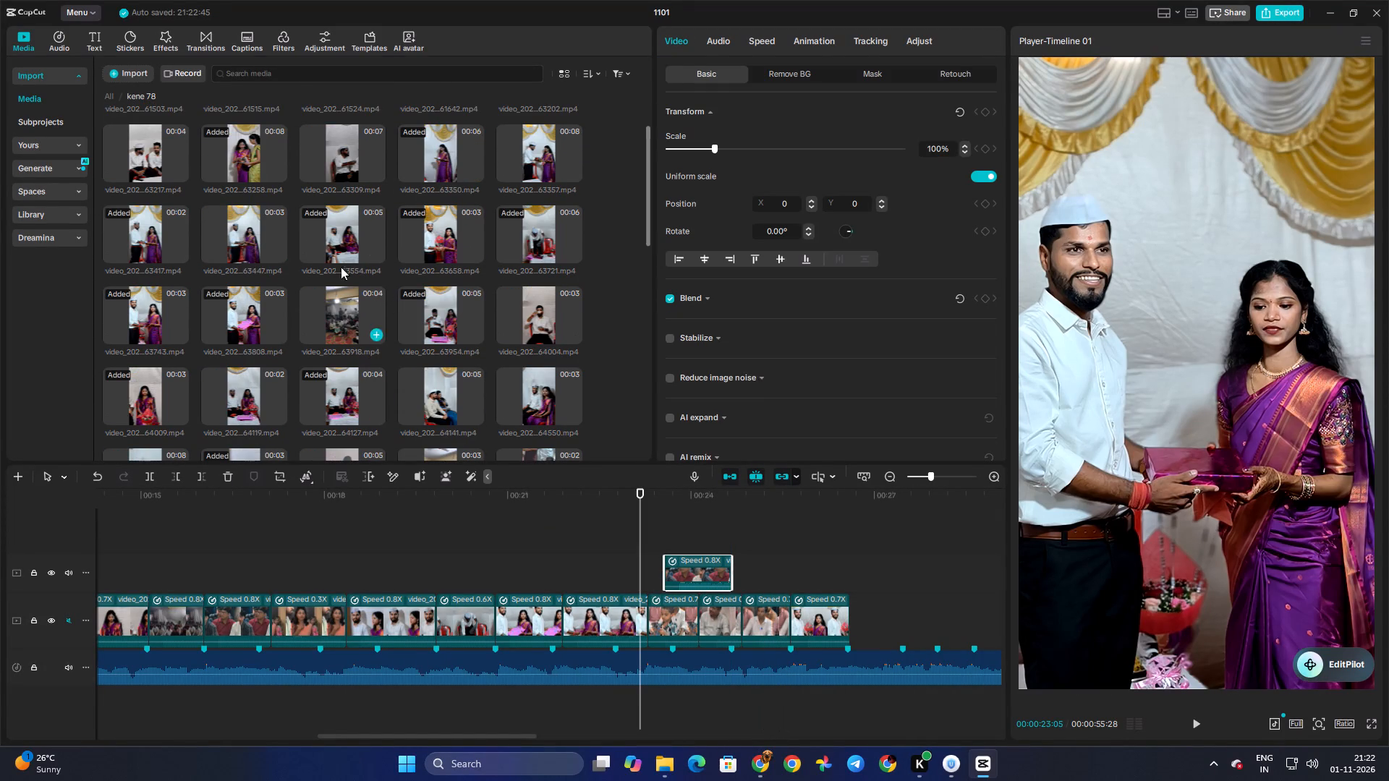
{"action": "left_click", "coordinate": [339, 323]}
{"action": "key", "text": "space"}
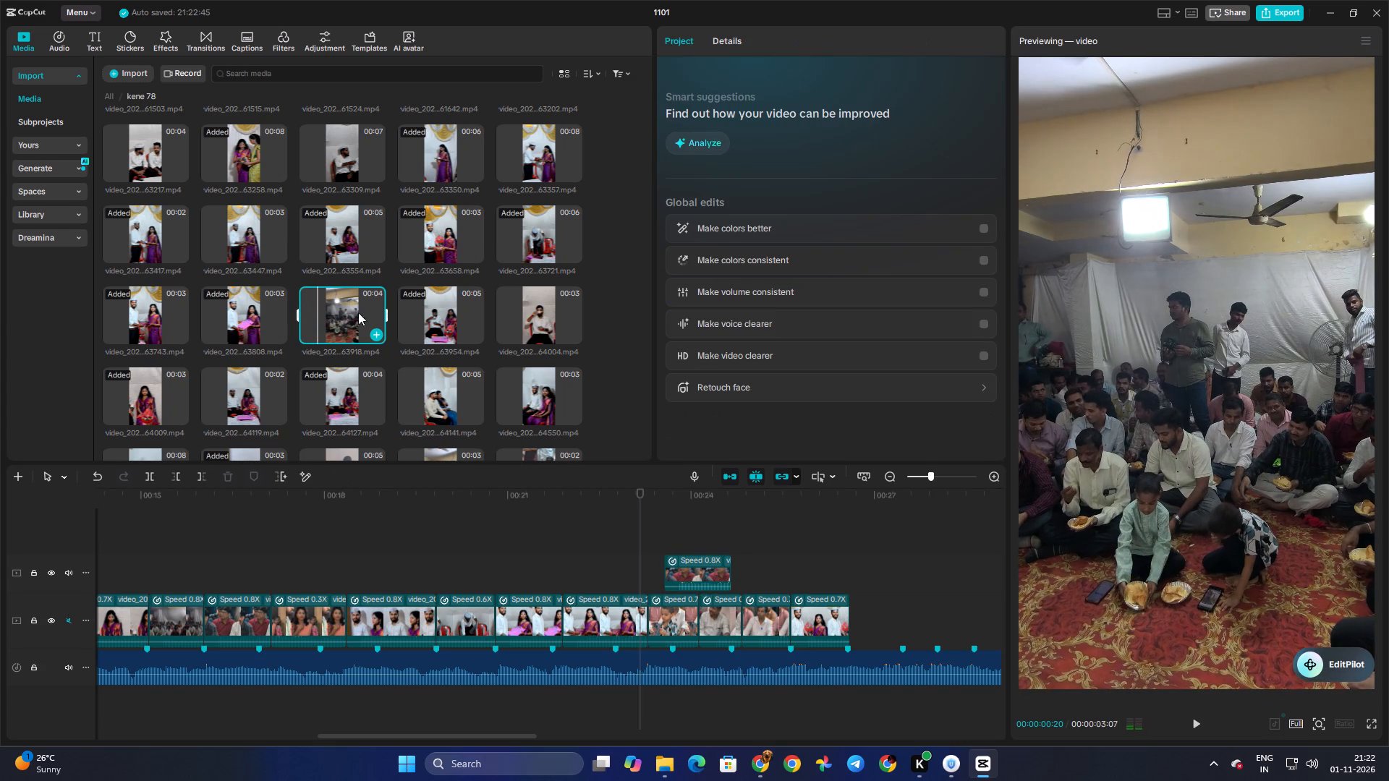
{"action": "scroll", "coordinate": [427, 298], "scroll_direction": "down", "scroll_amount": 1}
{"action": "scroll", "coordinate": [375, 332], "scroll_direction": "down", "scroll_amount": 1}
{"action": "scroll", "coordinate": [252, 310], "scroll_direction": "up", "scroll_amount": 1}
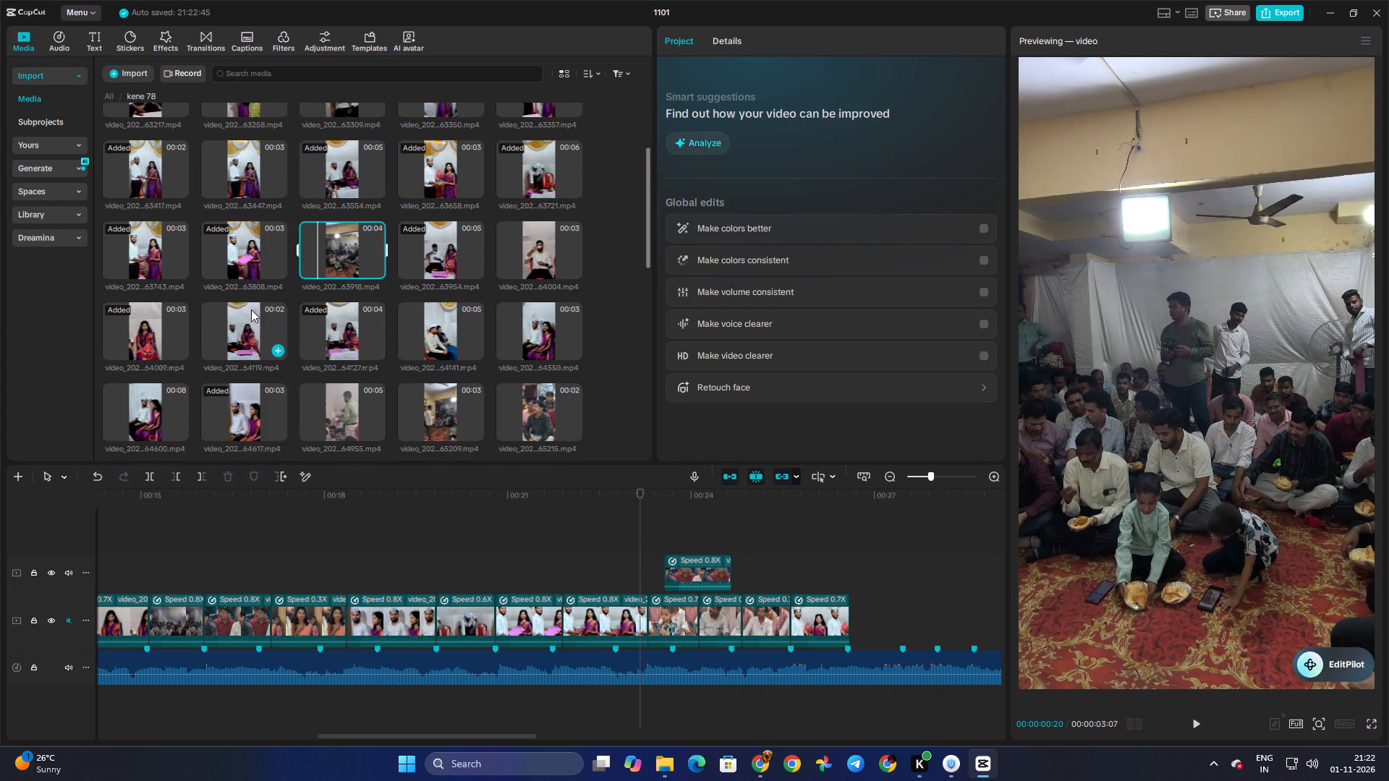
{"action": "scroll", "coordinate": [248, 307], "scroll_direction": "up", "scroll_amount": 2}
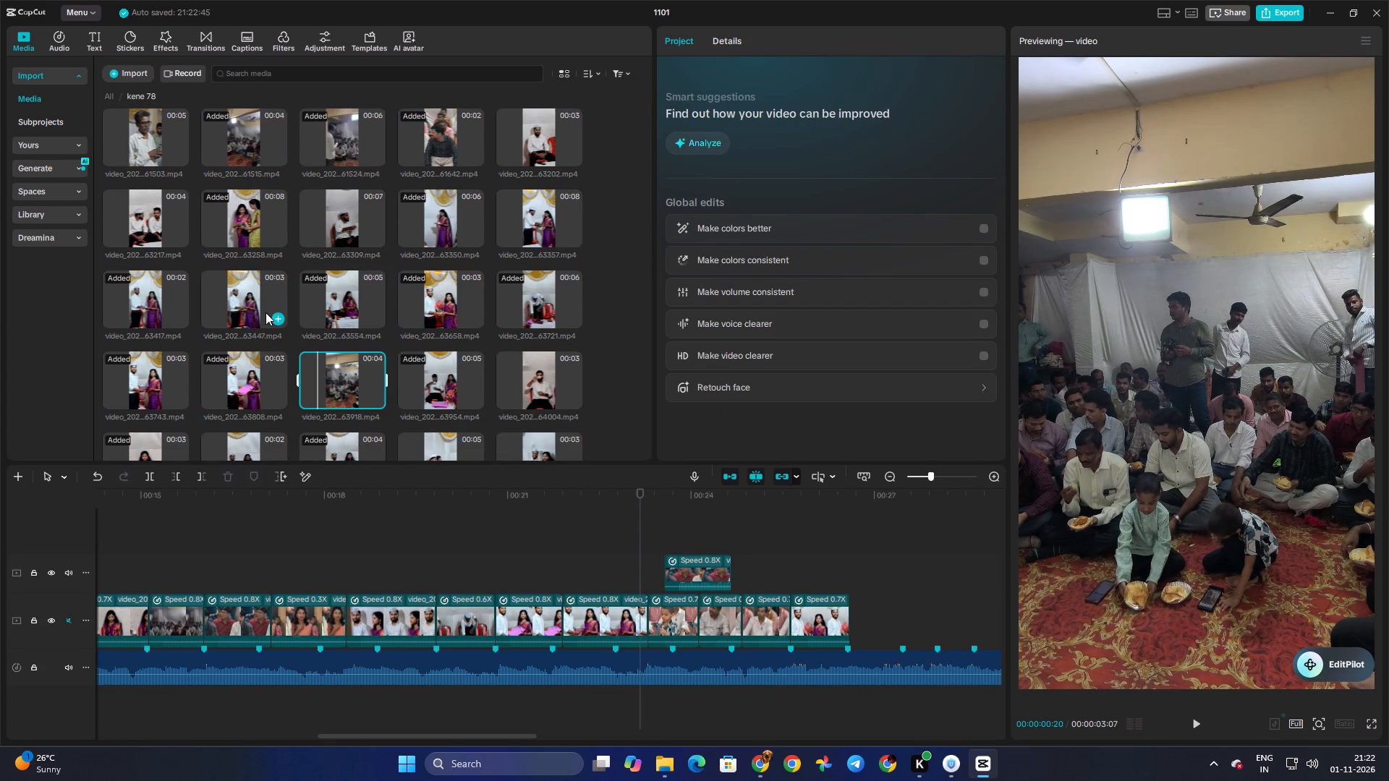
{"action": "scroll", "coordinate": [266, 312], "scroll_direction": "up", "scroll_amount": 3}
{"action": "scroll", "coordinate": [142, 315], "scroll_direction": "down", "scroll_amount": 5}
Replace the original red-shirt guest clip at about 16 s with the pink-sari woman clip ending in 65252, and play the sequence.
{"action": "left_click", "coordinate": [530, 388]}
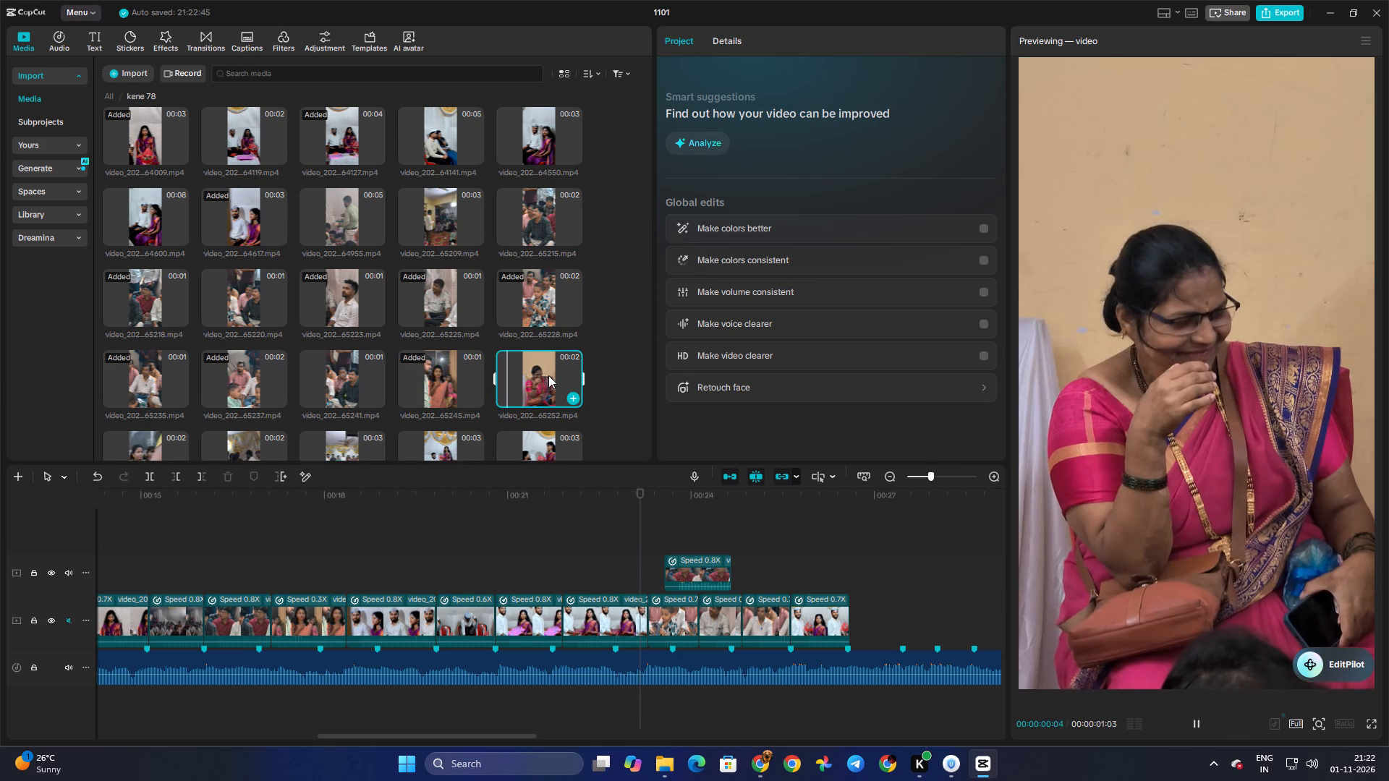
{"action": "left_click_drag", "start_coordinate": [548, 375], "coordinate": [232, 615]}
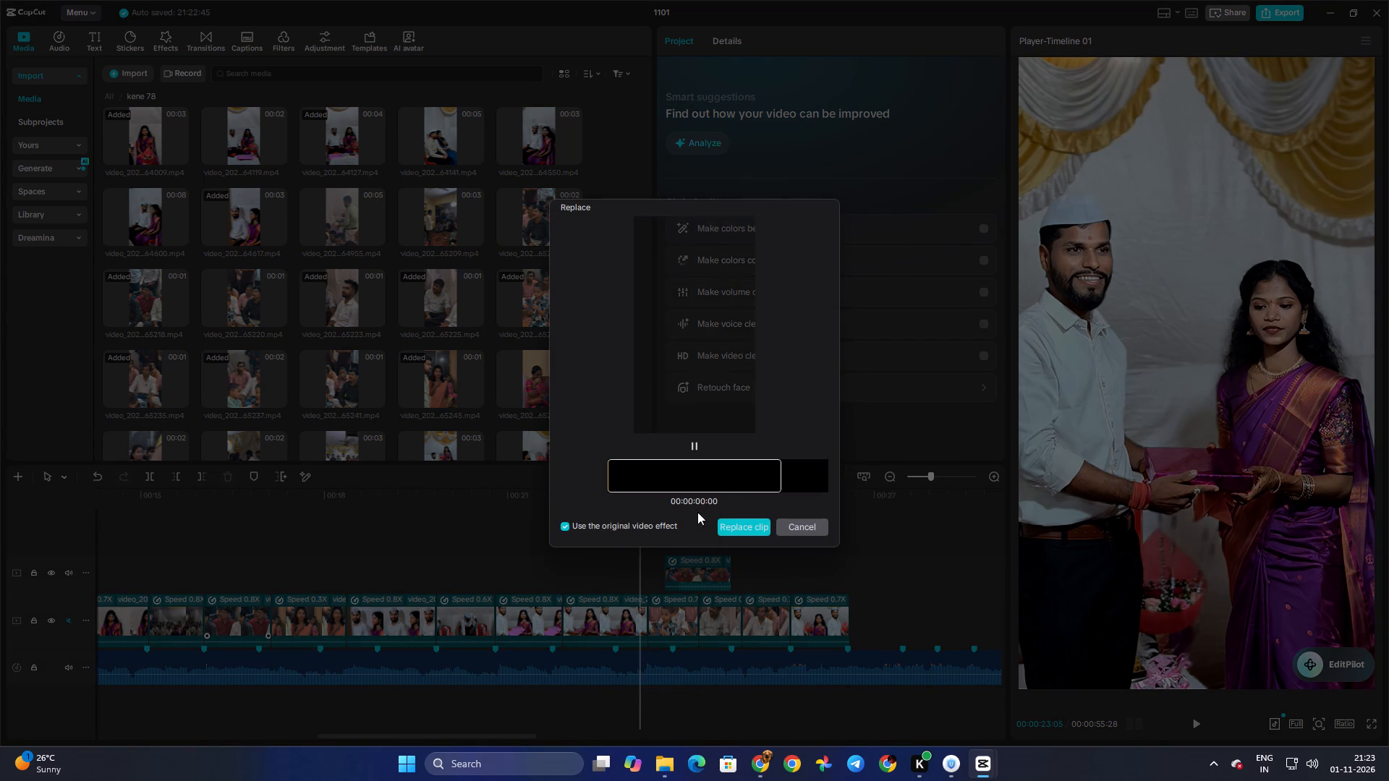
{"action": "left_click_drag", "start_coordinate": [723, 488], "coordinate": [499, 508]}
{"action": "left_click_drag", "start_coordinate": [732, 485], "coordinate": [606, 484]}
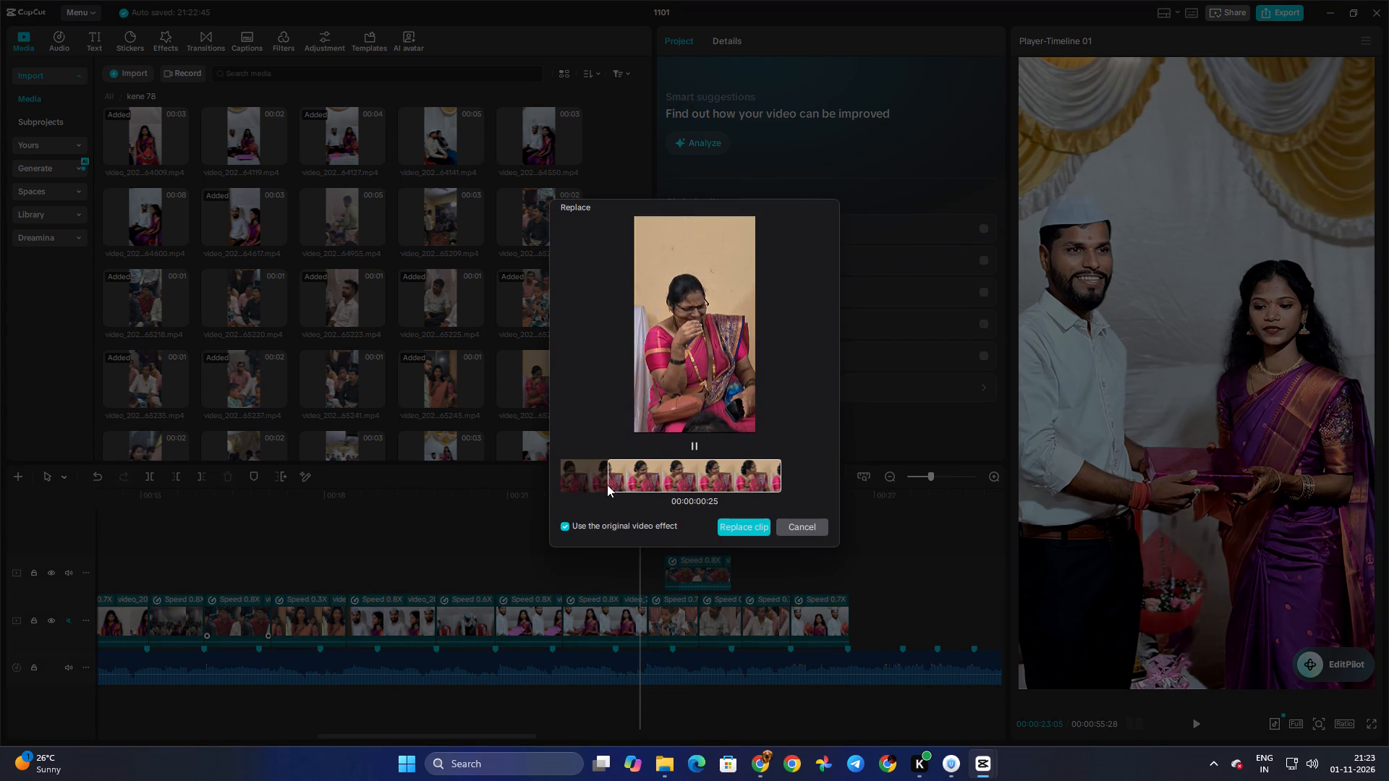
{"action": "left_click_drag", "start_coordinate": [668, 472], "coordinate": [911, 476]}
{"action": "left_click_drag", "start_coordinate": [802, 474], "coordinate": [777, 475]}
{"action": "left_click", "coordinate": [757, 527]}
{"action": "left_click", "coordinate": [194, 576]}
{"action": "key", "text": "space"}
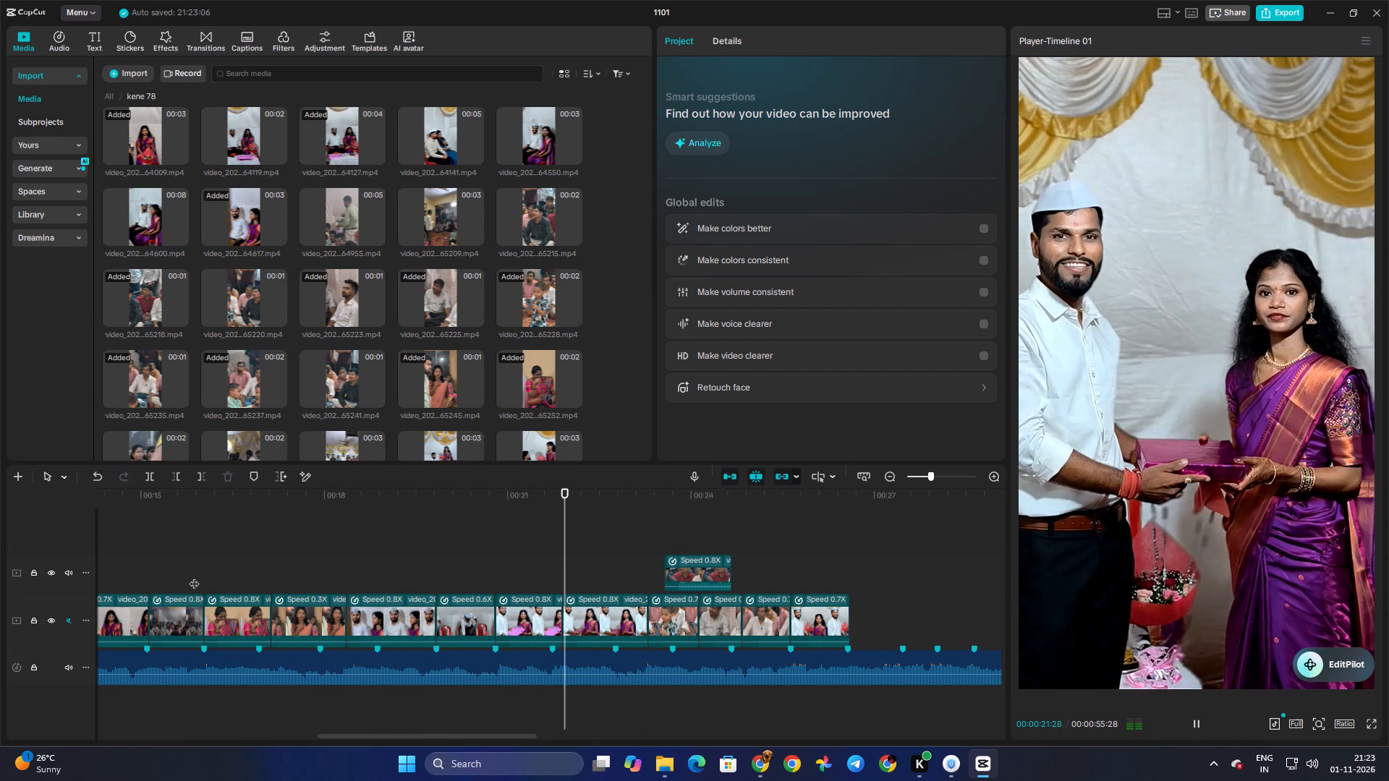
{"action": "key", "text": "space"}
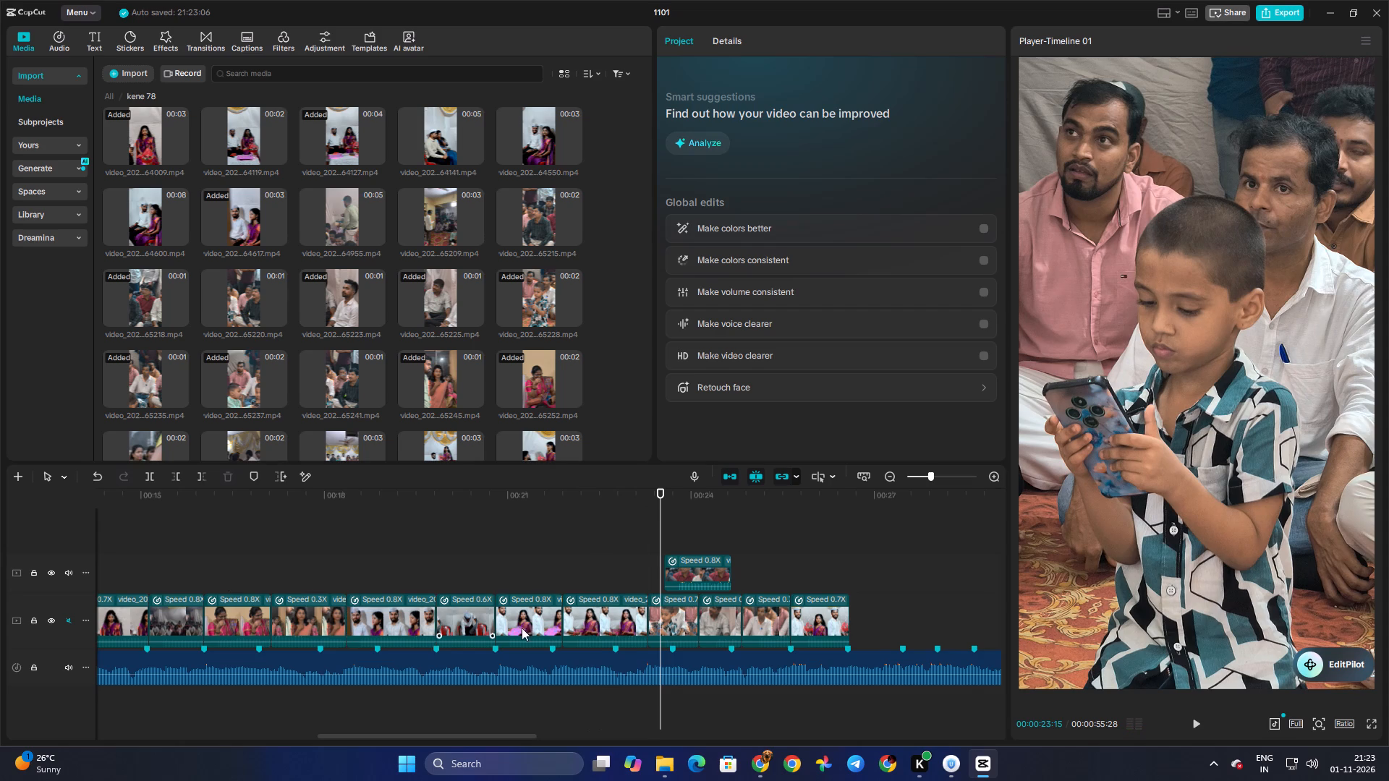
Turn off the main track magnet and trim about 0.4 s off the start of the red gift-box clip.
{"action": "left_click", "coordinate": [573, 609]}
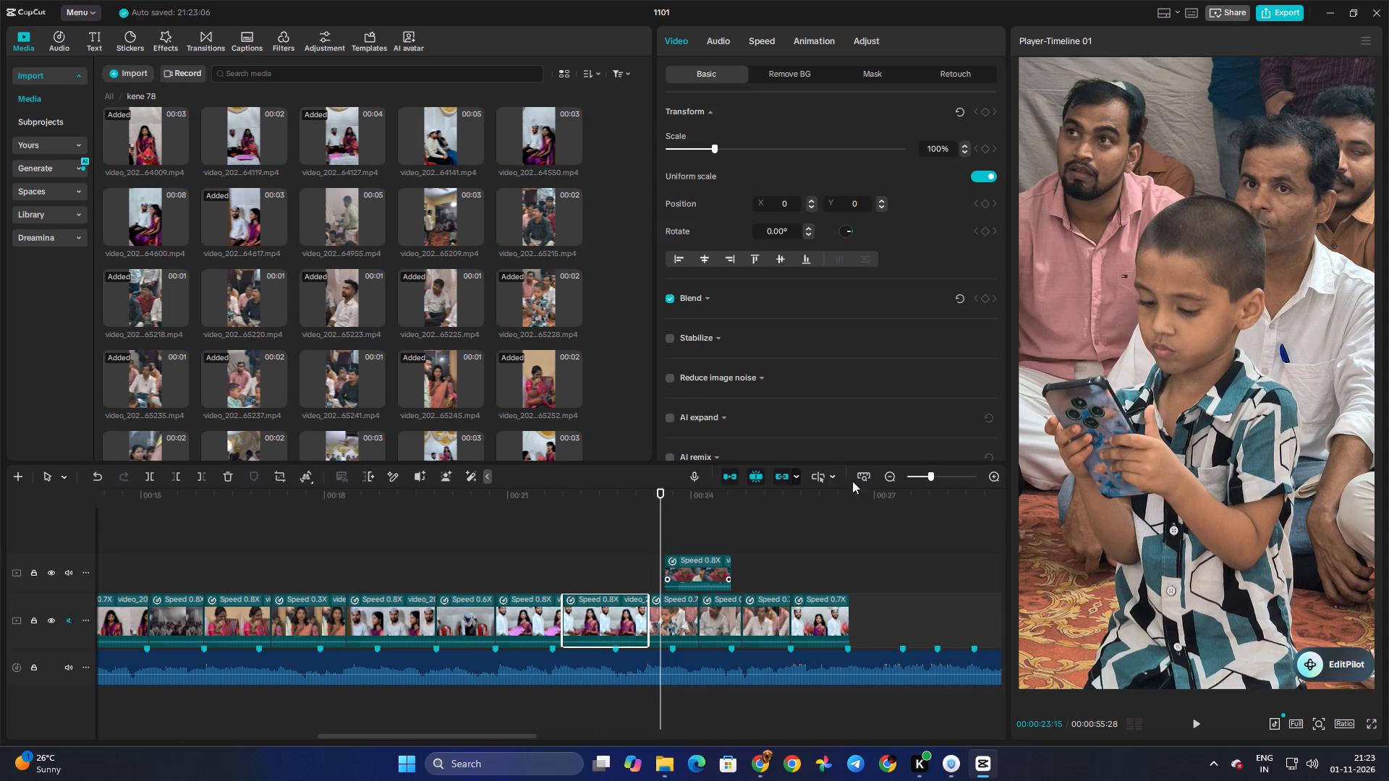
{"action": "left_click", "coordinate": [735, 477]}
{"action": "left_click_drag", "start_coordinate": [564, 608], "coordinate": [583, 608]}
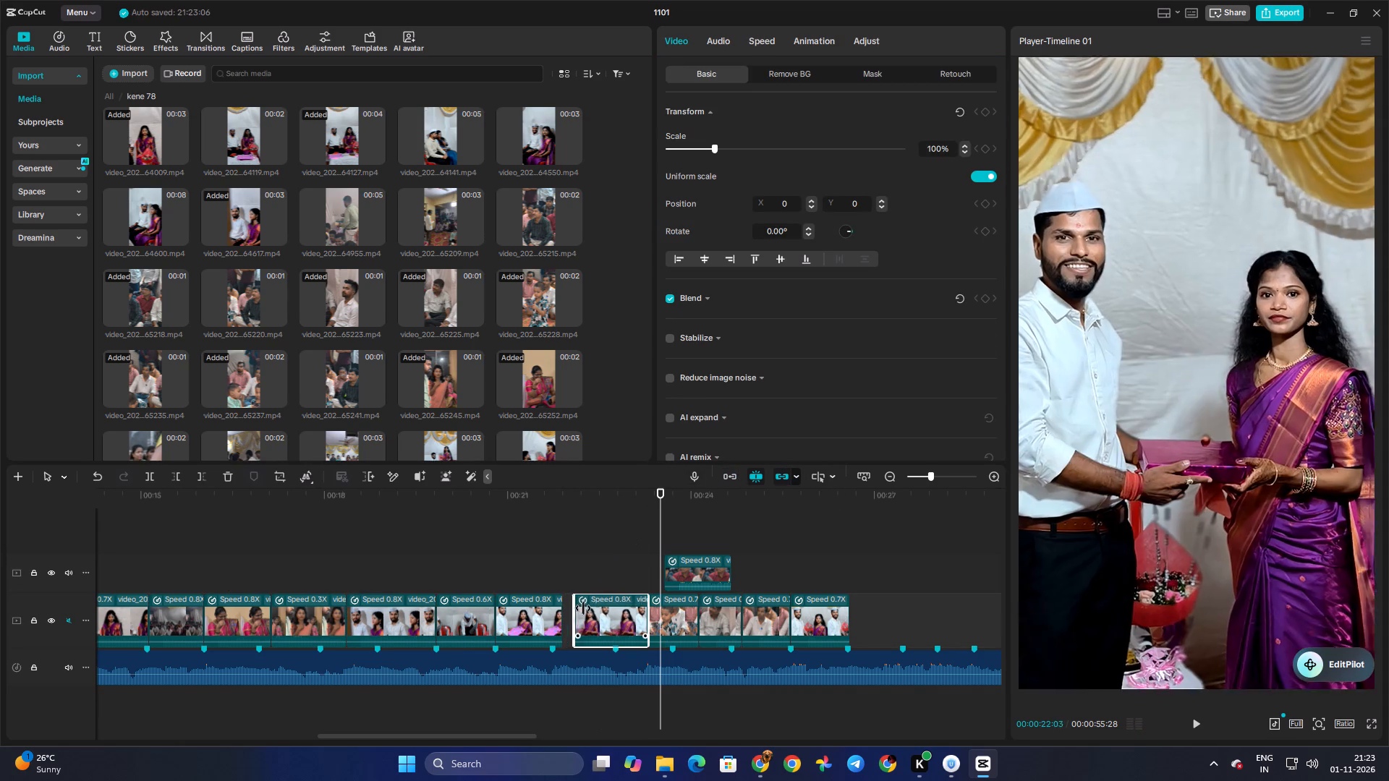
{"action": "left_click_drag", "start_coordinate": [583, 608], "coordinate": [589, 607]}
Slow the red gift-box clip to 0.69x.
{"action": "left_click", "coordinate": [765, 40]}
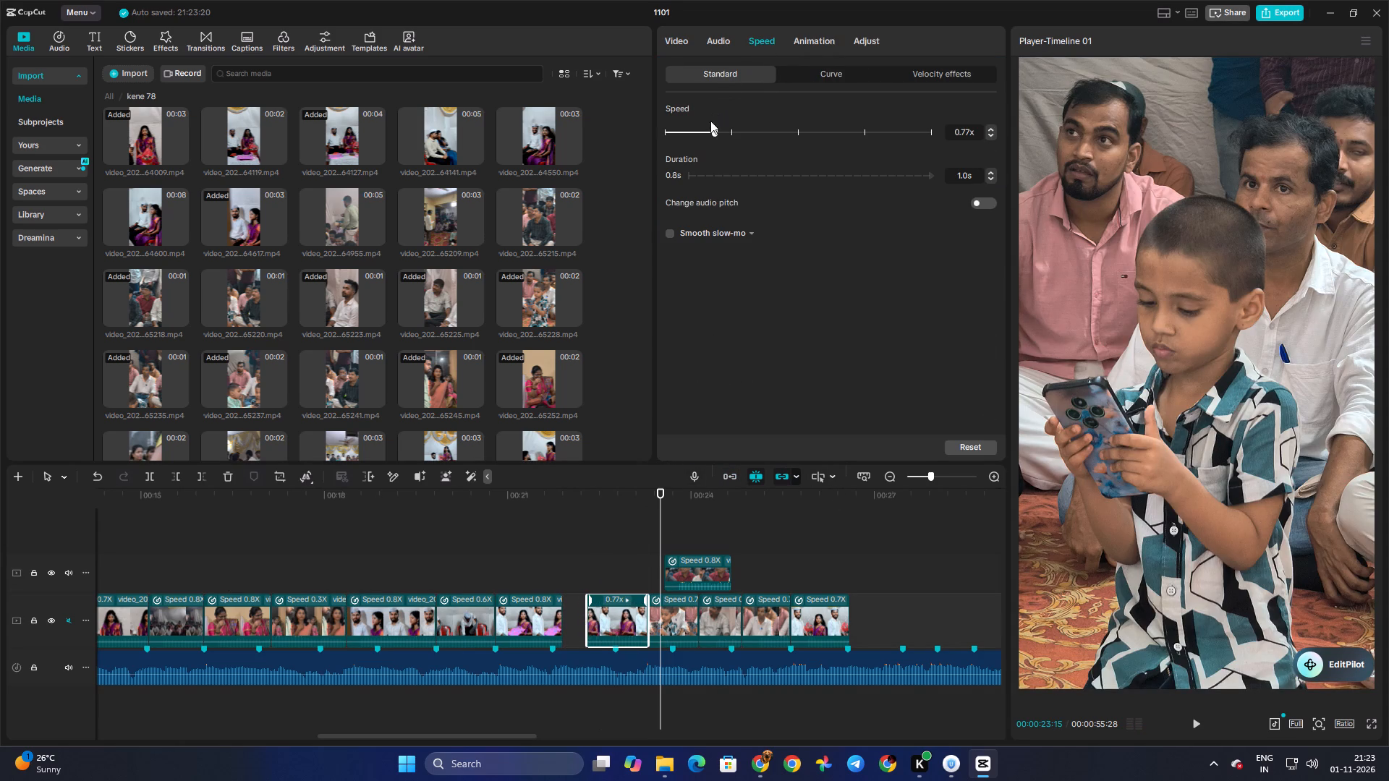
{"action": "left_click", "coordinate": [709, 130]}
Move the gift-box clip against the preceding clip, extend its end to the boy's clip for a 1.4 s duration, and play it.
{"action": "left_click_drag", "start_coordinate": [621, 572], "coordinate": [593, 623]}
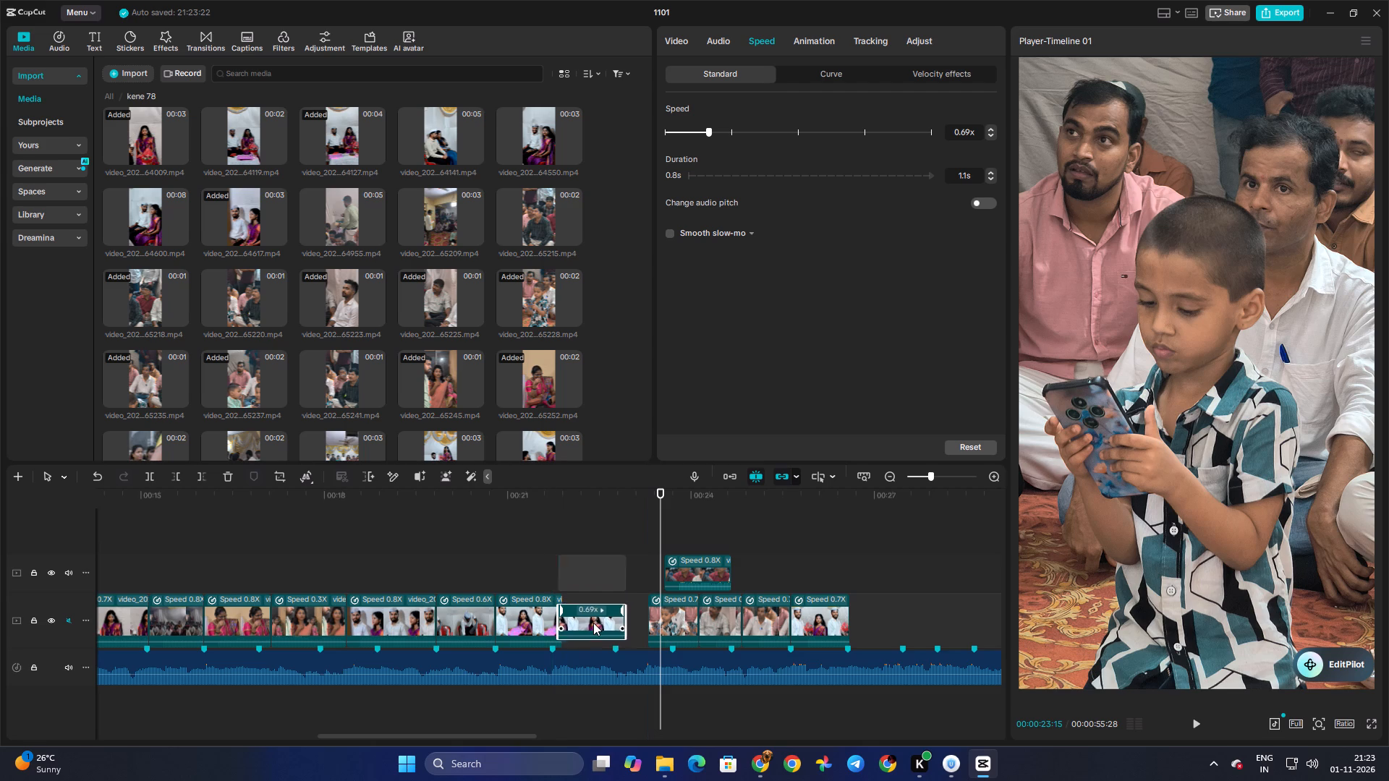
{"action": "left_click_drag", "start_coordinate": [593, 623], "coordinate": [595, 623]}
{"action": "left_click_drag", "start_coordinate": [630, 619], "coordinate": [689, 618]}
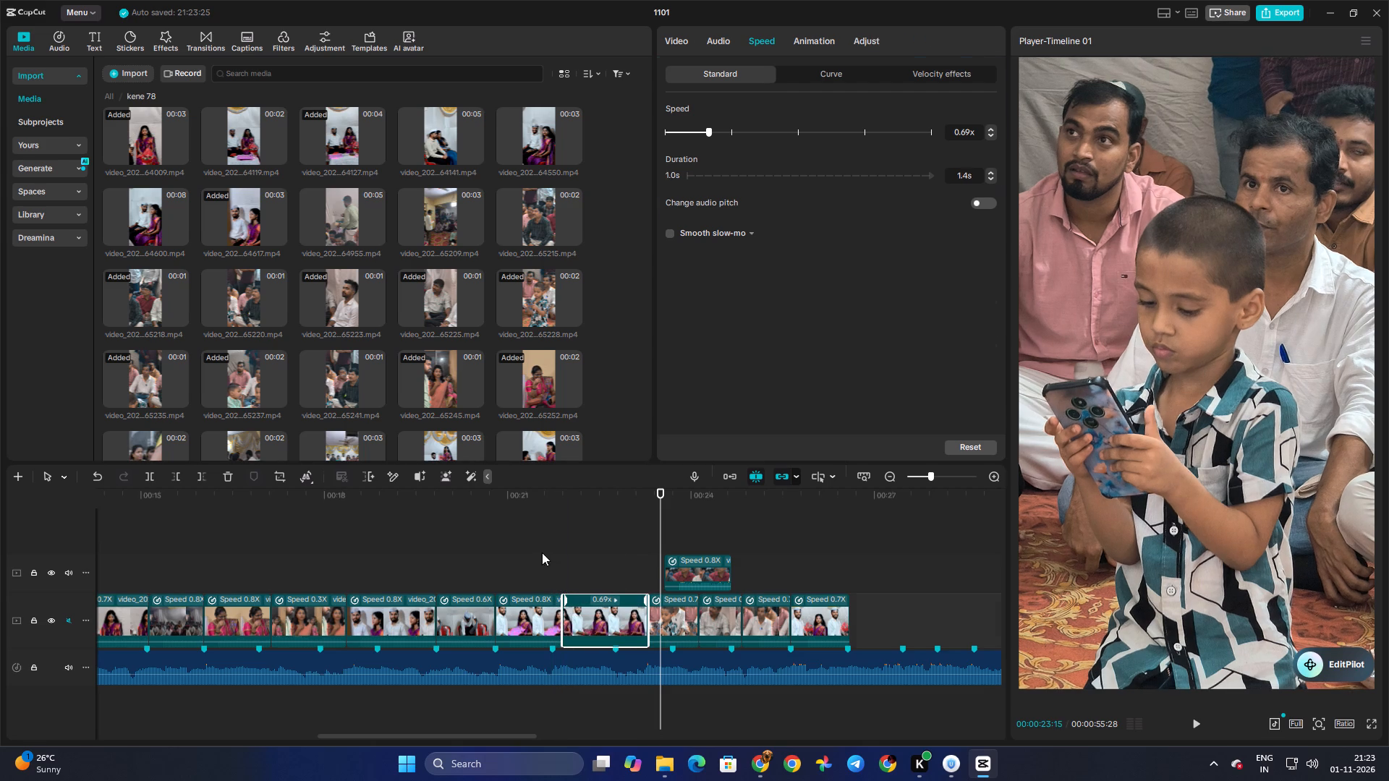
{"action": "left_click", "coordinate": [542, 552]}
{"action": "key", "text": "space"}
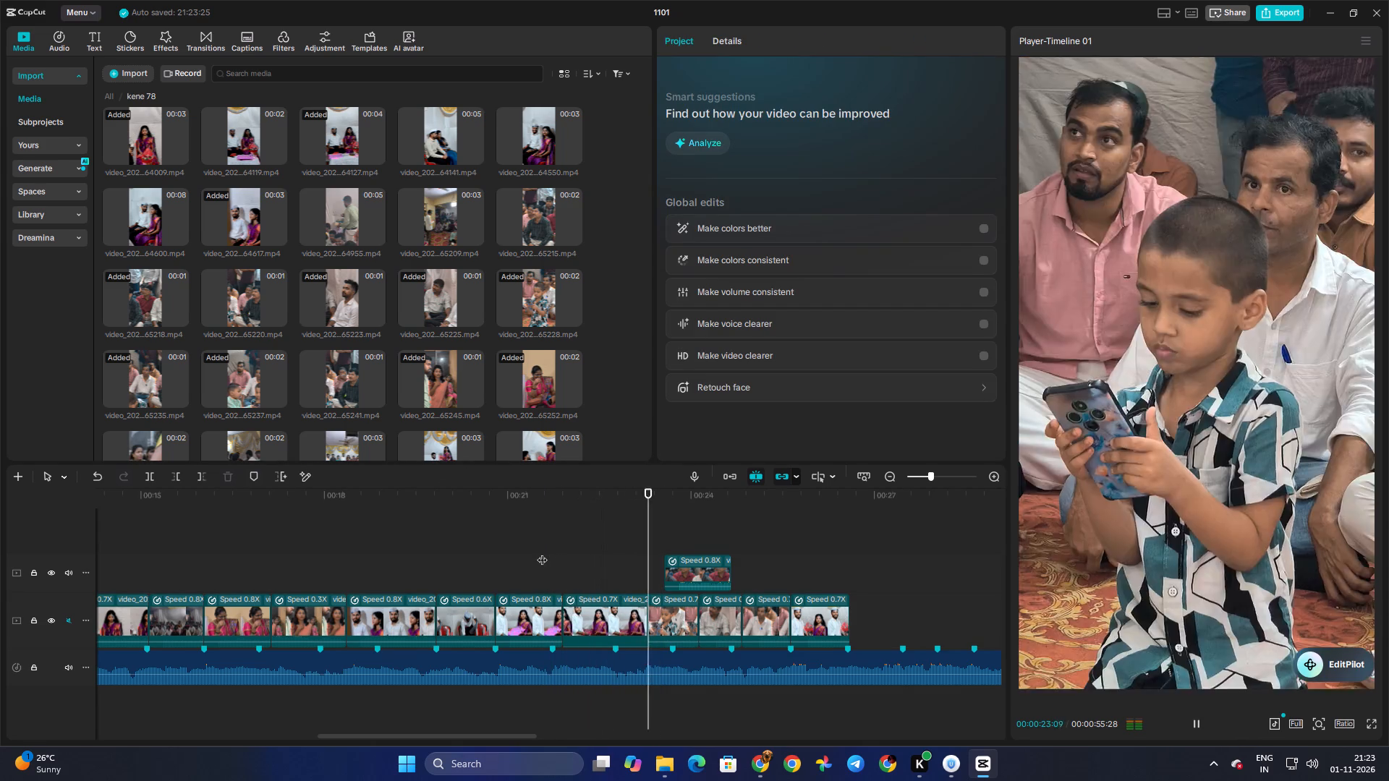
{"action": "key", "text": "space"}
Move the pasted red-shirt guest clip along the upper track to start at about 25 s.
{"action": "left_click_drag", "start_coordinate": [702, 569], "coordinate": [821, 581]}
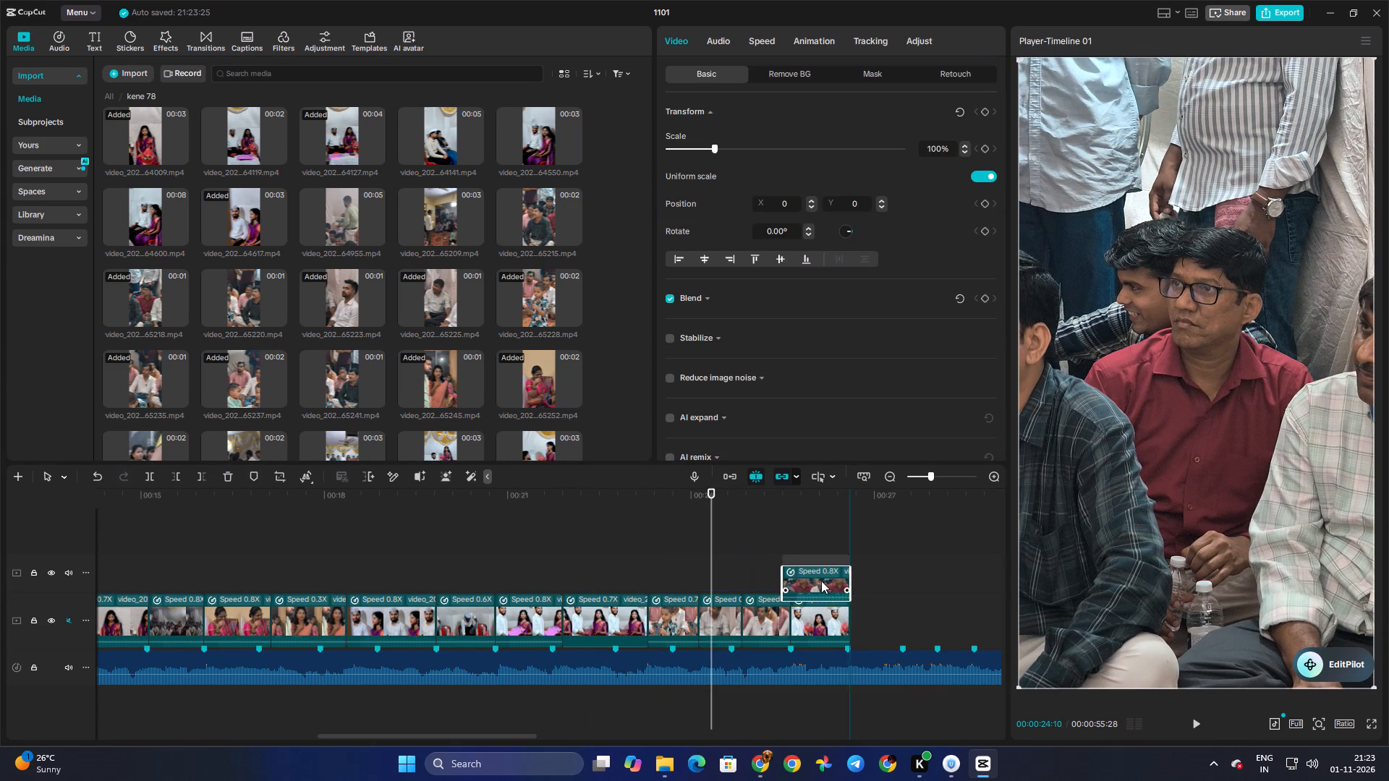
{"action": "left_click_drag", "start_coordinate": [821, 581], "coordinate": [807, 557]}
Trim about 0.25 s off the end of the clip of the boy with the phone.
{"action": "left_click", "coordinate": [682, 621]}
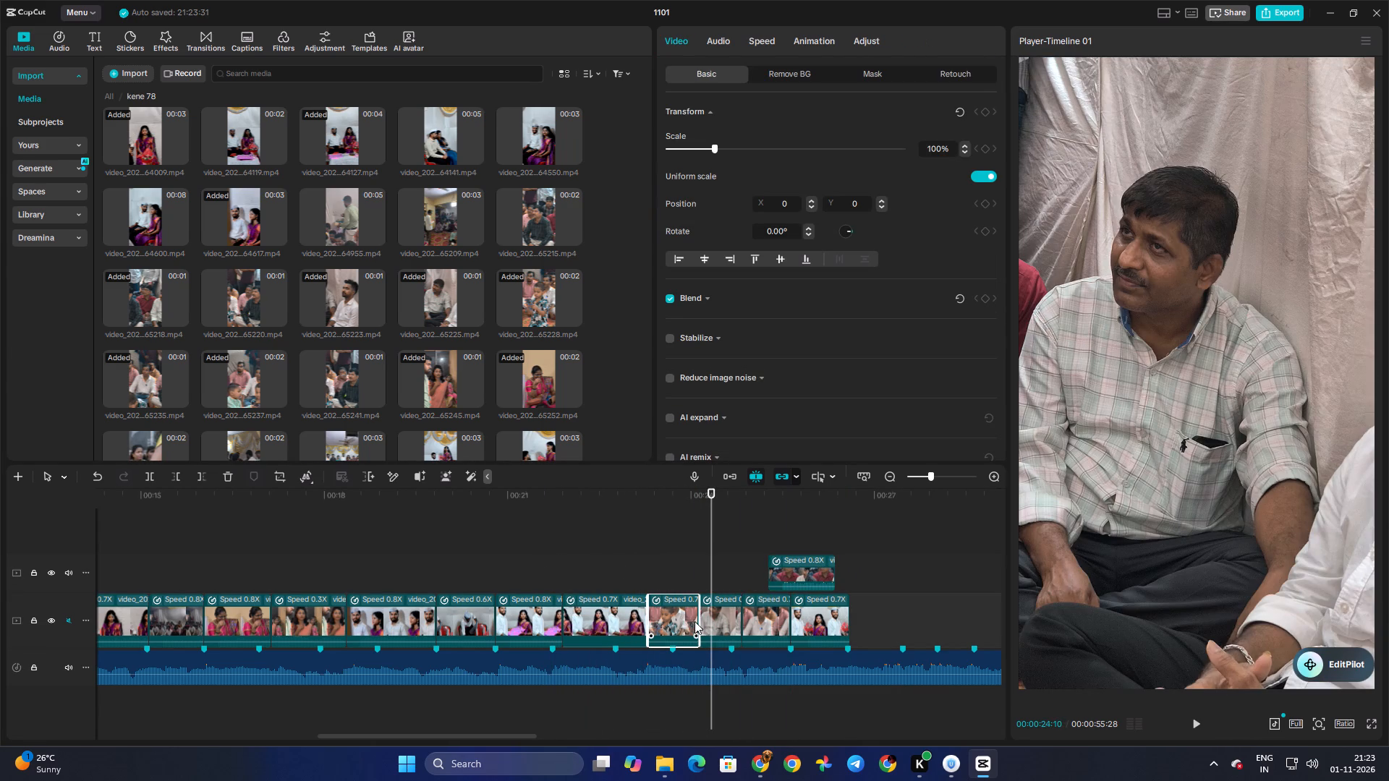
{"action": "left_click_drag", "start_coordinate": [698, 622], "coordinate": [683, 626]}
Trim about 0.2 s off the start of the plaid-shirt guest clip.
{"action": "left_click", "coordinate": [718, 623]}
{"action": "left_click_drag", "start_coordinate": [699, 618], "coordinate": [700, 618]}
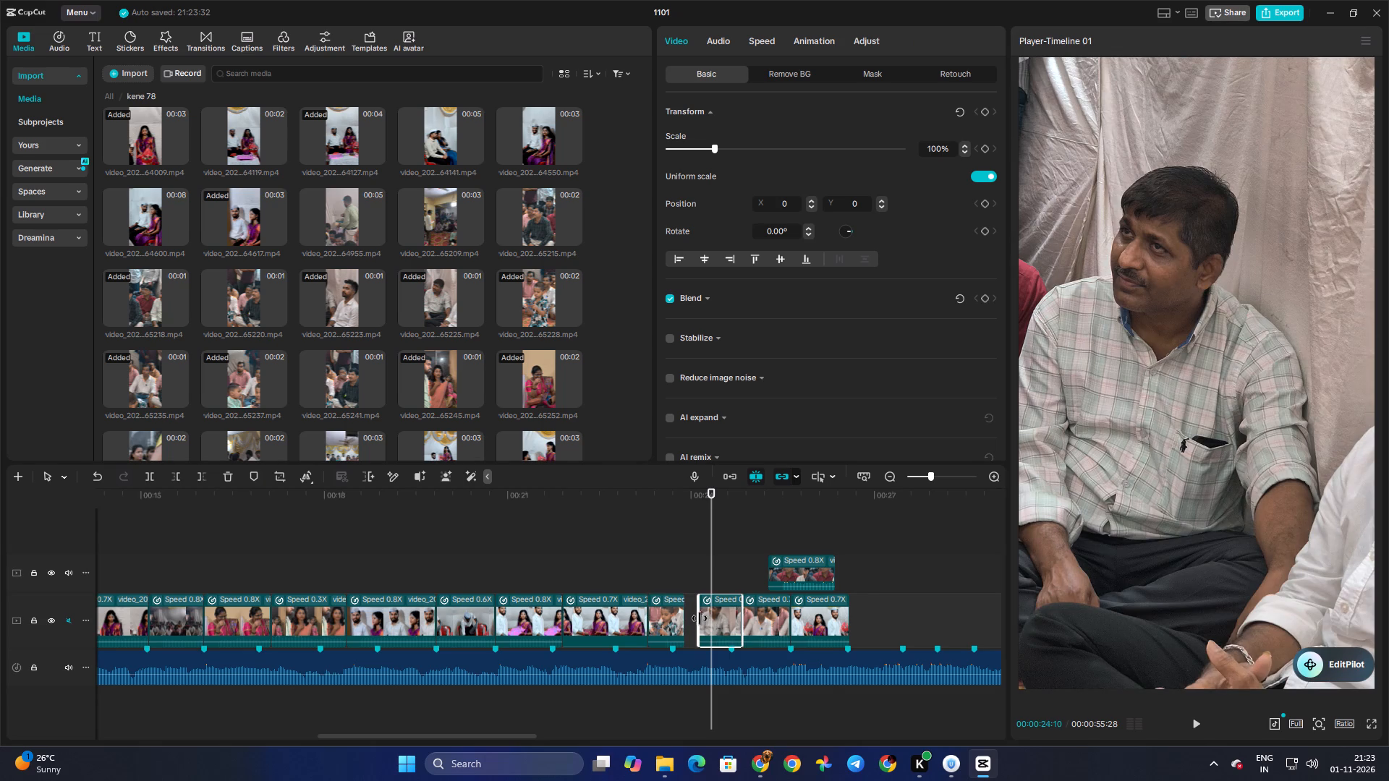
{"action": "left_click_drag", "start_coordinate": [700, 618], "coordinate": [708, 618]}
Trim about 0.2 s off the start of the white-shirt guest clip and move the plaid-shirt clip against it.
{"action": "left_click", "coordinate": [745, 618]}
{"action": "left_click", "coordinate": [753, 616]}
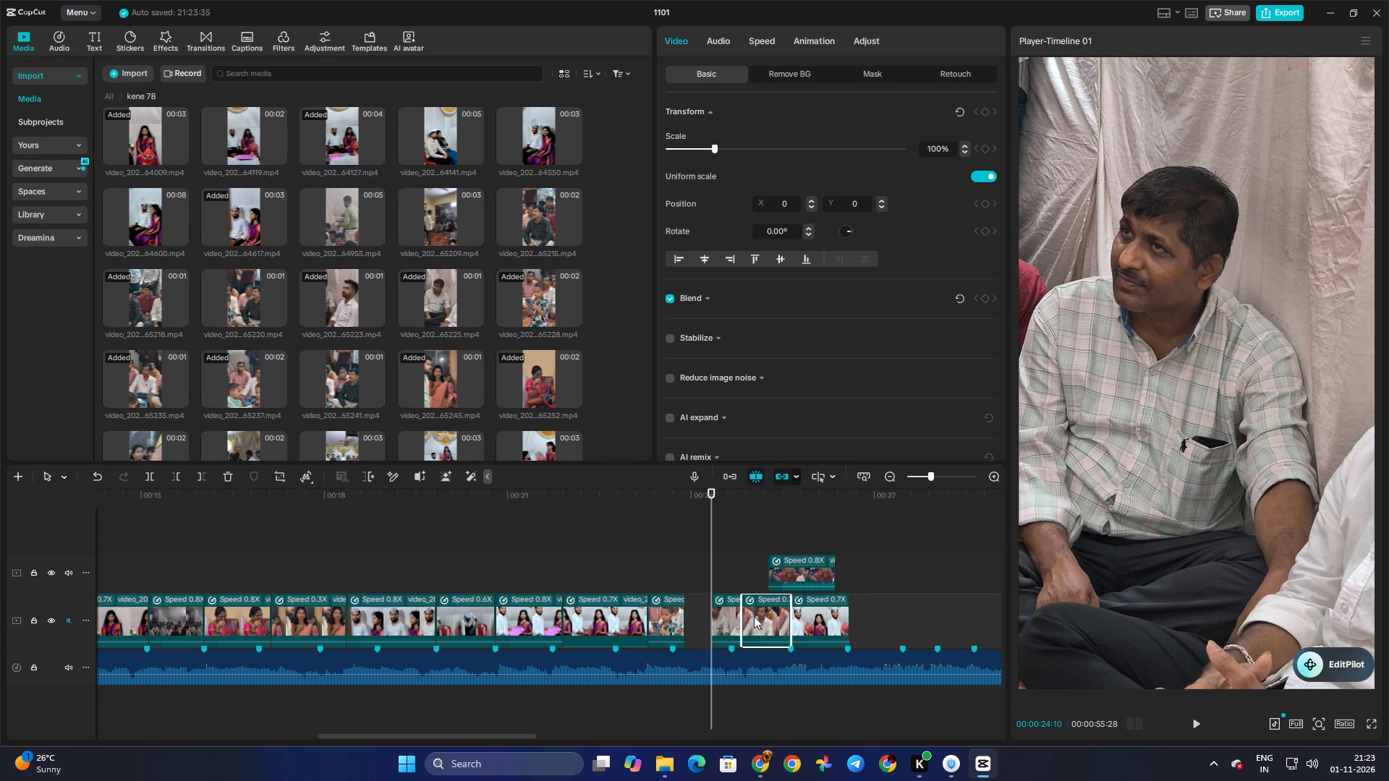
{"action": "left_click_drag", "start_coordinate": [742, 616], "coordinate": [754, 617]}
{"action": "left_click_drag", "start_coordinate": [723, 619], "coordinate": [733, 619]}
Move the red-shirt guest clip back to about 24 s, shorten its end to roughly 0.6 s, and place it on the main track.
{"action": "left_click_drag", "start_coordinate": [781, 581], "coordinate": [707, 592]}
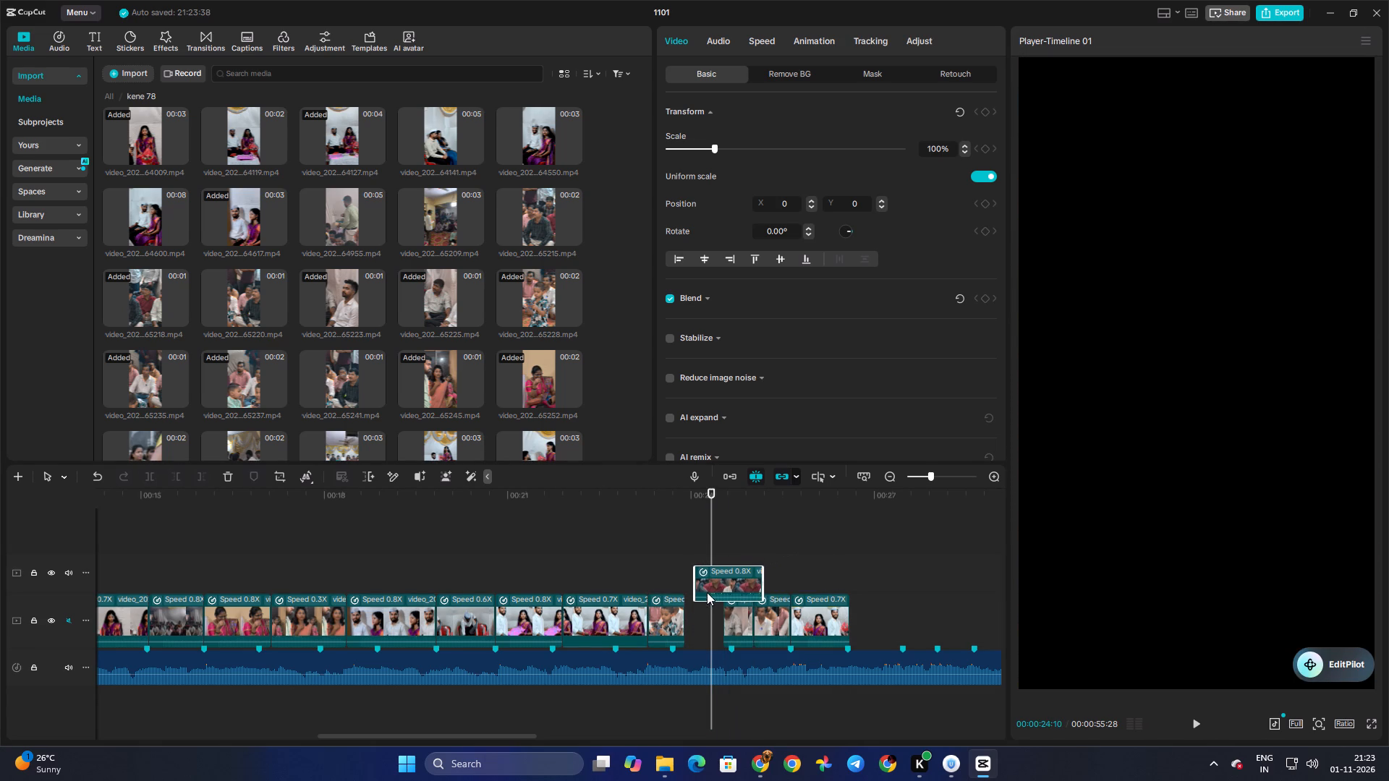
{"action": "left_click_drag", "start_coordinate": [707, 592], "coordinate": [701, 593]}
{"action": "left_click", "coordinate": [710, 571]}
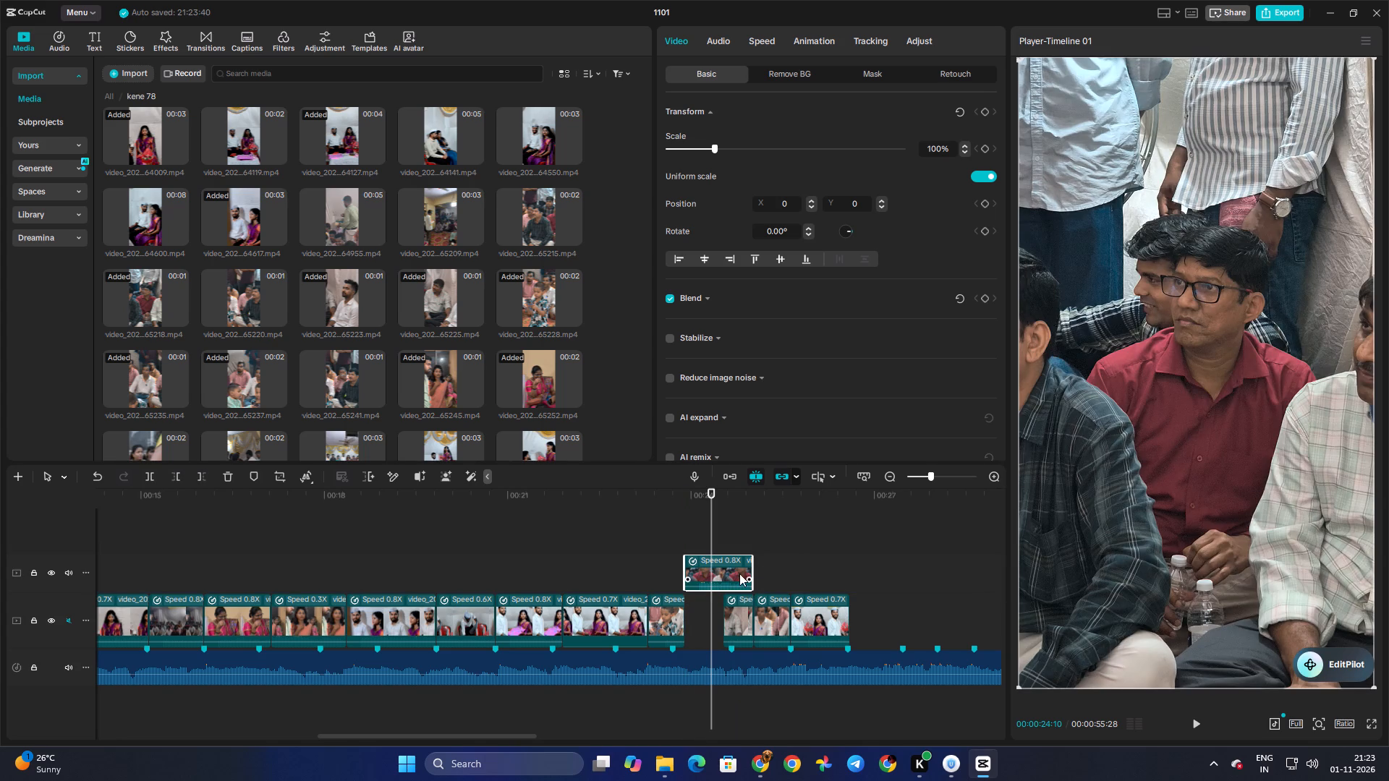
{"action": "left_click_drag", "start_coordinate": [752, 571], "coordinate": [715, 577]}
{"action": "left_click_drag", "start_coordinate": [707, 573], "coordinate": [707, 618]}
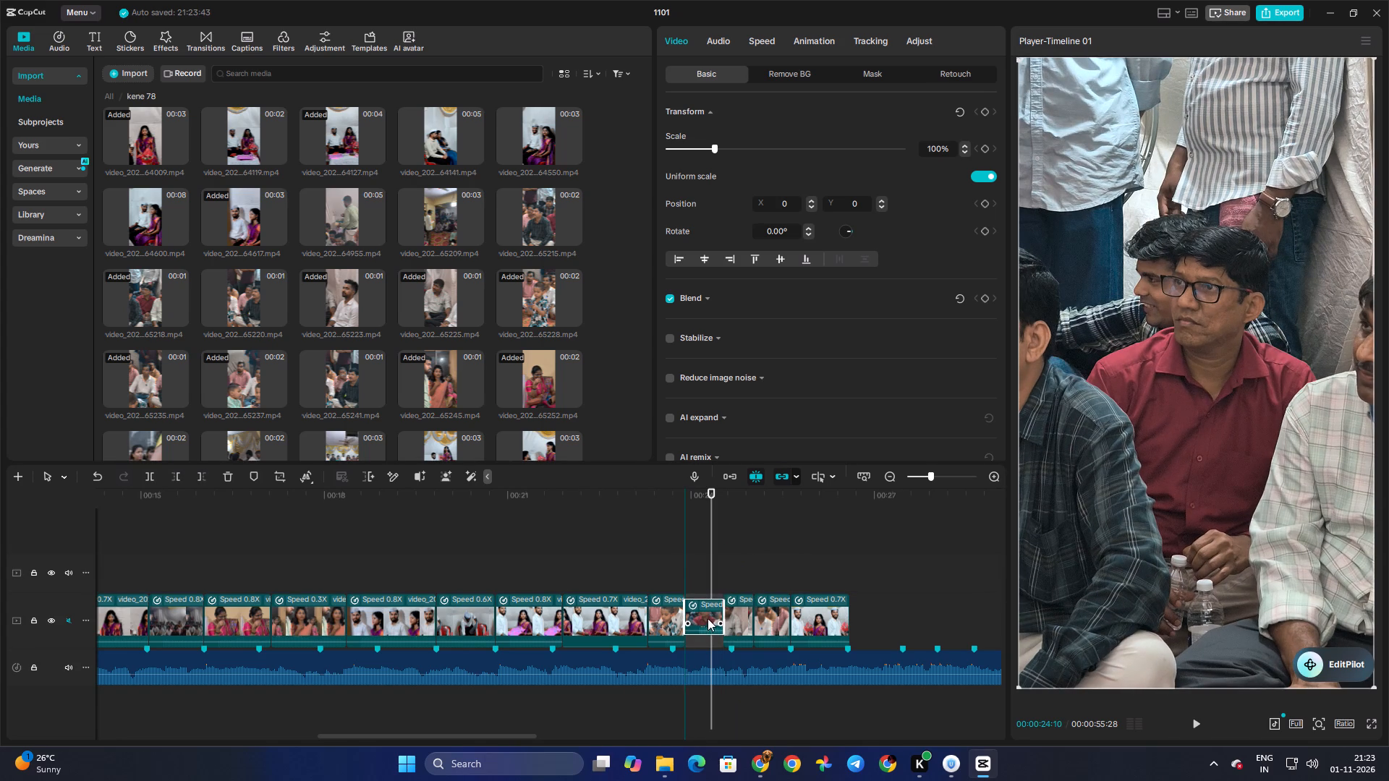
{"action": "left_click", "coordinate": [723, 614]}
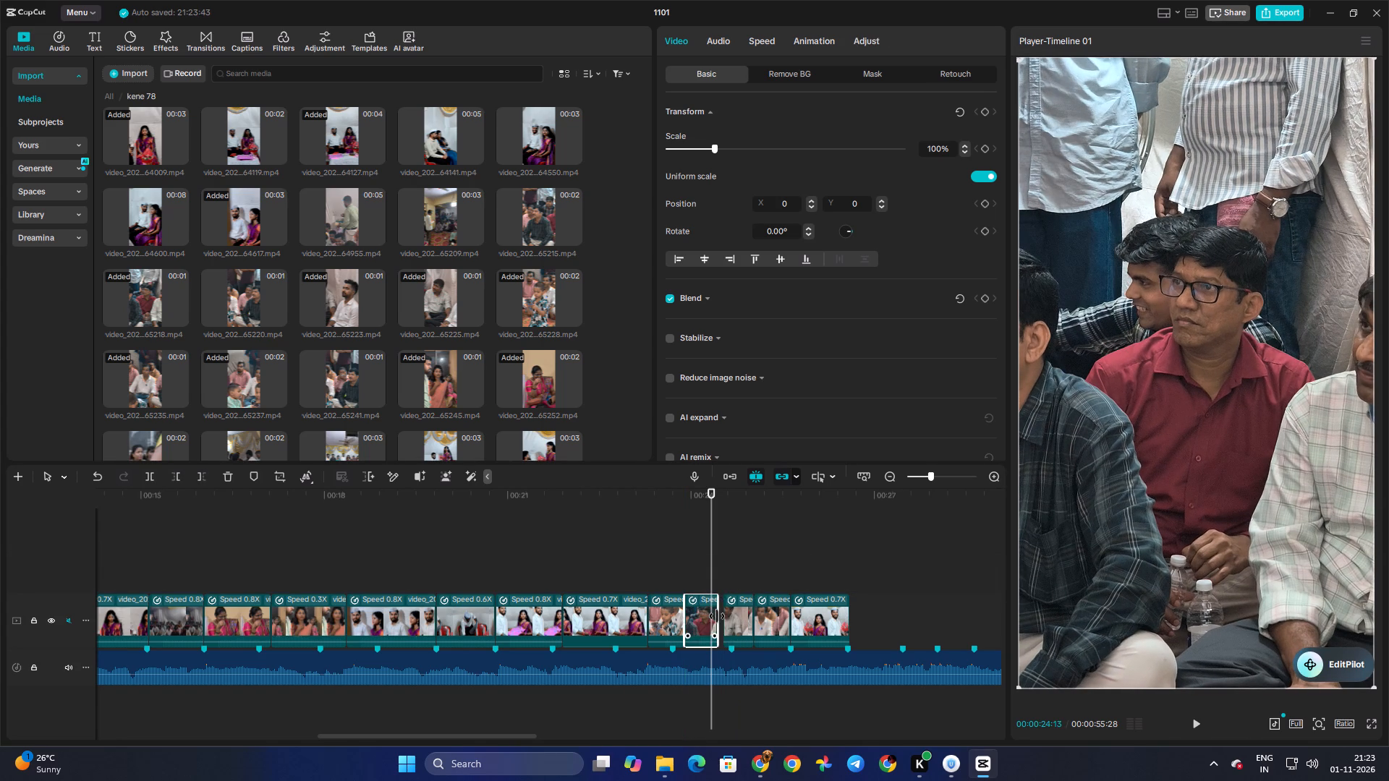
Extend the start of the plaid-shirt guest clip back to the red-shirt clip and play the sequence.
{"action": "left_click", "coordinate": [728, 616]}
{"action": "left_click_drag", "start_coordinate": [725, 615], "coordinate": [700, 619]}
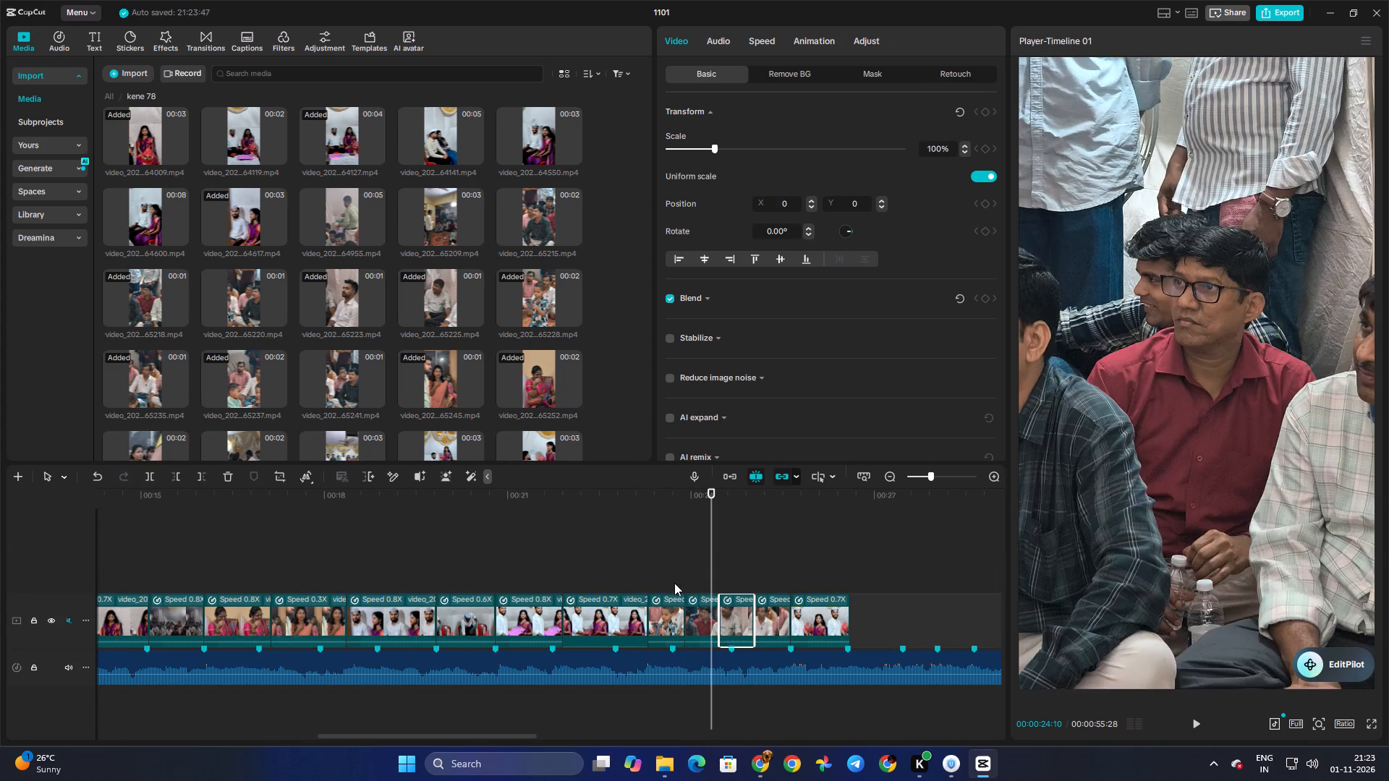
{"action": "left_click", "coordinate": [668, 580]}
{"action": "left_click_drag", "start_coordinate": [668, 580], "coordinate": [642, 581]}
{"action": "key", "text": "space"}
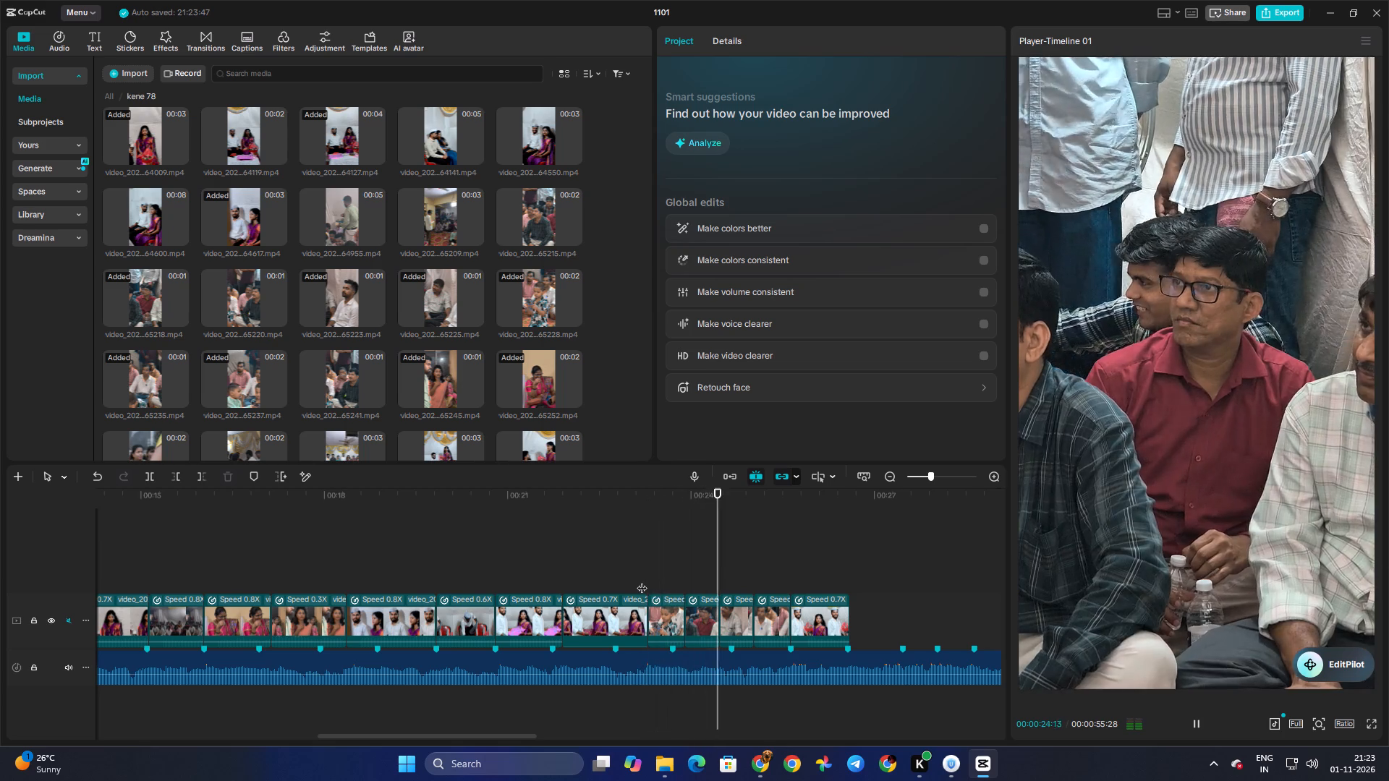
{"action": "key", "text": "space"}
Lift the plaid-shirt guest clip onto an upper track, extend its end, and slow it to 0.52x.
{"action": "double_click", "coordinate": [742, 615]}
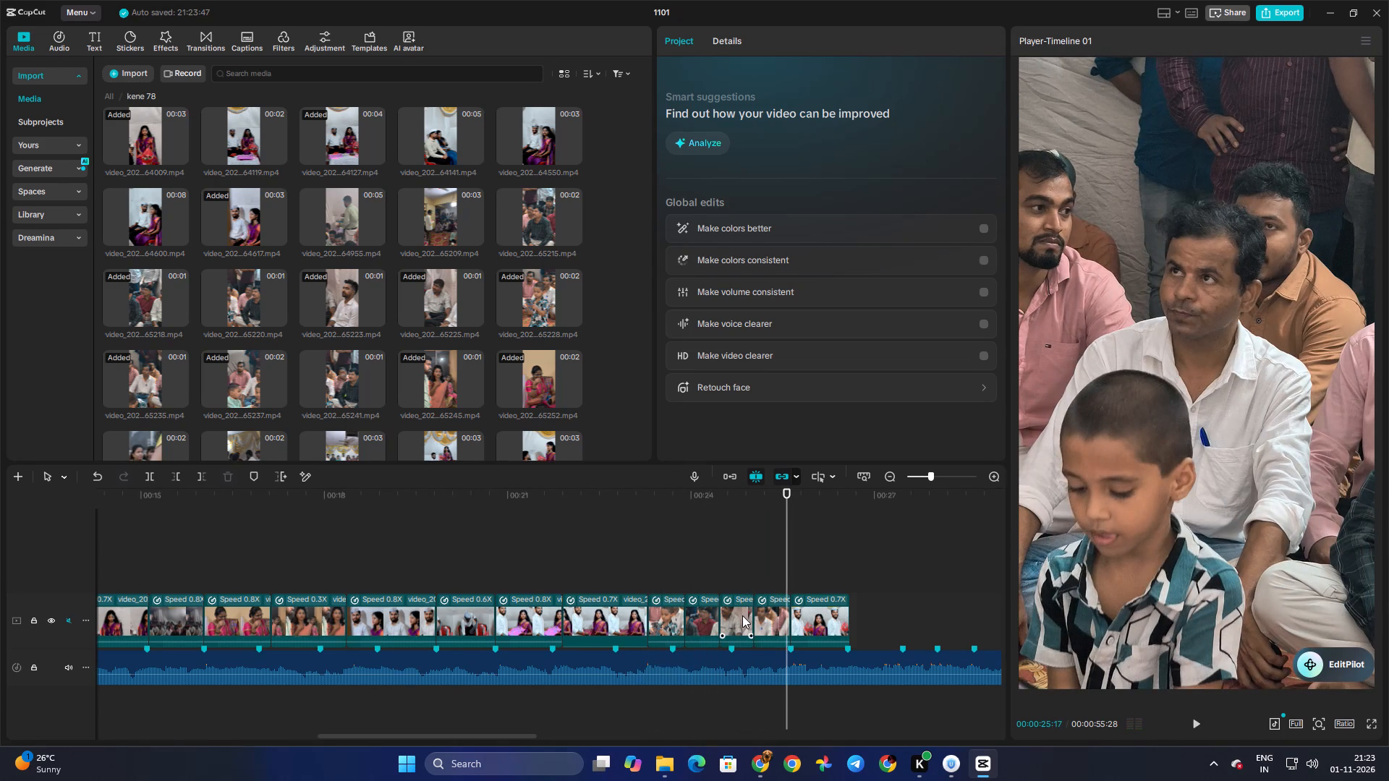
{"action": "left_click_drag", "start_coordinate": [744, 611], "coordinate": [769, 550]}
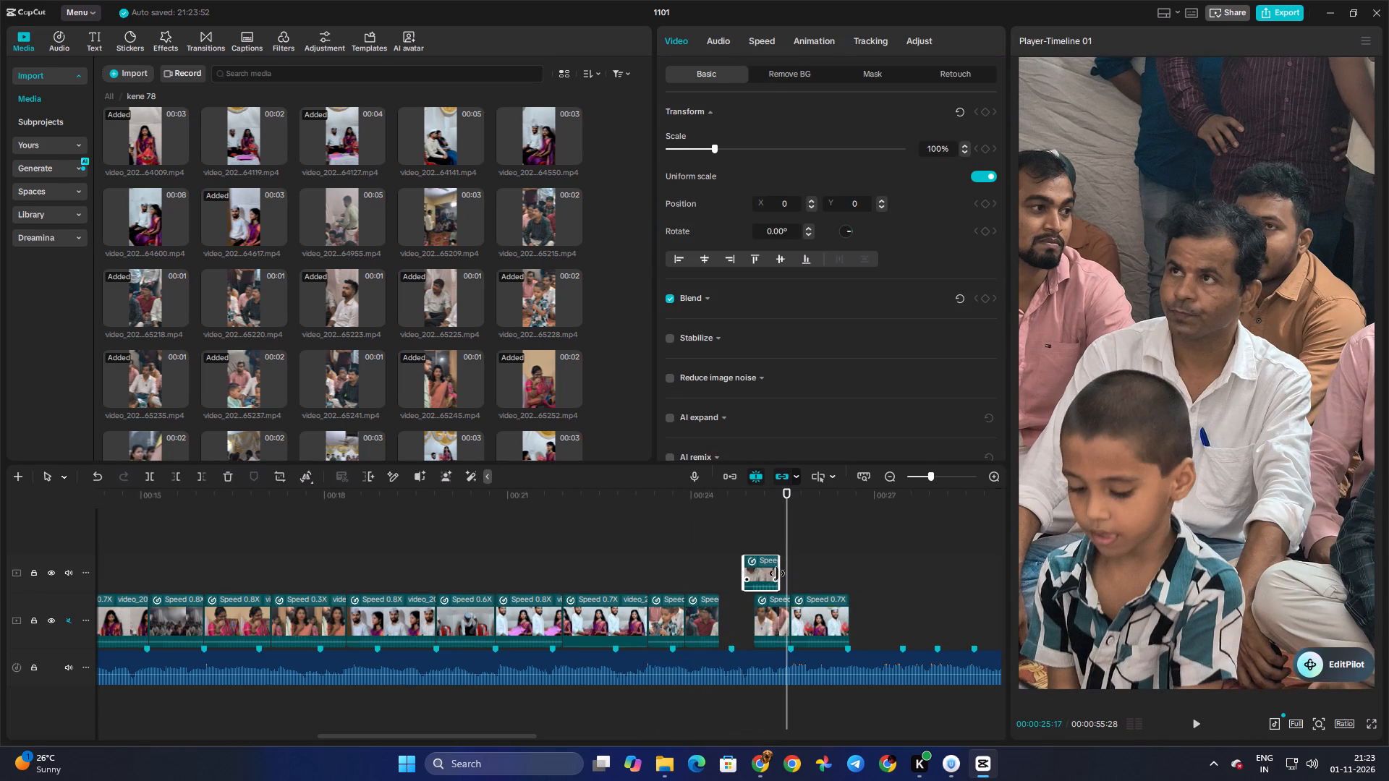
{"action": "left_click_drag", "start_coordinate": [777, 573], "coordinate": [815, 573]}
{"action": "left_click", "coordinate": [771, 534]}
{"action": "left_click_drag", "start_coordinate": [771, 534], "coordinate": [752, 536]}
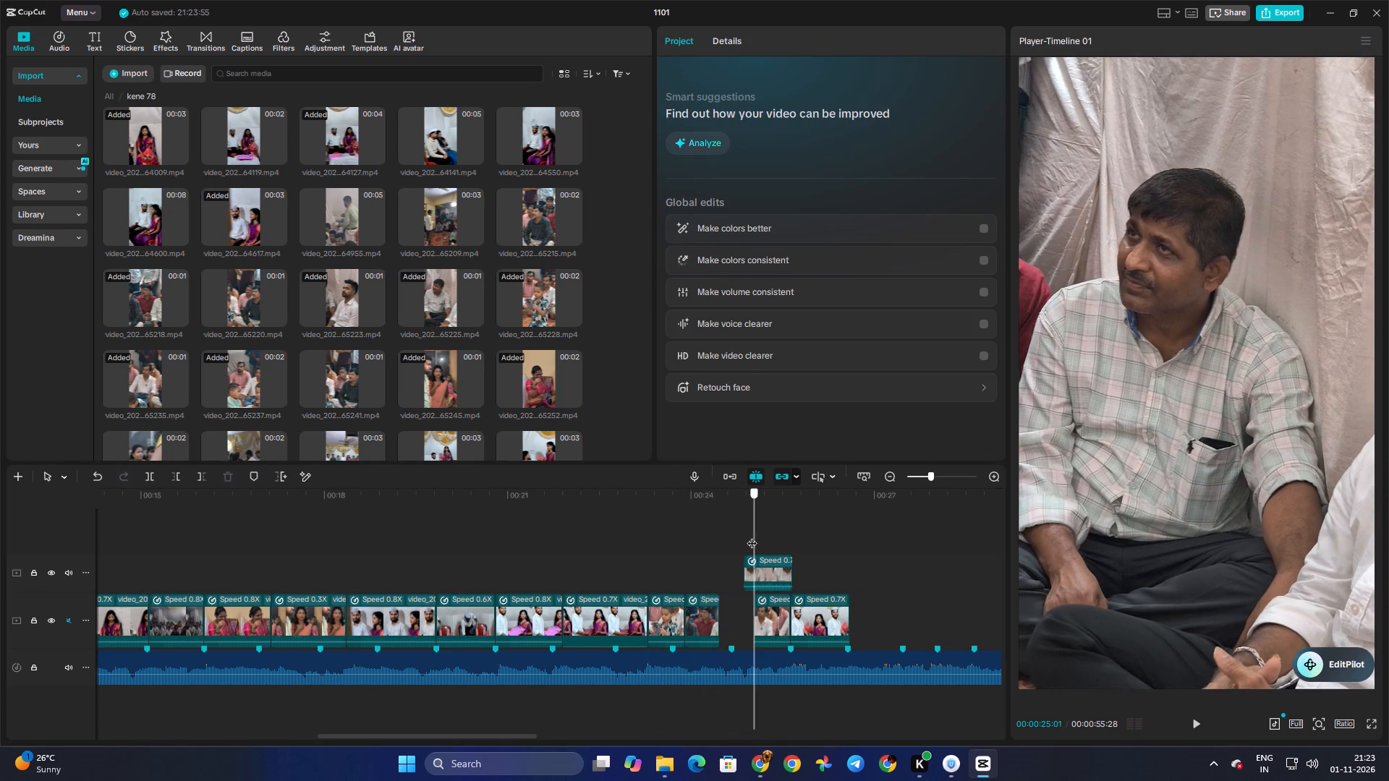
{"action": "left_click_drag", "start_coordinate": [752, 536], "coordinate": [759, 542]}
{"action": "left_click", "coordinate": [764, 567]}
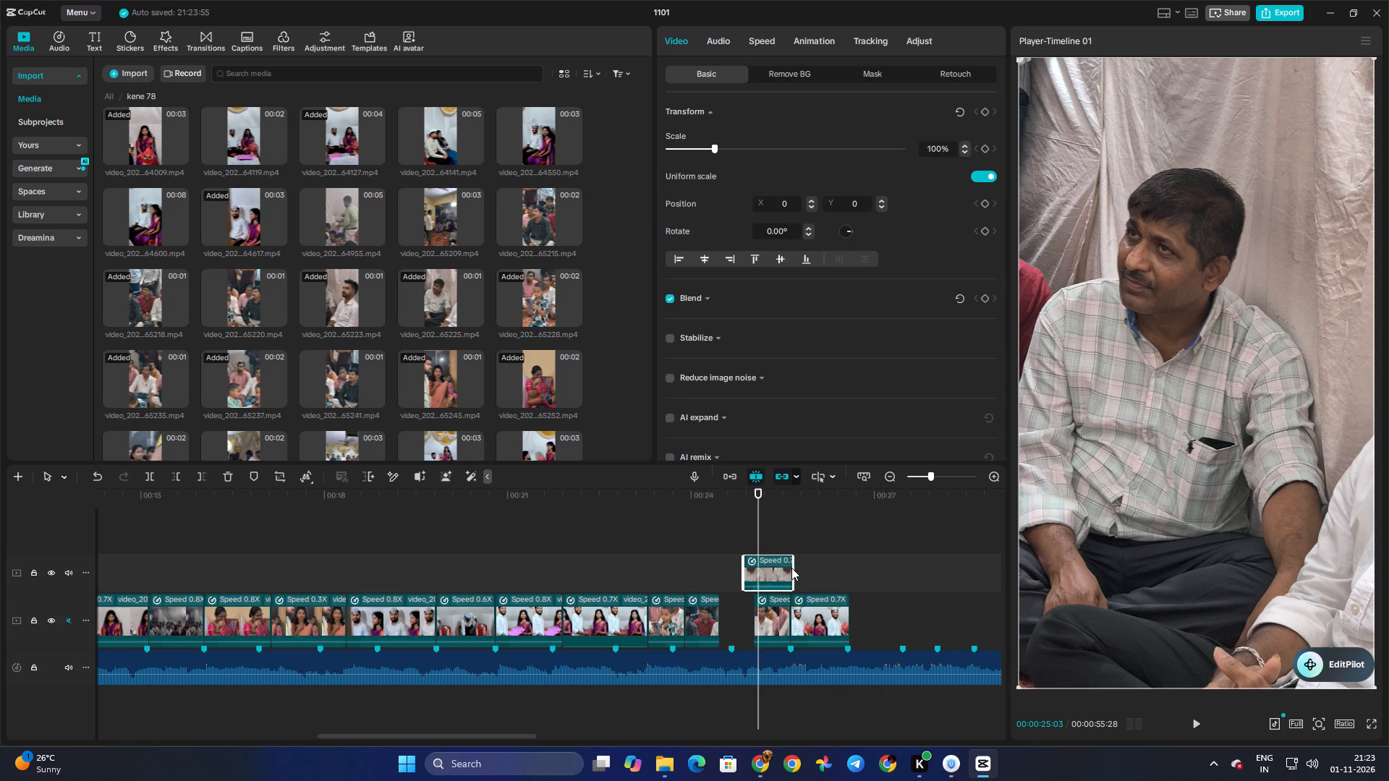
{"action": "left_click", "coordinate": [774, 42]}
{"action": "left_click", "coordinate": [697, 137]}
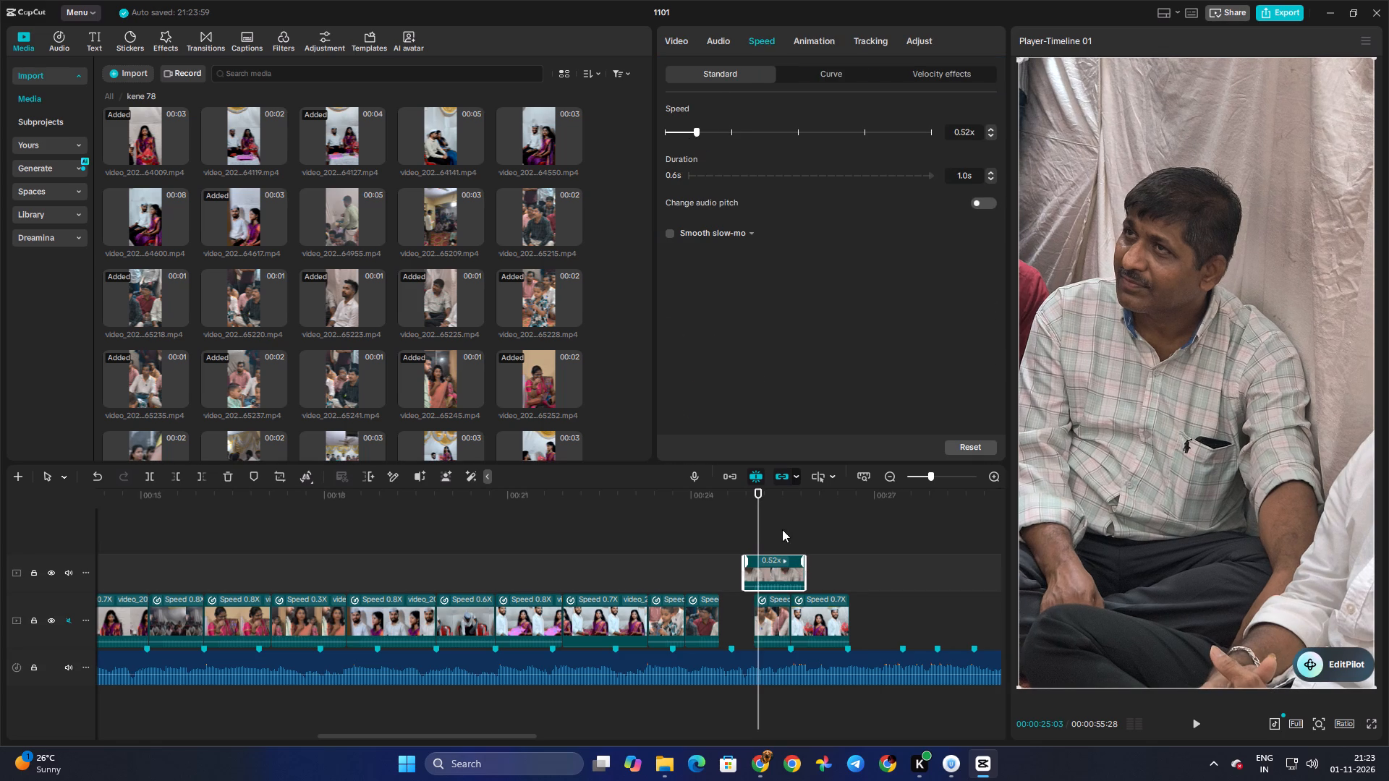
Trim the end of the slowed plaid-shirt clip and place it back in the main-track gap after the red-shirt clip.
{"action": "left_click_drag", "start_coordinate": [804, 572], "coordinate": [781, 572]}
{"action": "left_click_drag", "start_coordinate": [771, 570], "coordinate": [752, 571]}
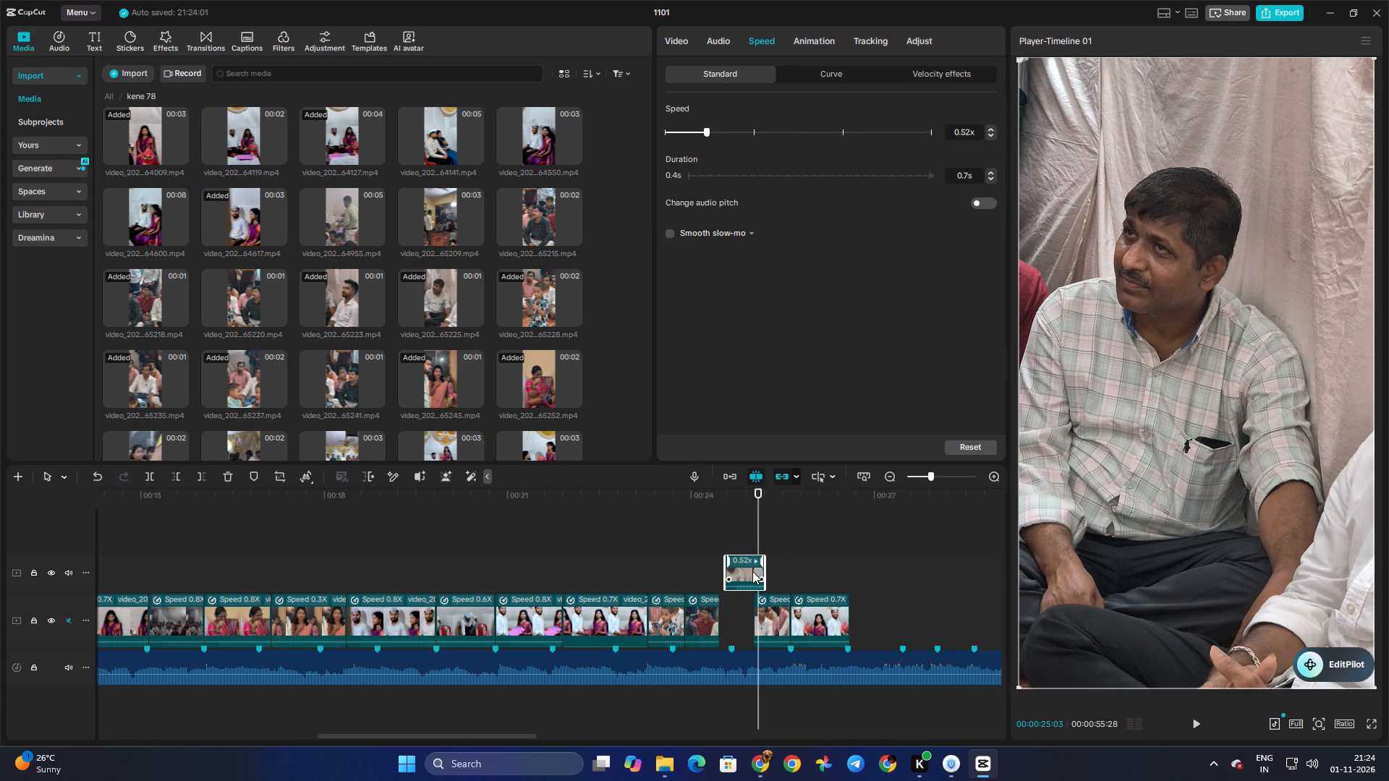
{"action": "left_click_drag", "start_coordinate": [752, 571], "coordinate": [748, 571]}
{"action": "left_click", "coordinate": [757, 571]}
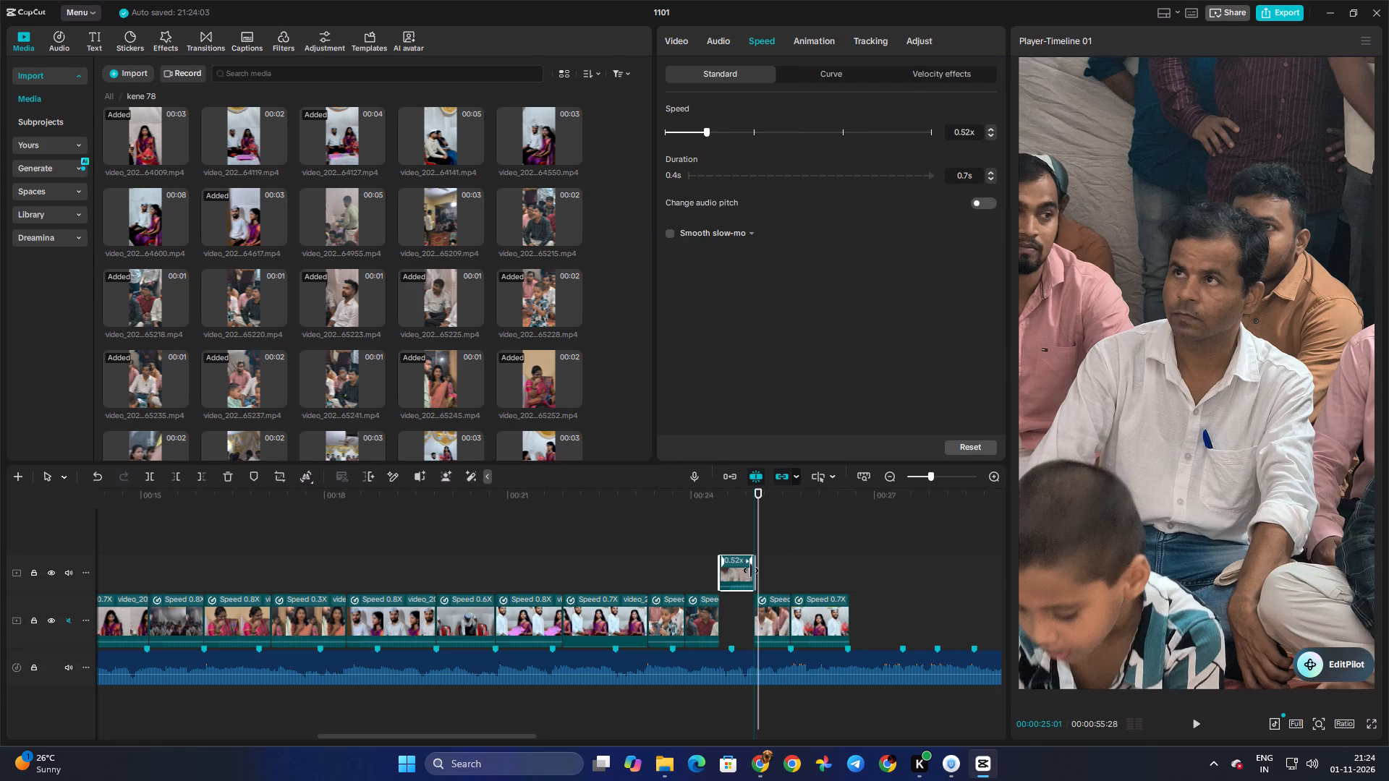
{"action": "left_click_drag", "start_coordinate": [746, 571], "coordinate": [745, 623]}
Play the guest clips into the bouquet couple shot to check the cuts against the beat markers.
{"action": "left_click", "coordinate": [712, 550]}
{"action": "key", "text": "space"}
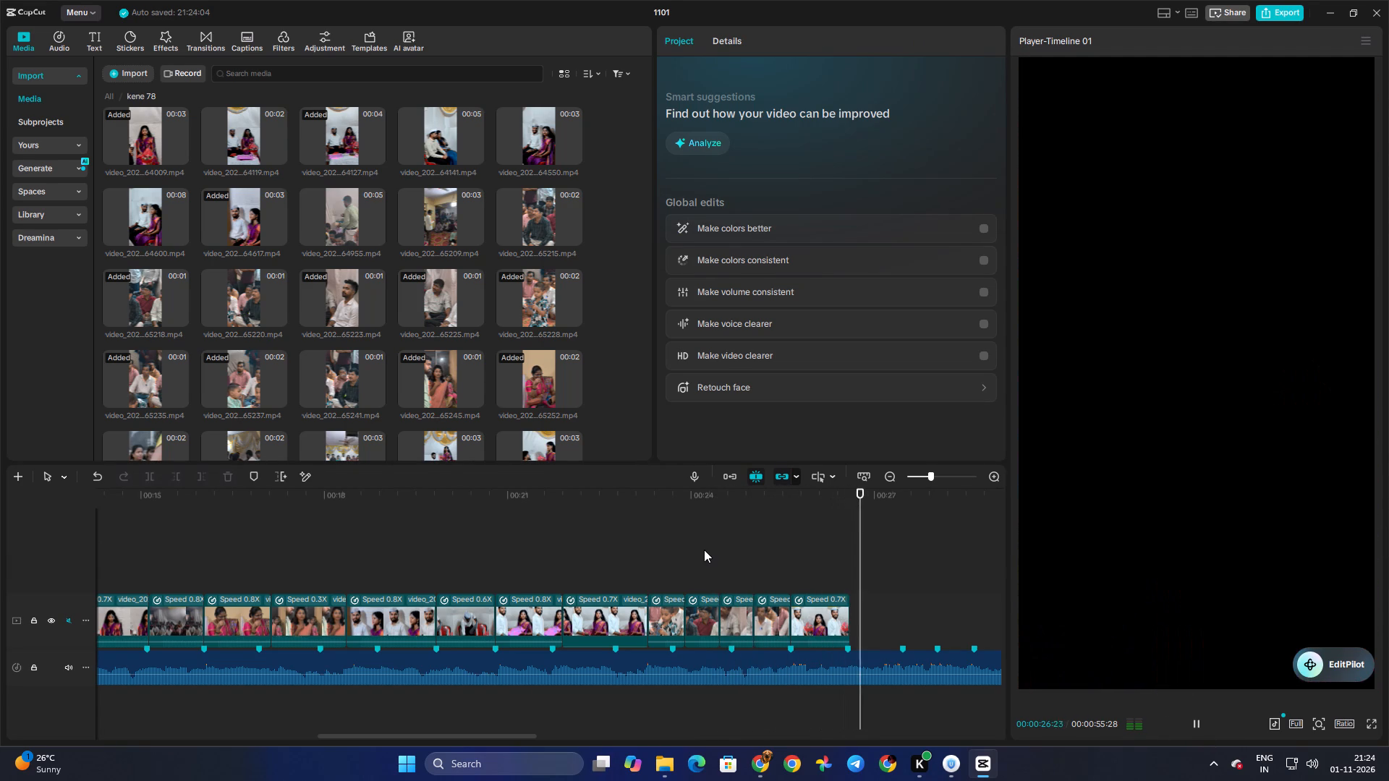
{"action": "key", "text": "space"}
{"action": "left_click", "coordinate": [822, 553]}
{"action": "left_click_drag", "start_coordinate": [808, 555], "coordinate": [773, 560]}
{"action": "left_click", "coordinate": [773, 560]}
{"action": "key", "text": "space"}
{"action": "key", "text": "space"}
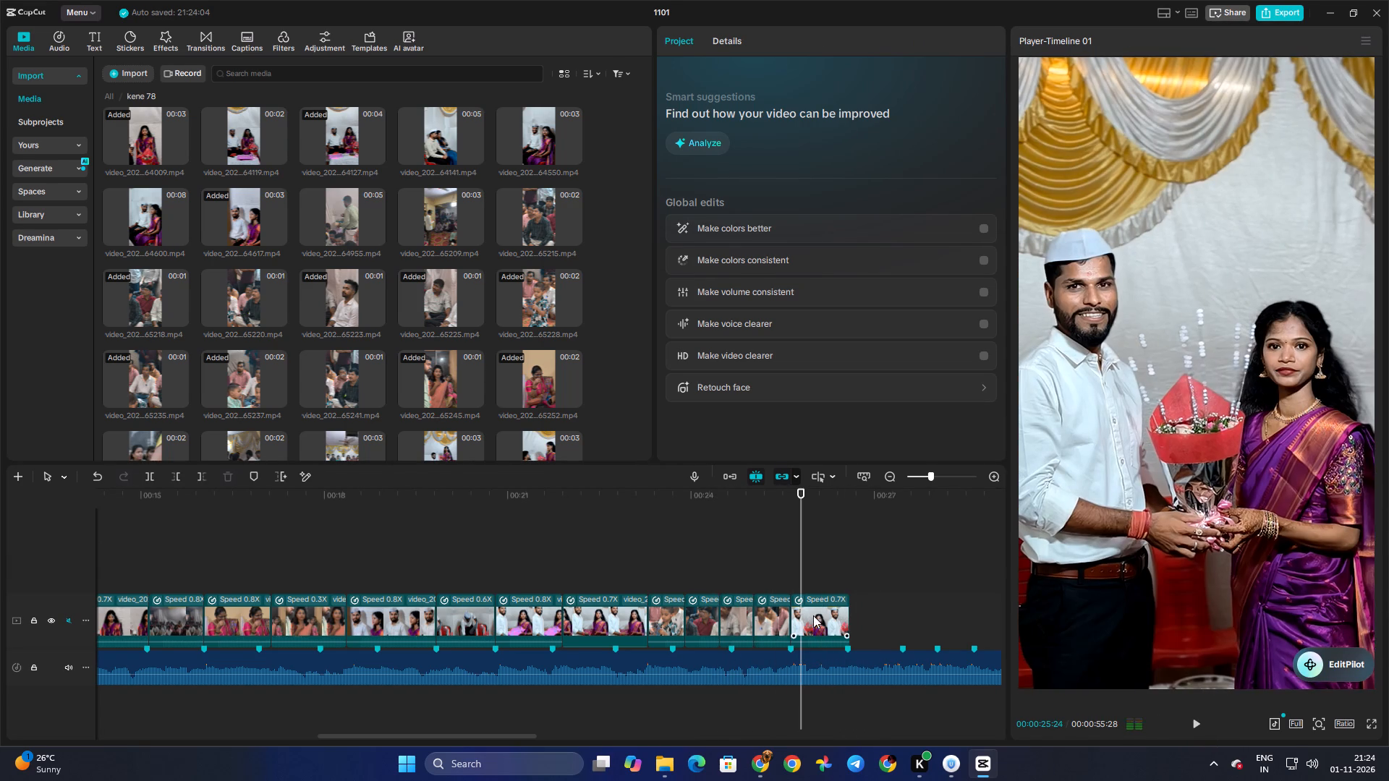
Shift the bouquet couple and white-shirt guest clips about 0.2 s later, extend the plaid-shirt clip's end to meet them, and play.
{"action": "left_click_drag", "start_coordinate": [814, 615], "coordinate": [822, 615]}
{"action": "left_click", "coordinate": [765, 615]}
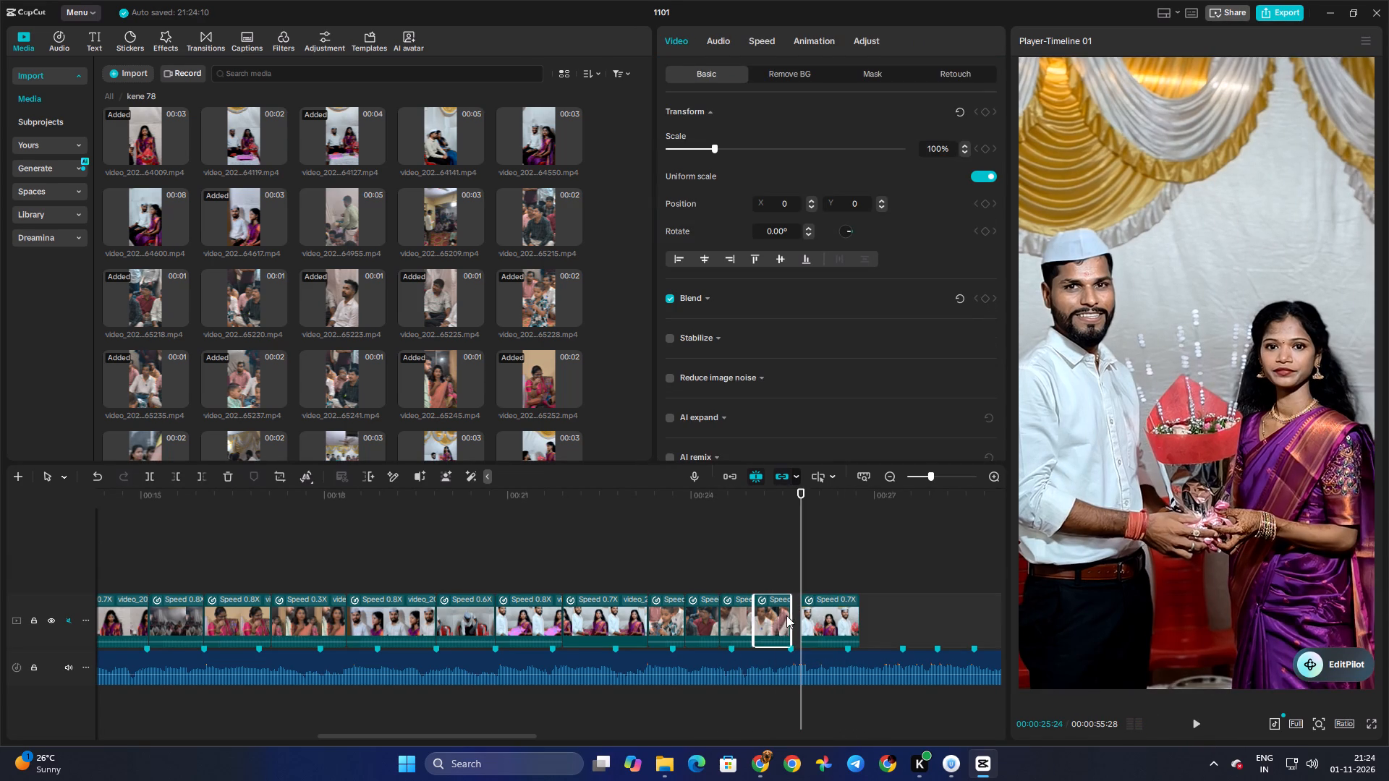
{"action": "left_click_drag", "start_coordinate": [785, 615], "coordinate": [794, 615]}
{"action": "left_click", "coordinate": [746, 615]}
{"action": "left_click_drag", "start_coordinate": [753, 615], "coordinate": [755, 615]}
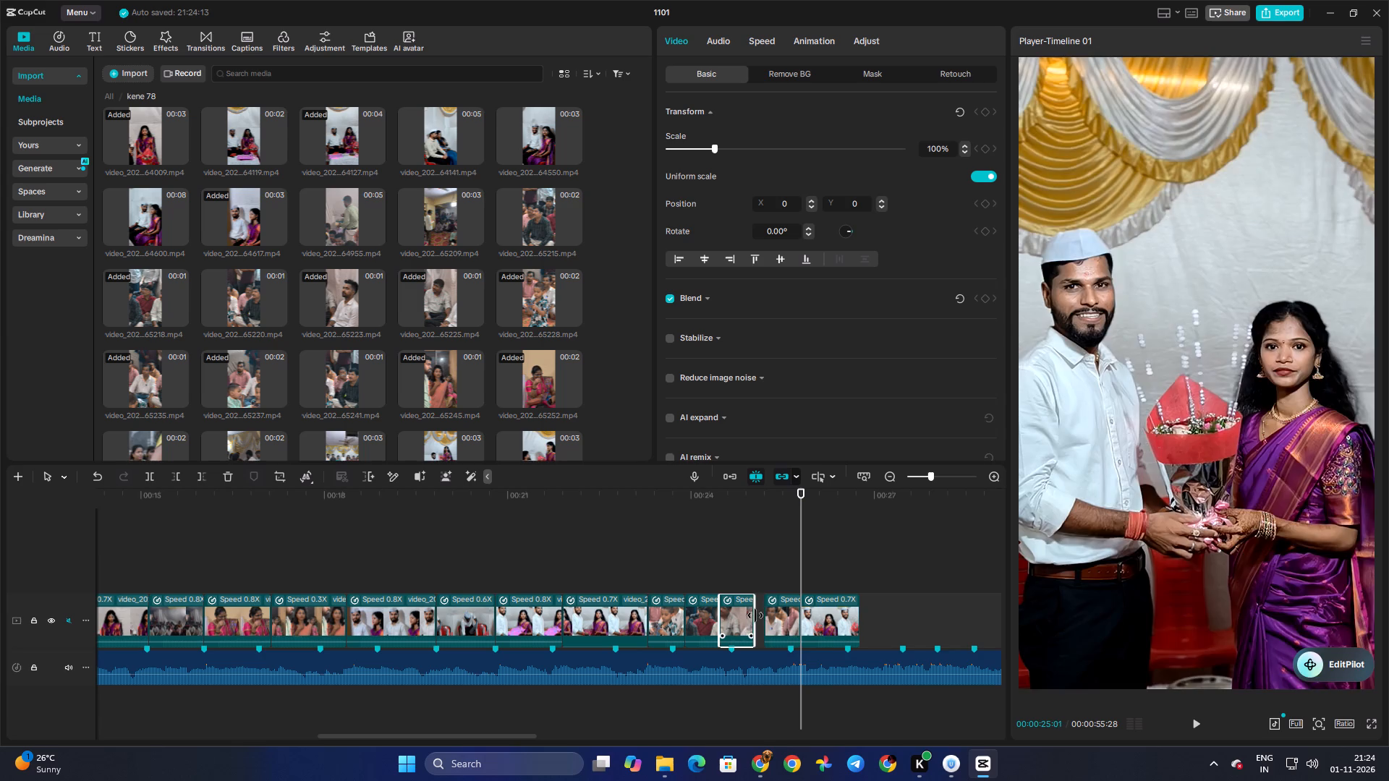
{"action": "left_click_drag", "start_coordinate": [755, 615], "coordinate": [767, 616]}
{"action": "left_click", "coordinate": [704, 566]}
{"action": "key", "text": "space"}
{"action": "key", "text": "space"}
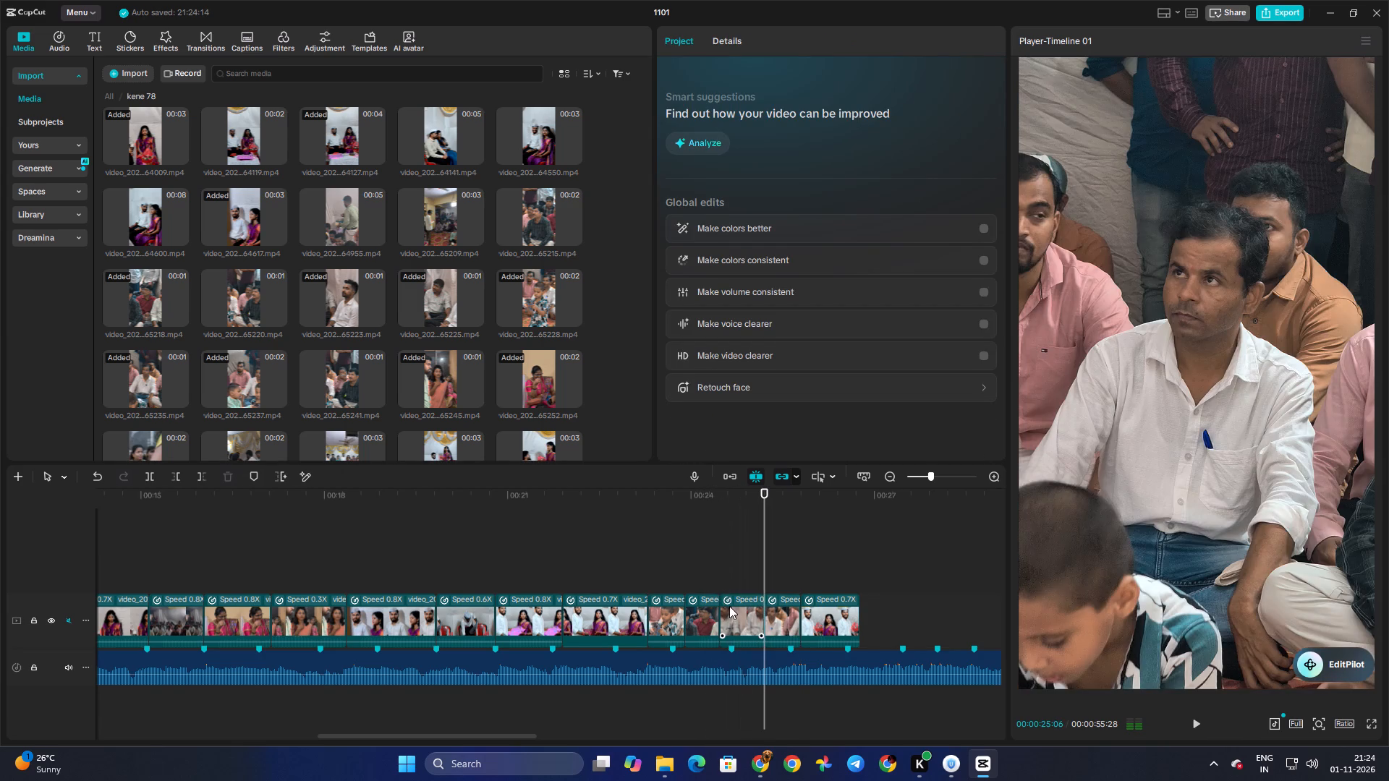
Trim about 0.1 s off the plaid-shirt clip's start, extend the red-shirt clip's end to meet it, and play.
{"action": "left_click", "coordinate": [732, 607]}
{"action": "left_click_drag", "start_coordinate": [722, 607], "coordinate": [729, 607]}
{"action": "left_click", "coordinate": [704, 607]}
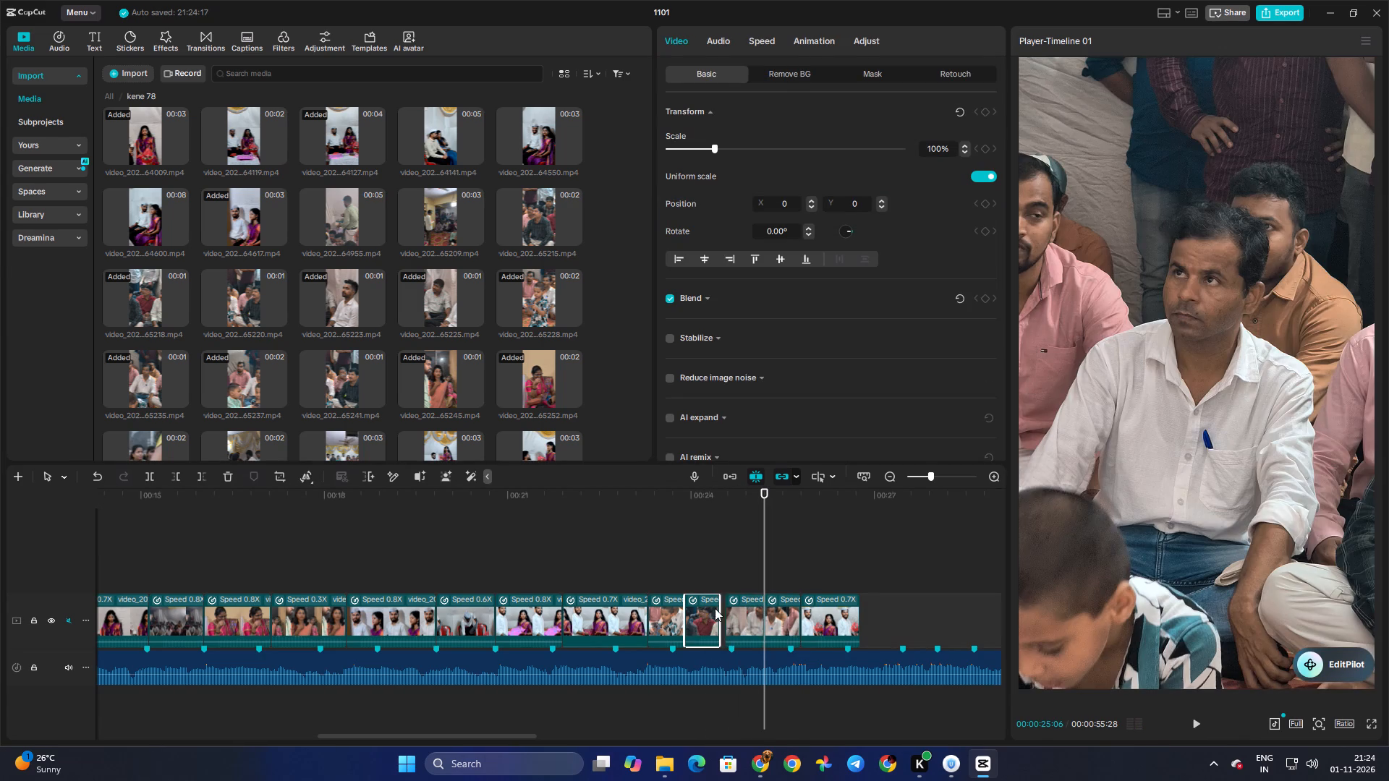
{"action": "left_click_drag", "start_coordinate": [716, 609], "coordinate": [757, 611]}
{"action": "left_click", "coordinate": [692, 571]}
{"action": "key", "text": "space"}
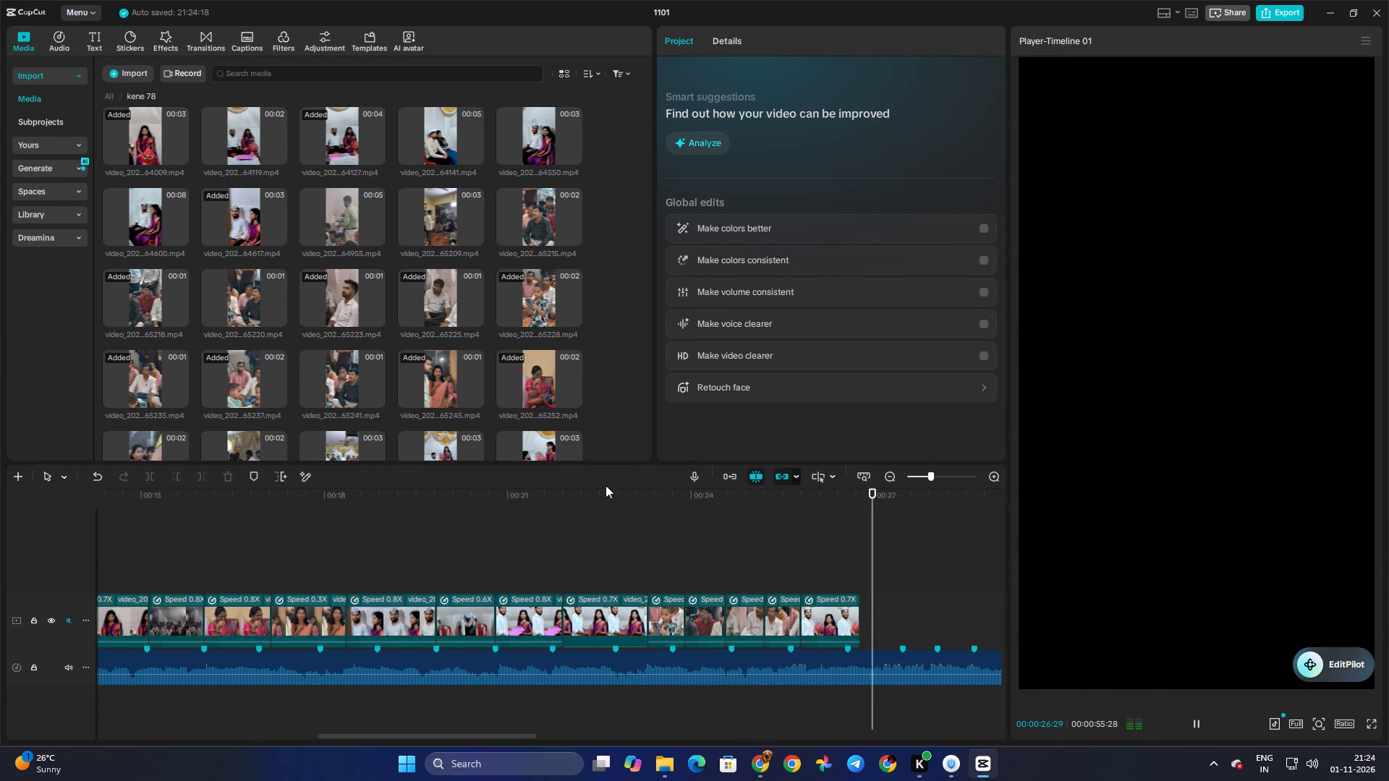
{"action": "key", "text": "space"}
Preview the family group clip video_20261101_170642.mp4 and add it to the main track directly after the bouquet couple clip.
{"action": "scroll", "coordinate": [406, 347], "scroll_direction": "down", "scroll_amount": 1}
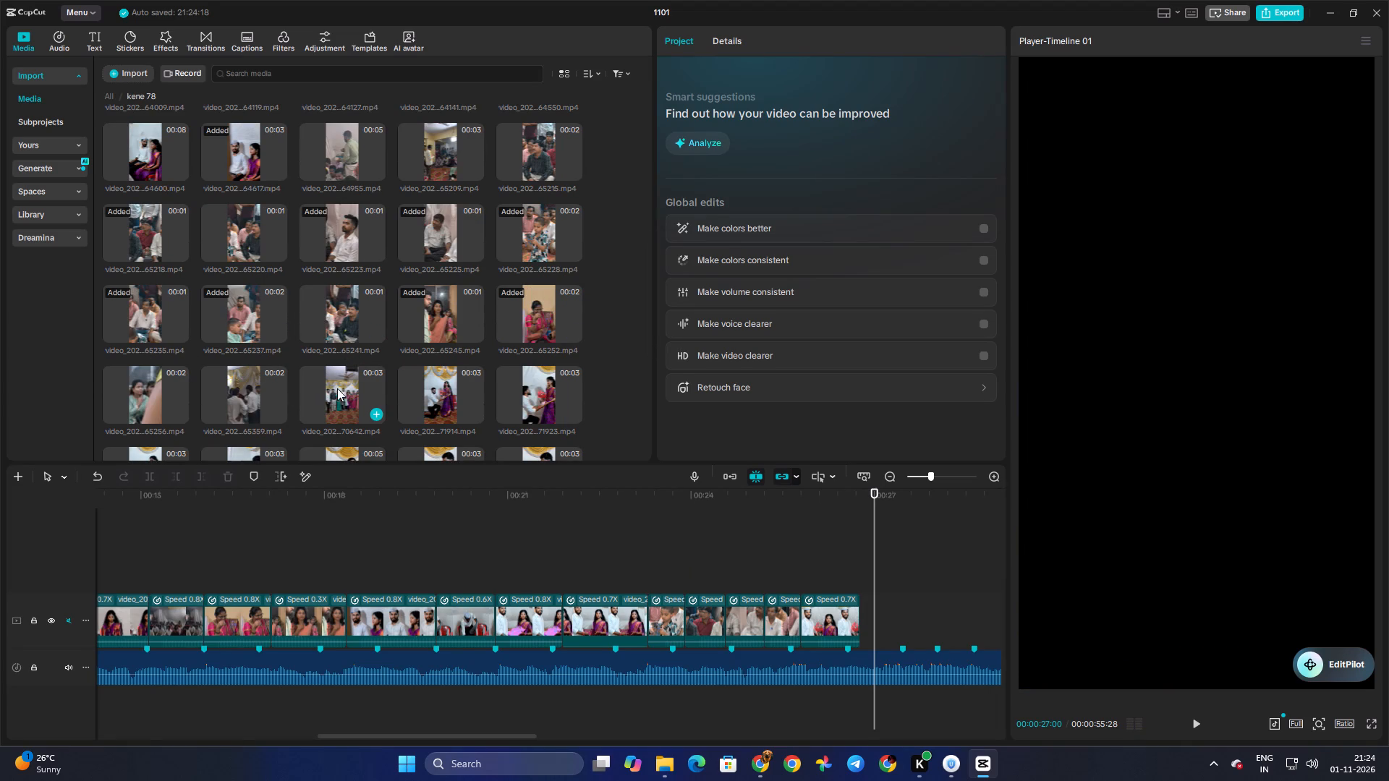
{"action": "left_click", "coordinate": [345, 389]}
{"action": "key", "text": "space"}
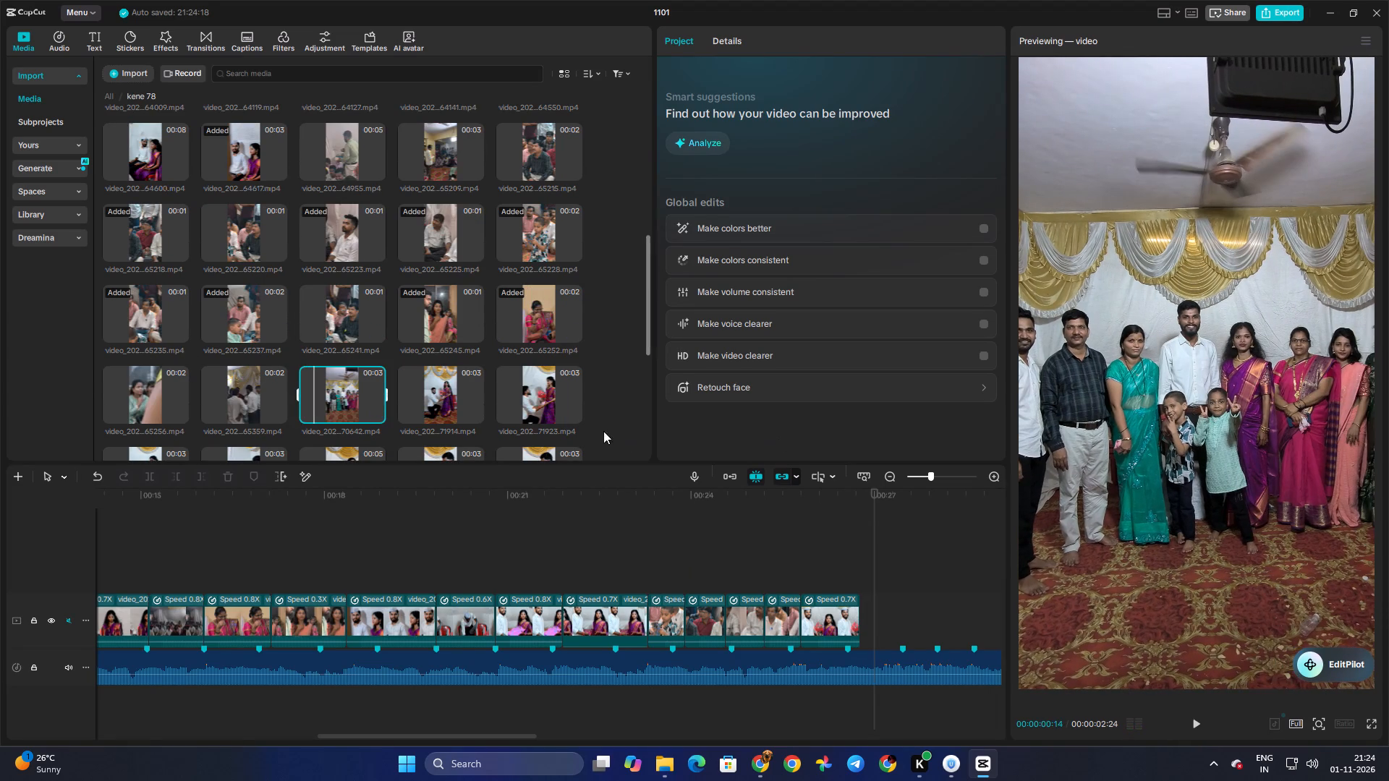
{"action": "left_click", "coordinate": [795, 555]}
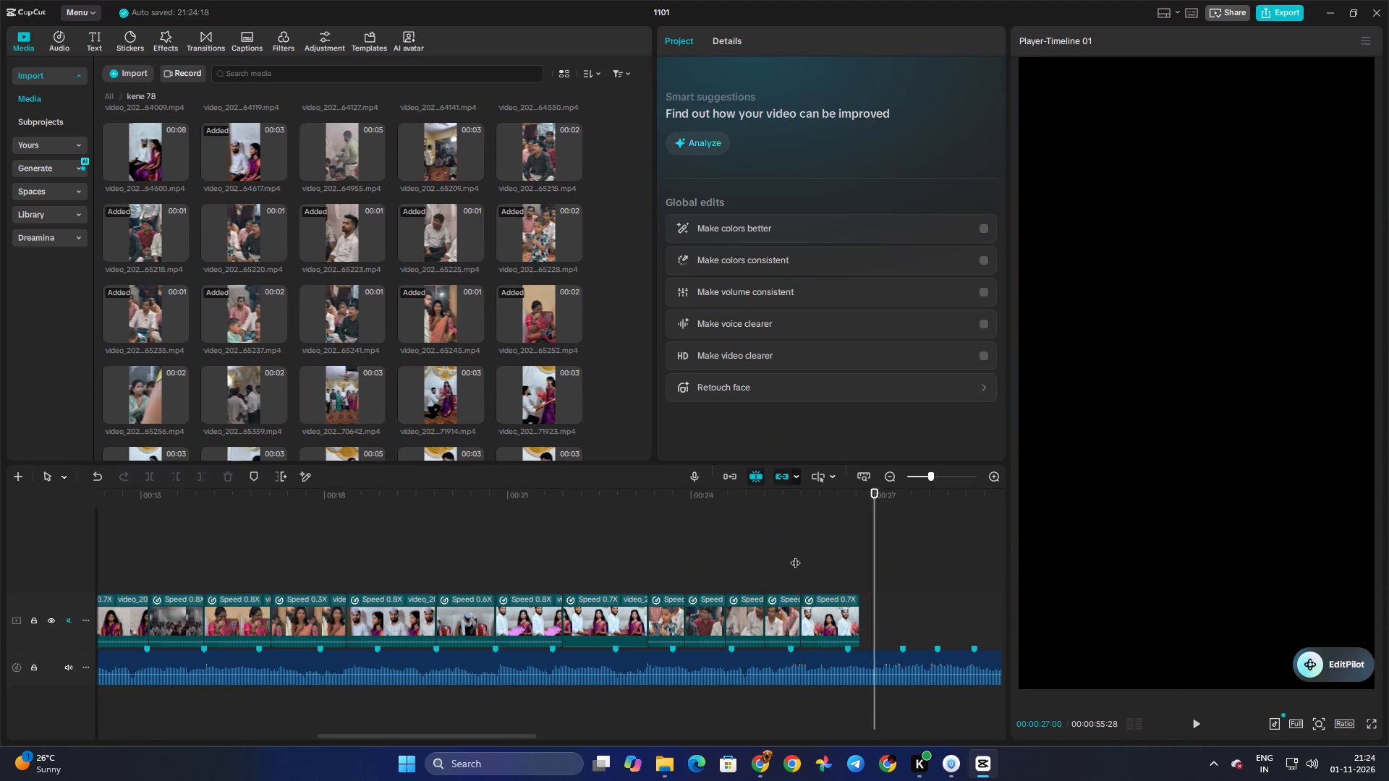
{"action": "key", "text": "space"}
{"action": "key", "text": "space"}
{"action": "left_click_drag", "start_coordinate": [342, 399], "coordinate": [902, 606]}
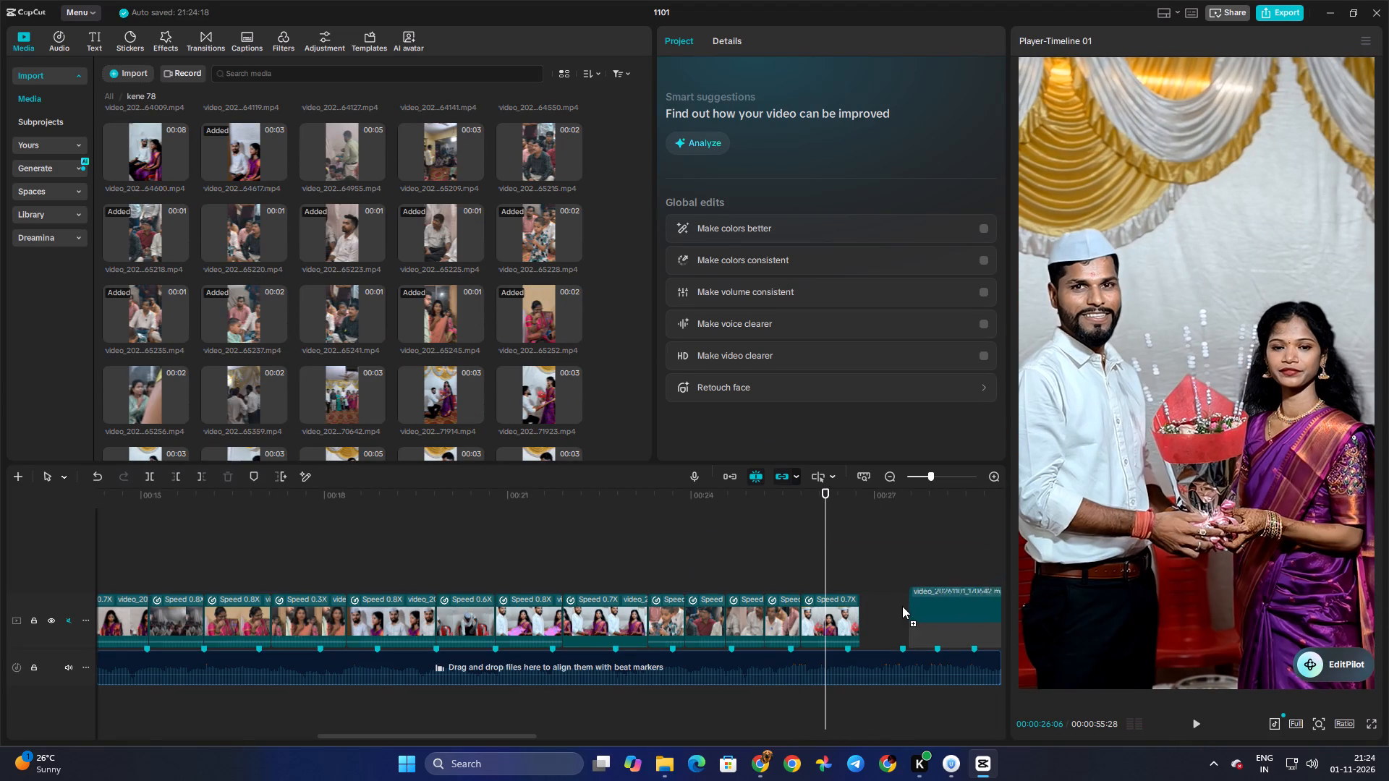
{"action": "left_click_drag", "start_coordinate": [902, 606], "coordinate": [860, 607]}
Play and scrub through the family group clip to examine its camera movement against the music's beat markers.
{"action": "left_click", "coordinate": [844, 565]}
{"action": "left_click_drag", "start_coordinate": [844, 565], "coordinate": [830, 565]}
{"action": "key", "text": "space"}
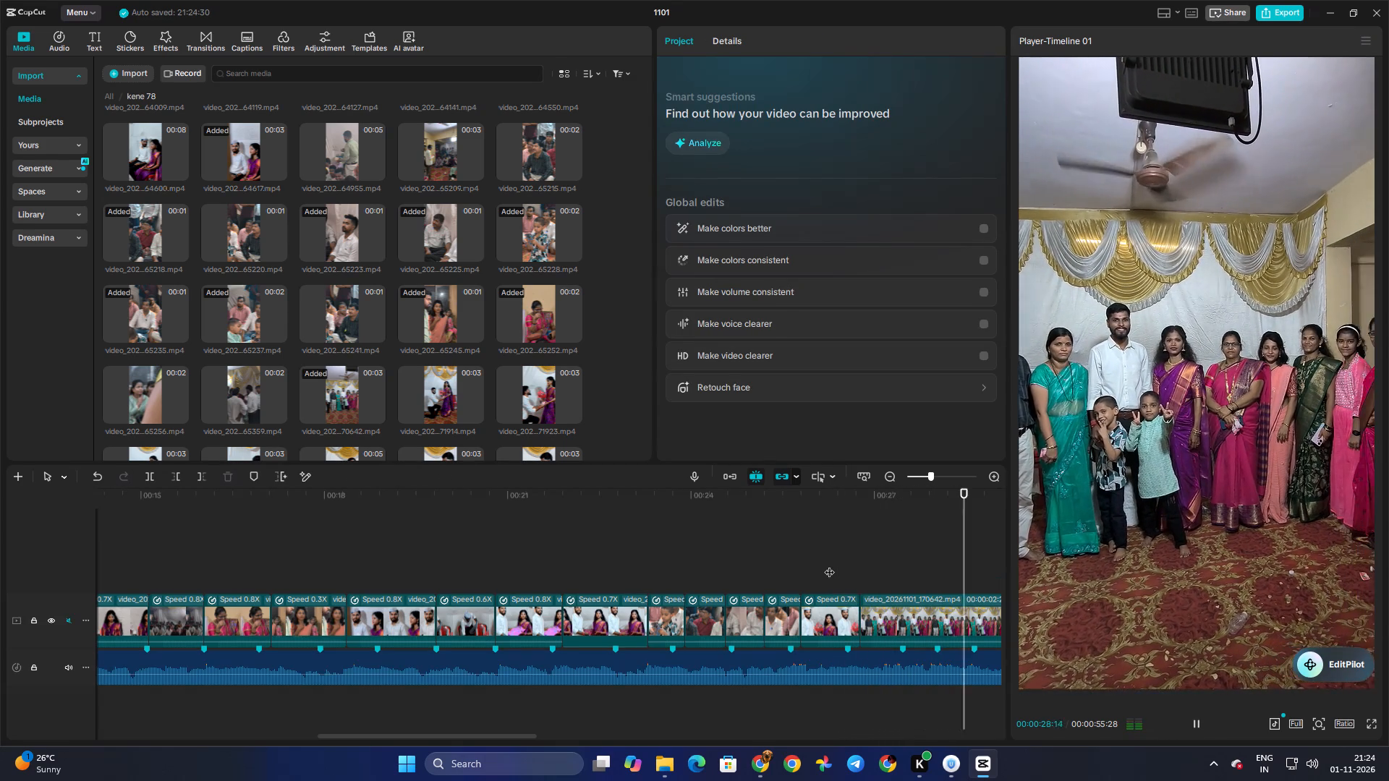
{"action": "left_click", "coordinate": [221, 564]}
{"action": "left_click_drag", "start_coordinate": [221, 564], "coordinate": [137, 567]}
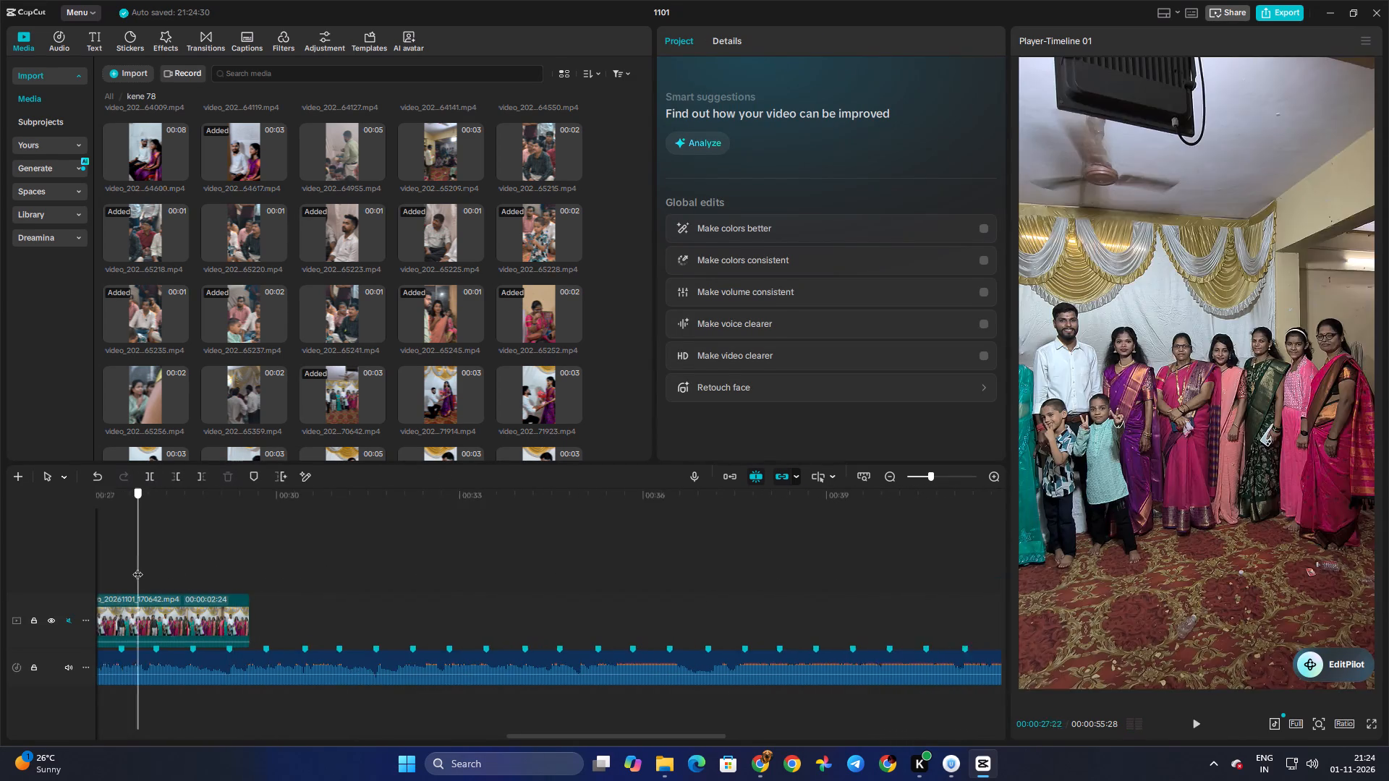
{"action": "left_click_drag", "start_coordinate": [137, 567], "coordinate": [262, 571]}
{"action": "key", "text": "space"}
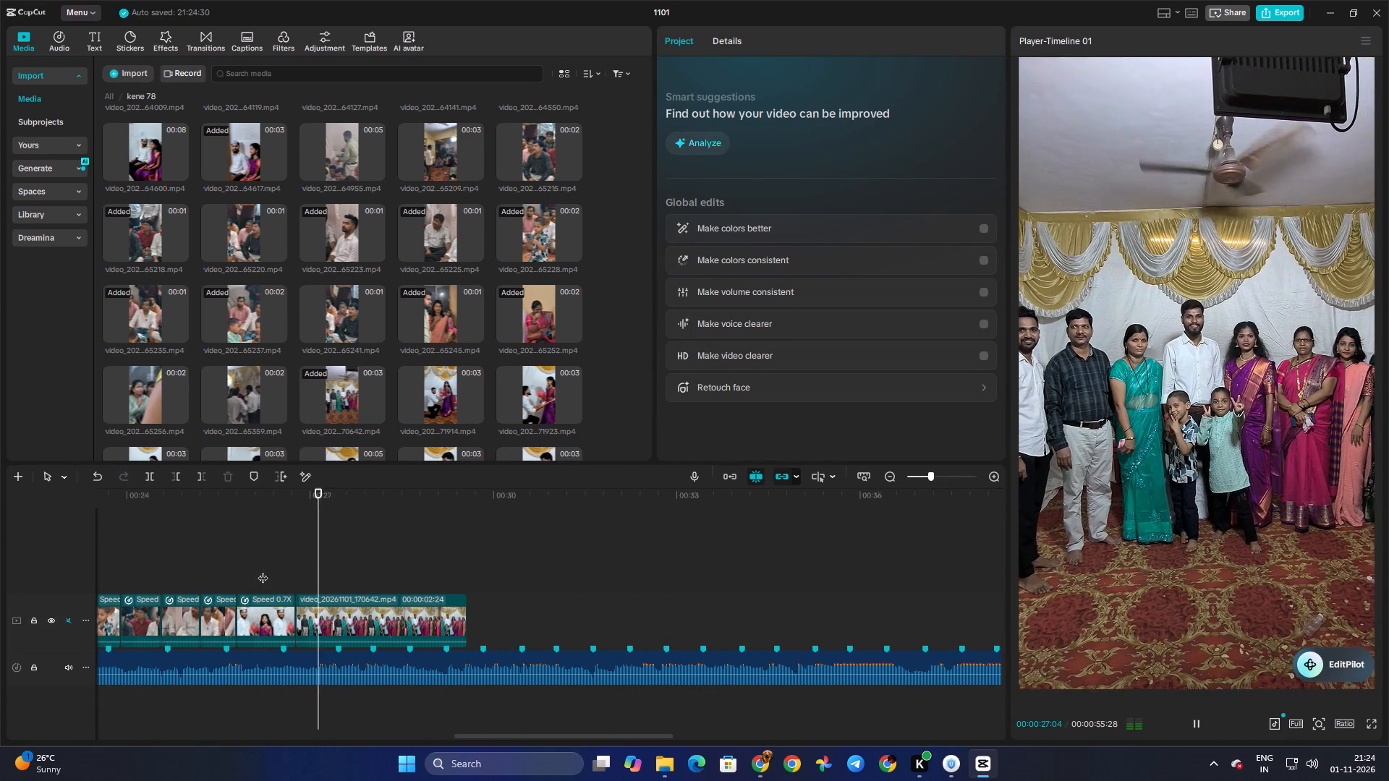
{"action": "key", "text": "space"}
{"action": "key", "text": "space"}
{"action": "key", "text": "space"}
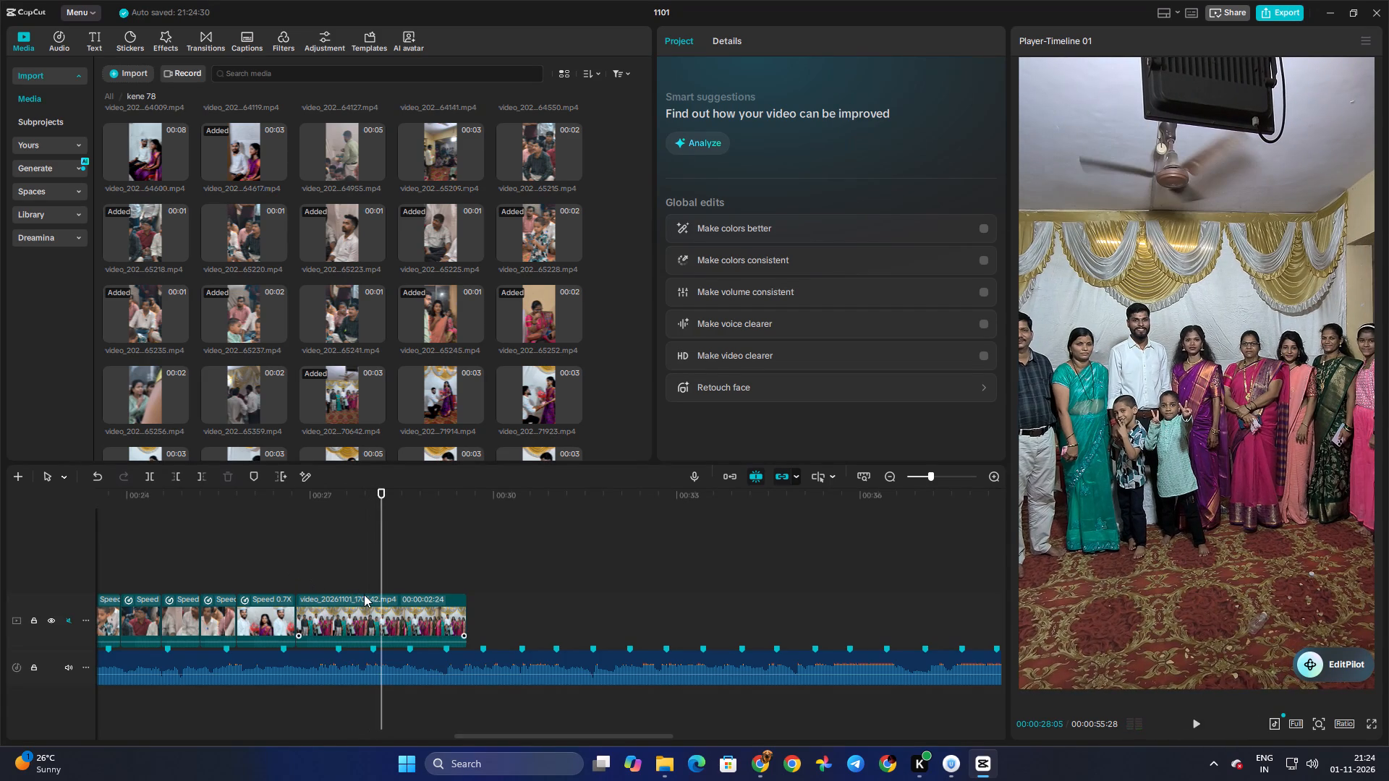
{"action": "left_click", "coordinate": [365, 593]}
{"action": "left_click_drag", "start_coordinate": [365, 593], "coordinate": [331, 599]}
{"action": "left_click", "coordinate": [319, 570]}
{"action": "left_click_drag", "start_coordinate": [319, 570], "coordinate": [308, 570]}
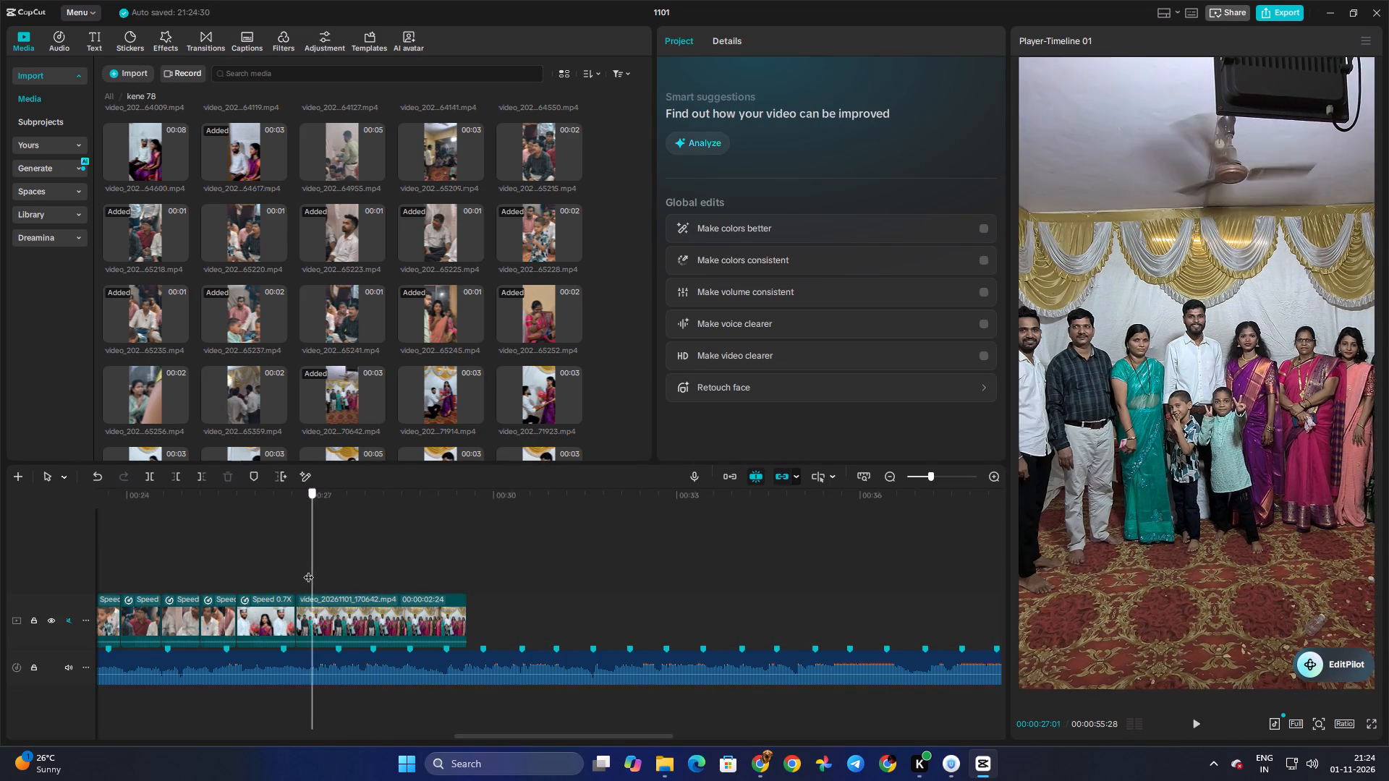
{"action": "left_click_drag", "start_coordinate": [308, 570], "coordinate": [403, 585]}
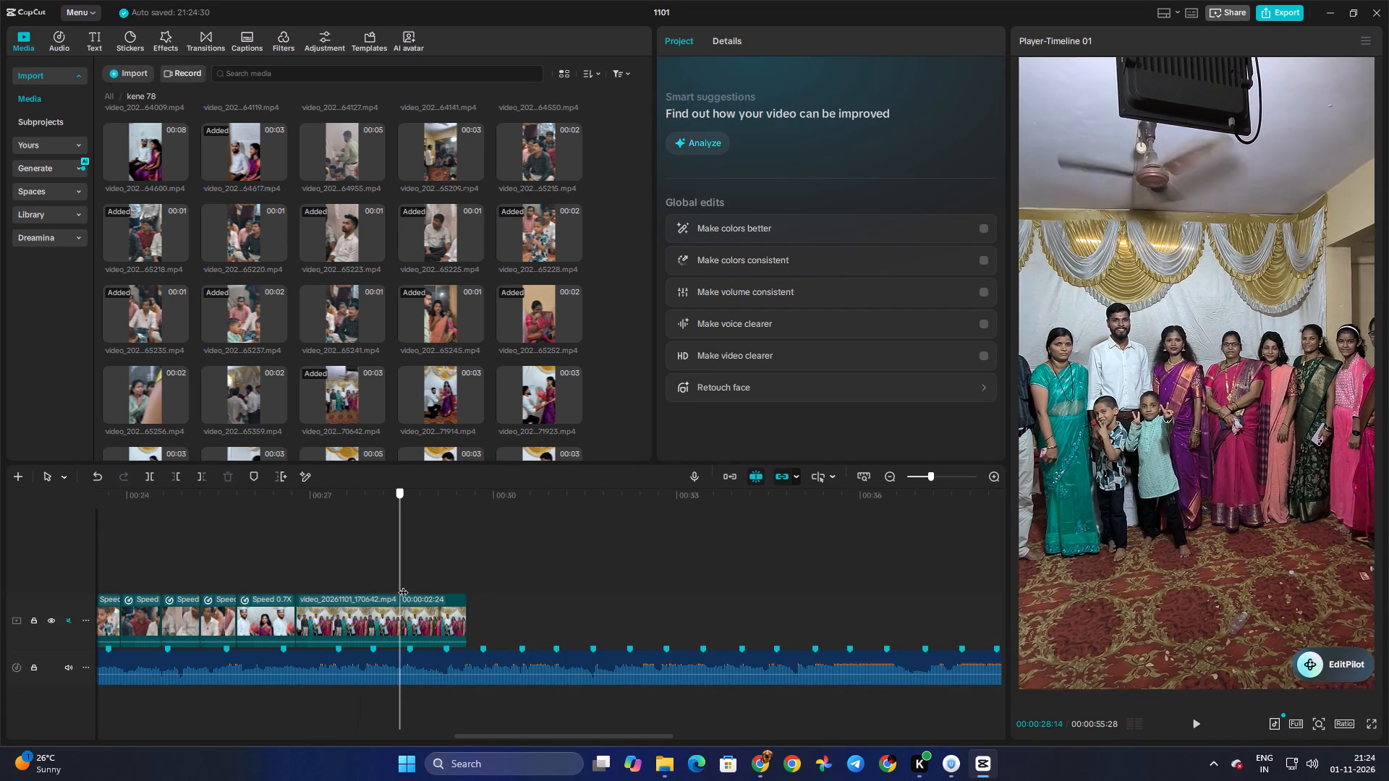
{"action": "left_click_drag", "start_coordinate": [403, 585], "coordinate": [447, 592]}
Trim the end of the family group clip to the beat marker at 29:07, for a 2.5 s duration.
{"action": "left_click", "coordinate": [443, 632]}
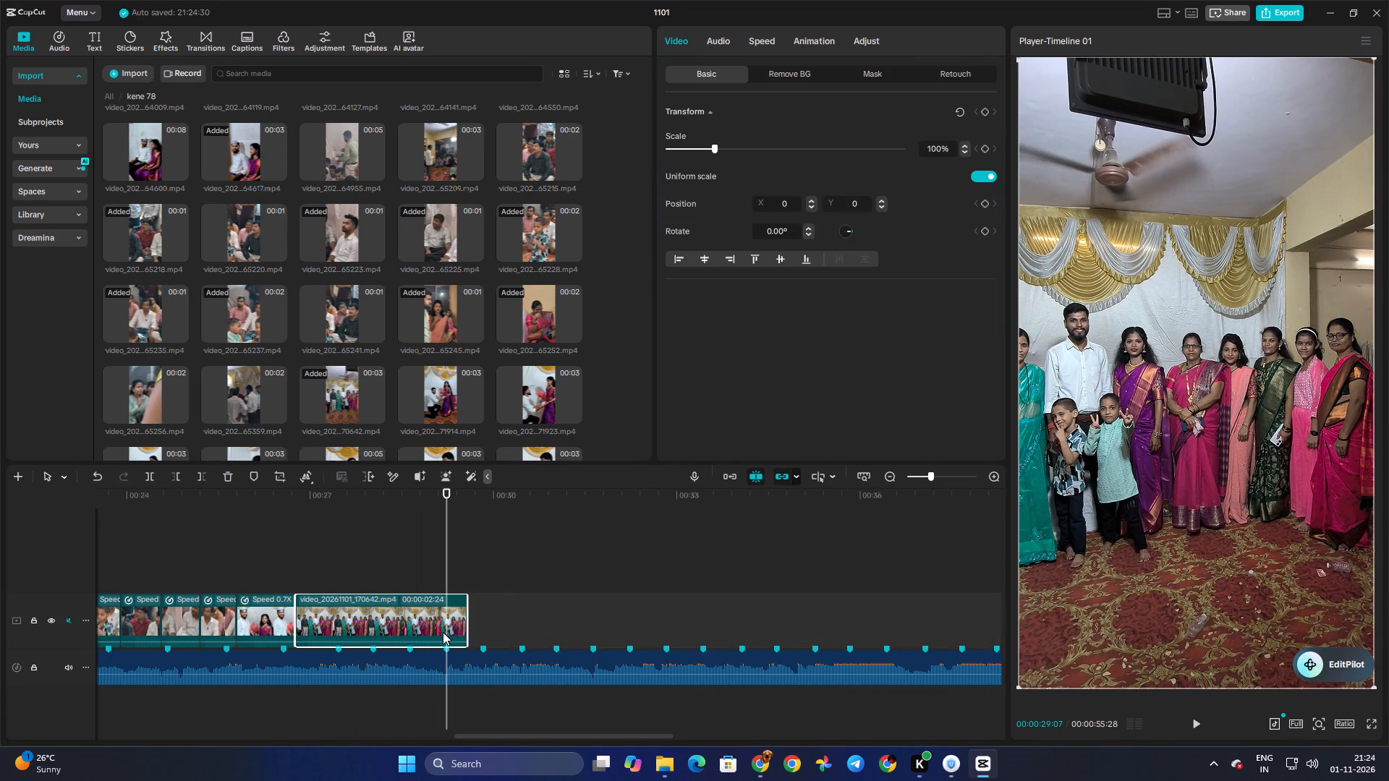
{"action": "left_click_drag", "start_coordinate": [465, 619], "coordinate": [441, 623]}
Set the family group clip's speed to 1.60x.
{"action": "left_click", "coordinate": [750, 35]}
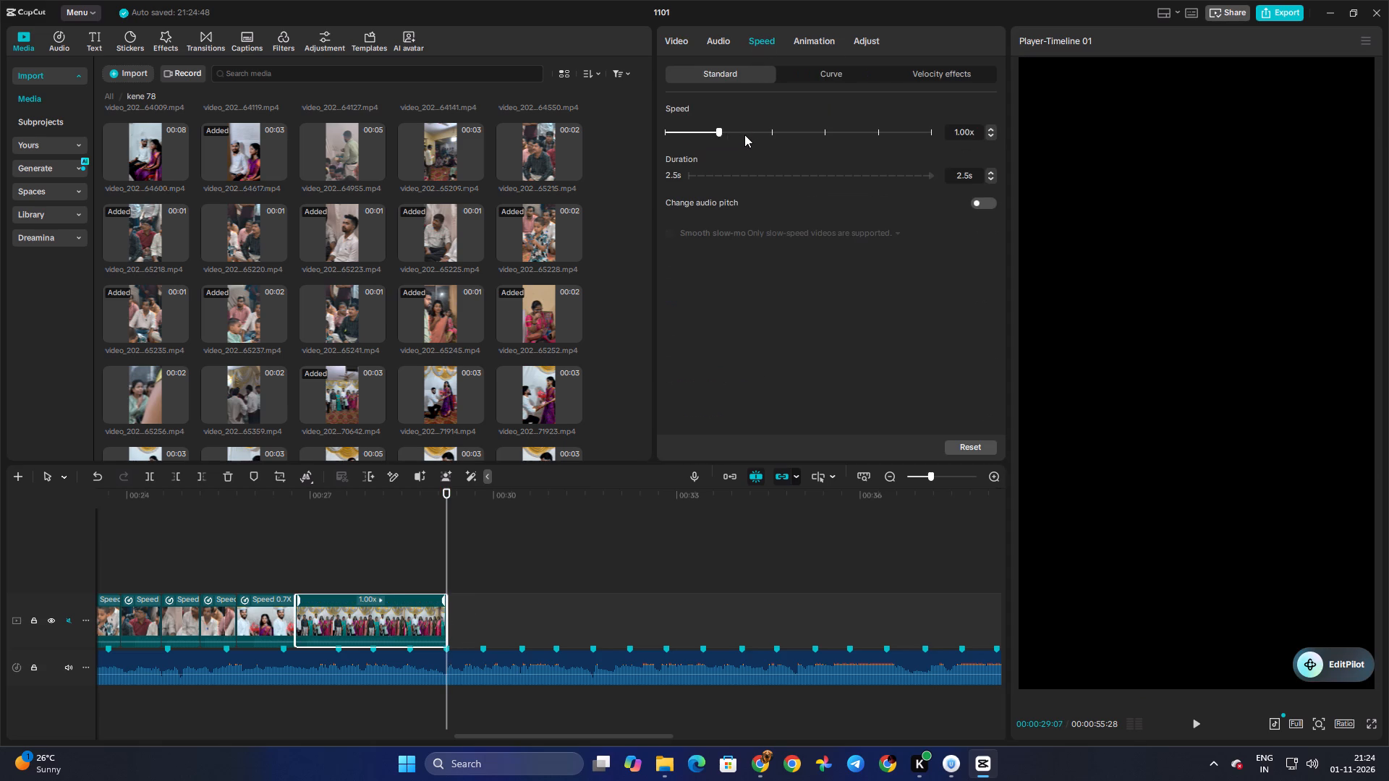
{"action": "double_click", "coordinate": [744, 135]}
{"action": "left_click", "coordinate": [749, 135]}
{"action": "double_click", "coordinate": [749, 135]}
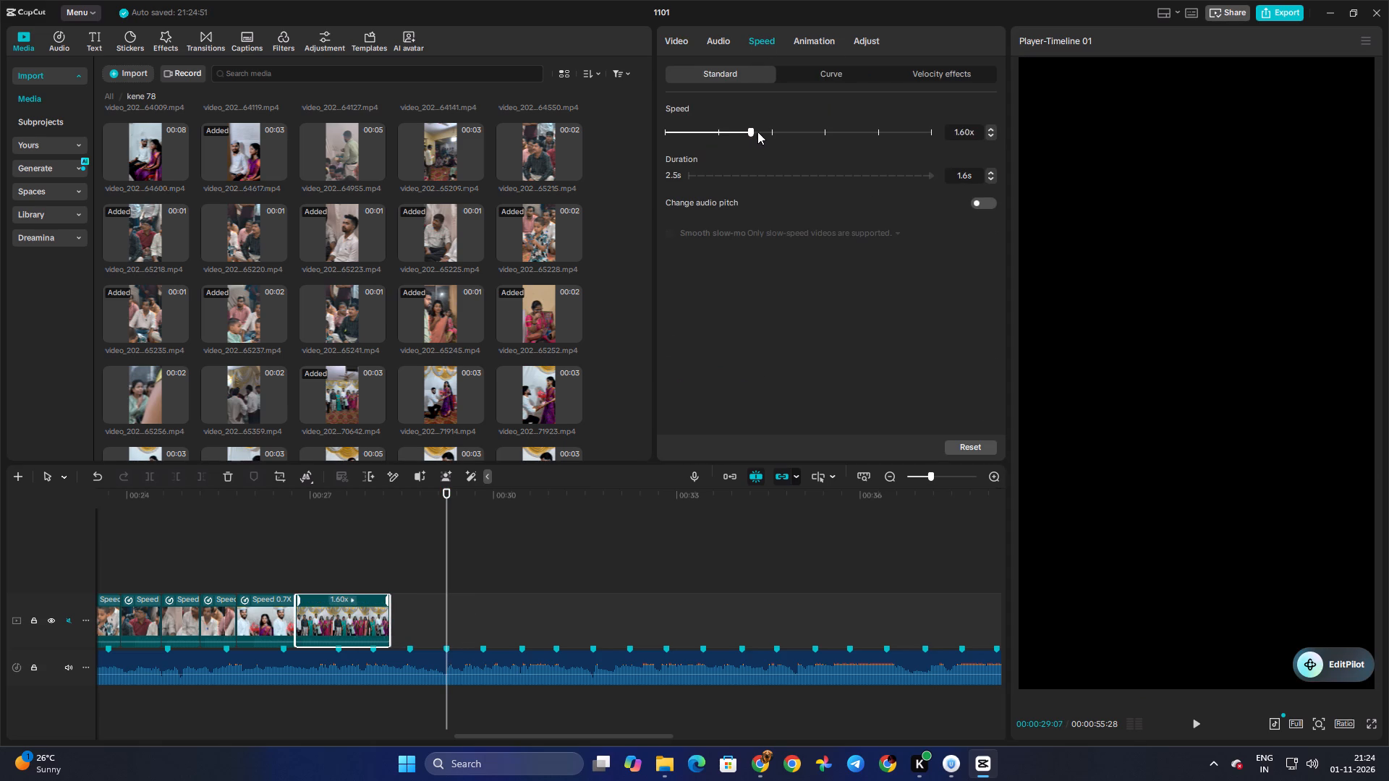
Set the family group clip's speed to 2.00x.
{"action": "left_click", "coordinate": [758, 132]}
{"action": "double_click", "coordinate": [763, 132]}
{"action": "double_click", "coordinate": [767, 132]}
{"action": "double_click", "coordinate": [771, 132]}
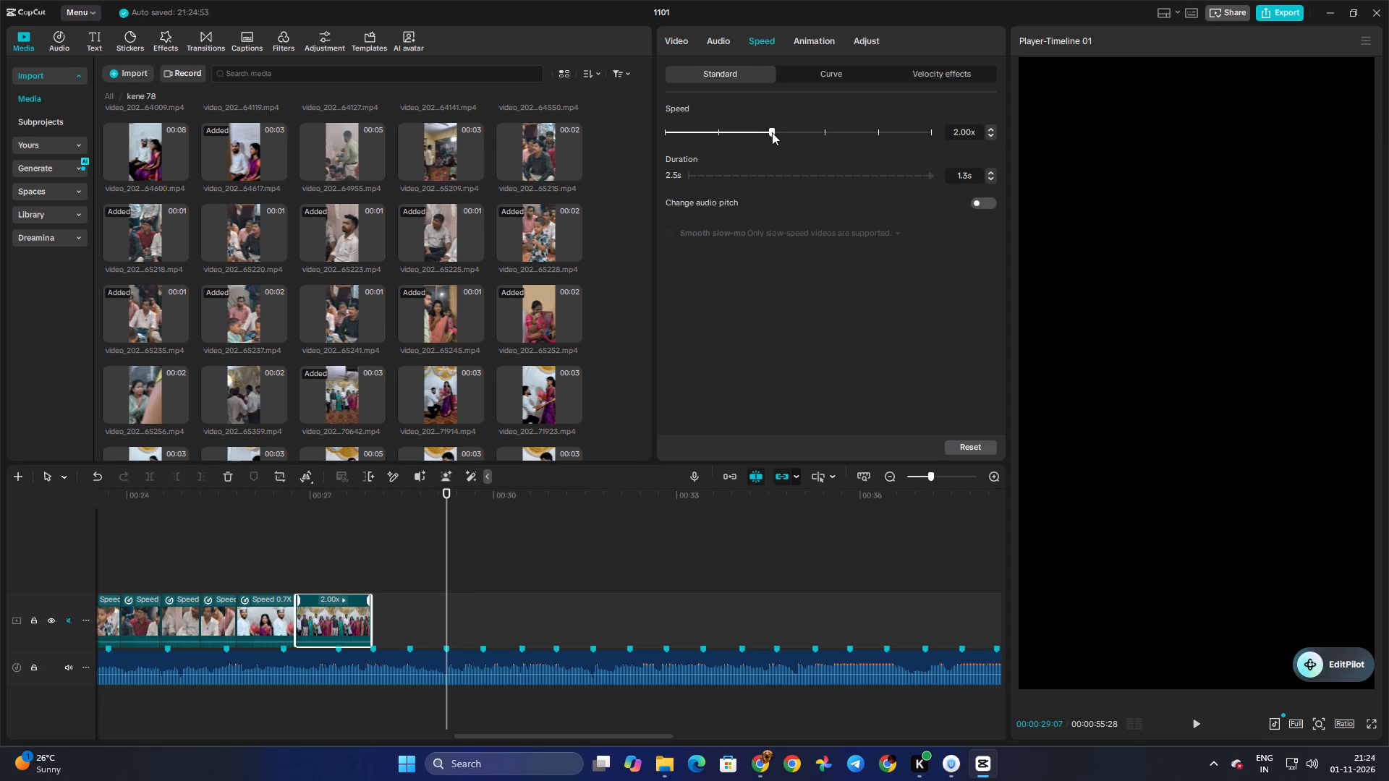
Play the cut from the bouquet couple clip into the family group clip to check its timing against the beat markers.
{"action": "left_click", "coordinate": [294, 574]}
{"action": "key", "text": "space"}
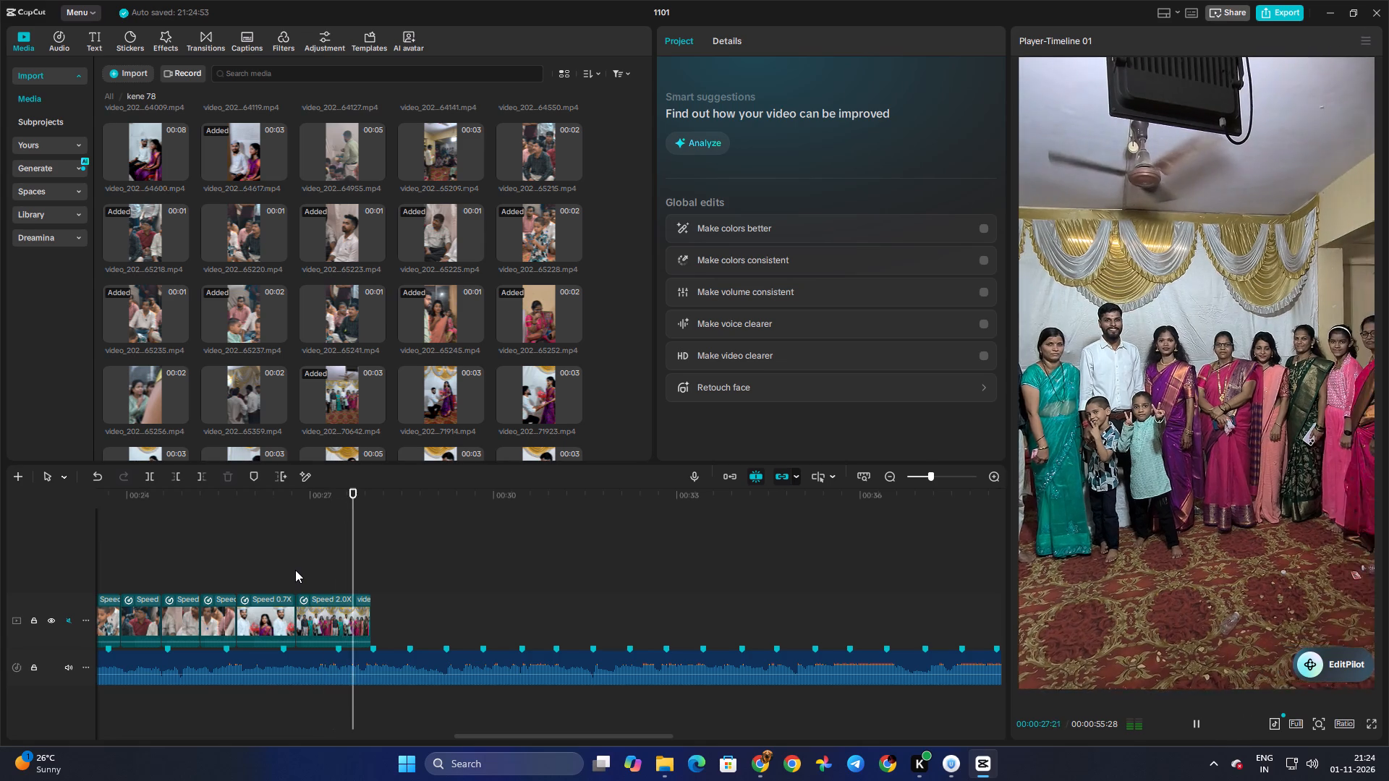
{"action": "left_click", "coordinate": [295, 570]}
{"action": "left_click", "coordinate": [295, 570]}
{"action": "key", "text": "space"}
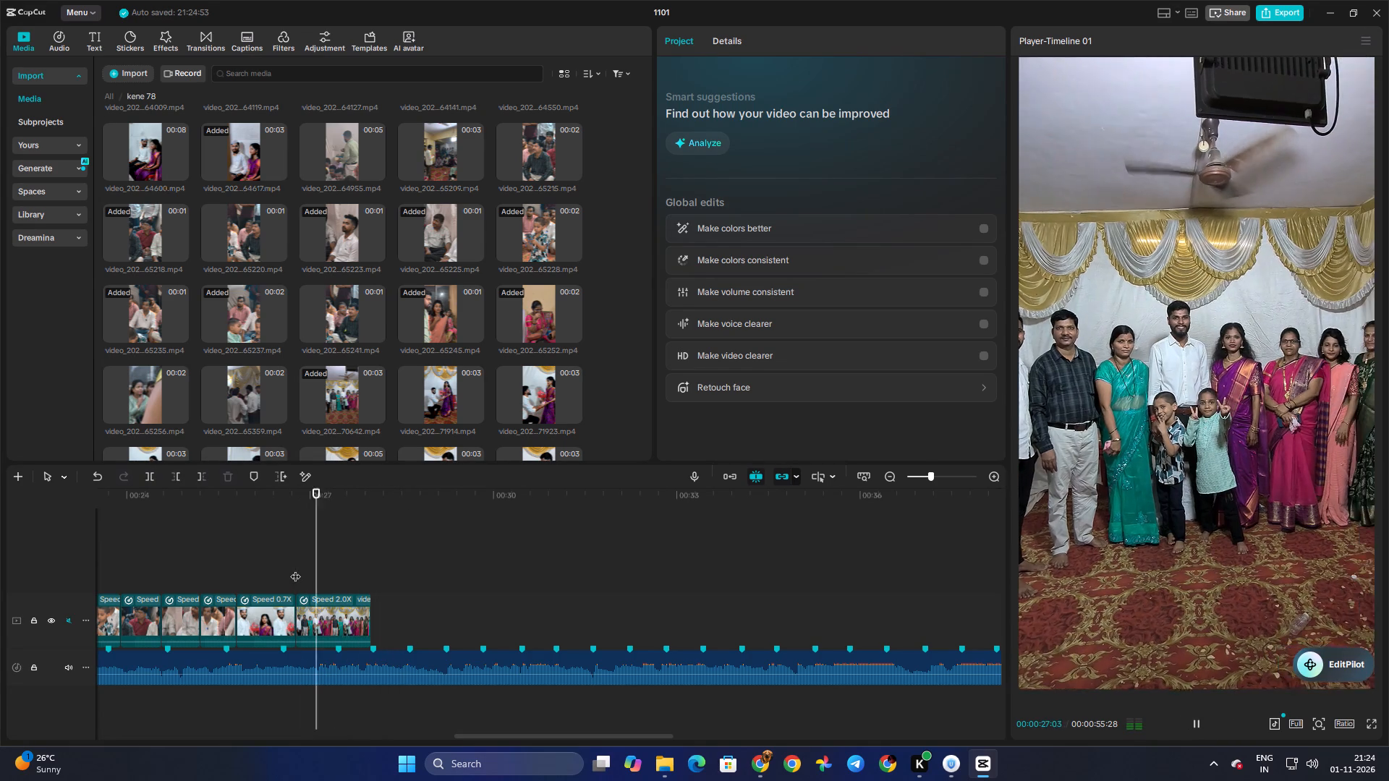
{"action": "left_click", "coordinate": [295, 569]}
{"action": "left_click_drag", "start_coordinate": [295, 569], "coordinate": [241, 564]}
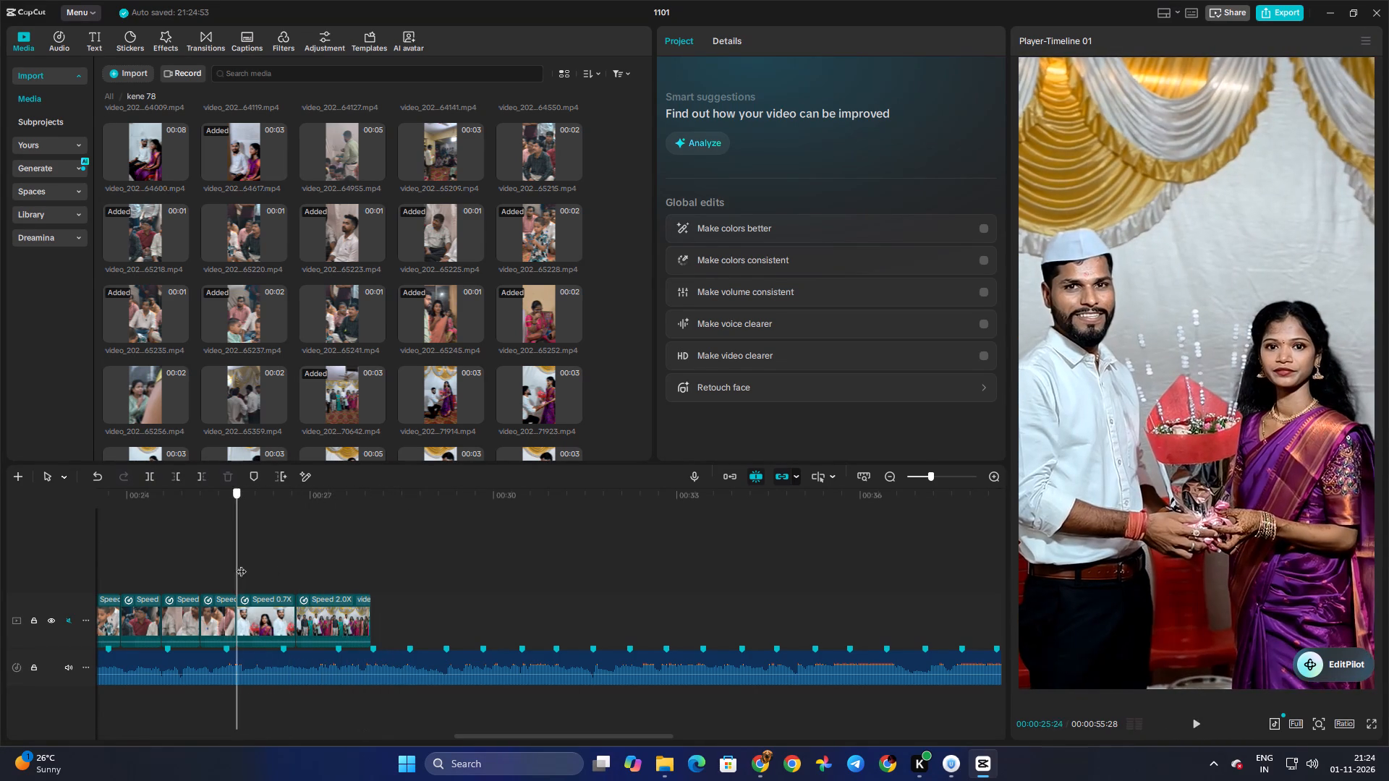
{"action": "key", "text": "space"}
{"action": "key", "text": "space"}
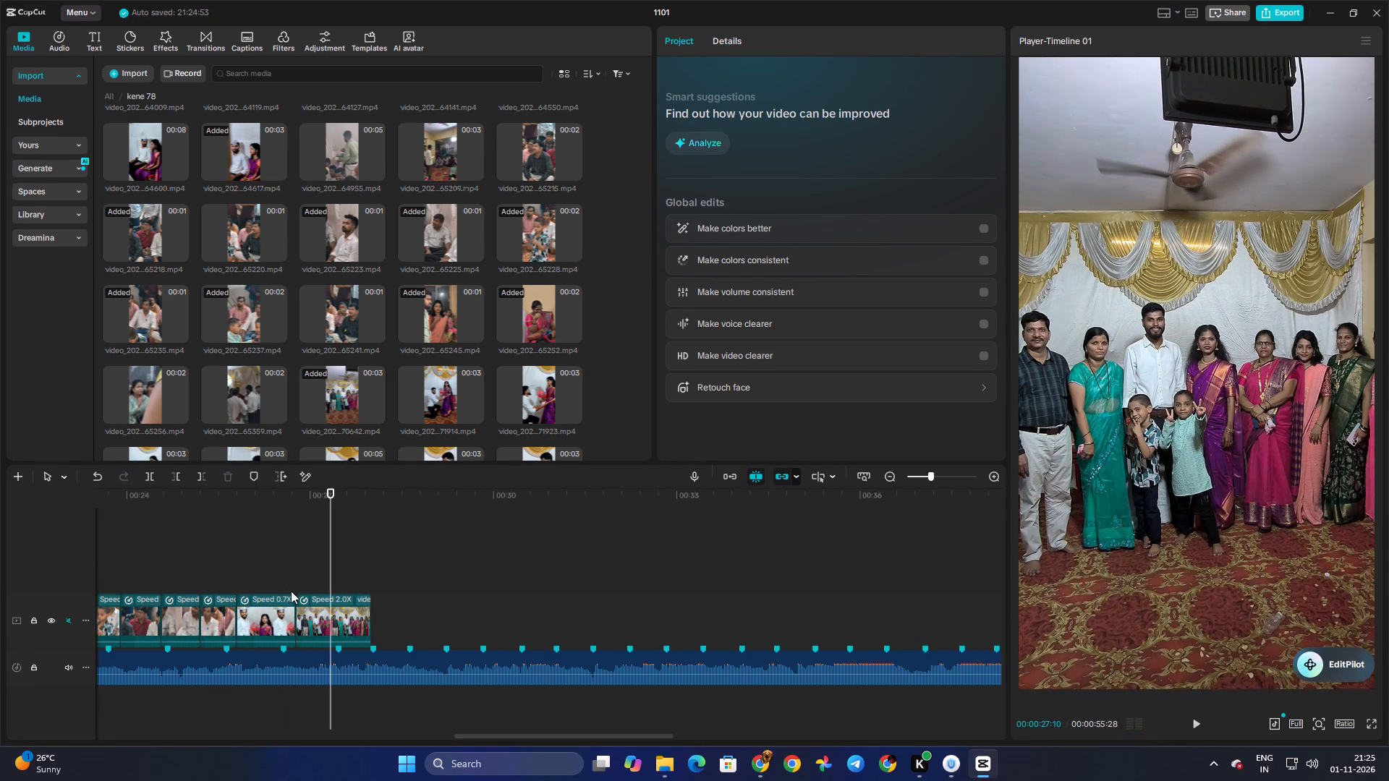
Trim the end of the bouquet couple clip to the beat marker at 26:17.
{"action": "left_click", "coordinate": [280, 580]}
{"action": "left_click", "coordinate": [281, 618]}
{"action": "left_click_drag", "start_coordinate": [297, 614], "coordinate": [284, 614]}
Set the family group clip's speed to 1.74x.
{"action": "left_click", "coordinate": [314, 610]}
{"action": "left_click", "coordinate": [772, 40]}
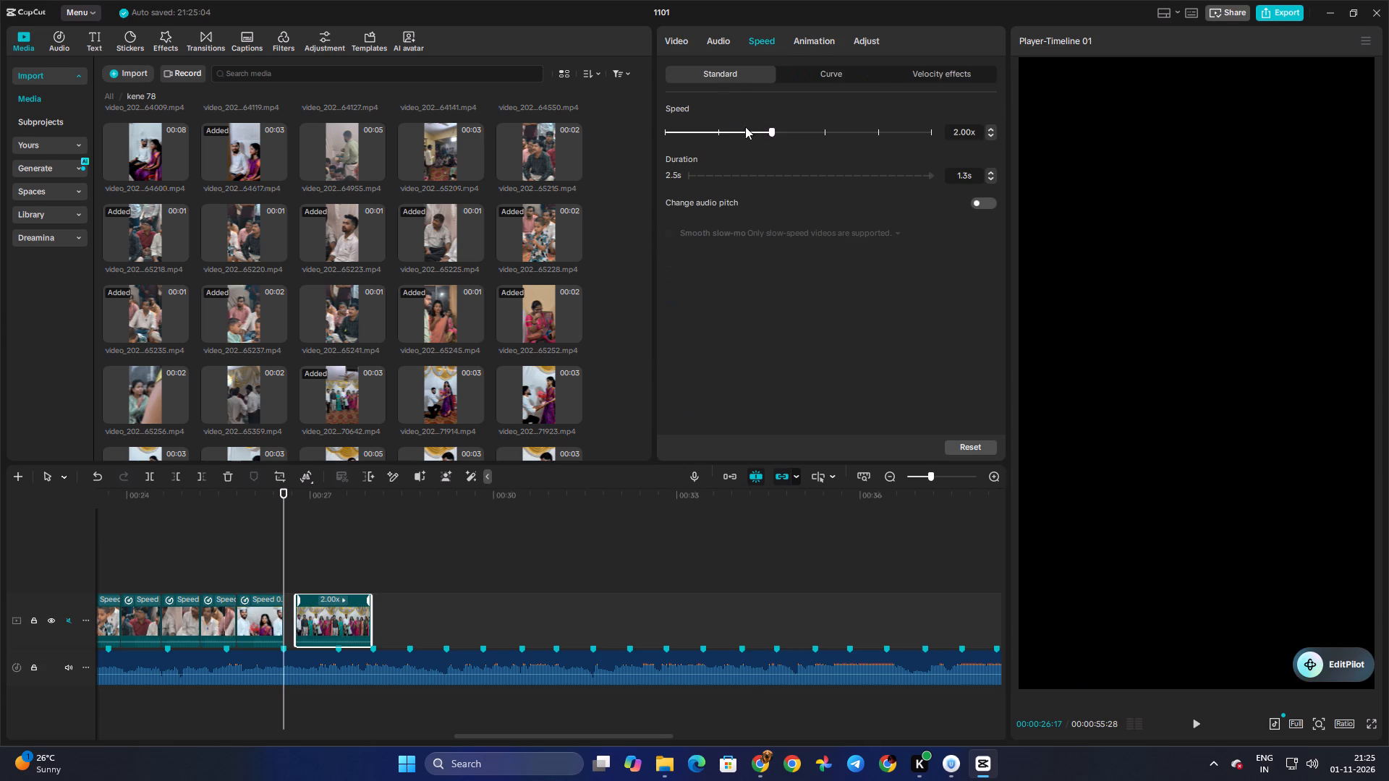
{"action": "left_click", "coordinate": [763, 130]}
{"action": "triple_click", "coordinate": [763, 130]}
{"action": "double_click", "coordinate": [761, 130]}
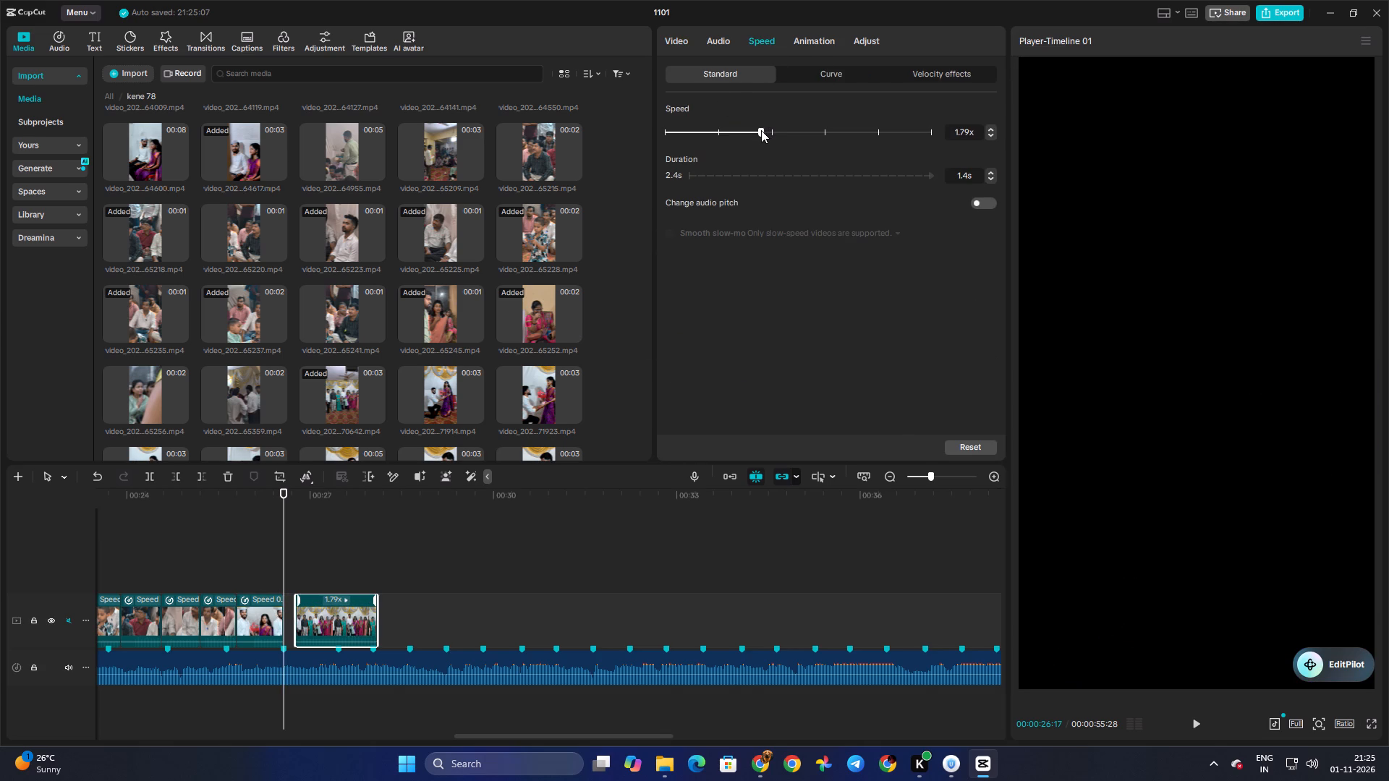
{"action": "left_click", "coordinate": [758, 131]}
Move the family group clip against the bouquet clip's end, extend its end to the beat marker at 28:01, and play it.
{"action": "left_click_drag", "start_coordinate": [347, 616], "coordinate": [340, 618]}
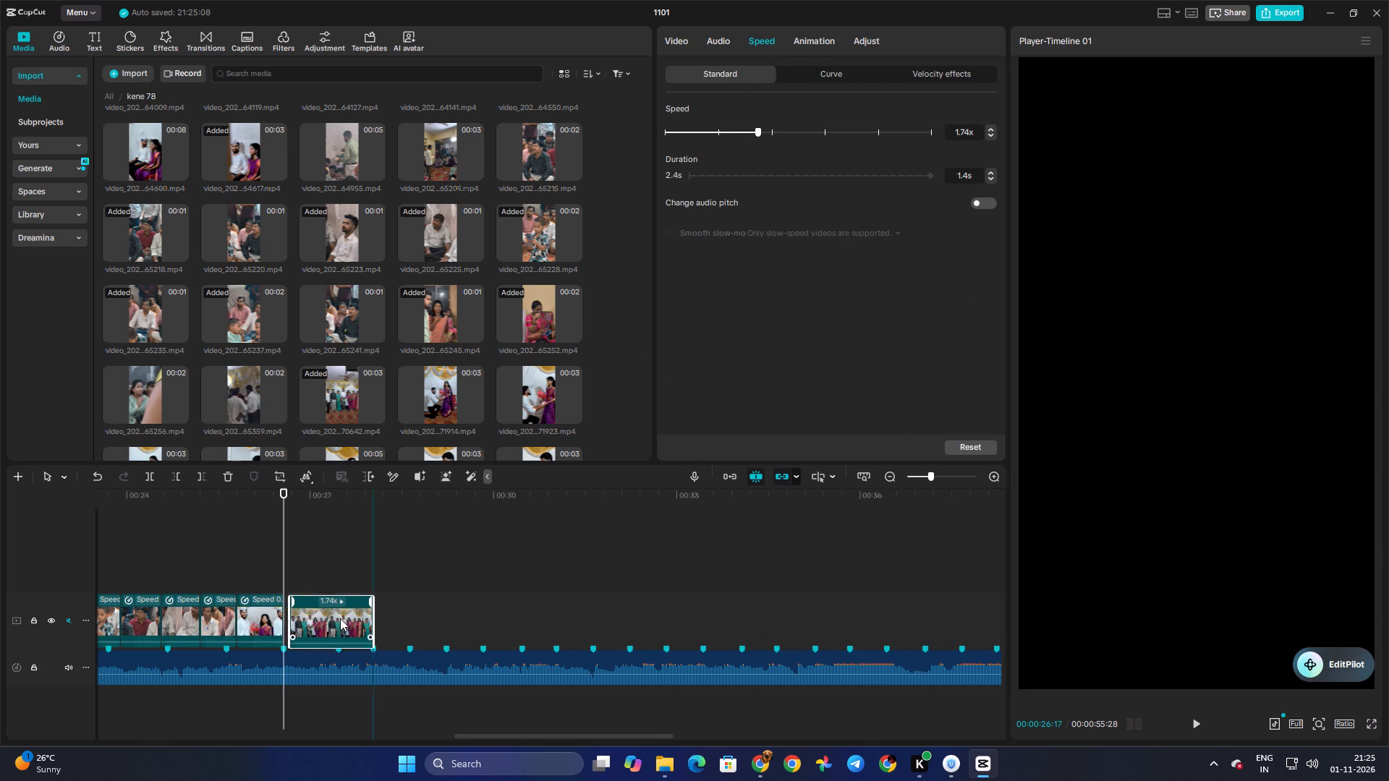
{"action": "left_click_drag", "start_coordinate": [340, 618], "coordinate": [338, 619]}
{"action": "left_click", "coordinate": [369, 627]}
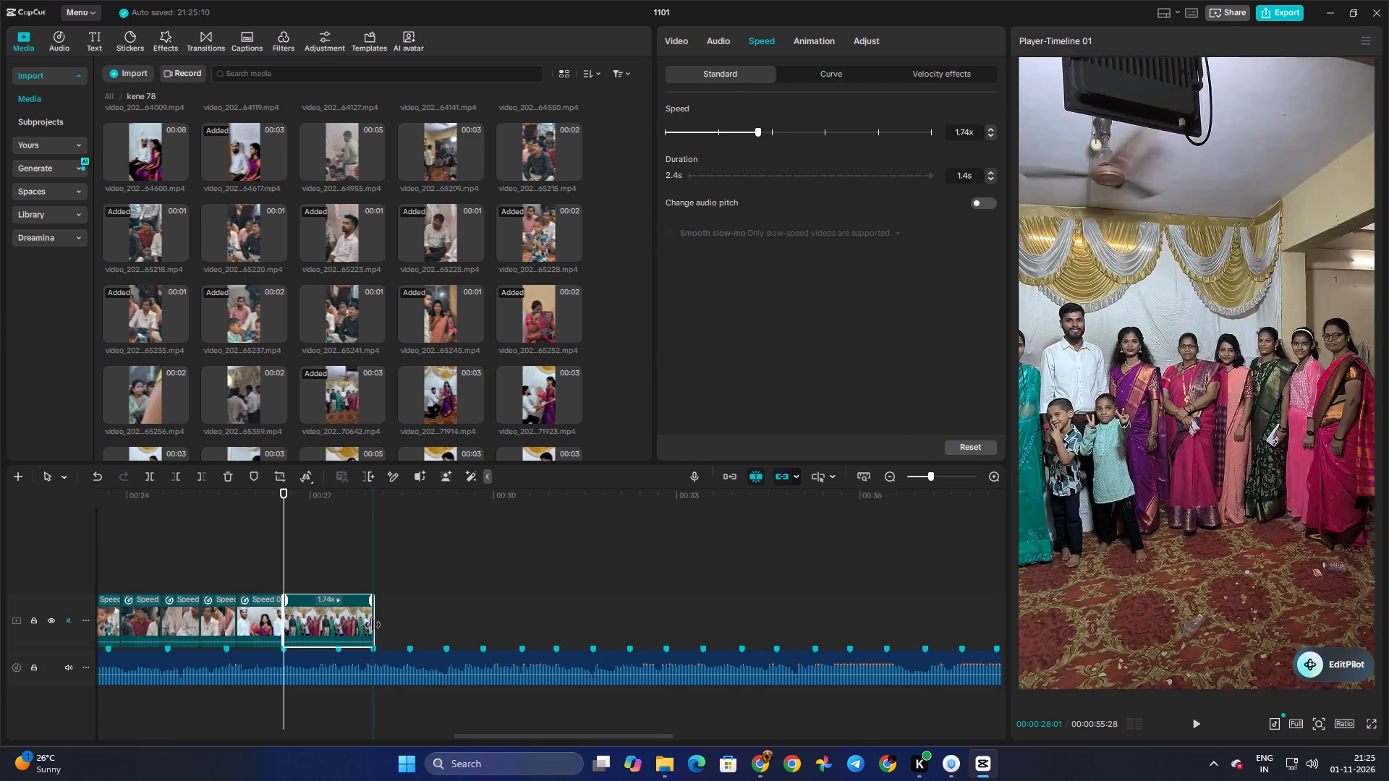
{"action": "key", "text": "space"}
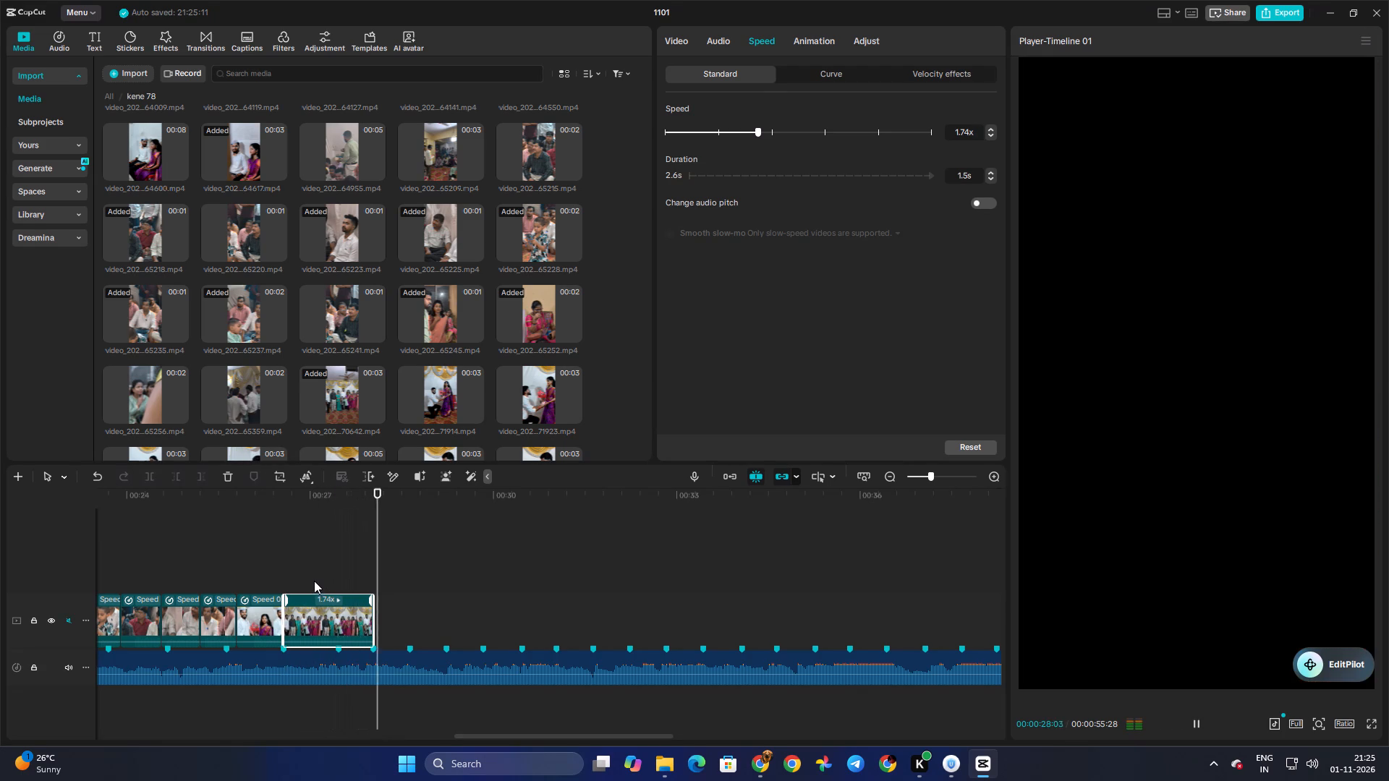
{"action": "key", "text": "space"}
Preview couple clips, add video_20261101_172043.mp4 to the main track directly after the family group clip, and scrub through it.
{"action": "left_click", "coordinate": [540, 380]}
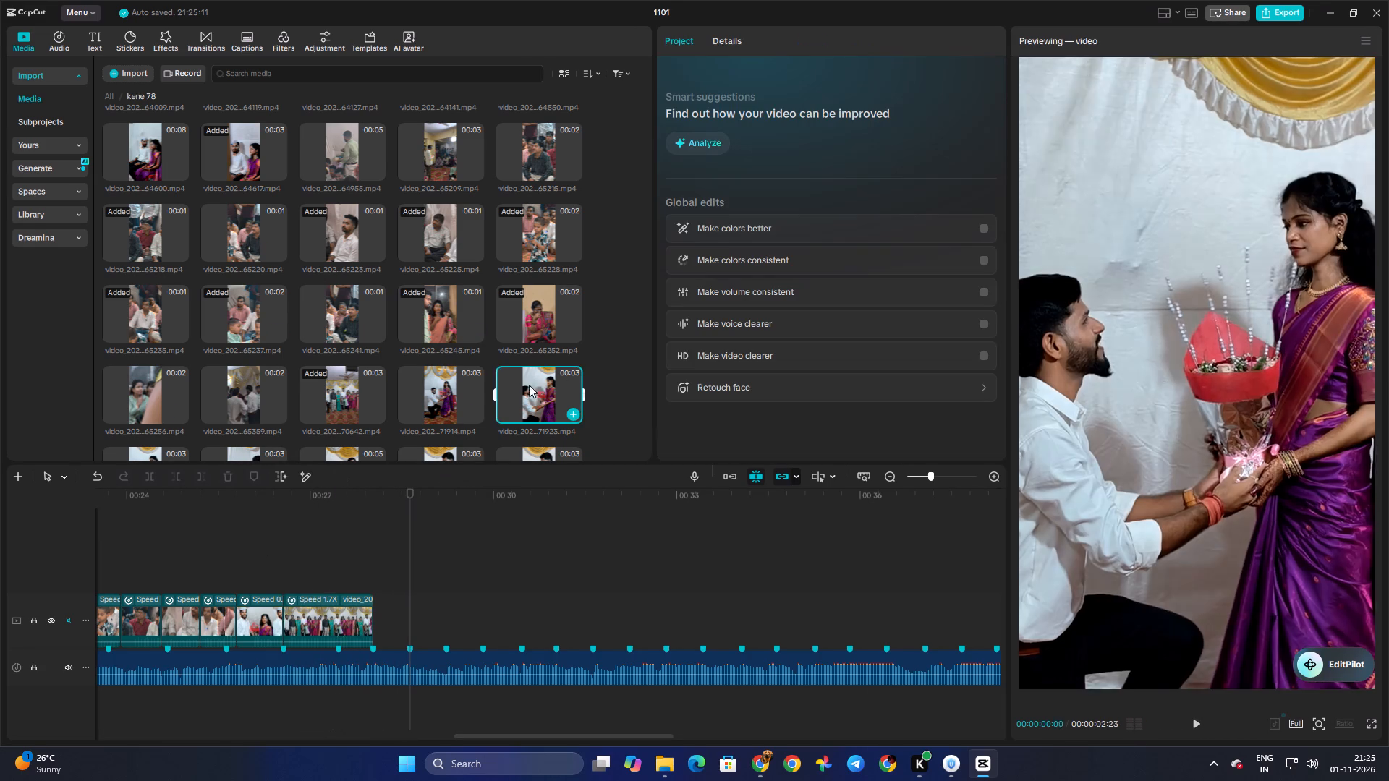
{"action": "key", "text": "space"}
{"action": "scroll", "coordinate": [386, 385], "scroll_direction": "down", "scroll_amount": 1}
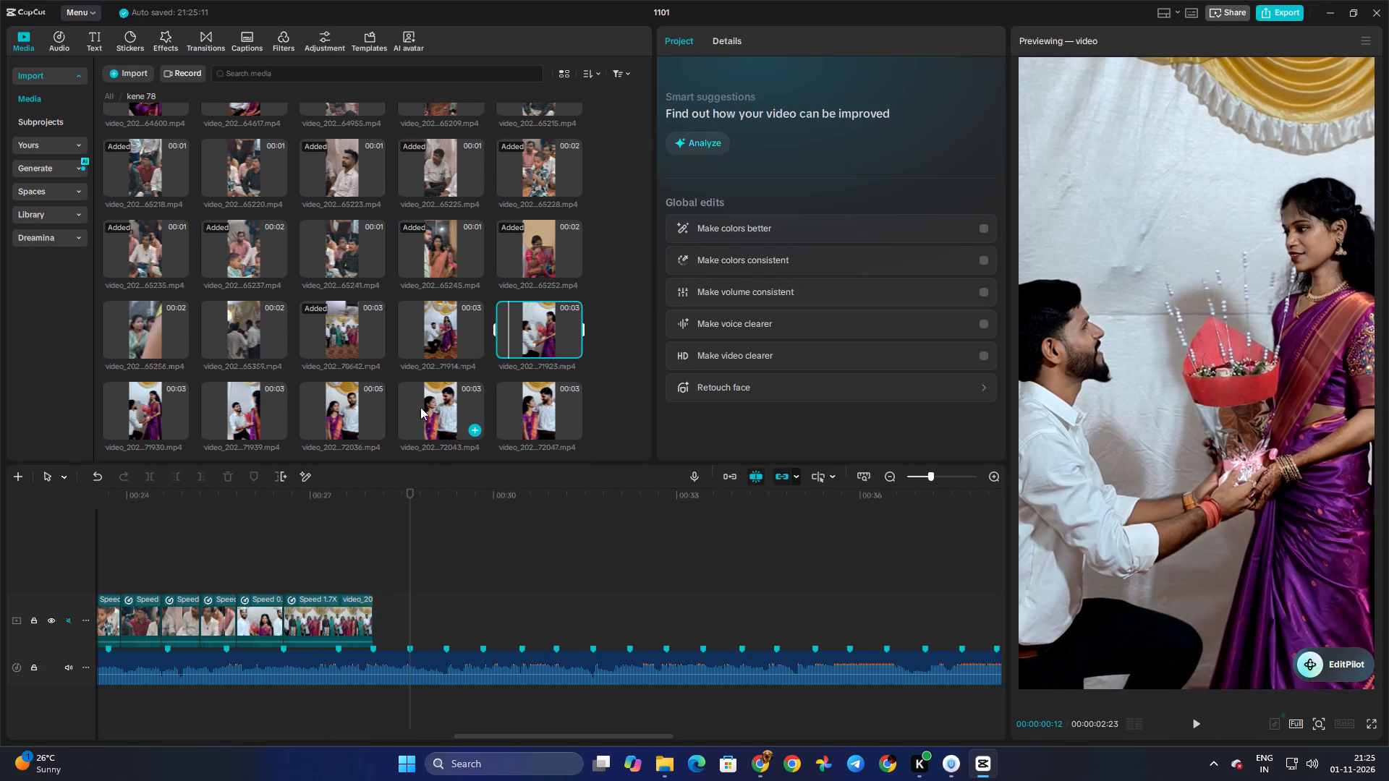
{"action": "left_click", "coordinate": [436, 407]}
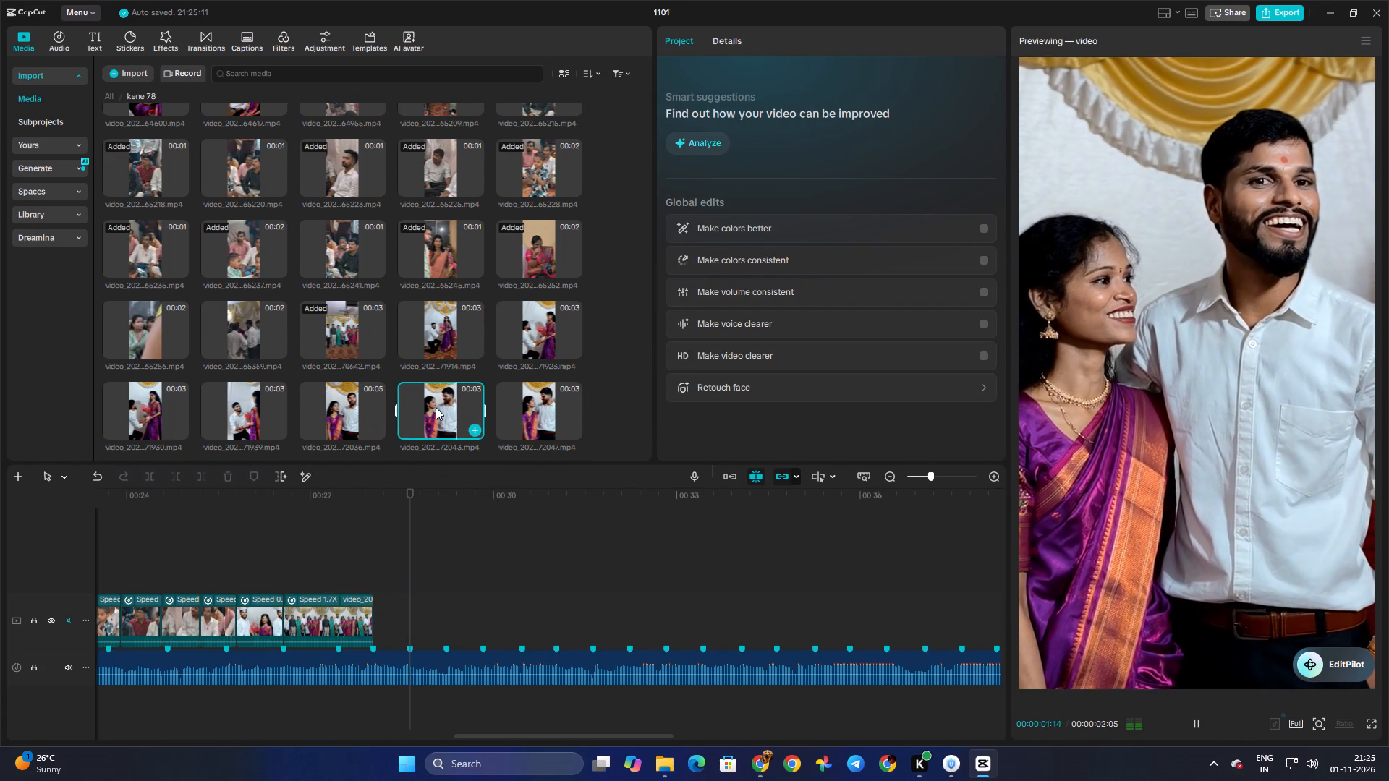
{"action": "key", "text": "space"}
{"action": "left_click_drag", "start_coordinate": [436, 407], "coordinate": [373, 612]}
{"action": "left_click", "coordinate": [389, 576]}
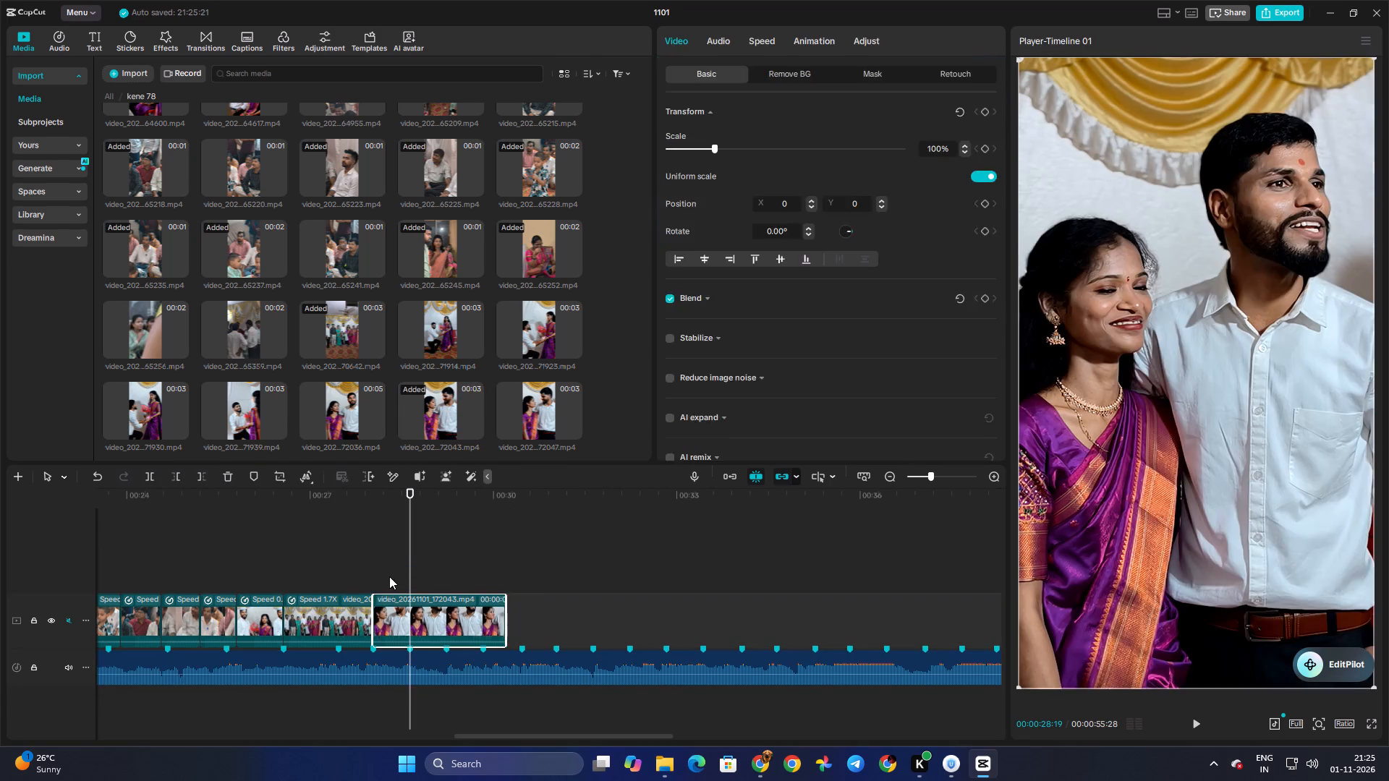
{"action": "left_click_drag", "start_coordinate": [388, 576], "coordinate": [422, 583]}
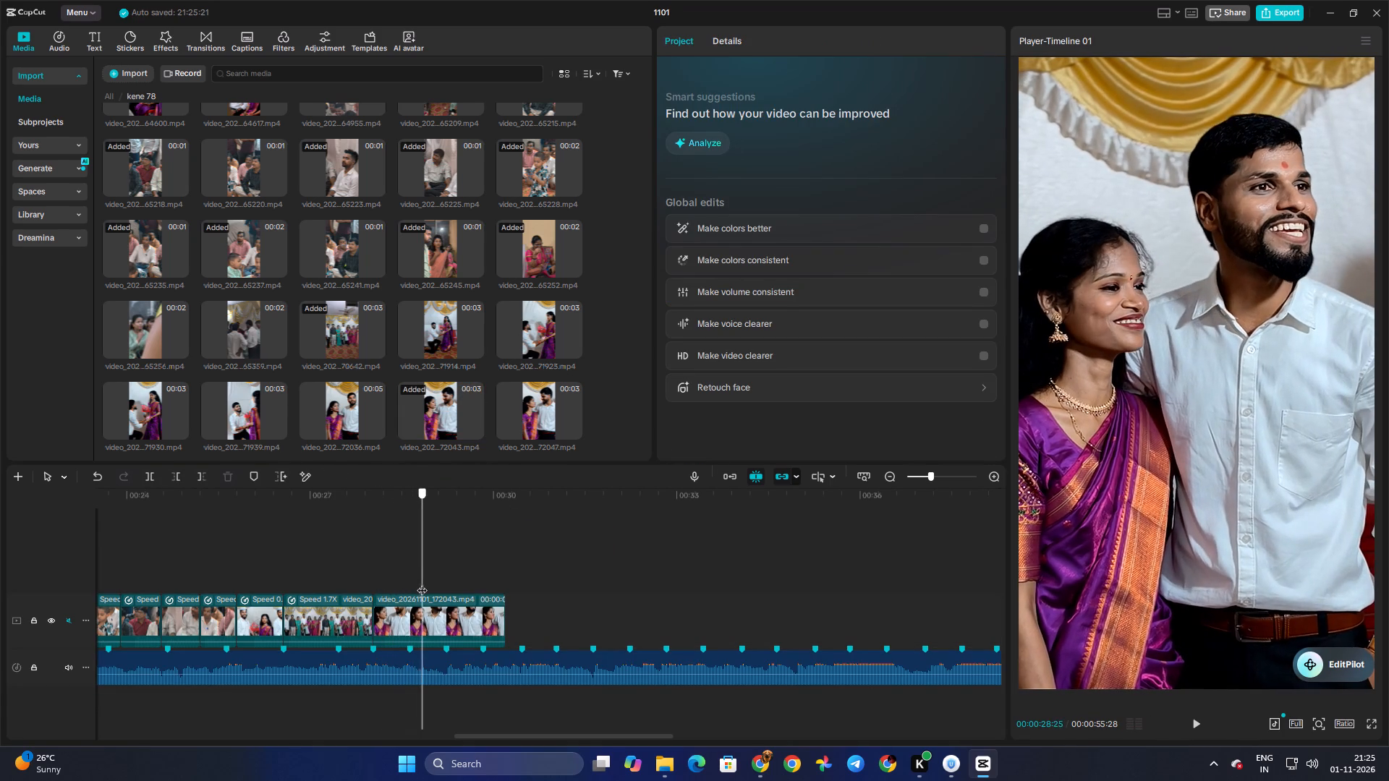
{"action": "left_click_drag", "start_coordinate": [422, 583], "coordinate": [454, 586]}
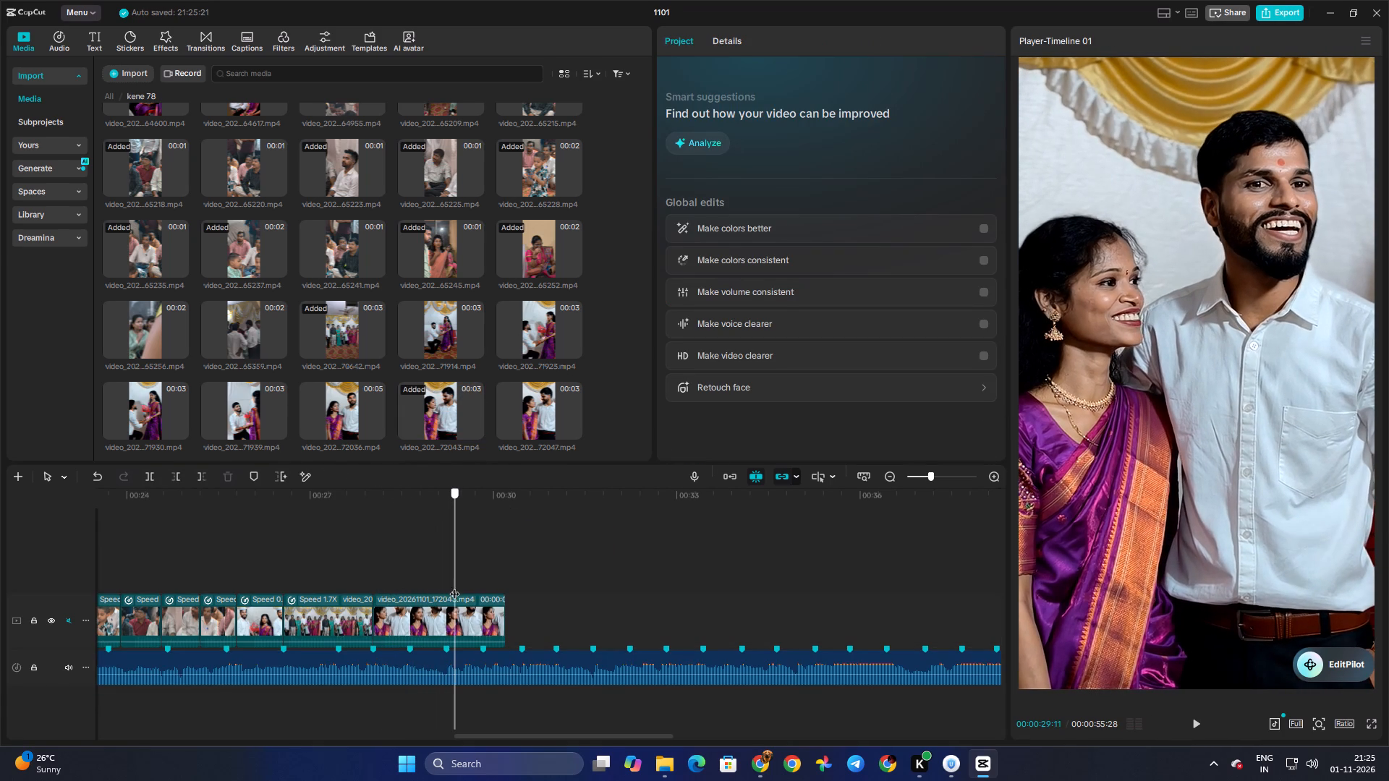
{"action": "left_click_drag", "start_coordinate": [454, 586], "coordinate": [457, 589]}
{"action": "left_click", "coordinate": [450, 609]}
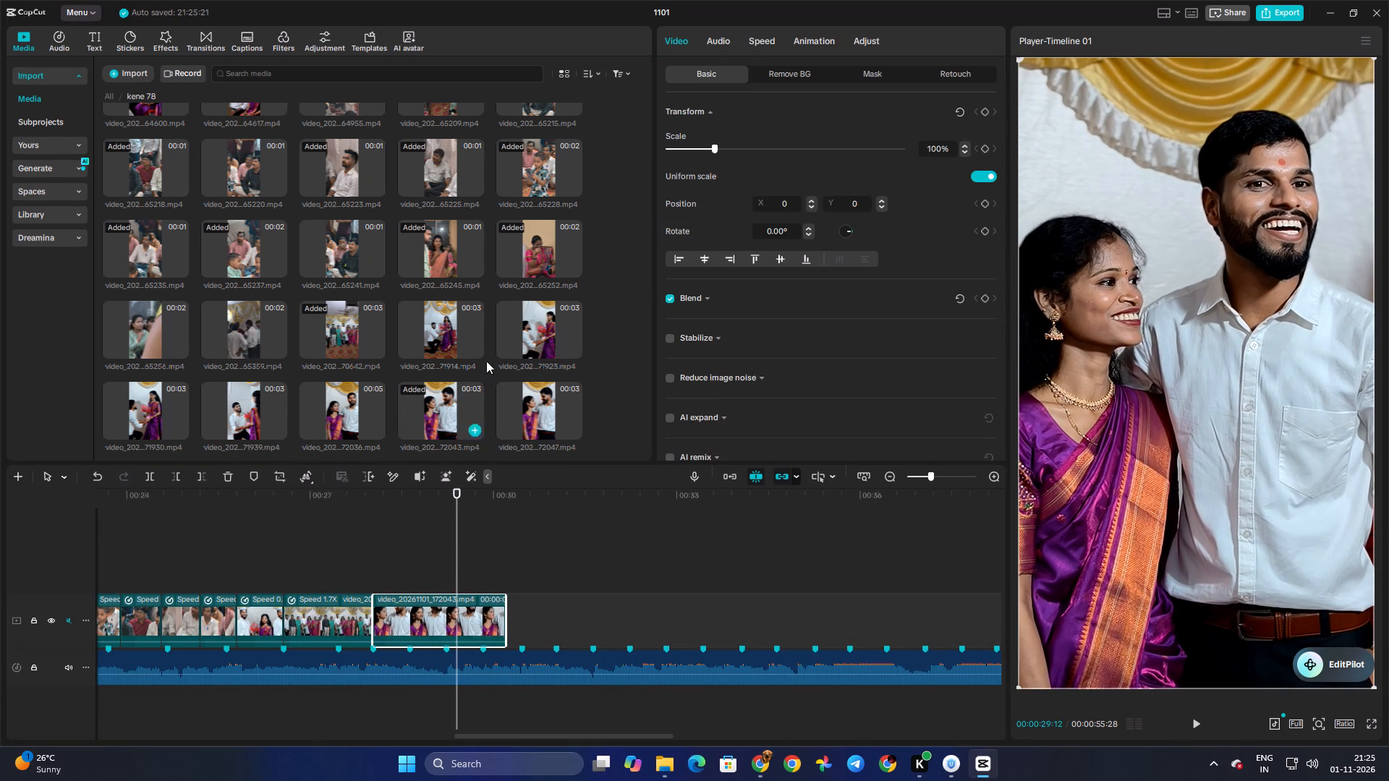
Preview the other standing couple clips and add video_20261101_172036.mp4 to the main track, a short gap after the smiling couple clip.
{"action": "left_click", "coordinate": [547, 390]}
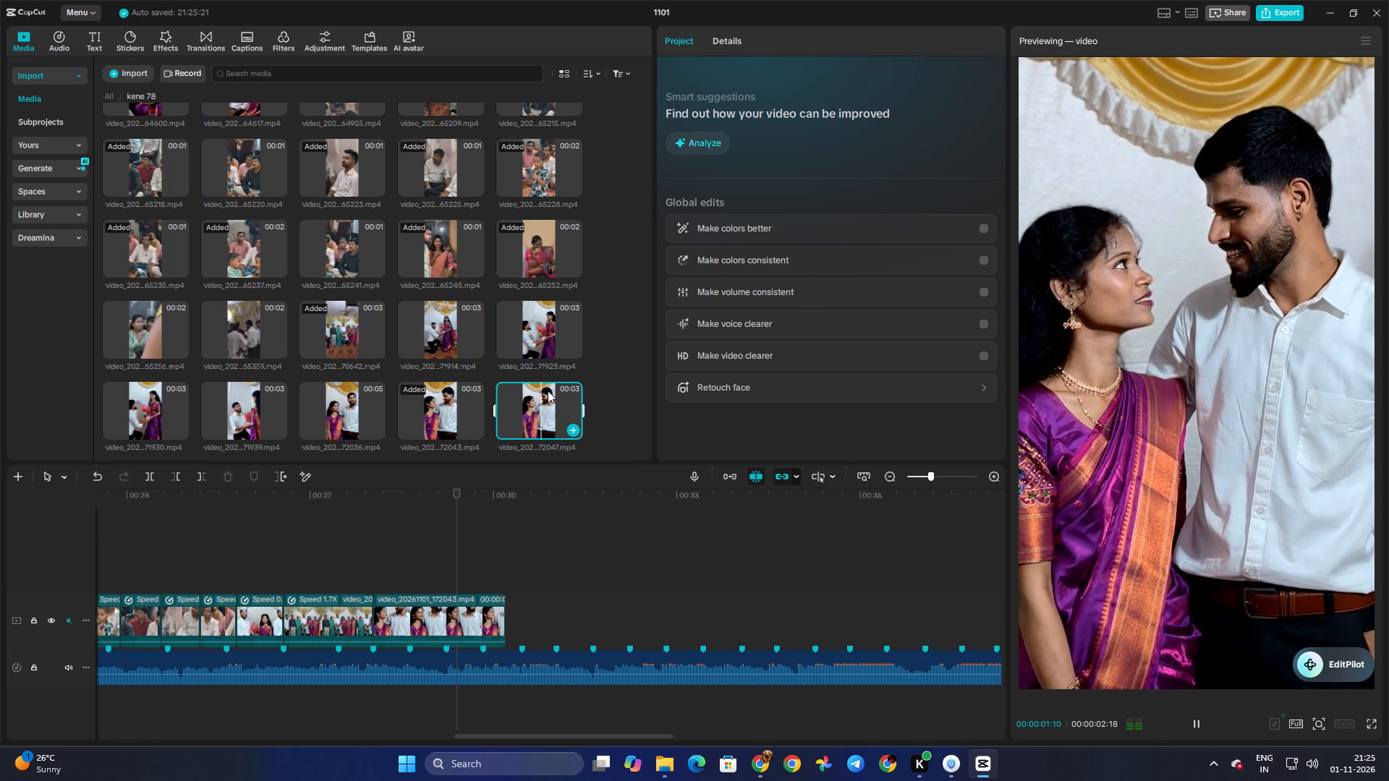
{"action": "key", "text": "space"}
{"action": "left_click", "coordinate": [347, 411]}
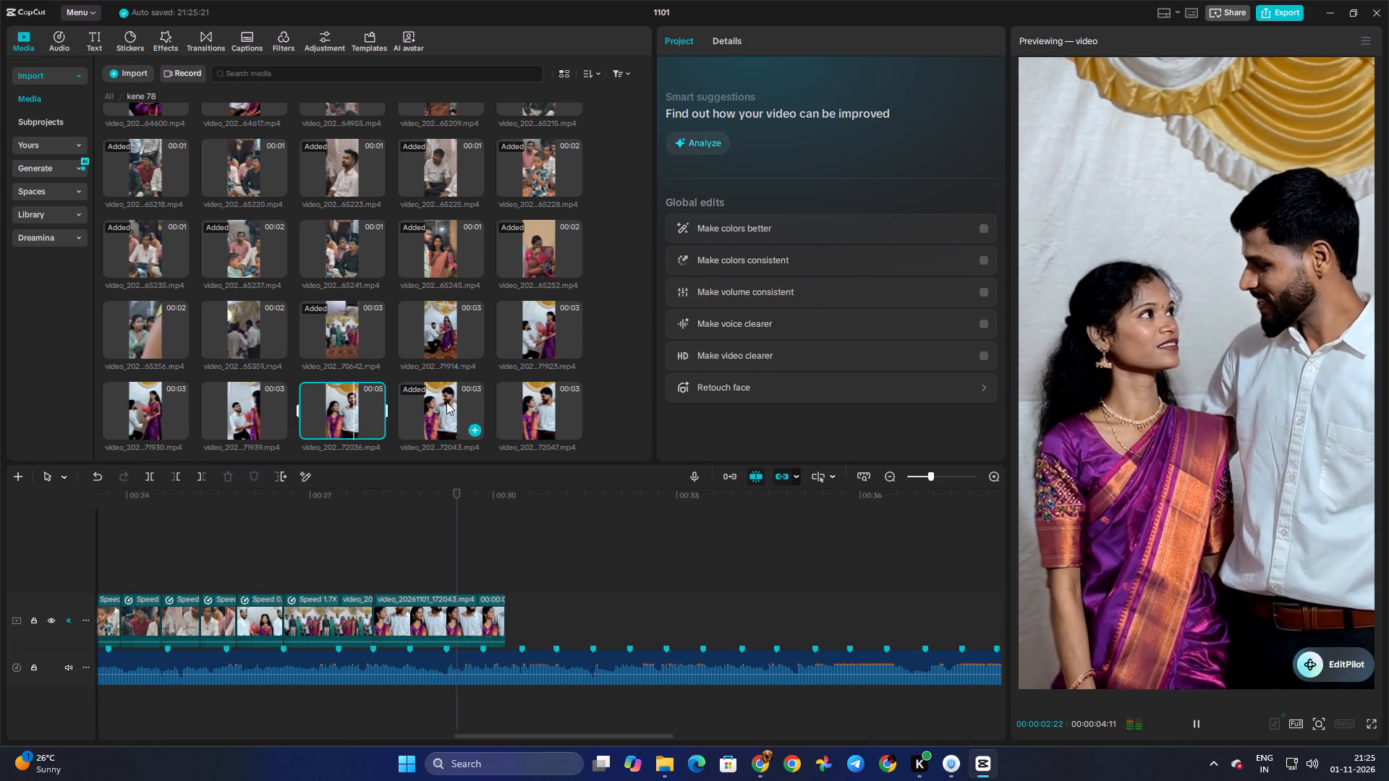
{"action": "key", "text": "space"}
{"action": "left_click", "coordinate": [420, 400]}
{"action": "left_click", "coordinate": [339, 404]}
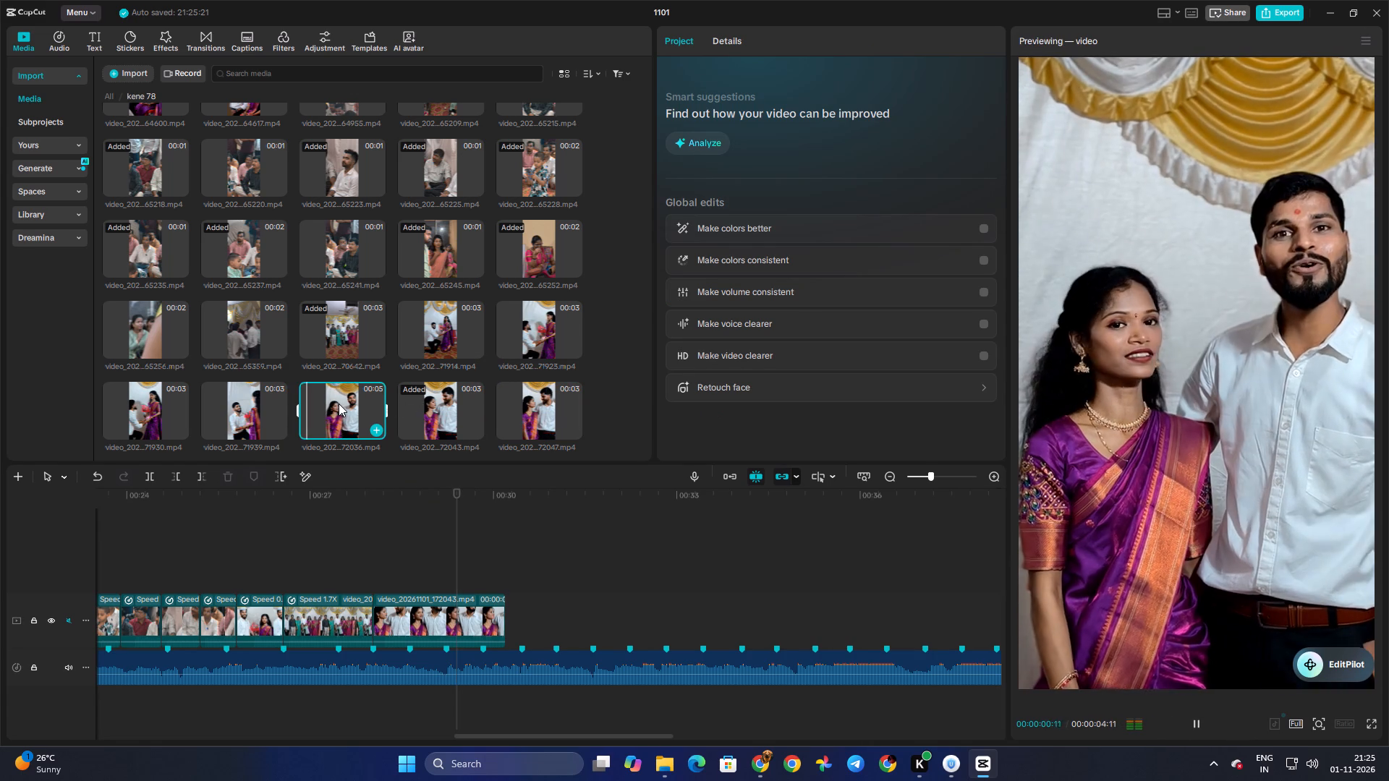
{"action": "key", "text": "space"}
{"action": "left_click_drag", "start_coordinate": [339, 404], "coordinate": [529, 607]}
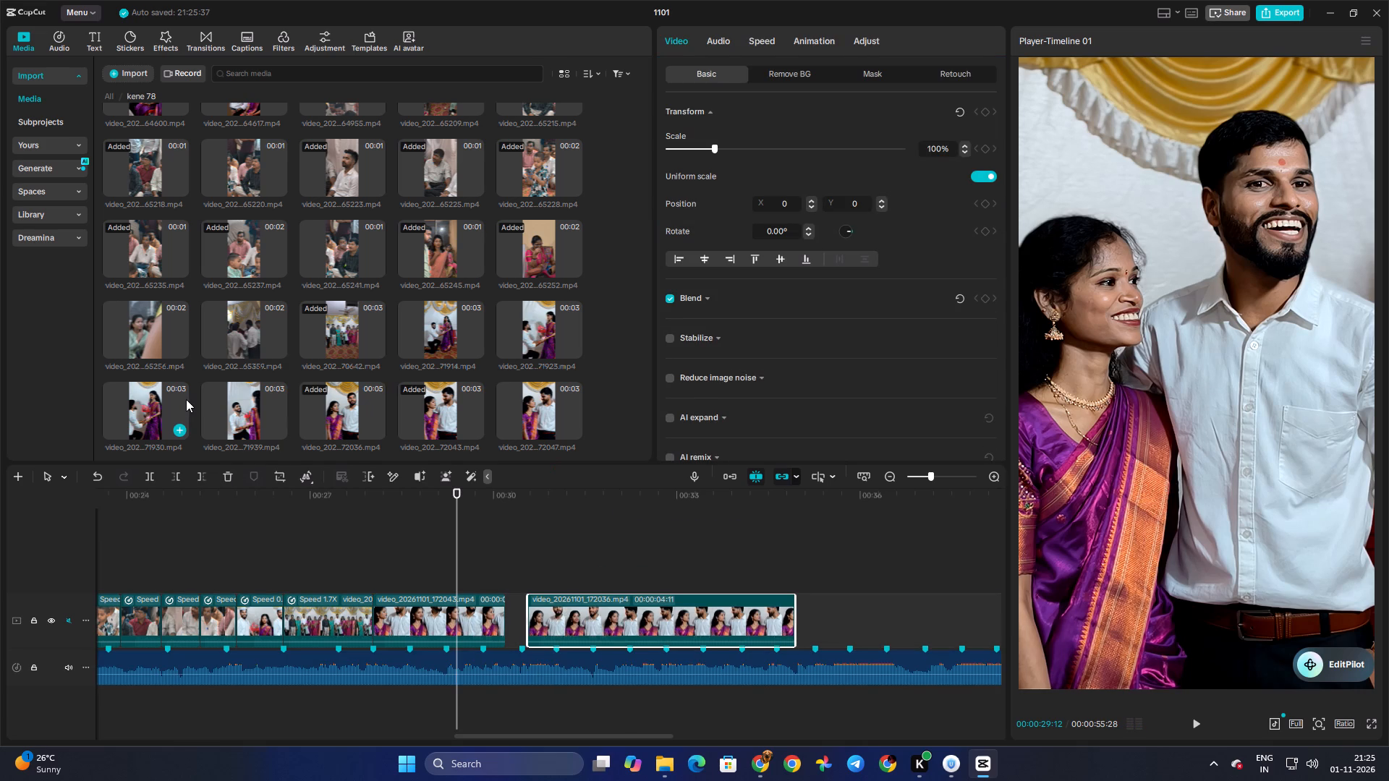
Play the sequence from the bouquet clip through the family group into the smiling couple clip to examine its rhythm against the beat.
{"action": "left_click", "coordinate": [270, 404]}
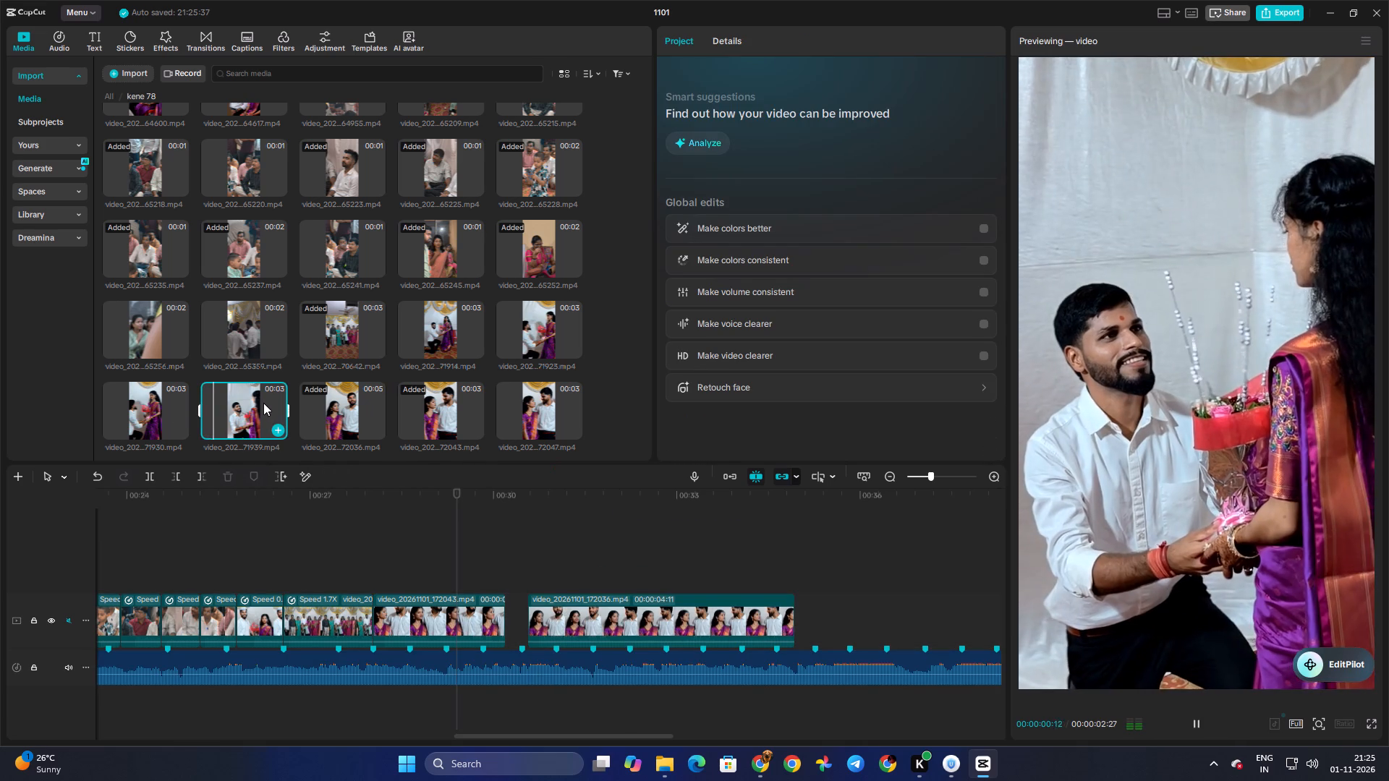
{"action": "left_click", "coordinate": [438, 555]}
{"action": "left_click_drag", "start_coordinate": [438, 555], "coordinate": [249, 549]}
{"action": "key", "text": "space"}
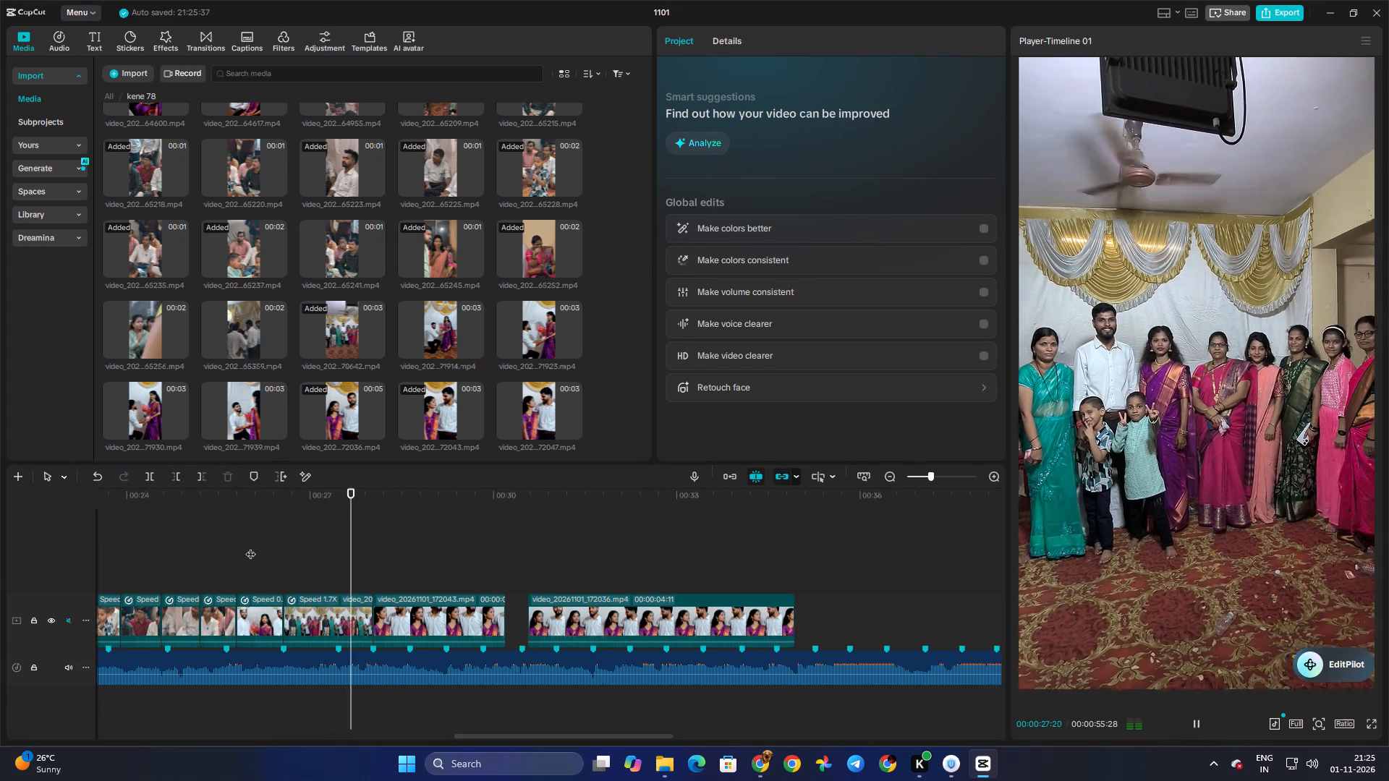
{"action": "key", "text": "space"}
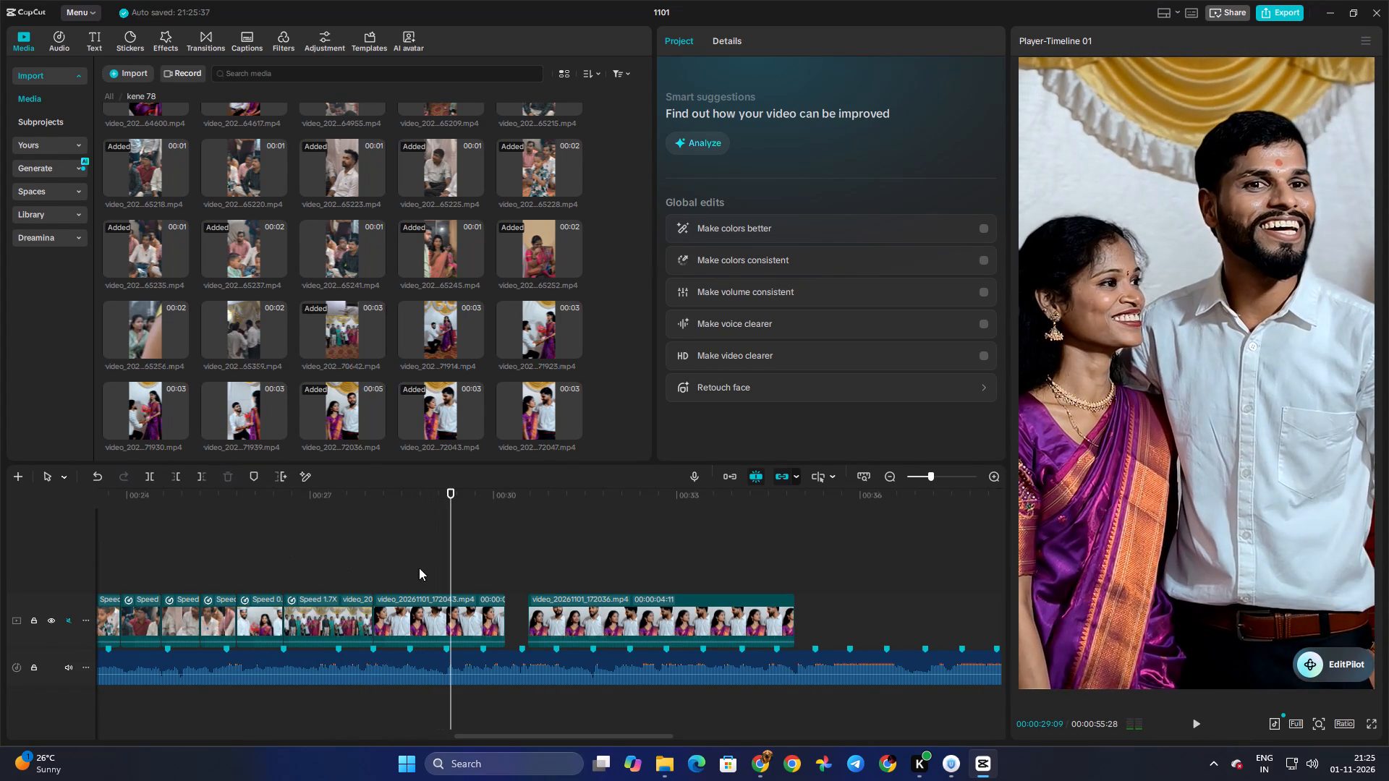
{"action": "left_click", "coordinate": [419, 568]}
{"action": "left_click_drag", "start_coordinate": [419, 568], "coordinate": [377, 566]}
{"action": "key", "text": "space"}
{"action": "key", "text": "space"}
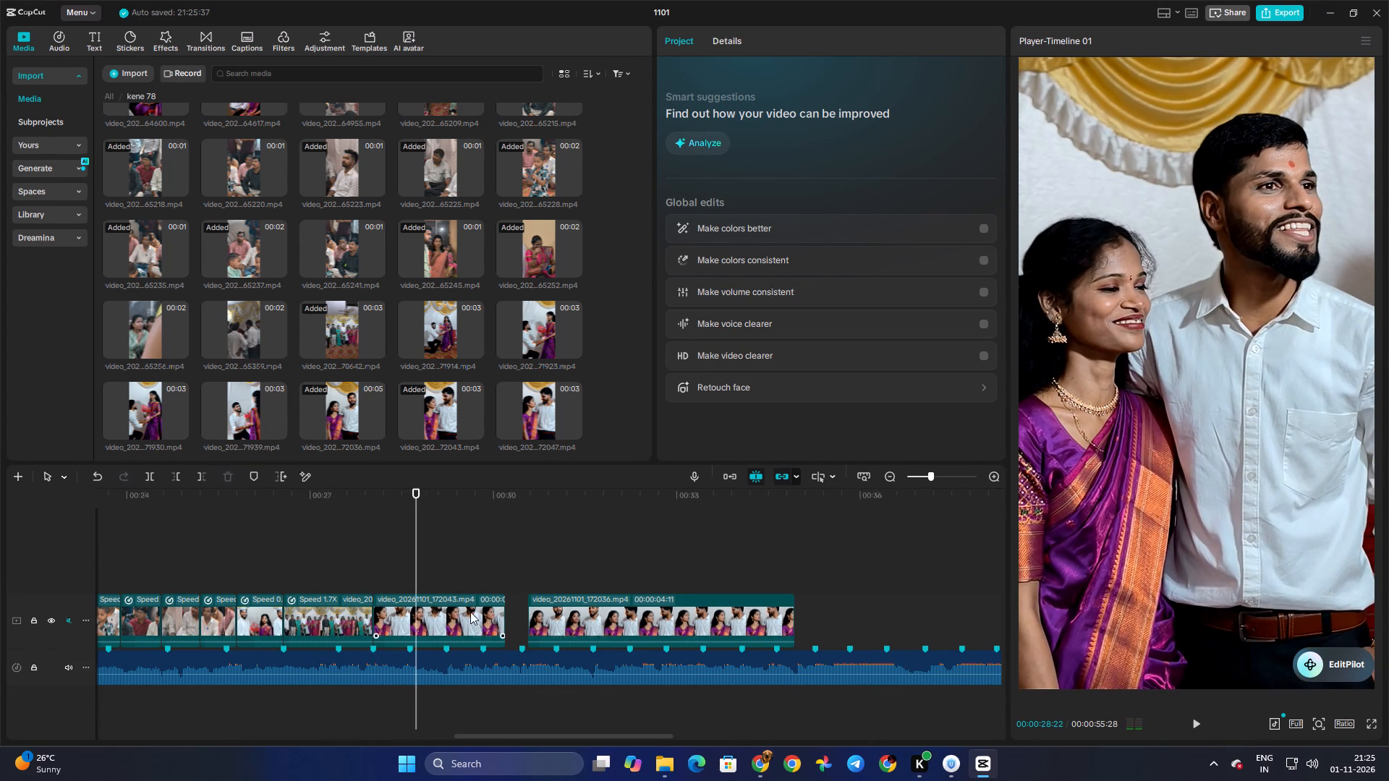
Trim video_20261101_172036.mp4 to the couple's shared glance, from the beat marker just before 32:10 to about 33:04.
{"action": "left_click", "coordinate": [470, 613]}
{"action": "left_click", "coordinate": [553, 576]}
{"action": "left_click_drag", "start_coordinate": [555, 576], "coordinate": [626, 584]}
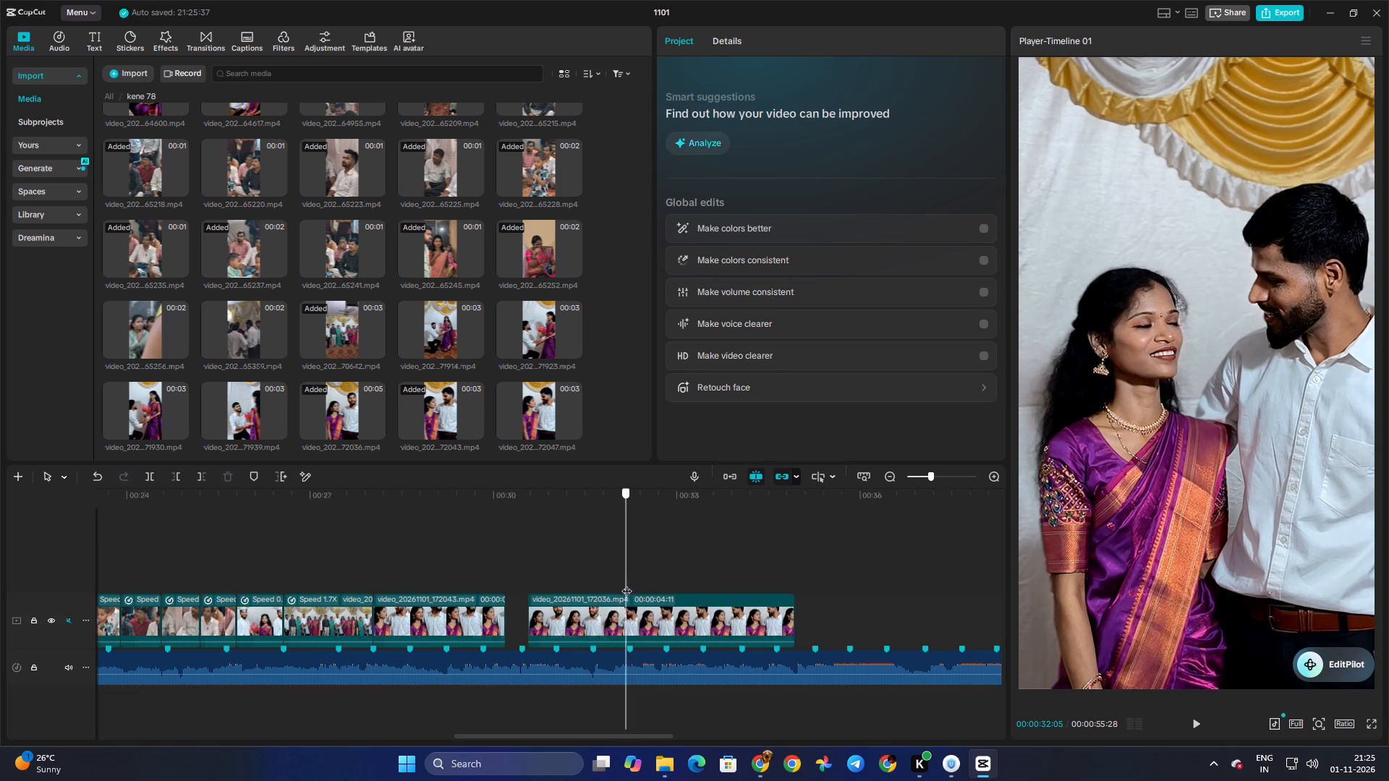
{"action": "left_click_drag", "start_coordinate": [626, 584], "coordinate": [687, 589]}
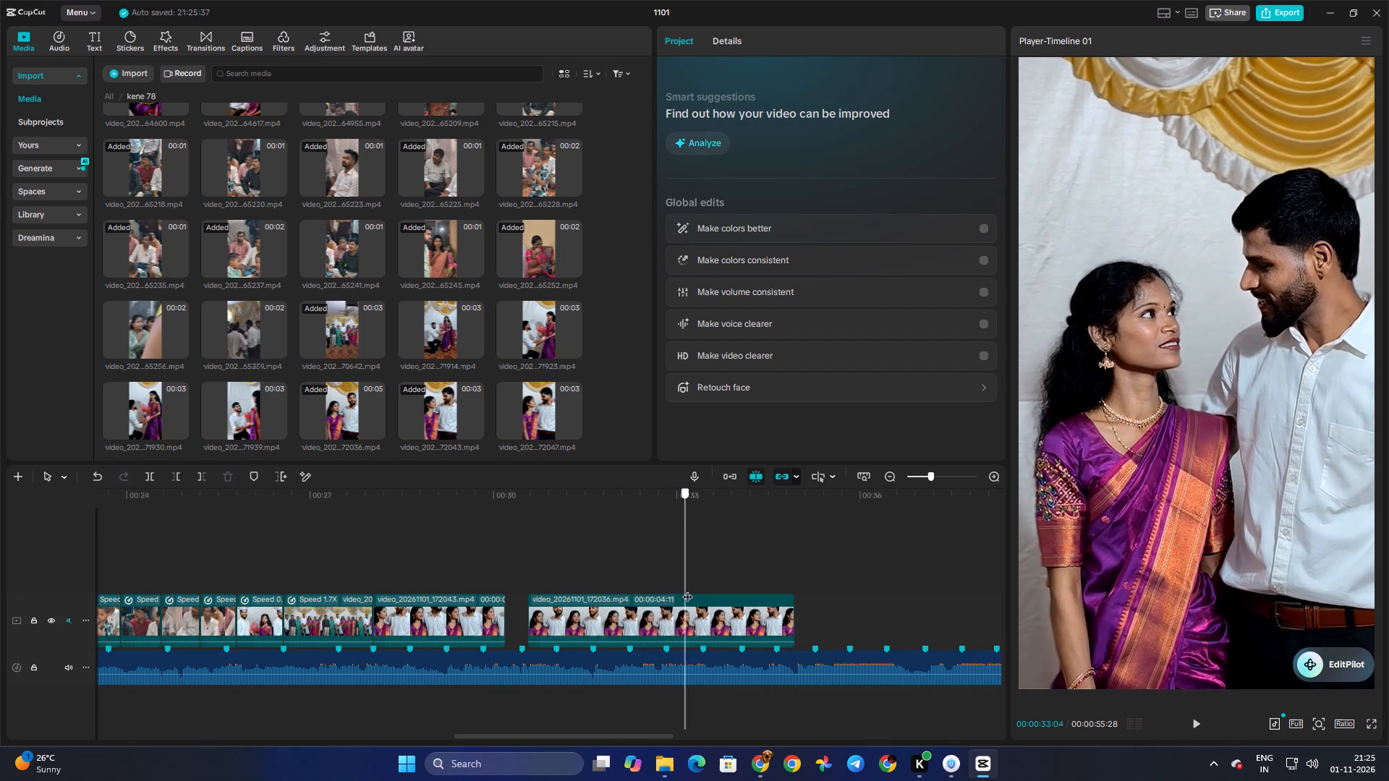
{"action": "left_click_drag", "start_coordinate": [687, 589], "coordinate": [636, 594]}
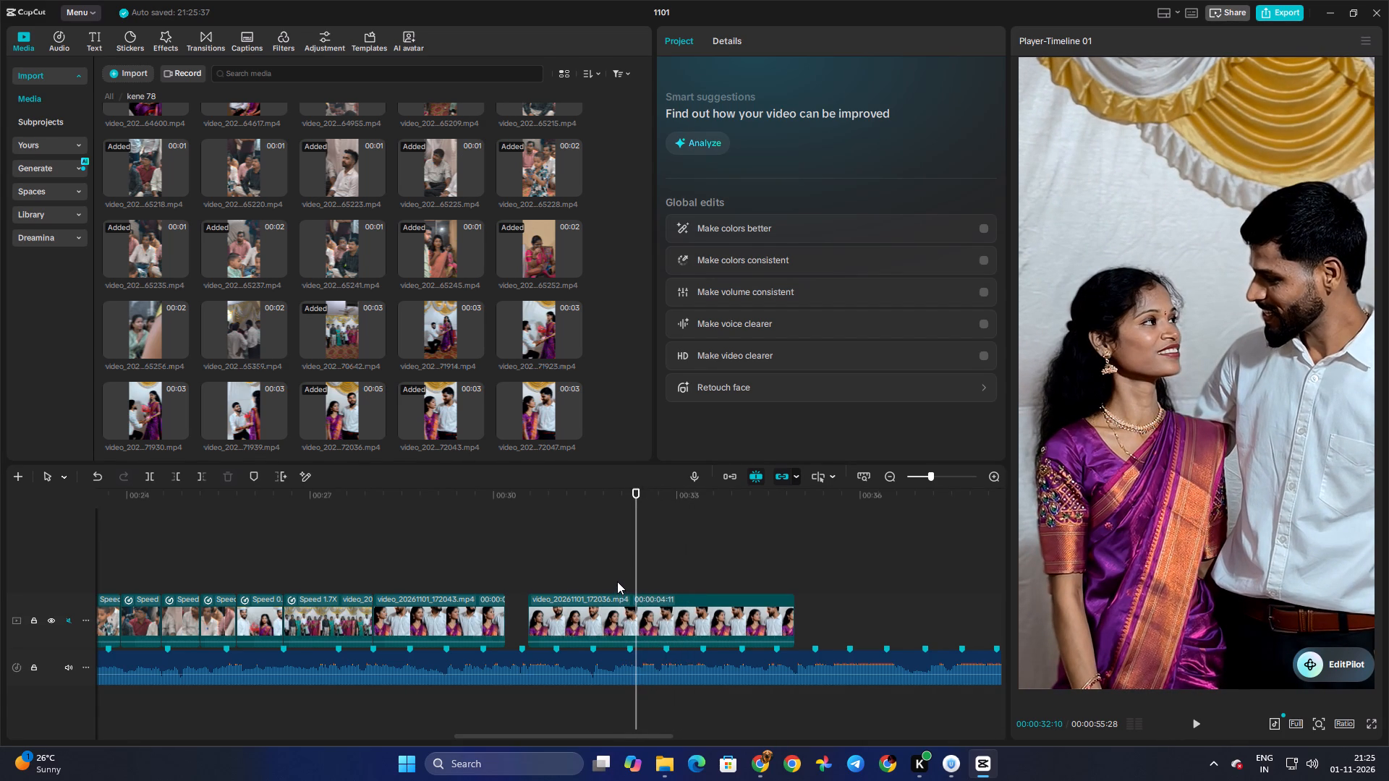
{"action": "left_click", "coordinate": [615, 572]}
{"action": "left_click_drag", "start_coordinate": [615, 572], "coordinate": [615, 574]}
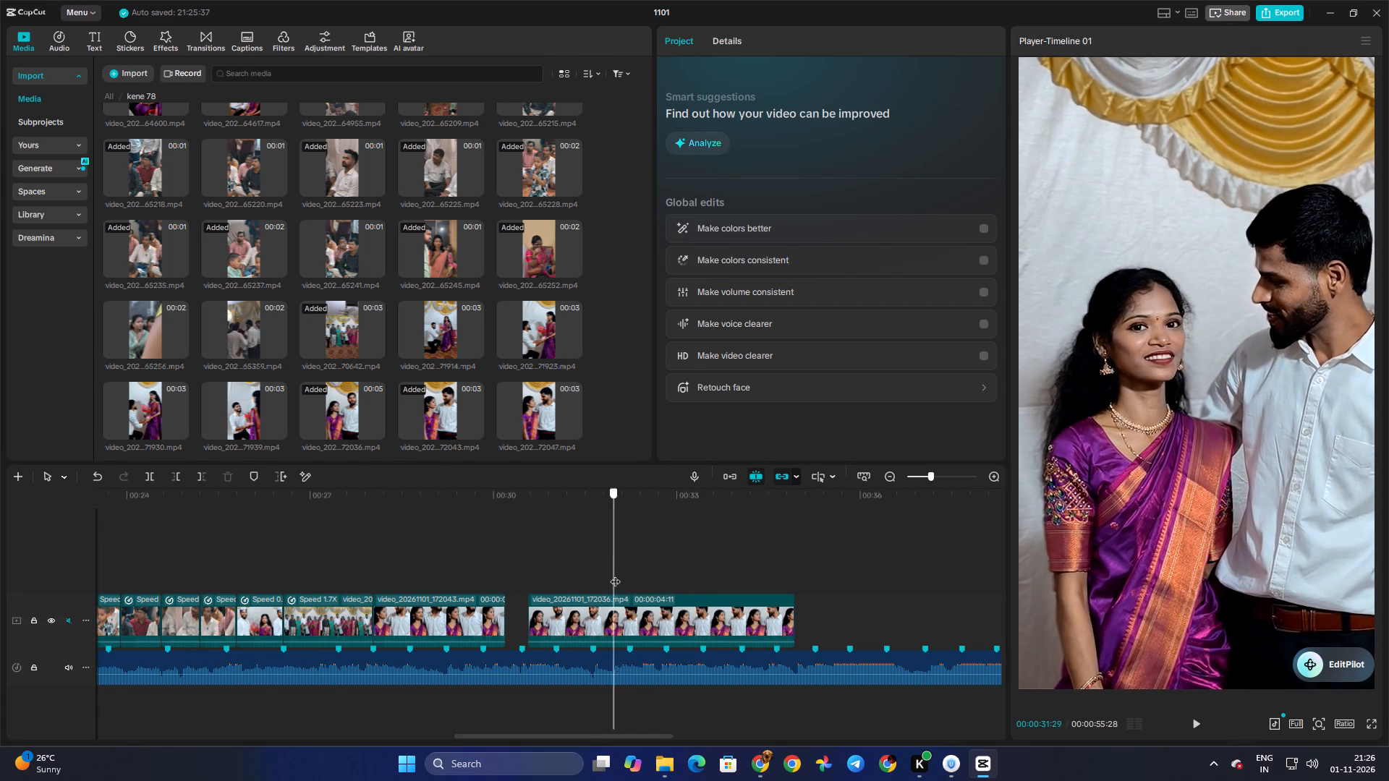
{"action": "left_click_drag", "start_coordinate": [615, 574], "coordinate": [637, 579]}
{"action": "left_click", "coordinate": [630, 609]}
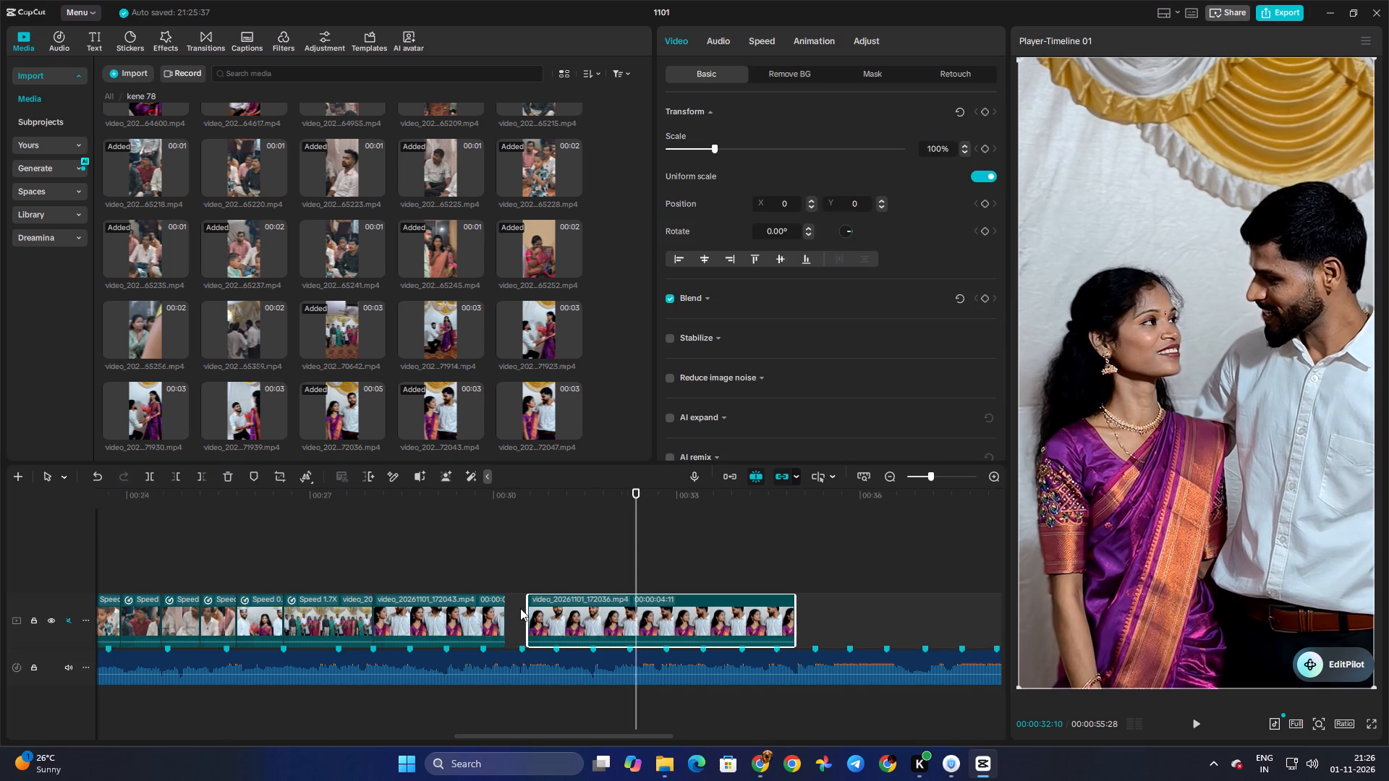
{"action": "left_click_drag", "start_coordinate": [532, 608], "coordinate": [633, 612]}
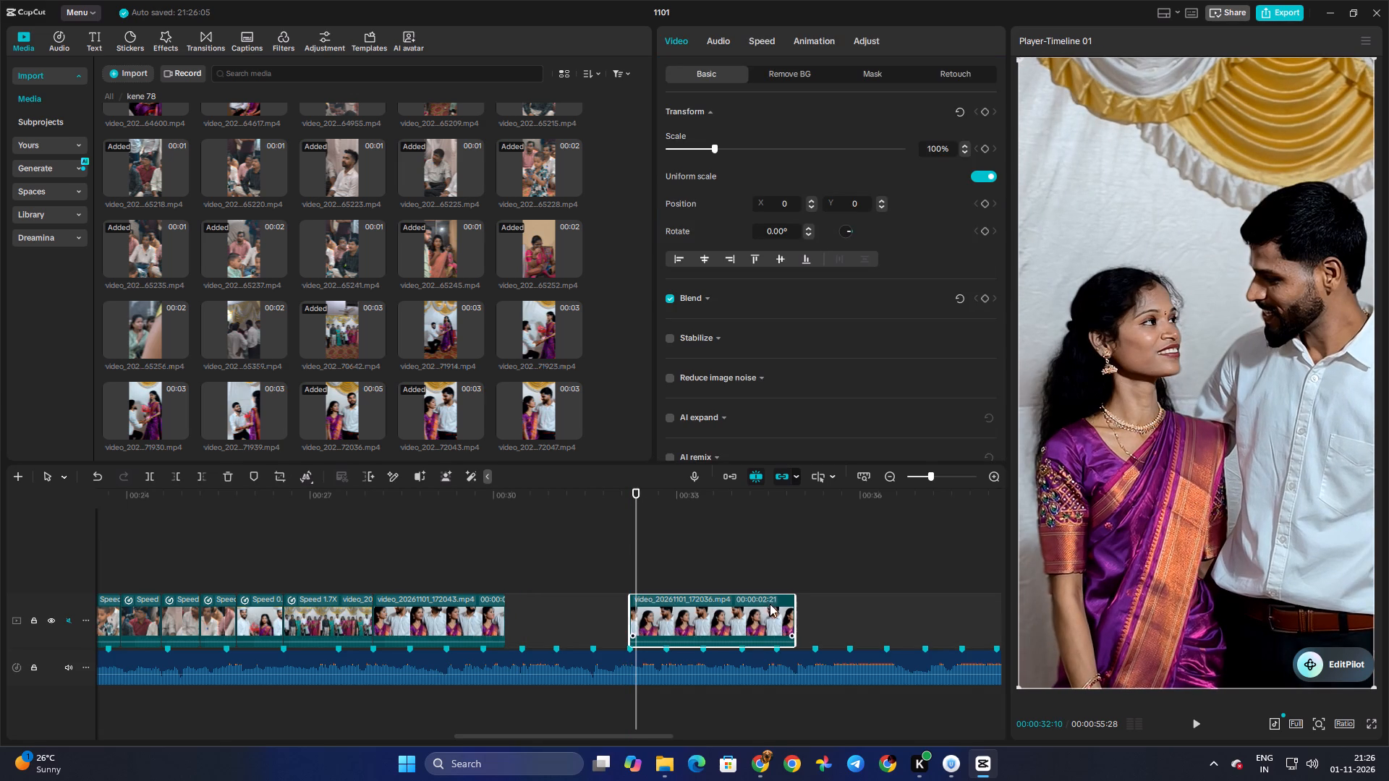
{"action": "left_click_drag", "start_coordinate": [795, 609], "coordinate": [690, 611]}
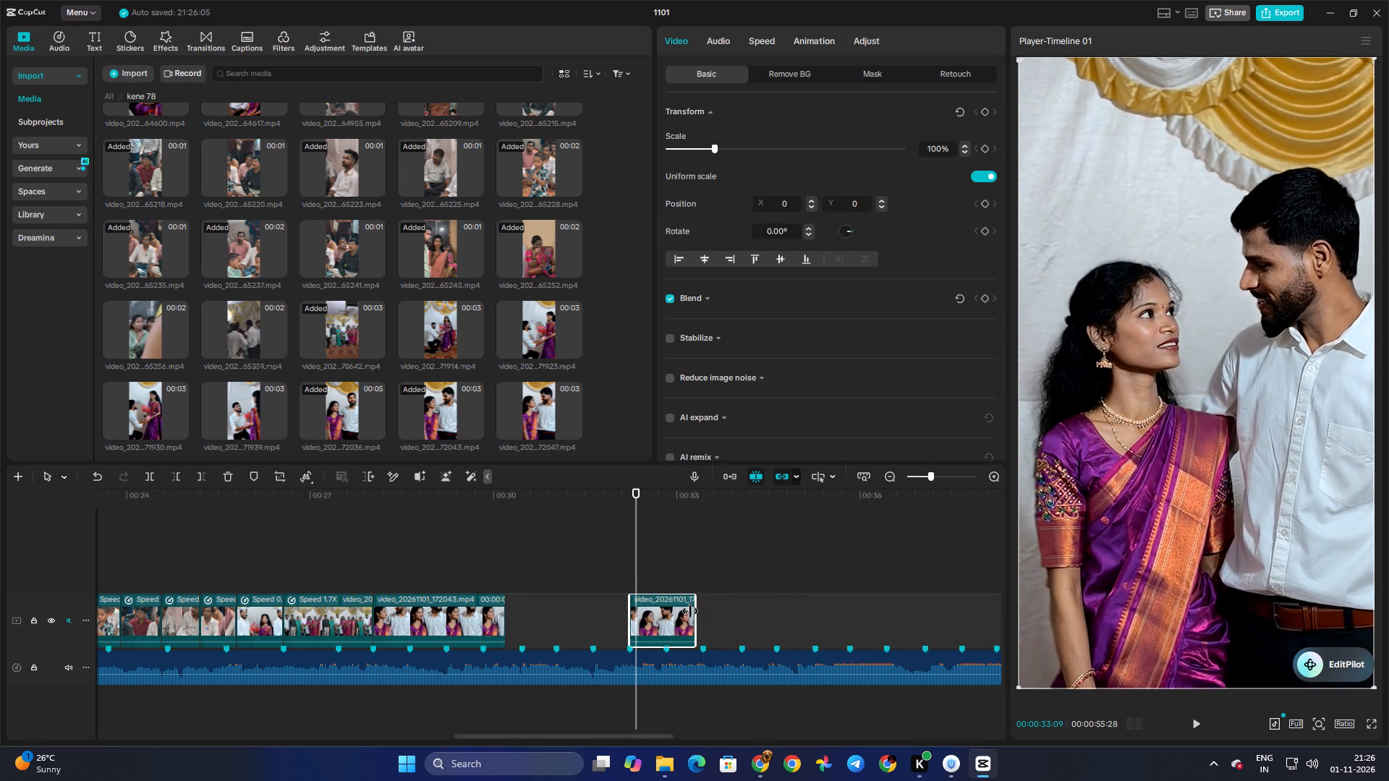
{"action": "left_click_drag", "start_coordinate": [690, 611], "coordinate": [682, 611]}
Trim the end of the smiling couple clip video_20261101_172043.mp4 to the beat marker at about 29:07.
{"action": "left_click", "coordinate": [490, 562]}
{"action": "left_click_drag", "start_coordinate": [490, 562], "coordinate": [408, 564]}
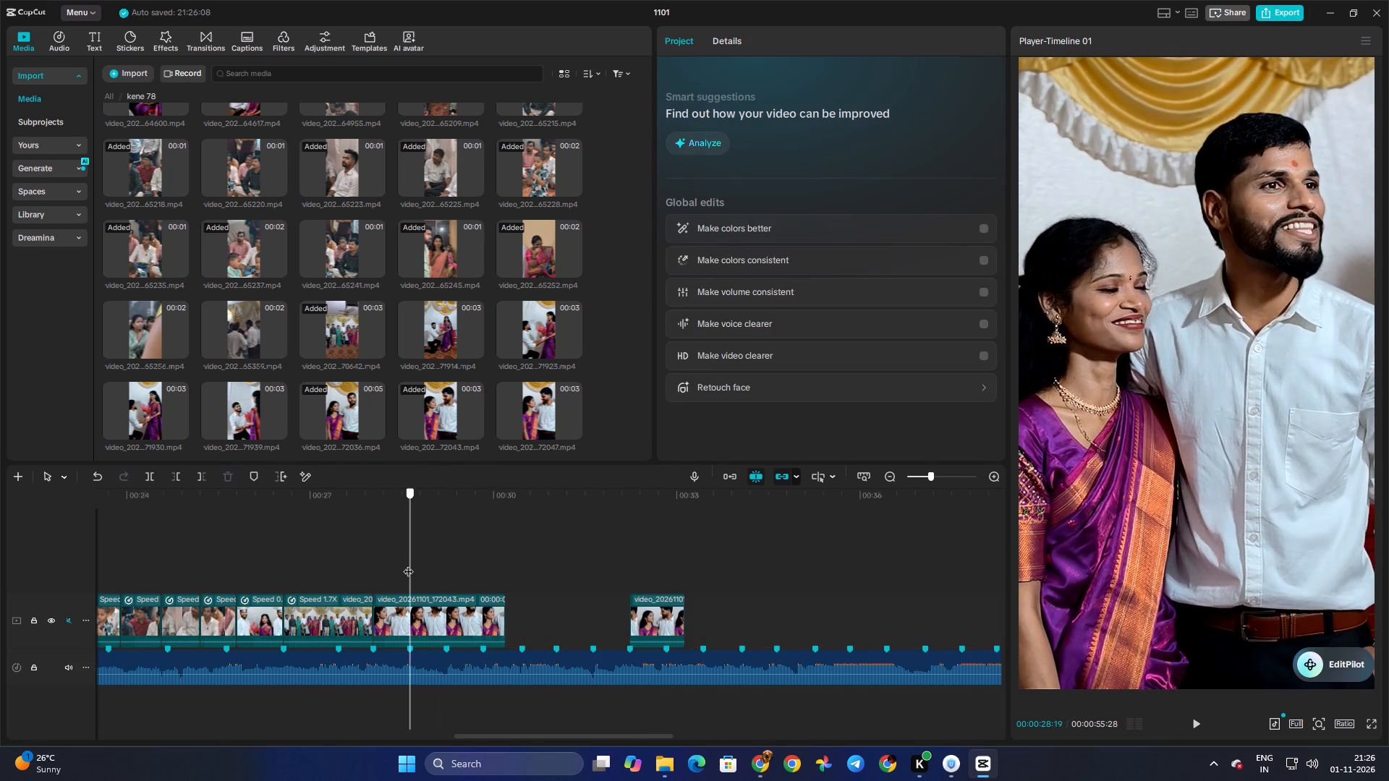
{"action": "left_click_drag", "start_coordinate": [408, 564], "coordinate": [454, 567]}
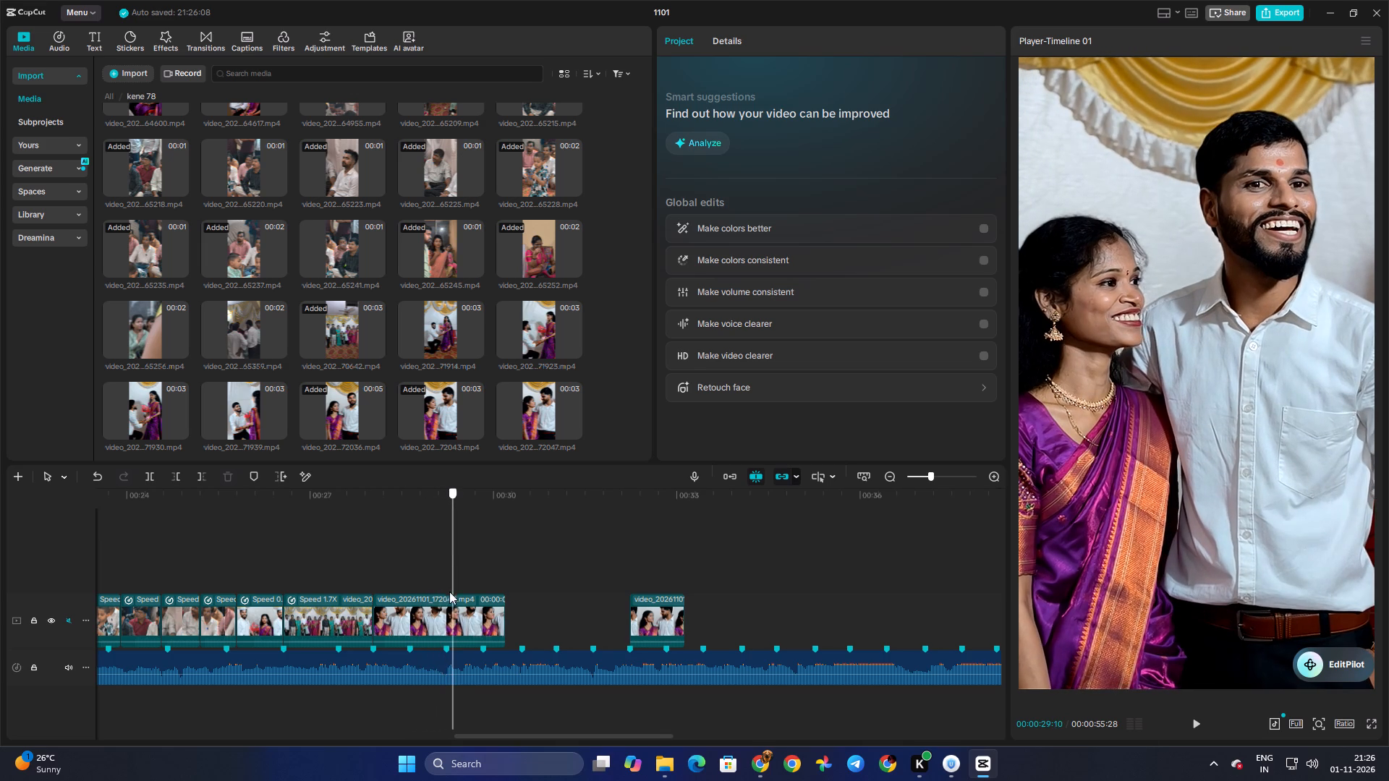
{"action": "left_click", "coordinate": [449, 594]}
{"action": "left_click", "coordinate": [496, 611]}
{"action": "left_click_drag", "start_coordinate": [505, 611], "coordinate": [437, 611]}
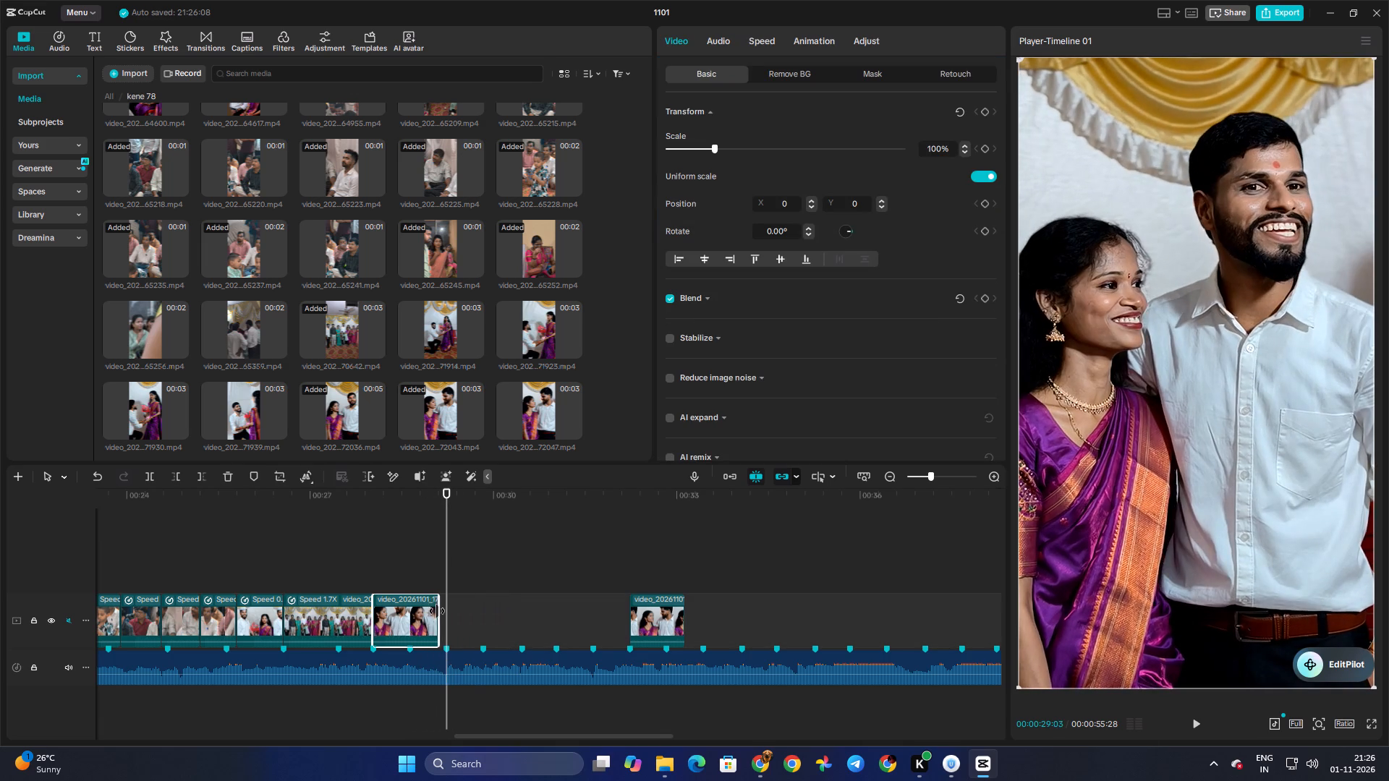
{"action": "left_click_drag", "start_coordinate": [437, 611], "coordinate": [444, 611]}
Slow both the smiling couple clip and the shared-glance clip to 0.74x speed, and play the result.
{"action": "left_click_drag", "start_coordinate": [397, 561], "coordinate": [647, 634]}
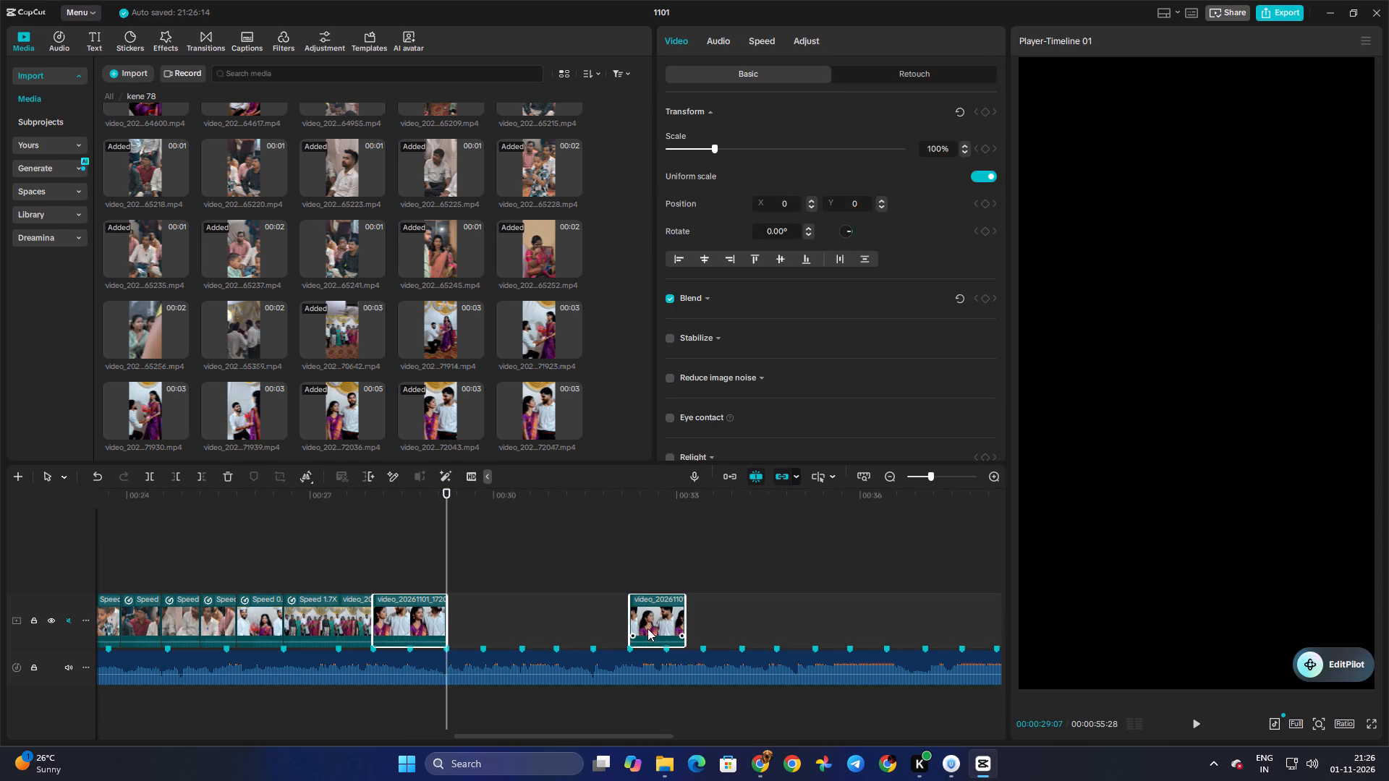
{"action": "left_click", "coordinate": [763, 43]}
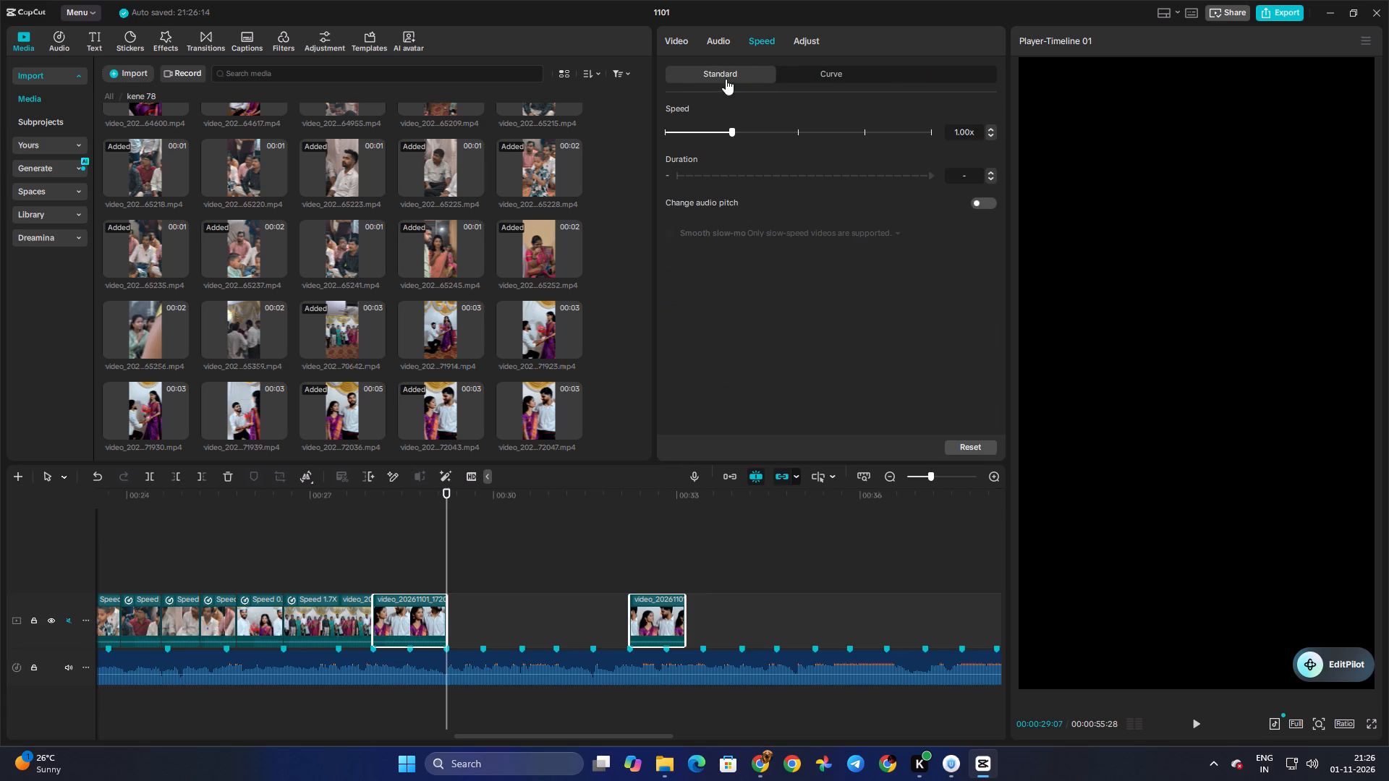
{"action": "left_click", "coordinate": [705, 133]}
{"action": "left_click", "coordinate": [703, 132]}
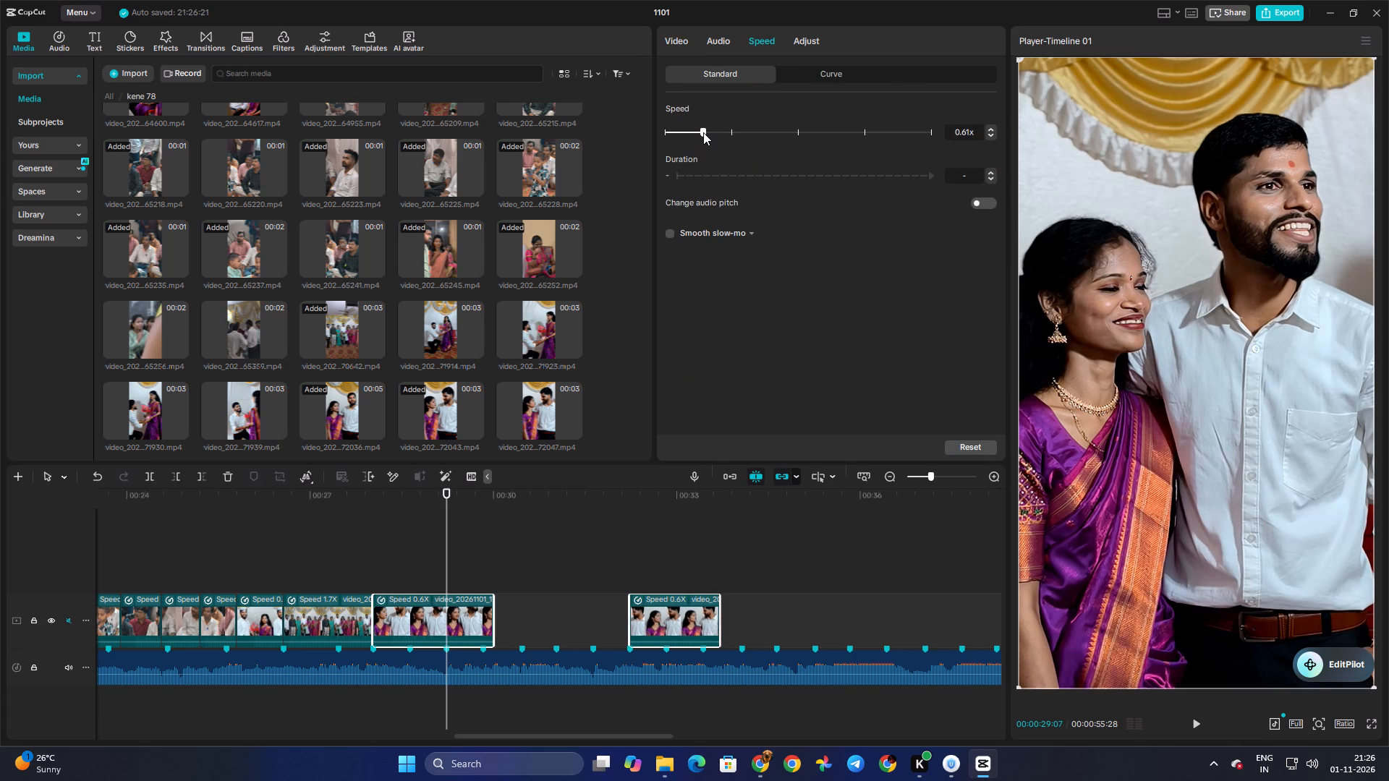
{"action": "left_click", "coordinate": [705, 132]}
{"action": "left_click", "coordinate": [713, 133]}
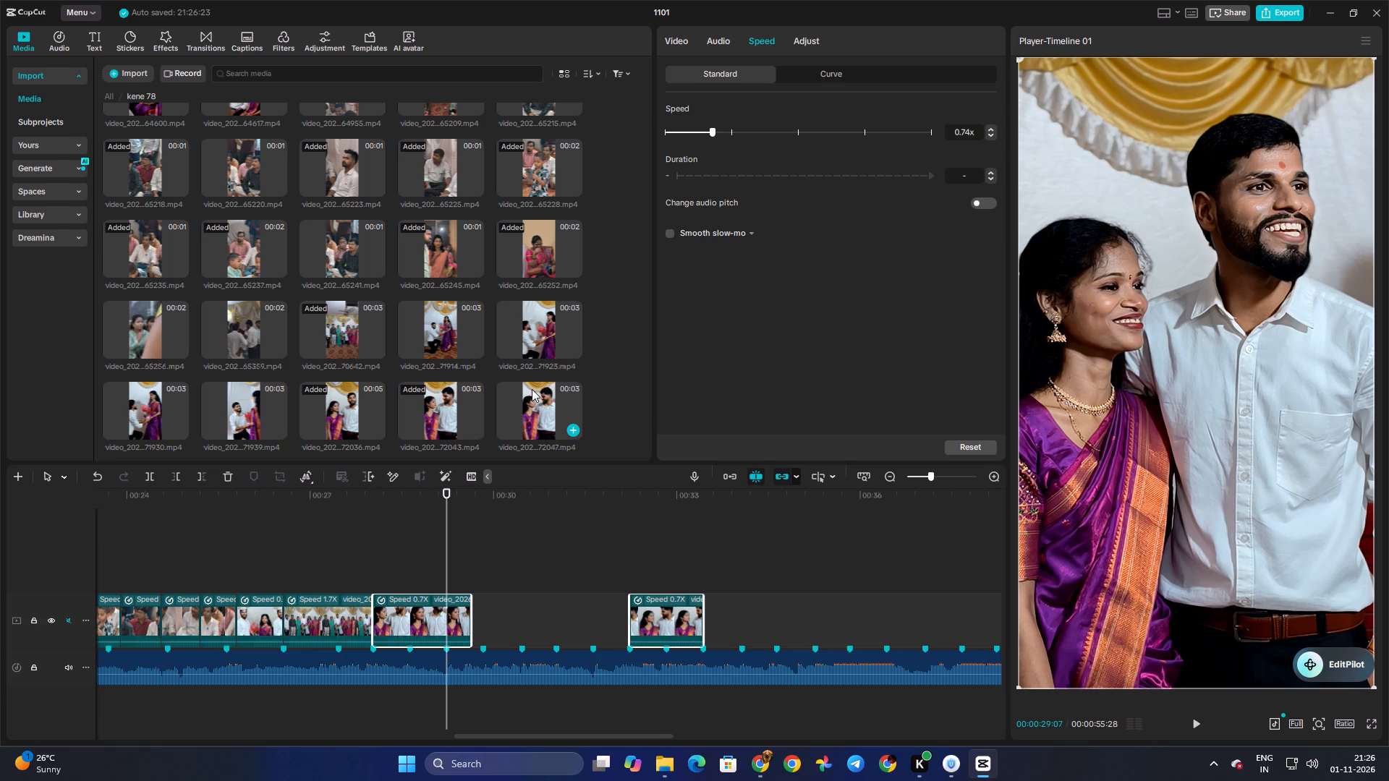
{"action": "left_click", "coordinate": [412, 557]}
{"action": "left_click_drag", "start_coordinate": [408, 557], "coordinate": [392, 562]}
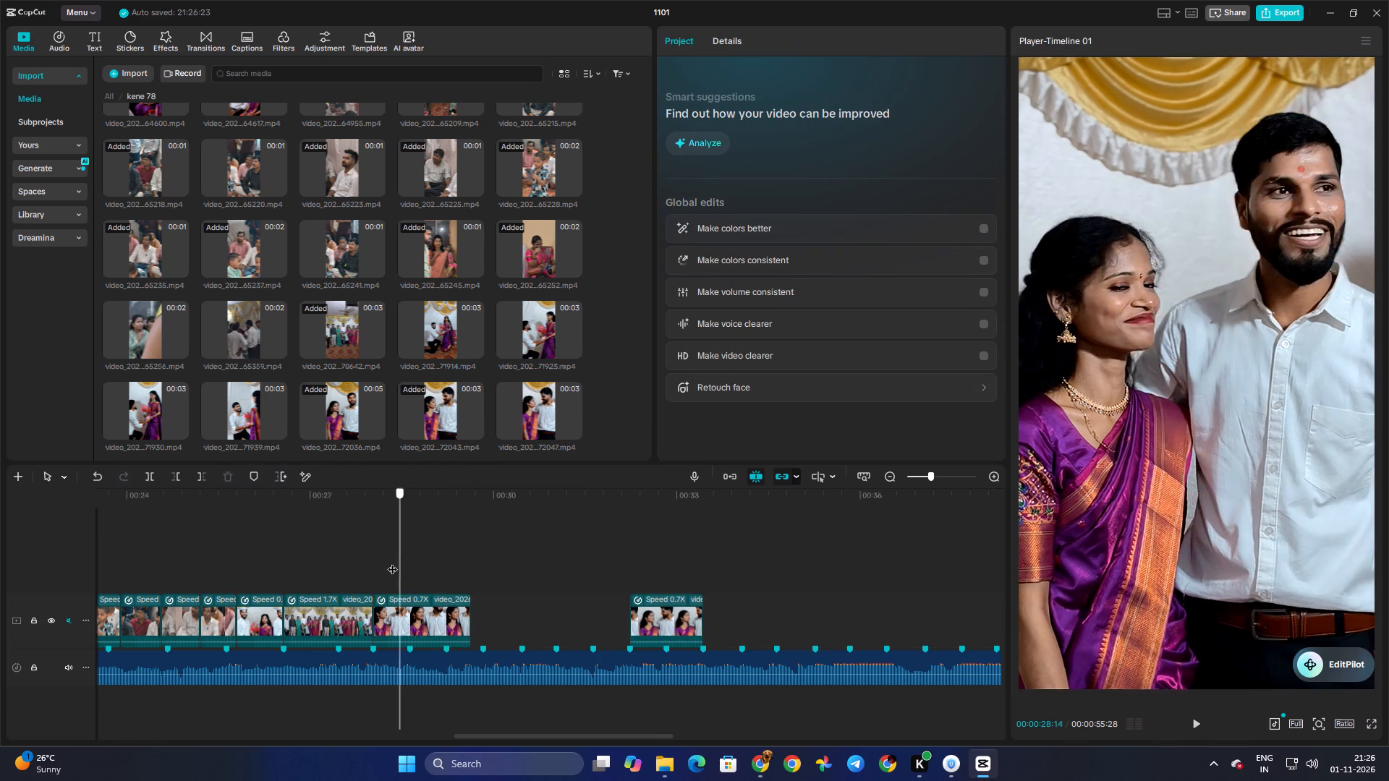
{"action": "left_click_drag", "start_coordinate": [392, 562], "coordinate": [357, 566]}
{"action": "key", "text": "space"}
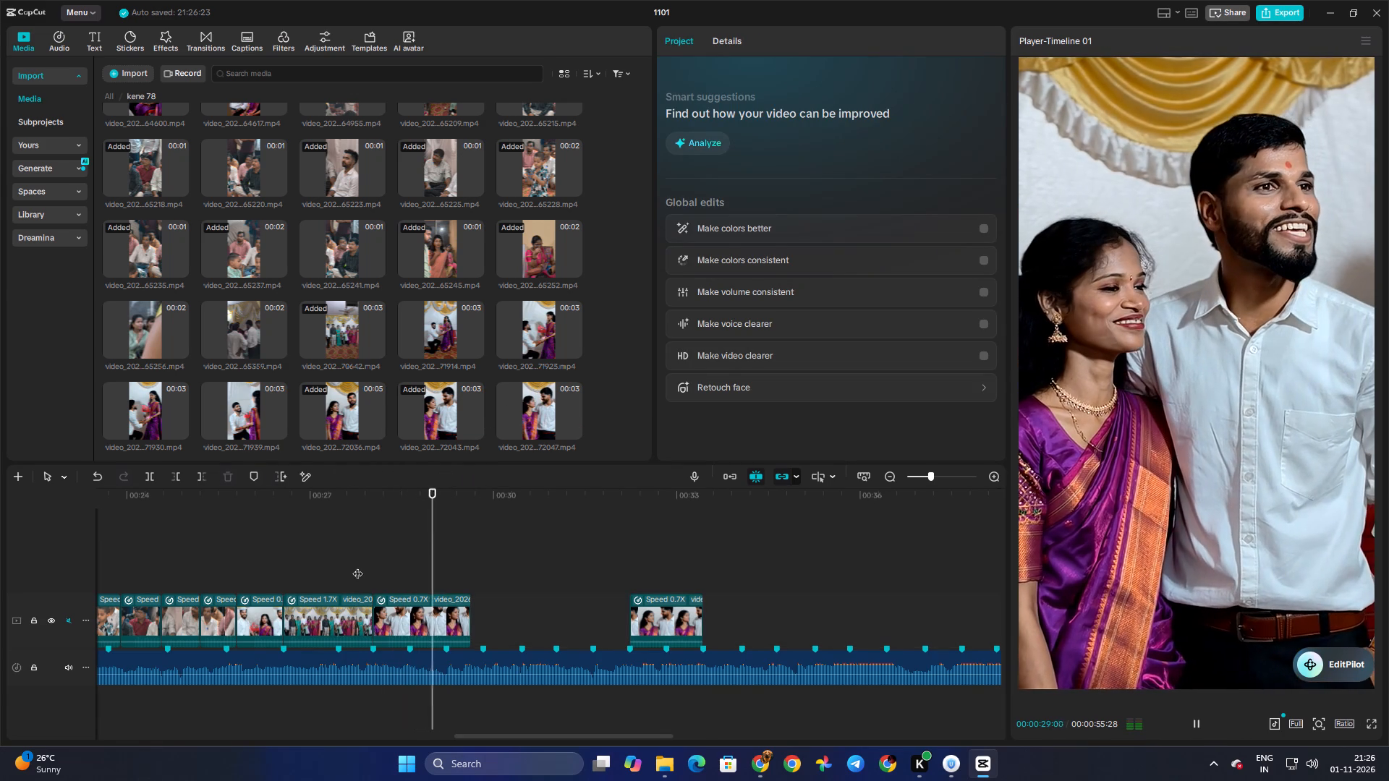
{"action": "key", "text": "space"}
Set the smiling couple clip's speed to 0.53x and play it from the end of the family group clip.
{"action": "left_click", "coordinate": [448, 621]}
{"action": "left_click", "coordinate": [751, 35]}
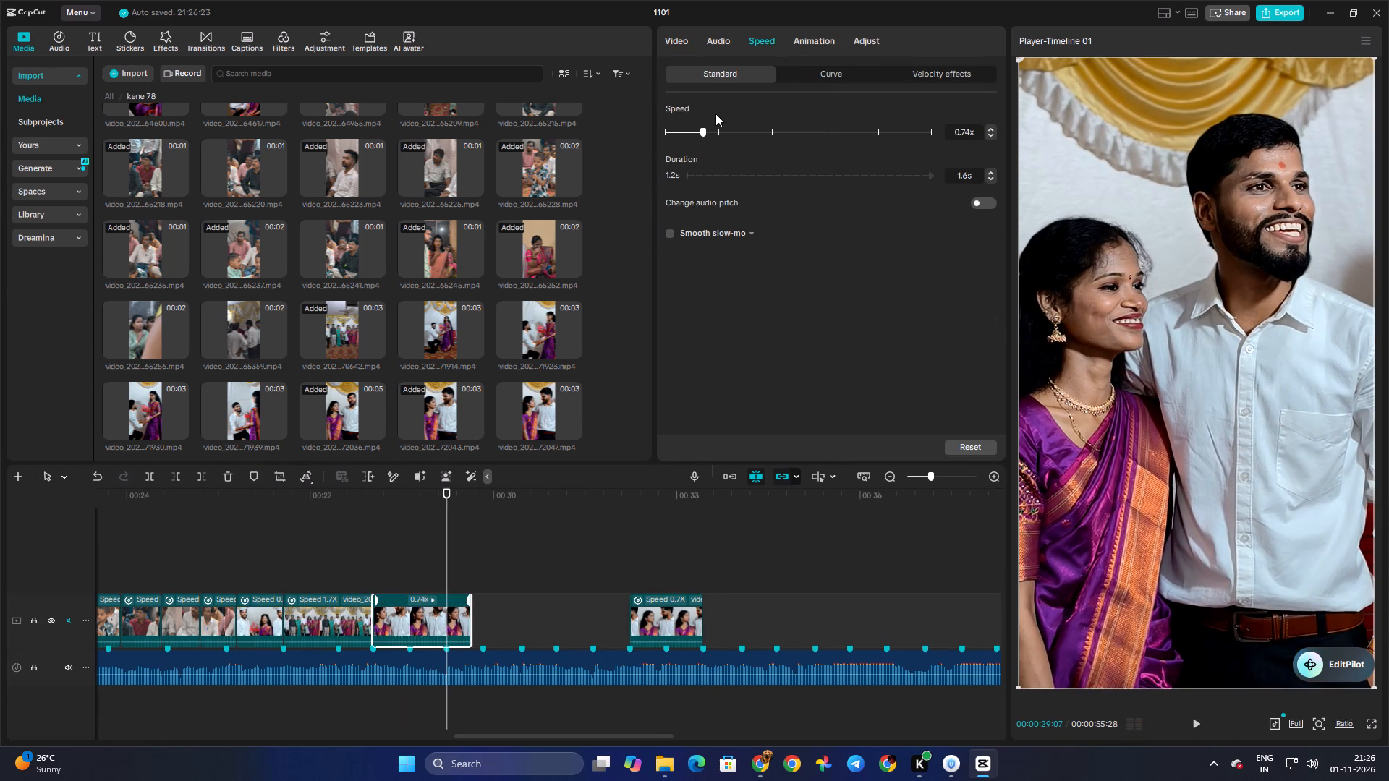
{"action": "left_click", "coordinate": [693, 134]}
{"action": "left_click", "coordinate": [691, 132]}
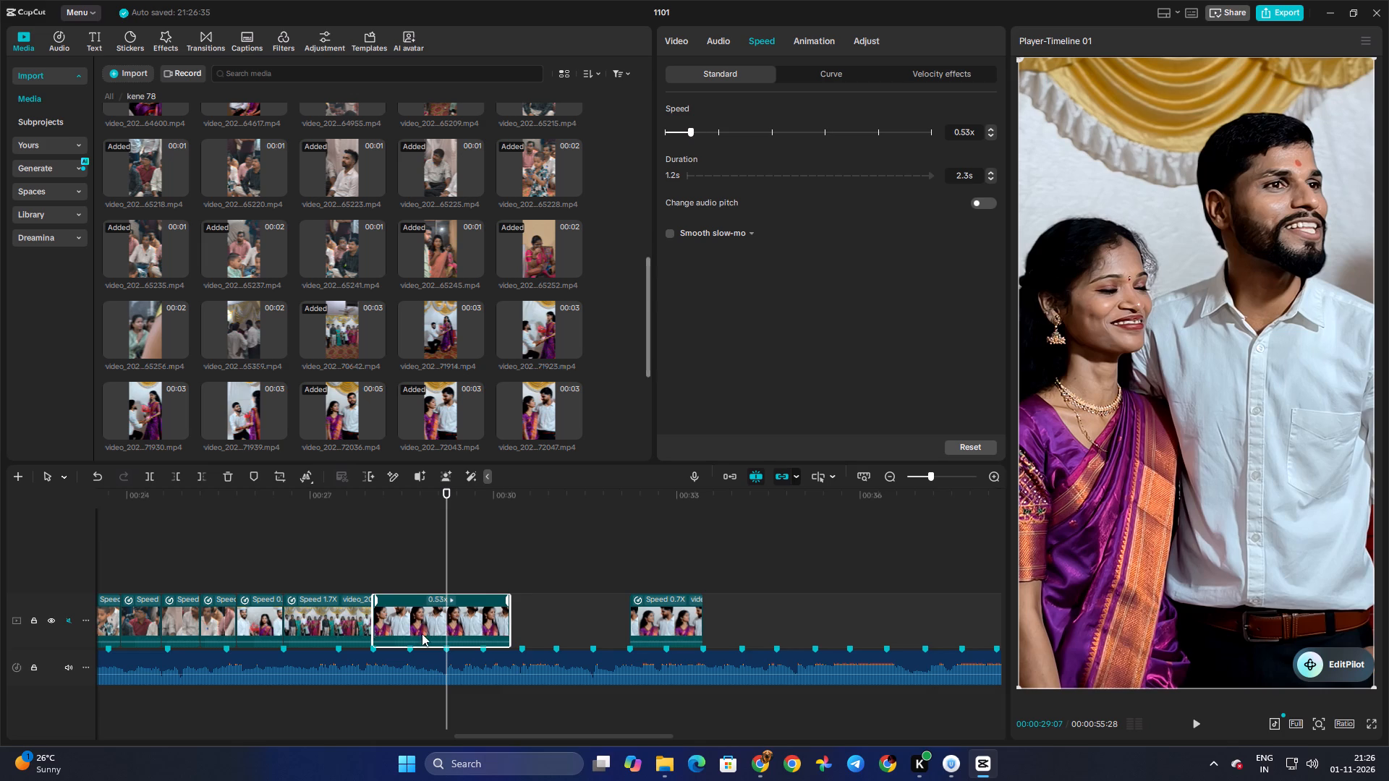
{"action": "left_click", "coordinate": [363, 567]}
{"action": "key", "text": "space"}
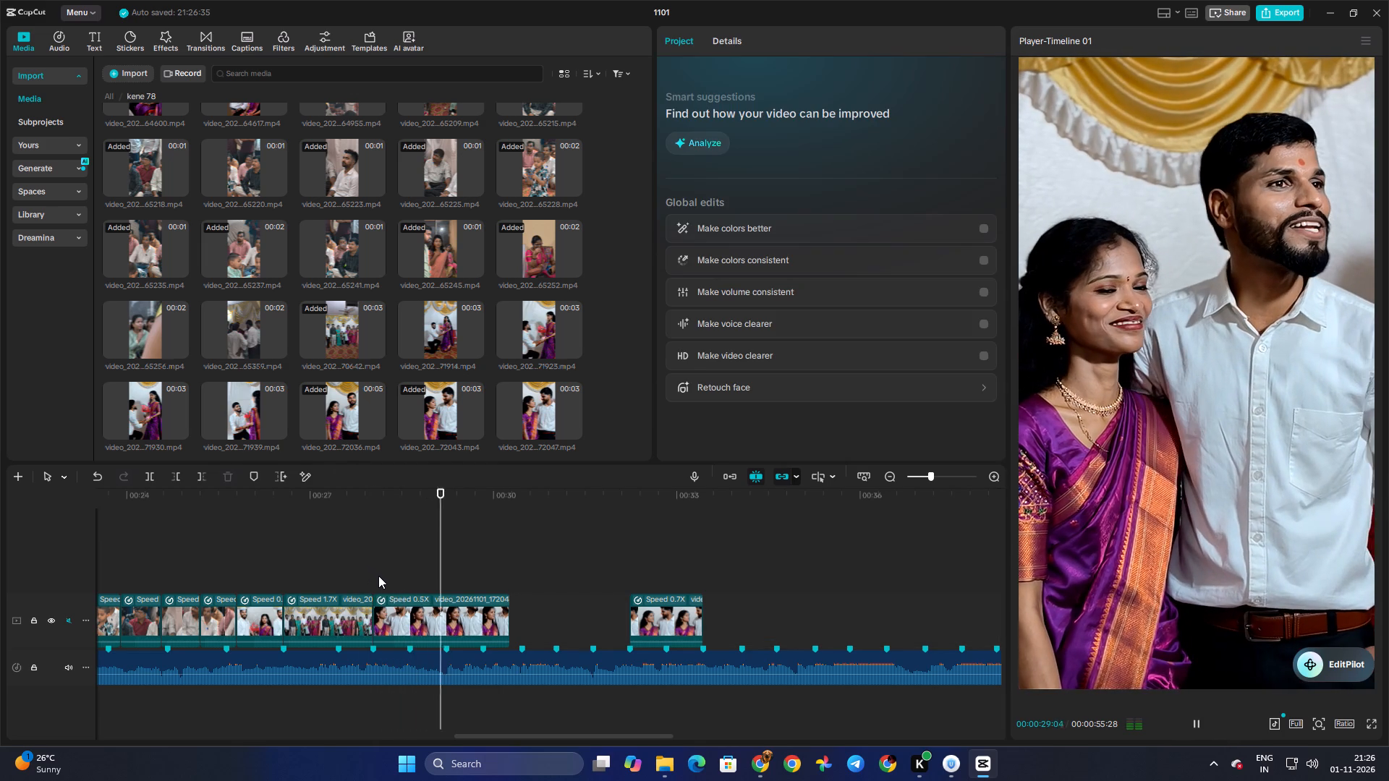
{"action": "key", "text": "space"}
Cut roughly the first second of the slowed smiling couple clip, close the gap to the family group clip, and play the join.
{"action": "left_click", "coordinate": [430, 631]}
{"action": "left_click_drag", "start_coordinate": [375, 620], "coordinate": [429, 621]}
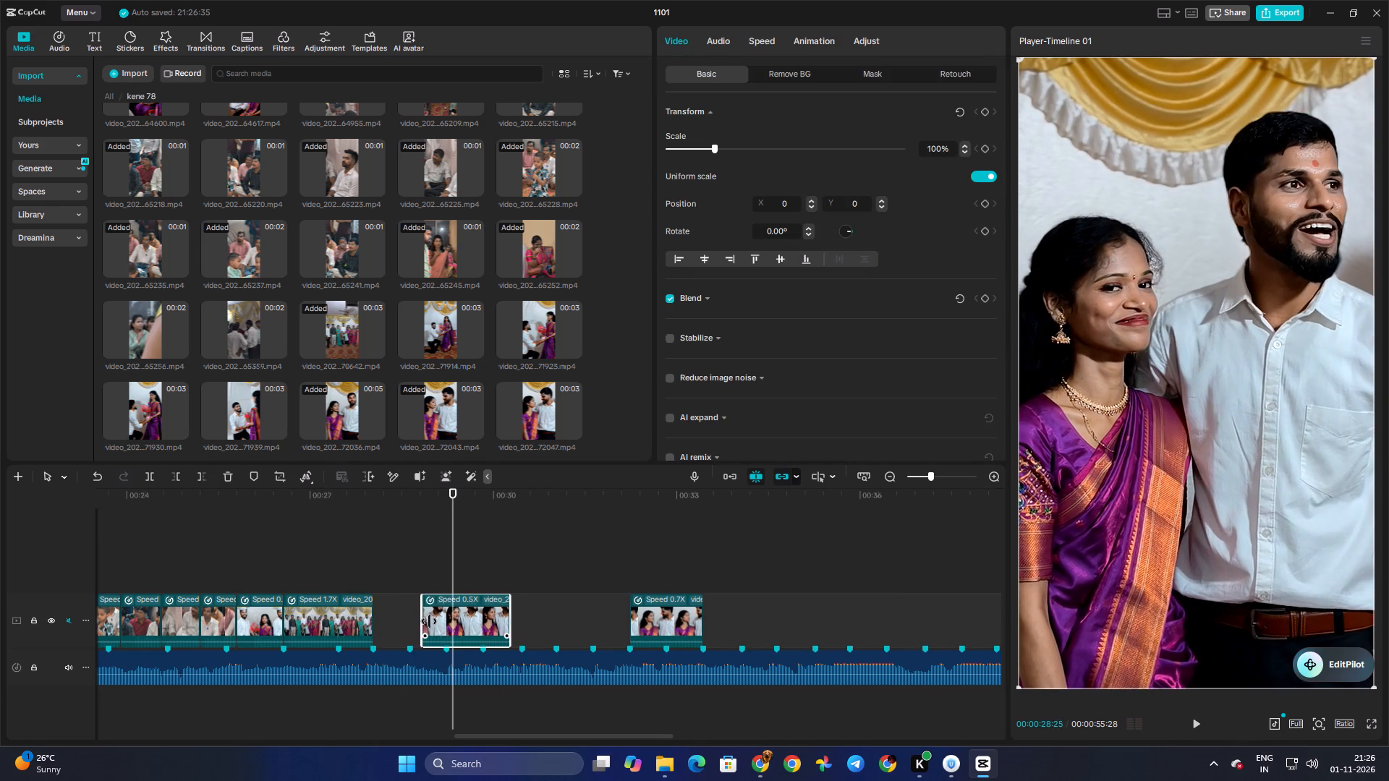
{"action": "left_click_drag", "start_coordinate": [429, 621], "coordinate": [430, 621]}
{"action": "left_click_drag", "start_coordinate": [443, 623], "coordinate": [391, 625]}
{"action": "left_click", "coordinate": [362, 579]}
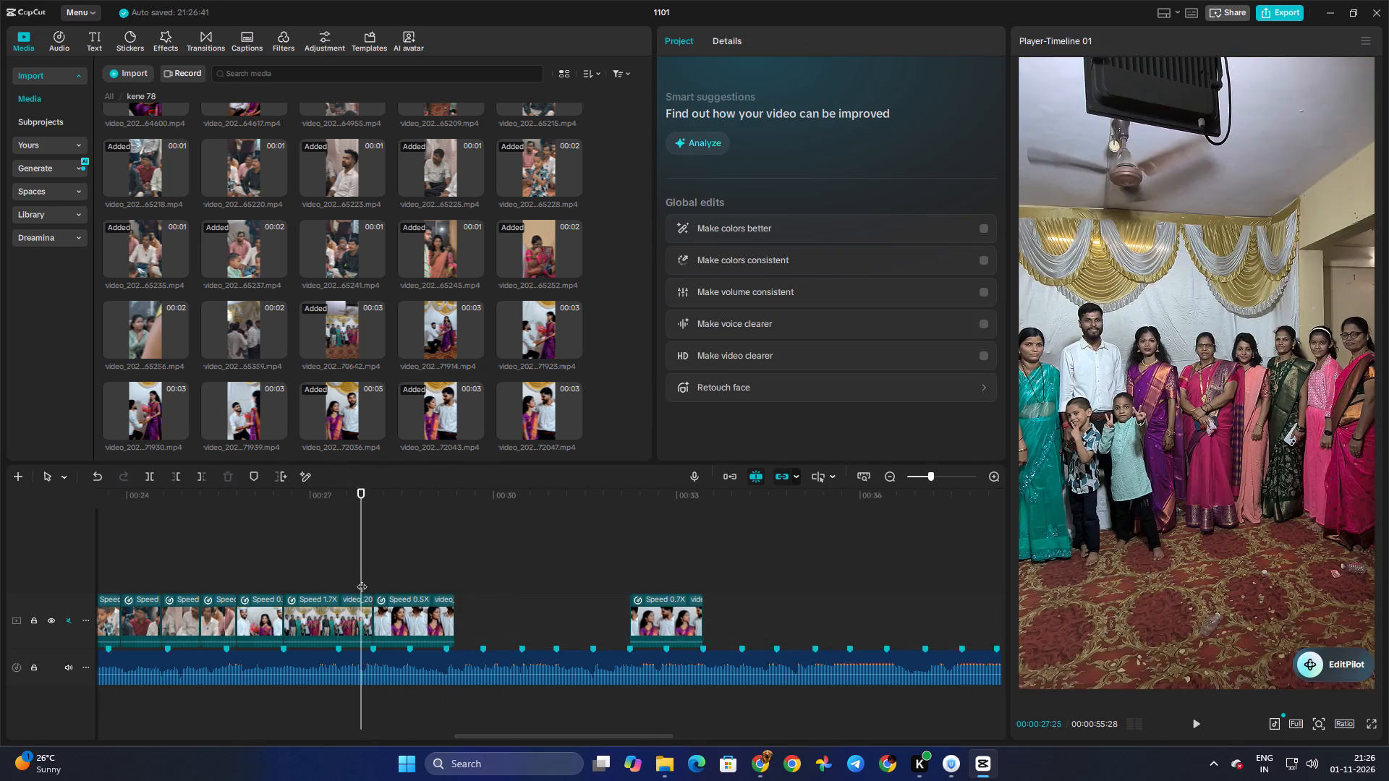
{"action": "key", "text": "space"}
{"action": "key", "text": "space"}
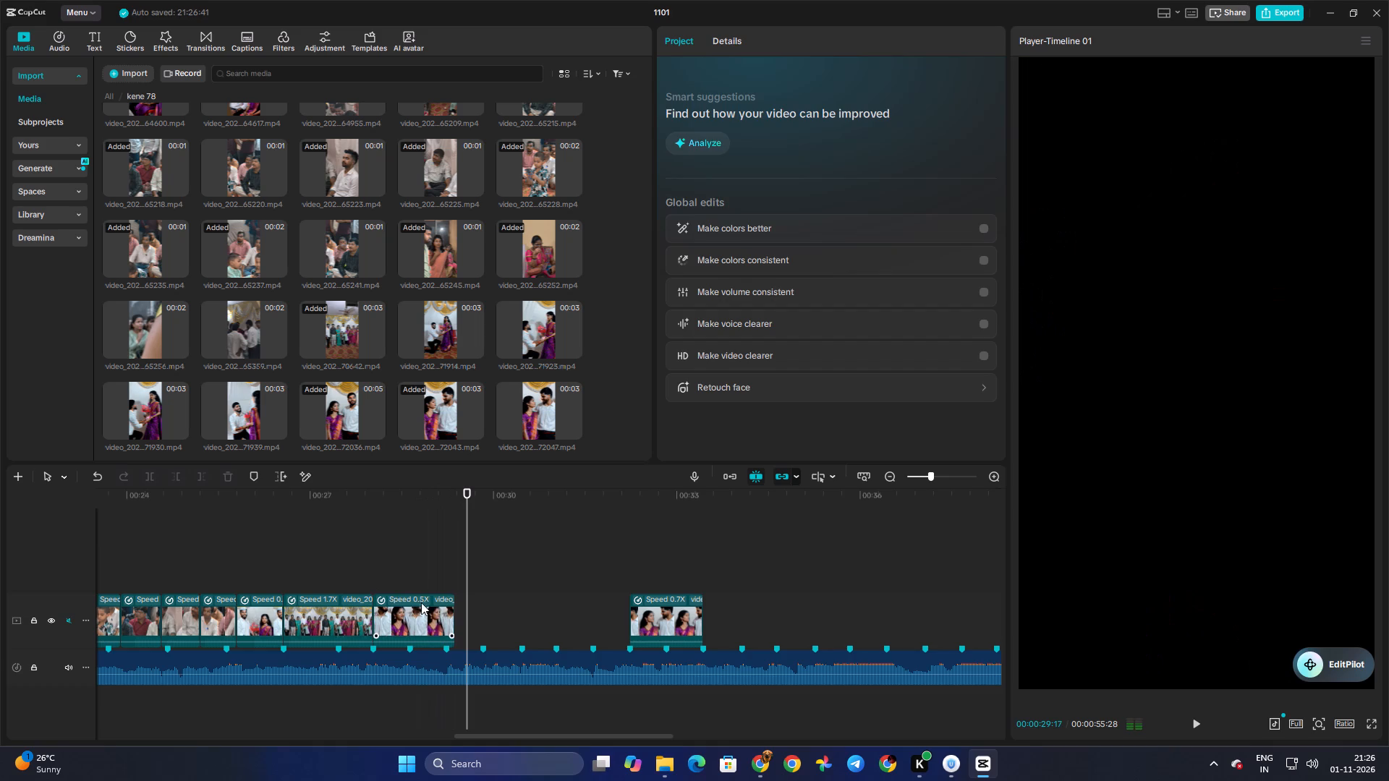
Trim the end of the smiling couple clip back to the beat marker at about 29:07.
{"action": "left_click", "coordinate": [434, 602]}
{"action": "left_click_drag", "start_coordinate": [453, 615], "coordinate": [445, 616]}
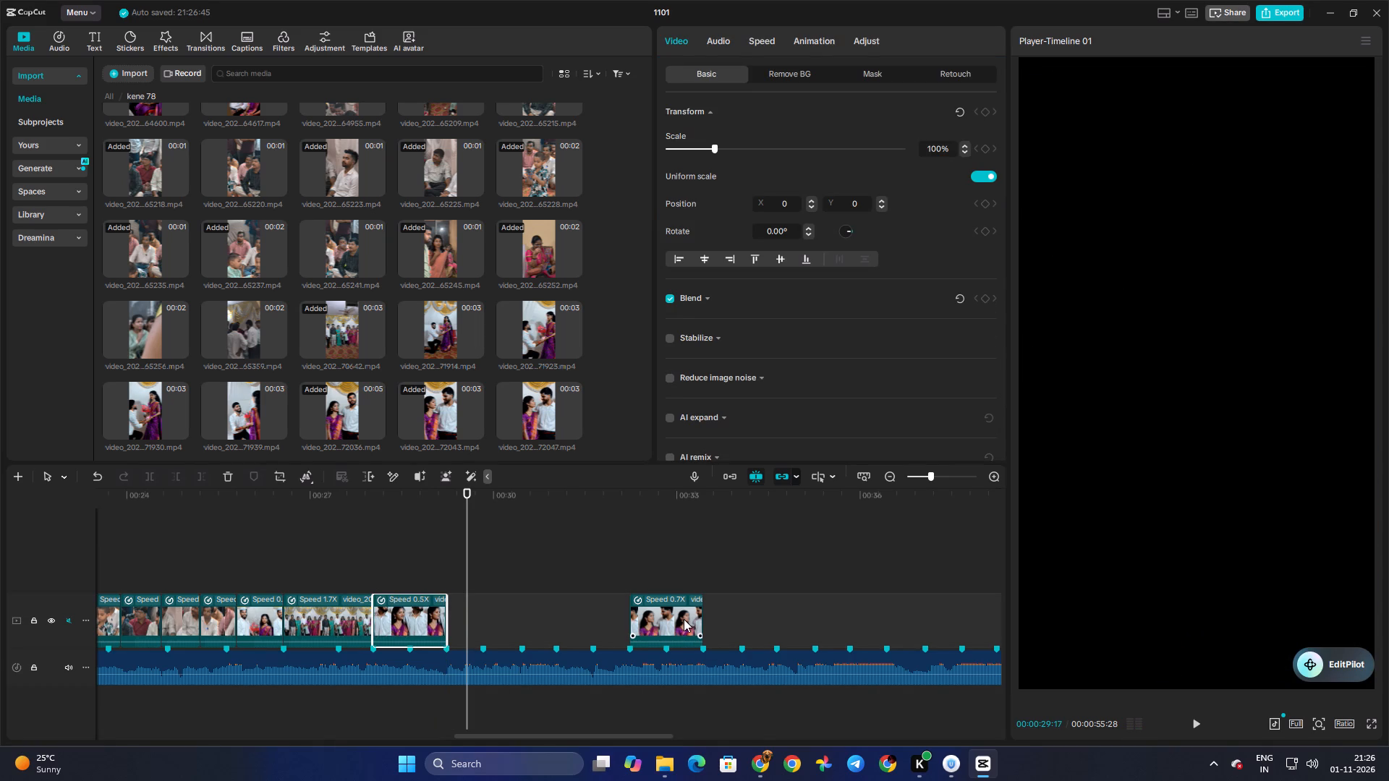
Move the shared-glance clip video_20261101_172036.mp4 directly after the smiling couple clip and play the transition.
{"action": "left_click_drag", "start_coordinate": [646, 617], "coordinate": [518, 610]}
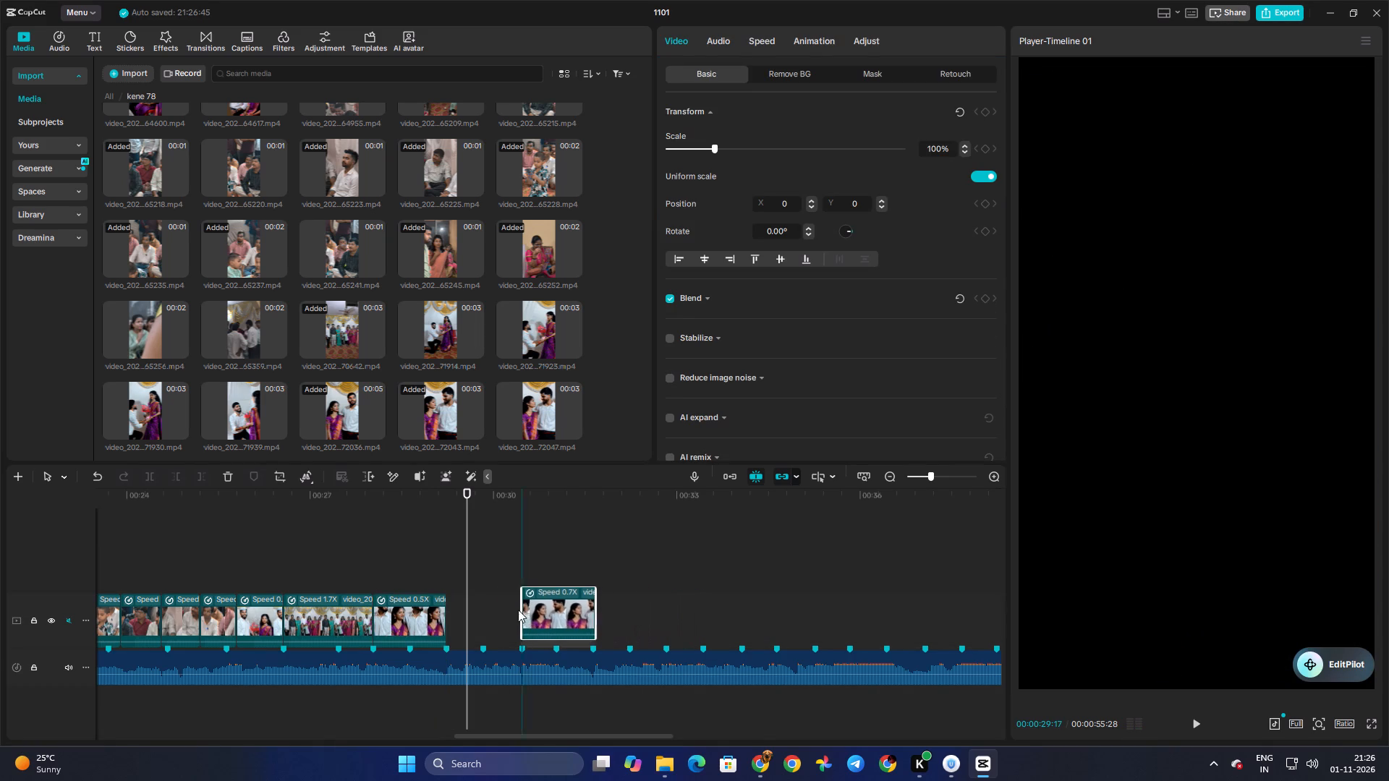
{"action": "left_click_drag", "start_coordinate": [518, 610], "coordinate": [464, 607]}
{"action": "left_click", "coordinate": [426, 574]}
{"action": "key", "text": "space"}
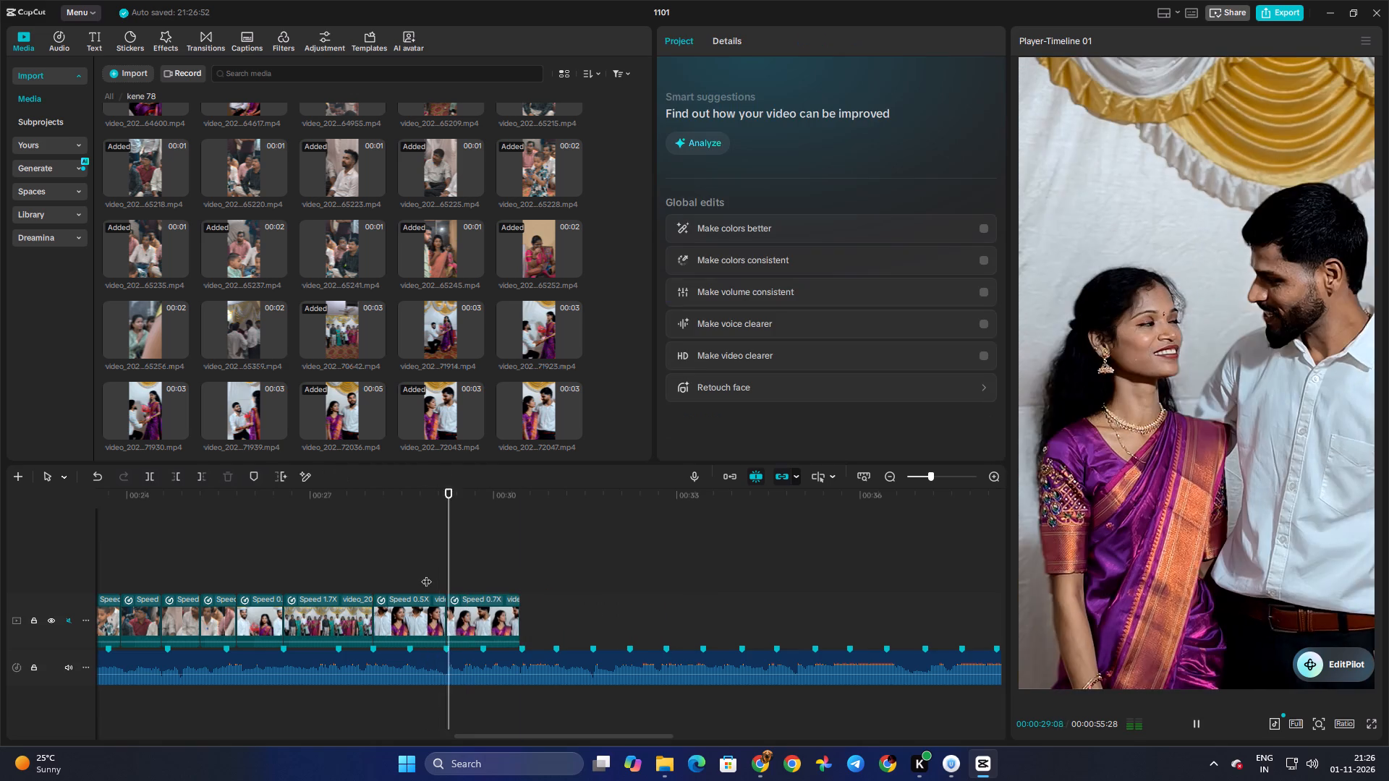
{"action": "key", "text": "space"}
Extend the end of the shared-glance clip slightly to meet the beat marker at about 30:14, and play it.
{"action": "left_click", "coordinate": [482, 621]}
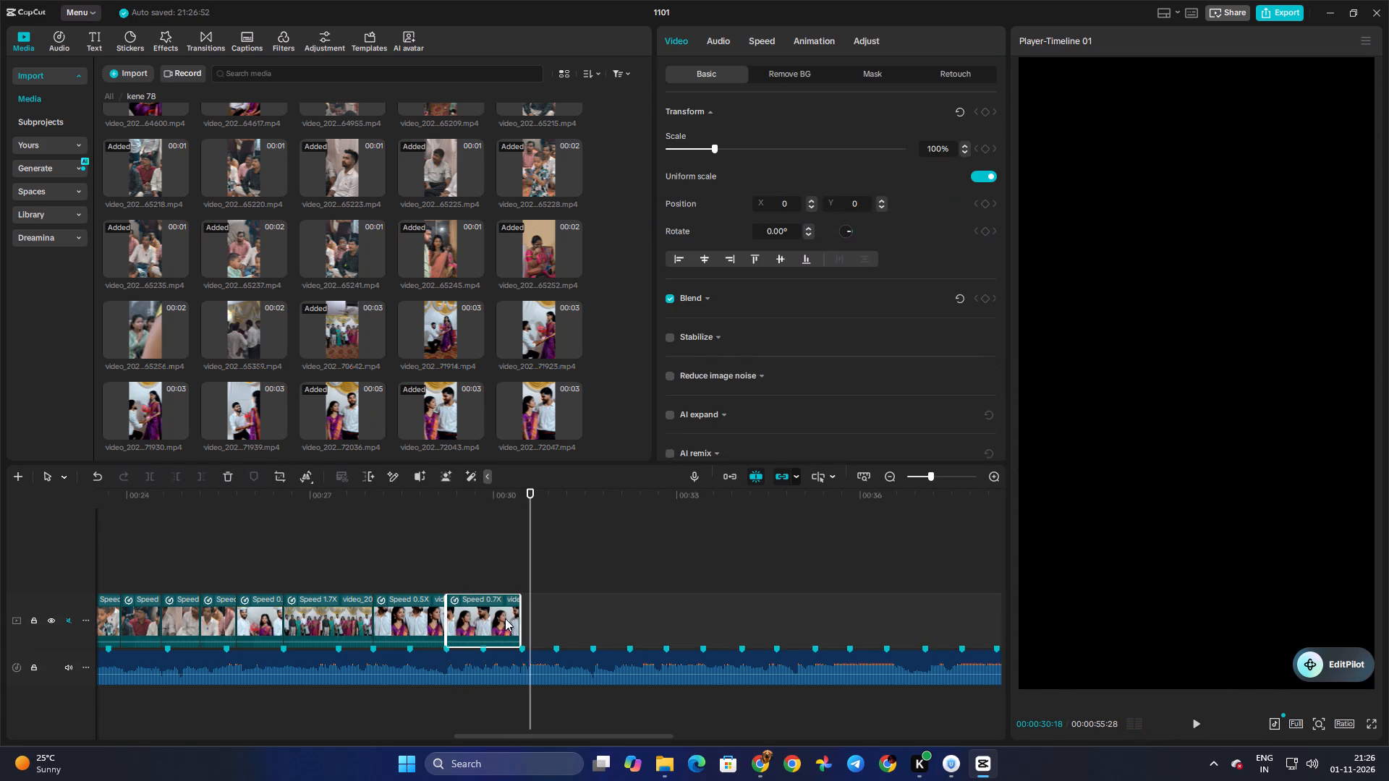
{"action": "left_click", "coordinate": [477, 550]}
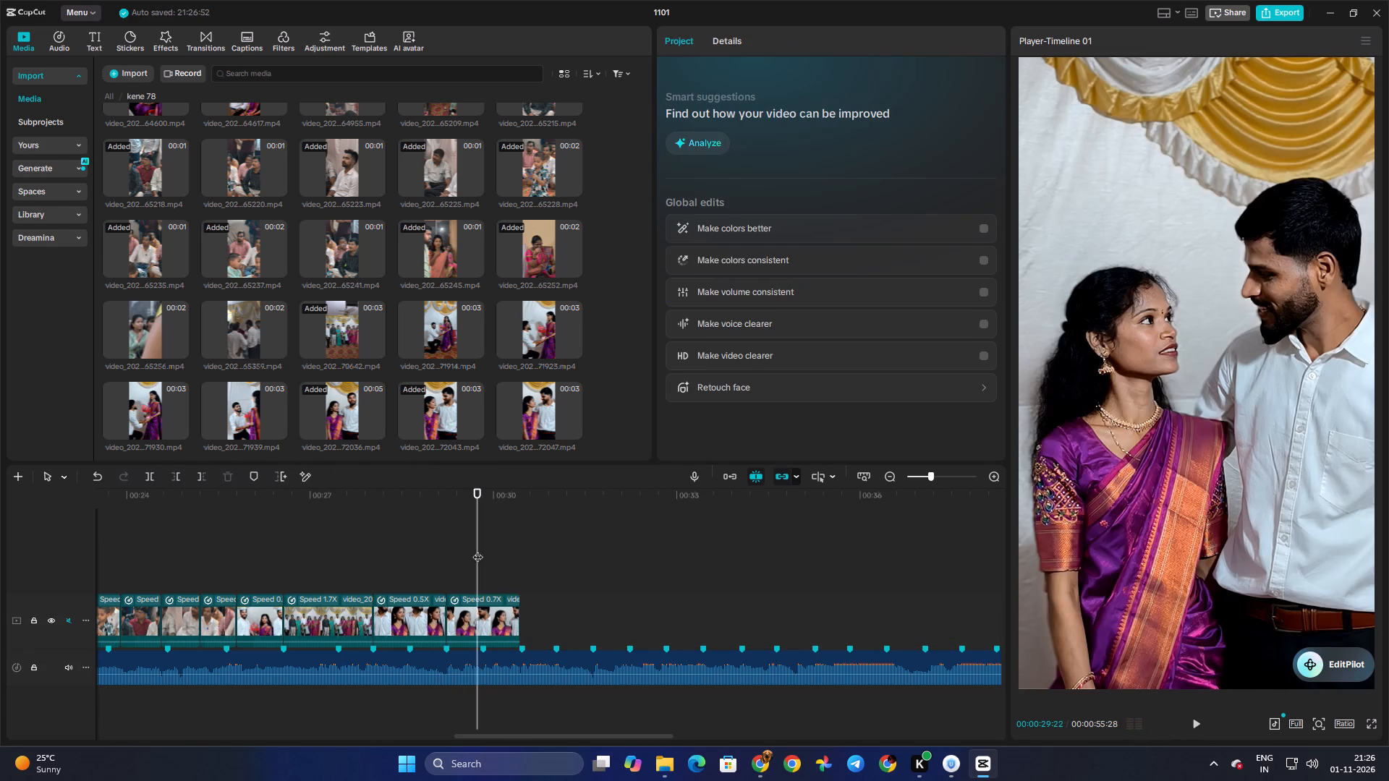
{"action": "key", "text": "space"}
{"action": "key", "text": "space"}
{"action": "left_click", "coordinate": [505, 599]}
{"action": "left_click", "coordinate": [519, 608]}
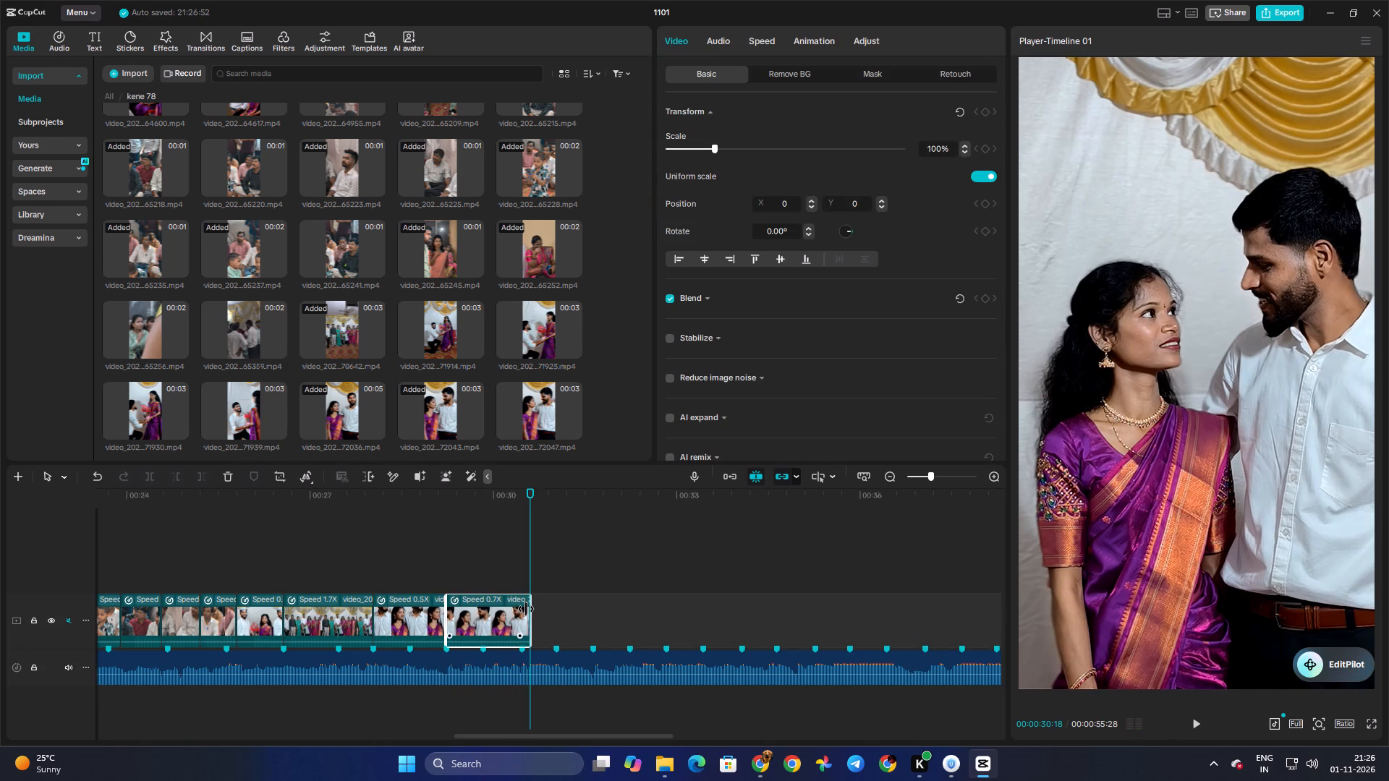
{"action": "left_click", "coordinate": [496, 573]}
{"action": "key", "text": "space"}
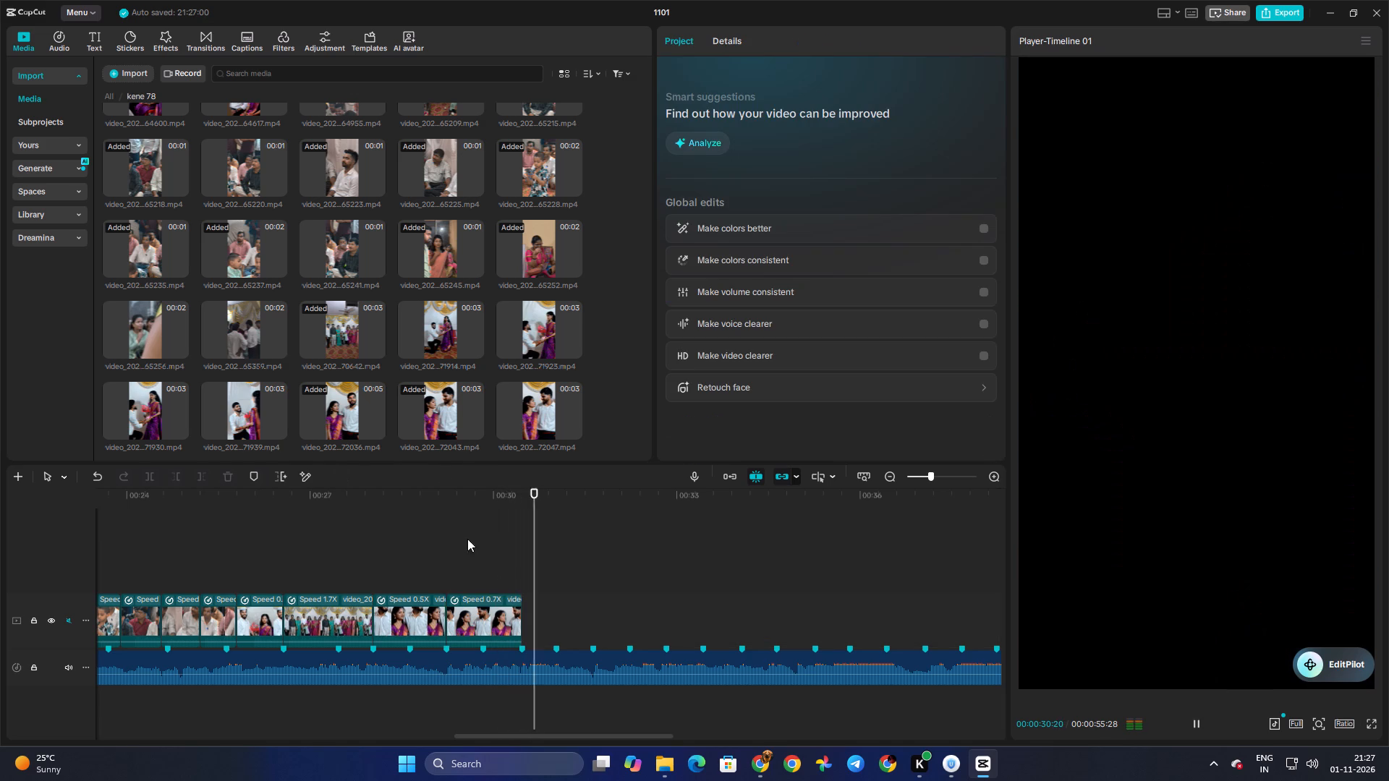
{"action": "key", "text": "space"}
Preview the standing couple and bouquet proposal clips in the kene 78 folder to examine candidates for the next shot.
{"action": "left_click", "coordinate": [244, 406]}
{"action": "left_click", "coordinate": [344, 411]}
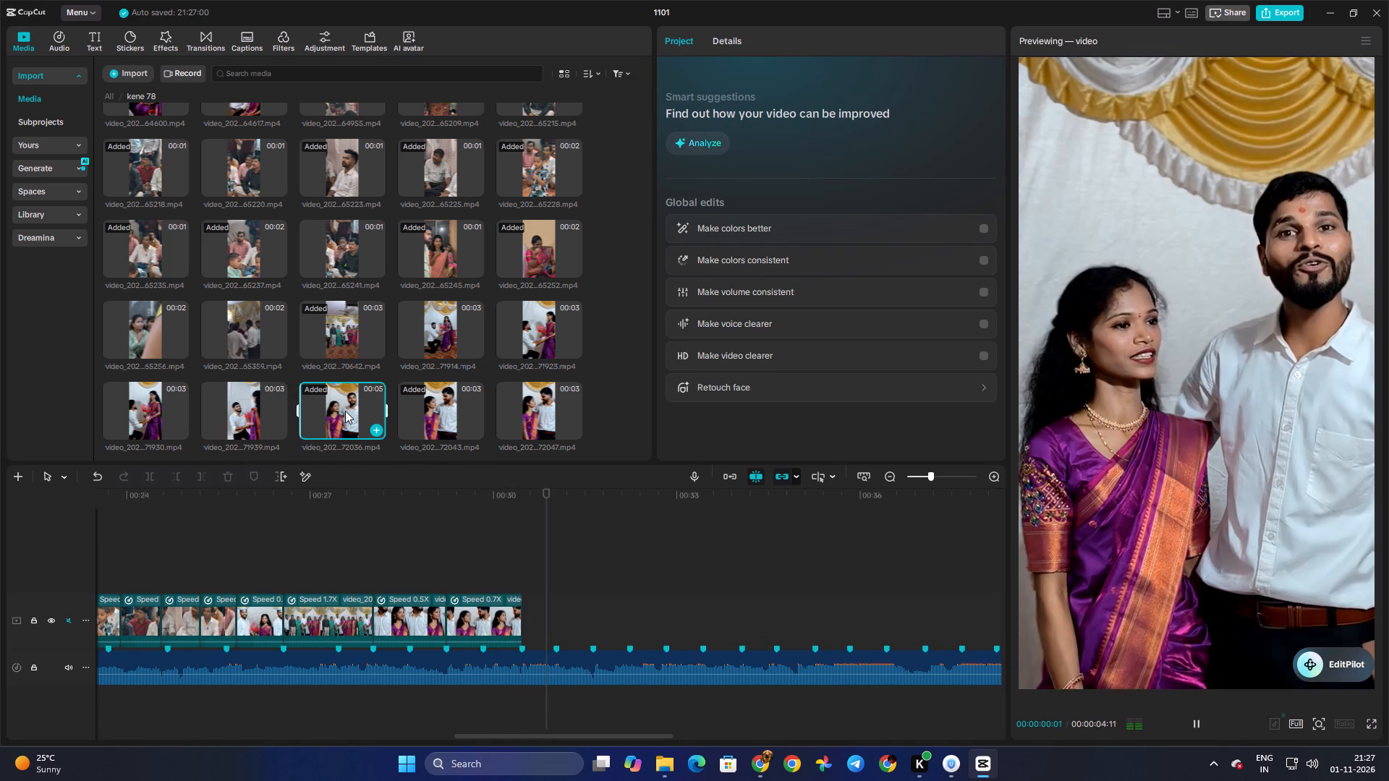
{"action": "left_click", "coordinate": [452, 417]}
{"action": "left_click", "coordinate": [542, 408]}
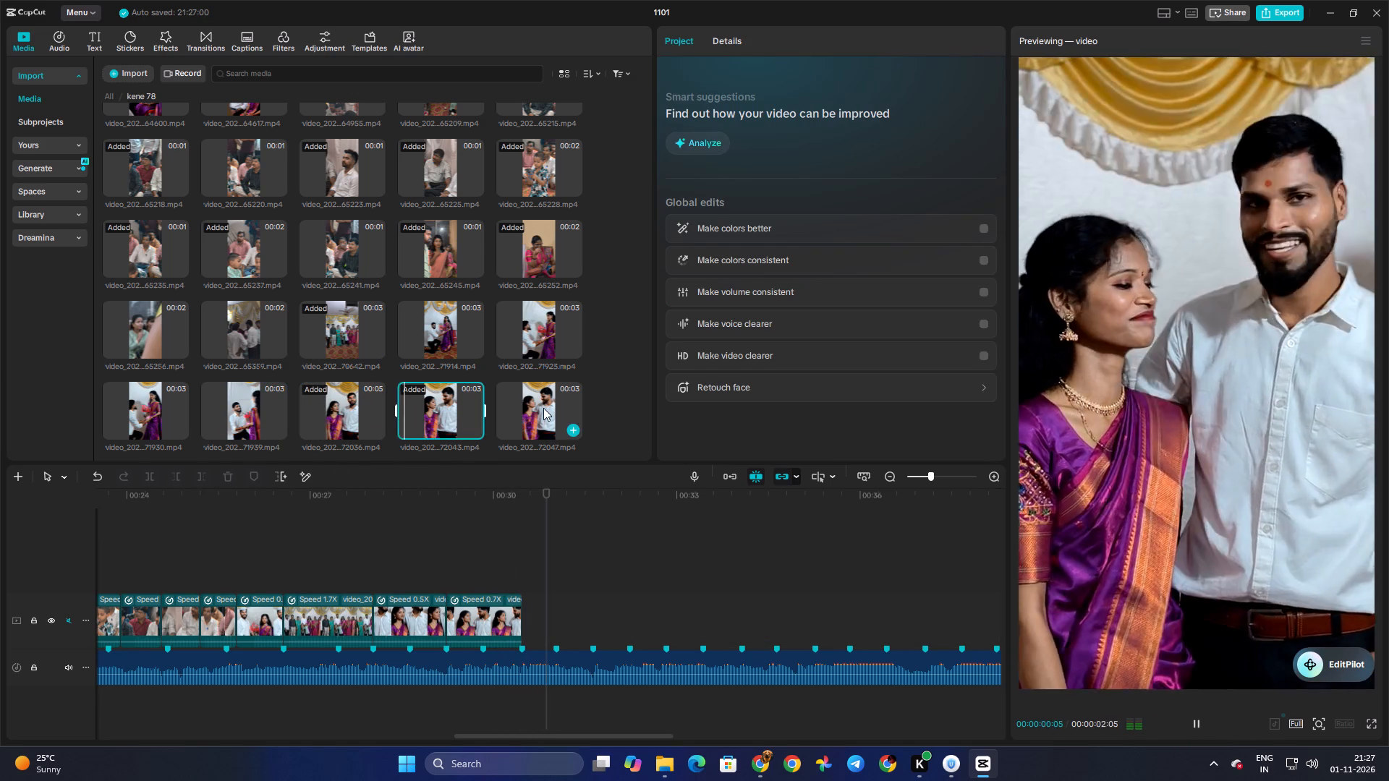
{"action": "left_click", "coordinate": [529, 321]}
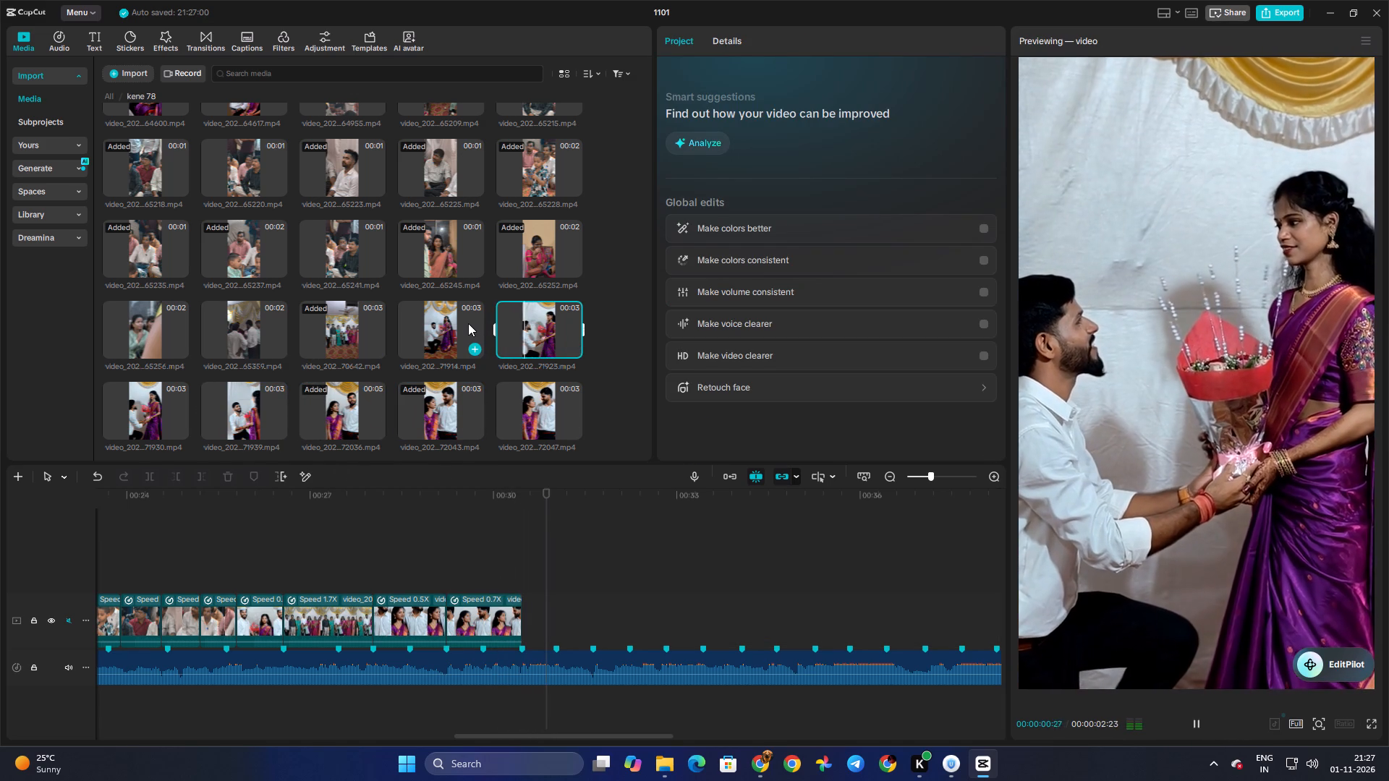
{"action": "left_click", "coordinate": [468, 323]}
{"action": "left_click", "coordinate": [501, 558]}
{"action": "key", "text": "space"}
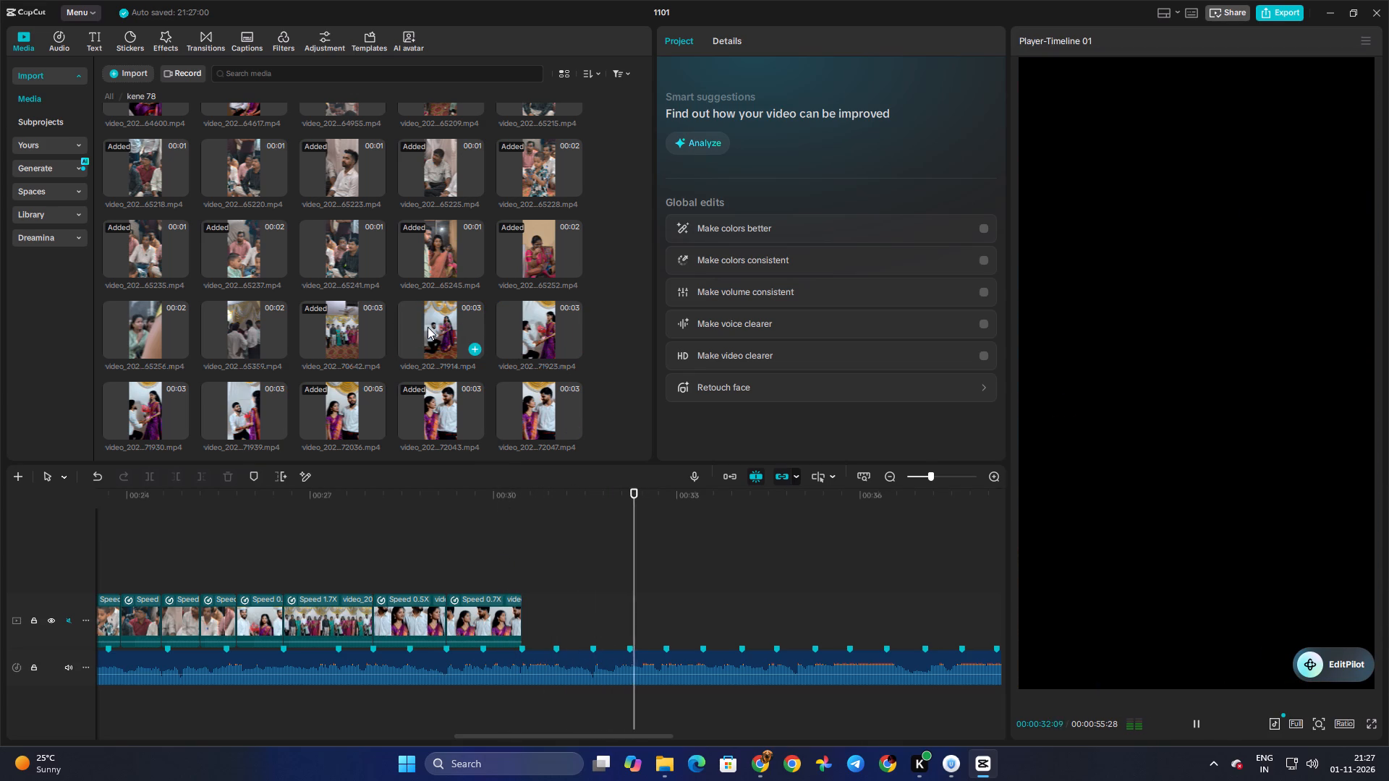
{"action": "key", "text": "space"}
{"action": "left_click", "coordinate": [237, 404]}
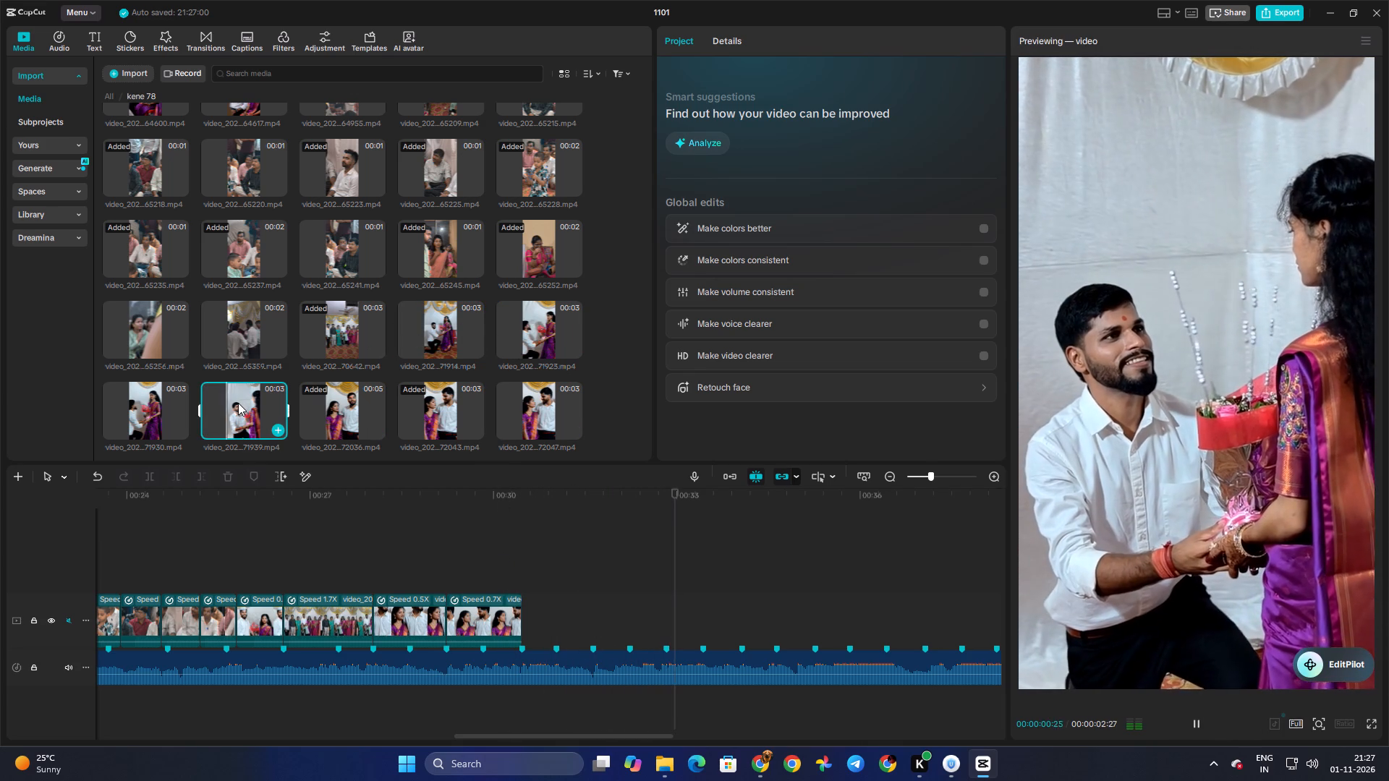
{"action": "key", "text": "space"}
{"action": "left_click", "coordinate": [533, 333]}
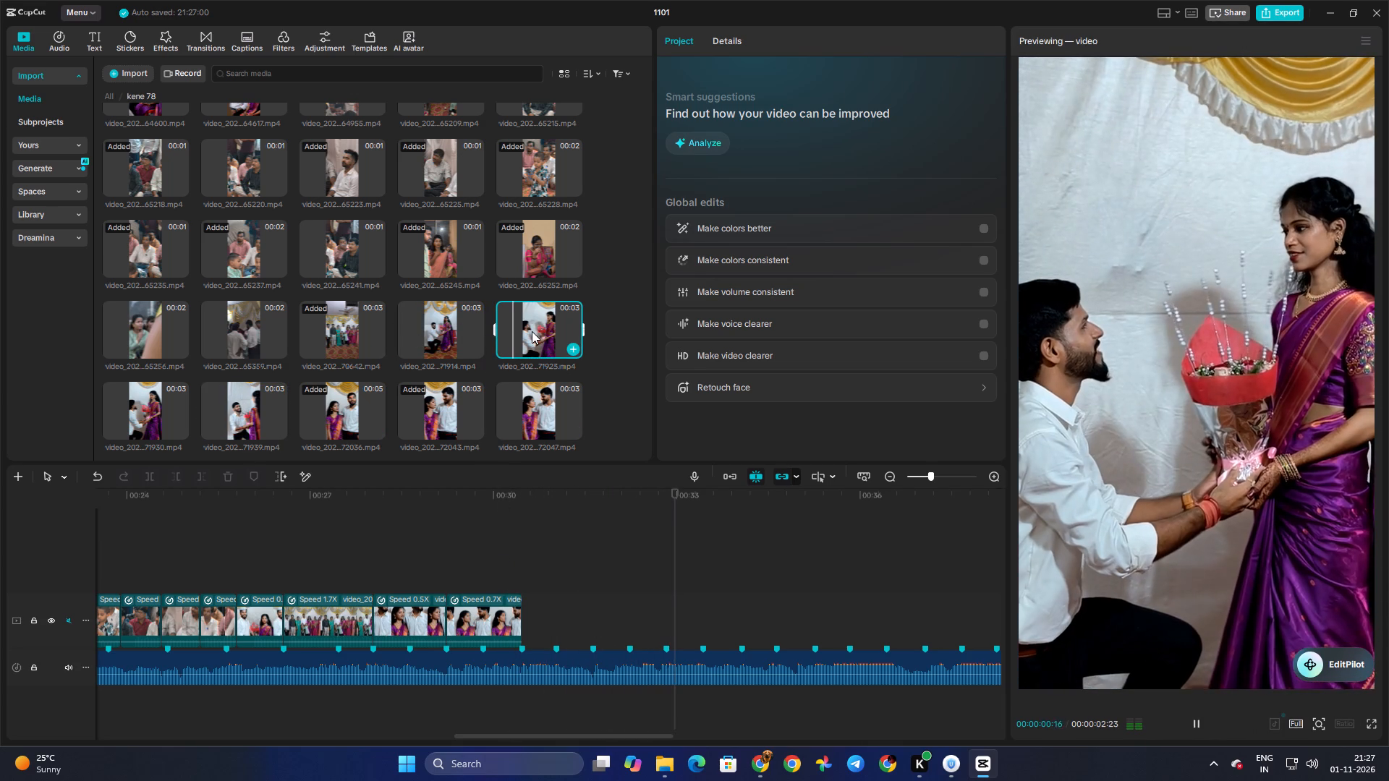
{"action": "left_click", "coordinate": [138, 395]}
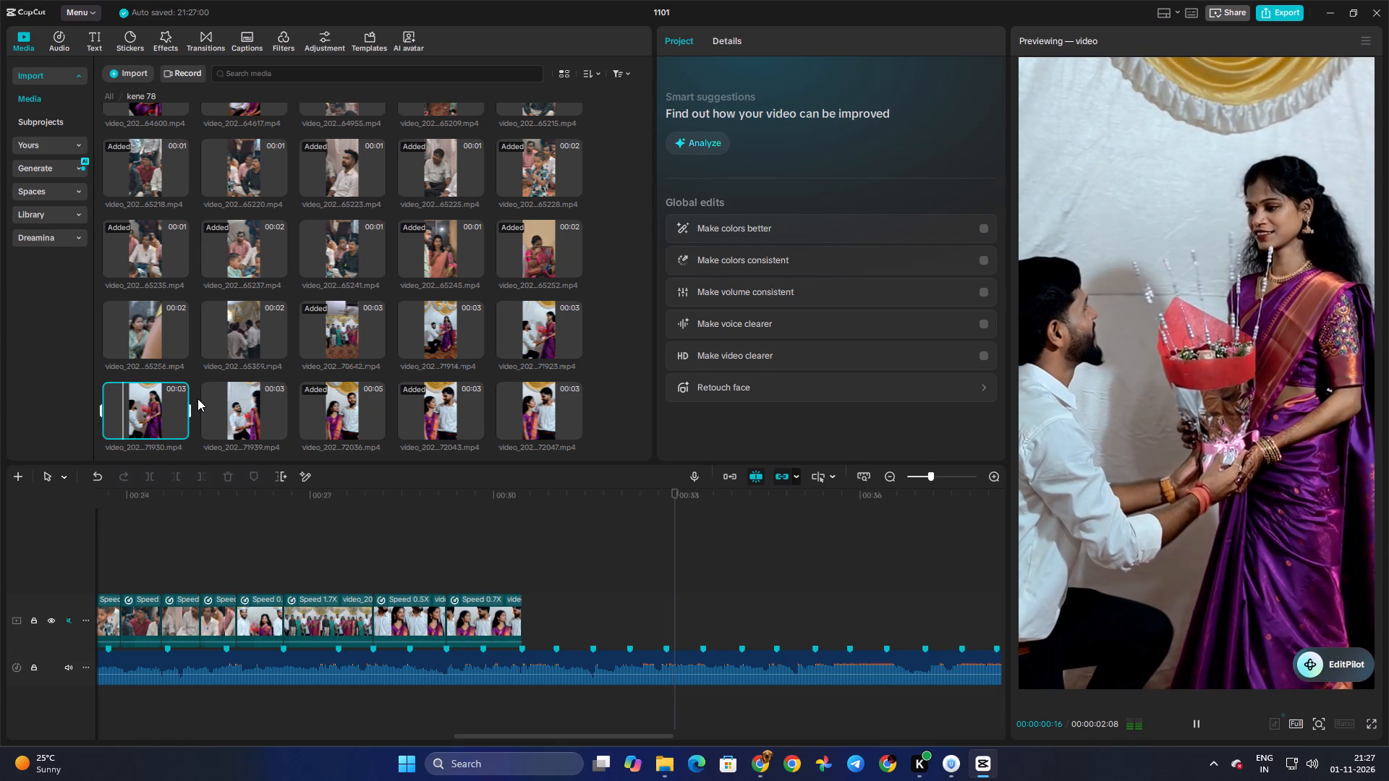
{"action": "key", "text": "space"}
Add the bouquet clip video_20261101_171939.mp4 to the main track directly after the shared-glance clip and play through it.
{"action": "left_click", "coordinate": [220, 406]}
{"action": "key", "text": "space"}
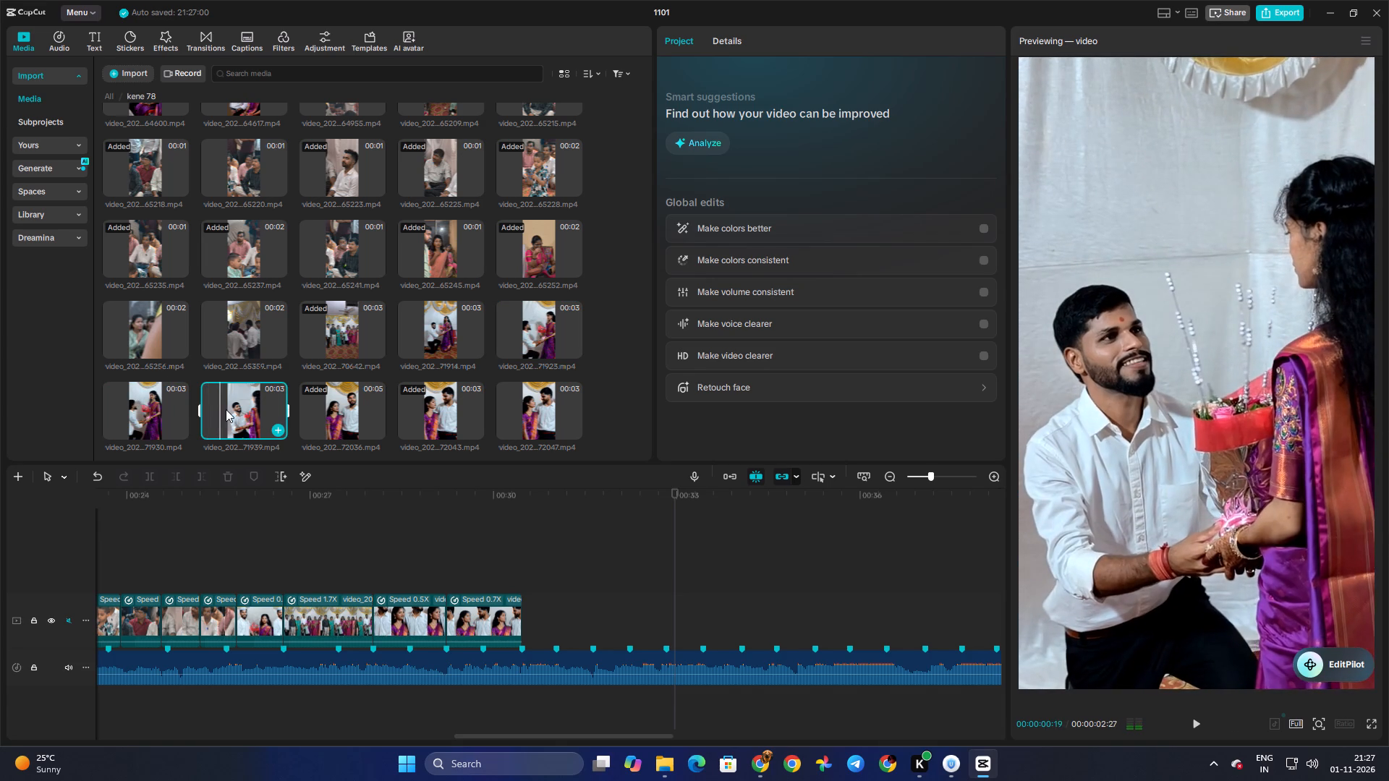
{"action": "left_click_drag", "start_coordinate": [226, 409], "coordinate": [524, 607]}
{"action": "left_click", "coordinate": [479, 548]}
{"action": "key", "text": "space"}
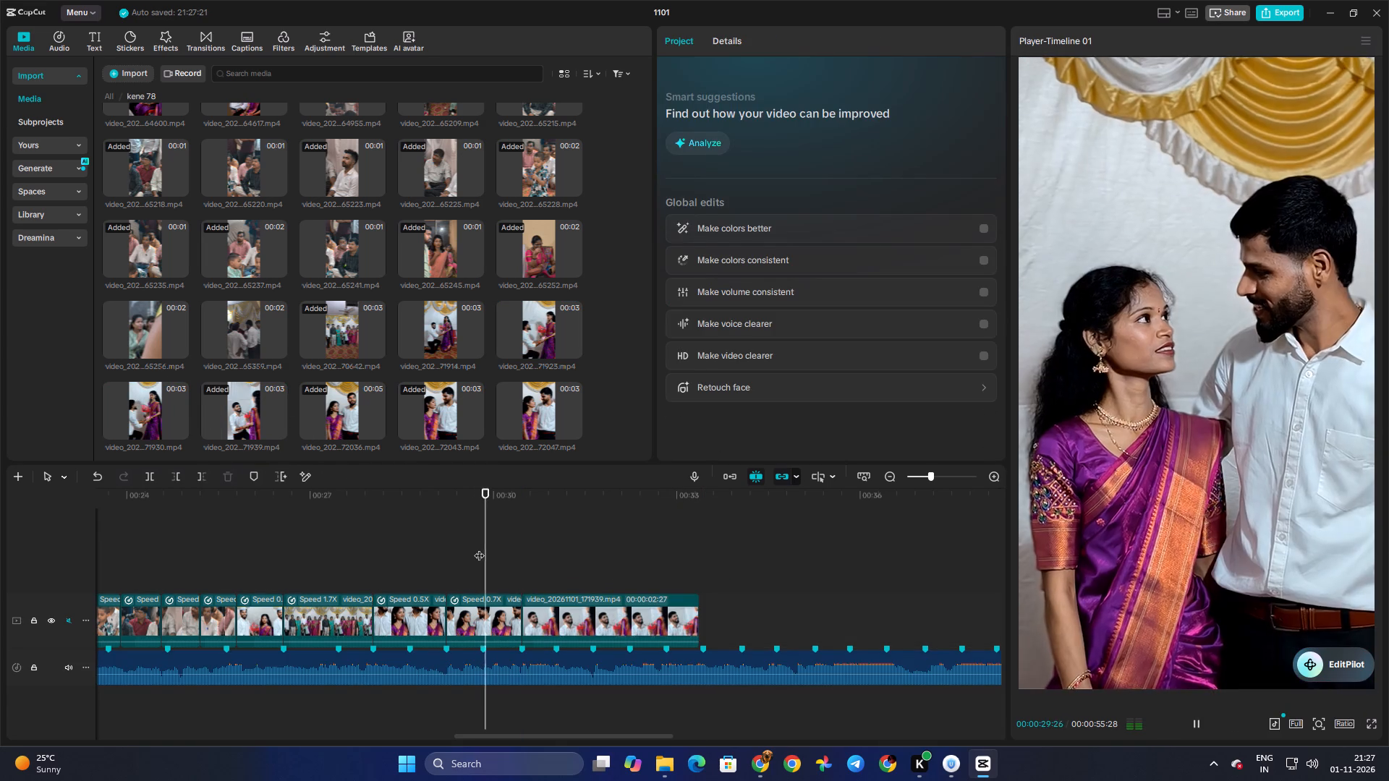
{"action": "key", "text": "space"}
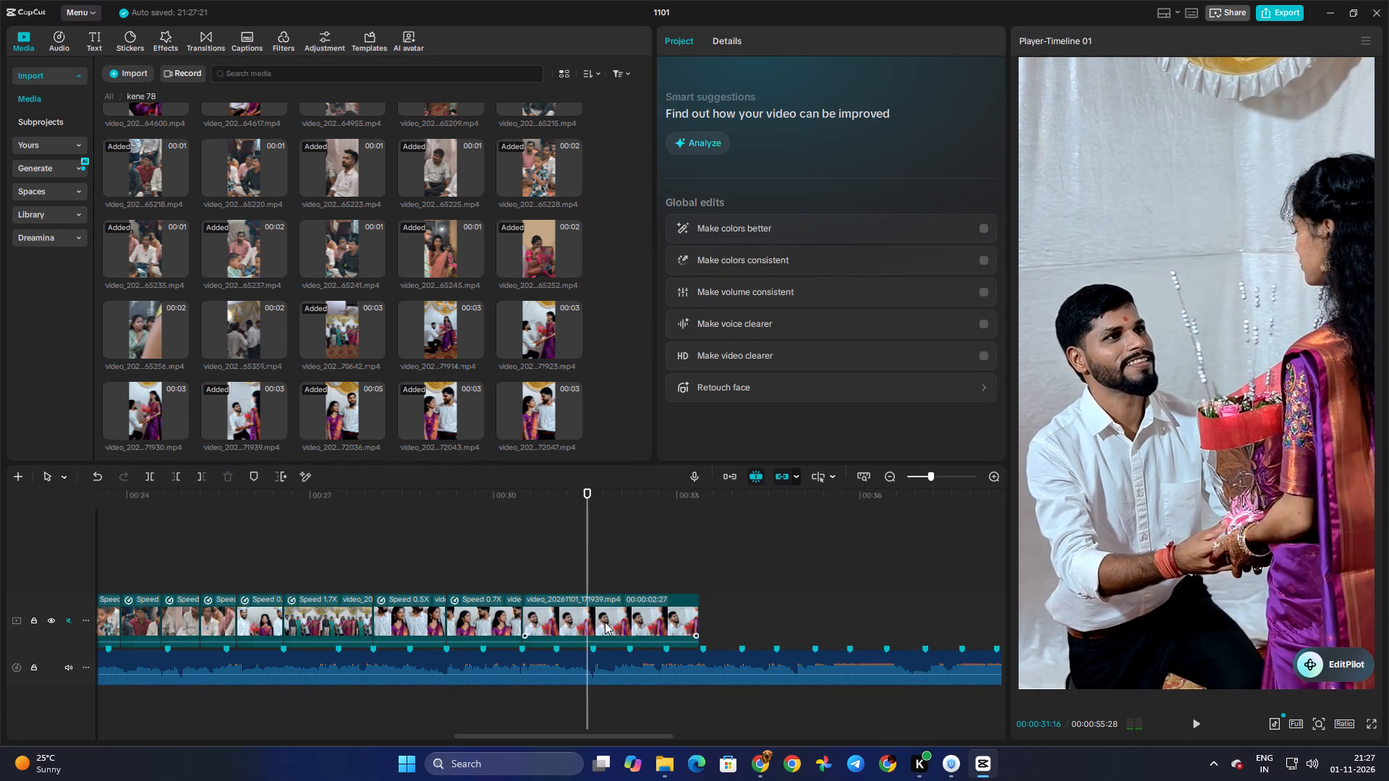
Slow video_20261101_171939.mp4 to 0.71x, trim its end to the second beat marker after its start, about 31:19, and play it.
{"action": "left_click", "coordinate": [605, 622]}
{"action": "left_click", "coordinate": [767, 43]}
{"action": "left_click", "coordinate": [702, 134]}
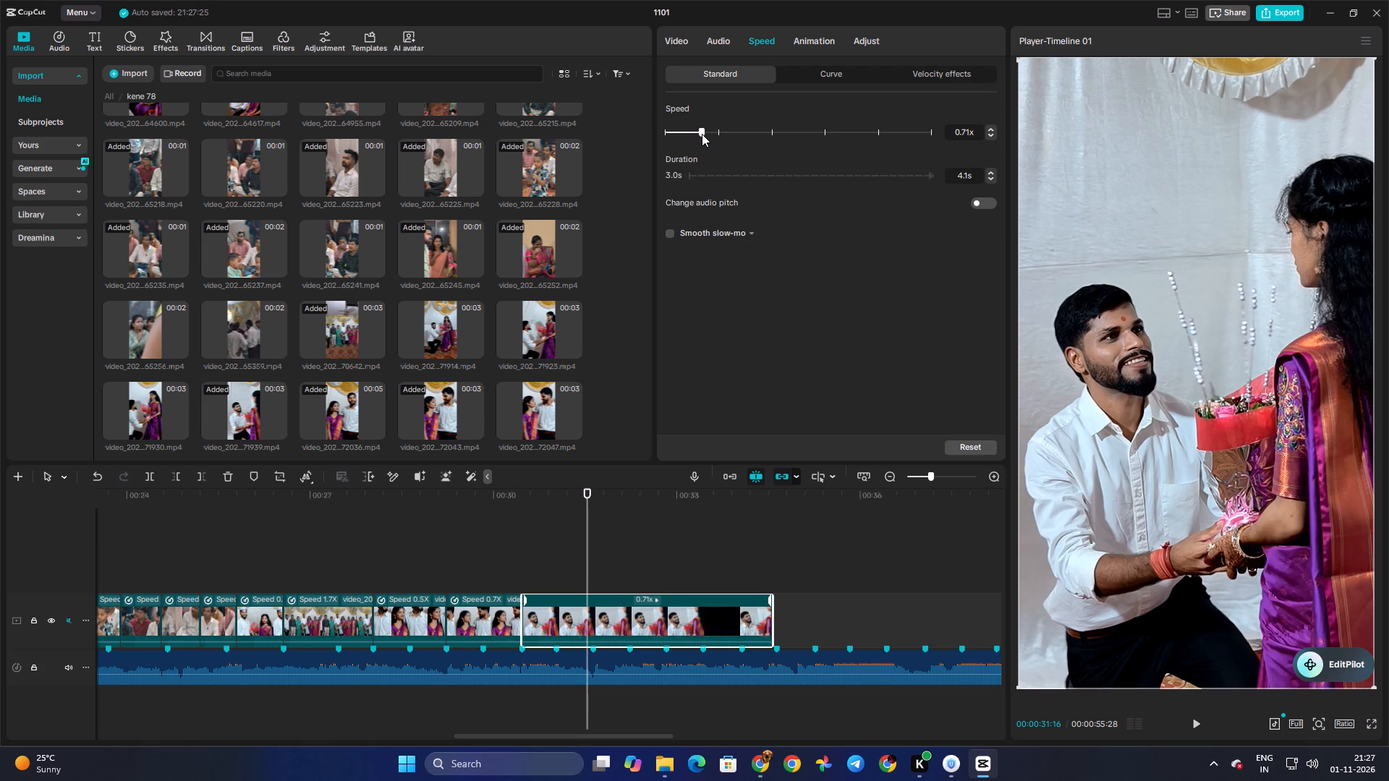
{"action": "left_click_drag", "start_coordinate": [774, 605], "coordinate": [618, 622]}
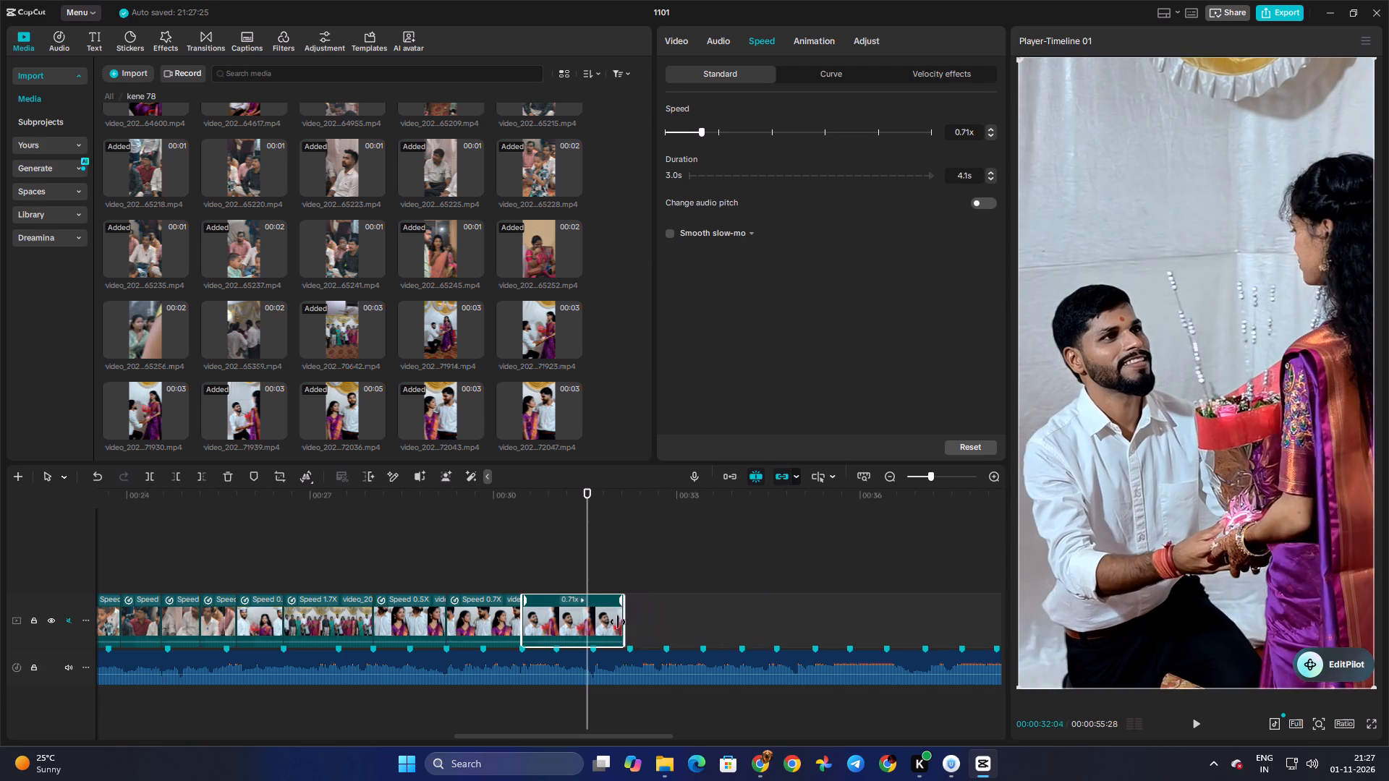
{"action": "left_click_drag", "start_coordinate": [618, 622], "coordinate": [592, 627]}
{"action": "left_click", "coordinate": [526, 584]}
{"action": "key", "text": "space"}
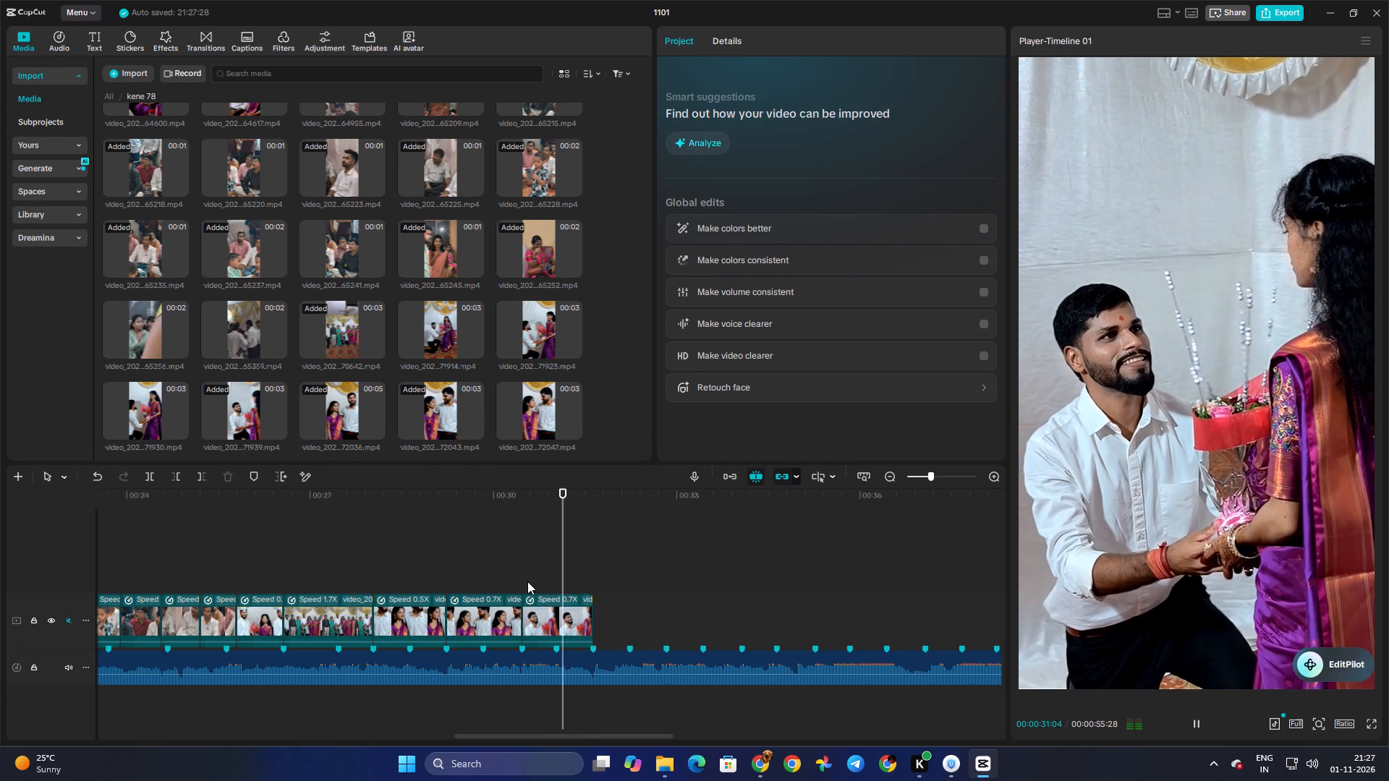
Preview two bouquet proposal clips, add video_20261101_171930.mp4 to the main track directly after video_20261101_171939.mp4, and play the join.
{"action": "key", "text": "space"}
{"action": "left_click", "coordinate": [524, 329]}
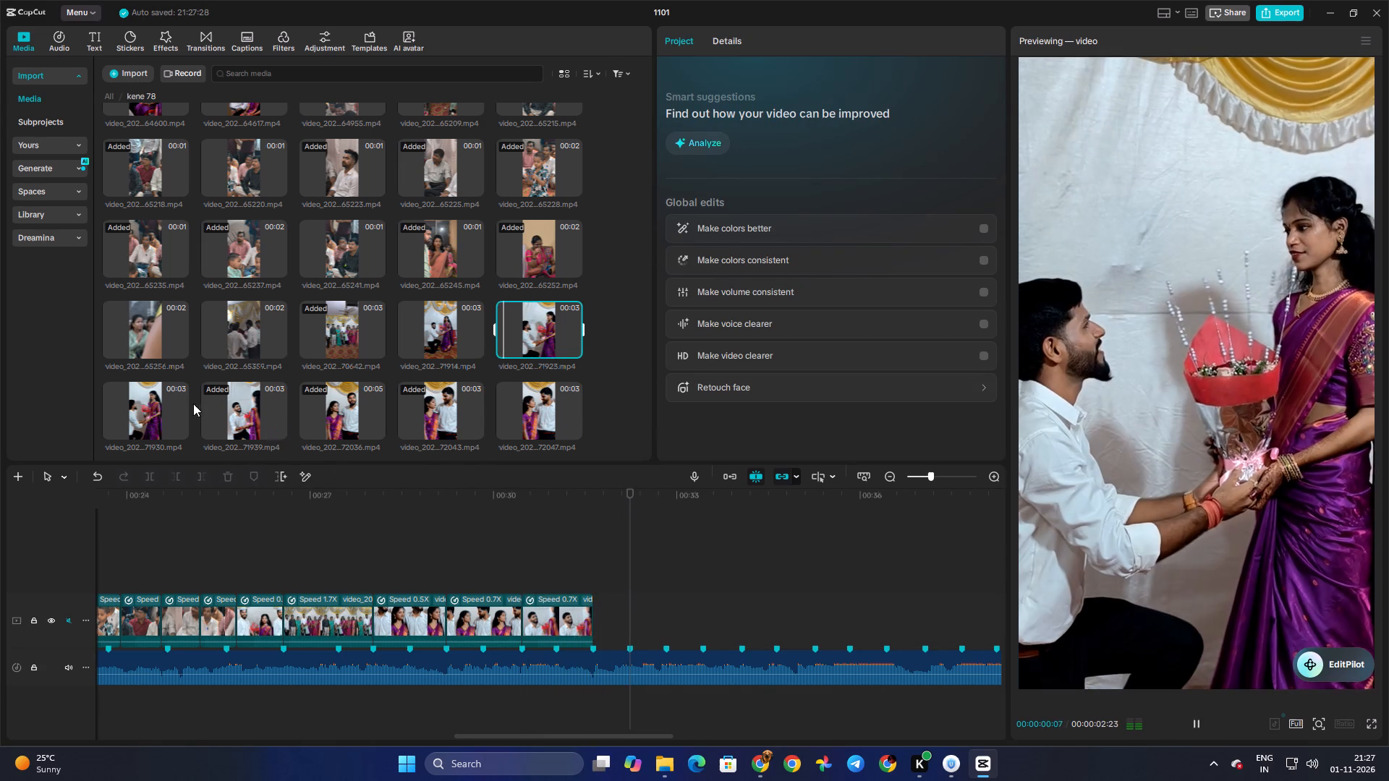
{"action": "left_click", "coordinate": [156, 406]}
{"action": "scroll", "coordinate": [174, 400], "scroll_direction": "down", "scroll_amount": 1}
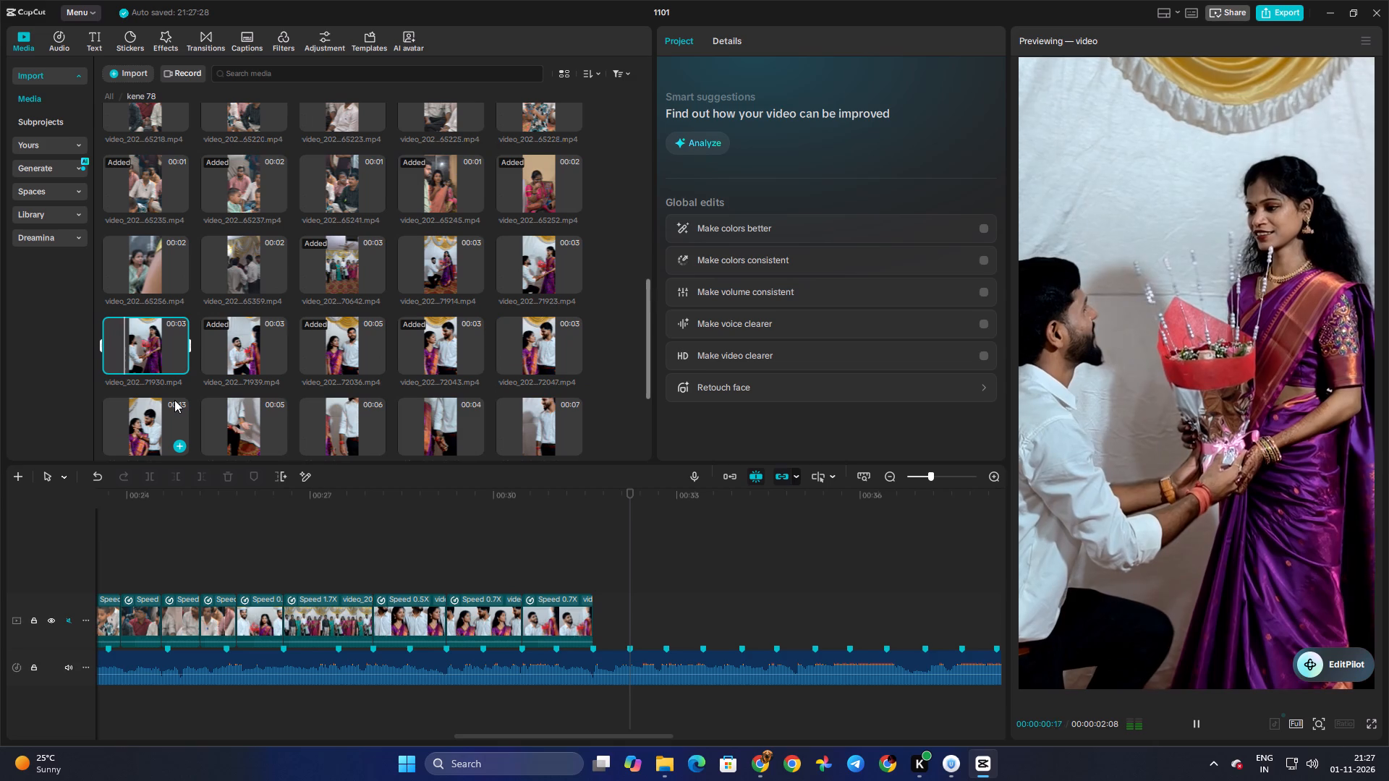
{"action": "key", "text": "space"}
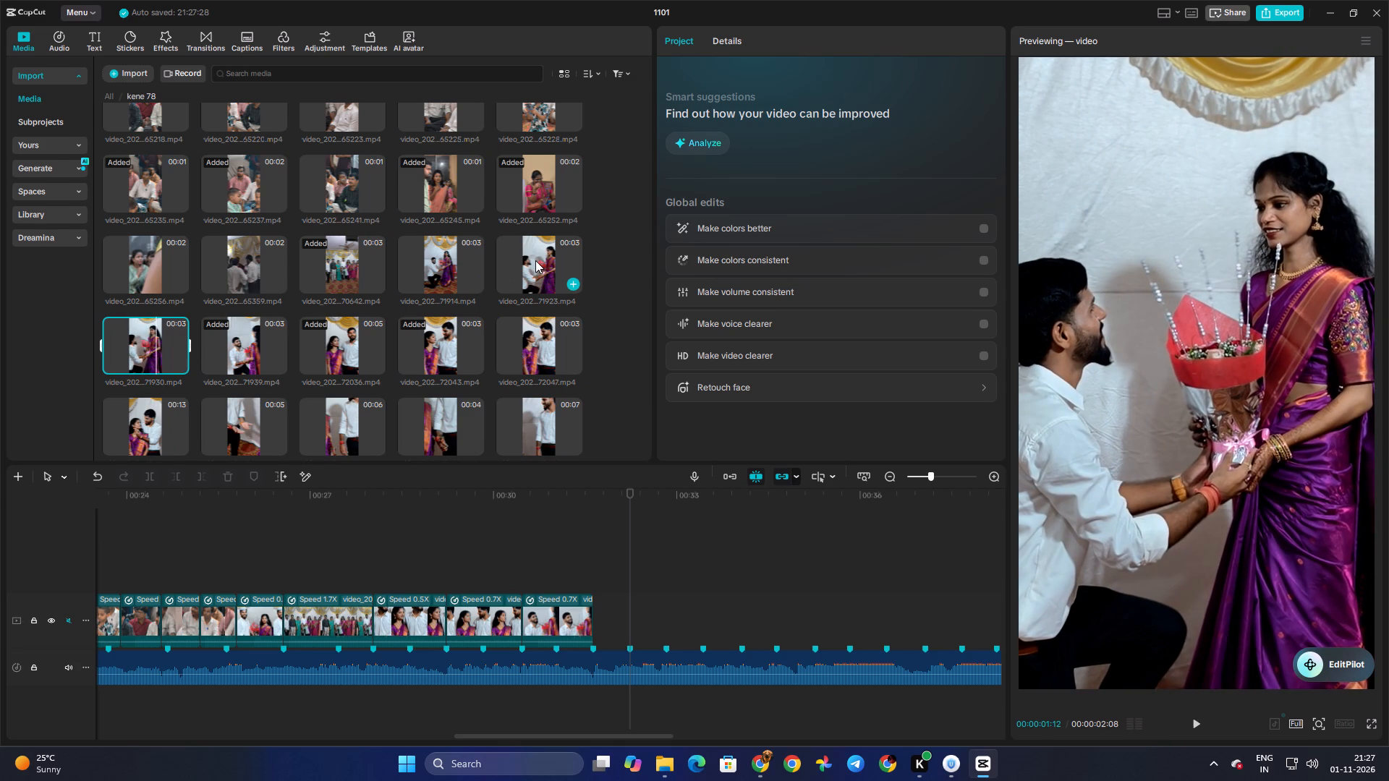
{"action": "left_click", "coordinate": [535, 260]}
{"action": "key", "text": "space"}
{"action": "left_click_drag", "start_coordinate": [143, 351], "coordinate": [637, 609]}
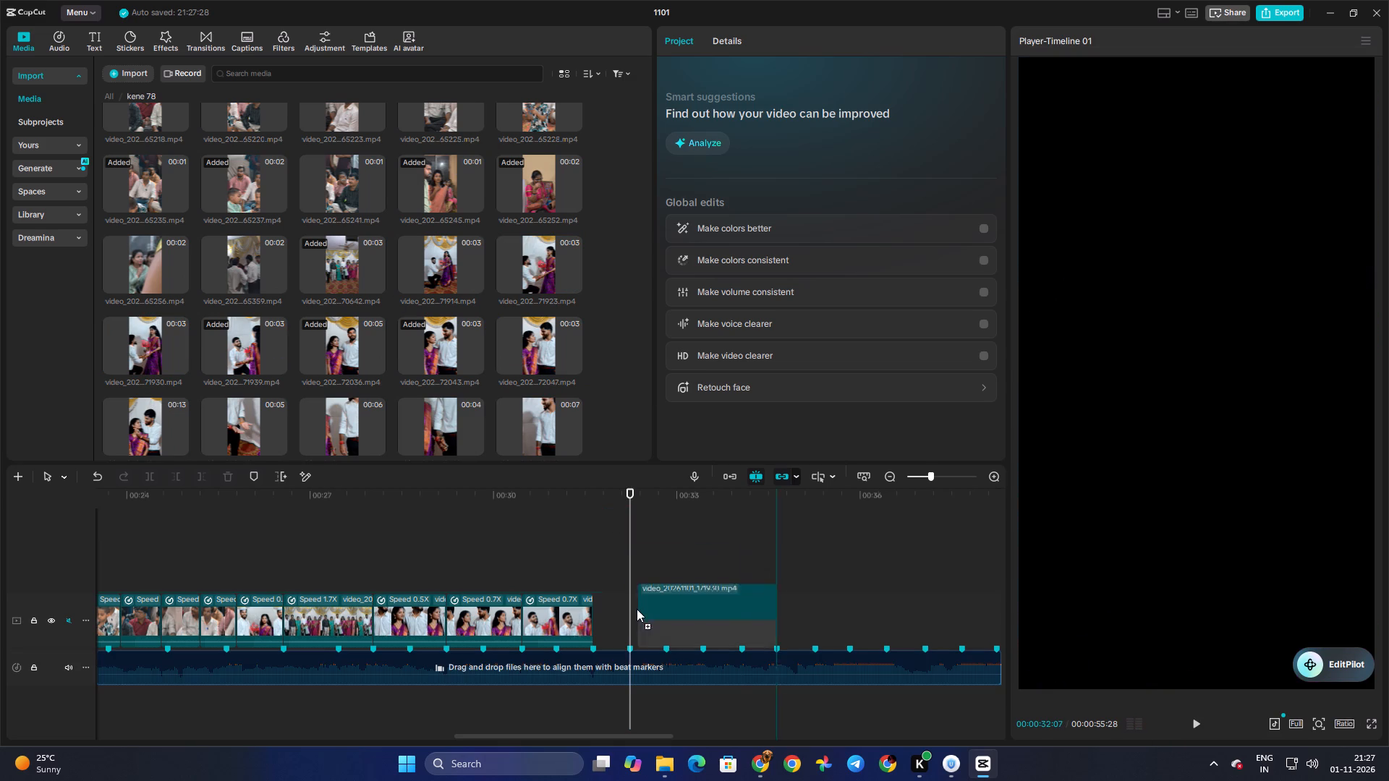
{"action": "left_click_drag", "start_coordinate": [637, 609], "coordinate": [592, 618]}
{"action": "left_click", "coordinate": [562, 571]}
{"action": "key", "text": "space"}
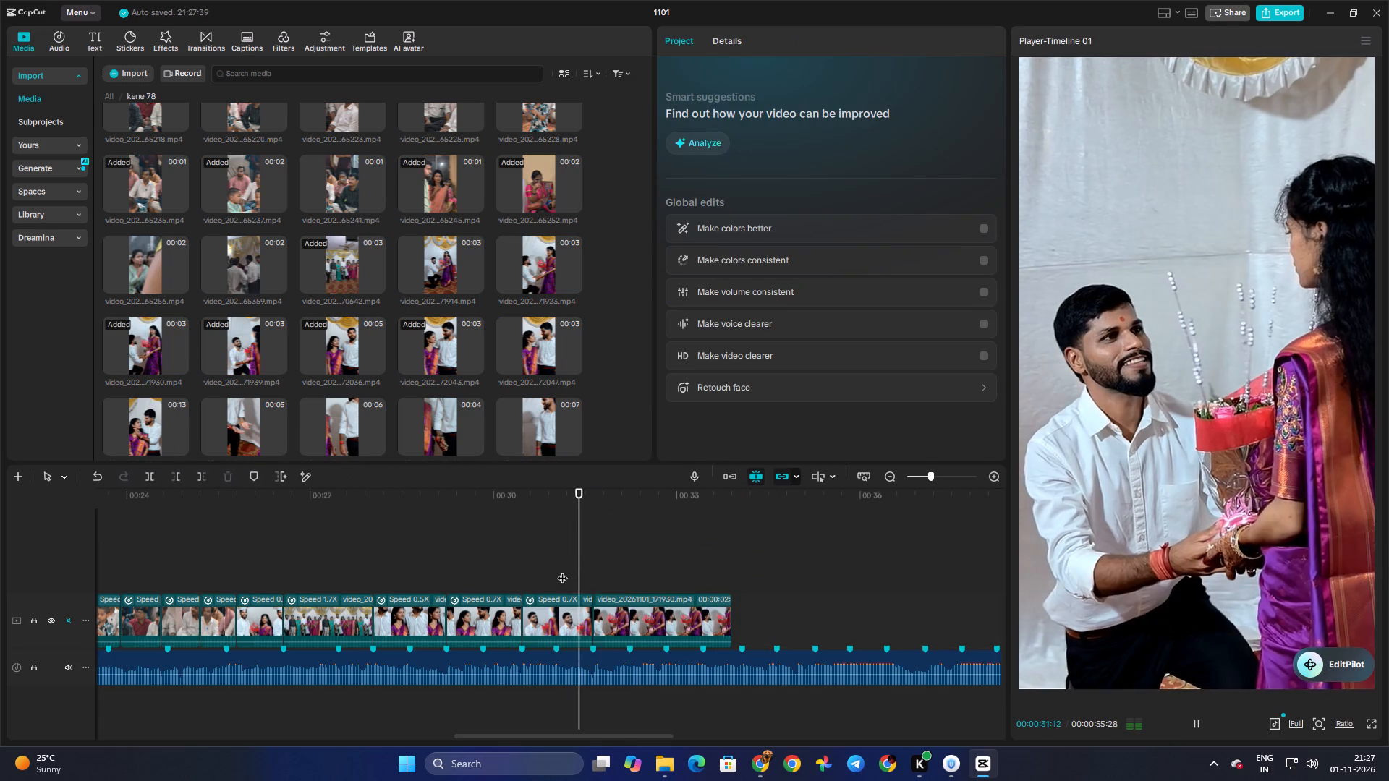
{"action": "key", "text": "space"}
Slow video_20261101_171930.mp4 to 0.61x, trim its end to the second beat marker after its start, about 32:25, and play it.
{"action": "left_click", "coordinate": [668, 619]}
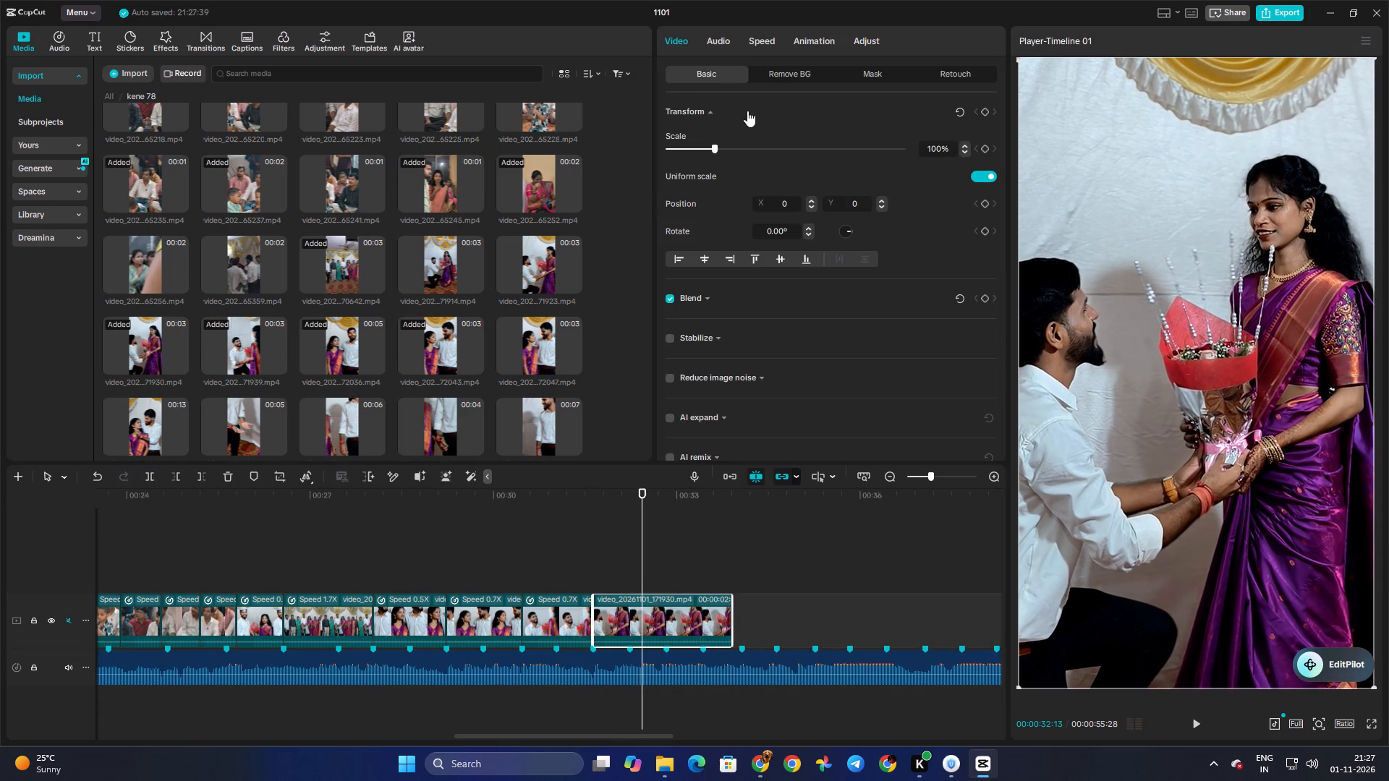
{"action": "left_click", "coordinate": [768, 41]}
{"action": "left_click", "coordinate": [696, 132]}
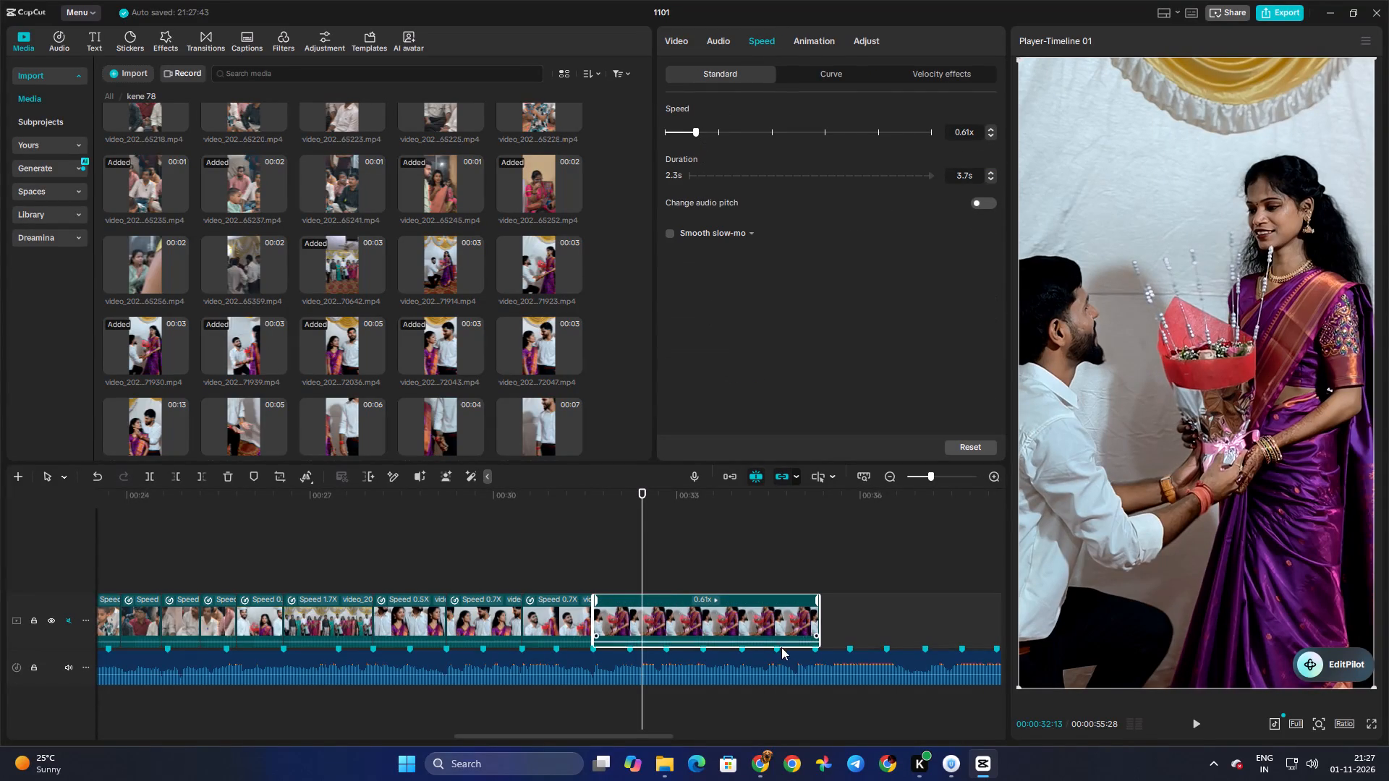
{"action": "left_click_drag", "start_coordinate": [820, 621], "coordinate": [668, 633]}
{"action": "left_click", "coordinate": [599, 578]}
{"action": "key", "text": "space"}
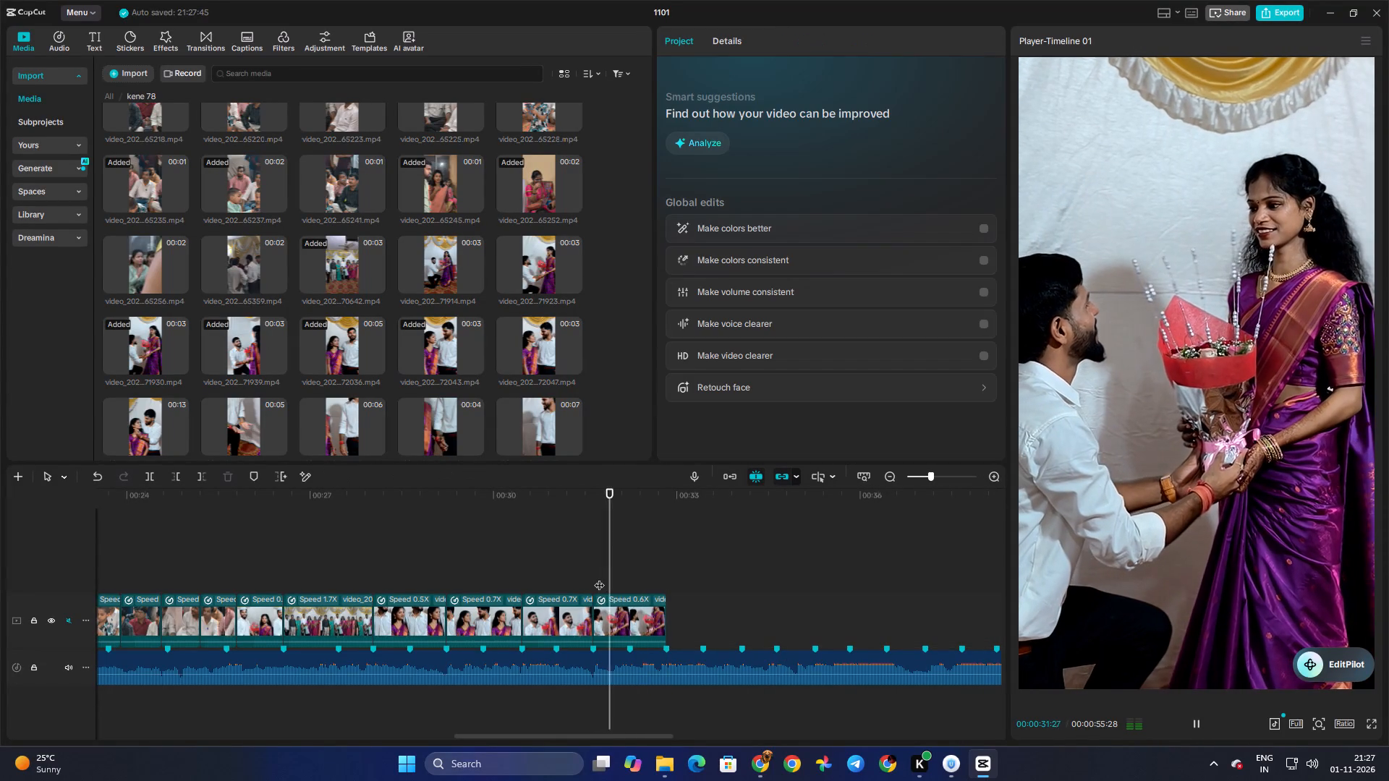
{"action": "key", "text": "space"}
Add the full-length kneeling proposal clip video_20261101_171914.mp4 to the main track directly after video_20261101_171930.mp4 and play it.
{"action": "left_click", "coordinate": [416, 242]}
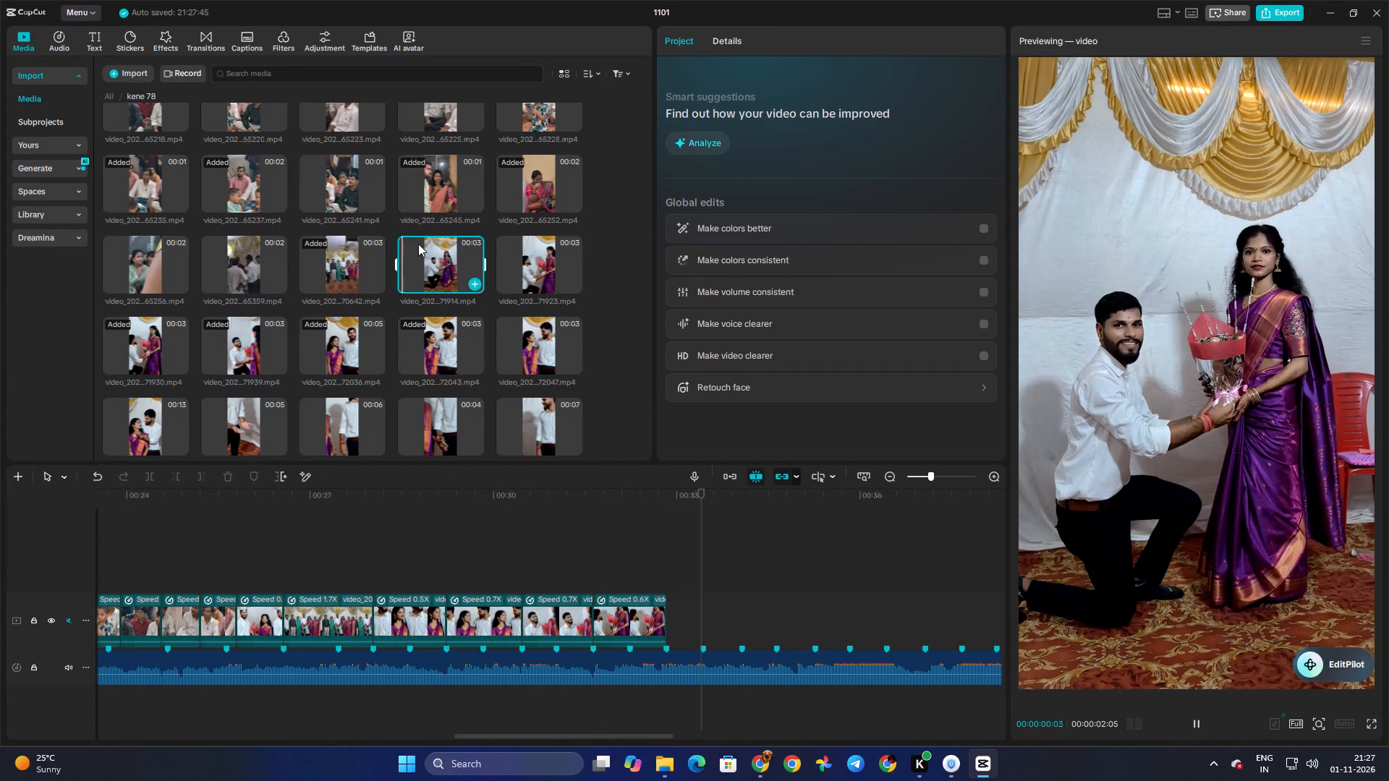
{"action": "left_click_drag", "start_coordinate": [426, 255], "coordinate": [669, 602]}
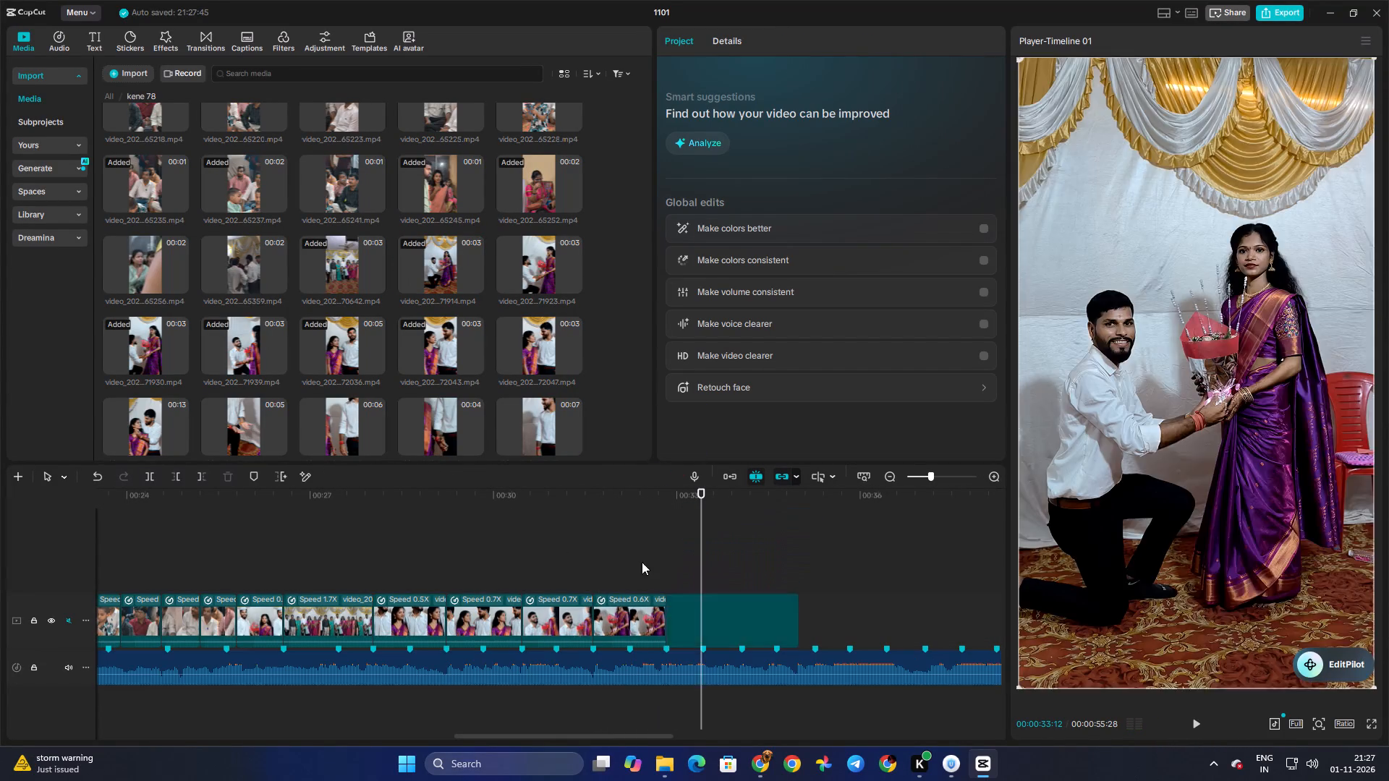
{"action": "left_click", "coordinate": [642, 562]}
{"action": "key", "text": "space"}
{"action": "key", "text": "space"}
Slow video_20261101_171914.mp4 to 0.74x, trim its end to the second beat marker after its start, about 34:02, and play it.
{"action": "left_click", "coordinate": [725, 616]}
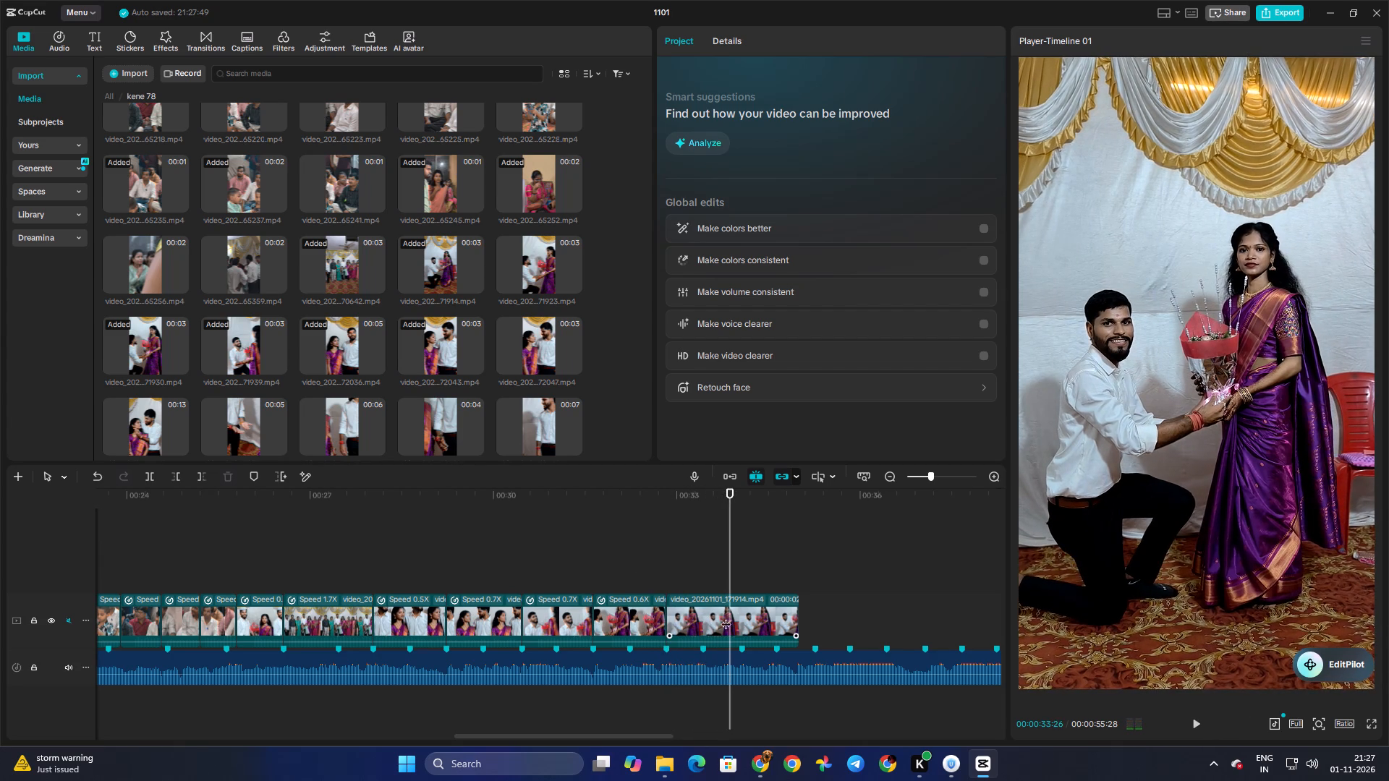
{"action": "left_click", "coordinate": [766, 52]}
{"action": "left_click", "coordinate": [695, 133]}
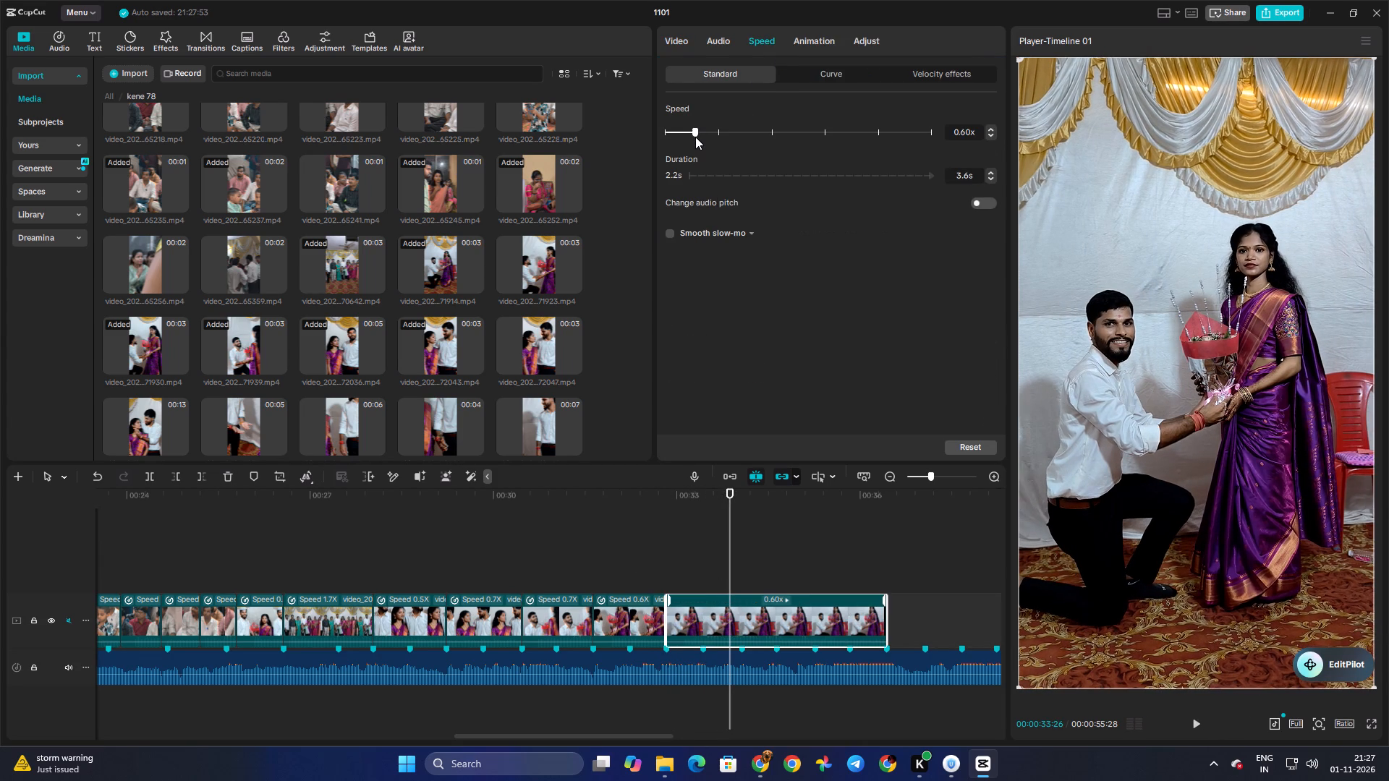
{"action": "left_click", "coordinate": [703, 129]}
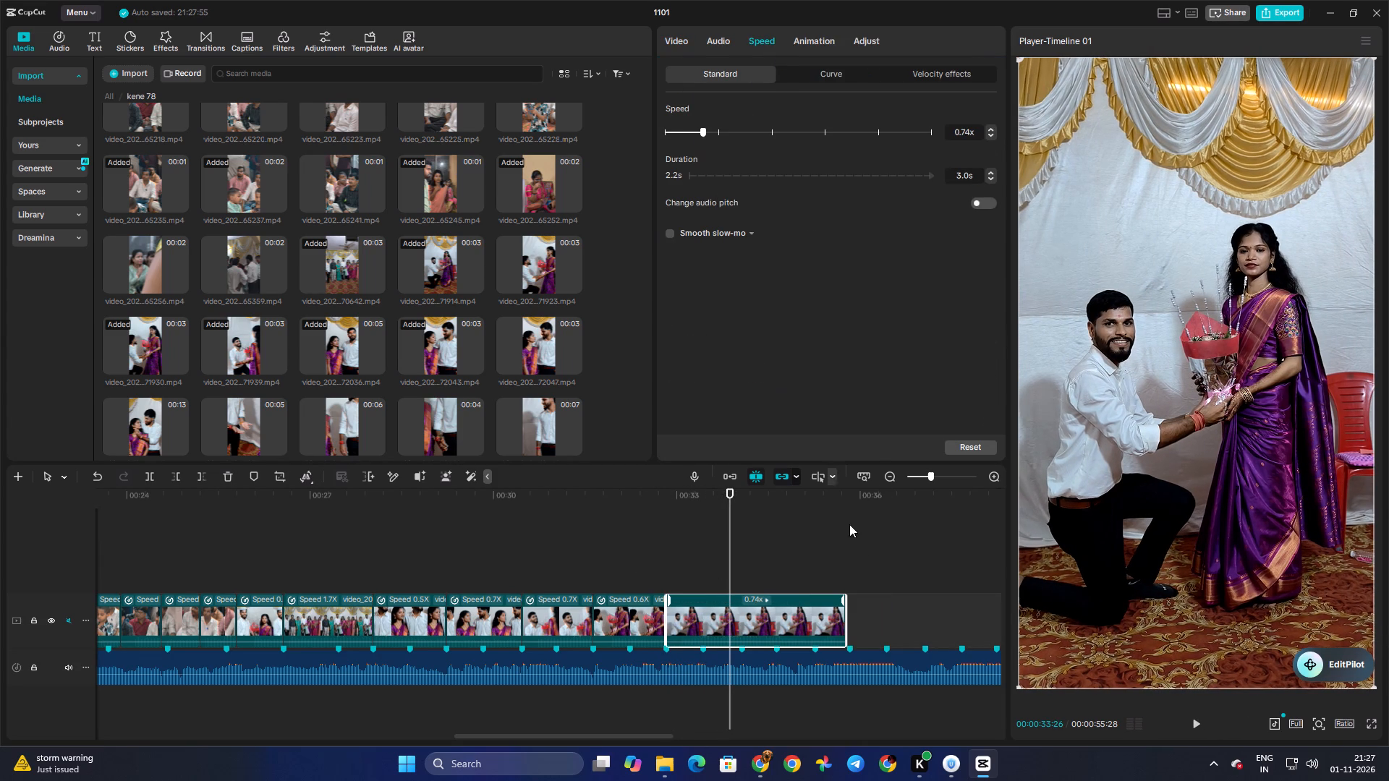
{"action": "left_click_drag", "start_coordinate": [845, 615], "coordinate": [739, 619]}
{"action": "left_click", "coordinate": [642, 546]}
{"action": "key", "text": "space"}
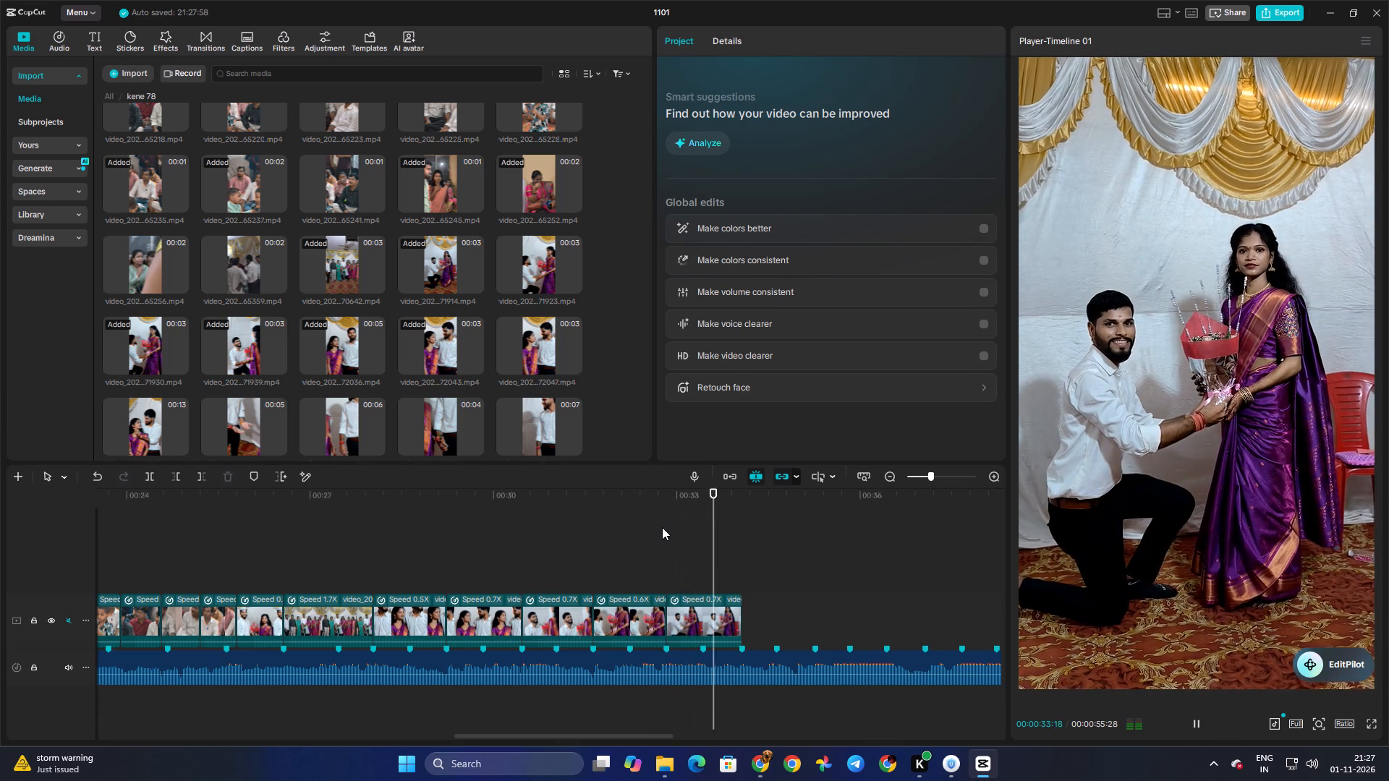
{"action": "key", "text": "space"}
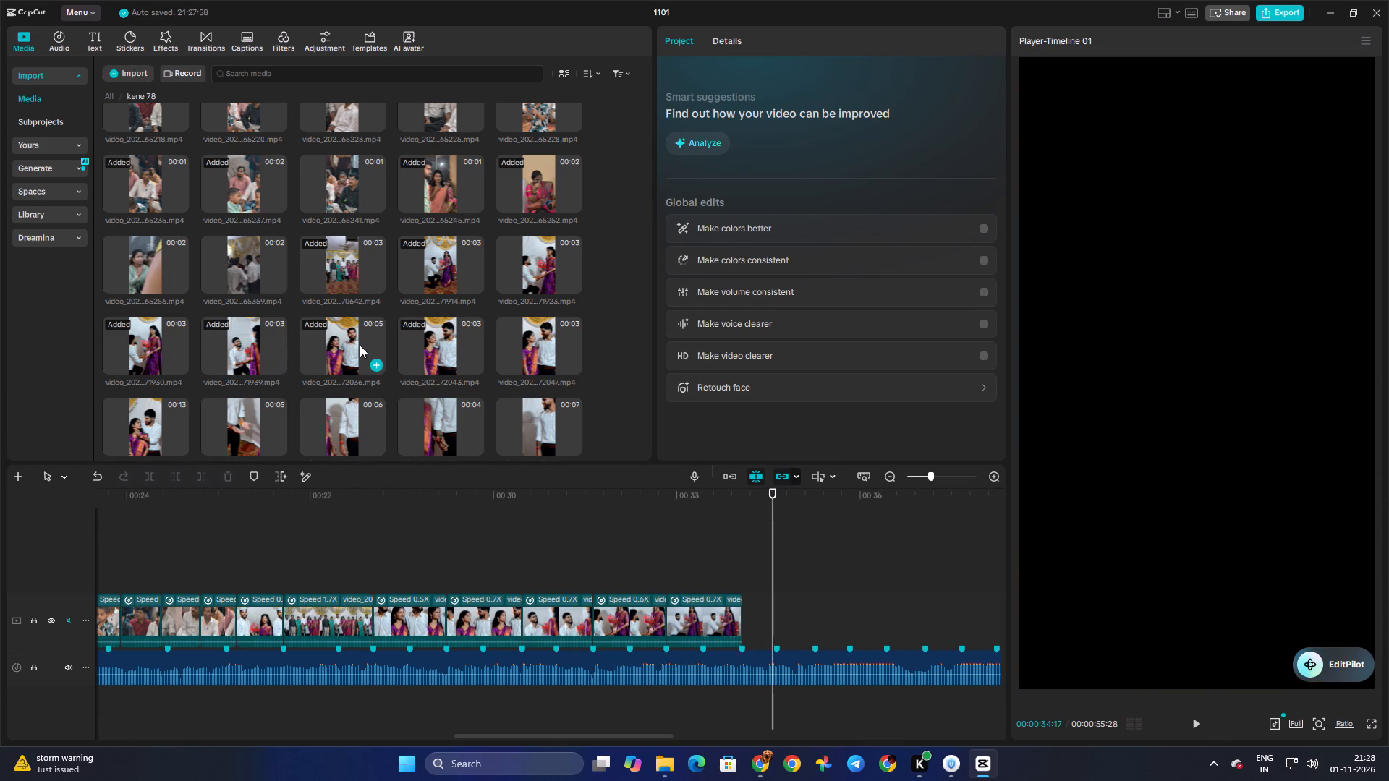
Preview the standing couple clips and the unused bouquet clip in the kene 78 folder to examine candidates for the next shot.
{"action": "left_click", "coordinate": [360, 345]}
{"action": "key", "text": "space"}
{"action": "left_click", "coordinate": [443, 330]}
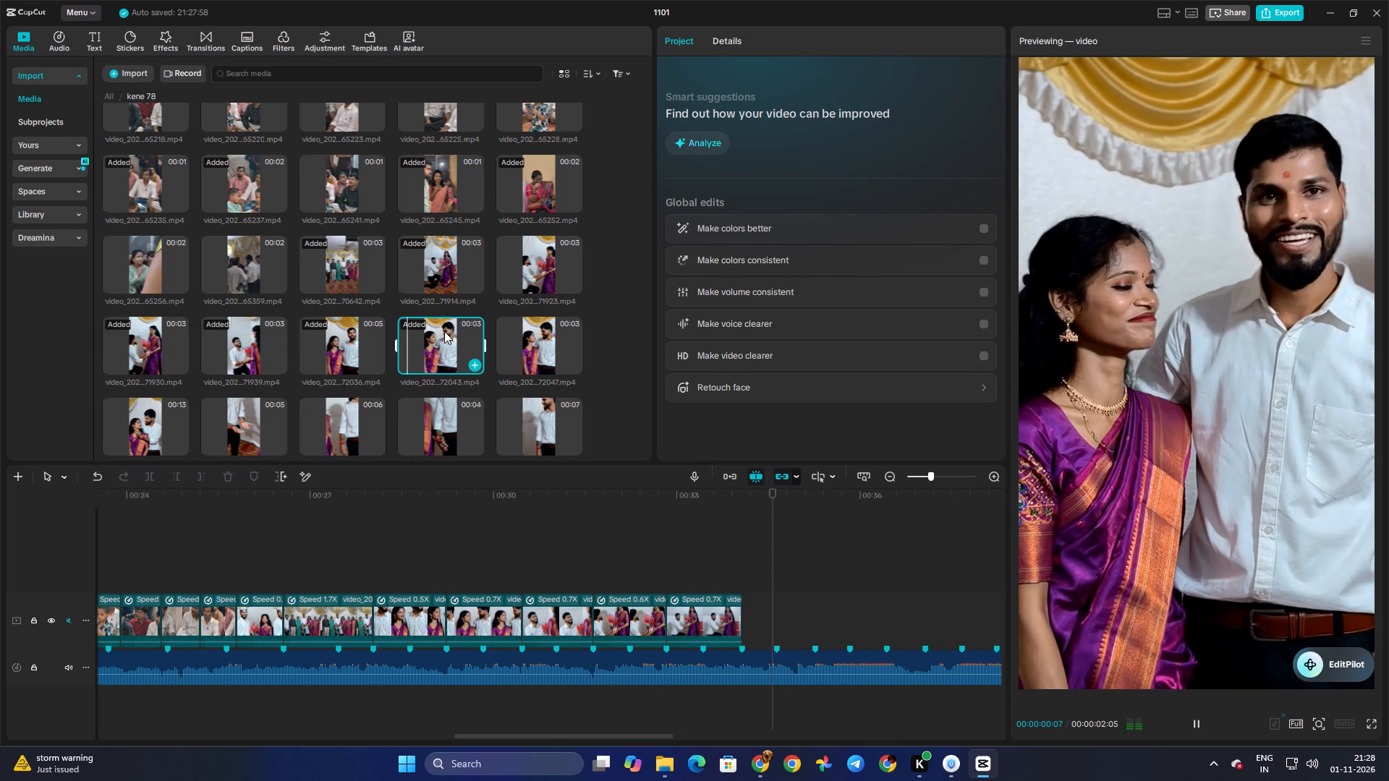
{"action": "key", "text": "space"}
{"action": "key", "text": "space"}
{"action": "key", "text": "space"}
{"action": "left_click", "coordinate": [531, 346]}
{"action": "left_click", "coordinate": [522, 252]}
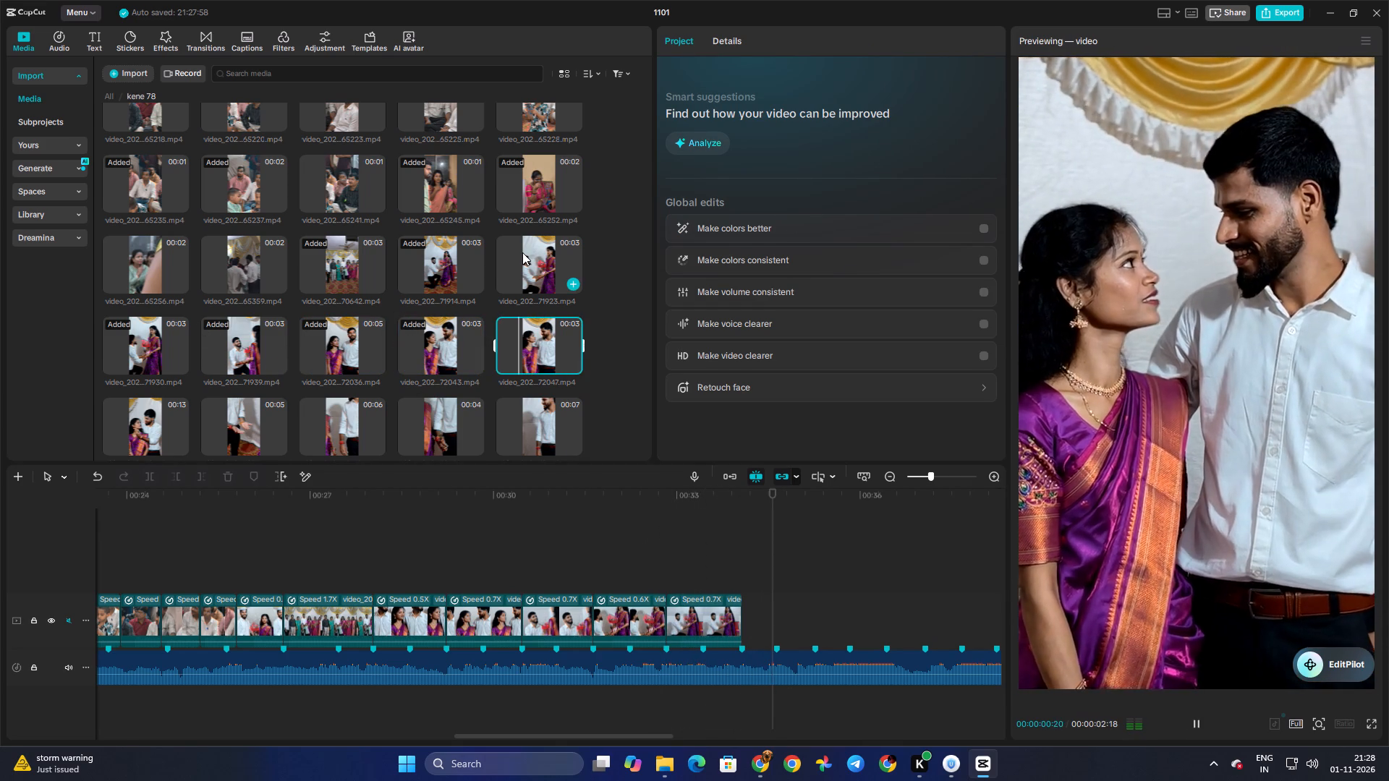
{"action": "key", "text": "space"}
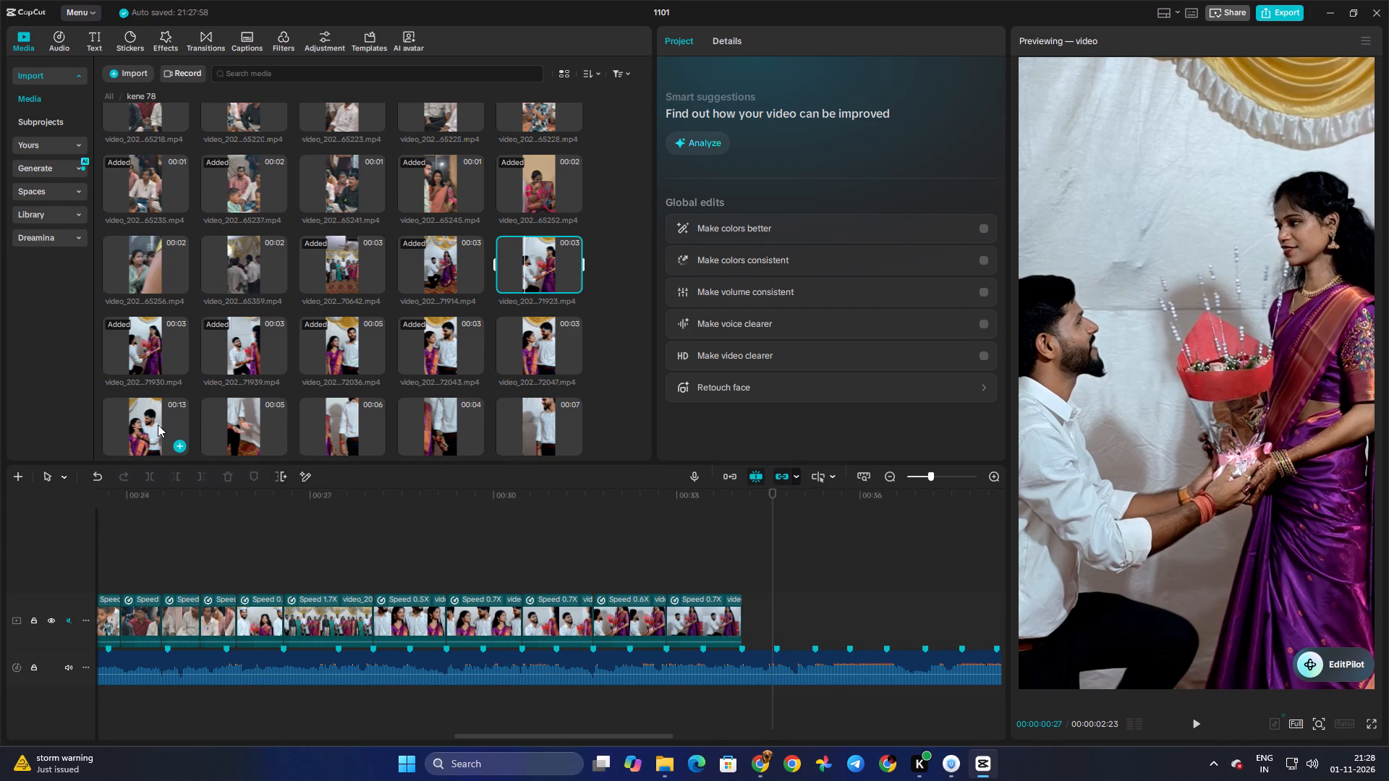
{"action": "left_click", "coordinate": [158, 424]}
{"action": "key", "text": "space"}
{"action": "left_click", "coordinate": [724, 553]}
{"action": "left_click_drag", "start_coordinate": [725, 552], "coordinate": [963, 581]}
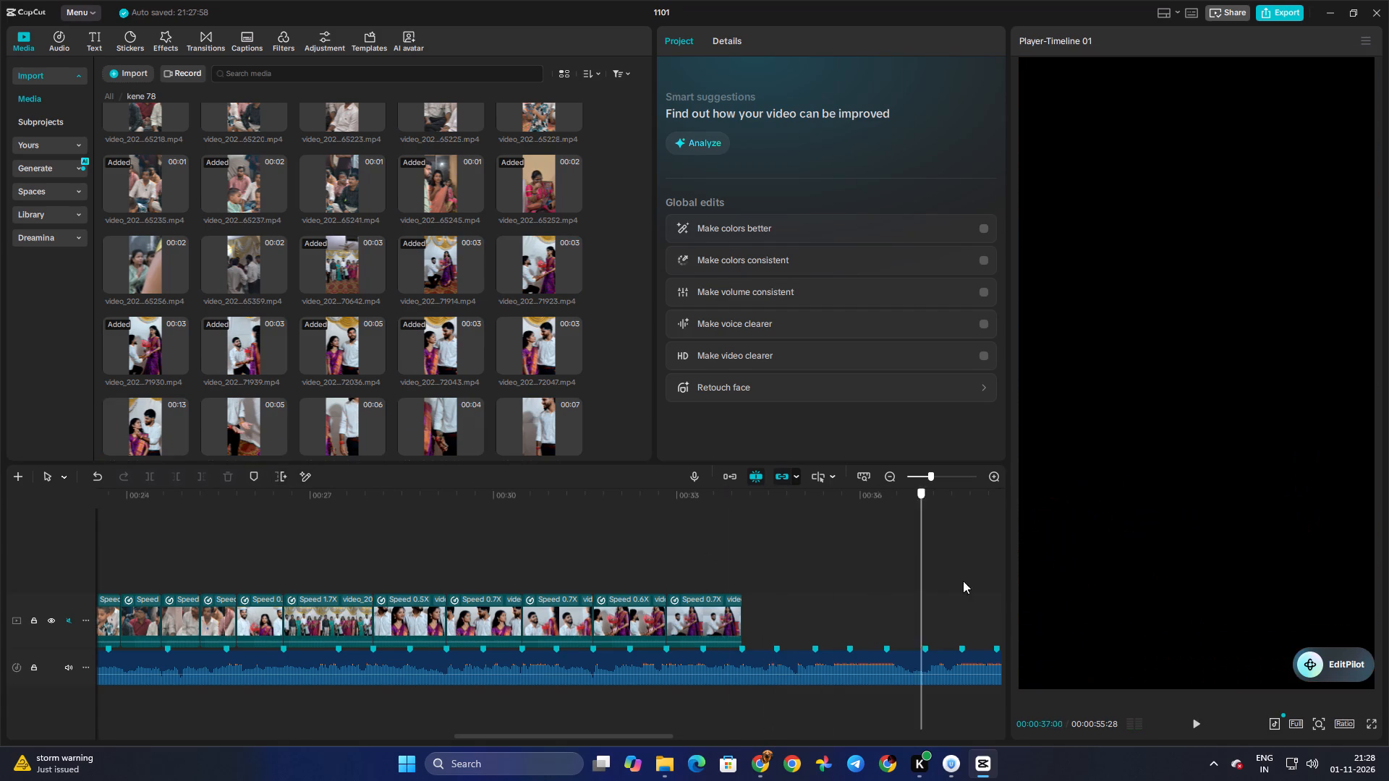
{"action": "left_click_drag", "start_coordinate": [963, 581], "coordinate": [148, 592]}
{"action": "left_click", "coordinate": [141, 448]}
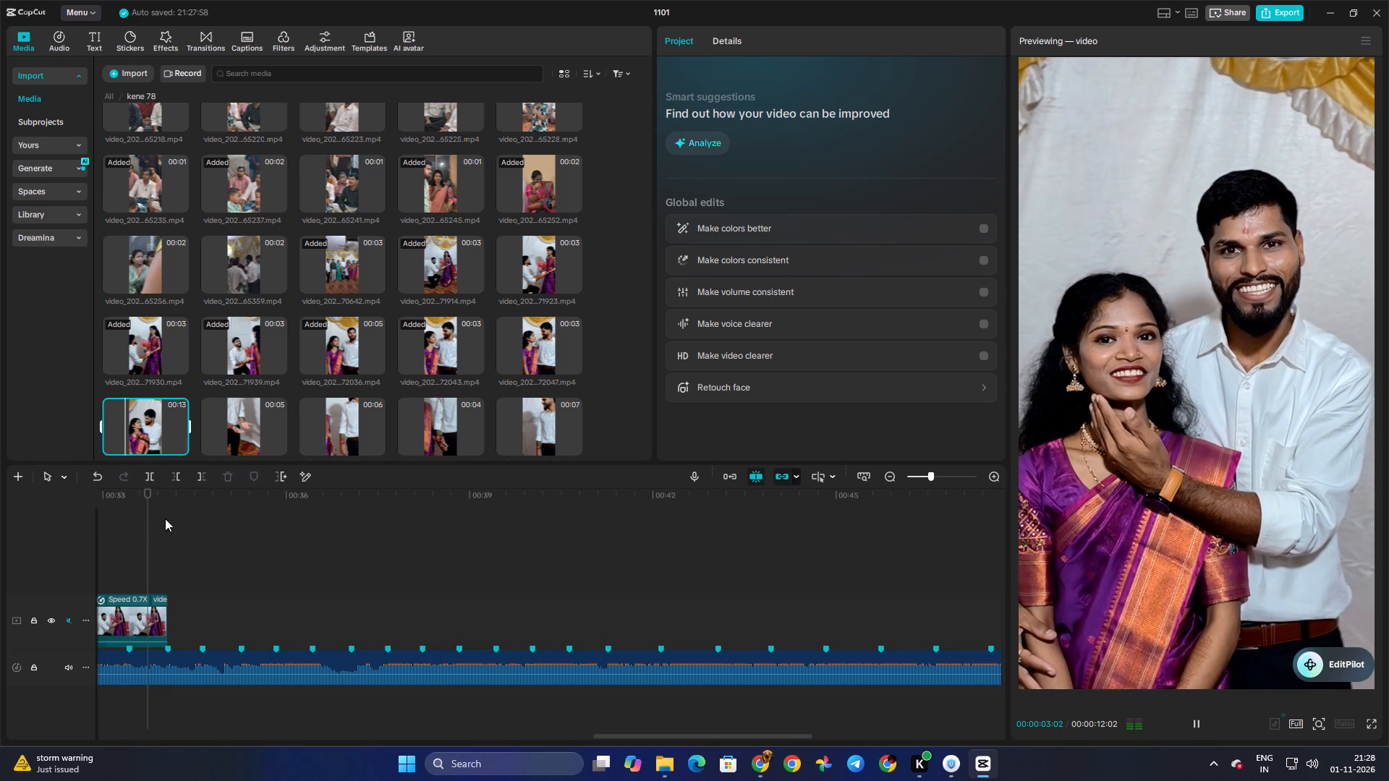
Review the sequence around the couple shots from about 28:00 to 30:12 and preview the joined-hands clip in the kene 78 folder.
{"action": "left_click", "coordinate": [147, 531]}
{"action": "left_click_drag", "start_coordinate": [147, 531], "coordinate": [370, 573]}
{"action": "key", "text": "space"}
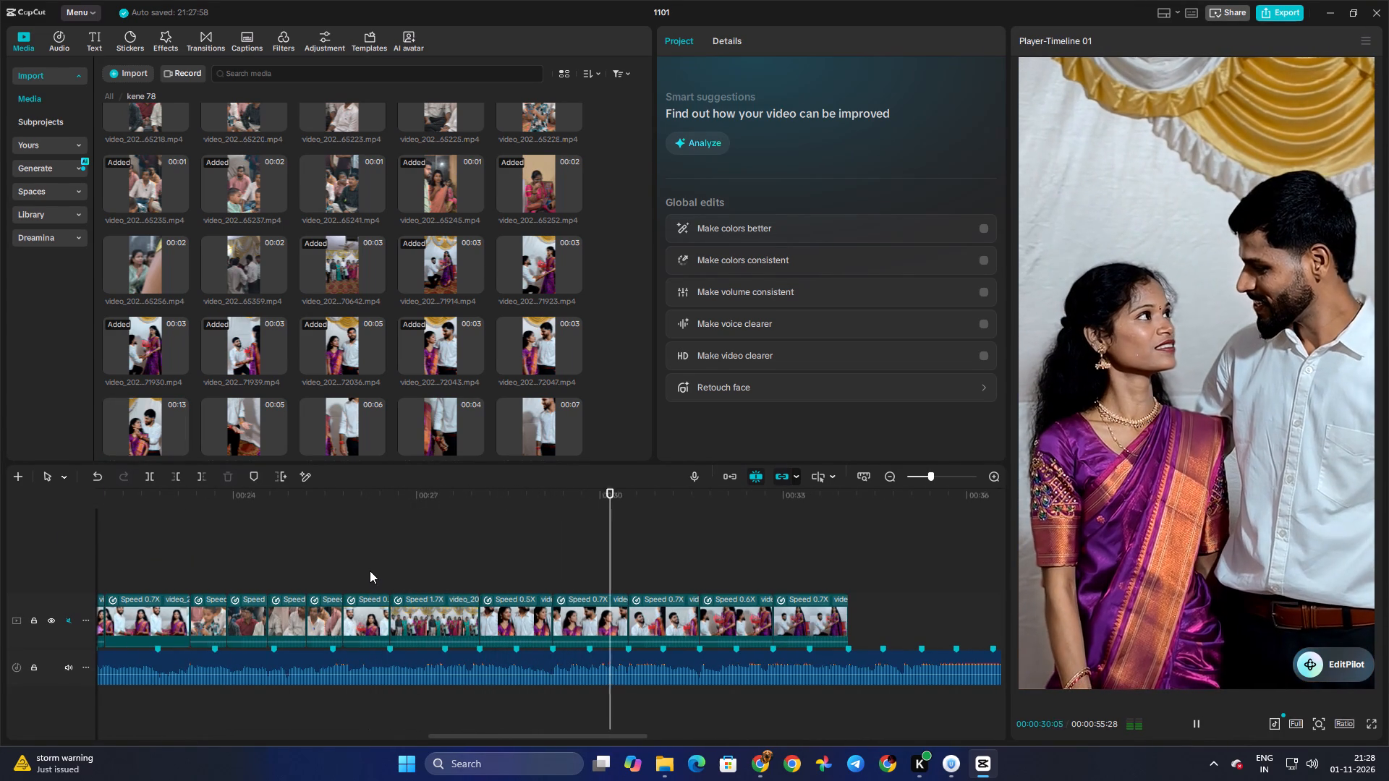
{"action": "key", "text": "space"}
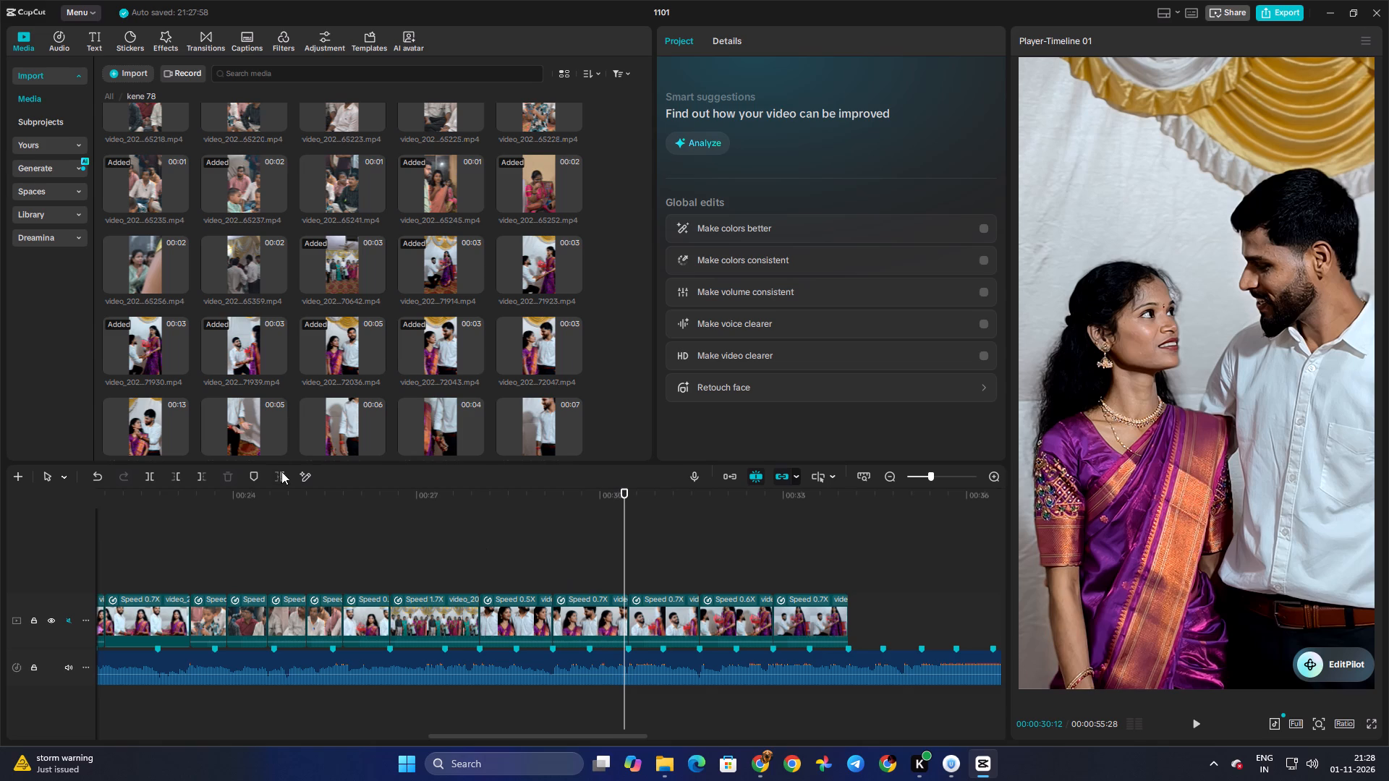
{"action": "left_click", "coordinate": [263, 428]}
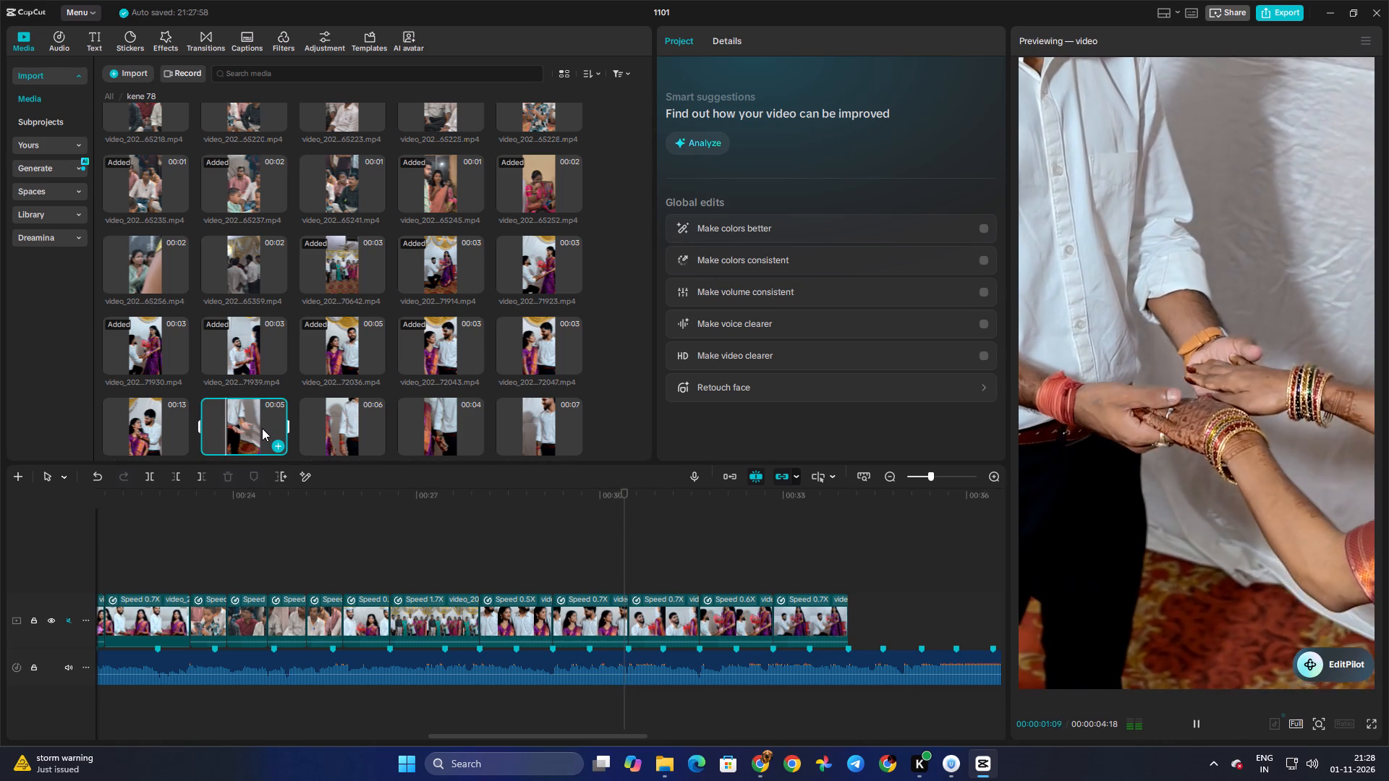
{"action": "key", "text": "space"}
{"action": "left_click", "coordinate": [493, 571]}
{"action": "key", "text": "space"}
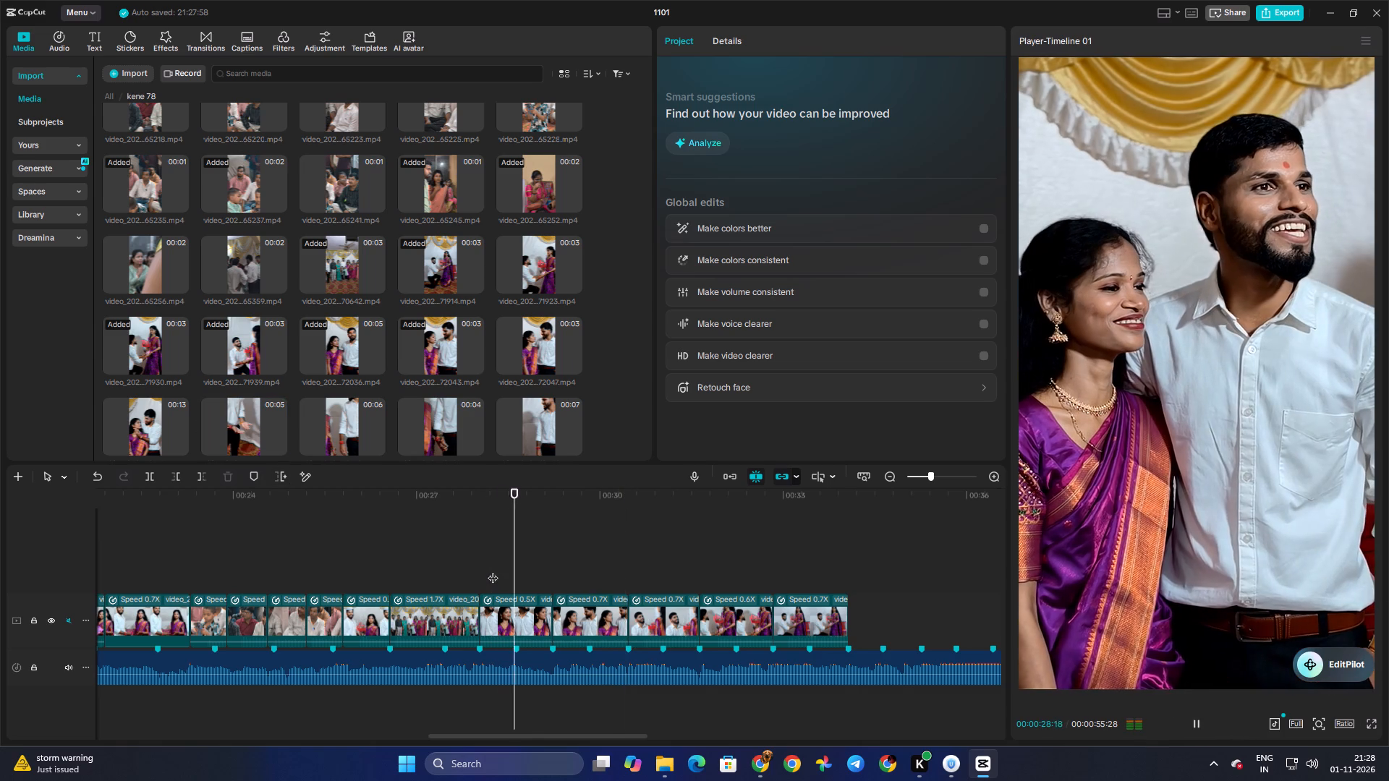
{"action": "key", "text": "space"}
Move the five couple and bouquet clips after the group shot along the main track to start at about 35:12.
{"action": "left_click_drag", "start_coordinate": [501, 573], "coordinate": [820, 635]}
{"action": "left_click_drag", "start_coordinate": [818, 631], "coordinate": [1042, 619]}
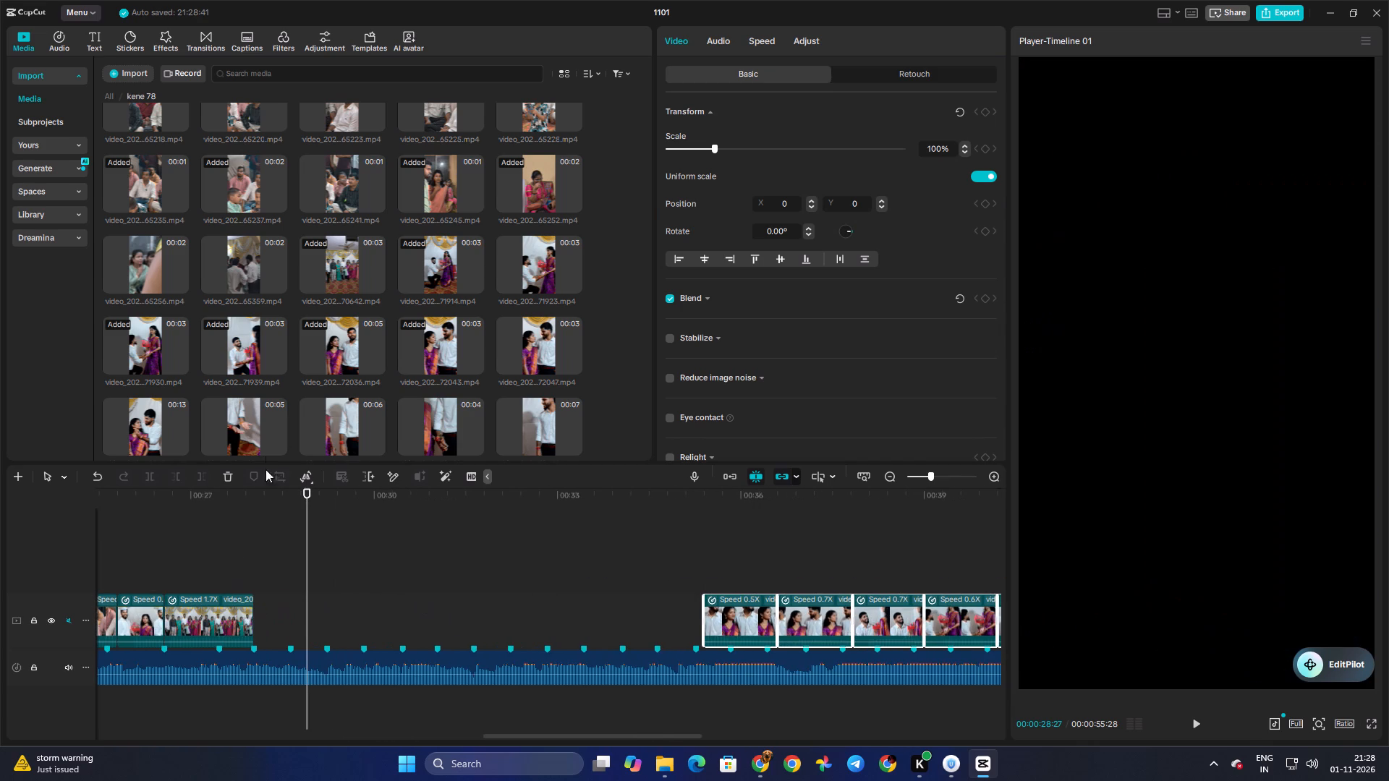
Add the joined-hands clip video_20261101_172336.mp4 after the group shot and trim it to the section from about 28:11 to 29:20.
{"action": "left_click_drag", "start_coordinate": [247, 419], "coordinate": [256, 626]}
{"action": "left_click", "coordinate": [250, 581]}
{"action": "left_click_drag", "start_coordinate": [250, 581], "coordinate": [260, 581]}
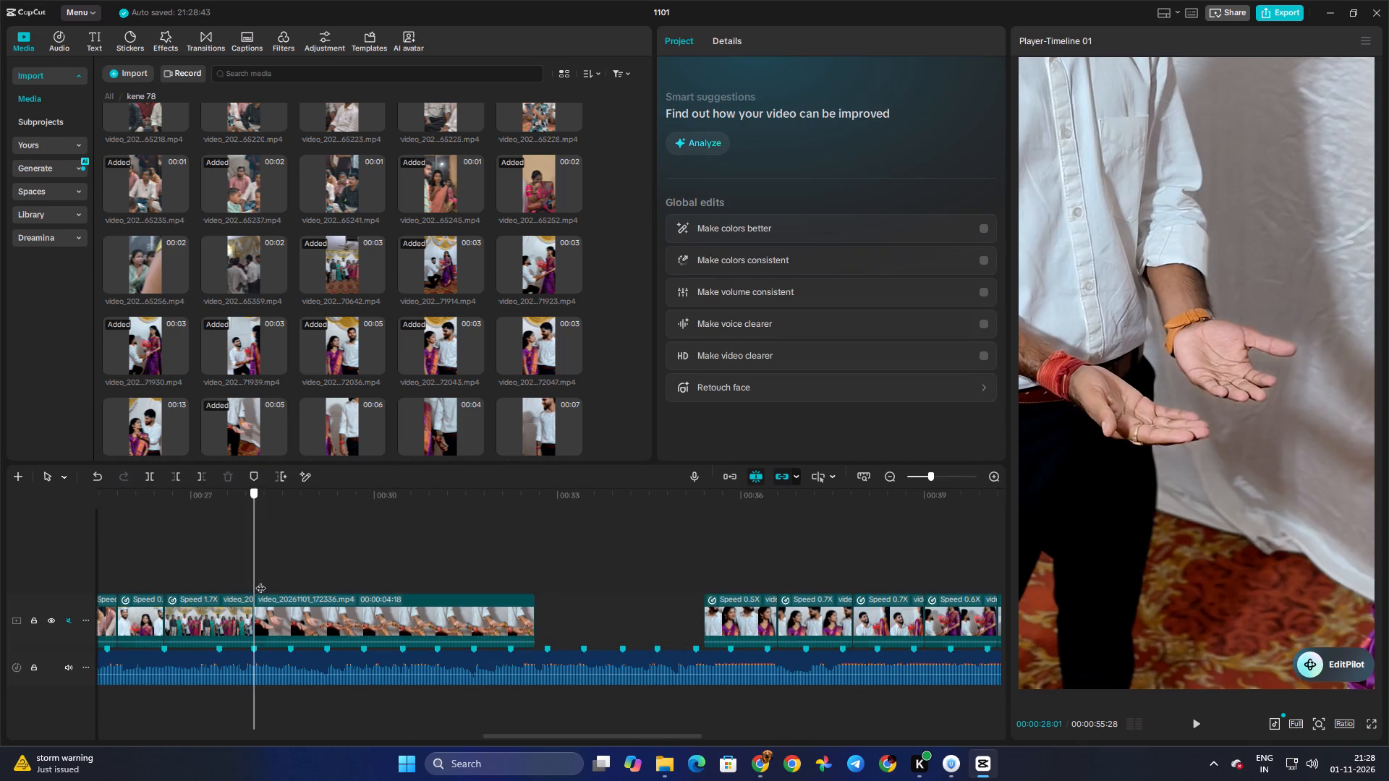
{"action": "left_click_drag", "start_coordinate": [260, 581], "coordinate": [326, 586]}
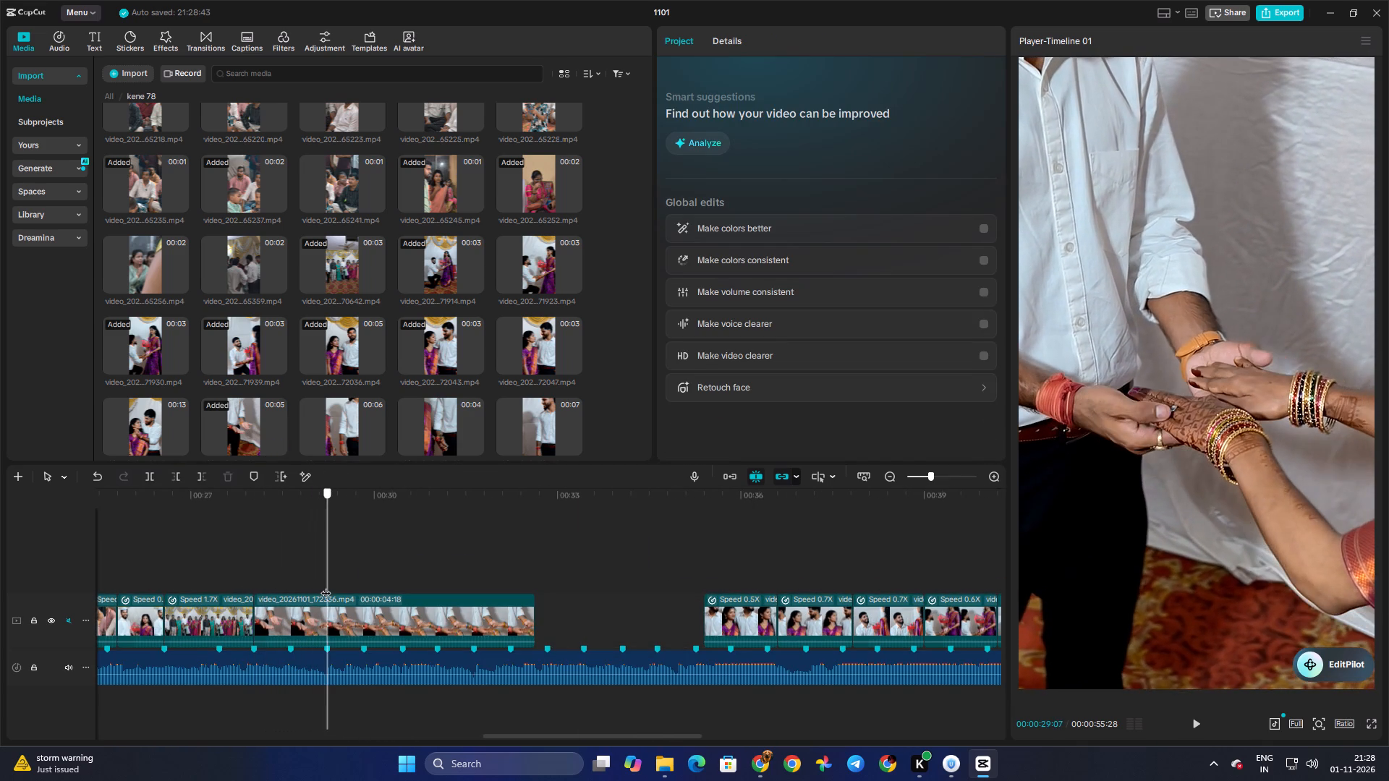
{"action": "left_click_drag", "start_coordinate": [326, 586], "coordinate": [353, 591]}
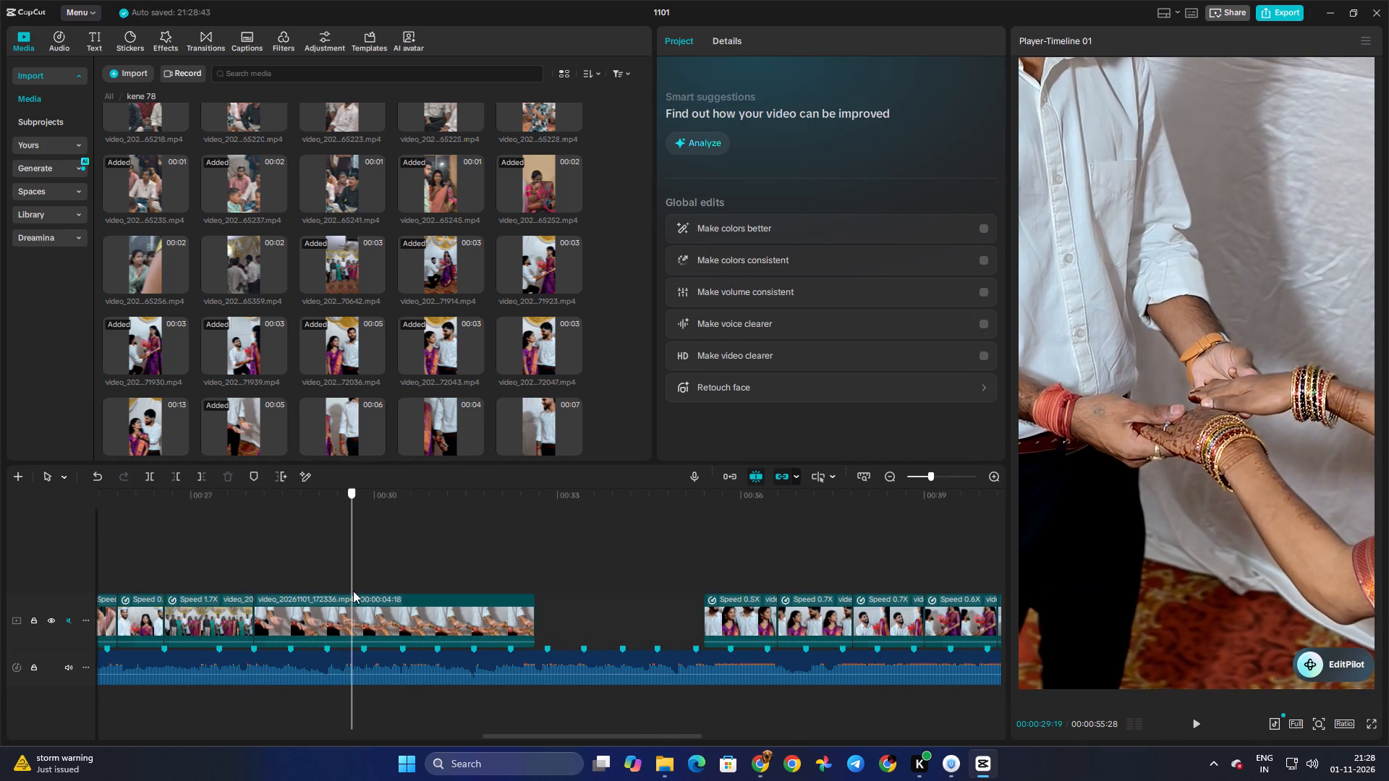
{"action": "left_click_drag", "start_coordinate": [353, 591], "coordinate": [354, 591]}
{"action": "left_click", "coordinate": [362, 602]}
{"action": "left_click_drag", "start_coordinate": [534, 619], "coordinate": [352, 628]}
{"action": "left_click_drag", "start_coordinate": [256, 602], "coordinate": [300, 605]}
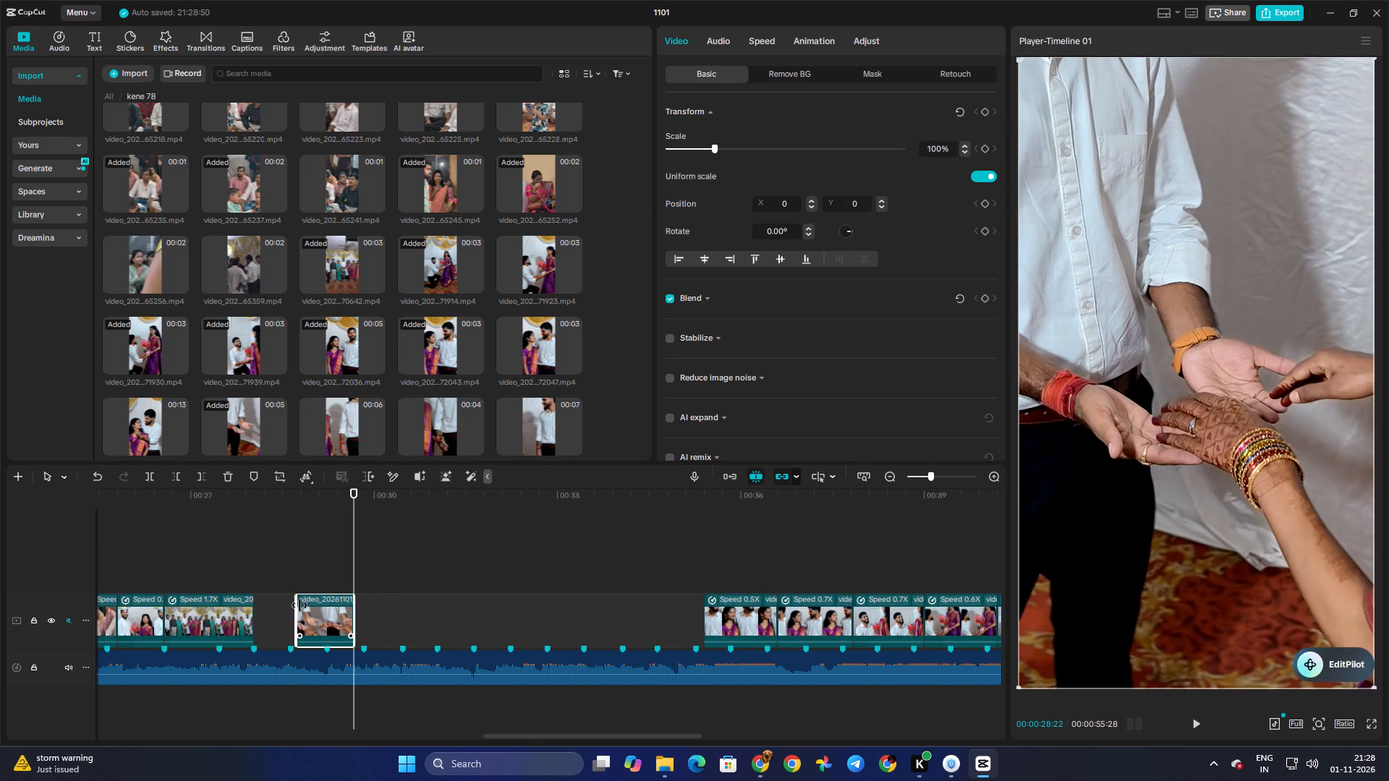
{"action": "left_click_drag", "start_coordinate": [300, 605], "coordinate": [277, 605]}
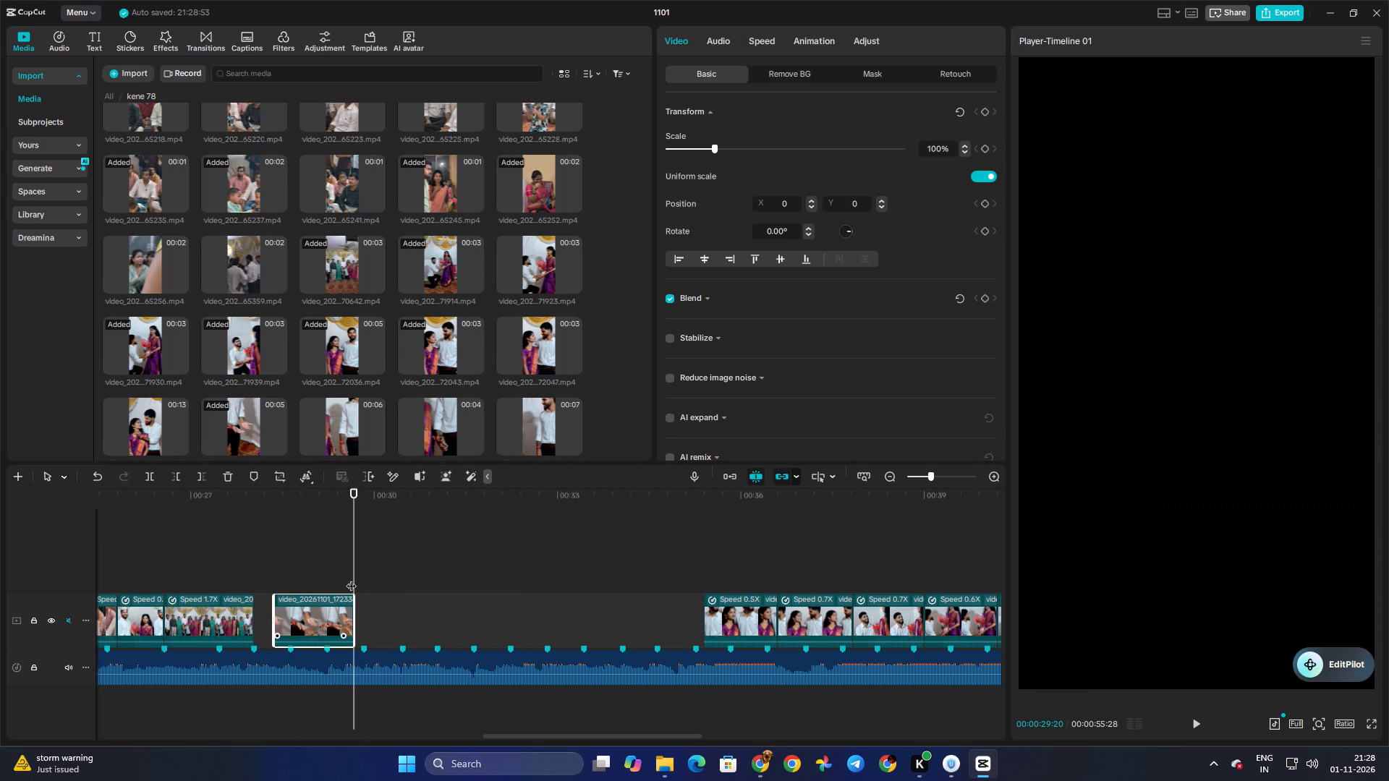
Slow the joined-hands clip to about 0.7x, move it directly against the end of the group shot, and play it.
{"action": "left_click", "coordinate": [753, 48]}
{"action": "left_click", "coordinate": [705, 131]}
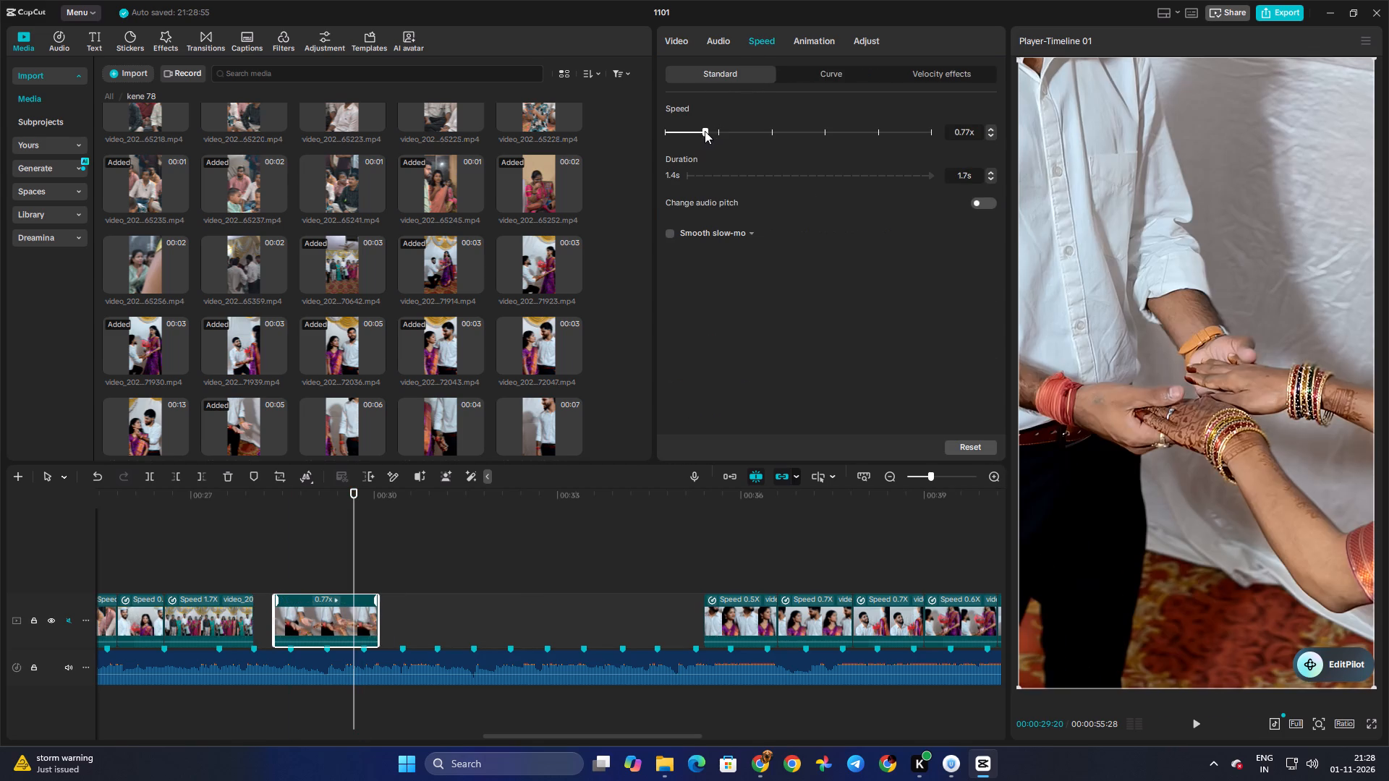
{"action": "left_click", "coordinate": [701, 131]}
{"action": "left_click_drag", "start_coordinate": [336, 618], "coordinate": [318, 621]}
{"action": "left_click", "coordinate": [242, 580]}
{"action": "key", "text": "space"}
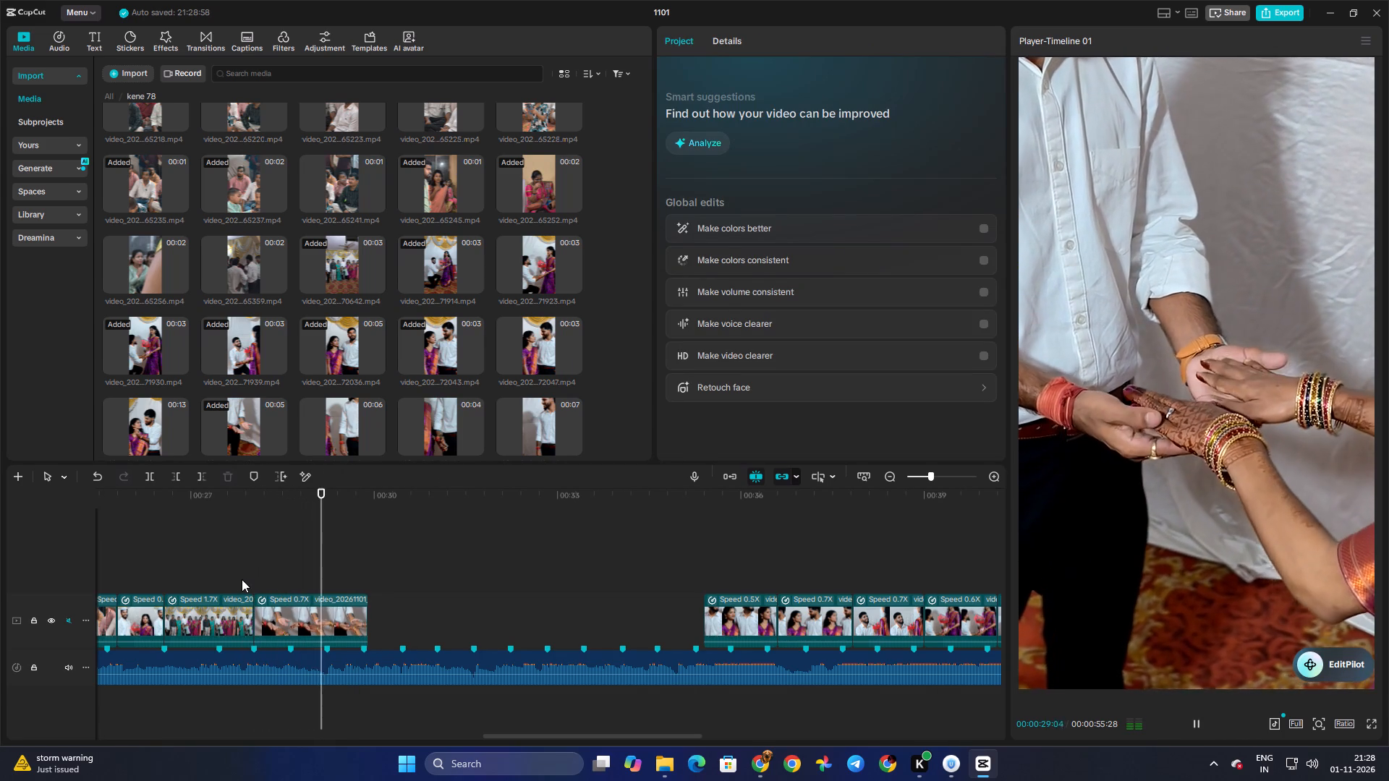
{"action": "key", "text": "space"}
Trim the end of the joined-hands clip back to the beat marker at about 29:07 and slow it to 0.52x.
{"action": "left_click", "coordinate": [317, 636]}
{"action": "left_click_drag", "start_coordinate": [367, 615], "coordinate": [338, 619]}
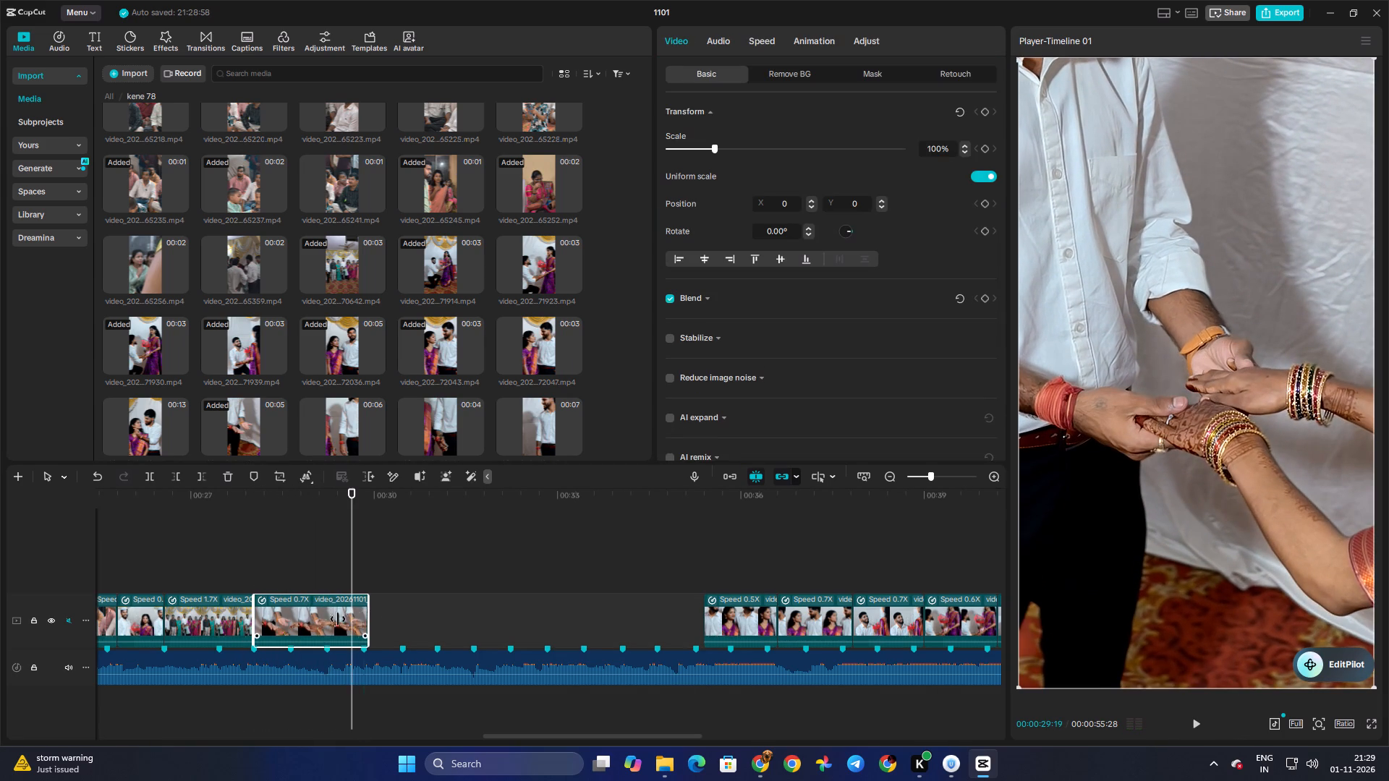
{"action": "left_click_drag", "start_coordinate": [338, 619], "coordinate": [322, 623]}
{"action": "left_click", "coordinate": [763, 37]}
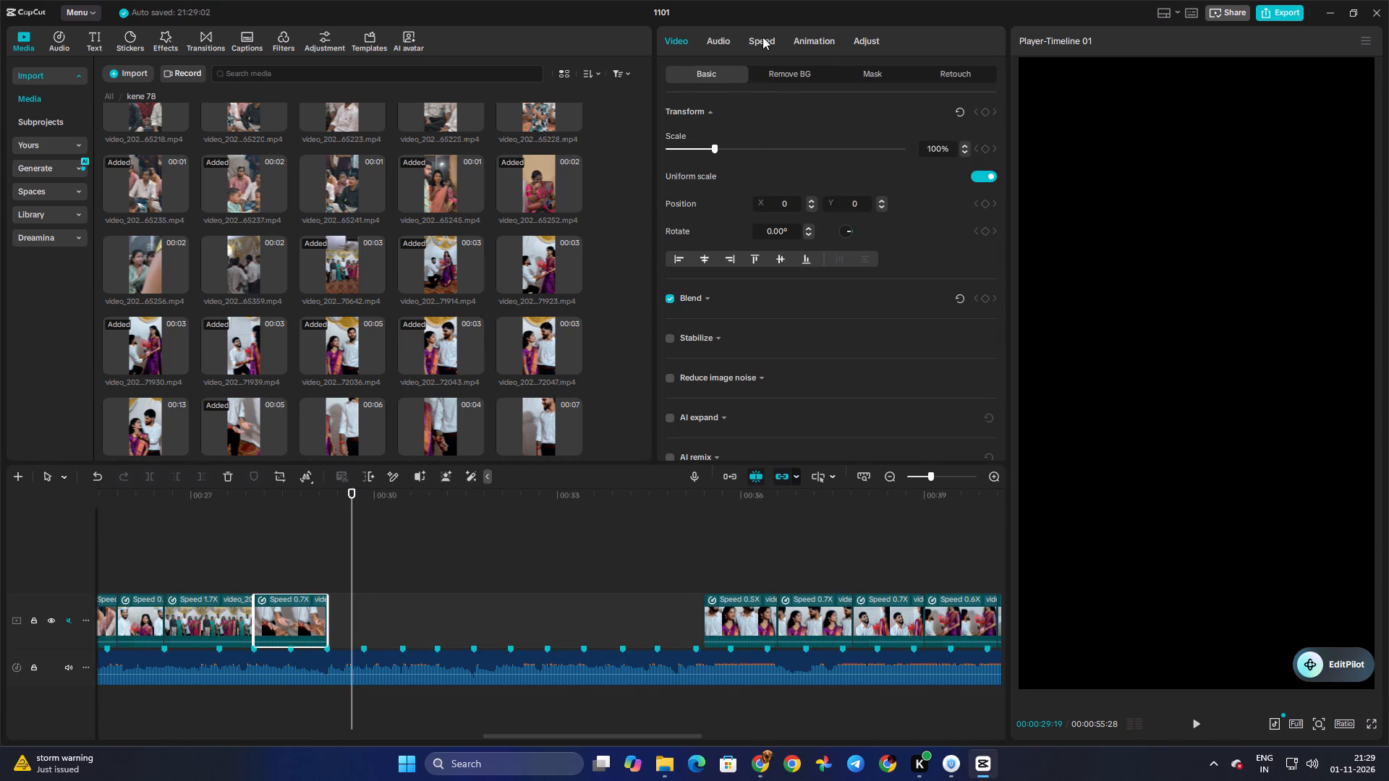
{"action": "left_click", "coordinate": [697, 130]}
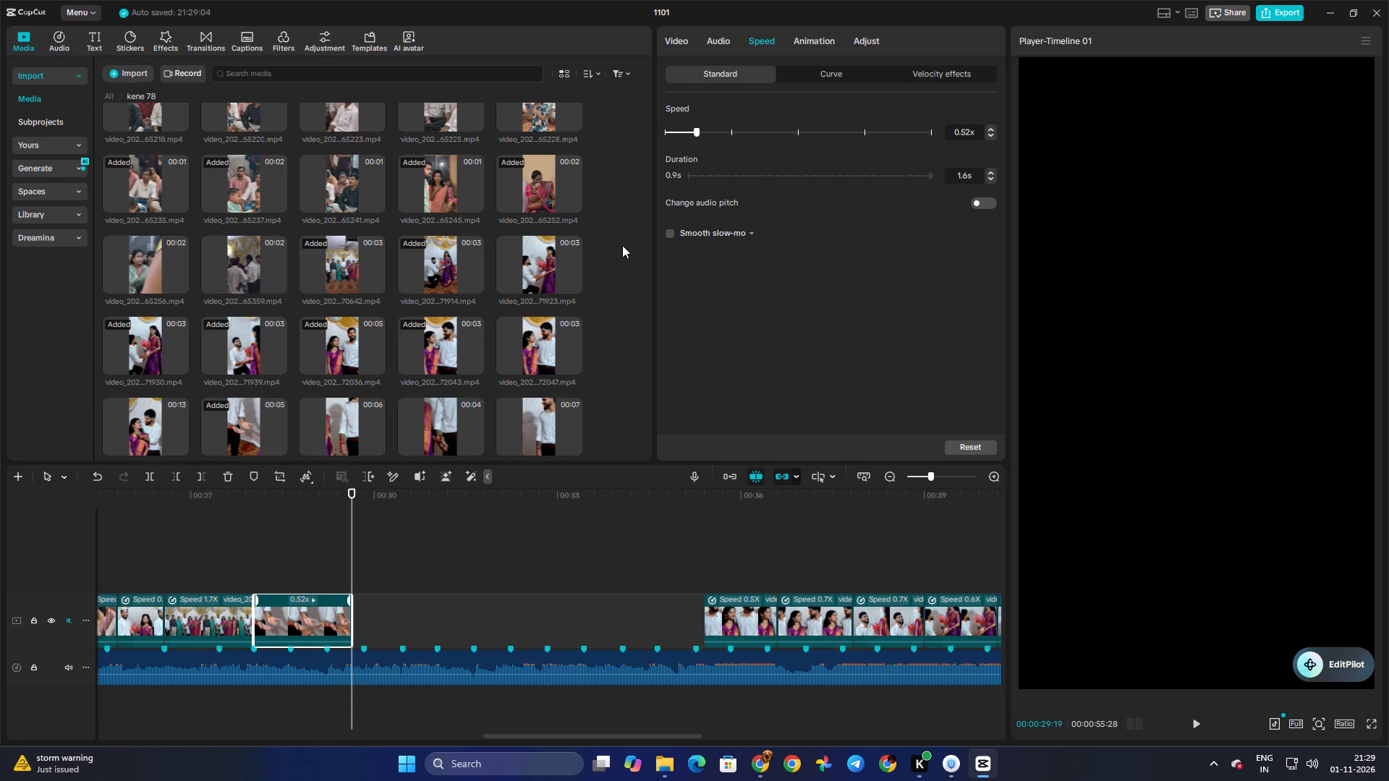
Trim the start of the joined-hands clip to leave about 1.2 s, move it against the group shot, and play it.
{"action": "left_click_drag", "start_coordinate": [258, 612], "coordinate": [282, 612]}
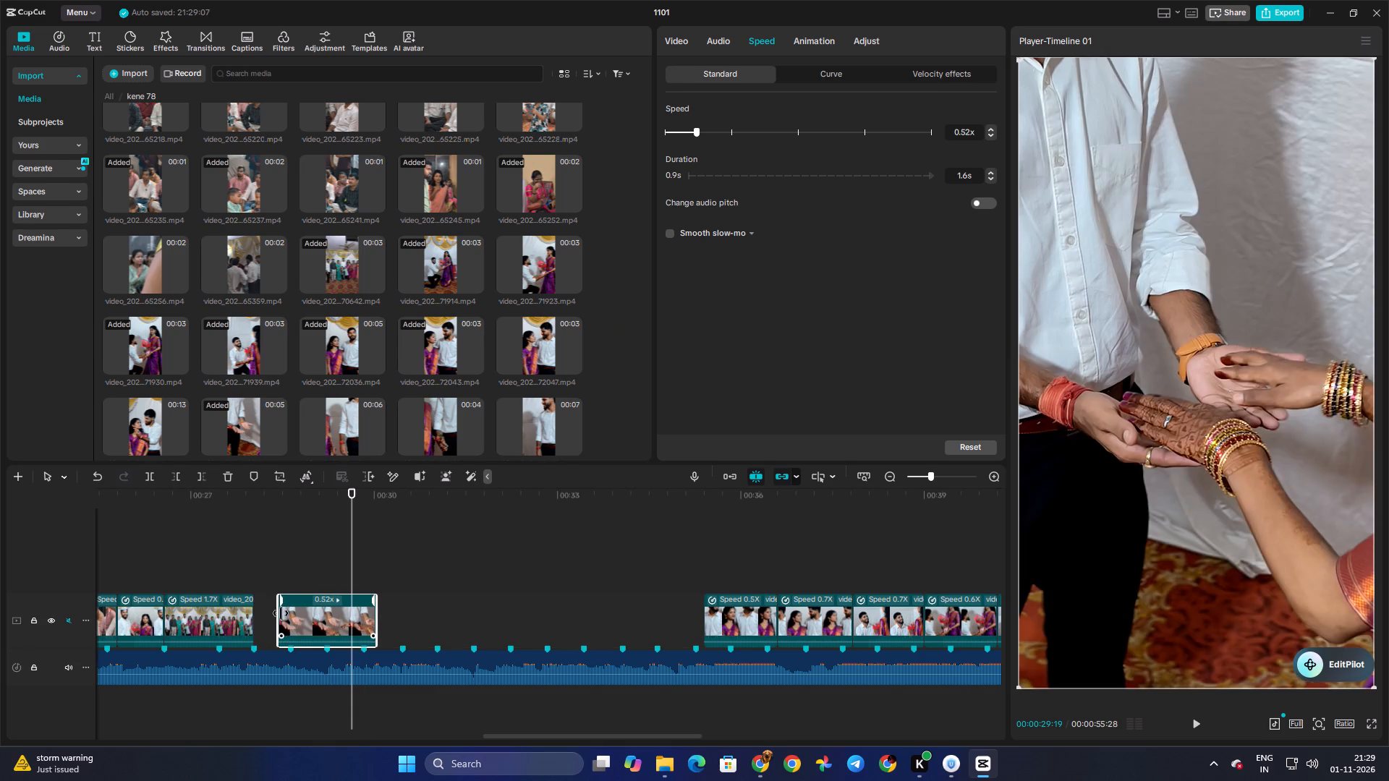
{"action": "left_click_drag", "start_coordinate": [279, 613], "coordinate": [305, 613]}
{"action": "left_click_drag", "start_coordinate": [337, 613], "coordinate": [287, 613]}
{"action": "left_click", "coordinate": [323, 615]}
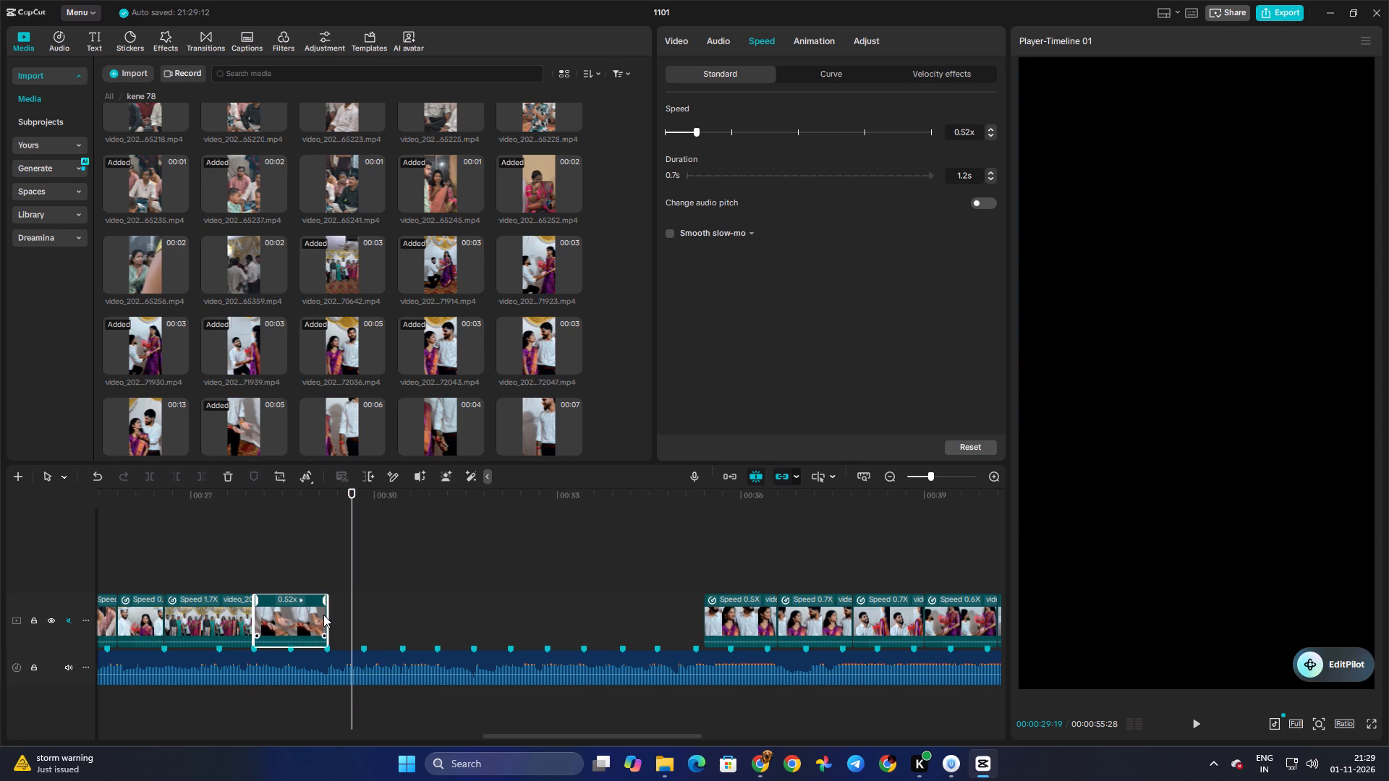
{"action": "left_click", "coordinate": [235, 558]}
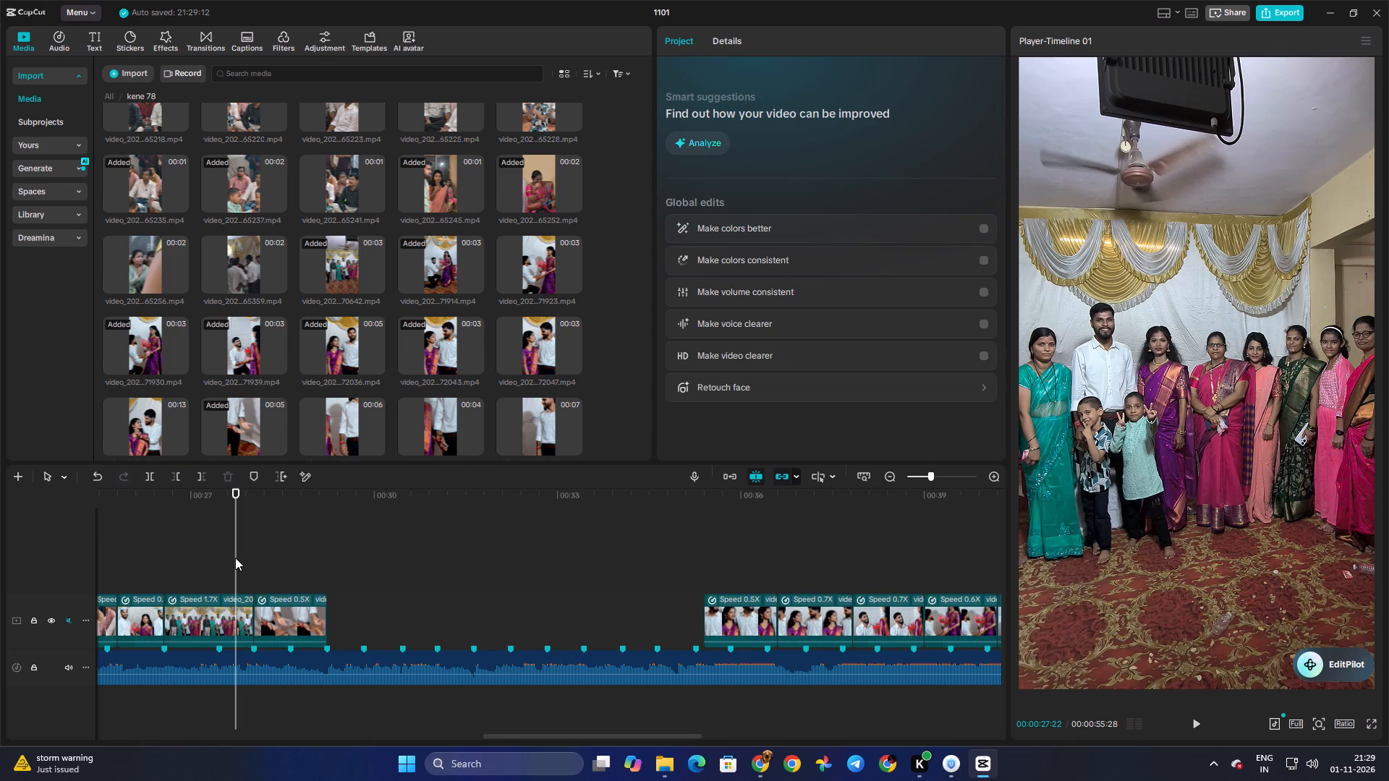
{"action": "key", "text": "space"}
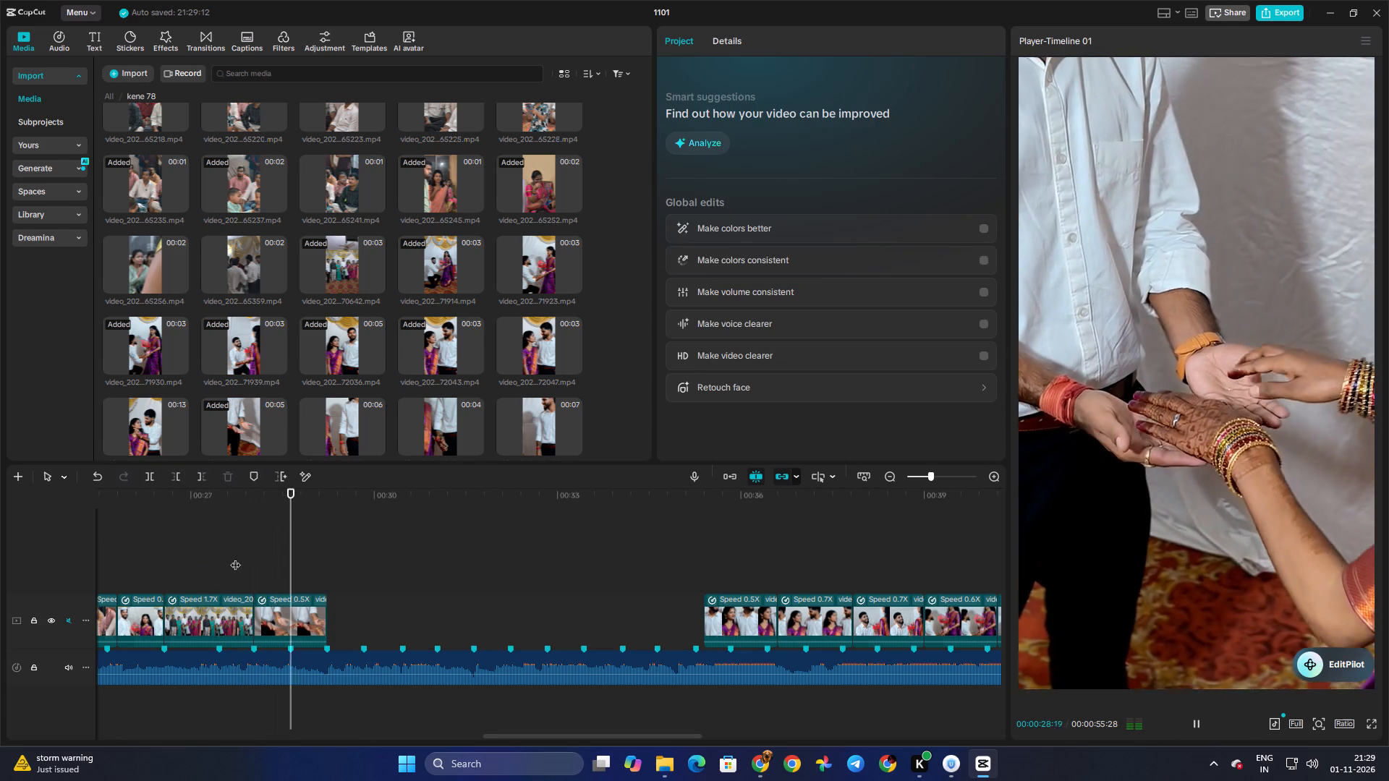
{"action": "key", "text": "space"}
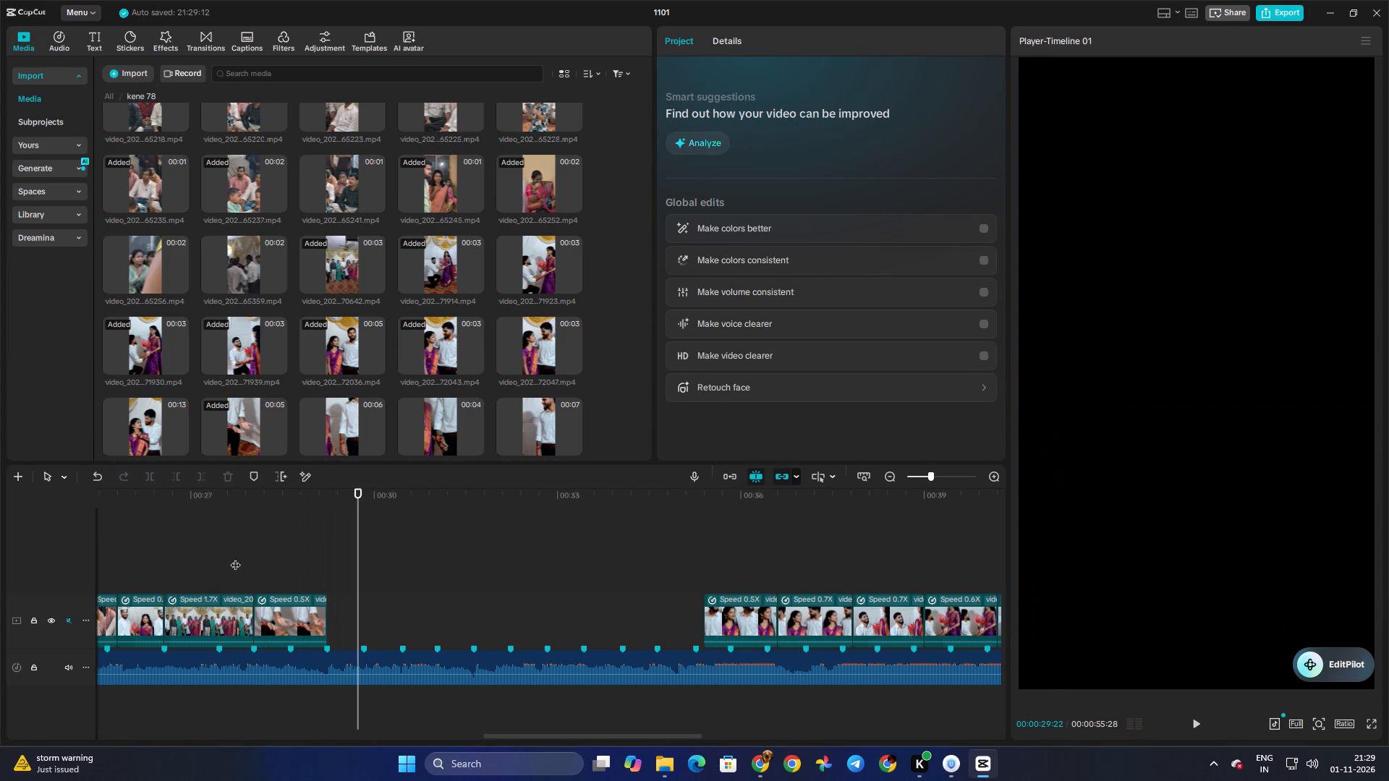
Extend the end of the joined-hands clip slightly past the beat marker at about 29:07 and play the sequence.
{"action": "left_click", "coordinate": [293, 612]}
{"action": "left_click_drag", "start_coordinate": [326, 618], "coordinate": [329, 618]}
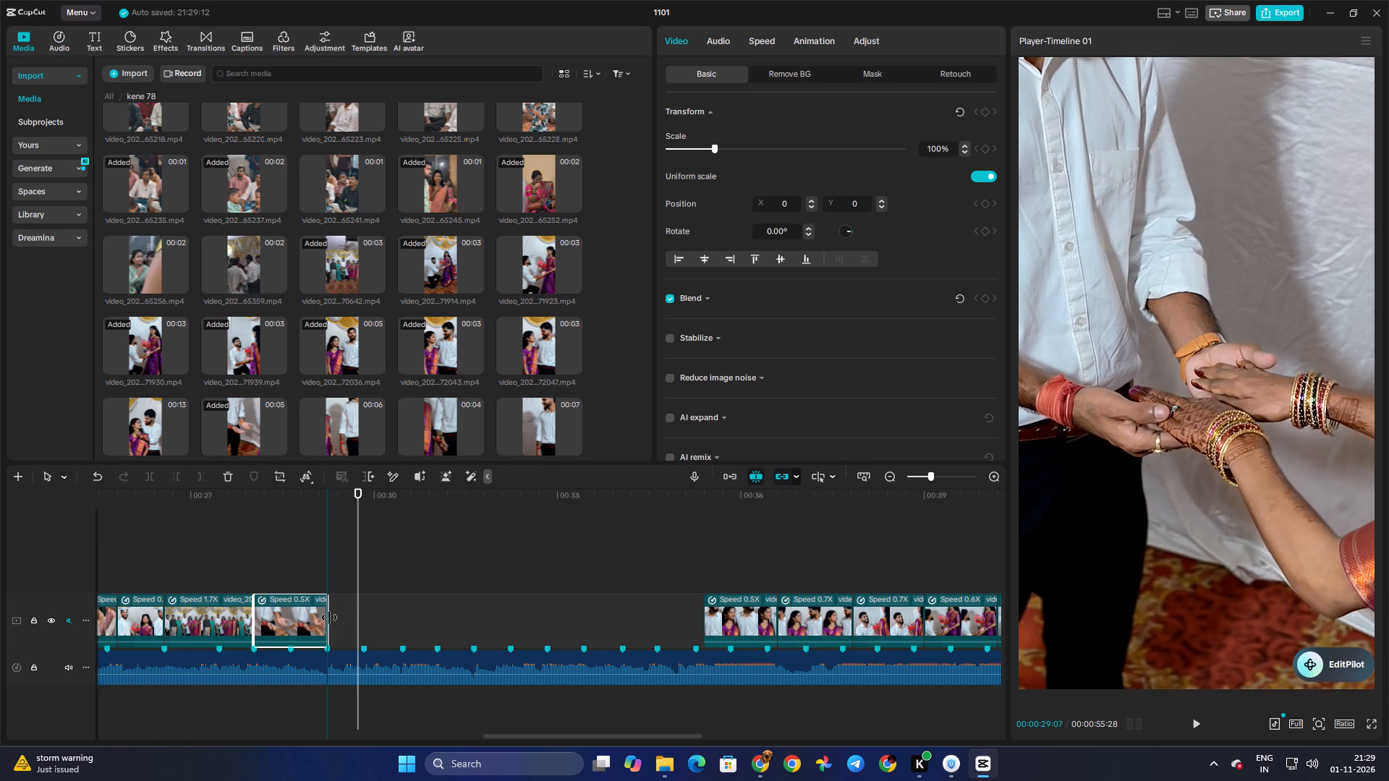
{"action": "left_click_drag", "start_coordinate": [329, 618], "coordinate": [334, 618]}
{"action": "left_click", "coordinate": [201, 536]}
{"action": "left_click_drag", "start_coordinate": [200, 536], "coordinate": [139, 536]}
{"action": "key", "text": "space"}
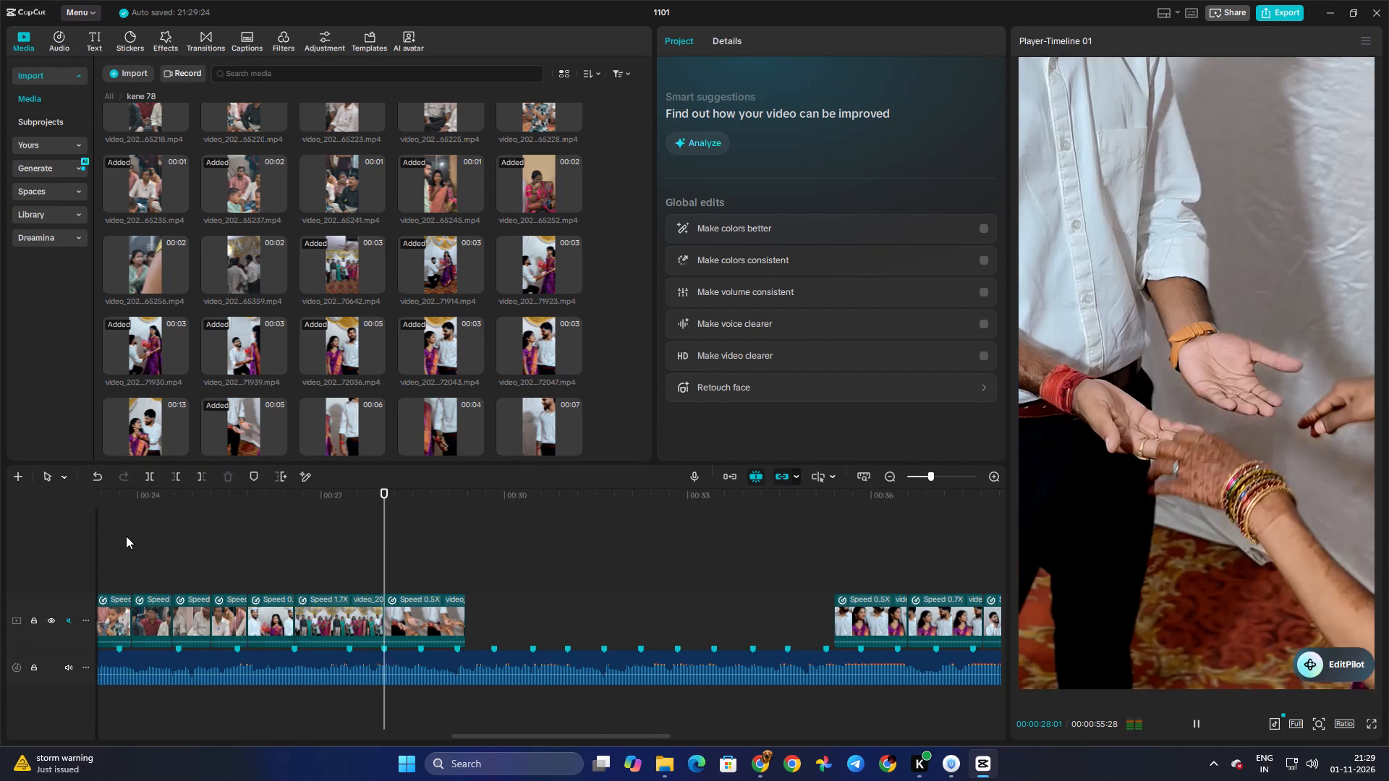
{"action": "key", "text": "space"}
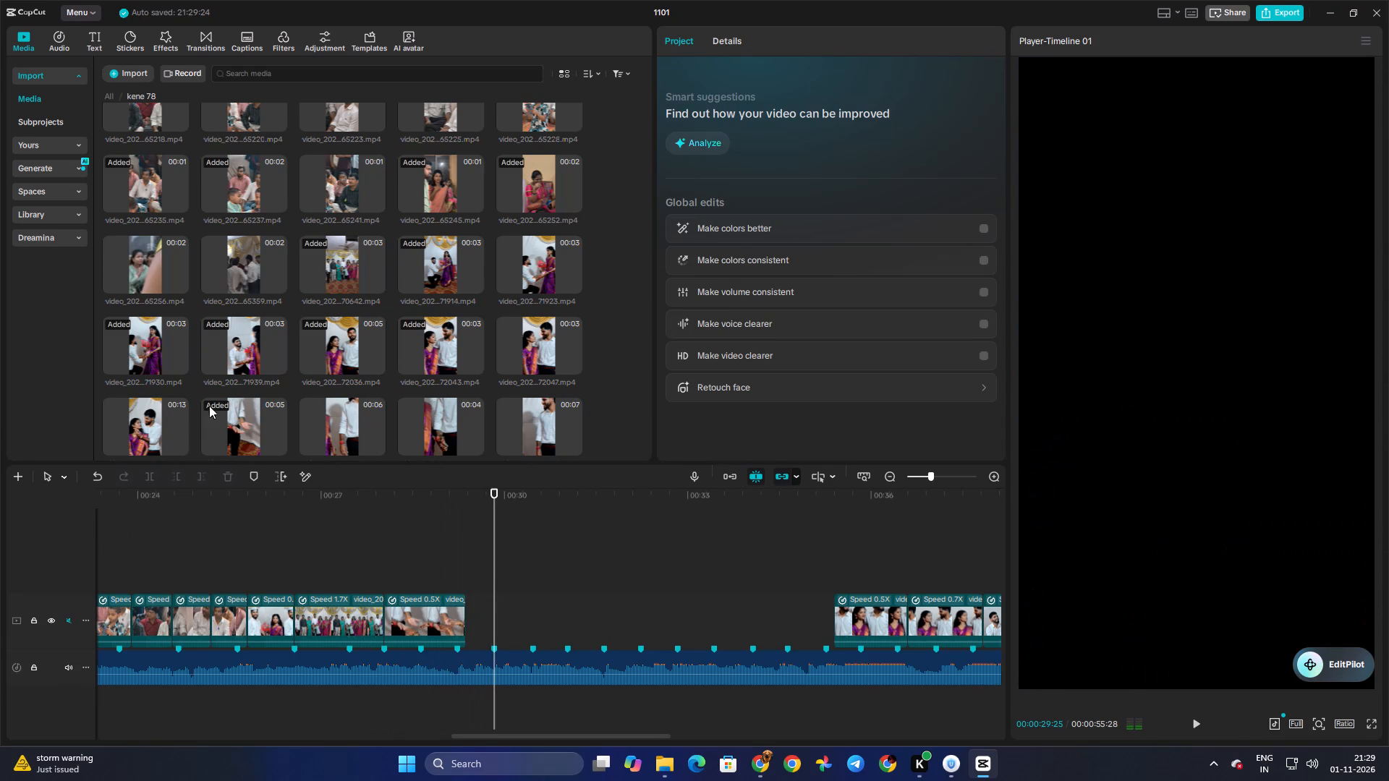
Preview the couple's hand-holding clips in the kene 78 folder and add video_20261101_172419.mp4 directly after the joined-hands clip.
{"action": "left_click", "coordinate": [343, 409]}
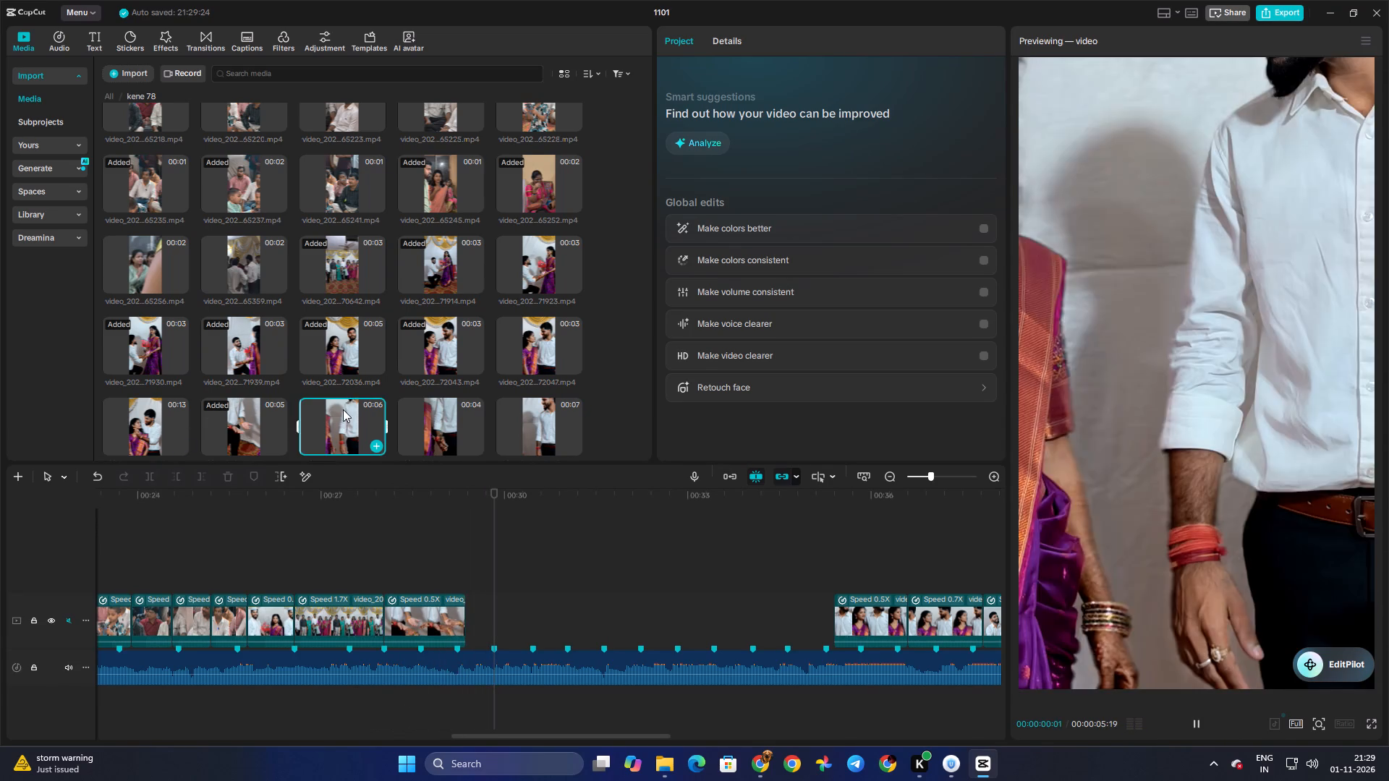
{"action": "scroll", "coordinate": [360, 406], "scroll_direction": "down", "scroll_amount": 1}
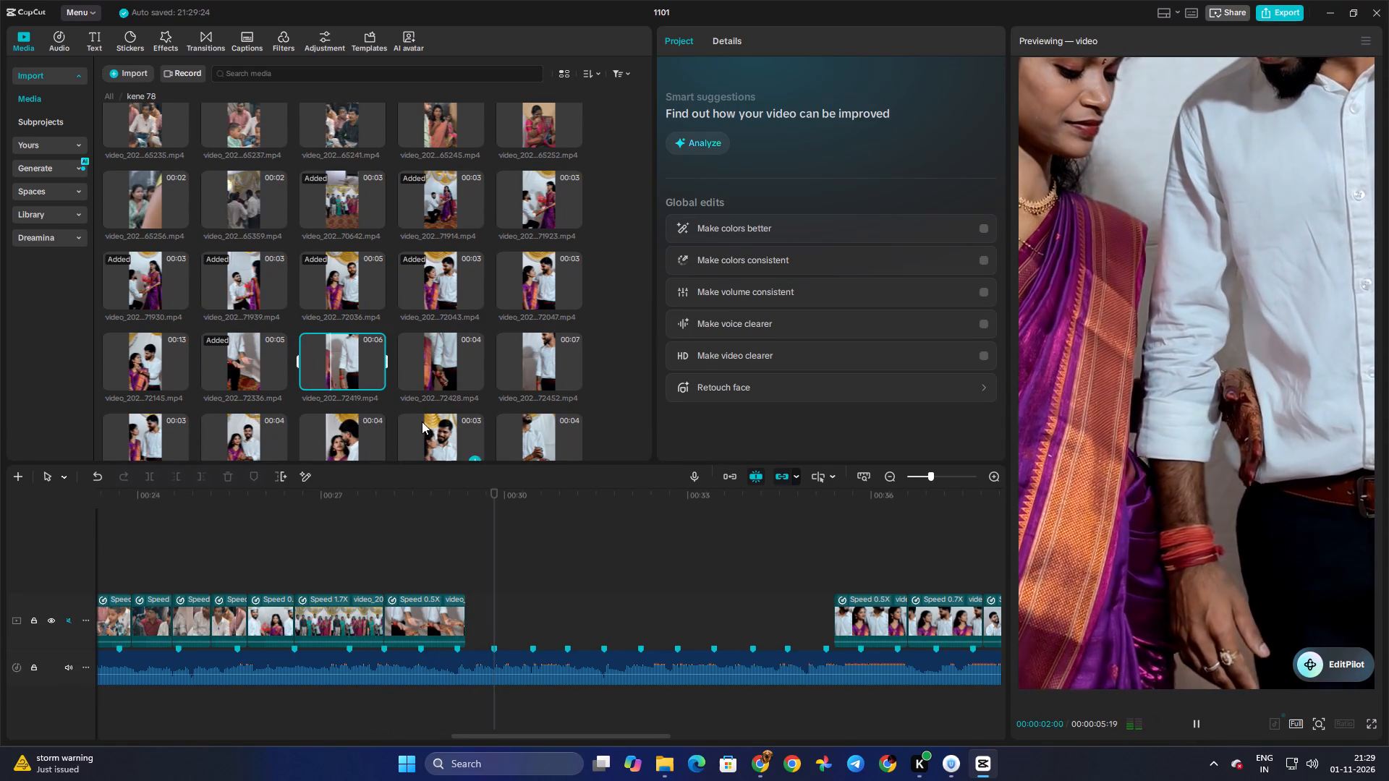
{"action": "left_click", "coordinate": [435, 367]}
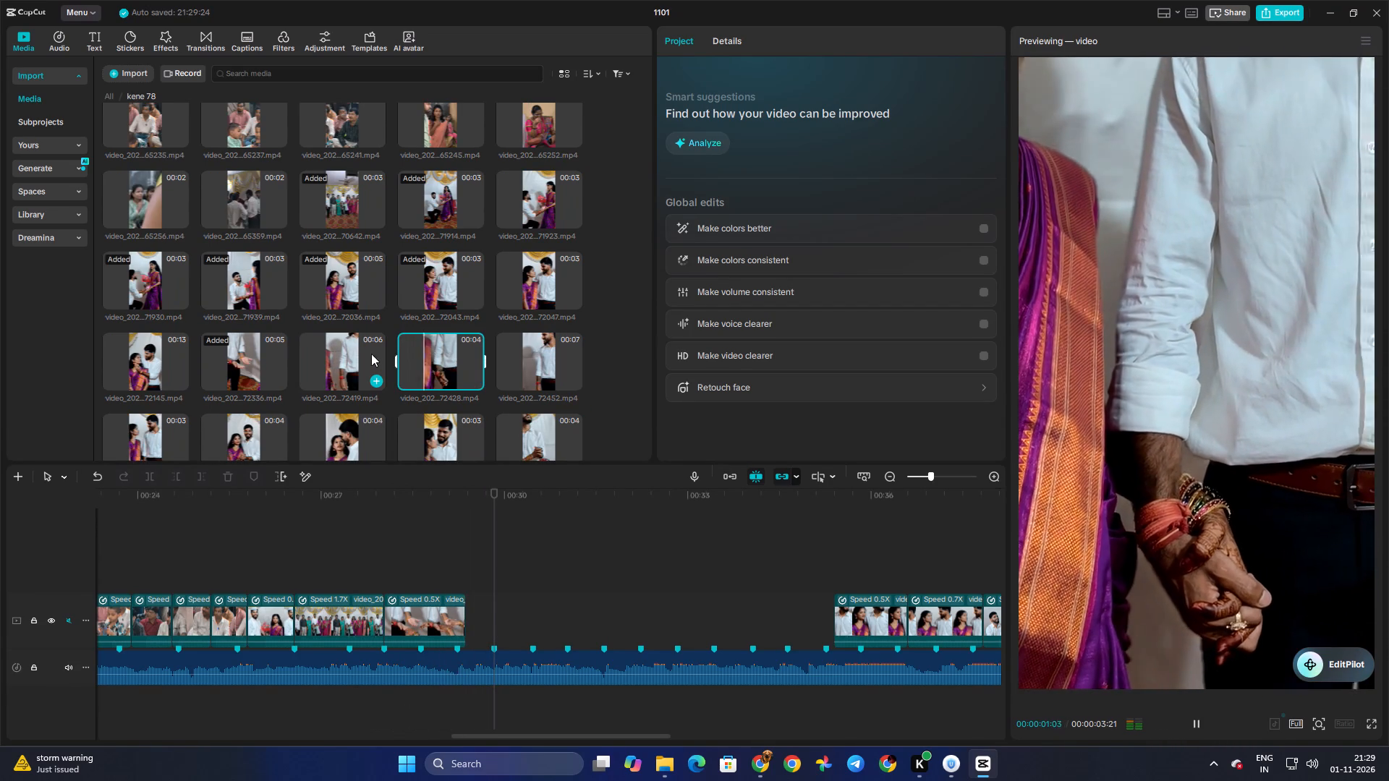
{"action": "left_click", "coordinate": [357, 353]}
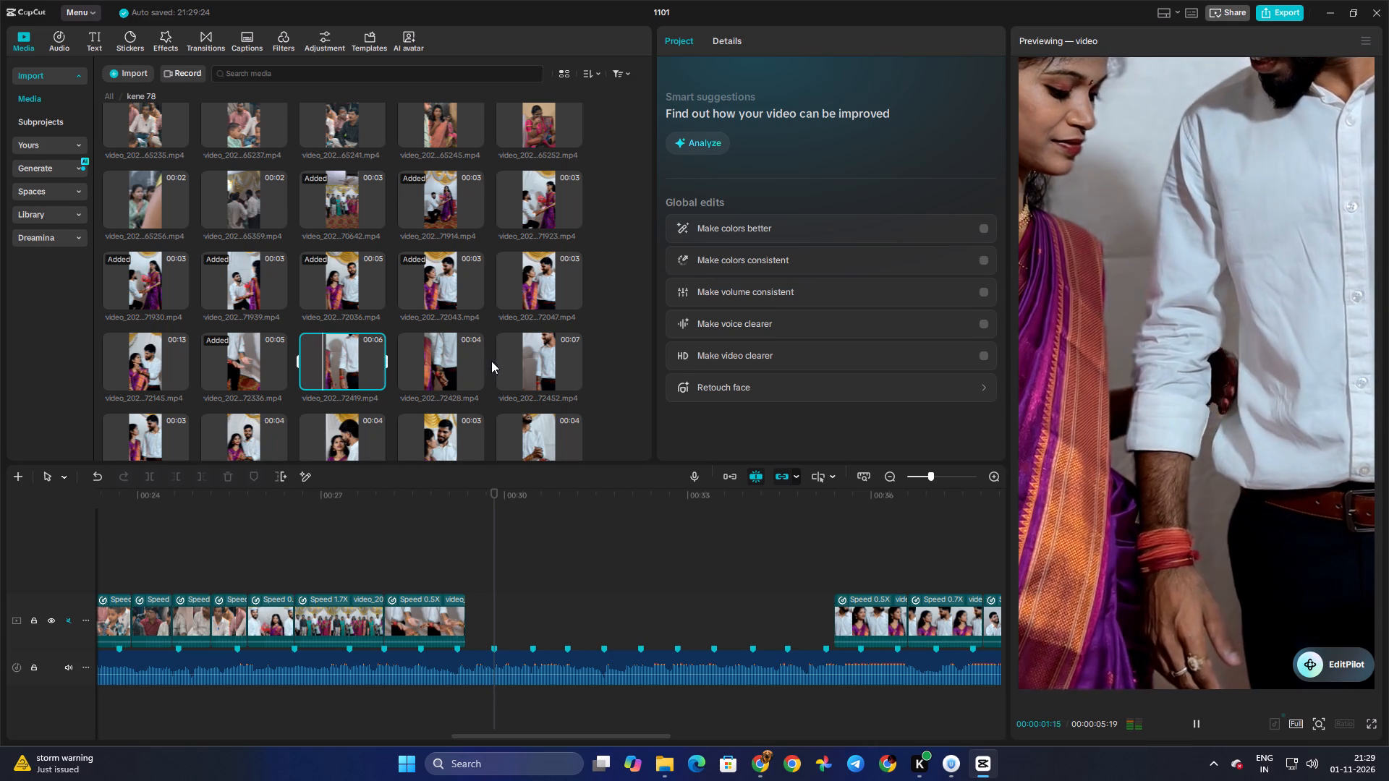
{"action": "left_click", "coordinate": [545, 361]}
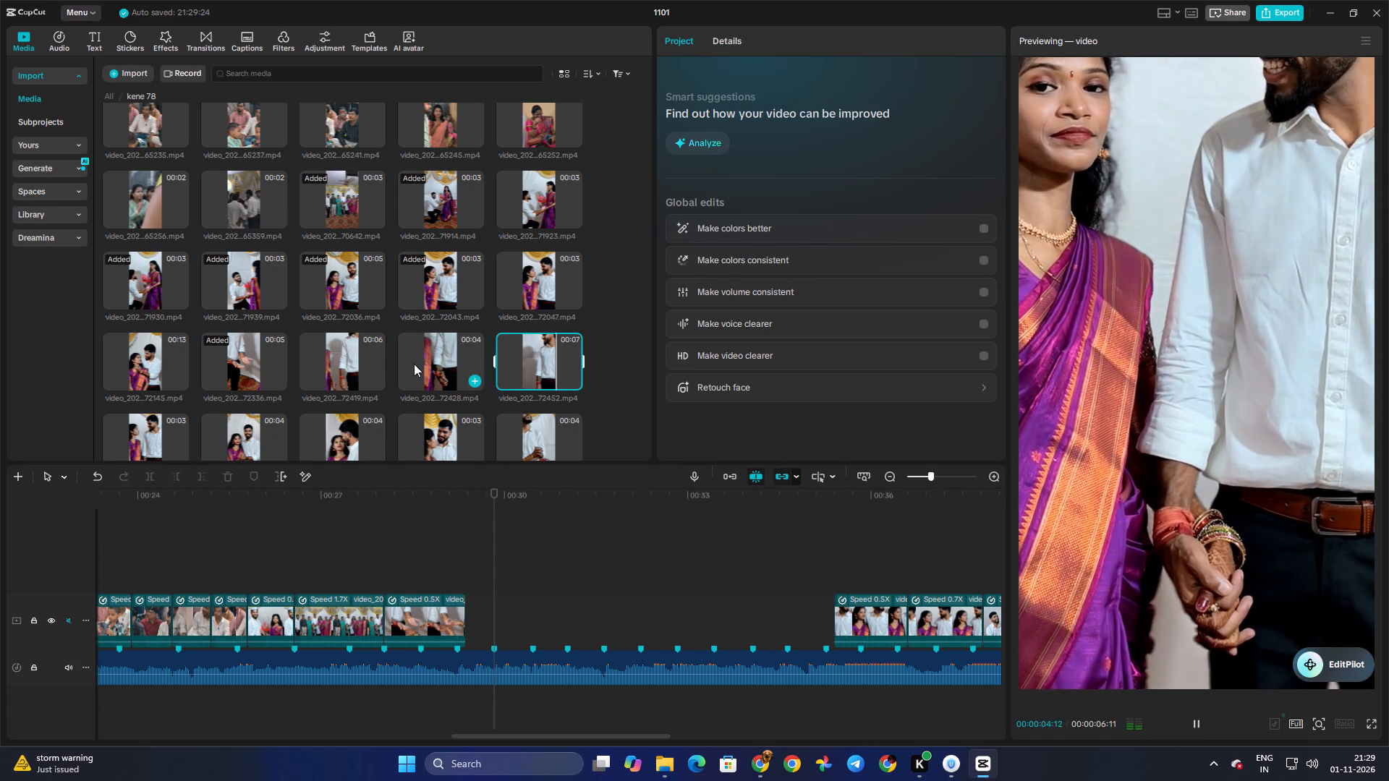
{"action": "left_click", "coordinate": [341, 357]}
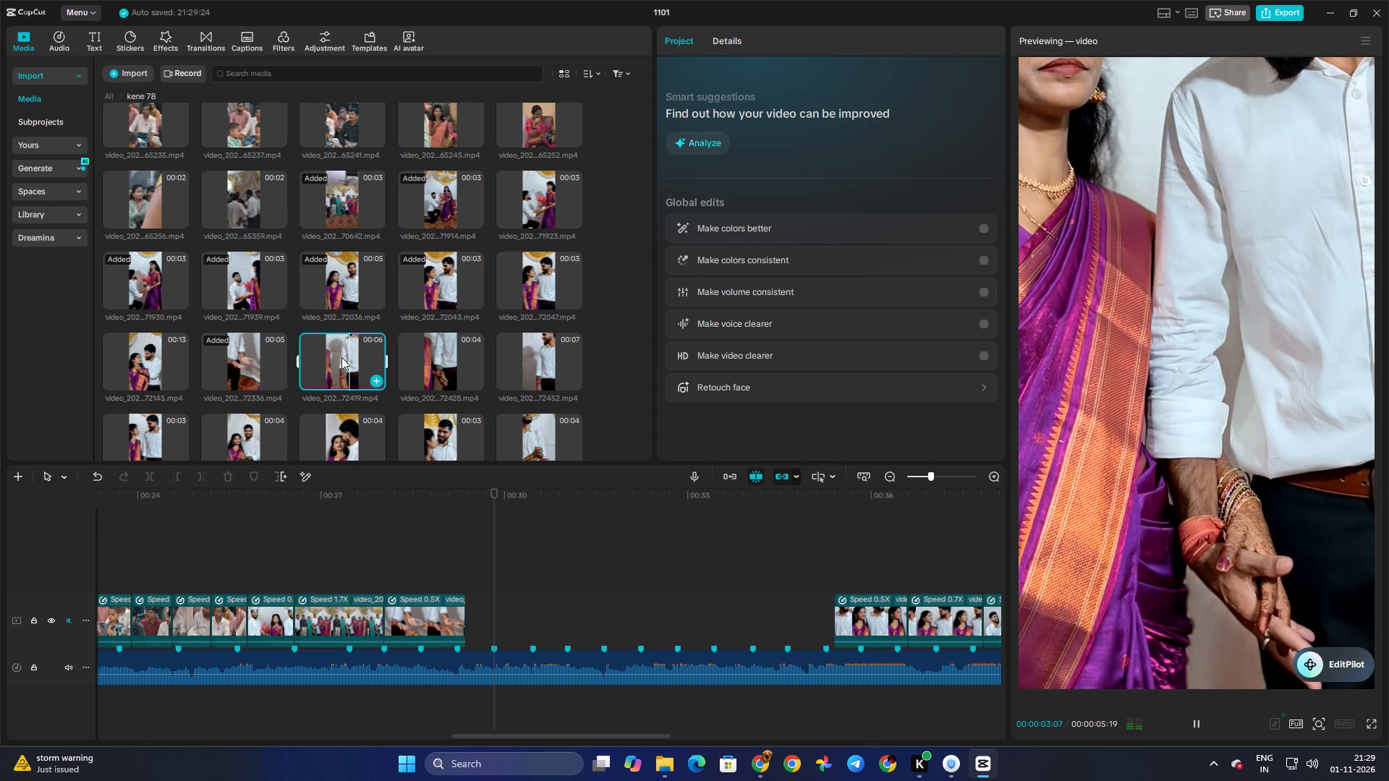
{"action": "key", "text": "space"}
{"action": "left_click_drag", "start_coordinate": [341, 357], "coordinate": [472, 603]}
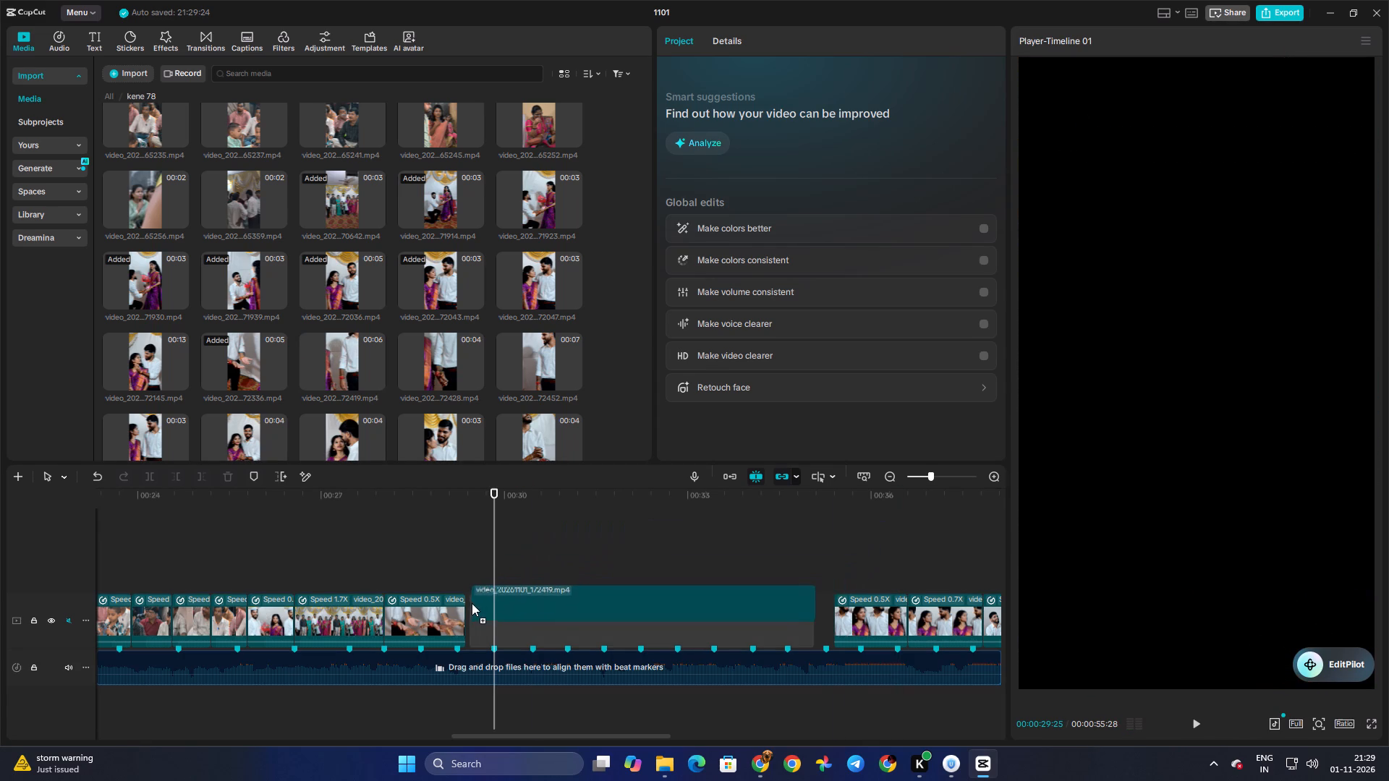
{"action": "left_click_drag", "start_coordinate": [472, 603], "coordinate": [469, 604]}
Scrub through the new hand-holding clip and trim its start to about 31:22, just before the hands meet.
{"action": "left_click", "coordinate": [449, 576]}
{"action": "left_click_drag", "start_coordinate": [449, 576], "coordinate": [483, 582]}
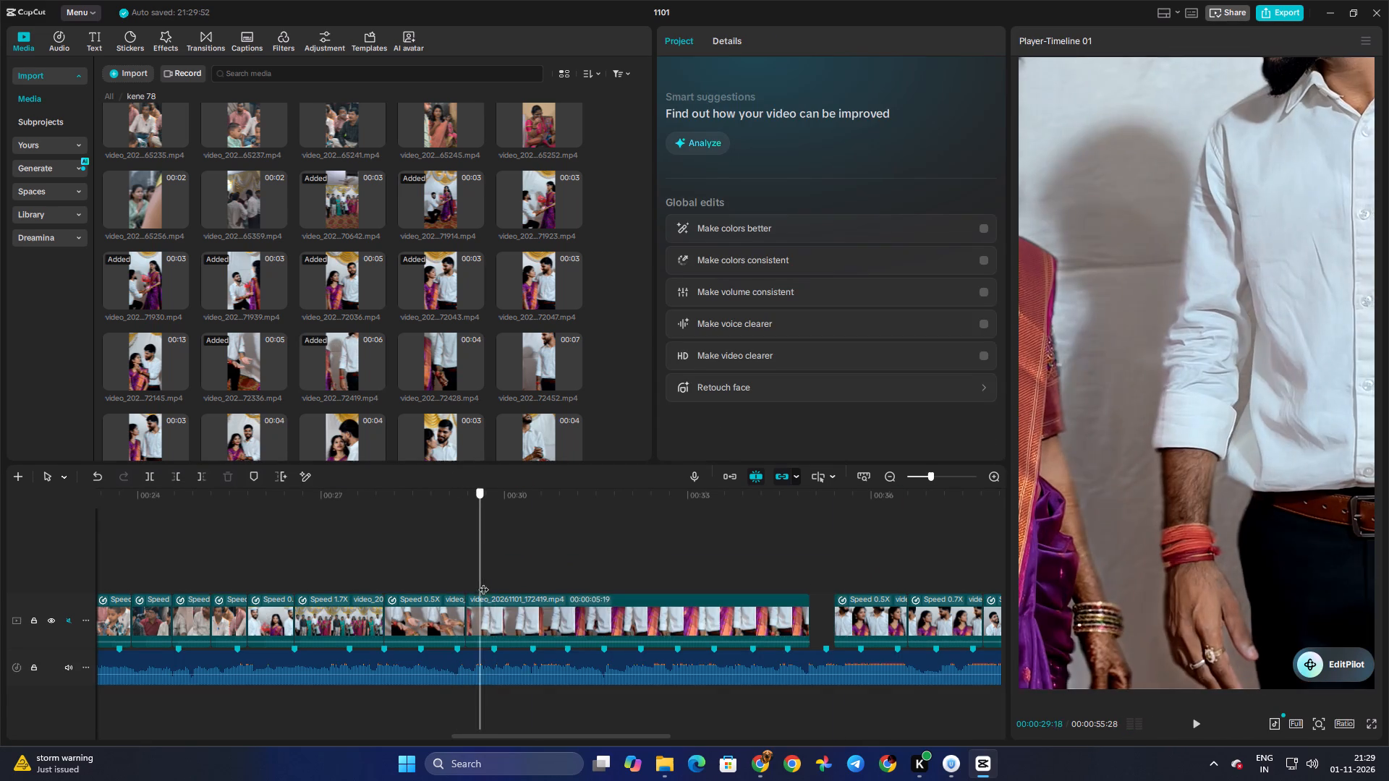
{"action": "left_click_drag", "start_coordinate": [483, 582], "coordinate": [584, 592]}
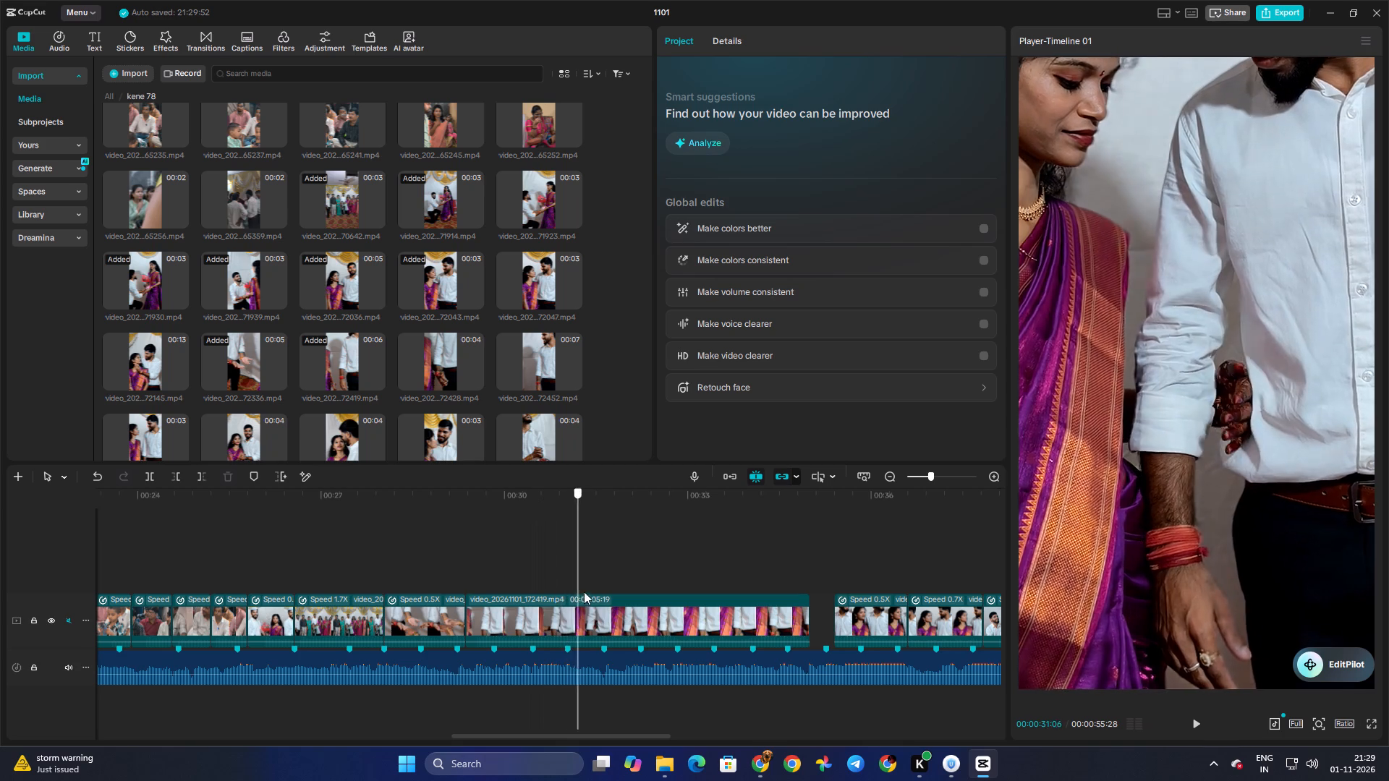
{"action": "left_click_drag", "start_coordinate": [584, 592], "coordinate": [650, 597]}
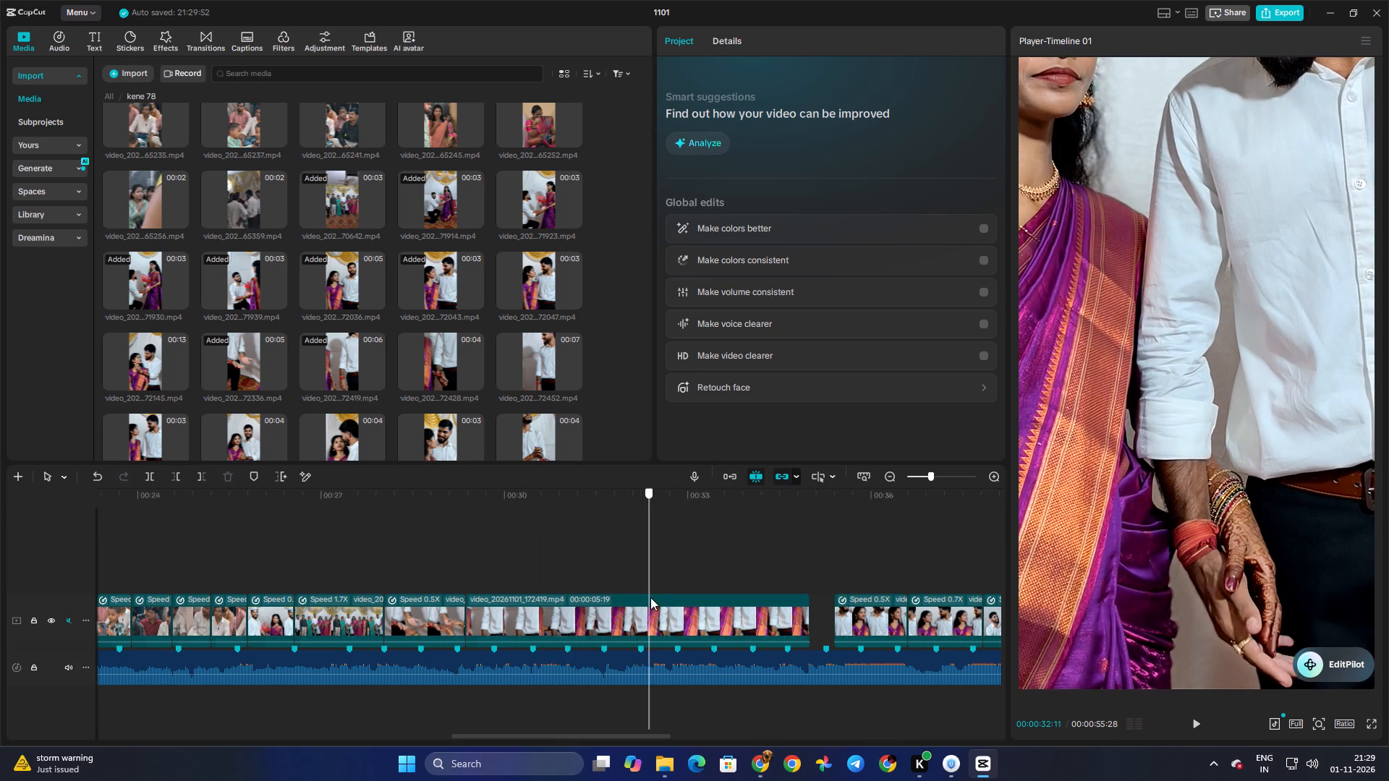
{"action": "left_click_drag", "start_coordinate": [650, 597], "coordinate": [611, 600]}
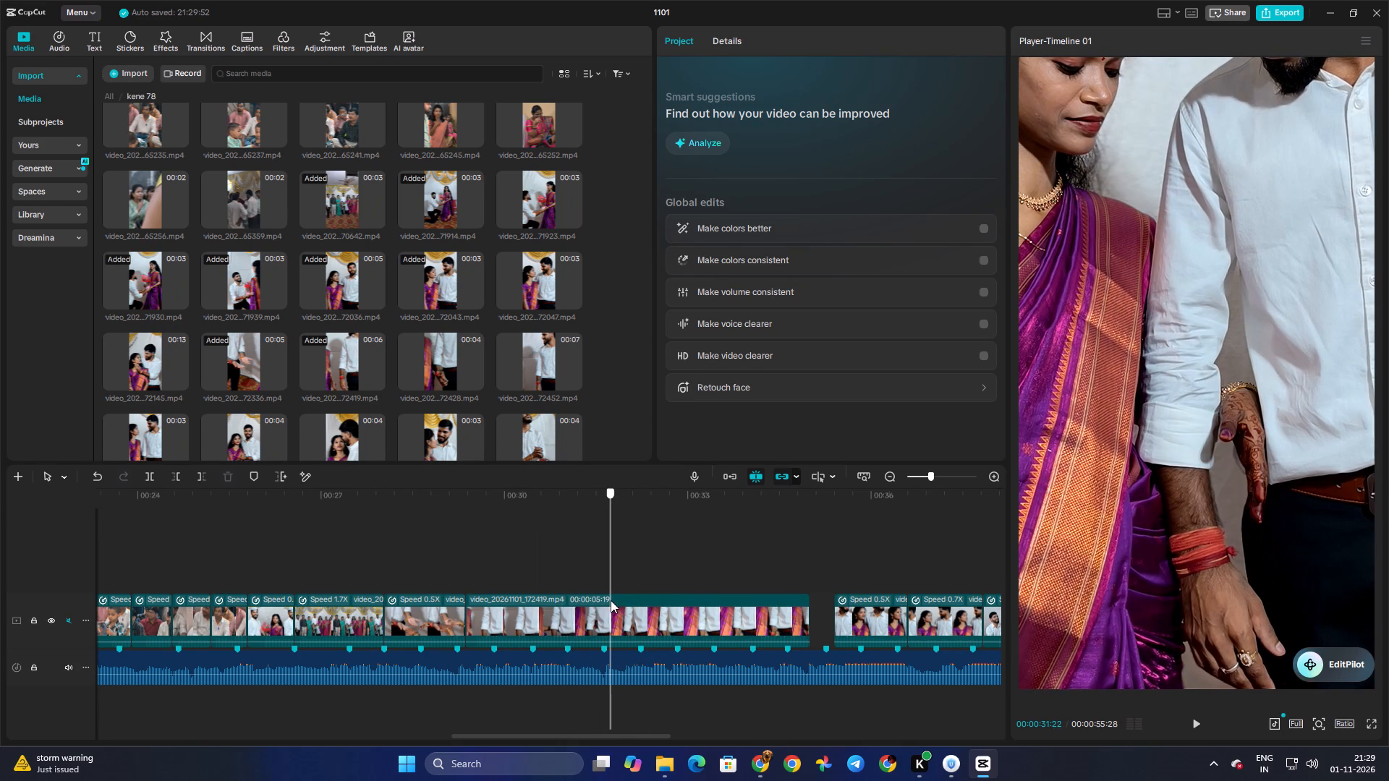
{"action": "left_click_drag", "start_coordinate": [611, 600], "coordinate": [611, 601]}
{"action": "left_click", "coordinate": [613, 608]}
{"action": "left_click_drag", "start_coordinate": [467, 610], "coordinate": [590, 615]}
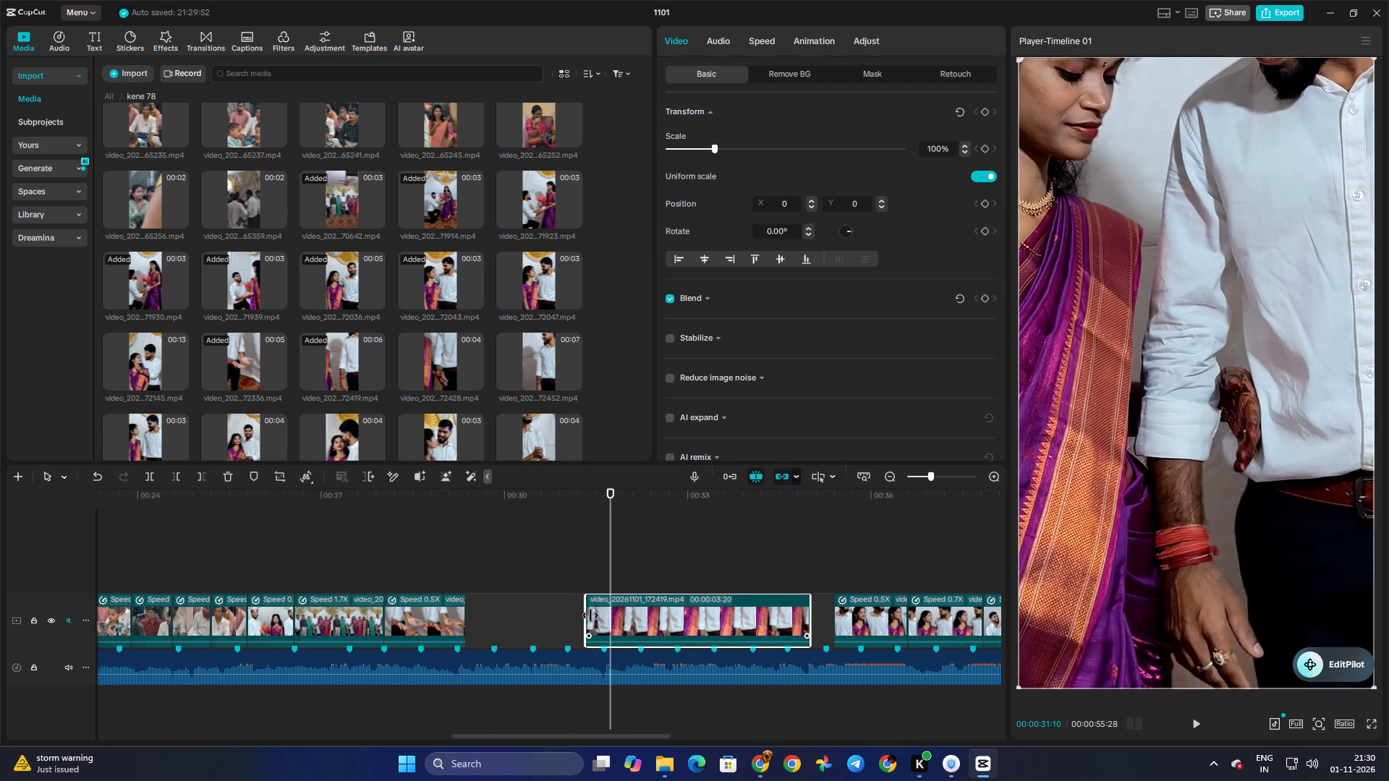
{"action": "left_click_drag", "start_coordinate": [590, 615], "coordinate": [606, 615]}
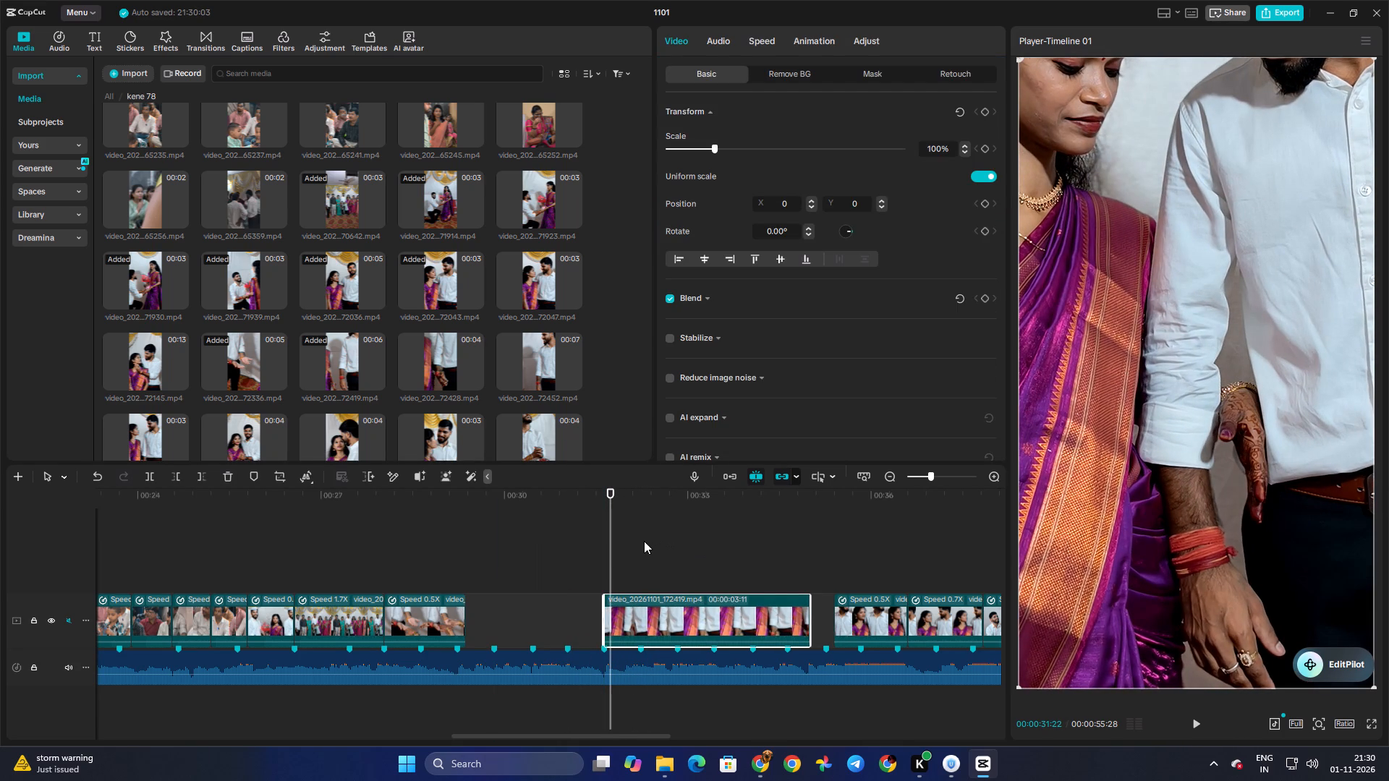
Trim the hand-holding clip's end to about 33:07, move it directly against the joined-hands clip, and play the transition.
{"action": "left_click", "coordinate": [603, 552]}
{"action": "left_click_drag", "start_coordinate": [603, 552], "coordinate": [675, 563]}
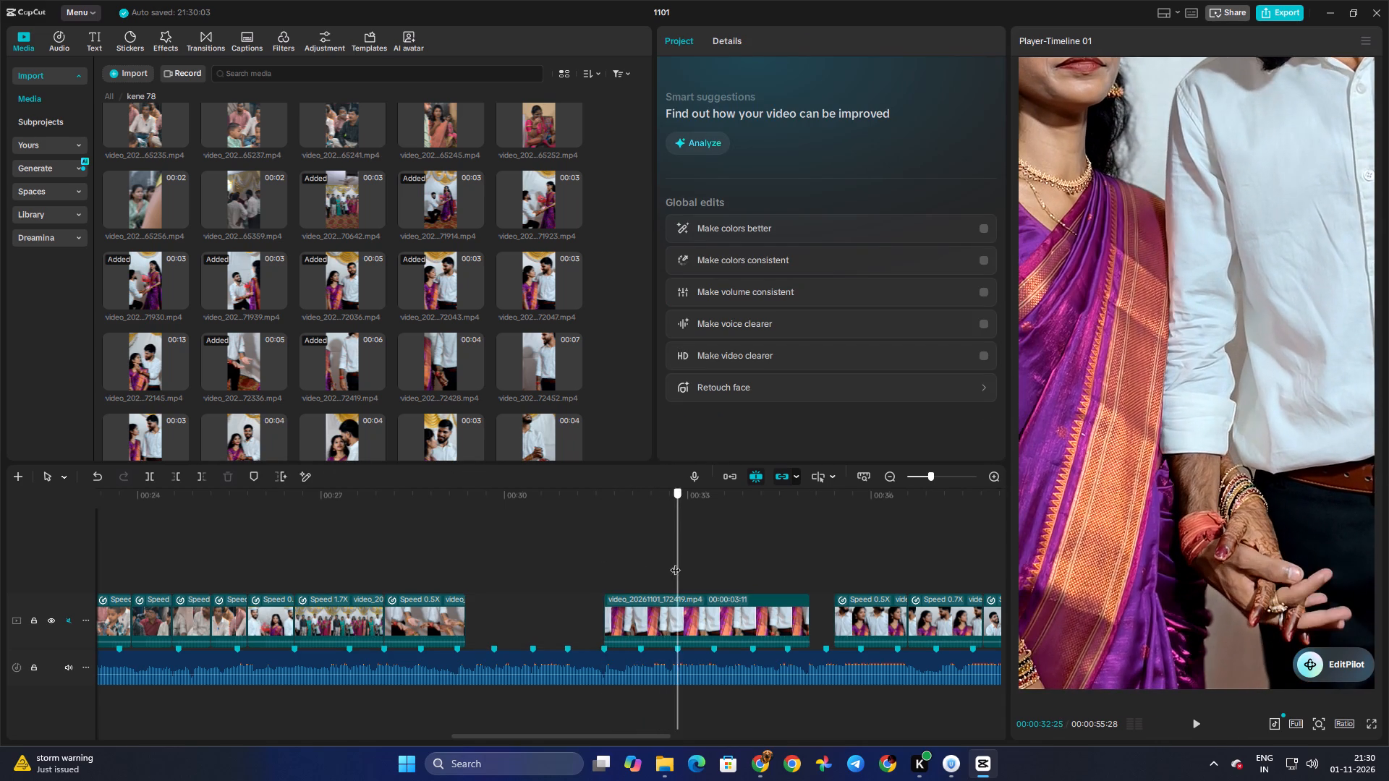
{"action": "left_click_drag", "start_coordinate": [675, 563], "coordinate": [702, 565]}
{"action": "left_click", "coordinate": [696, 594]}
{"action": "left_click_drag", "start_coordinate": [808, 622], "coordinate": [699, 626]}
{"action": "left_click_drag", "start_coordinate": [679, 626], "coordinate": [545, 625]}
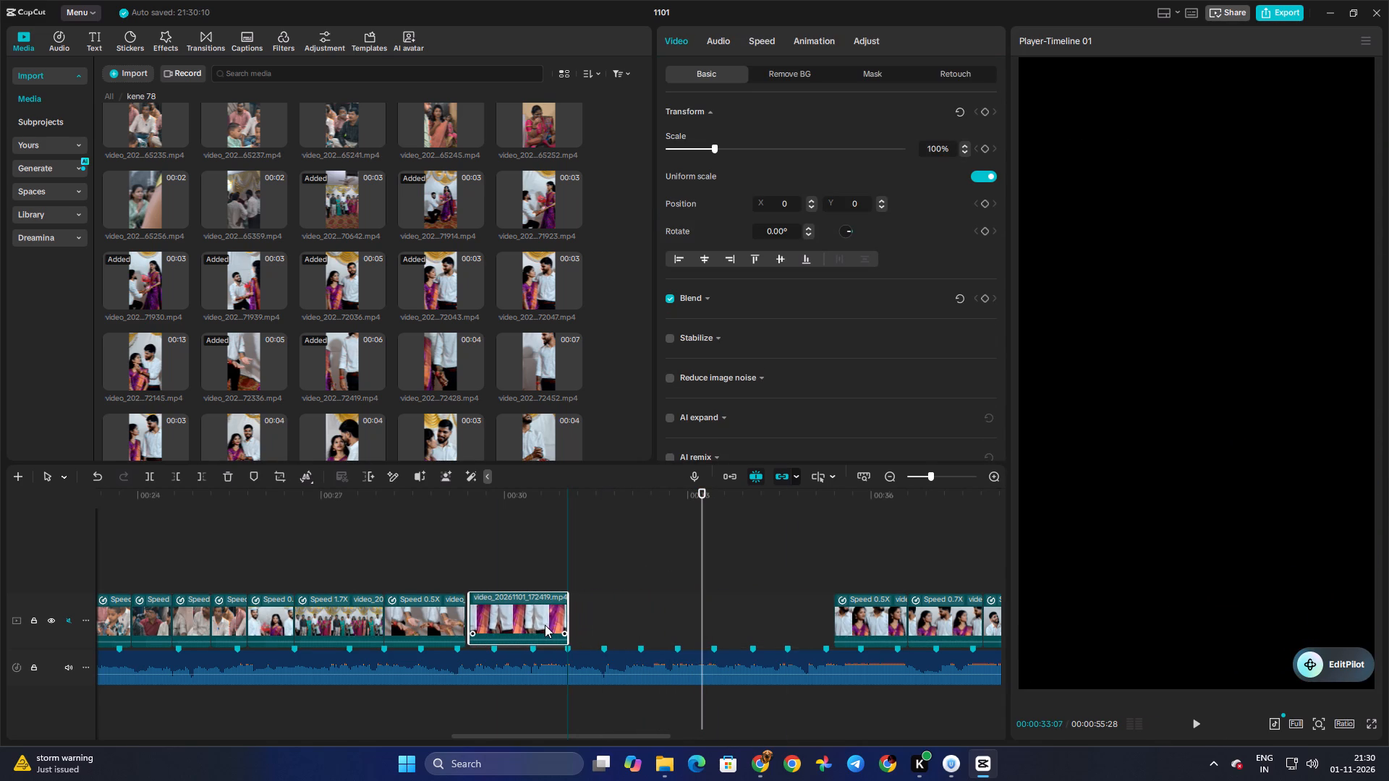
{"action": "left_click_drag", "start_coordinate": [545, 625], "coordinate": [539, 625]}
{"action": "left_click", "coordinate": [435, 584]}
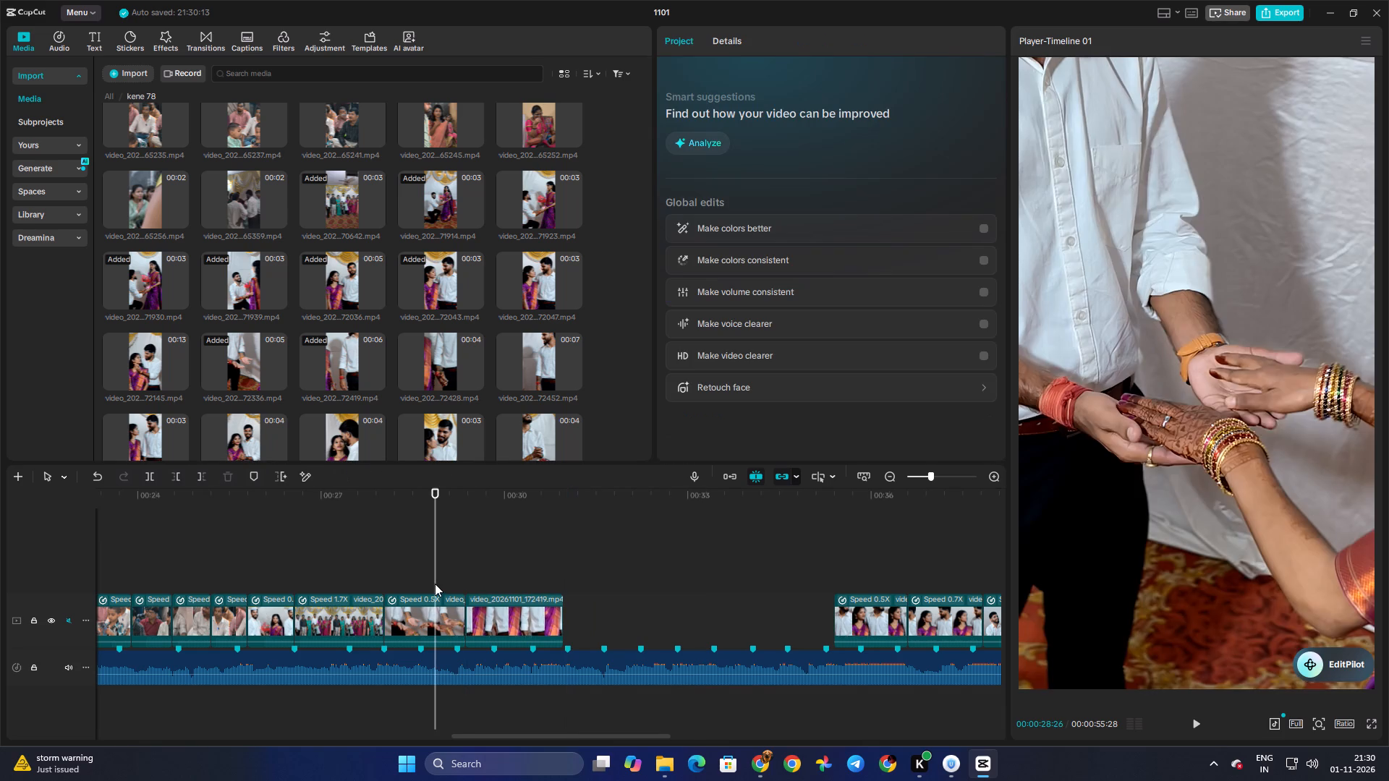
{"action": "key", "text": "space"}
{"action": "key", "text": "space"}
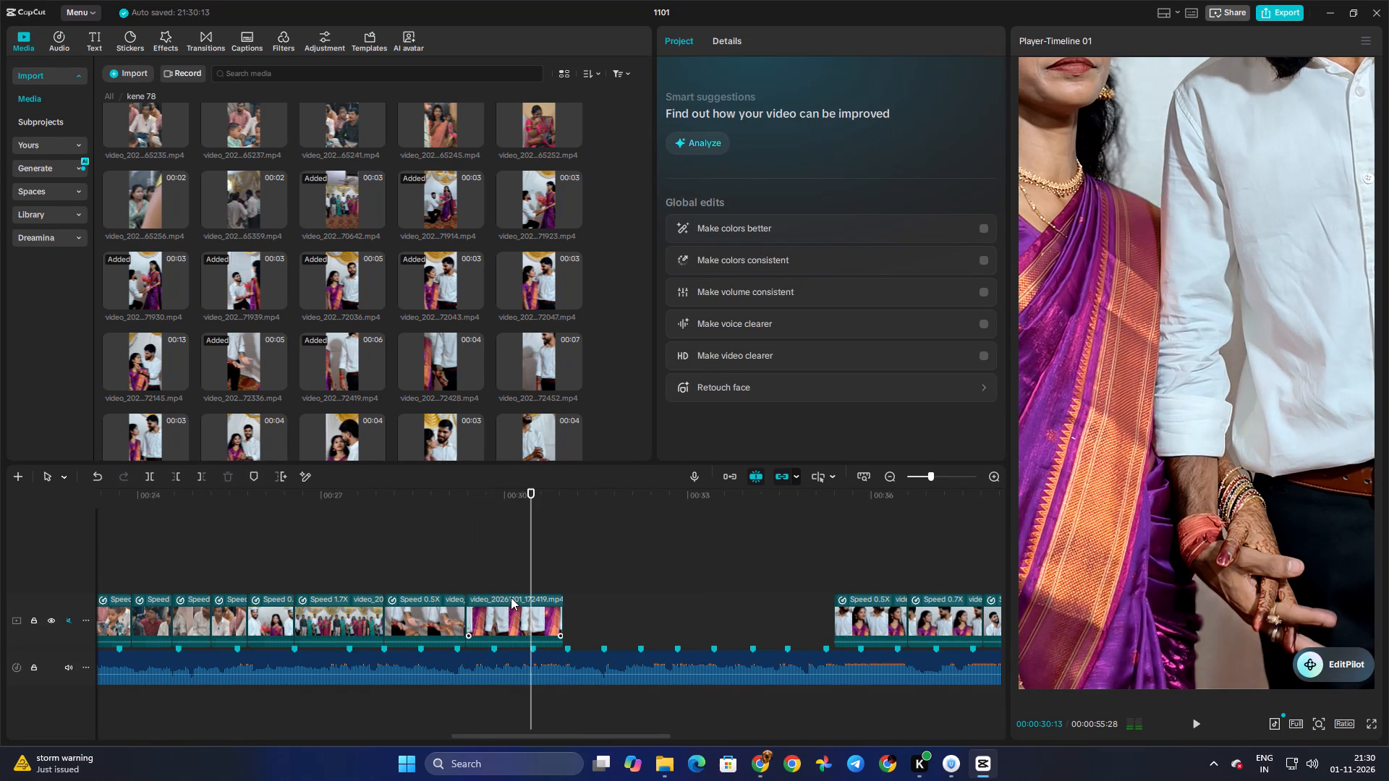
Apply a Flash in speed curve to the hand-holding clip, with an earlier drop to about 0.76x and the end point below 1x, and play it.
{"action": "left_click", "coordinate": [511, 597]}
{"action": "left_click", "coordinate": [766, 45]}
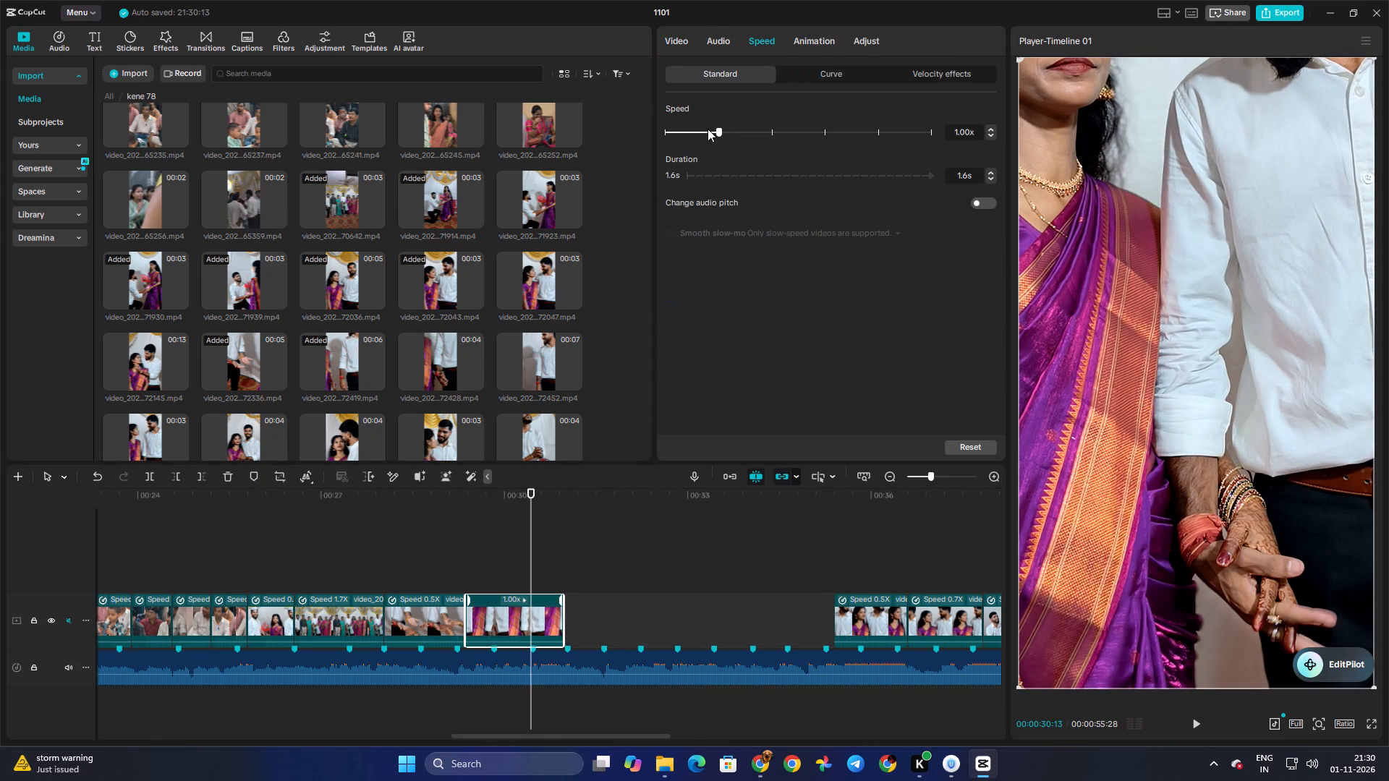
{"action": "left_click", "coordinate": [799, 77]}
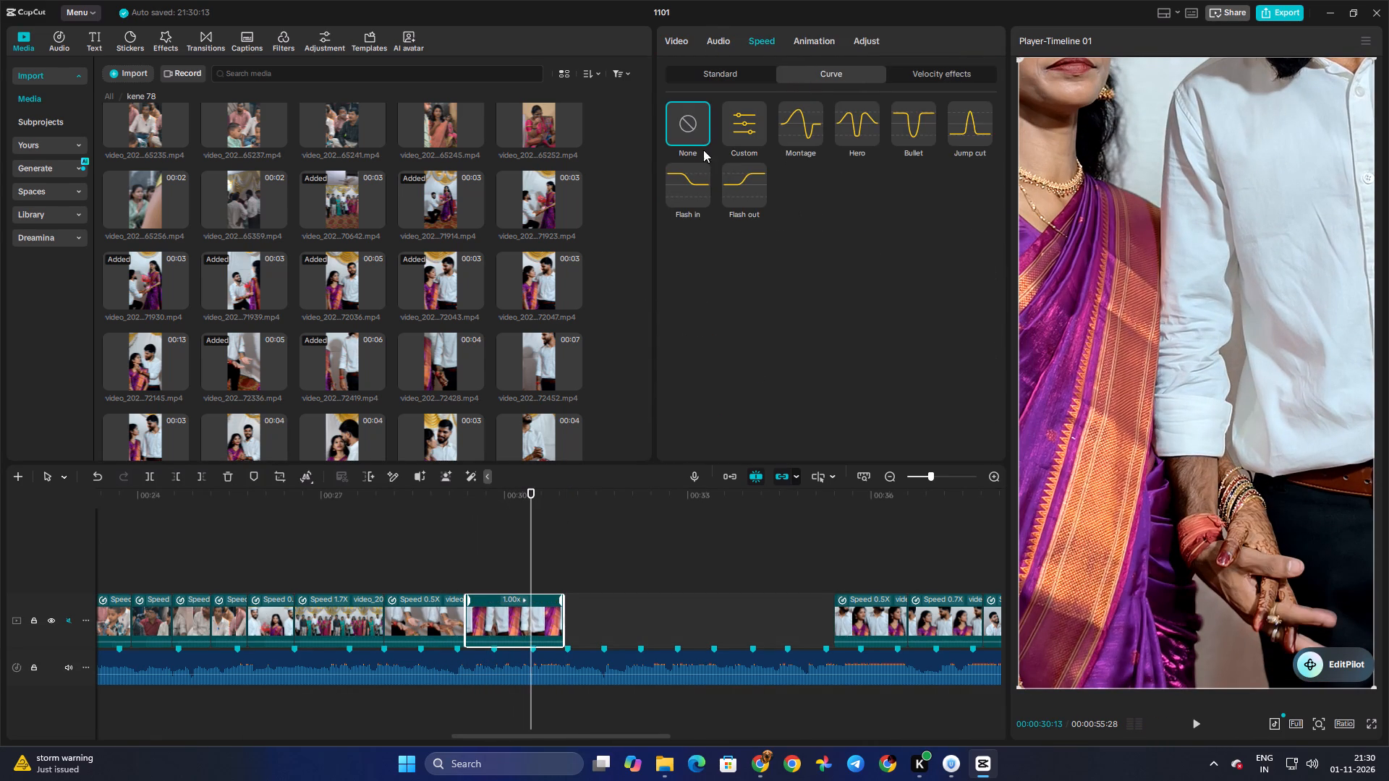
{"action": "left_click", "coordinate": [691, 182]}
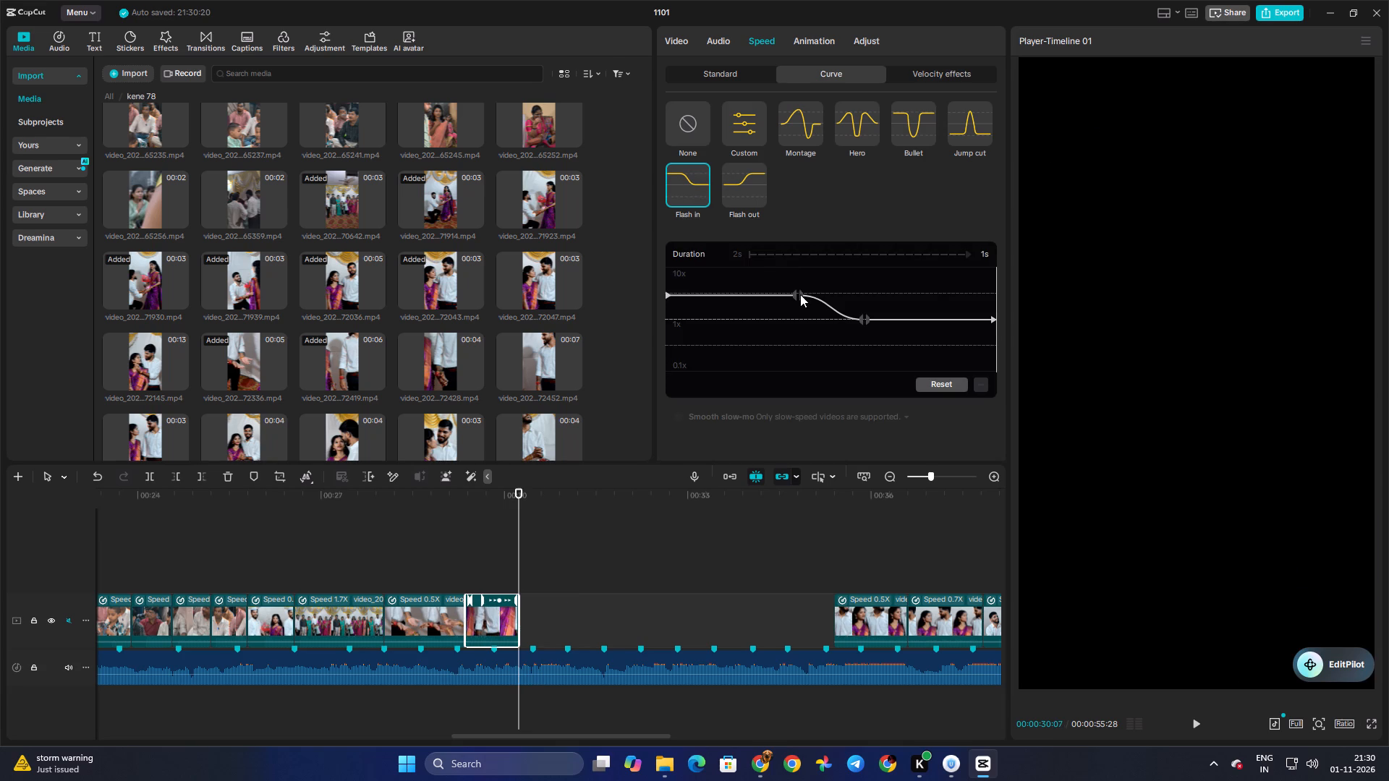
{"action": "left_click_drag", "start_coordinate": [800, 294], "coordinate": [722, 296]}
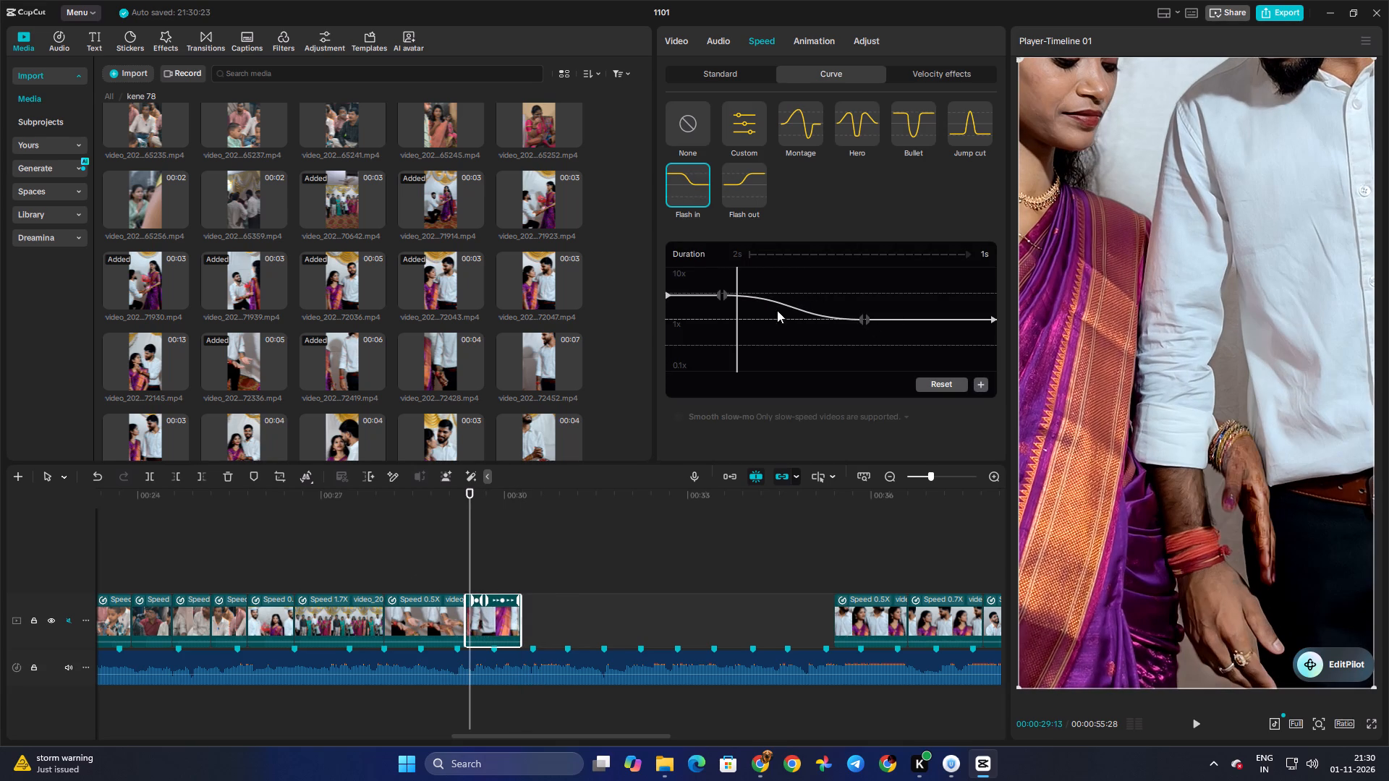
{"action": "left_click_drag", "start_coordinate": [865, 317], "coordinate": [750, 333]}
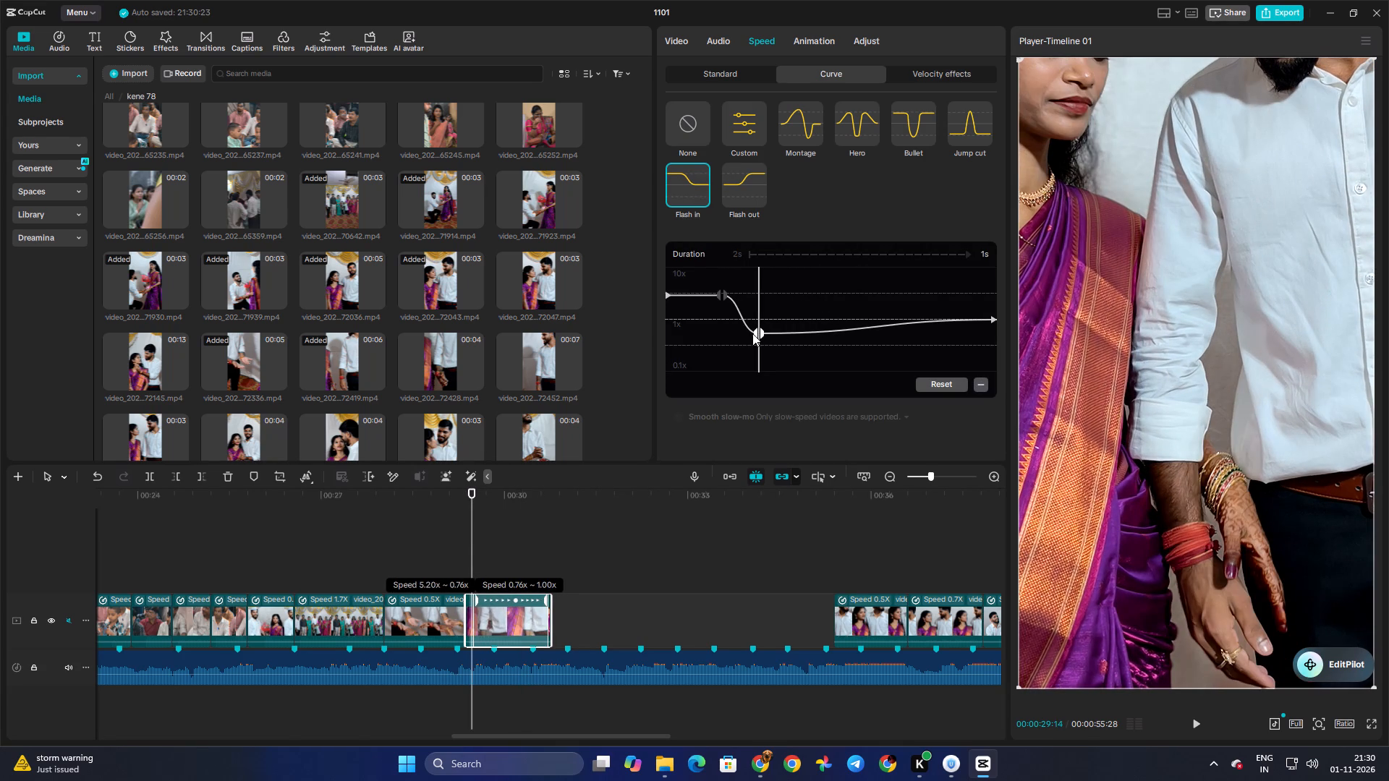
{"action": "left_click_drag", "start_coordinate": [993, 317], "coordinate": [994, 326]}
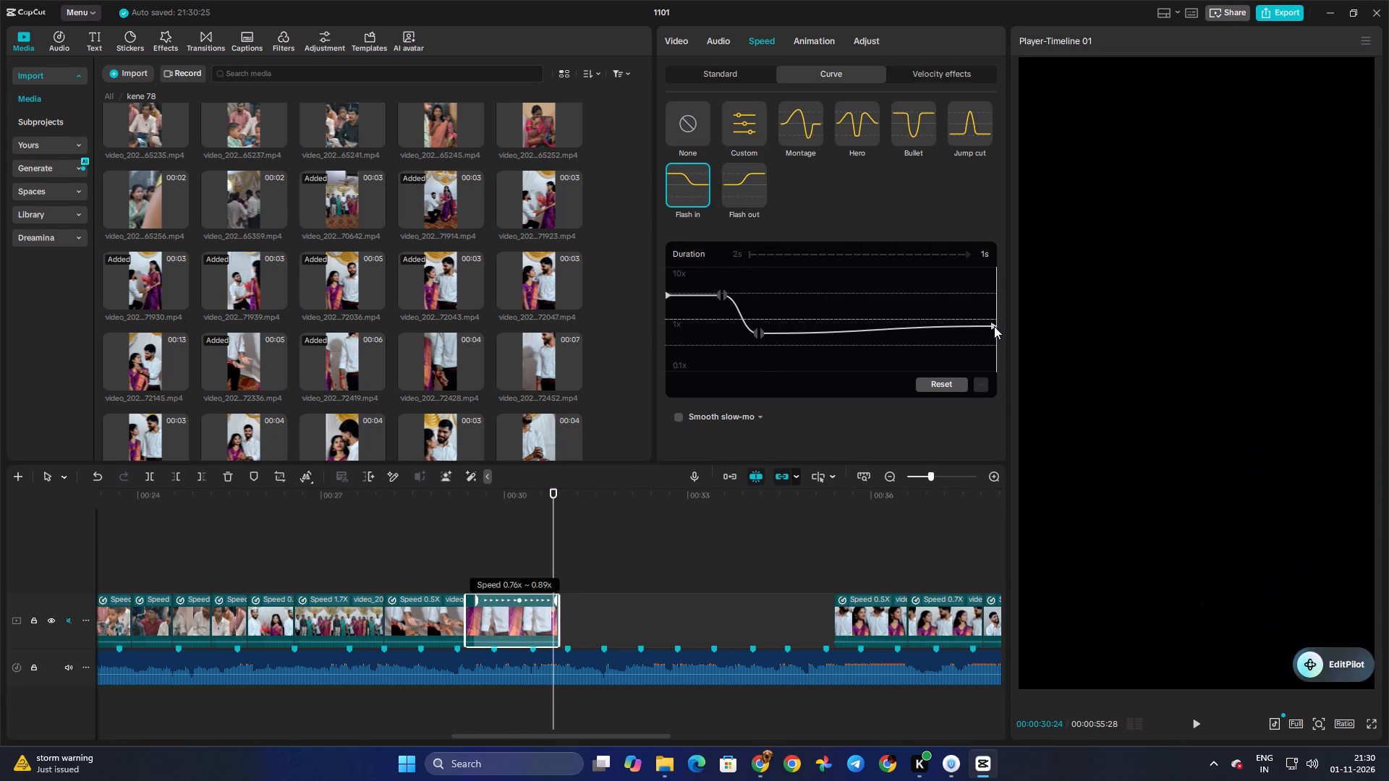
{"action": "left_click_drag", "start_coordinate": [994, 326], "coordinate": [991, 332]}
{"action": "left_click", "coordinate": [469, 562]}
{"action": "left_click_drag", "start_coordinate": [469, 562], "coordinate": [440, 567]}
{"action": "key", "text": "space"}
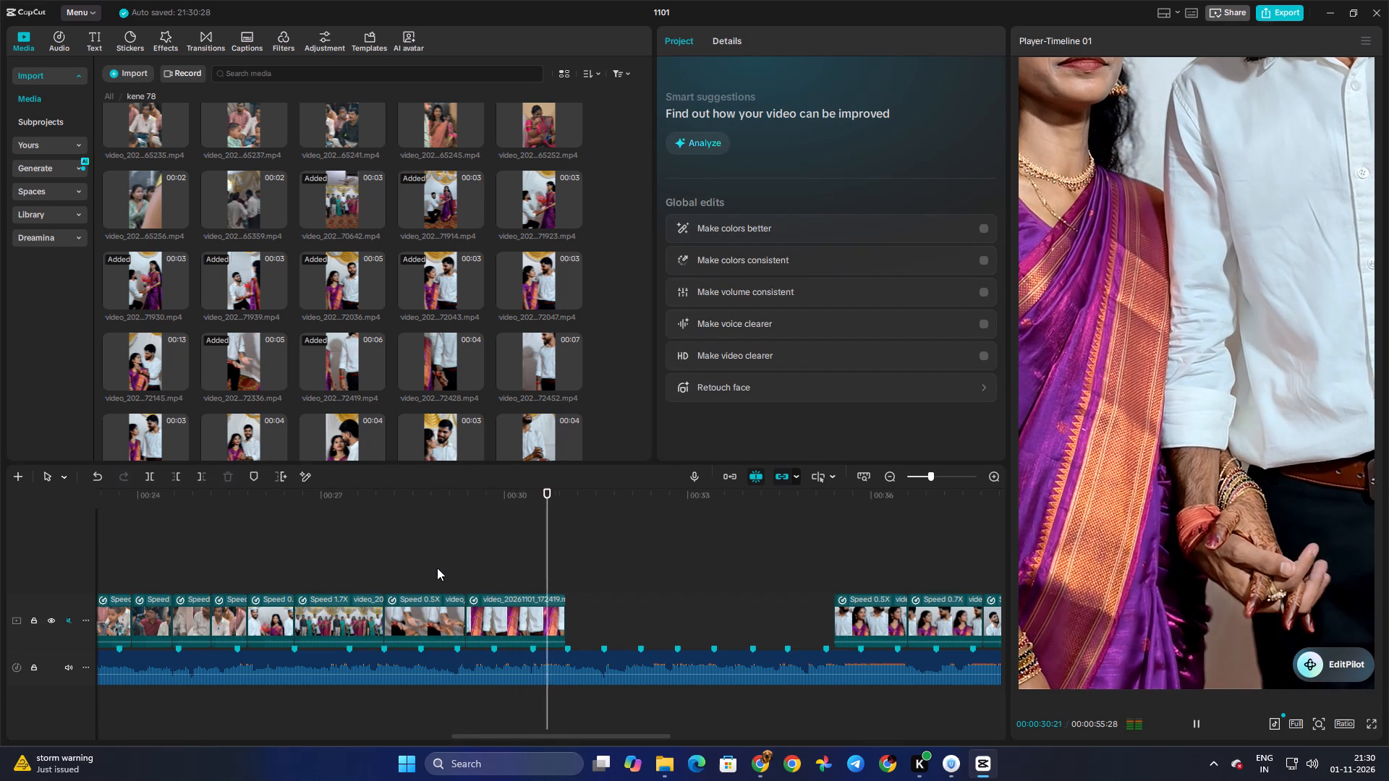
Replay the joined-hands clip and its cut into the hand-holding clip to check the speed ramp against the beat markers.
{"action": "key", "text": "space"}
{"action": "left_click", "coordinate": [511, 594]}
{"action": "left_click", "coordinate": [500, 583]}
{"action": "left_click_drag", "start_coordinate": [500, 583], "coordinate": [460, 588]}
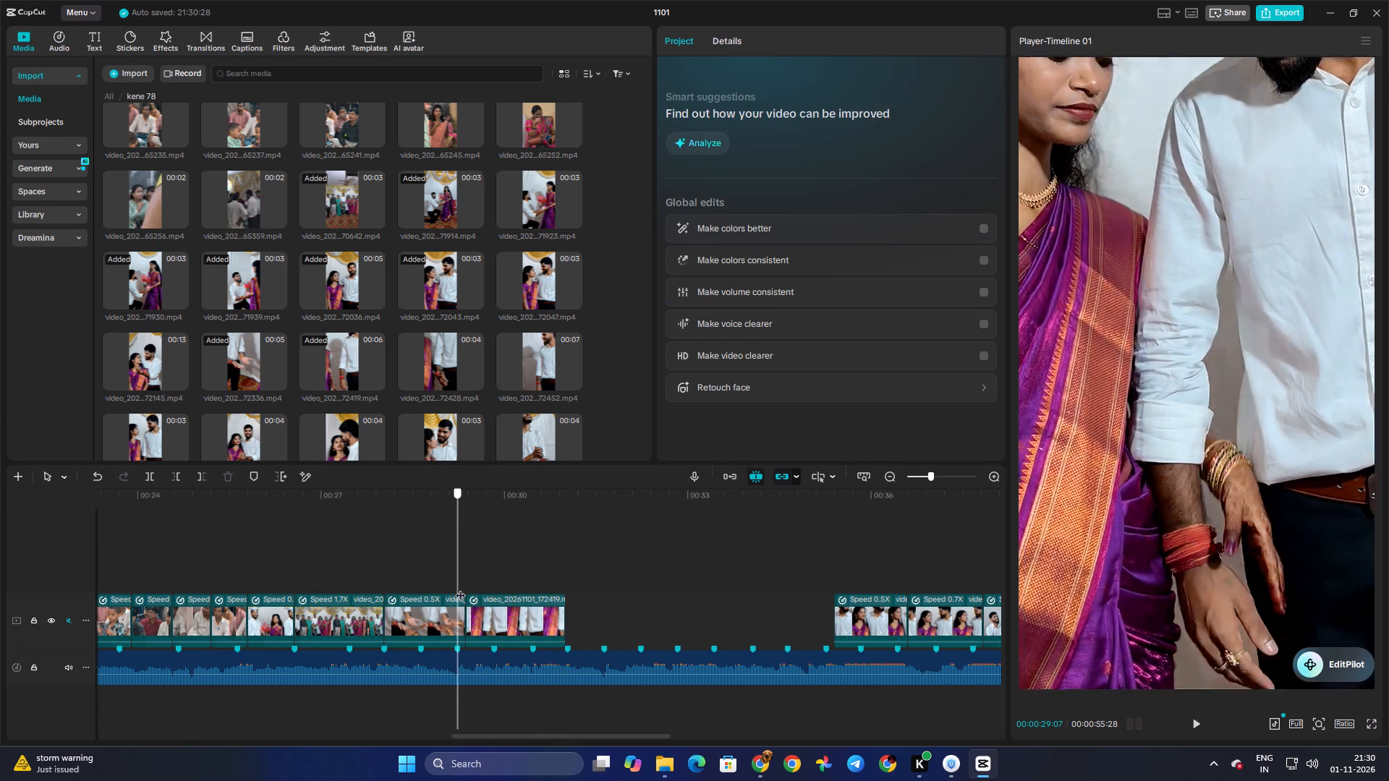
{"action": "left_click_drag", "start_coordinate": [460, 588], "coordinate": [378, 592]}
{"action": "key", "text": "space"}
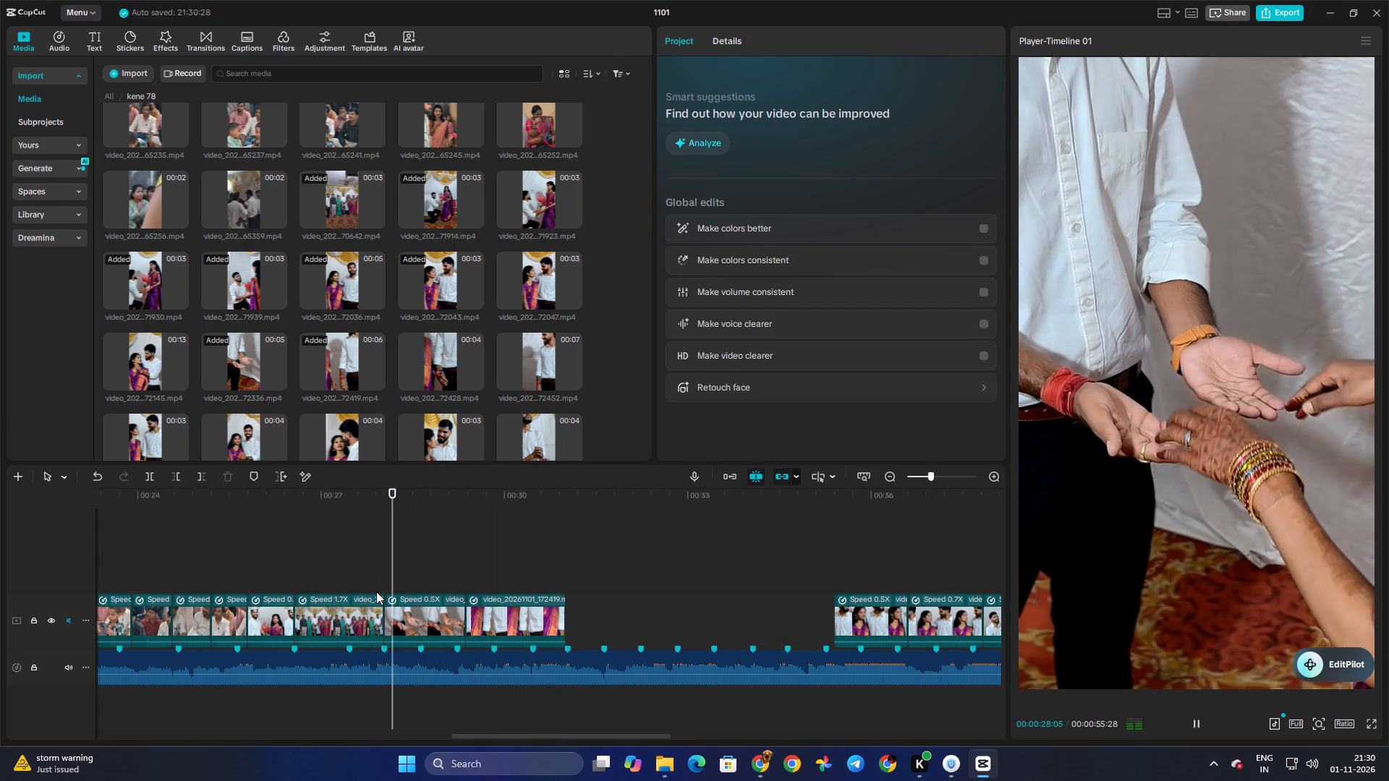
{"action": "key", "text": "space"}
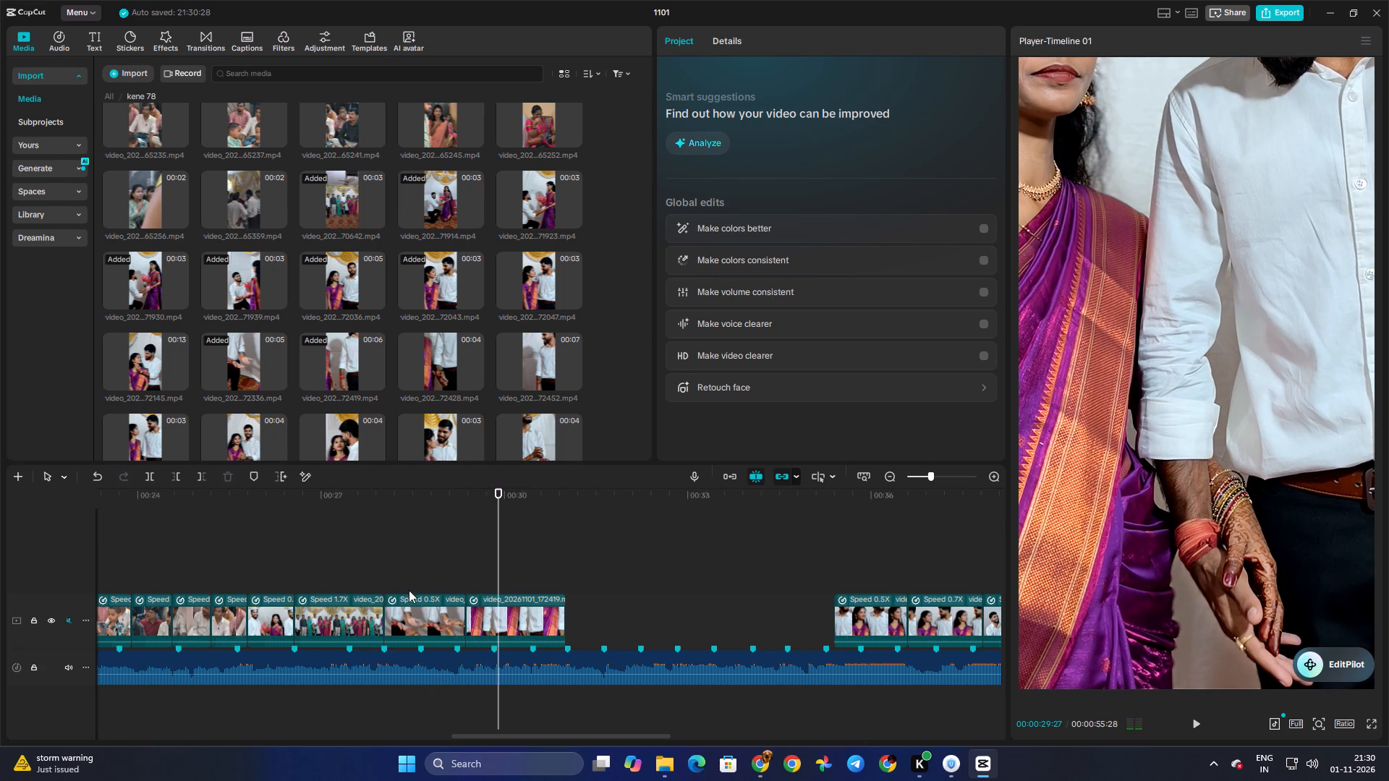
{"action": "left_click", "coordinate": [473, 583]}
{"action": "left_click_drag", "start_coordinate": [473, 583], "coordinate": [454, 583]}
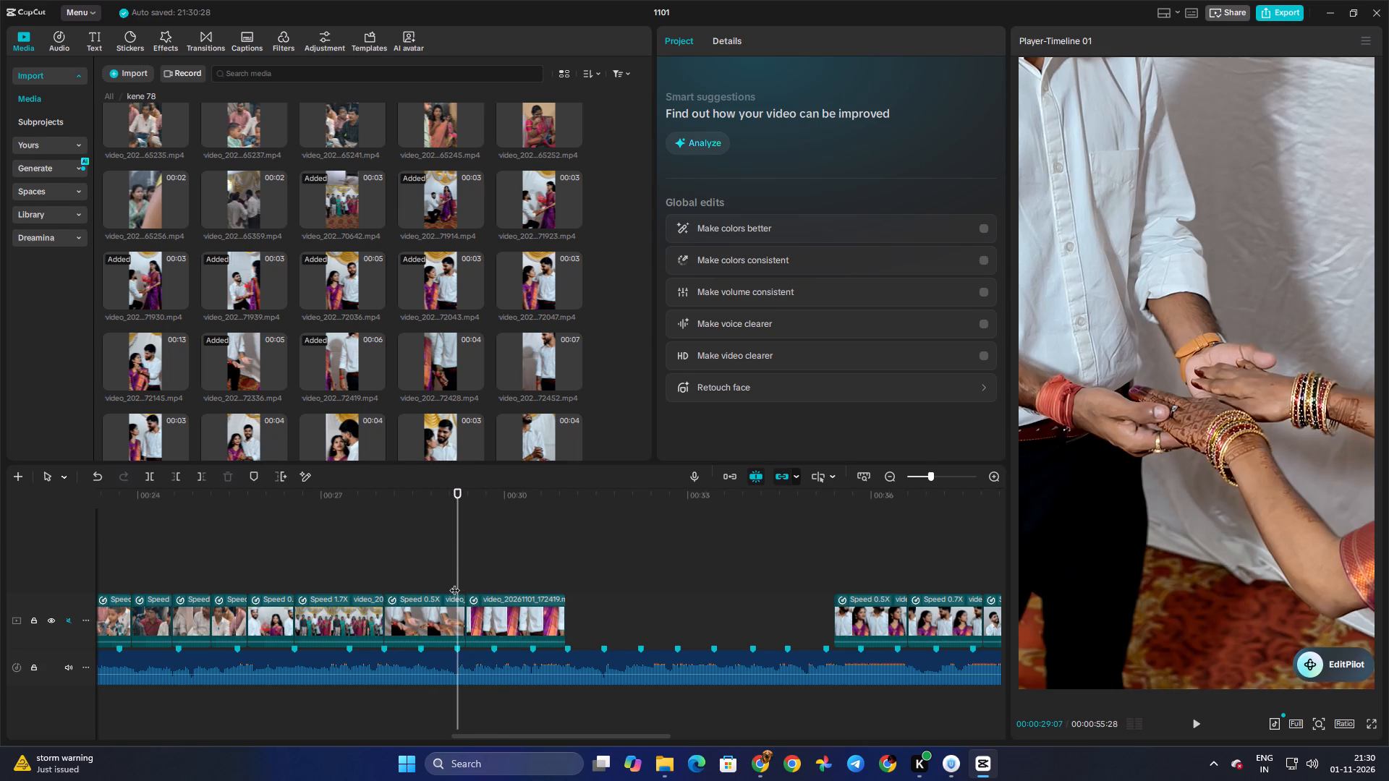
{"action": "key", "text": "space"}
{"action": "key", "text": "space"}
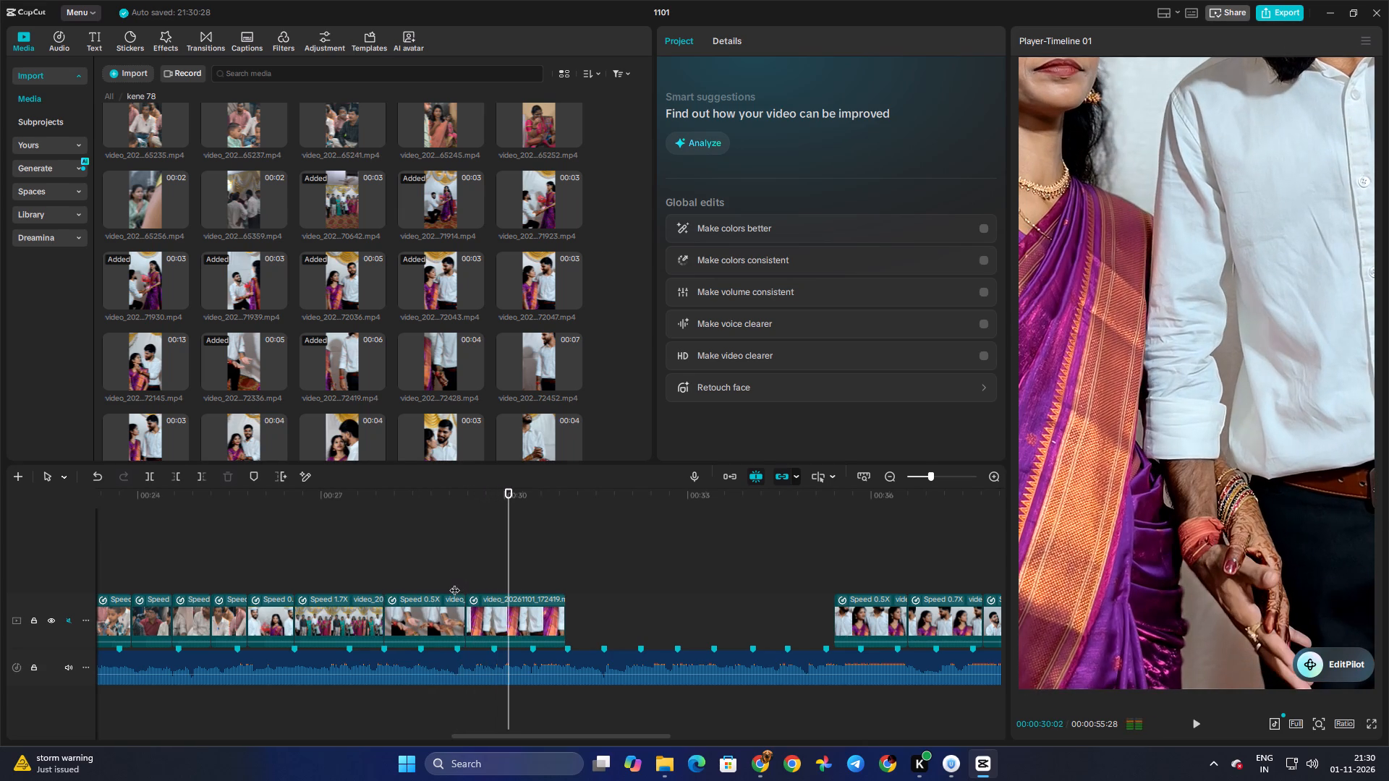
Move the first drop point of the hand-holding clip's Flash in curve earlier, keeping its speed level, and return the playhead to the clip's start.
{"action": "left_click", "coordinate": [531, 618]}
{"action": "left_click", "coordinate": [752, 40]}
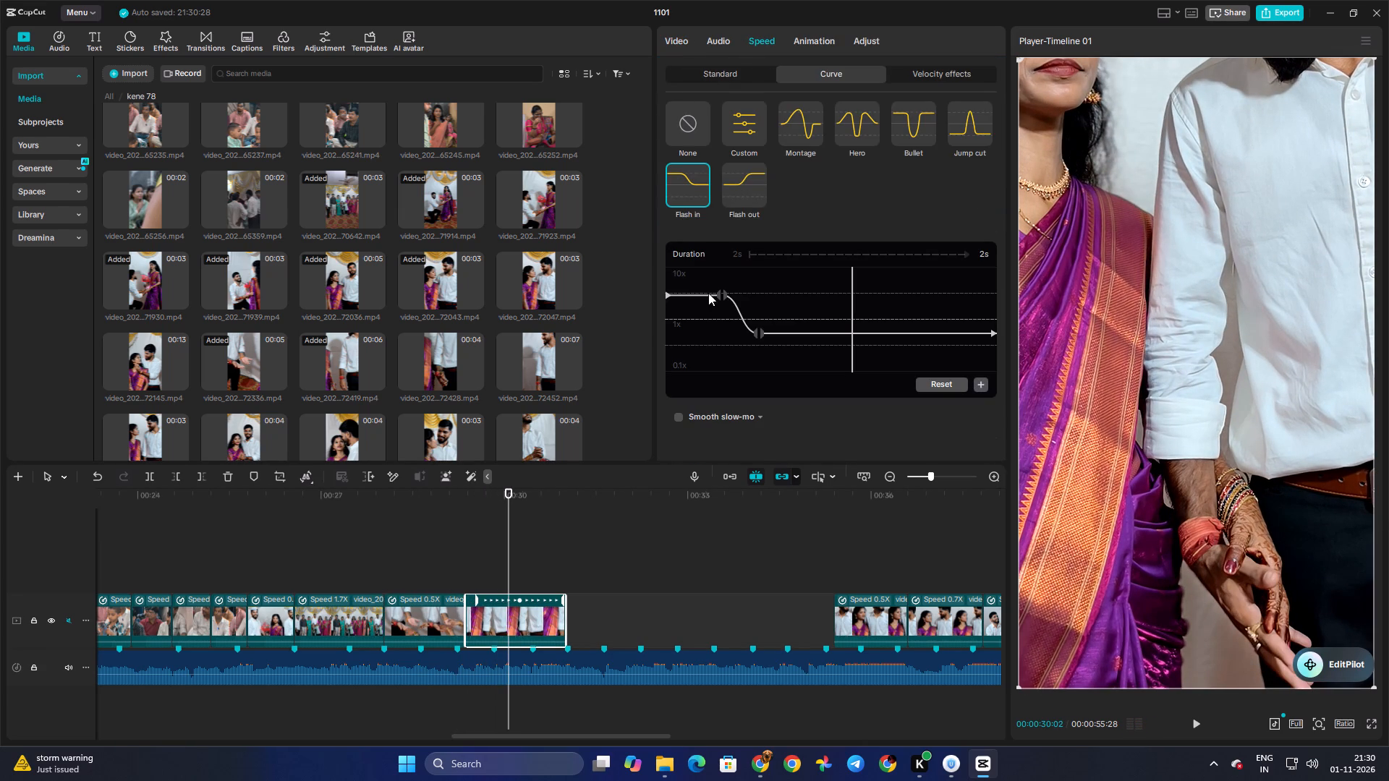
{"action": "left_click_drag", "start_coordinate": [722, 296], "coordinate": [700, 298]}
{"action": "left_click", "coordinate": [697, 315]}
{"action": "left_click_drag", "start_coordinate": [697, 316], "coordinate": [694, 316]}
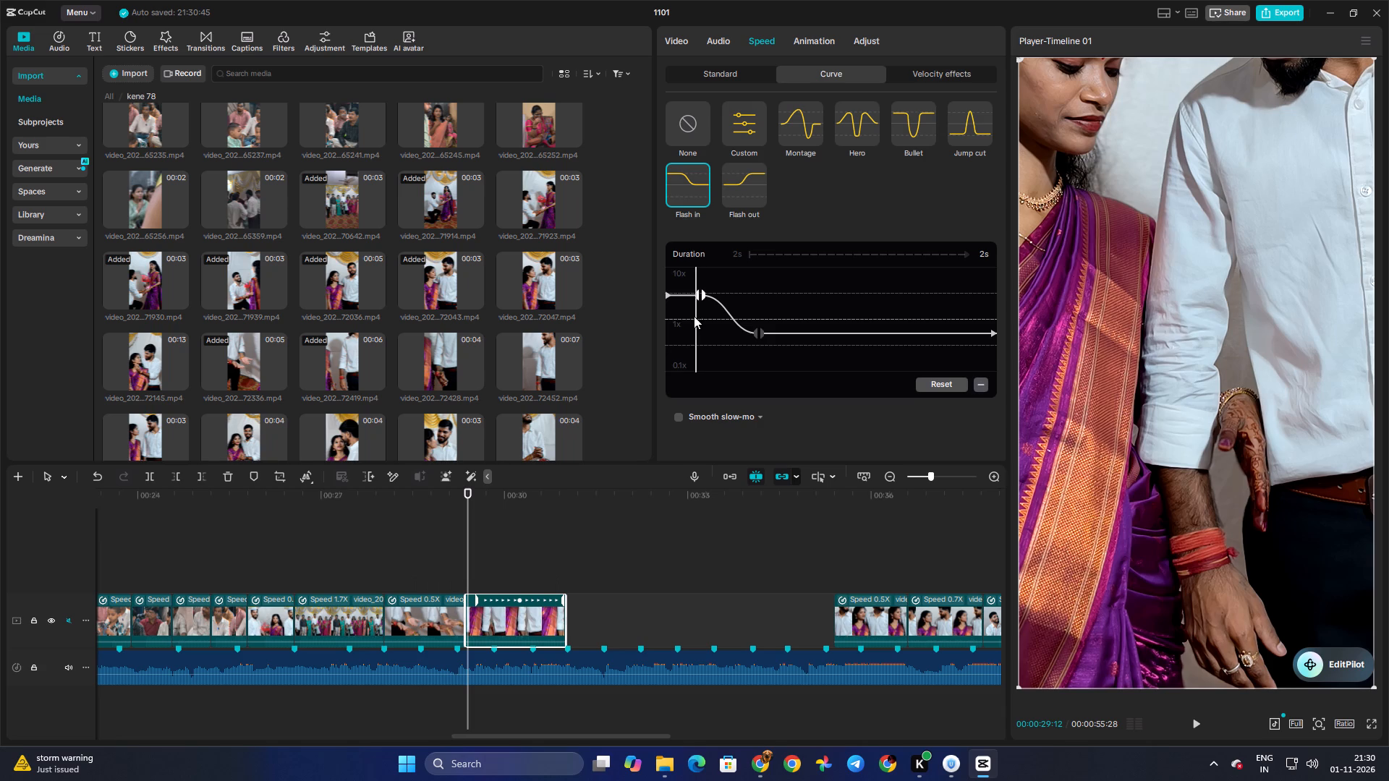
{"action": "left_click_drag", "start_coordinate": [694, 316], "coordinate": [664, 317]}
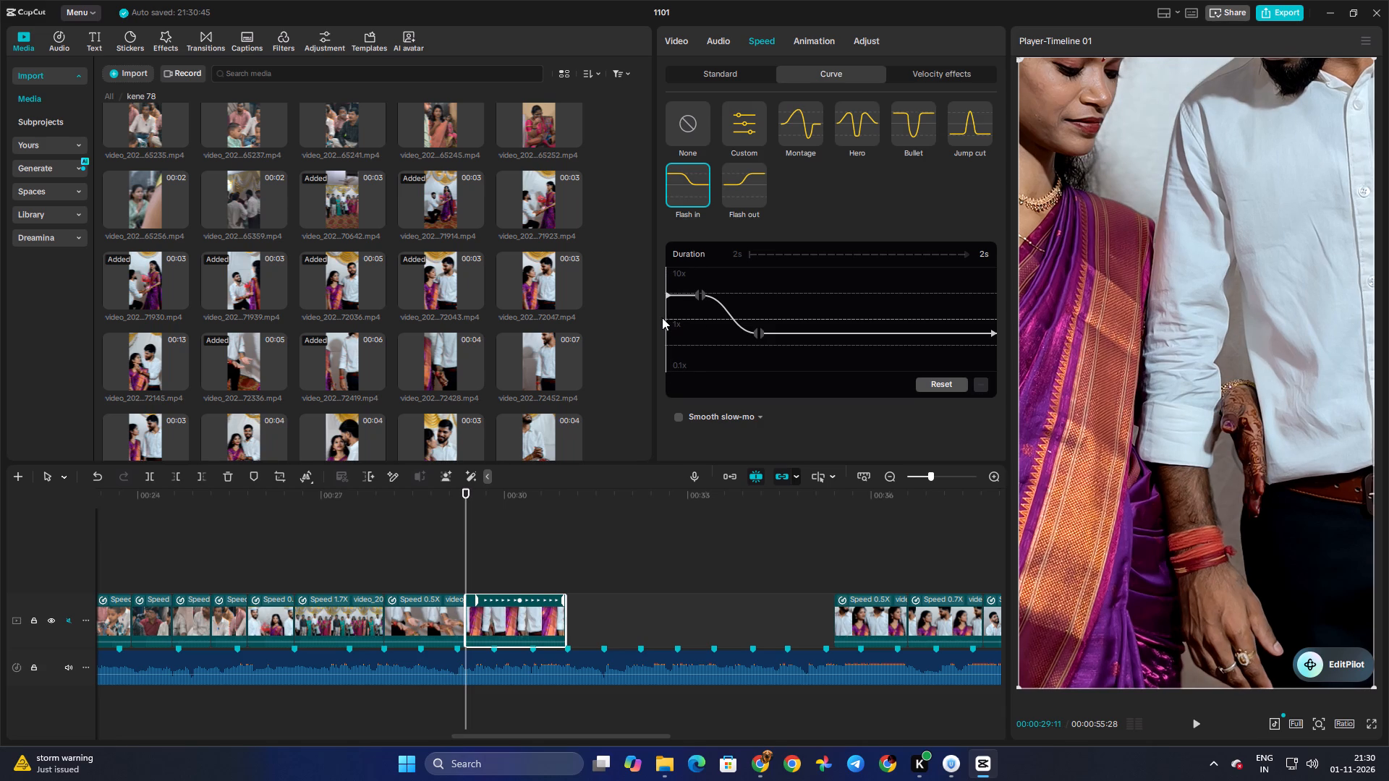
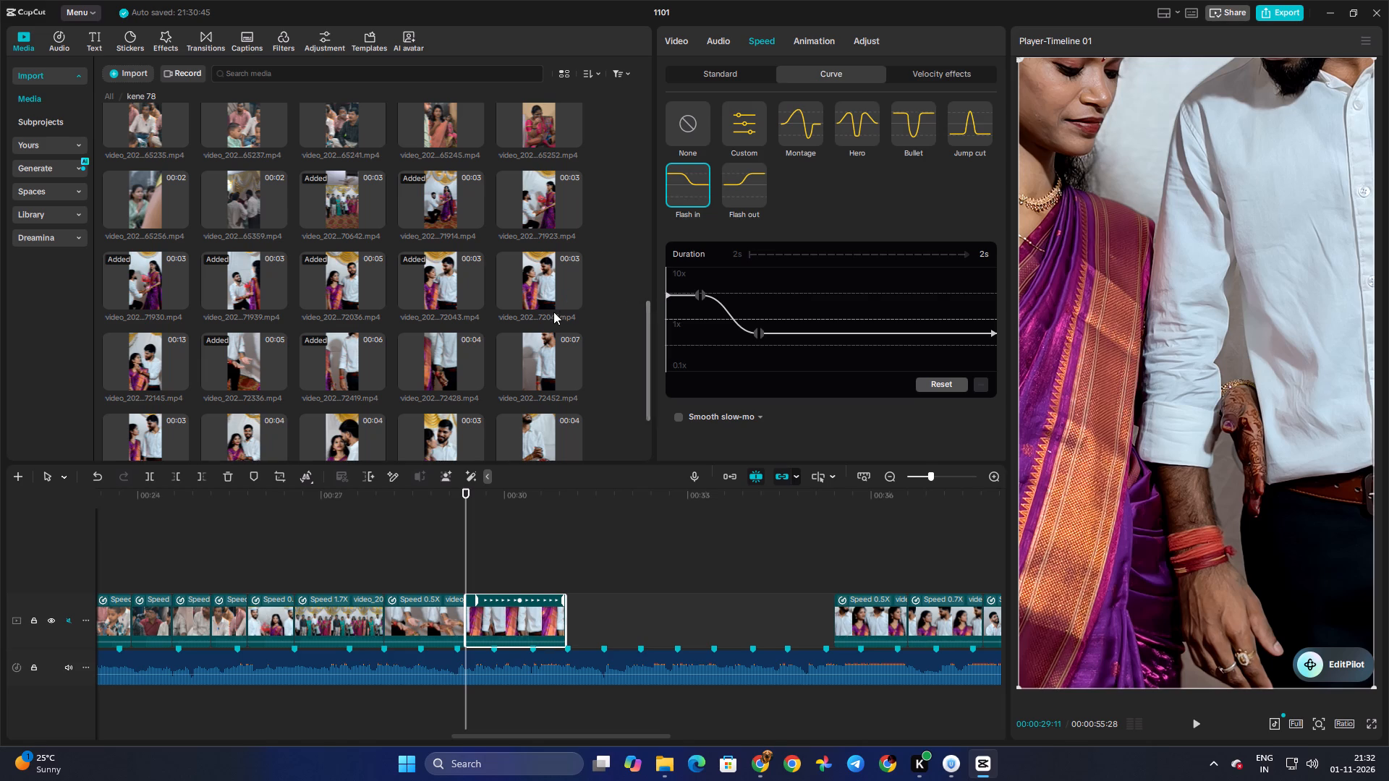
Play back the timeline up to the gap and preview unused couple clips in the media library as candidates for filling it.
{"action": "left_click", "coordinate": [452, 559]}
{"action": "key", "text": "space"}
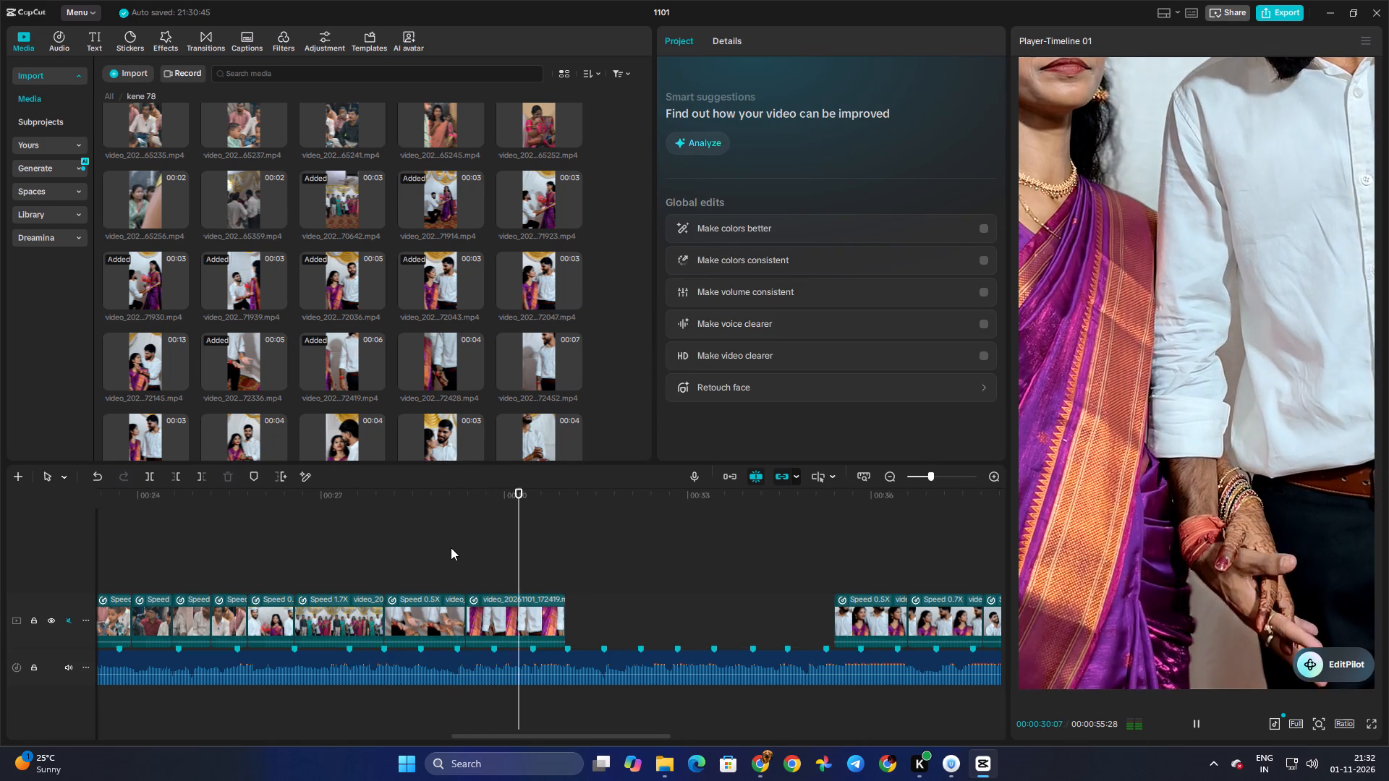
{"action": "key", "text": "space"}
{"action": "left_click", "coordinate": [436, 356]}
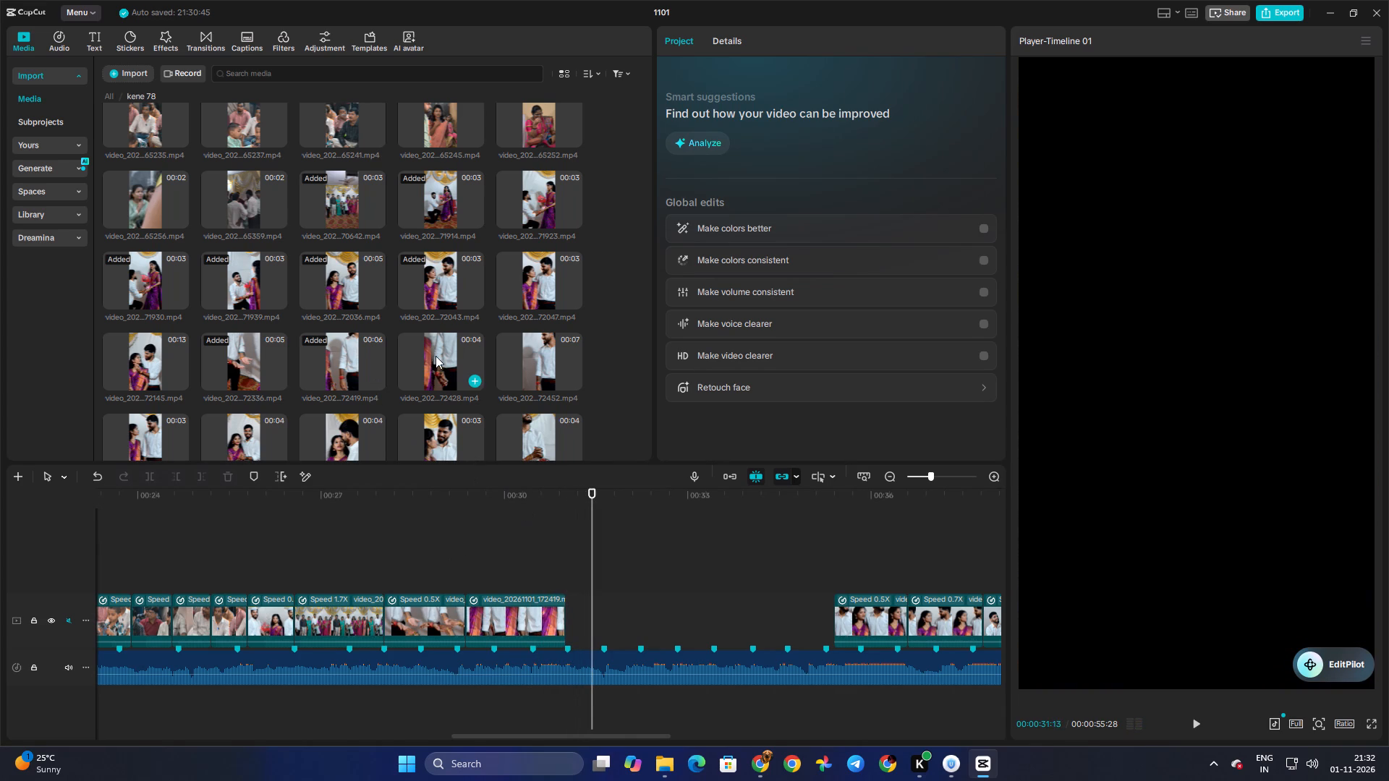
{"action": "key", "text": "space"}
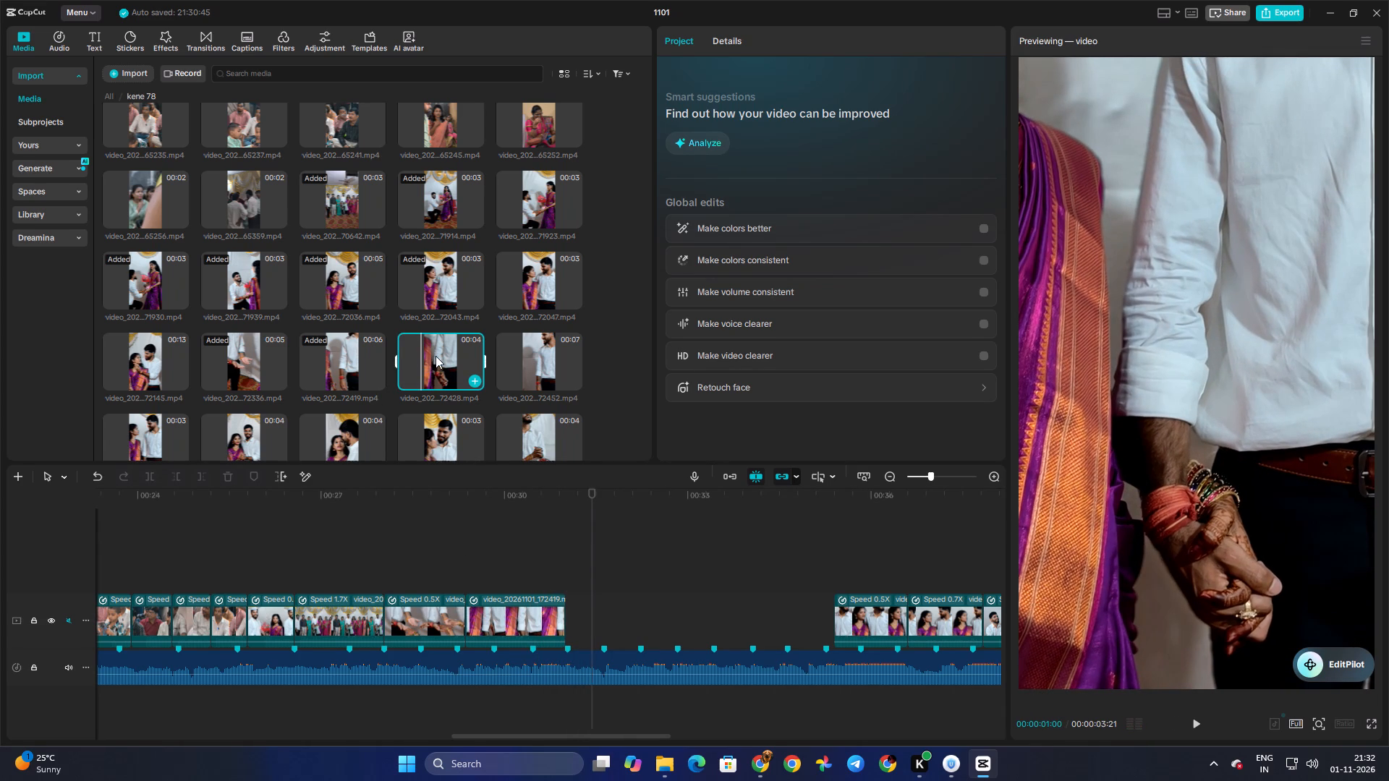
{"action": "left_click", "coordinate": [533, 359]}
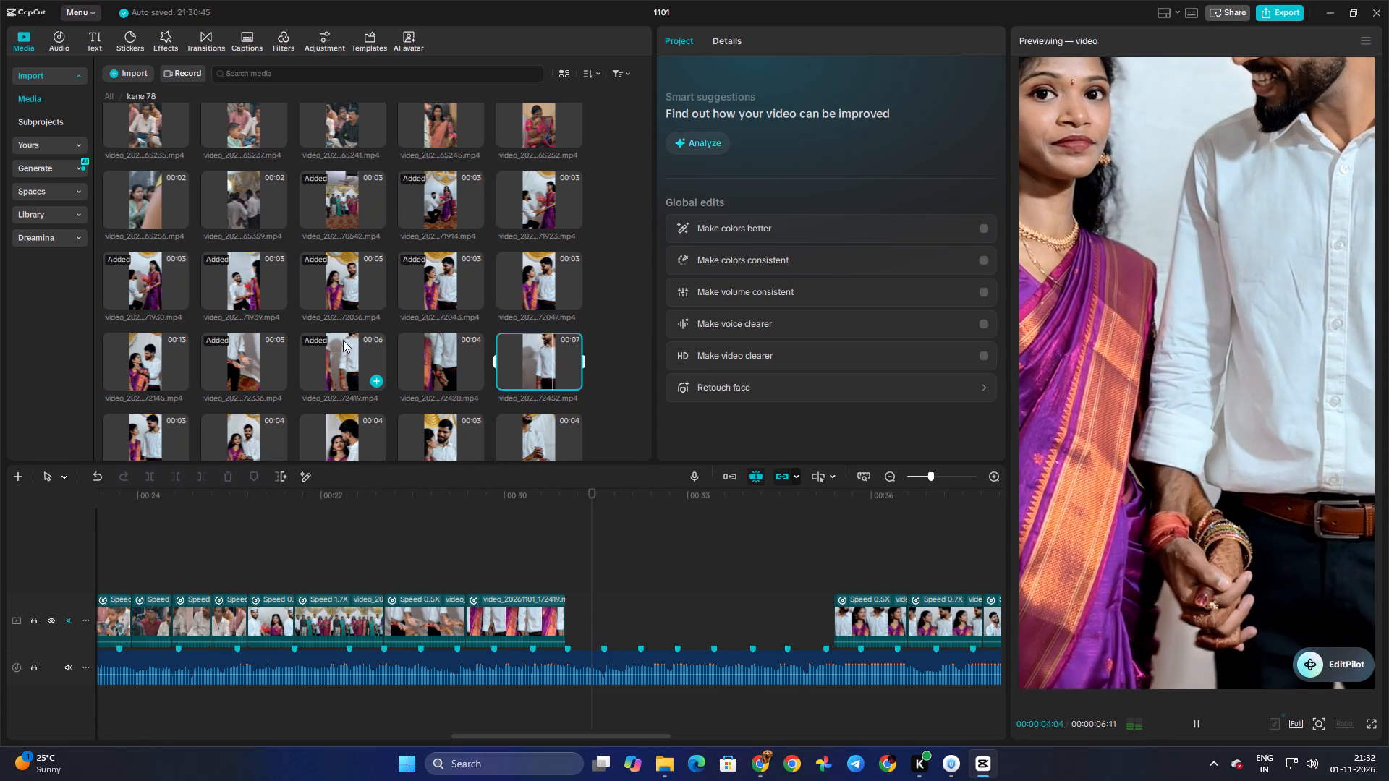
{"action": "key", "text": "space"}
{"action": "left_click", "coordinate": [151, 431]}
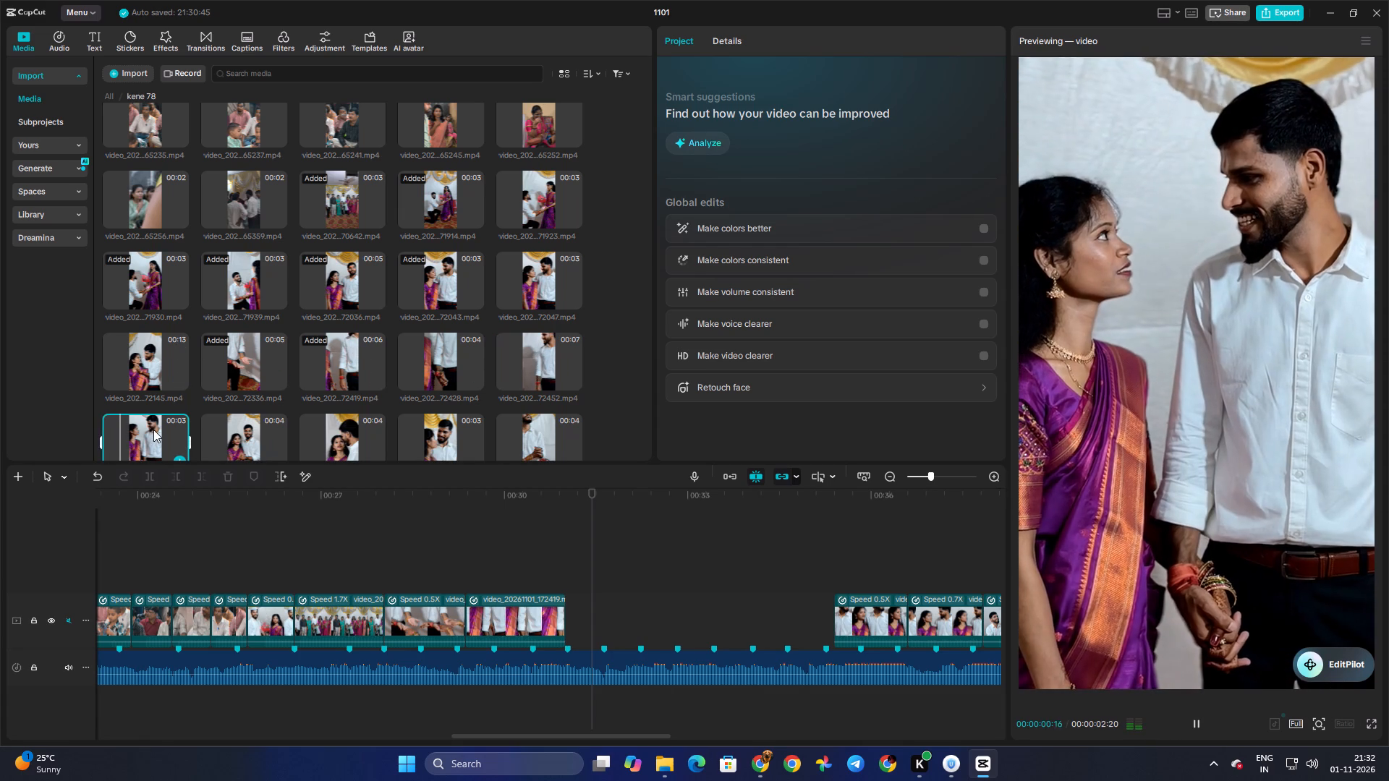
{"action": "key", "text": "space"}
{"action": "left_click", "coordinate": [262, 442]}
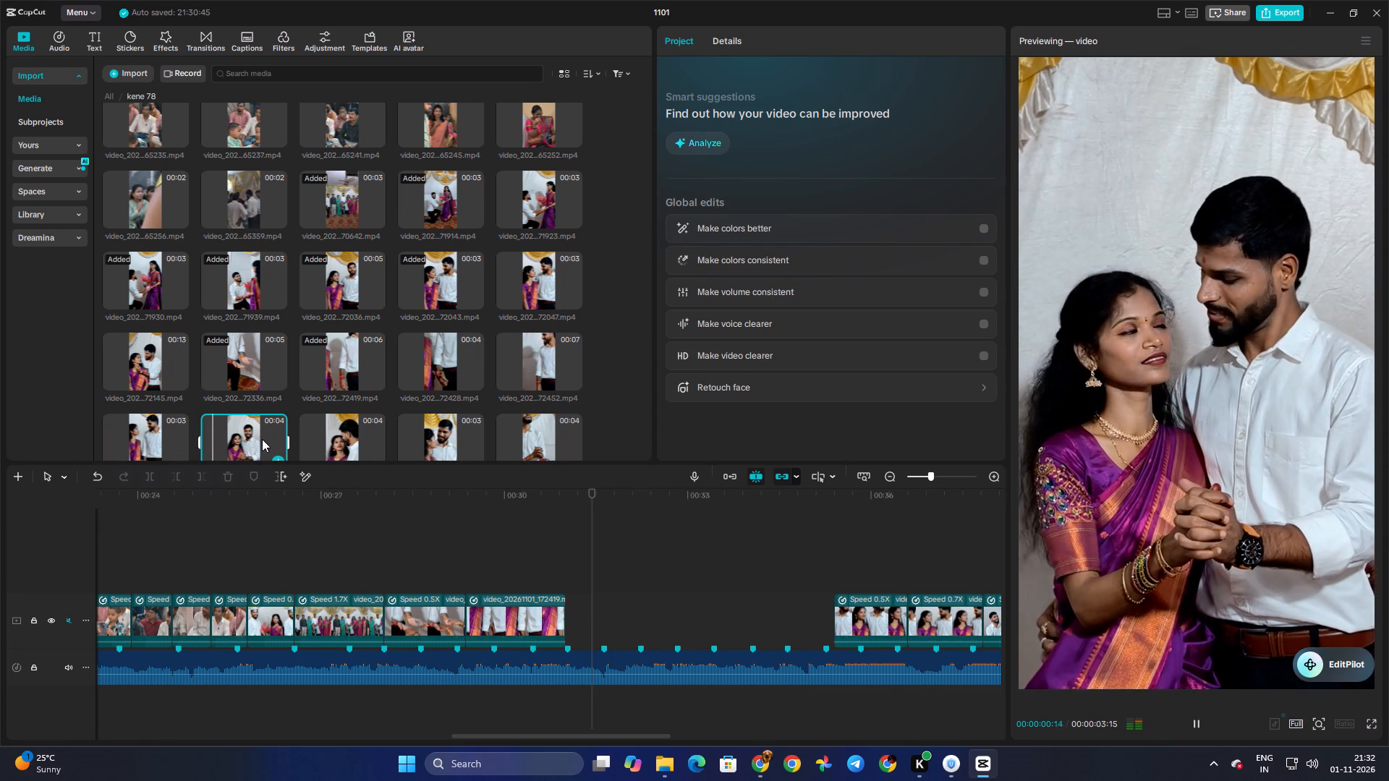
{"action": "key", "text": "space"}
{"action": "left_click", "coordinate": [408, 569]}
{"action": "key", "text": "space"}
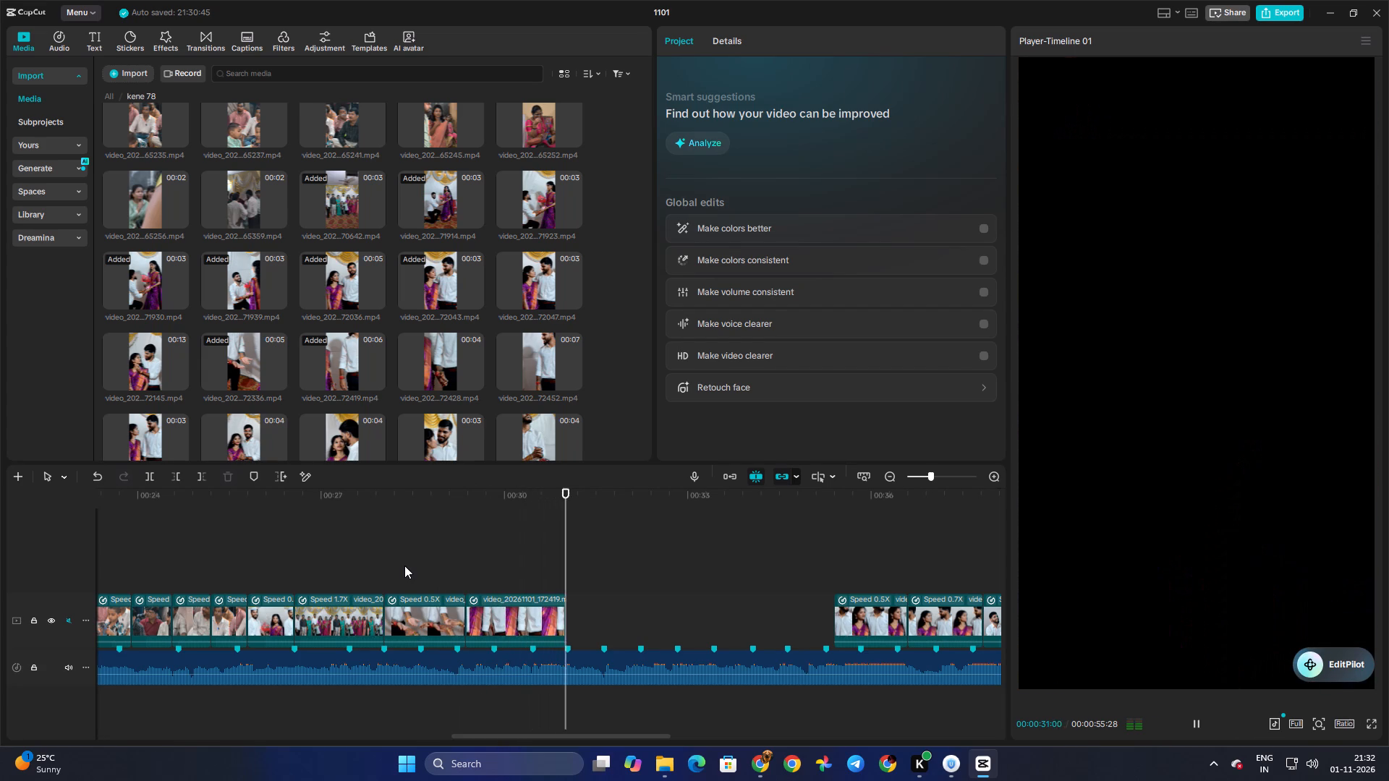
{"action": "key", "text": "space"}
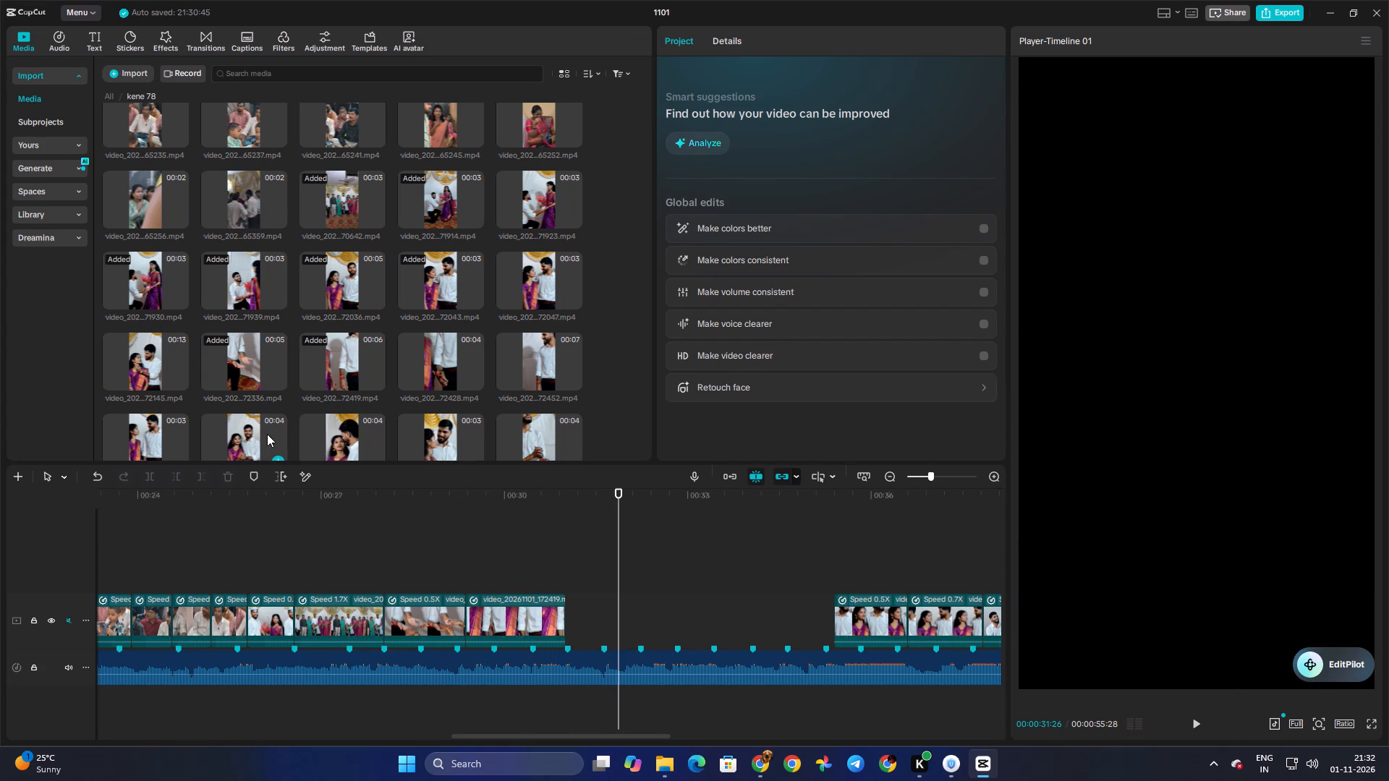
Place the clip video_20261101_172616.mp4 on a new track above the main one, starting at the beginning of the gap near 00:31.
{"action": "left_click", "coordinate": [247, 434]}
{"action": "key", "text": "space"}
{"action": "left_click_drag", "start_coordinate": [247, 434], "coordinate": [563, 551]}
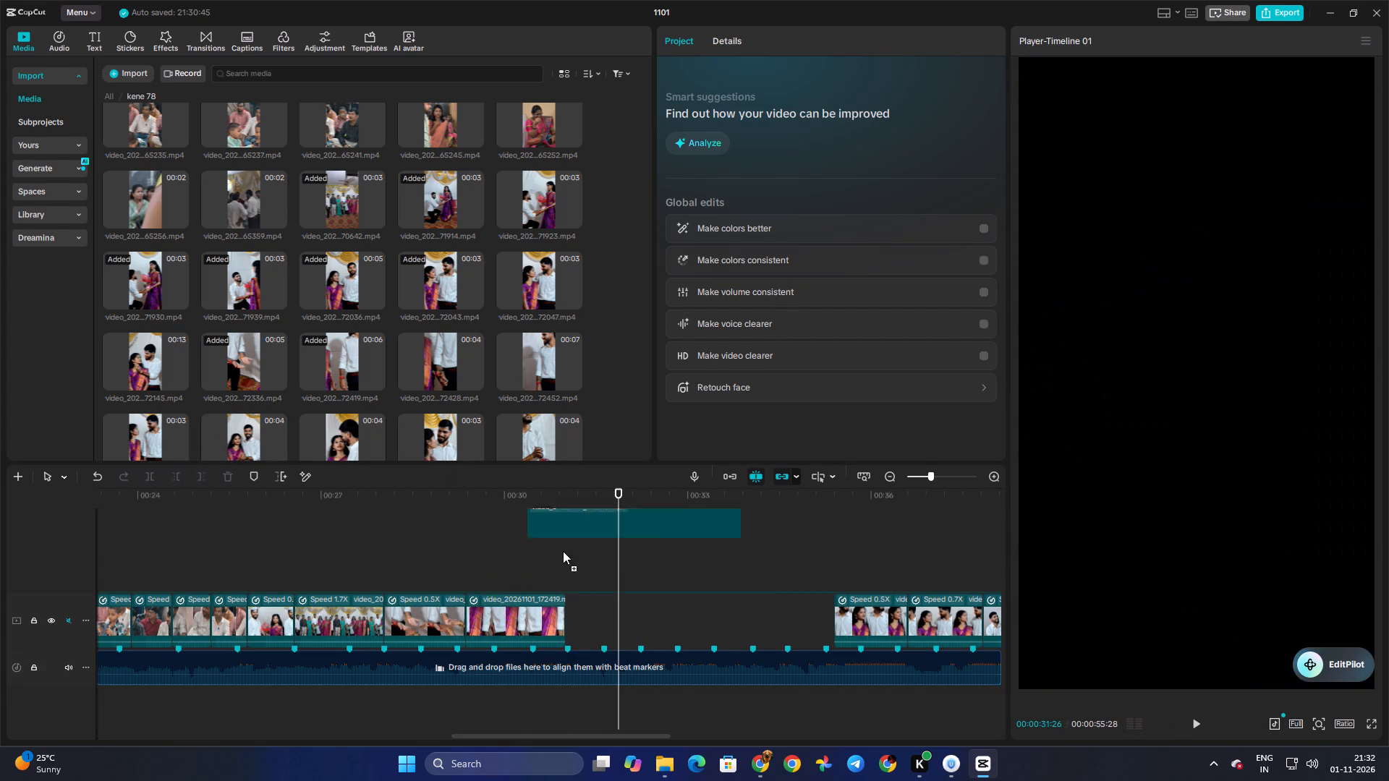
{"action": "left_click_drag", "start_coordinate": [563, 551], "coordinate": [563, 579]}
Scrub and play through the newly placed couple clip and the clips before it to judge pacing against the beat markers.
{"action": "left_click", "coordinate": [568, 551]}
{"action": "left_click_drag", "start_coordinate": [568, 551], "coordinate": [592, 554]}
{"action": "left_click", "coordinate": [579, 542]}
{"action": "left_click_drag", "start_coordinate": [578, 542], "coordinate": [629, 548]}
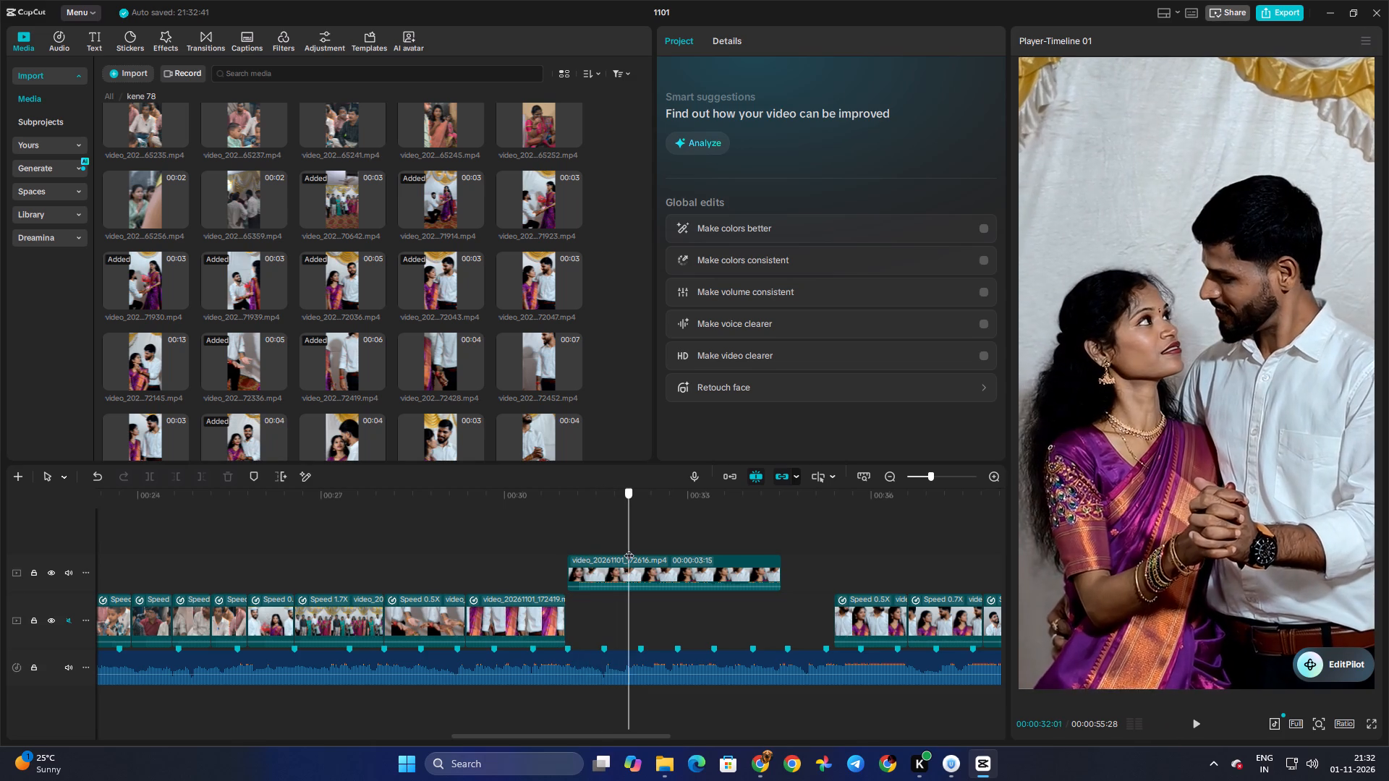
{"action": "left_click_drag", "start_coordinate": [629, 548], "coordinate": [681, 552]}
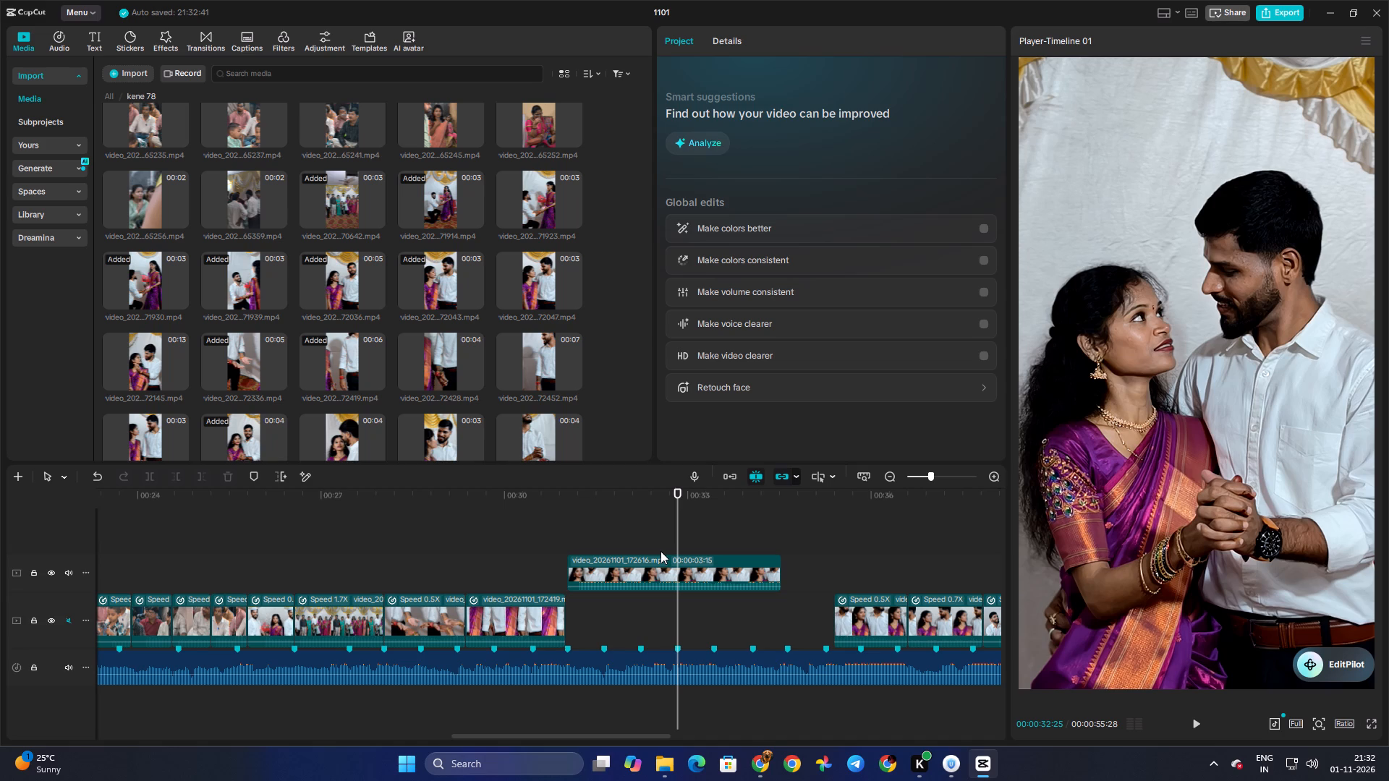
{"action": "key", "text": "space"}
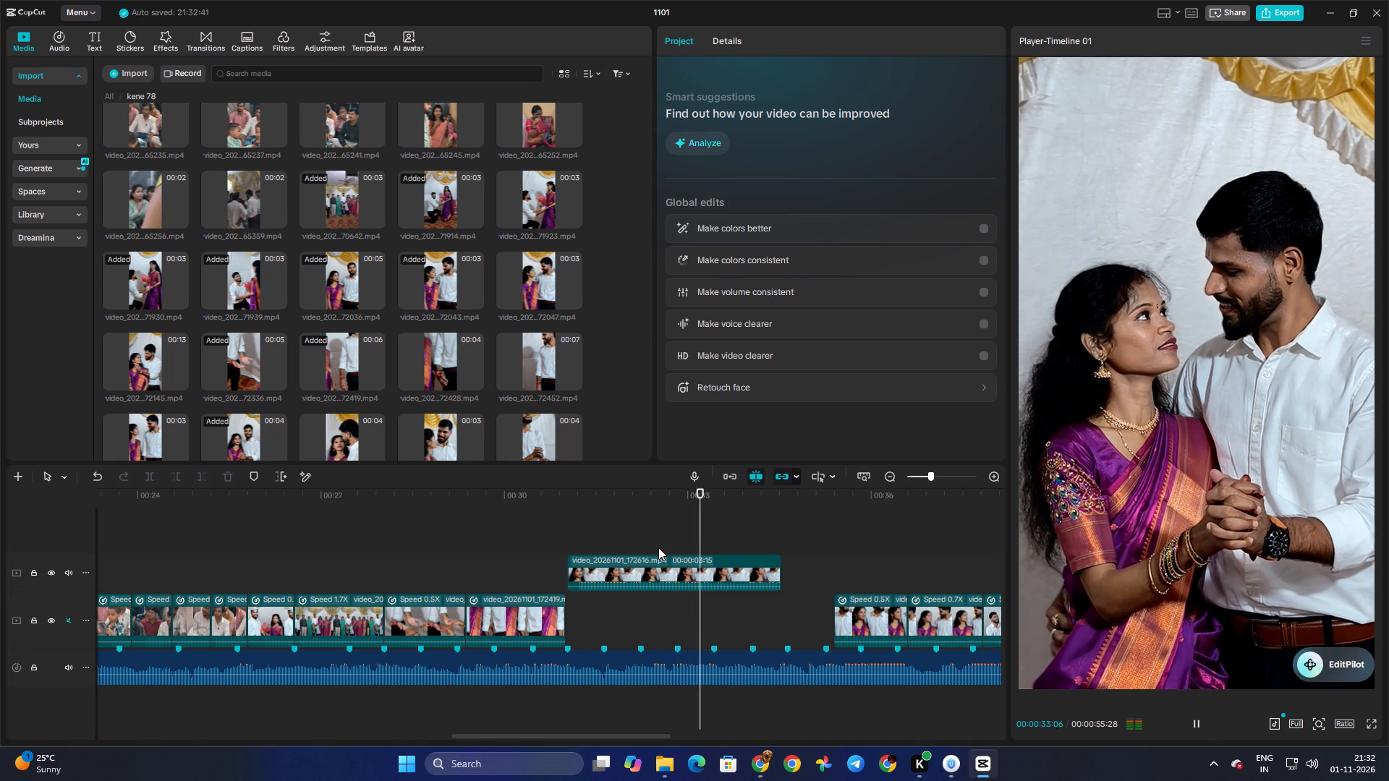
{"action": "key", "text": "space"}
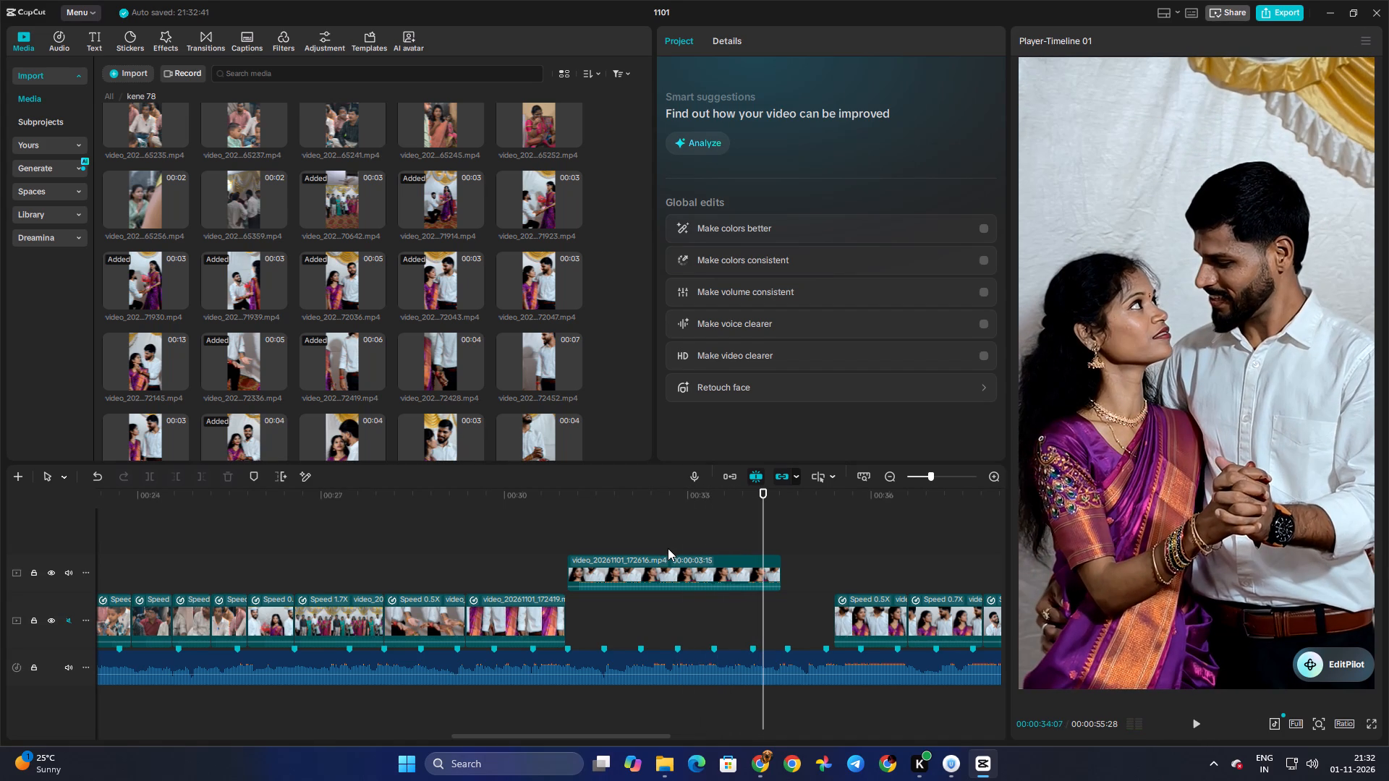
{"action": "left_click", "coordinate": [592, 539]}
{"action": "left_click_drag", "start_coordinate": [592, 539], "coordinate": [571, 539]}
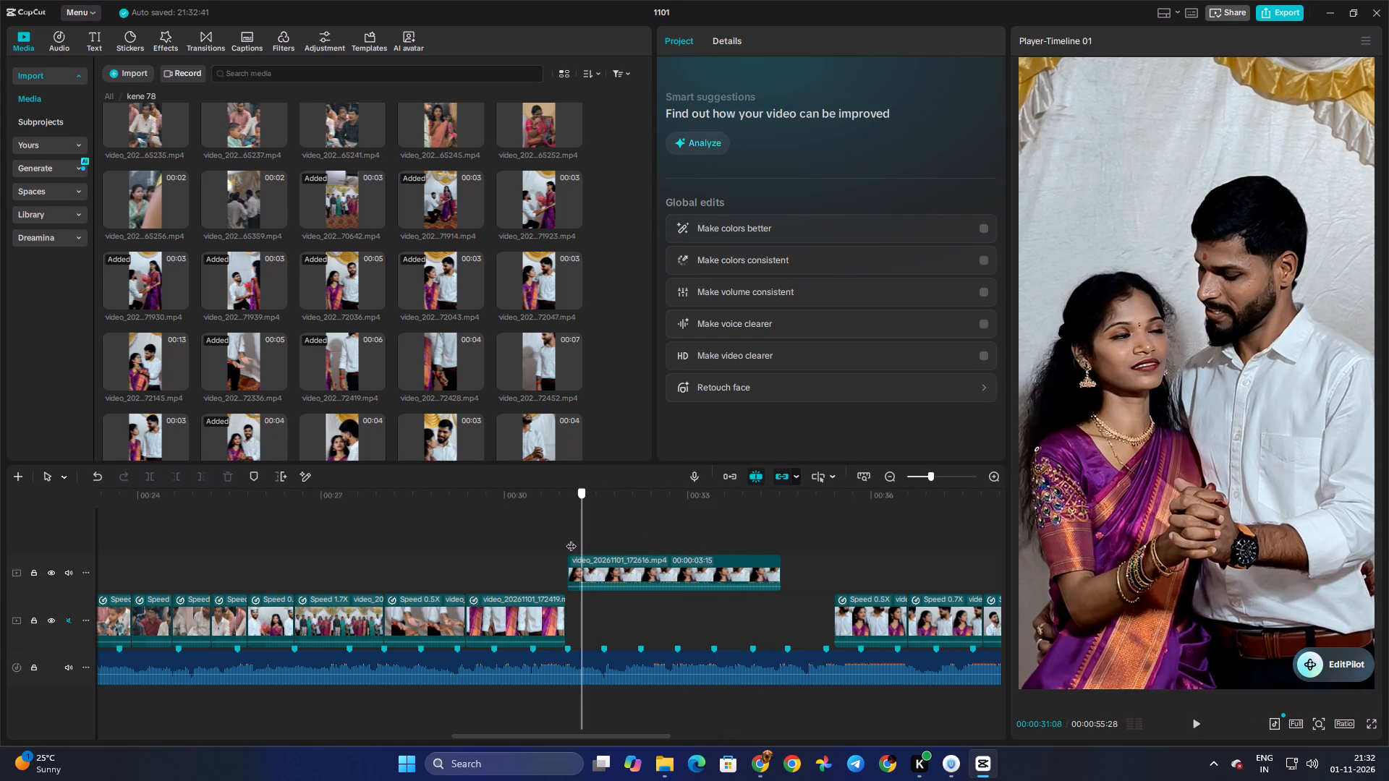
{"action": "left_click_drag", "start_coordinate": [571, 539], "coordinate": [535, 539]}
{"action": "key", "text": "space"}
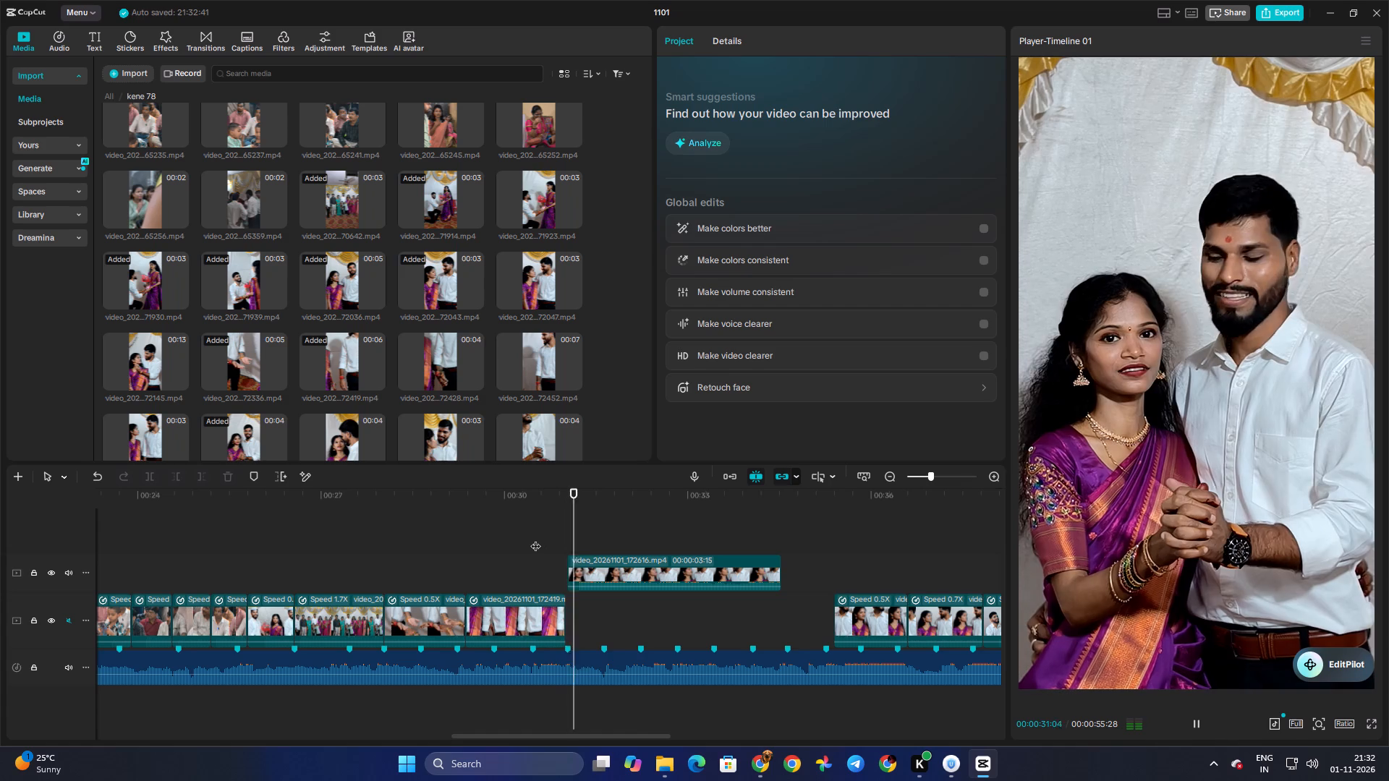
{"action": "left_click", "coordinate": [535, 539]}
{"action": "left_click_drag", "start_coordinate": [535, 539], "coordinate": [419, 541]}
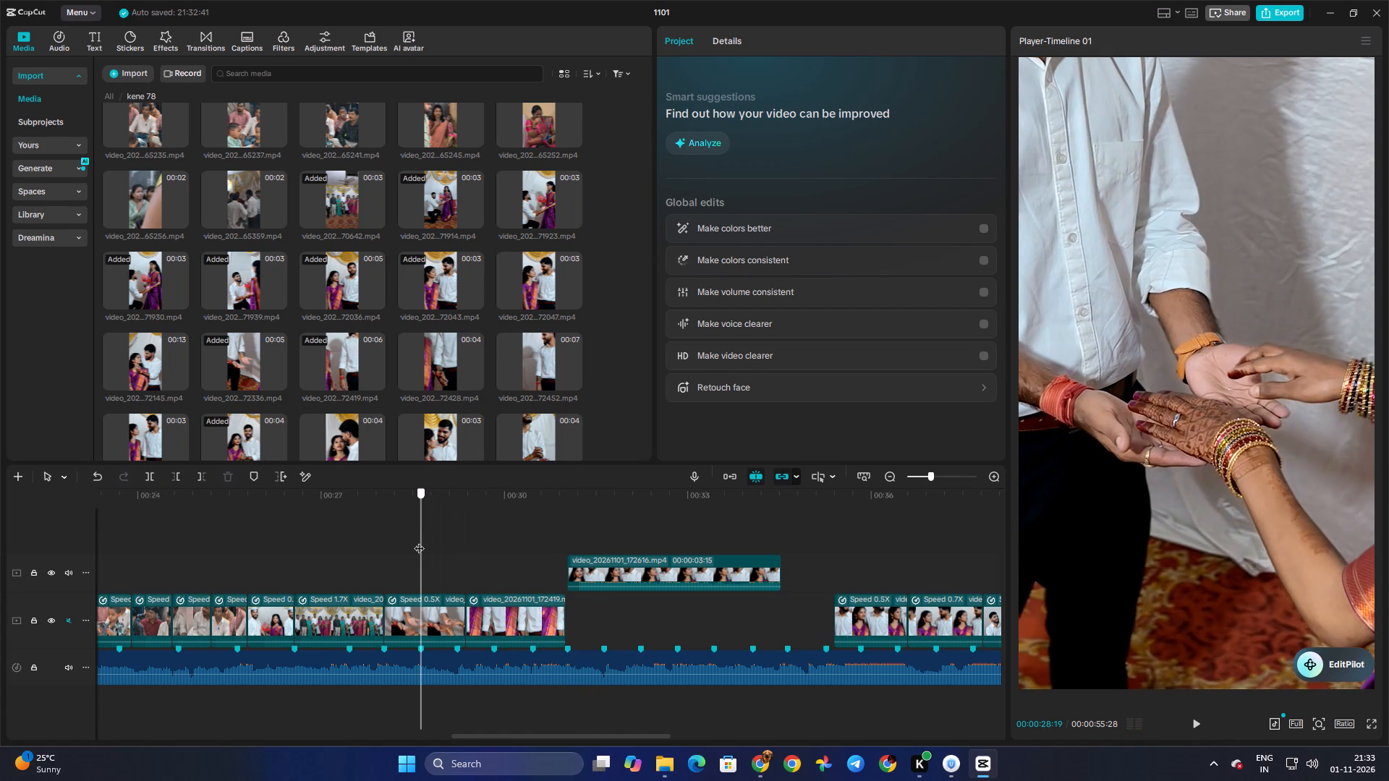
{"action": "left_click_drag", "start_coordinate": [419, 541], "coordinate": [420, 549]}
{"action": "left_click_drag", "start_coordinate": [420, 549], "coordinate": [394, 556]}
{"action": "key", "text": "space"}
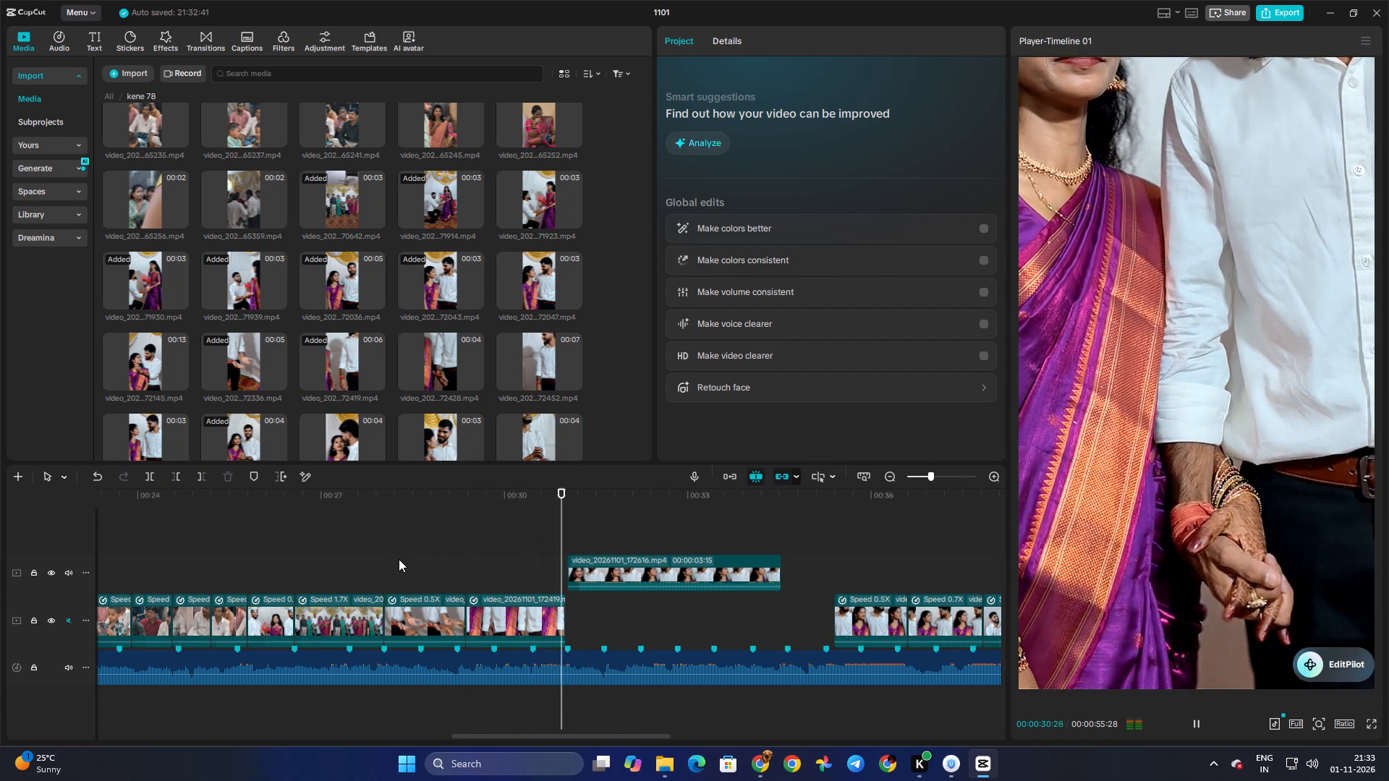
{"action": "key", "text": "space"}
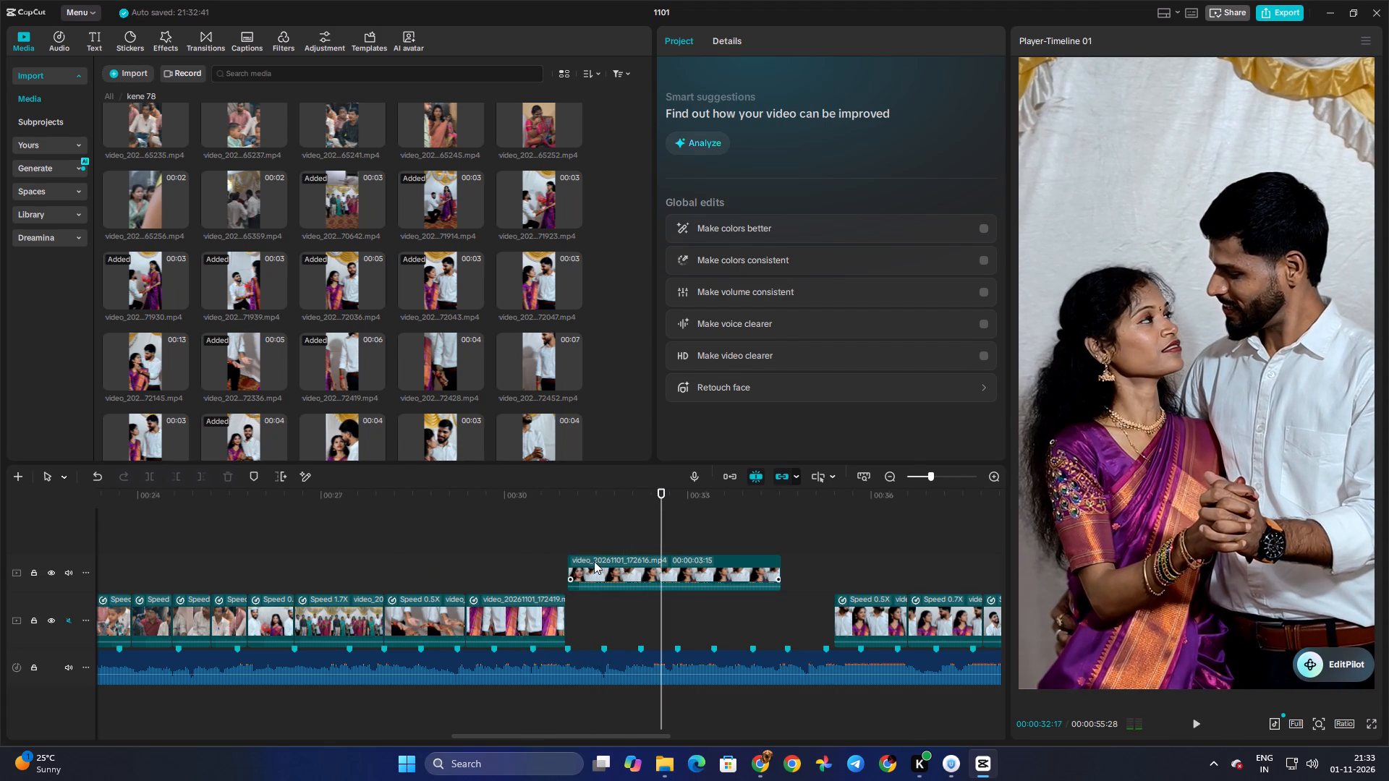
Slow the new couple clip to a standard speed of about 0.7x.
{"action": "left_click", "coordinate": [597, 563]}
{"action": "left_click", "coordinate": [770, 41]}
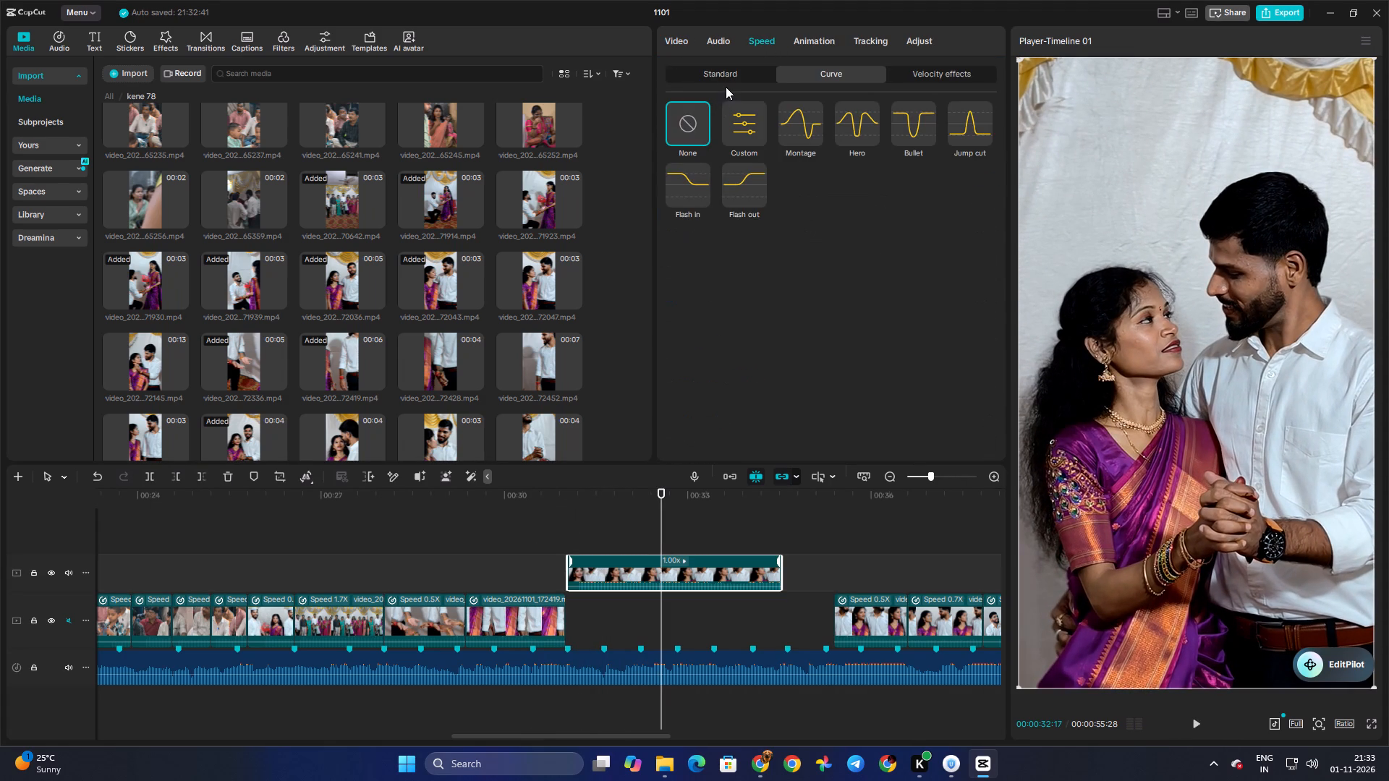
{"action": "left_click", "coordinate": [726, 80]}
{"action": "triple_click", "coordinate": [703, 132]}
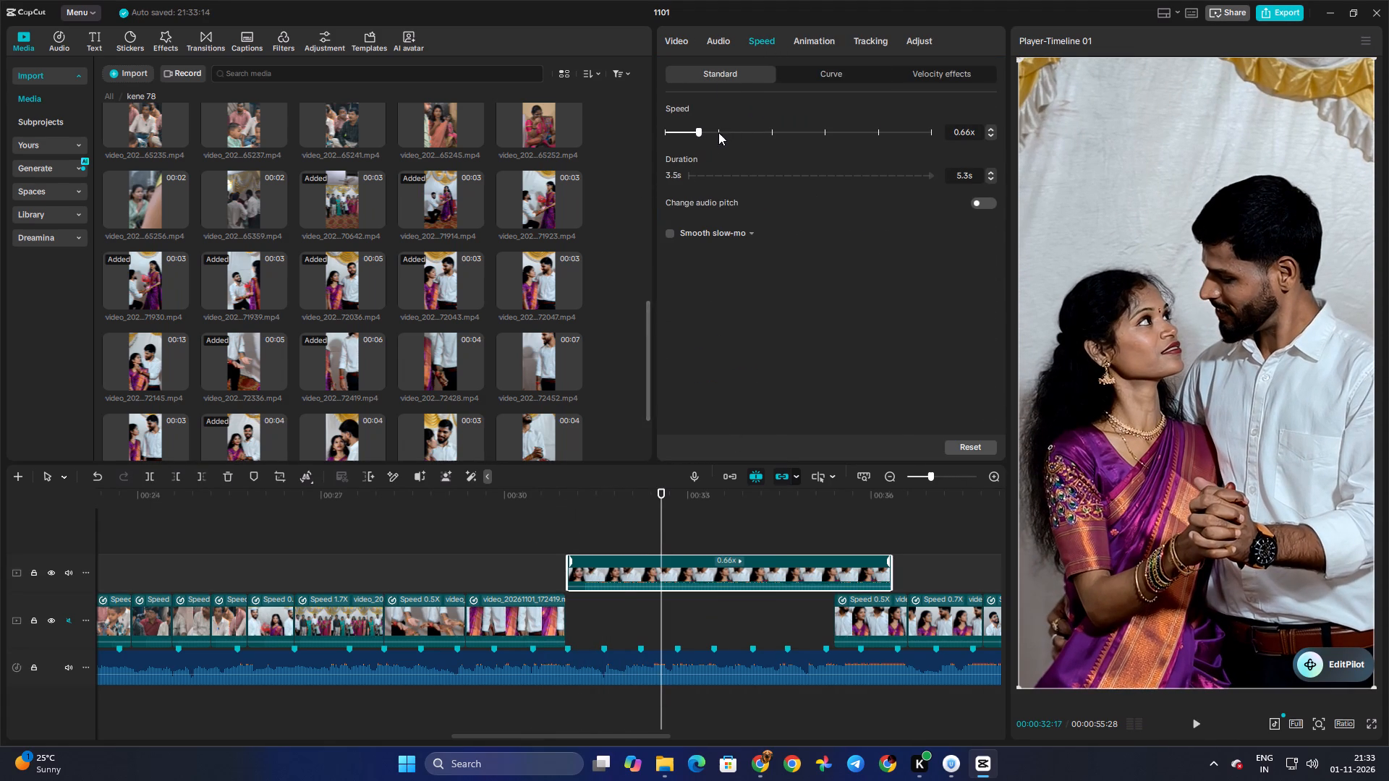
{"action": "left_click", "coordinate": [701, 132]}
Review the slowed couple clip from its start and trim its end back to the beat marker at about 00:32:25.
{"action": "double_click", "coordinate": [570, 535]}
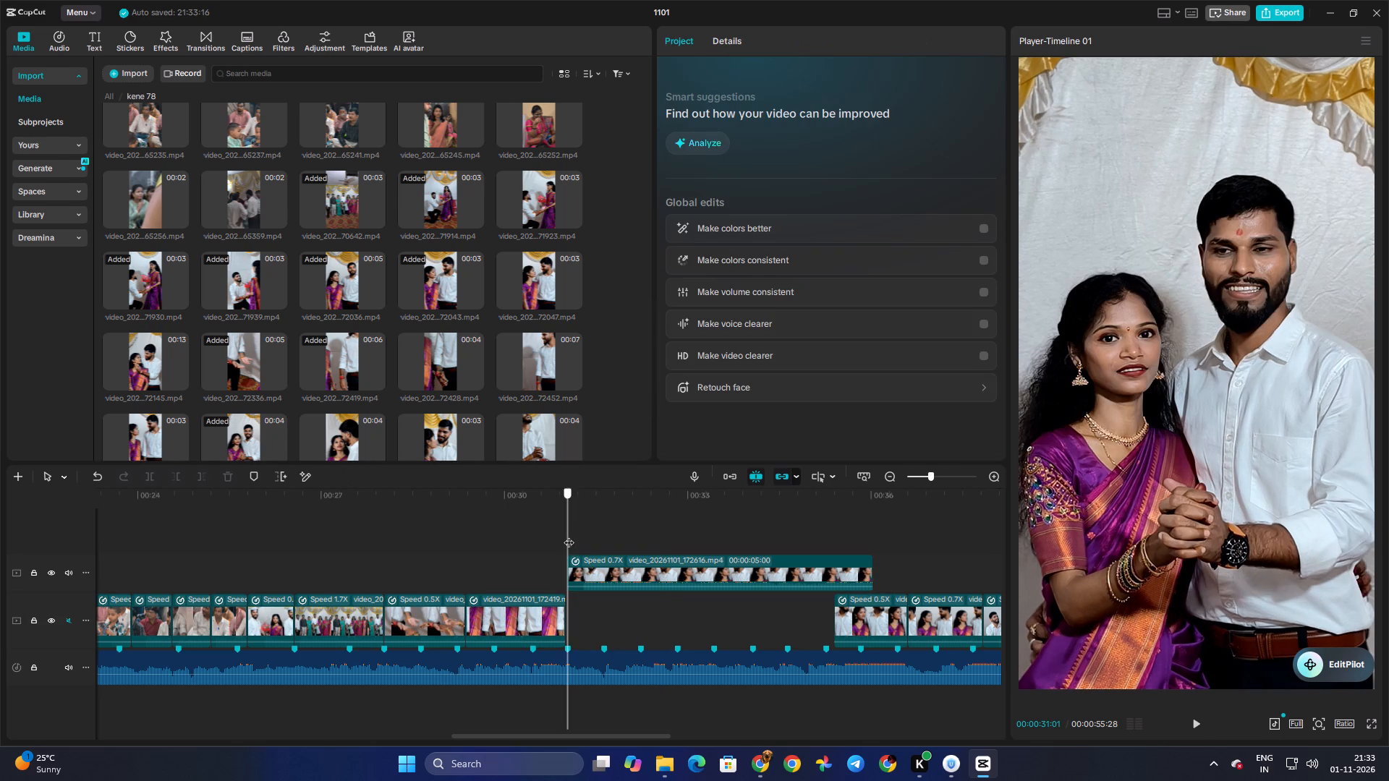
{"action": "double_click", "coordinate": [565, 535]}
{"action": "key", "text": "space"}
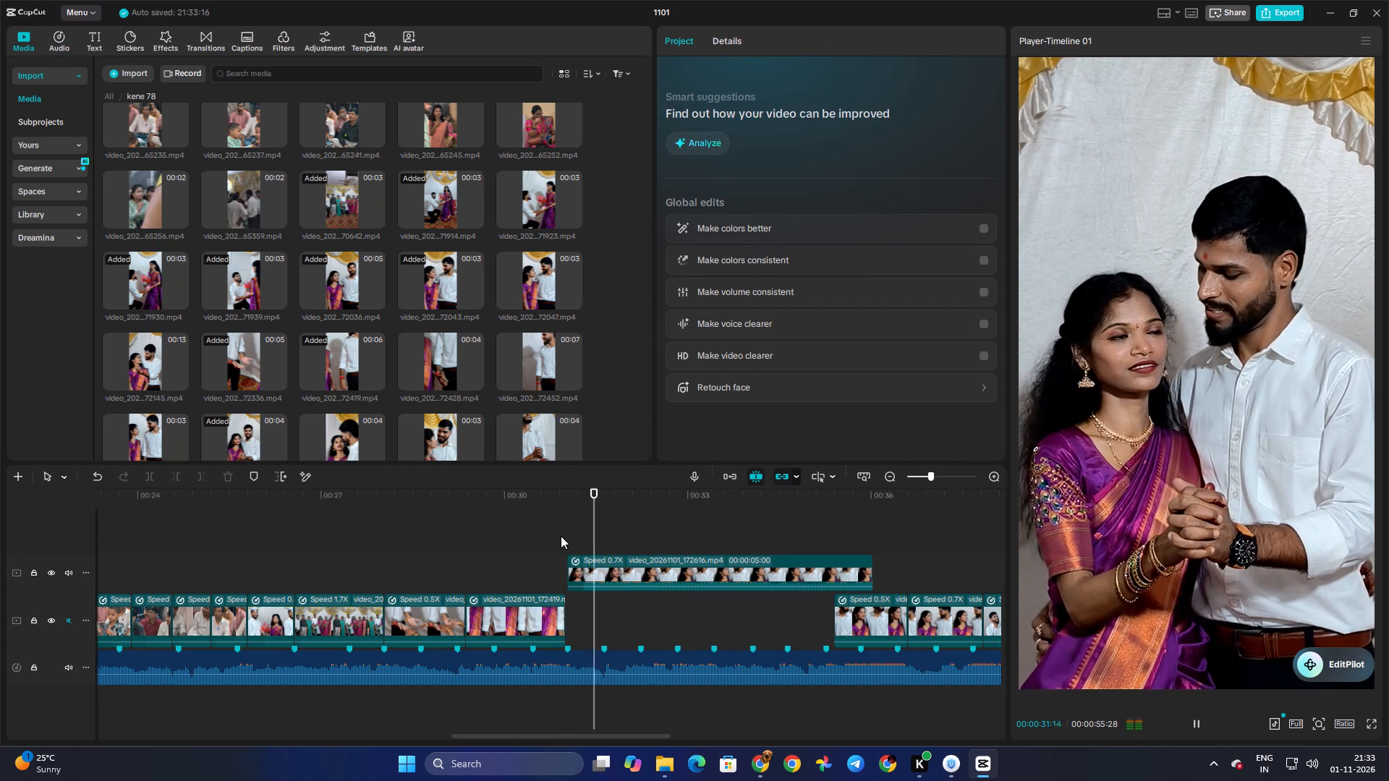
{"action": "key", "text": "space"}
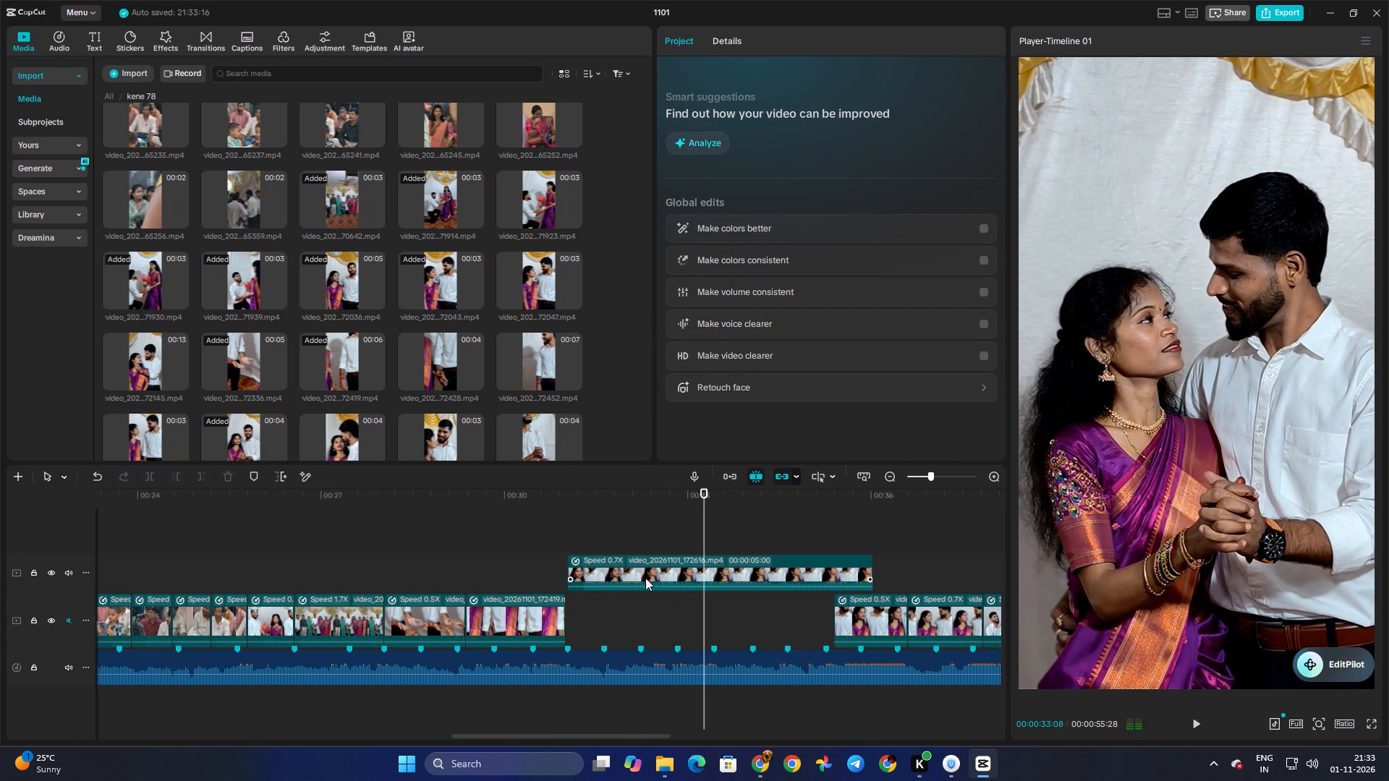
{"action": "left_click", "coordinate": [685, 589]}
{"action": "left_click_drag", "start_coordinate": [872, 563], "coordinate": [729, 575]}
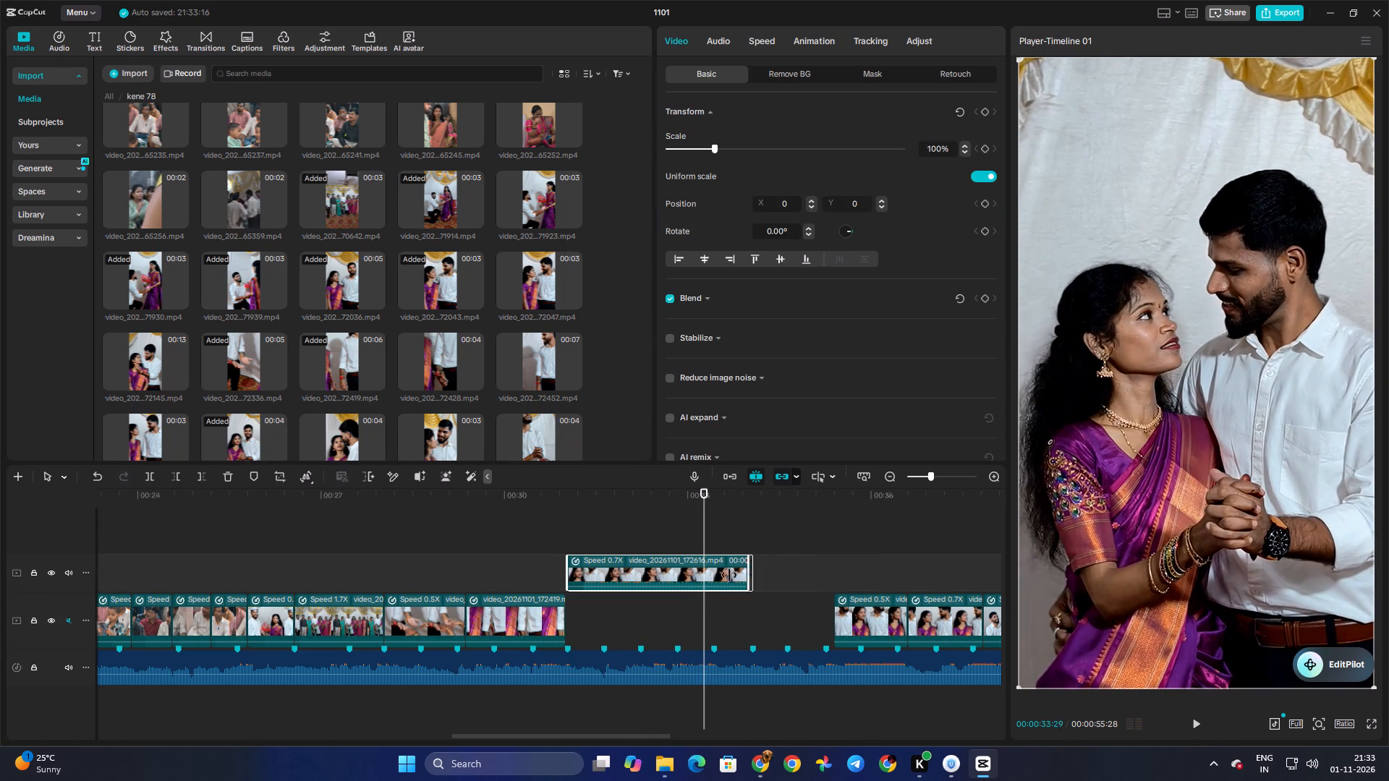
{"action": "left_click_drag", "start_coordinate": [729, 575], "coordinate": [677, 586]}
Move the trimmed couple clip down onto the main track, directly after the hand-holding clip, with its end aligned to the beat marker.
{"action": "left_click_drag", "start_coordinate": [664, 579], "coordinate": [665, 615]}
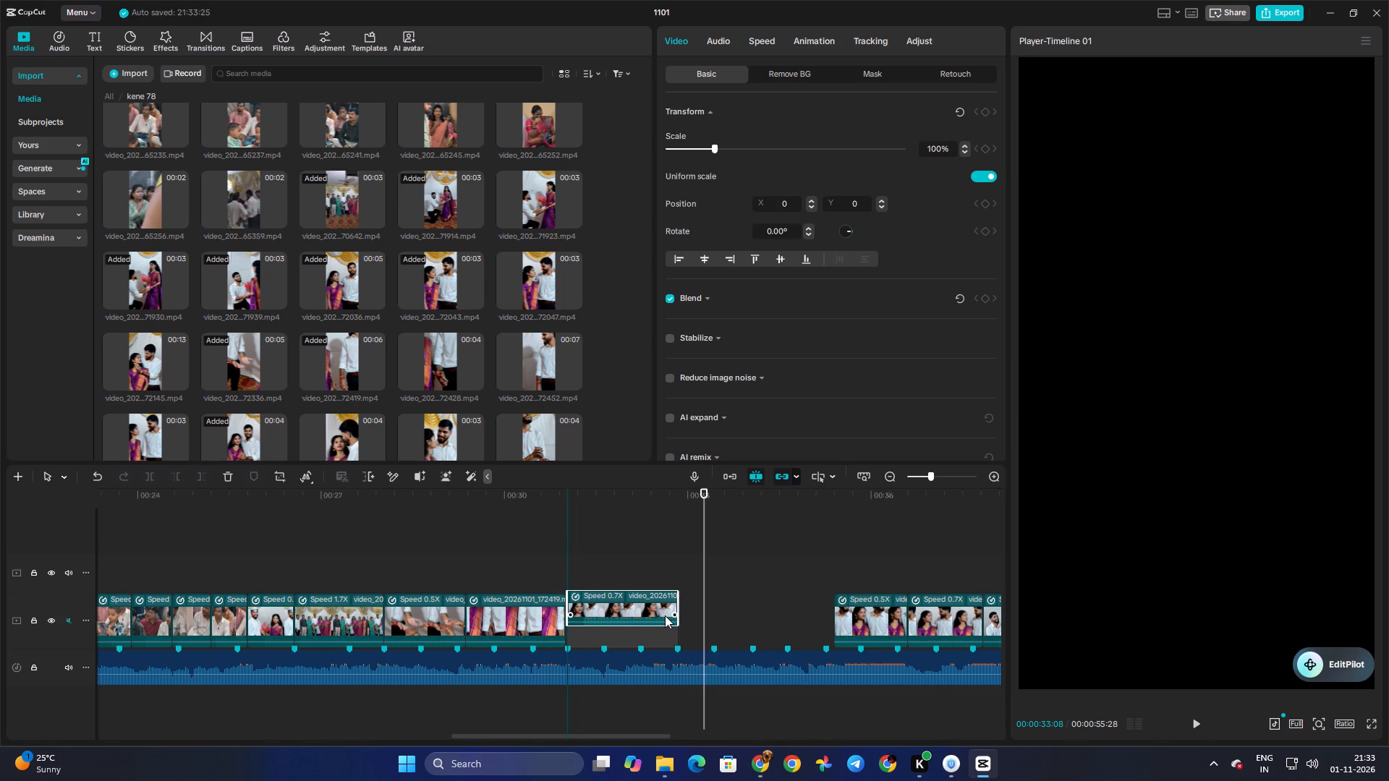
{"action": "left_click_drag", "start_coordinate": [665, 615], "coordinate": [658, 620]}
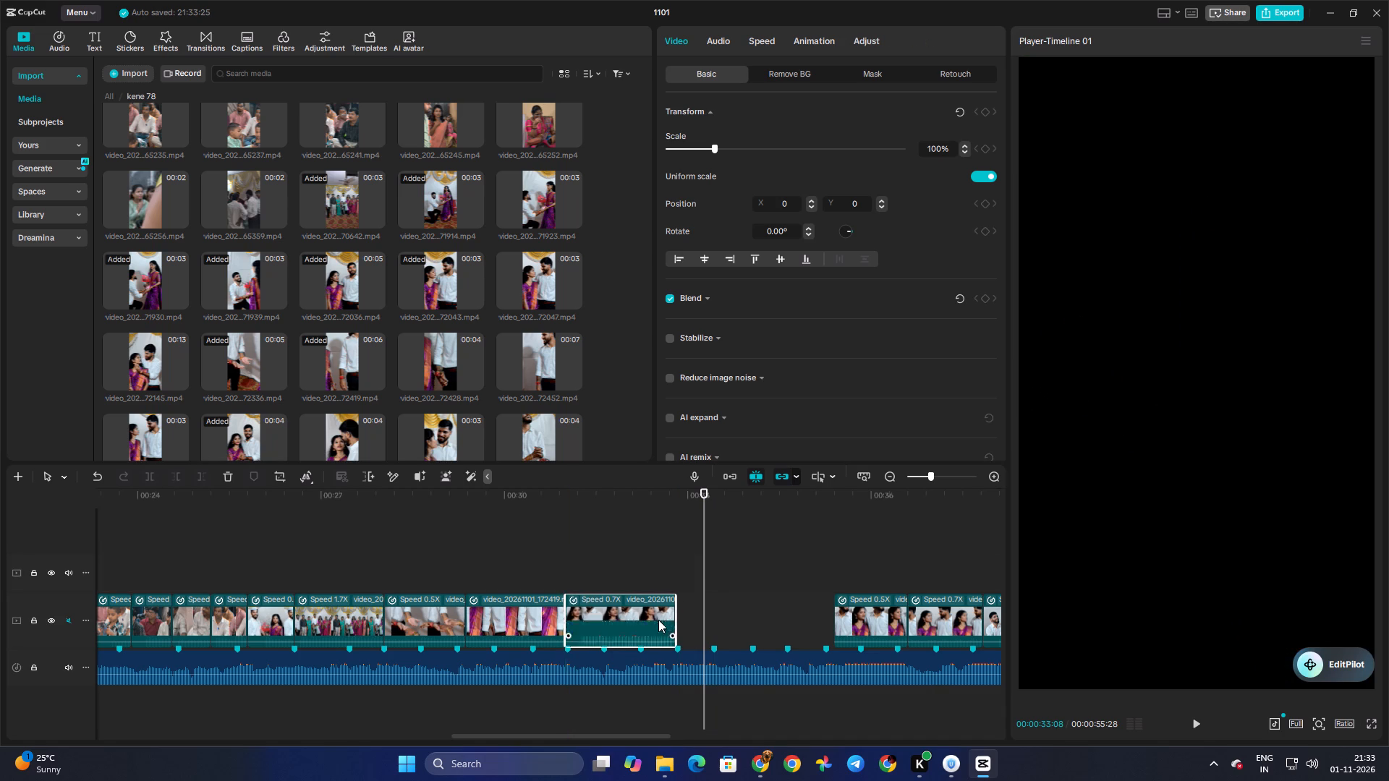
{"action": "left_click", "coordinate": [677, 618]}
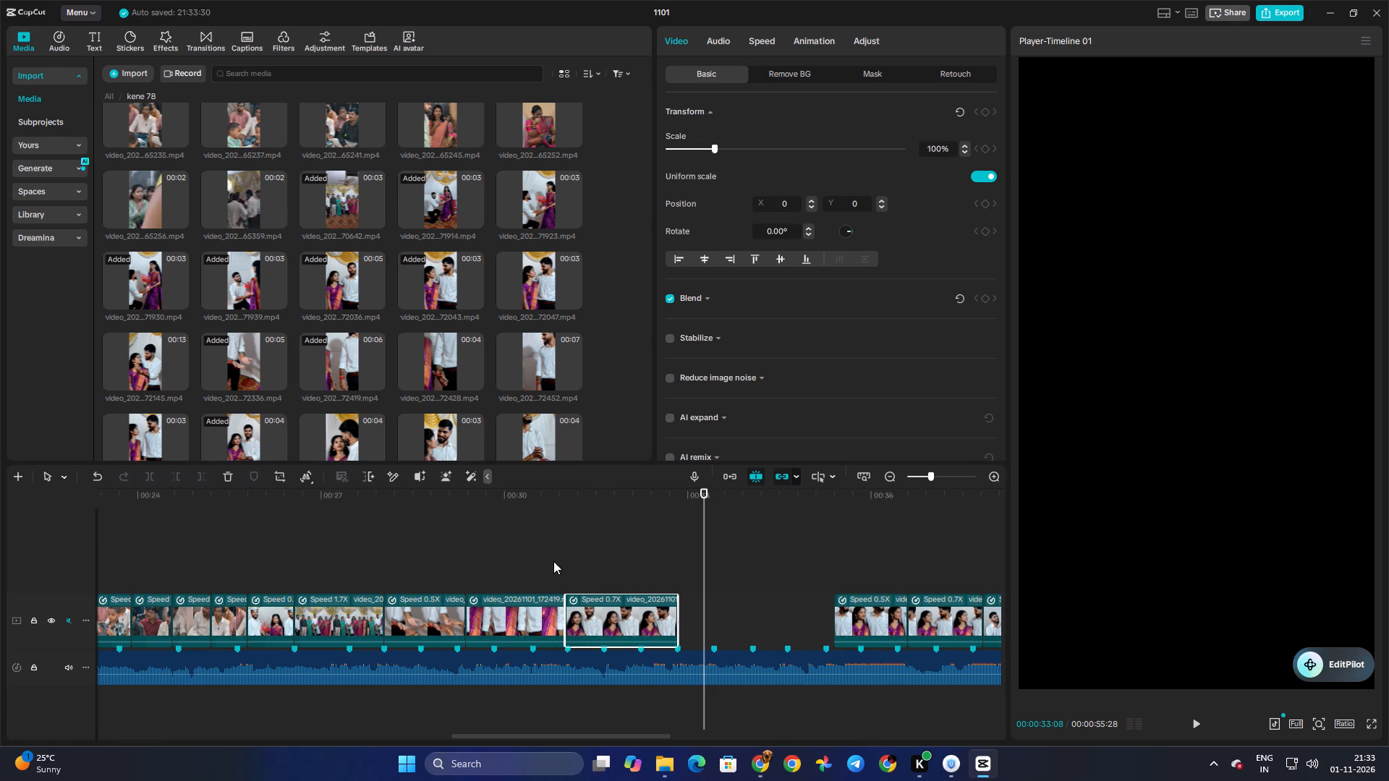
{"action": "left_click", "coordinate": [530, 561]}
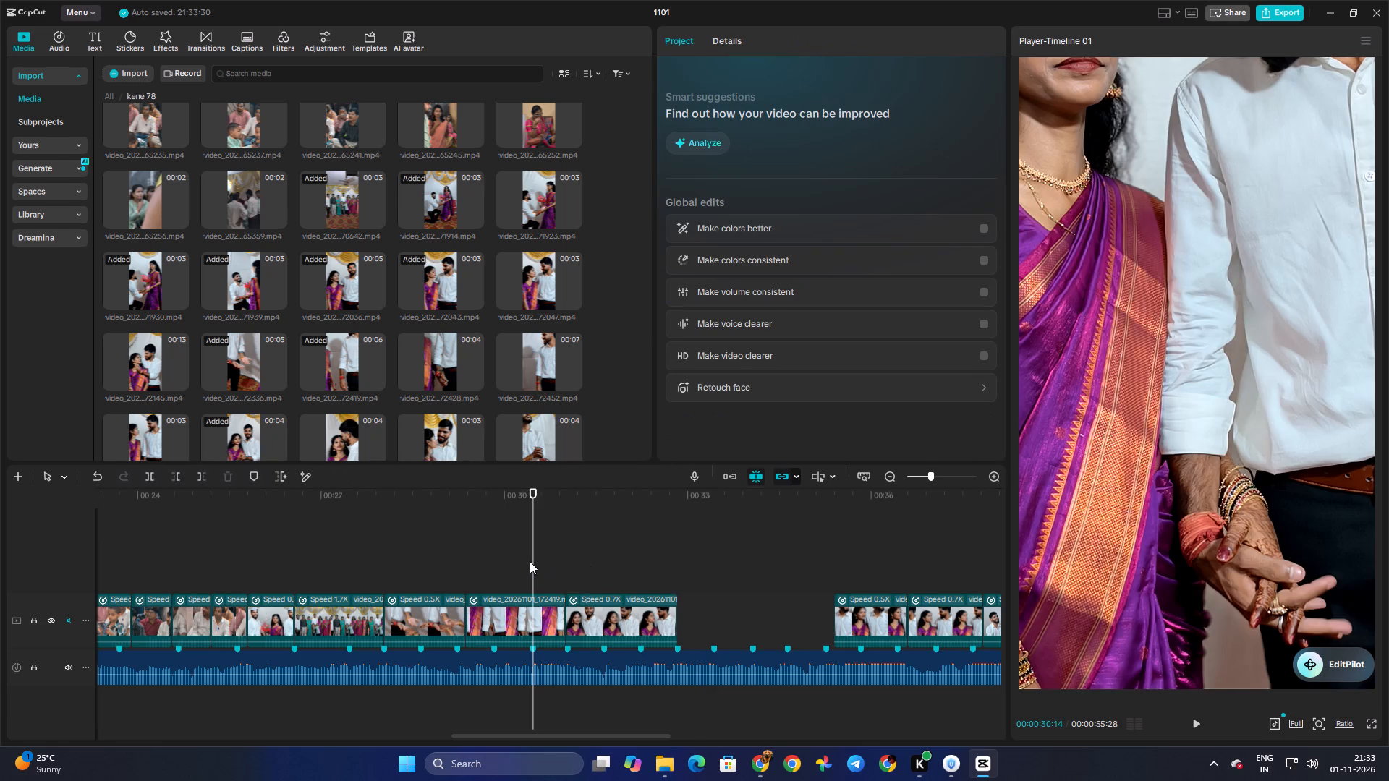
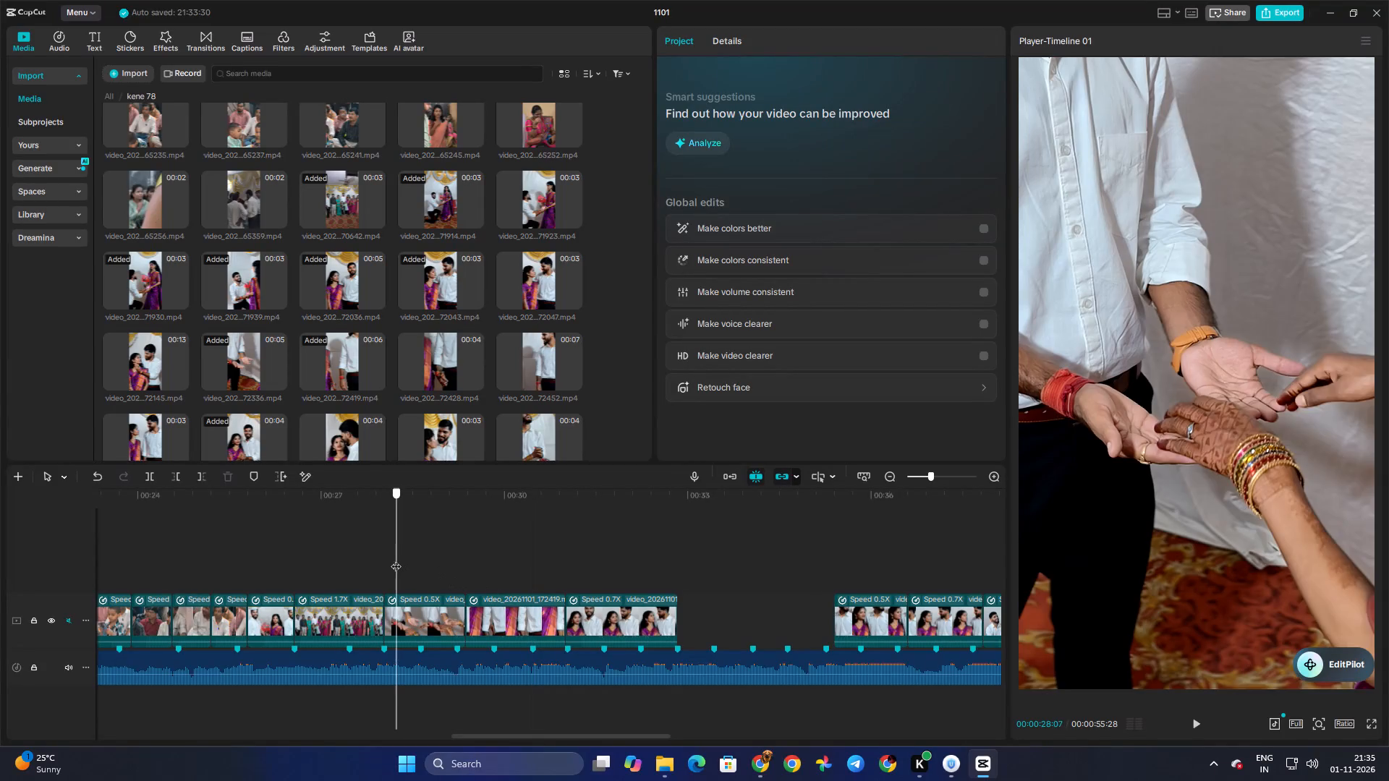
Play and scrub through the last couple clip before the gap, and trim its start to about 00:31:06.
{"action": "key", "text": "space"}
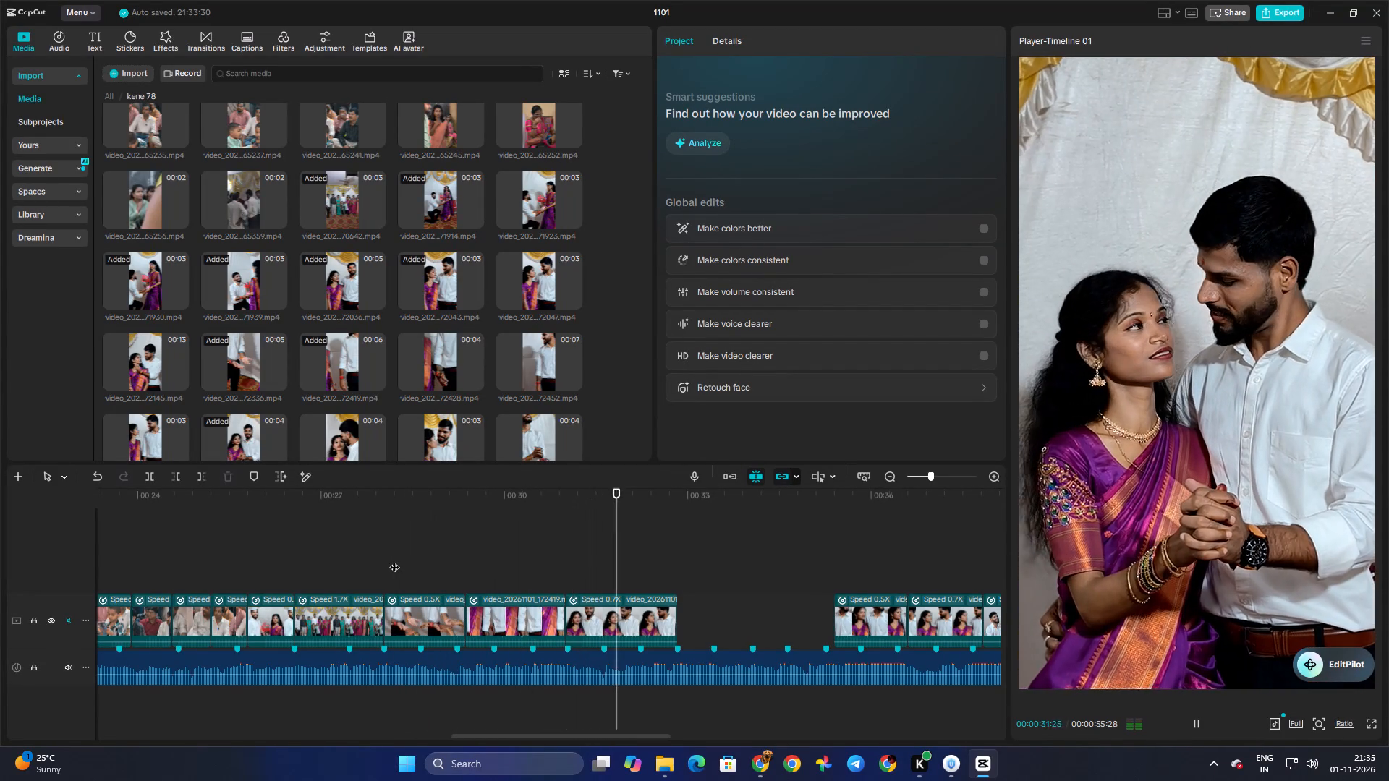
{"action": "key", "text": "space"}
{"action": "left_click", "coordinate": [629, 587]}
{"action": "left_click_drag", "start_coordinate": [619, 579], "coordinate": [608, 581]}
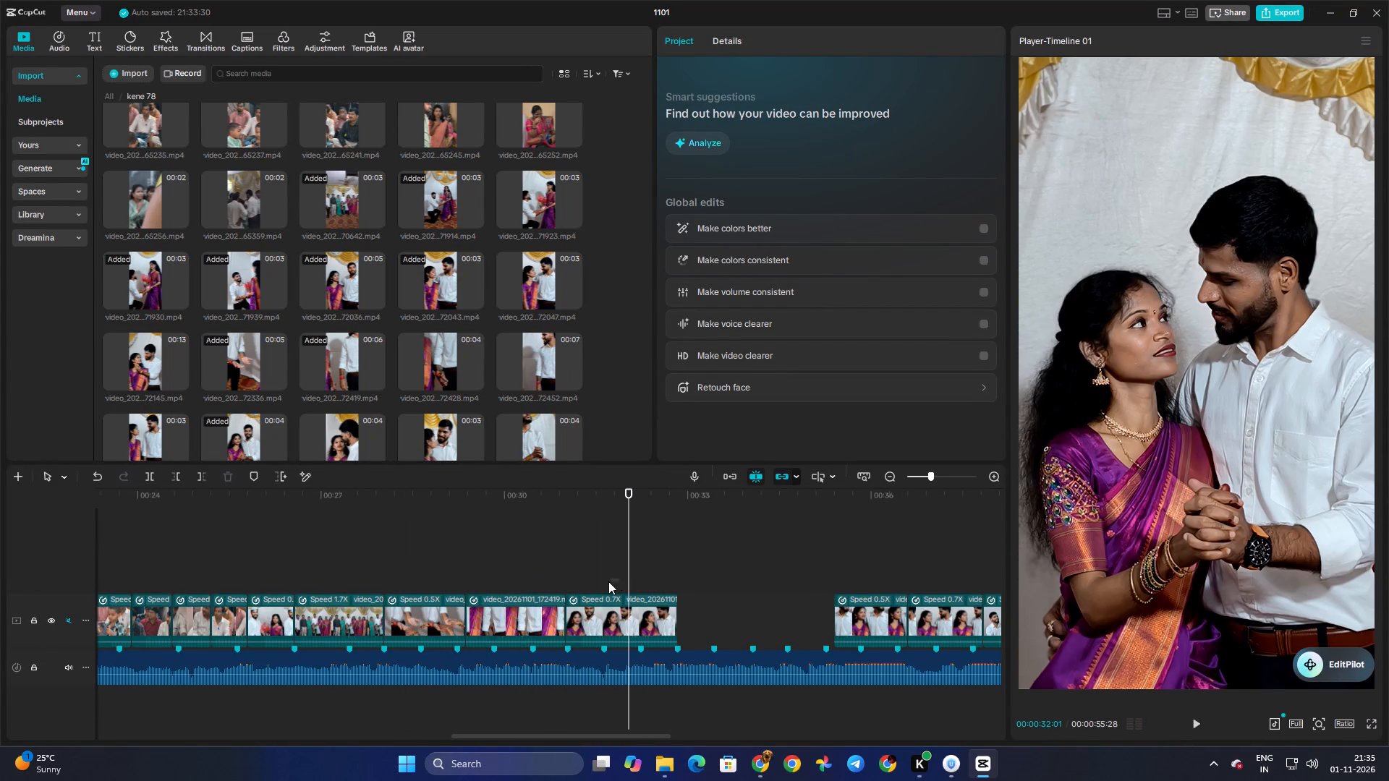
{"action": "left_click_drag", "start_coordinate": [608, 581], "coordinate": [588, 582]}
{"action": "left_click", "coordinate": [588, 582]}
{"action": "left_click_drag", "start_coordinate": [588, 582], "coordinate": [578, 585]}
{"action": "left_click", "coordinate": [578, 605]}
{"action": "left_click_drag", "start_coordinate": [569, 610], "coordinate": [582, 611]}
Slow the trimmed couple clip to a standard speed of 0.58x and slide it back against the preceding clip.
{"action": "left_click", "coordinate": [759, 43]}
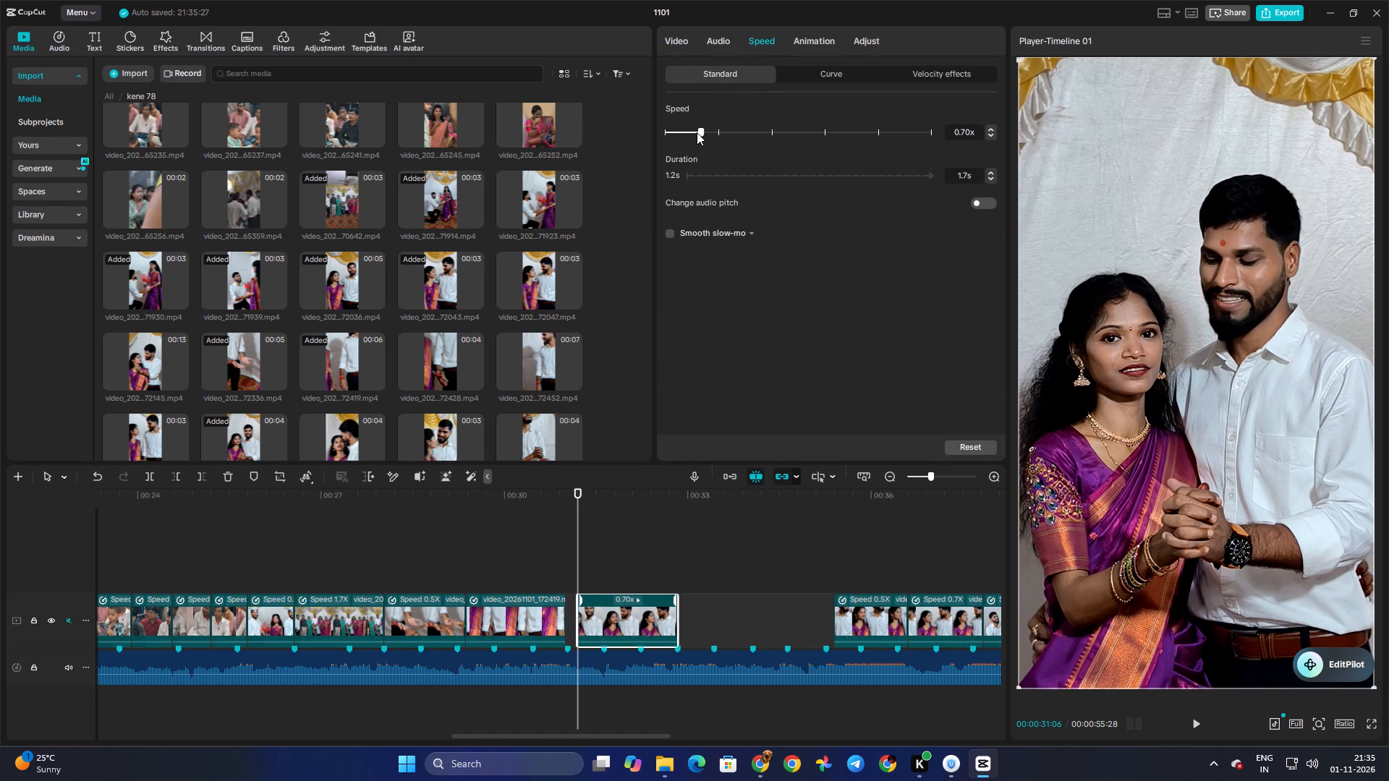
{"action": "left_click", "coordinate": [697, 132]}
{"action": "left_click", "coordinate": [697, 132]}
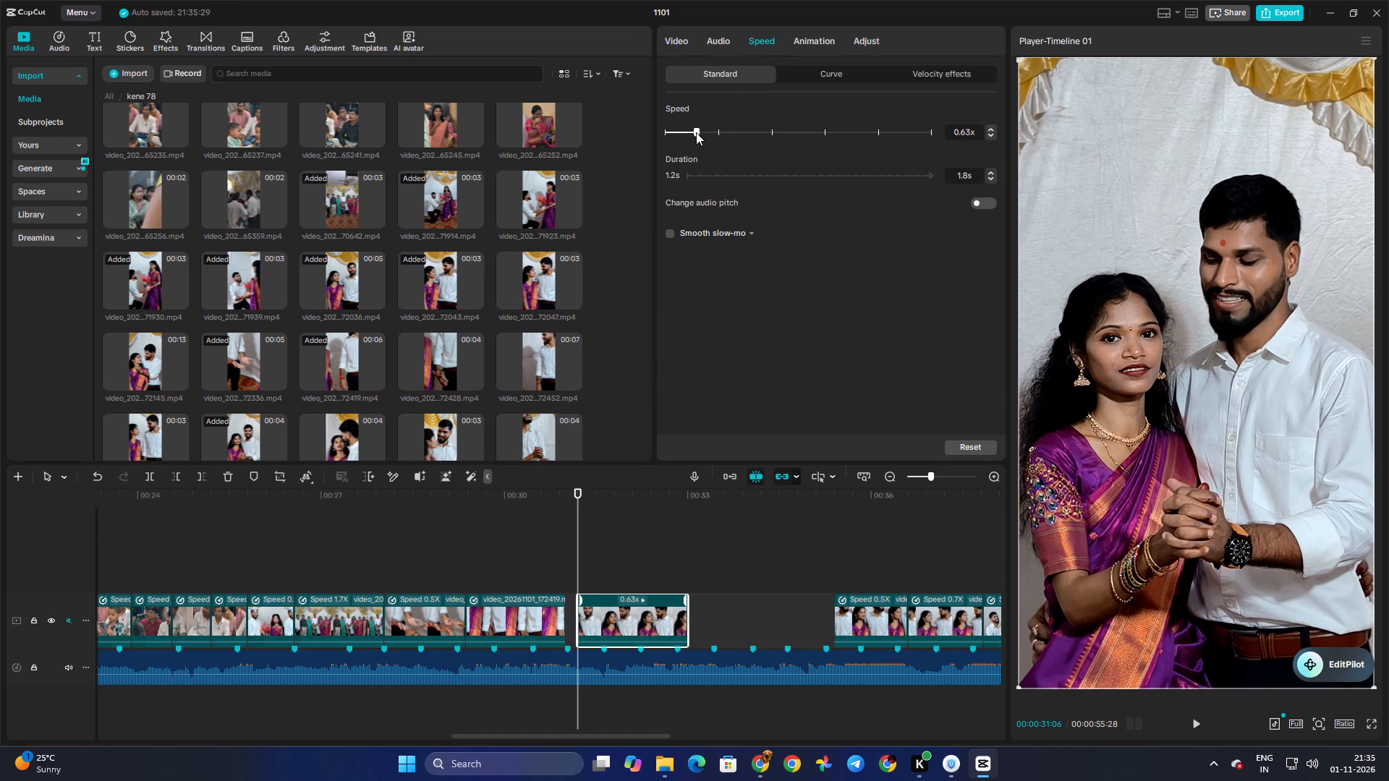
{"action": "left_click", "coordinate": [694, 133]}
{"action": "left_click_drag", "start_coordinate": [618, 607], "coordinate": [611, 607]}
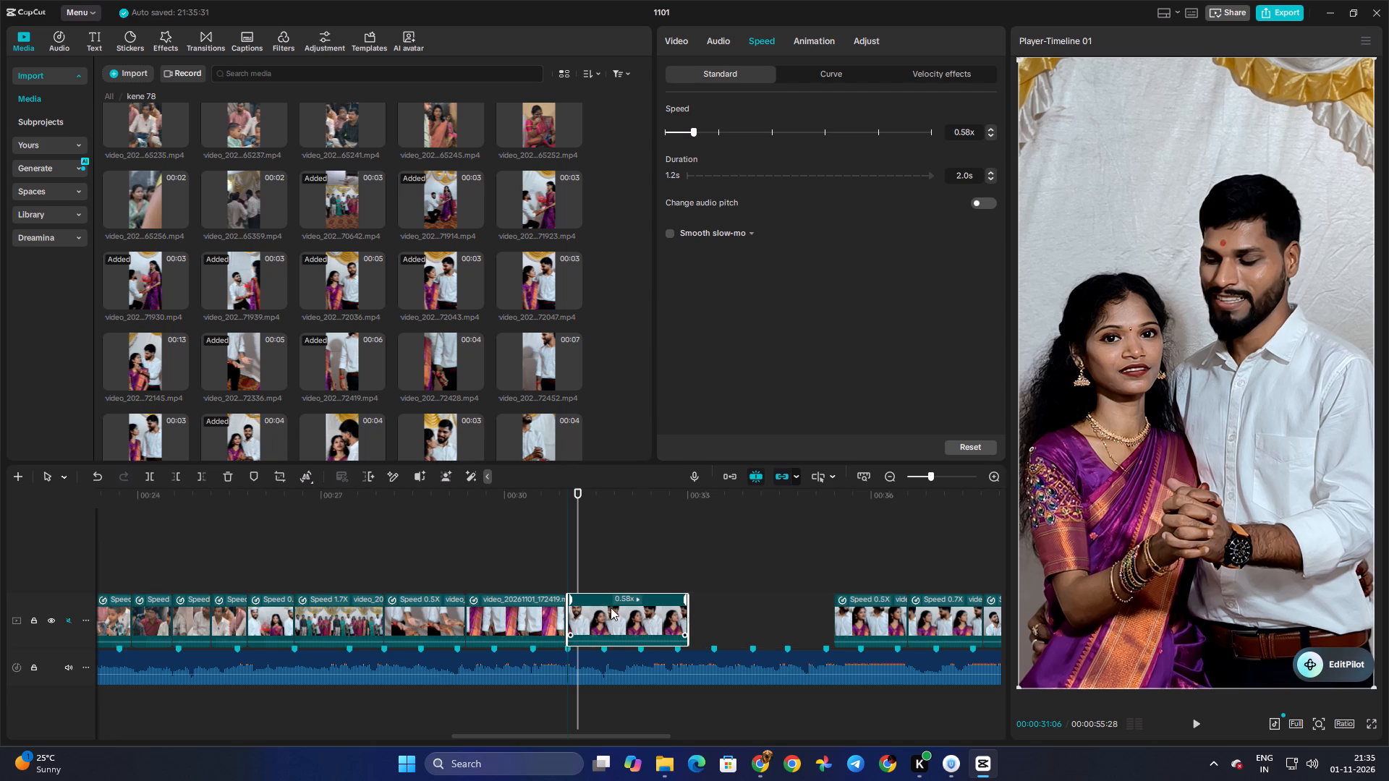
{"action": "left_click_drag", "start_coordinate": [611, 607], "coordinate": [603, 607]}
Play through the slowed couple clip and the clips before it to judge its end against the beat marker.
{"action": "left_click", "coordinate": [561, 574]}
{"action": "key", "text": "space"}
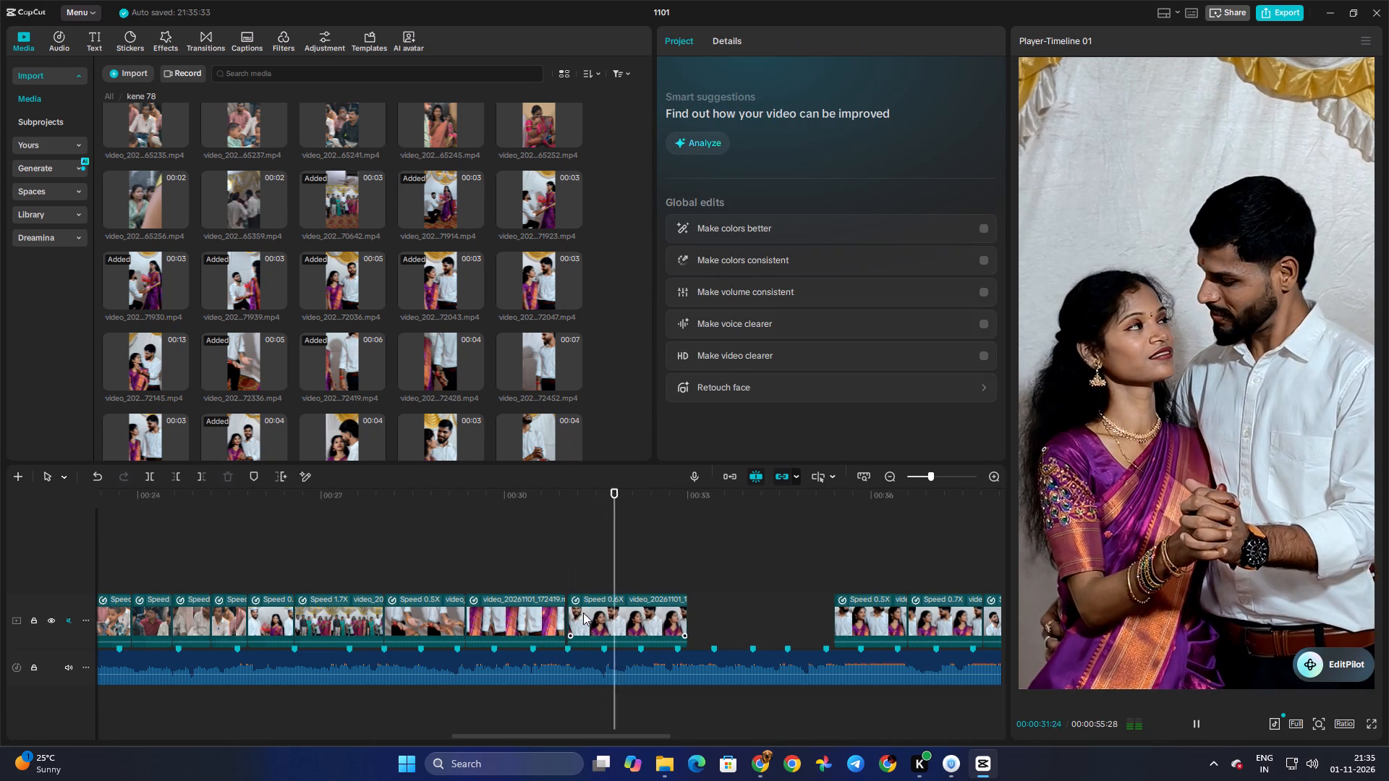
{"action": "key", "text": "space"}
{"action": "left_click", "coordinate": [587, 616]}
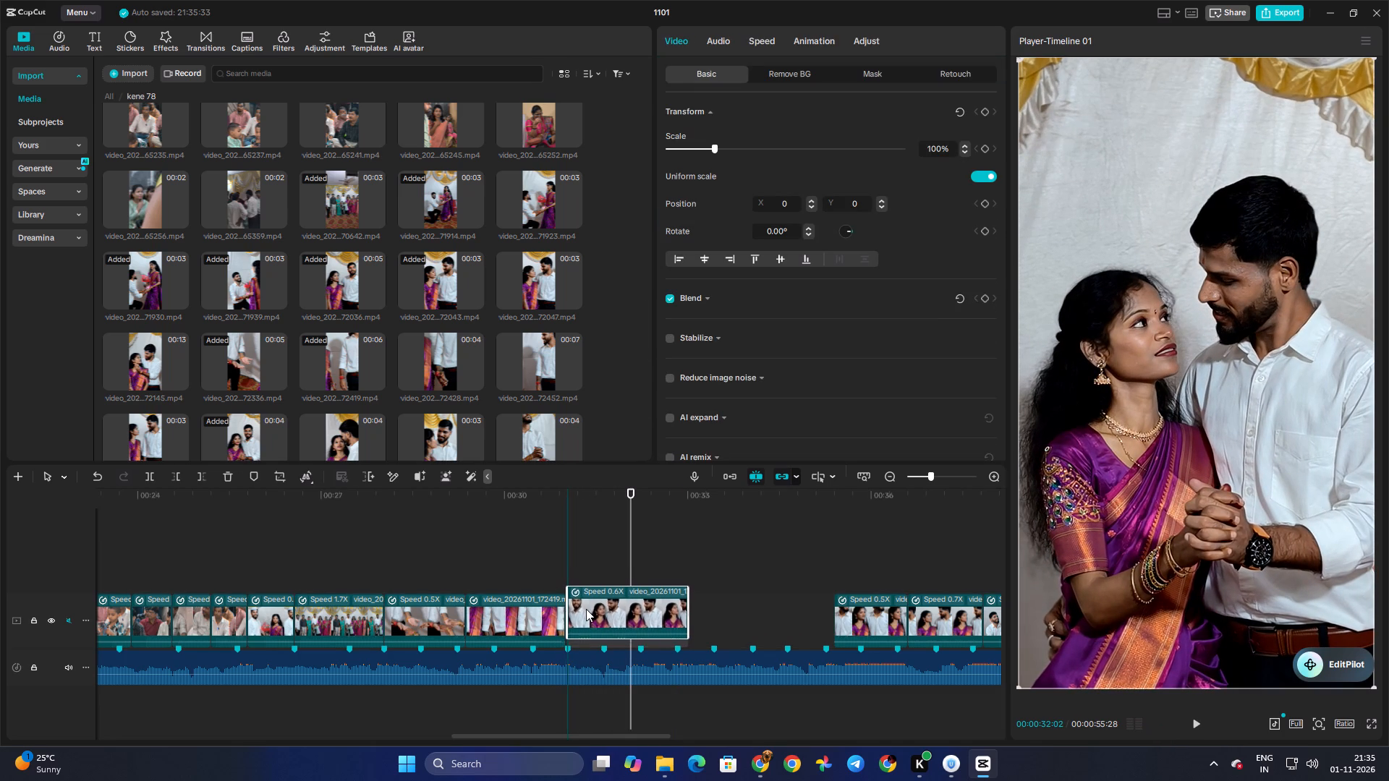
{"action": "left_click", "coordinate": [509, 568]}
{"action": "left_click_drag", "start_coordinate": [509, 568], "coordinate": [456, 574]}
{"action": "key", "text": "space"}
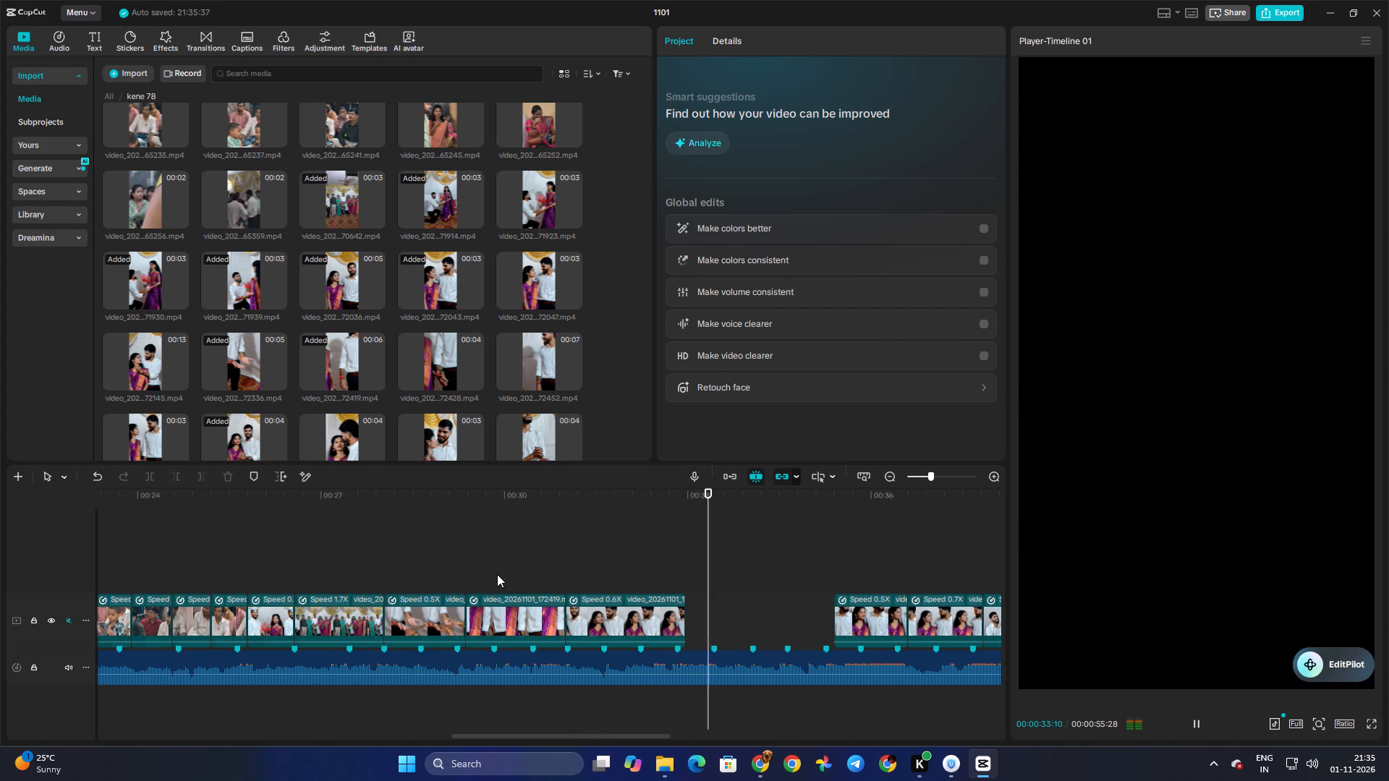
{"action": "key", "text": "space"}
{"action": "left_click", "coordinate": [671, 558]}
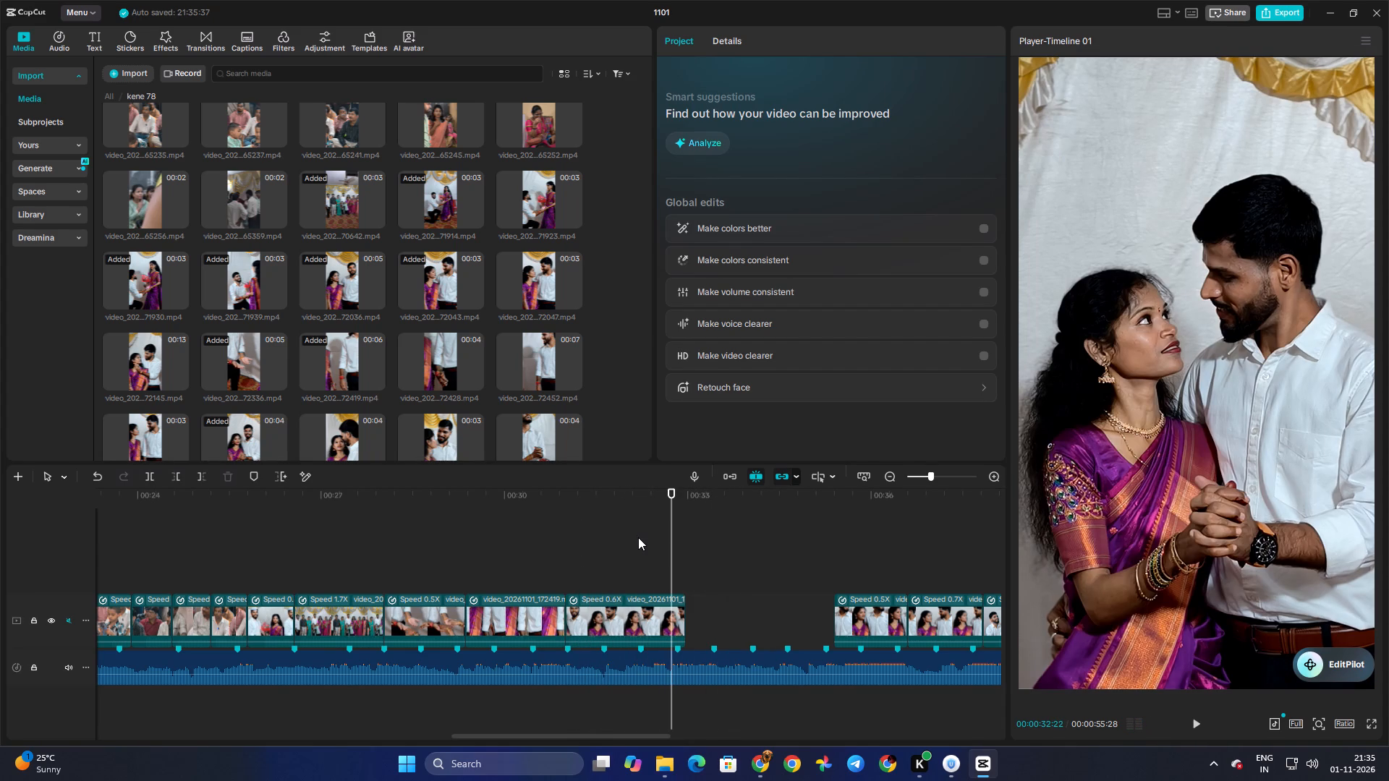
{"action": "left_click", "coordinate": [541, 536]}
{"action": "key", "text": "space"}
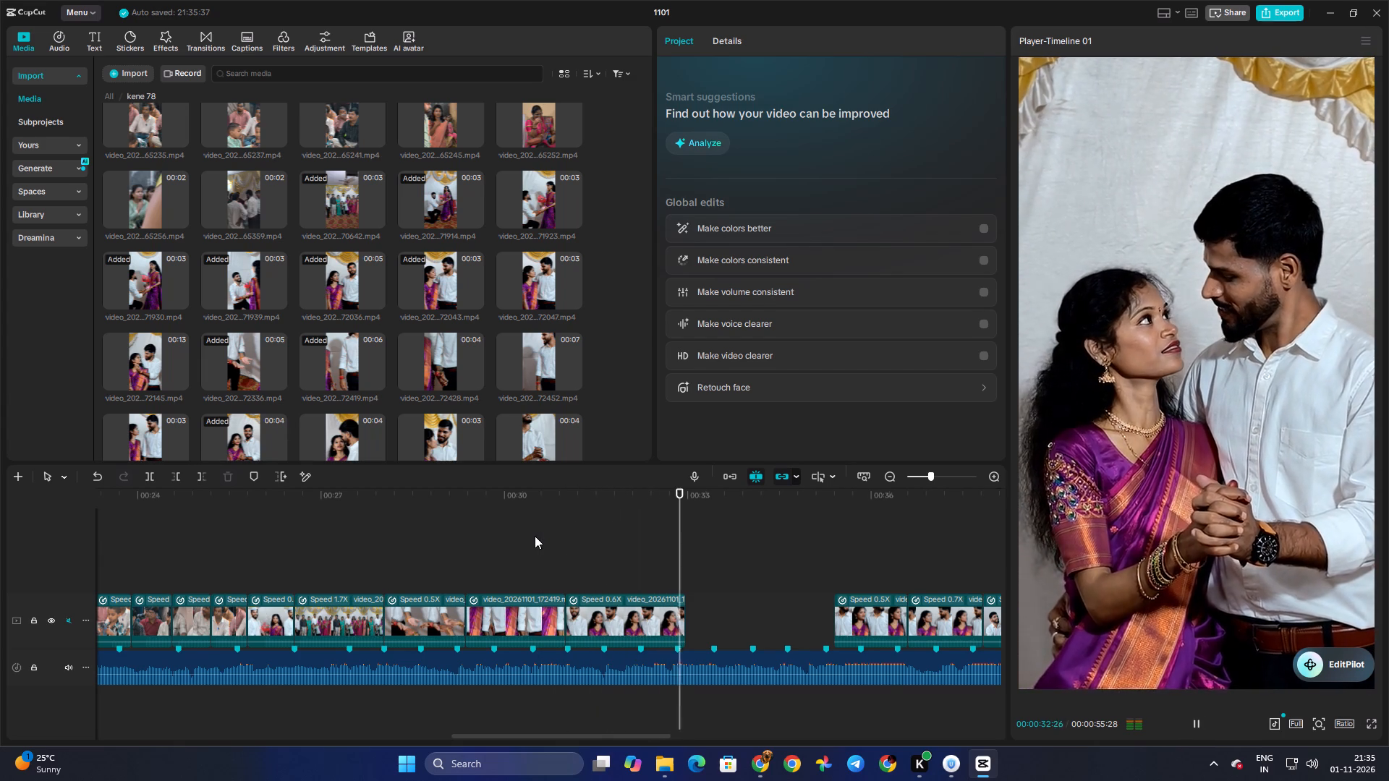
{"action": "key", "text": "space"}
{"action": "double_click", "coordinate": [671, 561]}
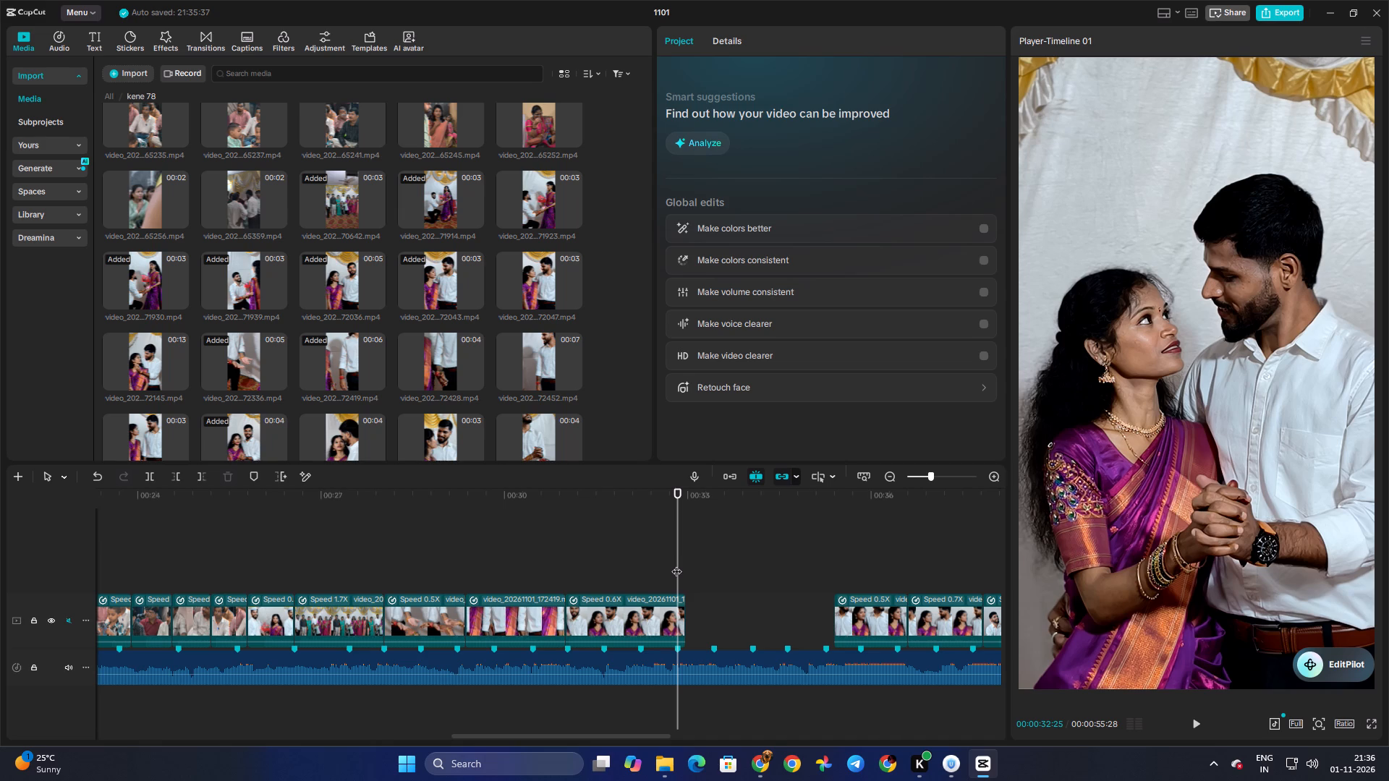
{"action": "left_click", "coordinate": [513, 550]}
{"action": "key", "text": "space"}
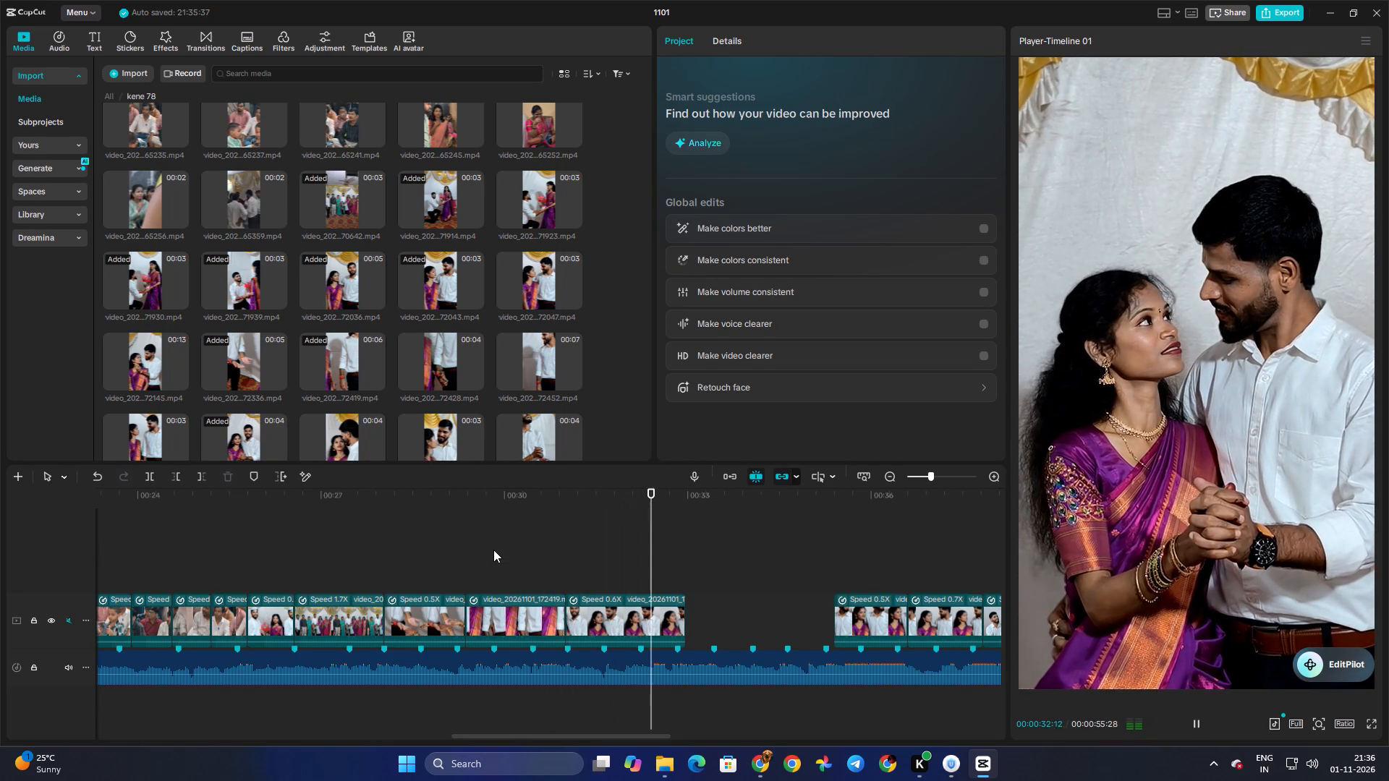
{"action": "key", "text": "space"}
Trim the end of the slowed couple clip back to the beat marker at about 00:32:25 and play the cut.
{"action": "left_click", "coordinate": [672, 613]}
{"action": "left_click_drag", "start_coordinate": [689, 617], "coordinate": [687, 618]}
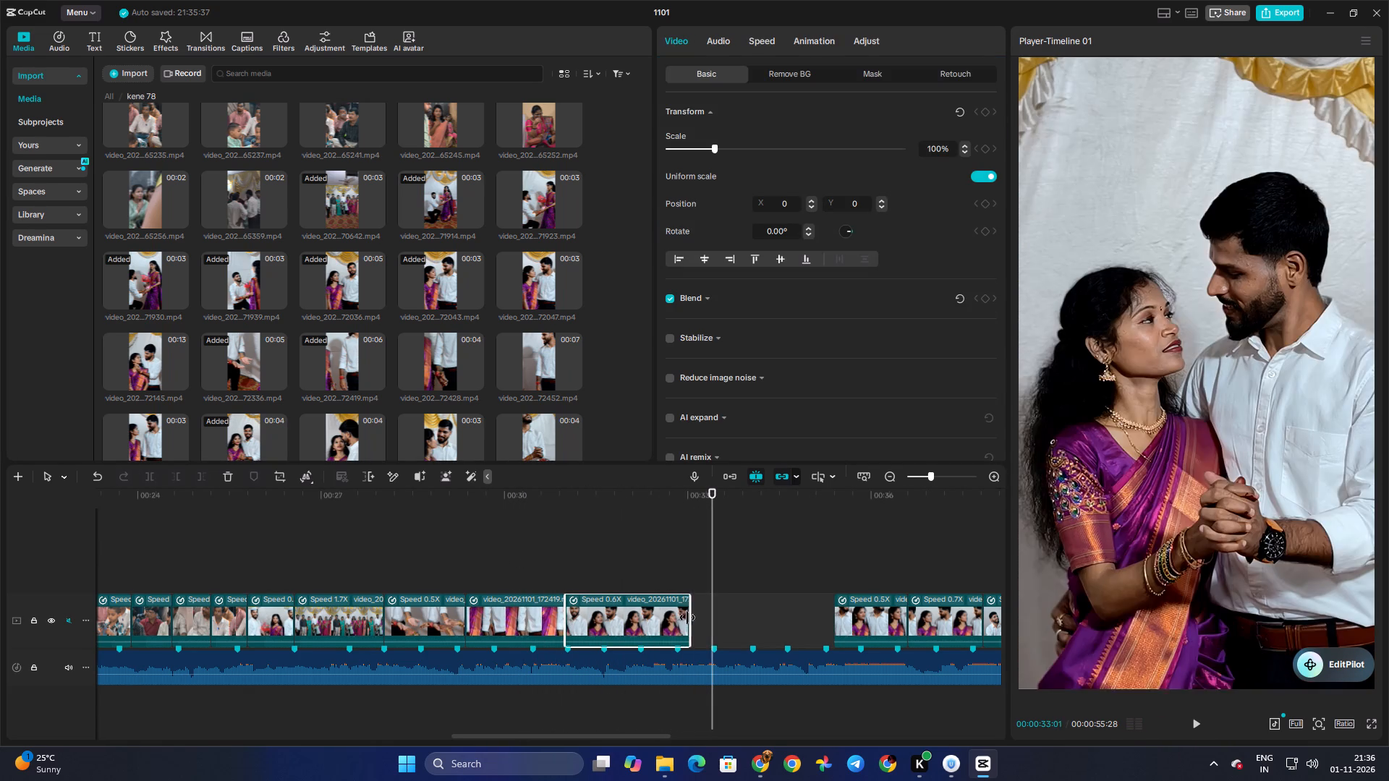
{"action": "left_click_drag", "start_coordinate": [687, 618], "coordinate": [680, 620]}
{"action": "left_click", "coordinate": [634, 556]}
{"action": "key", "text": "space"}
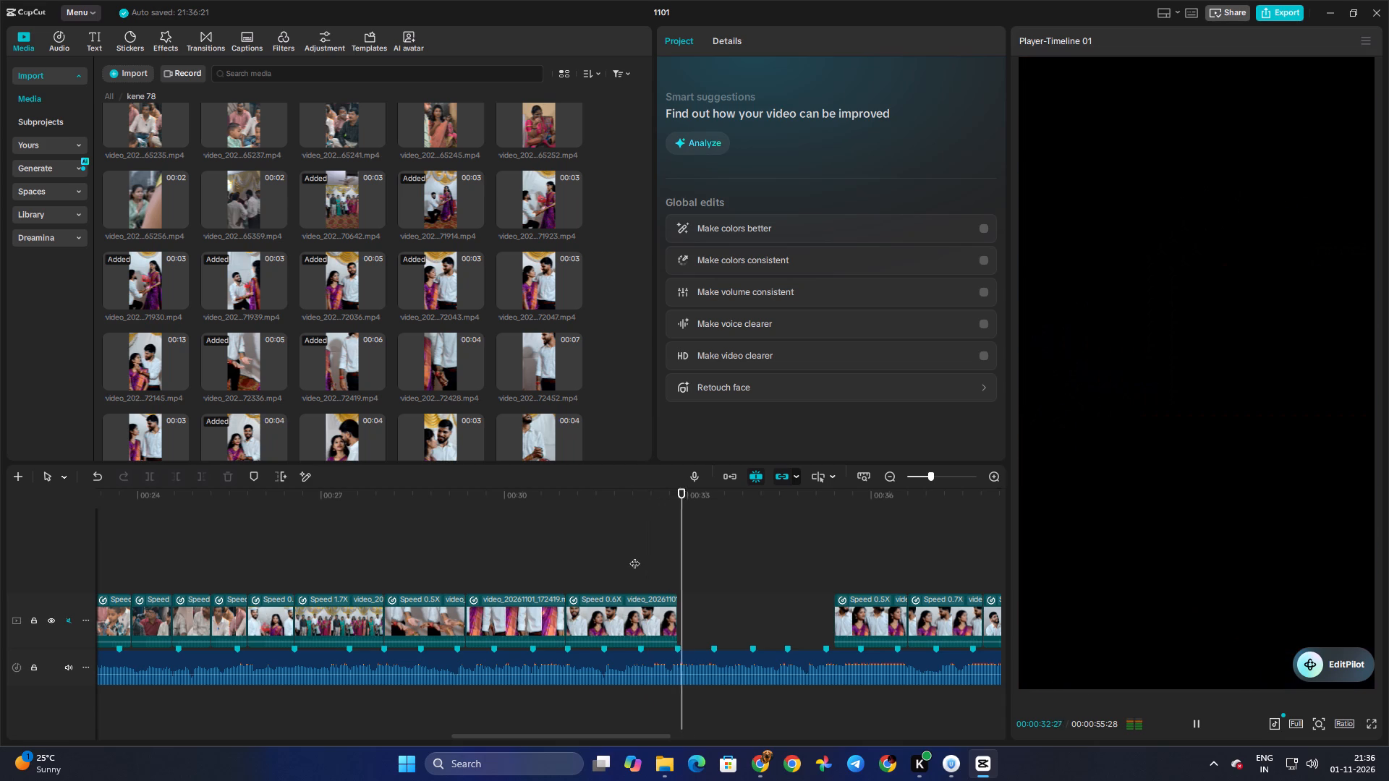
{"action": "key", "text": "space"}
Preview unused couple clips in the media library, comparing them with the timeline footage to choose the next shots.
{"action": "left_click", "coordinate": [524, 283]}
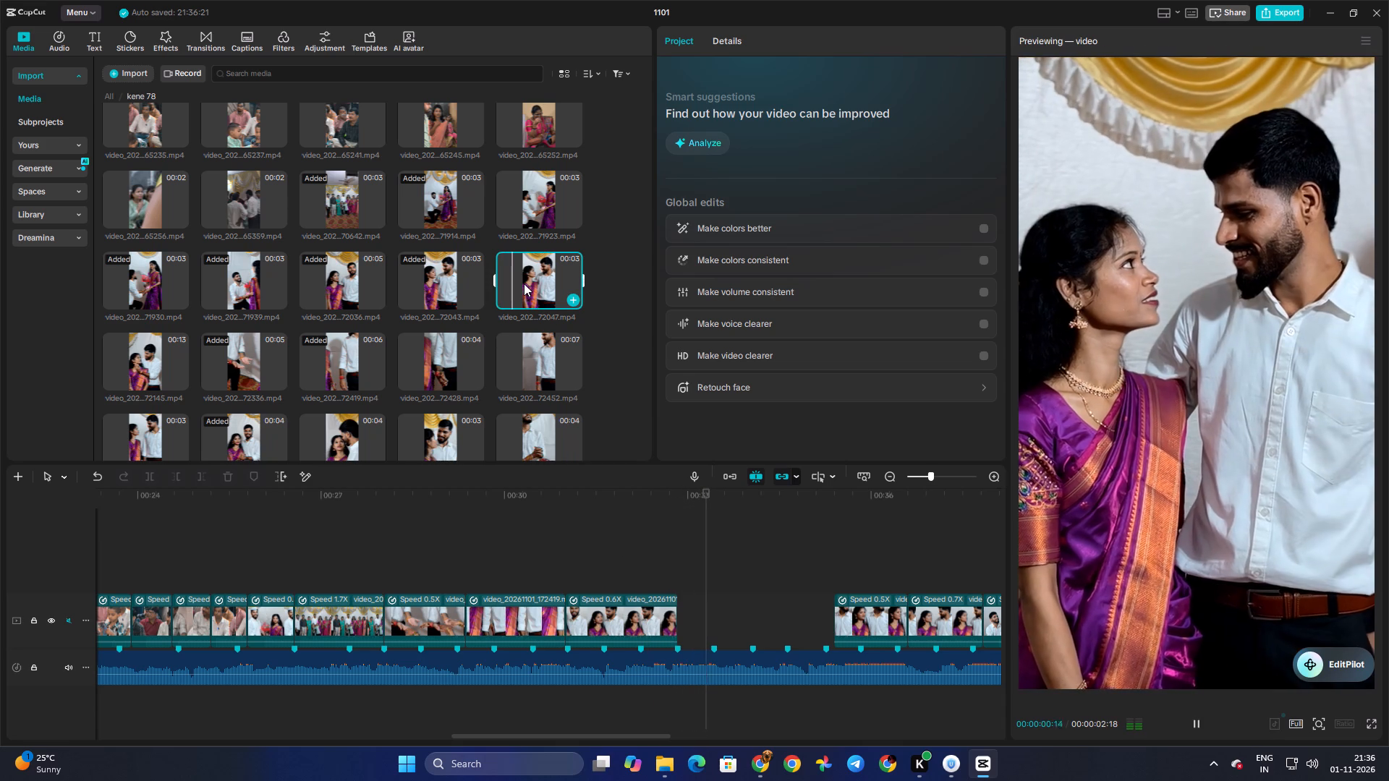
{"action": "key", "text": "space"}
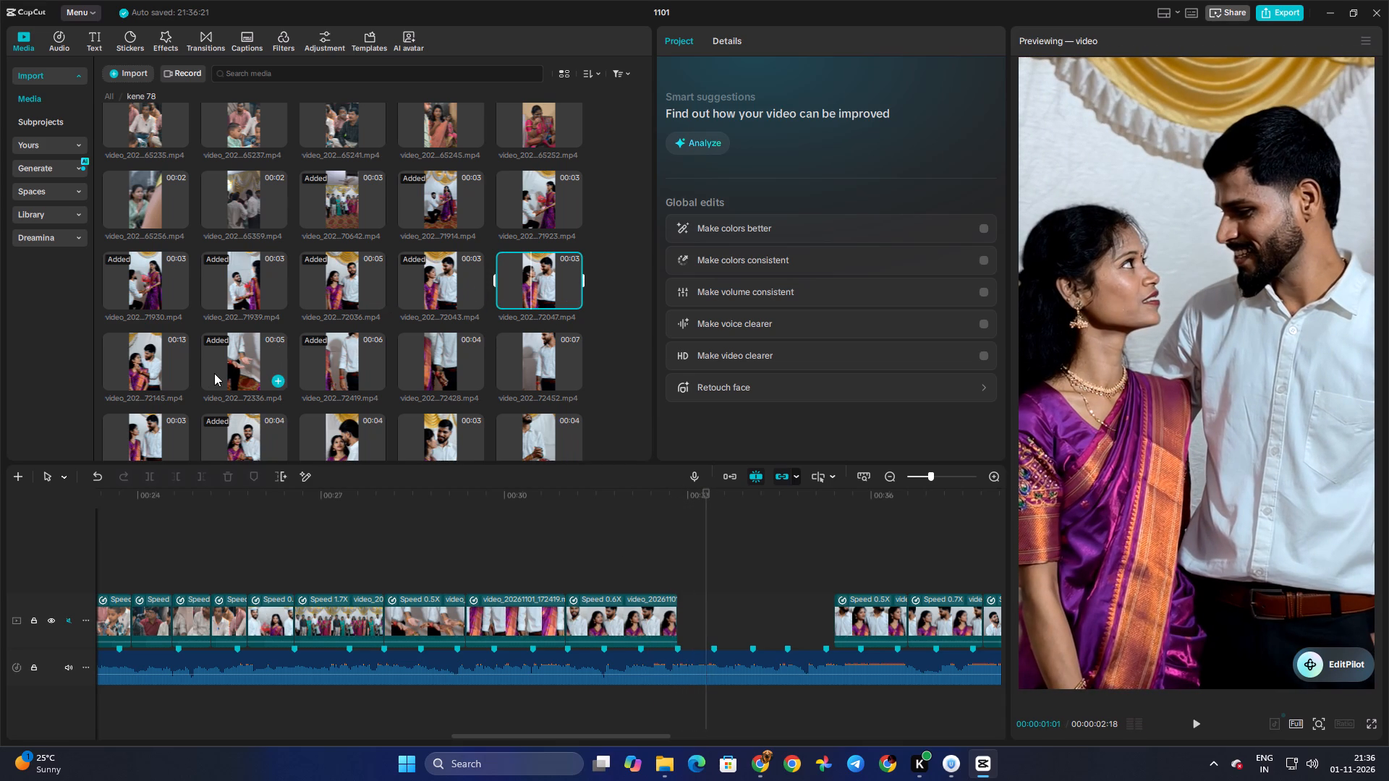
{"action": "scroll", "coordinate": [208, 375], "scroll_direction": "down", "scroll_amount": 1}
{"action": "left_click", "coordinate": [150, 299]}
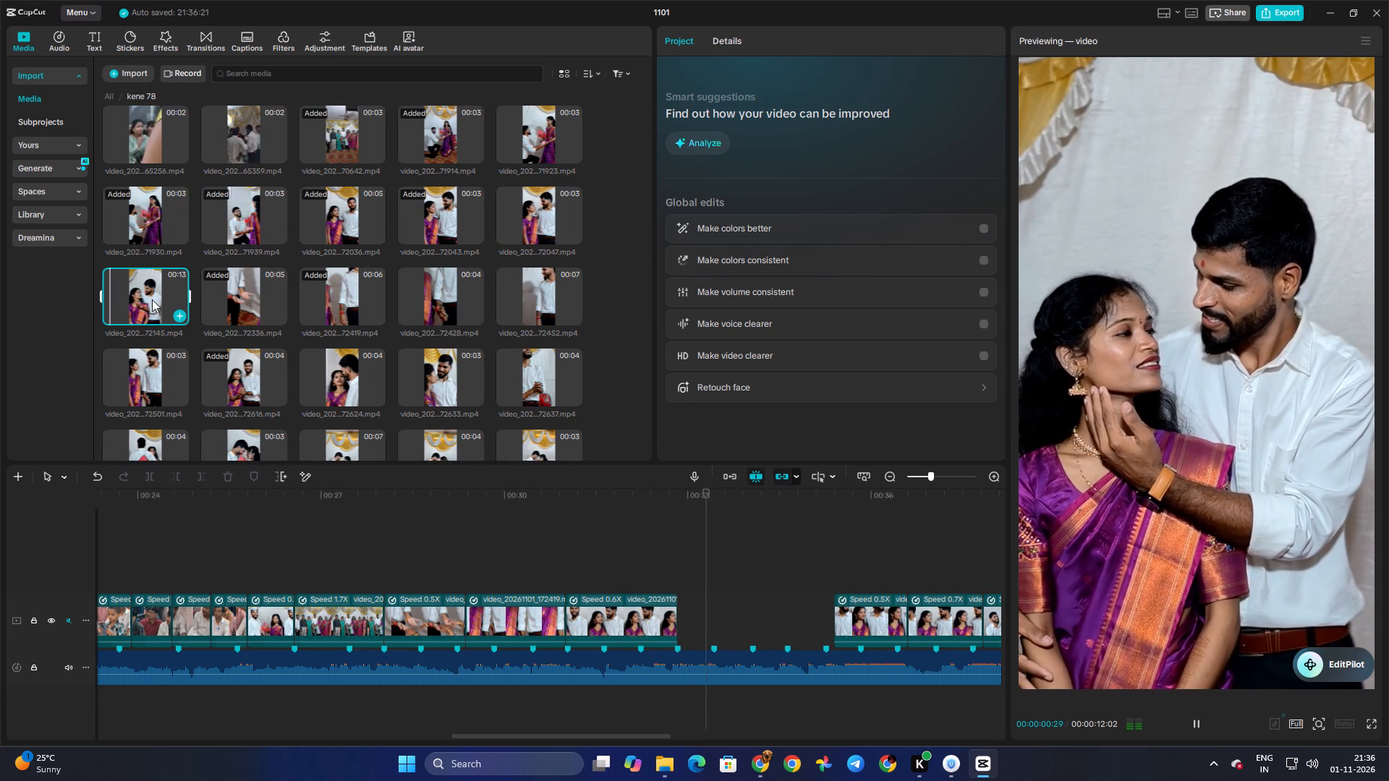
{"action": "key", "text": "space"}
{"action": "left_click", "coordinate": [553, 544]}
{"action": "key", "text": "space"}
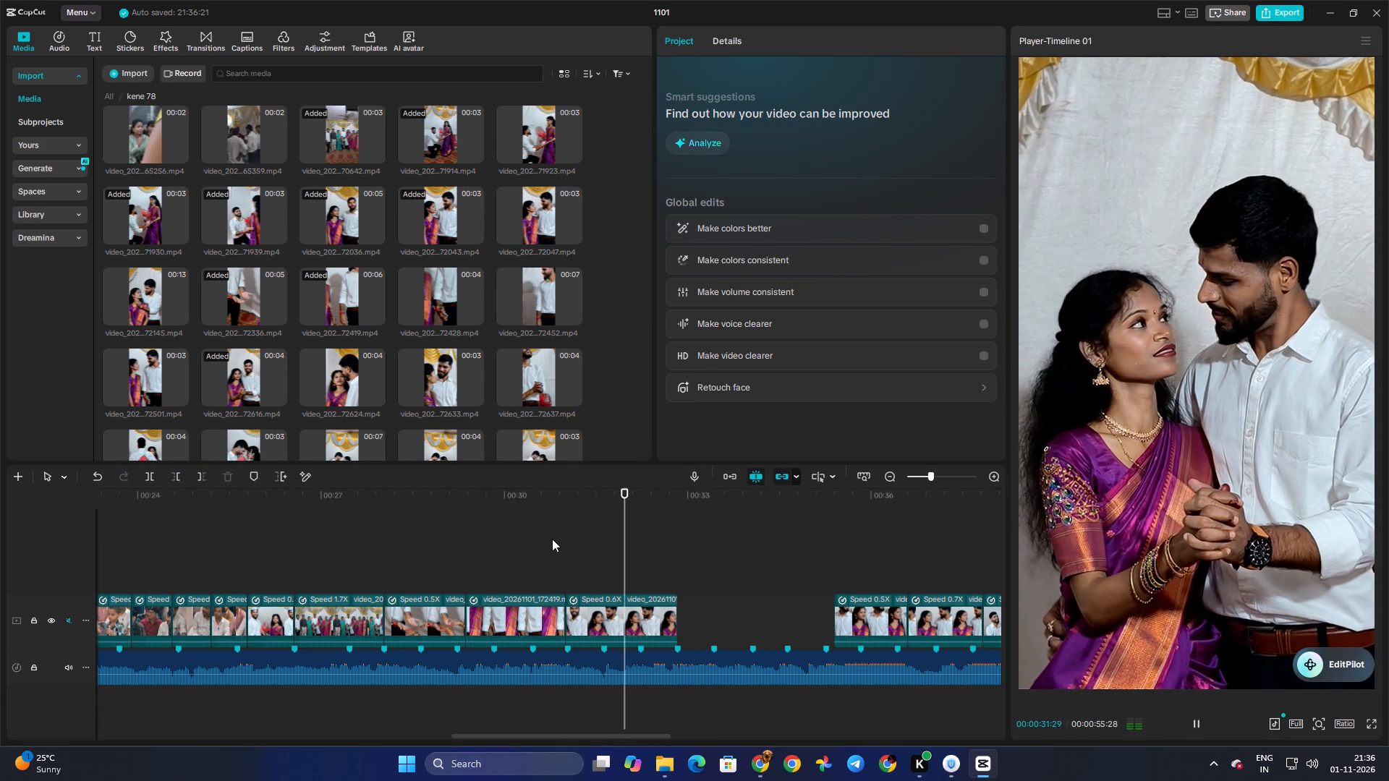
{"action": "key", "text": "space"}
{"action": "left_click", "coordinate": [250, 378]}
{"action": "left_click", "coordinate": [353, 380]}
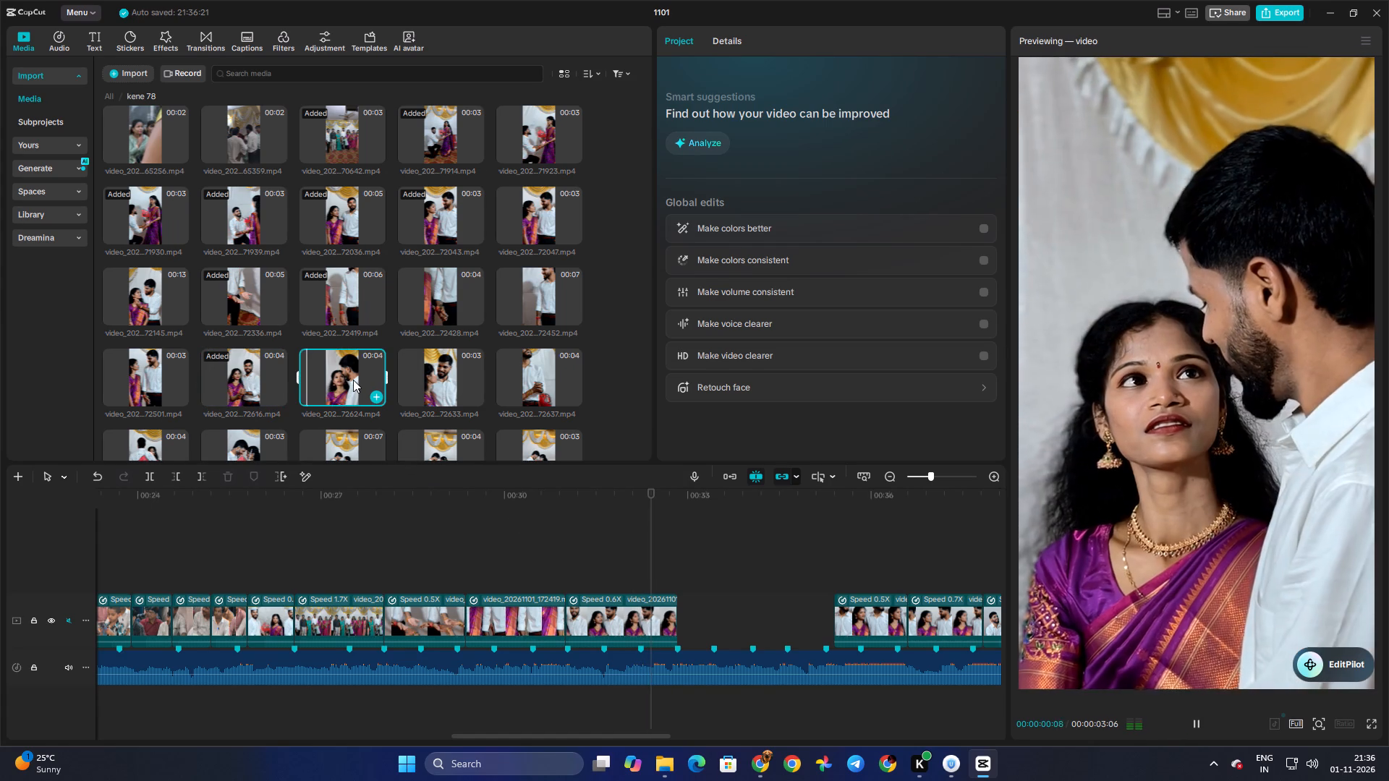
{"action": "key", "text": "space"}
{"action": "left_click", "coordinate": [452, 379]}
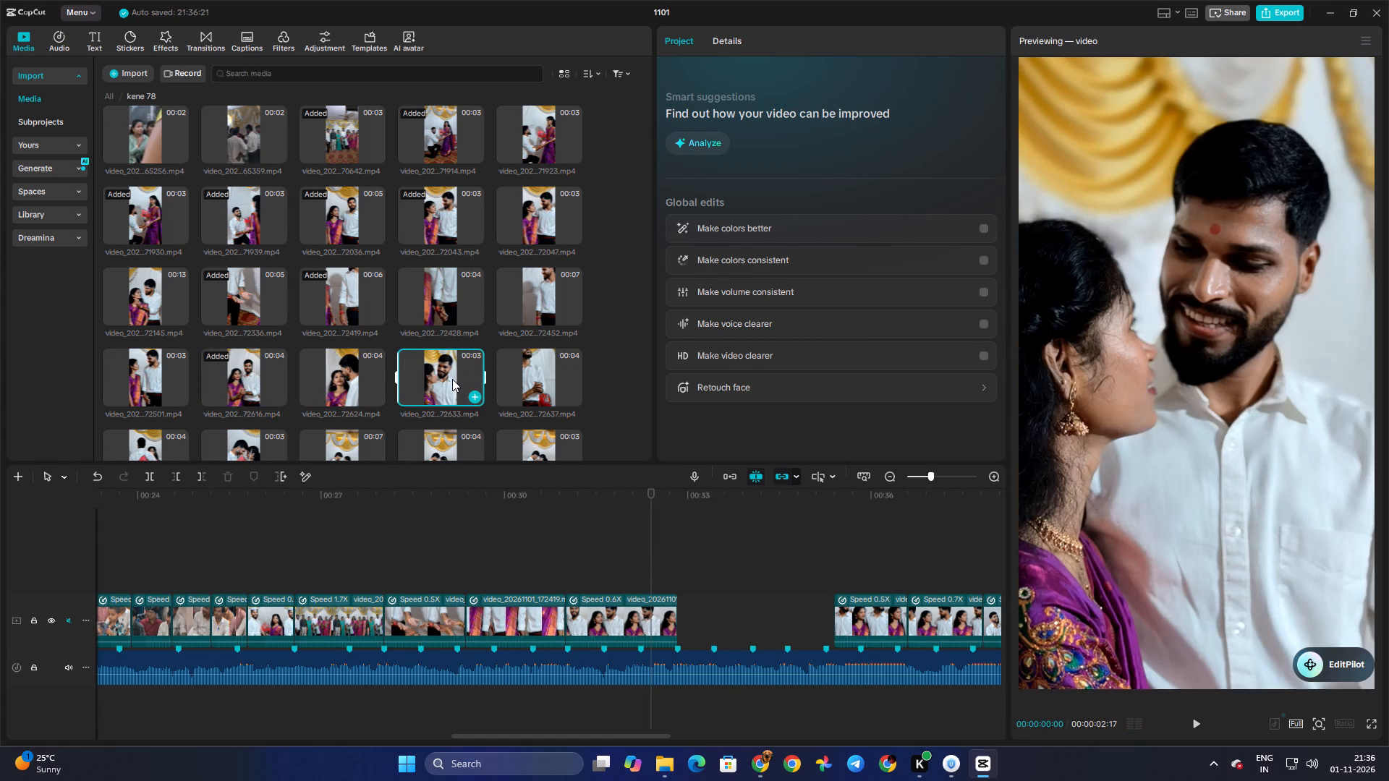
{"action": "left_click", "coordinate": [347, 362]}
{"action": "key", "text": "space"}
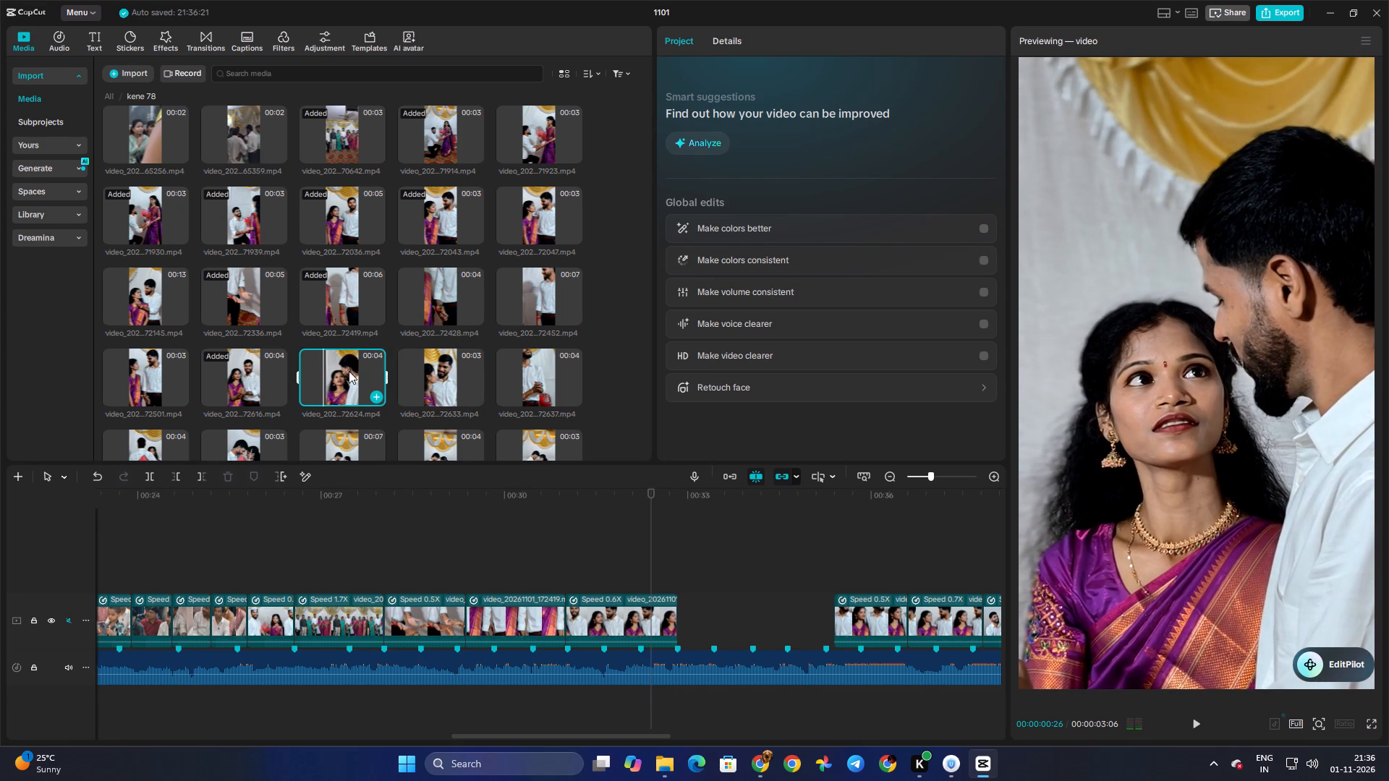
{"action": "key", "text": "space"}
{"action": "key", "text": "space"}
{"action": "key", "text": "space"}
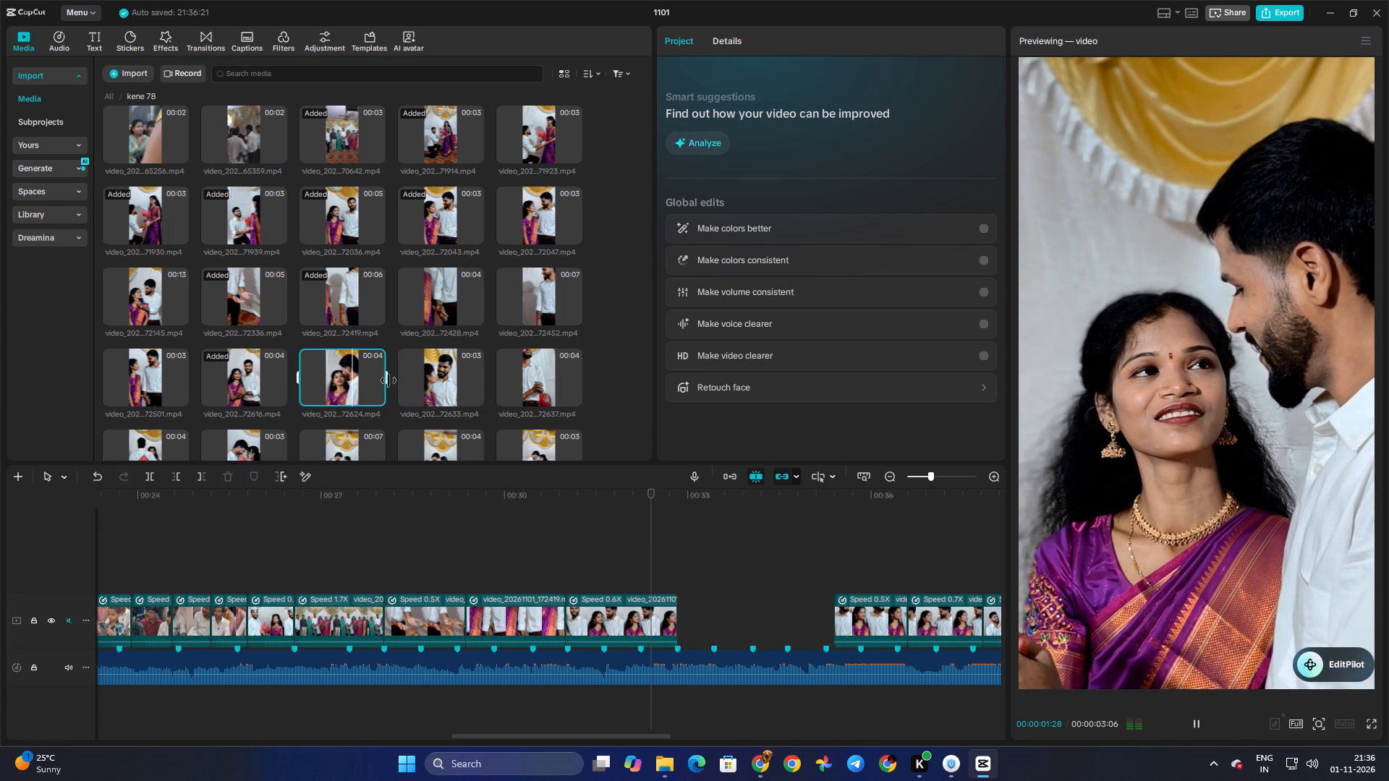
{"action": "key", "text": "space"}
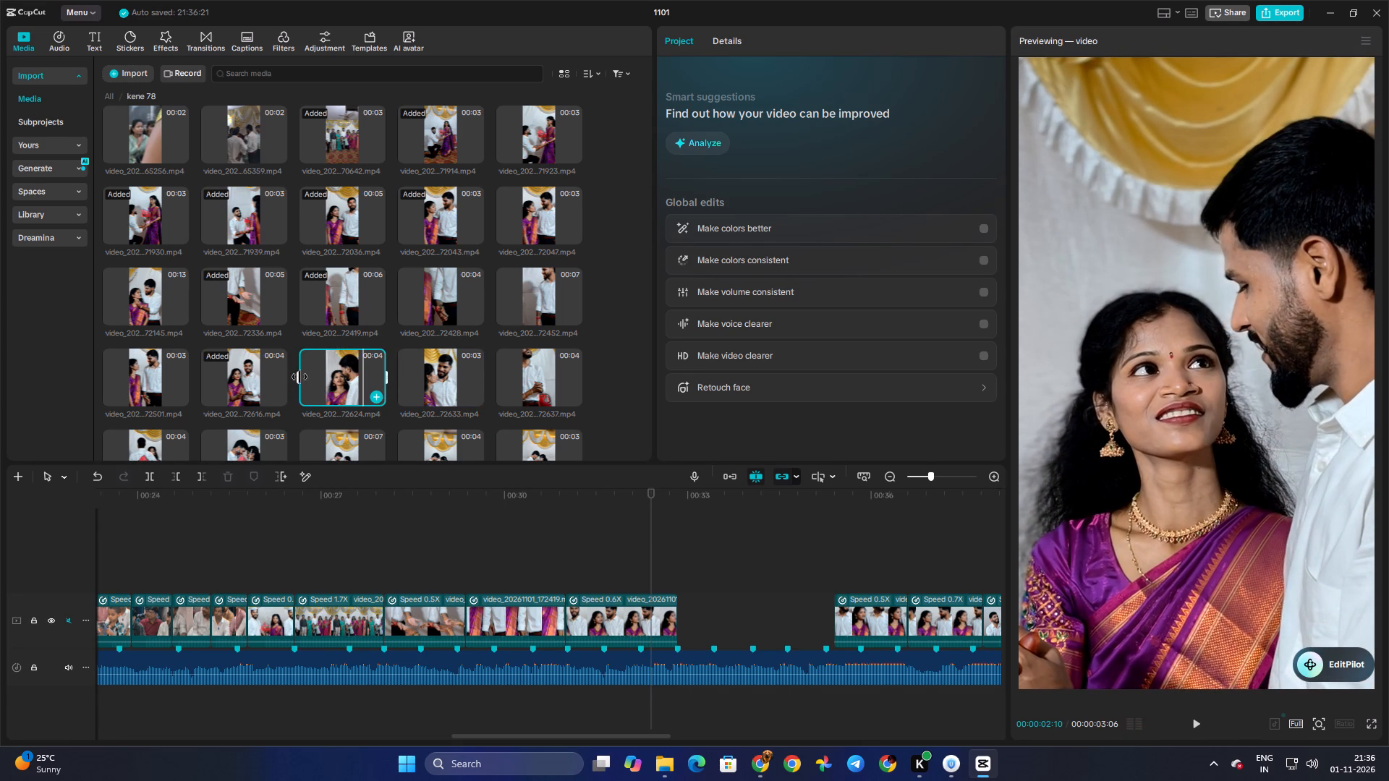
Set the in point of library clip 72624 at about 00:01:25 and add it and clip 72633 to the timeline.
{"action": "left_click_drag", "start_coordinate": [300, 377], "coordinate": [346, 379]}
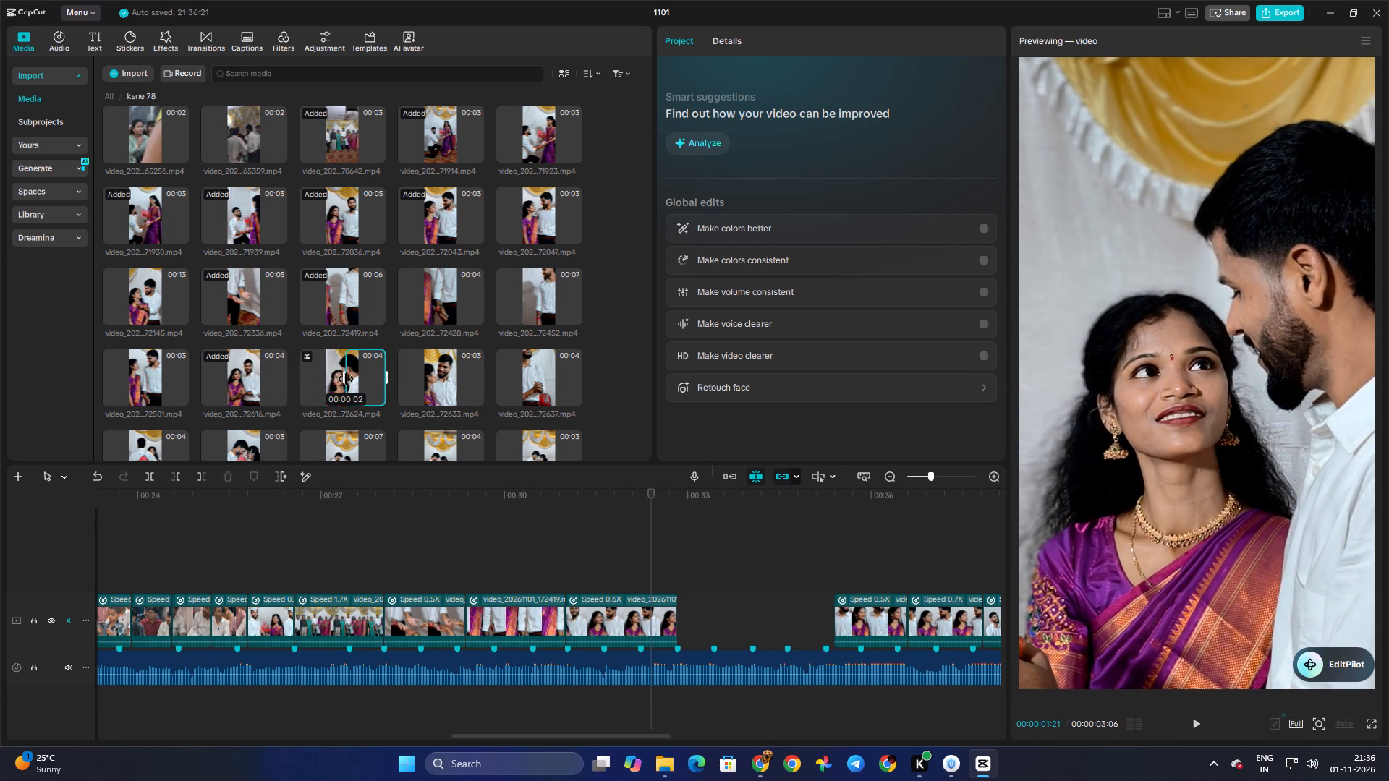
{"action": "left_click_drag", "start_coordinate": [346, 379], "coordinate": [349, 380]}
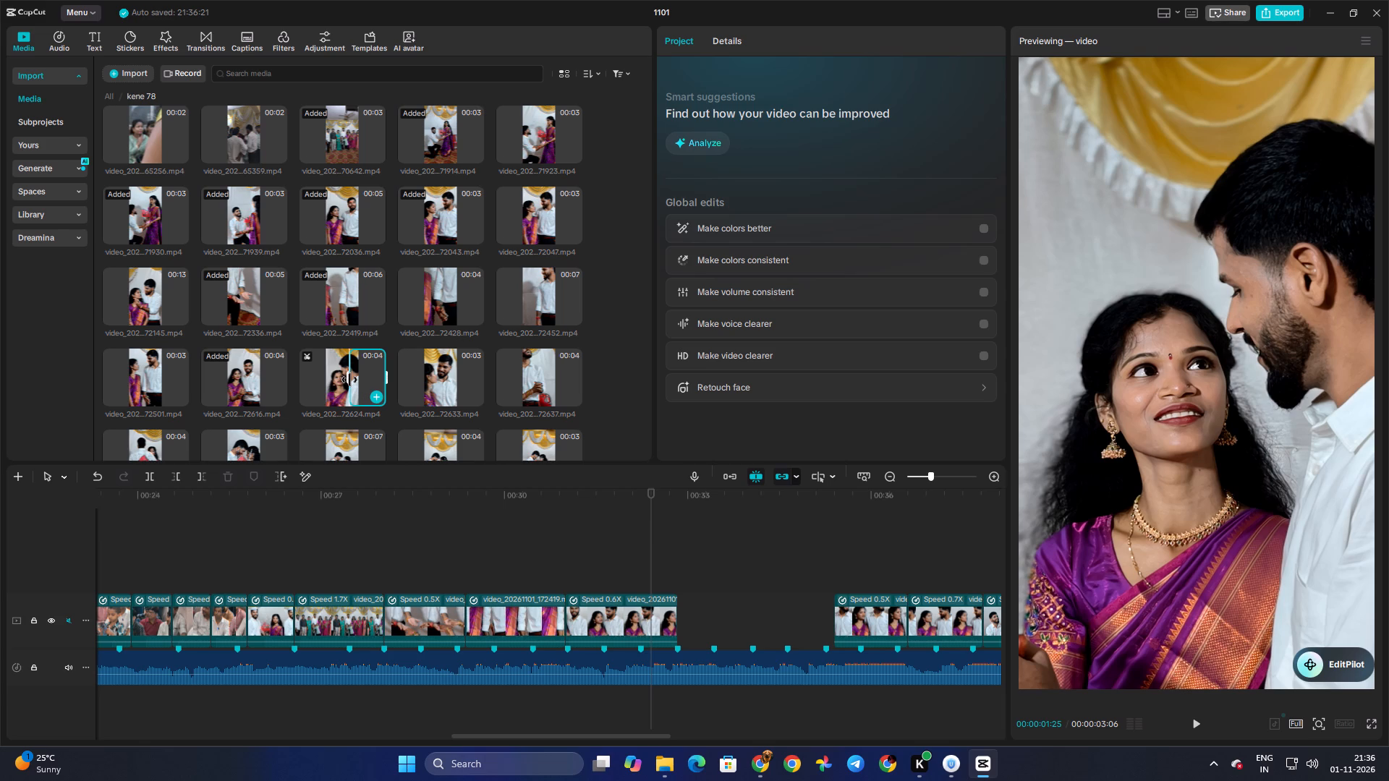
{"action": "left_click", "coordinate": [373, 396]}
{"action": "left_click", "coordinate": [476, 401]}
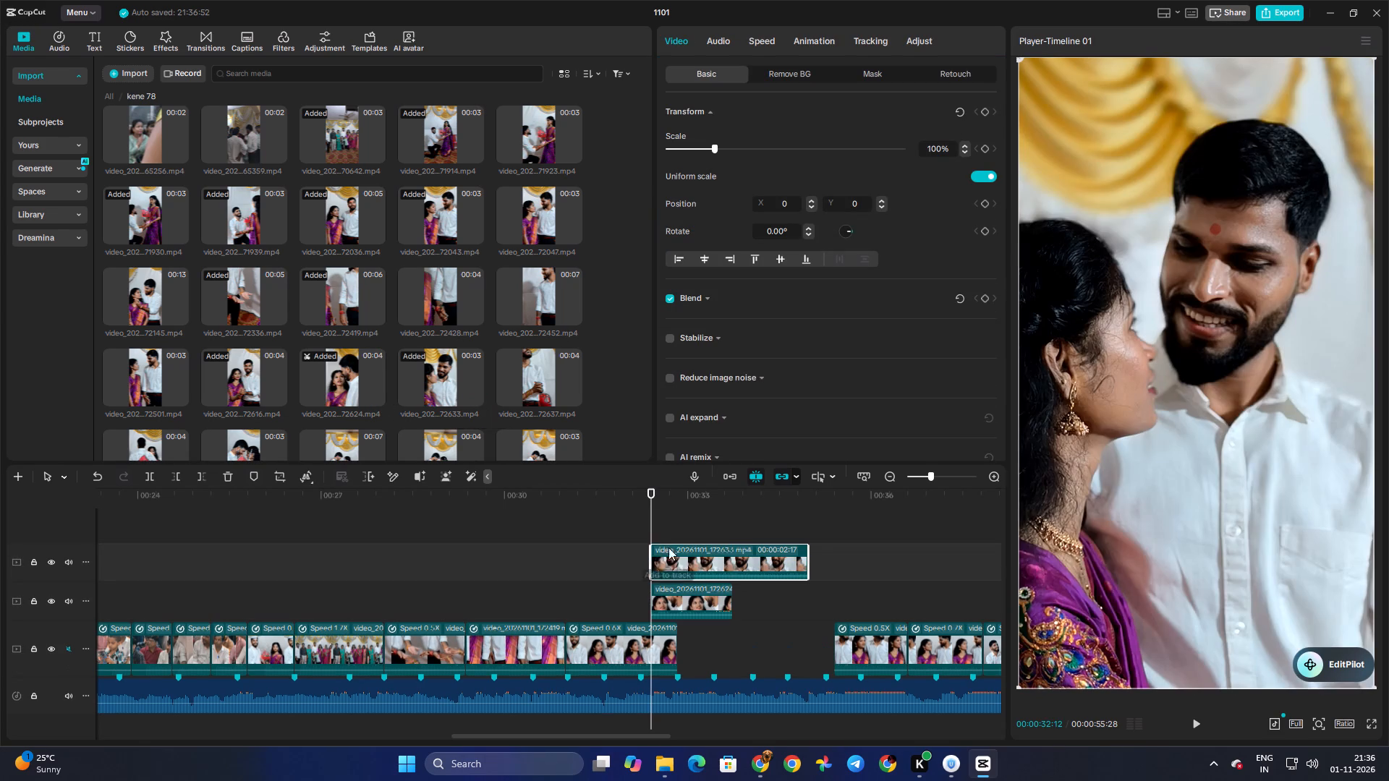
Place clip 72633 directly after clip 72624 on the upper track and trim its end to about 00:34:25.
{"action": "left_click_drag", "start_coordinate": [676, 557], "coordinate": [756, 589]}
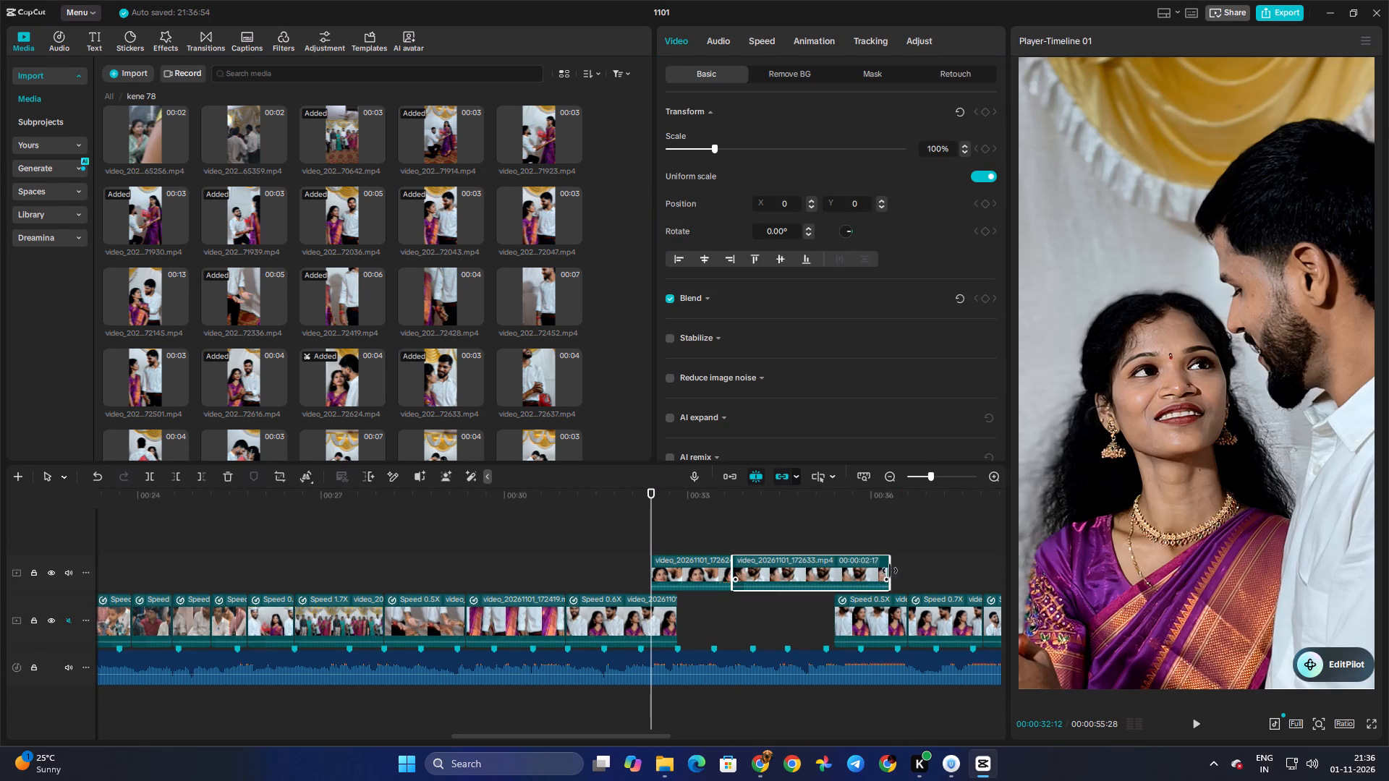
{"action": "left_click_drag", "start_coordinate": [891, 570], "coordinate": [793, 576]}
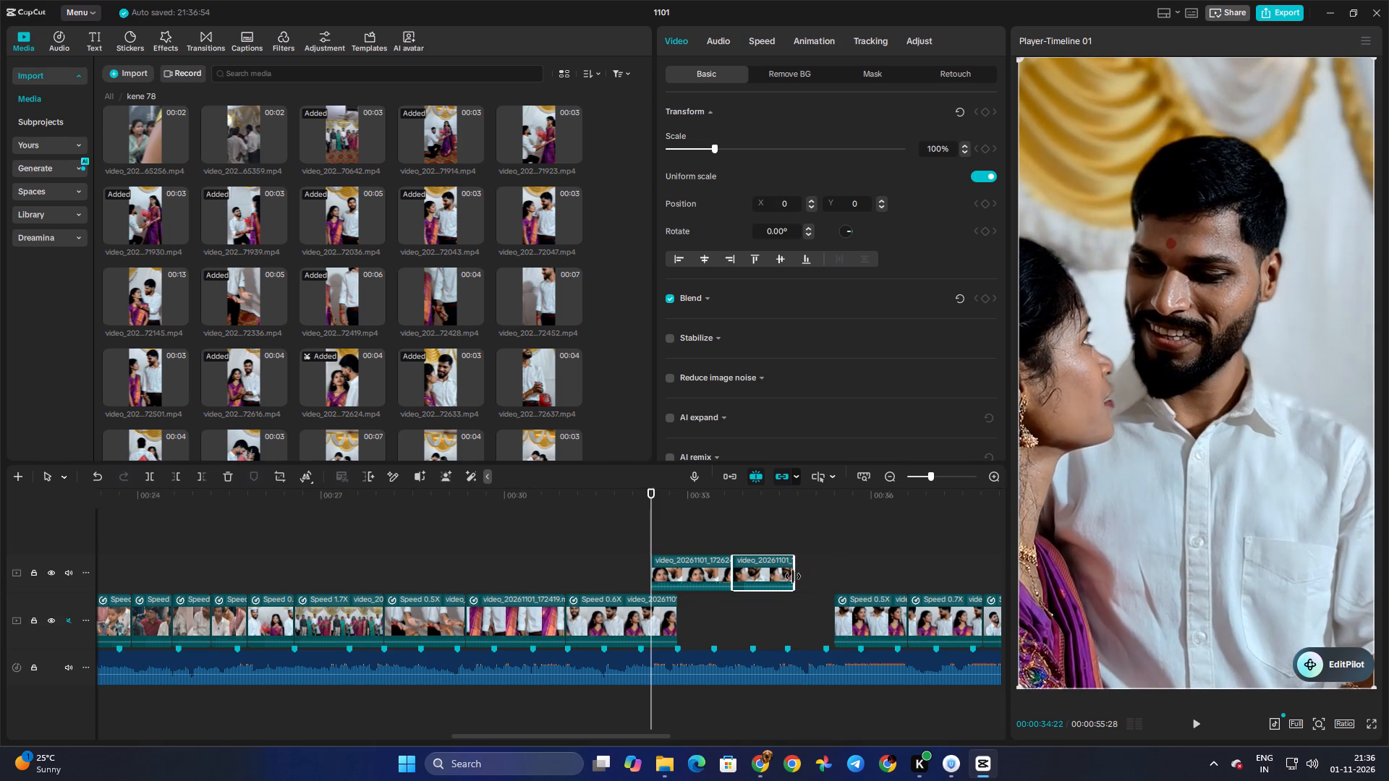
{"action": "left_click_drag", "start_coordinate": [793, 576], "coordinate": [800, 578]}
Slow both newly added upper-track clips together to a standard speed of 0.66x.
{"action": "left_click_drag", "start_coordinate": [702, 539], "coordinate": [781, 584]}
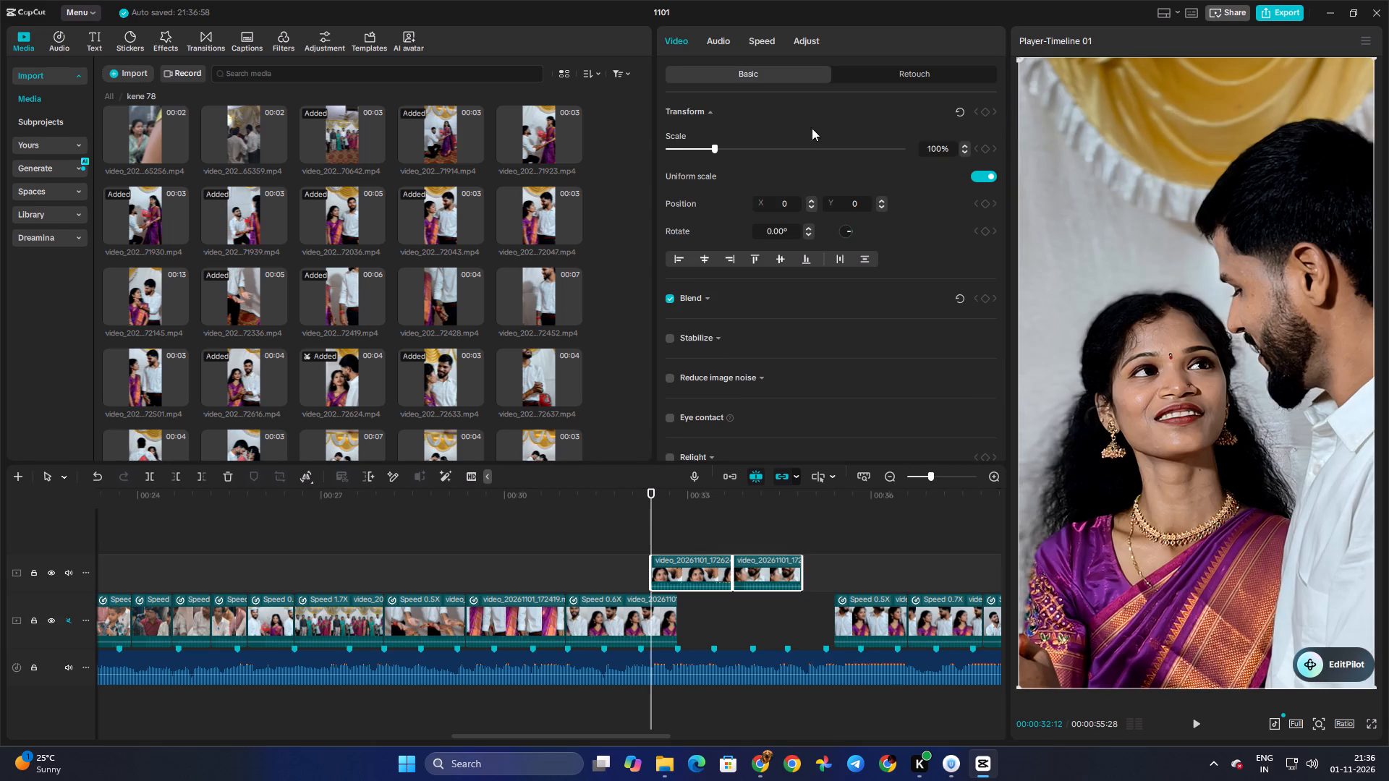
{"action": "left_click", "coordinate": [776, 46]}
{"action": "left_click", "coordinate": [698, 135]}
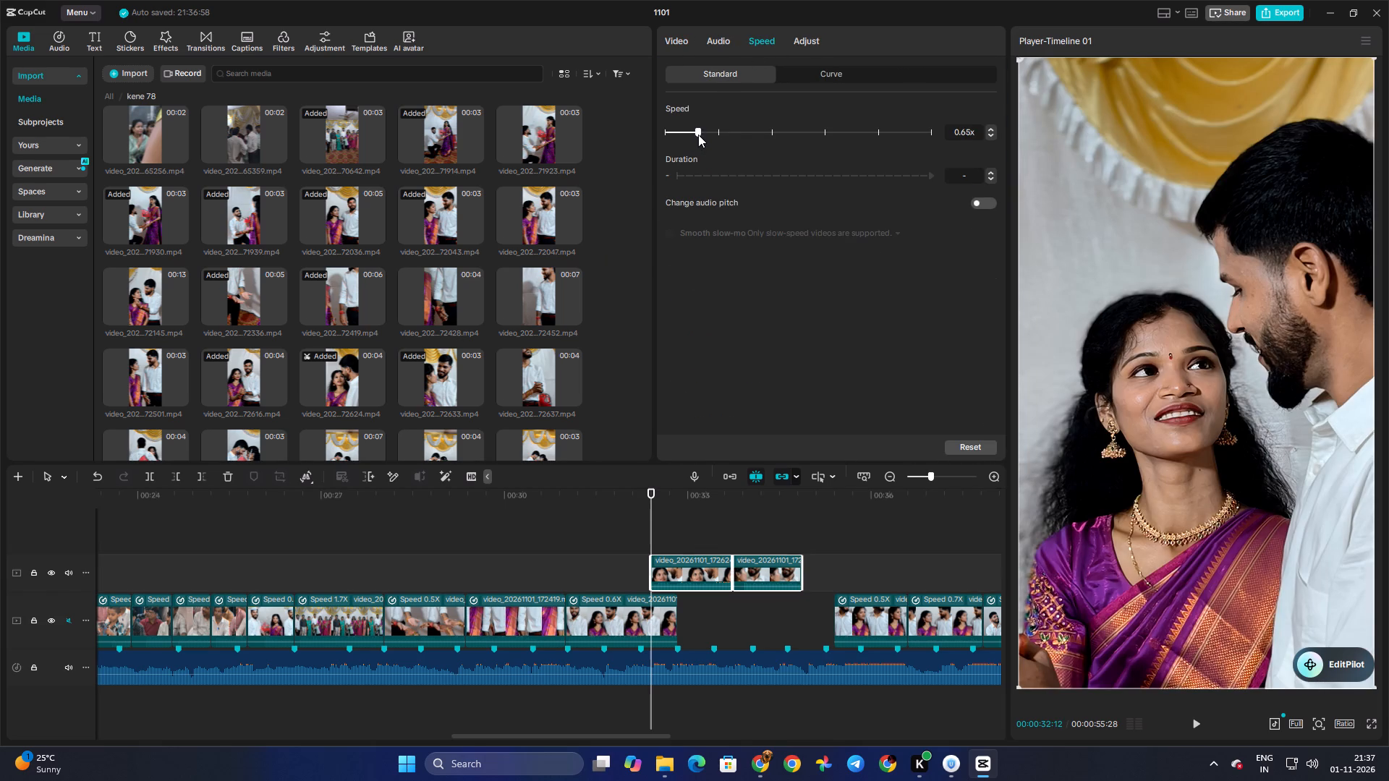
{"action": "left_click", "coordinate": [697, 134]}
{"action": "left_click", "coordinate": [699, 134]}
{"action": "scroll", "coordinate": [802, 477], "scroll_direction": "down", "scroll_amount": 3}
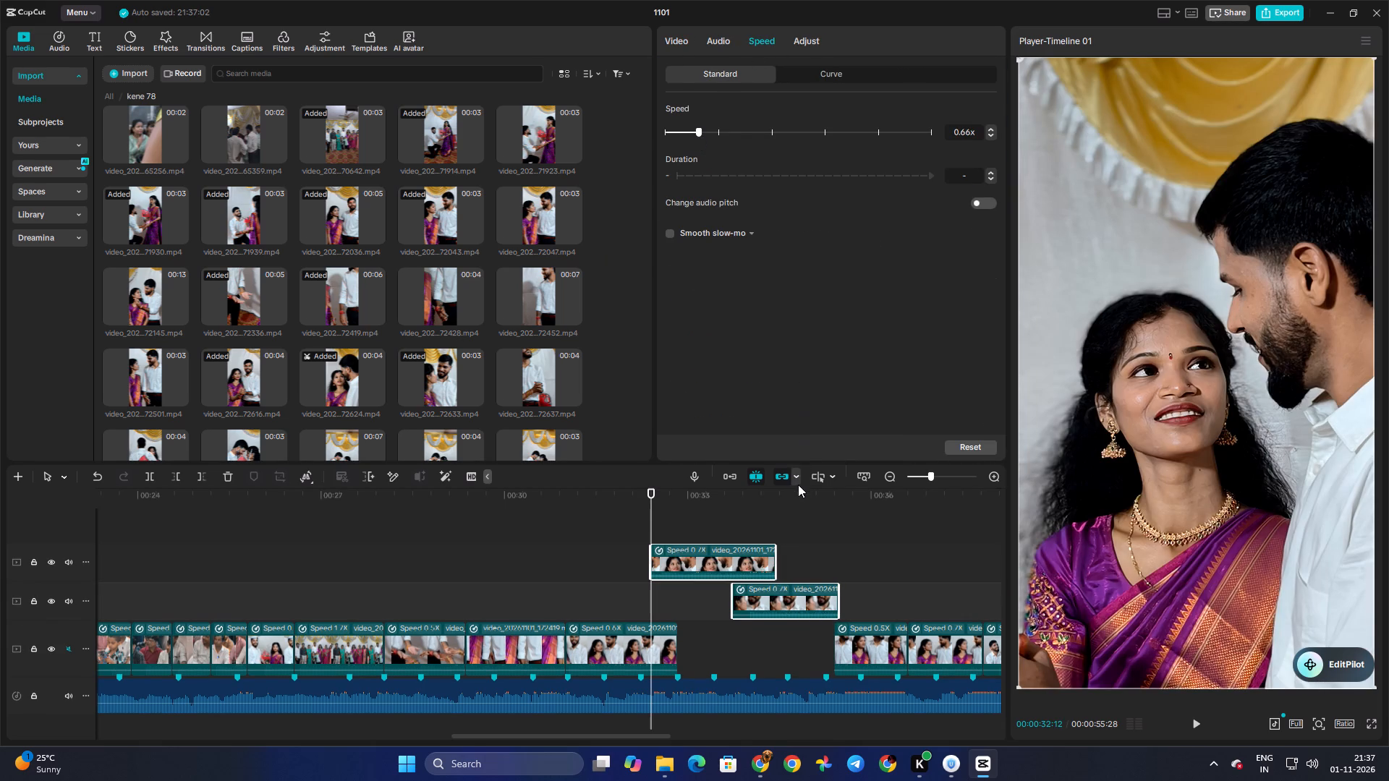
{"action": "scroll", "coordinate": [794, 560], "scroll_direction": "down", "scroll_amount": 3}
Move clip 72624 onto the main track directly after the couple clip, and slide clip 72633 later on the upper track.
{"action": "left_click", "coordinate": [712, 542]}
{"action": "left_click_drag", "start_coordinate": [704, 542], "coordinate": [760, 638]}
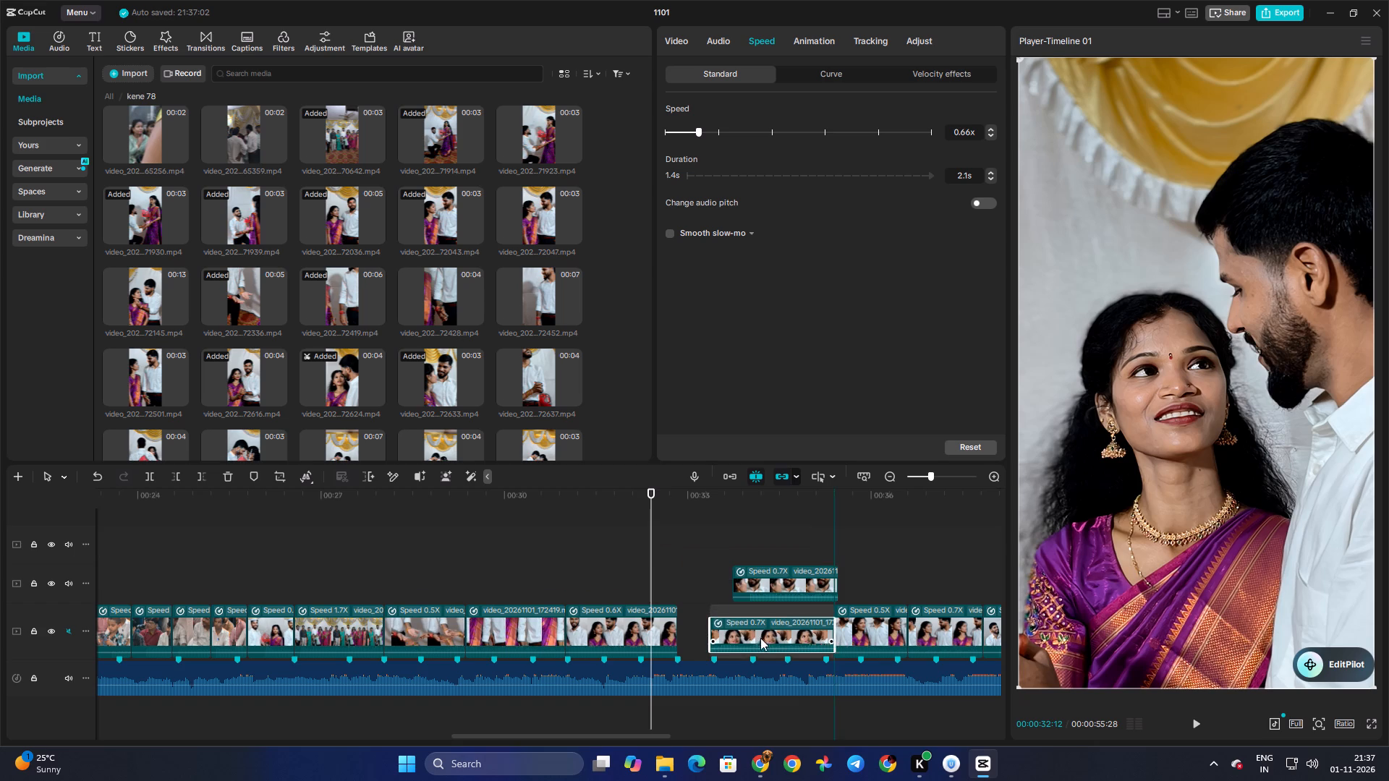
{"action": "left_click_drag", "start_coordinate": [760, 638], "coordinate": [733, 636]}
{"action": "left_click_drag", "start_coordinate": [767, 573], "coordinate": [820, 575]}
Trim the end of clip 72624 on the main track back to the beat marker at about 00:34:02.
{"action": "left_click", "coordinate": [691, 568]}
{"action": "left_click_drag", "start_coordinate": [691, 568], "coordinate": [665, 569]}
{"action": "key", "text": "space"}
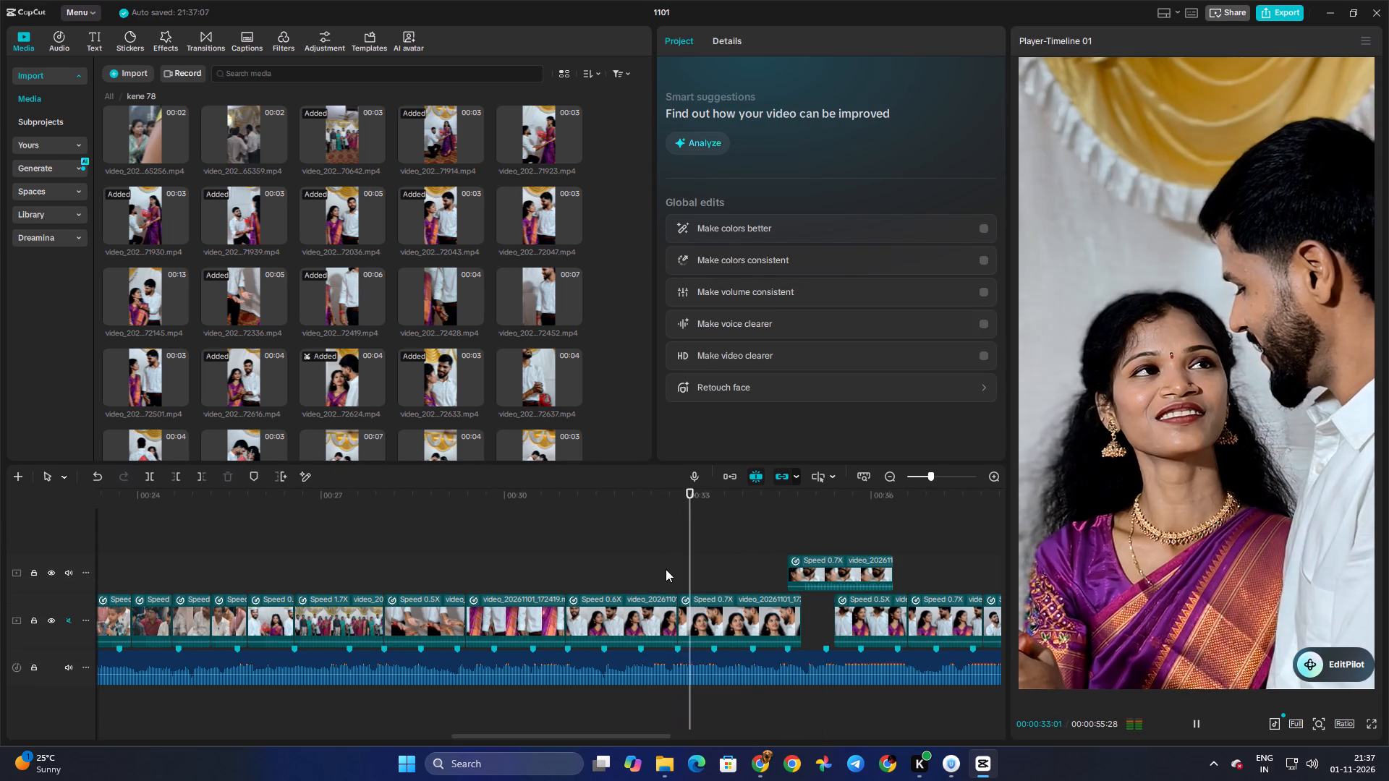
{"action": "key", "text": "space"}
{"action": "left_click", "coordinate": [735, 606]}
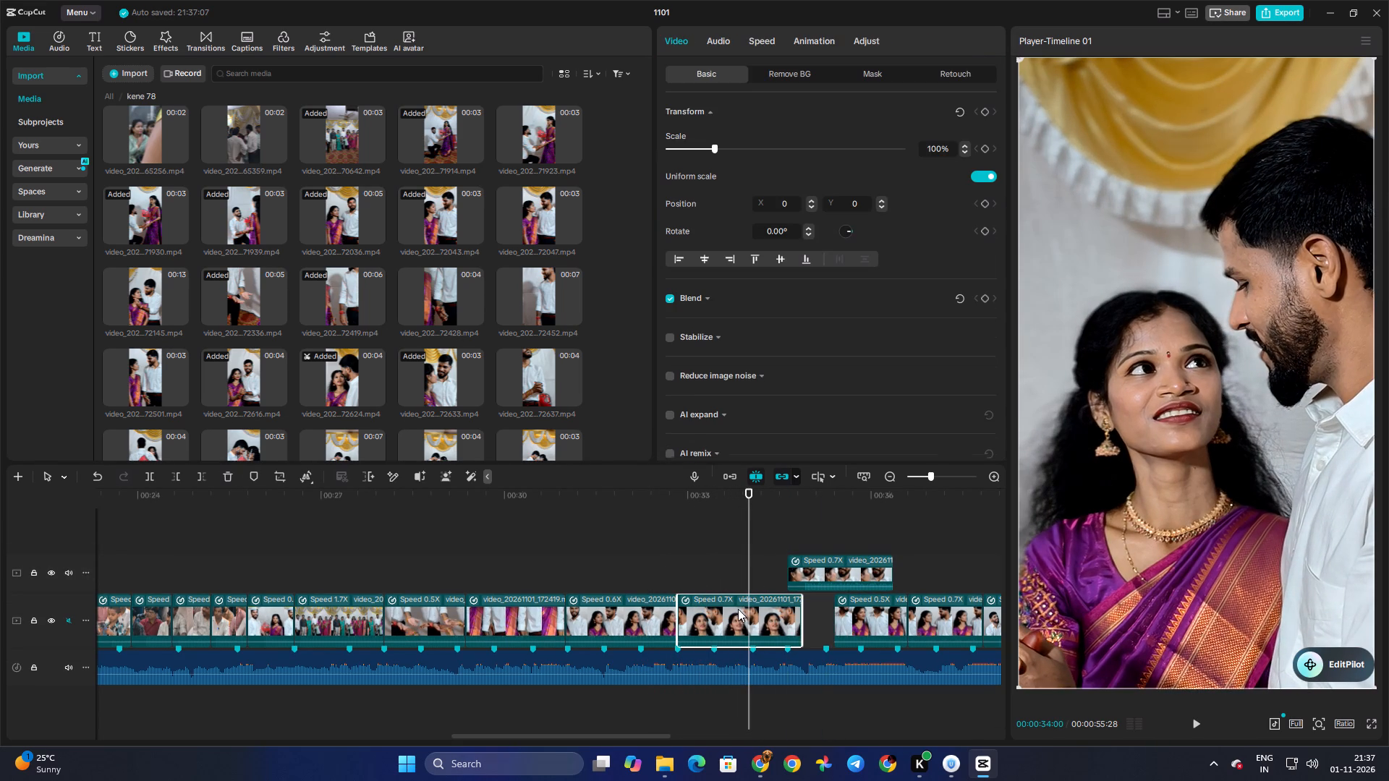
{"action": "left_click_drag", "start_coordinate": [799, 619], "coordinate": [795, 620]}
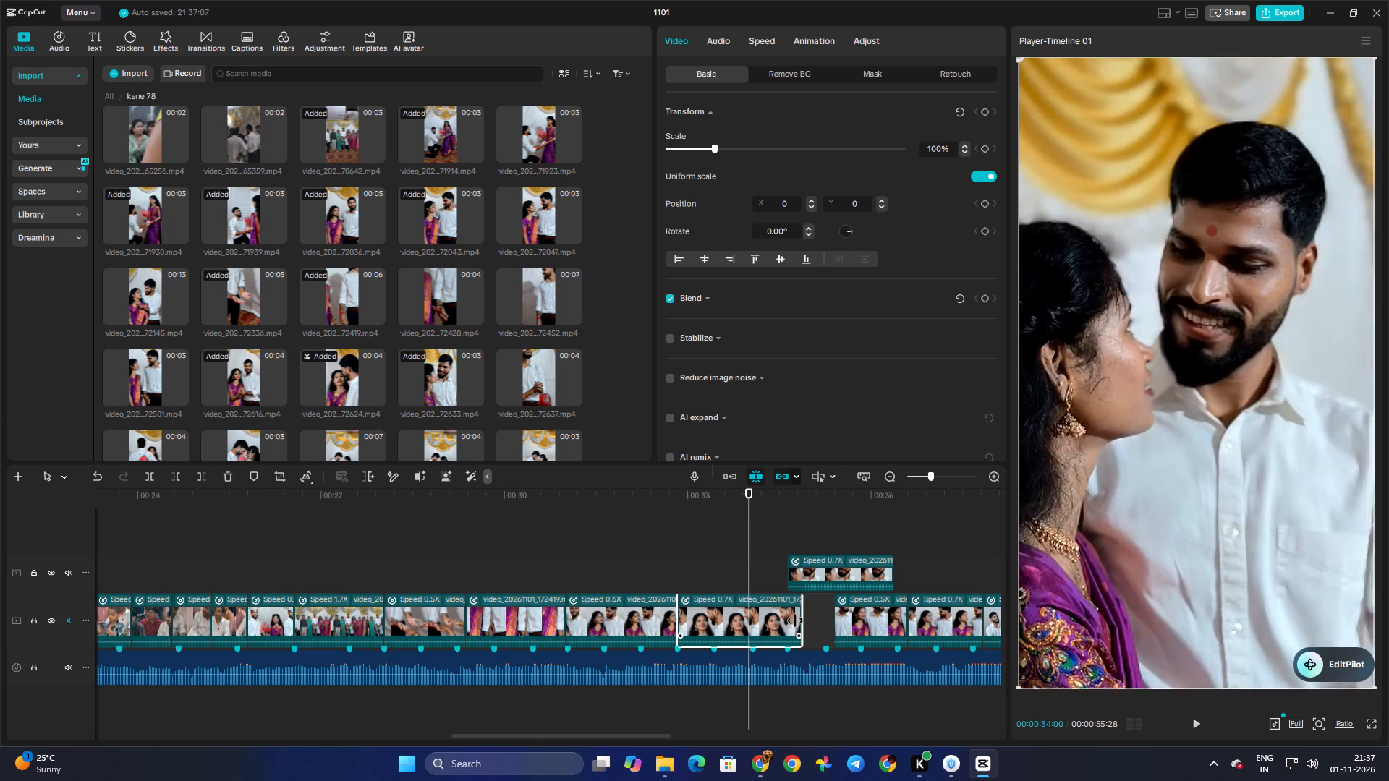
{"action": "left_click_drag", "start_coordinate": [795, 620], "coordinate": [755, 625]}
{"action": "left_click", "coordinate": [679, 562]}
{"action": "key", "text": "space"}
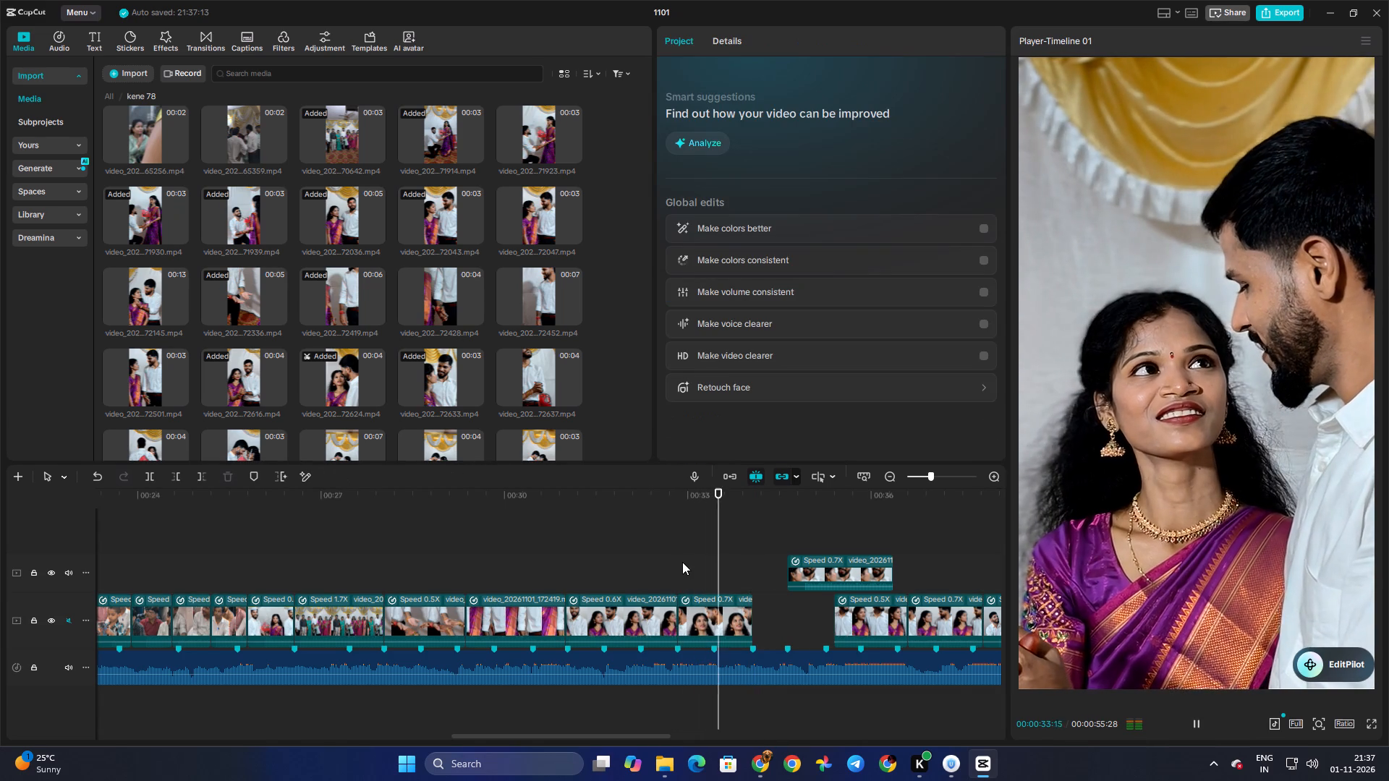
{"action": "key", "text": "space"}
Shift the five main-track clips after the gap to about 00:36:20 and place clip 72633 on the main track directly after clip 72624.
{"action": "left_click_drag", "start_coordinate": [854, 575], "coordinate": [816, 586]}
{"action": "left_click_drag", "start_coordinate": [859, 578], "coordinate": [843, 579]}
{"action": "left_click", "coordinate": [843, 577]}
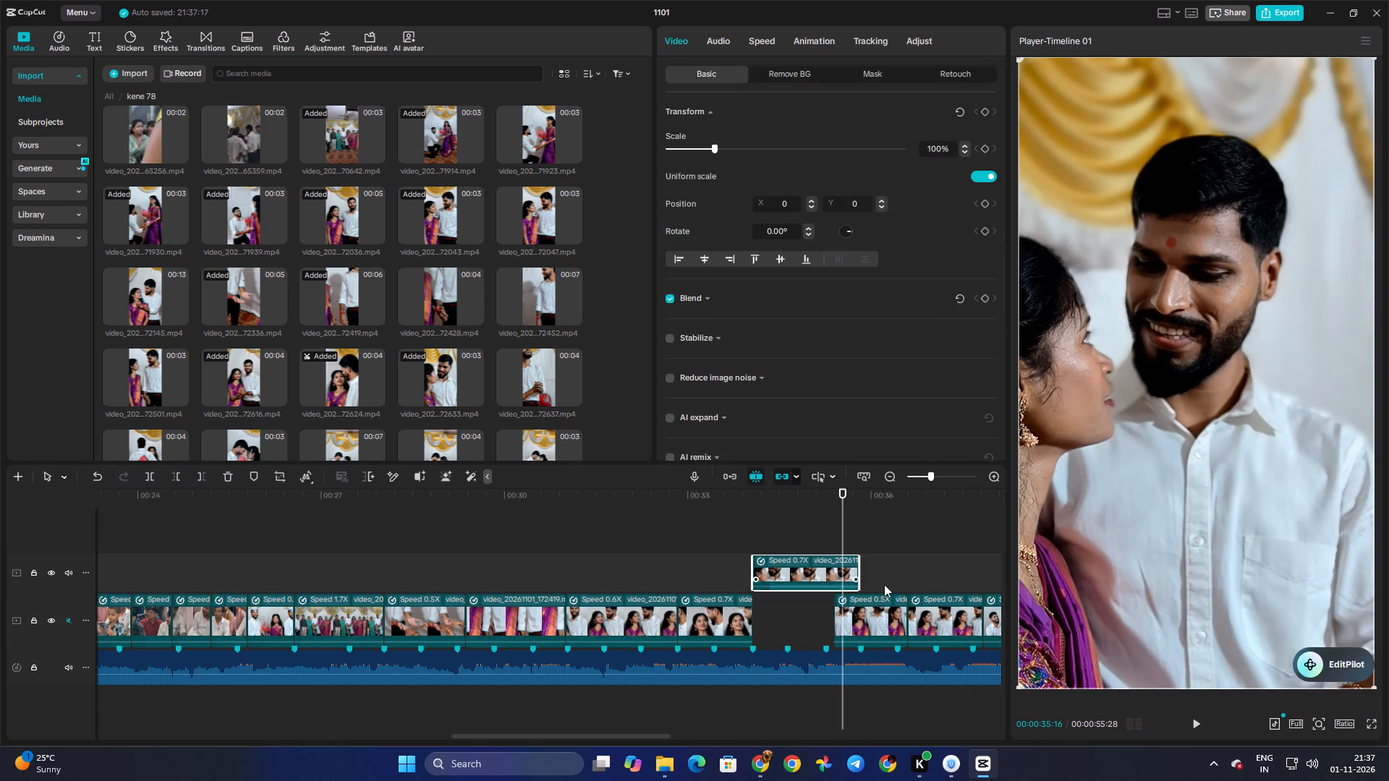
{"action": "left_click_drag", "start_coordinate": [889, 575], "coordinate": [930, 580]}
{"action": "left_click", "coordinate": [932, 577]}
{"action": "left_click", "coordinate": [932, 573]}
{"action": "left_click_drag", "start_coordinate": [932, 573], "coordinate": [992, 582]}
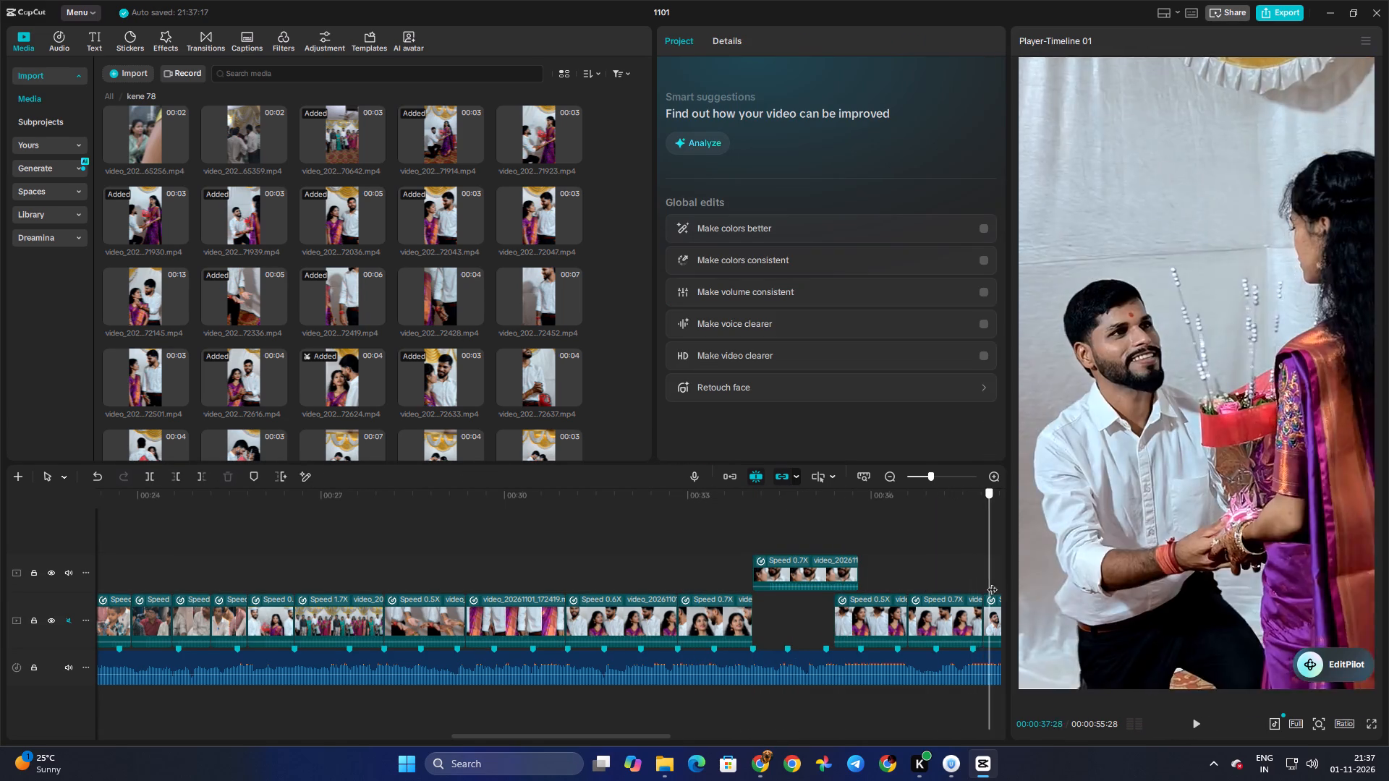
{"action": "left_click_drag", "start_coordinate": [992, 582], "coordinate": [671, 609]}
{"action": "left_click_drag", "start_coordinate": [702, 584], "coordinate": [1009, 623]}
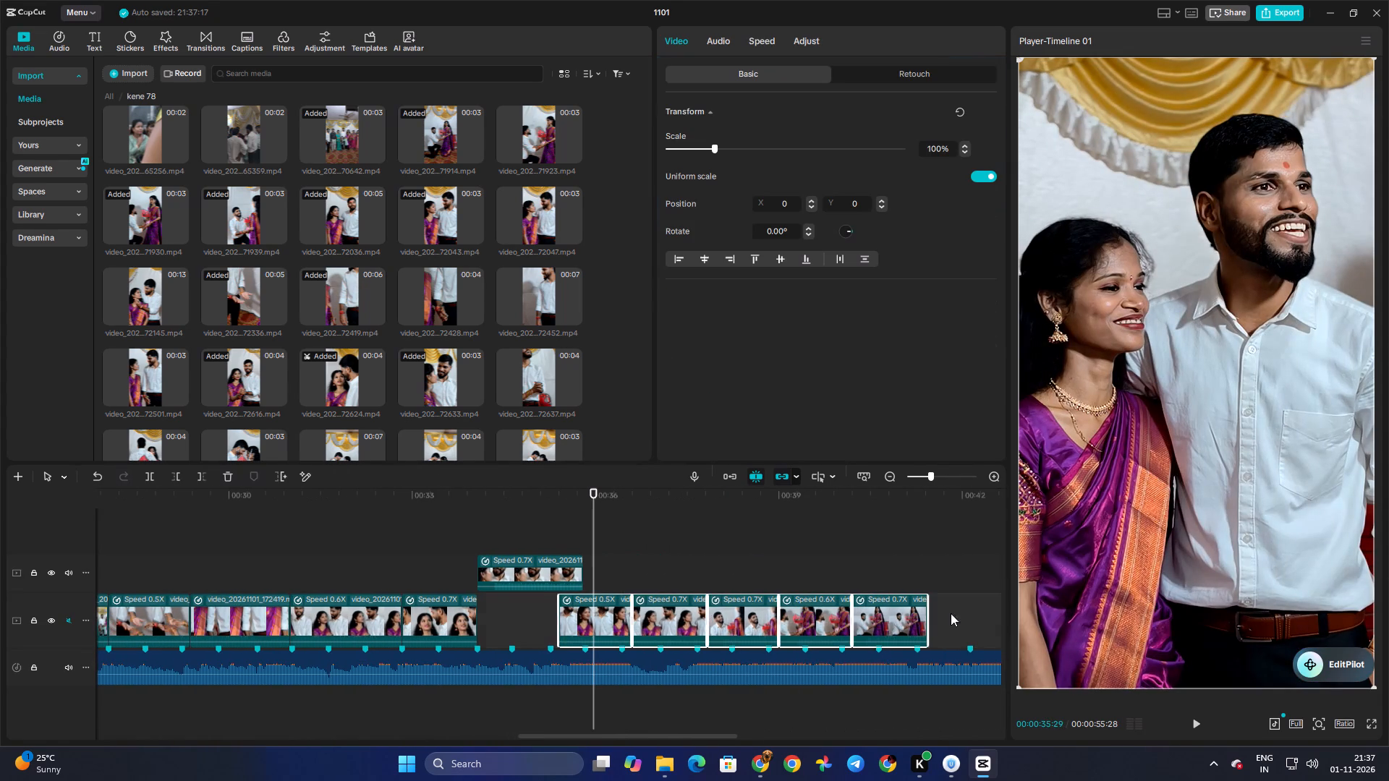
{"action": "left_click_drag", "start_coordinate": [880, 617], "coordinate": [953, 617]}
{"action": "left_click_drag", "start_coordinate": [538, 568], "coordinate": [540, 604]}
Play back the join and trim the end of clip 72633 to about 00:34:28.
{"action": "left_click", "coordinate": [472, 562]}
{"action": "left_click_drag", "start_coordinate": [472, 562], "coordinate": [465, 562]}
{"action": "key", "text": "space"}
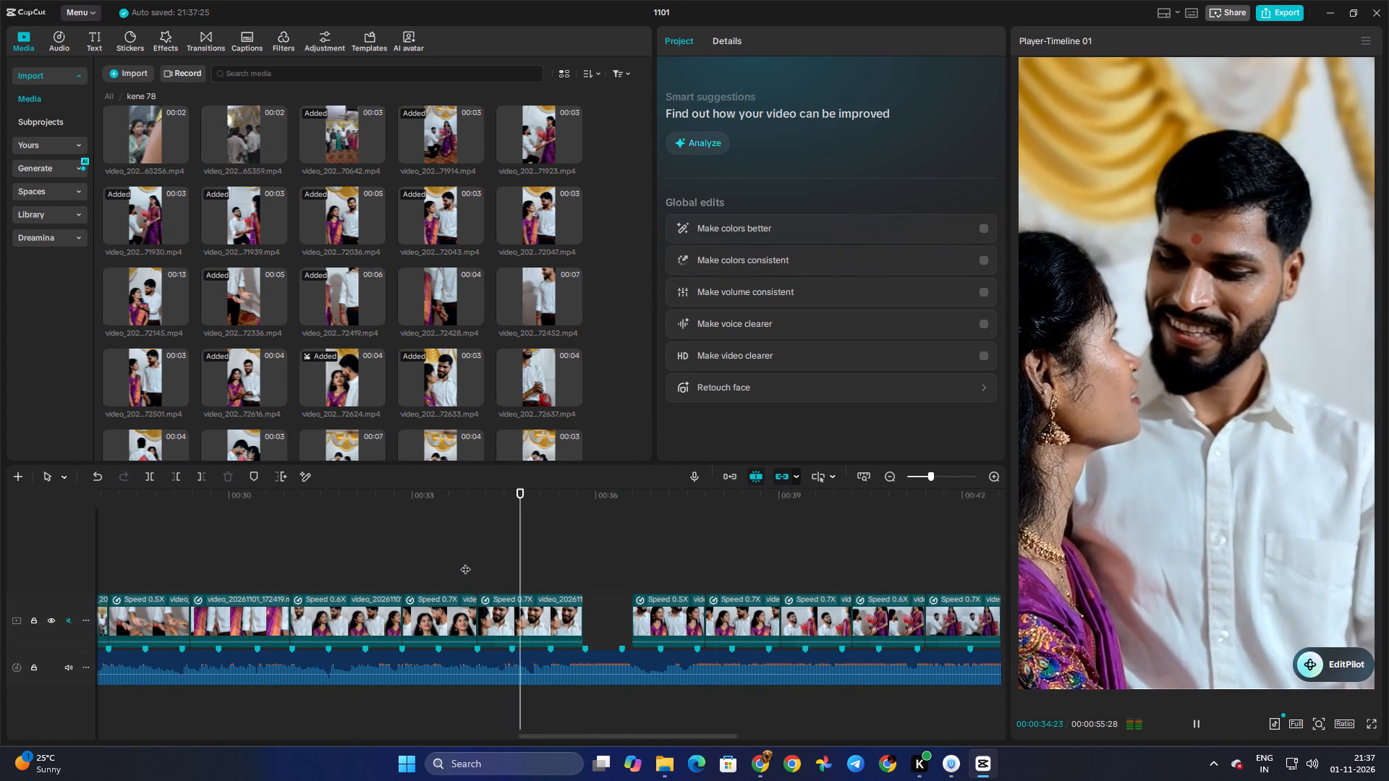
{"action": "key", "text": "space"}
{"action": "left_click", "coordinate": [518, 613]}
{"action": "left_click_drag", "start_coordinate": [586, 616], "coordinate": [579, 618]}
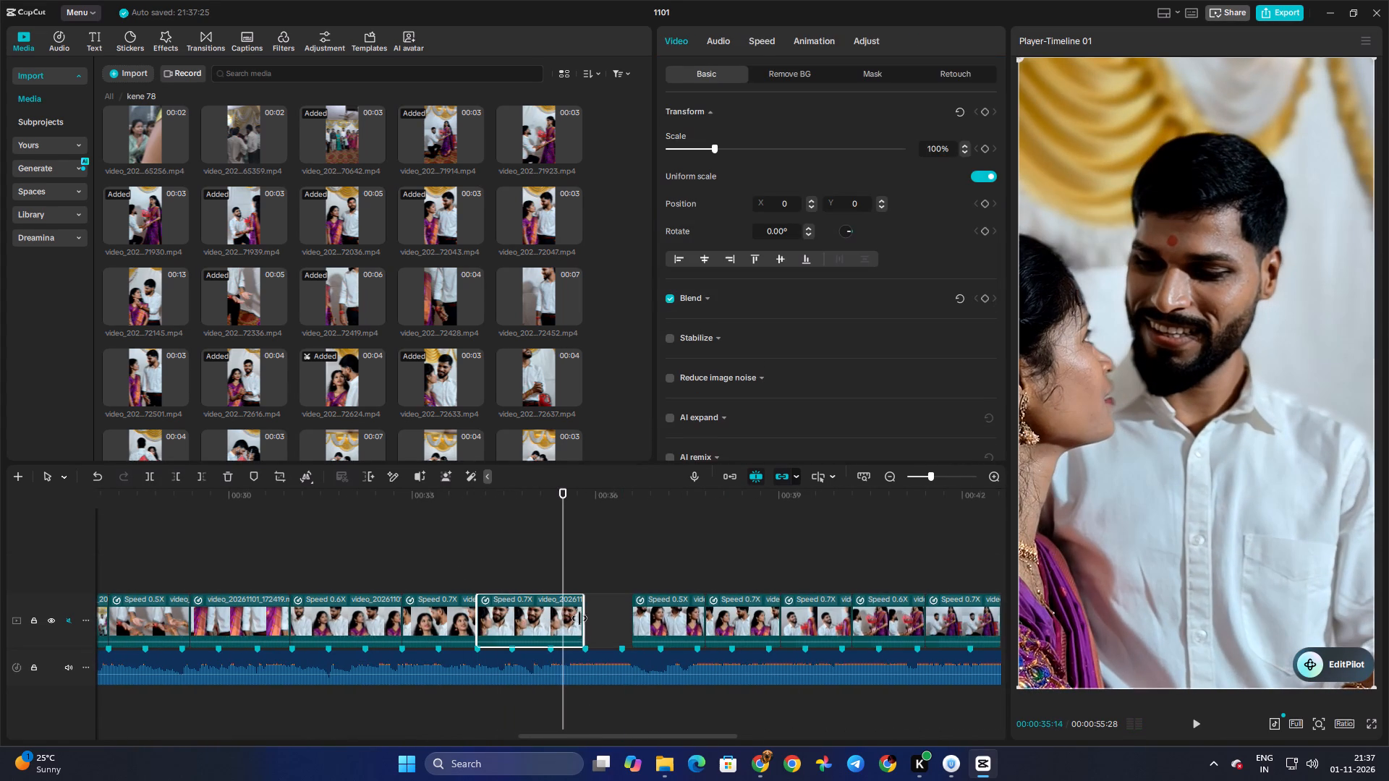
{"action": "left_click_drag", "start_coordinate": [579, 618], "coordinate": [535, 625]}
{"action": "left_click", "coordinate": [535, 611]}
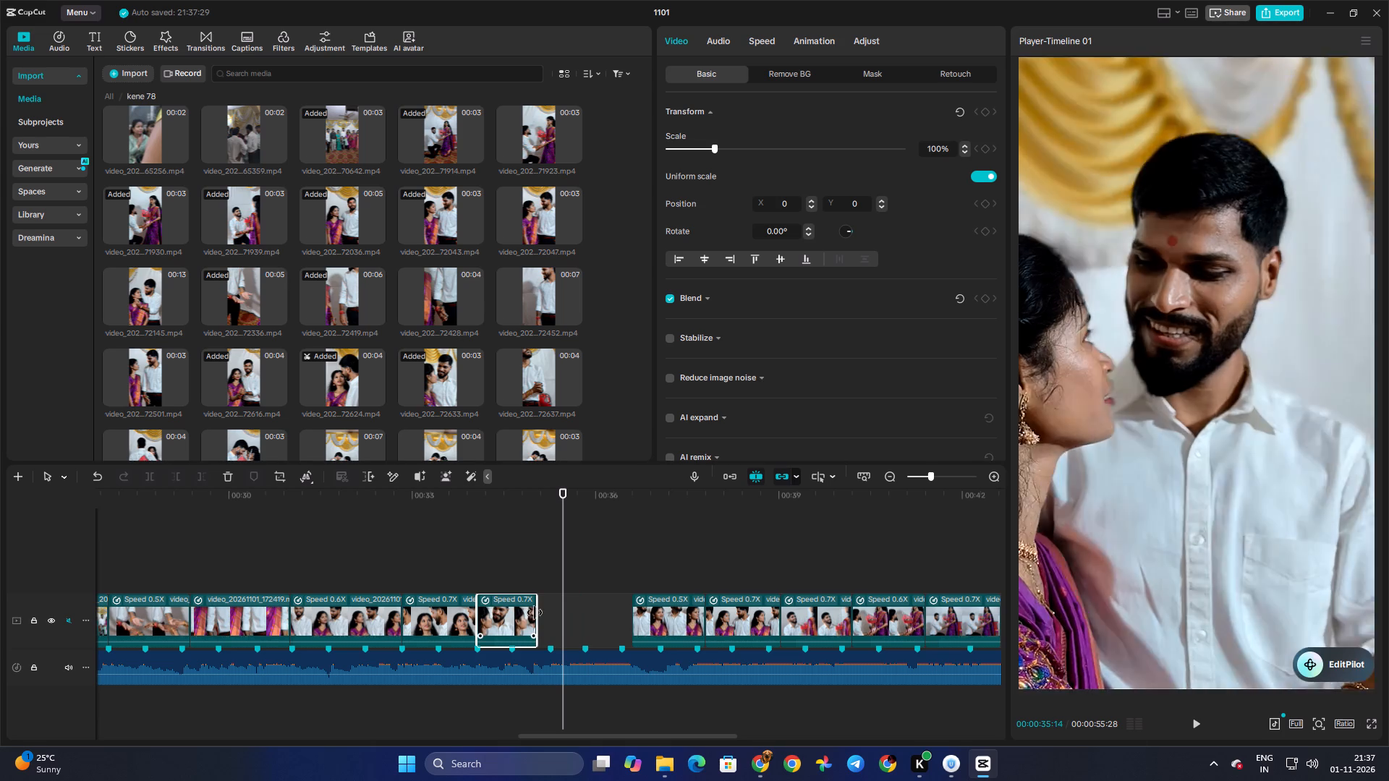
Preview library clips 72637, 72501, 72804, 72845 and 72859 as candidates for the remaining gap.
{"action": "left_click", "coordinate": [560, 571]}
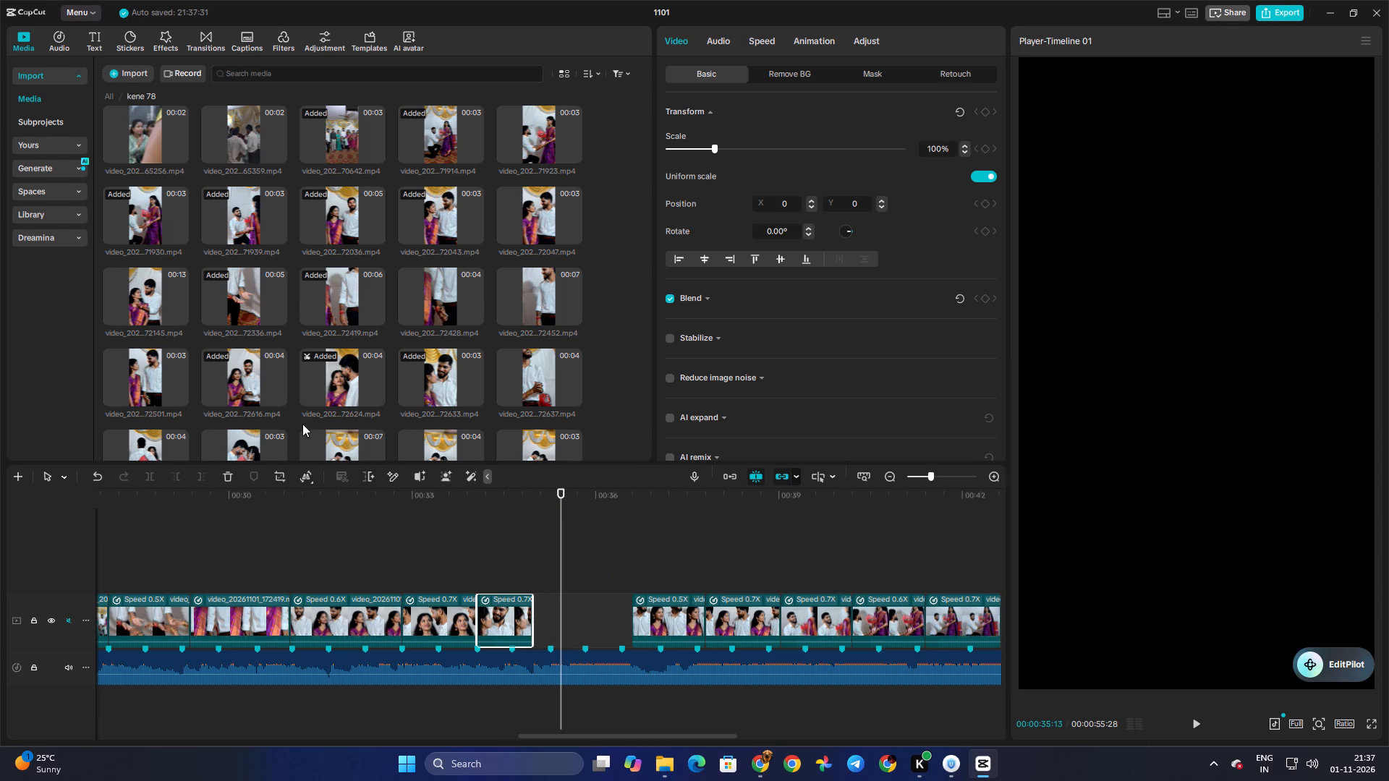
{"action": "left_click", "coordinate": [526, 375]}
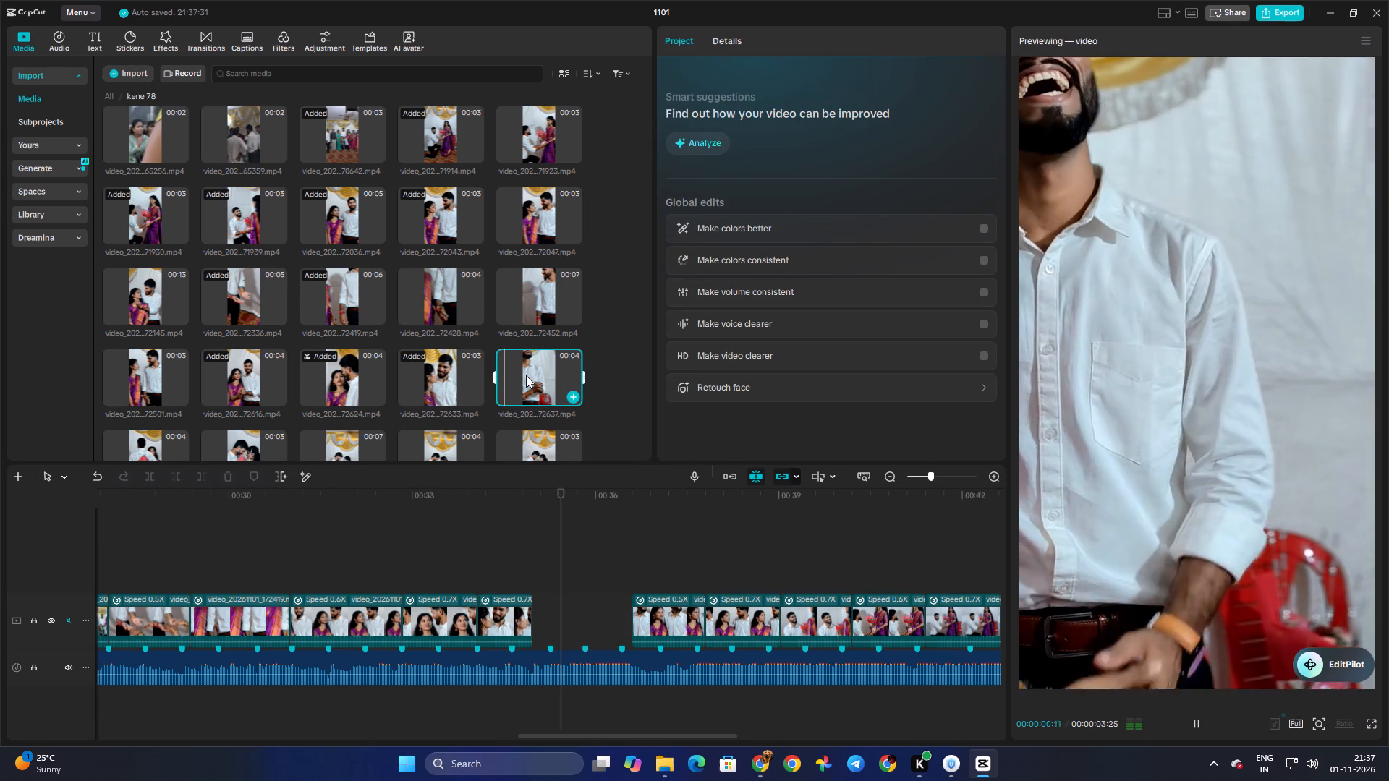
{"action": "key", "text": "space"}
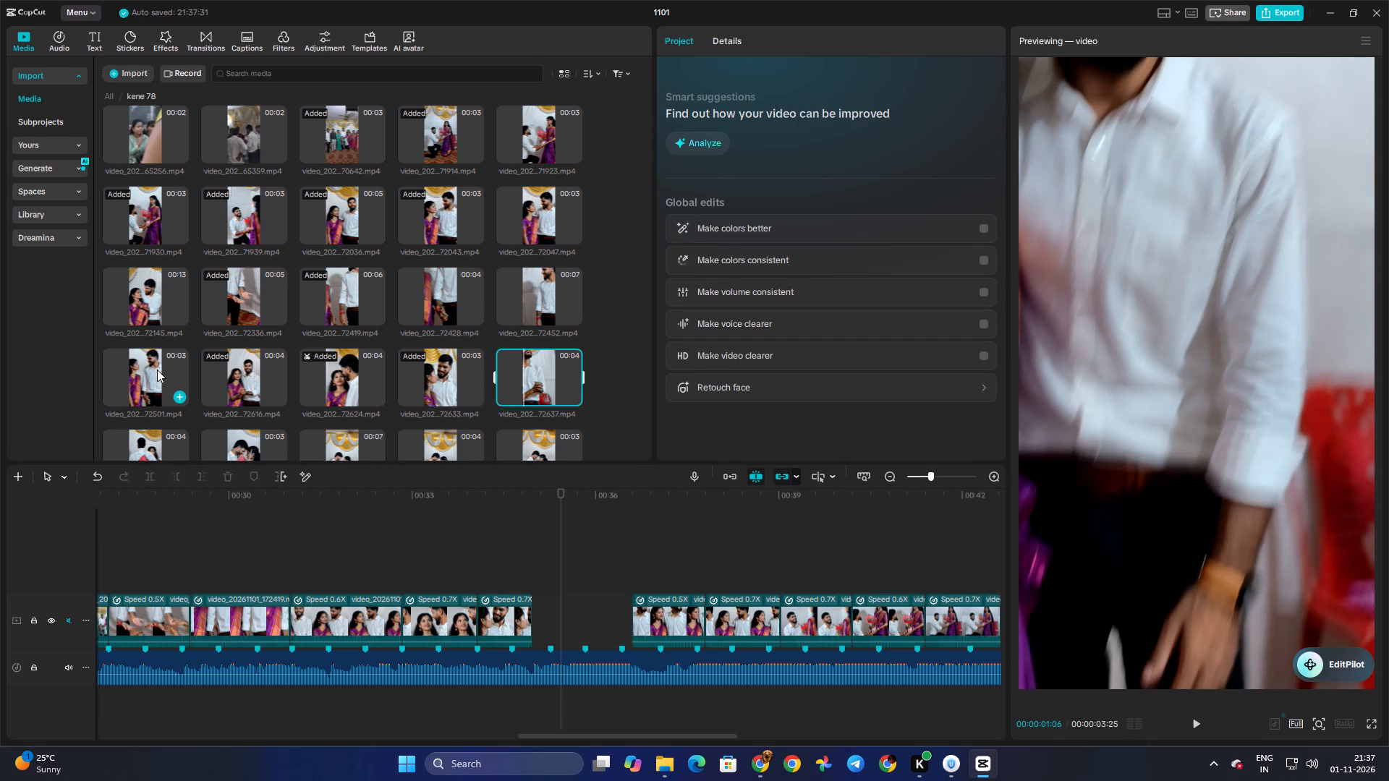
{"action": "left_click", "coordinate": [157, 370]}
{"action": "key", "text": "space"}
{"action": "scroll", "coordinate": [237, 338], "scroll_direction": "down", "scroll_amount": 3}
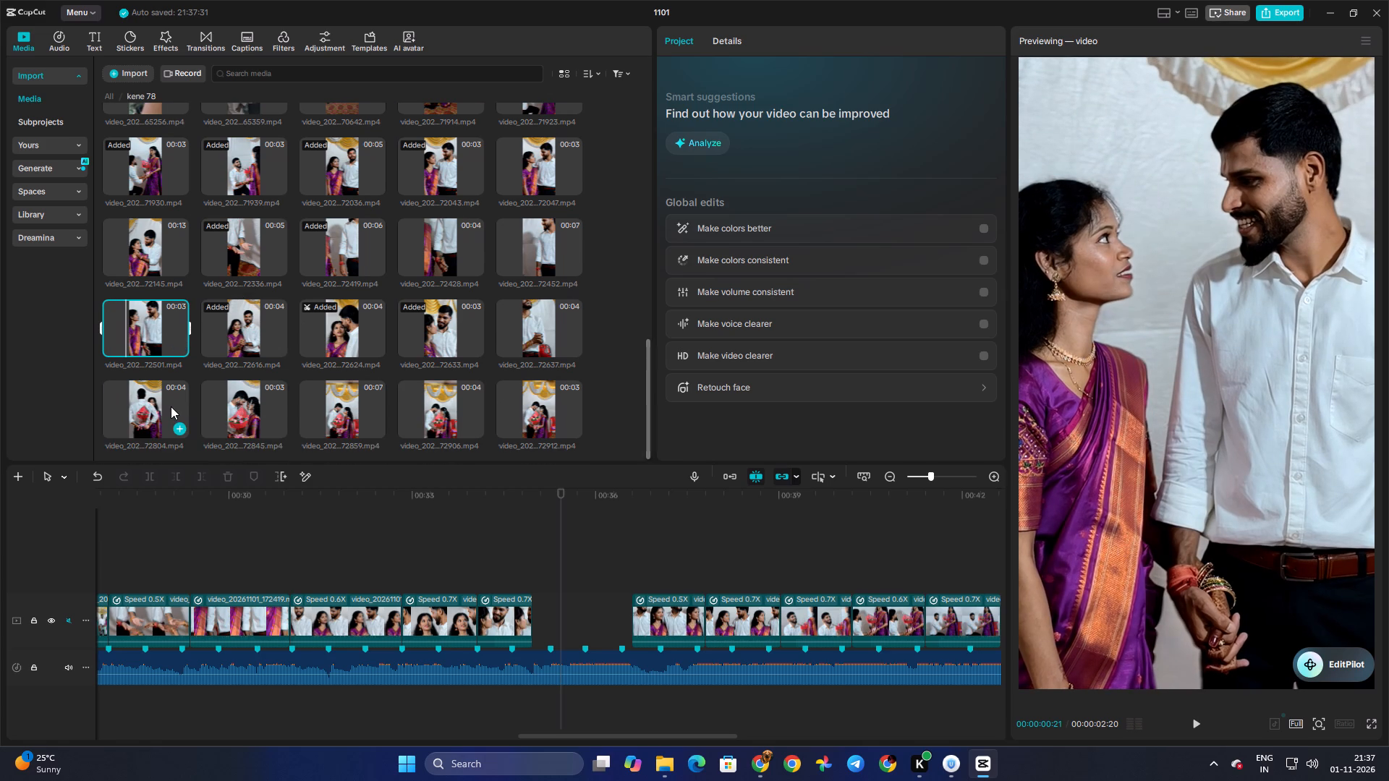
{"action": "left_click", "coordinate": [171, 406]}
{"action": "key", "text": "space"}
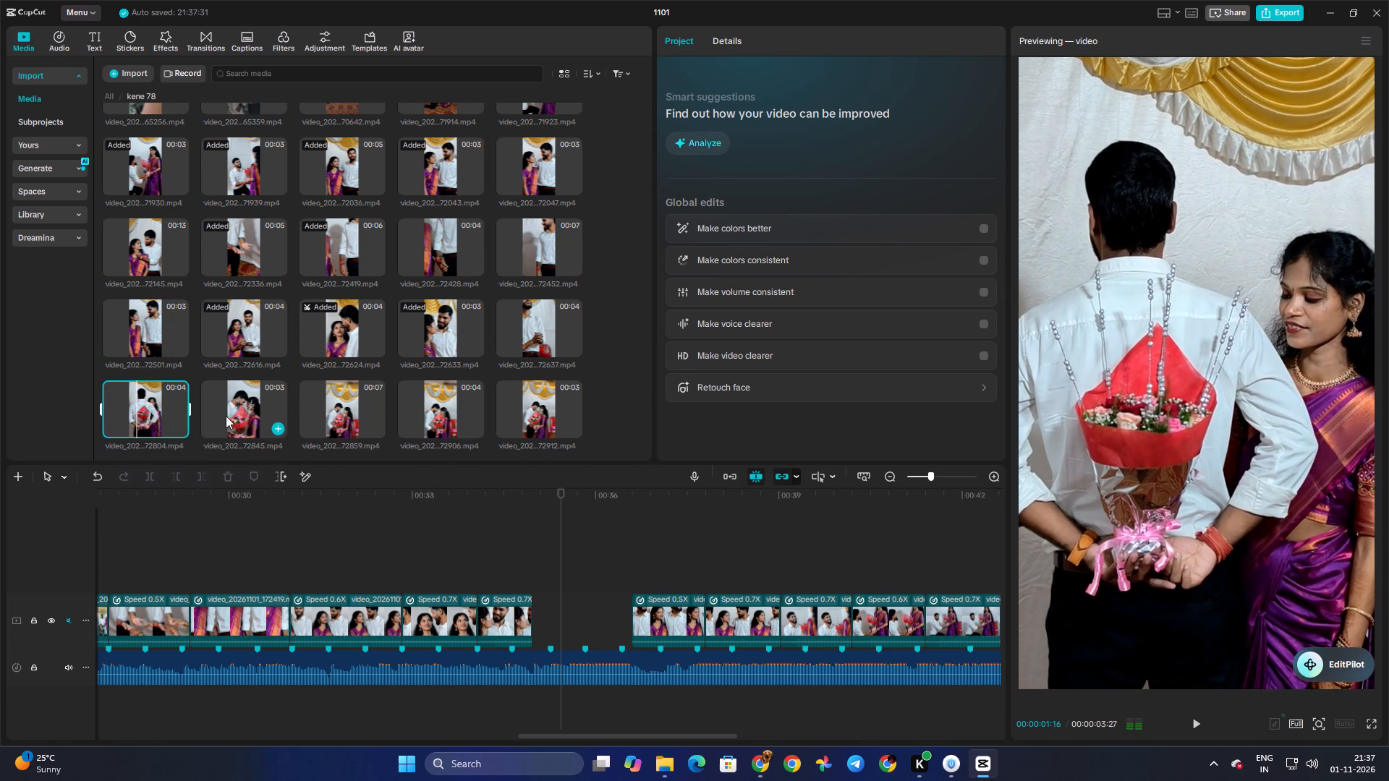
{"action": "left_click", "coordinate": [245, 416]}
{"action": "left_click", "coordinate": [340, 422]}
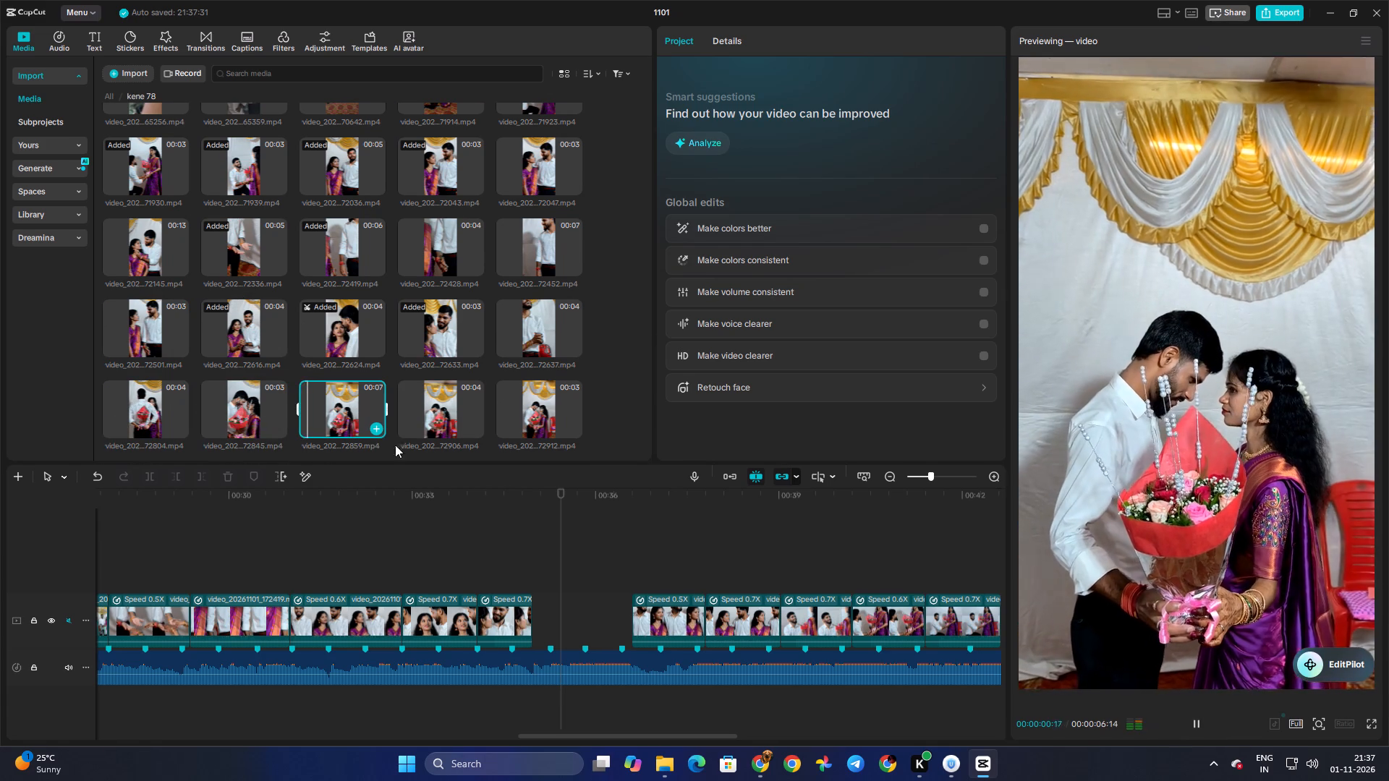
Move the 0.5x smiling-couple clip earlier so it starts directly after clip 72633, and play back the result.
{"action": "left_click", "coordinate": [721, 560]}
{"action": "left_click_drag", "start_coordinate": [721, 560], "coordinate": [535, 550]}
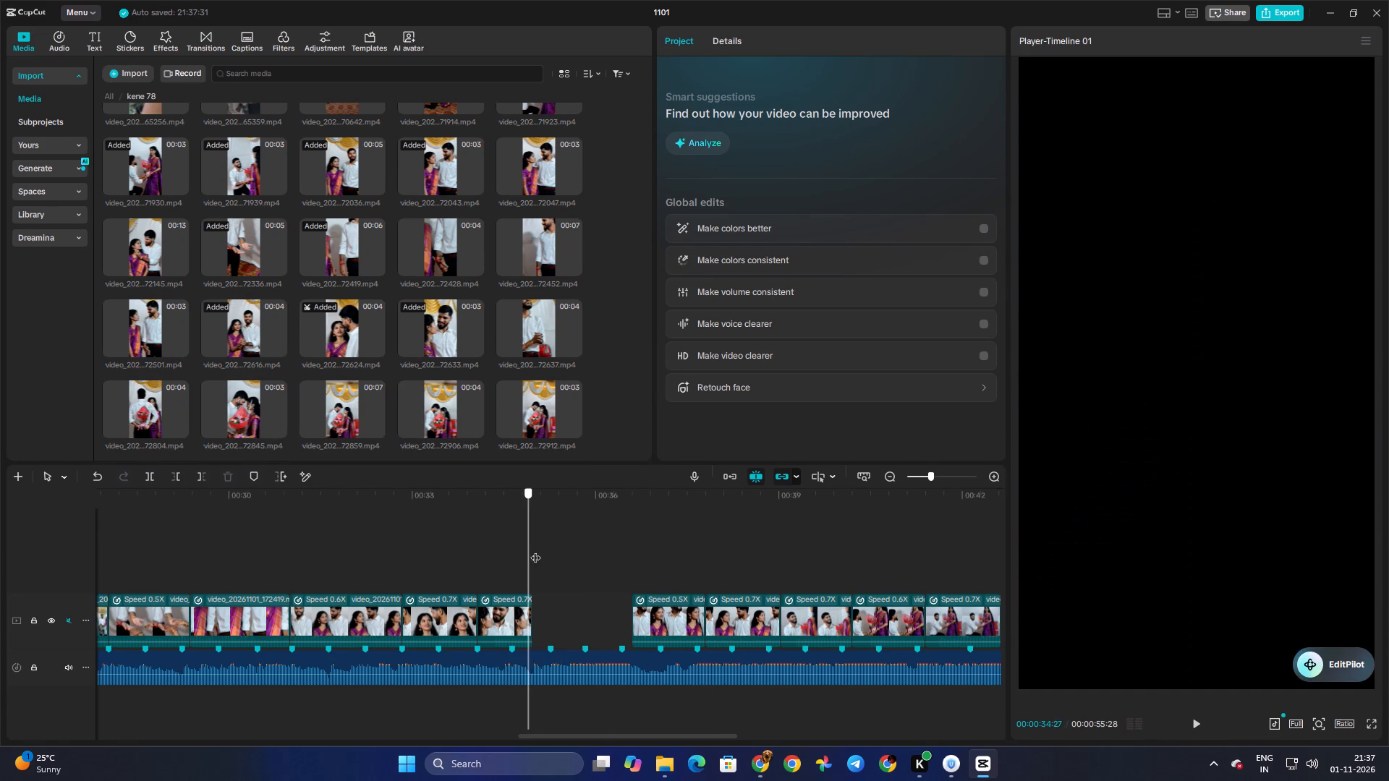
{"action": "left_click_drag", "start_coordinate": [535, 550], "coordinate": [540, 551]}
{"action": "key", "text": "space"}
{"action": "key", "text": "space"}
{"action": "left_click_drag", "start_coordinate": [681, 617], "coordinate": [680, 617]}
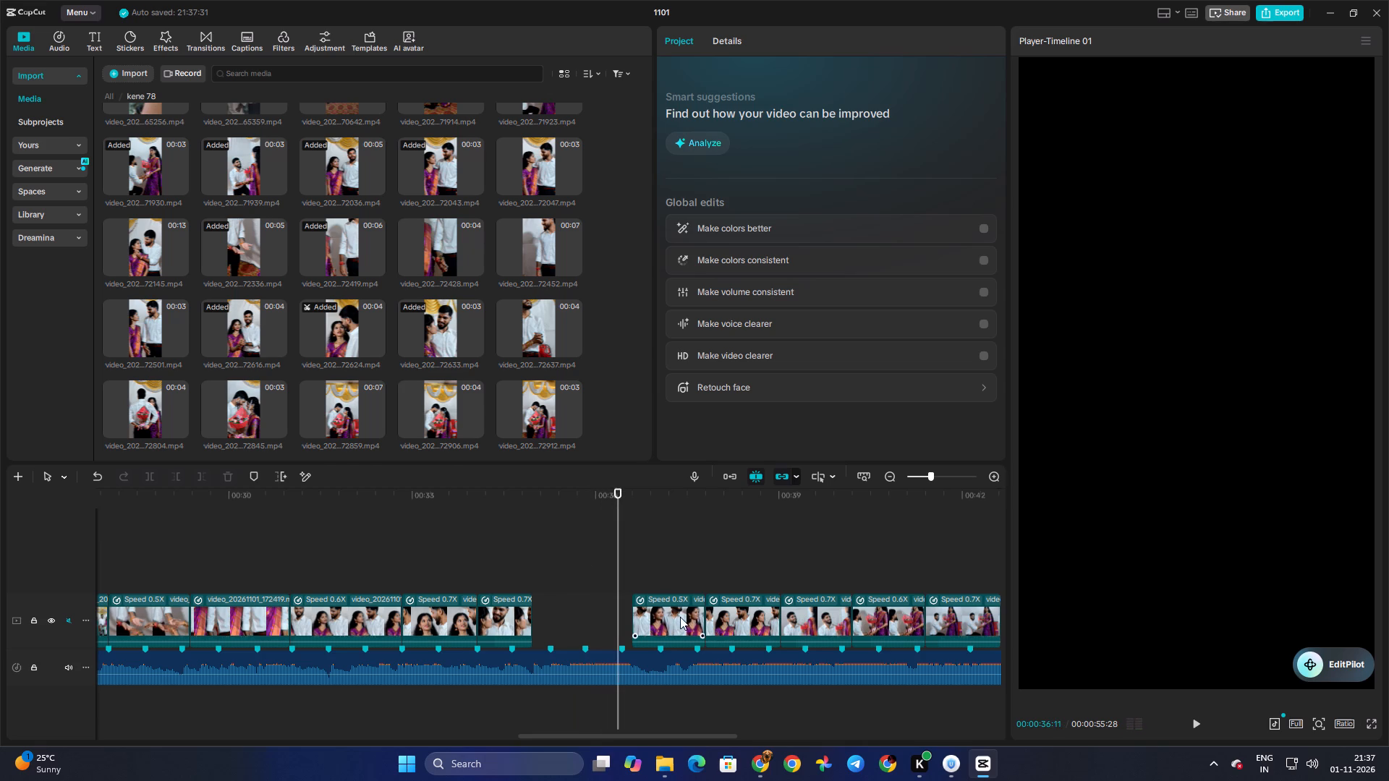
{"action": "left_click_drag", "start_coordinate": [680, 617], "coordinate": [582, 615]}
{"action": "left_click", "coordinate": [503, 576]}
{"action": "key", "text": "space"}
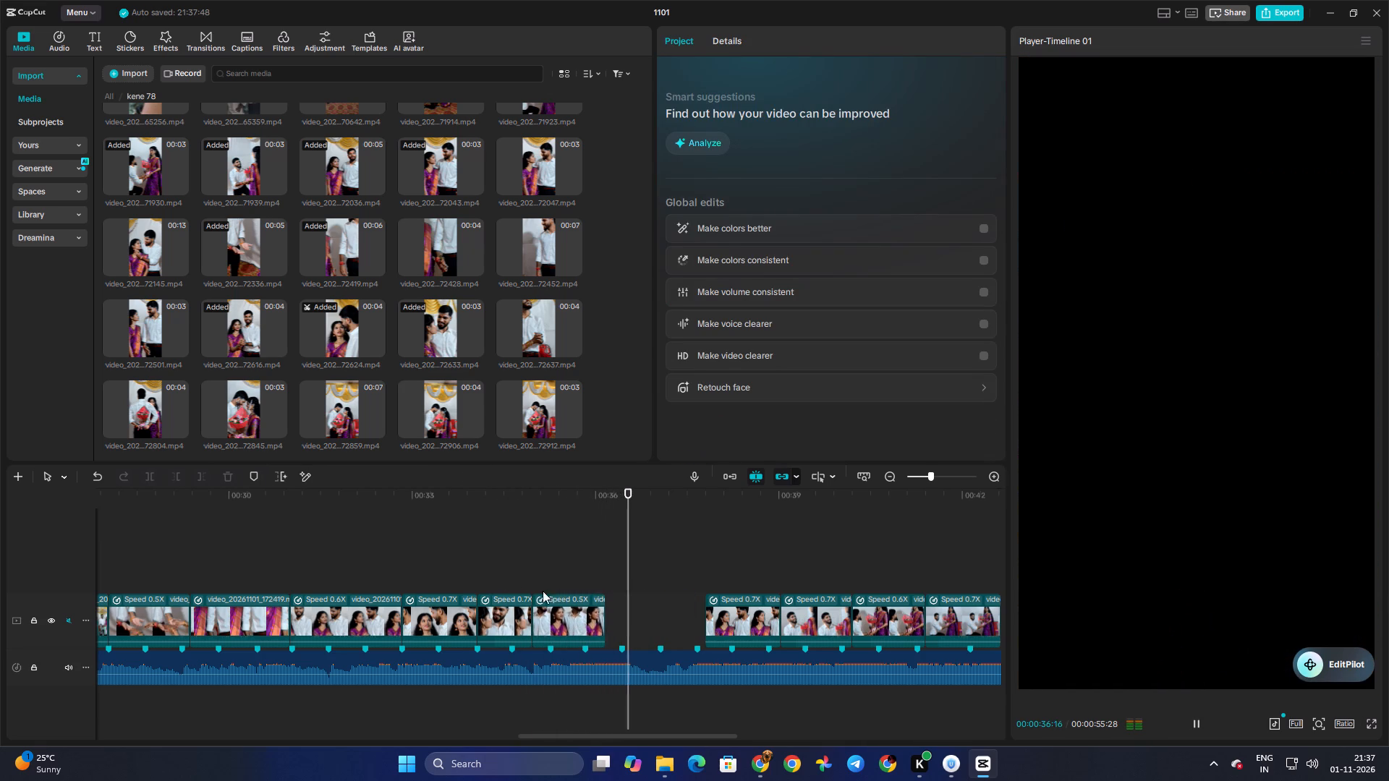
{"action": "key", "text": "space"}
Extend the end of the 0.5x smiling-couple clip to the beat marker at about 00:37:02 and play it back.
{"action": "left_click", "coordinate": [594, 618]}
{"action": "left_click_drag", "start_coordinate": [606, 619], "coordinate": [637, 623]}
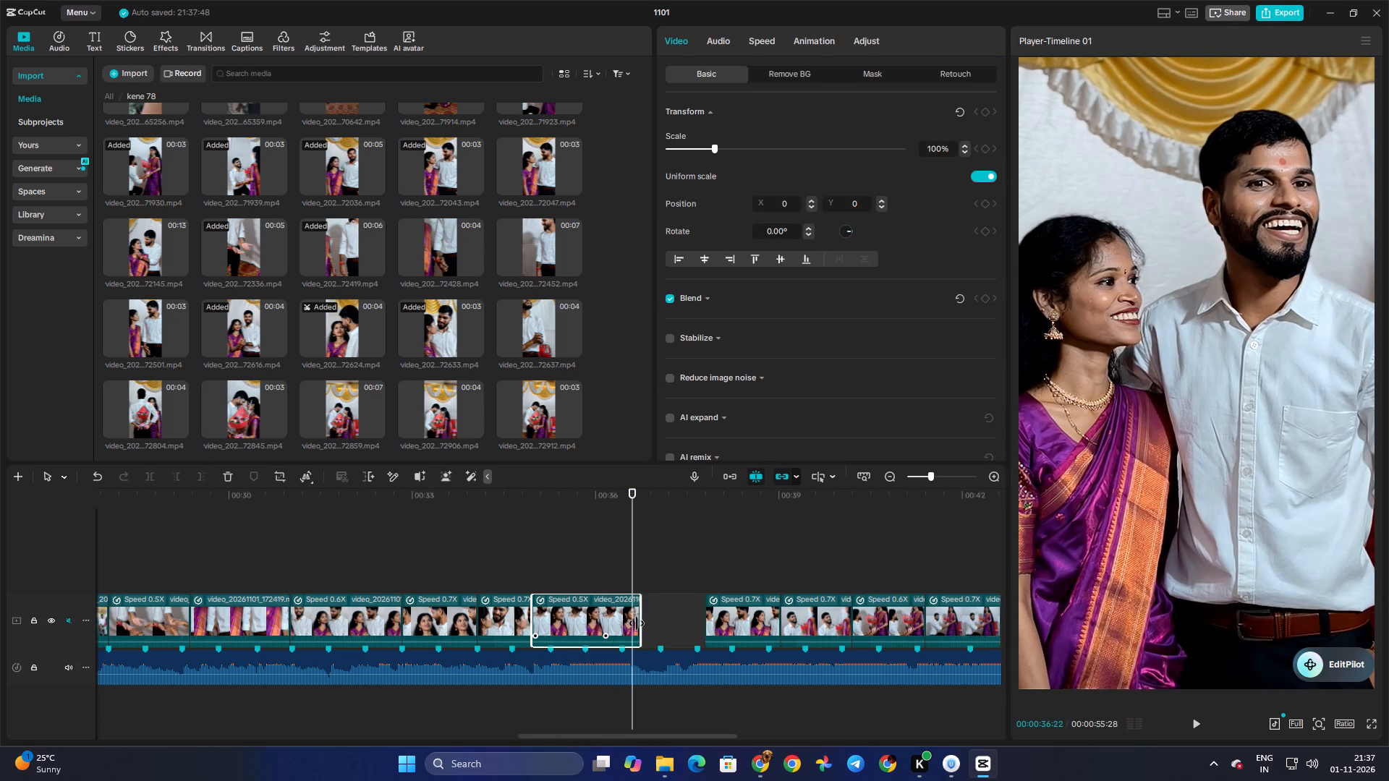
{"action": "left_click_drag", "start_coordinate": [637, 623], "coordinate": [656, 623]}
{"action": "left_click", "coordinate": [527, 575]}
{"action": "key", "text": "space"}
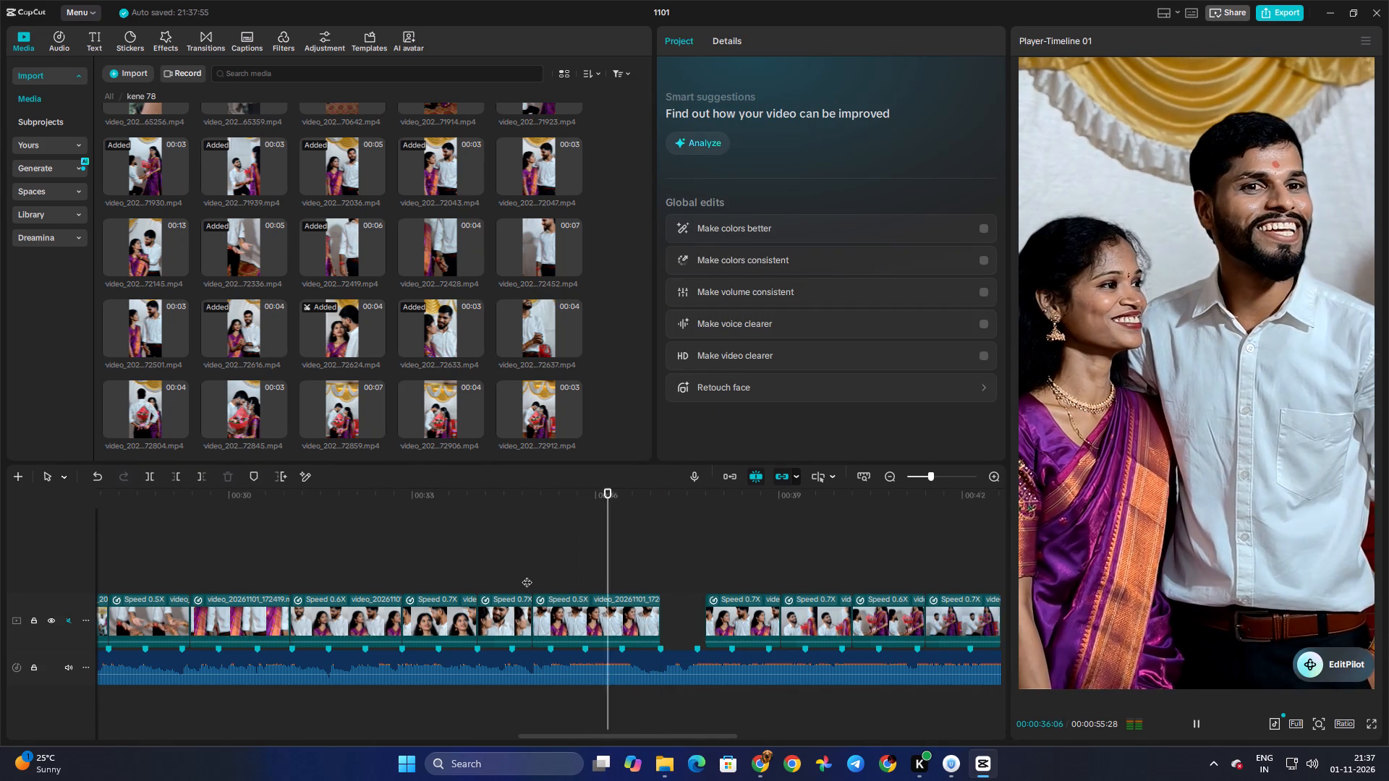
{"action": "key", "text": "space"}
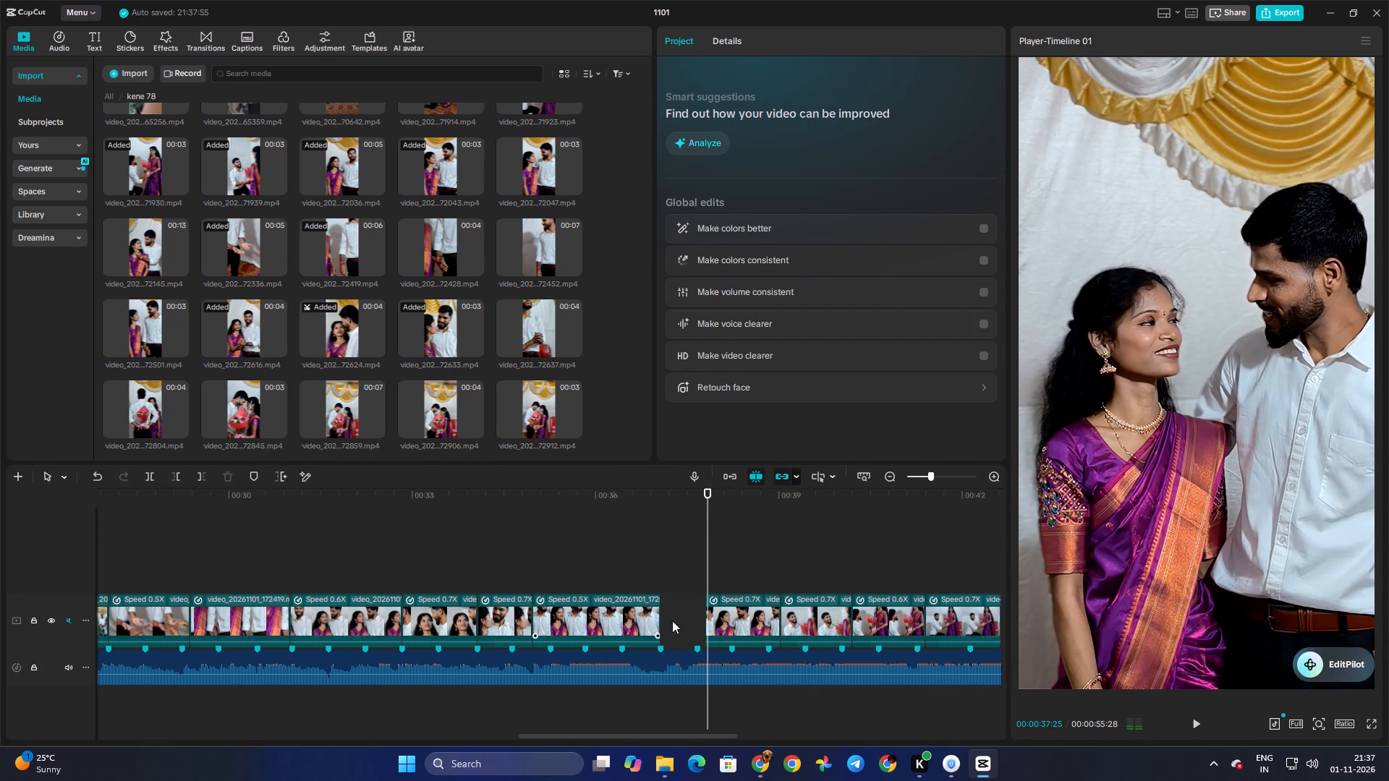
Play the clip after the gap, then trim the 0.5x smiling-couple clip's end to the beat marker at about 00:36:13.
{"action": "left_click", "coordinate": [737, 616]}
{"action": "left_click", "coordinate": [714, 566]}
{"action": "key", "text": "space"}
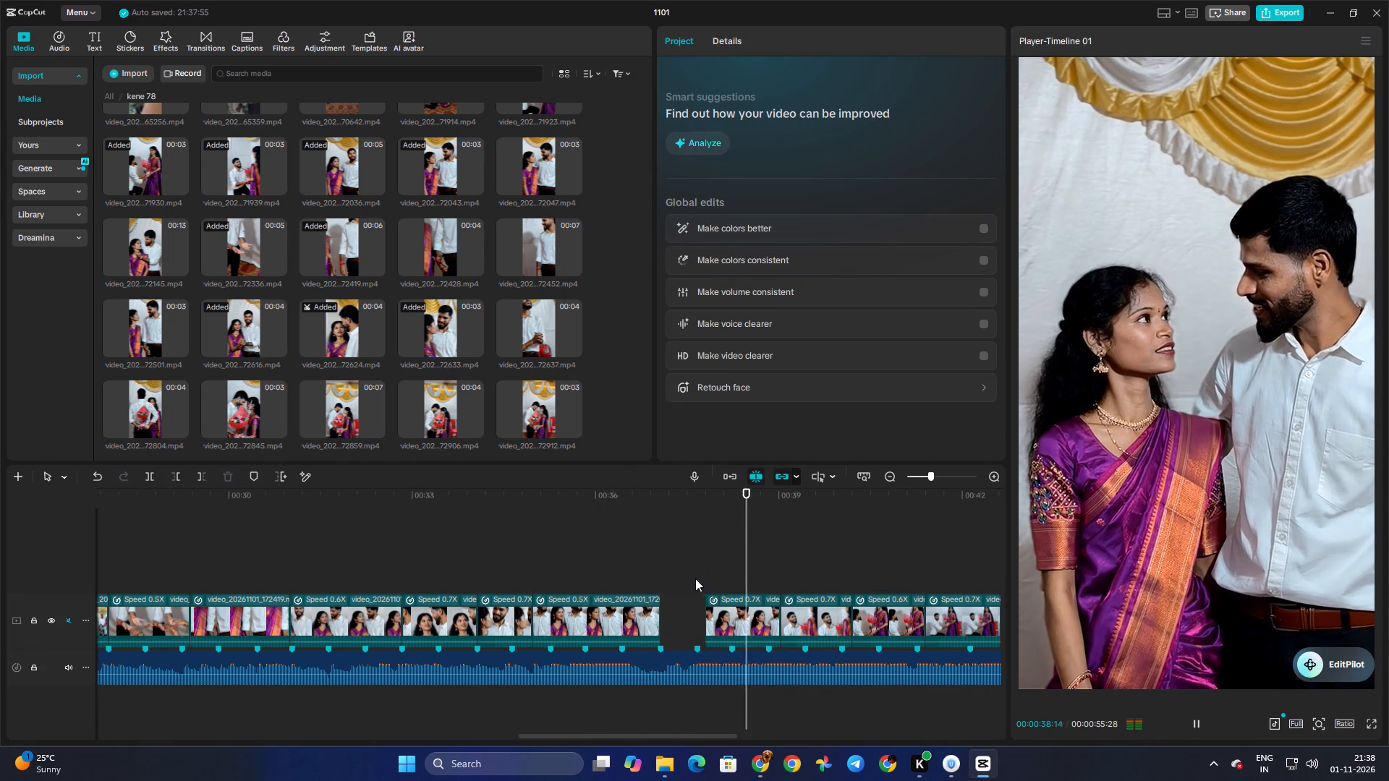
{"action": "key", "text": "space"}
{"action": "left_click", "coordinate": [632, 623]}
{"action": "left_click_drag", "start_coordinate": [663, 620], "coordinate": [619, 622]}
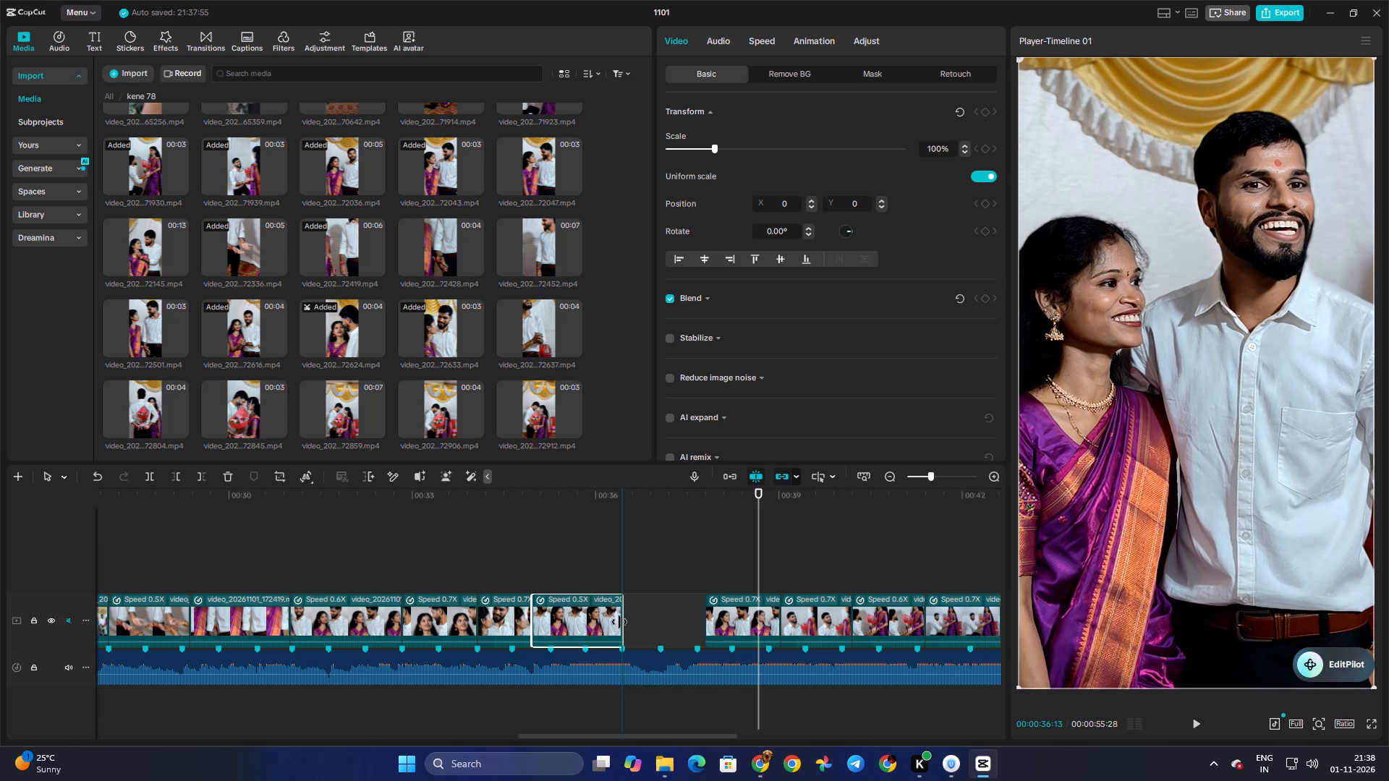
{"action": "left_click_drag", "start_coordinate": [619, 622], "coordinate": [618, 623]}
Move the following 0.7x couple clip earlier so it starts directly after the 0.5x clip, and play back the join.
{"action": "left_click_drag", "start_coordinate": [724, 626], "coordinate": [661, 626]}
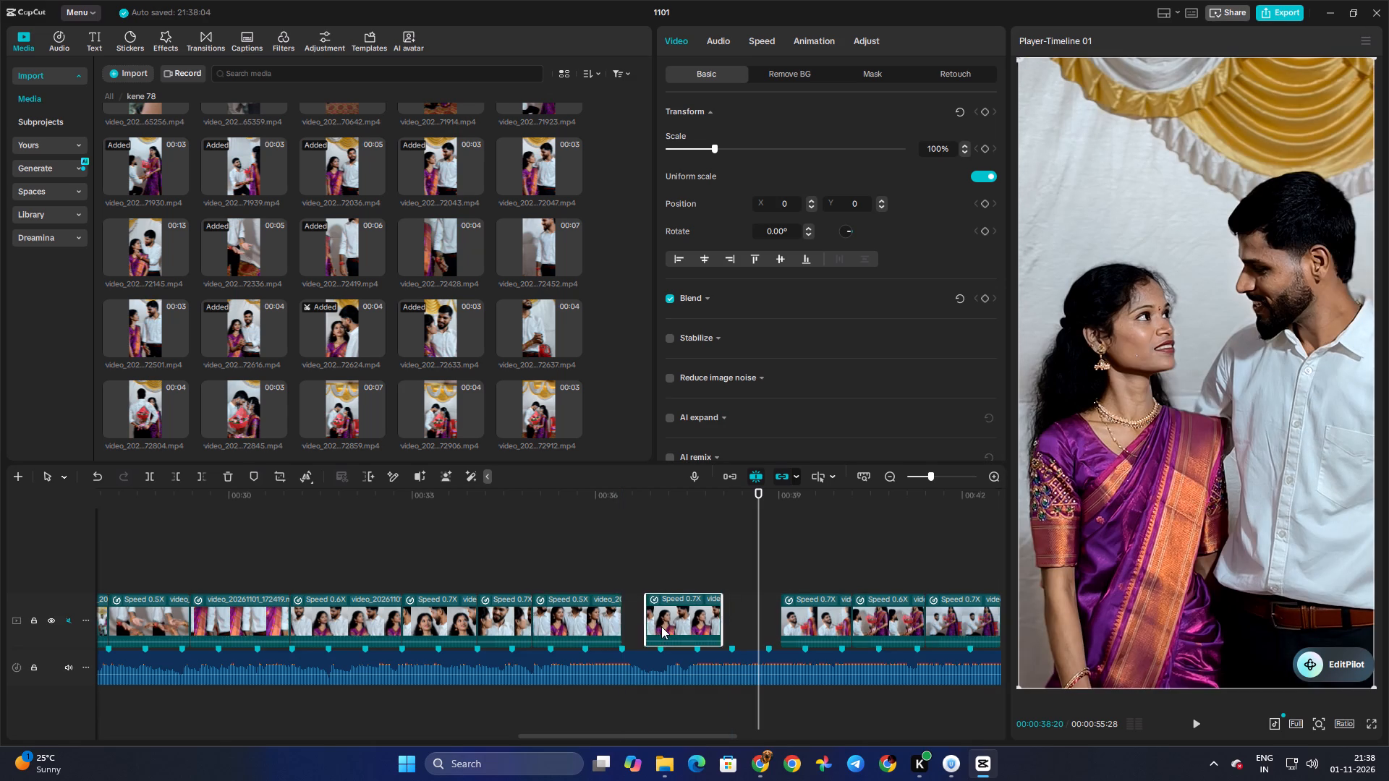
{"action": "left_click_drag", "start_coordinate": [661, 626], "coordinate": [640, 626]}
{"action": "left_click", "coordinate": [594, 558]}
{"action": "key", "text": "space"}
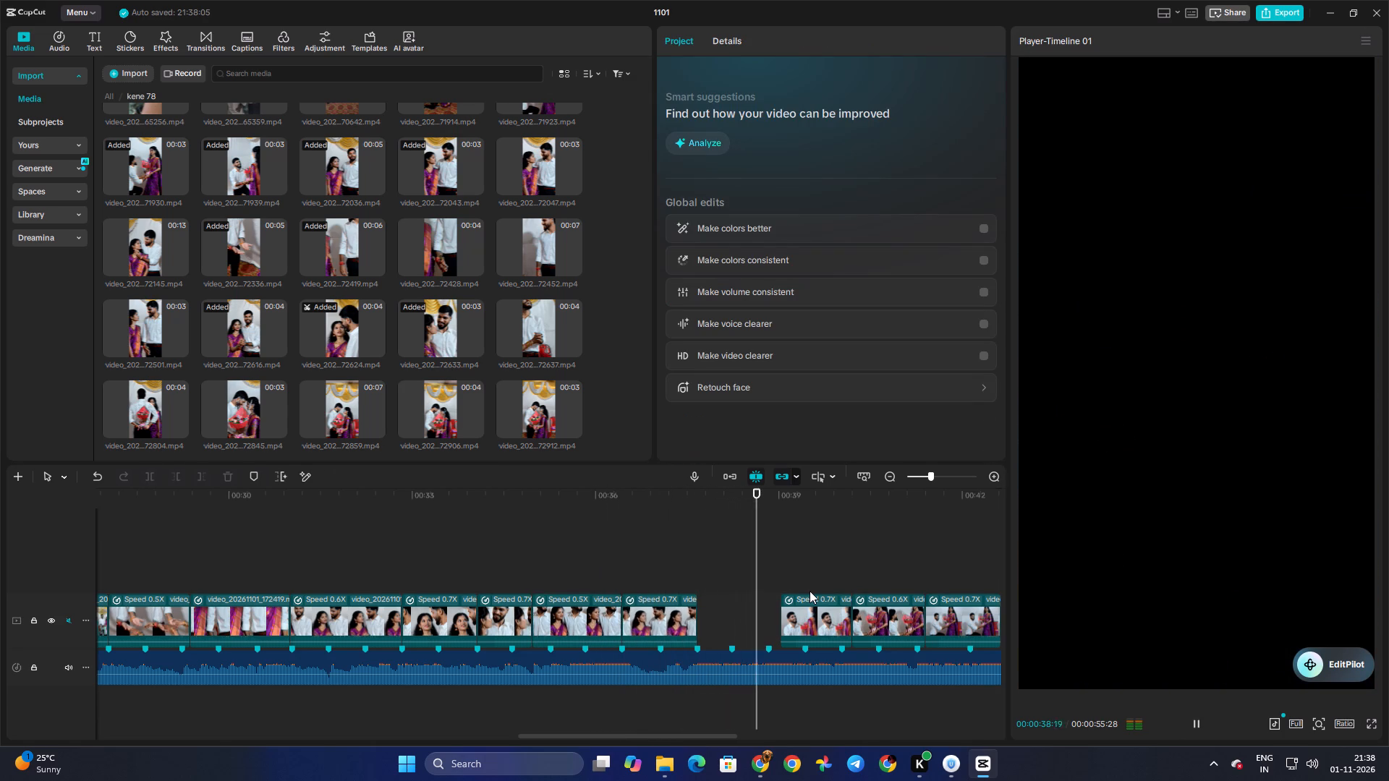
{"action": "key", "text": "space"}
Move the 0.7x close-up of the kneeling groom with the bouquet directly after the preceding couple clip and play it back.
{"action": "left_click_drag", "start_coordinate": [812, 612], "coordinate": [737, 613]}
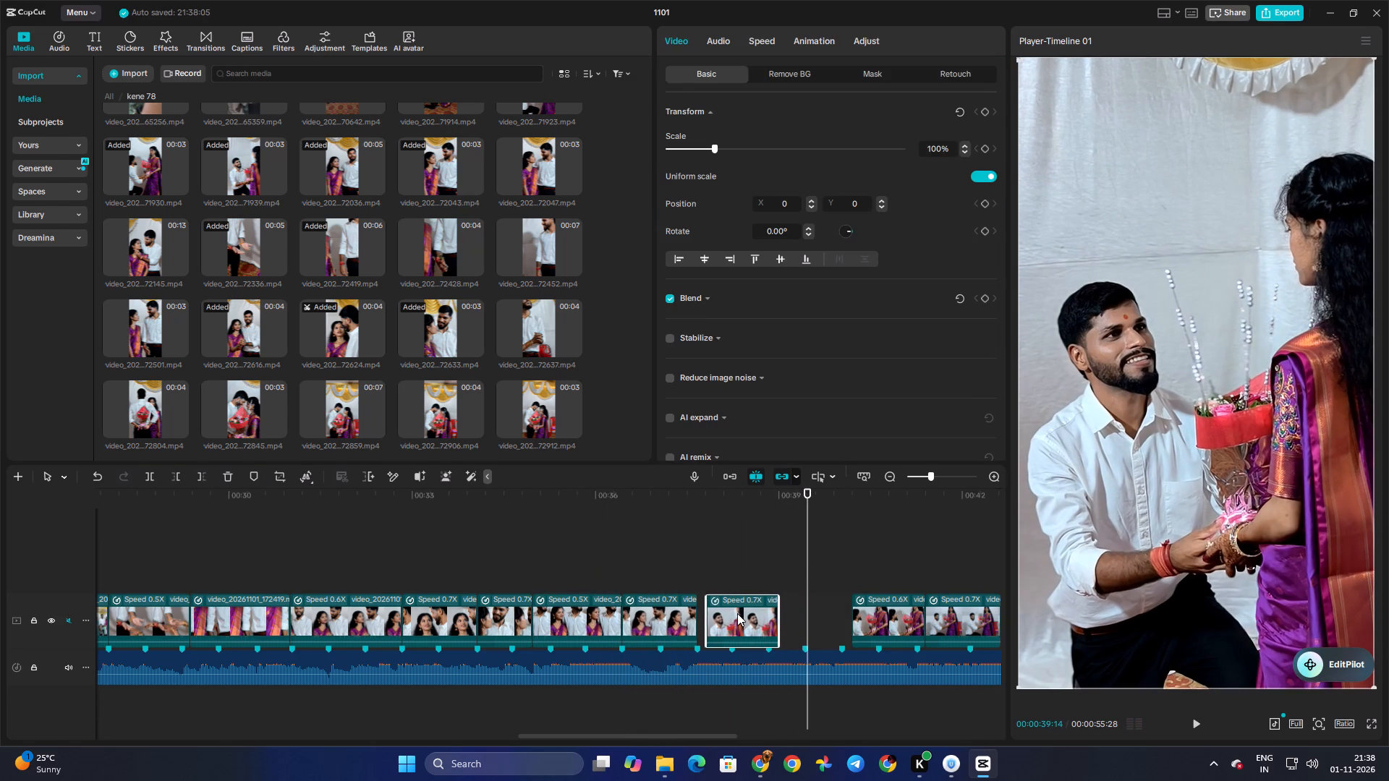
{"action": "left_click_drag", "start_coordinate": [737, 613], "coordinate": [731, 613]}
{"action": "left_click", "coordinate": [674, 554]}
{"action": "key", "text": "space"}
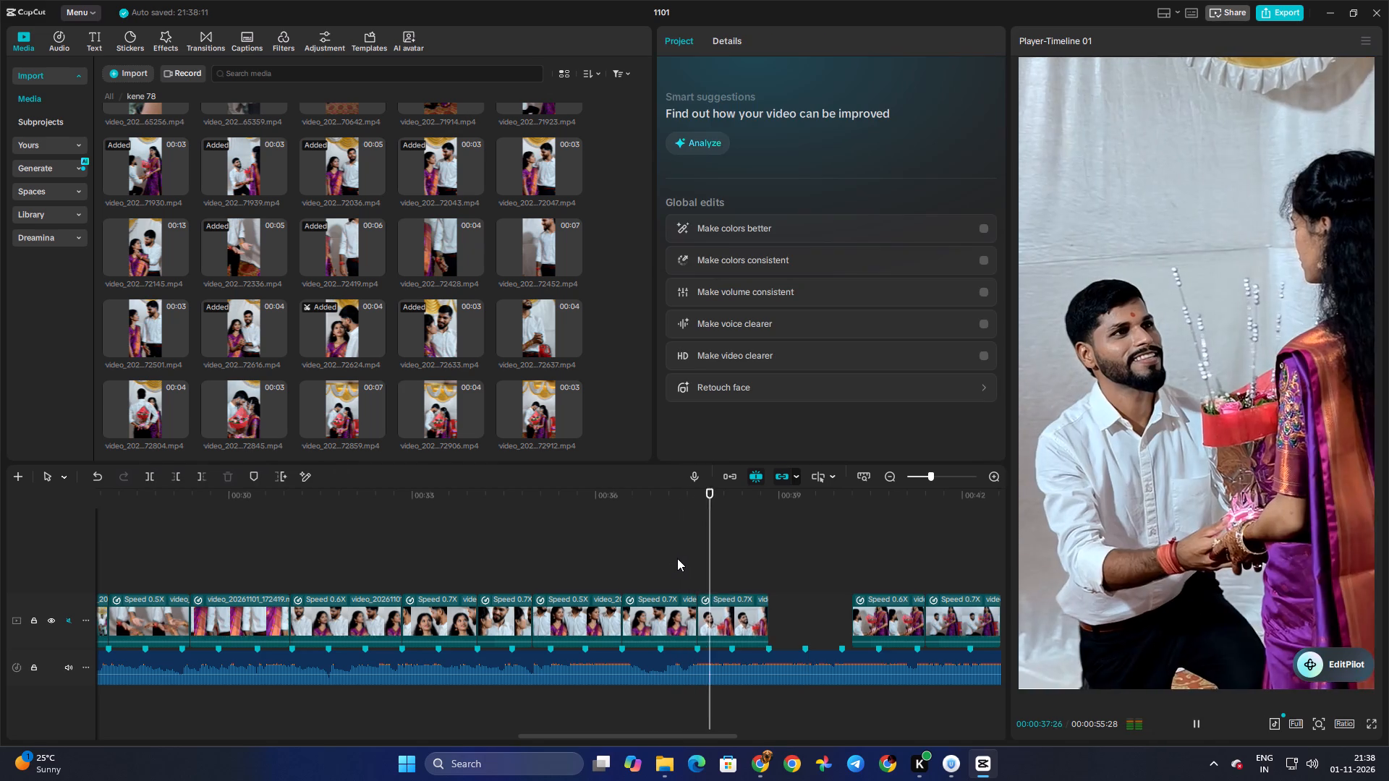
{"action": "key", "text": "space"}
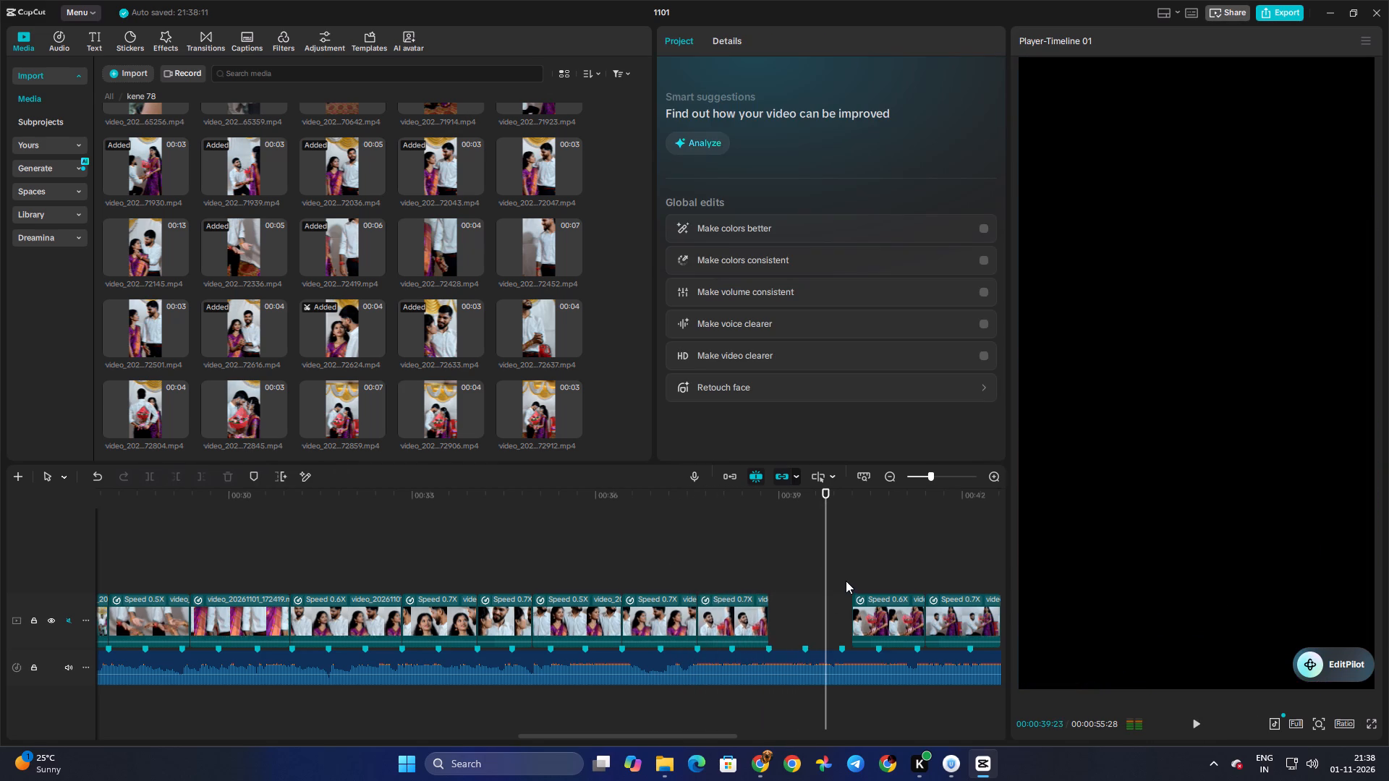
Move the last two bouquet clips, 0.6x and 0.7x, earlier in order so they follow the kneeling close-up without gaps.
{"action": "left_click", "coordinate": [846, 581]}
{"action": "left_click_drag", "start_coordinate": [886, 611], "coordinate": [802, 613]}
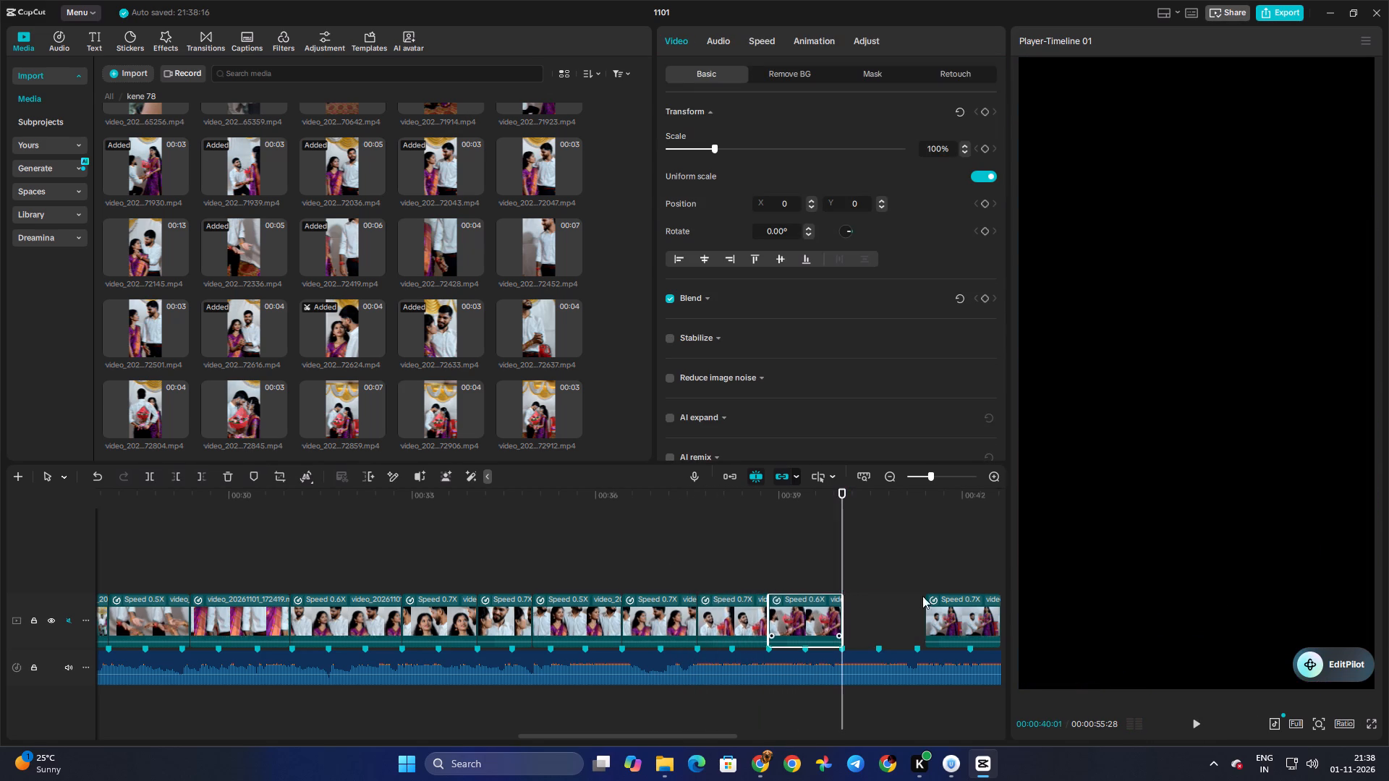
{"action": "left_click", "coordinate": [945, 576]}
{"action": "left_click_drag", "start_coordinate": [945, 573], "coordinate": [806, 594]}
{"action": "left_click_drag", "start_coordinate": [806, 612], "coordinate": [730, 610]}
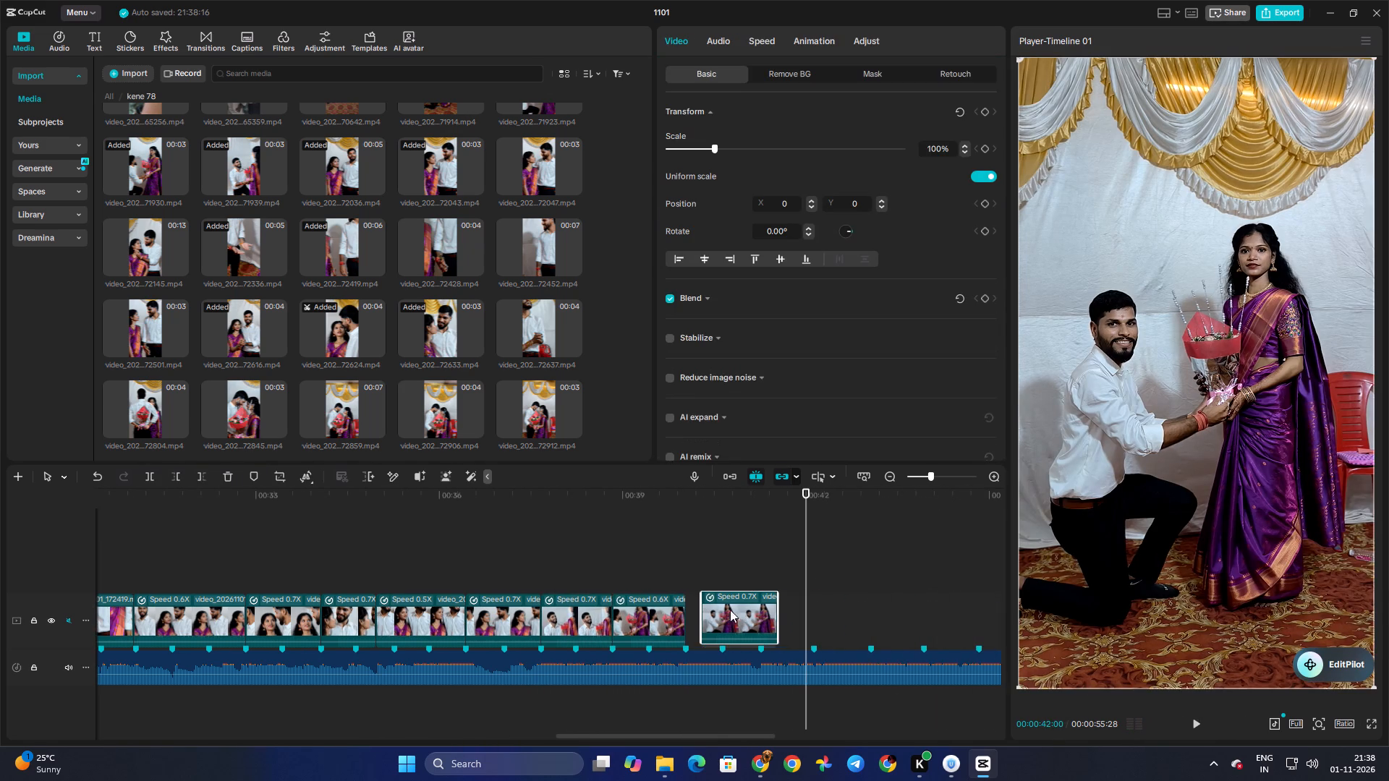
{"action": "left_click_drag", "start_coordinate": [730, 610], "coordinate": [725, 610]}
{"action": "left_click", "coordinate": [676, 564]}
{"action": "key", "text": "space"}
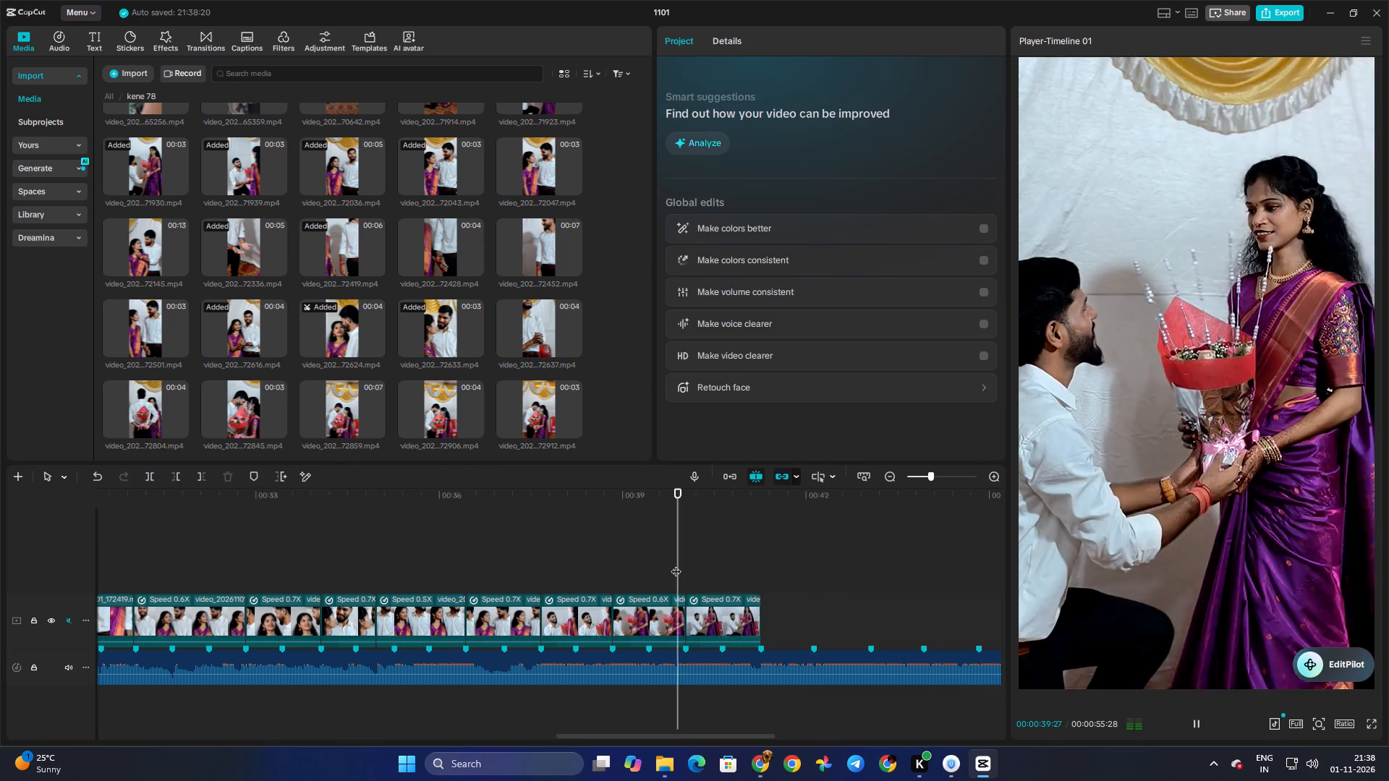
{"action": "key", "text": "space"}
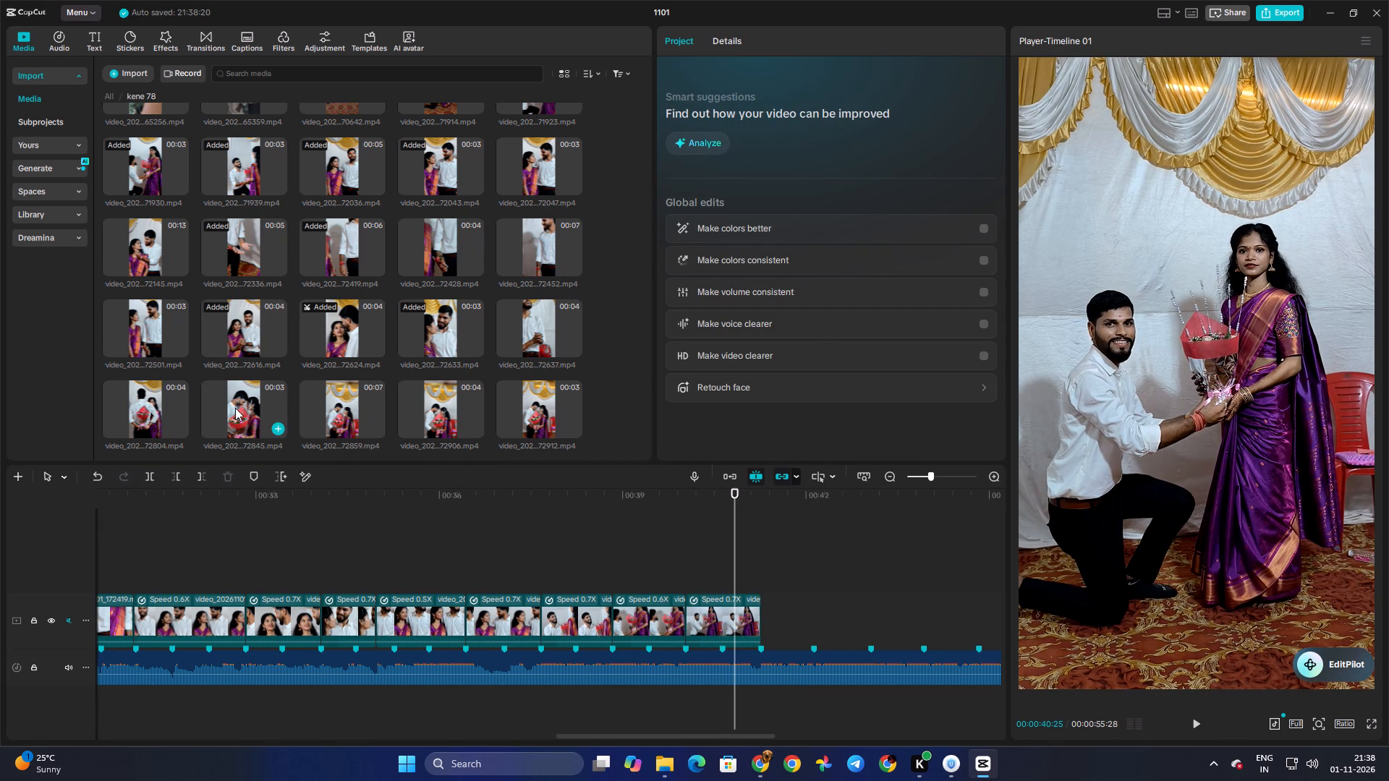
Preview the unused bouquet clips in the library and play back the last three bouquet clips on the main track.
{"action": "left_click", "coordinate": [245, 402]}
{"action": "left_click", "coordinate": [164, 404]}
{"action": "left_click", "coordinate": [522, 542]}
{"action": "key", "text": "space"}
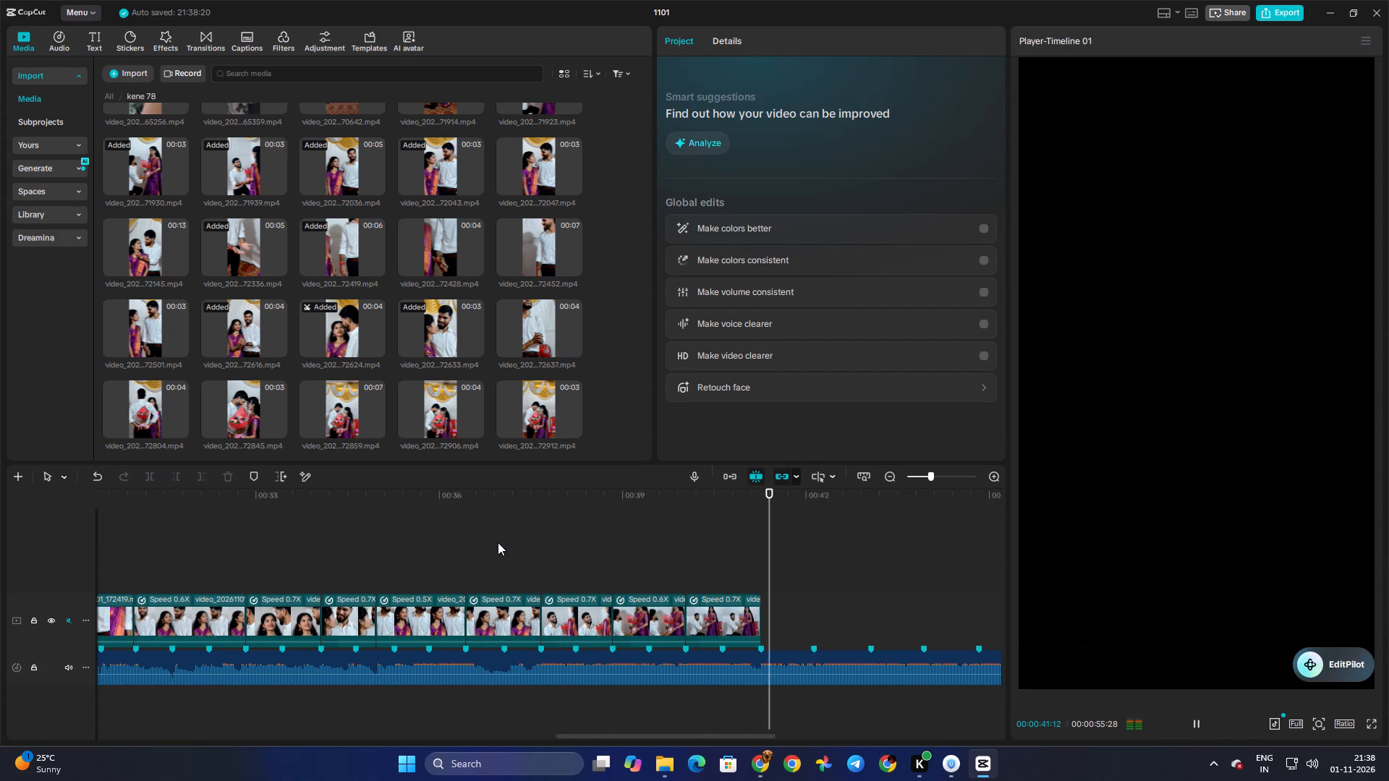
{"action": "key", "text": "space"}
{"action": "double_click", "coordinate": [535, 562]}
{"action": "key", "text": "space"}
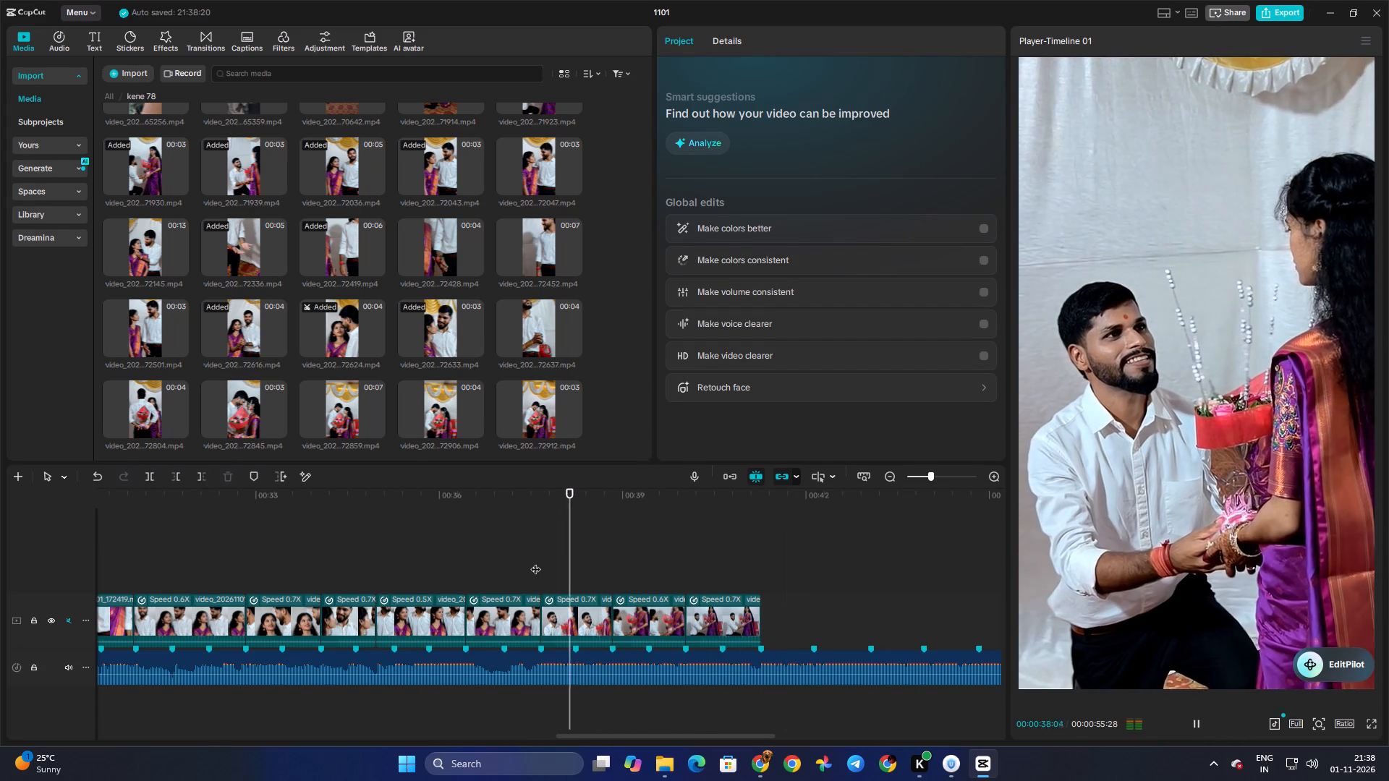
{"action": "key", "text": "space"}
{"action": "left_click", "coordinate": [528, 562]}
{"action": "key", "text": "space"}
{"action": "key", "text": "space"}
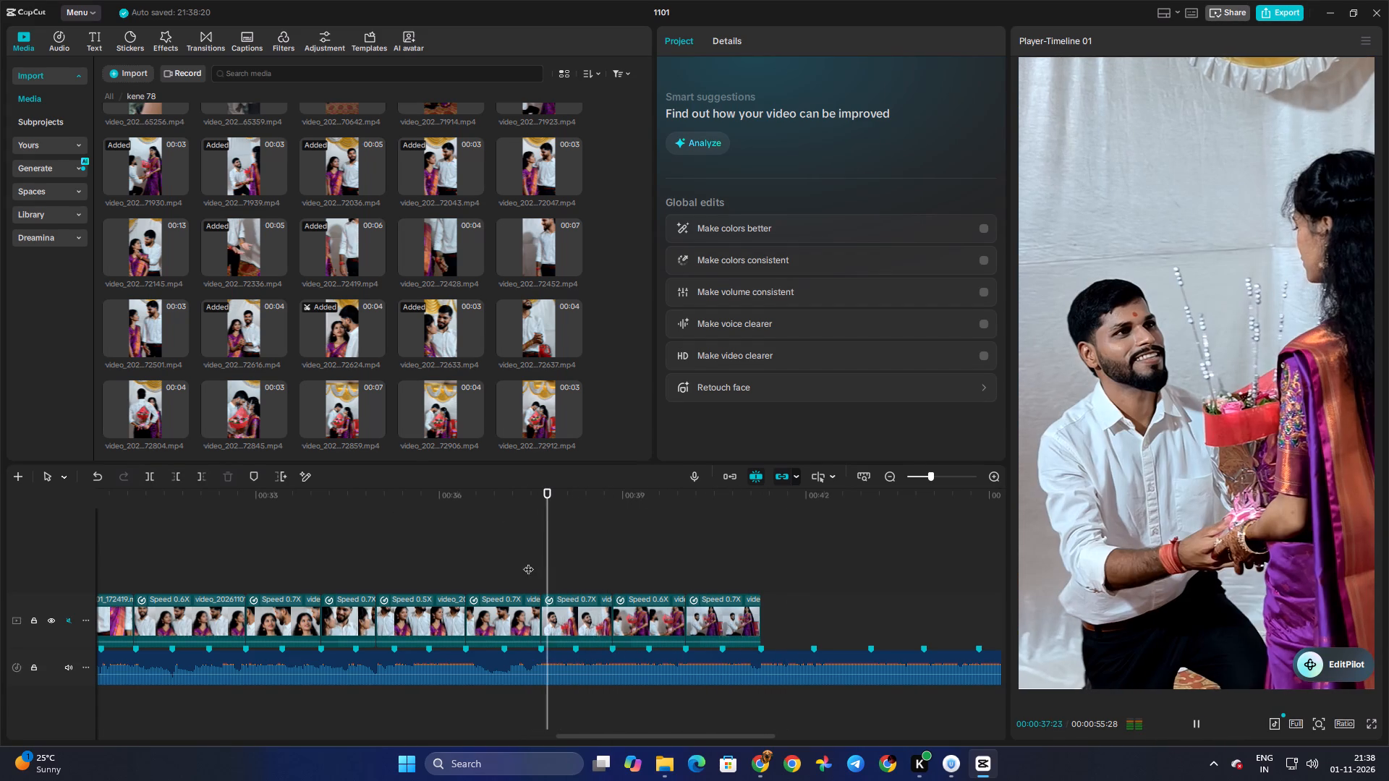
Move the last three kneeling and bouquet clips later together, to start at about 00:41:28, opening a gap after the 0.7x couple clip.
{"action": "left_click_drag", "start_coordinate": [586, 570], "coordinate": [713, 627]}
{"action": "left_click_drag", "start_coordinate": [716, 625], "coordinate": [974, 613]}
Preview the five bouquet clips at the end of the library folder to choose footage for the gap.
{"action": "left_click", "coordinate": [162, 396]}
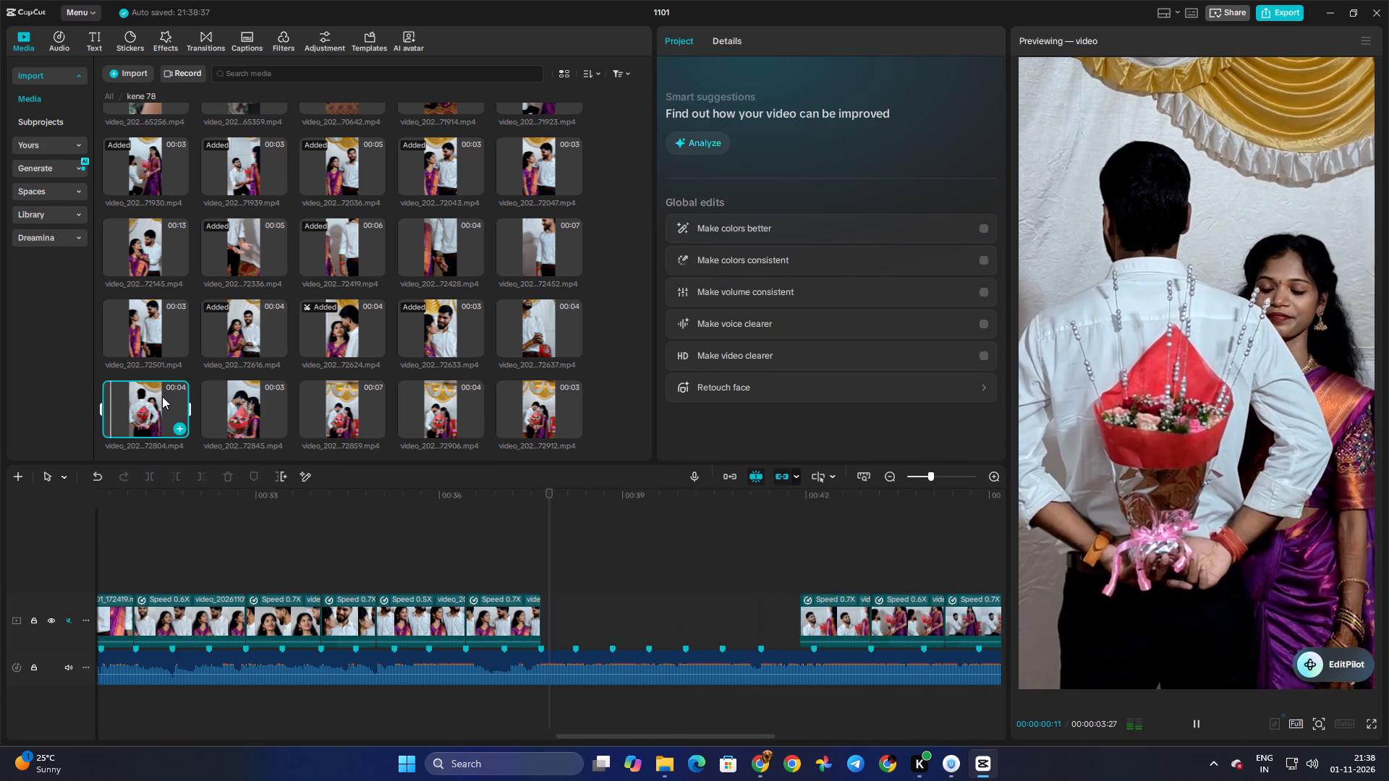
{"action": "key", "text": "space"}
{"action": "left_click", "coordinate": [260, 417]}
{"action": "left_click", "coordinate": [342, 420]}
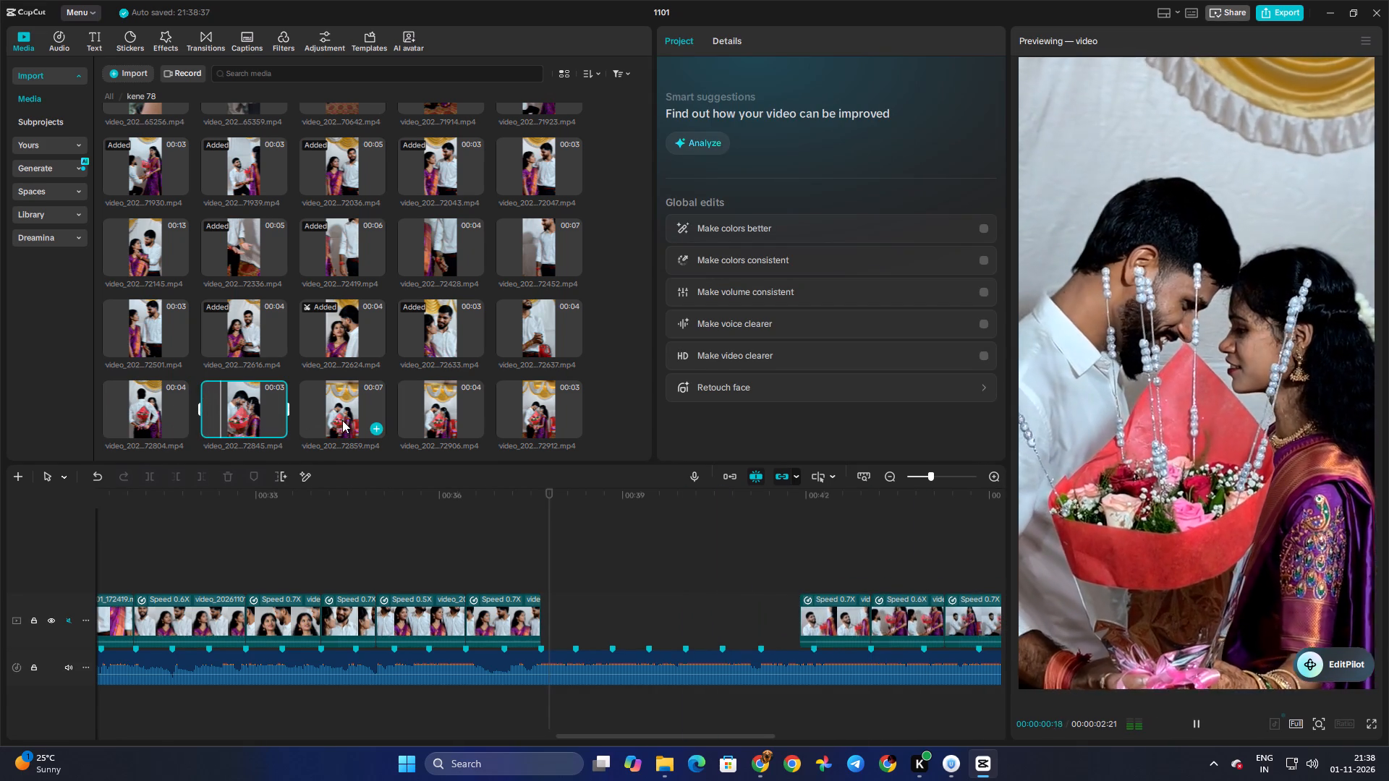
{"action": "left_click", "coordinate": [455, 398]}
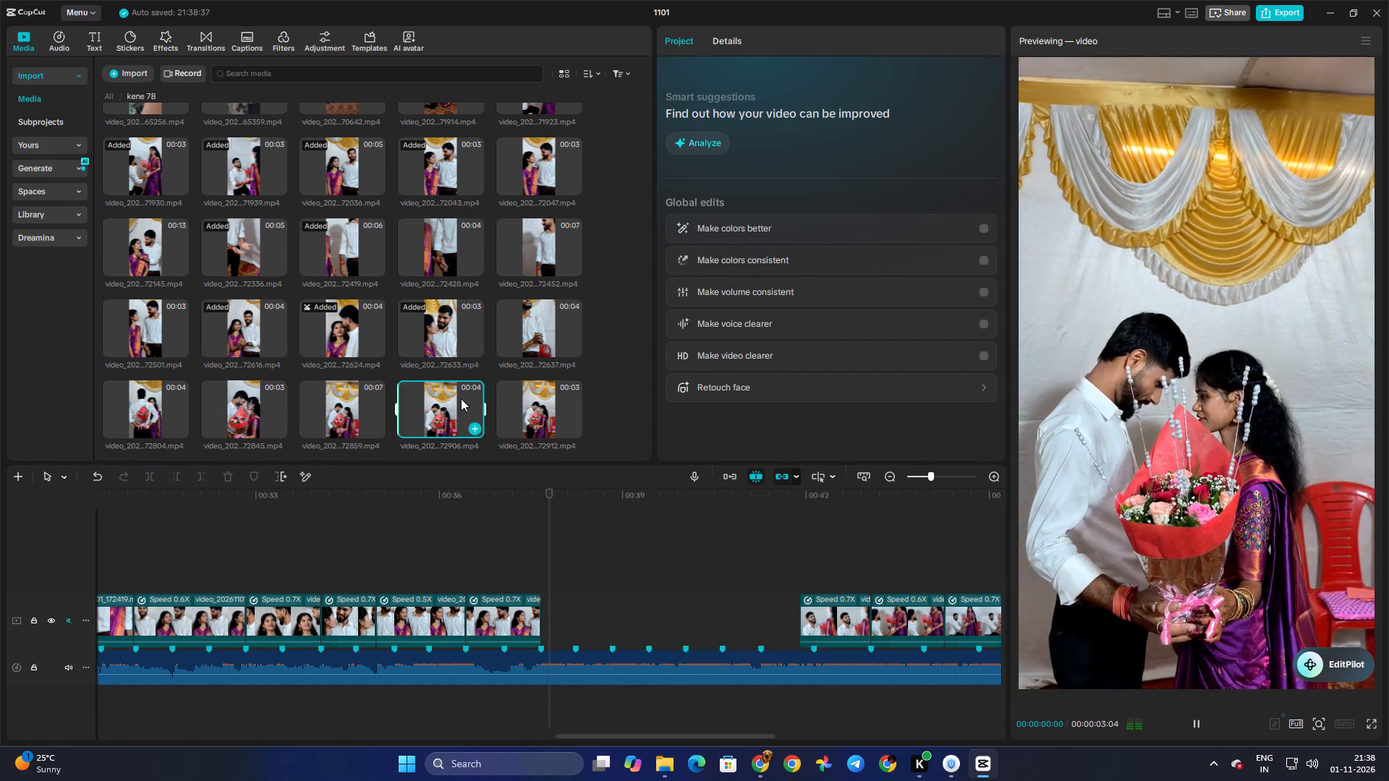
{"action": "left_click", "coordinate": [518, 404]}
{"action": "key", "text": "space"}
Place video_20261101_172804.mp4, the bouquet held behind the groom's back, above the main track from the gap's start, and play it back.
{"action": "left_click", "coordinate": [129, 403]}
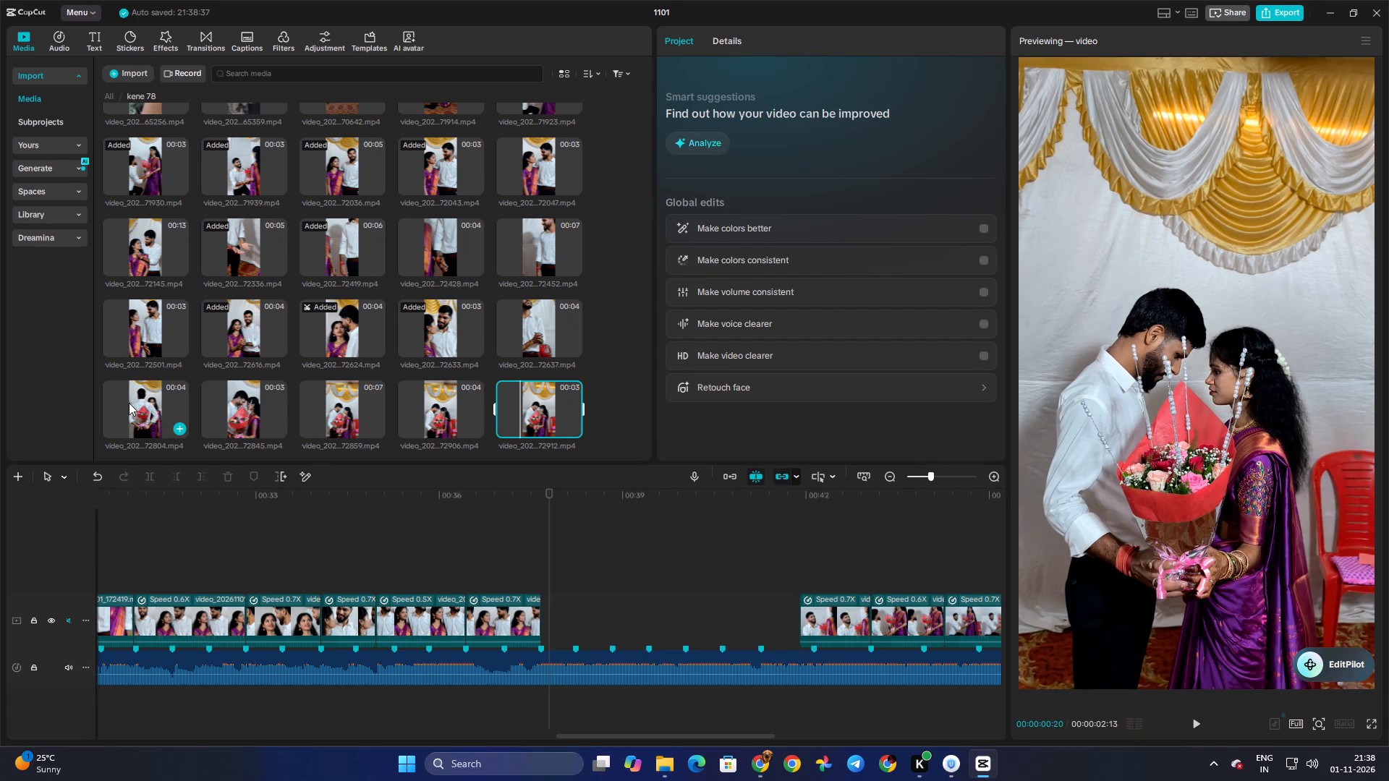
{"action": "left_click_drag", "start_coordinate": [137, 404], "coordinate": [536, 579]}
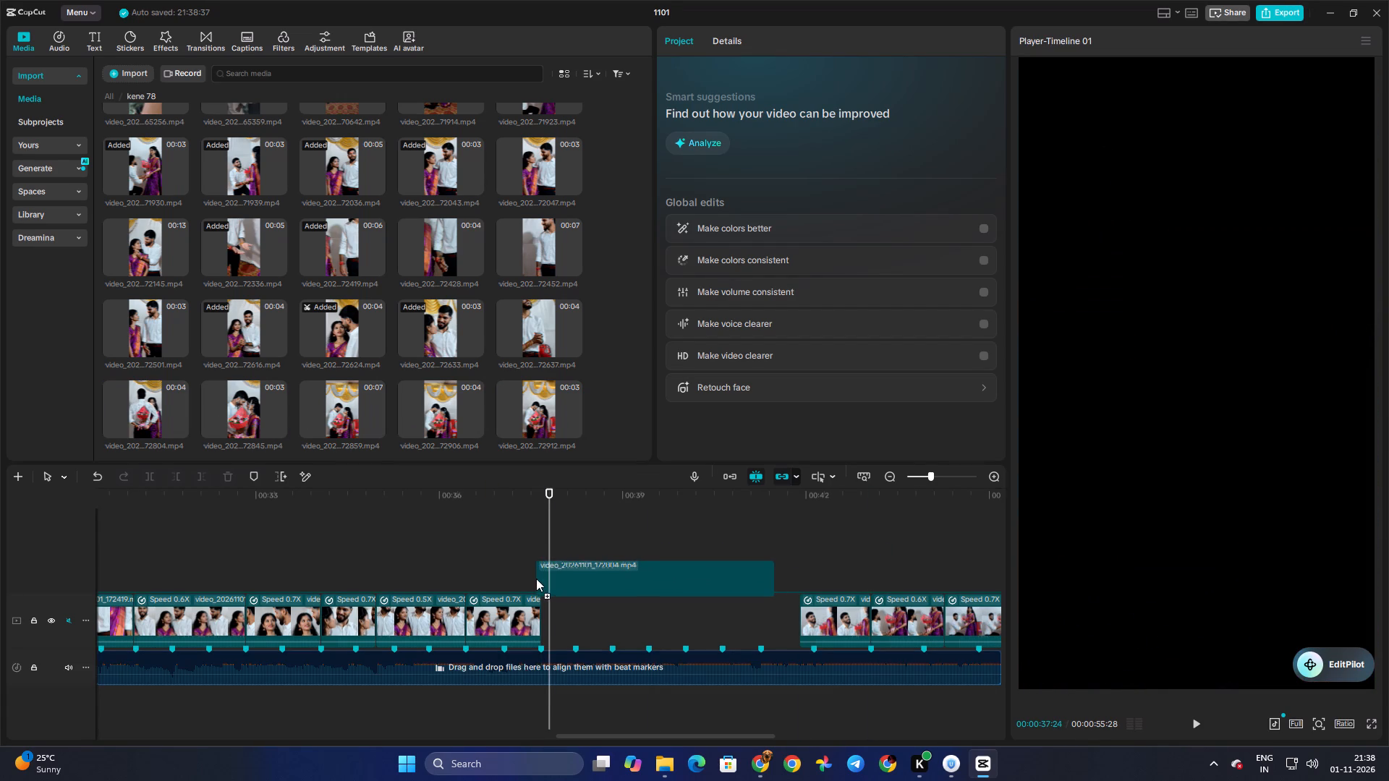
{"action": "left_click_drag", "start_coordinate": [536, 579], "coordinate": [543, 579]}
{"action": "left_click", "coordinate": [539, 548]}
{"action": "key", "text": "space"}
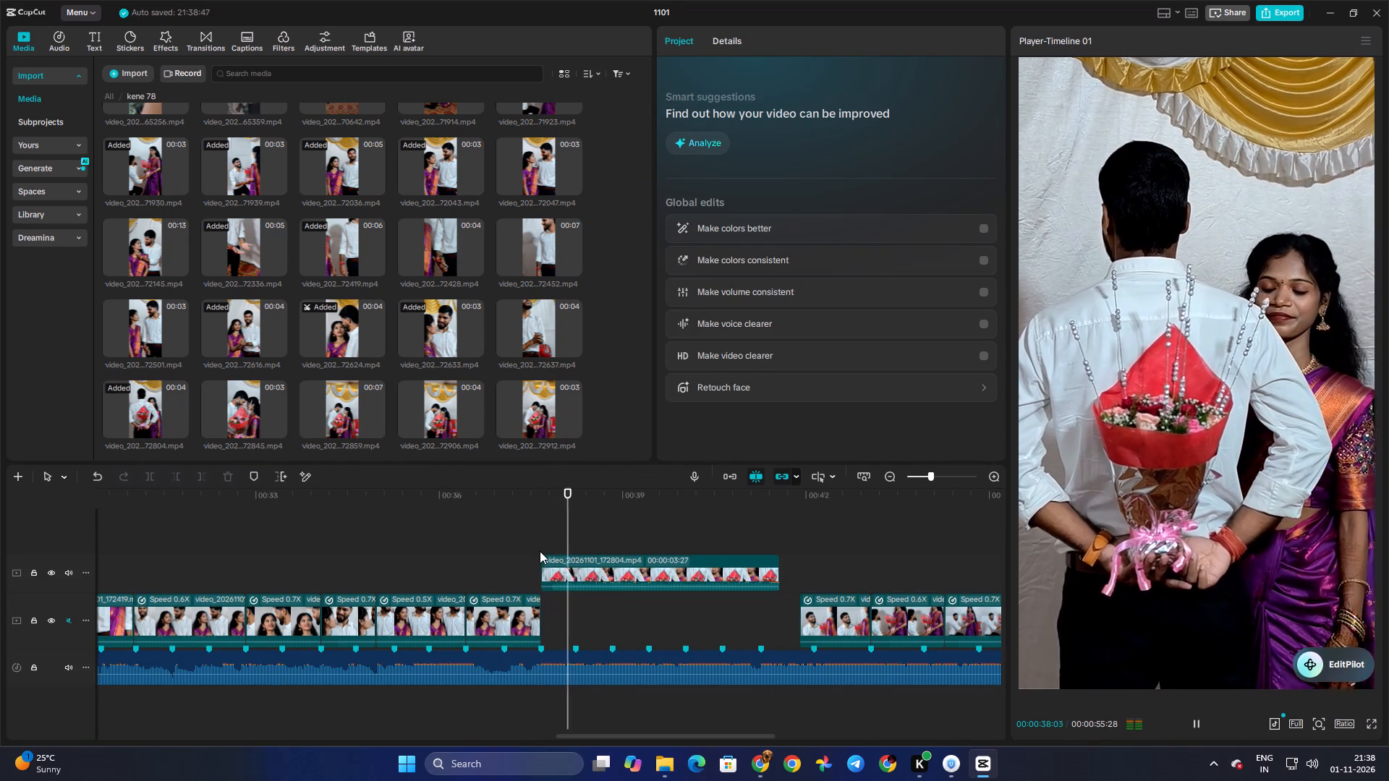
{"action": "key", "text": "space"}
Apply the Flash in speed curve to the hidden-bouquet clip, shorten its fast opening, lower the rest below 1x, and play it back.
{"action": "left_click", "coordinate": [603, 584]}
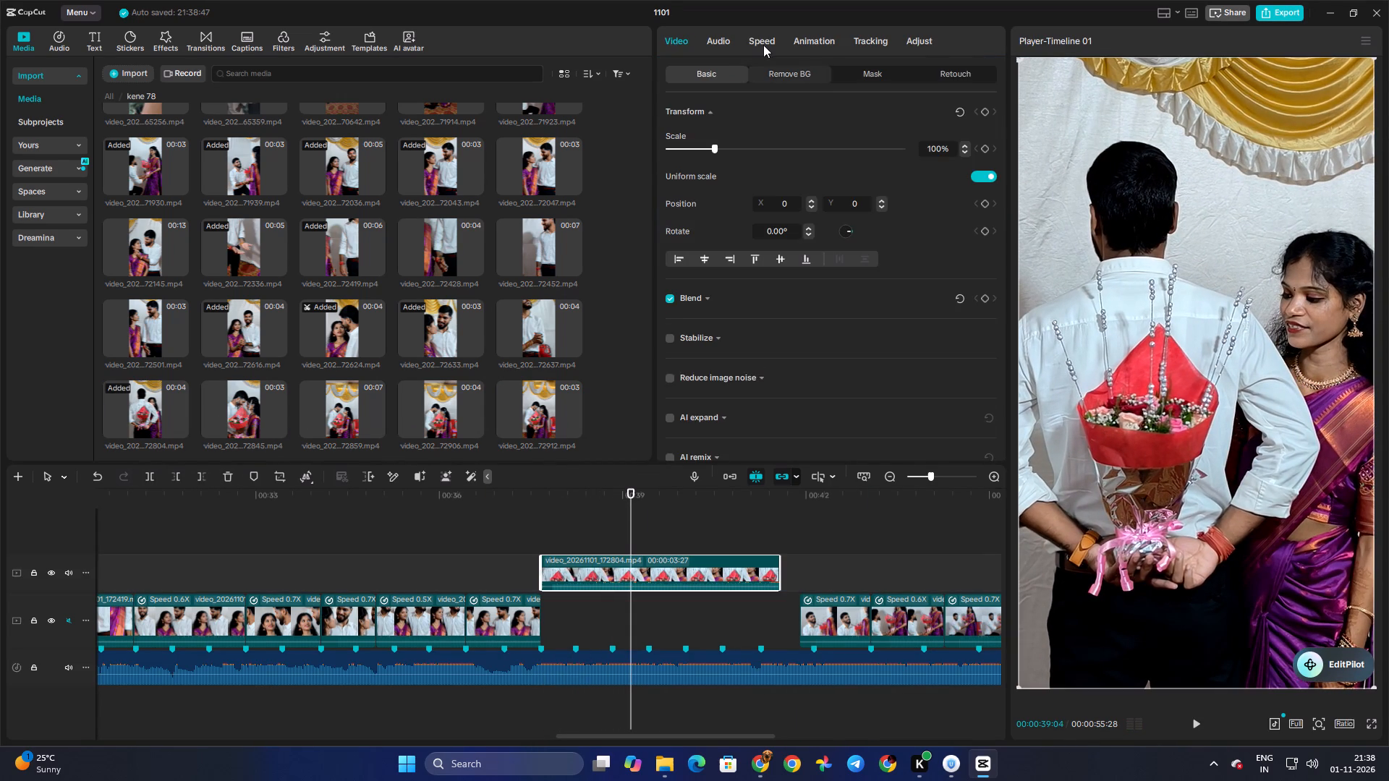
{"action": "left_click", "coordinate": [763, 45]}
{"action": "left_click", "coordinate": [832, 77]}
{"action": "left_click", "coordinate": [700, 179]}
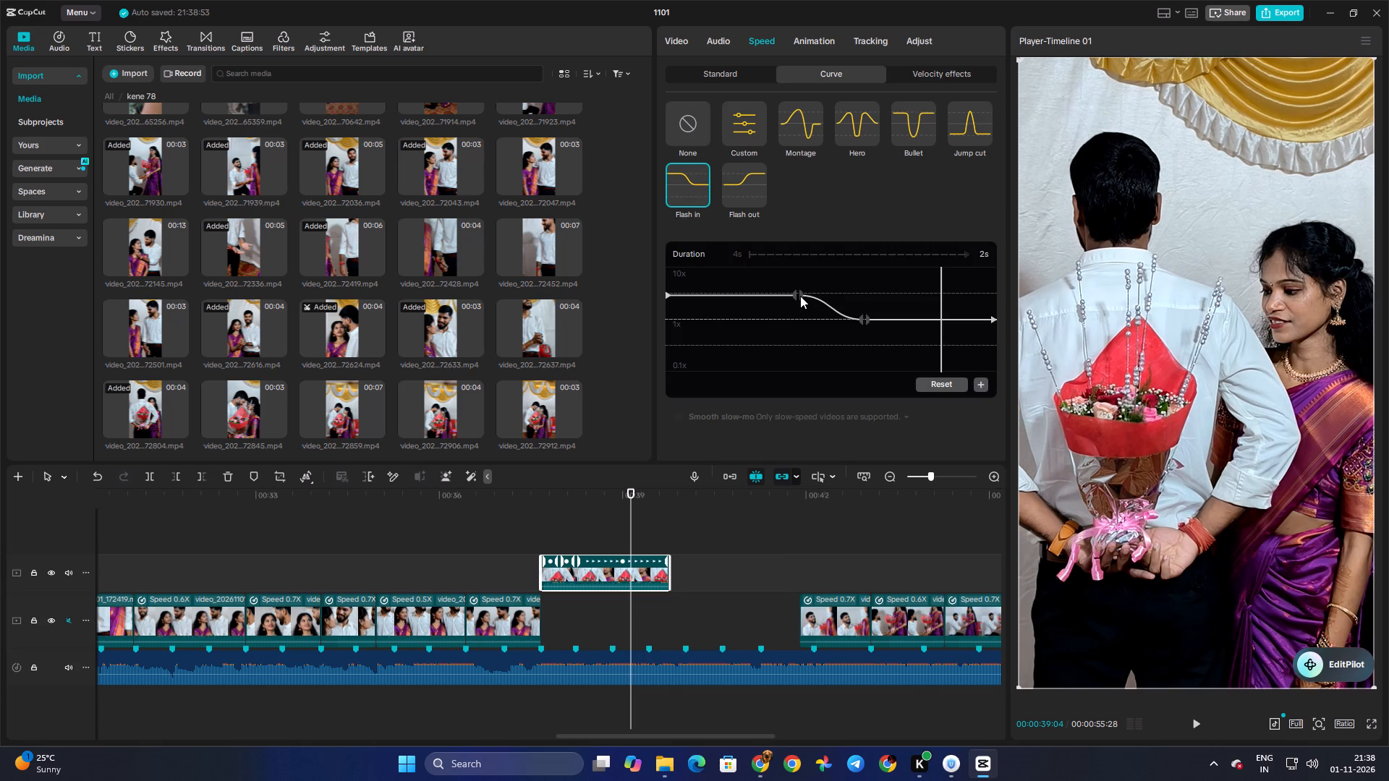
{"action": "left_click_drag", "start_coordinate": [800, 296], "coordinate": [692, 296]}
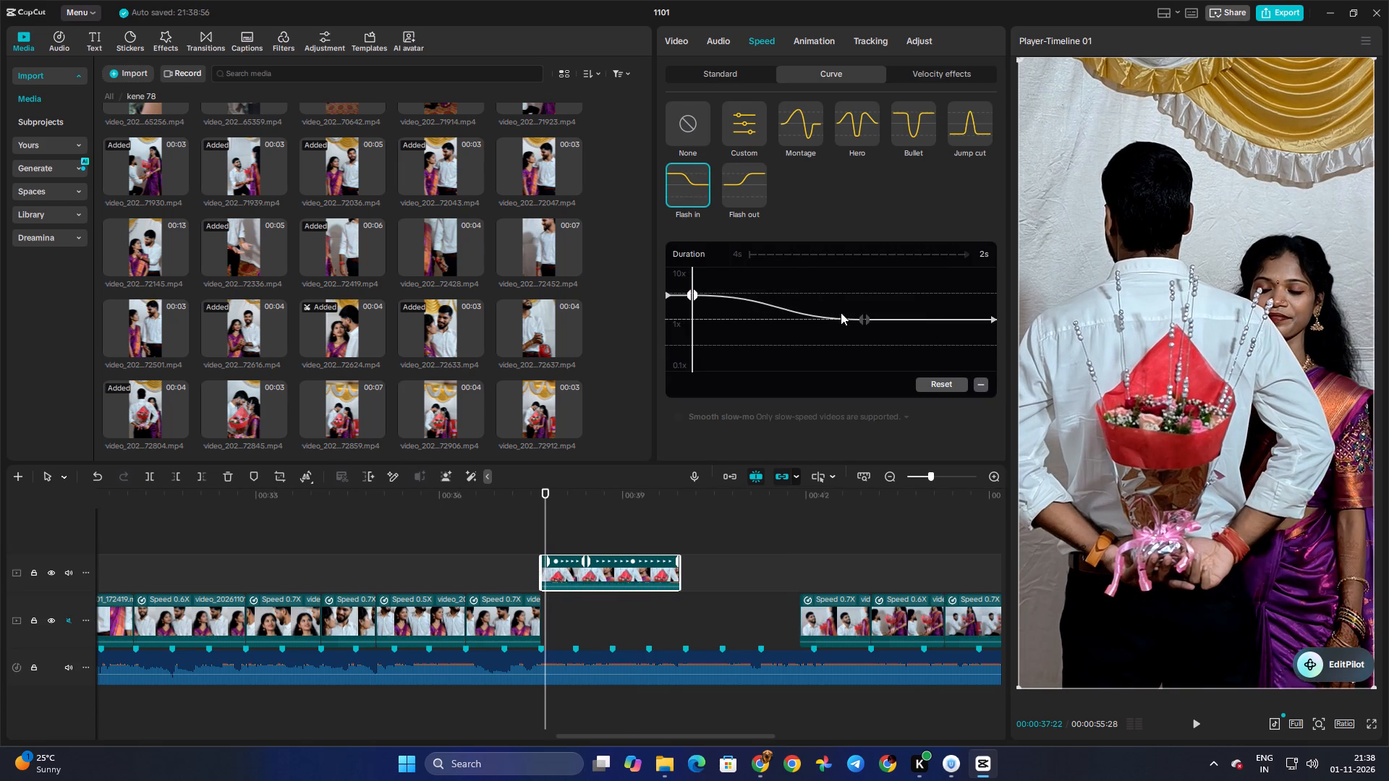
{"action": "left_click_drag", "start_coordinate": [861, 317], "coordinate": [741, 343]}
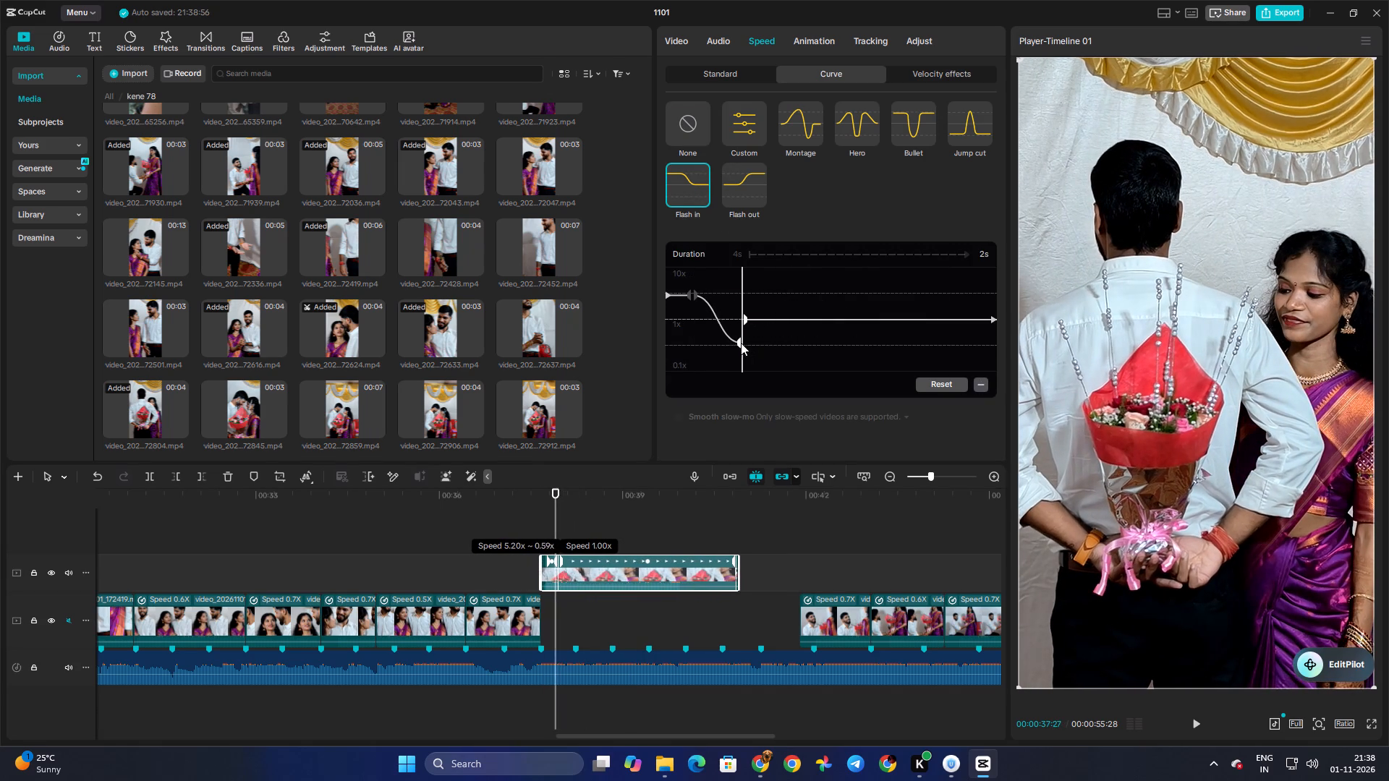
{"action": "left_click_drag", "start_coordinate": [741, 343], "coordinate": [723, 332]}
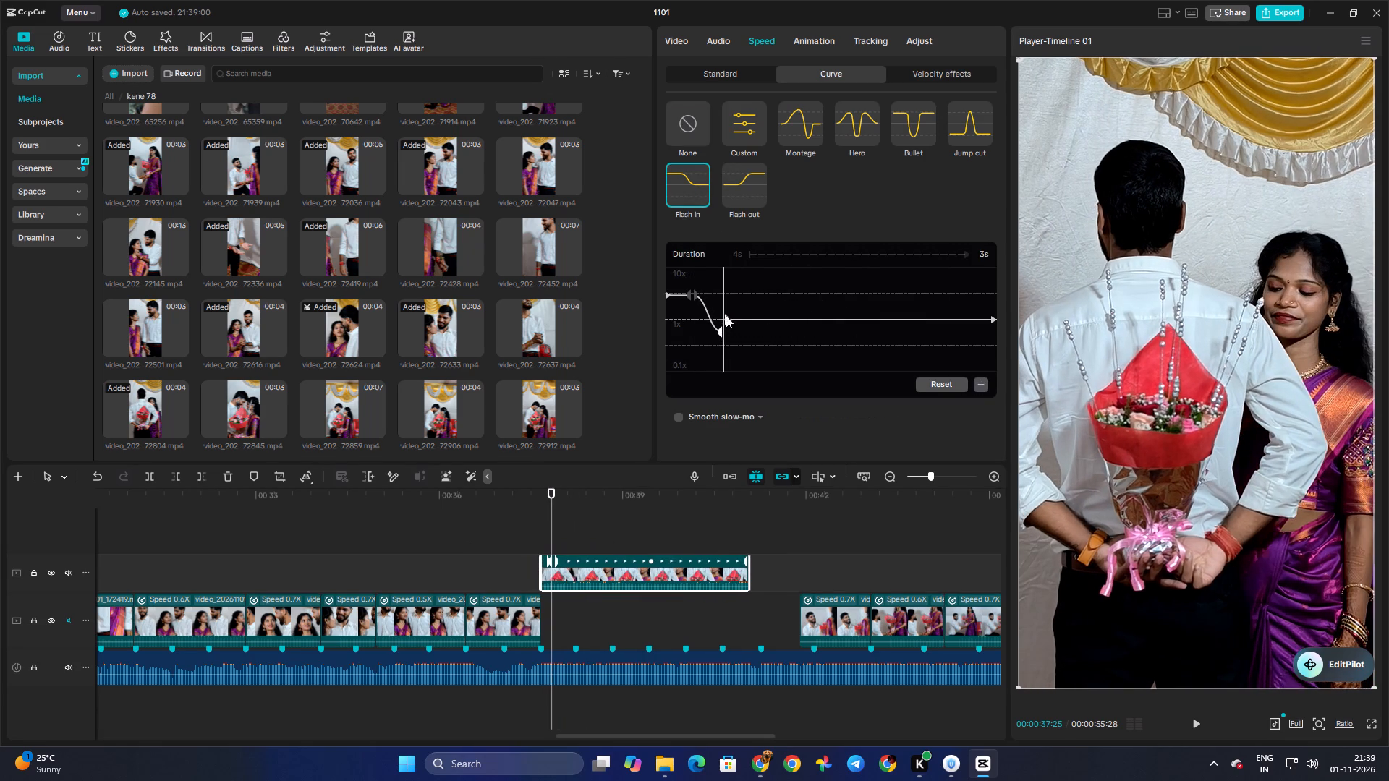
{"action": "left_click_drag", "start_coordinate": [727, 315], "coordinate": [727, 329]}
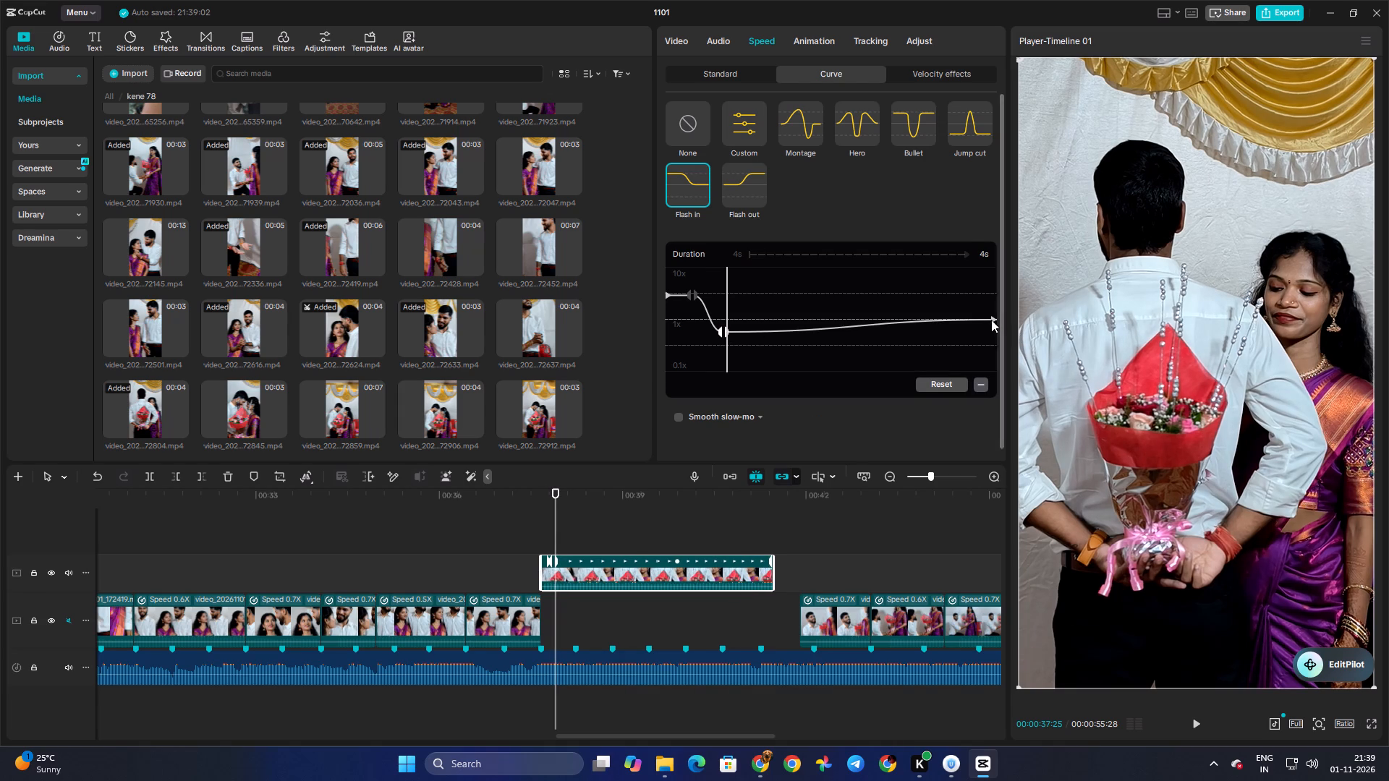
{"action": "left_click_drag", "start_coordinate": [991, 320], "coordinate": [990, 330]}
{"action": "left_click", "coordinate": [534, 536]}
{"action": "key", "text": "space"}
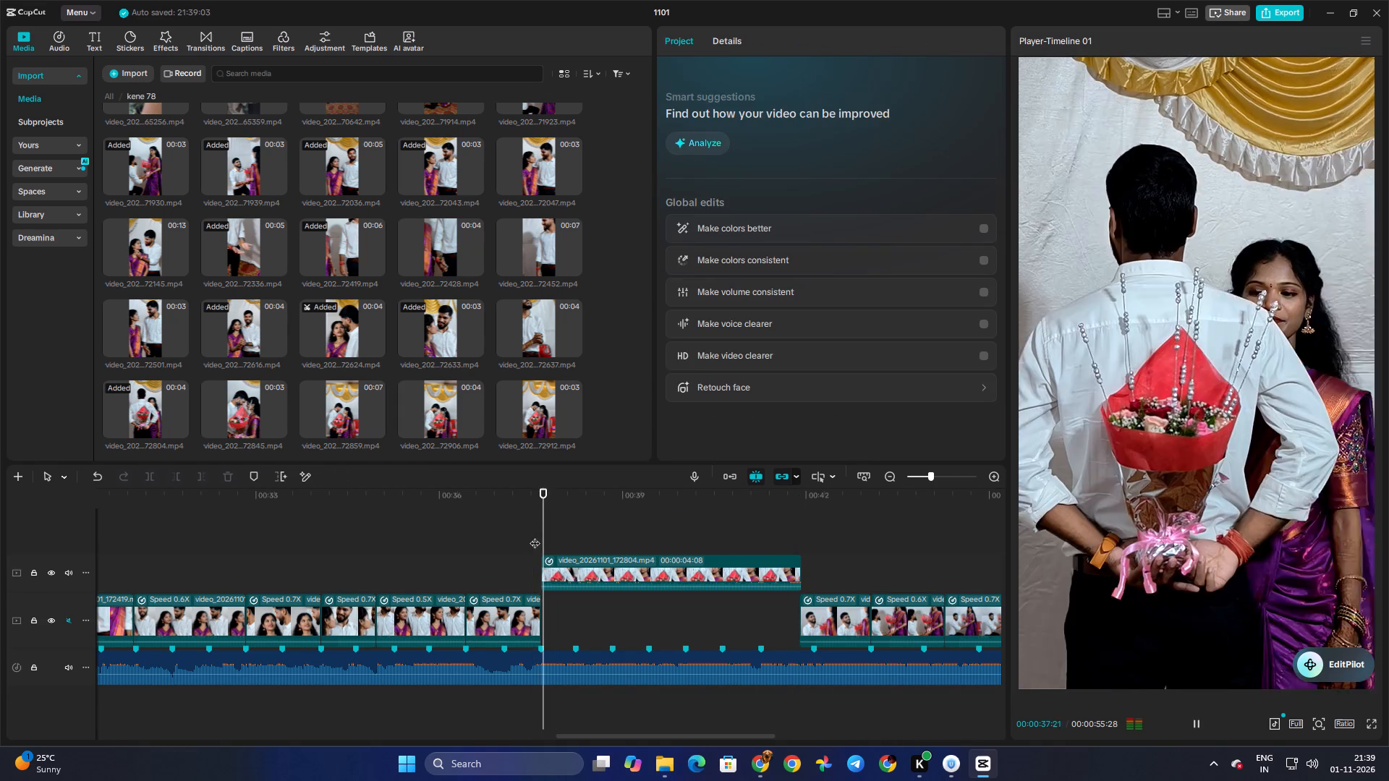
{"action": "key", "text": "space"}
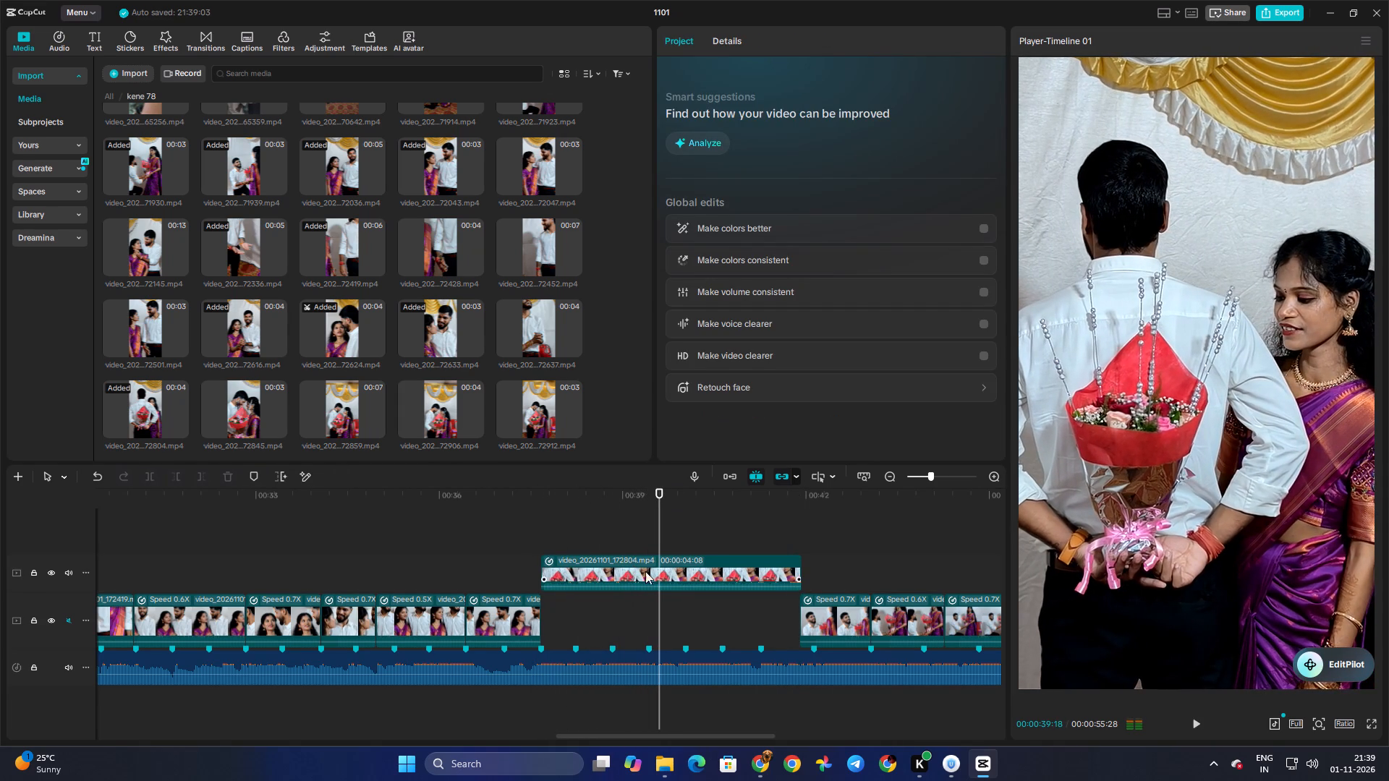
Trim the hidden-bouquet clip's end to the beat marker at about 00:39:13 and move it onto the main track without a gap.
{"action": "left_click", "coordinate": [678, 575]}
{"action": "left_click_drag", "start_coordinate": [802, 570], "coordinate": [640, 584]}
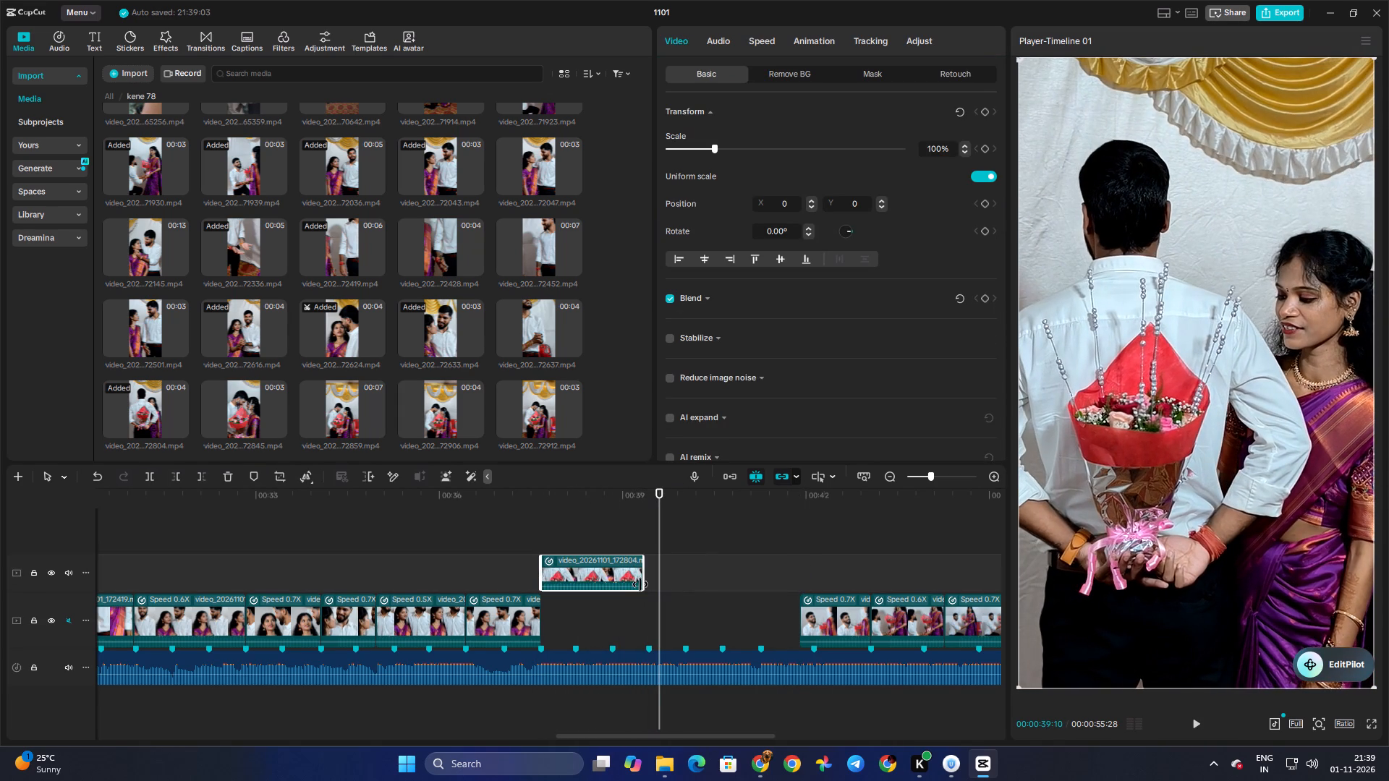
{"action": "left_click_drag", "start_coordinate": [640, 584], "coordinate": [644, 585]}
{"action": "left_click_drag", "start_coordinate": [624, 581], "coordinate": [626, 607]}
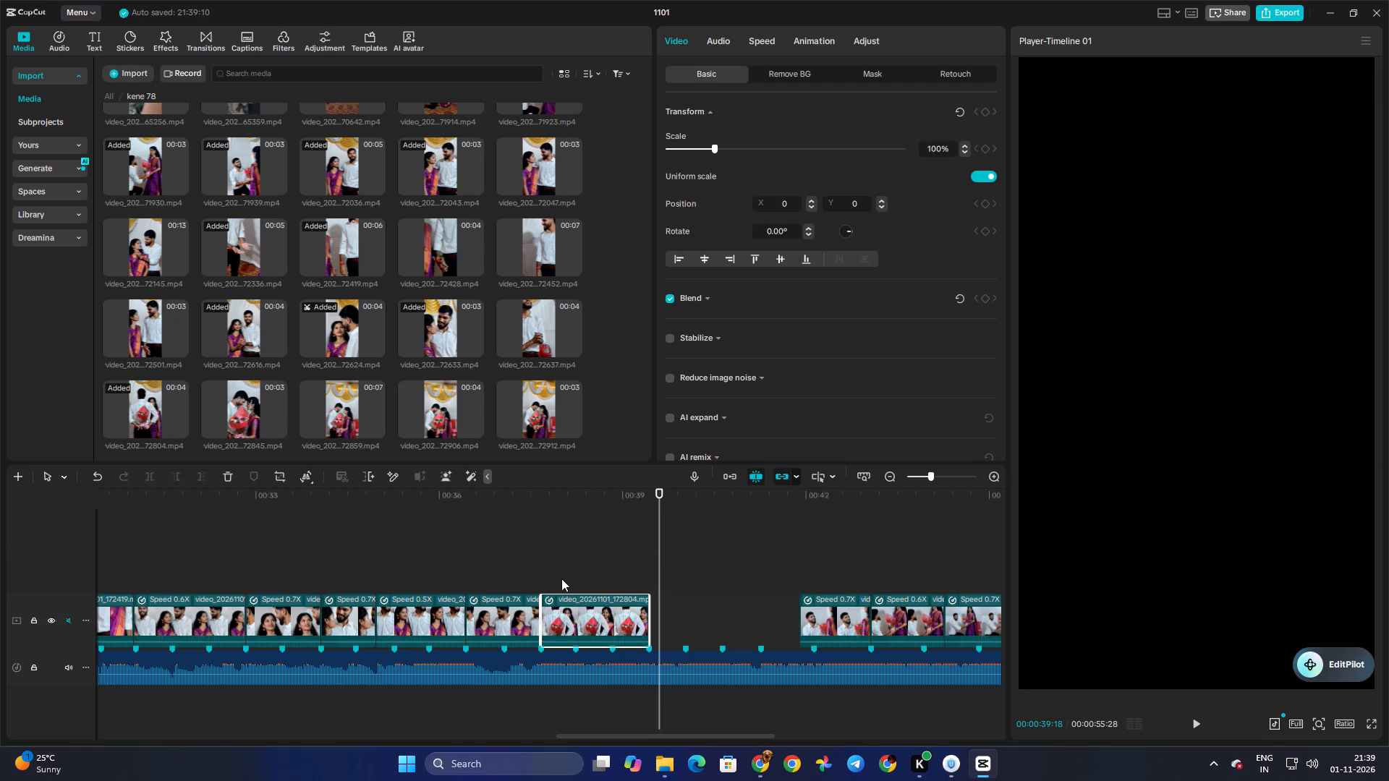
Play back the hidden-bouquet clip and its join with the preceding clip repeatedly to check the speed ramp and timing.
{"action": "left_click", "coordinate": [539, 563]}
{"action": "key", "text": "space"}
{"action": "left_click", "coordinate": [539, 563]}
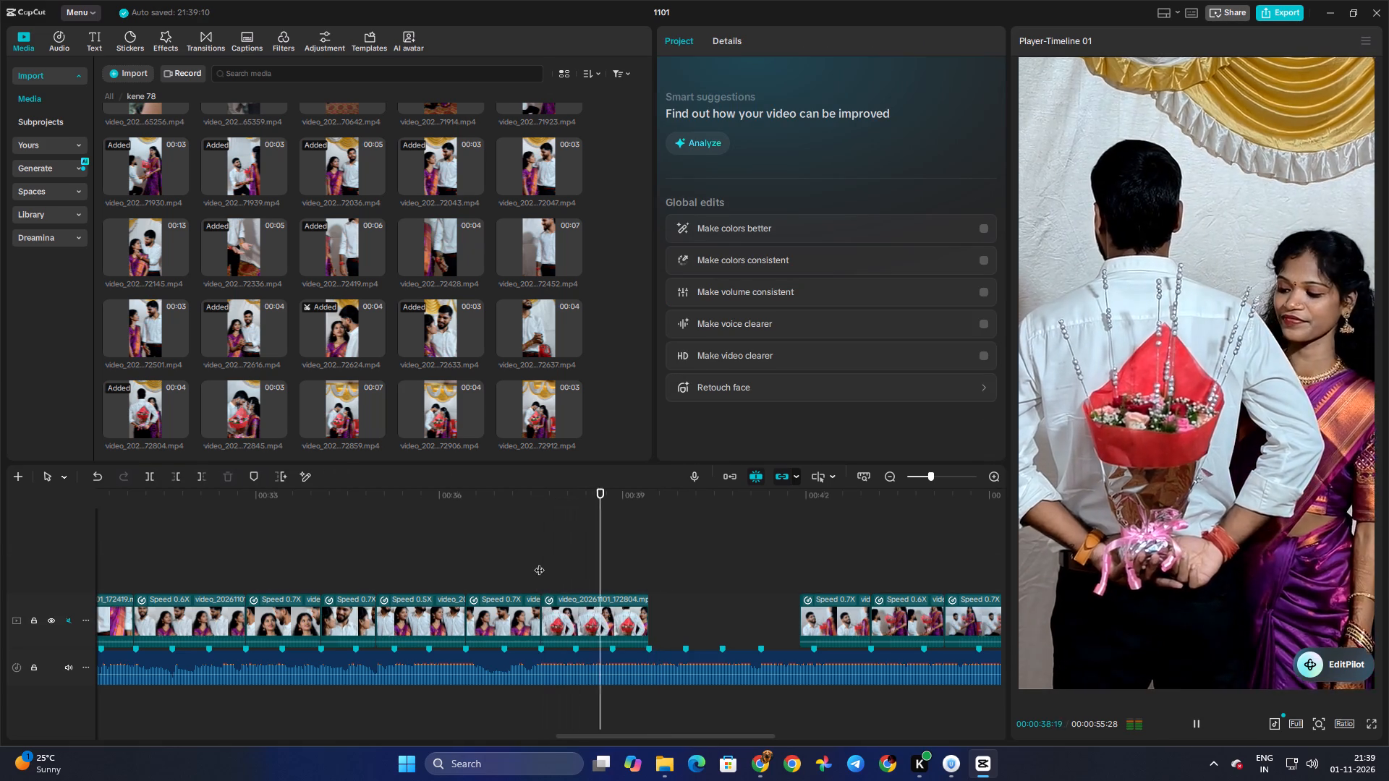
{"action": "left_click_drag", "start_coordinate": [539, 563], "coordinate": [520, 563]}
{"action": "key", "text": "space"}
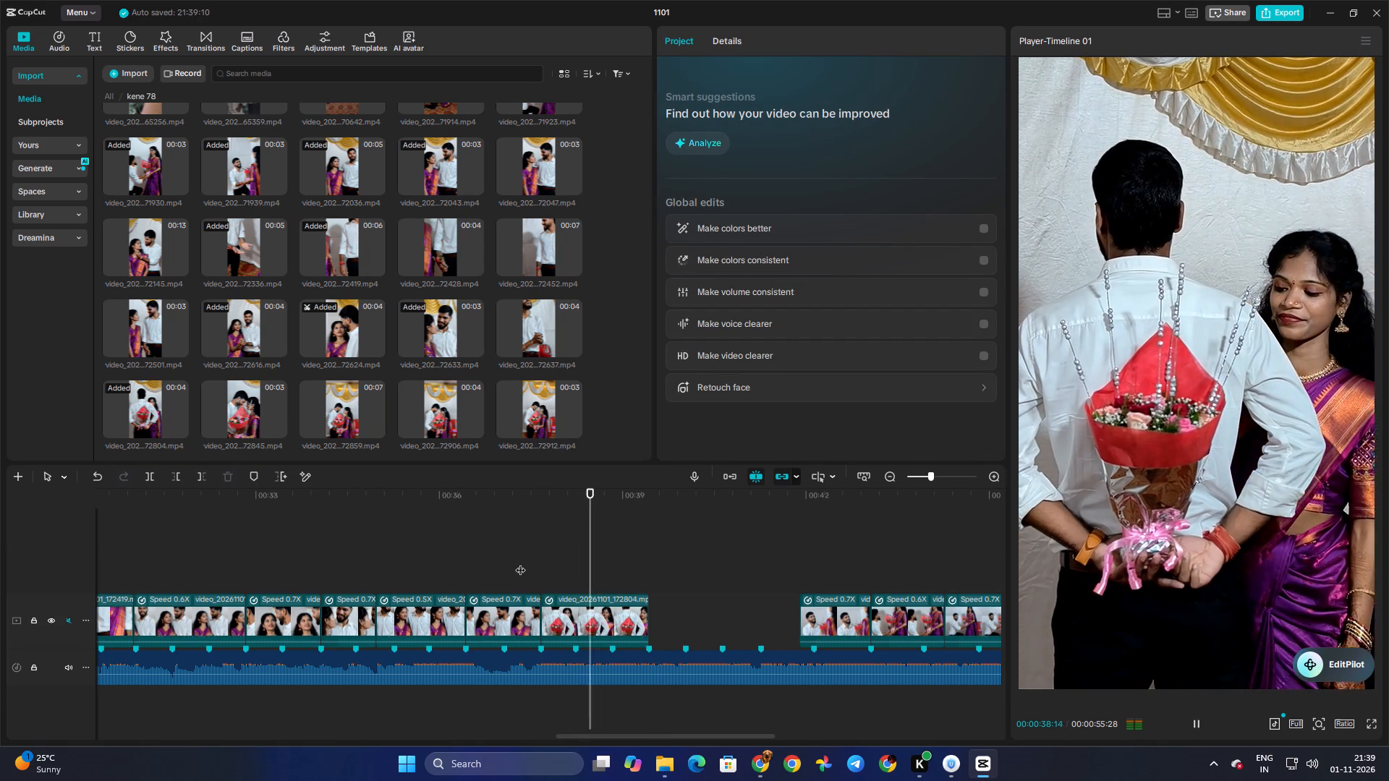
{"action": "key", "text": "space"}
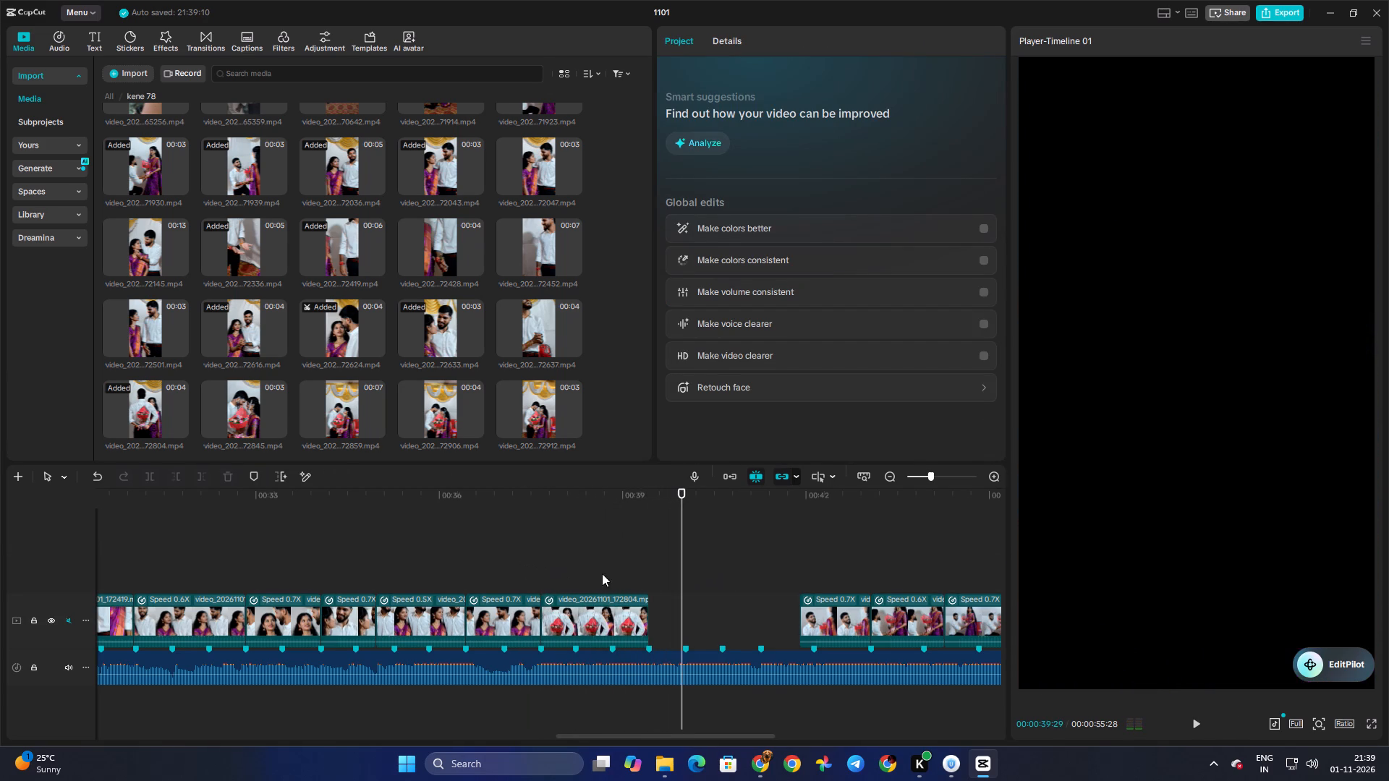
{"action": "left_click", "coordinate": [640, 605]}
{"action": "left_click", "coordinate": [695, 573]}
{"action": "left_click_drag", "start_coordinate": [695, 573], "coordinate": [620, 574]}
{"action": "key", "text": "space"}
{"action": "left_click", "coordinate": [566, 550]}
{"action": "left_click_drag", "start_coordinate": [566, 550], "coordinate": [501, 552]}
{"action": "key", "text": "space"}
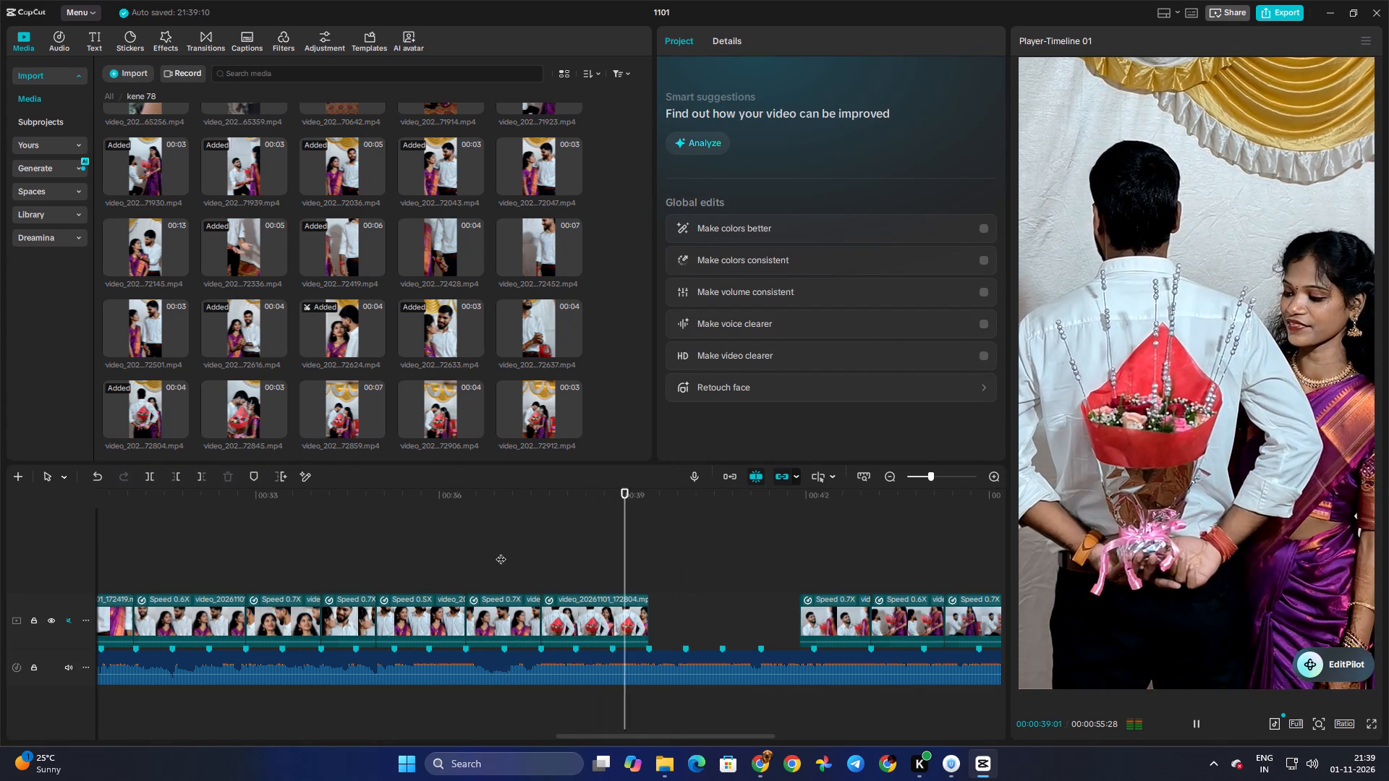
{"action": "key", "text": "space"}
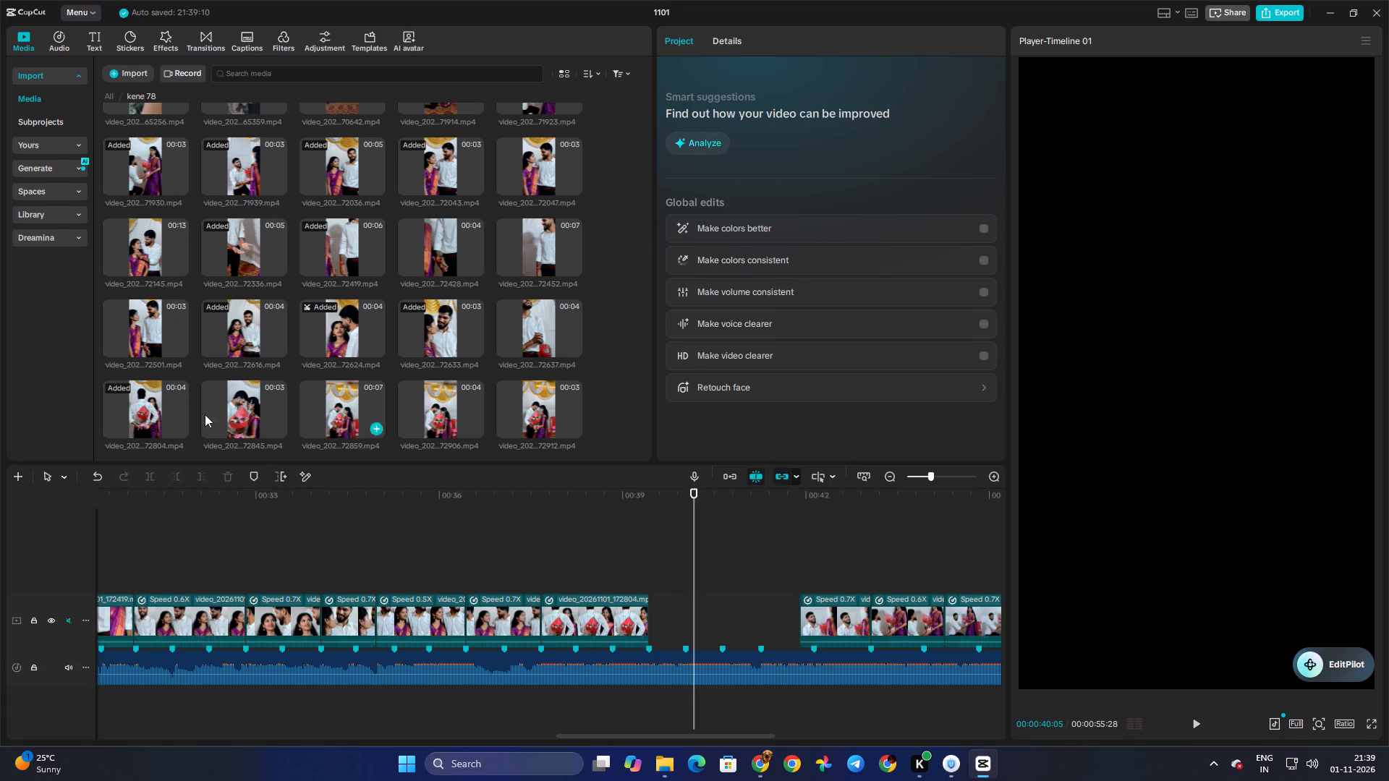
Preview the remaining unused bouquet clips in the library to choose the follow-up shot.
{"action": "left_click", "coordinate": [232, 411]}
{"action": "key", "text": "space"}
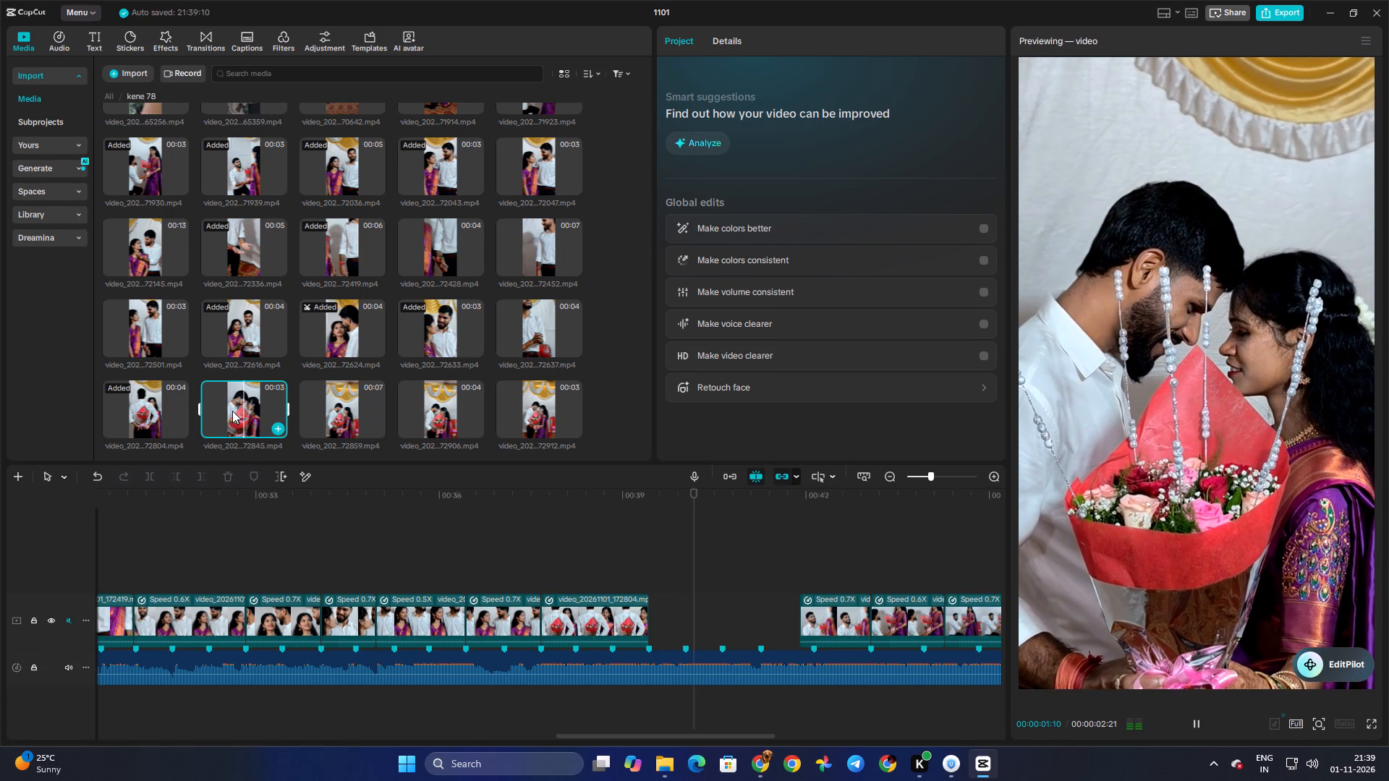
{"action": "left_click", "coordinate": [339, 406]}
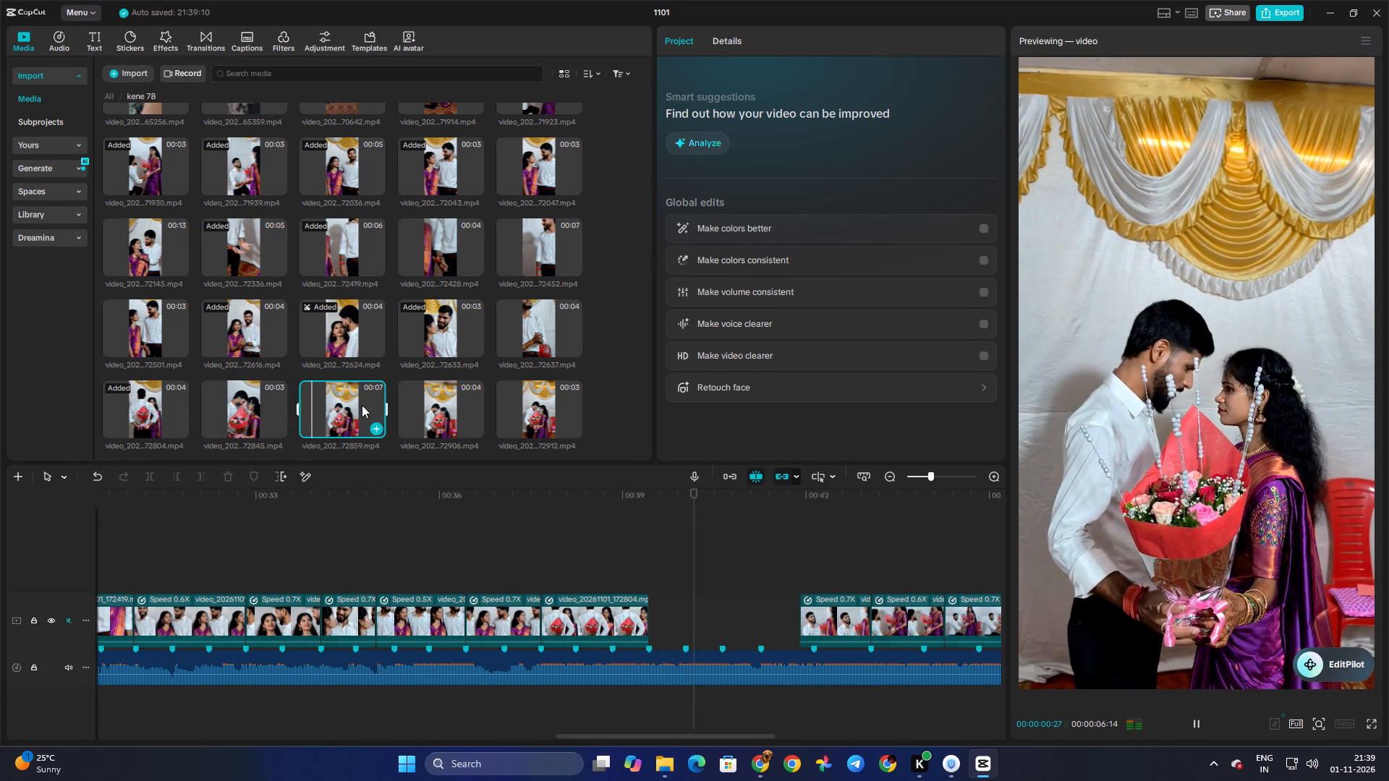
{"action": "key", "text": "space"}
{"action": "left_click", "coordinate": [416, 405]}
{"action": "left_click", "coordinate": [534, 399]}
{"action": "key", "text": "space"}
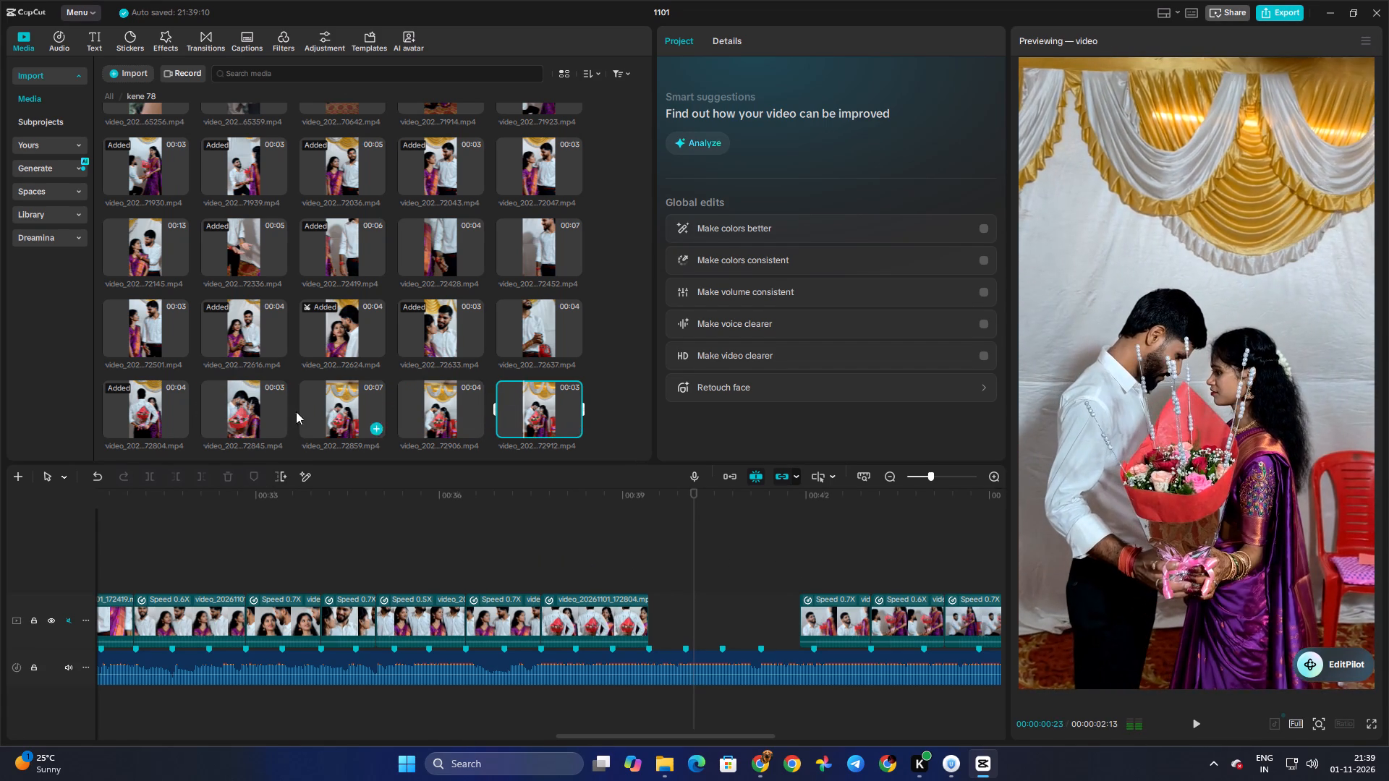
Place the face-to-face bouquet close-up ending in 72845 above the main track, directly after the hidden-bouquet clip, and set its speed to 0.66x.
{"action": "left_click", "coordinate": [231, 401]}
{"action": "left_click_drag", "start_coordinate": [234, 403], "coordinate": [645, 579]}
{"action": "left_click", "coordinate": [752, 33]}
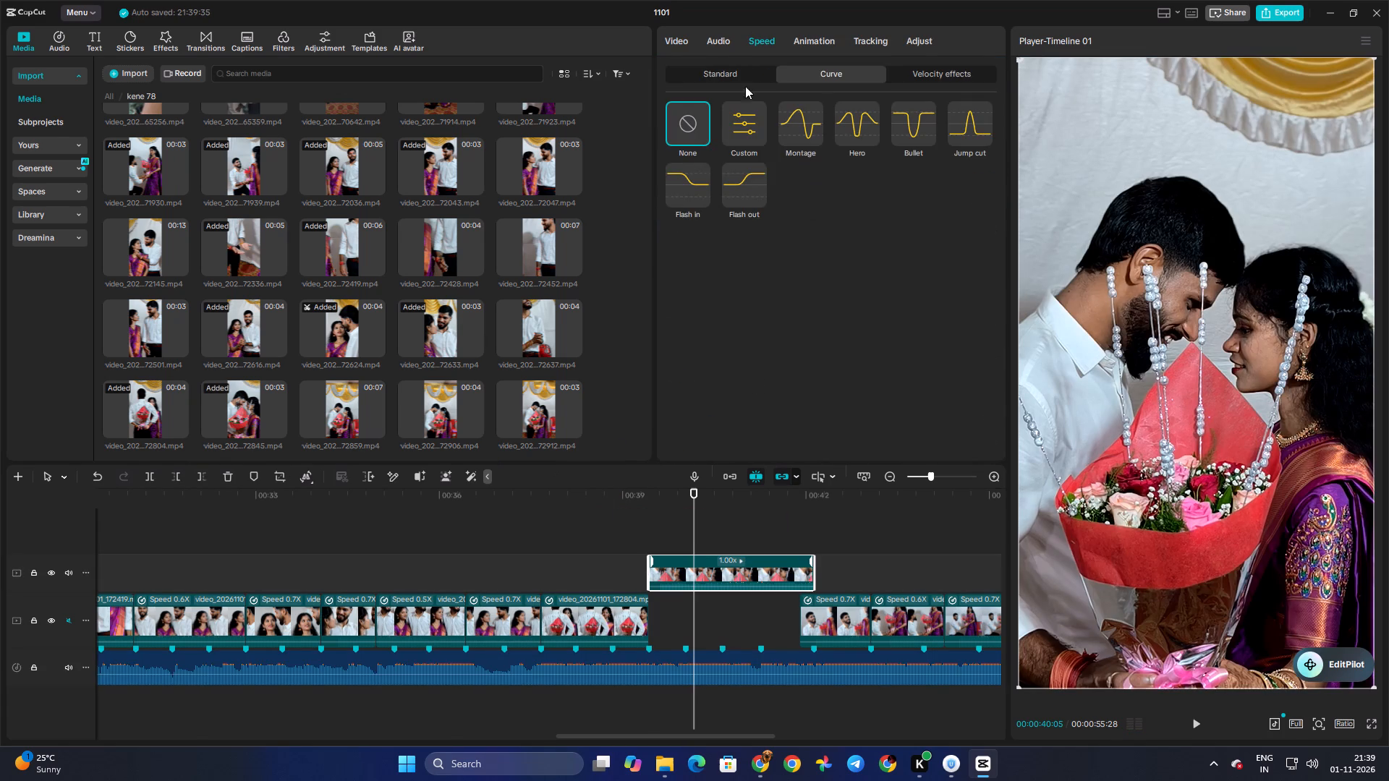
{"action": "left_click", "coordinate": [731, 69]}
{"action": "left_click", "coordinate": [699, 132]}
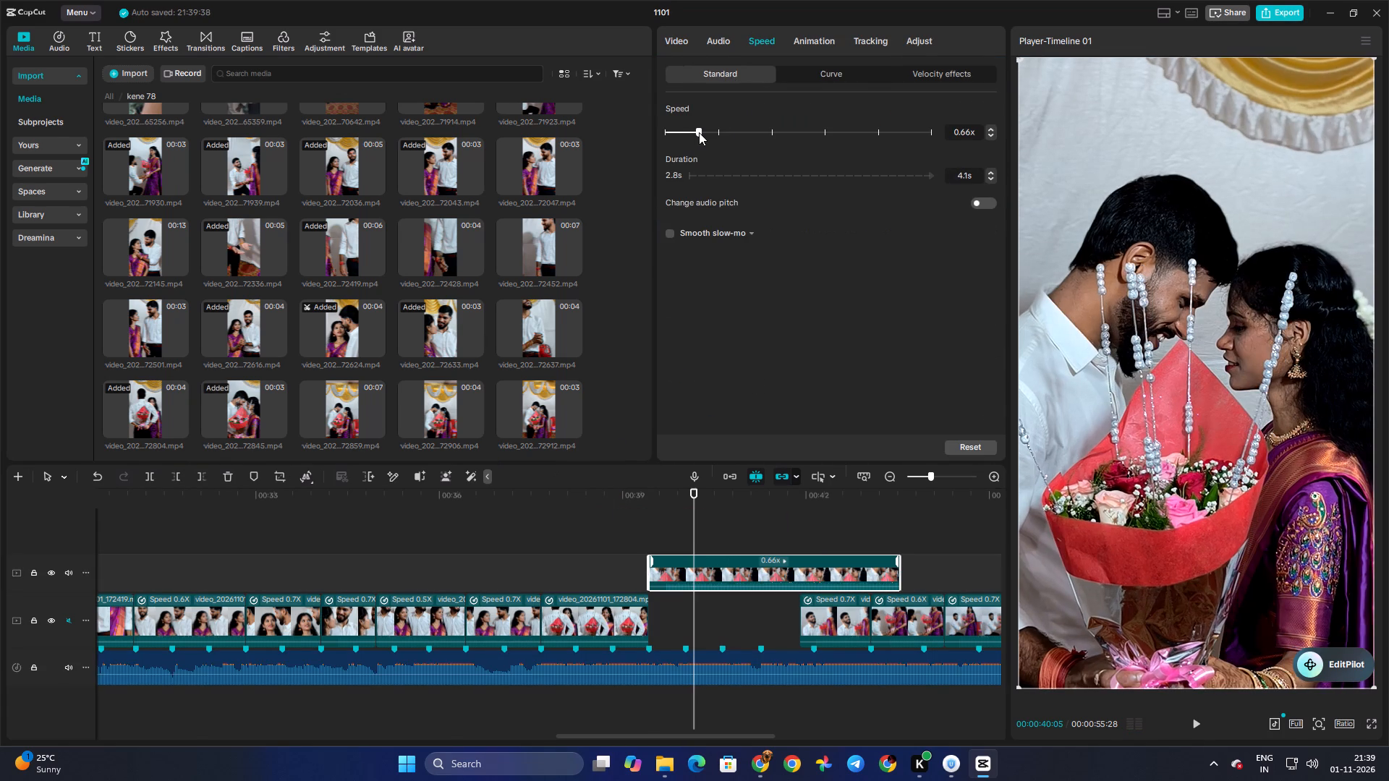
{"action": "left_click", "coordinate": [699, 132]}
Trim the close-up's end to a duration of about 1.7 s, move it onto the main track after the hidden-bouquet clip, and play it back.
{"action": "left_click_drag", "start_coordinate": [901, 574], "coordinate": [751, 589]}
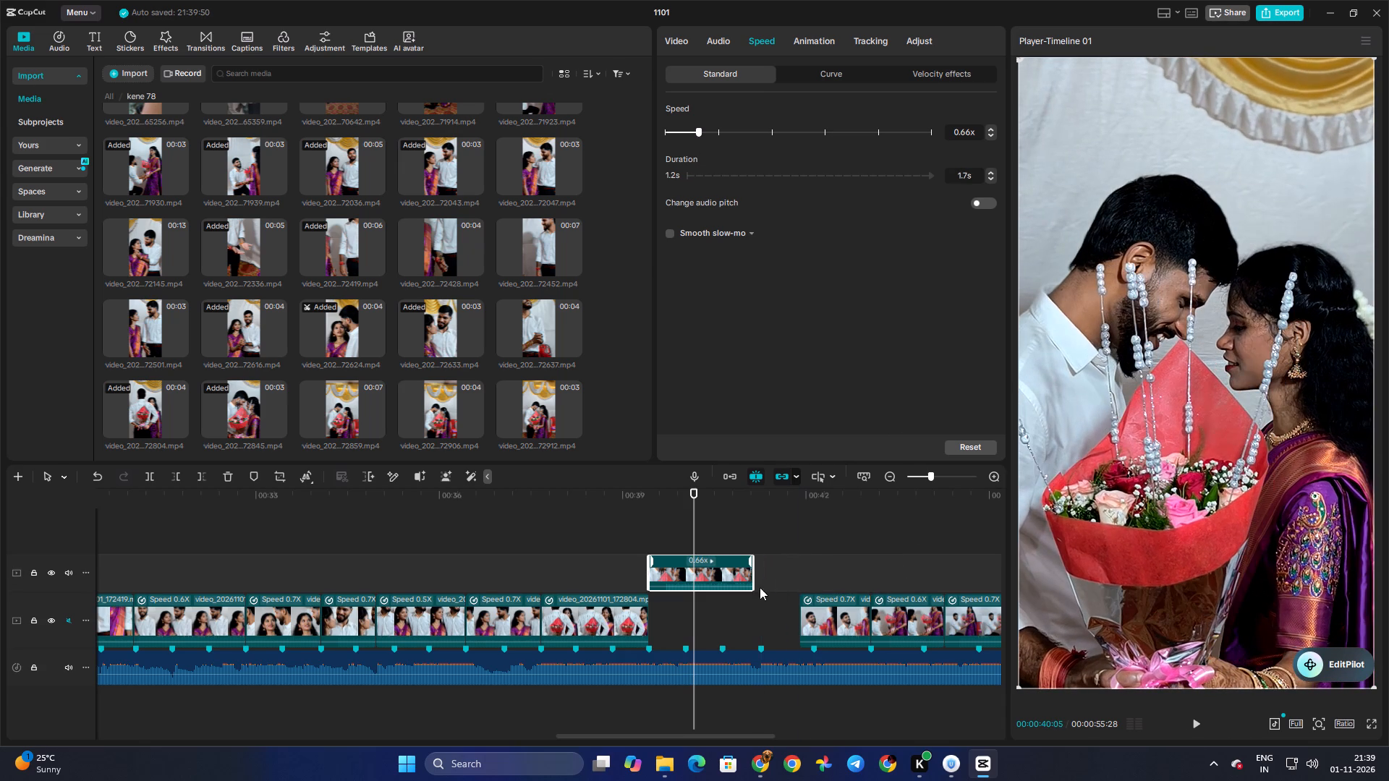
{"action": "left_click_drag", "start_coordinate": [723, 568], "coordinate": [724, 606]}
{"action": "left_click", "coordinate": [639, 549]}
{"action": "key", "text": "space"}
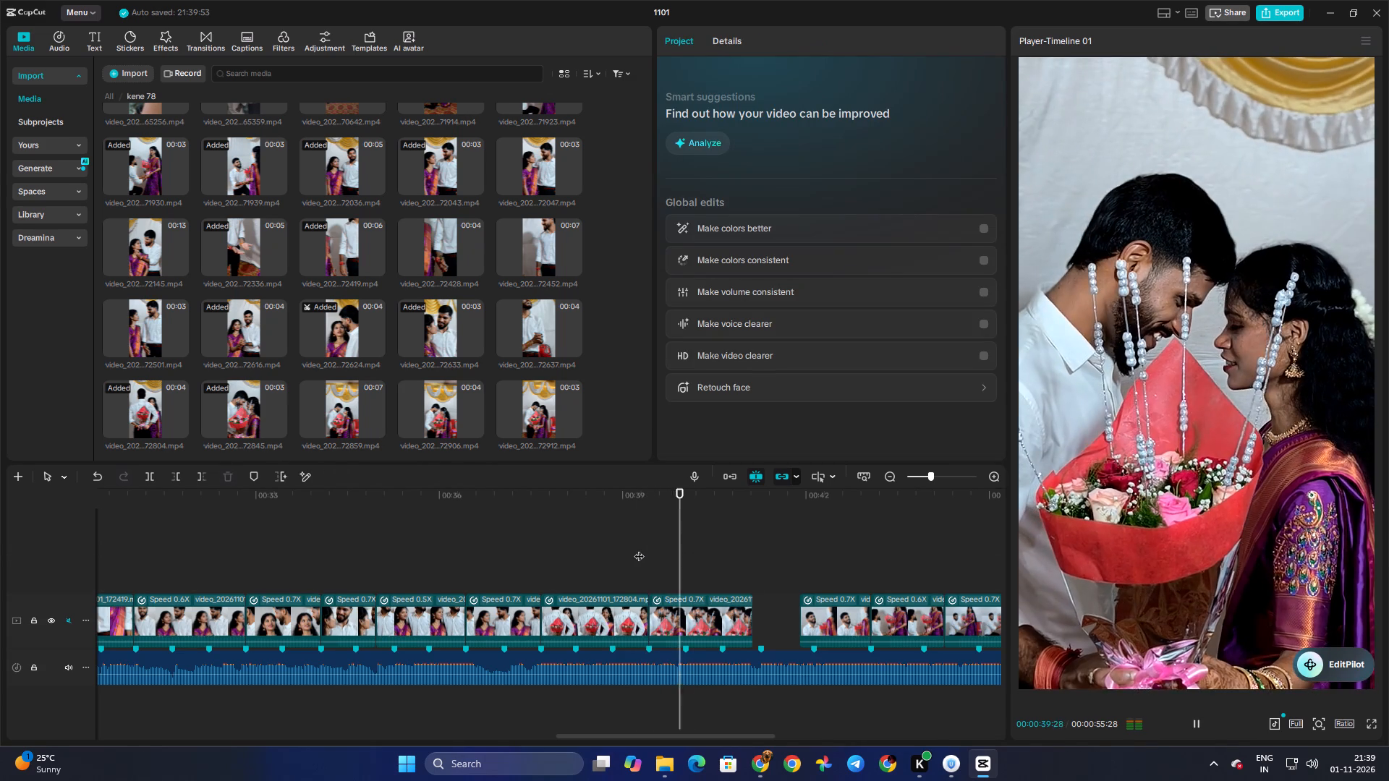
{"action": "key", "text": "space"}
Trim the start of the face-to-face bouquet close-up, extend its end, and return it to the main track directly after the hidden-bouquet clip.
{"action": "left_click", "coordinate": [693, 602]}
{"action": "left_click_drag", "start_coordinate": [693, 602], "coordinate": [718, 551]}
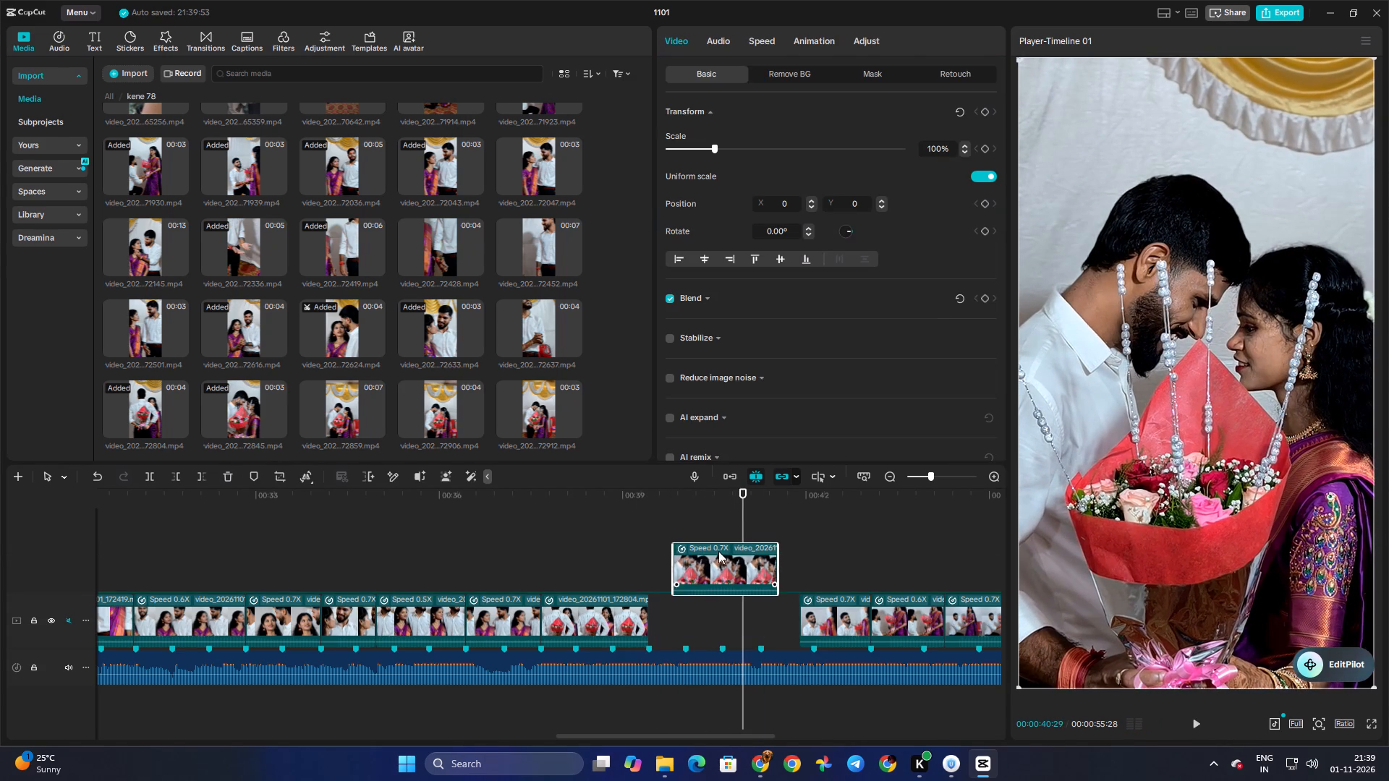
{"action": "left_click_drag", "start_coordinate": [718, 551], "coordinate": [718, 550]}
{"action": "left_click_drag", "start_coordinate": [671, 570], "coordinate": [693, 573]}
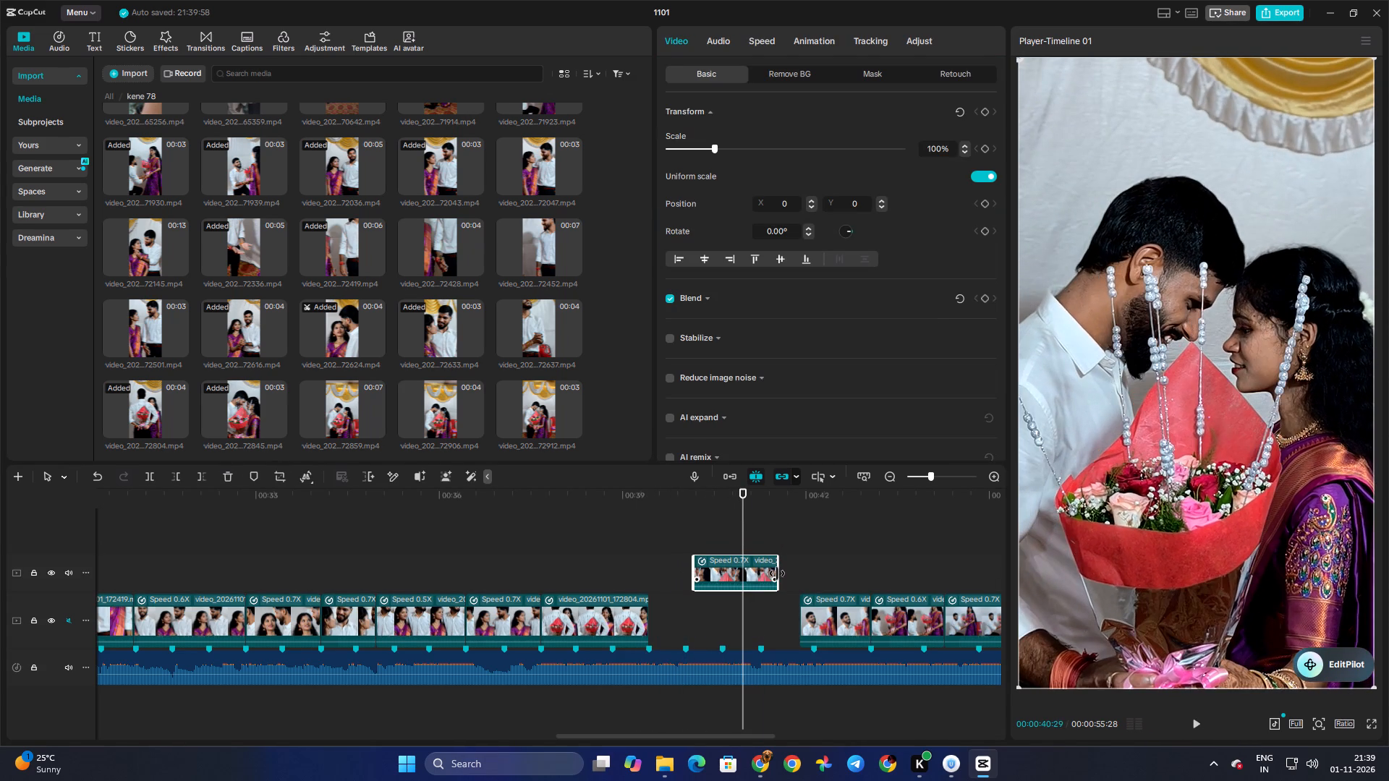
{"action": "left_click_drag", "start_coordinate": [777, 573], "coordinate": [804, 573]}
{"action": "left_click_drag", "start_coordinate": [756, 573], "coordinate": [709, 622]}
{"action": "left_click", "coordinate": [641, 571]}
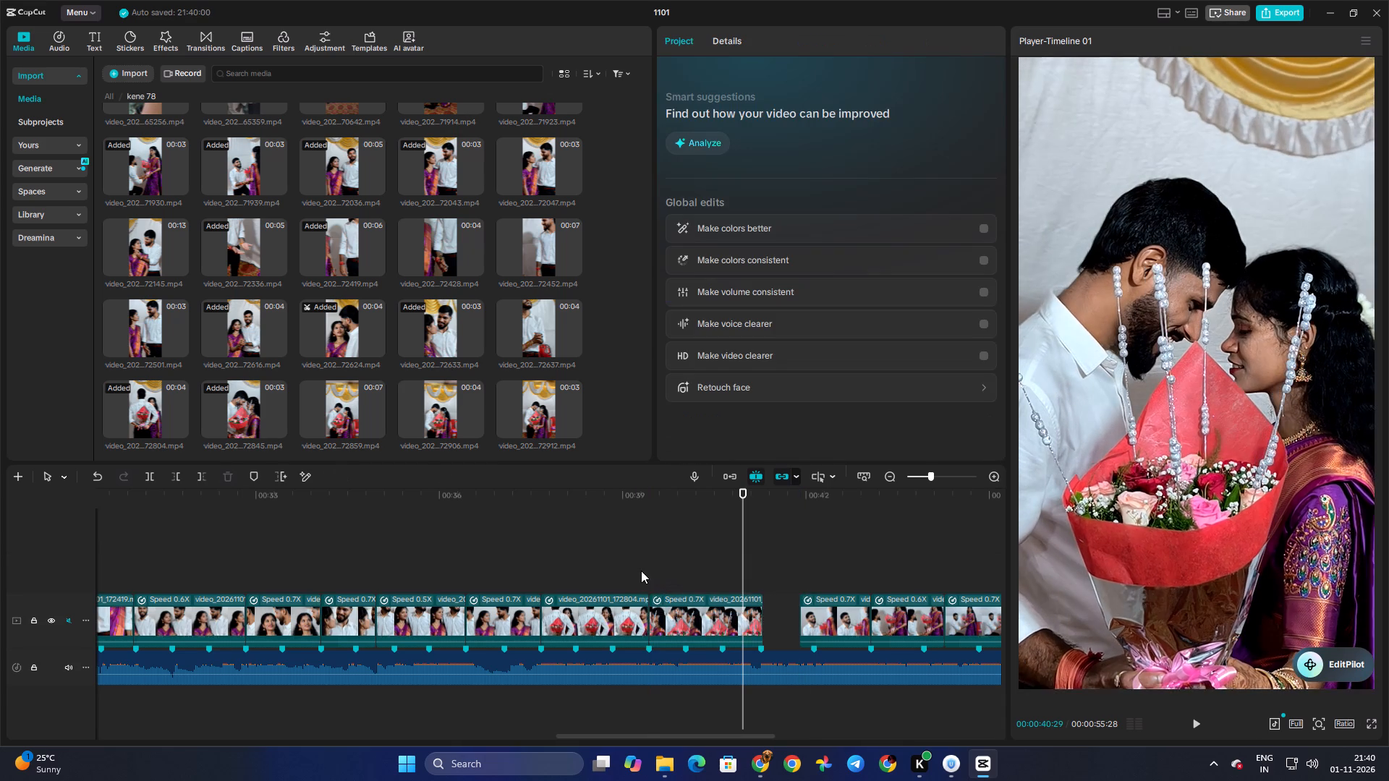
Play back the close-up, the gap and the kneeling bouquet clips, and preview the unused library clip ending in 72912.
{"action": "key", "text": "space"}
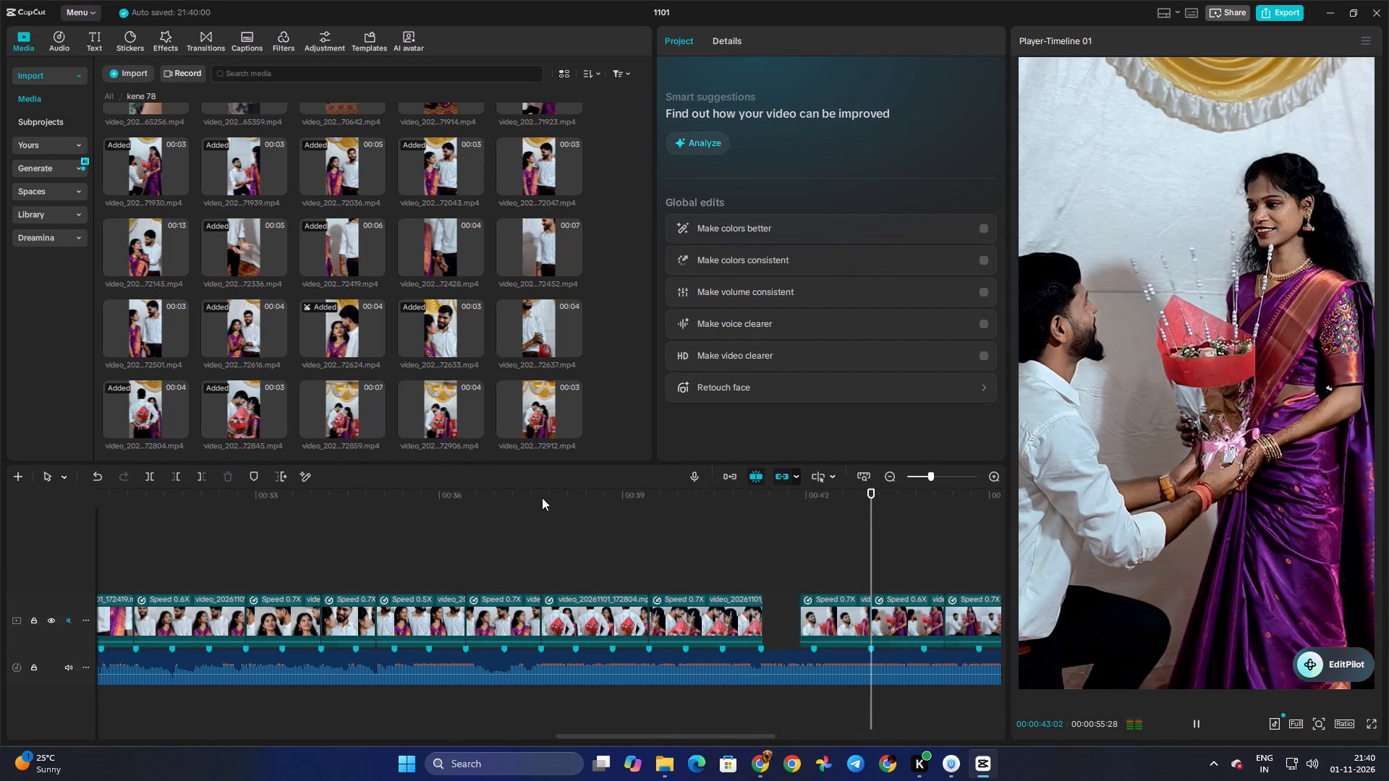
{"action": "key", "text": "space"}
{"action": "left_click", "coordinate": [498, 420]}
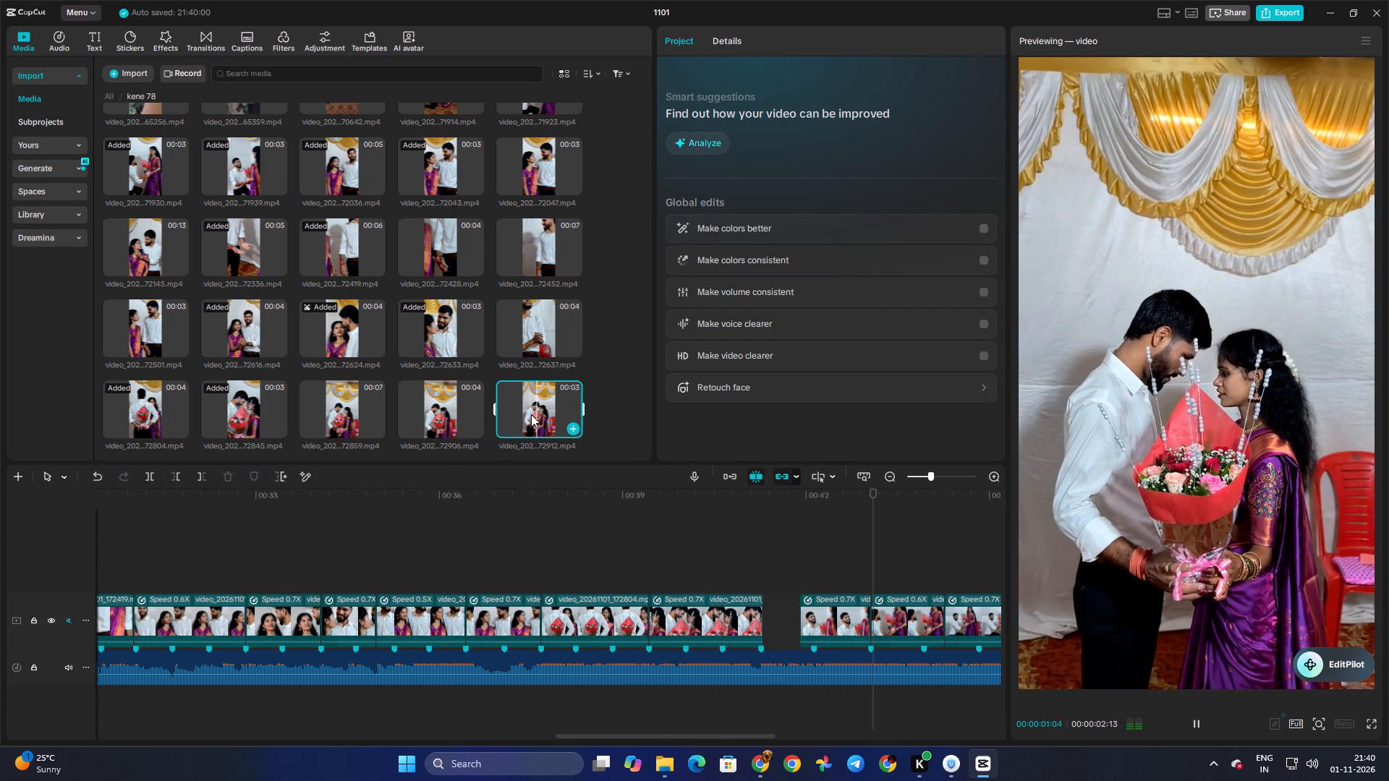
{"action": "left_click", "coordinate": [778, 555]}
{"action": "key", "text": "space"}
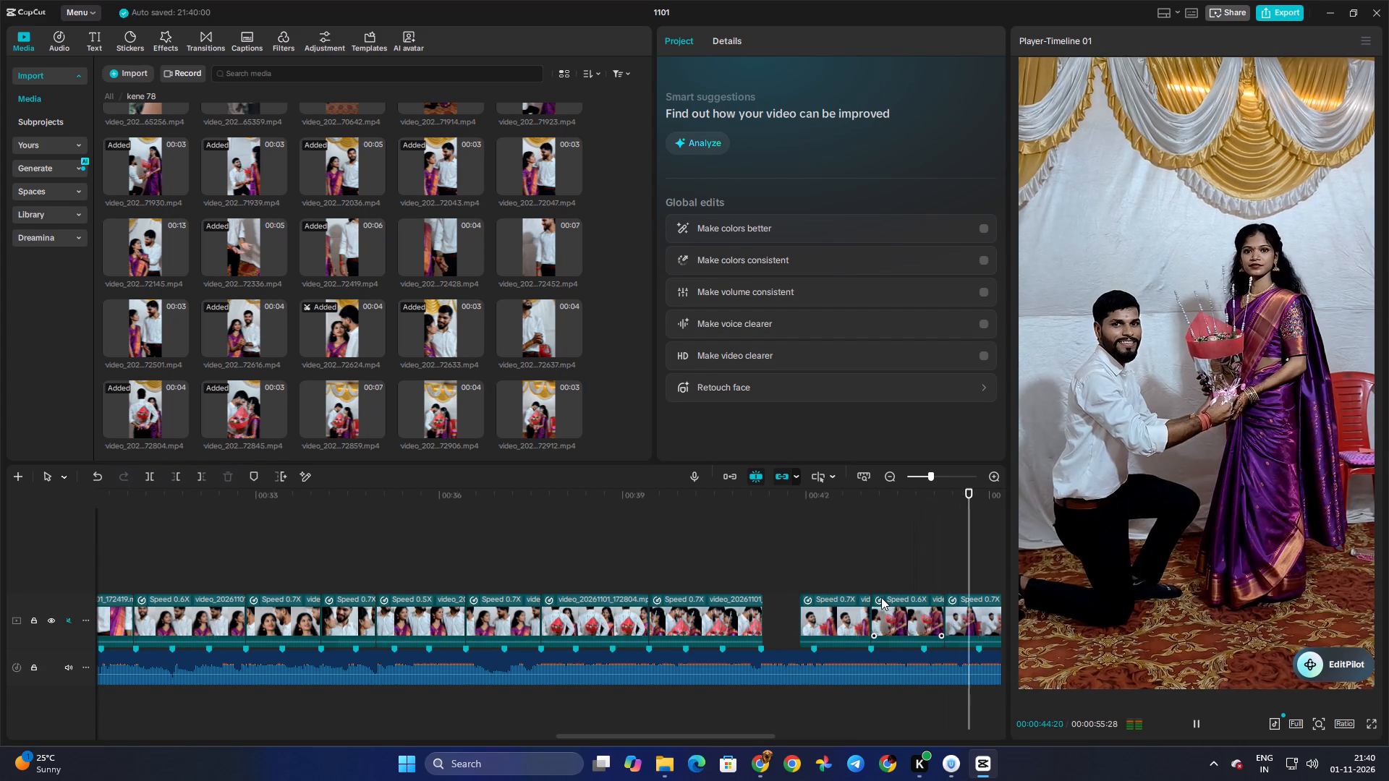
{"action": "key", "text": "space"}
{"action": "left_click", "coordinate": [190, 545]}
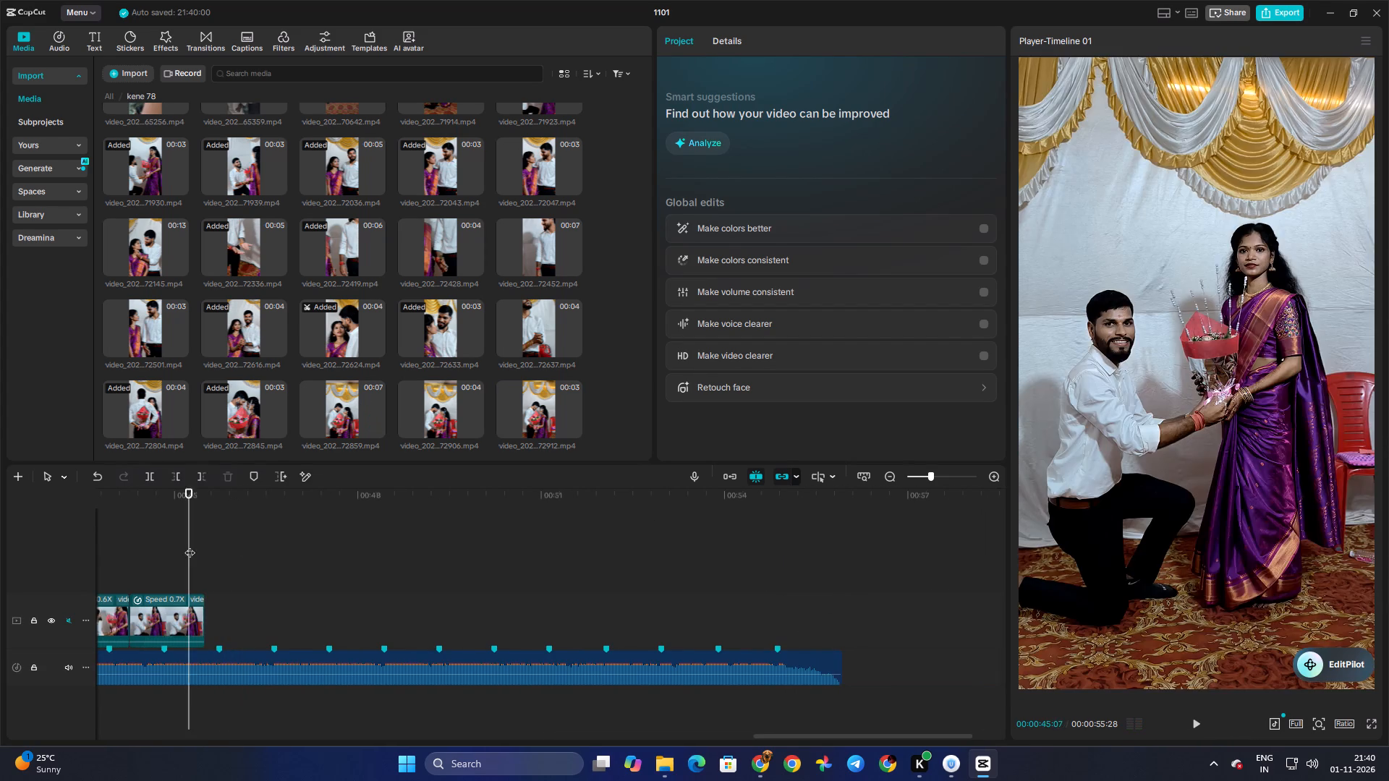
{"action": "left_click_drag", "start_coordinate": [190, 545], "coordinate": [132, 545]}
{"action": "key", "text": "space"}
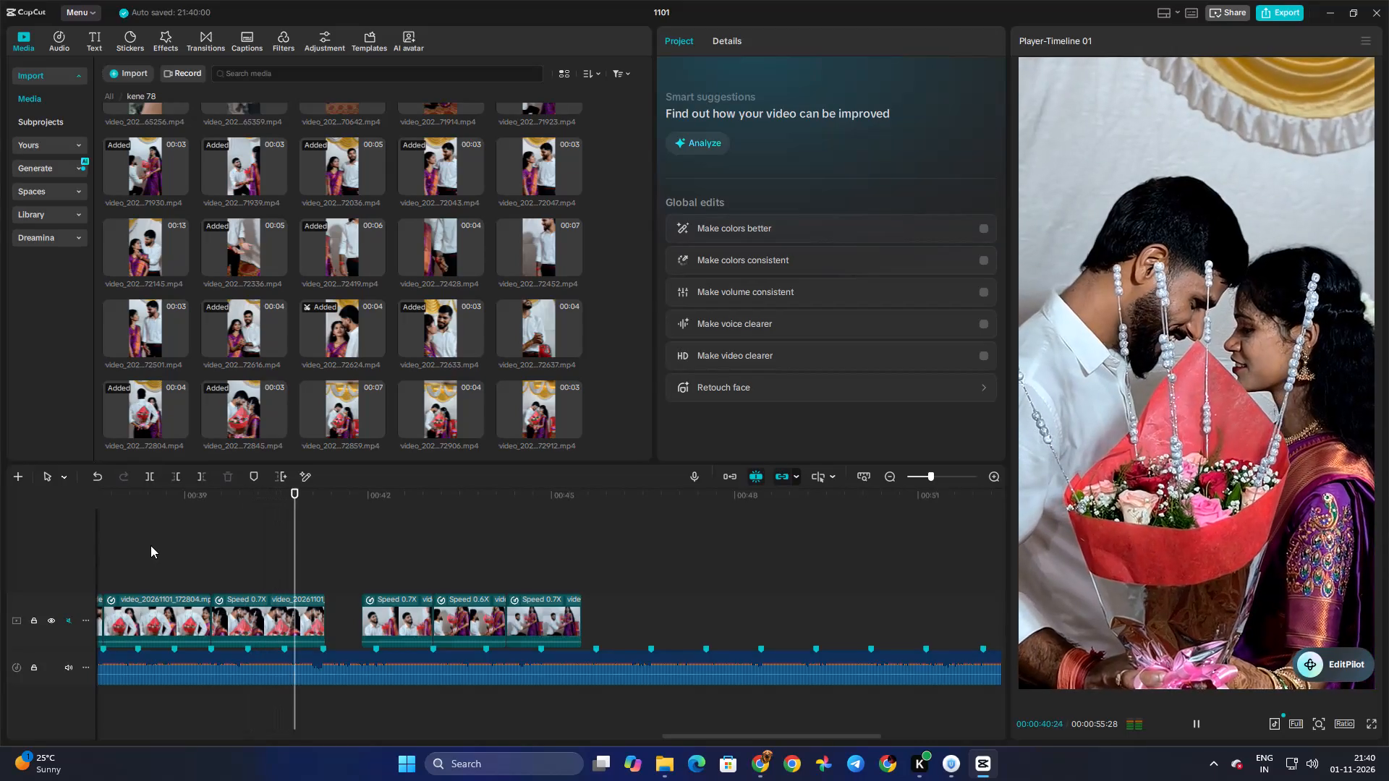
{"action": "key", "text": "space"}
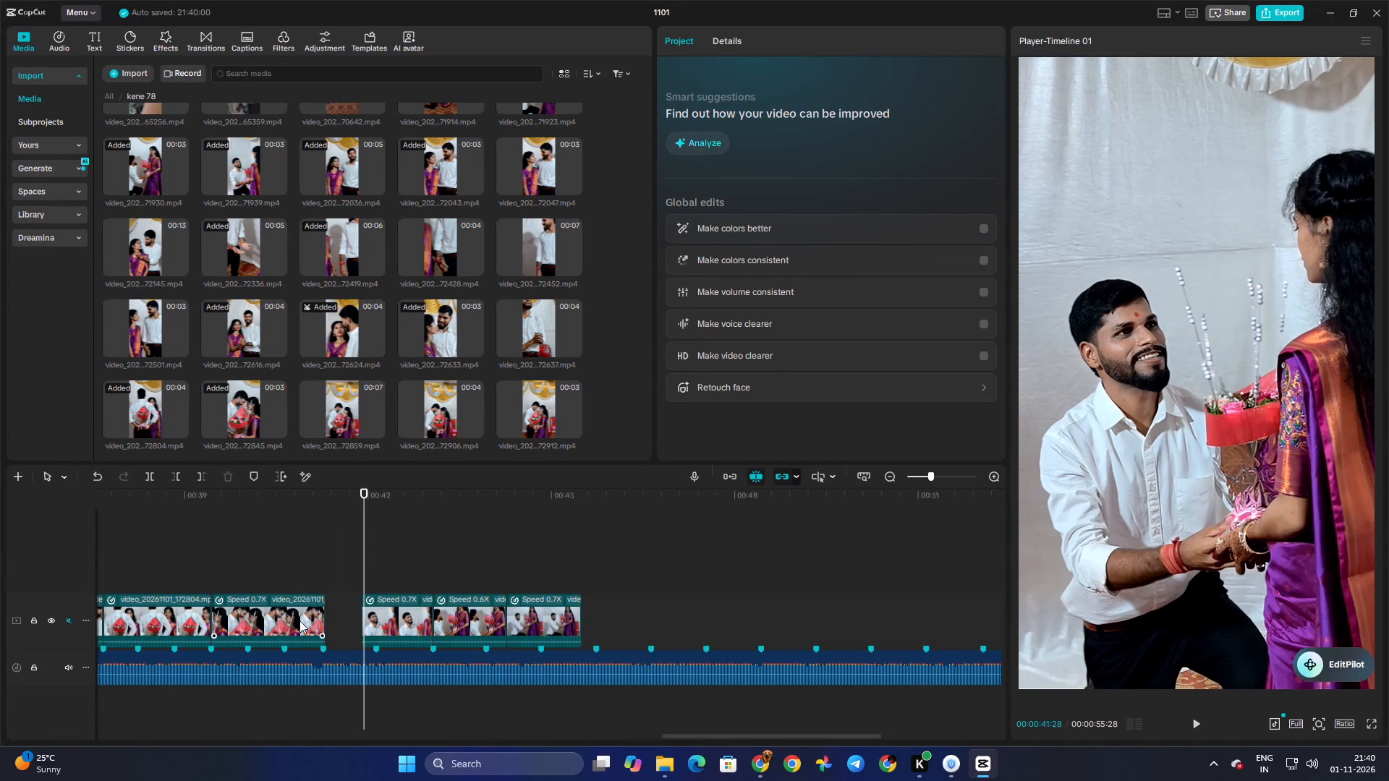
{"action": "left_click", "coordinate": [286, 557]}
{"action": "key", "text": "space"}
{"action": "key", "text": "space"}
Shift the three kneeling bouquet clips together later on the main track to widen the gap after the close-up.
{"action": "left_click_drag", "start_coordinate": [377, 568], "coordinate": [496, 620]}
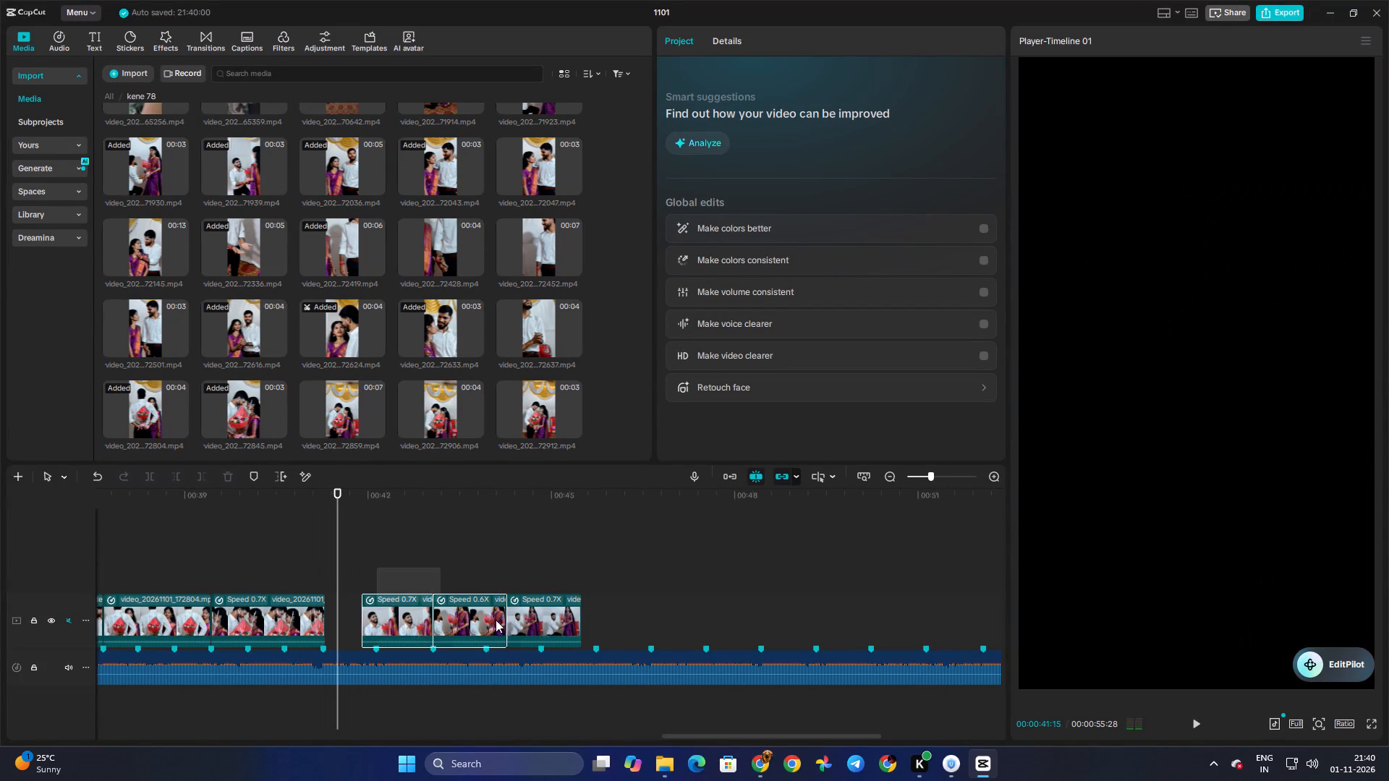
{"action": "left_click_drag", "start_coordinate": [496, 620], "coordinate": [543, 630]}
{"action": "left_click_drag", "start_coordinate": [545, 625], "coordinate": [628, 625]}
Place the wide bouquet clip ending in 72912 above the main track, directly after the close-up, and set its speed to 0.71x.
{"action": "left_click", "coordinate": [423, 404]}
{"action": "left_click", "coordinate": [561, 410]}
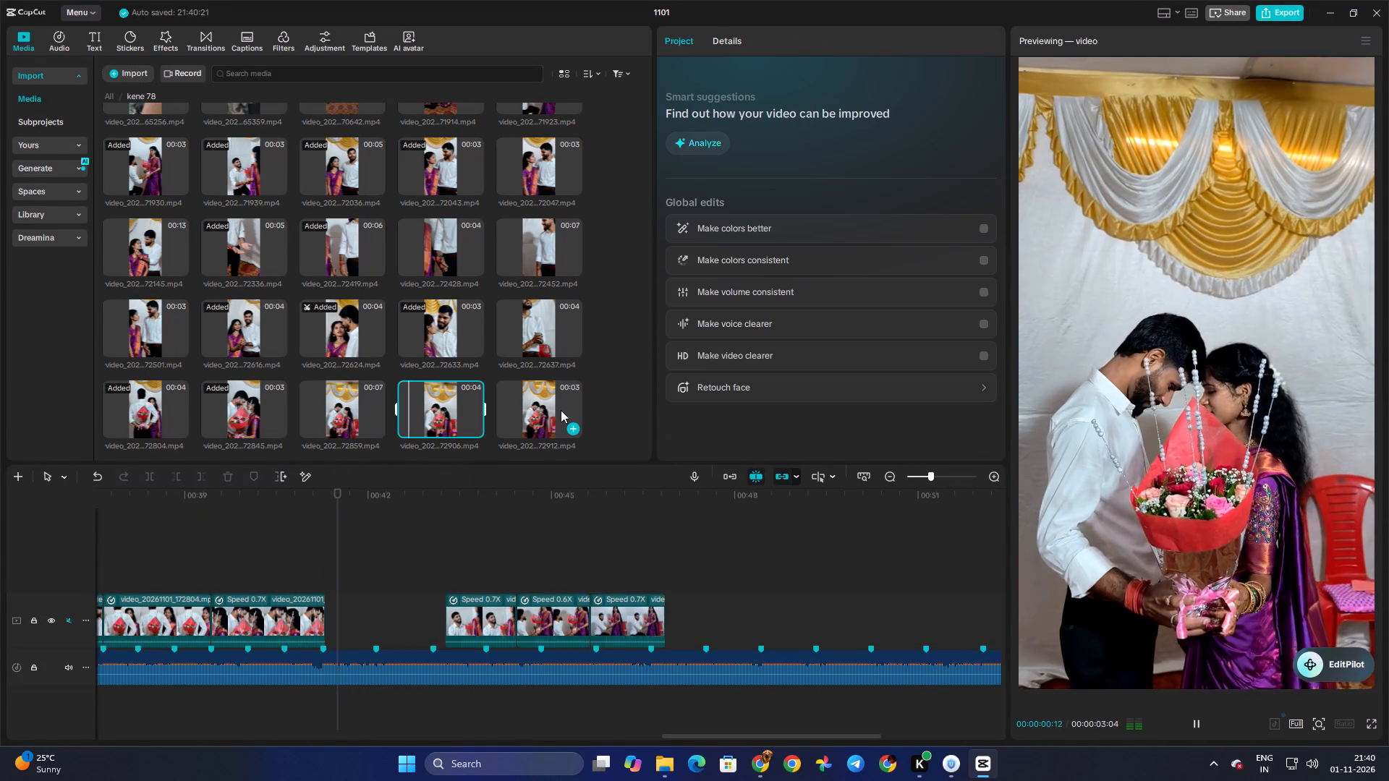
{"action": "left_click_drag", "start_coordinate": [561, 410], "coordinate": [328, 578]}
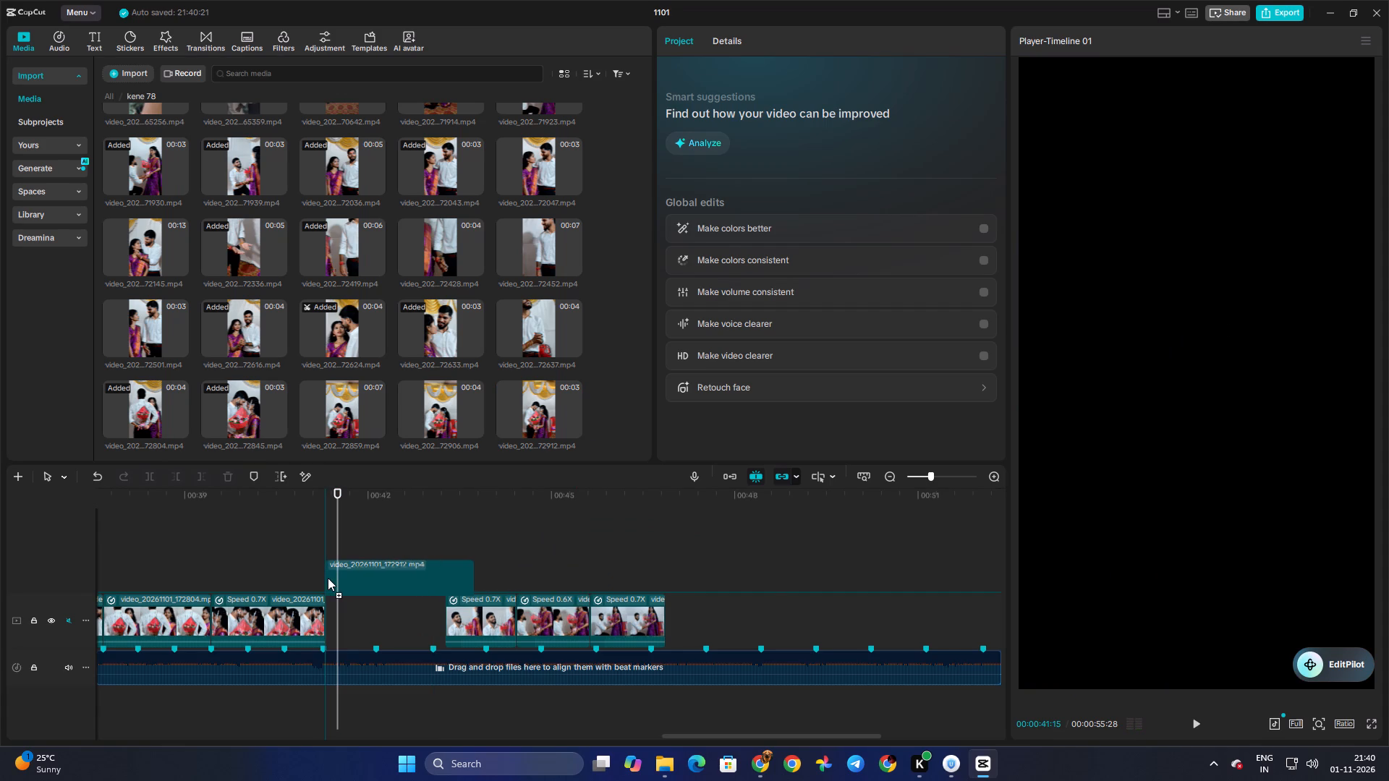
{"action": "left_click_drag", "start_coordinate": [328, 578], "coordinate": [326, 578]}
{"action": "left_click", "coordinate": [760, 37]}
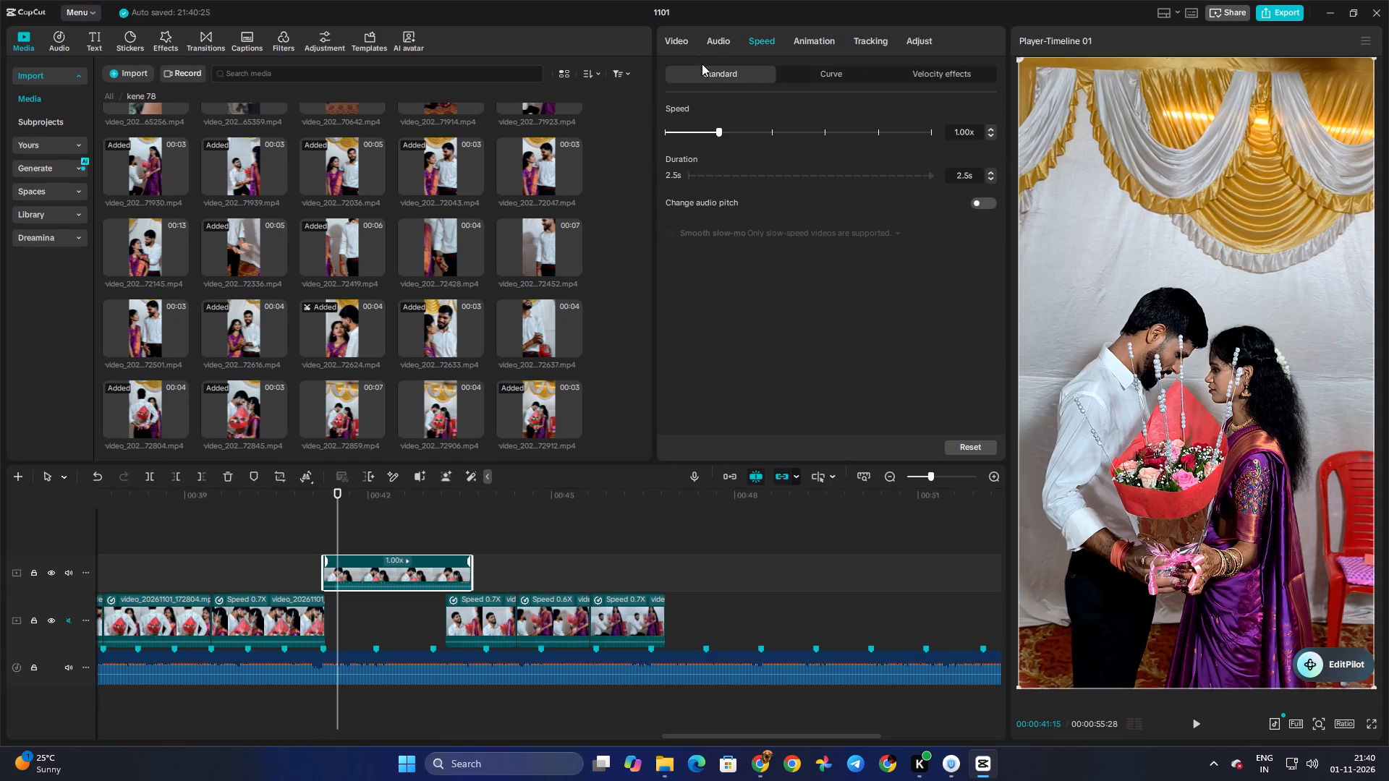
{"action": "left_click", "coordinate": [703, 132]}
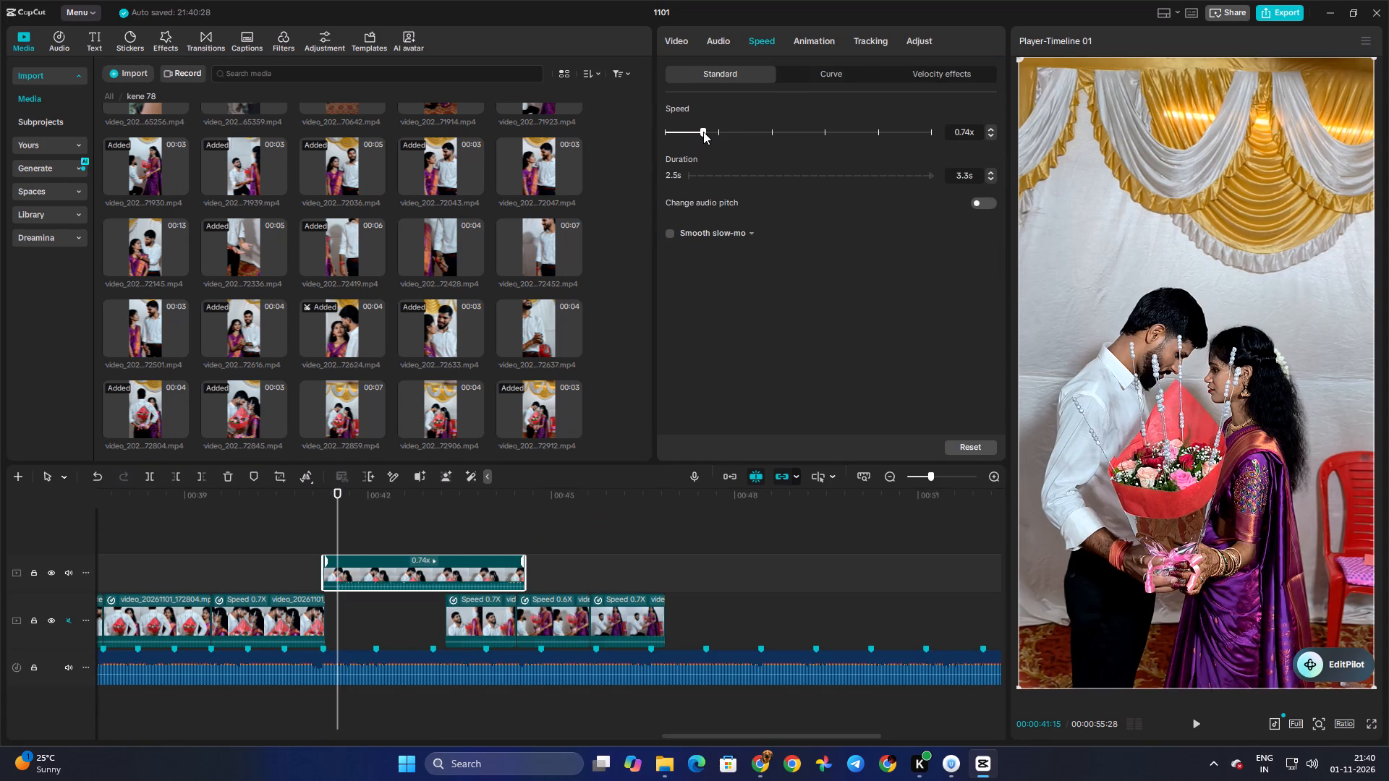
{"action": "left_click", "coordinate": [702, 132]}
{"action": "left_click", "coordinate": [702, 132]}
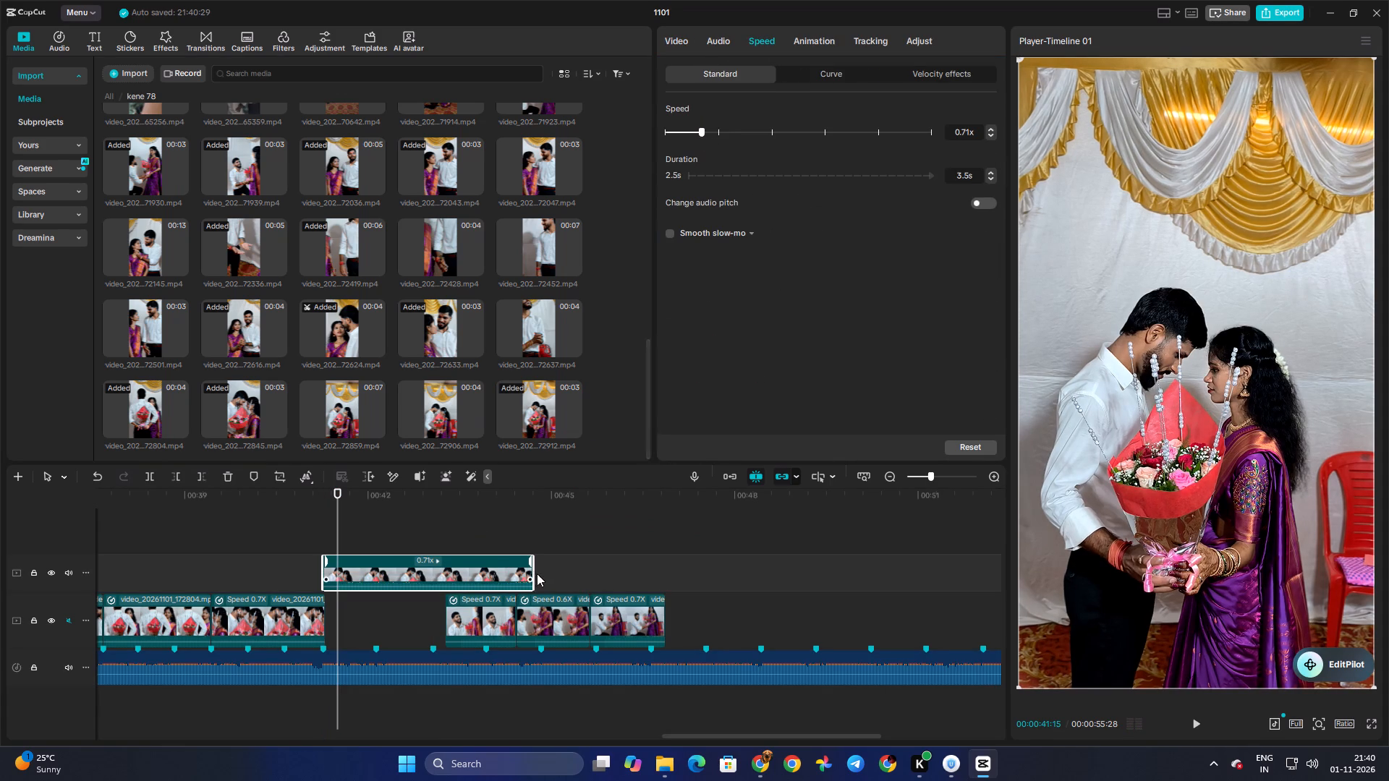
Trim the wide bouquet clip's end to a duration of about 1.8 s and move it onto the main track after the close-up.
{"action": "left_click_drag", "start_coordinate": [532, 573], "coordinate": [431, 579]}
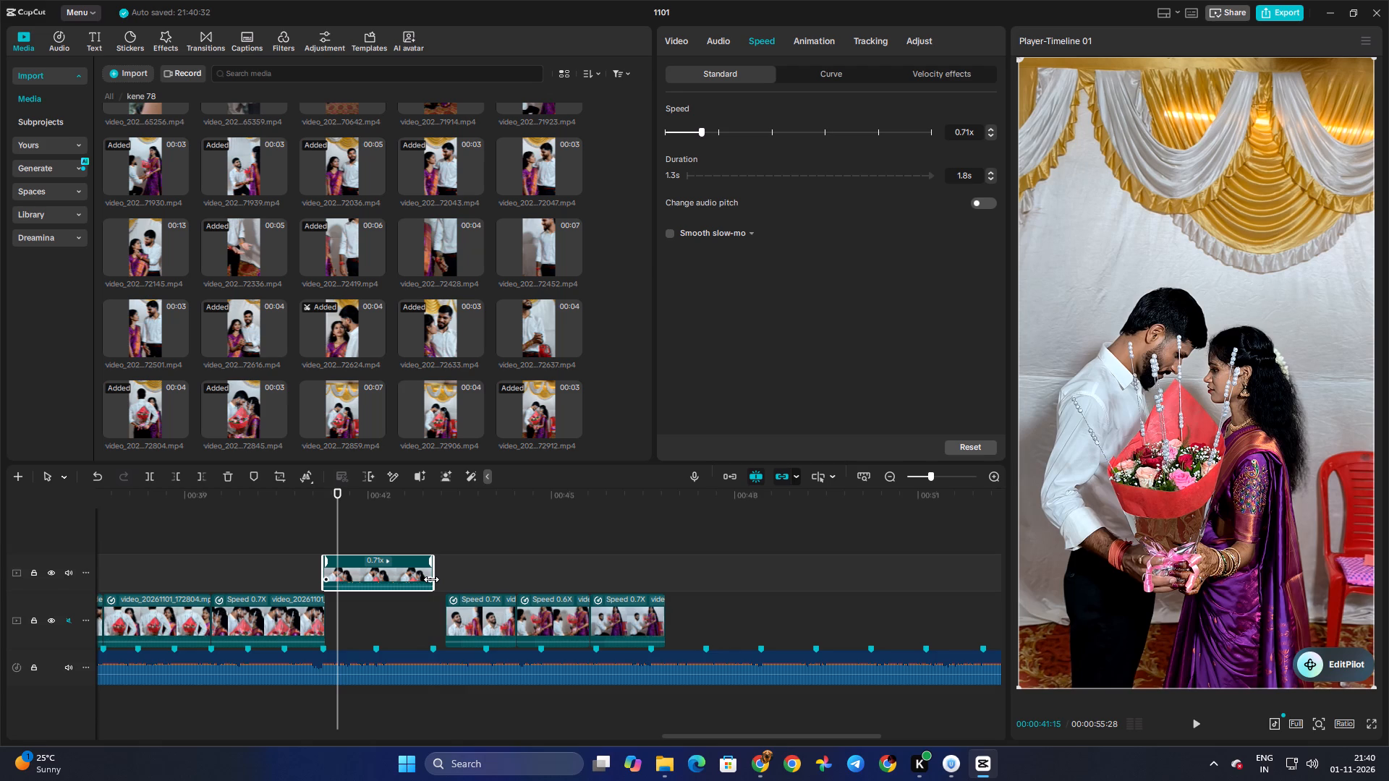
{"action": "left_click_drag", "start_coordinate": [379, 576], "coordinate": [379, 614]}
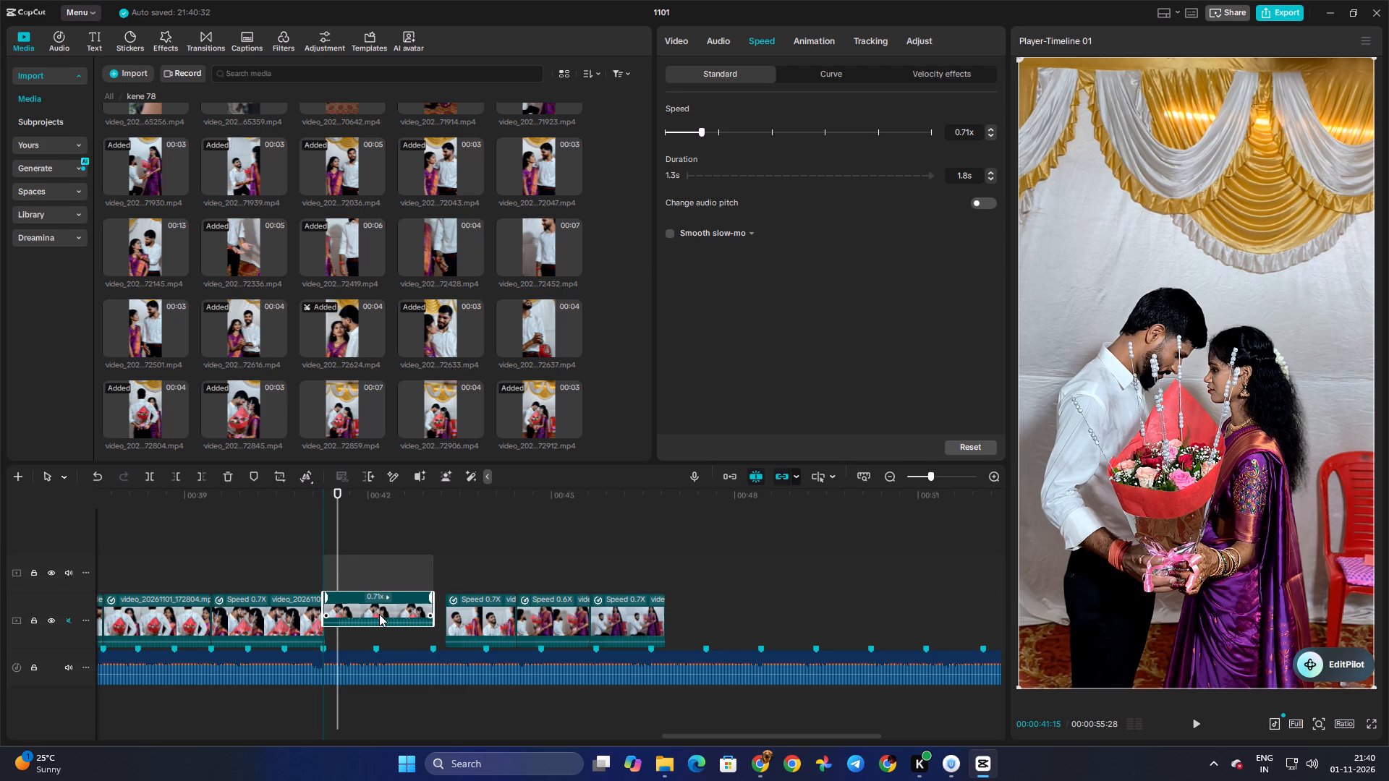
{"action": "left_click_drag", "start_coordinate": [379, 614], "coordinate": [384, 626]}
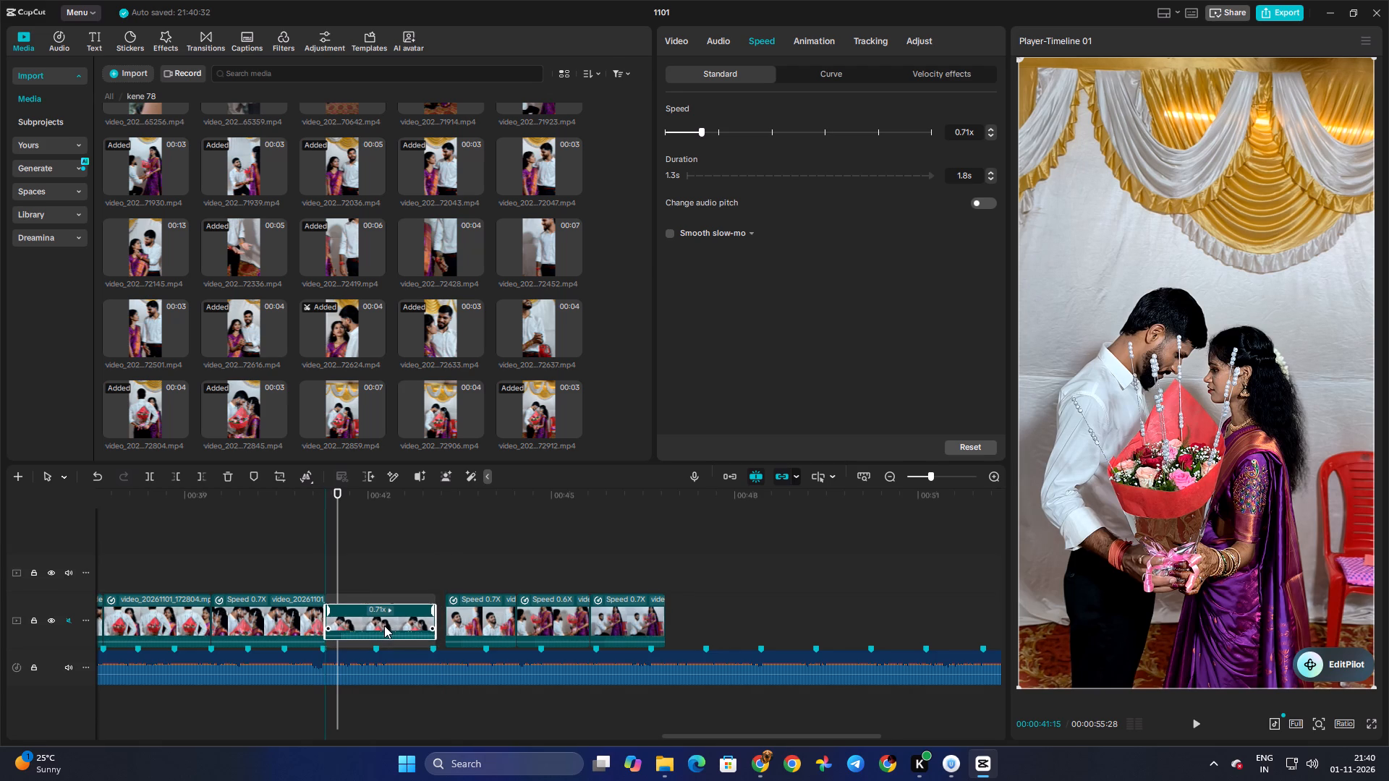
{"action": "left_click_drag", "start_coordinate": [384, 626], "coordinate": [385, 628]}
Play the wide bouquet clip and shorten its end to the beat marker at 00:00:42:04.
{"action": "left_click", "coordinate": [301, 566]}
{"action": "key", "text": "space"}
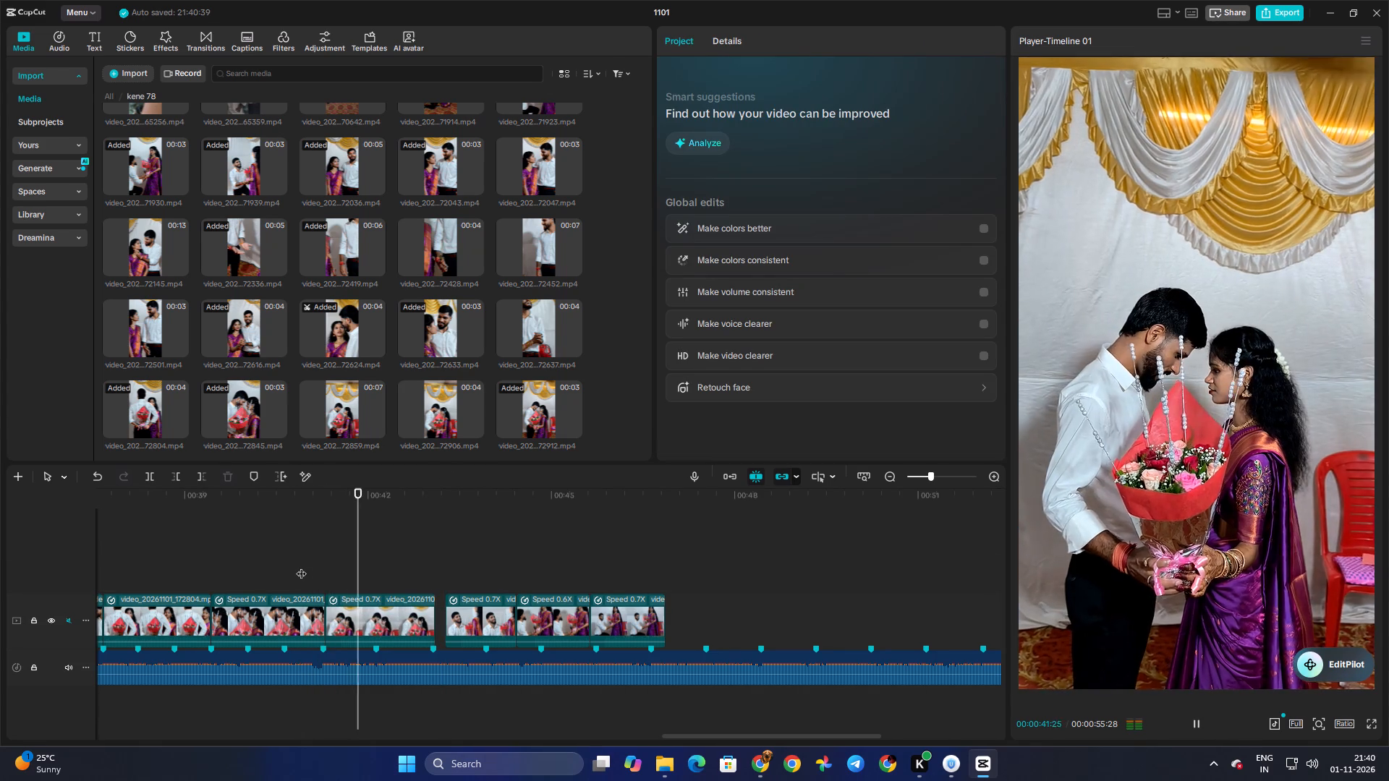
{"action": "key", "text": "space"}
{"action": "double_click", "coordinate": [378, 581]}
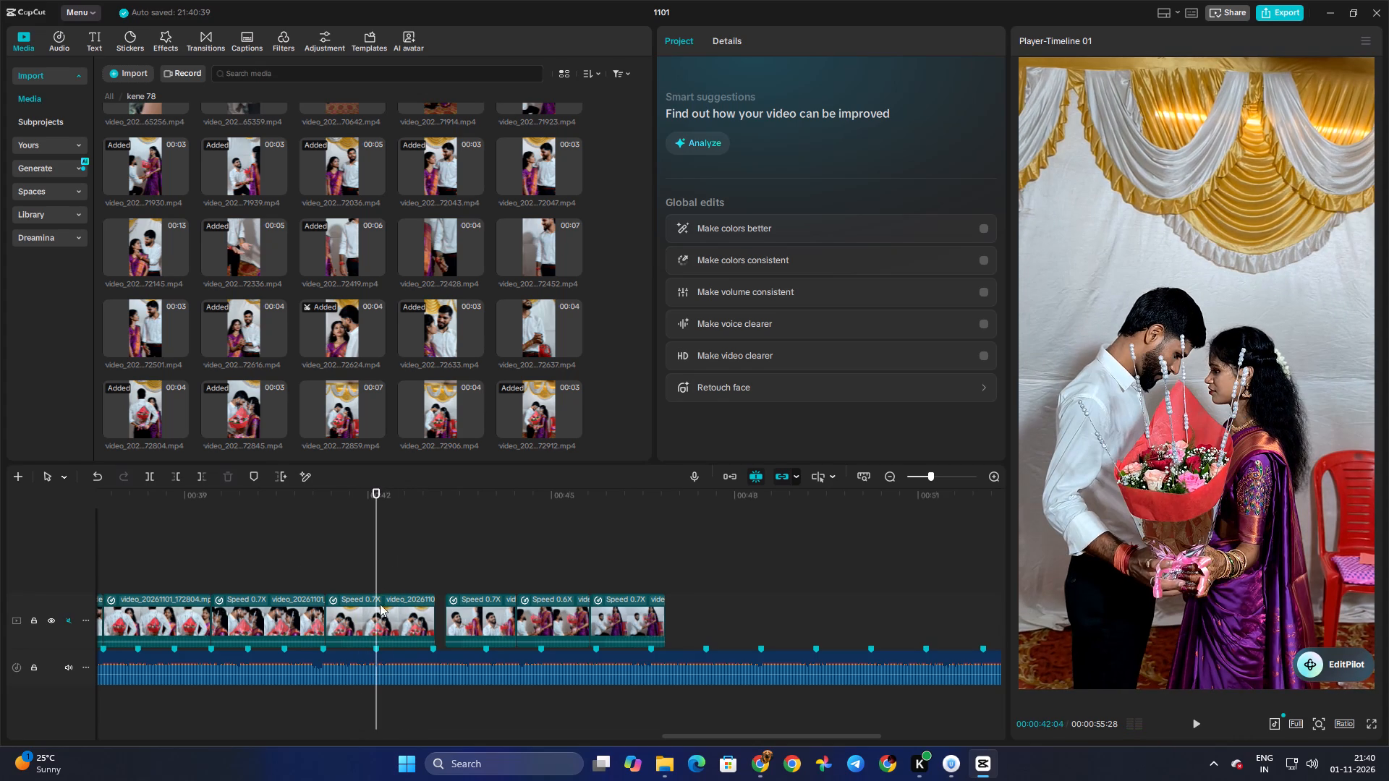
{"action": "left_click", "coordinate": [383, 617]}
{"action": "left_click_drag", "start_coordinate": [433, 610], "coordinate": [375, 615]}
Play back the join between the close-up and the shortened wide bouquet clip repeatedly to check the timing.
{"action": "left_click", "coordinate": [326, 569]}
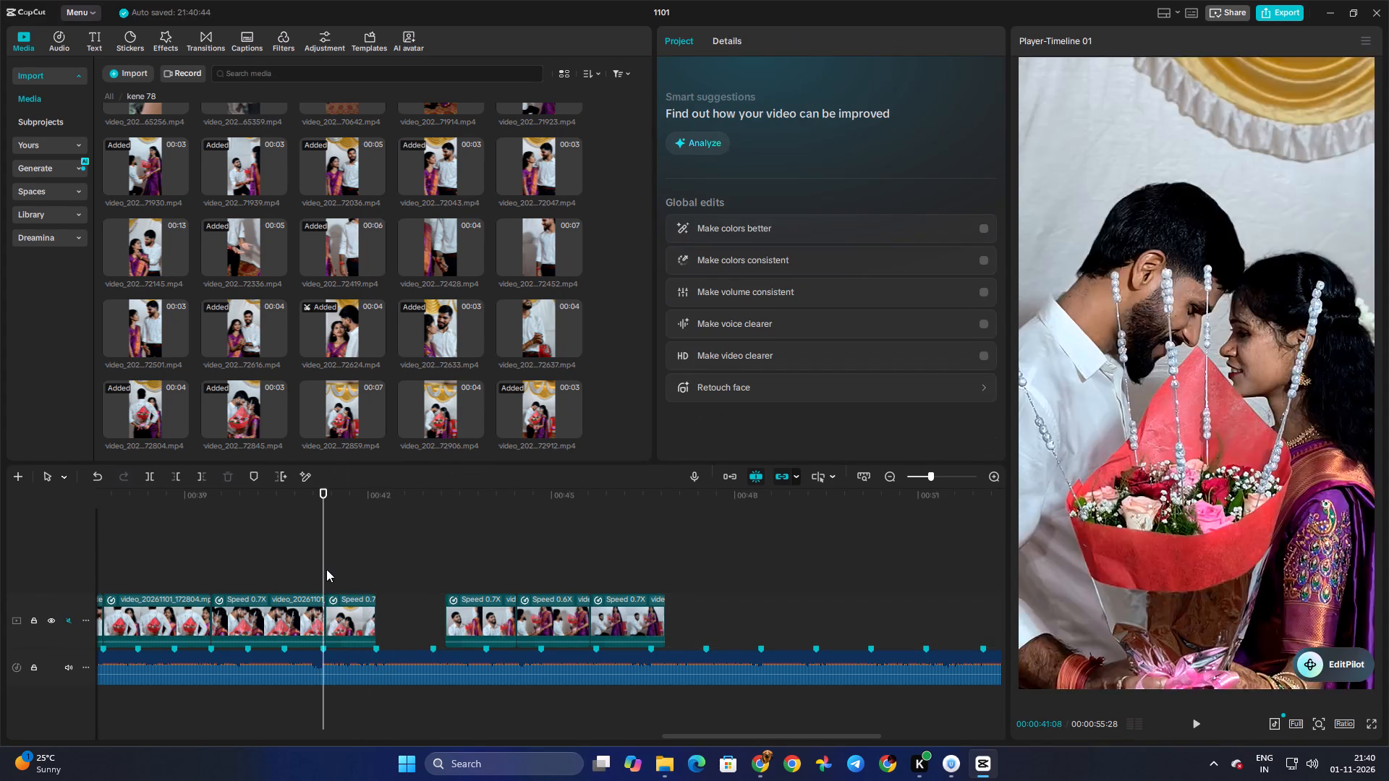
{"action": "key", "text": "space"}
{"action": "key", "text": "space"}
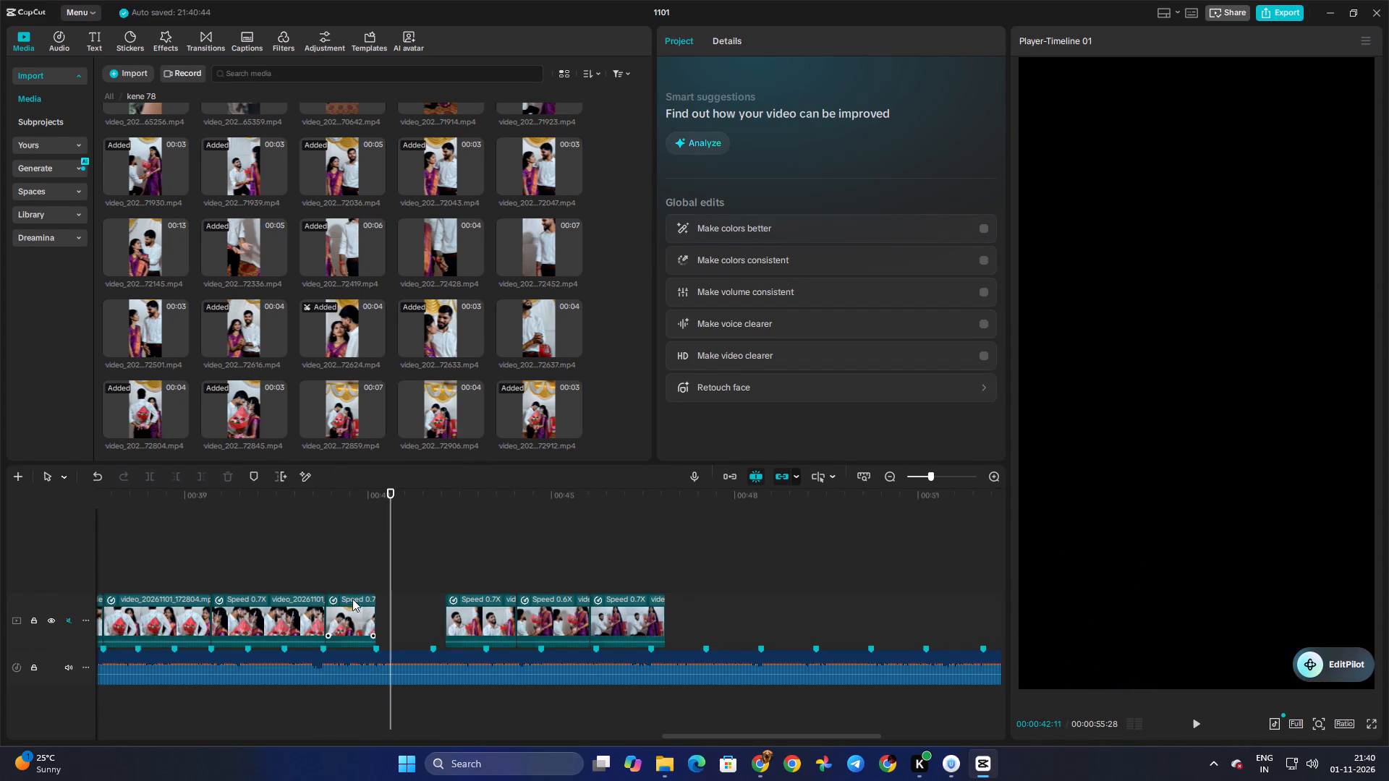
{"action": "left_click", "coordinate": [319, 563]}
{"action": "left_click_drag", "start_coordinate": [319, 563], "coordinate": [294, 565]}
{"action": "key", "text": "space"}
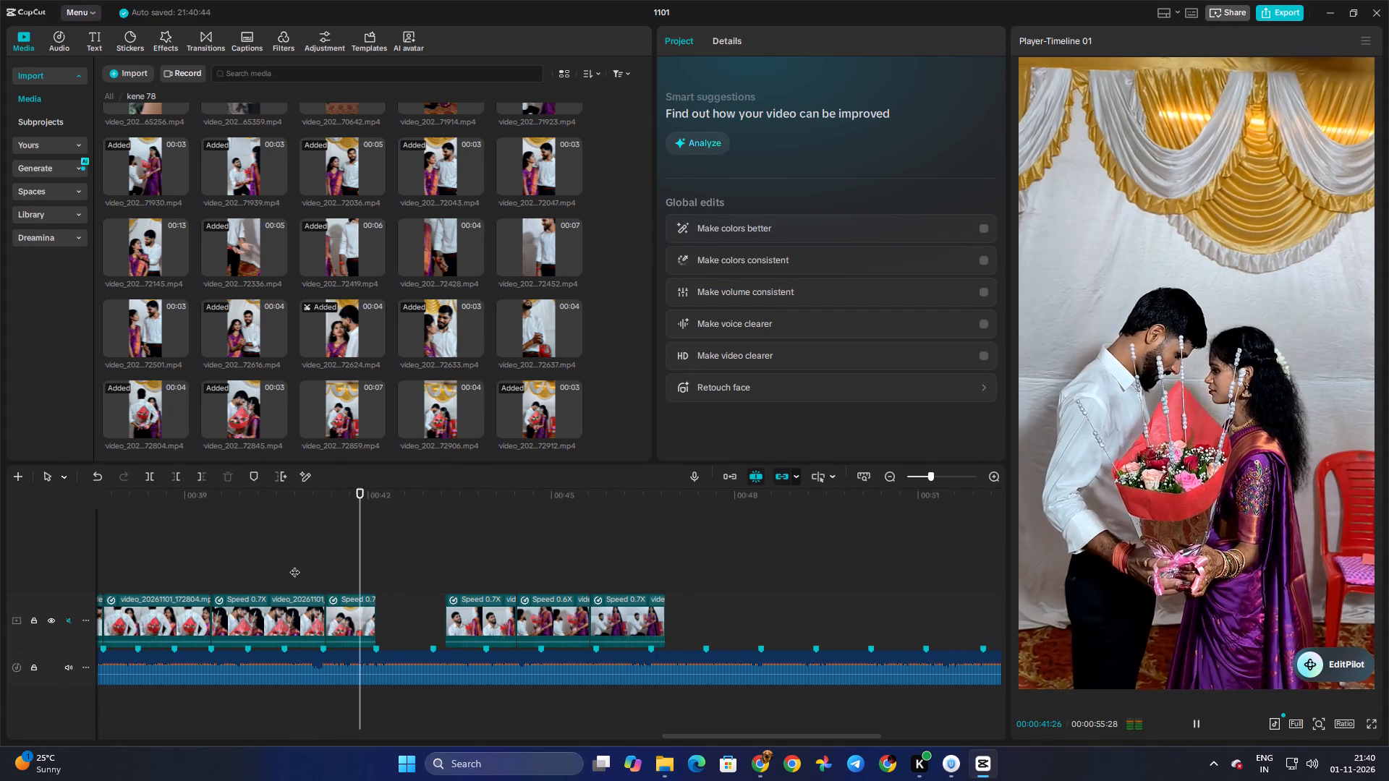
{"action": "key", "text": "space"}
{"action": "left_click", "coordinate": [347, 563]}
{"action": "key", "text": "space"}
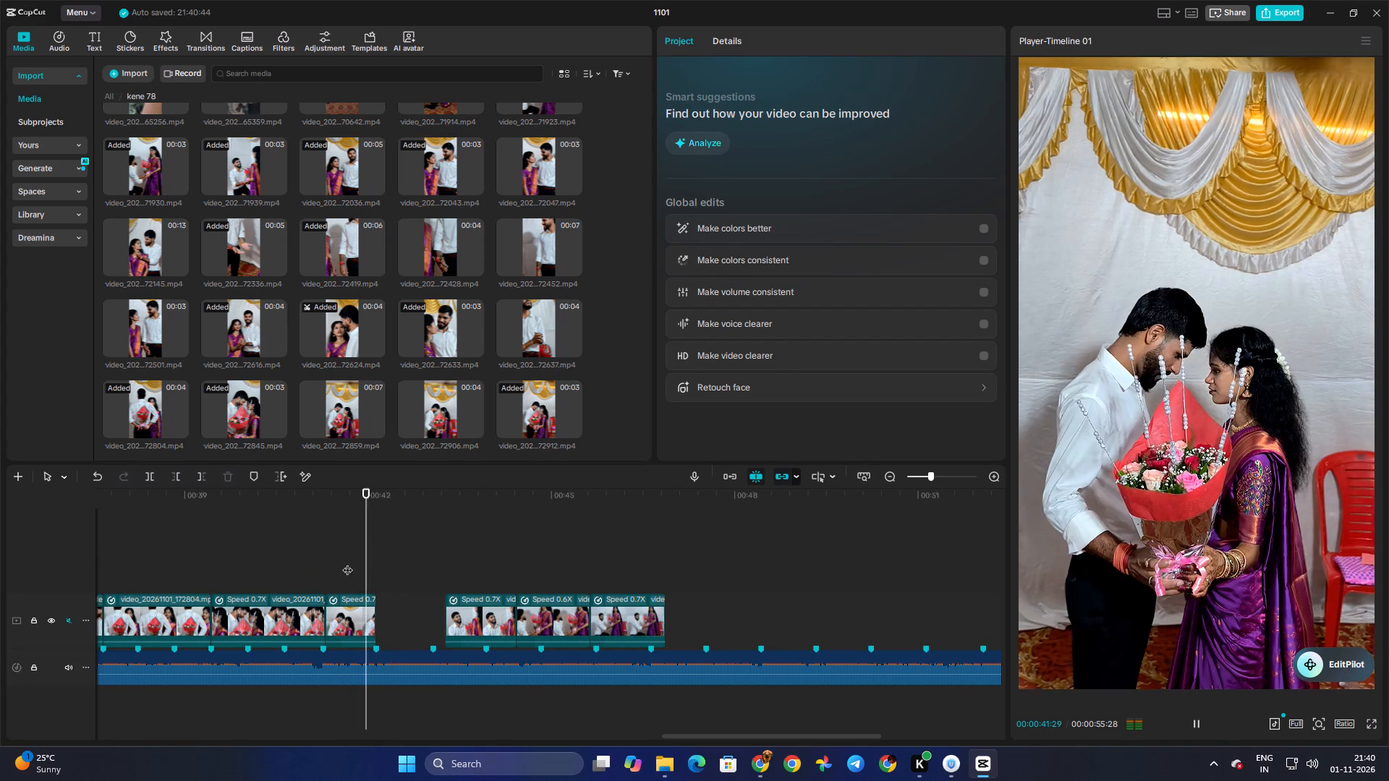
{"action": "key", "text": "space"}
Move the three kneeling bouquet clips together directly against the wide bouquet clip's end and play back the join.
{"action": "left_click_drag", "start_coordinate": [469, 568], "coordinate": [614, 622]}
{"action": "left_click_drag", "start_coordinate": [619, 620], "coordinate": [562, 620]}
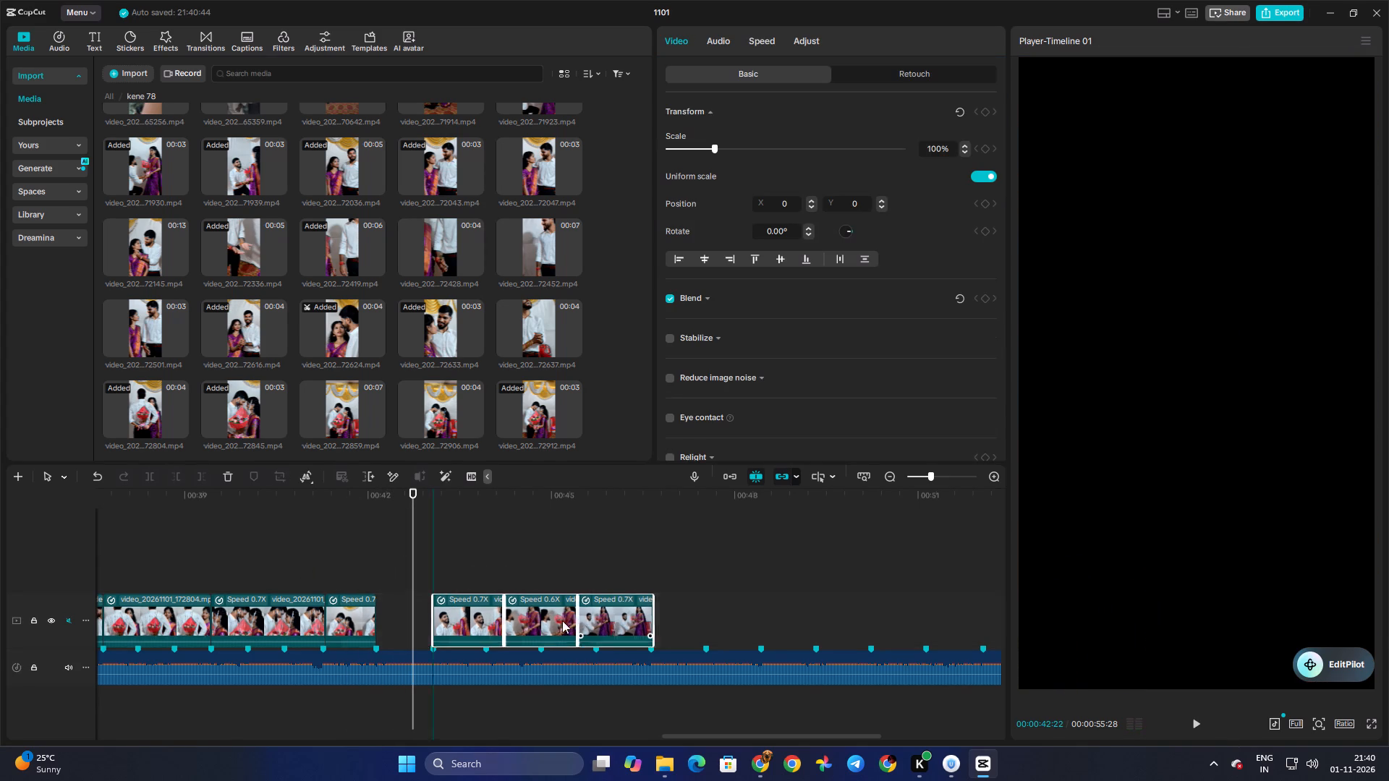
{"action": "left_click_drag", "start_coordinate": [562, 620], "coordinate": [548, 620]}
{"action": "left_click", "coordinate": [302, 566]}
{"action": "key", "text": "space"}
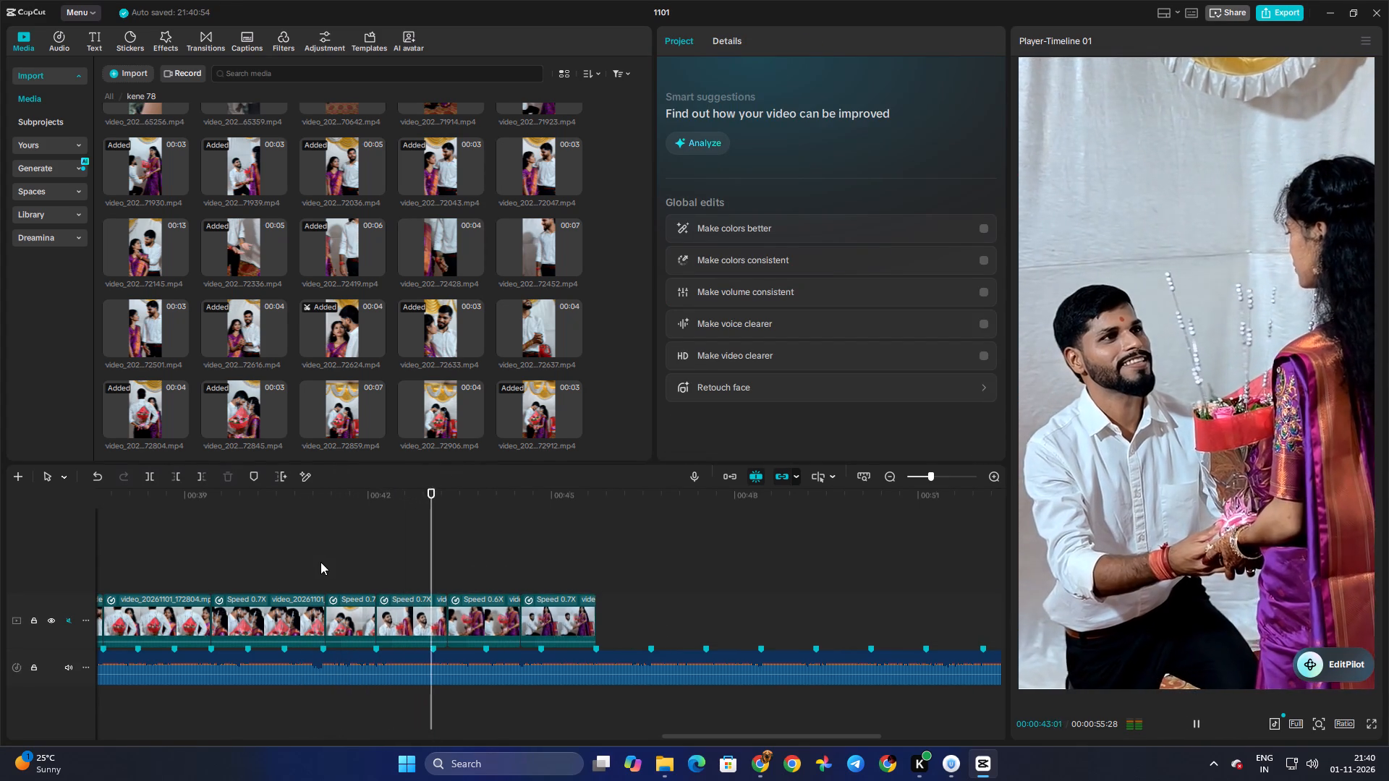
{"action": "key", "text": "space"}
Trim the first kneeling clip's end to the nearby beat marker and move the second kneeling clip directly against it.
{"action": "left_click", "coordinate": [404, 620]}
{"action": "left_click_drag", "start_coordinate": [446, 622], "coordinate": [434, 623]}
{"action": "left_click_drag", "start_coordinate": [467, 623], "coordinate": [454, 624]}
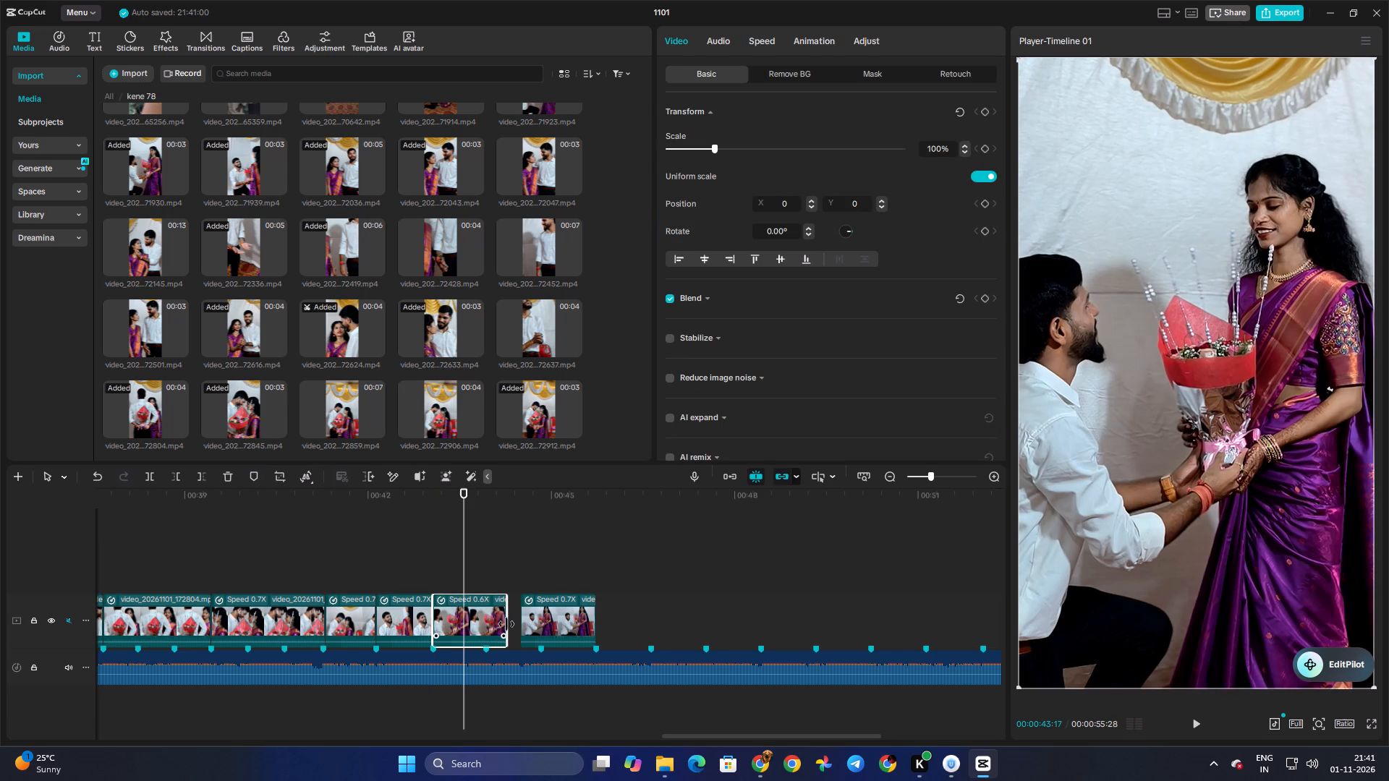
Trim the second kneeling clip's end to the next beat marker, move the third directly against it, and play back the result.
{"action": "left_click_drag", "start_coordinate": [506, 624], "coordinate": [485, 626]}
{"action": "left_click", "coordinate": [385, 576]}
{"action": "key", "text": "space"}
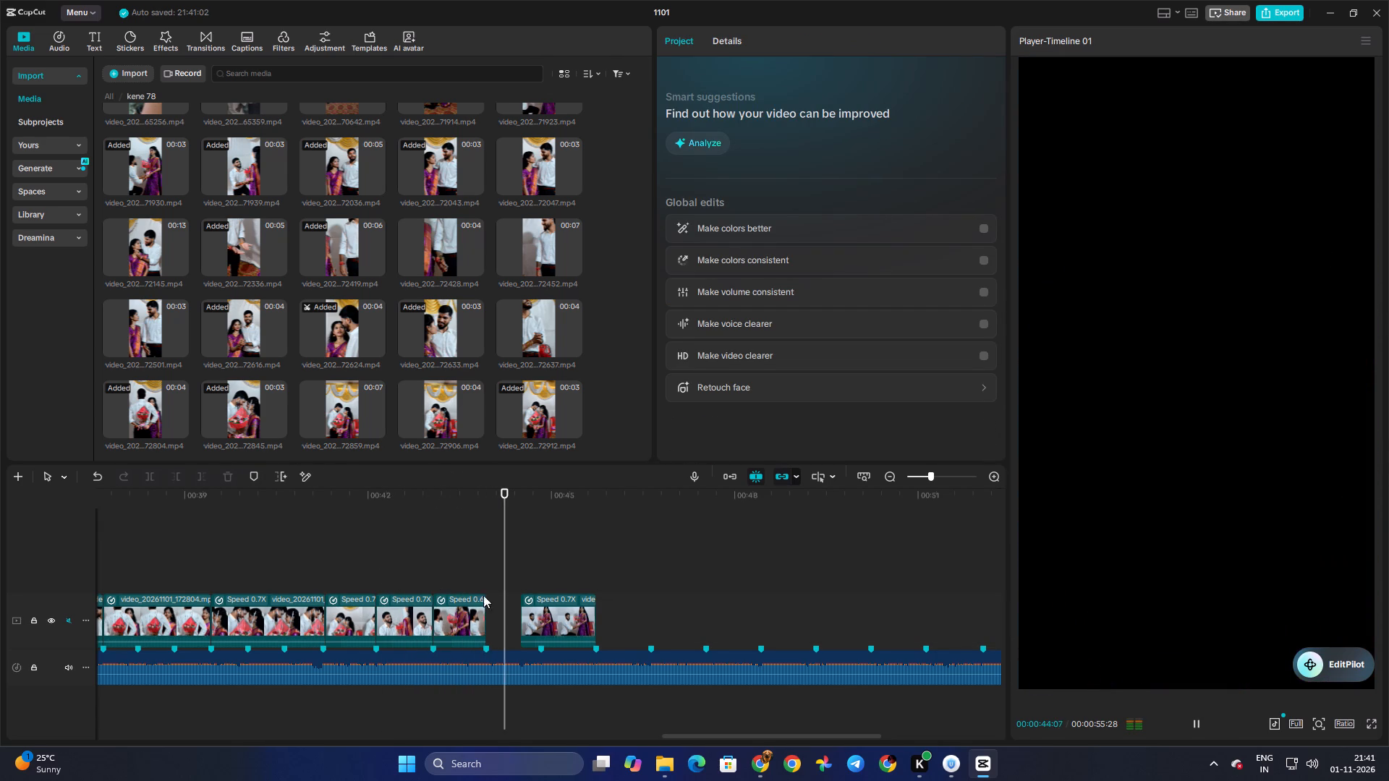
{"action": "key", "text": "space"}
{"action": "left_click_drag", "start_coordinate": [558, 626], "coordinate": [526, 628]}
{"action": "left_click", "coordinate": [478, 573]}
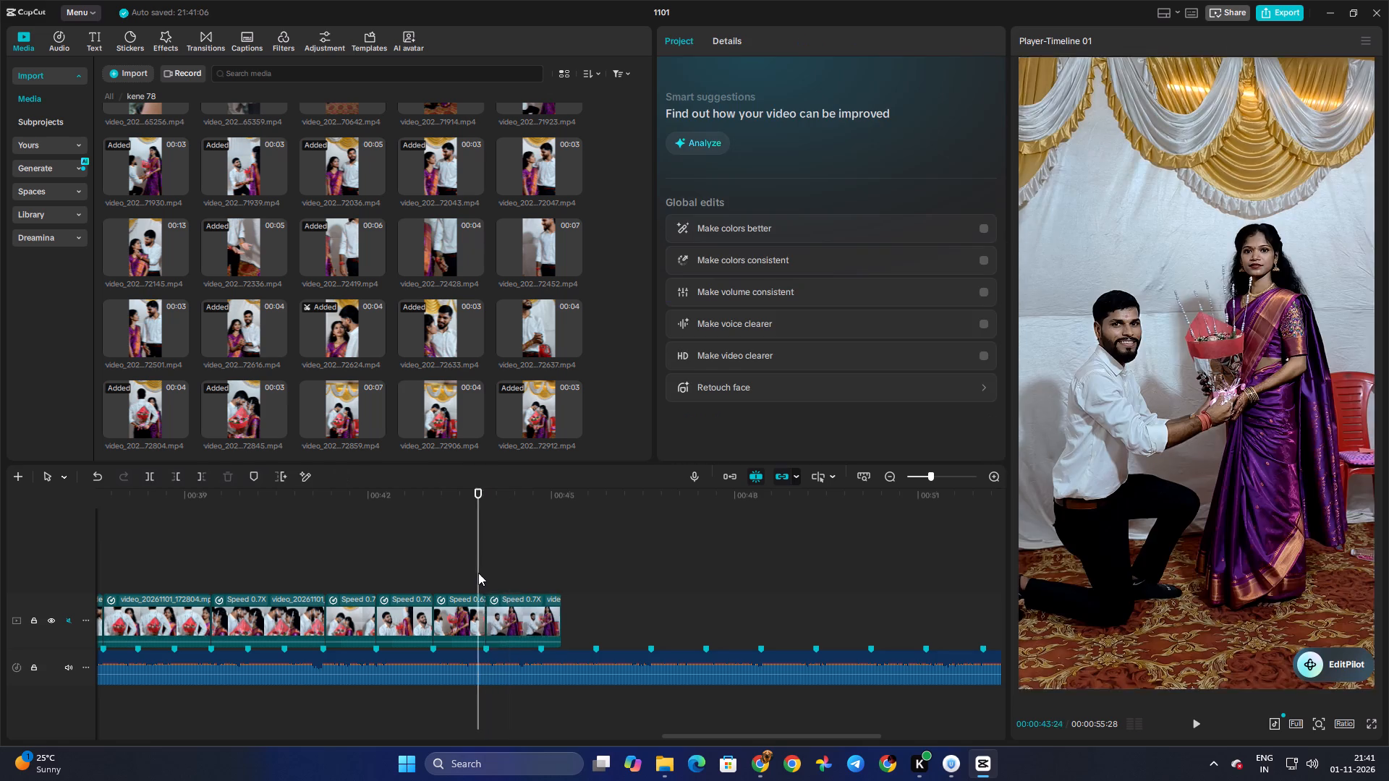
{"action": "key", "text": "space"}
{"action": "key", "text": "space"}
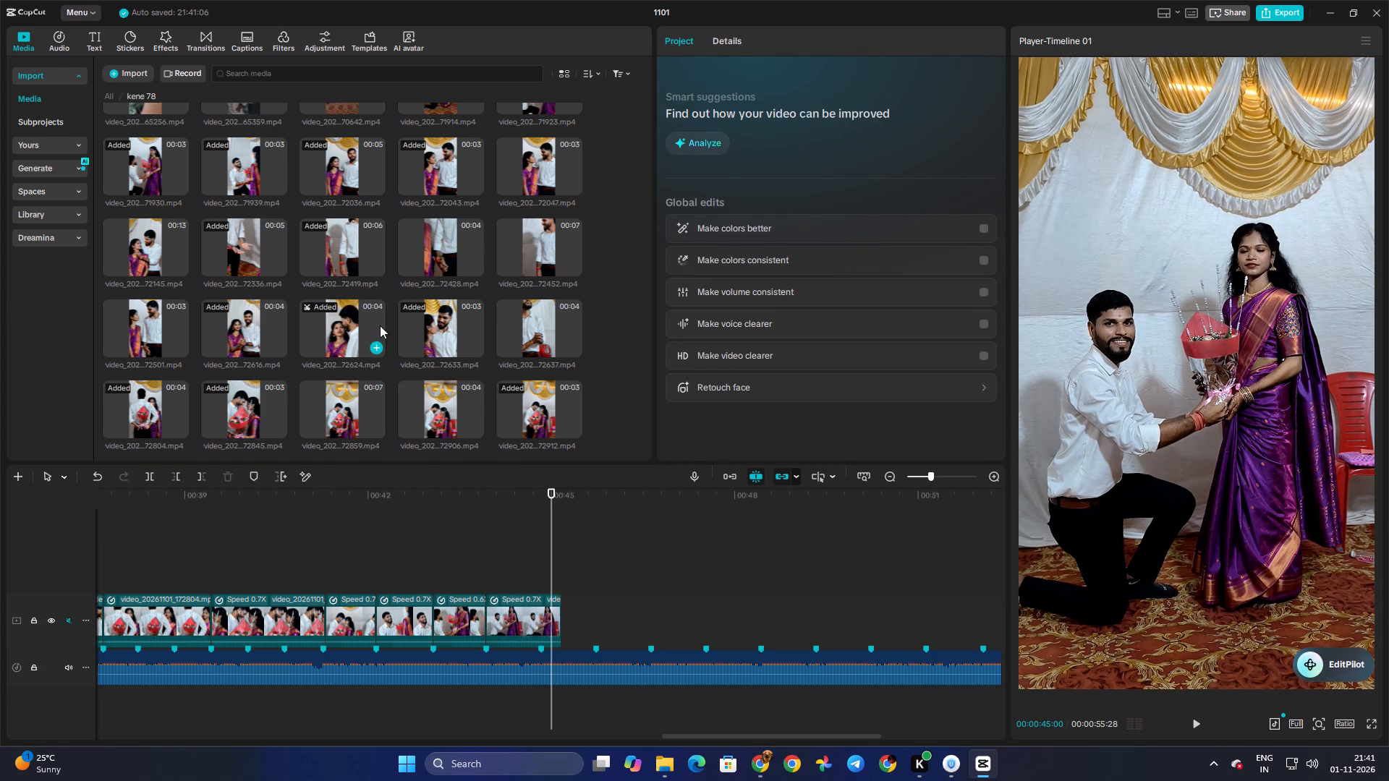
Preview the kneeling source clips ending in 71939 and 71930 in the library, and replay the kneeling sequence on the timeline.
{"action": "scroll", "coordinate": [274, 276], "scroll_direction": "down", "scroll_amount": 2}
{"action": "scroll", "coordinate": [274, 276], "scroll_direction": "up", "scroll_amount": 3}
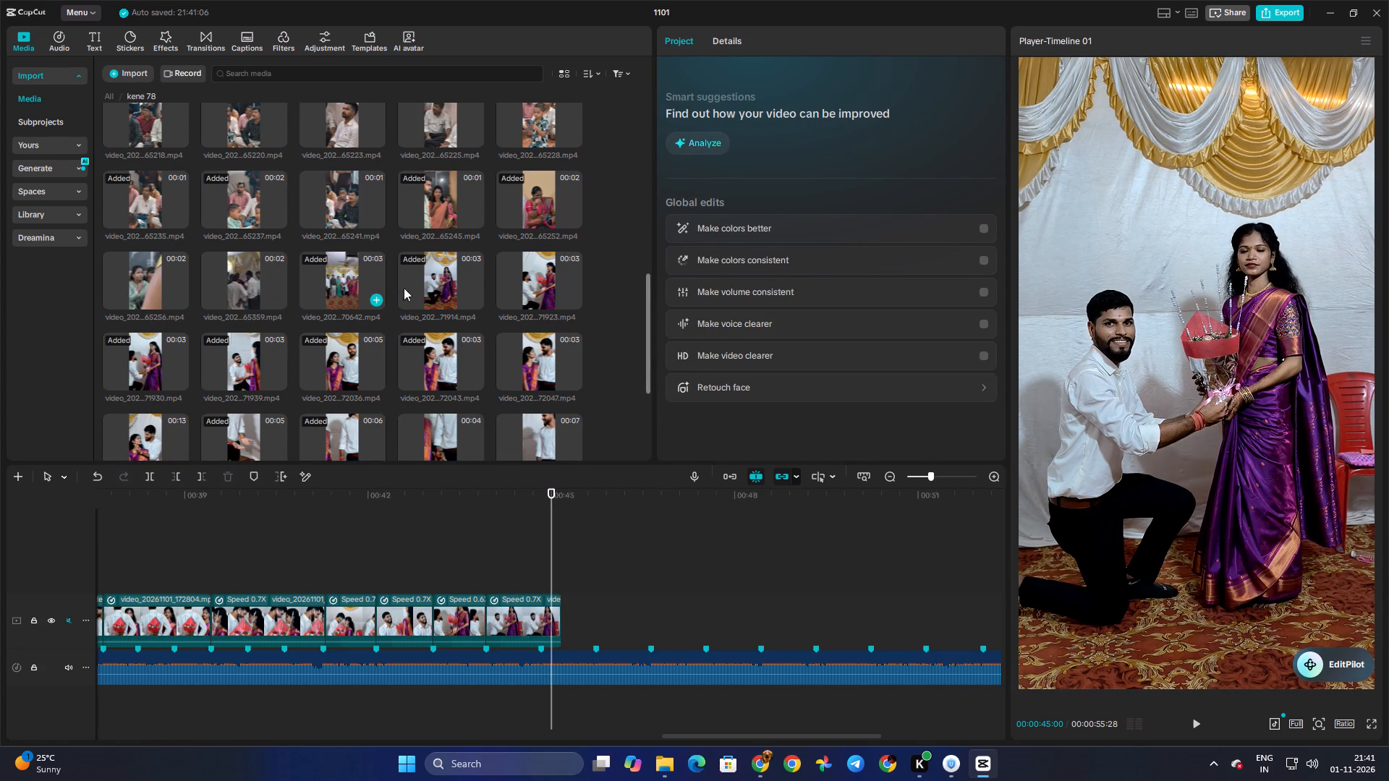
{"action": "left_click", "coordinate": [233, 354]}
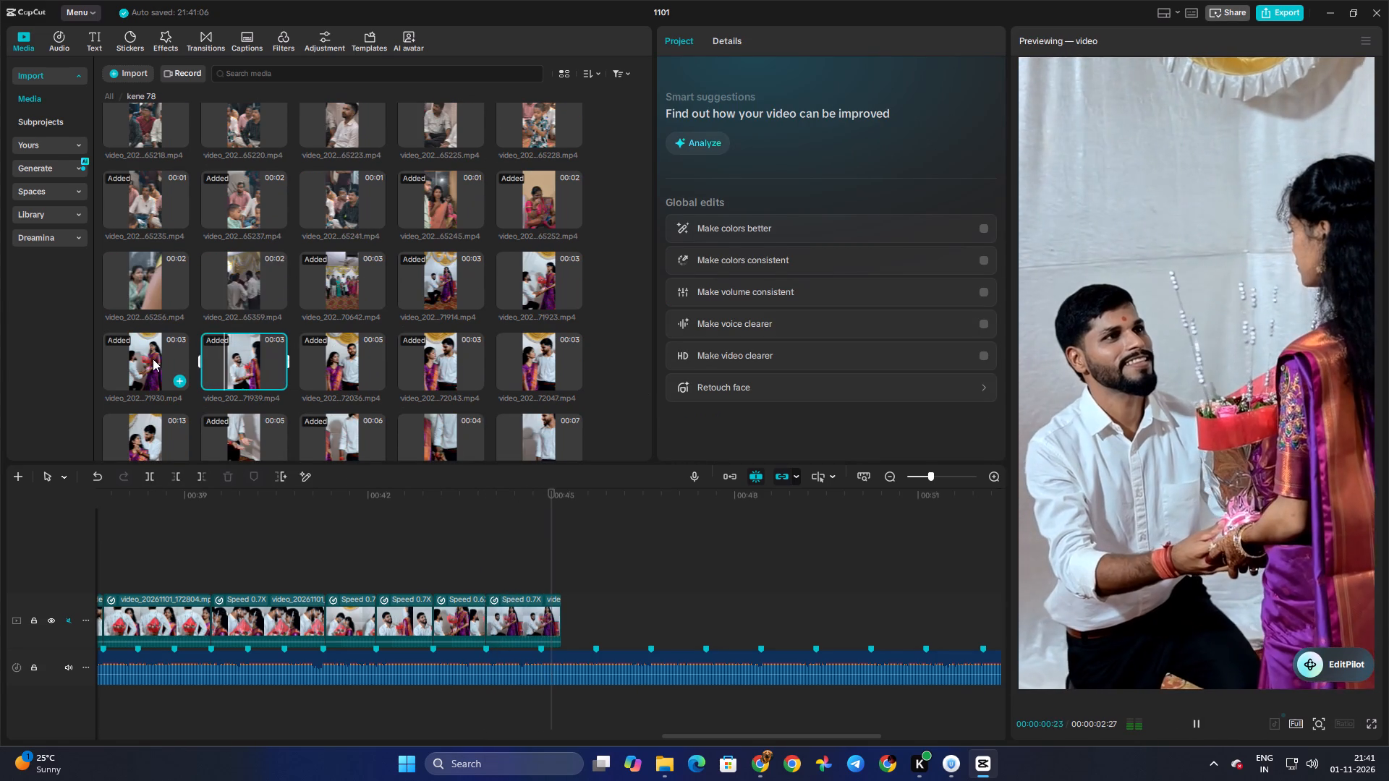
{"action": "left_click", "coordinate": [149, 359]}
{"action": "key", "text": "space"}
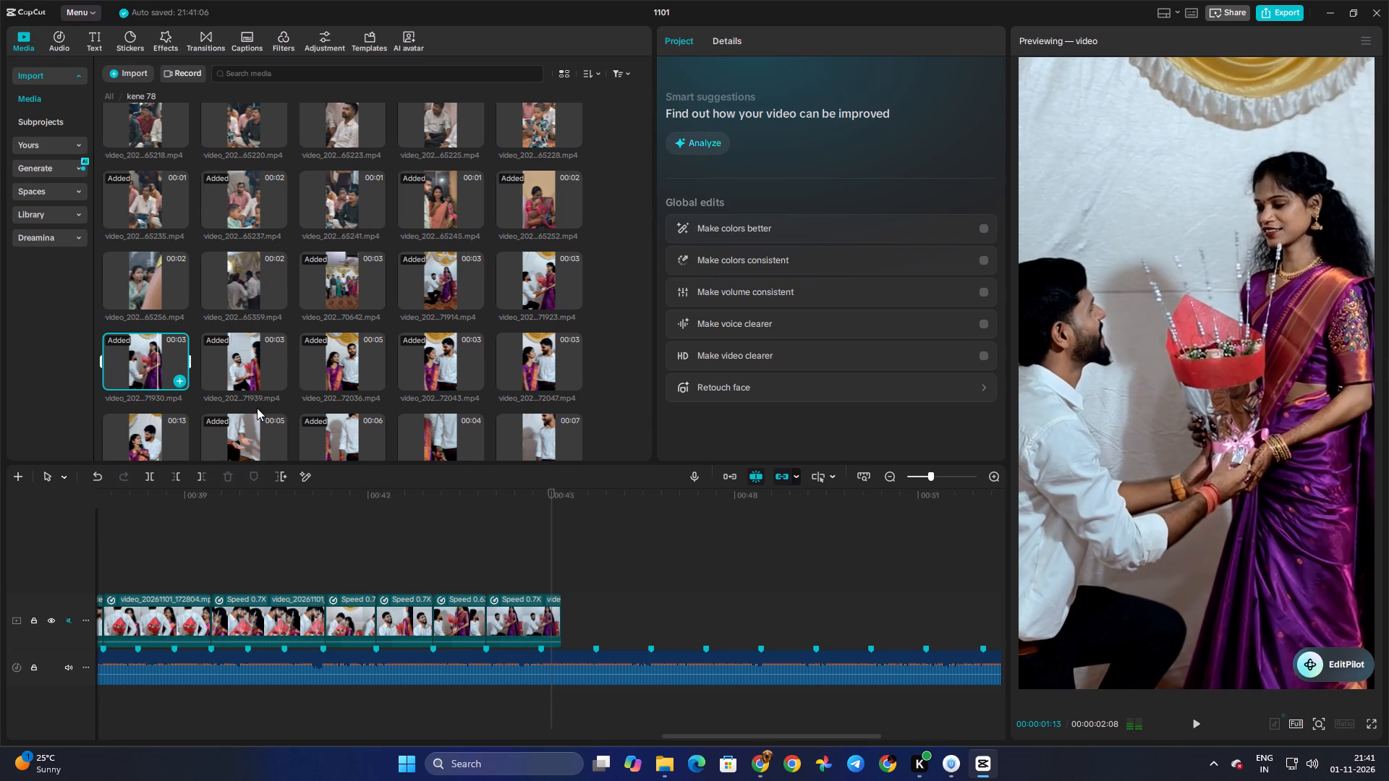
{"action": "left_click", "coordinate": [502, 527]}
{"action": "left_click_drag", "start_coordinate": [501, 527], "coordinate": [443, 527]}
{"action": "key", "text": "space"}
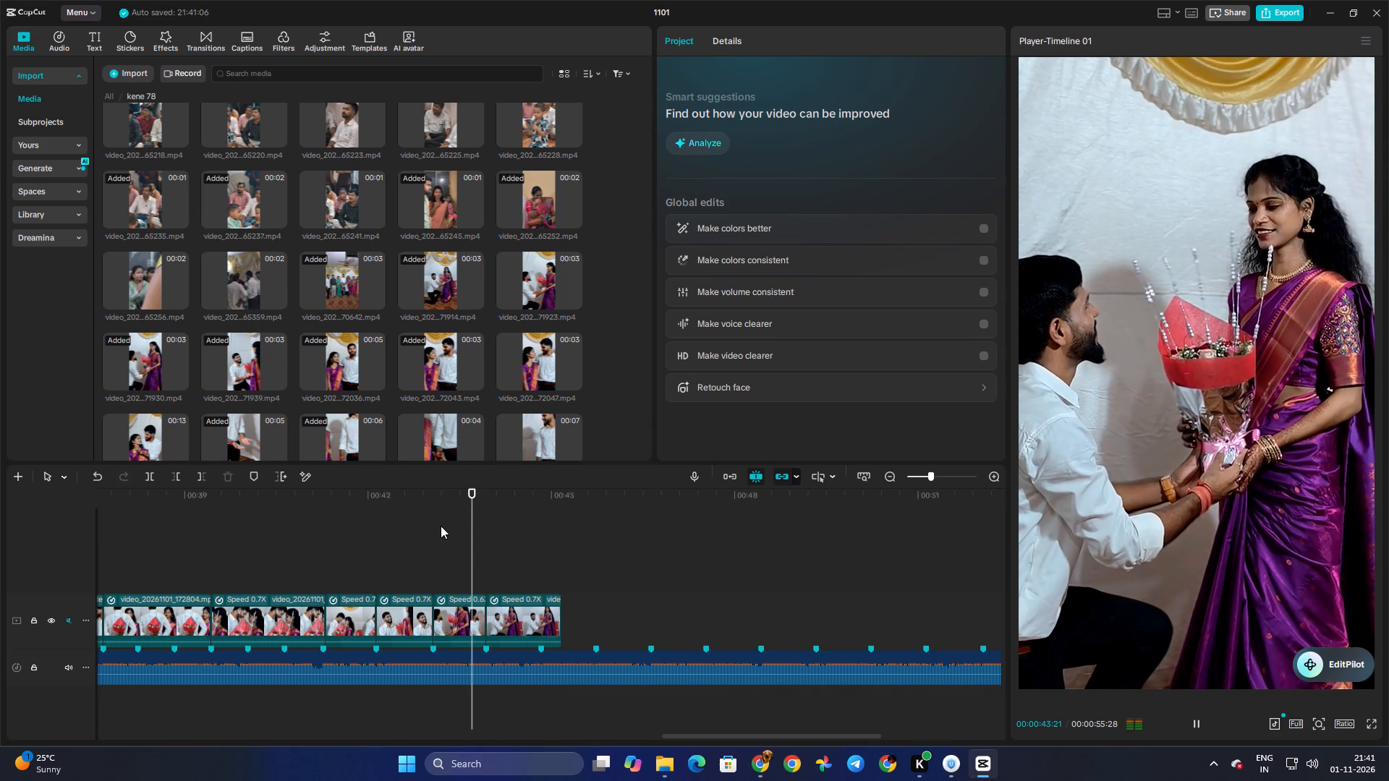
{"action": "key", "text": "space"}
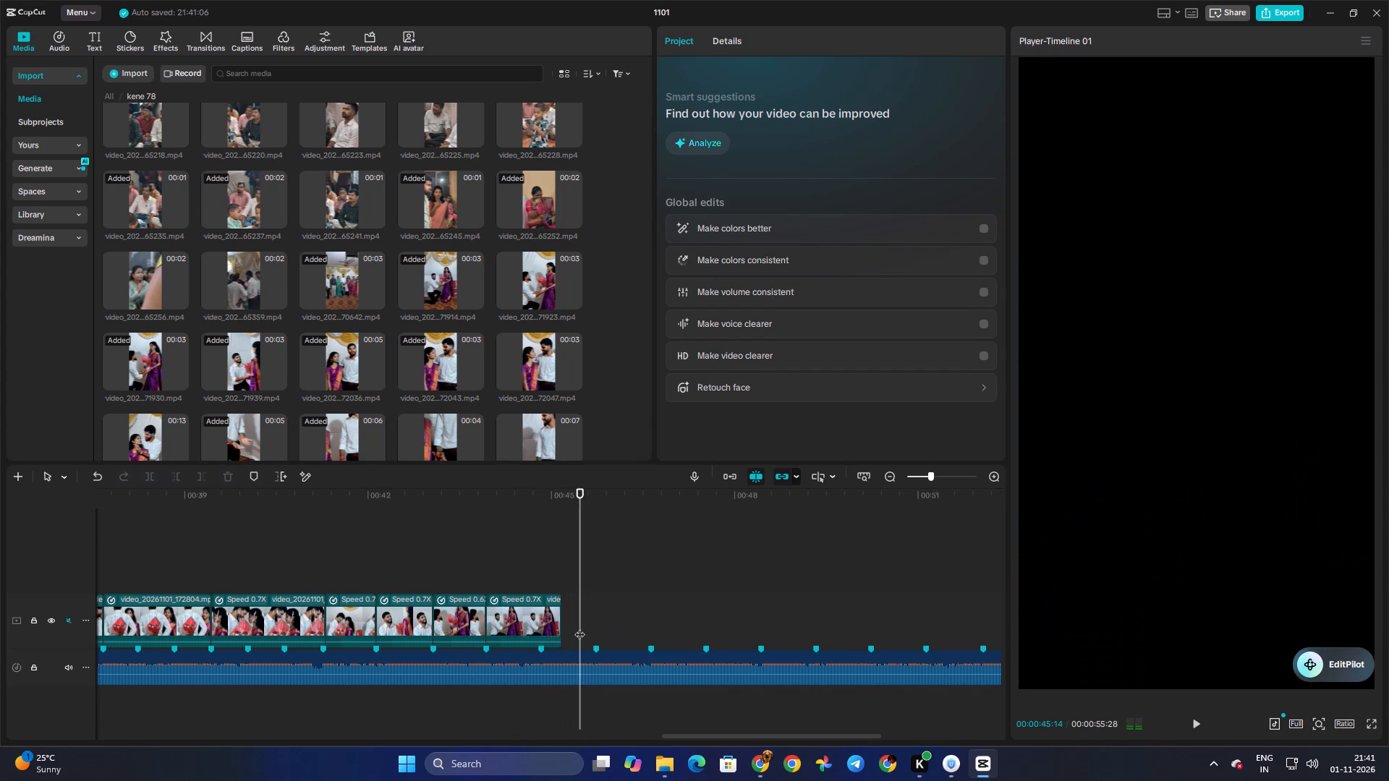
Extend the last kneeling clip's end to the next beat marker and play back the ending.
{"action": "left_click", "coordinate": [537, 619]}
{"action": "left_click_drag", "start_coordinate": [559, 621], "coordinate": [590, 623]}
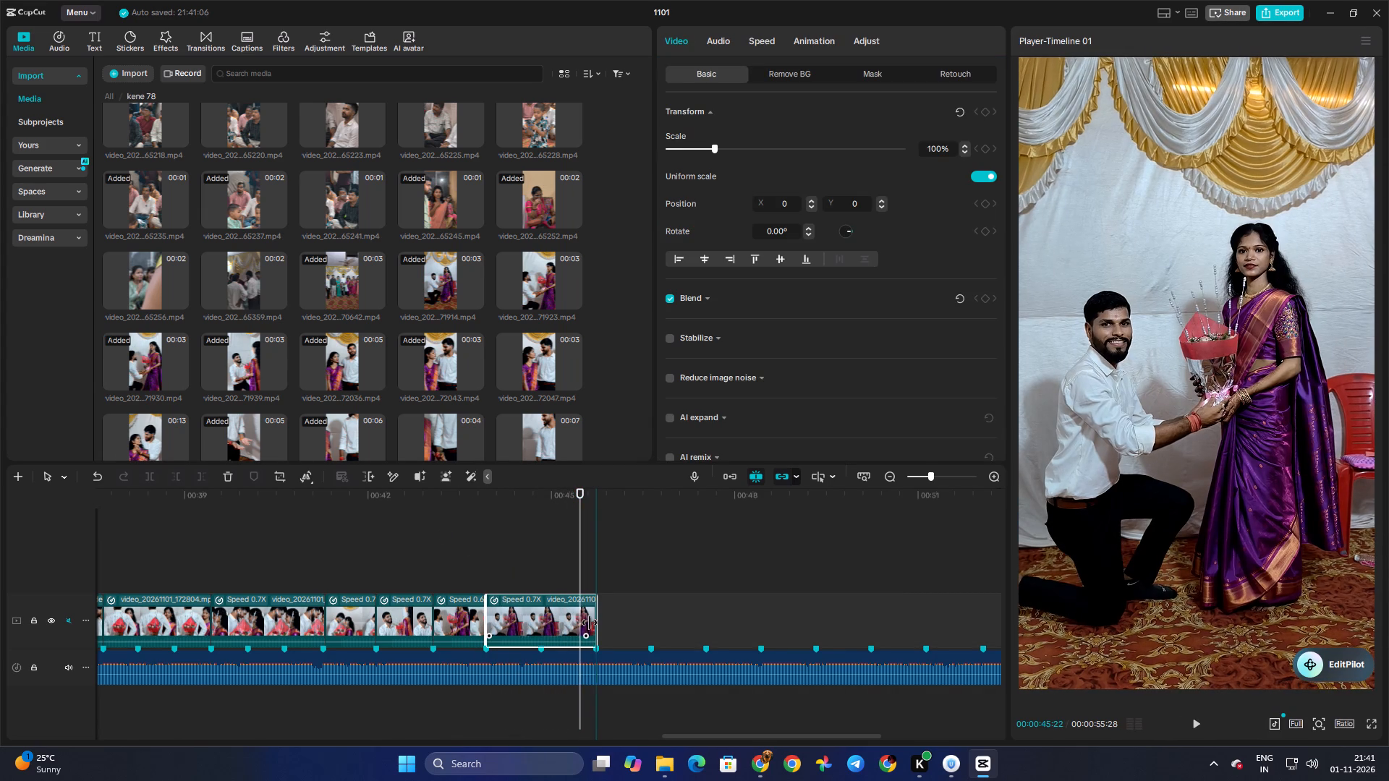
{"action": "left_click_drag", "start_coordinate": [590, 623], "coordinate": [592, 623]}
{"action": "left_click", "coordinate": [447, 570]}
{"action": "key", "text": "space"}
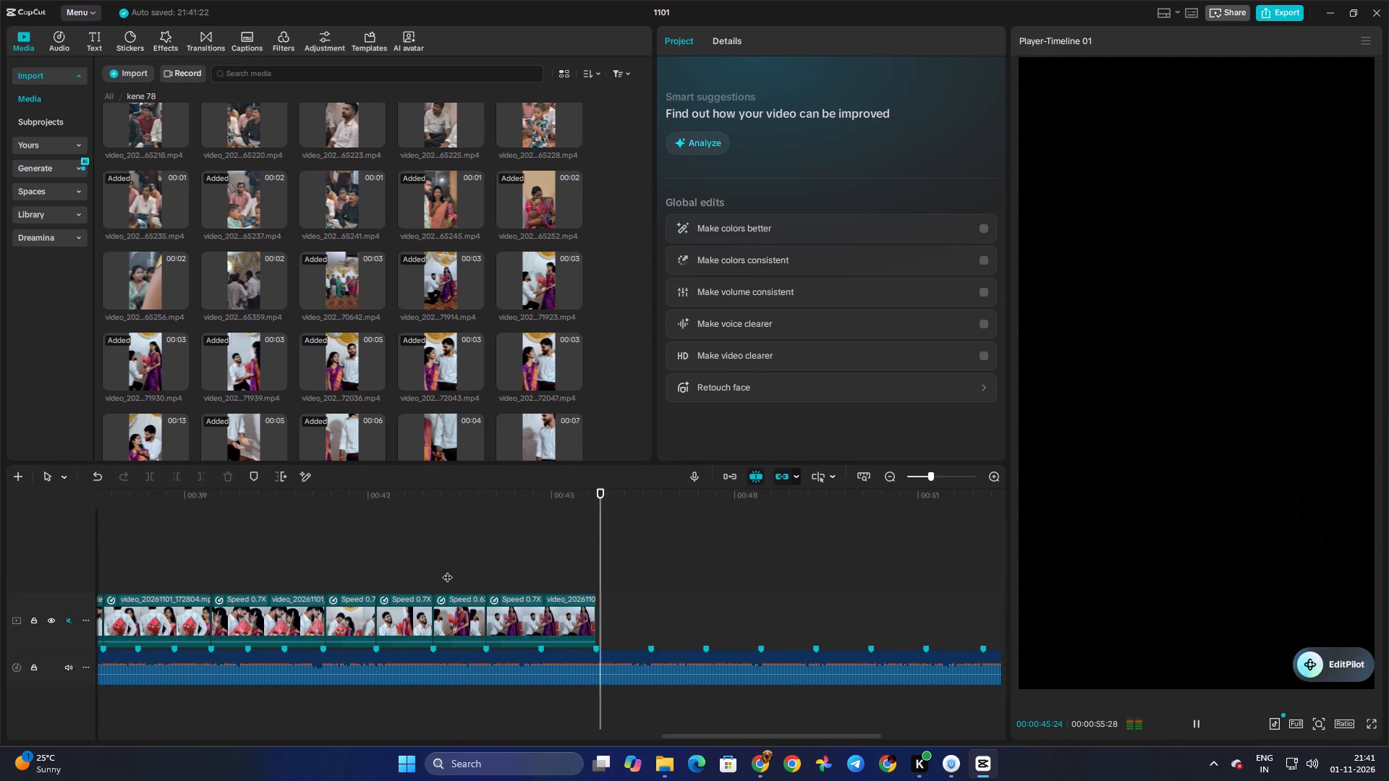
Split the extracted music at the last kneeling clip's end and delete the leftover audio after it.
{"action": "left_click", "coordinate": [587, 570]}
{"action": "left_click_drag", "start_coordinate": [587, 570], "coordinate": [594, 571]}
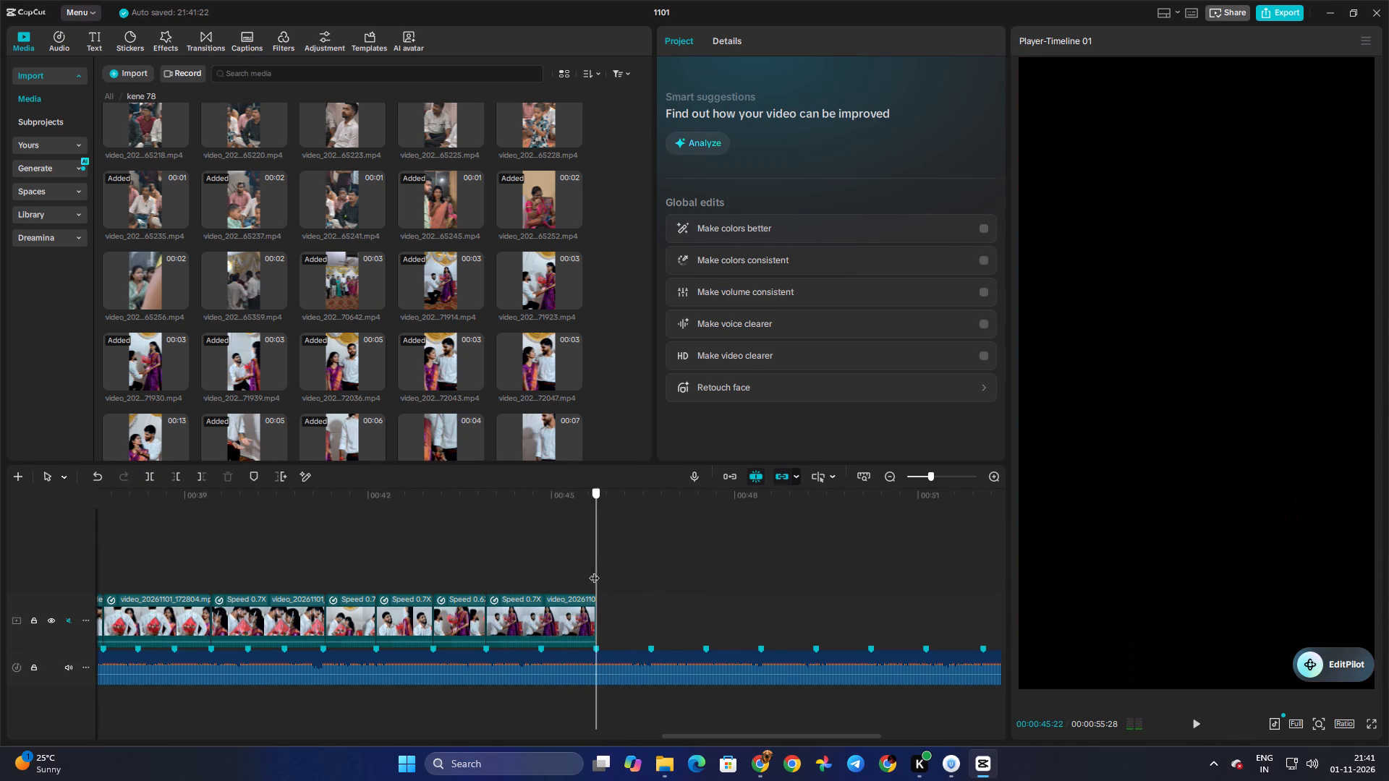
{"action": "left_click_drag", "start_coordinate": [594, 571], "coordinate": [596, 571]}
{"action": "left_click", "coordinate": [608, 656]}
{"action": "key", "text": "ctrl+b"}
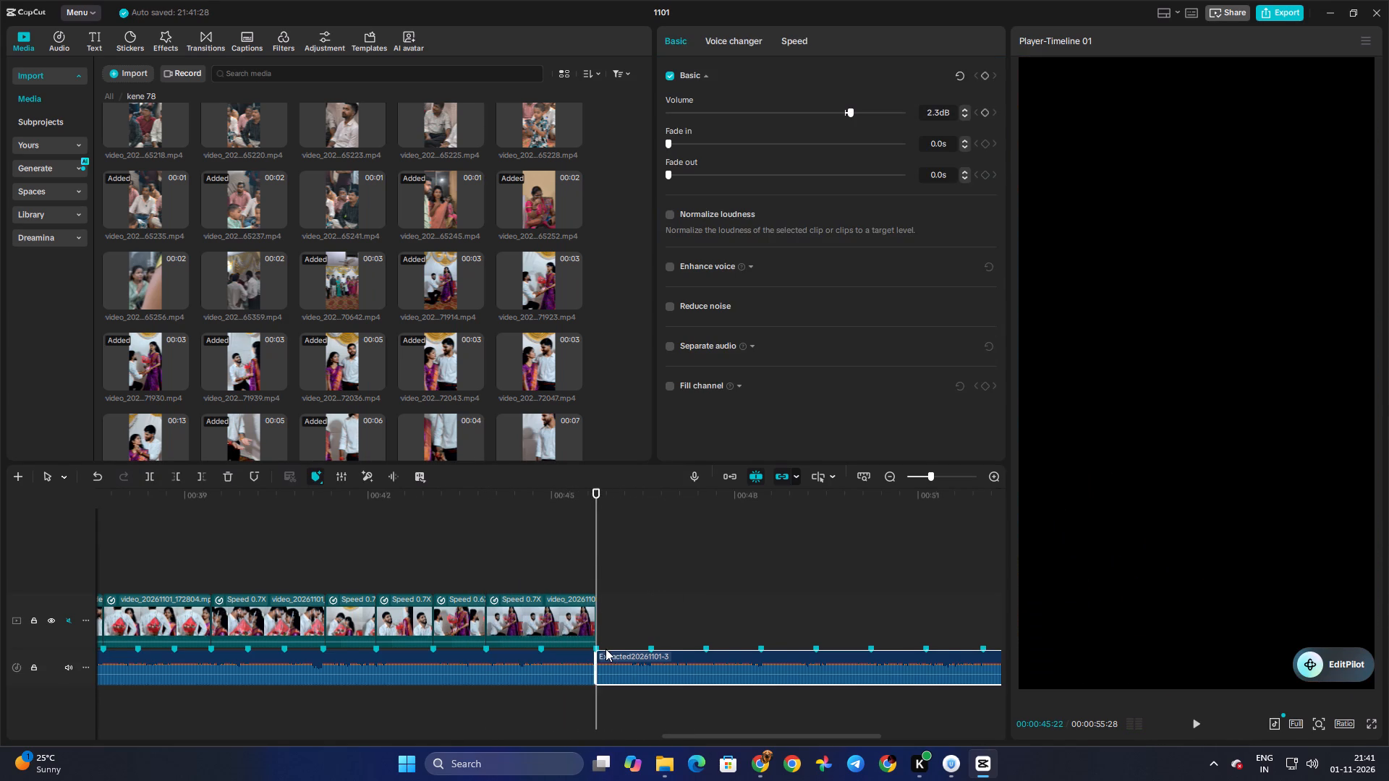
{"action": "key", "text": "Delete"}
Add a short fade-out to the end of the remaining music clip and play back the ending.
{"action": "left_click", "coordinate": [668, 661]}
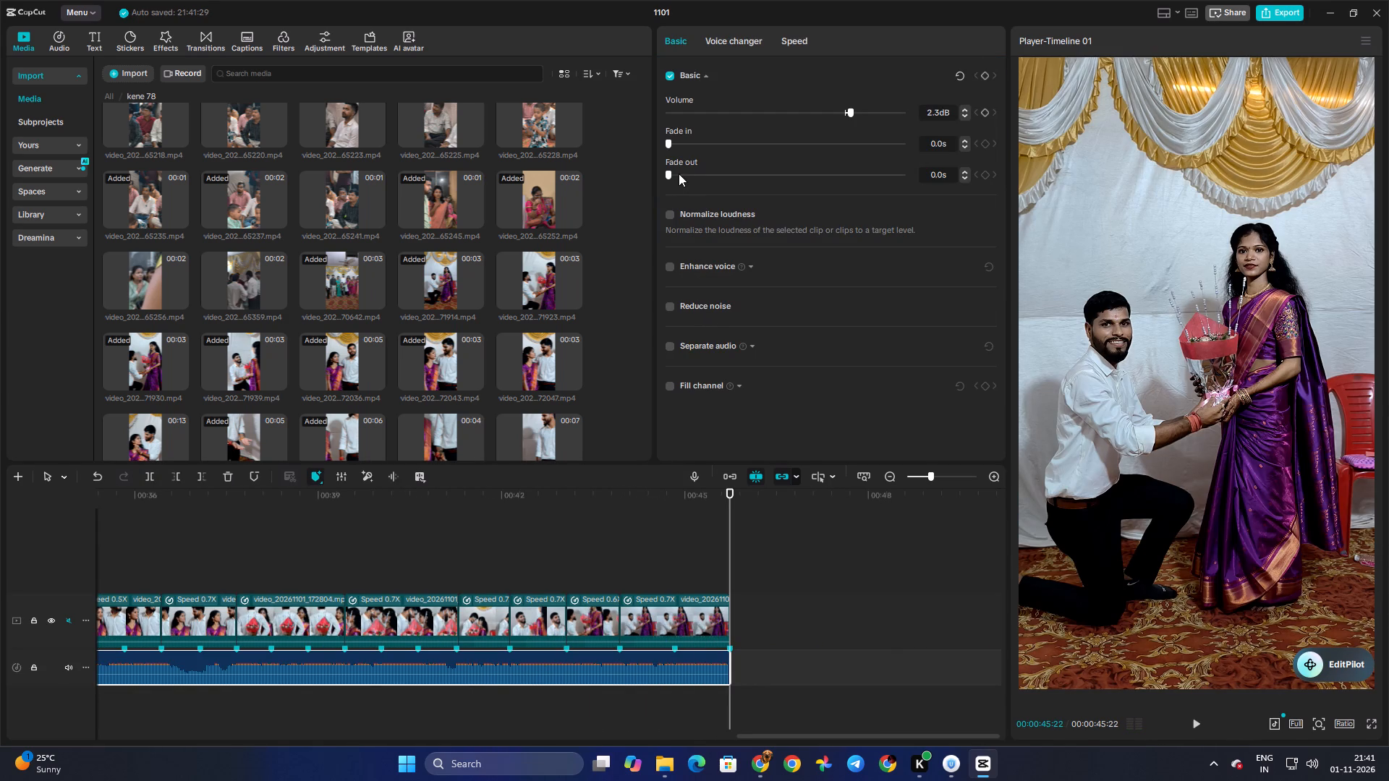
{"action": "left_click", "coordinate": [679, 174]}
{"action": "left_click", "coordinate": [687, 176]}
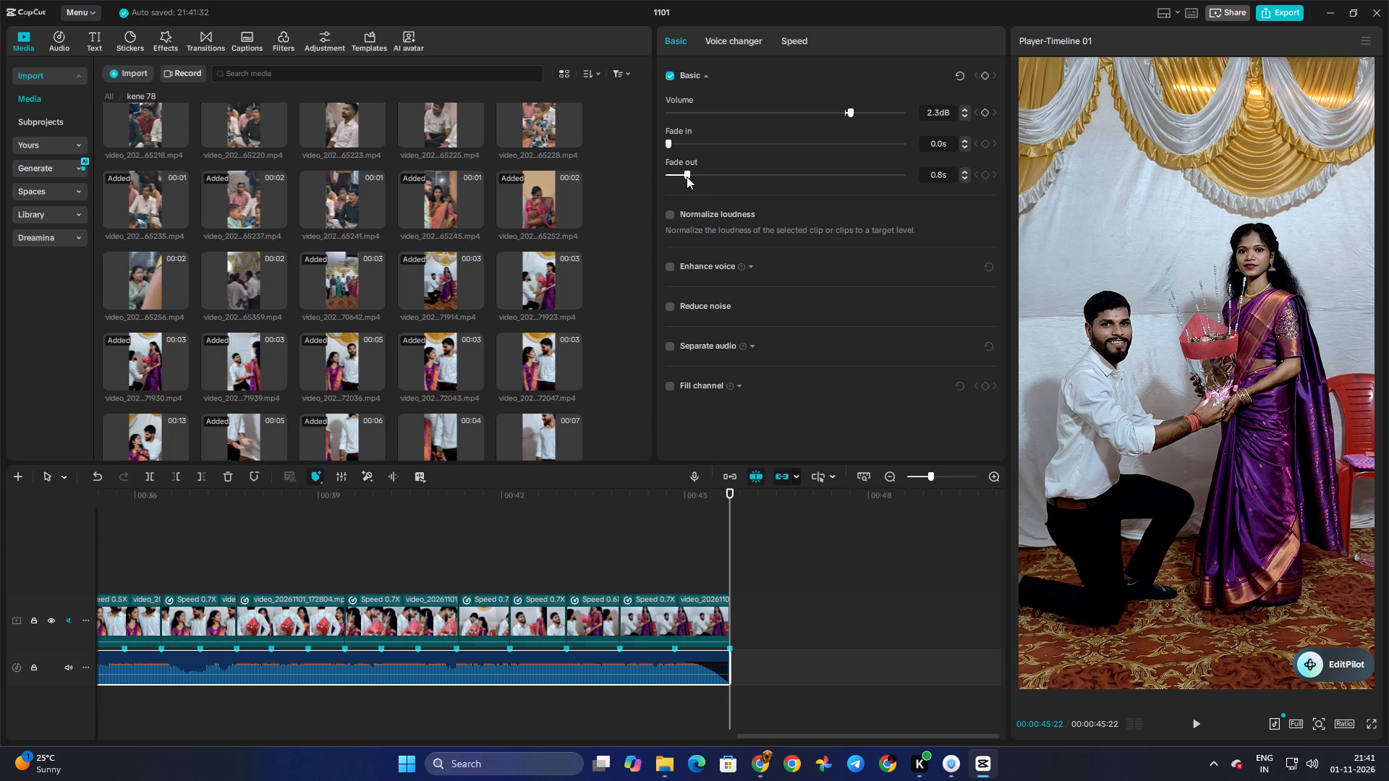
{"action": "left_click", "coordinate": [683, 178]}
{"action": "left_click", "coordinate": [650, 569]}
{"action": "key", "text": "space"}
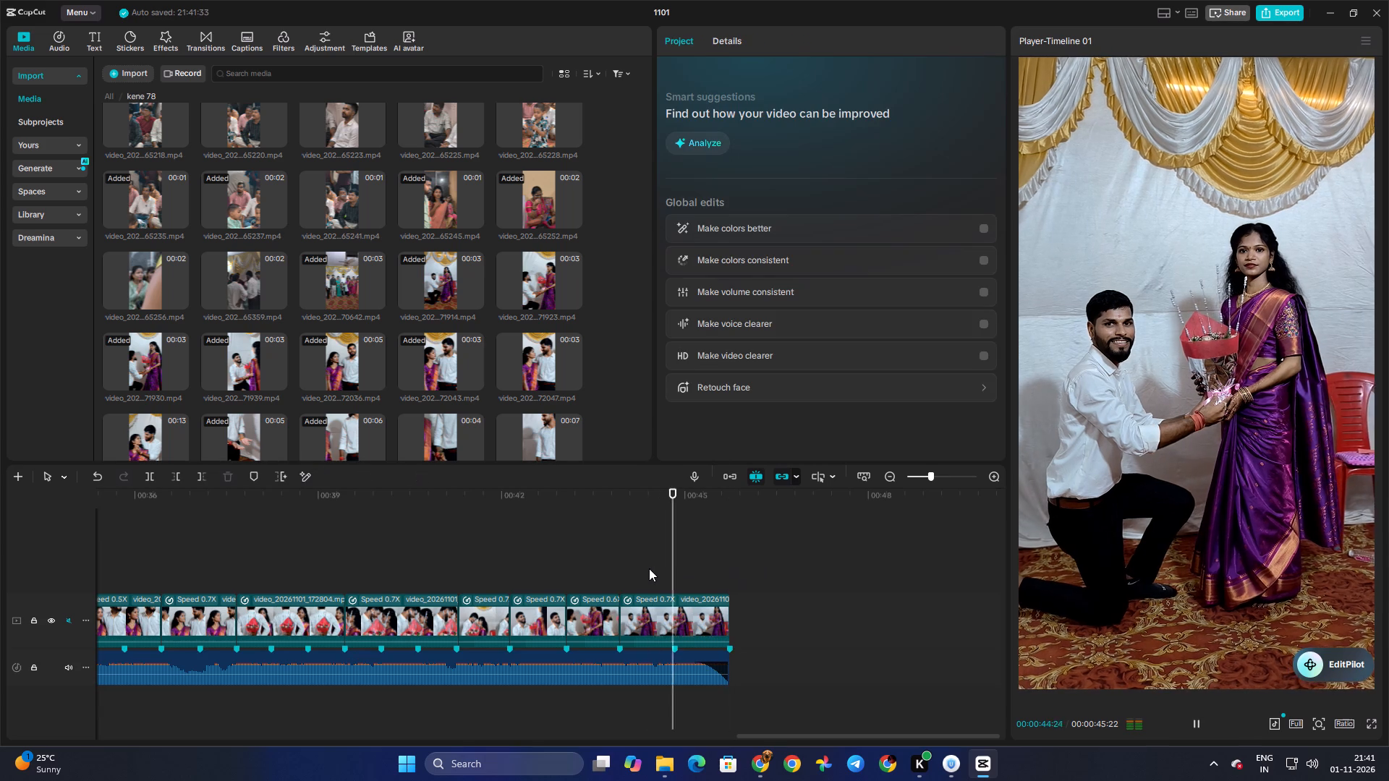
Play back the assembled video from the beginning to review the opening clips.
{"action": "left_click", "coordinate": [649, 568]}
{"action": "left_click_drag", "start_coordinate": [649, 568], "coordinate": [519, 568]}
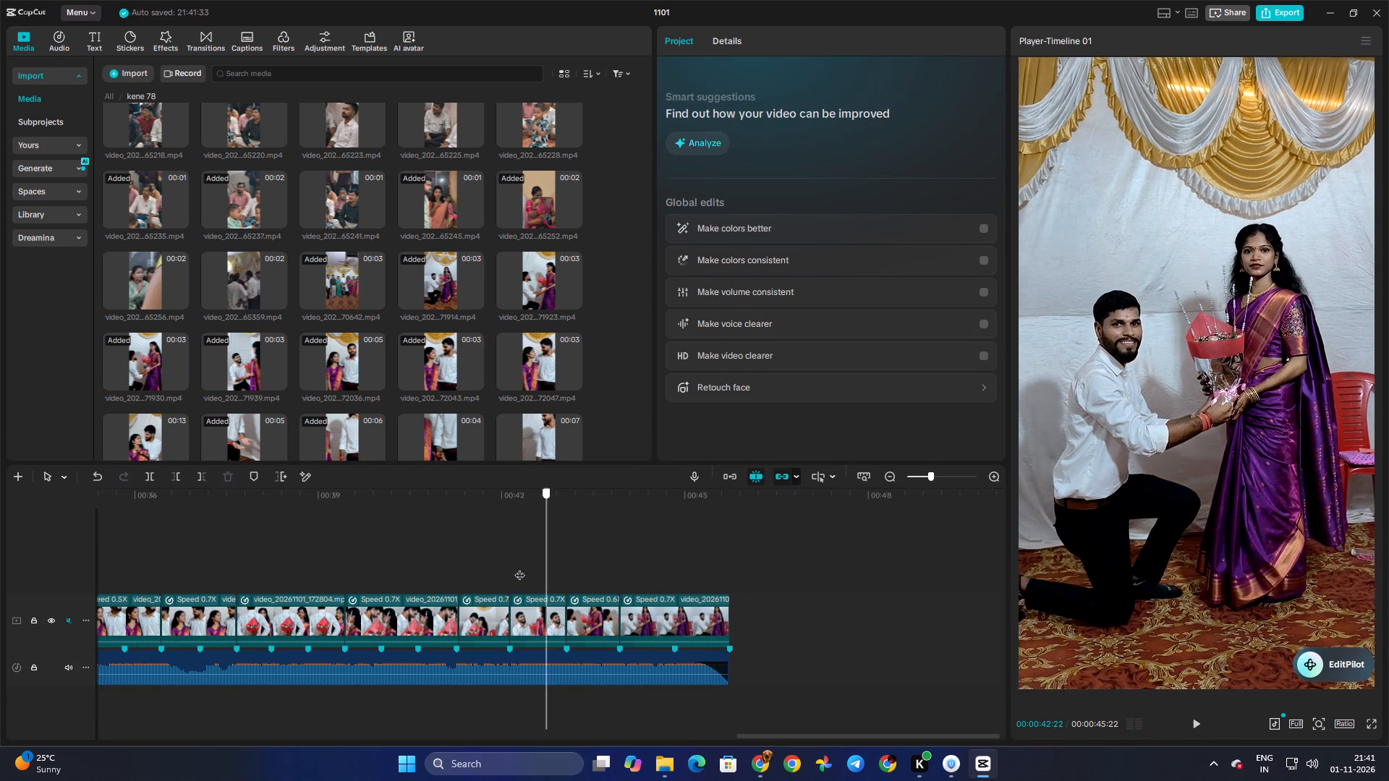
{"action": "left_click_drag", "start_coordinate": [519, 568], "coordinate": [79, 532]}
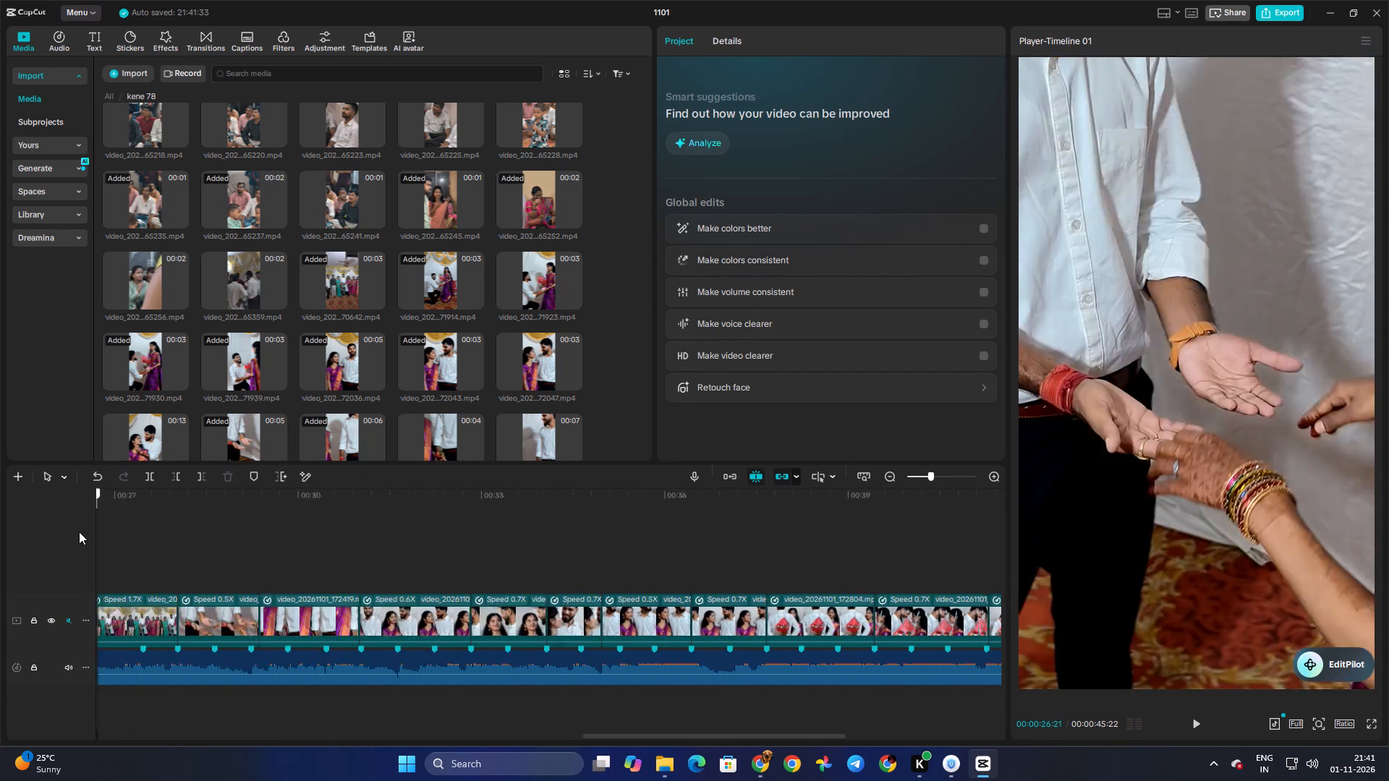
{"action": "left_click_drag", "start_coordinate": [79, 532], "coordinate": [78, 532]}
{"action": "key", "text": "space"}
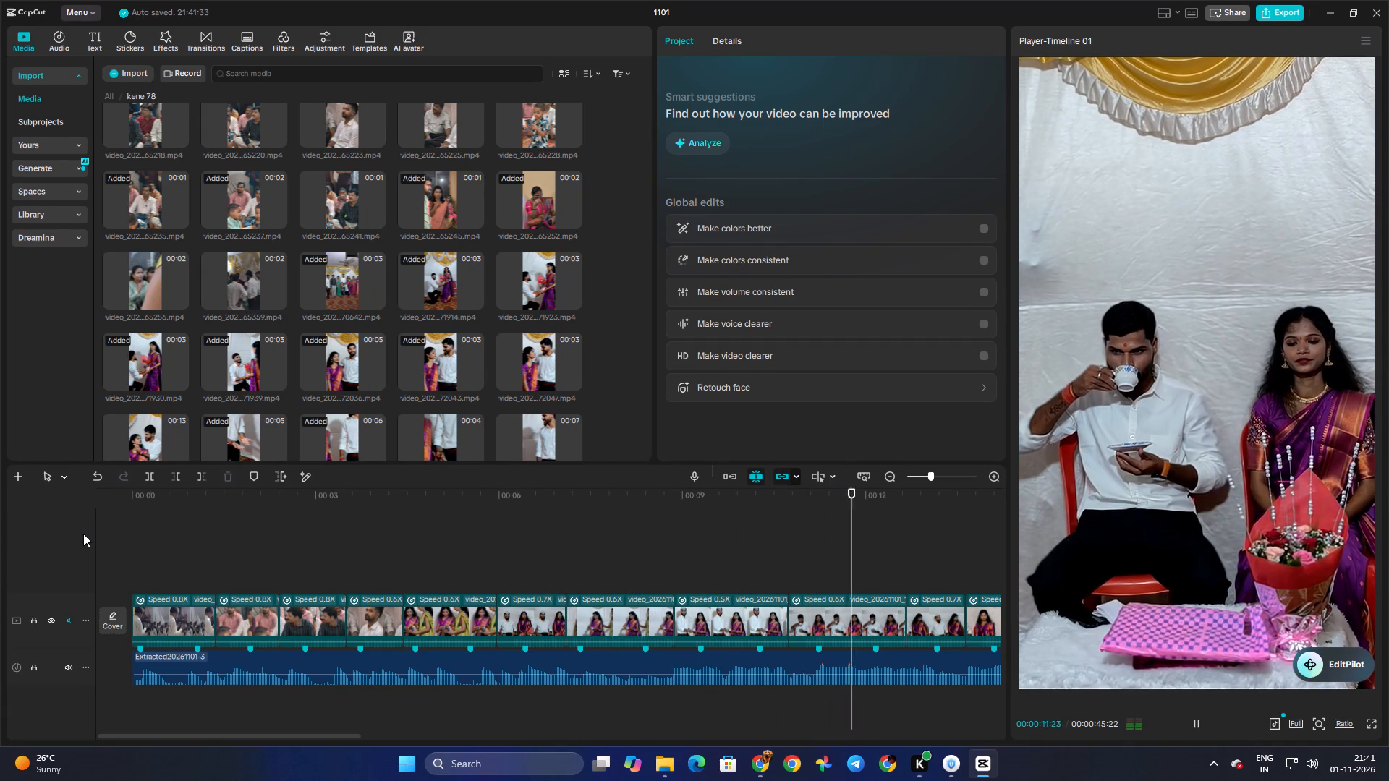
{"action": "key", "text": "space"}
Preview the featured filters Silent Night, Bold Night and Midnight Glitter on the video.
{"action": "left_click", "coordinate": [284, 43]}
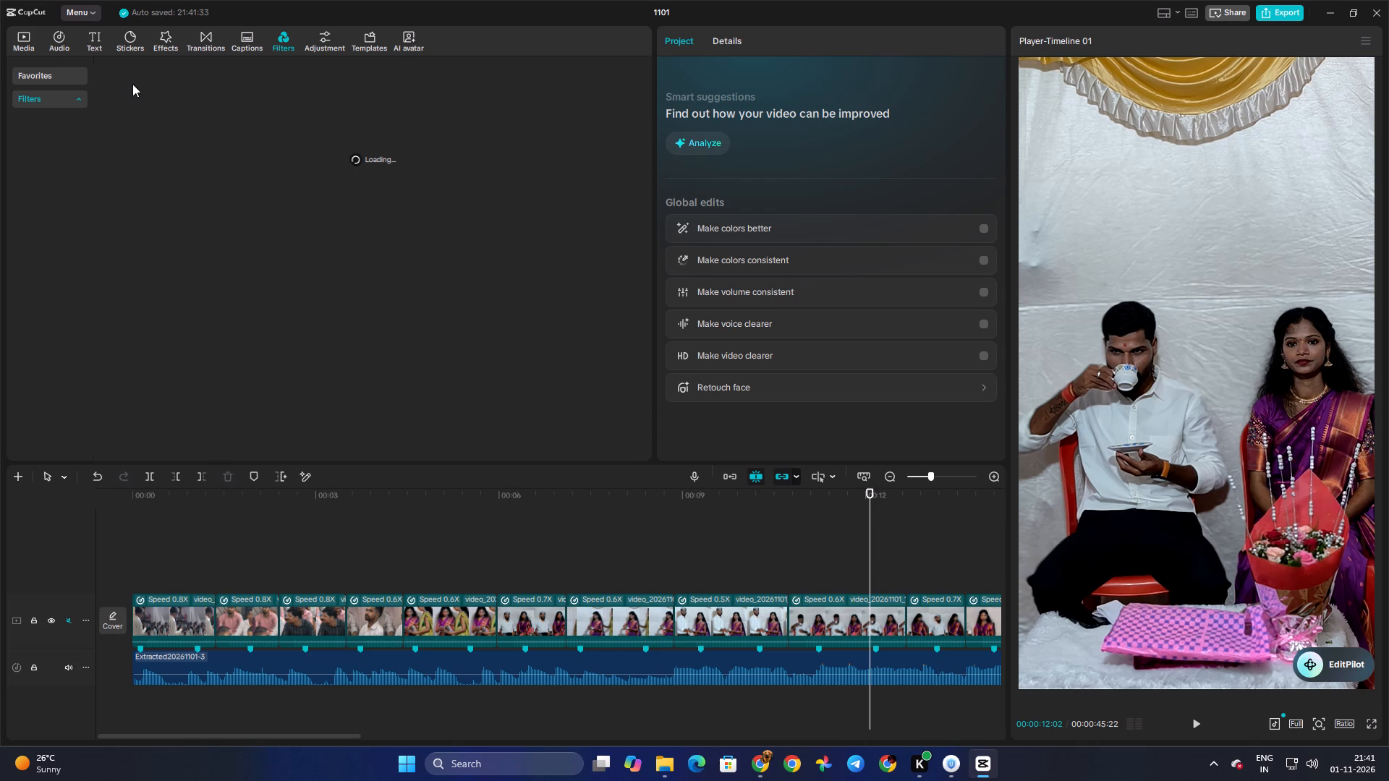
{"action": "left_click", "coordinate": [122, 124]}
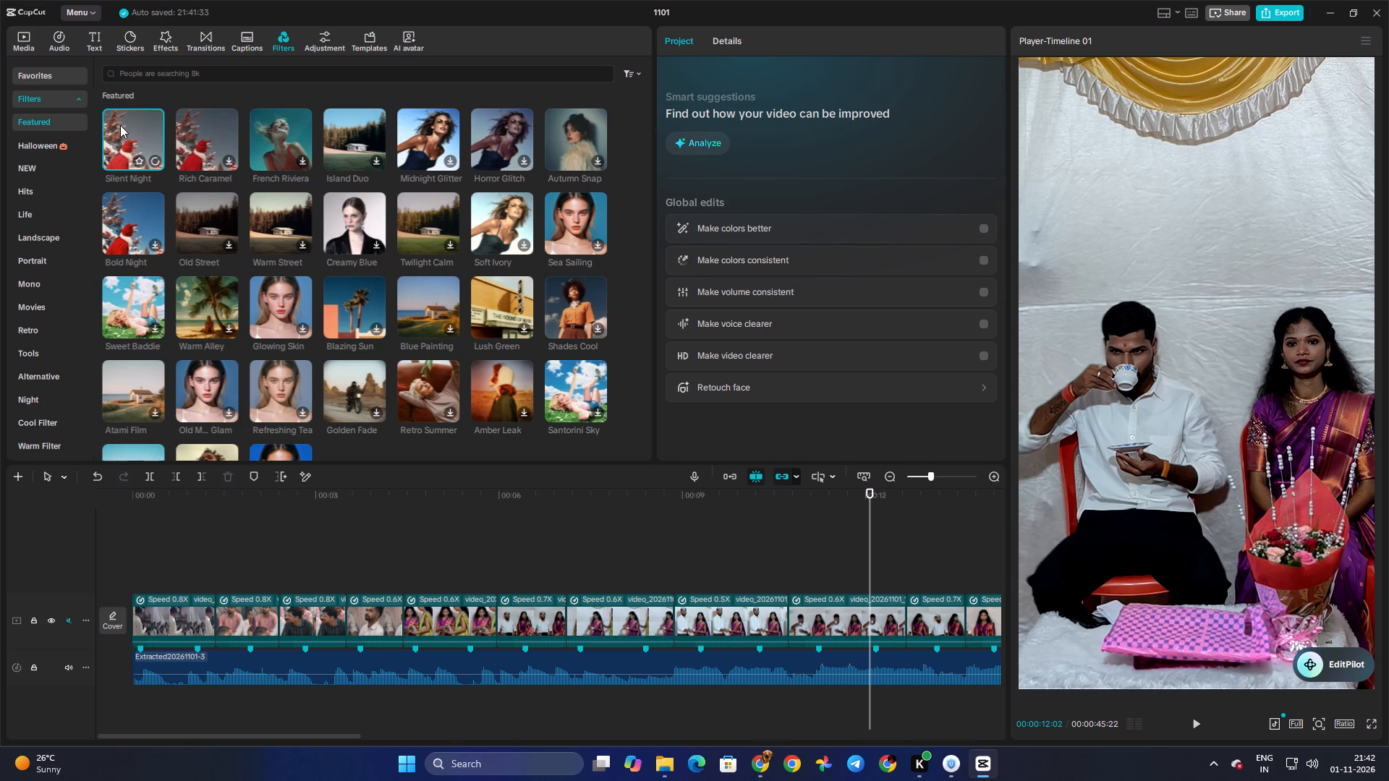
{"action": "key", "text": "space"}
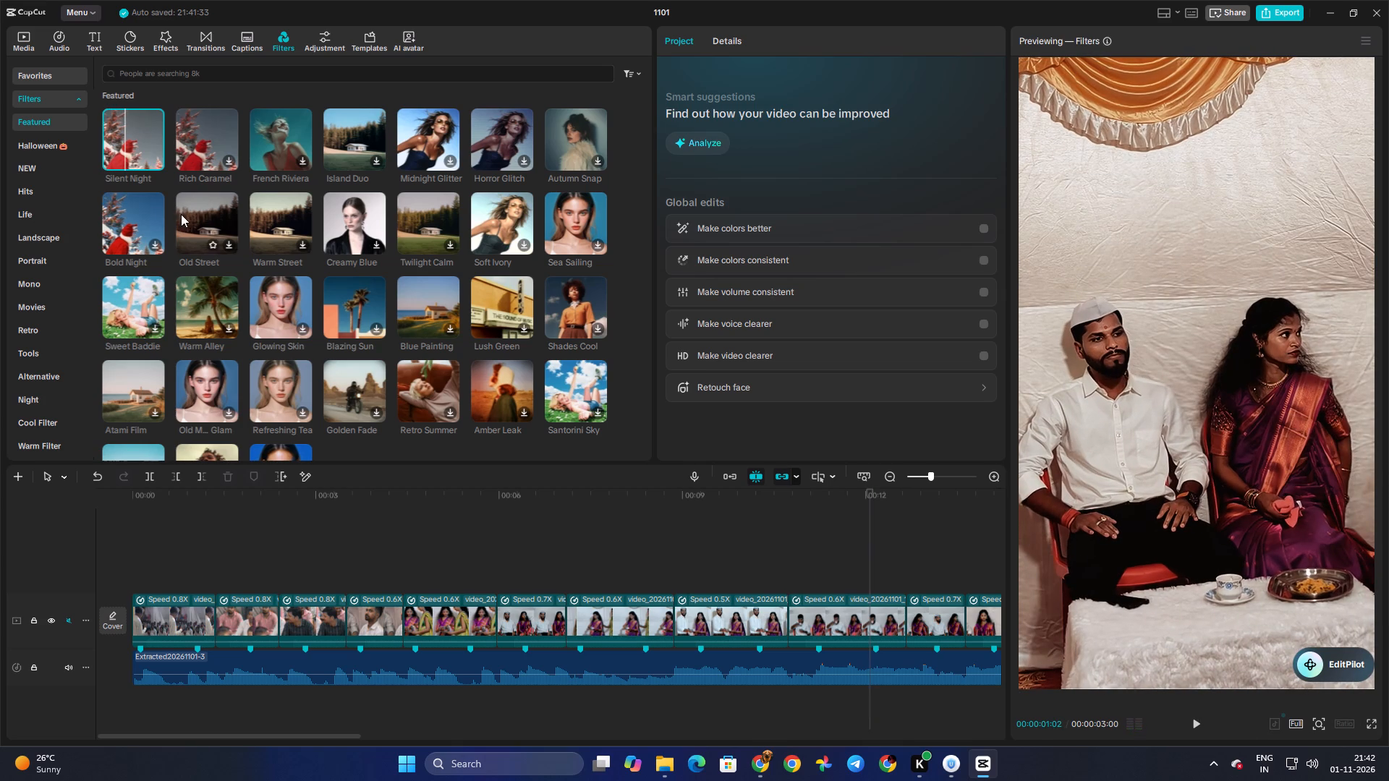
{"action": "left_click", "coordinate": [152, 215]}
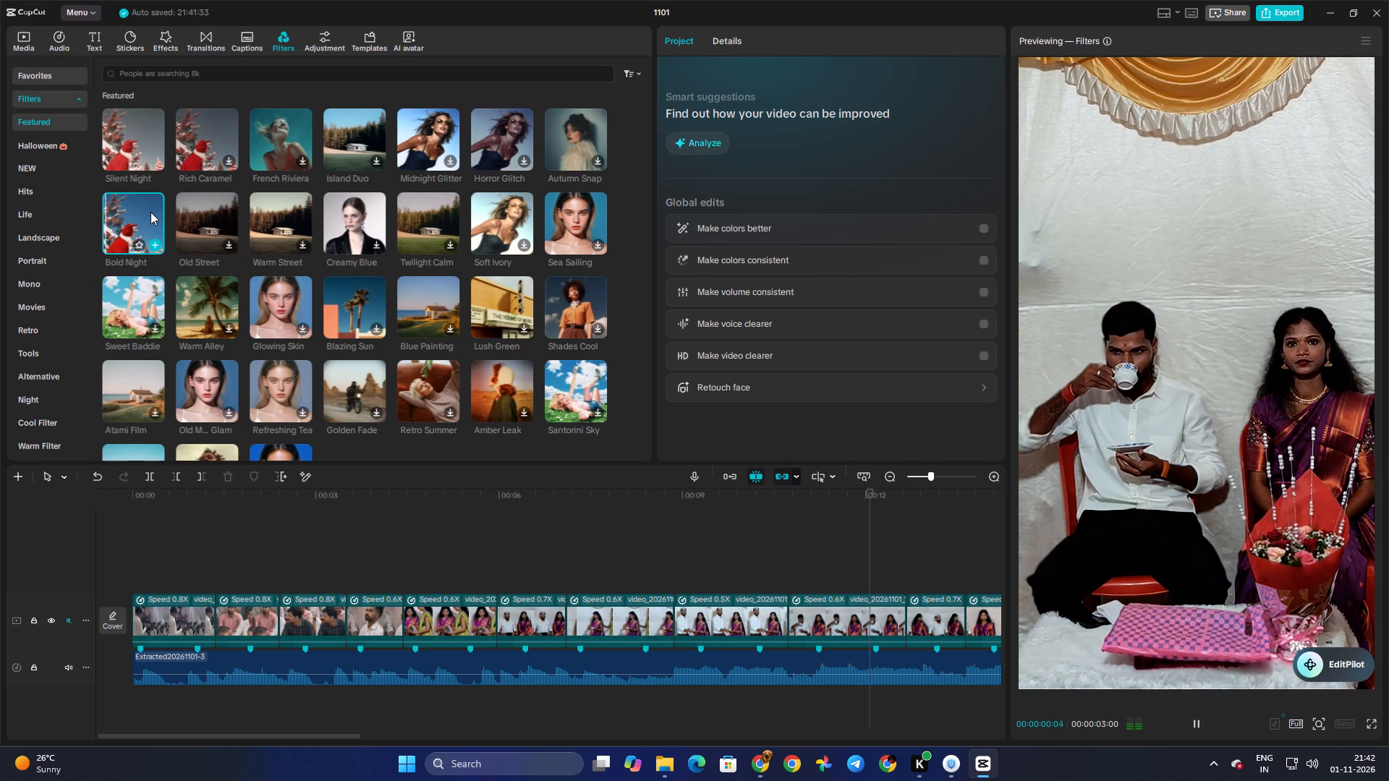
{"action": "key", "text": "space"}
{"action": "left_click", "coordinate": [425, 137]}
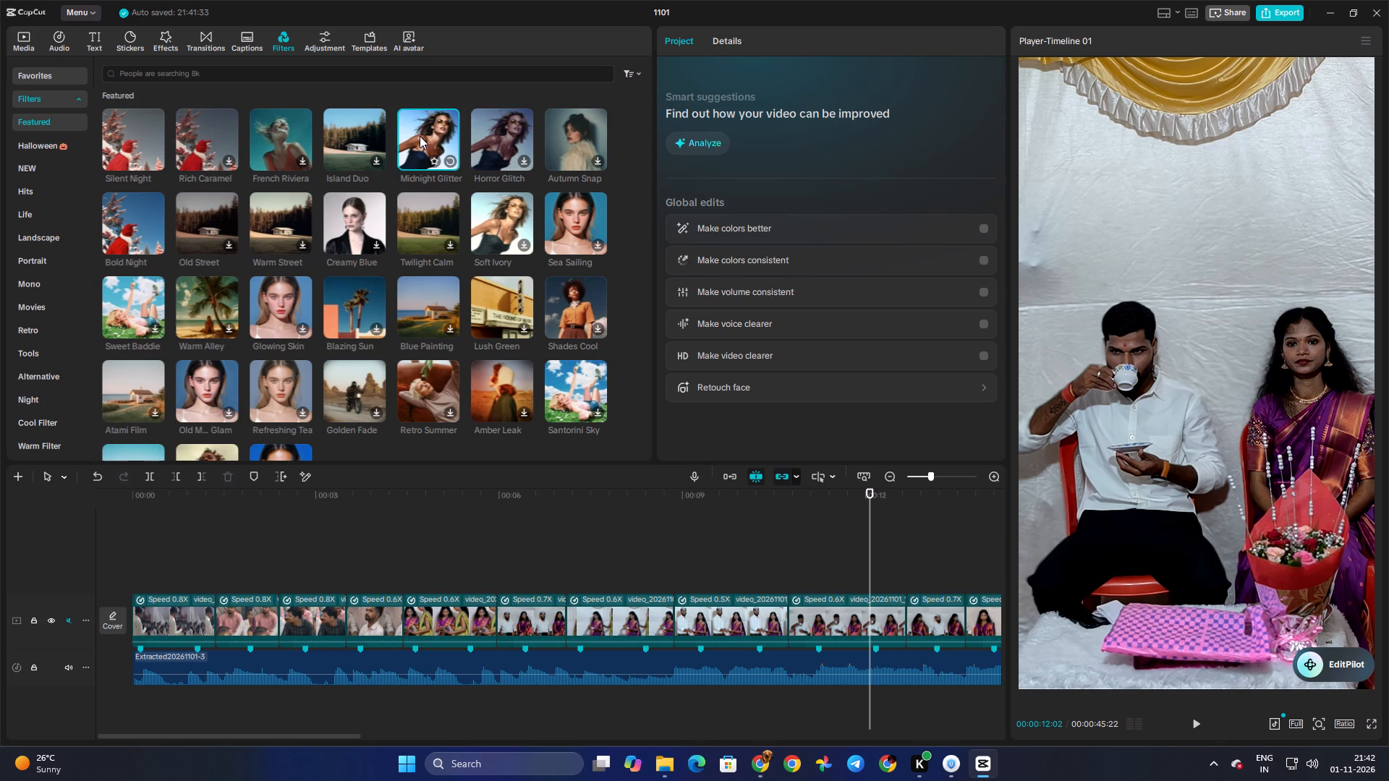
{"action": "key", "text": "space"}
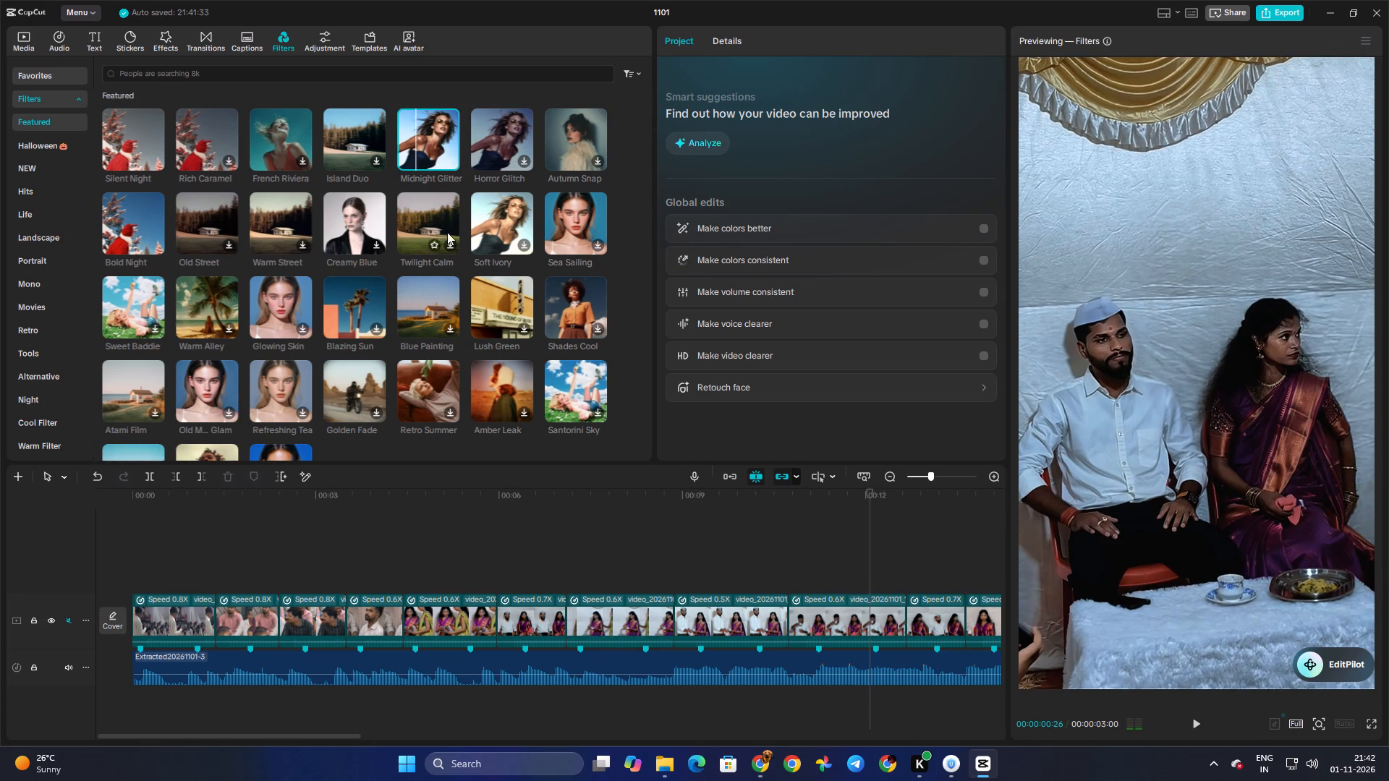
Preview the favorite filters on the video, including Green Orange, Center Light, Black Forest, BW 3, Cozy Vibe and Soft Ginger.
{"action": "left_click", "coordinate": [46, 77]}
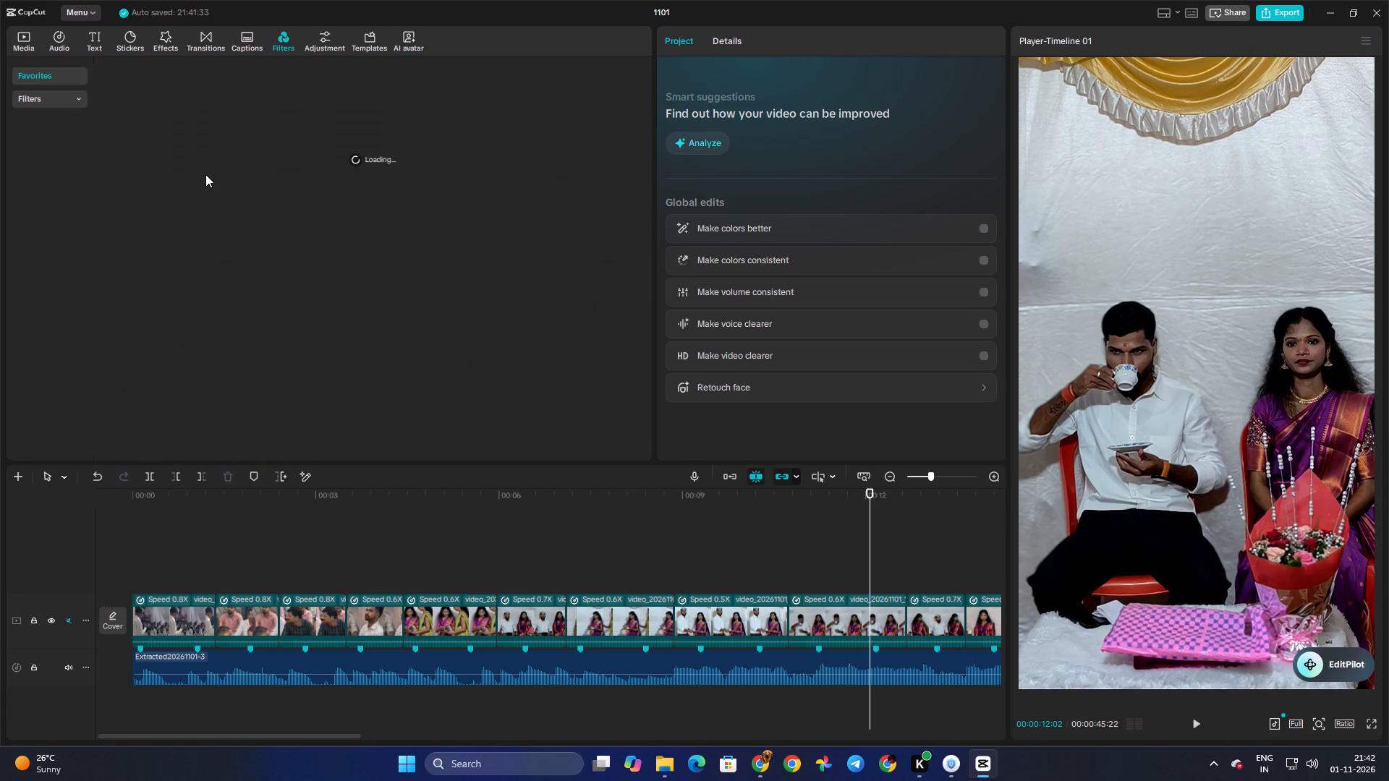
{"action": "left_click", "coordinate": [124, 132]}
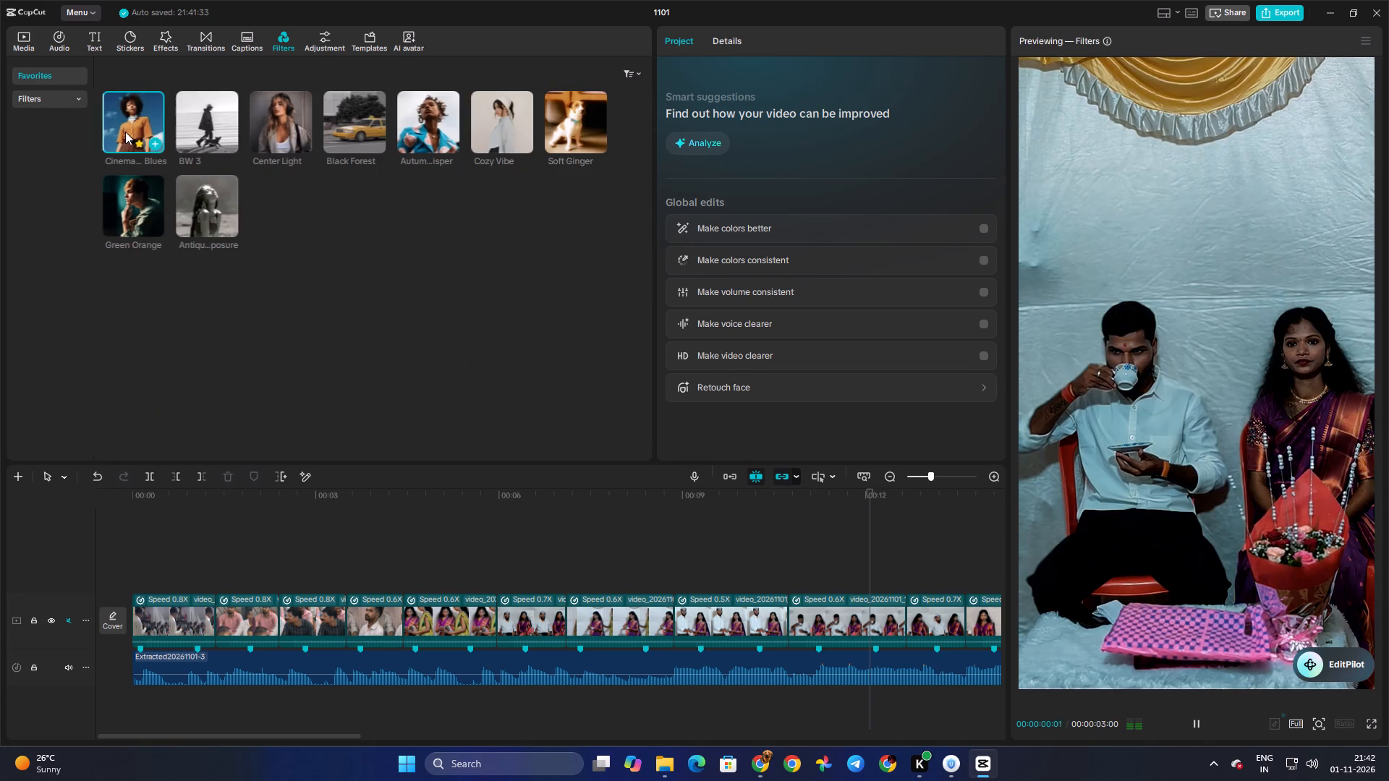
{"action": "key", "text": "space"}
{"action": "left_click", "coordinate": [140, 182]}
{"action": "left_click", "coordinate": [273, 127]}
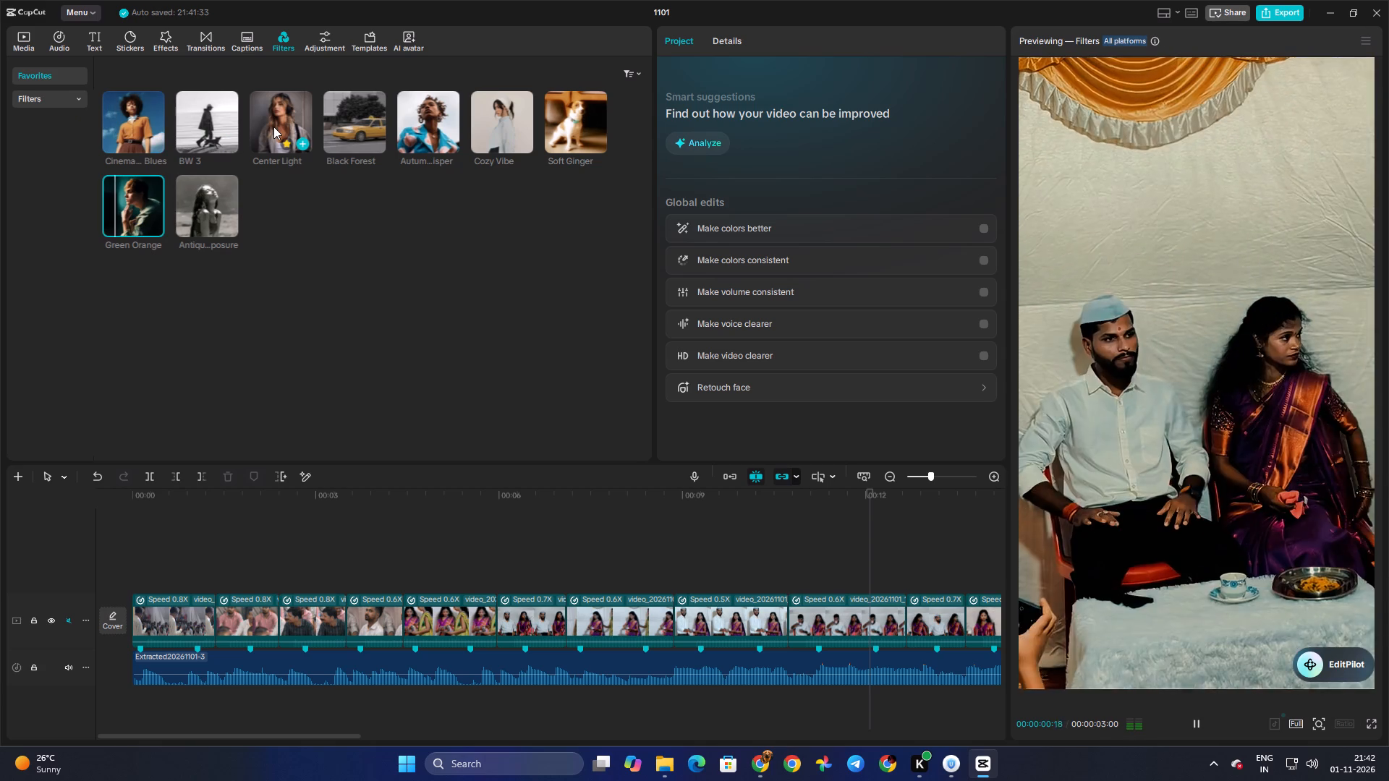
{"action": "key", "text": "space"}
{"action": "left_click", "coordinate": [349, 123]}
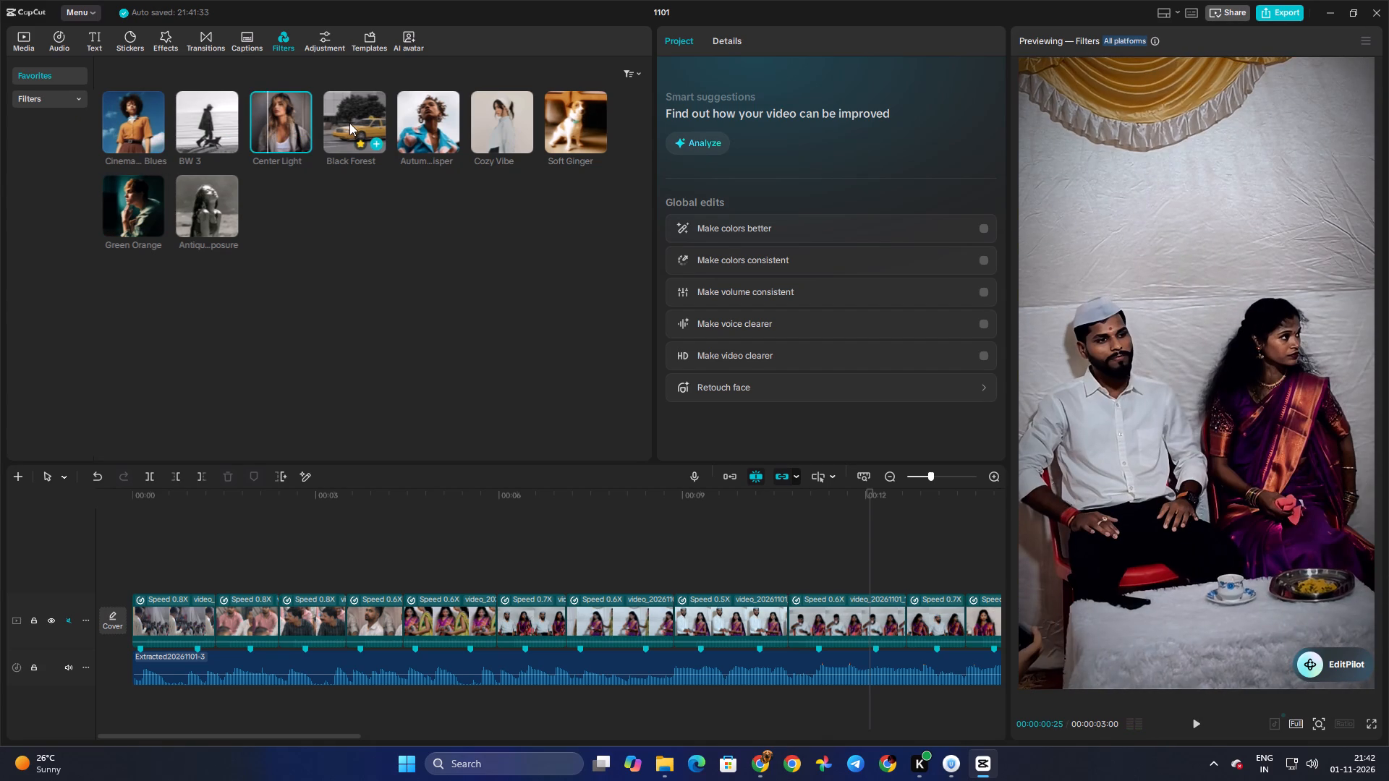
{"action": "key", "text": "space"}
{"action": "left_click", "coordinate": [215, 117]}
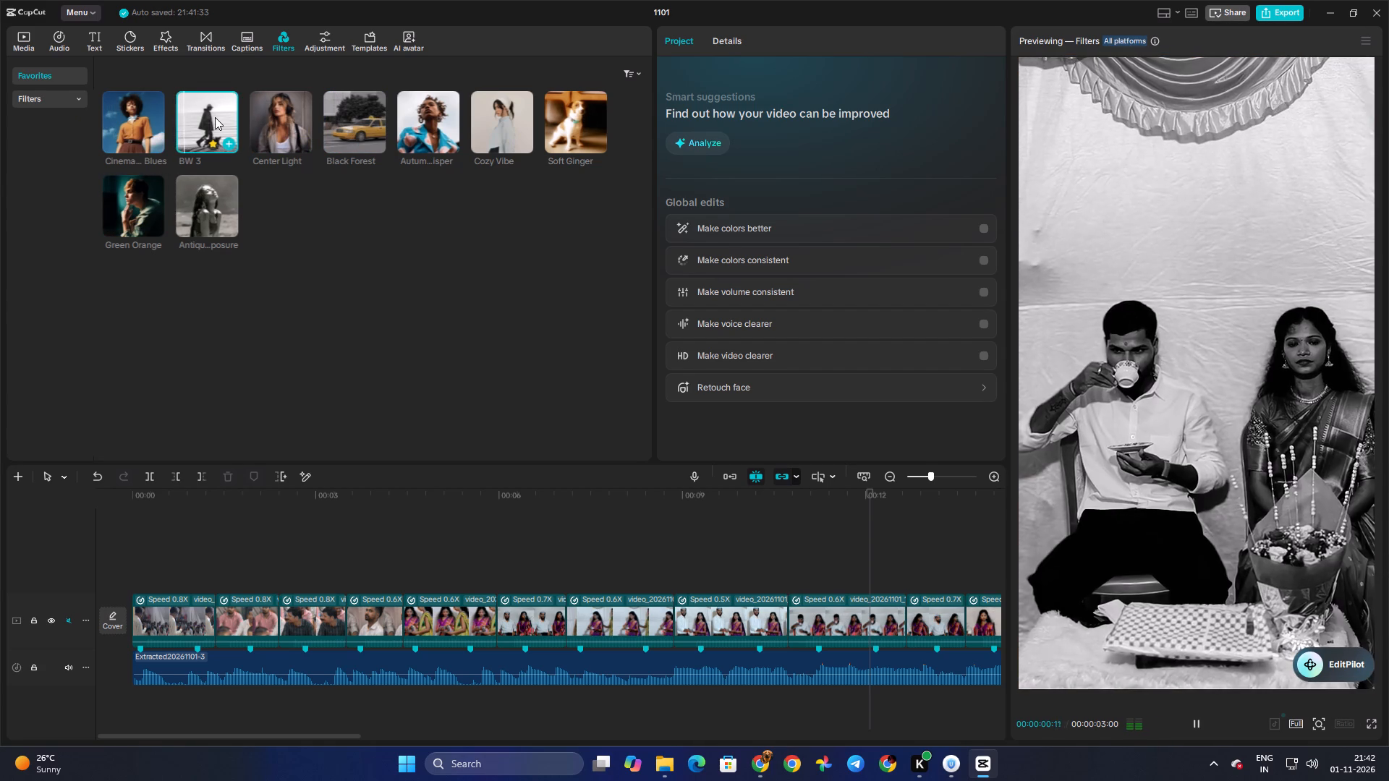
{"action": "key", "text": "space"}
{"action": "left_click", "coordinate": [349, 116]}
{"action": "left_click", "coordinate": [469, 121]}
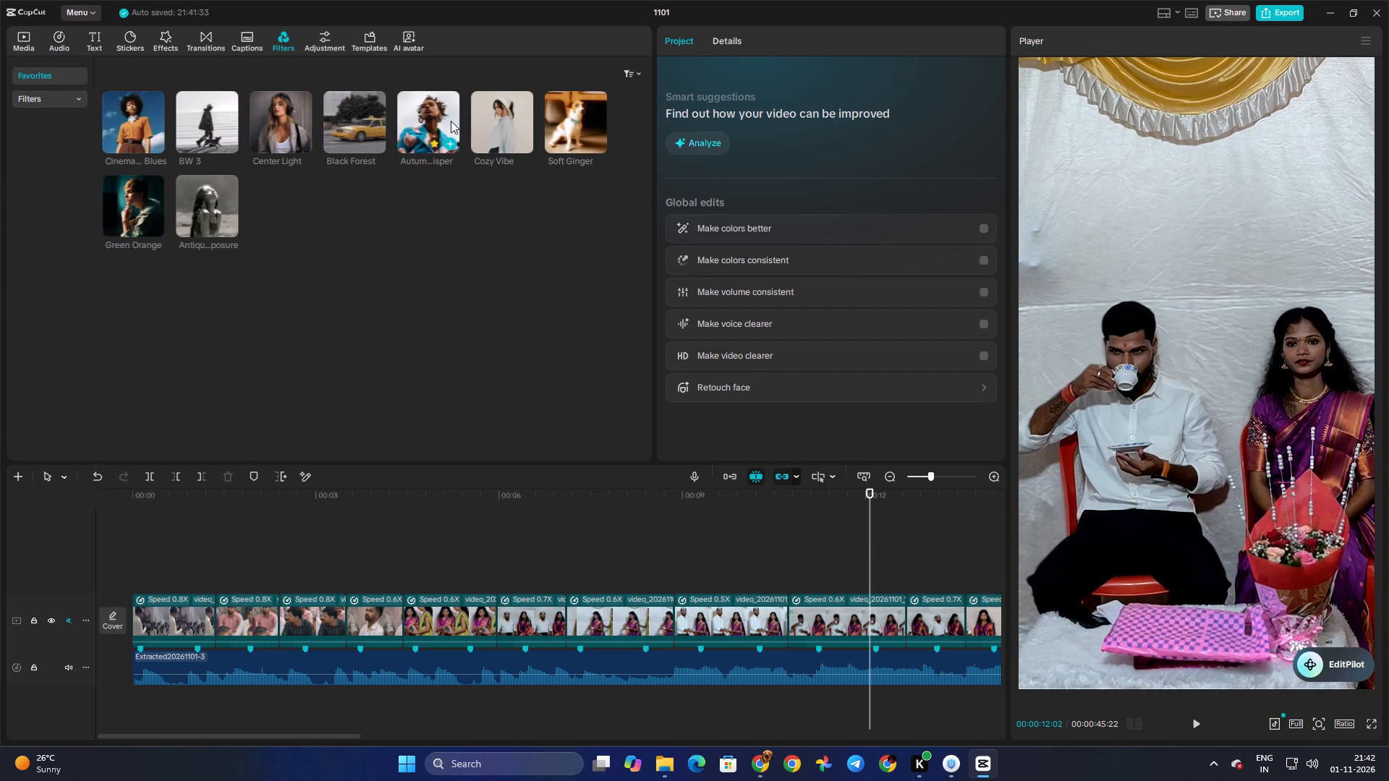
{"action": "left_click", "coordinate": [451, 121]}
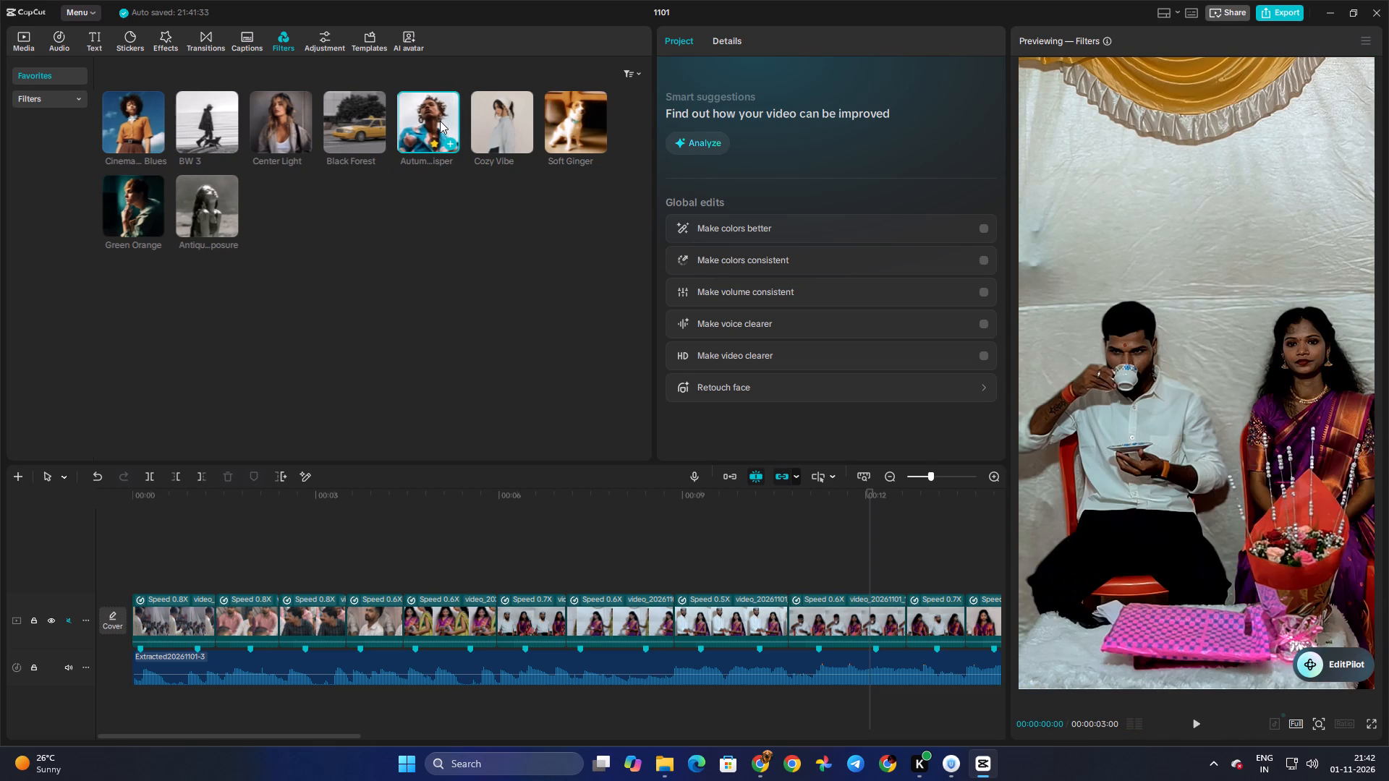
{"action": "left_click", "coordinate": [517, 121]}
{"action": "left_click", "coordinate": [573, 121]}
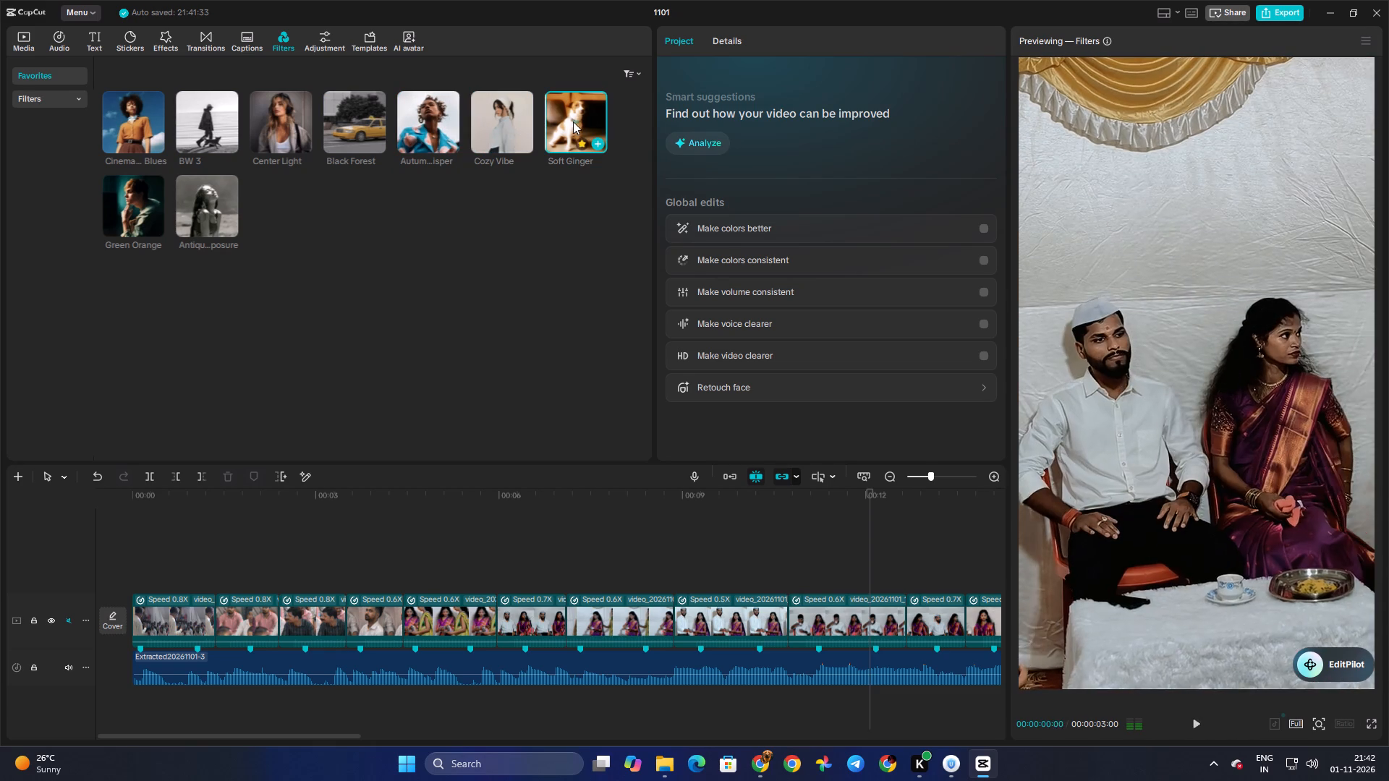
{"action": "key", "text": "space"}
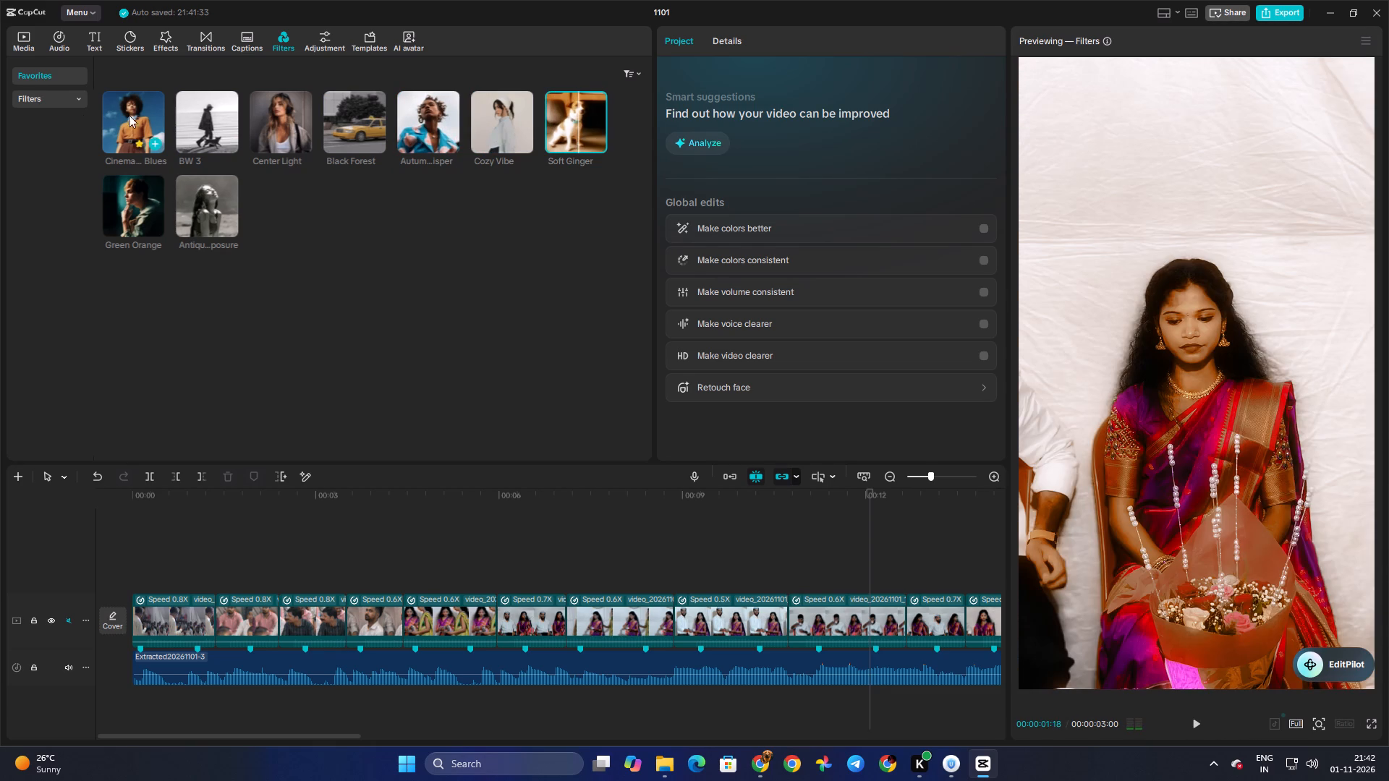
Preview the featured Retro Summer filter on the opening crowd clip and add it above the main track at the timeline's start.
{"action": "left_click", "coordinate": [42, 98]}
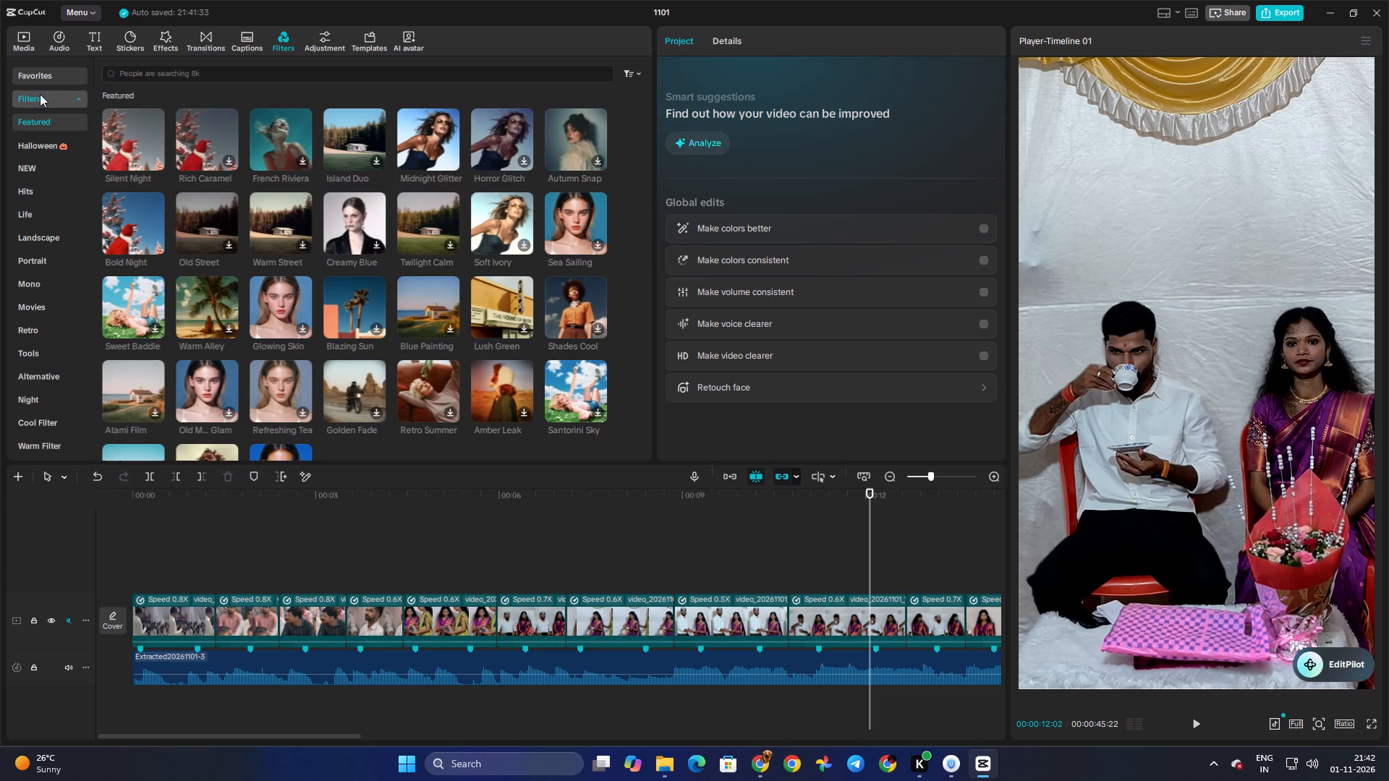
{"action": "left_click", "coordinate": [29, 101]}
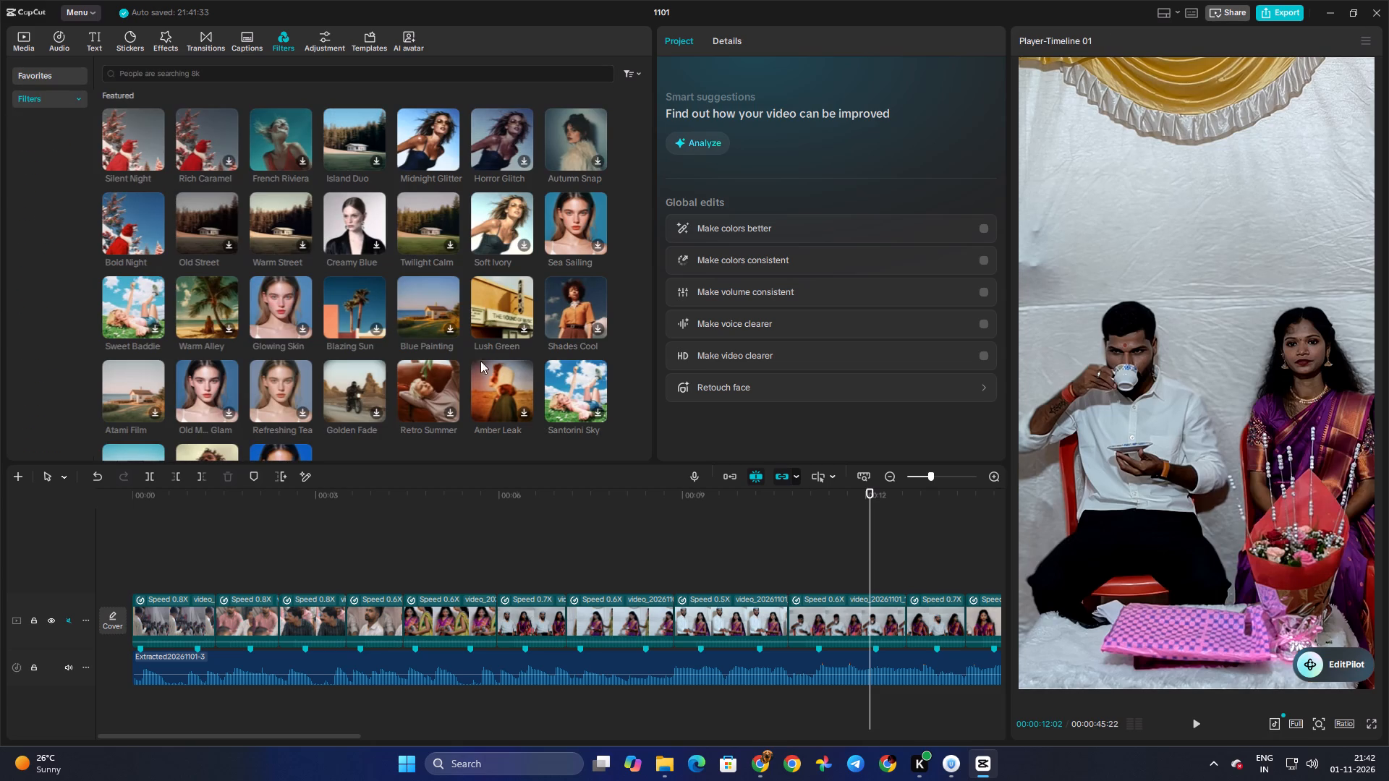
{"action": "left_click", "coordinate": [277, 559]}
{"action": "left_click_drag", "start_coordinate": [277, 559], "coordinate": [182, 557]}
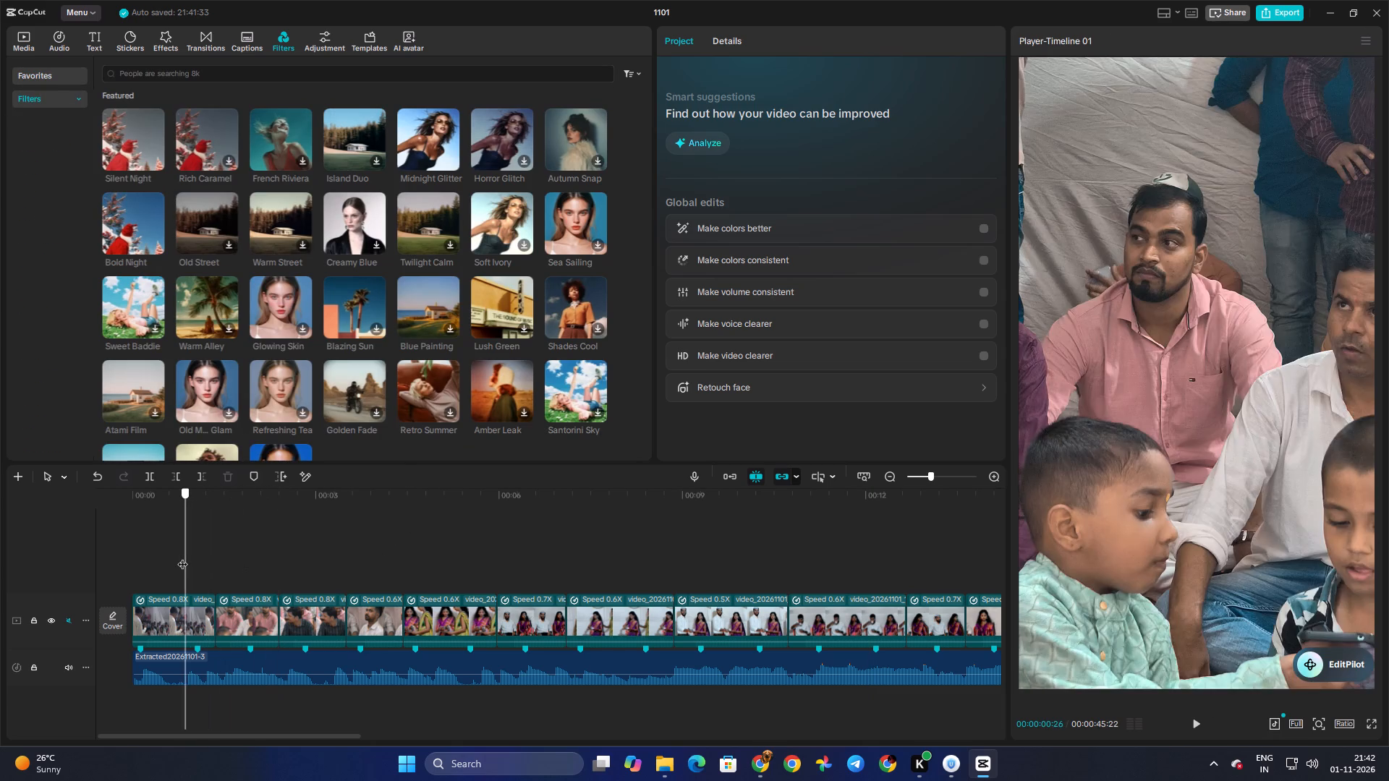
{"action": "left_click_drag", "start_coordinate": [182, 557], "coordinate": [171, 554]}
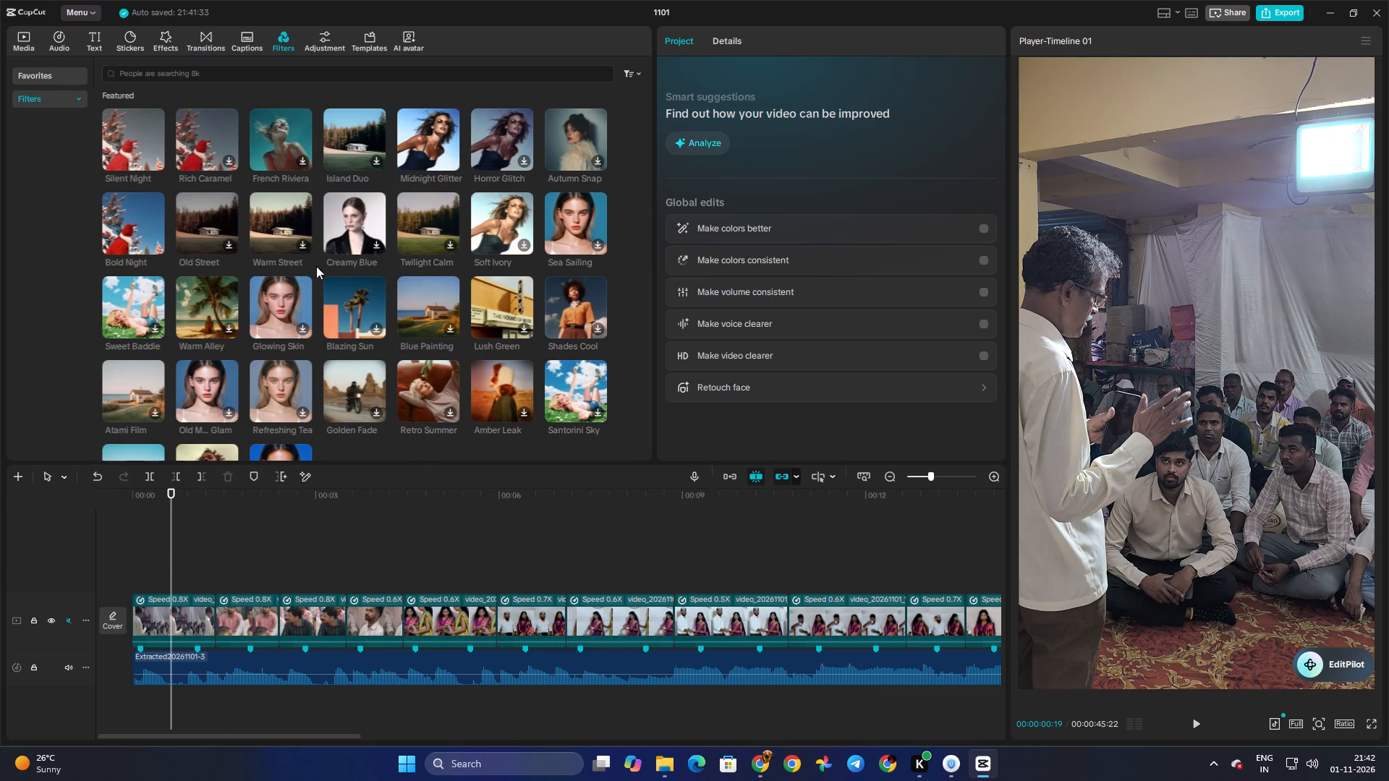
{"action": "scroll", "coordinate": [295, 286], "scroll_direction": "down", "scroll_amount": 2}
{"action": "left_click", "coordinate": [430, 286]}
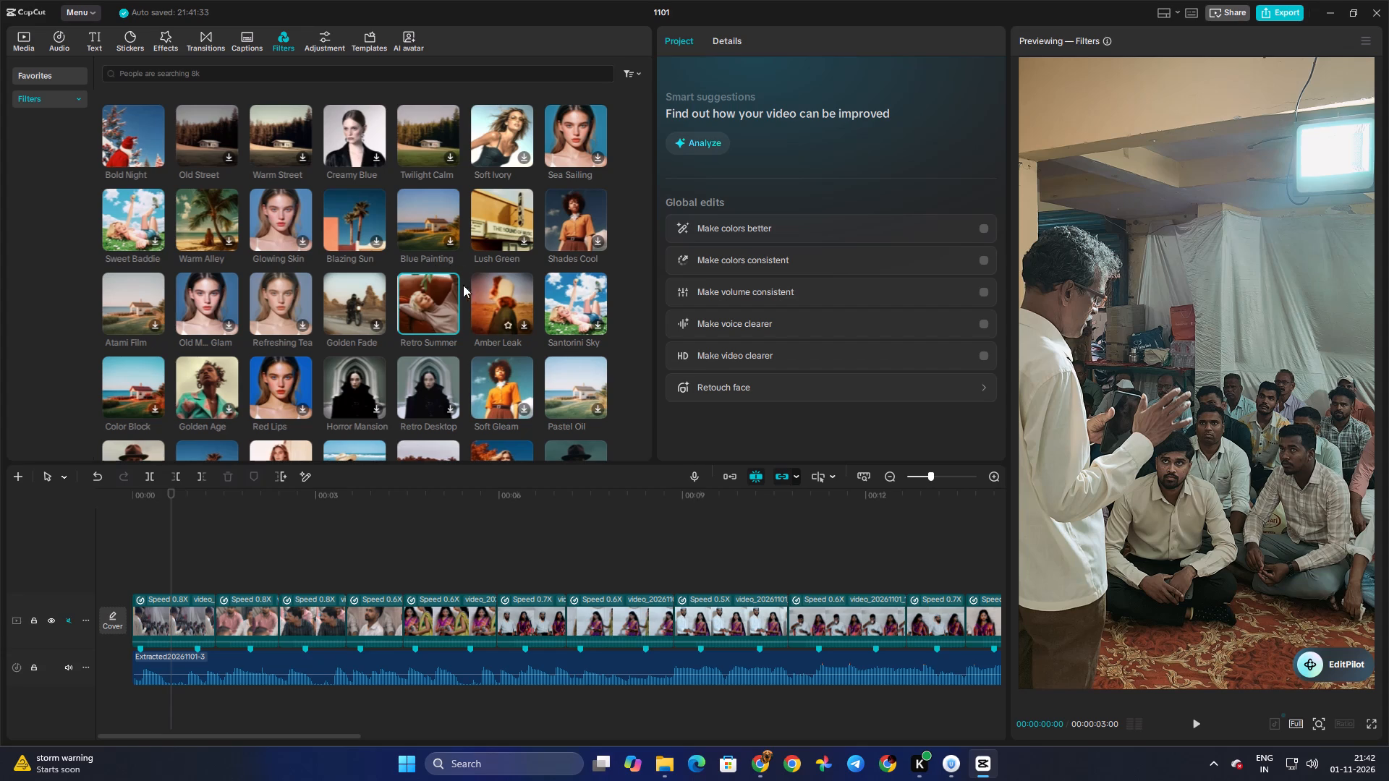
{"action": "left_click_drag", "start_coordinate": [428, 296], "coordinate": [128, 573]}
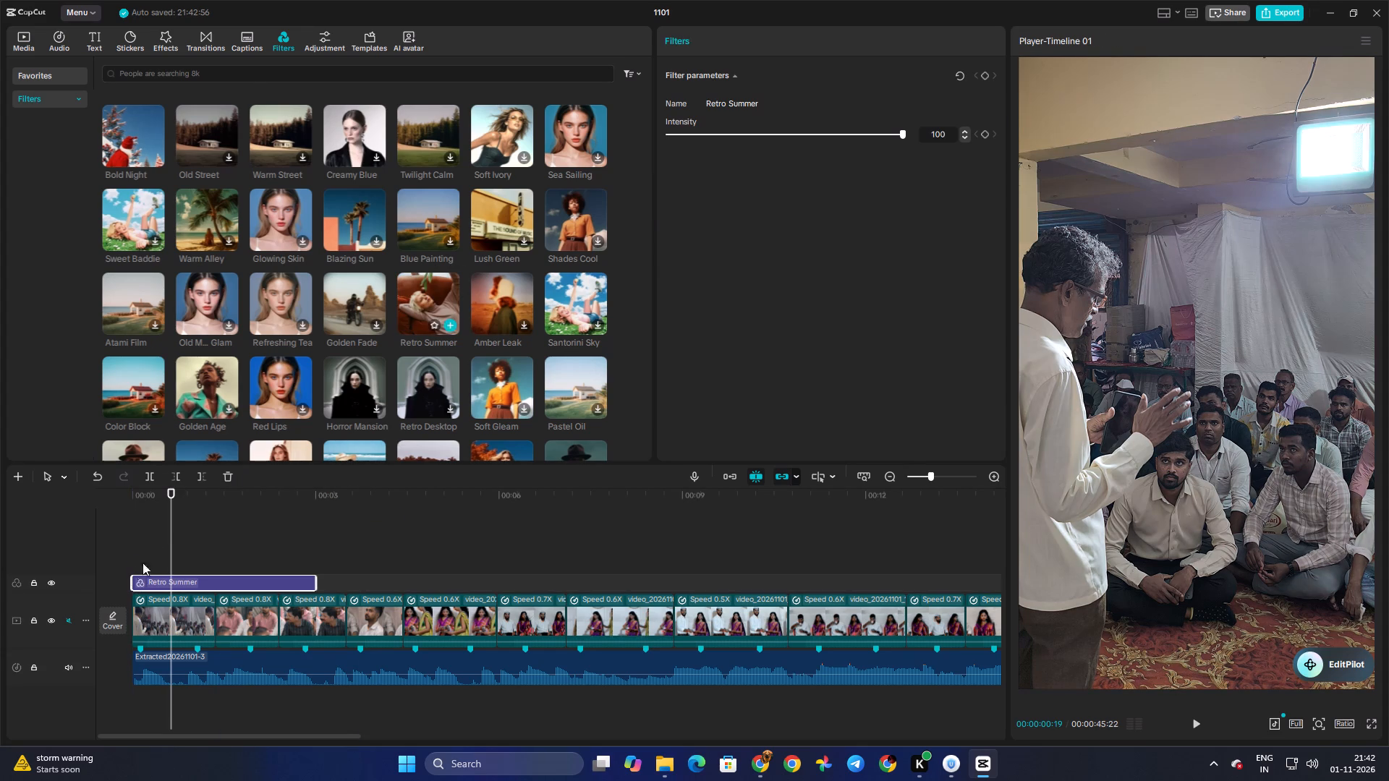
Add a custom adjustment layer above the Retro Summer filter near the start of the timeline.
{"action": "left_click_drag", "start_coordinate": [333, 46], "coordinate": [231, 431]}
{"action": "left_click", "coordinate": [320, 31]}
{"action": "left_click_drag", "start_coordinate": [130, 103], "coordinate": [141, 579]}
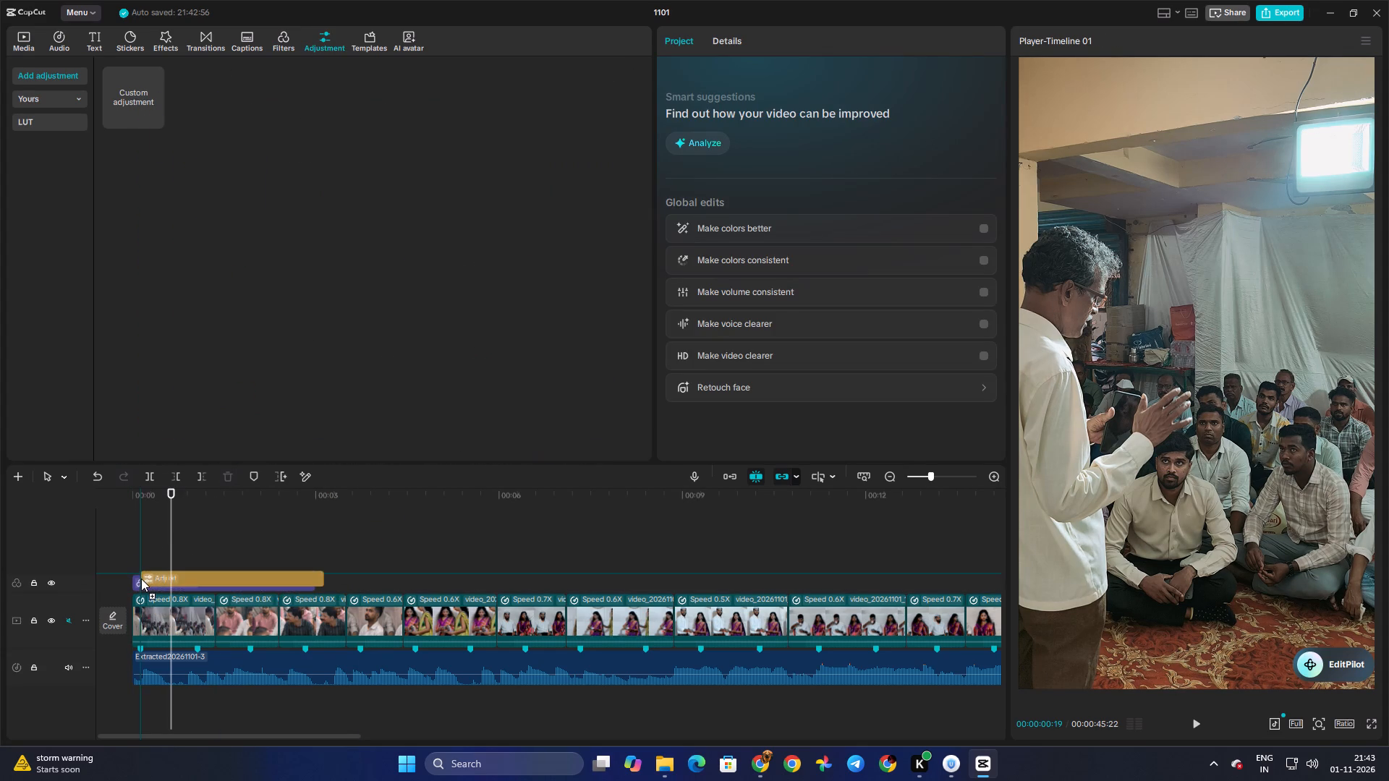
{"action": "left_click_drag", "start_coordinate": [141, 579], "coordinate": [143, 571]}
Set the adjustment layer's exposure to 7, contrast to -6, shadow to 10 and clarity to 16.
{"action": "scroll", "coordinate": [770, 278], "scroll_direction": "down", "scroll_amount": 2}
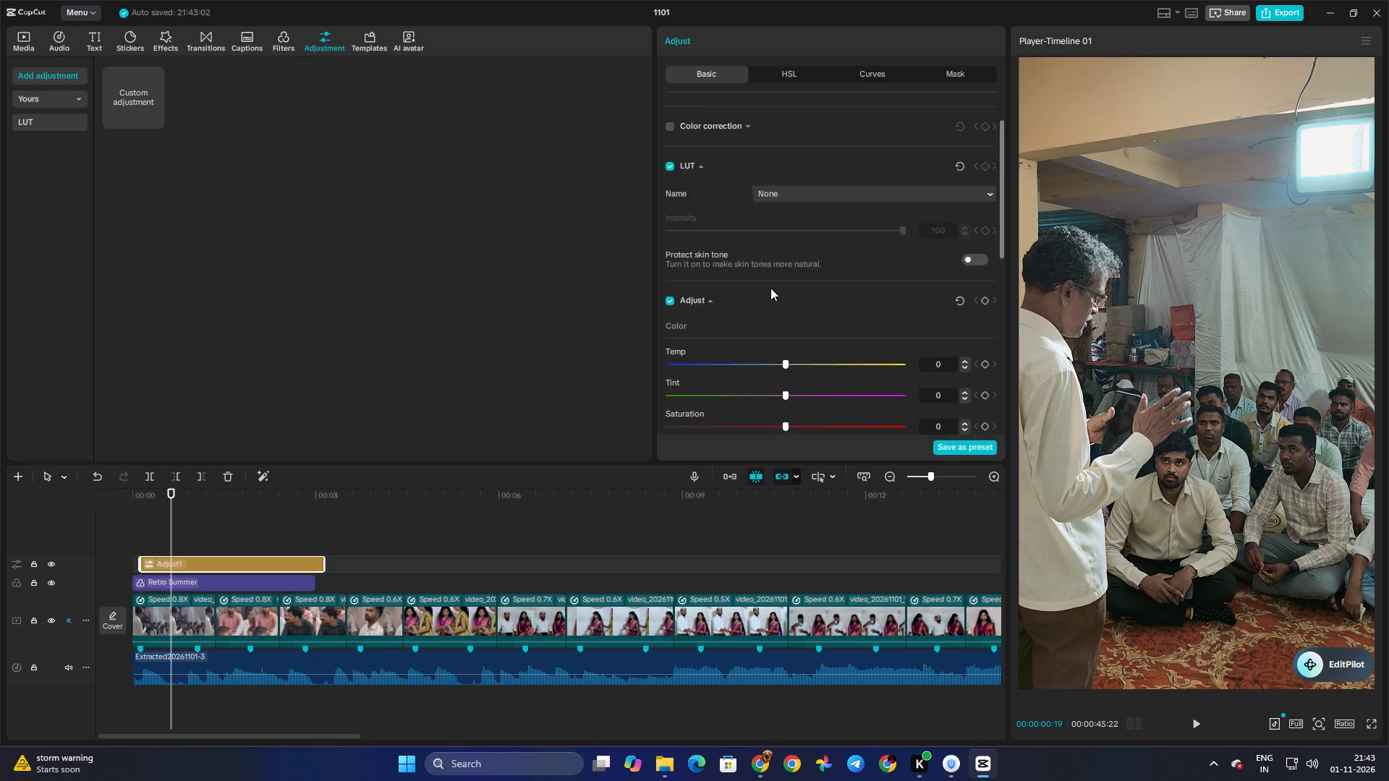
{"action": "scroll", "coordinate": [770, 288], "scroll_direction": "down", "scroll_amount": 4}
{"action": "left_click", "coordinate": [793, 161]}
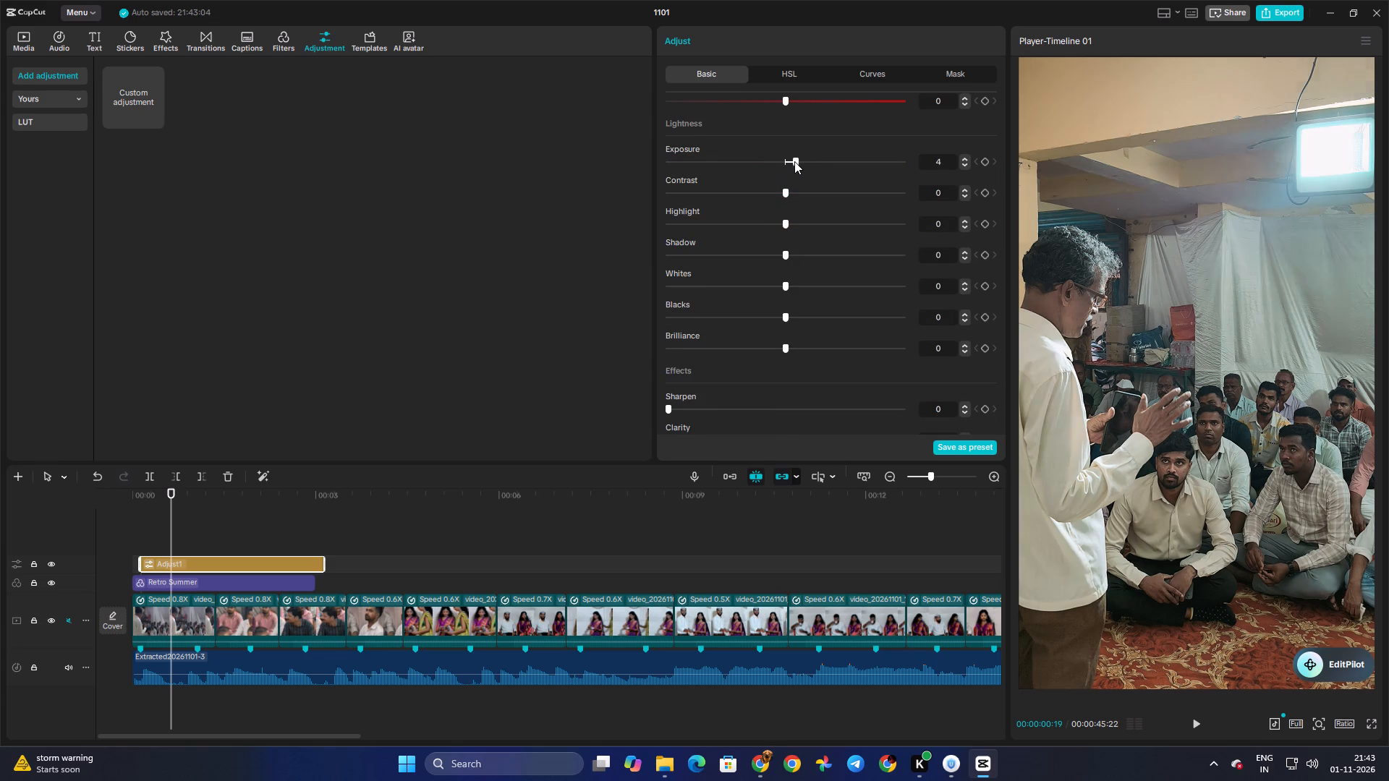
{"action": "left_click", "coordinate": [797, 161]}
{"action": "left_click", "coordinate": [797, 161]}
{"action": "left_click", "coordinate": [799, 161]}
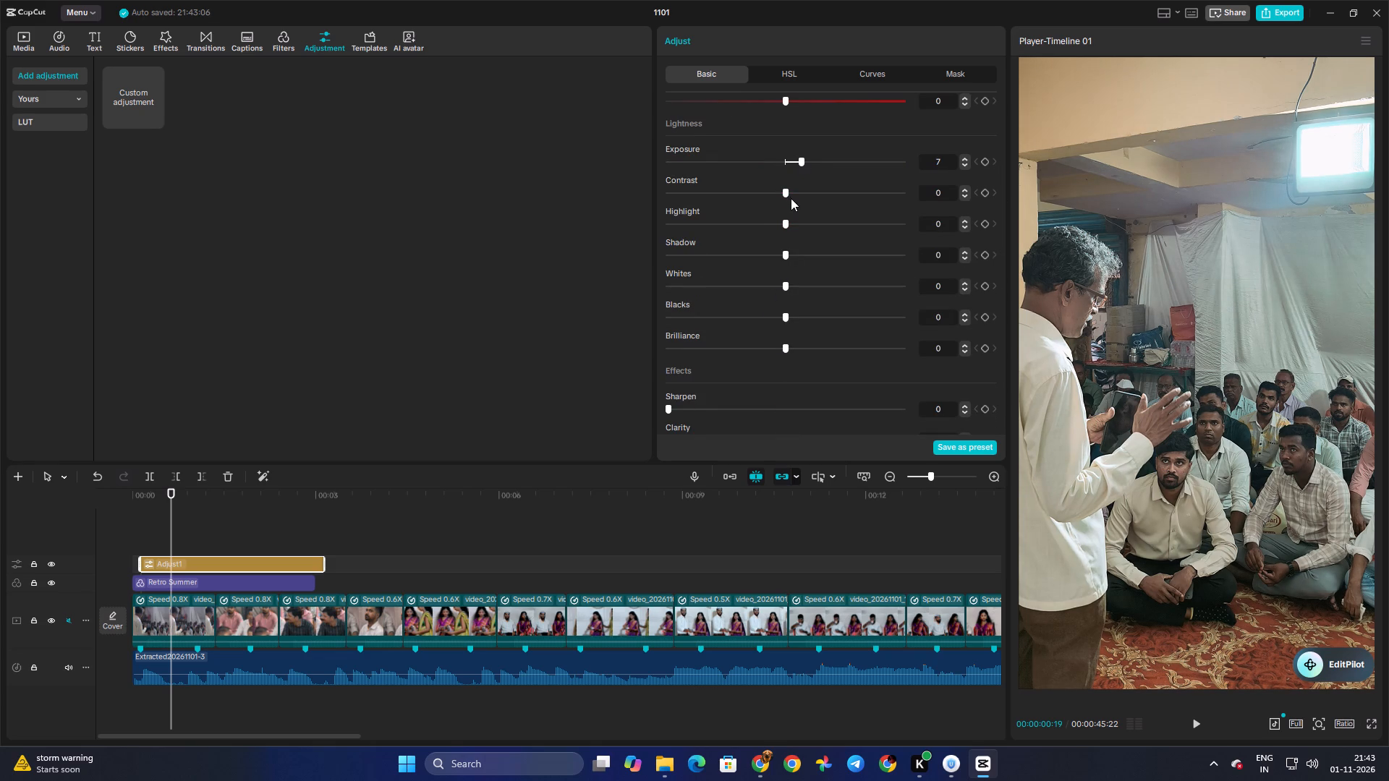
{"action": "left_click", "coordinate": [788, 195]}
{"action": "left_click_drag", "start_coordinate": [791, 194], "coordinate": [755, 195]}
{"action": "left_click_drag", "start_coordinate": [755, 195], "coordinate": [768, 195]}
{"action": "left_click_drag", "start_coordinate": [786, 255], "coordinate": [805, 257]}
{"action": "scroll", "coordinate": [784, 342], "scroll_direction": "down", "scroll_amount": 3}
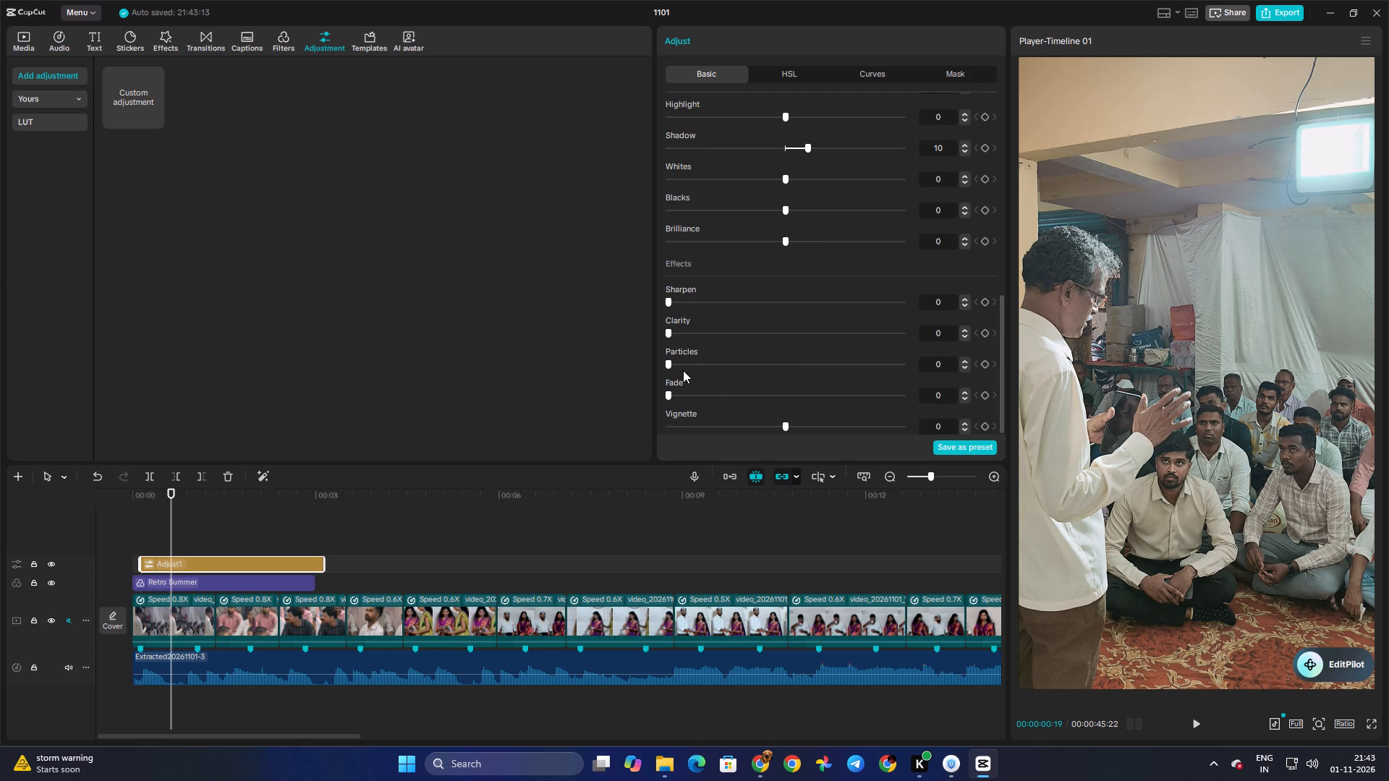
{"action": "left_click_drag", "start_coordinate": [676, 327], "coordinate": [702, 330]}
{"action": "scroll", "coordinate": [715, 333], "scroll_direction": "down", "scroll_amount": 2}
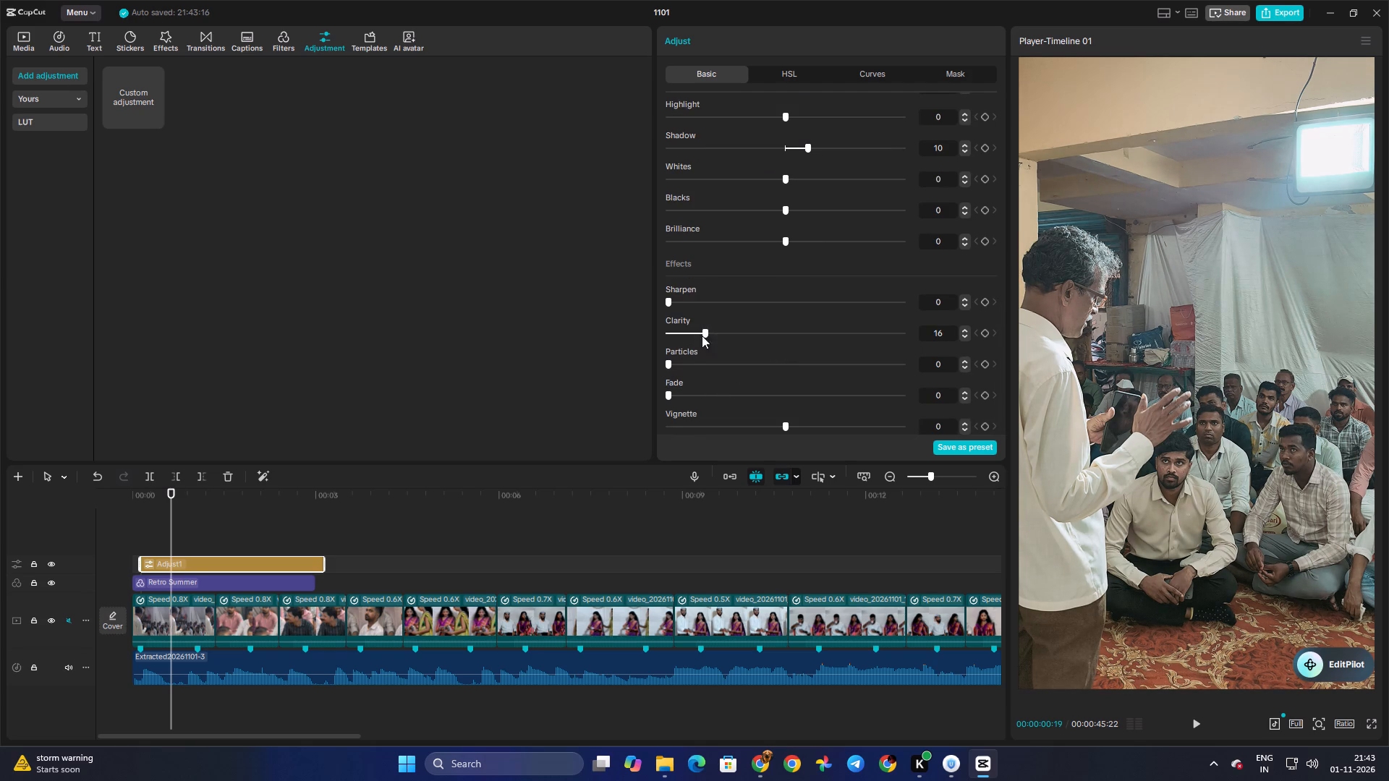
{"action": "scroll", "coordinate": [713, 361], "scroll_direction": "down", "scroll_amount": 3}
Set the adjustment layer's color temperature to -9 and saturation to 17.
{"action": "scroll", "coordinate": [802, 323], "scroll_direction": "up", "scroll_amount": 5}
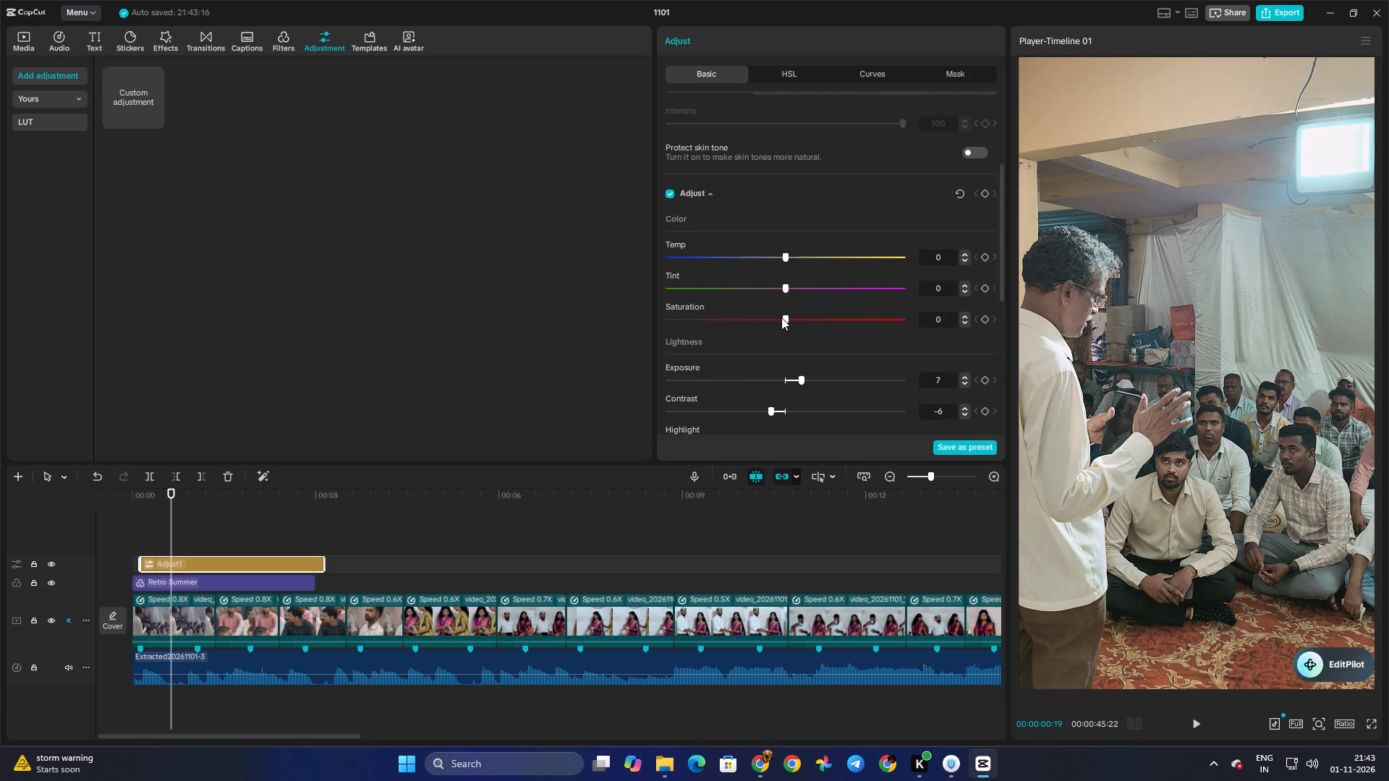
{"action": "left_click_drag", "start_coordinate": [786, 318], "coordinate": [810, 323]}
{"action": "left_click_drag", "start_coordinate": [786, 257], "coordinate": [766, 263]}
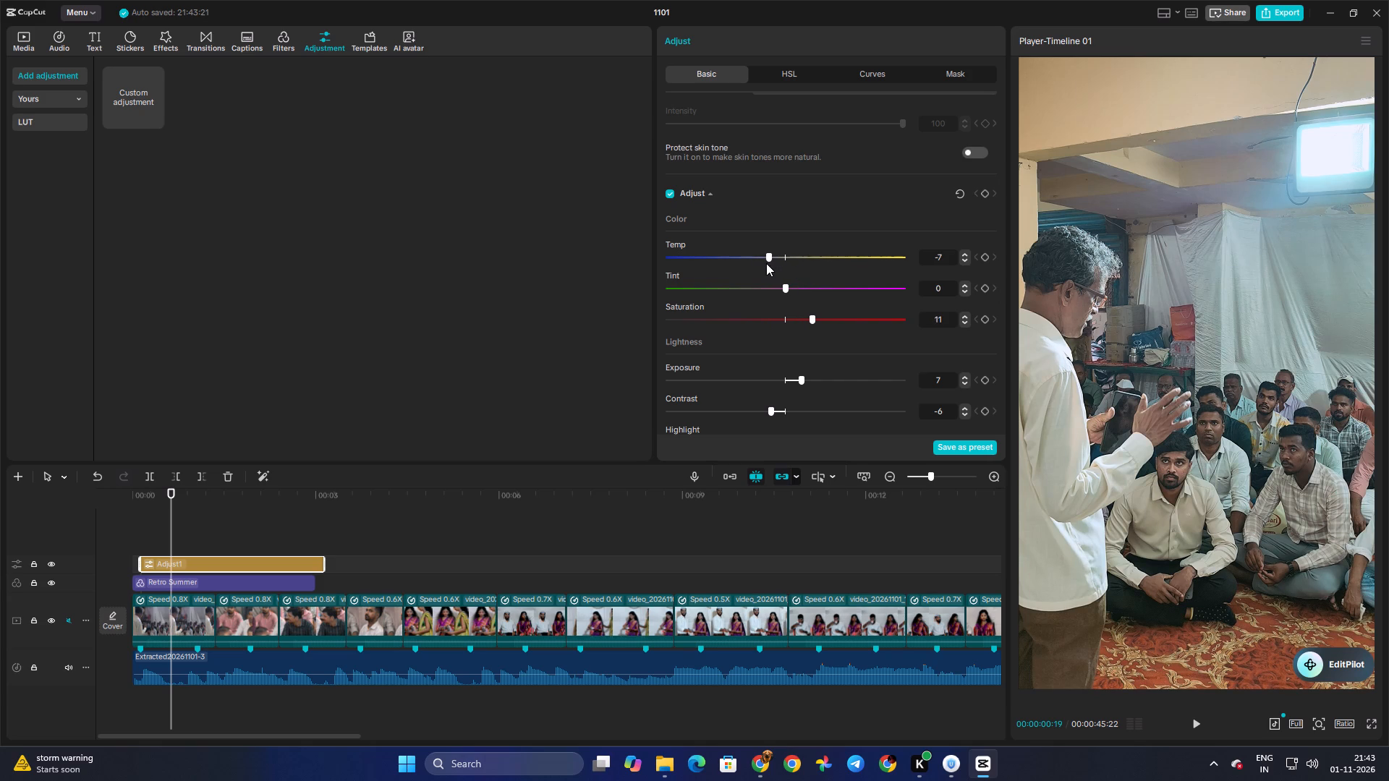
{"action": "left_click_drag", "start_coordinate": [766, 263], "coordinate": [763, 266]}
{"action": "left_click_drag", "start_coordinate": [811, 317], "coordinate": [825, 317]}
{"action": "left_click_drag", "start_coordinate": [825, 317], "coordinate": [823, 319]}
Move the adjustment layer to the timeline's start and extend it and the Retro Summer filter together to the video's end.
{"action": "left_click_drag", "start_coordinate": [245, 559], "coordinate": [226, 560]}
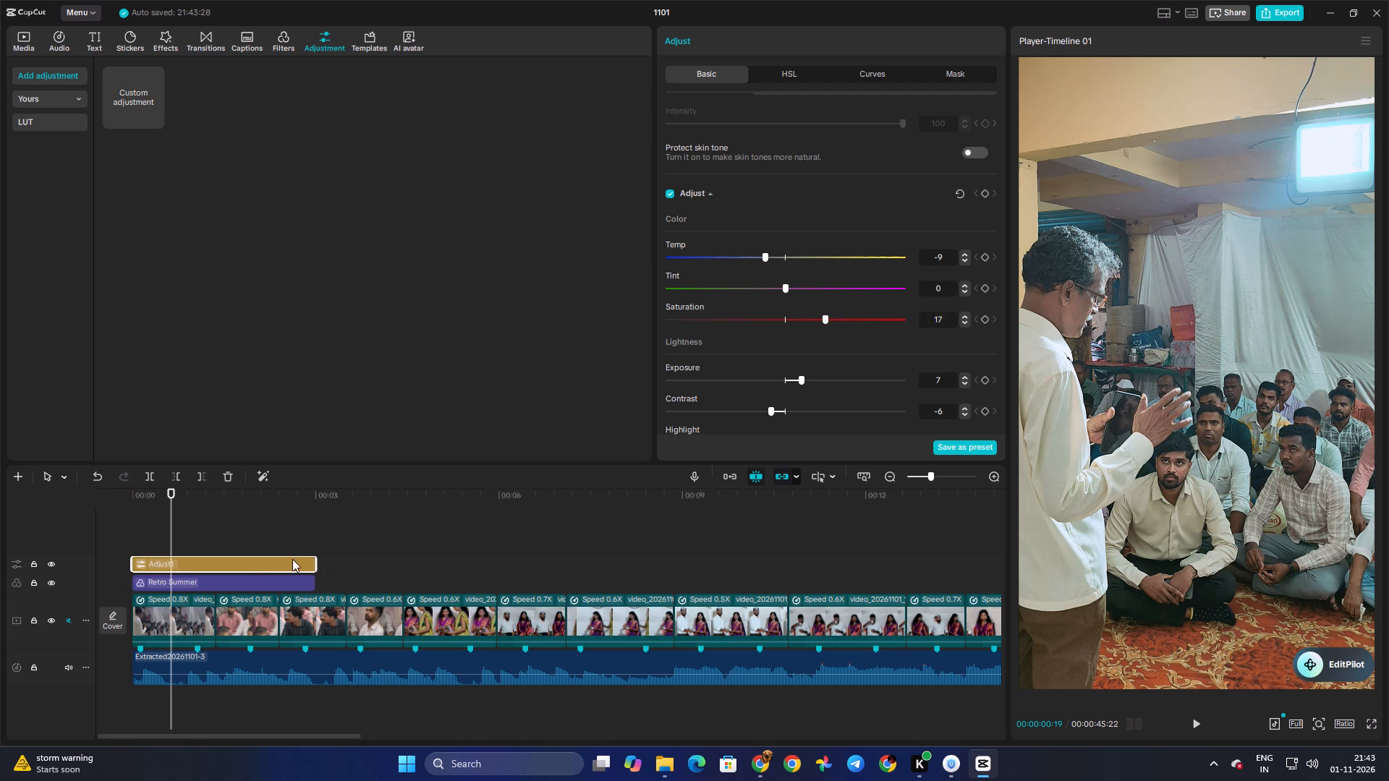
{"action": "left_click_drag", "start_coordinate": [314, 539], "coordinate": [300, 585]}
{"action": "left_click_drag", "start_coordinate": [318, 572], "coordinate": [1058, 534]}
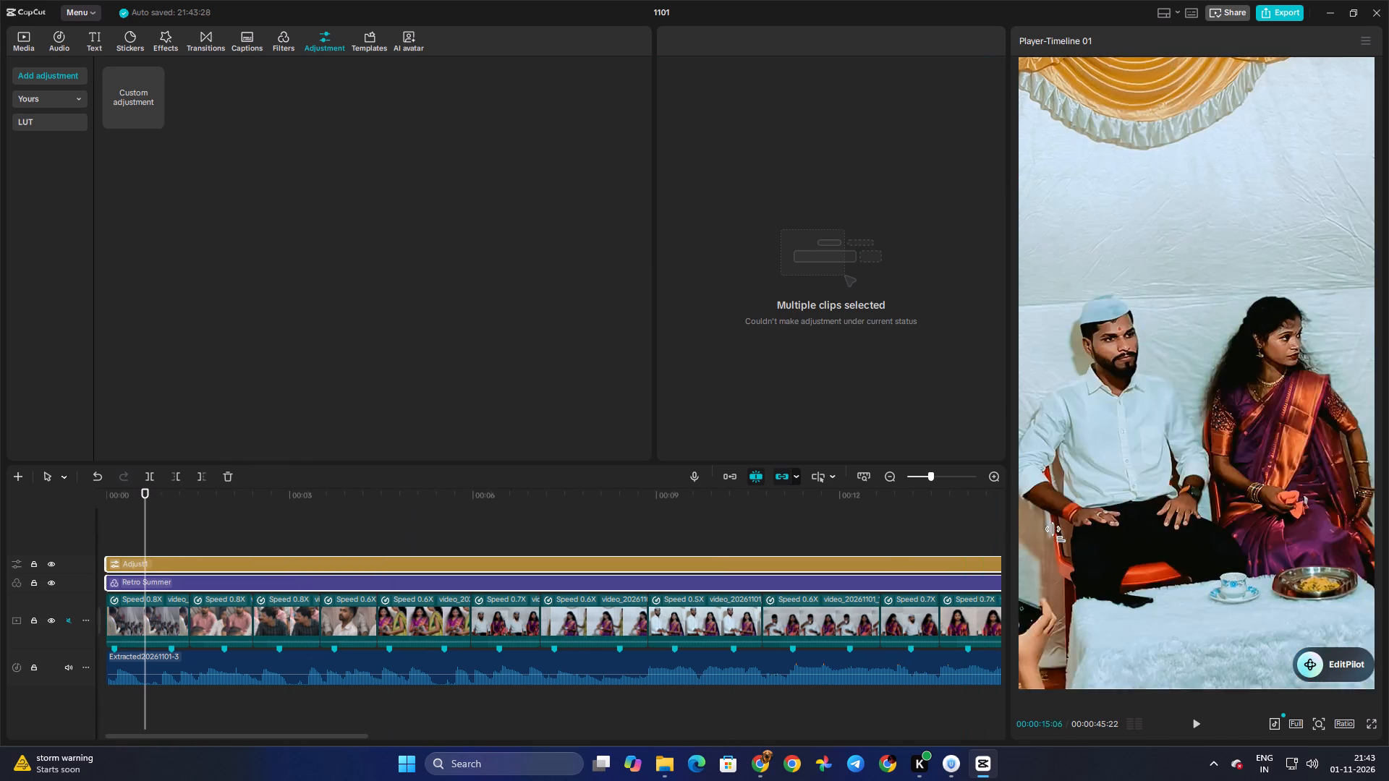
{"action": "left_click_drag", "start_coordinate": [1058, 534], "coordinate": [1022, 544]}
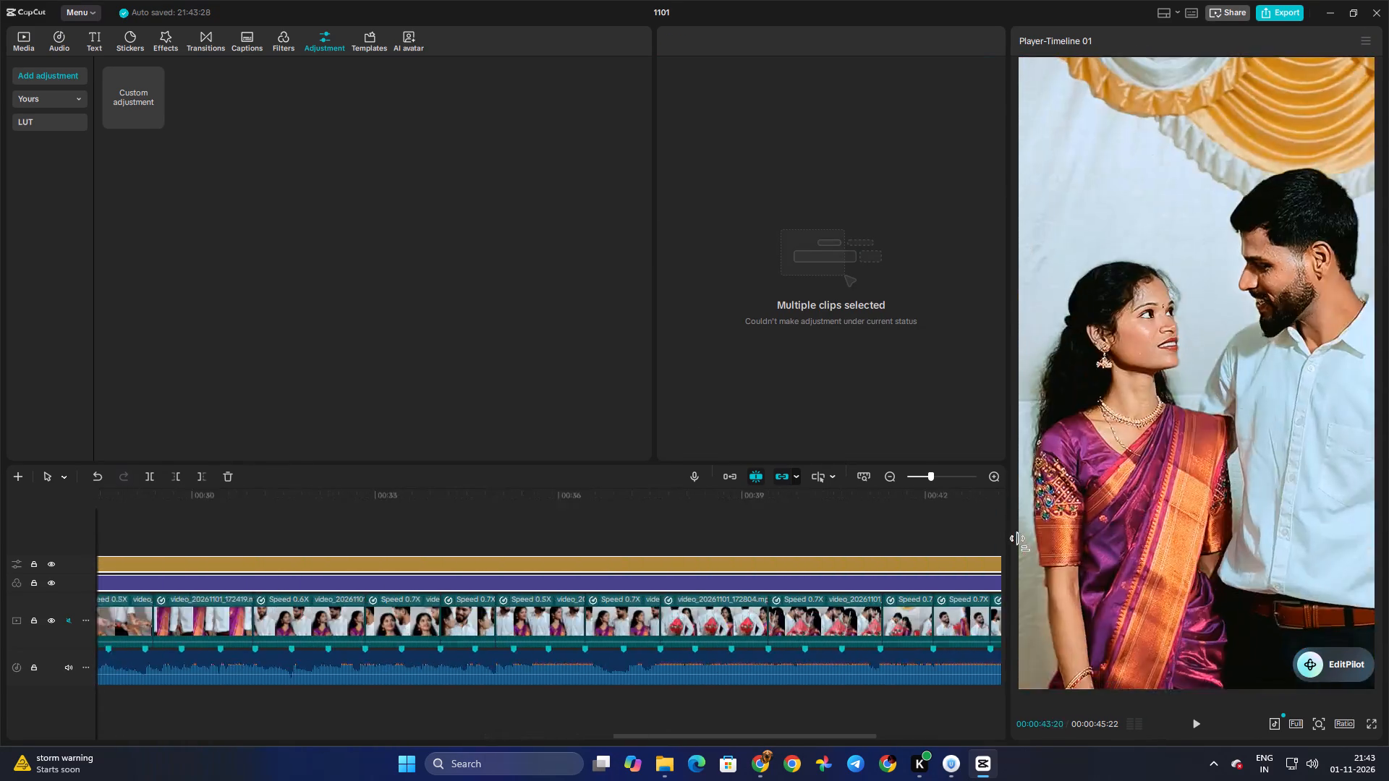
{"action": "left_click_drag", "start_coordinate": [1022, 544], "coordinate": [783, 573]}
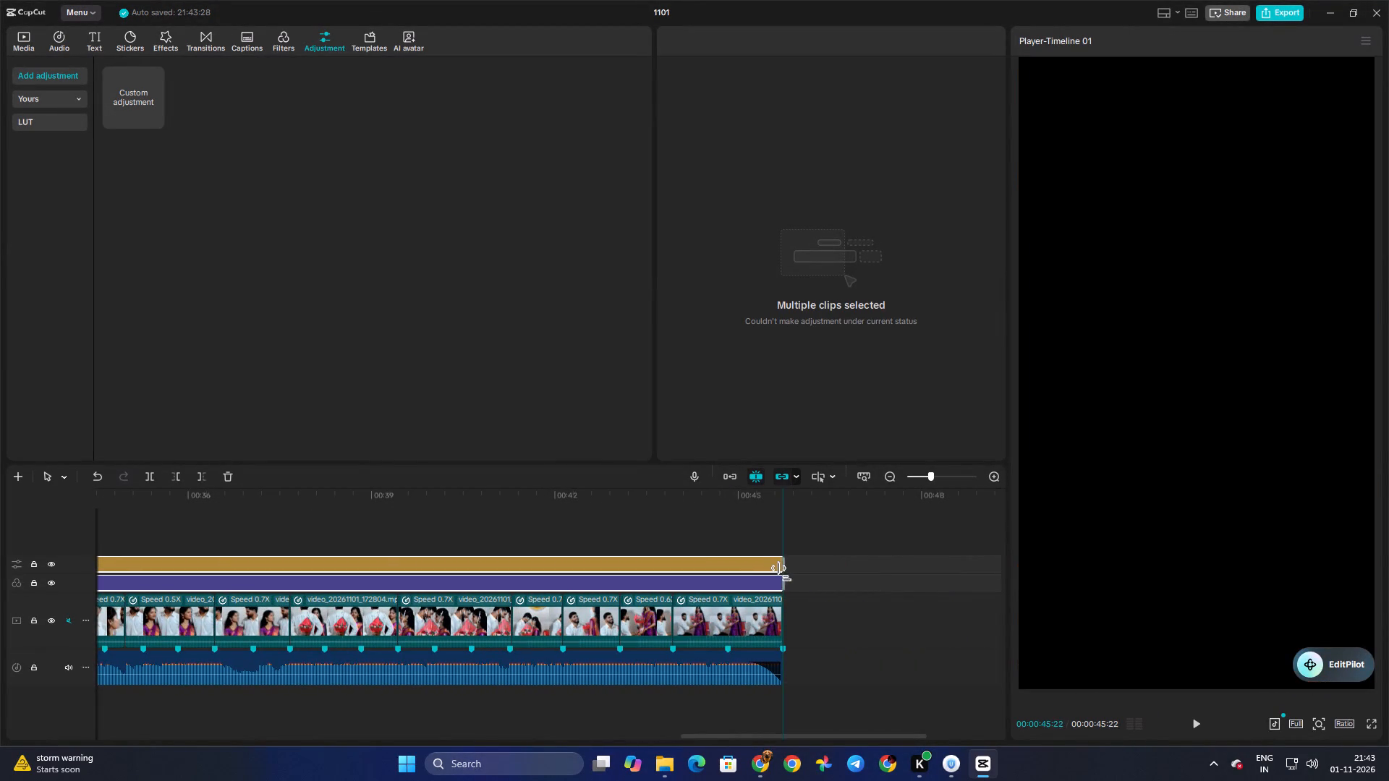
{"action": "left_click_drag", "start_coordinate": [783, 573], "coordinate": [783, 574]}
Play the graded video from the start to review the color on the opening crowd clips.
{"action": "left_click", "coordinate": [744, 542]}
{"action": "left_click_drag", "start_coordinate": [744, 542], "coordinate": [182, 529]}
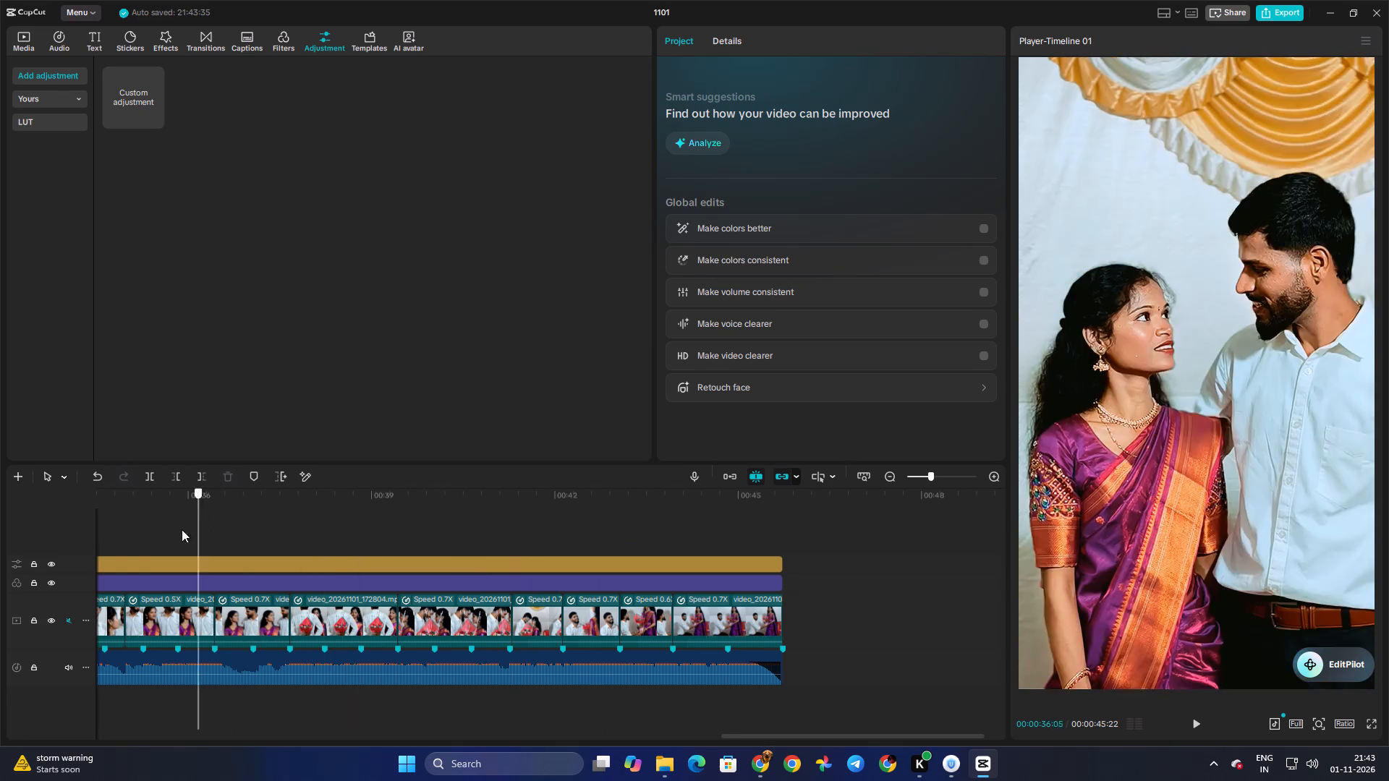
{"action": "left_click_drag", "start_coordinate": [182, 529], "coordinate": [95, 528]}
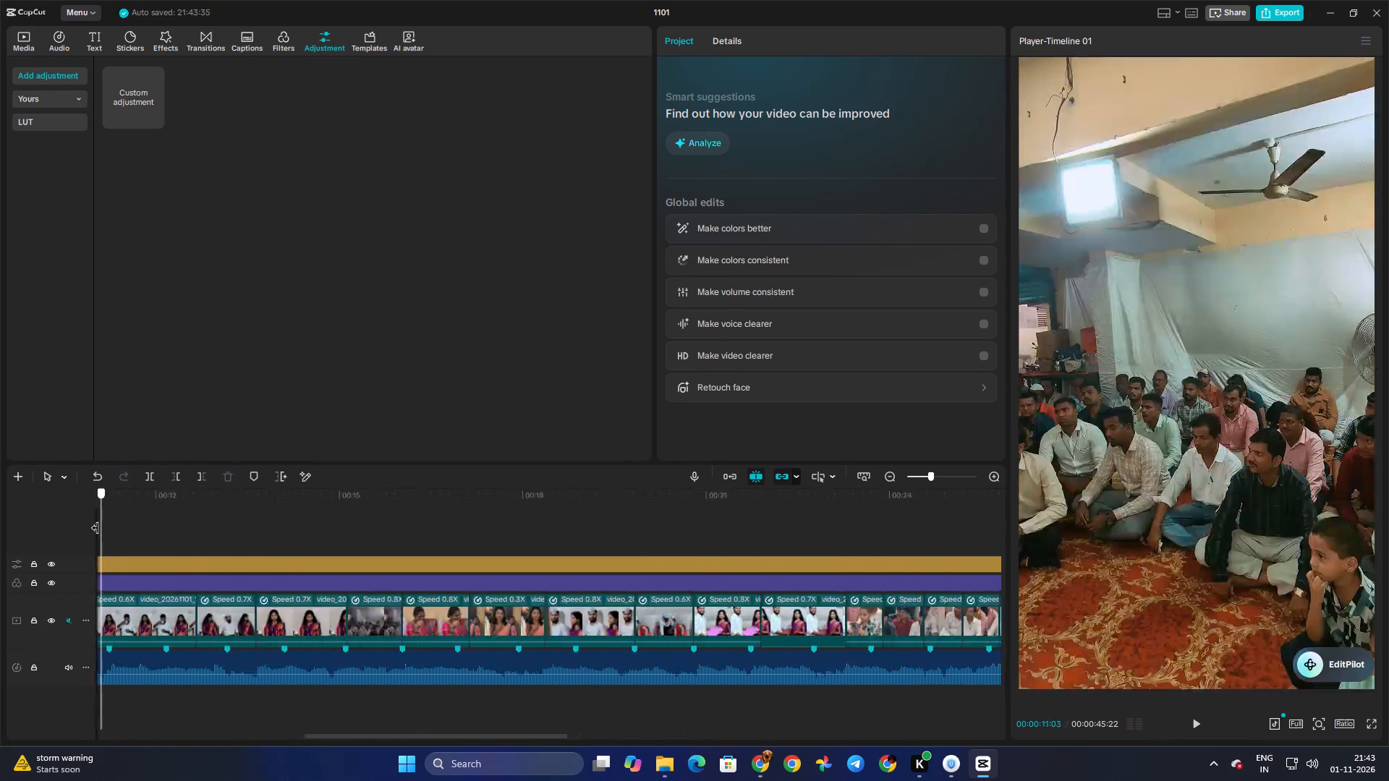
{"action": "left_click_drag", "start_coordinate": [95, 528], "coordinate": [95, 528]}
{"action": "key", "text": "space"}
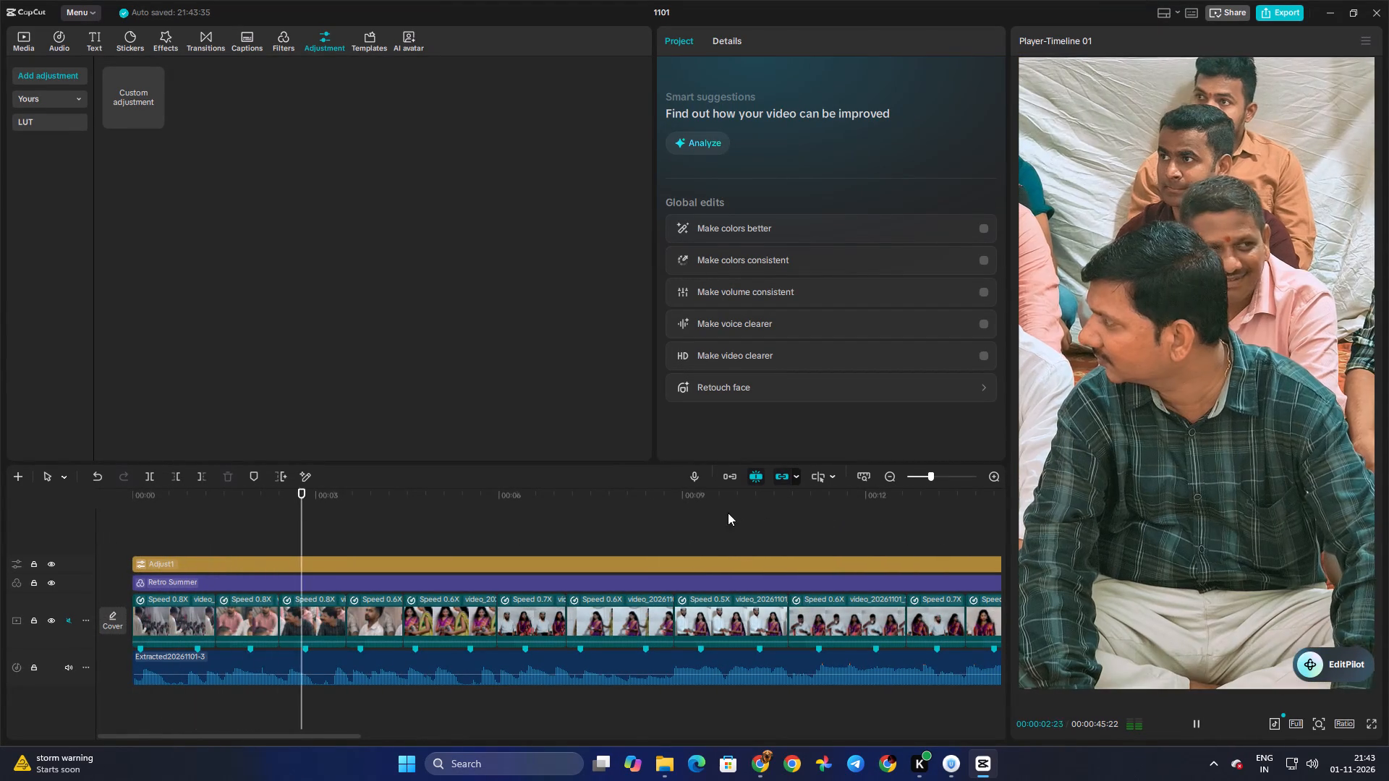
{"action": "left_click", "coordinate": [196, 532]}
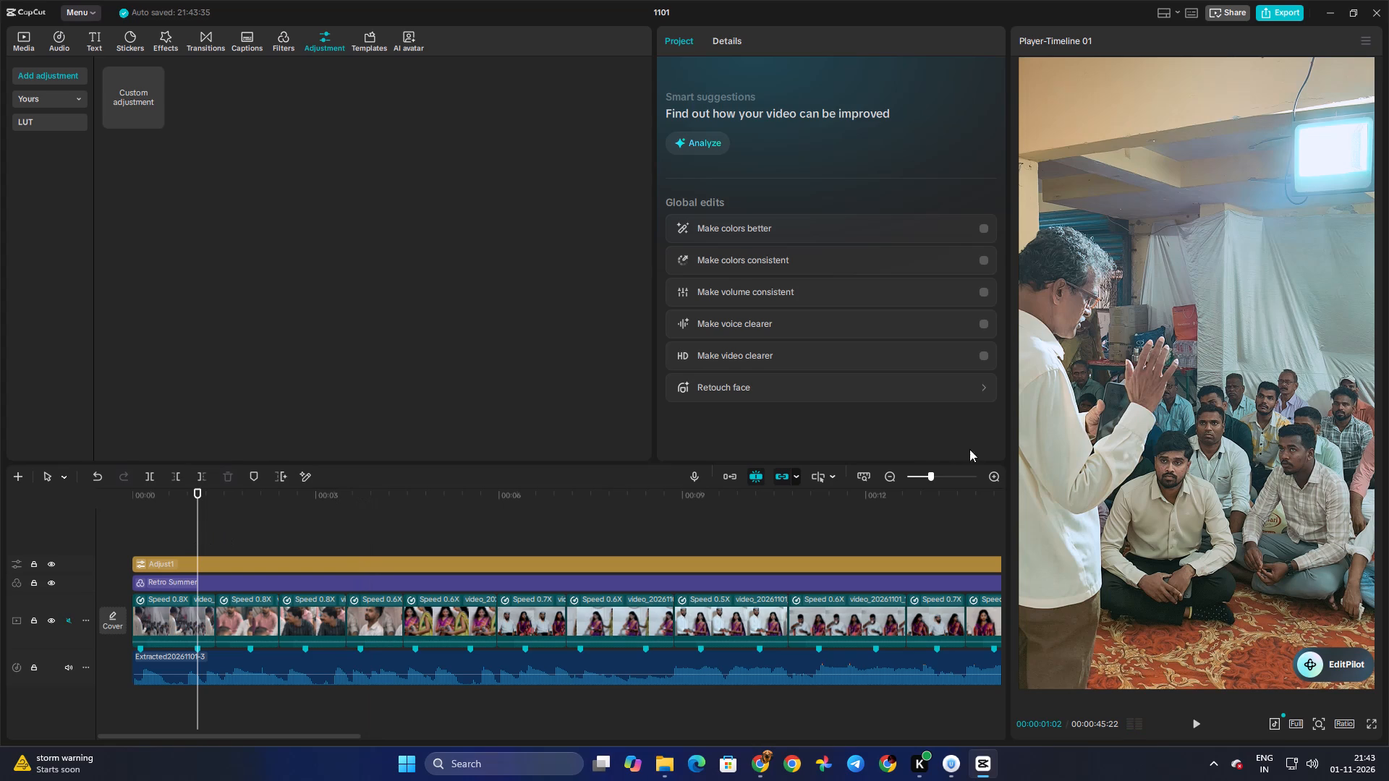
Add the favorite Black Fade transition between the first and second clips and play it back.
{"action": "left_click", "coordinate": [150, 39]}
{"action": "left_click", "coordinate": [158, 44]}
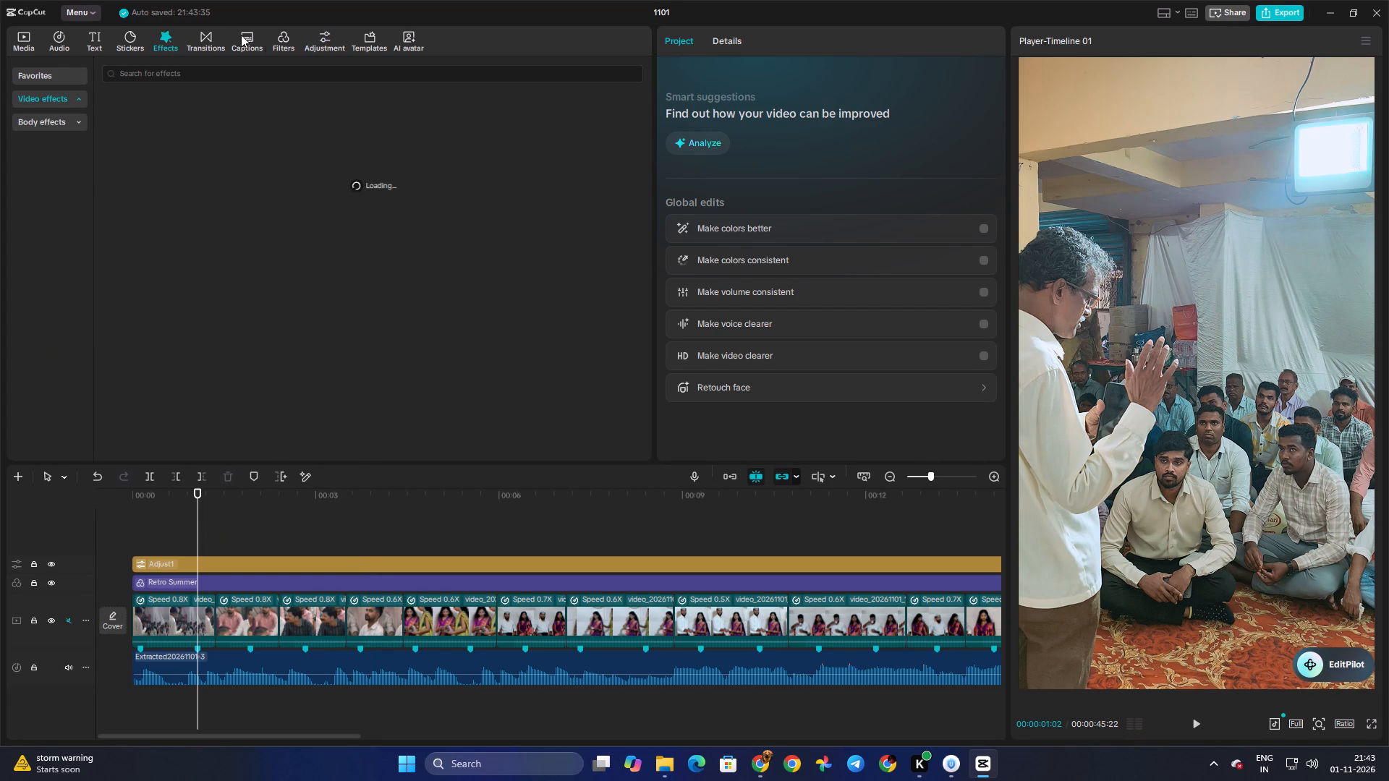
{"action": "left_click", "coordinate": [209, 40]}
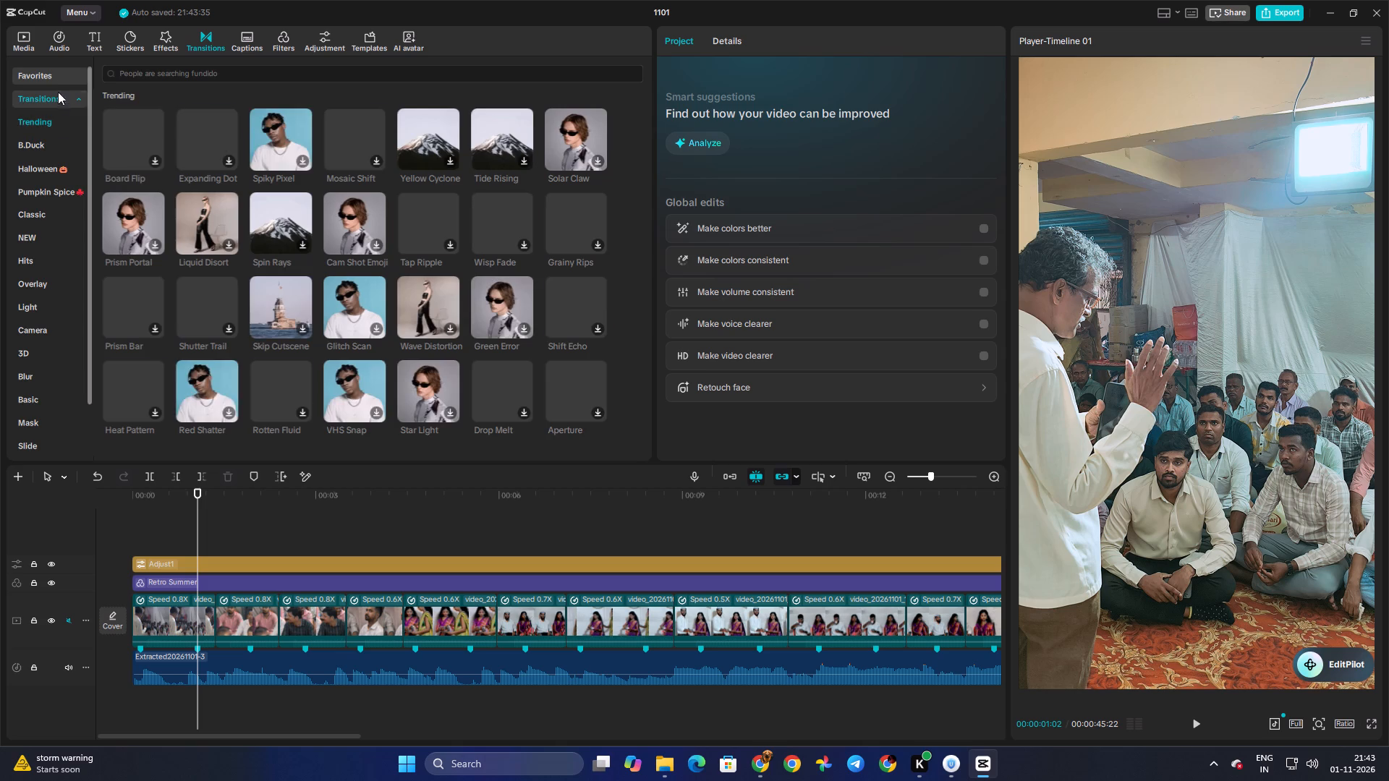
{"action": "left_click", "coordinate": [51, 77]}
{"action": "left_click", "coordinate": [179, 545]}
{"action": "key", "text": "space"}
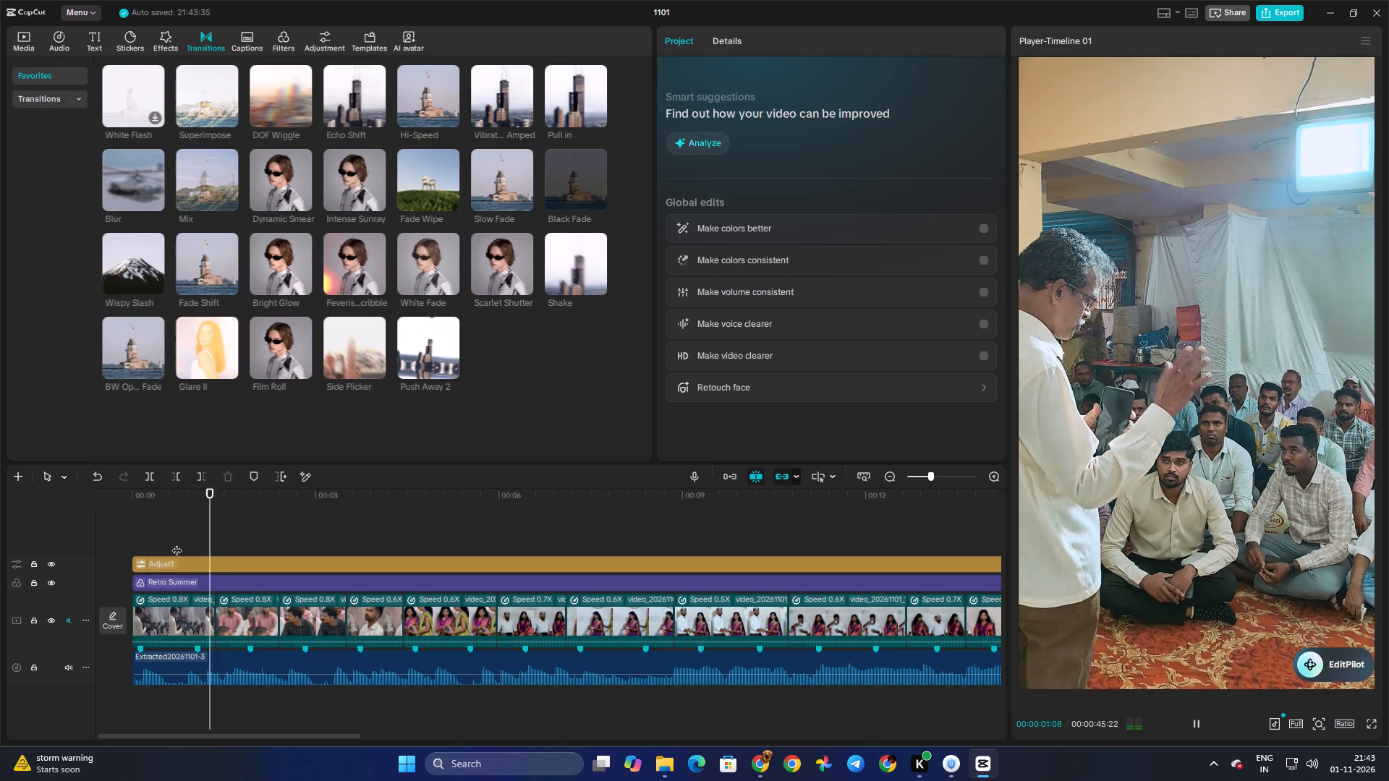
{"action": "key", "text": "space"}
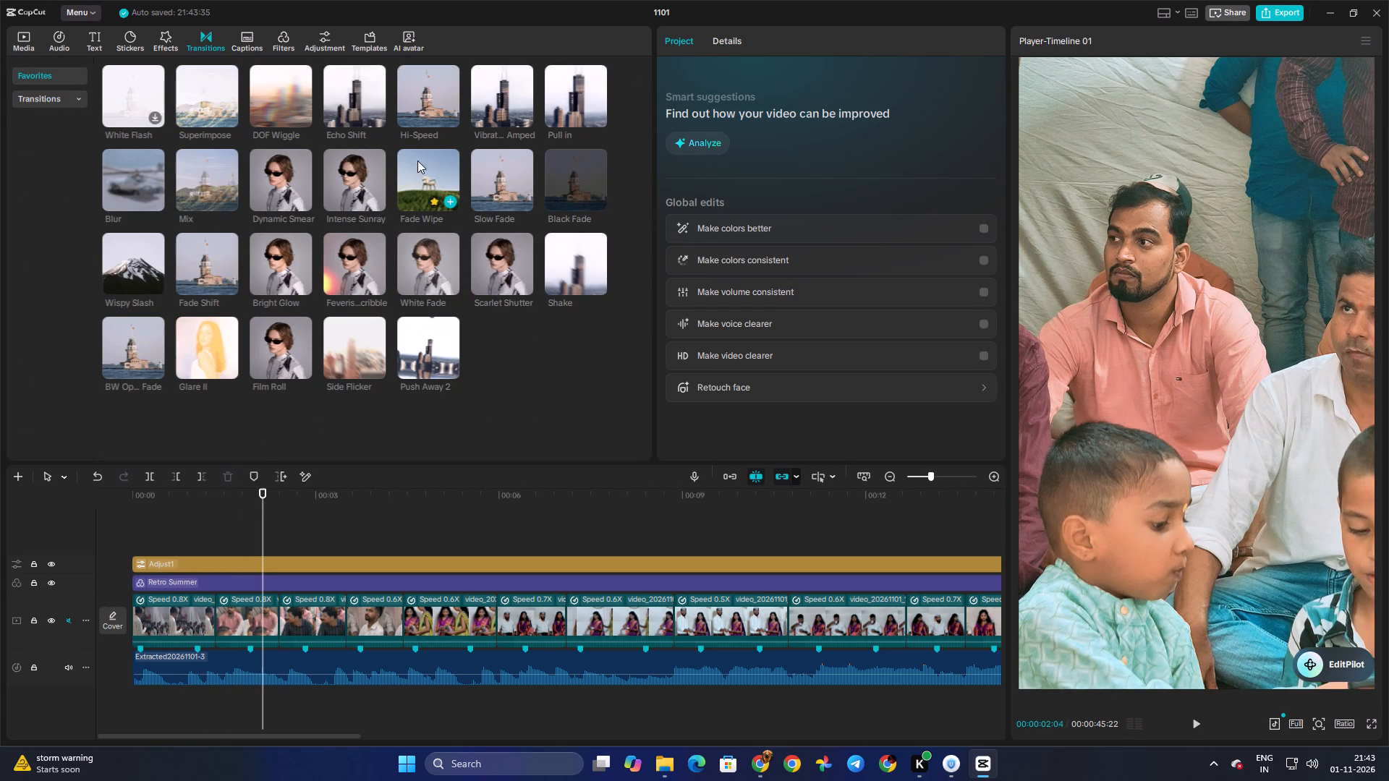
{"action": "left_click_drag", "start_coordinate": [566, 175], "coordinate": [208, 618]}
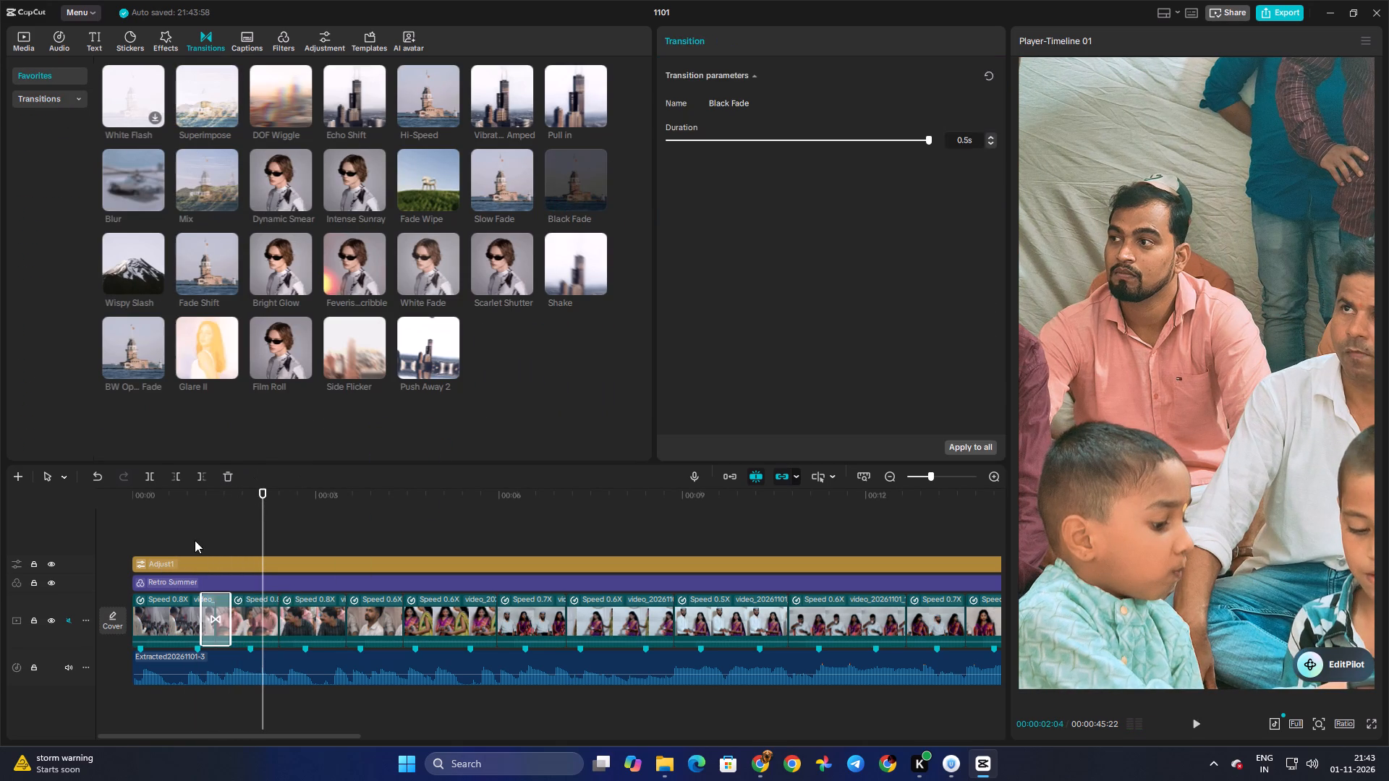
{"action": "left_click", "coordinate": [195, 540]}
{"action": "key", "text": "space"}
{"action": "key", "text": "space"}
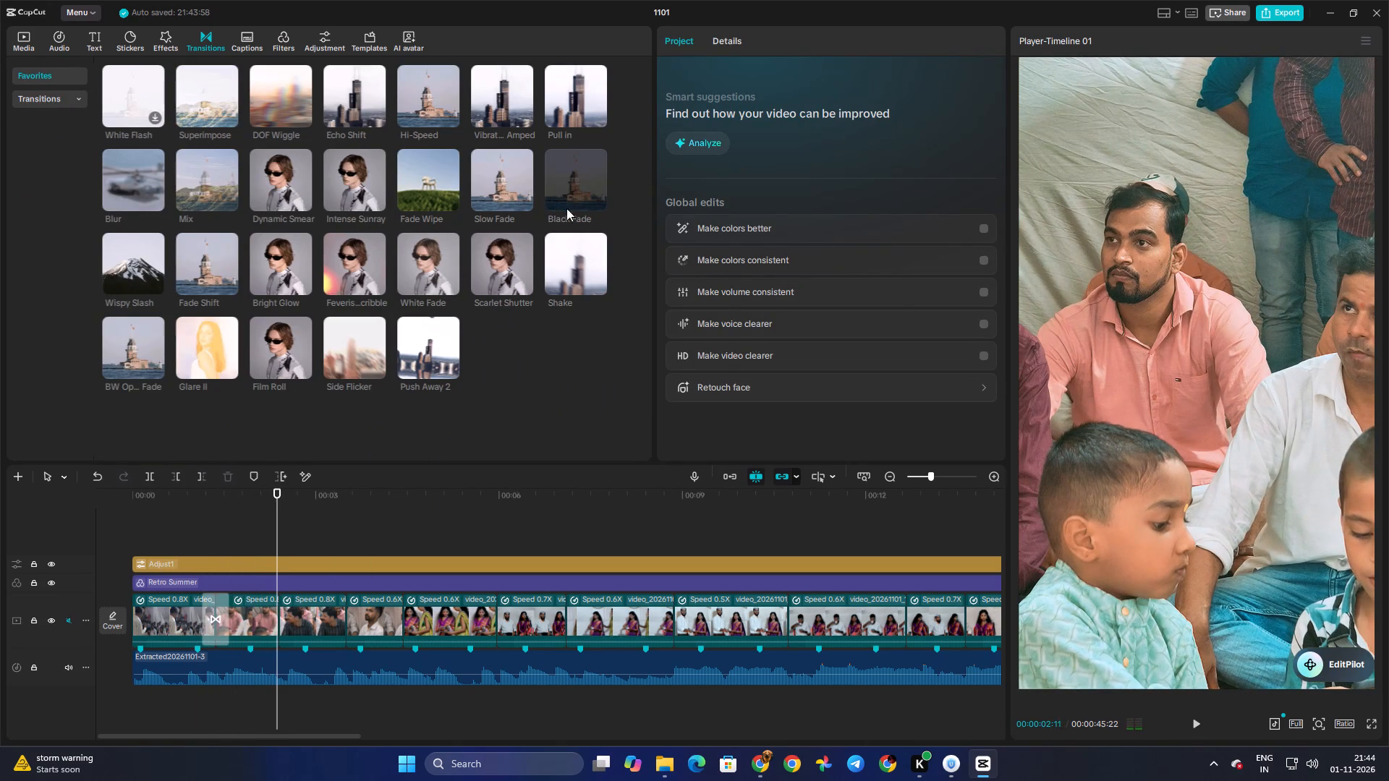
Add the Black Fade transition at the next three cuts in the opening section and play the section back.
{"action": "left_click_drag", "start_coordinate": [569, 192], "coordinate": [263, 619]}
{"action": "left_click_drag", "start_coordinate": [561, 176], "coordinate": [362, 578]}
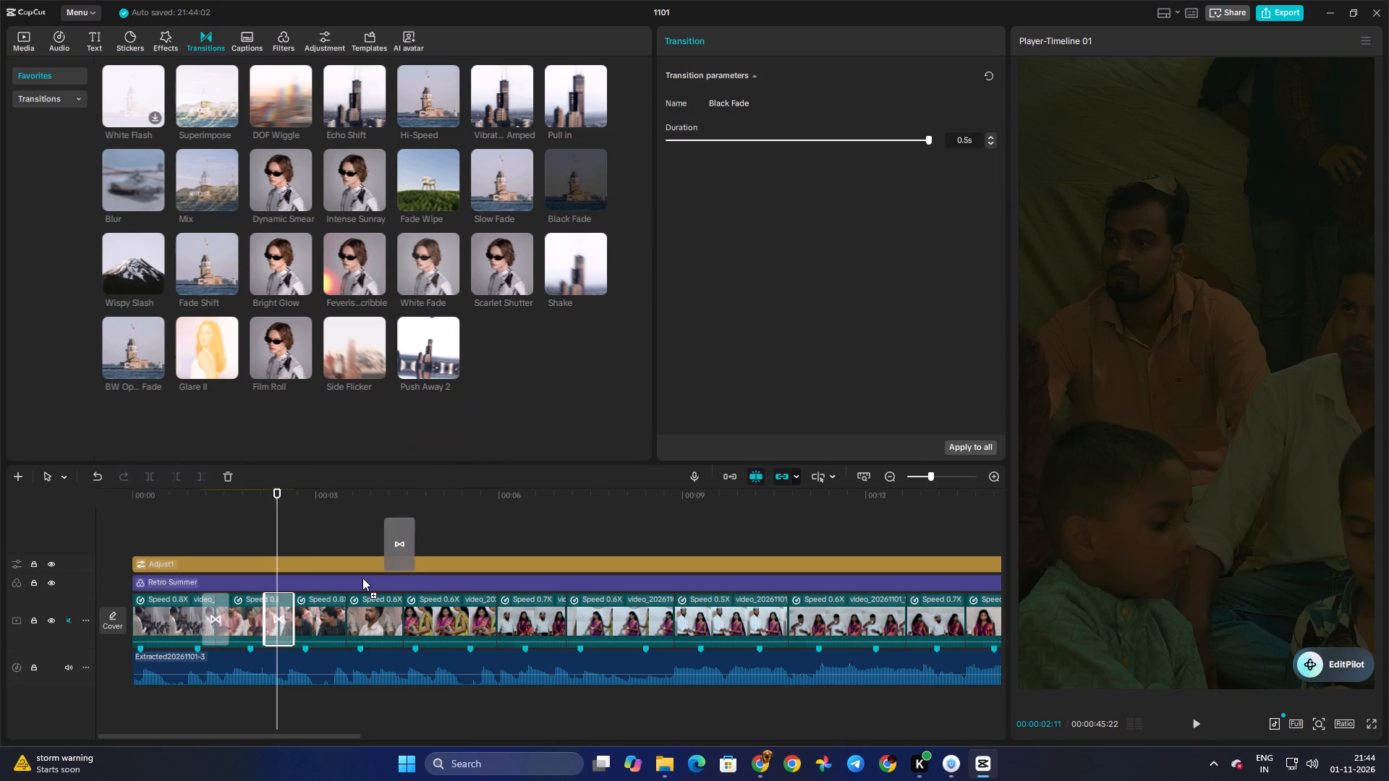
{"action": "left_click_drag", "start_coordinate": [362, 578], "coordinate": [341, 621]}
{"action": "left_click_drag", "start_coordinate": [579, 189], "coordinate": [386, 618]}
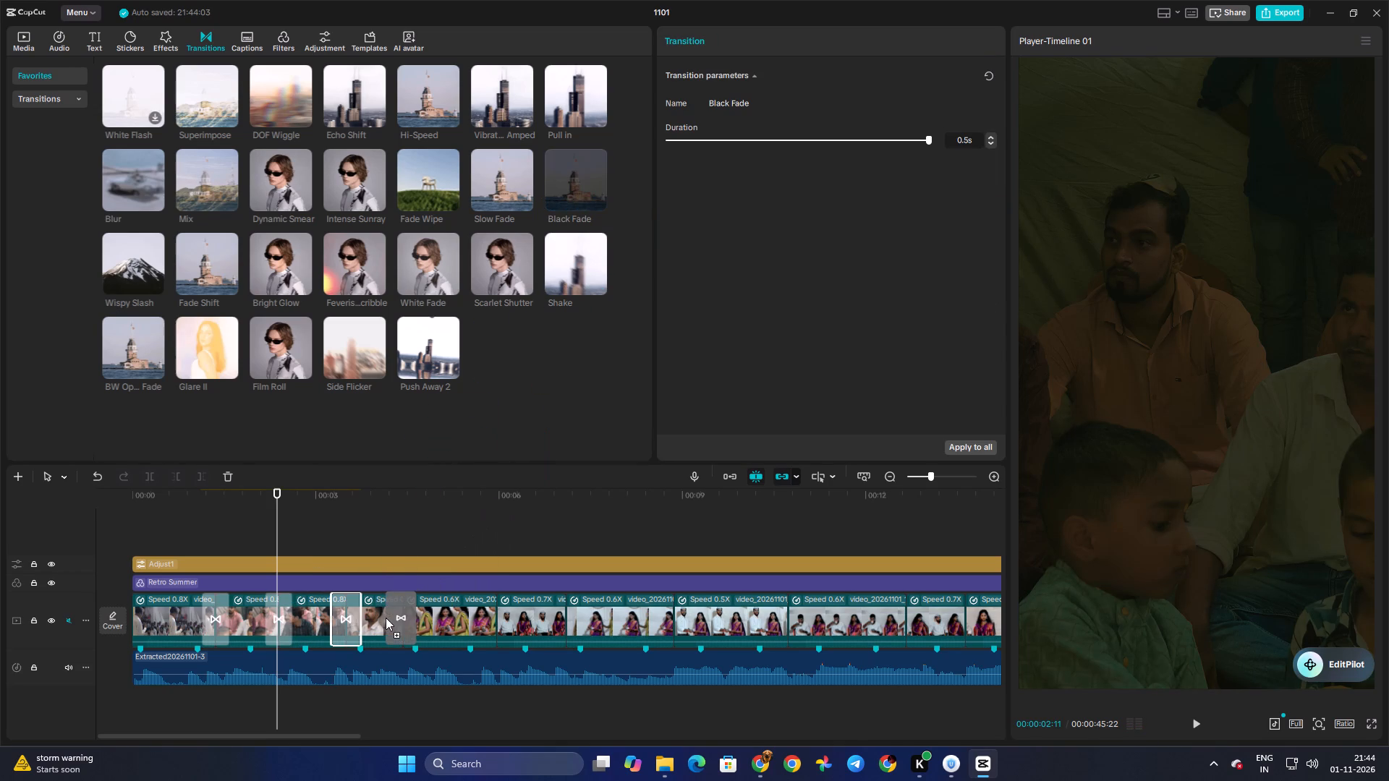
{"action": "left_click_drag", "start_coordinate": [386, 618], "coordinate": [393, 612]}
{"action": "left_click", "coordinate": [188, 529]}
{"action": "key", "text": "space"}
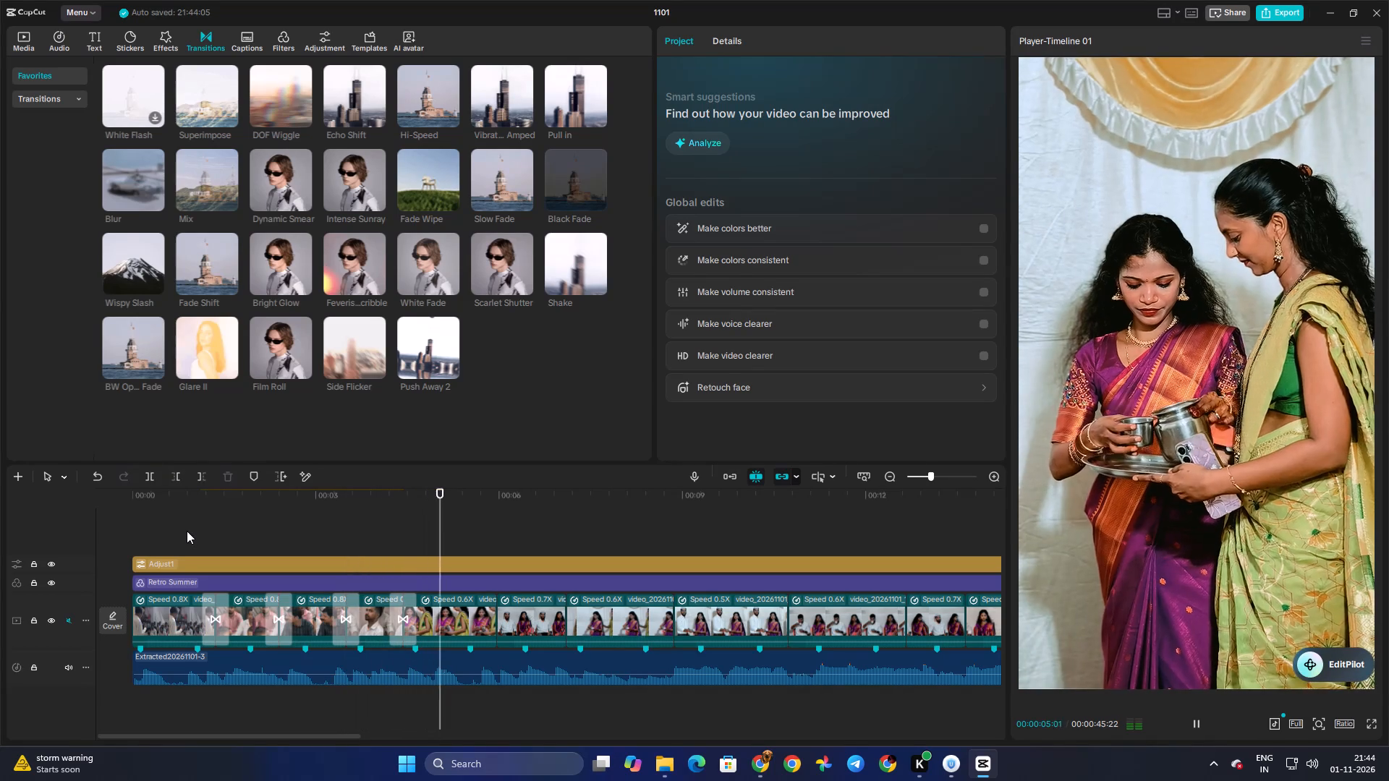
{"action": "key", "text": "space"}
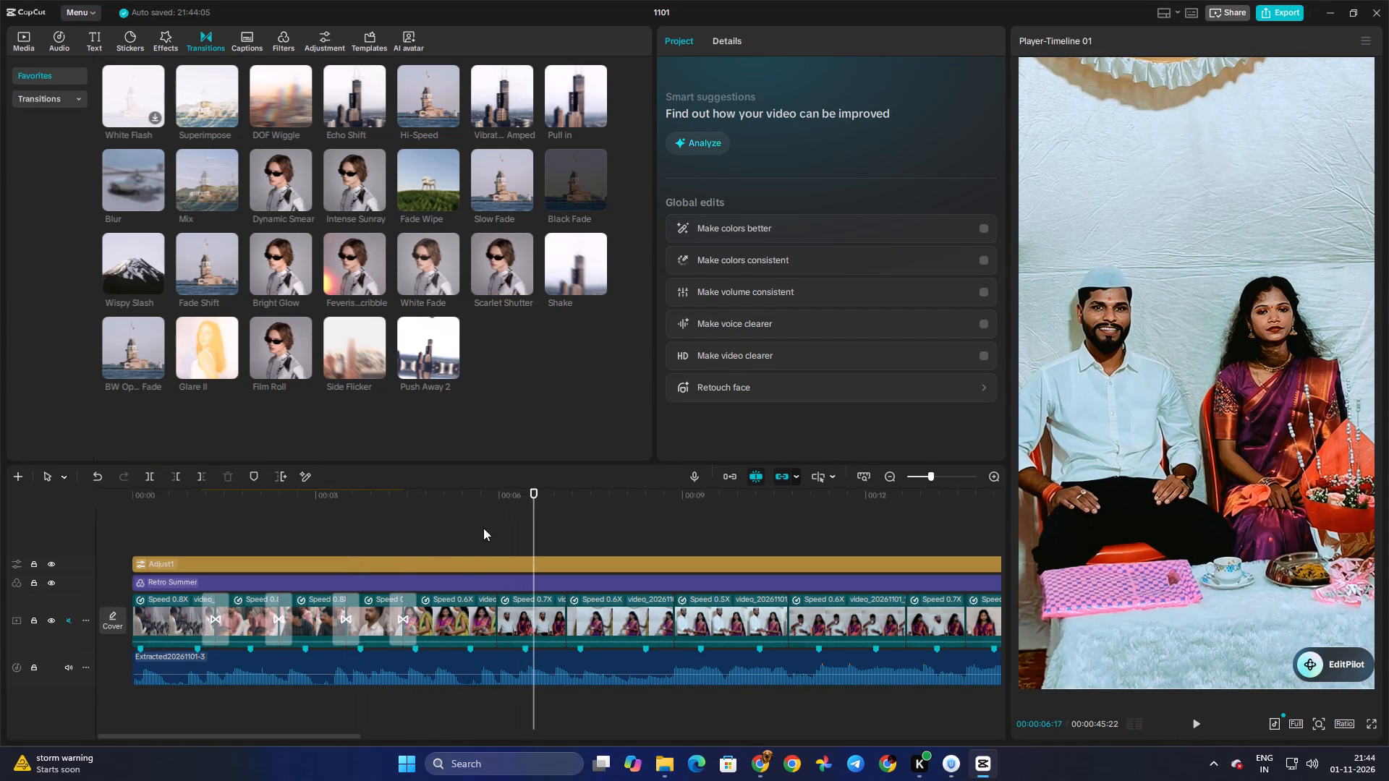
Split the adjustment layer at 00:00:05:29, where the seated couple clip begins.
{"action": "double_click", "coordinate": [494, 537]}
{"action": "left_click", "coordinate": [493, 563]}
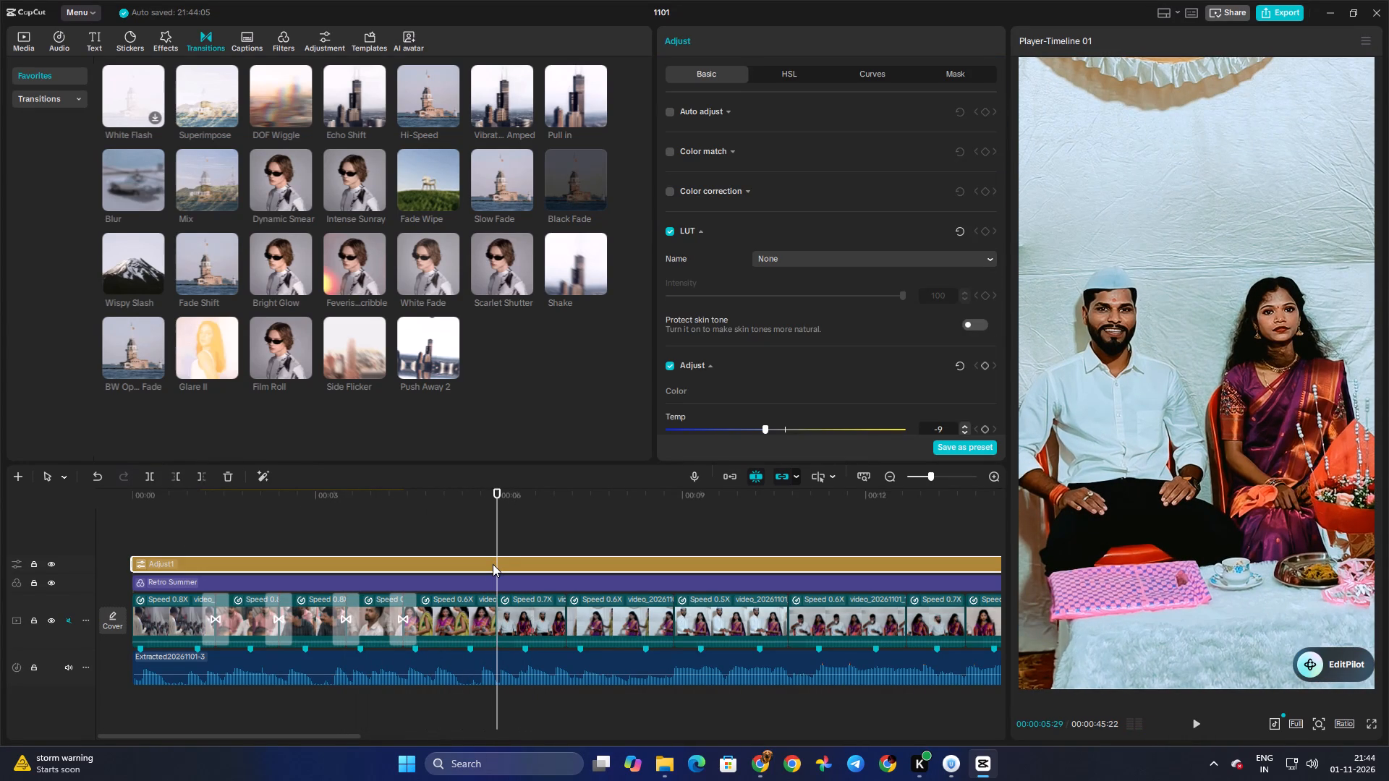
{"action": "key", "text": "ctrl+b"}
Set the second adjustment segment's saturation to 5 and exposure to 8.
{"action": "scroll", "coordinate": [763, 327], "scroll_direction": "down", "scroll_amount": 3}
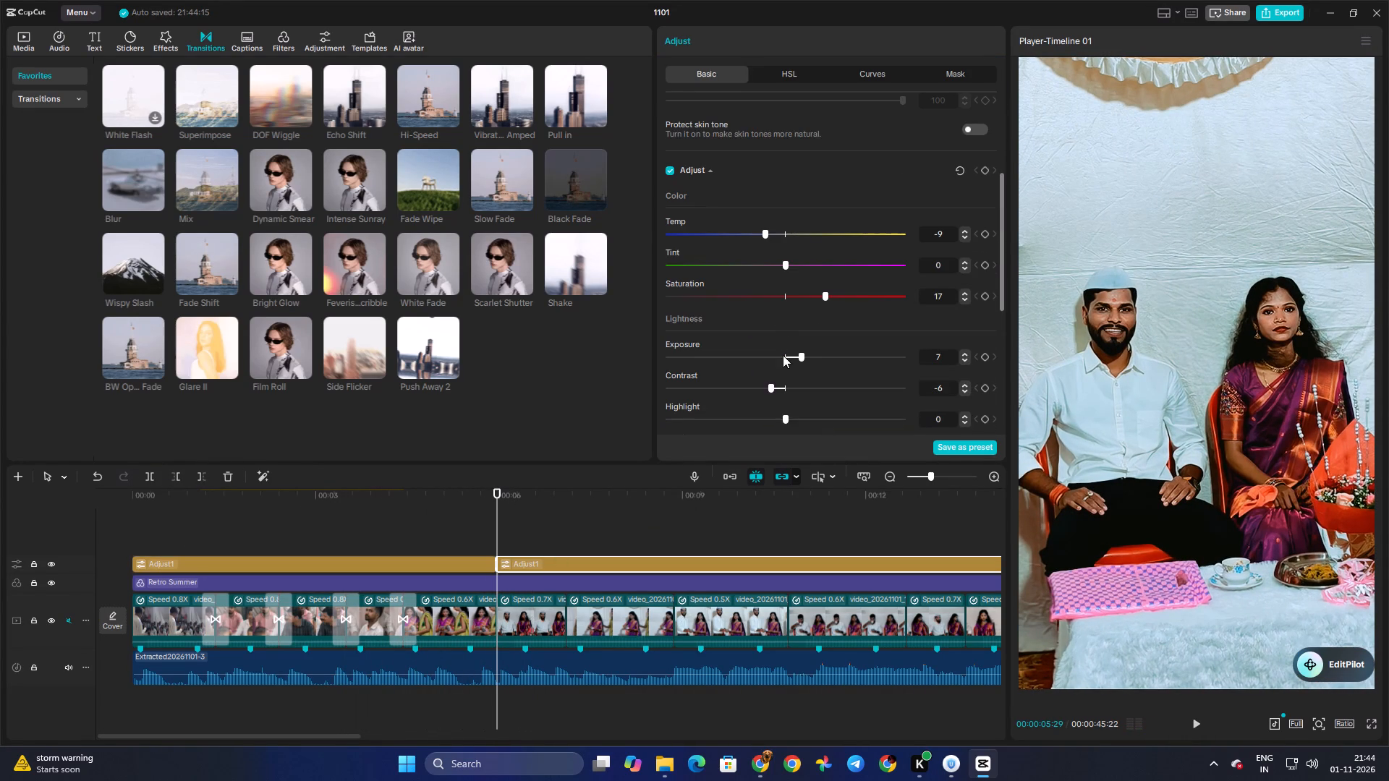
{"action": "left_click", "coordinate": [795, 354]}
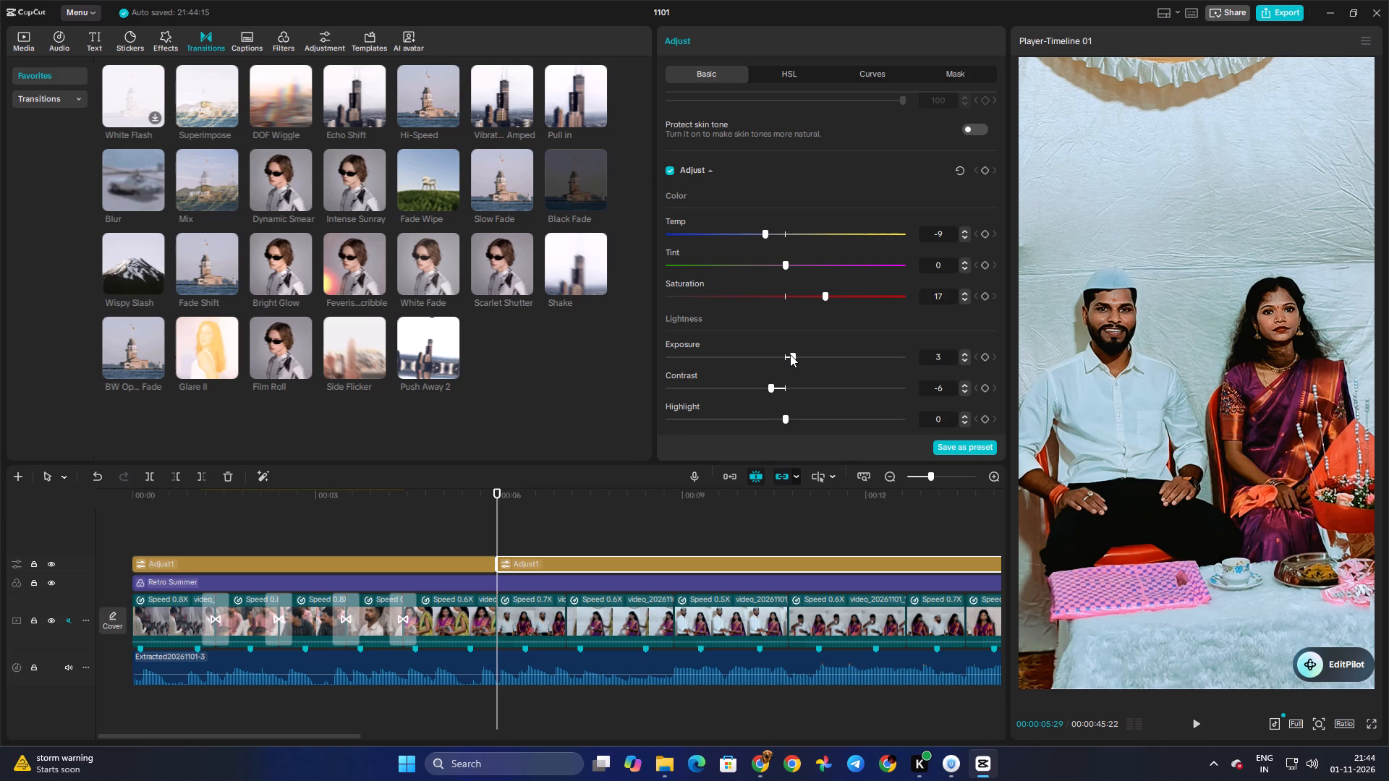
{"action": "left_click", "coordinate": [809, 293]}
{"action": "left_click_drag", "start_coordinate": [809, 292], "coordinate": [791, 294]}
{"action": "left_click_drag", "start_coordinate": [791, 294], "coordinate": [794, 298]}
{"action": "triple_click", "coordinate": [795, 359]}
{"action": "left_click", "coordinate": [800, 359]}
{"action": "left_click", "coordinate": [802, 359]}
Play back the graded footage and review the look across the adjustment layer split at the seated couple clip.
{"action": "left_click", "coordinate": [488, 541]}
{"action": "key", "text": "space"}
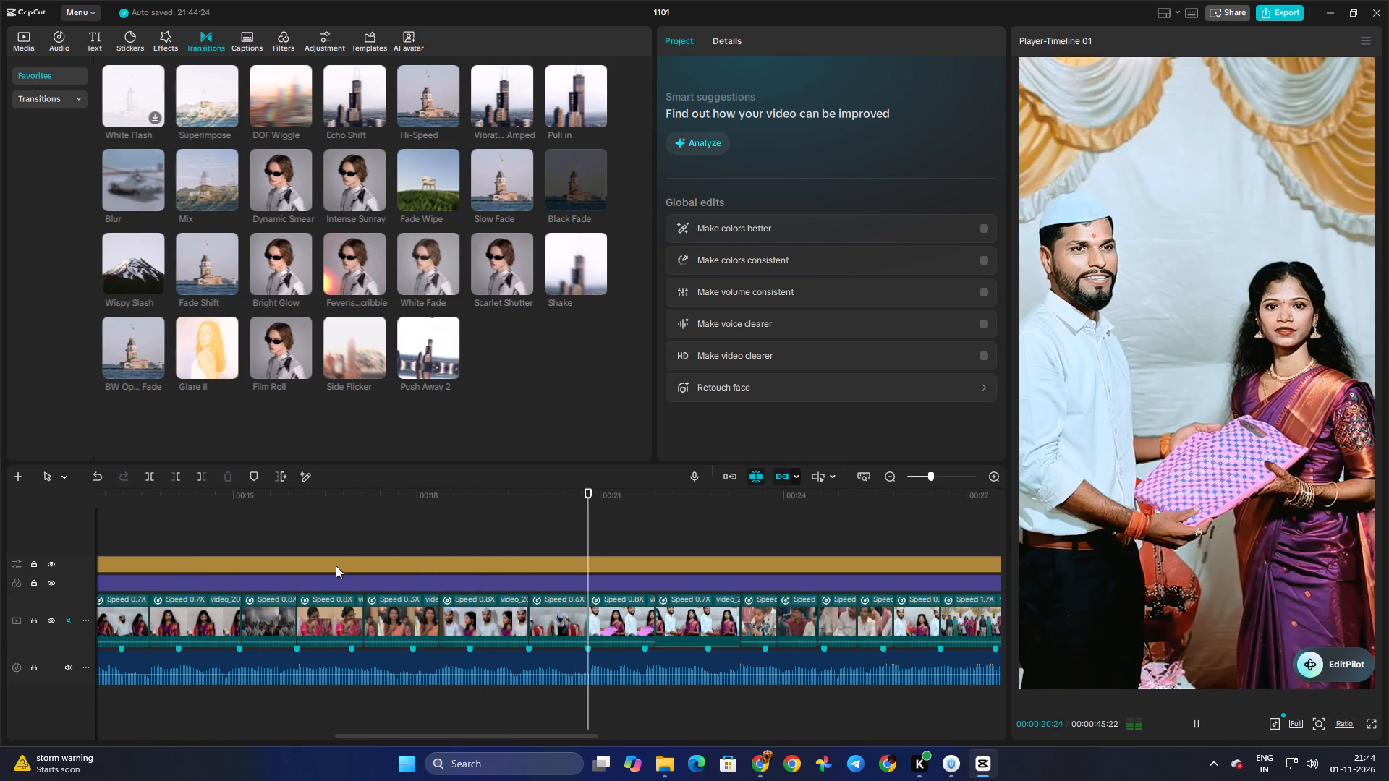
{"action": "left_click", "coordinate": [330, 546]}
{"action": "left_click_drag", "start_coordinate": [328, 545], "coordinate": [124, 583]}
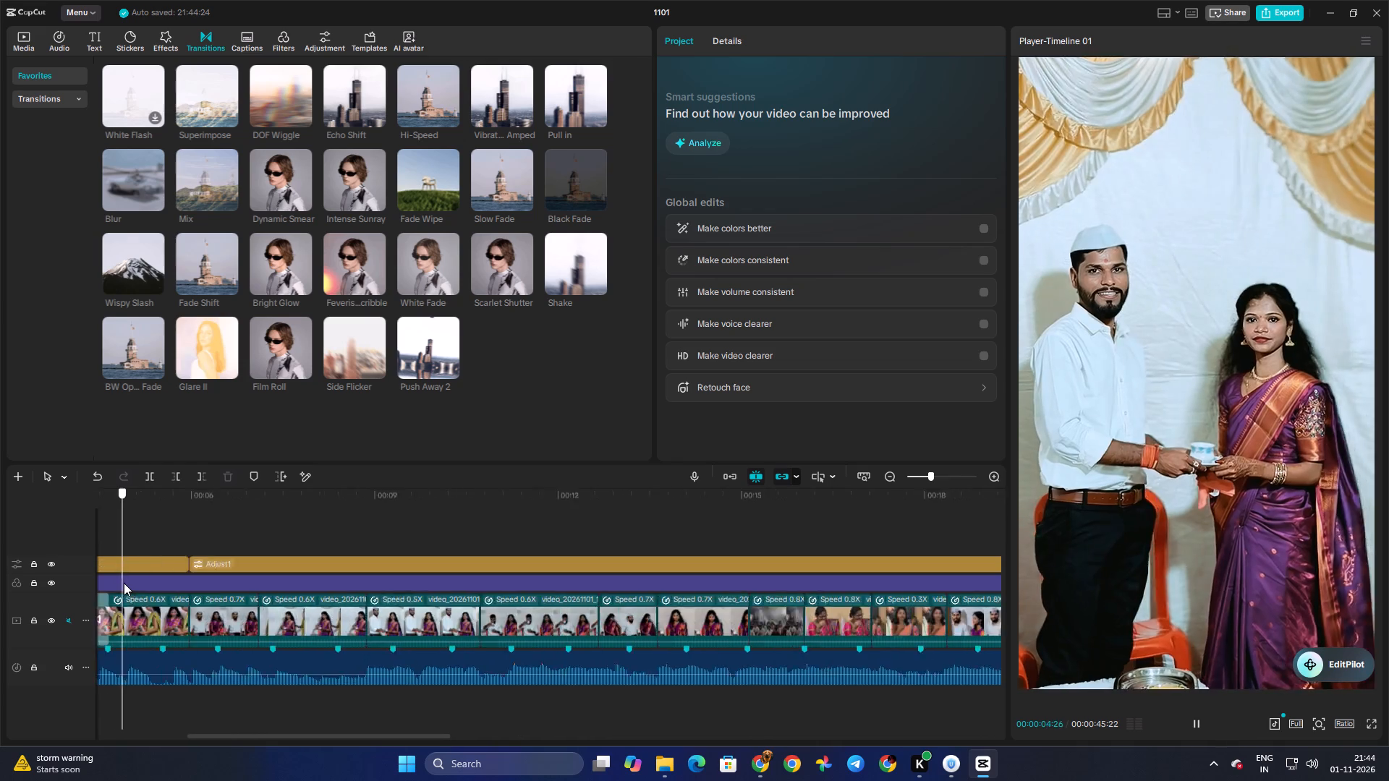
{"action": "left_click_drag", "start_coordinate": [124, 583], "coordinate": [250, 597]}
{"action": "key", "text": "space"}
{"action": "key", "text": "space"}
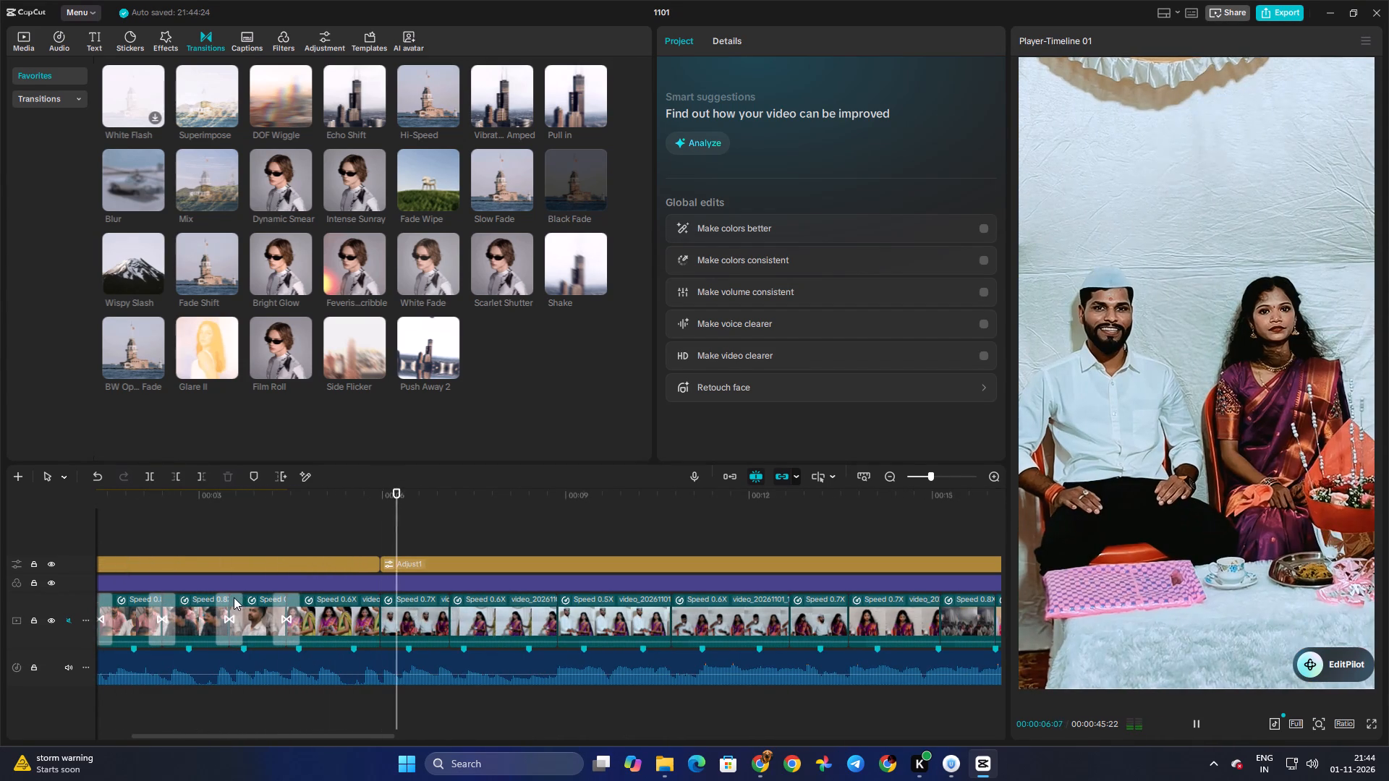
{"action": "key", "text": "space"}
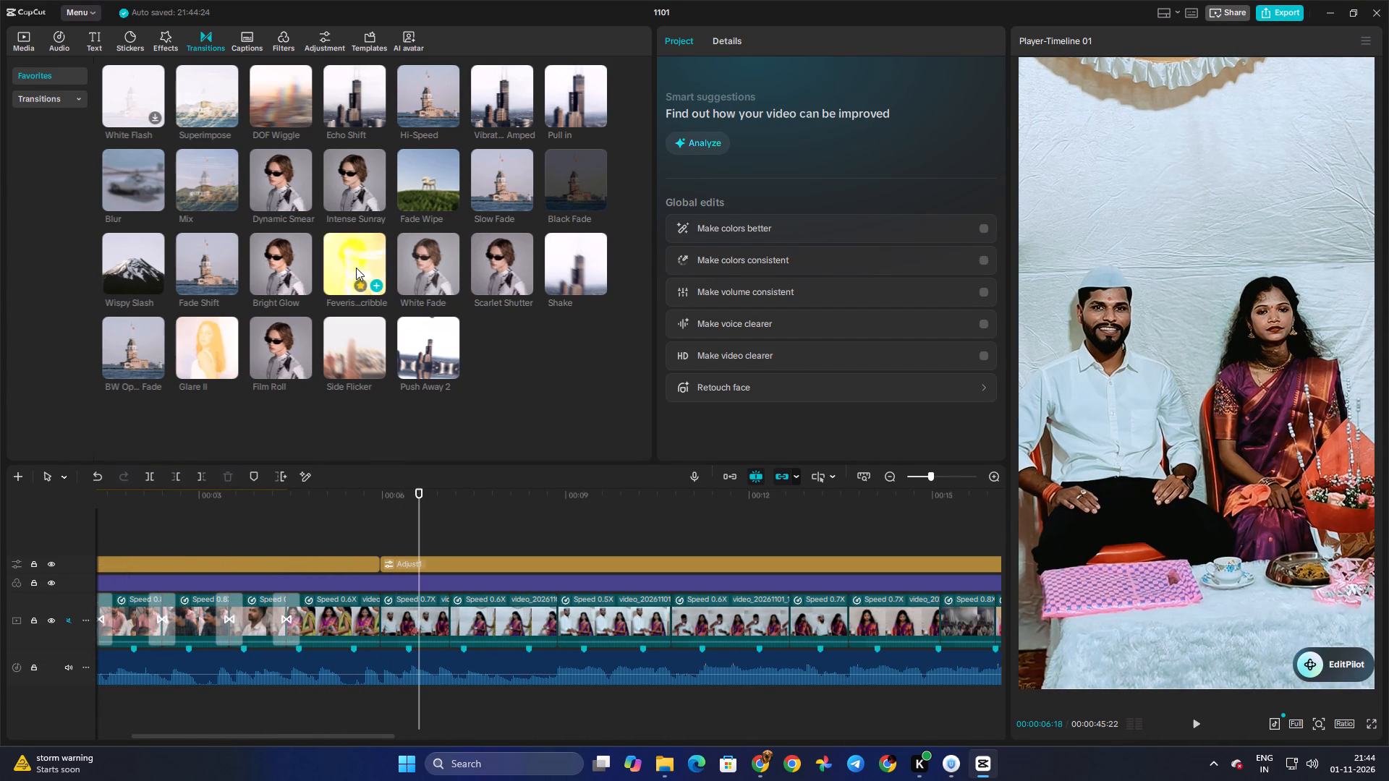
Add the White Fade transition at the cut where the second adjustment segment begins, shorten its duration, and play it back.
{"action": "left_click_drag", "start_coordinate": [422, 265], "coordinate": [430, 562]}
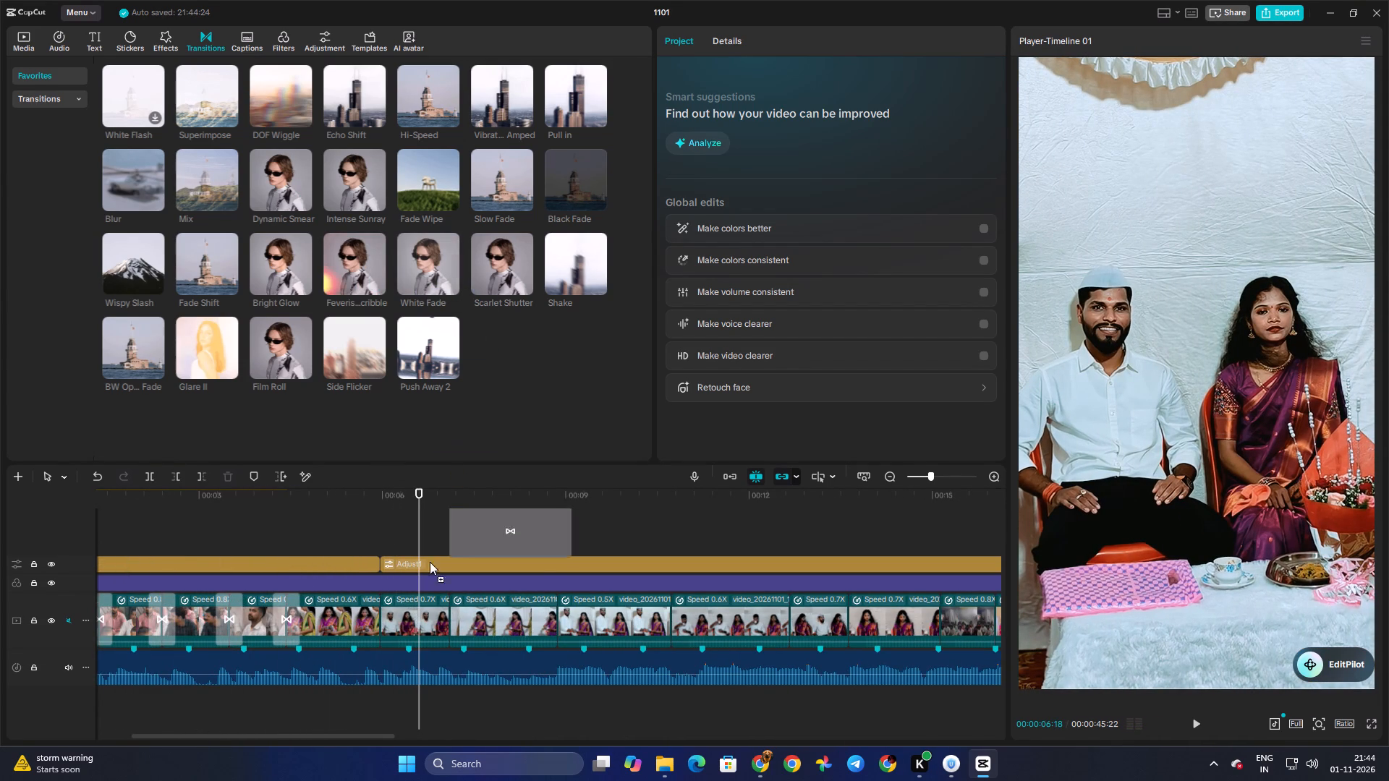
{"action": "left_click_drag", "start_coordinate": [430, 562], "coordinate": [366, 610]}
{"action": "left_click", "coordinate": [762, 417]}
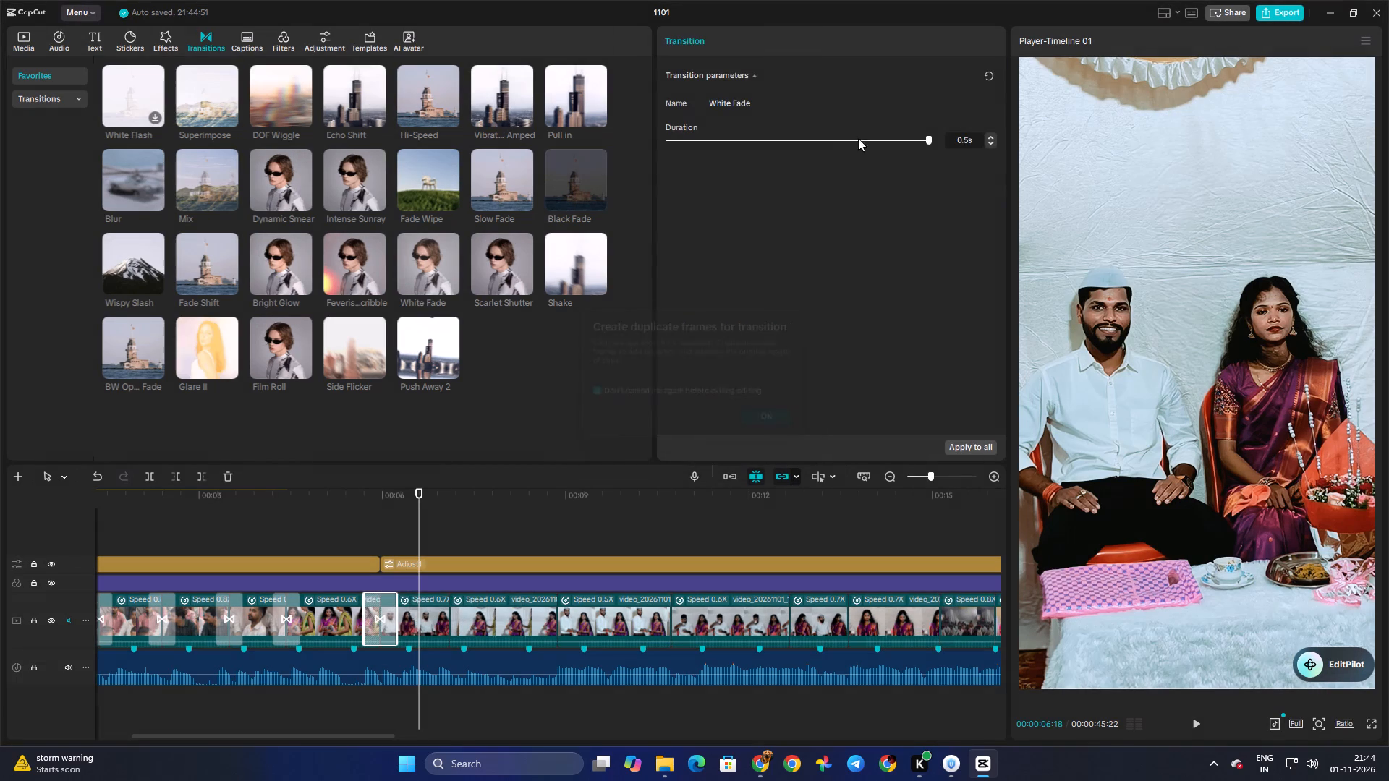
{"action": "left_click", "coordinate": [825, 135]}
{"action": "left_click", "coordinate": [350, 516]}
{"action": "key", "text": "space"}
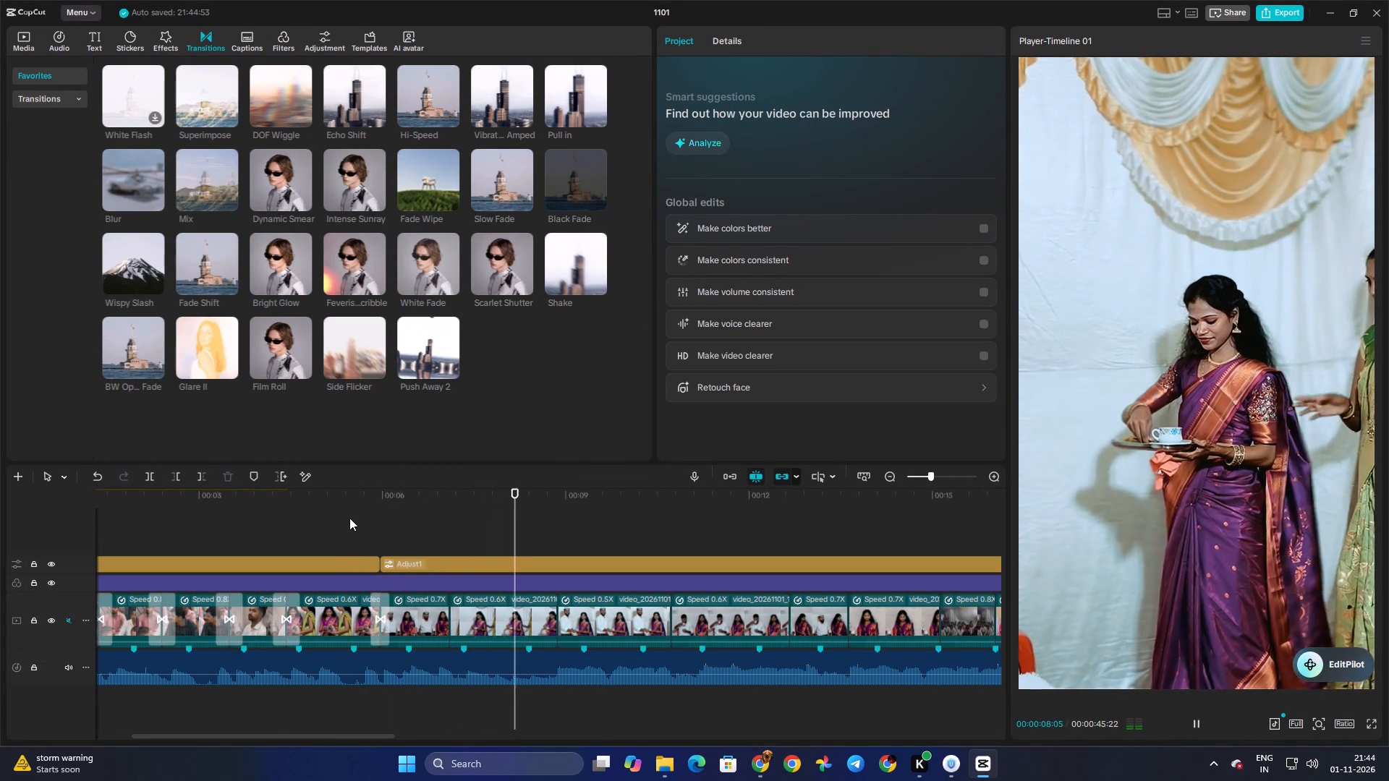
{"action": "key", "text": "space"}
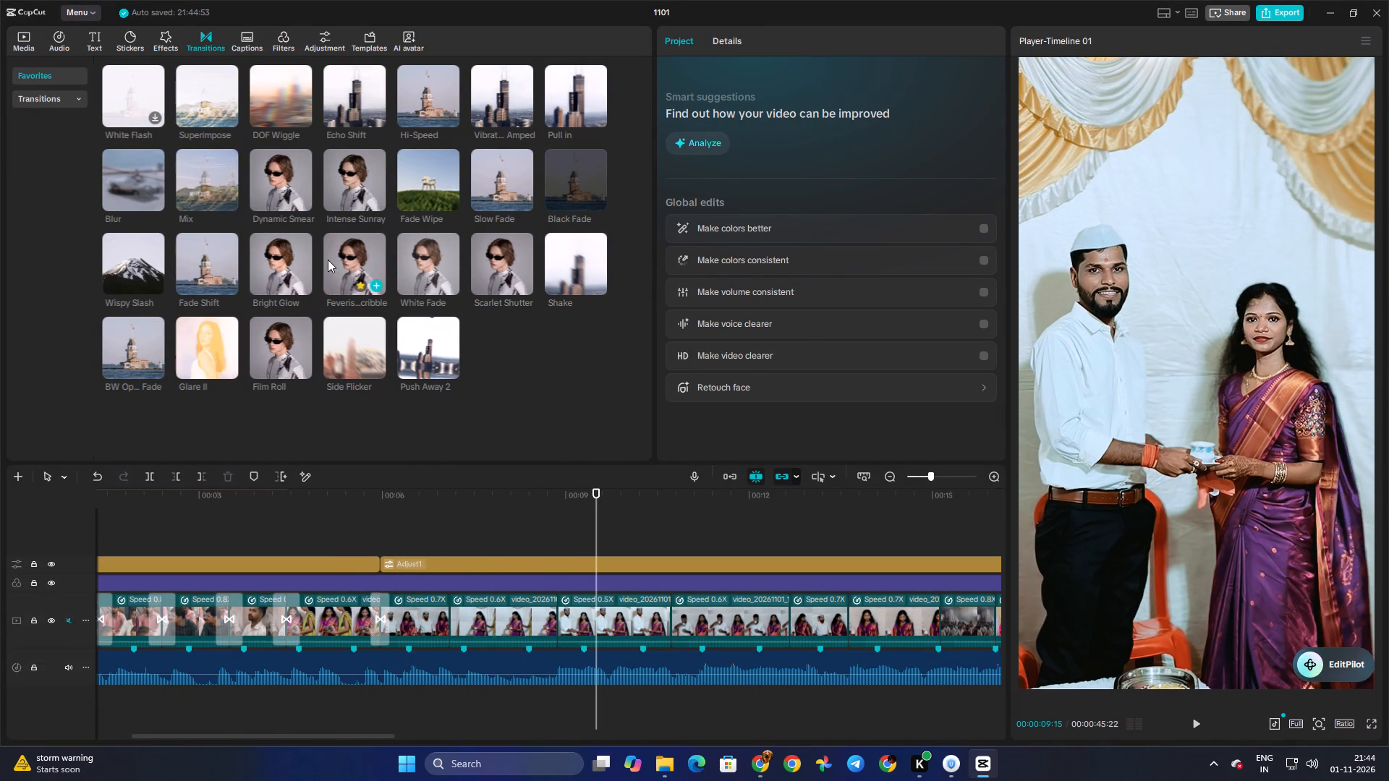
Add the Feverish Scribble transition at the cut just before 00:00:09, shorten its duration, and play it back.
{"action": "left_click_drag", "start_coordinate": [354, 268], "coordinate": [496, 449]}
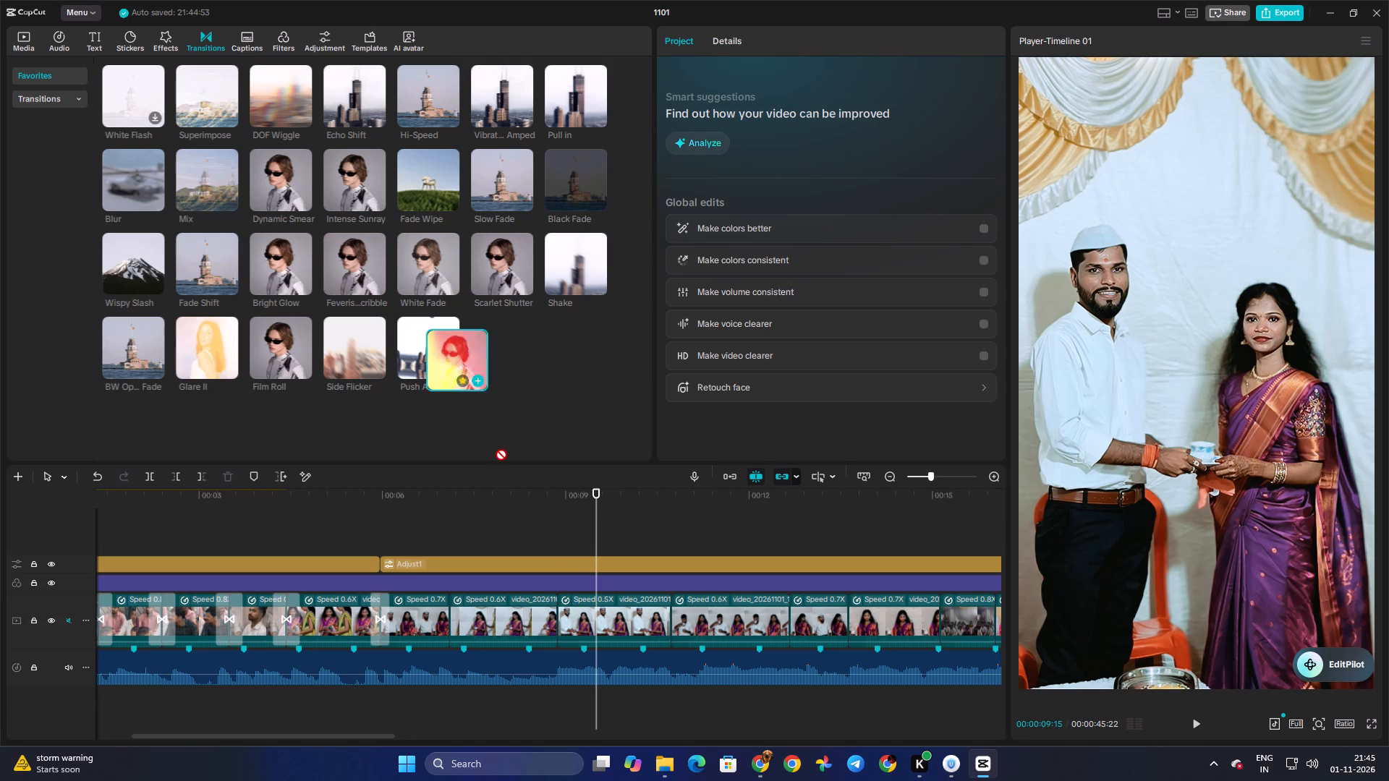
{"action": "left_click_drag", "start_coordinate": [496, 449], "coordinate": [542, 611]}
{"action": "left_click", "coordinate": [812, 135]}
{"action": "left_click", "coordinate": [774, 149]}
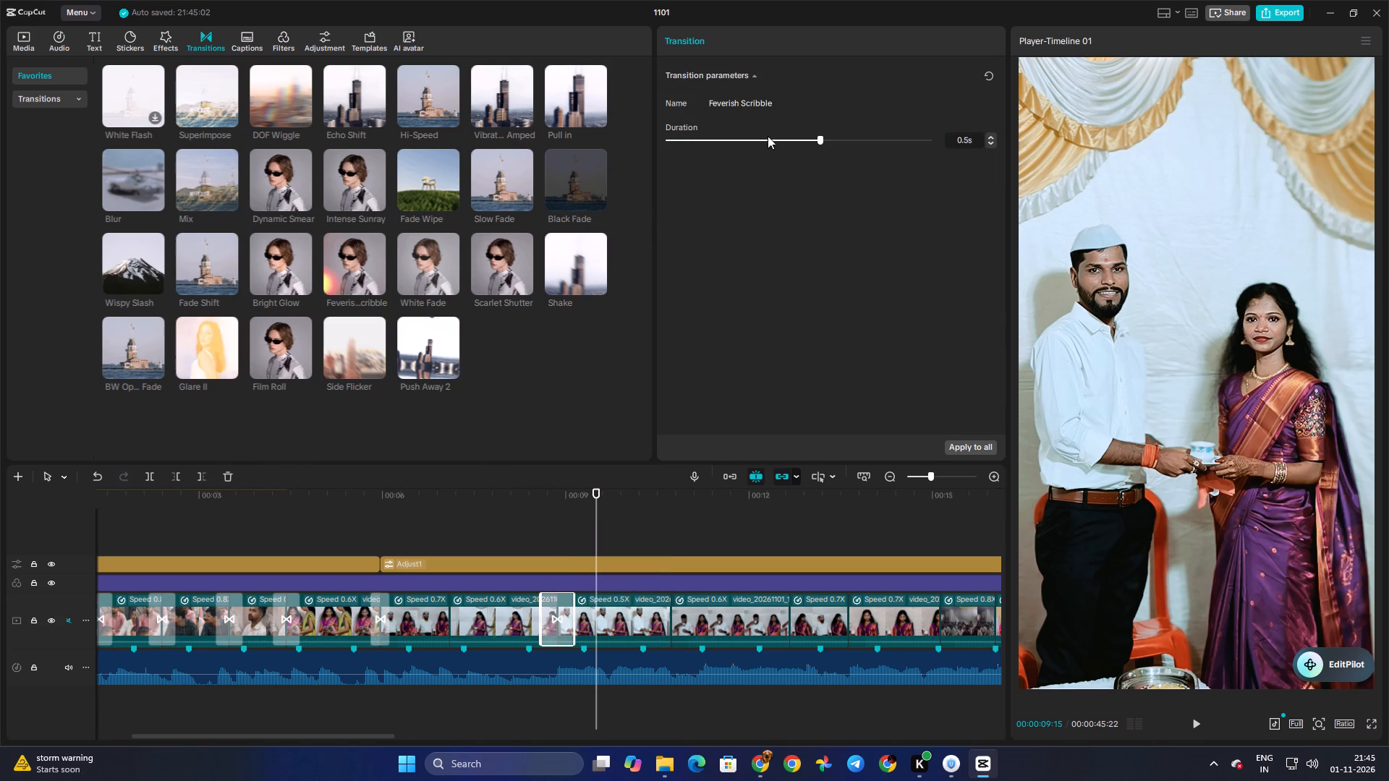
{"action": "left_click", "coordinate": [768, 136]}
{"action": "left_click", "coordinate": [538, 522]}
{"action": "key", "text": "space"}
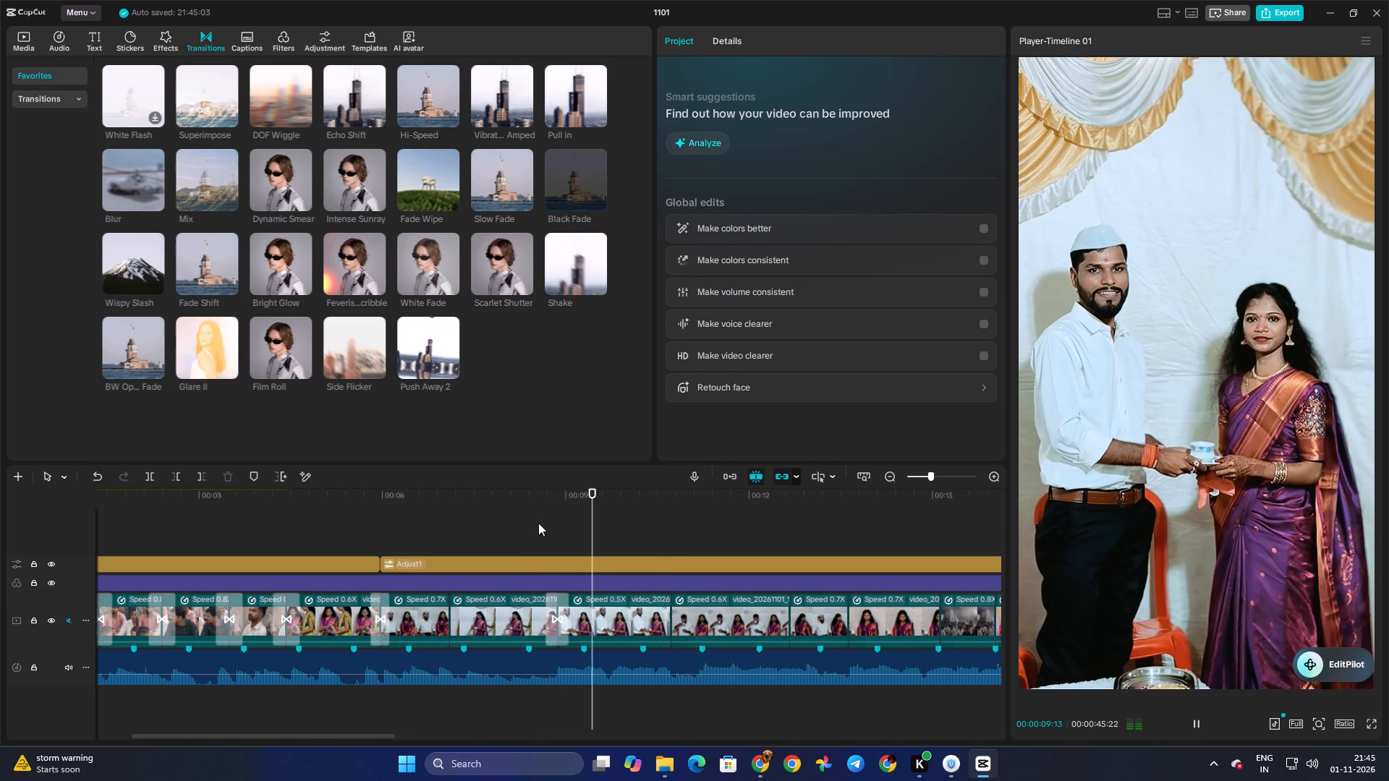
{"action": "key", "text": "space"}
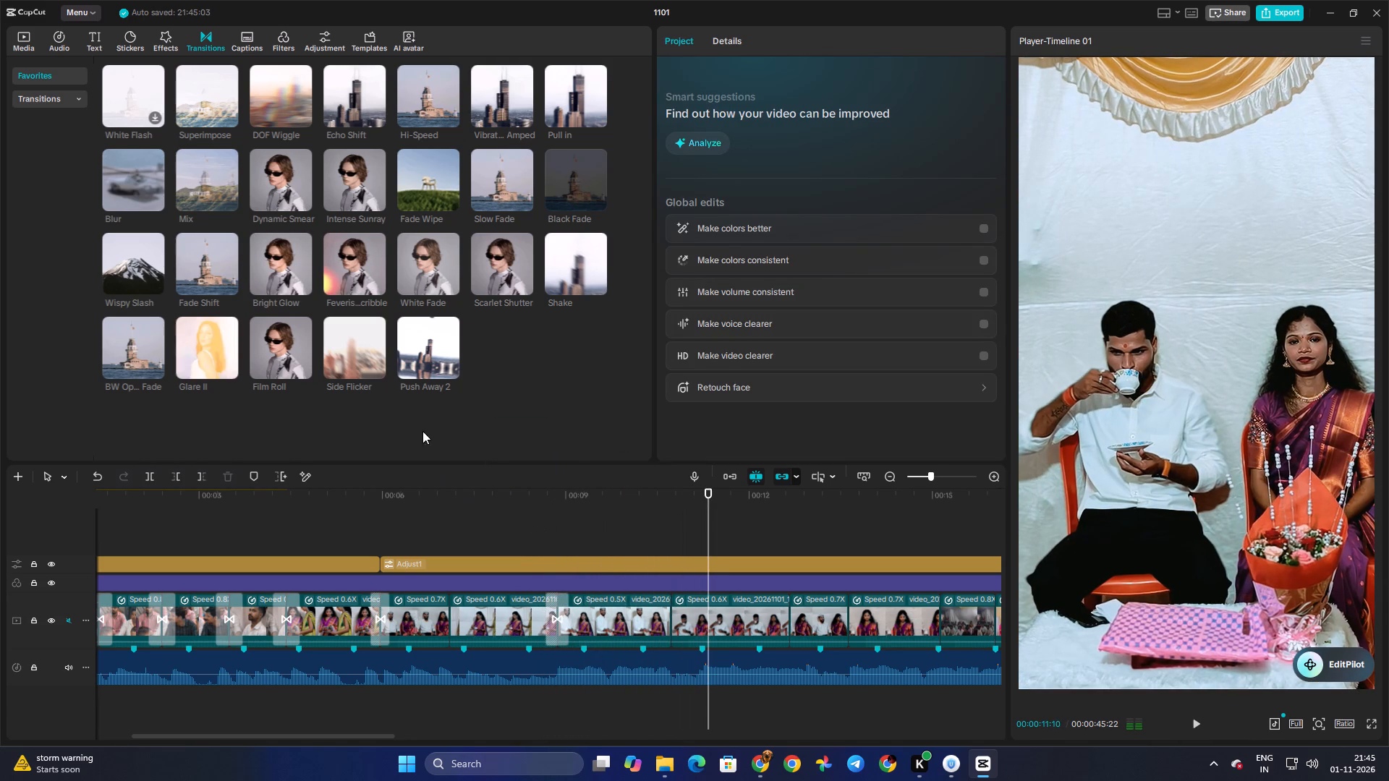
Add the Glare II transition at the cut just before 00:00:11 and play the section back.
{"action": "left_click_drag", "start_coordinate": [207, 352], "coordinate": [660, 558]}
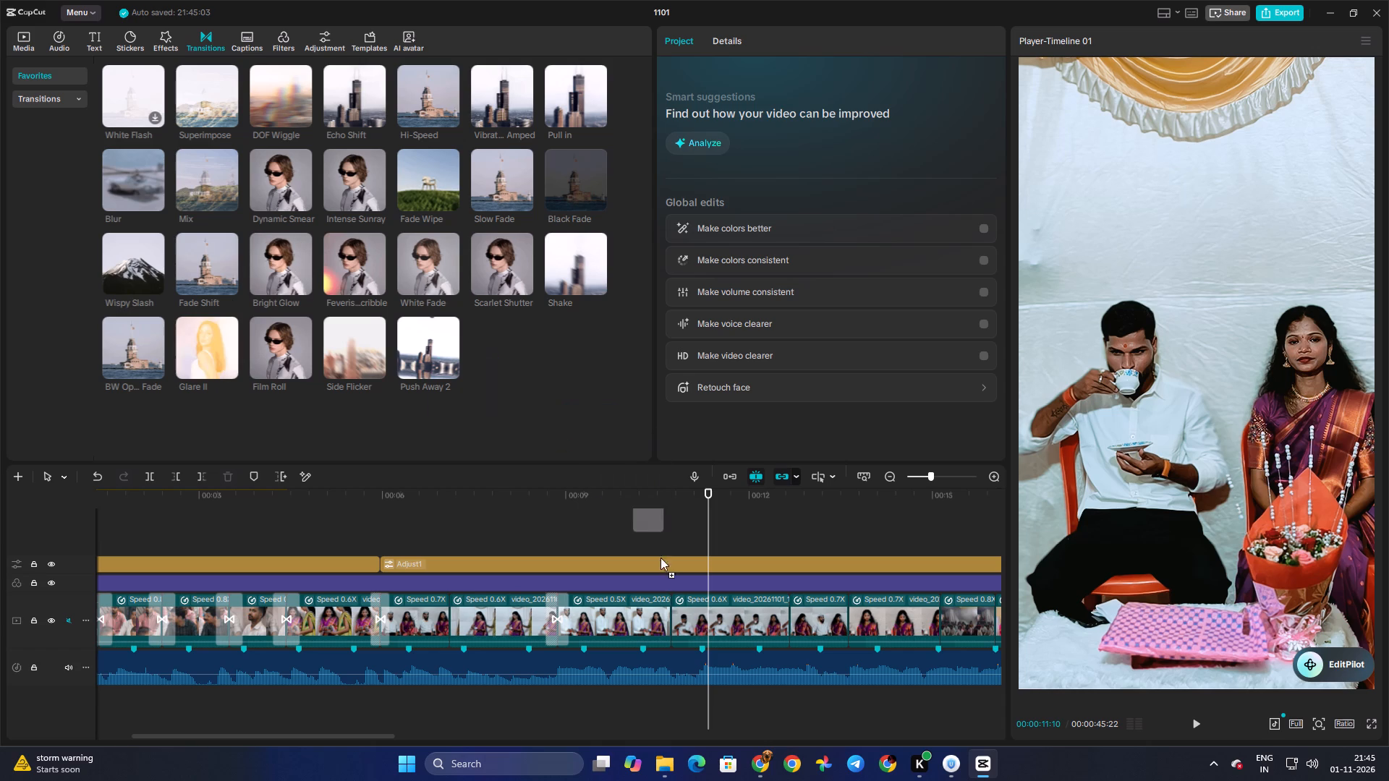
{"action": "left_click_drag", "start_coordinate": [660, 558], "coordinate": [668, 614]}
{"action": "left_click", "coordinate": [661, 519]}
{"action": "key", "text": "space"}
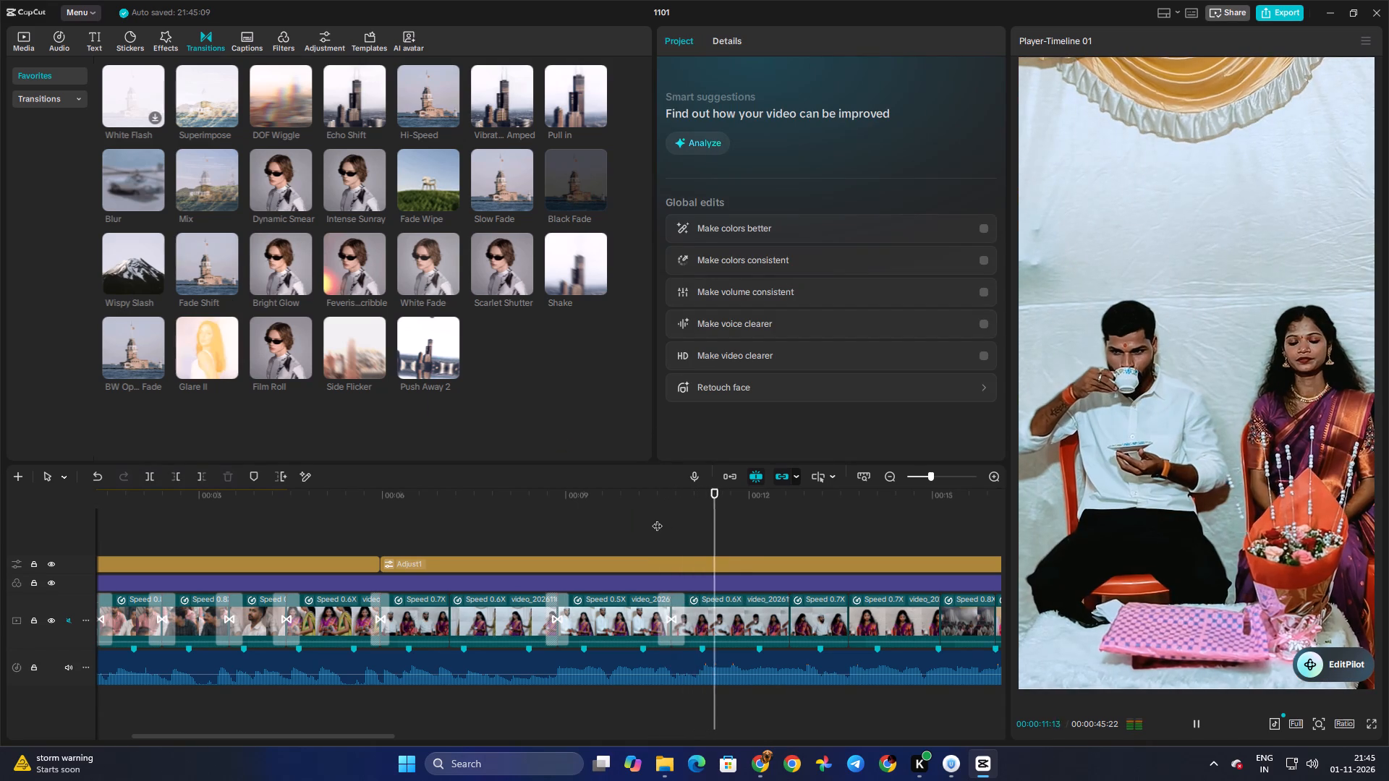
{"action": "key", "text": "space"}
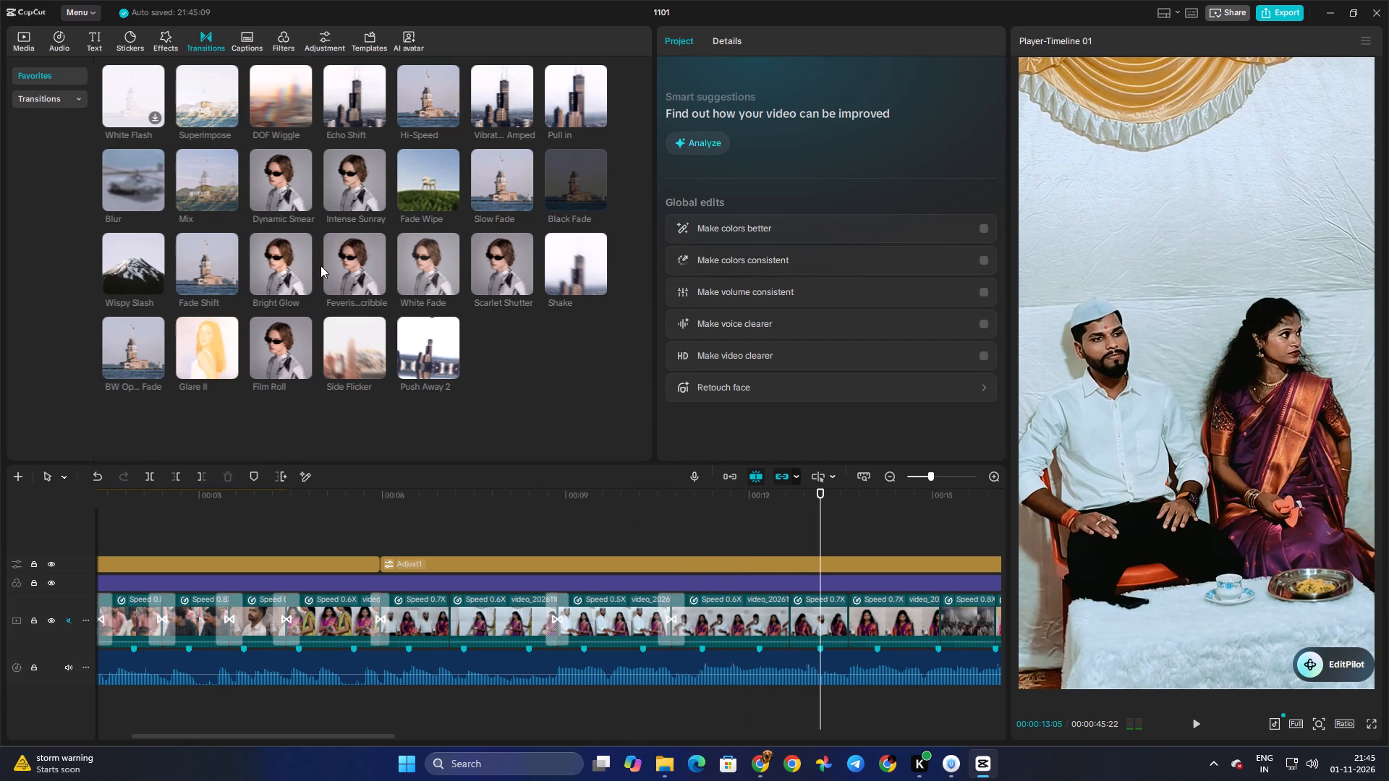
Add the White Fade transition at the cut between 00:00:12 and 00:00:13 and play back the following clips.
{"action": "left_click_drag", "start_coordinate": [437, 263], "coordinate": [743, 613]}
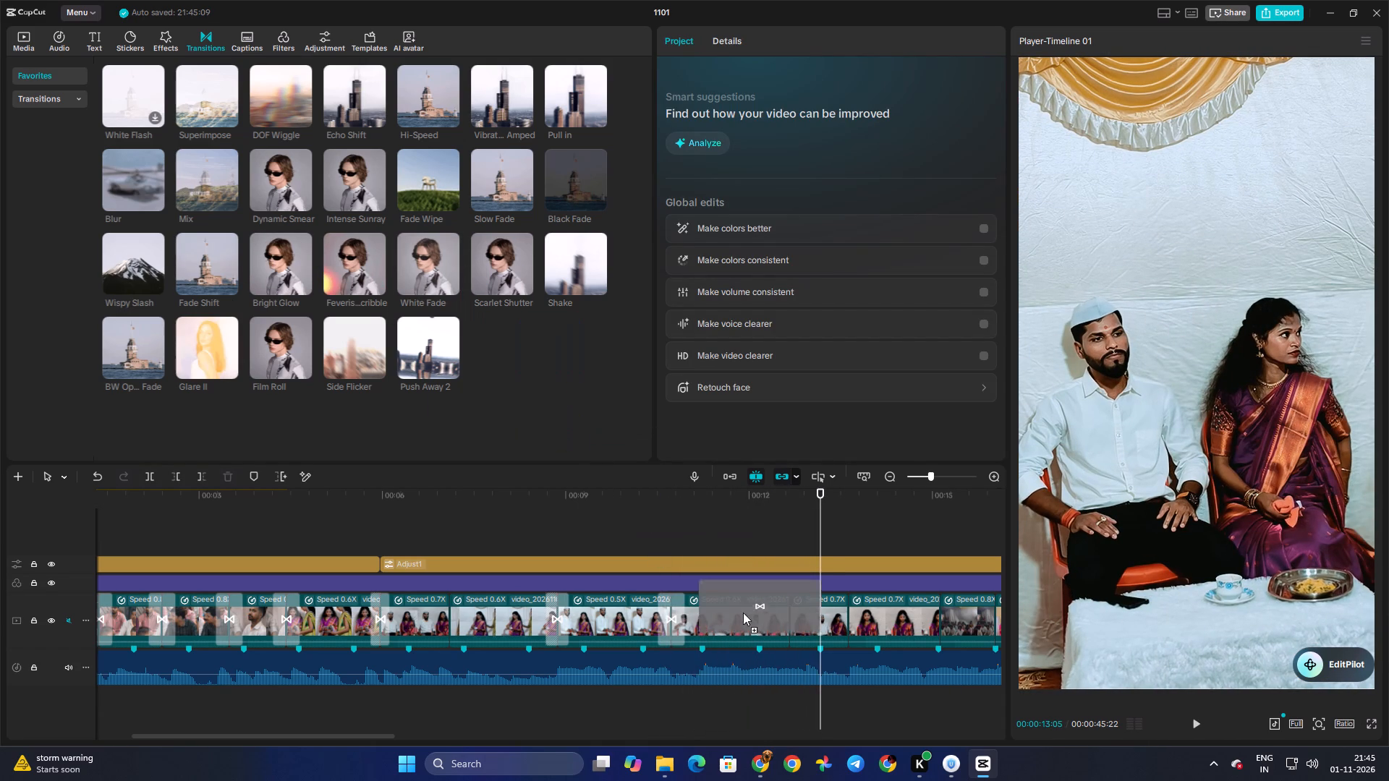
{"action": "left_click_drag", "start_coordinate": [743, 613], "coordinate": [770, 621]}
{"action": "left_click", "coordinate": [762, 522]}
{"action": "key", "text": "space"}
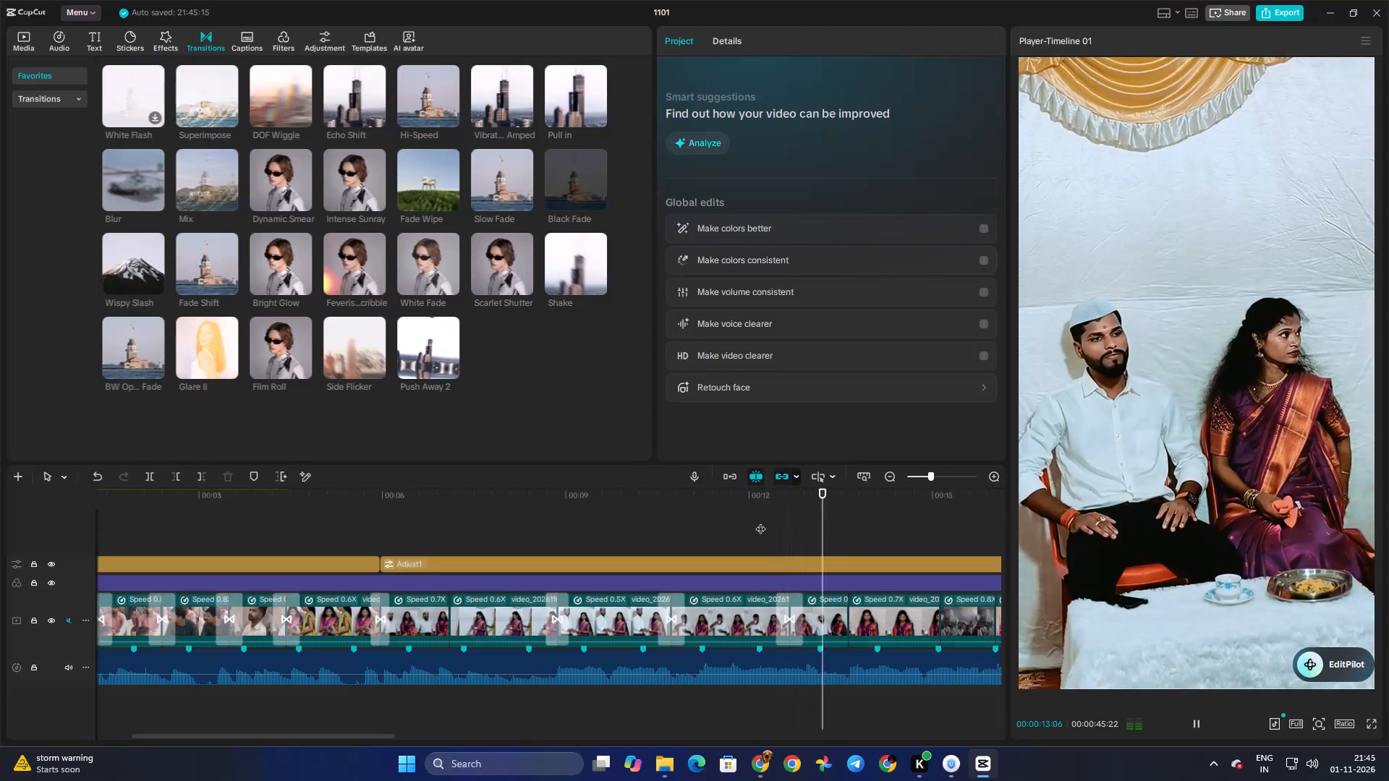
{"action": "key", "text": "space"}
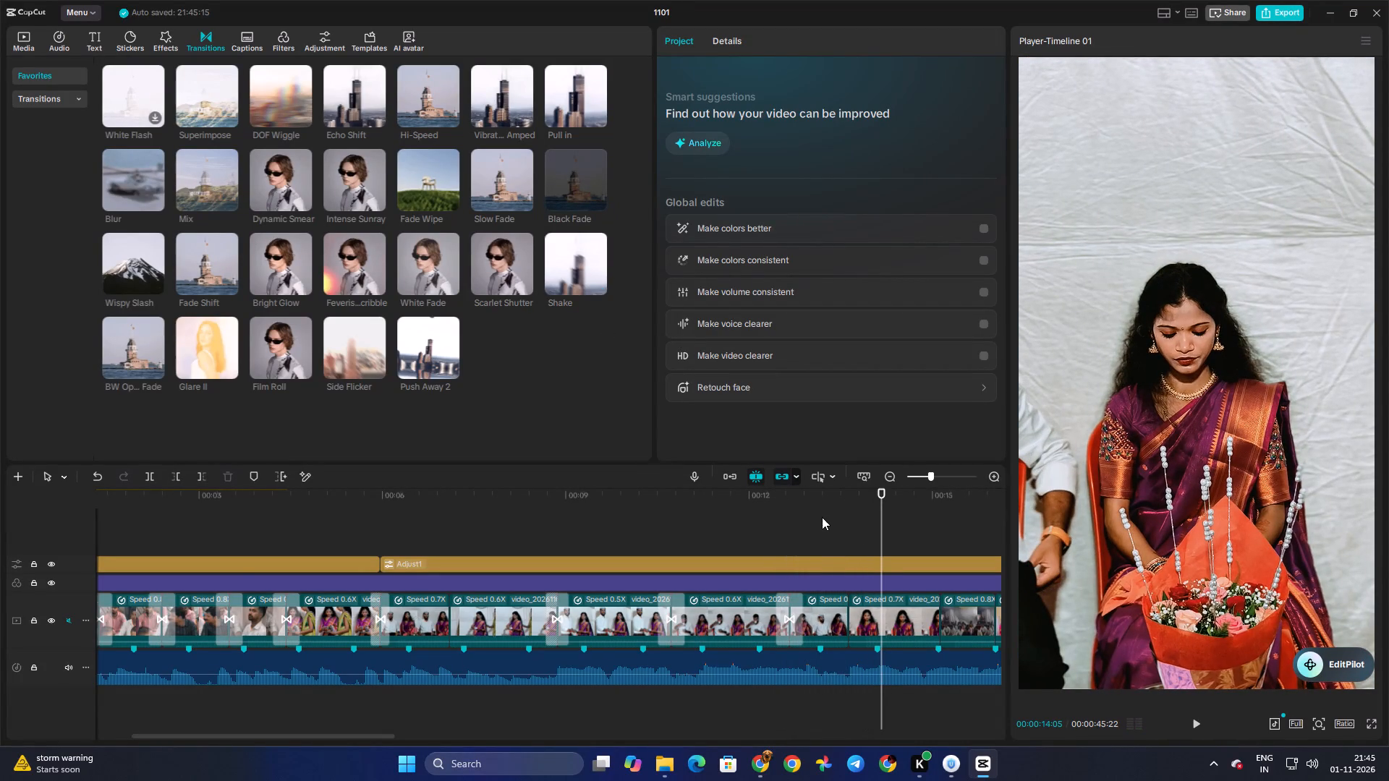
{"action": "left_click", "coordinate": [821, 516]}
{"action": "key", "text": "space"}
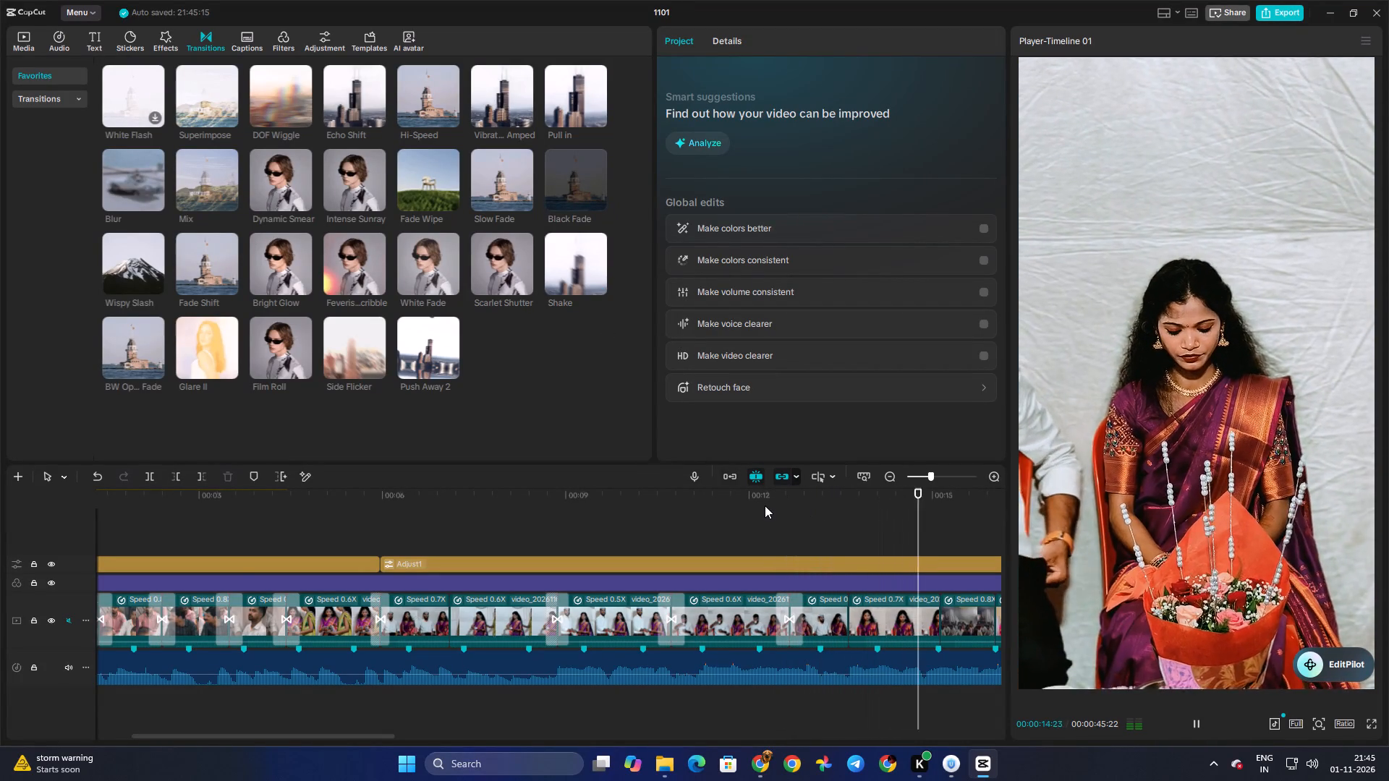
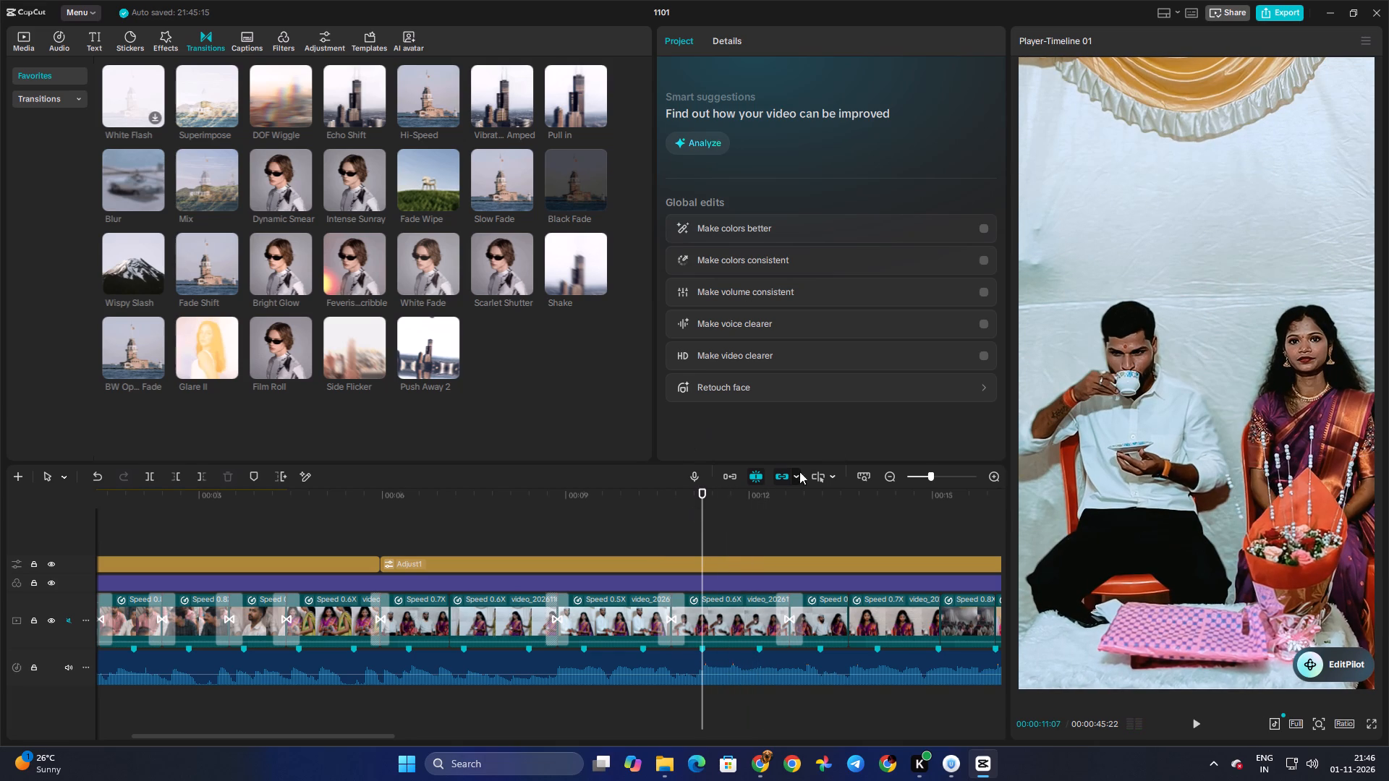
Shift the cut near 00:00:11 slightly later by trimming the second clip's start and extending the preceding clip to meet it.
{"action": "left_click", "coordinate": [706, 620]}
{"action": "left_click_drag", "start_coordinate": [672, 618], "coordinate": [684, 618]}
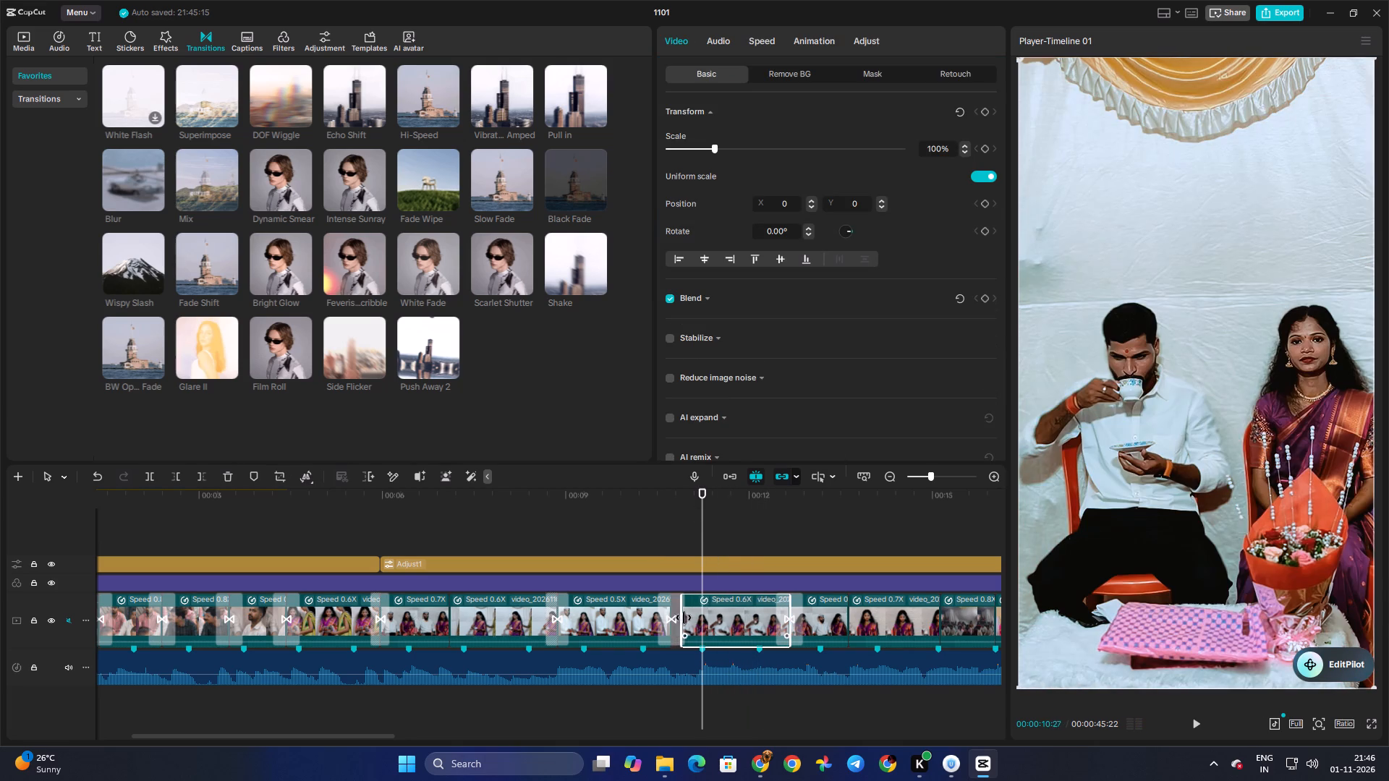
{"action": "left_click_drag", "start_coordinate": [684, 618], "coordinate": [696, 619]}
{"action": "left_click", "coordinate": [632, 549]}
{"action": "key", "text": "space"}
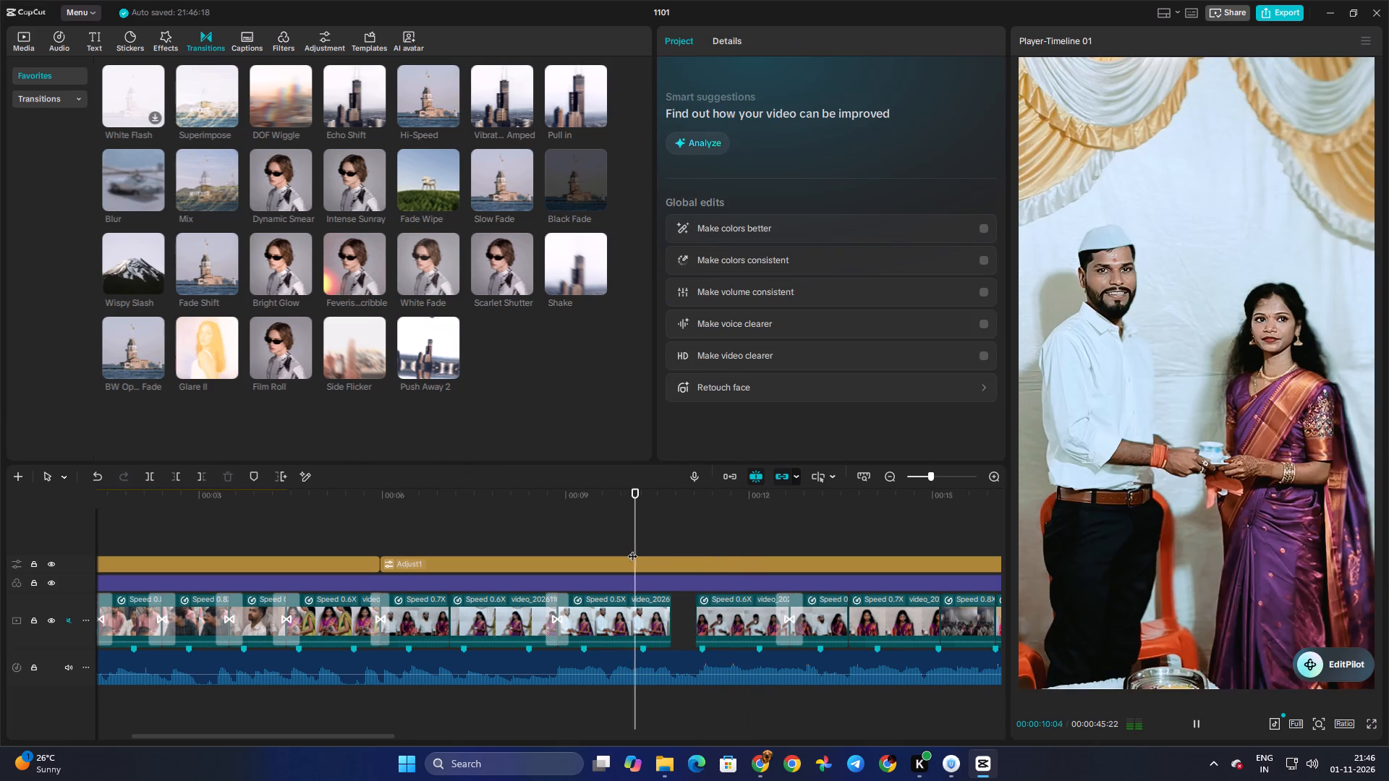
{"action": "key", "text": "space"}
{"action": "left_click", "coordinate": [648, 629]}
{"action": "left_click_drag", "start_coordinate": [671, 623], "coordinate": [687, 623]}
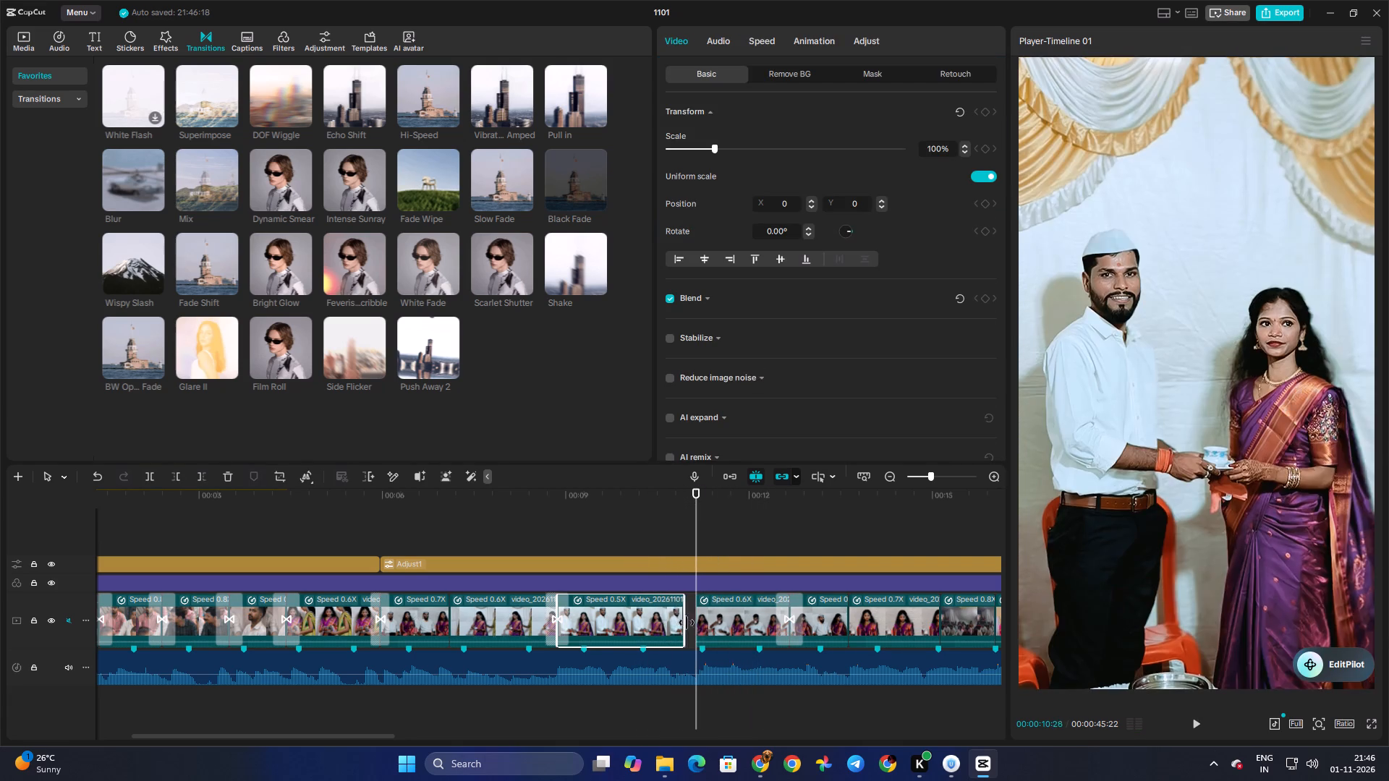
{"action": "left_click_drag", "start_coordinate": [687, 623], "coordinate": [699, 623]}
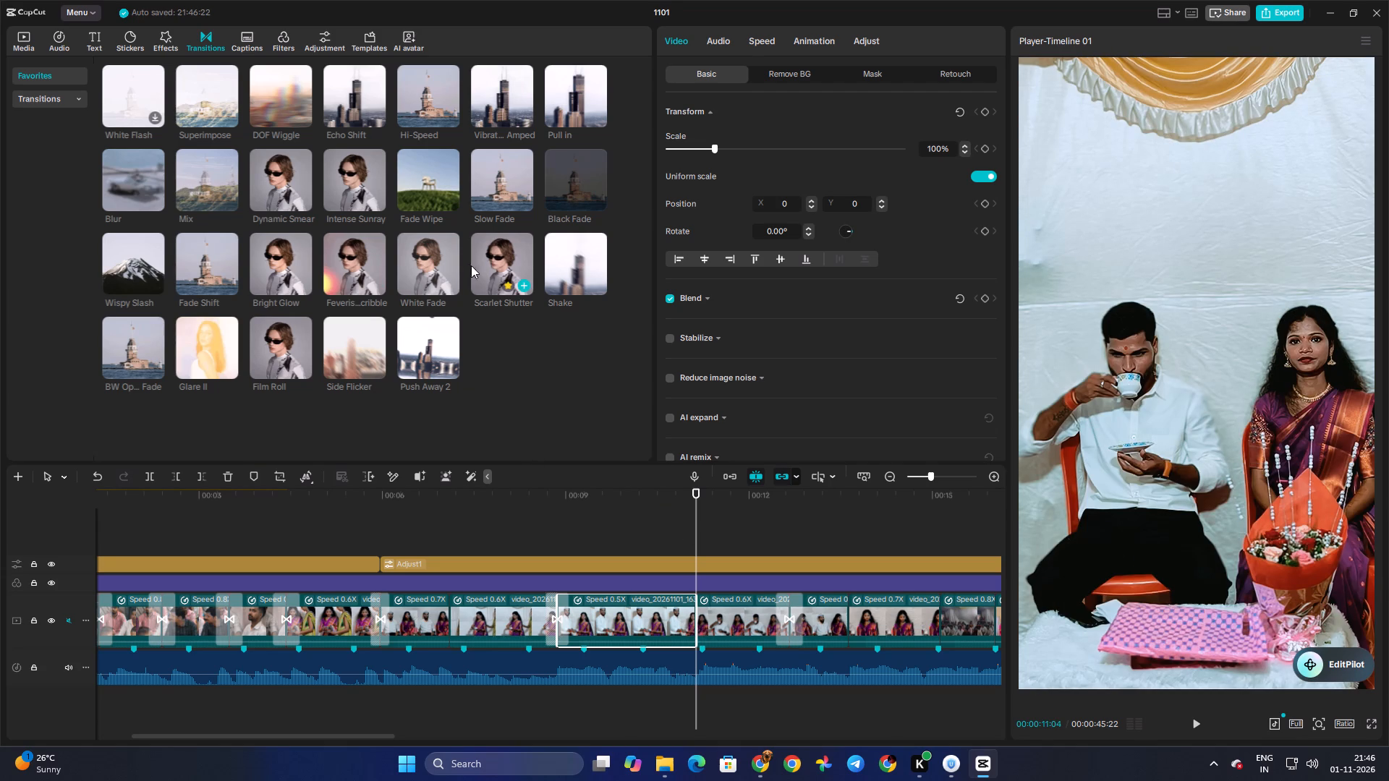
Add the Bright Glow transition at the shifted cut near 00:00:11, set its duration to 0.4 s, and play the section back.
{"action": "left_click_drag", "start_coordinate": [284, 262], "coordinate": [691, 615]}
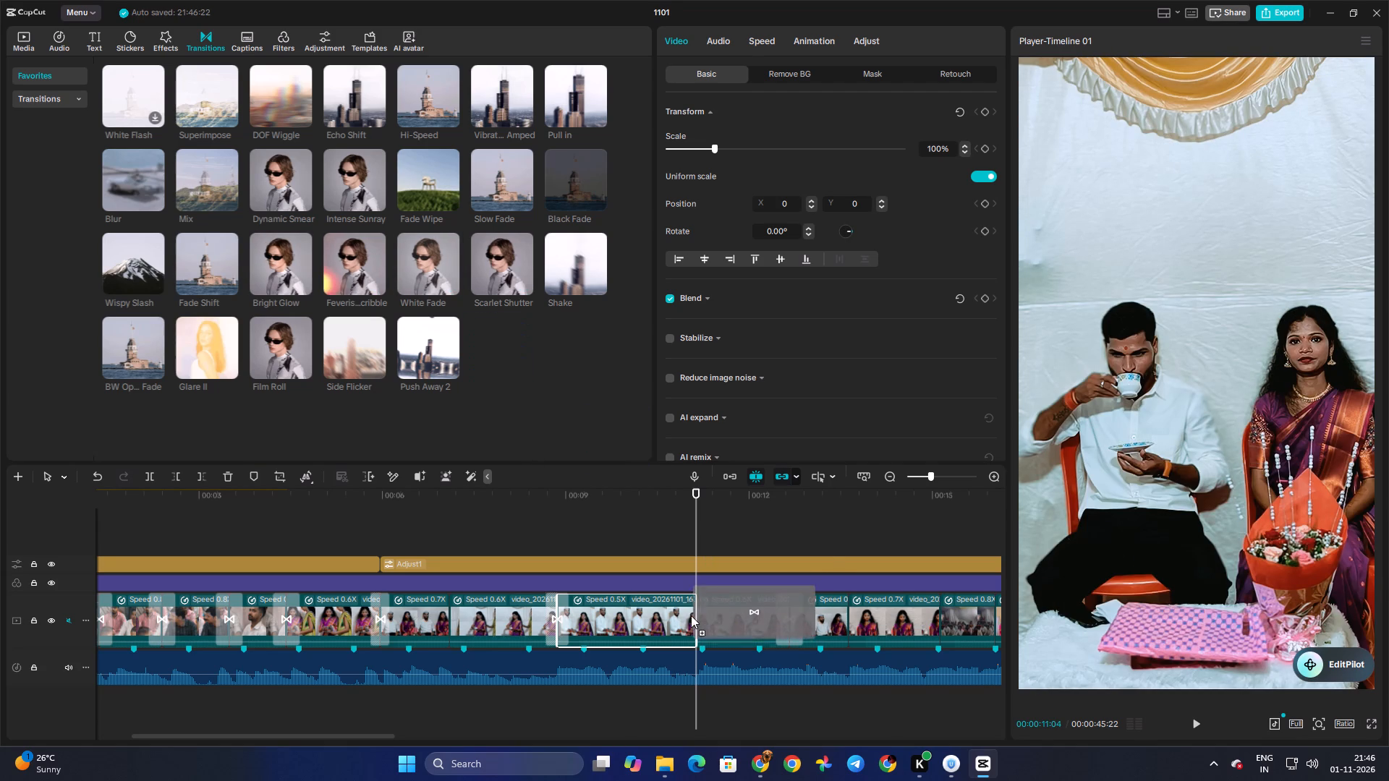
{"action": "left_click_drag", "start_coordinate": [691, 615], "coordinate": [691, 616]}
{"action": "left_click", "coordinate": [790, 135]}
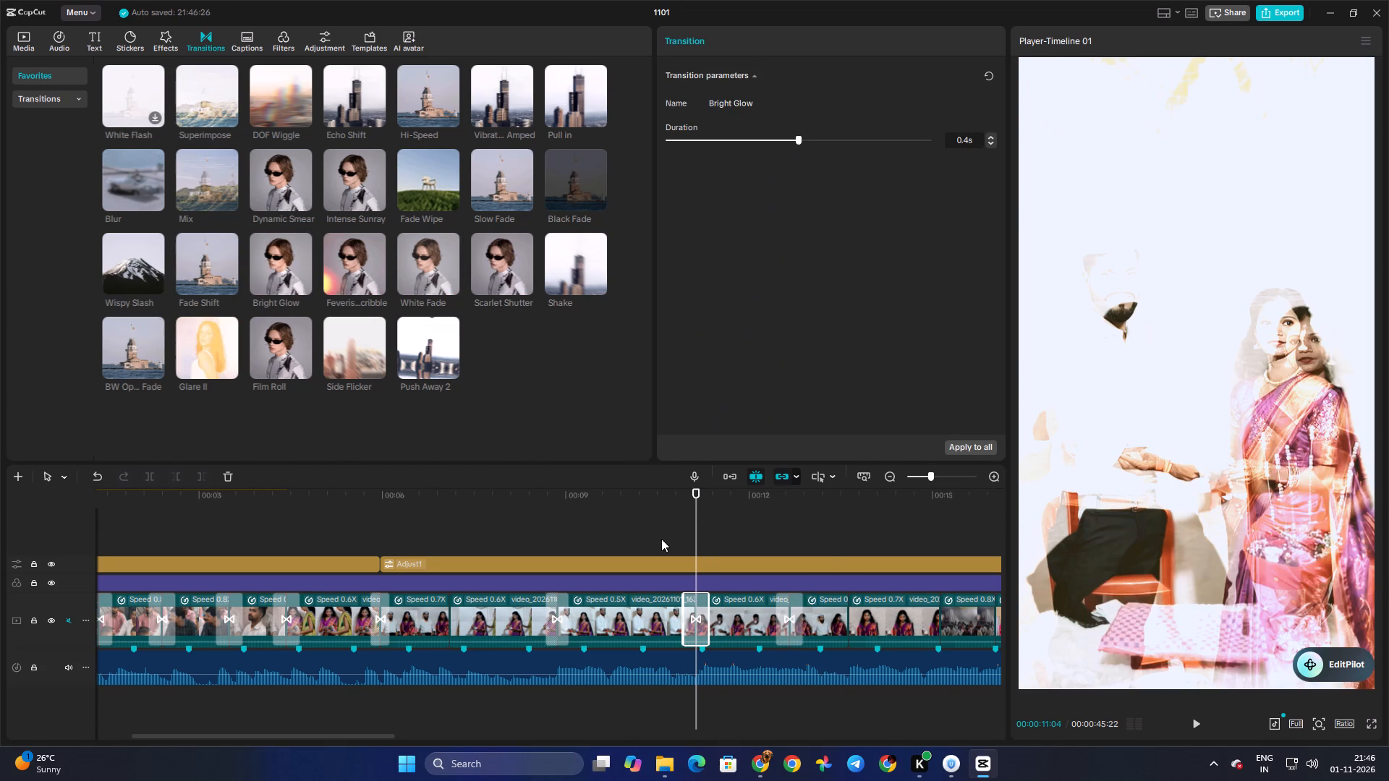
{"action": "left_click", "coordinate": [661, 539]}
{"action": "key", "text": "space"}
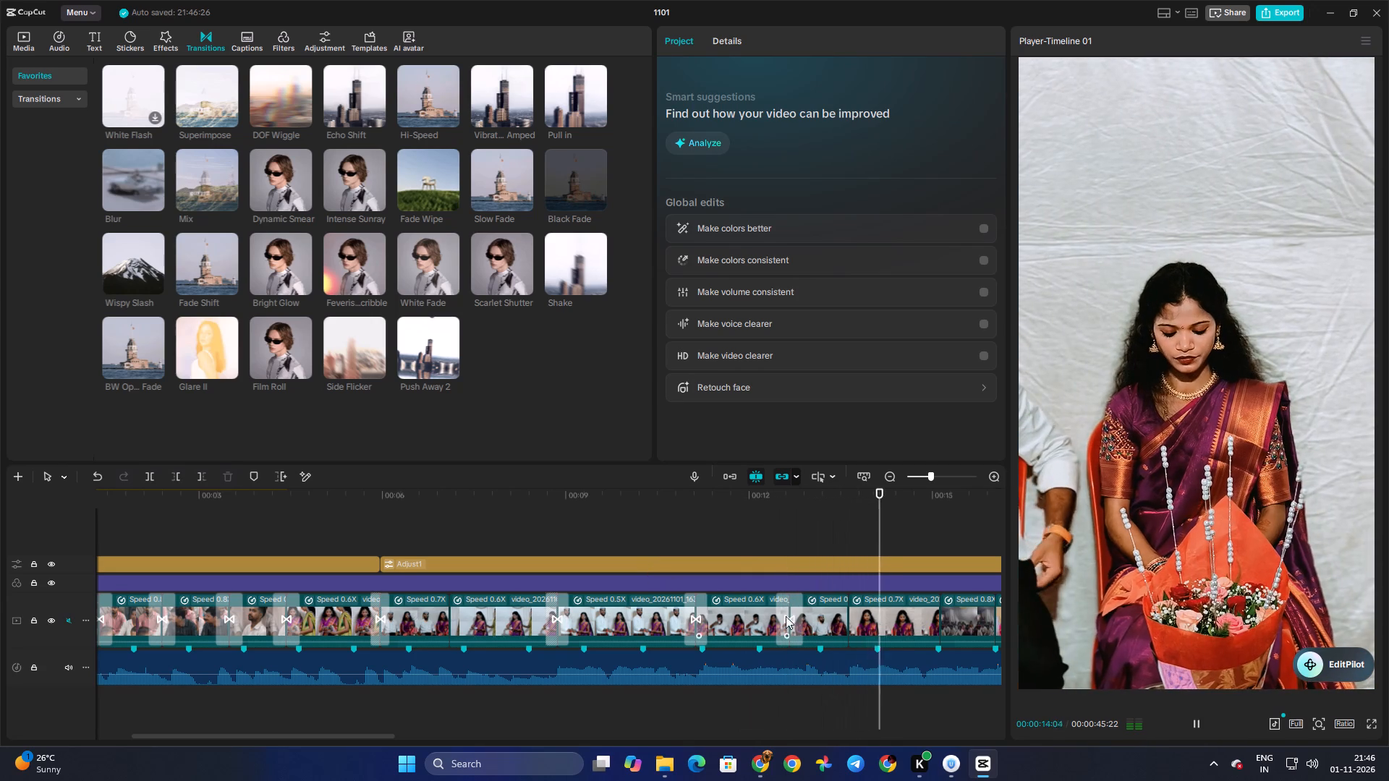
{"action": "key", "text": "space"}
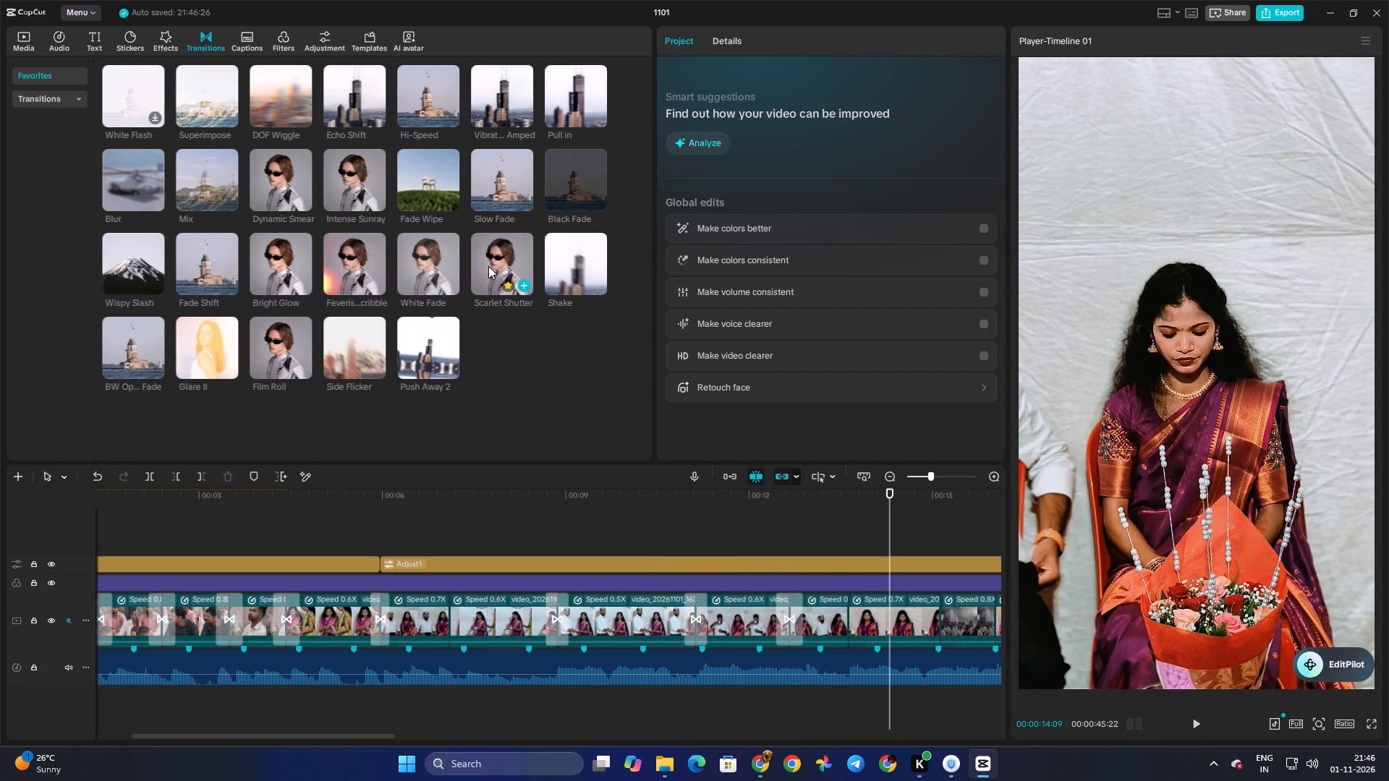
Add the Bright Glow transition at the cut between 00:00:13 and 00:00:14, shorten its duration, and play it back.
{"action": "left_click_drag", "start_coordinate": [268, 266], "coordinate": [844, 618]}
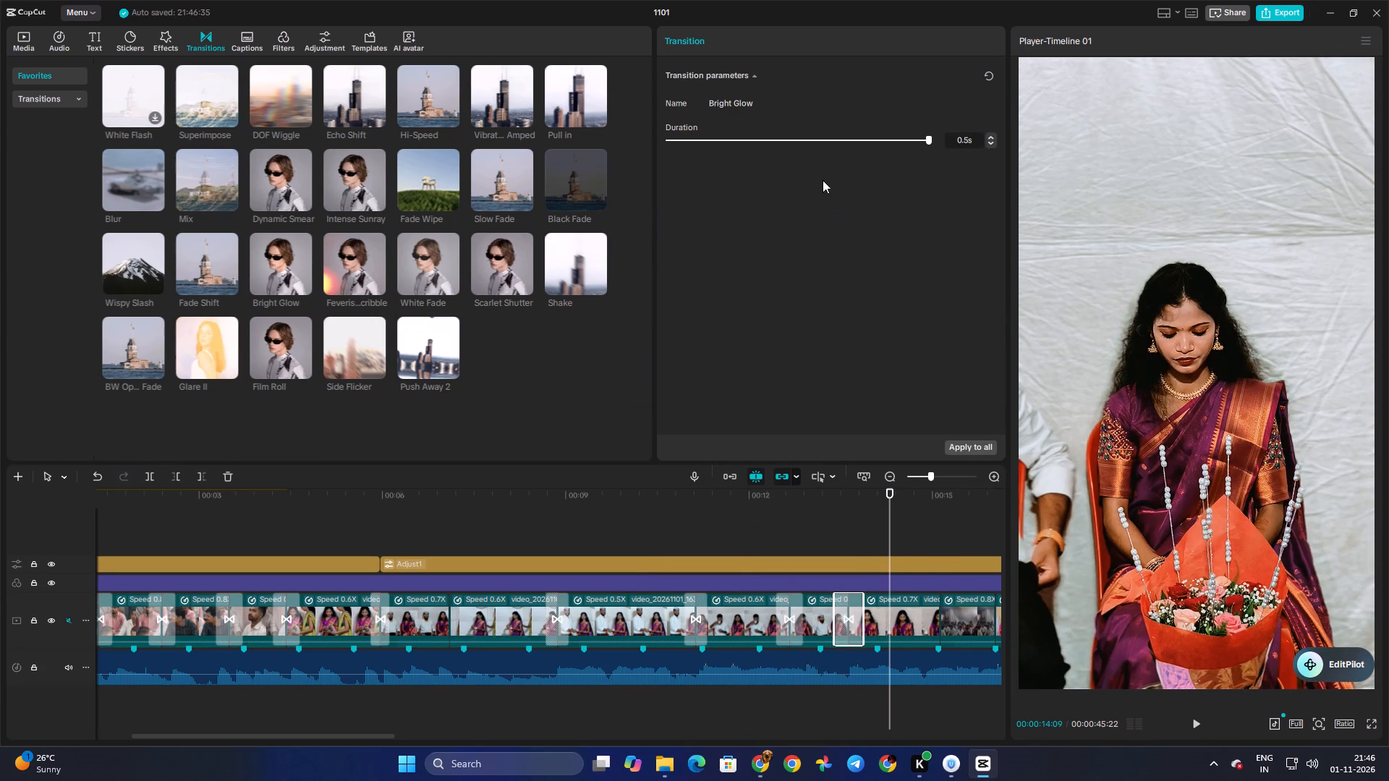
{"action": "left_click", "coordinate": [801, 134]}
{"action": "left_click", "coordinate": [781, 139]}
{"action": "left_click", "coordinate": [756, 140]}
{"action": "left_click", "coordinate": [750, 140]}
{"action": "left_click", "coordinate": [807, 516]}
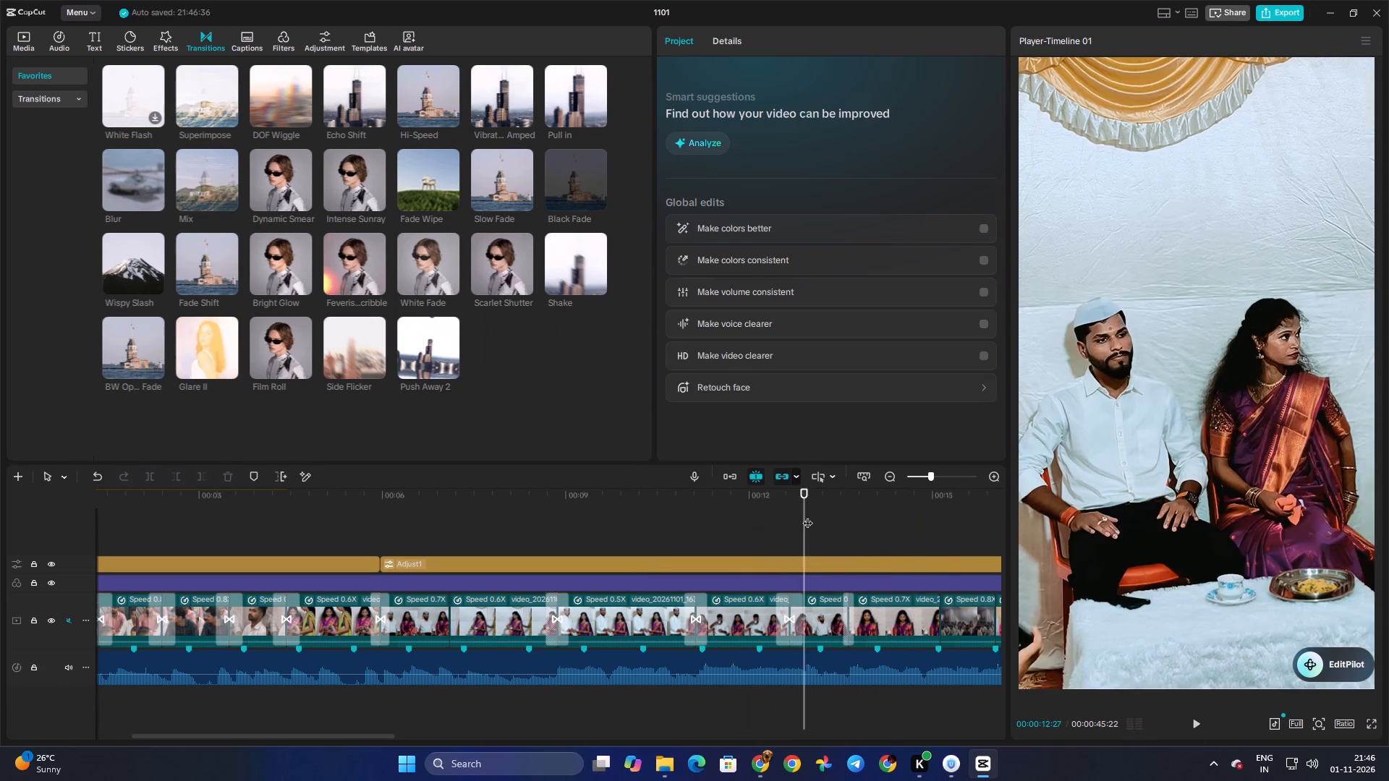
{"action": "key", "text": "space"}
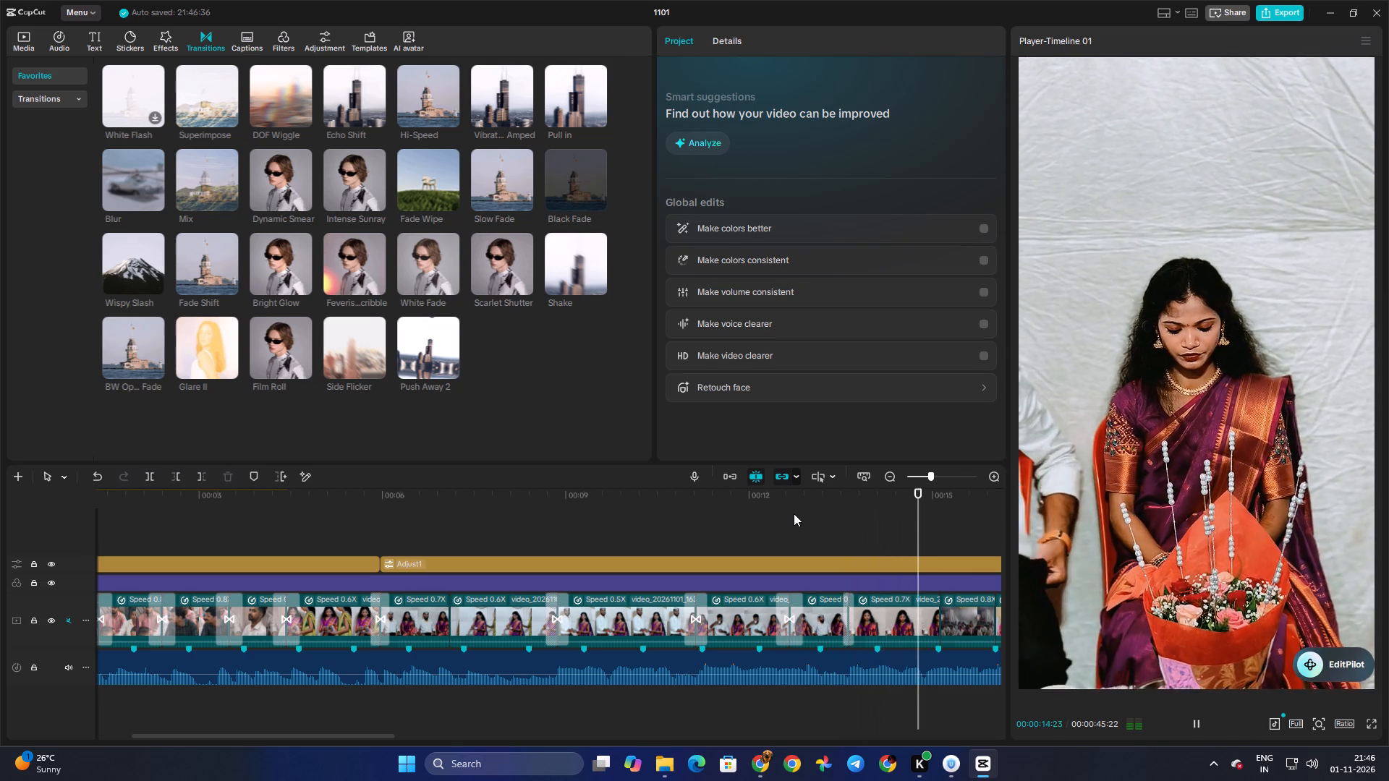
{"action": "key", "text": "space"}
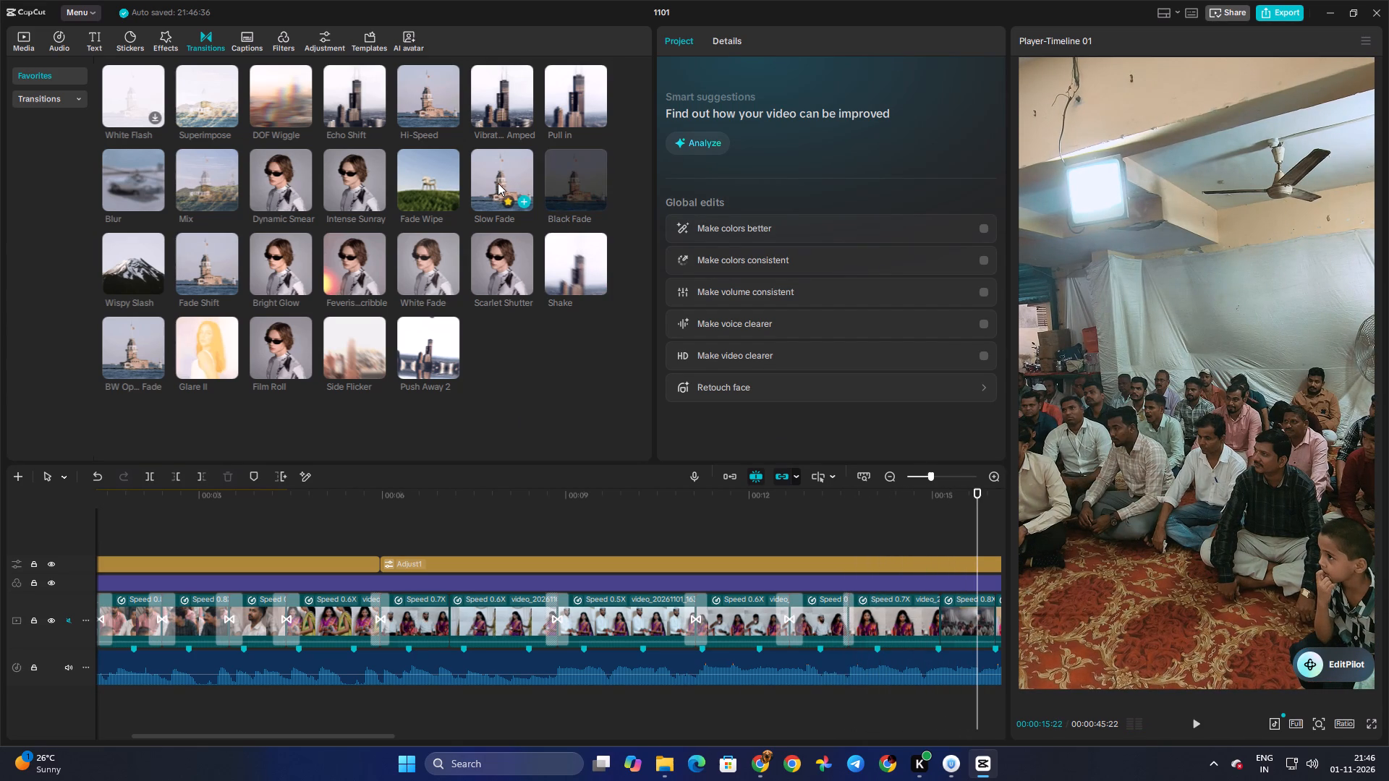
Add the Slow Fade transition at the cut just after 00:00:15 and briefly play the timeline.
{"action": "left_click_drag", "start_coordinate": [498, 183], "coordinate": [930, 620]}
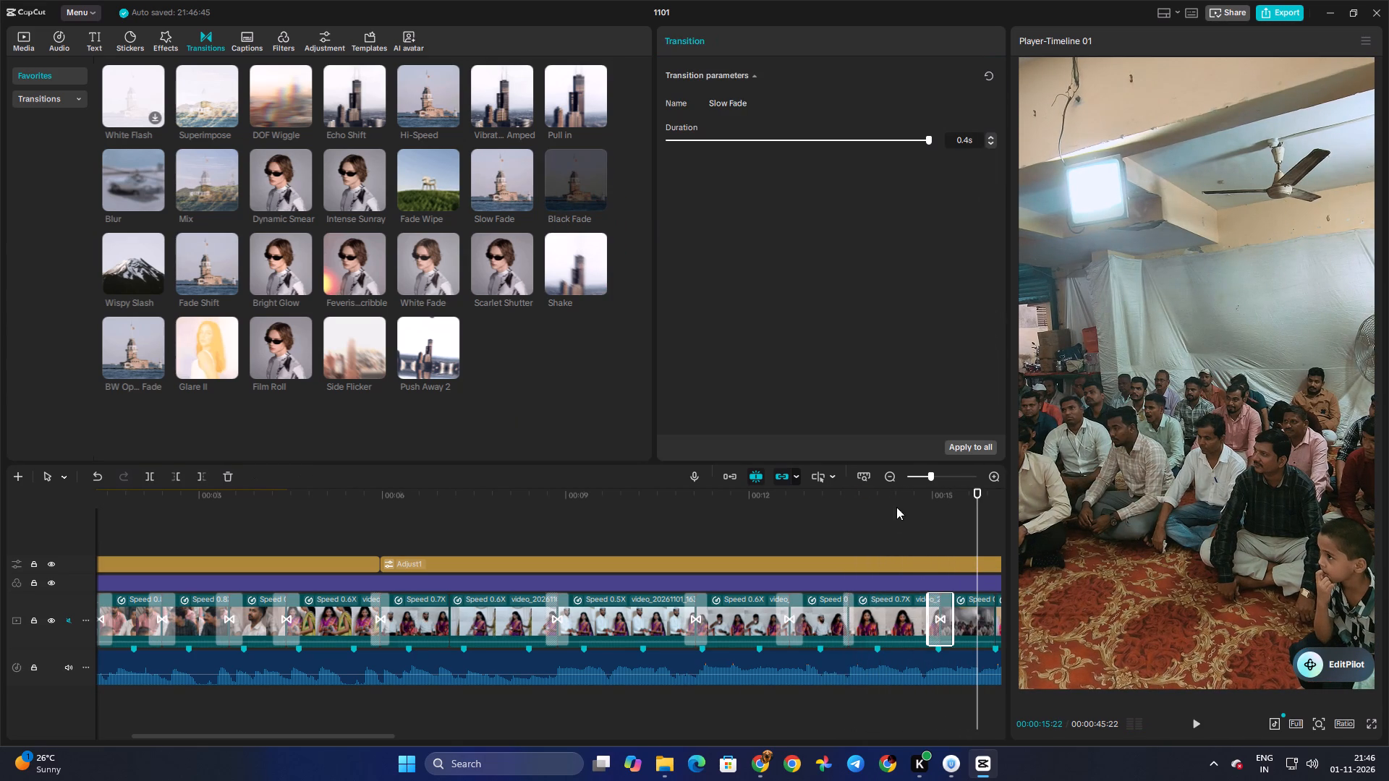
{"action": "left_click", "coordinate": [896, 507]}
{"action": "key", "text": "space"}
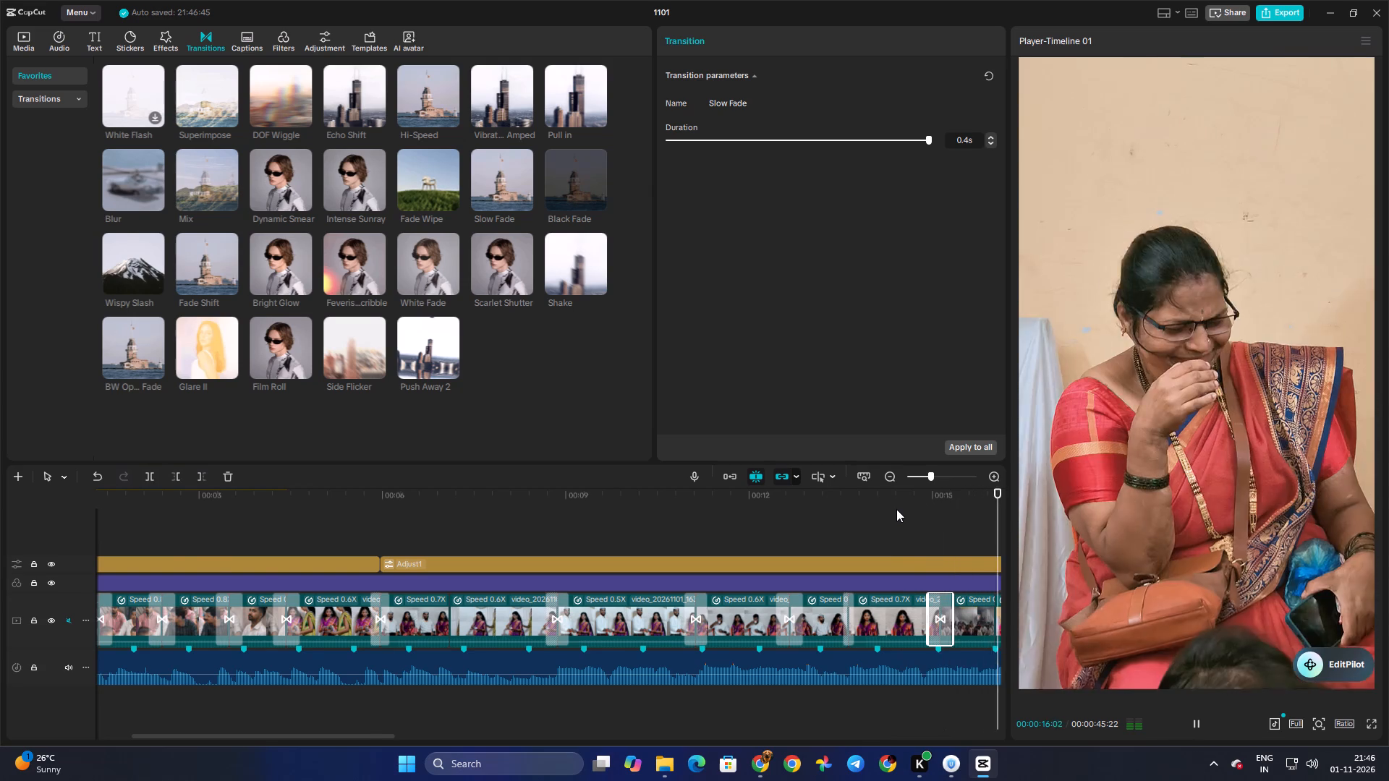
{"action": "key", "text": "space"}
Play back the clips from about 00:00:16, add Bright Glow at the cut just after 00:00:18, shorten it, and preview it.
{"action": "left_click", "coordinate": [176, 546]}
{"action": "key", "text": "space"}
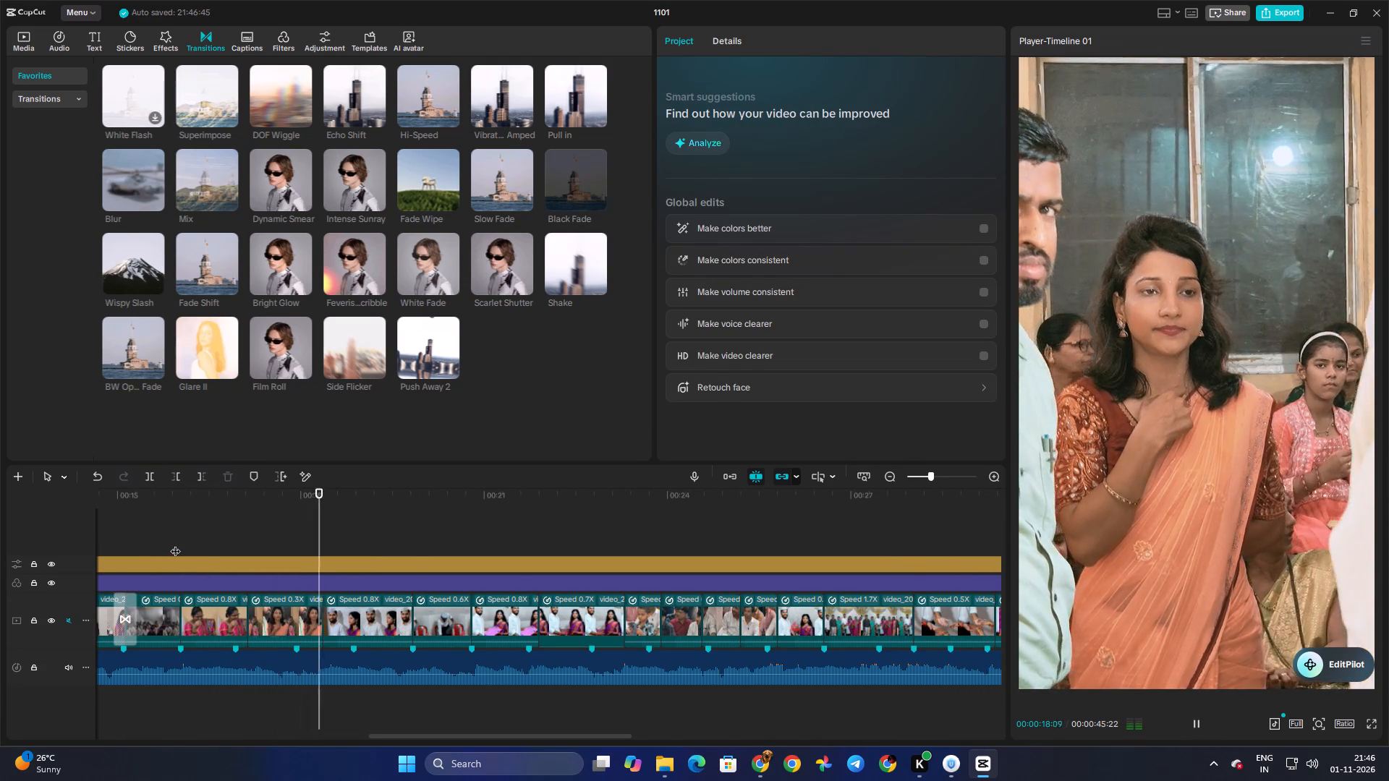
{"action": "key", "text": "space"}
{"action": "left_click_drag", "start_coordinate": [295, 266], "coordinate": [242, 624]}
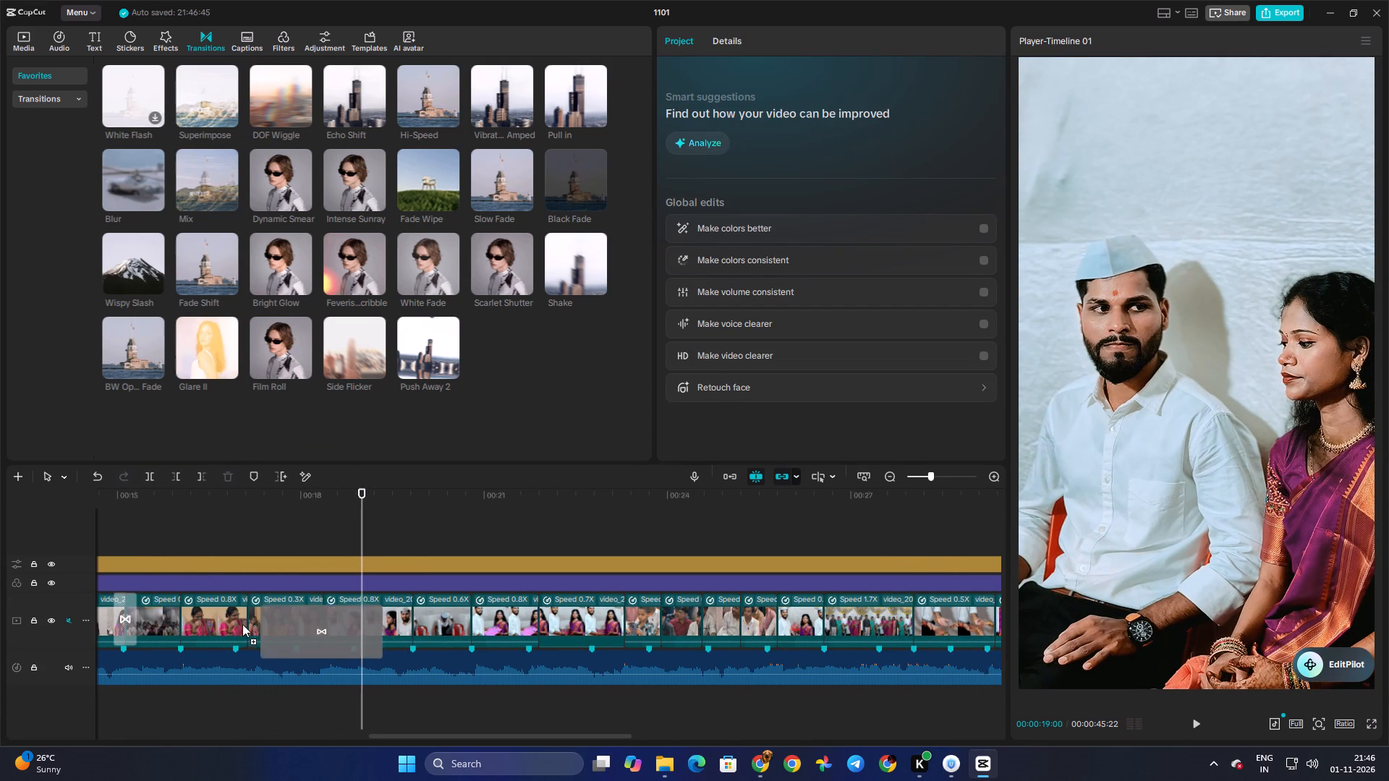
{"action": "left_click_drag", "start_coordinate": [242, 624], "coordinate": [318, 624]}
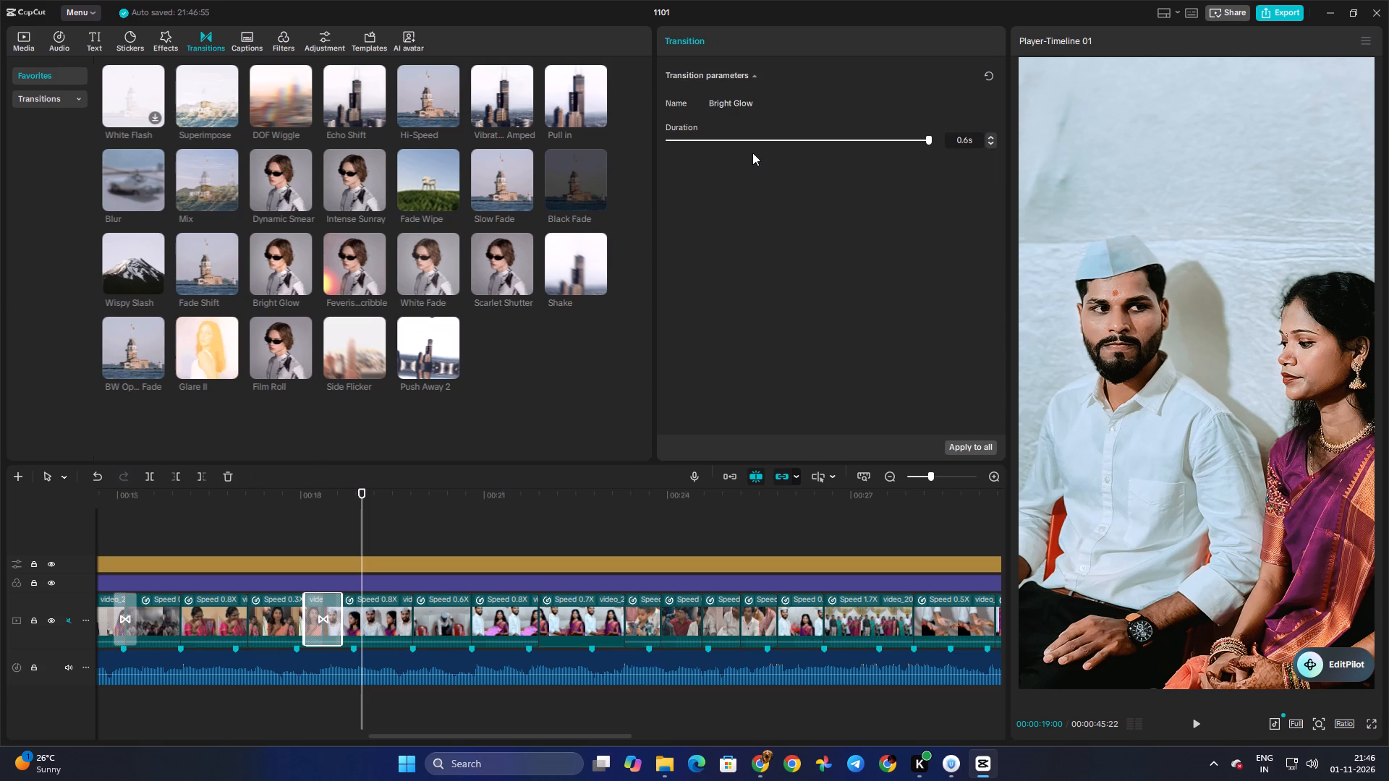
{"action": "left_click", "coordinate": [758, 141]}
{"action": "left_click", "coordinate": [290, 543]}
{"action": "key", "text": "space"}
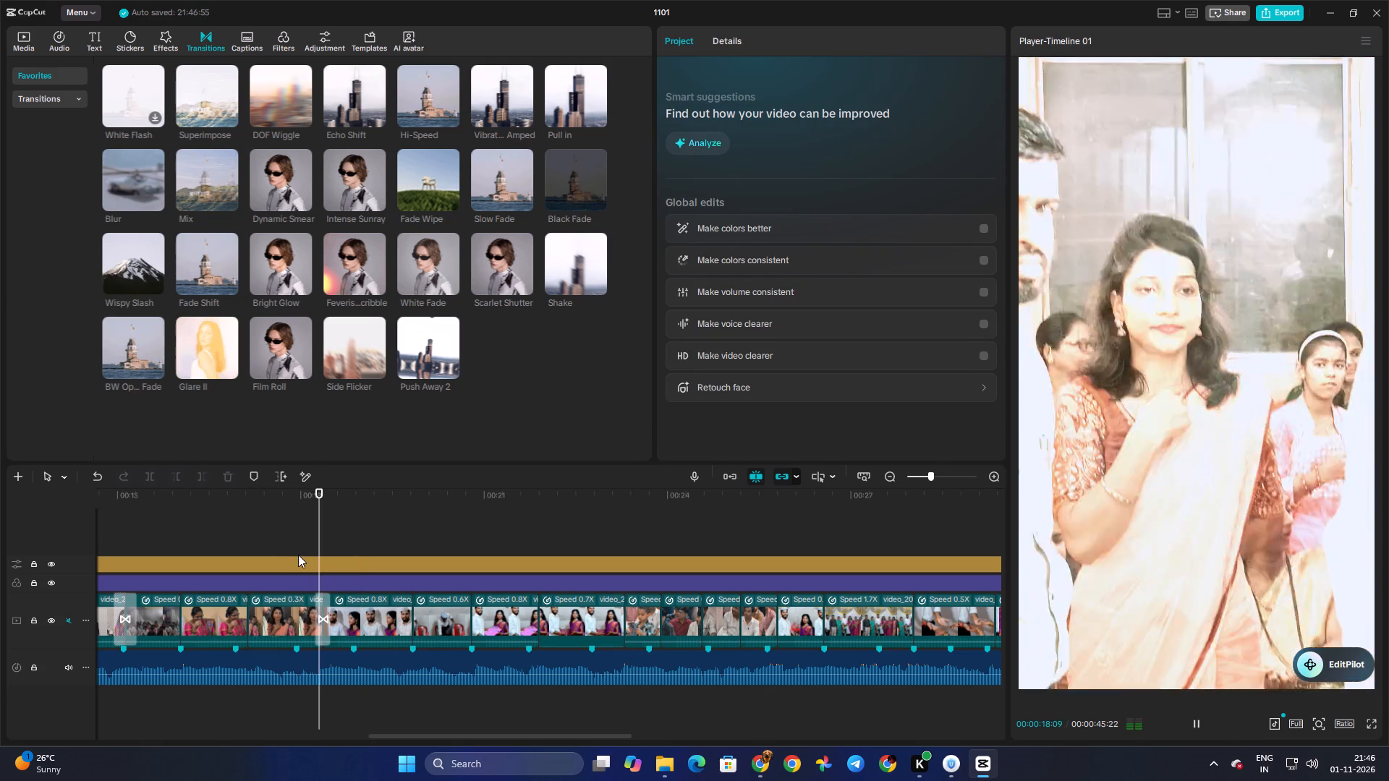
{"action": "key", "text": "space"}
Delete the second adjustment segment, which covers the clips from about 00:00:06 onward.
{"action": "left_click", "coordinate": [308, 564]}
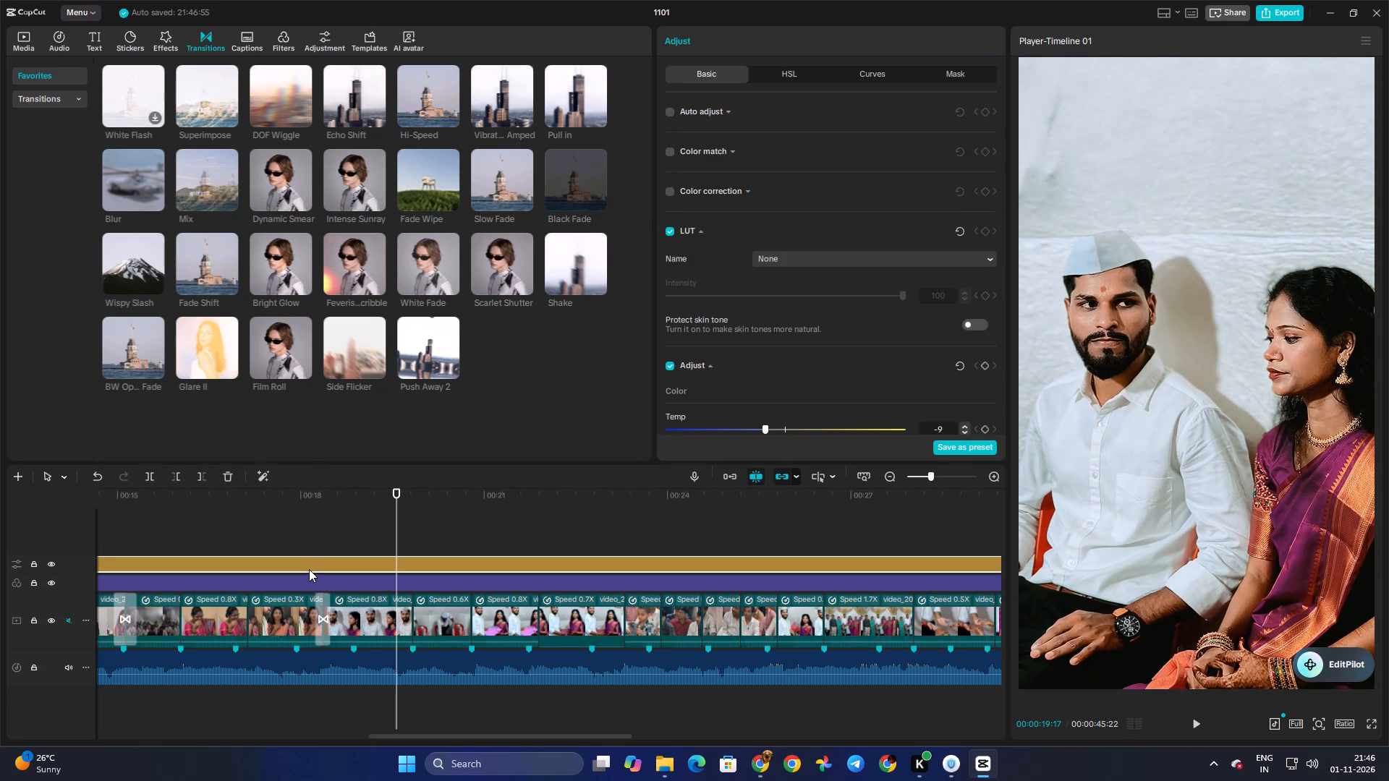
{"action": "key", "text": "Delete"}
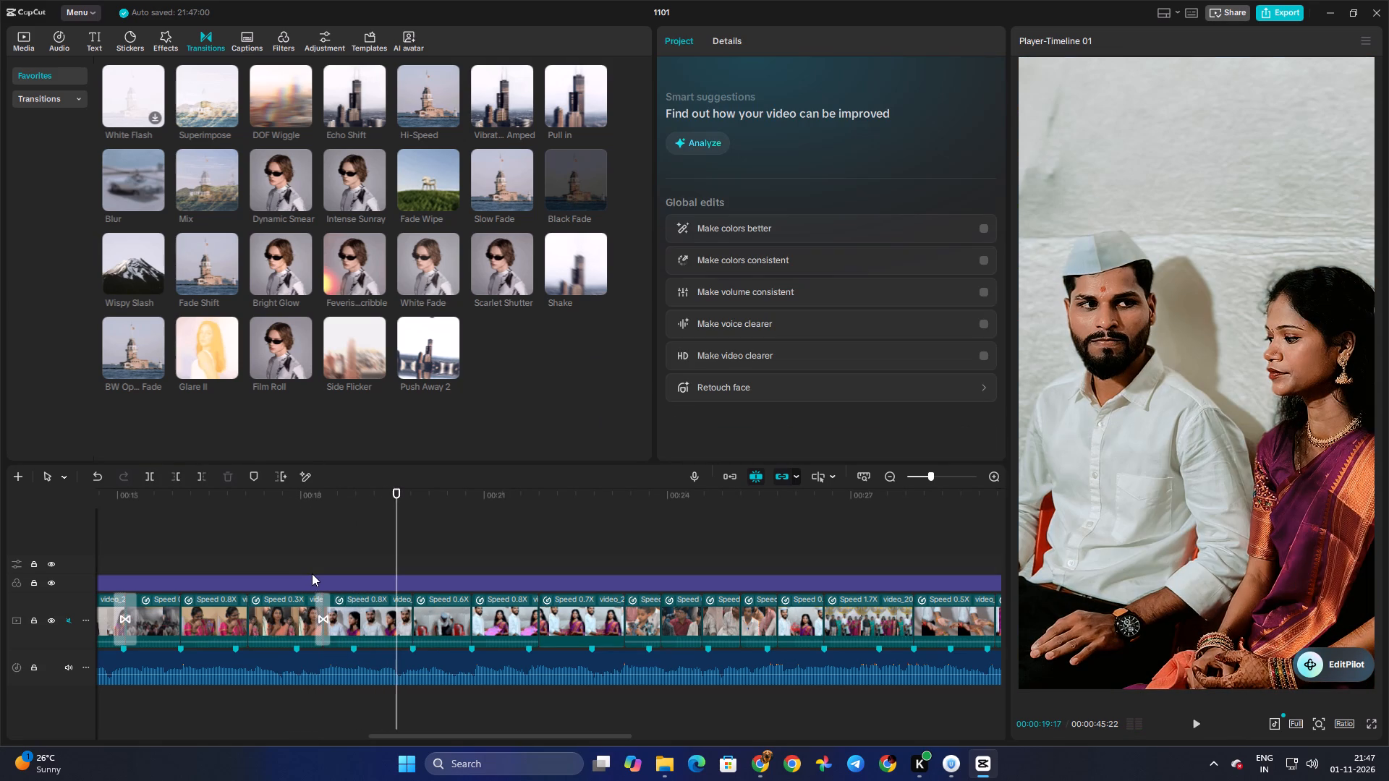
Split the Retro Summer filter where the first adjustment segment ends, near 00:00:06, and delete the part after the split.
{"action": "left_click", "coordinate": [316, 563]}
{"action": "left_click_drag", "start_coordinate": [315, 563], "coordinate": [101, 578]}
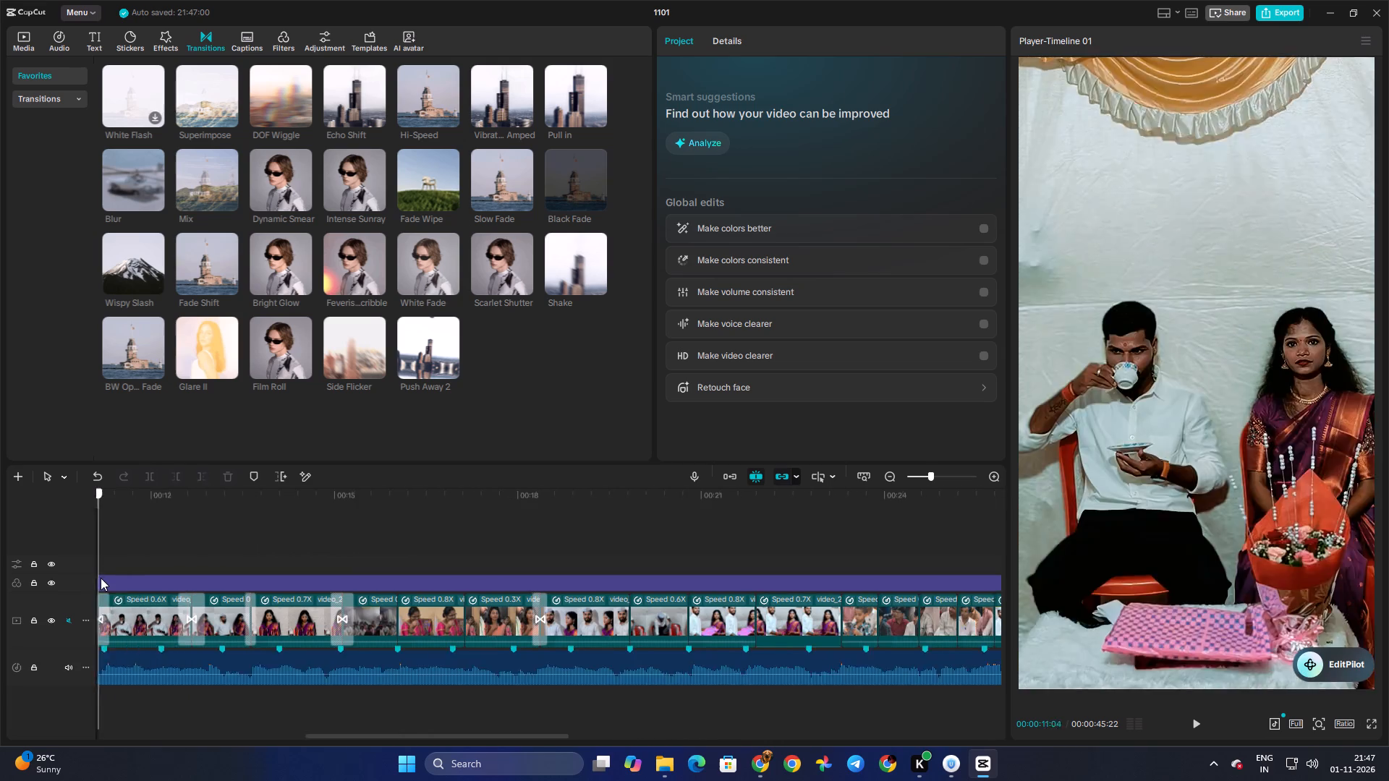
{"action": "left_click_drag", "start_coordinate": [101, 578], "coordinate": [456, 597]}
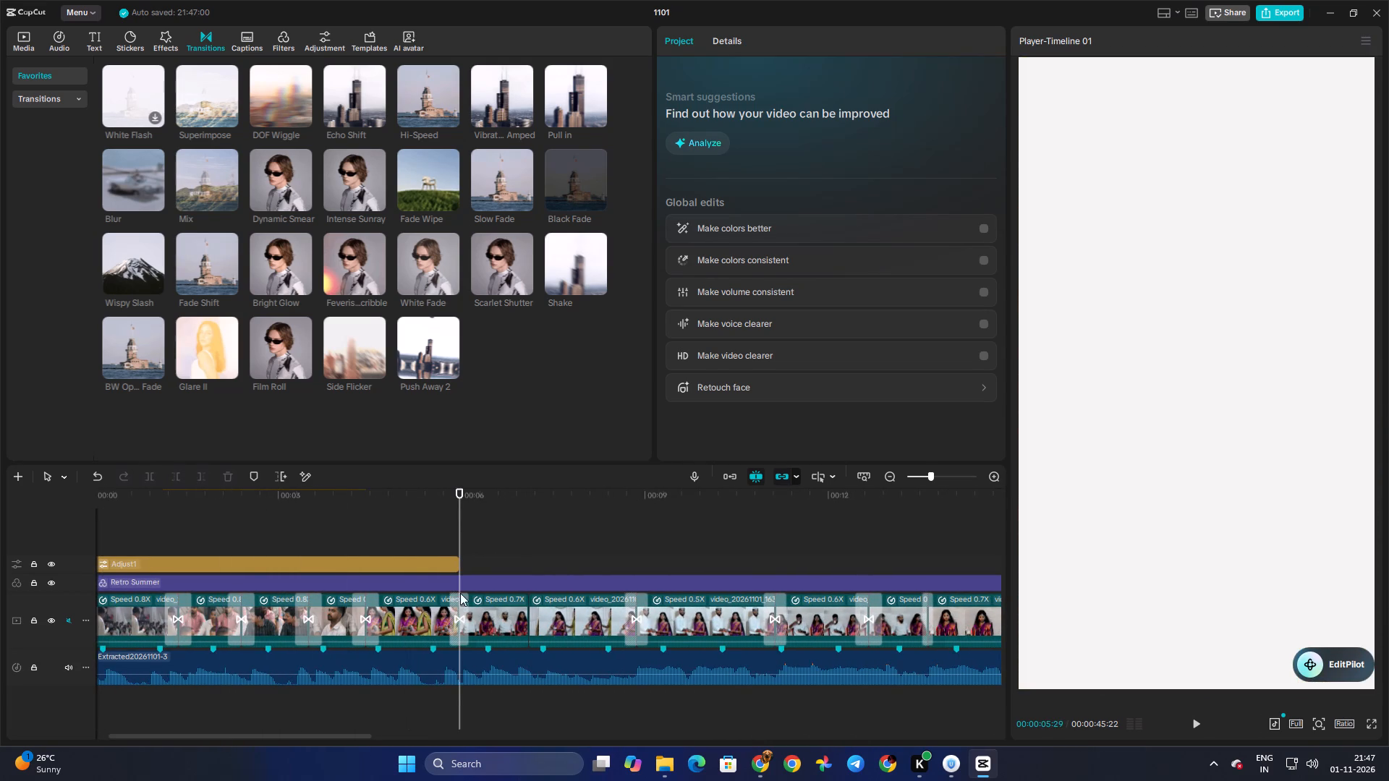
{"action": "left_click", "coordinate": [462, 589]}
{"action": "key", "text": "ctrl+b"}
{"action": "left_click", "coordinate": [511, 563]}
{"action": "left_click_drag", "start_coordinate": [511, 563], "coordinate": [516, 563]}
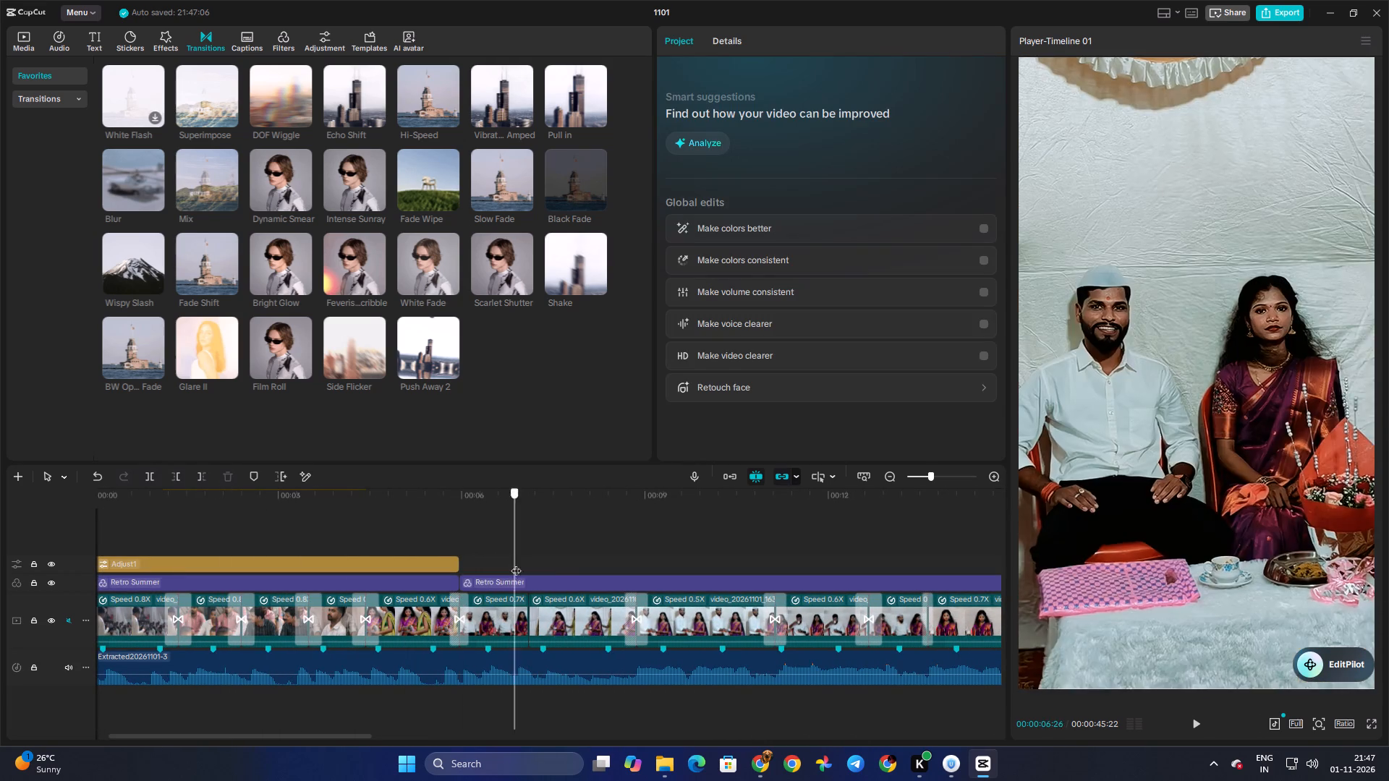
{"action": "left_click_drag", "start_coordinate": [516, 563], "coordinate": [561, 569]}
{"action": "left_click", "coordinate": [557, 584]}
{"action": "key", "text": "Delete"}
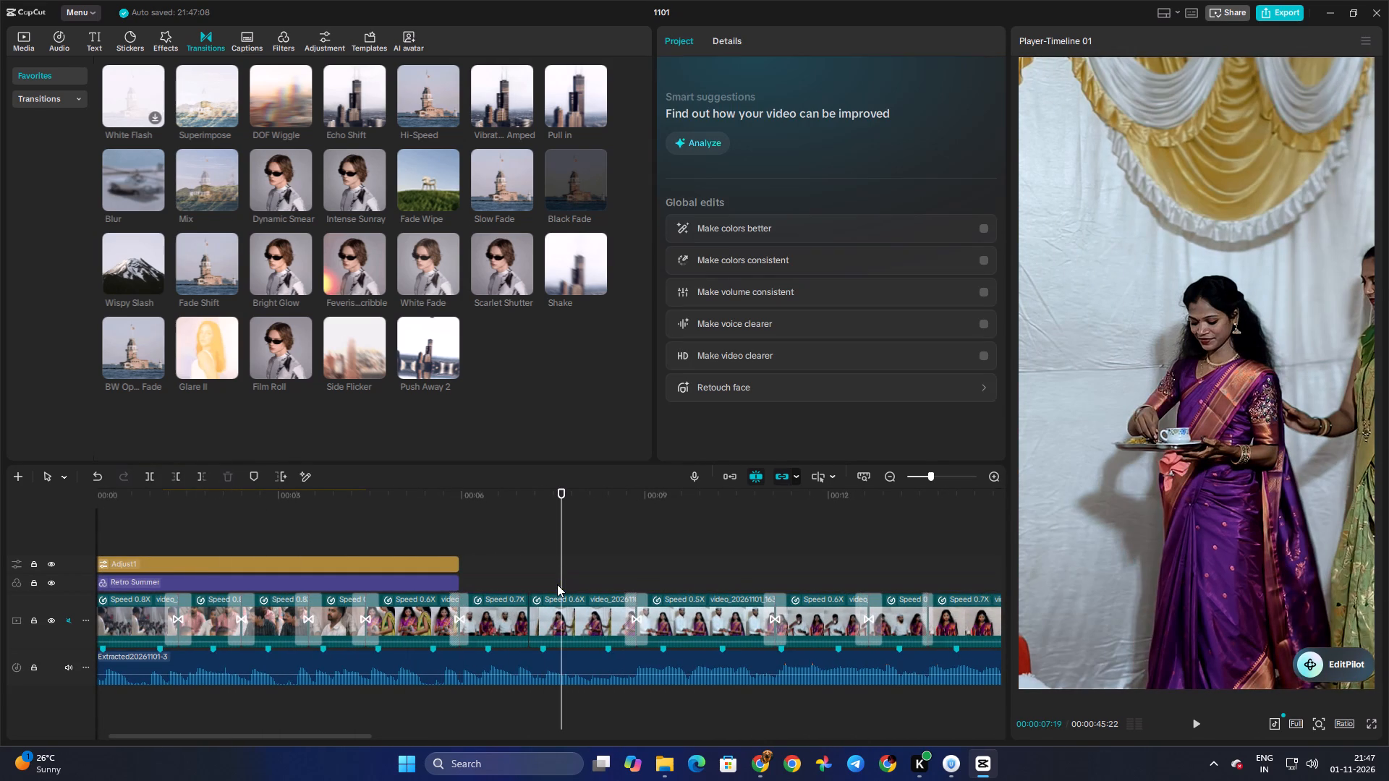
Play back the ungraded clips, and delete the remaining adjustment and Retro Summer segments over the opening clips.
{"action": "key", "text": "space"}
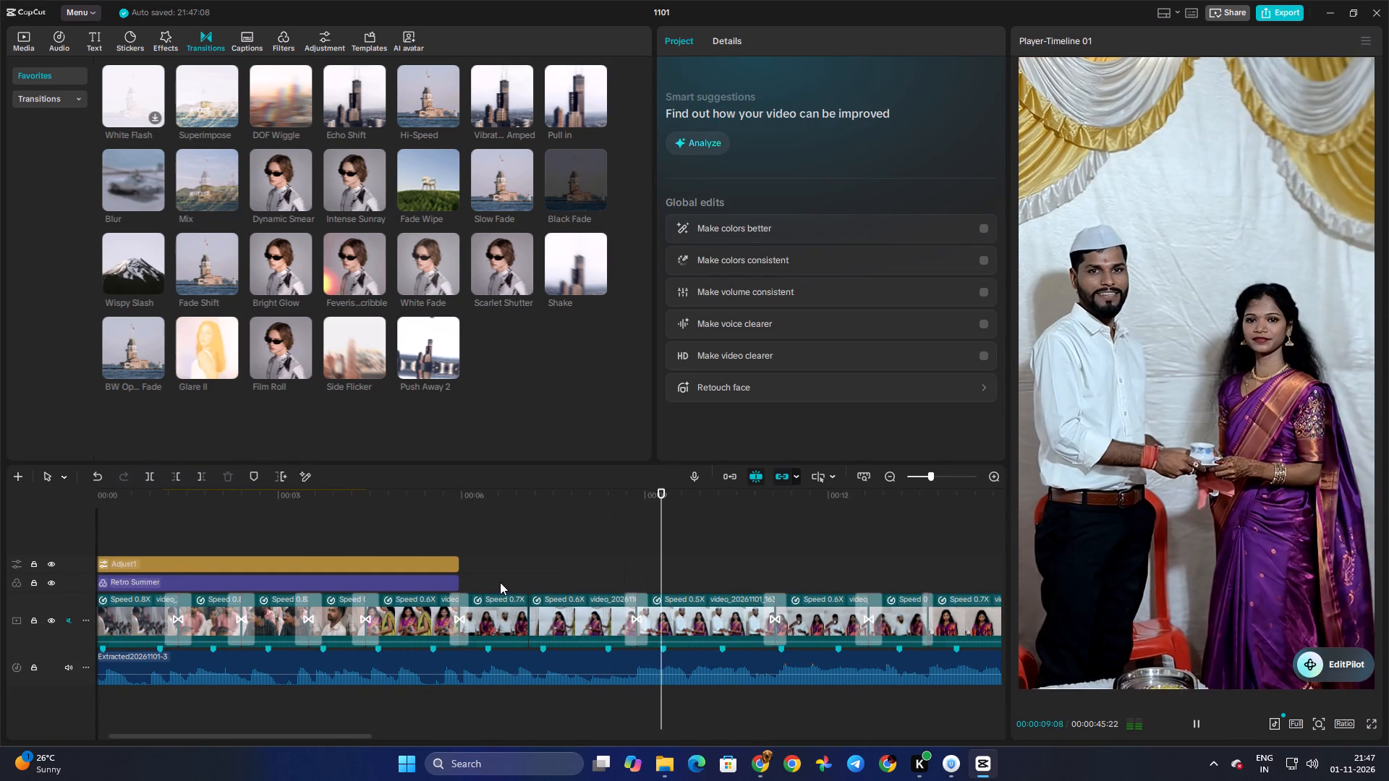
{"action": "key", "text": "space"}
{"action": "left_click_drag", "start_coordinate": [382, 537], "coordinate": [414, 586]}
{"action": "key", "text": "Delete"}
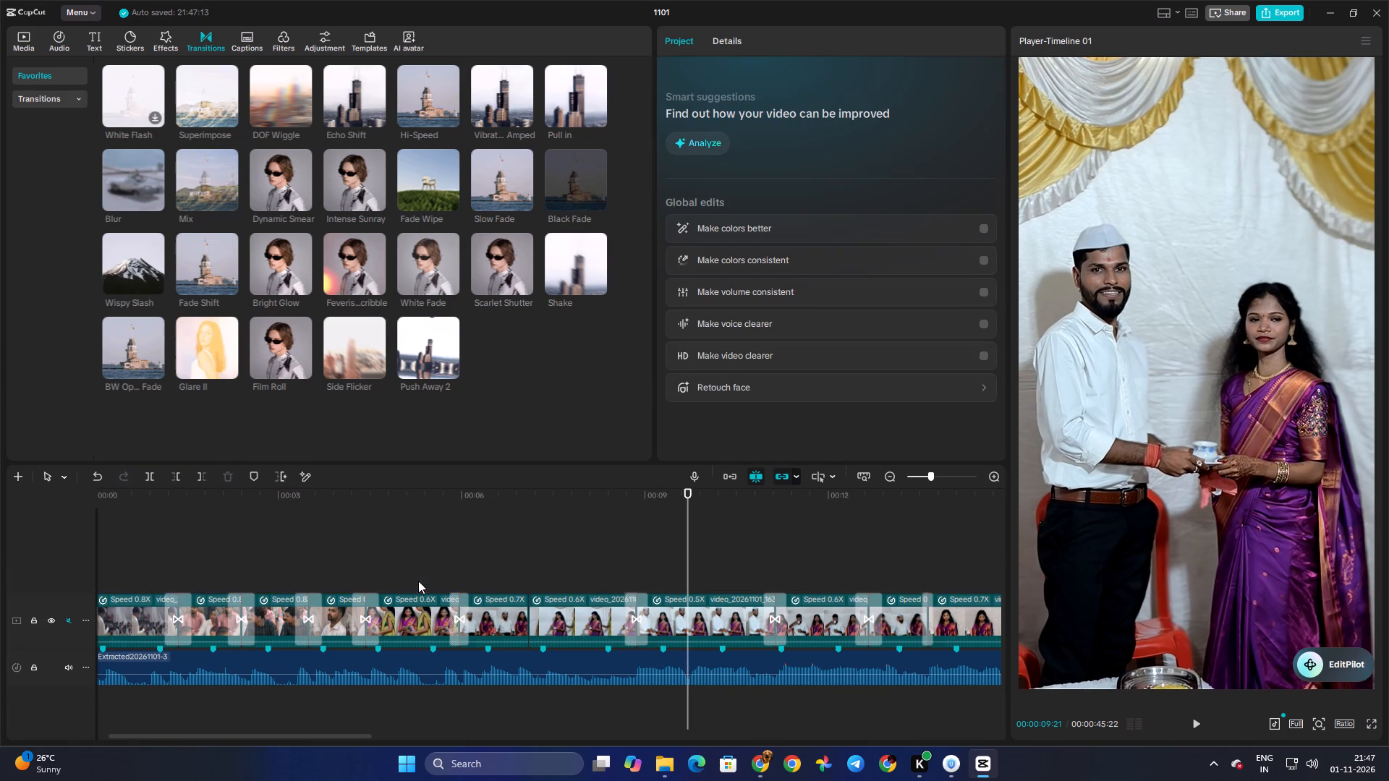
Review the clips up to about 00:00:20, add the Slow Fade transition at the cut just before 00:00:20, and play it back.
{"action": "key", "text": "space"}
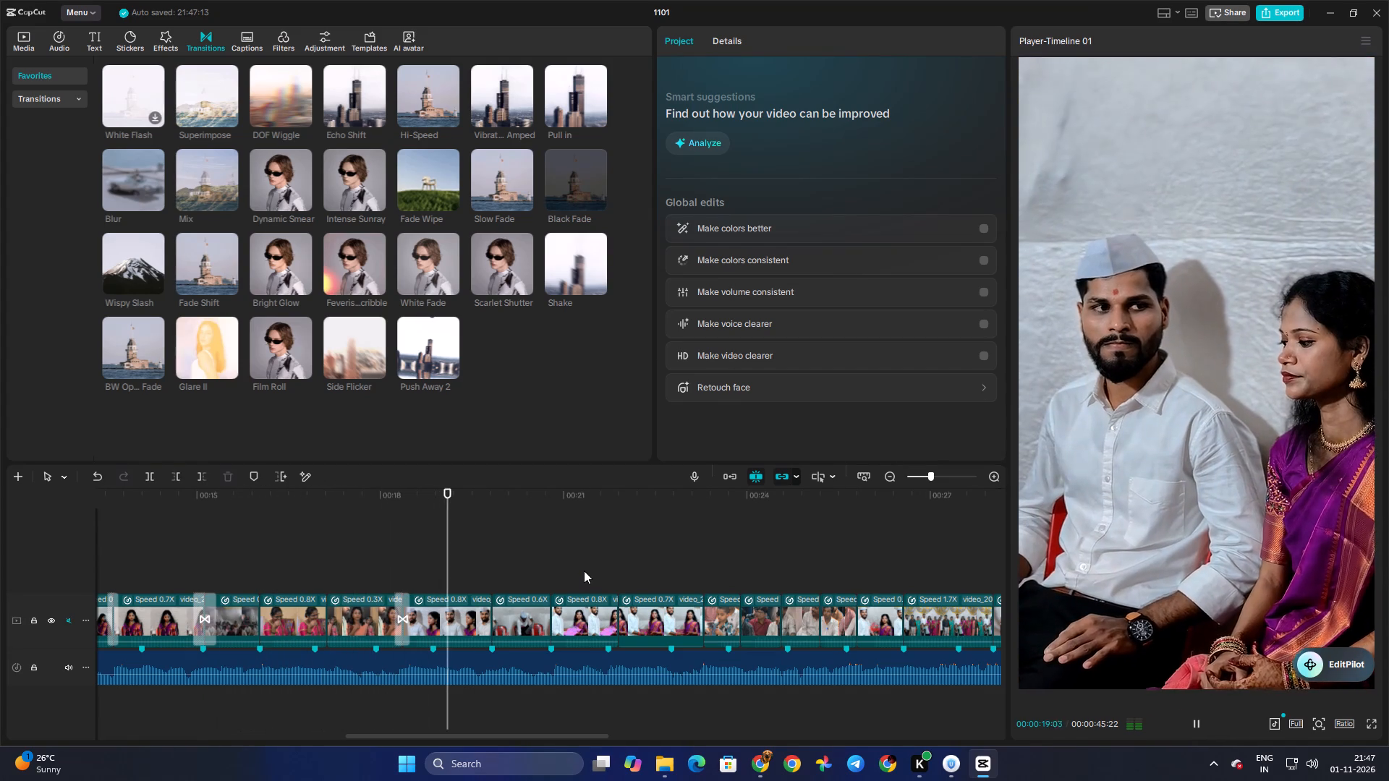
{"action": "key", "text": "space"}
{"action": "left_click", "coordinate": [480, 563]}
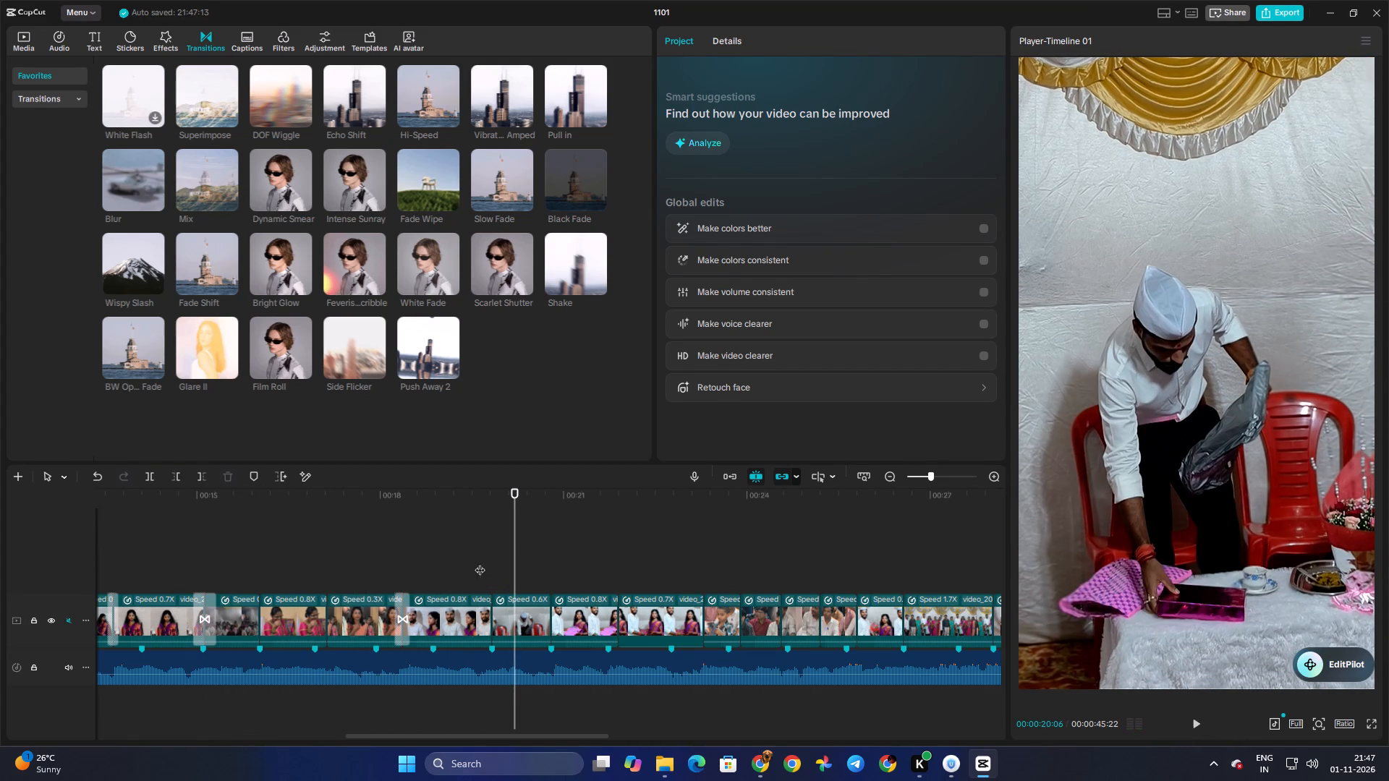
{"action": "left_click_drag", "start_coordinate": [480, 563], "coordinate": [454, 565]}
{"action": "key", "text": "space"}
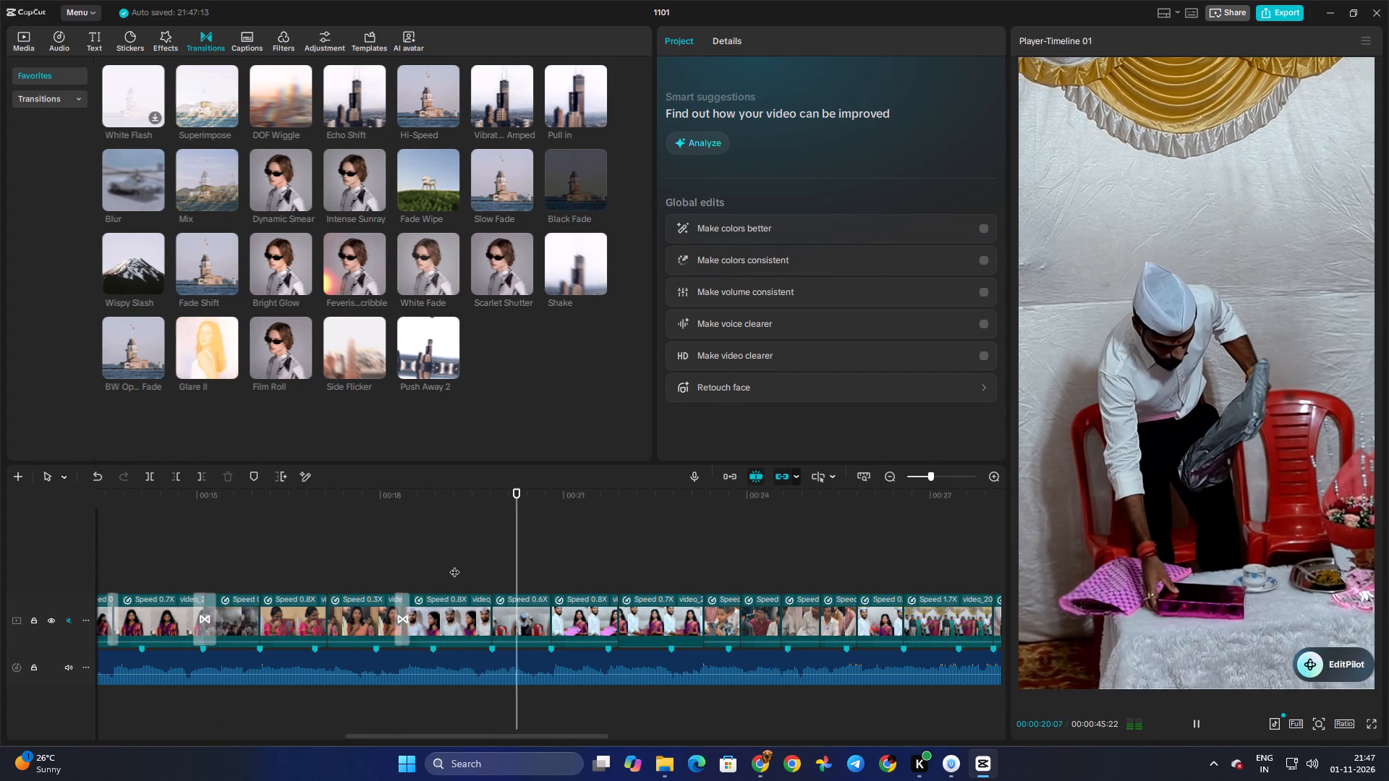
{"action": "key", "text": "space"}
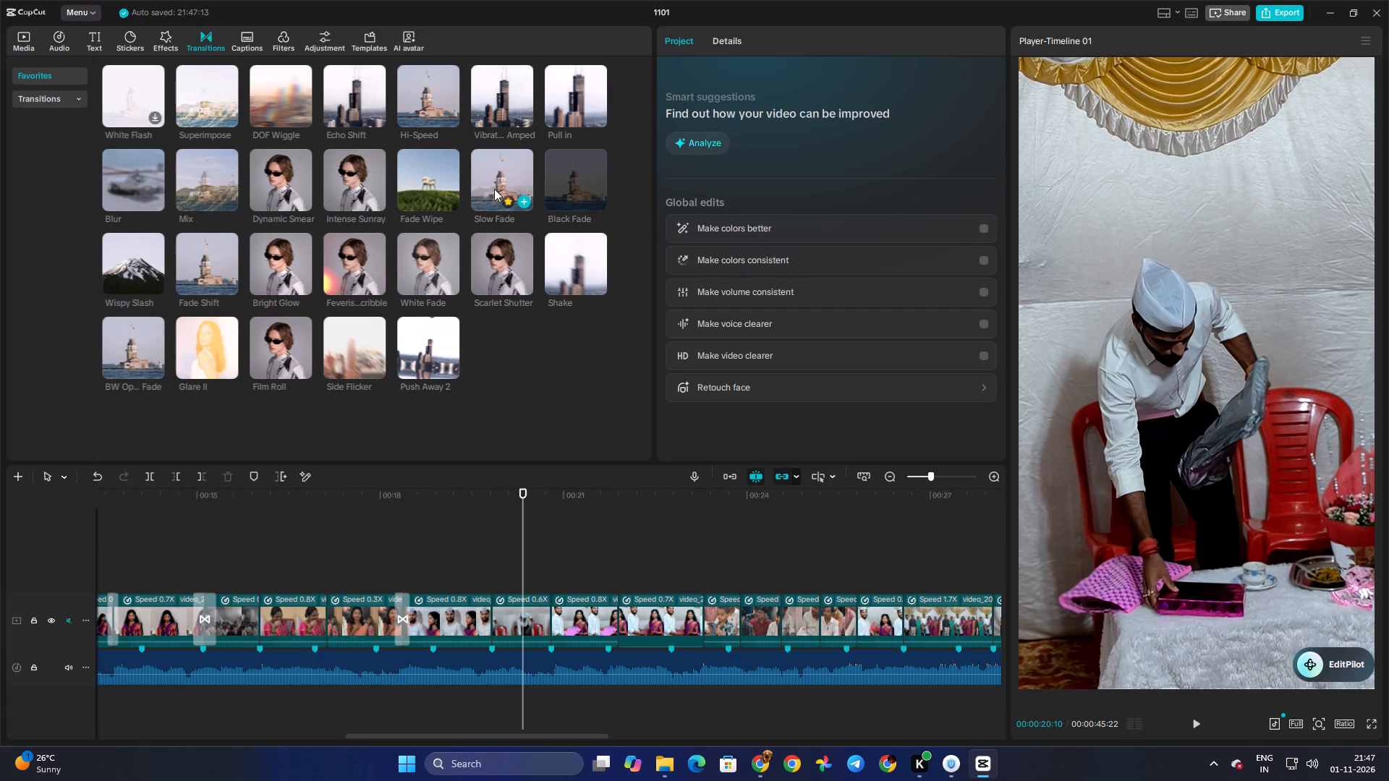
{"action": "left_click_drag", "start_coordinate": [494, 189], "coordinate": [481, 623]}
{"action": "left_click", "coordinate": [473, 557]}
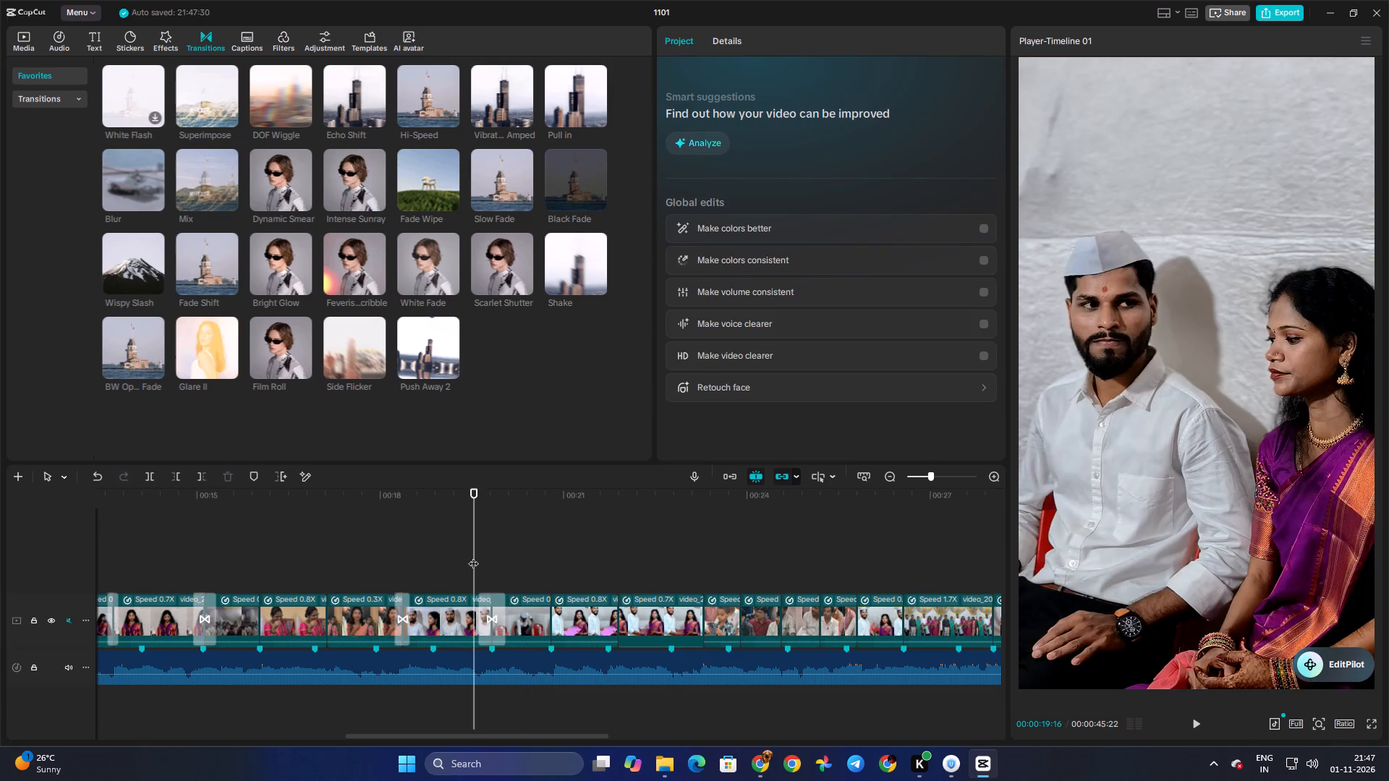
{"action": "key", "text": "space"}
{"action": "key", "text": "space"}
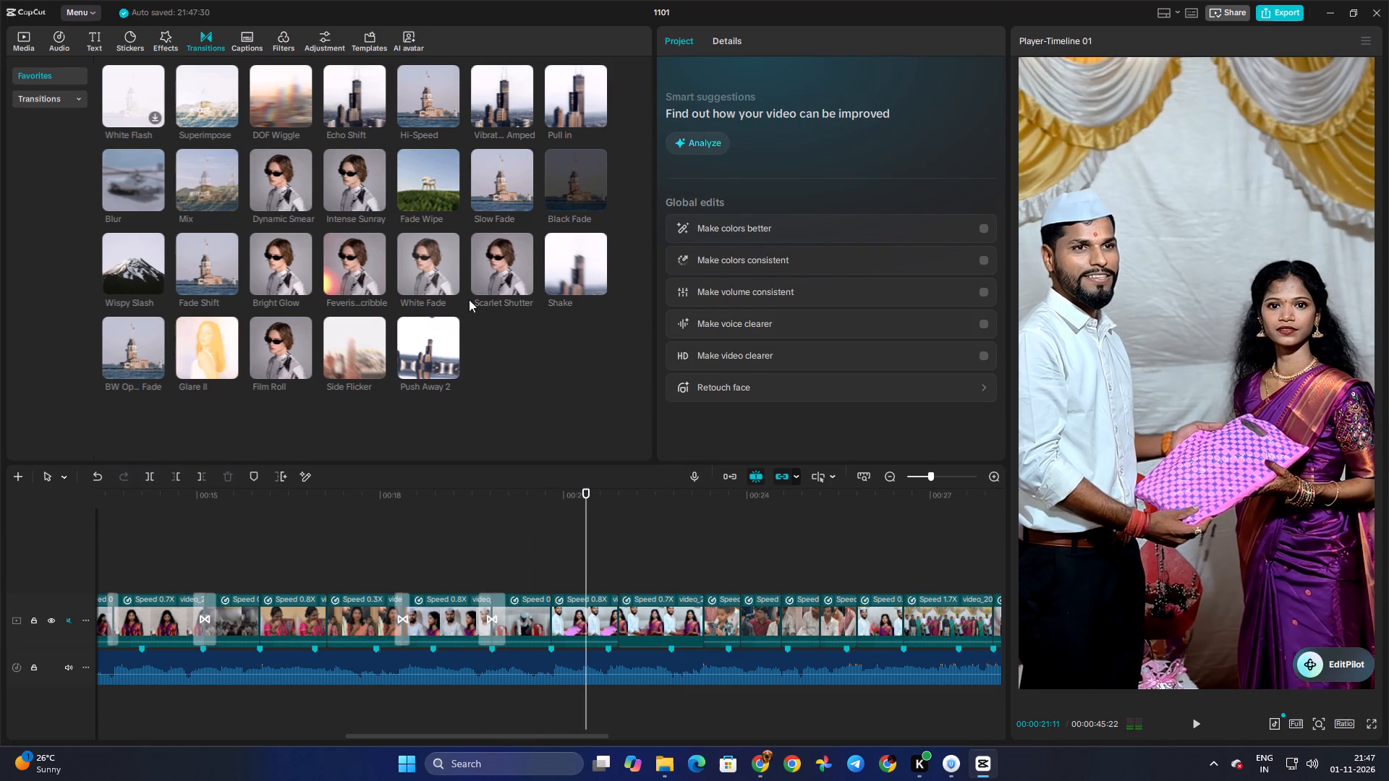
Add the Bright Glow transition at the cut just before 00:00:21, set its duration to 0.2 s, and play it back.
{"action": "left_click_drag", "start_coordinate": [297, 269], "coordinate": [550, 618]}
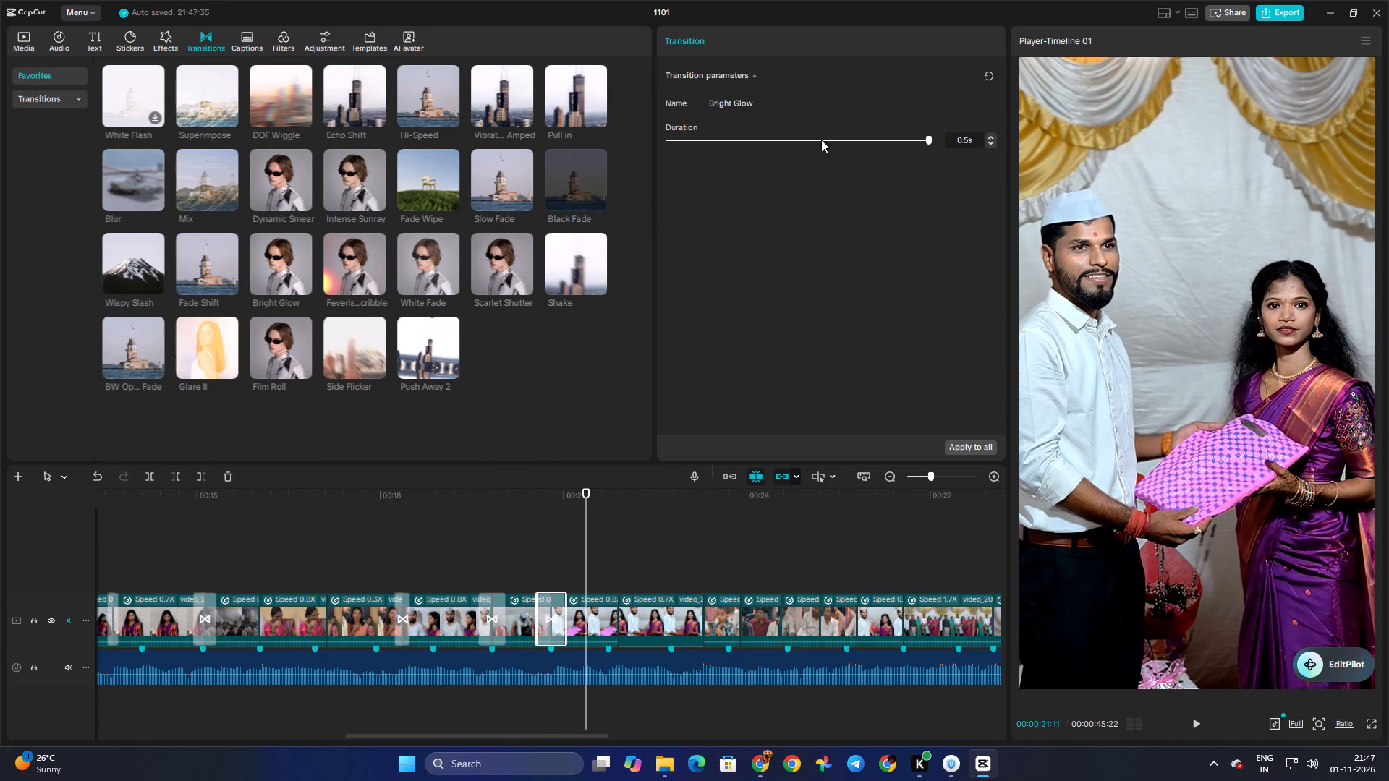
{"action": "double_click", "coordinate": [782, 138]}
{"action": "double_click", "coordinate": [771, 140]}
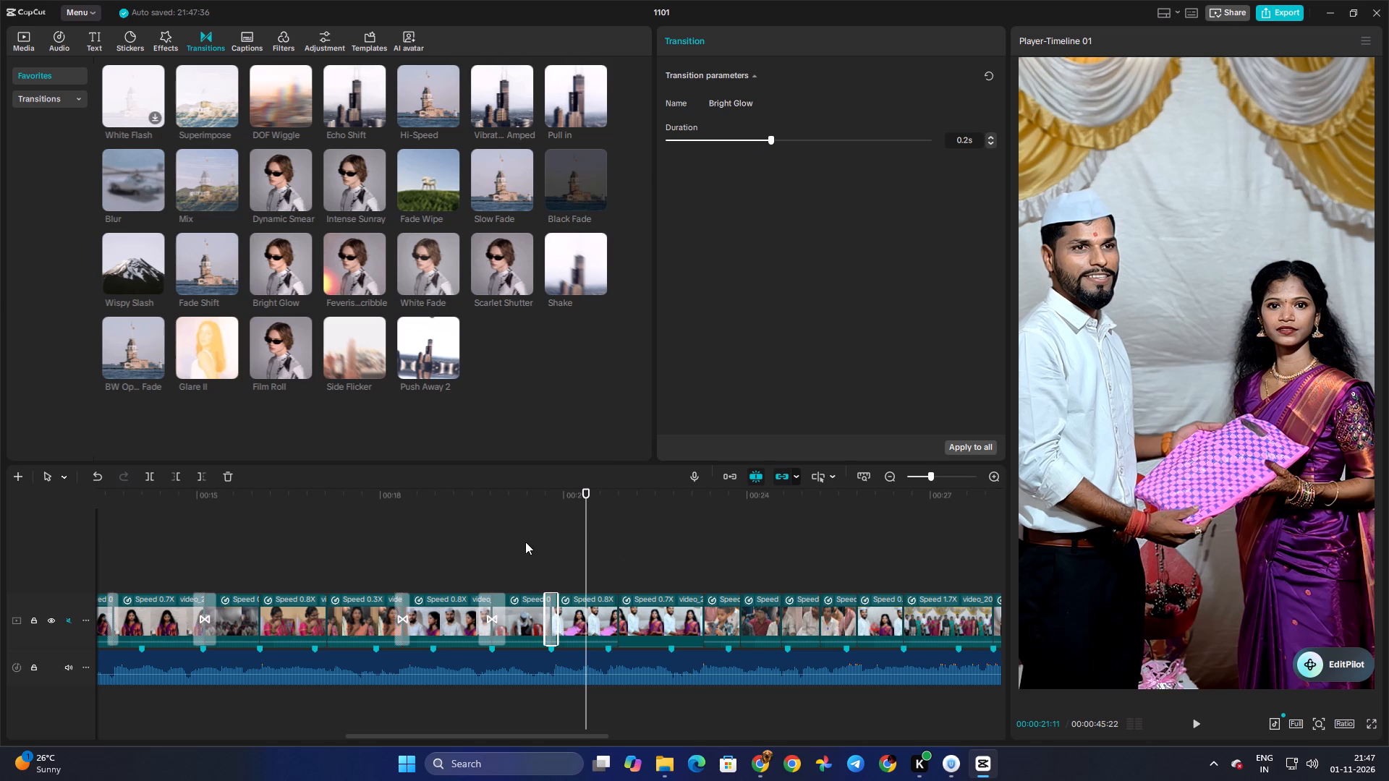
{"action": "left_click", "coordinate": [525, 542]}
{"action": "key", "text": "space"}
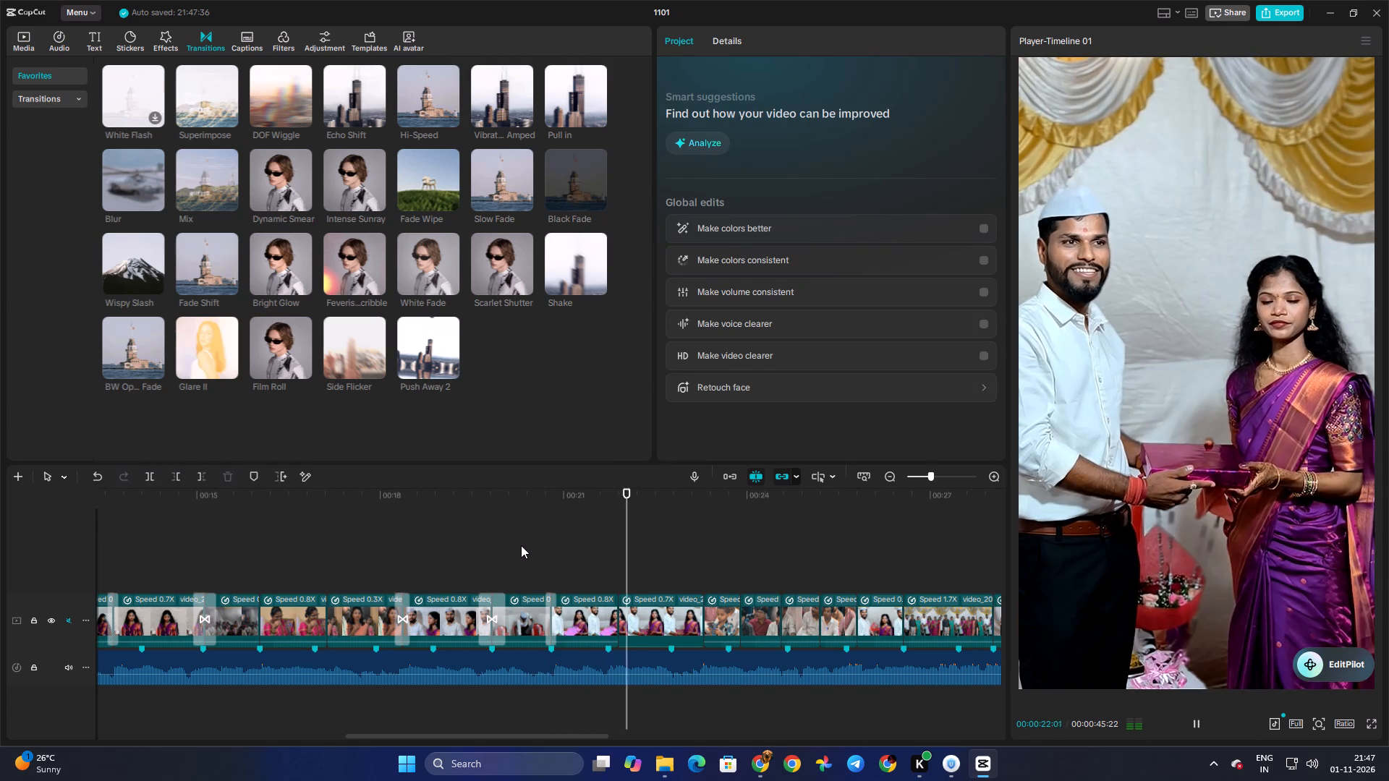
Add the Intense Sunray transition at the cut just before 00:00:22 and play it back to about 00:00:24.
{"action": "key", "text": "space"}
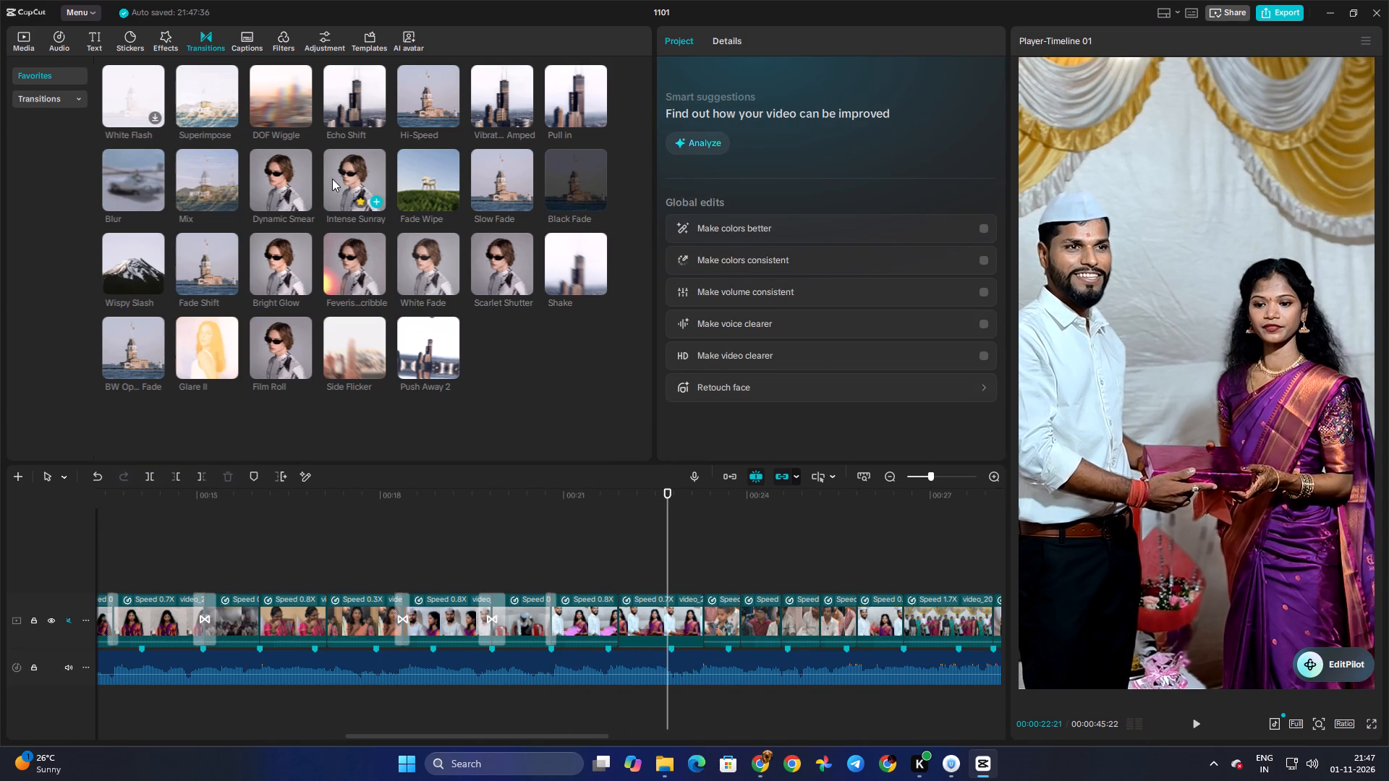
{"action": "left_click_drag", "start_coordinate": [357, 187], "coordinate": [621, 649]}
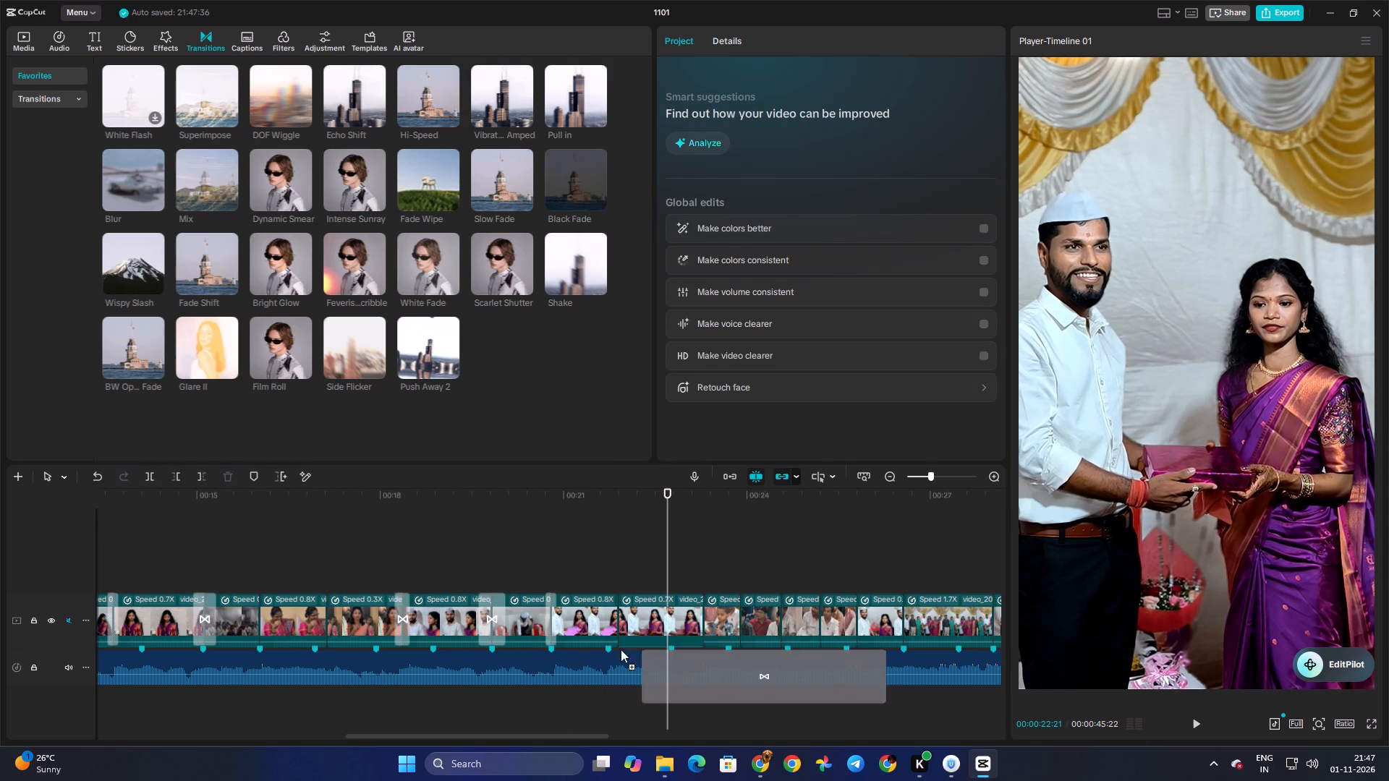
{"action": "left_click_drag", "start_coordinate": [621, 649], "coordinate": [598, 618]}
{"action": "left_click", "coordinate": [584, 550]}
{"action": "key", "text": "space"}
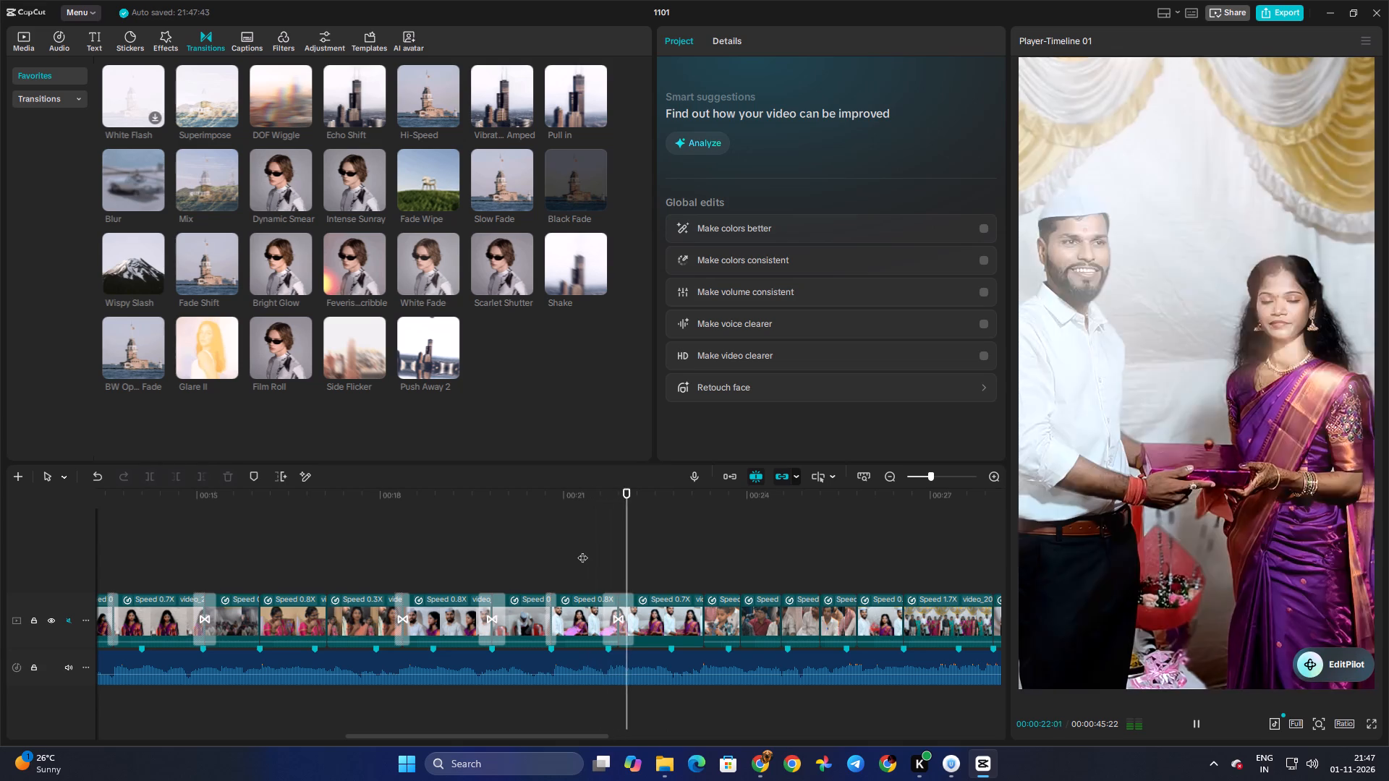
{"action": "key", "text": "space"}
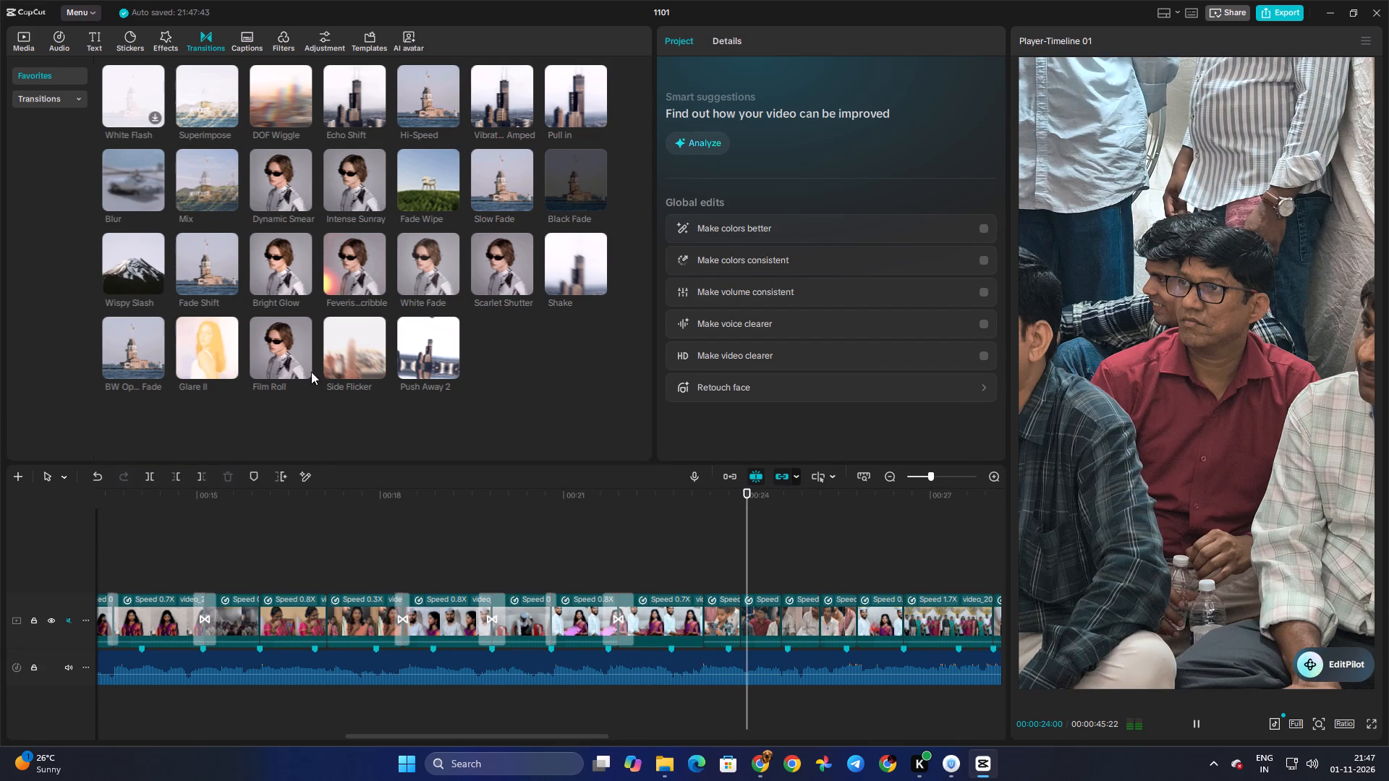
Add the Bright Glow transition at the cut just after 00:00:23, set its duration to 0.1 s, and continue playback to about 00:00:25.
{"action": "left_click_drag", "start_coordinate": [284, 265], "coordinate": [704, 627]}
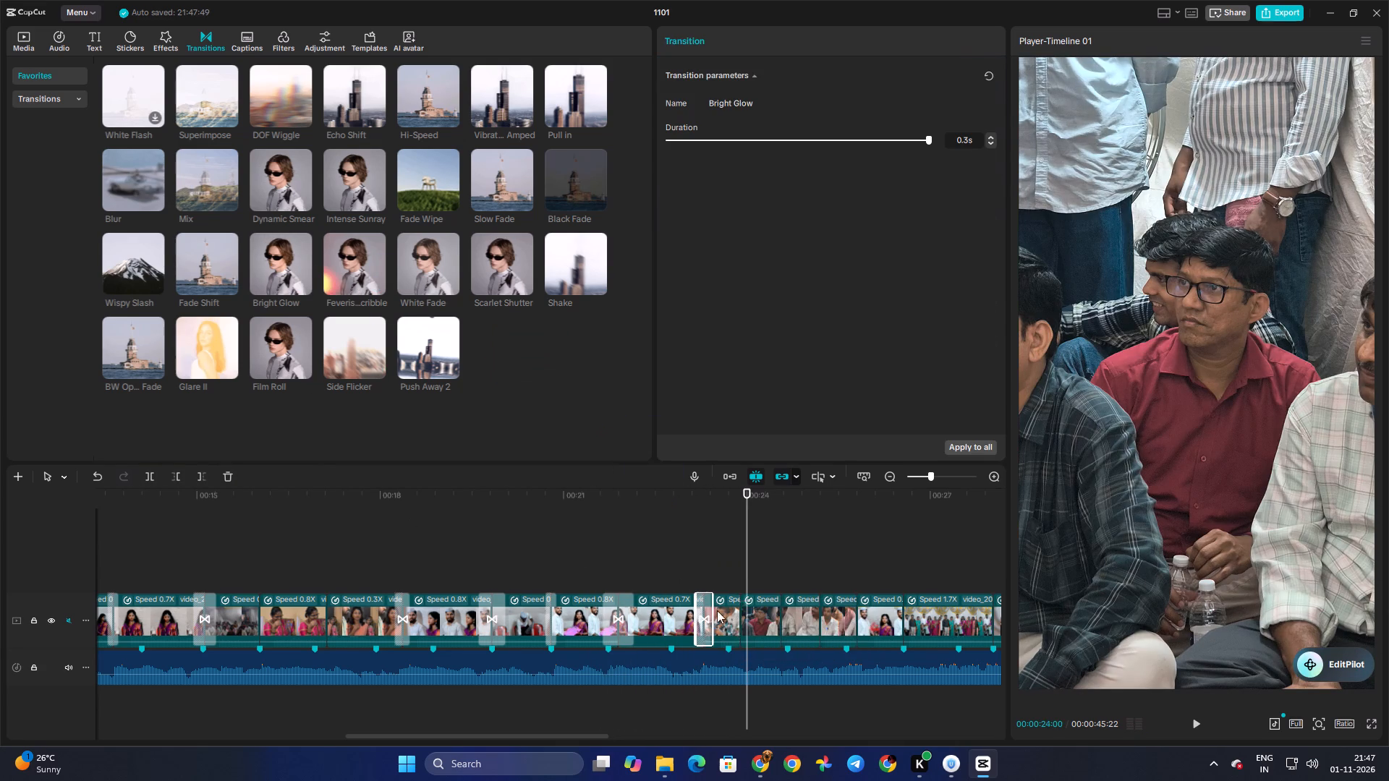
{"action": "left_click", "coordinate": [800, 137]}
{"action": "left_click", "coordinate": [783, 140]}
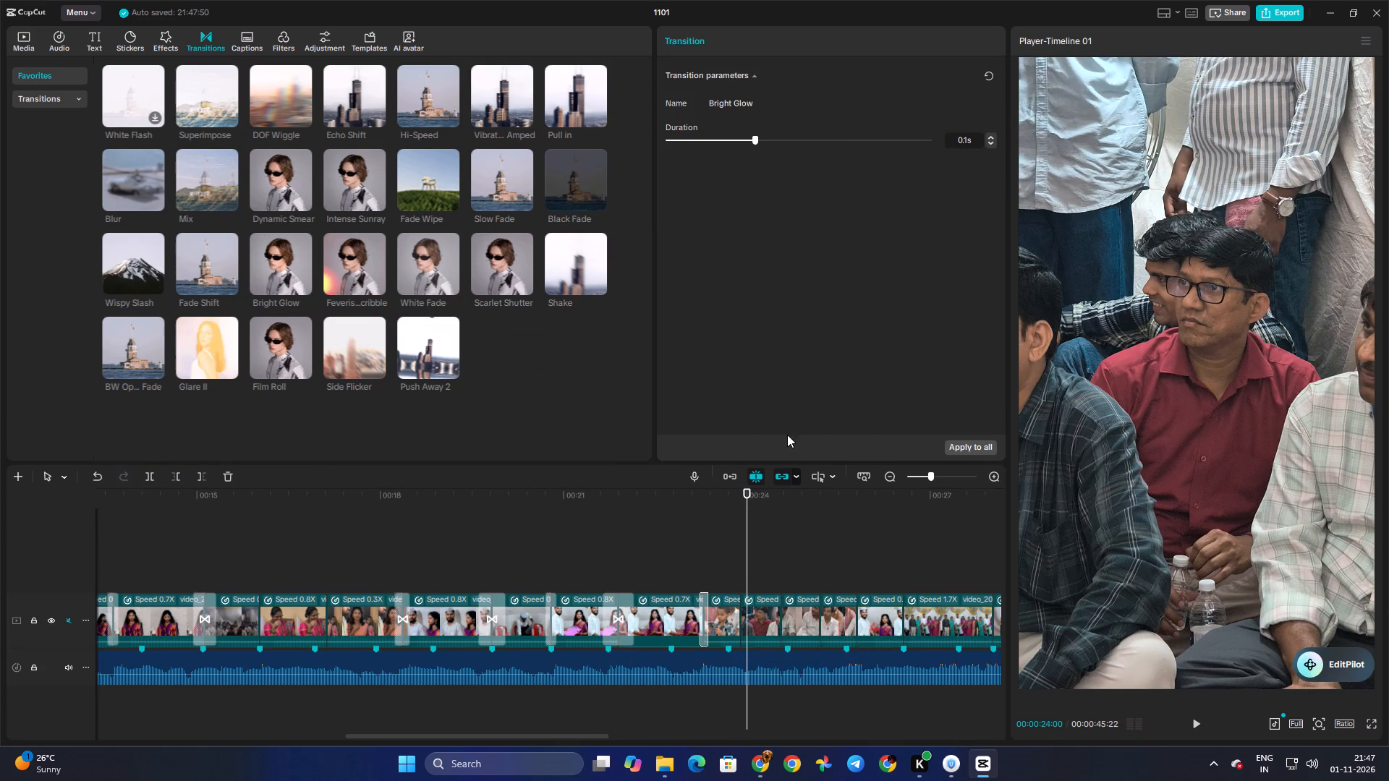
{"action": "left_click", "coordinate": [677, 563]}
{"action": "key", "text": "space"}
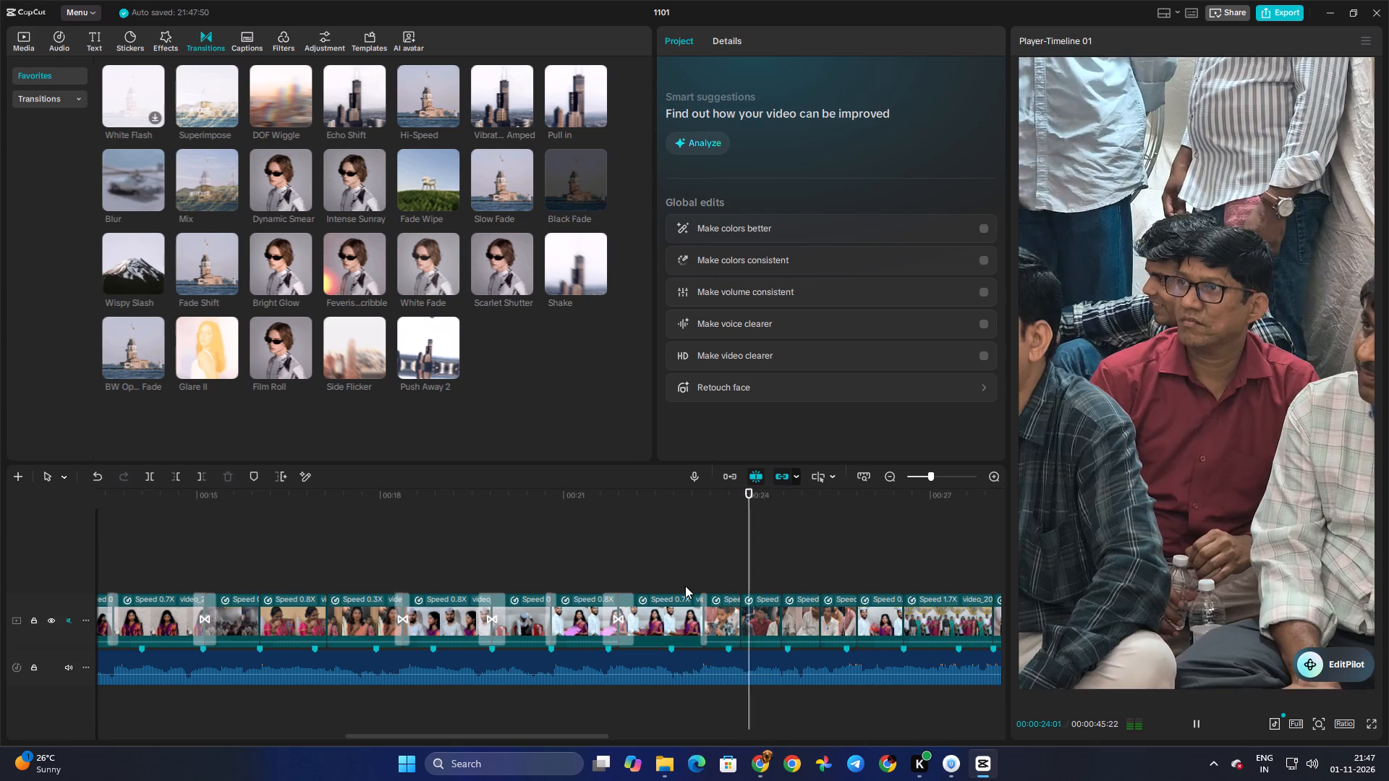
{"action": "key", "text": "space"}
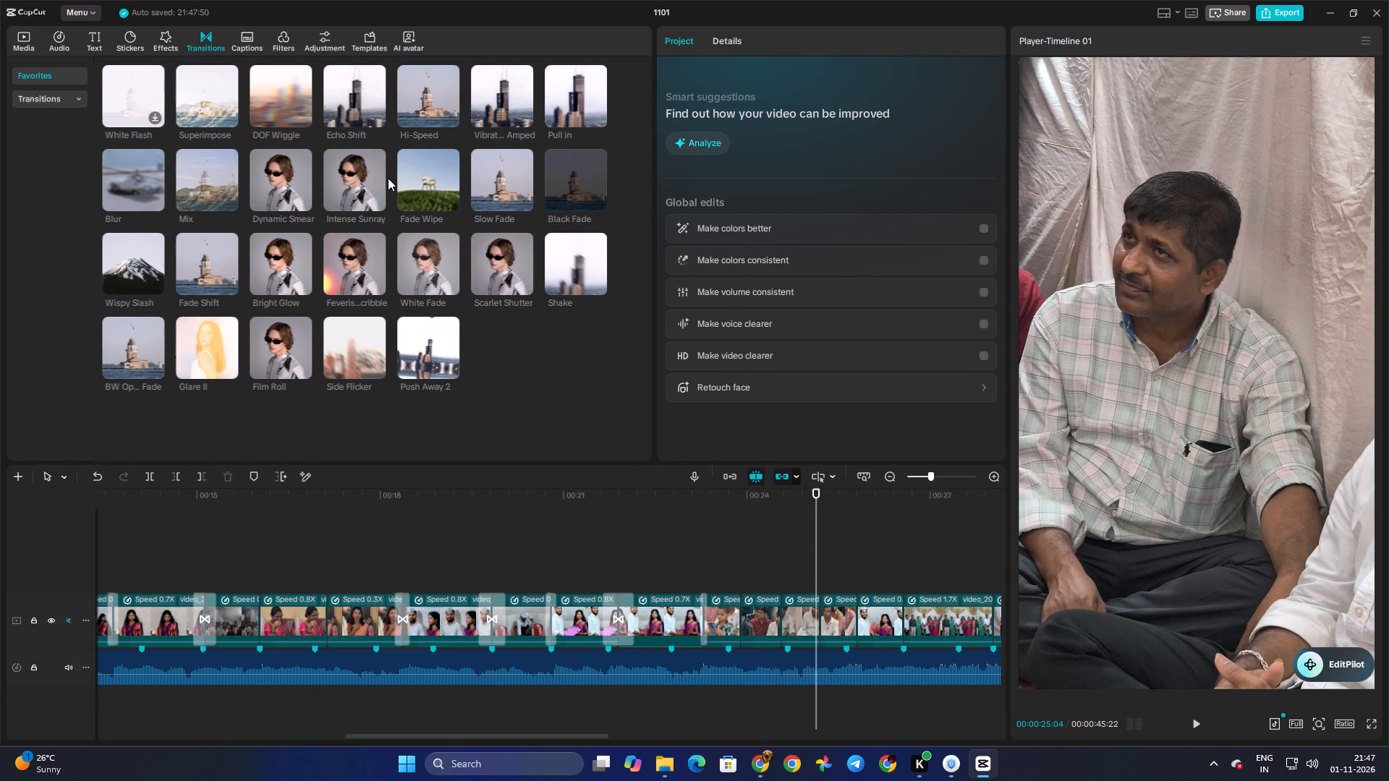
Add the Slow Fade transition at the three consecutive cuts between about 00:00:24 and 00:00:25.
{"action": "left_click_drag", "start_coordinate": [497, 184], "coordinate": [754, 539]}
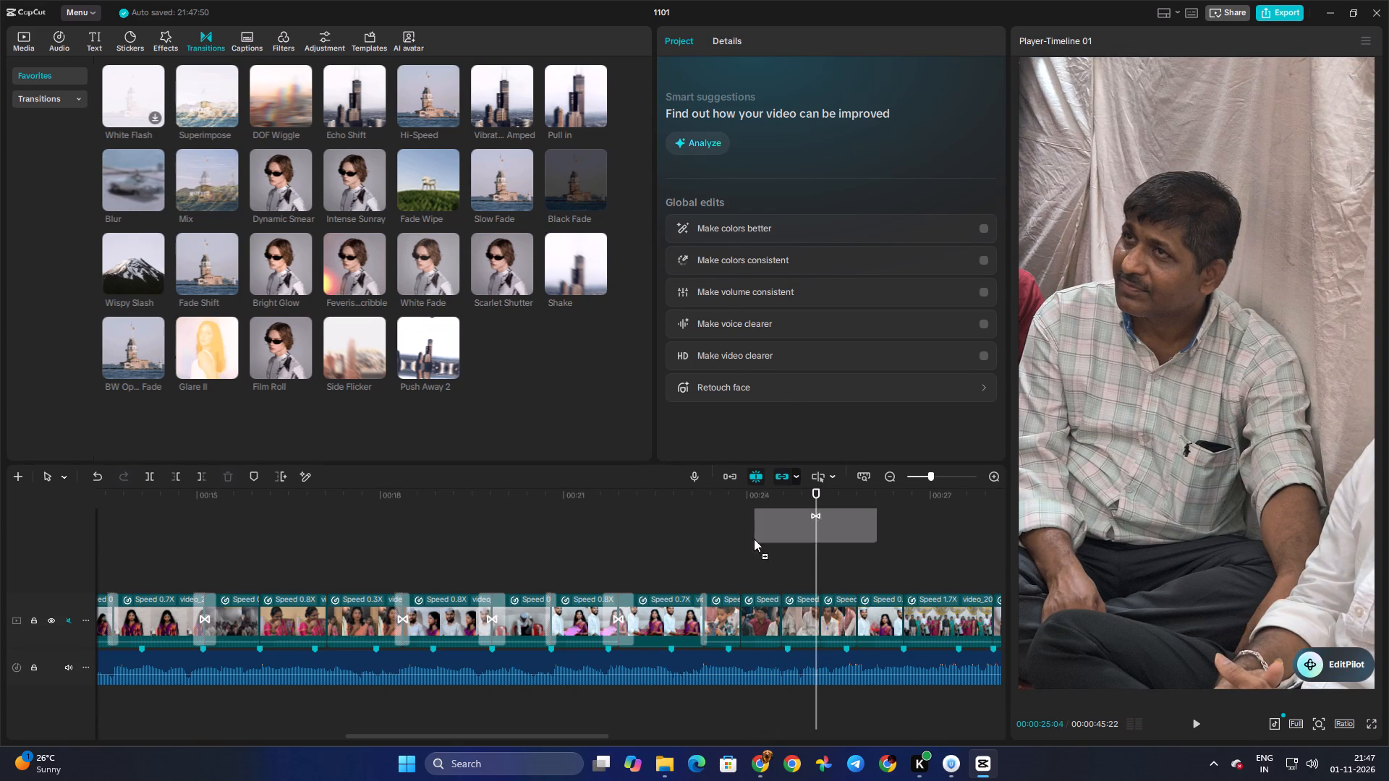
{"action": "left_click_drag", "start_coordinate": [754, 539], "coordinate": [735, 623]}
{"action": "left_click_drag", "start_coordinate": [484, 173], "coordinate": [485, 174]}
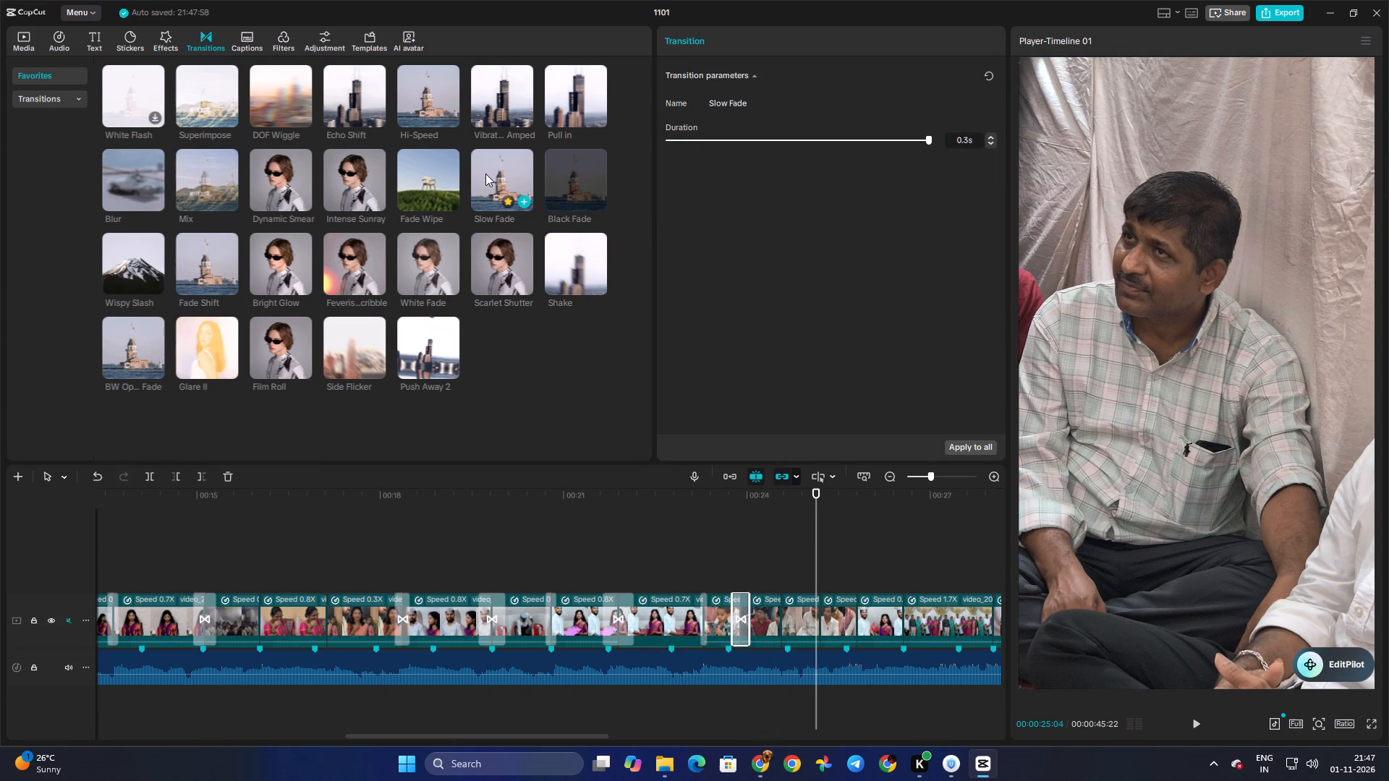
{"action": "left_click_drag", "start_coordinate": [485, 174], "coordinate": [768, 631]}
{"action": "left_click_drag", "start_coordinate": [486, 186], "coordinate": [760, 465]}
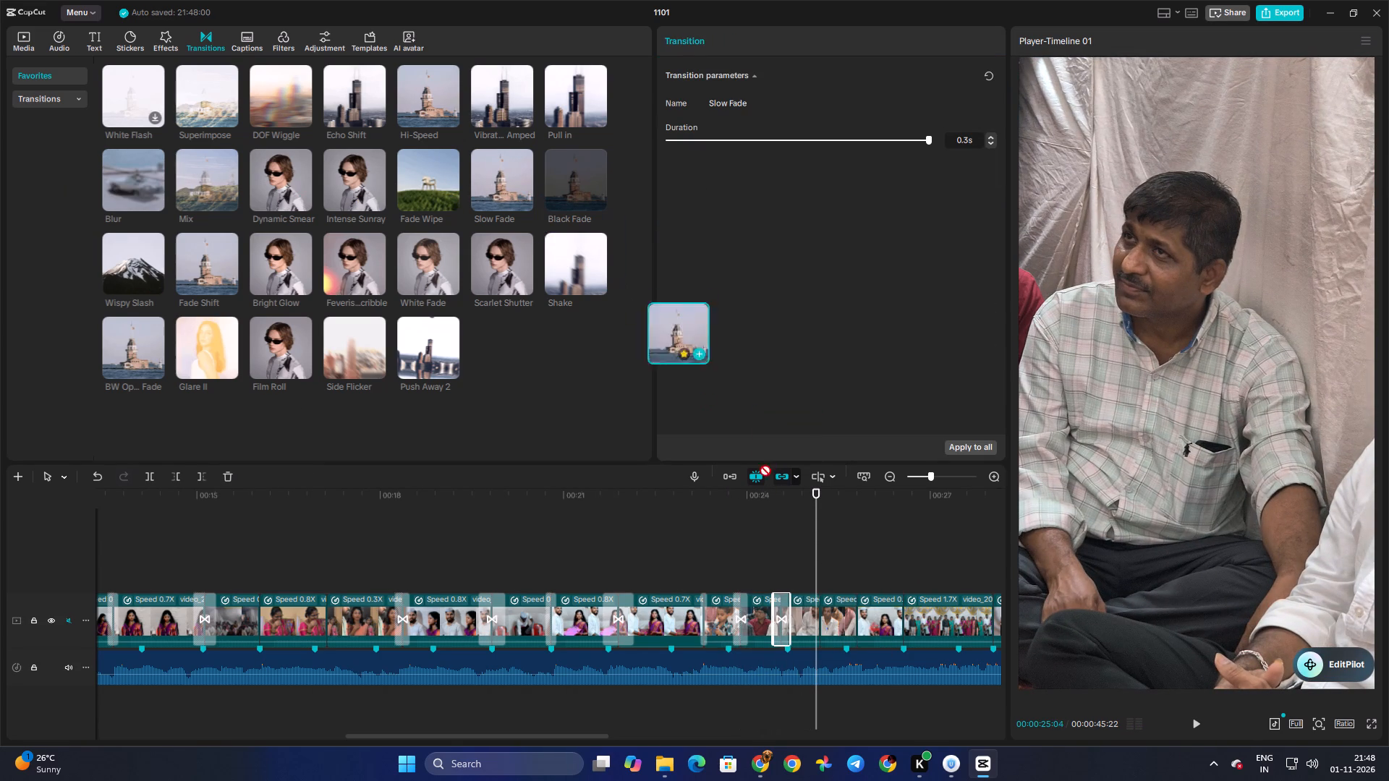
{"action": "left_click_drag", "start_coordinate": [760, 465], "coordinate": [819, 635]}
{"action": "left_click_drag", "start_coordinate": [506, 166], "coordinate": [895, 582]}
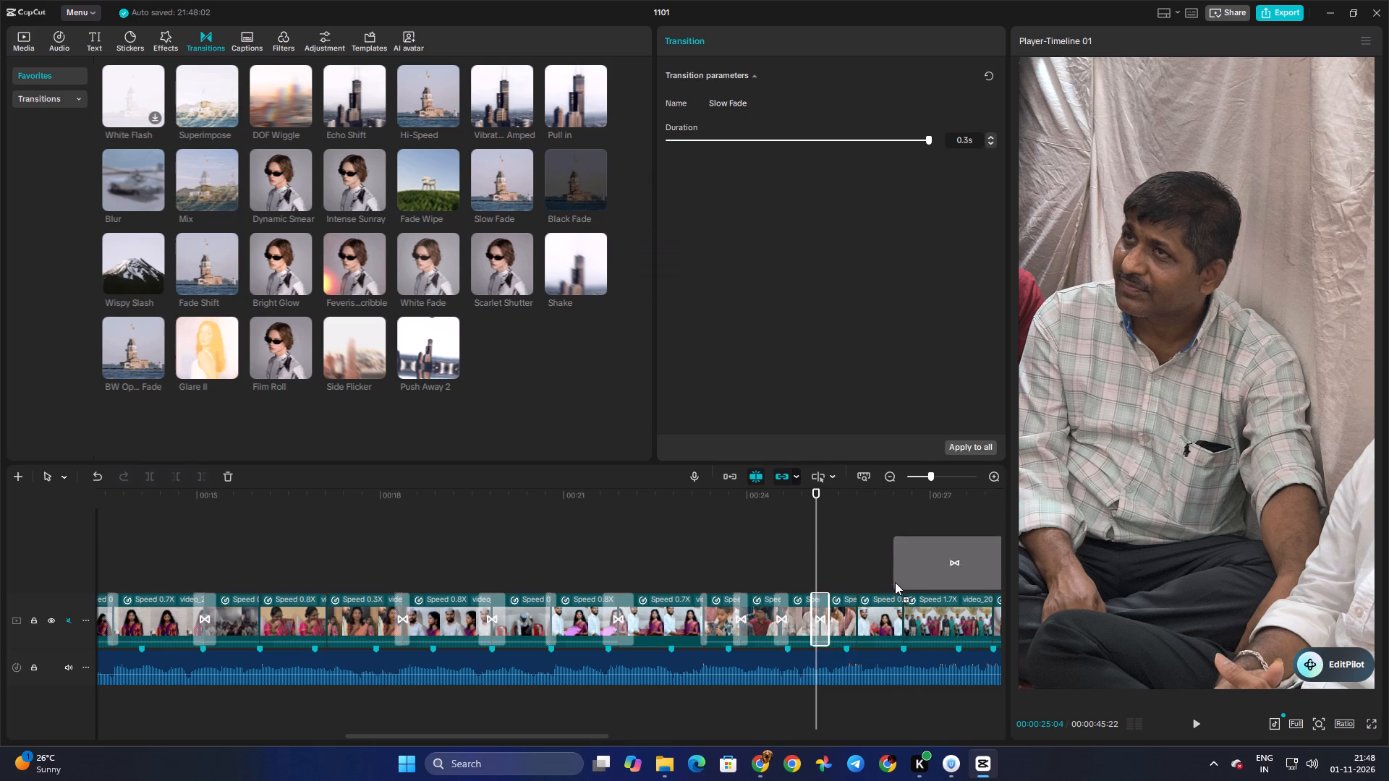
{"action": "left_click_drag", "start_coordinate": [895, 582], "coordinate": [479, 256]}
Add the Bright Glow transition at the cut just before 00:00:26 and shorten its duration.
{"action": "left_click_drag", "start_coordinate": [289, 253], "coordinate": [543, 316]}
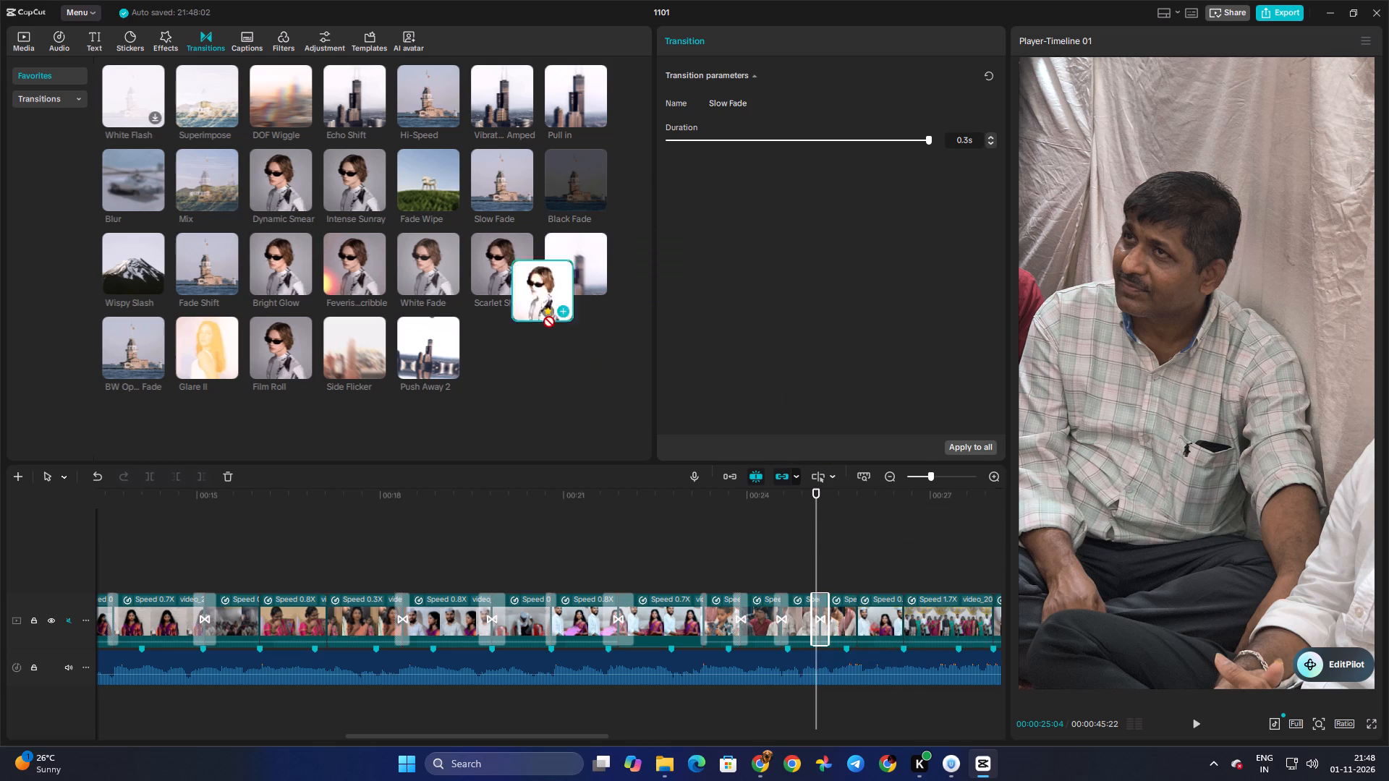
{"action": "left_click_drag", "start_coordinate": [543, 316], "coordinate": [852, 629]}
{"action": "left_click", "coordinate": [789, 139]}
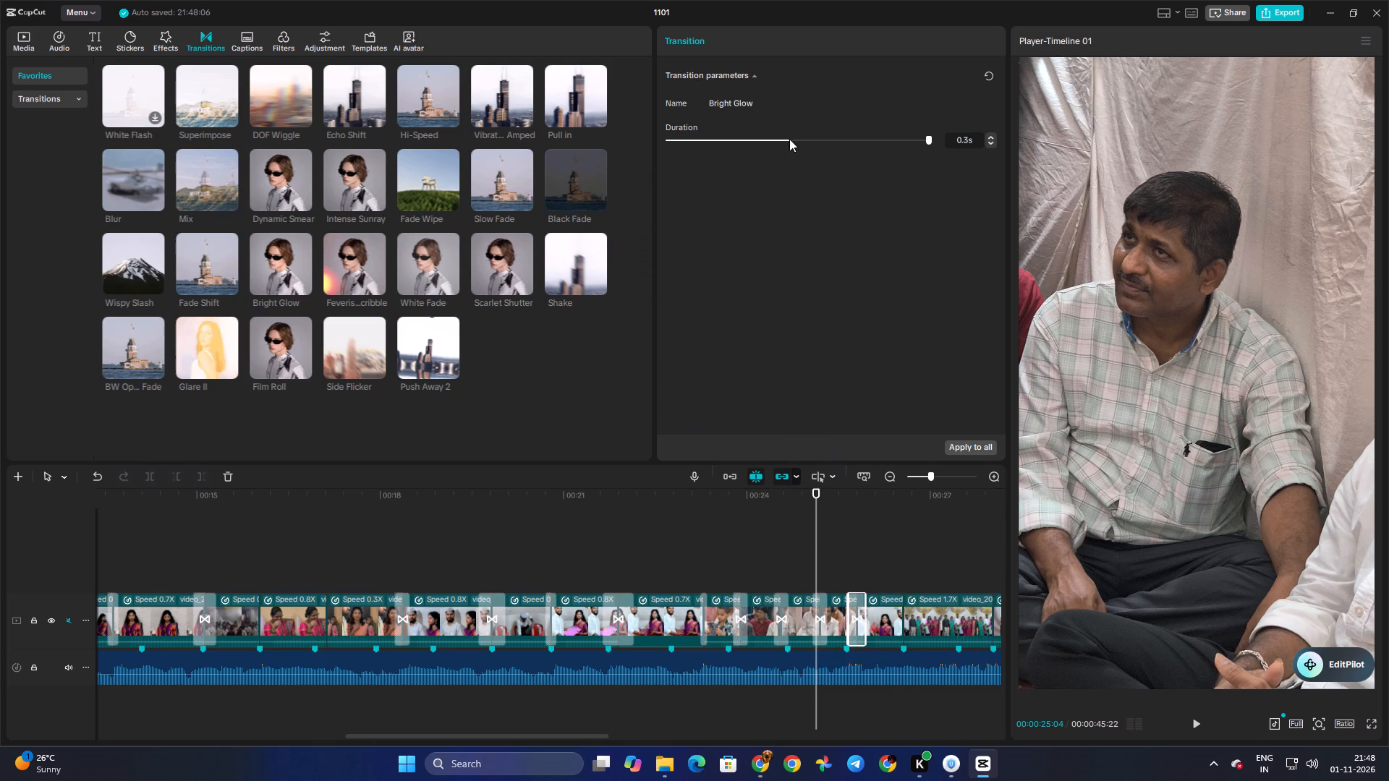
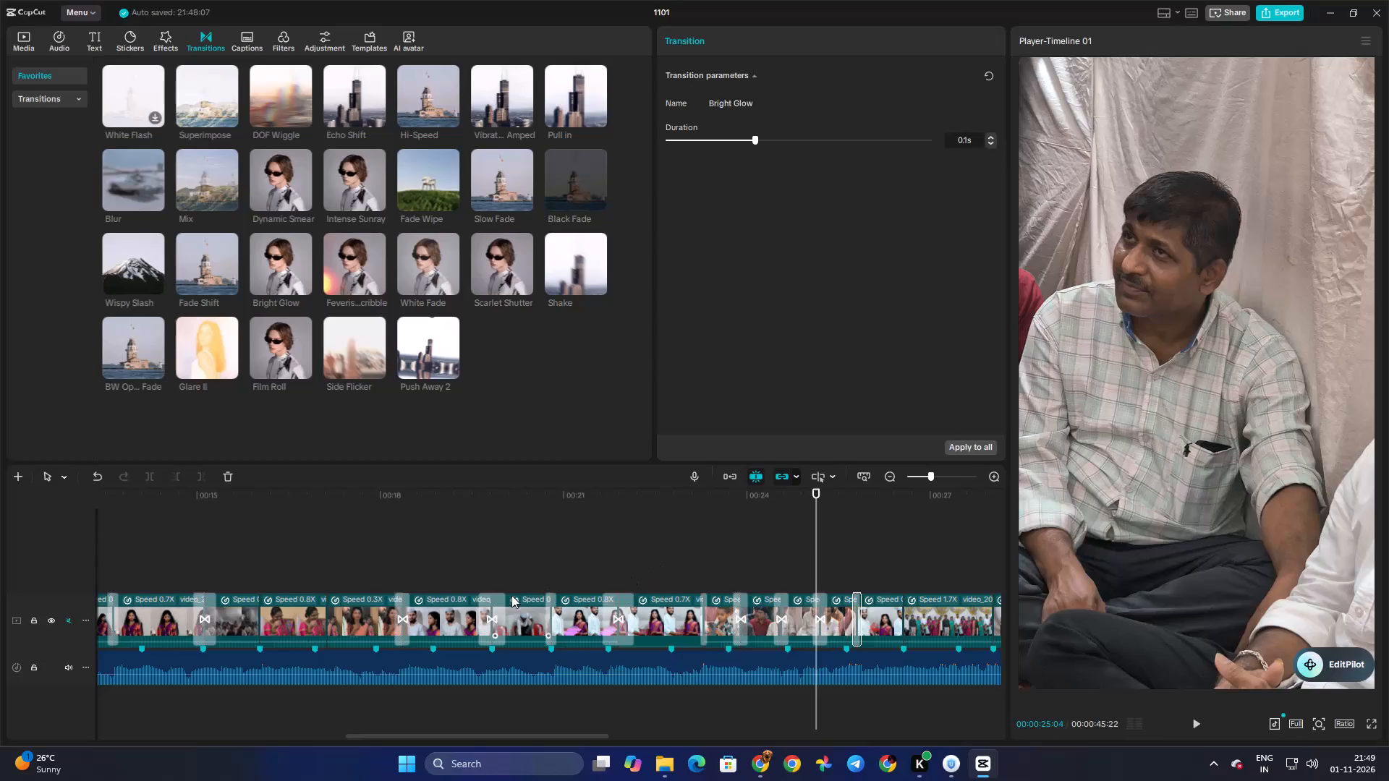
Scrub the timeline between about 00:00:18 and 00:00:23 to review the clips and the transitions added there.
{"action": "left_click", "coordinate": [415, 563]}
{"action": "left_click_drag", "start_coordinate": [415, 563], "coordinate": [519, 573]}
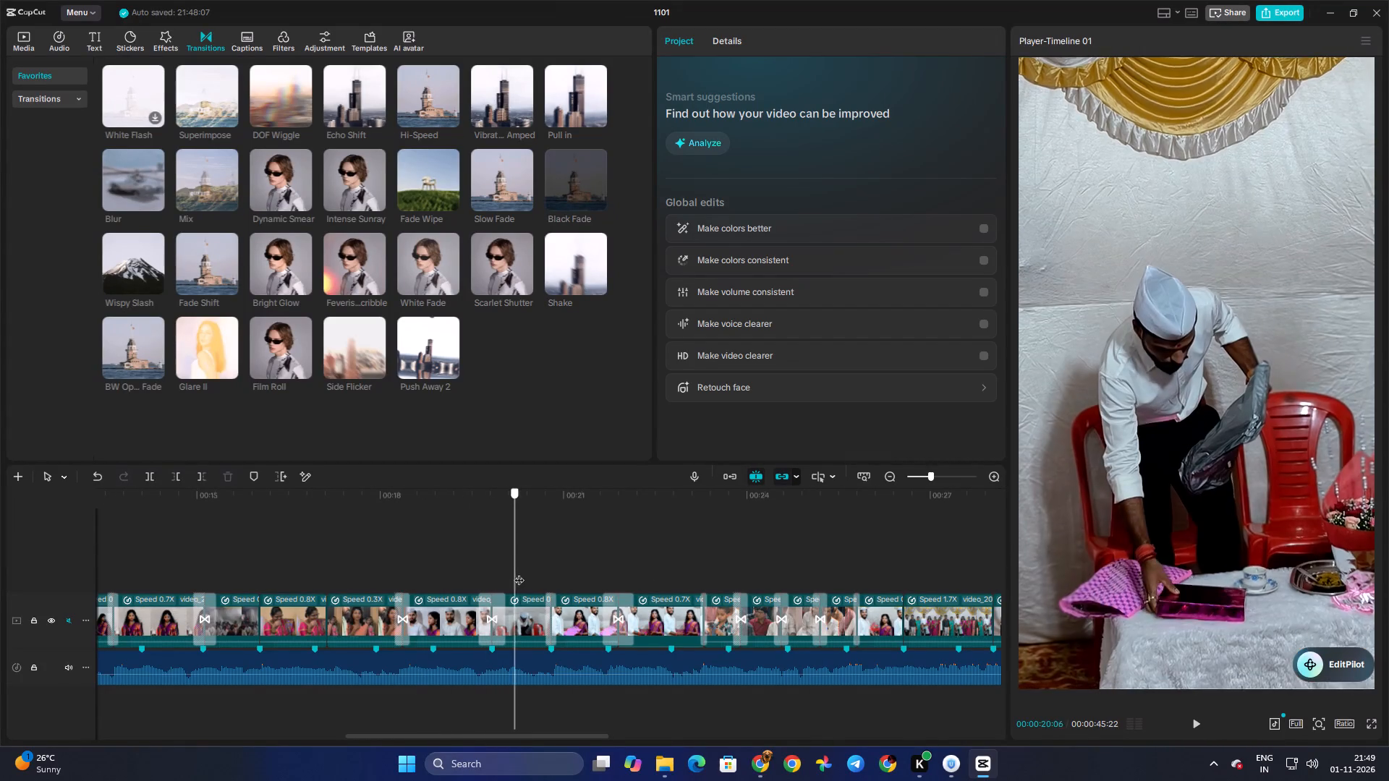
{"action": "left_click_drag", "start_coordinate": [519, 573], "coordinate": [600, 579]}
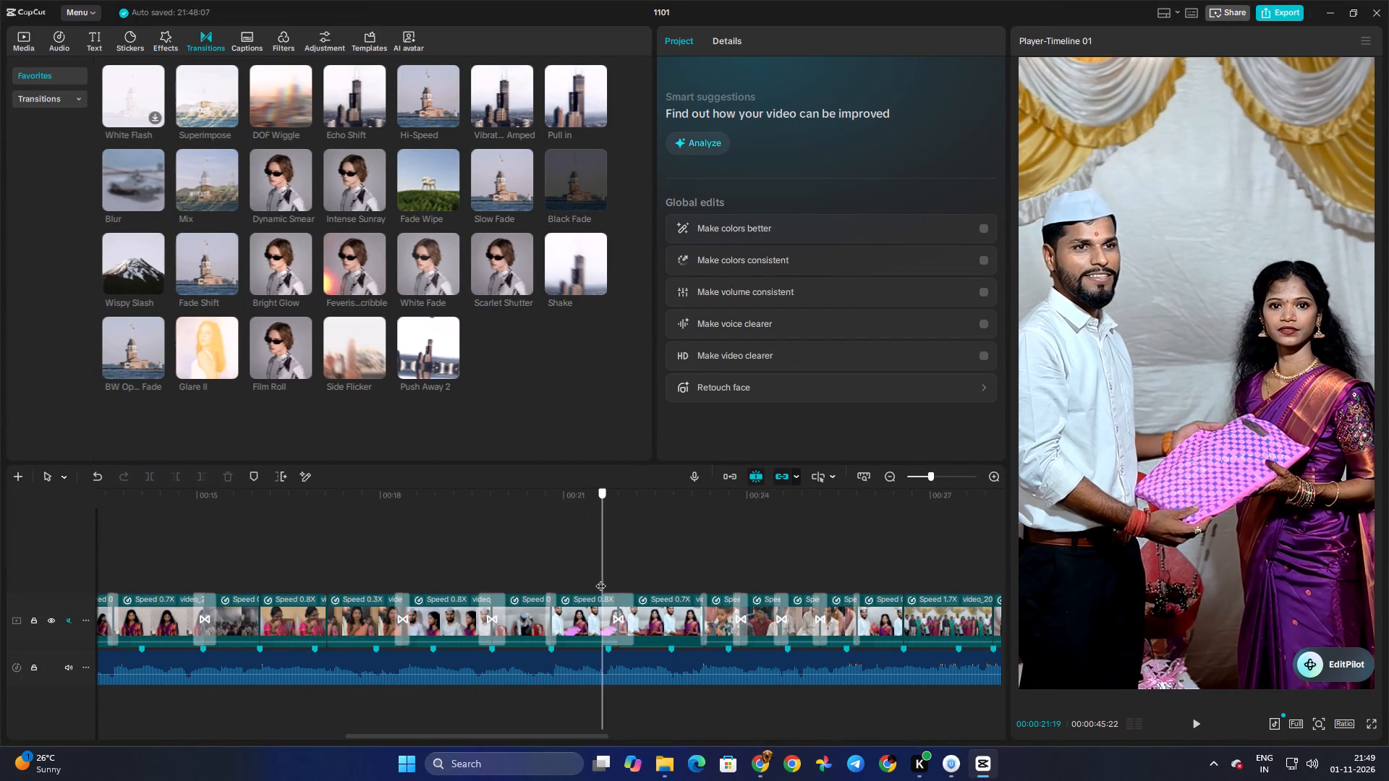
{"action": "left_click_drag", "start_coordinate": [600, 579], "coordinate": [678, 583]}
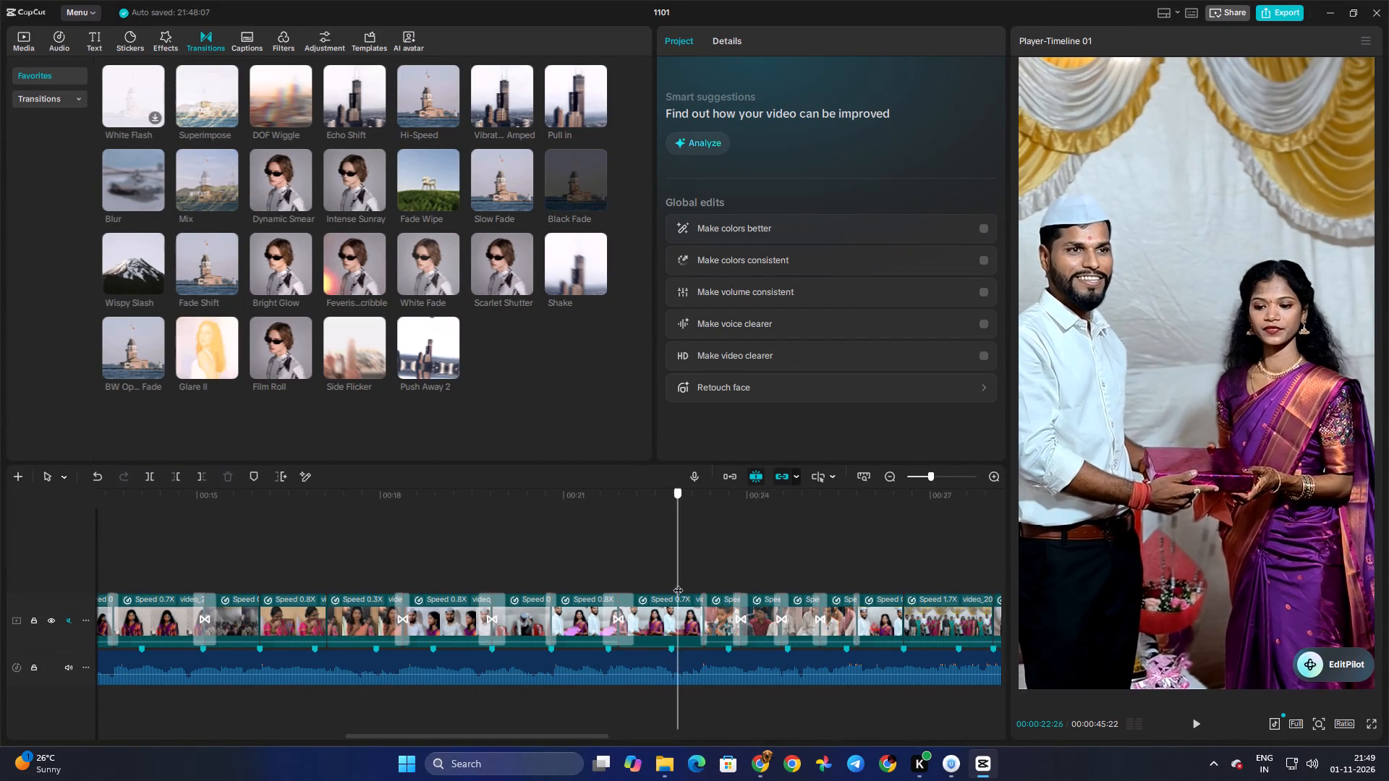
{"action": "left_click_drag", "start_coordinate": [678, 583], "coordinate": [650, 592]}
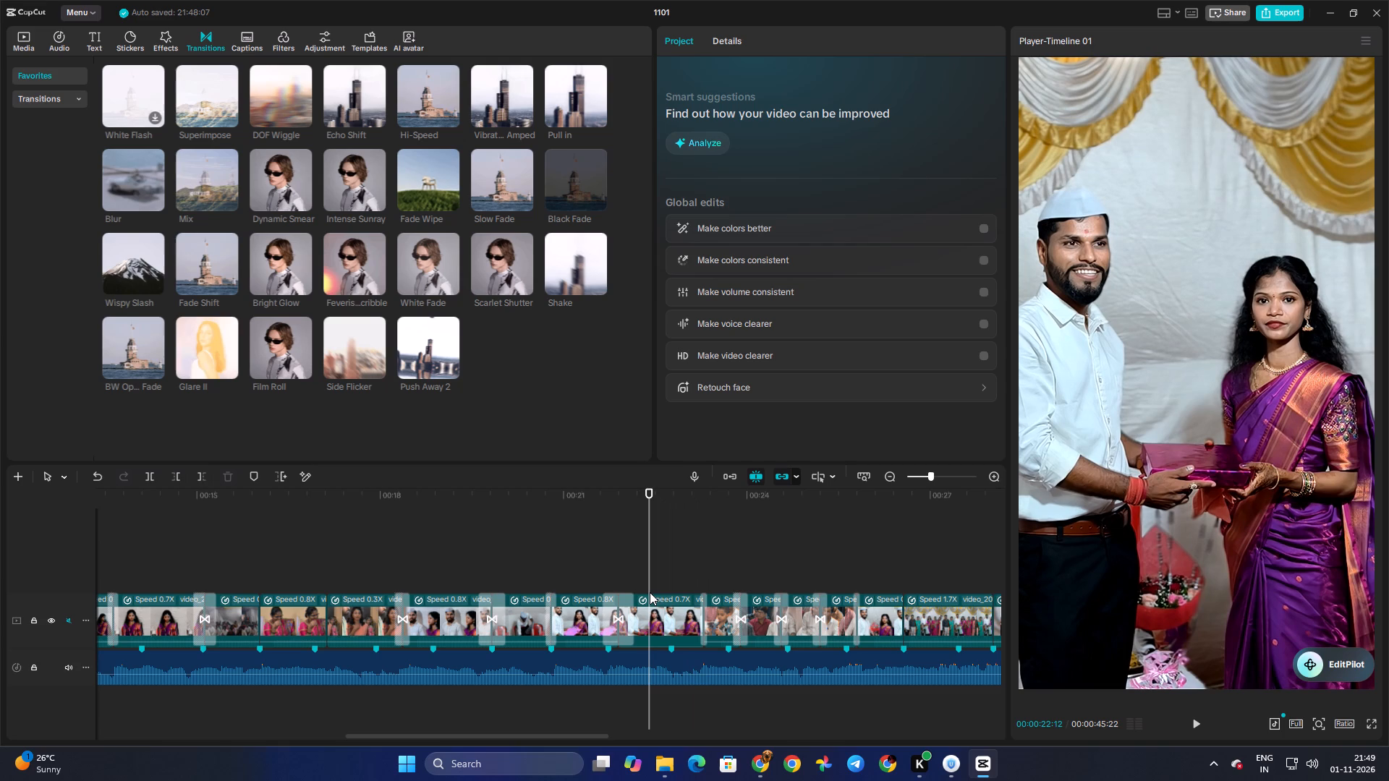
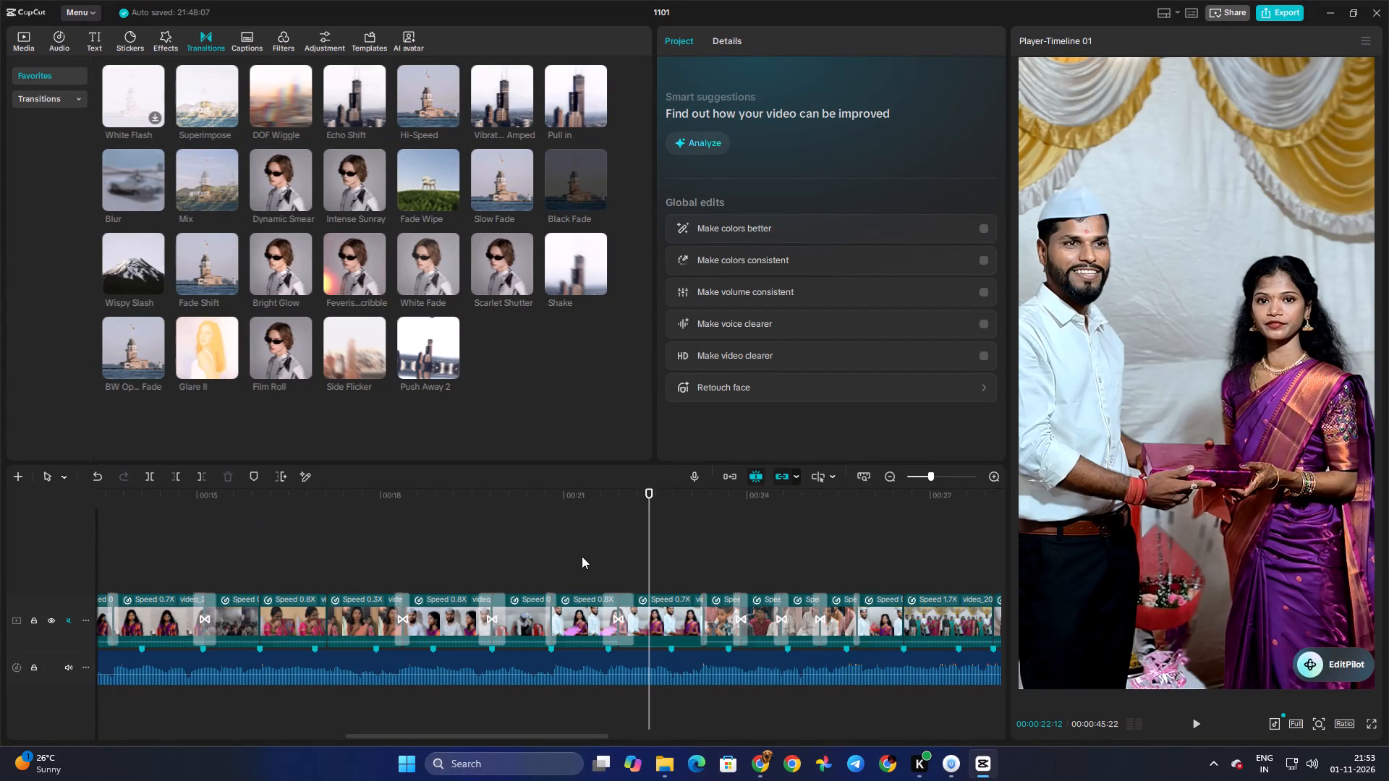
Play the timeline from about 00:00:21 to 00:00:24 to review the clips and the transitions between them.
{"action": "left_click", "coordinate": [606, 579]}
{"action": "left_click_drag", "start_coordinate": [606, 579], "coordinate": [591, 578]}
{"action": "key", "text": "space"}
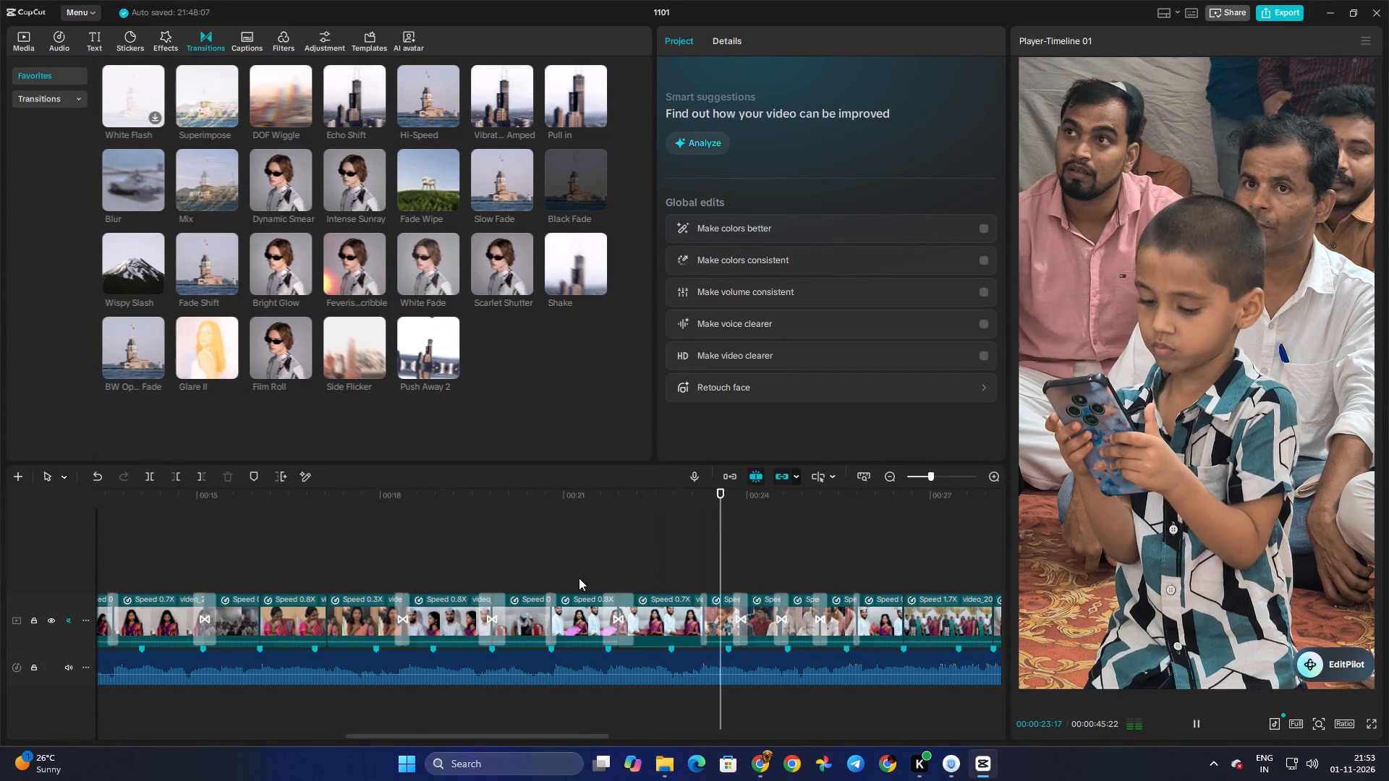
{"action": "key", "text": "space"}
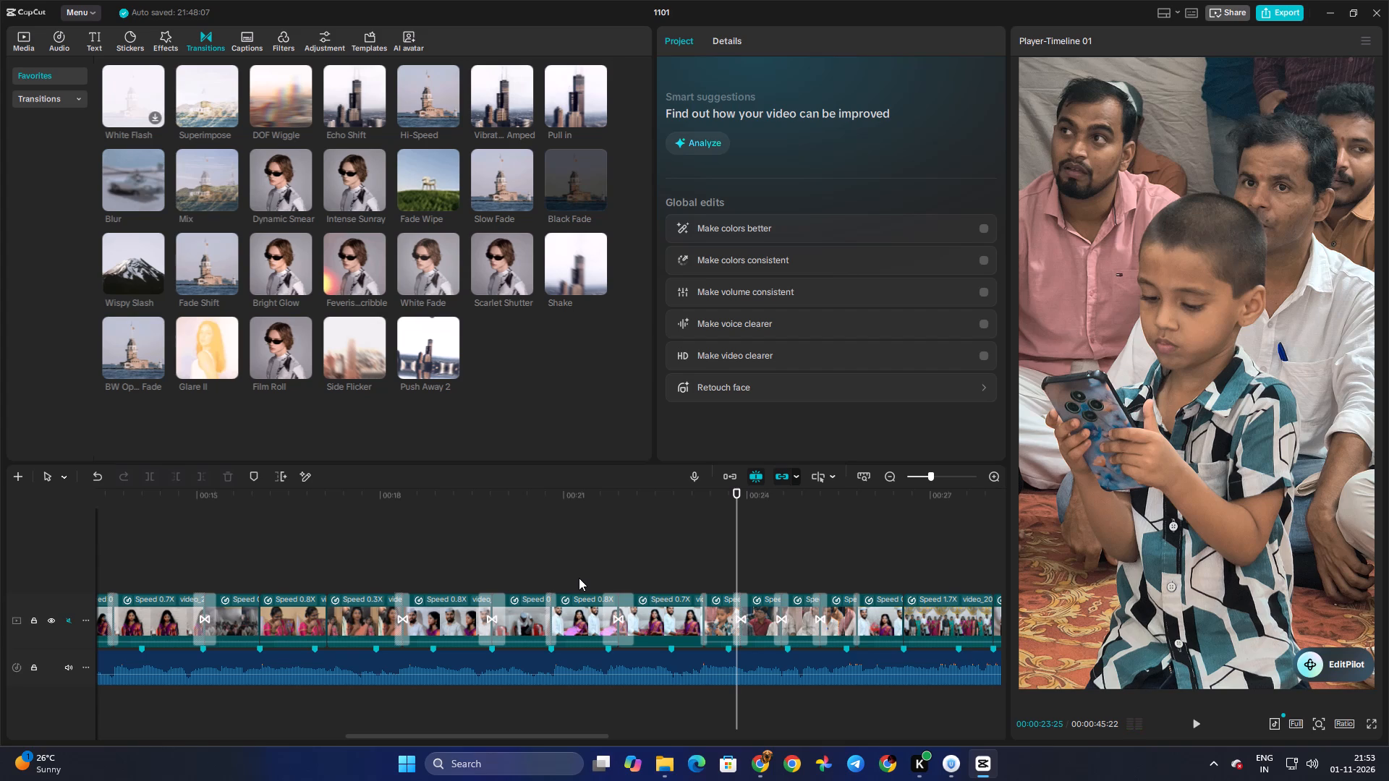
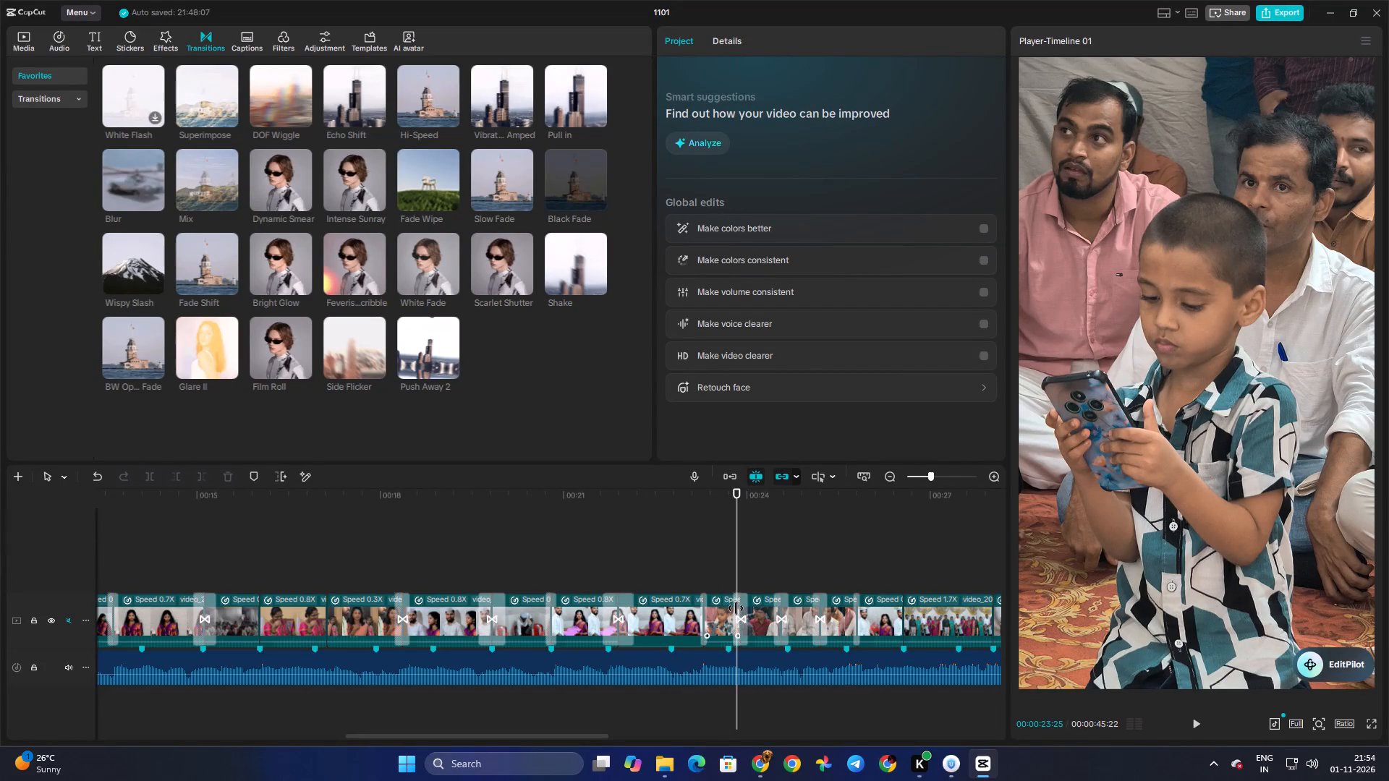
Review the cuts around 00:00:23 to 00:00:27 and add a Slow Fade transition before the 1.7X group clip, at about 00:00:26.
{"action": "left_click", "coordinate": [731, 560]}
{"action": "left_click_drag", "start_coordinate": [731, 560], "coordinate": [712, 560]}
{"action": "key", "text": "space"}
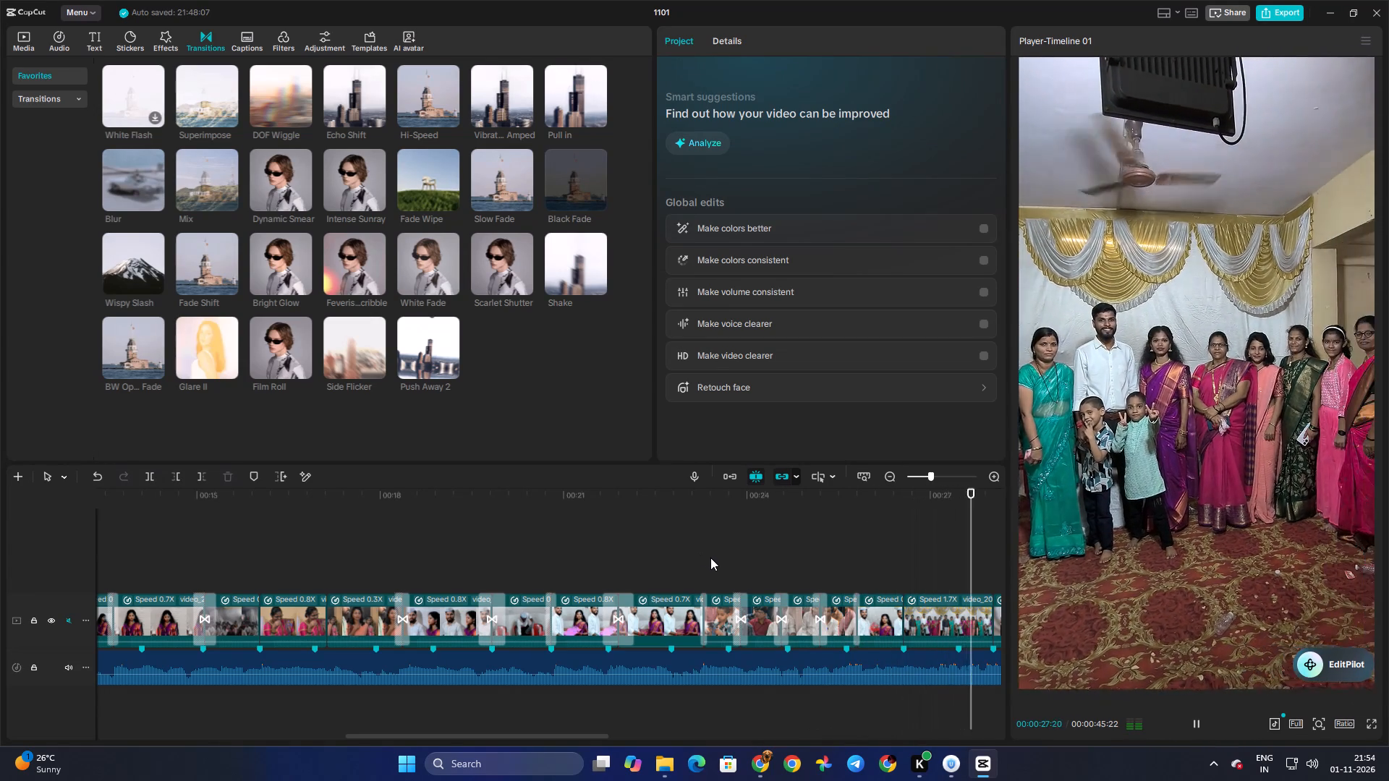
{"action": "key", "text": "space"}
{"action": "left_click", "coordinate": [896, 560]}
{"action": "left_click_drag", "start_coordinate": [896, 560], "coordinate": [888, 564]}
{"action": "key", "text": "space"}
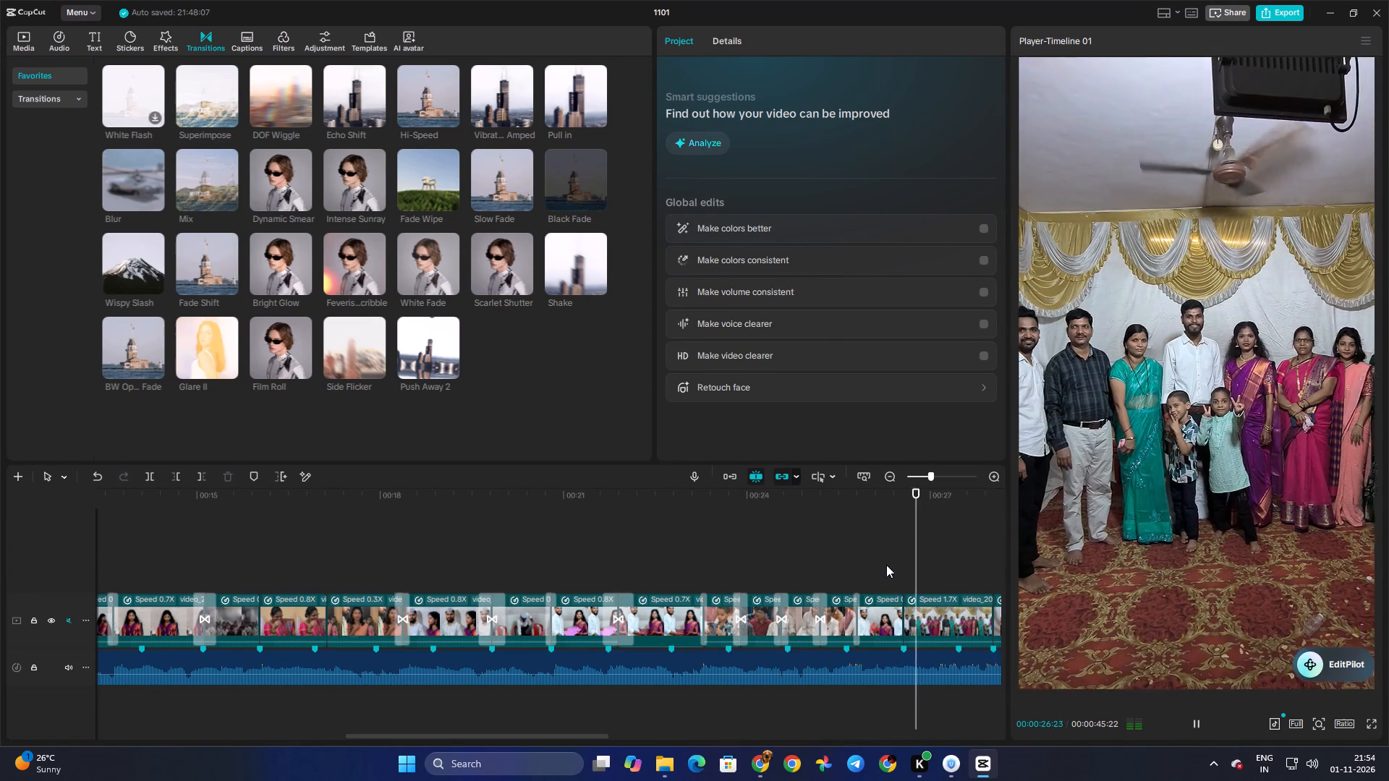
{"action": "left_click", "coordinate": [886, 565]}
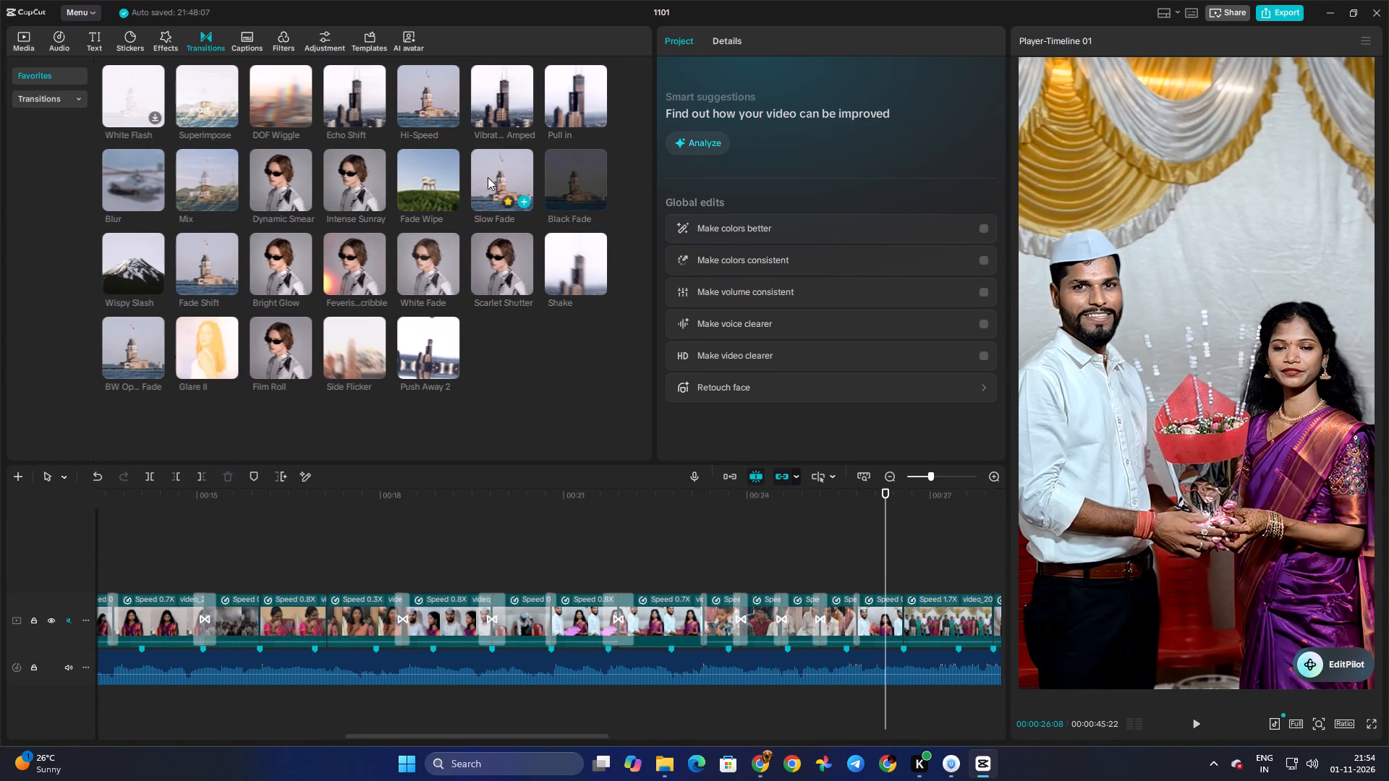
{"action": "left_click_drag", "start_coordinate": [488, 177], "coordinate": [899, 624]}
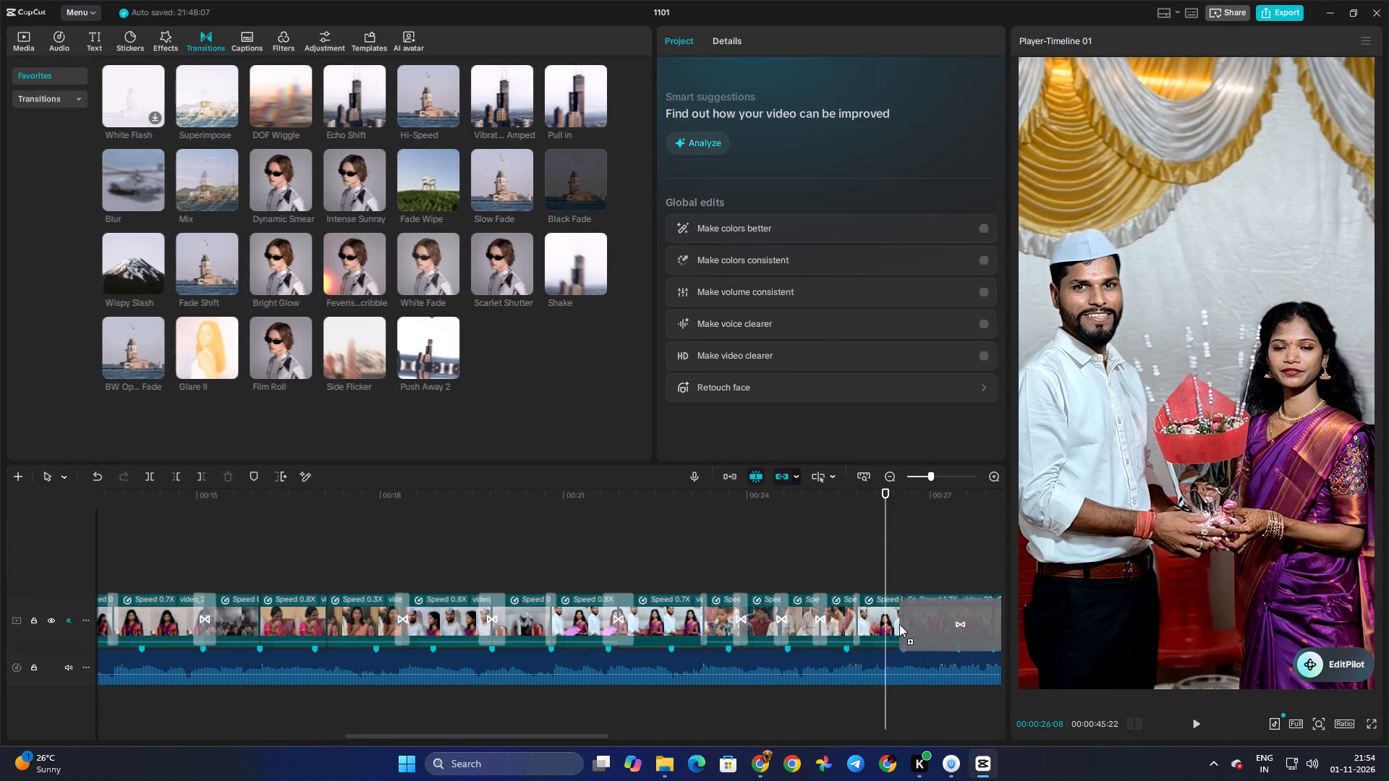
{"action": "left_click_drag", "start_coordinate": [899, 624], "coordinate": [896, 624]}
Play the timeline from about 00:00:18 to 00:00:28 to review the clips and the transitions between them.
{"action": "left_click", "coordinate": [718, 543]}
{"action": "left_click_drag", "start_coordinate": [718, 543], "coordinate": [535, 544]}
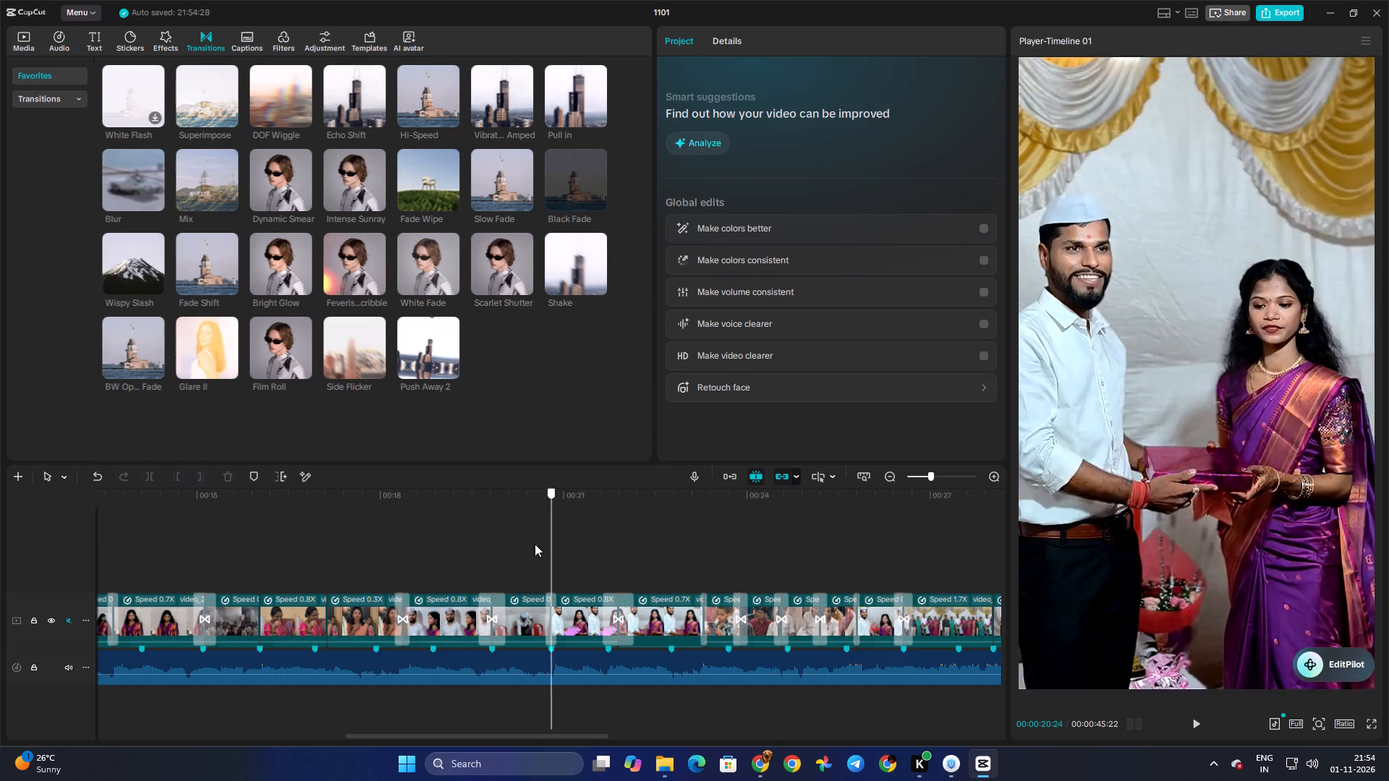
{"action": "left_click_drag", "start_coordinate": [535, 544], "coordinate": [402, 544]}
{"action": "key", "text": "space"}
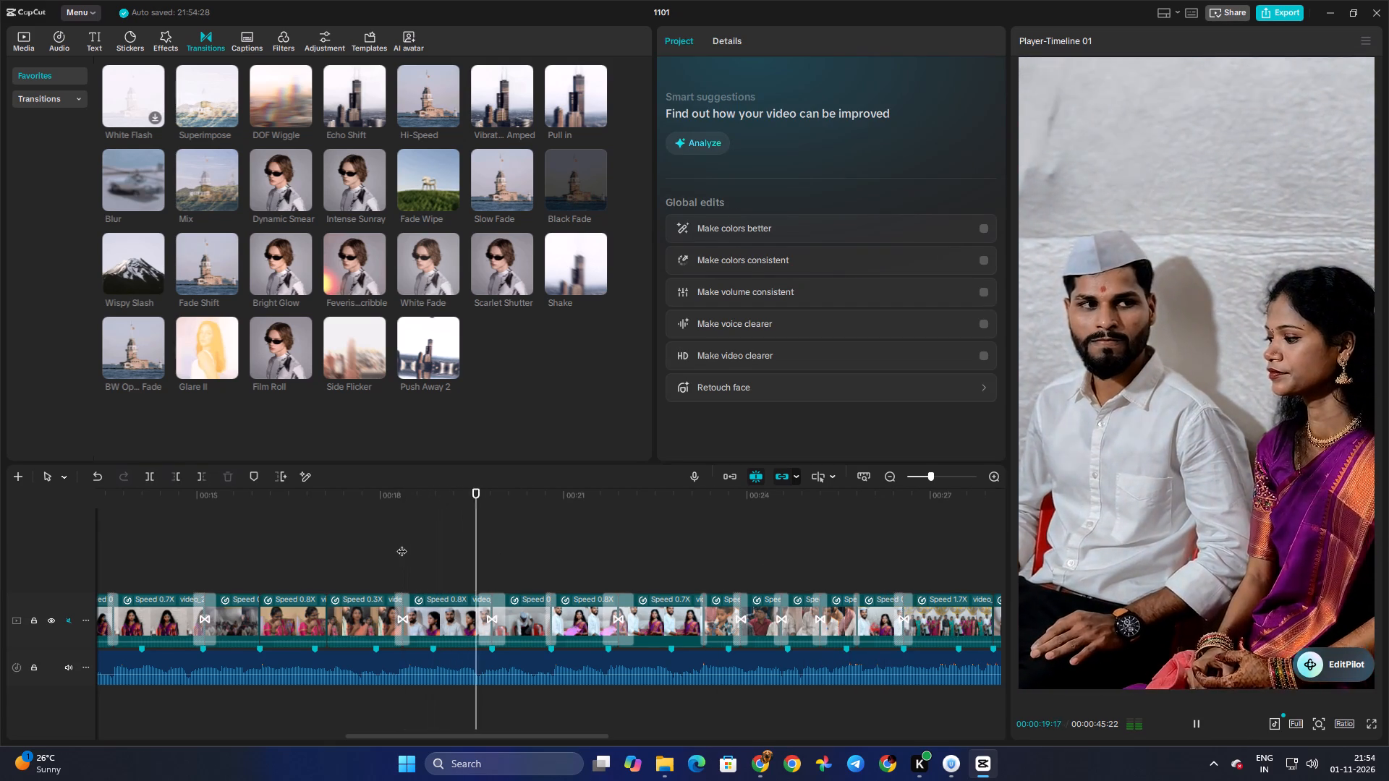
{"action": "key", "text": "space"}
{"action": "left_click", "coordinate": [402, 544]}
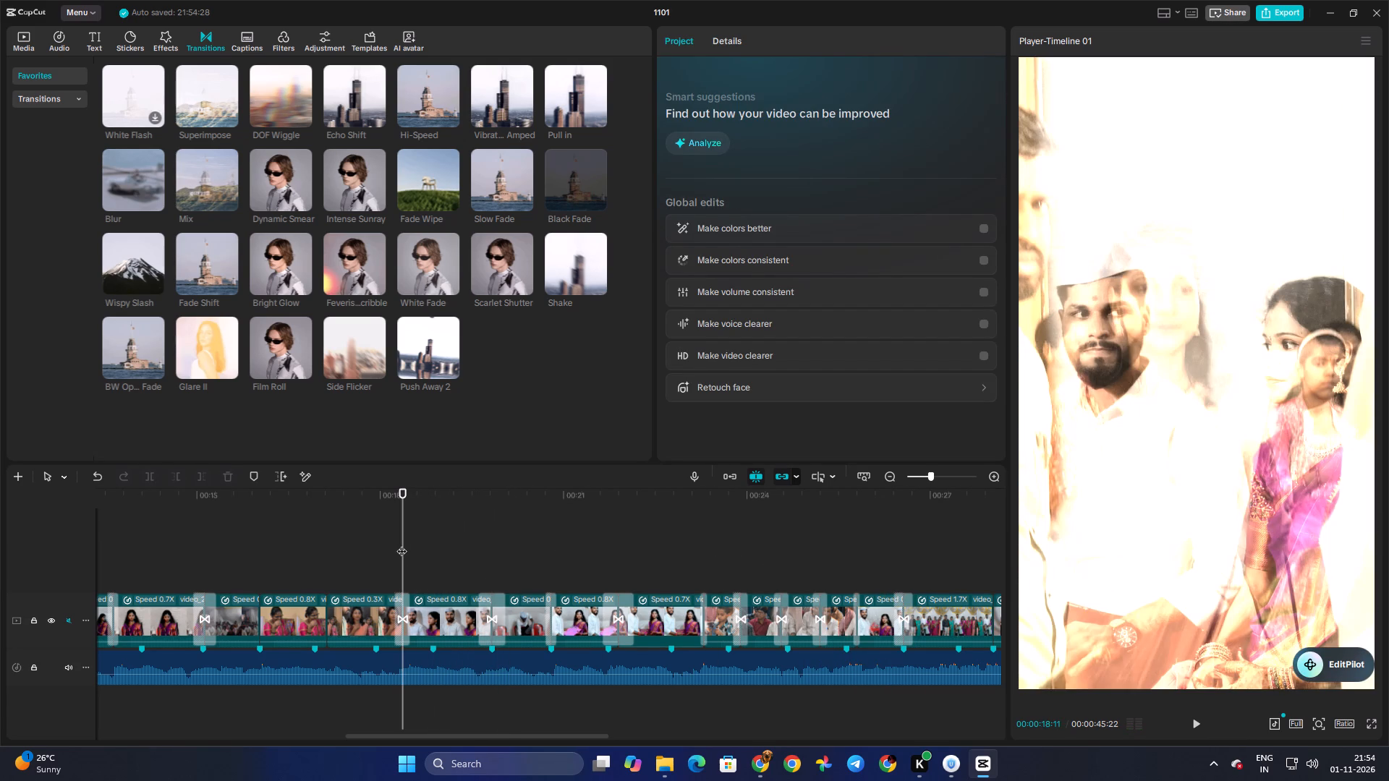
{"action": "key", "text": "space"}
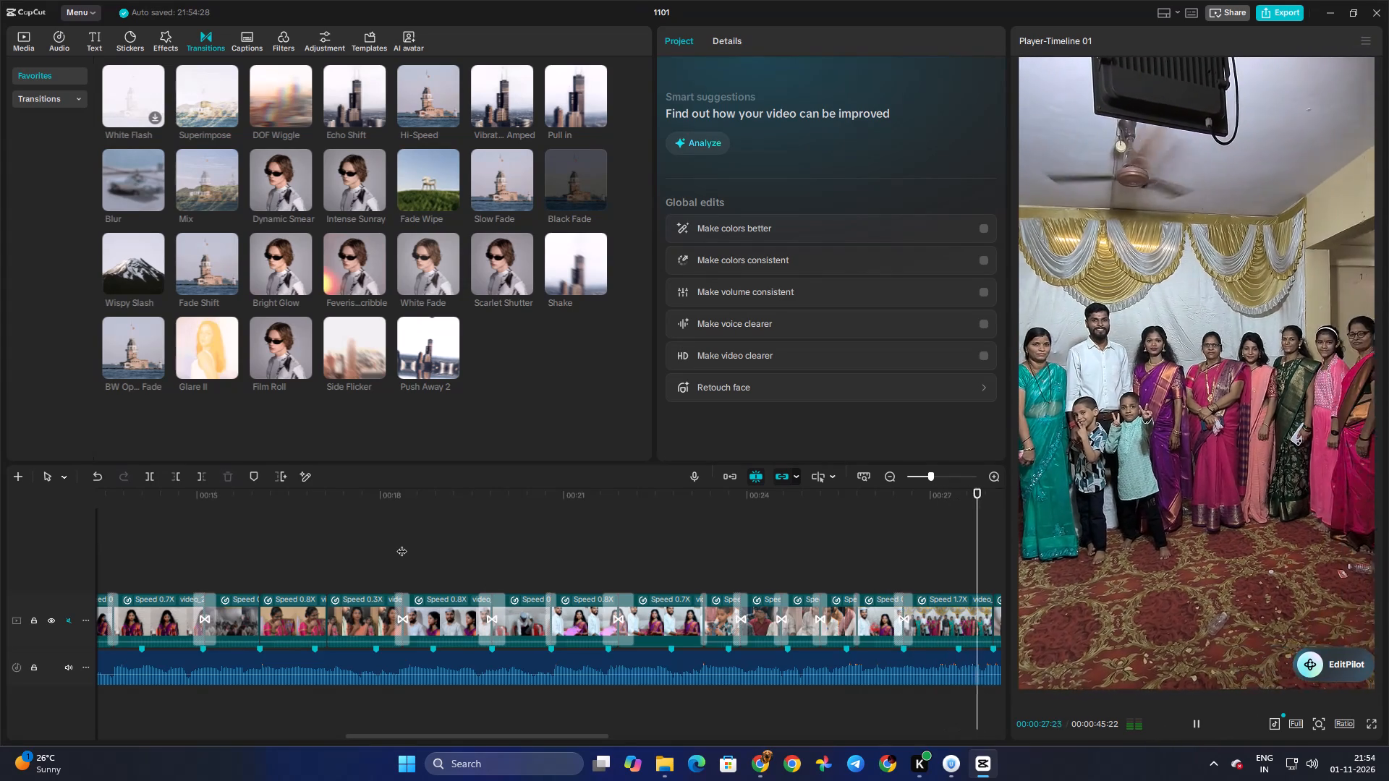
{"action": "key", "text": "space"}
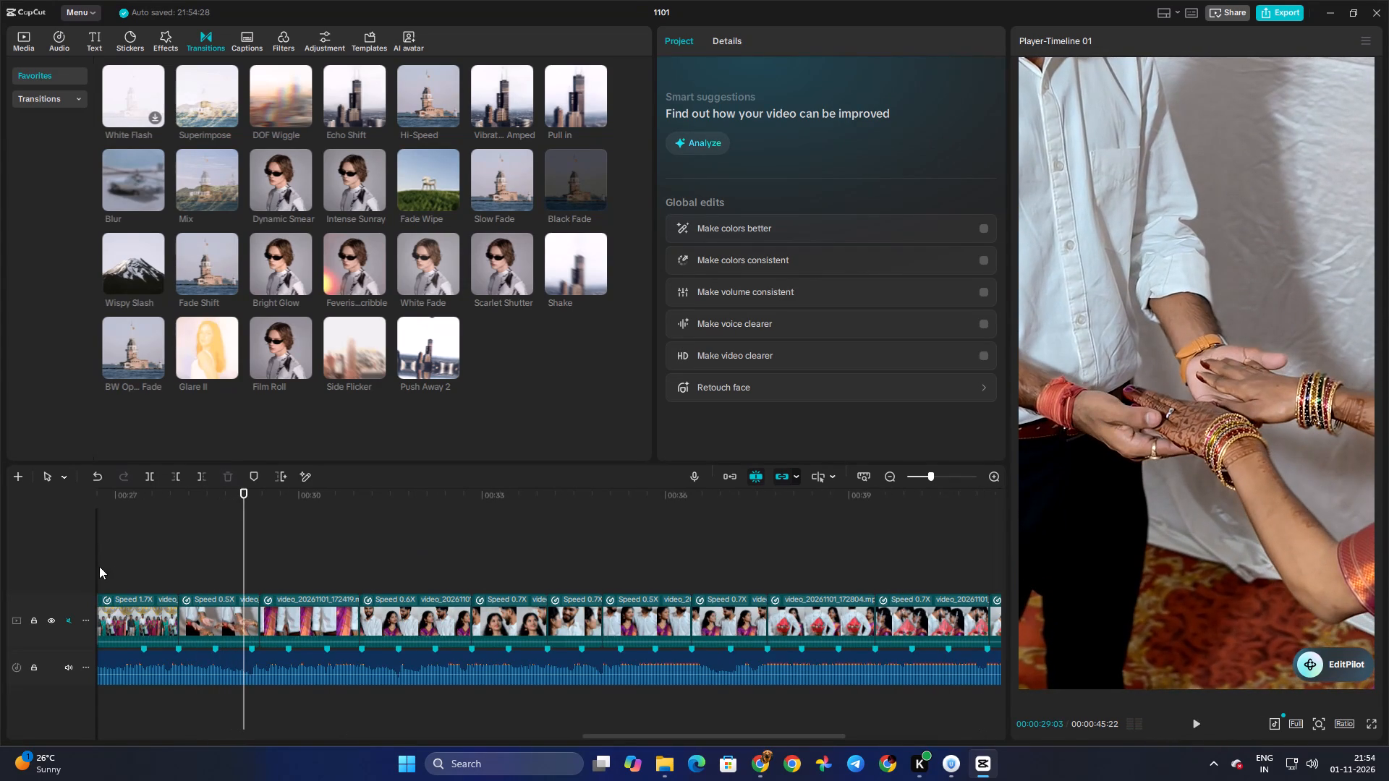
Add a Mix transition between the group clip and the hands clip at about 00:00:28, set its duration to 0.7s, and play it back.
{"action": "left_click", "coordinate": [203, 564]}
{"action": "left_click_drag", "start_coordinate": [203, 564], "coordinate": [243, 578]}
{"action": "key", "text": "space"}
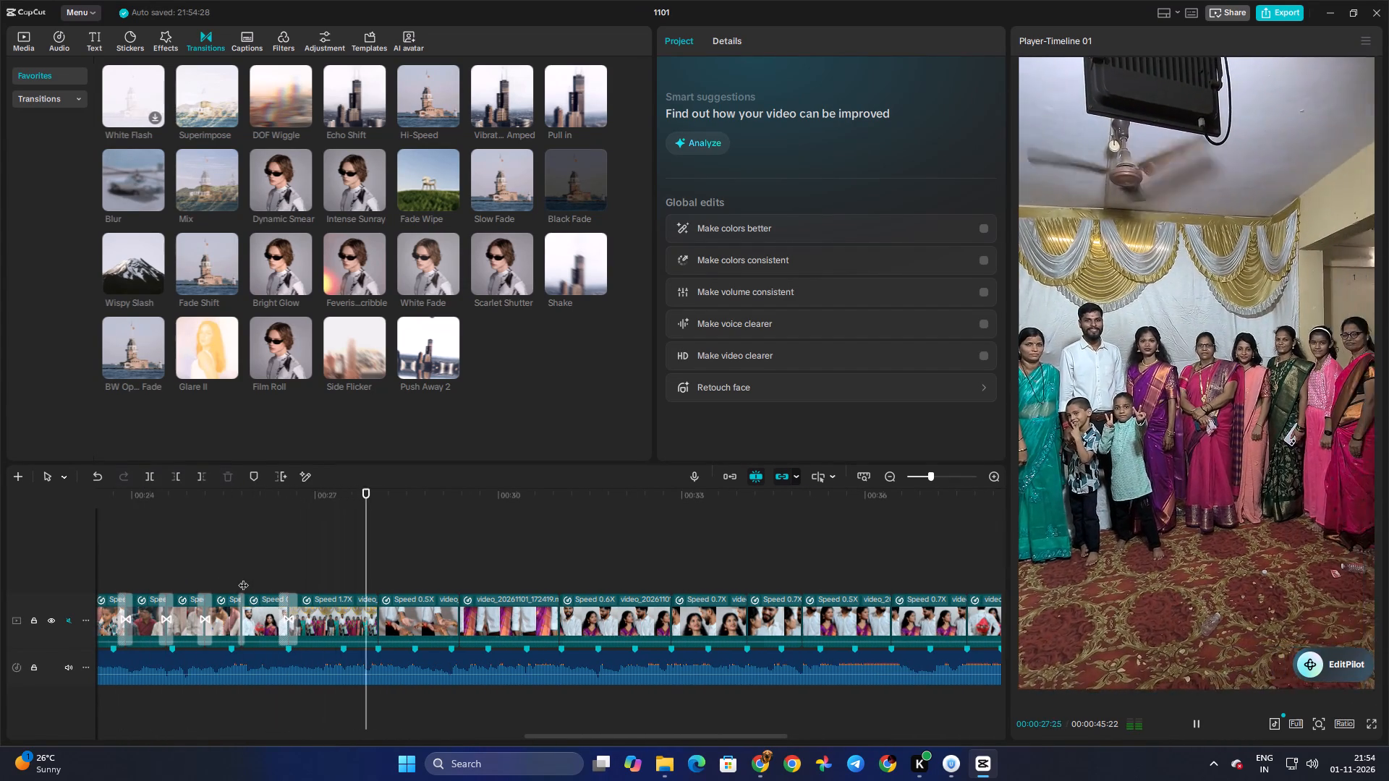
{"action": "key", "text": "space"}
{"action": "left_click", "coordinate": [346, 577]}
{"action": "key", "text": "space"}
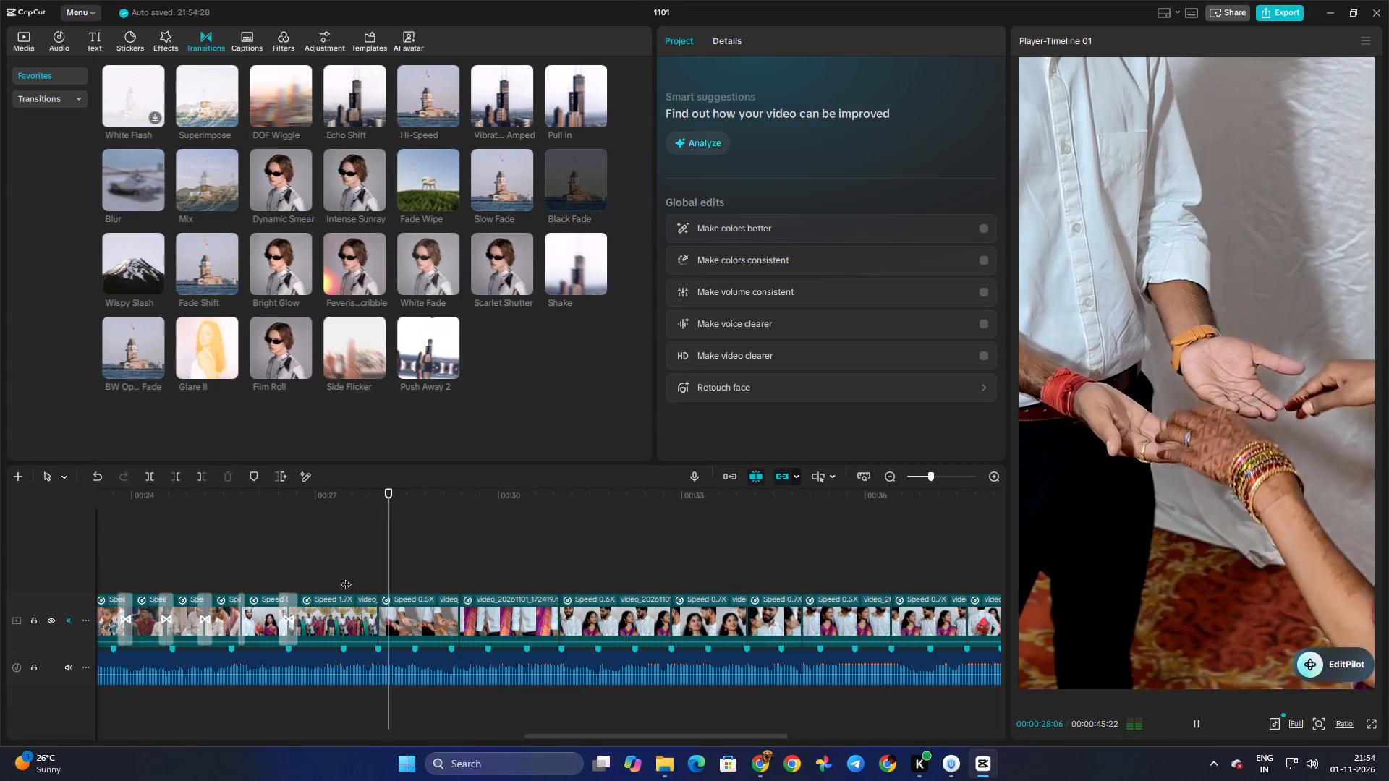
{"action": "key", "text": "space"}
{"action": "left_click", "coordinate": [346, 576]}
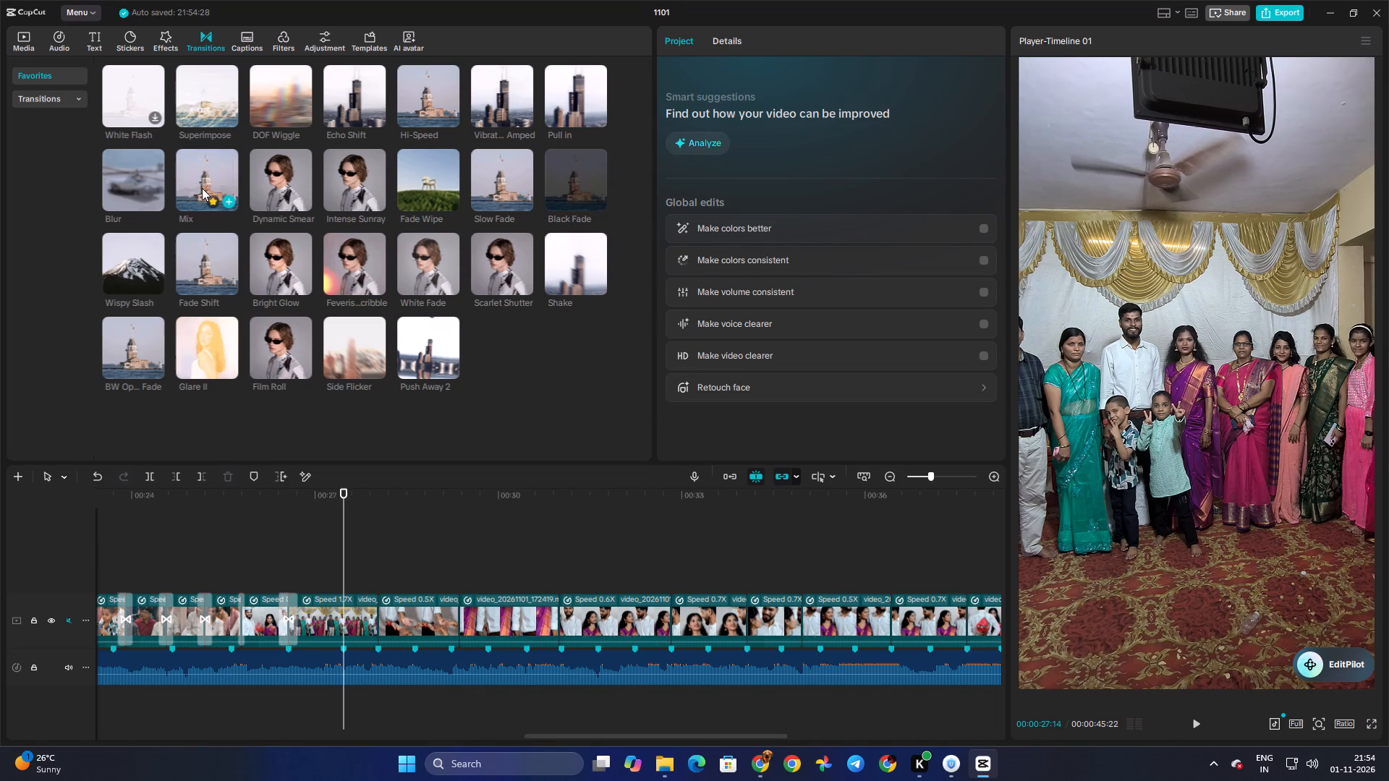
{"action": "left_click_drag", "start_coordinate": [202, 188], "coordinate": [361, 625]}
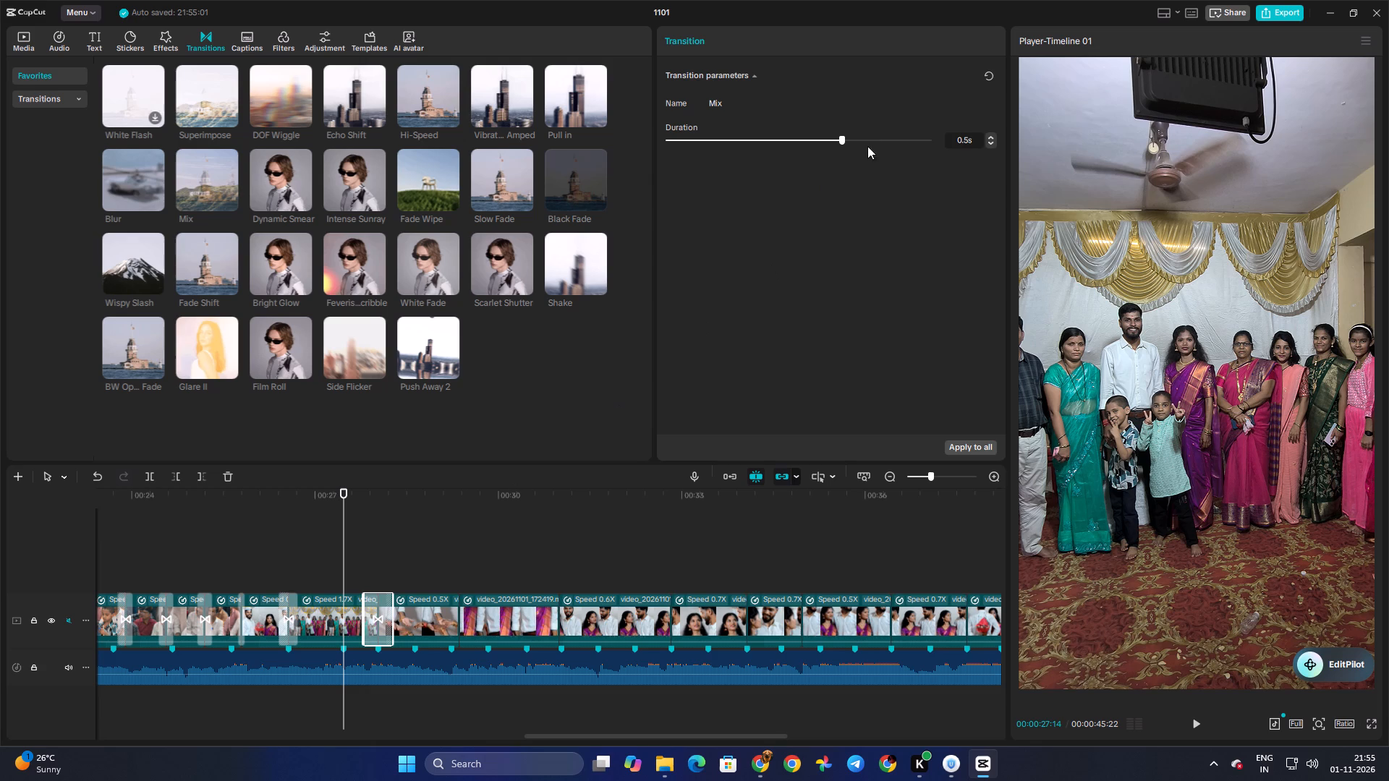
{"action": "left_click_drag", "start_coordinate": [870, 145], "coordinate": [986, 166]}
{"action": "left_click", "coordinate": [348, 527]}
{"action": "key", "text": "space"}
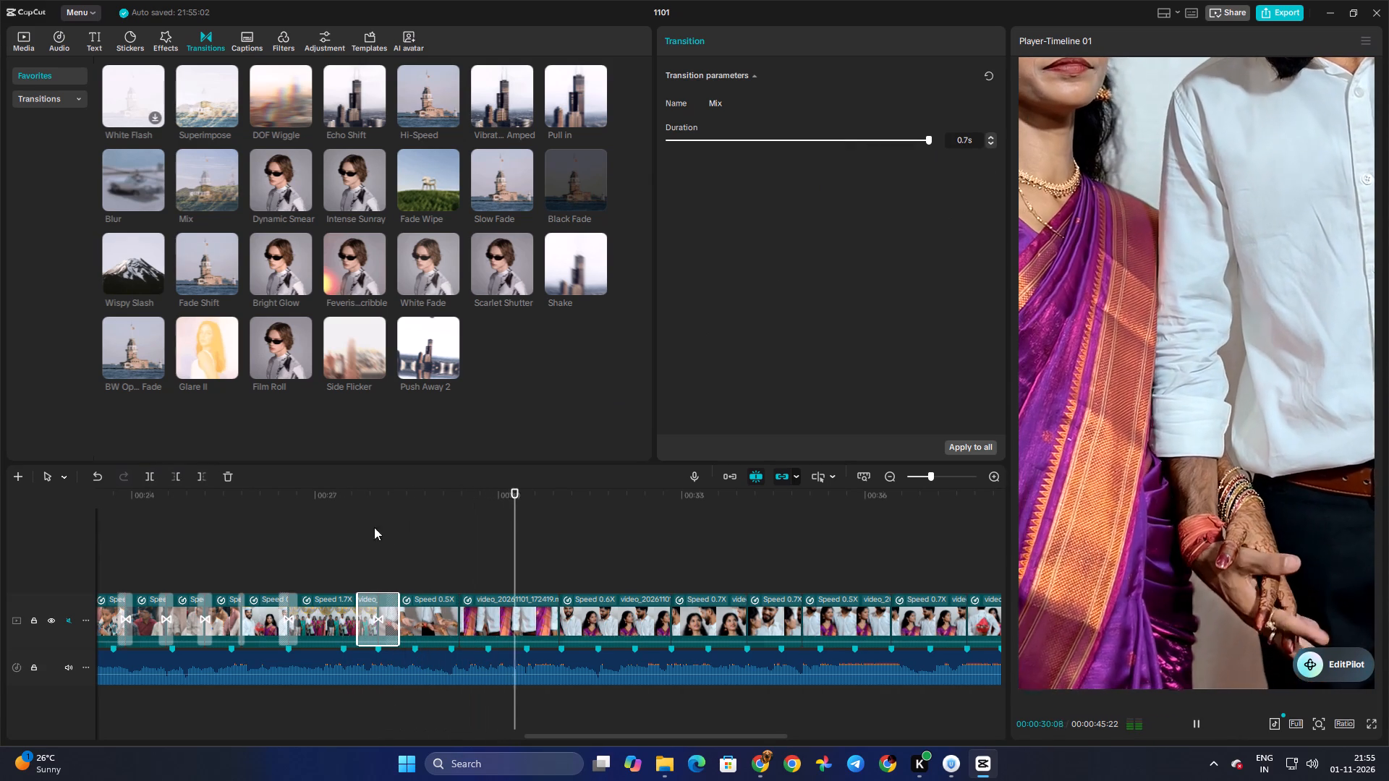
{"action": "key", "text": "space"}
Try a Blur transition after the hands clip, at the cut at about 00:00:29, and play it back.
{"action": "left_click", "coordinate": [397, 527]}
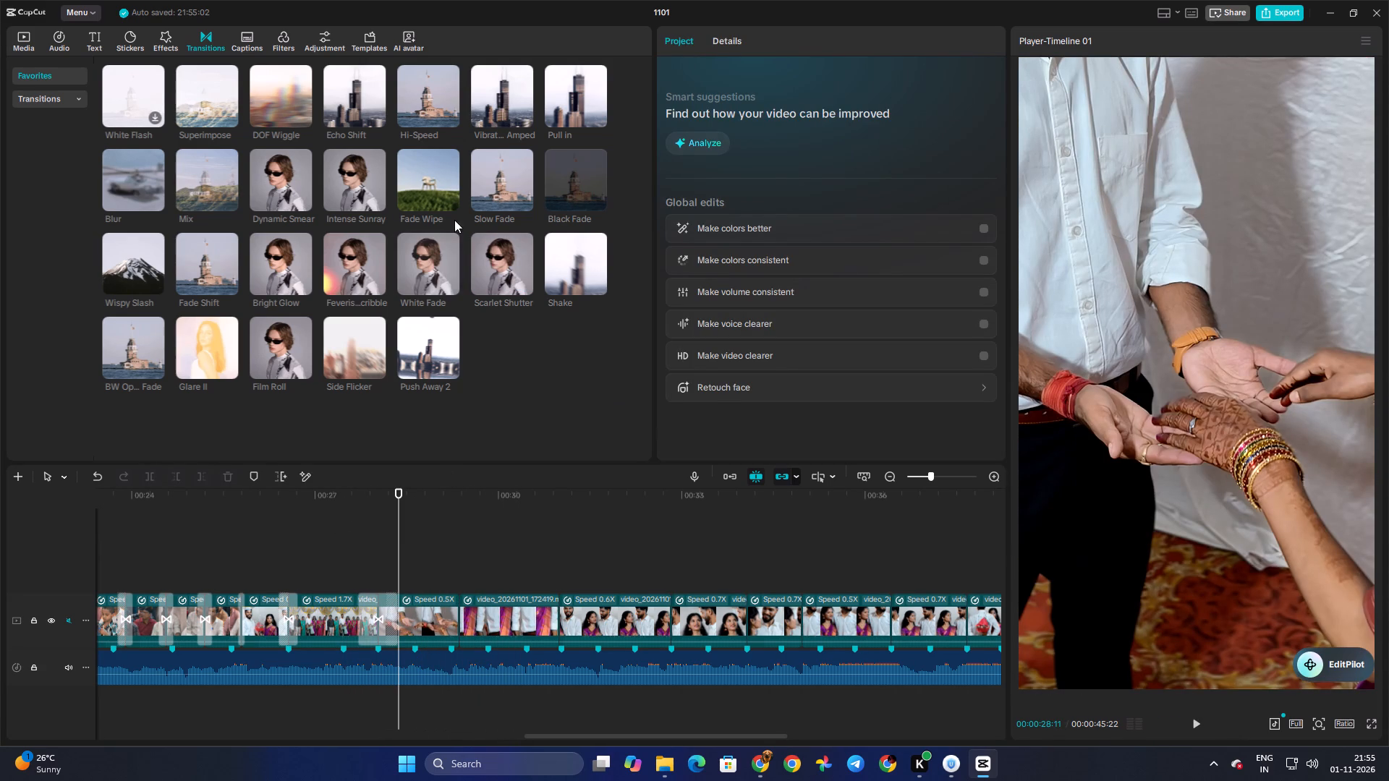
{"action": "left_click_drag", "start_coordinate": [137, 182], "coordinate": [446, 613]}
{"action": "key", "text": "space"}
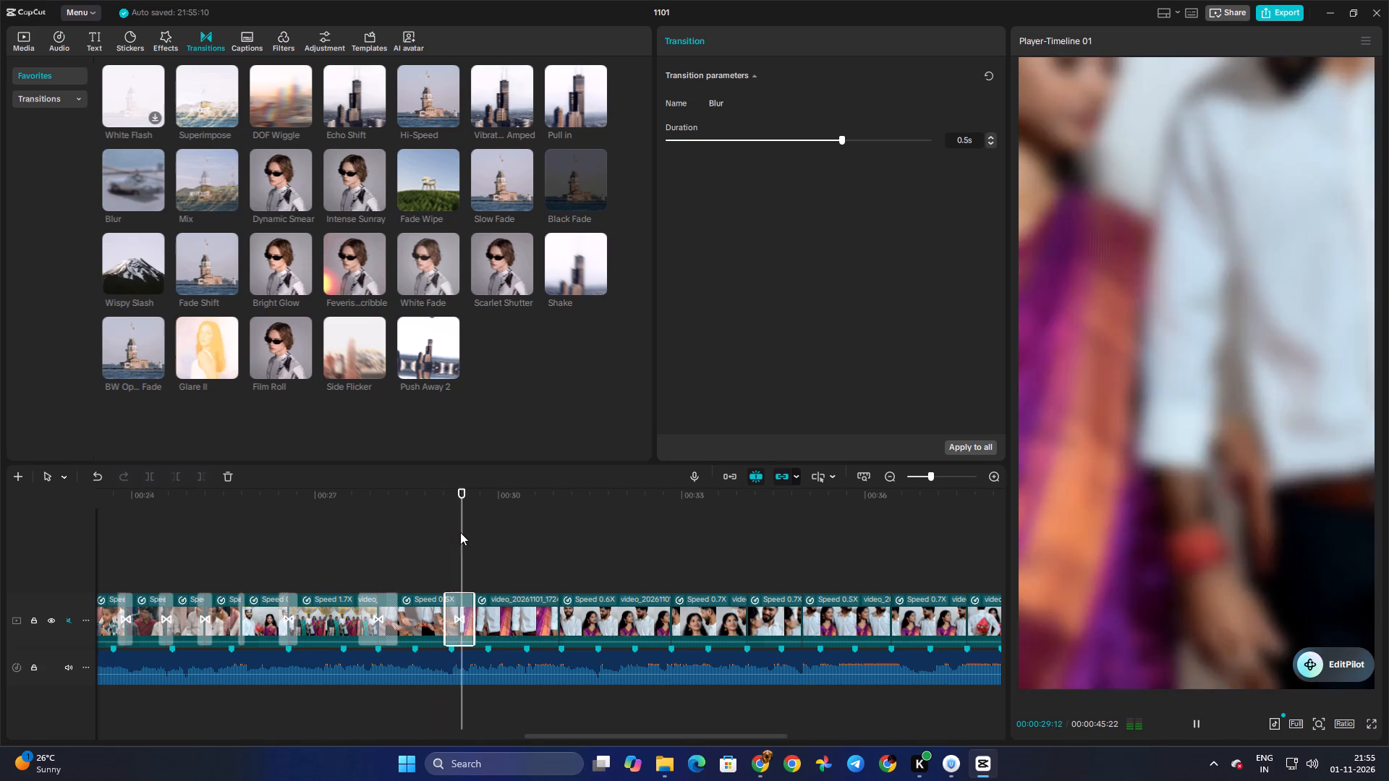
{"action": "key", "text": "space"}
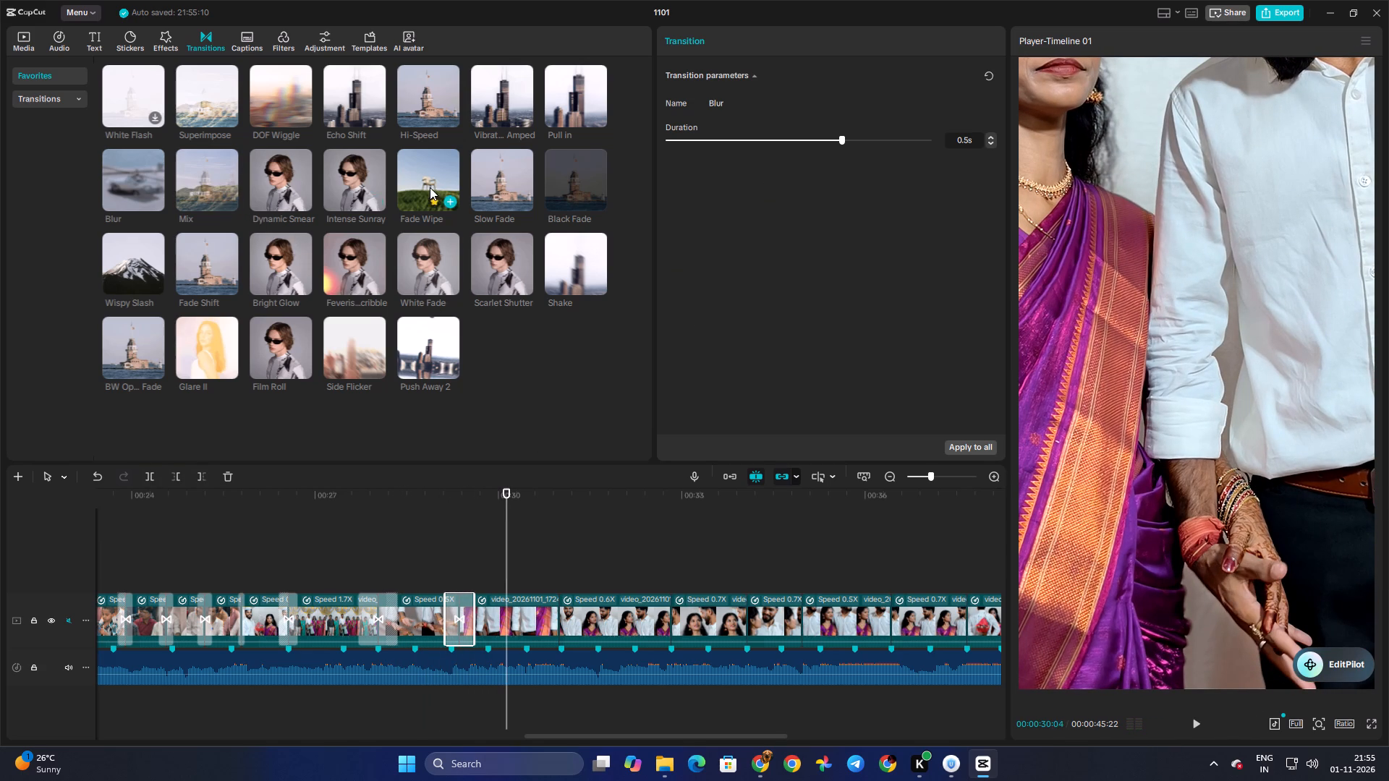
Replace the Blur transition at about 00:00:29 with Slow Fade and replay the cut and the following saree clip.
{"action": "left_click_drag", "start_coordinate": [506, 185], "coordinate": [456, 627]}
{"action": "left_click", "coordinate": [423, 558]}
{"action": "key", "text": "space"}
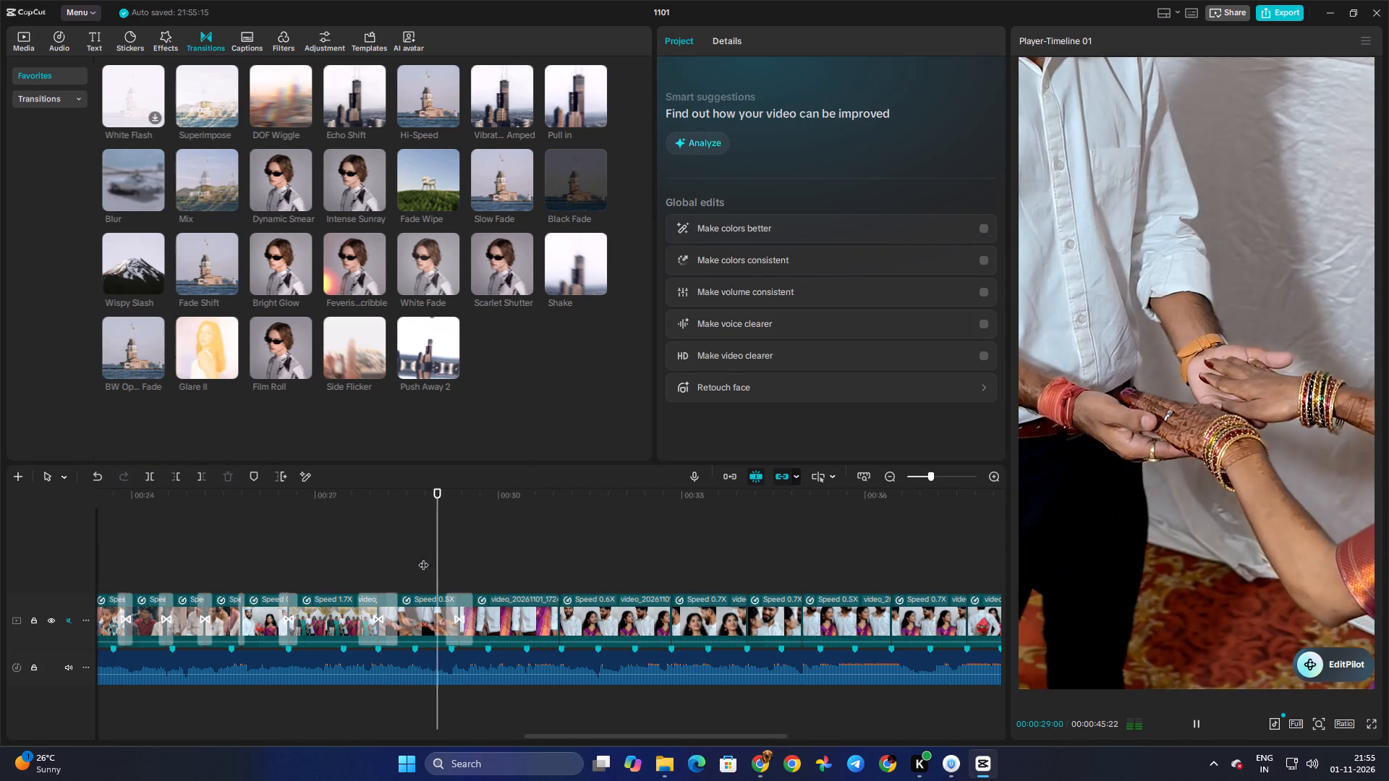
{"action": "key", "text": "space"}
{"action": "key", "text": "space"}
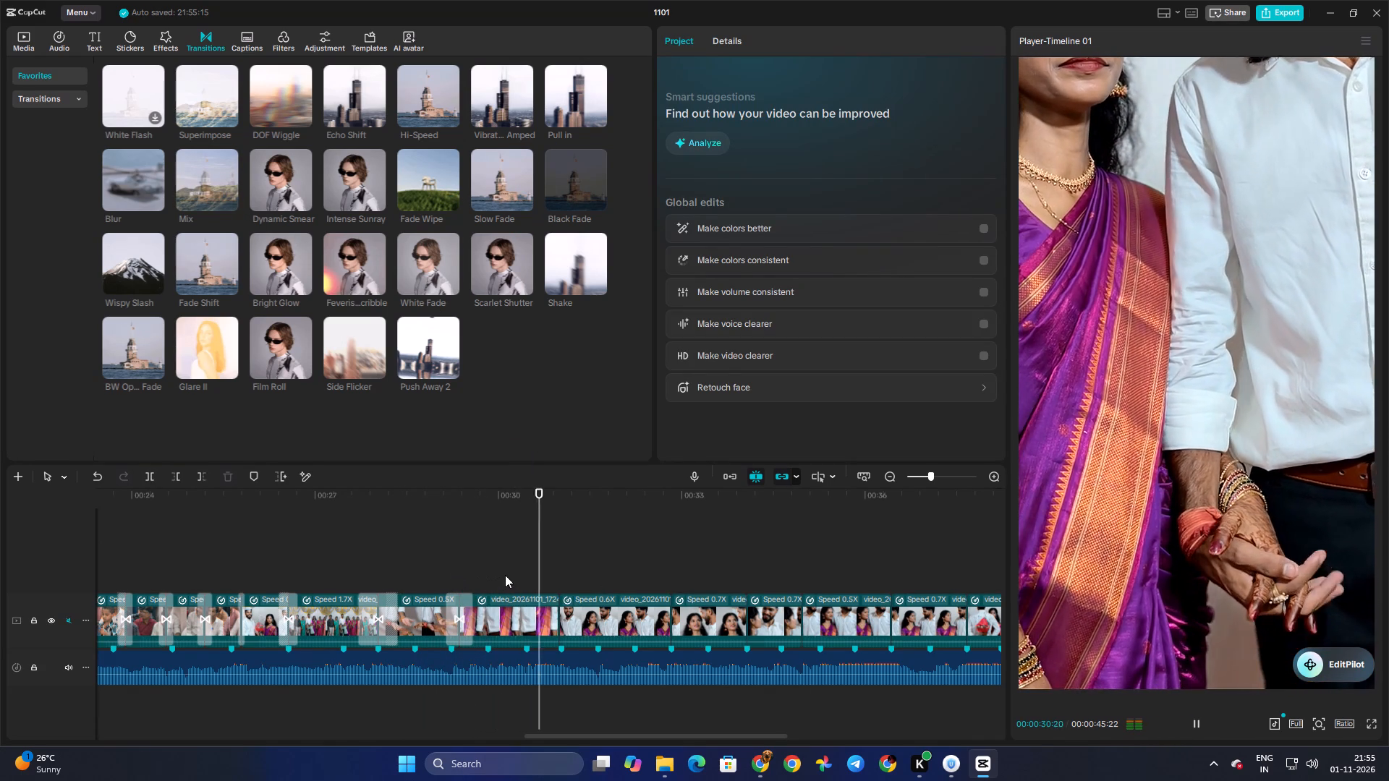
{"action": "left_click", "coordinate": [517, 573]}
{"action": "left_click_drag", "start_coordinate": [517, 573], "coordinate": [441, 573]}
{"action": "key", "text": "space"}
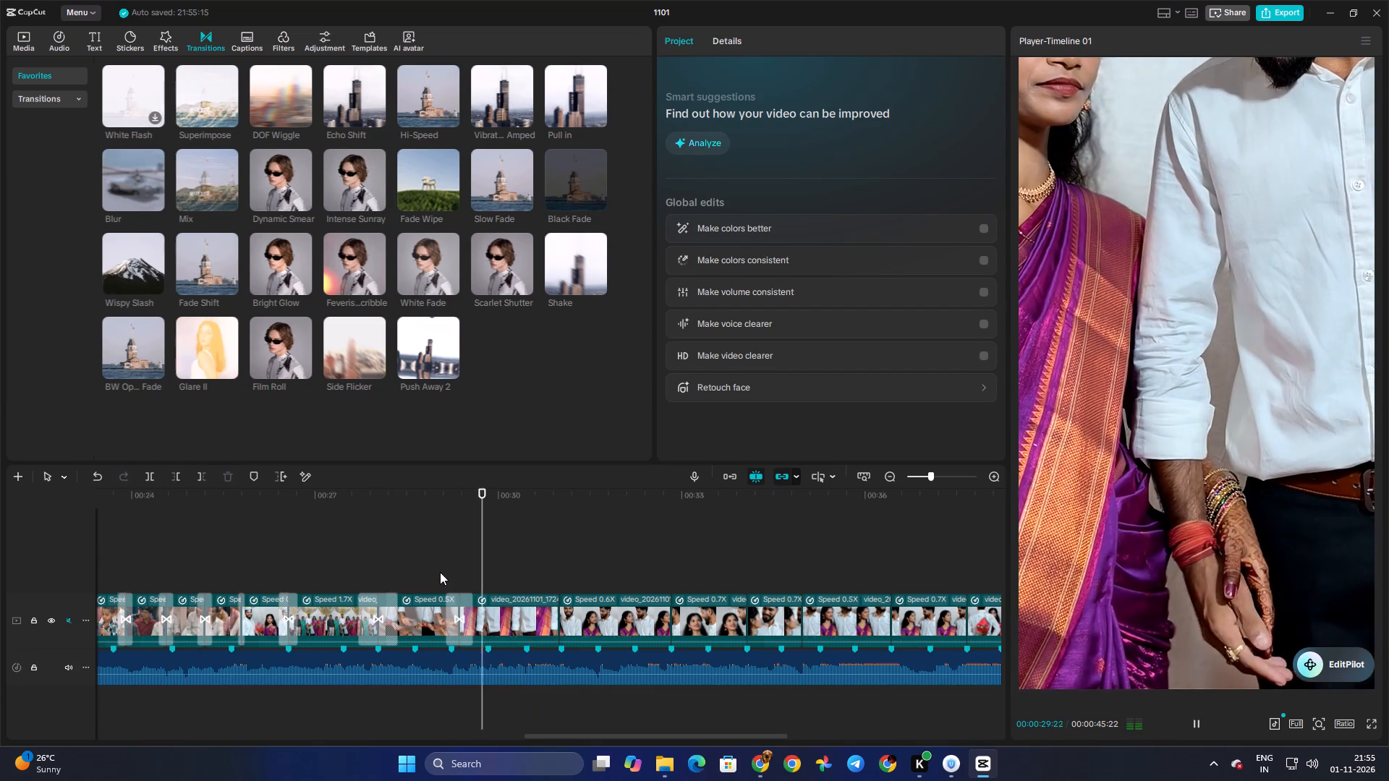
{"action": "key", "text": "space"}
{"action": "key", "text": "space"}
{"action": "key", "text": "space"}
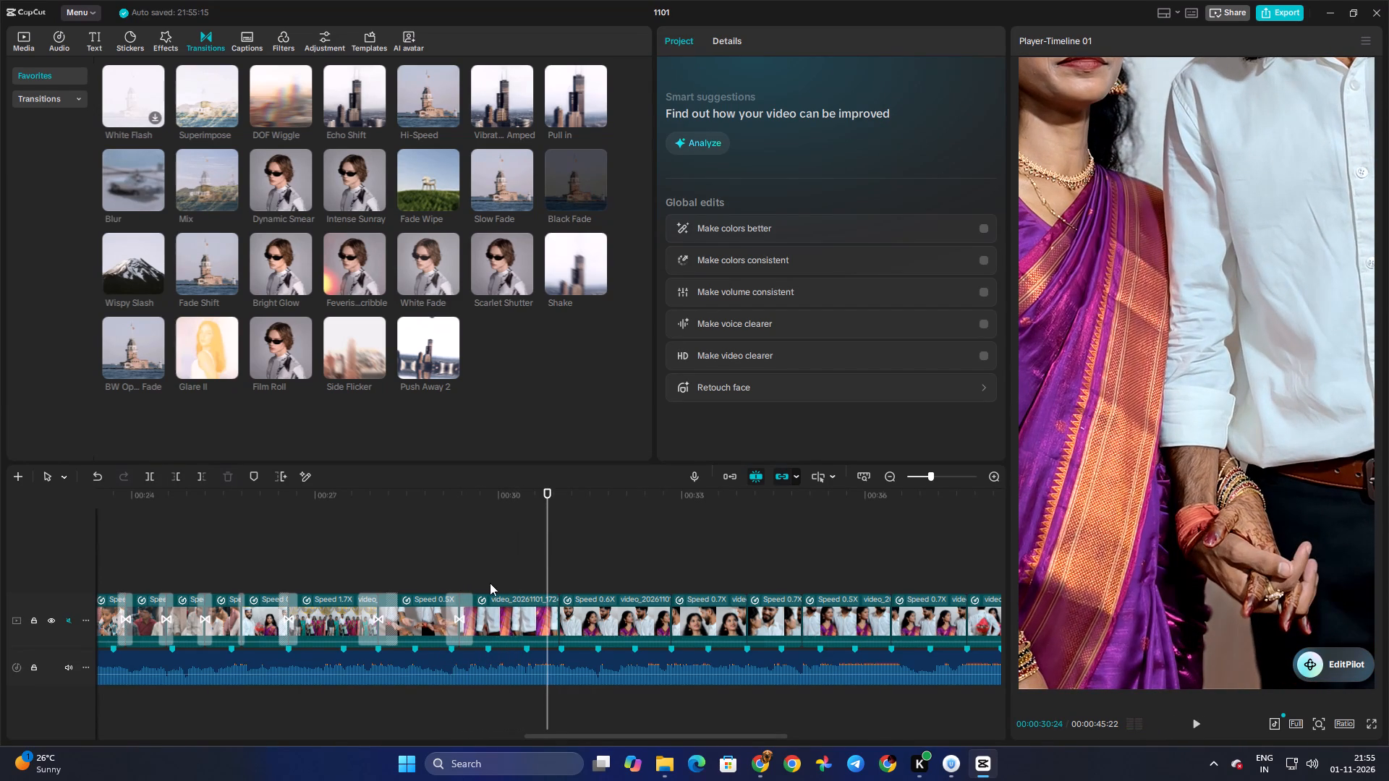
Move the video_20261101_172419 clip onto a track above the main one, slow it to 0.58x, and preview it.
{"action": "left_click", "coordinate": [498, 593]}
{"action": "left_click_drag", "start_coordinate": [524, 610], "coordinate": [551, 546]}
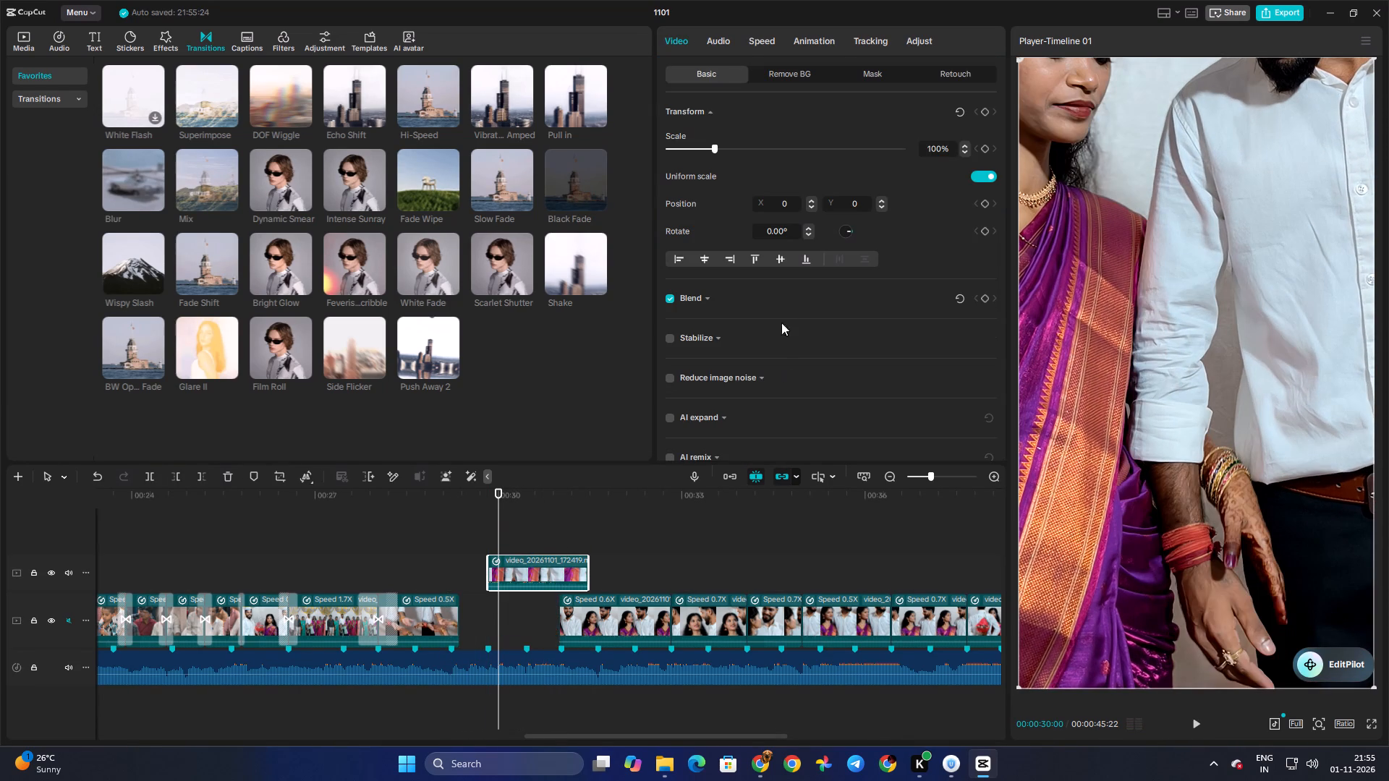
{"action": "left_click", "coordinate": [764, 38]}
{"action": "left_click", "coordinate": [697, 136]}
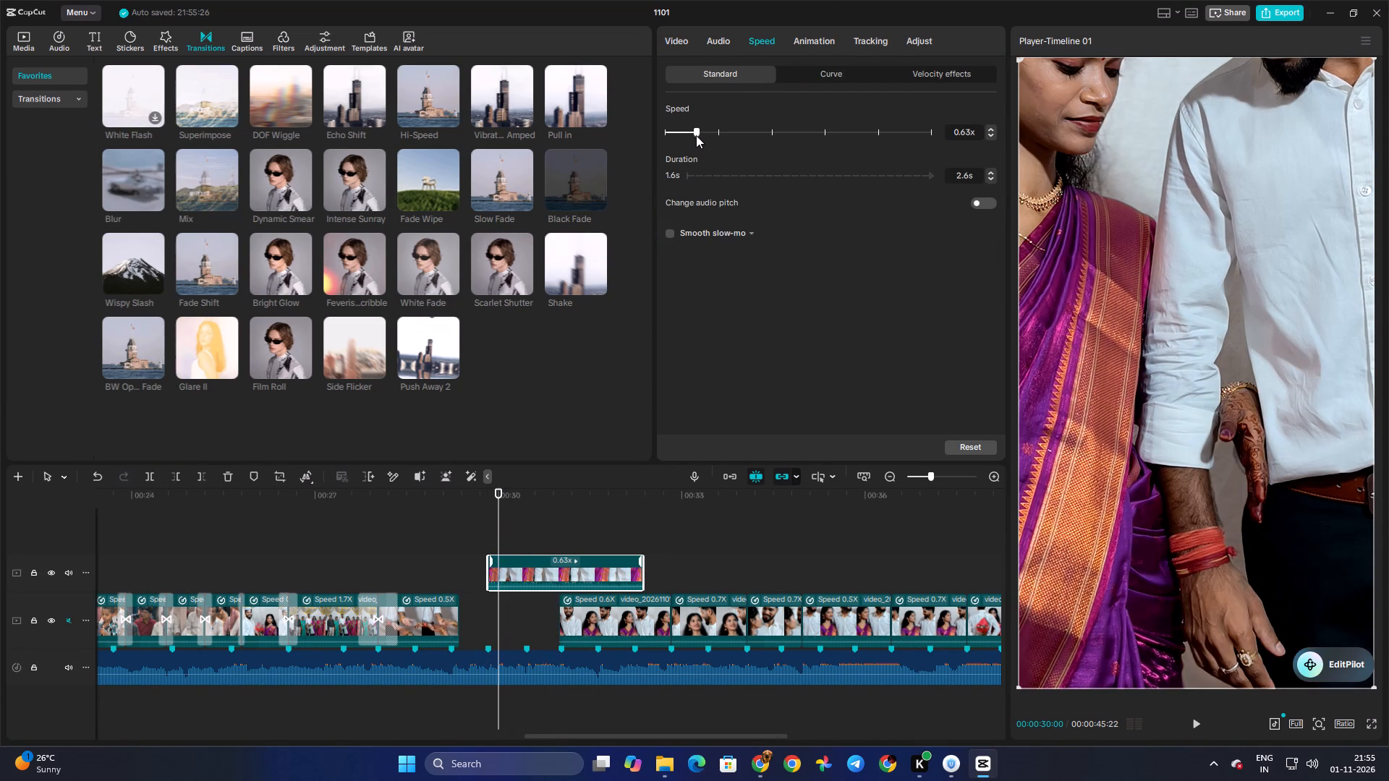
{"action": "left_click", "coordinate": [694, 135]}
{"action": "left_click", "coordinate": [694, 135]}
{"action": "key", "text": "space"}
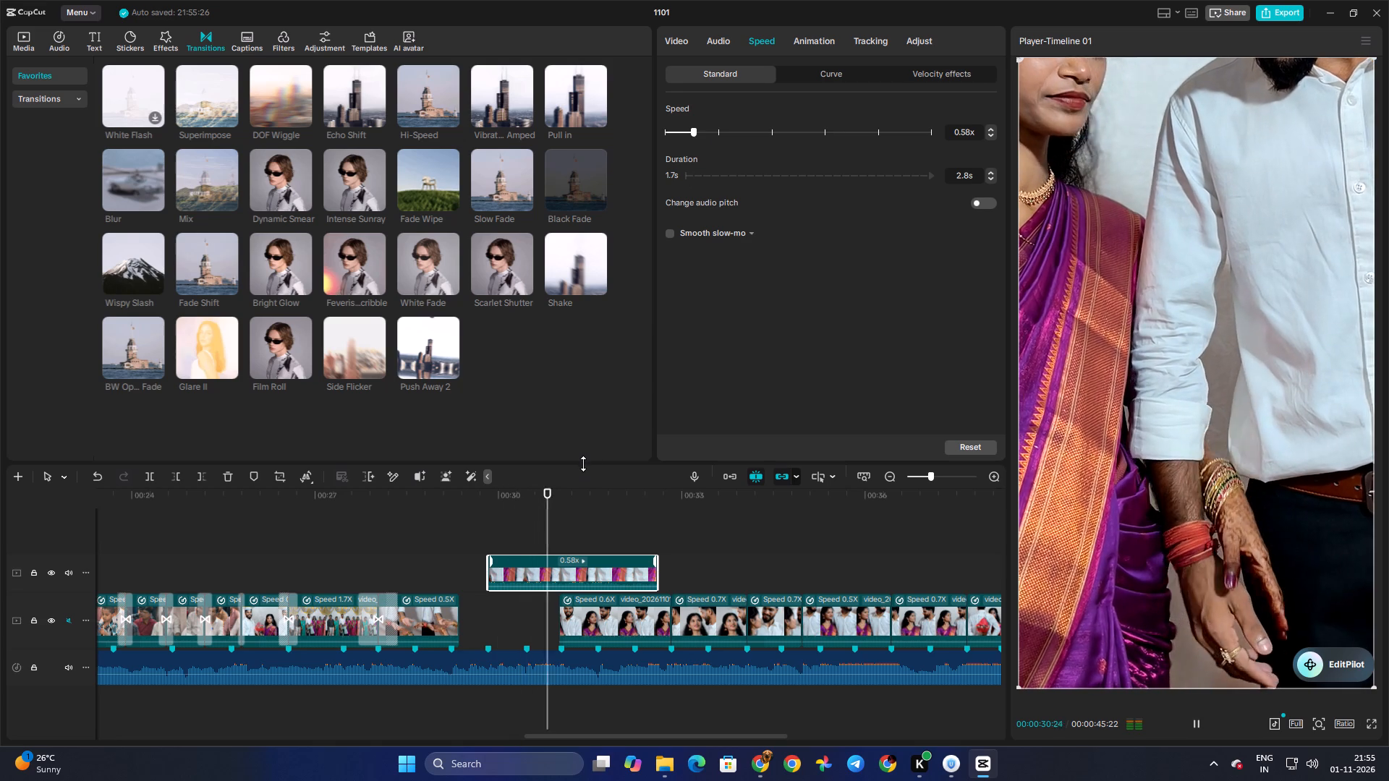
{"action": "key", "text": "space"}
Trim the slowed clip at both ends to about 1.7s and place it back into the gap on the main track.
{"action": "left_click_drag", "start_coordinate": [488, 571], "coordinate": [517, 576]}
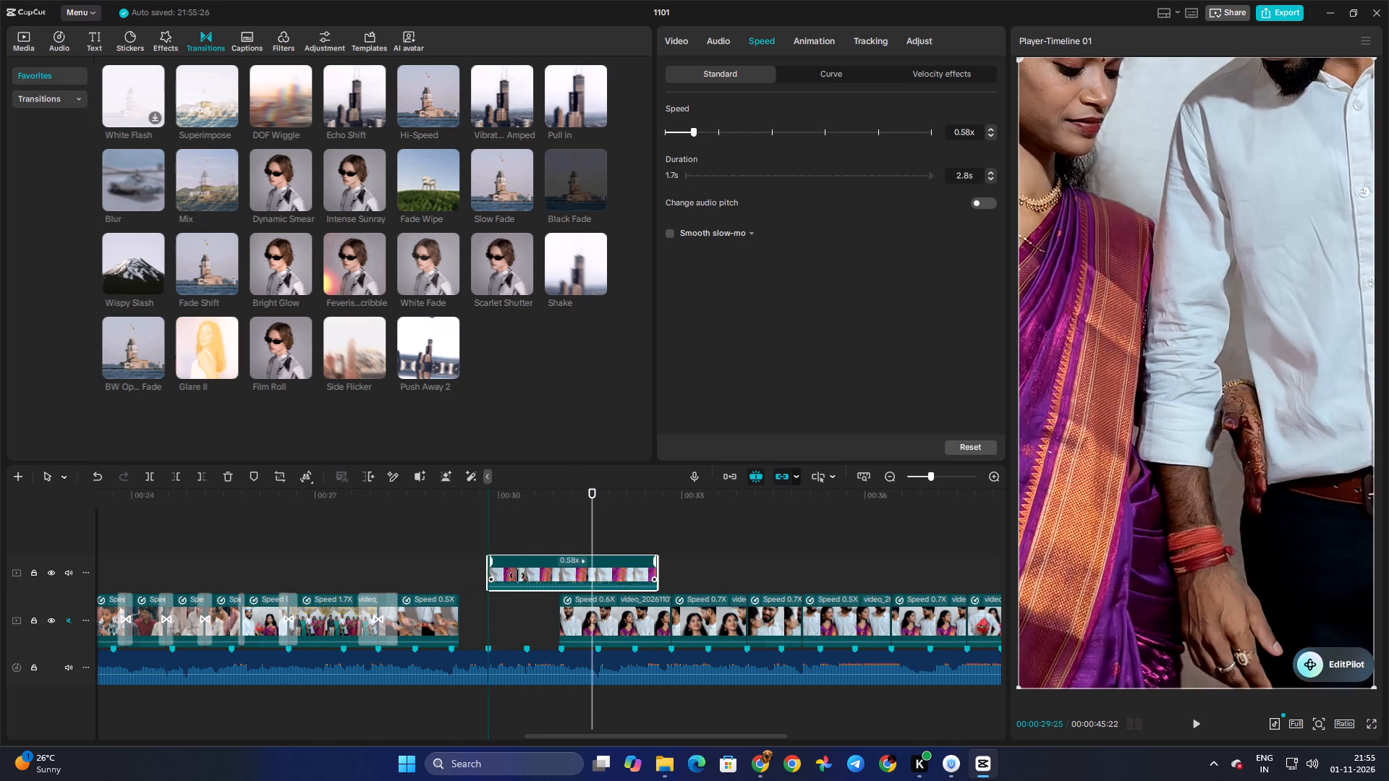
{"action": "left_click_drag", "start_coordinate": [517, 576], "coordinate": [540, 577]}
{"action": "left_click_drag", "start_coordinate": [582, 576], "coordinate": [503, 578]}
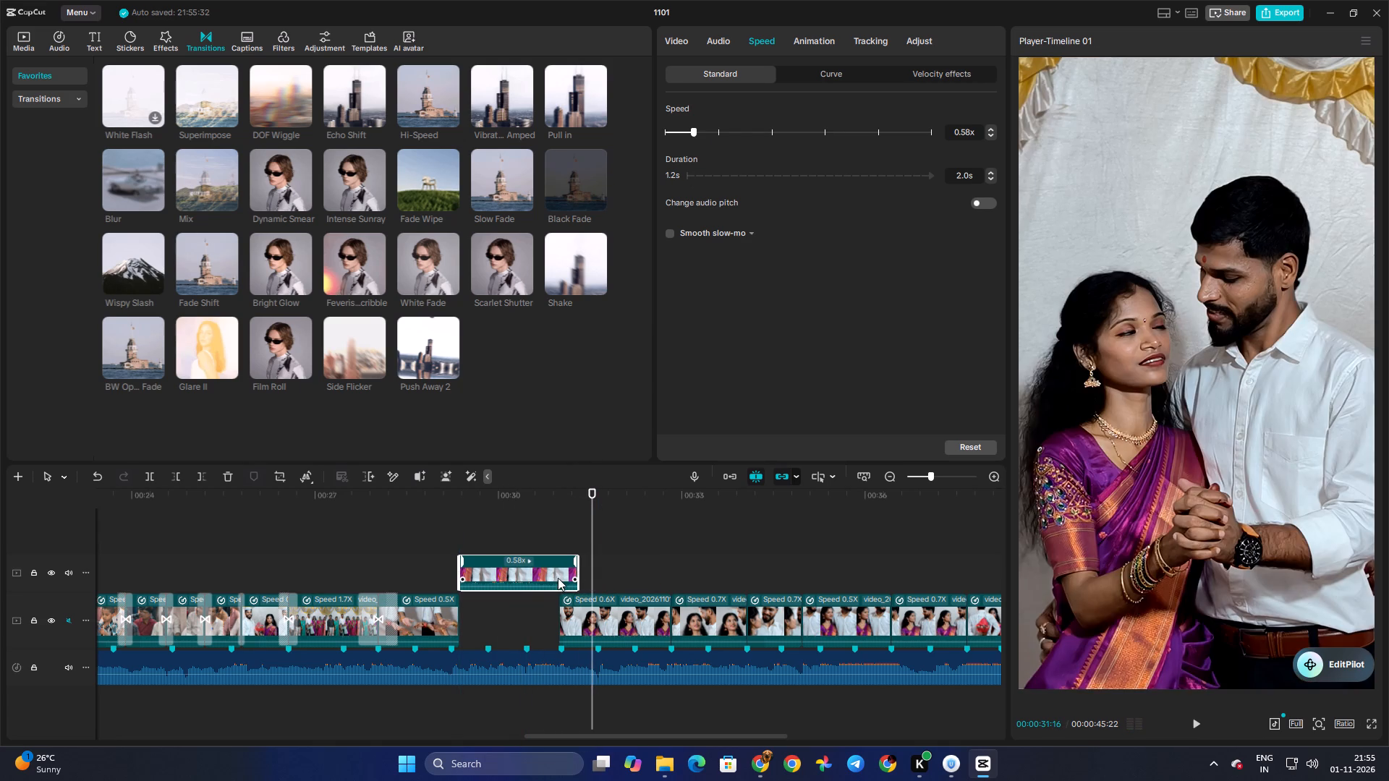
{"action": "left_click_drag", "start_coordinate": [578, 574], "coordinate": [553, 578]}
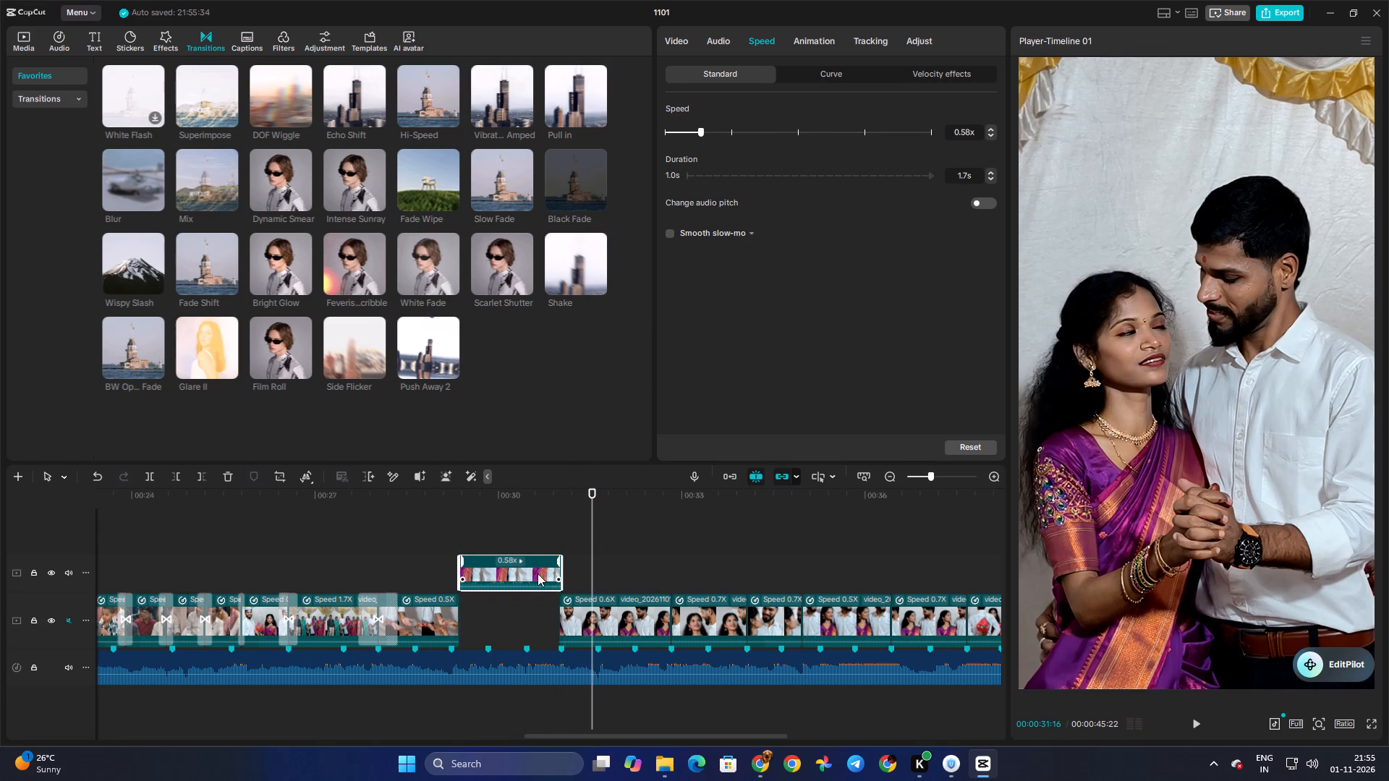
{"action": "left_click_drag", "start_coordinate": [538, 573], "coordinate": [537, 620]}
{"action": "left_click_drag", "start_coordinate": [561, 570], "coordinate": [557, 571]}
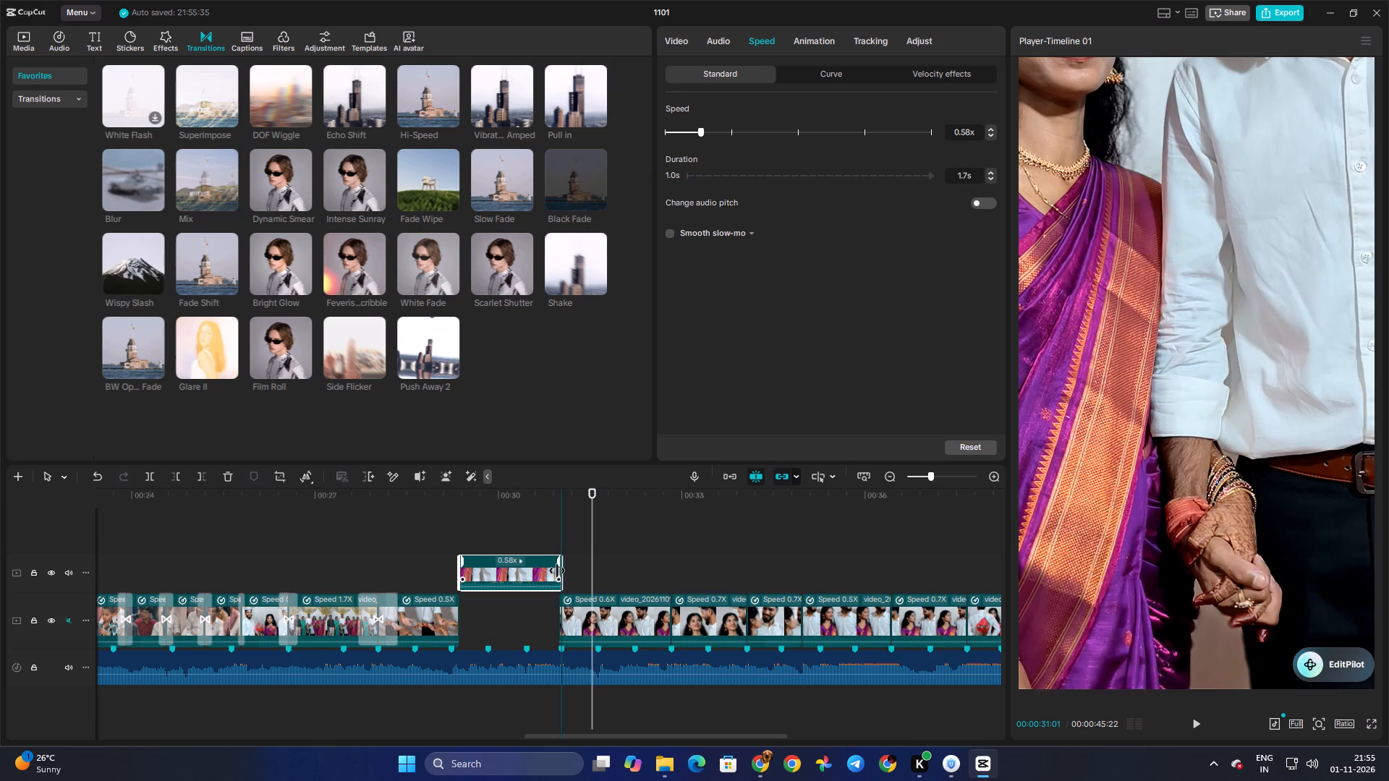
{"action": "left_click_drag", "start_coordinate": [557, 571], "coordinate": [554, 578]}
{"action": "left_click_drag", "start_coordinate": [539, 575], "coordinate": [536, 615]}
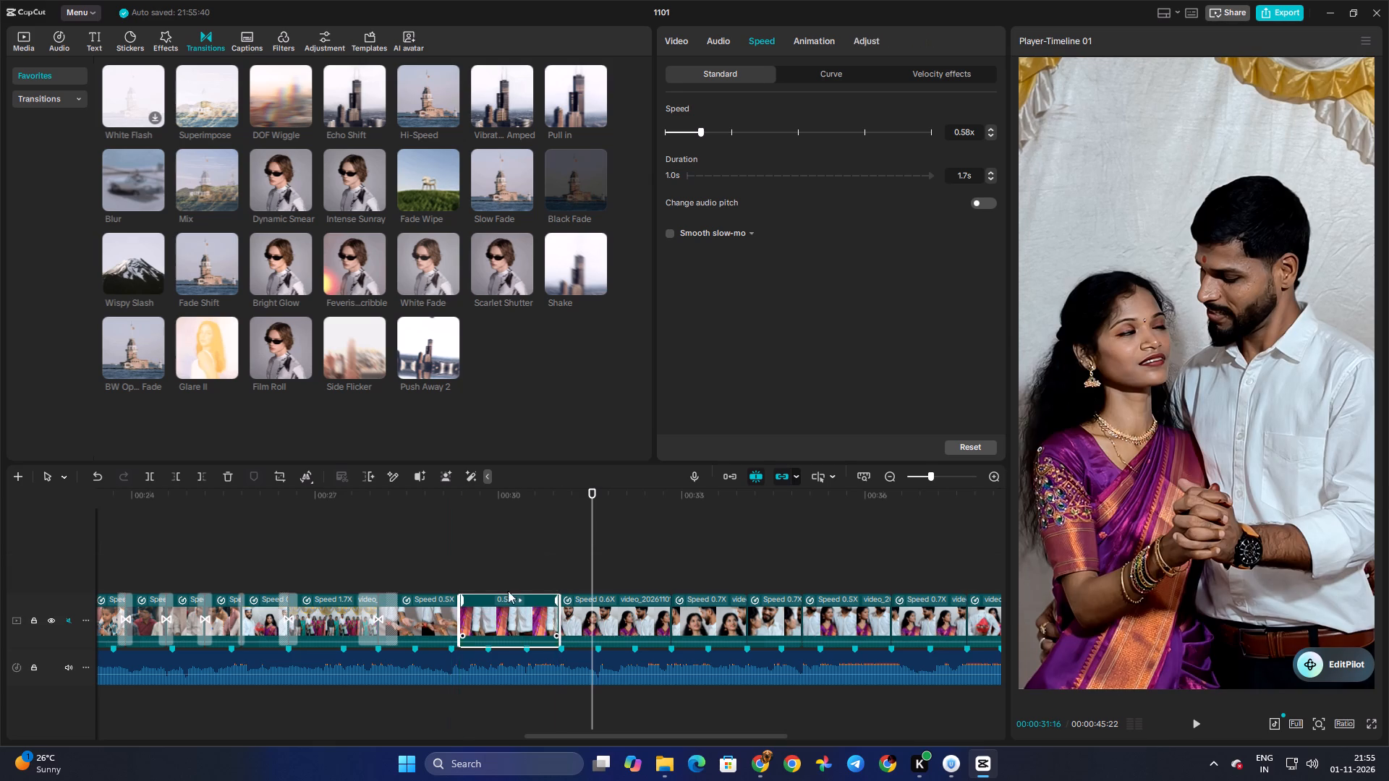
Replay the cut between the hands clip and the slowed clip at about 00:00:29 and add a Side Flicker transition there.
{"action": "left_click", "coordinate": [460, 563]}
{"action": "left_click_drag", "start_coordinate": [459, 563], "coordinate": [446, 563]}
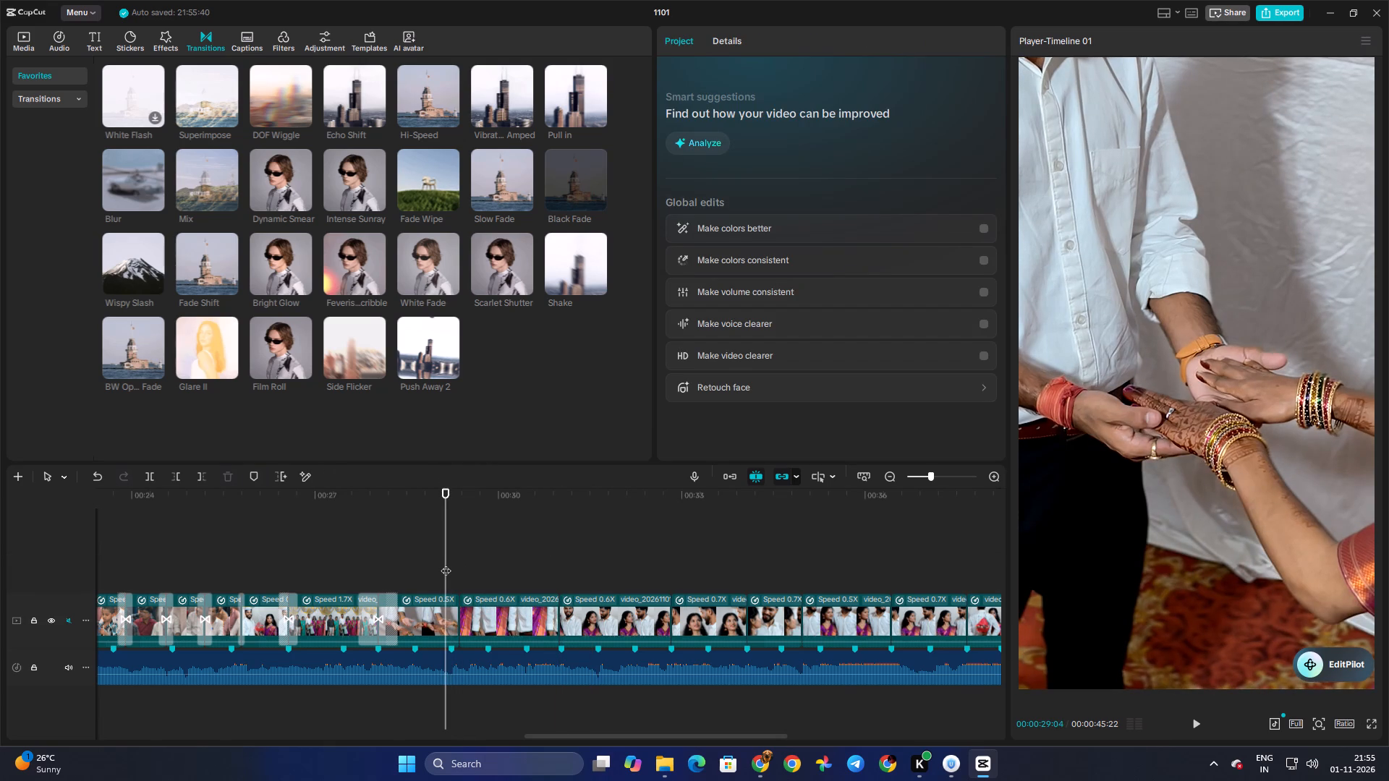
{"action": "key", "text": "space"}
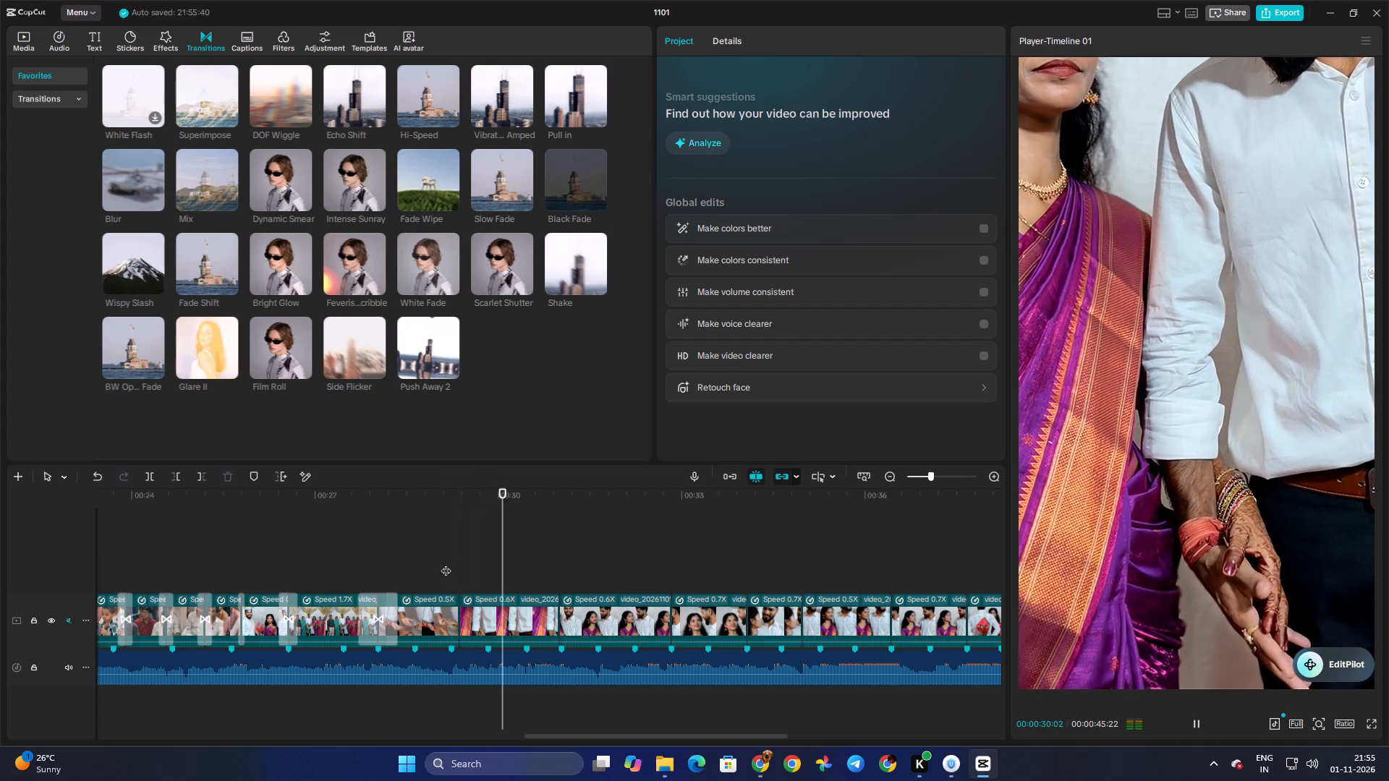
{"action": "key", "text": "space"}
{"action": "left_click", "coordinate": [459, 563]}
{"action": "left_click_drag", "start_coordinate": [459, 563], "coordinate": [450, 563]}
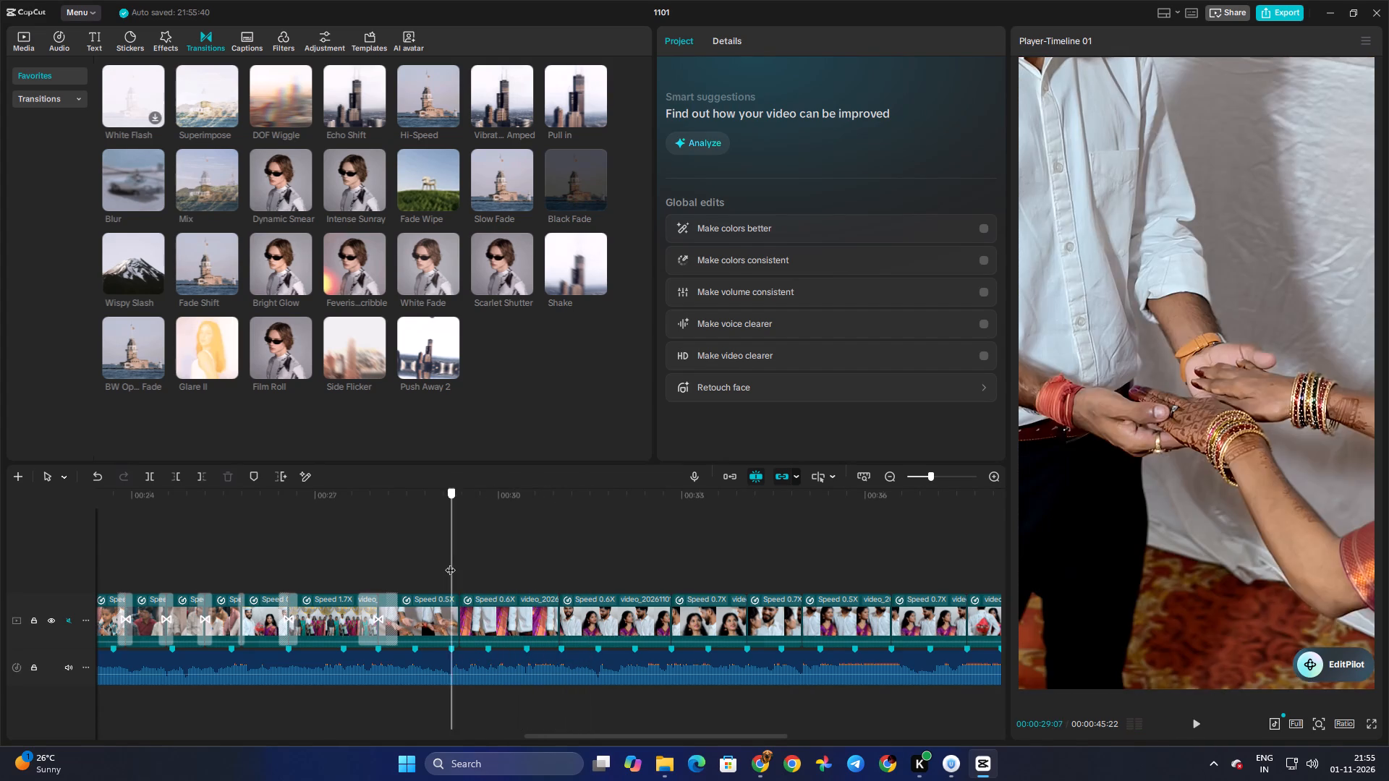
{"action": "left_click_drag", "start_coordinate": [450, 563], "coordinate": [446, 563]}
{"action": "key", "text": "space"}
{"action": "left_click", "coordinate": [446, 563]}
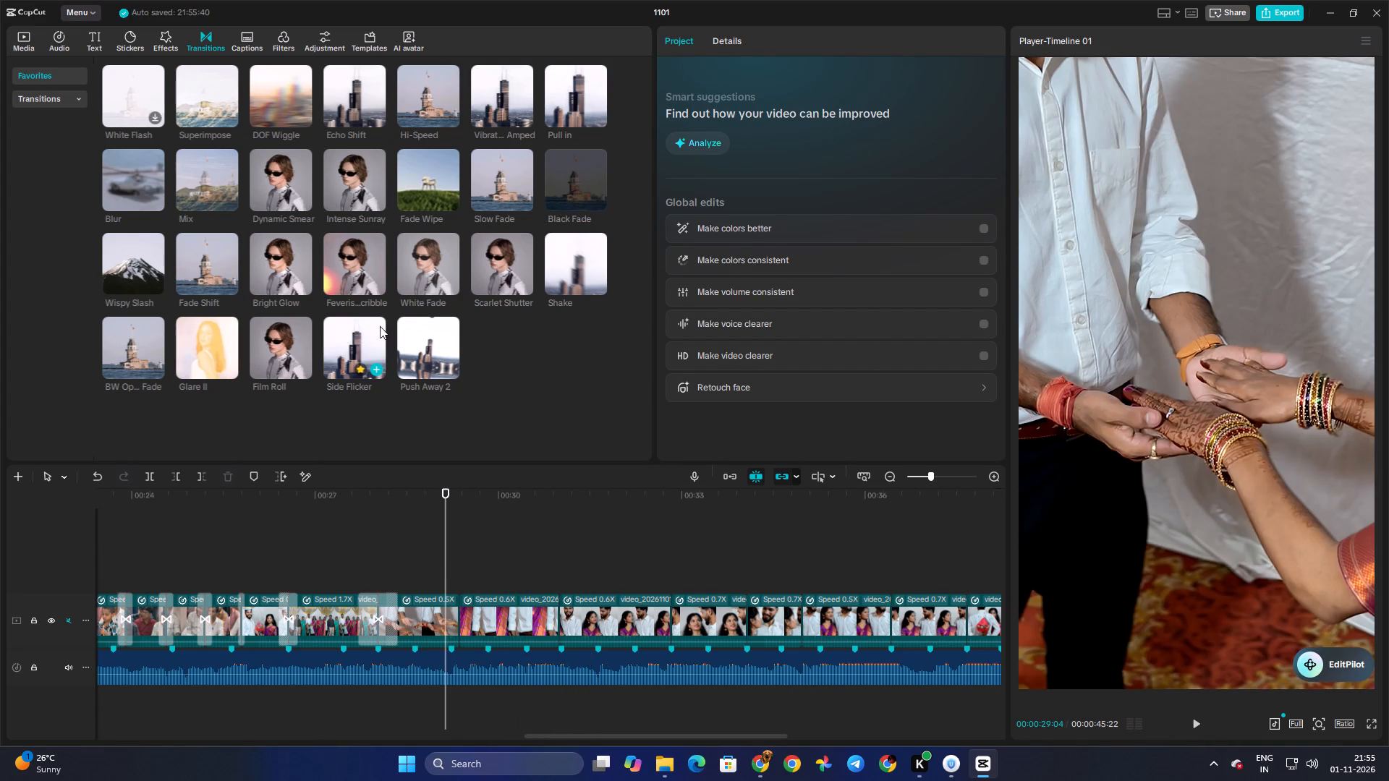
{"action": "left_click_drag", "start_coordinate": [358, 340], "coordinate": [451, 613]}
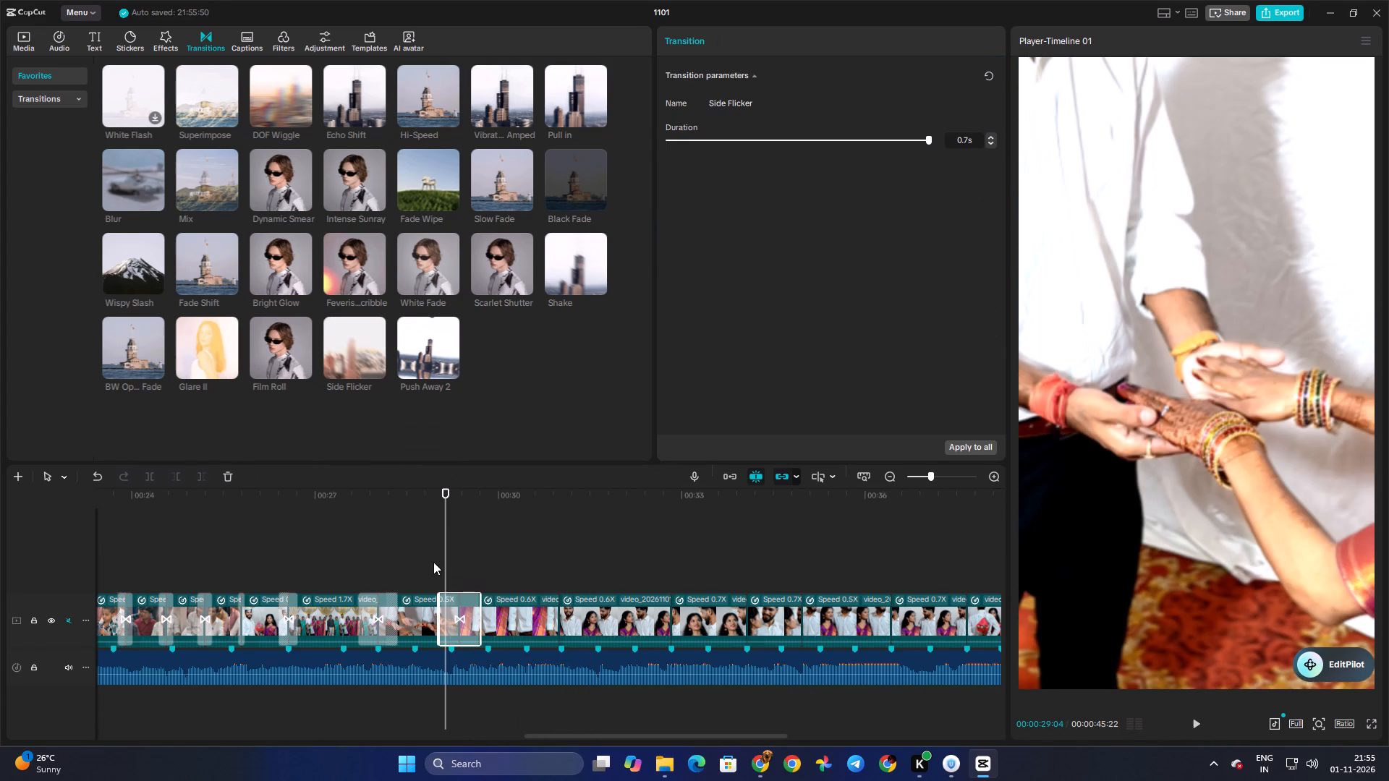
Shorten the Side Flicker transition at about 00:00:29 to 0.3s and play on through the following clips.
{"action": "left_click", "coordinate": [802, 149]}
{"action": "left_click", "coordinate": [791, 140]}
{"action": "key", "text": "space"}
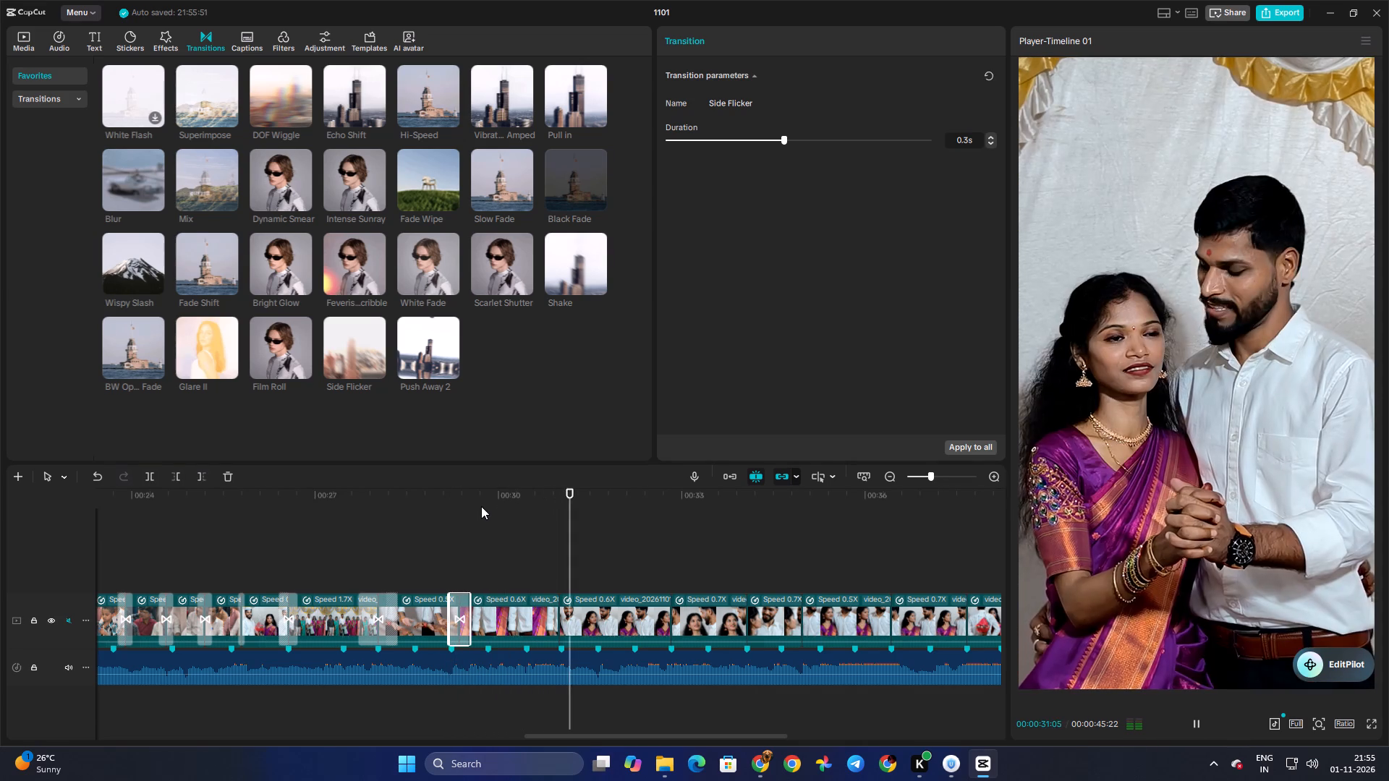
{"action": "key", "text": "space"}
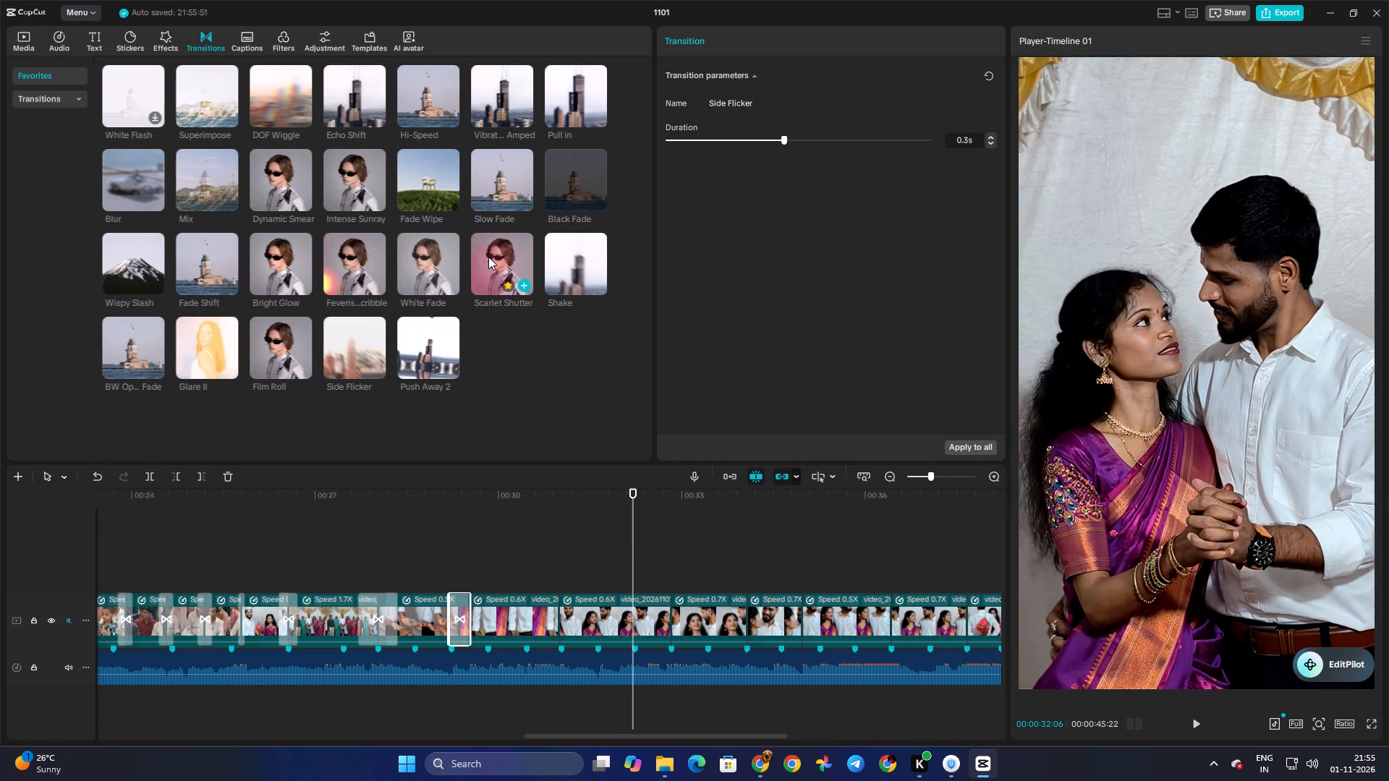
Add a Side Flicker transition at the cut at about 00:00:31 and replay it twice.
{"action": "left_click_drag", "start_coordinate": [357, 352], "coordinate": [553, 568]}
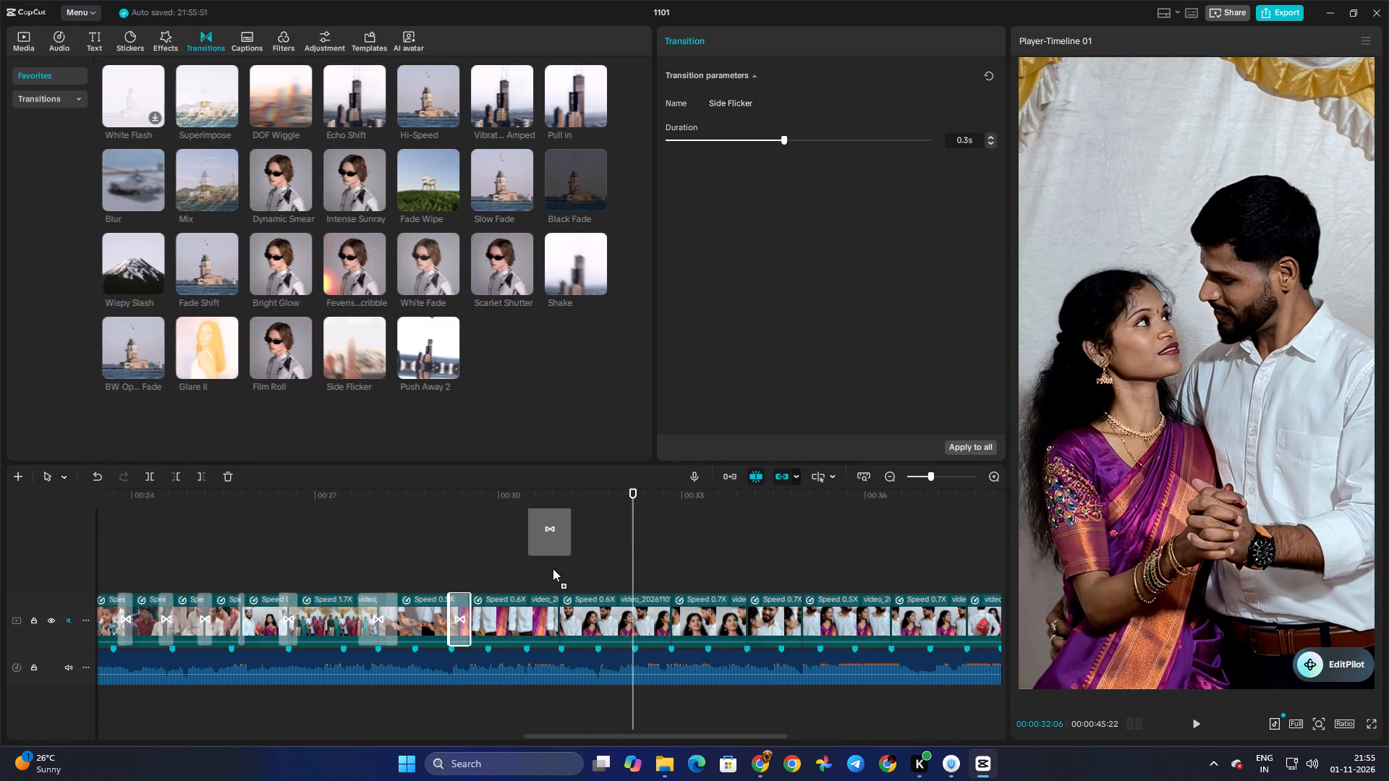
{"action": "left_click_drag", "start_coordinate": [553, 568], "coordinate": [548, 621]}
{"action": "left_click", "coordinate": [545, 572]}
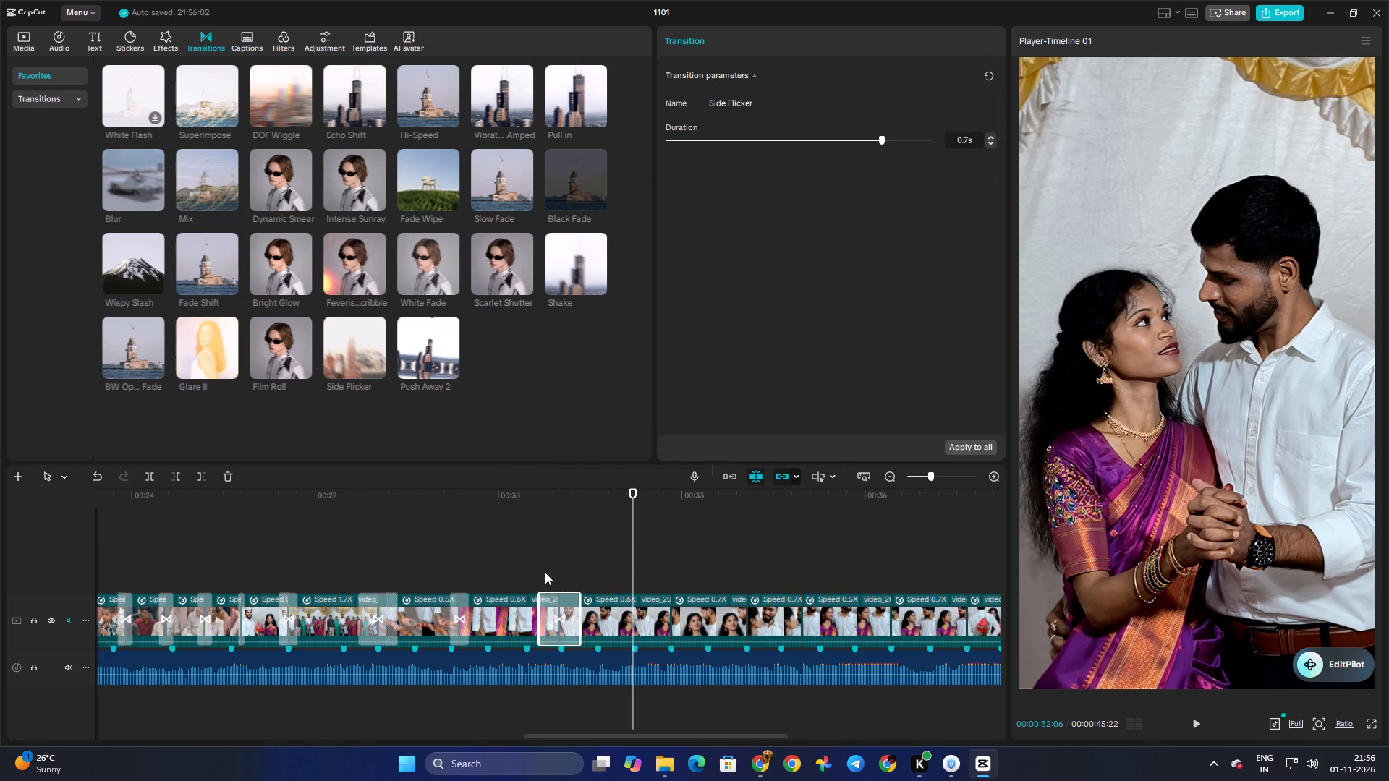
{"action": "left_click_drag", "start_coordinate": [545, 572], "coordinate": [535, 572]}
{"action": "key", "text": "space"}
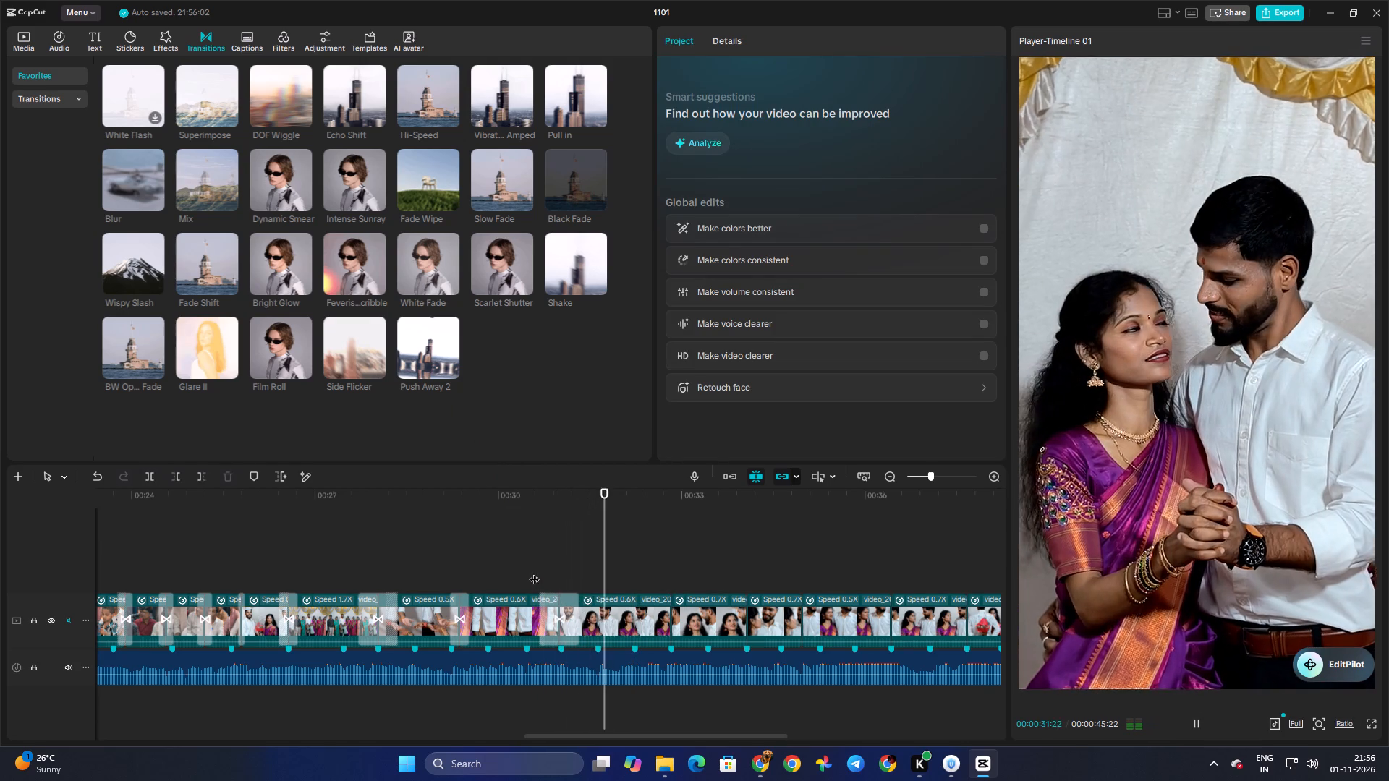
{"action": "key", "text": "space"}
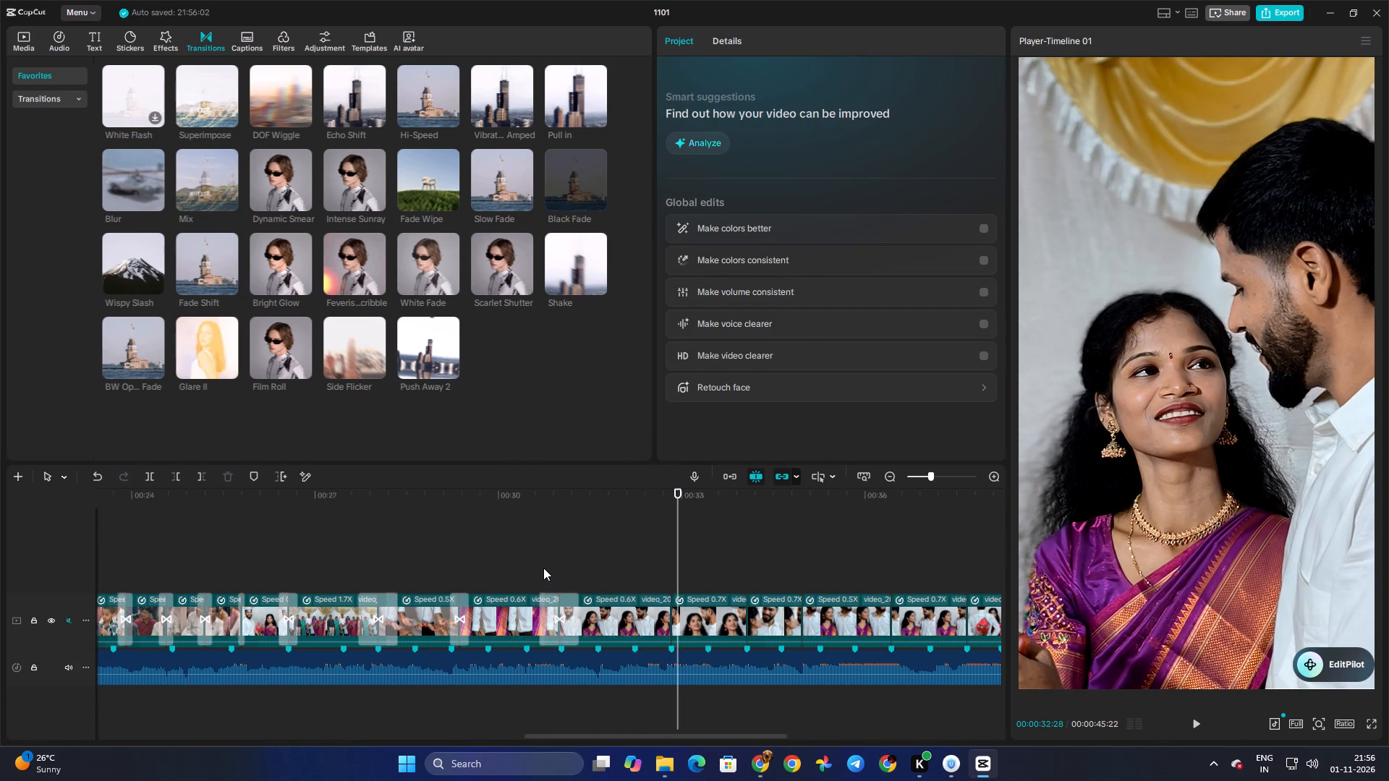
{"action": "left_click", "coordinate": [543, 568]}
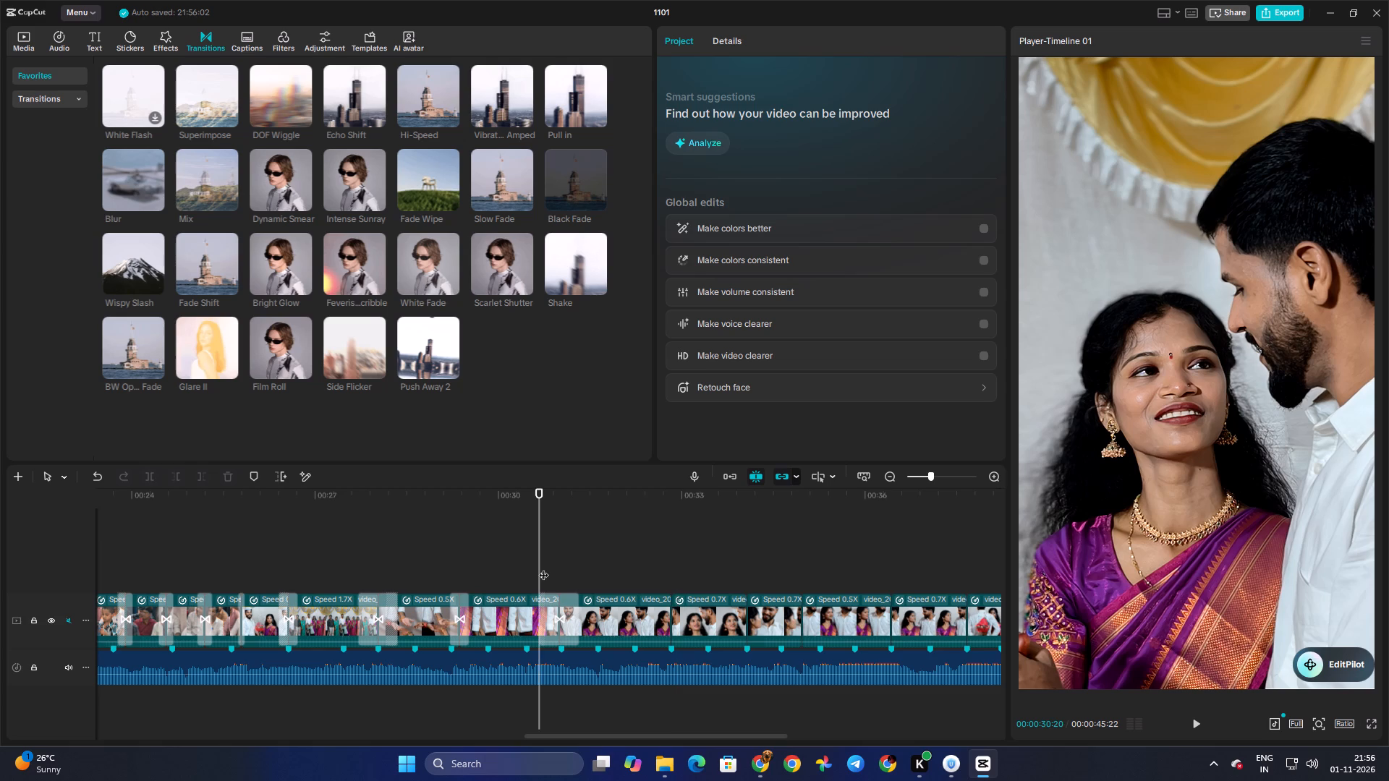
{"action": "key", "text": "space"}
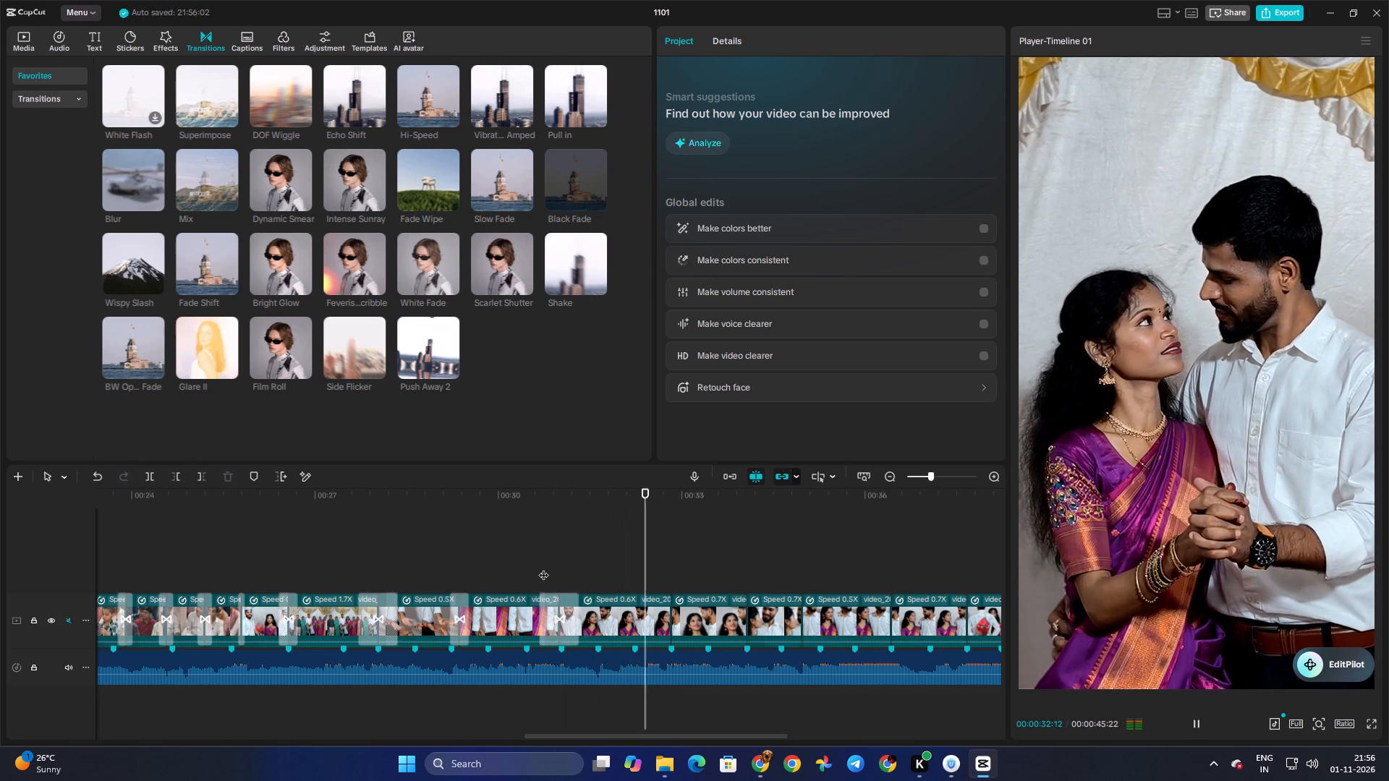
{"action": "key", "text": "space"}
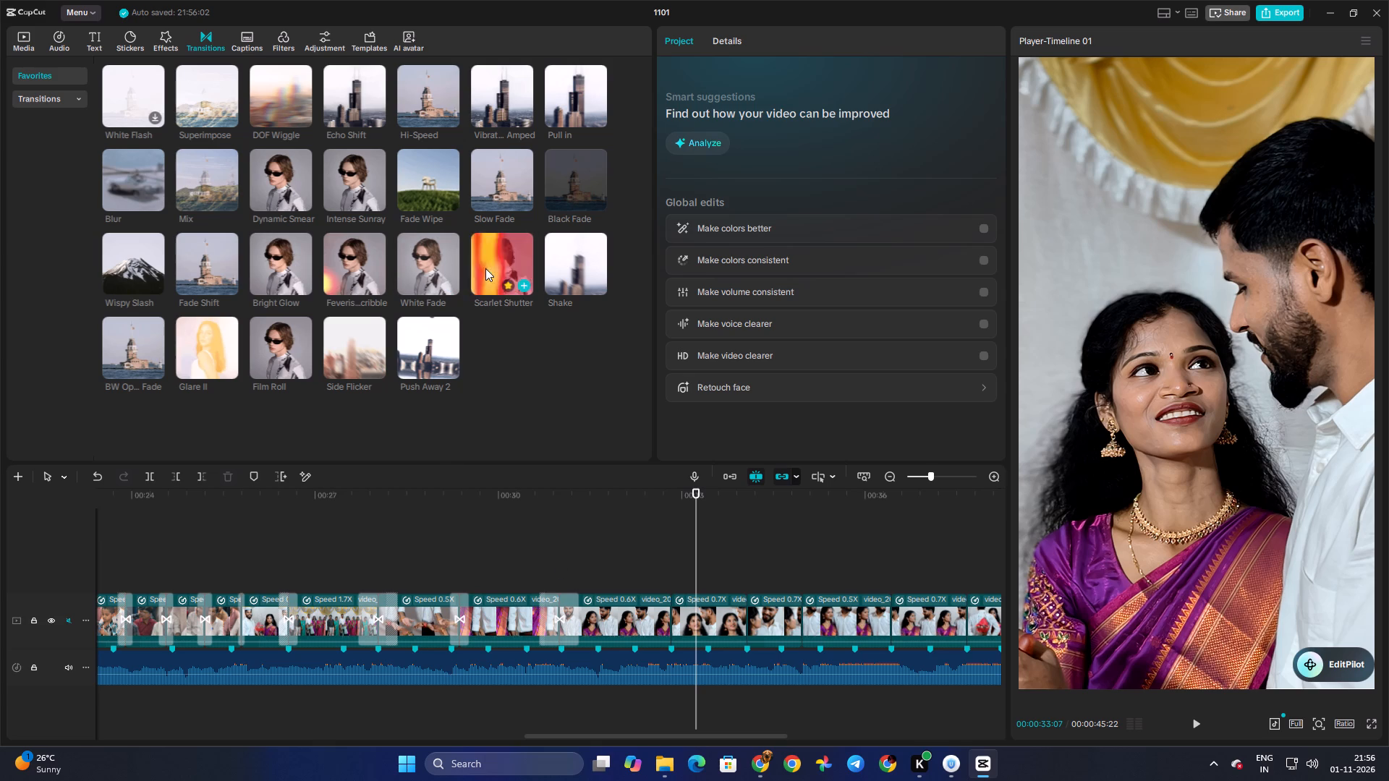
Replay the cut at about 00:00:33, add a Bright Glow transition there, shorten its duration and preview it.
{"action": "left_click", "coordinate": [652, 549]}
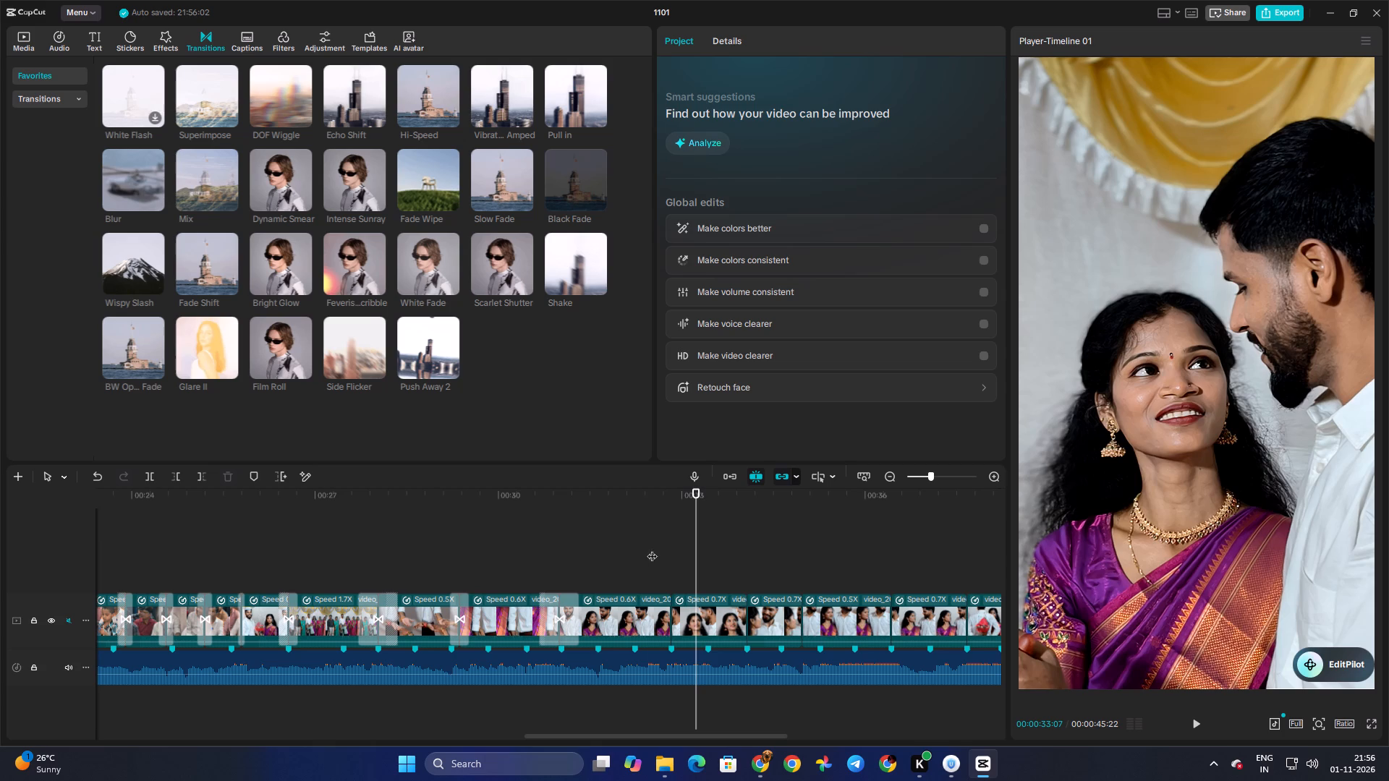
{"action": "key", "text": "space"}
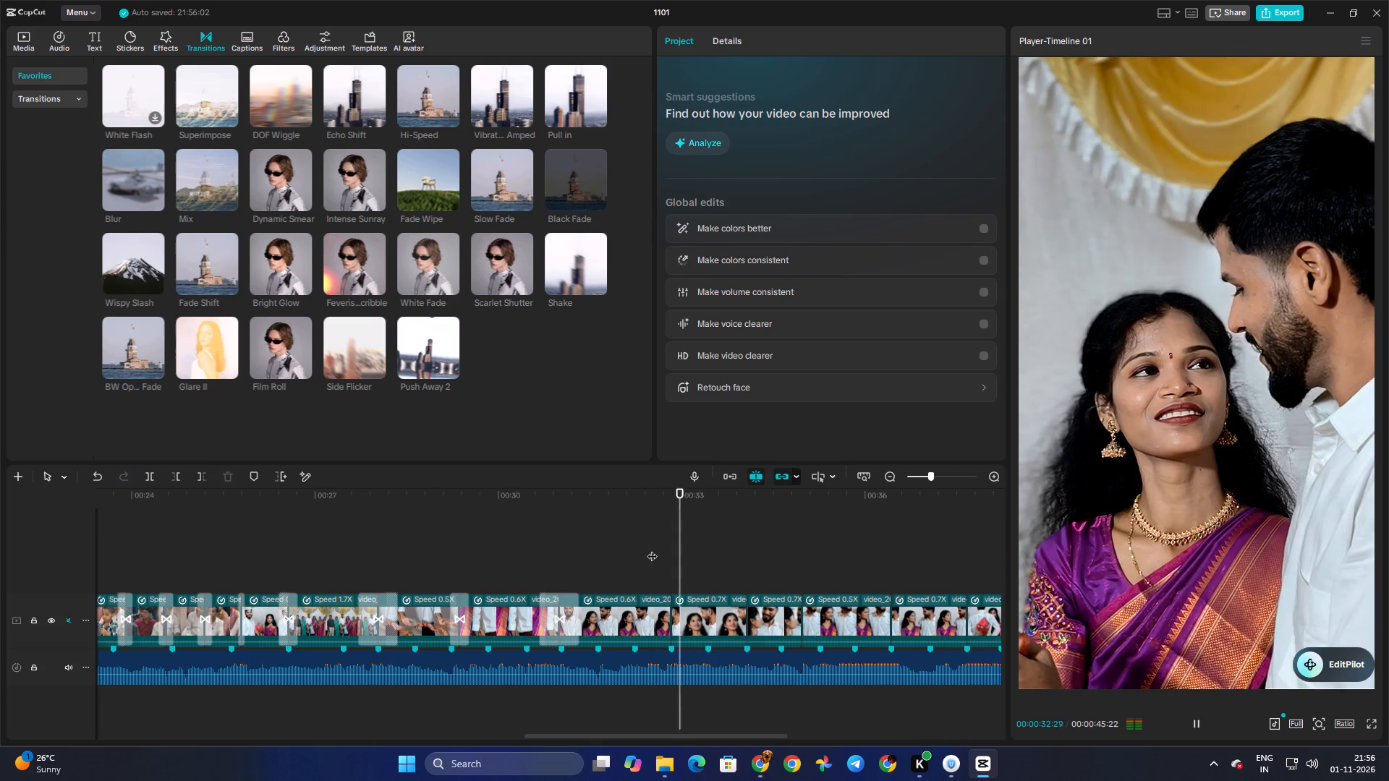
{"action": "key", "text": "space"}
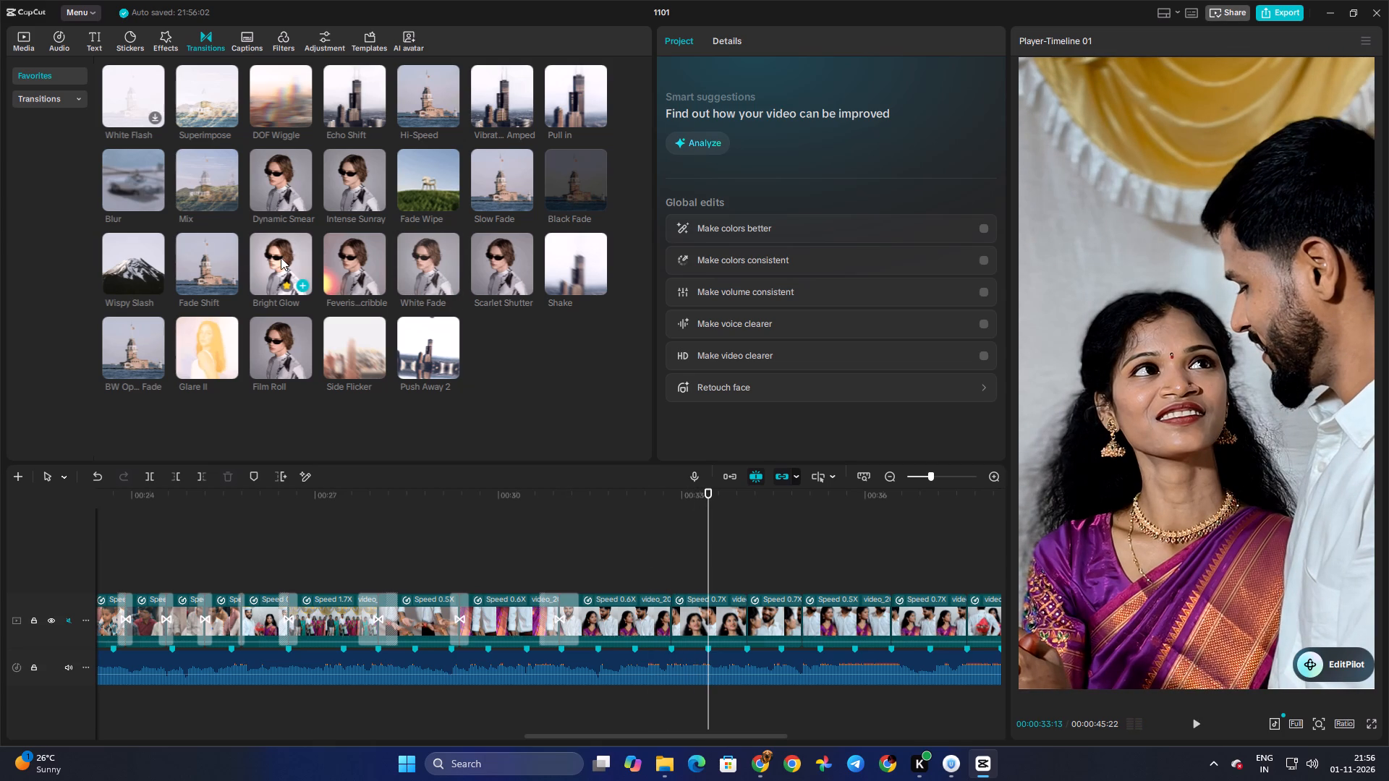
{"action": "left_click_drag", "start_coordinate": [281, 257], "coordinate": [660, 621]}
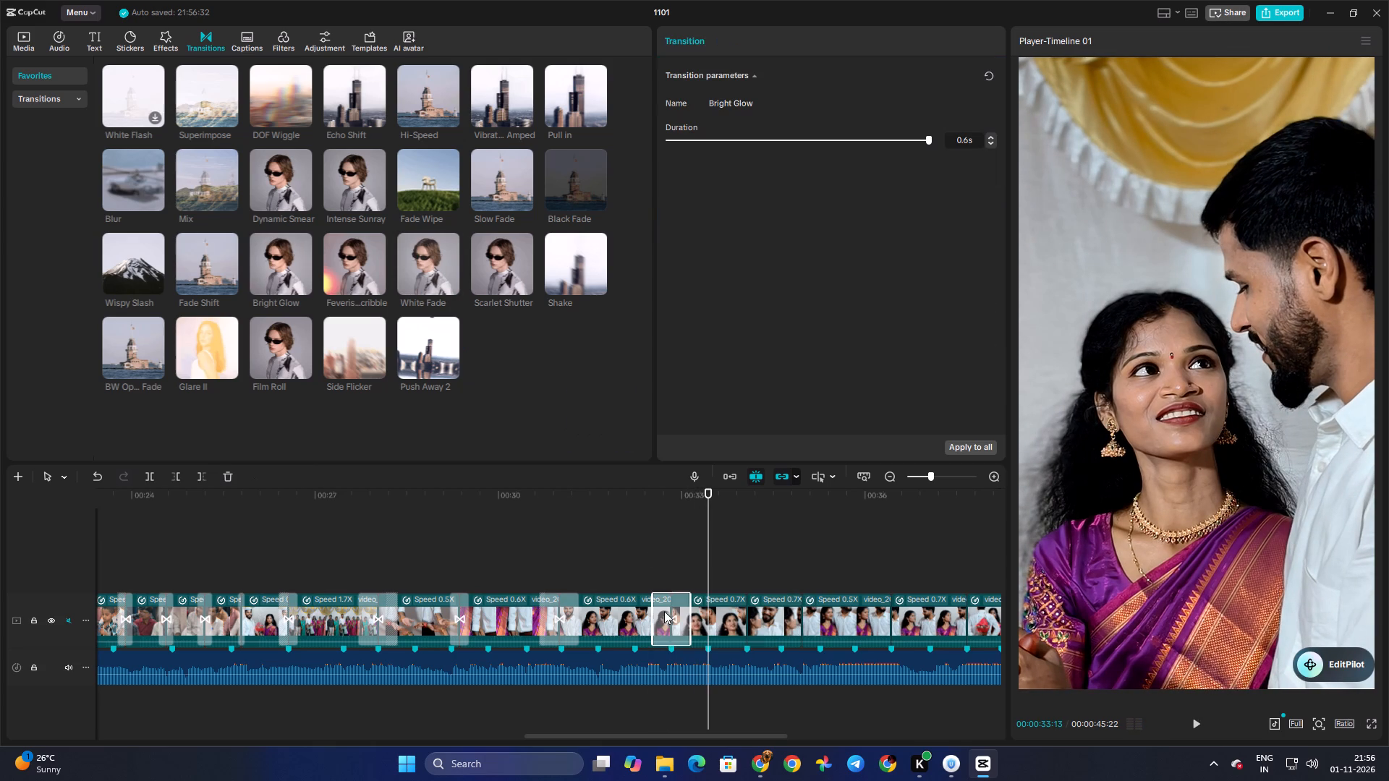
{"action": "left_click", "coordinate": [819, 137]}
{"action": "left_click", "coordinate": [652, 554]}
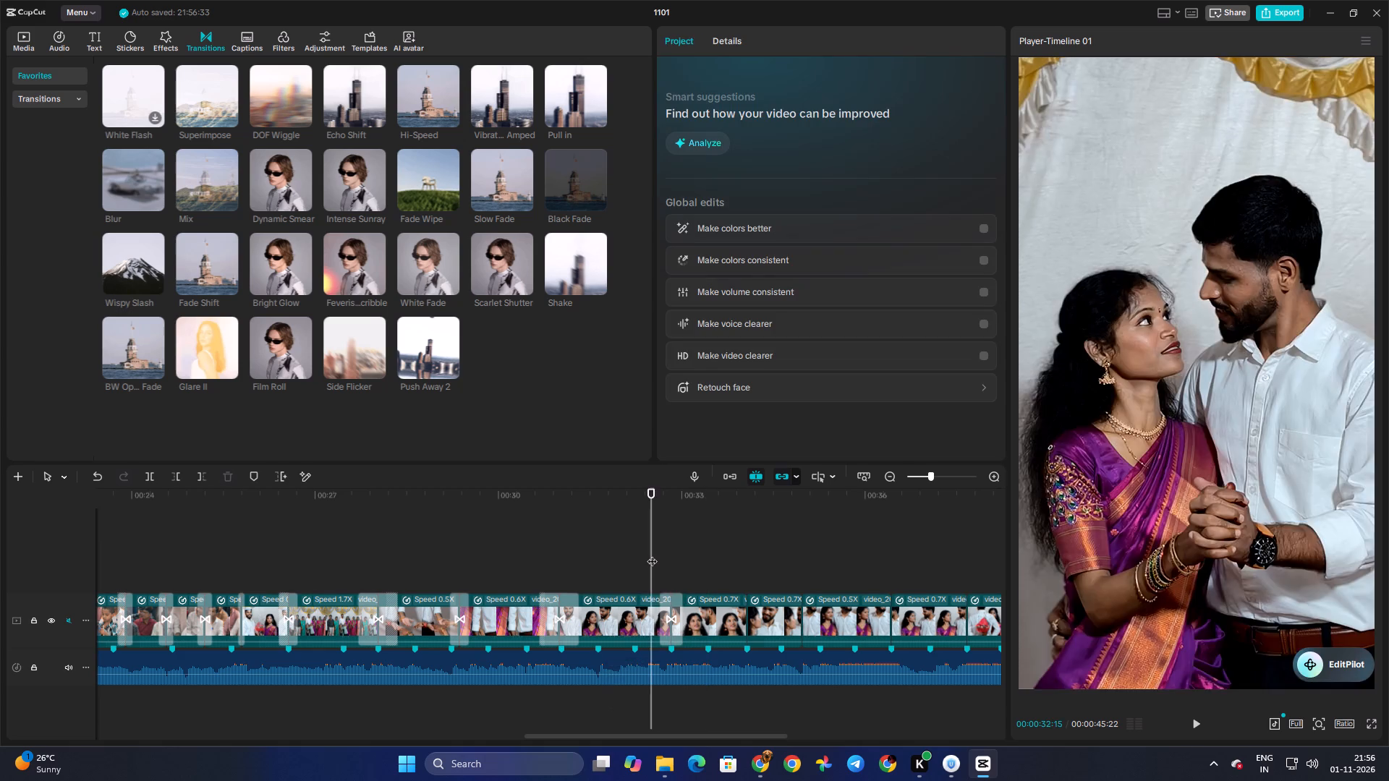
{"action": "key", "text": "space"}
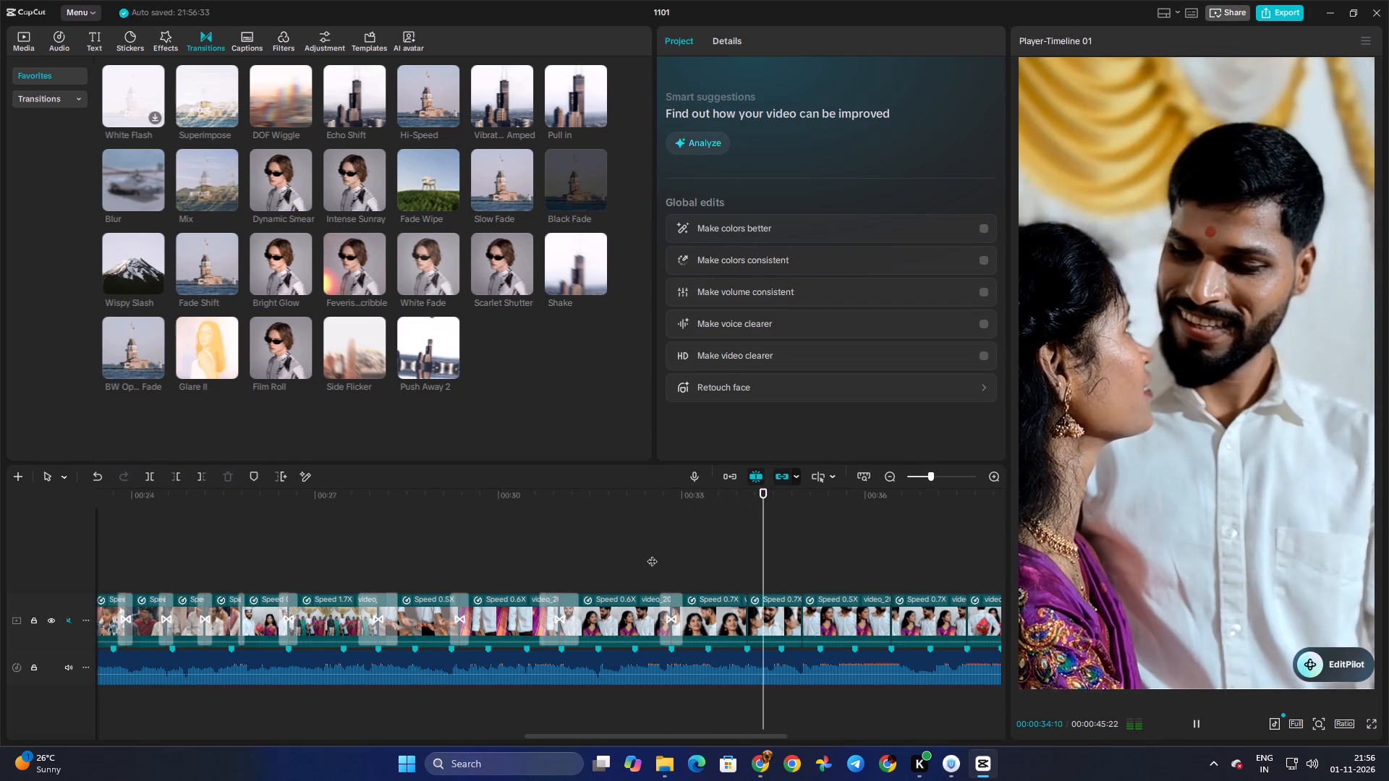
{"action": "key", "text": "space"}
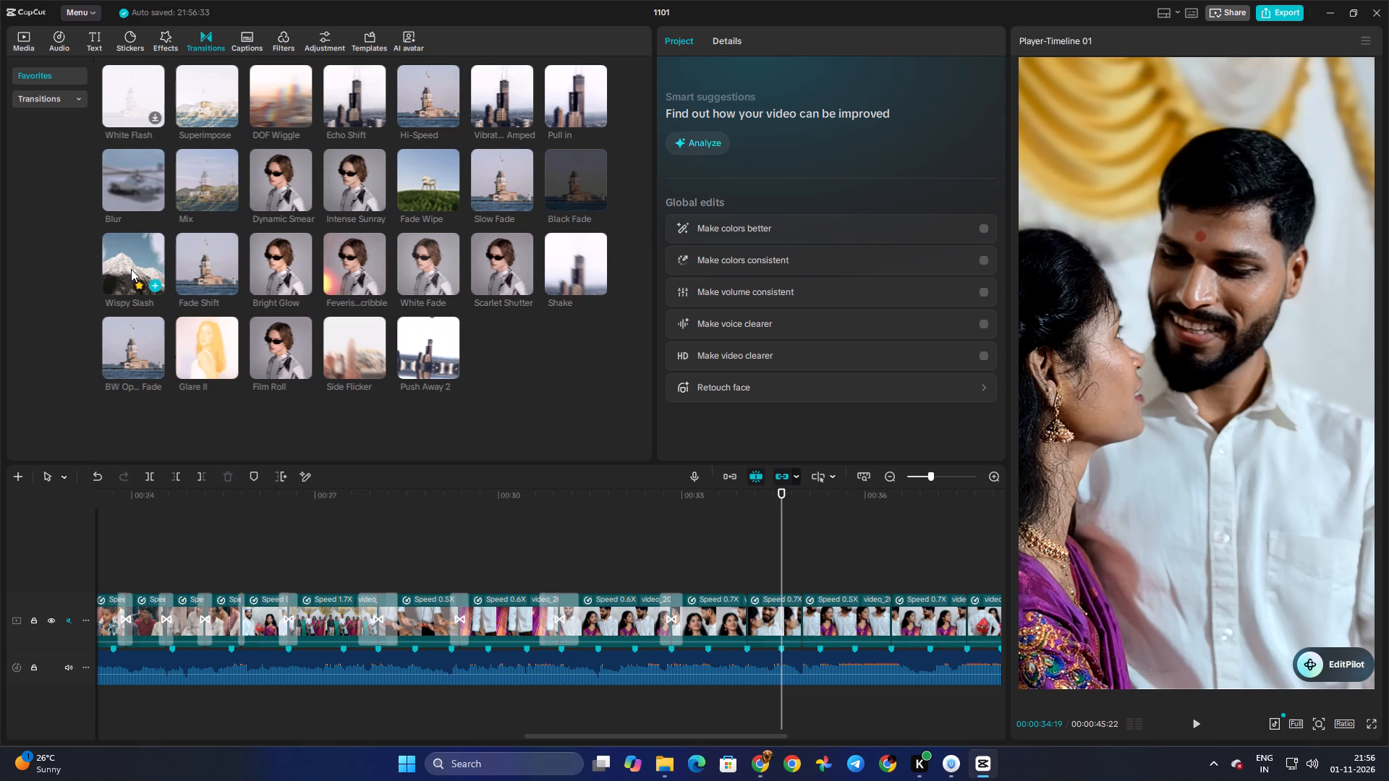
Replace the Side Flicker transition at about 00:00:31 with Wispy Slash and replay from there through the following cuts.
{"action": "left_click_drag", "start_coordinate": [131, 269], "coordinate": [549, 618]}
{"action": "left_click", "coordinate": [528, 550]}
{"action": "key", "text": "space"}
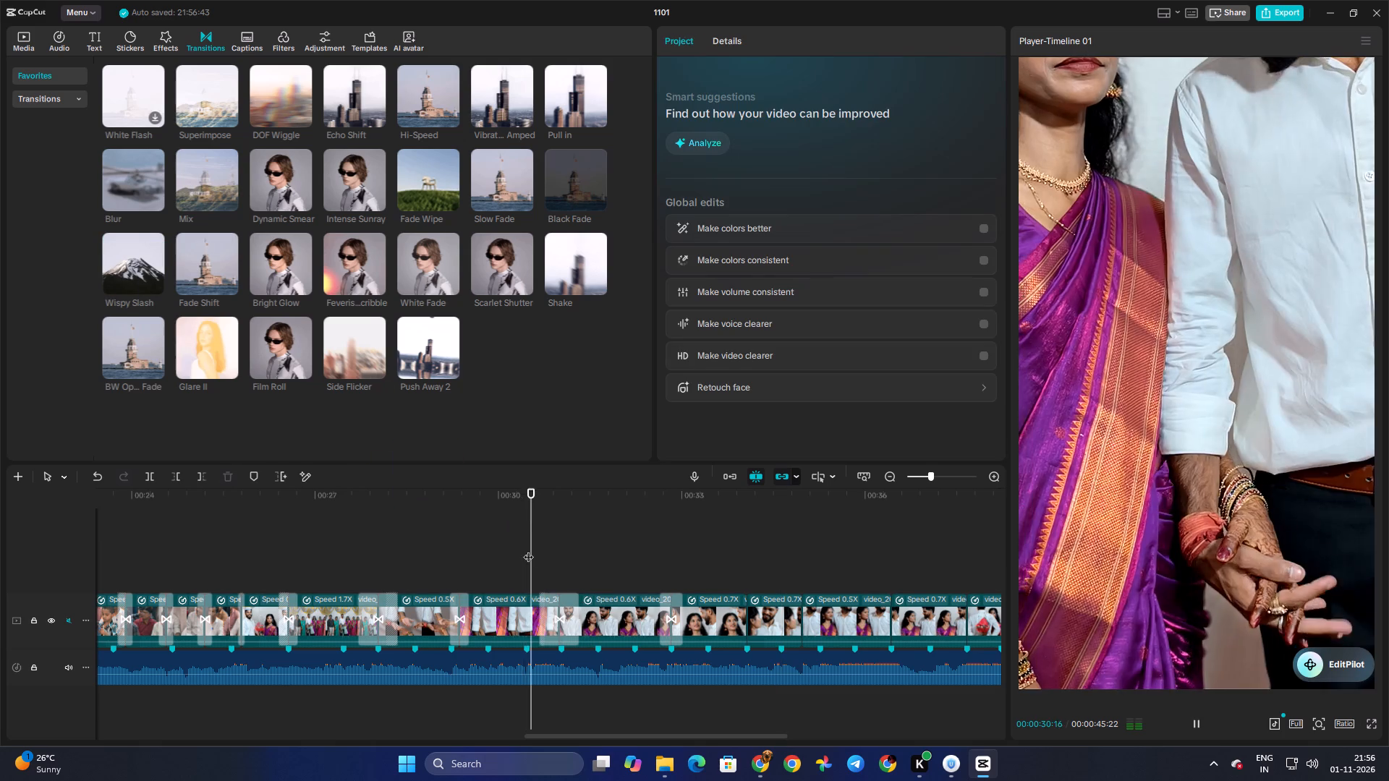
{"action": "left_click", "coordinate": [527, 550]}
{"action": "key", "text": "space"}
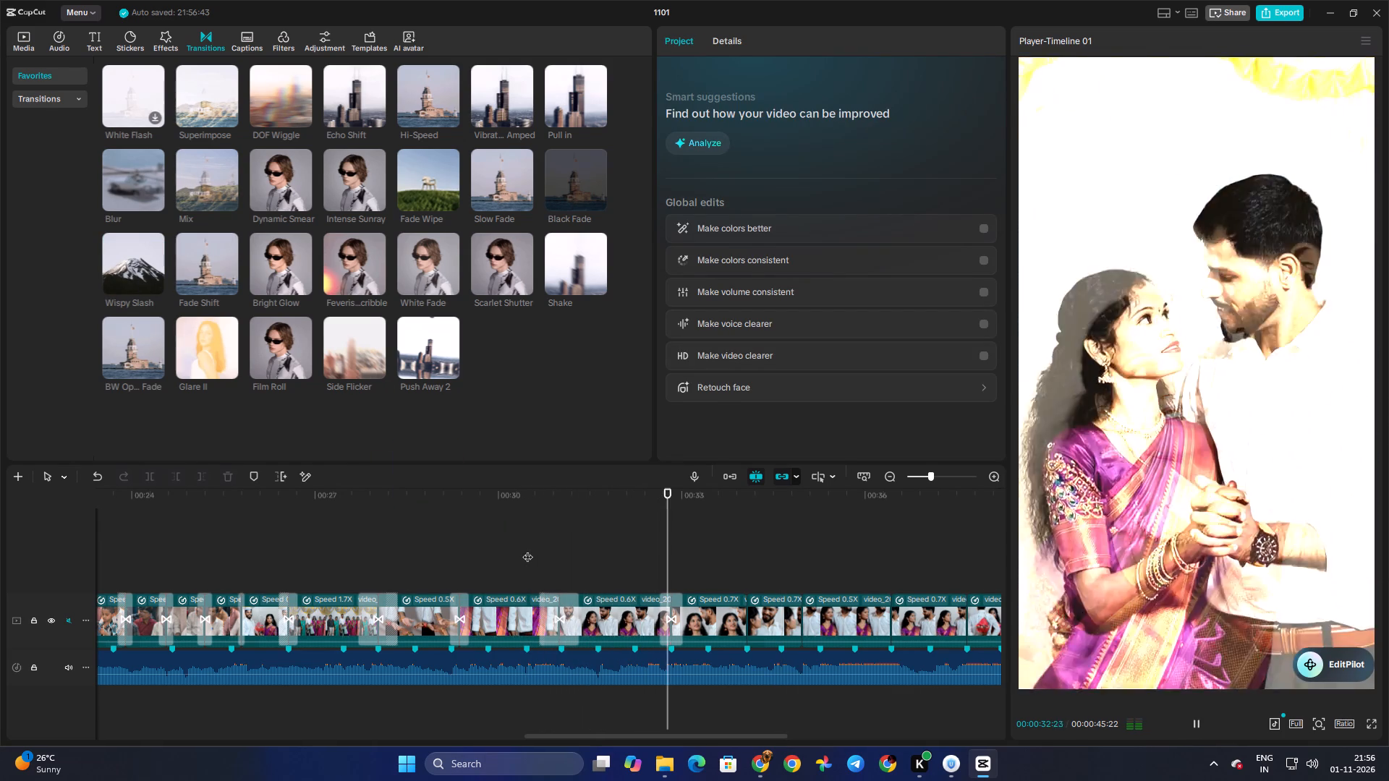
{"action": "left_click", "coordinate": [606, 555]}
{"action": "left_click", "coordinate": [606, 555]}
{"action": "key", "text": "space"}
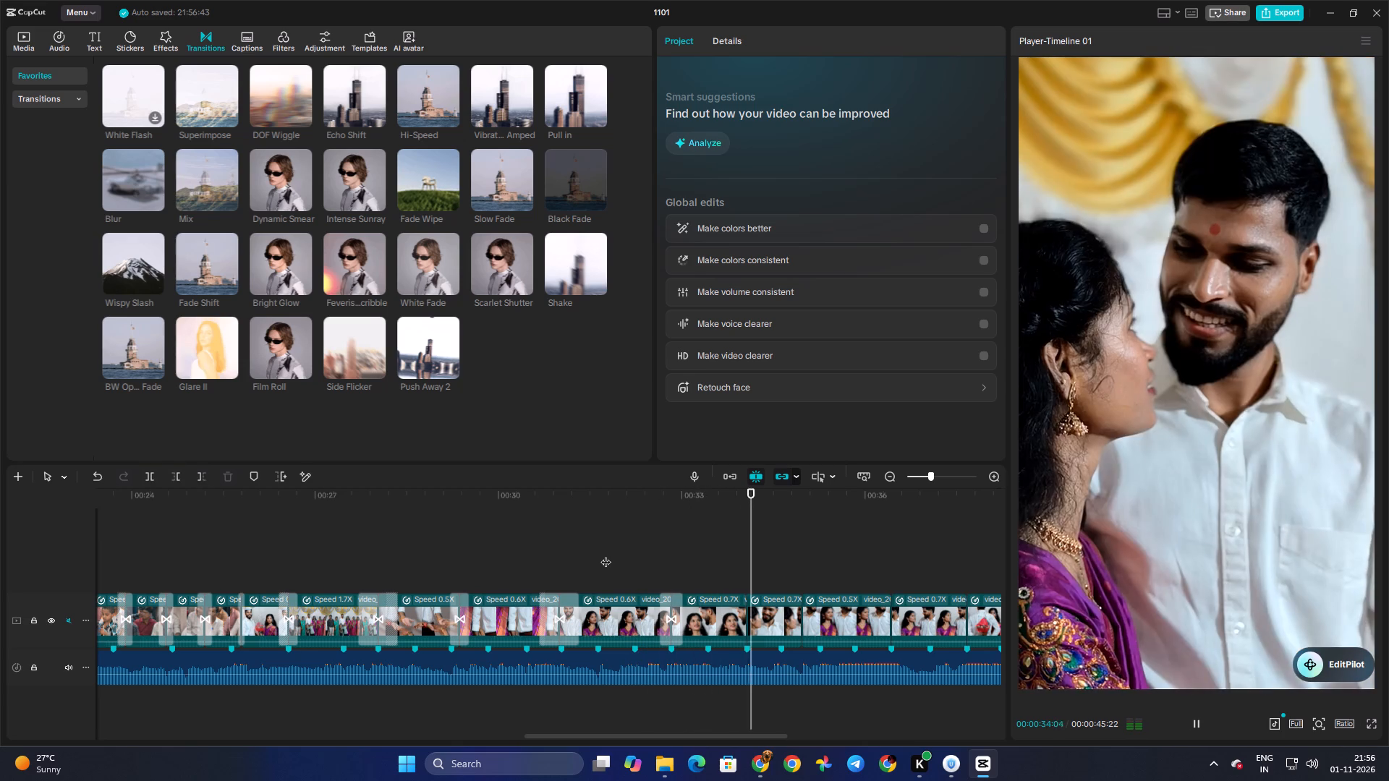
{"action": "key", "text": "space"}
Preview the cut at about 00:00:34, add a 0.2s Scarlet Shutter transition there and replay it.
{"action": "left_click", "coordinate": [719, 561]}
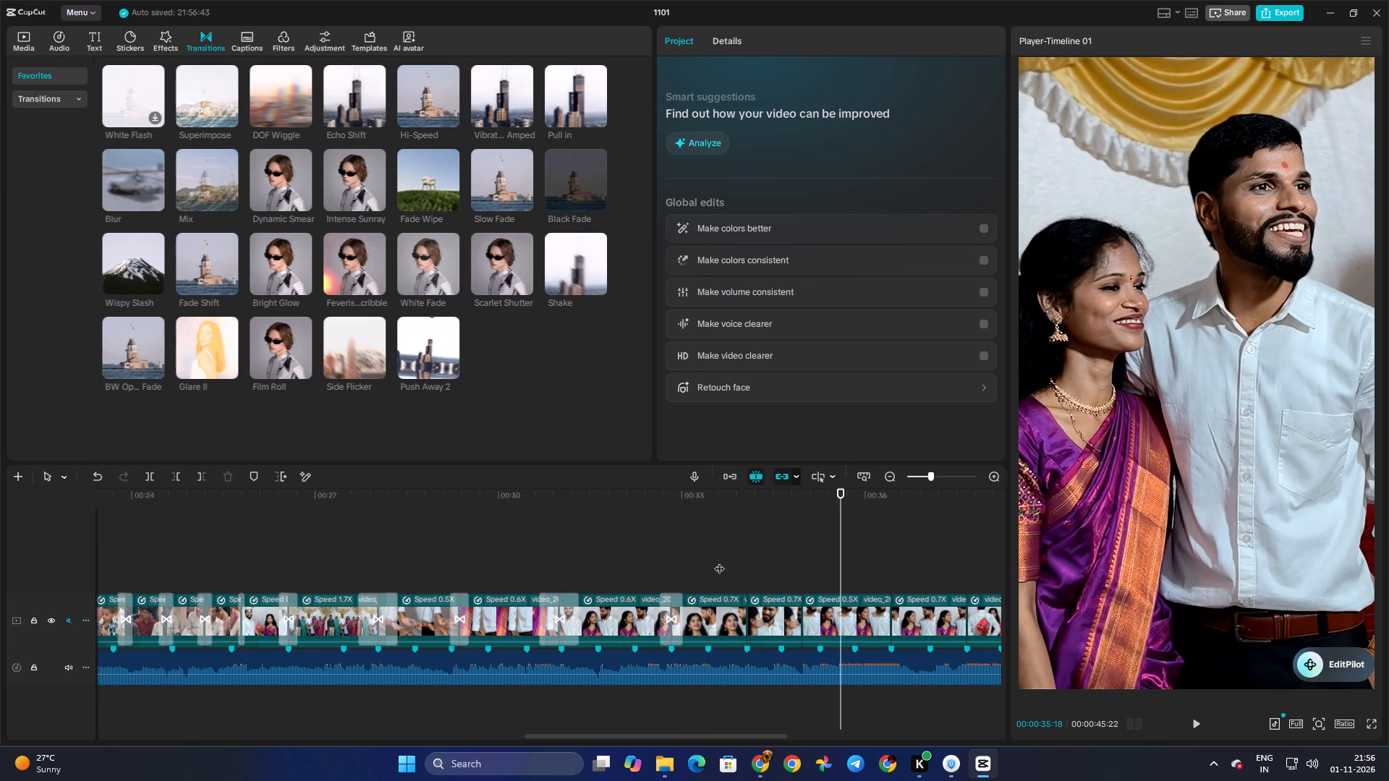
{"action": "key", "text": "space"}
{"action": "key", "text": "space"}
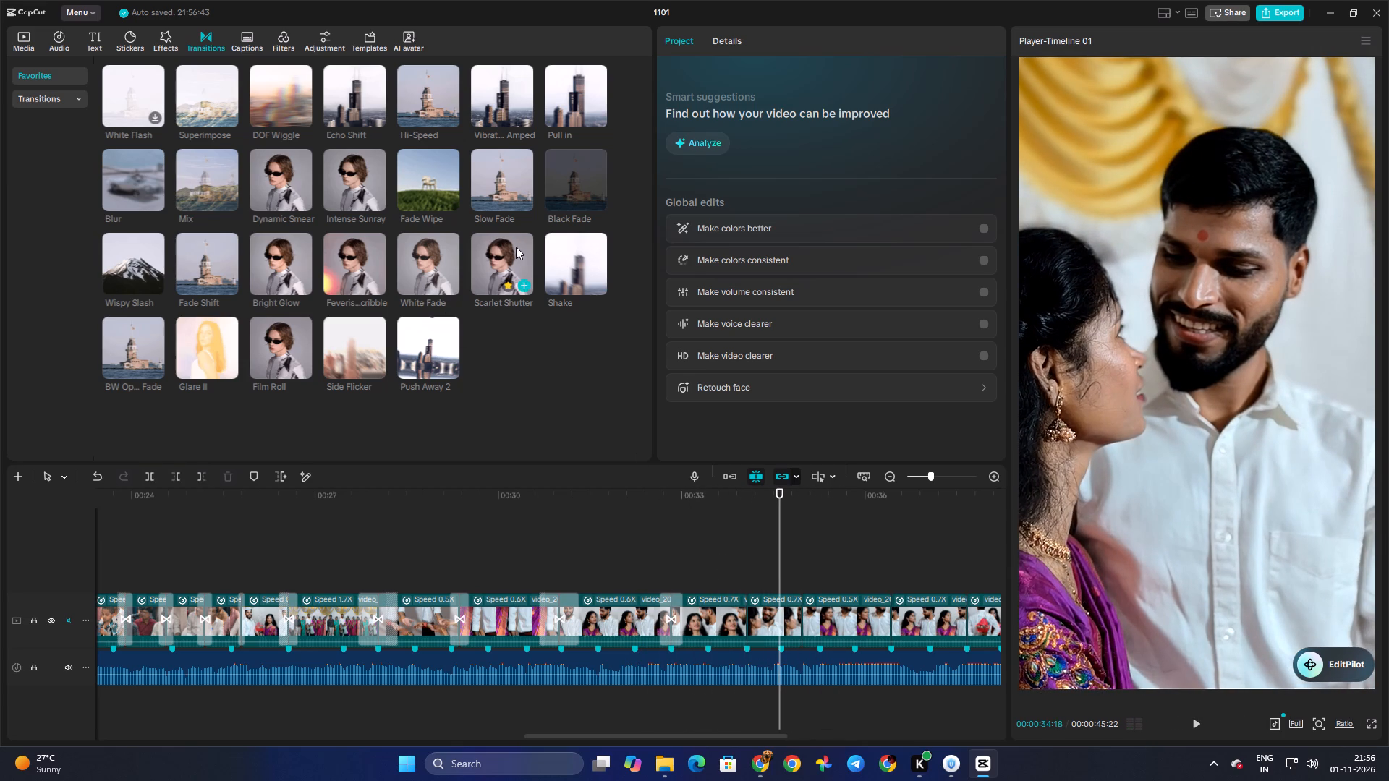
{"action": "left_click_drag", "start_coordinate": [516, 247], "coordinate": [731, 616]}
{"action": "left_click", "coordinate": [801, 134]}
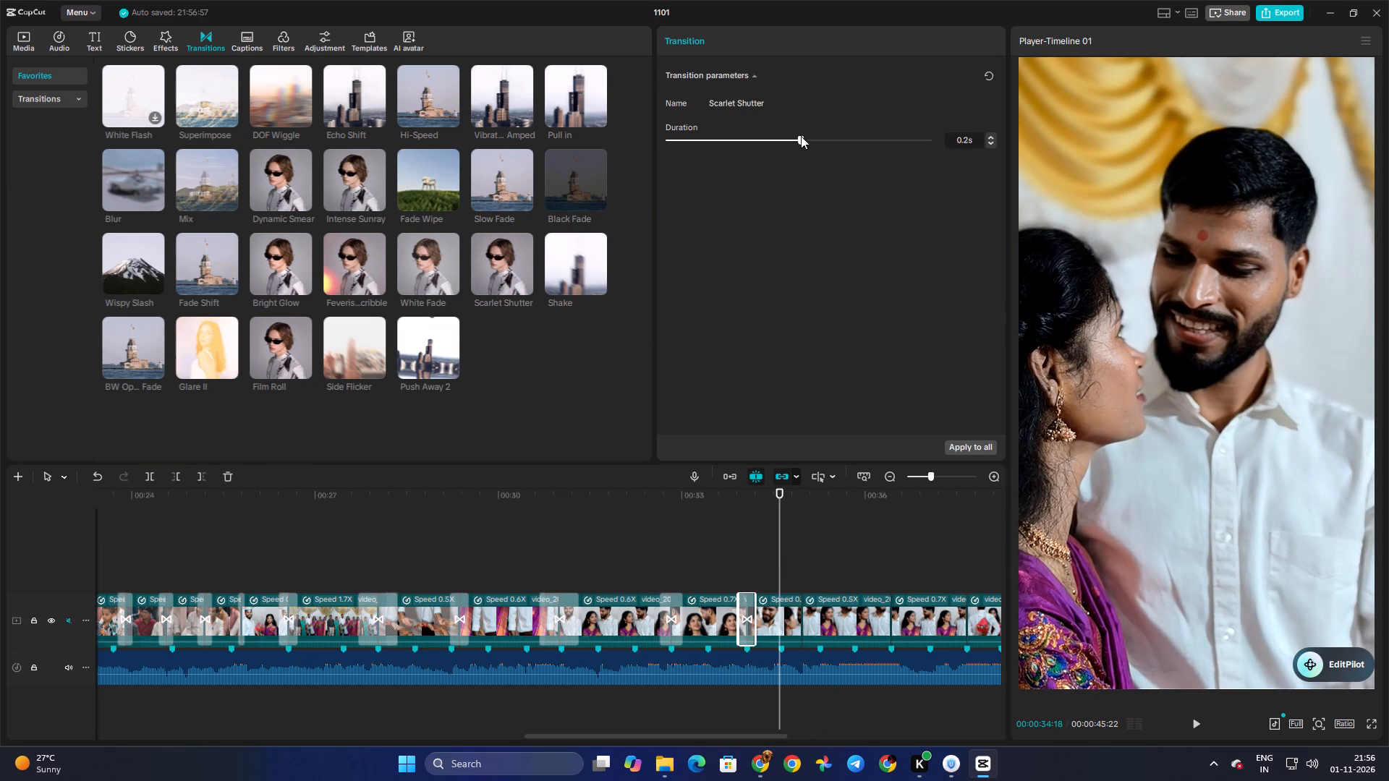
{"action": "left_click", "coordinate": [718, 544]}
{"action": "key", "text": "space"}
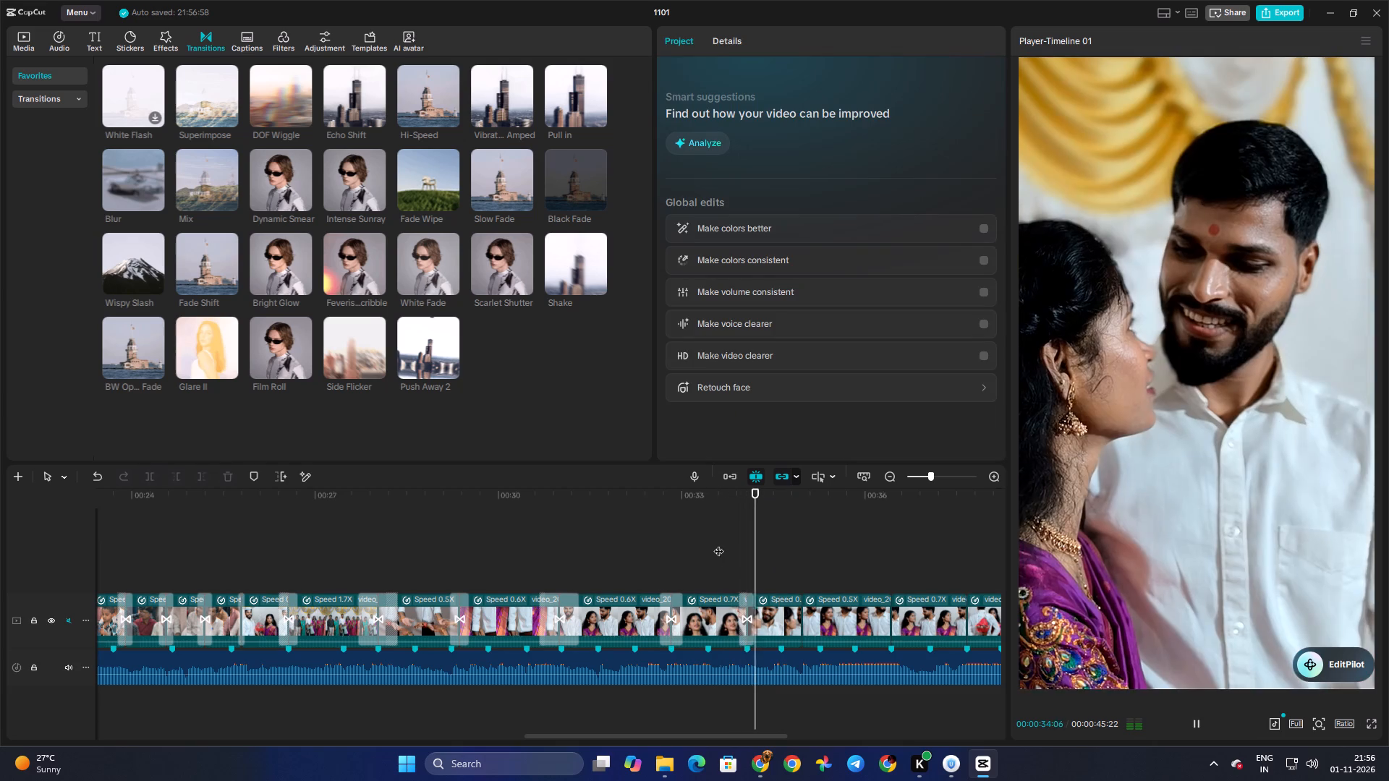
{"action": "key", "text": "space"}
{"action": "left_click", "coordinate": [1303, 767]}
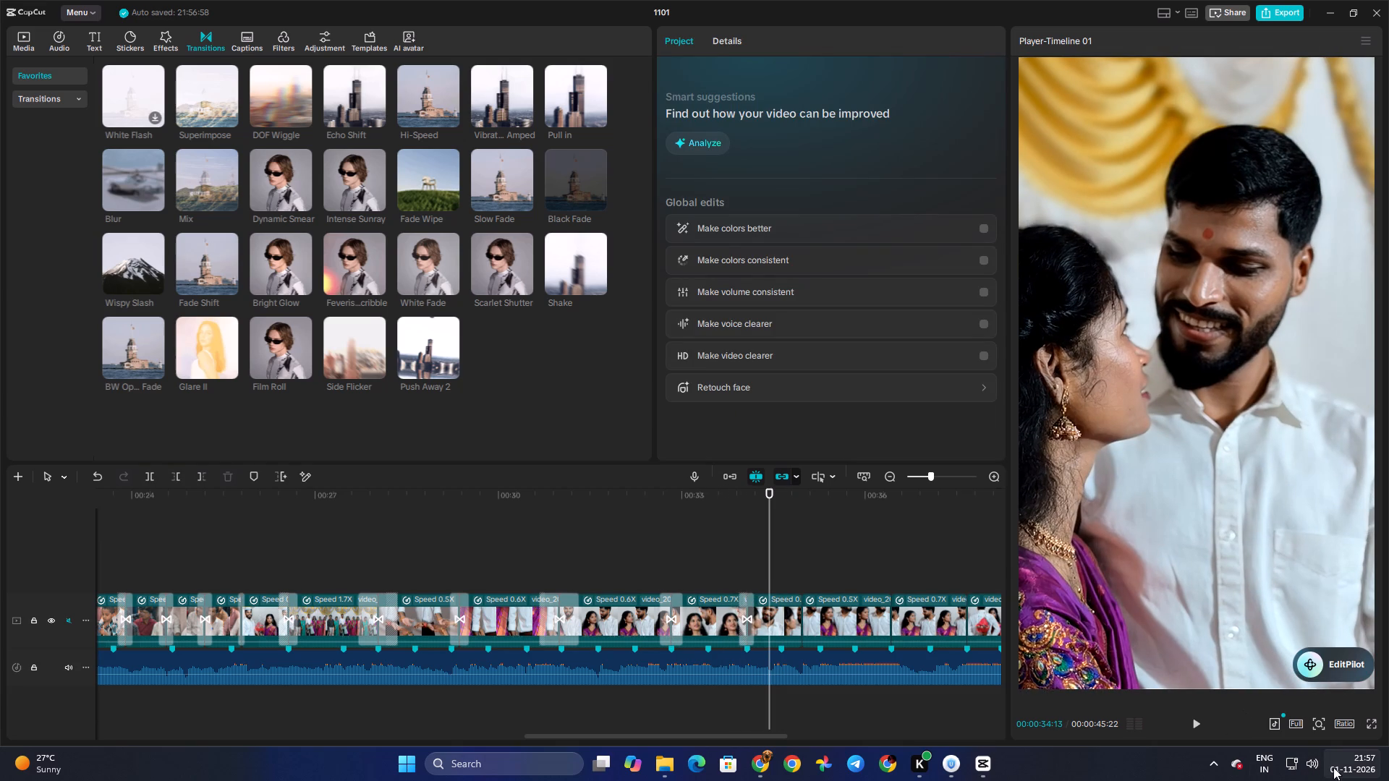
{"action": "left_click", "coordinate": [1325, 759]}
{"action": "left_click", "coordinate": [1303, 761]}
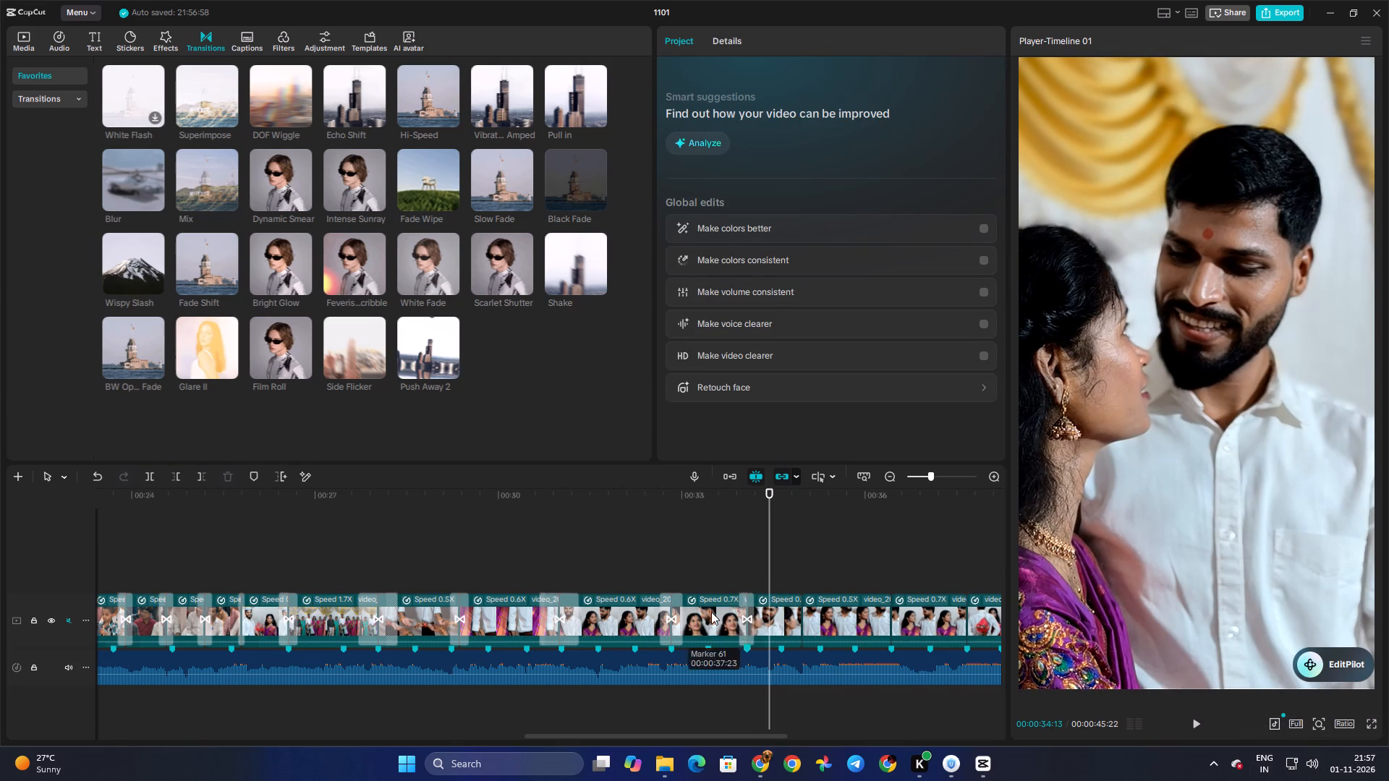
Replay from about 00:00:34, add a Side Flicker transition at the cut at about 00:00:35 and preview it.
{"action": "left_click", "coordinate": [724, 559]}
{"action": "key", "text": "space"}
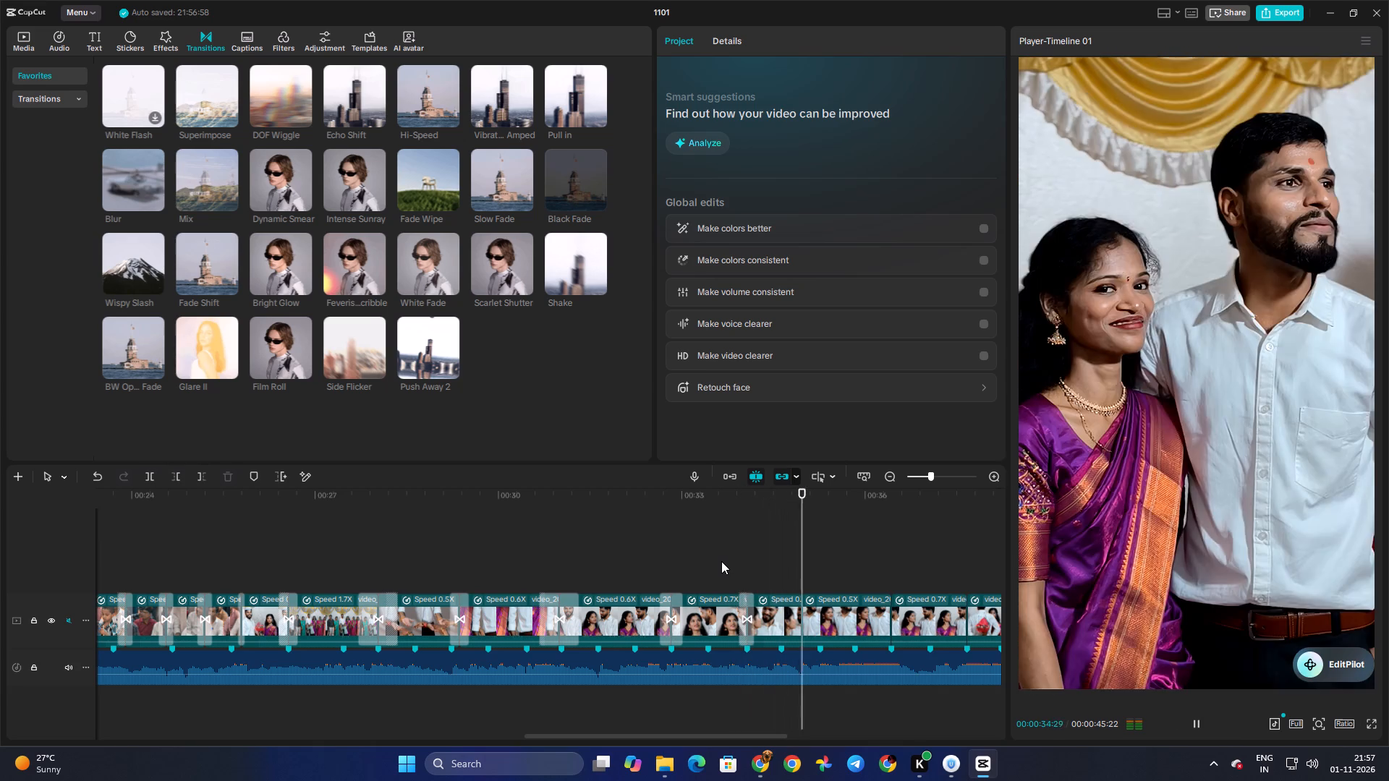
{"action": "key", "text": "space"}
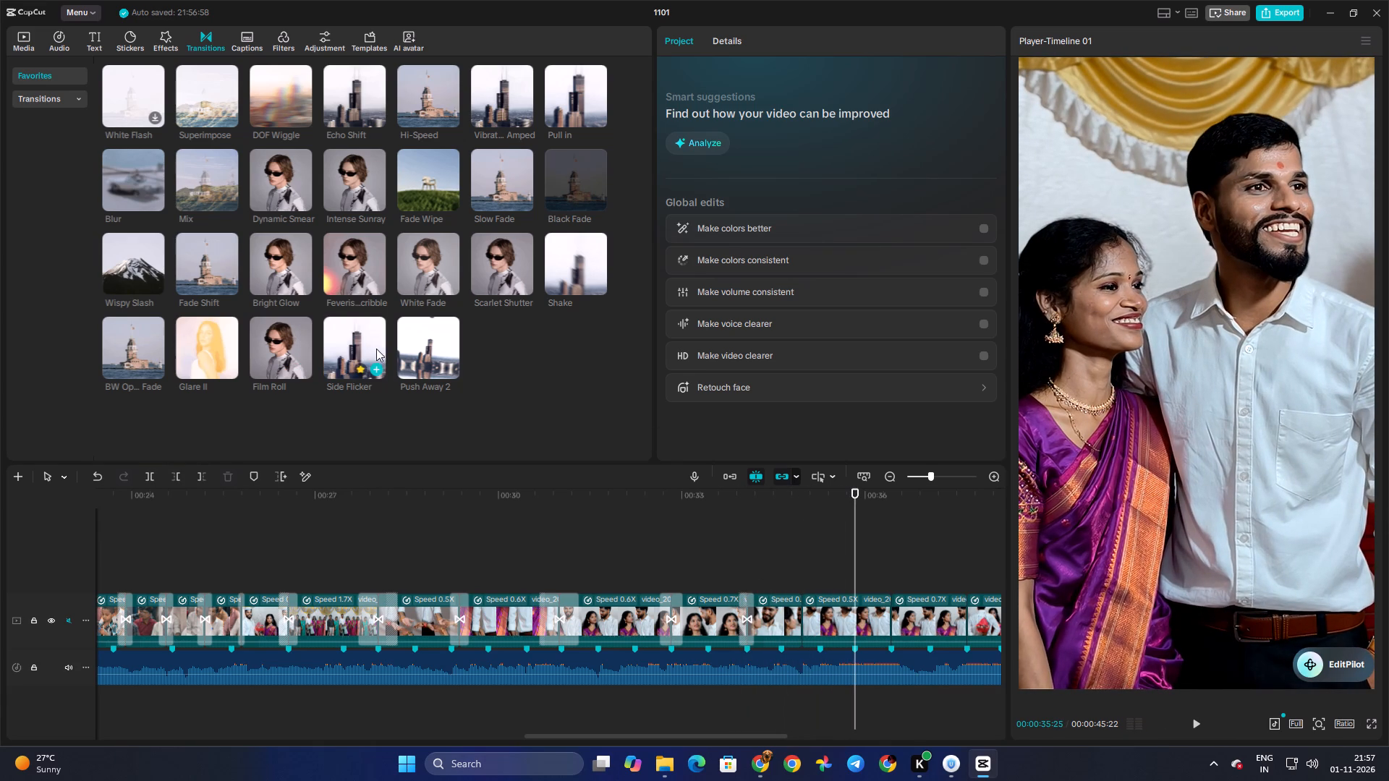
{"action": "left_click_drag", "start_coordinate": [369, 347], "coordinate": [794, 620]}
{"action": "left_click", "coordinate": [791, 578]}
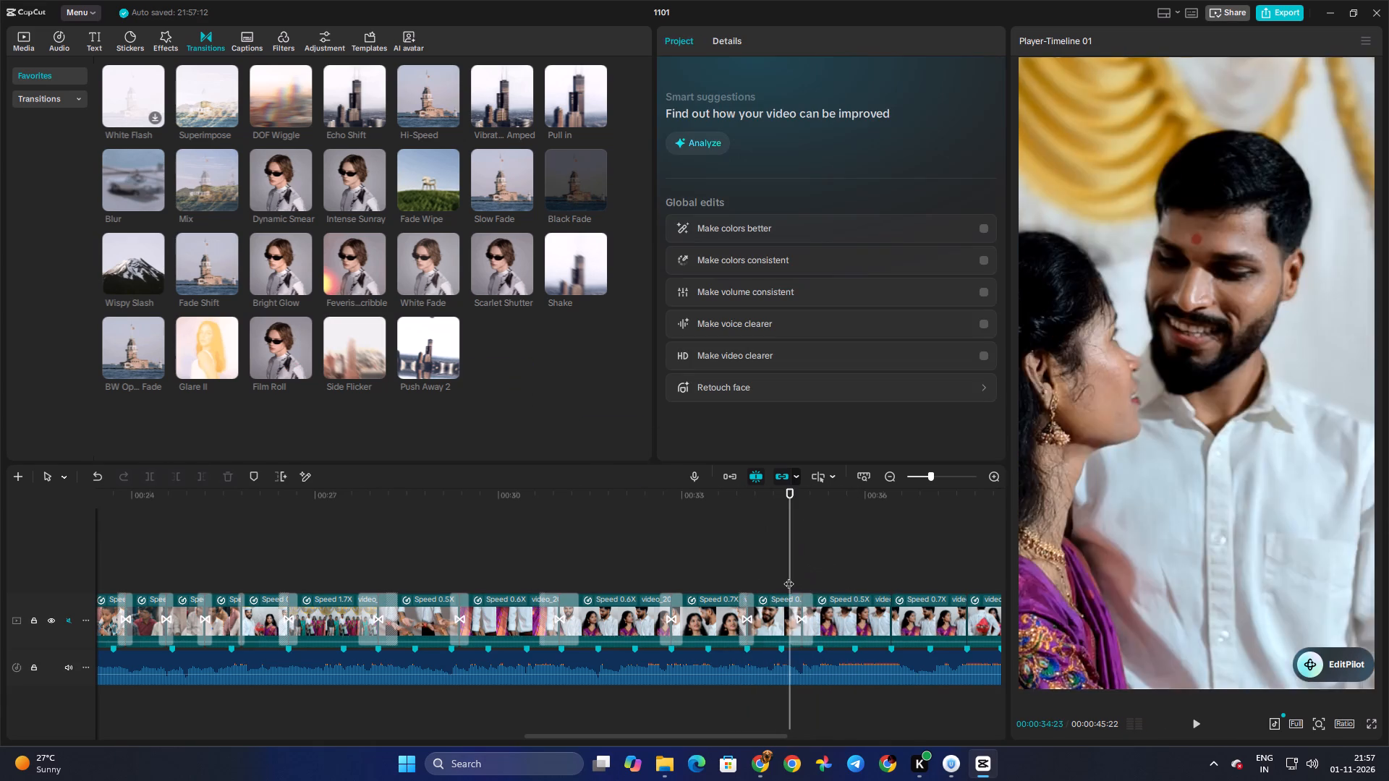
{"action": "key", "text": "space"}
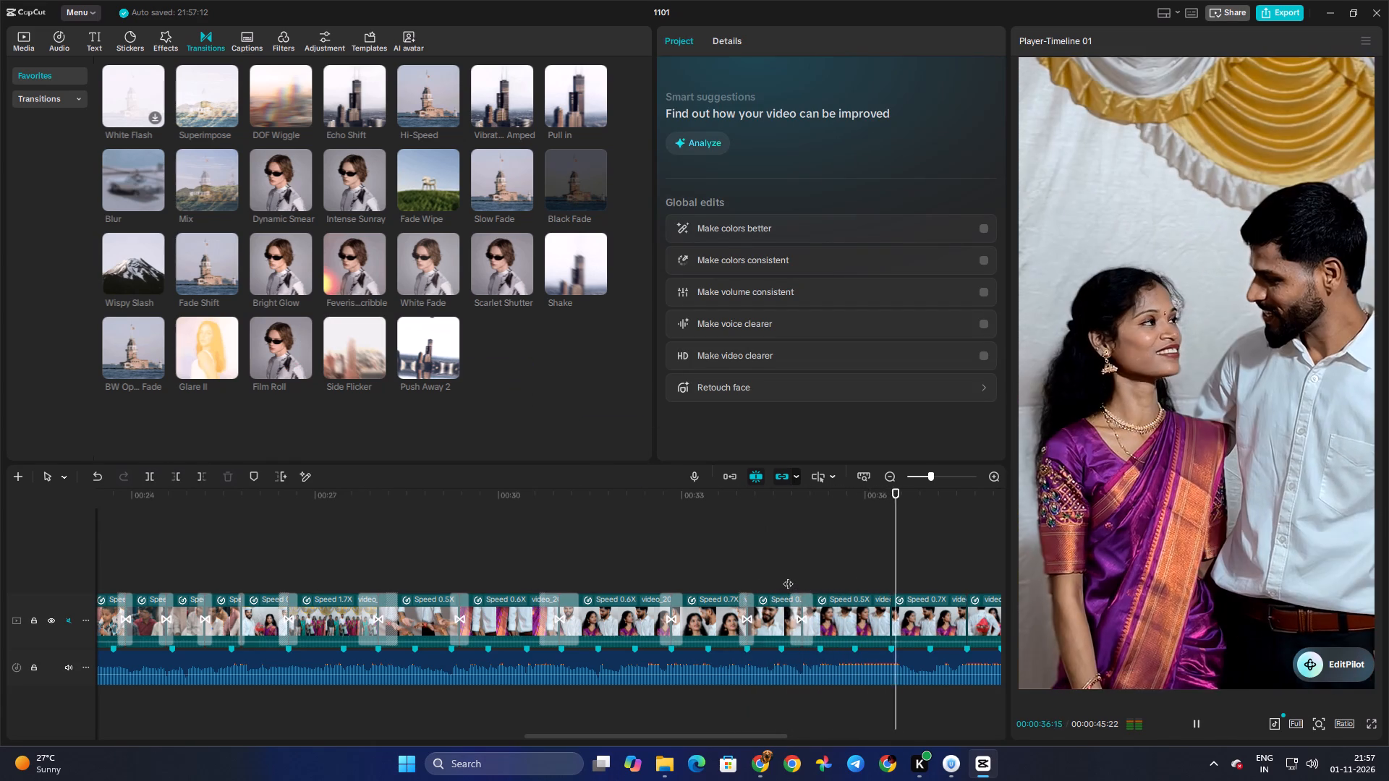
{"action": "key", "text": "space"}
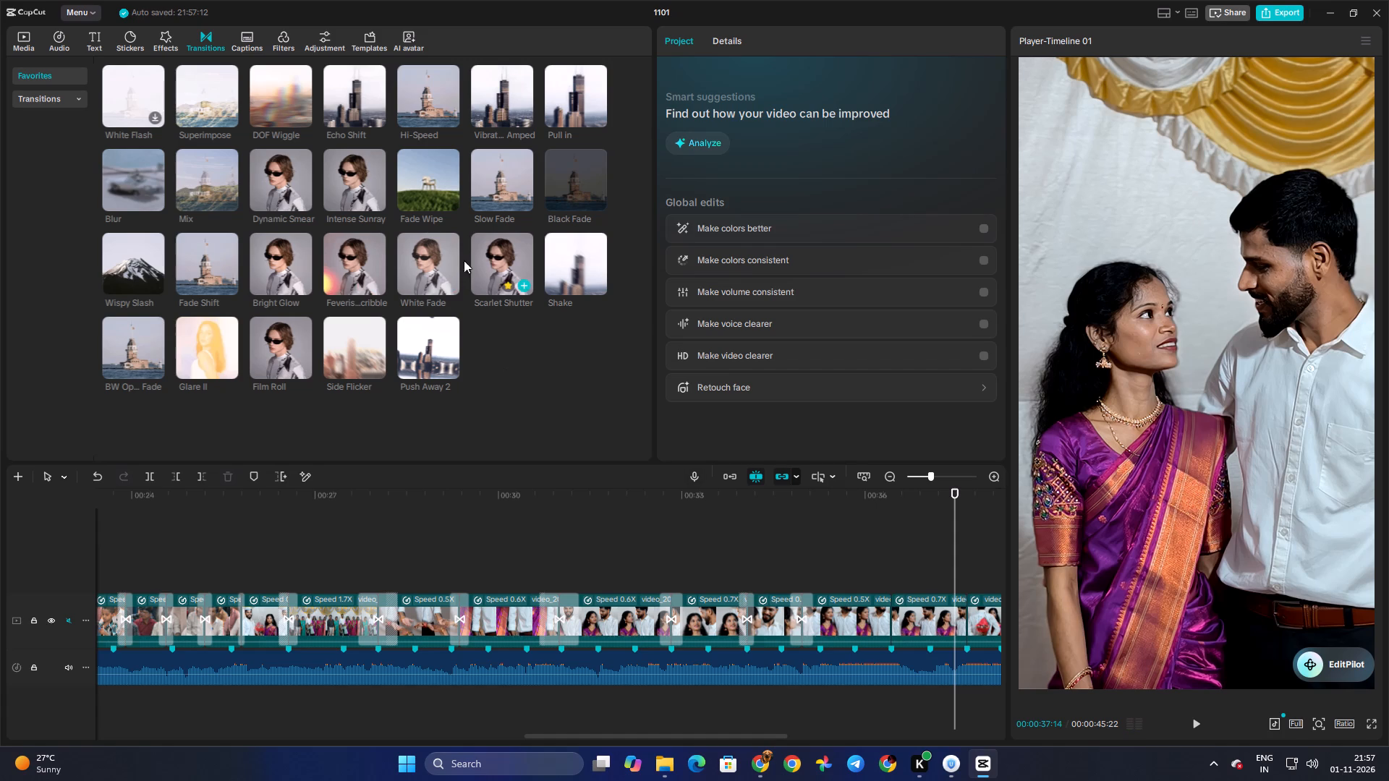
Add a Bright Glow transition at the cut at about 00:00:36 and replay it.
{"action": "left_click_drag", "start_coordinate": [298, 255], "coordinate": [879, 624]}
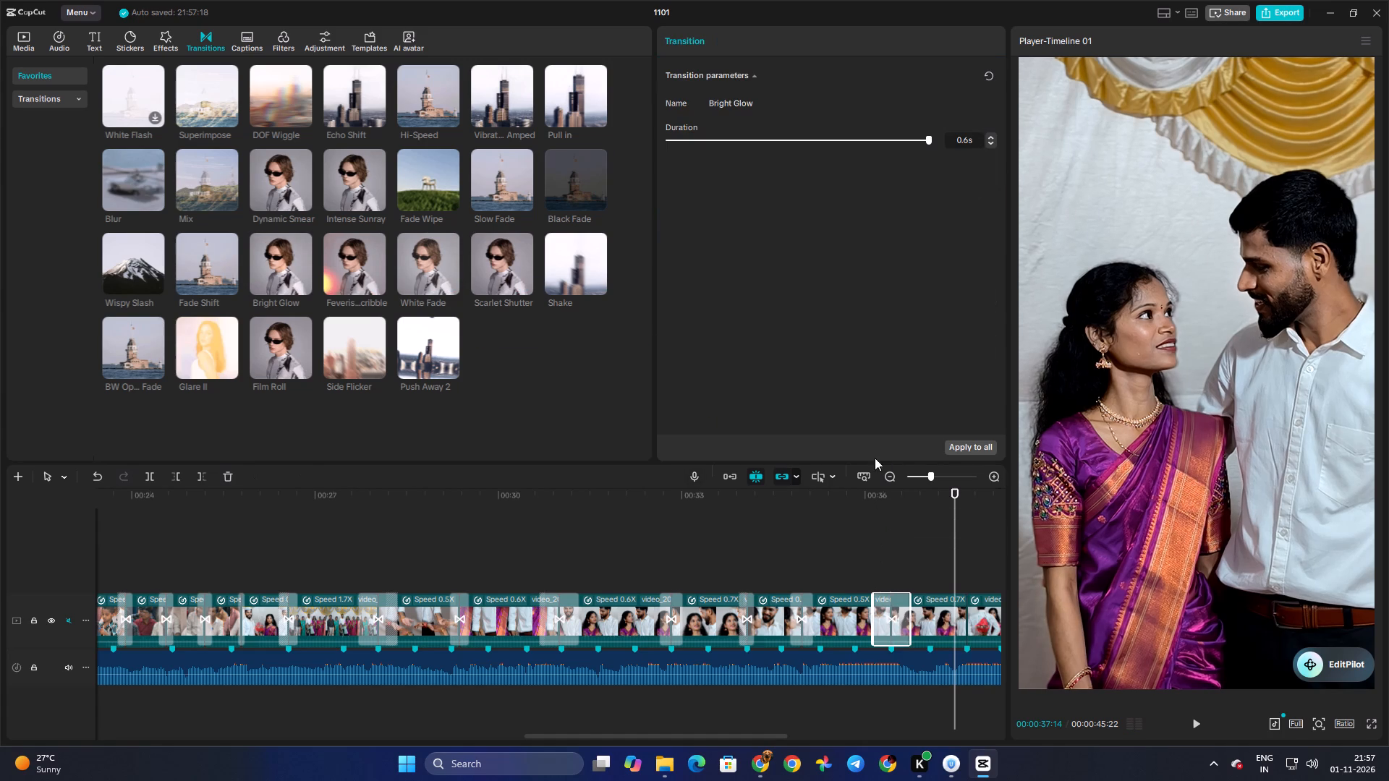
{"action": "left_click", "coordinate": [848, 554]}
{"action": "key", "text": "space"}
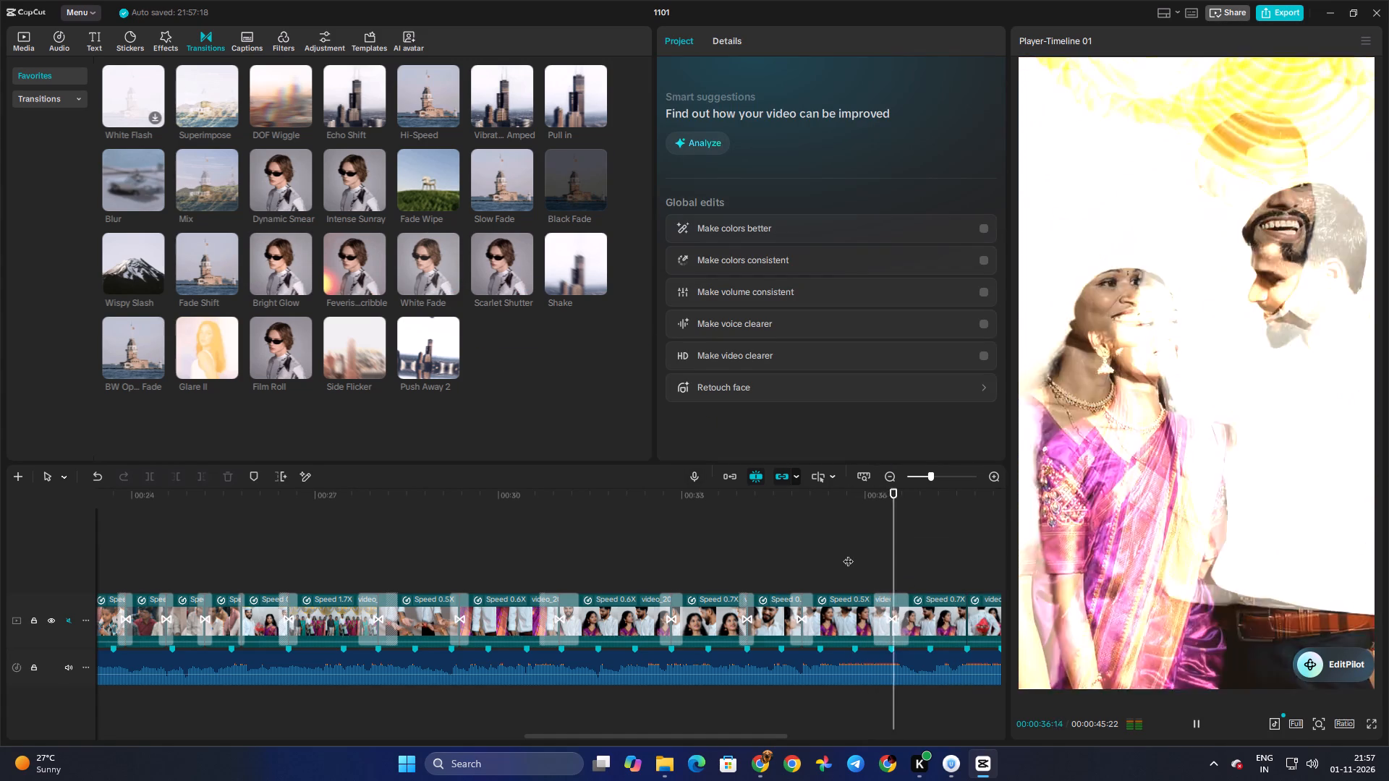
{"action": "key", "text": "space"}
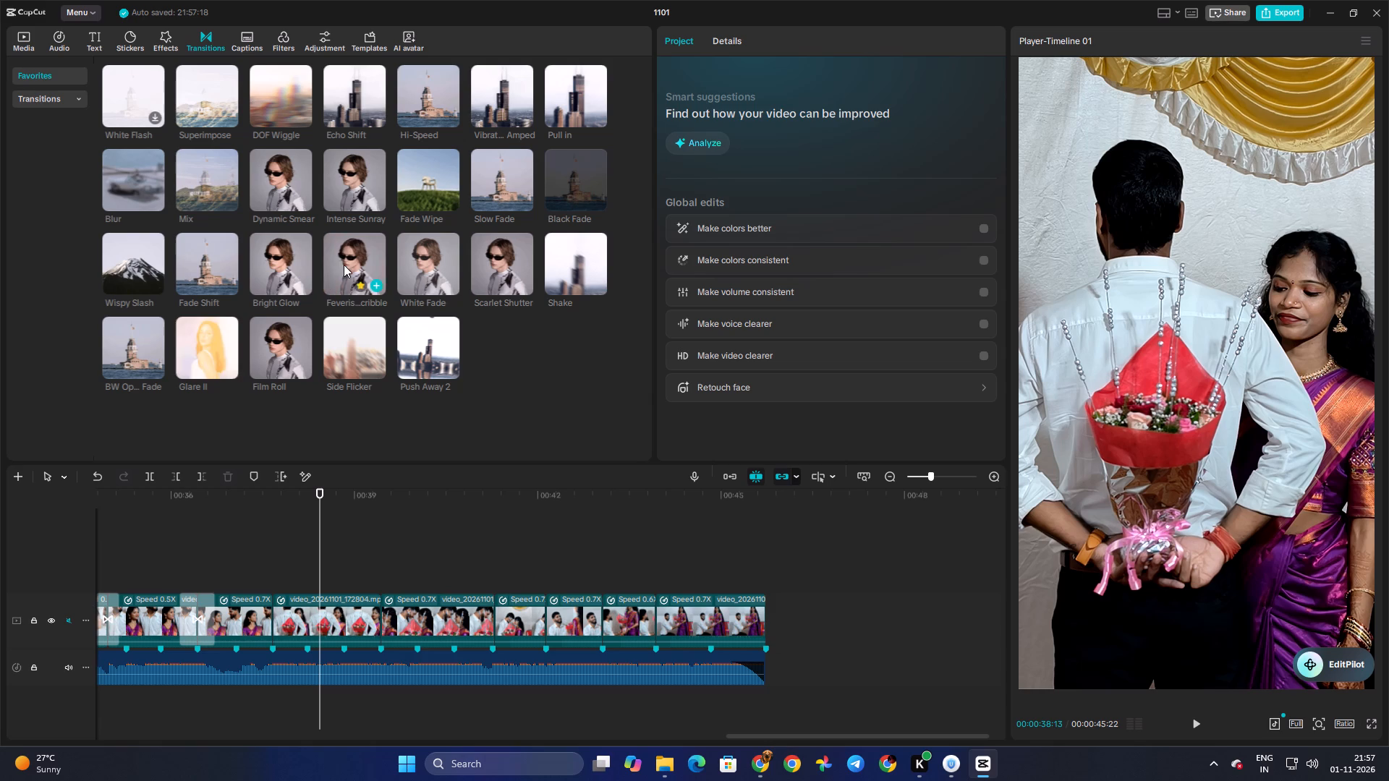
Add a Feverish Scribble transition at the cut before the bouquet clip, at about 00:00:38, and replay it.
{"action": "left_click_drag", "start_coordinate": [344, 265], "coordinate": [454, 594]}
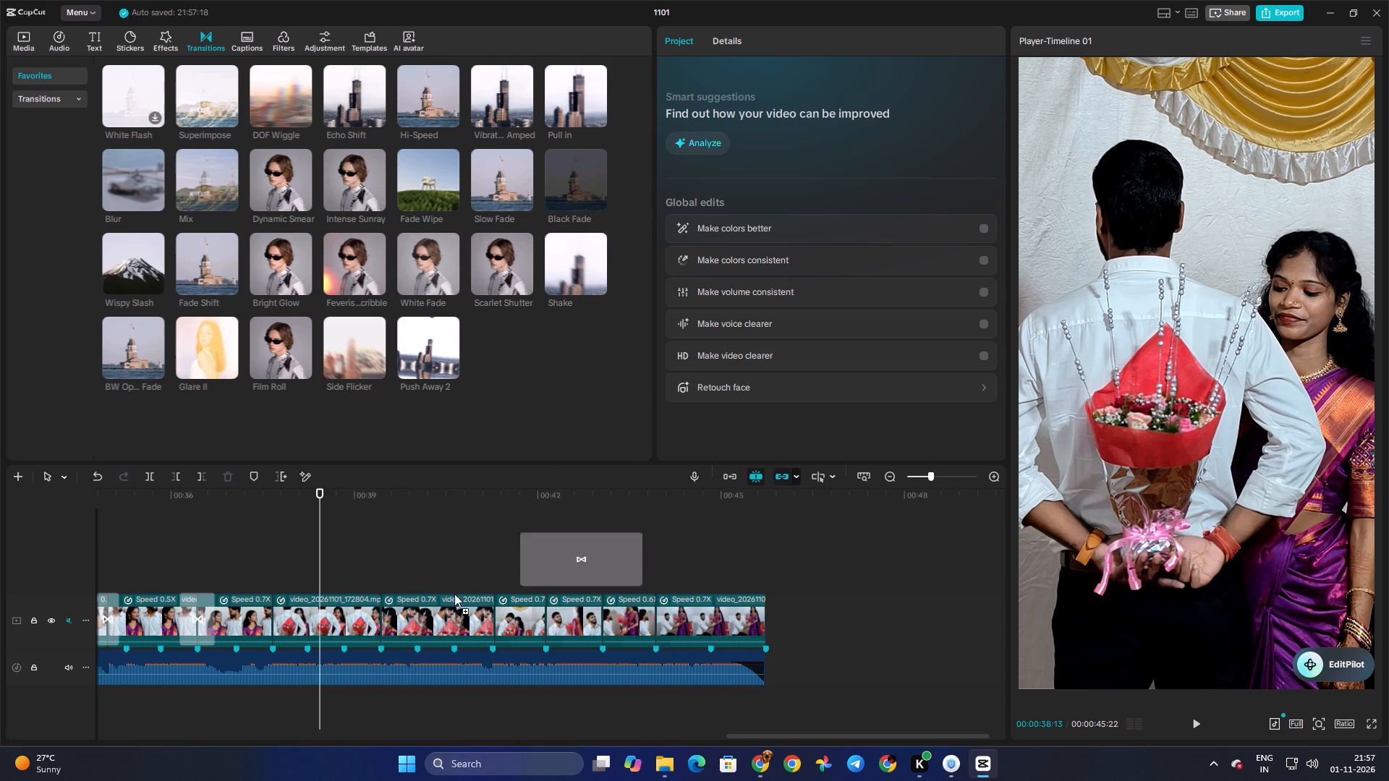
{"action": "left_click_drag", "start_coordinate": [454, 594], "coordinate": [254, 622]}
{"action": "left_click", "coordinate": [241, 569]}
{"action": "key", "text": "space"}
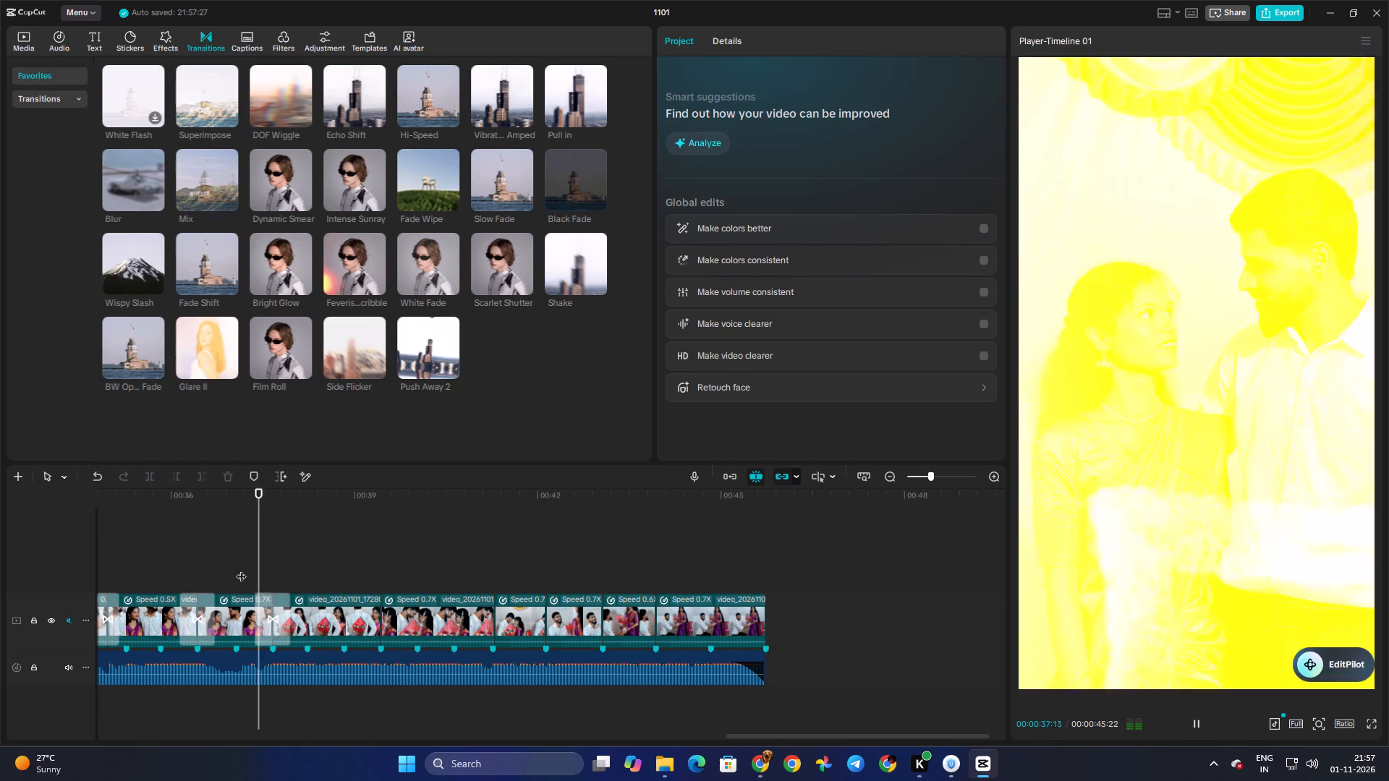
{"action": "key", "text": "space"}
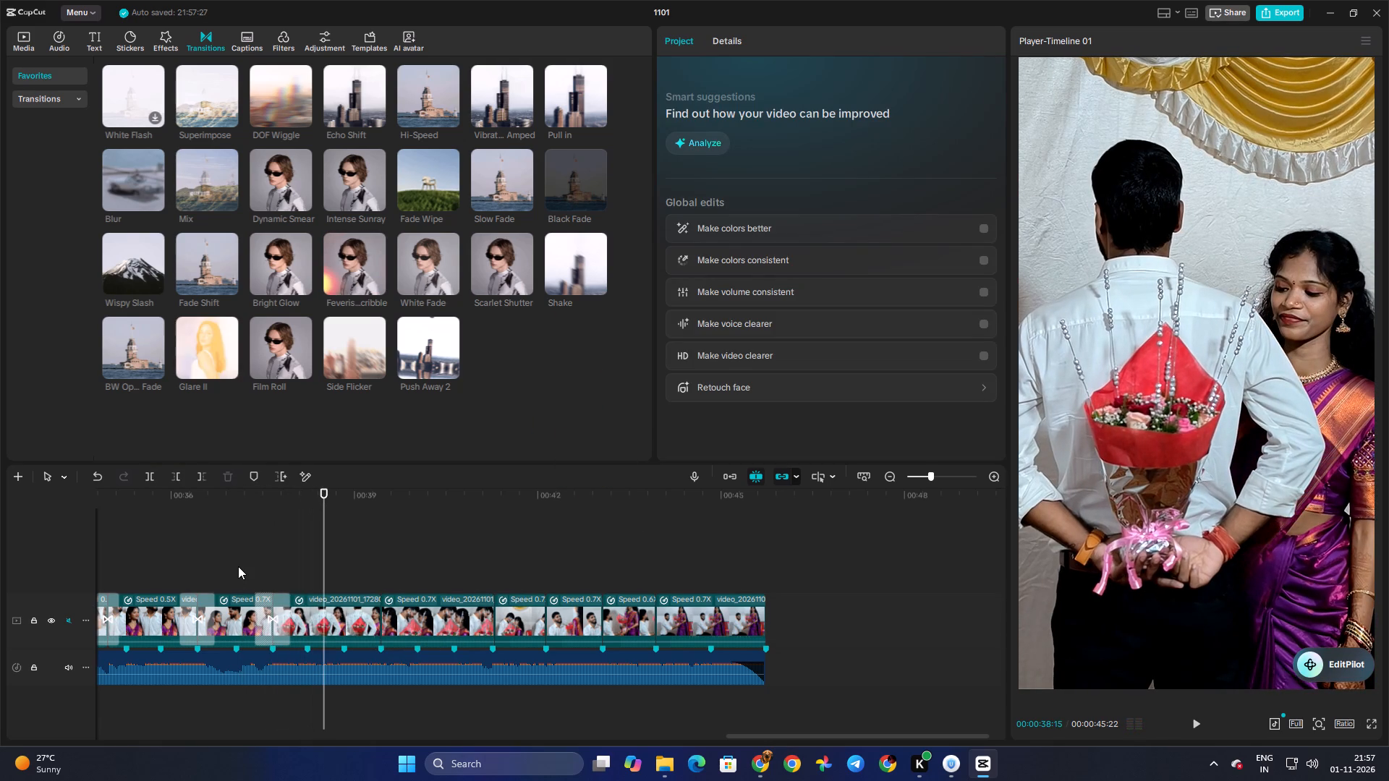
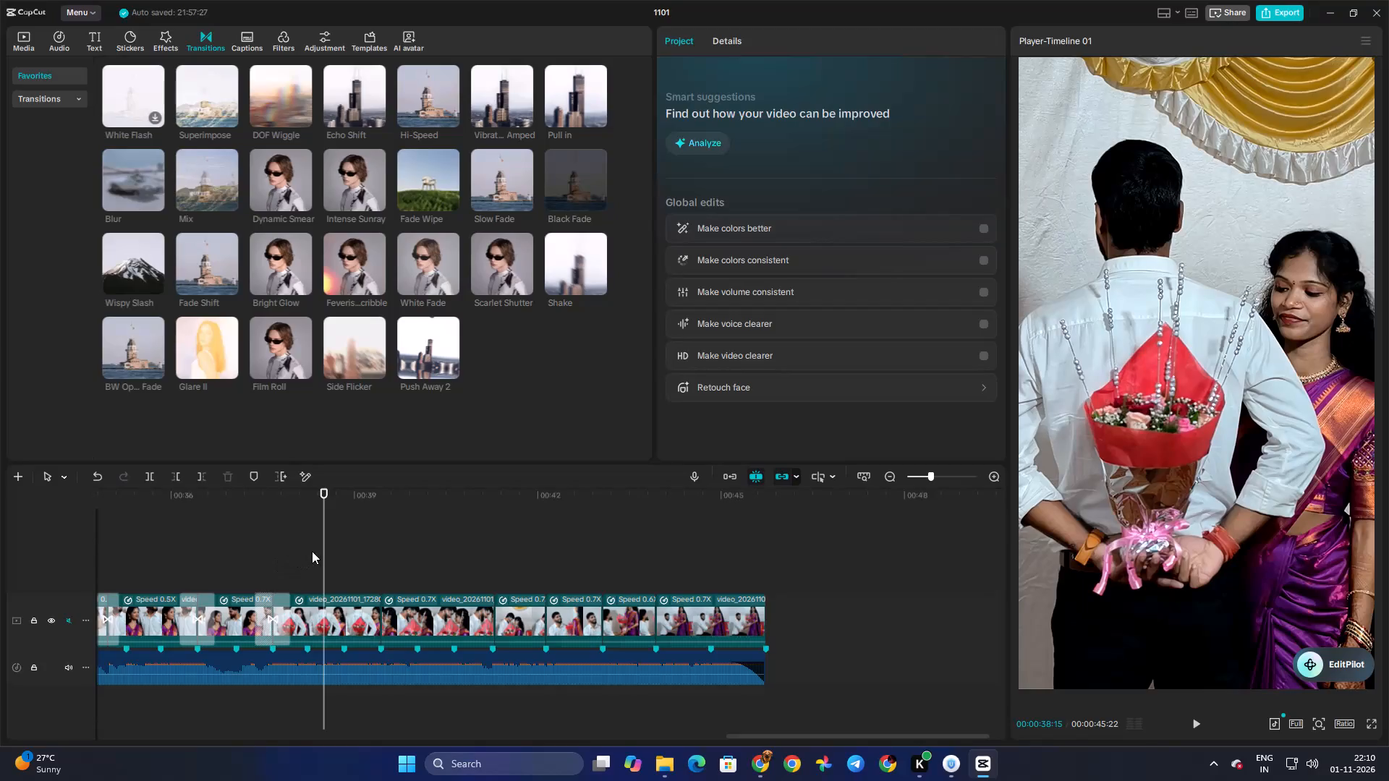
Play the video from the beginning to about 00:00:12, then scrub through the cuts between about 00:00:06 and 00:00:13 to check them.
{"action": "left_click_drag", "start_coordinate": [319, 551], "coordinate": [191, 529]}
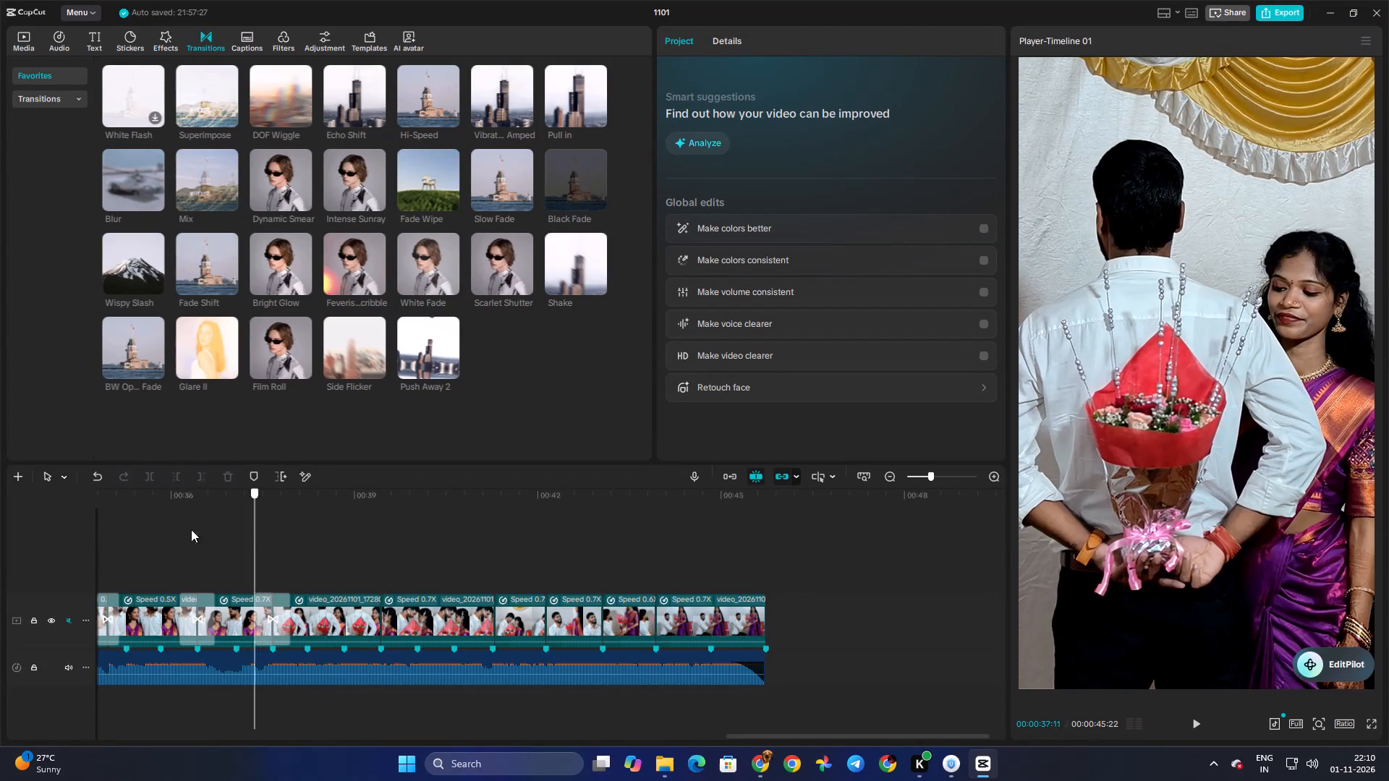
{"action": "left_click_drag", "start_coordinate": [191, 529], "coordinate": [0, 519]}
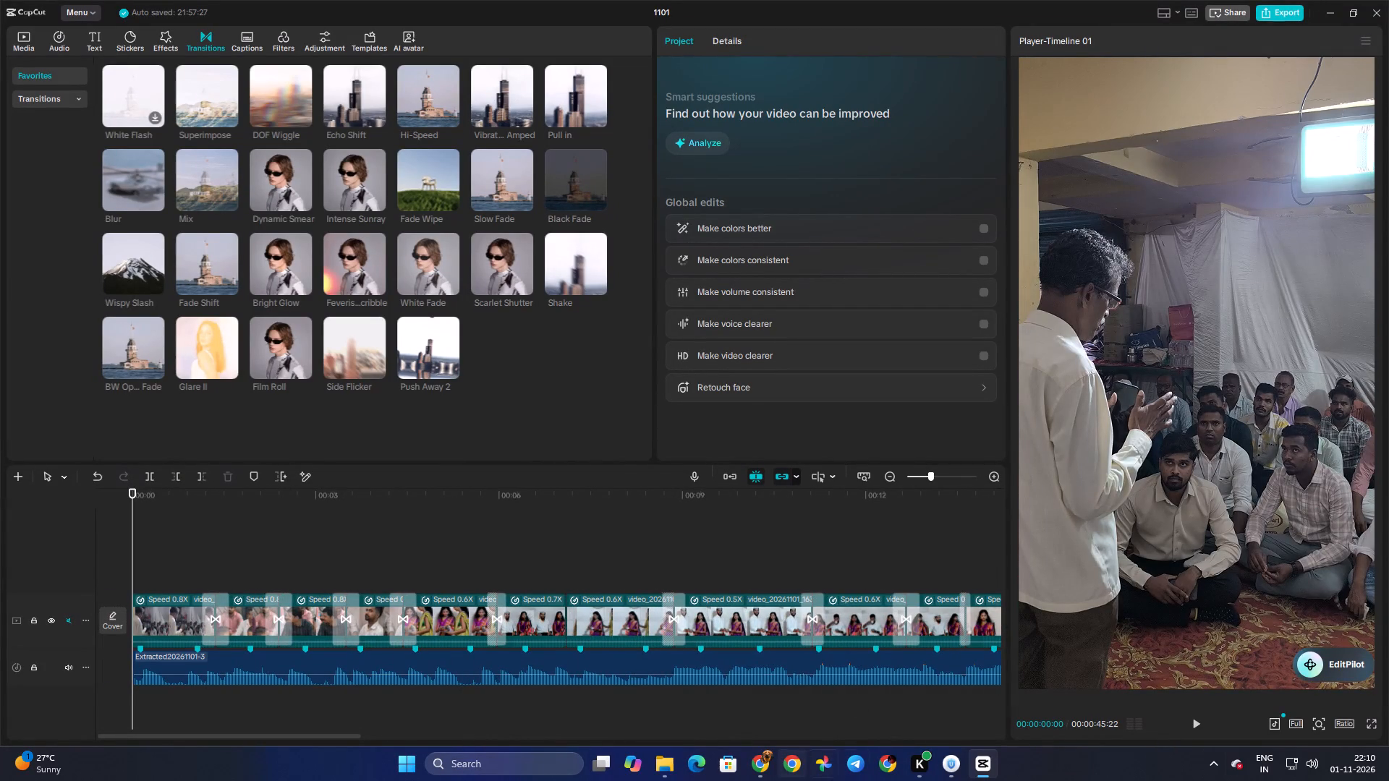
{"action": "left_click", "coordinate": [1195, 721]}
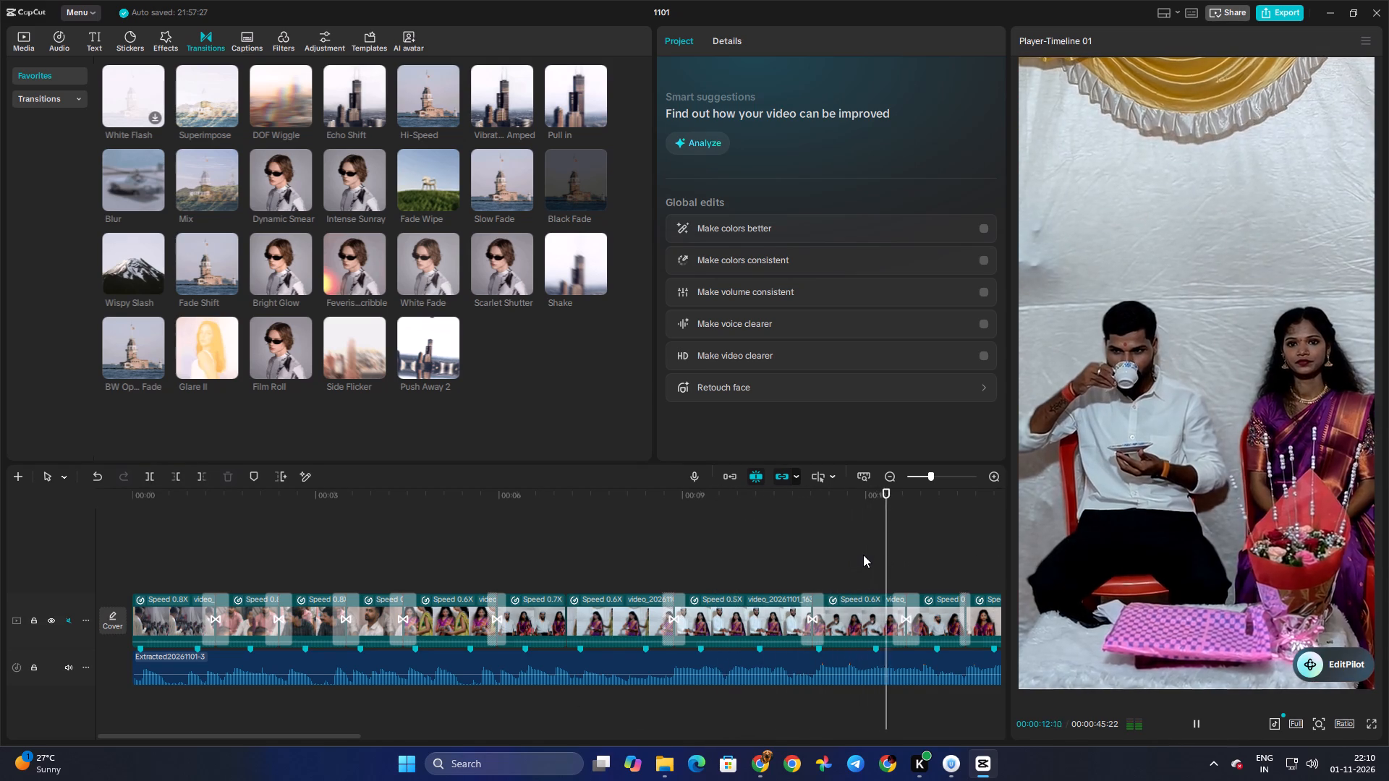
{"action": "left_click_drag", "start_coordinate": [921, 547], "coordinate": [504, 597]}
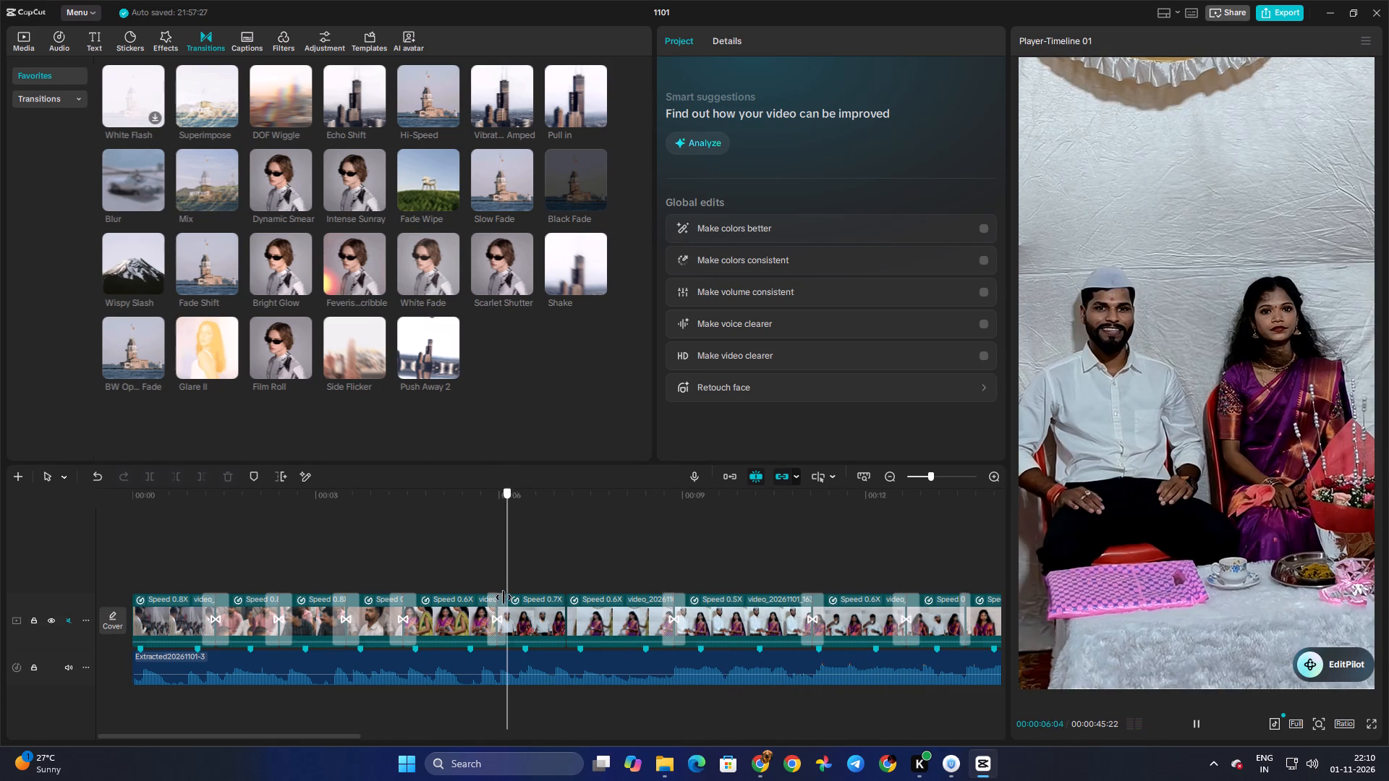
{"action": "left_click_drag", "start_coordinate": [504, 597], "coordinate": [513, 598]}
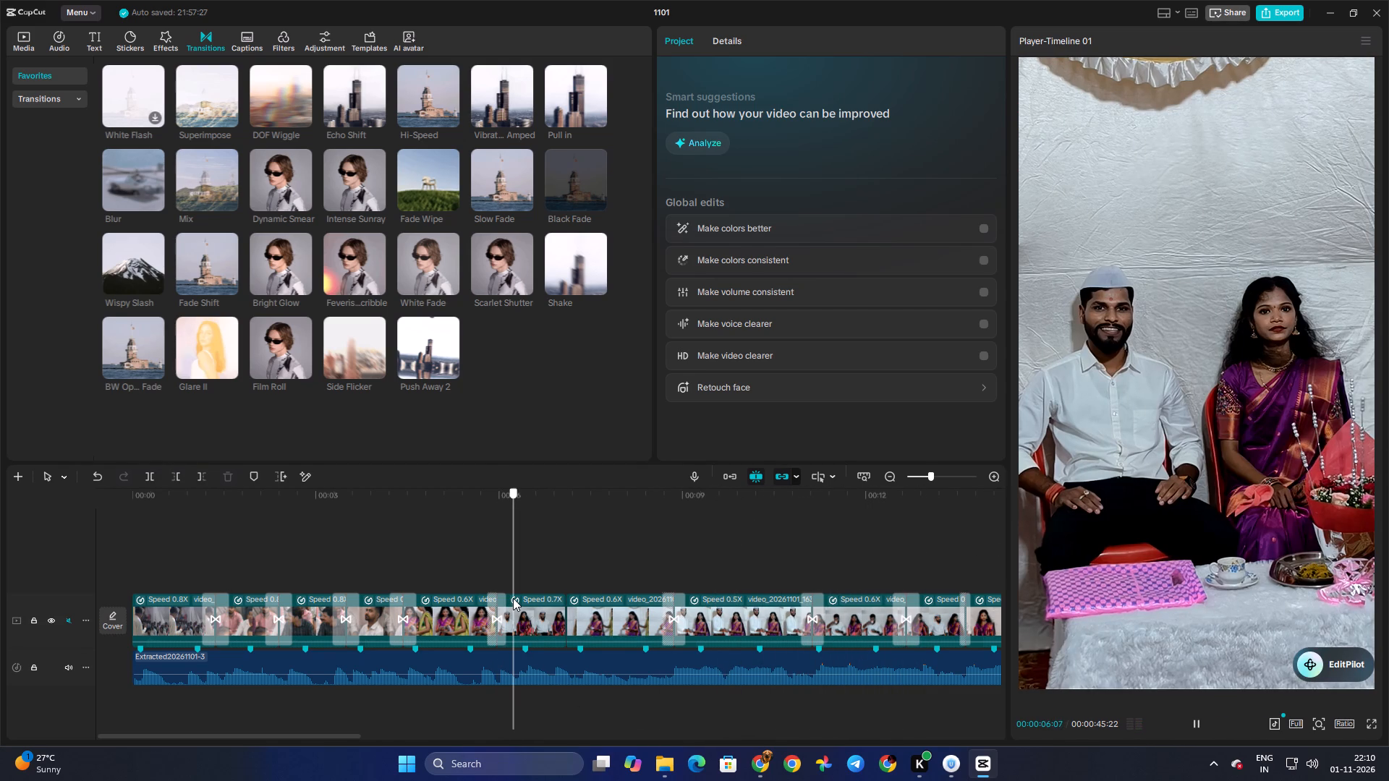
{"action": "left_click_drag", "start_coordinate": [513, 598], "coordinate": [829, 605]}
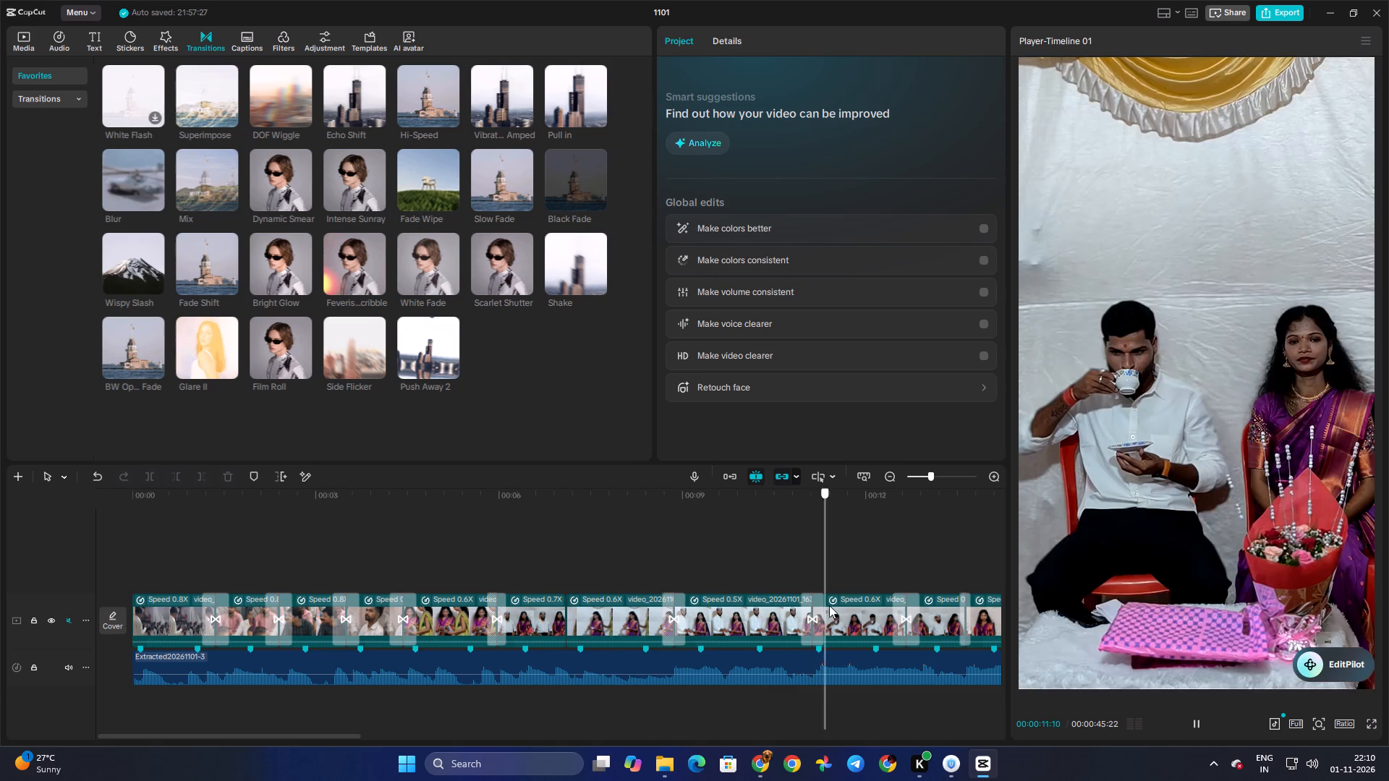
{"action": "left_click_drag", "start_coordinate": [829, 605], "coordinate": [971, 608]}
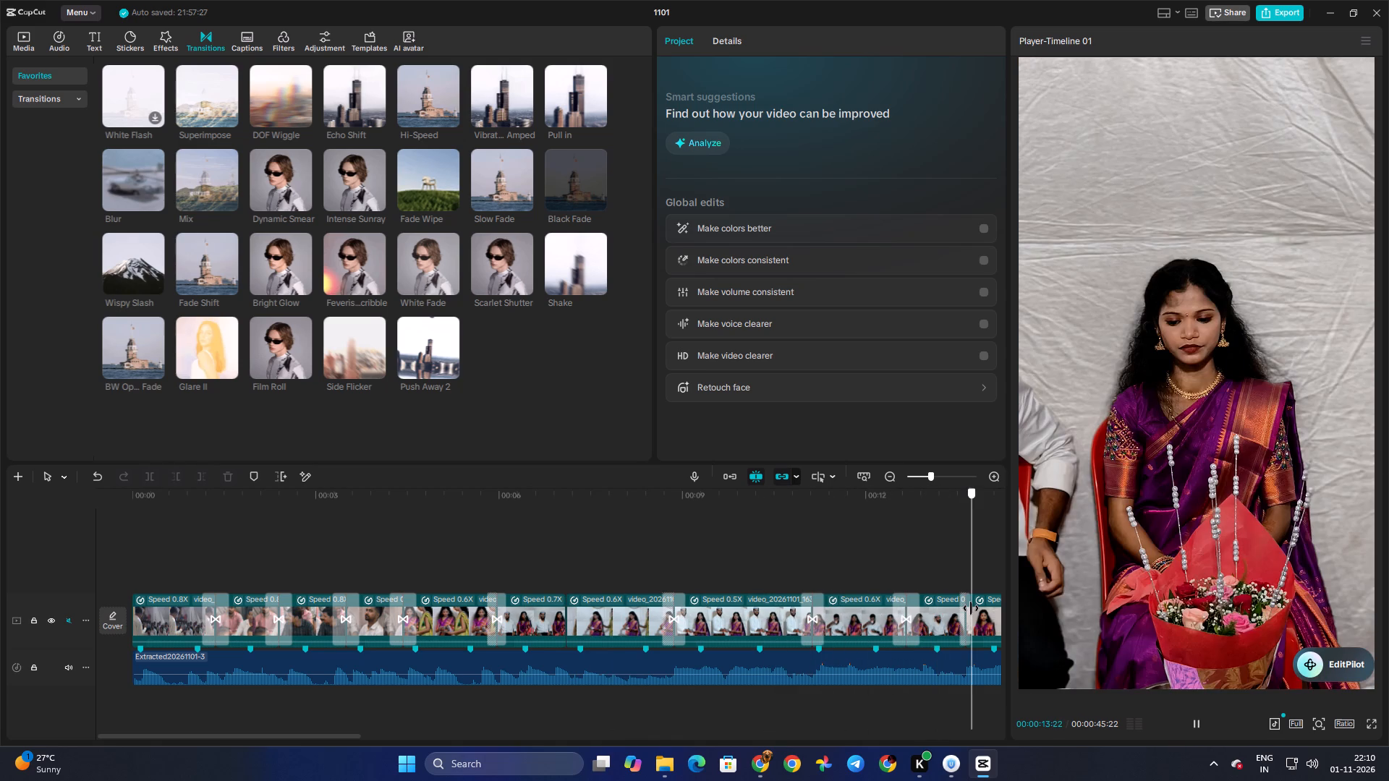
Replay the opening transitions from about 00:00:02 to 00:00:04, then scrub the clips up to about 00:00:13.
{"action": "left_click_drag", "start_coordinate": [971, 608], "coordinate": [267, 645]}
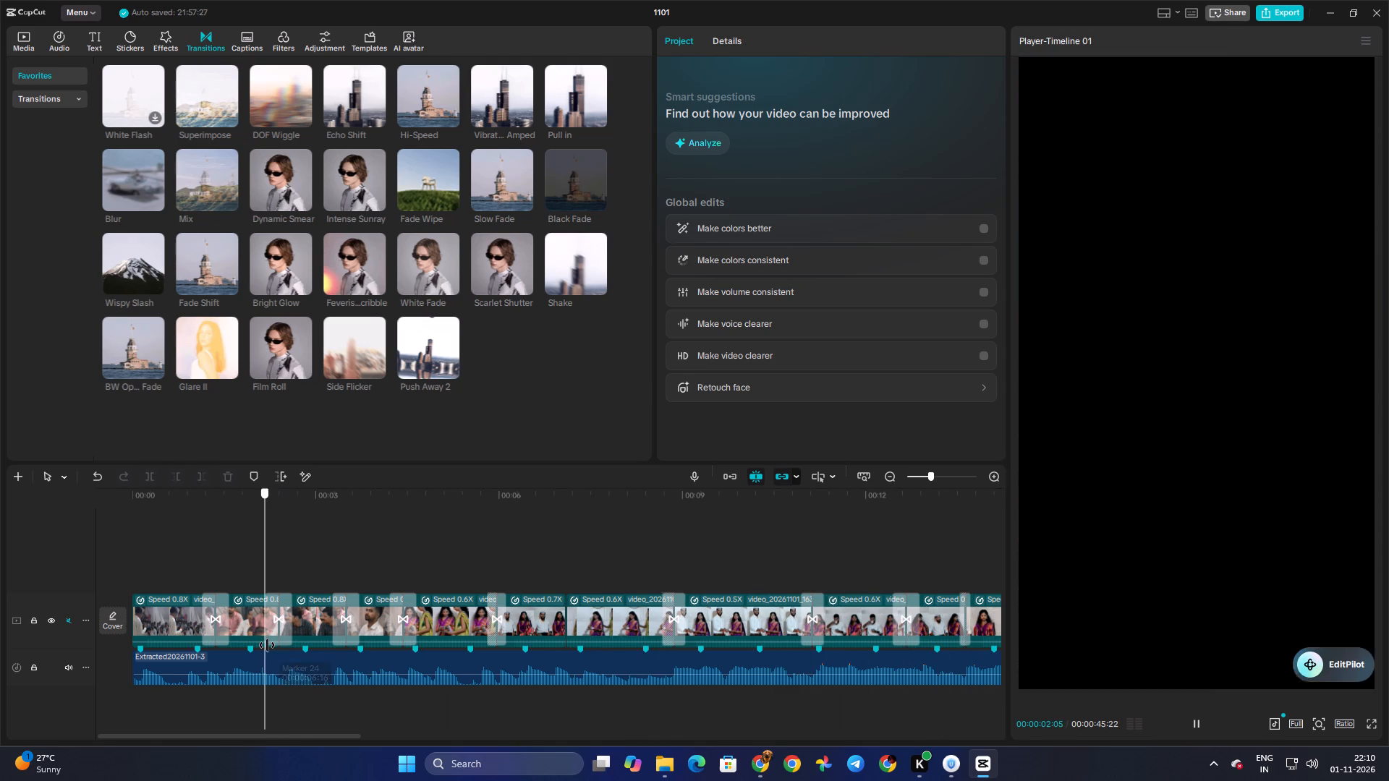
{"action": "left_click_drag", "start_coordinate": [267, 645], "coordinate": [254, 645]}
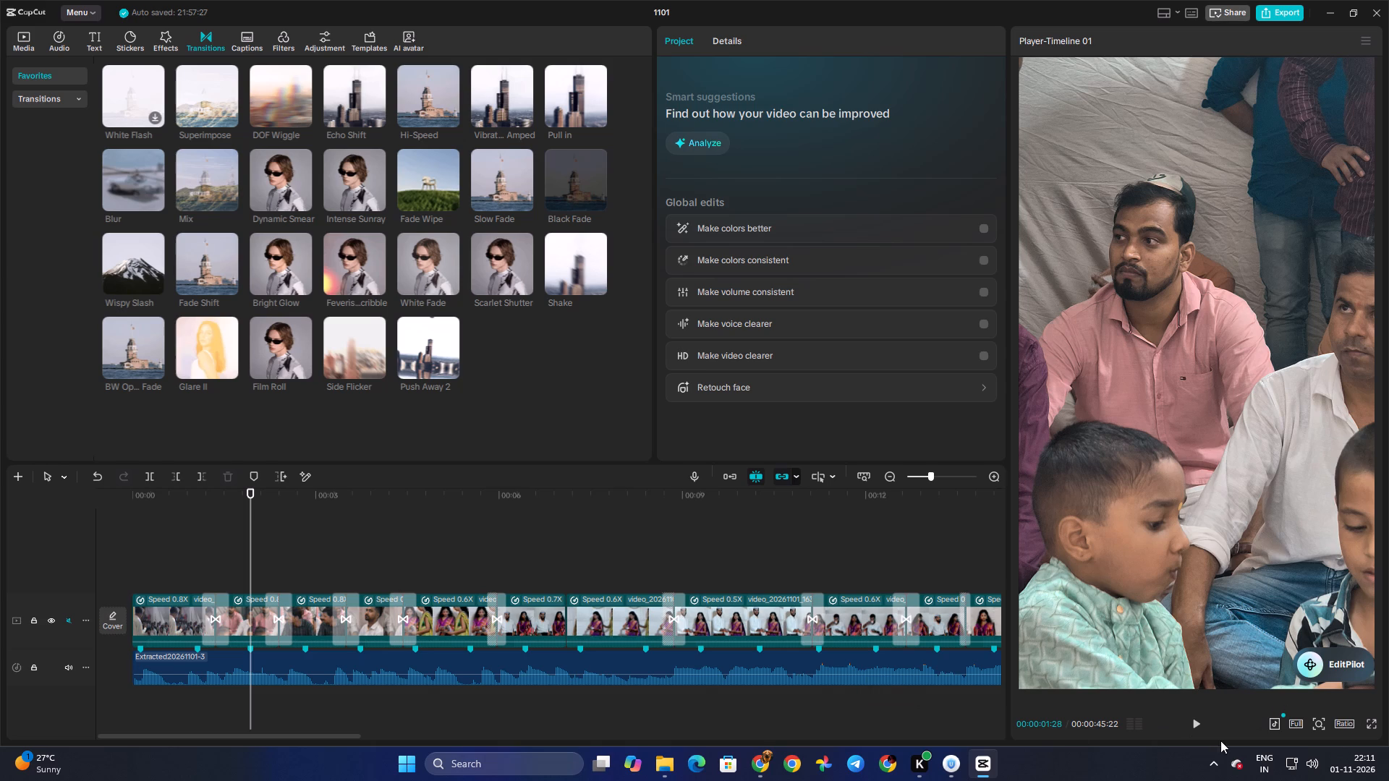
{"action": "left_click", "coordinate": [1195, 722]}
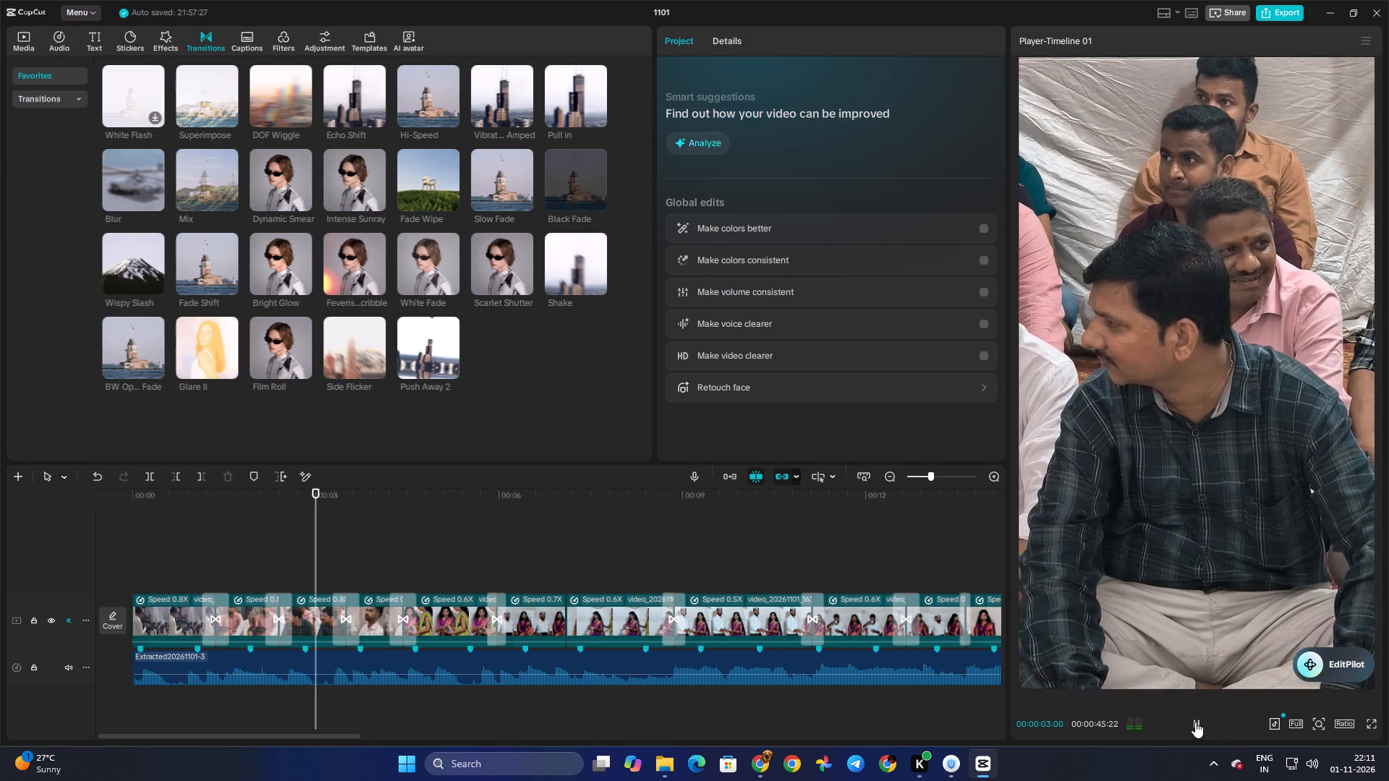
{"action": "left_click", "coordinate": [1195, 722]}
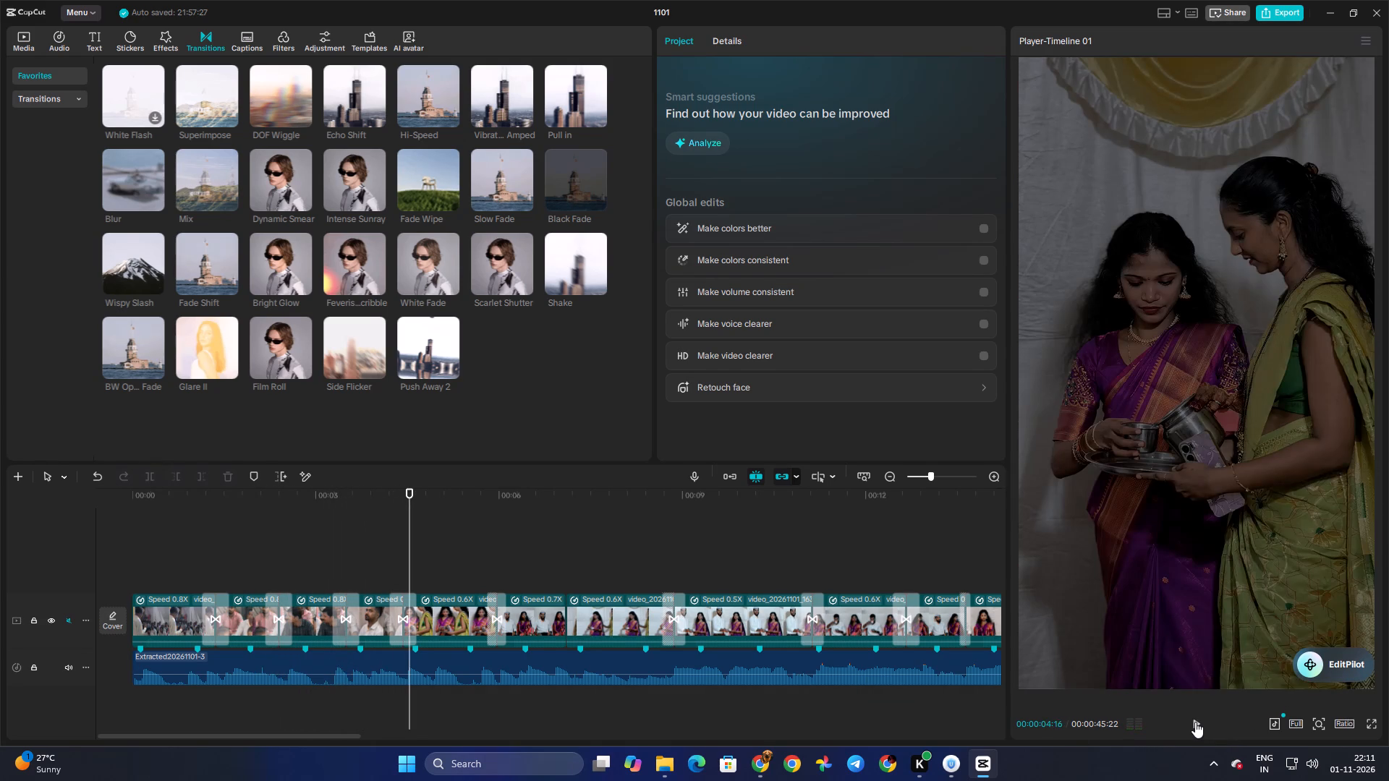
{"action": "left_click_drag", "start_coordinate": [409, 513], "coordinate": [382, 513]}
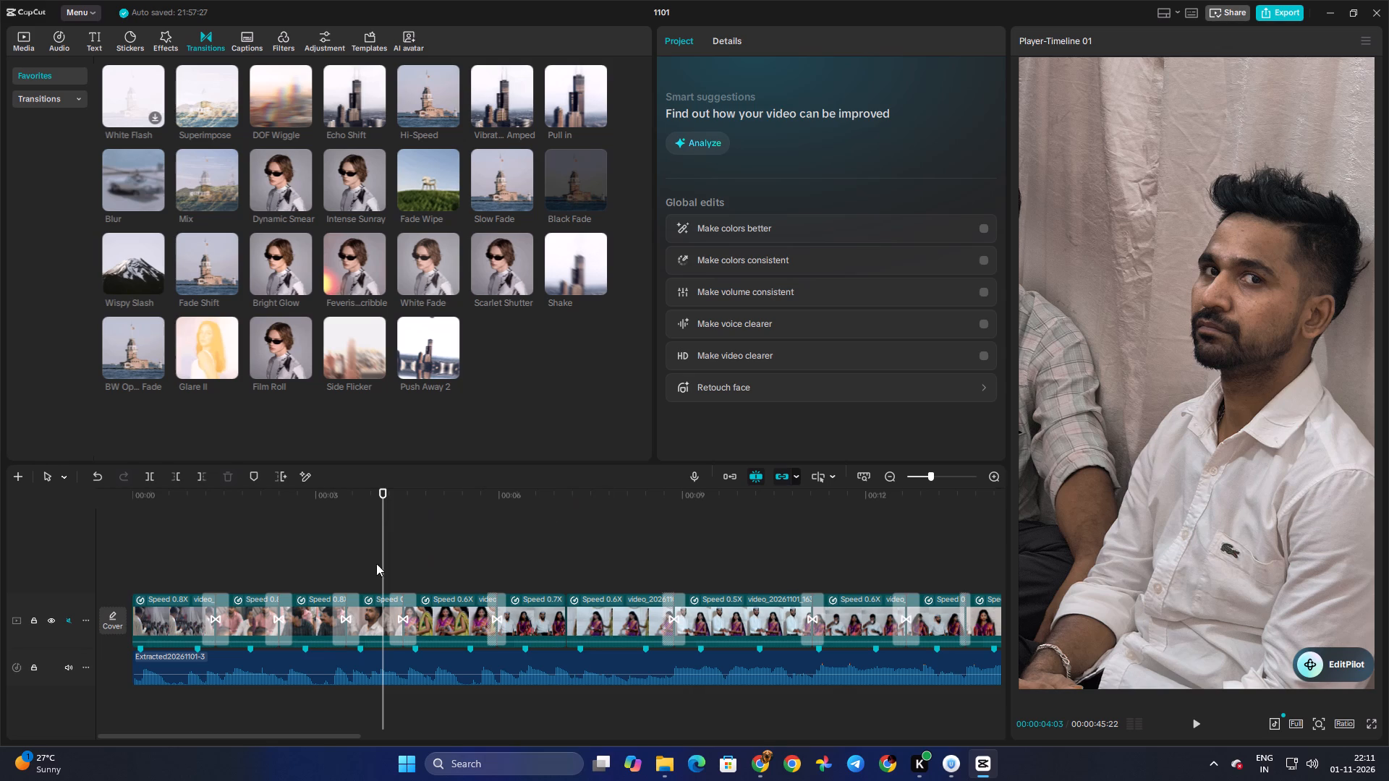
{"action": "left_click_drag", "start_coordinate": [382, 546], "coordinate": [554, 560]}
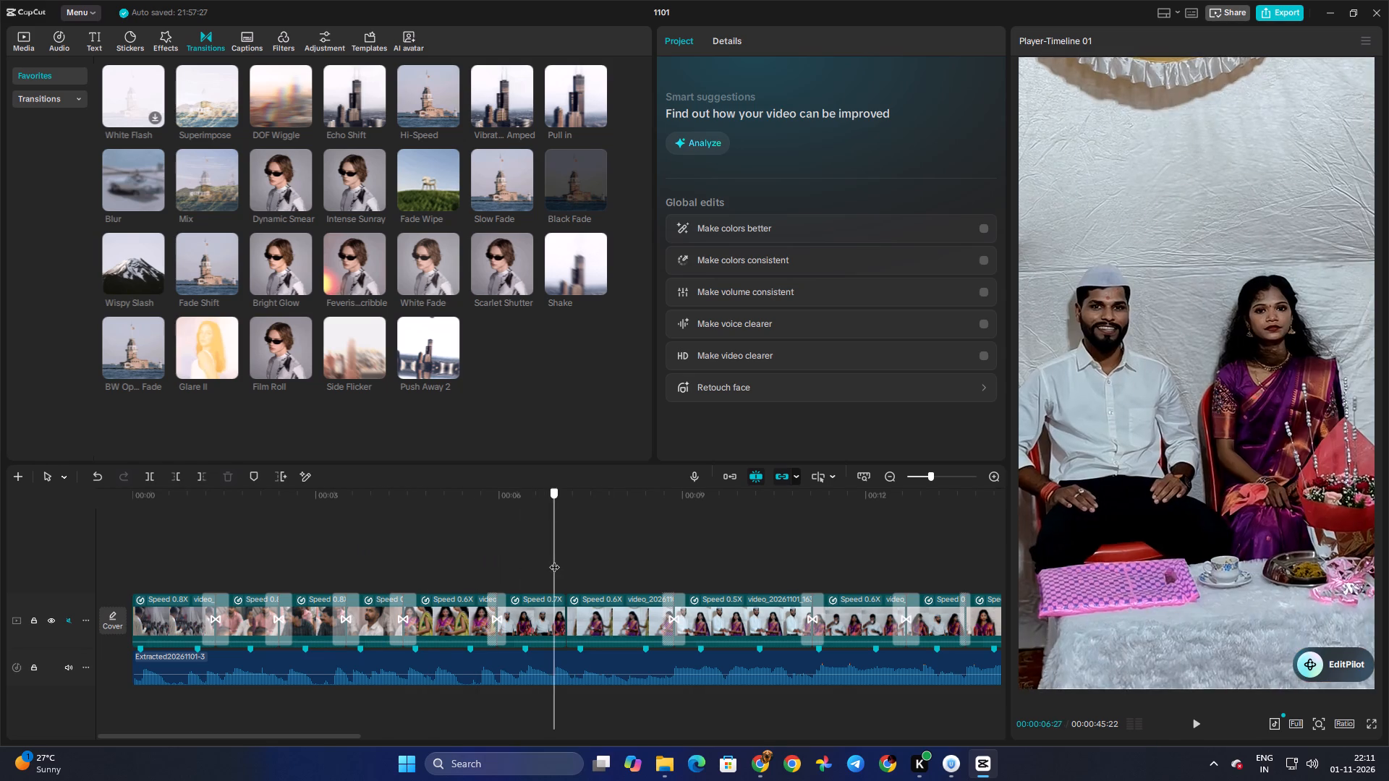
{"action": "left_click_drag", "start_coordinate": [554, 560], "coordinate": [941, 597]}
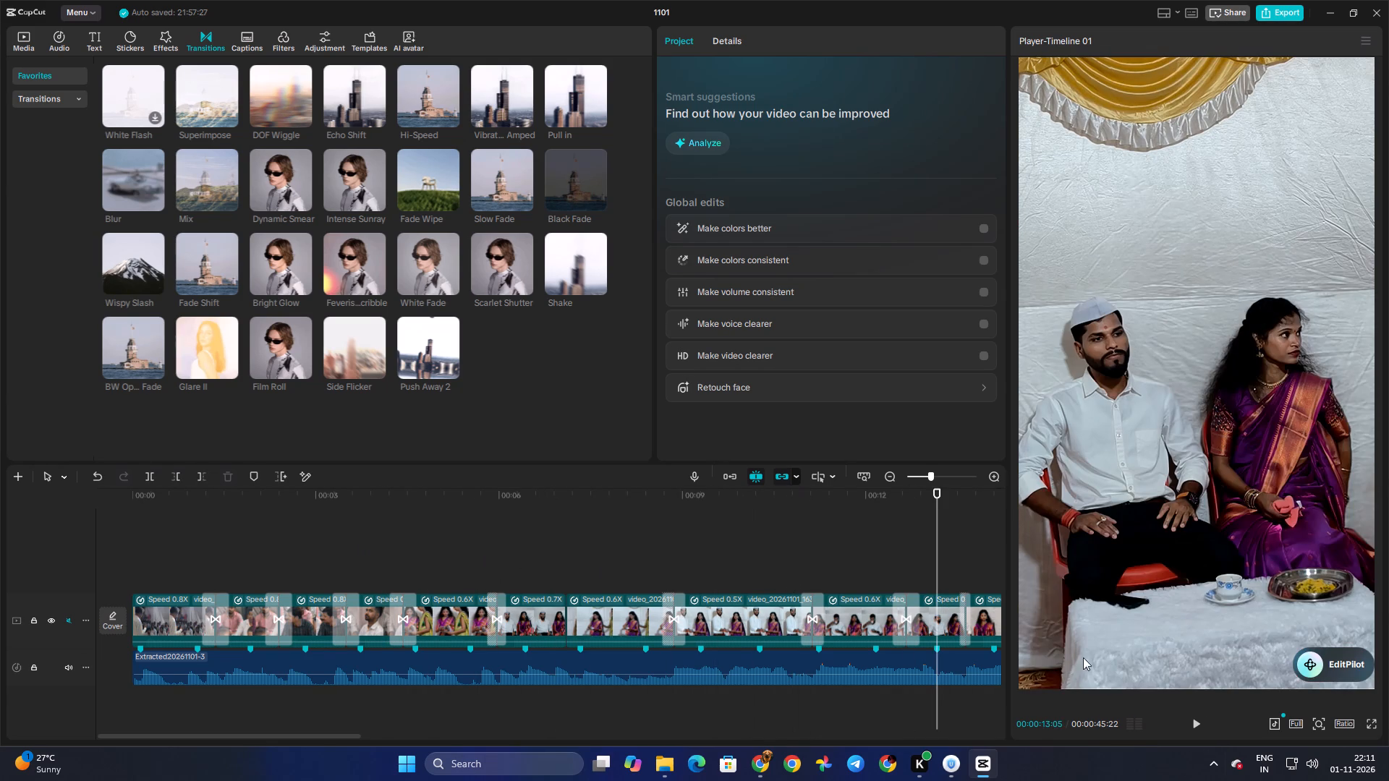
Review the cuts and transitions from about 00:00:13 to 00:00:26 with brief pauses, replaying from about 00:00:24.
{"action": "left_click", "coordinate": [1196, 721]}
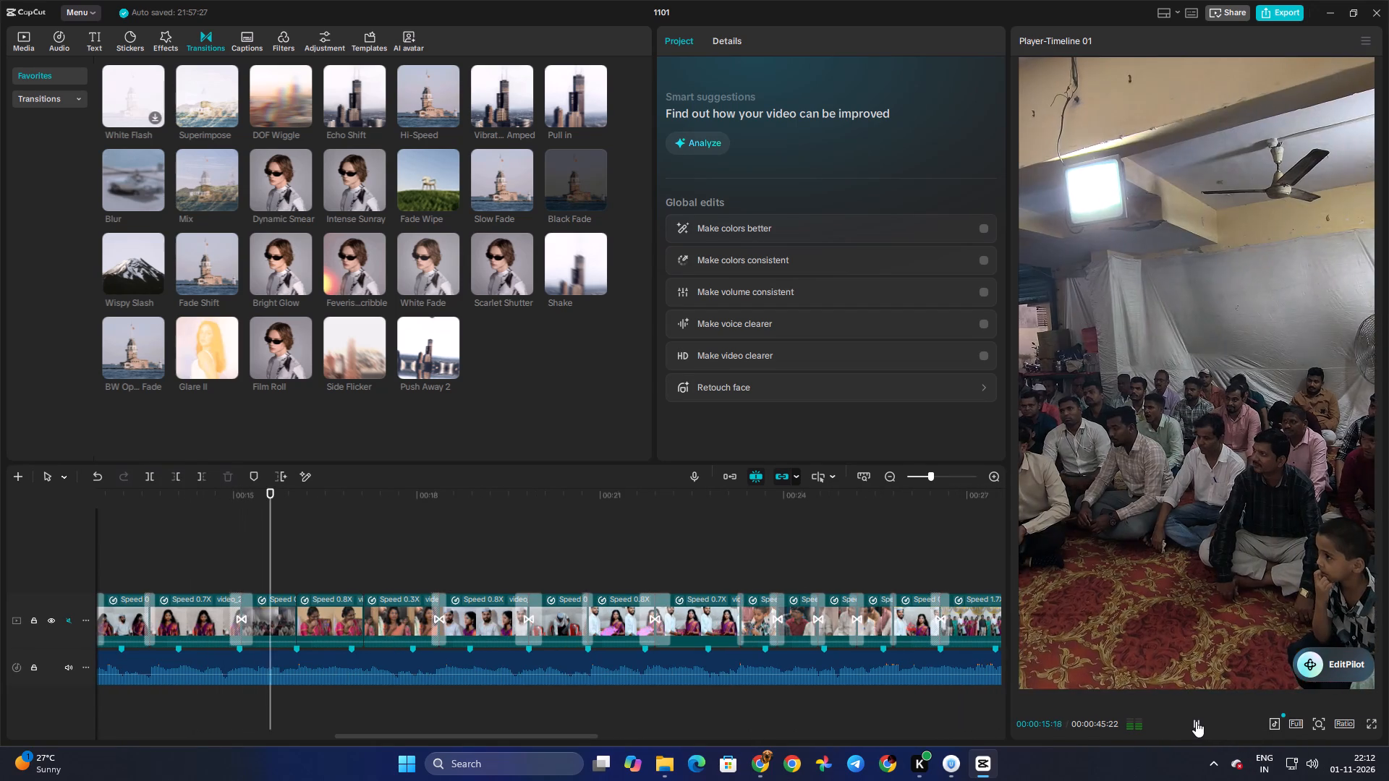
{"action": "left_click", "coordinate": [1196, 721]}
{"action": "left_click", "coordinate": [1196, 721]}
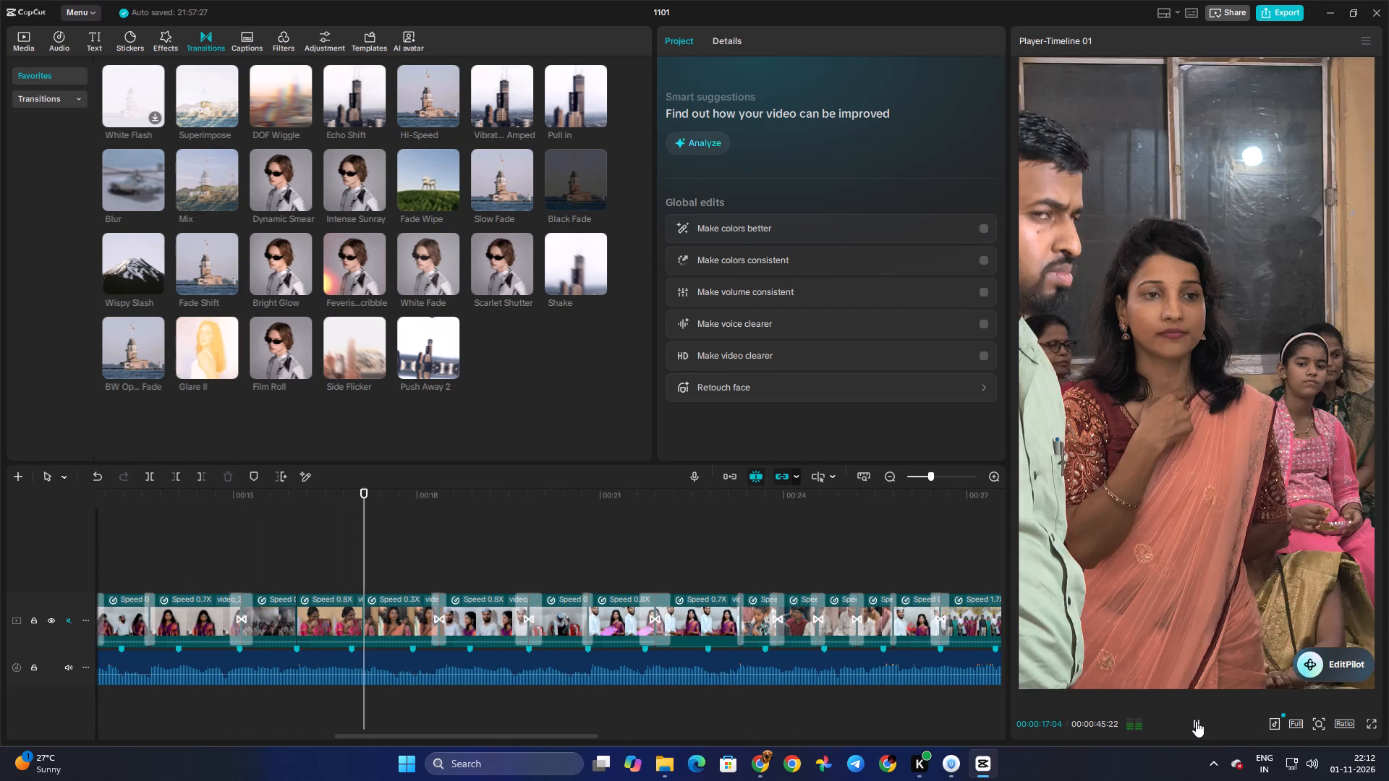
{"action": "double_click", "coordinate": [1196, 721]}
{"action": "left_click", "coordinate": [1196, 721]}
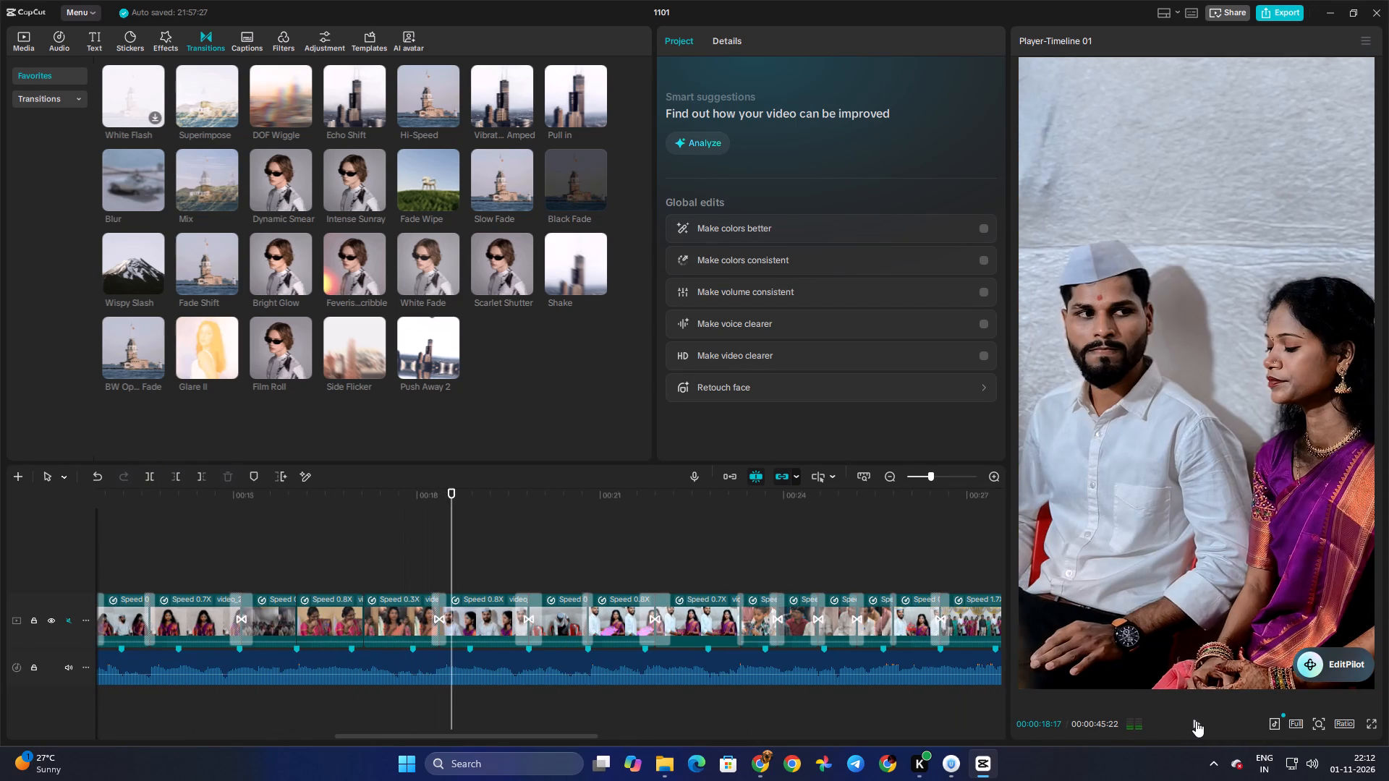
{"action": "left_click", "coordinate": [1196, 721]}
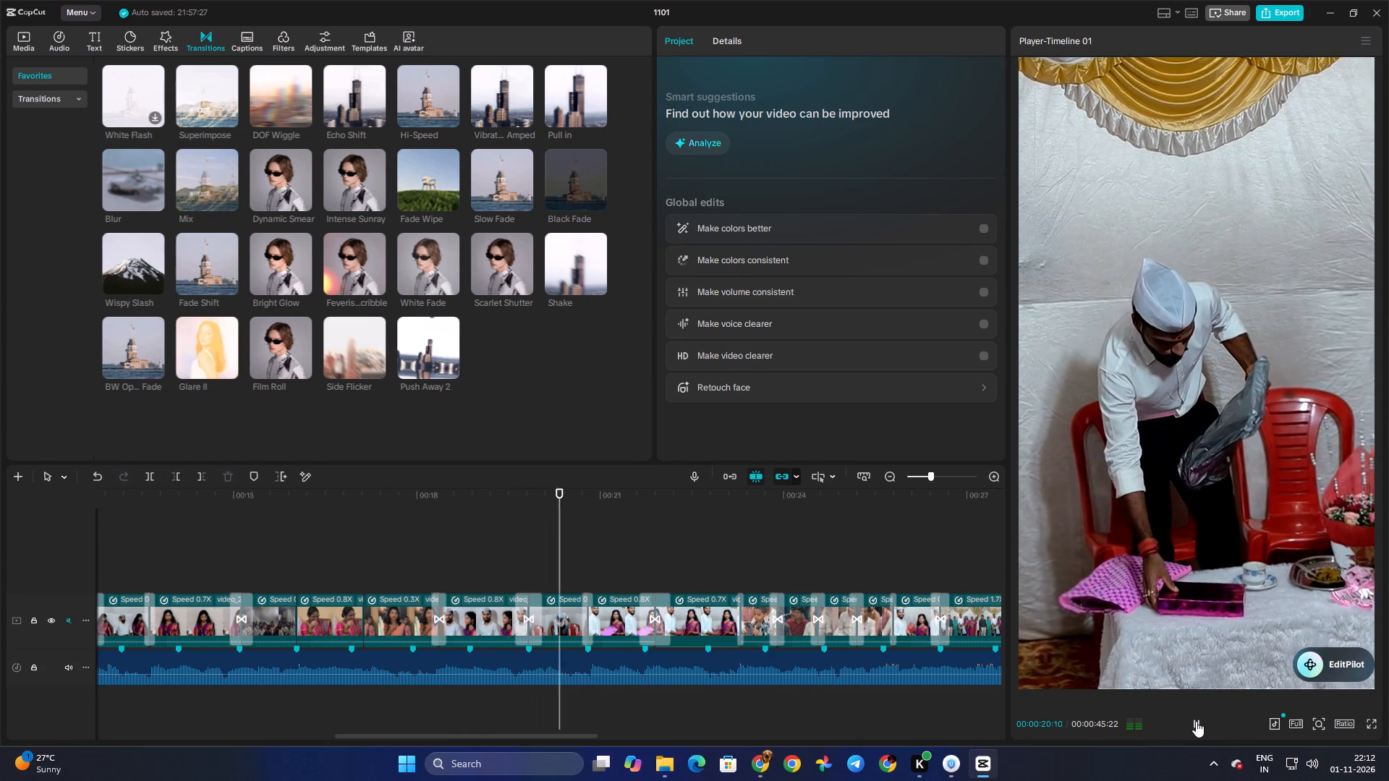
{"action": "left_click", "coordinate": [1196, 720]}
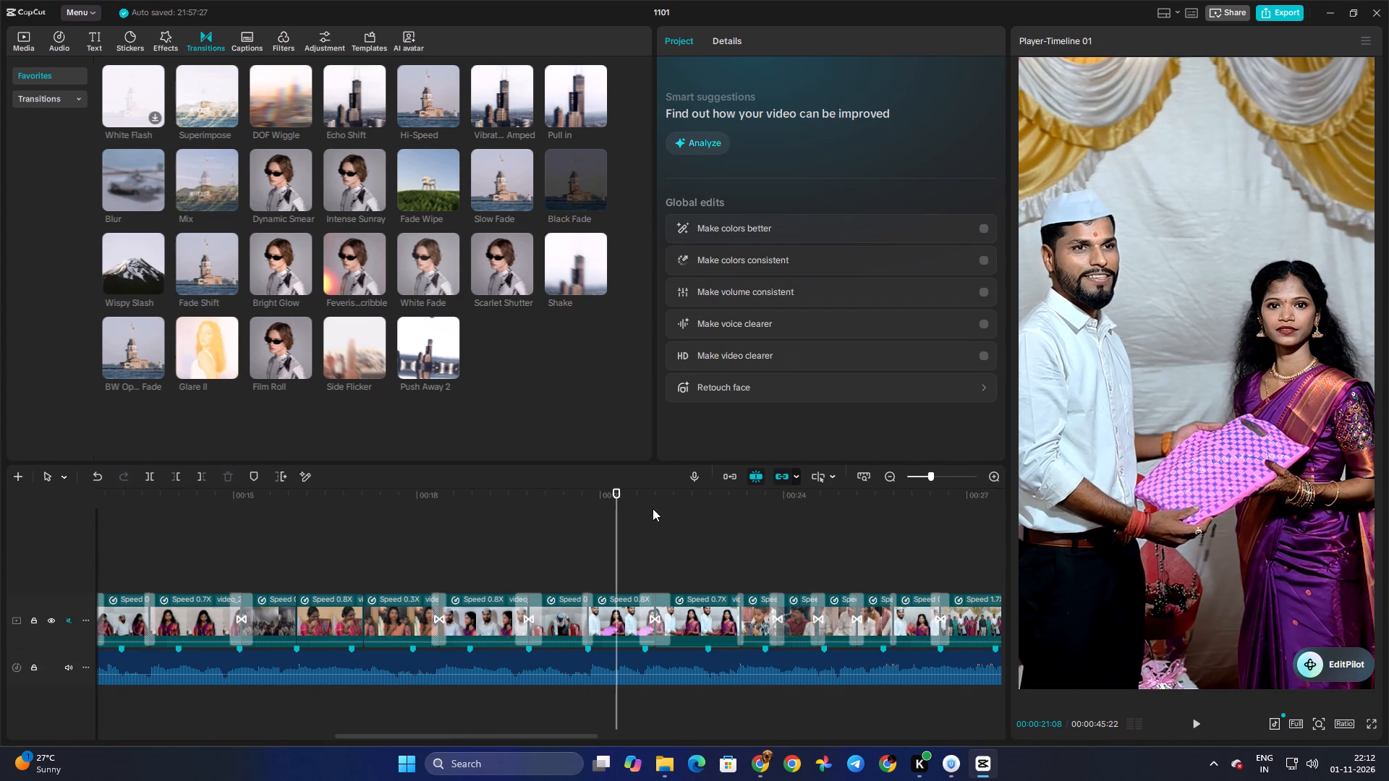
{"action": "left_click", "coordinate": [1198, 725]}
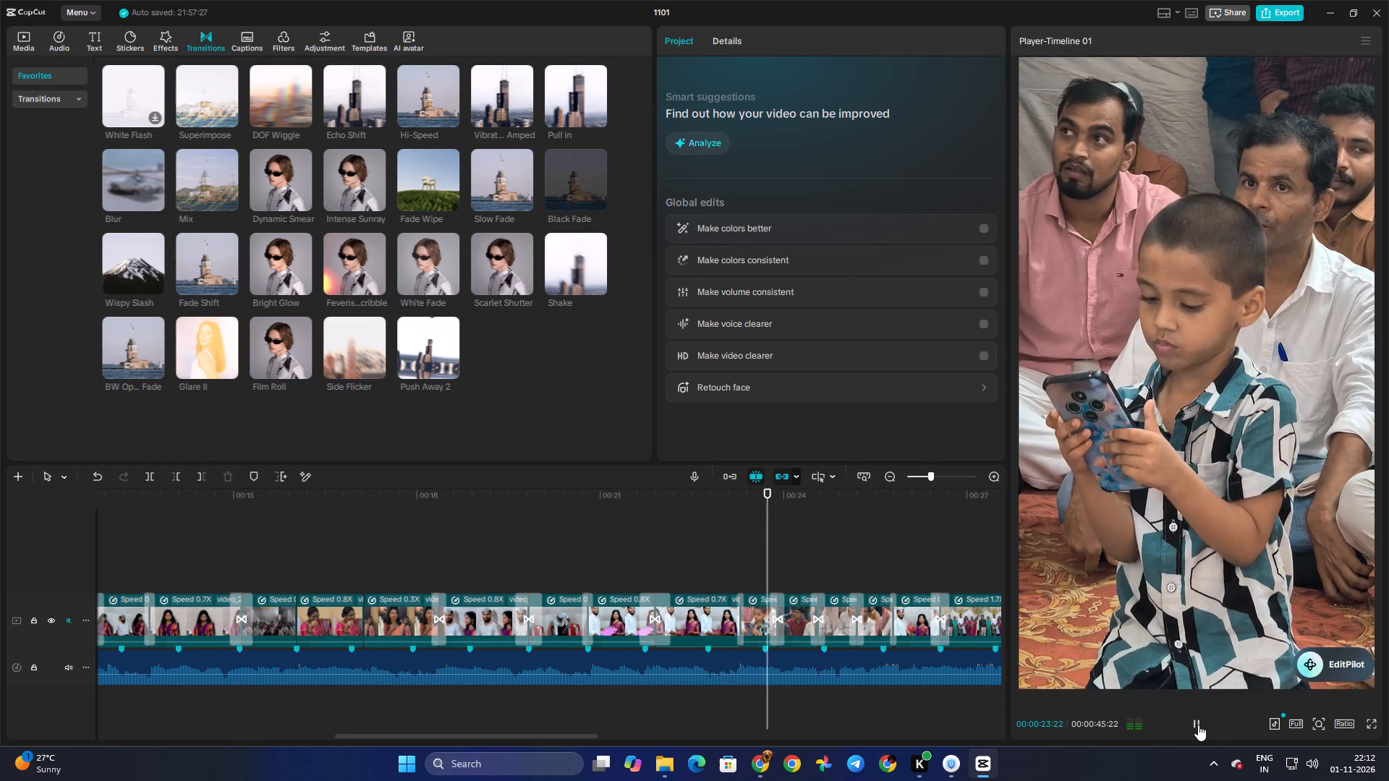
{"action": "triple_click", "coordinate": [1198, 725]}
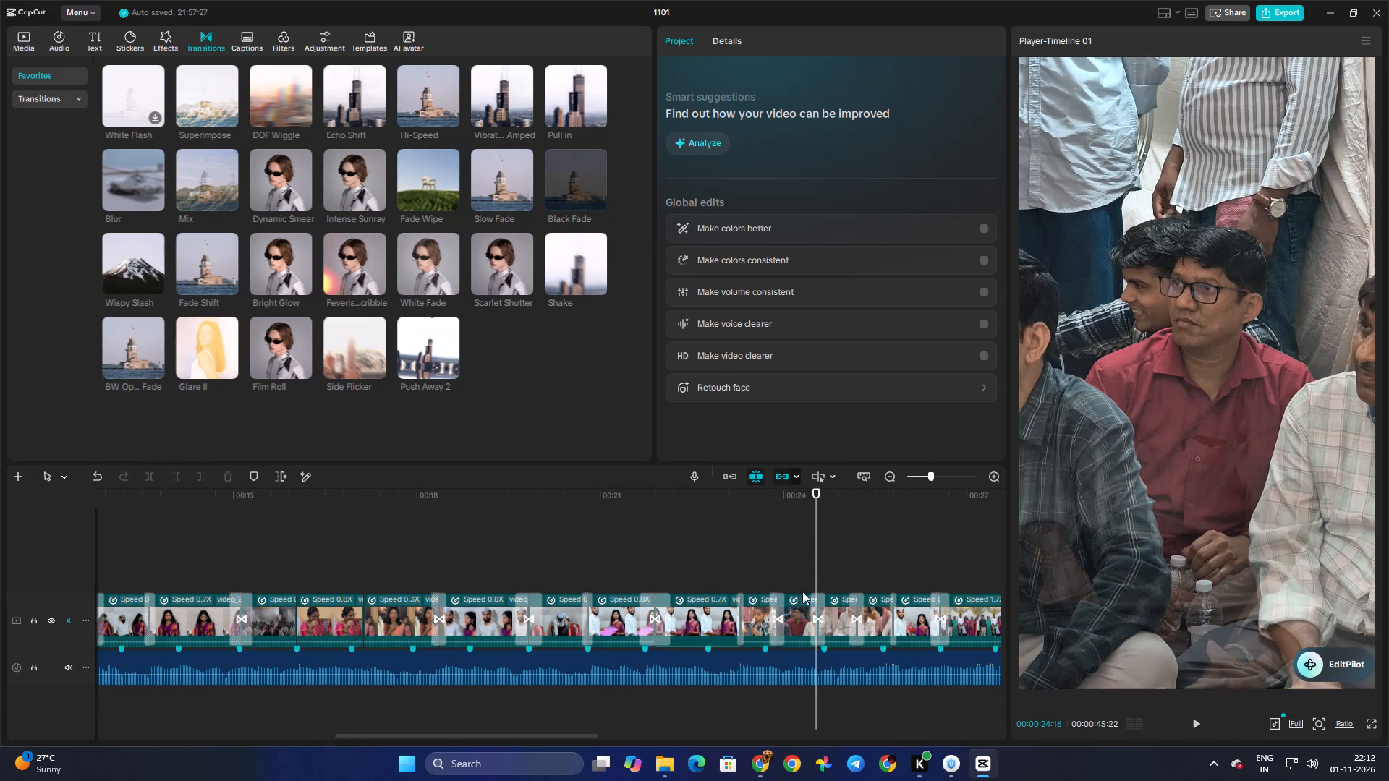
{"action": "left_click_drag", "start_coordinate": [817, 539], "coordinate": [802, 539]}
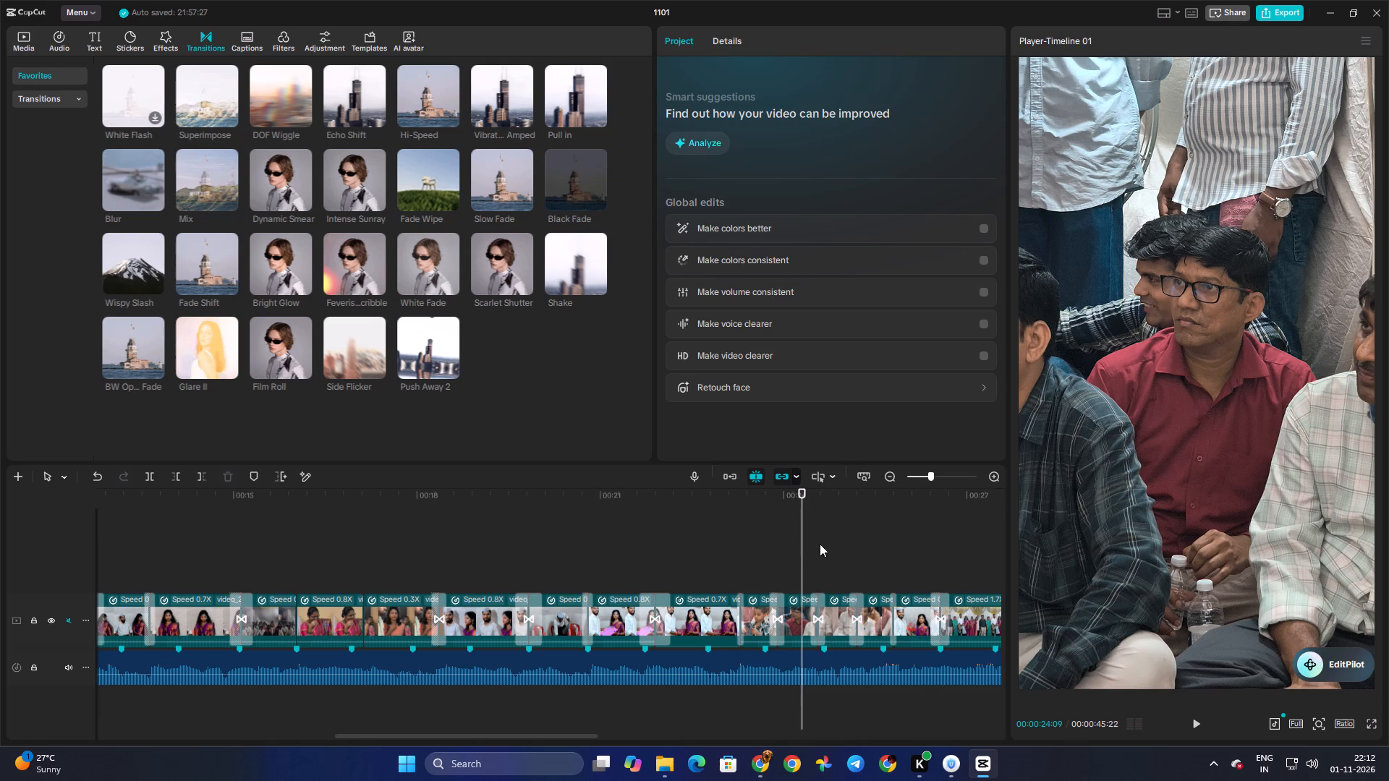
{"action": "left_click", "coordinate": [1190, 722]}
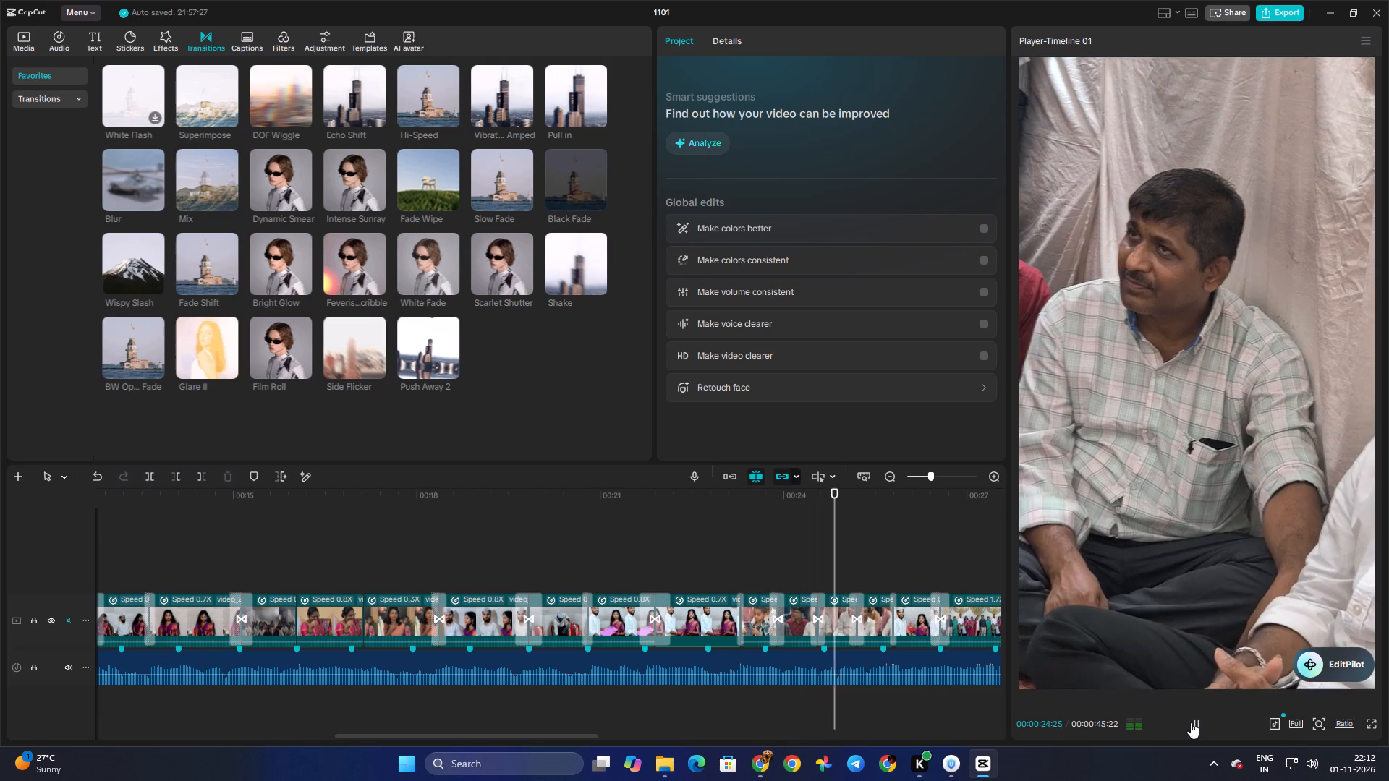
{"action": "left_click", "coordinate": [1191, 722]}
{"action": "left_click", "coordinate": [1191, 722]}
{"action": "double_click", "coordinate": [1191, 722]}
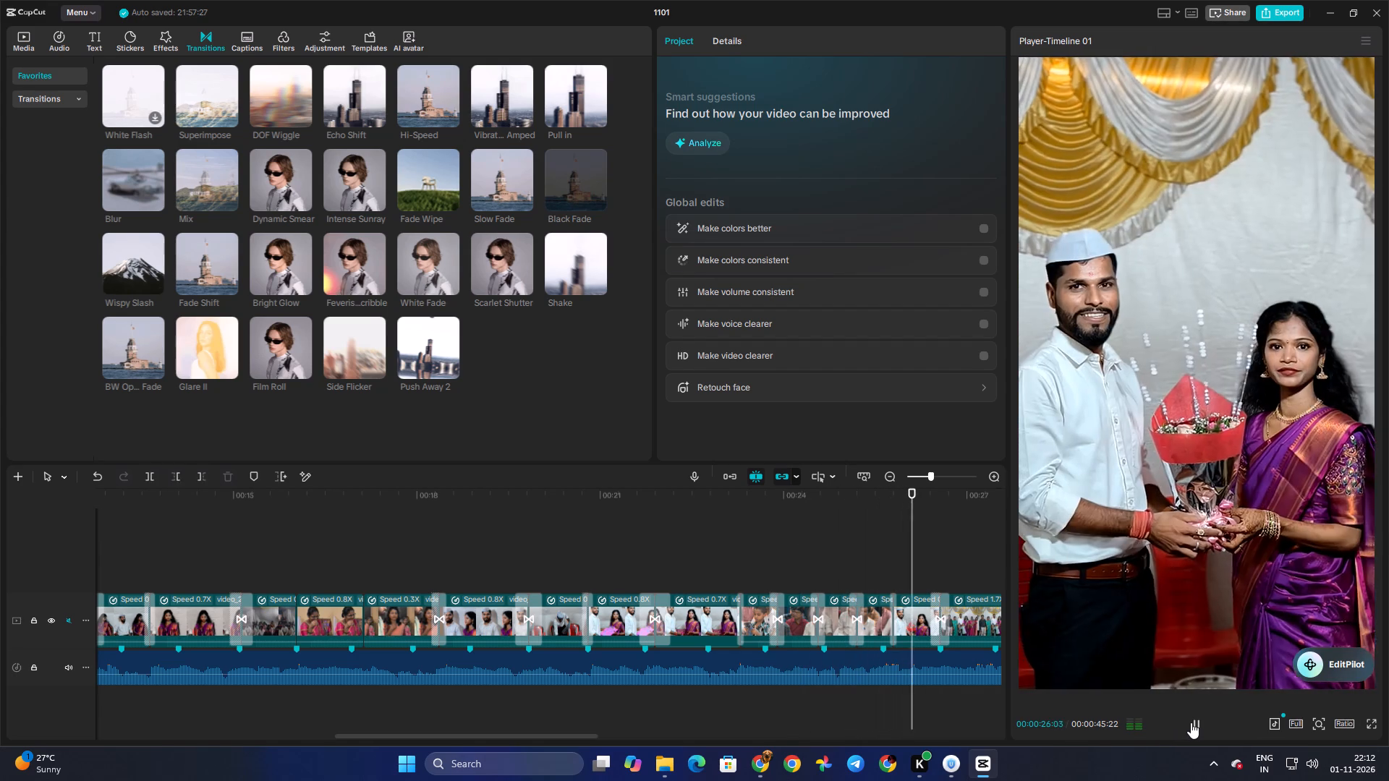
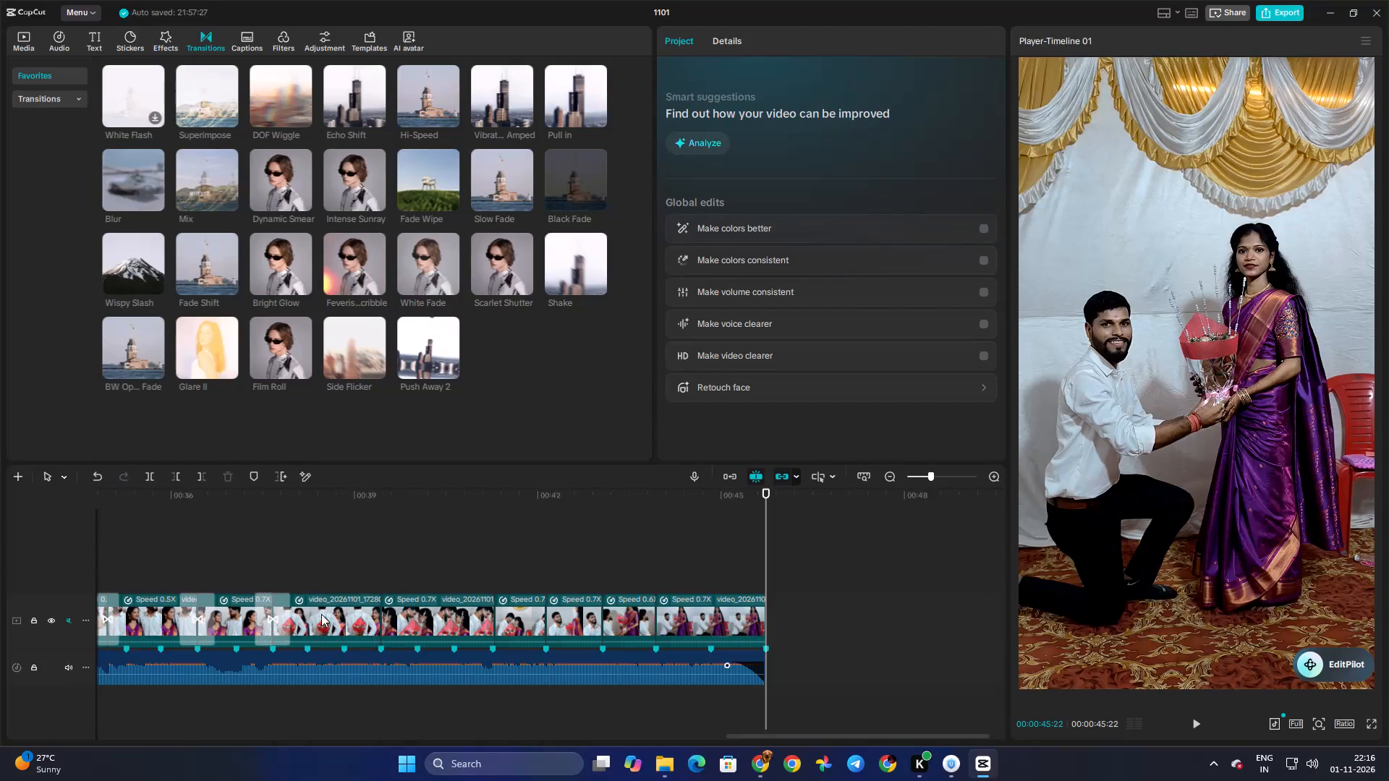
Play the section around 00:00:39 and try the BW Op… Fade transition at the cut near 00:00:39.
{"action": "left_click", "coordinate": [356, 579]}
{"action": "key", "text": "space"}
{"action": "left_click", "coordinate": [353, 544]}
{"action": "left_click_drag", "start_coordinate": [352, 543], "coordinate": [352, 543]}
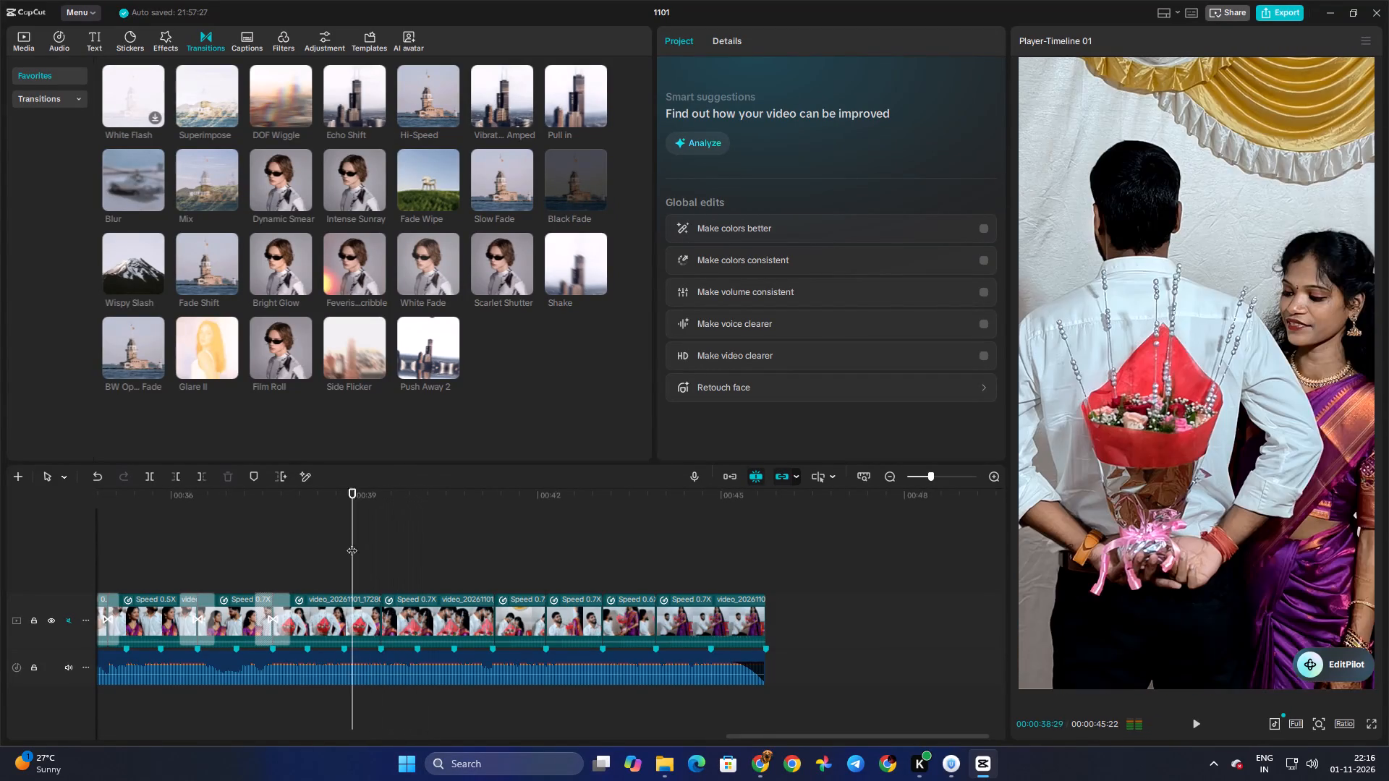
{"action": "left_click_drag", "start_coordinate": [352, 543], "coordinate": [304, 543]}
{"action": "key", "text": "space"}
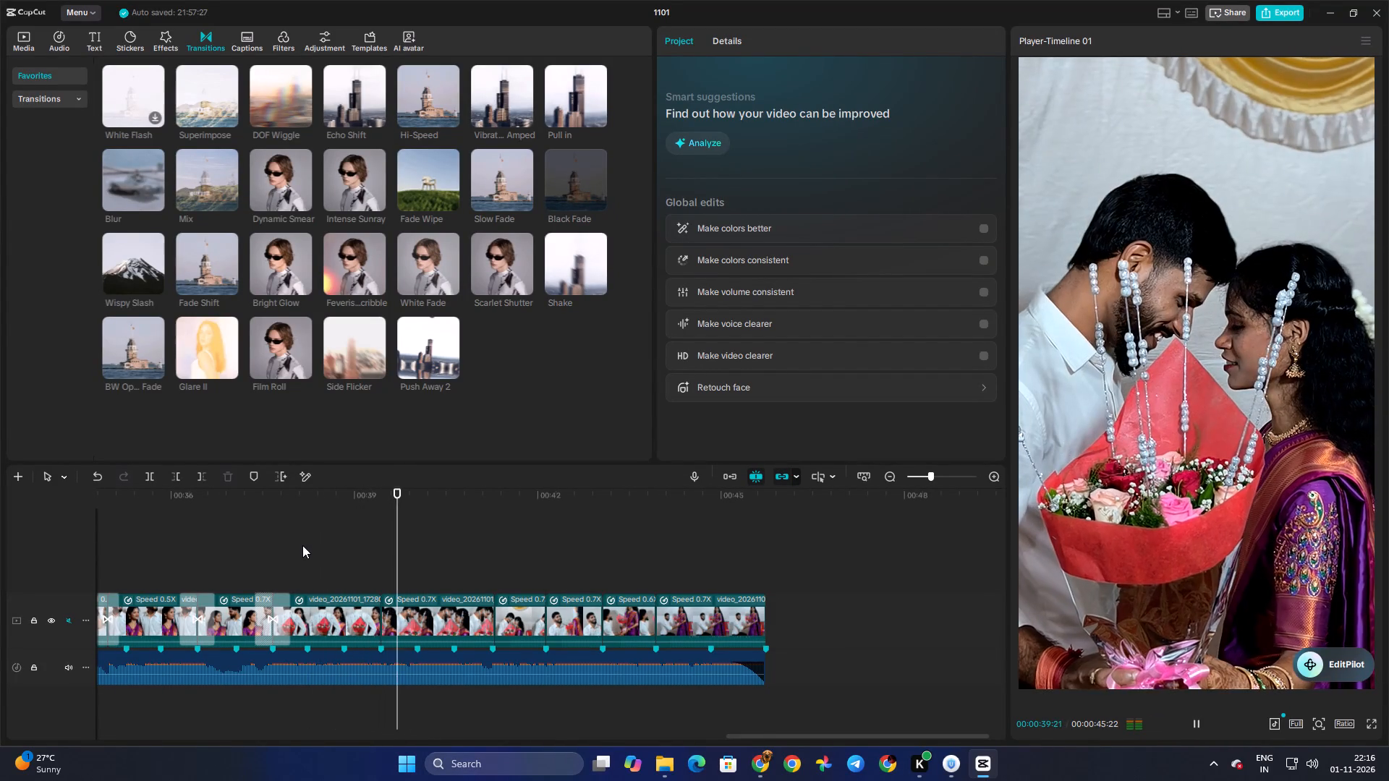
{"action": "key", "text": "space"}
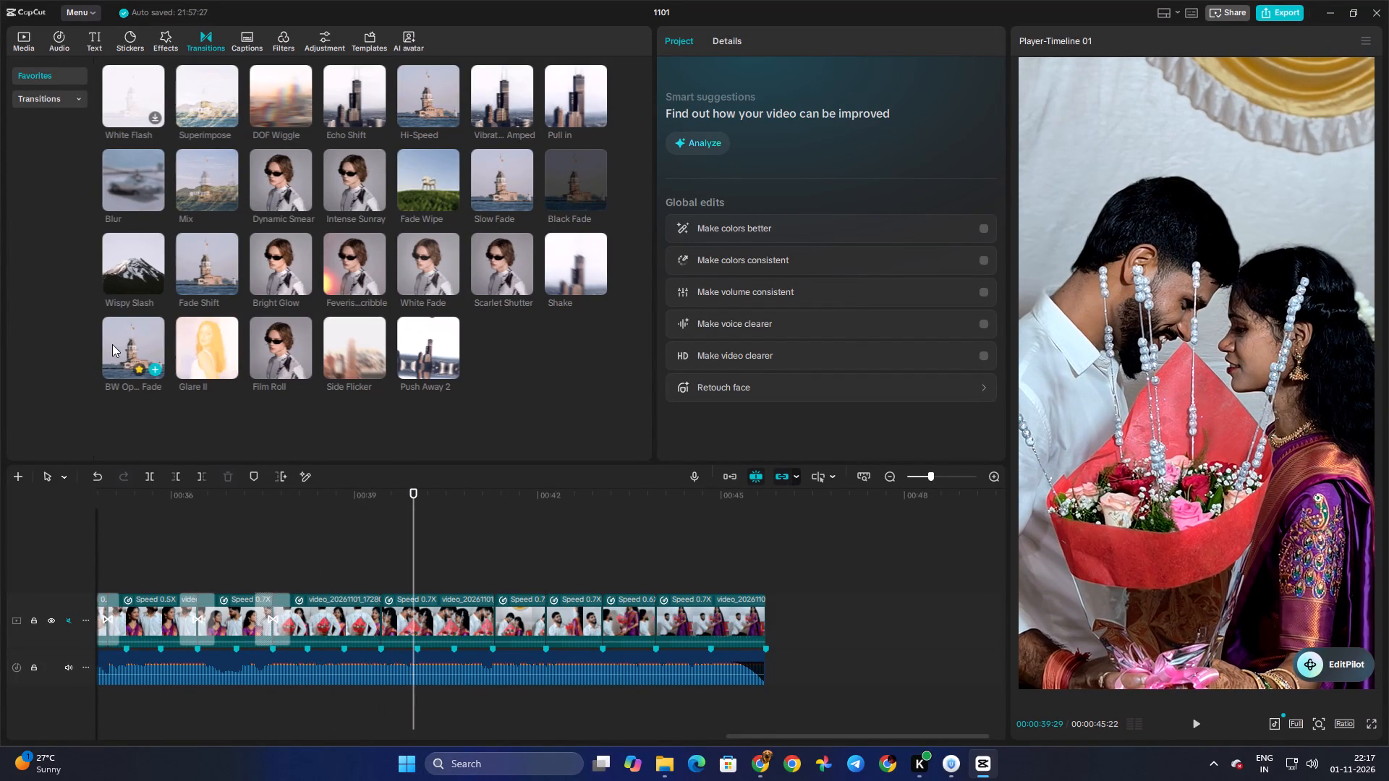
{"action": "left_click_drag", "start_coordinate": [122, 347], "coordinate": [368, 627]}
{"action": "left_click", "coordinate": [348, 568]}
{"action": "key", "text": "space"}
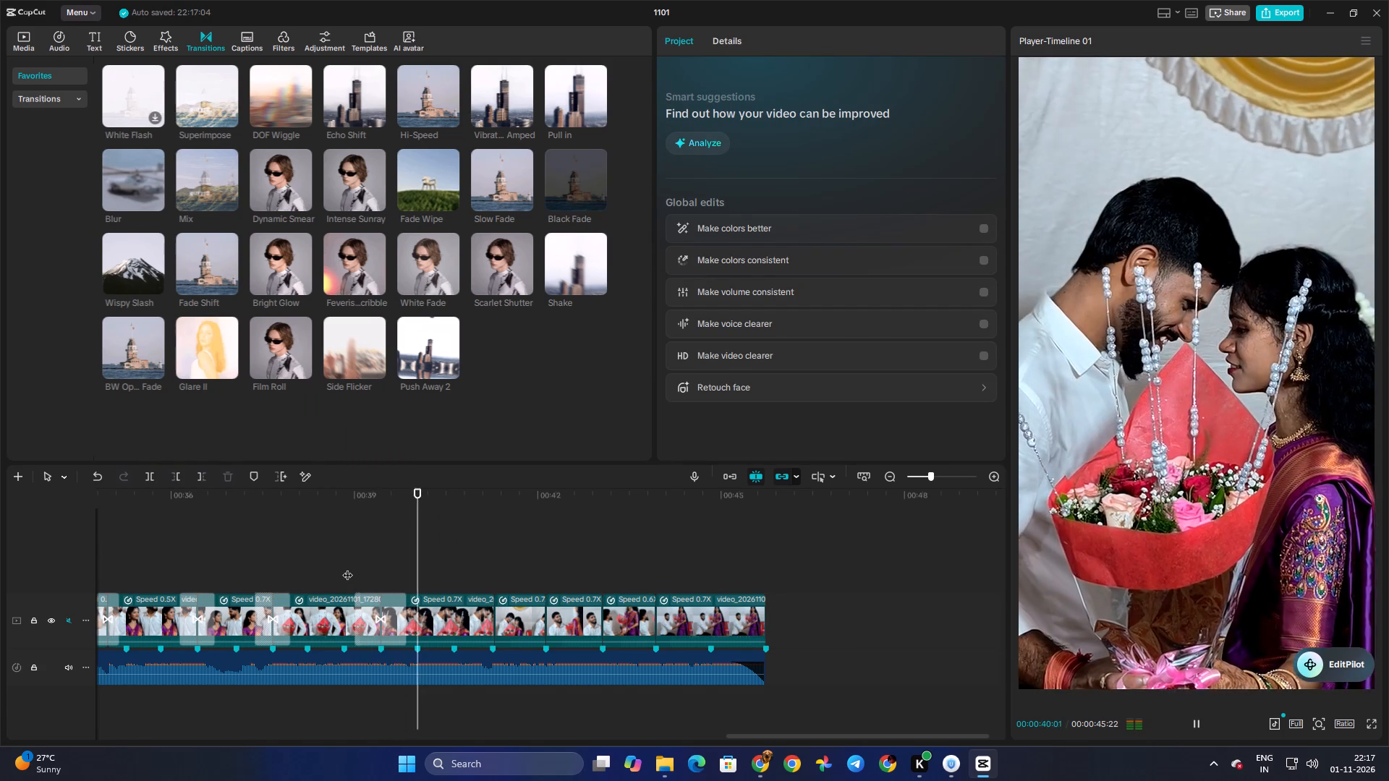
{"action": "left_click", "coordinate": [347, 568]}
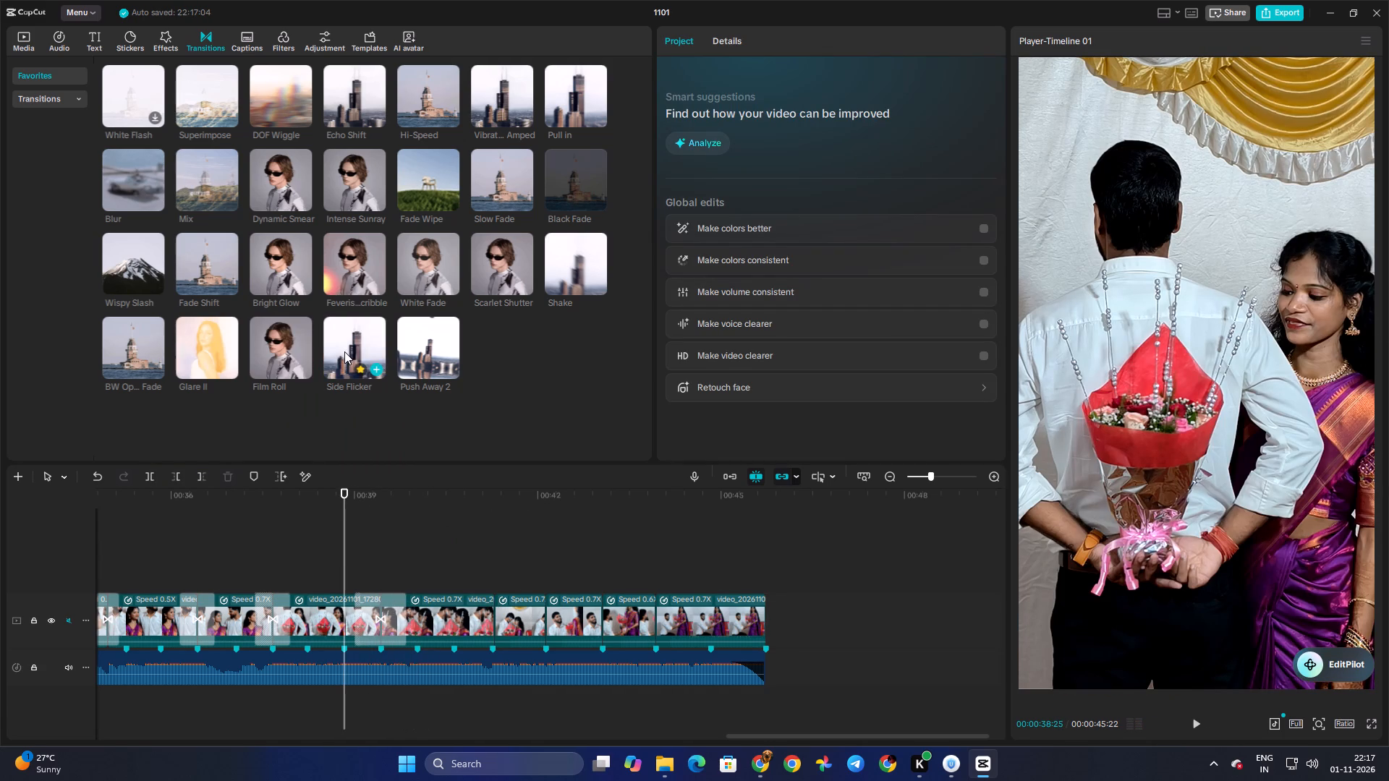
Replace the transition at the cut near 00:00:39 with Side Flicker, set its duration to 0.5 s and play it.
{"action": "left_click_drag", "start_coordinate": [344, 351], "coordinate": [353, 631]}
{"action": "left_click", "coordinate": [339, 582]}
{"action": "left_click", "coordinate": [373, 598]}
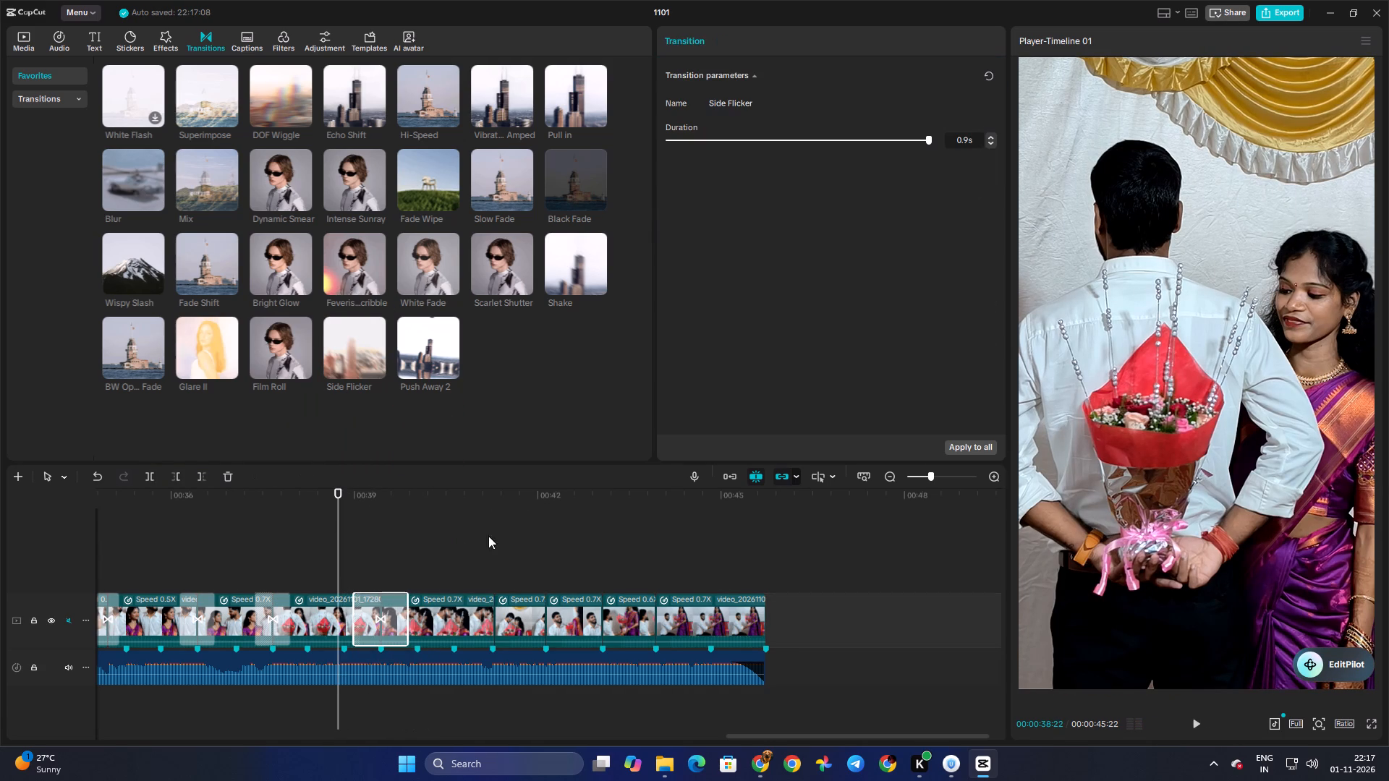
{"action": "left_click", "coordinate": [813, 124]}
{"action": "left_click", "coordinate": [804, 142]}
{"action": "key", "text": "space"}
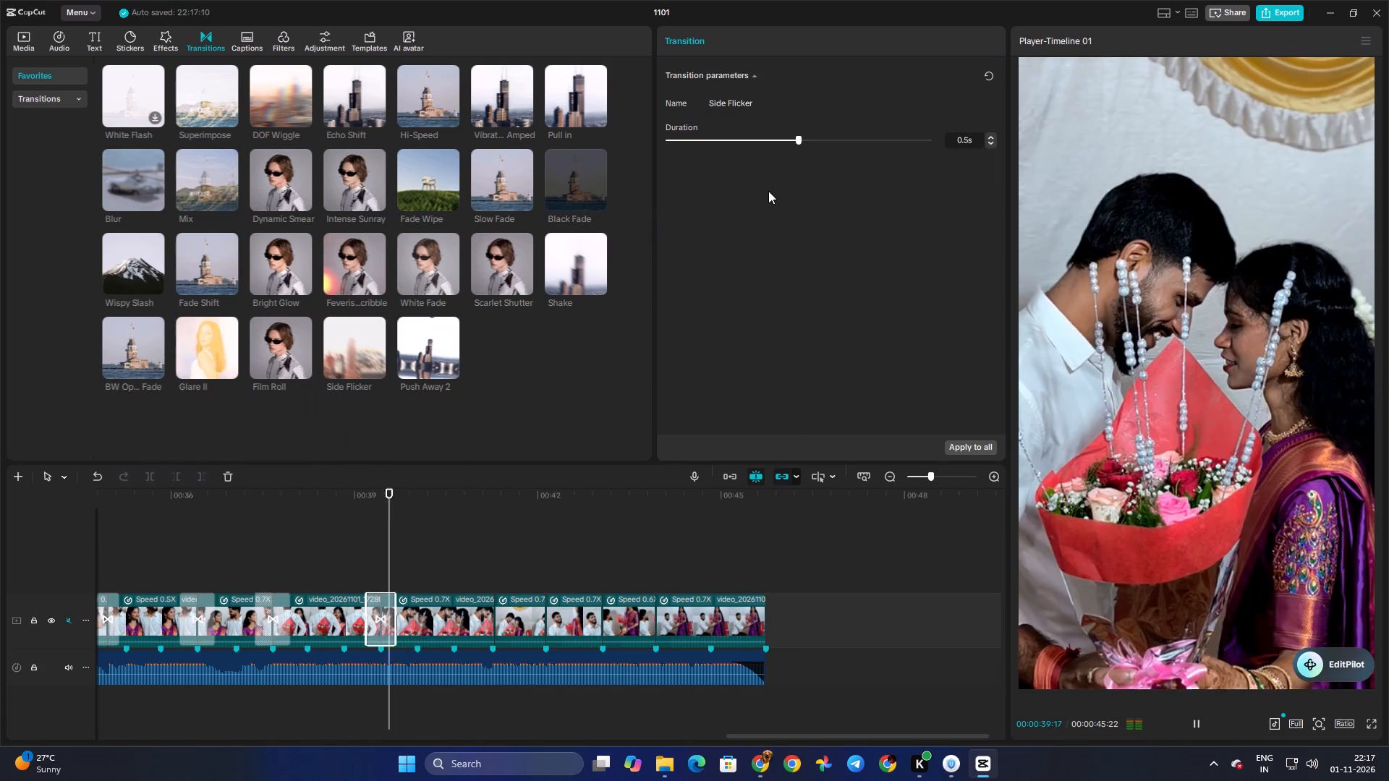
{"action": "key", "text": "space"}
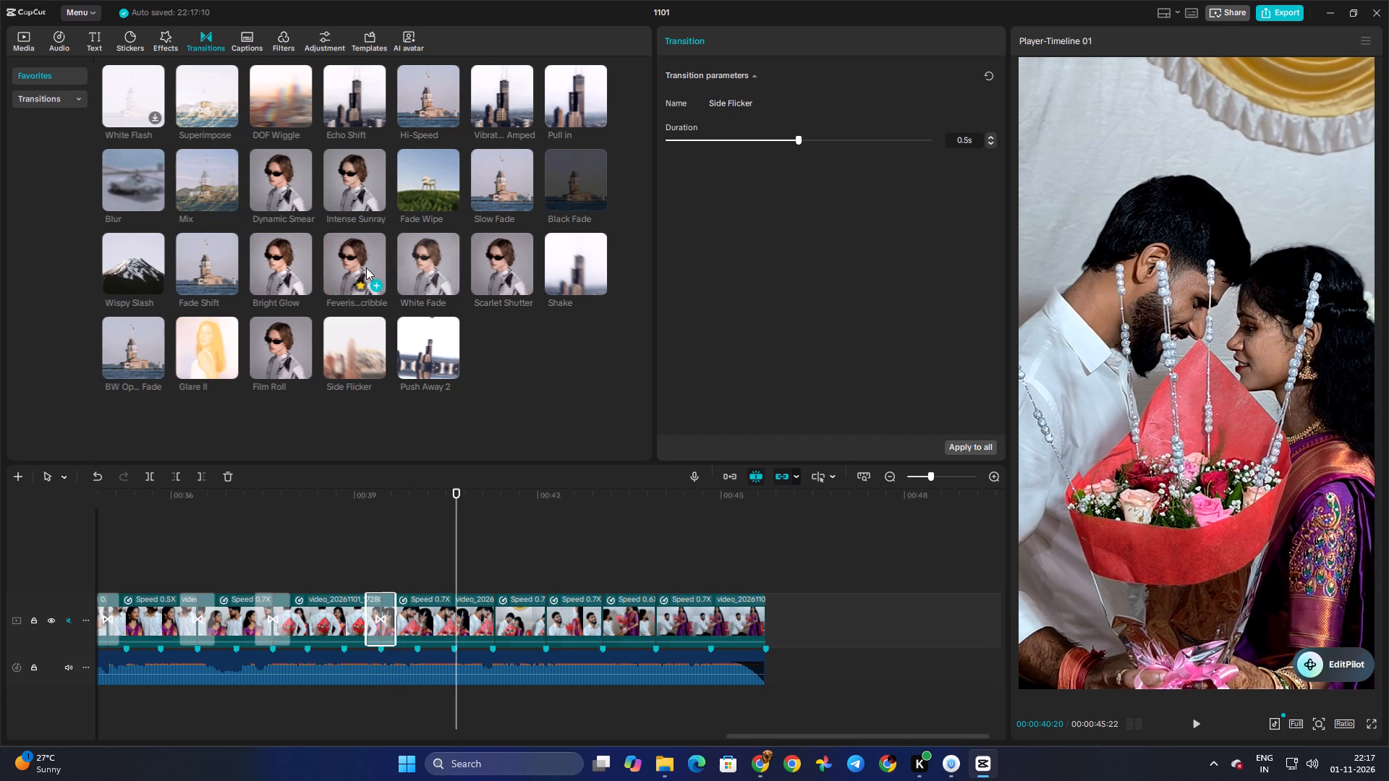
Replace the Side Flicker transition near 00:00:39 with the Feverish Scribble transition and play it through to about 00:00:41.
{"action": "left_click_drag", "start_coordinate": [366, 268], "coordinate": [365, 620]}
{"action": "left_click", "coordinate": [334, 558]}
{"action": "key", "text": "space"}
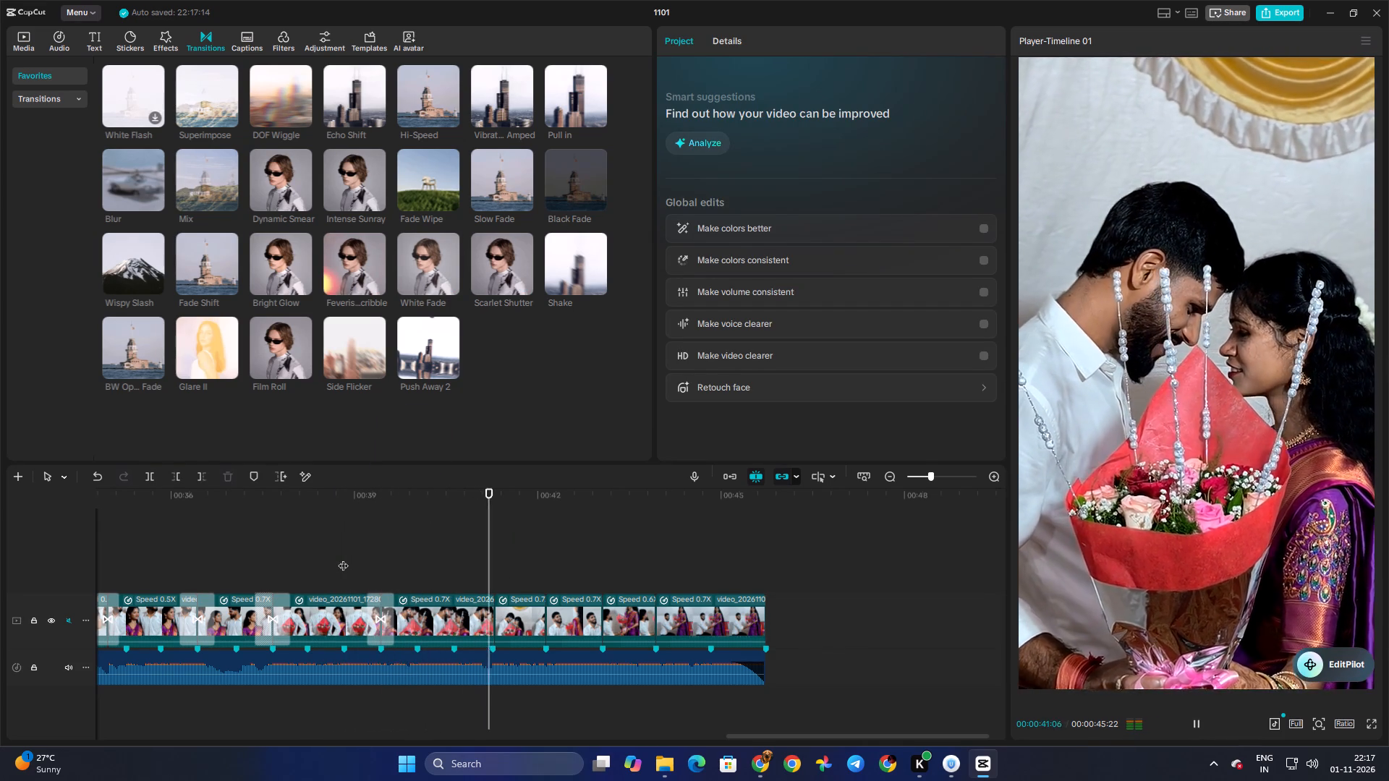
{"action": "key", "text": "space"}
Add the Glare II transition at the cut near 00:00:41 and play past it to about 00:00:42.
{"action": "left_click_drag", "start_coordinate": [213, 333], "coordinate": [493, 633]}
{"action": "left_click", "coordinate": [466, 568]}
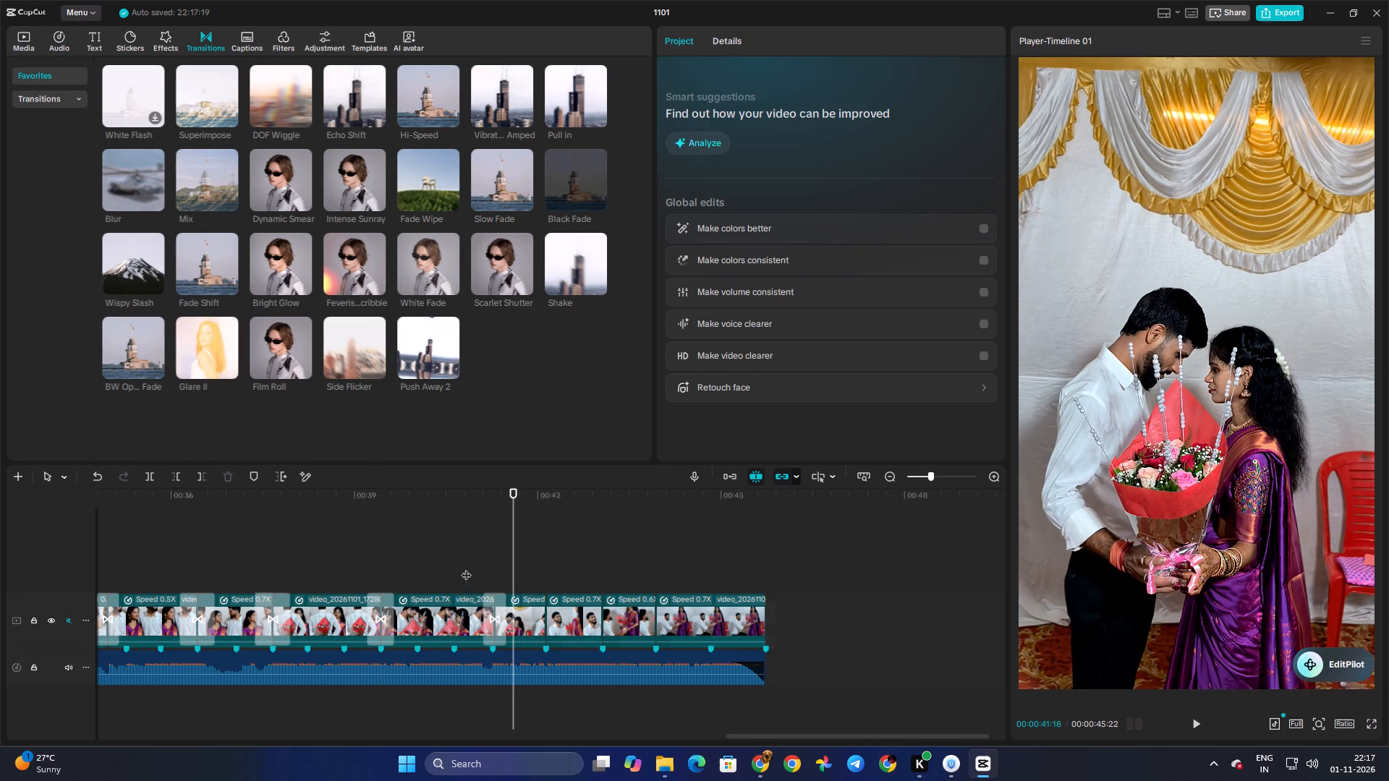
{"action": "key", "text": "space"}
{"action": "left_click", "coordinate": [498, 610]}
{"action": "key", "text": "space"}
{"action": "left_click", "coordinate": [472, 560]}
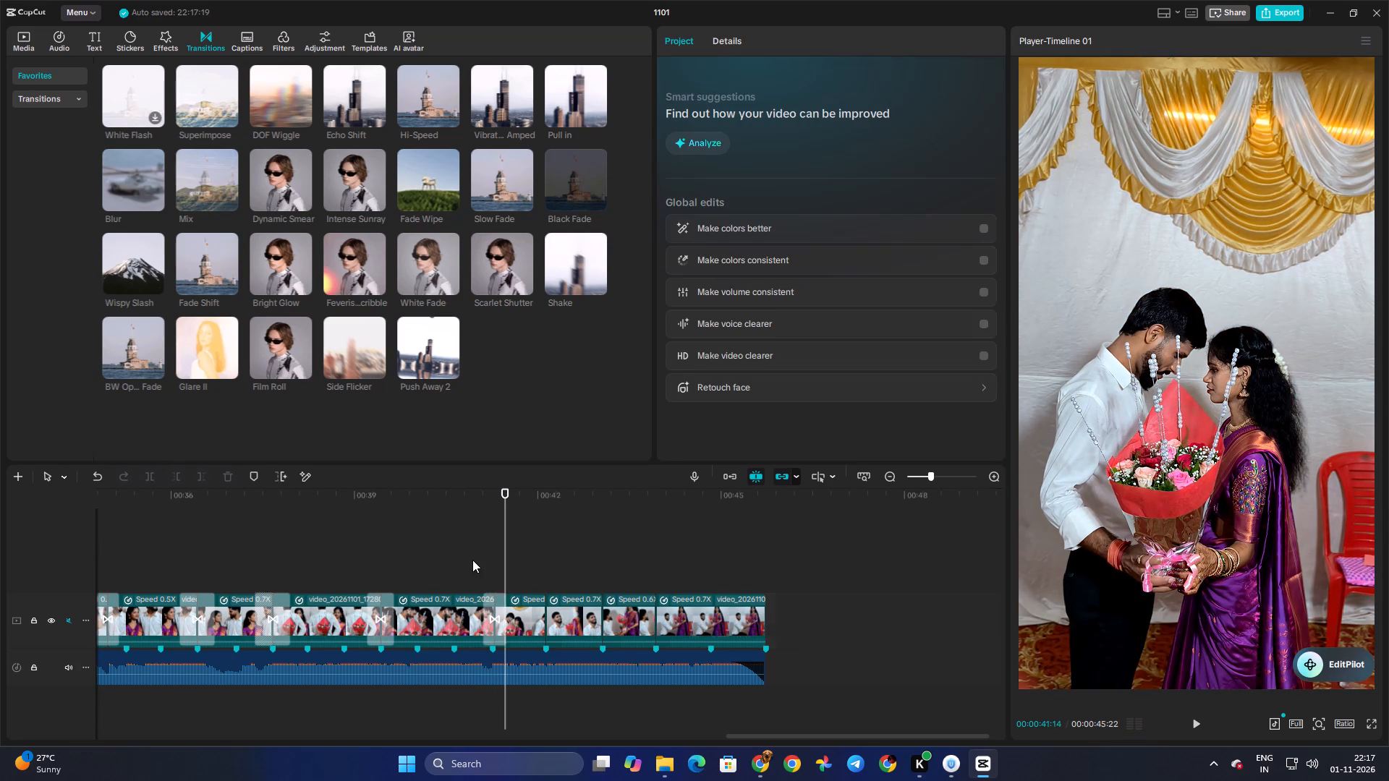
{"action": "key", "text": "space"}
{"action": "key", "text": "space"}
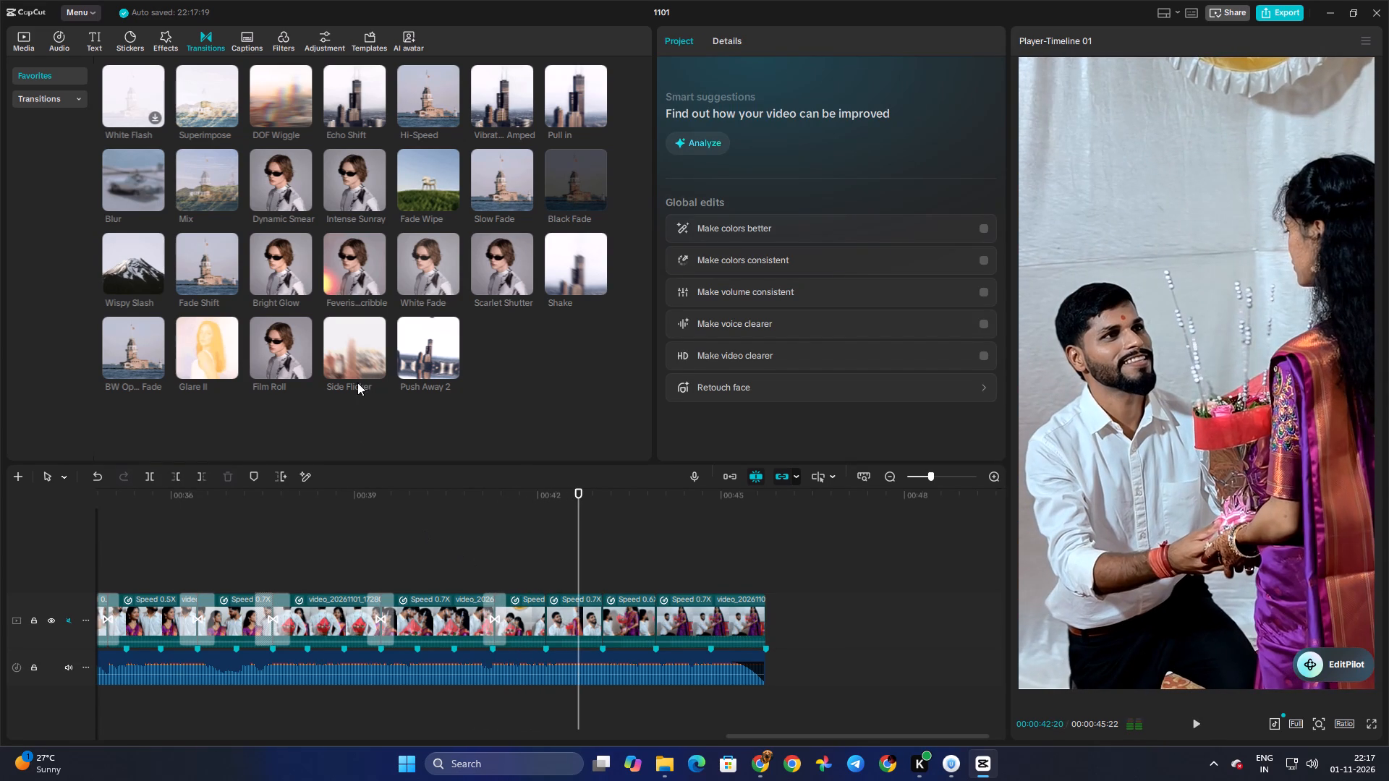
Add White Fade transitions at the cuts near 00:00:42 and 00:00:43, playing the section between them.
{"action": "left_click_drag", "start_coordinate": [438, 256], "coordinate": [532, 624]}
{"action": "left_click", "coordinate": [527, 563]}
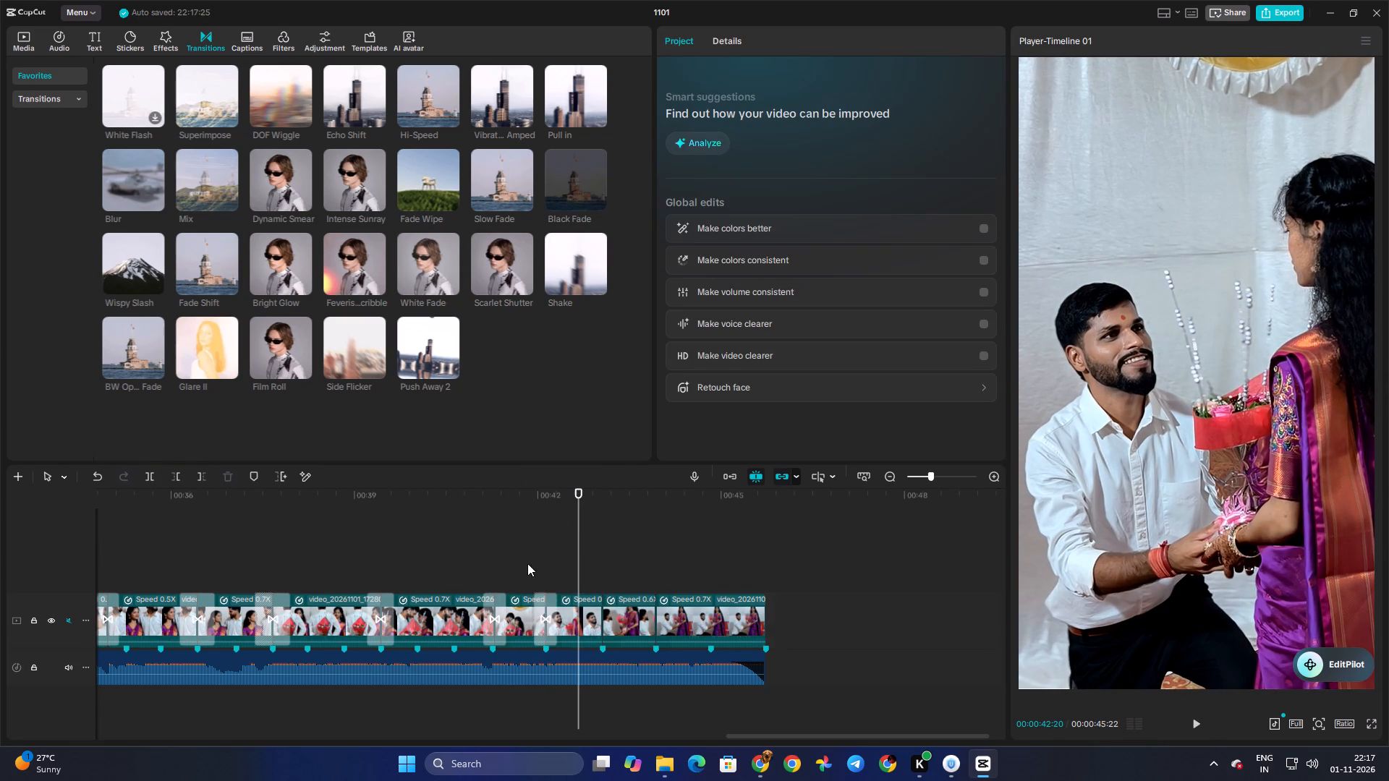
{"action": "key", "text": "space"}
{"action": "key", "text": "space"}
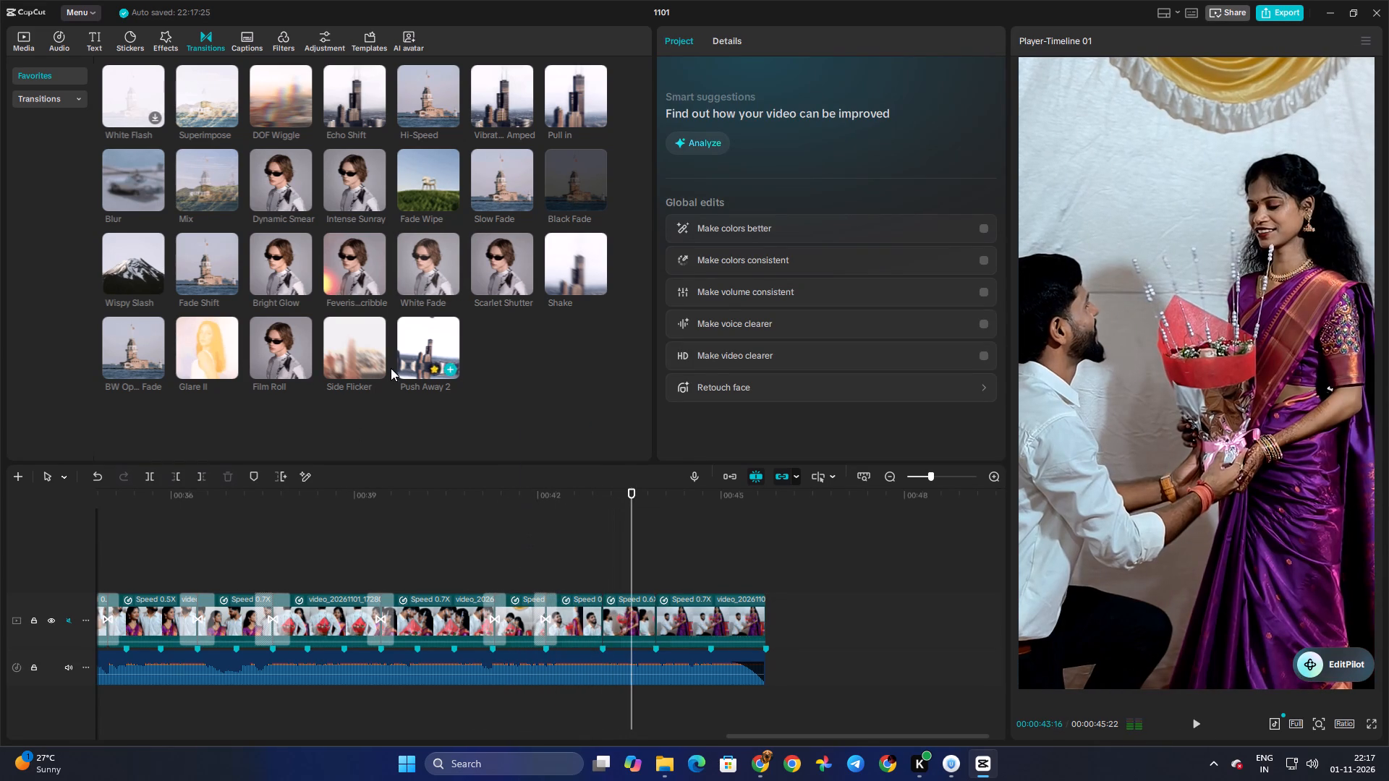
{"action": "left_click_drag", "start_coordinate": [430, 272], "coordinate": [602, 620]}
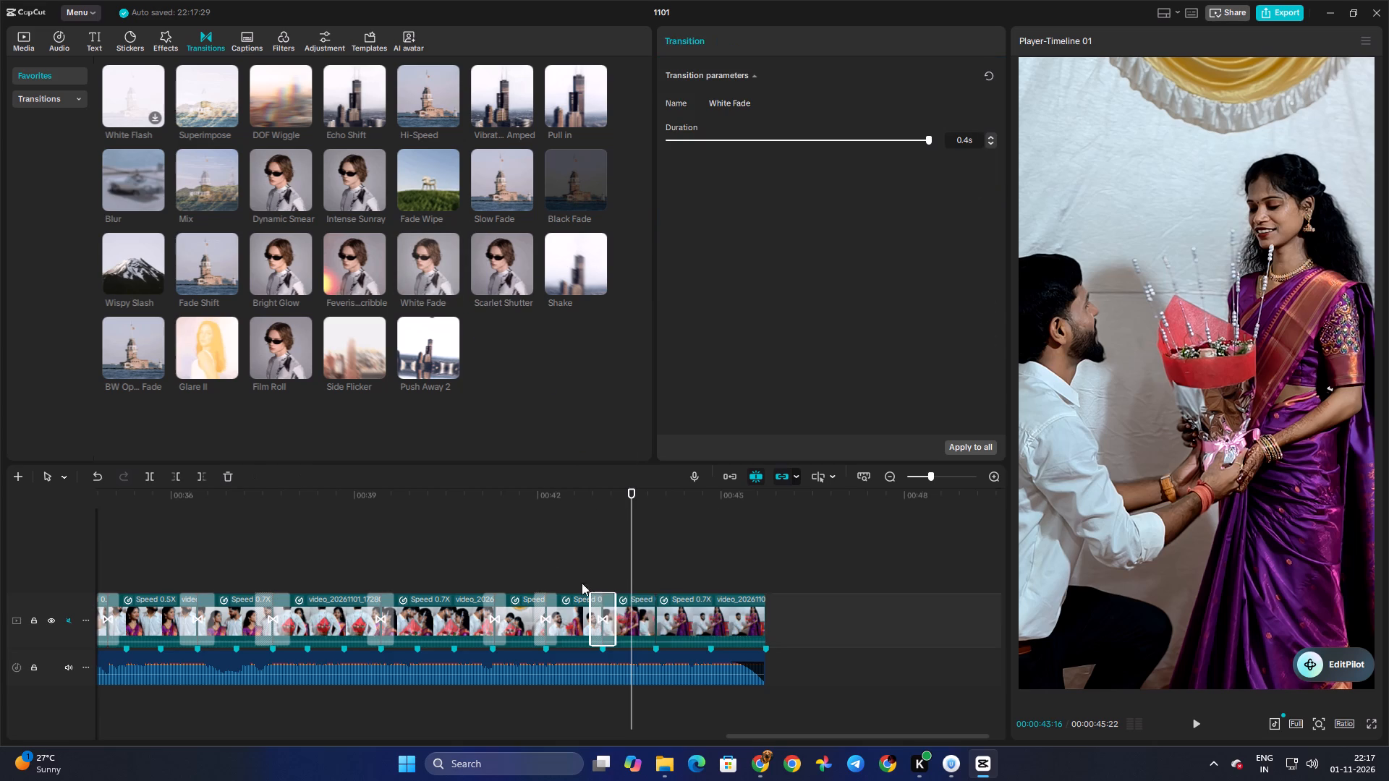
Add the Bright Glow transition at the last uncovered cut near 00:00:44 and play the ending of the video.
{"action": "left_click_drag", "start_coordinate": [266, 268], "coordinate": [651, 623]}
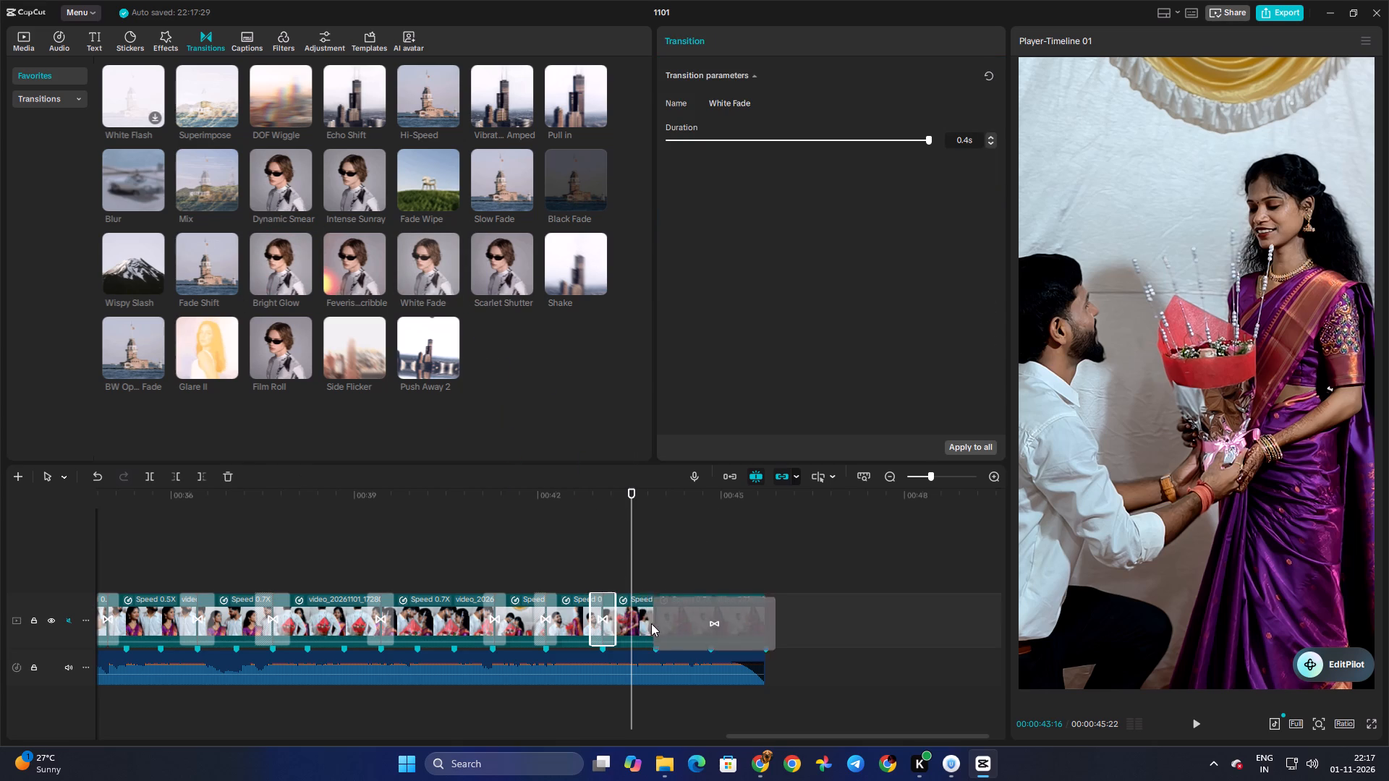
{"action": "left_click_drag", "start_coordinate": [651, 623], "coordinate": [653, 623]}
{"action": "left_click", "coordinate": [440, 560]}
{"action": "key", "text": "space"}
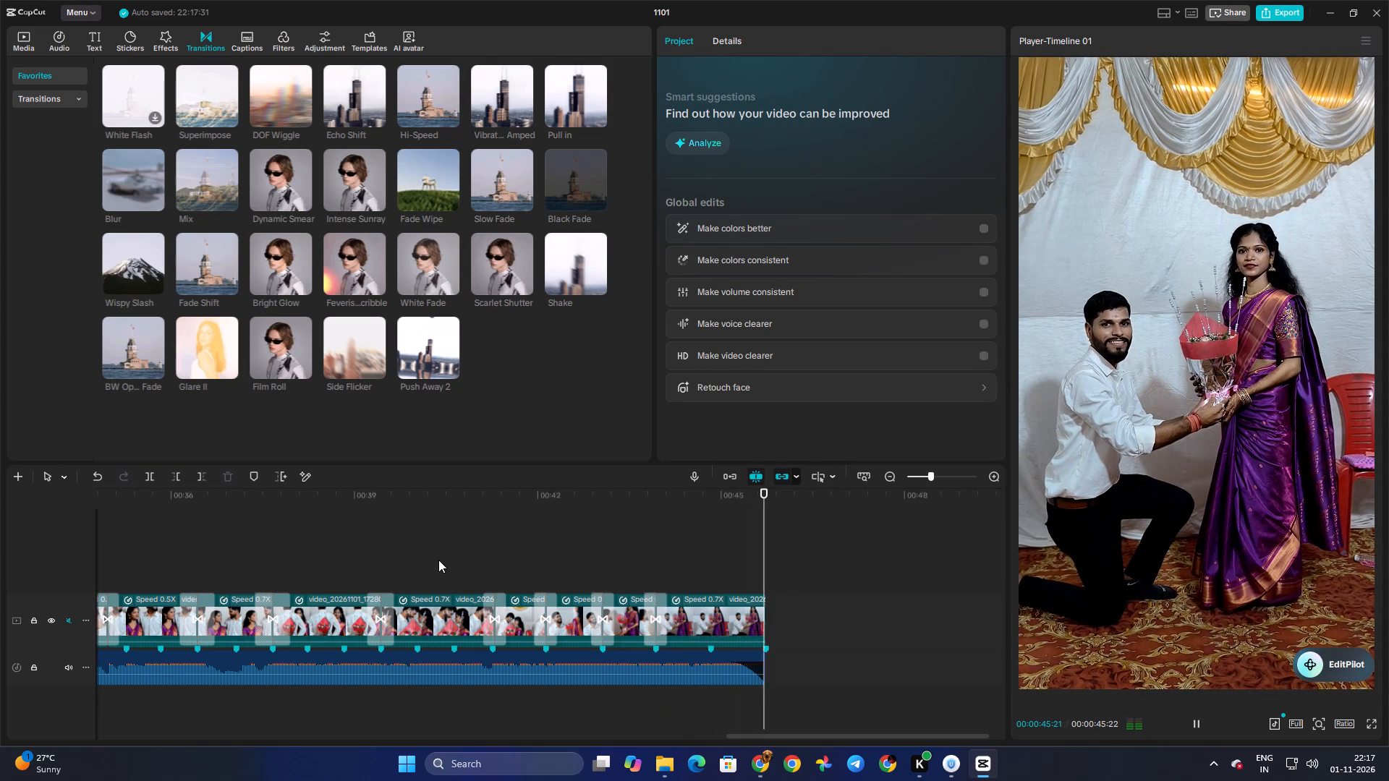
{"action": "left_click", "coordinate": [601, 563]}
{"action": "key", "text": "space"}
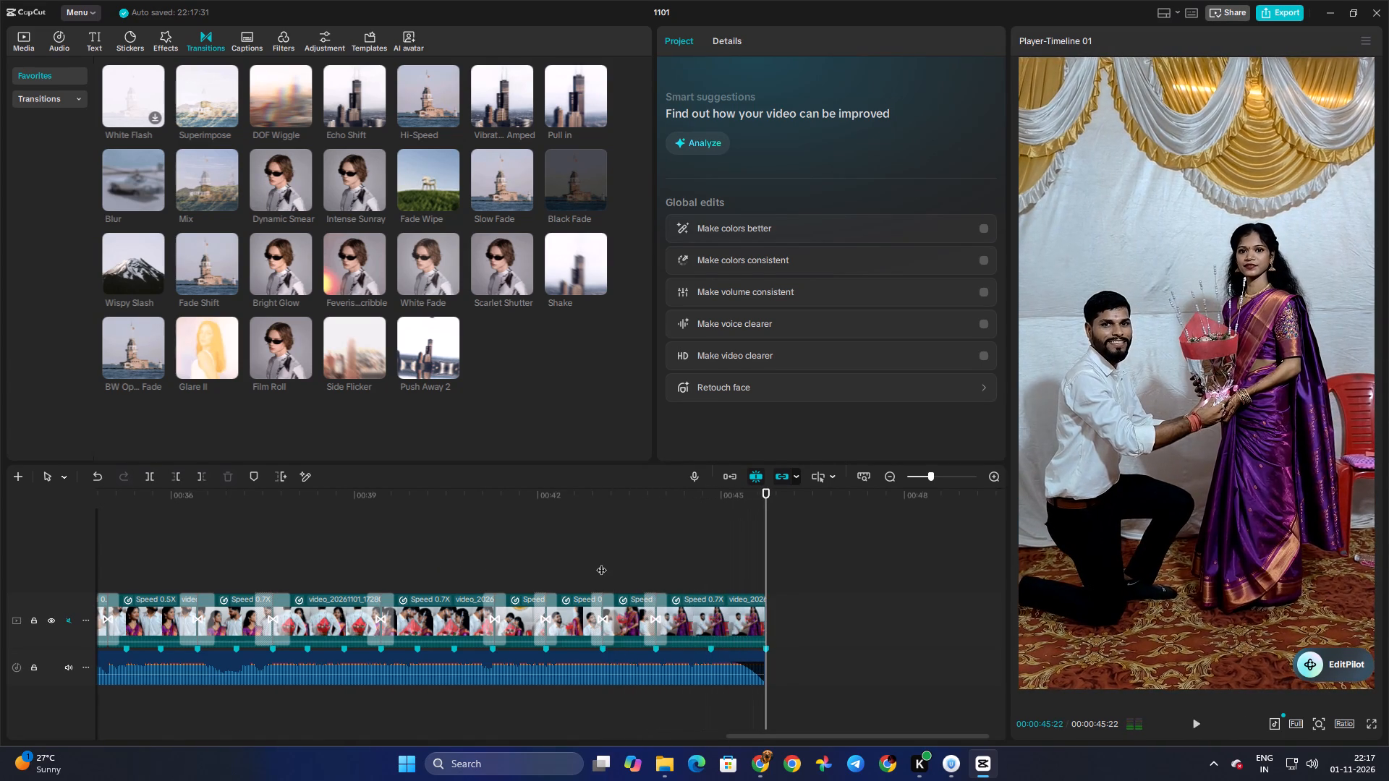
Return to the beginning of the timeline, play the opening and search the video effects for "zoom".
{"action": "left_click", "coordinate": [601, 563]}
{"action": "left_click_drag", "start_coordinate": [601, 563], "coordinate": [0, 573]}
{"action": "key", "text": "space"}
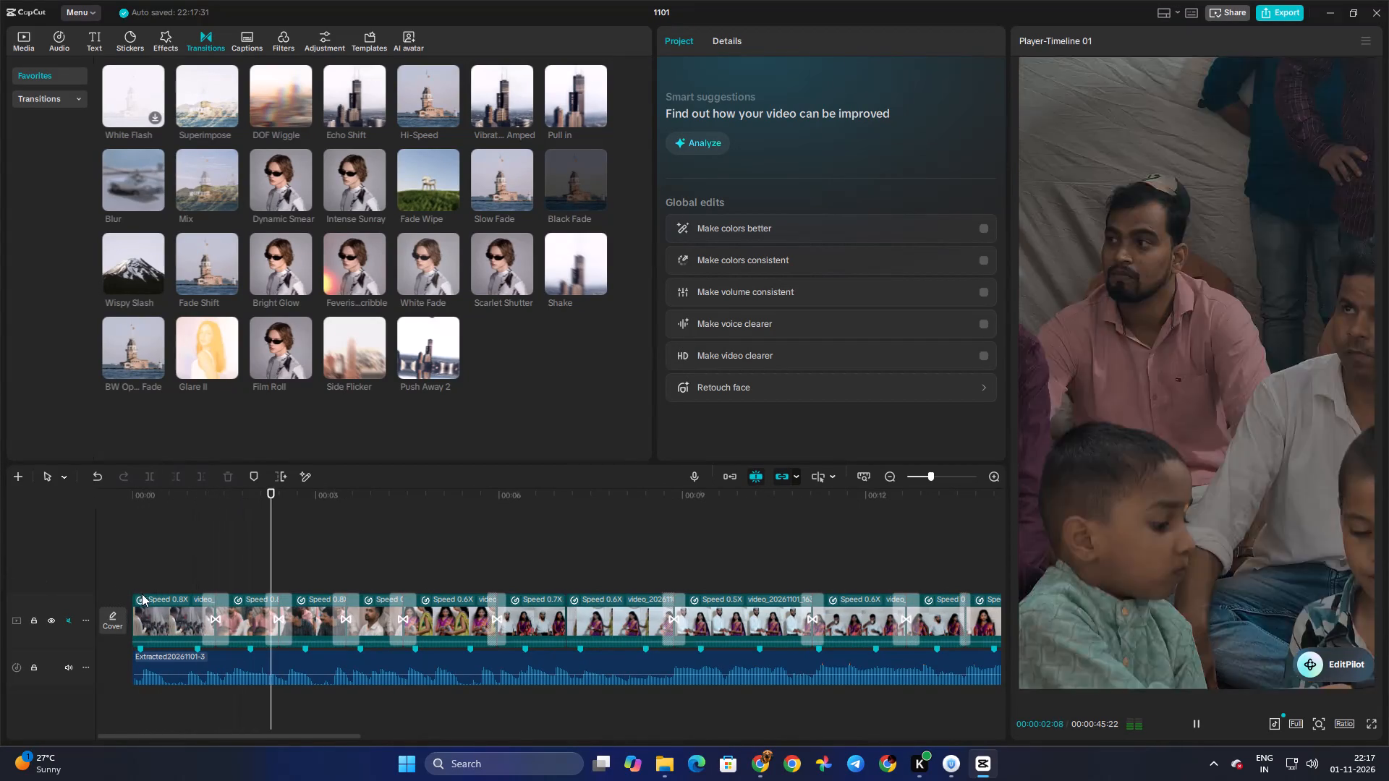
{"action": "left_click", "coordinate": [145, 576]}
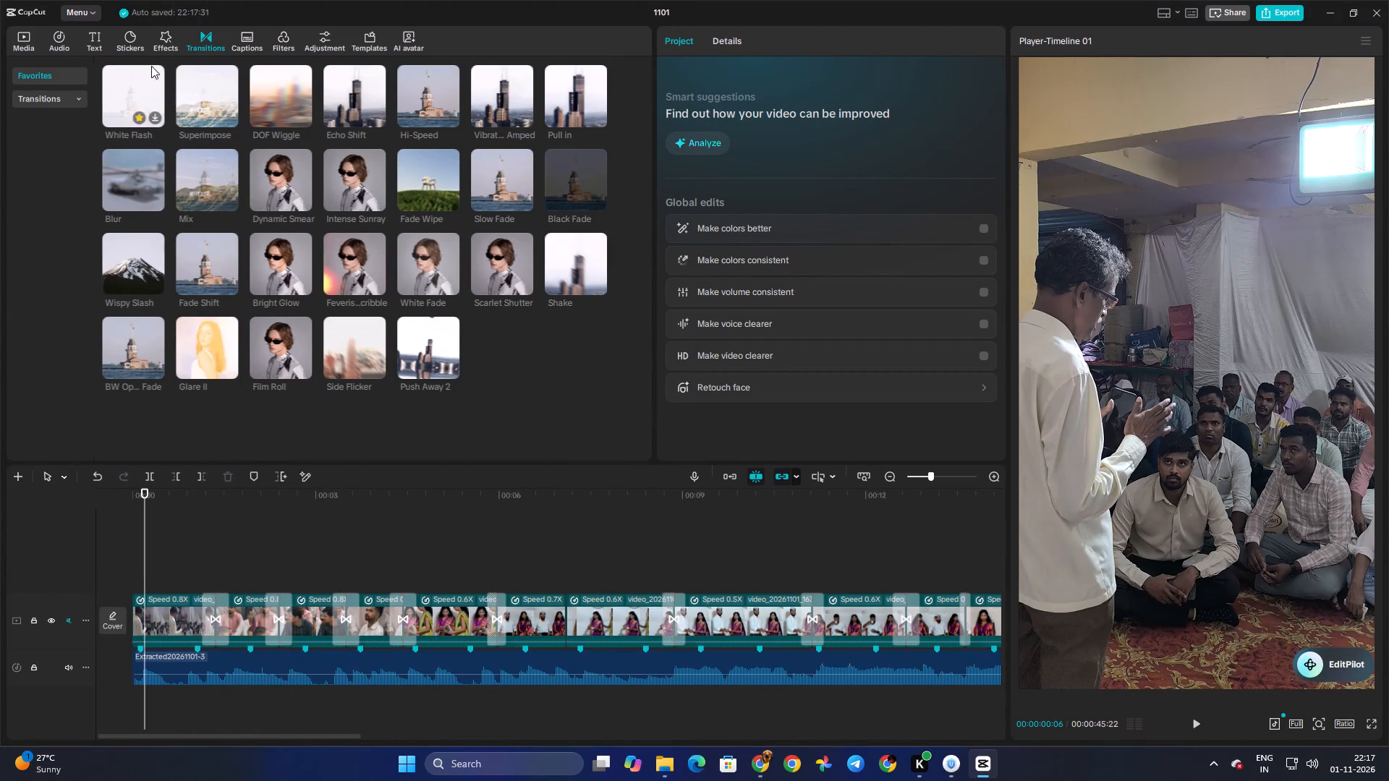
{"action": "left_click", "coordinate": [163, 40]}
{"action": "left_click", "coordinate": [140, 67]}
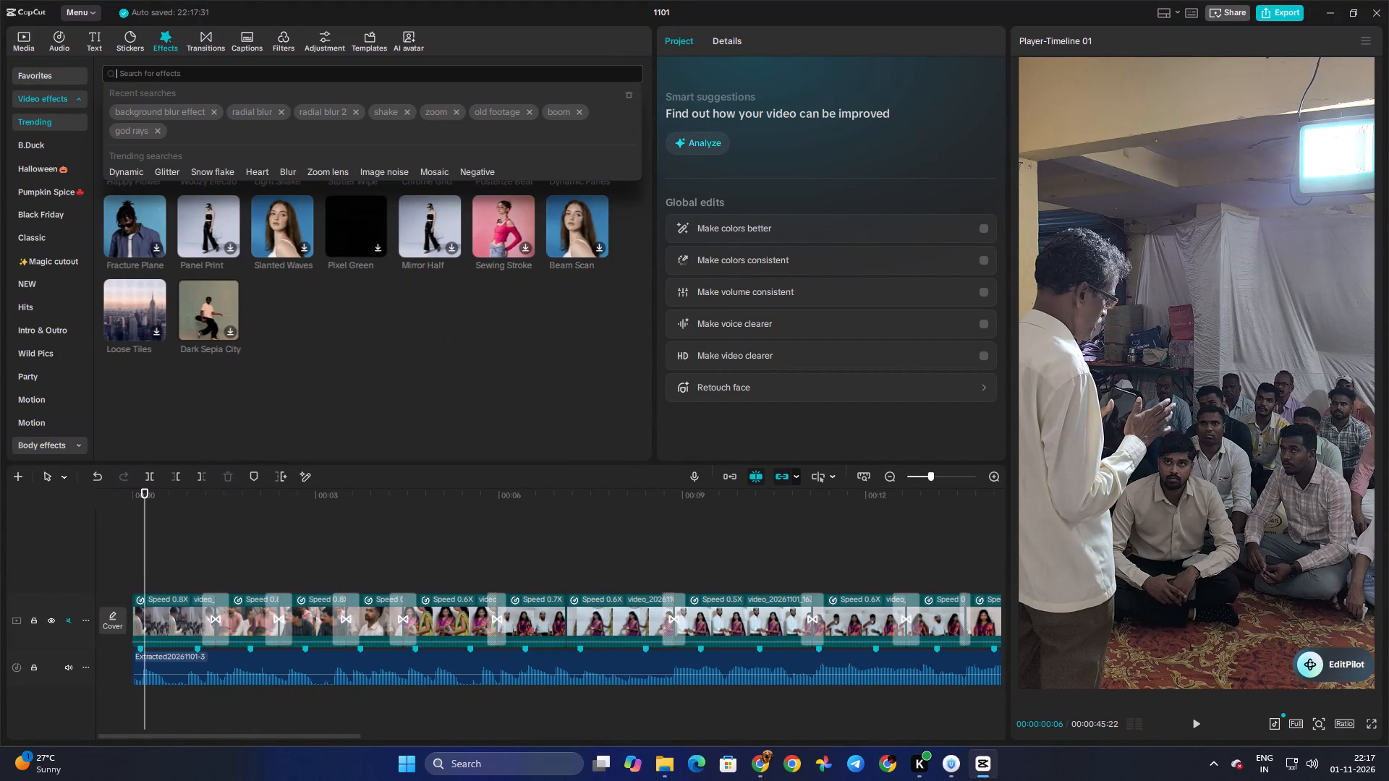
{"action": "key", "text": "z"}
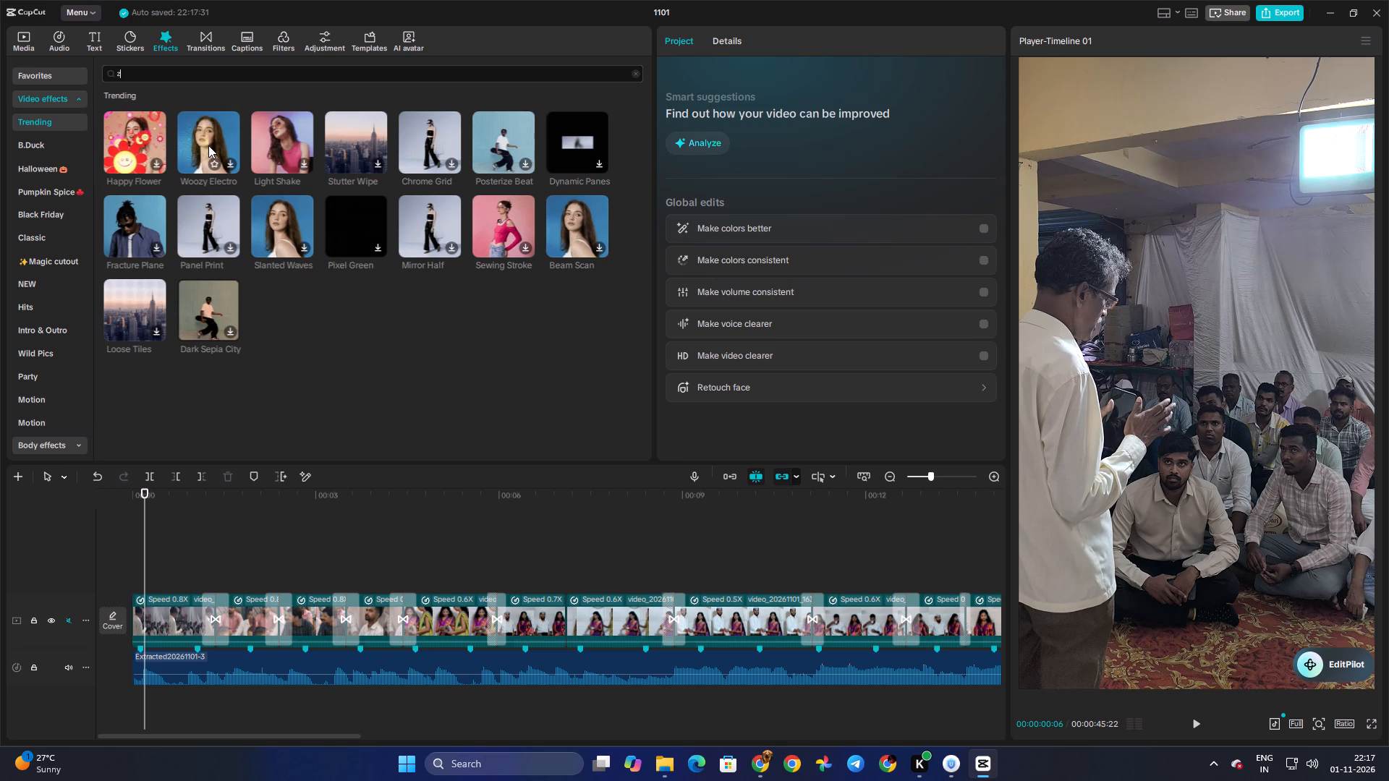
{"action": "key", "text": "o"}
{"action": "key", "text": "o"}
{"action": "key", "text": "Return"}
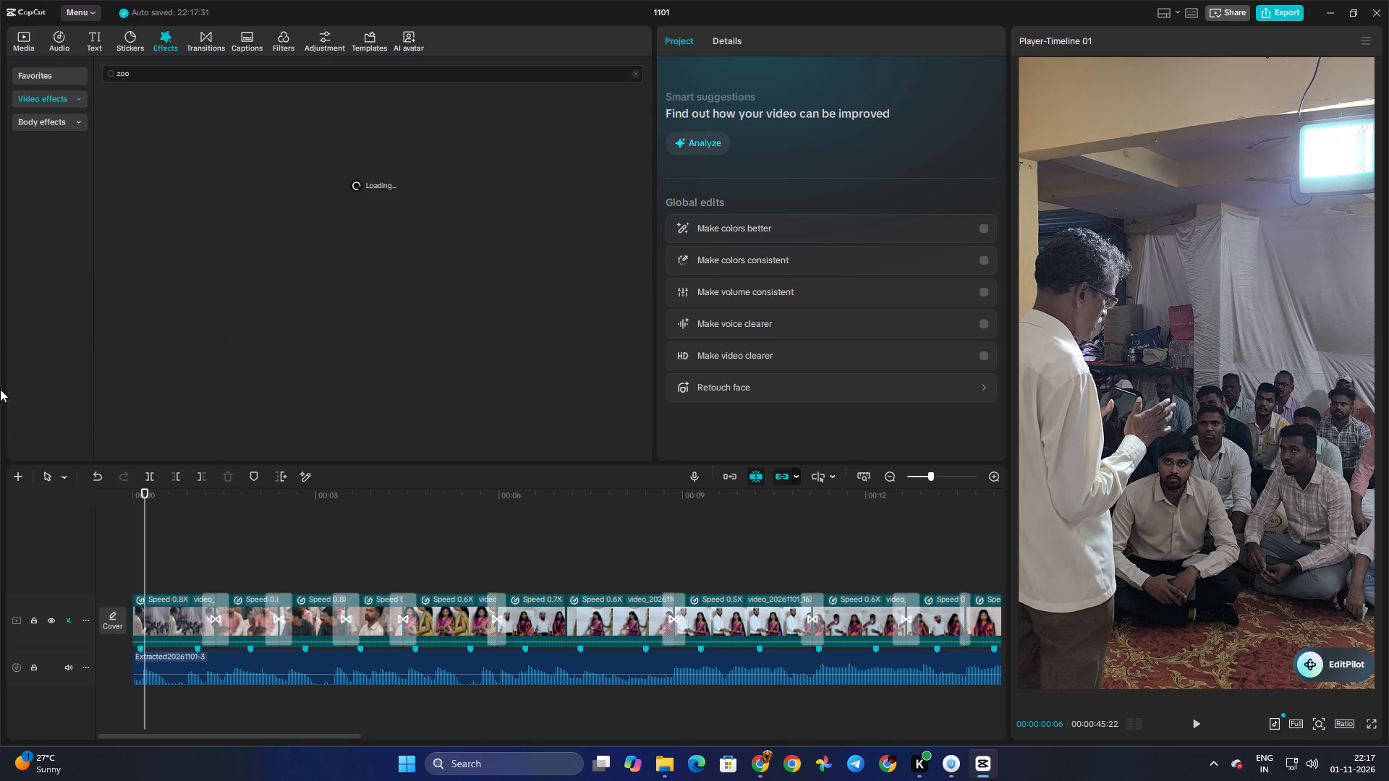
{"action": "left_click", "coordinate": [157, 73]}
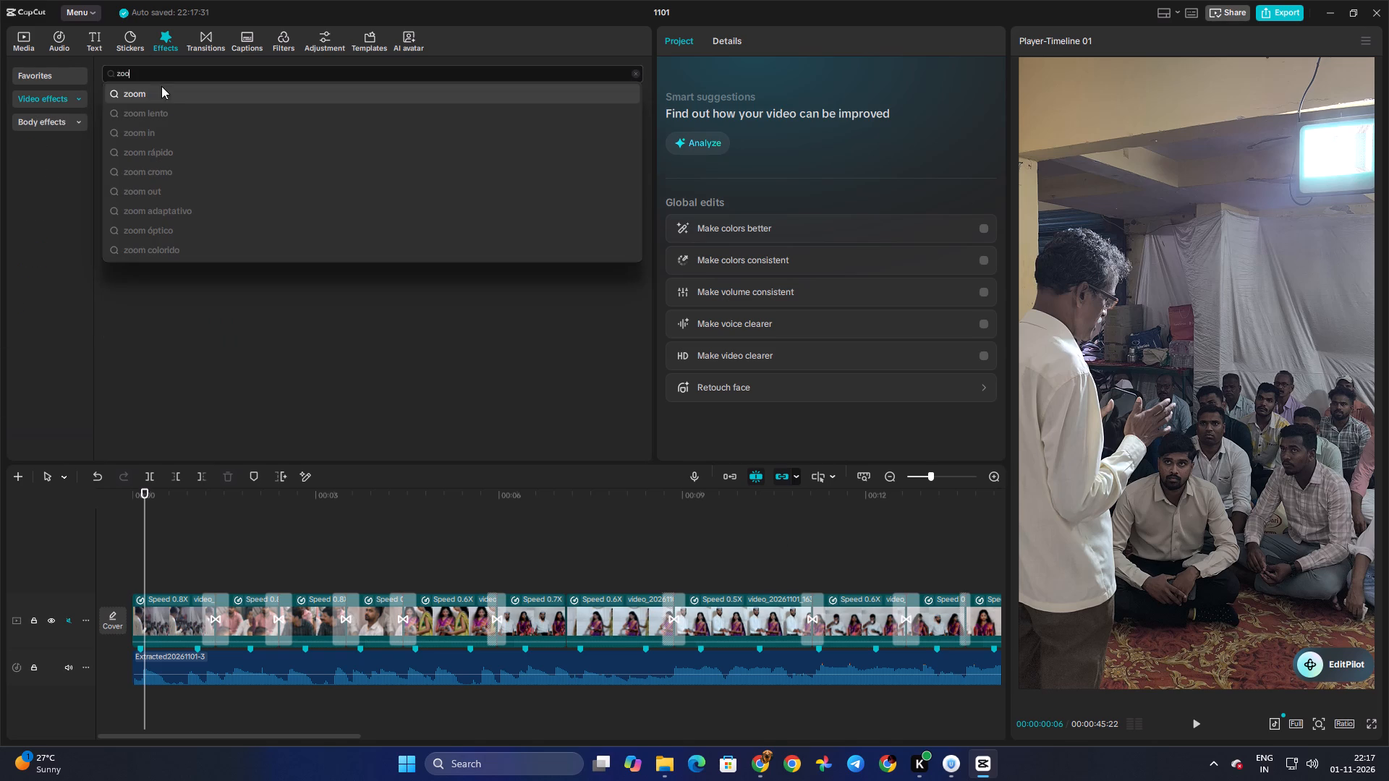
{"action": "left_click", "coordinate": [169, 96]}
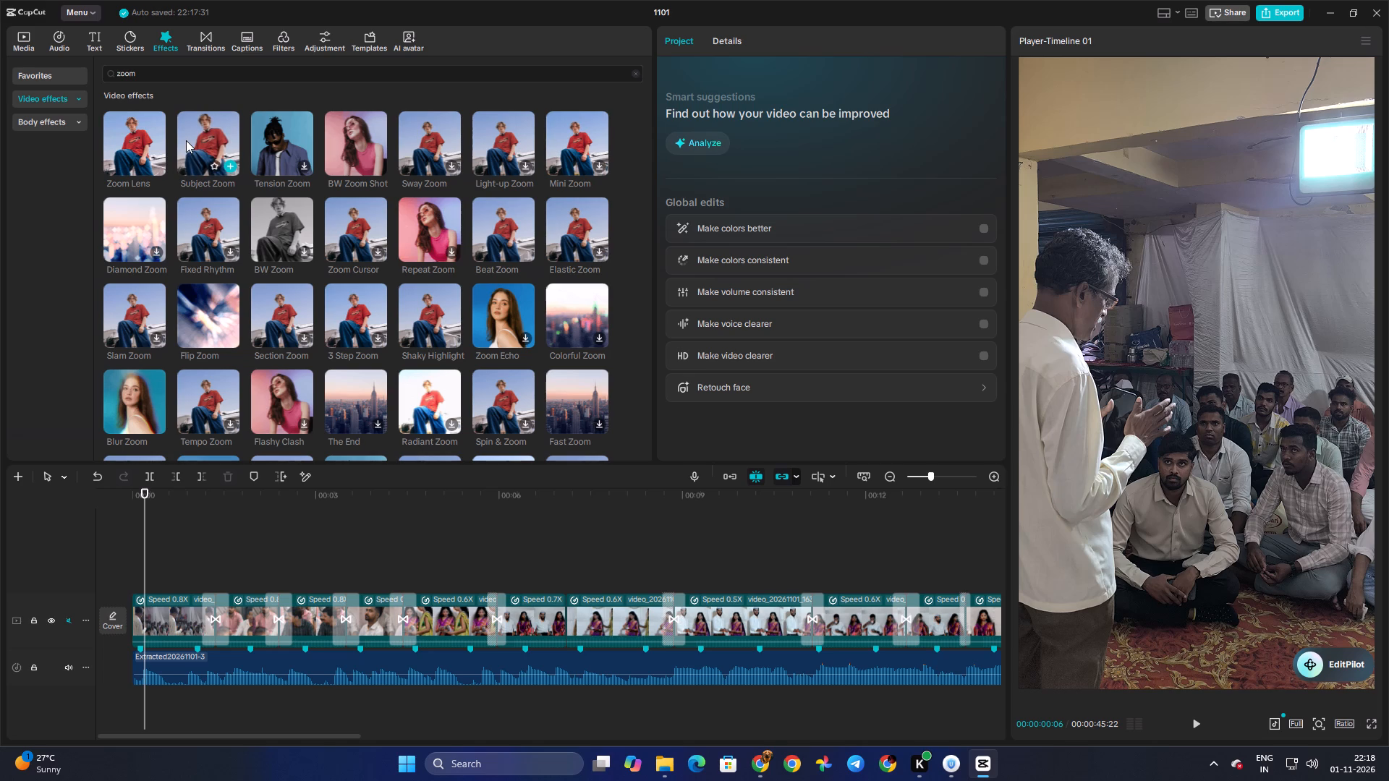
Add the Zoom Lens effect at the timeline start with Range 6, shorten it to about 1.3 s and play it.
{"action": "key", "text": "space"}
{"action": "key", "text": "space"}
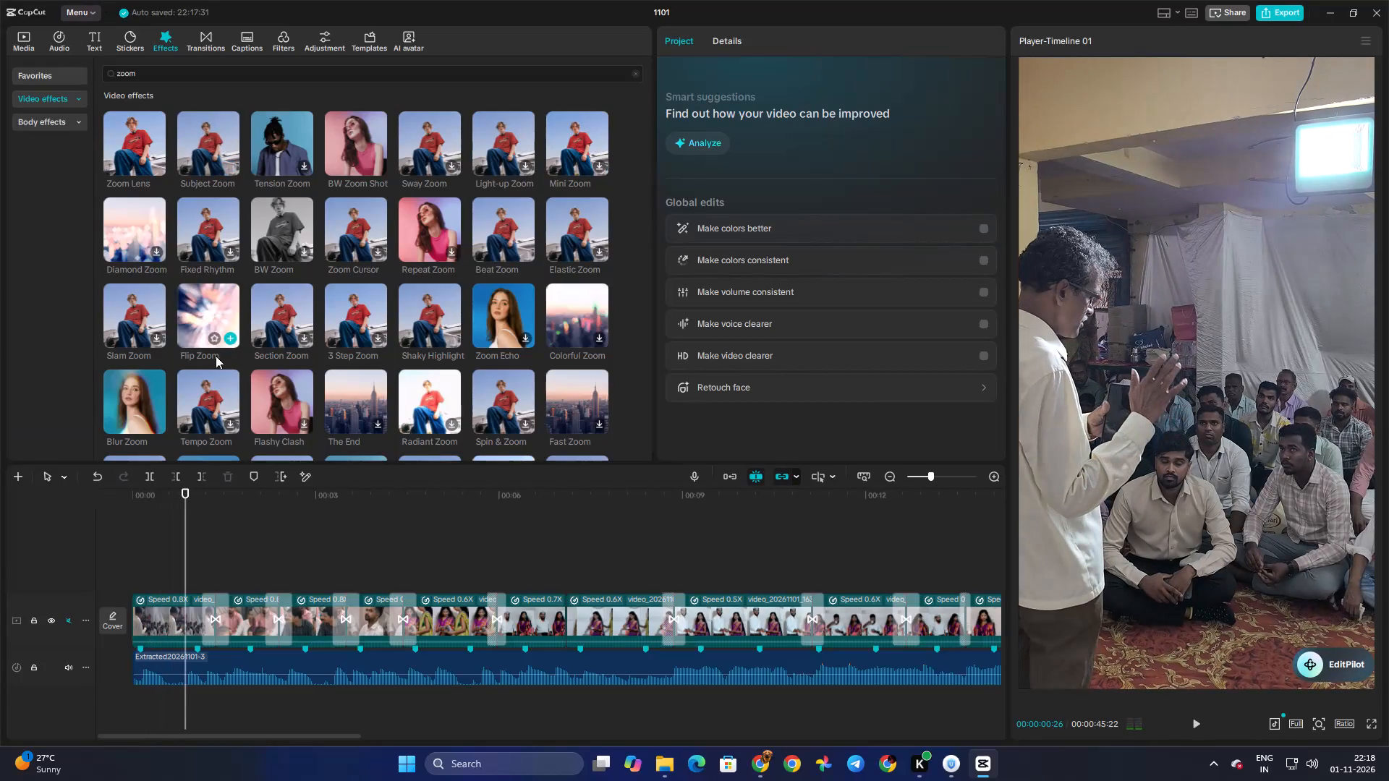
{"action": "left_click_drag", "start_coordinate": [126, 151], "coordinate": [137, 576]}
{"action": "left_click", "coordinate": [681, 197]}
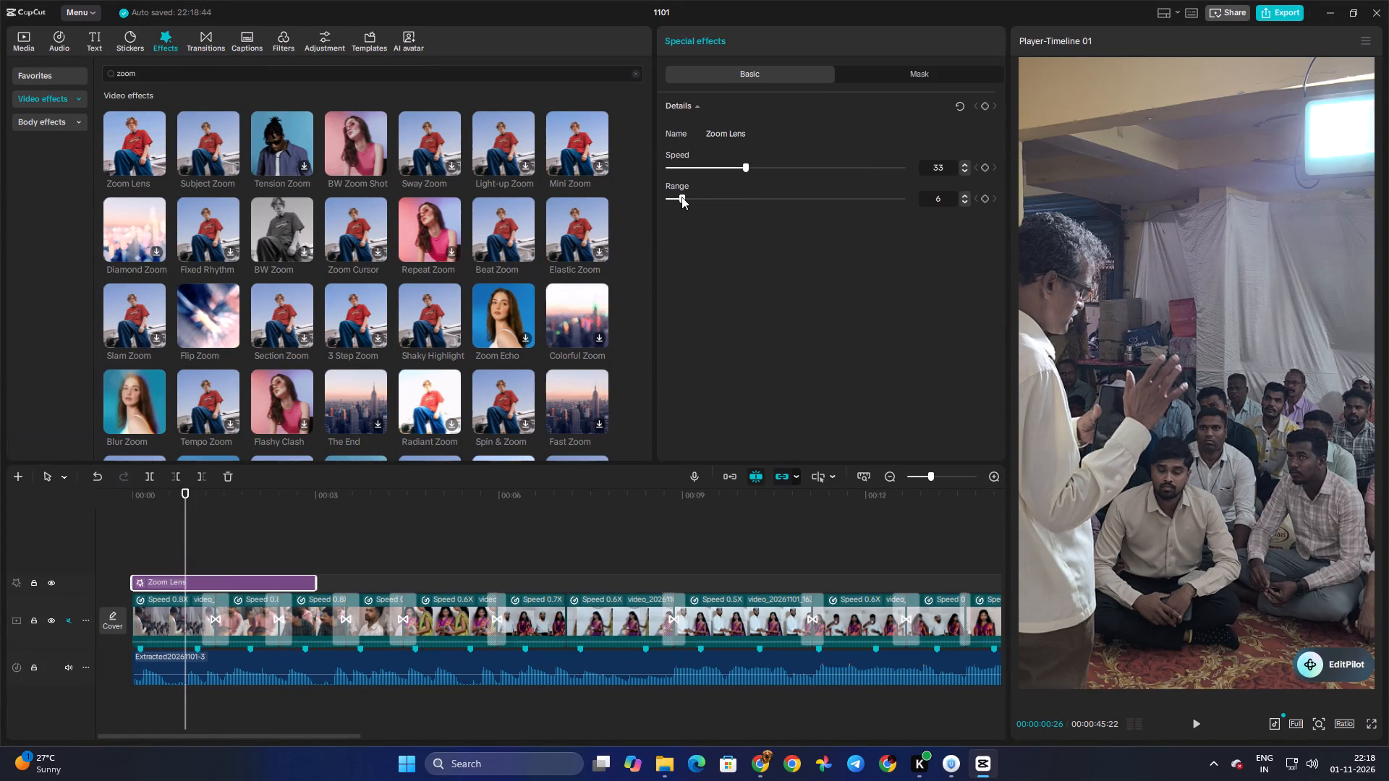
{"action": "left_click_drag", "start_coordinate": [312, 585], "coordinate": [210, 590]}
{"action": "double_click", "coordinate": [132, 546]}
{"action": "left_click", "coordinate": [145, 560]}
{"action": "left_click_drag", "start_coordinate": [143, 560], "coordinate": [124, 563]}
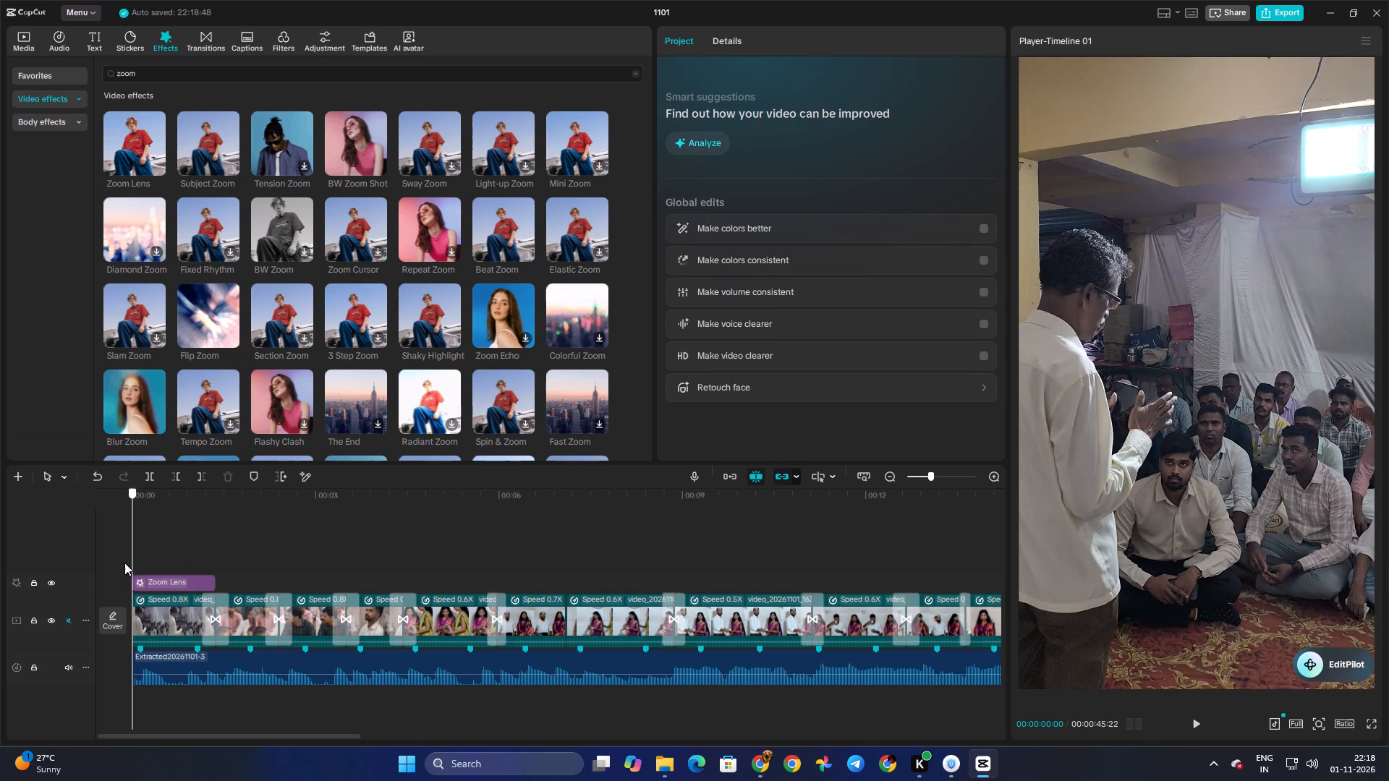
{"action": "left_click_drag", "start_coordinate": [124, 563], "coordinate": [113, 563]}
{"action": "key", "text": "space"}
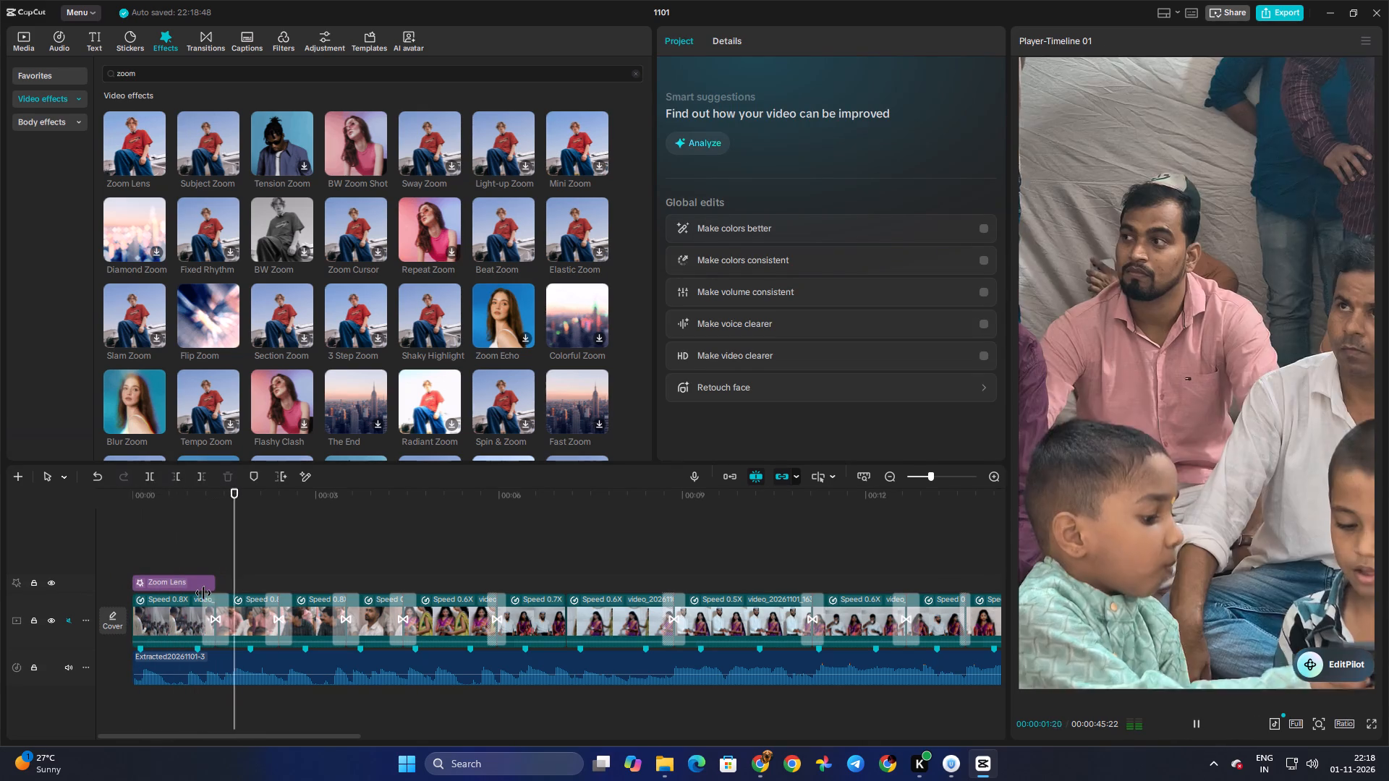
{"action": "key", "text": "space"}
Copy the Zoom Lens effect, paste it at about 00:00:04:13 over the start of the women's clip and play it.
{"action": "left_click", "coordinate": [186, 583]}
{"action": "key", "text": "ctrl+c"}
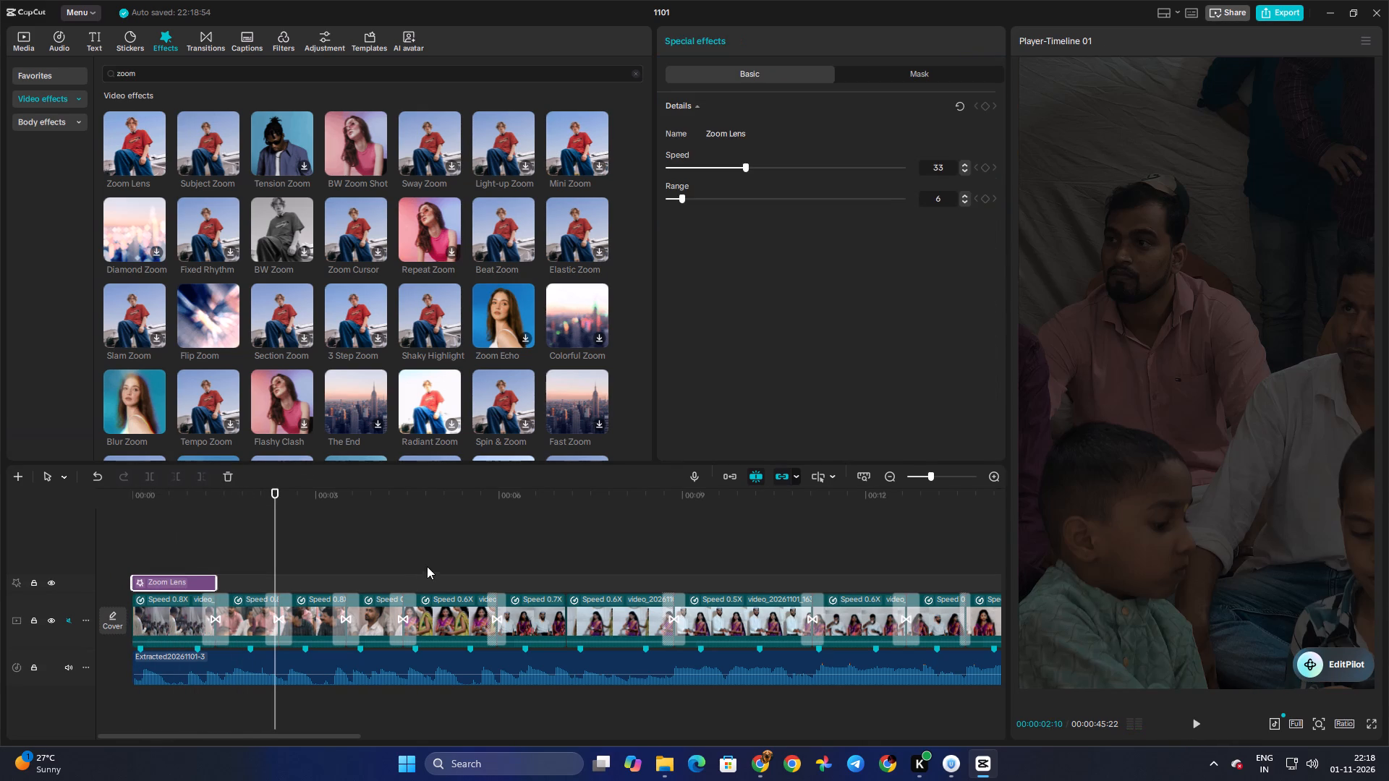
{"action": "double_click", "coordinate": [432, 560]}
{"action": "key", "text": "space"}
{"action": "left_click", "coordinate": [432, 560]}
{"action": "left_click_drag", "start_coordinate": [433, 559], "coordinate": [398, 563]}
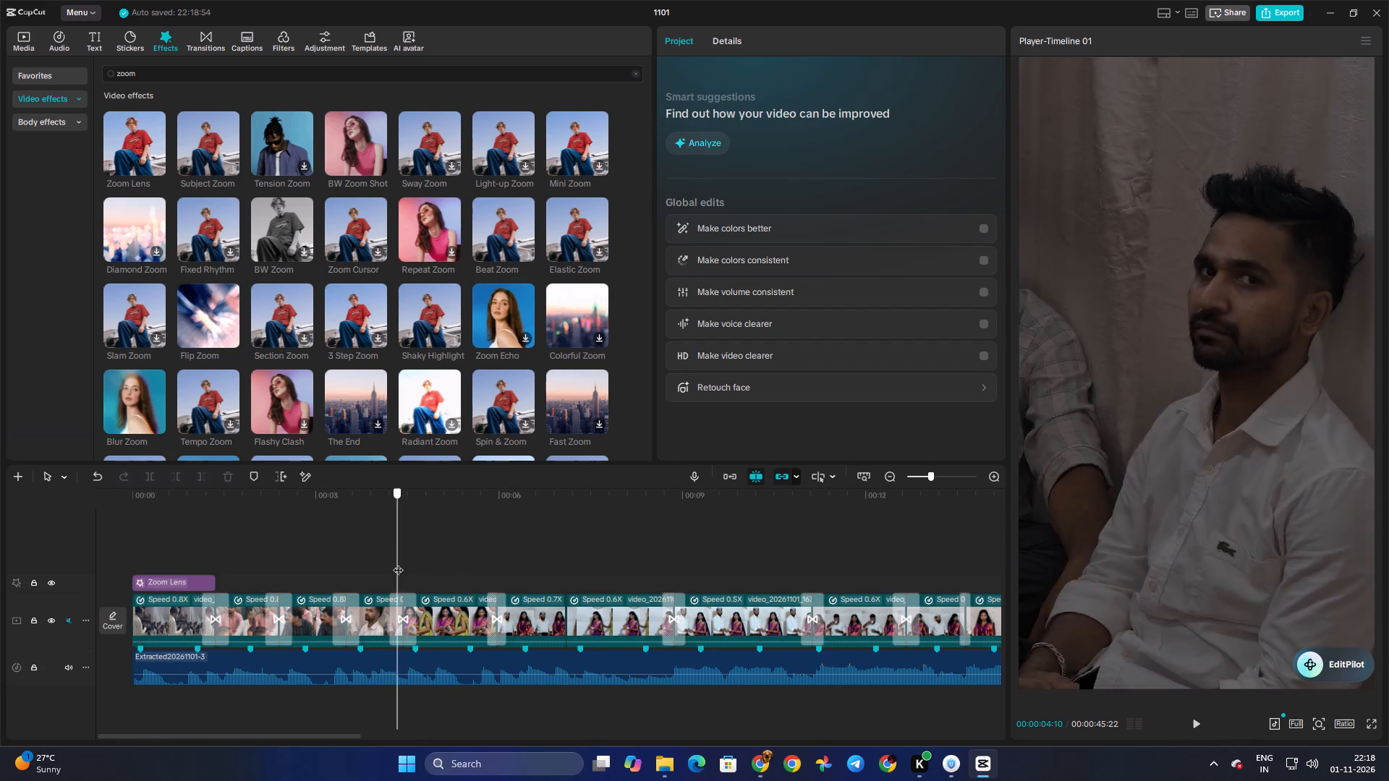
{"action": "left_click_drag", "start_coordinate": [398, 563], "coordinate": [401, 563]}
{"action": "key", "text": "ctrl+v"}
{"action": "key", "text": "space"}
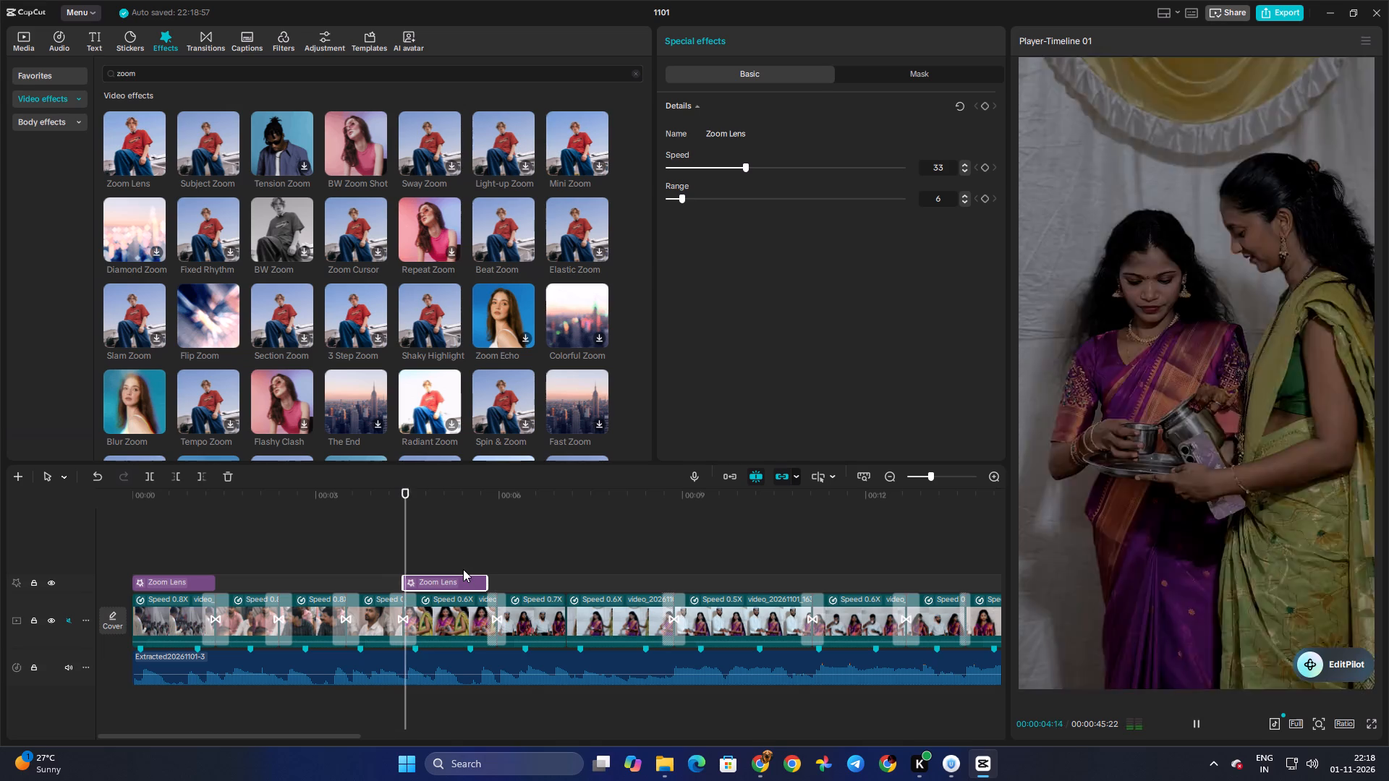
{"action": "key", "text": "space"}
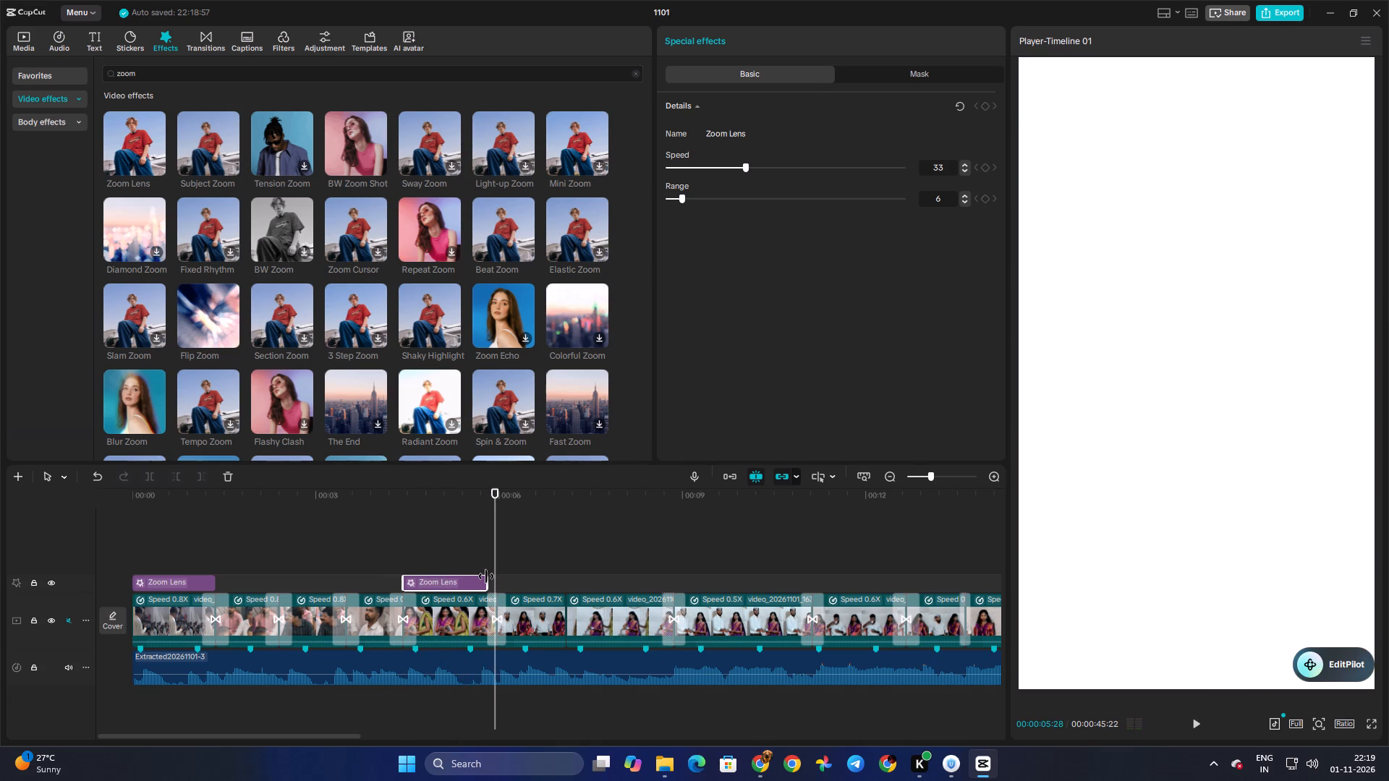
Extend the second Zoom Lens effect's end to the cut just before 00:00:06 and check that point.
{"action": "left_click", "coordinate": [486, 576]}
{"action": "left_click", "coordinate": [457, 558]}
{"action": "key", "text": "space"}
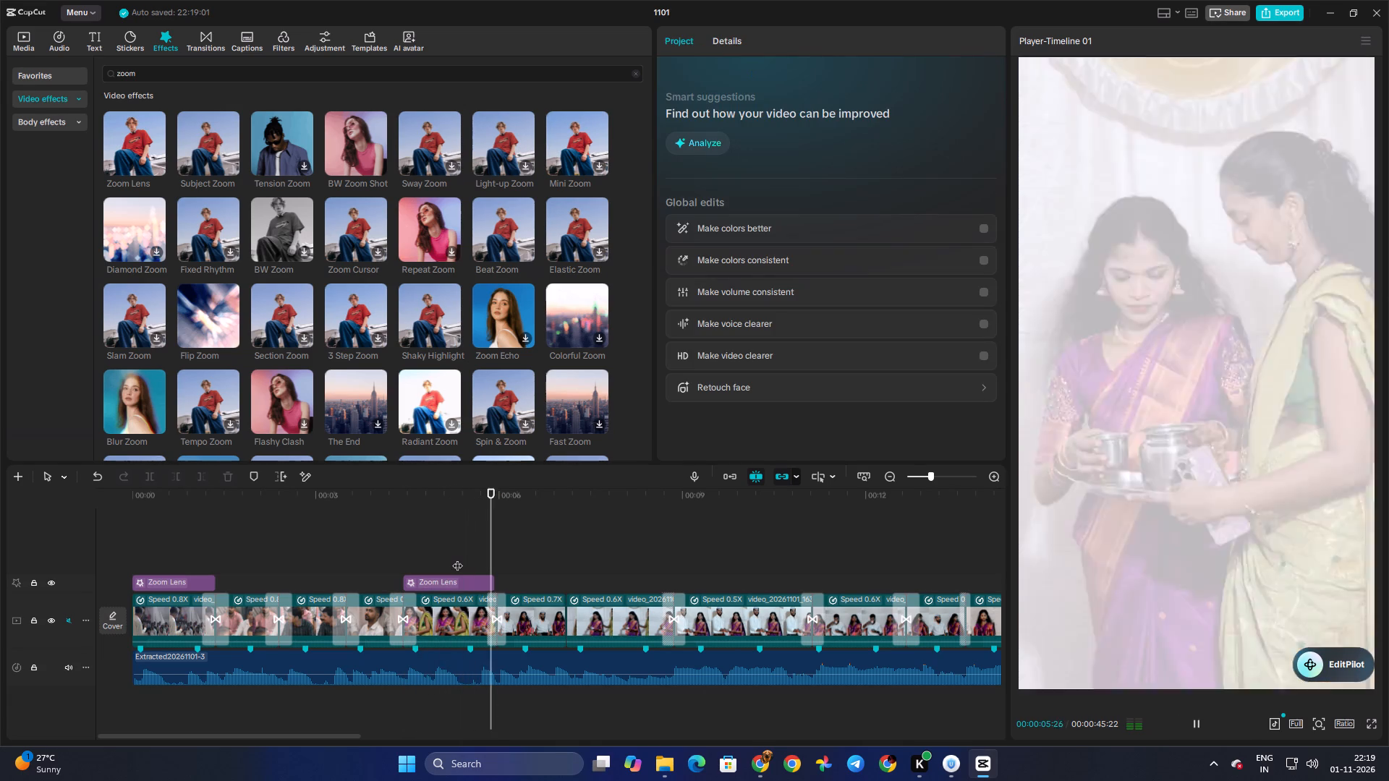
{"action": "key", "text": "space"}
{"action": "left_click", "coordinate": [509, 568]}
{"action": "left_click_drag", "start_coordinate": [509, 568], "coordinate": [496, 568]}
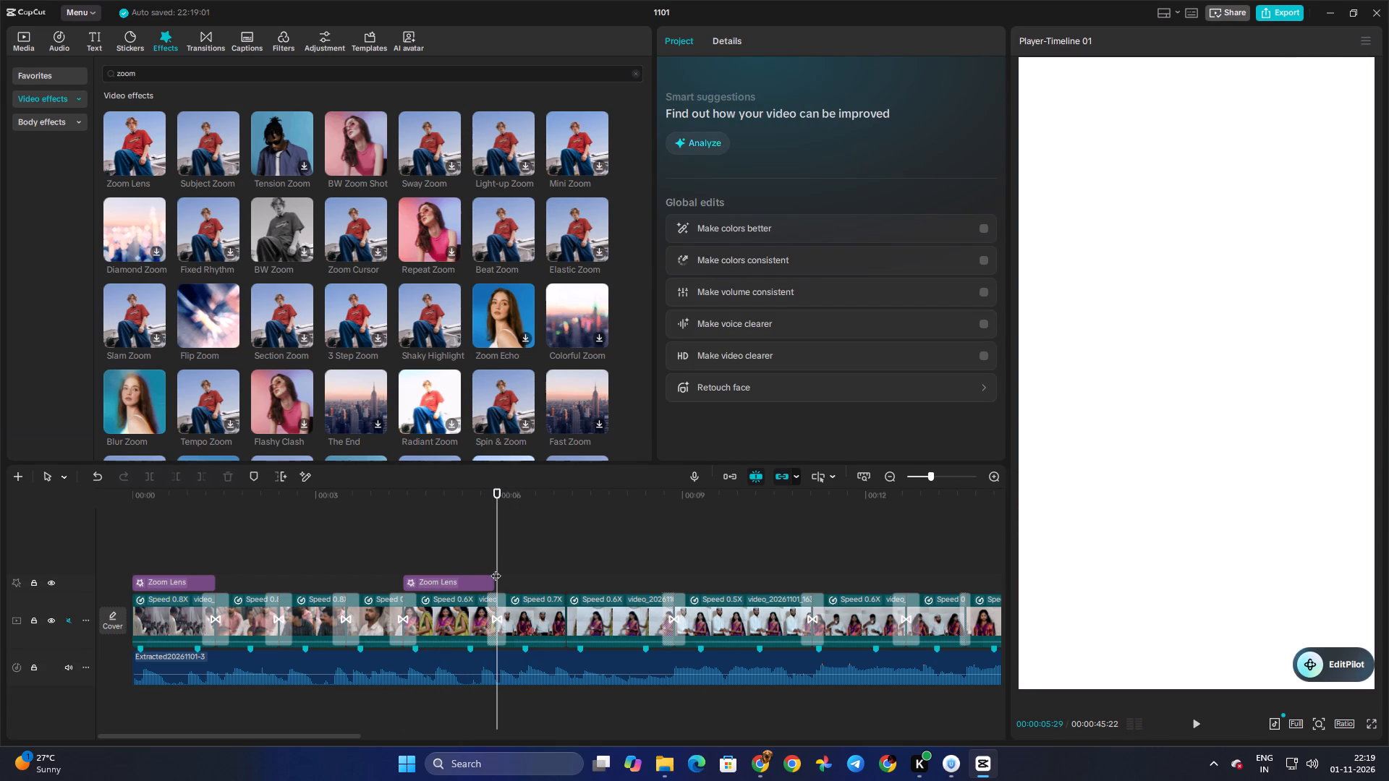
Paste the Zoom Lens effect at 00:00:05:29, shorten it to end at the cut near 00:00:07 and play it.
{"action": "key", "text": "ctrl+v"}
{"action": "left_click_drag", "start_coordinate": [579, 576], "coordinate": [564, 579]}
{"action": "key", "text": "space"}
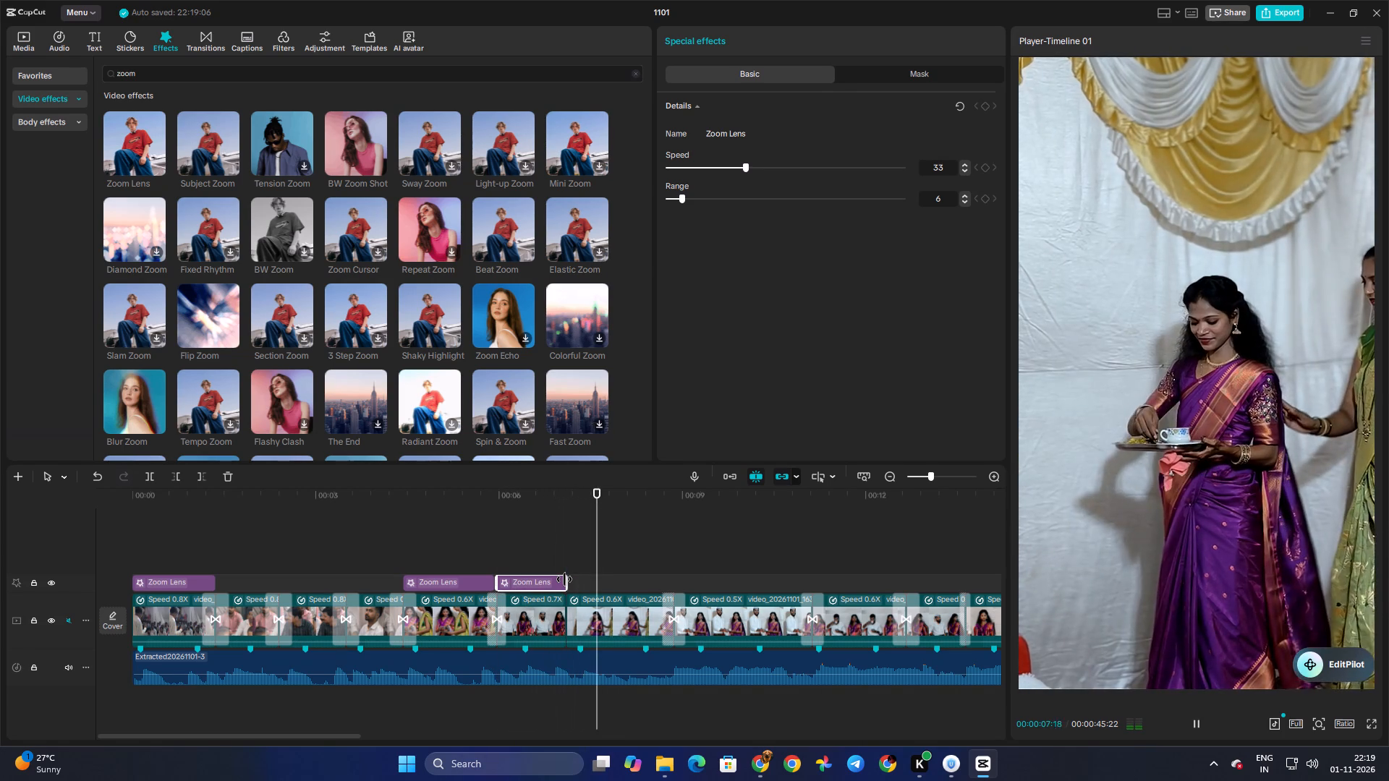
{"action": "key", "text": "space"}
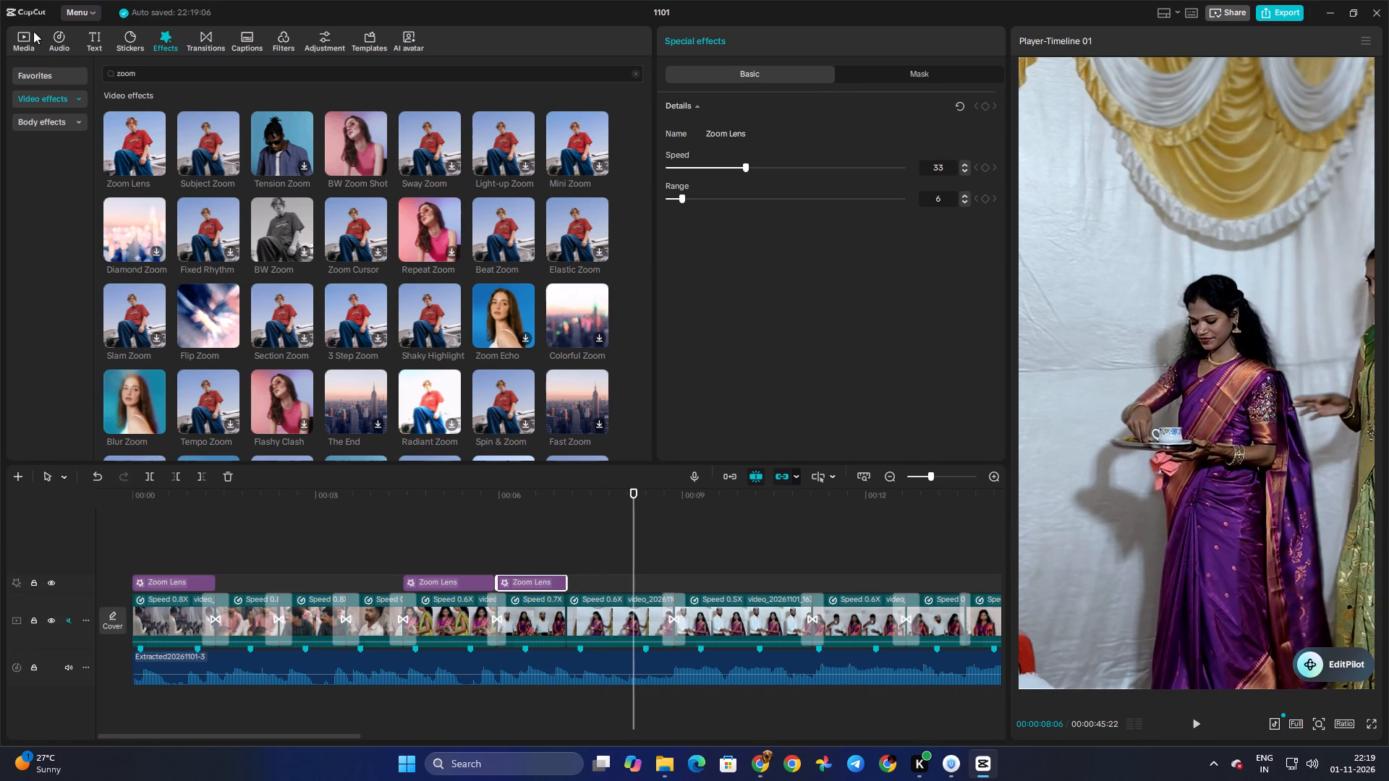
Add the favorite Superimpose transition at the cut near 00:00:07 and play on past 00:00:09.
{"action": "left_click", "coordinate": [197, 44]}
{"action": "left_click_drag", "start_coordinate": [188, 101], "coordinate": [548, 615]}
{"action": "left_click", "coordinate": [535, 550]}
{"action": "key", "text": "space"}
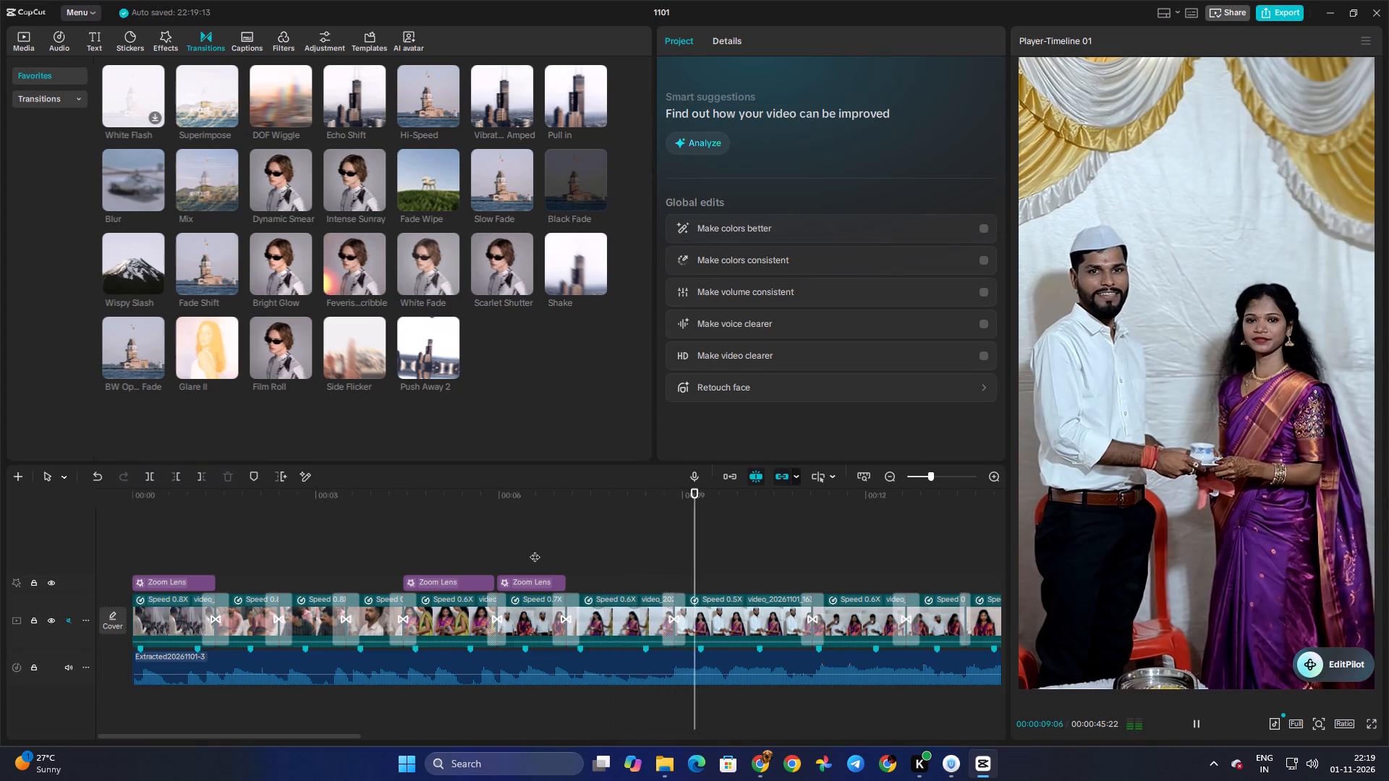
{"action": "key", "text": "space"}
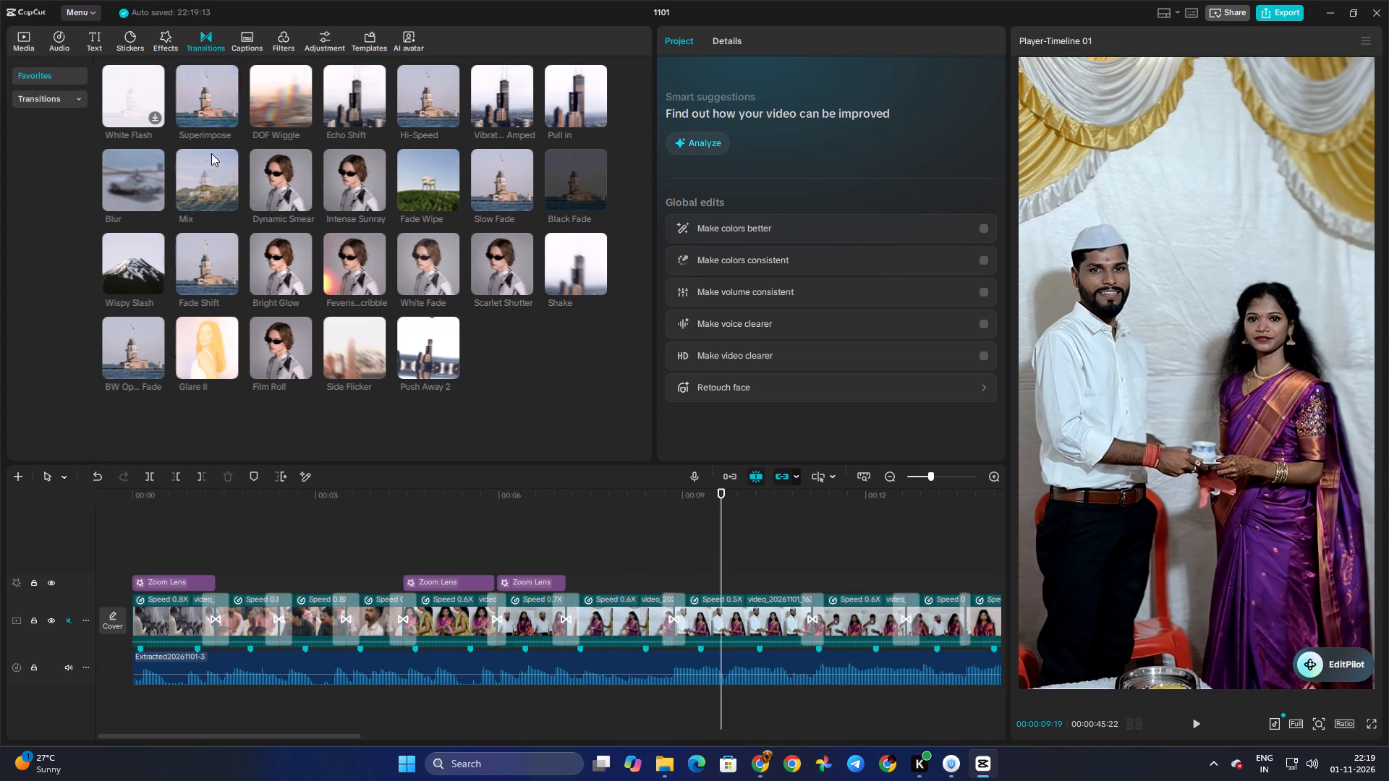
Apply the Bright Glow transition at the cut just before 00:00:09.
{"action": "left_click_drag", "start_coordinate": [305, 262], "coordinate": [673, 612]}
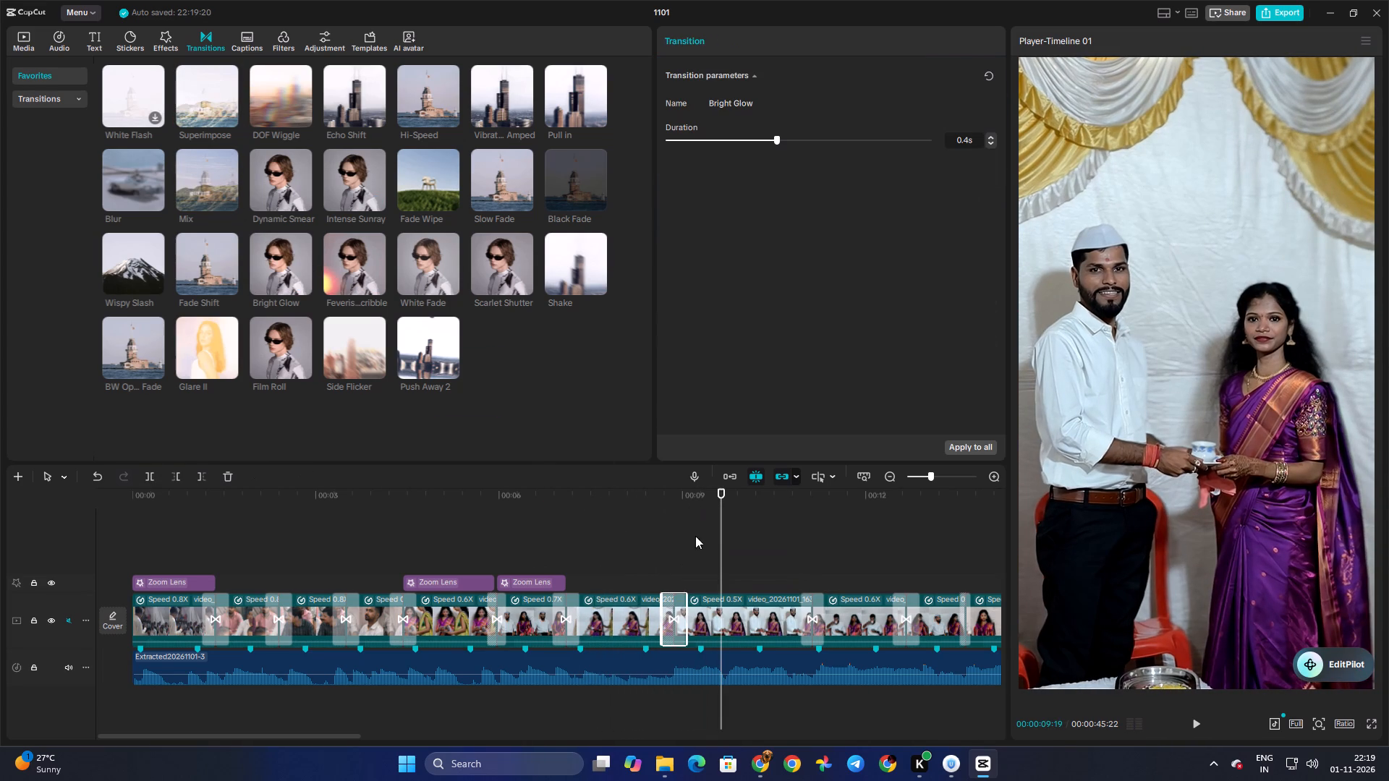
Apply the Side Flicker transition at the cut just before 00:00:09 and play that part.
{"action": "left_click_drag", "start_coordinate": [280, 339], "coordinate": [331, 356]}
{"action": "left_click_drag", "start_coordinate": [344, 352], "coordinate": [483, 465]}
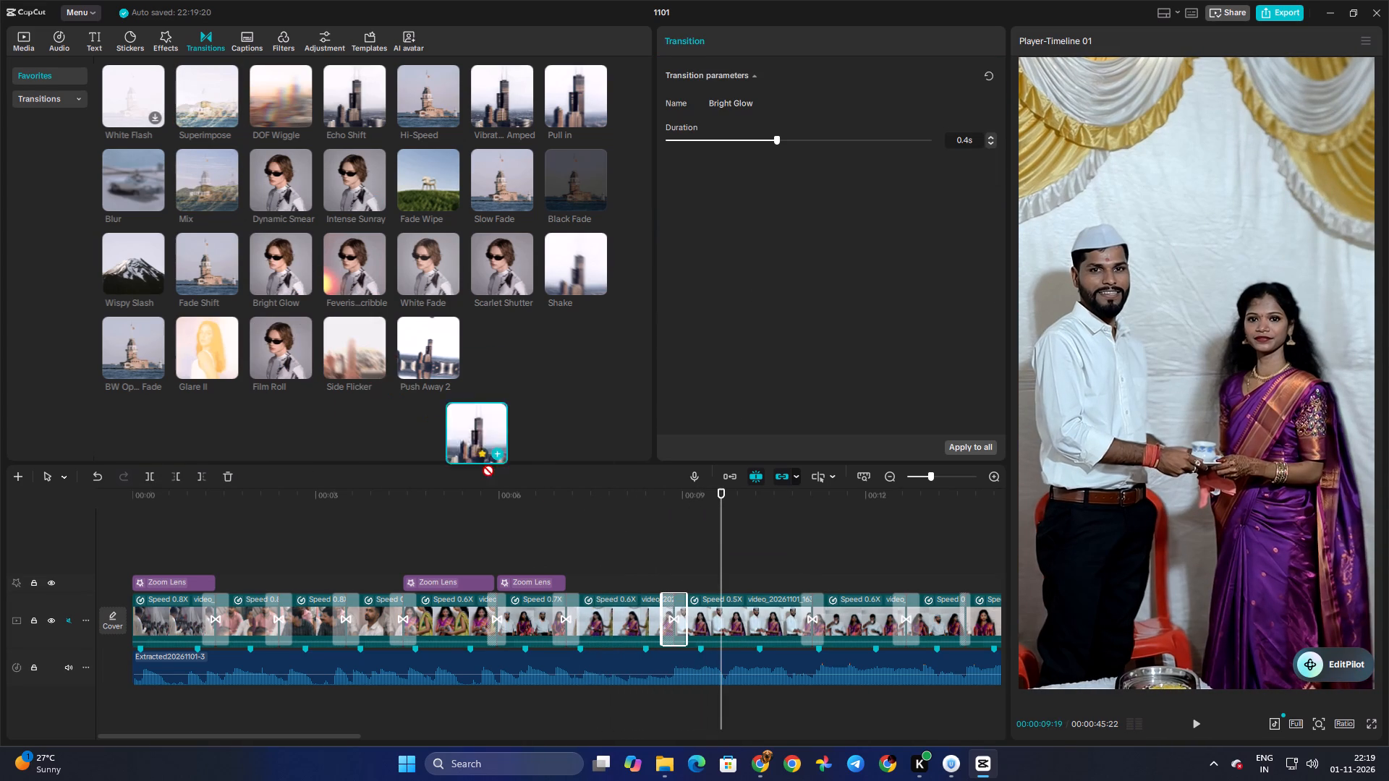
{"action": "left_click_drag", "start_coordinate": [483, 465], "coordinate": [665, 637]}
{"action": "left_click", "coordinate": [647, 581]}
{"action": "key", "text": "space"}
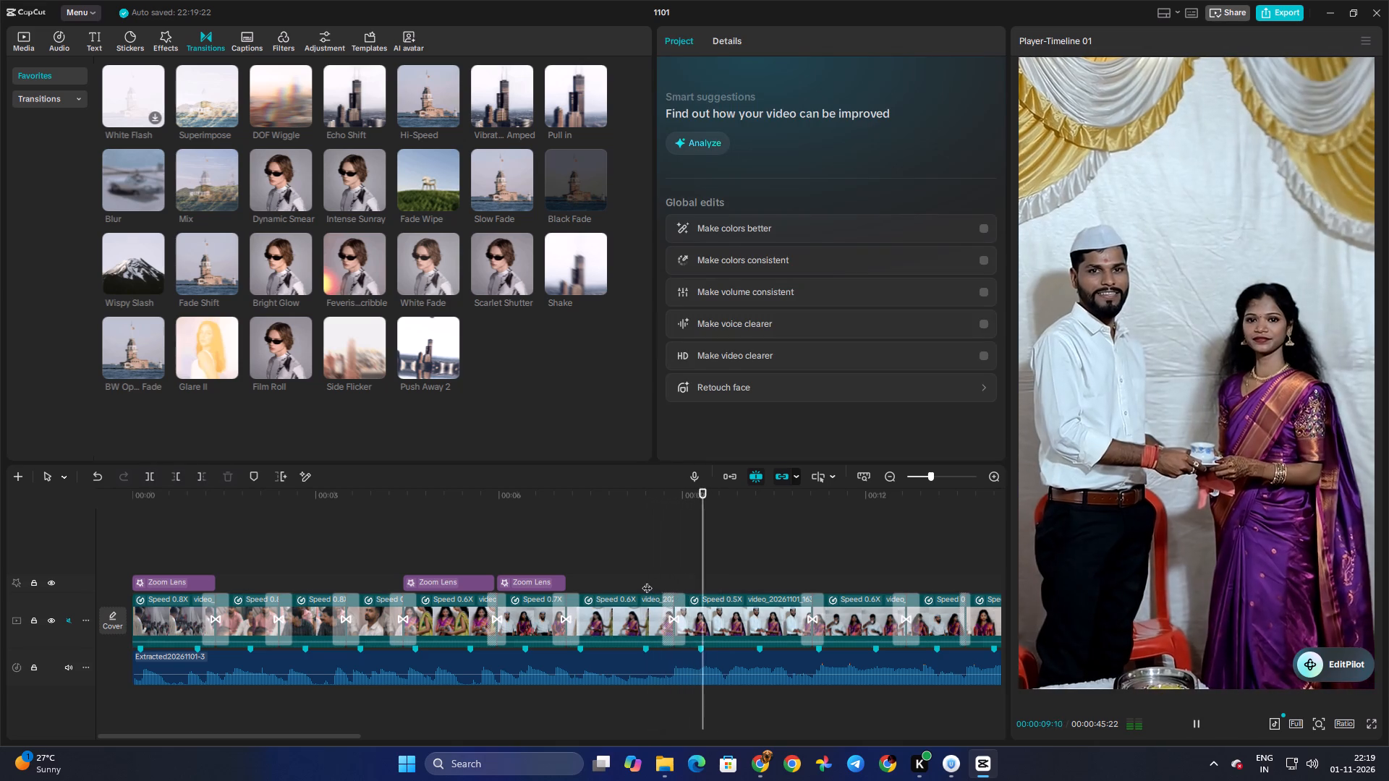
{"action": "left_click", "coordinate": [646, 576]}
{"action": "key", "text": "space"}
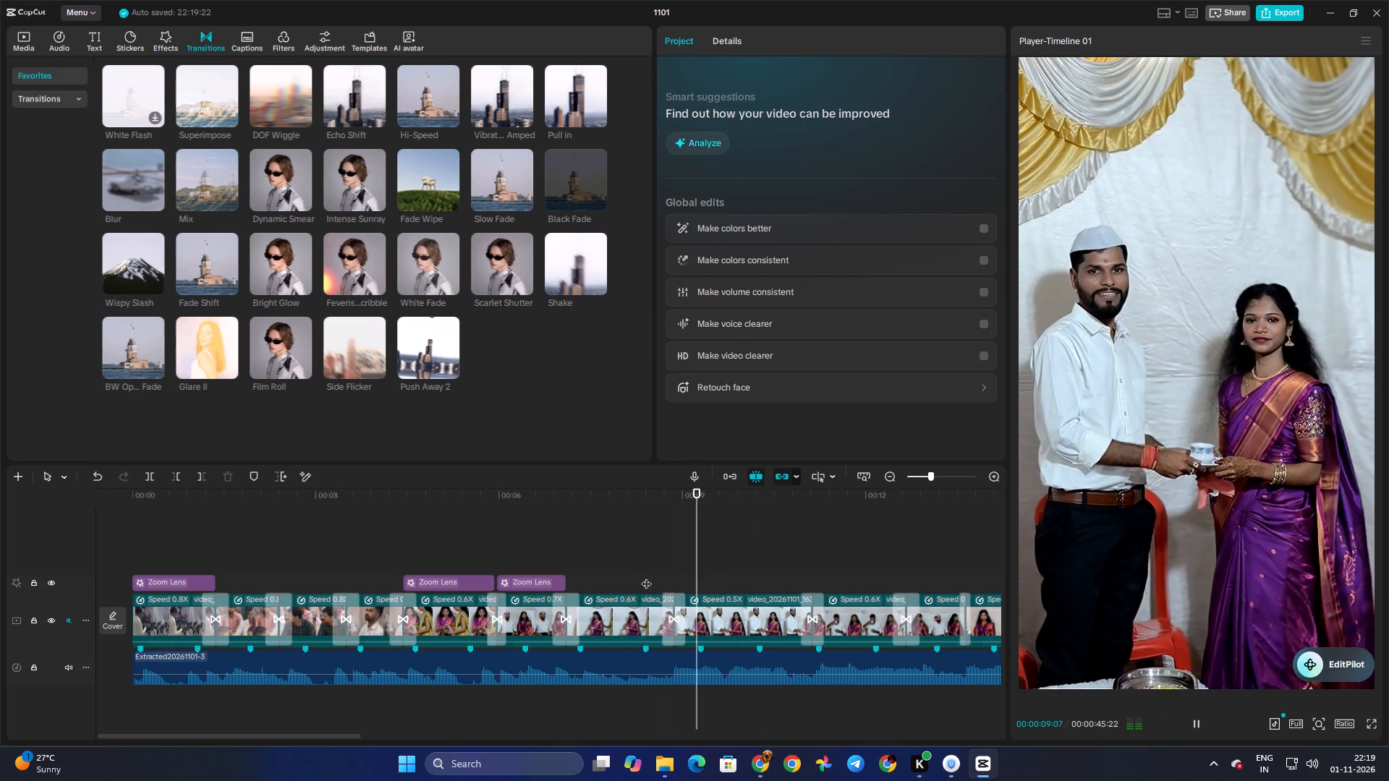
Paste the Zoom Lens effect at 00:00:07:03, extend its end to the cut just before 00:00:09 and play it.
{"action": "left_click", "coordinate": [646, 576]}
{"action": "left_click_drag", "start_coordinate": [646, 576], "coordinate": [592, 574]}
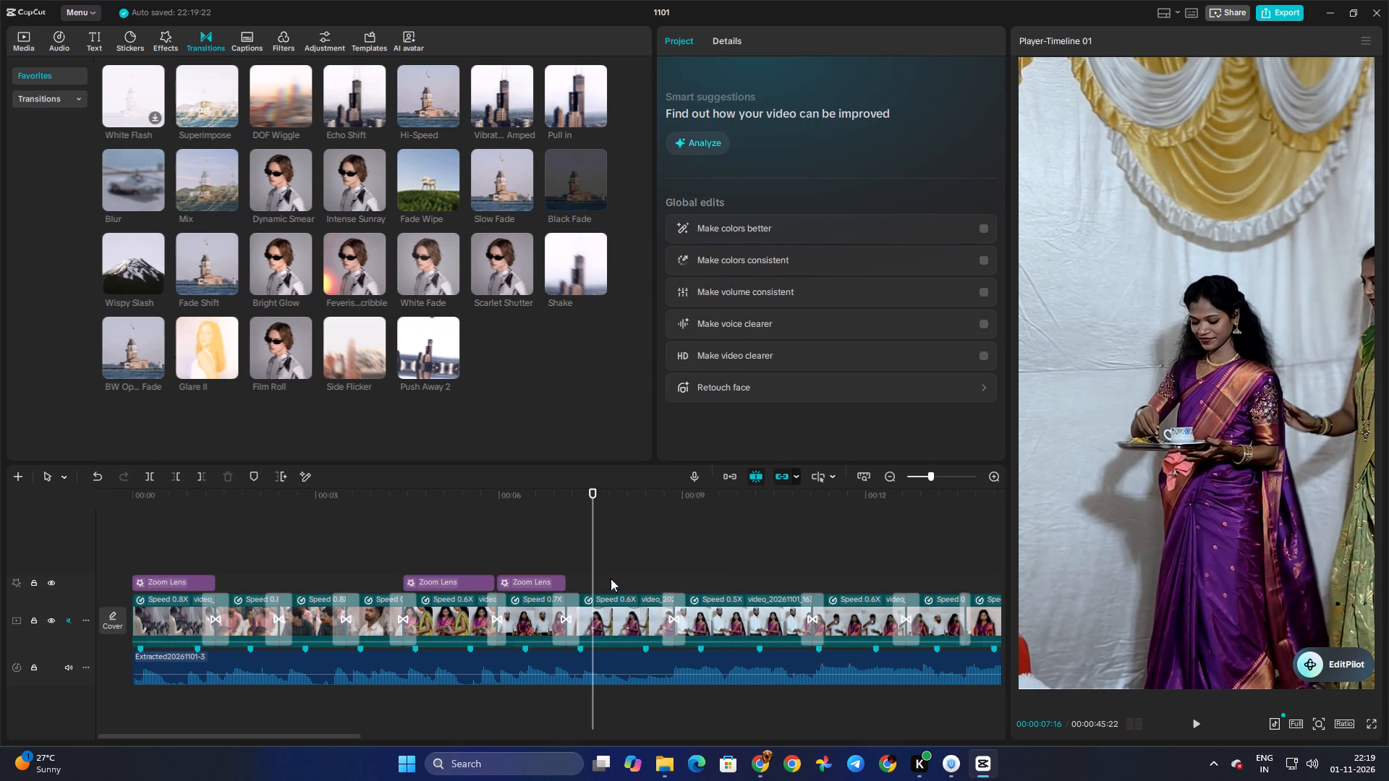
{"action": "double_click", "coordinate": [574, 569]}
{"action": "key", "text": "ctrl+v"}
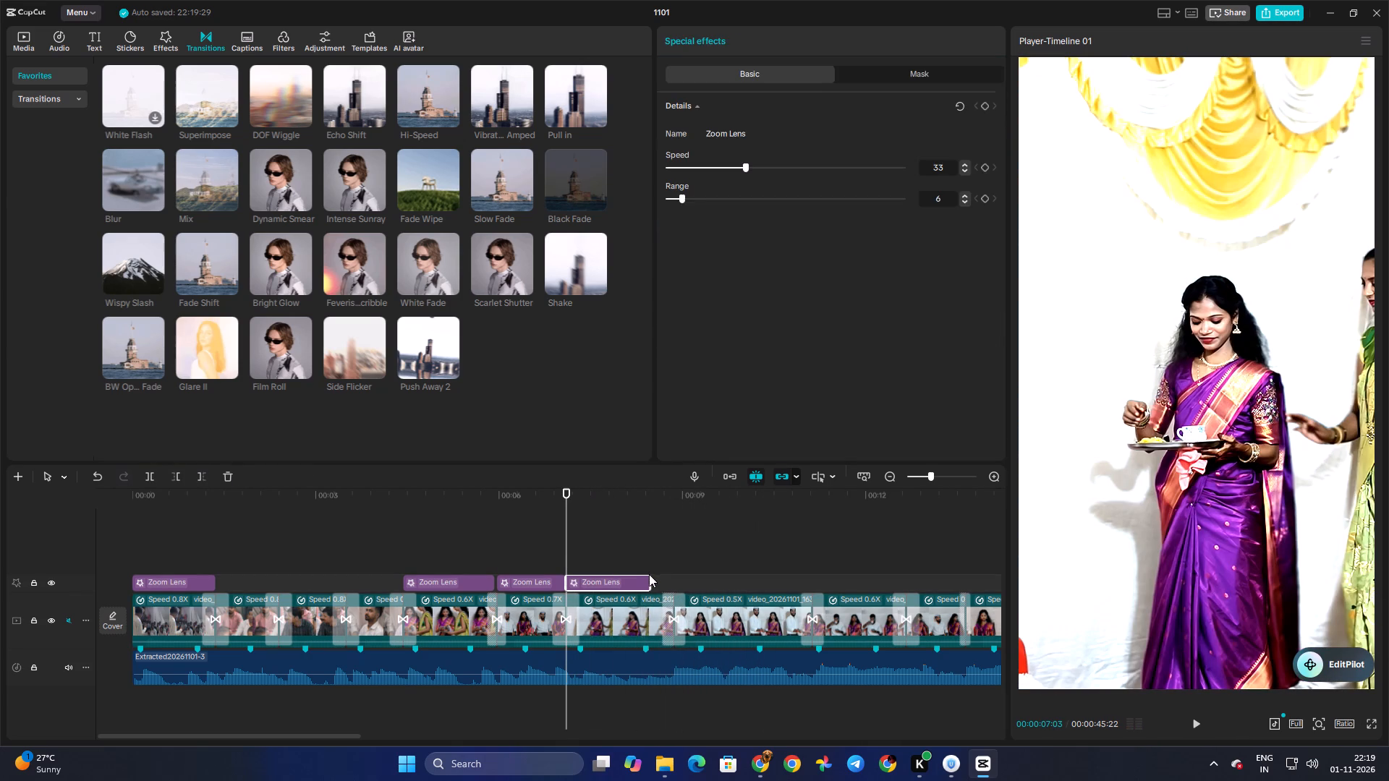
{"action": "left_click", "coordinate": [649, 574]}
{"action": "left_click", "coordinate": [650, 576]}
{"action": "left_click_drag", "start_coordinate": [650, 576], "coordinate": [667, 581]}
{"action": "left_click", "coordinate": [553, 552]}
{"action": "key", "text": "space"}
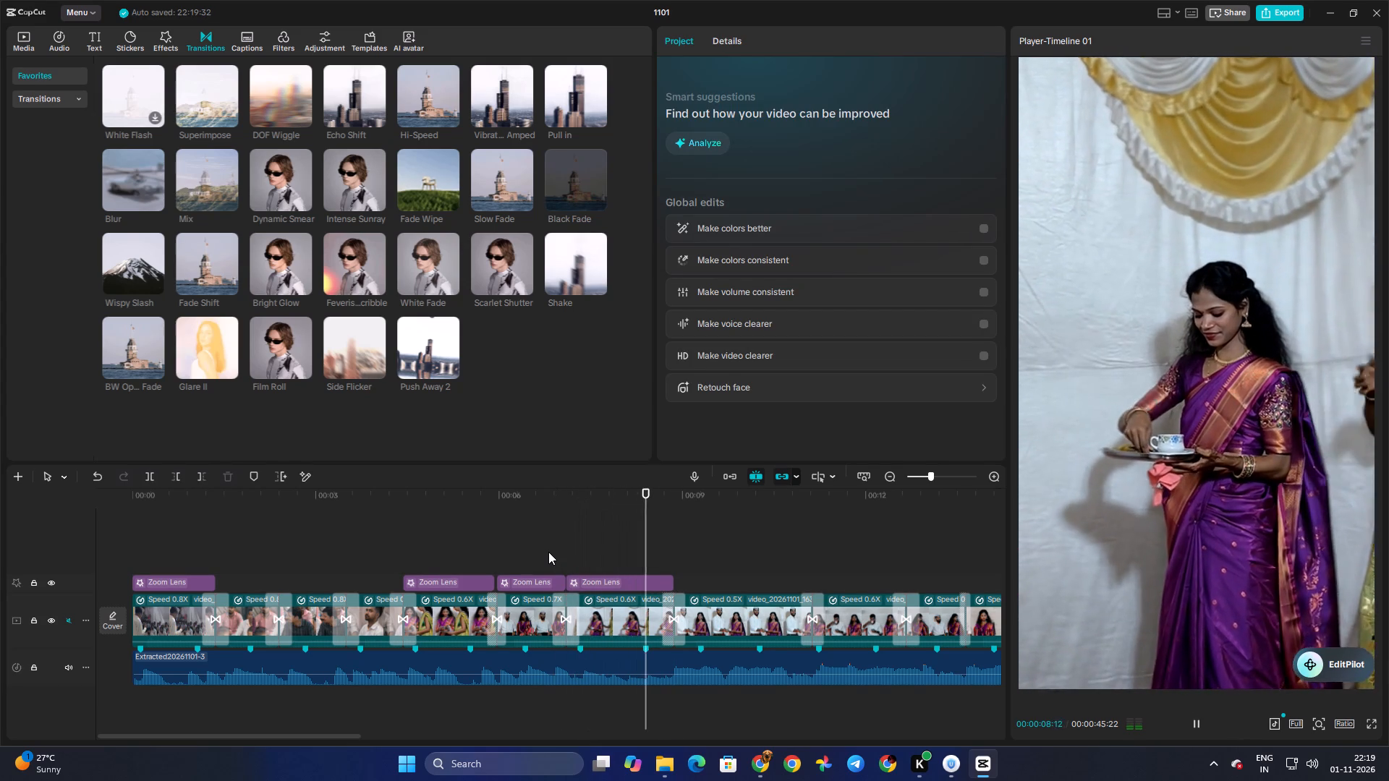
{"action": "key", "text": "space"}
Paste the Zoom Lens effect at 00:00:08:26, extend its end to the cut near 00:00:11 and play from about 00:00:07.
{"action": "double_click", "coordinate": [681, 579]}
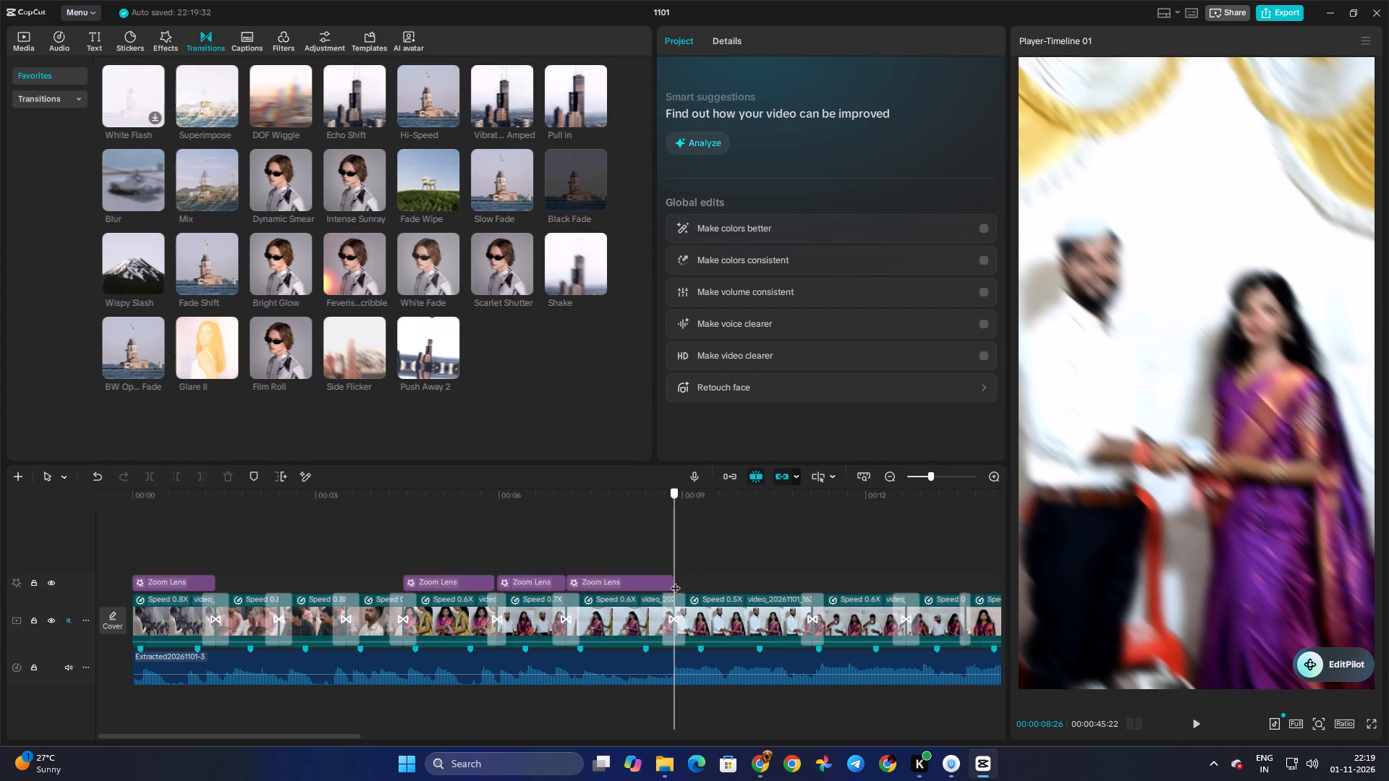
{"action": "key", "text": "ctrl+v"}
{"action": "left_click_drag", "start_coordinate": [758, 584], "coordinate": [807, 590]}
{"action": "left_click", "coordinate": [668, 545]}
{"action": "left_click_drag", "start_coordinate": [668, 545], "coordinate": [567, 542]}
{"action": "key", "text": "space"}
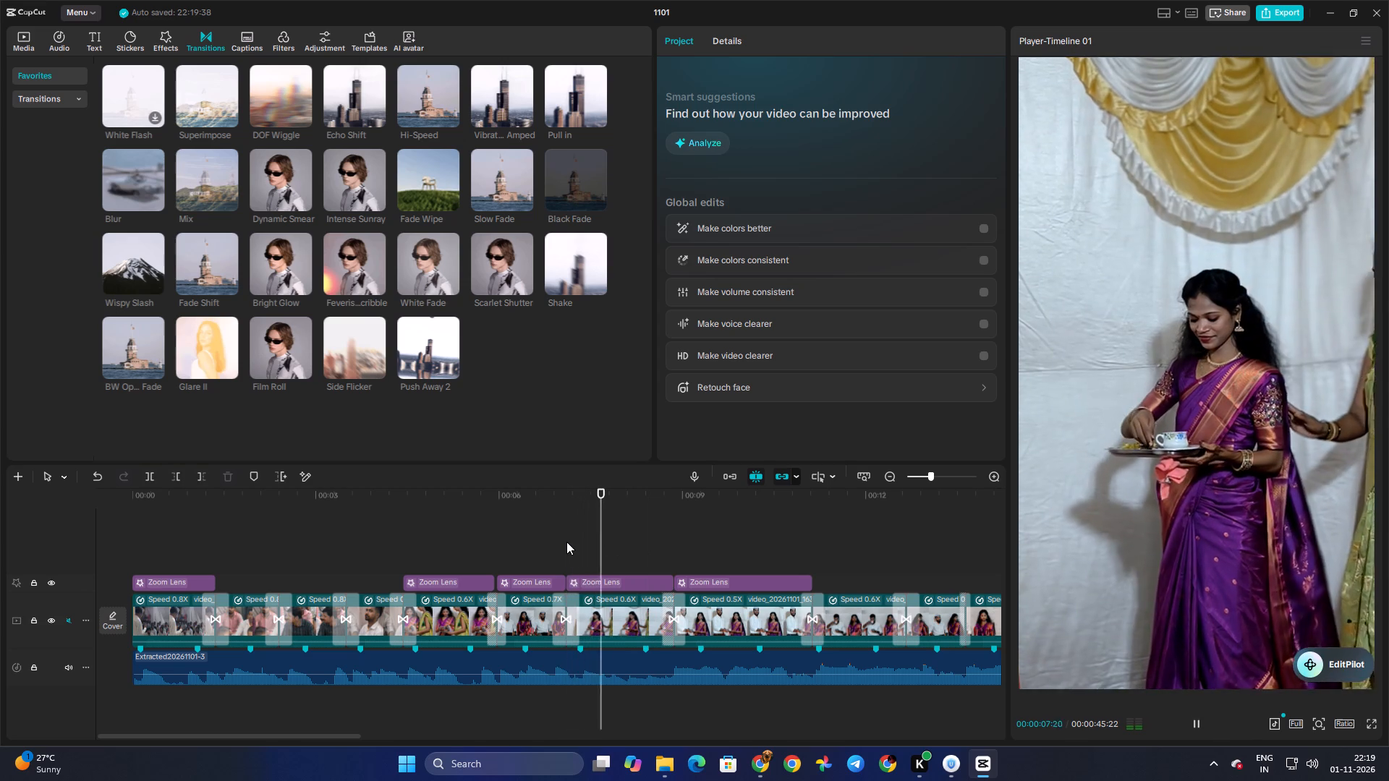
{"action": "key", "text": "space"}
Increase the Range of the Zoom Lens effect that starts at 00:00:07:03 and play through to past 00:00:11.
{"action": "left_click", "coordinate": [621, 572]}
{"action": "left_click", "coordinate": [625, 576]}
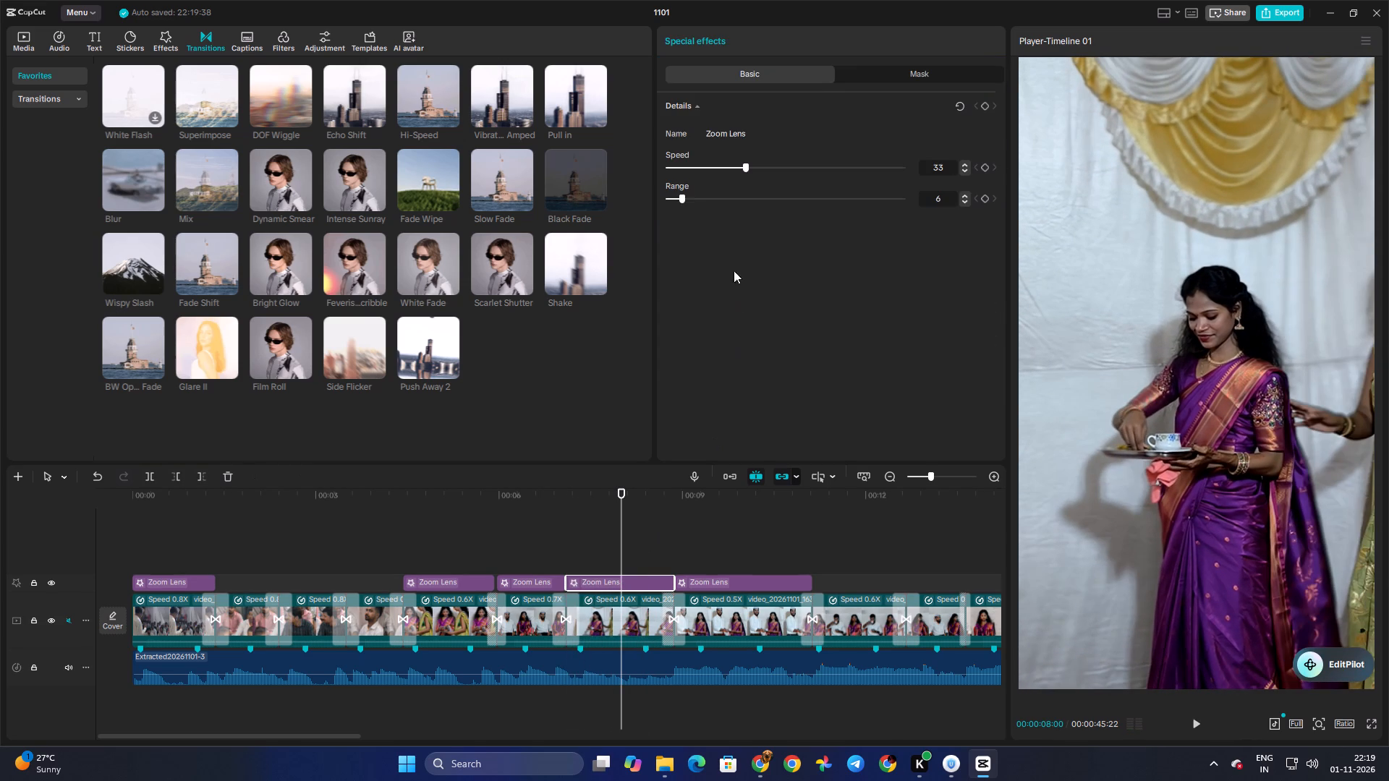
{"action": "left_click", "coordinate": [703, 203]}
{"action": "left_click", "coordinate": [585, 543]}
{"action": "key", "text": "space"}
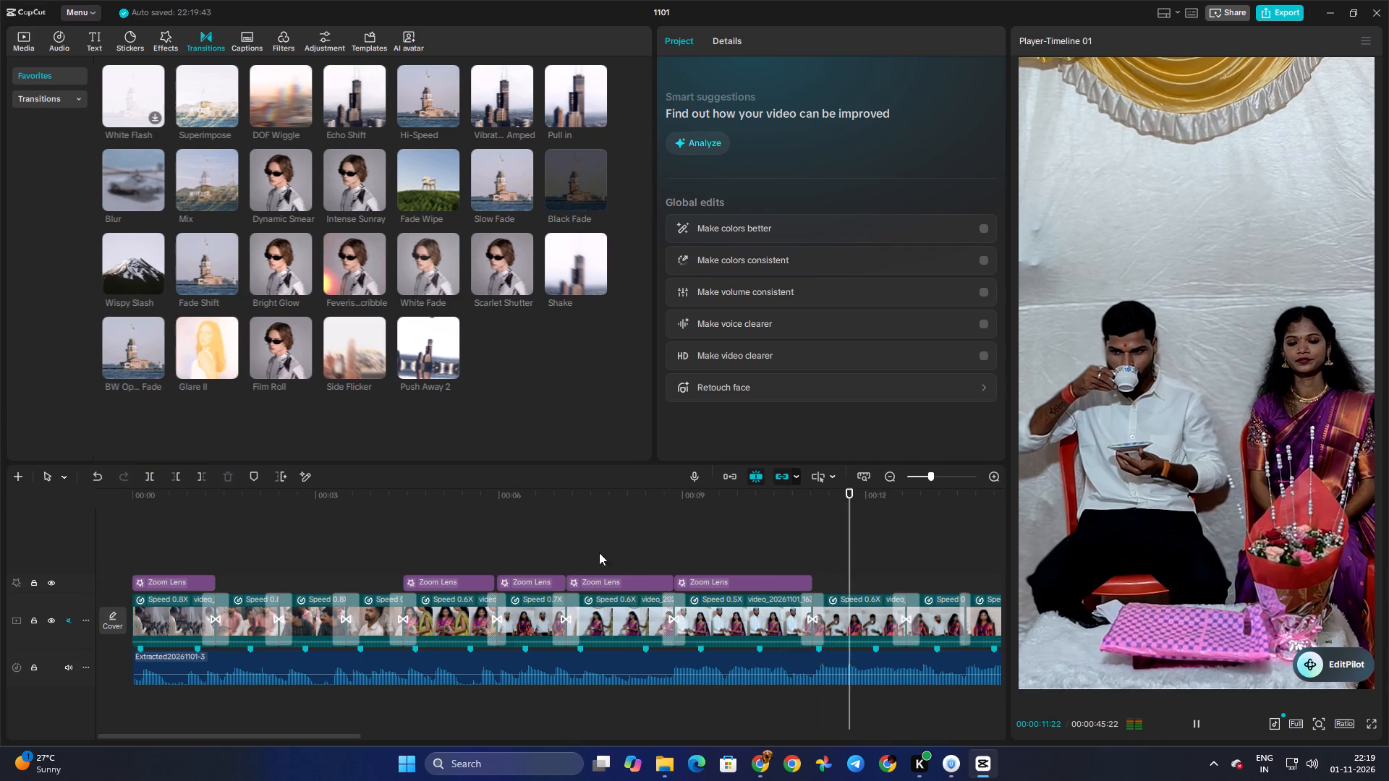
{"action": "key", "text": "space"}
Add a Transform keyframe at 00:00:12:16, near the end of the seated couple clip that starts at 00:00:11:04.
{"action": "double_click", "coordinate": [815, 571]}
{"action": "left_click", "coordinate": [832, 616]}
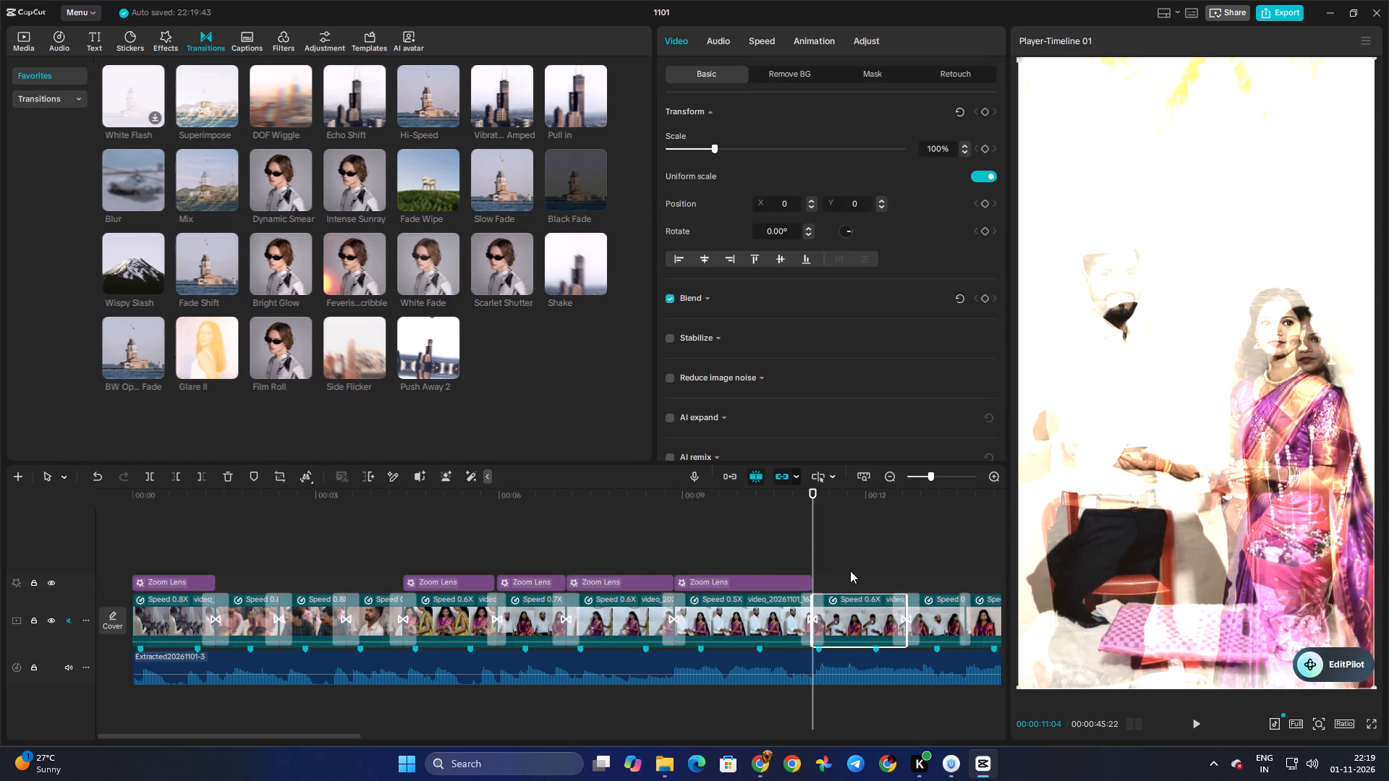
{"action": "left_click", "coordinate": [857, 546]}
{"action": "left_click_drag", "start_coordinate": [857, 546], "coordinate": [899, 550]}
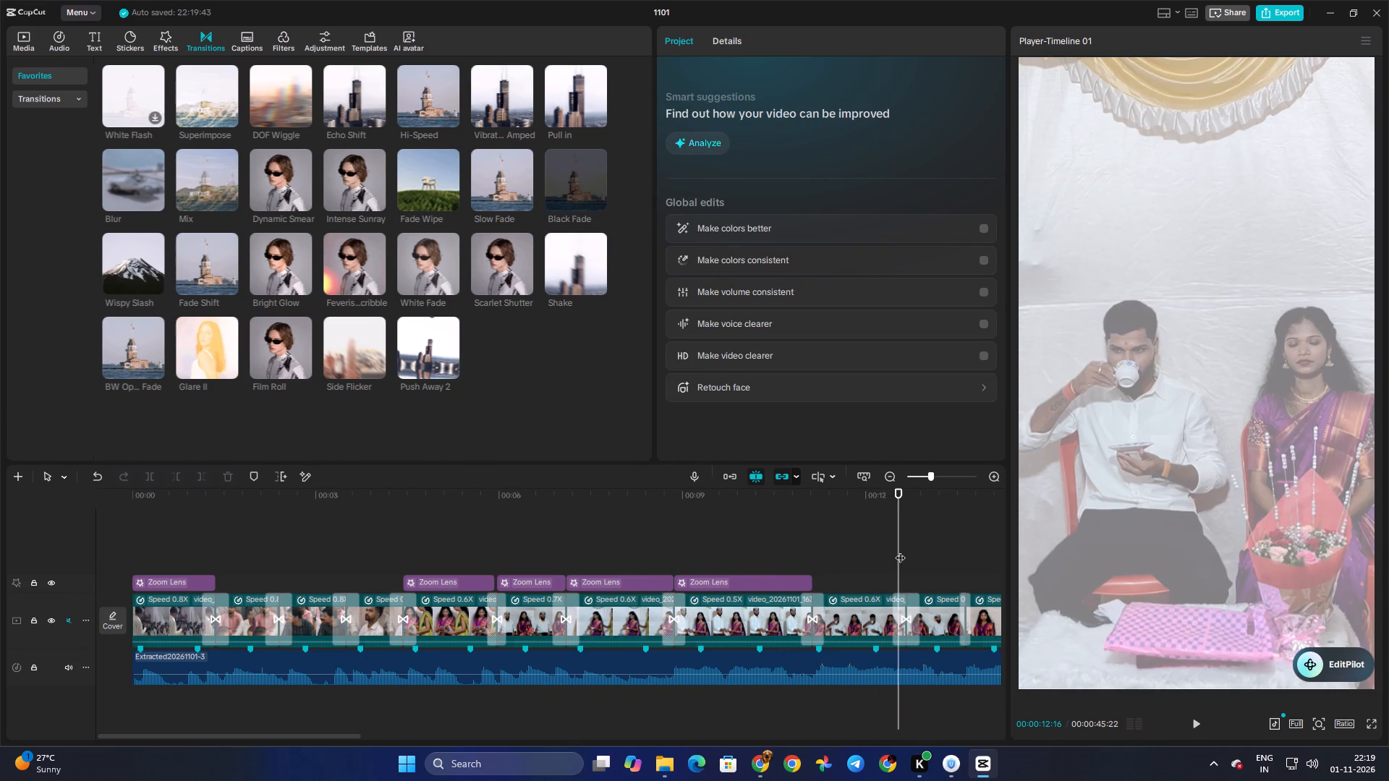
{"action": "left_click", "coordinate": [859, 606]}
{"action": "left_click", "coordinate": [982, 116]}
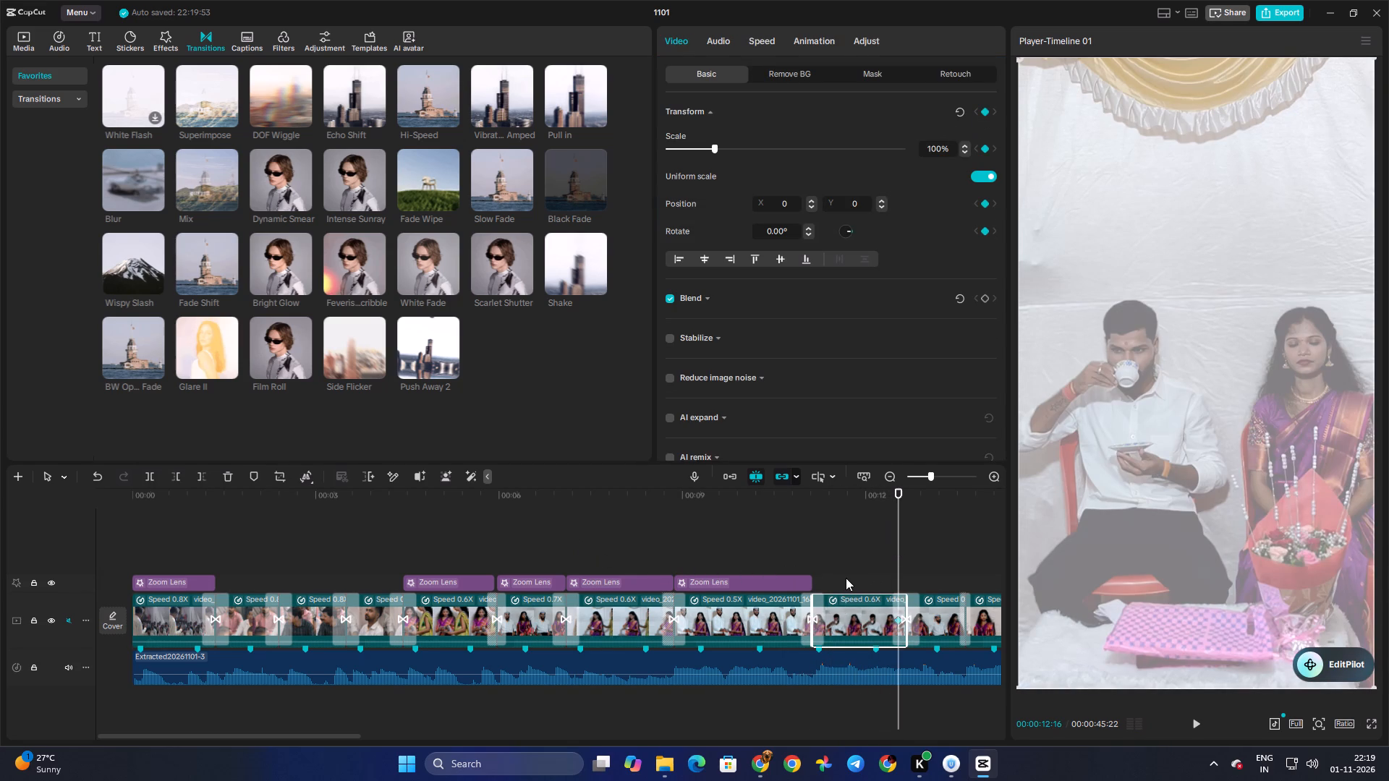
Add a Transform keyframe at 00:00:11:10 in the seated couple clip with scale 132% and position X -108, Y 33.
{"action": "key", "text": "Down"}
{"action": "key", "text": "Down"}
{"action": "key", "text": "Up"}
{"action": "key", "text": "Up"}
{"action": "key", "text": "Up"}
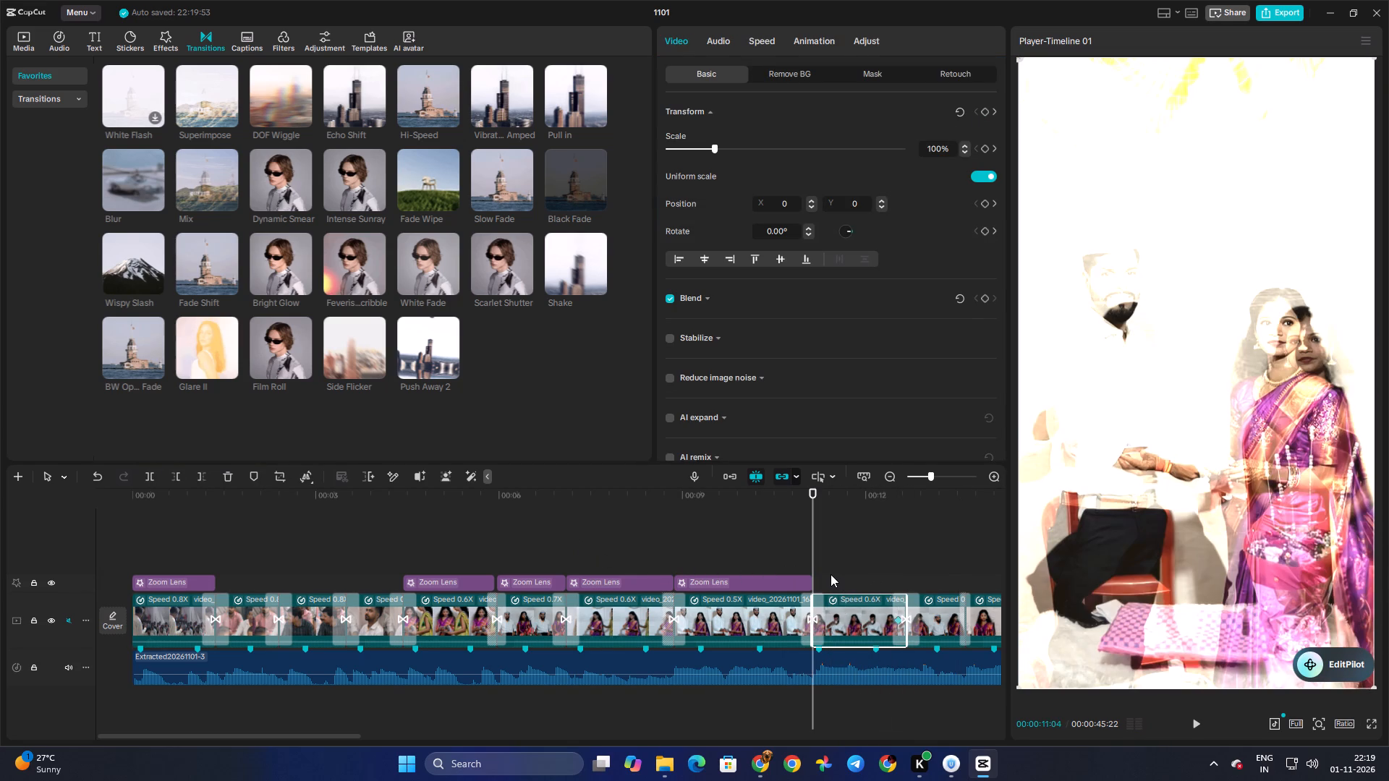
{"action": "left_click", "coordinate": [846, 602]}
{"action": "key", "text": "Up"}
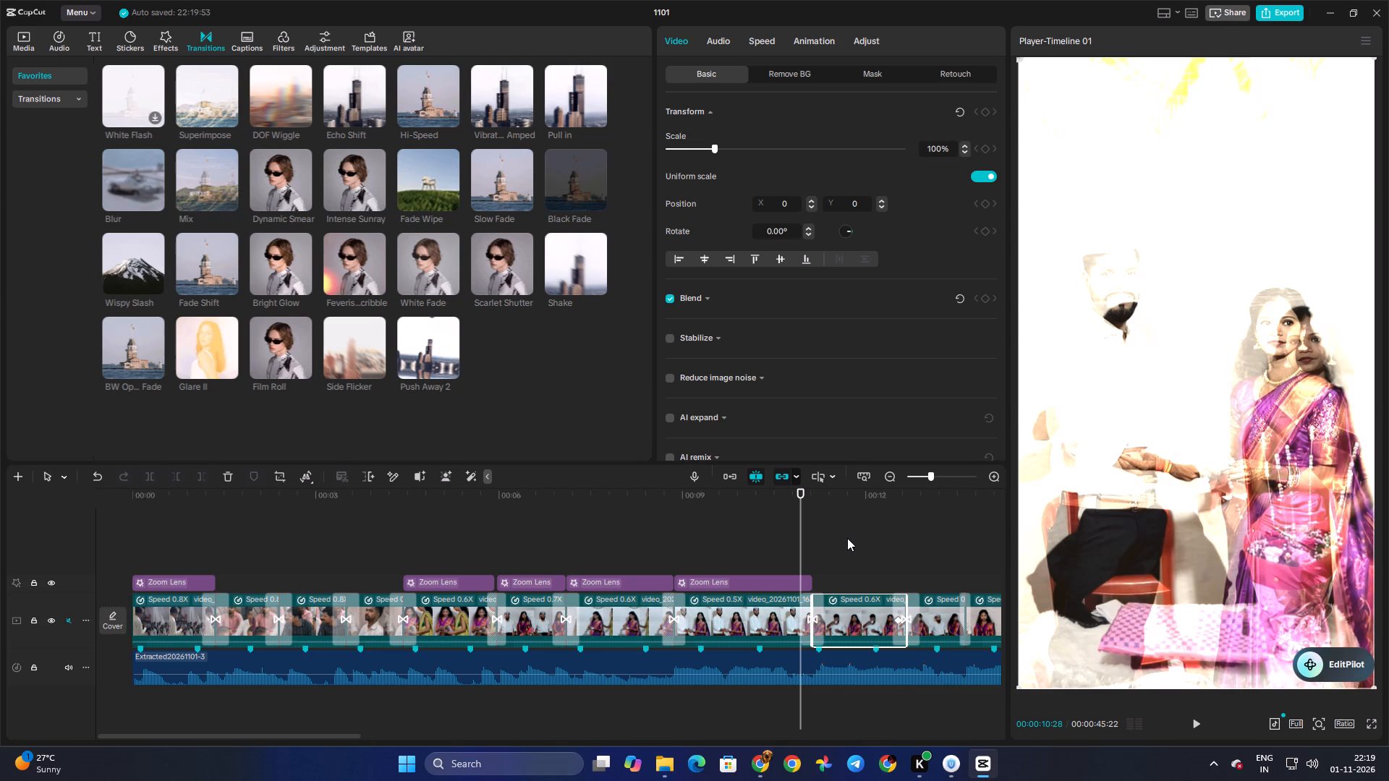
{"action": "key", "text": "Down"}
{"action": "key", "text": "Down"}
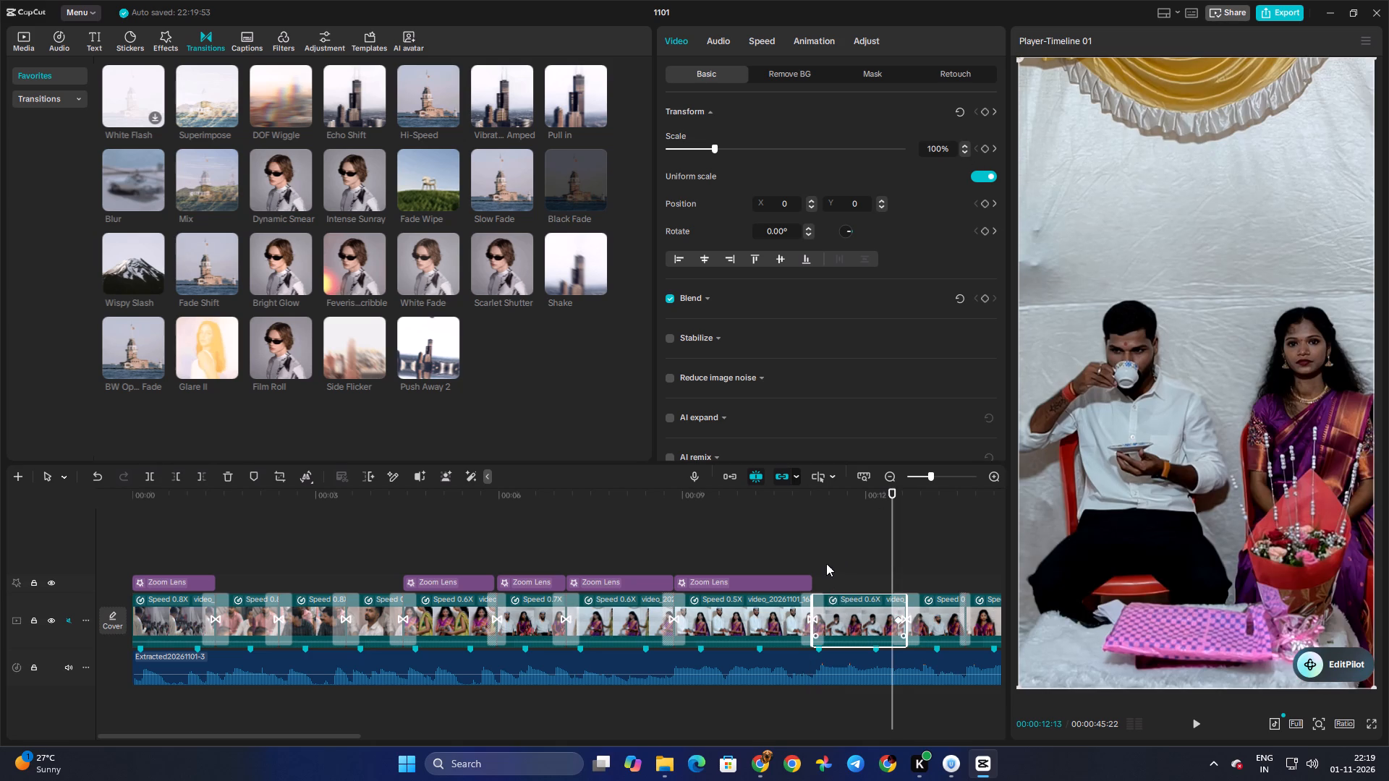
{"action": "double_click", "coordinate": [826, 563]}
{"action": "left_click", "coordinate": [850, 630]}
{"action": "left_click", "coordinate": [980, 110]}
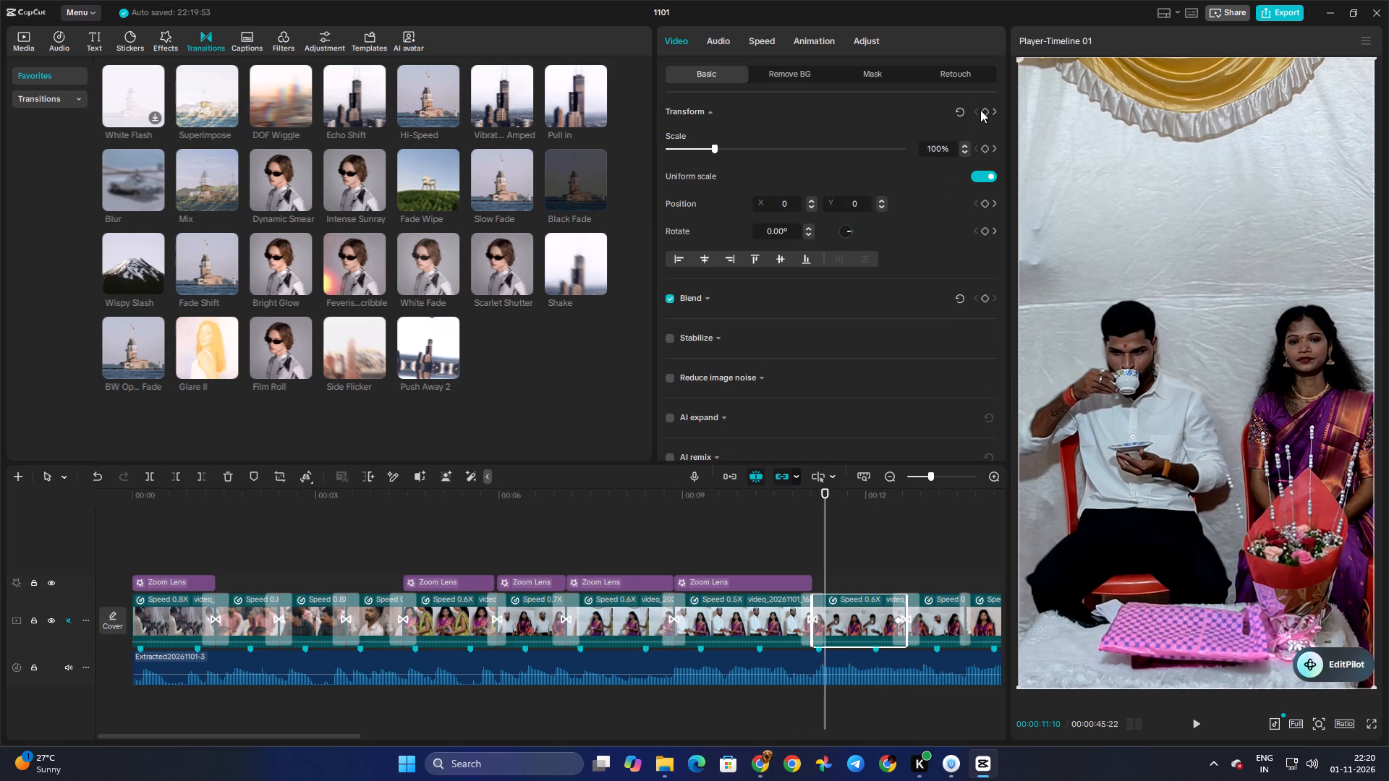
{"action": "left_click", "coordinate": [984, 111]}
{"action": "left_click_drag", "start_coordinate": [722, 153], "coordinate": [731, 152]}
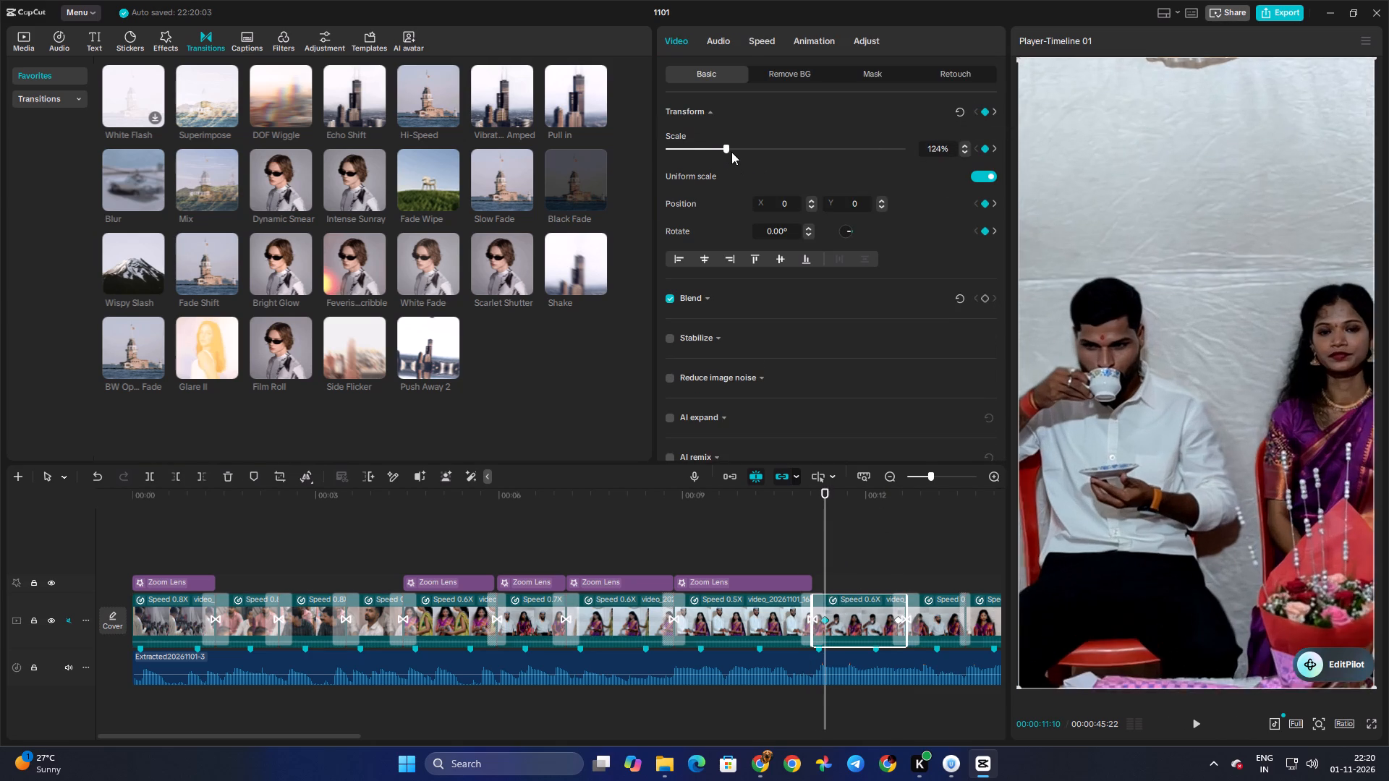
{"action": "left_click_drag", "start_coordinate": [731, 152], "coordinate": [730, 153]}
{"action": "left_click_drag", "start_coordinate": [1254, 446], "coordinate": [1236, 441]}
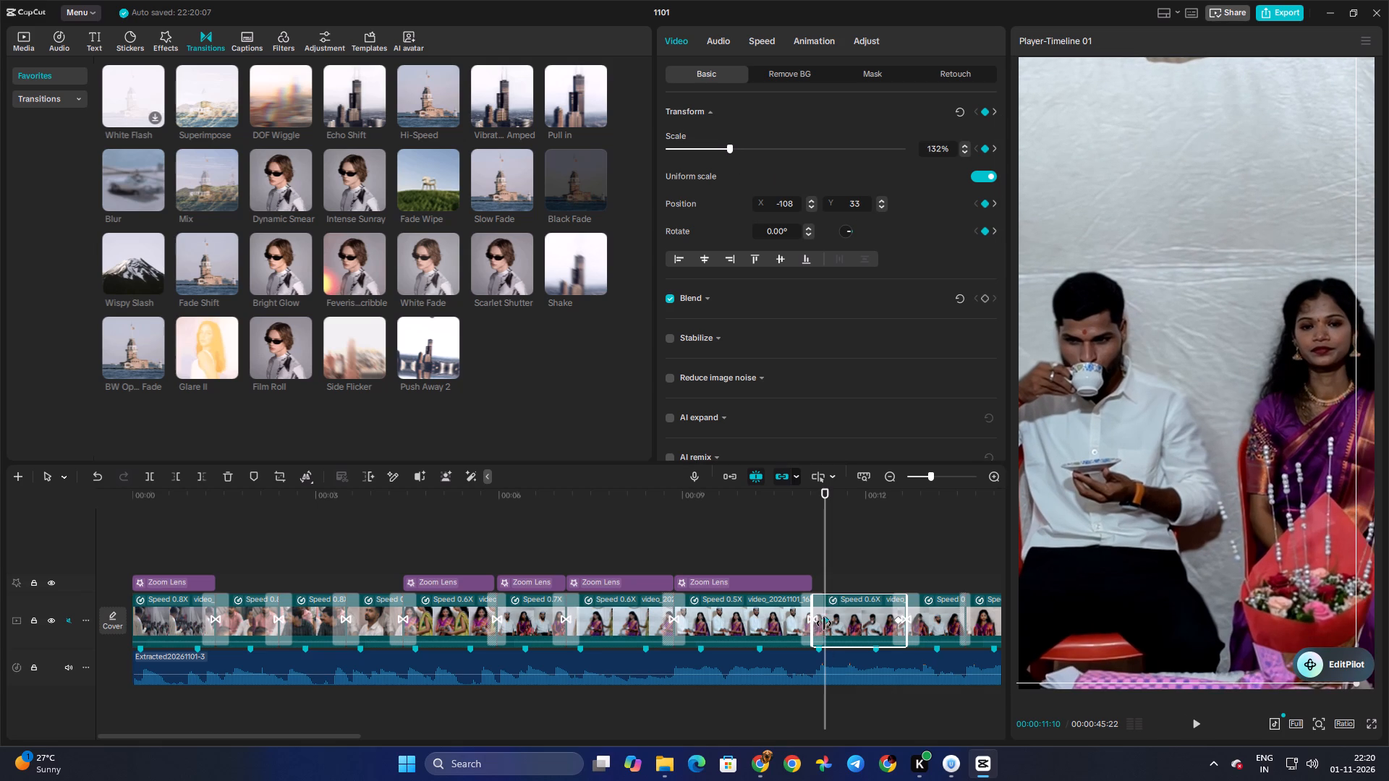
Move the enlarged keyframe earlier, close to the start of the seated couple clip, and play the clip.
{"action": "left_click_drag", "start_coordinate": [825, 621], "coordinate": [817, 621]}
{"action": "left_click", "coordinate": [805, 566]}
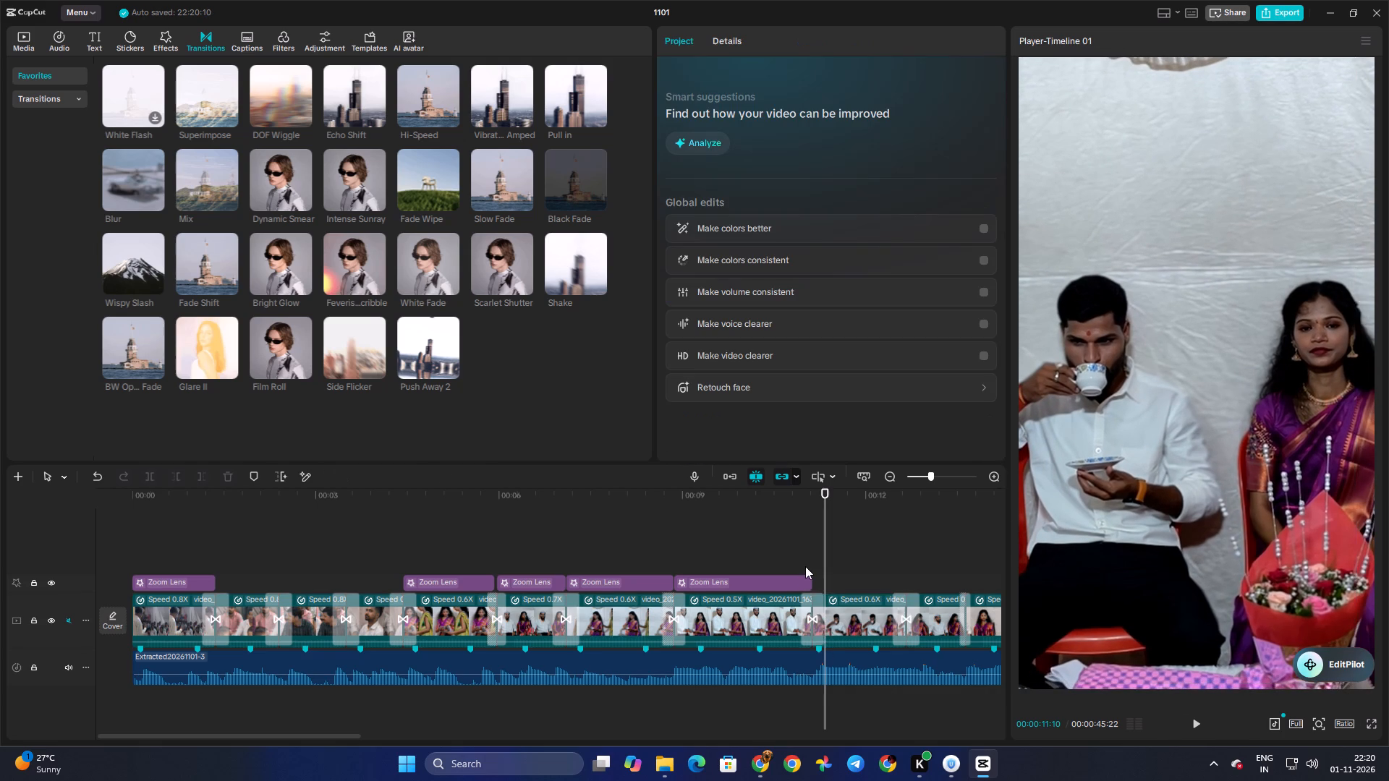
{"action": "key", "text": "space"}
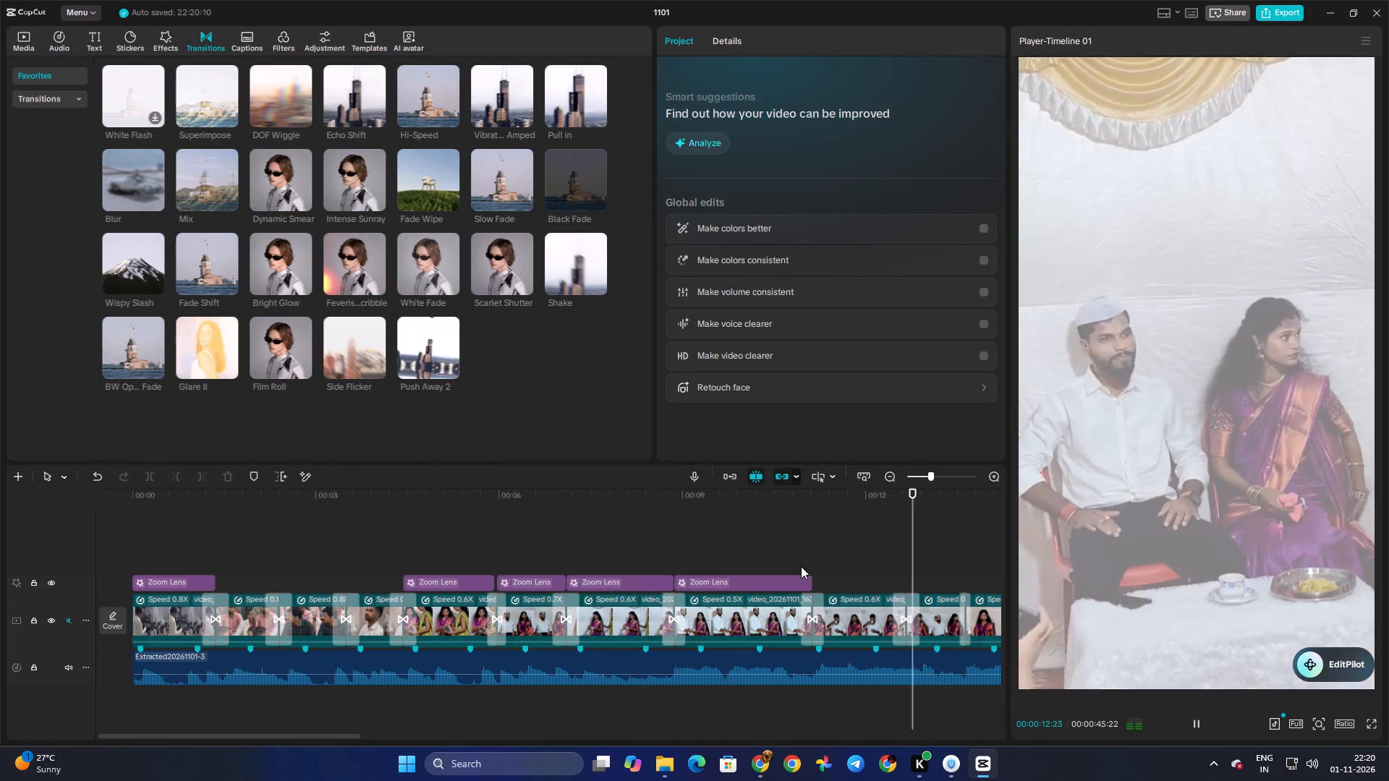
{"action": "key", "text": "space"}
Paste the Zoom Lens effect at 00:00:12:20, shorten it to about 1 s to end at the following cut and play it.
{"action": "left_click", "coordinate": [896, 573]}
{"action": "left_click_drag", "start_coordinate": [896, 573], "coordinate": [909, 573]}
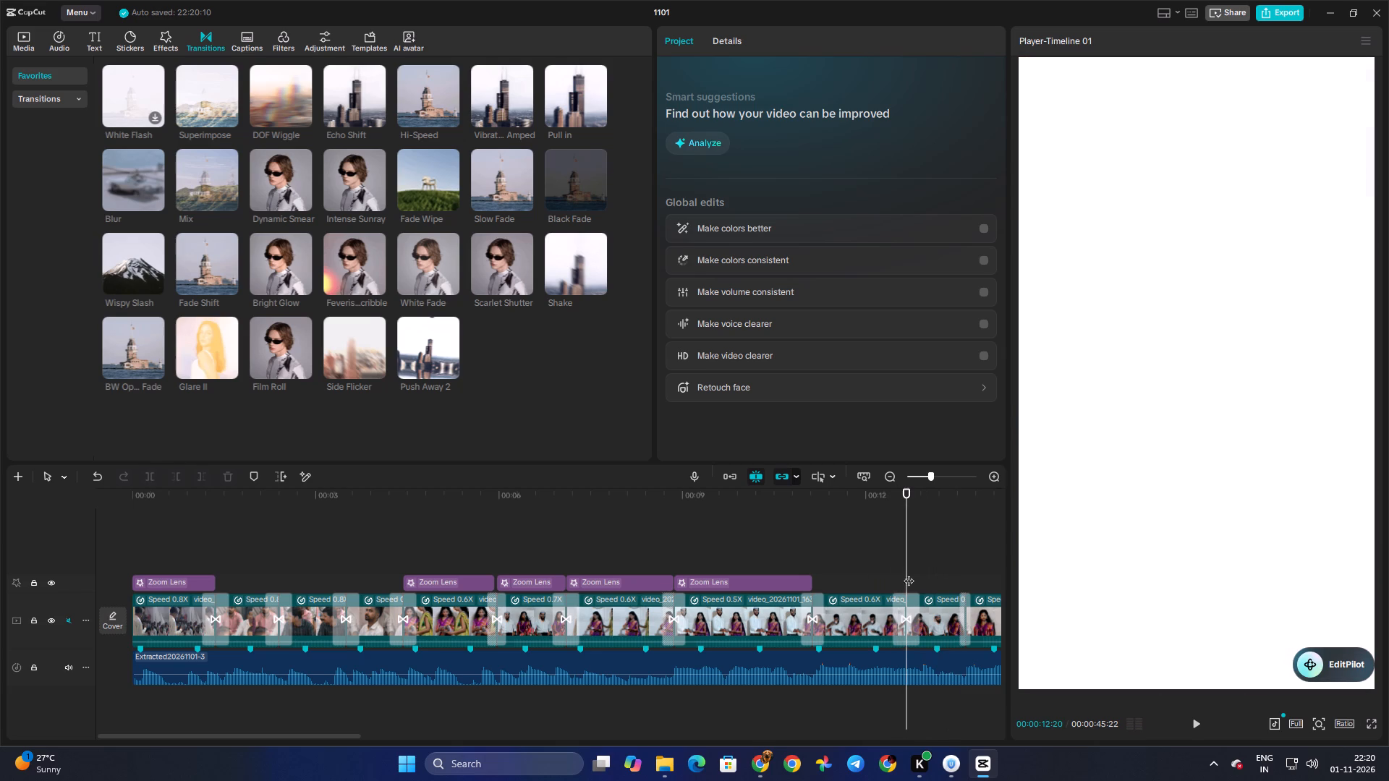
{"action": "key", "text": "ctrl+v"}
{"action": "left_click_drag", "start_coordinate": [987, 581], "coordinate": [953, 585]}
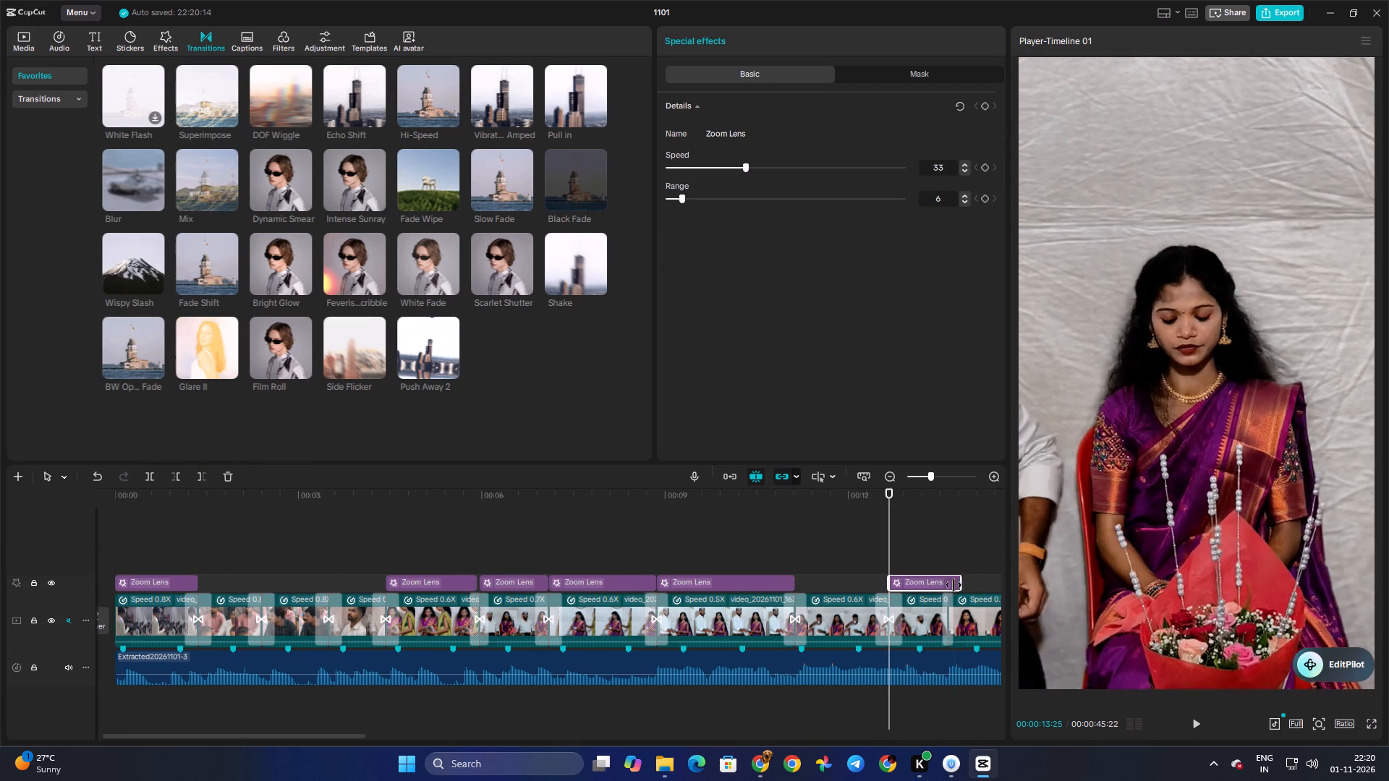
{"action": "left_click_drag", "start_coordinate": [953, 585], "coordinate": [946, 585]}
{"action": "key", "text": "space"}
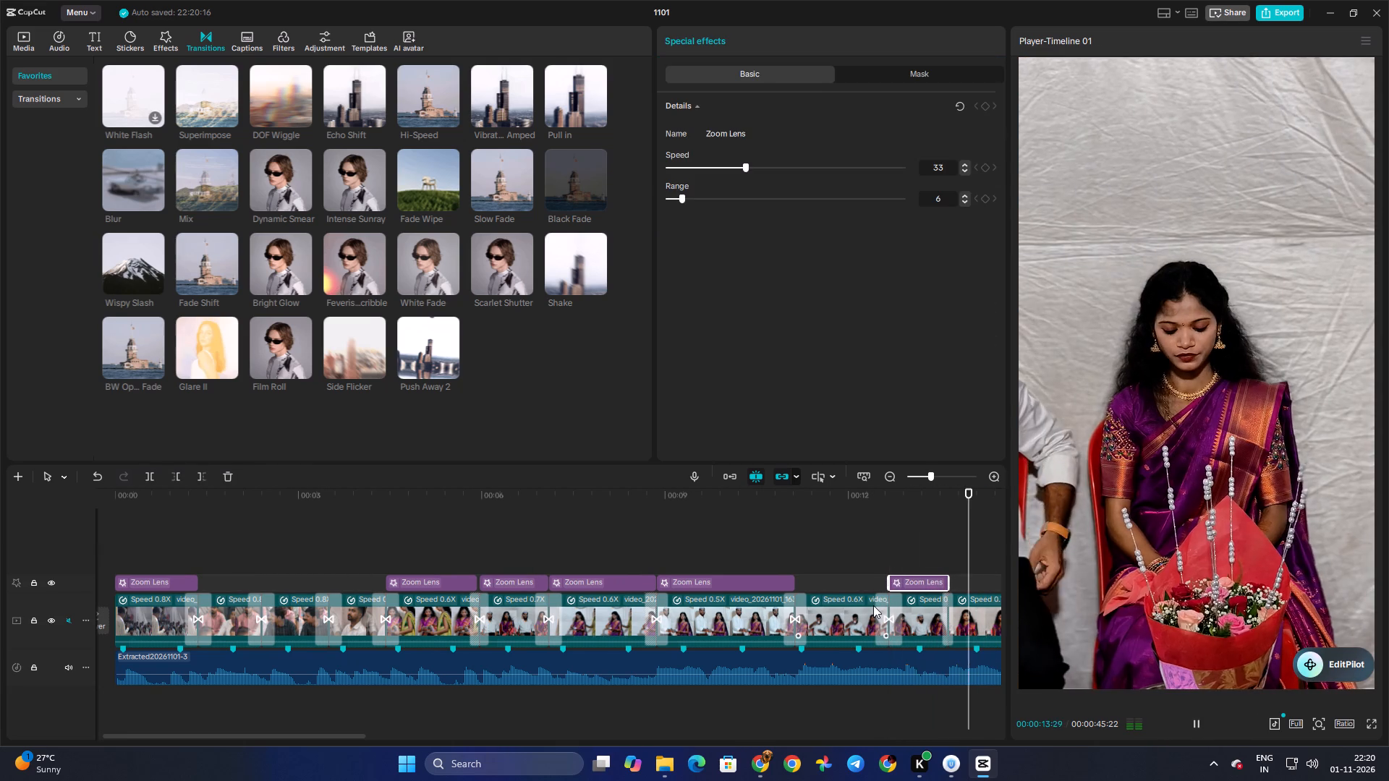
{"action": "key", "text": "space"}
Paste the Zoom Lens effect right after the previous one, extend its end to the cut near 00:00:15 and play it.
{"action": "left_click", "coordinate": [955, 559]}
{"action": "left_click_drag", "start_coordinate": [955, 559], "coordinate": [768, 559]}
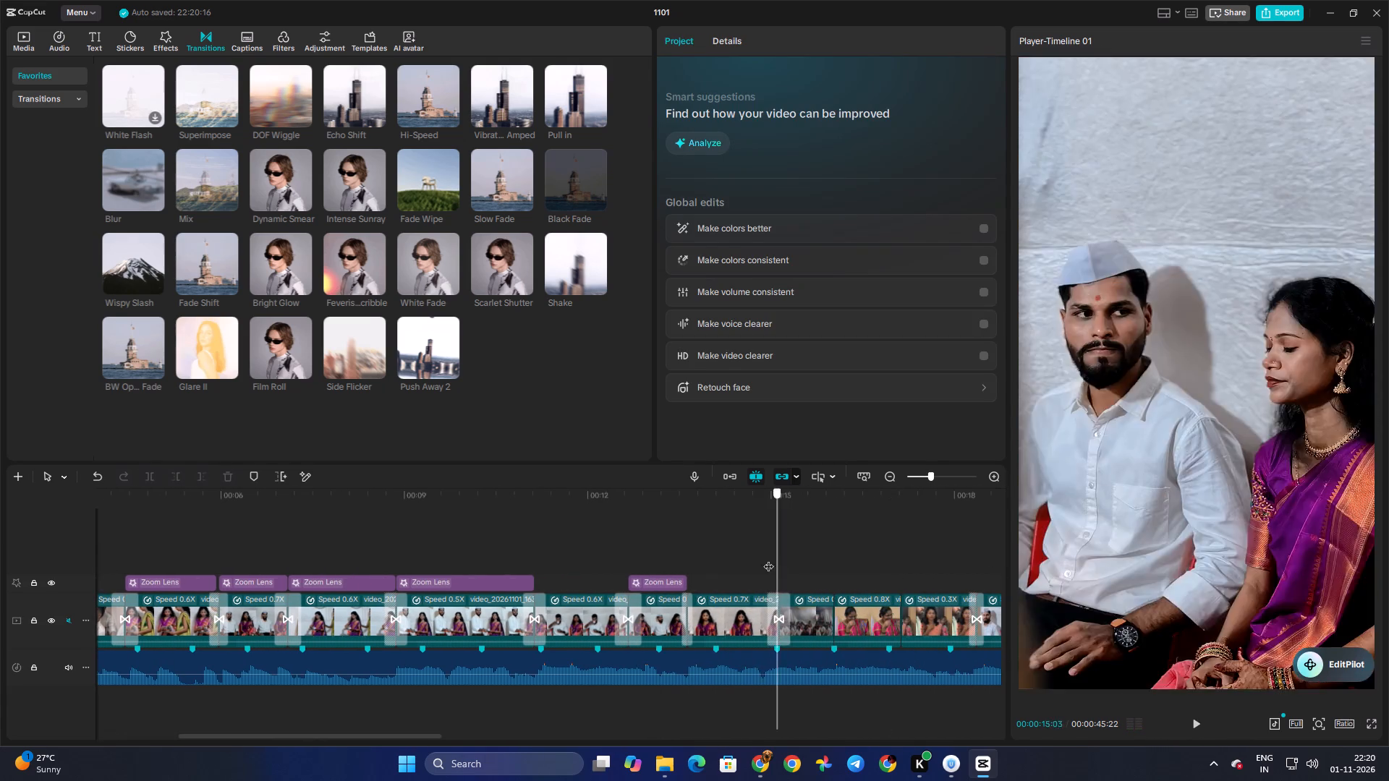
{"action": "left_click_drag", "start_coordinate": [768, 559], "coordinate": [685, 559]}
{"action": "key", "text": "ctrl+v"}
{"action": "key", "text": "space"}
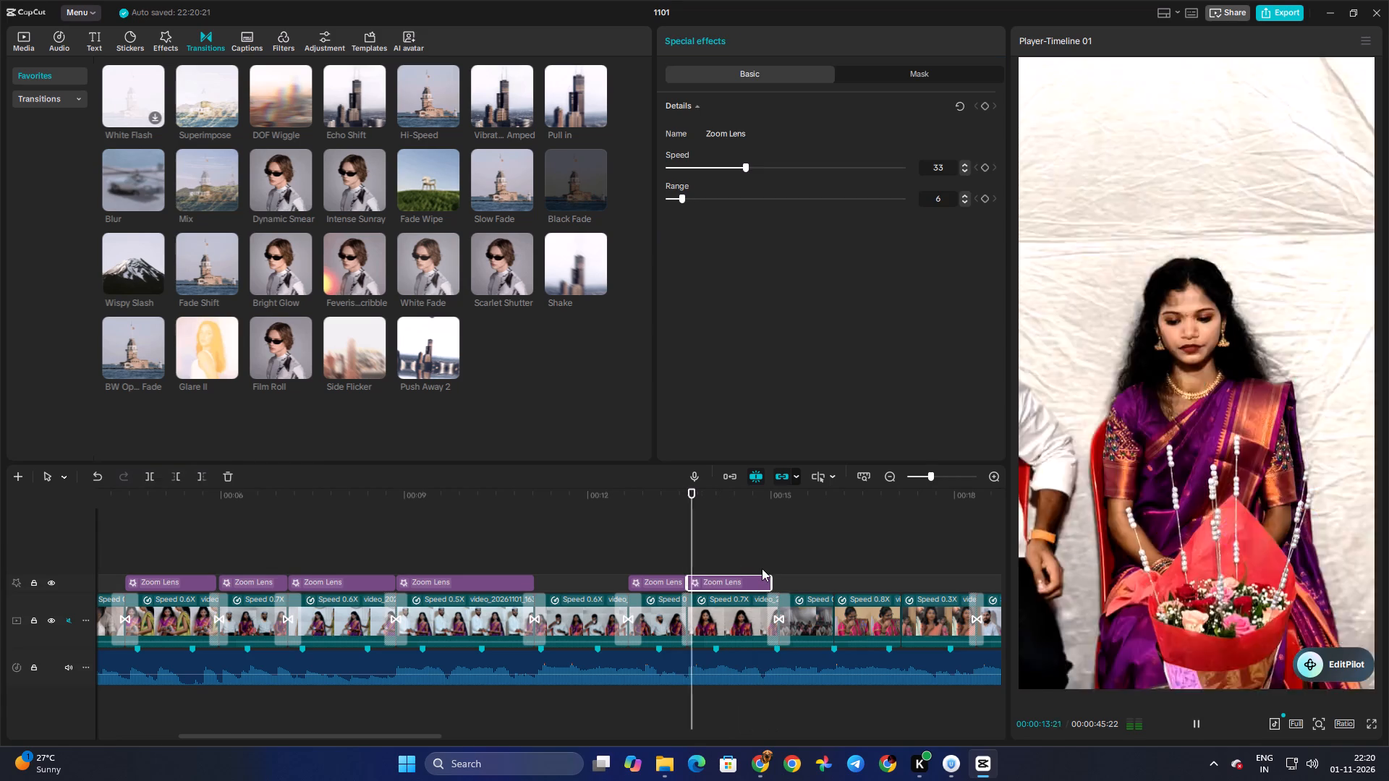
{"action": "key", "text": "space"}
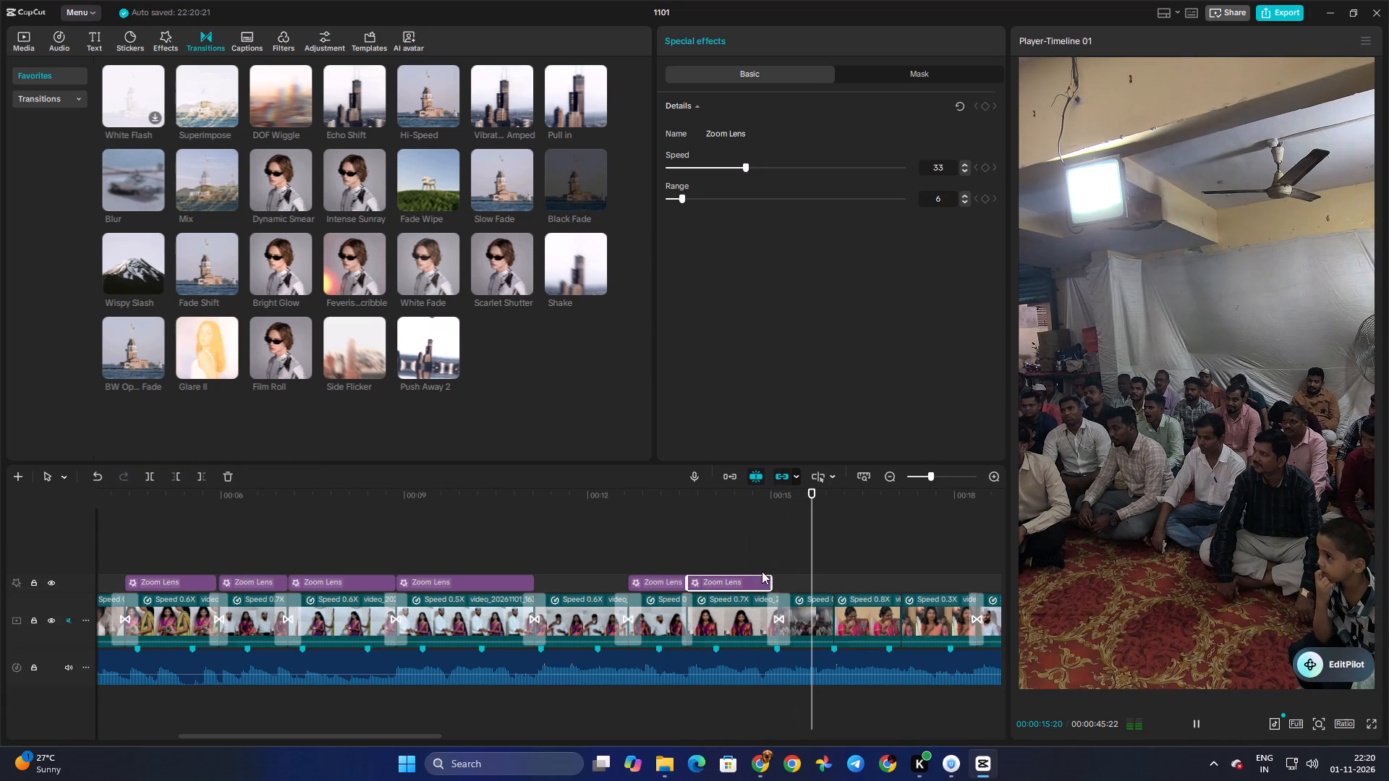
{"action": "left_click", "coordinate": [772, 580]}
{"action": "left_click", "coordinate": [774, 560]}
{"action": "key", "text": "space"}
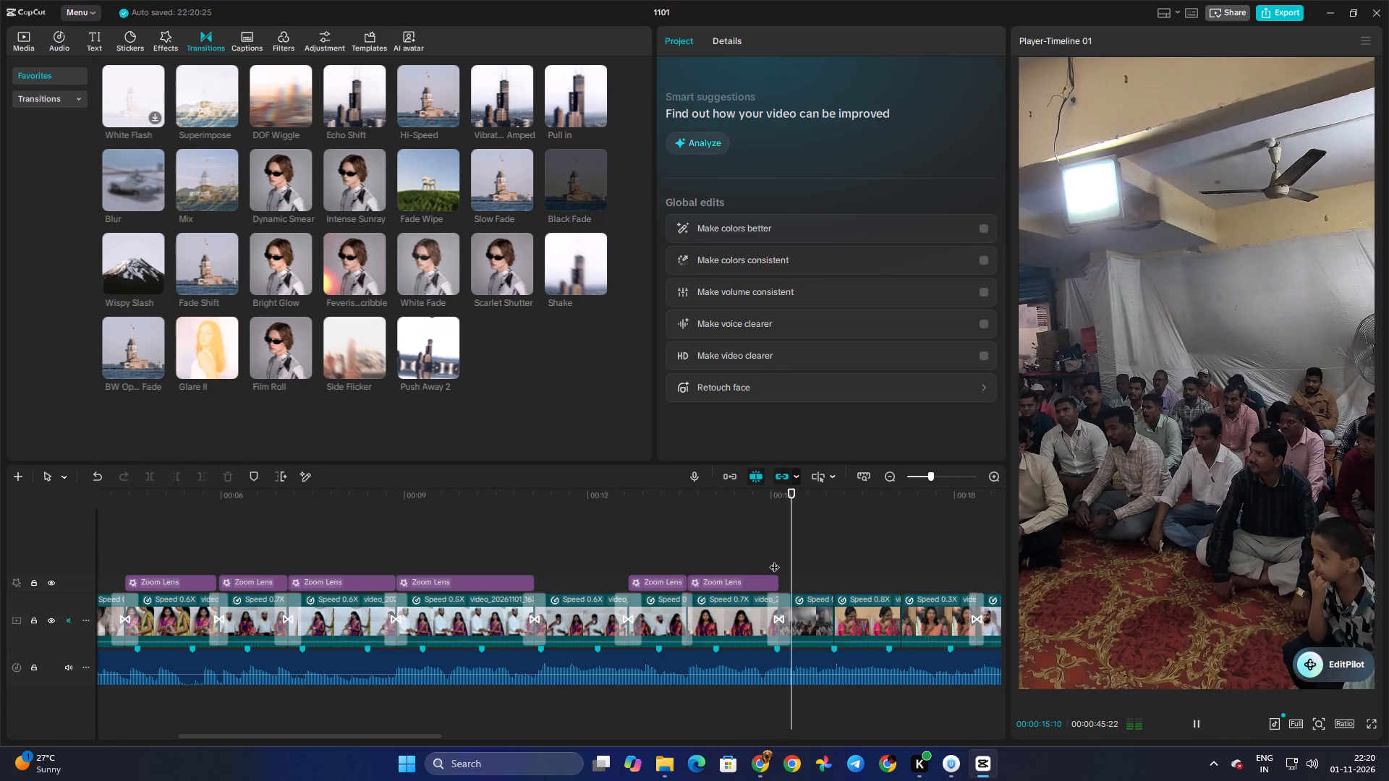
Paste the Zoom Lens effect at 00:00:15:03 onto the existing effects track, shorten it to end near 00:00:16:01 and play it.
{"action": "double_click", "coordinate": [774, 560]}
{"action": "key", "text": "ctrl+v"}
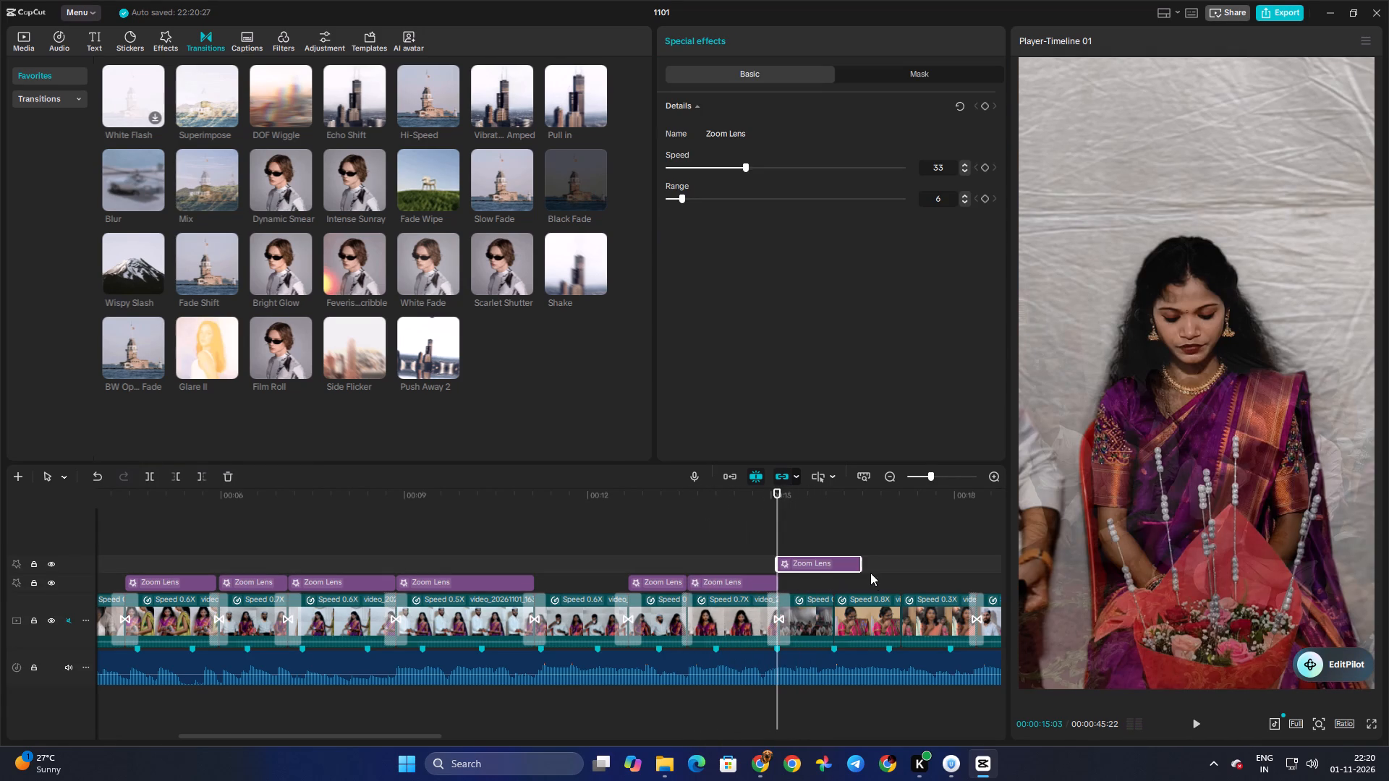
{"action": "left_click_drag", "start_coordinate": [828, 559], "coordinate": [832, 579]}
{"action": "left_click_drag", "start_coordinate": [812, 563], "coordinate": [816, 581]}
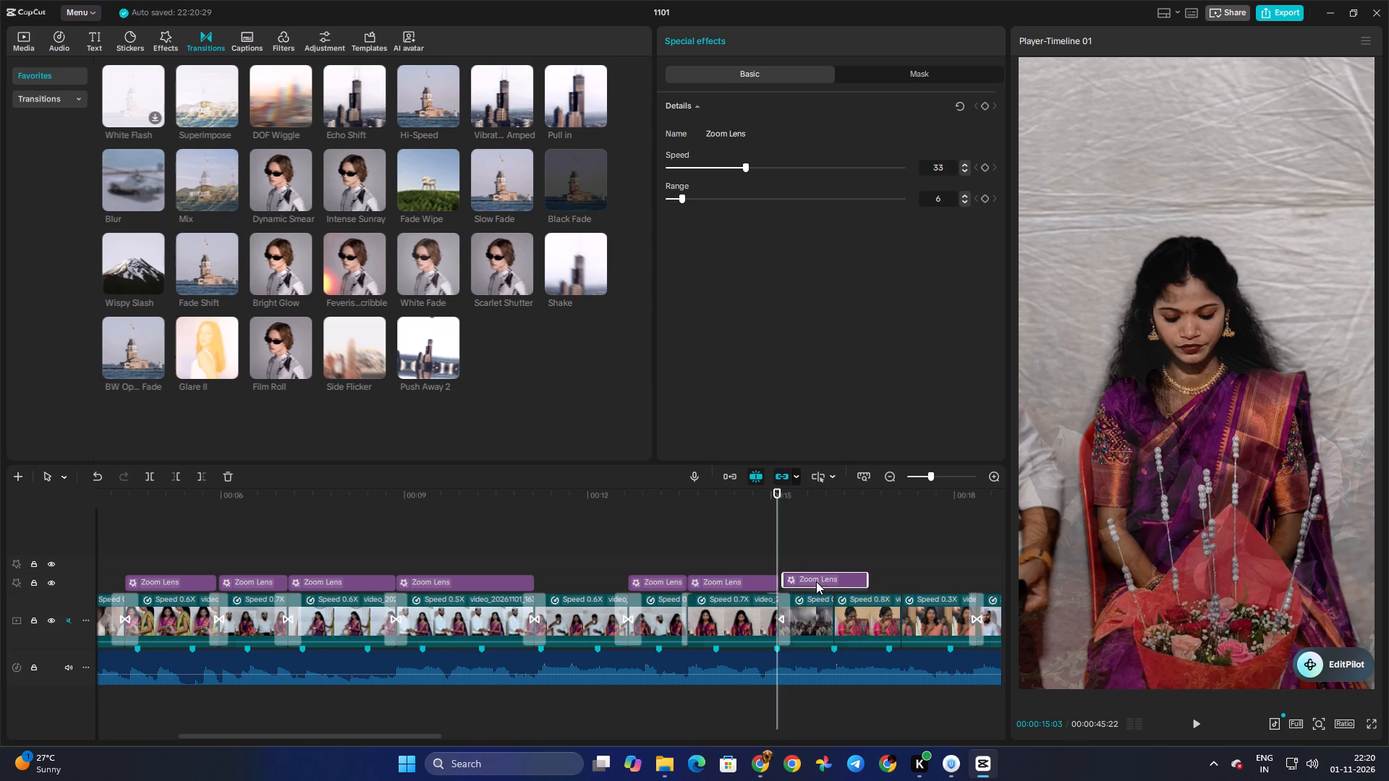
{"action": "left_click_drag", "start_coordinate": [816, 581], "coordinate": [817, 585]}
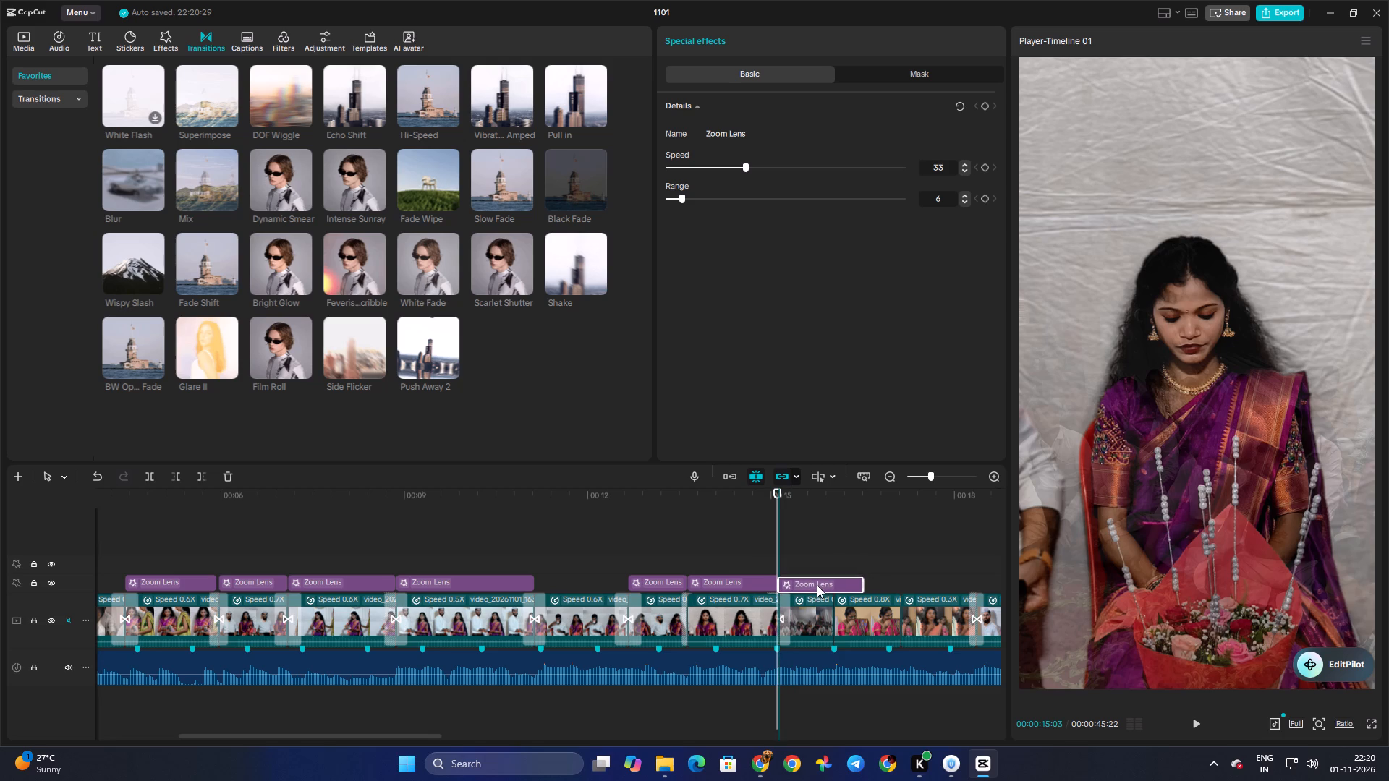
{"action": "left_click_drag", "start_coordinate": [817, 585], "coordinate": [817, 585]}
{"action": "left_click_drag", "start_coordinate": [865, 581], "coordinate": [830, 588]}
{"action": "key", "text": "space"}
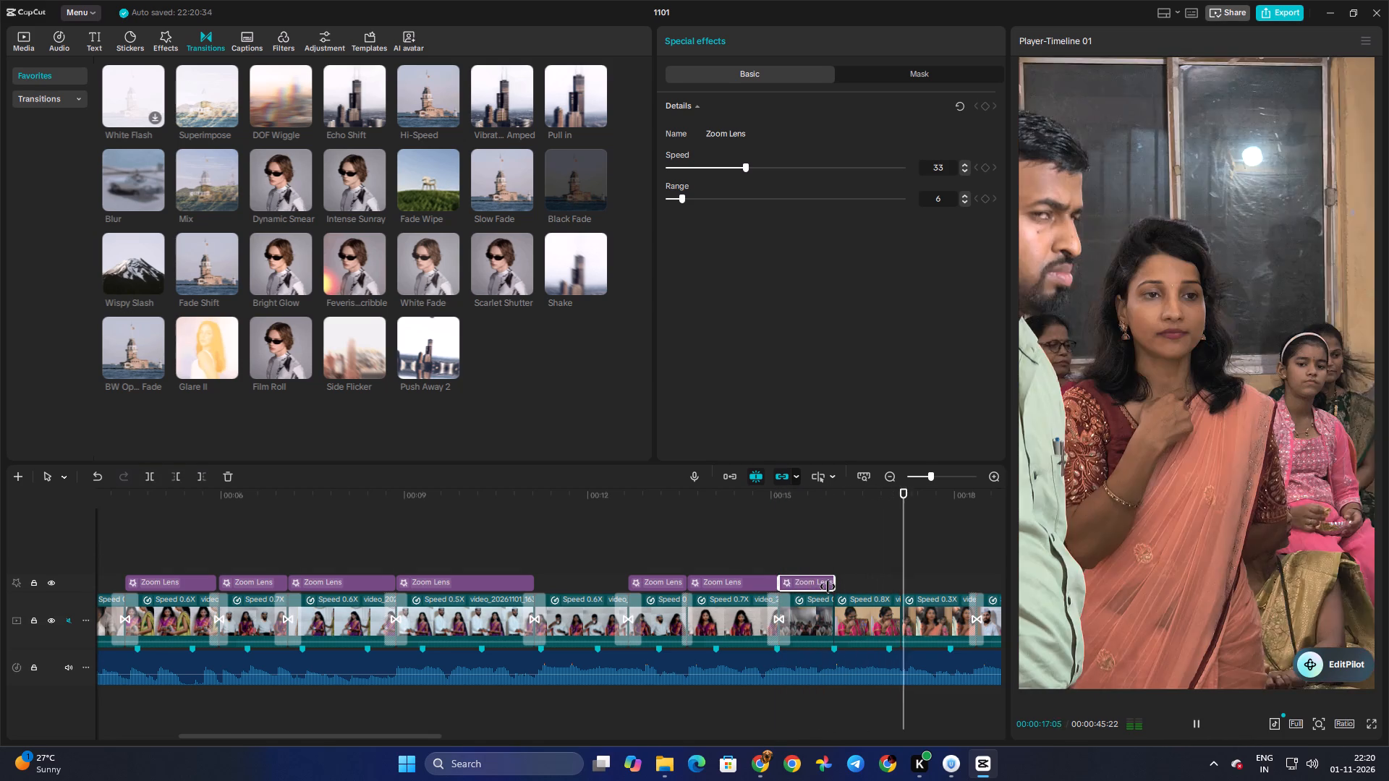
{"action": "key", "text": "space"}
Paste the Zoom Lens effect at 00:00:16:01, shorten it to end at the following cut near 00:00:17 and play it.
{"action": "left_click", "coordinate": [858, 581]}
{"action": "left_click_drag", "start_coordinate": [858, 581], "coordinate": [835, 587]}
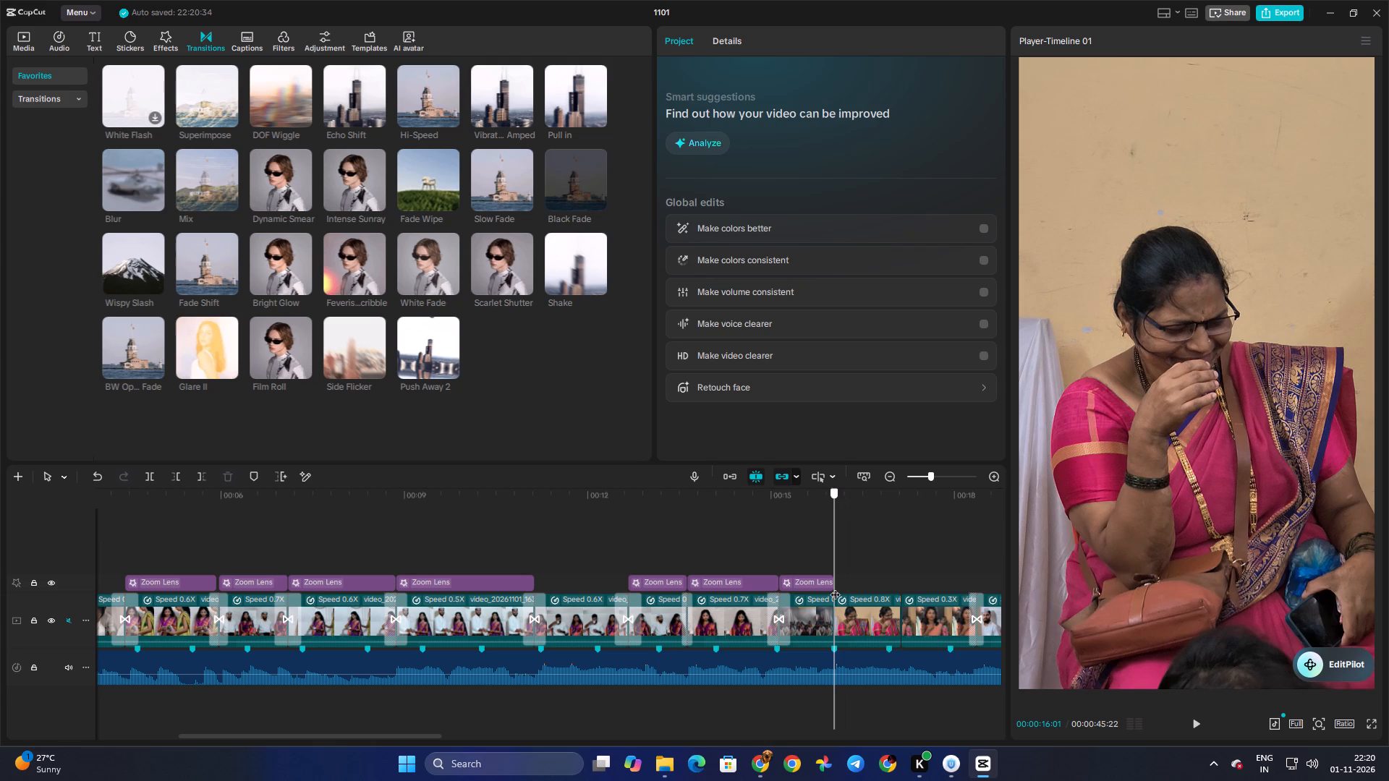
{"action": "key", "text": "ctrl+v"}
{"action": "left_click_drag", "start_coordinate": [919, 581], "coordinate": [901, 583]}
{"action": "key", "text": "space"}
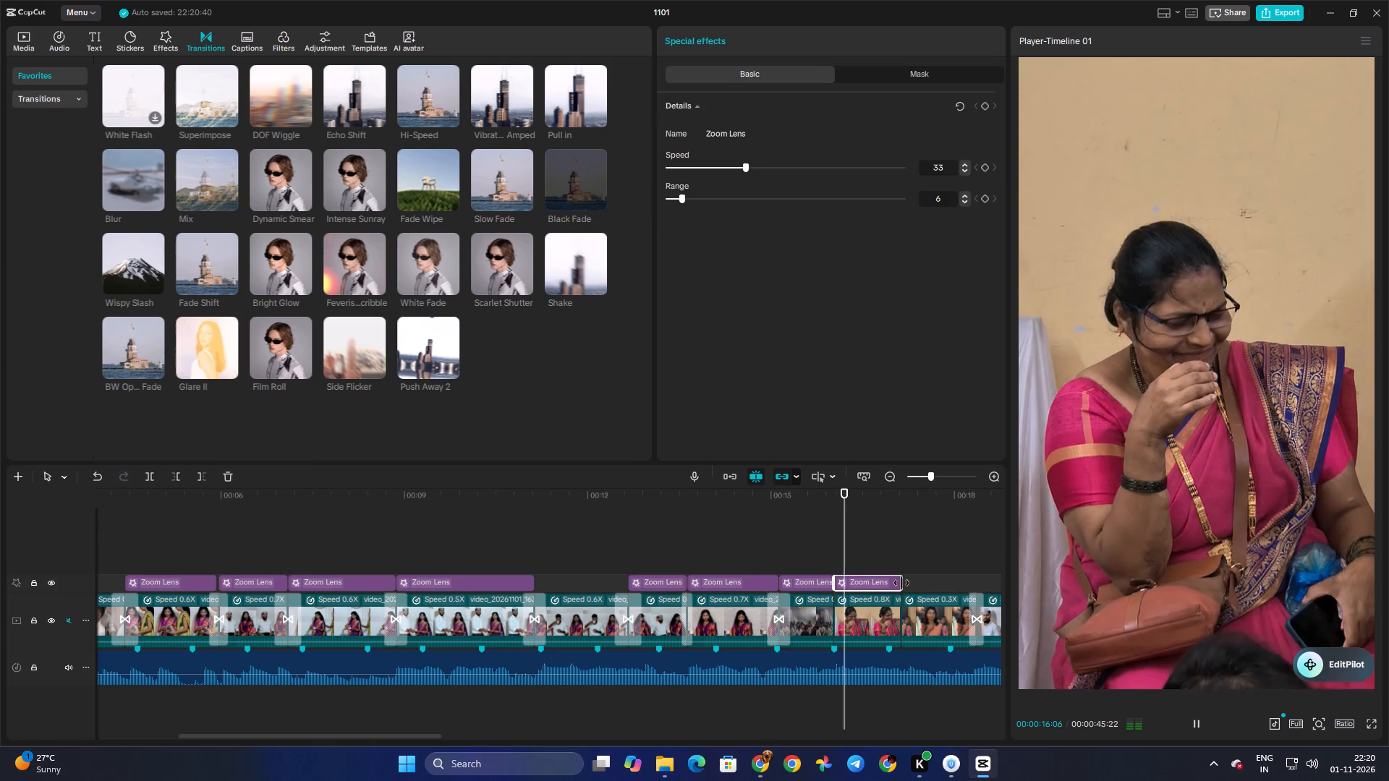
{"action": "key", "text": "space"}
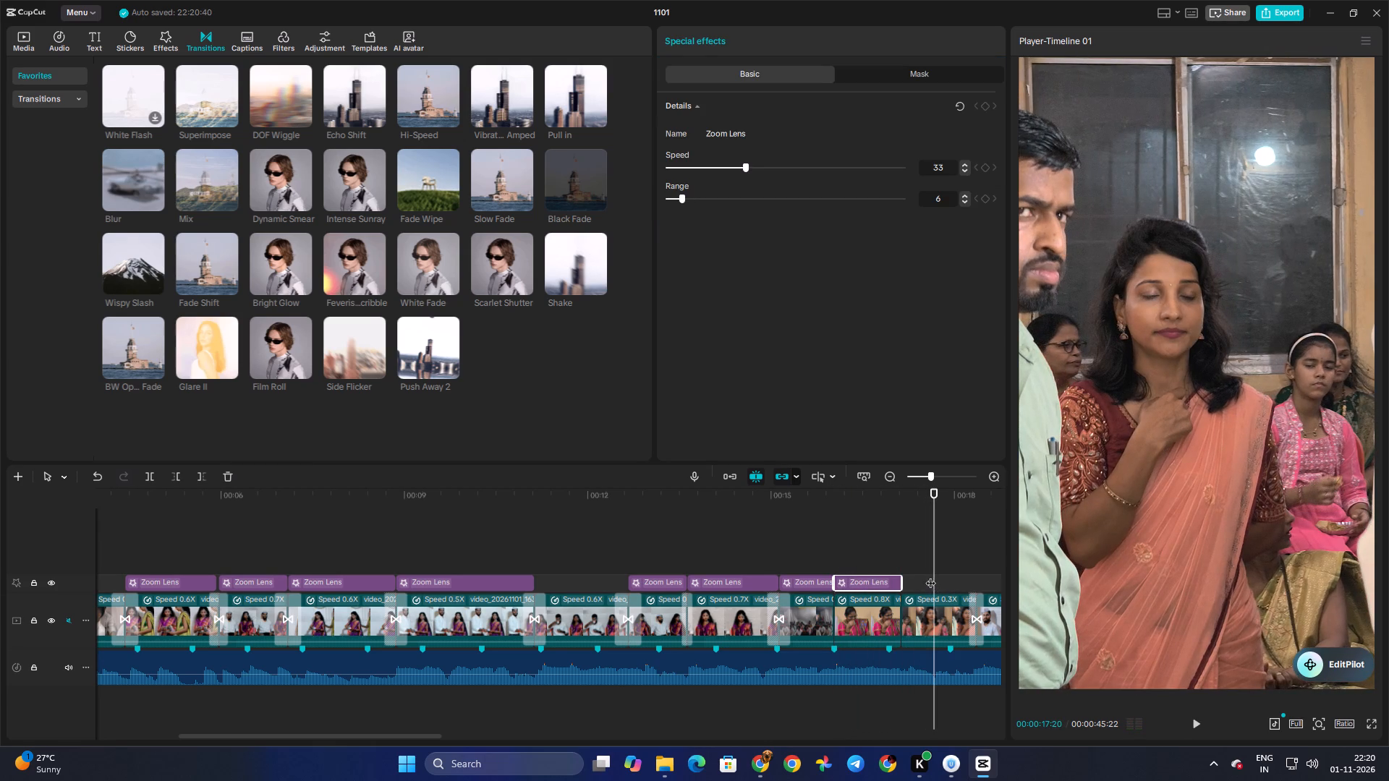
Paste the Zoom Lens effect right after the previous one near 00:00:17, trim its end to the cut near 00:00:18:11 and play it.
{"action": "left_click", "coordinate": [926, 574]}
{"action": "left_click_drag", "start_coordinate": [926, 574], "coordinate": [903, 579]}
{"action": "key", "text": "ctrl+v"}
{"action": "key", "text": "space"}
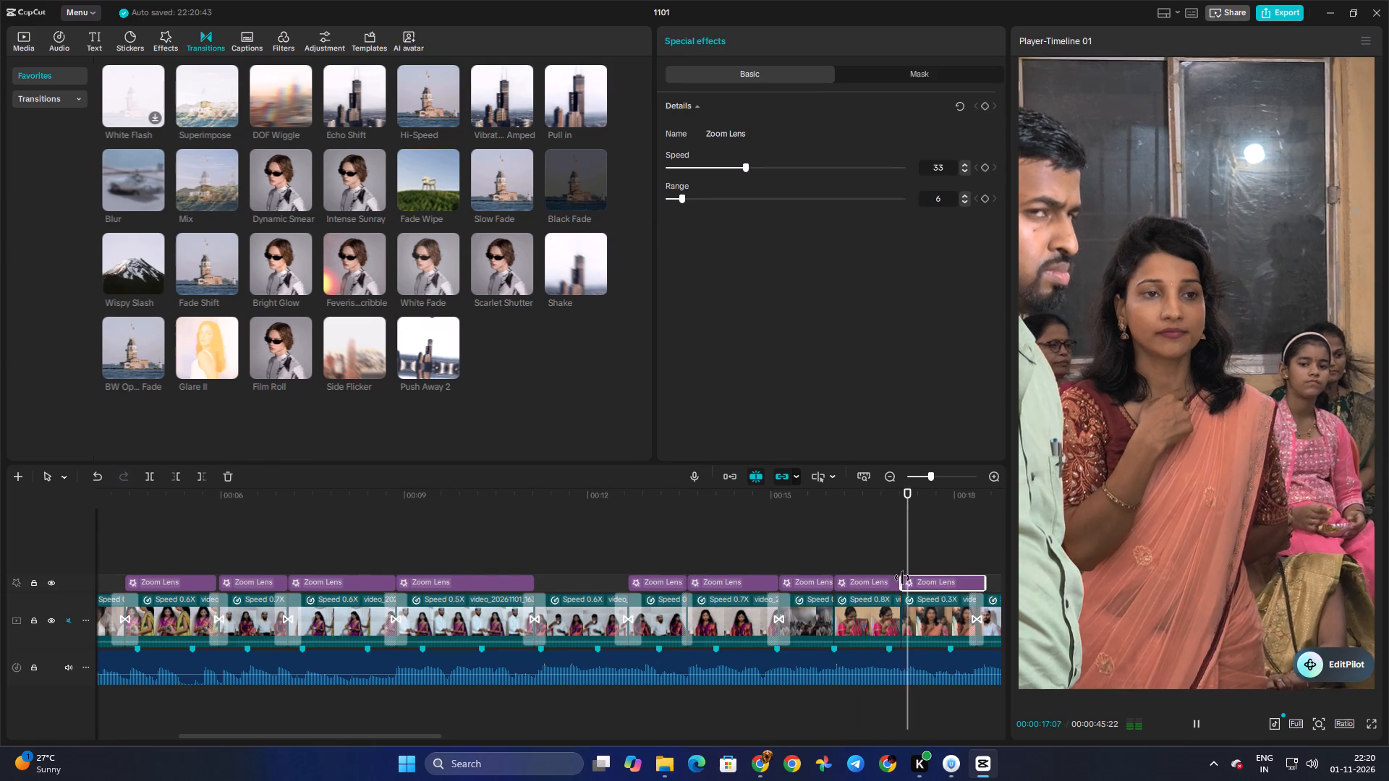
{"action": "key", "text": "space"}
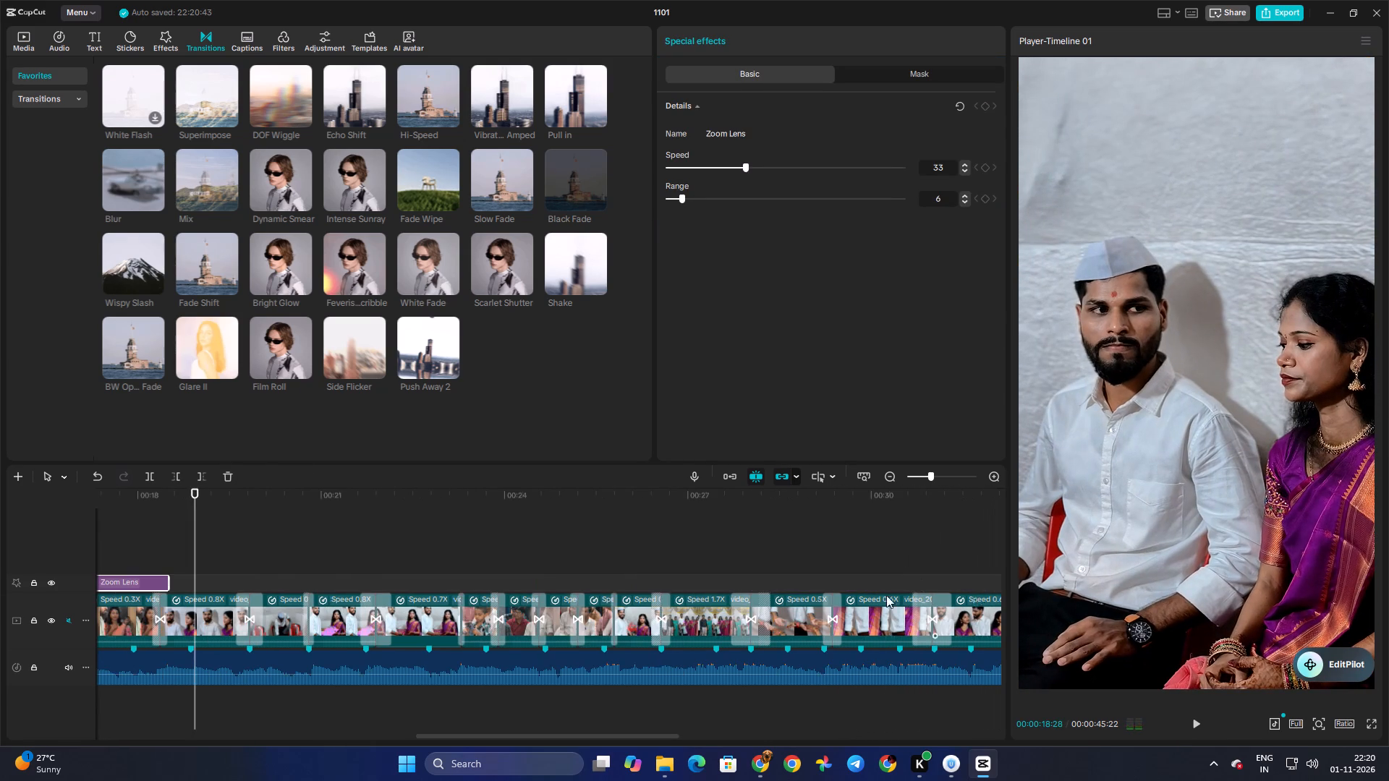
{"action": "left_click_drag", "start_coordinate": [169, 582], "coordinate": [156, 585]}
{"action": "left_click", "coordinate": [156, 568]}
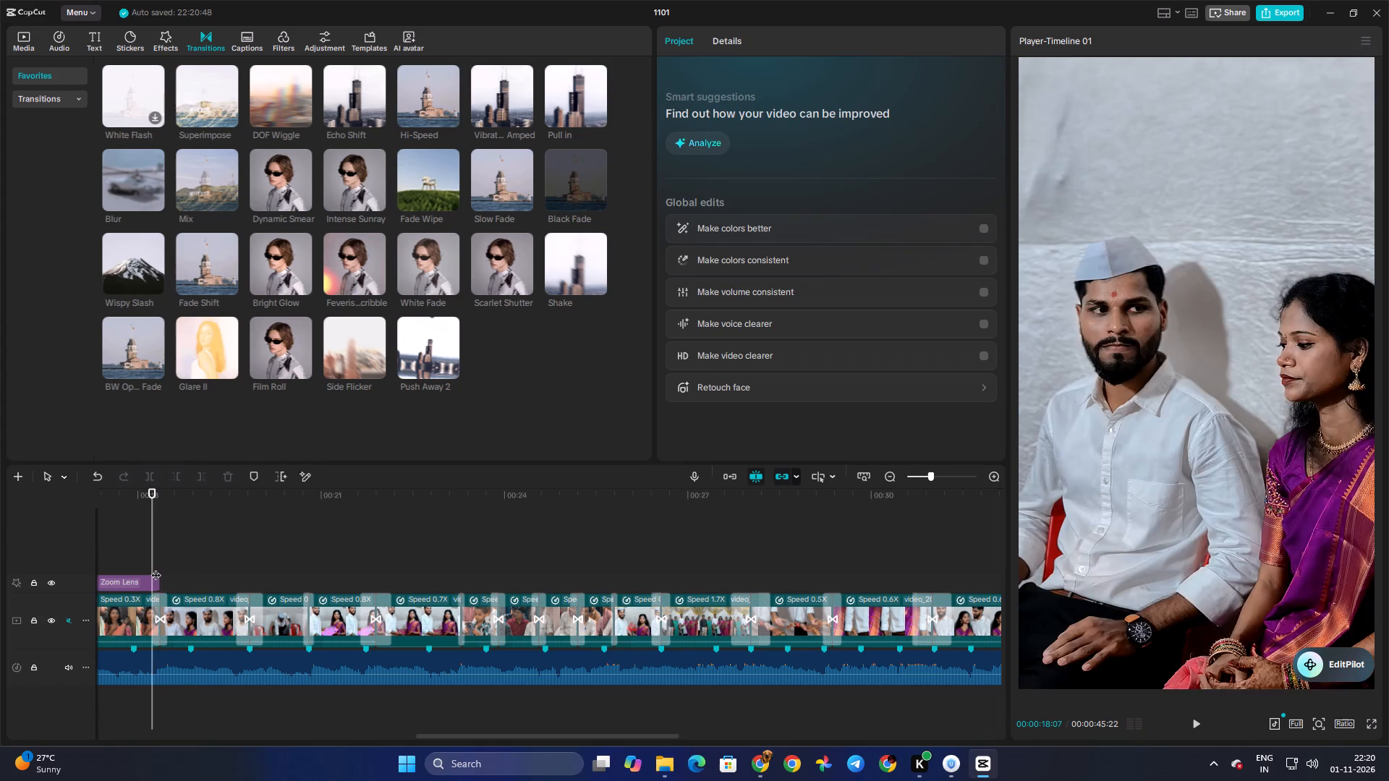
{"action": "key", "text": "space"}
{"action": "key", "text": "space"}
Paste the Zoom Lens effect at 00:00:18:11, fit its end to the cut near 00:00:19:25 and play it.
{"action": "left_click", "coordinate": [171, 568]}
{"action": "left_click_drag", "start_coordinate": [171, 568], "coordinate": [163, 570]}
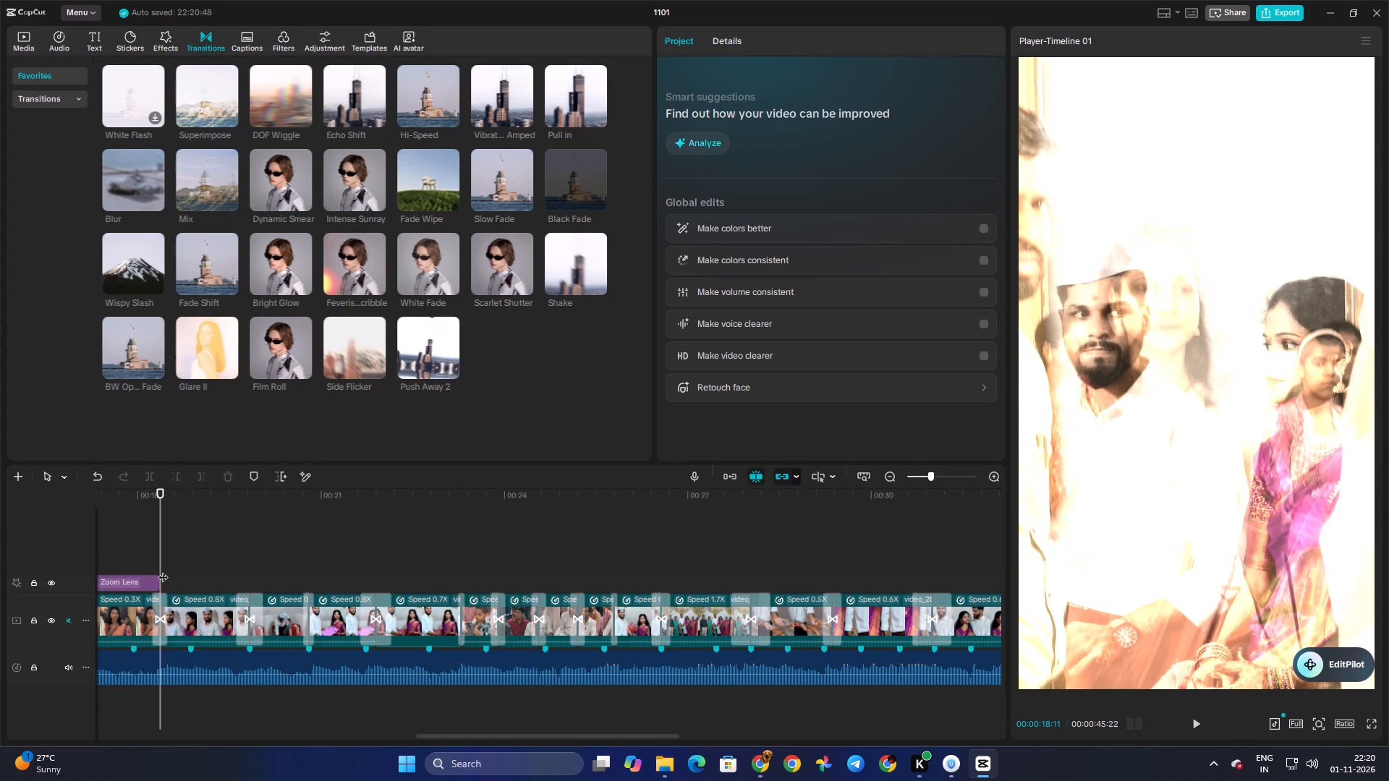
{"action": "key", "text": "ctrl+v"}
{"action": "left_click", "coordinate": [244, 579]}
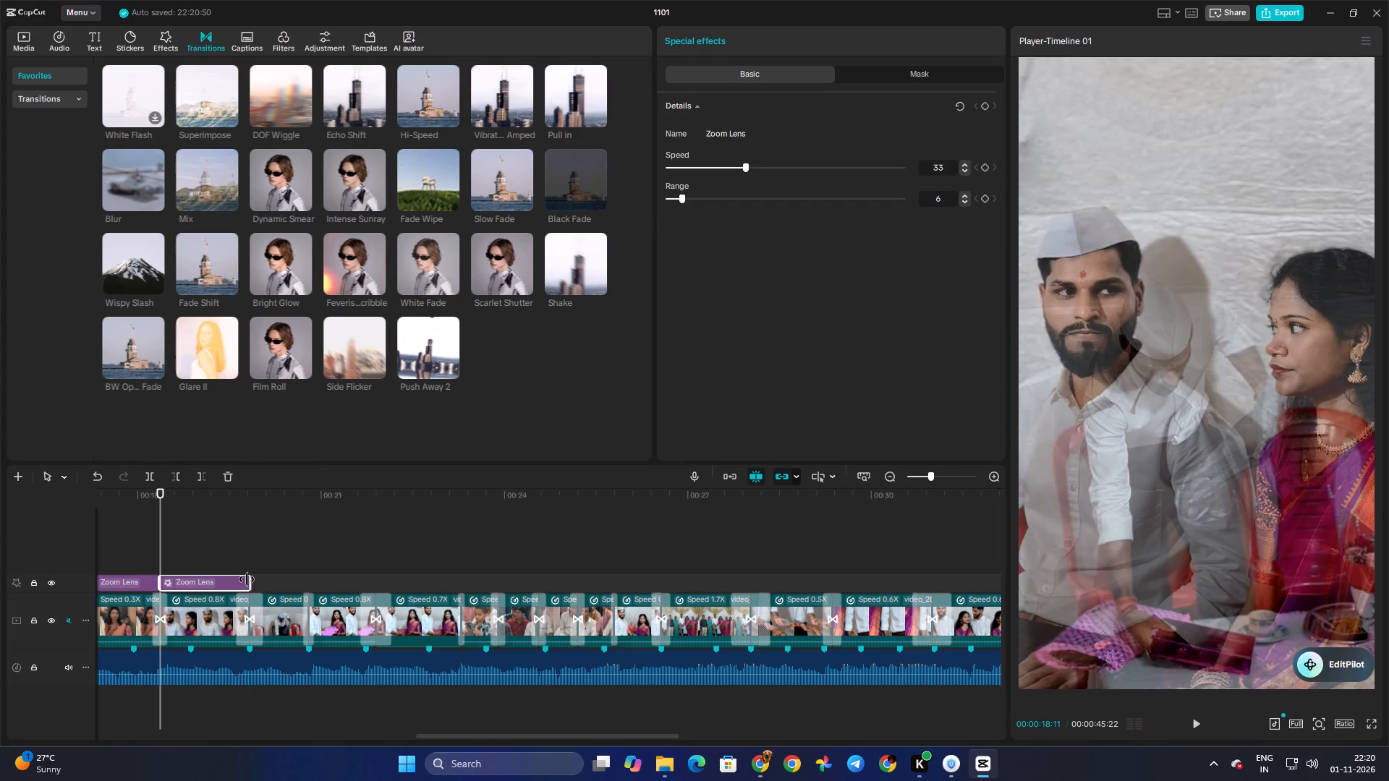
{"action": "key", "text": "space"}
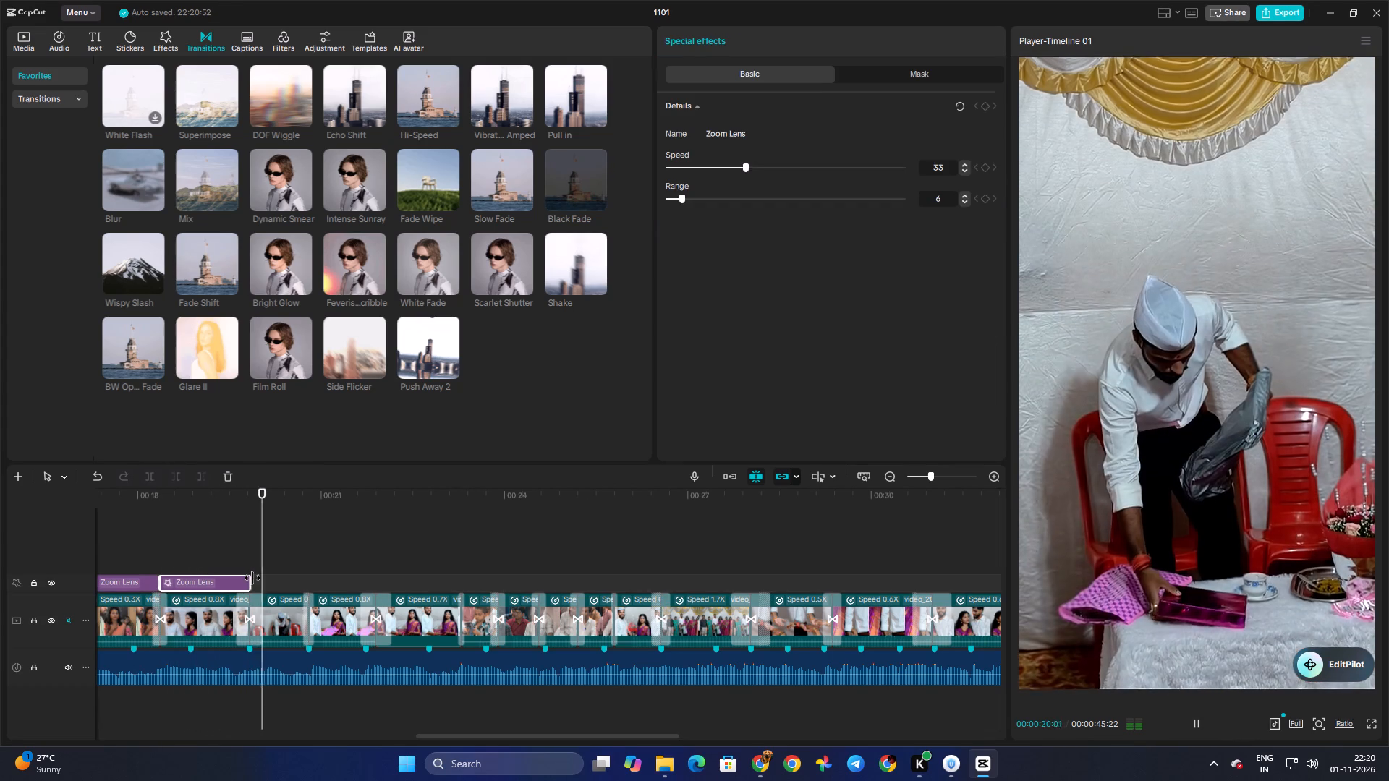
{"action": "key", "text": "space"}
Paste the Zoom Lens effect right after the previous one near 00:00:19:25, shorten it to the cut near 00:00:21 and play it.
{"action": "left_click", "coordinate": [258, 575]}
{"action": "left_click_drag", "start_coordinate": [258, 575], "coordinate": [250, 575]}
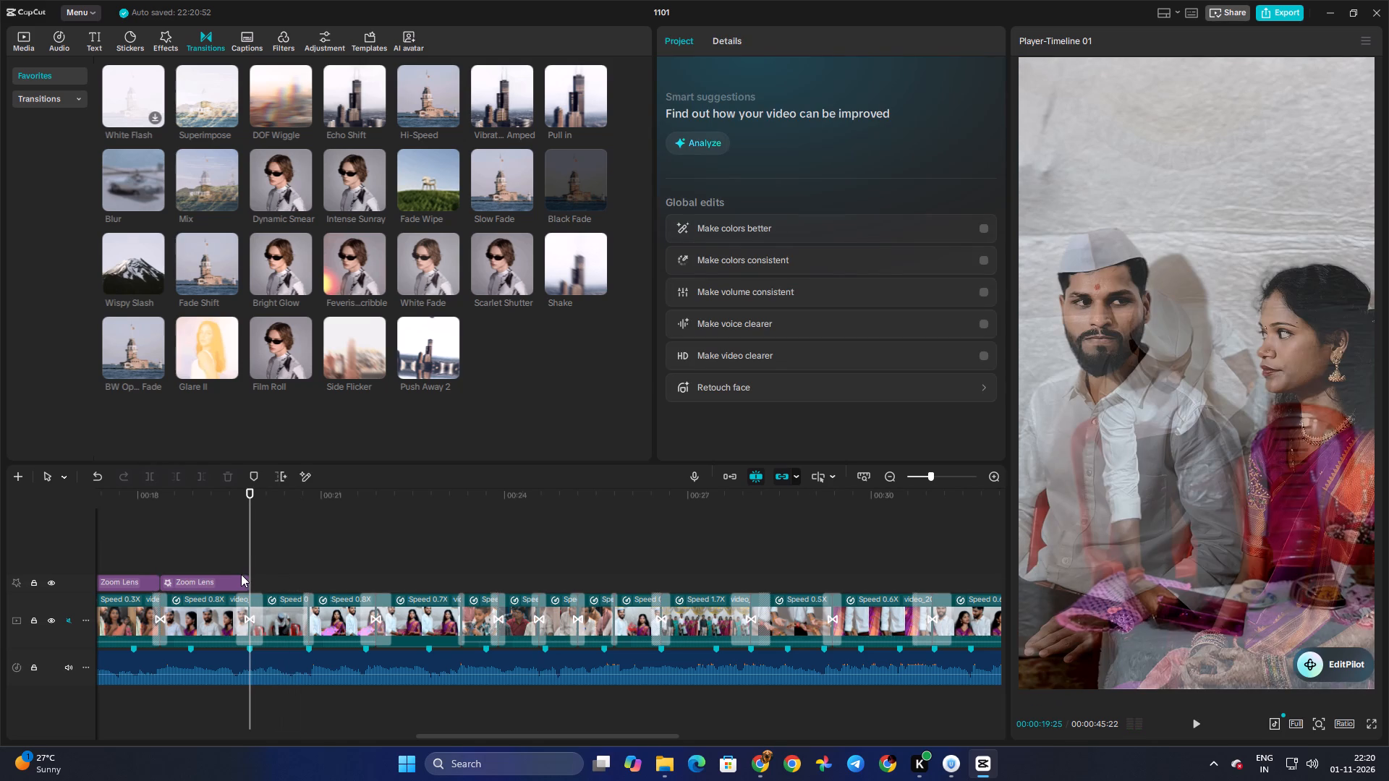
{"action": "key", "text": "space"}
{"action": "key", "text": "space"}
{"action": "left_click", "coordinate": [241, 573]}
{"action": "double_click", "coordinate": [245, 572]}
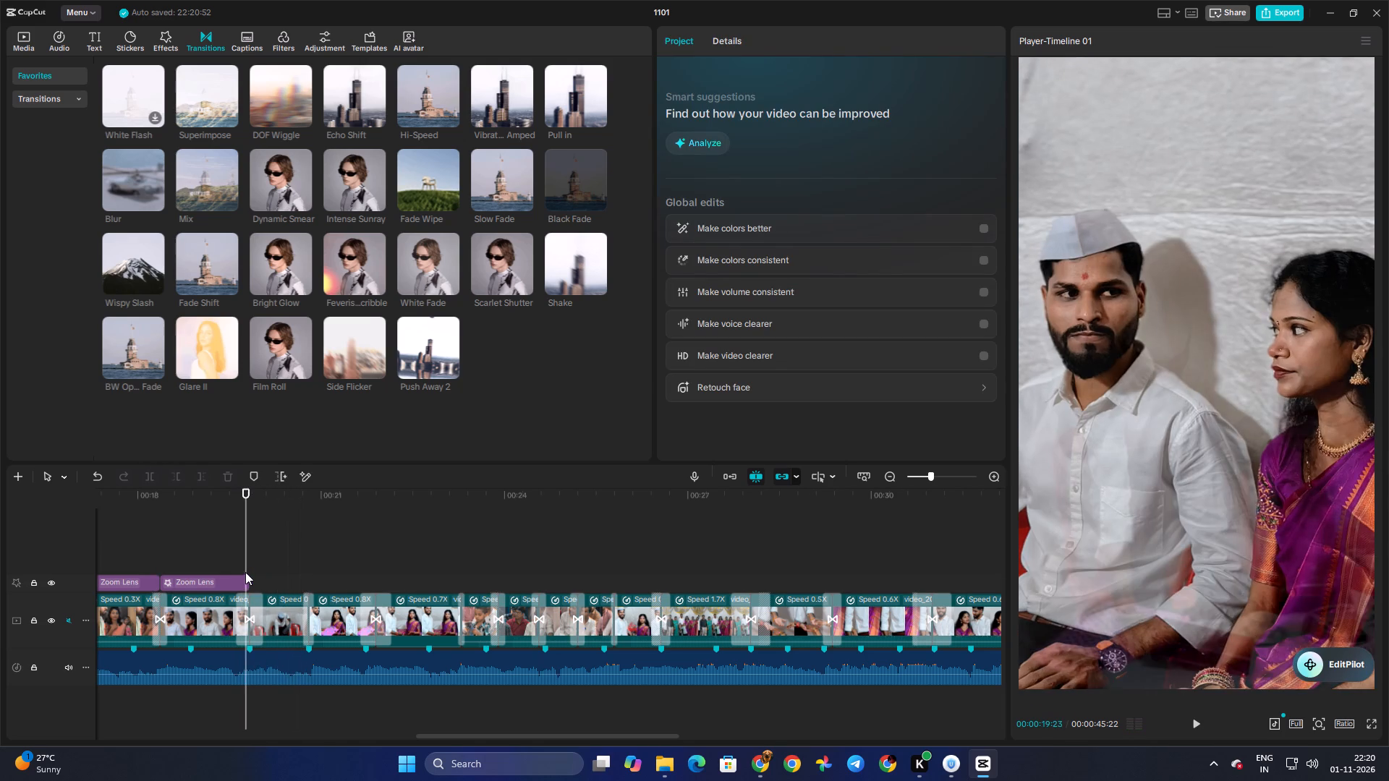
{"action": "left_click", "coordinate": [248, 572]}
{"action": "key", "text": "ctrl+v"}
{"action": "key", "text": "space"}
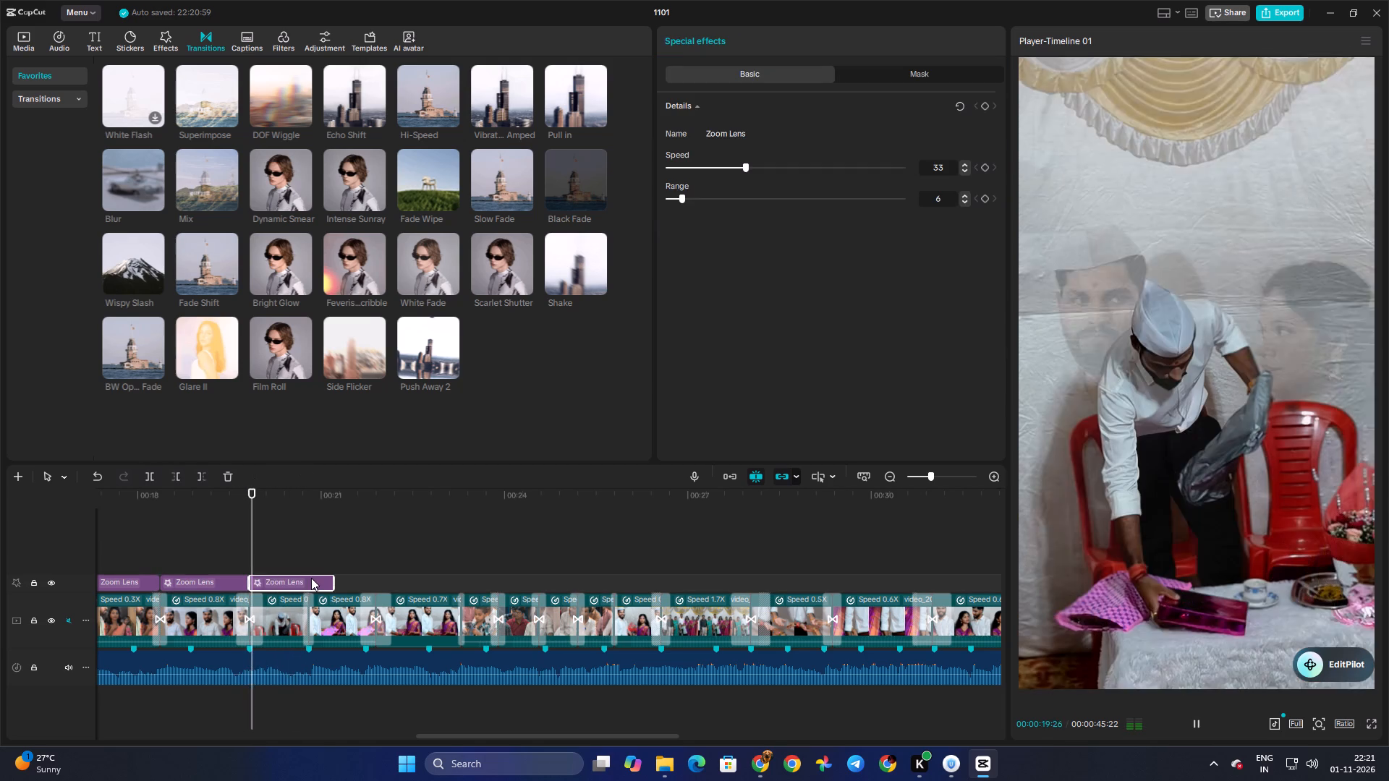
{"action": "key", "text": "space"}
{"action": "left_click_drag", "start_coordinate": [334, 580], "coordinate": [305, 583]}
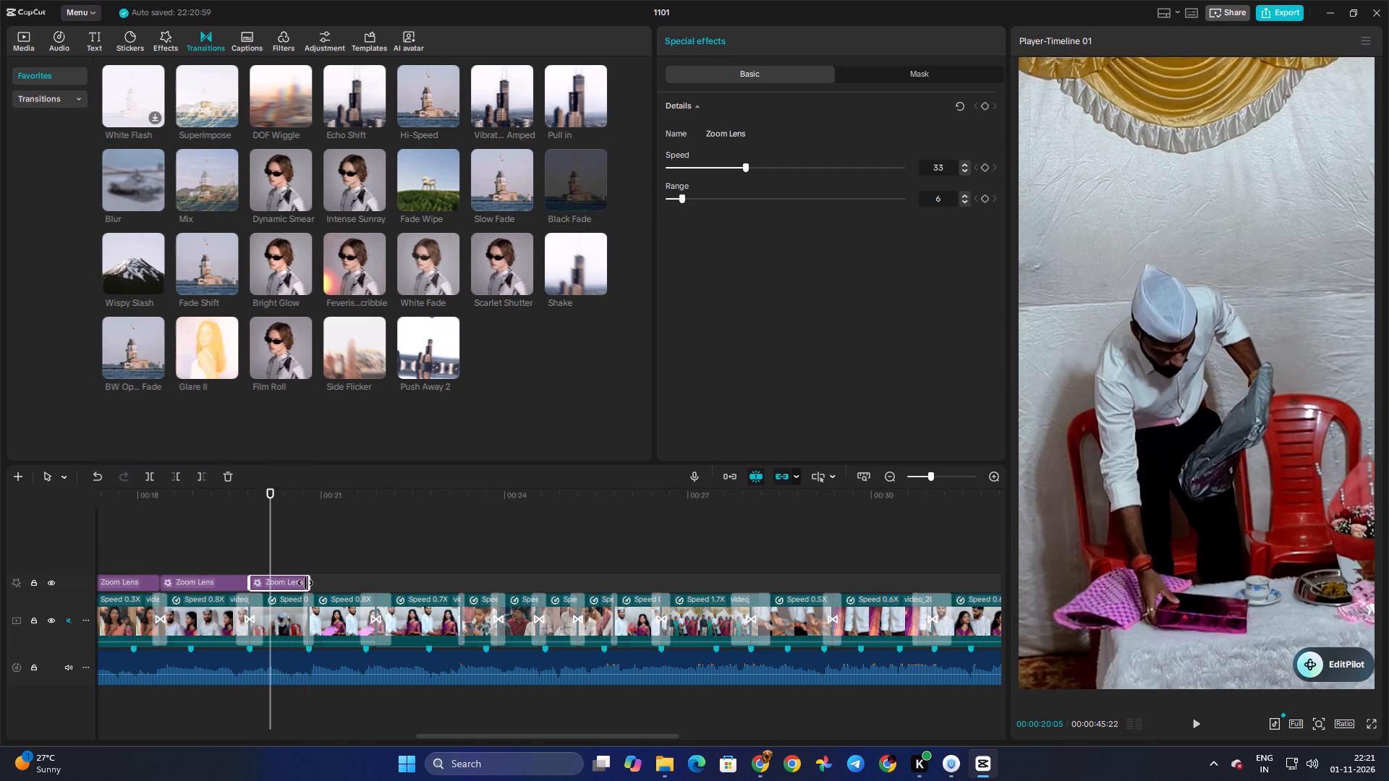
{"action": "key", "text": "space"}
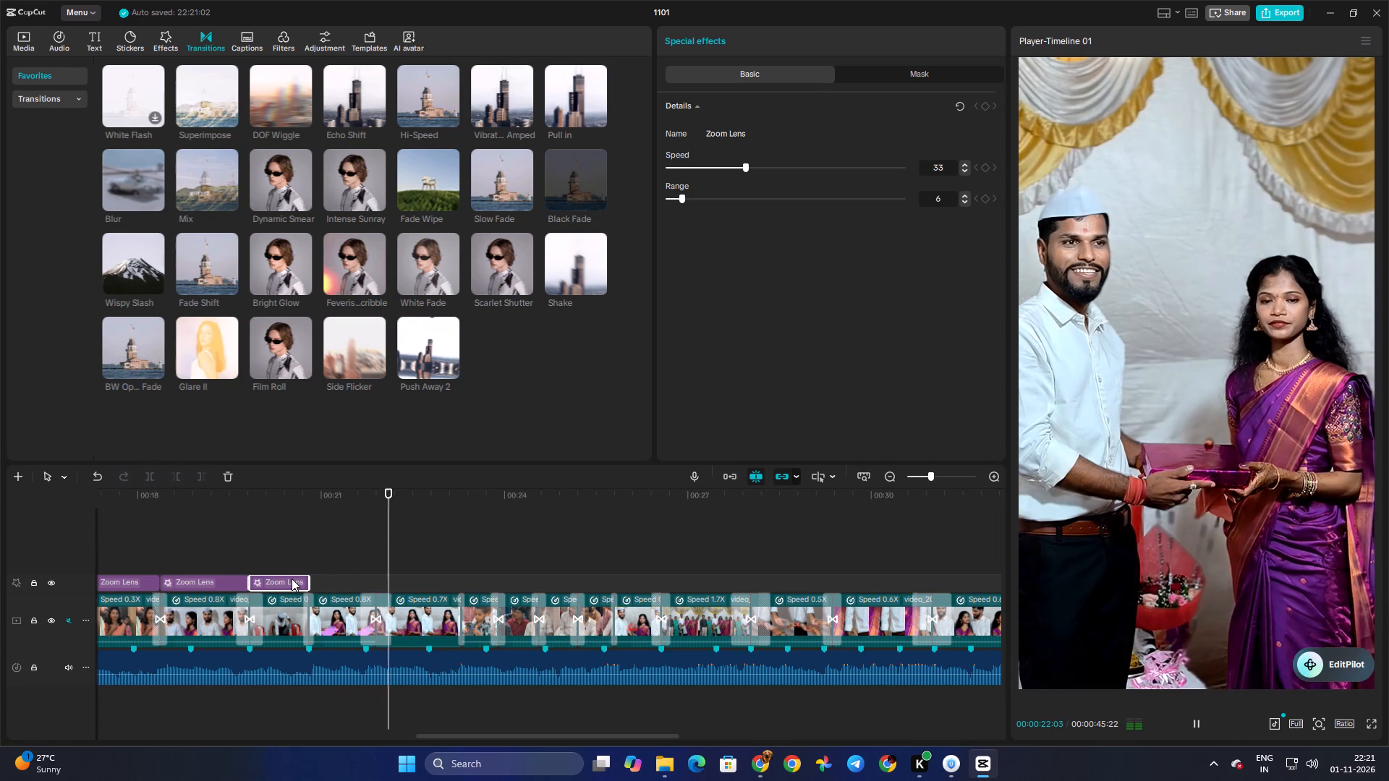
{"action": "key", "text": "space"}
Play the following clips, paste the Zoom Lens effect at 00:00:25:24, shorten it to the cut near 00:00:26:17 and play it.
{"action": "left_click", "coordinate": [319, 576]}
{"action": "left_click_drag", "start_coordinate": [319, 576], "coordinate": [310, 576]}
{"action": "key", "text": "space"}
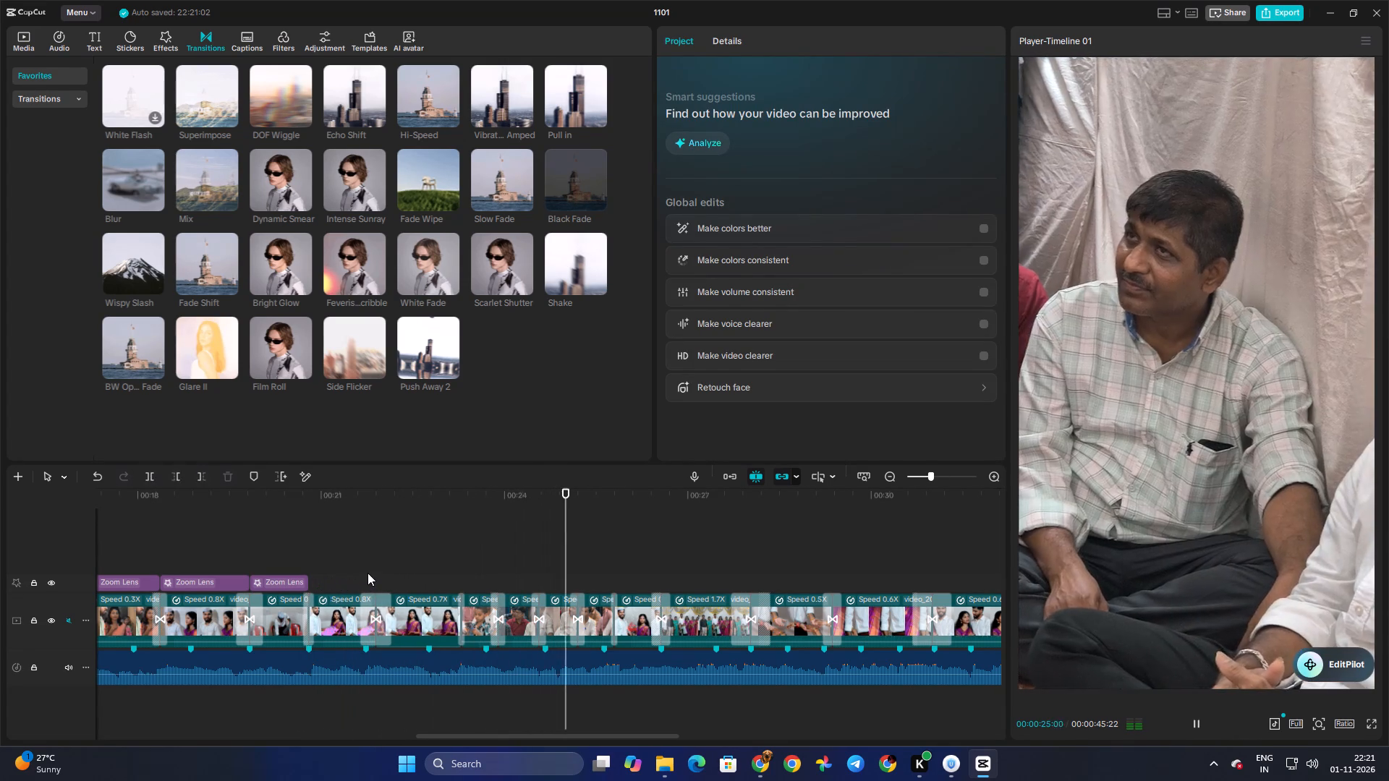
{"action": "key", "text": "space"}
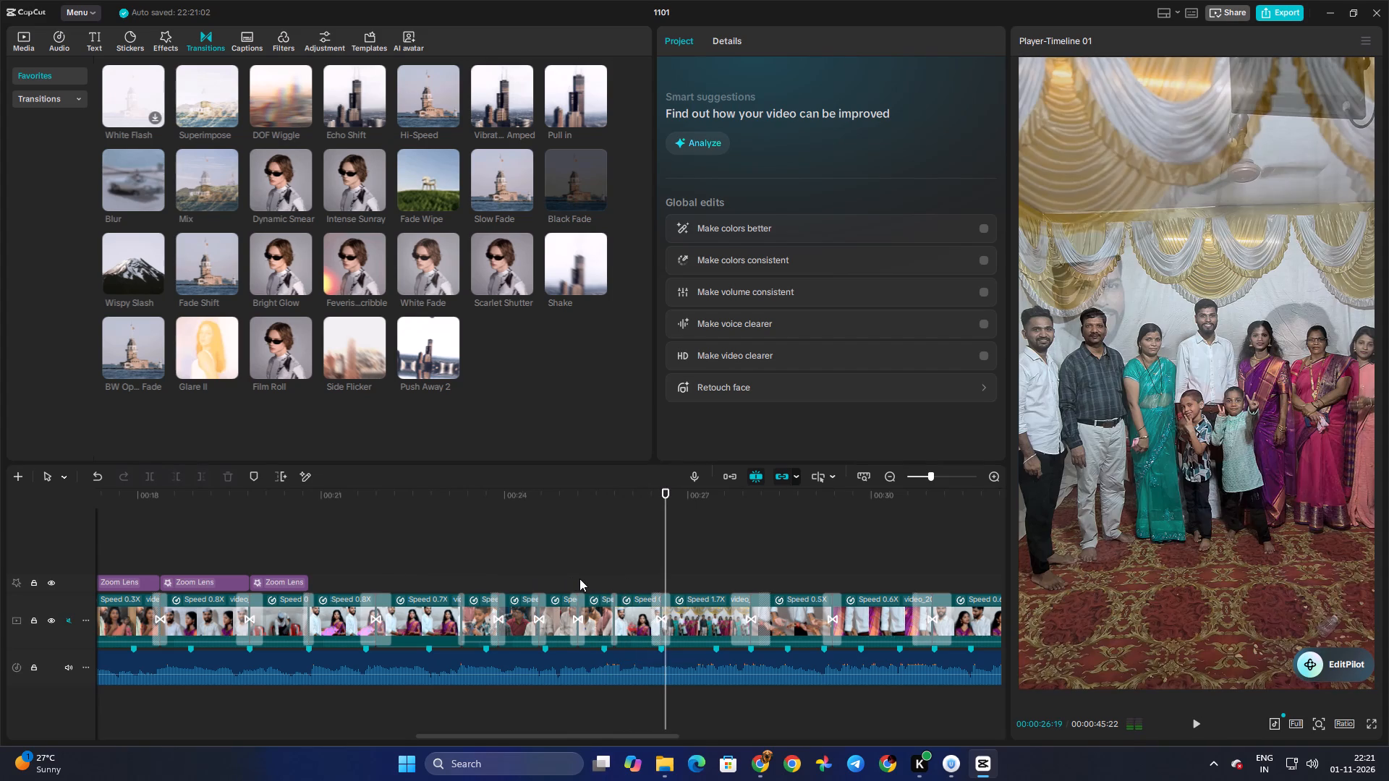
{"action": "left_click", "coordinate": [606, 579]}
{"action": "left_click_drag", "start_coordinate": [606, 579], "coordinate": [615, 579]}
{"action": "key", "text": "ctrl+v"}
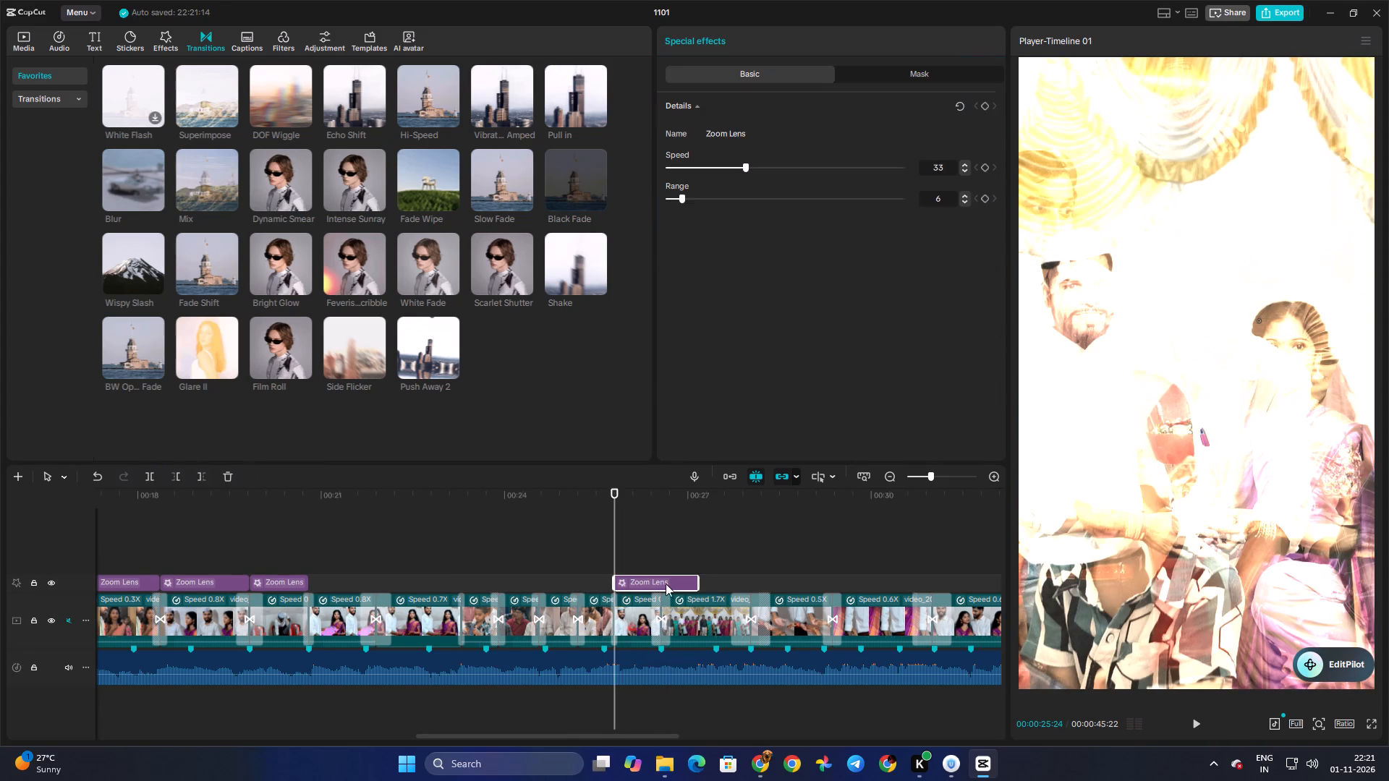
{"action": "left_click_drag", "start_coordinate": [700, 585], "coordinate": [660, 591]}
{"action": "key", "text": "space"}
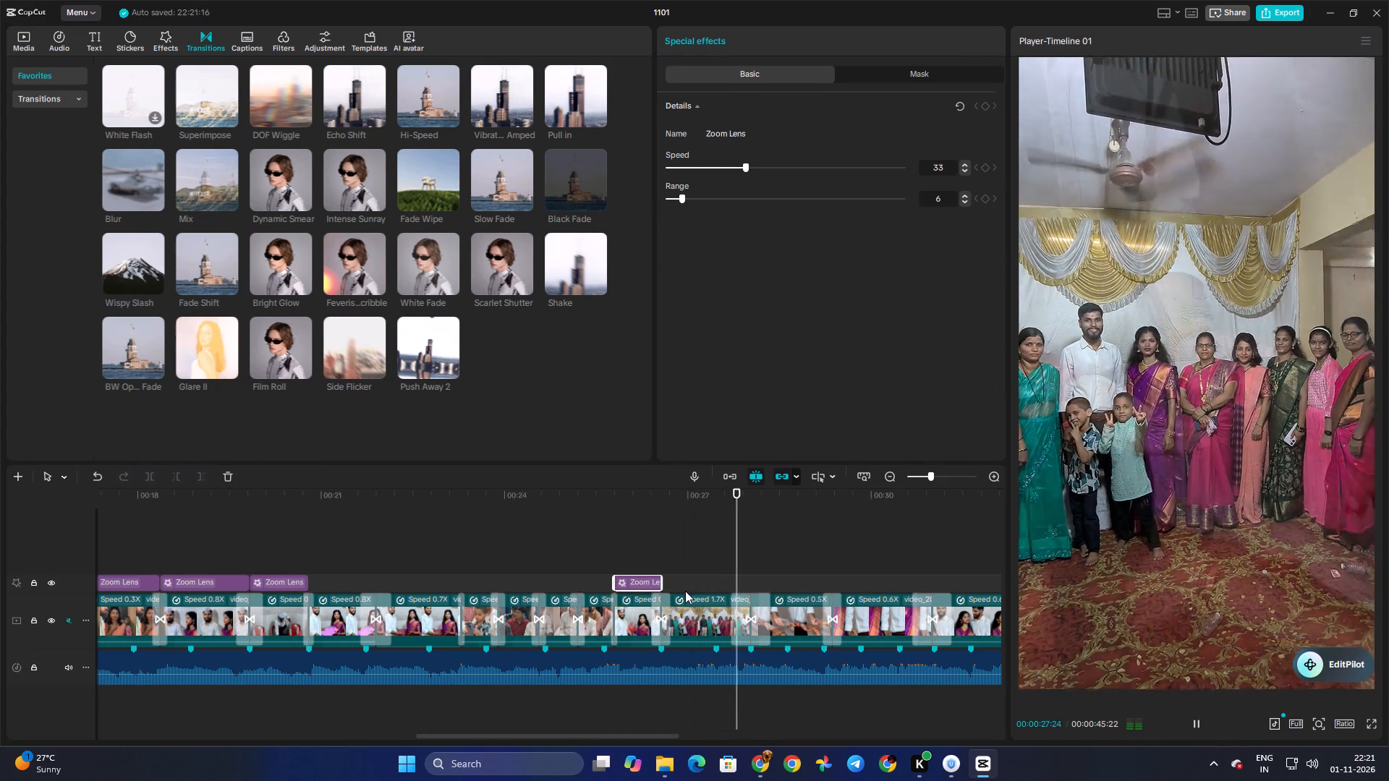
{"action": "key", "text": "space"}
Paste the Zoom Lens effect at 00:00:26:17, fit its end to the cut near 00:00:28:01 and play across that cut.
{"action": "left_click", "coordinate": [677, 578]}
{"action": "left_click_drag", "start_coordinate": [677, 578], "coordinate": [664, 578]}
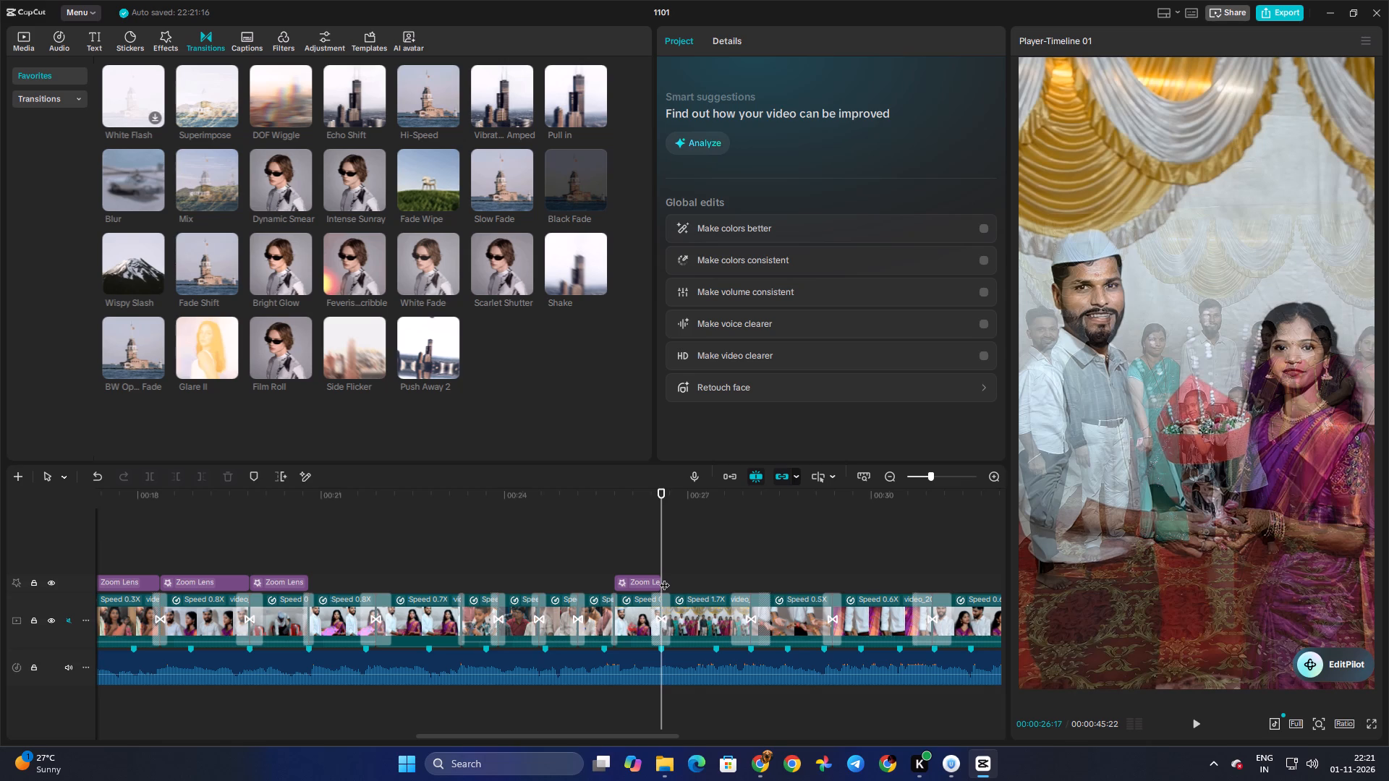
{"action": "key", "text": "ctrl+v"}
{"action": "left_click", "coordinate": [747, 578]}
{"action": "key", "text": "space"}
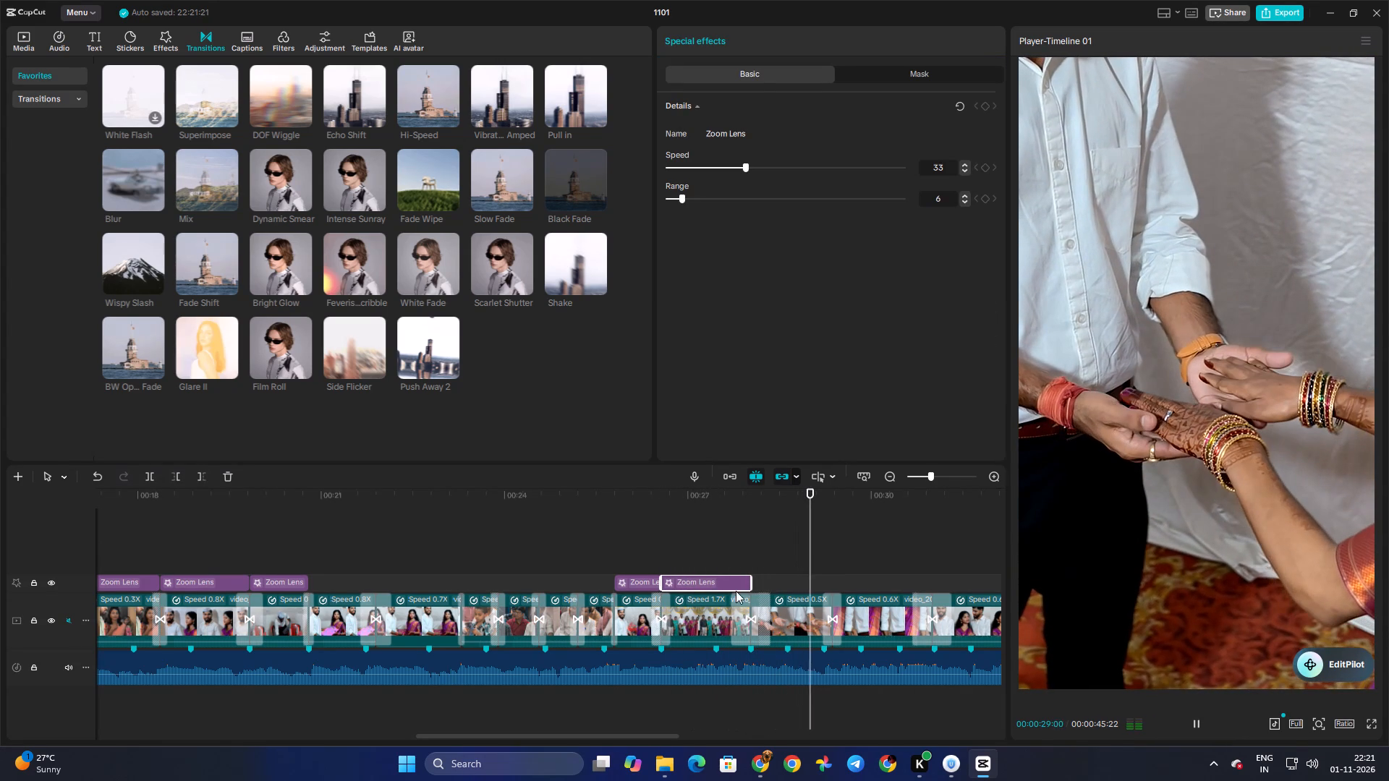
{"action": "key", "text": "space"}
{"action": "left_click", "coordinate": [758, 573]}
{"action": "left_click_drag", "start_coordinate": [758, 573], "coordinate": [736, 573]}
{"action": "key", "text": "space"}
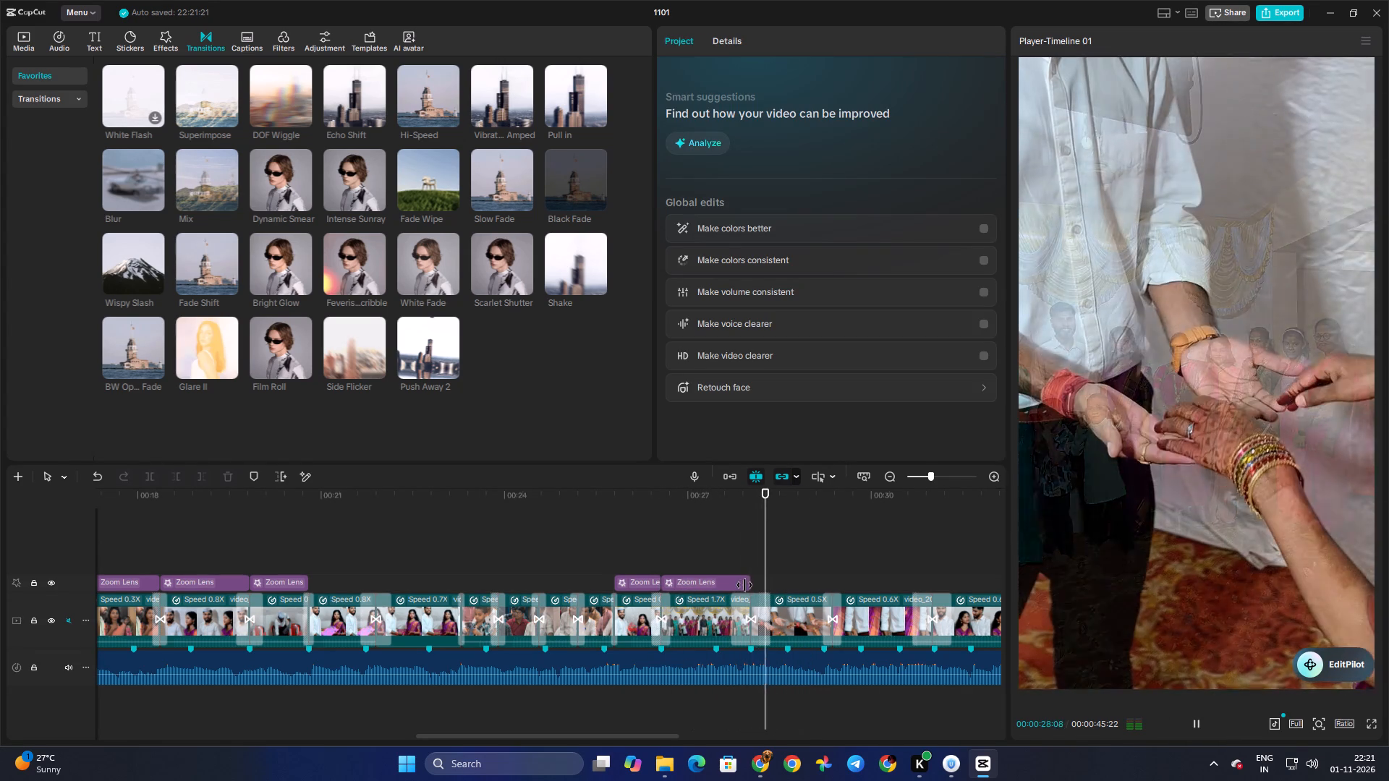
{"action": "key", "text": "space"}
Replace the transition at the cut near 00:00:28:01 with Side Flicker, set its duration to 0.3 s and play on.
{"action": "left_click_drag", "start_coordinate": [342, 349], "coordinate": [350, 354]}
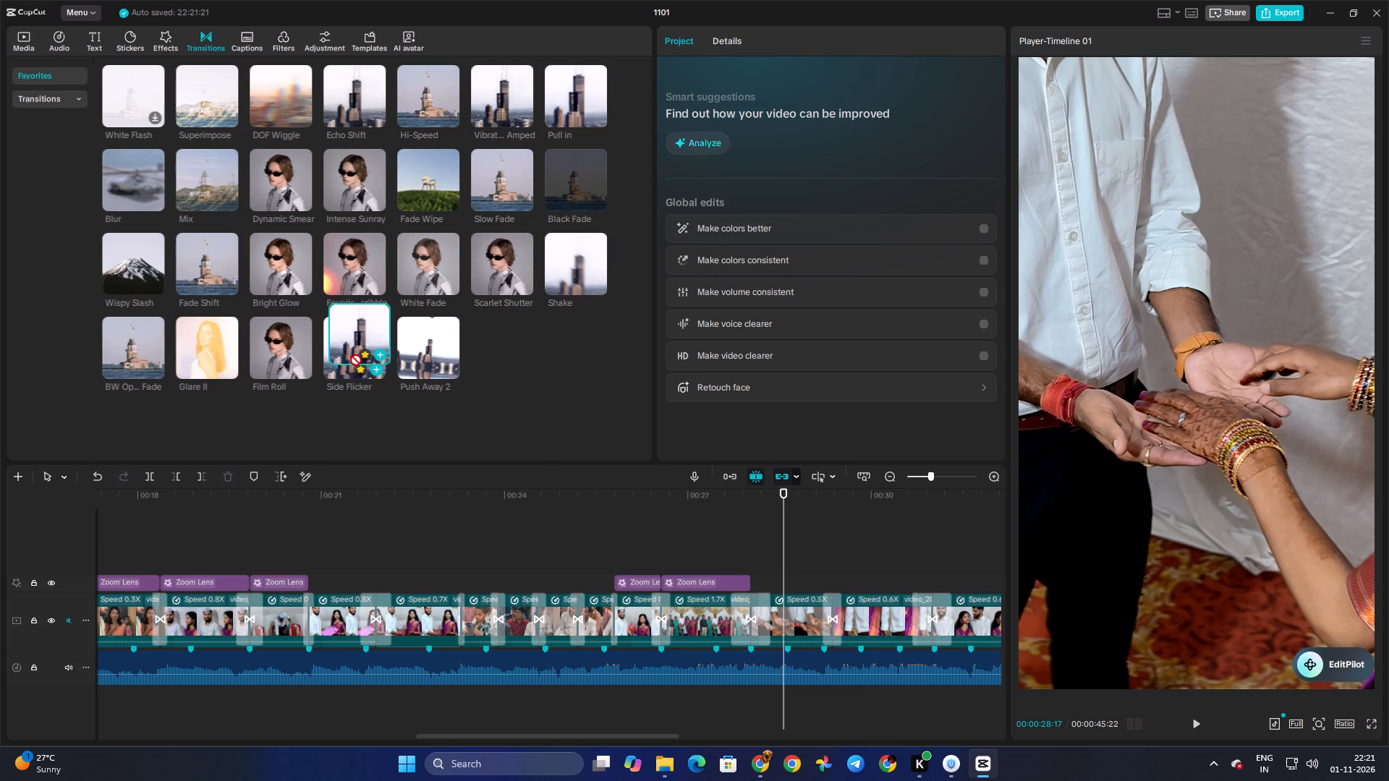
{"action": "left_click_drag", "start_coordinate": [350, 354], "coordinate": [736, 622]}
{"action": "double_click", "coordinate": [794, 145]}
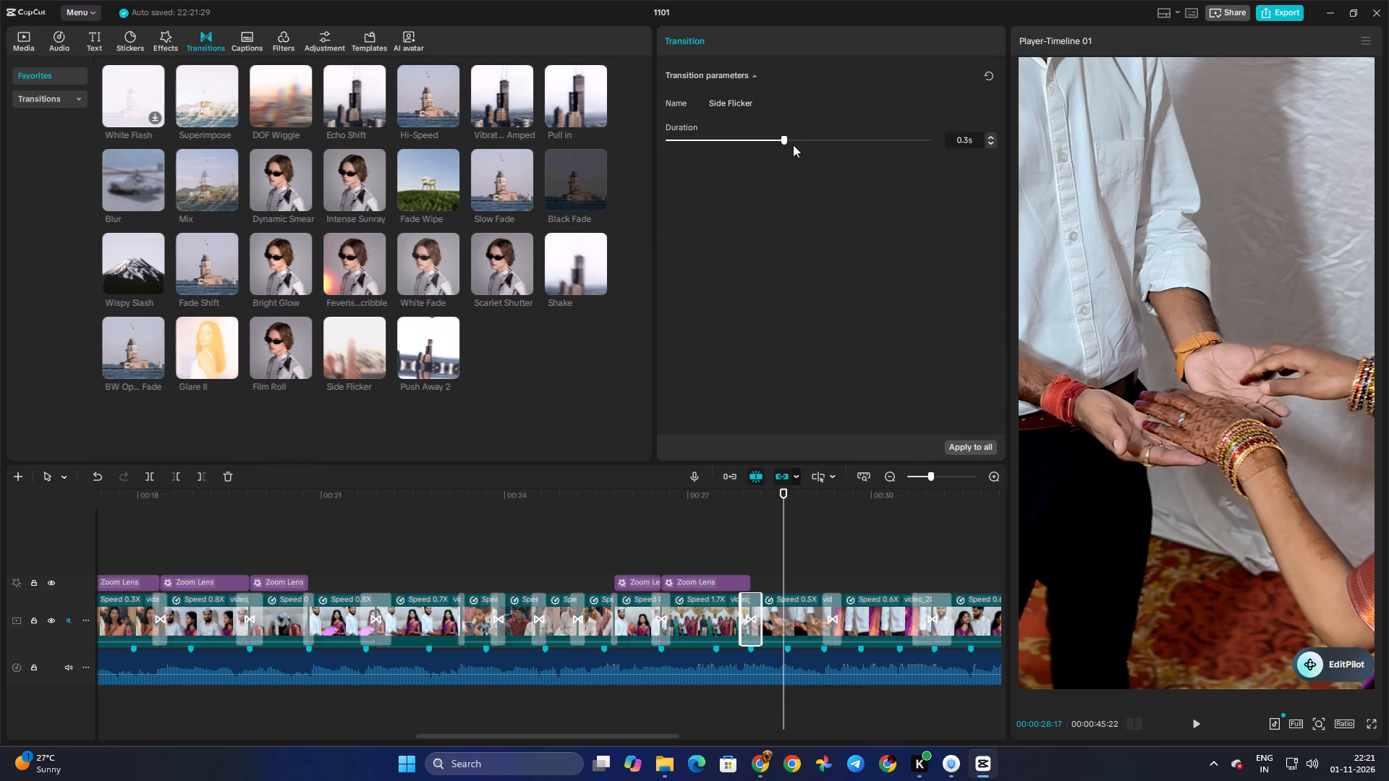
{"action": "left_click", "coordinate": [781, 145]}
{"action": "left_click", "coordinate": [748, 138]}
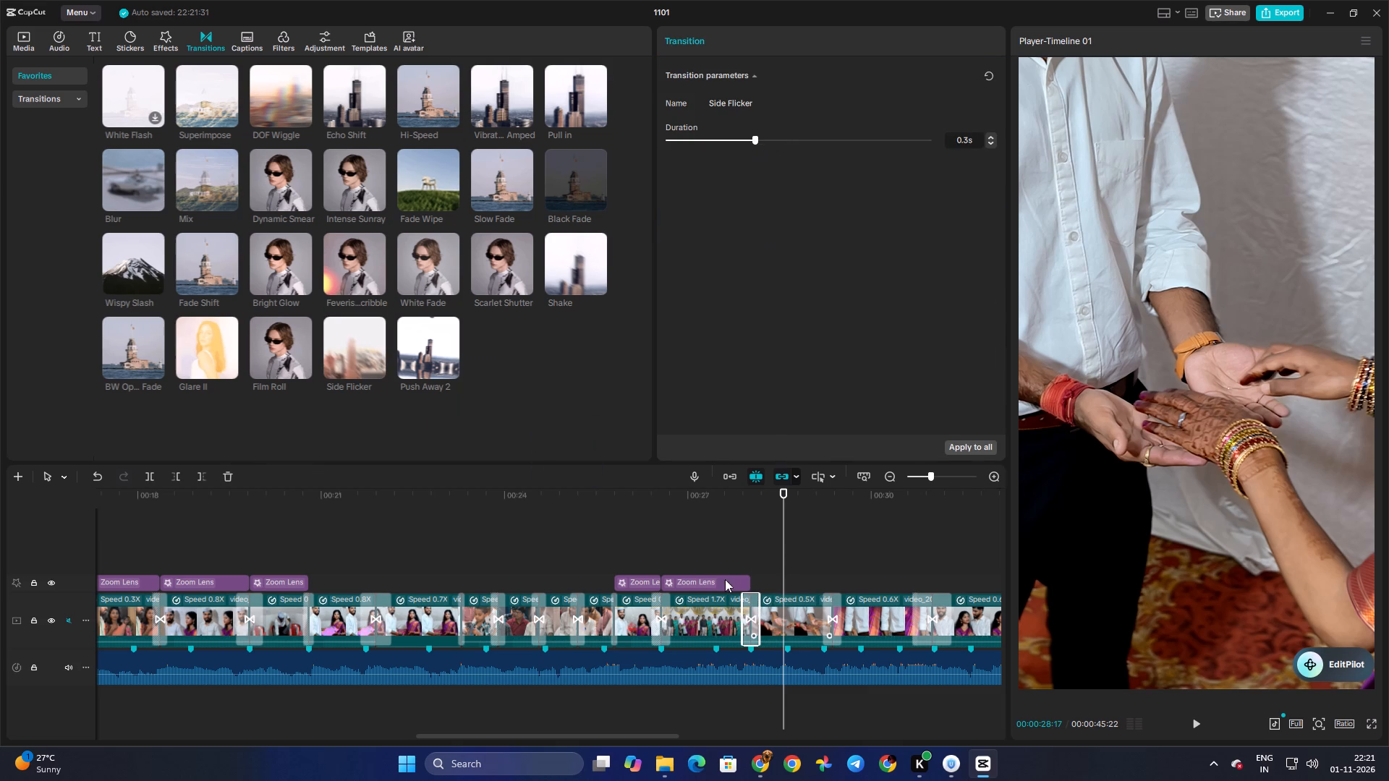
{"action": "left_click", "coordinate": [715, 550]}
{"action": "key", "text": "space"}
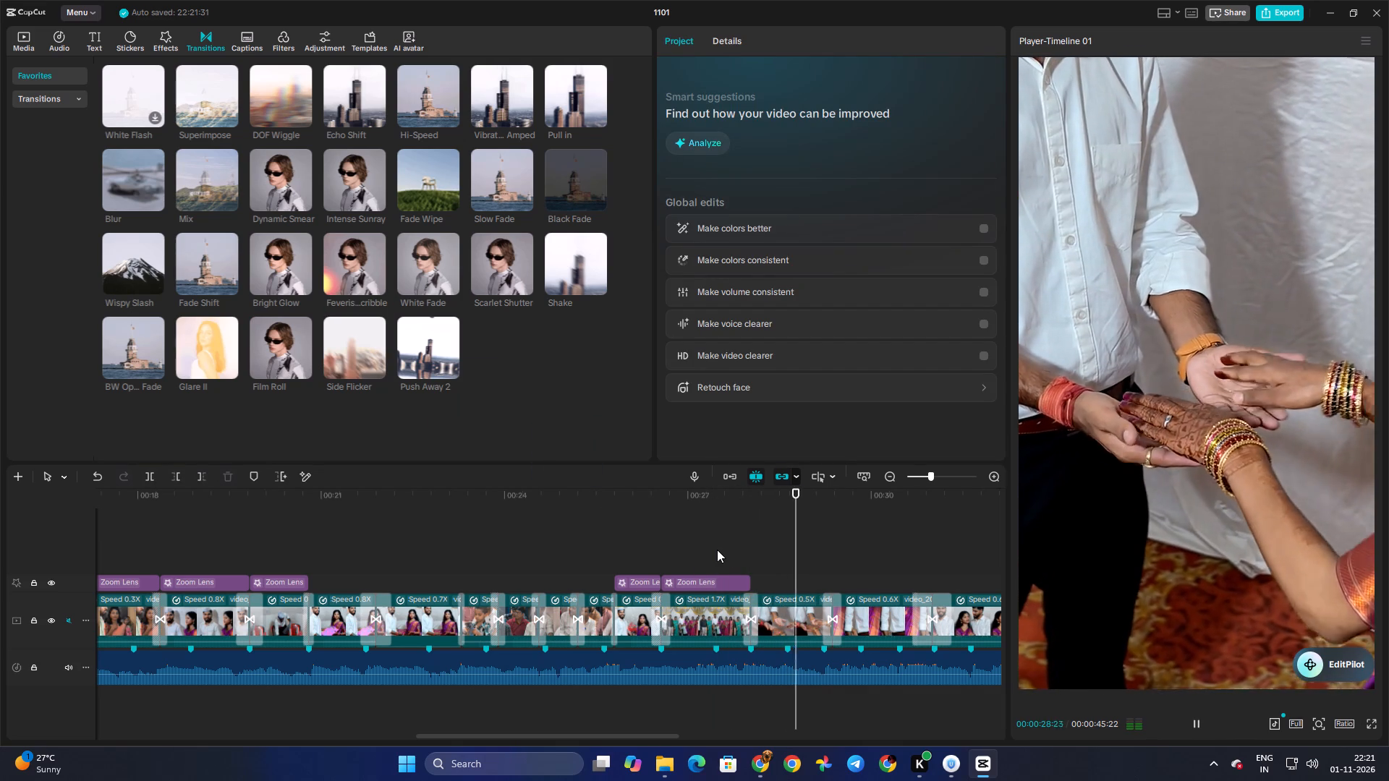
{"action": "key", "text": "space"}
Paste the Zoom Lens effect at 00:00:28:01 over the joined-hands clip and play it.
{"action": "left_click", "coordinate": [748, 575]}
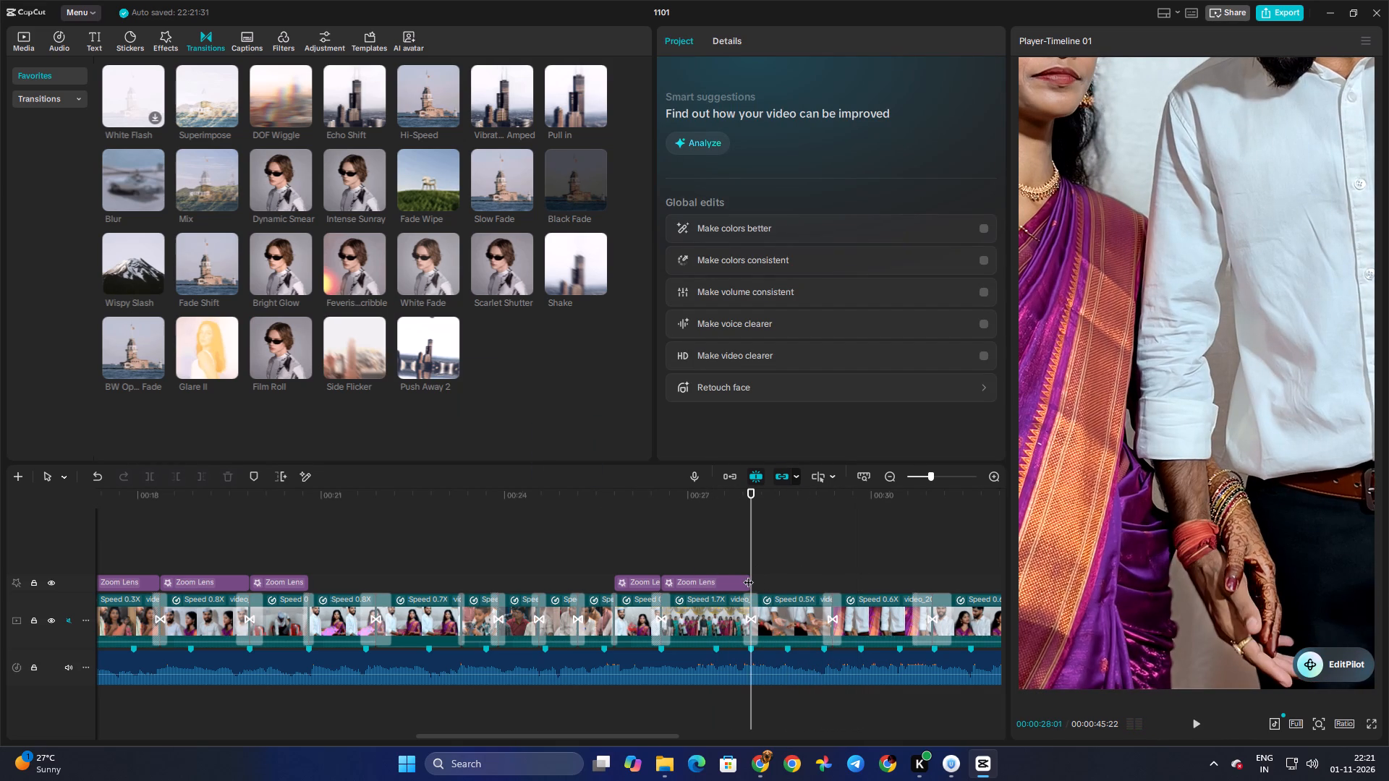
{"action": "key", "text": "ctrl+v"}
{"action": "key", "text": "space"}
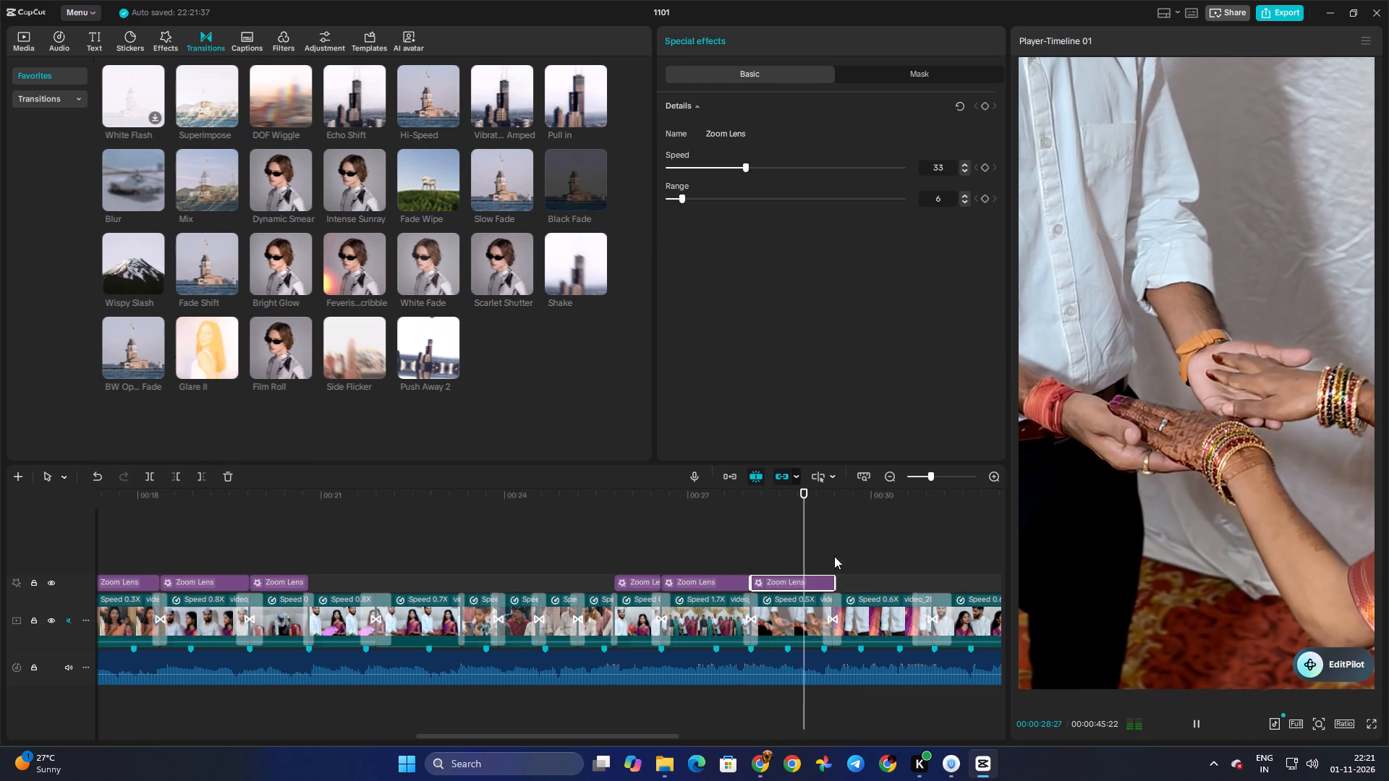
{"action": "key", "text": "space"}
Increase the Range of the Zoom Lens effect over the joined-hands clip and play the clip.
{"action": "left_click", "coordinate": [694, 199]}
{"action": "left_click_drag", "start_coordinate": [697, 197], "coordinate": [699, 197]}
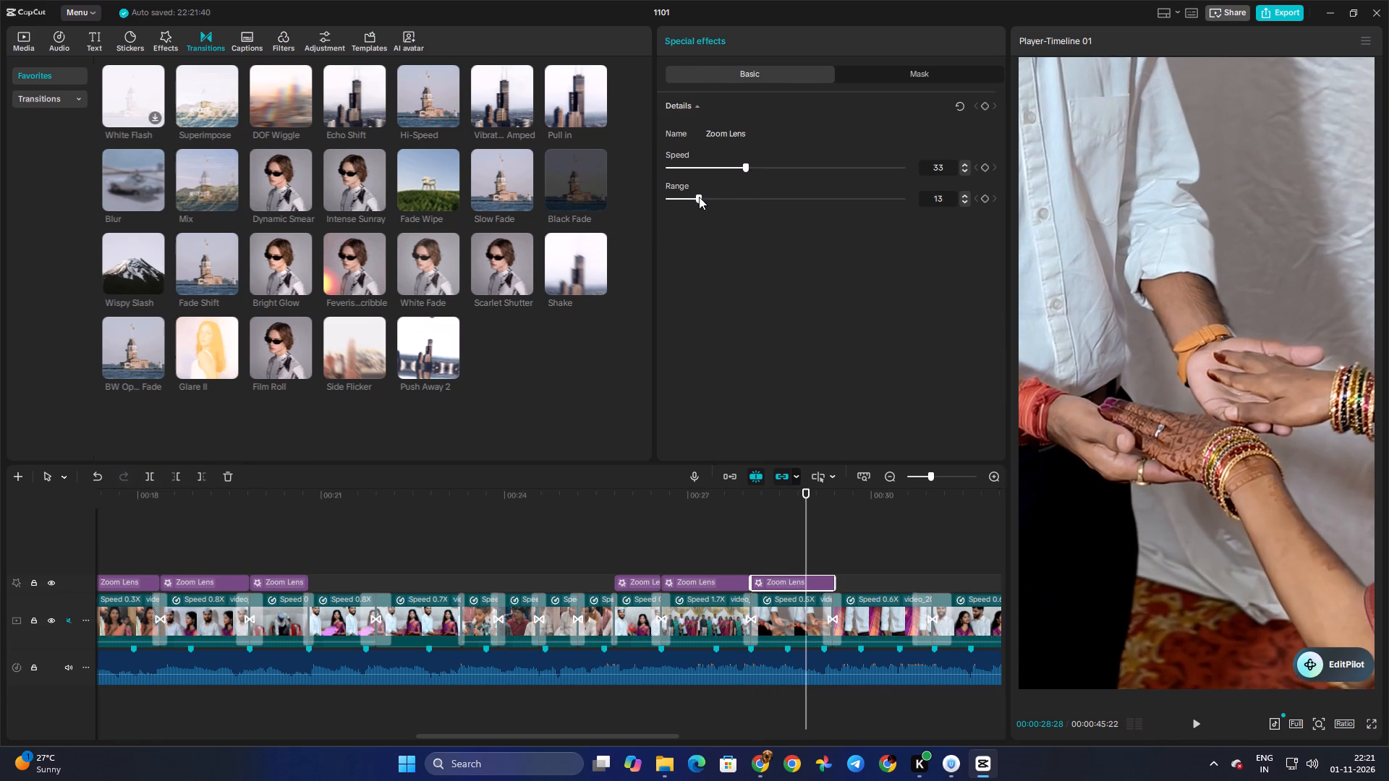
{"action": "left_click_drag", "start_coordinate": [699, 197], "coordinate": [708, 199]}
{"action": "left_click", "coordinate": [745, 522]}
{"action": "key", "text": "space"}
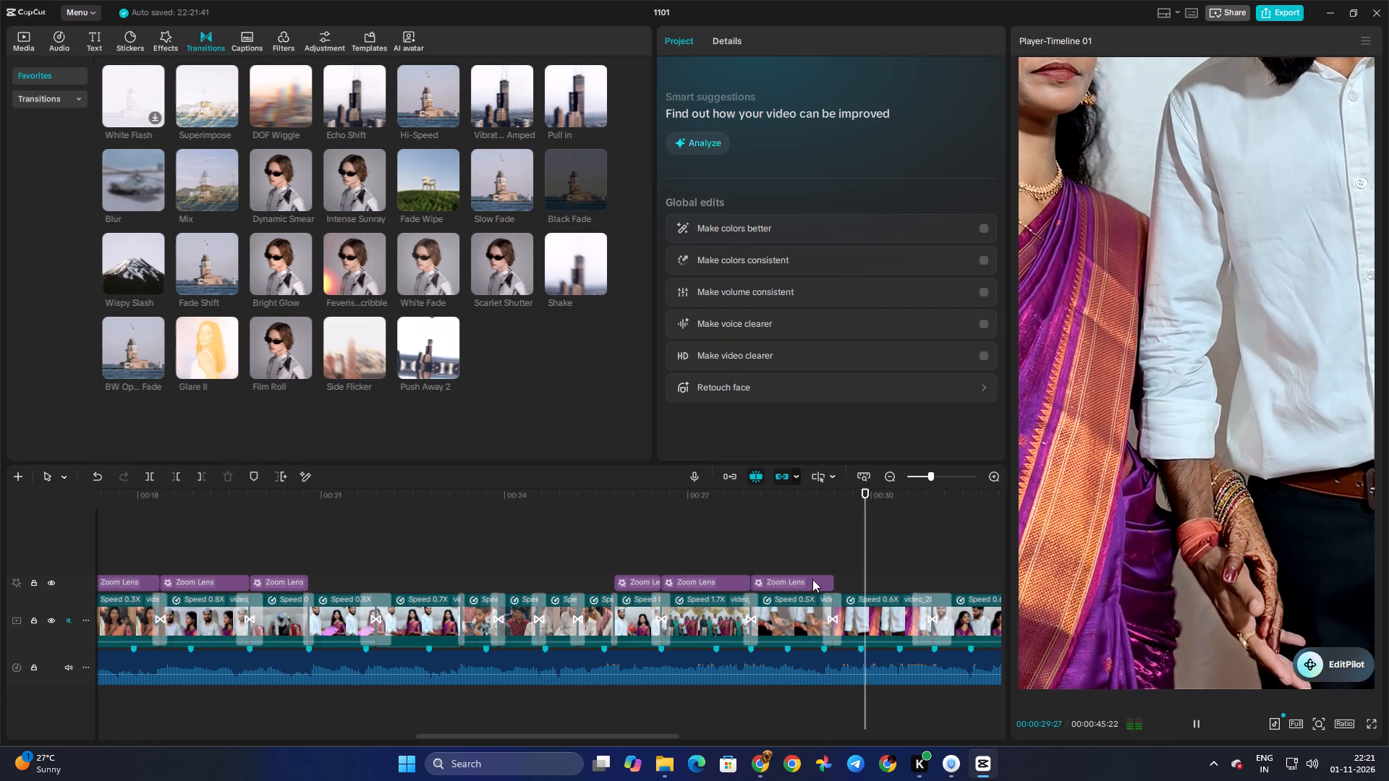
{"action": "key", "text": "space"}
Paste the Zoom Lens effect at 00:00:29:11, place it on the existing effects track, extend its end to the cut near 00:00:31:00 and play it.
{"action": "double_click", "coordinate": [839, 575]}
{"action": "key", "text": "ctrl+v"}
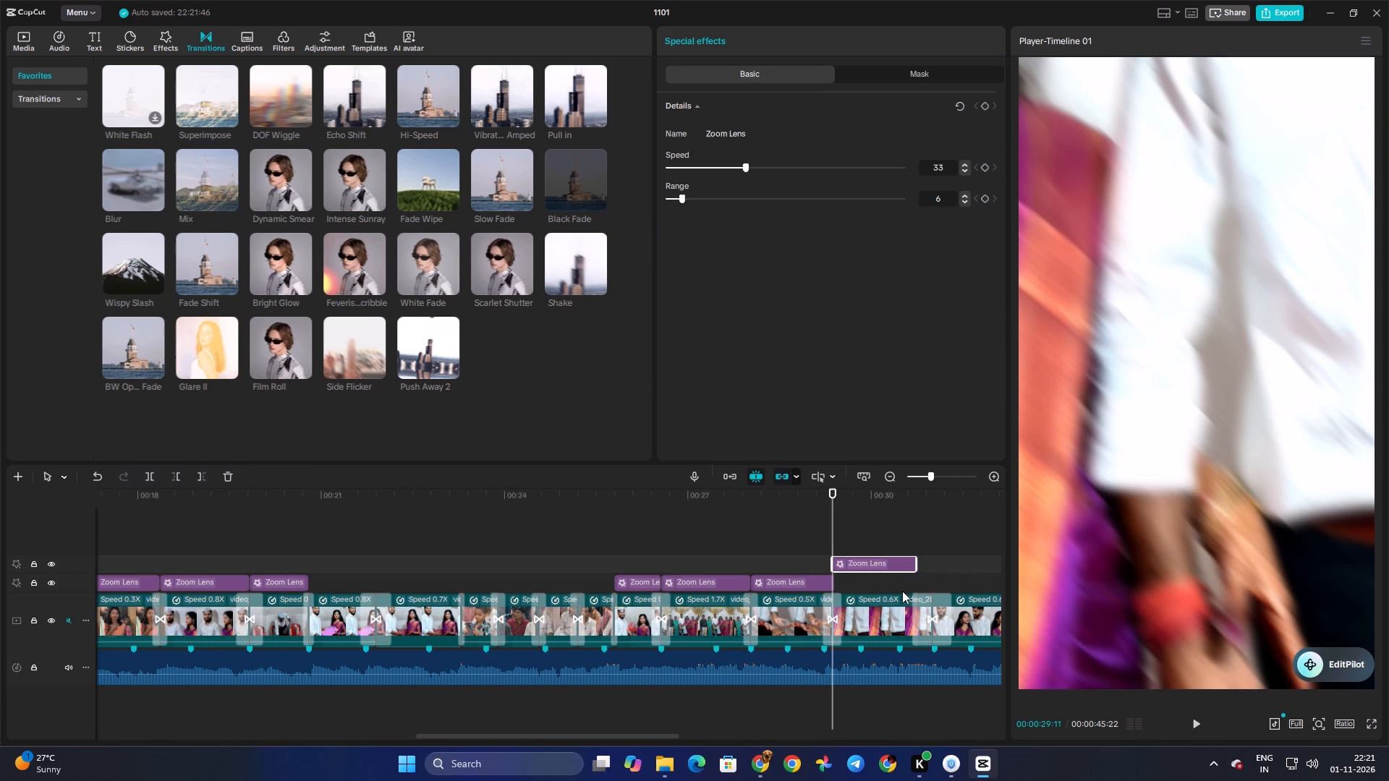
{"action": "left_click_drag", "start_coordinate": [901, 561], "coordinate": [902, 585]}
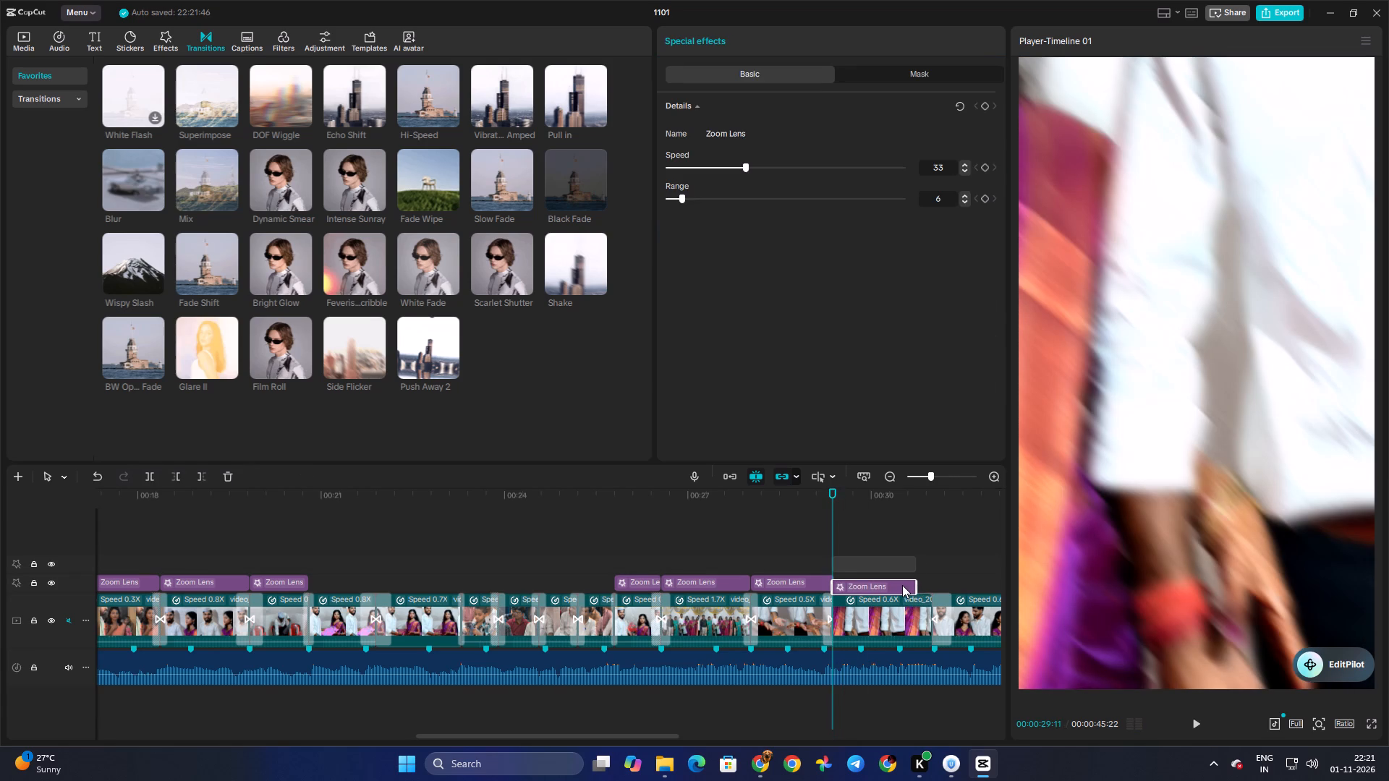
{"action": "left_click_drag", "start_coordinate": [902, 585], "coordinate": [906, 585]}
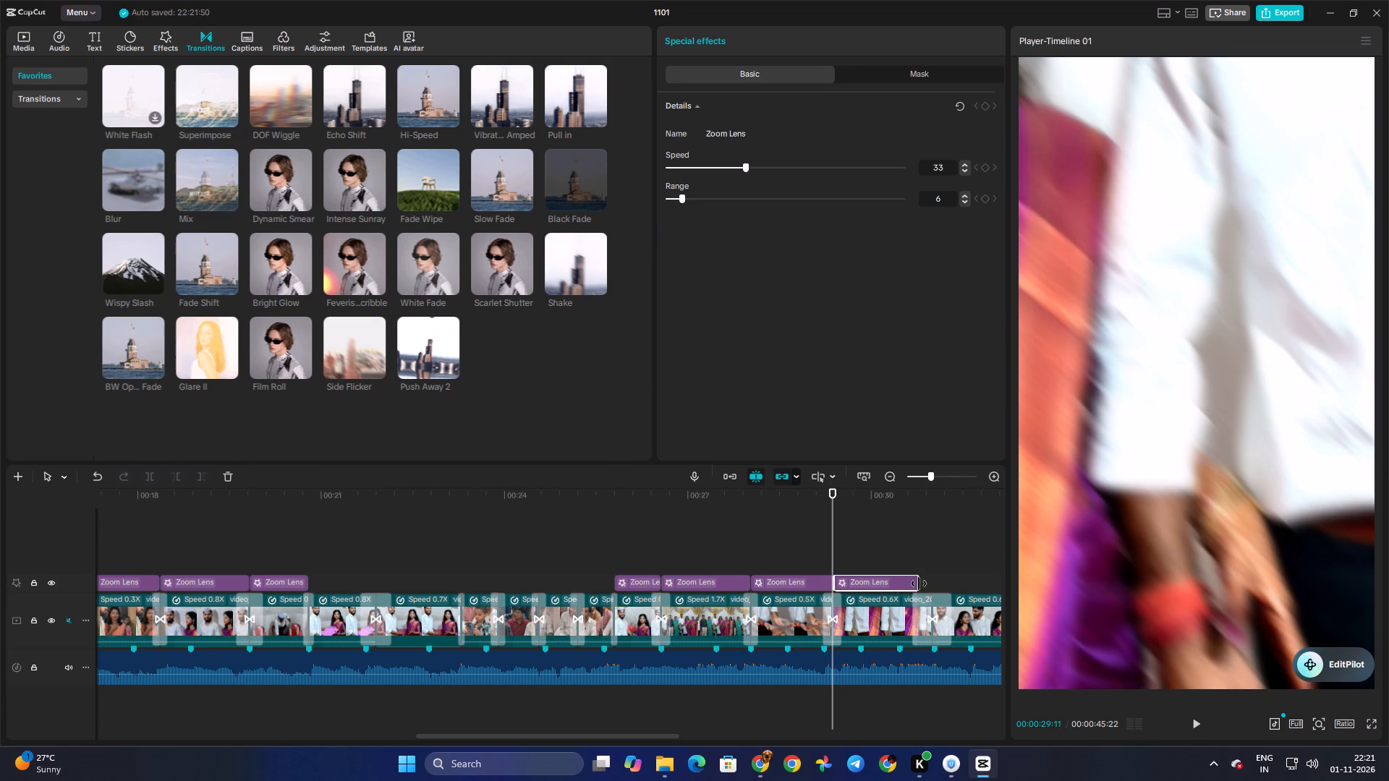
{"action": "left_click_drag", "start_coordinate": [920, 584], "coordinate": [927, 585]}
{"action": "key", "text": "space"}
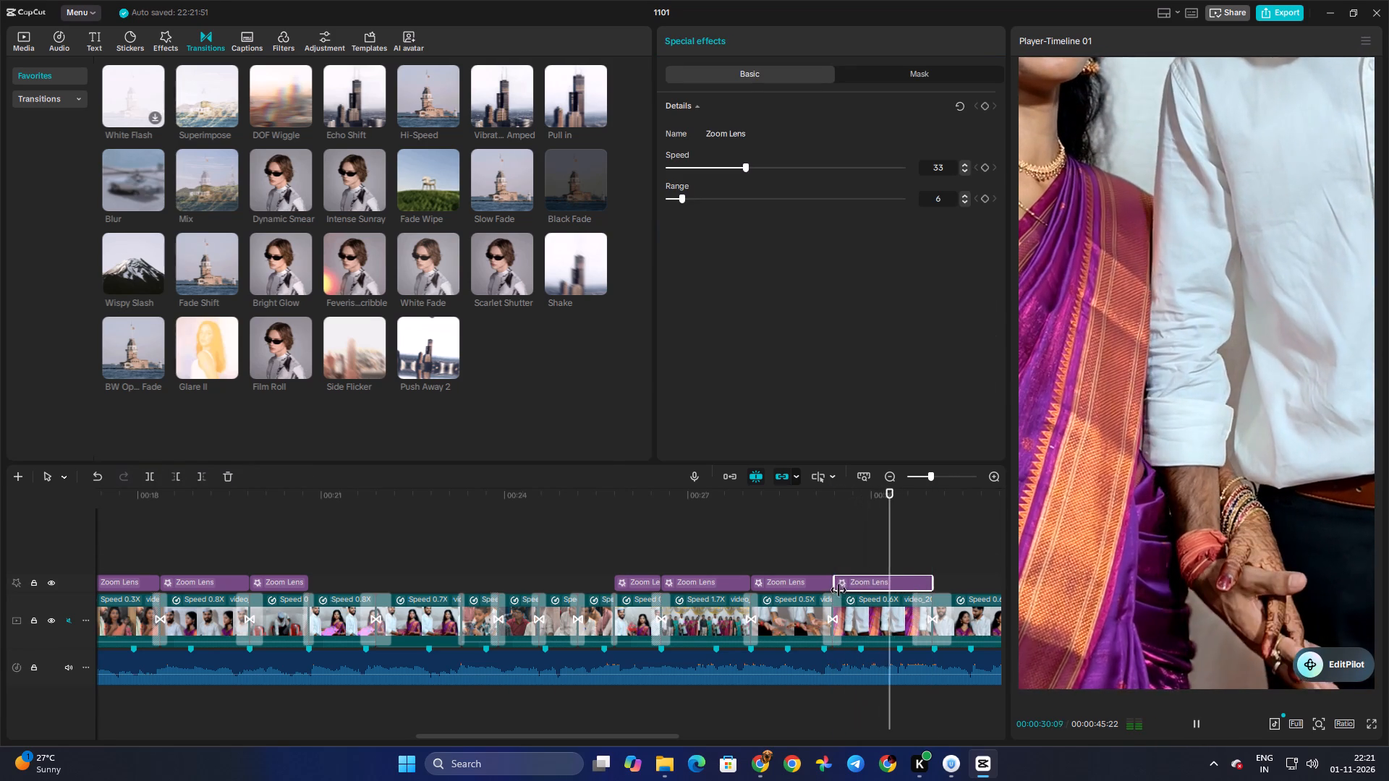
{"action": "key", "text": "space"}
Play back the hand-holding clip with its Zoom Lens effect and check the timing of the cuts around it.
{"action": "double_click", "coordinate": [903, 556]}
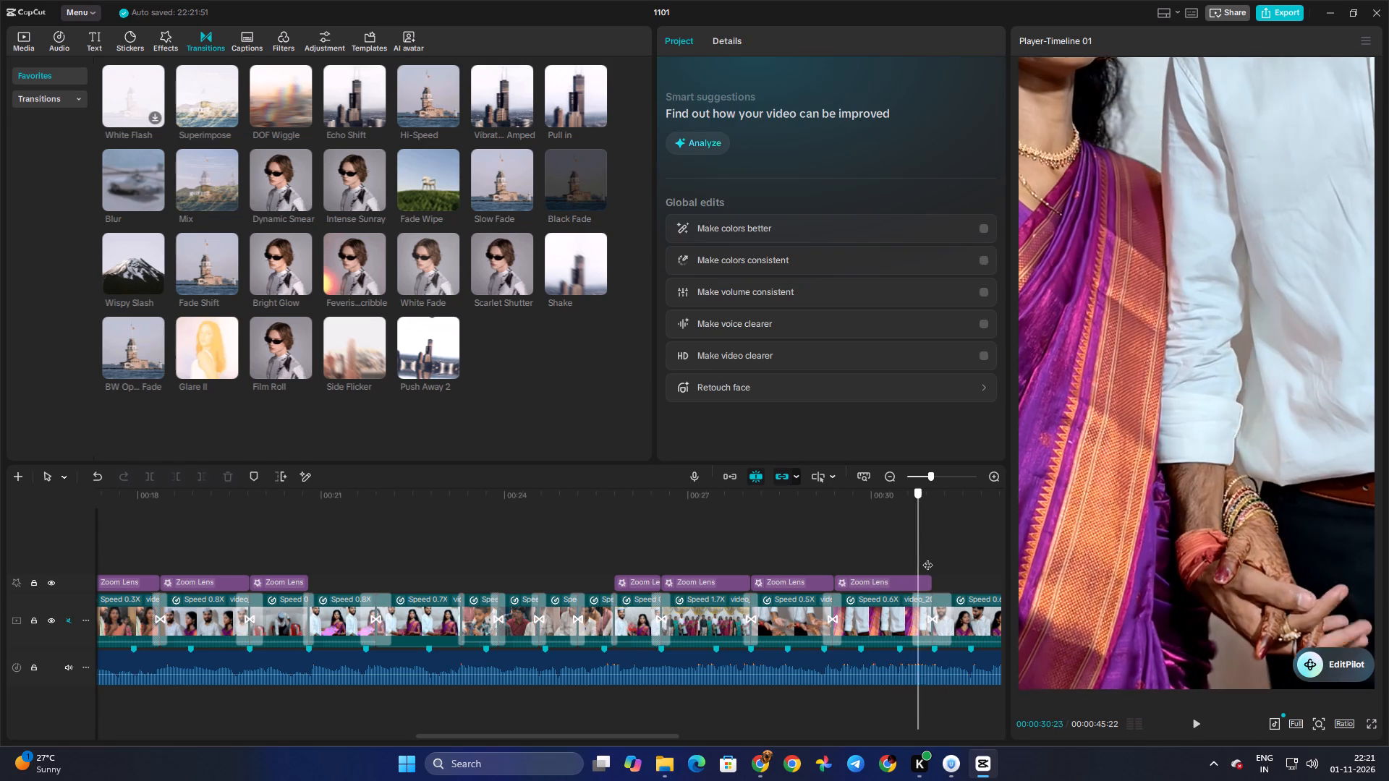
{"action": "key", "text": "space"}
{"action": "left_click", "coordinate": [901, 558]}
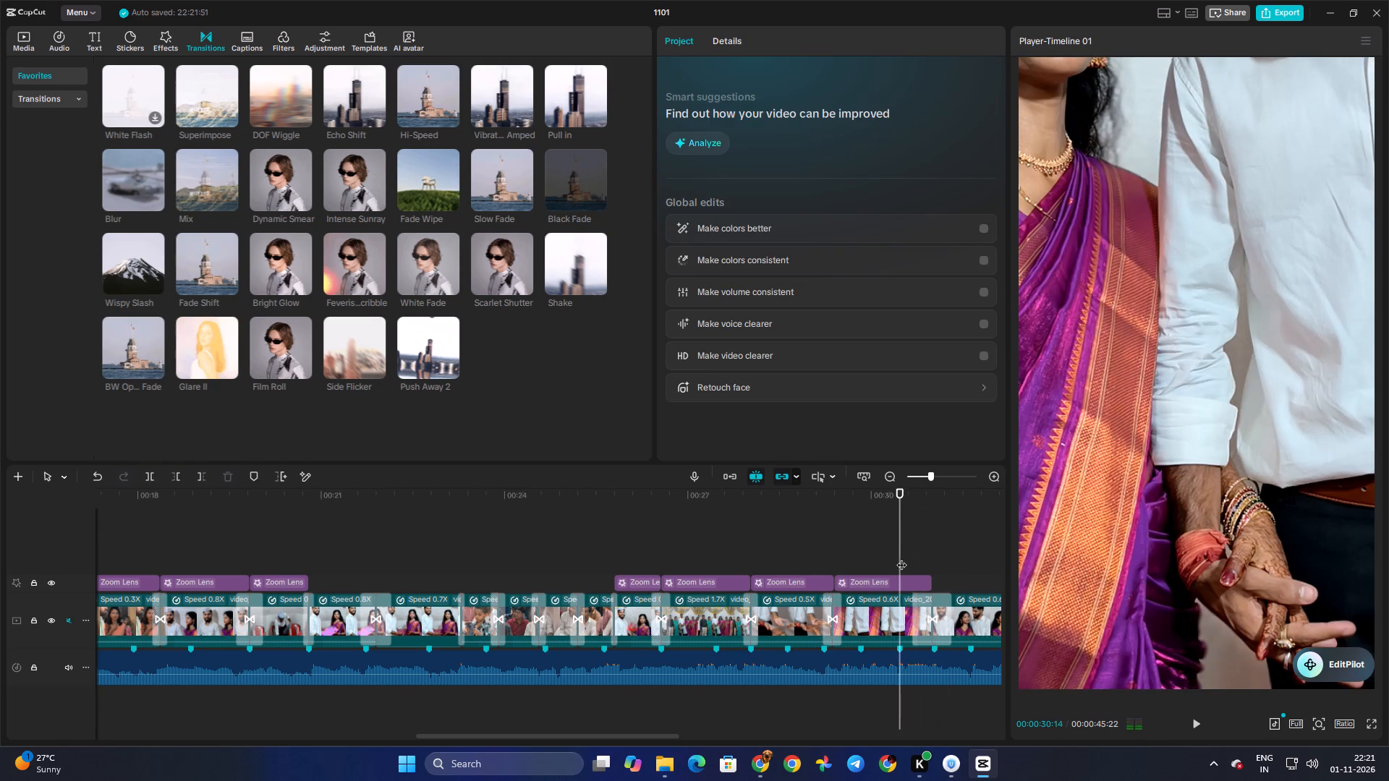
{"action": "key", "text": "space"}
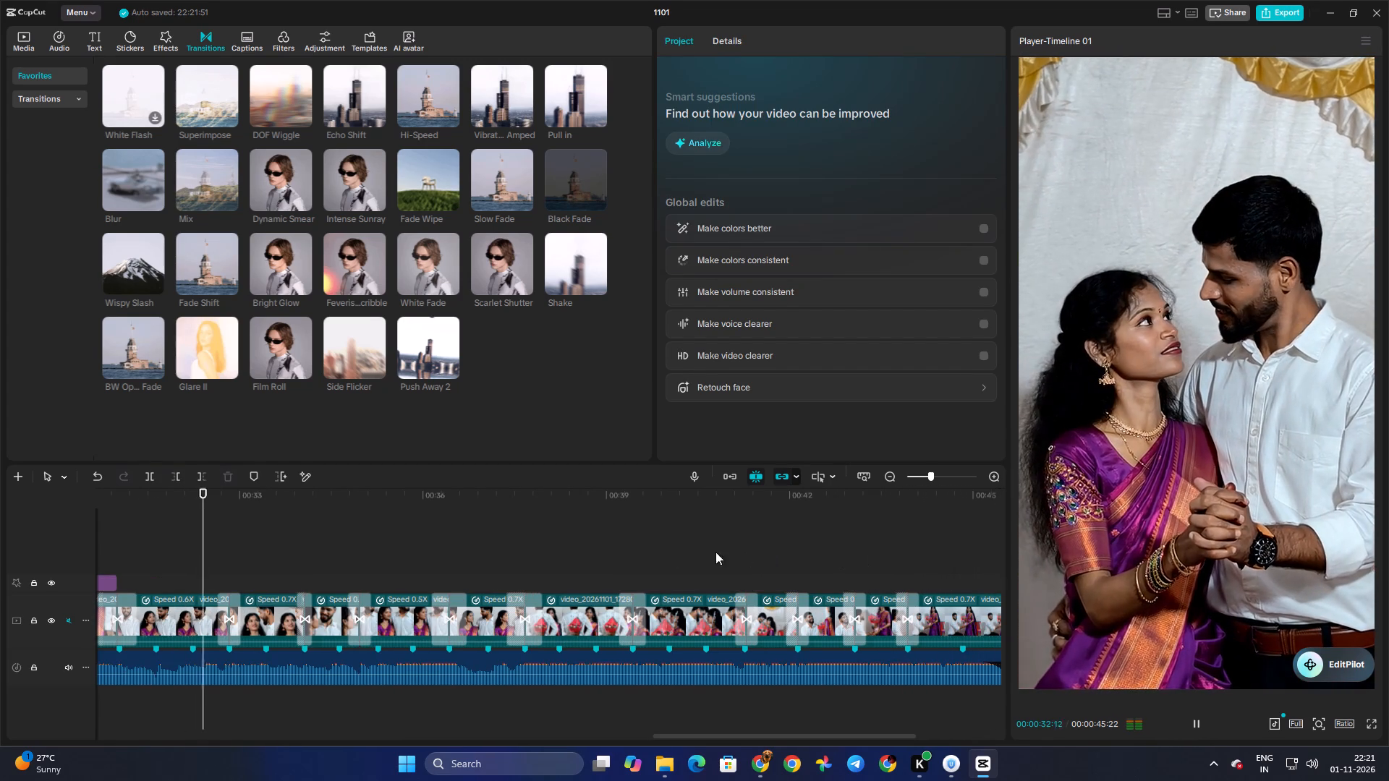
{"action": "left_click", "coordinate": [205, 549]}
{"action": "left_click_drag", "start_coordinate": [205, 549], "coordinate": [210, 568]}
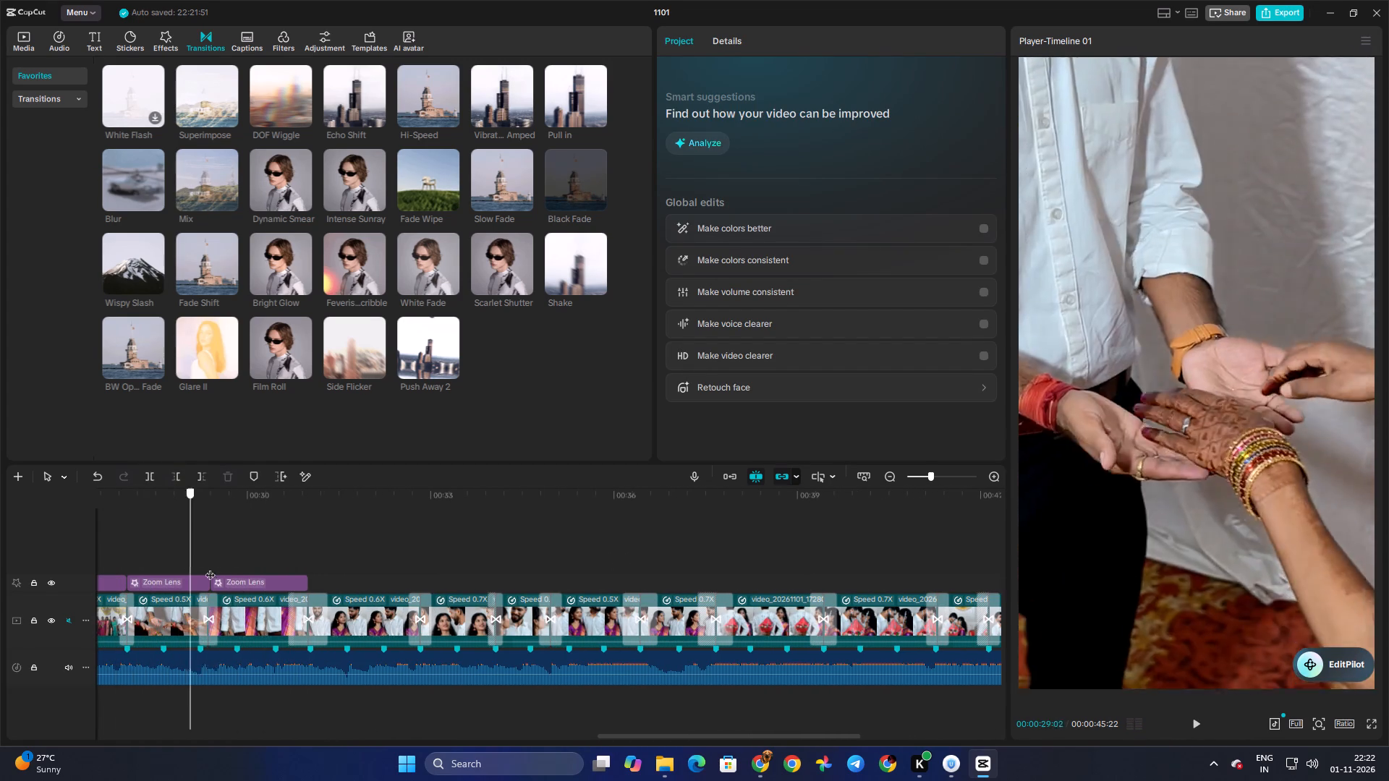
{"action": "left_click_drag", "start_coordinate": [210, 568], "coordinate": [219, 568]}
{"action": "key", "text": "space"}
{"action": "key", "text": "space"}
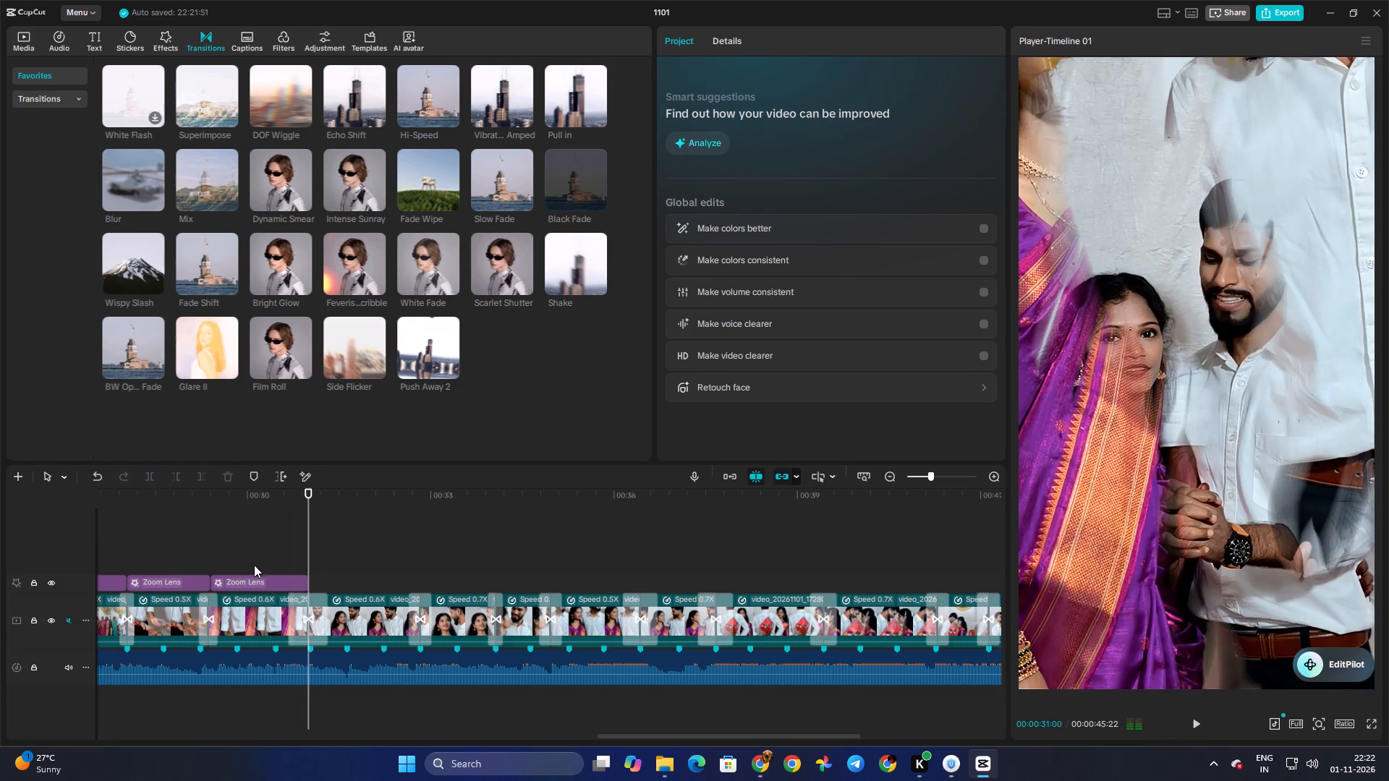
Trim the end of the hand-holding clip back to the beat marker at 00:00:30:14.
{"action": "left_click", "coordinate": [263, 563]}
{"action": "left_click_drag", "start_coordinate": [263, 563], "coordinate": [274, 564]}
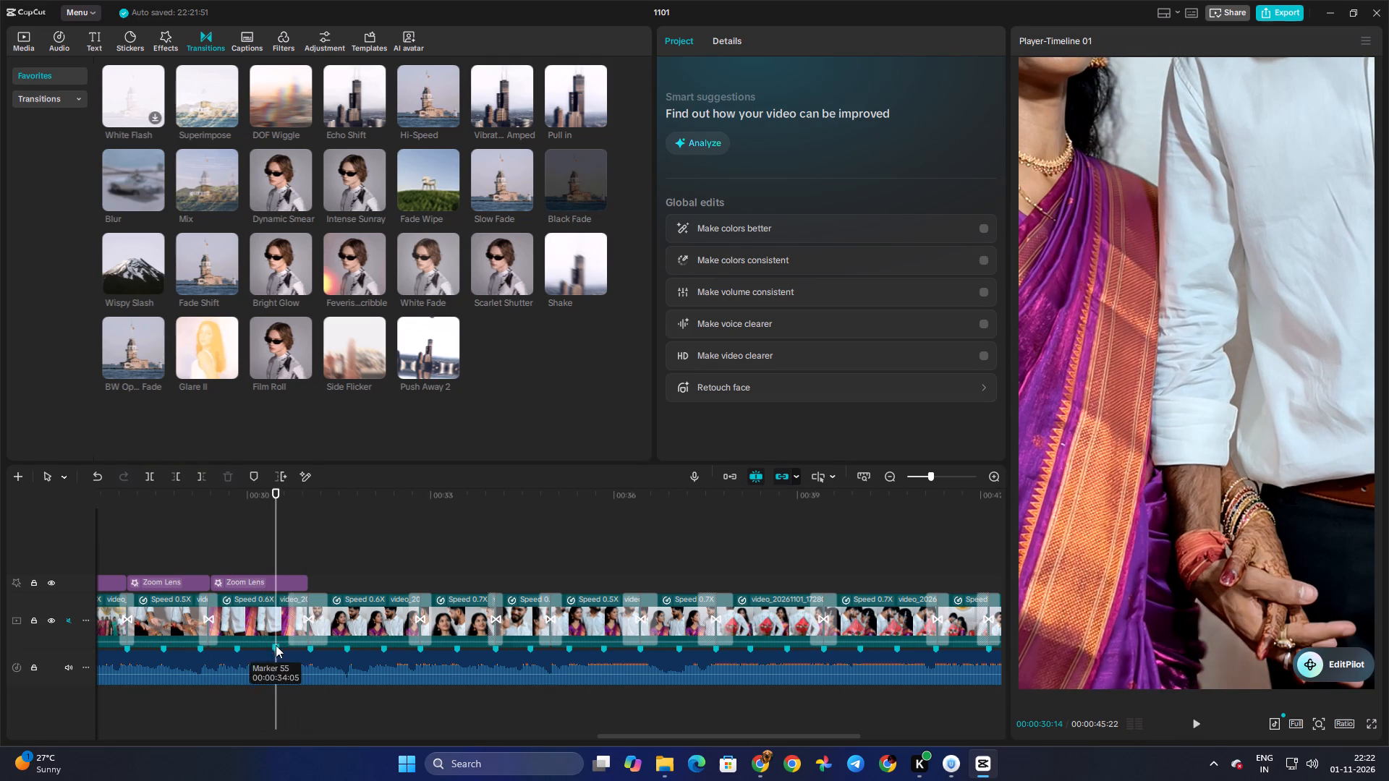
{"action": "left_click", "coordinate": [281, 616]}
{"action": "left_click_drag", "start_coordinate": [308, 615], "coordinate": [274, 618]}
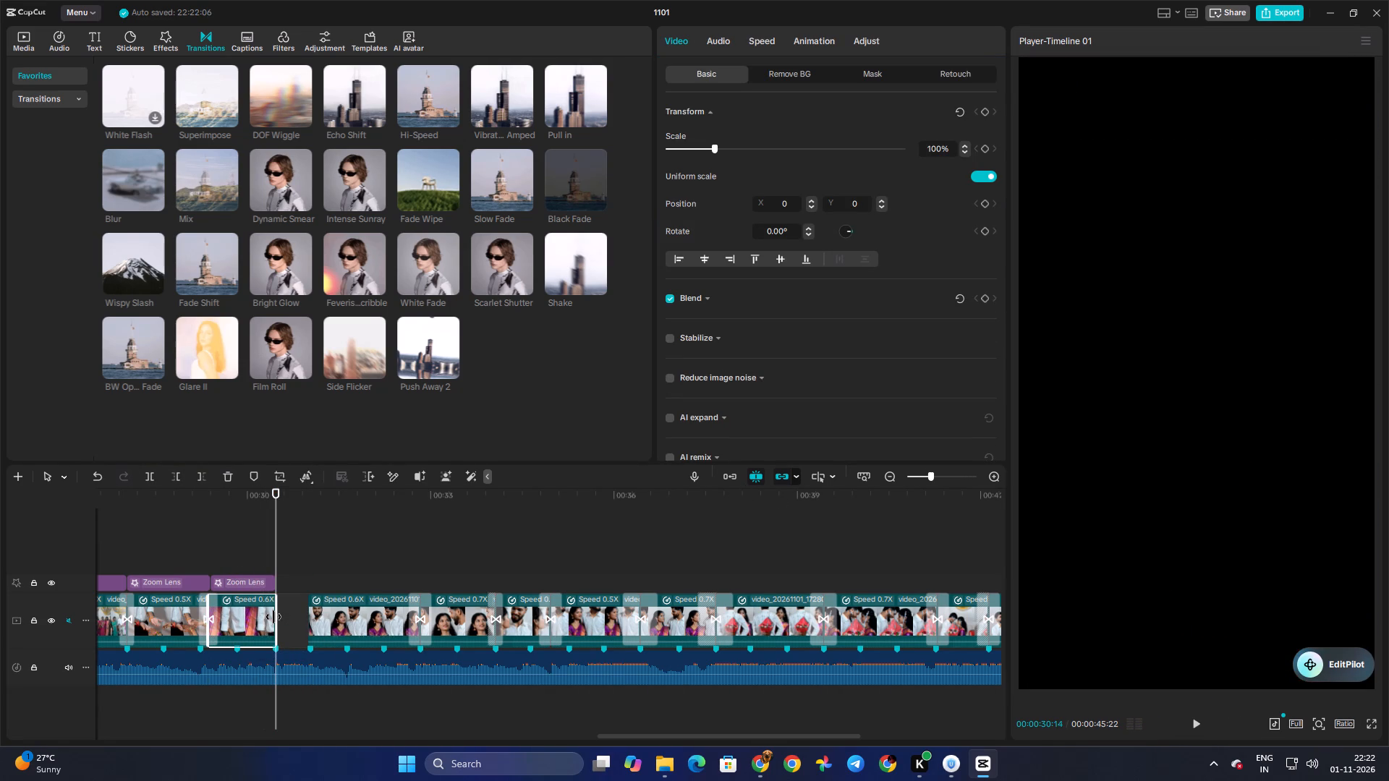
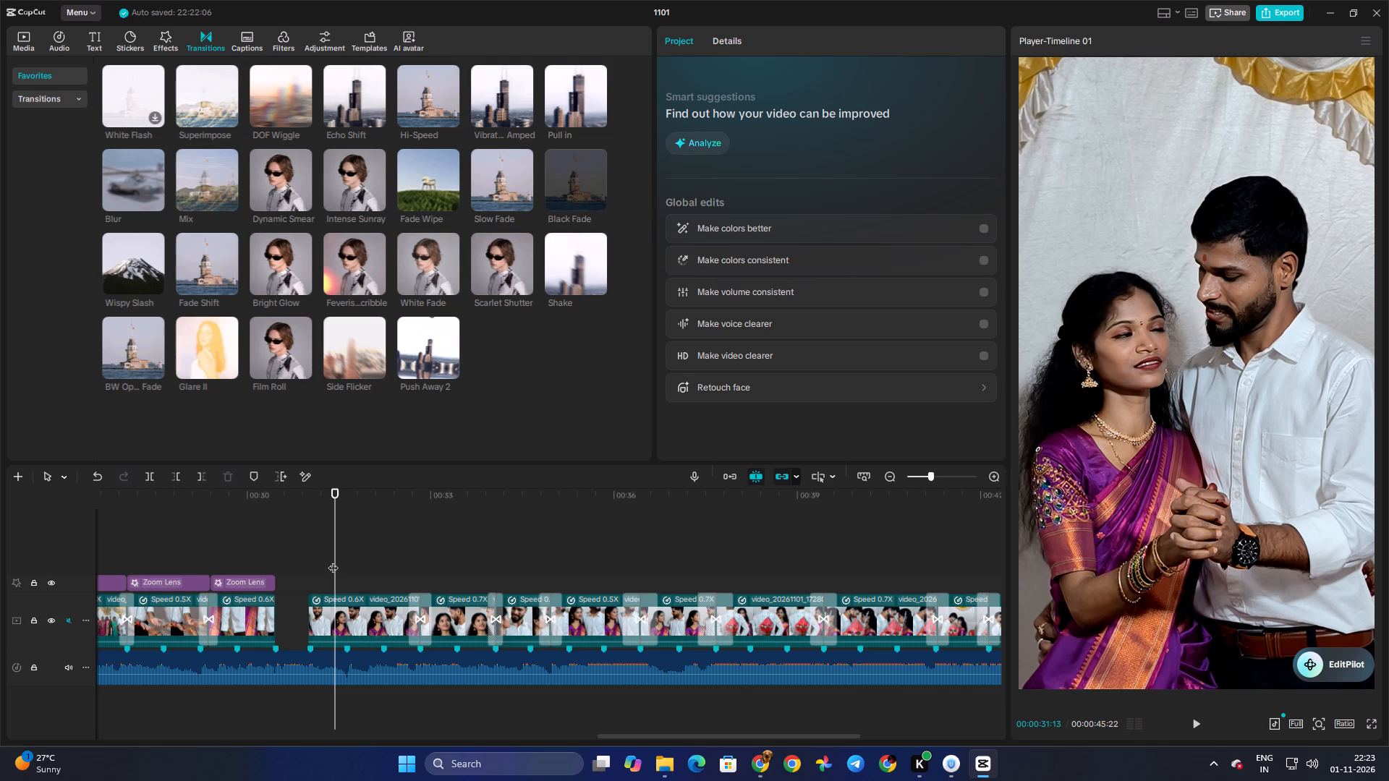
Extend the start of the couple clip after the hand-holding clip and slide it earlier to close the gap at 00:00:30:14.
{"action": "left_click", "coordinate": [245, 553]}
{"action": "key", "text": "space"}
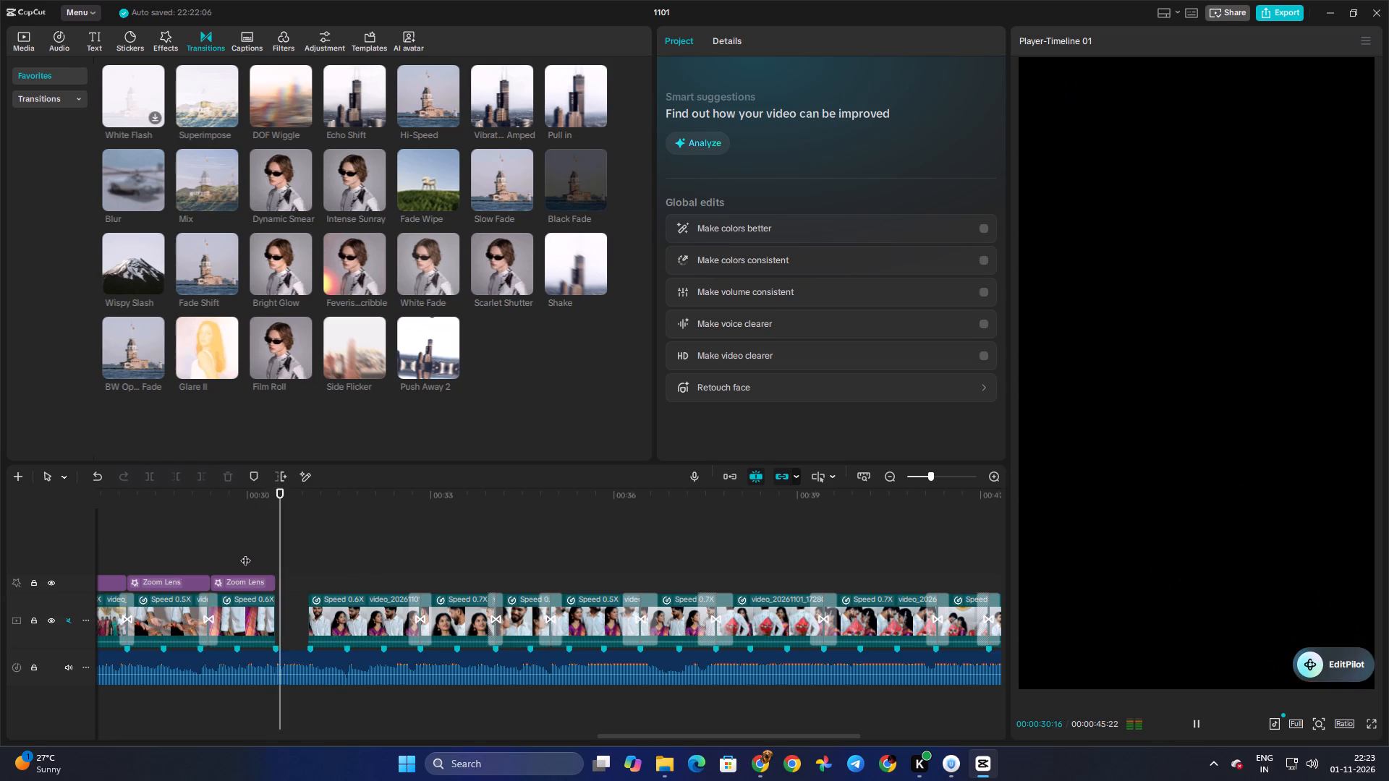
{"action": "key", "text": "space"}
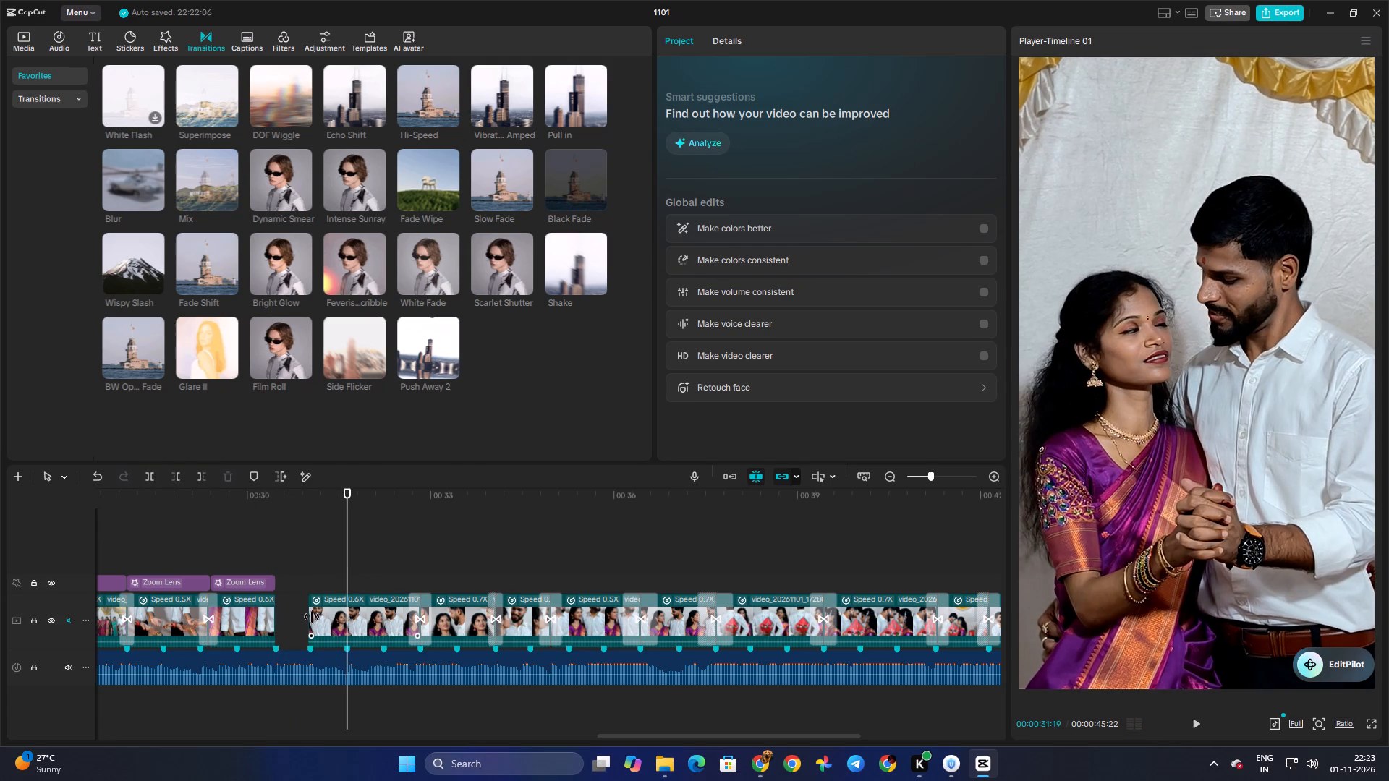
{"action": "left_click", "coordinate": [312, 617]}
{"action": "left_click_drag", "start_coordinate": [310, 615], "coordinate": [266, 621]}
{"action": "left_click_drag", "start_coordinate": [347, 620], "coordinate": [329, 620]}
{"action": "left_click", "coordinate": [401, 623]}
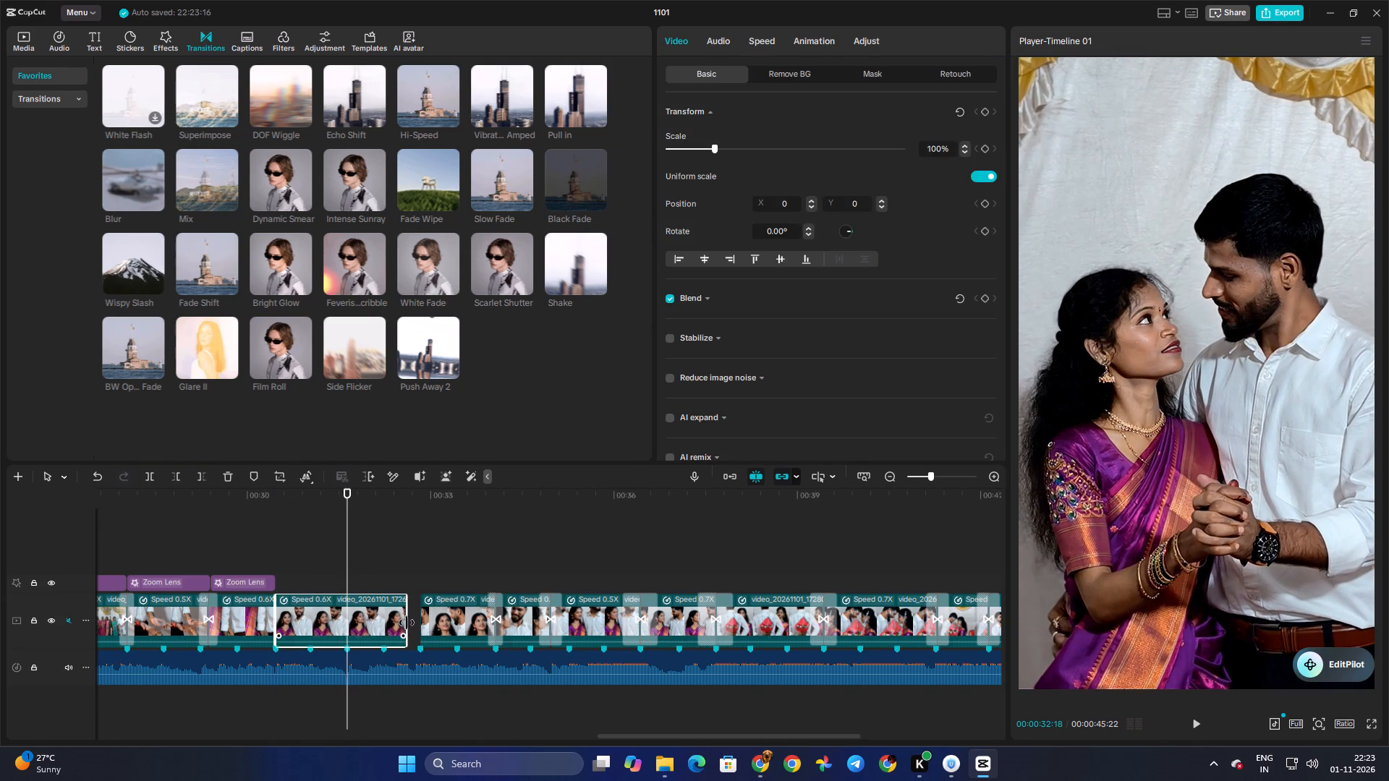
Play the repositioned couple clip and the close-up clips after it to check their timing against the beat.
{"action": "left_click", "coordinate": [369, 563]}
{"action": "key", "text": "space"}
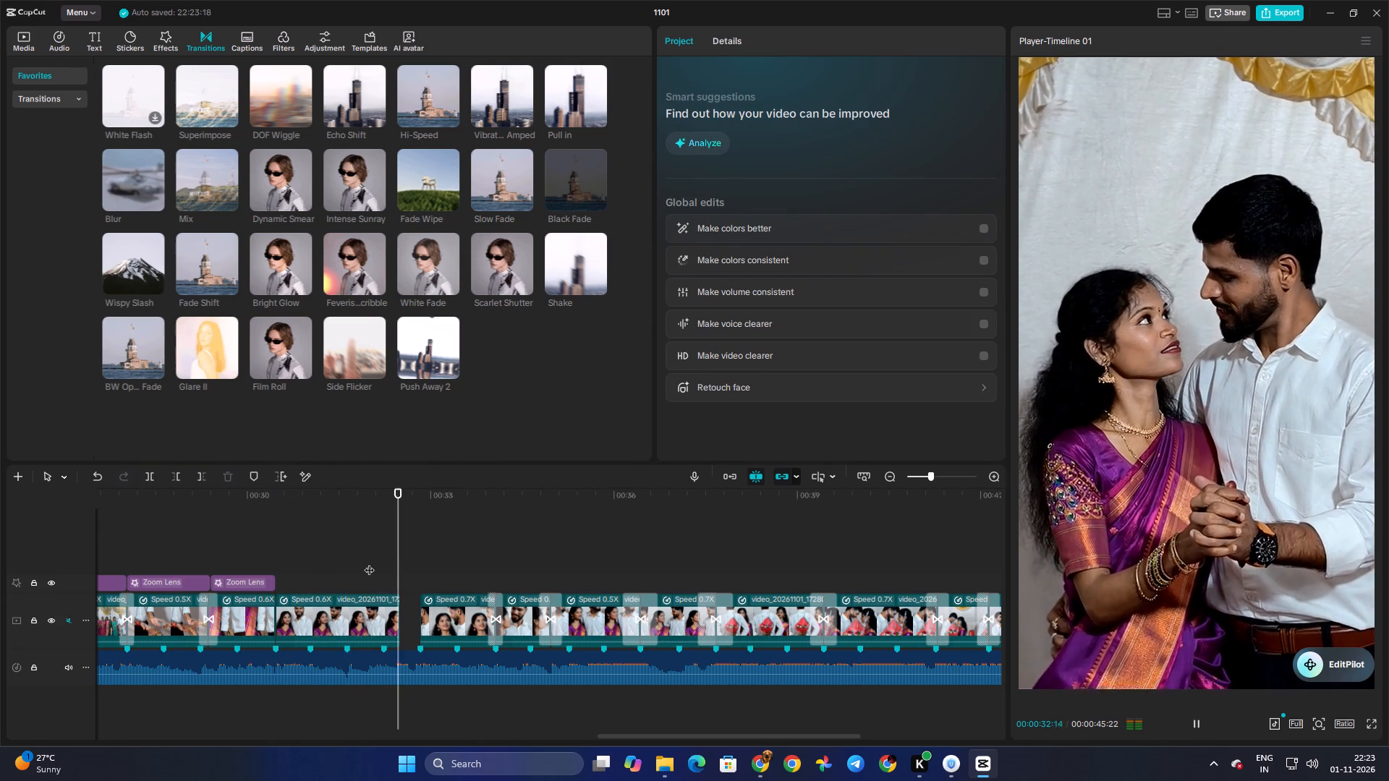
{"action": "key", "text": "space"}
{"action": "left_click", "coordinate": [425, 576]}
{"action": "left_click_drag", "start_coordinate": [425, 576], "coordinate": [417, 576]}
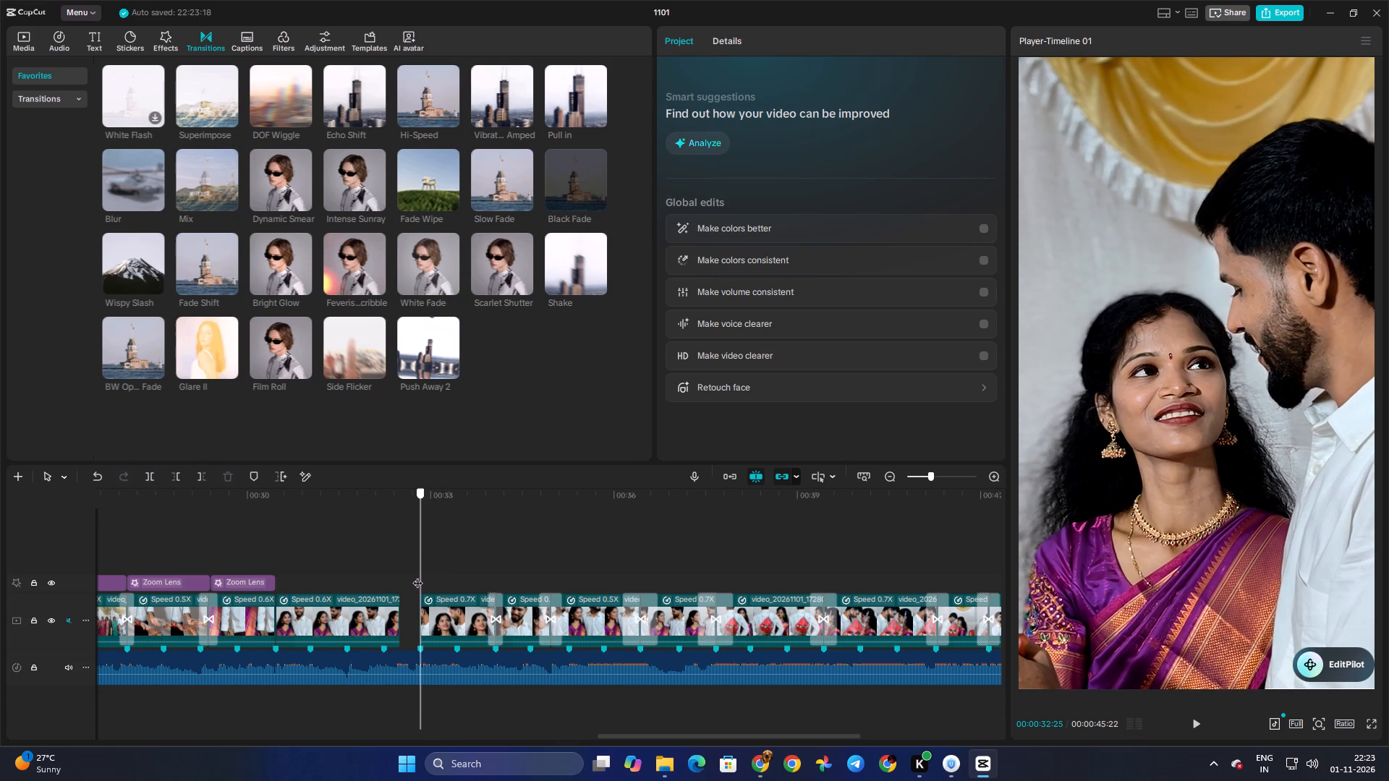
{"action": "left_click_drag", "start_coordinate": [417, 576], "coordinate": [465, 588]}
{"action": "key", "text": "space"}
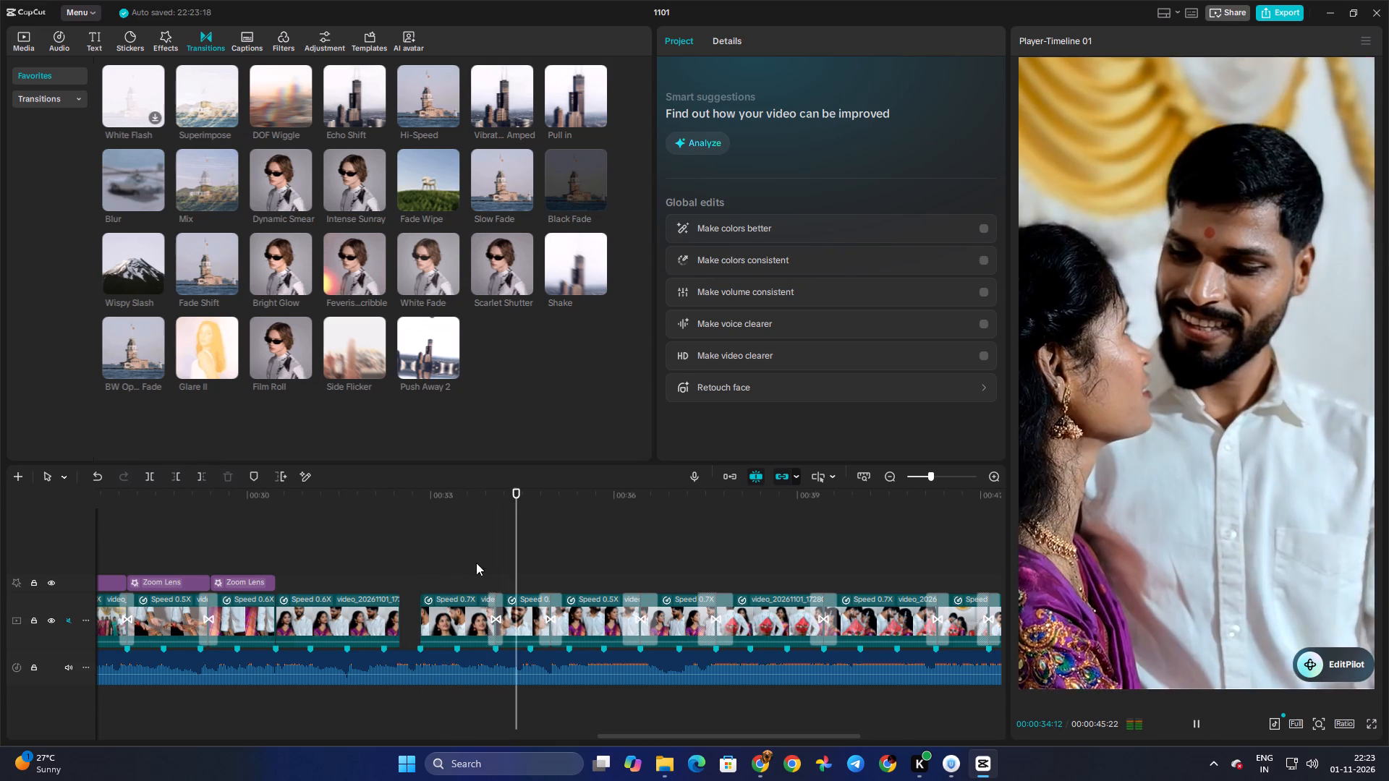
{"action": "double_click", "coordinate": [476, 563]}
{"action": "key", "text": "space"}
{"action": "left_click", "coordinate": [476, 563]}
{"action": "key", "text": "space"}
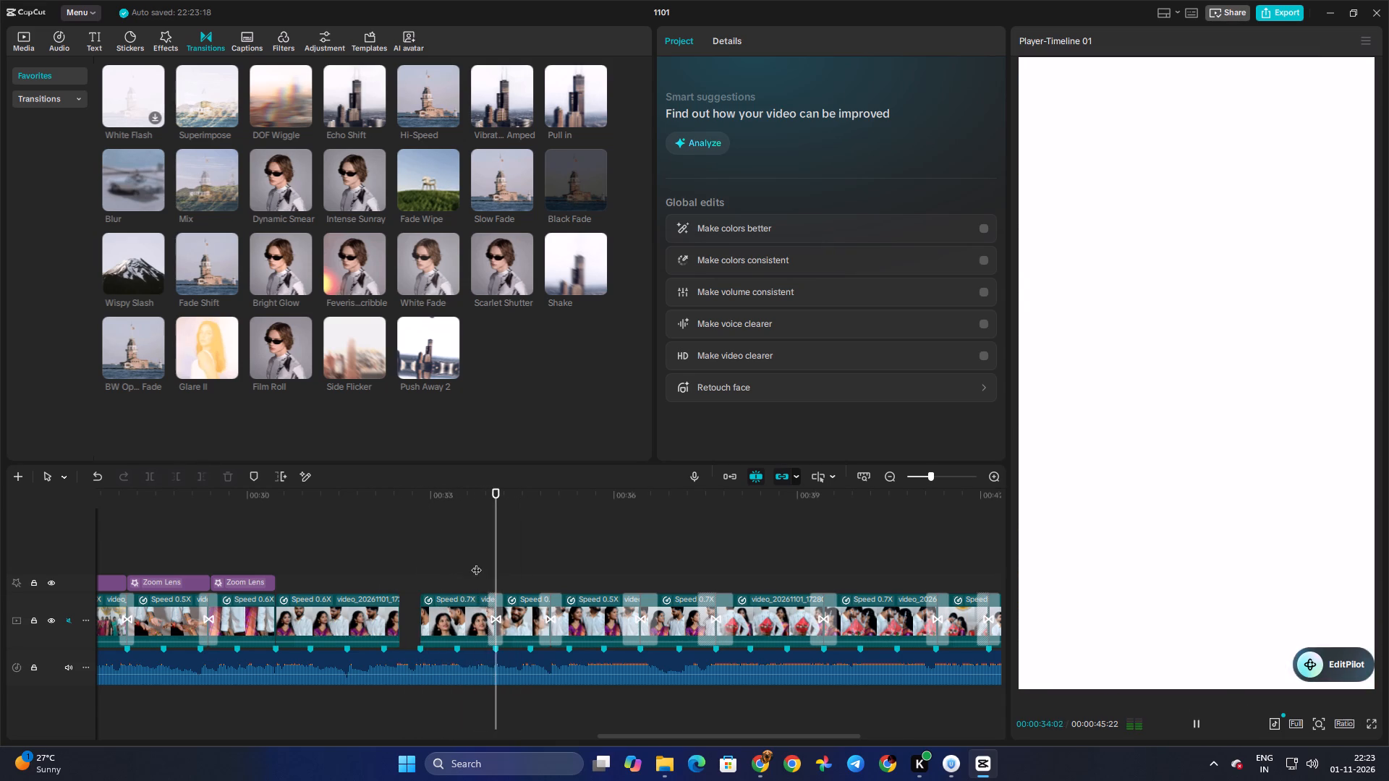
{"action": "left_click", "coordinate": [476, 563]}
{"action": "left_click_drag", "start_coordinate": [476, 563], "coordinate": [444, 563]}
{"action": "key", "text": "space"}
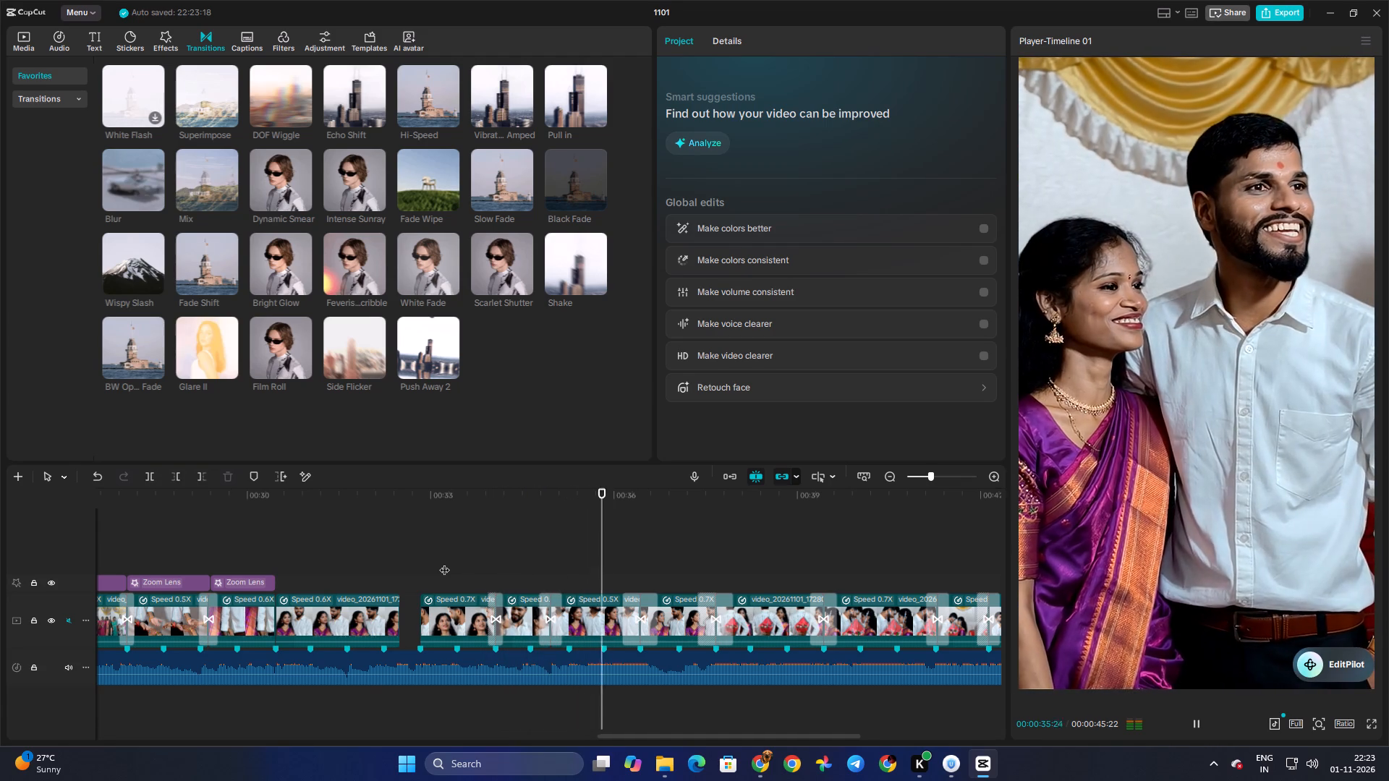
{"action": "key", "text": "space"}
Move the close-up clip near 00:00:33:10 earlier against the couple clip and extend its end to meet the clip at 00:00:34:02.
{"action": "left_click", "coordinate": [451, 559]}
{"action": "left_click", "coordinate": [450, 601]}
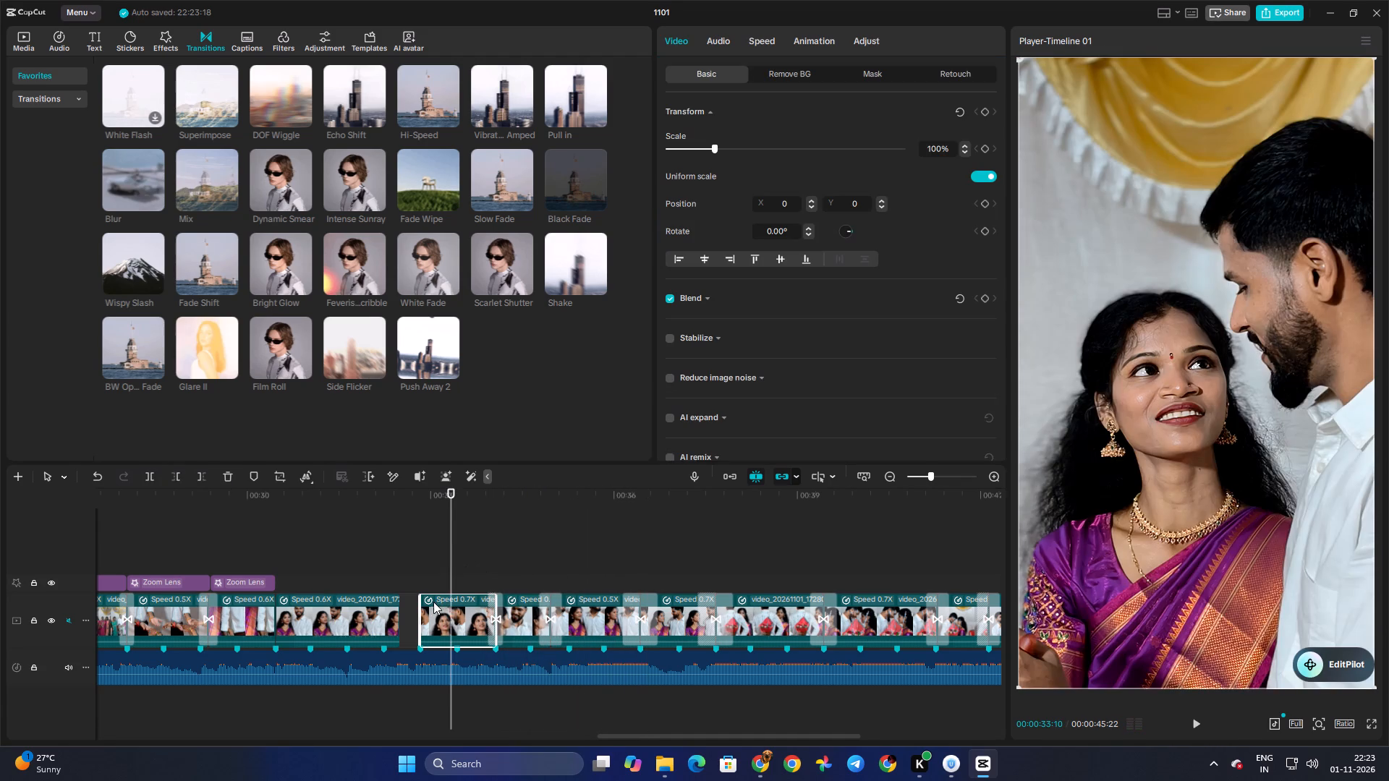
{"action": "left_click_drag", "start_coordinate": [437, 611], "coordinate": [419, 614]}
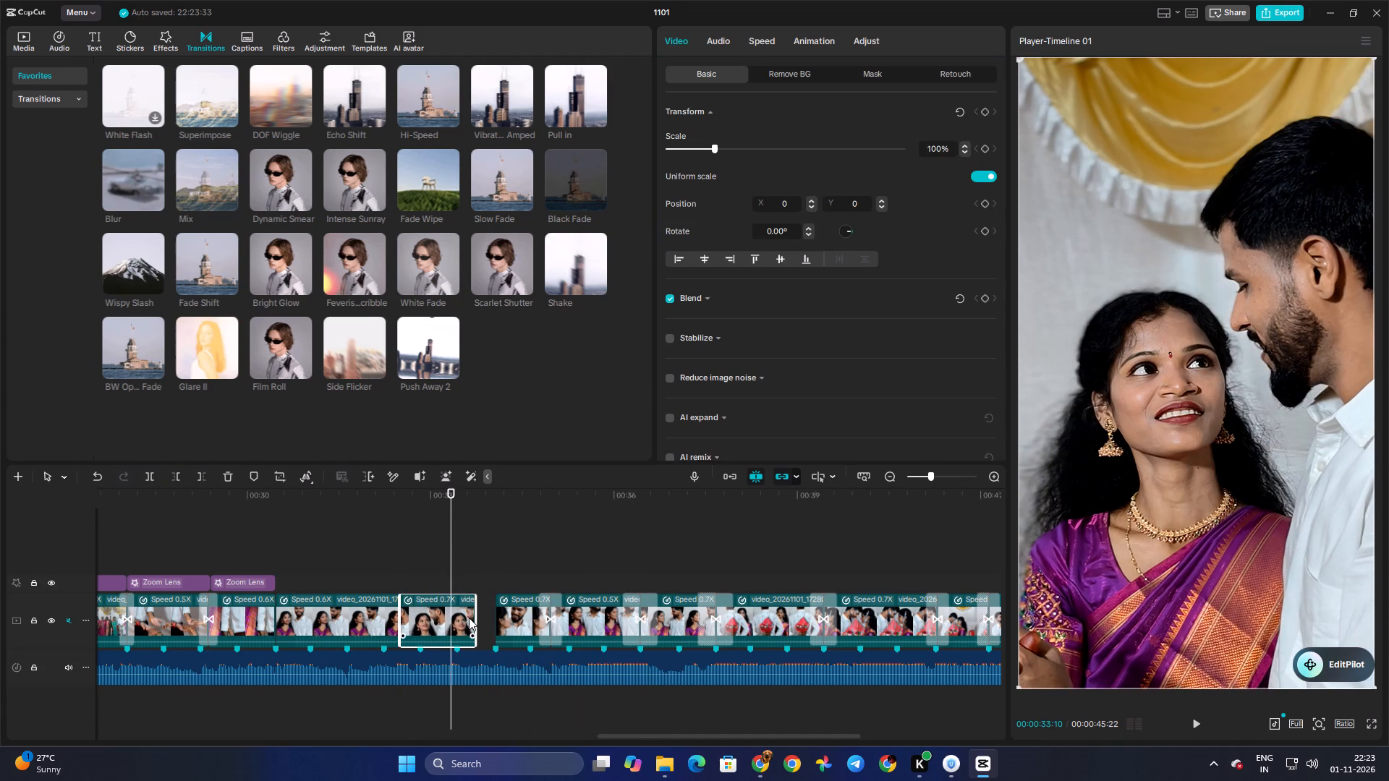
{"action": "left_click", "coordinate": [471, 618]}
{"action": "left_click_drag", "start_coordinate": [475, 618], "coordinate": [498, 620]}
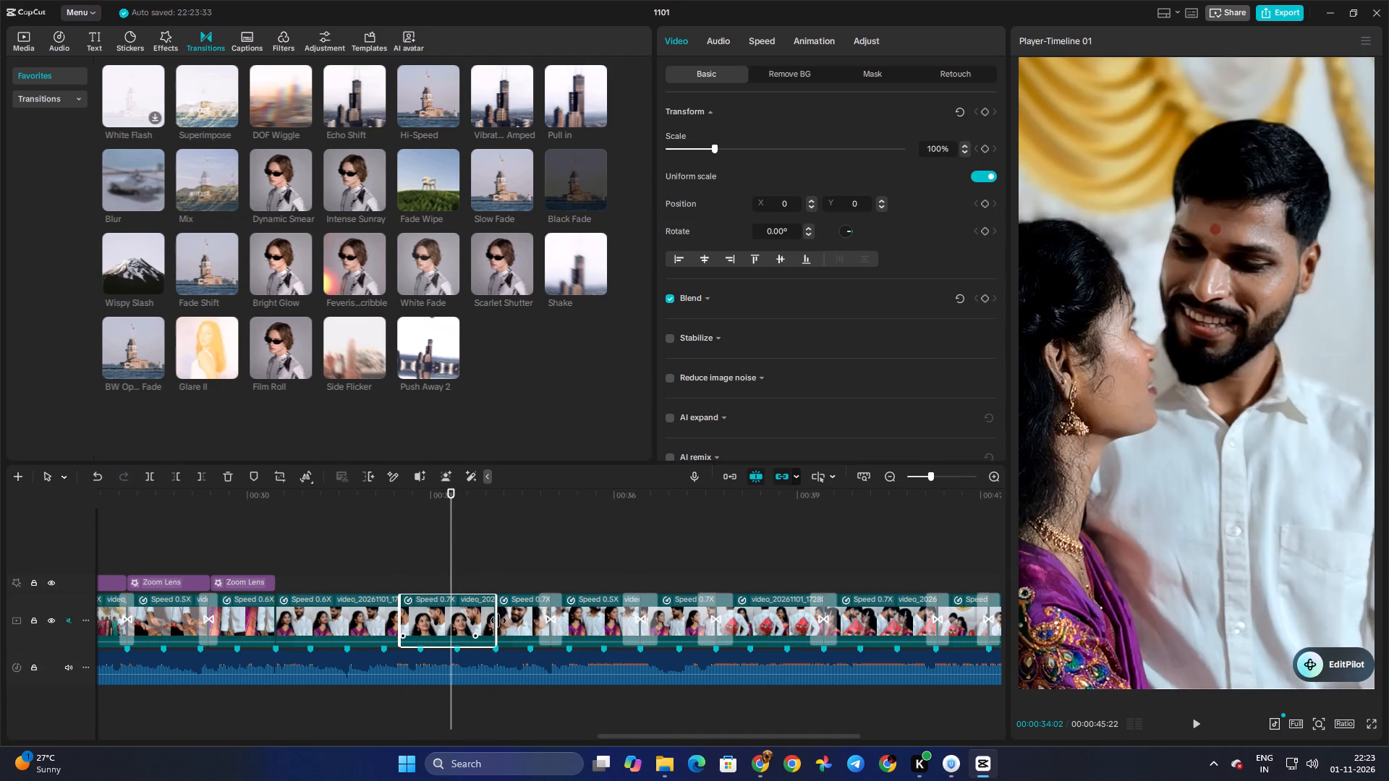
{"action": "left_click_drag", "start_coordinate": [498, 620], "coordinate": [502, 620]}
Play the closed-up cuts and split the couple clip at the beat marker at 00:00:31:19.
{"action": "left_click", "coordinate": [332, 552]}
{"action": "key", "text": "space"}
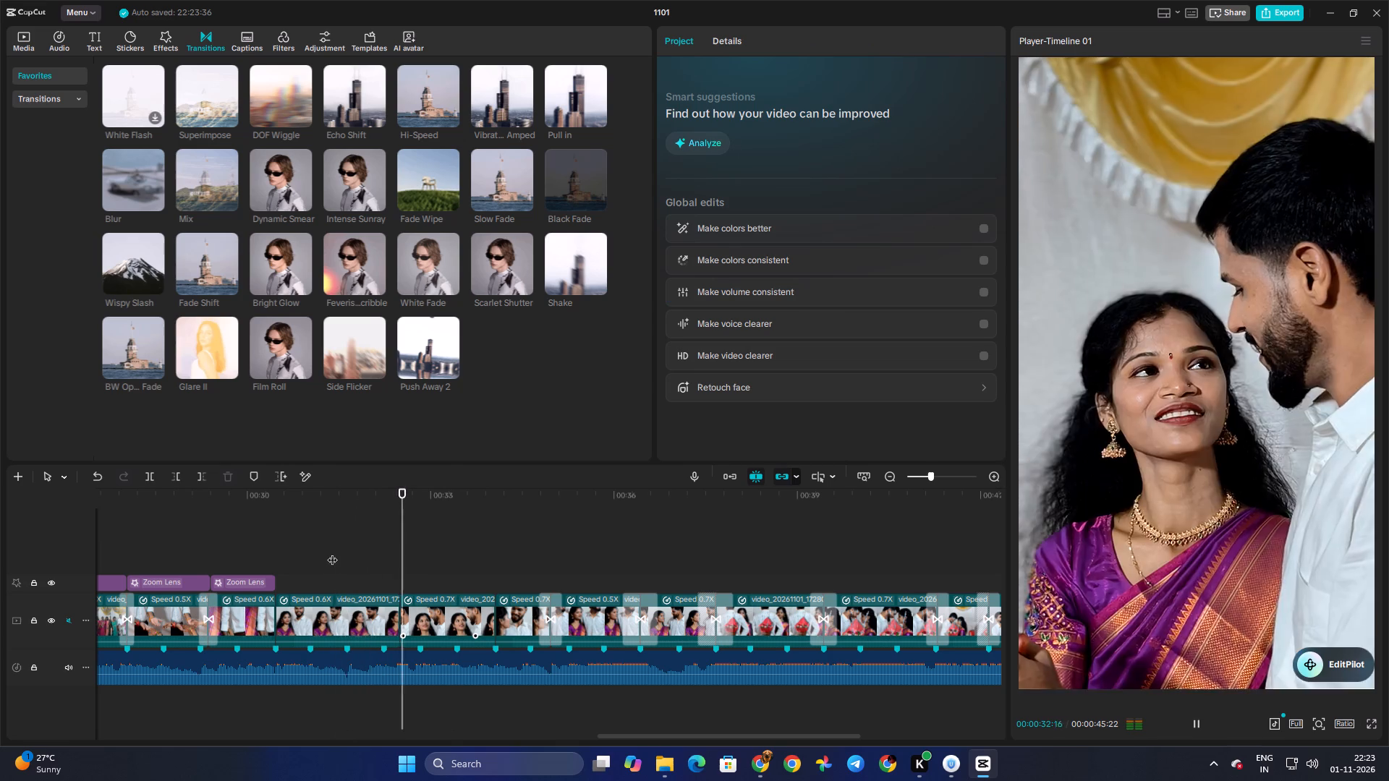
{"action": "left_click", "coordinate": [332, 552]}
{"action": "left_click_drag", "start_coordinate": [332, 552], "coordinate": [268, 552]}
{"action": "key", "text": "space"}
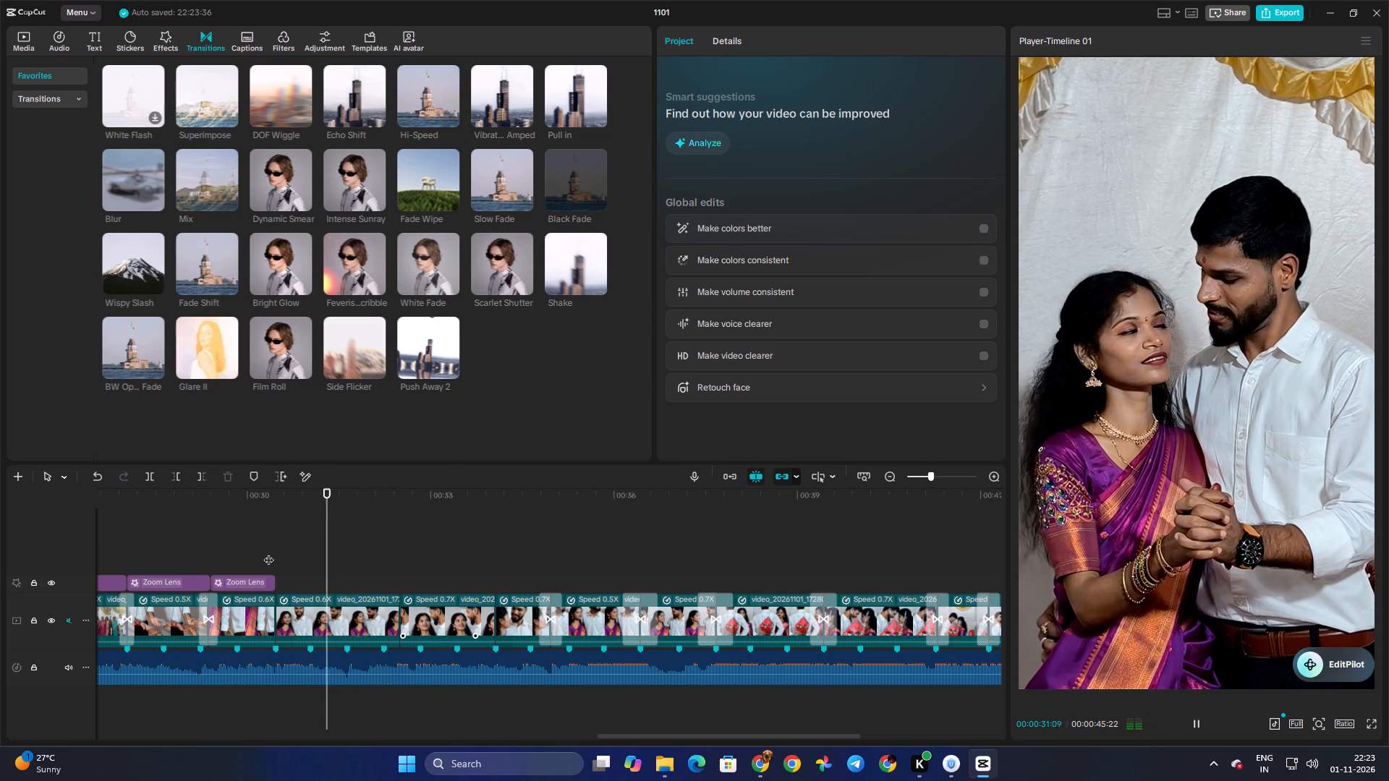
{"action": "key", "text": "space"}
{"action": "left_click", "coordinate": [346, 561]}
{"action": "left_click", "coordinate": [352, 637]}
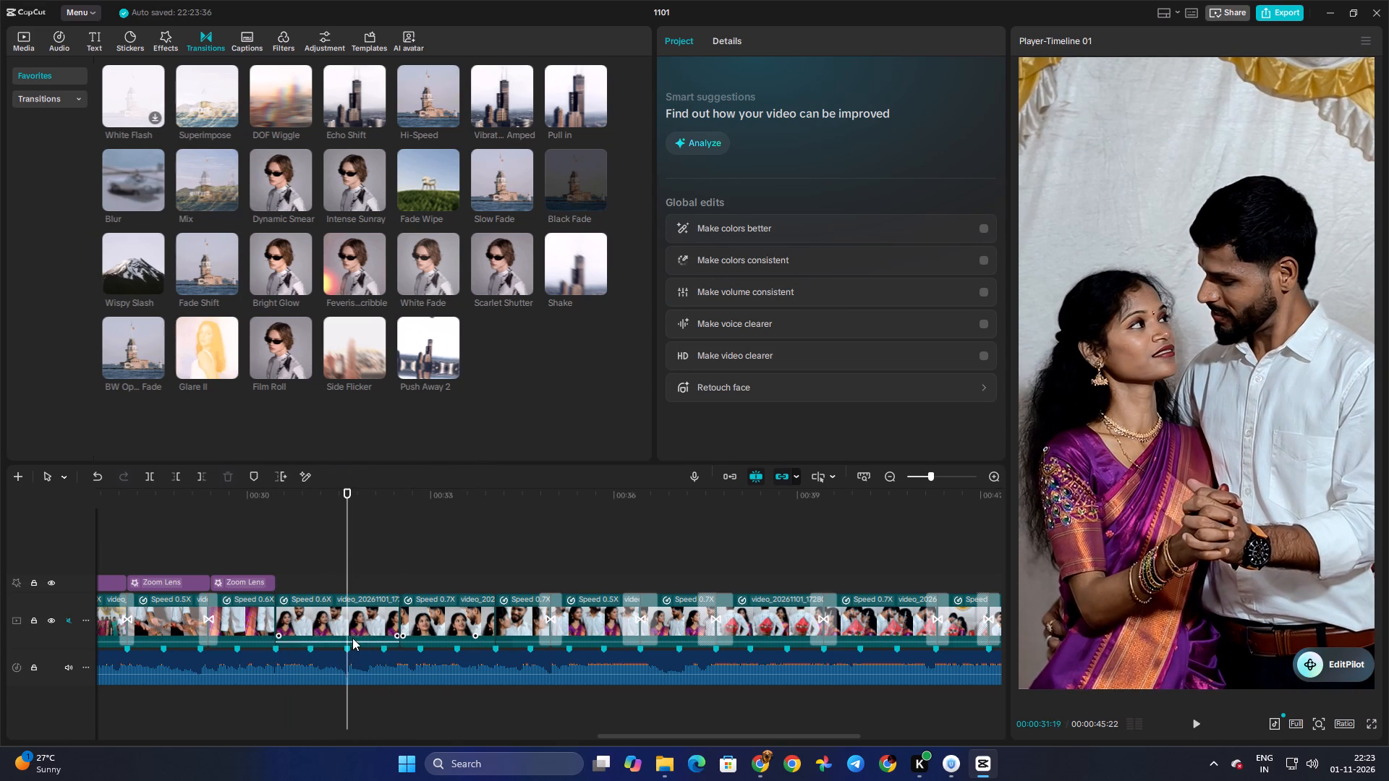
{"action": "key", "text": "ctrl+b"}
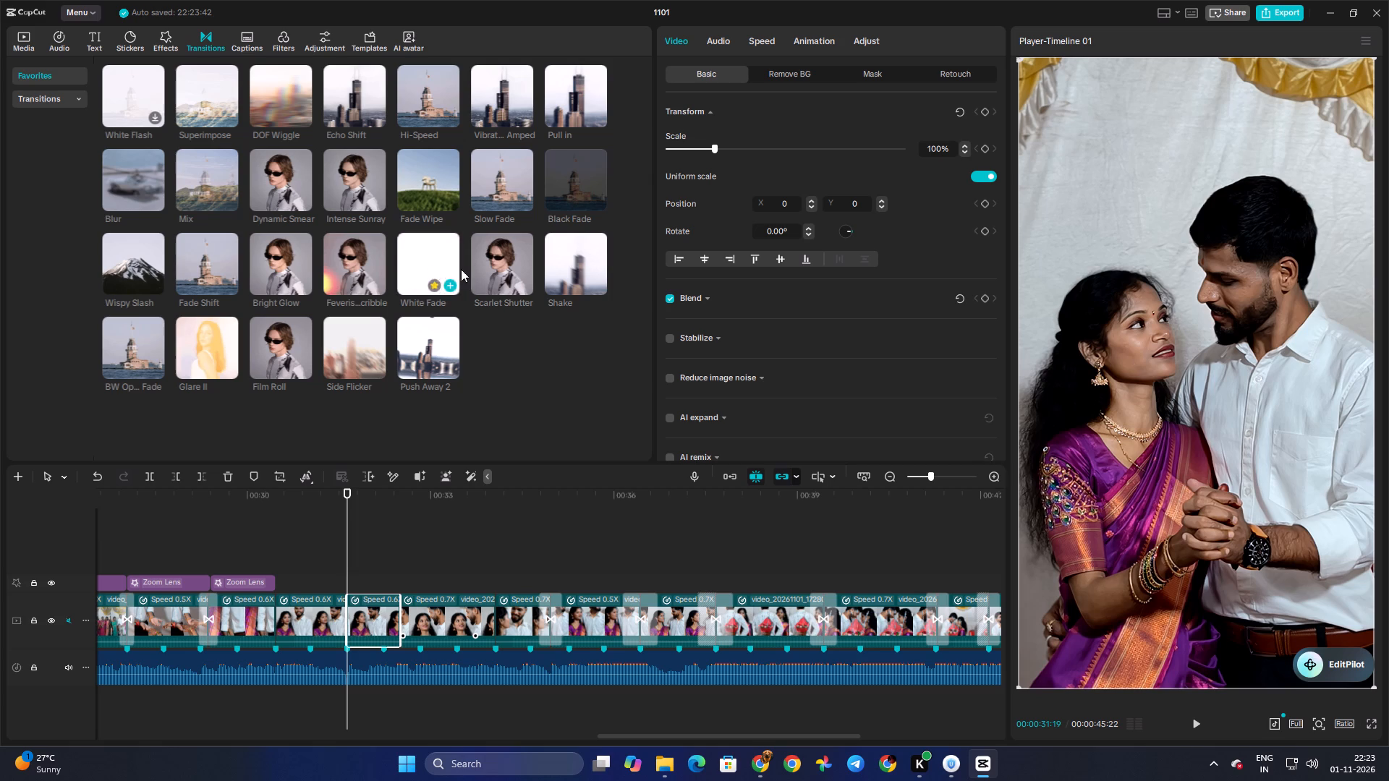
Add the Bright Glow transition at the 00:00:31:19 cut and set its duration to 0.2 s.
{"action": "left_click_drag", "start_coordinate": [303, 270], "coordinate": [343, 621]}
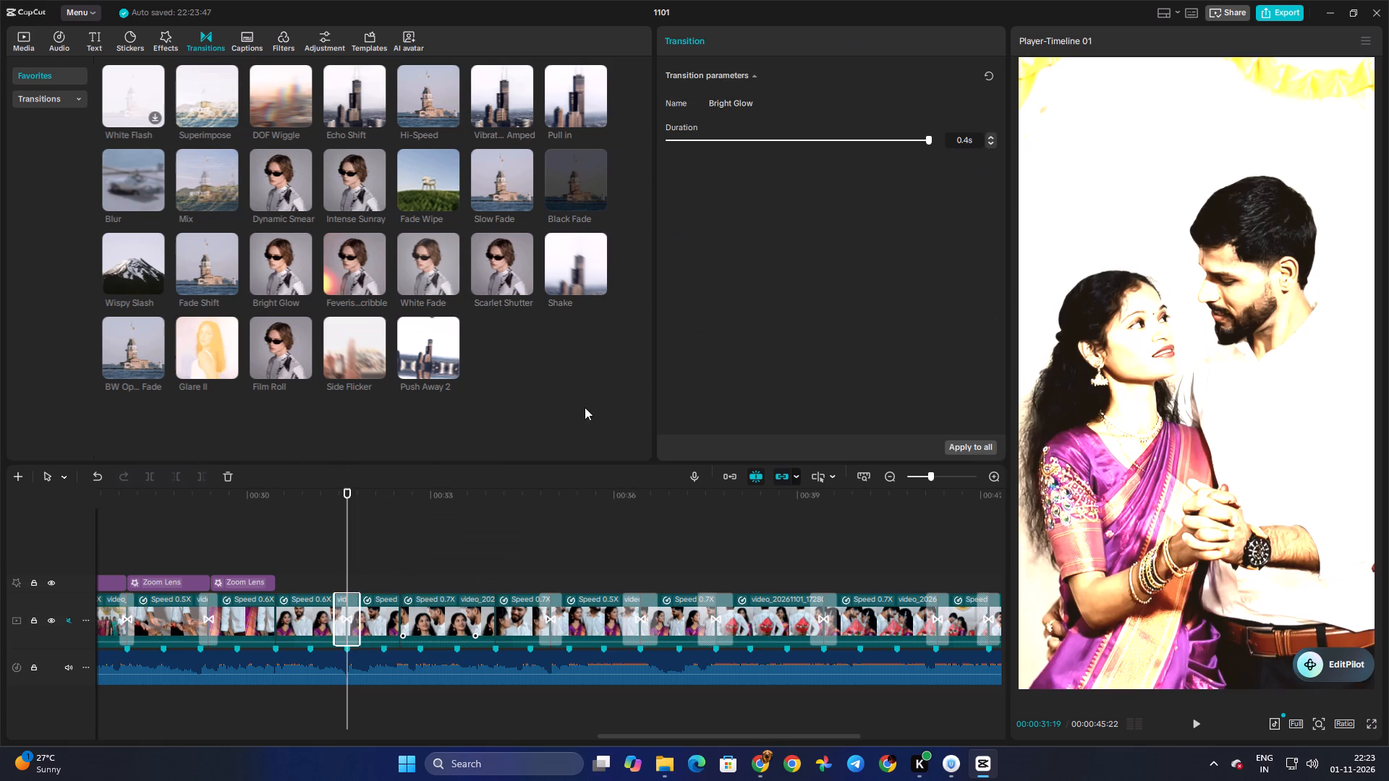
{"action": "left_click", "coordinate": [790, 140]}
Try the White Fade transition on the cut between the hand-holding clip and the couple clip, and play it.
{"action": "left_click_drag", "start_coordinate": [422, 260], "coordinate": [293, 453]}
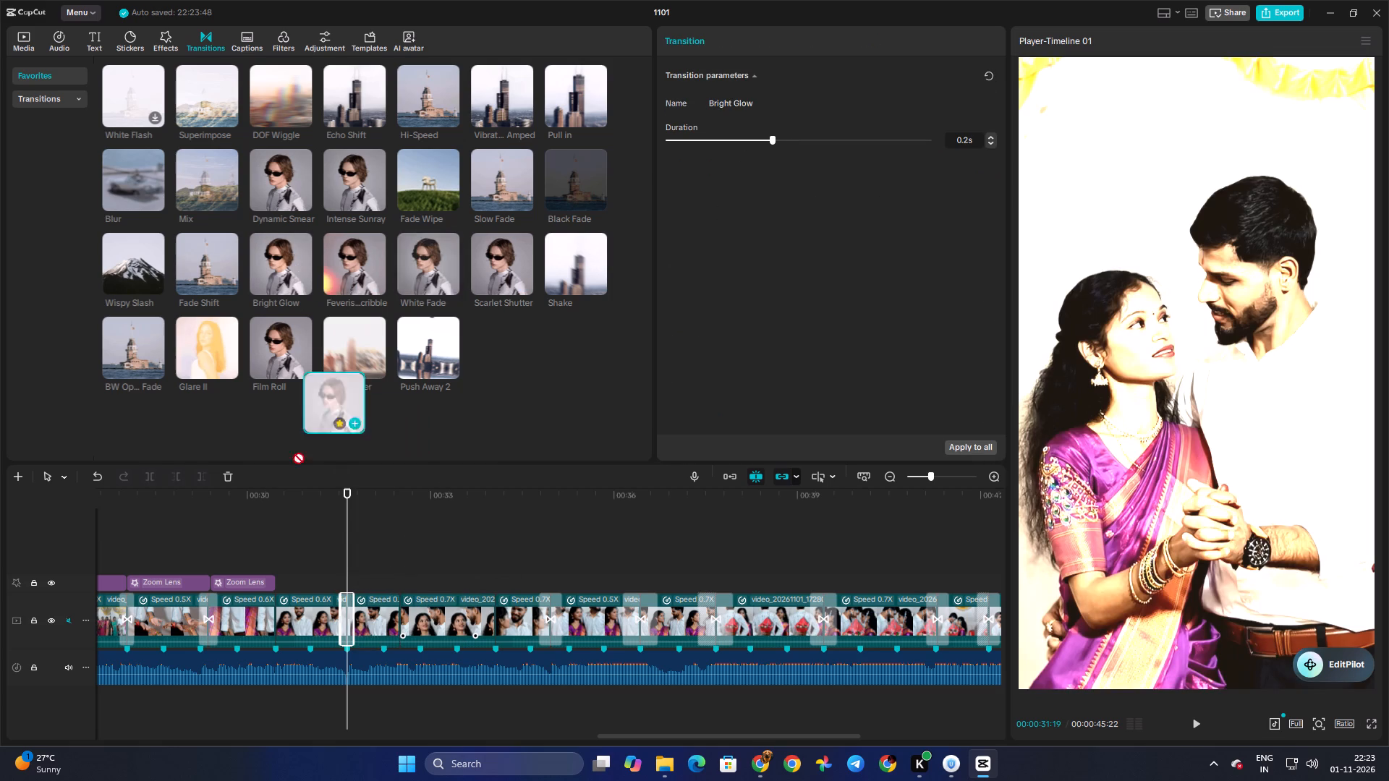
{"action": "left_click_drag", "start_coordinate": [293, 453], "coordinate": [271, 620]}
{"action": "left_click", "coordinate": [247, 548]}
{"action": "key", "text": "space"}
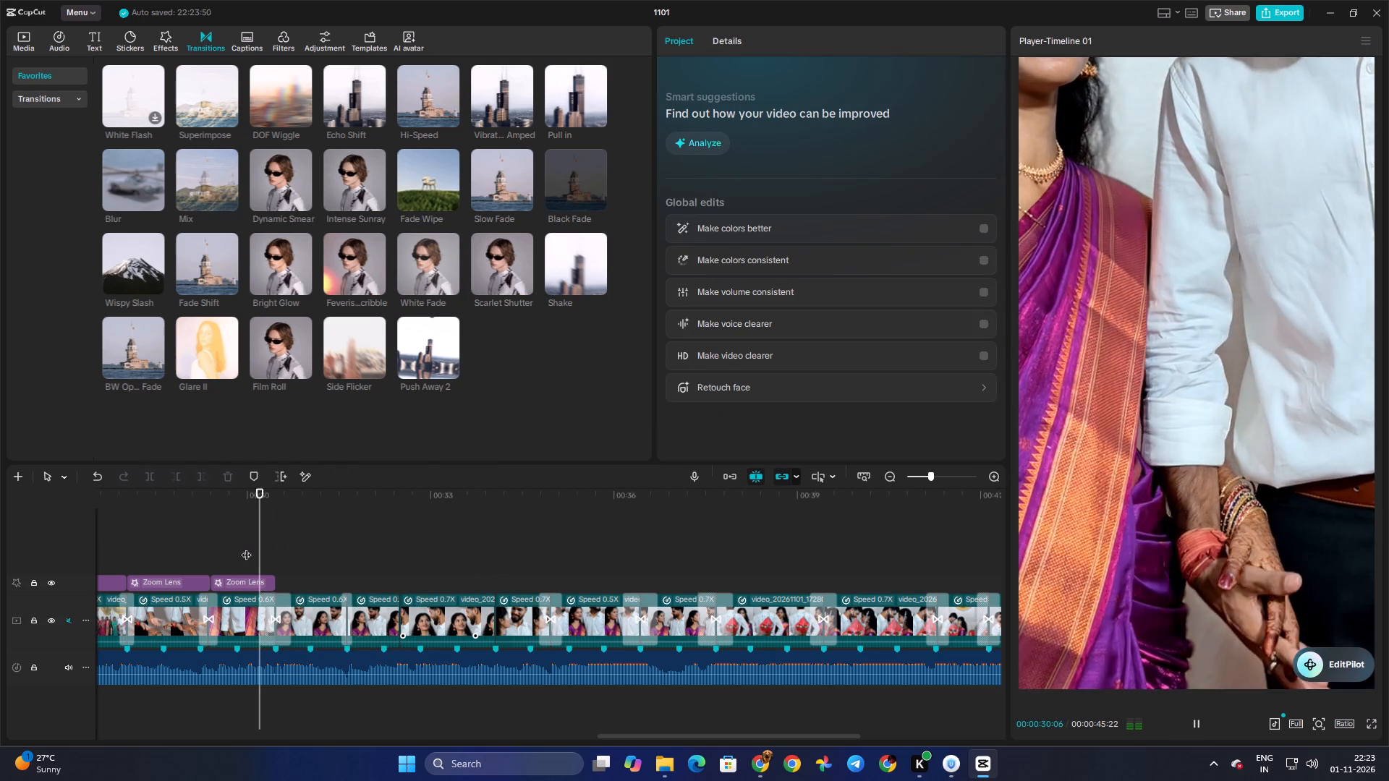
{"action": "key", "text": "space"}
Replace the transition after the hand-holding clip with Side Flicker and shorten its duration.
{"action": "left_click", "coordinate": [280, 625]}
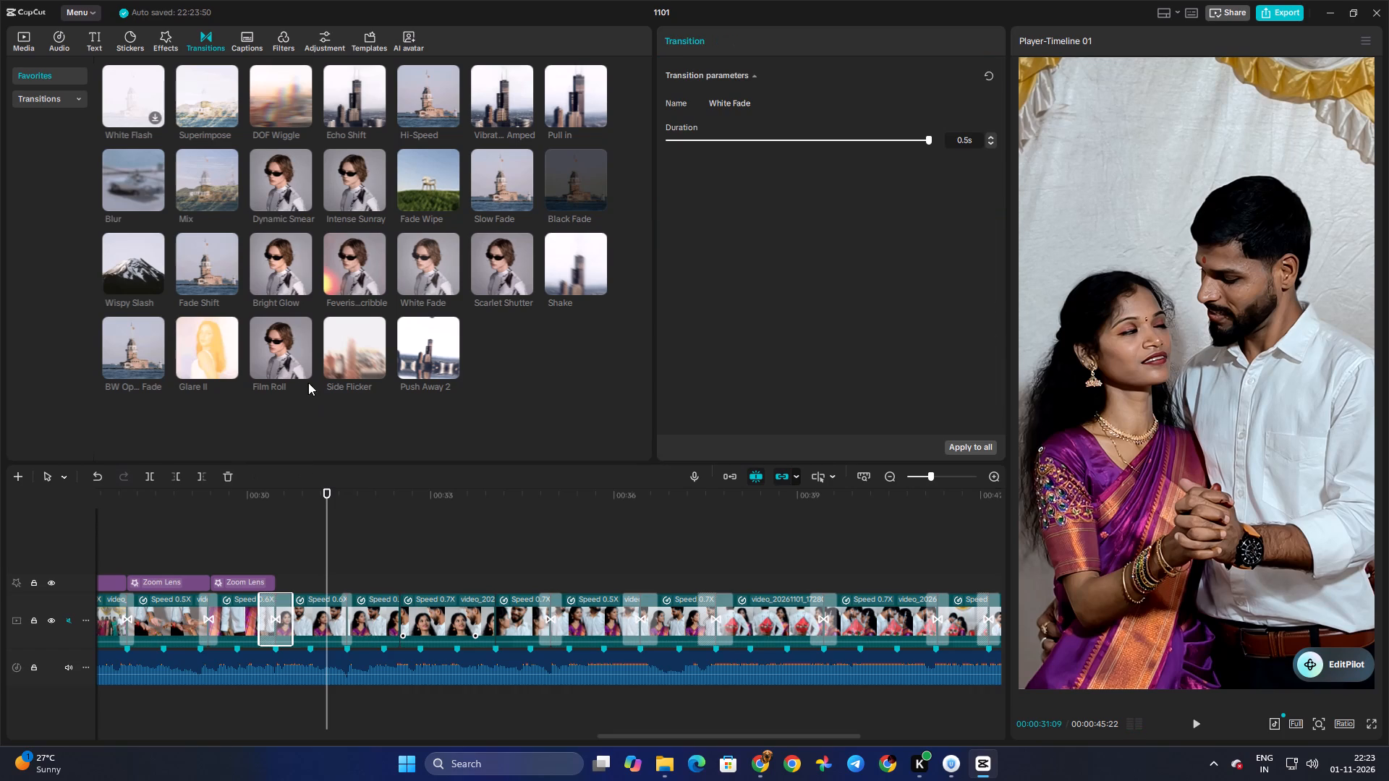
{"action": "left_click_drag", "start_coordinate": [344, 353], "coordinate": [275, 618]}
{"action": "left_click_drag", "start_coordinate": [783, 141], "coordinate": [777, 143]}
{"action": "left_click", "coordinate": [763, 146]}
Play from the Side Flicker transition into the close-up clip and check where its cut falls on the beat.
{"action": "left_click", "coordinate": [236, 553]}
{"action": "key", "text": "space"}
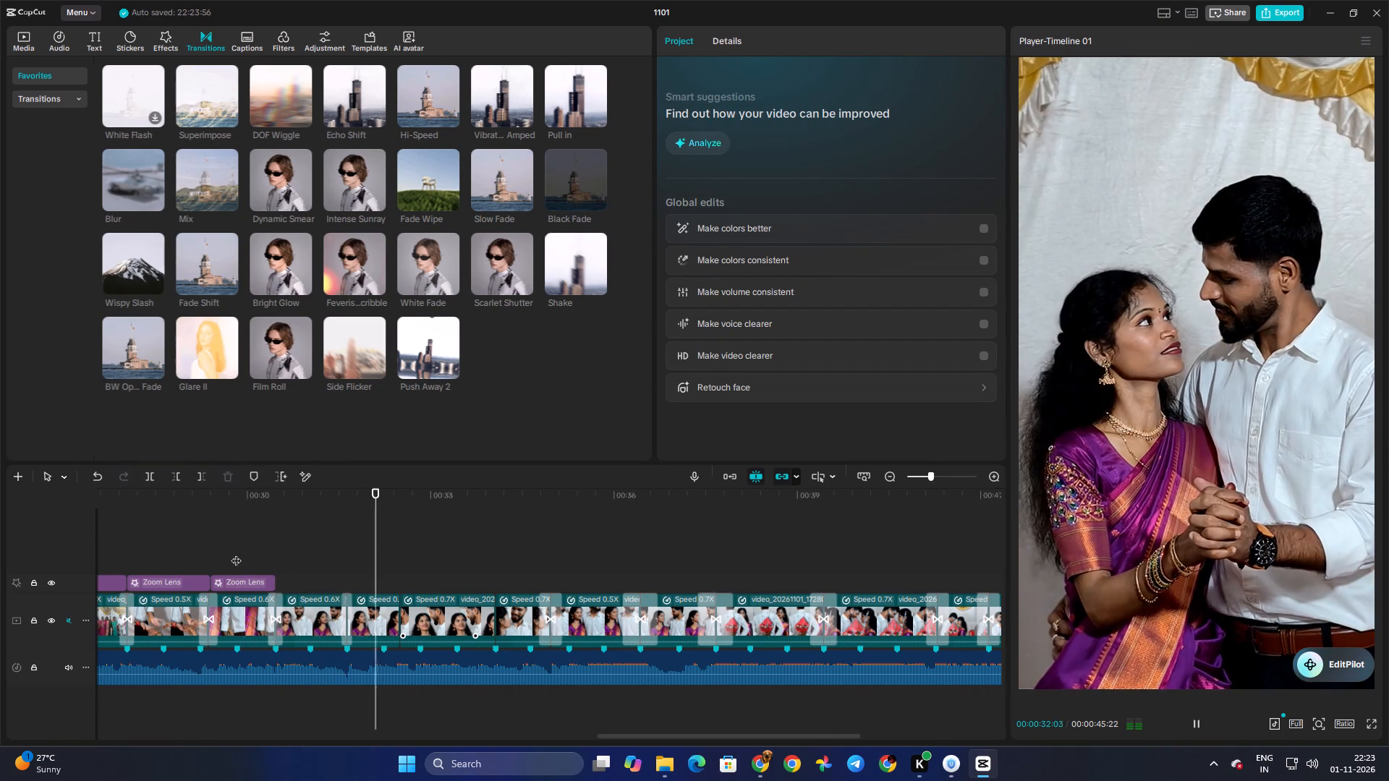
{"action": "key", "text": "space"}
{"action": "left_click", "coordinate": [394, 571]}
{"action": "left_click_drag", "start_coordinate": [394, 571], "coordinate": [386, 572]}
{"action": "key", "text": "space"}
{"action": "left_click", "coordinate": [386, 572]}
{"action": "key", "text": "space"}
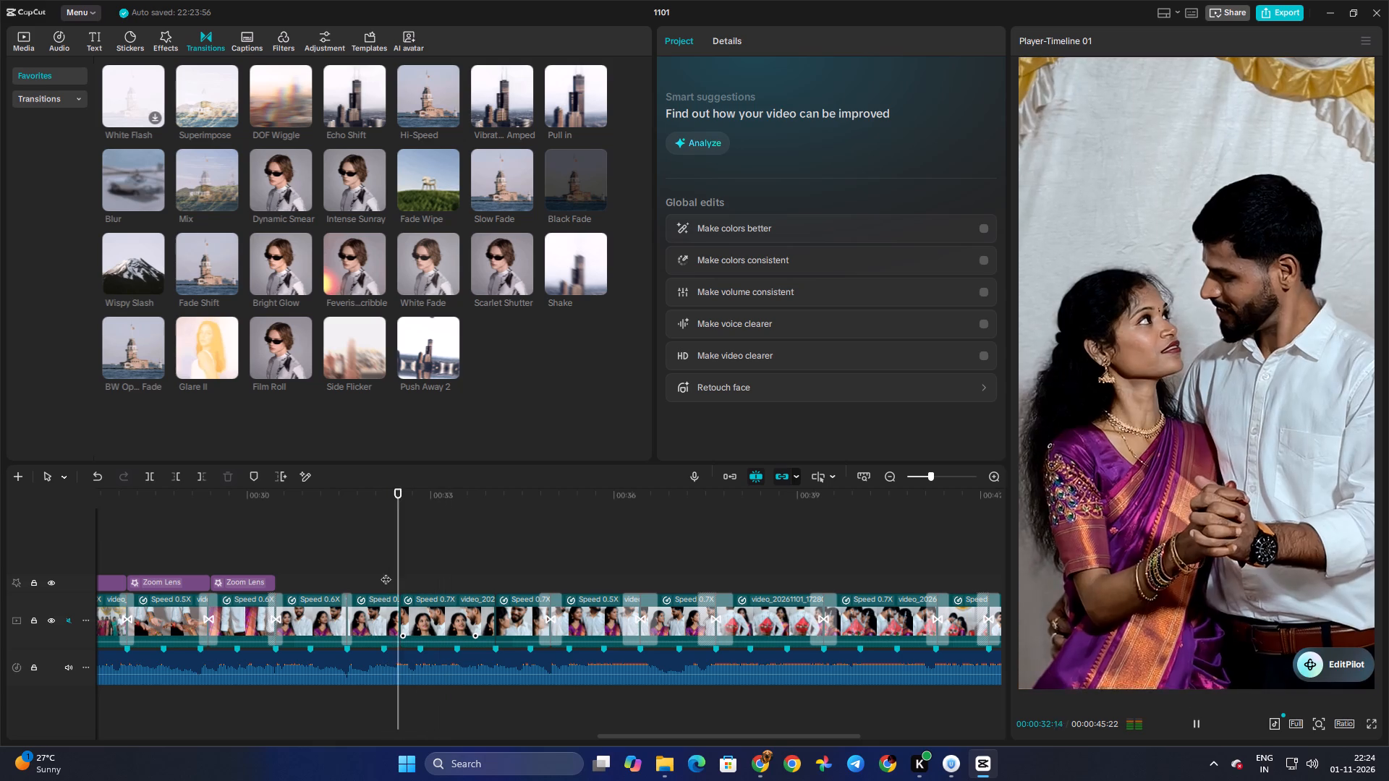
{"action": "key", "text": "space"}
{"action": "left_click", "coordinate": [415, 571]}
{"action": "left_click_drag", "start_coordinate": [415, 571], "coordinate": [404, 571]}
{"action": "key", "text": "space"}
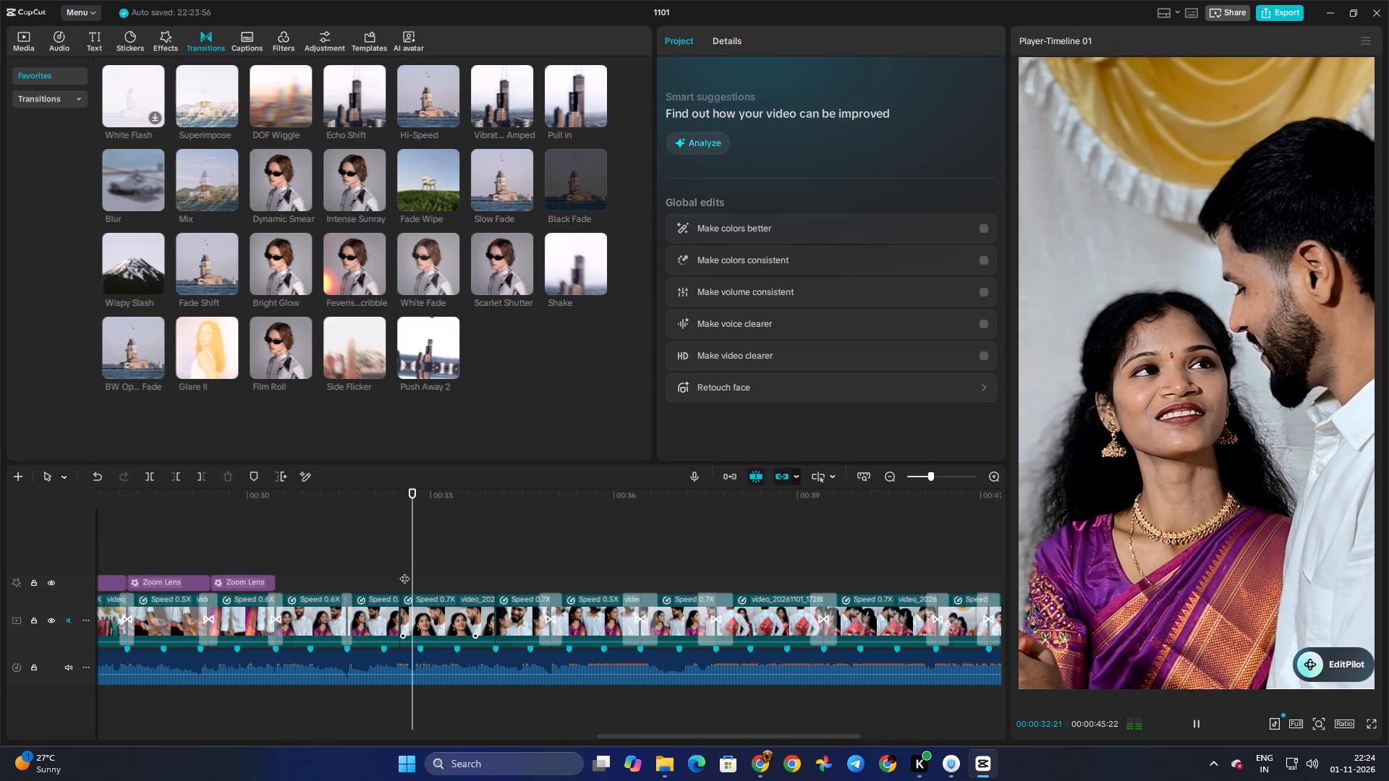
{"action": "left_click", "coordinate": [404, 572]}
{"action": "key", "text": "space"}
Trim the close-up clip's start to just before the 00:00:32:25 beat marker and extend the preceding couple clip to meet it.
{"action": "left_click", "coordinate": [417, 602]}
{"action": "key", "text": "space"}
{"action": "key", "text": "space"}
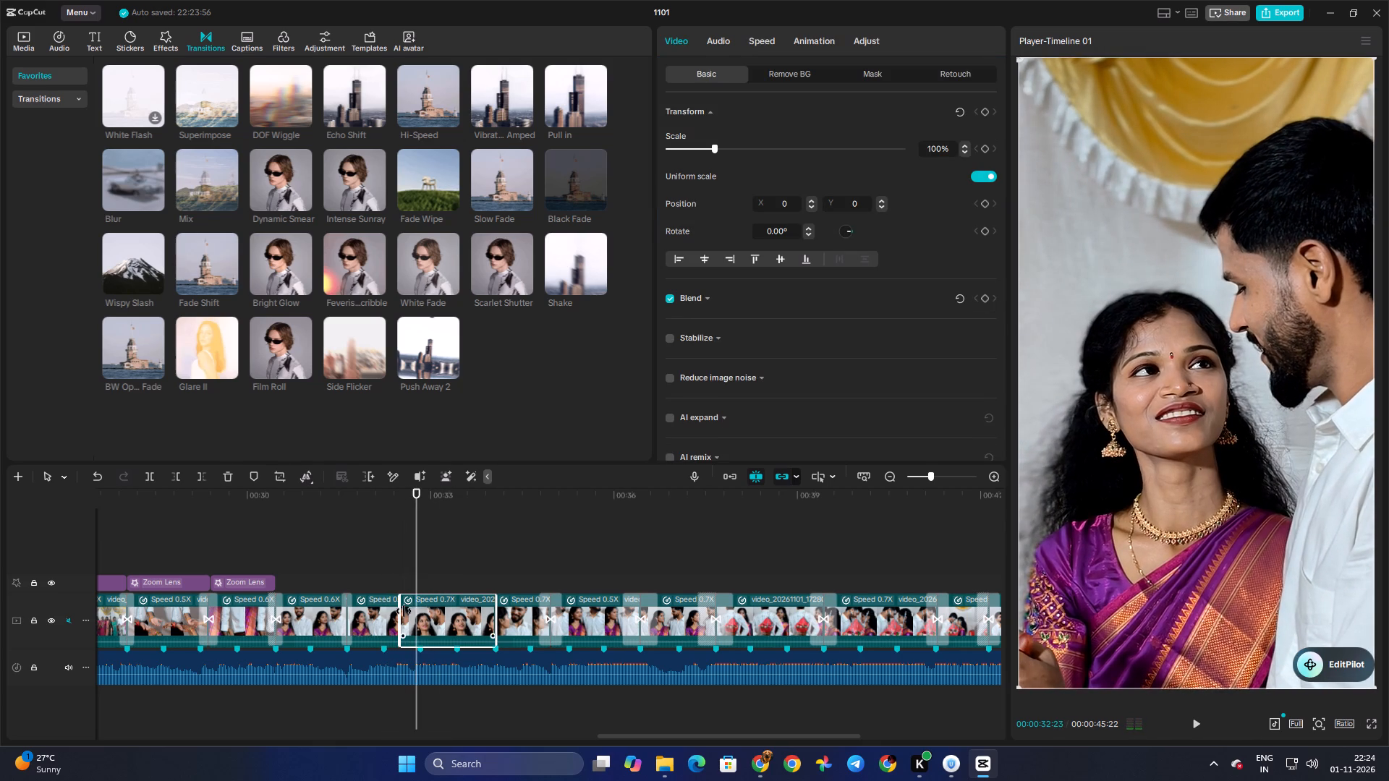
{"action": "left_click_drag", "start_coordinate": [400, 611], "coordinate": [415, 613]}
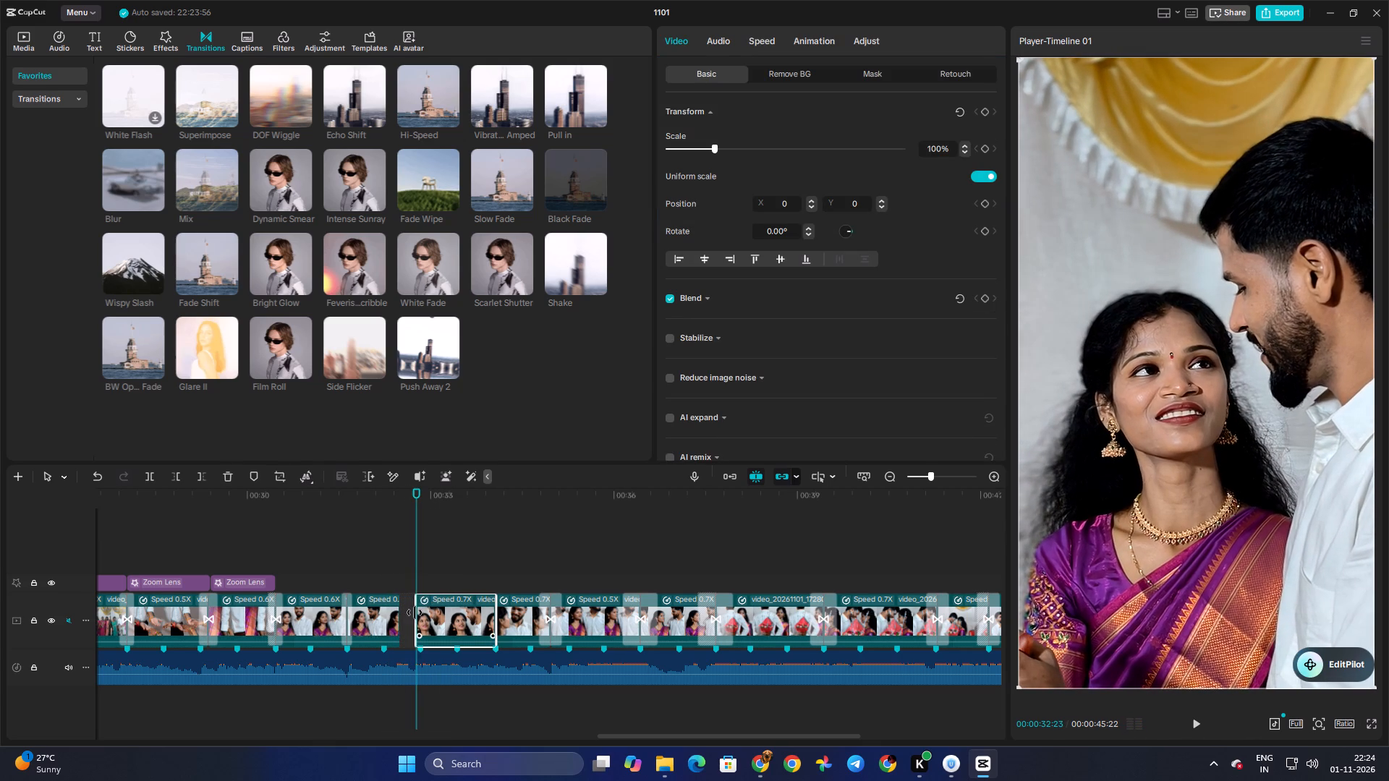
{"action": "left_click_drag", "start_coordinate": [415, 613], "coordinate": [413, 614]}
{"action": "left_click", "coordinate": [413, 614]}
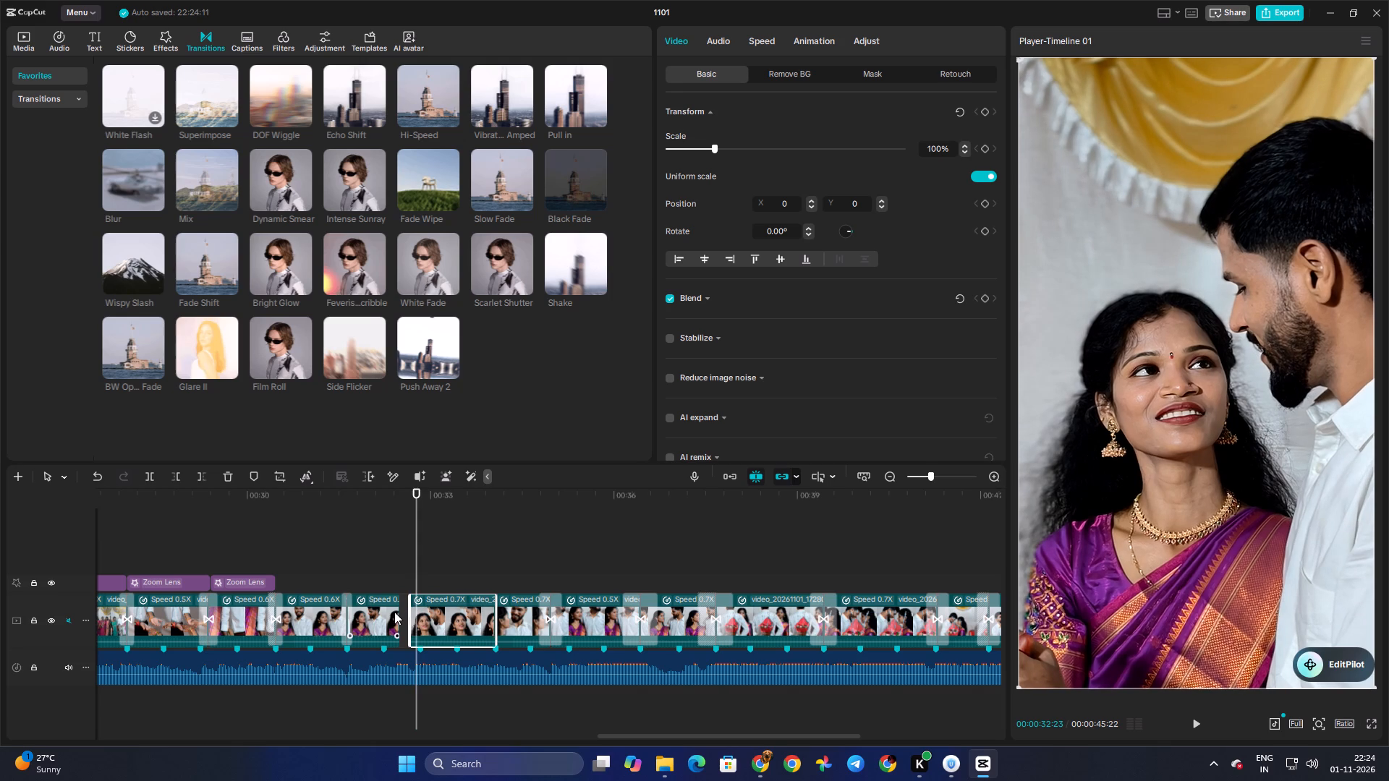
{"action": "left_click", "coordinate": [394, 612]}
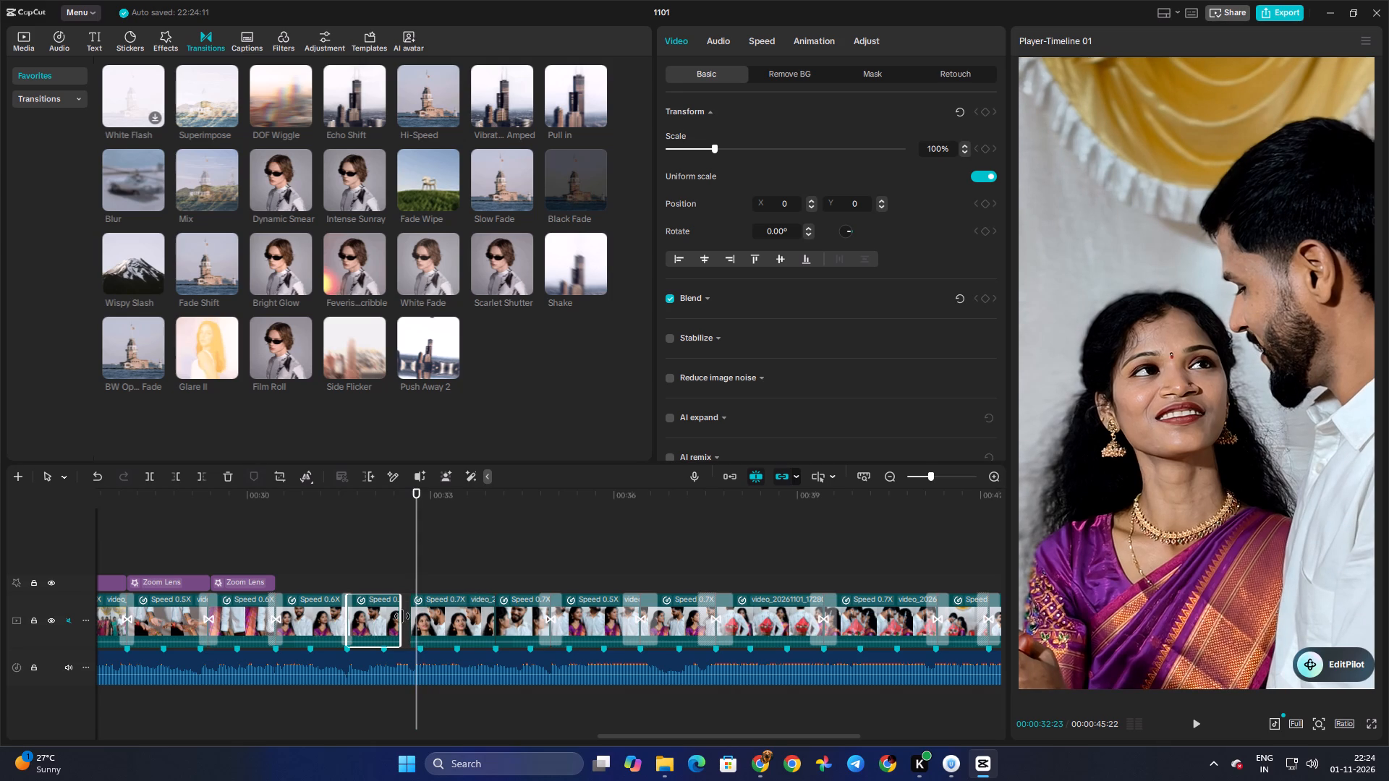
{"action": "left_click_drag", "start_coordinate": [402, 616], "coordinate": [430, 620]}
Play the cut, trim the close-up clip's start slightly later to about 00:00:32:22 and extend the preceding clip to it.
{"action": "left_click", "coordinate": [362, 580]}
{"action": "key", "text": "space"}
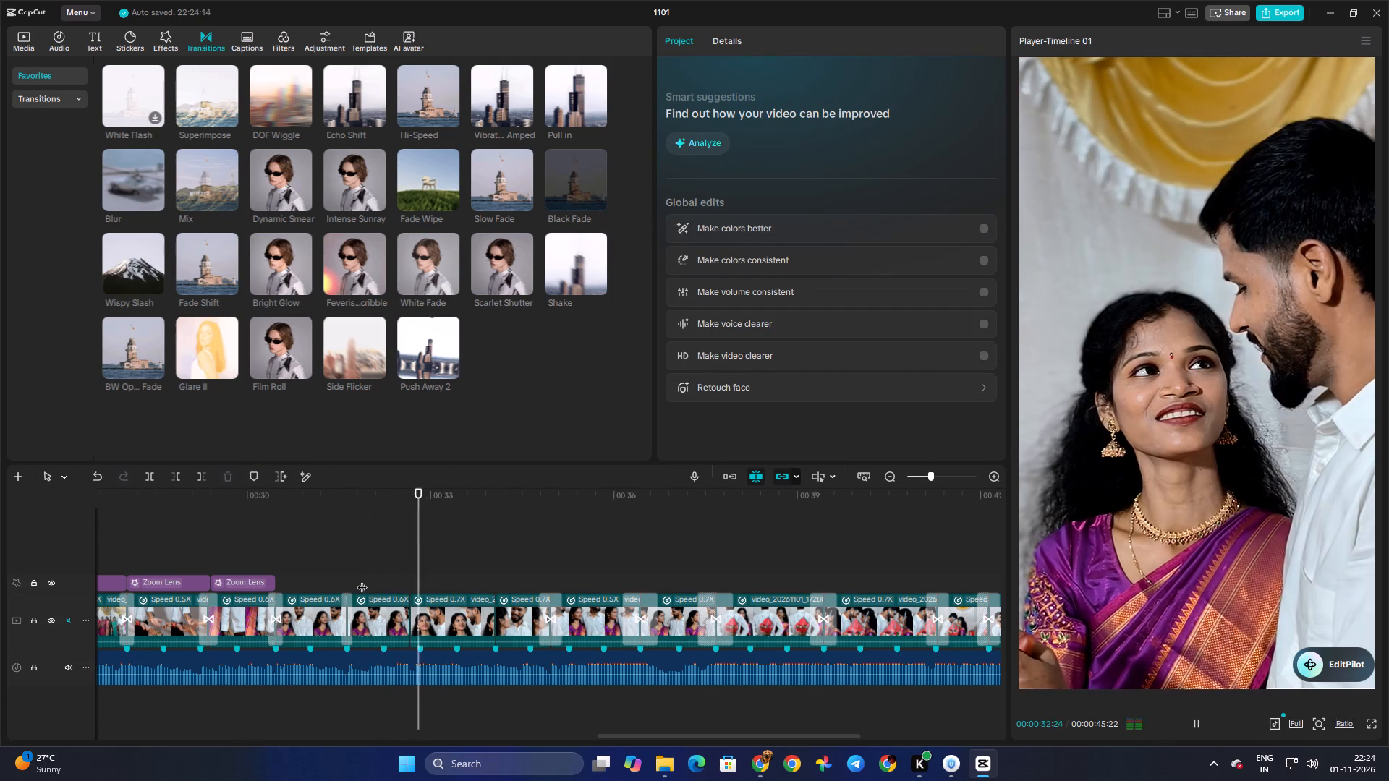
{"action": "key", "text": "space"}
{"action": "left_click", "coordinate": [418, 614]}
{"action": "left_click", "coordinate": [412, 613]}
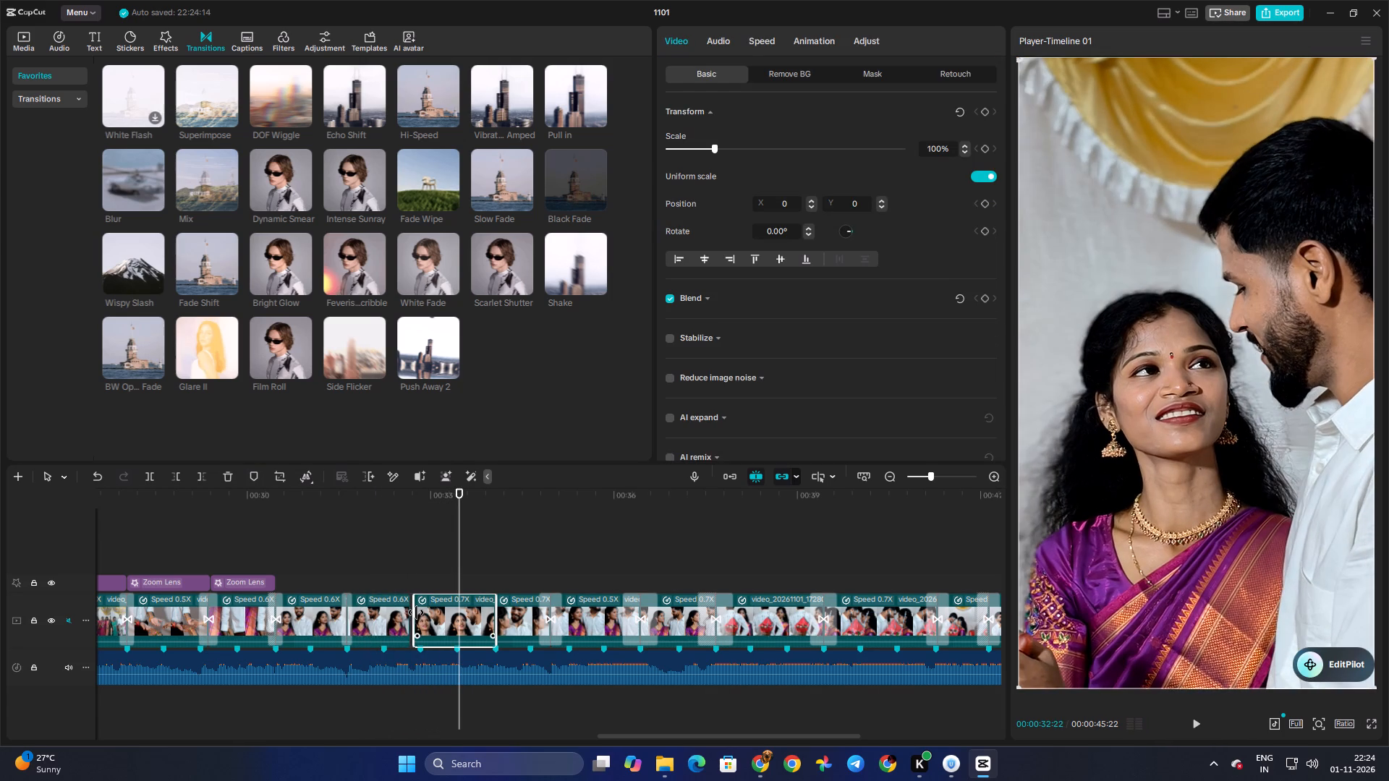
{"action": "left_click", "coordinate": [399, 608]}
{"action": "left_click_drag", "start_coordinate": [410, 614], "coordinate": [423, 616]}
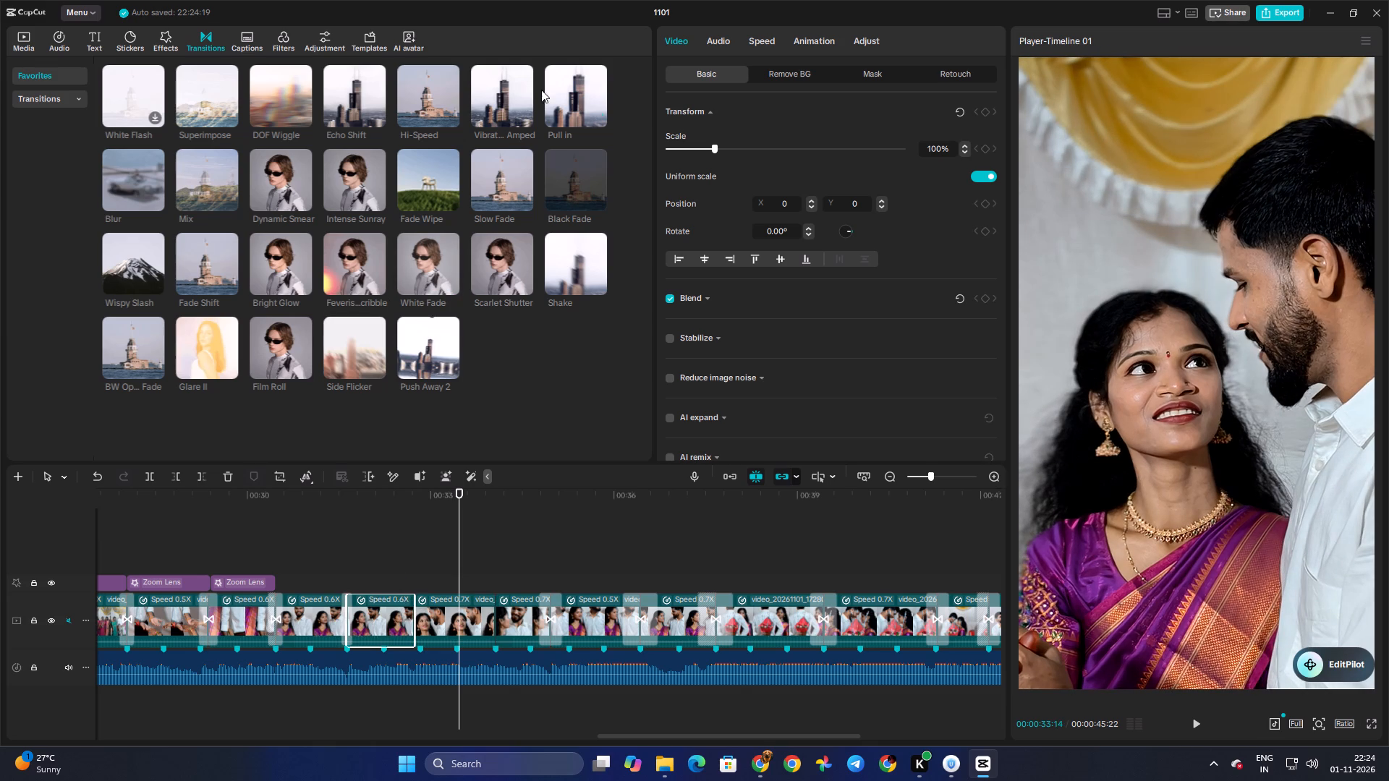
Add the Pull in transition at the cut before the close-up clip, shorten its duration and play it through.
{"action": "left_click_drag", "start_coordinate": [582, 98], "coordinate": [582, 98]}
{"action": "left_click_drag", "start_coordinate": [582, 98], "coordinate": [407, 625]}
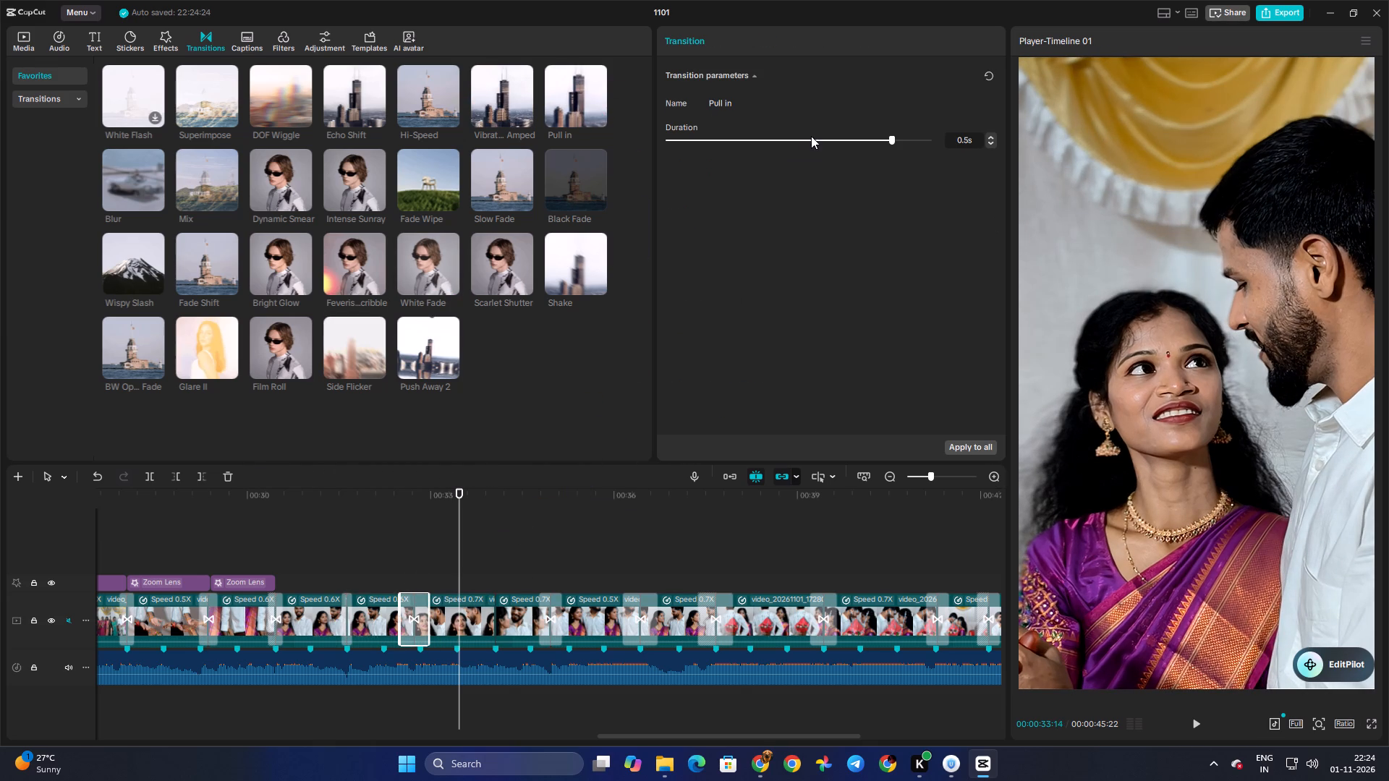
{"action": "left_click", "coordinate": [814, 136]}
{"action": "left_click", "coordinate": [404, 552]}
{"action": "key", "text": "space"}
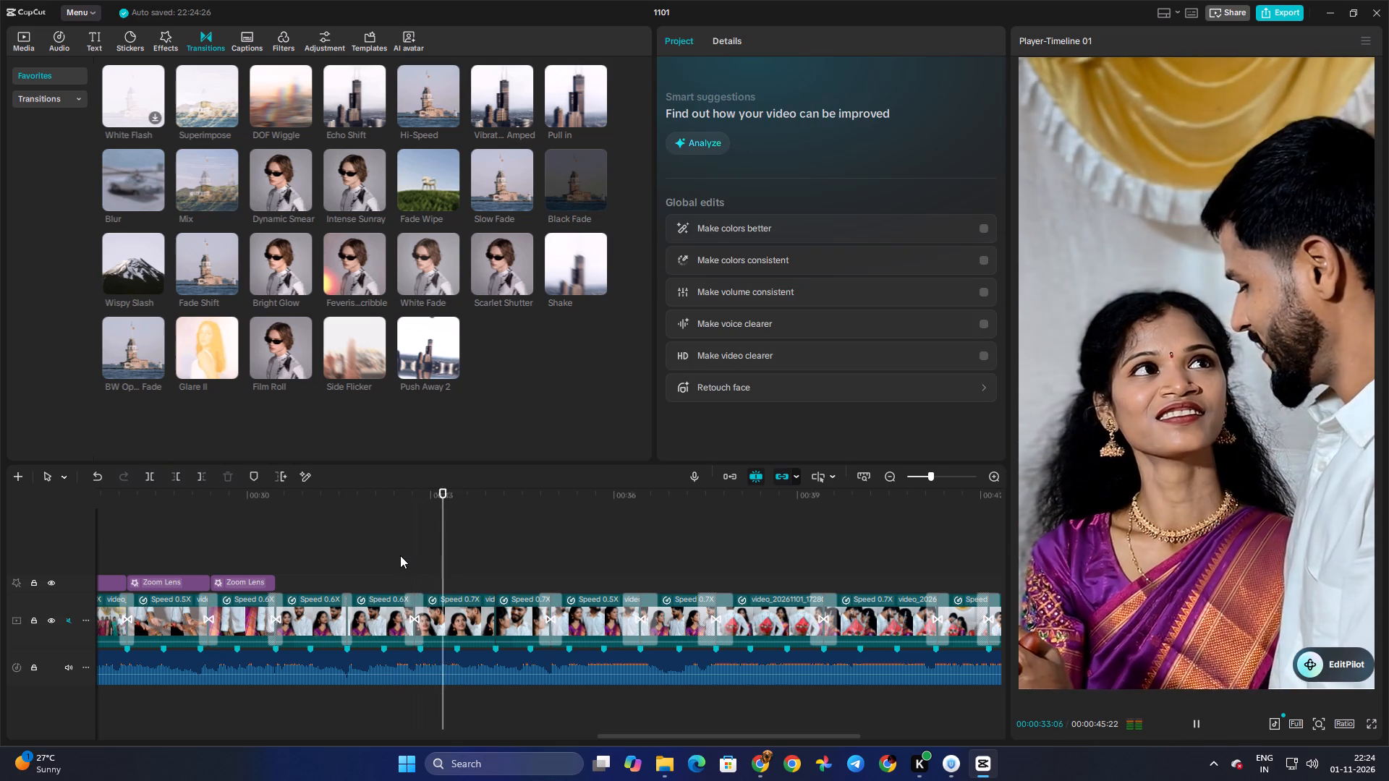
{"action": "left_click", "coordinate": [400, 555]}
{"action": "left_click_drag", "start_coordinate": [400, 555], "coordinate": [379, 556]}
{"action": "key", "text": "space"}
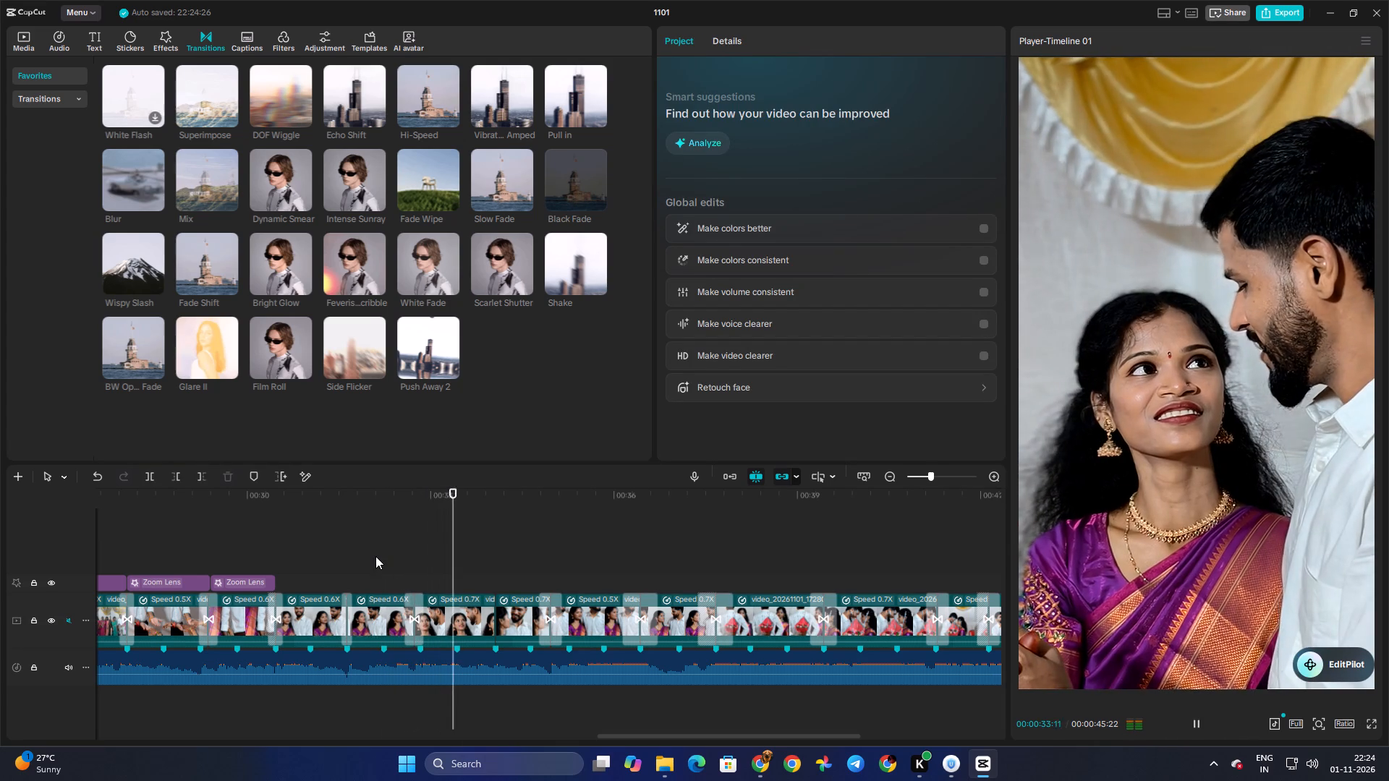
{"action": "key", "text": "space"}
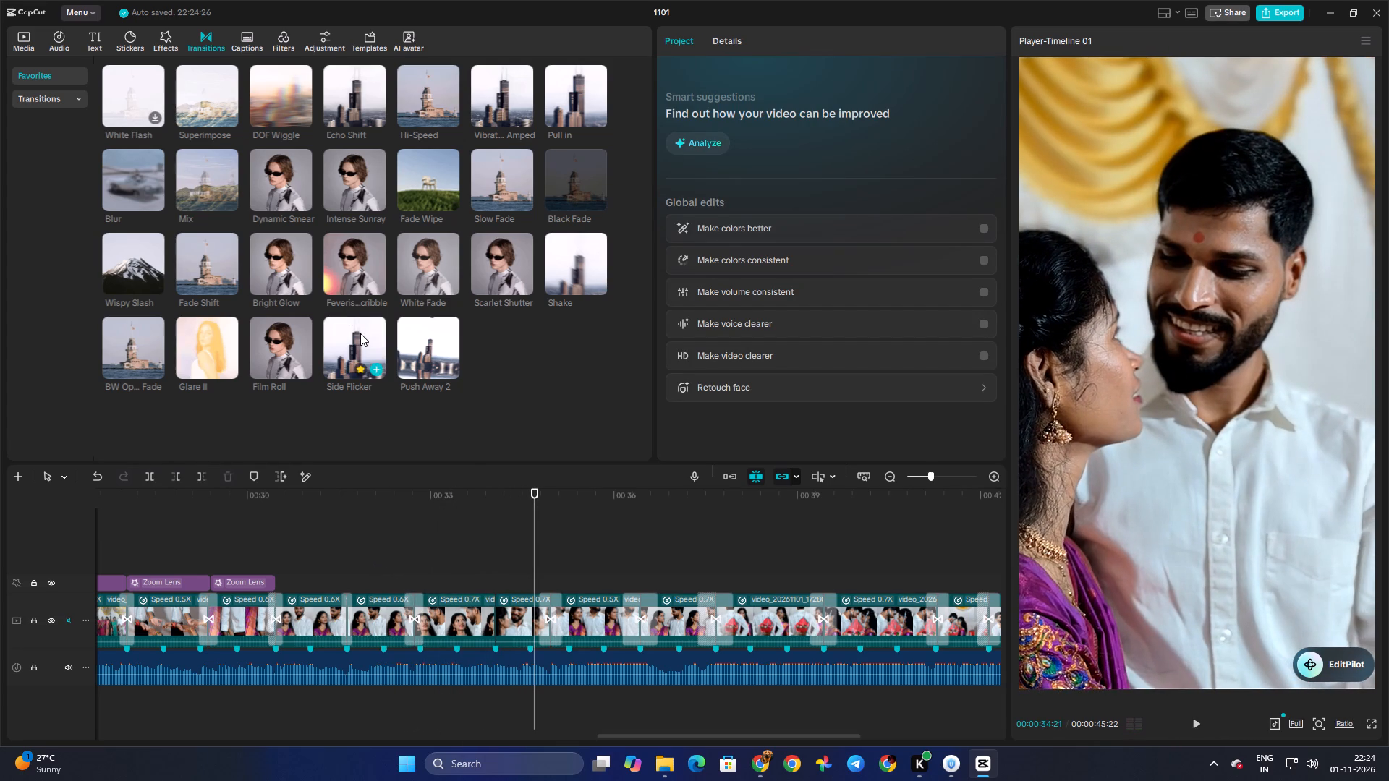
Add the Side Flicker transition at the cut near 00:00:34, shorten it to 0.2s and play it through.
{"action": "left_click_drag", "start_coordinate": [360, 333], "coordinate": [485, 615]}
{"action": "left_click", "coordinate": [480, 560]}
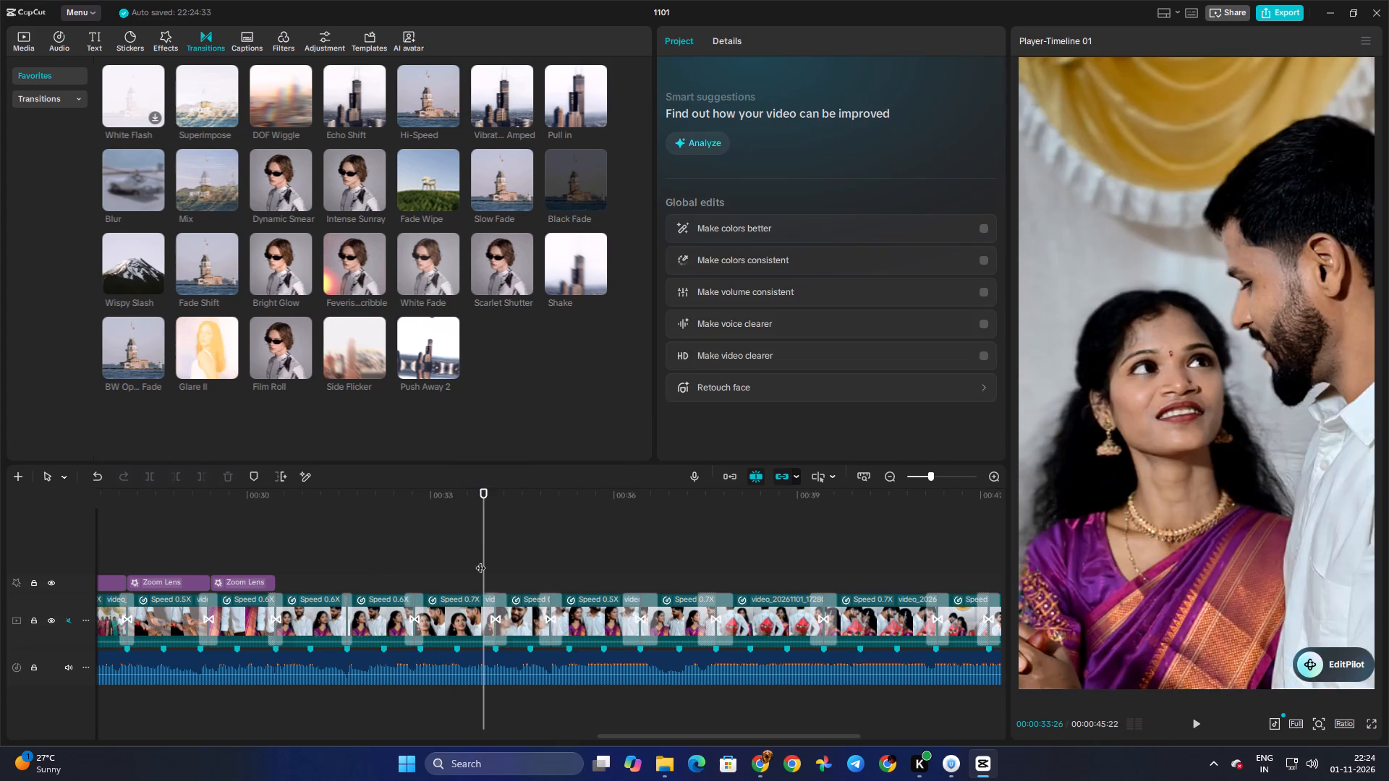
{"action": "key", "text": "space"}
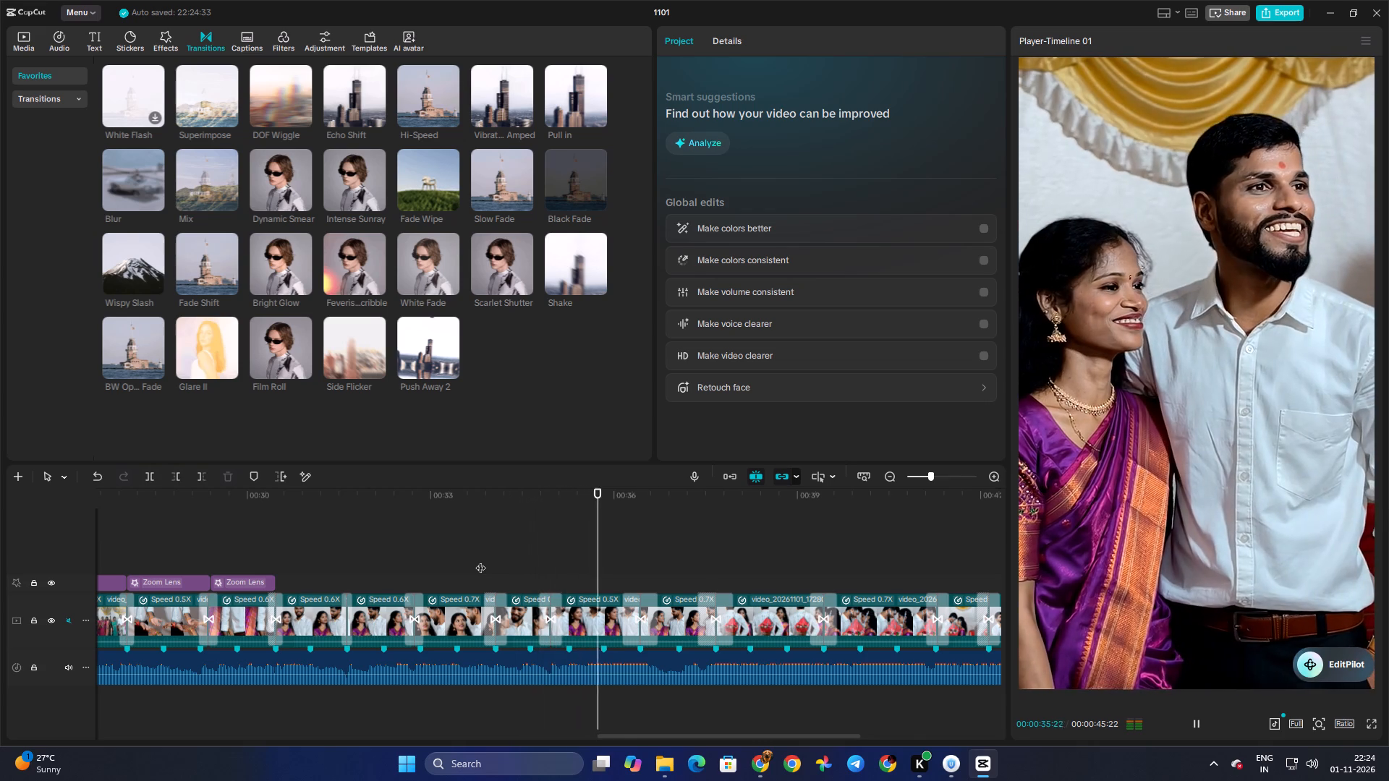
{"action": "left_click", "coordinate": [480, 560]}
{"action": "left_click", "coordinate": [501, 617]}
{"action": "left_click", "coordinate": [805, 161]}
{"action": "left_click", "coordinate": [798, 142]}
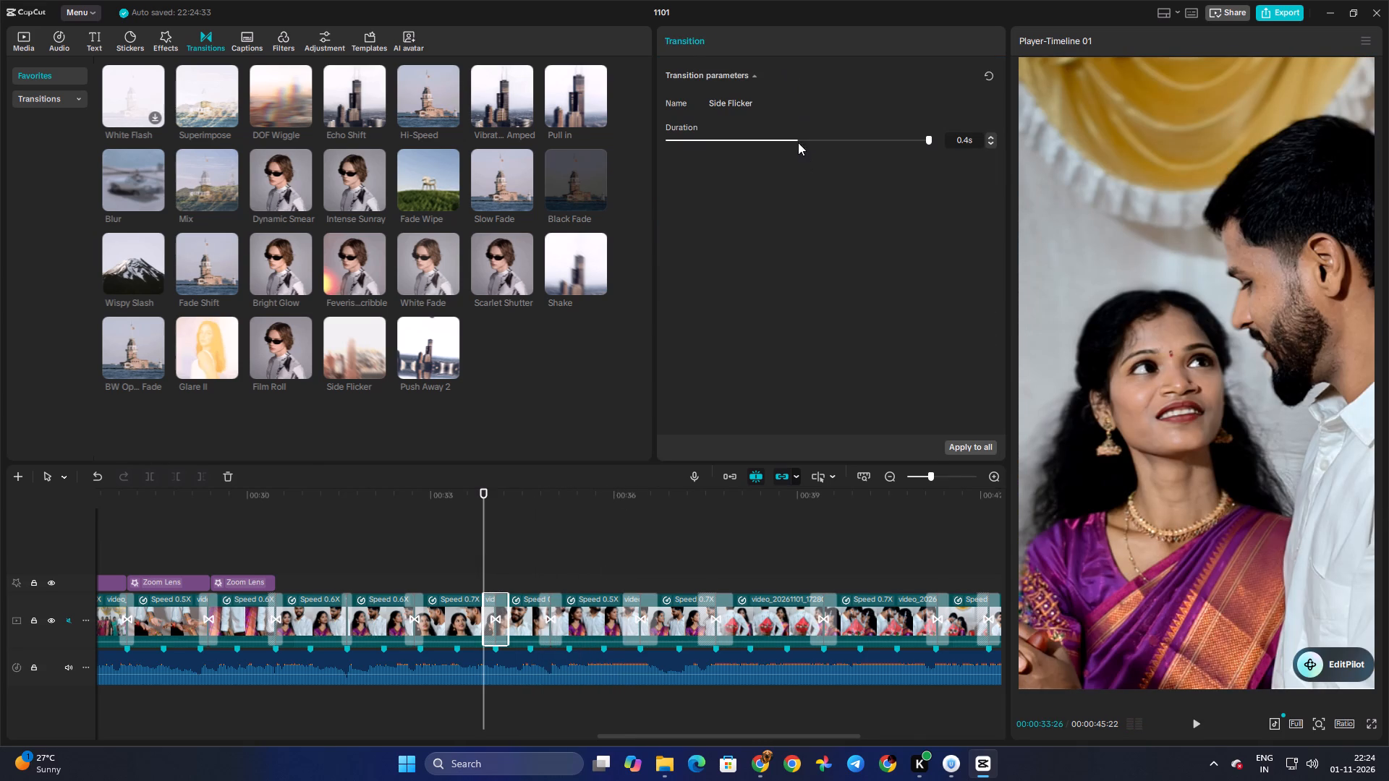
{"action": "key", "text": "space"}
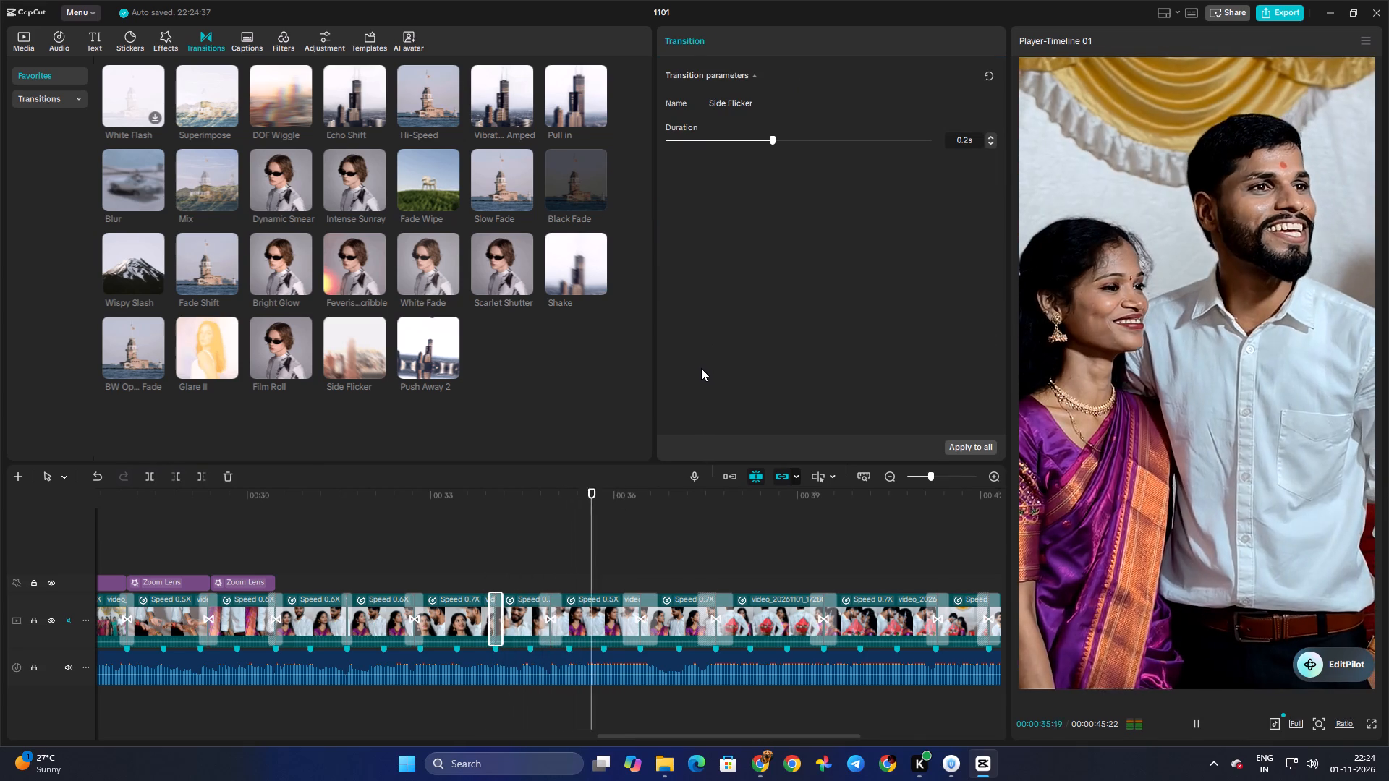
{"action": "key", "text": "space"}
Trim the start of the 0.5X couple clip near 00:00:35 later, return it to its gap and extend its end to the following 0.7X clip.
{"action": "left_click_drag", "start_coordinate": [579, 620], "coordinate": [580, 607]}
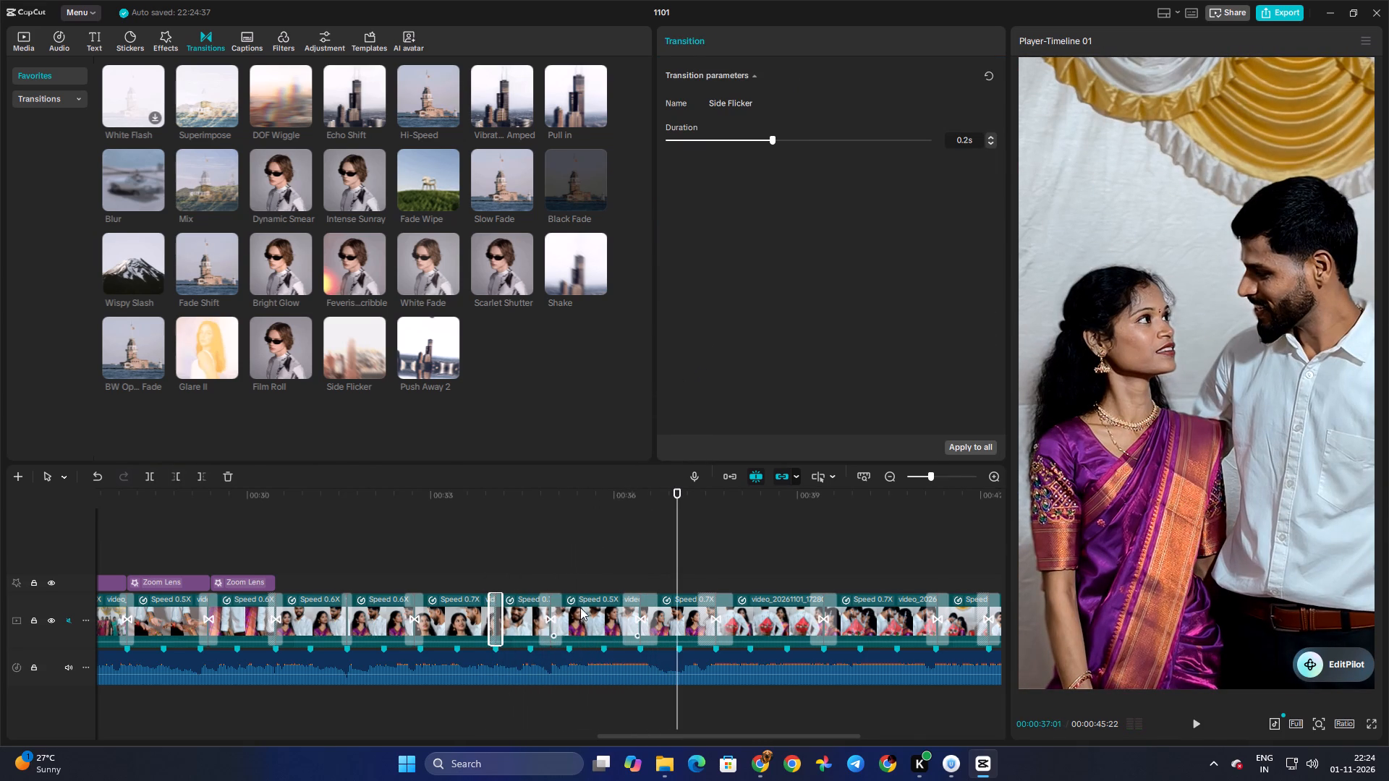
{"action": "left_click_drag", "start_coordinate": [580, 607], "coordinate": [584, 586]}
{"action": "left_click_drag", "start_coordinate": [558, 556], "coordinate": [568, 557]}
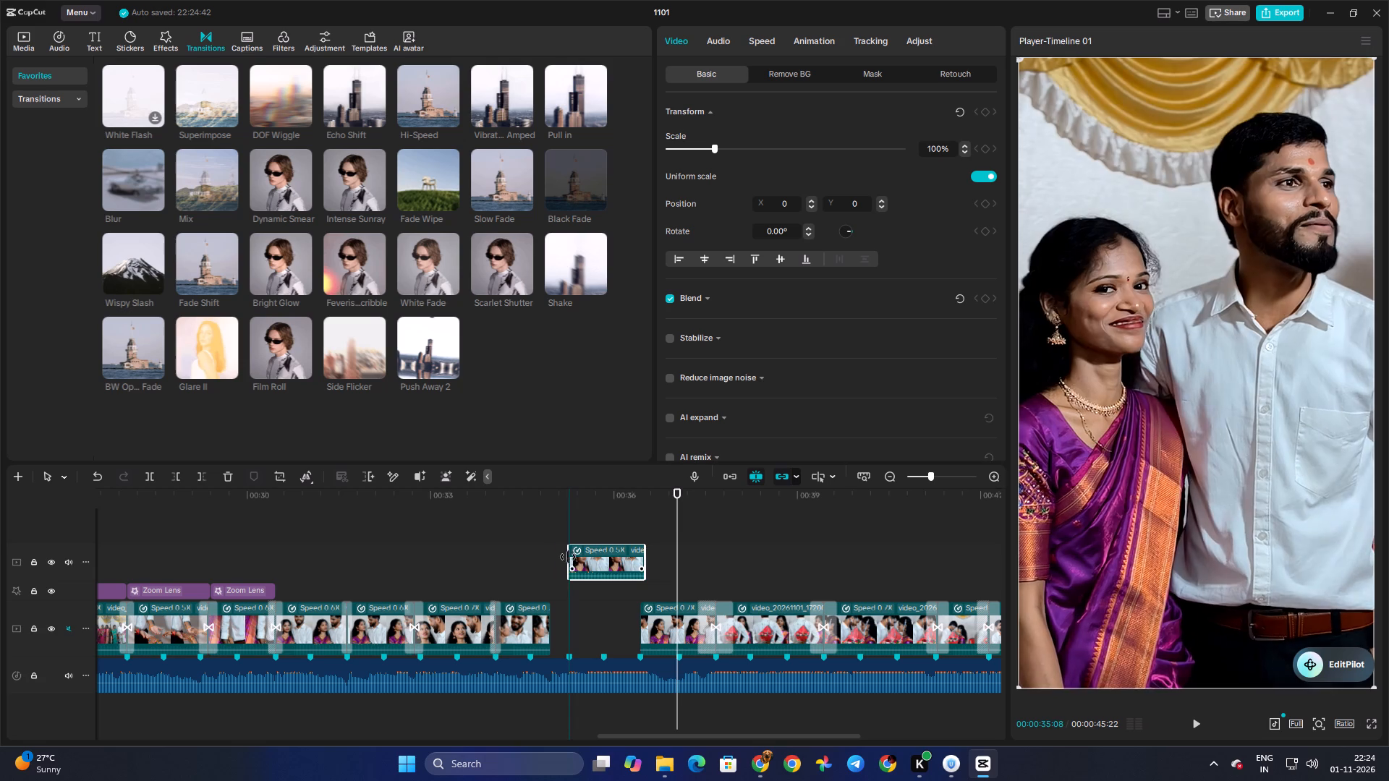
{"action": "left_click_drag", "start_coordinate": [568, 557], "coordinate": [598, 557]}
{"action": "left_click_drag", "start_coordinate": [615, 557], "coordinate": [587, 574]}
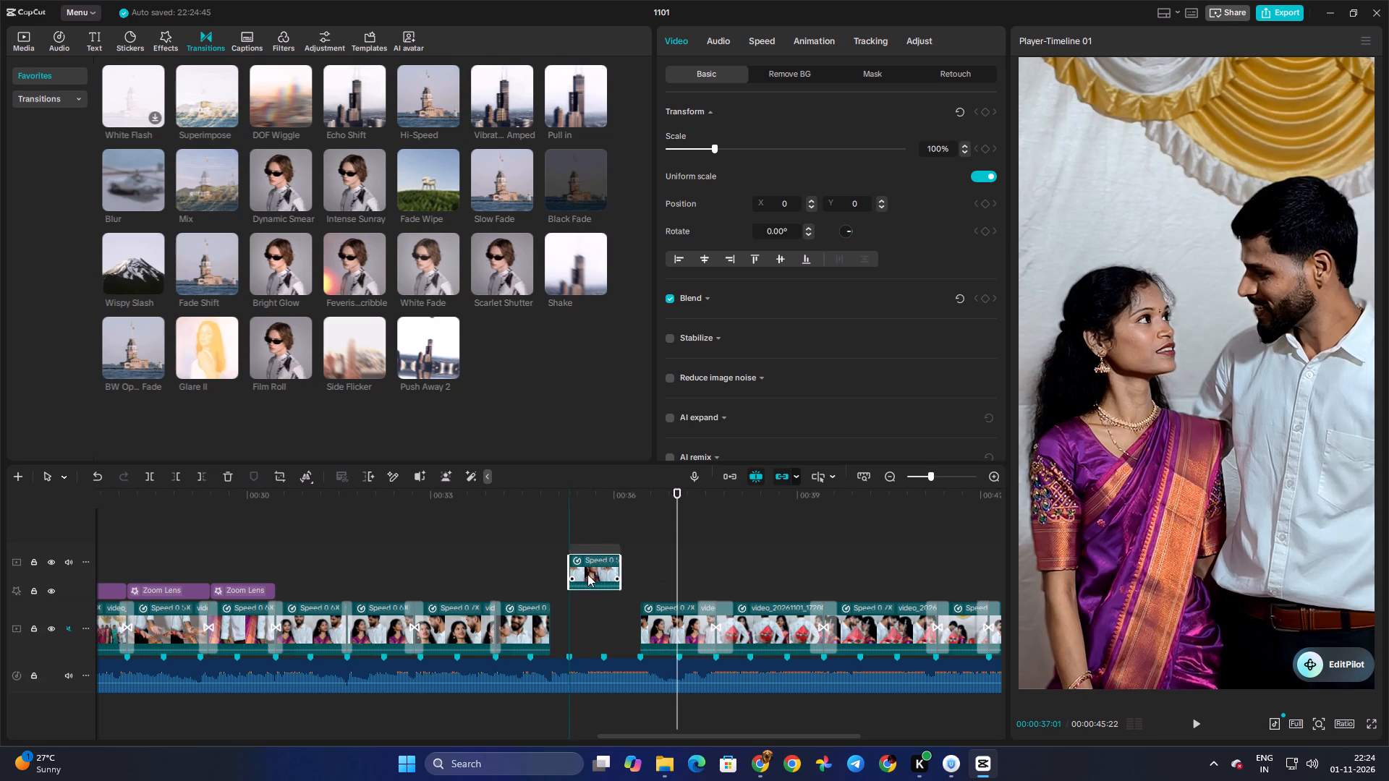
{"action": "left_click_drag", "start_coordinate": [587, 574], "coordinate": [573, 615]}
{"action": "left_click_drag", "start_coordinate": [602, 610], "coordinate": [652, 611]}
Play the cut into the retrimmed 0.5X couple clip to check how it runs.
{"action": "left_click", "coordinate": [530, 558]}
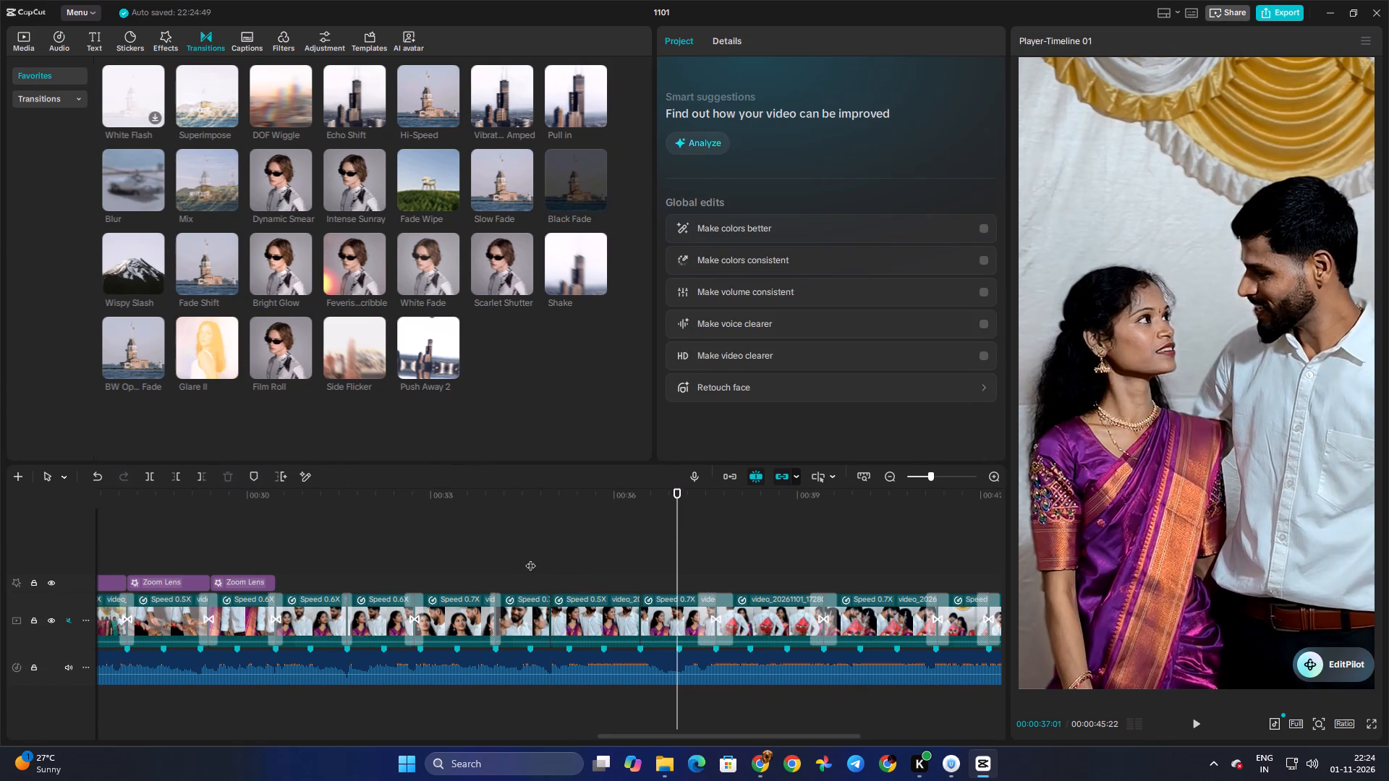
{"action": "key", "text": "space"}
{"action": "left_click", "coordinate": [538, 530]}
{"action": "key", "text": "space"}
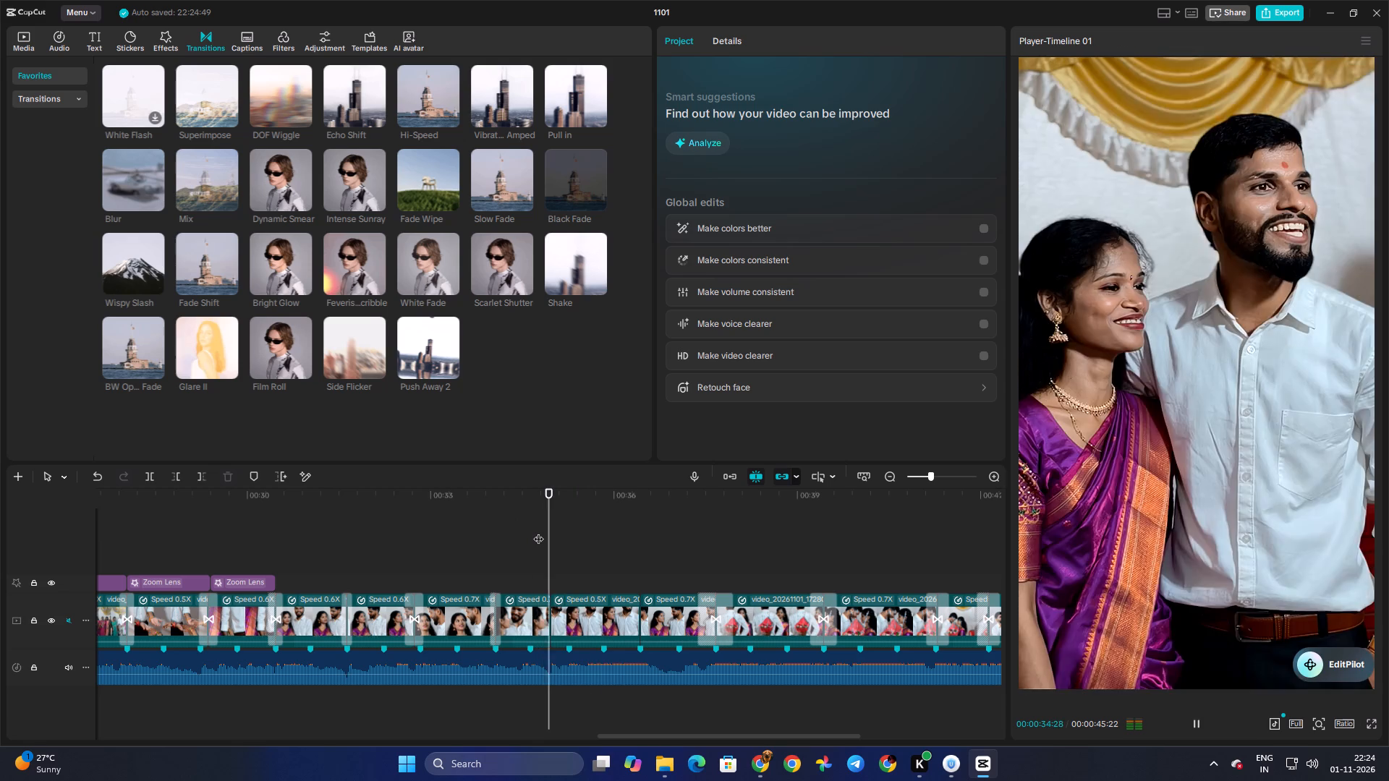
{"action": "left_click", "coordinate": [538, 532]}
{"action": "key", "text": "space"}
{"action": "key", "text": "space"}
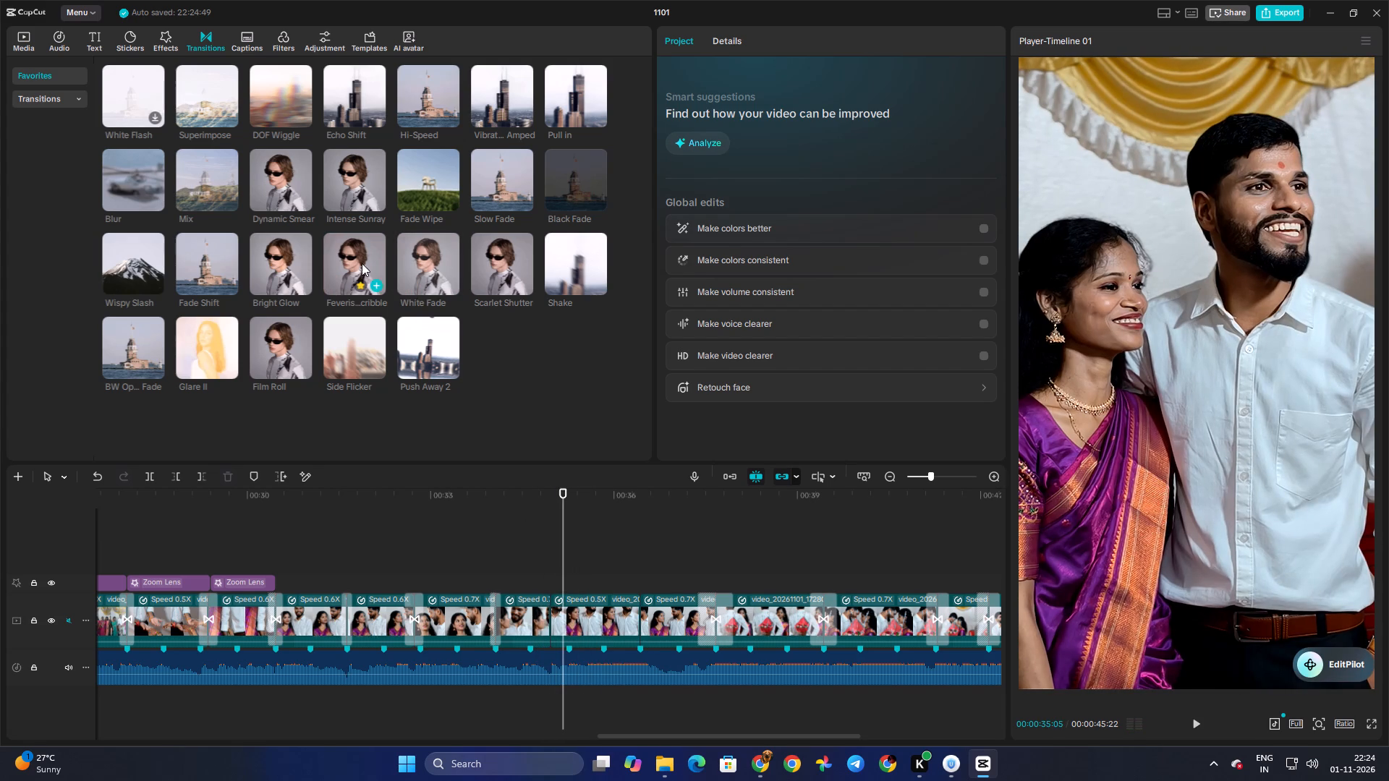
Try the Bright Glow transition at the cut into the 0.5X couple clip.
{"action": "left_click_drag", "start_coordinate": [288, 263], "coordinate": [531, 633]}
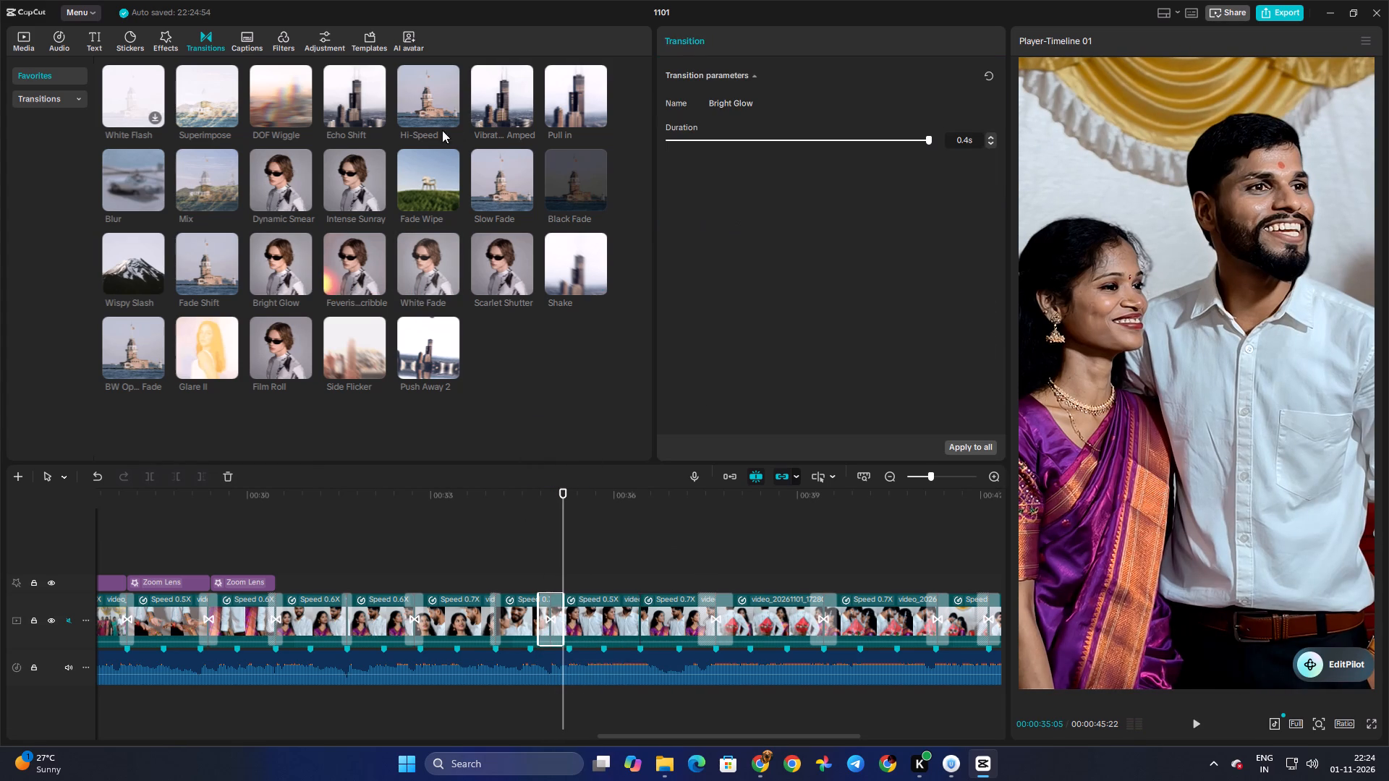
Apply the Vibration Amped transition at the cut into the 0.5X couple clip, shorten its duration and play it through.
{"action": "left_click_drag", "start_coordinate": [486, 105], "coordinate": [533, 618]}
{"action": "left_click", "coordinate": [813, 142]}
{"action": "left_click", "coordinate": [535, 555]}
{"action": "key", "text": "space"}
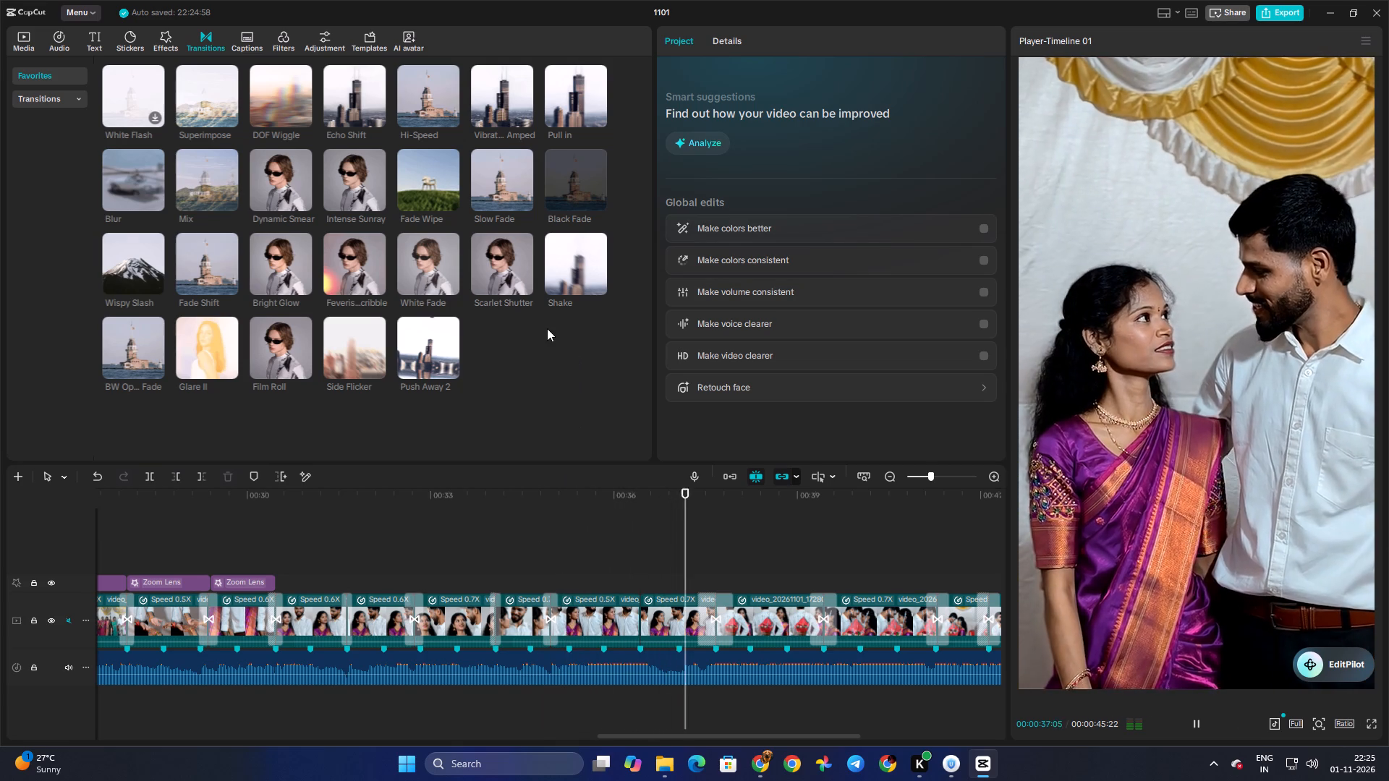
{"action": "key", "text": "space"}
Play the cut between the 0.5X and 0.7X couple clips repeatedly to check its timing against the beat.
{"action": "left_click", "coordinate": [633, 546]}
{"action": "key", "text": "space"}
{"action": "left_click", "coordinate": [634, 547]}
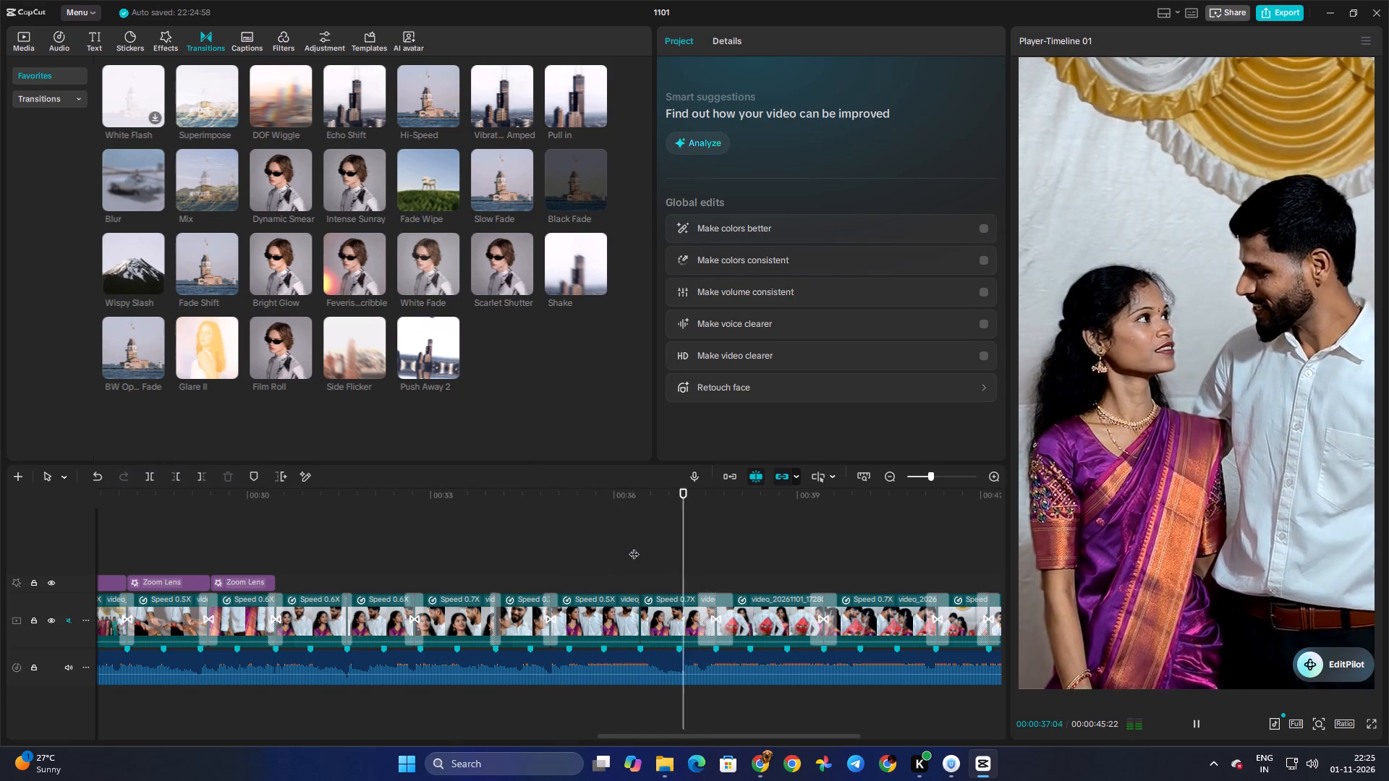
{"action": "left_click", "coordinate": [634, 547]}
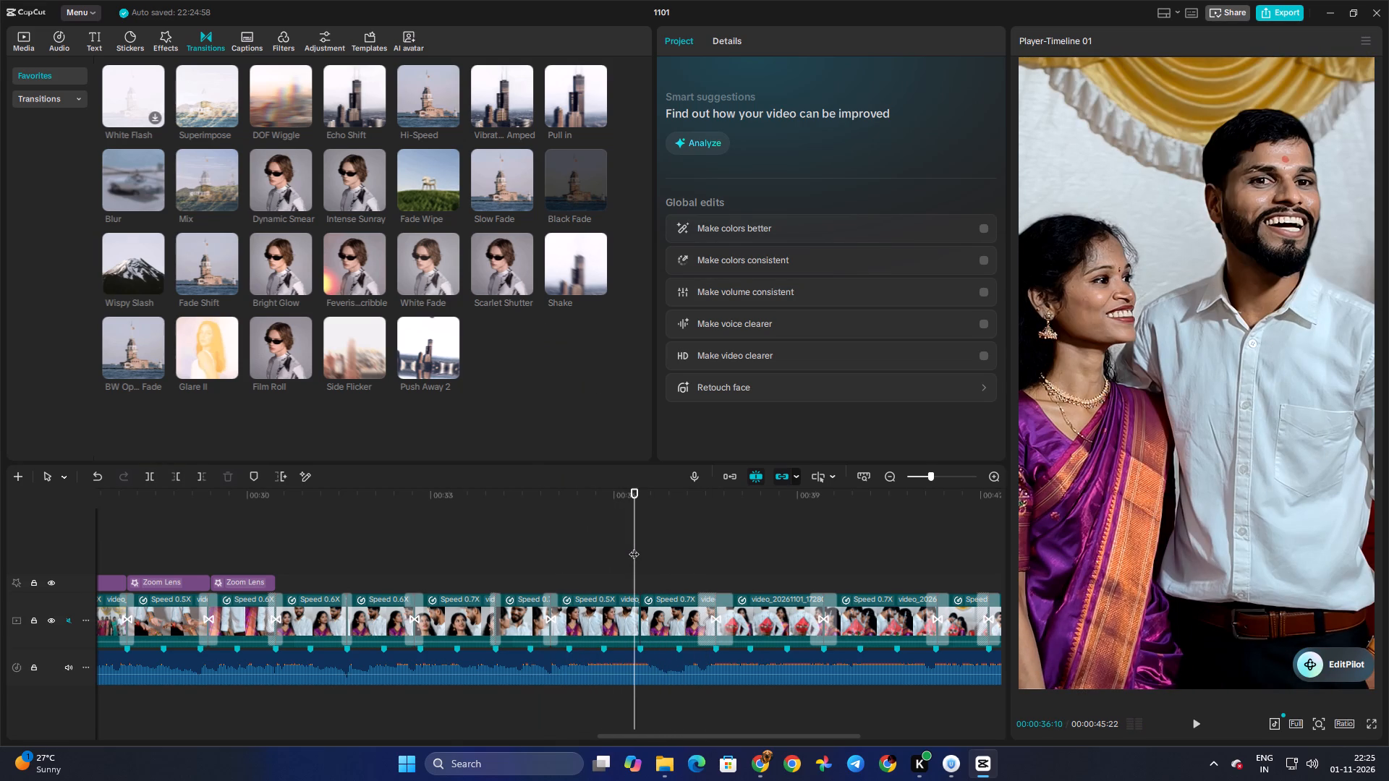
{"action": "key", "text": "space"}
{"action": "left_click", "coordinate": [634, 547]}
{"action": "key", "text": "space"}
{"action": "left_click", "coordinate": [634, 547]}
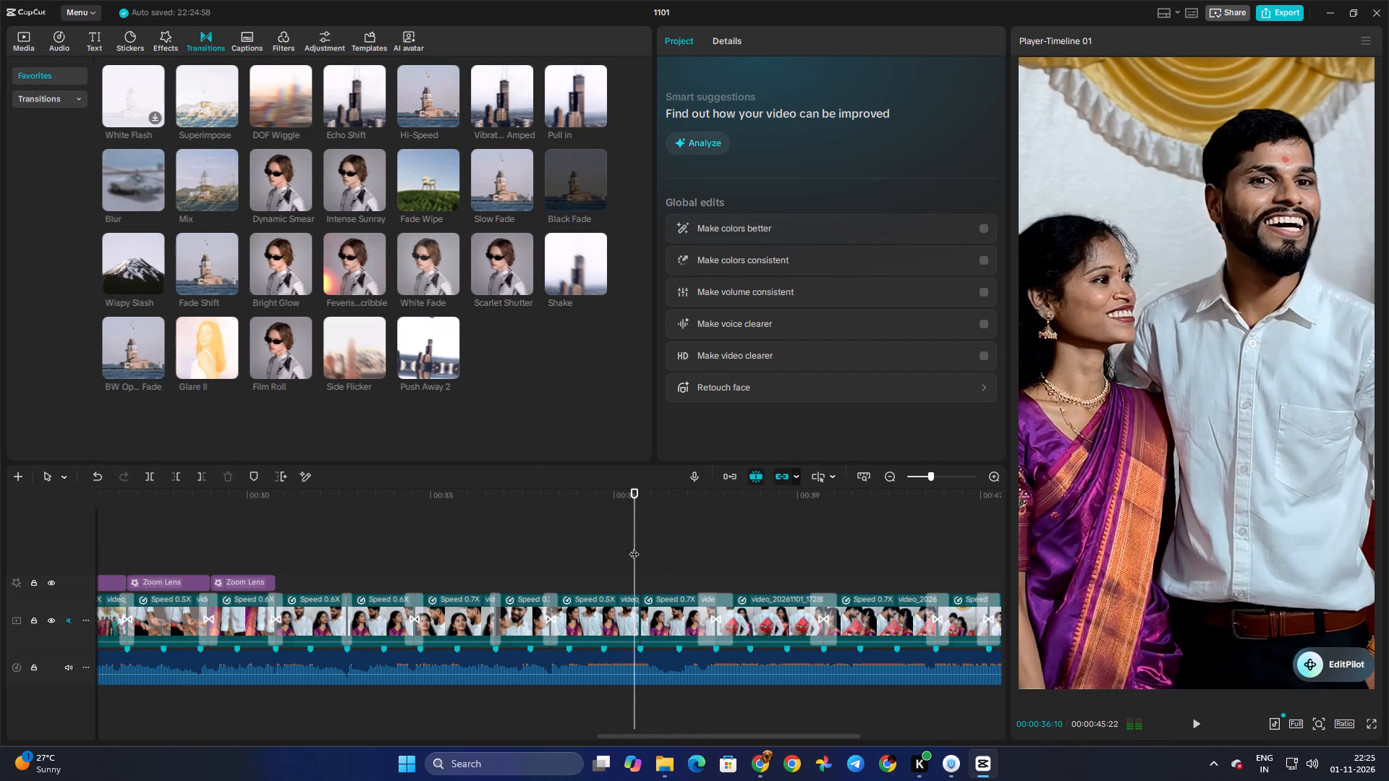
{"action": "key", "text": "space"}
{"action": "key", "text": "space"}
{"action": "left_click", "coordinate": [634, 547]}
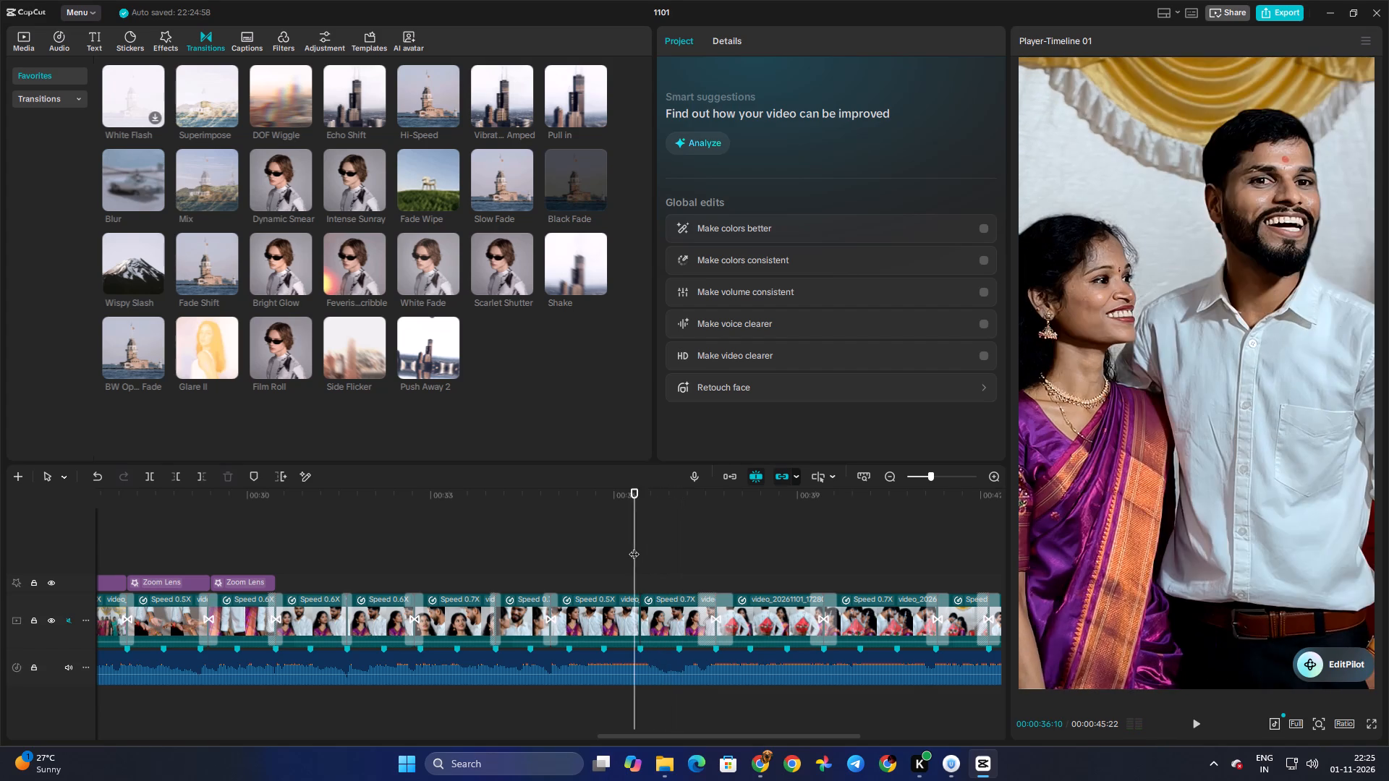
{"action": "key", "text": "space"}
{"action": "left_click", "coordinate": [634, 547]}
{"action": "left_click_drag", "start_coordinate": [634, 547], "coordinate": [604, 555]}
{"action": "key", "text": "space"}
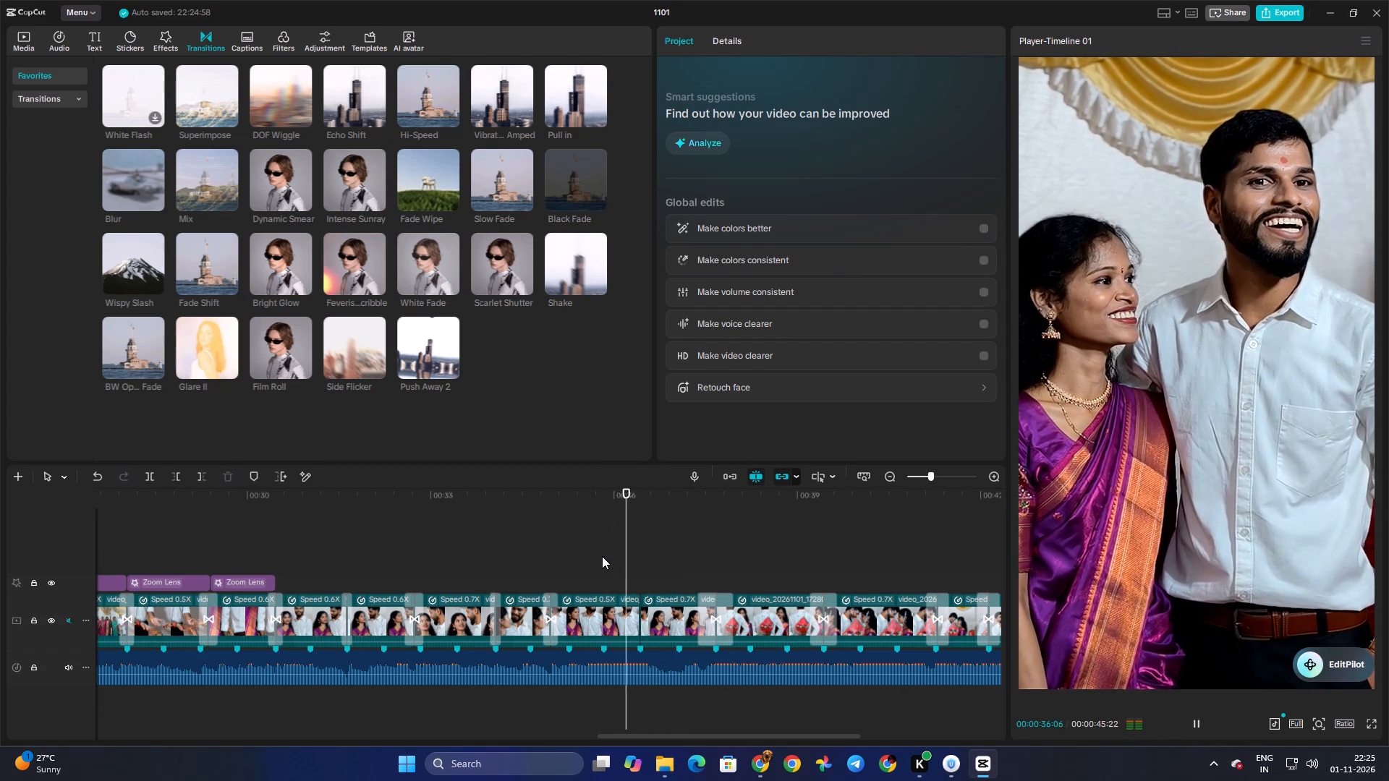
{"action": "key", "text": "space"}
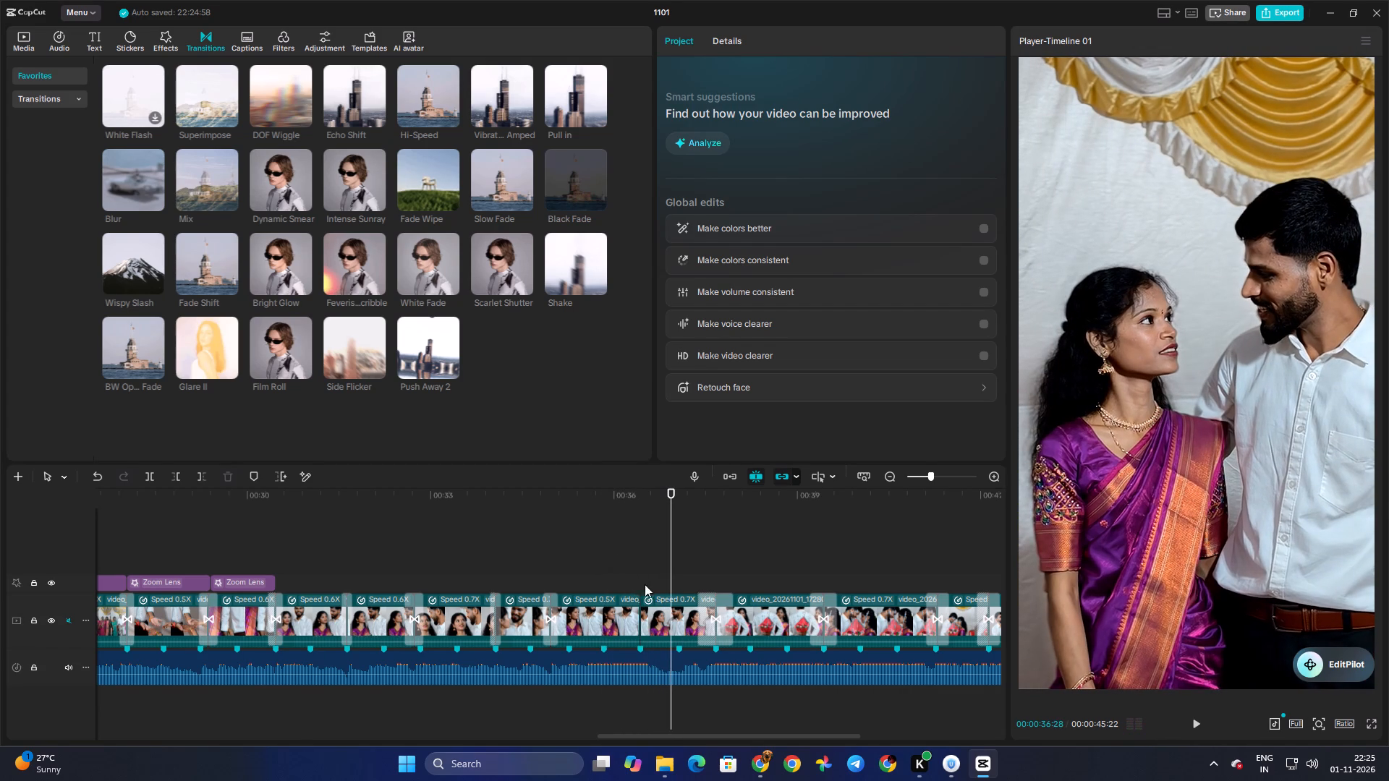
Lift the 0.7X couple clip after 00:00:36 above the main track and extend its end as far as its footage allows.
{"action": "left_click_drag", "start_coordinate": [668, 610], "coordinate": [665, 571]}
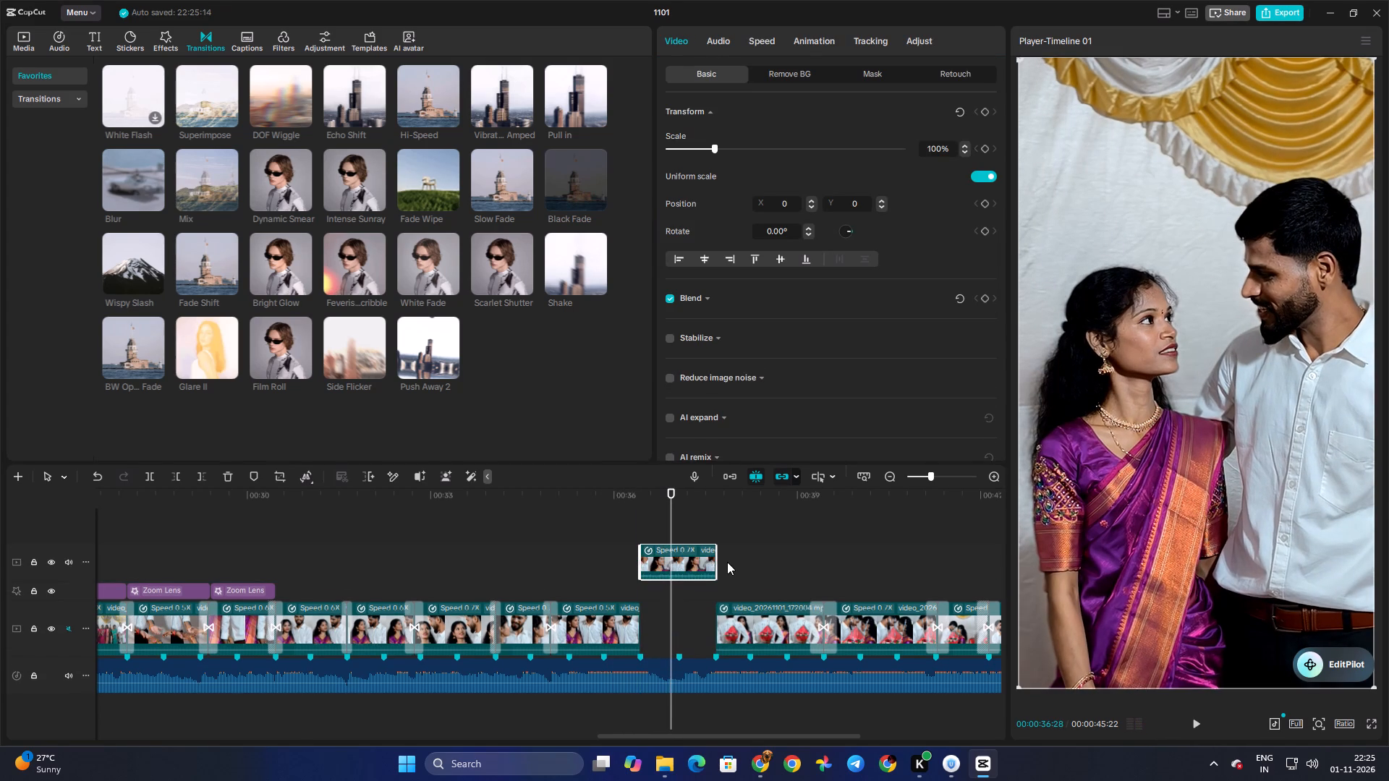
{"action": "left_click_drag", "start_coordinate": [718, 562], "coordinate": [809, 562]}
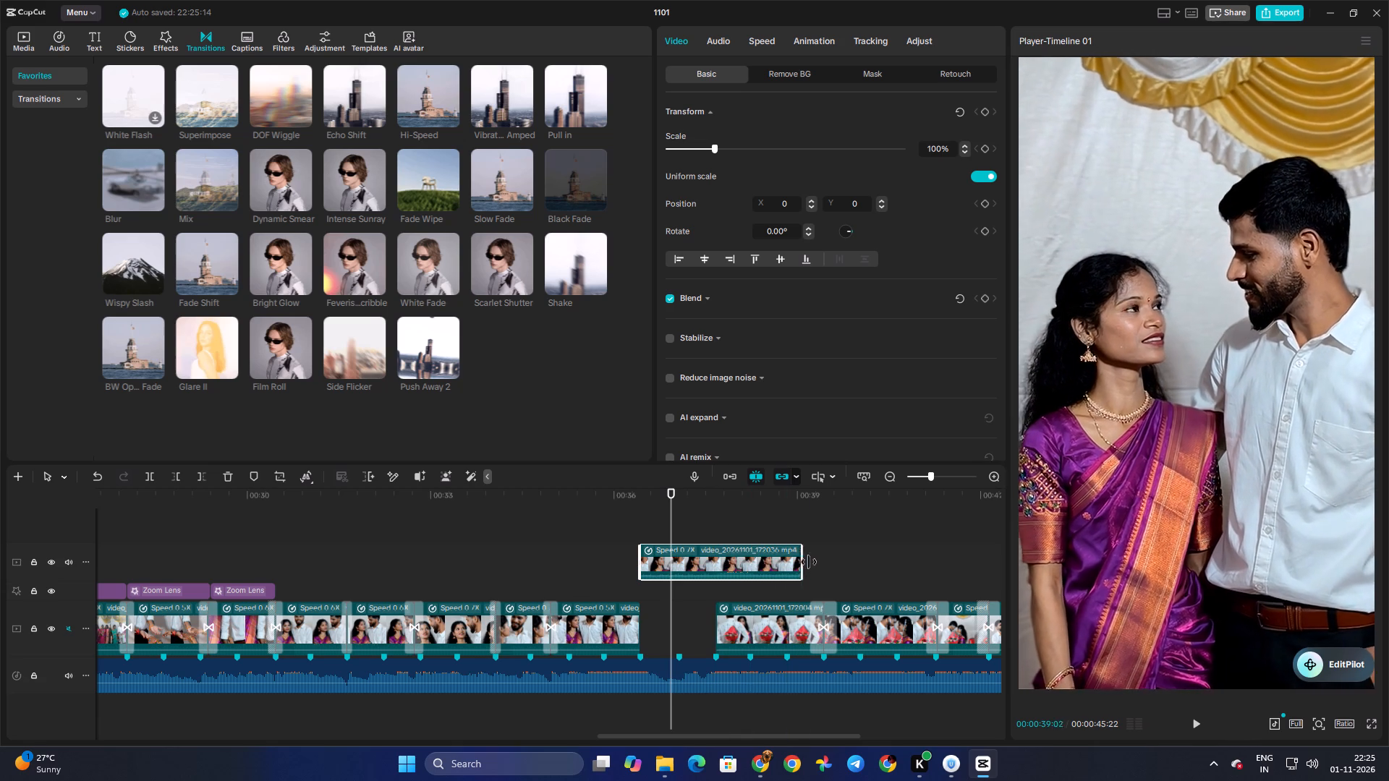
{"action": "left_click_drag", "start_coordinate": [809, 562], "coordinate": [939, 563]}
Scrub through the extended 0.7X couple clip, trim its start later and realign it with the gap's start at about 00:00:36:13.
{"action": "left_click", "coordinate": [772, 536]}
{"action": "left_click_drag", "start_coordinate": [772, 536], "coordinate": [778, 536]}
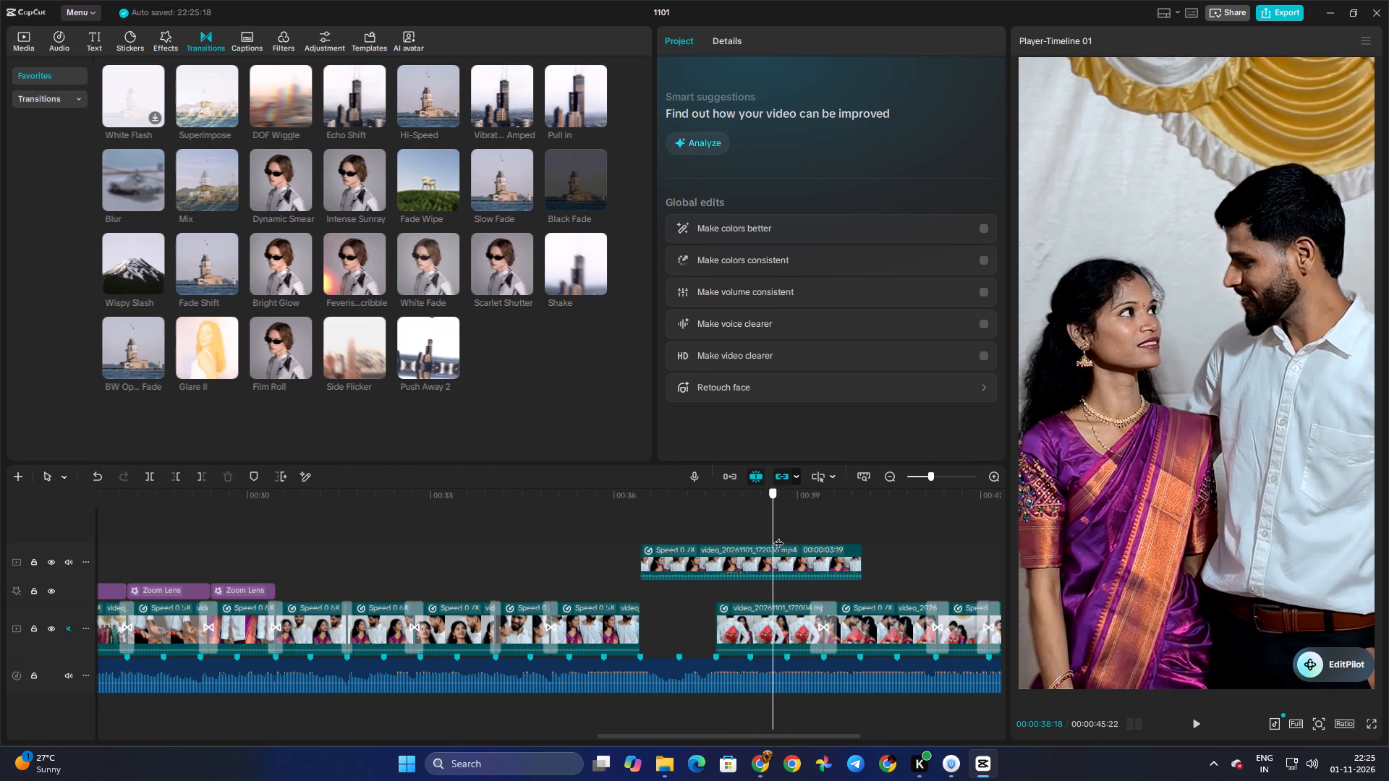
{"action": "left_click_drag", "start_coordinate": [778, 536], "coordinate": [647, 547]}
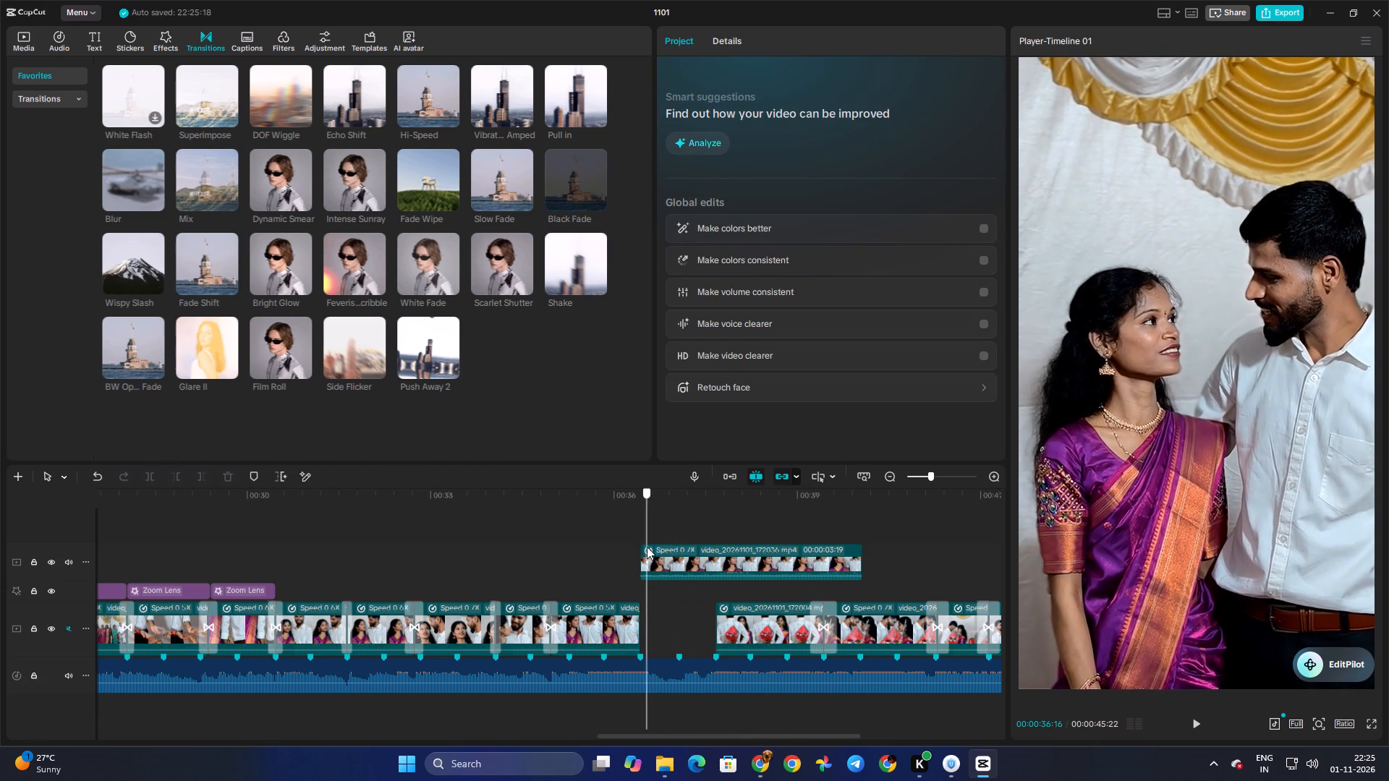
{"action": "left_click_drag", "start_coordinate": [647, 547], "coordinate": [646, 550]}
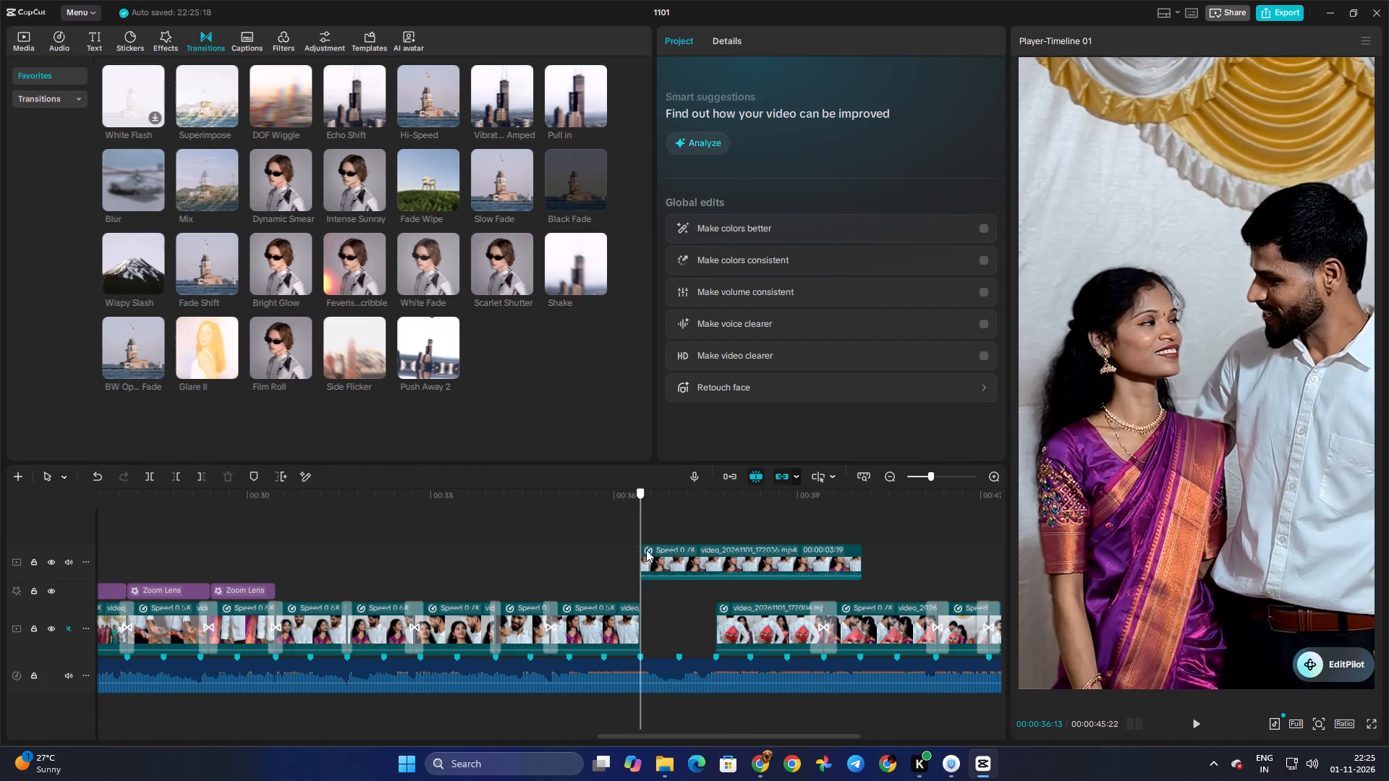
{"action": "left_click_drag", "start_coordinate": [646, 550], "coordinate": [760, 562]}
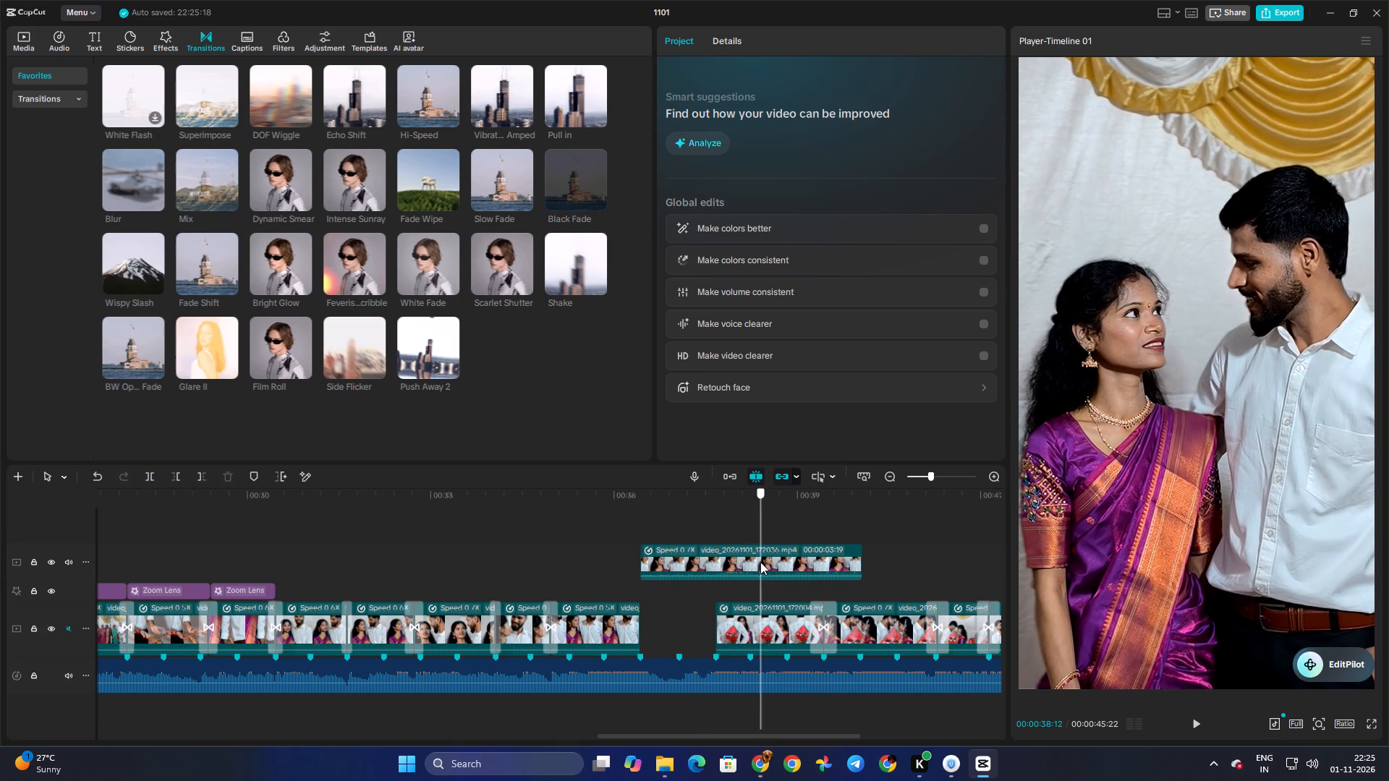
{"action": "left_click_drag", "start_coordinate": [760, 562], "coordinate": [670, 561]}
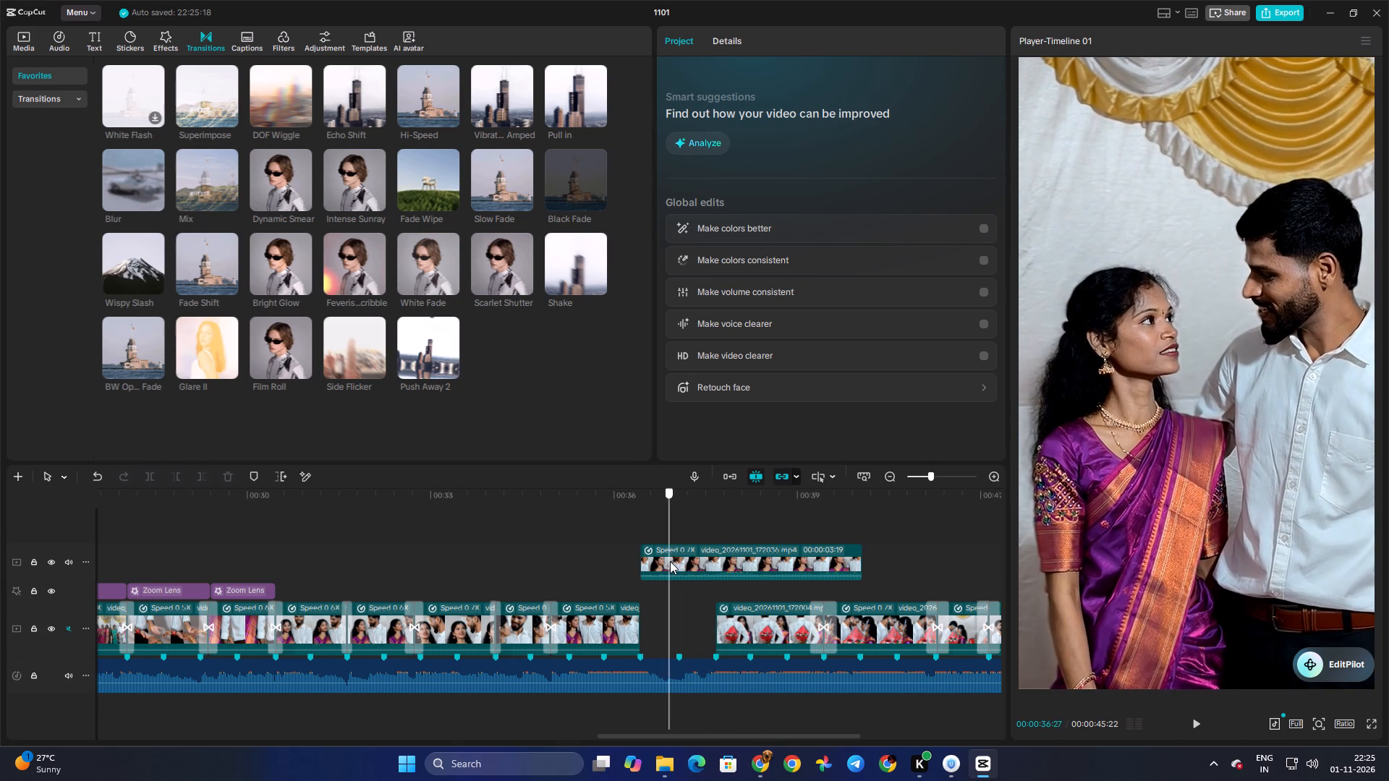
{"action": "left_click_drag", "start_coordinate": [670, 561], "coordinate": [723, 565]}
{"action": "left_click", "coordinate": [664, 562]}
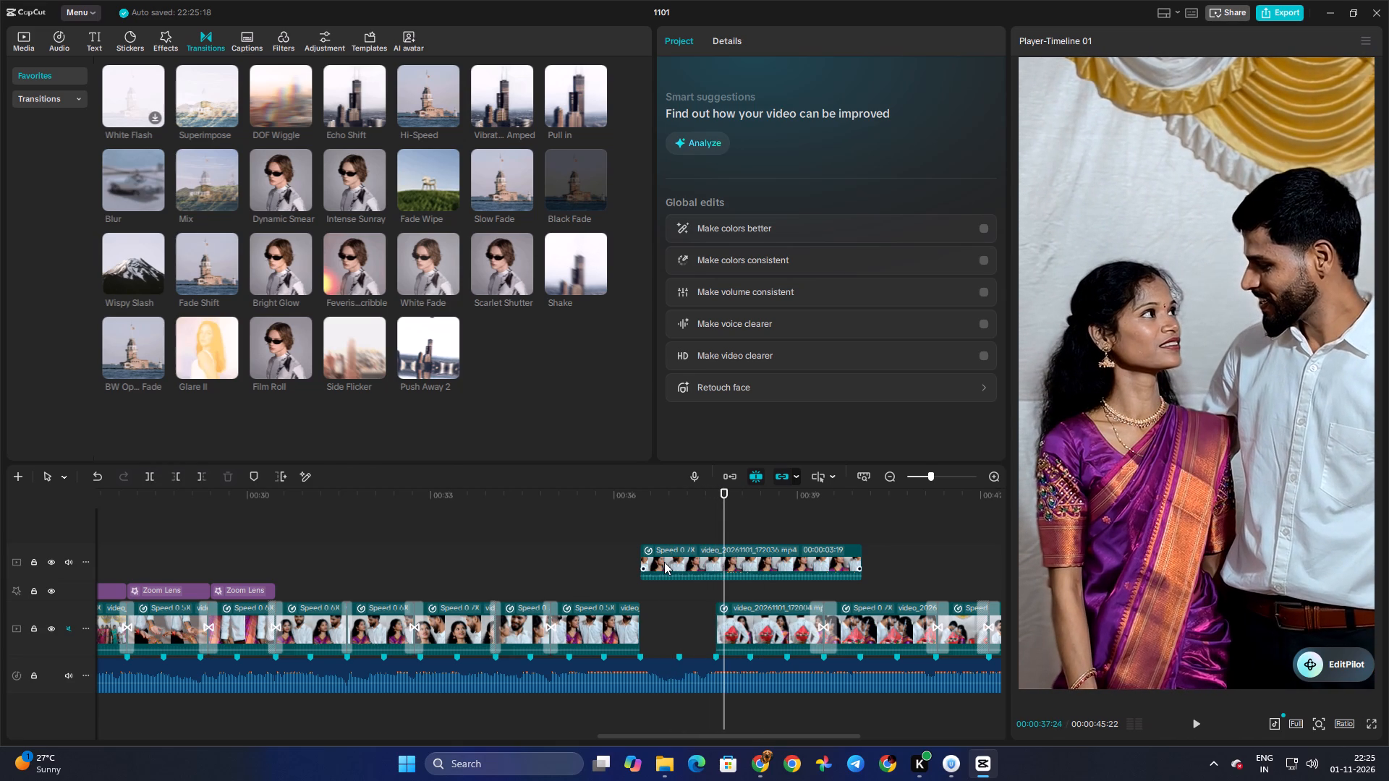
{"action": "left_click_drag", "start_coordinate": [645, 557], "coordinate": [701, 560]}
{"action": "left_click_drag", "start_coordinate": [723, 560], "coordinate": [683, 568]}
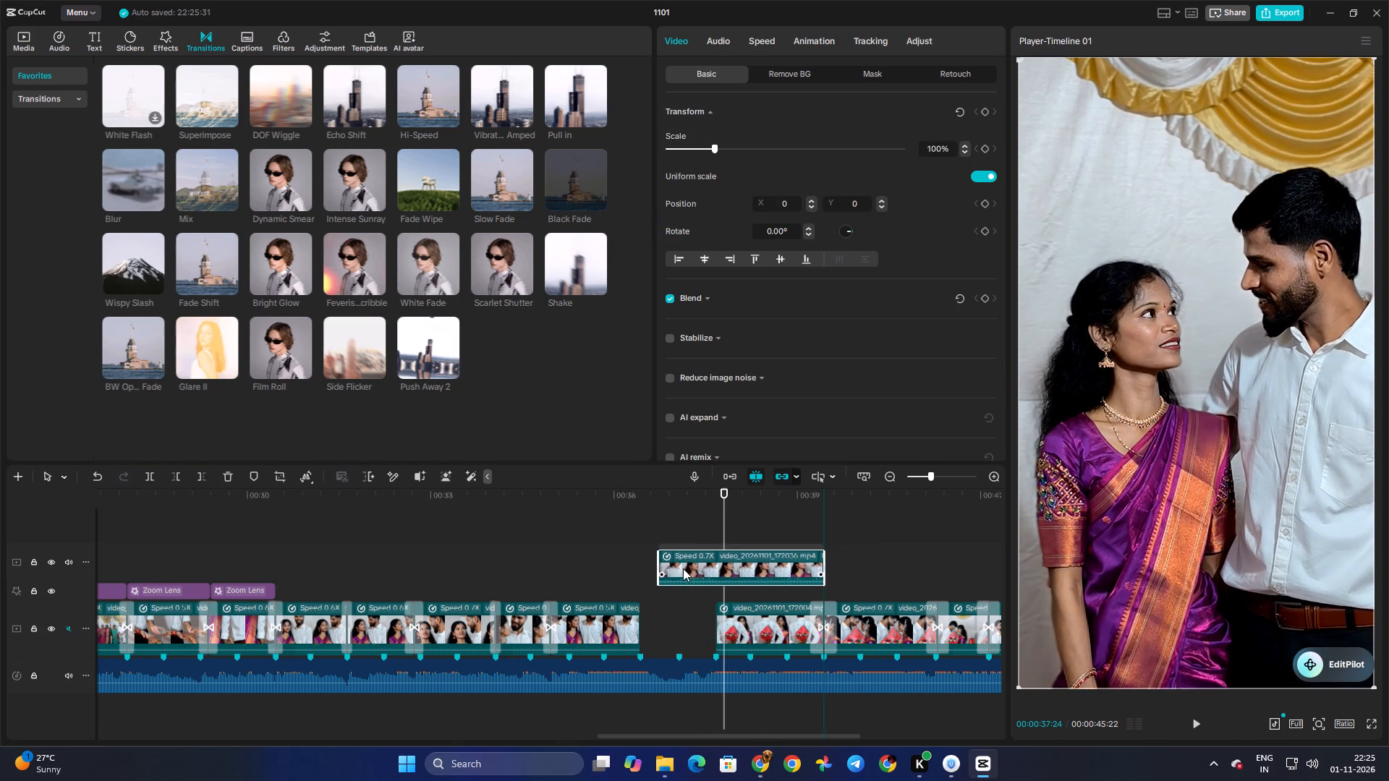
{"action": "left_click_drag", "start_coordinate": [683, 568], "coordinate": [669, 573]}
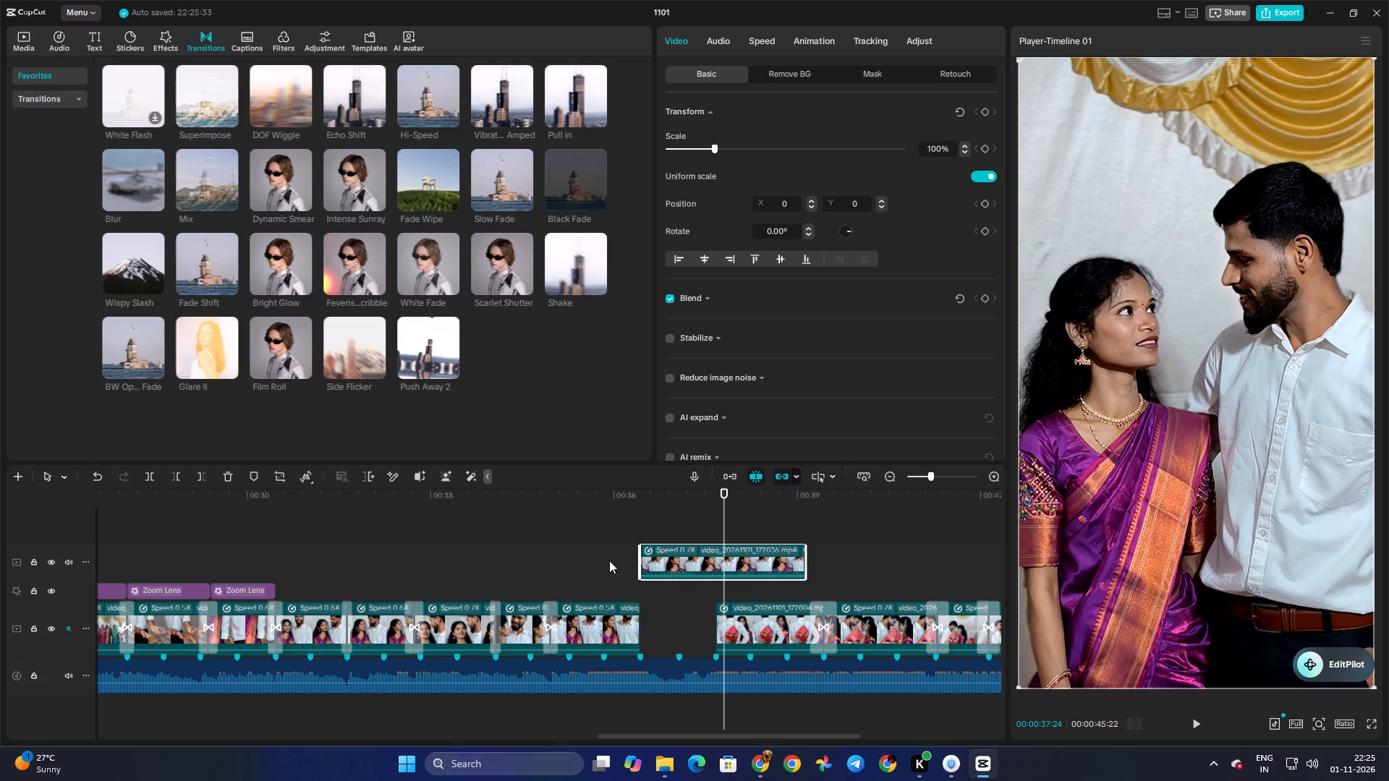
Trim the 0.7X couple clip's end back to the start of the bouquet clip and return it to the main-track gap.
{"action": "left_click_drag", "start_coordinate": [803, 560], "coordinate": [754, 562]}
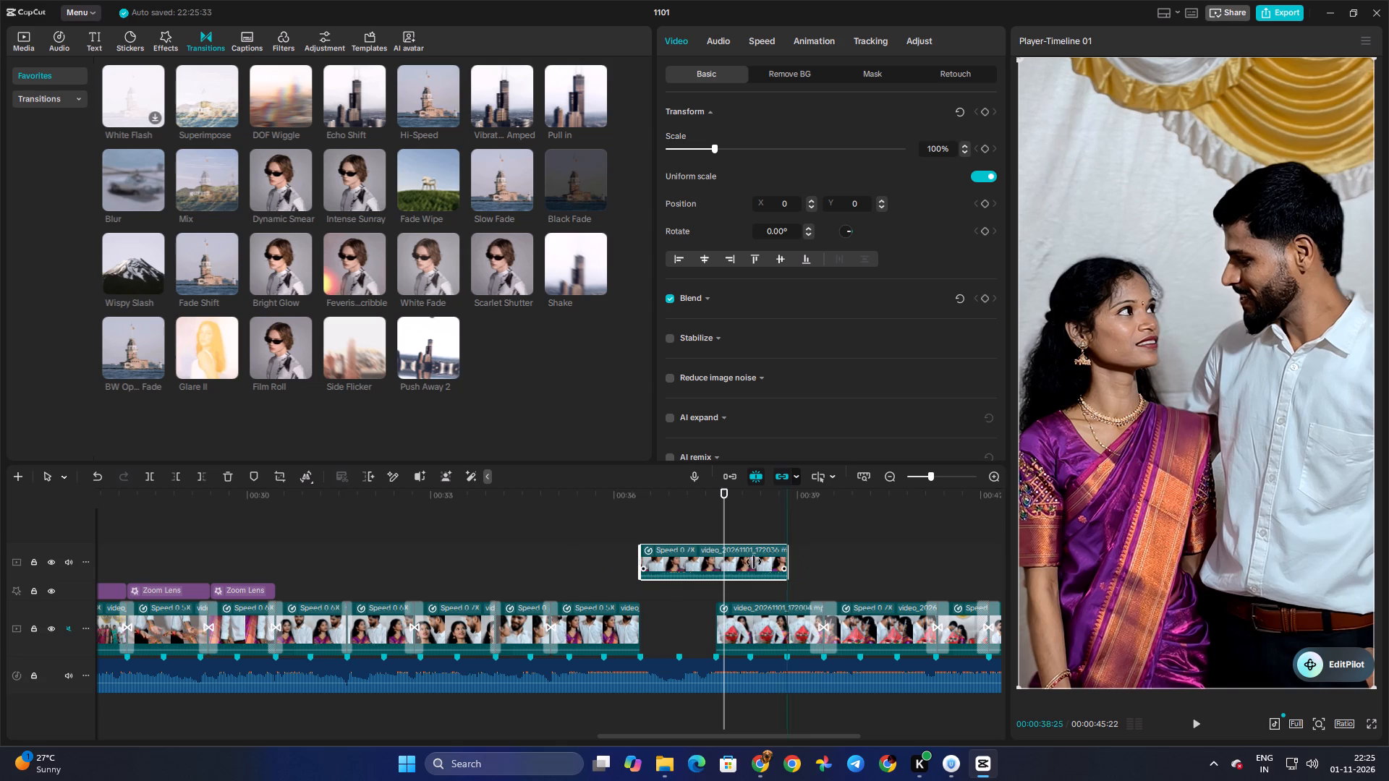
{"action": "left_click_drag", "start_coordinate": [754, 562], "coordinate": [709, 572]}
{"action": "left_click_drag", "start_coordinate": [692, 566], "coordinate": [693, 633]}
Play the cut into the retrimmed 0.7X couple clip, add the Vibration Amped transition there and play it through.
{"action": "left_click", "coordinate": [619, 560]}
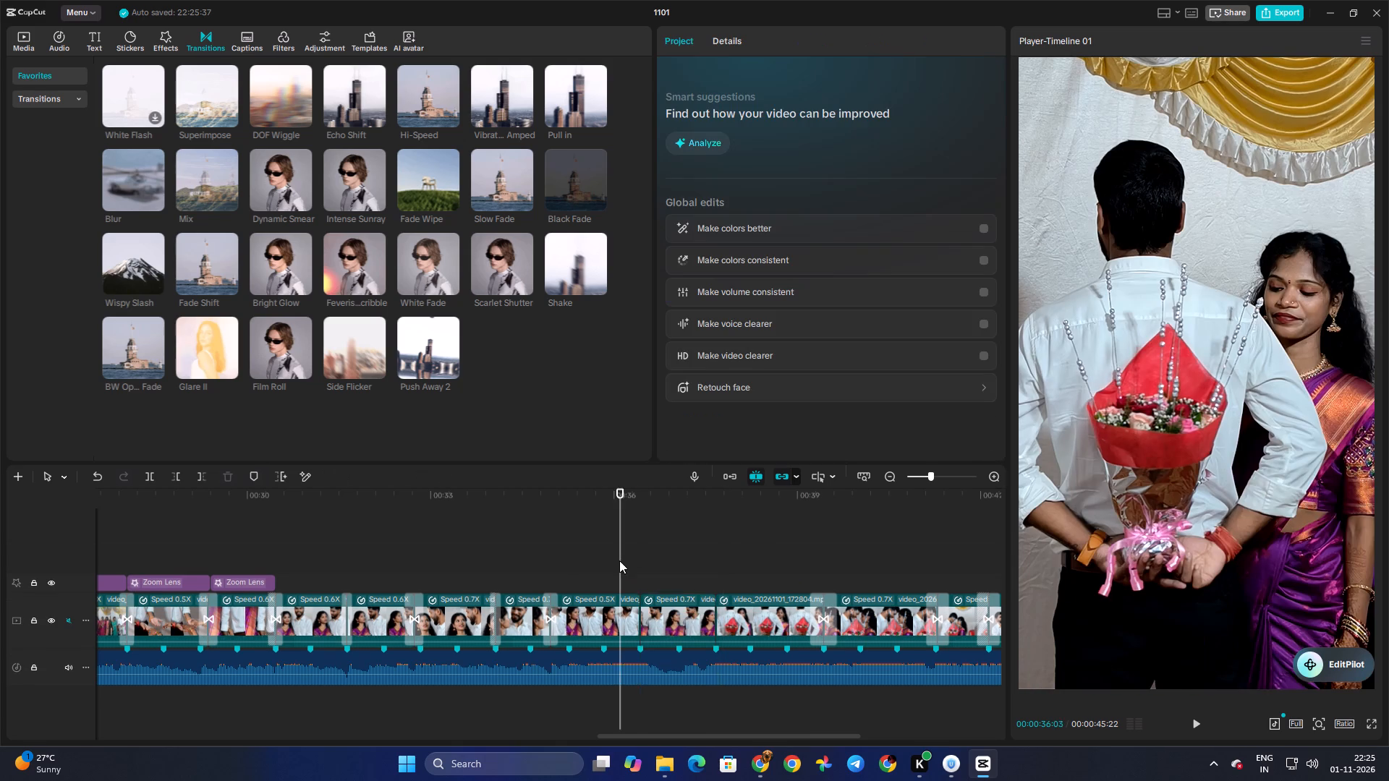
{"action": "key", "text": "space"}
{"action": "left_click", "coordinate": [614, 560]}
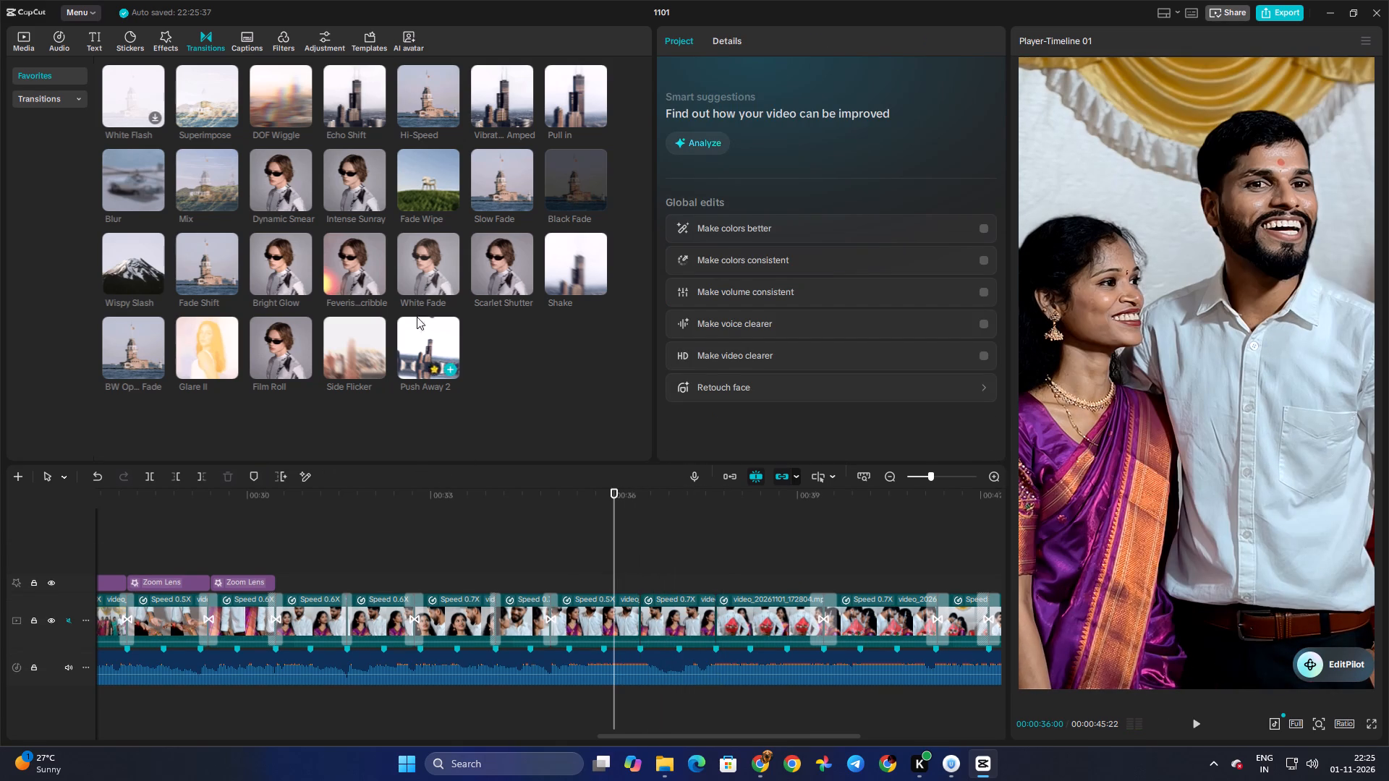
{"action": "left_click_drag", "start_coordinate": [498, 97], "coordinate": [620, 592]}
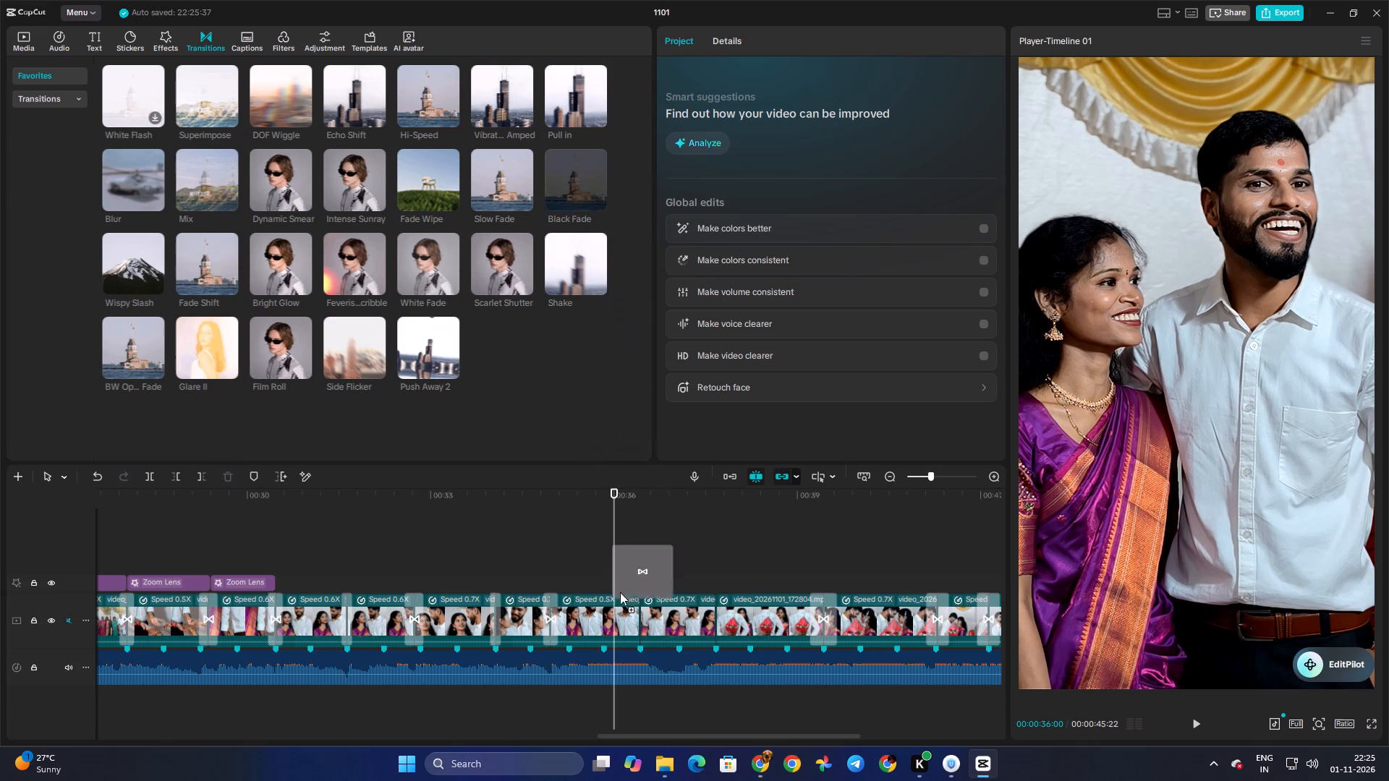
{"action": "left_click_drag", "start_coordinate": [620, 592], "coordinate": [631, 626]}
{"action": "key", "text": "space"}
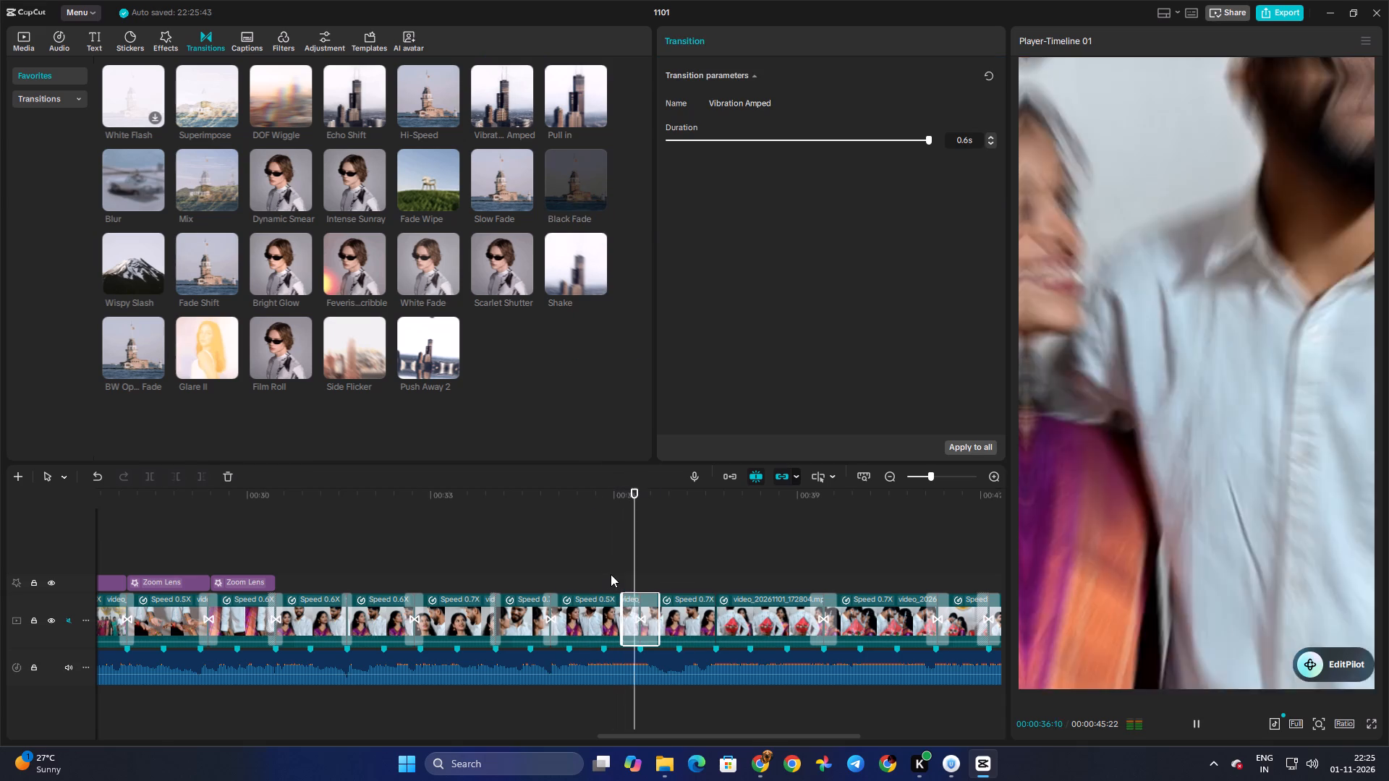
{"action": "key", "text": "space"}
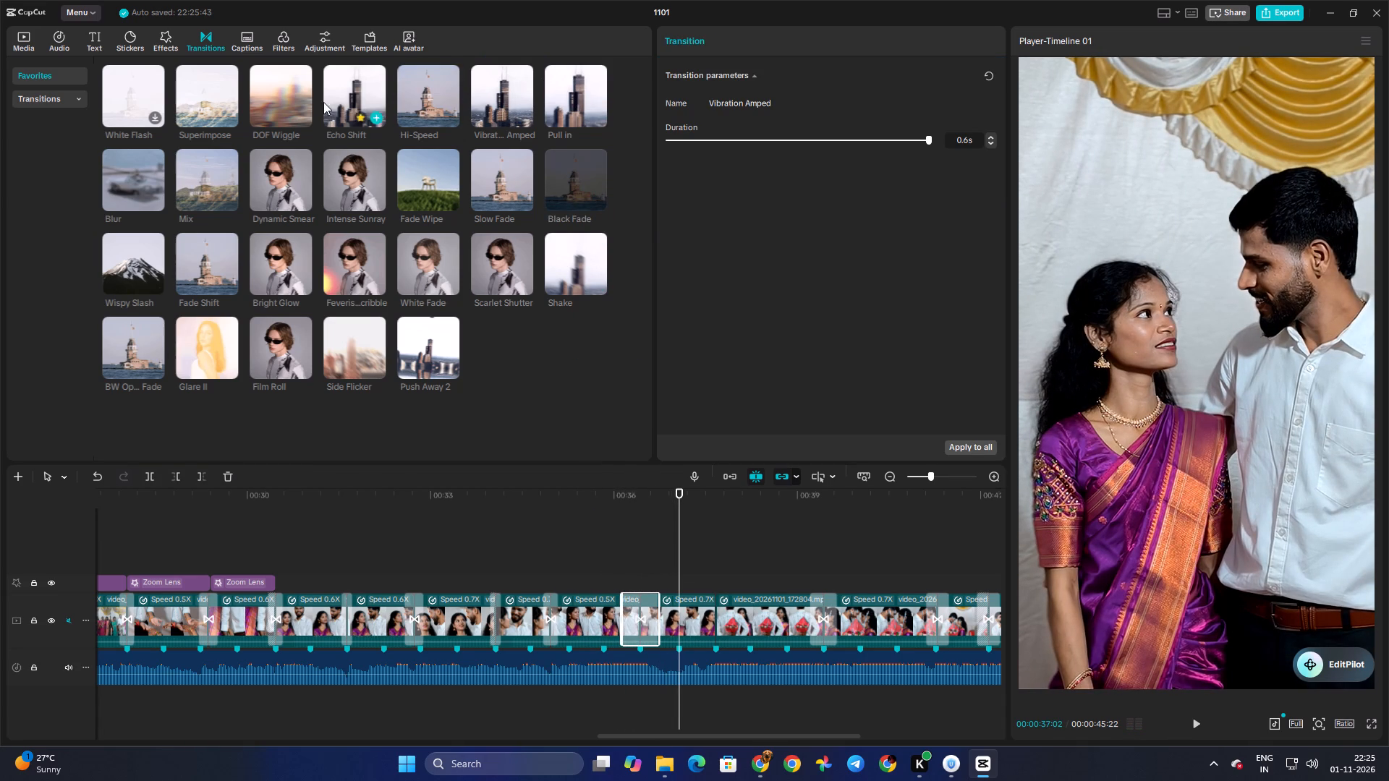
Replace the Vibration Amped transition at about 00:00:36:13 with Echo Shift, set its duration to 0.4 s and play it through.
{"action": "left_click_drag", "start_coordinate": [336, 102], "coordinate": [618, 588]}
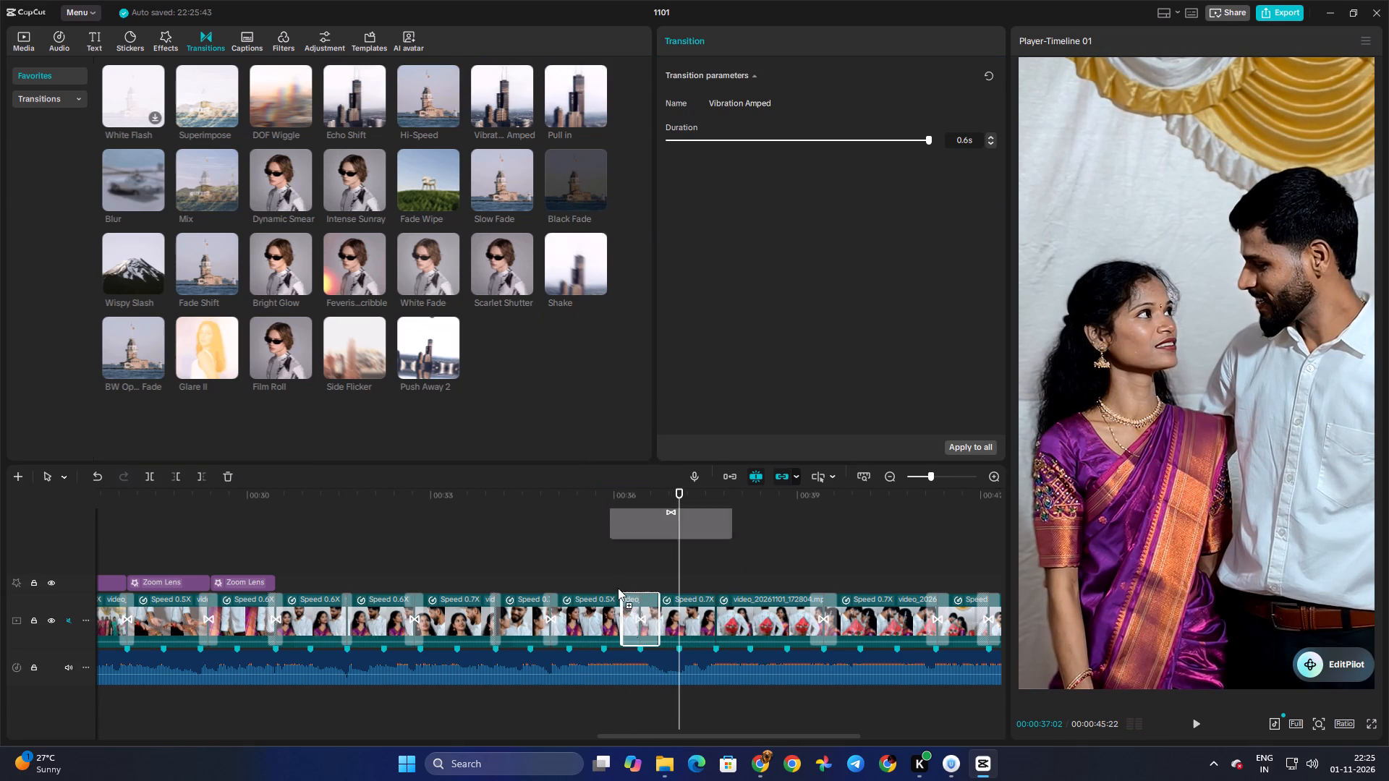
{"action": "left_click_drag", "start_coordinate": [618, 588], "coordinate": [621, 628]}
{"action": "left_click", "coordinate": [609, 560]}
{"action": "key", "text": "space"}
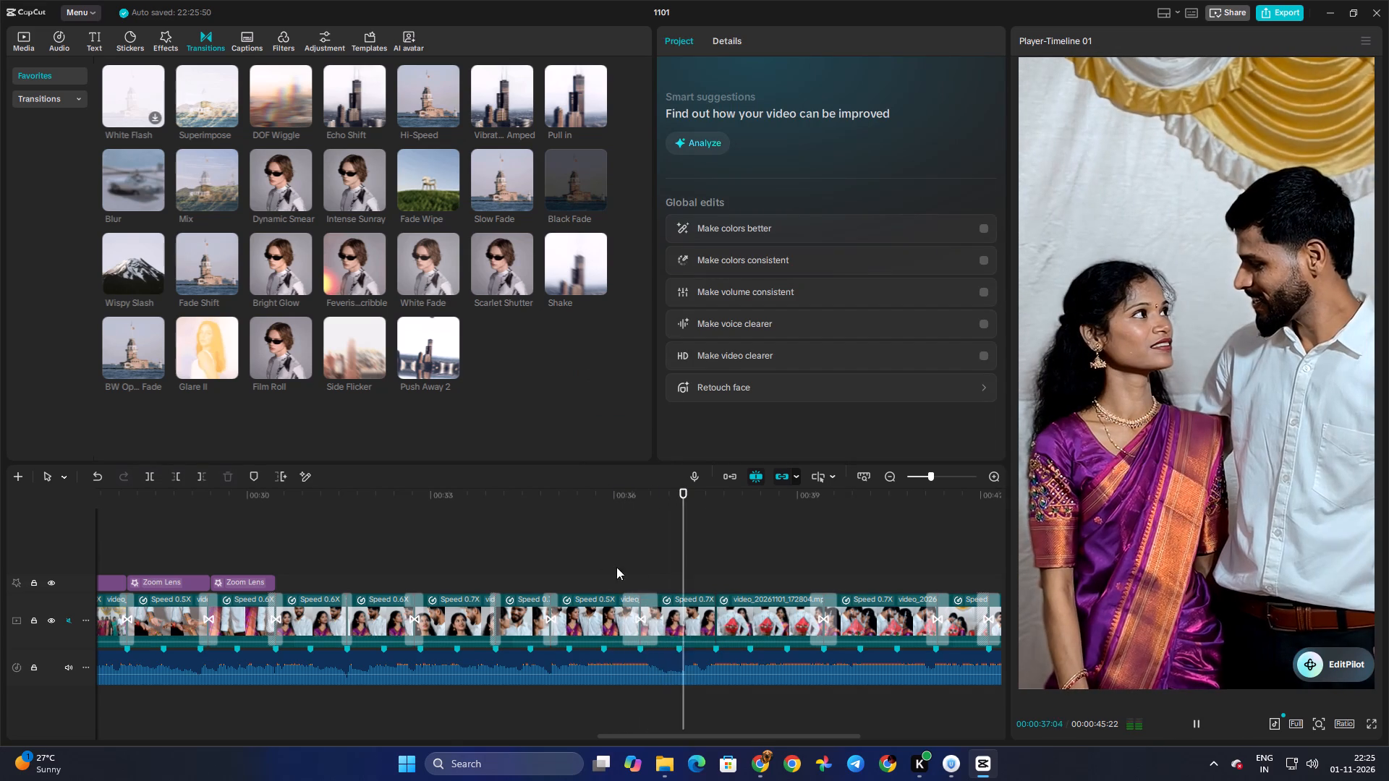
{"action": "key", "text": "space"}
{"action": "left_click", "coordinate": [642, 626]}
{"action": "left_click", "coordinate": [816, 138]}
{"action": "left_click", "coordinate": [616, 557]}
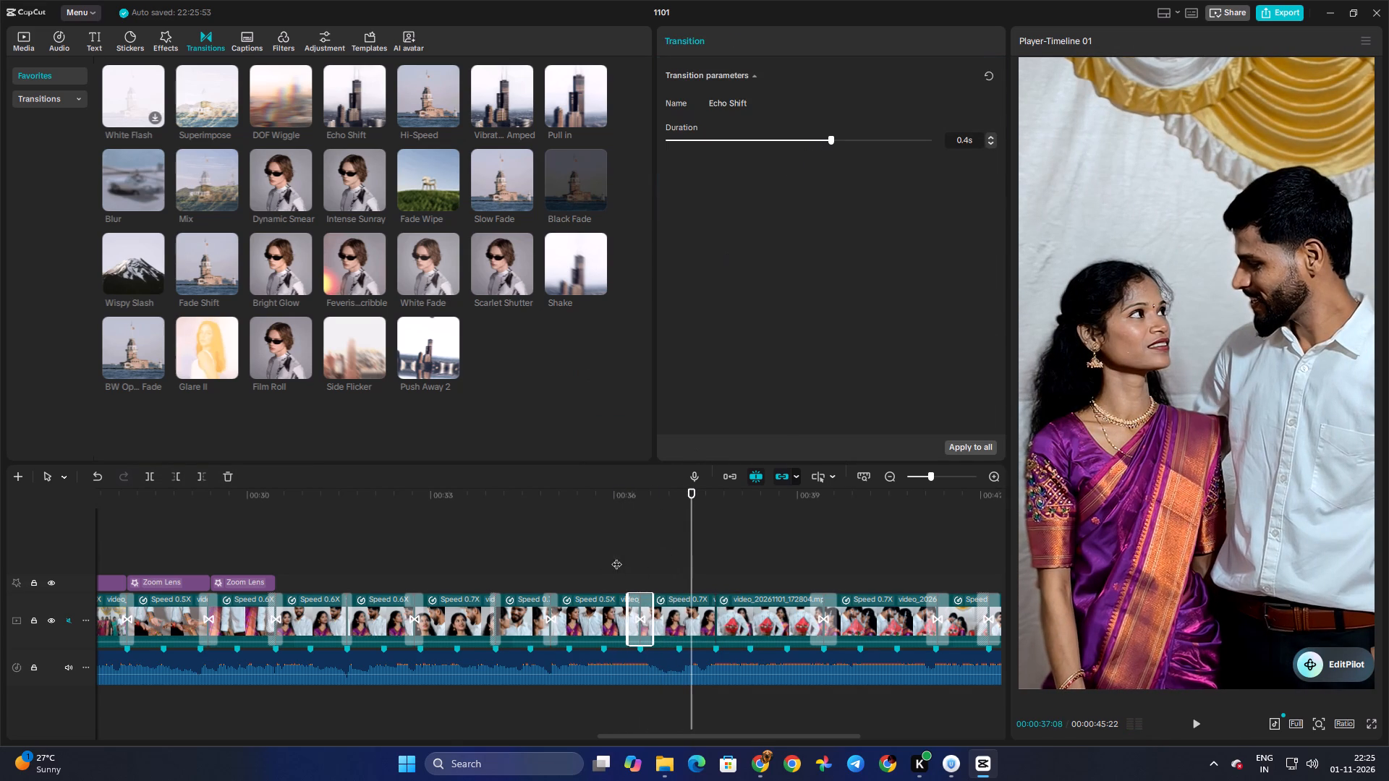
{"action": "key", "text": "space"}
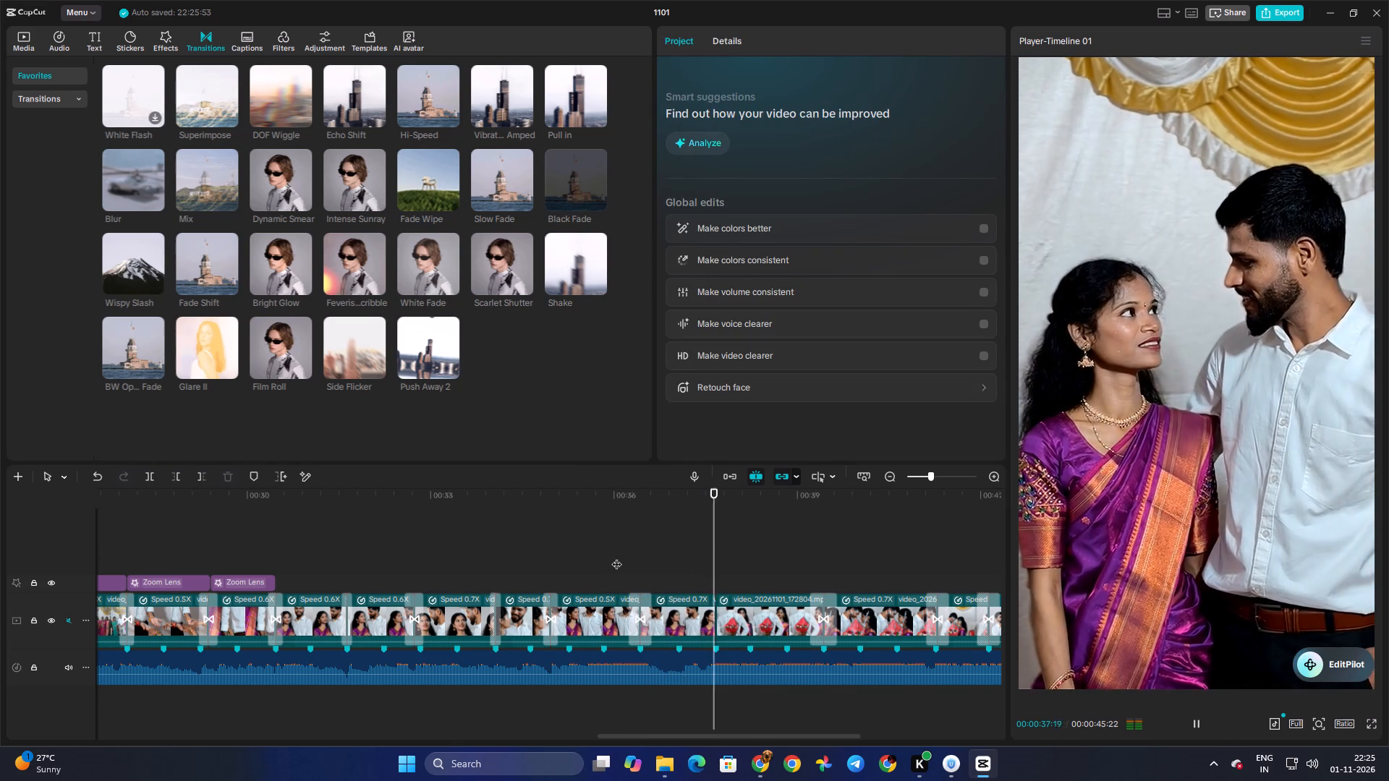
{"action": "key", "text": "space"}
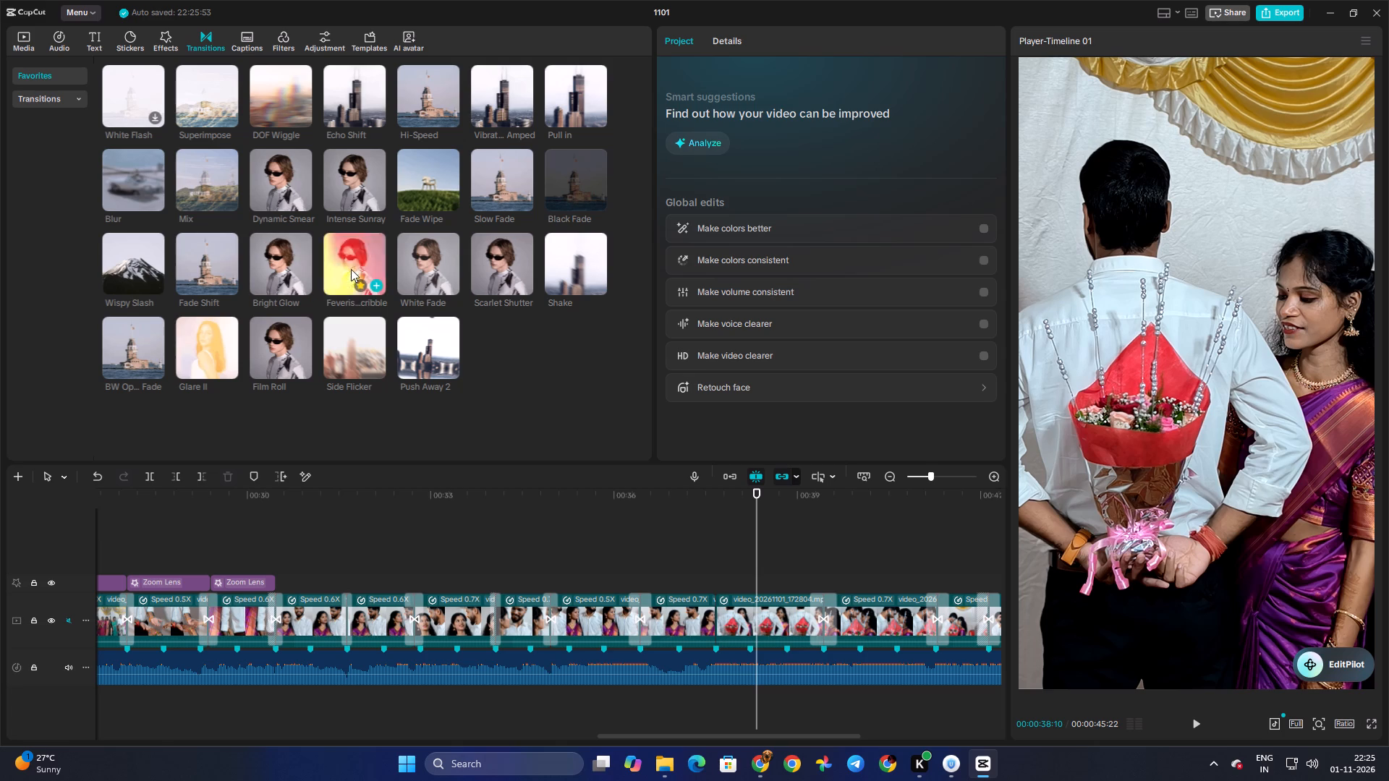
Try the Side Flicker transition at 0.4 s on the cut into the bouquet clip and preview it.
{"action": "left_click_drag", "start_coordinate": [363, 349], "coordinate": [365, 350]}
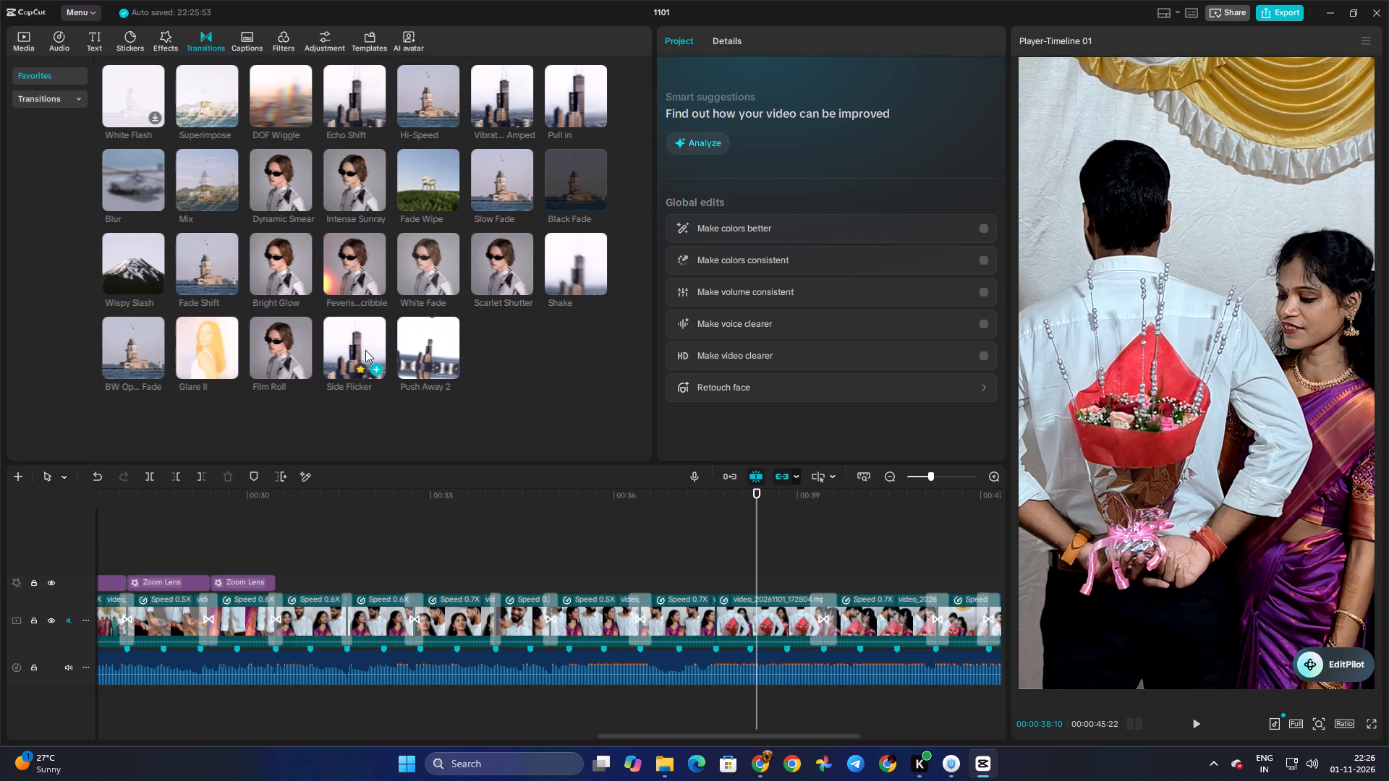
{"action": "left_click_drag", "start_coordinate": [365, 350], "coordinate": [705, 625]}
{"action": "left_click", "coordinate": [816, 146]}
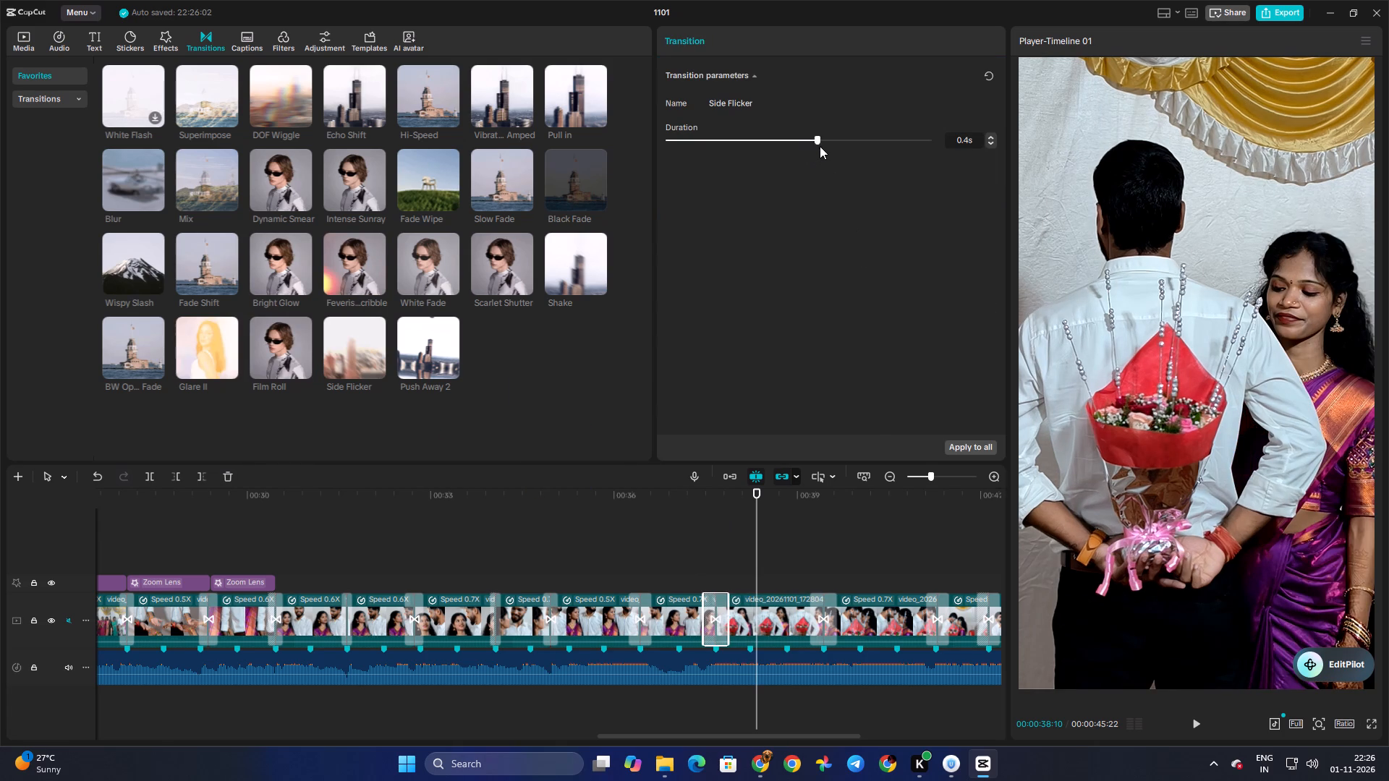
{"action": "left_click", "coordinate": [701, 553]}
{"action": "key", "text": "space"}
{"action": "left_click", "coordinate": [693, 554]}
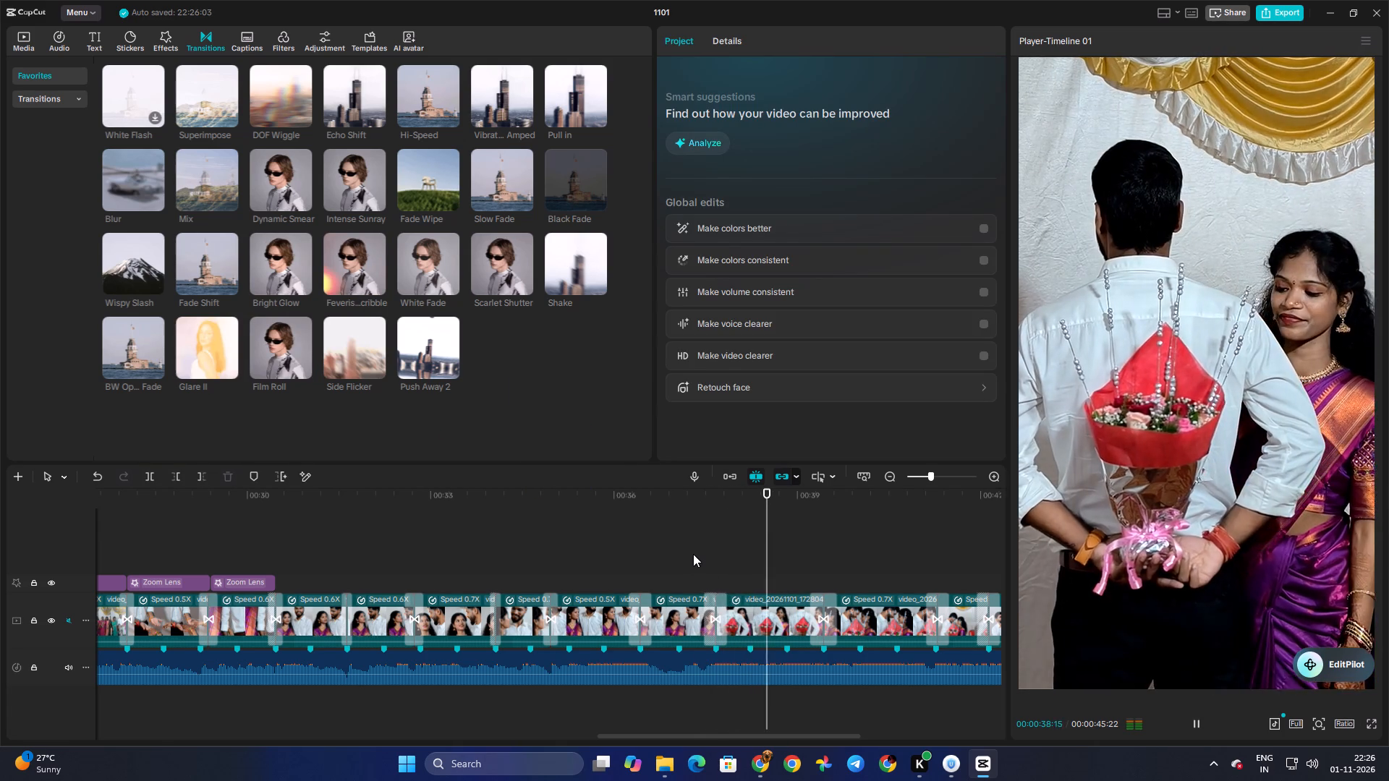
Add the Glare II transition on the cut into the bouquet clip, lengthen its duration and play it through.
{"action": "left_click_drag", "start_coordinate": [205, 330], "coordinate": [700, 614]}
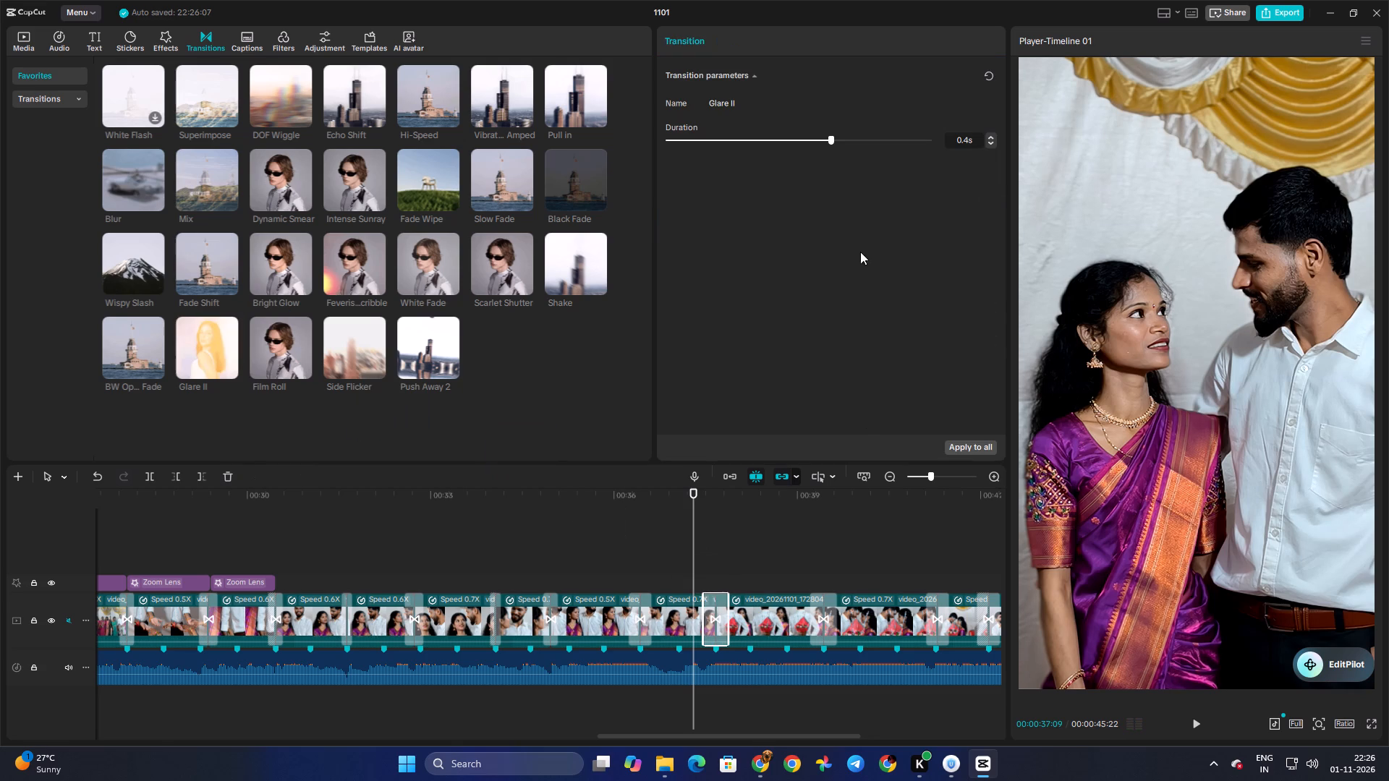
{"action": "left_click", "coordinate": [866, 145]}
{"action": "left_click", "coordinate": [672, 579]}
{"action": "key", "text": "space"}
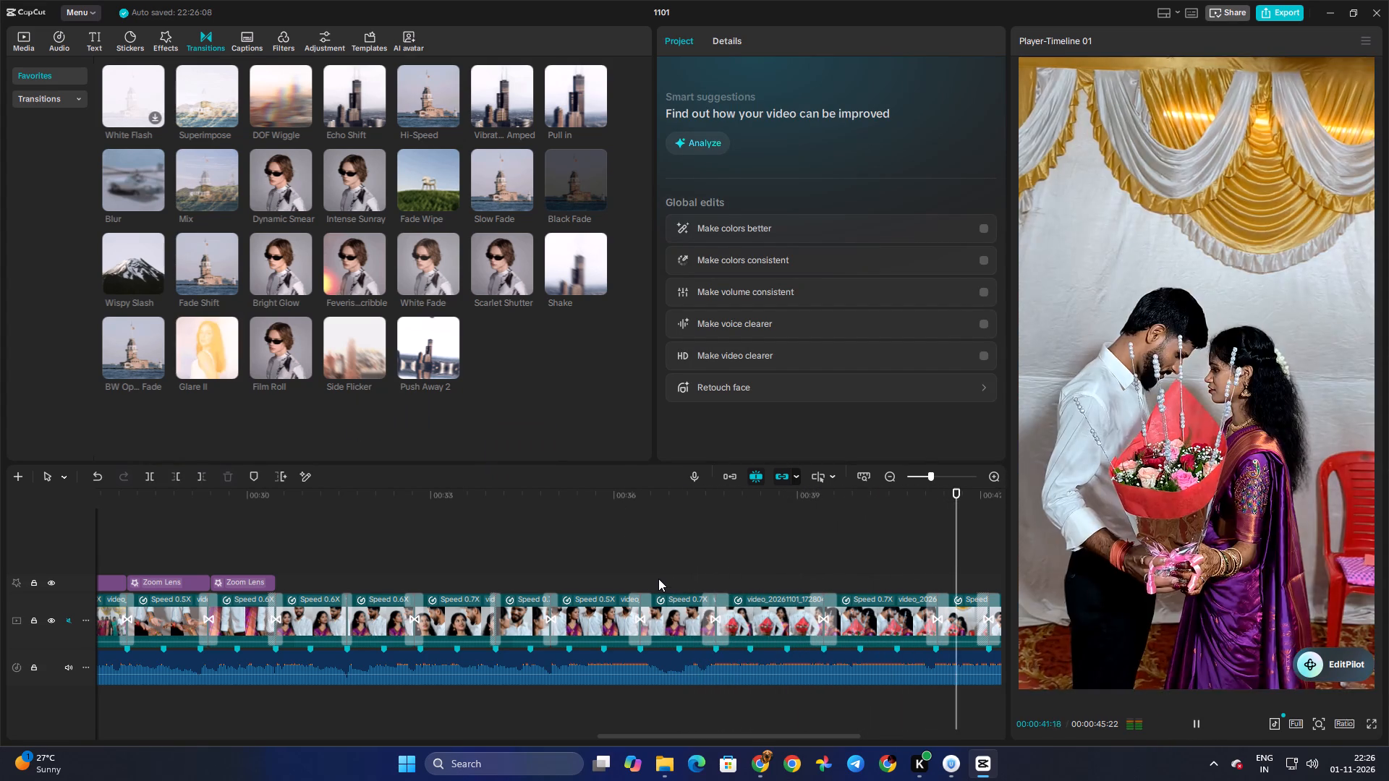
{"action": "key", "text": "space"}
Replay the bouquet clip and stabilize the following 0.7X clip, which starts around 00:00:39:10, at the Recommended level.
{"action": "left_click", "coordinate": [786, 571]}
{"action": "left_click_drag", "start_coordinate": [786, 571], "coordinate": [744, 573]}
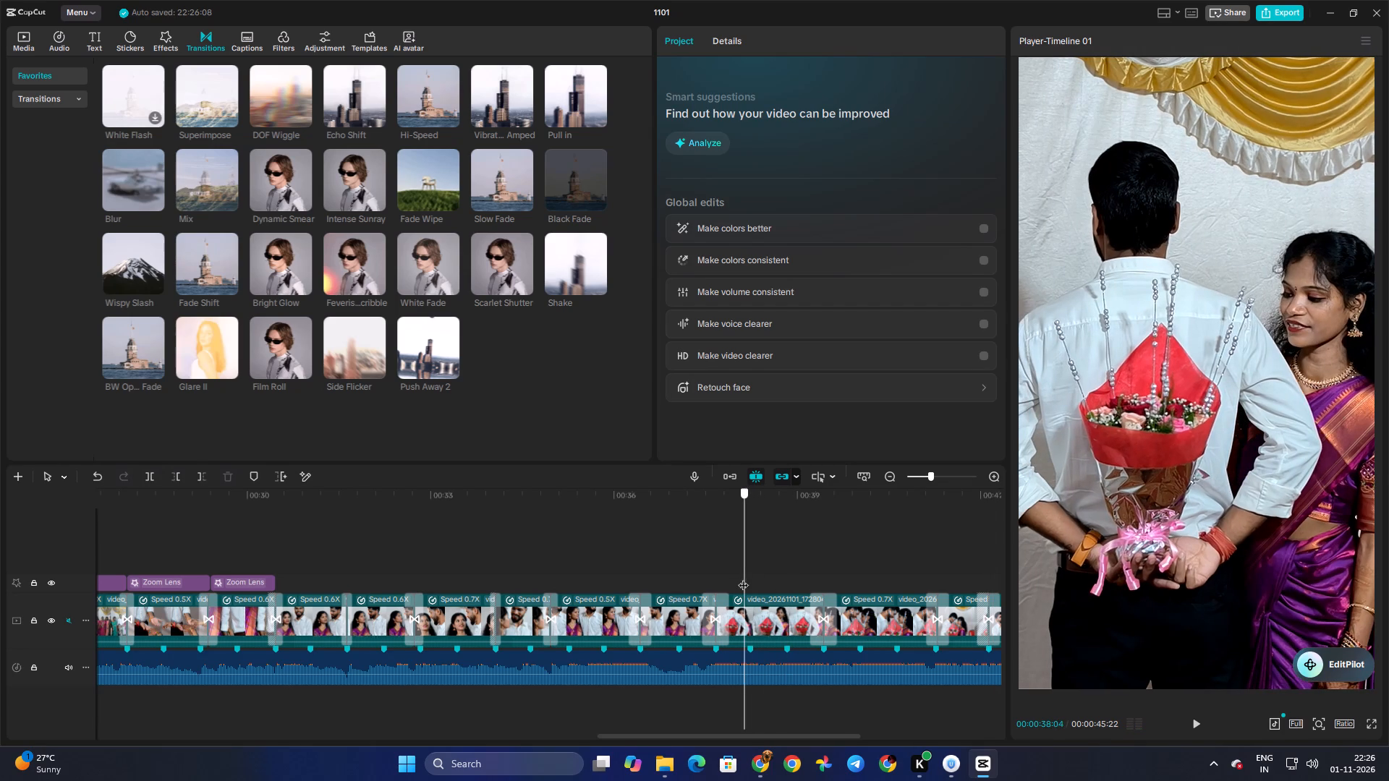
{"action": "key", "text": "space"}
{"action": "left_click", "coordinate": [865, 613]}
{"action": "key", "text": "space"}
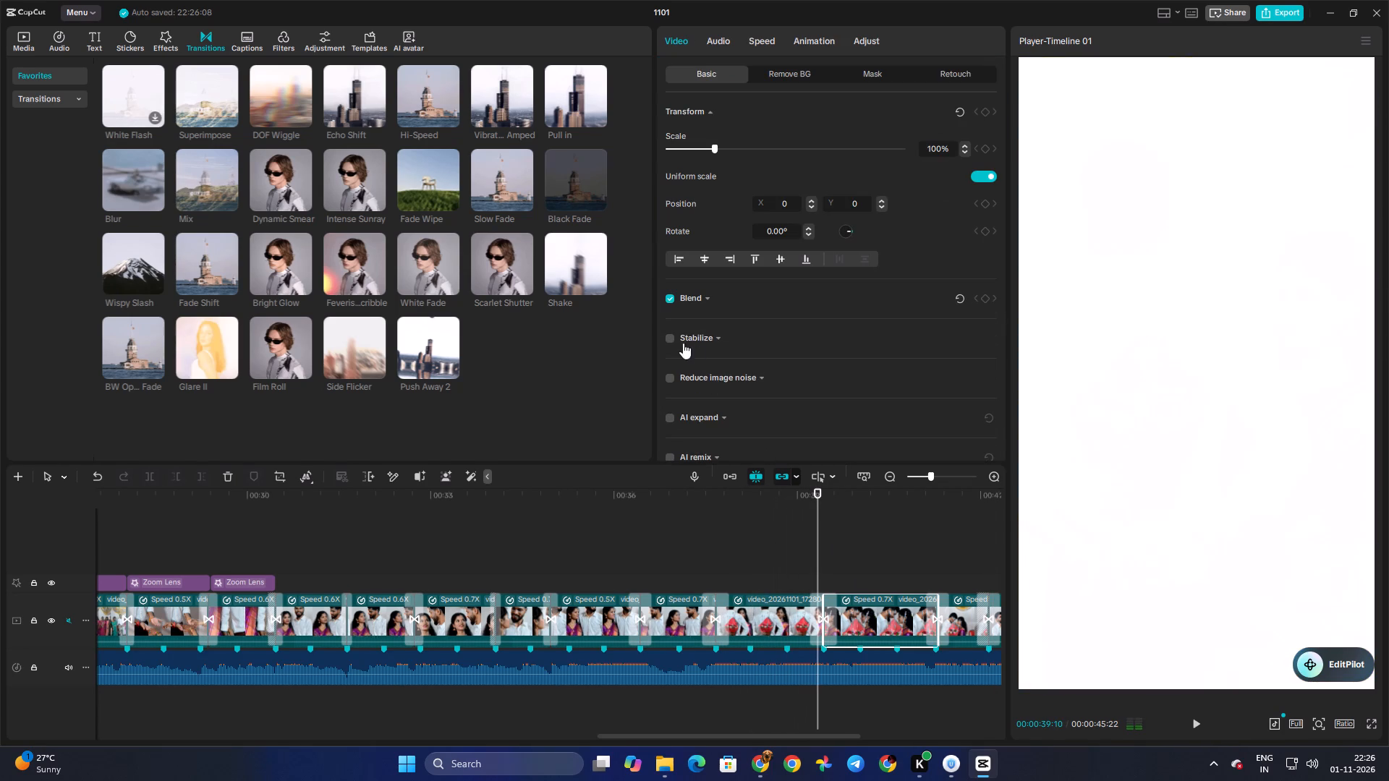
{"action": "left_click", "coordinate": [669, 338]}
{"action": "key", "text": "space"}
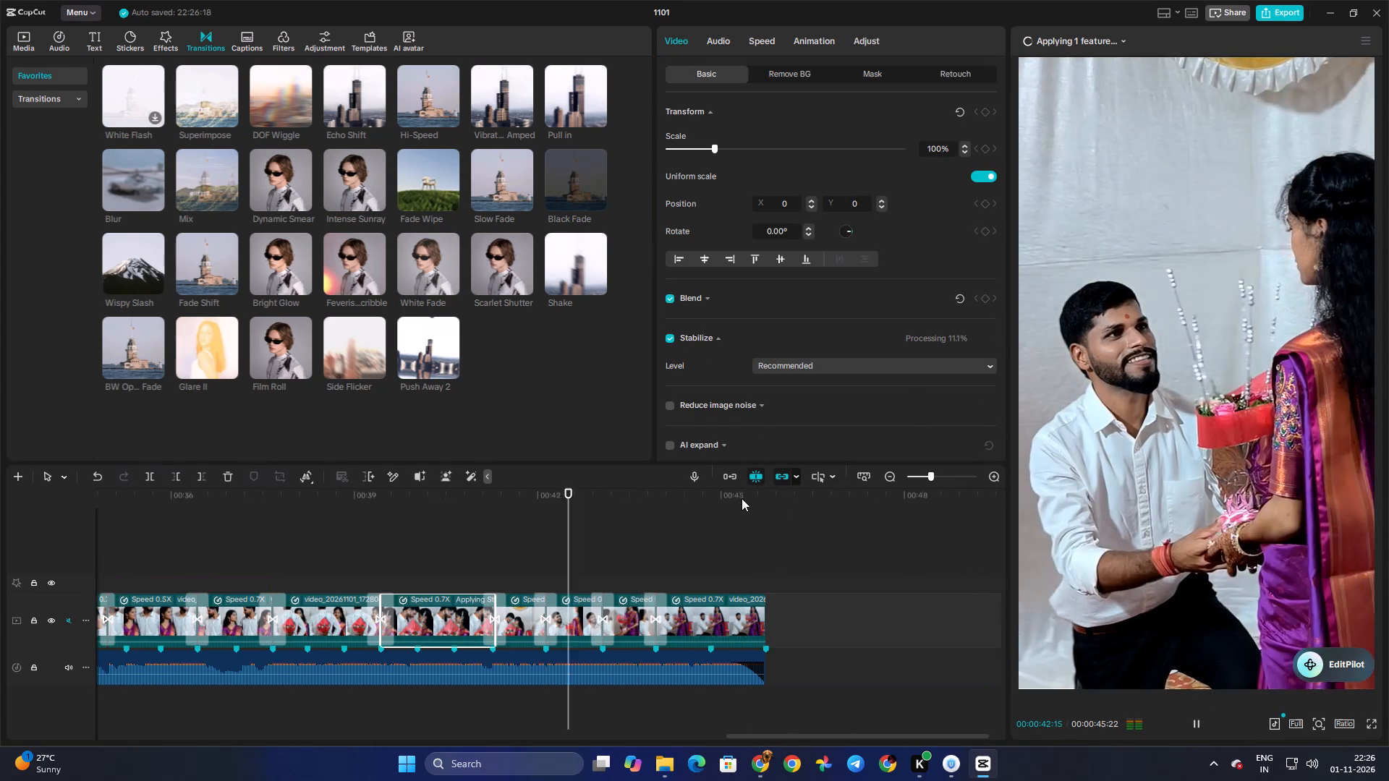
{"action": "key", "text": "space"}
Return to the 0.6X couple clip at about 00:00:30, paste the Zoom Lens effect over its start and play it.
{"action": "left_click", "coordinate": [456, 546]}
{"action": "left_click_drag", "start_coordinate": [456, 546], "coordinate": [72, 566]}
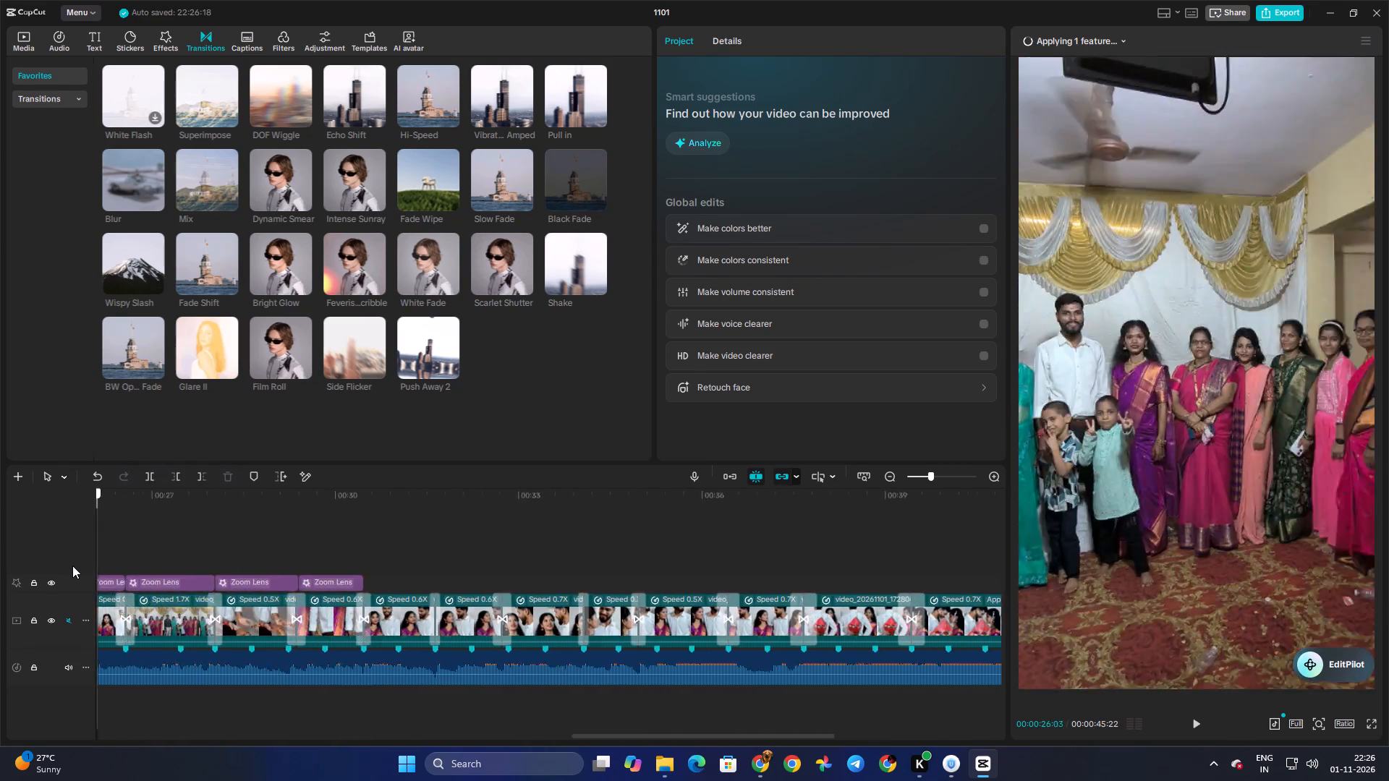
{"action": "left_click_drag", "start_coordinate": [72, 566], "coordinate": [806, 631]}
{"action": "key", "text": "space"}
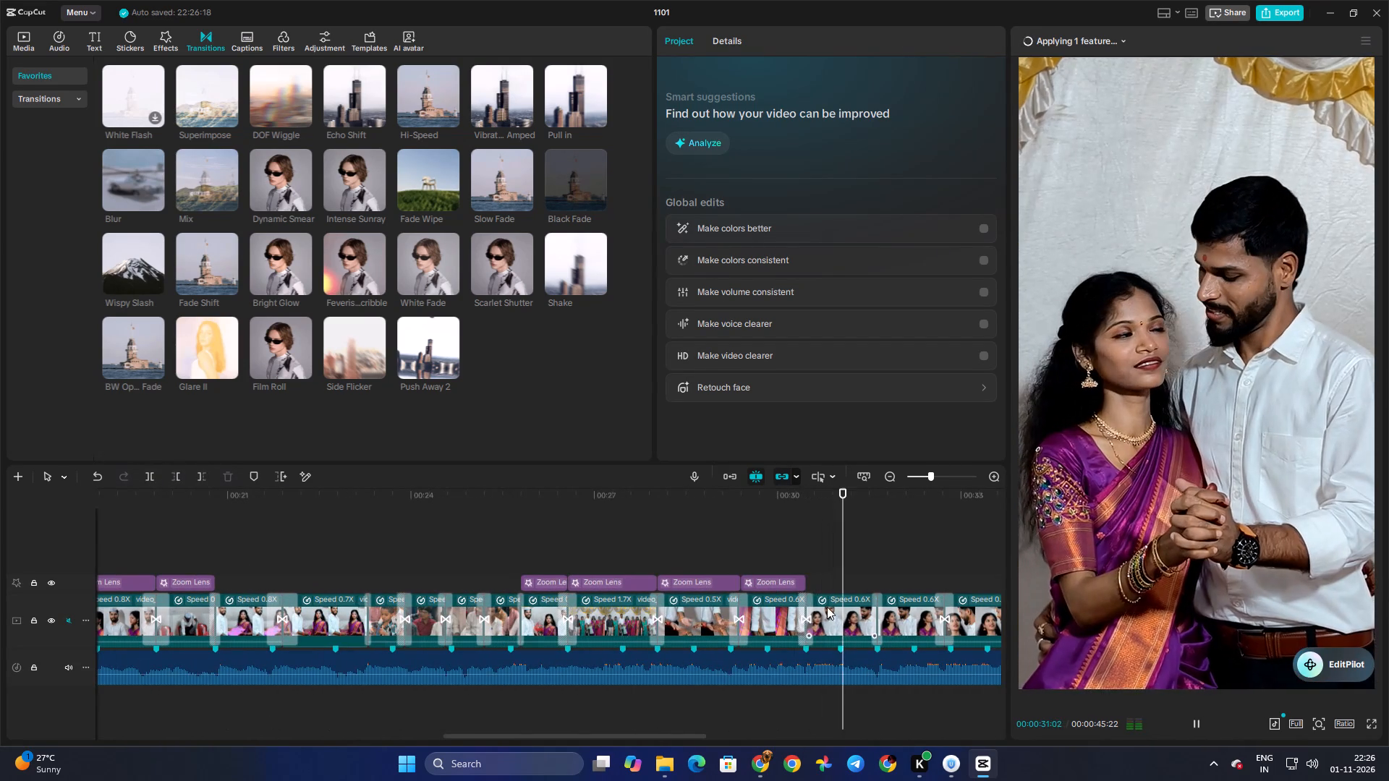
{"action": "key", "text": "space"}
{"action": "double_click", "coordinate": [810, 574]}
{"action": "key", "text": "ctrl+v"}
{"action": "key", "text": "space"}
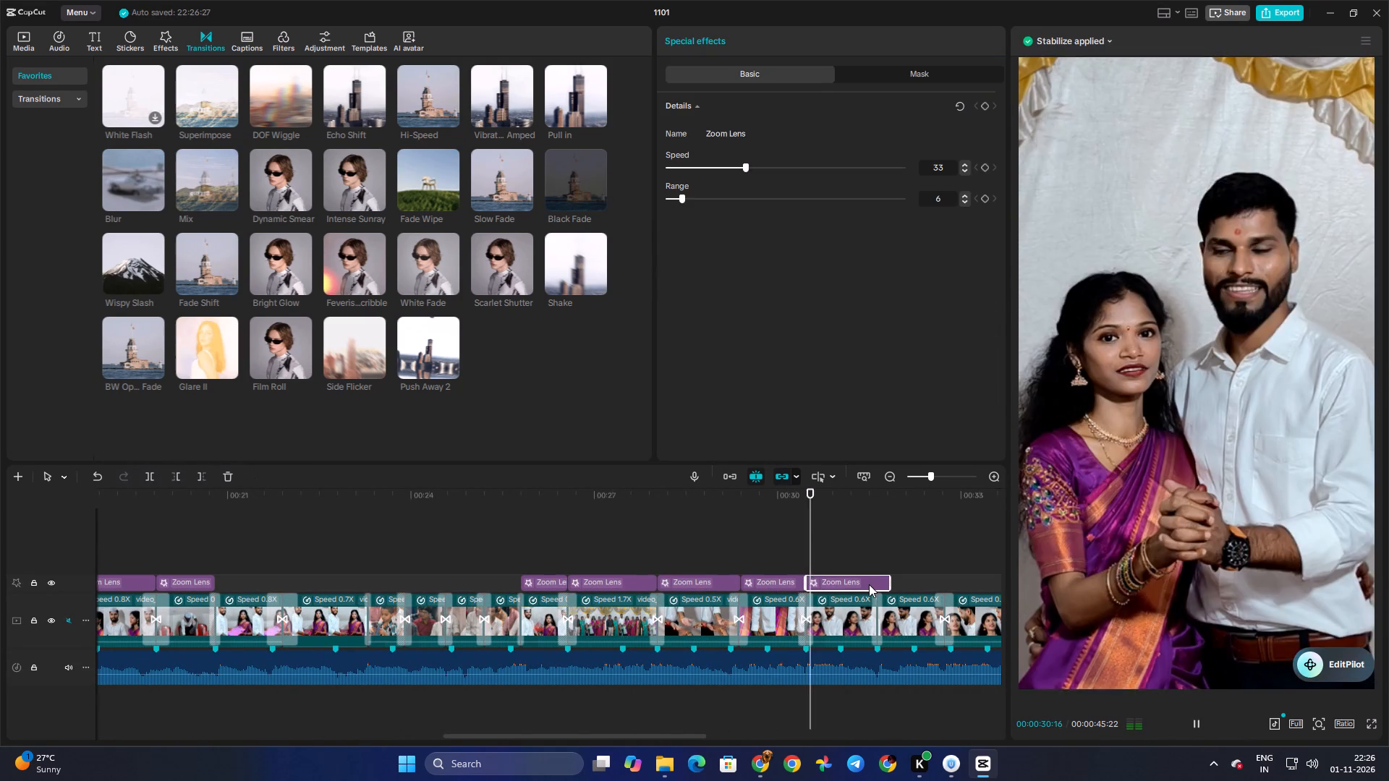
{"action": "key", "text": "space"}
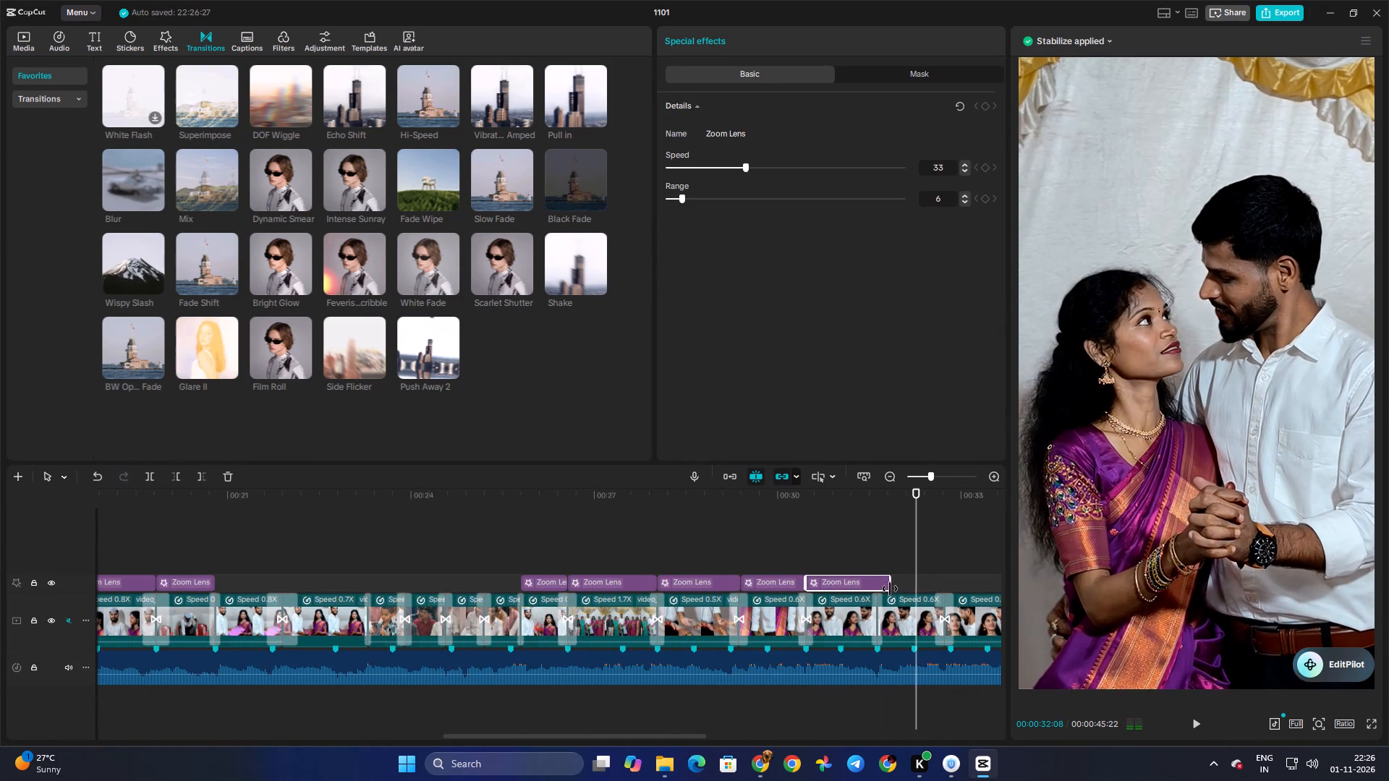
Trim the pasted Zoom Lens effect to end with its 0.6X clip at 00:00:31:19 and replay its end.
{"action": "left_click_drag", "start_coordinate": [890, 585], "coordinate": [876, 589]}
{"action": "left_click", "coordinate": [875, 568]}
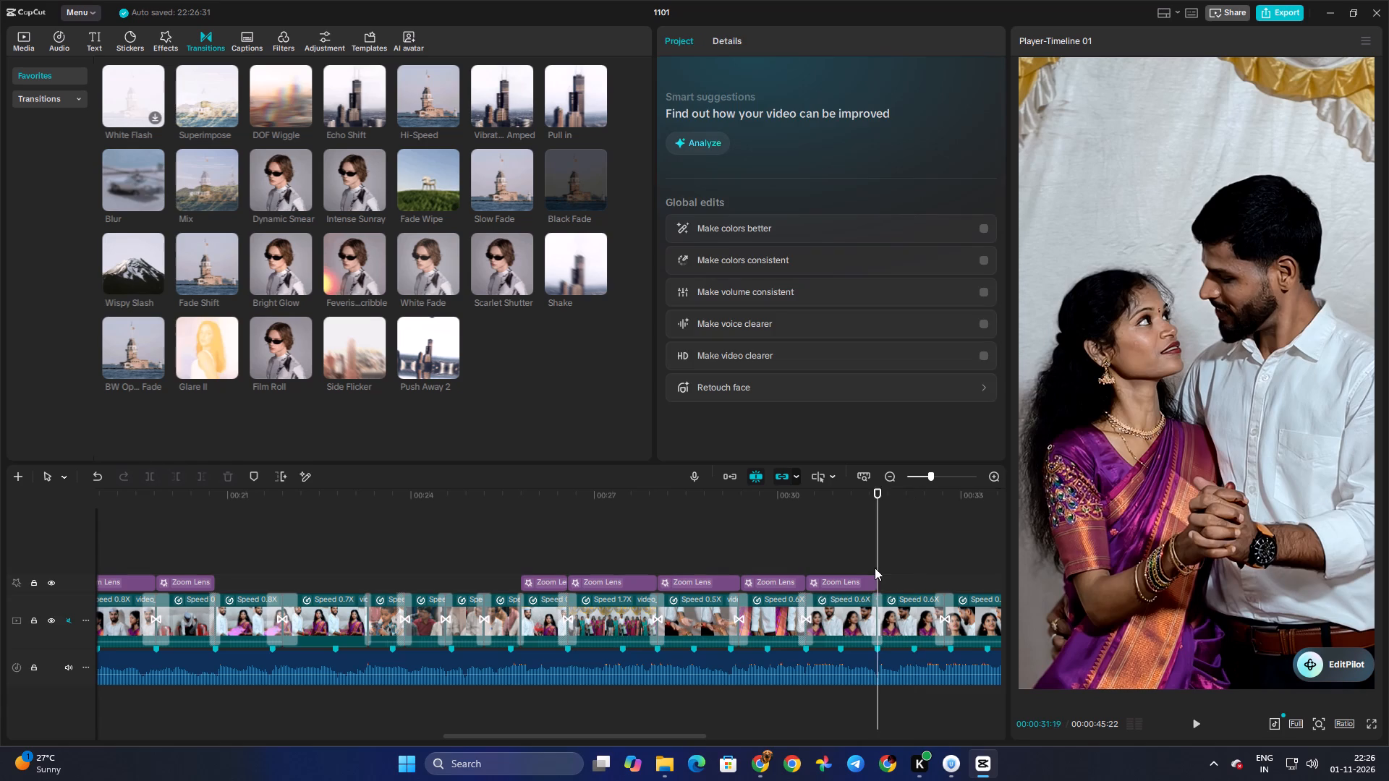
{"action": "key", "text": "space"}
{"action": "left_click", "coordinate": [859, 553]}
{"action": "left_click_drag", "start_coordinate": [859, 553], "coordinate": [846, 553]}
{"action": "key", "text": "space"}
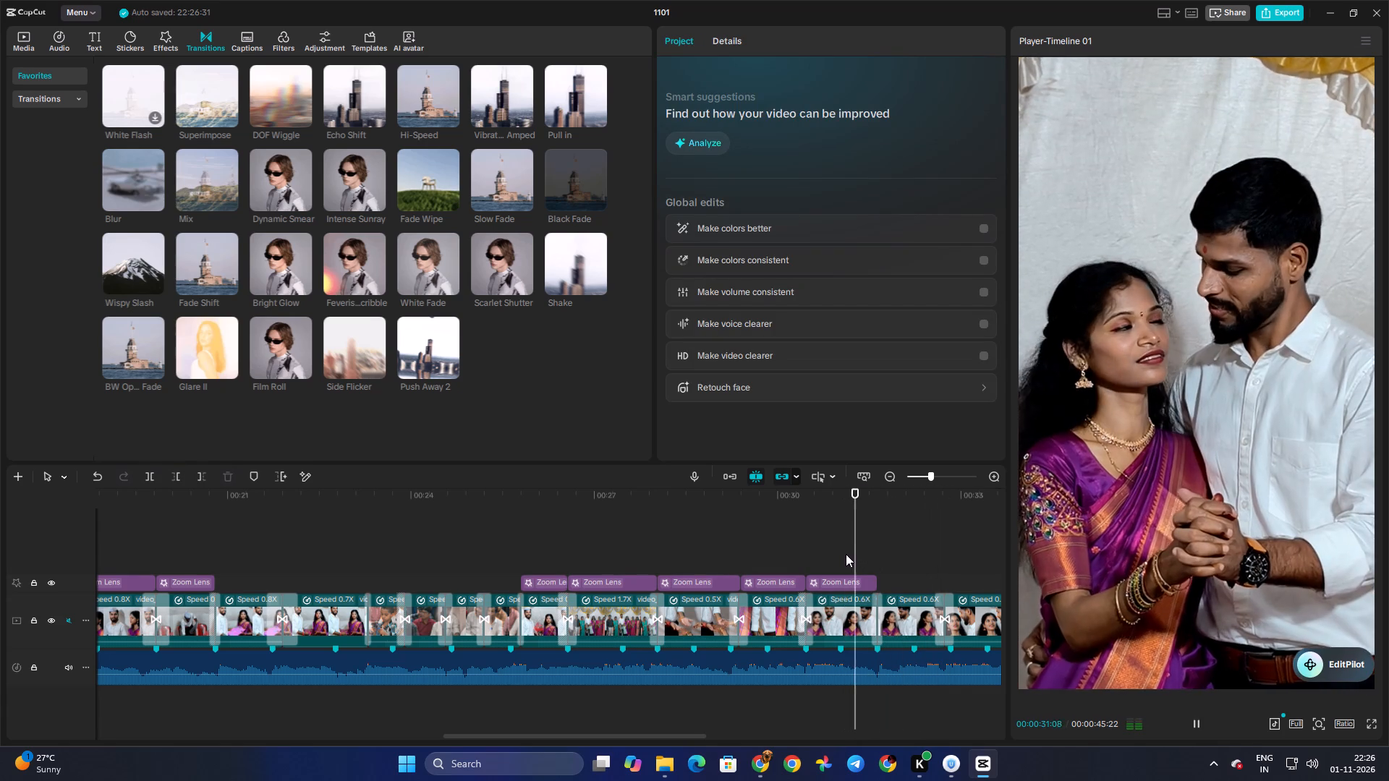
{"action": "key", "text": "space"}
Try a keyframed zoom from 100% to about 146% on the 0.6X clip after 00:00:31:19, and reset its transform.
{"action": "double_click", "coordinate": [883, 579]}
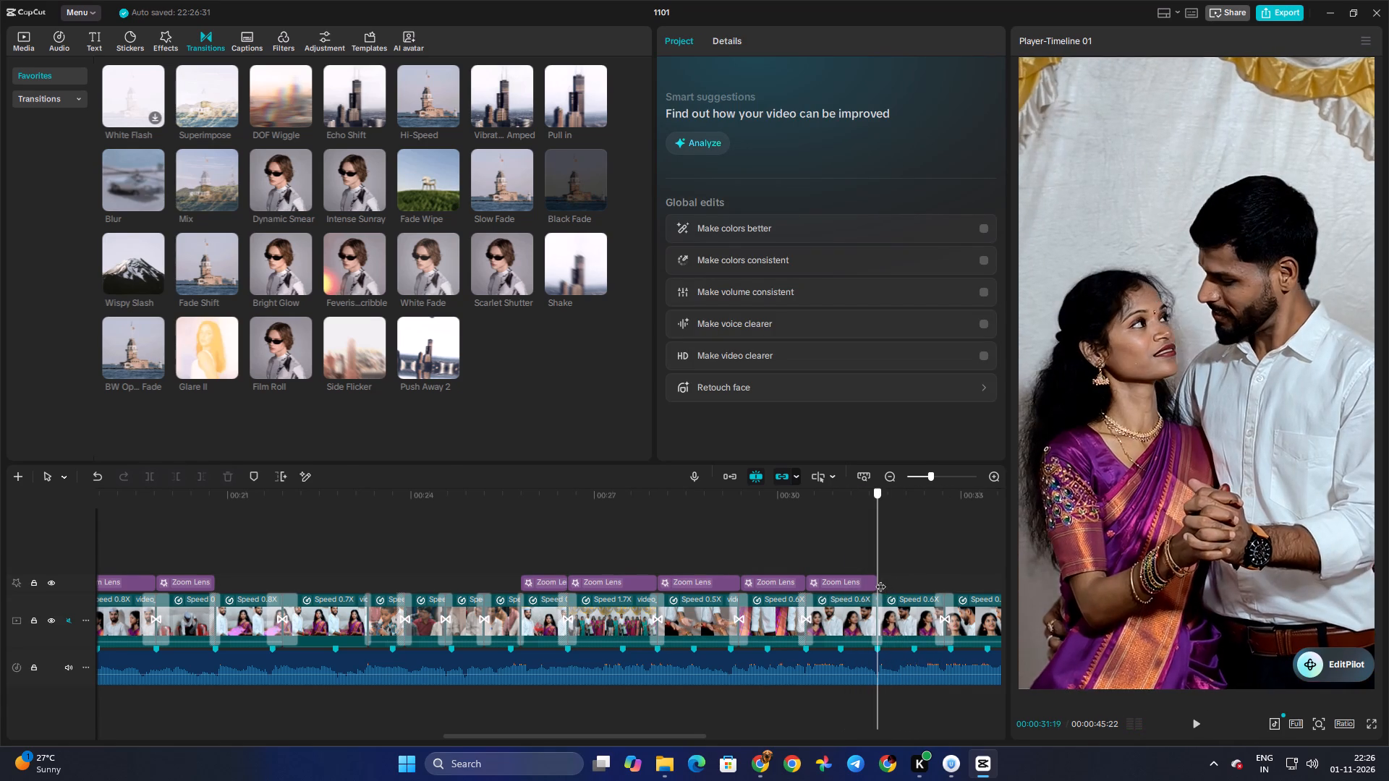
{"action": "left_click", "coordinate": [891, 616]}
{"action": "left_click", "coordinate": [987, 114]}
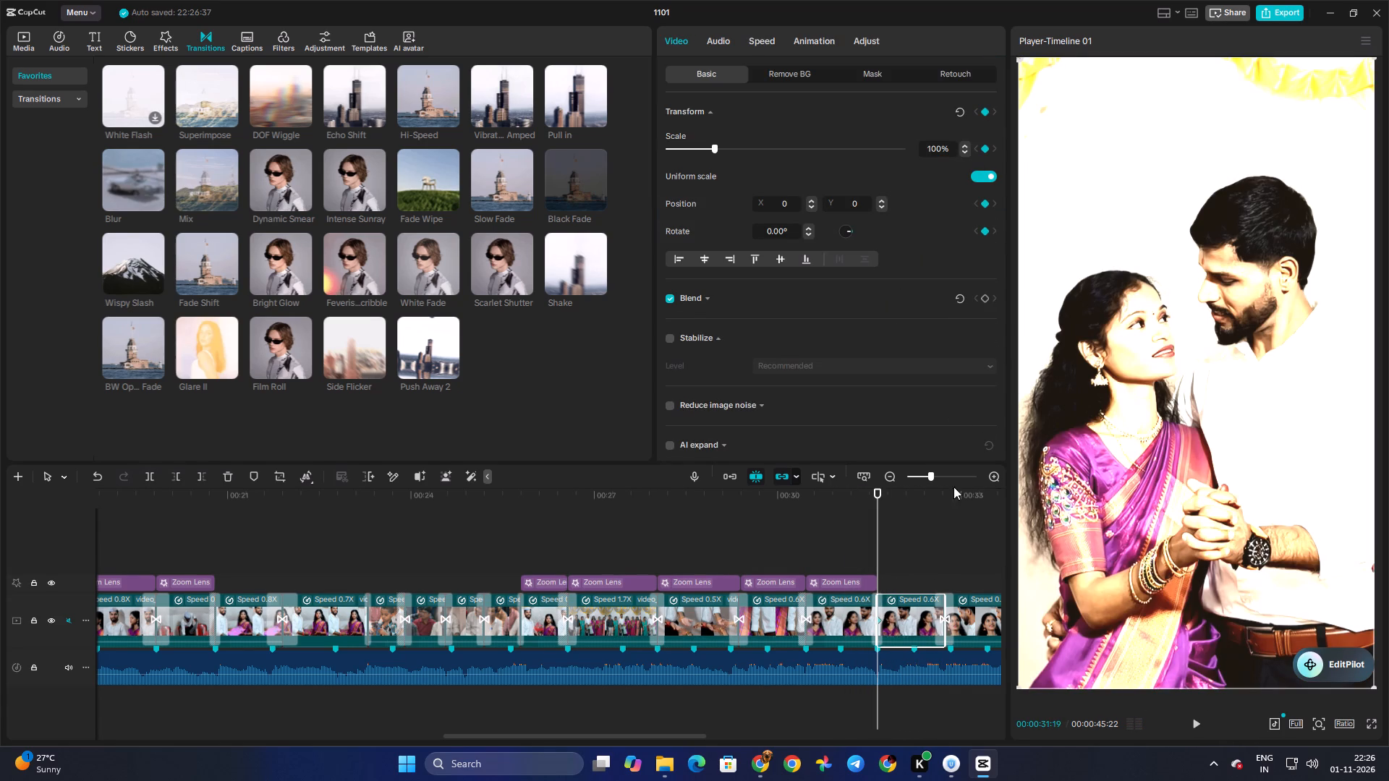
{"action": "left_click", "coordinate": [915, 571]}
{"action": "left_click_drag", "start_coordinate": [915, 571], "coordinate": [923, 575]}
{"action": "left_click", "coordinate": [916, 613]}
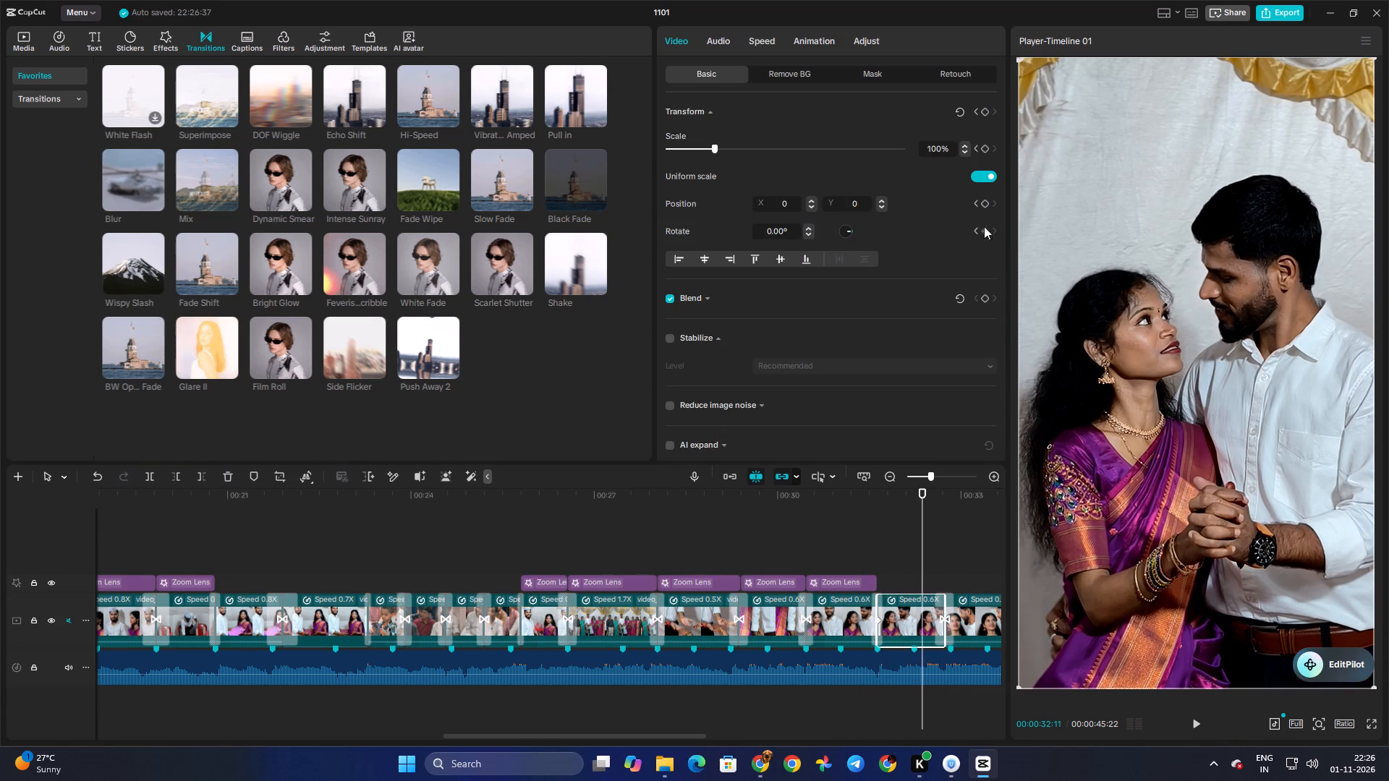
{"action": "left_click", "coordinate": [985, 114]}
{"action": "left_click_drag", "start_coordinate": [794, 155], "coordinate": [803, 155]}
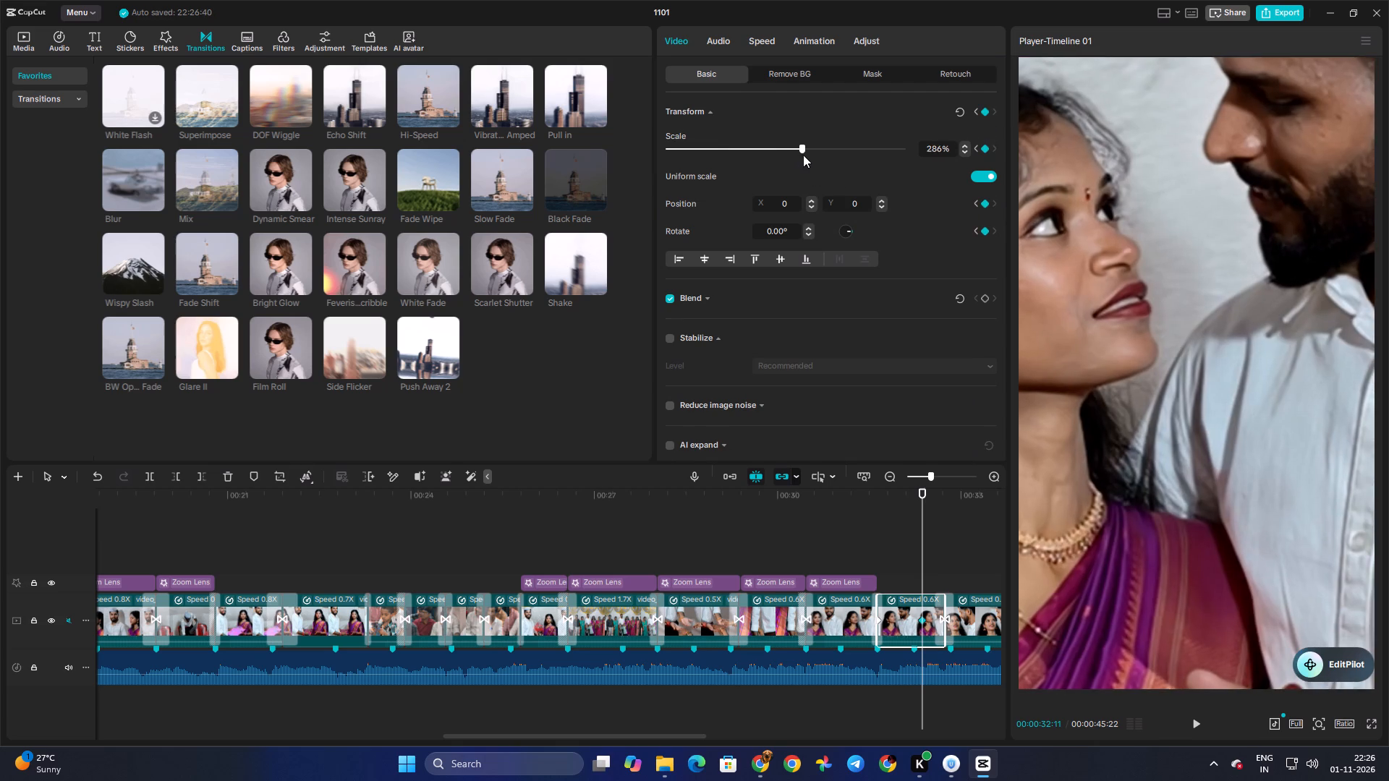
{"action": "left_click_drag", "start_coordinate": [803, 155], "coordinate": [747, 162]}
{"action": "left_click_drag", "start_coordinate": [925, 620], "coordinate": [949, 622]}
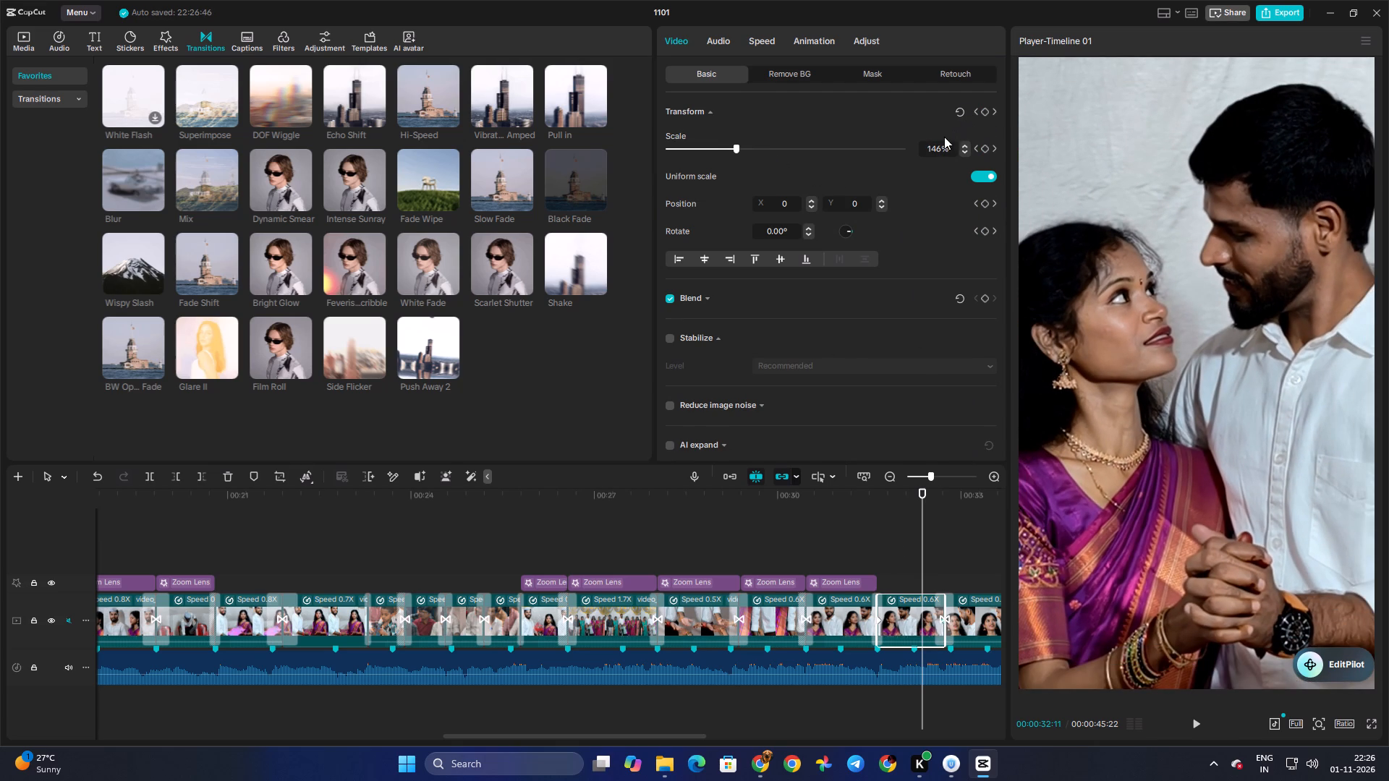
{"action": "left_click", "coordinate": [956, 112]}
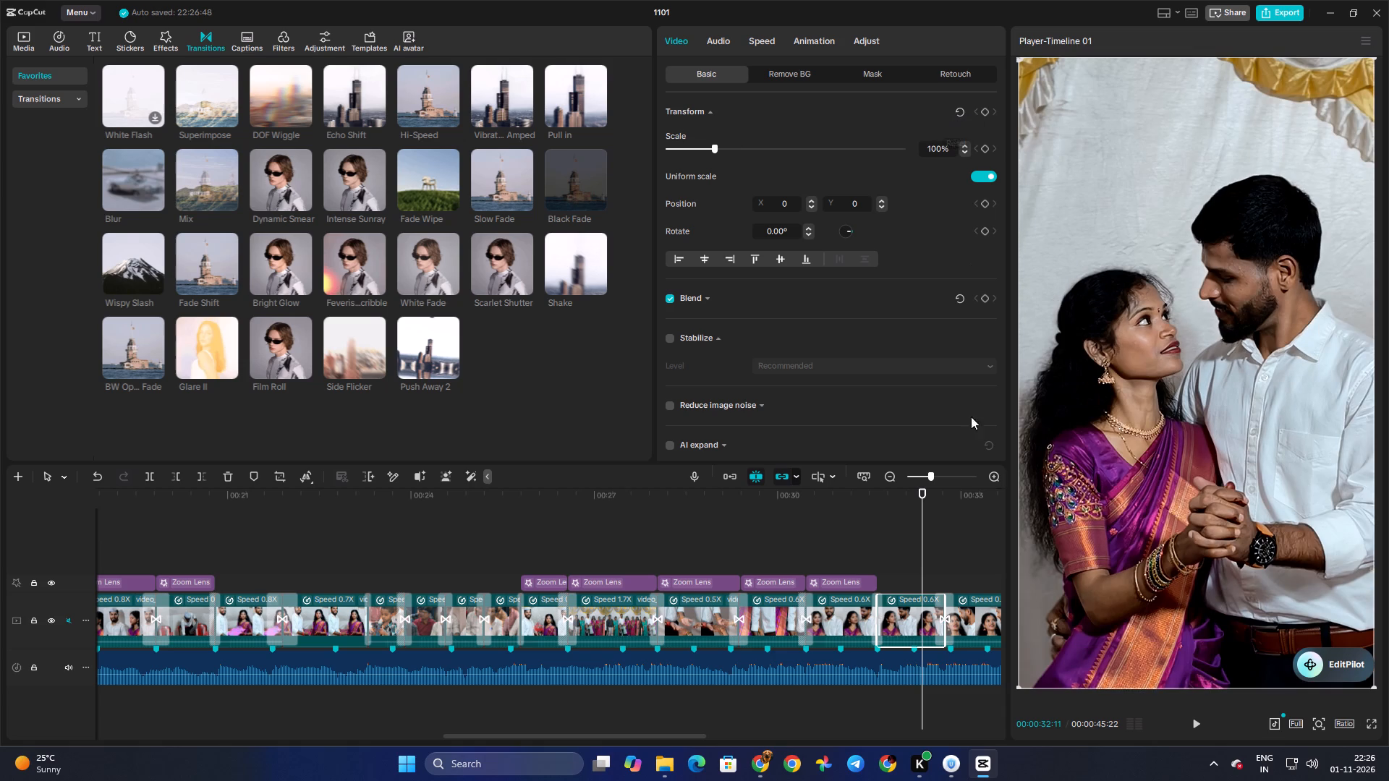
Keyframe the same 0.6X clip to zoom out from about 130% at 00:00:31:22 to 100% at its end, and play it.
{"action": "left_click", "coordinate": [984, 114]}
{"action": "left_click_drag", "start_coordinate": [924, 620], "coordinate": [948, 620]}
{"action": "double_click", "coordinate": [885, 570]}
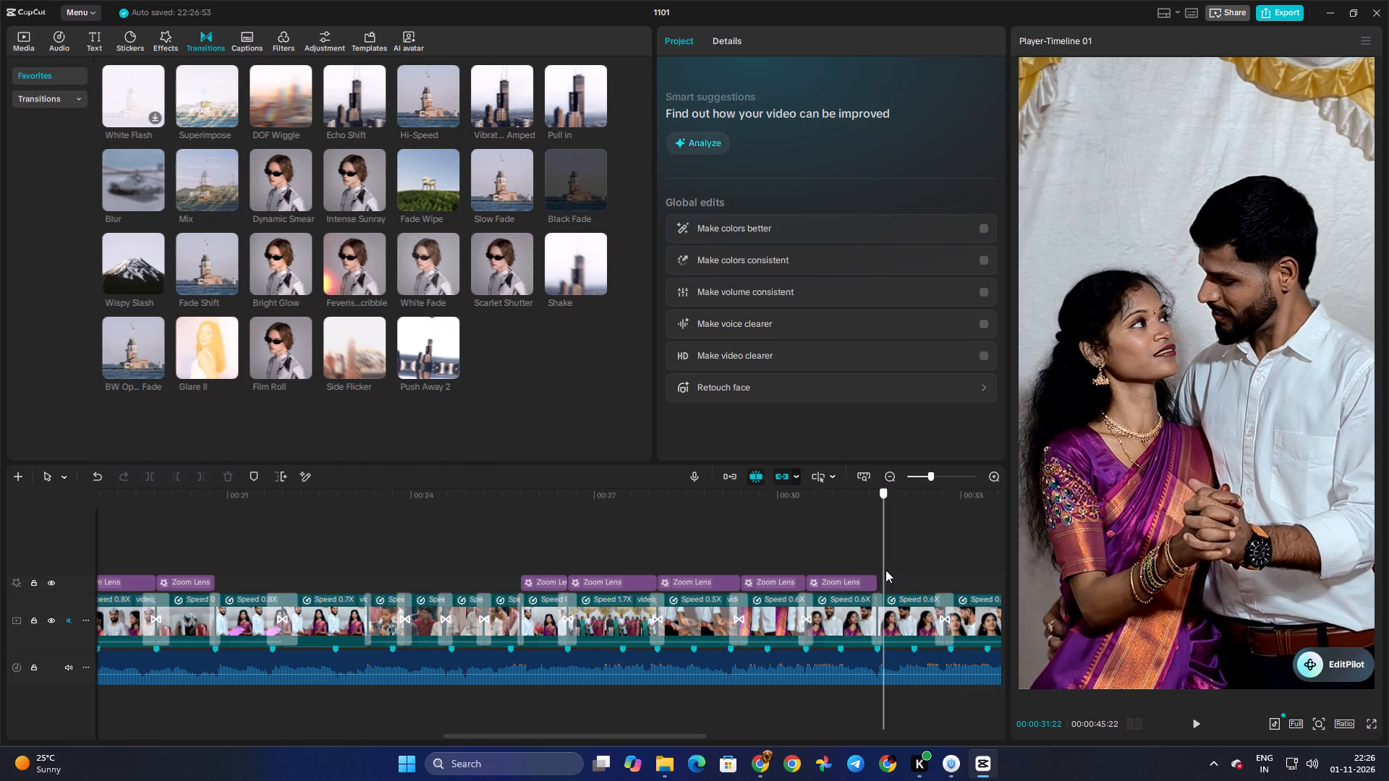
{"action": "left_click", "coordinate": [918, 645]}
{"action": "left_click", "coordinate": [985, 112]}
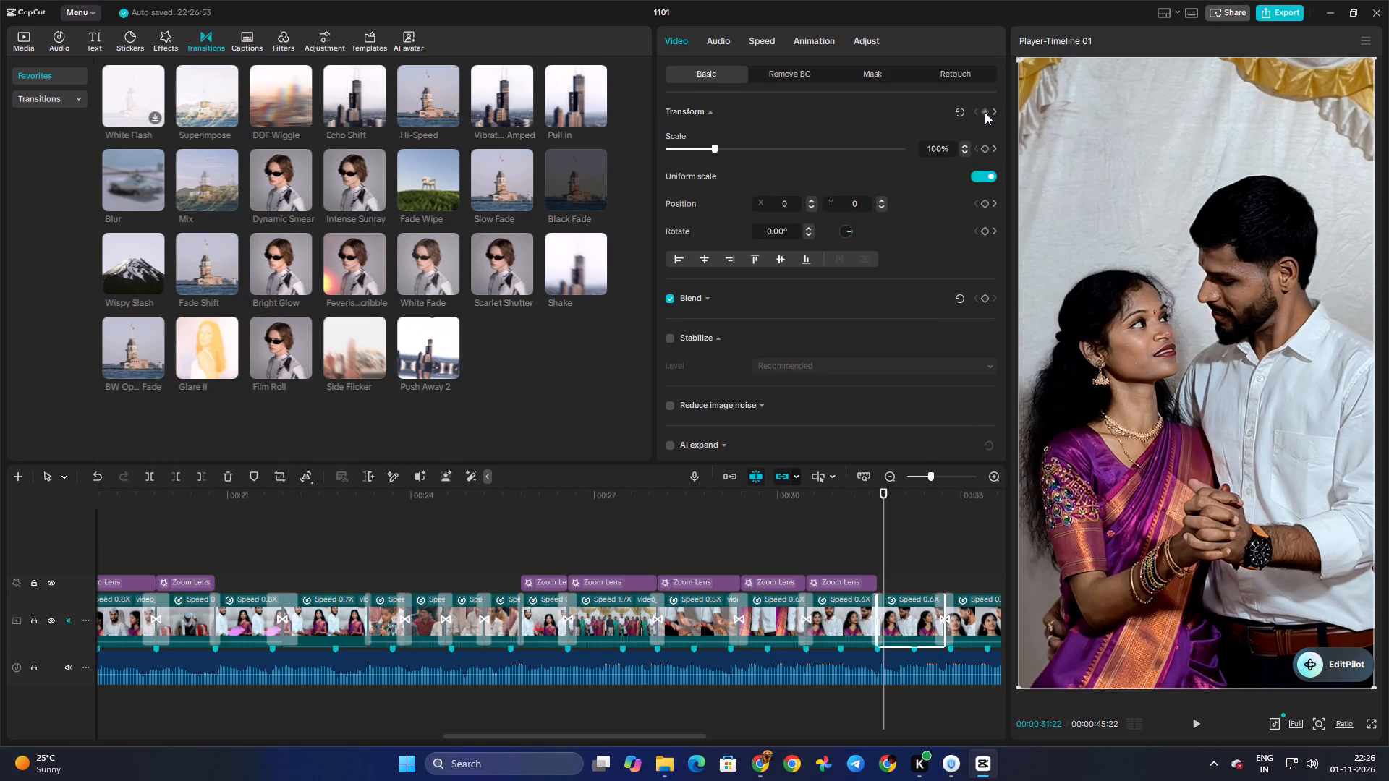
{"action": "left_click_drag", "start_coordinate": [719, 149], "coordinate": [729, 149]}
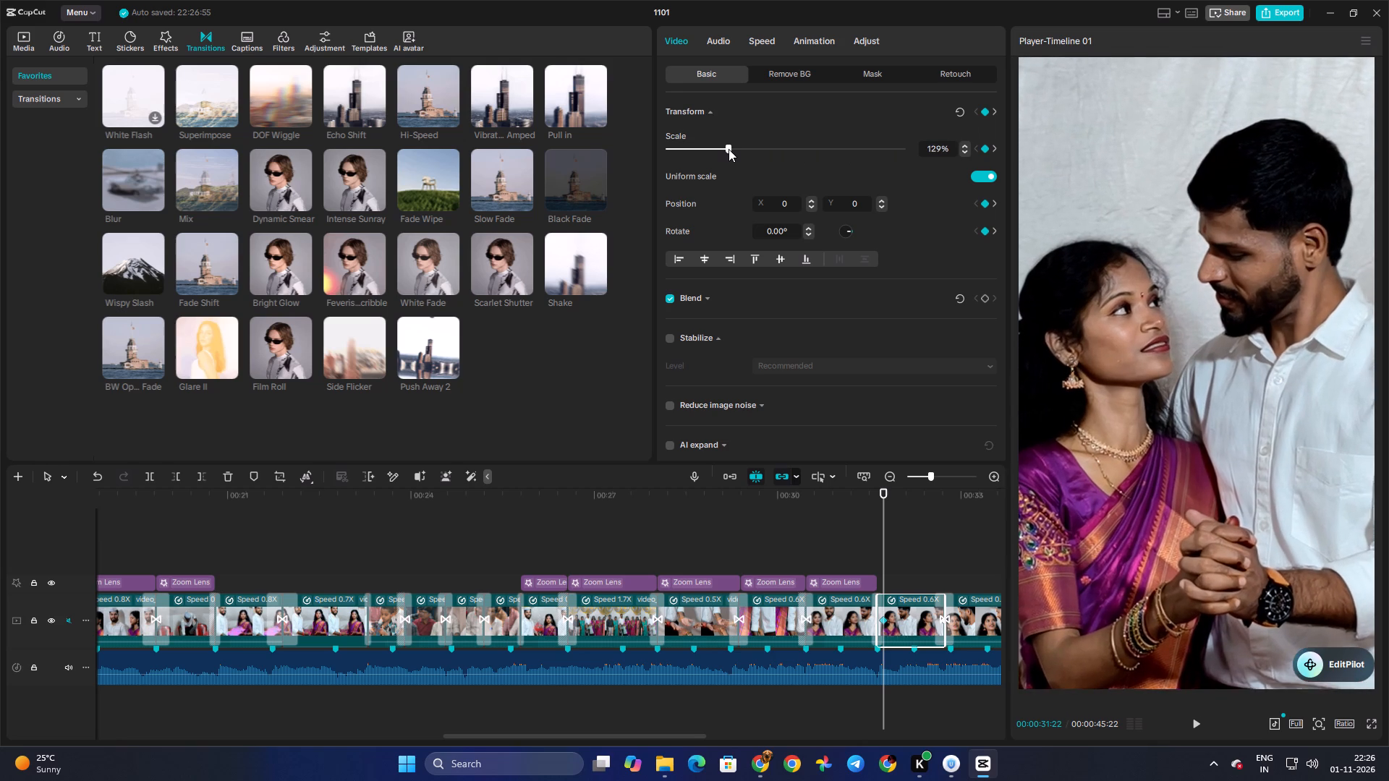
{"action": "left_click_drag", "start_coordinate": [729, 149], "coordinate": [730, 150]}
{"action": "left_click", "coordinate": [857, 545]}
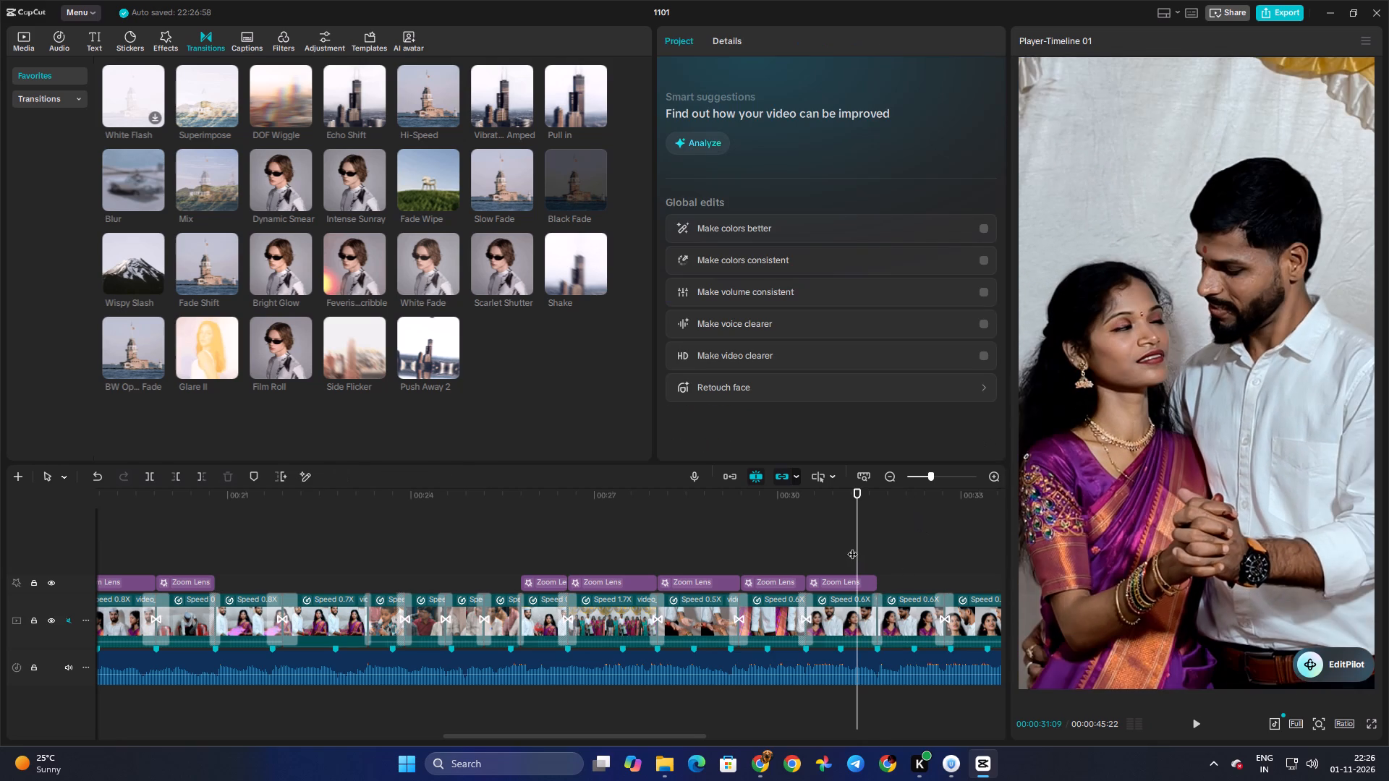
{"action": "key", "text": "space"}
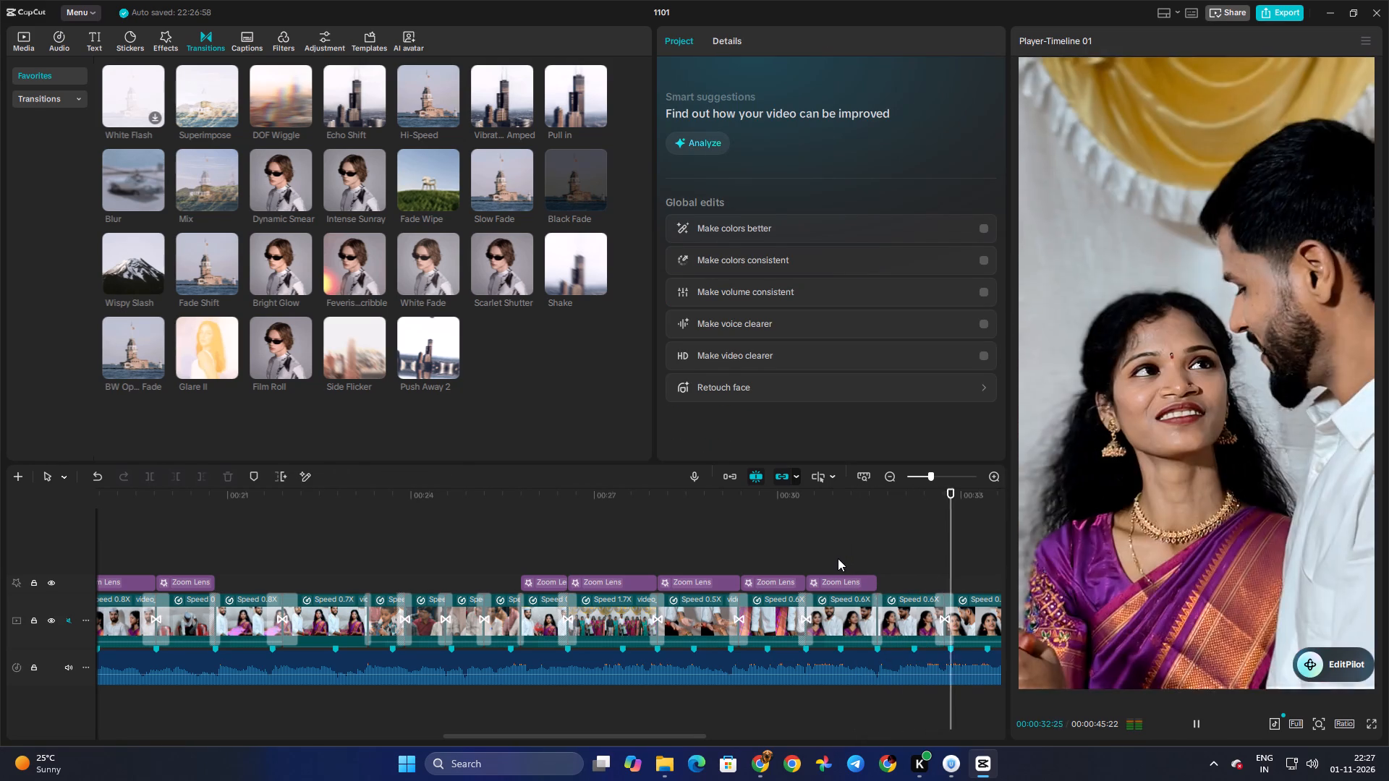
{"action": "left_click", "coordinate": [838, 558]}
{"action": "key", "text": "space"}
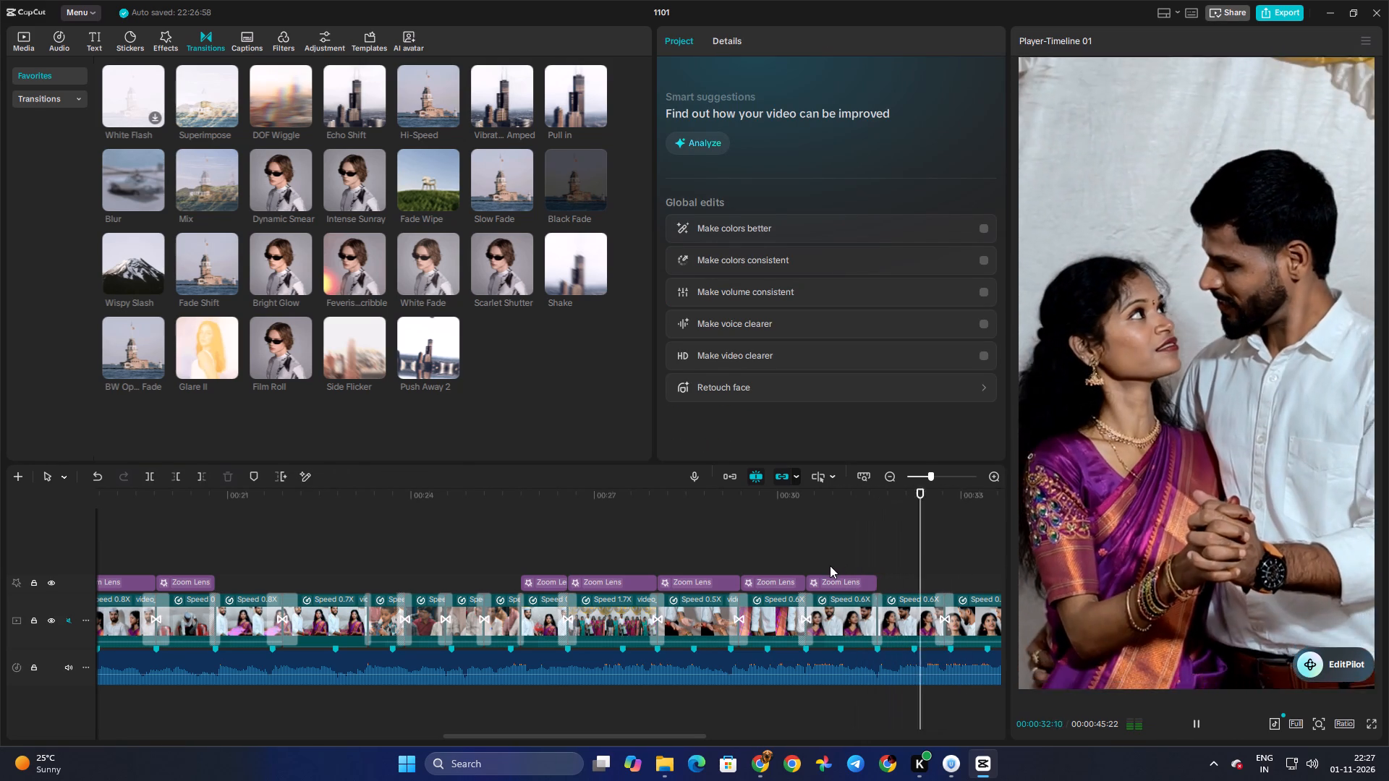
{"action": "key", "text": "space"}
Paste the Zoom Lens effect over the 0.7X couple clip at 00:00:32:22, play it, and trim it to the clip's end.
{"action": "double_click", "coordinate": [928, 542]}
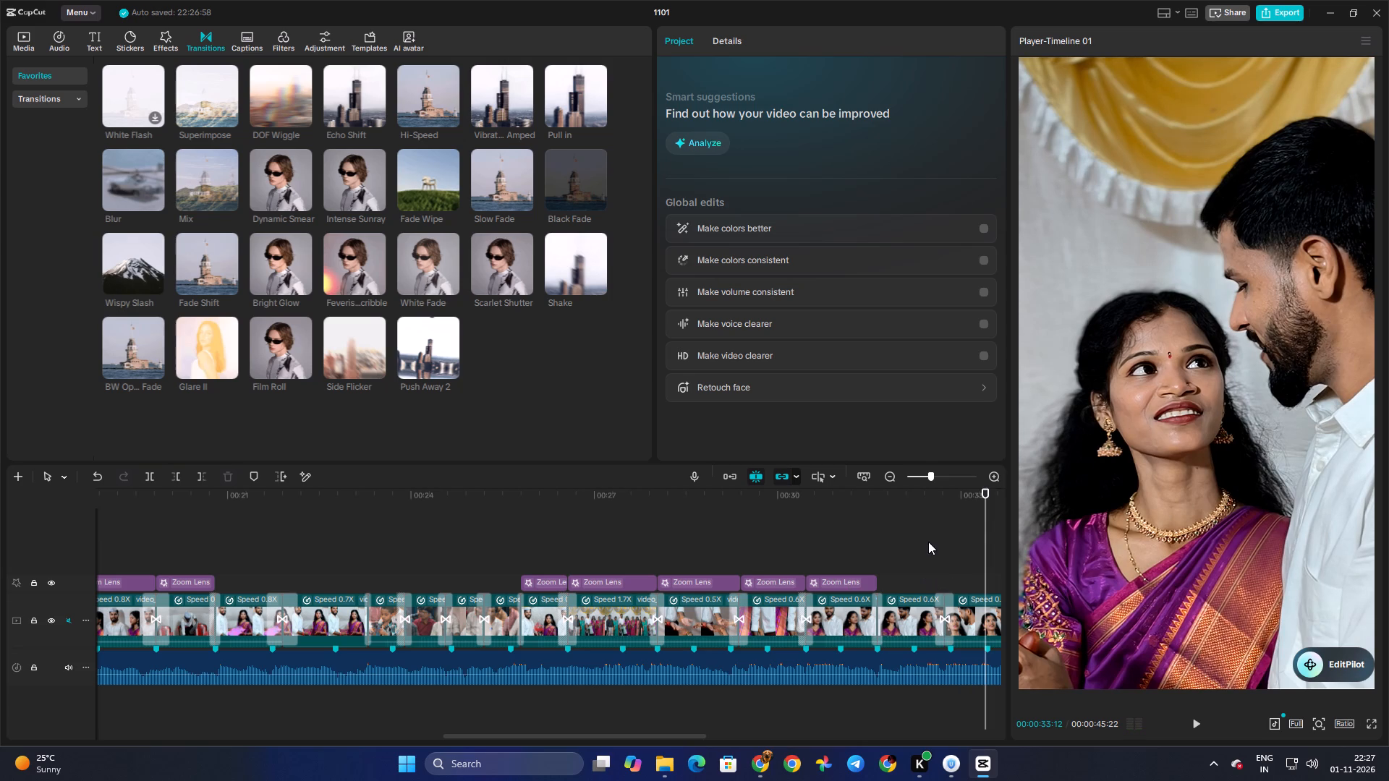
{"action": "key", "text": "space"}
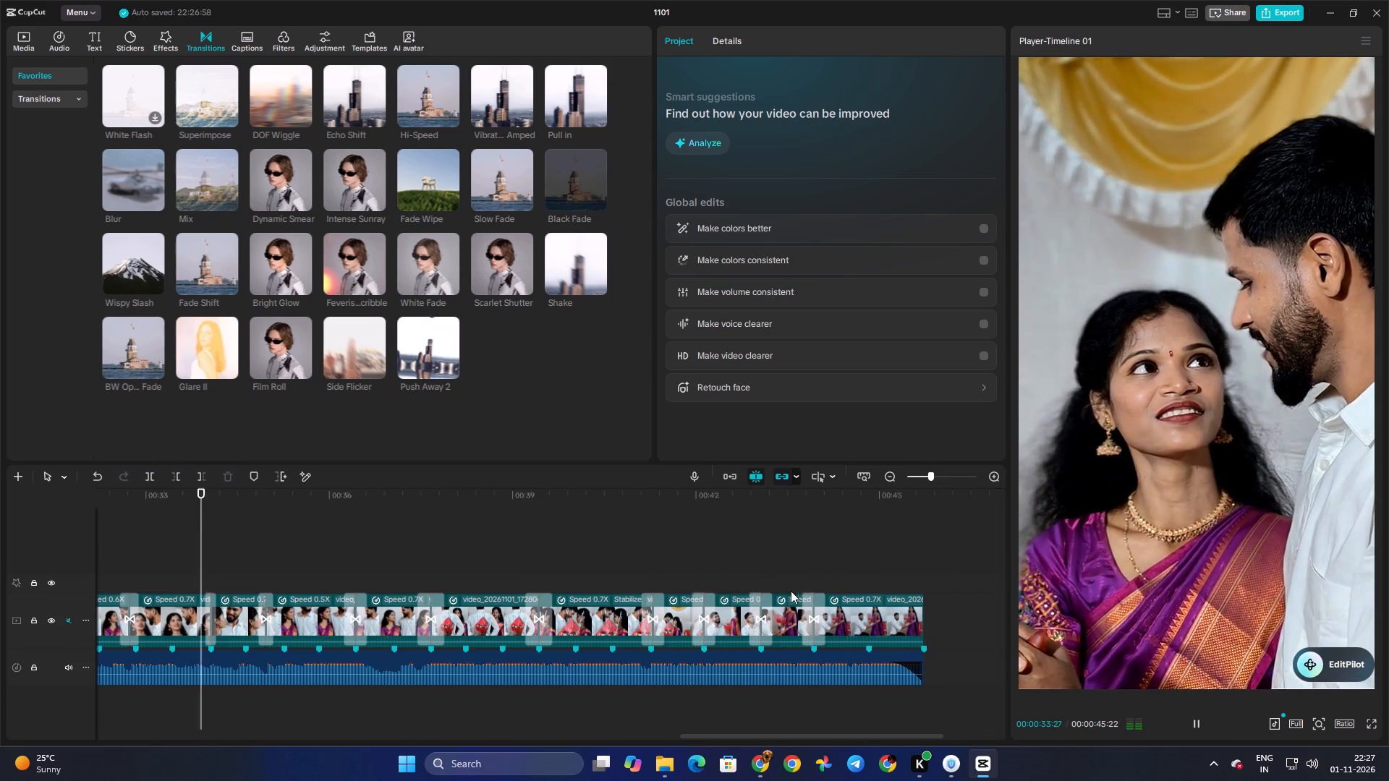
{"action": "key", "text": "space"}
{"action": "left_click", "coordinate": [148, 568]}
{"action": "left_click_drag", "start_coordinate": [148, 568], "coordinate": [267, 579]}
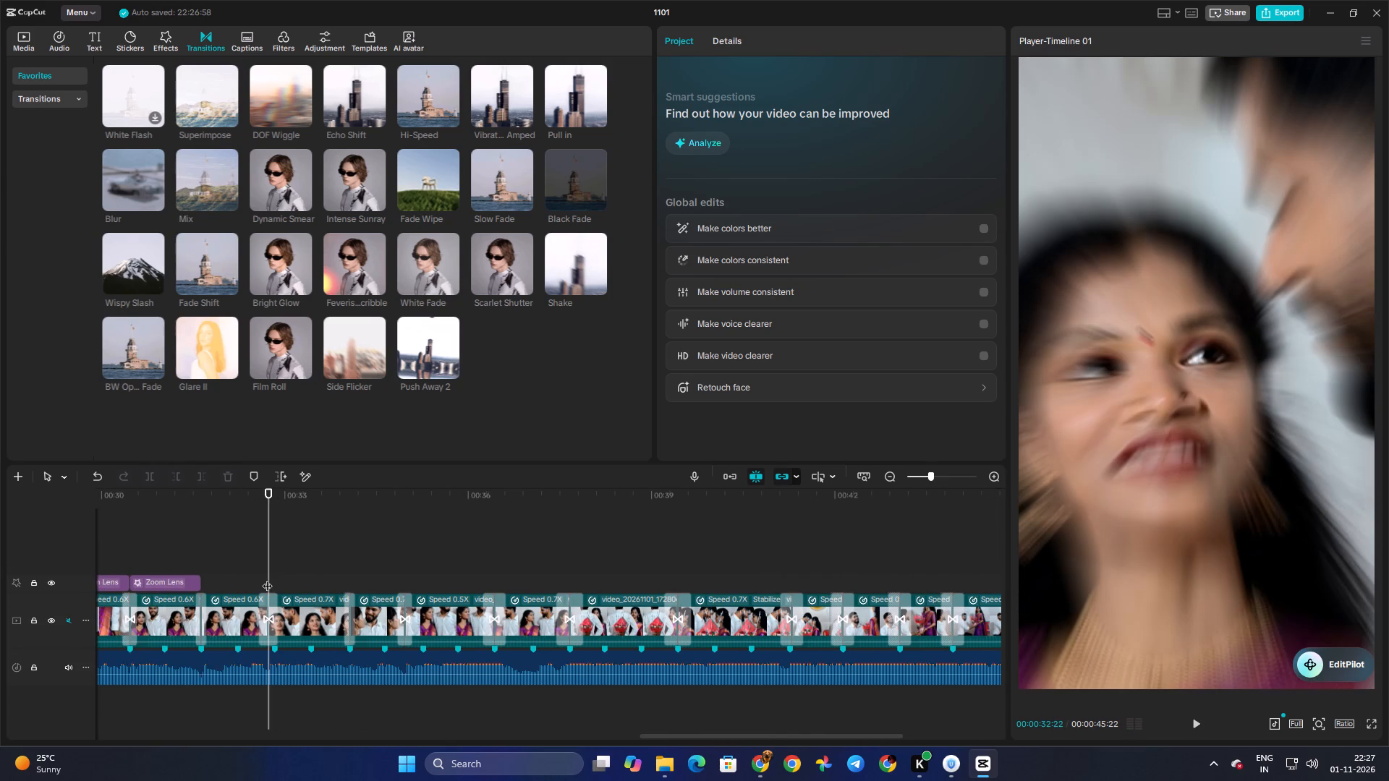
{"action": "key", "text": "ctrl+v"}
{"action": "key", "text": "space"}
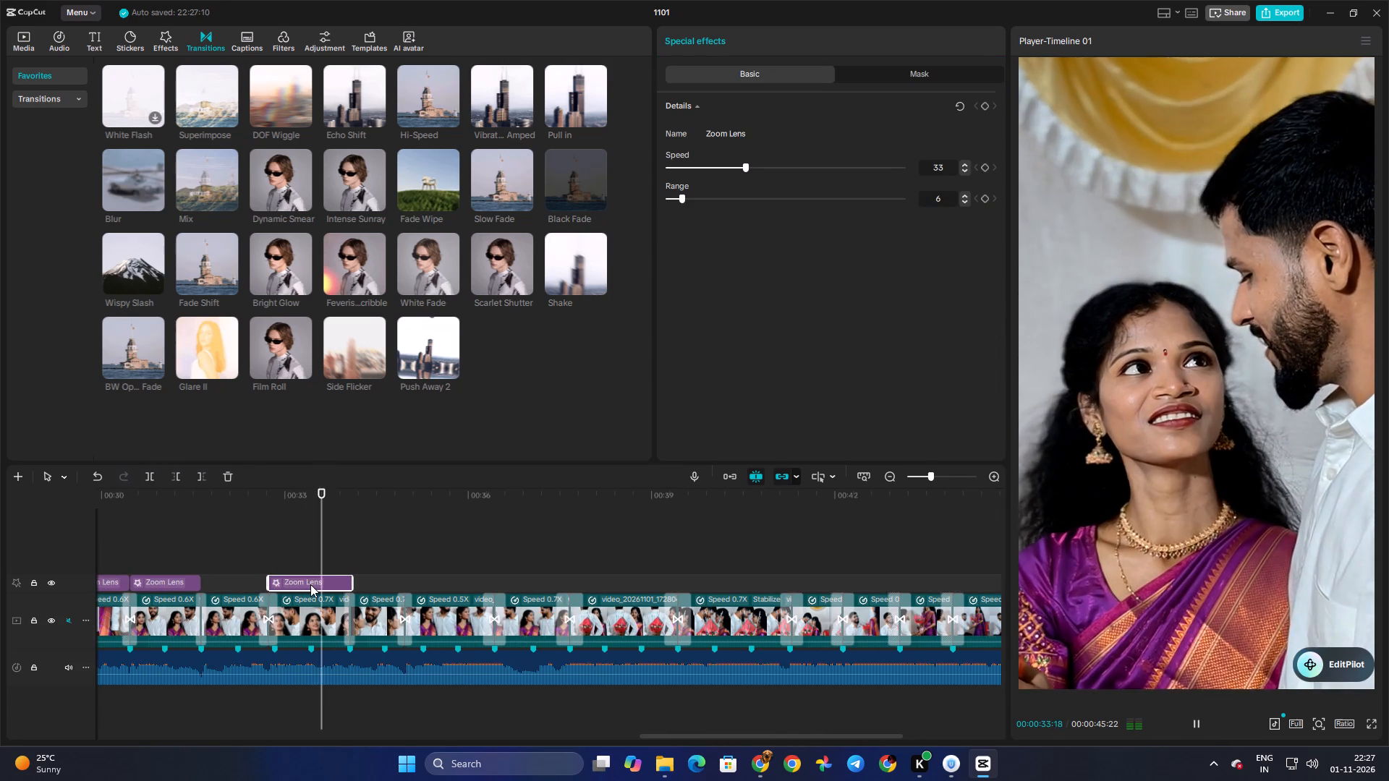
{"action": "key", "text": "space"}
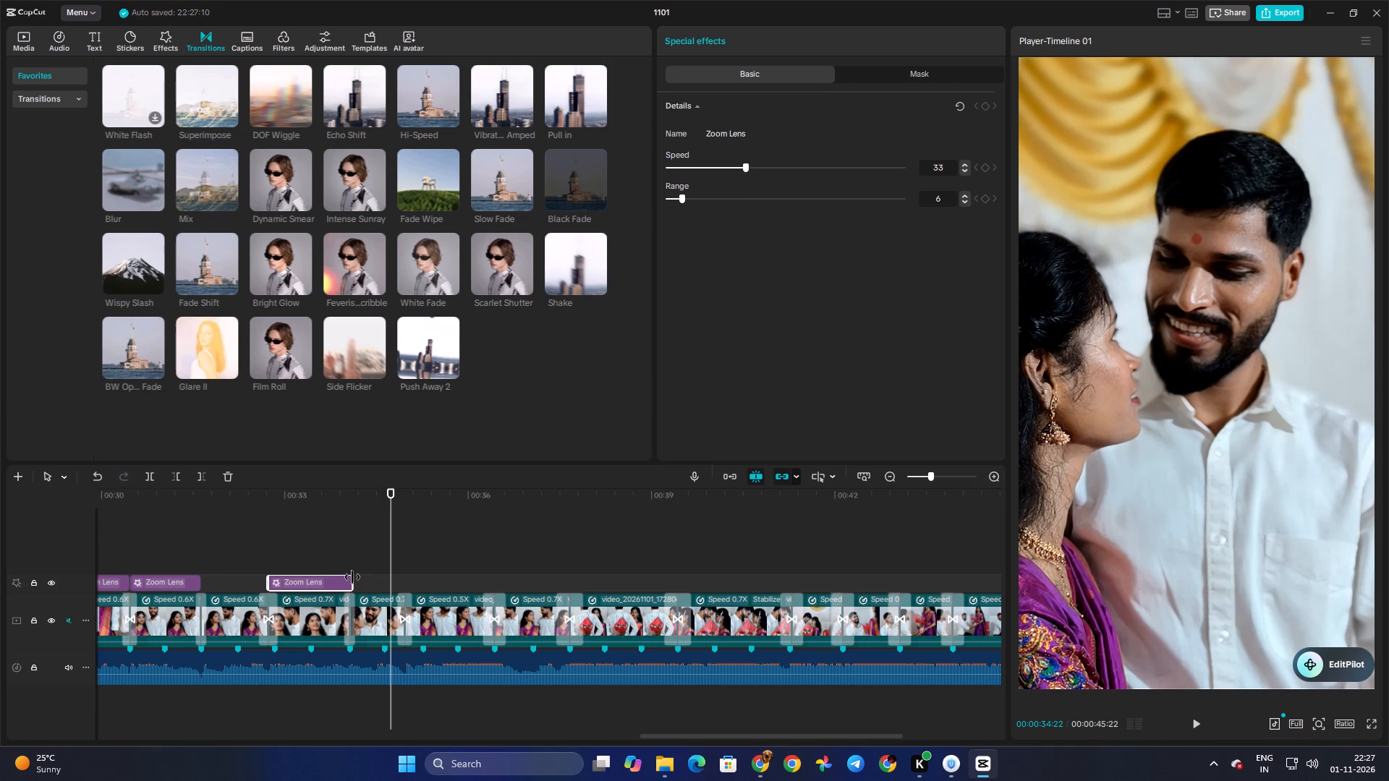
{"action": "left_click", "coordinate": [352, 577]}
{"action": "left_click", "coordinate": [356, 579]}
{"action": "left_click", "coordinate": [360, 580]}
{"action": "left_click_drag", "start_coordinate": [360, 580], "coordinate": [351, 581]}
Paste Zoom Lens over the following short clip, trim it to that clip's end at about 00:00:34:29, and play it.
{"action": "key", "text": "ctrl+v"}
{"action": "left_click_drag", "start_coordinate": [432, 579], "coordinate": [402, 582]}
{"action": "key", "text": "space"}
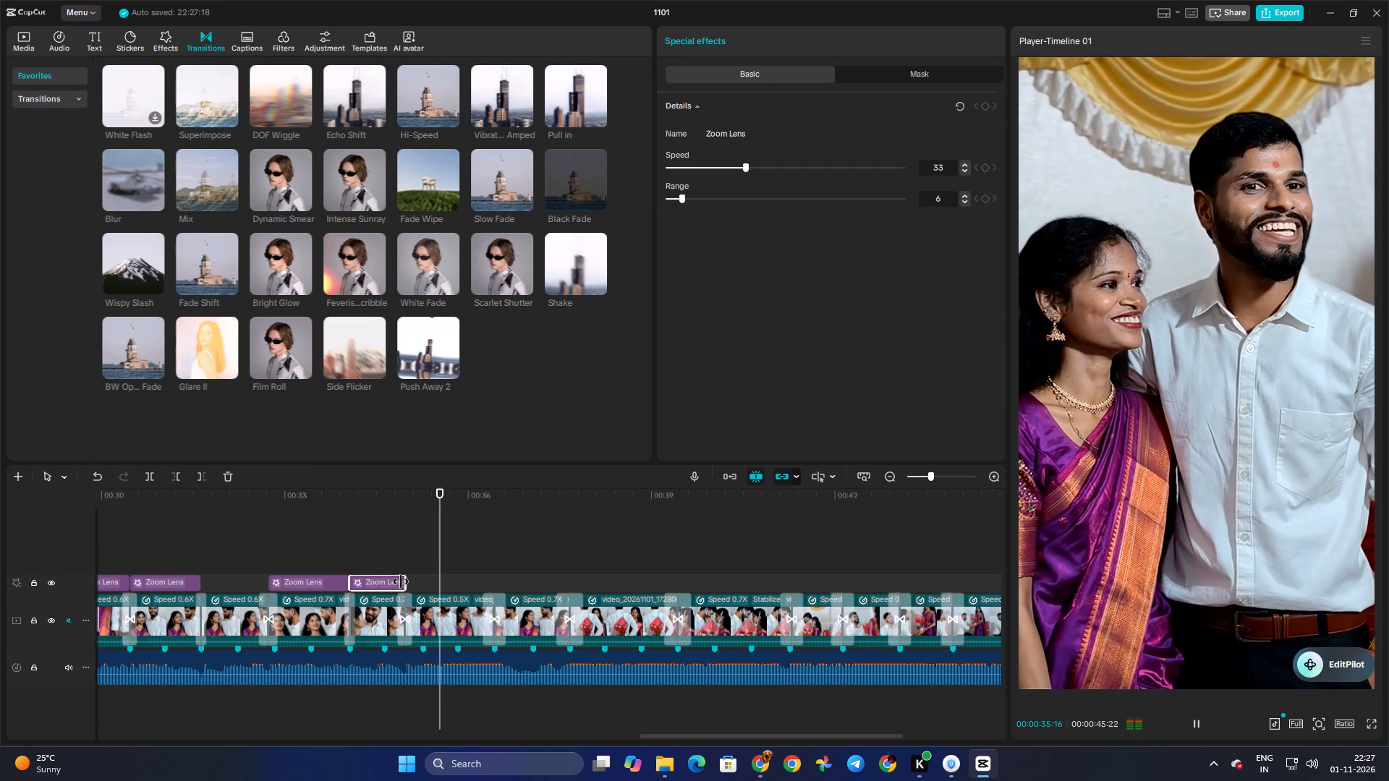
Paste Zoom Lens over the 0.5X clip from 00:00:34:29, fit it to the clip's end, and play through it.
{"action": "left_click", "coordinate": [425, 581]}
{"action": "left_click_drag", "start_coordinate": [425, 581], "coordinate": [405, 584]}
{"action": "key", "text": "ctrl+v"}
{"action": "left_click", "coordinate": [491, 579], "text": "ctrl"}
{"action": "key", "text": "ctrl+space"}
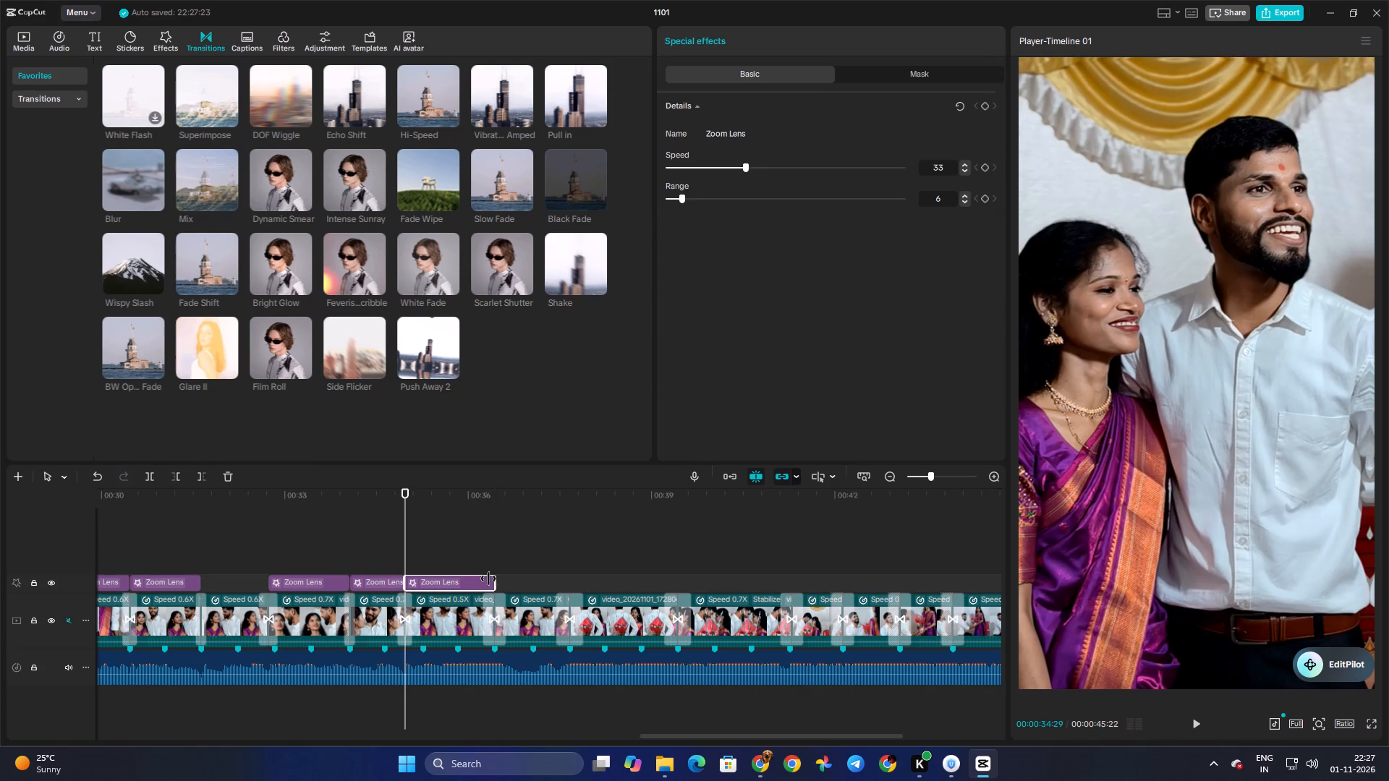
{"action": "key", "text": "ctrl+space"}
{"action": "left_click", "coordinate": [407, 544], "text": "ctrl"}
{"action": "key", "text": "ctrl+space"}
{"action": "double_click", "coordinate": [422, 545], "text": "ctrl"}
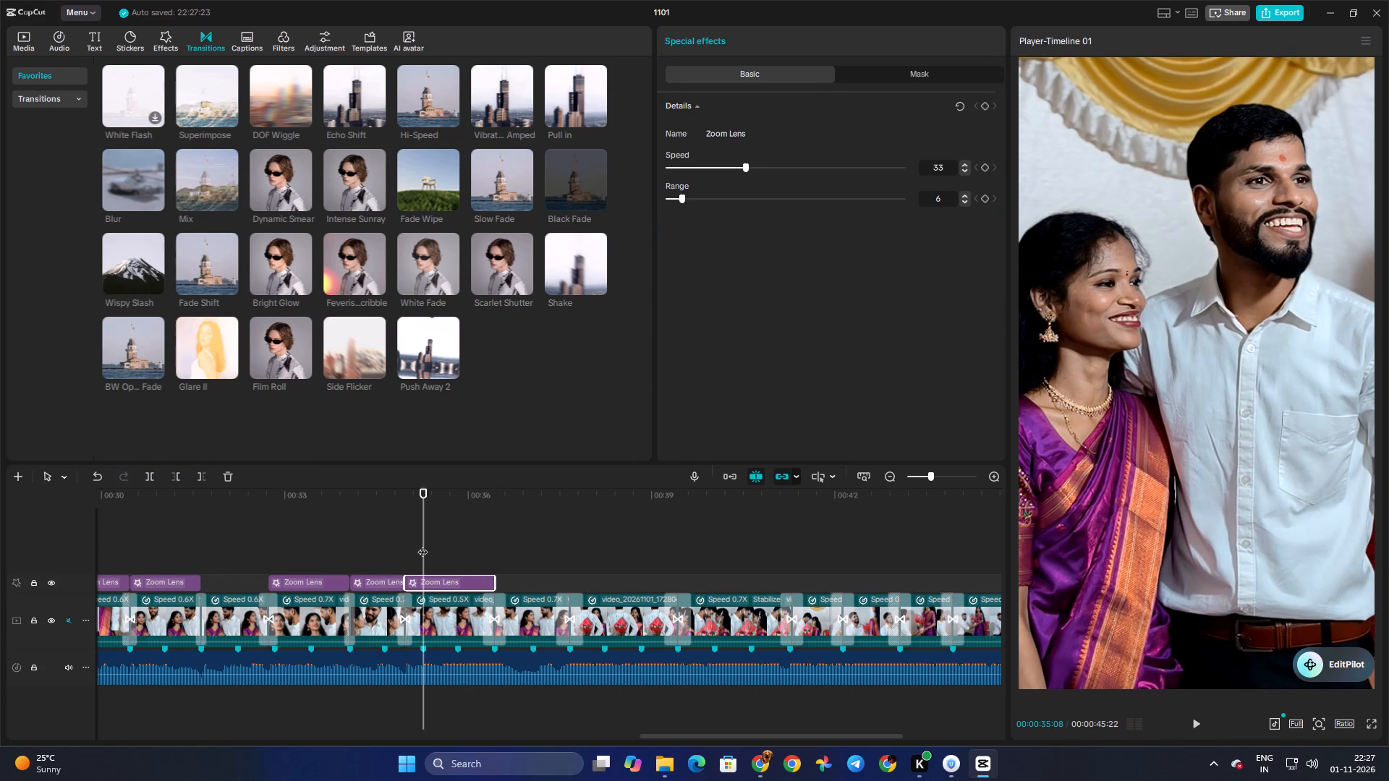
{"action": "left_click_drag", "start_coordinate": [422, 545], "coordinate": [408, 547], "text": "ctrl"}
{"action": "key", "text": "ctrl+space"}
{"action": "key", "text": "ctrl+space"}
{"action": "key", "text": "ctrl+space"}
{"action": "key", "text": "ctrl+space"}
{"action": "key", "text": "ctrl+space"}
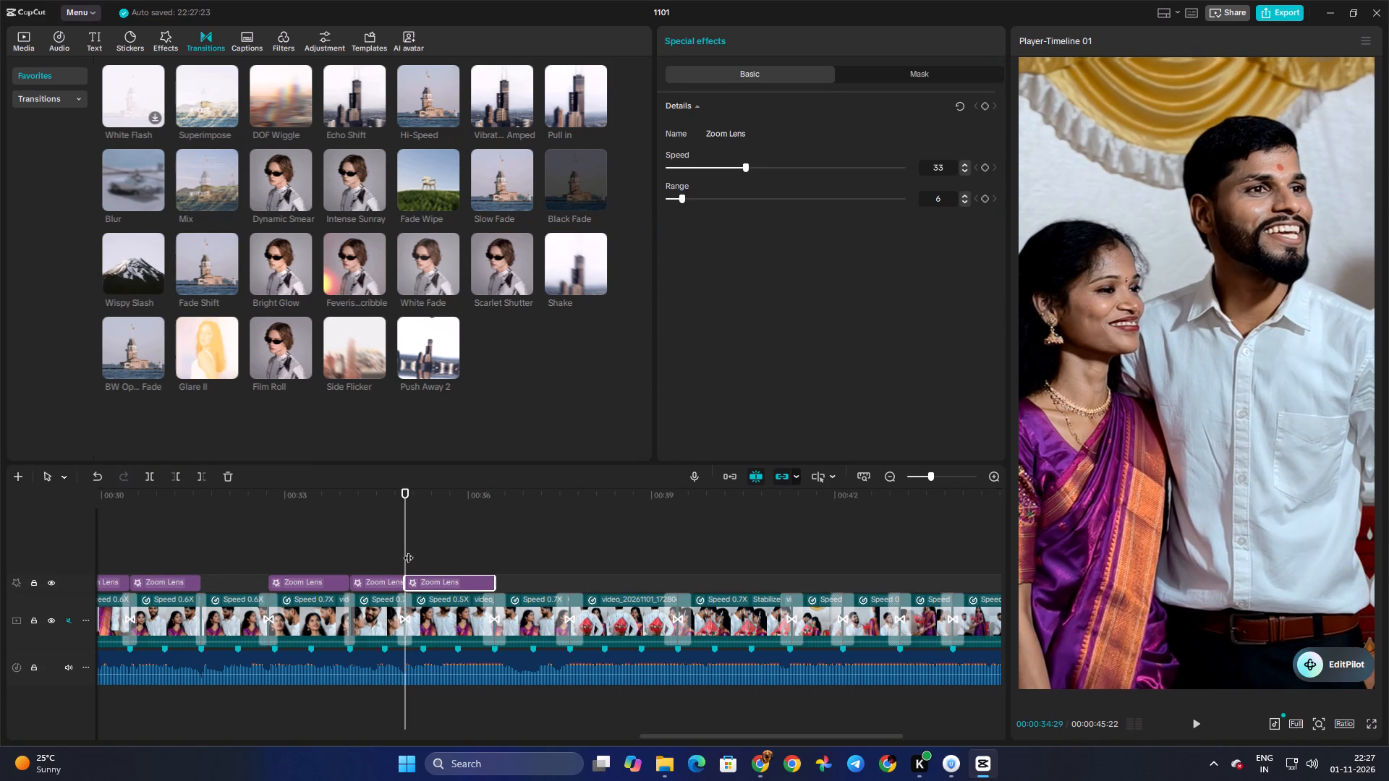
{"action": "key", "text": "ctrl+space"}
{"action": "left_click", "coordinate": [420, 554], "text": "ctrl"}
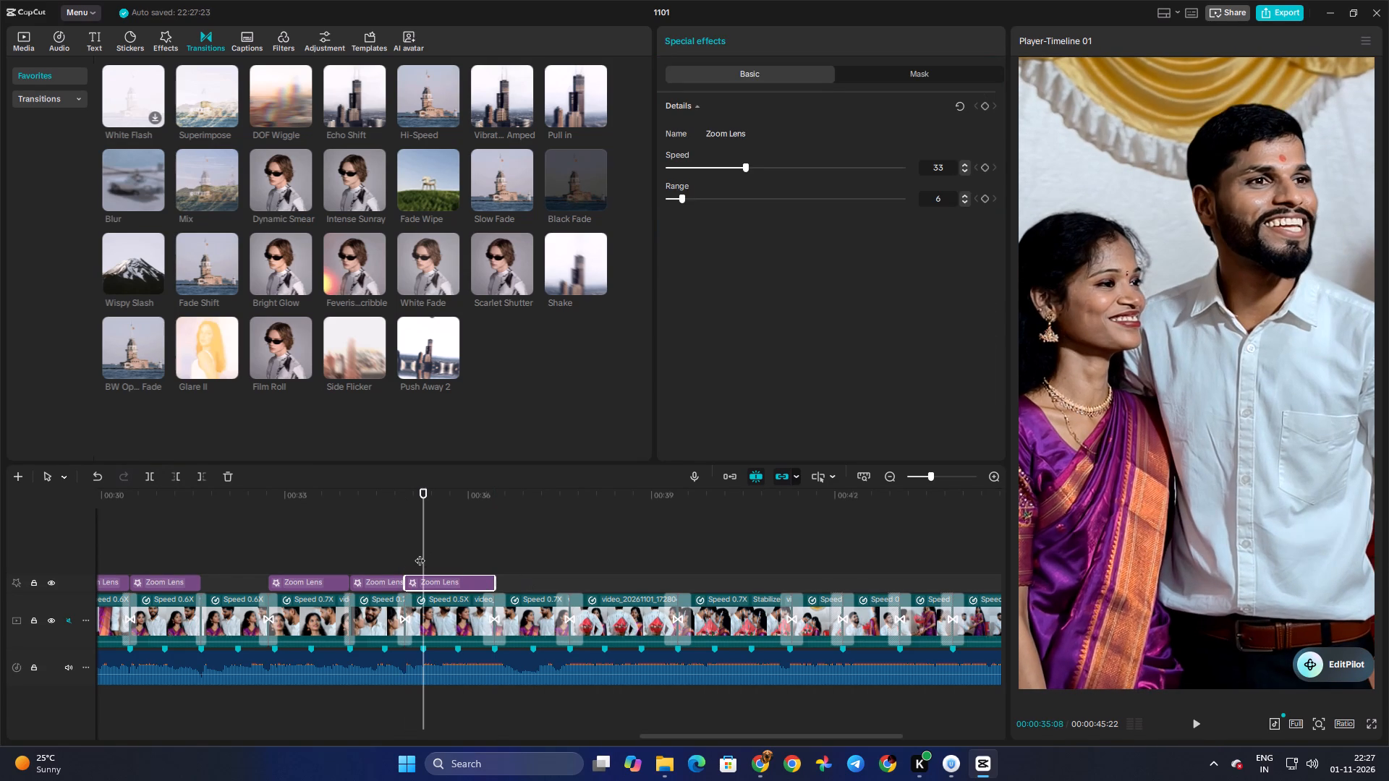
{"action": "key", "text": "space"}
{"action": "key", "text": "space"}
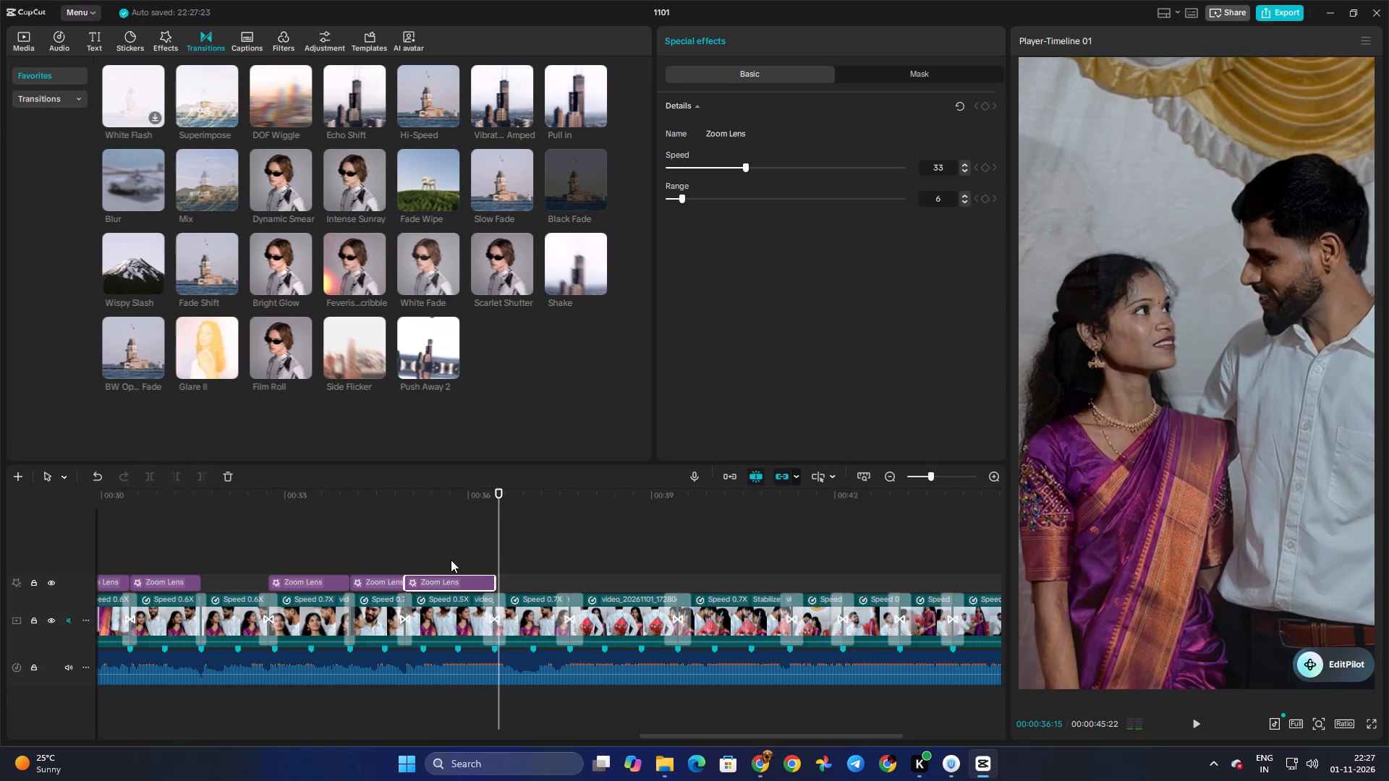
Set the Range of the 0.5X clip's Zoom Lens effect to 2 and play on into the next clip.
{"action": "left_click", "coordinate": [674, 200]}
{"action": "key", "text": "space"}
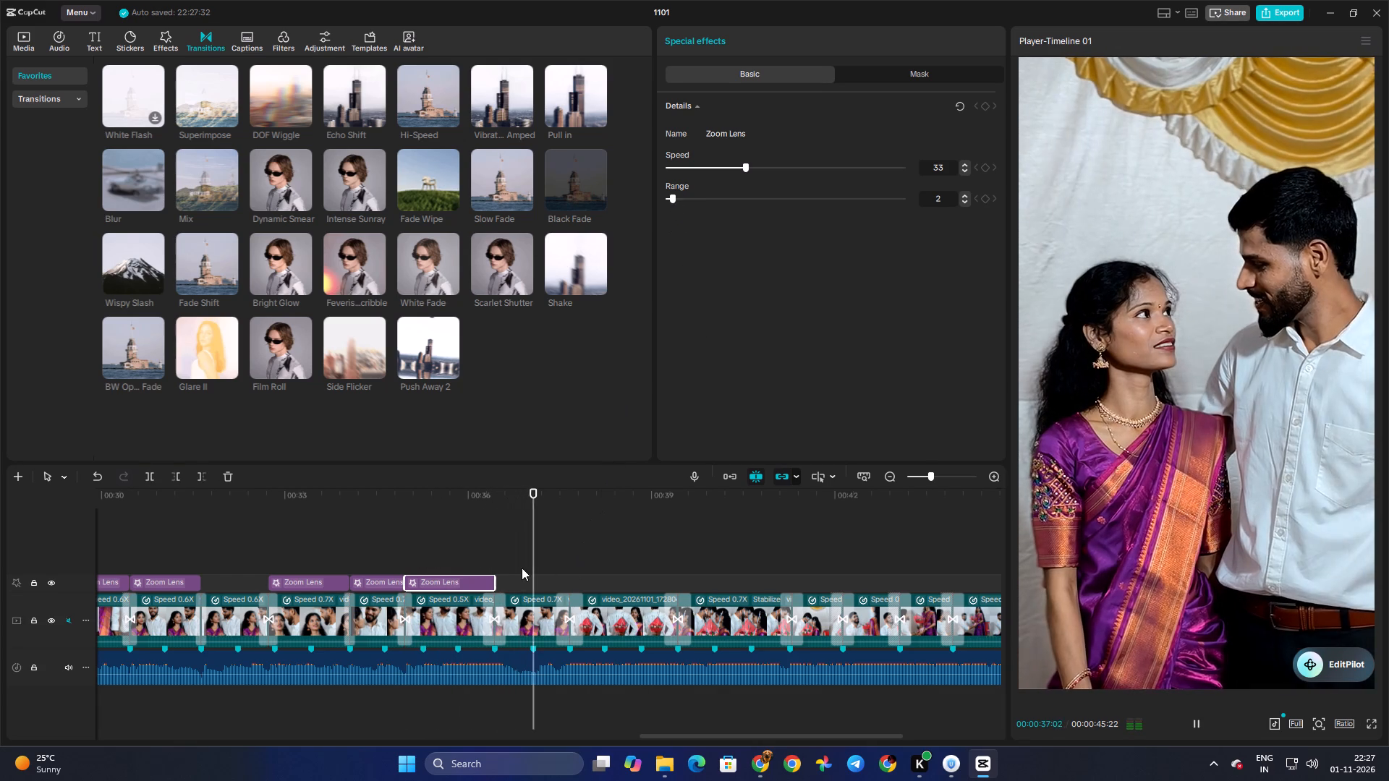
{"action": "key", "text": "space"}
Add transform keyframes at 100% scale to the 0.7X clip at its start, 00:00:36:13, and its end, 00:00:37:20.
{"action": "left_click", "coordinate": [515, 572]}
{"action": "left_click_drag", "start_coordinate": [514, 572], "coordinate": [497, 573]}
{"action": "left_click", "coordinate": [545, 596]}
{"action": "left_click", "coordinate": [985, 107]}
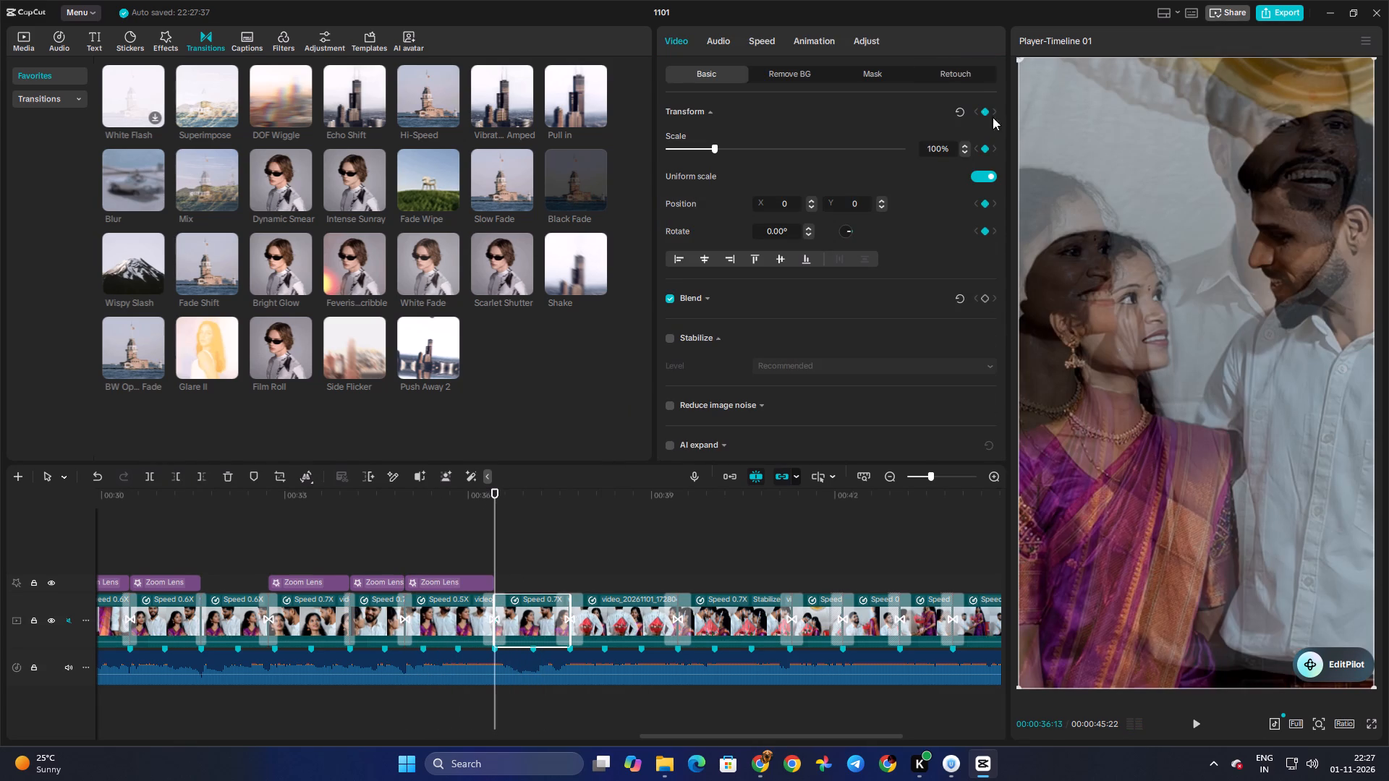
{"action": "left_click", "coordinate": [554, 568]}
{"action": "left_click_drag", "start_coordinate": [554, 568], "coordinate": [565, 571]}
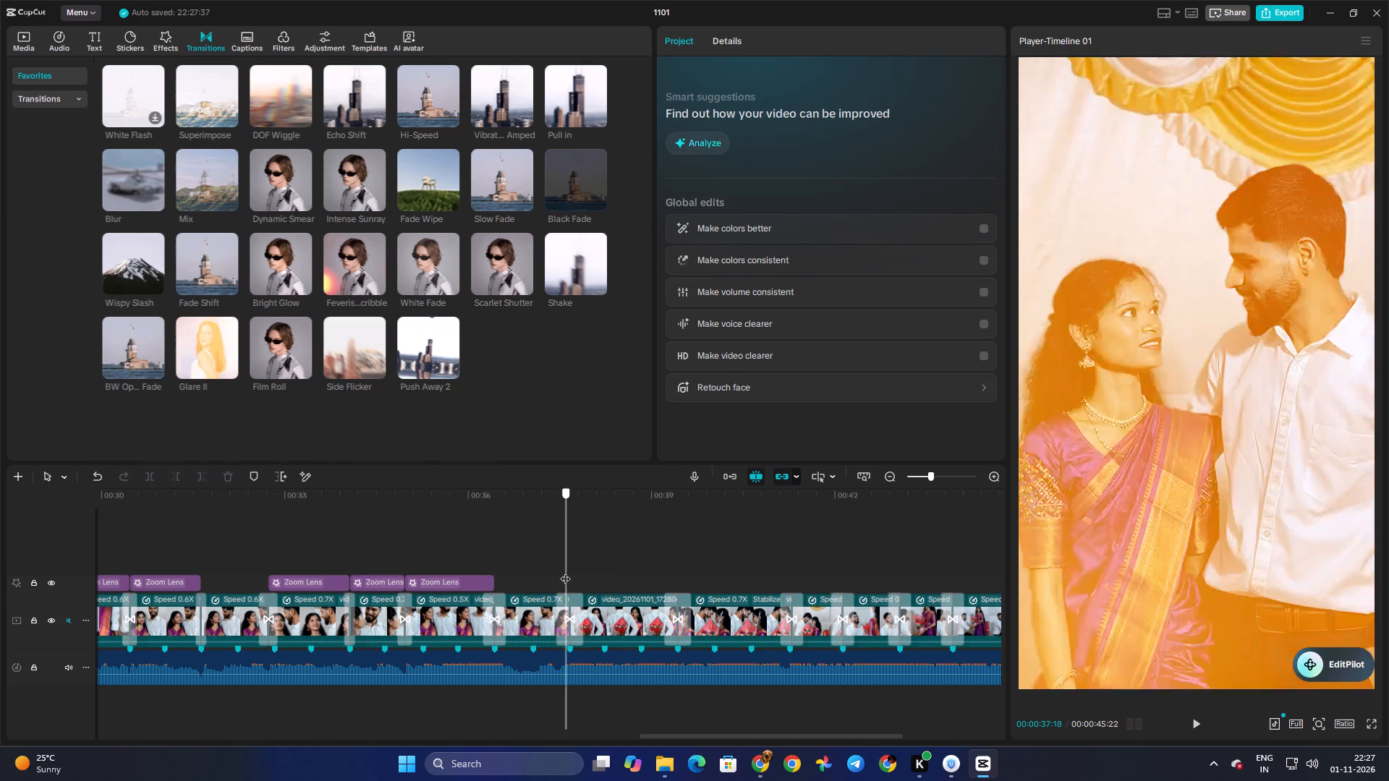
{"action": "left_click_drag", "start_coordinate": [565, 571], "coordinate": [568, 573]}
{"action": "left_click", "coordinate": [551, 612]}
{"action": "double_click", "coordinate": [954, 113]}
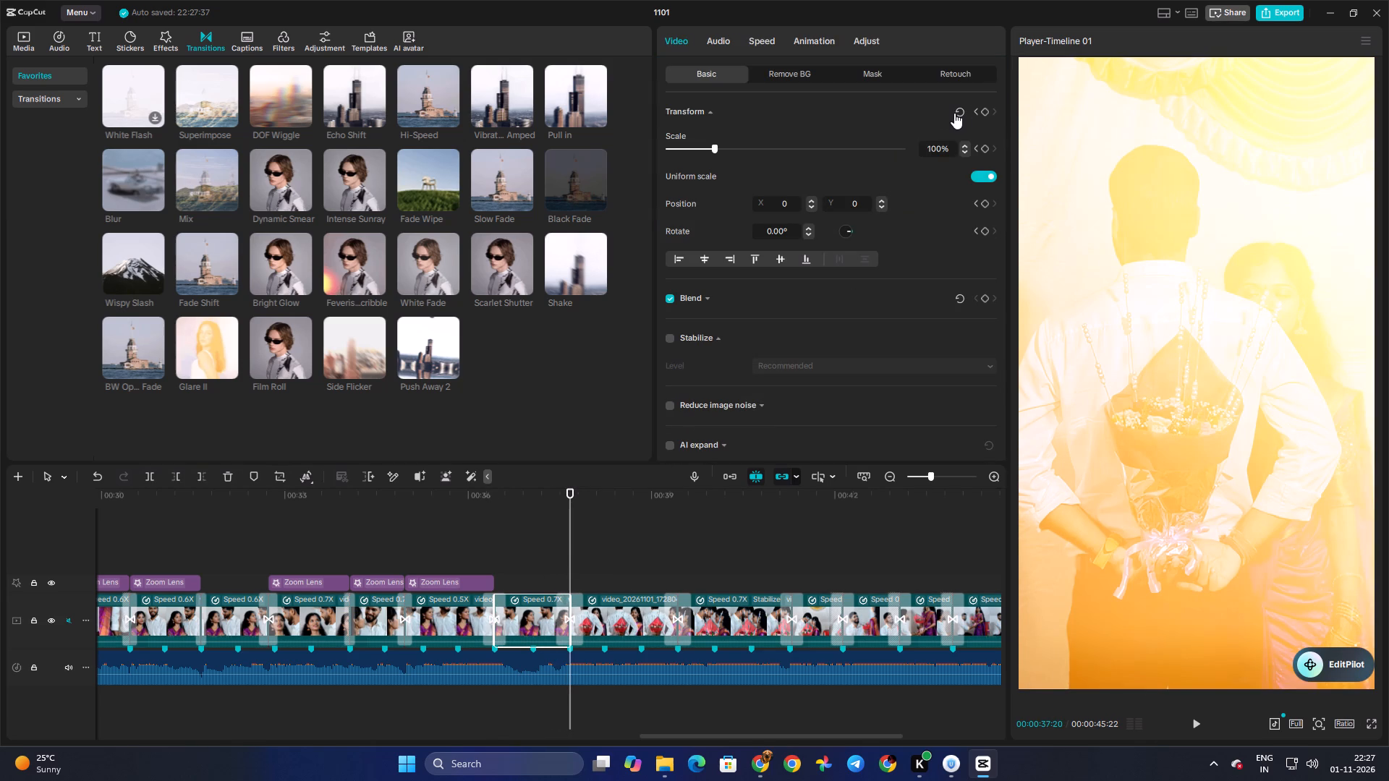
{"action": "left_click", "coordinate": [982, 112]}
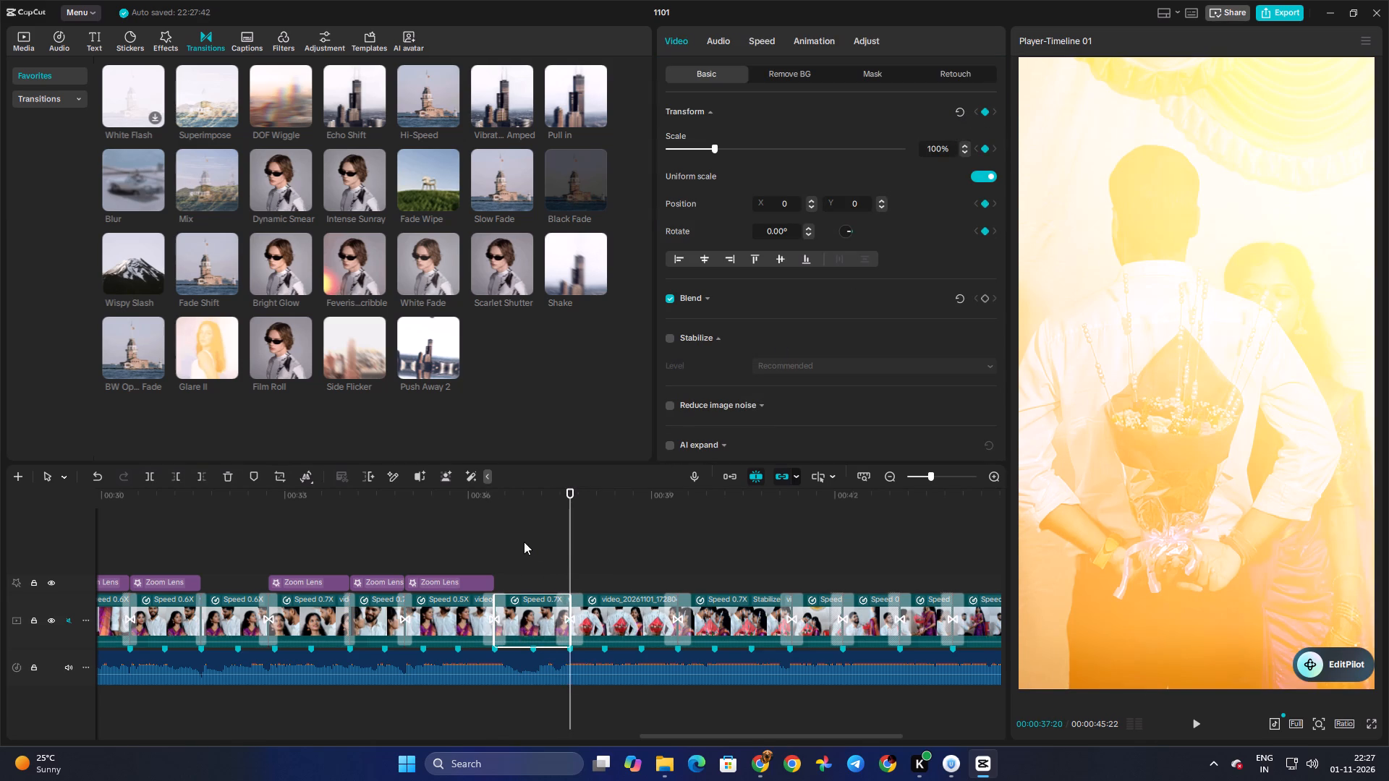
Add a transform keyframe at 00:00:36:19 on the same 0.7X clip and scale it to about 143% there.
{"action": "left_click", "coordinate": [524, 542]}
{"action": "left_click_drag", "start_coordinate": [523, 542], "coordinate": [507, 545]}
{"action": "left_click", "coordinate": [532, 584]}
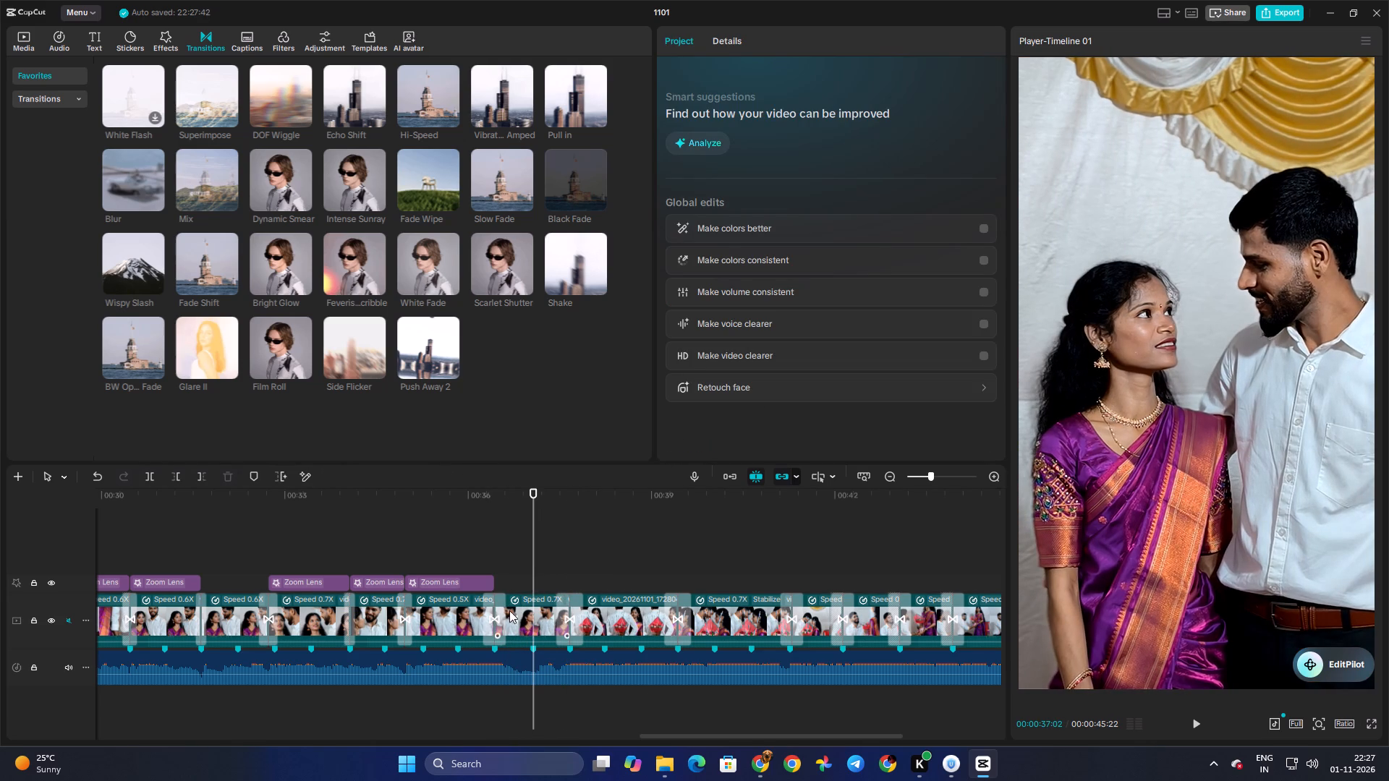
{"action": "left_click", "coordinate": [509, 610]}
{"action": "left_click", "coordinate": [506, 572]}
{"action": "left_click", "coordinate": [517, 622]}
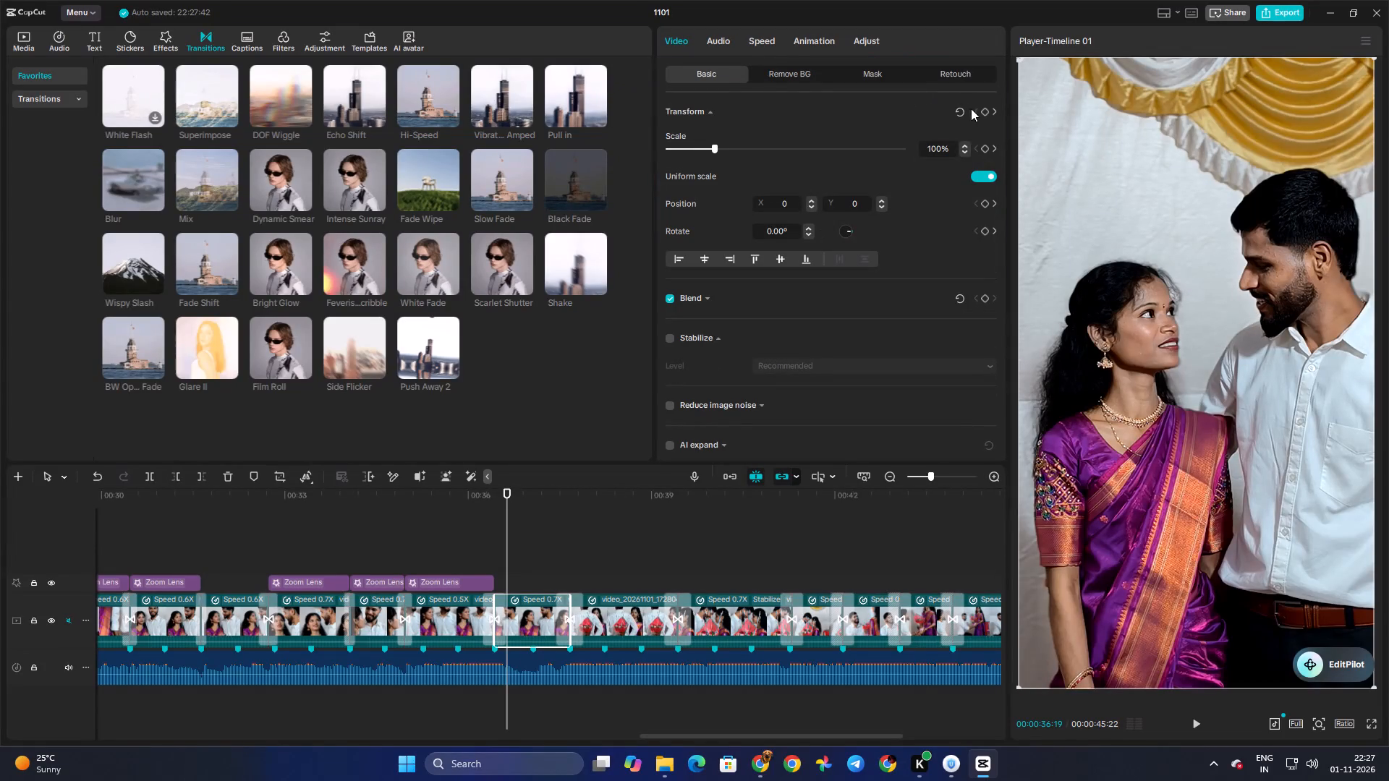
{"action": "left_click", "coordinate": [982, 108]}
{"action": "left_click", "coordinate": [731, 146]}
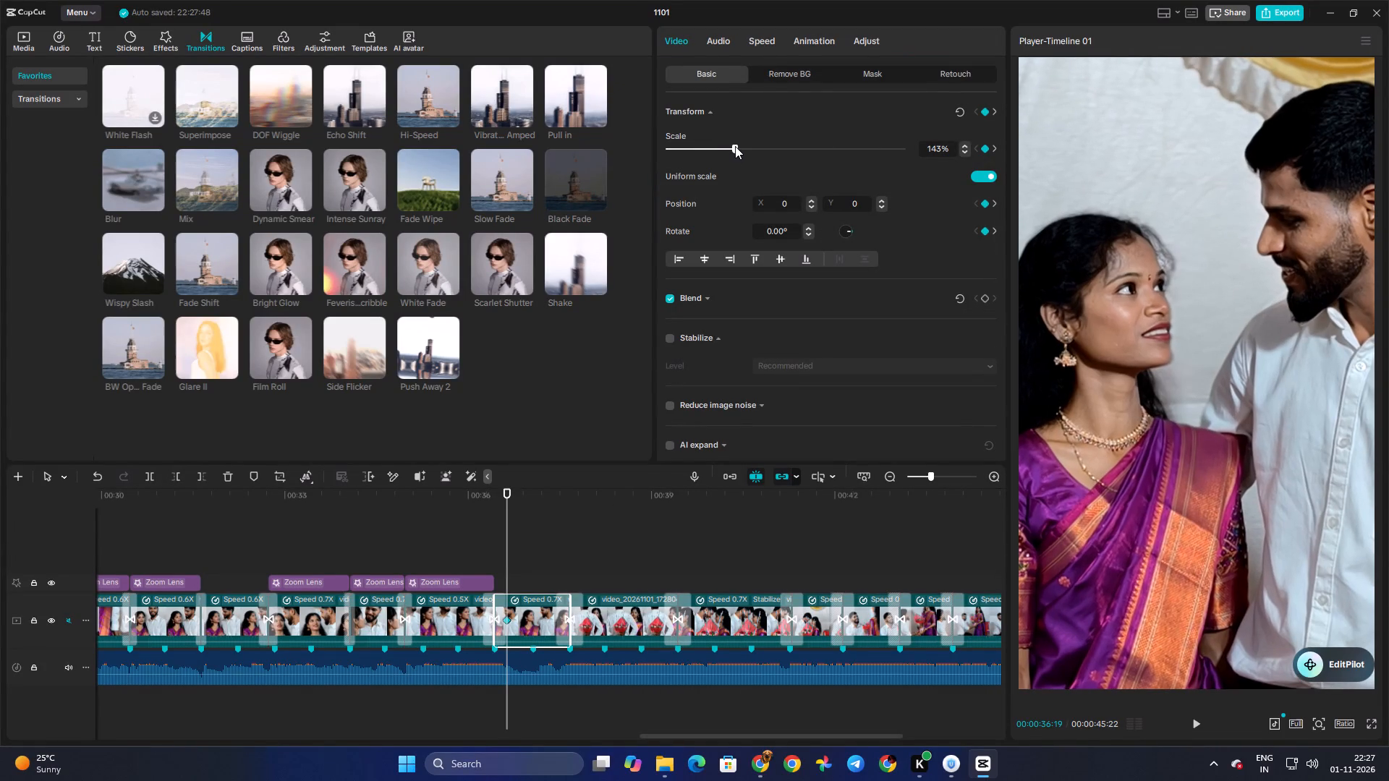
{"action": "left_click", "coordinate": [506, 620]}
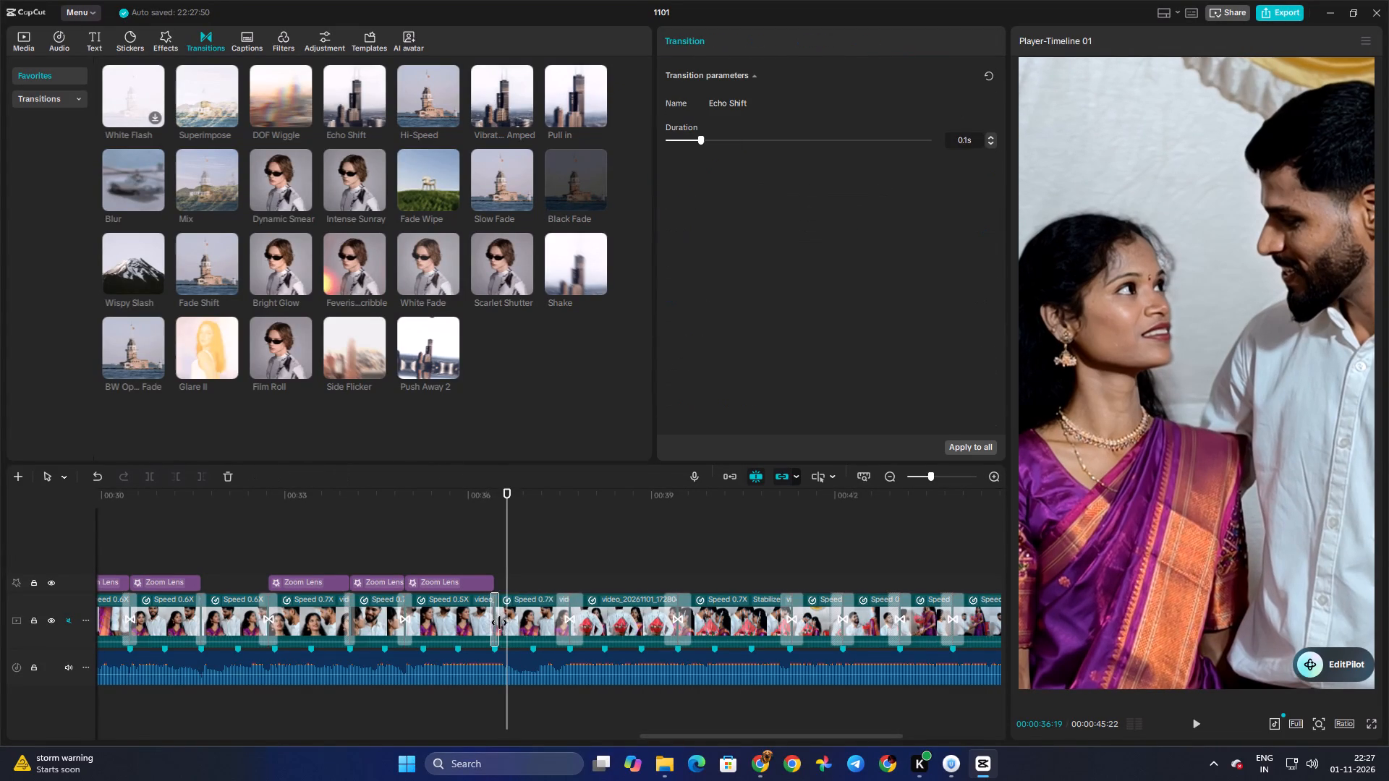
Play the keyframed zoom on the 0.7X clip from just before 00:00:36:13 and check its motion and transitions.
{"action": "left_click", "coordinate": [497, 552]}
{"action": "left_click_drag", "start_coordinate": [497, 552], "coordinate": [482, 552]}
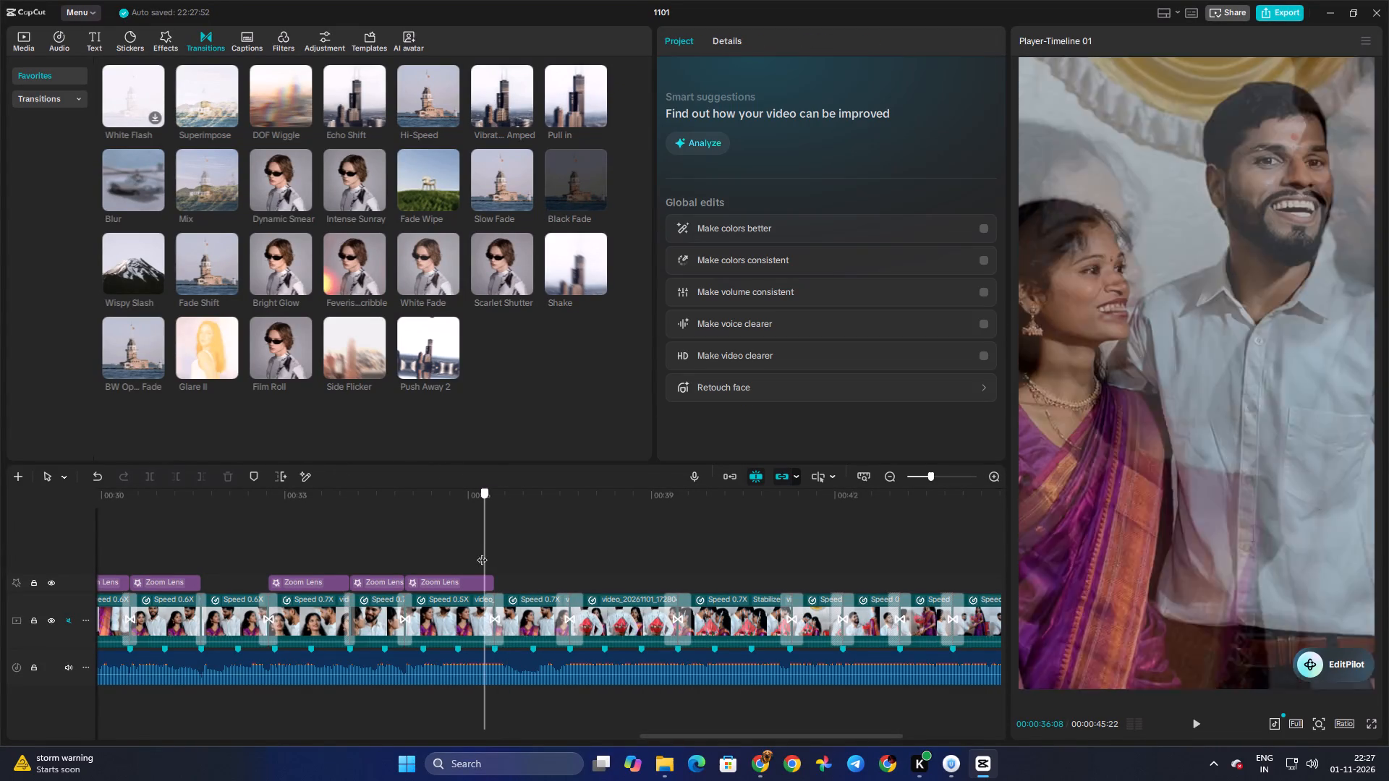
{"action": "left_click_drag", "start_coordinate": [482, 552], "coordinate": [481, 553]}
{"action": "key", "text": "space"}
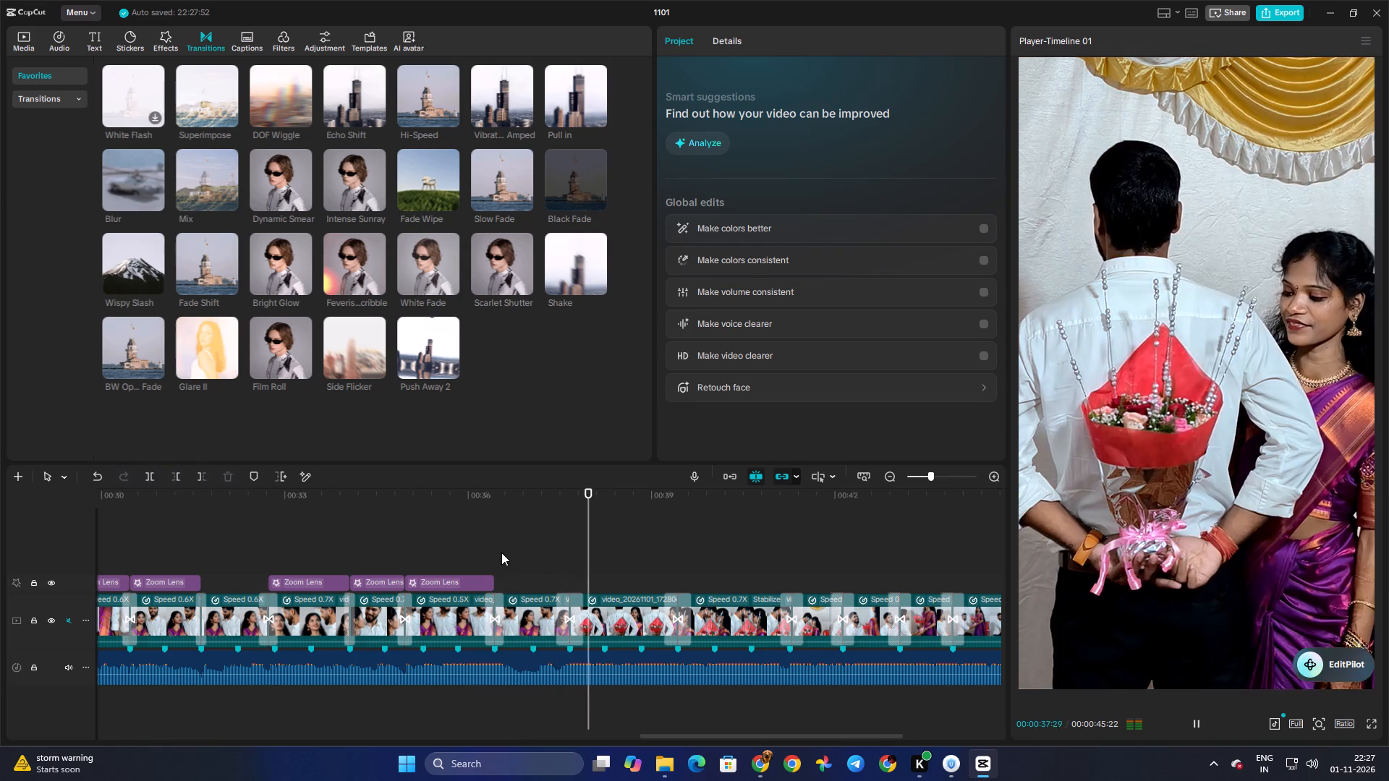
{"action": "left_click", "coordinate": [506, 552]}
{"action": "left_click_drag", "start_coordinate": [506, 552], "coordinate": [487, 553]}
{"action": "key", "text": "space"}
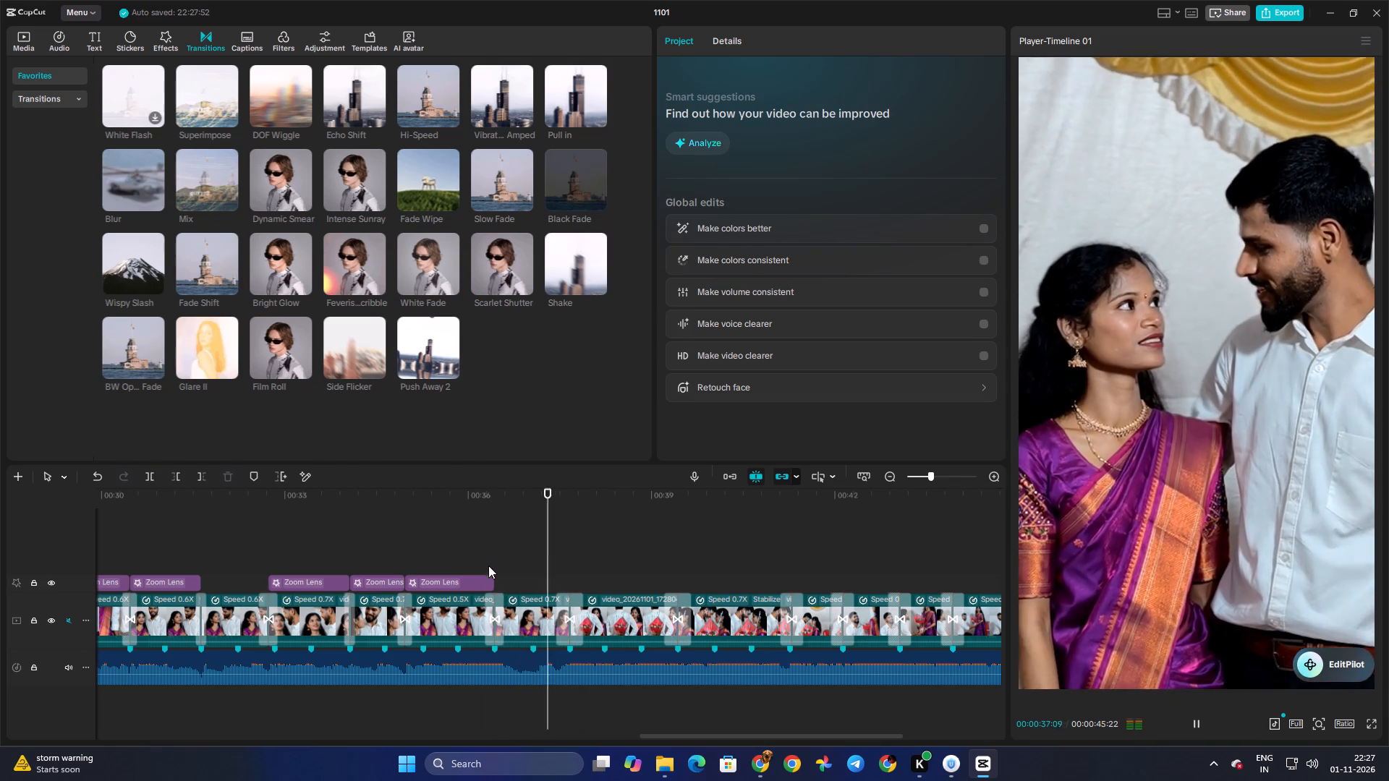
{"action": "key", "text": "space"}
Stabilize the keyframed 0.7X clip at the Recommended level and play it from just before its start.
{"action": "left_click", "coordinate": [529, 627]}
{"action": "left_click", "coordinate": [671, 340]}
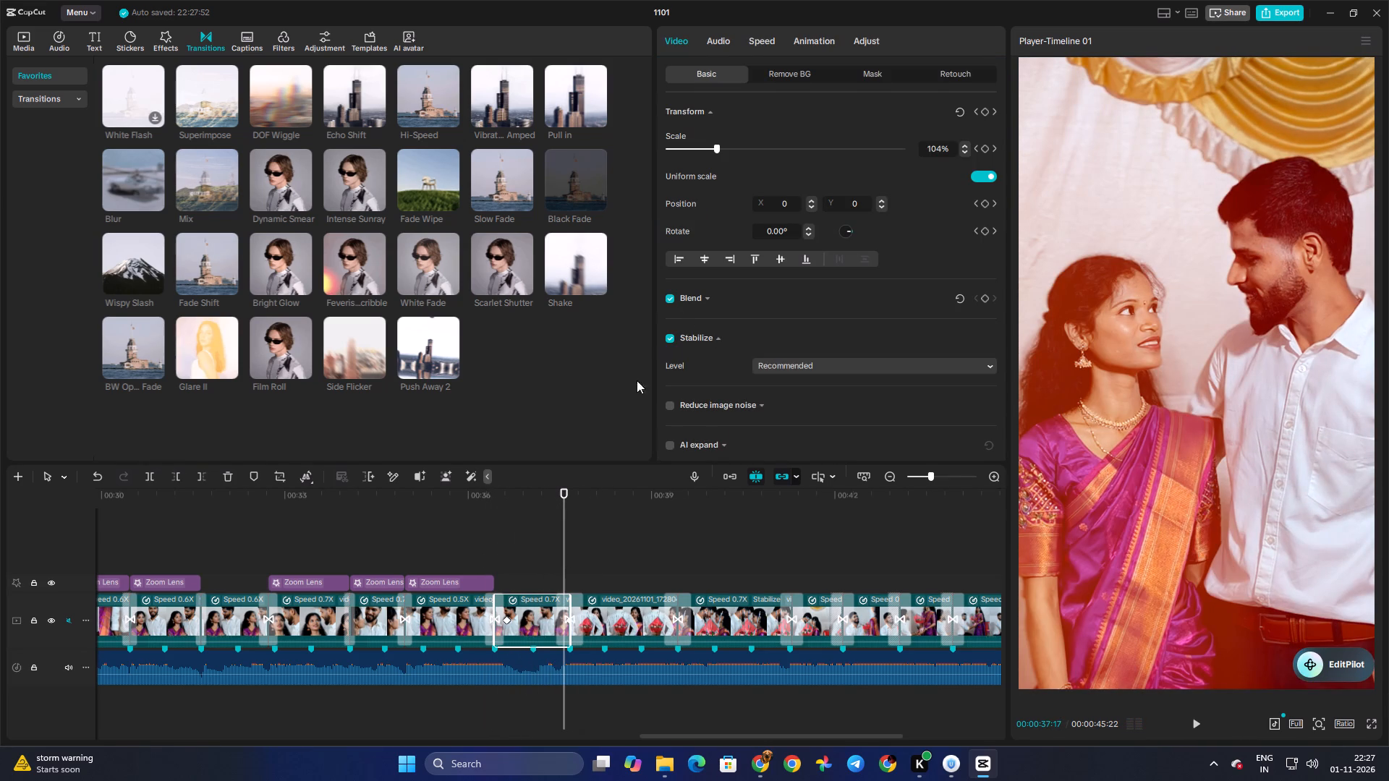
{"action": "left_click", "coordinate": [468, 555]}
{"action": "key", "text": "space"}
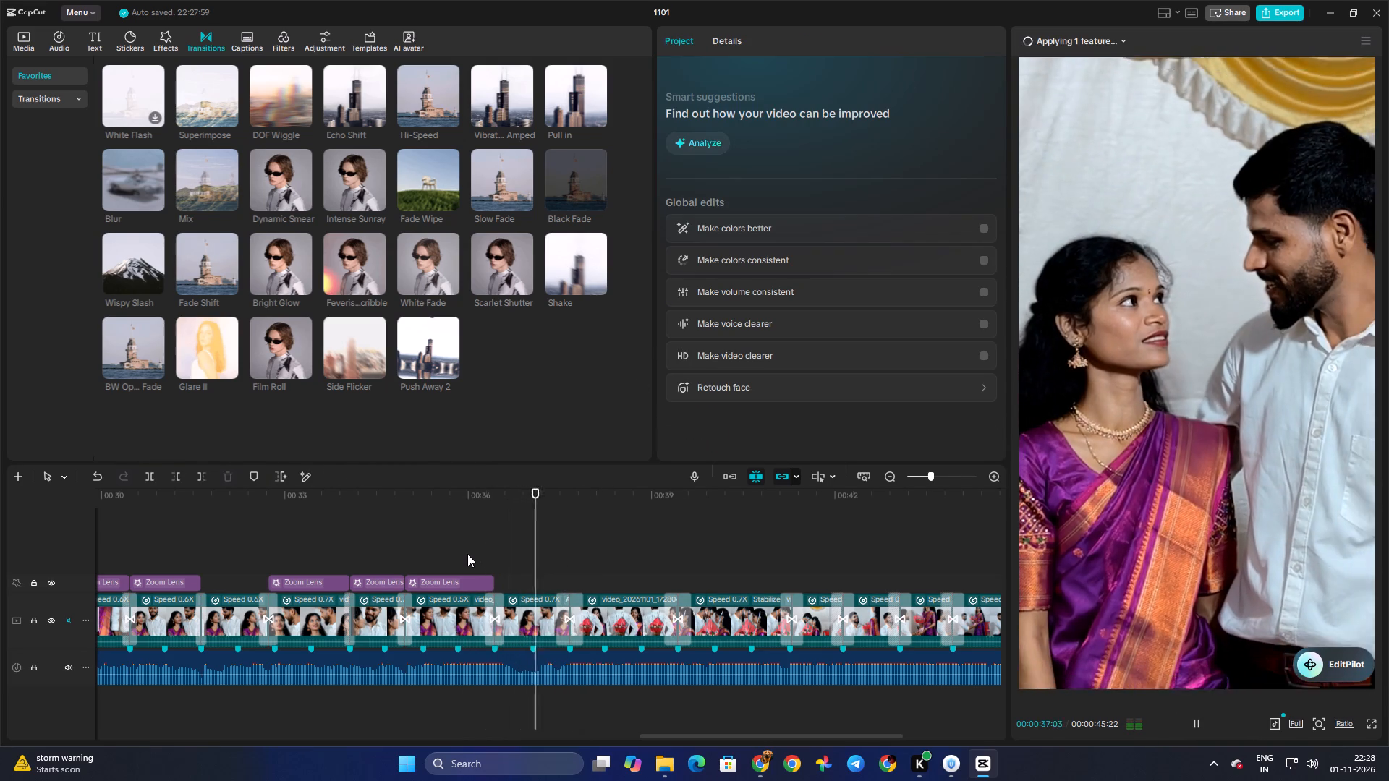
{"action": "key", "text": "space"}
Paste Zoom Lens over the bouquet clip at 00:00:37:20, extend it to the clip's end, and set its Range to 4.
{"action": "left_click", "coordinate": [581, 567]}
{"action": "left_click_drag", "start_coordinate": [579, 567], "coordinate": [574, 570]}
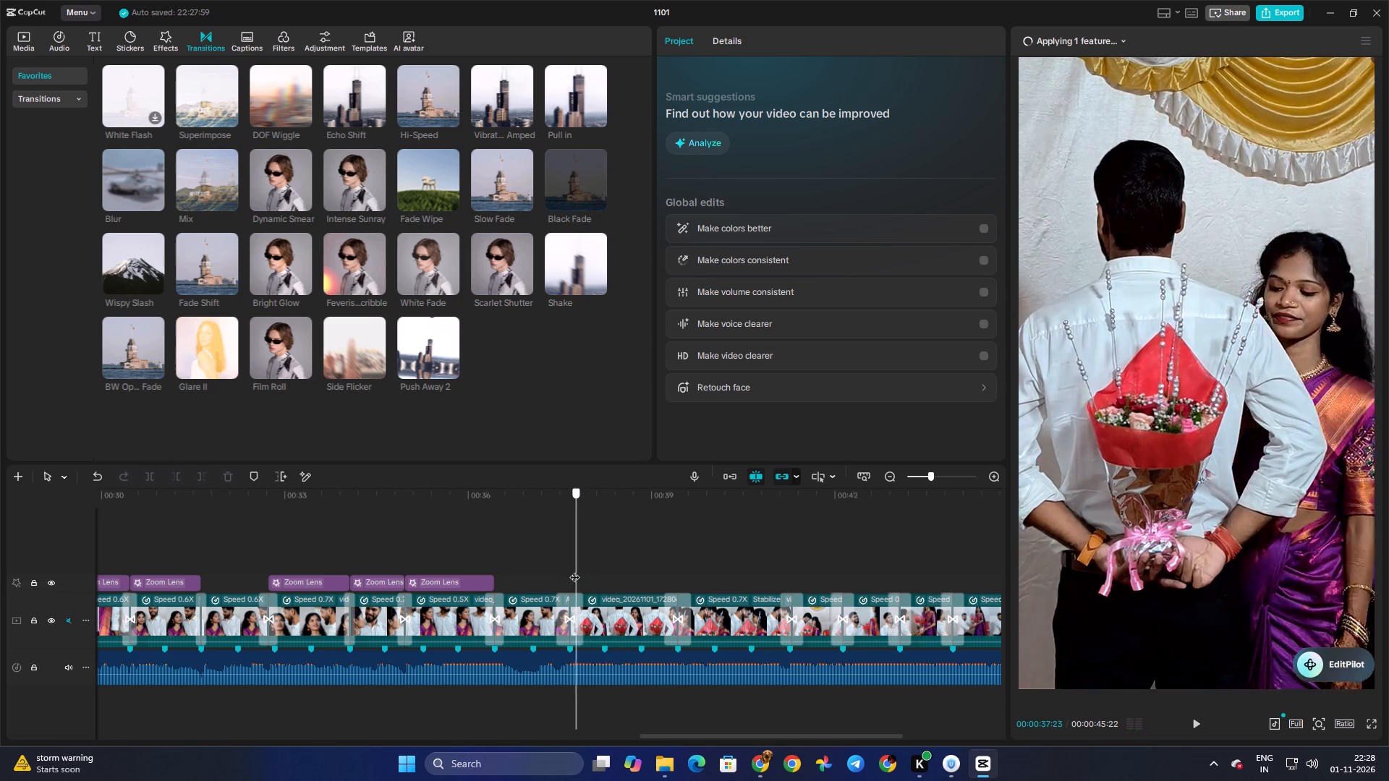
{"action": "left_click_drag", "start_coordinate": [574, 570], "coordinate": [571, 571]}
{"action": "key", "text": "ctrl+v"}
{"action": "left_click_drag", "start_coordinate": [655, 579], "coordinate": [671, 581]}
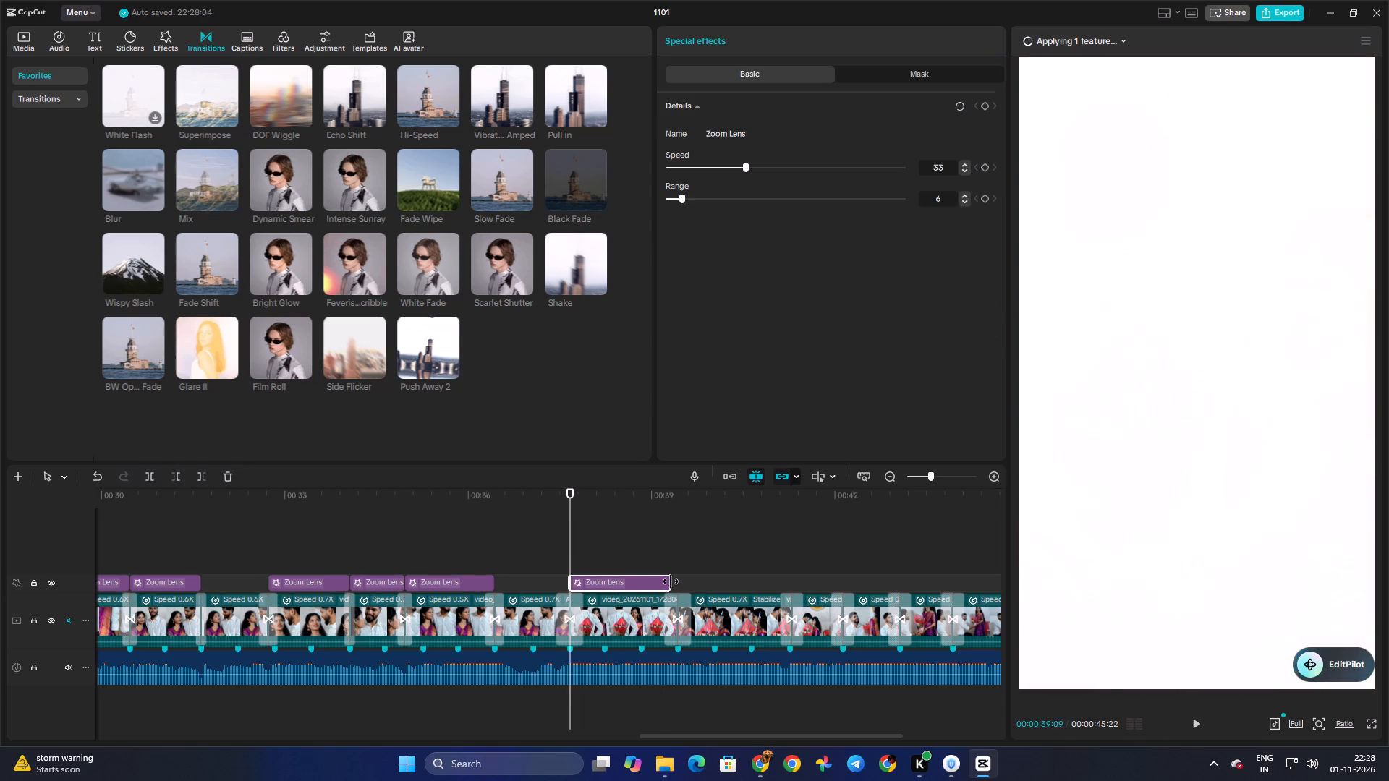
{"action": "left_click_drag", "start_coordinate": [671, 581], "coordinate": [674, 582]}
{"action": "left_click", "coordinate": [677, 191]}
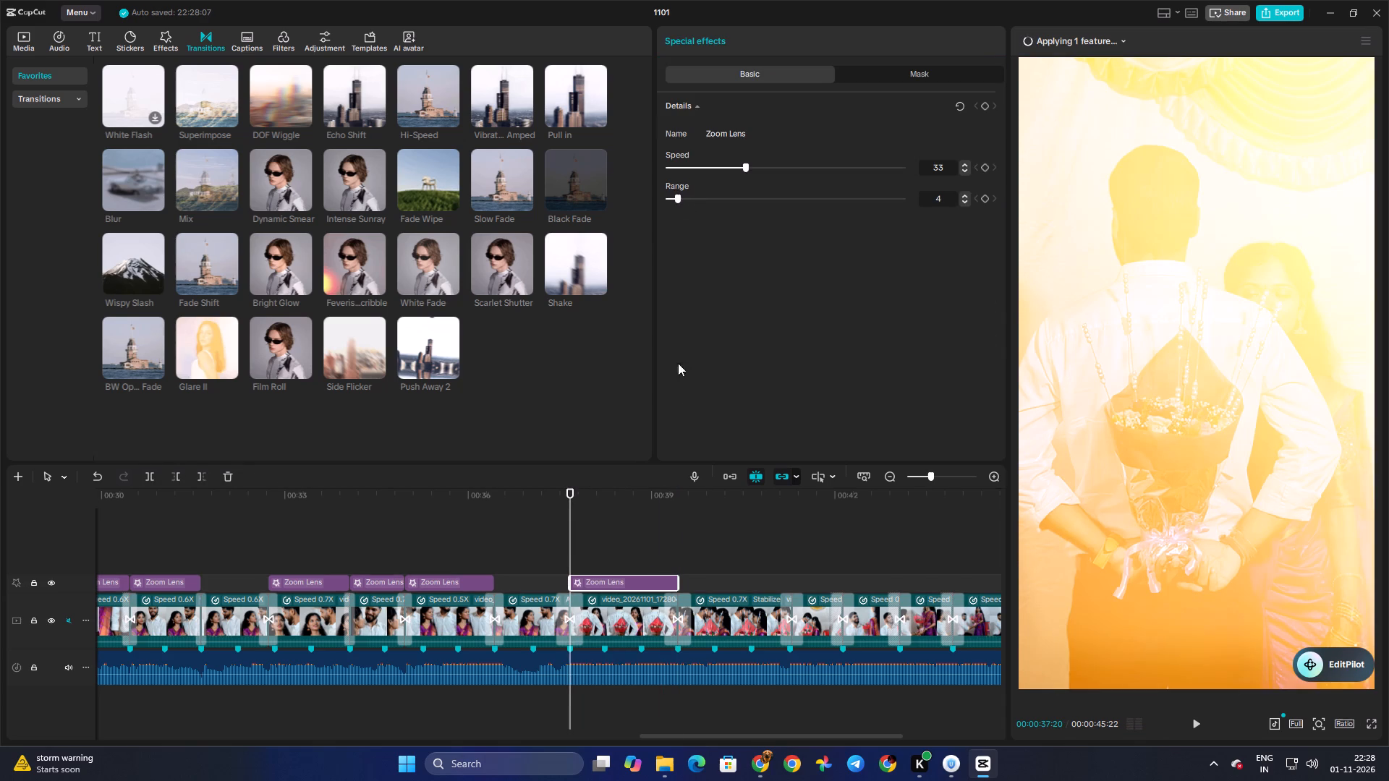
Play the bouquet clip repeatedly to check its Zoom Lens effect and the transition at its end.
{"action": "key", "text": "space"}
{"action": "key", "text": "space"}
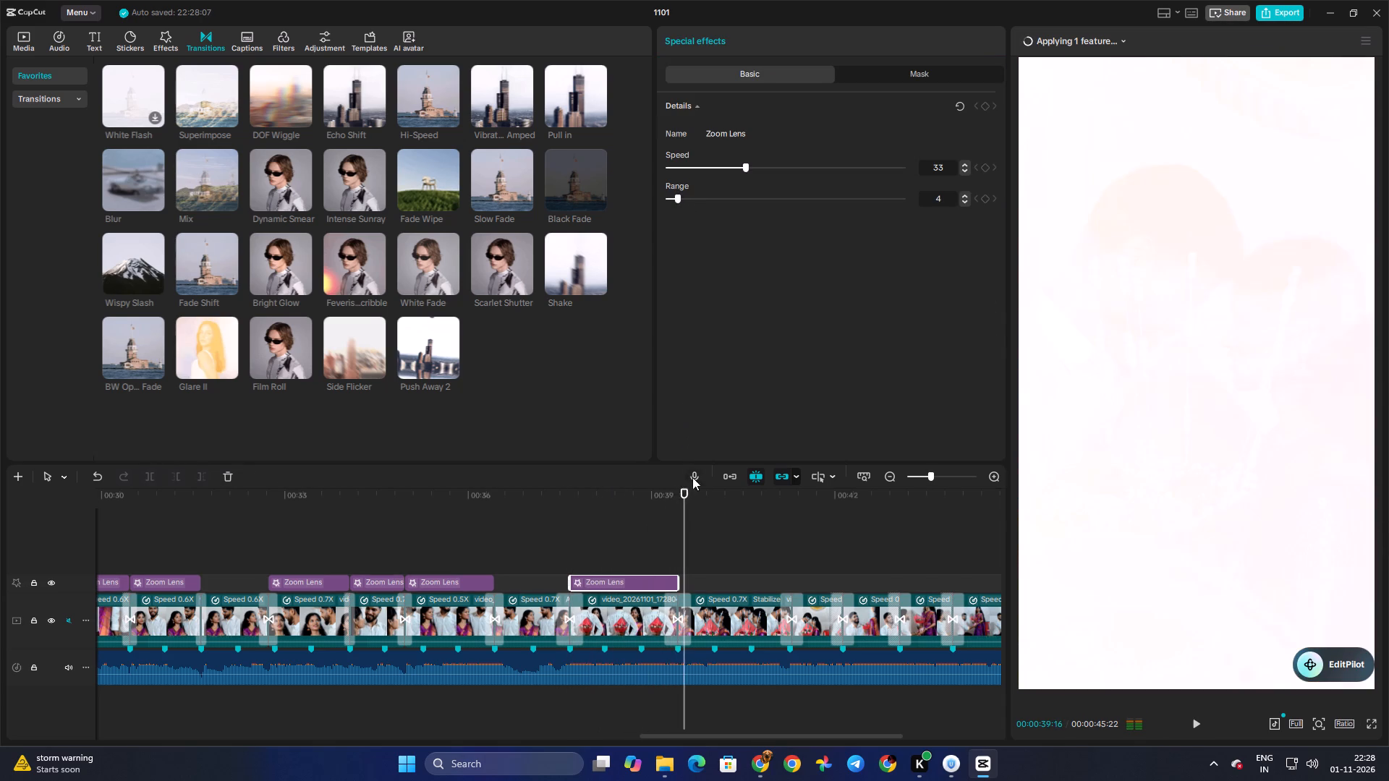
{"action": "left_click", "coordinate": [635, 513]}
{"action": "key", "text": "space"}
{"action": "left_click", "coordinate": [641, 546]}
{"action": "left_click_drag", "start_coordinate": [640, 546], "coordinate": [598, 547]}
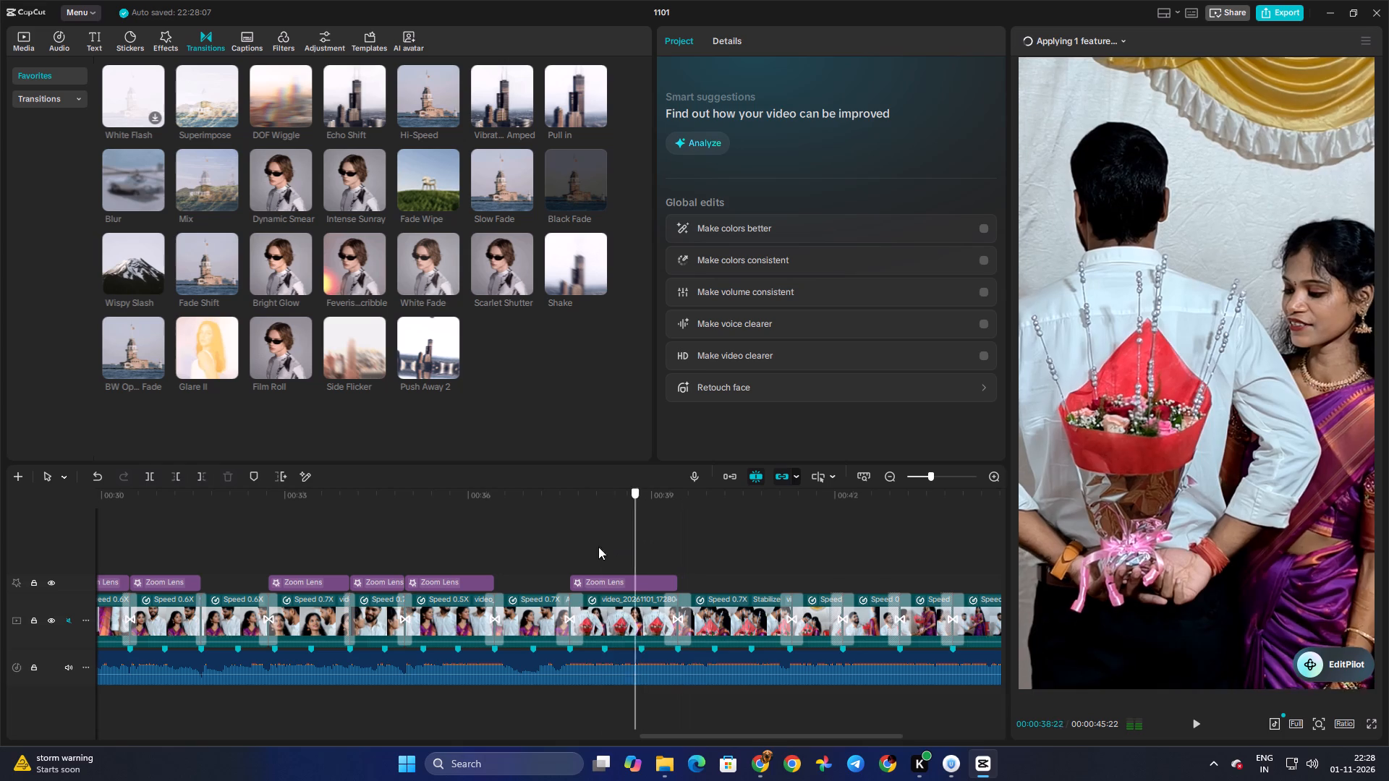
{"action": "left_click_drag", "start_coordinate": [598, 547], "coordinate": [582, 548]}
{"action": "key", "text": "space"}
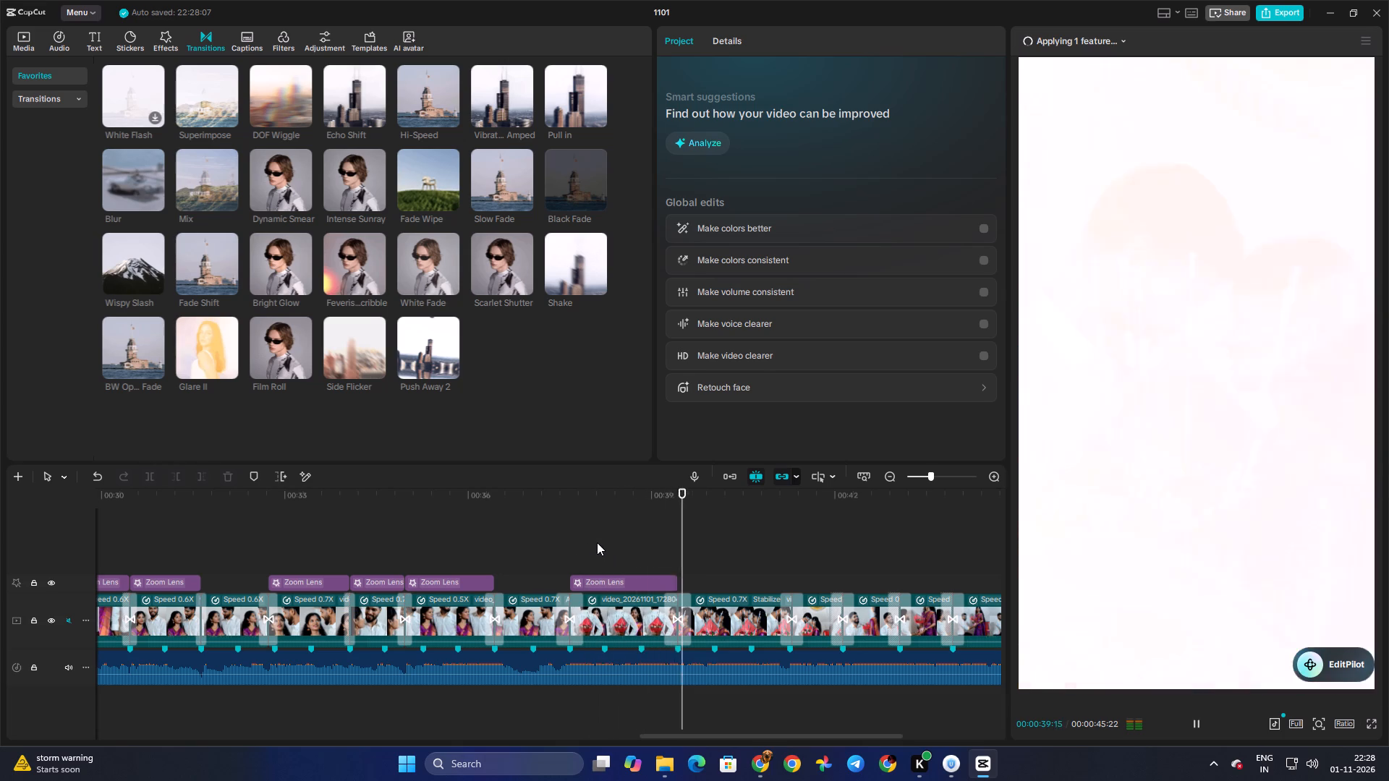
{"action": "key", "text": "space"}
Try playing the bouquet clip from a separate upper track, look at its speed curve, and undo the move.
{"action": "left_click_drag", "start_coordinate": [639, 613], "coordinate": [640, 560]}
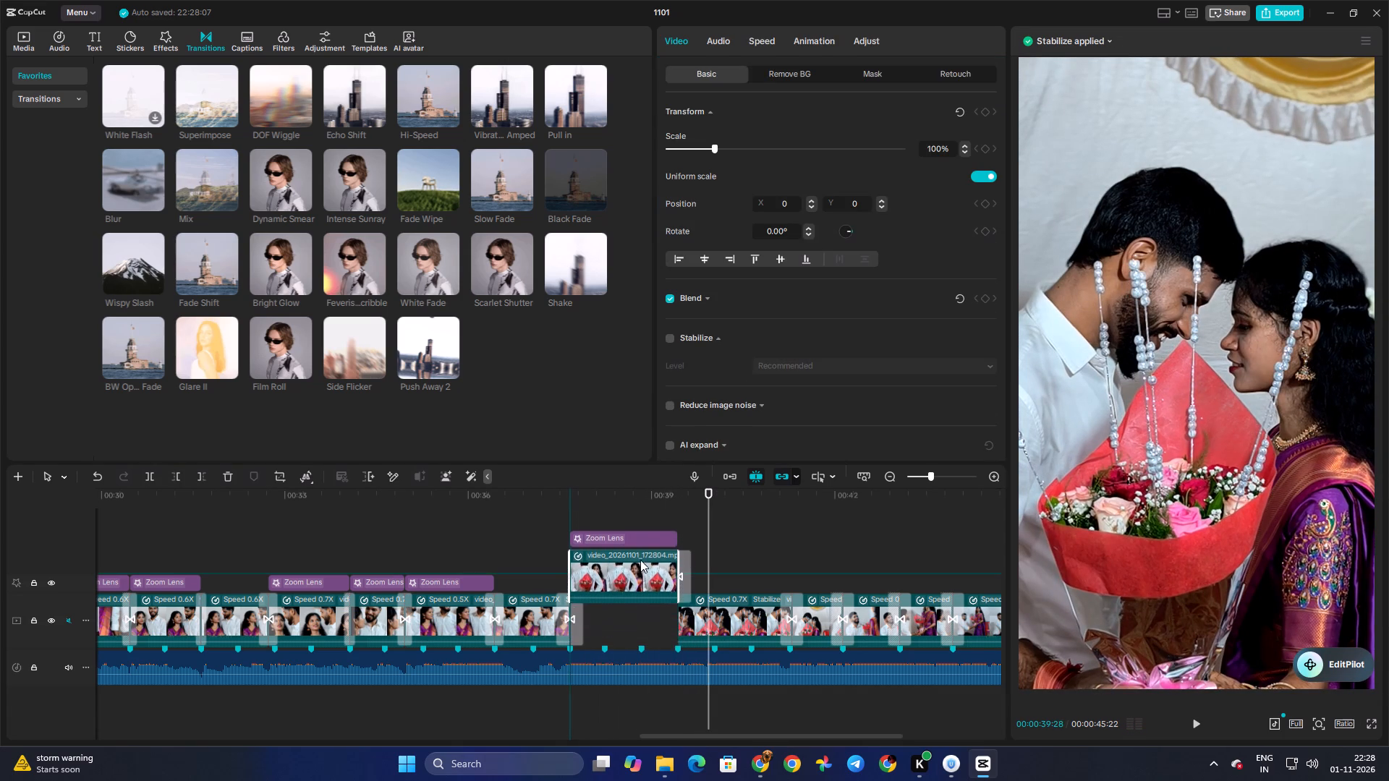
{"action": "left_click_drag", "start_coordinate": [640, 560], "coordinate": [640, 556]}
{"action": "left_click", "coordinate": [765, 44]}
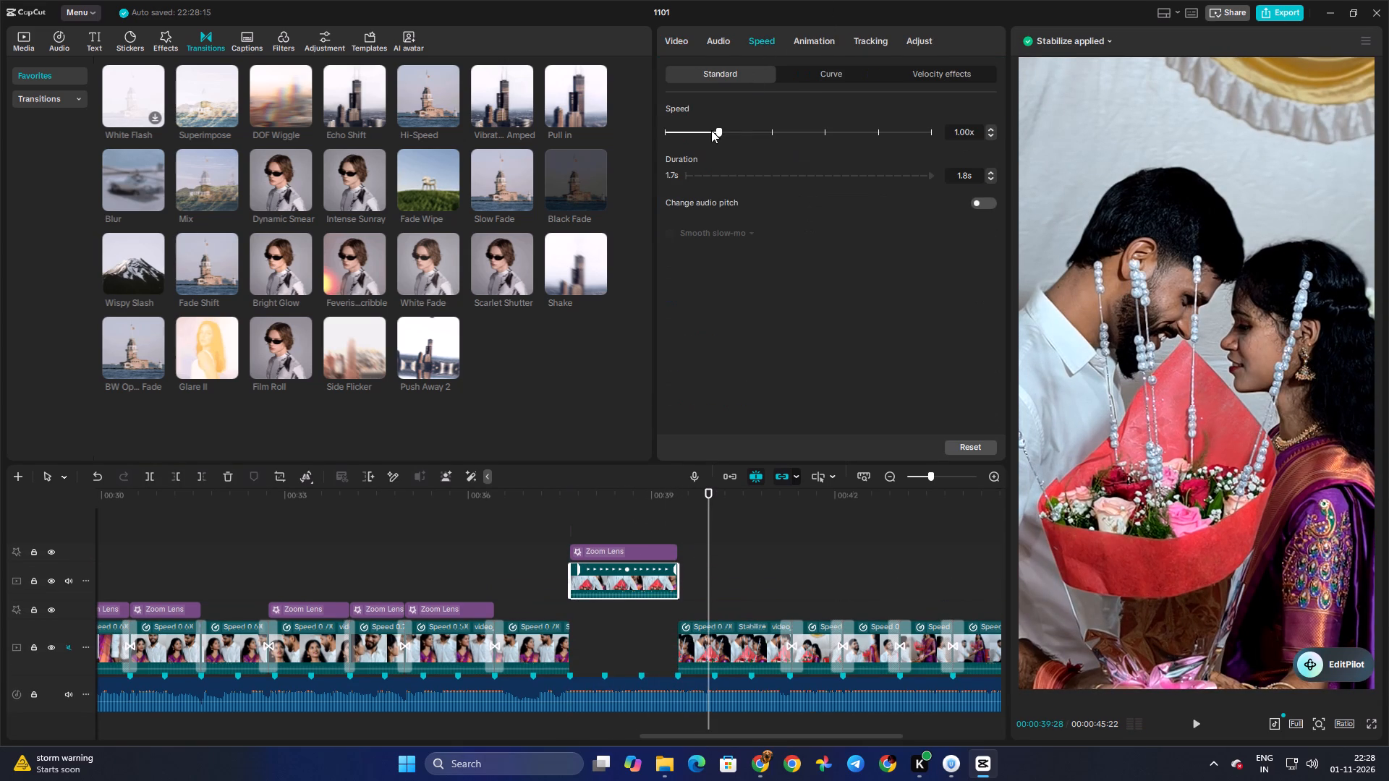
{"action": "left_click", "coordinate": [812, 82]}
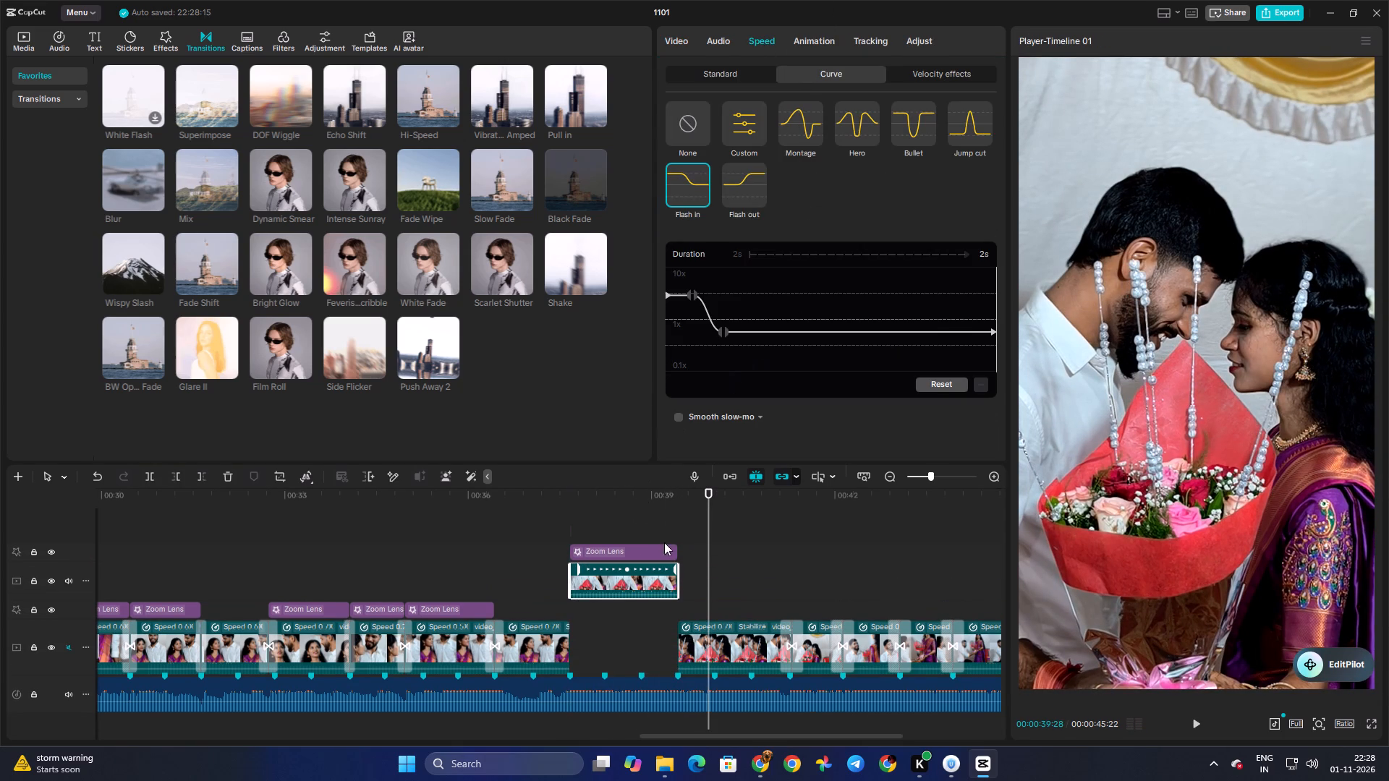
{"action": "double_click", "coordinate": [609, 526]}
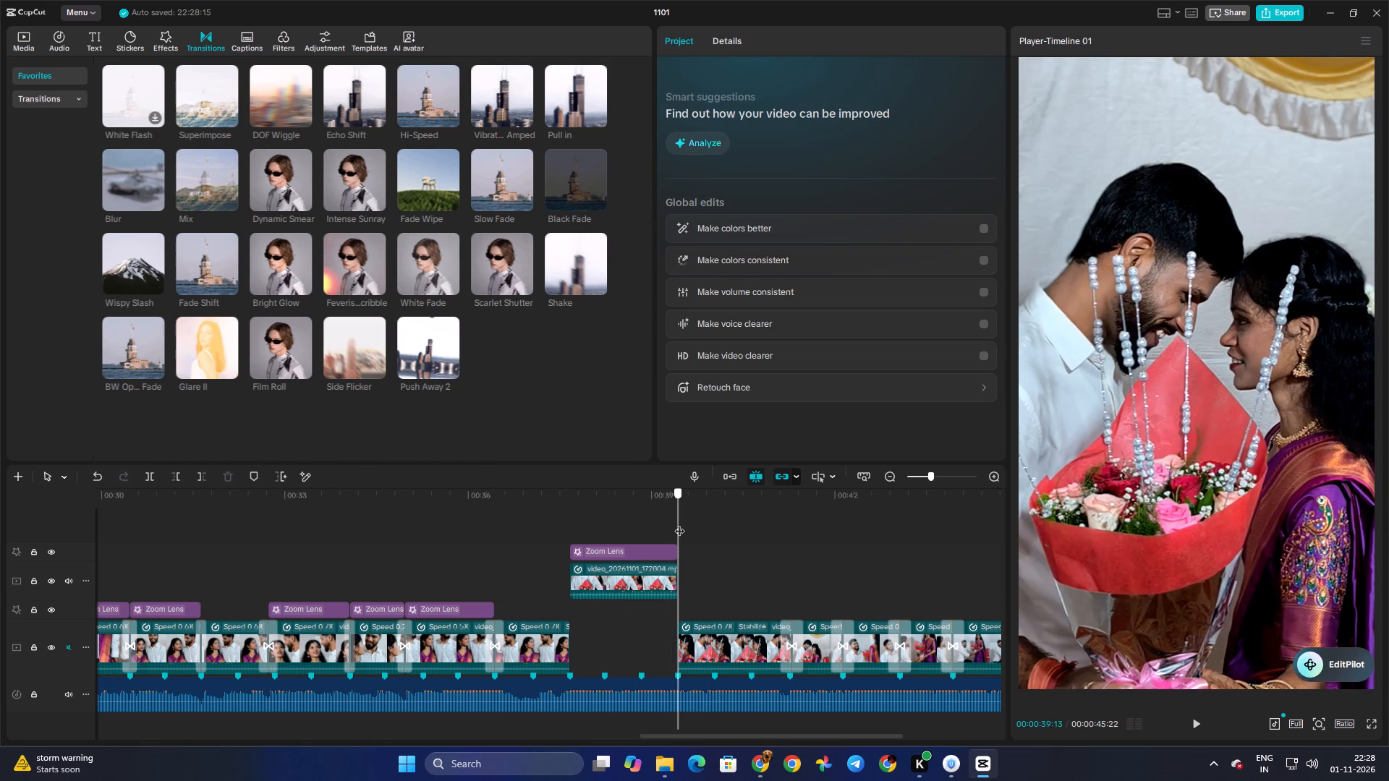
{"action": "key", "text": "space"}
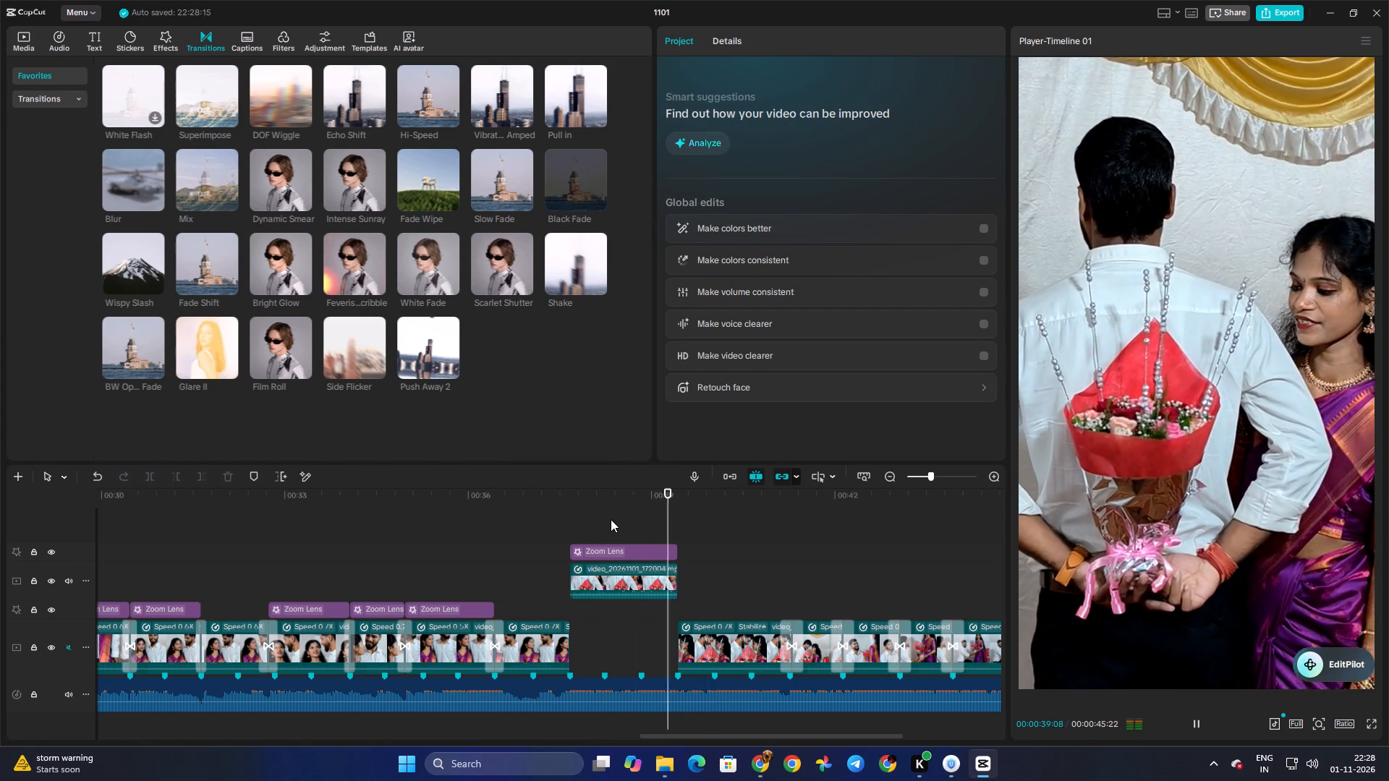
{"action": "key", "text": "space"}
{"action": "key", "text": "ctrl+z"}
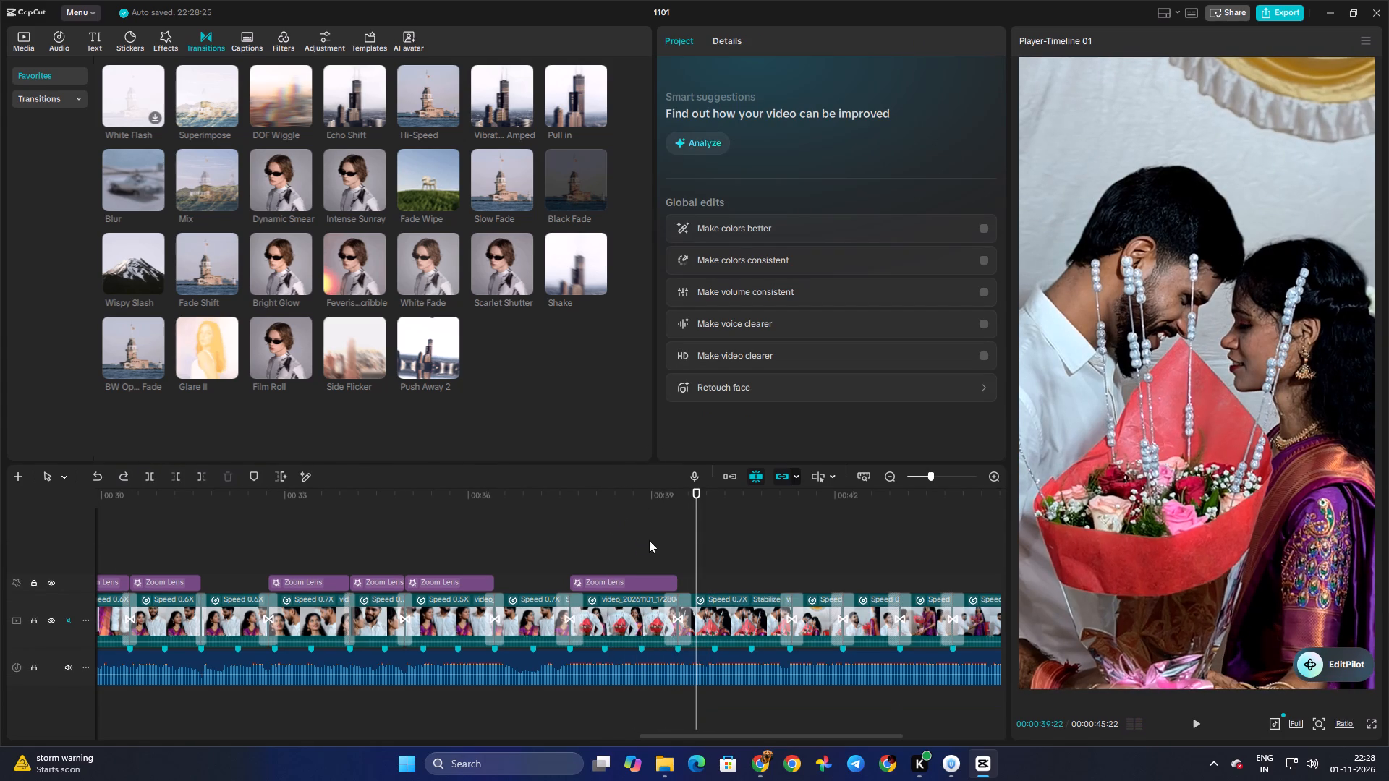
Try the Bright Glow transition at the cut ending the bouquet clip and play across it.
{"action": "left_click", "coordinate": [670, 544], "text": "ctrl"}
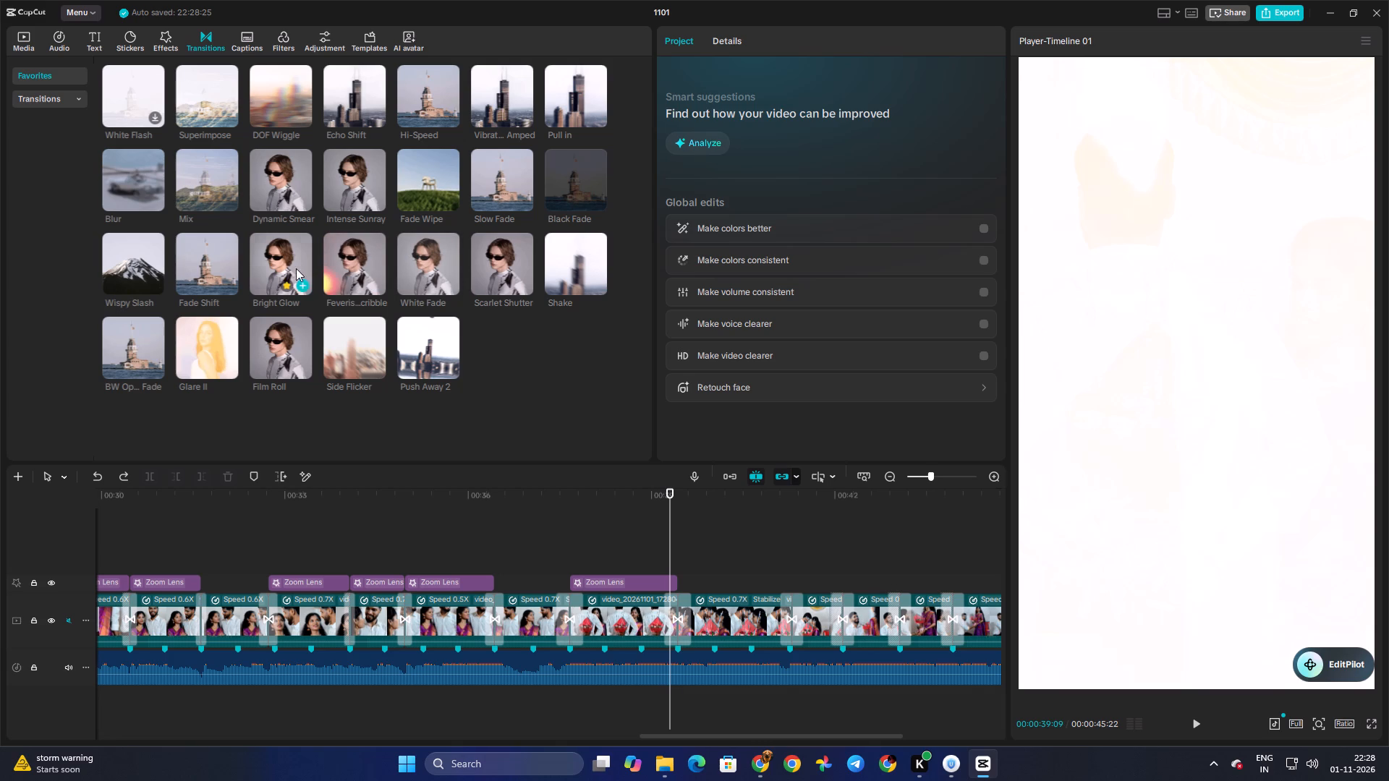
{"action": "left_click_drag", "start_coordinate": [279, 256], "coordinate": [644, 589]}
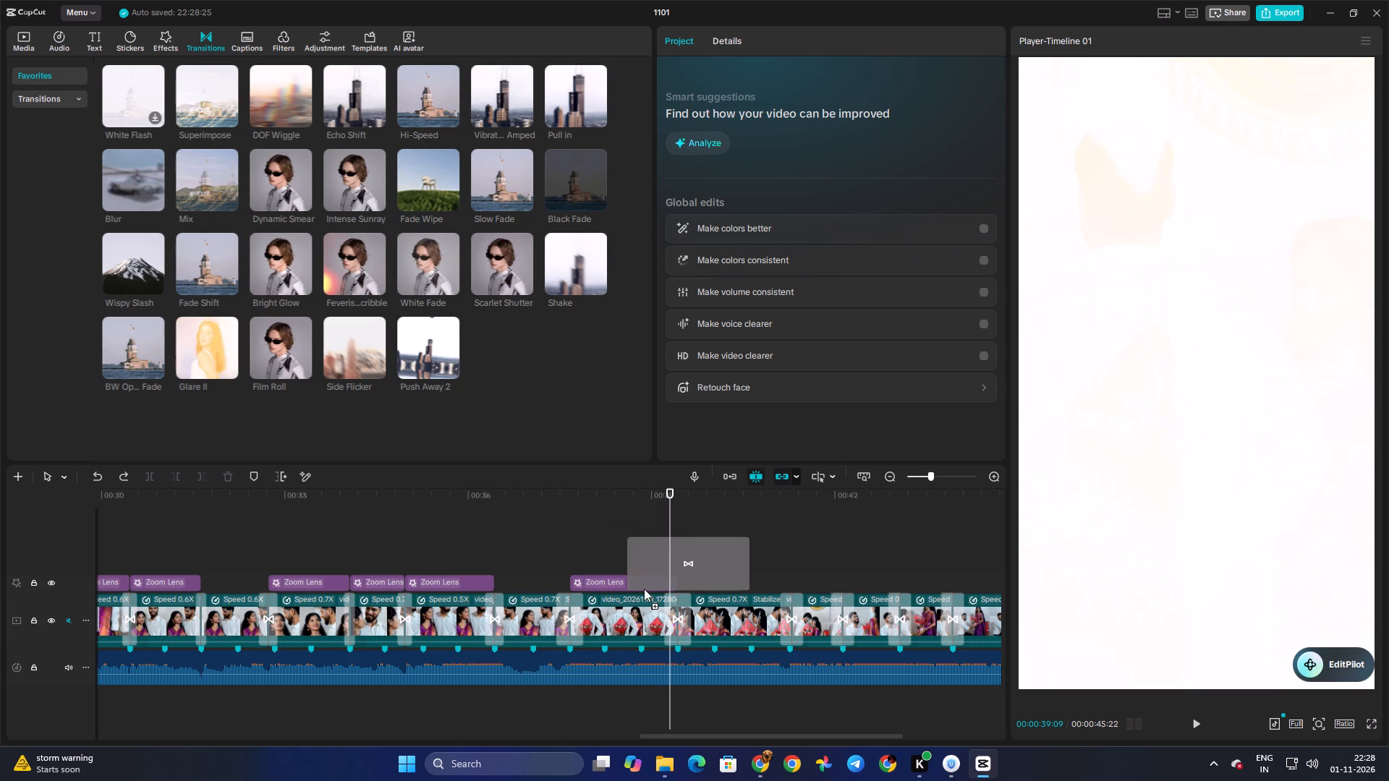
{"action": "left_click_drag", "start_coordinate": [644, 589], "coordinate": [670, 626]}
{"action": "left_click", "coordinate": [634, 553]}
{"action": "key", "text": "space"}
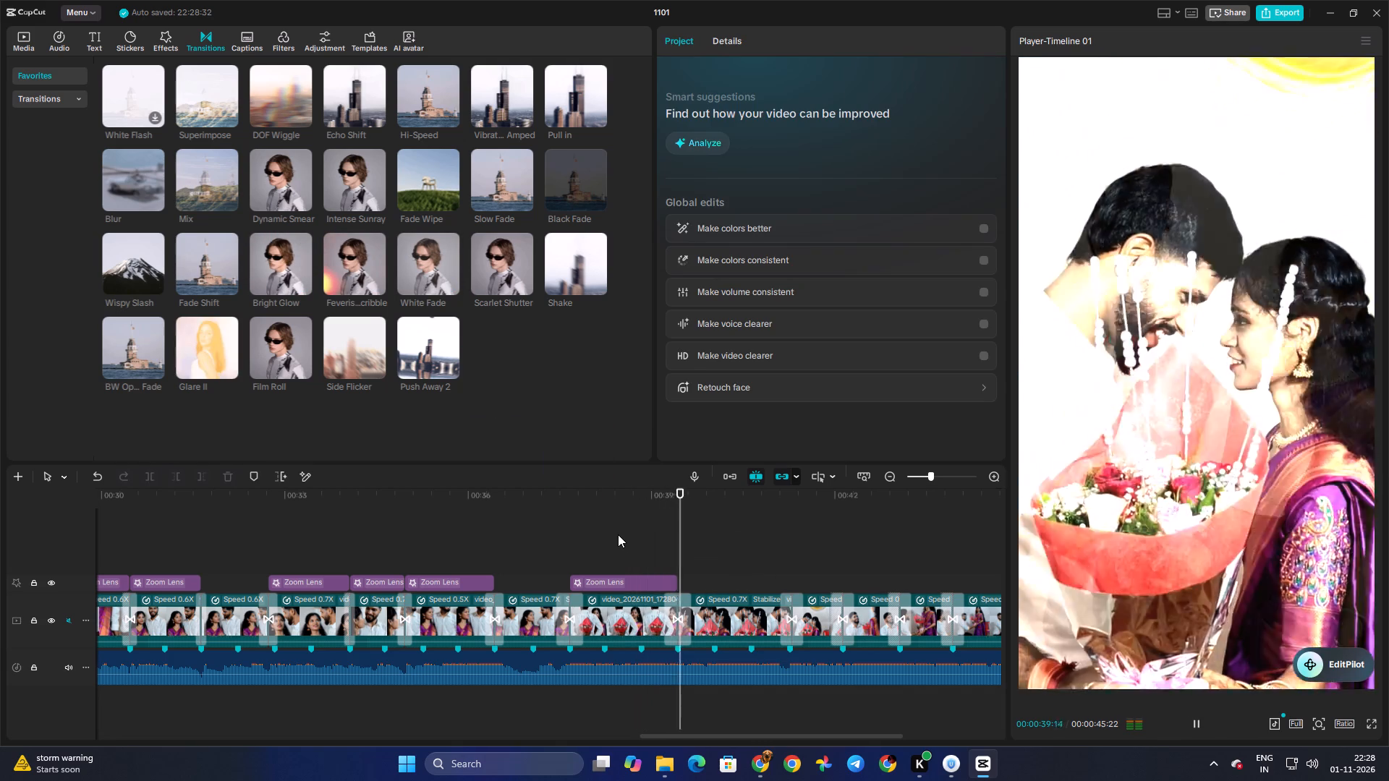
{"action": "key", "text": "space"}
Apply the Side Flicker transition at the bouquet clip's end and play across the cut to check it.
{"action": "left_click_drag", "start_coordinate": [360, 344], "coordinate": [670, 618]}
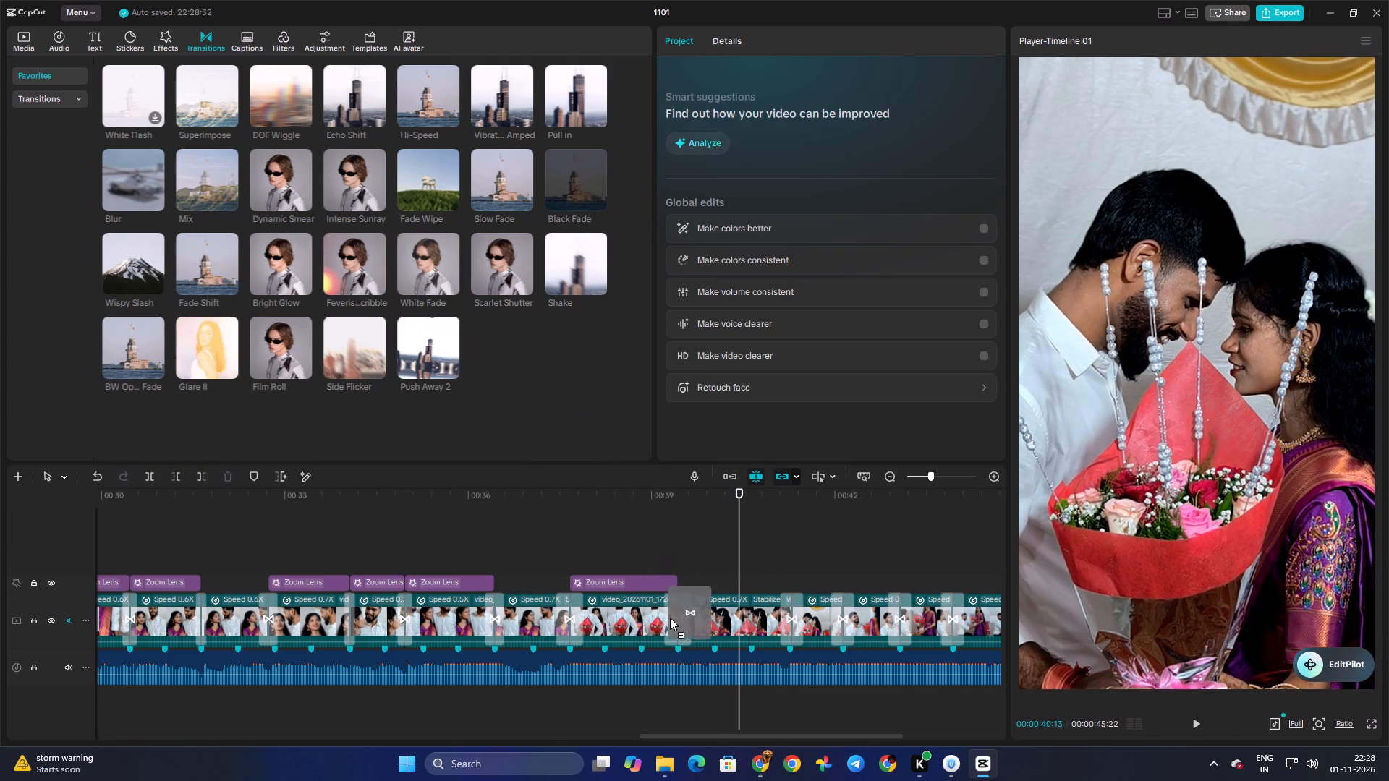
{"action": "left_click_drag", "start_coordinate": [670, 618], "coordinate": [664, 613]}
{"action": "left_click", "coordinate": [622, 530]}
{"action": "key", "text": "space"}
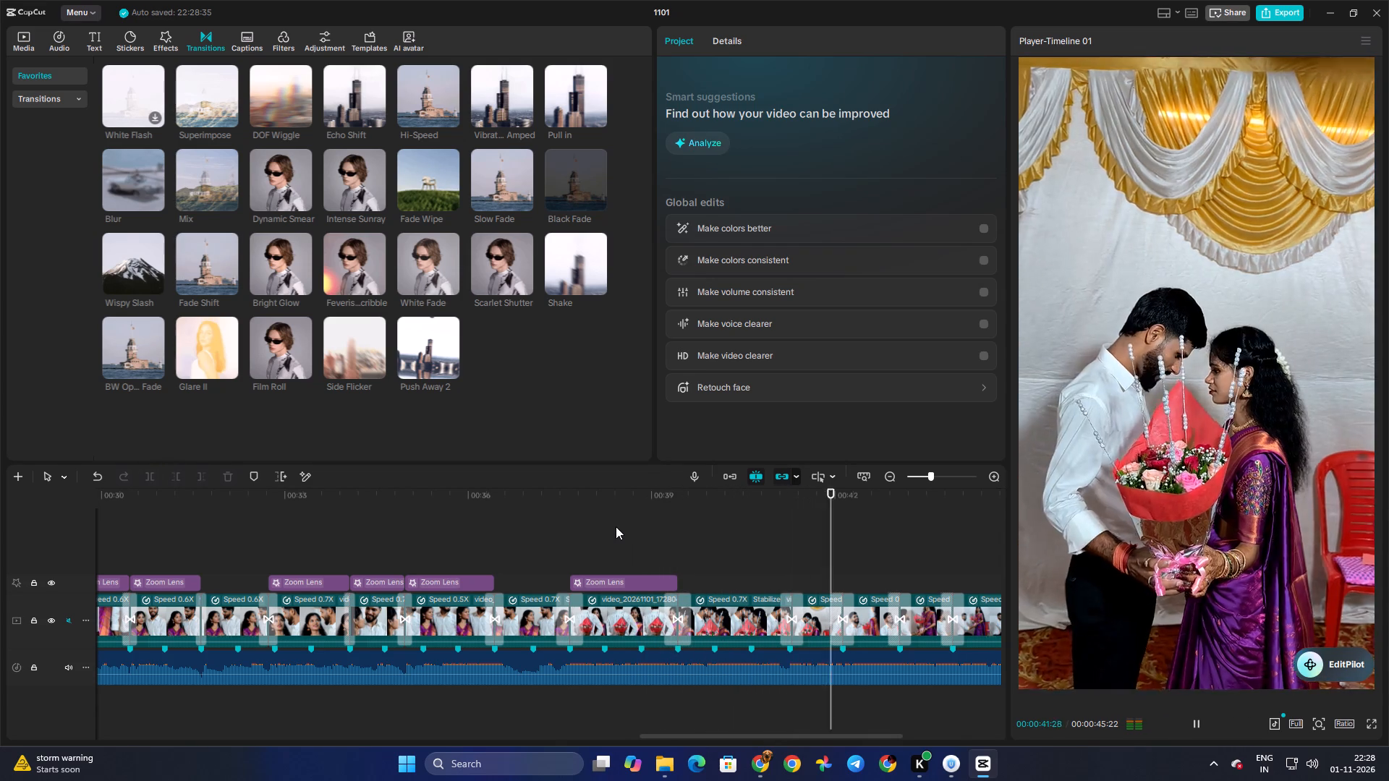
{"action": "key", "text": "space"}
{"action": "left_click", "coordinate": [715, 530]}
{"action": "left_click_drag", "start_coordinate": [716, 530], "coordinate": [677, 537]}
{"action": "key", "text": "space"}
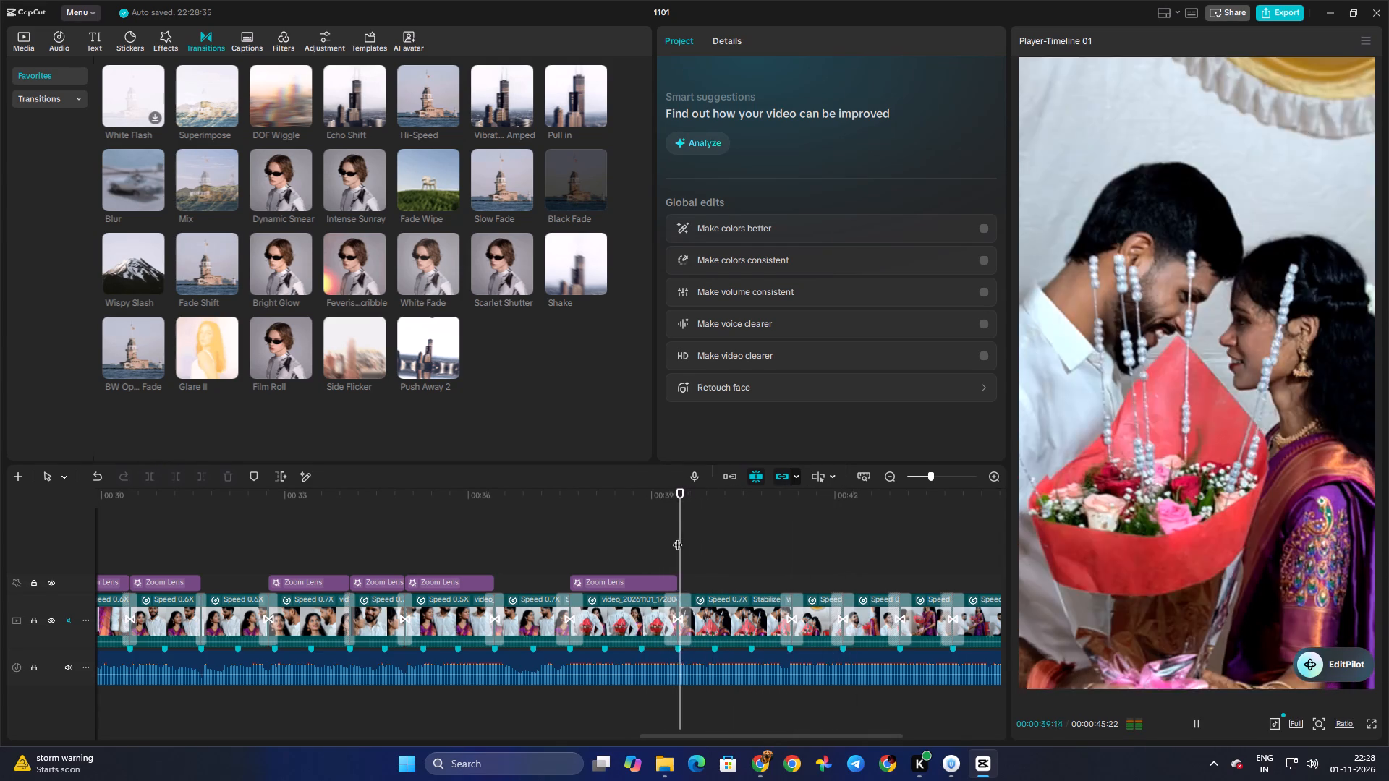
{"action": "key", "text": "space"}
{"action": "key", "text": "space"}
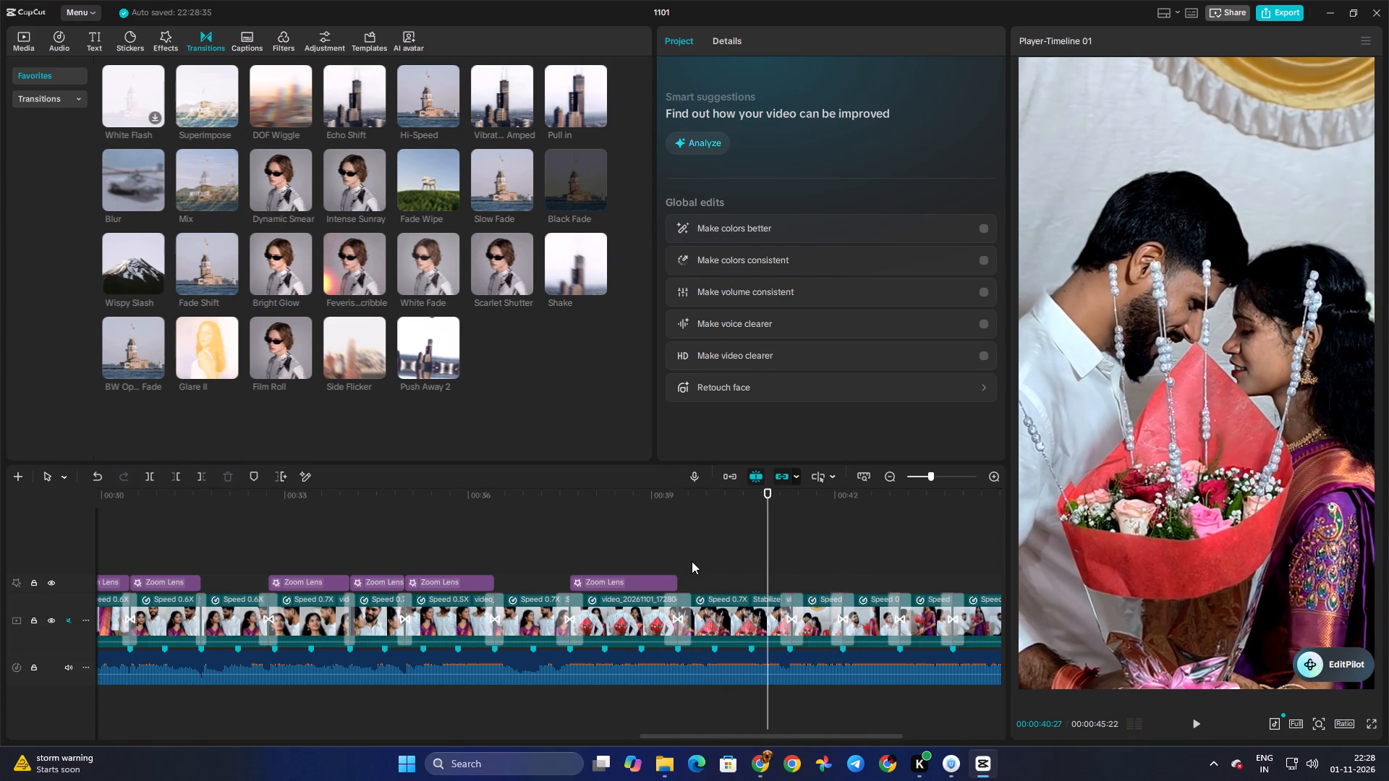
{"action": "key", "text": "space"}
Paste Zoom Lens over the short clip starting just after 00:00:41, trim it to the clip's end, and set its Range to 13.
{"action": "left_click", "coordinate": [791, 581]}
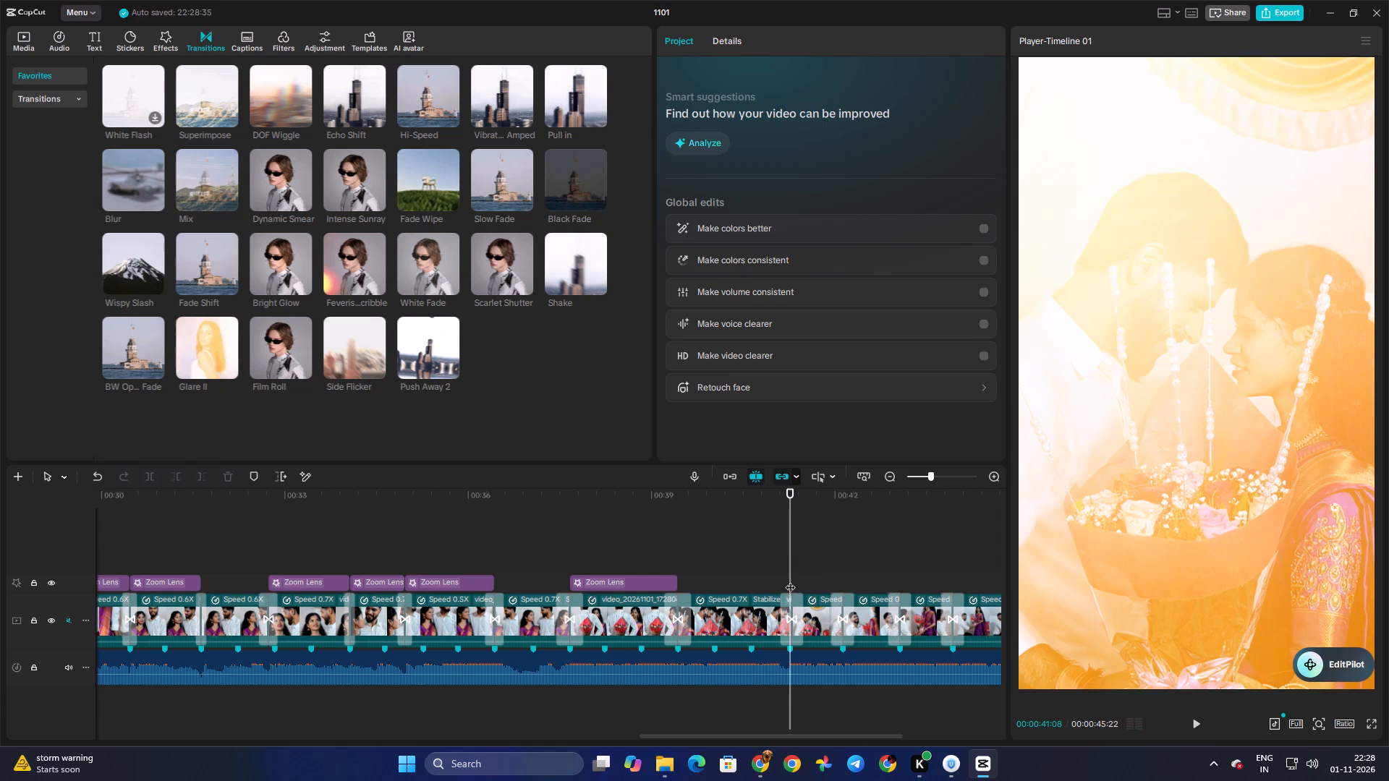
{"action": "key", "text": "ctrl+v"}
{"action": "left_click_drag", "start_coordinate": [875, 584], "coordinate": [840, 588]}
{"action": "left_click", "coordinate": [699, 199]}
{"action": "key", "text": "space"}
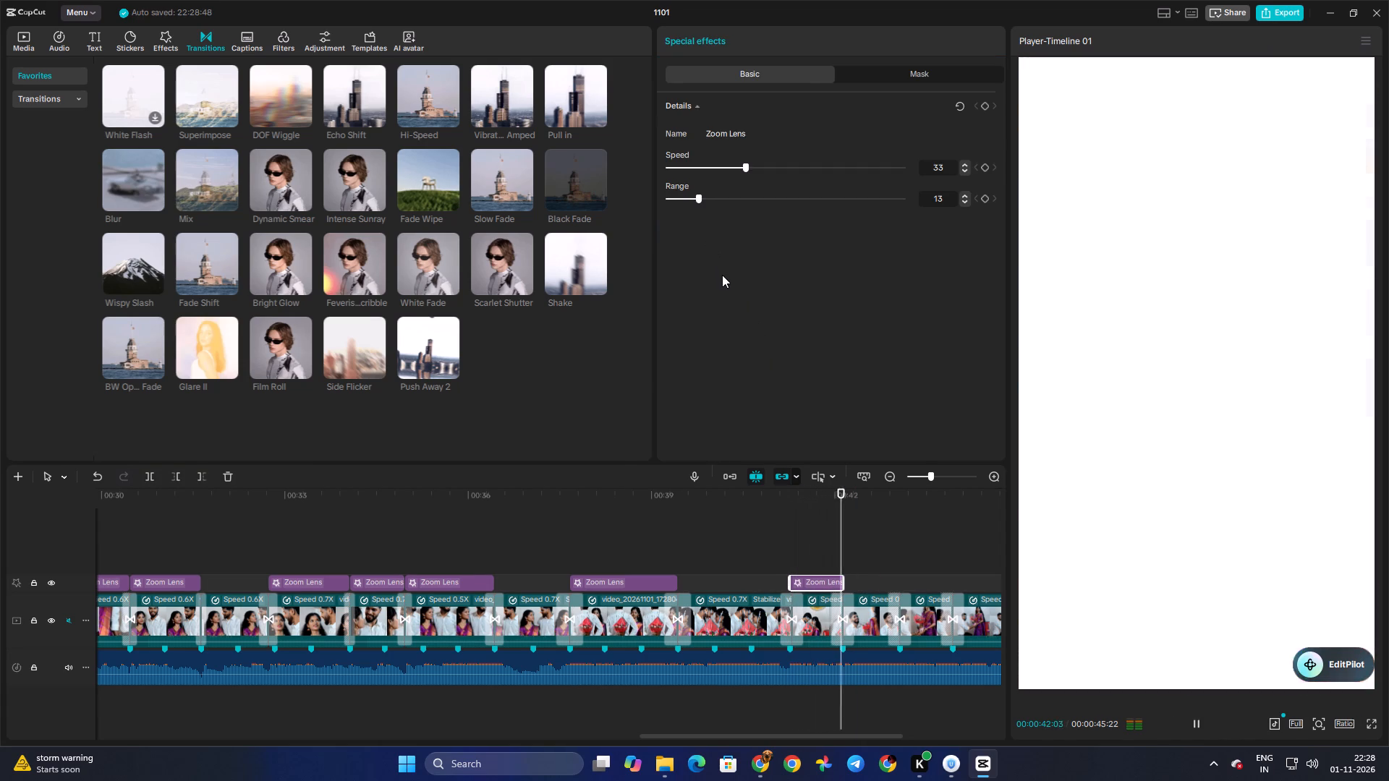
{"action": "key", "text": "space"}
Paste Zoom Lens over the clip starting just after 00:00:42, trim it to the clip's end, and play it.
{"action": "left_click", "coordinate": [854, 576]}
{"action": "left_click_drag", "start_coordinate": [854, 576], "coordinate": [841, 576]}
{"action": "key", "text": "ctrl+v"}
{"action": "left_click_drag", "start_coordinate": [927, 579], "coordinate": [912, 581]}
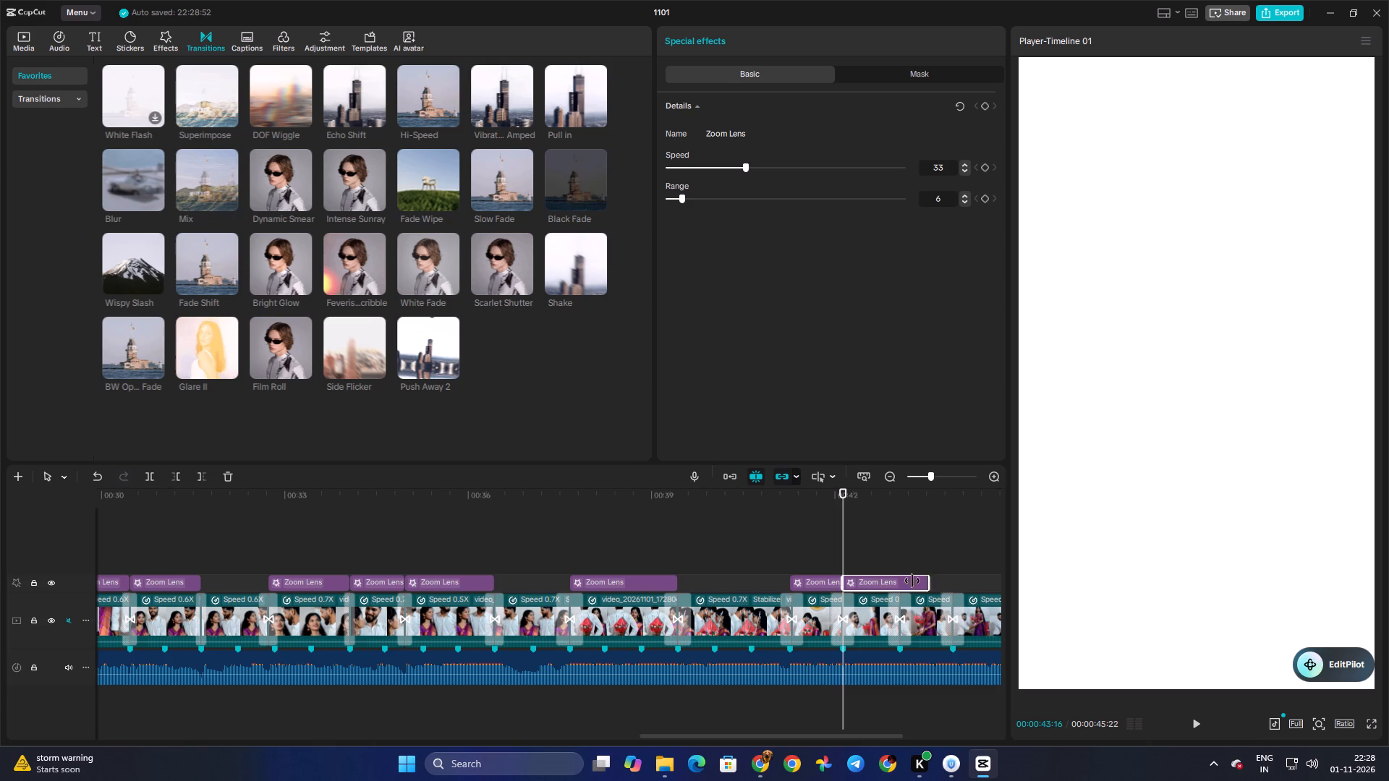
{"action": "left_click_drag", "start_coordinate": [912, 581], "coordinate": [901, 582]}
{"action": "key", "text": "space"}
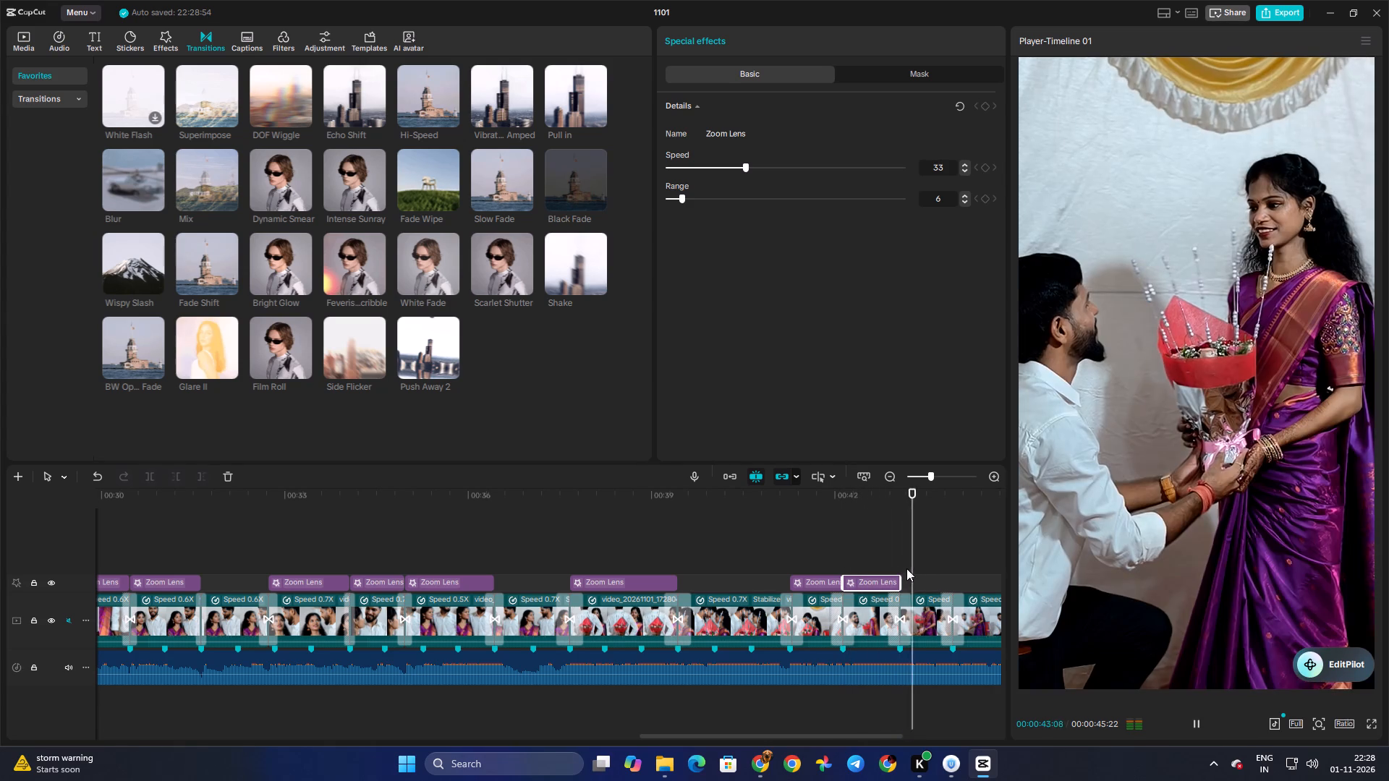
{"action": "key", "text": "space"}
Paste Zoom Lens over the clip starting at 00:00:43:02, trim it to the clip's end, and play it.
{"action": "left_click", "coordinate": [908, 577]}
{"action": "left_click_drag", "start_coordinate": [907, 577], "coordinate": [898, 578]}
{"action": "key", "text": "ctrl+v"}
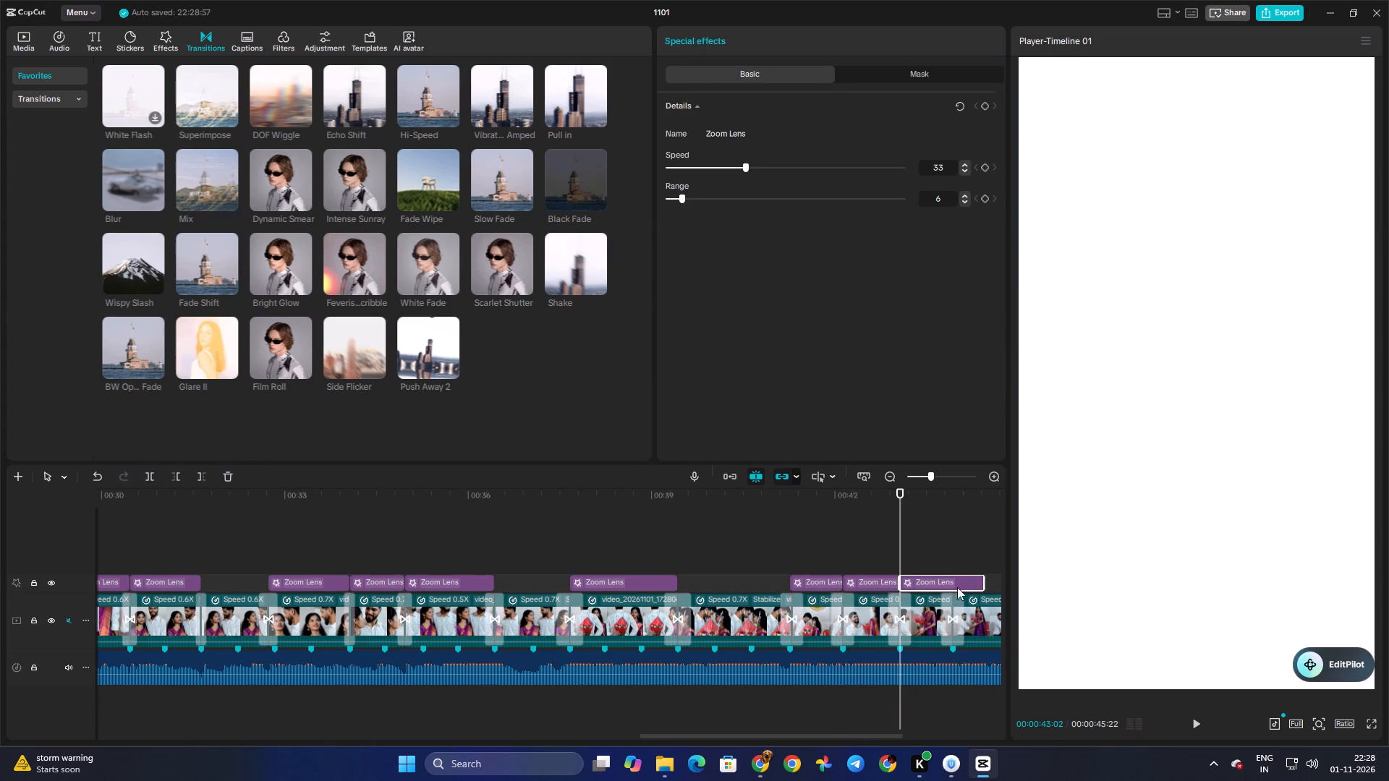
{"action": "left_click_drag", "start_coordinate": [980, 581], "coordinate": [950, 586]}
{"action": "key", "text": "space"}
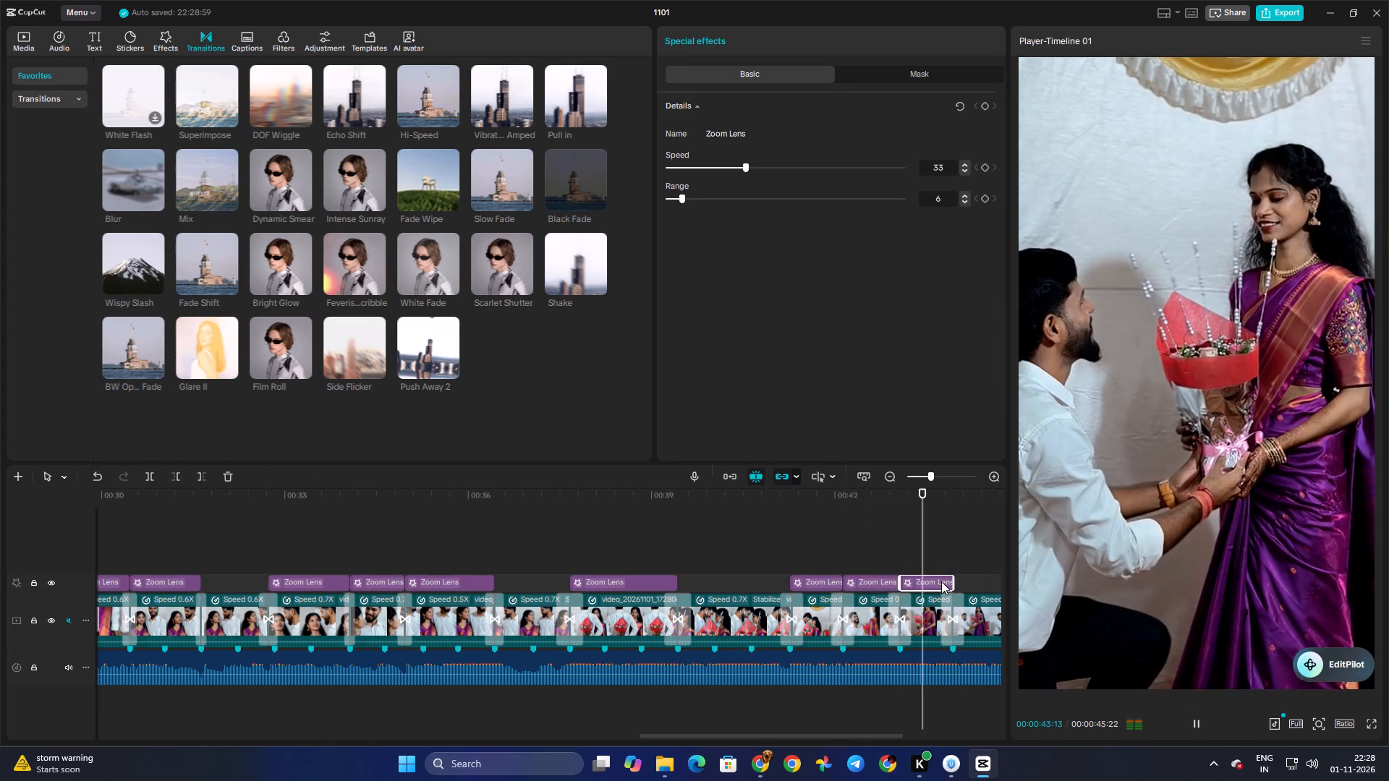
{"action": "key", "text": "space"}
Paste Zoom Lens over the last clip at 00:00:43:28 and trim it to the end of the video.
{"action": "left_click", "coordinate": [961, 584]}
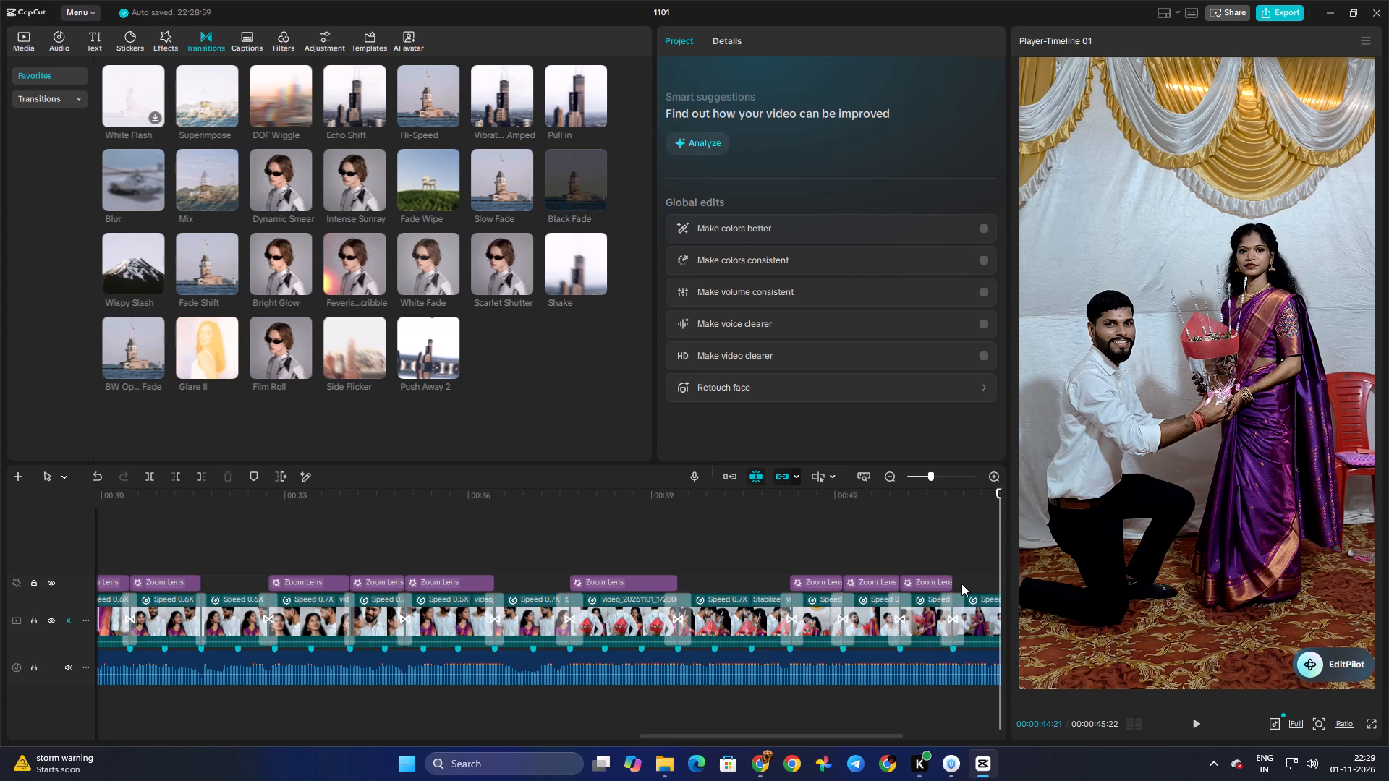
{"action": "left_click_drag", "start_coordinate": [961, 584], "coordinate": [953, 585]}
{"action": "key", "text": "ctrl+v"}
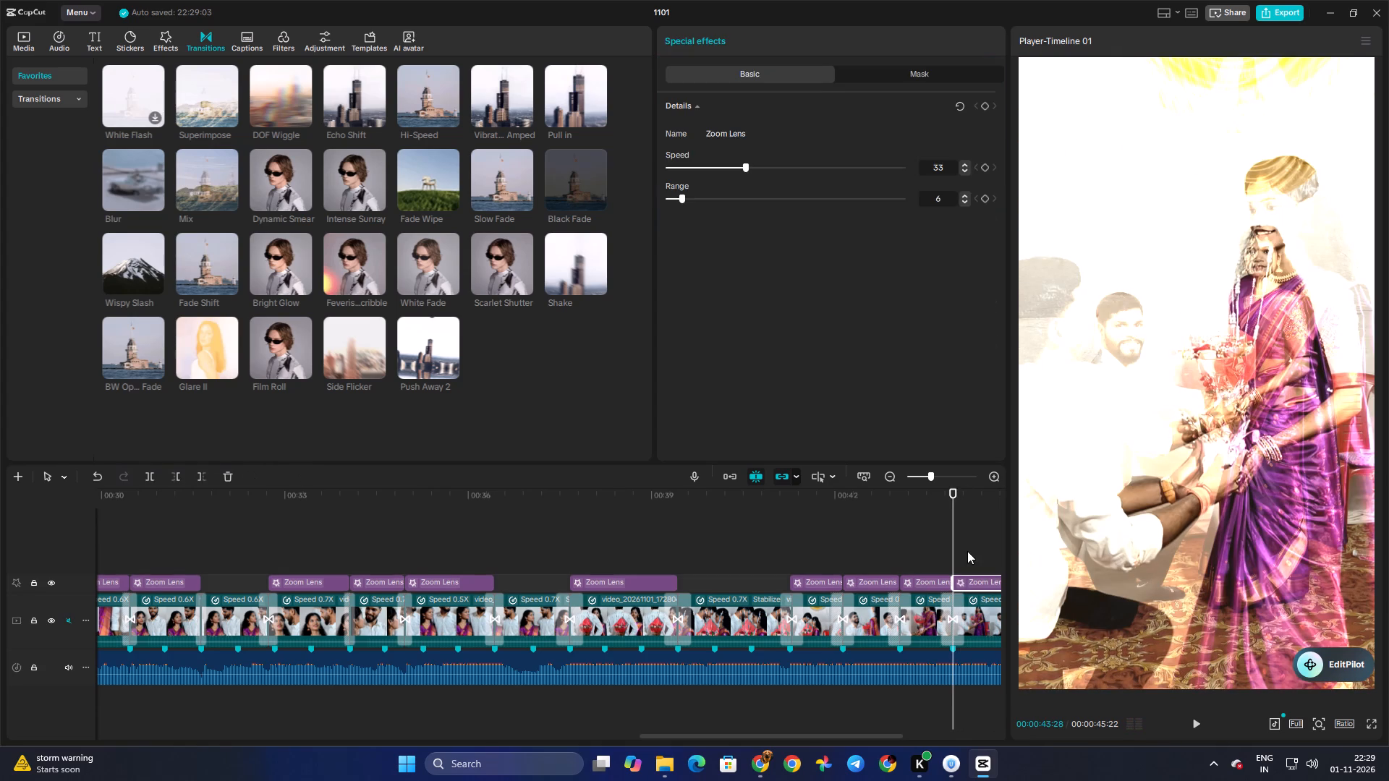
{"action": "left_click", "coordinate": [967, 551]}
{"action": "left_click_drag", "start_coordinate": [967, 551], "coordinate": [900, 572]}
{"action": "left_click", "coordinate": [853, 584]}
{"action": "left_click_drag", "start_coordinate": [863, 582], "coordinate": [895, 582]}
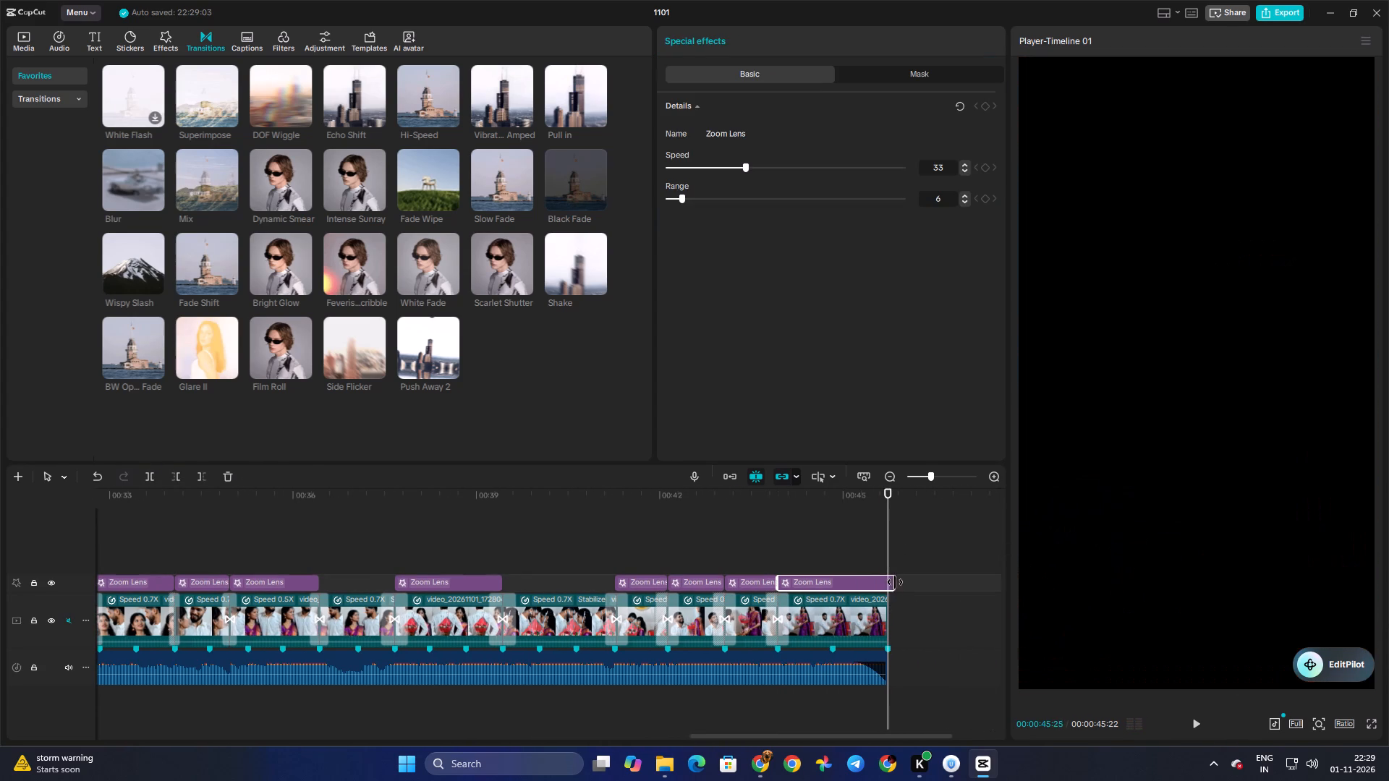
{"action": "left_click_drag", "start_coordinate": [895, 582], "coordinate": [885, 582]}
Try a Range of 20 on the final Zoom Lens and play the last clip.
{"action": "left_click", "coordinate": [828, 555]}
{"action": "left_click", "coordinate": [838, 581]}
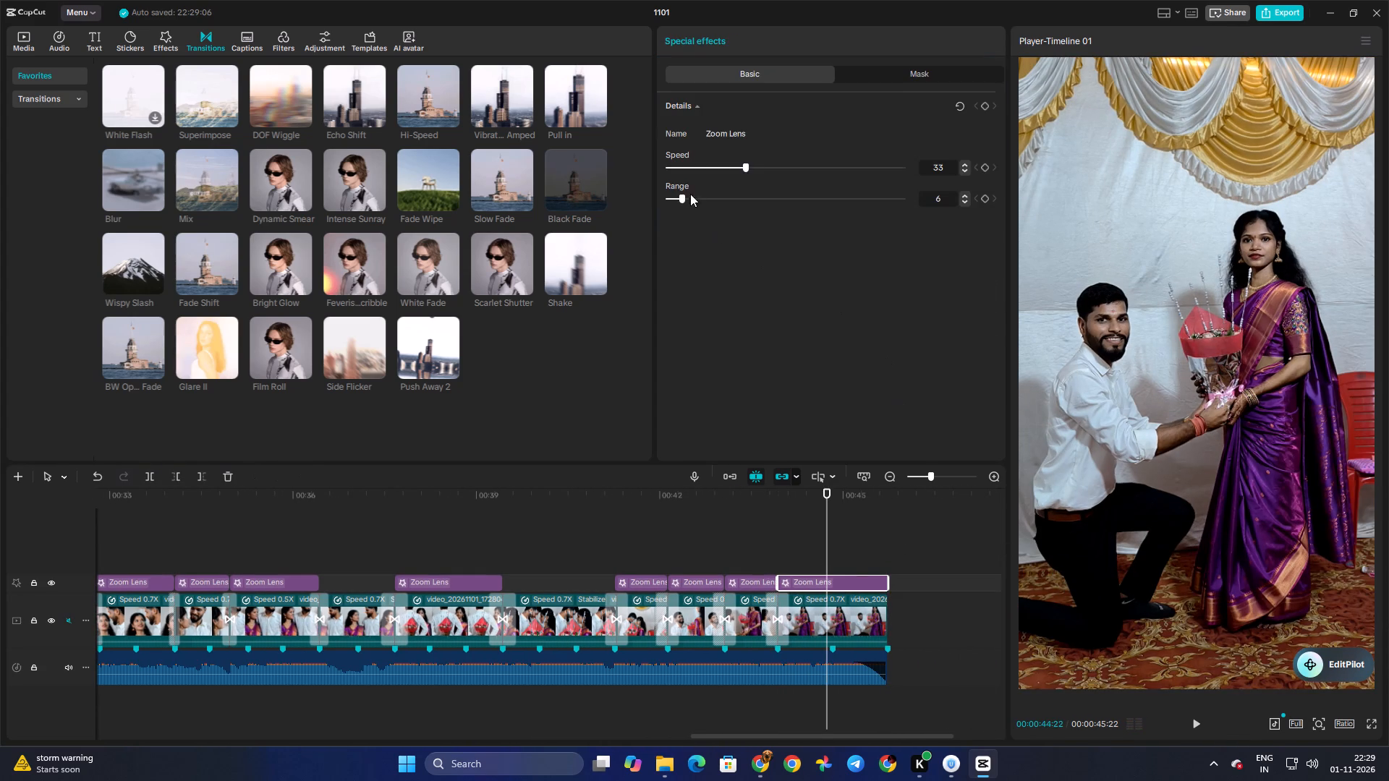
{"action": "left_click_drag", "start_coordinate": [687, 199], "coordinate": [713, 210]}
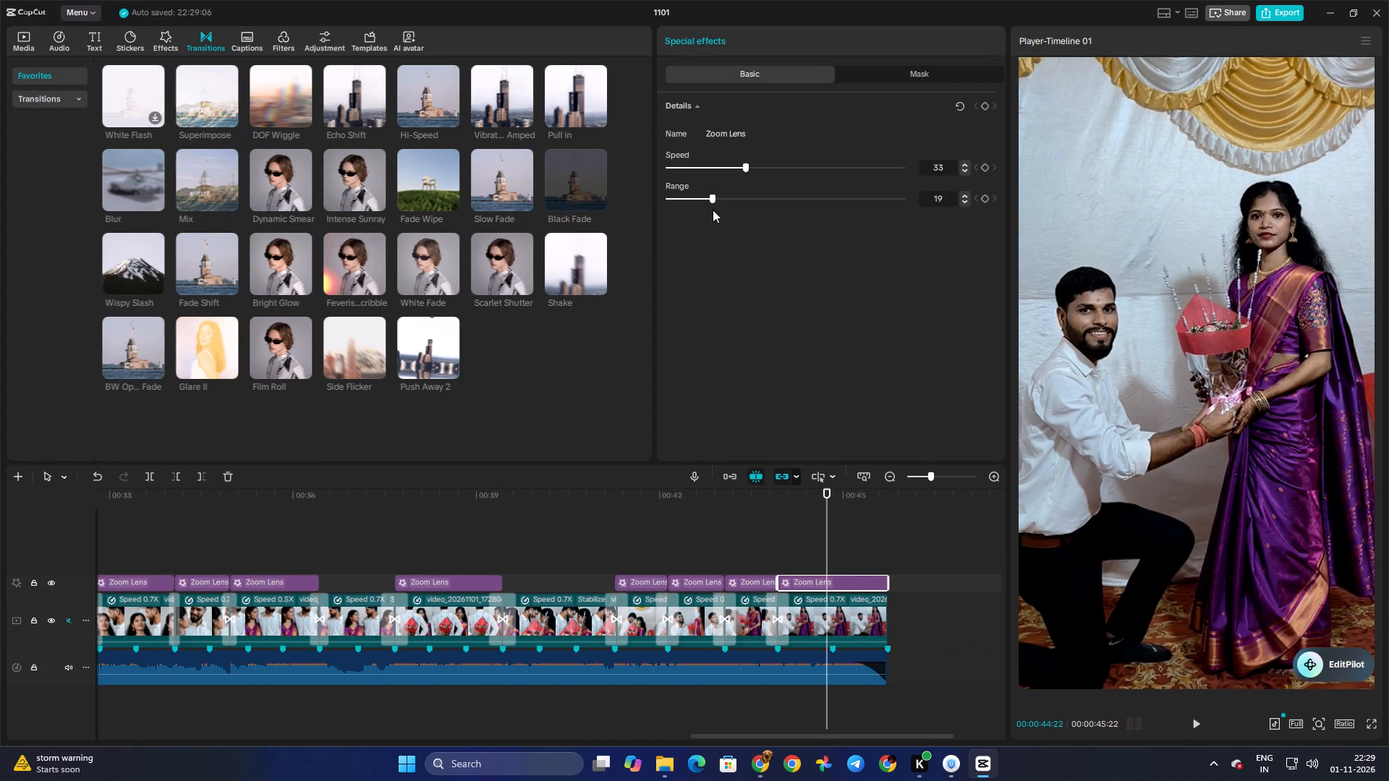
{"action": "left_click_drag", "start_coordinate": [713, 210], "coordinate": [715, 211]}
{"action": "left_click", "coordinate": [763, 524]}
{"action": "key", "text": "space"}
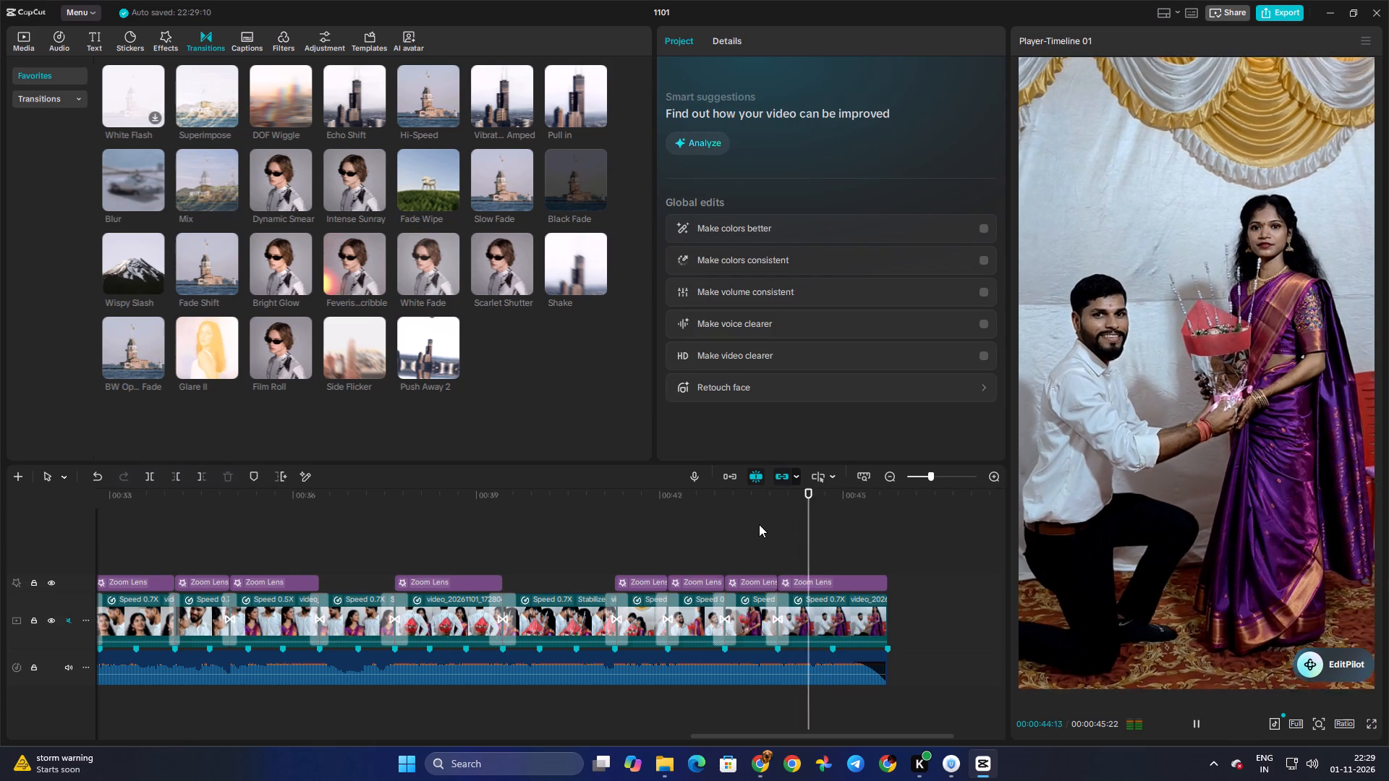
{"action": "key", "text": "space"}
Lower the Range of the final Zoom Lens below 20 and play the last clip through to its end.
{"action": "left_click", "coordinate": [791, 574]}
{"action": "left_click", "coordinate": [811, 583]}
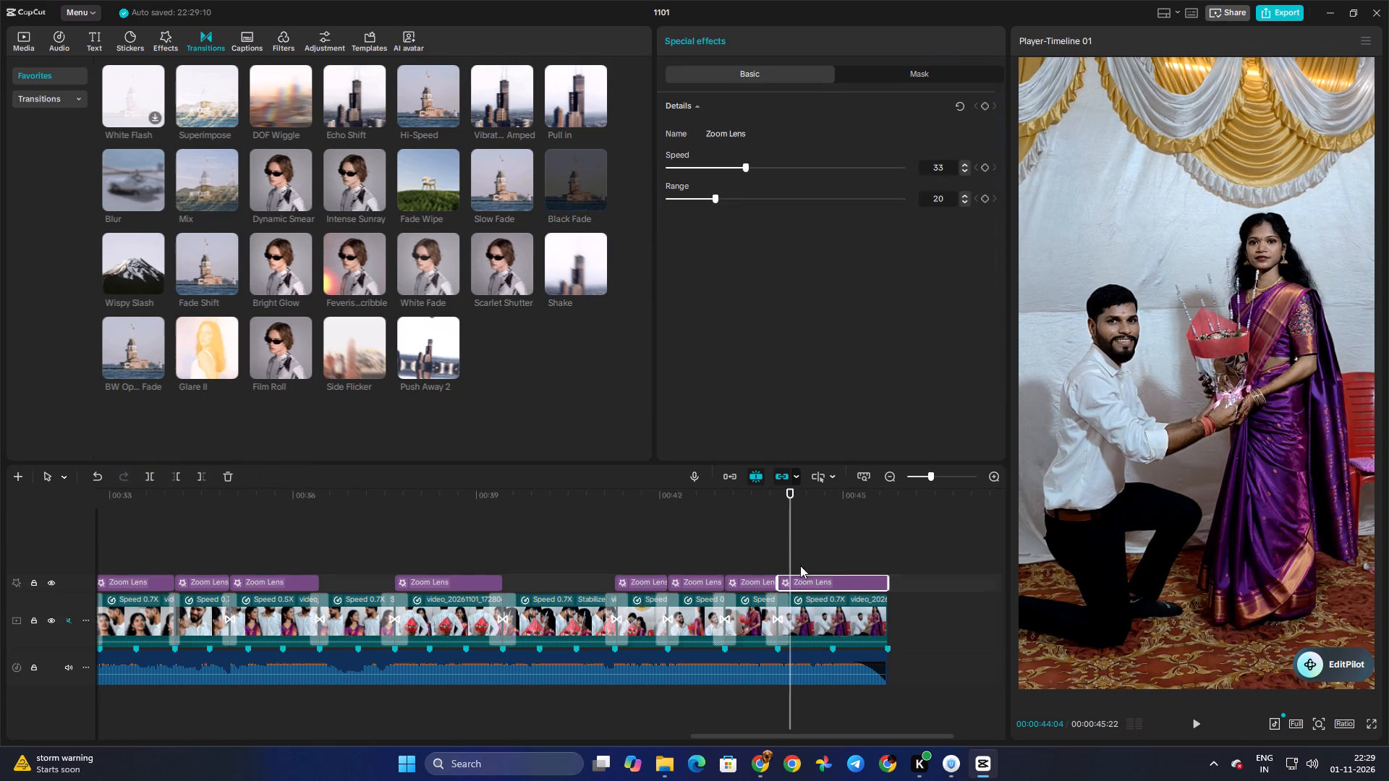
{"action": "left_click", "coordinate": [690, 202]}
{"action": "left_click", "coordinate": [769, 560]}
{"action": "key", "text": "space"}
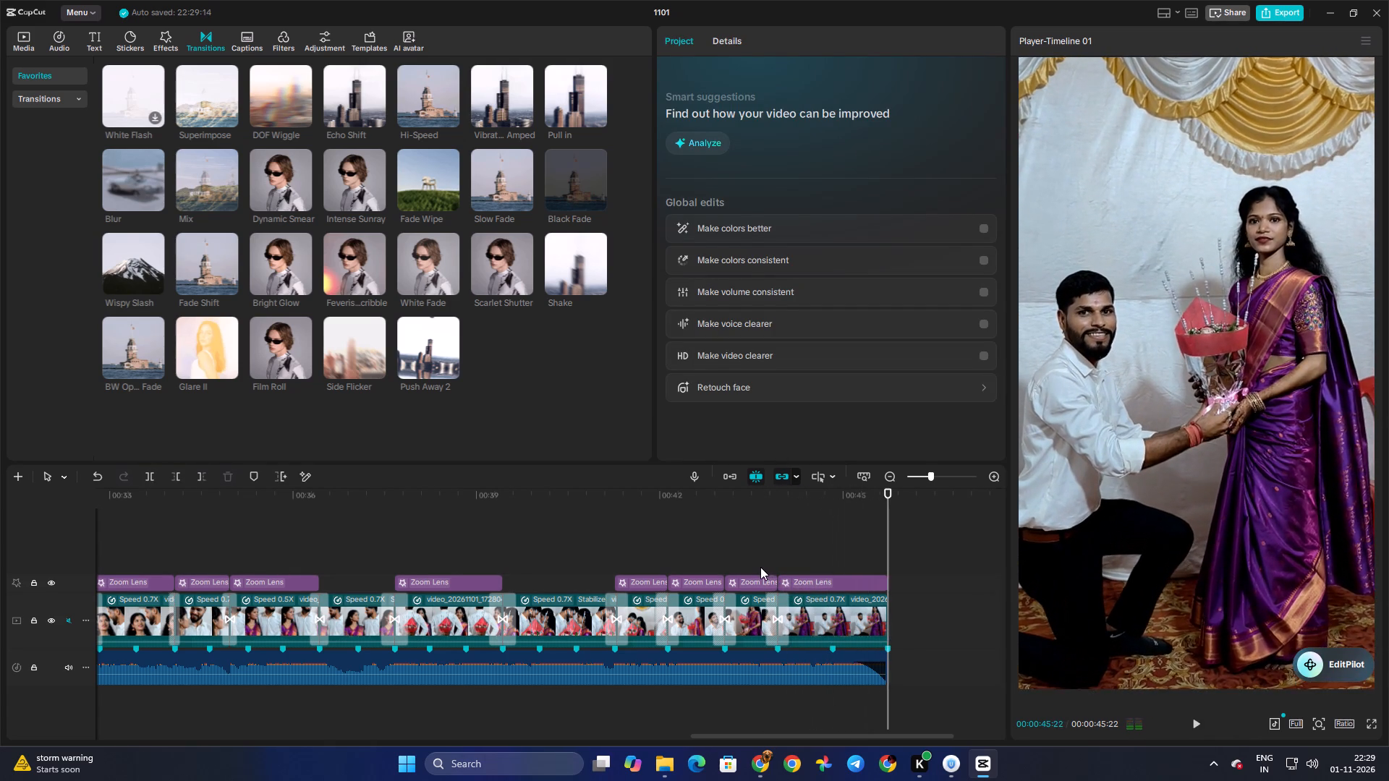
Go back to the early part of the video and play the sections from about 00:00:05 and 00:00:18 to check them.
{"action": "left_click", "coordinate": [760, 567]}
{"action": "left_click_drag", "start_coordinate": [760, 567], "coordinate": [151, 563]}
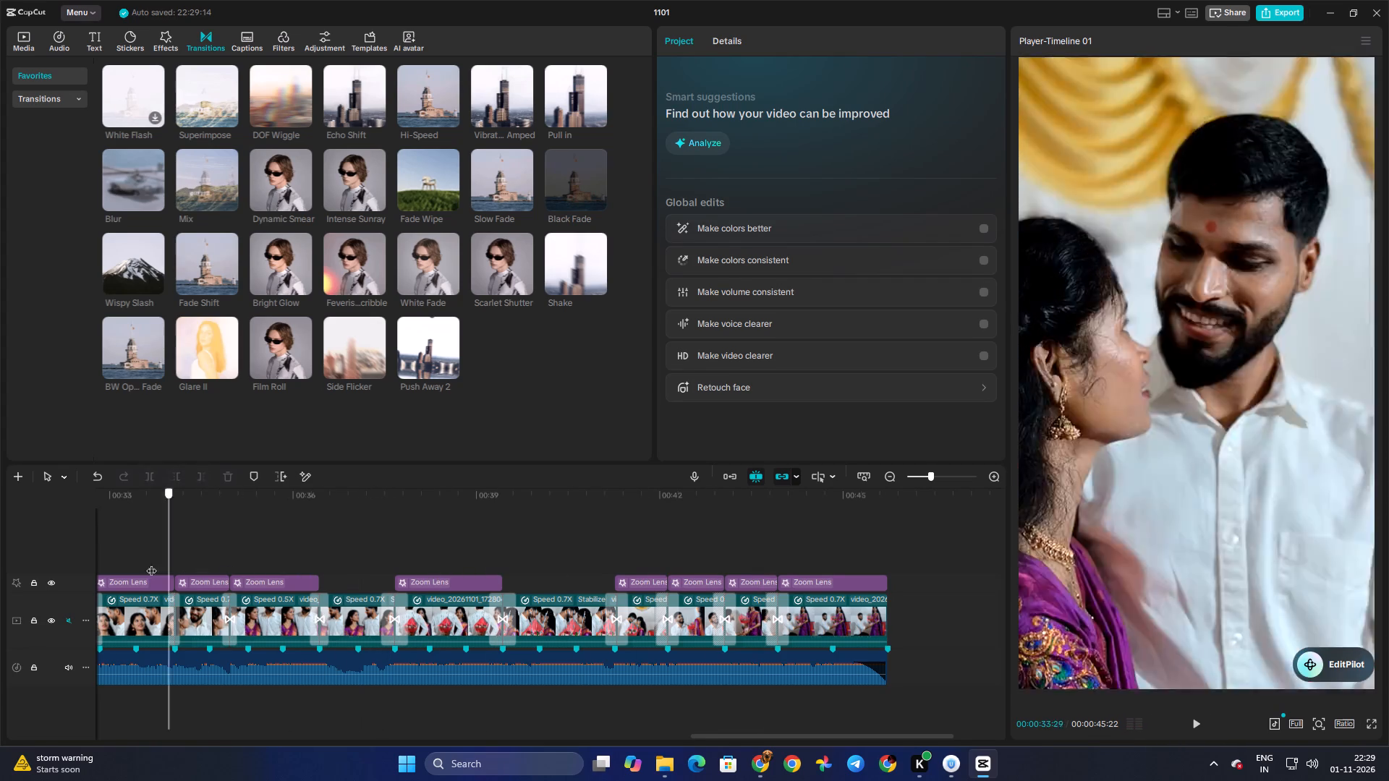
{"action": "left_click_drag", "start_coordinate": [151, 563], "coordinate": [58, 564]}
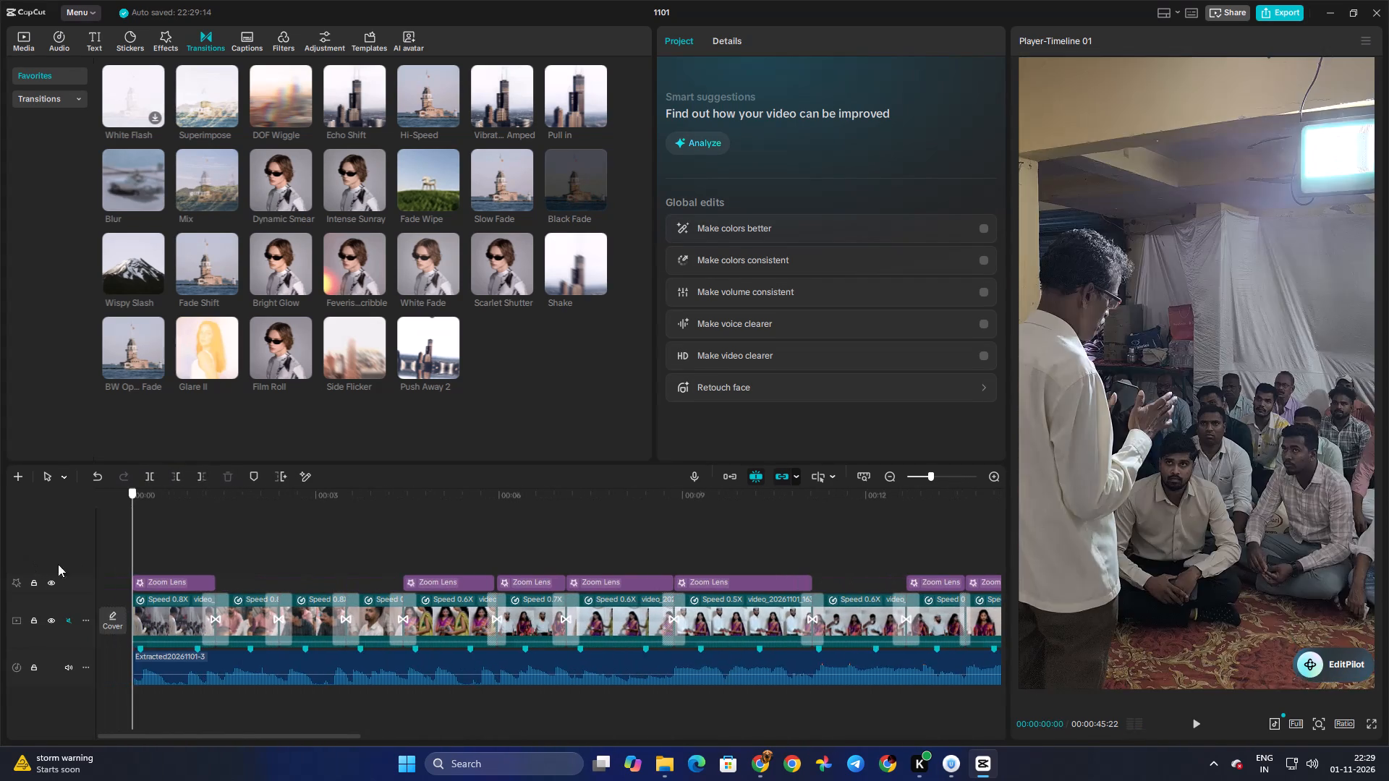
{"action": "left_click_drag", "start_coordinate": [58, 564], "coordinate": [438, 569]}
{"action": "key", "text": "space"}
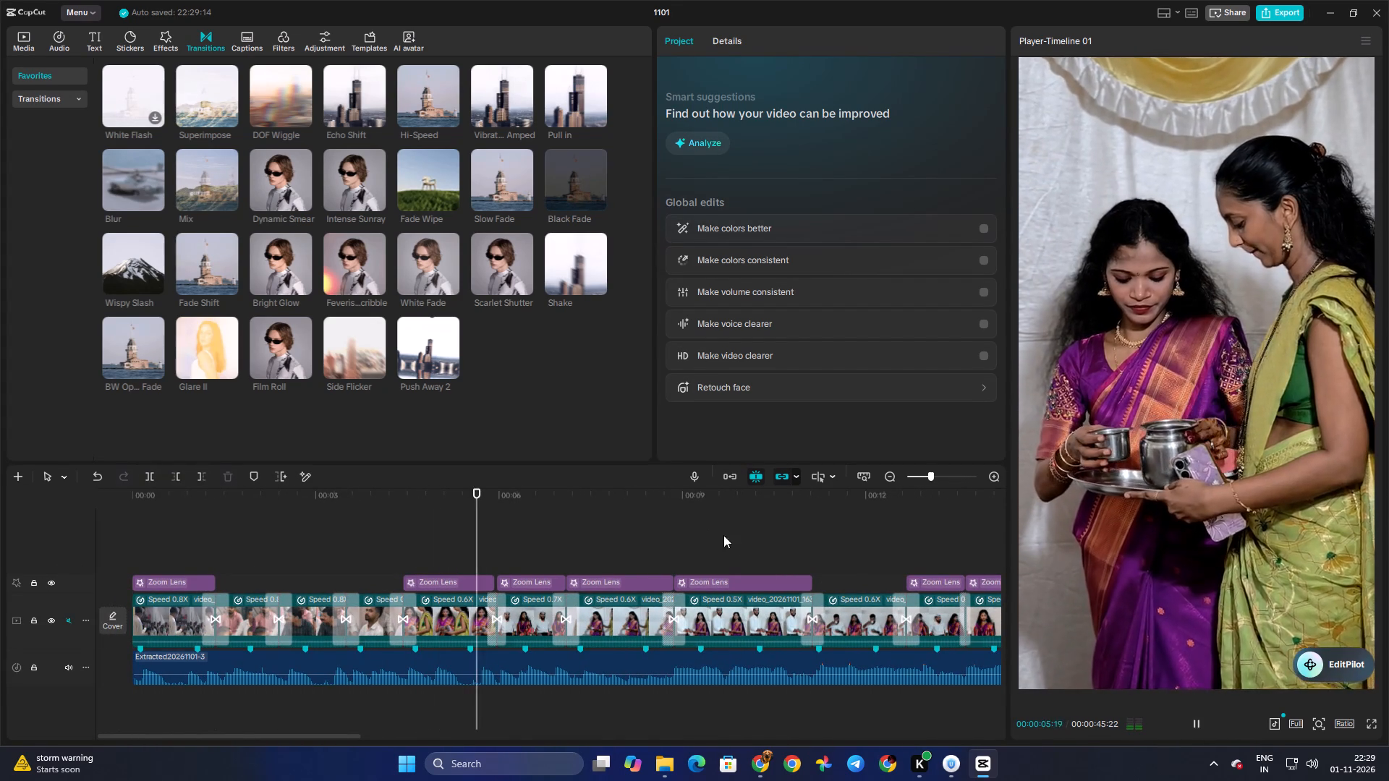
{"action": "left_click", "coordinate": [735, 540]}
{"action": "left_click_drag", "start_coordinate": [735, 540], "coordinate": [1006, 550]}
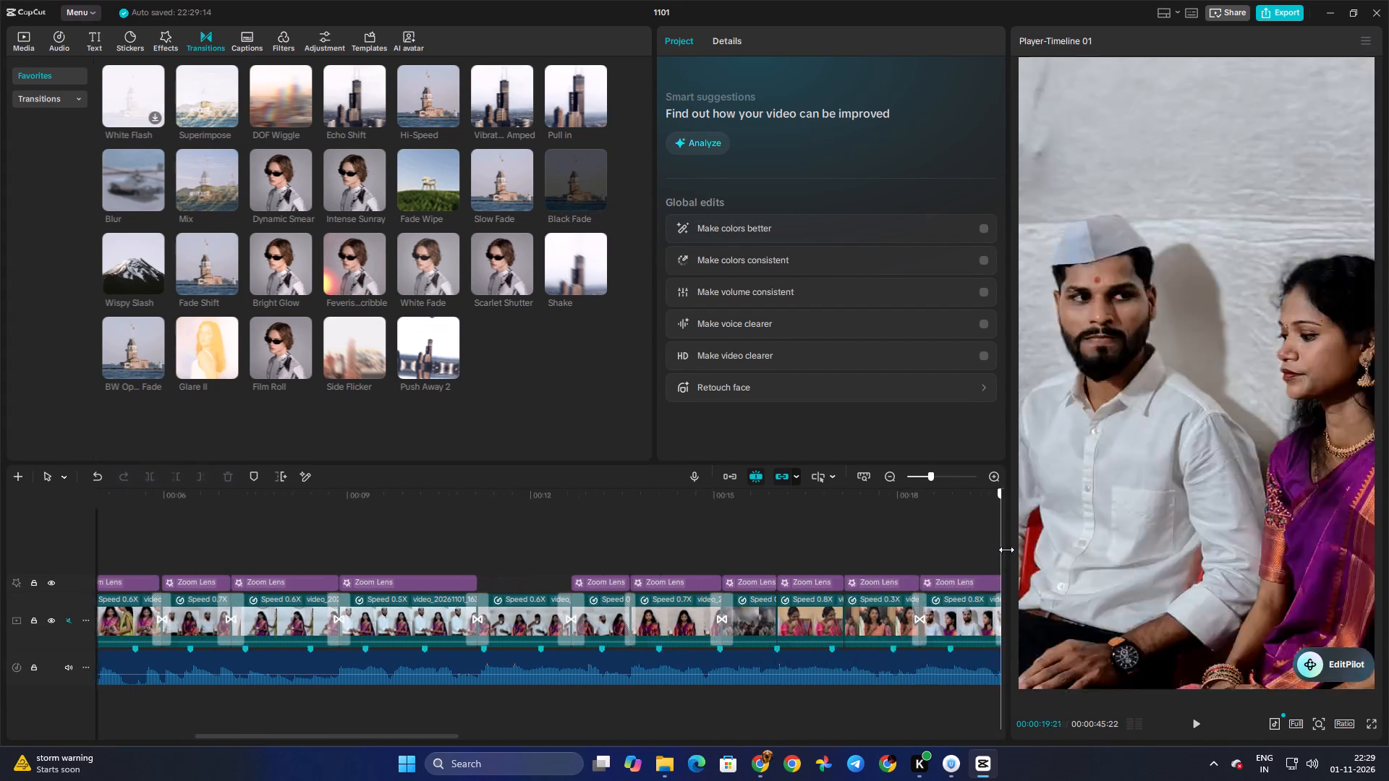
{"action": "left_click_drag", "start_coordinate": [1006, 550], "coordinate": [702, 556]}
{"action": "key", "text": "space"}
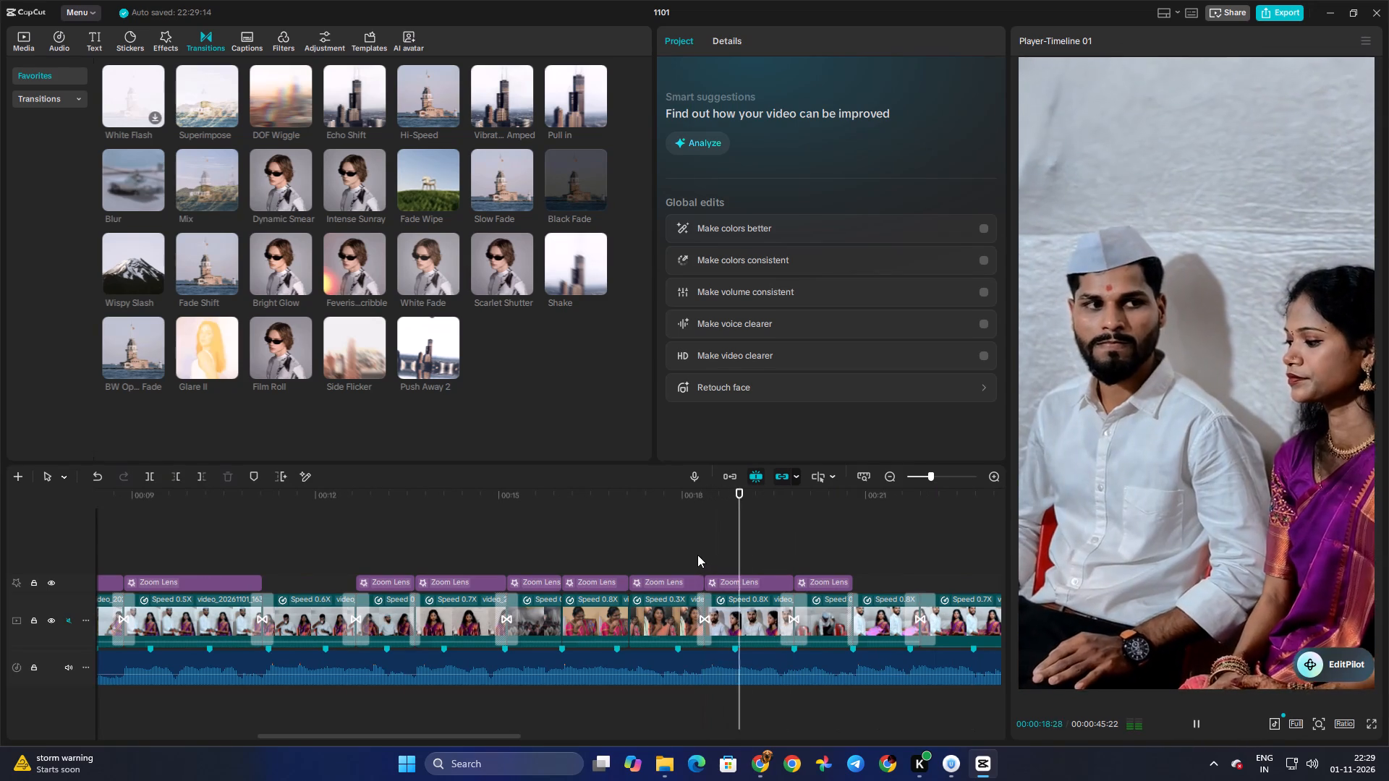
{"action": "key", "text": "space"}
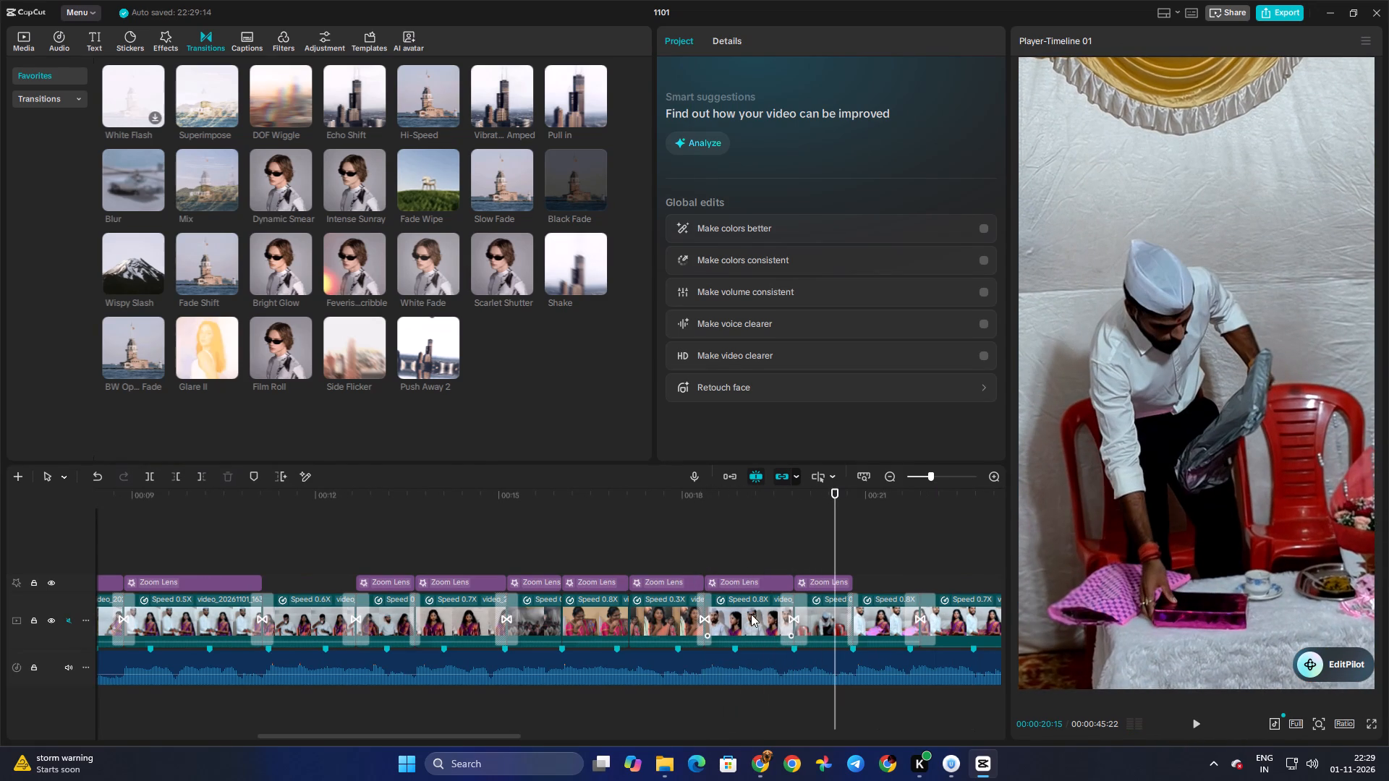
Stabilize the 0.8X clip of the seated couple just after 00:00:18 at the Recommended level and continue the playback review.
{"action": "left_click", "coordinate": [751, 614]}
{"action": "left_click", "coordinate": [673, 338]}
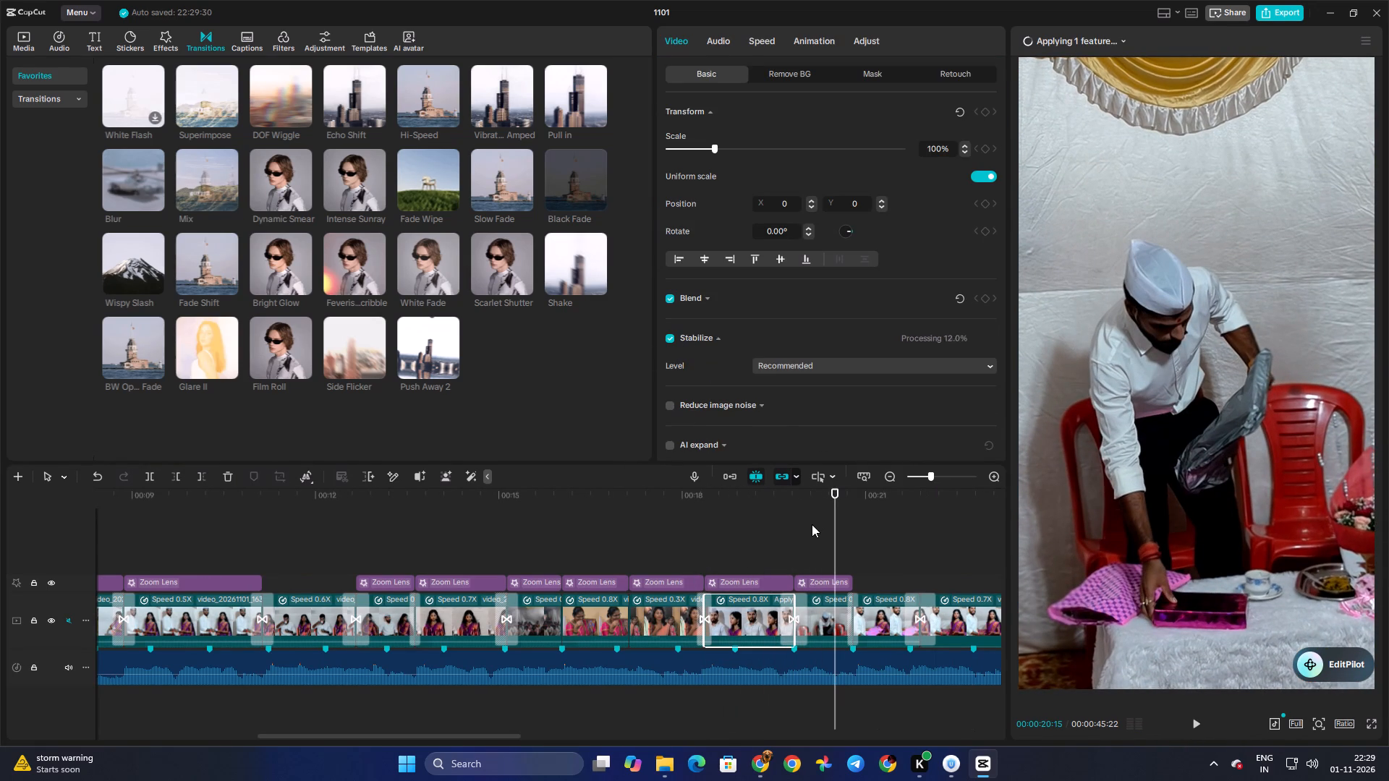
{"action": "left_click", "coordinate": [812, 524]}
{"action": "key", "text": "space"}
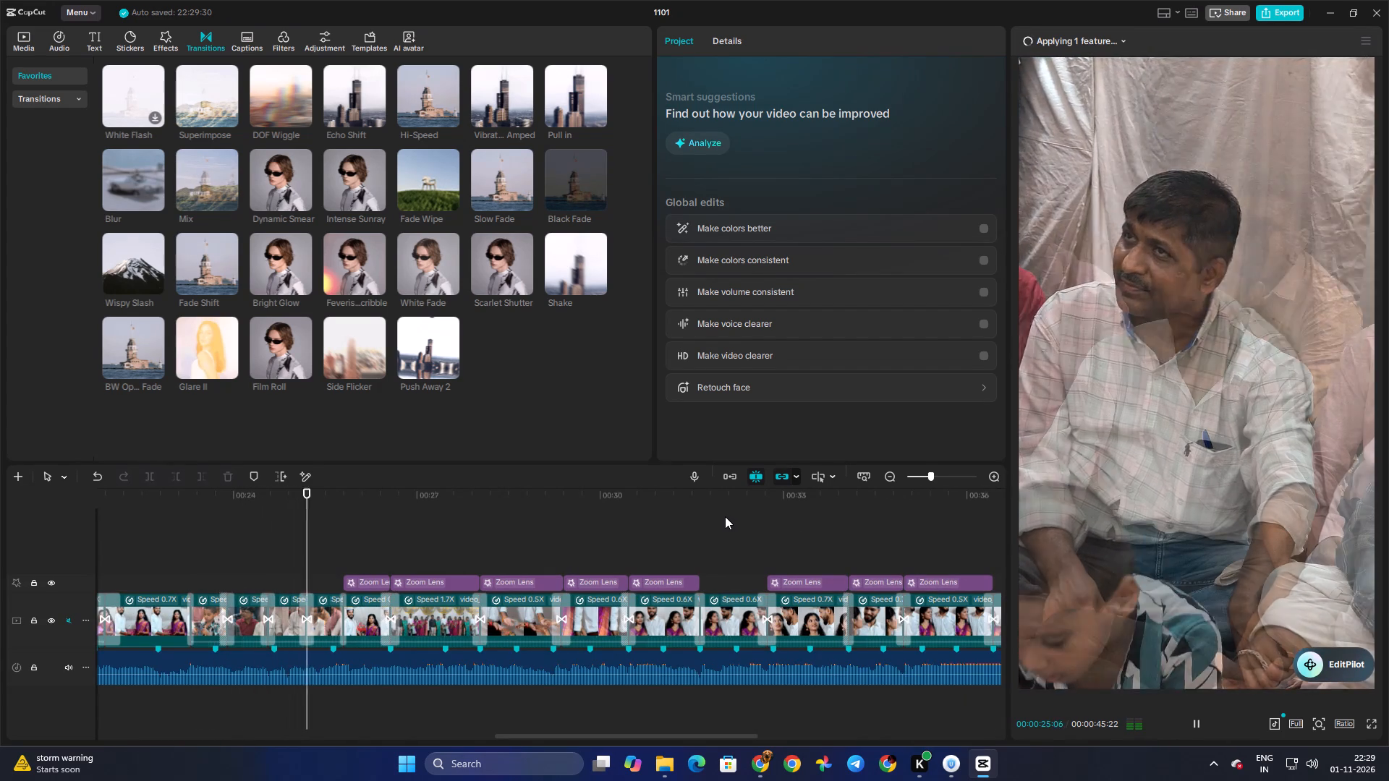
Replay from about 00:00:25, set the Range of the Zoom Lens starting near 00:00:28 to 11, and continue the playback review.
{"action": "key", "text": "space"}
{"action": "left_click", "coordinate": [286, 555]}
{"action": "key", "text": "space"}
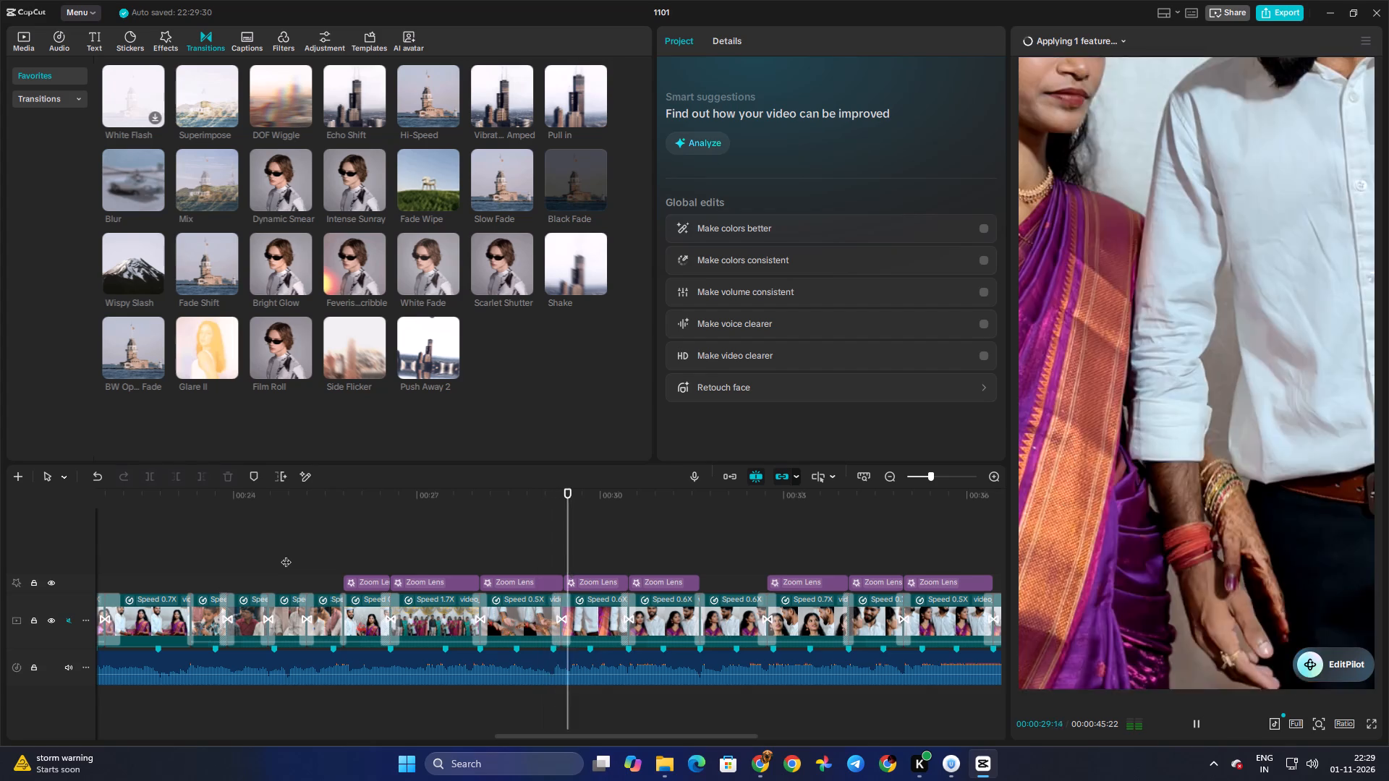
{"action": "key", "text": "space"}
{"action": "left_click", "coordinate": [524, 576]}
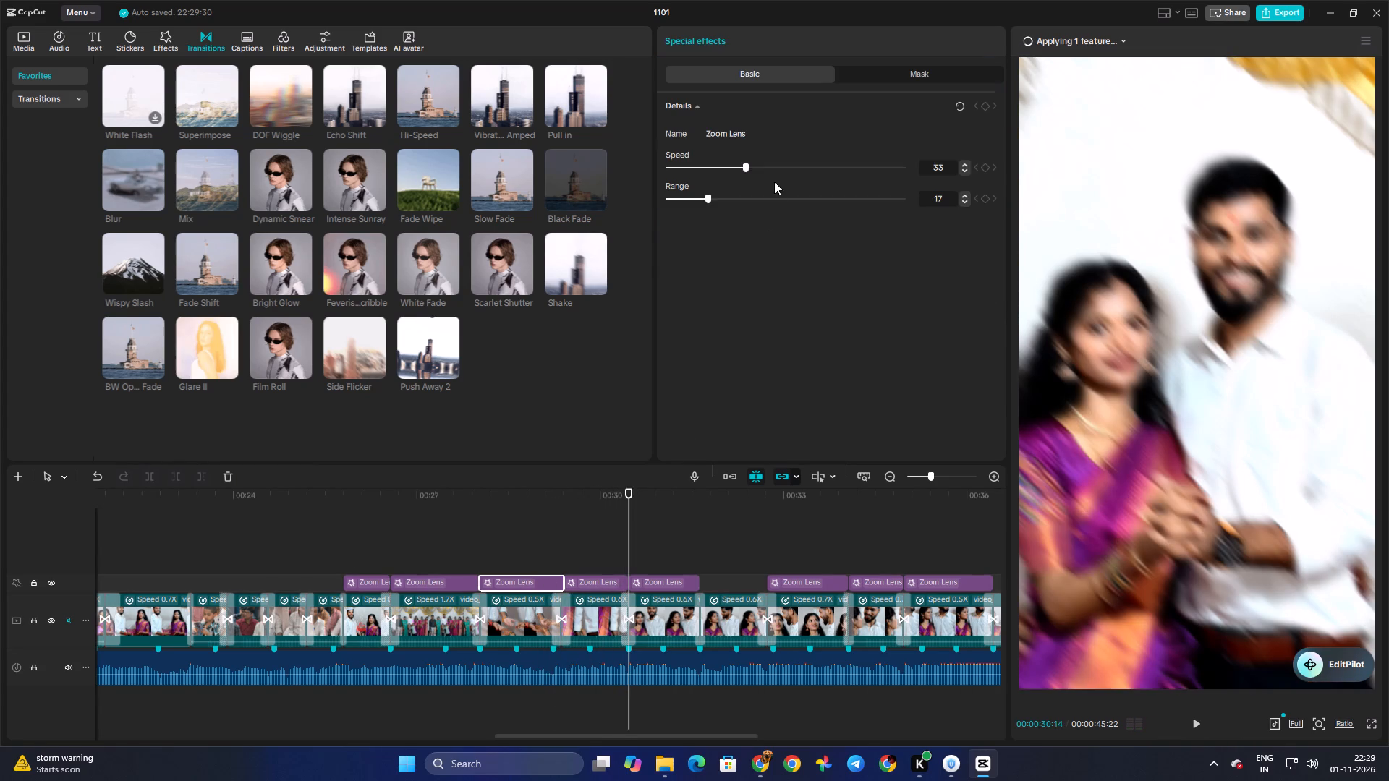
{"action": "left_click", "coordinate": [694, 201]}
{"action": "key", "text": "space"}
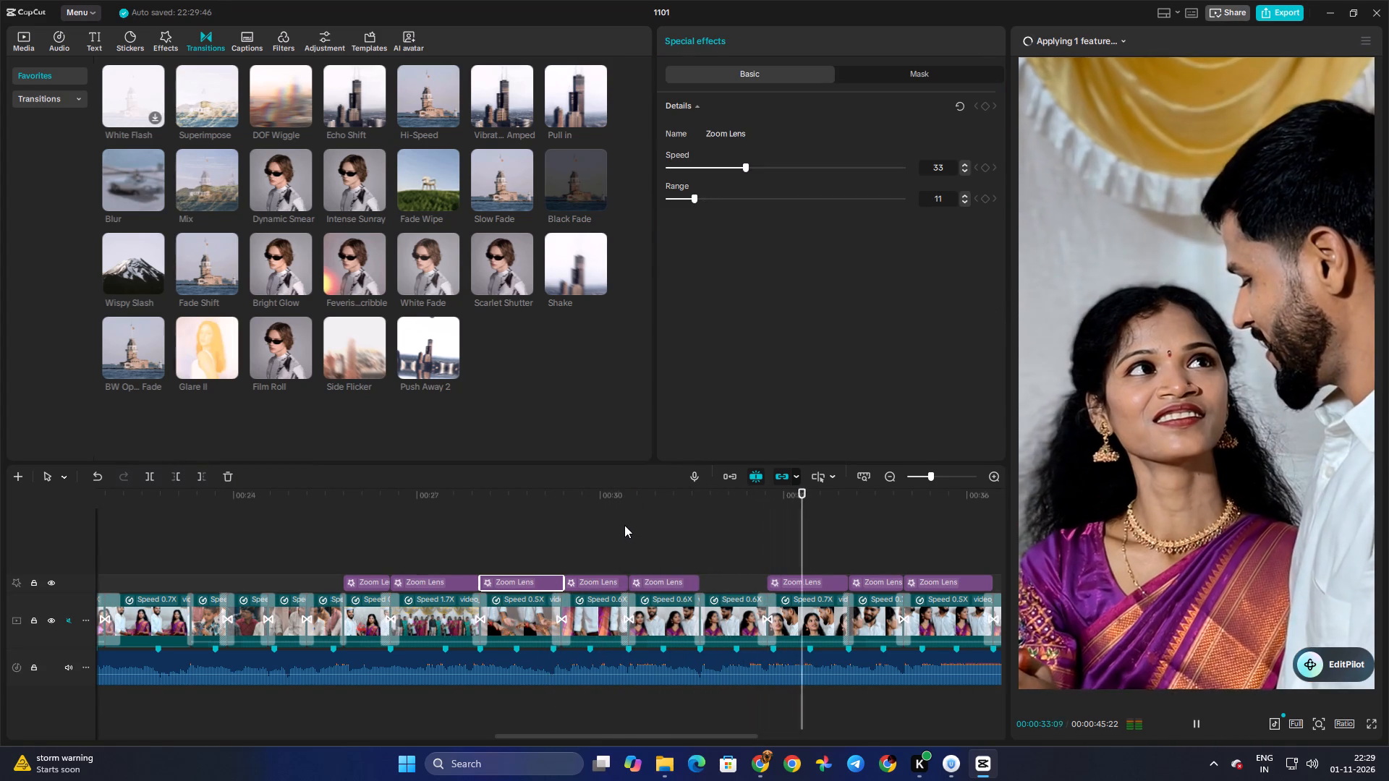
{"action": "key", "text": "space"}
Position the playhead at 00:00:30:25 on the standing couple's 0.6X clip and search the video effects for love.
{"action": "left_click", "coordinate": [666, 547]}
{"action": "left_click_drag", "start_coordinate": [666, 547], "coordinate": [652, 547]}
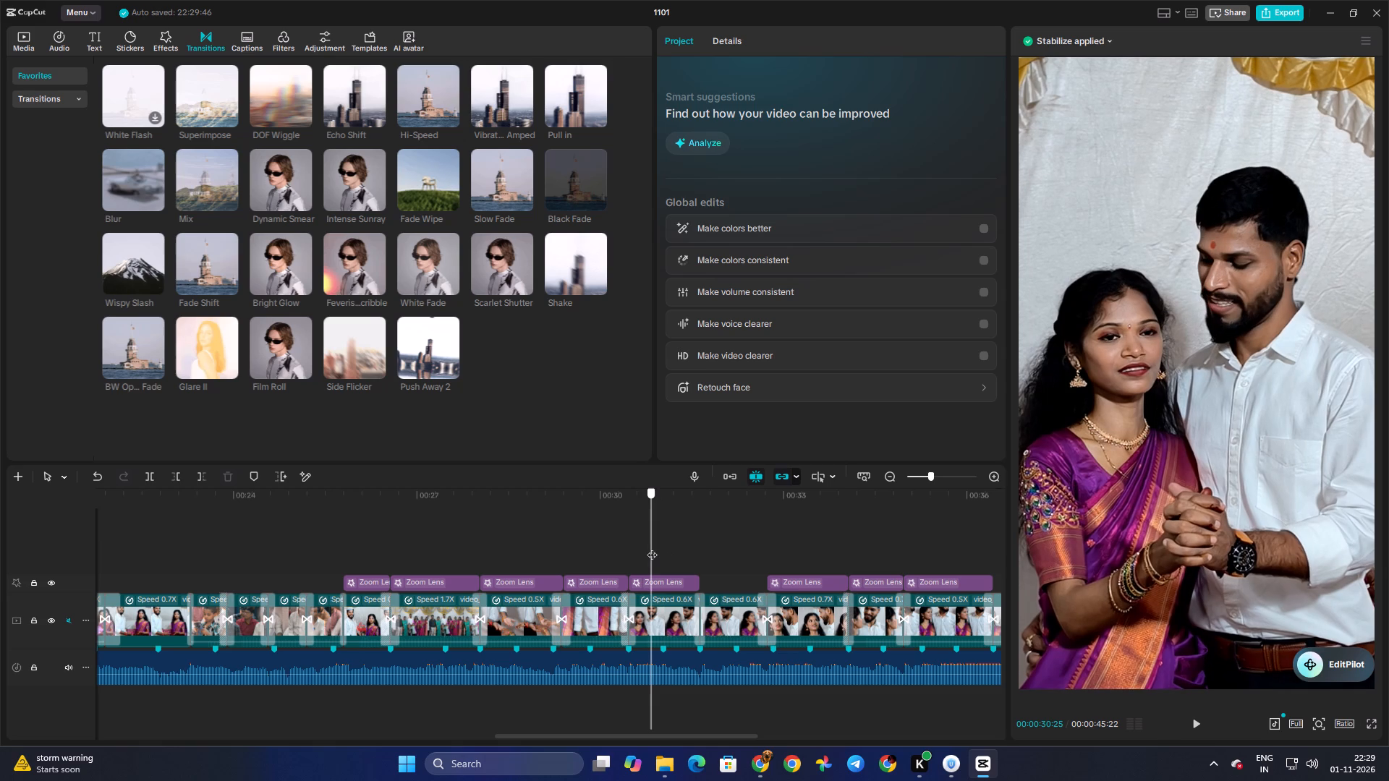
{"action": "left_click_drag", "start_coordinate": [652, 547], "coordinate": [651, 547]}
{"action": "left_click", "coordinate": [171, 43]}
{"action": "left_click", "coordinate": [163, 79]}
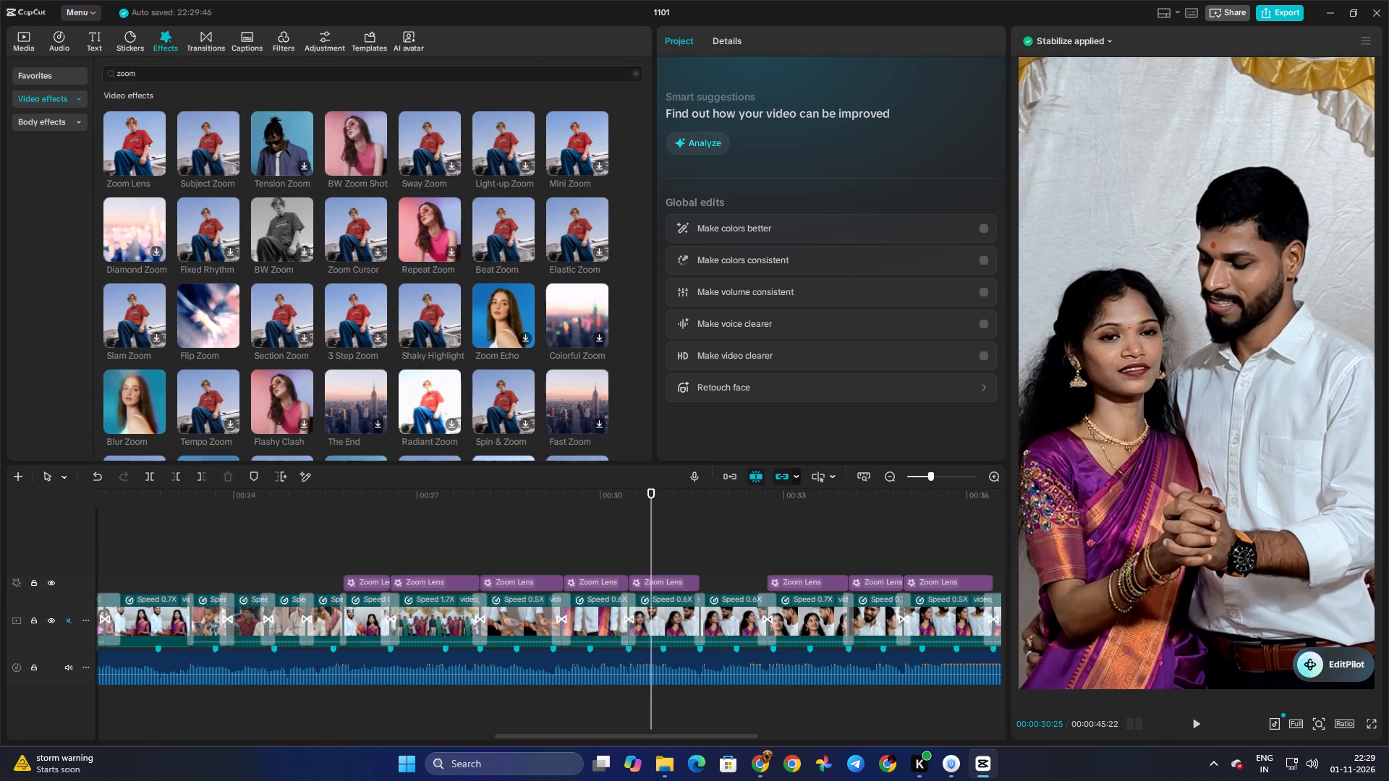
{"action": "key", "text": "BackSpace"}
{"action": "key", "text": "BackSpace"}
{"action": "key", "text": "BackSpace"}
{"action": "key", "text": "BackSpace"}
{"action": "key", "text": "BackSpace"}
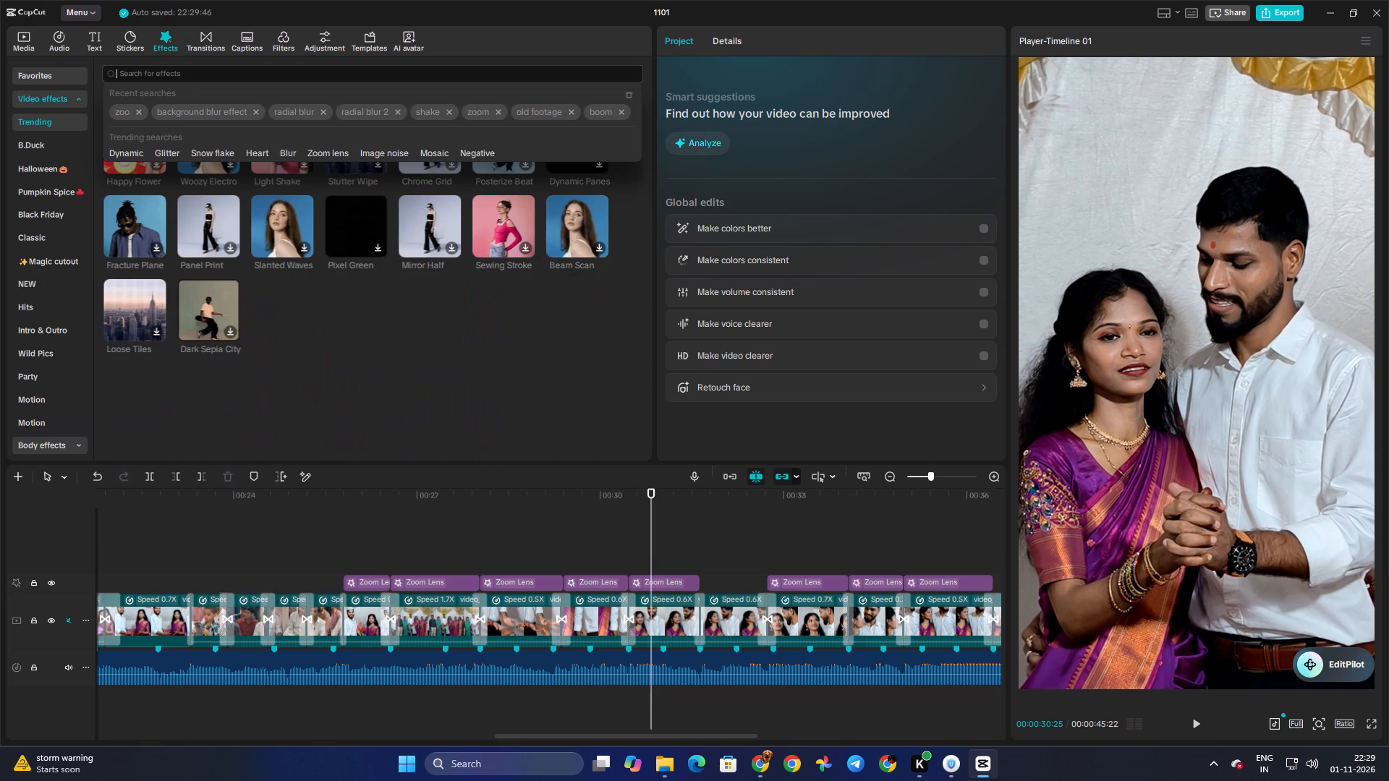
{"action": "key", "text": "l"}
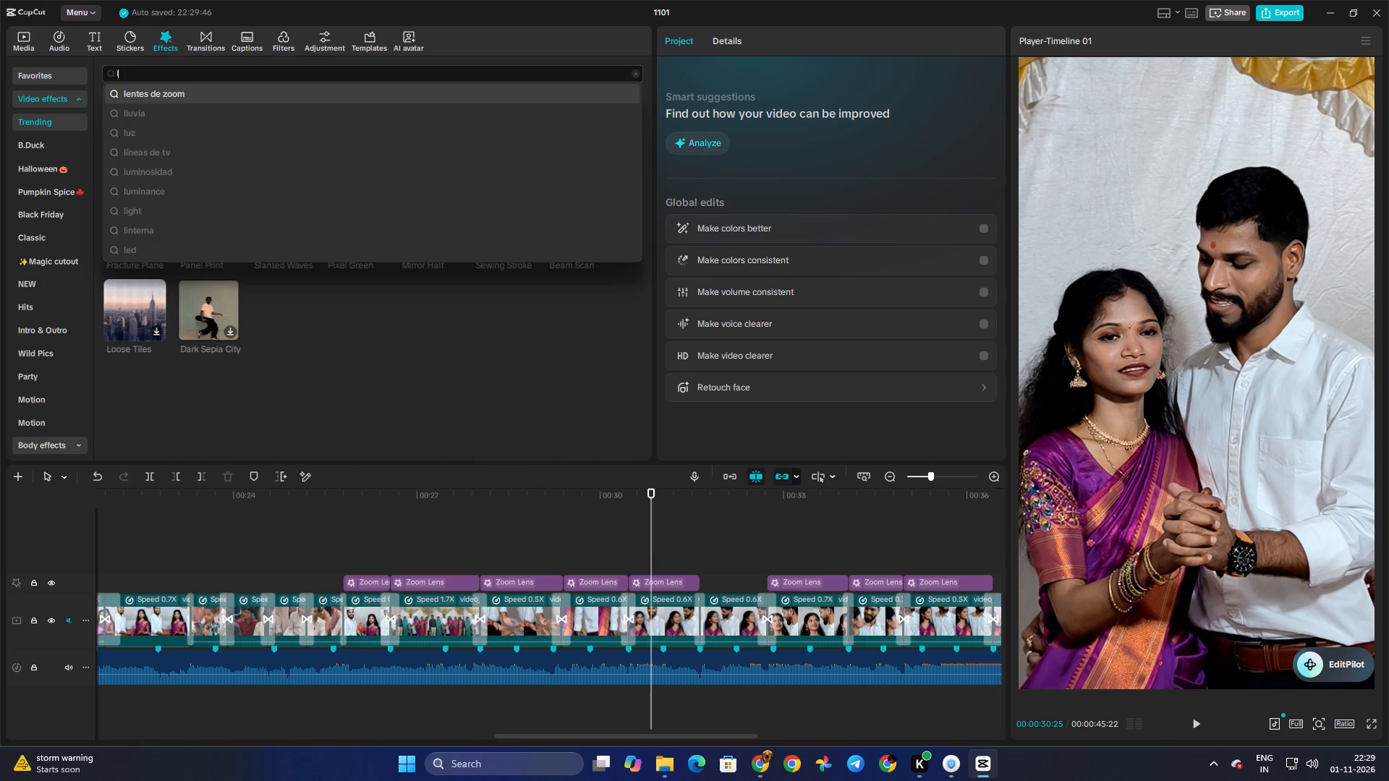
{"action": "type", "text": "ove"}
{"action": "key", "text": "Return"}
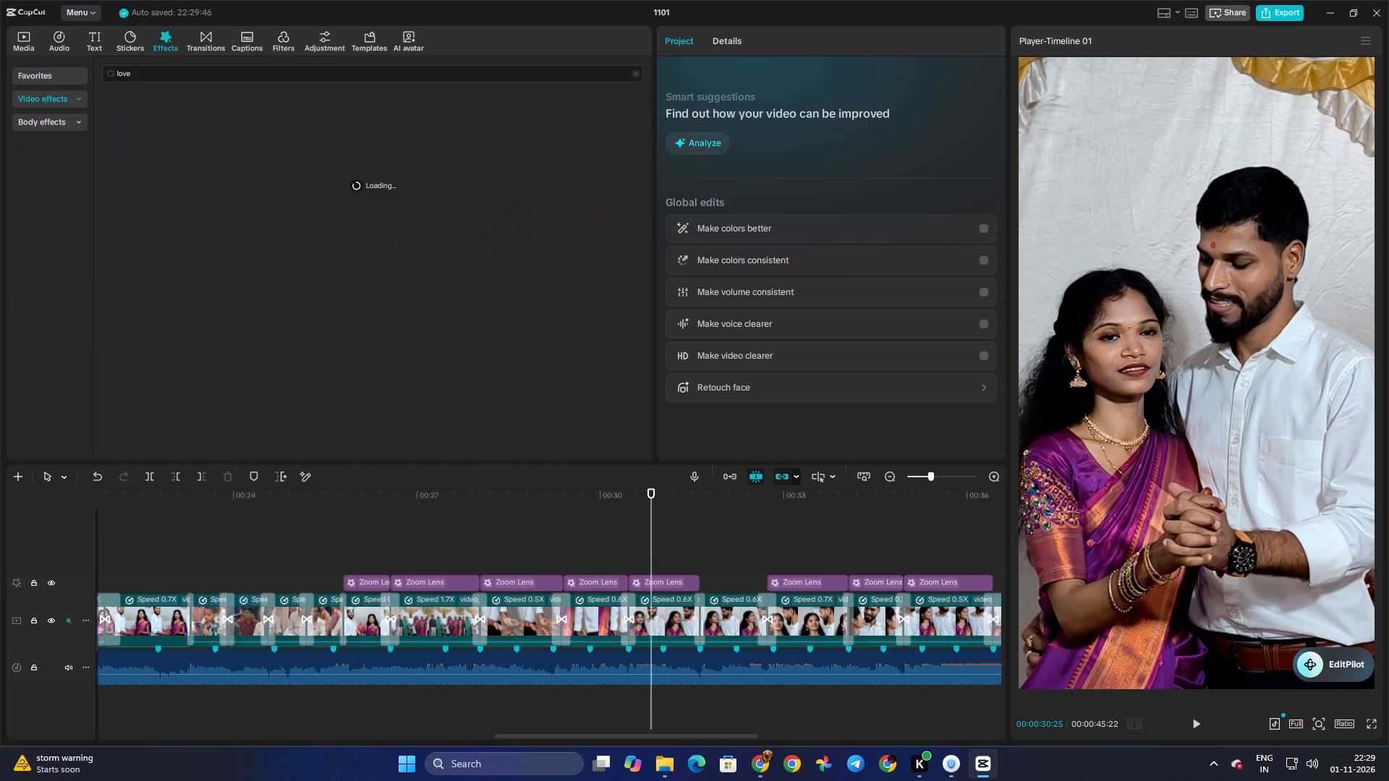
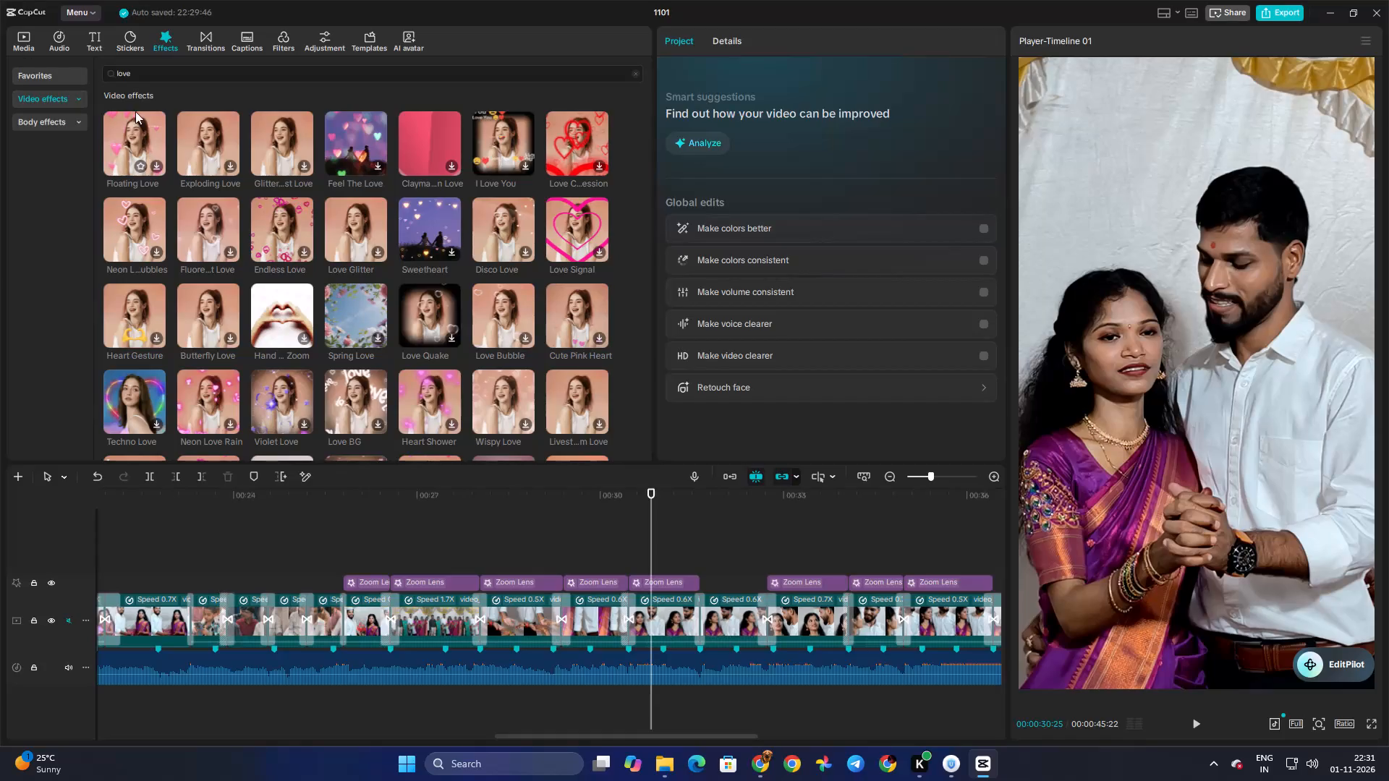
Add the Exploding Love effect above the Zoom Lens effects from about 00:00:28 and play it to check the look.
{"action": "left_click", "coordinate": [143, 125]}
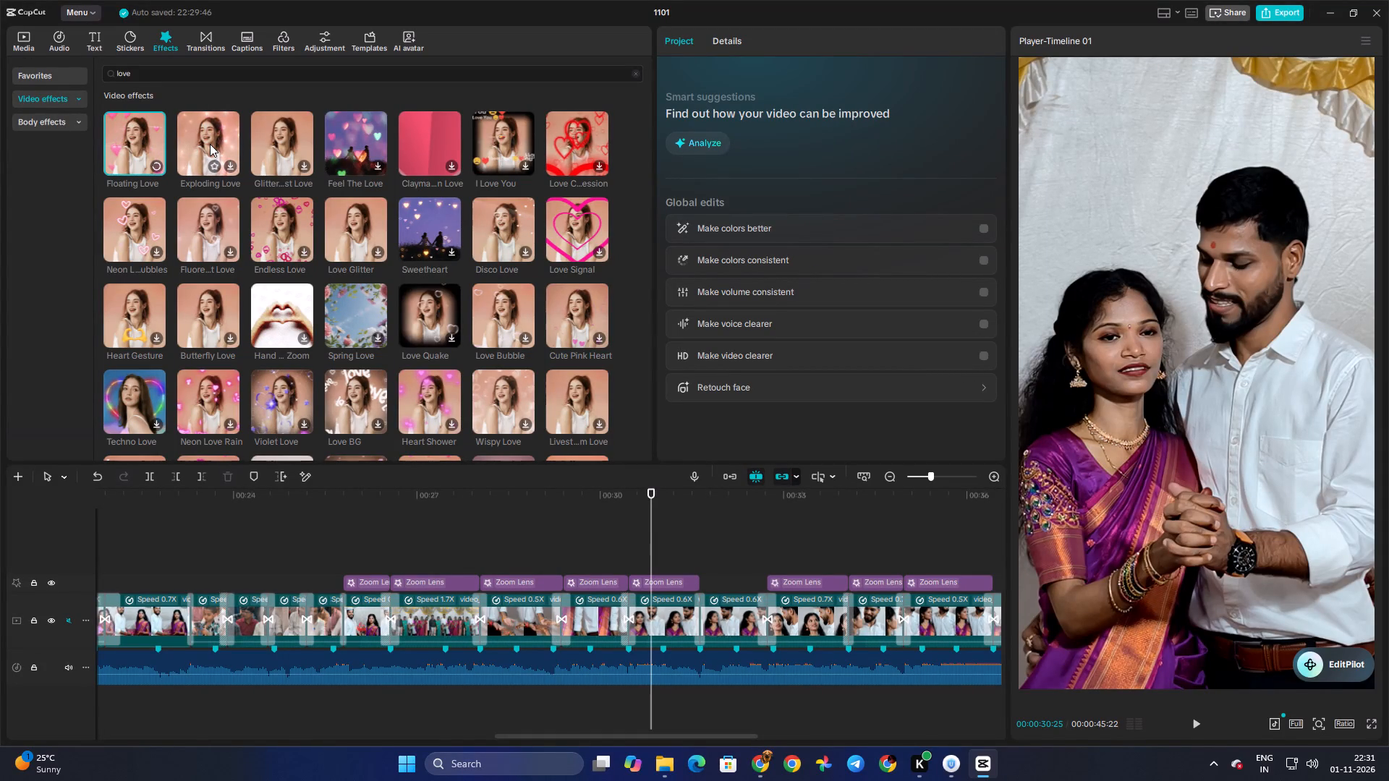
{"action": "left_click_drag", "start_coordinate": [210, 144], "coordinate": [572, 560]}
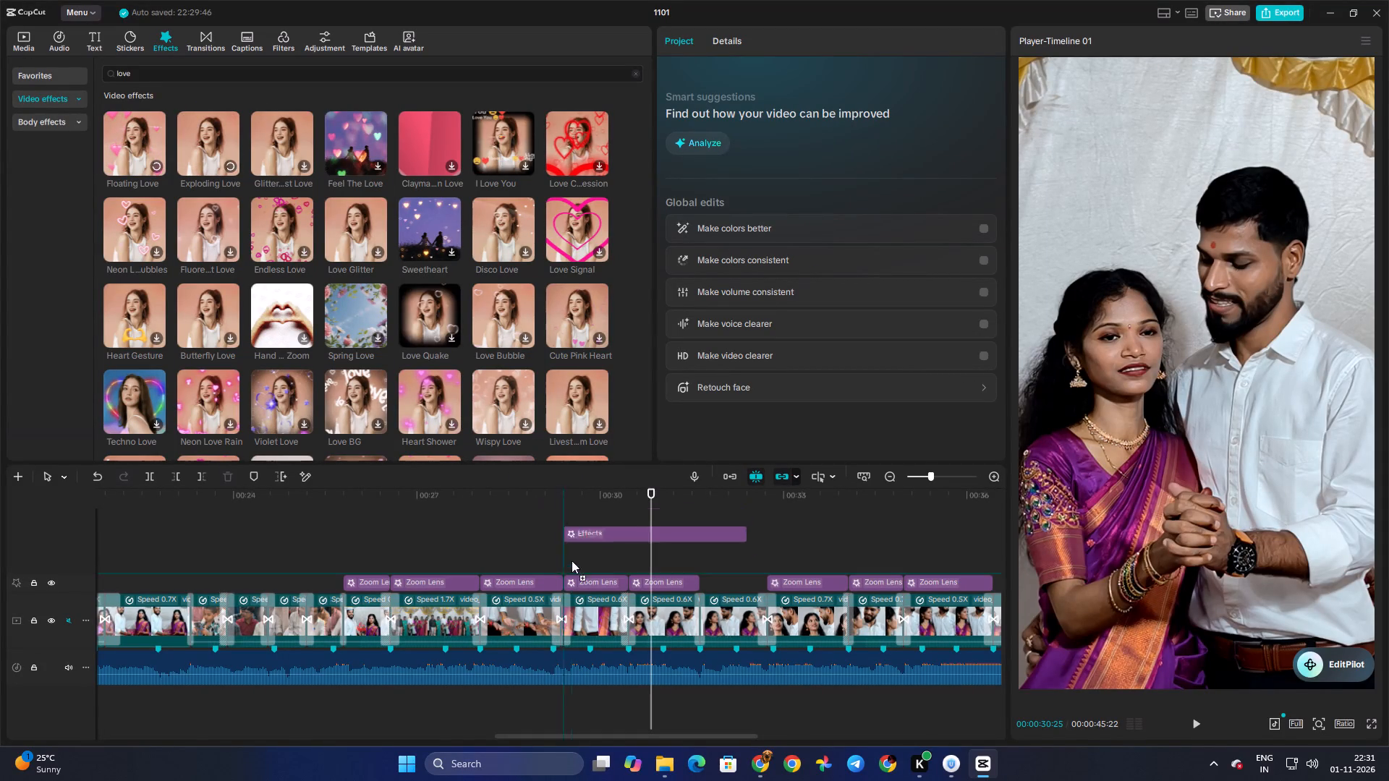
{"action": "left_click_drag", "start_coordinate": [572, 560], "coordinate": [468, 566]}
{"action": "left_click", "coordinate": [467, 547]}
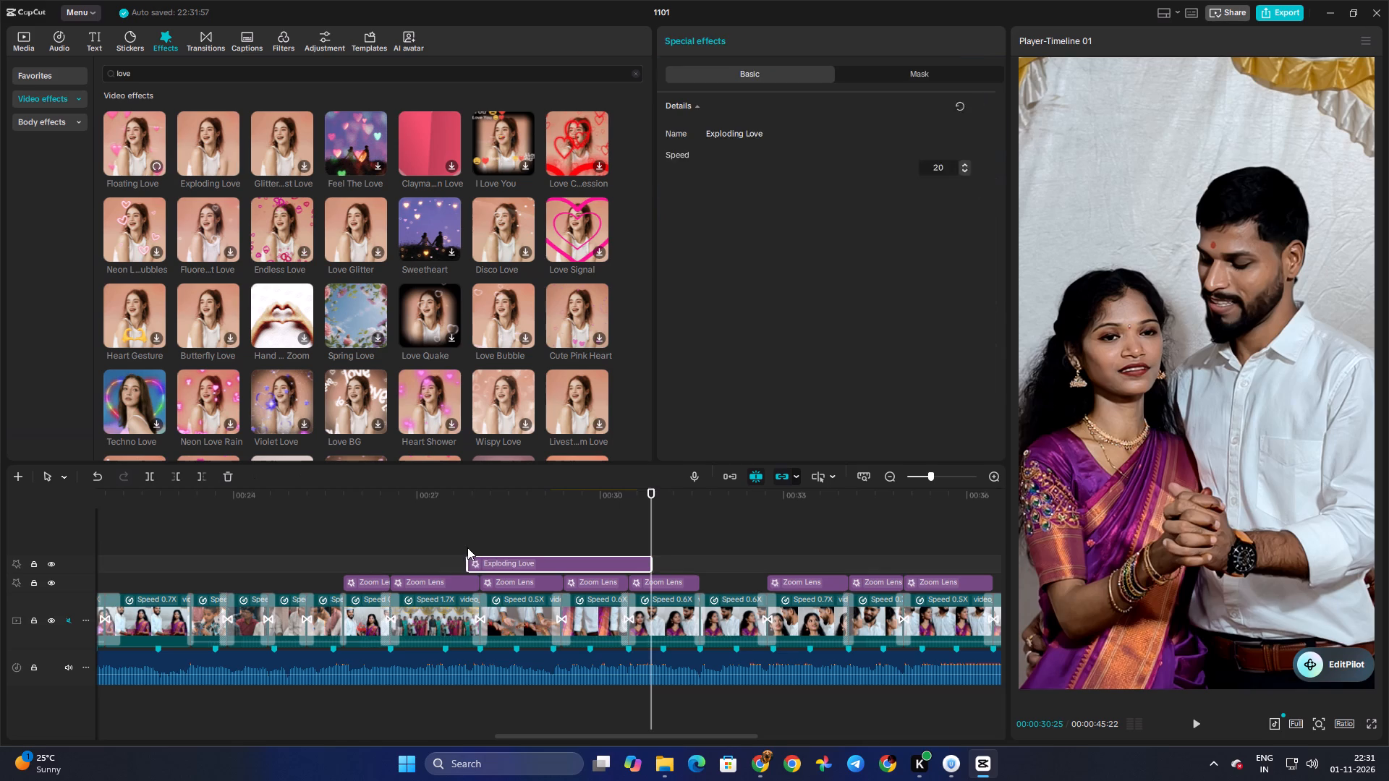
{"action": "key", "text": "space"}
{"action": "key", "text": "space"}
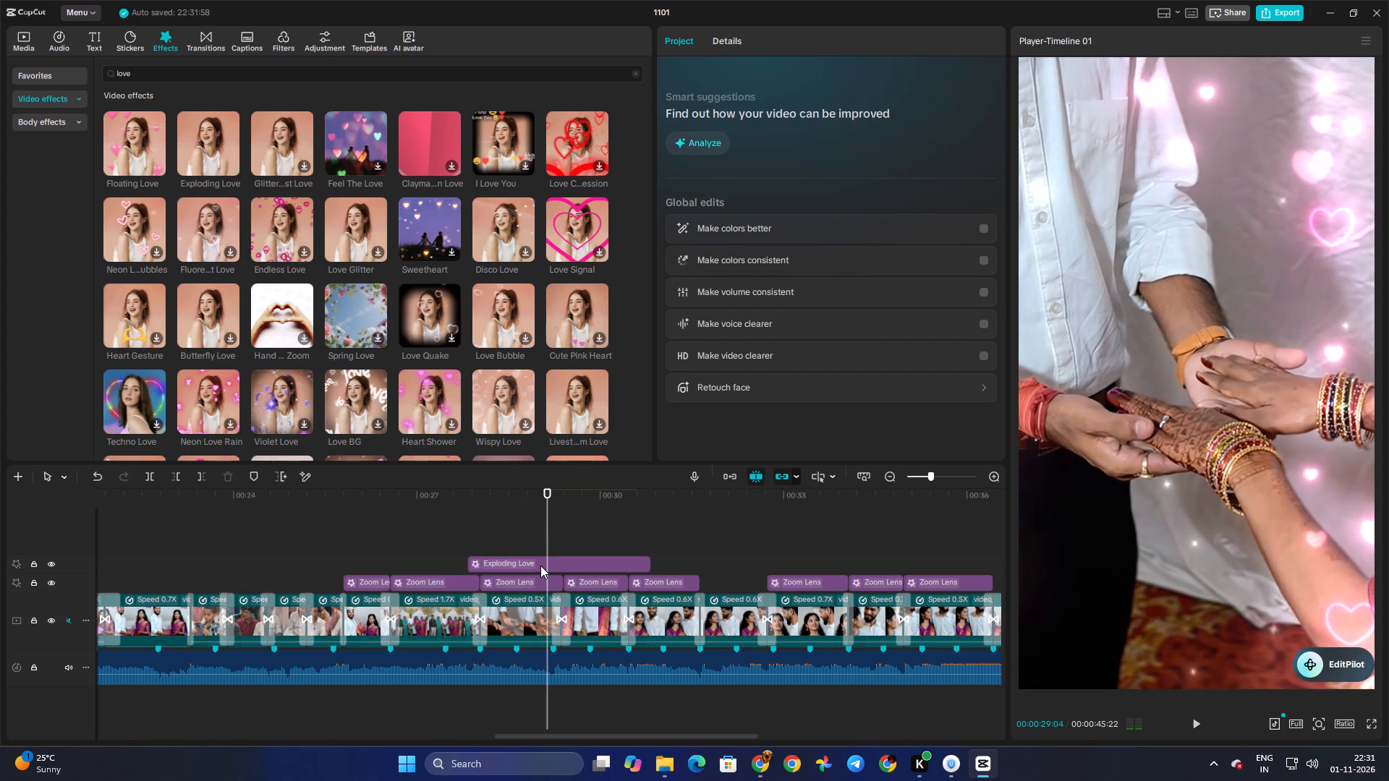
Trim the end of the Exploding Love effect to about 00:00:30:14 and play the section from its start.
{"action": "left_click", "coordinate": [540, 566]}
{"action": "left_click_drag", "start_coordinate": [648, 561], "coordinate": [535, 562]}
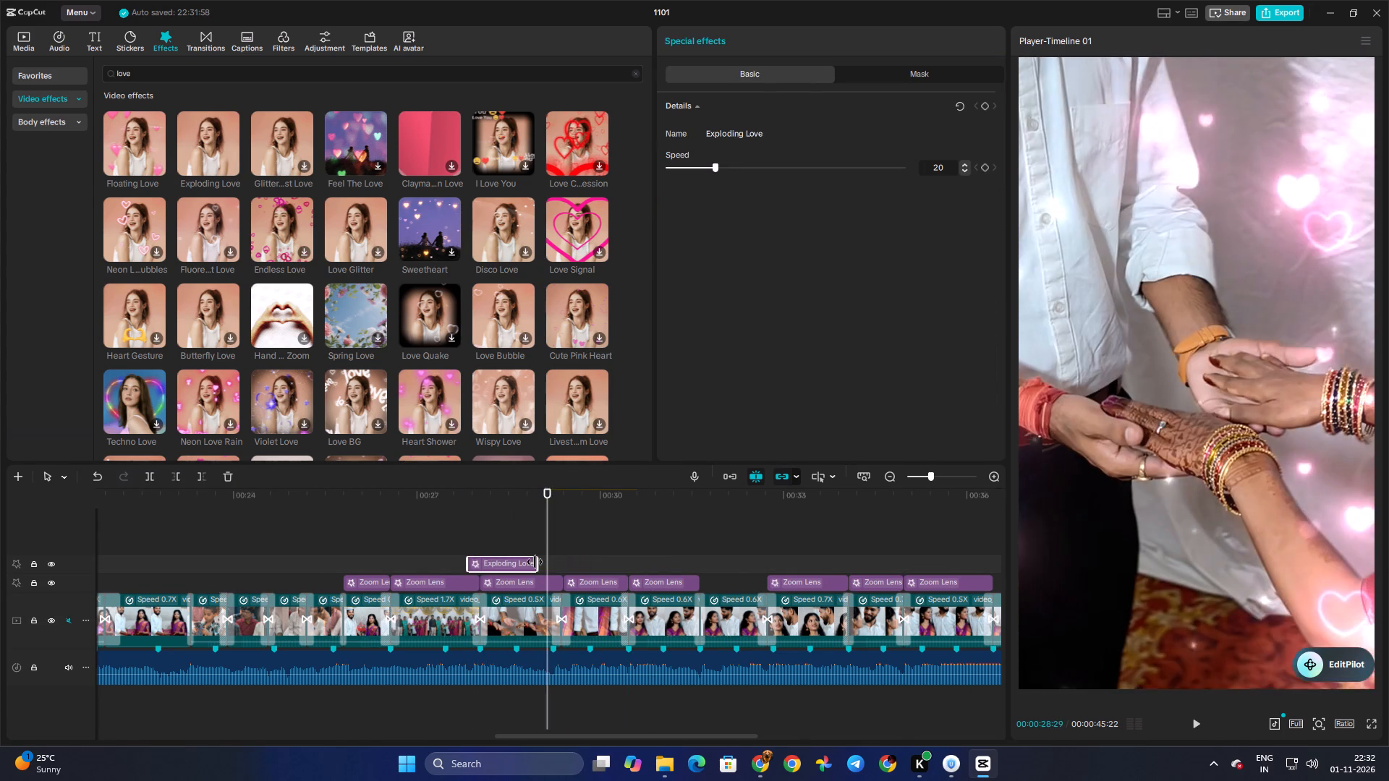
{"action": "left_click_drag", "start_coordinate": [535, 562], "coordinate": [623, 571]}
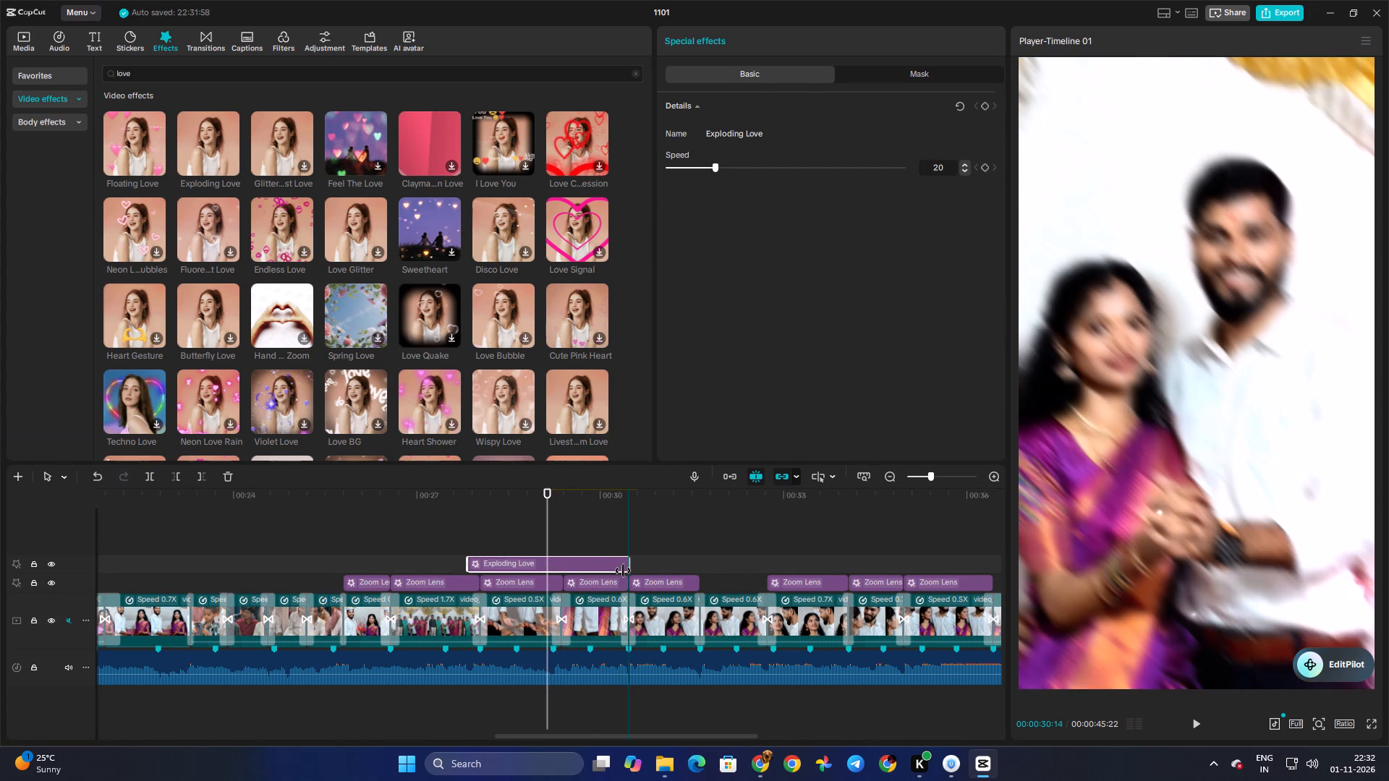
{"action": "left_click_drag", "start_coordinate": [623, 571], "coordinate": [624, 571]}
{"action": "left_click", "coordinate": [474, 529]}
{"action": "left_click_drag", "start_coordinate": [474, 529], "coordinate": [464, 530]}
{"action": "key", "text": "space"}
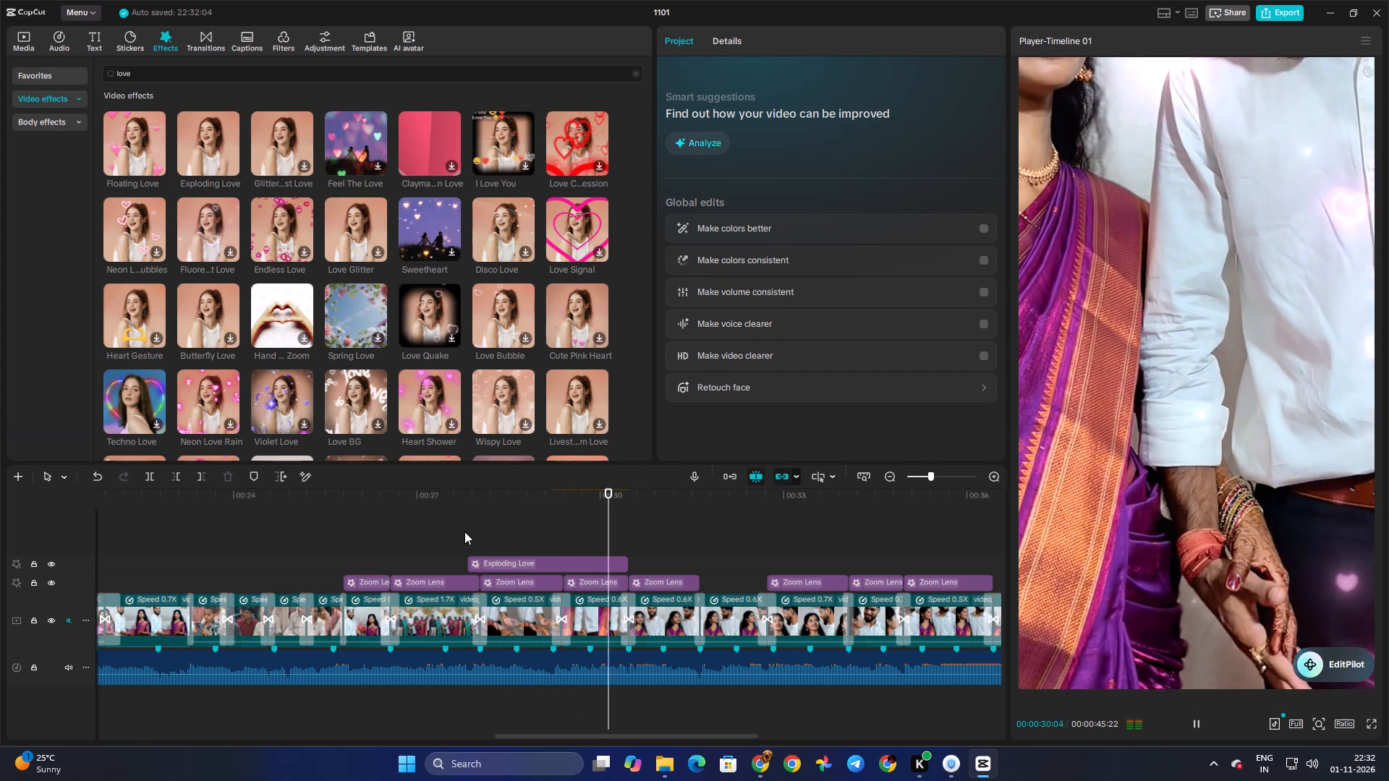
{"action": "key", "text": "space"}
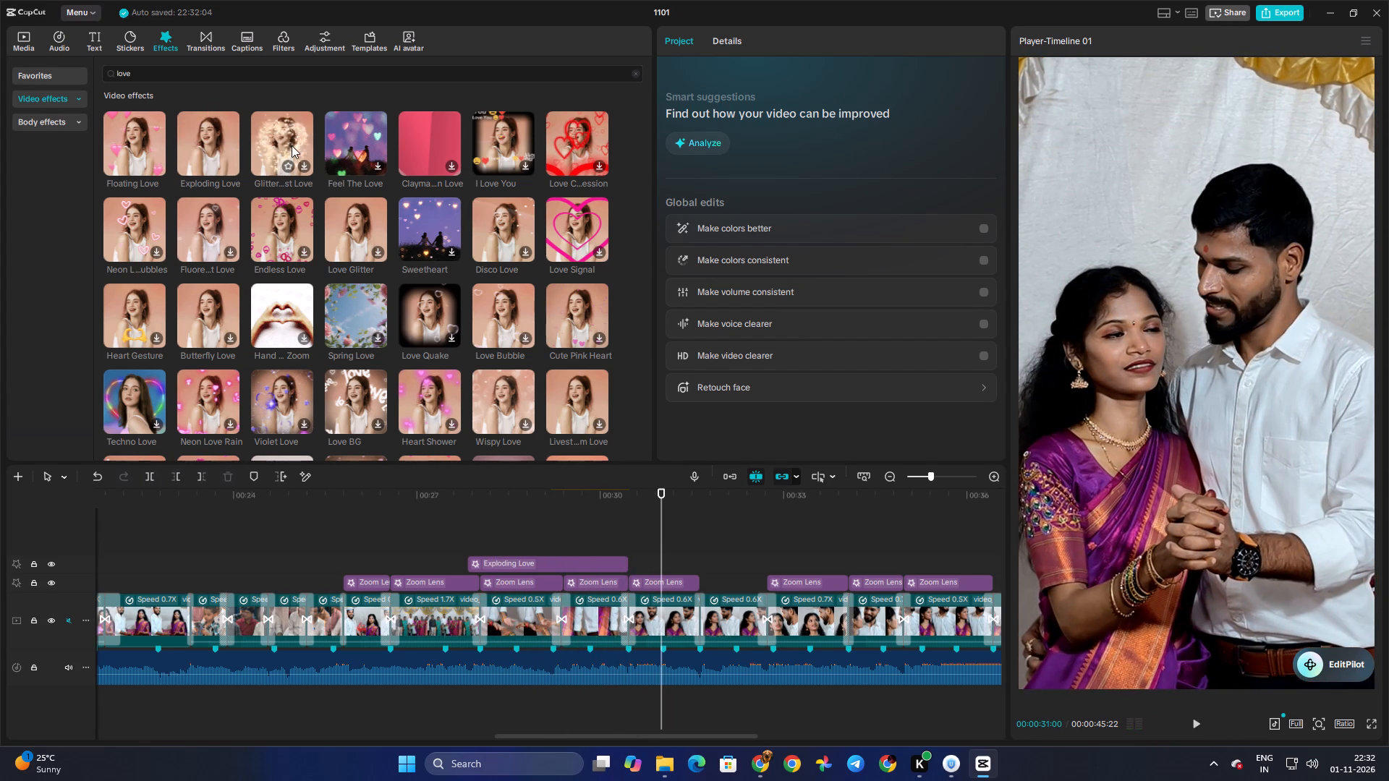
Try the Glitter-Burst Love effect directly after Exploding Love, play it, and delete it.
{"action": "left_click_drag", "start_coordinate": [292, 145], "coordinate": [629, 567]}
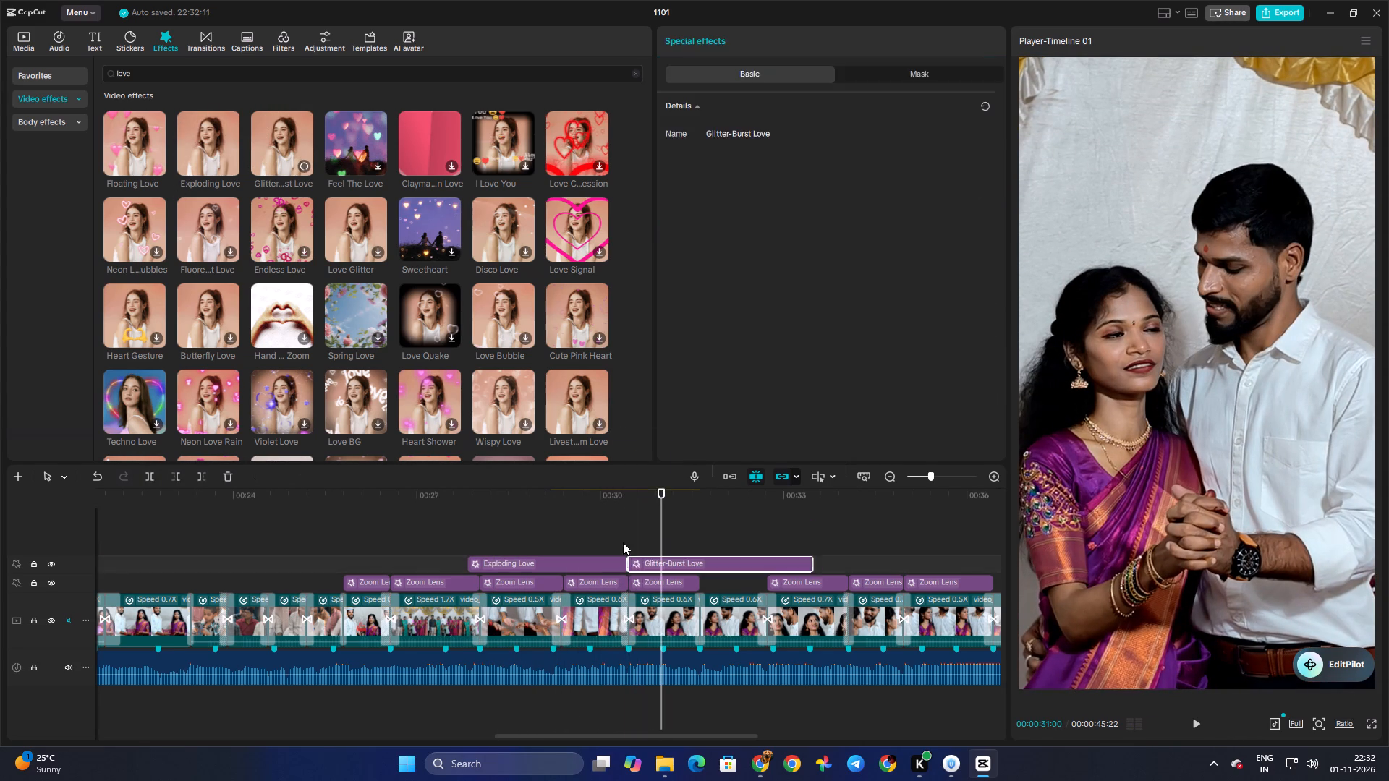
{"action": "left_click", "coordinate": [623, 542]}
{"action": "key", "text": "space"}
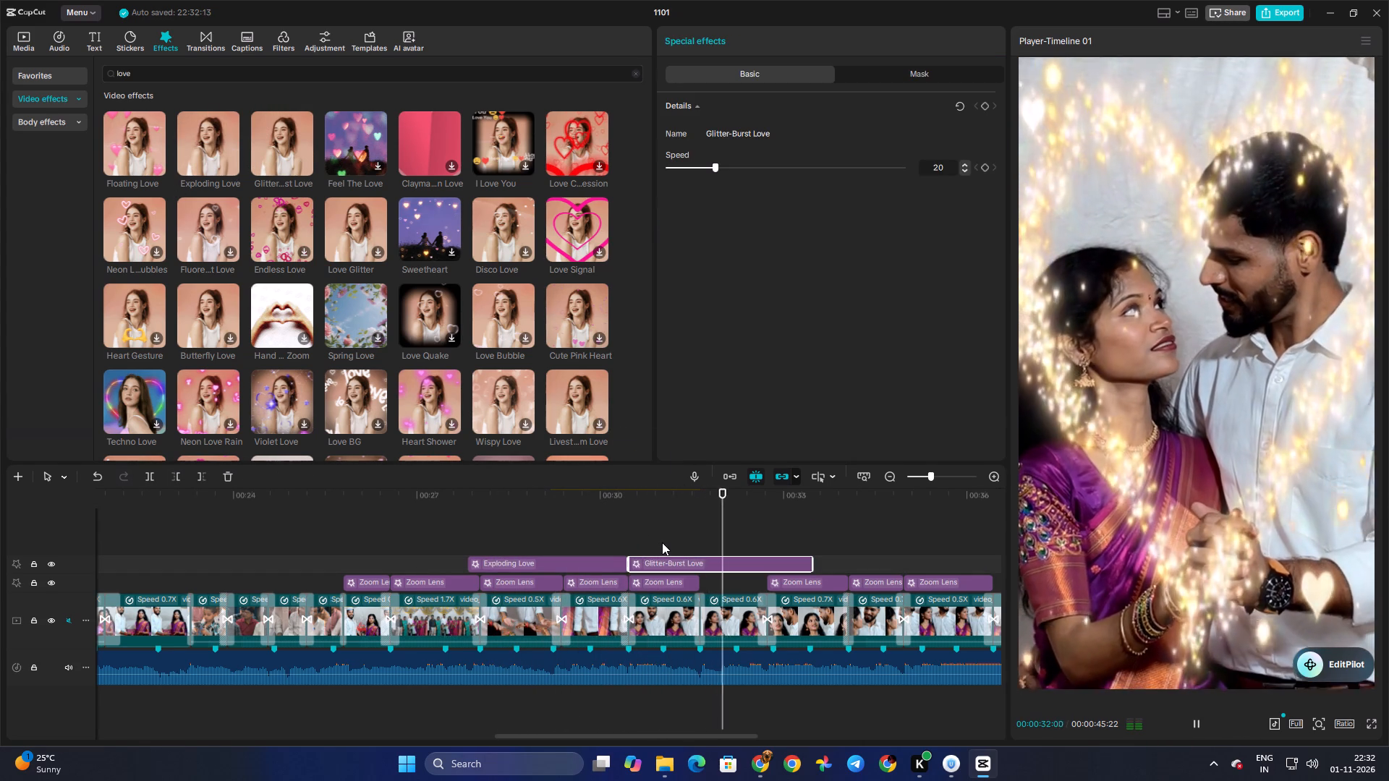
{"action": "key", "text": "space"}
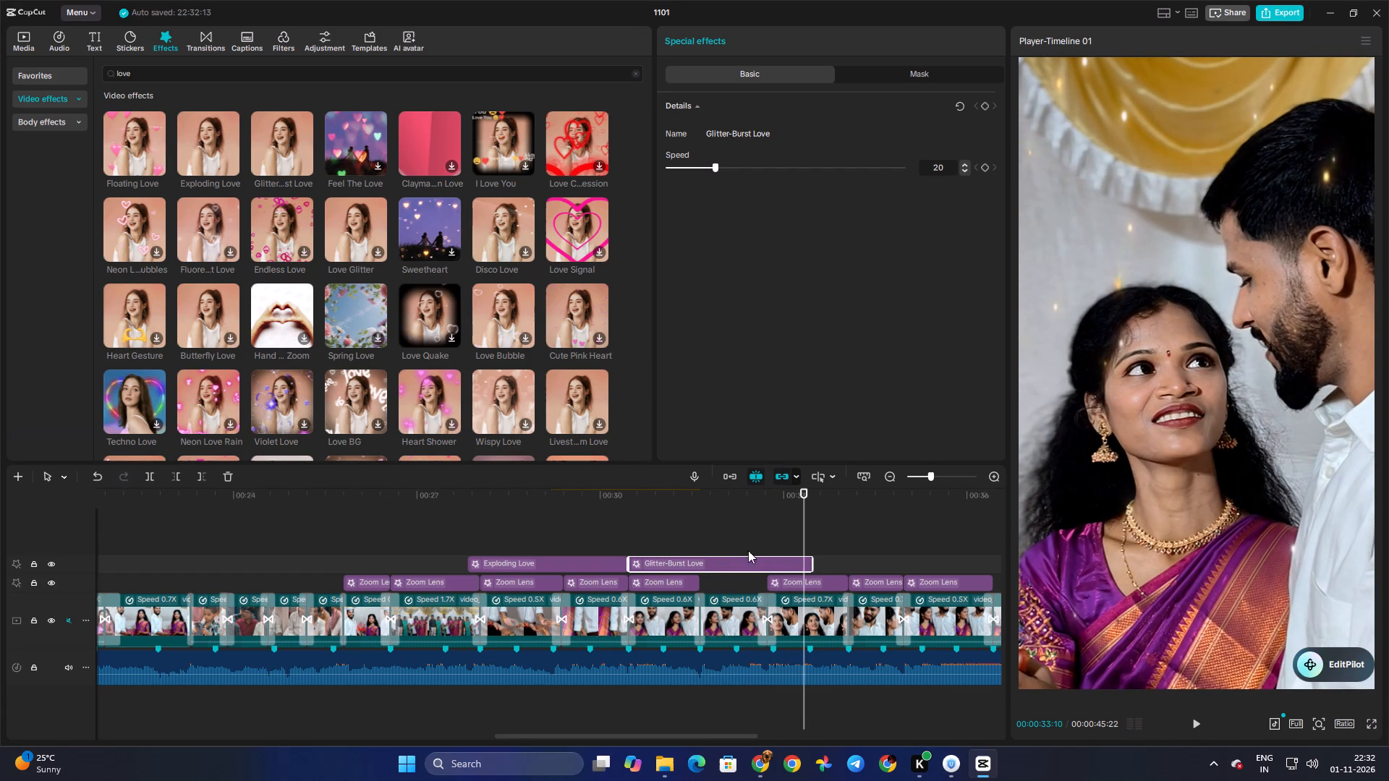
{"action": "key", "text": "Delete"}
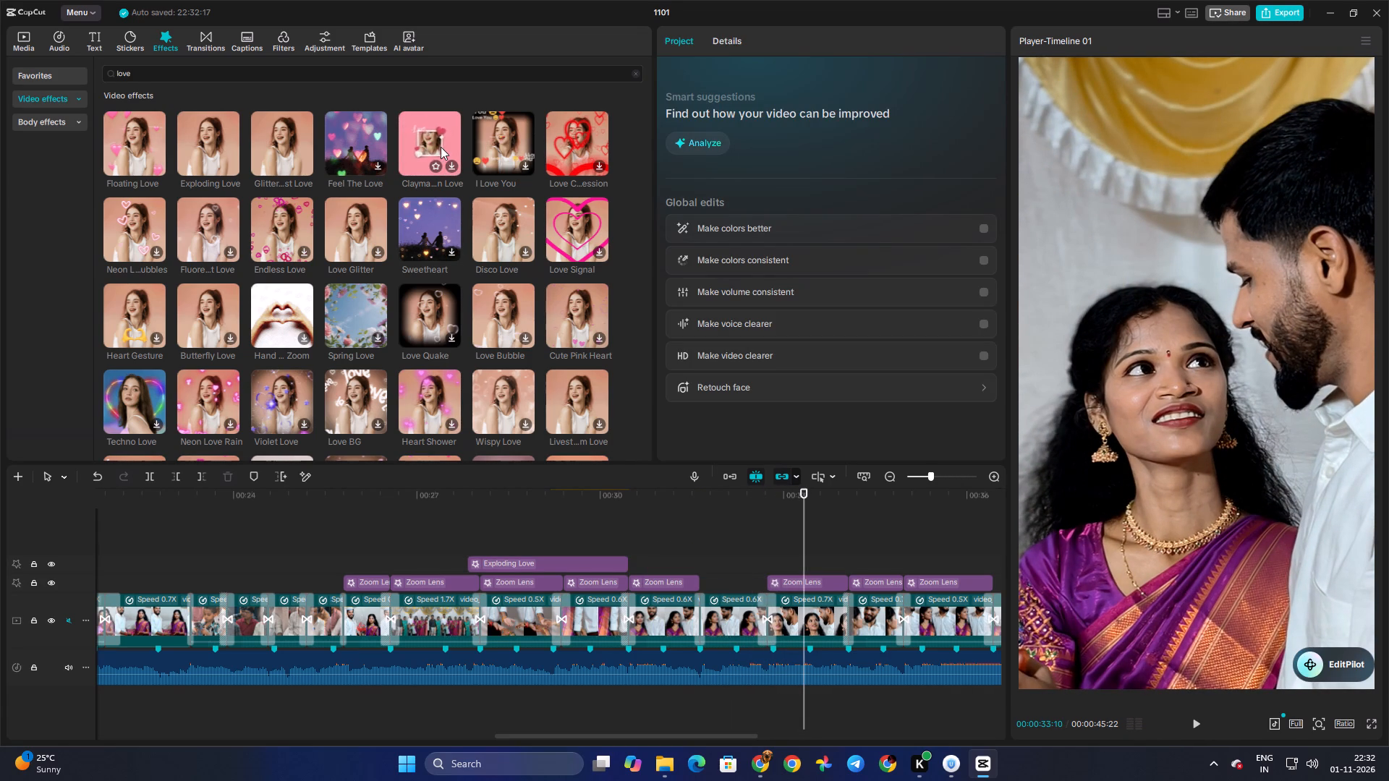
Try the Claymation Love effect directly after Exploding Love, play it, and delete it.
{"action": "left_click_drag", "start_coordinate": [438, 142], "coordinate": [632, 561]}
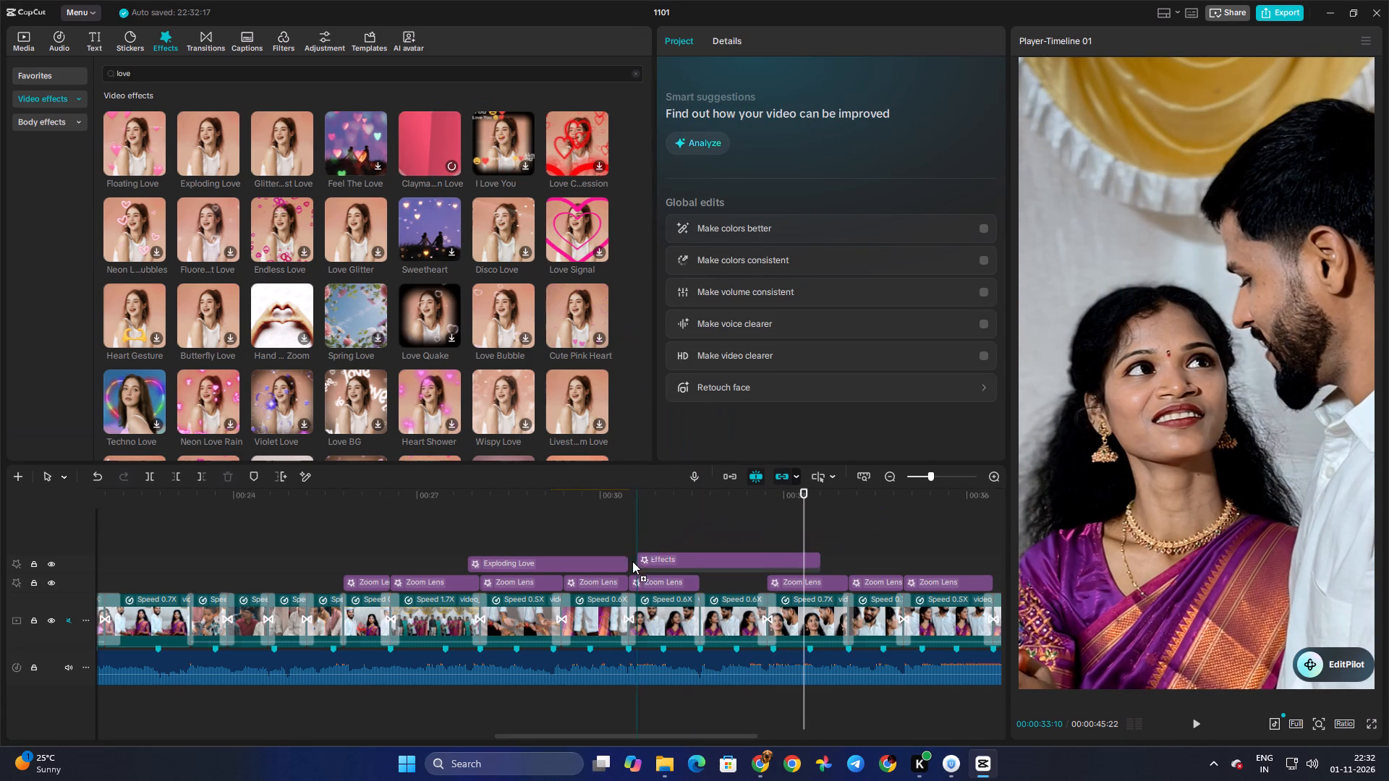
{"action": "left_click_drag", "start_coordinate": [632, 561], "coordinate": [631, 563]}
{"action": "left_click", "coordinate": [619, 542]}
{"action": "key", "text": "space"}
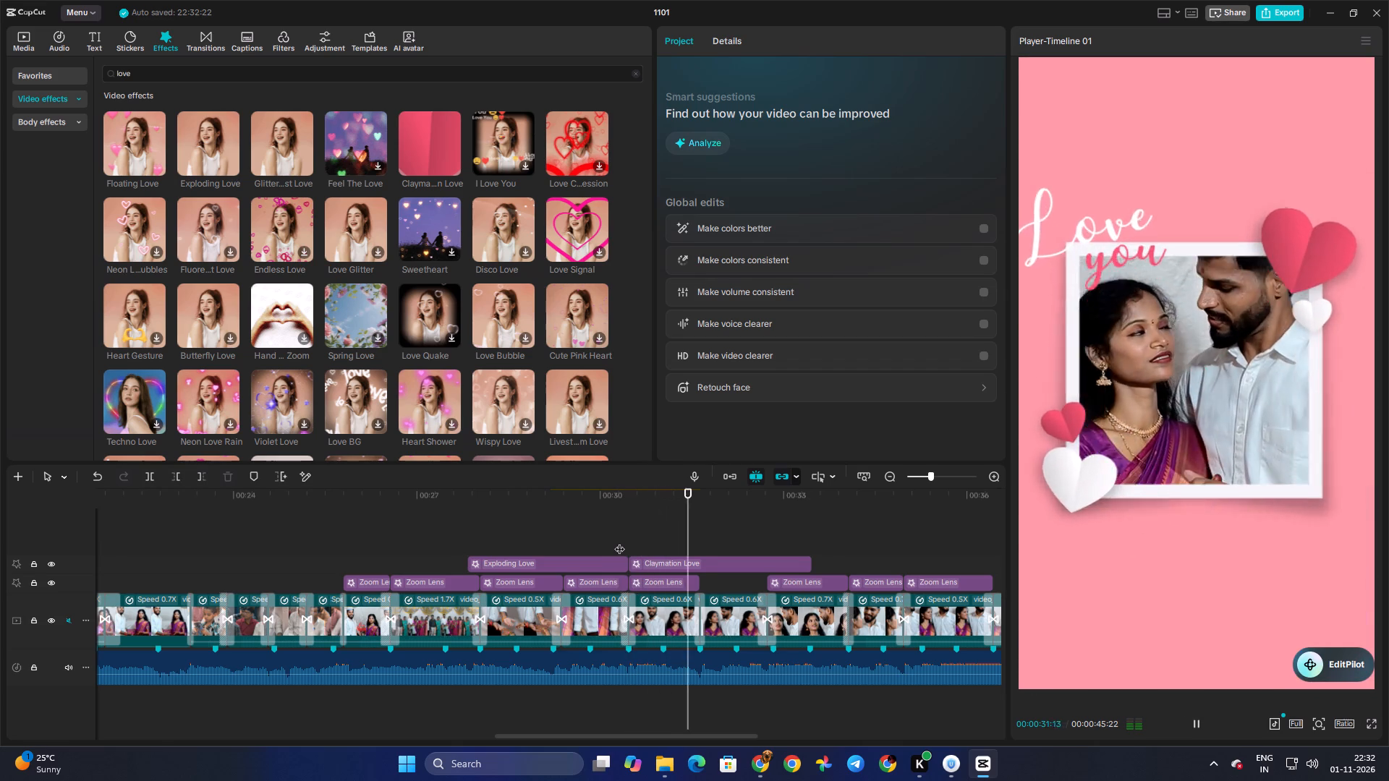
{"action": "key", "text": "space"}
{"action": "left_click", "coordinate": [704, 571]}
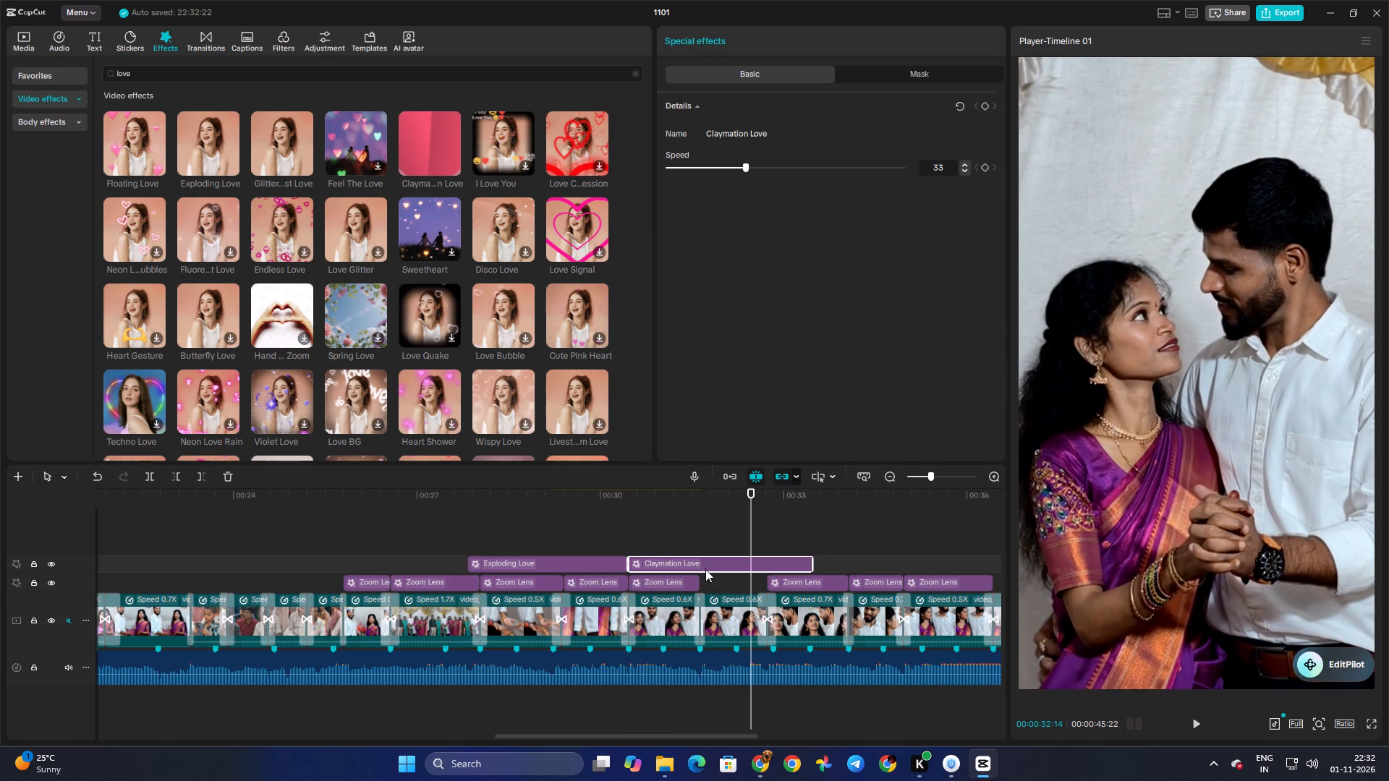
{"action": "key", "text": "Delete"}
Preview the neon bubbles love effect without adding it to the timeline.
{"action": "left_click", "coordinate": [154, 221]}
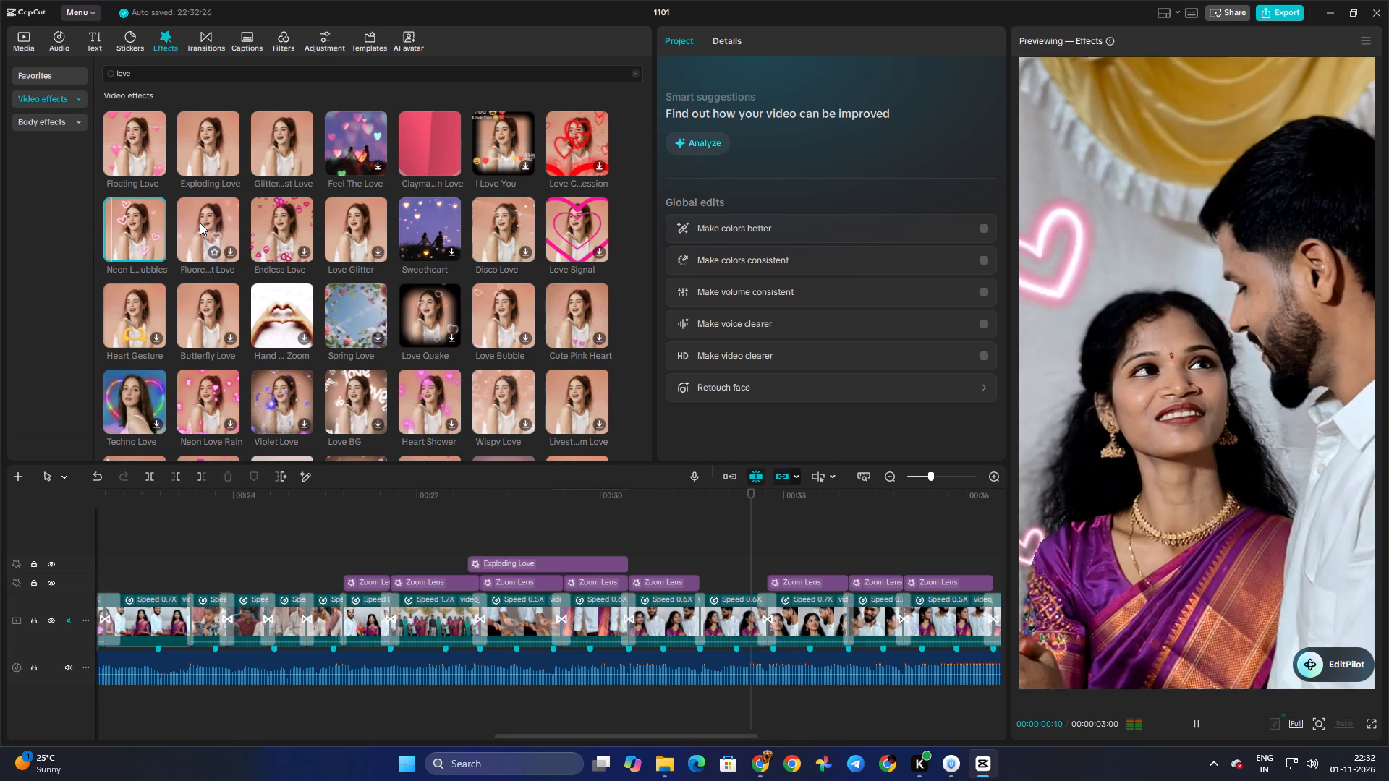
{"action": "key", "text": "space"}
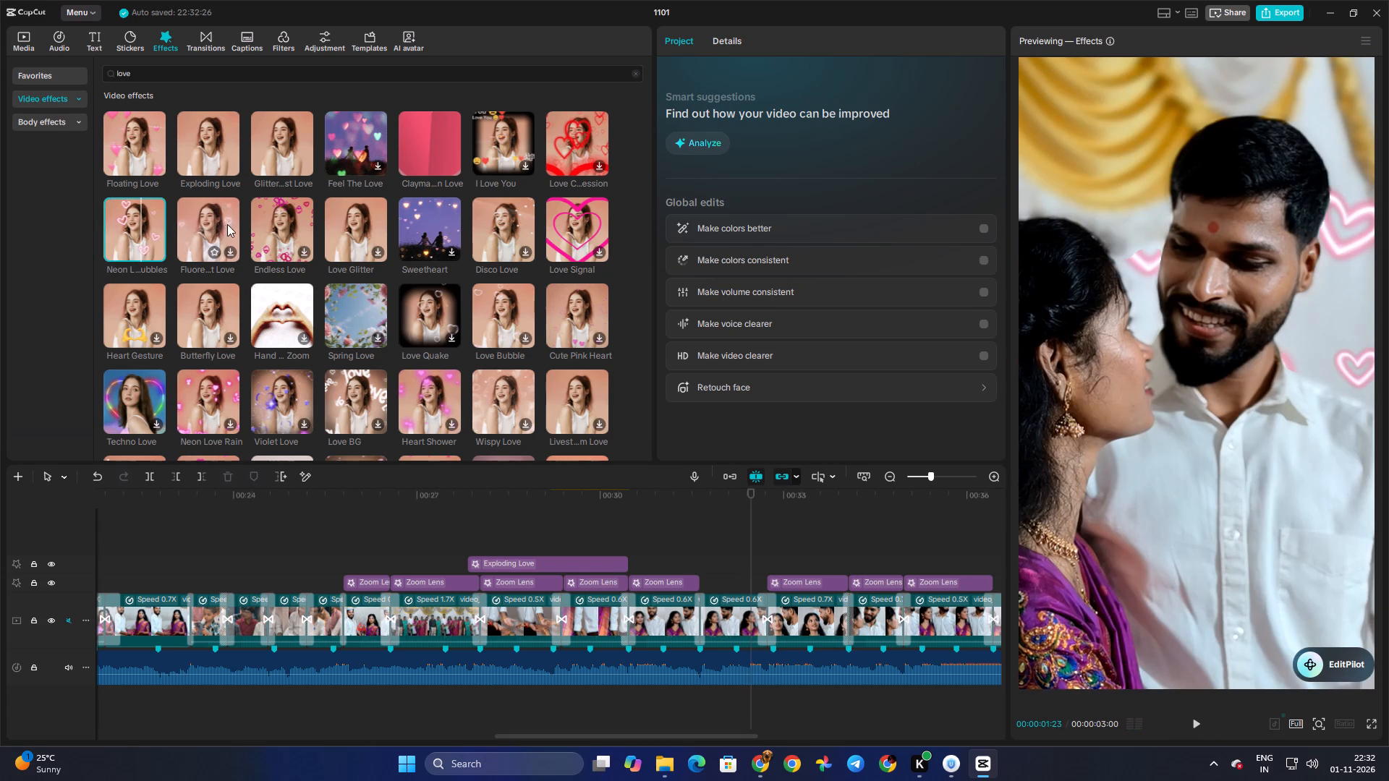
Add the Fluorescent Love effect directly after Exploding Love and play it through to about 00:00:33.
{"action": "left_click", "coordinate": [218, 224]}
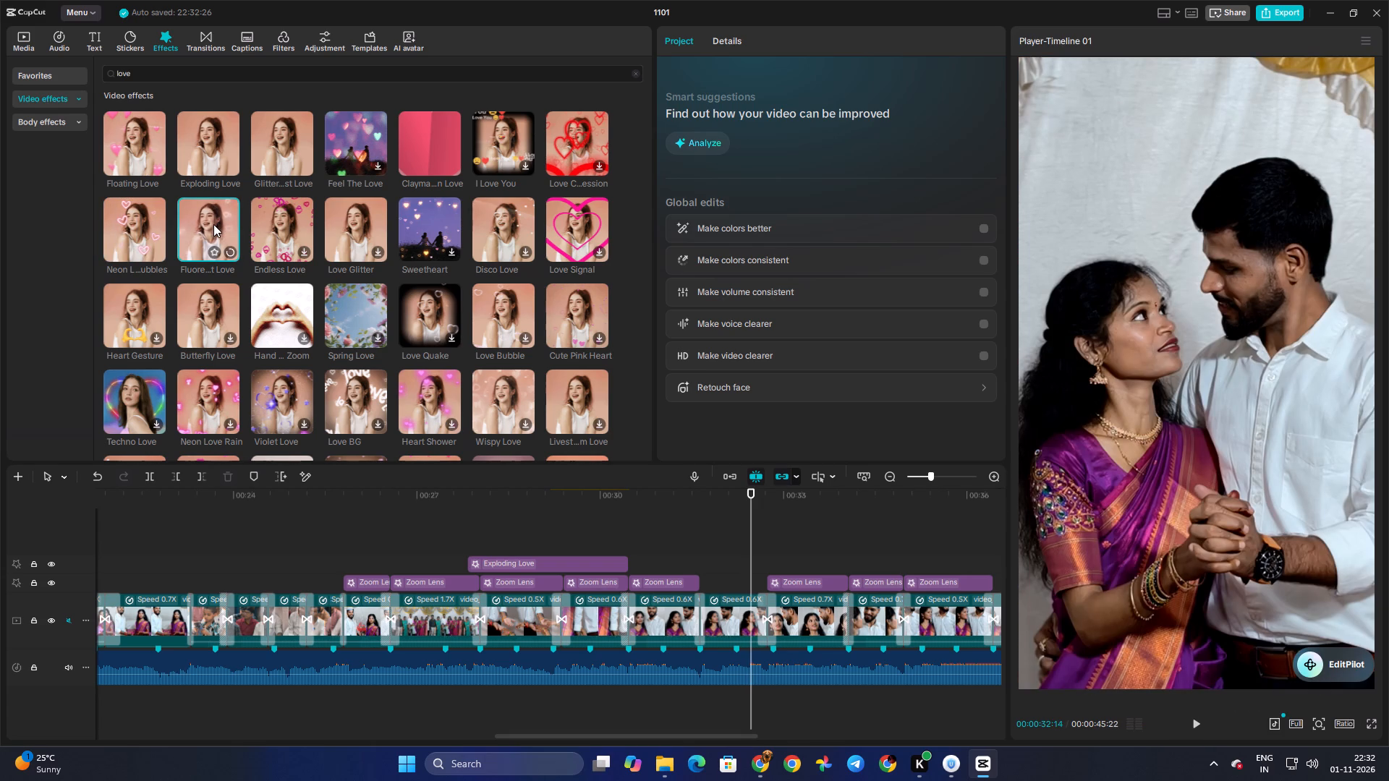
{"action": "left_click_drag", "start_coordinate": [212, 224], "coordinate": [634, 552]}
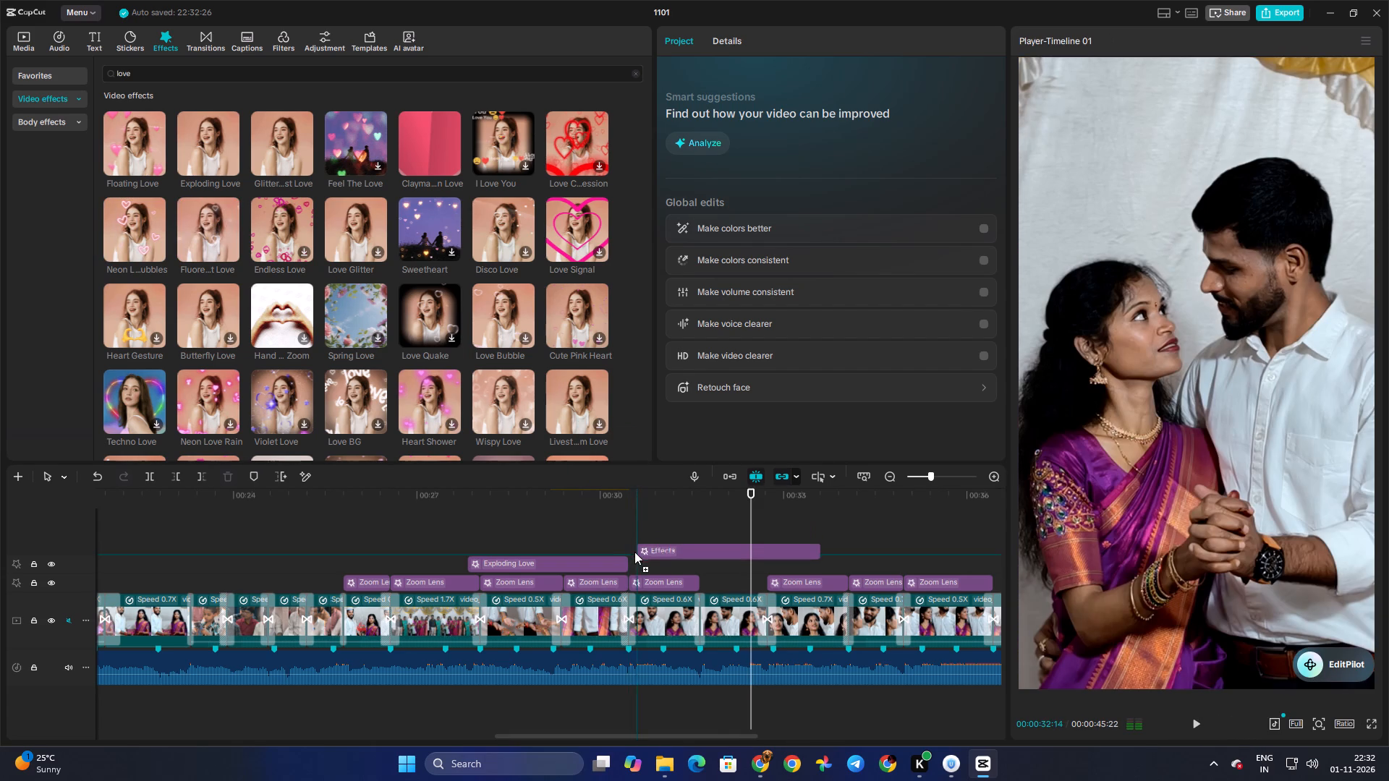
{"action": "left_click_drag", "start_coordinate": [634, 552], "coordinate": [629, 559]}
{"action": "left_click", "coordinate": [620, 534]}
{"action": "key", "text": "space"}
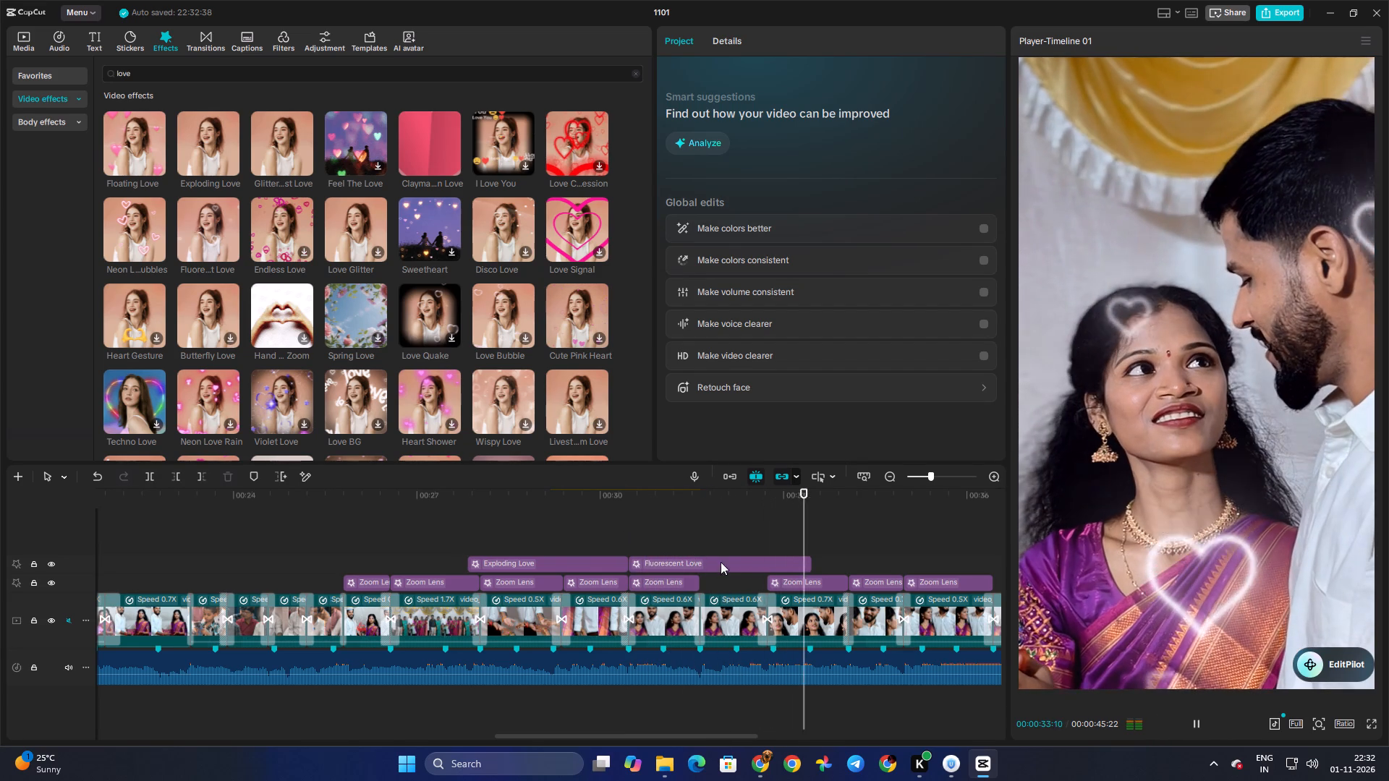
{"action": "key", "text": "space"}
Trim the end of Fluorescent Love to the start of the Zoom Lens just before 00:00:33 and play the section onward.
{"action": "left_click", "coordinate": [756, 565]}
{"action": "left_click_drag", "start_coordinate": [808, 562], "coordinate": [767, 562]}
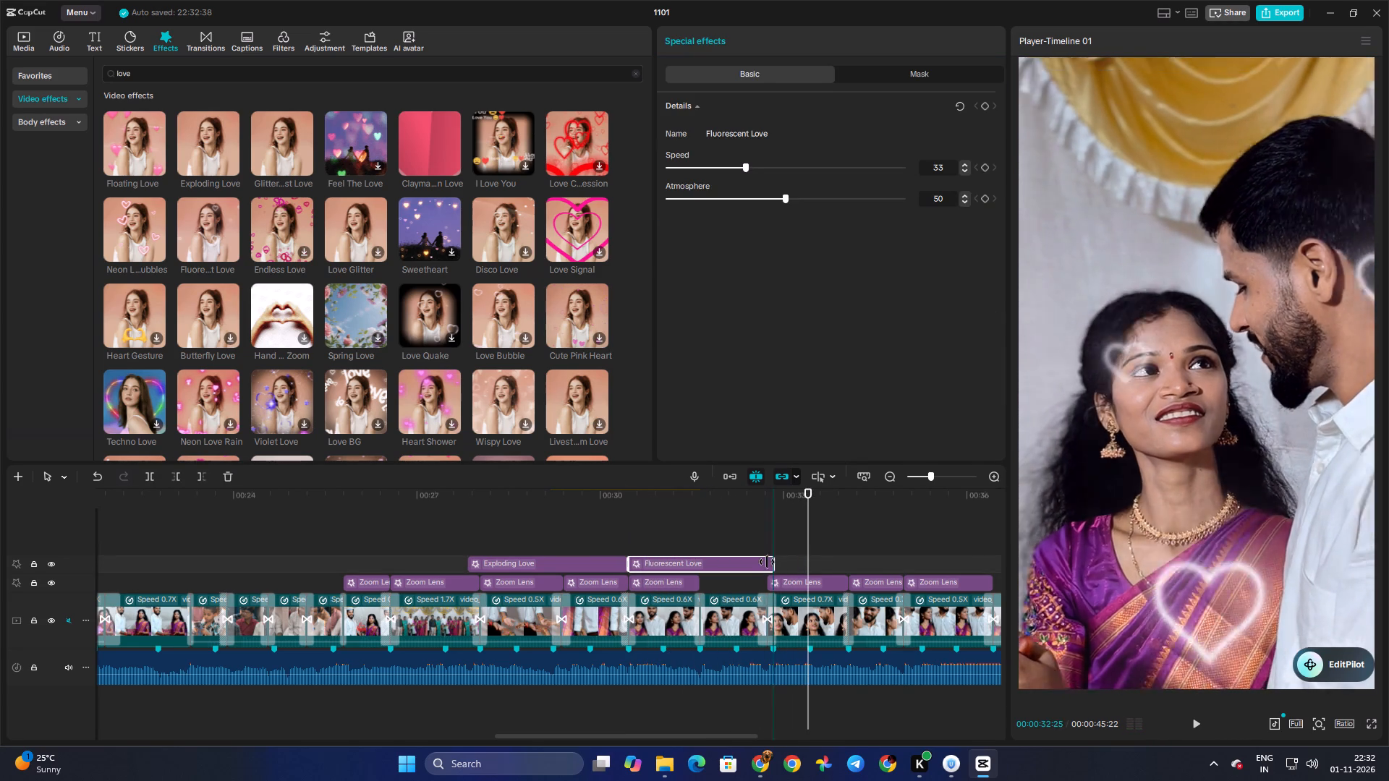
{"action": "left_click_drag", "start_coordinate": [767, 562], "coordinate": [764, 562]}
{"action": "left_click", "coordinate": [686, 534]}
{"action": "key", "text": "space"}
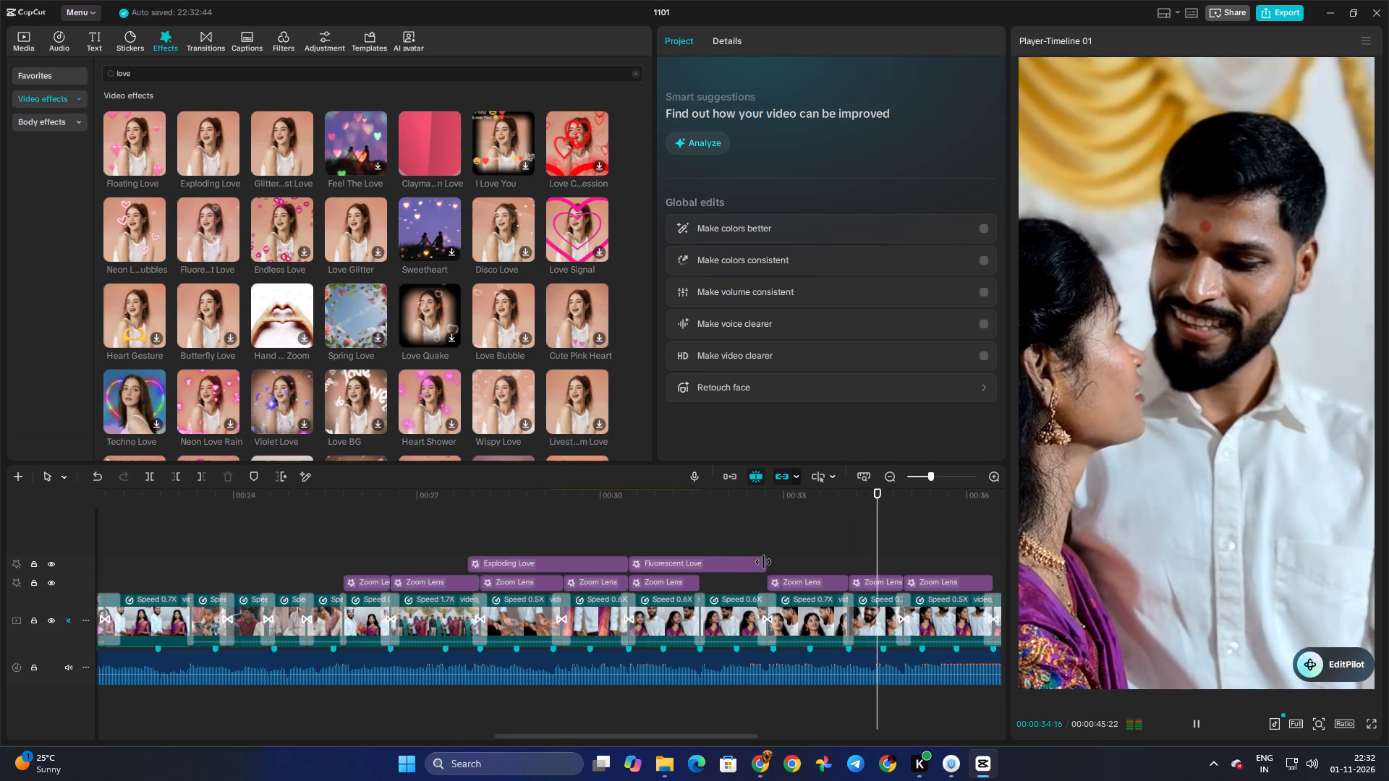
{"action": "key", "text": "space"}
Copy the trimmed Fluorescent Love effect, paste it at 00:00:37:20 where the bouquet clip's Zoom Lens starts, and play it.
{"action": "left_click", "coordinate": [704, 563]}
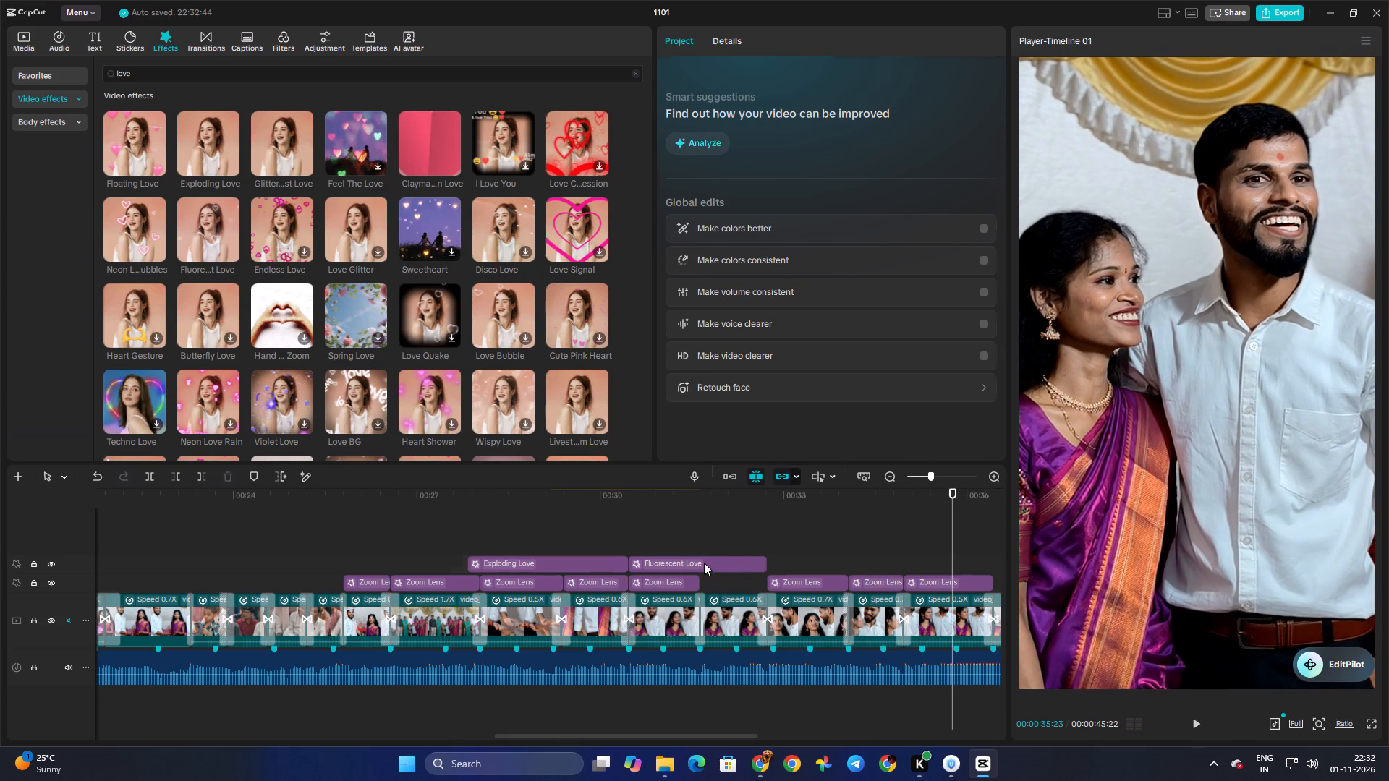
{"action": "key", "text": "ctrl+c"}
{"action": "left_click", "coordinate": [852, 560]}
{"action": "left_click_drag", "start_coordinate": [852, 560], "coordinate": [905, 563]}
{"action": "key", "text": "space"}
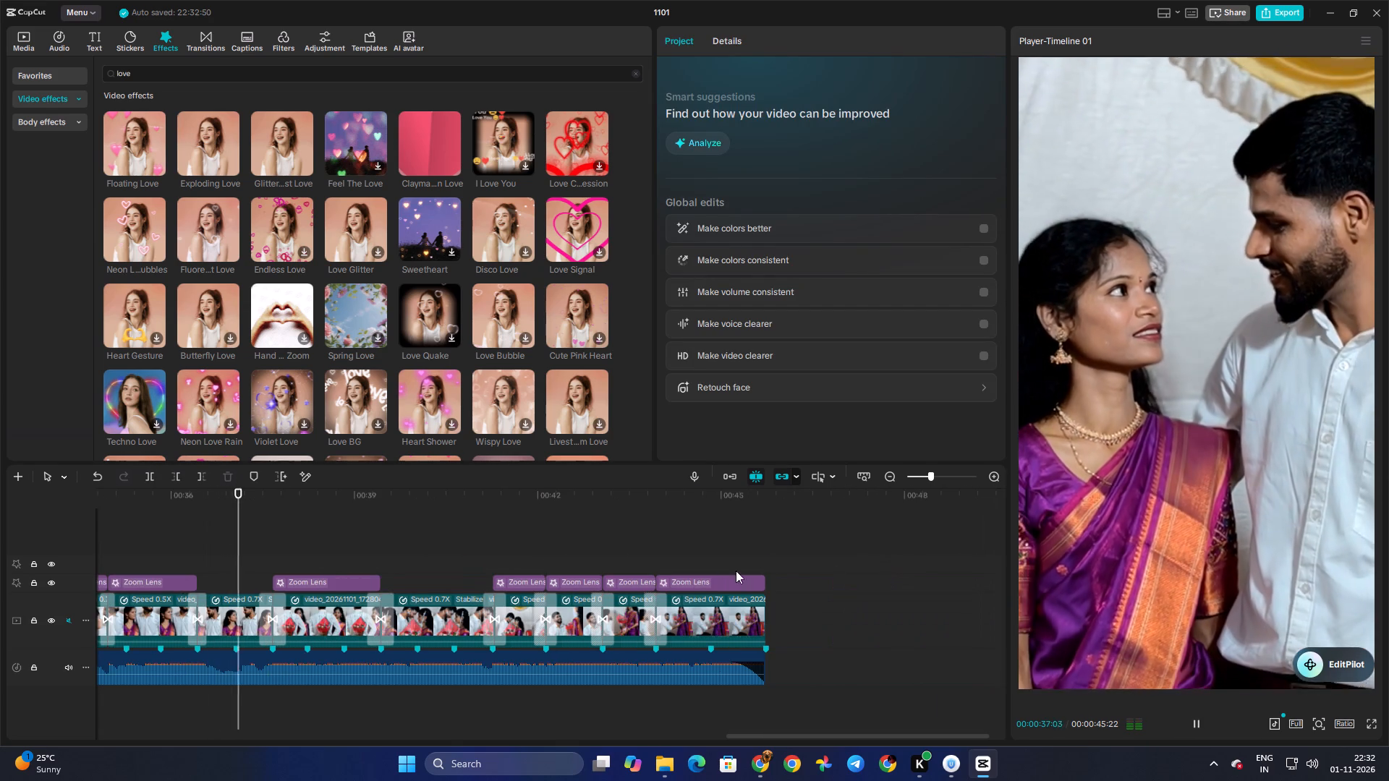
{"action": "key", "text": "space"}
{"action": "double_click", "coordinate": [247, 554]}
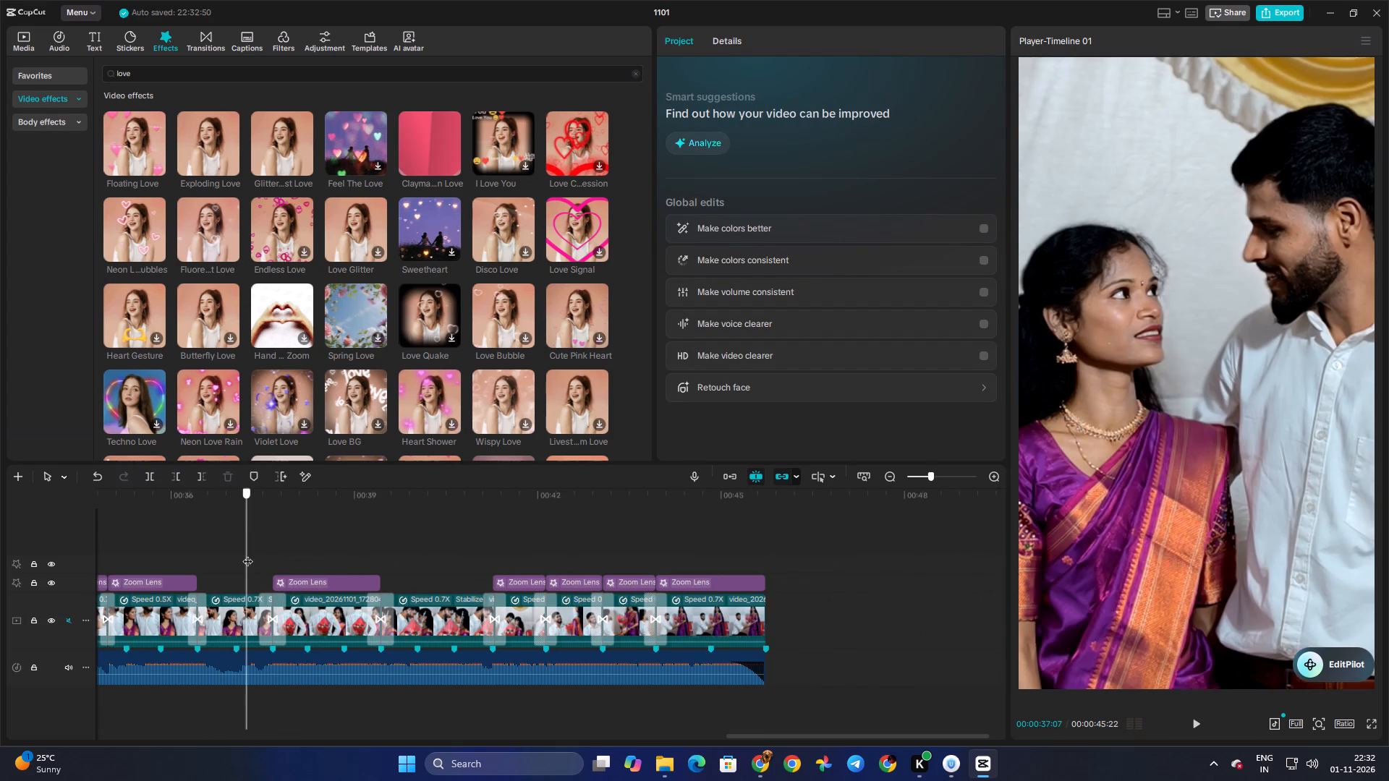
{"action": "key", "text": "space"}
{"action": "key", "text": "space"}
{"action": "double_click", "coordinate": [275, 554]}
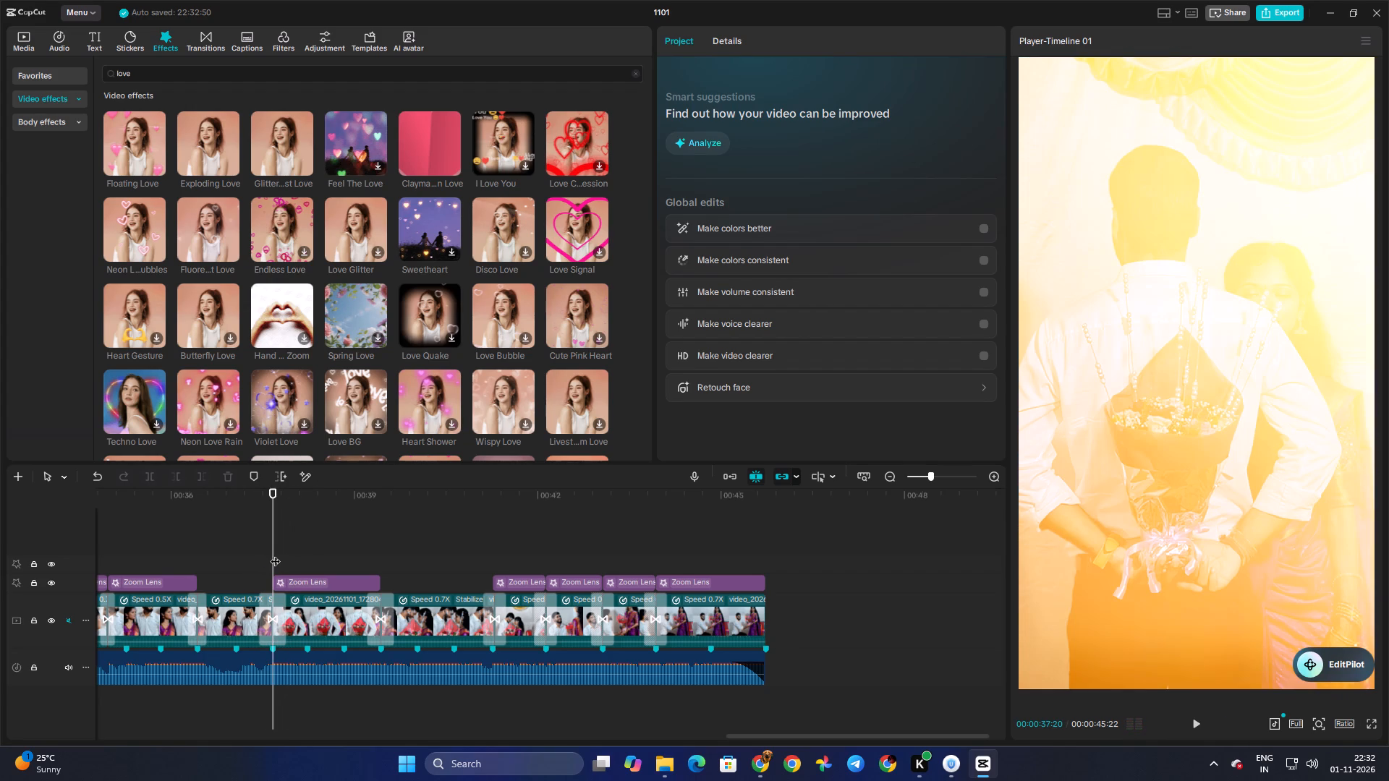
{"action": "key", "text": "ctrl+v"}
{"action": "key", "text": "space"}
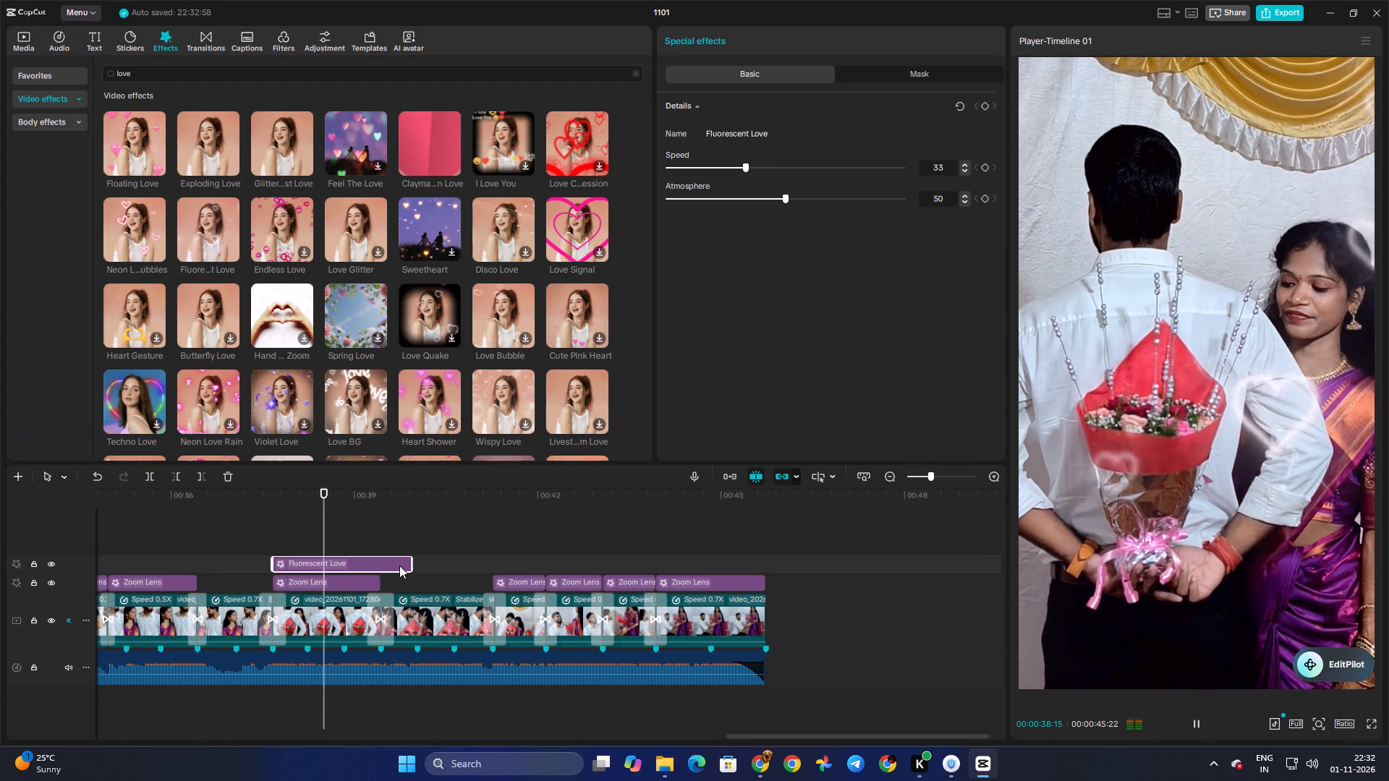
{"action": "key", "text": "space"}
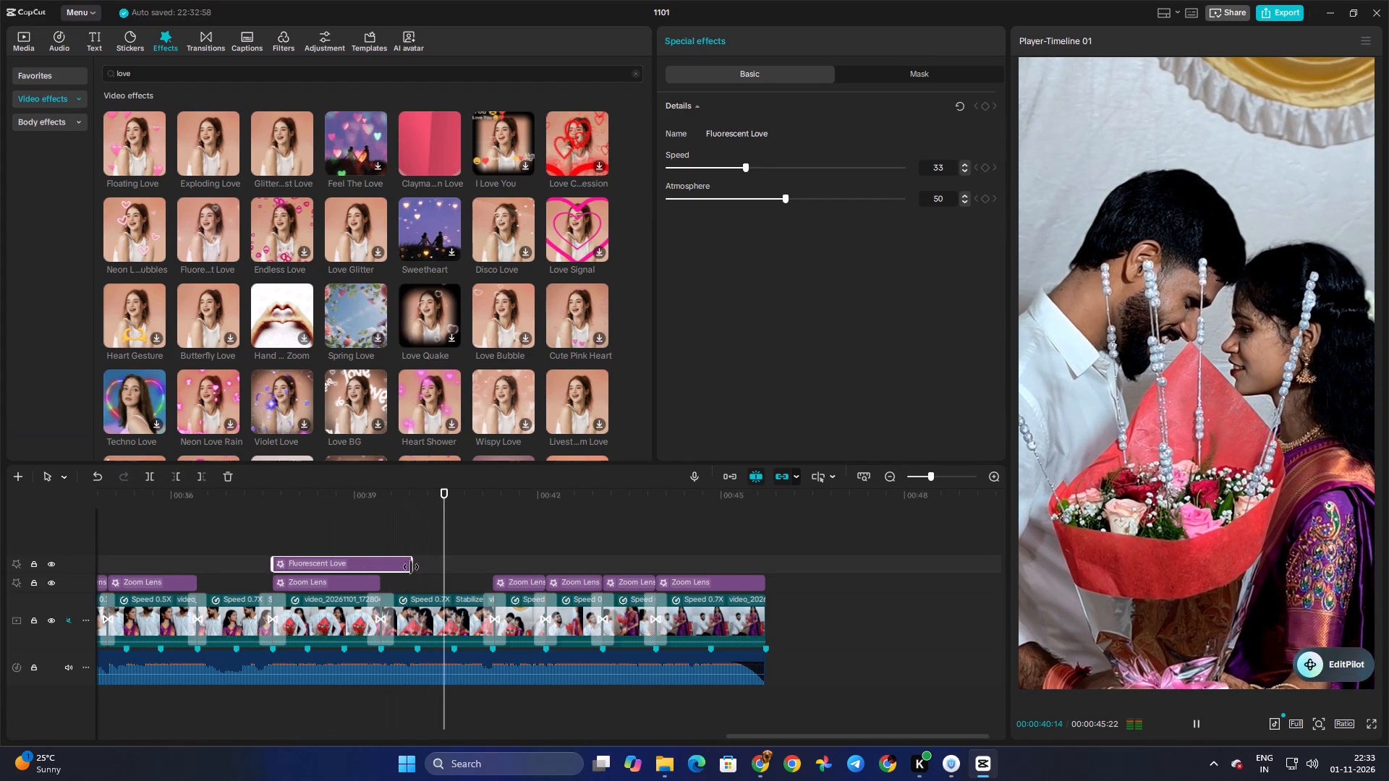
Extend the pasted Fluorescent Love effect to the start of the Zoom Lens just after 00:00:41 and continue the playback check.
{"action": "left_click_drag", "start_coordinate": [412, 563], "coordinate": [485, 568]}
{"action": "key", "text": "space"}
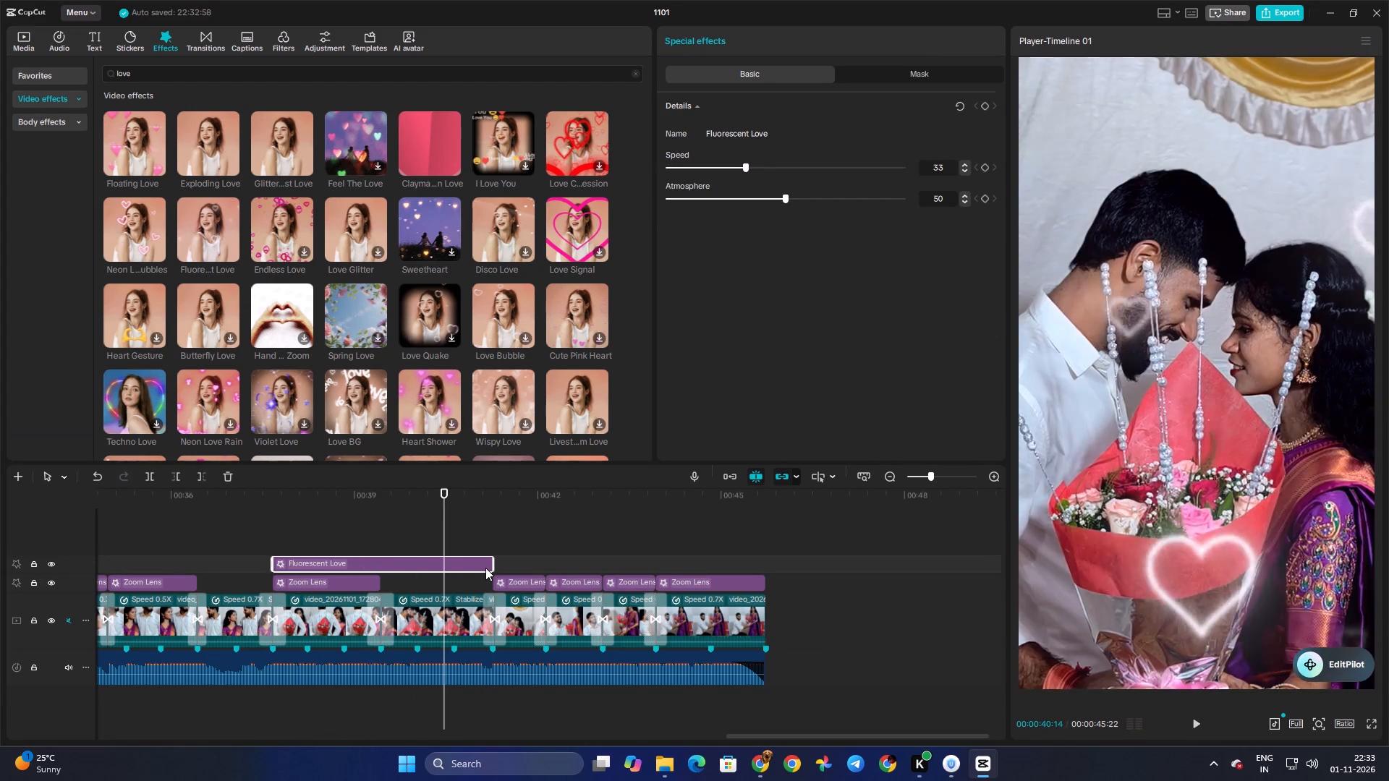
{"action": "key", "text": "space"}
Paste another Fluorescent Love directly after the extended one, stretch it to the end of the video, and play the closing clips.
{"action": "left_click", "coordinate": [505, 564]}
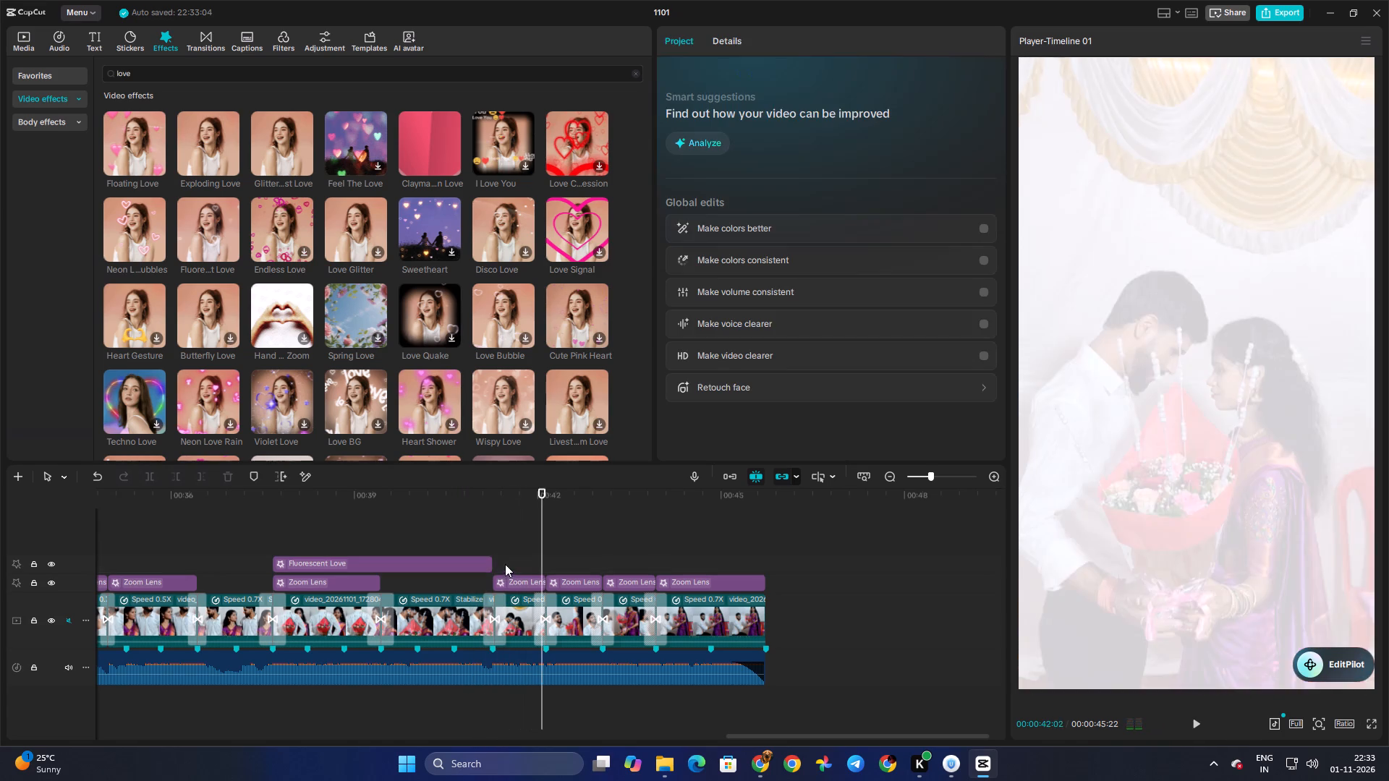
{"action": "left_click_drag", "start_coordinate": [505, 564], "coordinate": [495, 564]}
{"action": "key", "text": "ctrl+v"}
{"action": "left_click", "coordinate": [635, 564]}
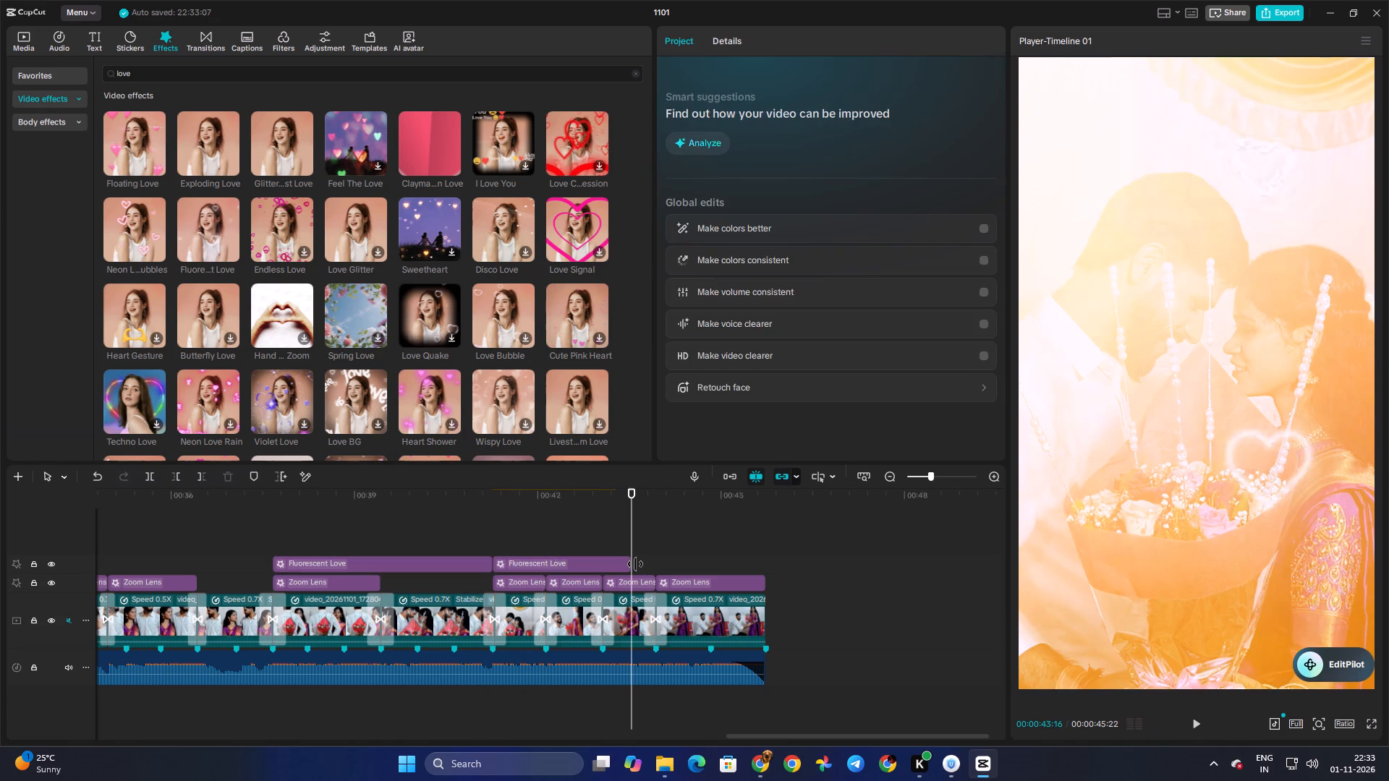
{"action": "left_click", "coordinate": [630, 563]}
{"action": "left_click_drag", "start_coordinate": [630, 563], "coordinate": [761, 568]}
{"action": "key", "text": "space"}
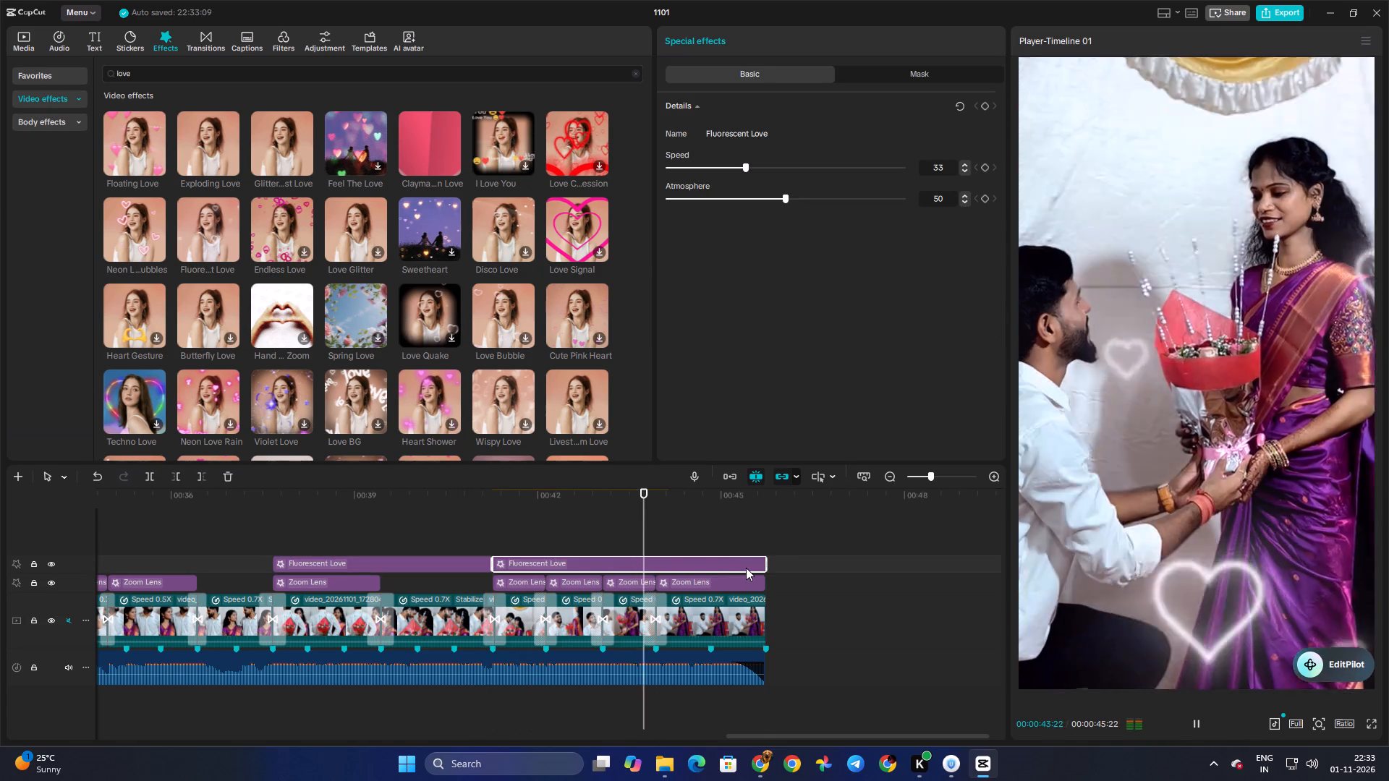
{"action": "key", "text": "space"}
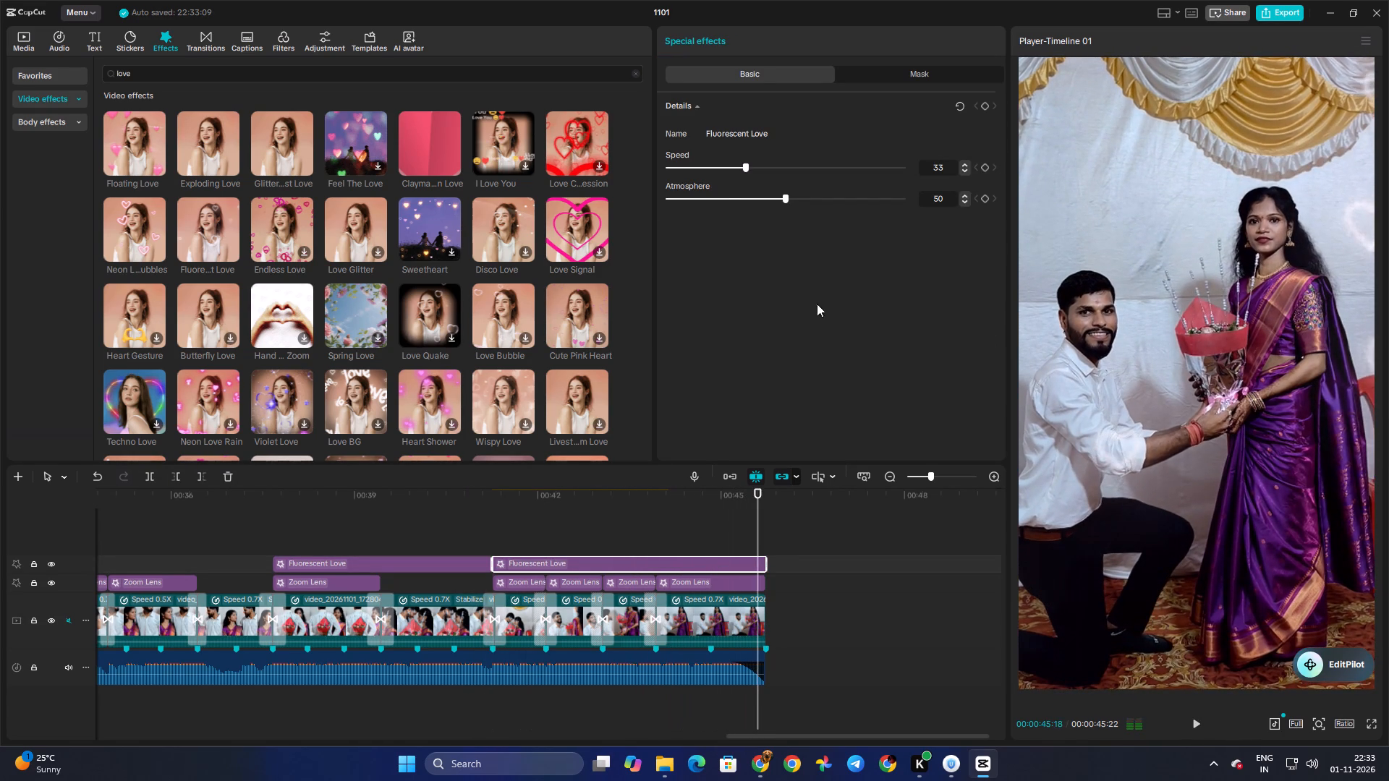
Set the Atmosphere of the last Fluorescent Love effect to 20 and replay from about 00:00:42.
{"action": "left_click", "coordinate": [721, 197]}
{"action": "left_click", "coordinate": [715, 197]}
{"action": "left_click", "coordinate": [525, 507]}
{"action": "key", "text": "space"}
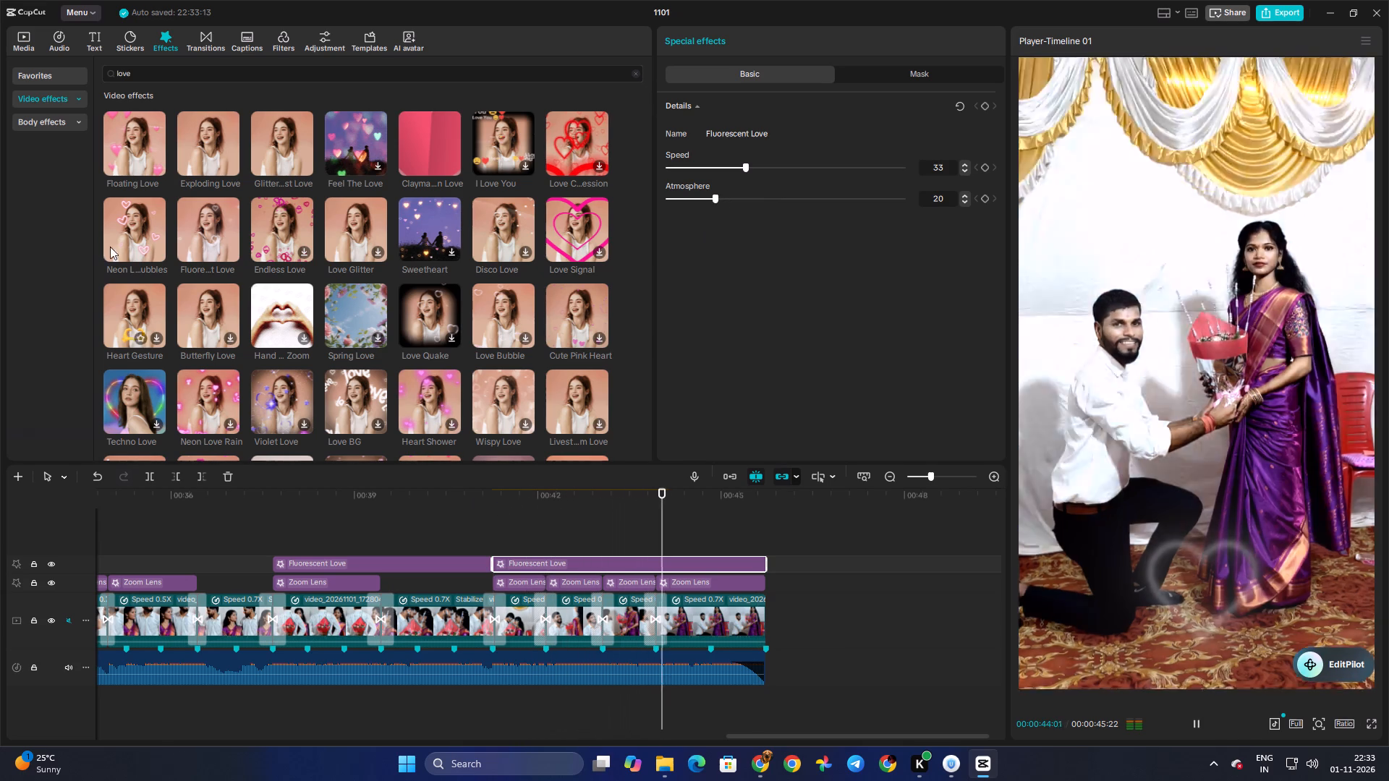
{"action": "key", "text": "space"}
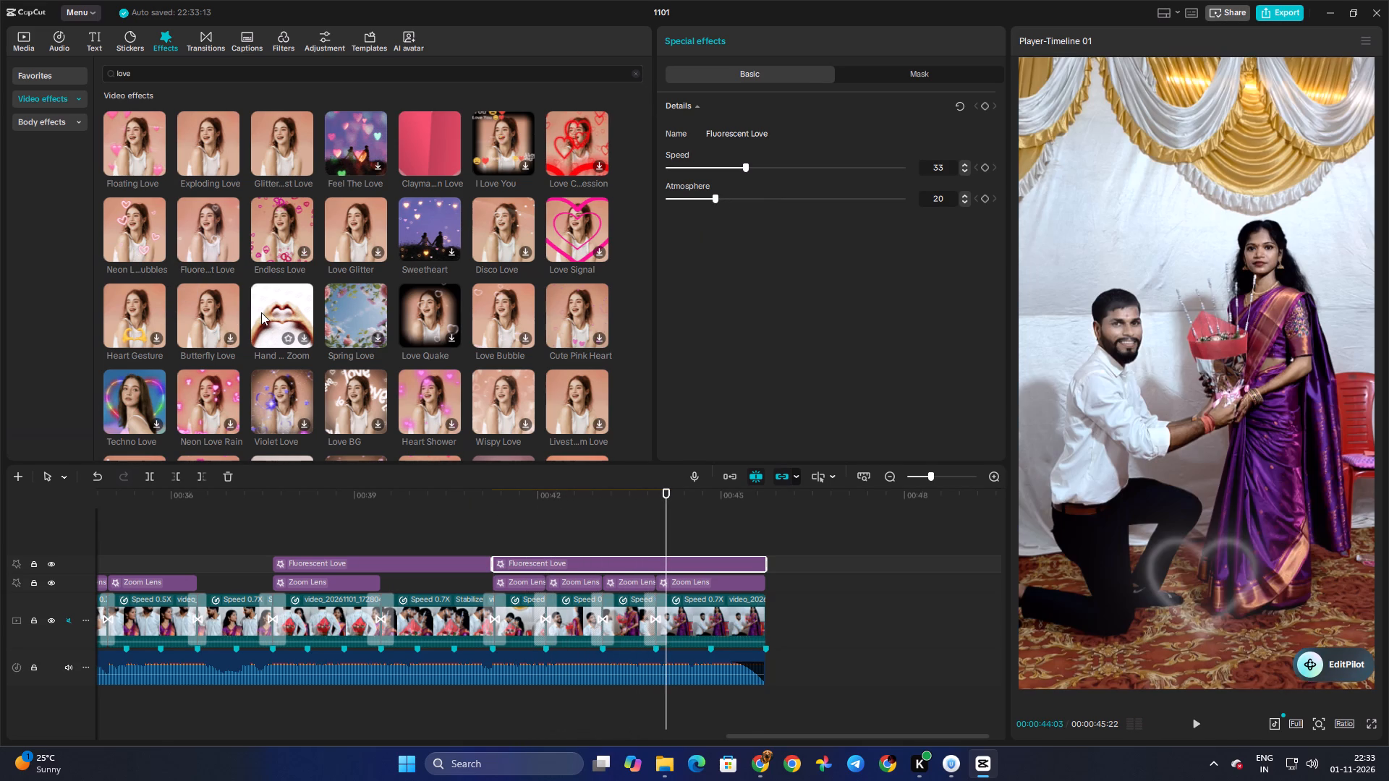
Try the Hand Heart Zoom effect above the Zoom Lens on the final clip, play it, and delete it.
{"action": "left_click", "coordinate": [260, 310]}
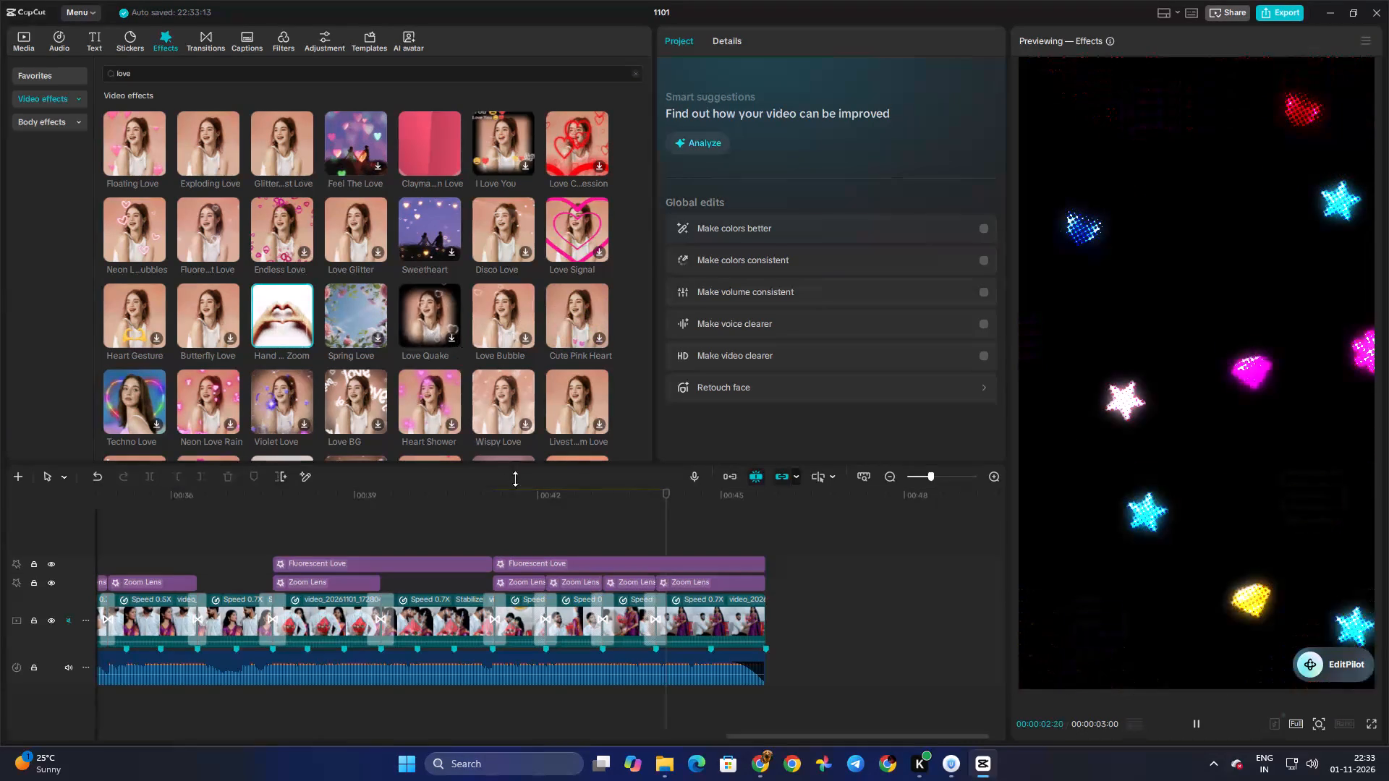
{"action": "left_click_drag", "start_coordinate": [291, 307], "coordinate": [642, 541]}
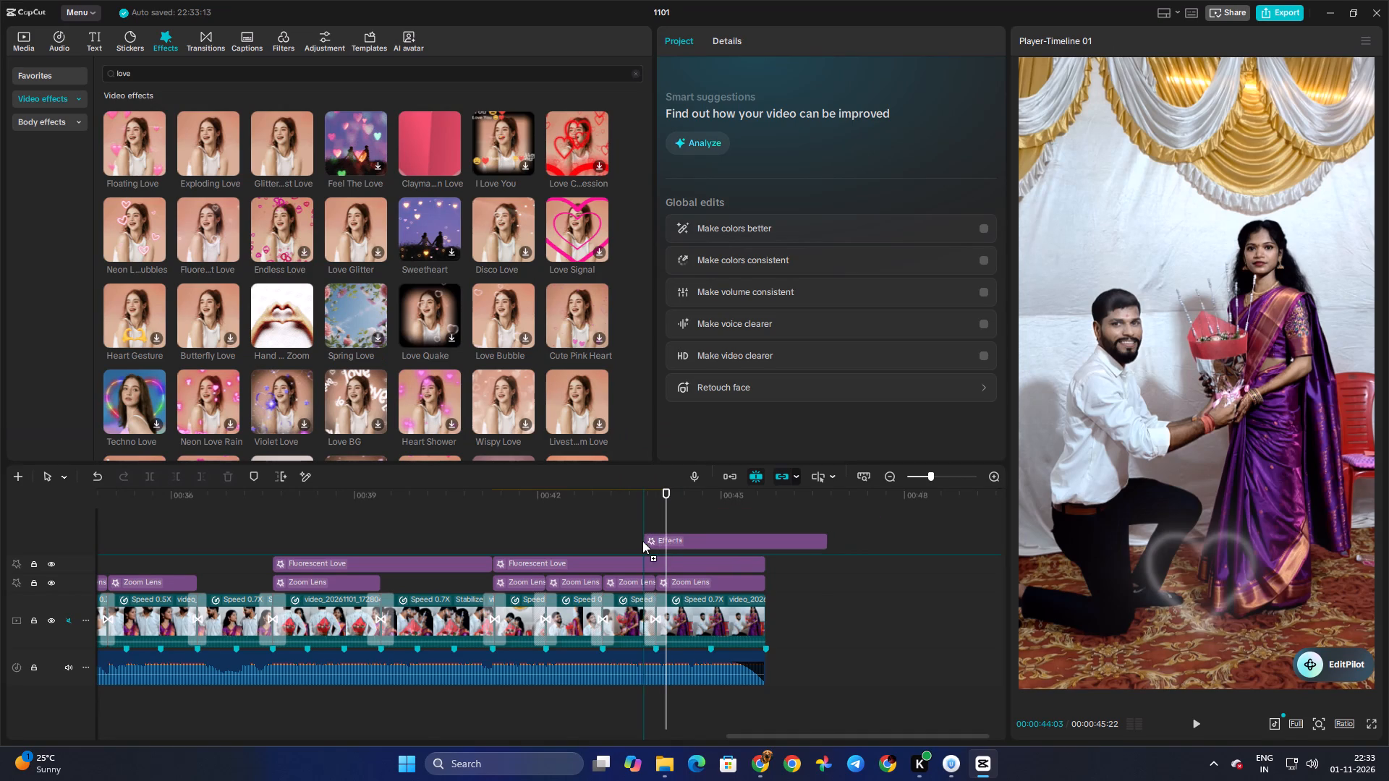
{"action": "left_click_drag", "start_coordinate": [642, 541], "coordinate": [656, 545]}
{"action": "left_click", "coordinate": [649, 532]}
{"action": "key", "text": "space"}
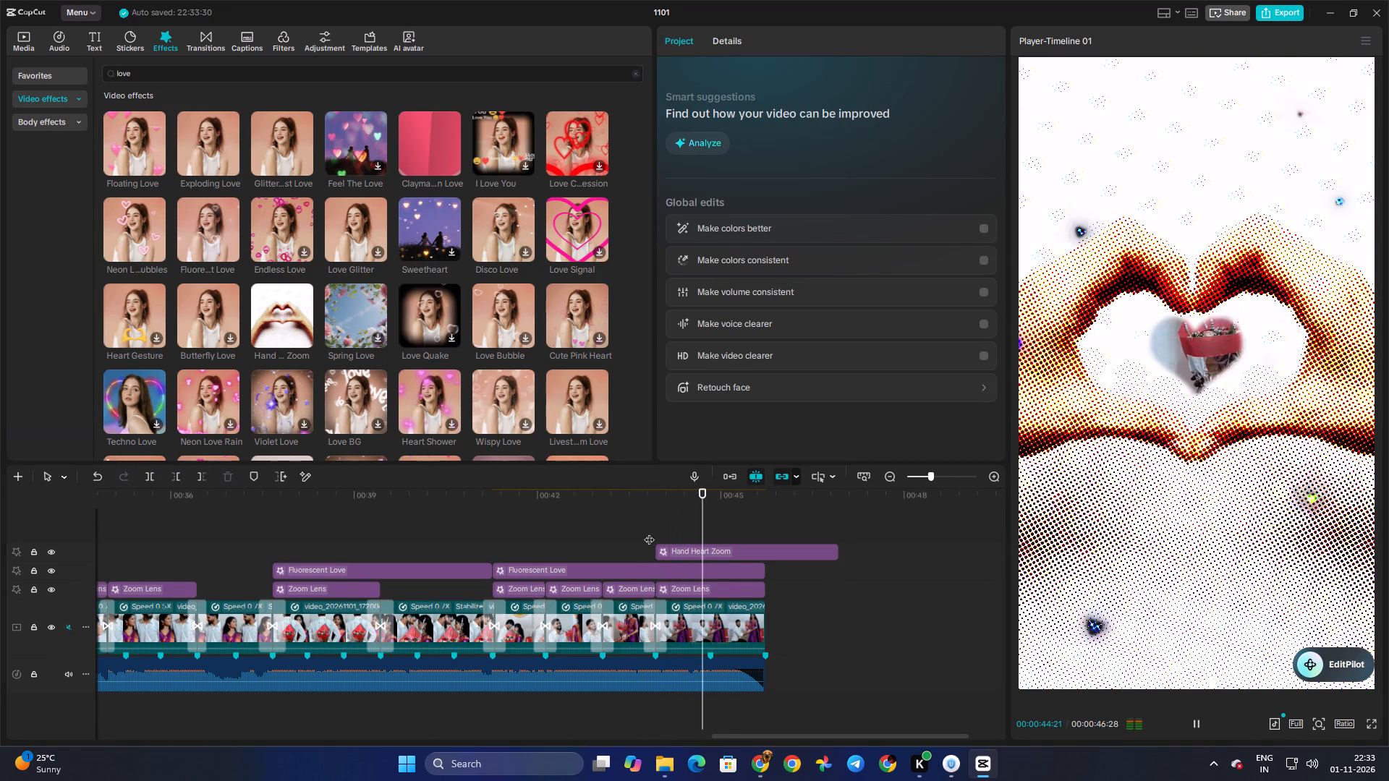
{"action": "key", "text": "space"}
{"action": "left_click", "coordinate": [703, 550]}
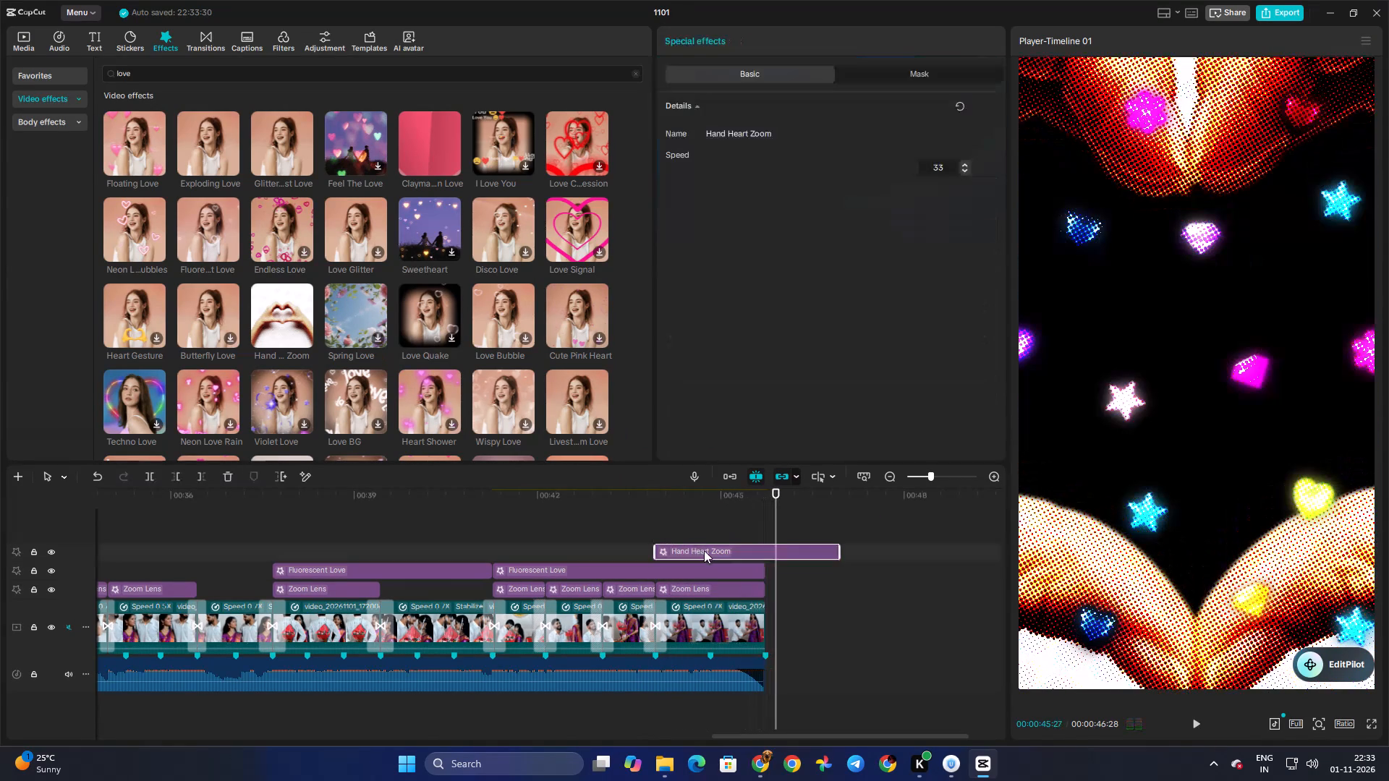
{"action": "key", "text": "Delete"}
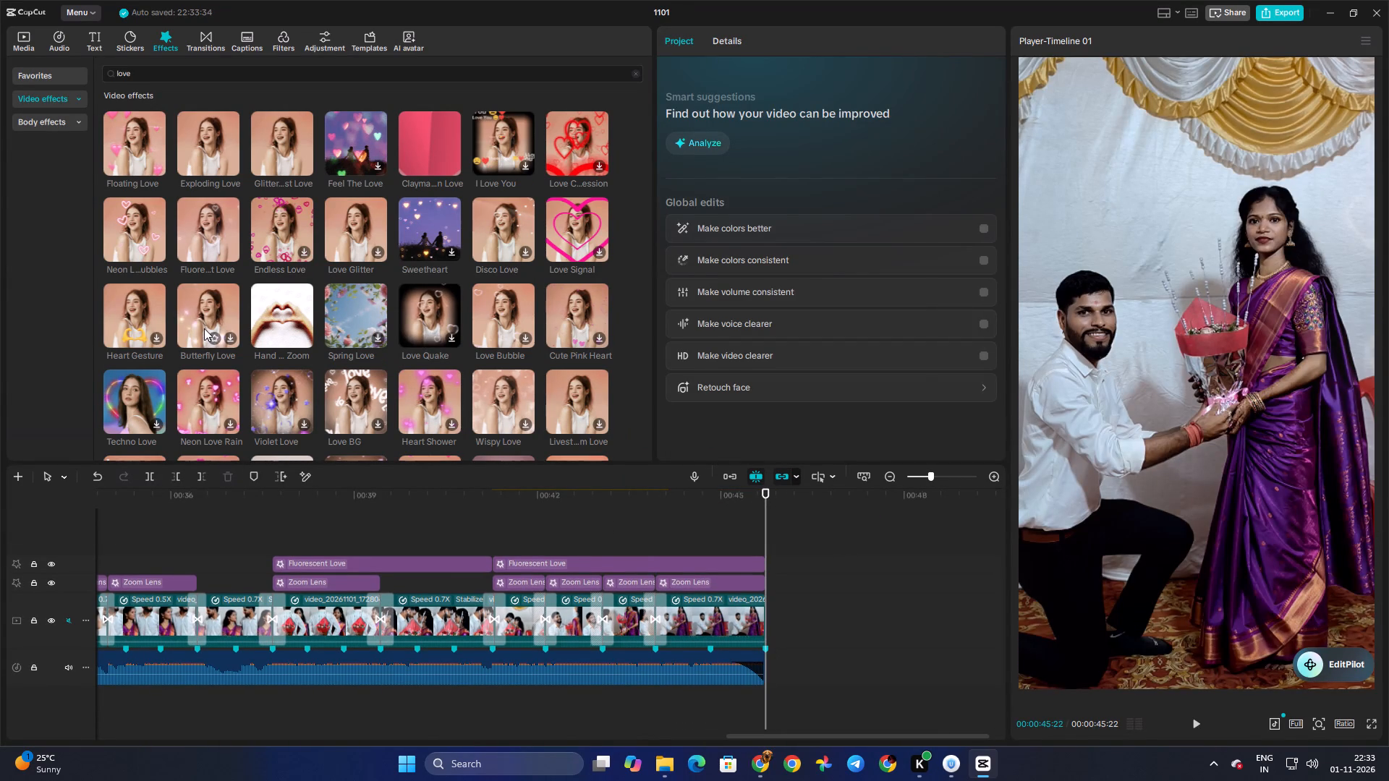
Browse further through the love video effects for an ending effect and preview Love Outline.
{"action": "scroll", "coordinate": [202, 328], "scroll_direction": "down", "scroll_amount": 2}
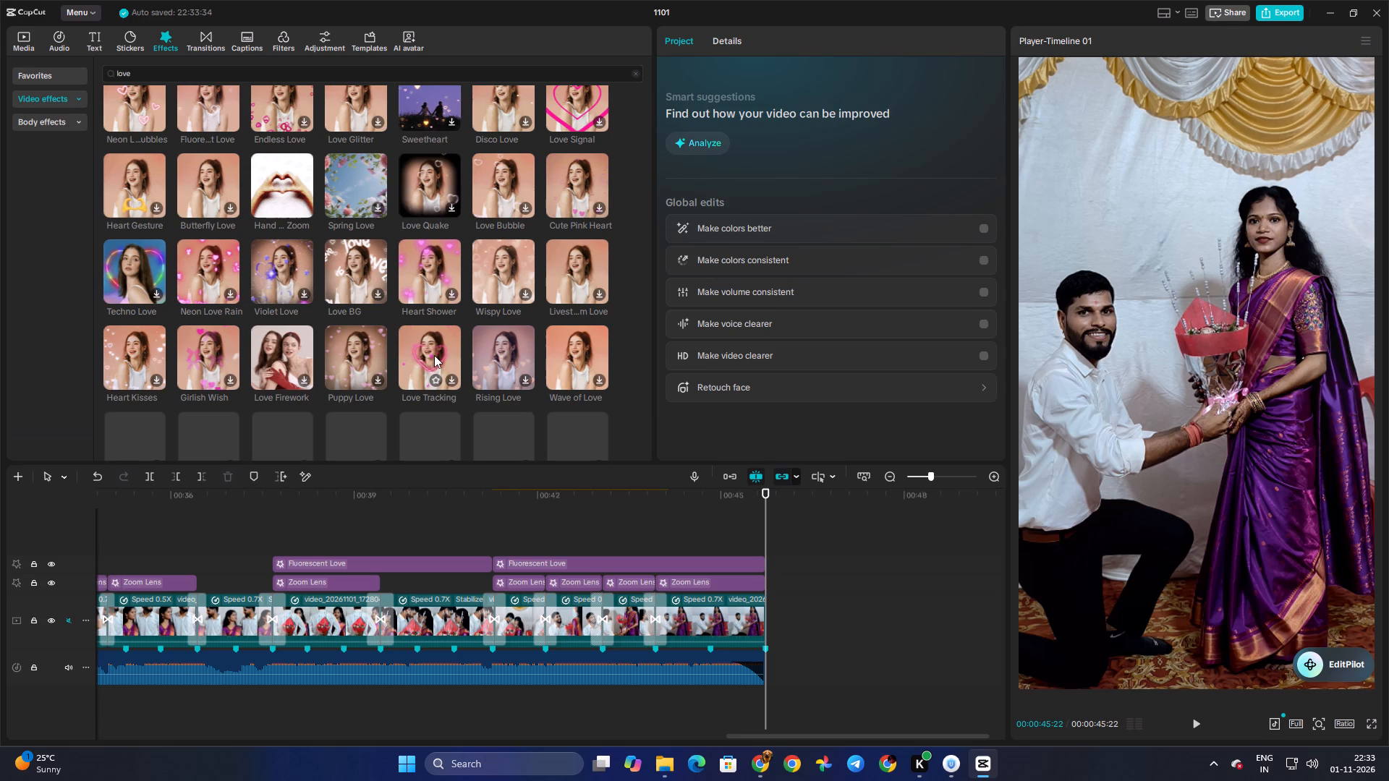
{"action": "scroll", "coordinate": [571, 359], "scroll_direction": "down", "scroll_amount": 1}
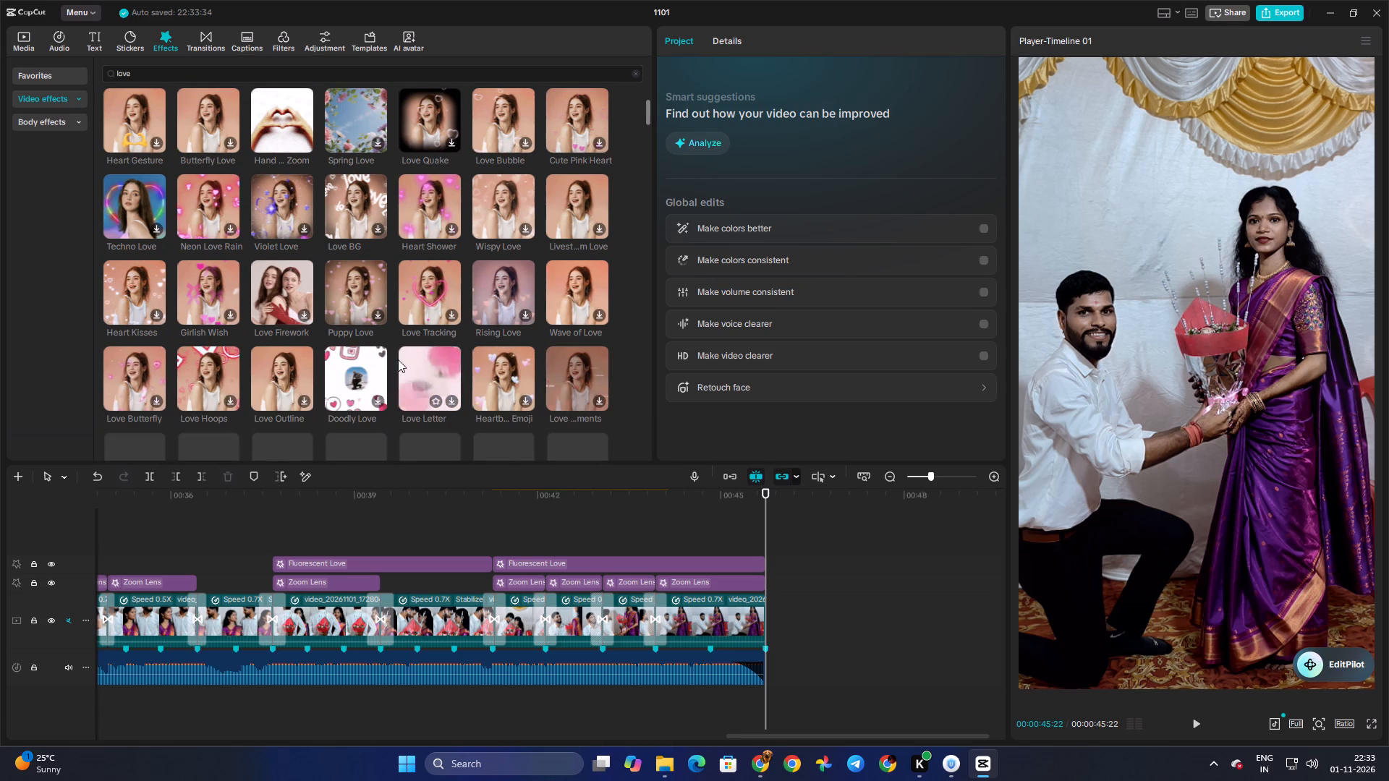
{"action": "left_click", "coordinate": [294, 367]}
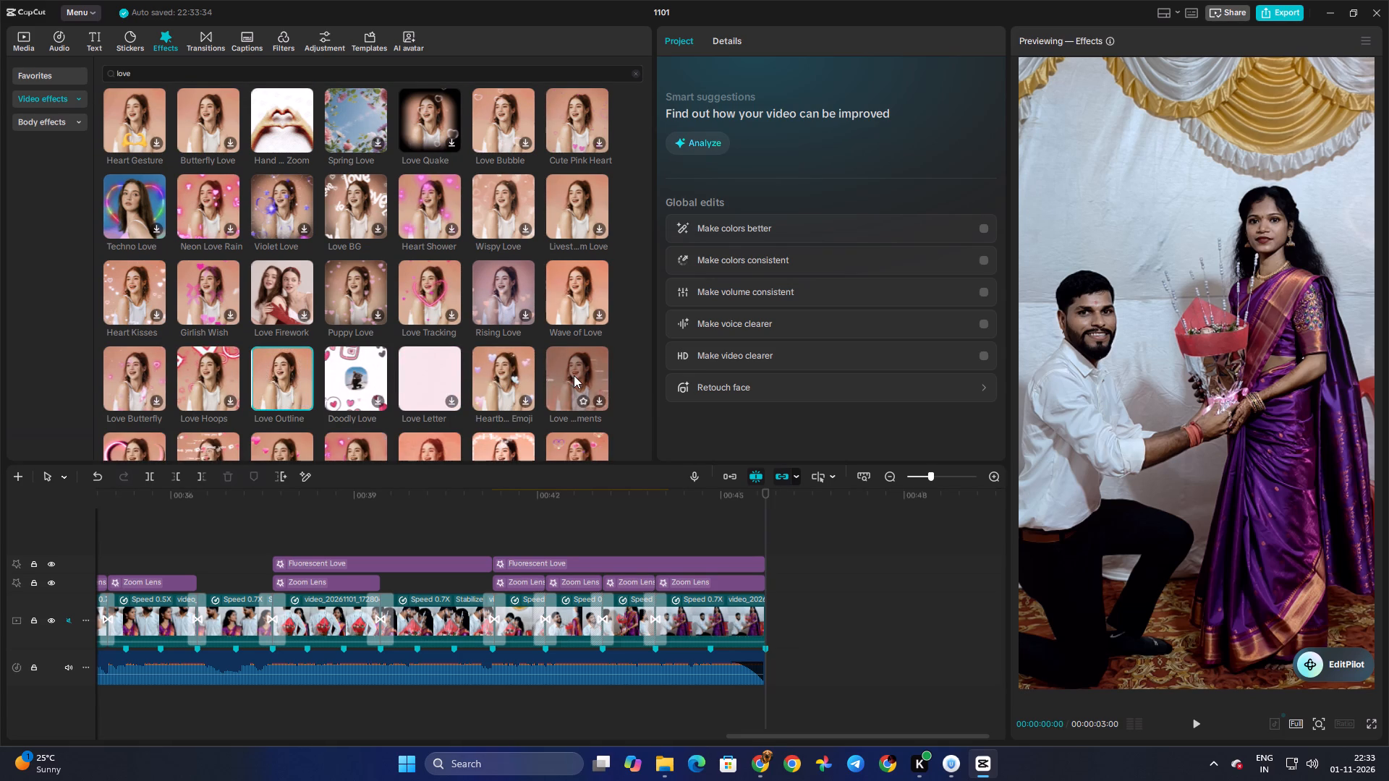
{"action": "scroll", "coordinate": [574, 375], "scroll_direction": "down", "scroll_amount": 2}
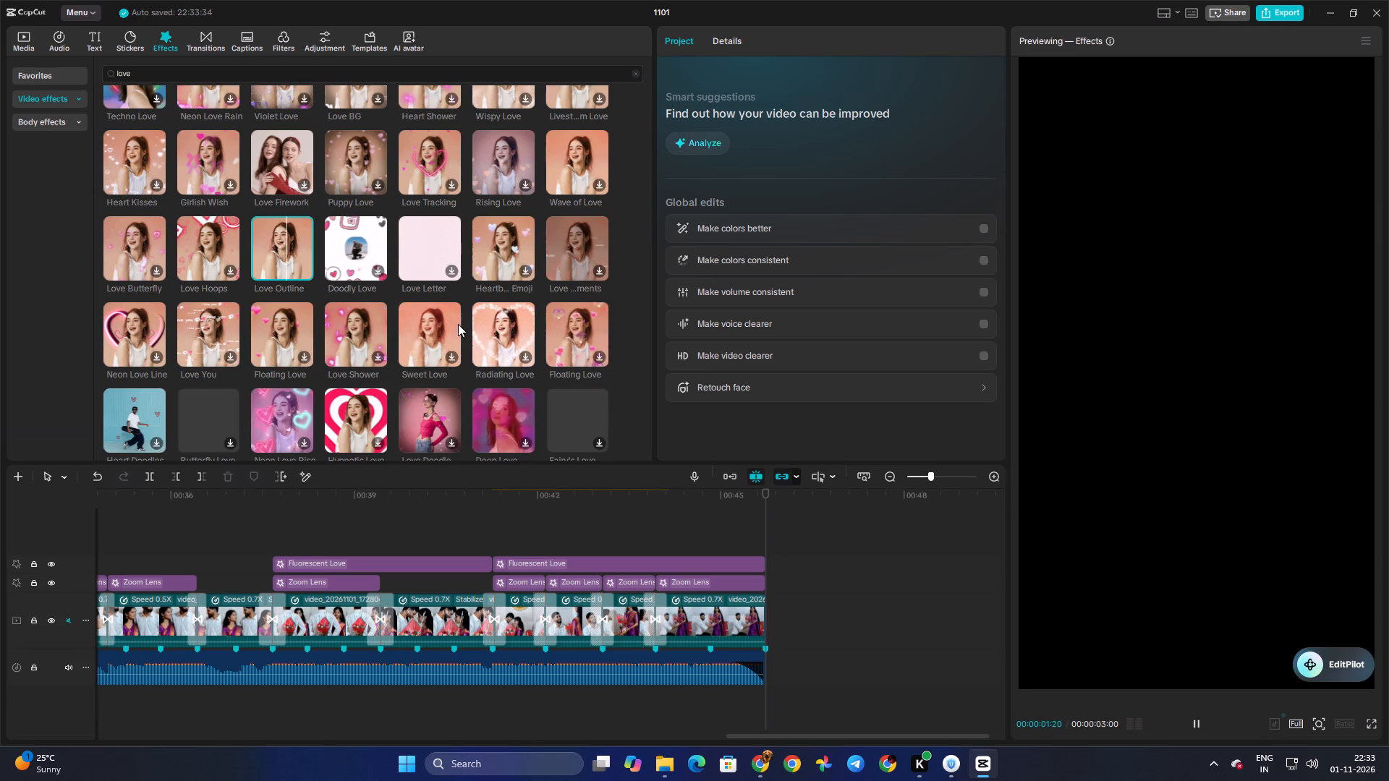
{"action": "scroll", "coordinate": [158, 341], "scroll_direction": "down", "scroll_amount": 1}
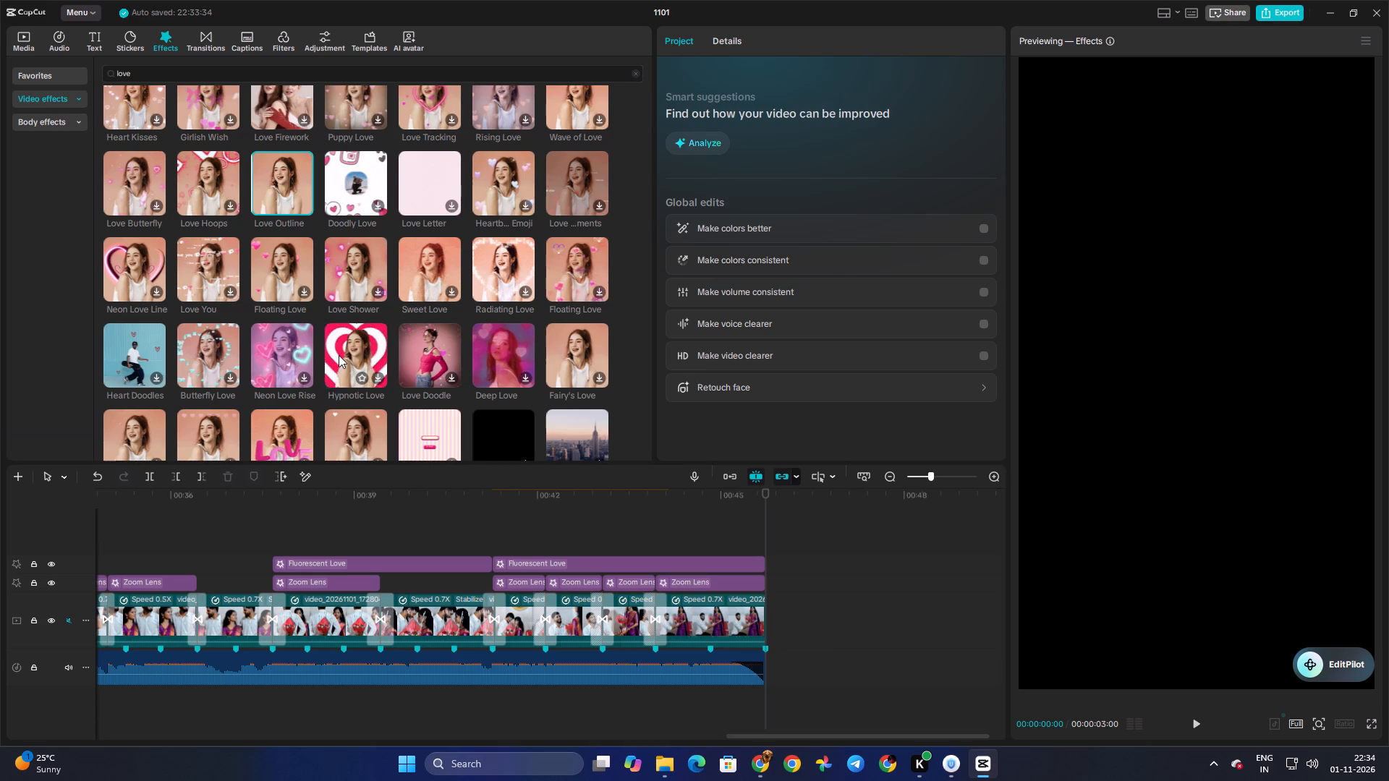
{"action": "scroll", "coordinate": [309, 391], "scroll_direction": "down", "scroll_amount": 1}
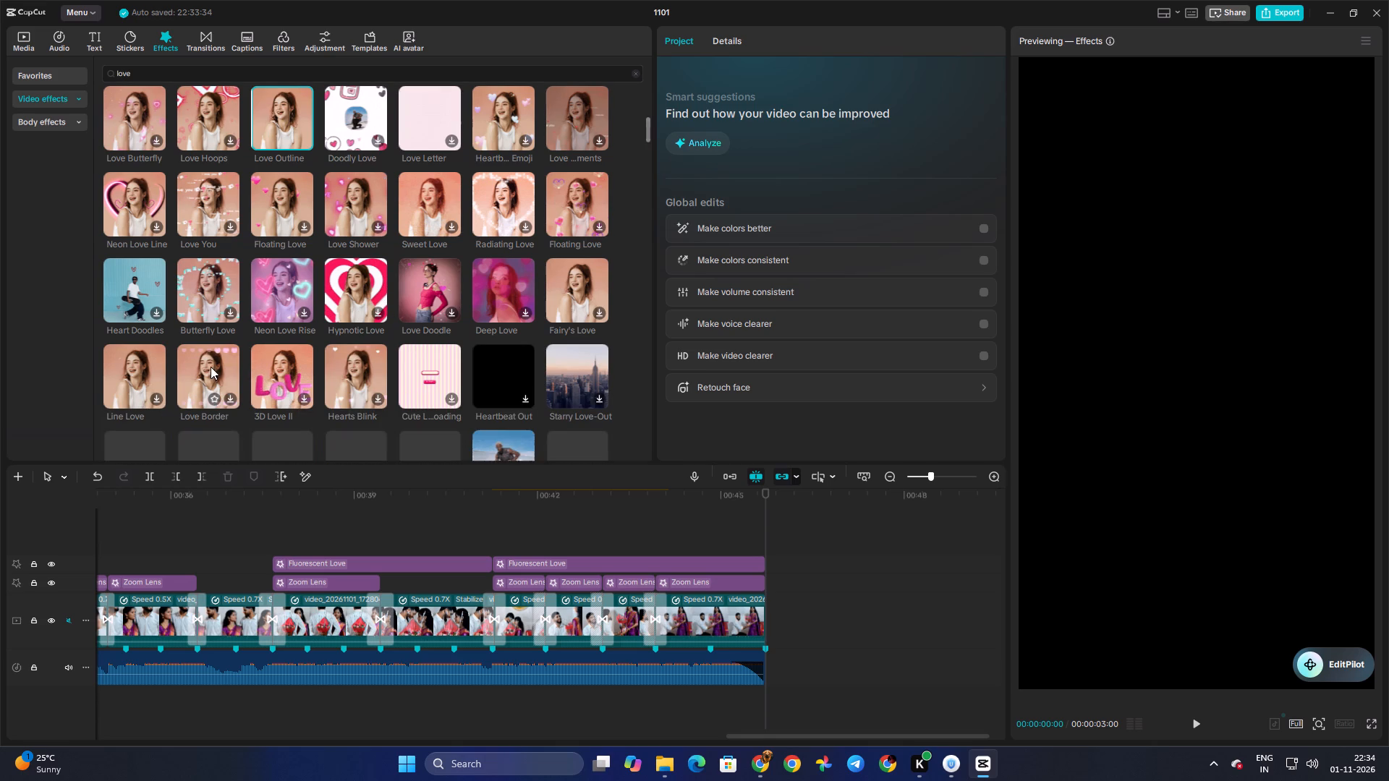
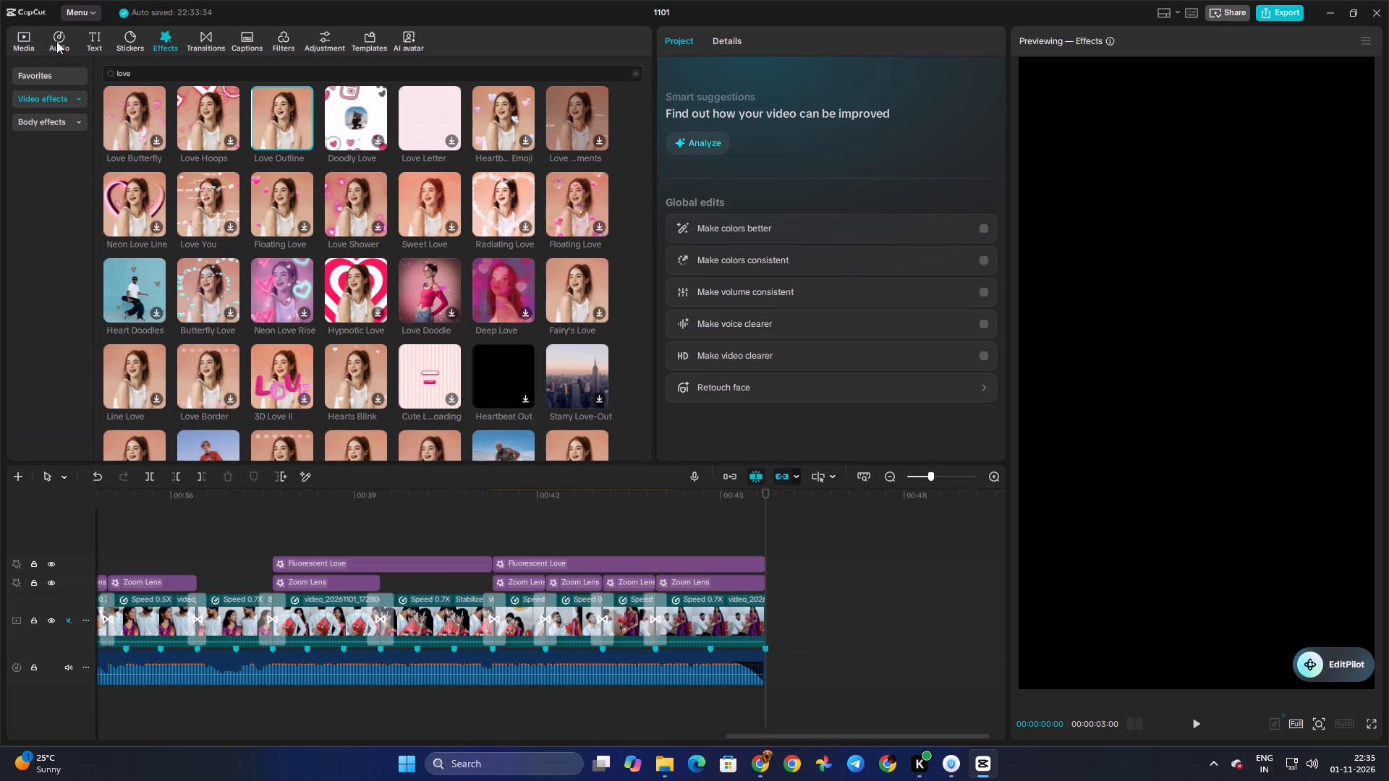
Search the effects for radial blur, place Radial Blur 2 above the last Fluorescent Love from about 00:00:41, and play its opening.
{"action": "left_click", "coordinate": [130, 72]}
{"action": "key", "text": "BackSpace"}
{"action": "key", "text": "BackSpace"}
{"action": "key", "text": "BackSpace"}
{"action": "key", "text": "BackSpace"}
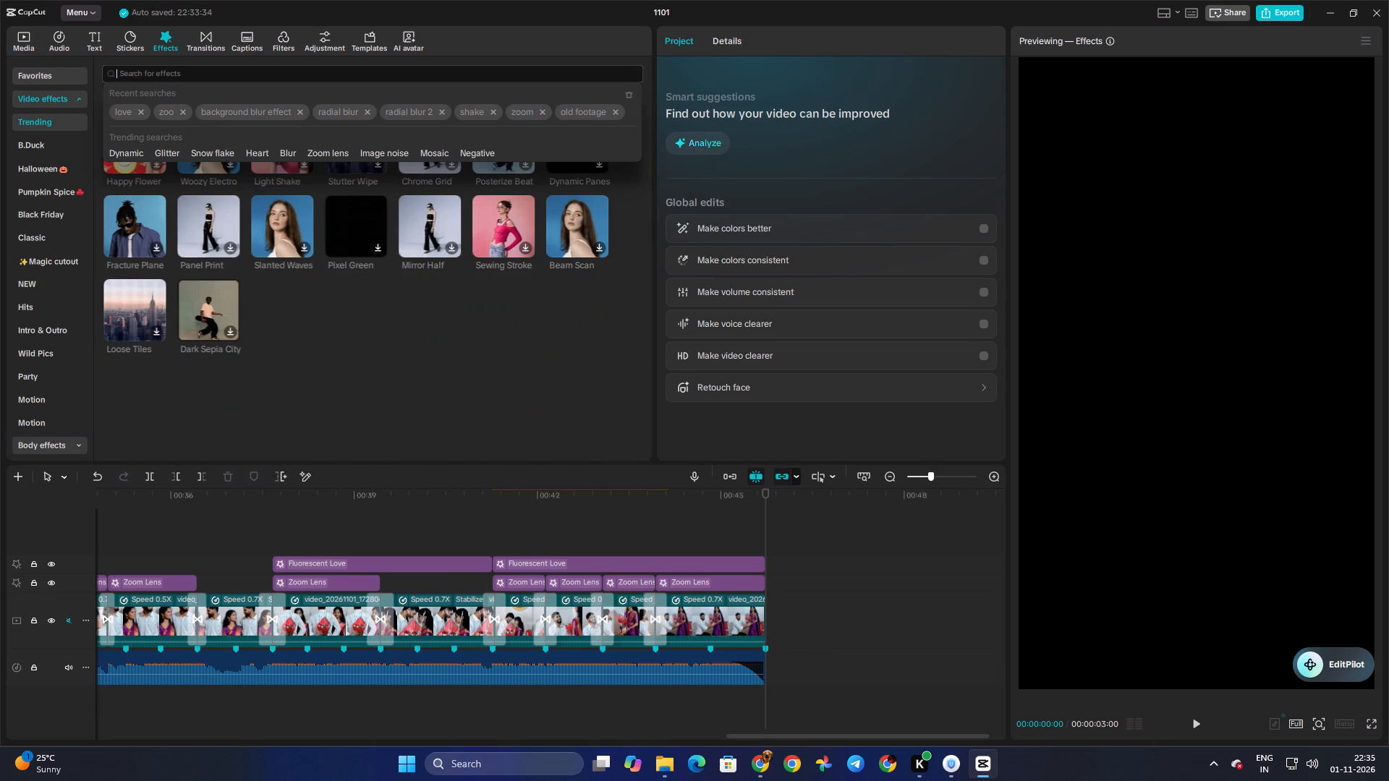
{"action": "left_click", "coordinate": [322, 108]}
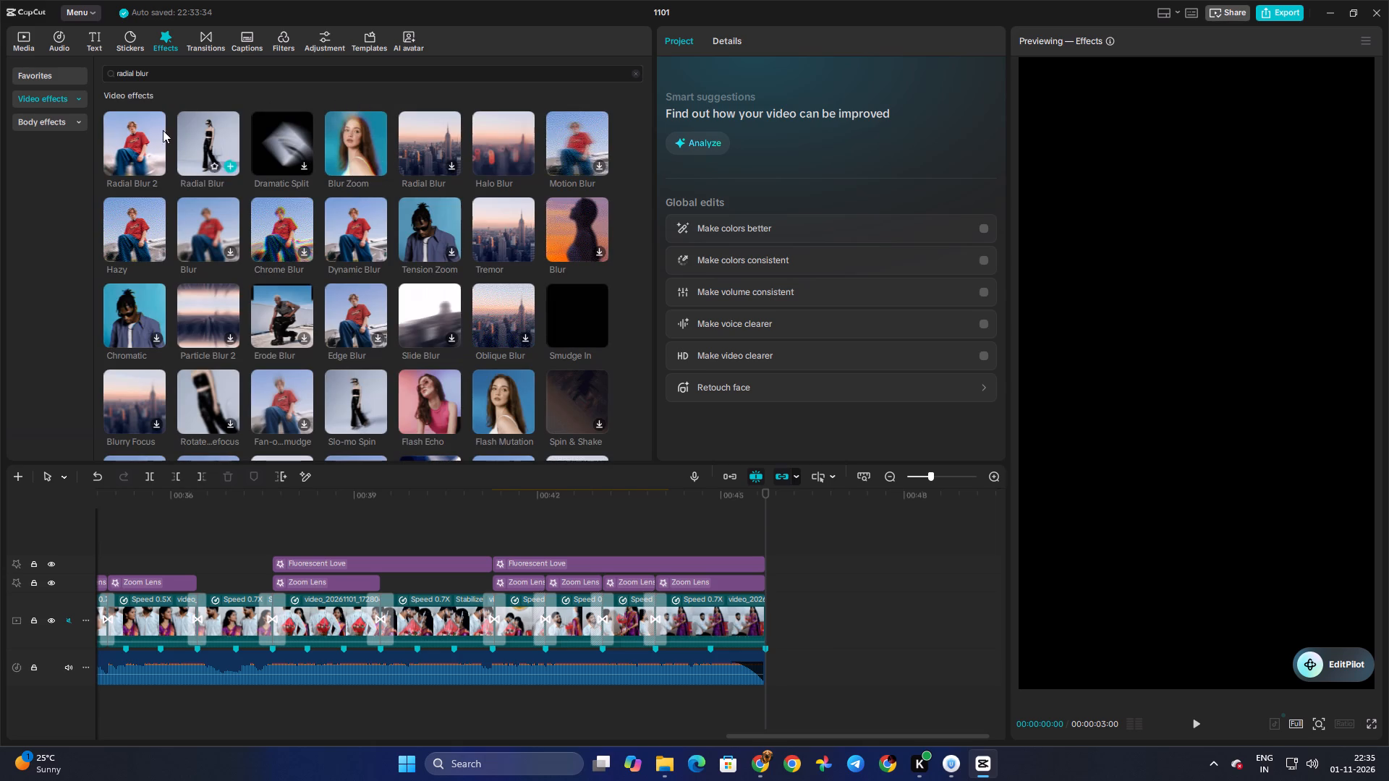
{"action": "left_click", "coordinate": [142, 136]}
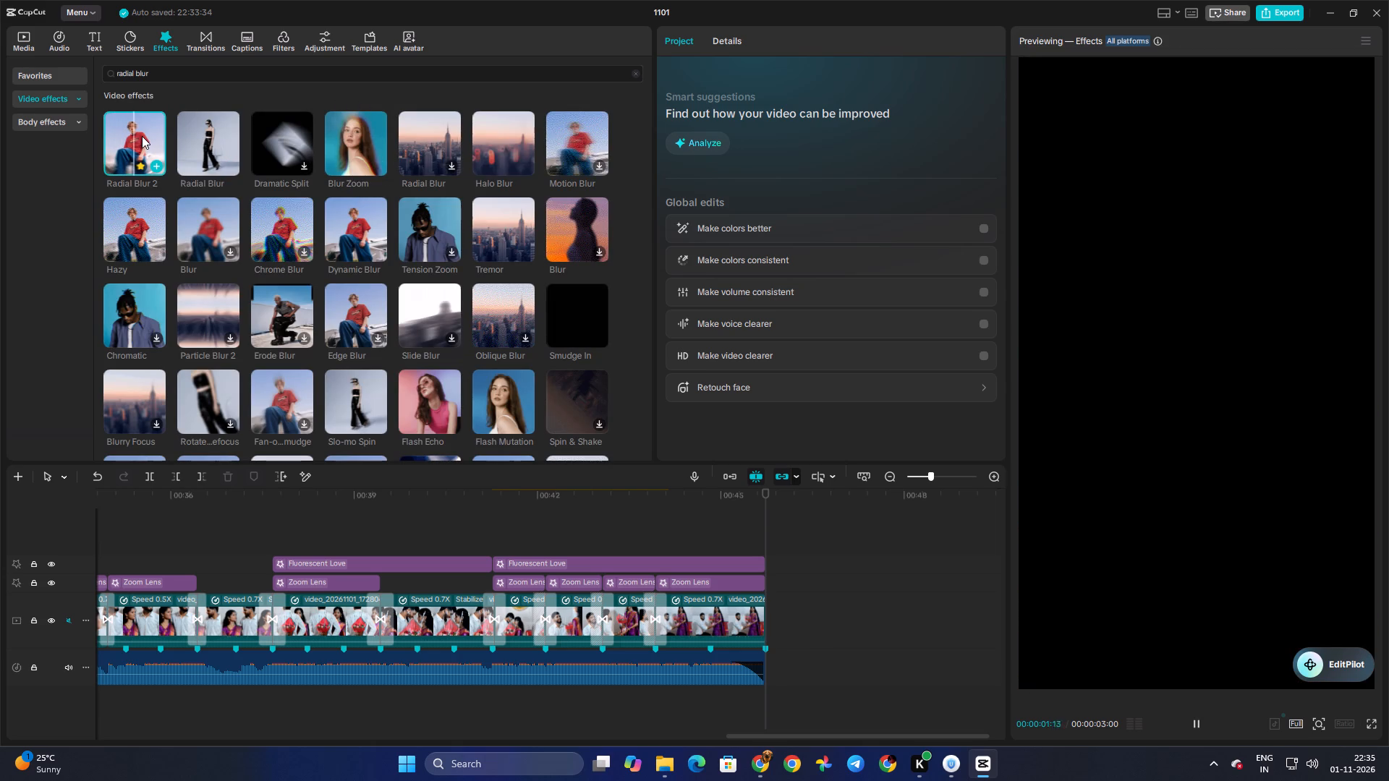
{"action": "left_click_drag", "start_coordinate": [142, 136], "coordinate": [524, 531]}
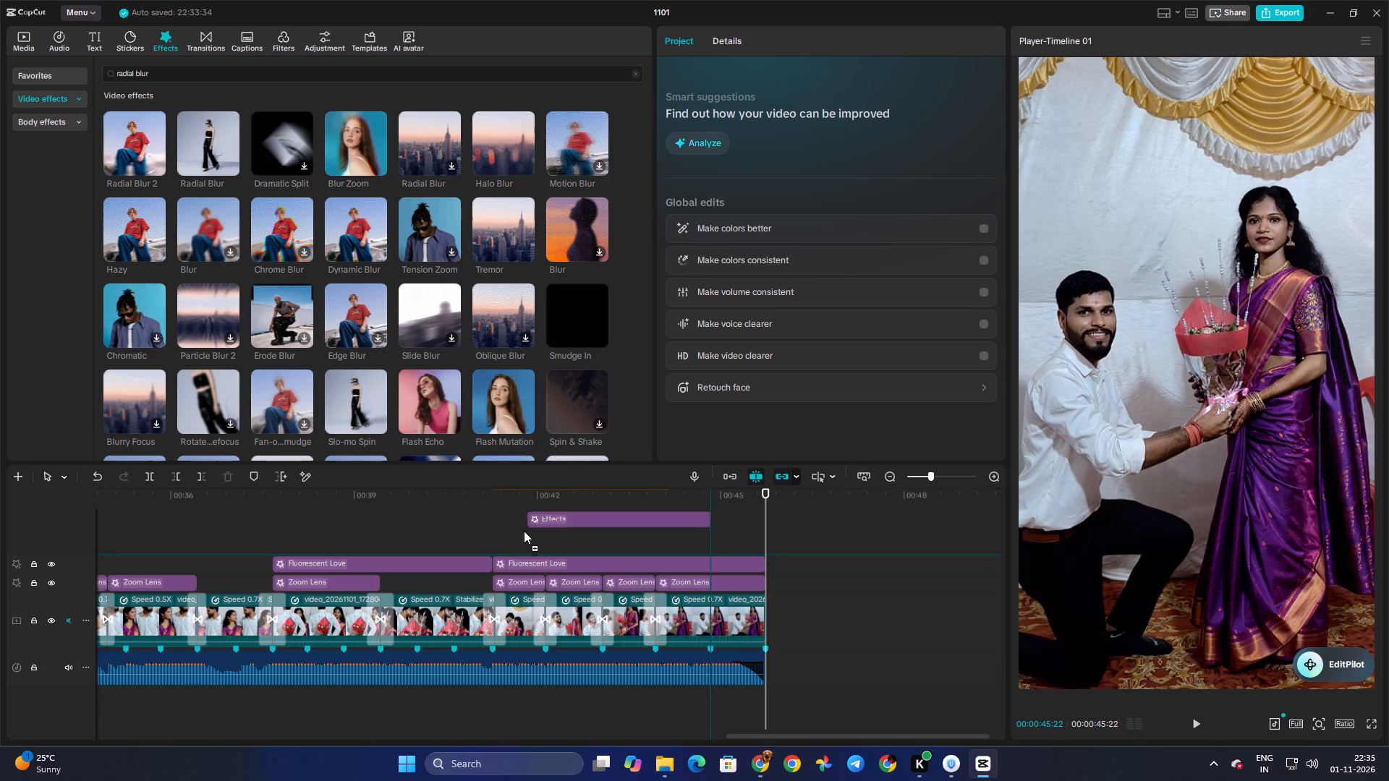
{"action": "left_click_drag", "start_coordinate": [524, 531], "coordinate": [496, 550]}
{"action": "double_click", "coordinate": [501, 534]}
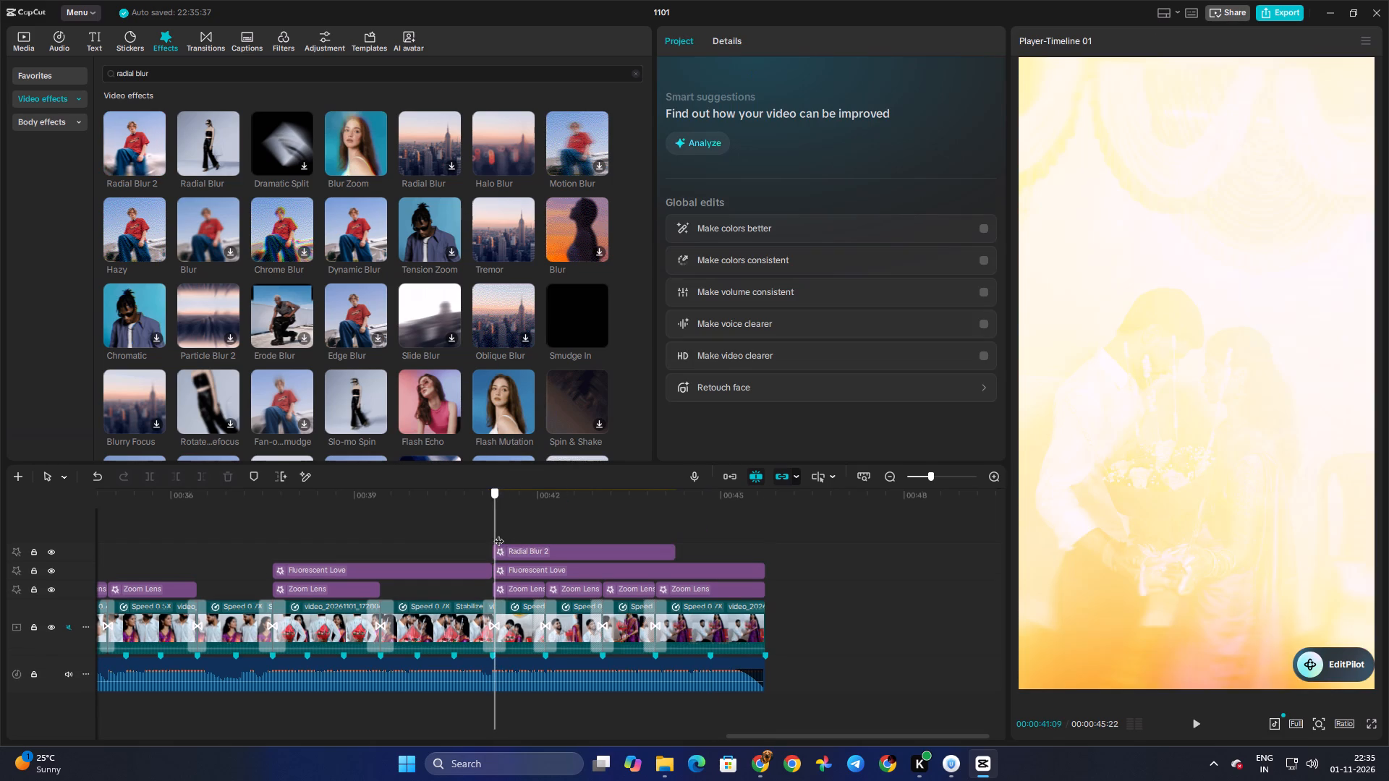
{"action": "key", "text": "space"}
{"action": "key", "text": "space"}
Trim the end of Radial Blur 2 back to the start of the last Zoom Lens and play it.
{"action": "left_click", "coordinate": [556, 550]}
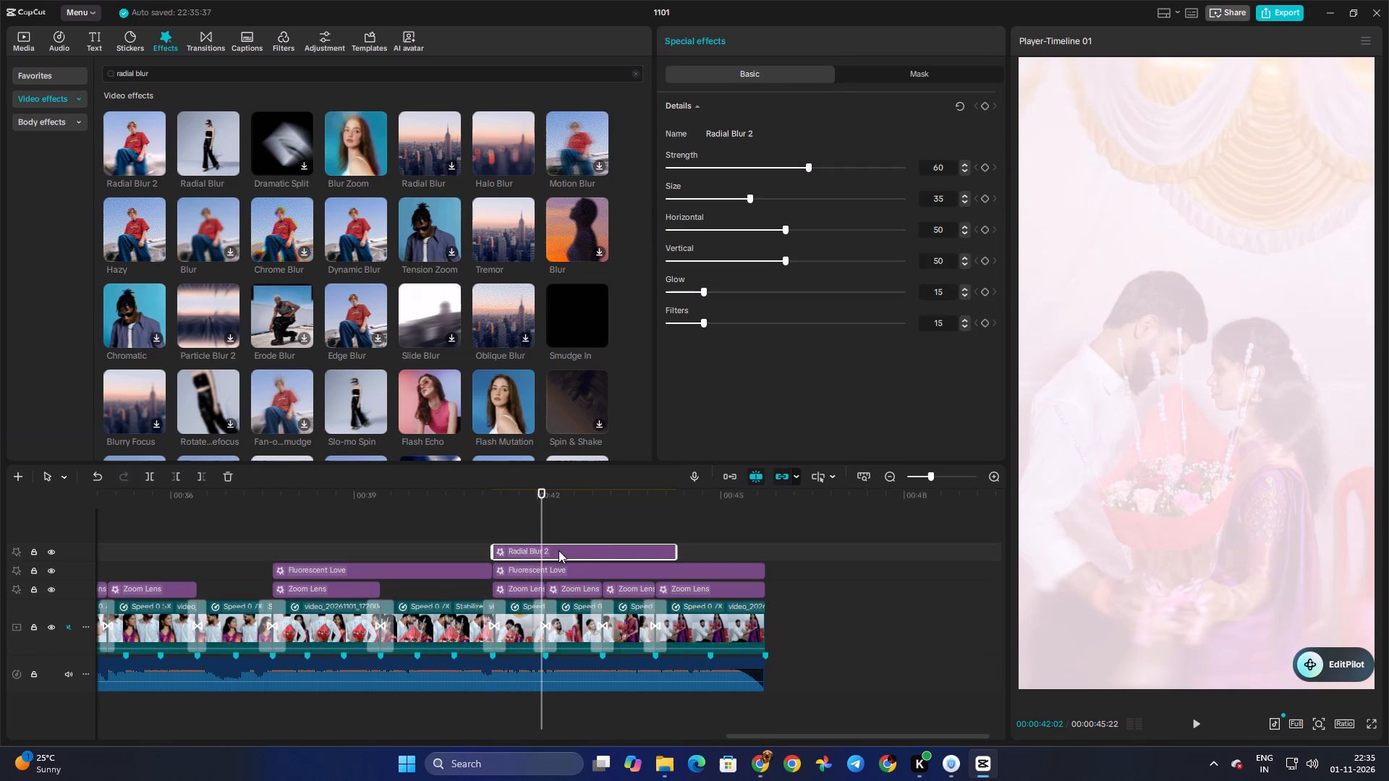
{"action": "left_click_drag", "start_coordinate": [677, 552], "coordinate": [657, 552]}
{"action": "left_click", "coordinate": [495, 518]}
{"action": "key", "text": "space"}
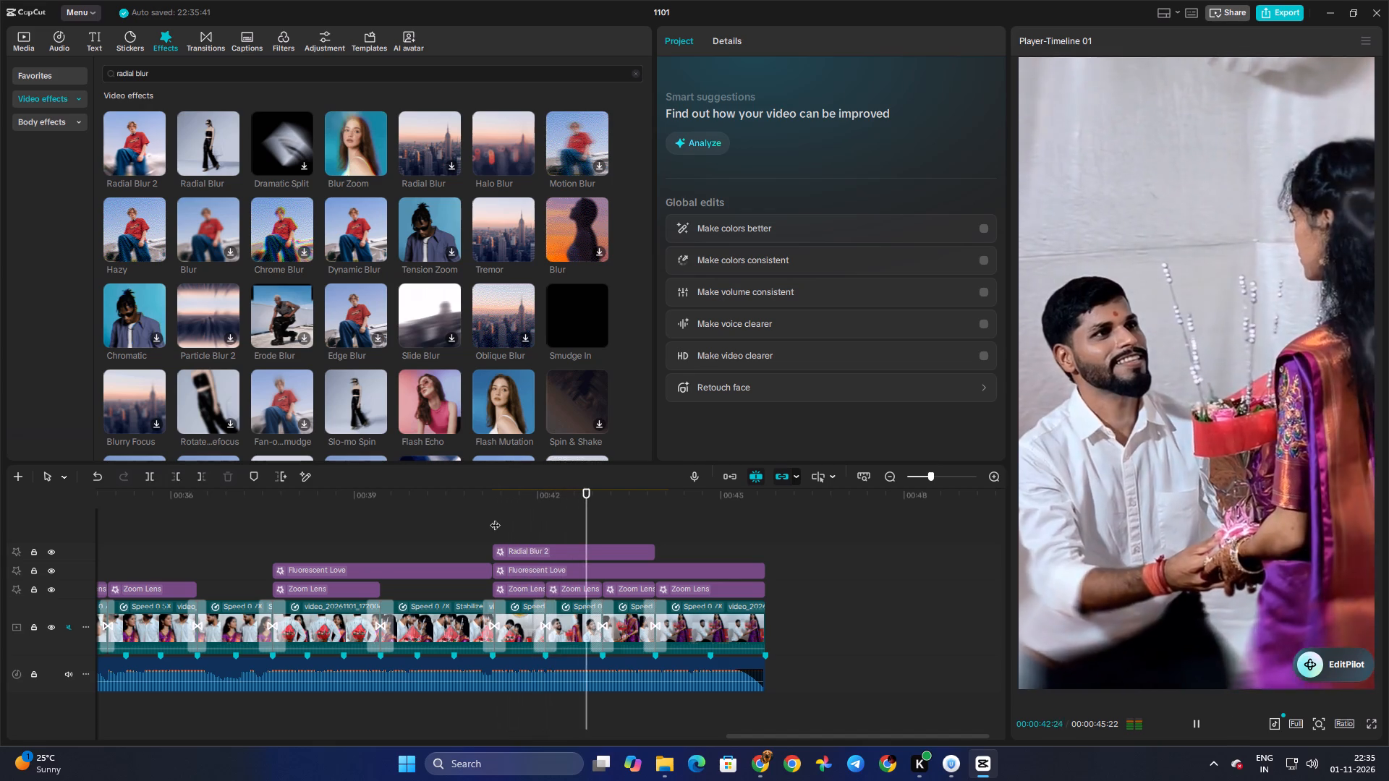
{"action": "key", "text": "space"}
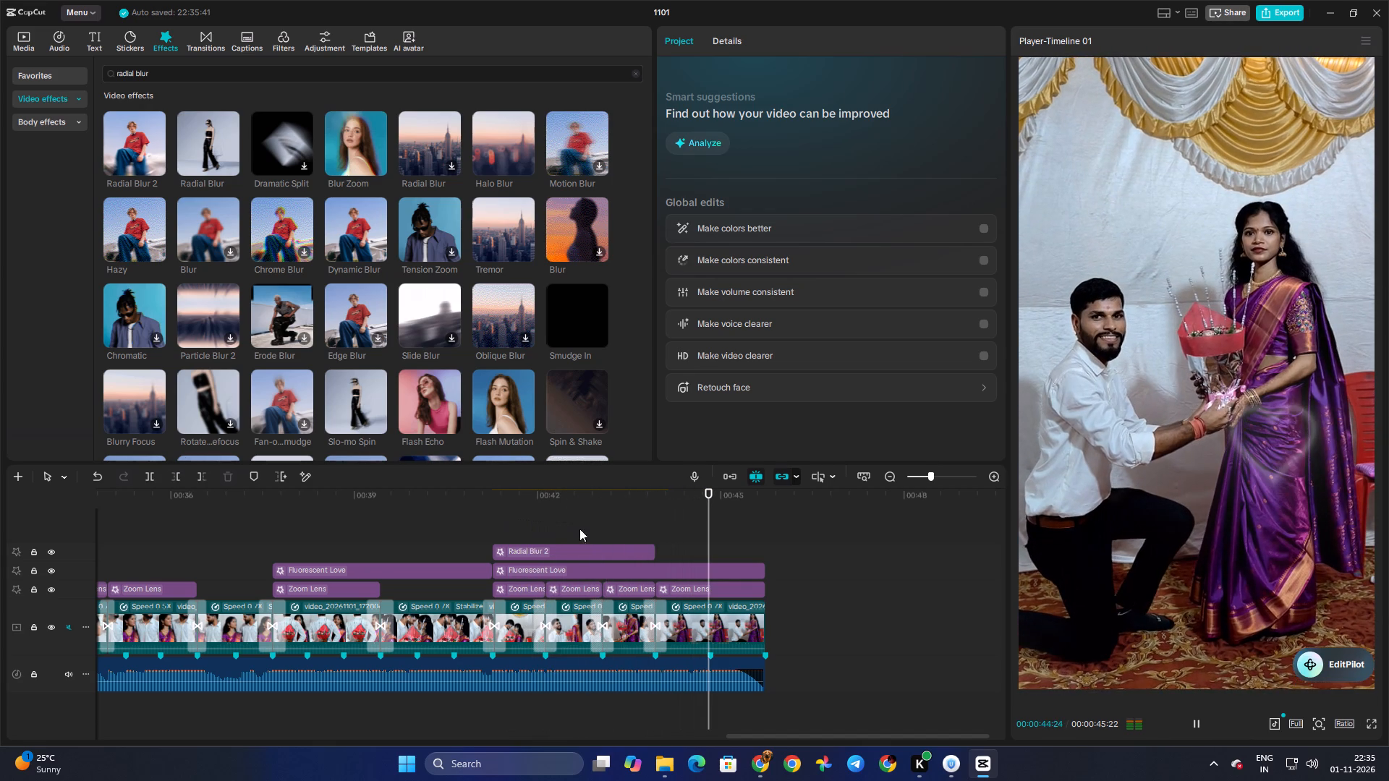
Extend the end of Radial Blur 2 almost to the end of the video and play the closing section.
{"action": "left_click", "coordinate": [639, 546]}
{"action": "left_click_drag", "start_coordinate": [658, 550], "coordinate": [760, 559]}
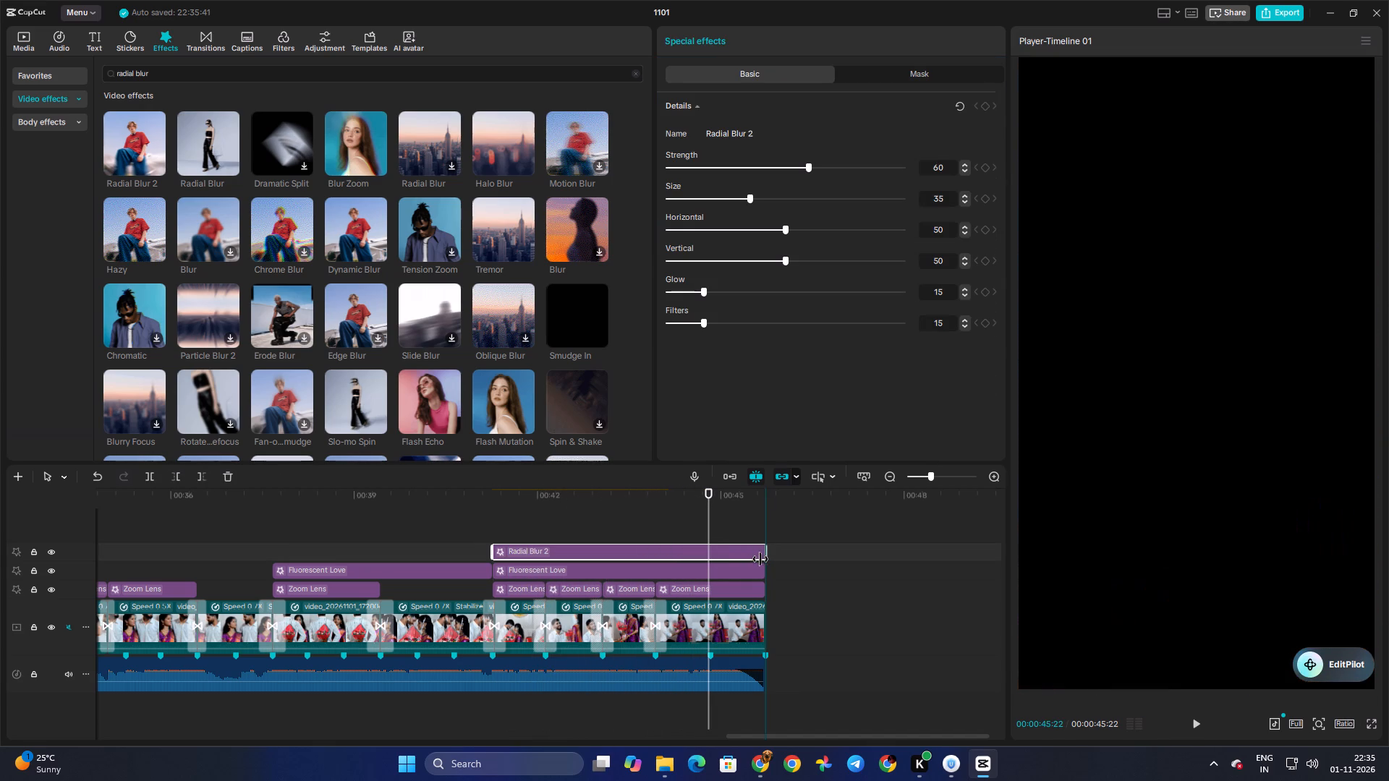
{"action": "left_click_drag", "start_coordinate": [760, 559], "coordinate": [760, 559]}
{"action": "left_click", "coordinate": [655, 518]}
{"action": "key", "text": "space"}
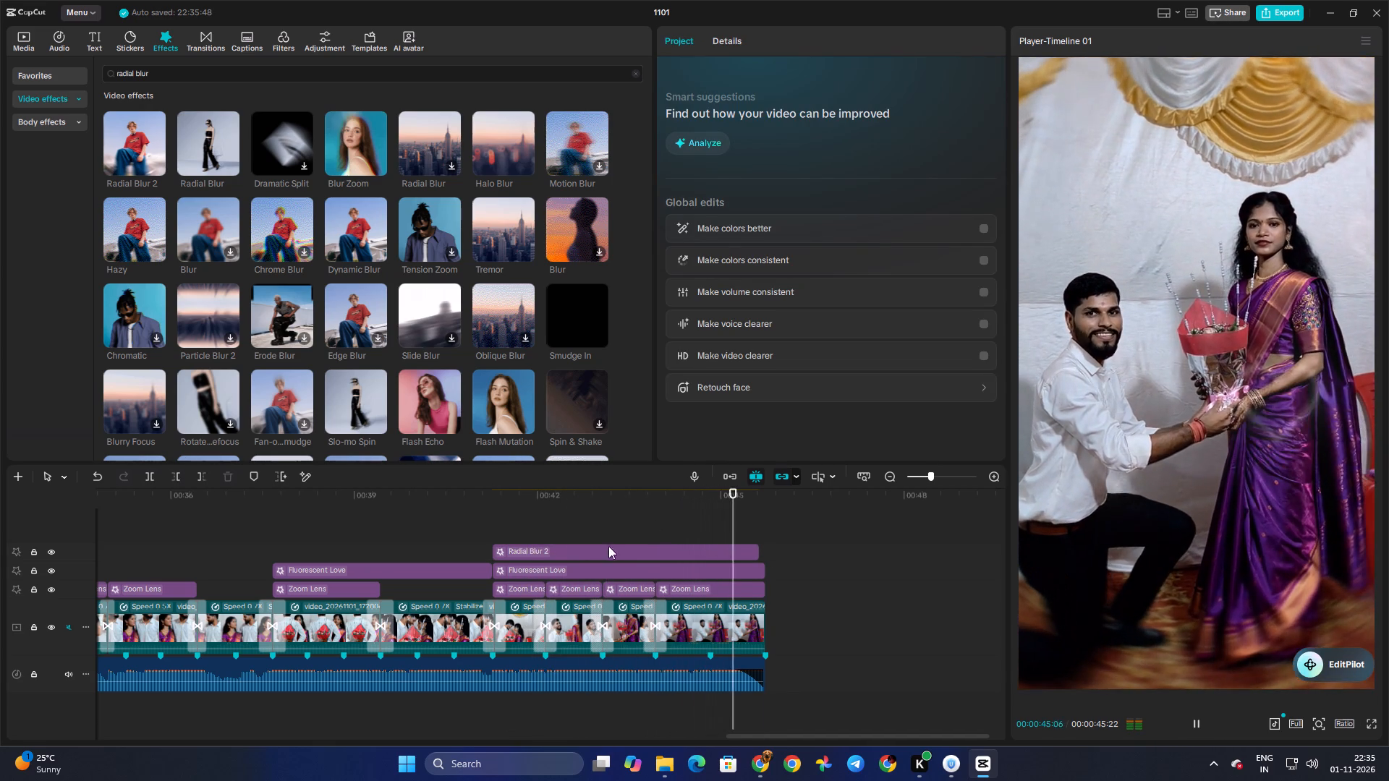
{"action": "key", "text": "space"}
Extend the start of Radial Blur 2 back to the Zoom Lens starting at about 00:00:28 and play the newly covered clips.
{"action": "left_click", "coordinate": [529, 542]}
{"action": "left_click", "coordinate": [513, 547]}
{"action": "left_click_drag", "start_coordinate": [495, 550], "coordinate": [276, 562]}
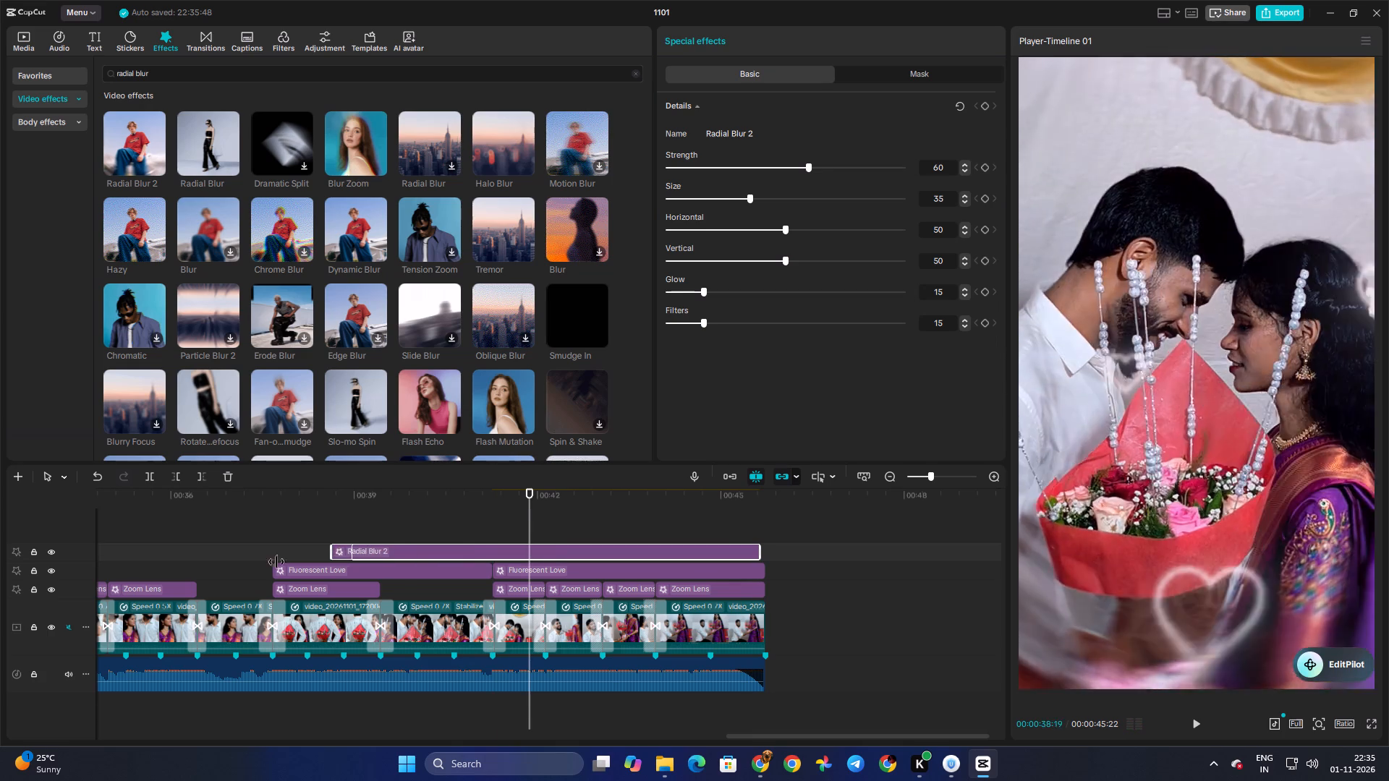
{"action": "left_click_drag", "start_coordinate": [276, 562], "coordinate": [263, 568]}
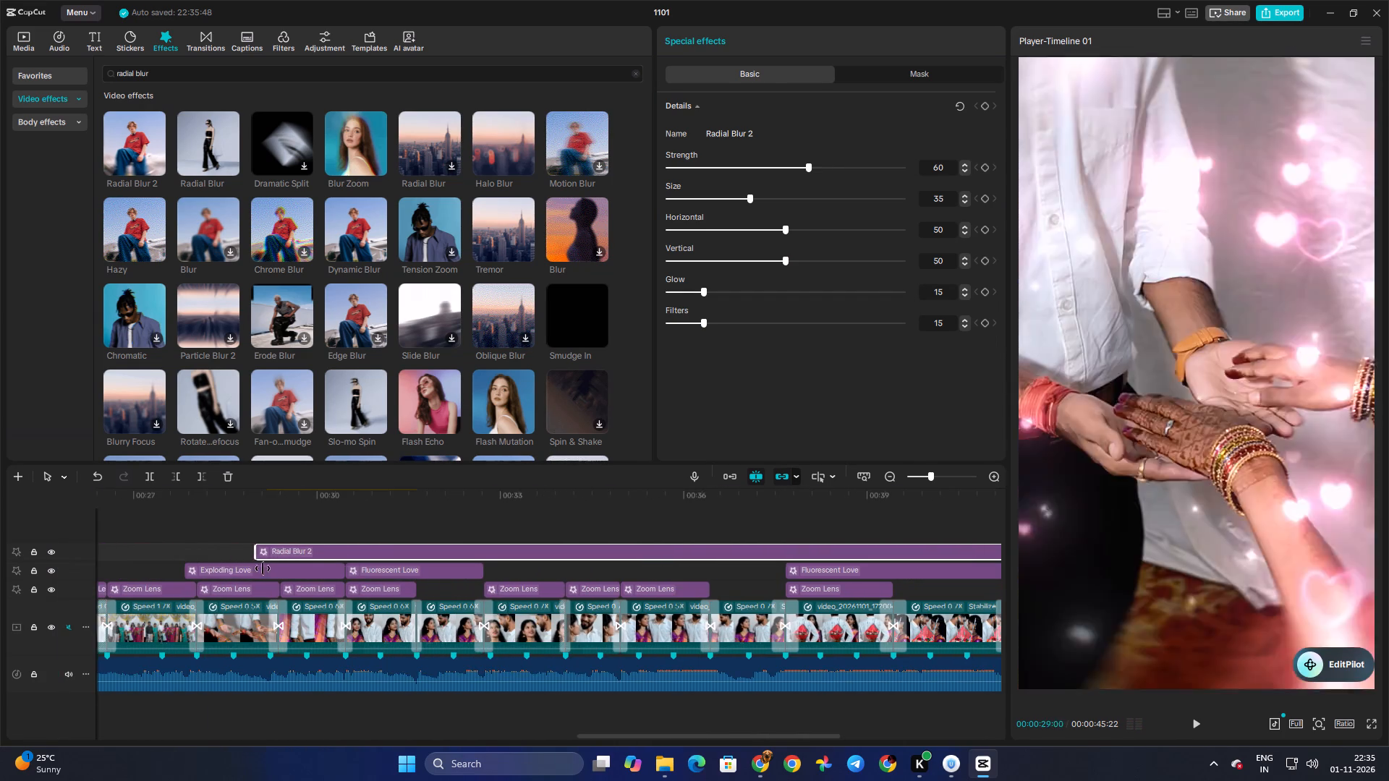
{"action": "left_click_drag", "start_coordinate": [263, 568], "coordinate": [198, 571]}
{"action": "left_click", "coordinate": [196, 533]}
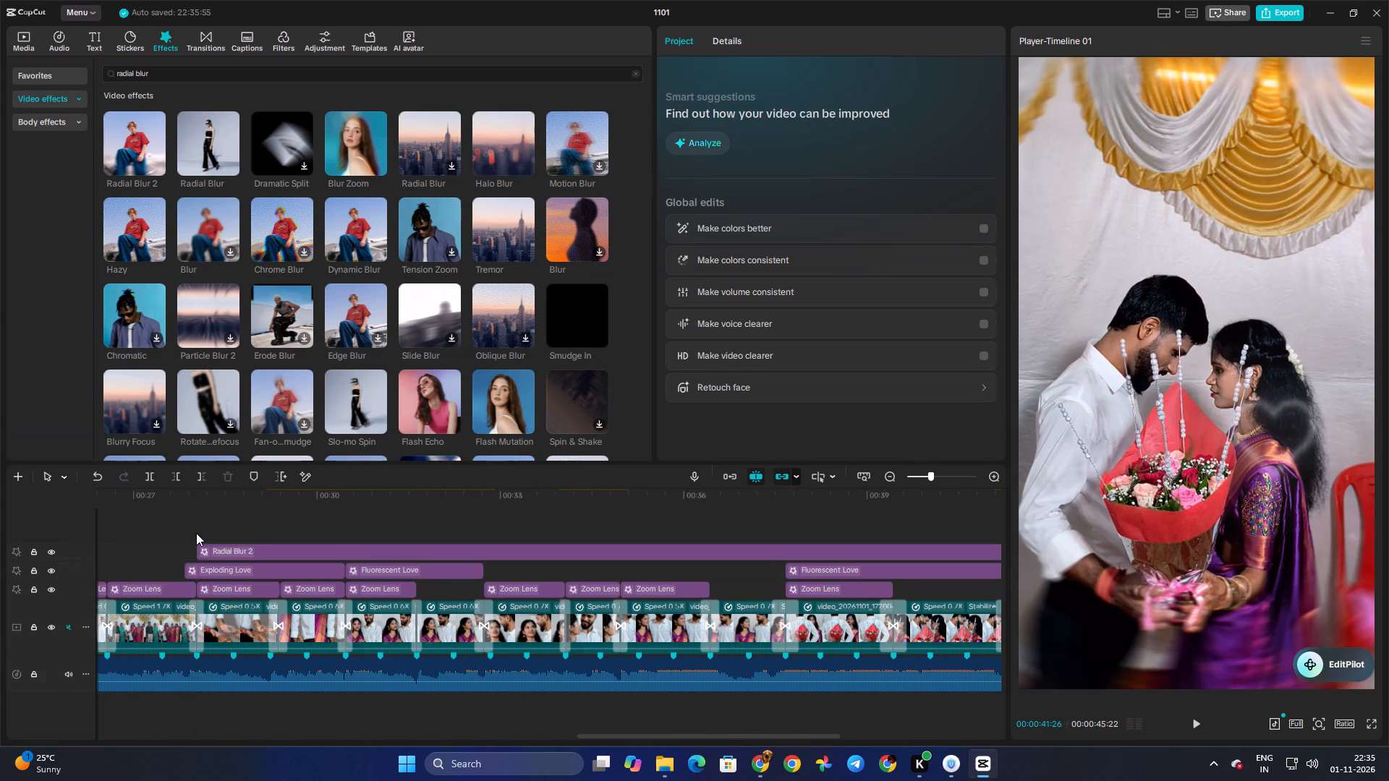
{"action": "key", "text": "space"}
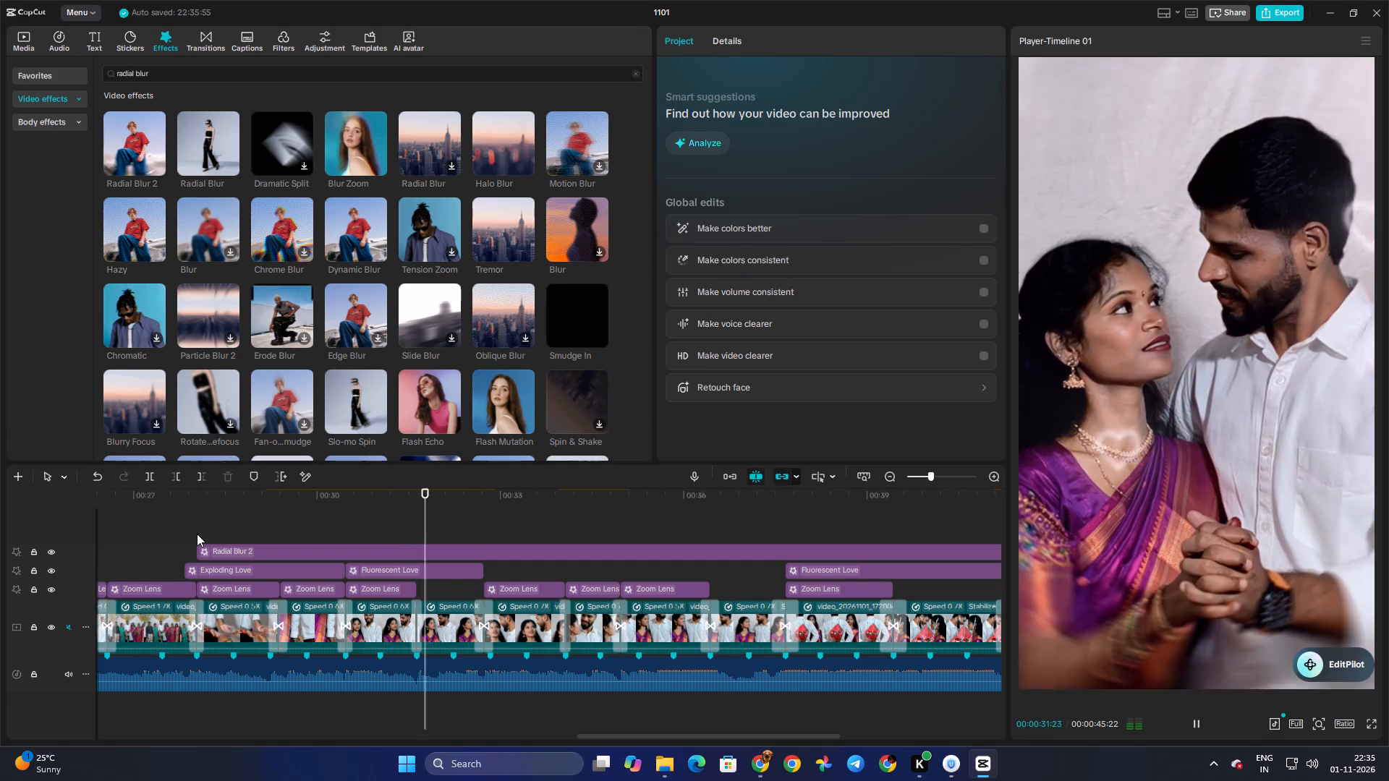
{"action": "key", "text": "space"}
{"action": "left_click", "coordinate": [373, 527]}
{"action": "left_click_drag", "start_coordinate": [375, 527], "coordinate": [344, 529]}
{"action": "key", "text": "space"}
{"action": "key", "text": "space"}
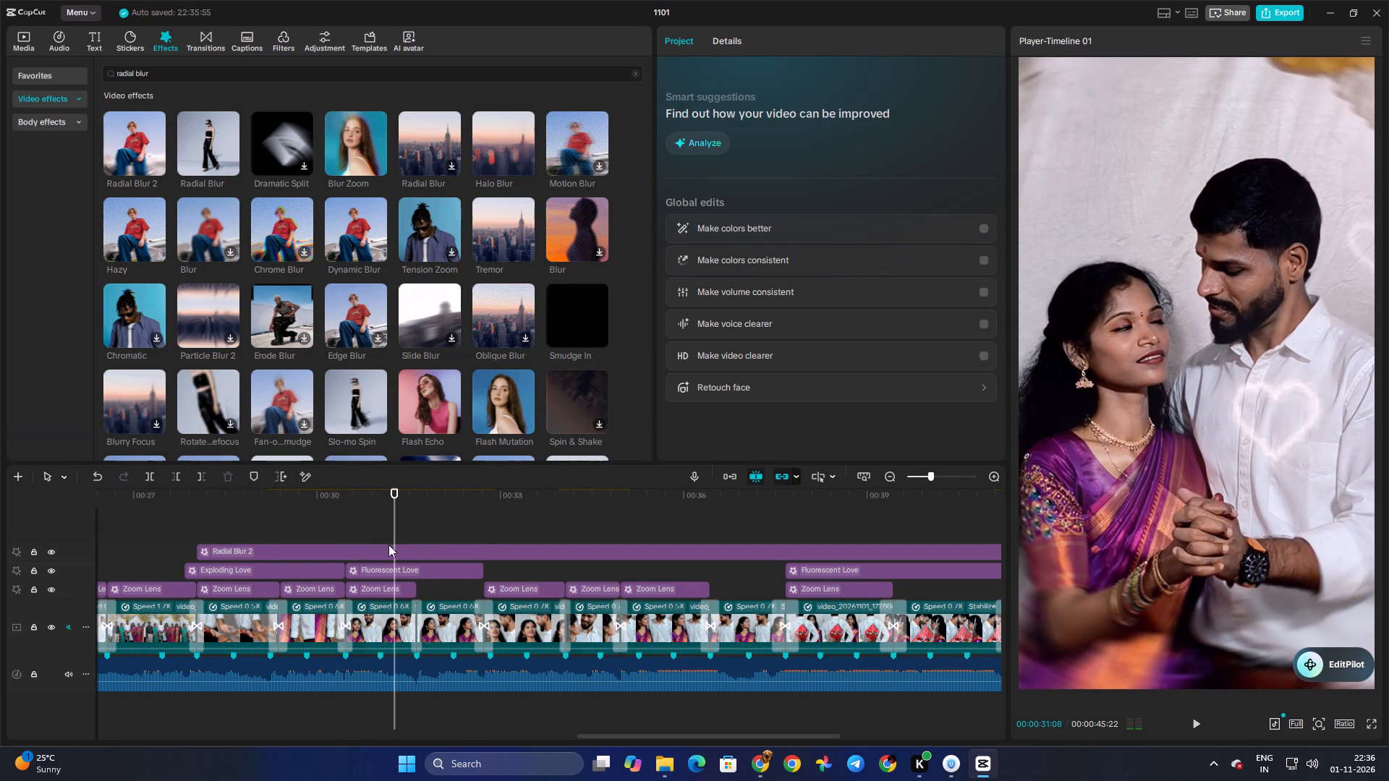
Split Radial Blur 2 at 00:00:30:14 and again at 00:00:37:20, where Fluorescent Love effects start.
{"action": "left_click", "coordinate": [344, 534]}
{"action": "left_click", "coordinate": [350, 548]}
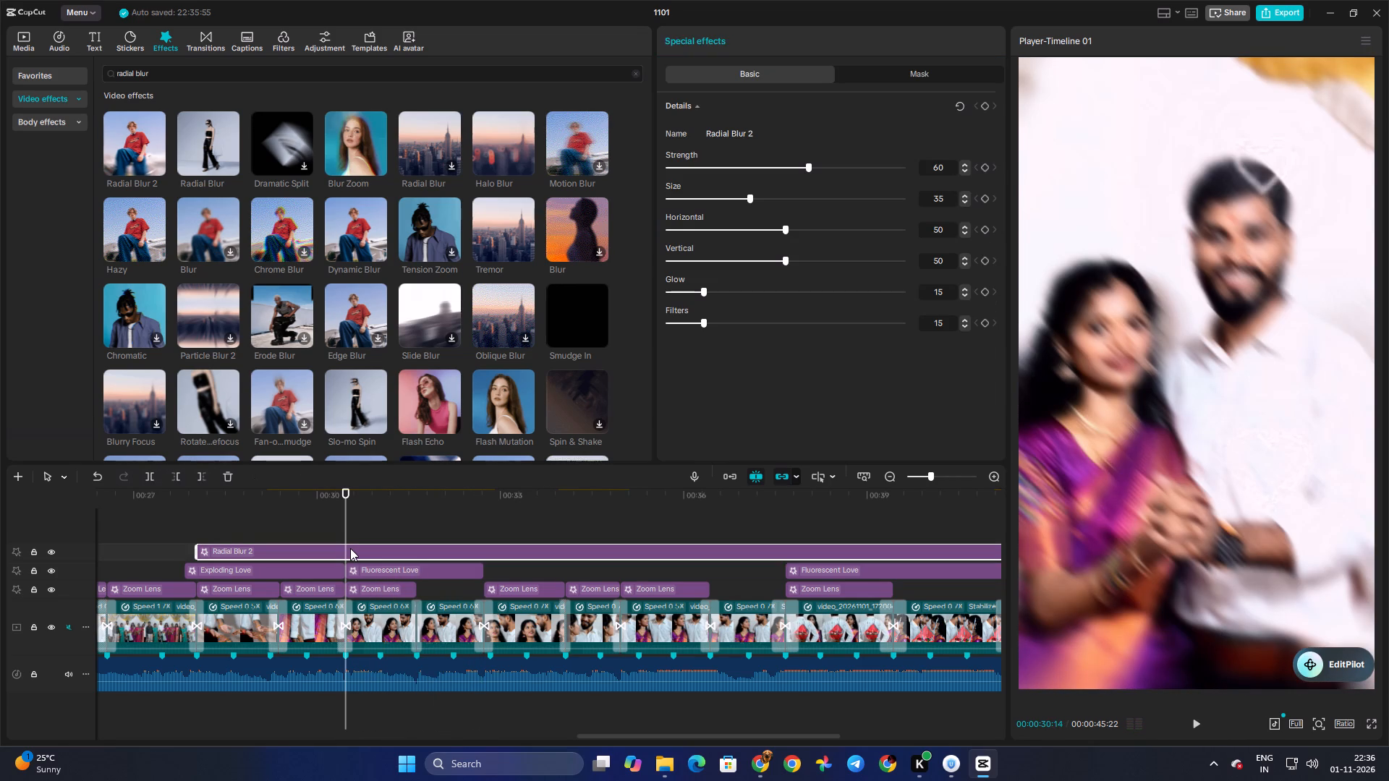
{"action": "key", "text": "ctrl+b"}
{"action": "left_click", "coordinate": [383, 533]}
{"action": "left_click_drag", "start_coordinate": [383, 533], "coordinate": [490, 541]}
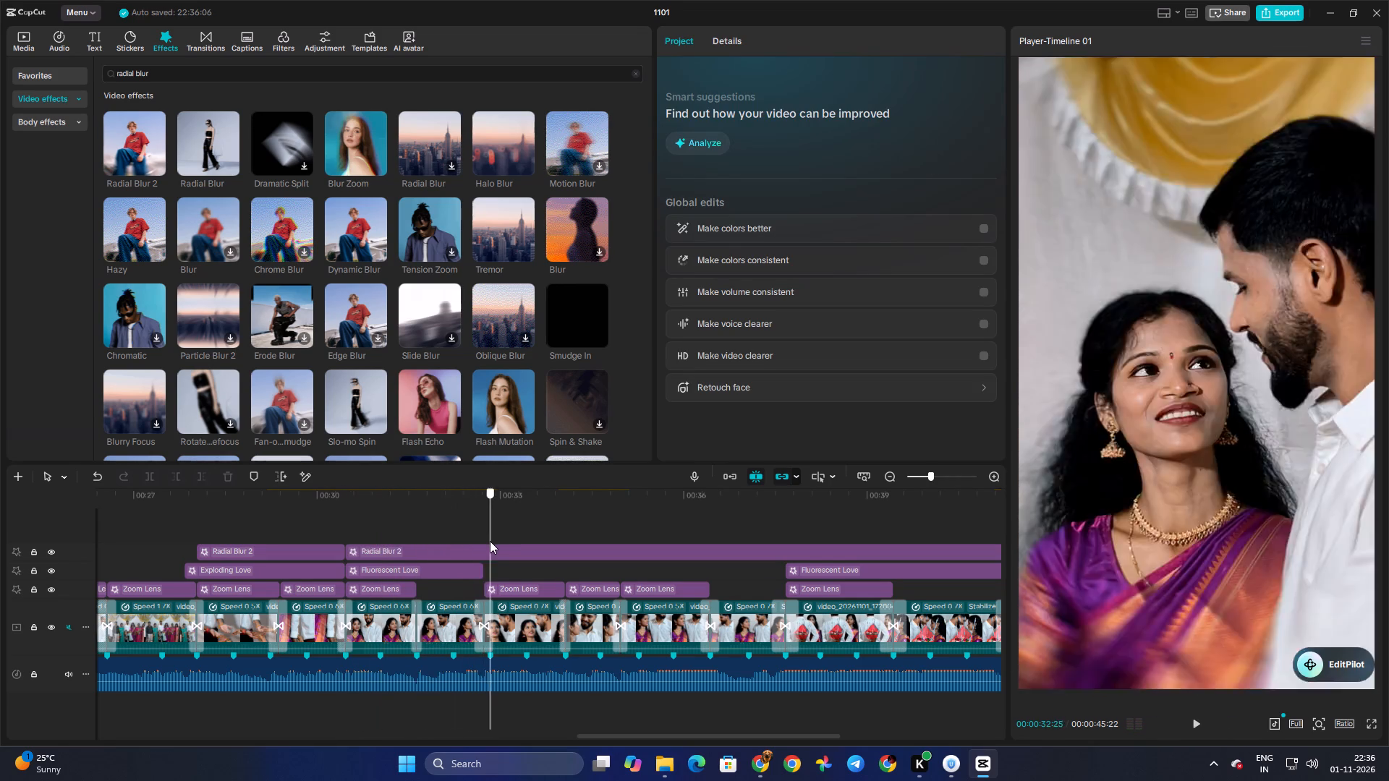
{"action": "left_click_drag", "start_coordinate": [490, 541], "coordinate": [616, 550]}
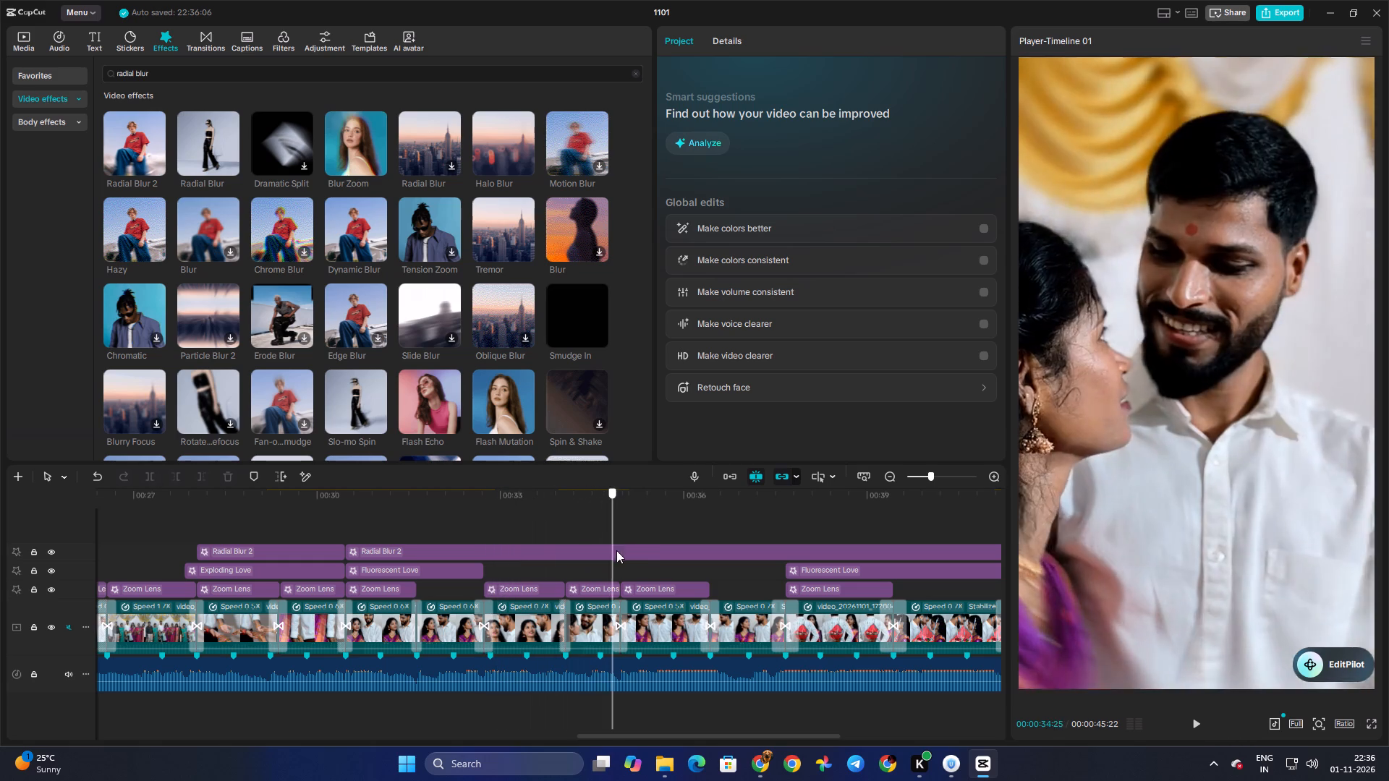
{"action": "left_click_drag", "start_coordinate": [616, 550], "coordinate": [747, 552]}
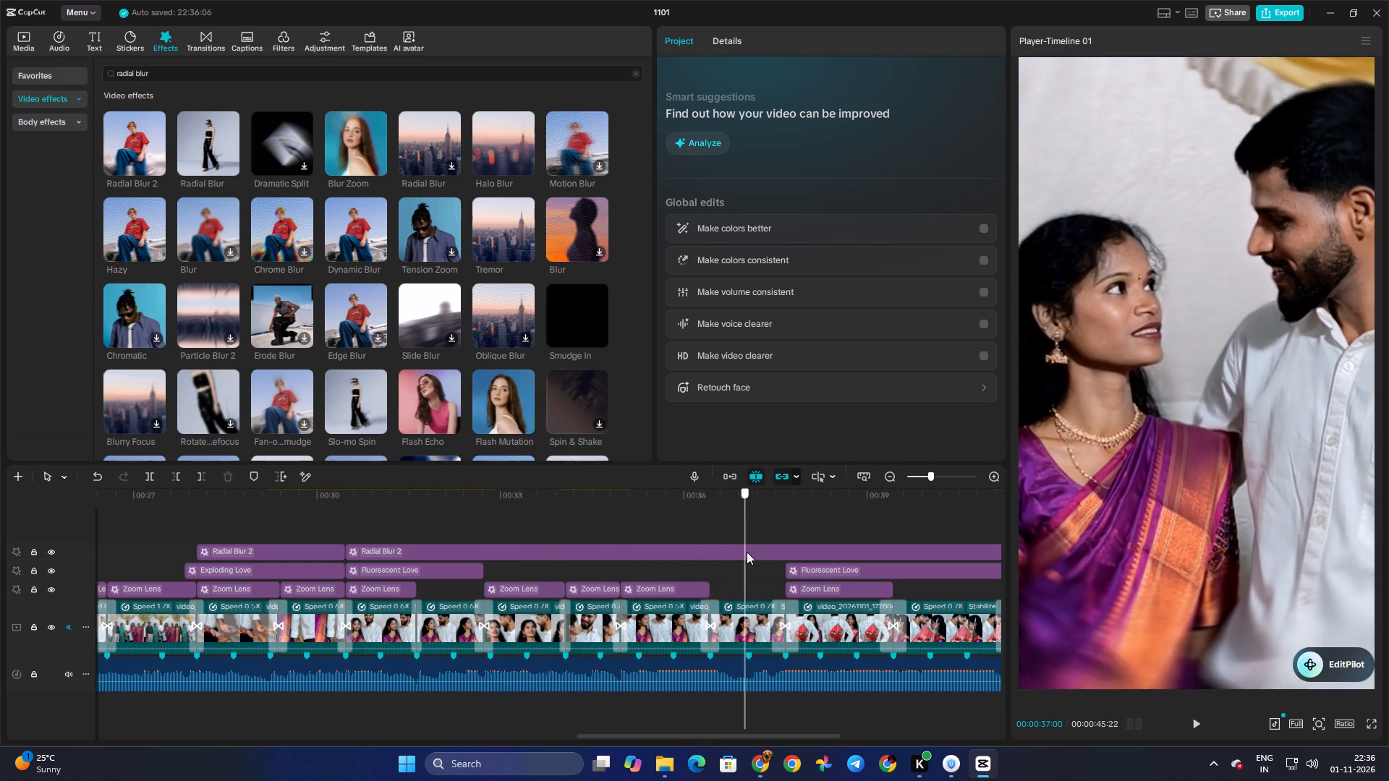
{"action": "left_click_drag", "start_coordinate": [747, 552], "coordinate": [815, 550]}
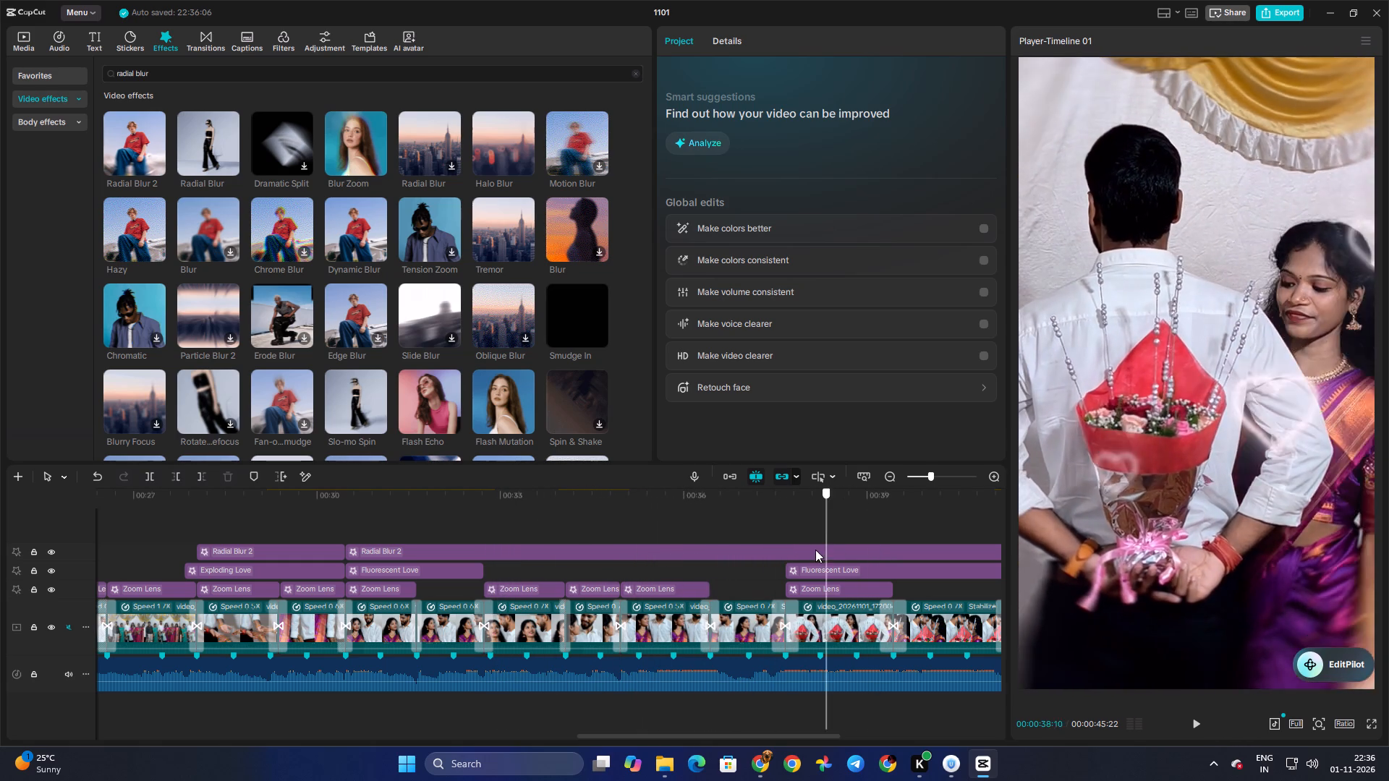
{"action": "left_click_drag", "start_coordinate": [815, 550], "coordinate": [787, 550]}
{"action": "left_click", "coordinate": [784, 550]}
{"action": "key", "text": "ctrl+b"}
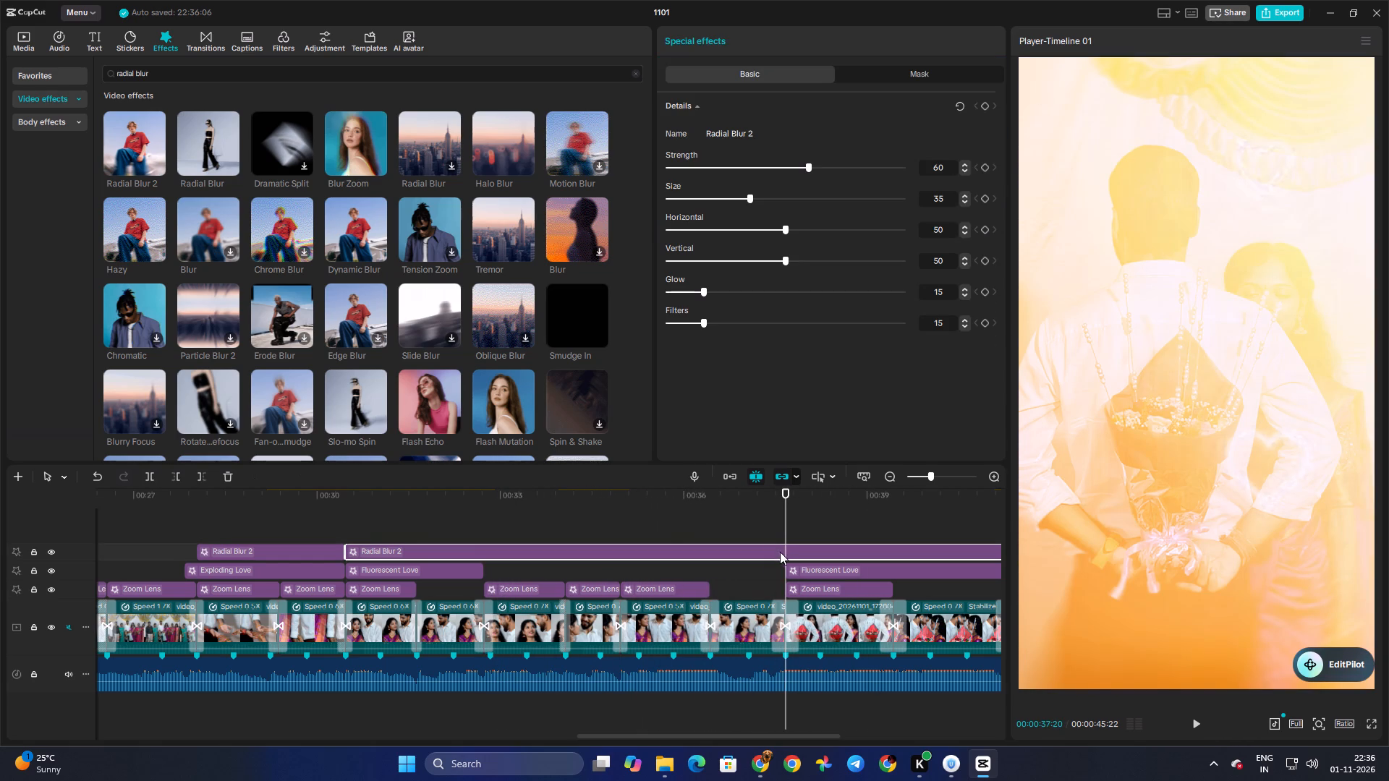
Lower the Strength of the middle Radial Blur 2 segment.
{"action": "left_click", "coordinate": [705, 554]}
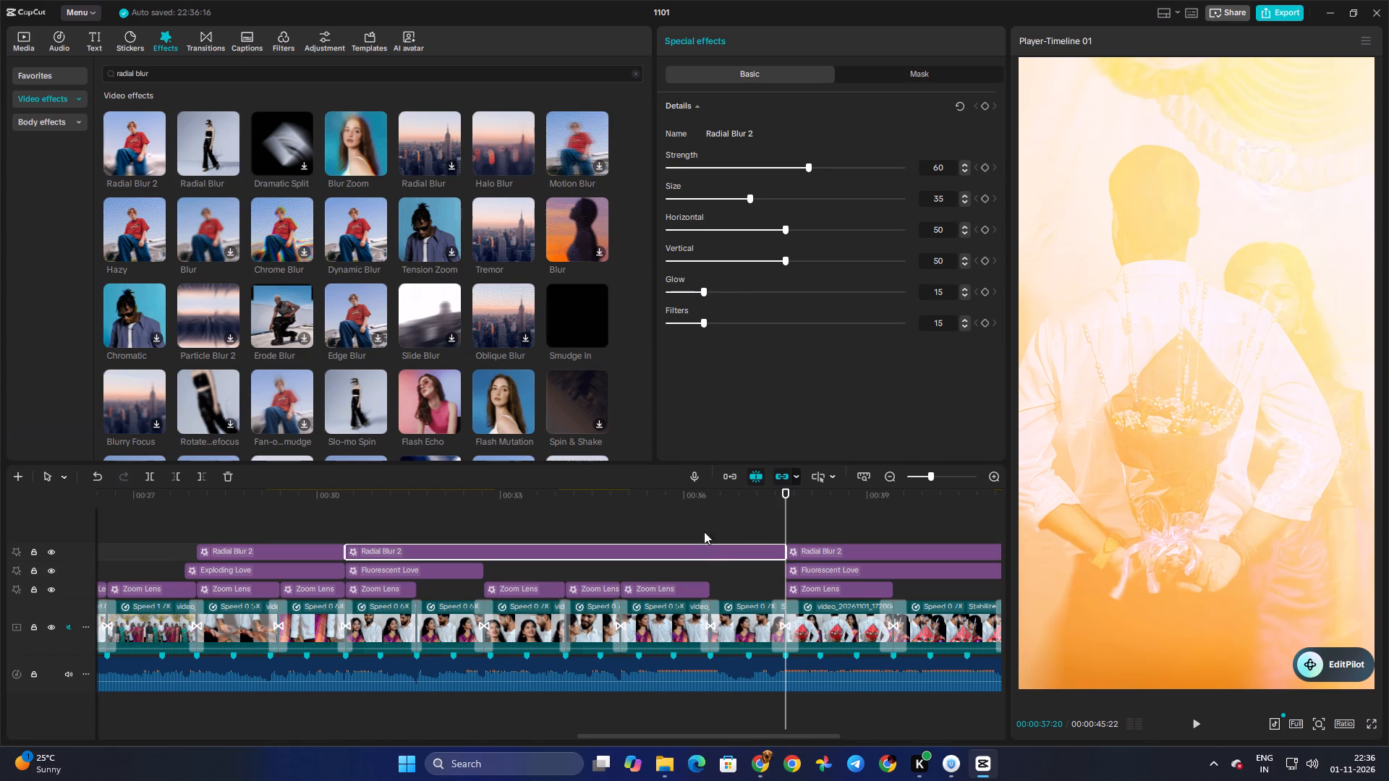
{"action": "left_click", "coordinate": [724, 520]}
{"action": "left_click", "coordinate": [734, 547]}
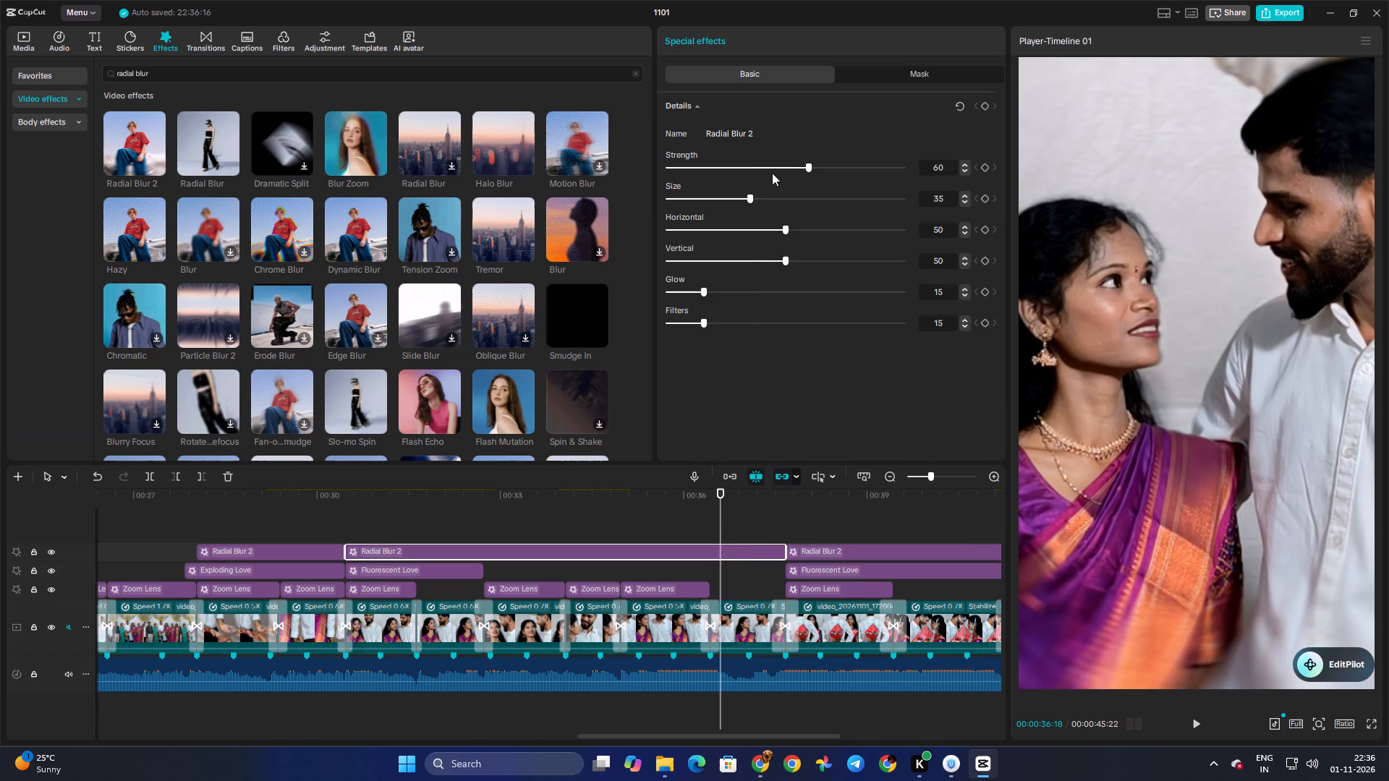
{"action": "left_click_drag", "start_coordinate": [783, 167], "coordinate": [715, 176]}
Play the middle Radial Blur 2 section repeatedly from about 00:00:31 to check the blur.
{"action": "left_click", "coordinate": [374, 520]}
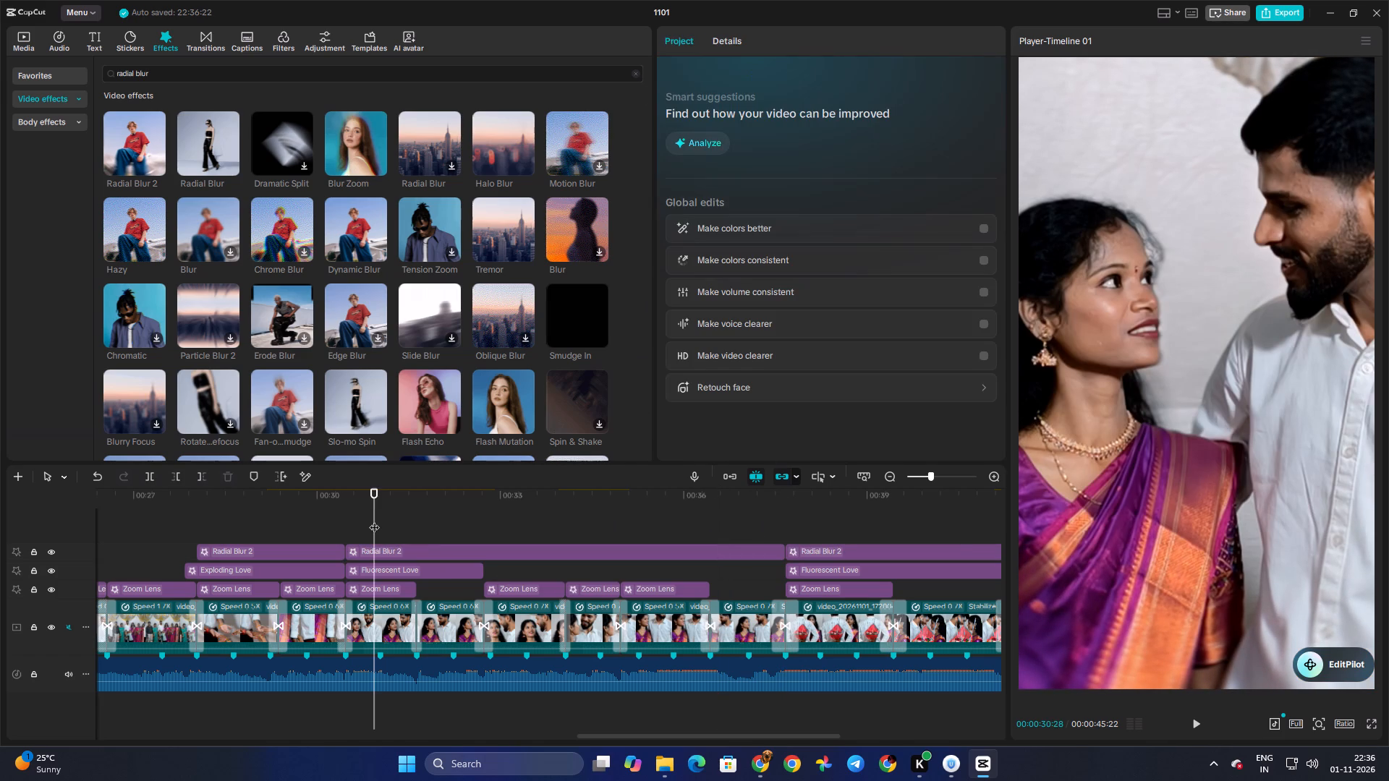
{"action": "key", "text": "space"}
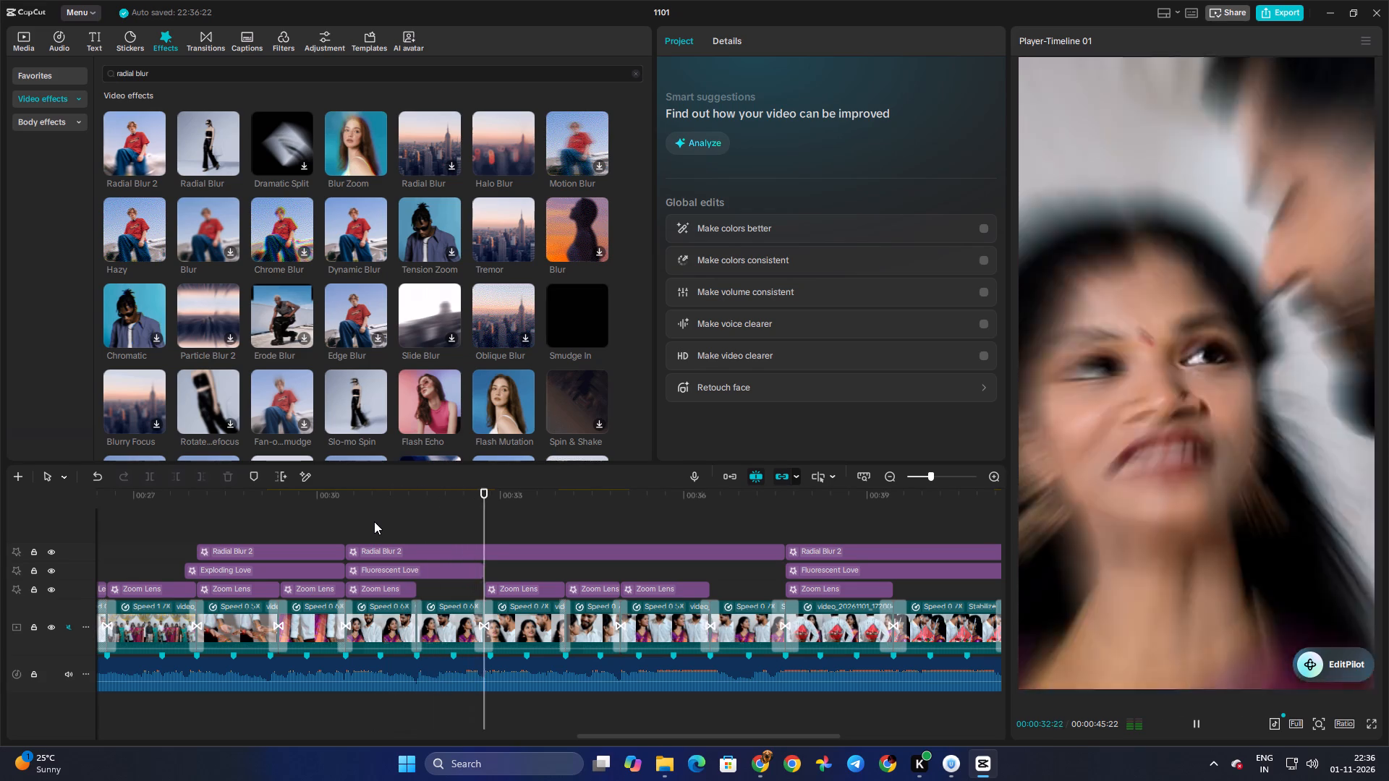
{"action": "key", "text": "space"}
{"action": "left_click", "coordinate": [428, 535]}
{"action": "left_click_drag", "start_coordinate": [426, 534], "coordinate": [397, 534]}
{"action": "key", "text": "space"}
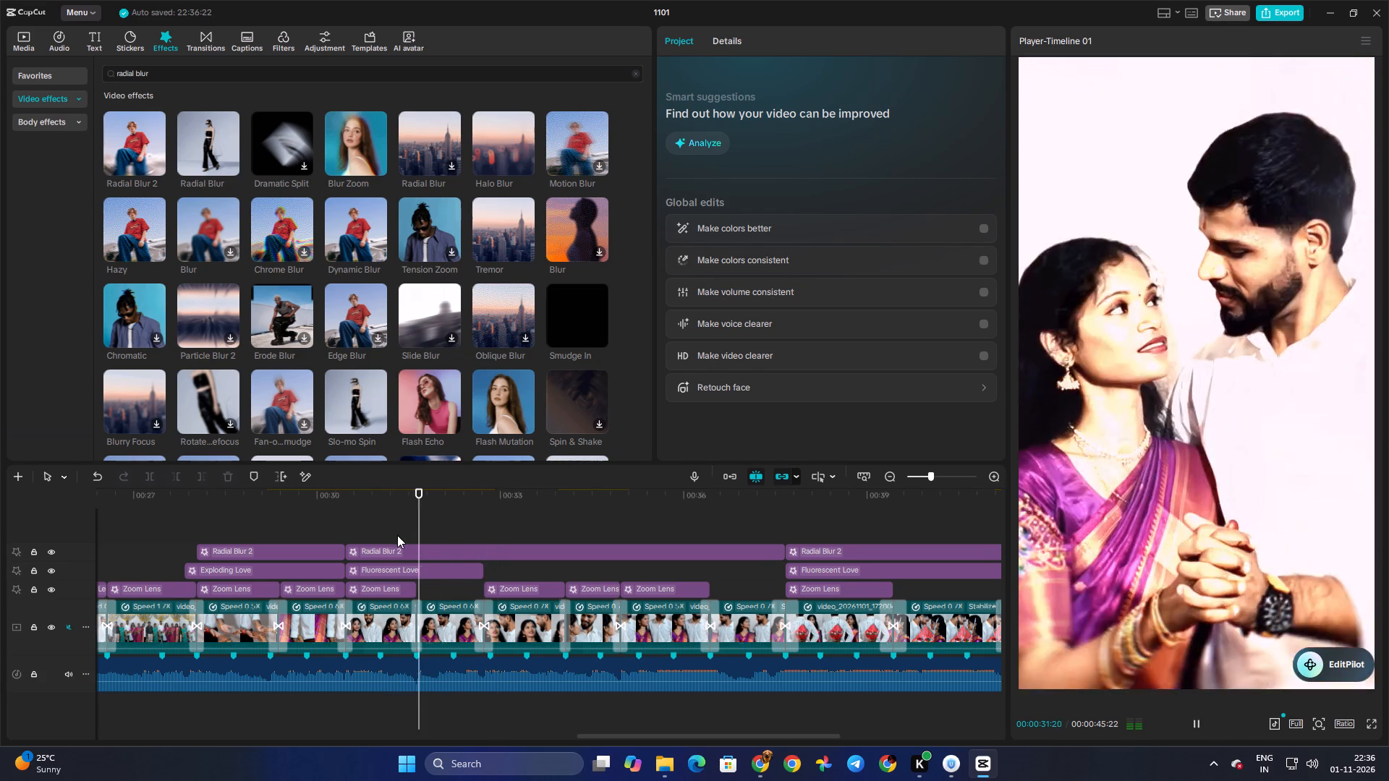
{"action": "left_click", "coordinate": [397, 535]}
{"action": "left_click_drag", "start_coordinate": [397, 535], "coordinate": [388, 536]}
{"action": "key", "text": "space"}
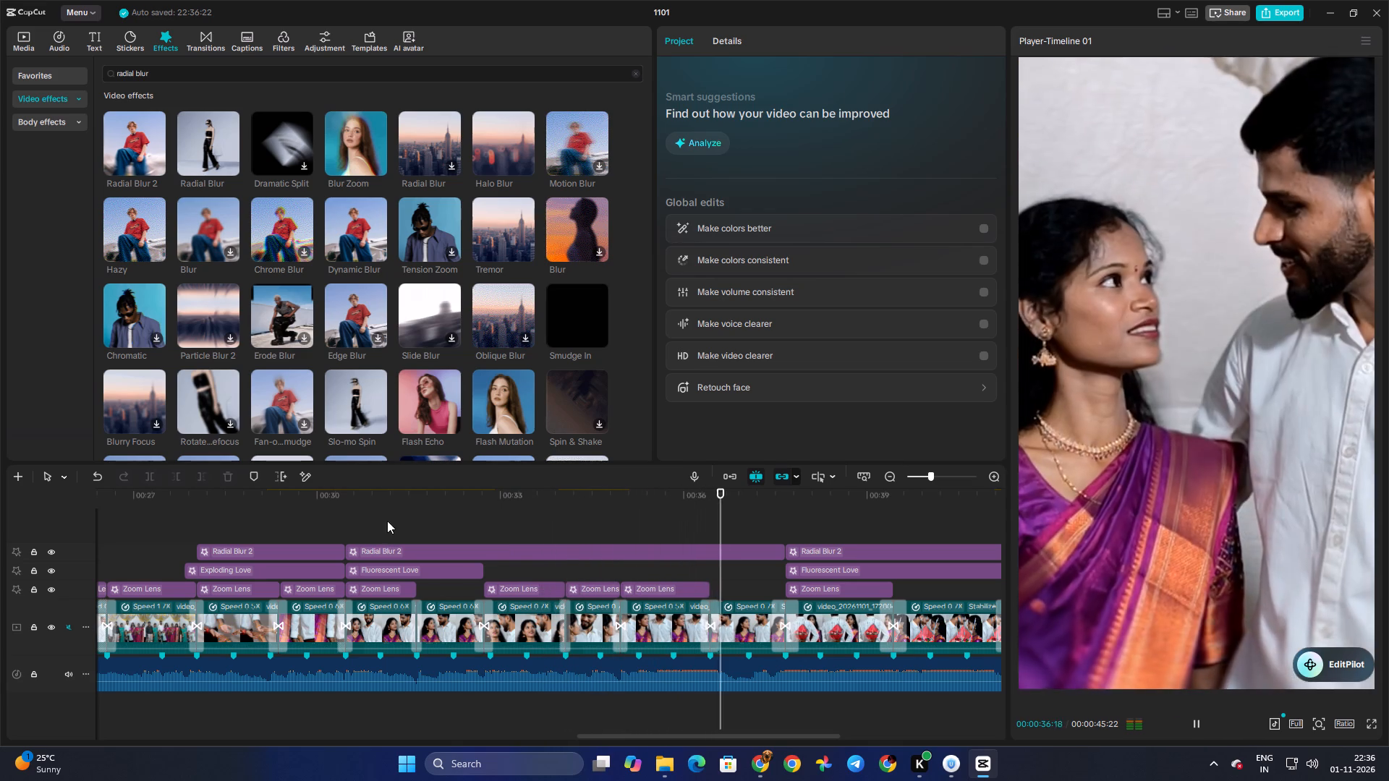
{"action": "left_click", "coordinate": [387, 521]}
{"action": "key", "text": "space"}
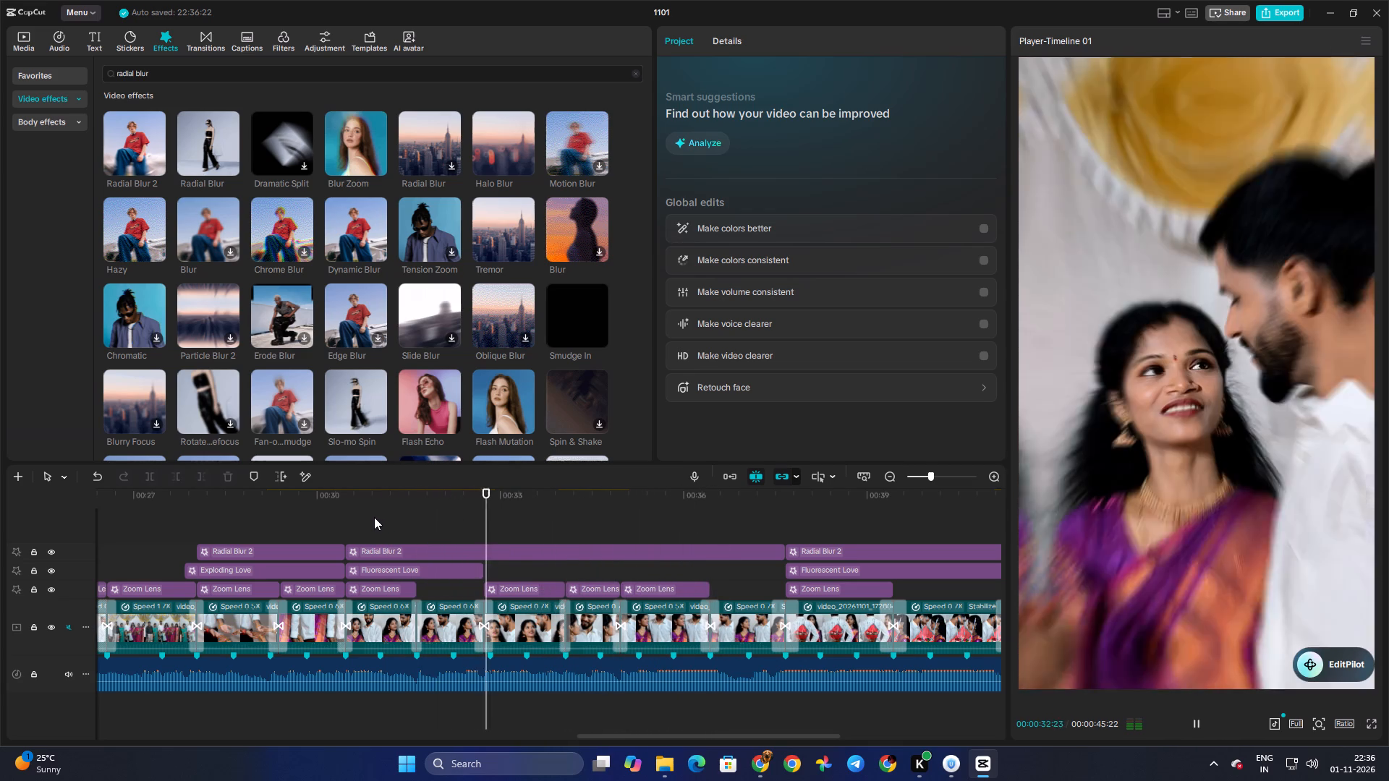
{"action": "key", "text": "space"}
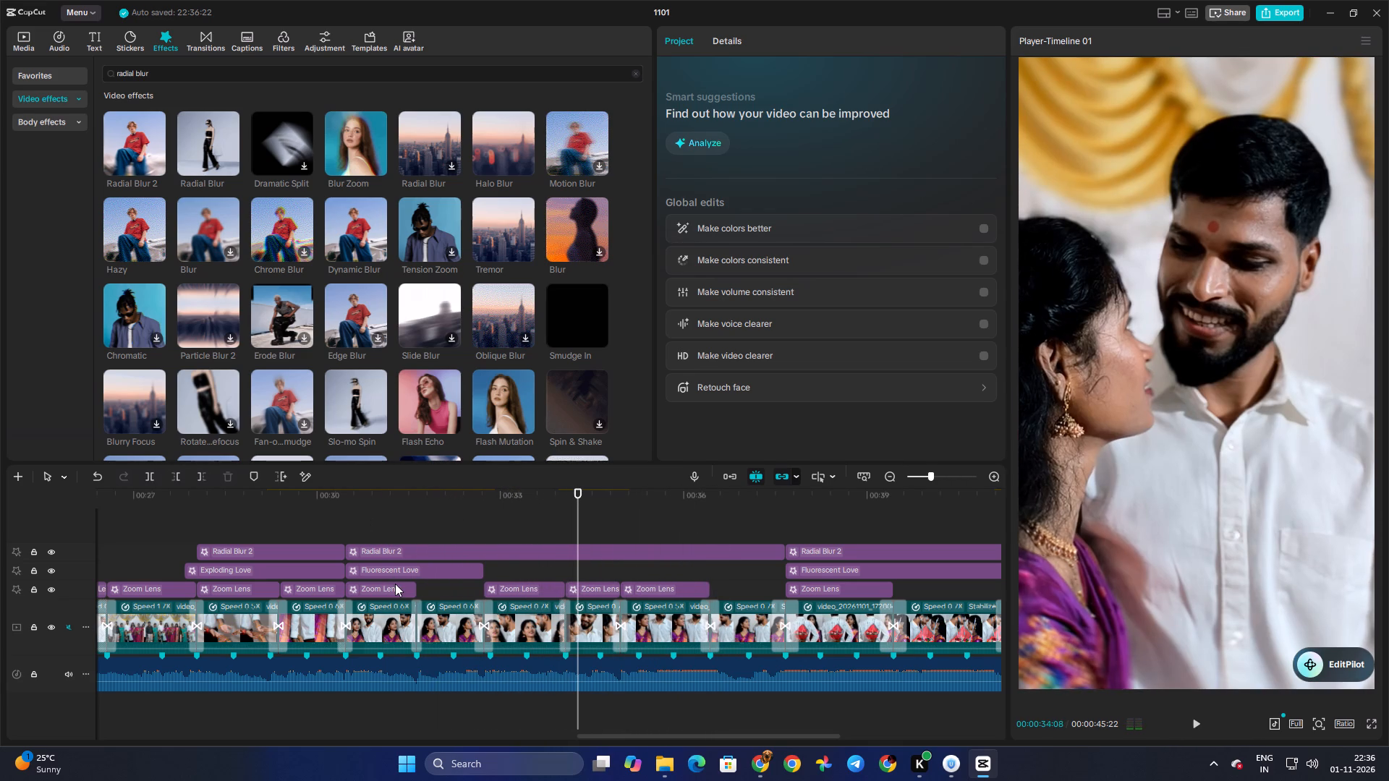
Extend the Zoom Lens beneath the second Radial Blur 2 segment until it meets the following Zoom Lens, and replay from about 00:00:31.
{"action": "left_click", "coordinate": [396, 584]}
{"action": "left_click_drag", "start_coordinate": [413, 585], "coordinate": [511, 579]}
{"action": "left_click", "coordinate": [386, 524]}
{"action": "key", "text": "space"}
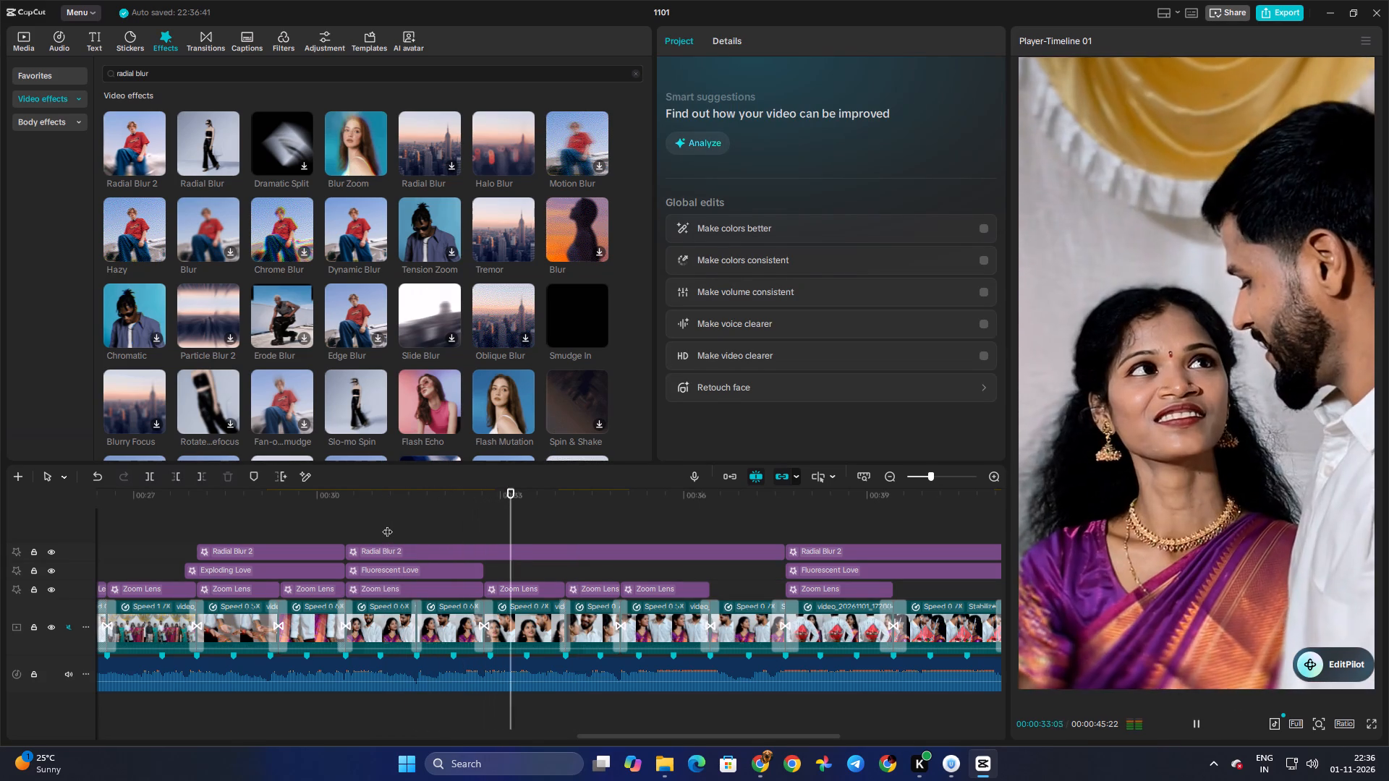
{"action": "left_click", "coordinate": [387, 524]}
{"action": "key", "text": "space"}
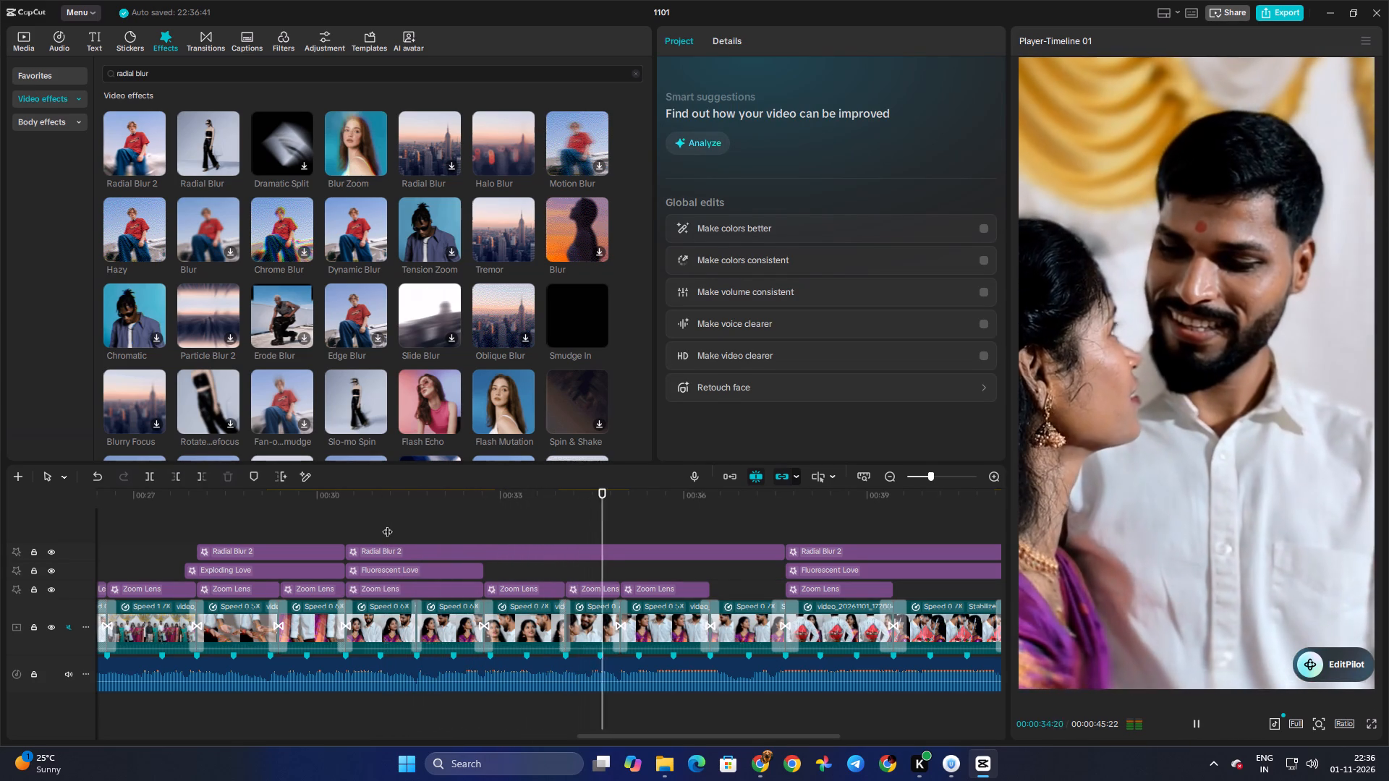
Replay the clips from about 00:00:32 to 00:00:39 to review the effects and transitions.
{"action": "left_click", "coordinate": [535, 526]}
{"action": "left_click_drag", "start_coordinate": [535, 526], "coordinate": [480, 526]}
{"action": "key", "text": "space"}
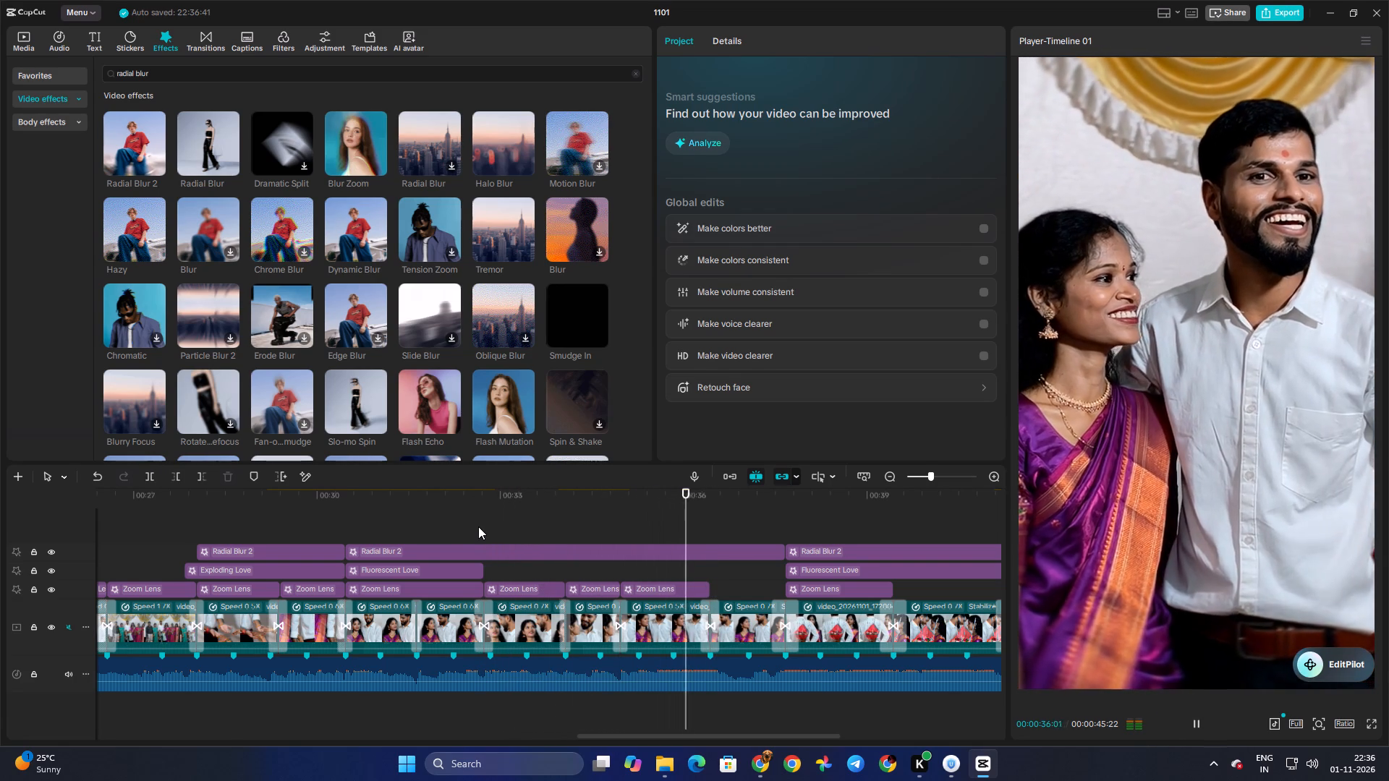
{"action": "key", "text": "space"}
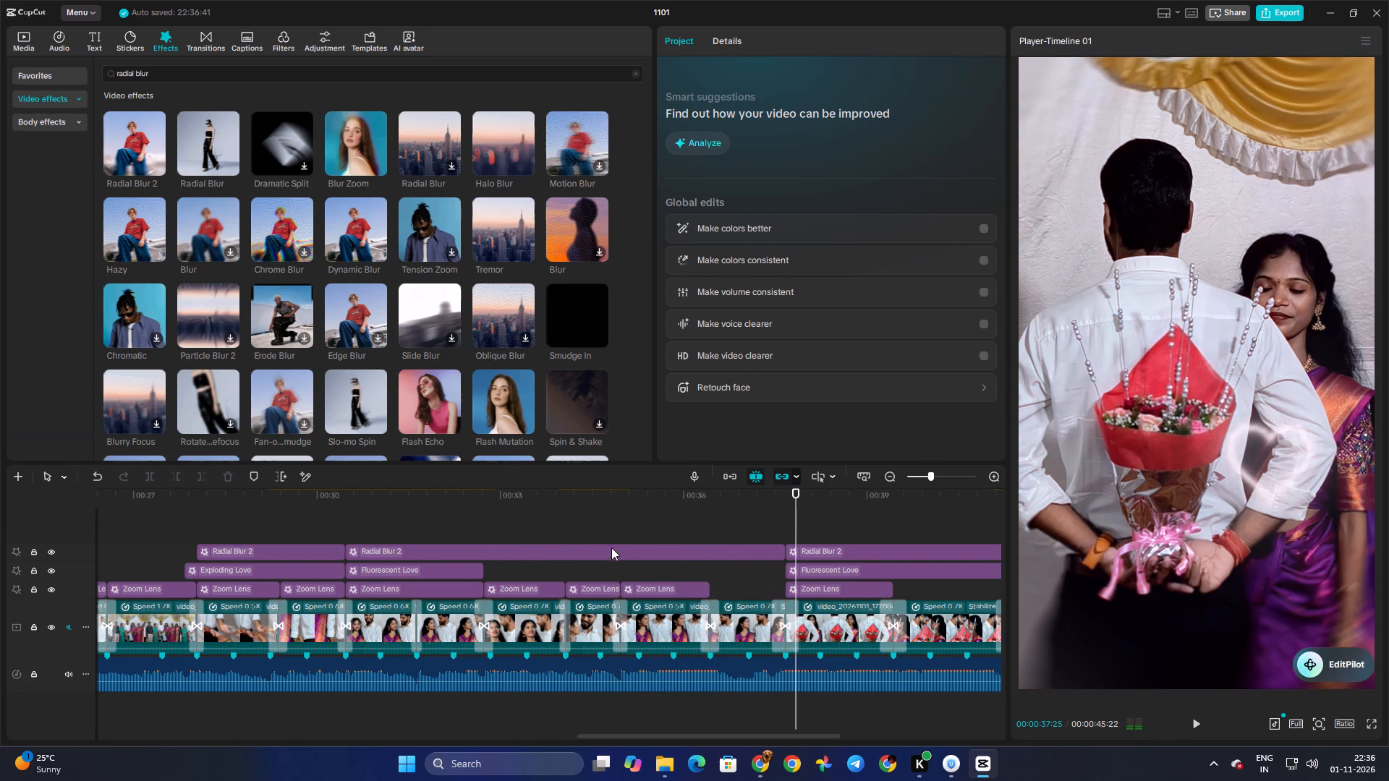
{"action": "left_click", "coordinate": [586, 524]}
{"action": "key", "text": "space"}
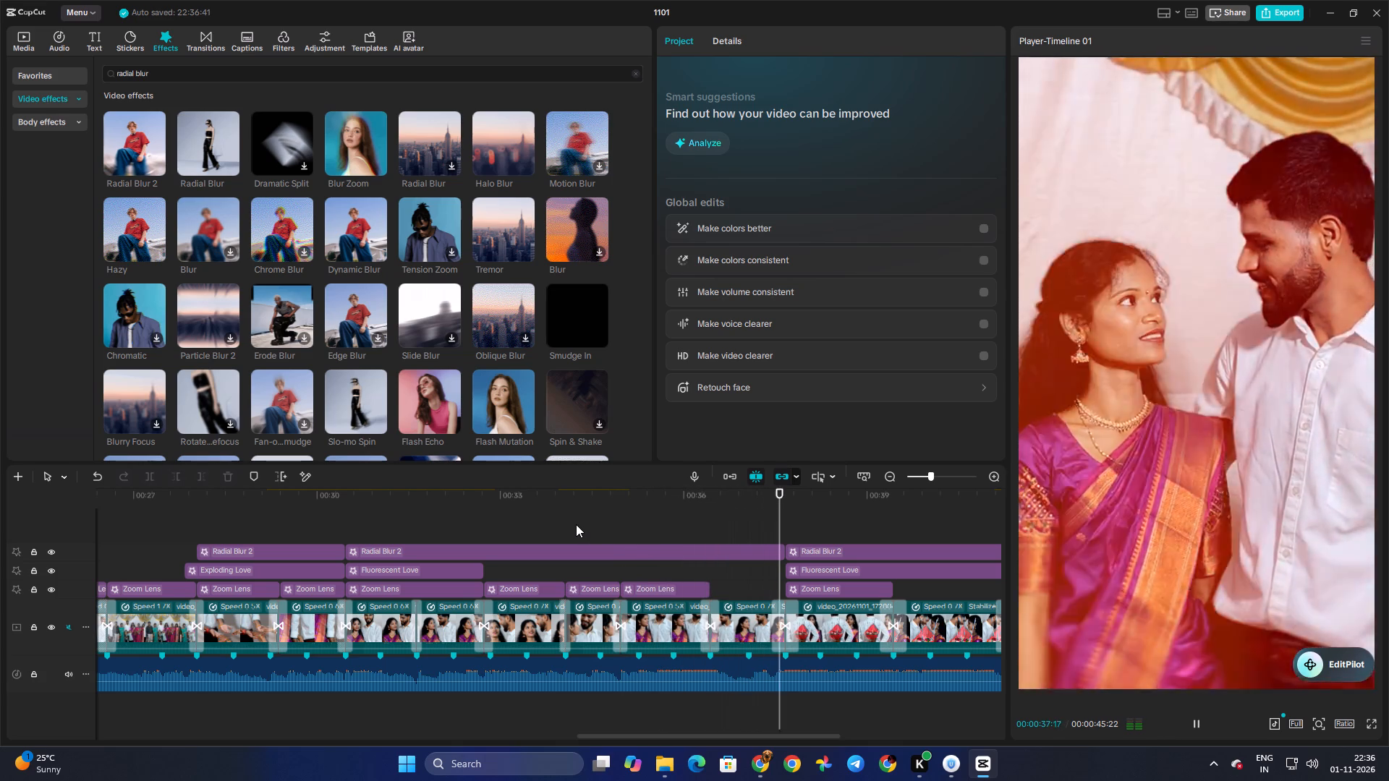
{"action": "key", "text": "space"}
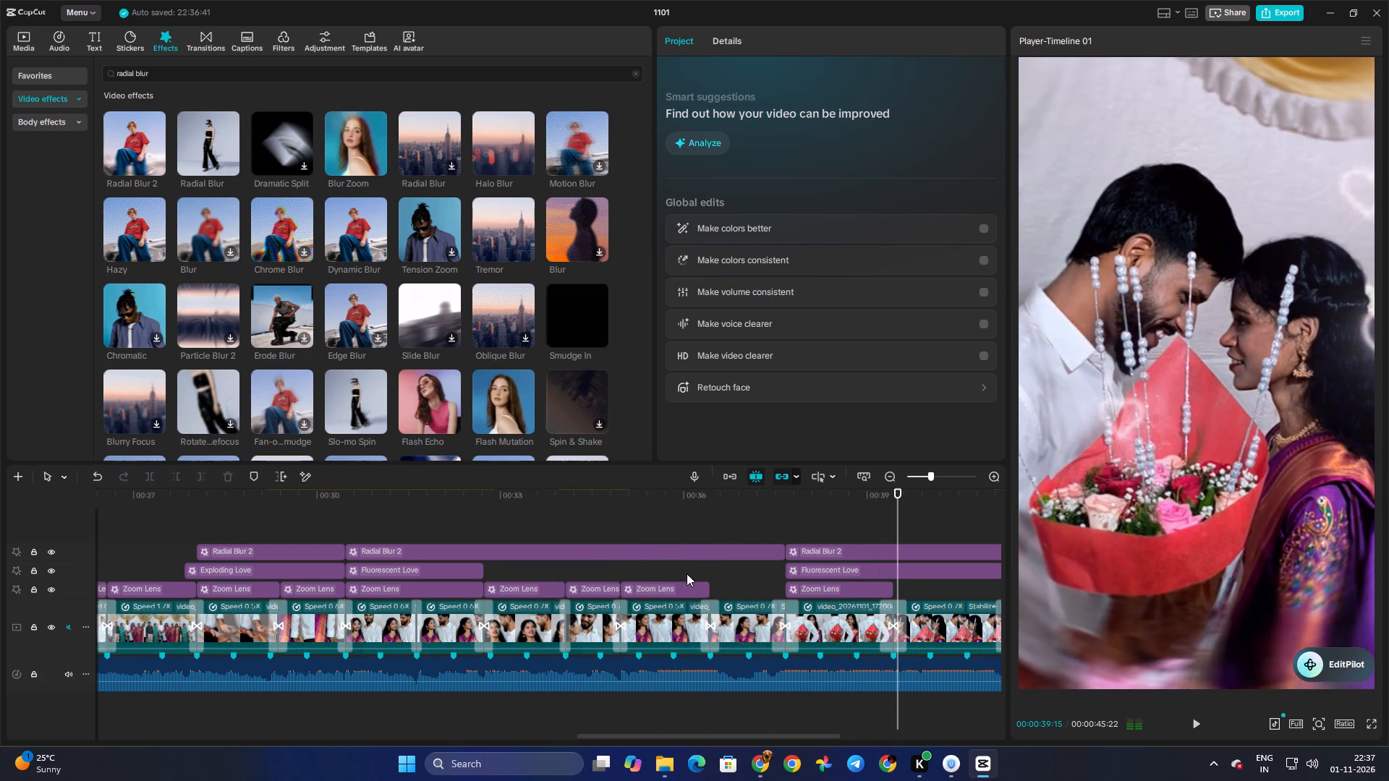
{"action": "left_click", "coordinate": [686, 524]}
{"action": "key", "text": "space"}
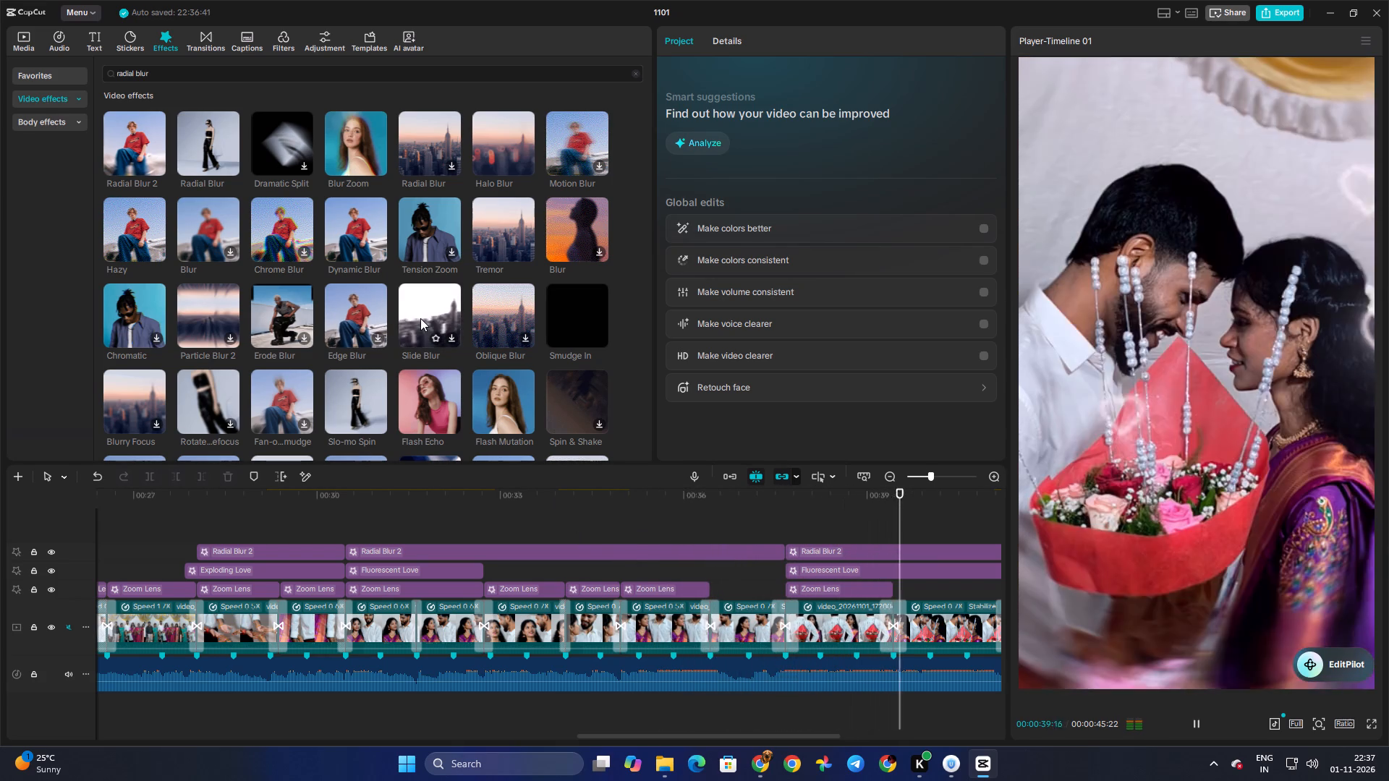
Open the animation options for the clip starting at about 00:00:36:13.
{"action": "left_click", "coordinate": [708, 574]}
{"action": "left_click", "coordinate": [737, 630]}
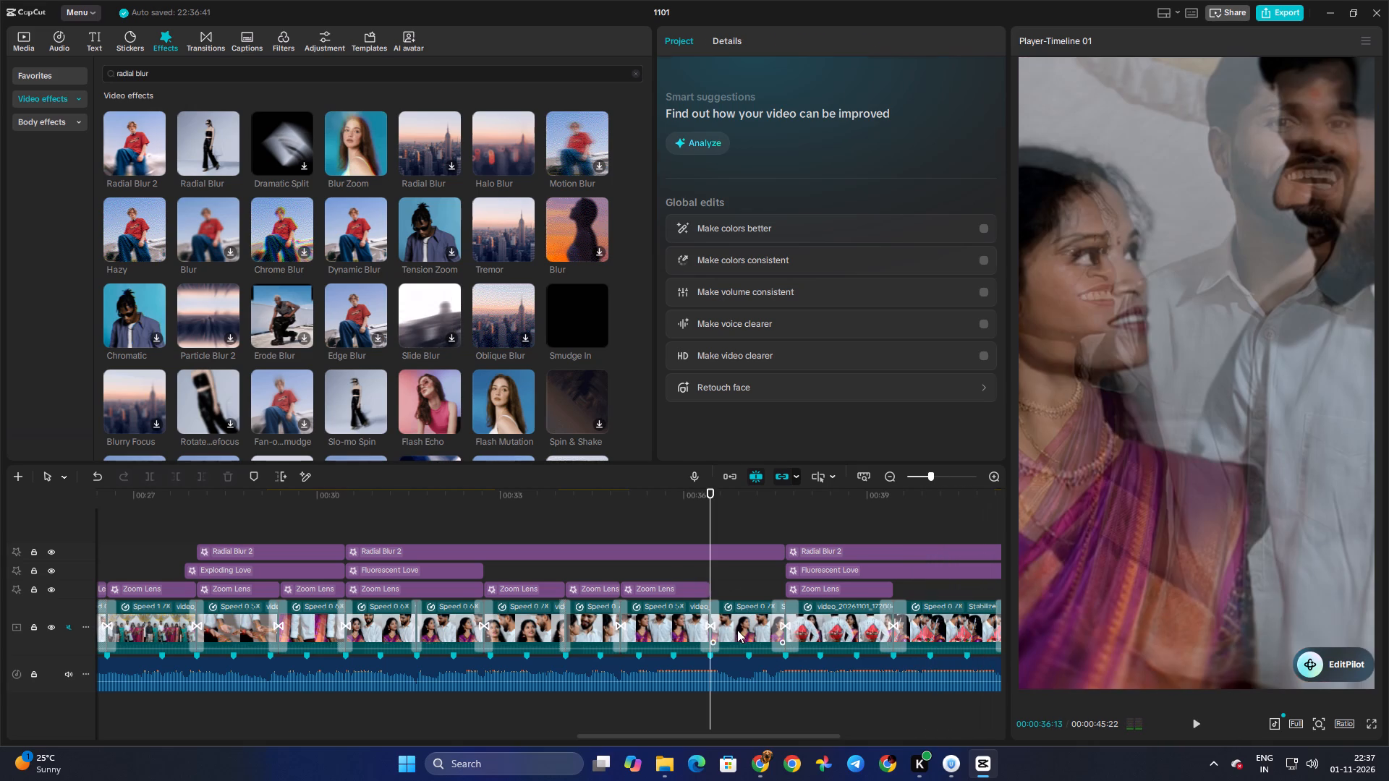
{"action": "left_click", "coordinate": [810, 46]}
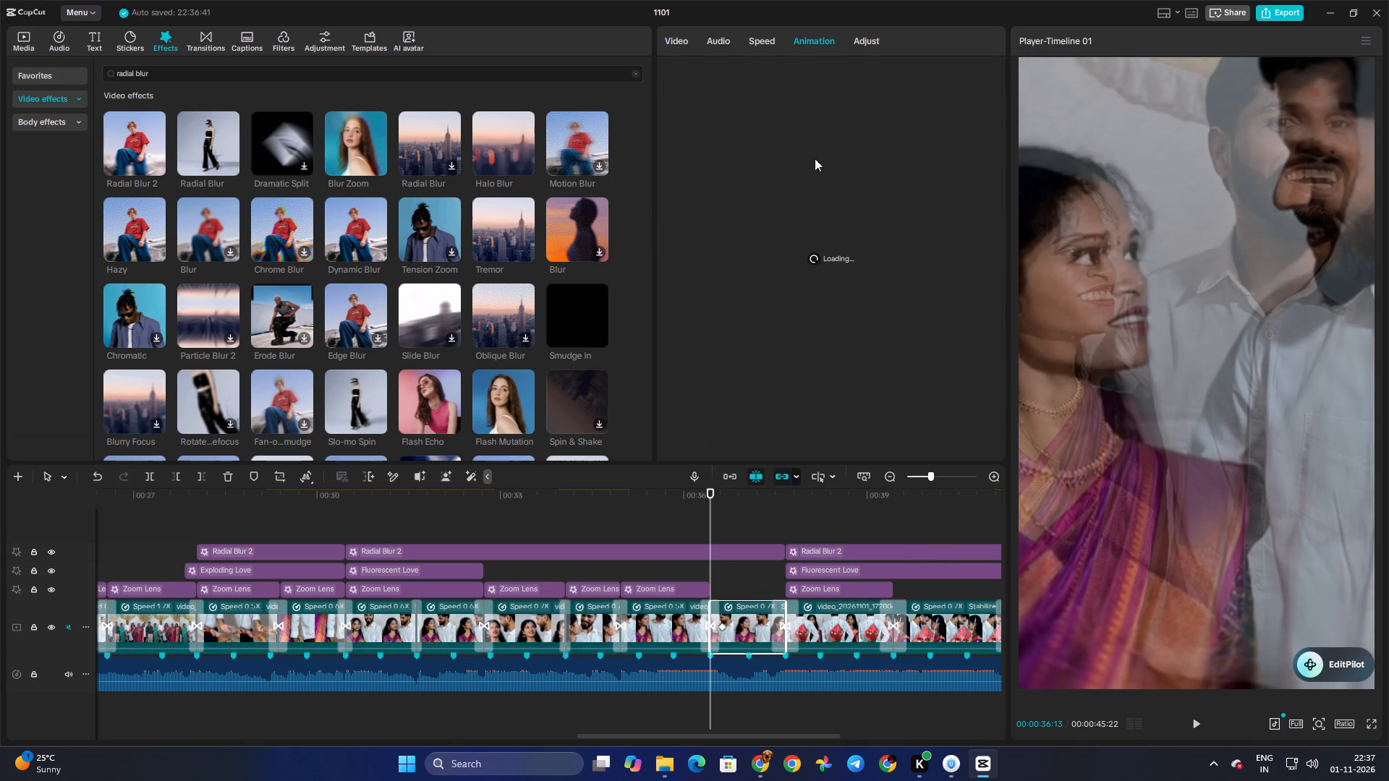
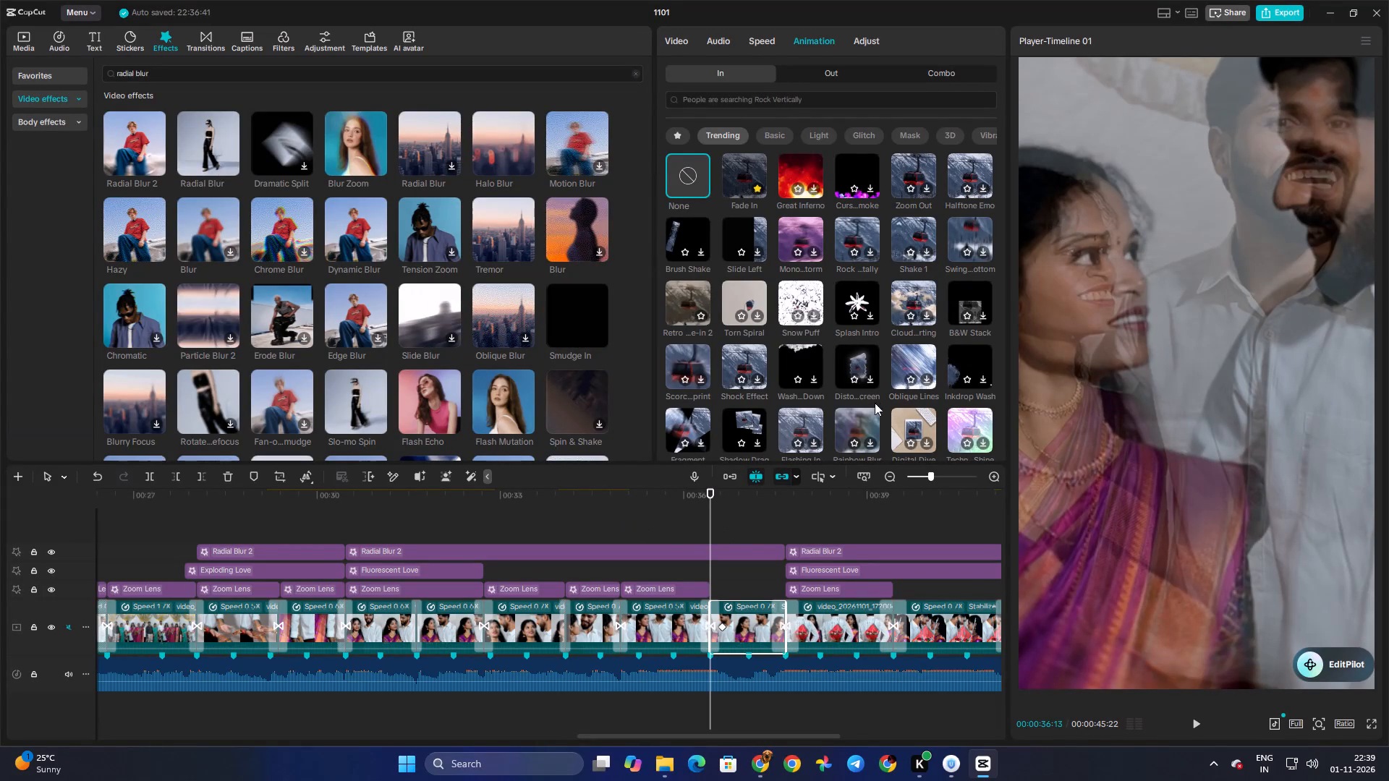
Apply the Zoom 1 combo animation to the clip starting at about 00:00:36:13 and play it back to about 00:00:38.
{"action": "left_click", "coordinate": [933, 66]}
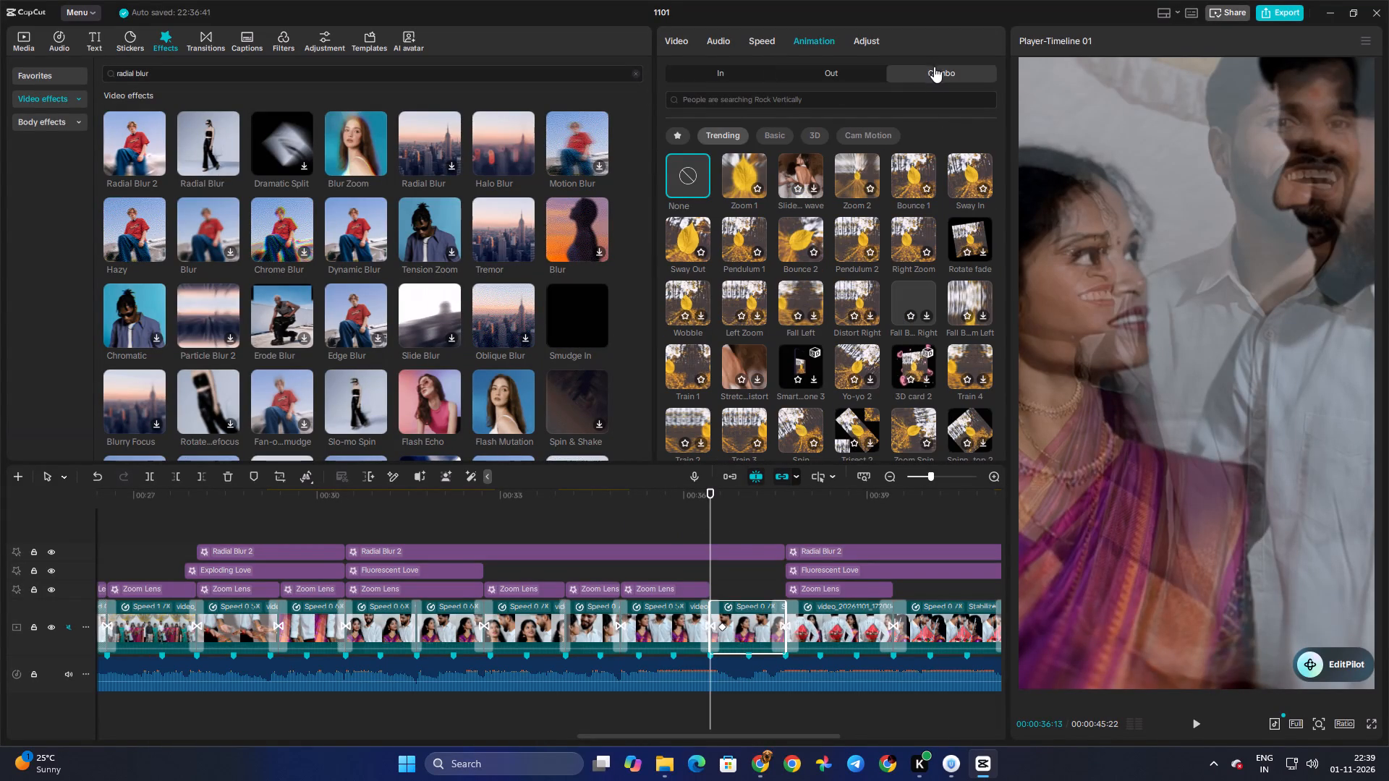
{"action": "left_click", "coordinate": [742, 168]}
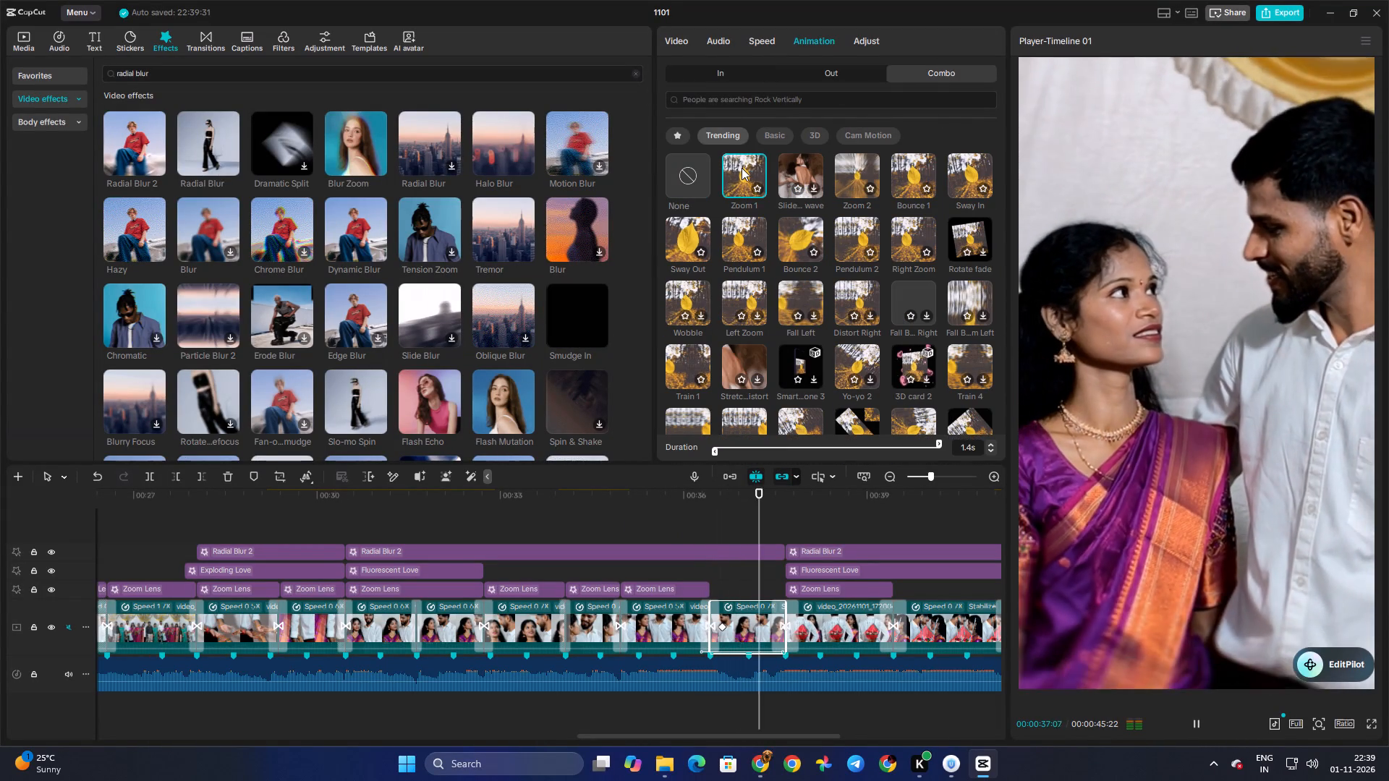
{"action": "left_click", "coordinate": [714, 529]}
{"action": "left_click_drag", "start_coordinate": [713, 529], "coordinate": [696, 530]}
{"action": "key", "text": "space"}
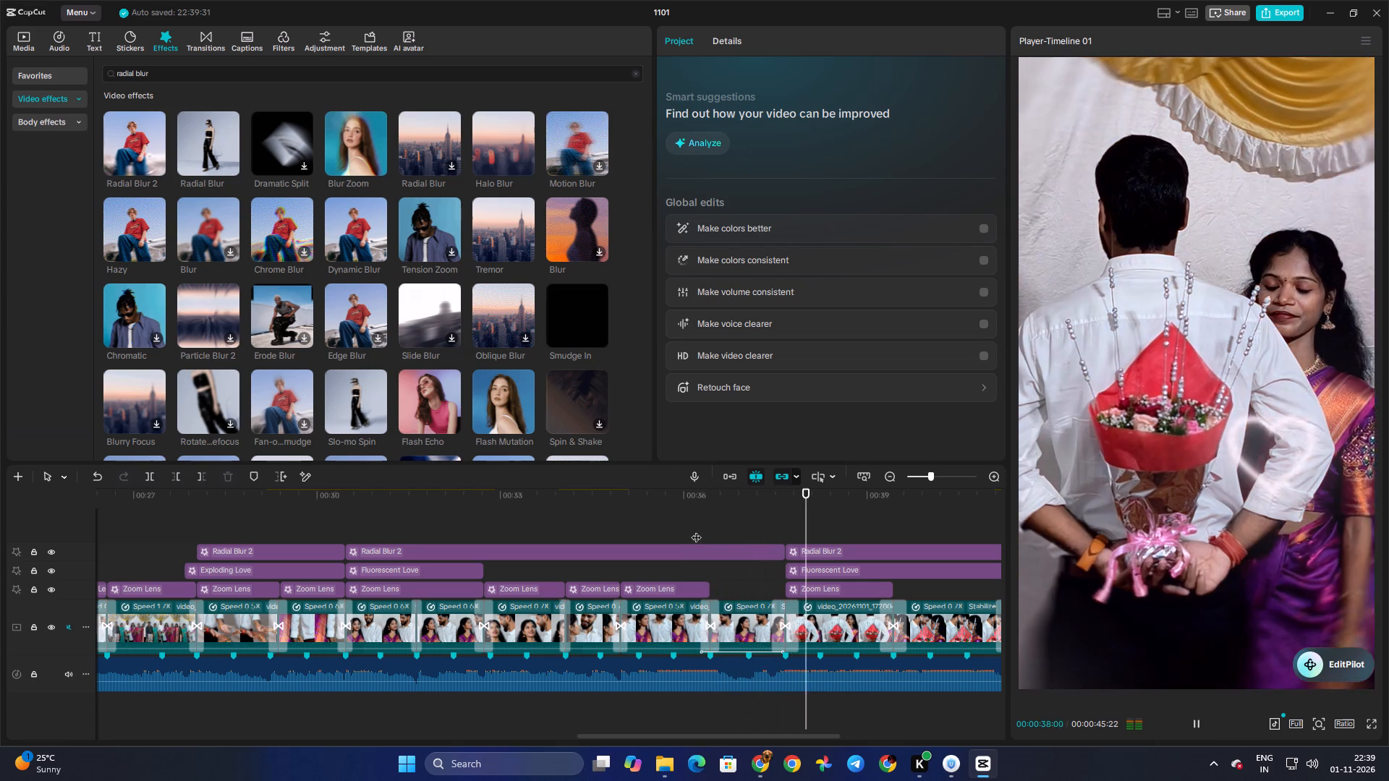
{"action": "key", "text": "space"}
Apply the Zoom 2 combo animation to the following bouquet clip and replay the closing section up to about 00:00:43:24.
{"action": "left_click", "coordinate": [807, 617]}
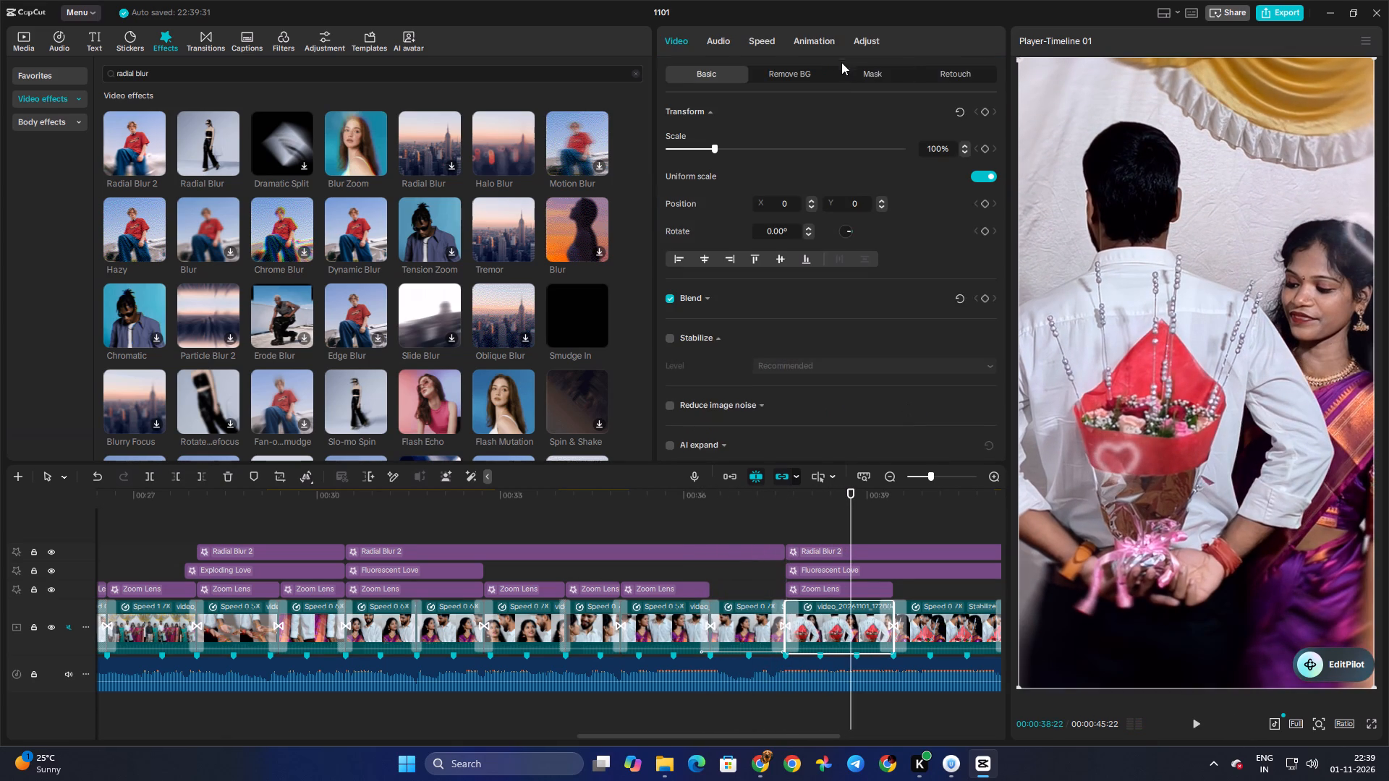
{"action": "left_click", "coordinate": [821, 53]}
{"action": "left_click", "coordinate": [864, 178]}
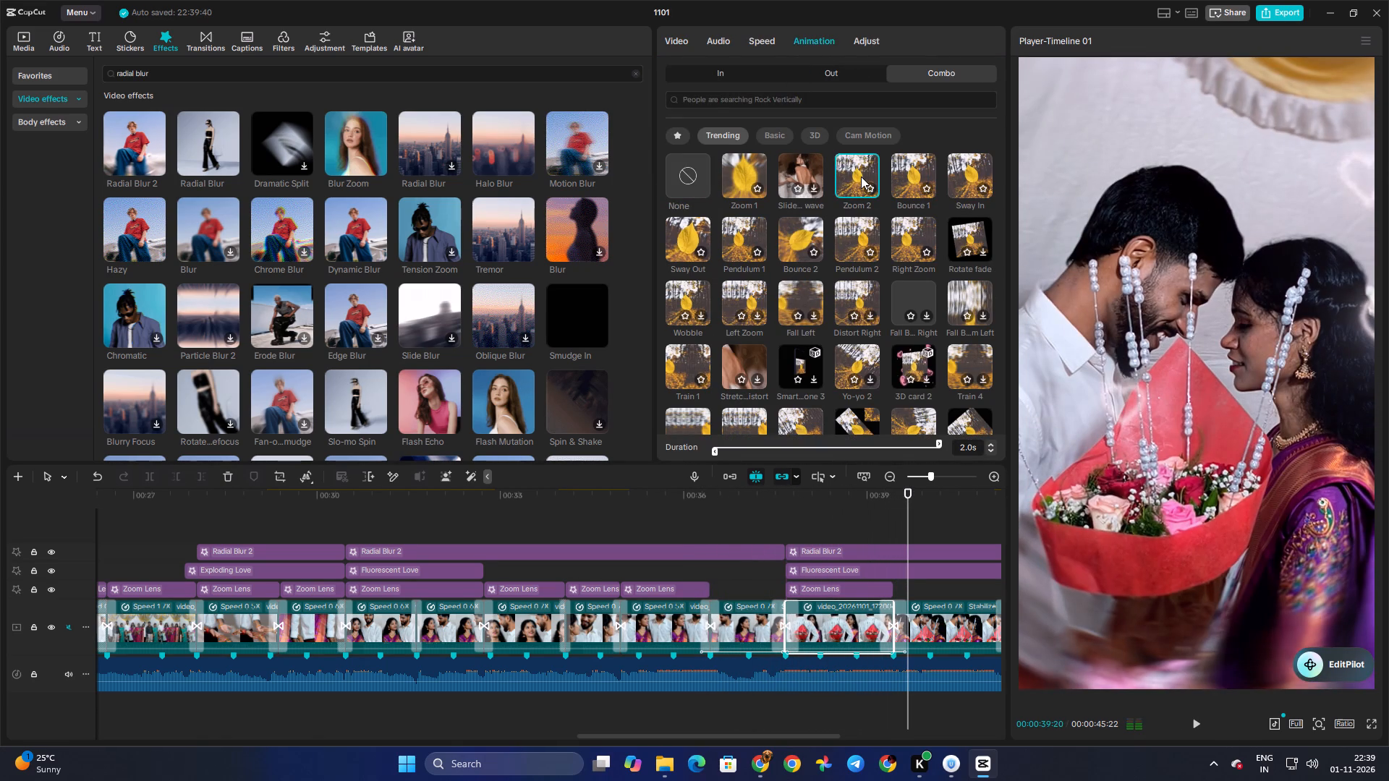
{"action": "left_click", "coordinate": [797, 508]}
{"action": "key", "text": "space"}
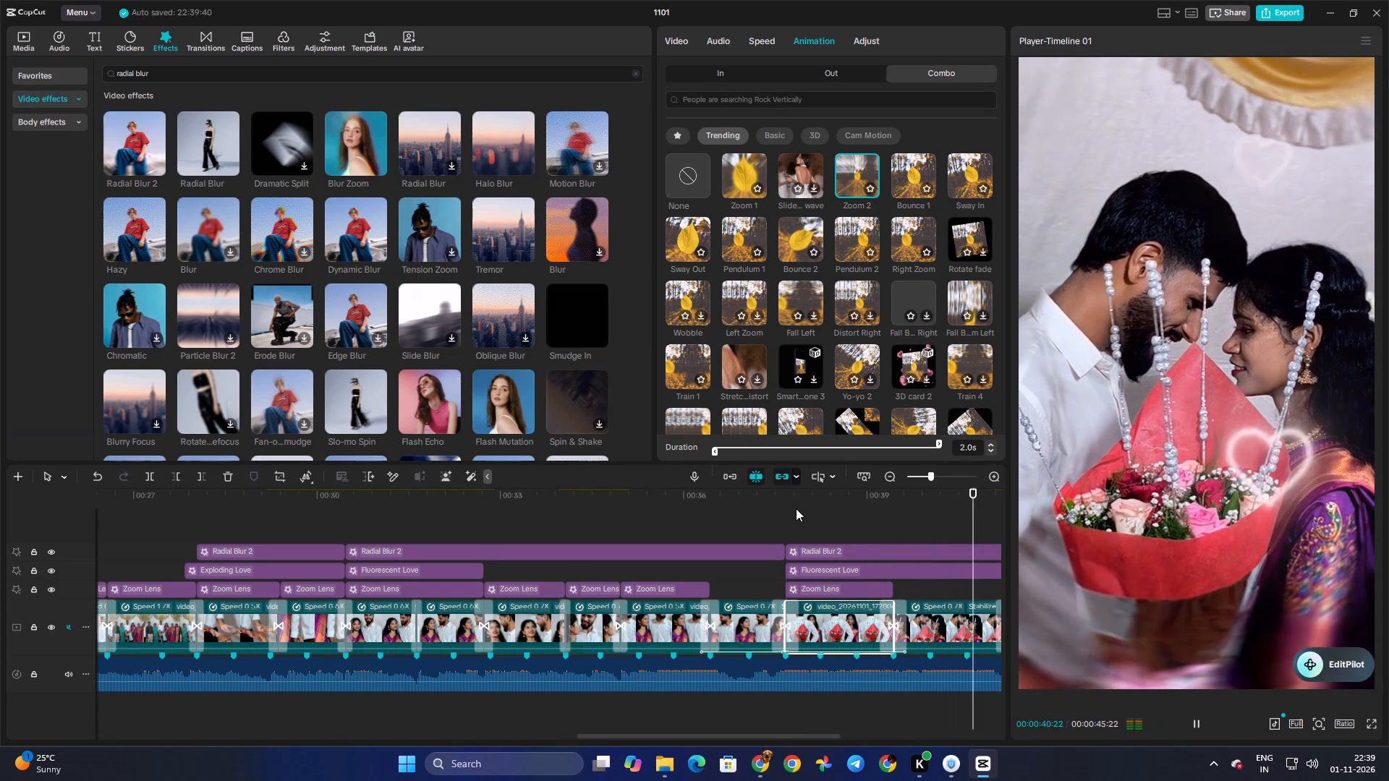
{"action": "key", "text": "space"}
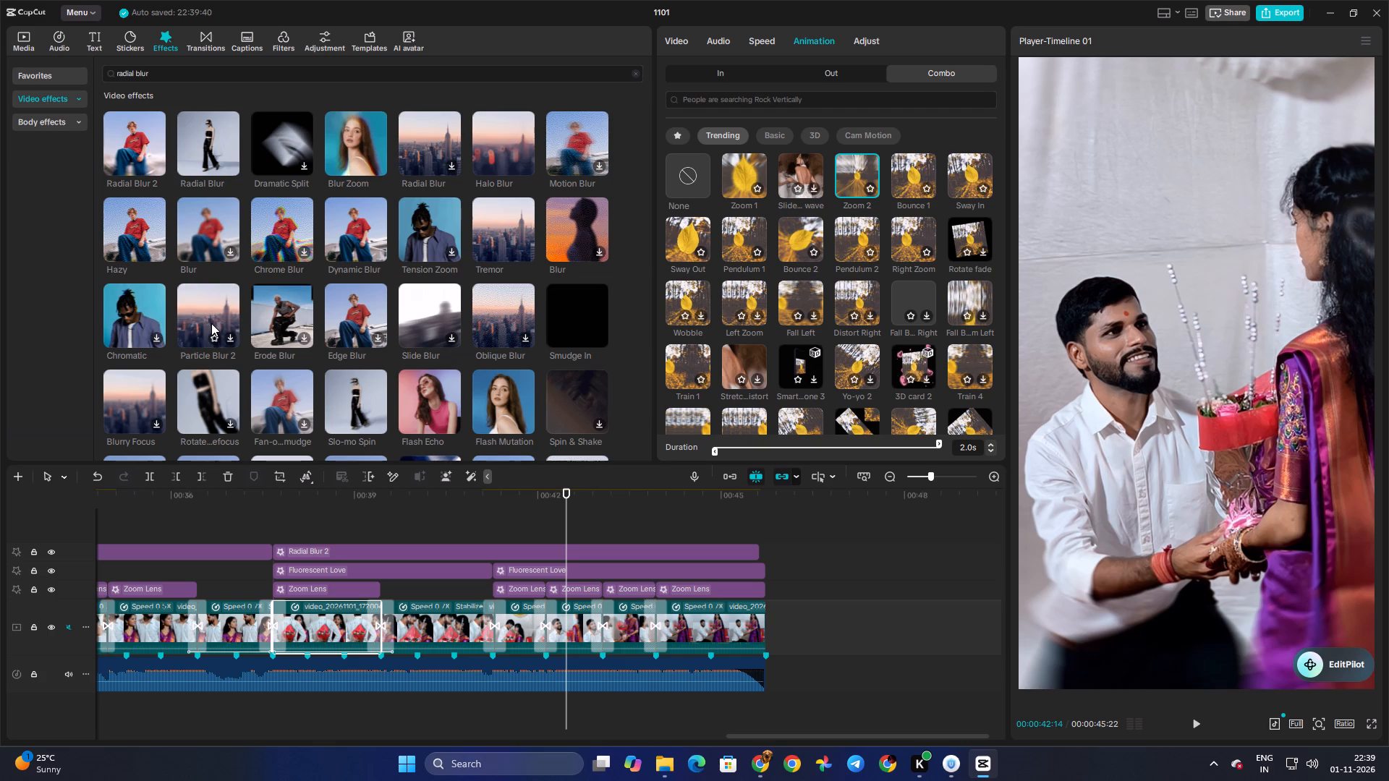
{"action": "key", "text": "space"}
{"action": "key", "text": "space"}
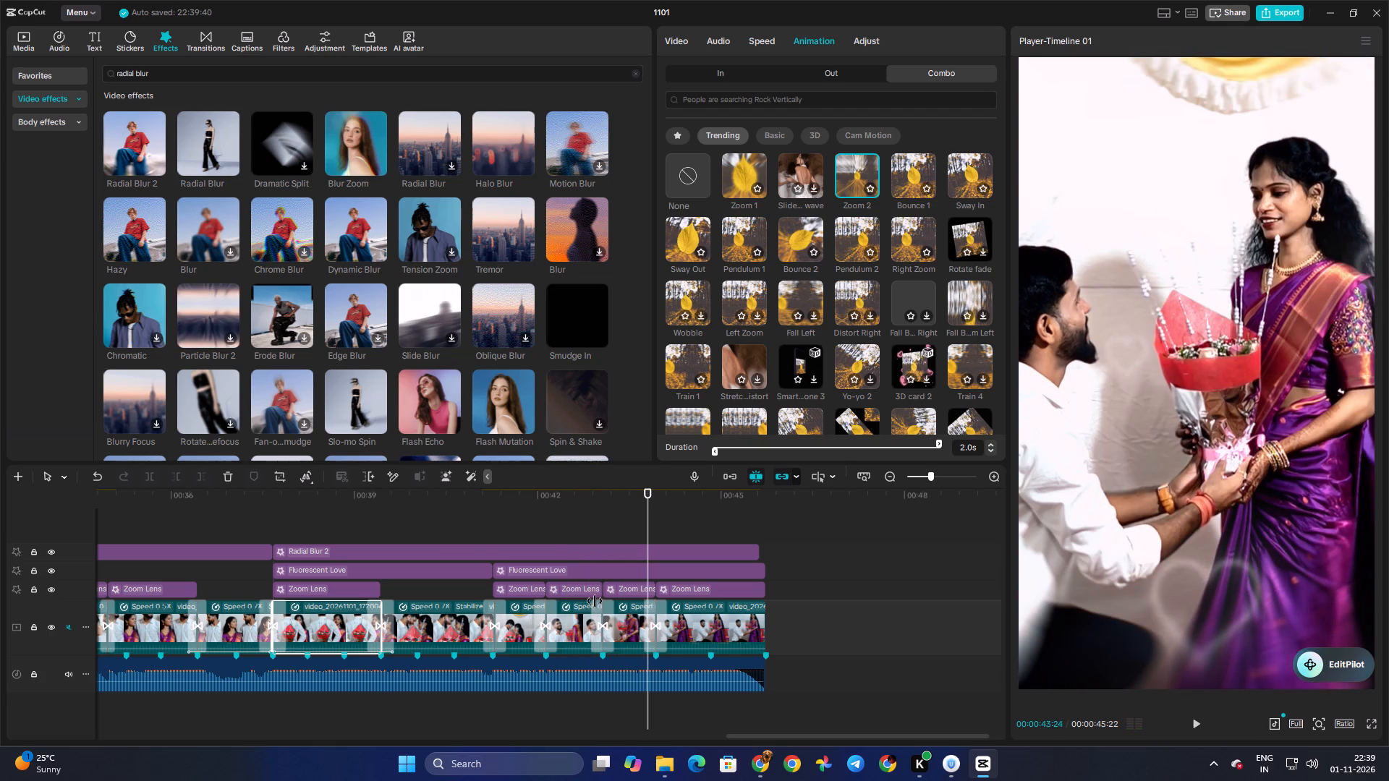
Apply the Zoom 2 combo animation to the second-to-last clip, starting at about 00:00:43, and play on to the end.
{"action": "left_click", "coordinate": [624, 609]}
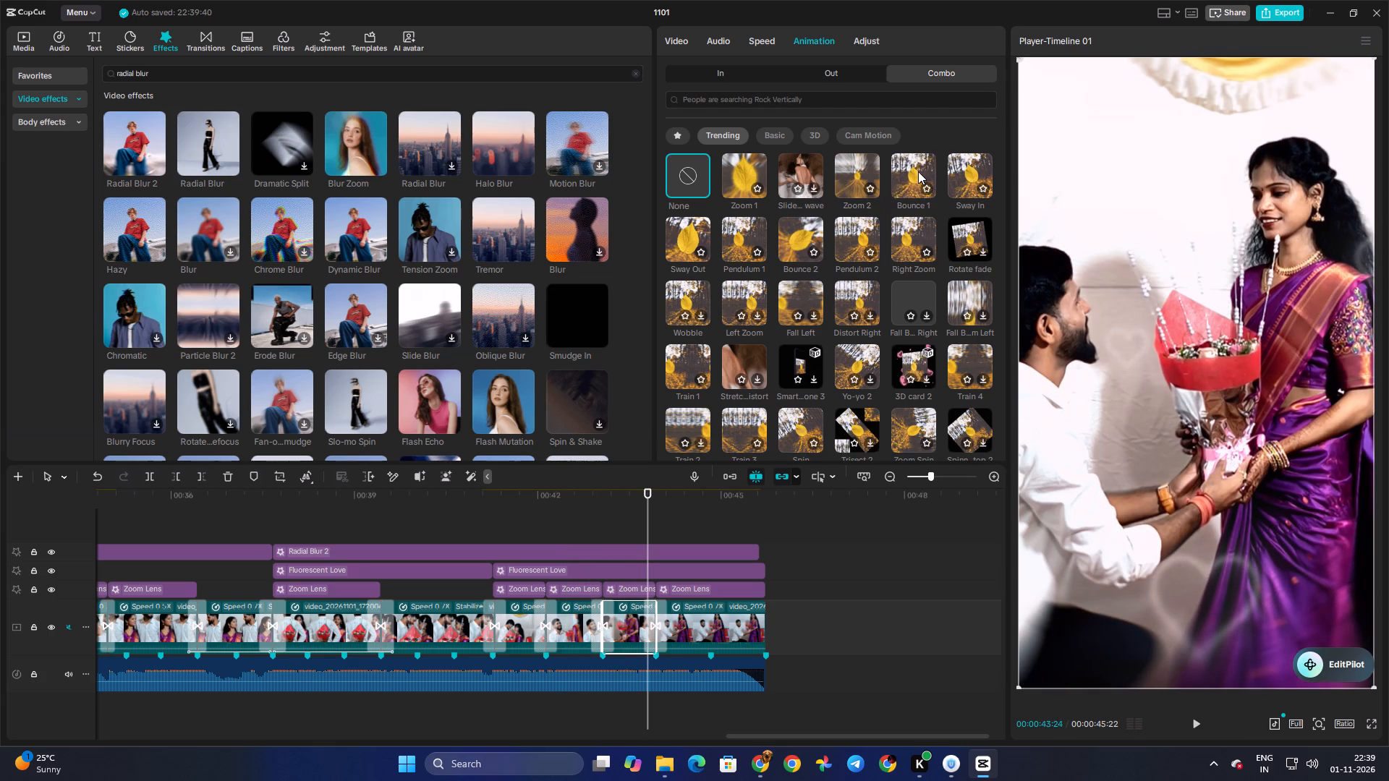
{"action": "left_click", "coordinate": [854, 176]}
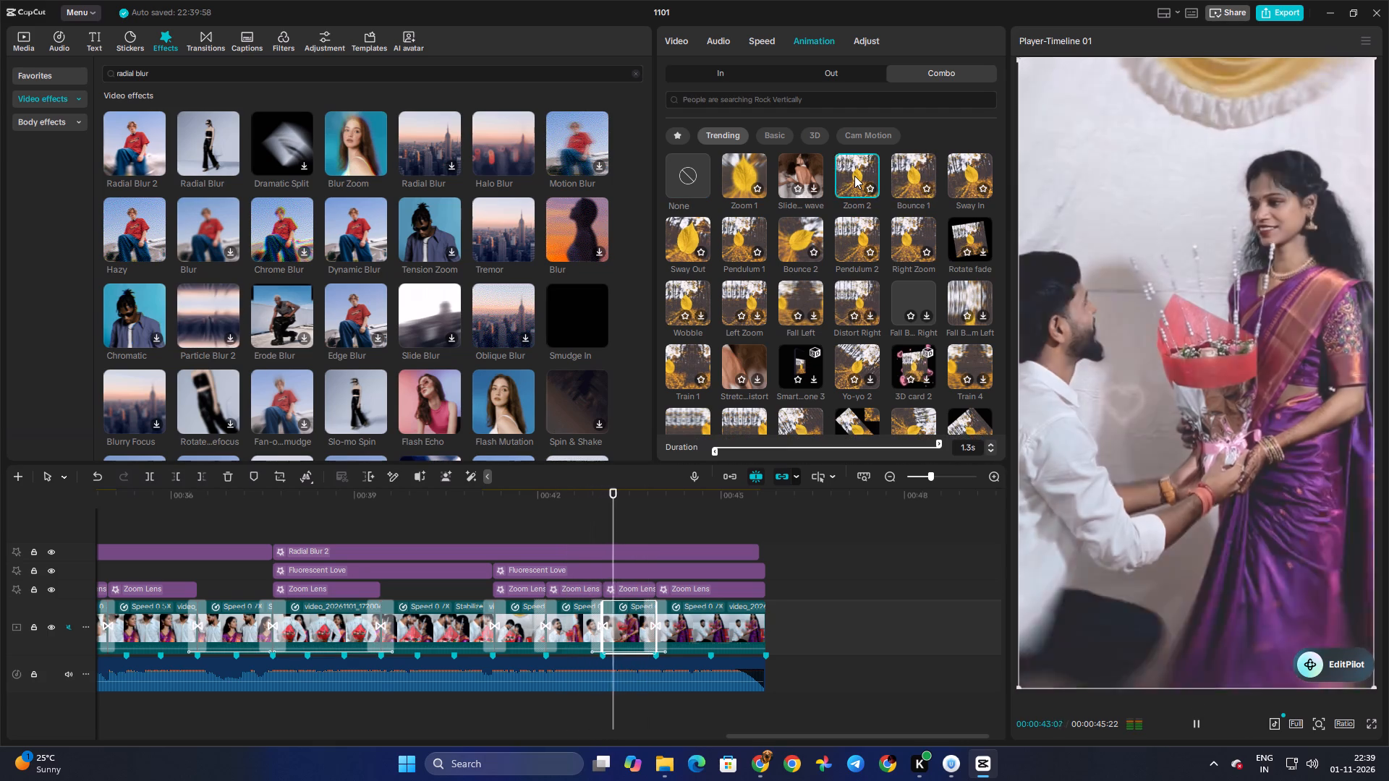
{"action": "key", "text": "space"}
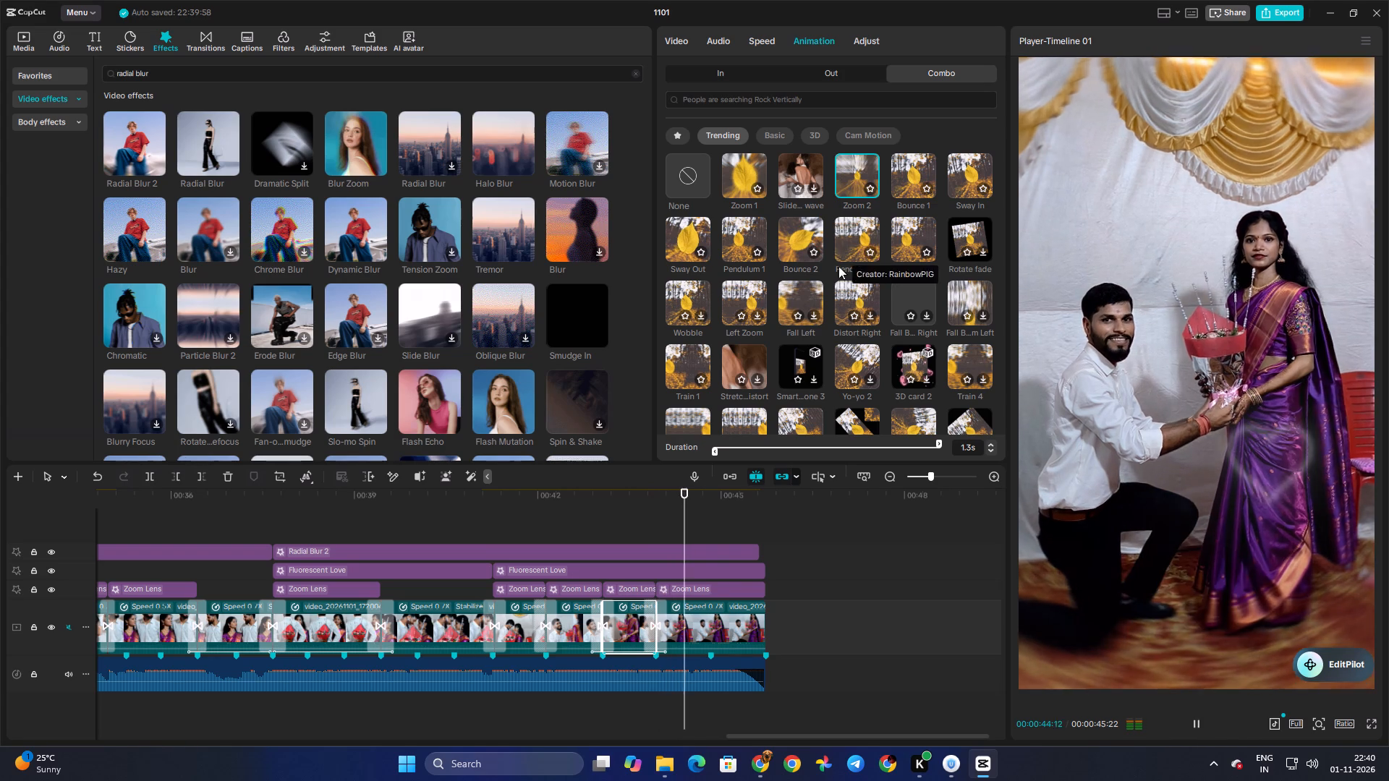
Extend the last Radial Blur 2 segment to the end of the video at 00:00:45:22.
{"action": "left_click", "coordinate": [750, 550]}
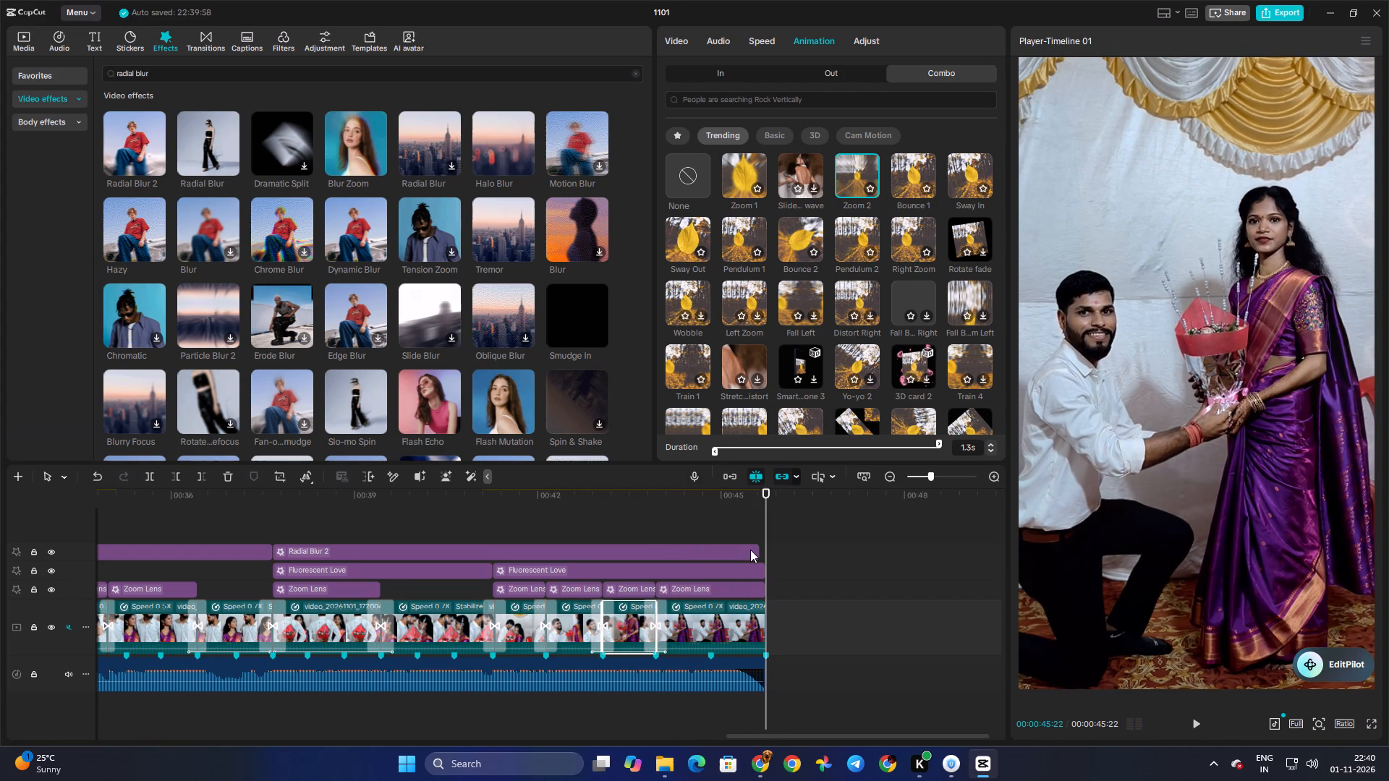
{"action": "left_click_drag", "start_coordinate": [758, 550], "coordinate": [765, 550]}
Scrub back through the timeline from about 00:00:44 to about 00:00:12 to look over the edited clips.
{"action": "left_click", "coordinate": [697, 519]}
{"action": "left_click_drag", "start_coordinate": [697, 519], "coordinate": [694, 520]}
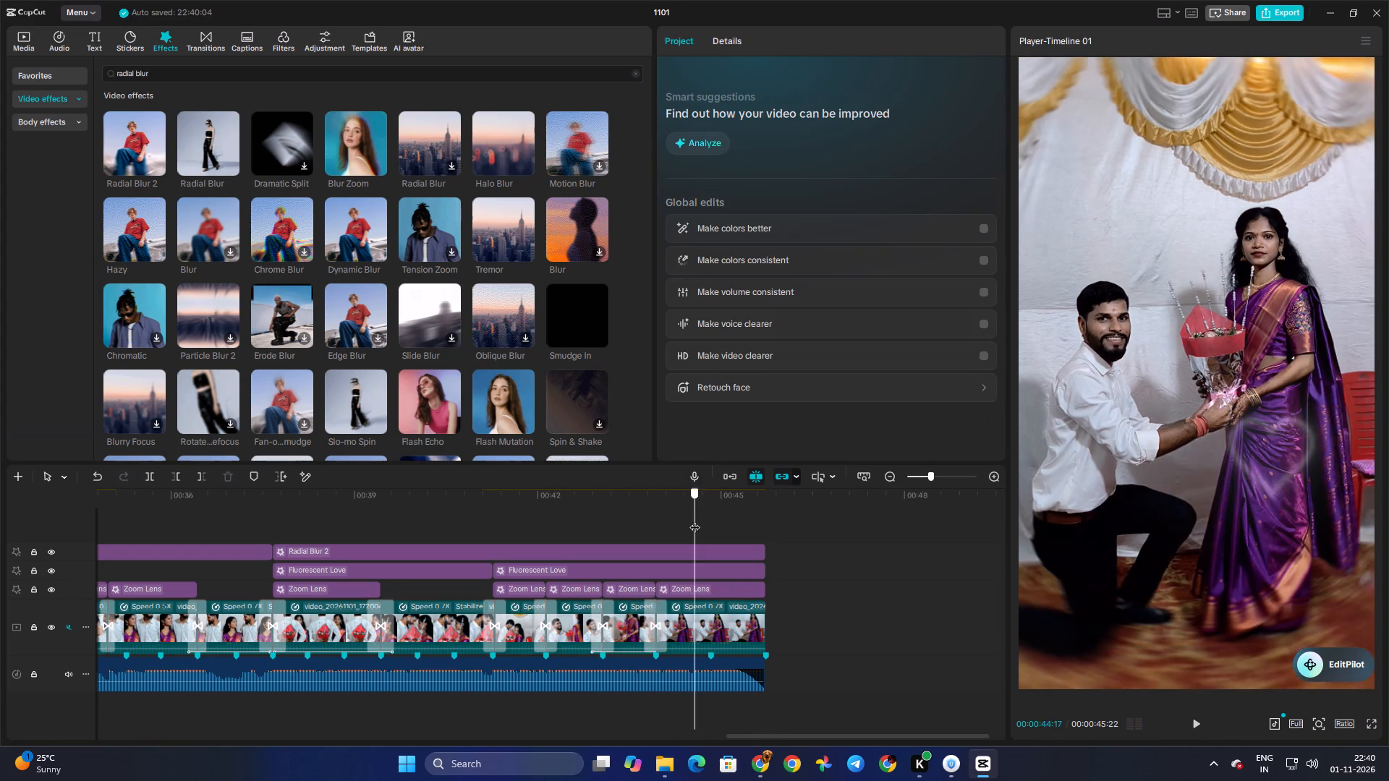
{"action": "left_click_drag", "start_coordinate": [694, 520], "coordinate": [353, 505]}
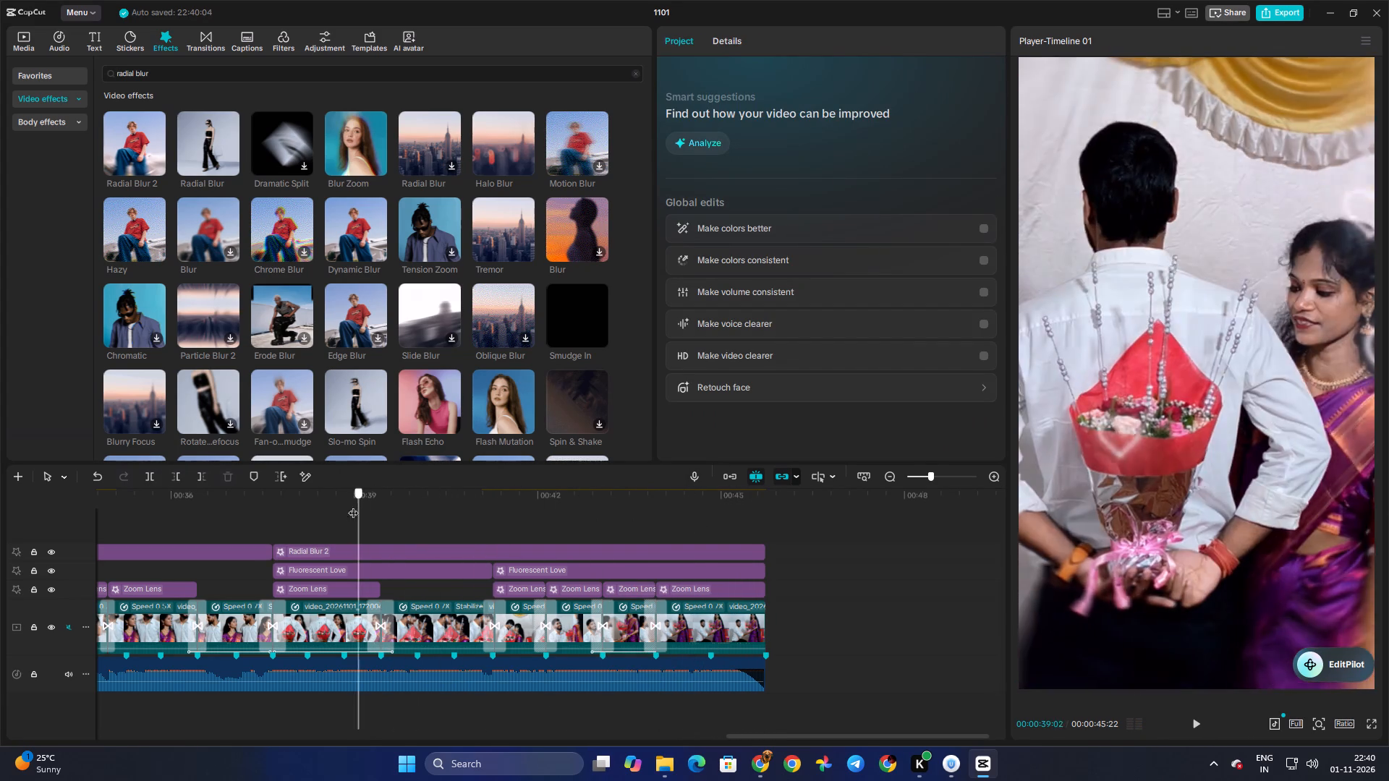
{"action": "left_click_drag", "start_coordinate": [353, 505], "coordinate": [241, 498]}
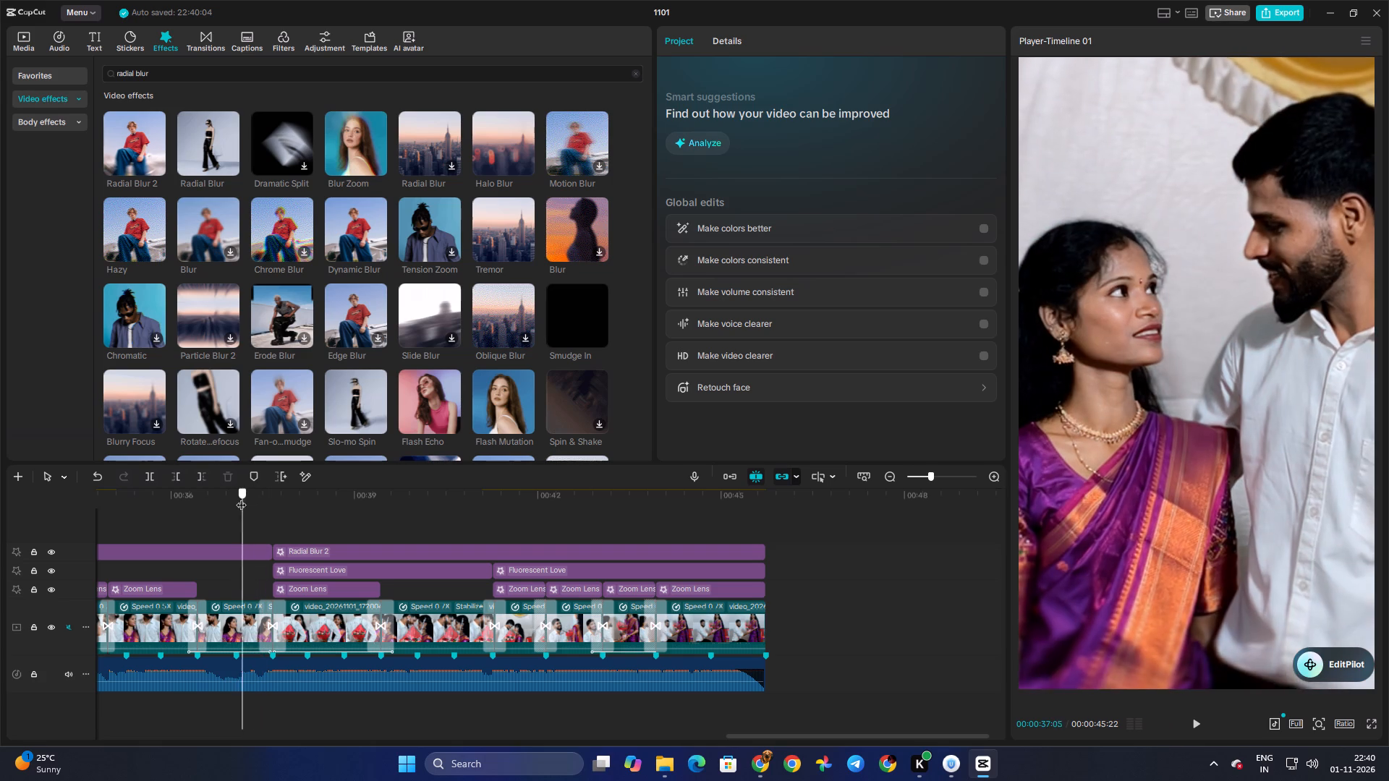
{"action": "left_click_drag", "start_coordinate": [241, 498], "coordinate": [179, 491]}
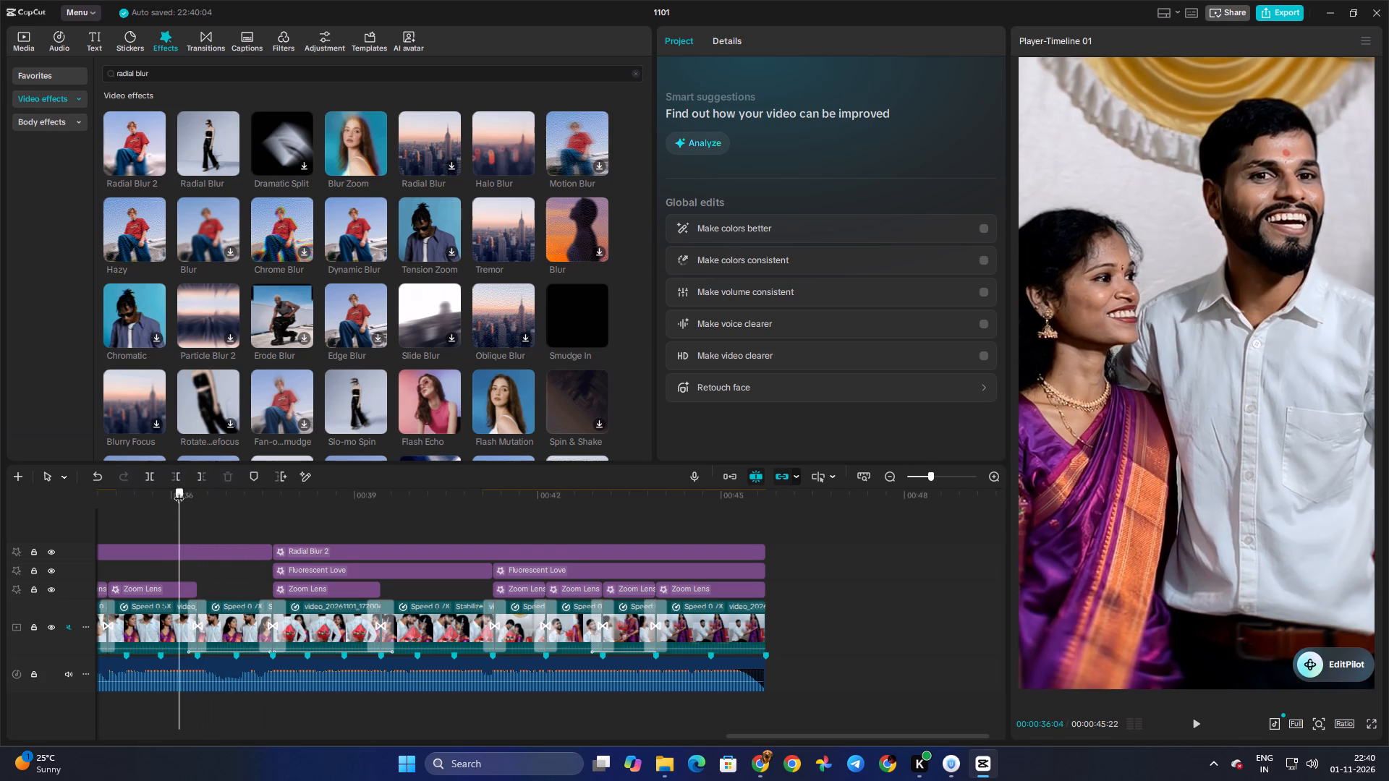
{"action": "left_click_drag", "start_coordinate": [179, 491], "coordinate": [145, 489]}
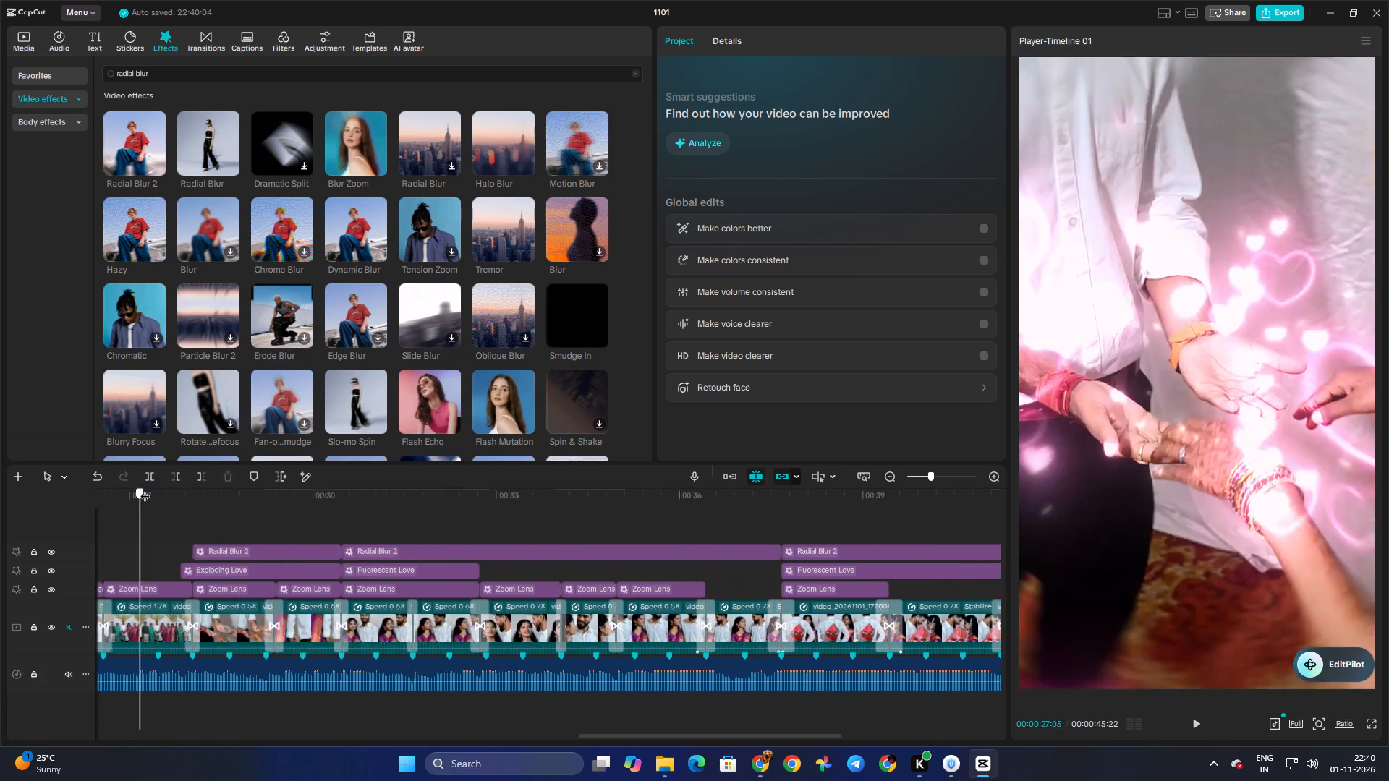
{"action": "left_click_drag", "start_coordinate": [145, 489], "coordinate": [144, 490]}
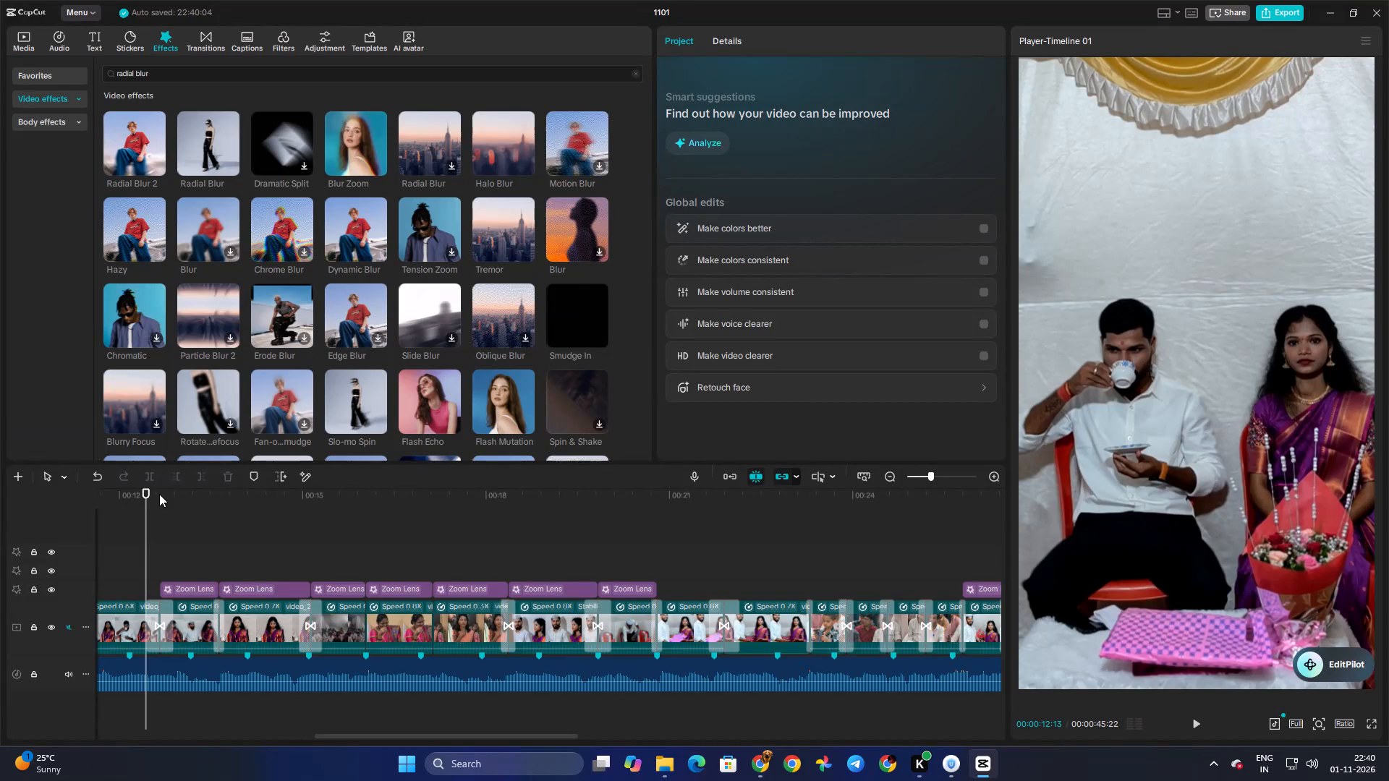
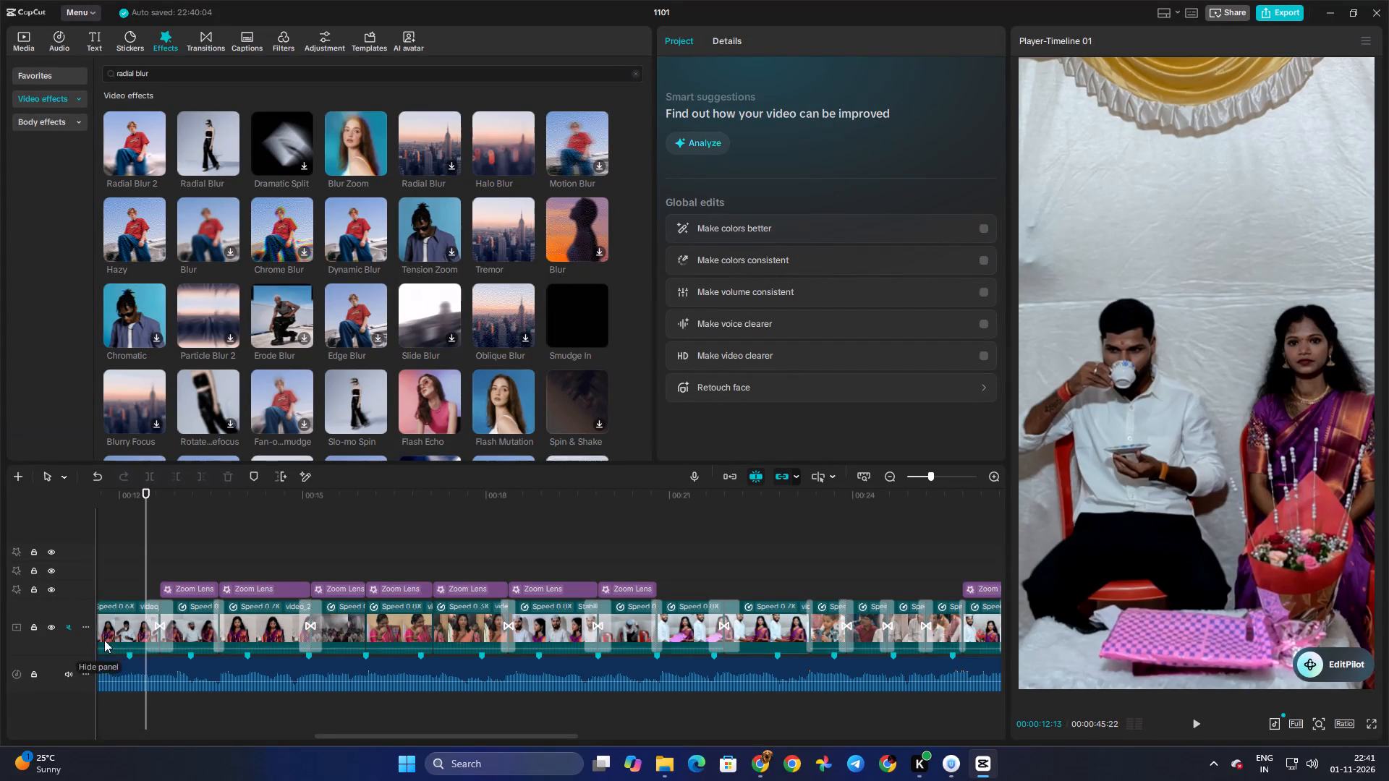
Play the opening seconds of the timeline to review the current edit.
{"action": "left_click", "coordinate": [177, 552]}
{"action": "left_click_drag", "start_coordinate": [177, 552], "coordinate": [44, 574]}
{"action": "key", "text": "space"}
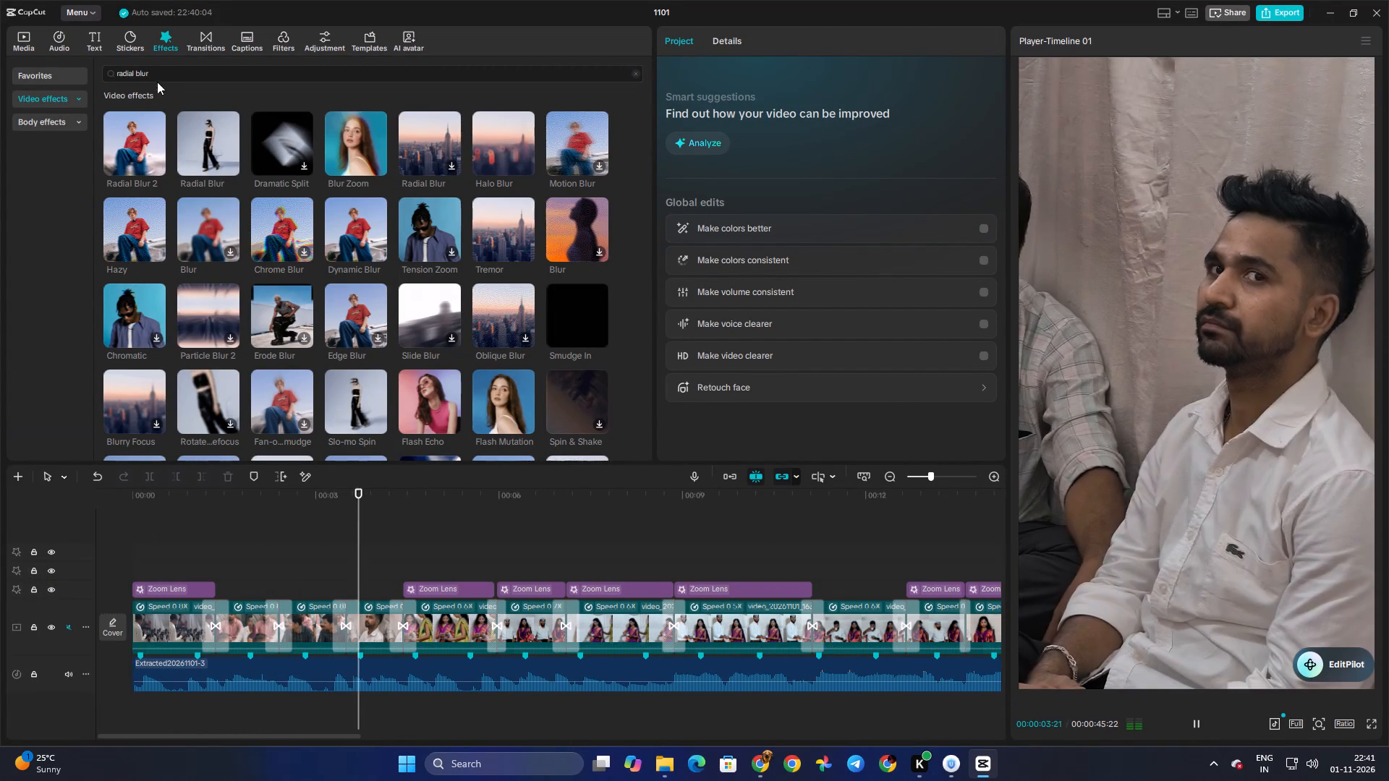
{"action": "key", "text": "space"}
Replace the effects search term and search the video effects for "ceeatic".
{"action": "left_click", "coordinate": [163, 69]}
{"action": "key", "text": "BackSpace"}
{"action": "key", "text": "BackSpace"}
{"action": "key", "text": "BackSpace"}
{"action": "key", "text": "BackSpace"}
{"action": "key", "text": "BackSpace"}
{"action": "key", "text": "BackSpace"}
{"action": "key", "text": "BackSpace"}
{"action": "key", "text": "BackSpace"}
{"action": "key", "text": "BackSpace"}
{"action": "key", "text": "BackSpace"}
{"action": "key", "text": "BackSpace"}
{"action": "key", "text": "BackSpace"}
{"action": "key", "text": "BackSpace"}
{"action": "key", "text": "BackSpace"}
{"action": "key", "text": "BackSpace"}
{"action": "key", "text": "BackSpace"}
{"action": "key", "text": "BackSpace"}
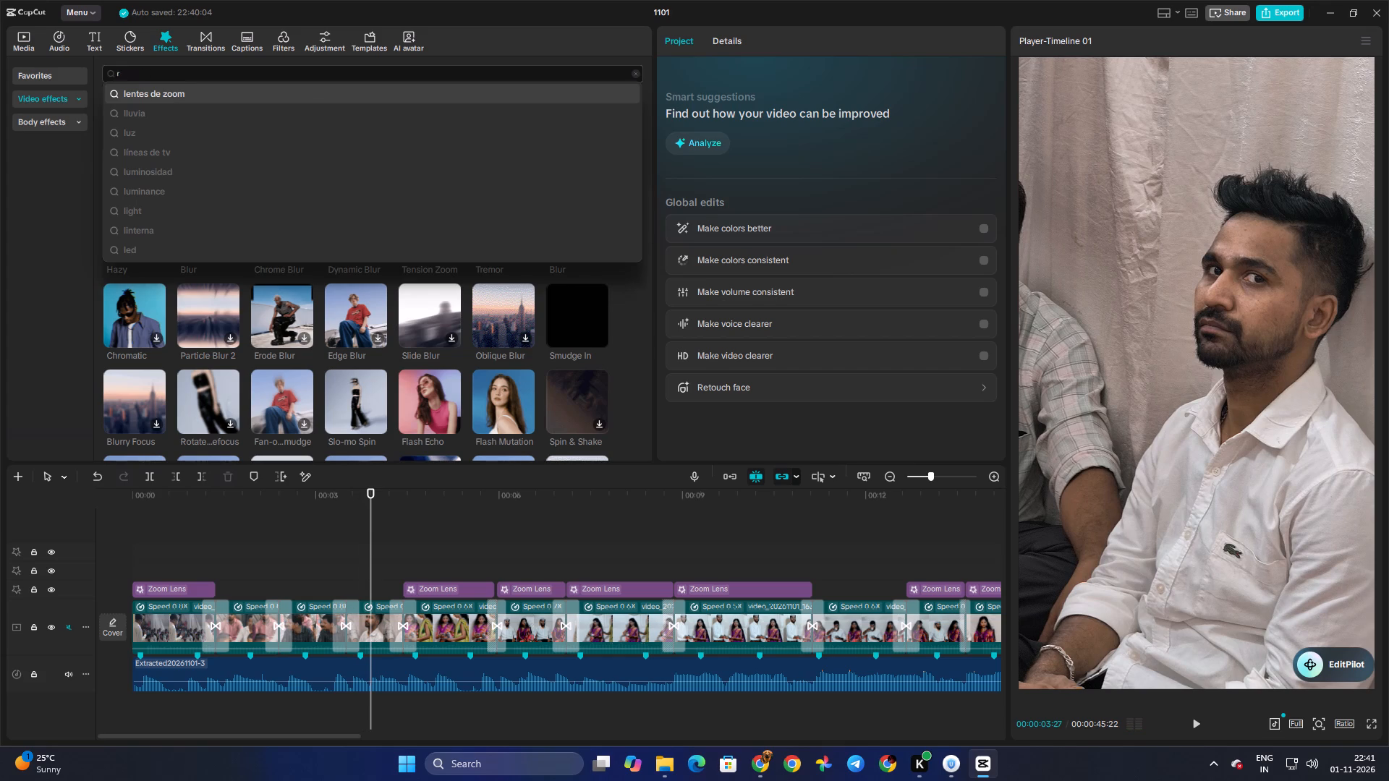
{"action": "type", "text": "ci"}
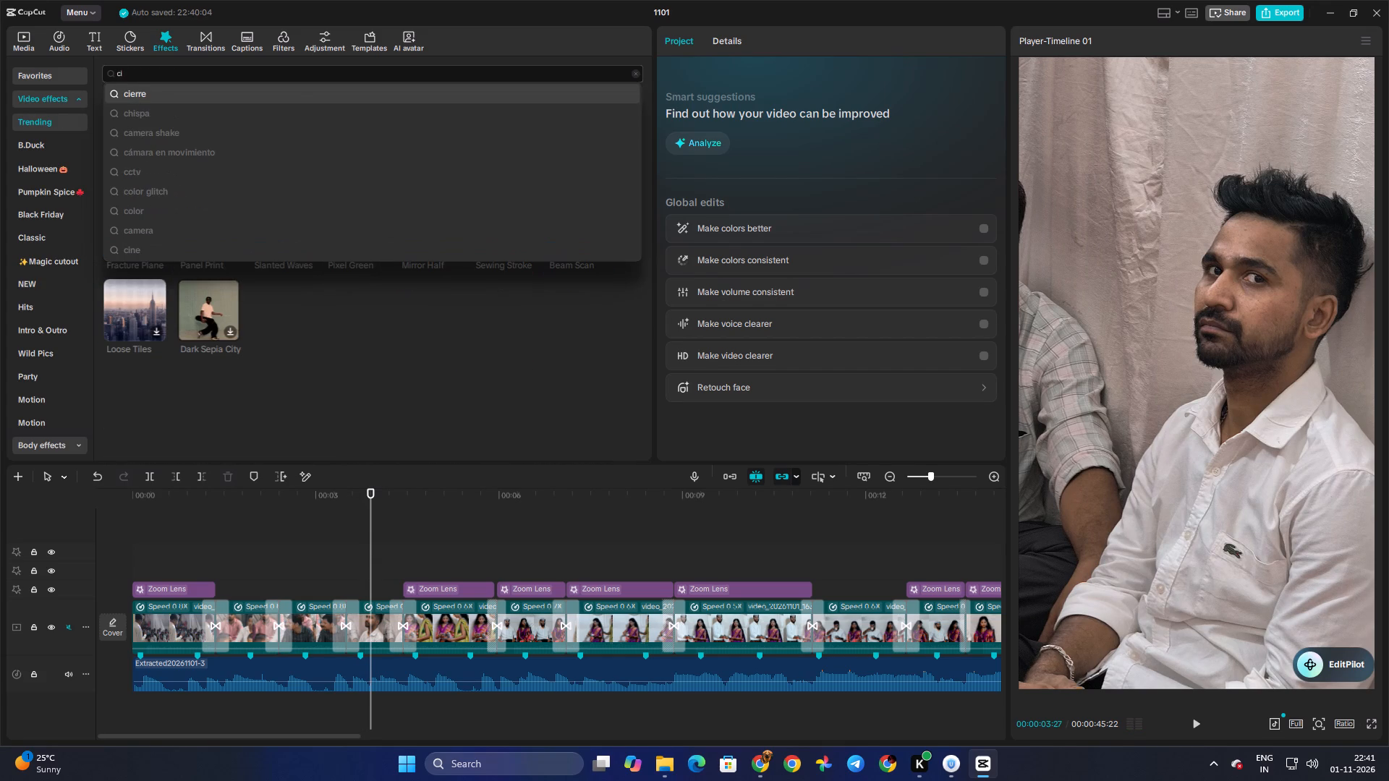
{"action": "key", "text": "BackSpace"}
{"action": "type", "text": "eeatic"}
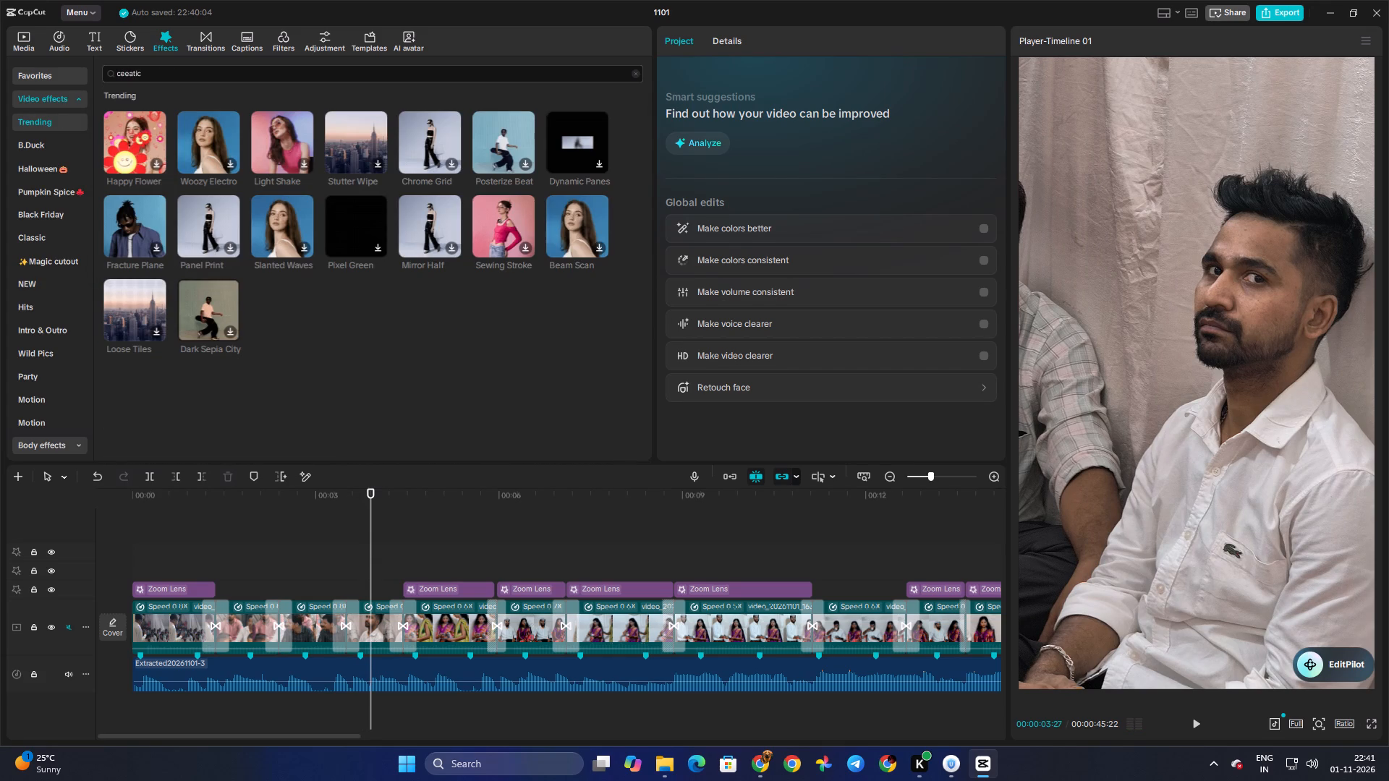
{"action": "key", "text": "Return"}
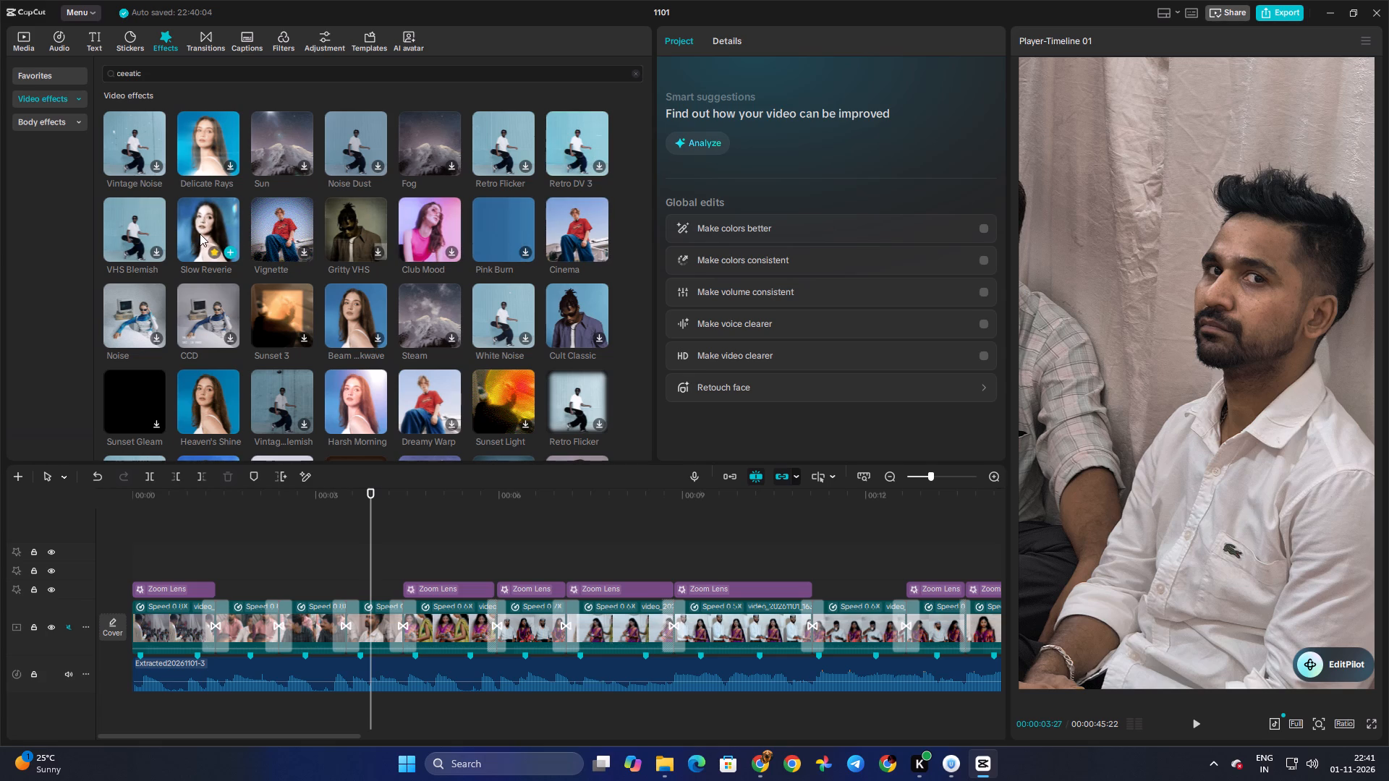
Add the Slow Reverie effect where the first Zoom Lens ends, set soft light to 0 and strength to 30, and preview it.
{"action": "left_click_drag", "start_coordinate": [200, 234], "coordinate": [216, 570]}
{"action": "left_click", "coordinate": [239, 544]}
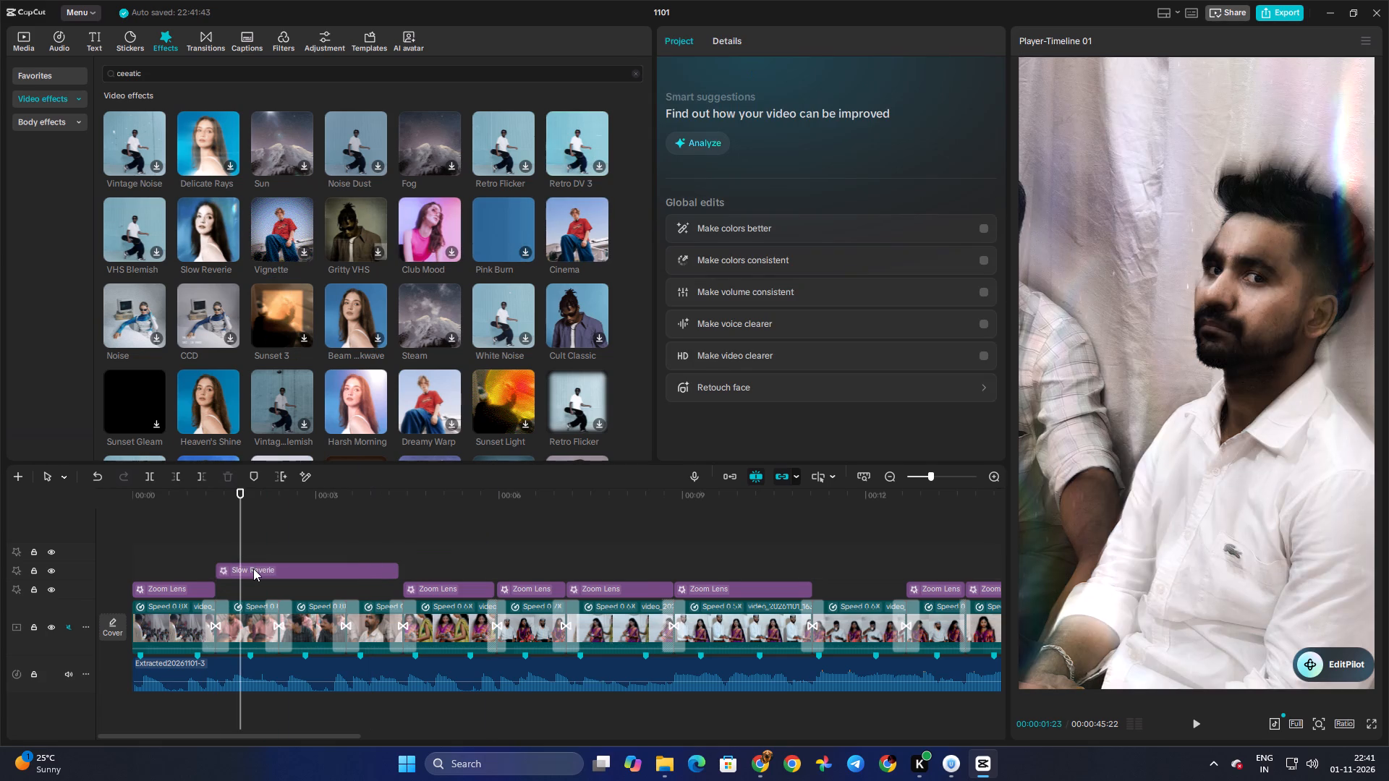
{"action": "left_click", "coordinate": [253, 568]}
{"action": "left_click_drag", "start_coordinate": [763, 194], "coordinate": [616, 209]}
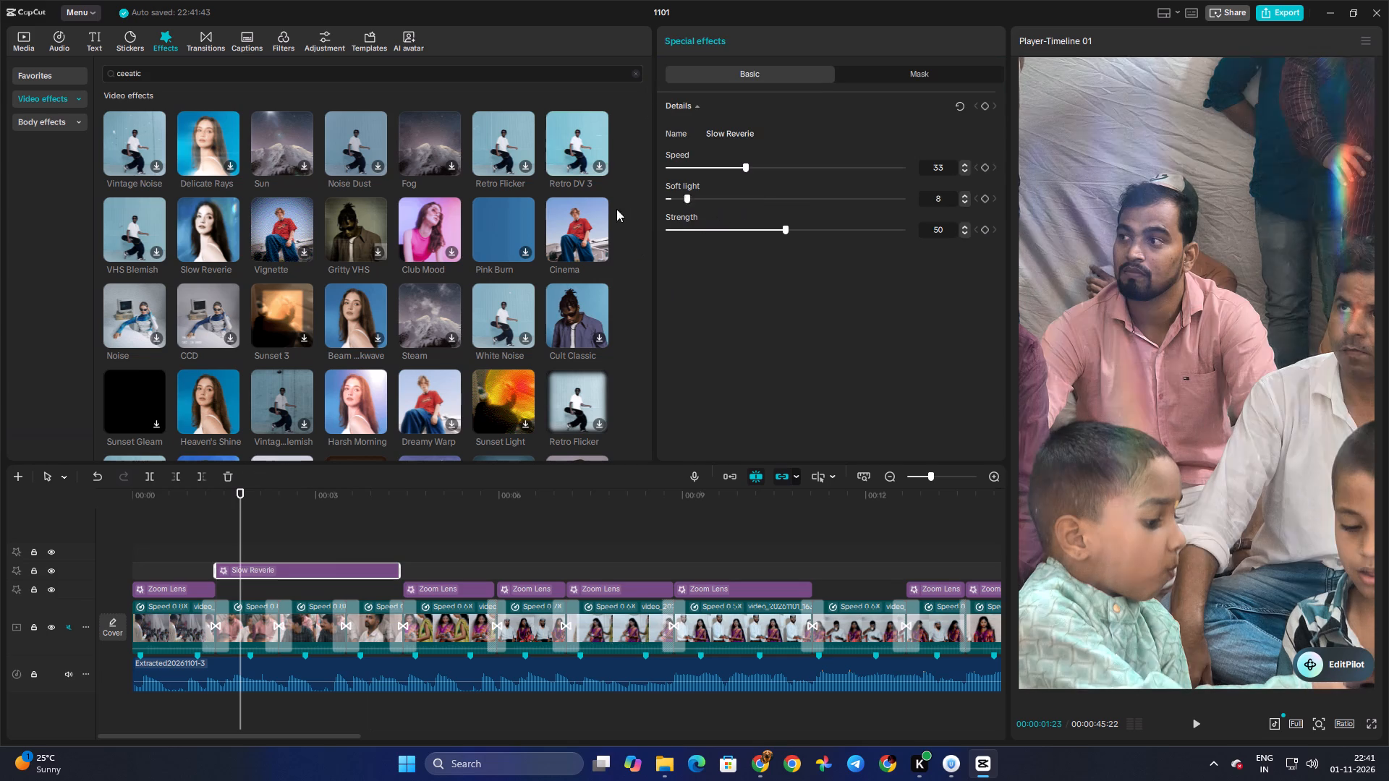
{"action": "left_click_drag", "start_coordinate": [616, 209], "coordinate": [621, 228]}
{"action": "left_click_drag", "start_coordinate": [755, 234], "coordinate": [738, 236]}
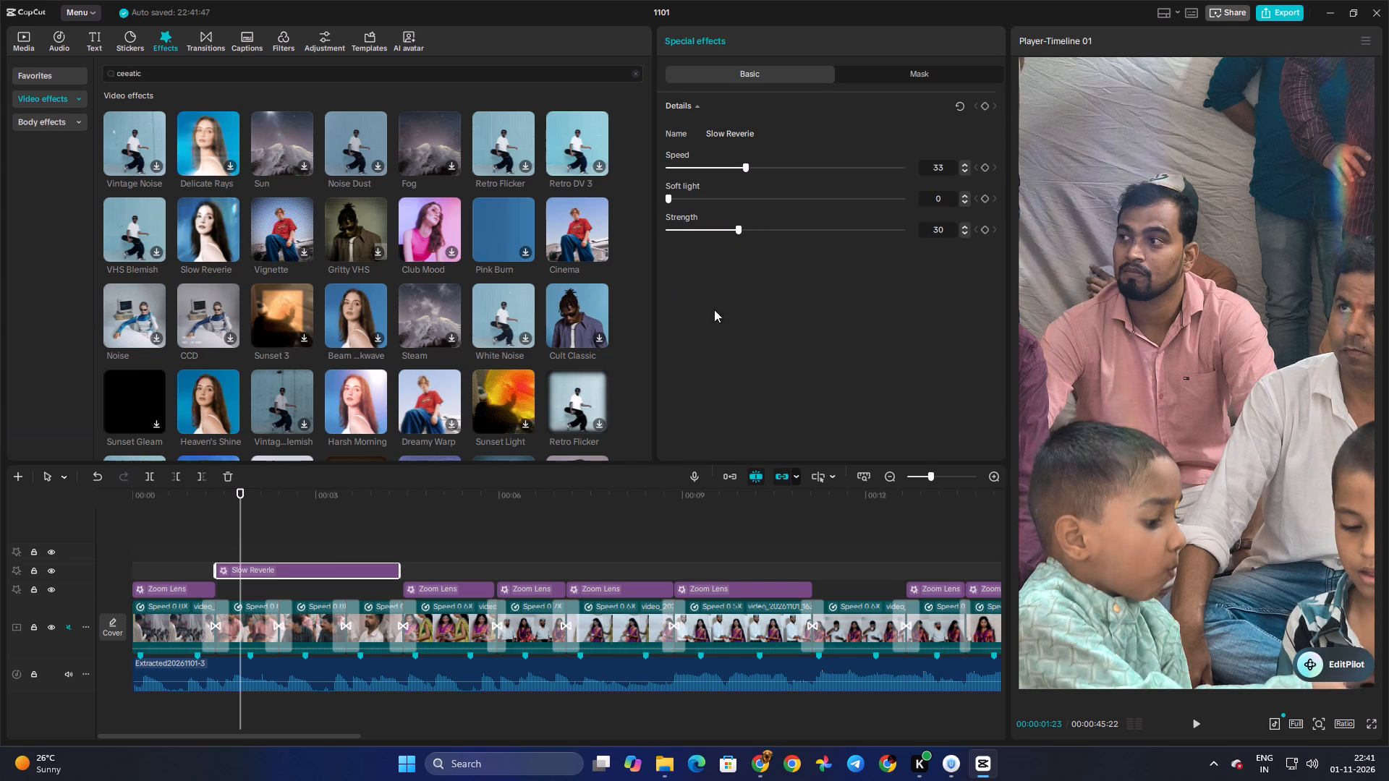
{"action": "key", "text": "space"}
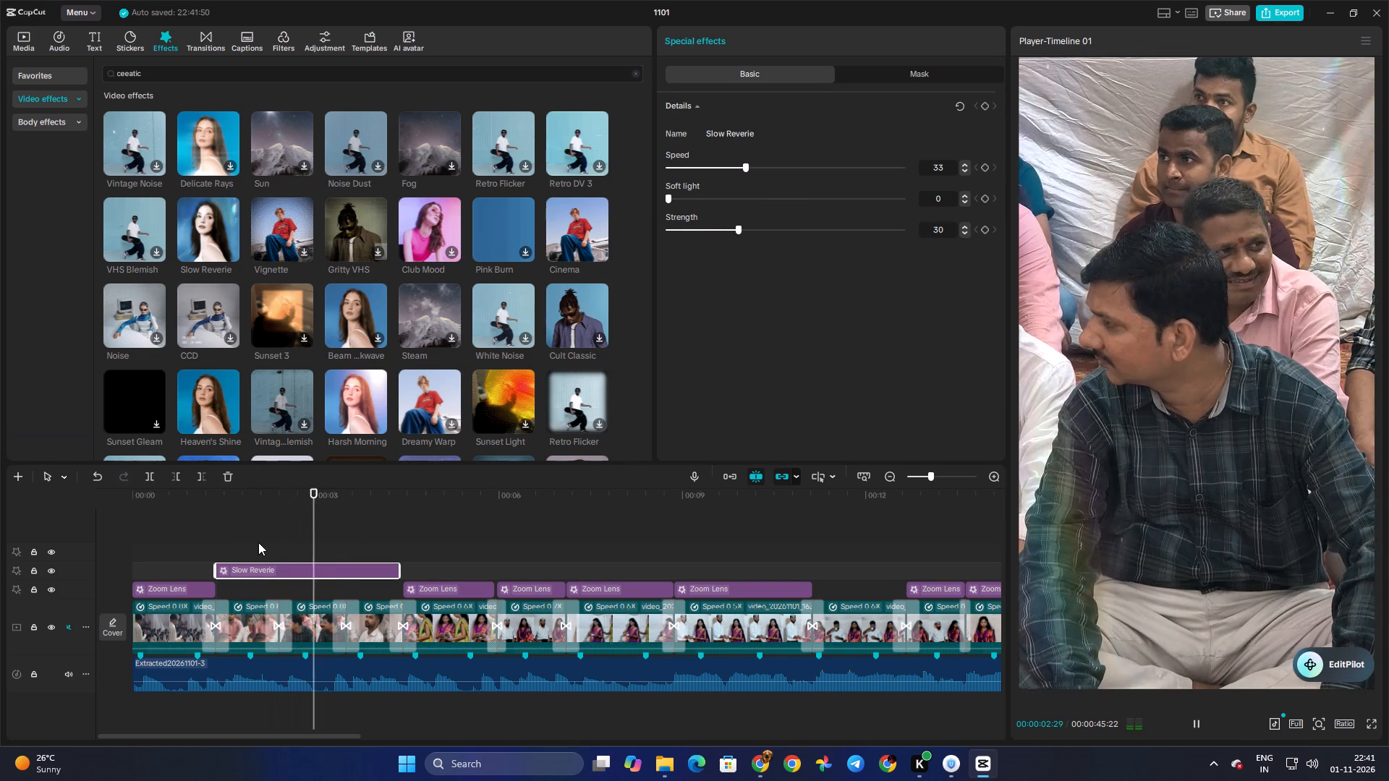
{"action": "key", "text": "space"}
Move the Slow Reverie effect so it starts together with the second Zoom Lens, and preview it.
{"action": "left_click_drag", "start_coordinate": [316, 575], "coordinate": [364, 566]}
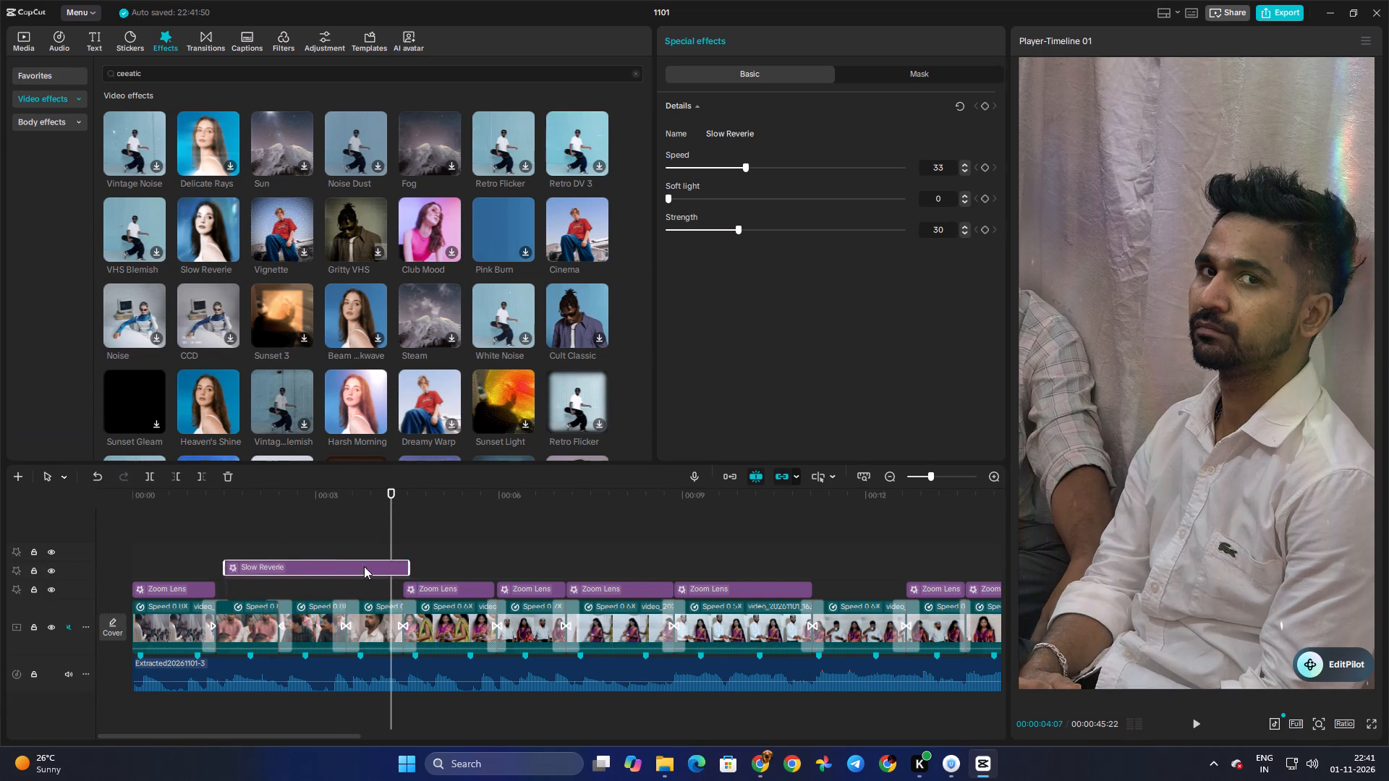
{"action": "left_click_drag", "start_coordinate": [364, 566], "coordinate": [504, 569]}
{"action": "left_click", "coordinate": [423, 540]}
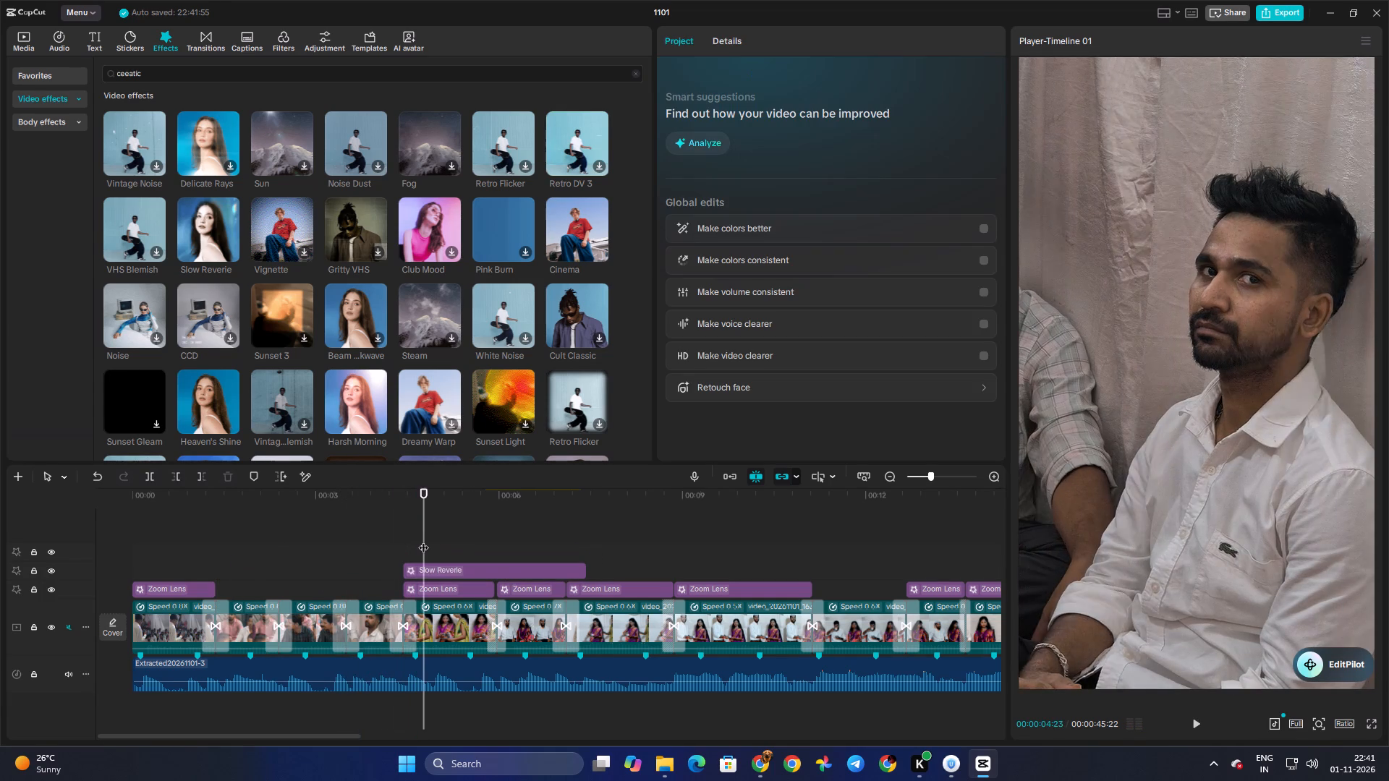
{"action": "key", "text": "space"}
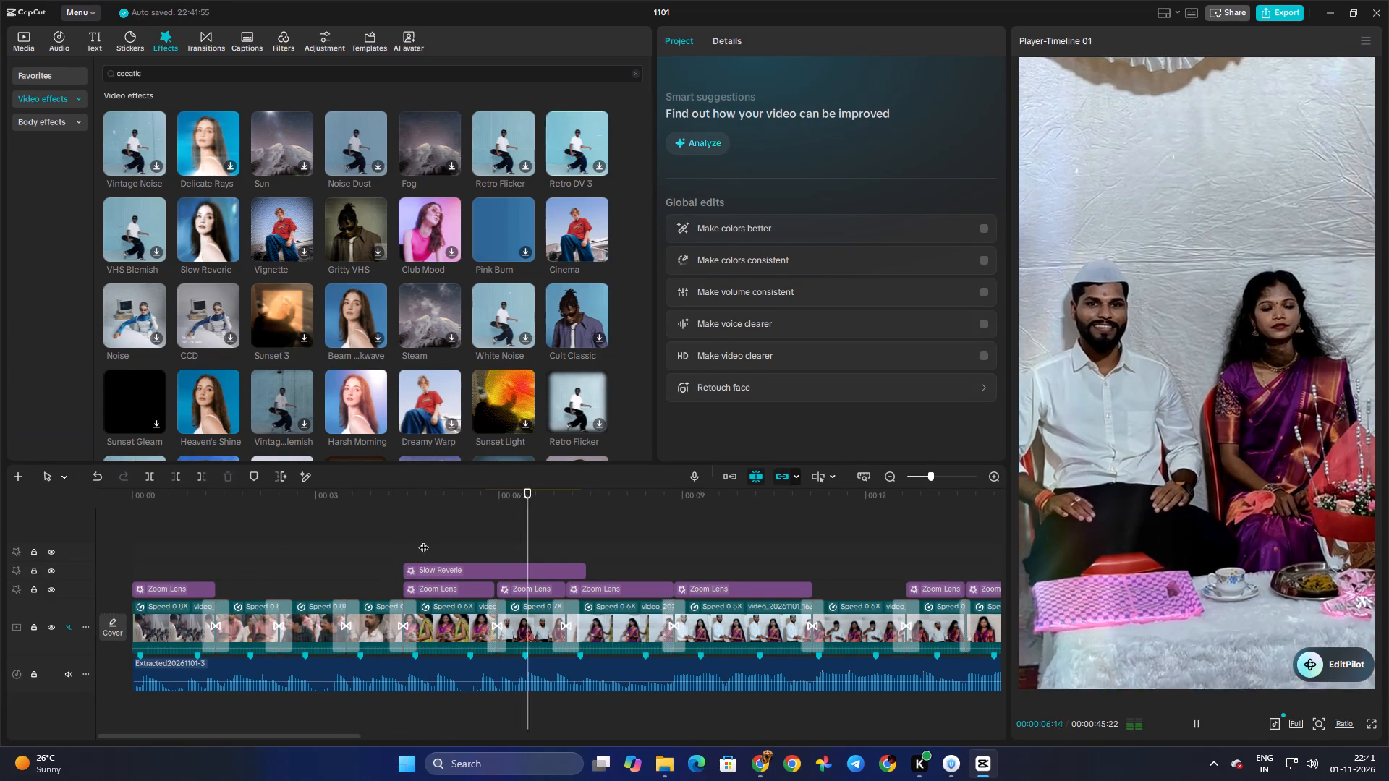
{"action": "key", "text": "space"}
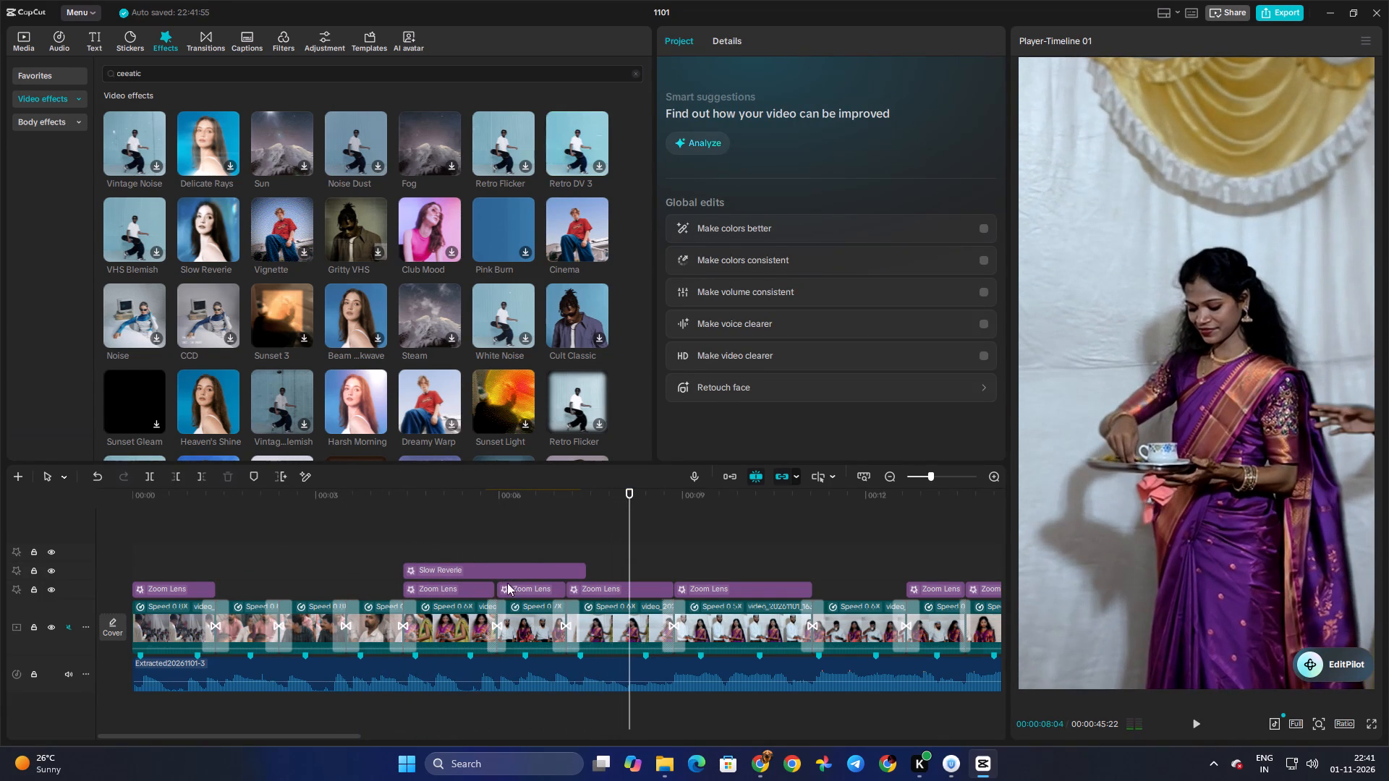
Extend the end of the Slow Reverie effect to the clip transition at about 15 s, and play back the section.
{"action": "left_click", "coordinate": [528, 568]}
{"action": "left_click", "coordinate": [490, 589]}
{"action": "left_click", "coordinate": [497, 587]}
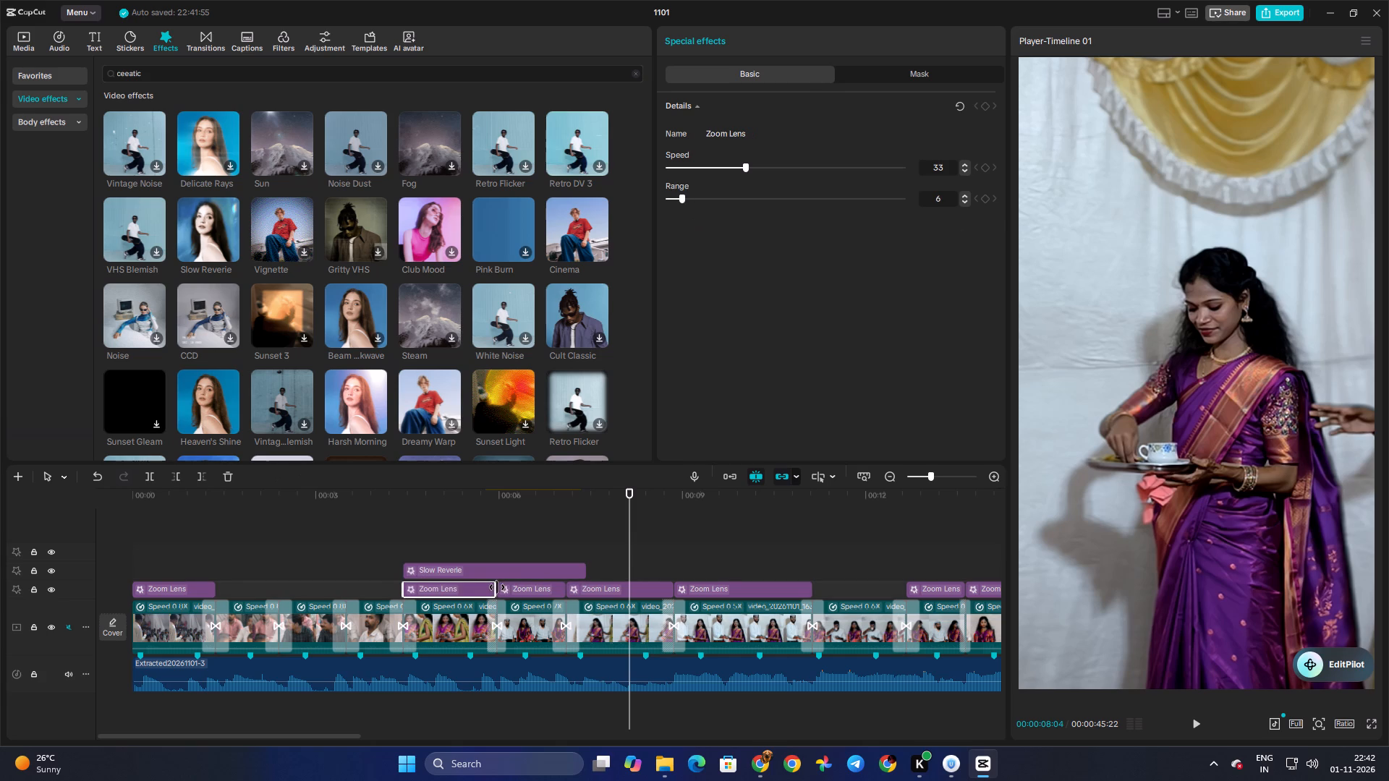
{"action": "left_click", "coordinate": [519, 571]}
{"action": "left_click_drag", "start_coordinate": [587, 567], "coordinate": [799, 567]}
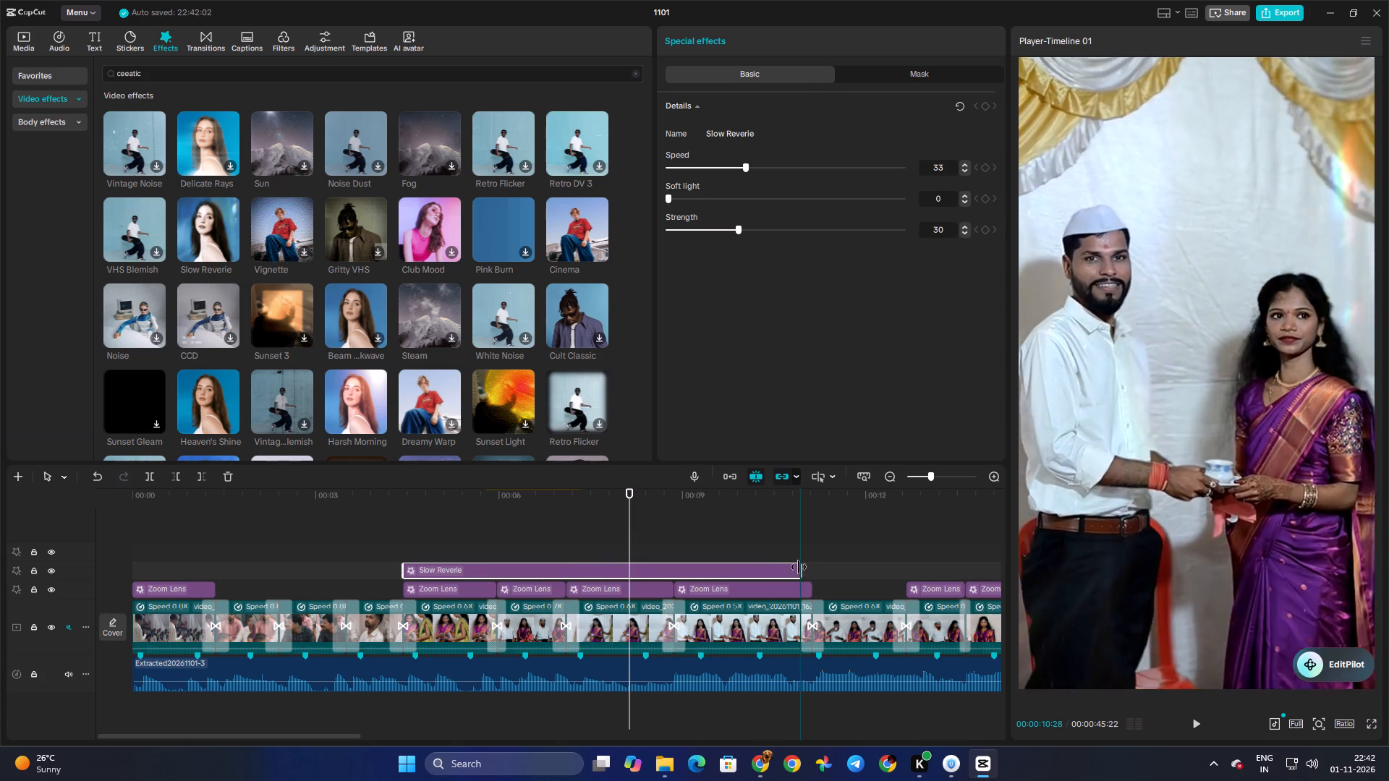
{"action": "left_click_drag", "start_coordinate": [799, 567], "coordinate": [804, 567]}
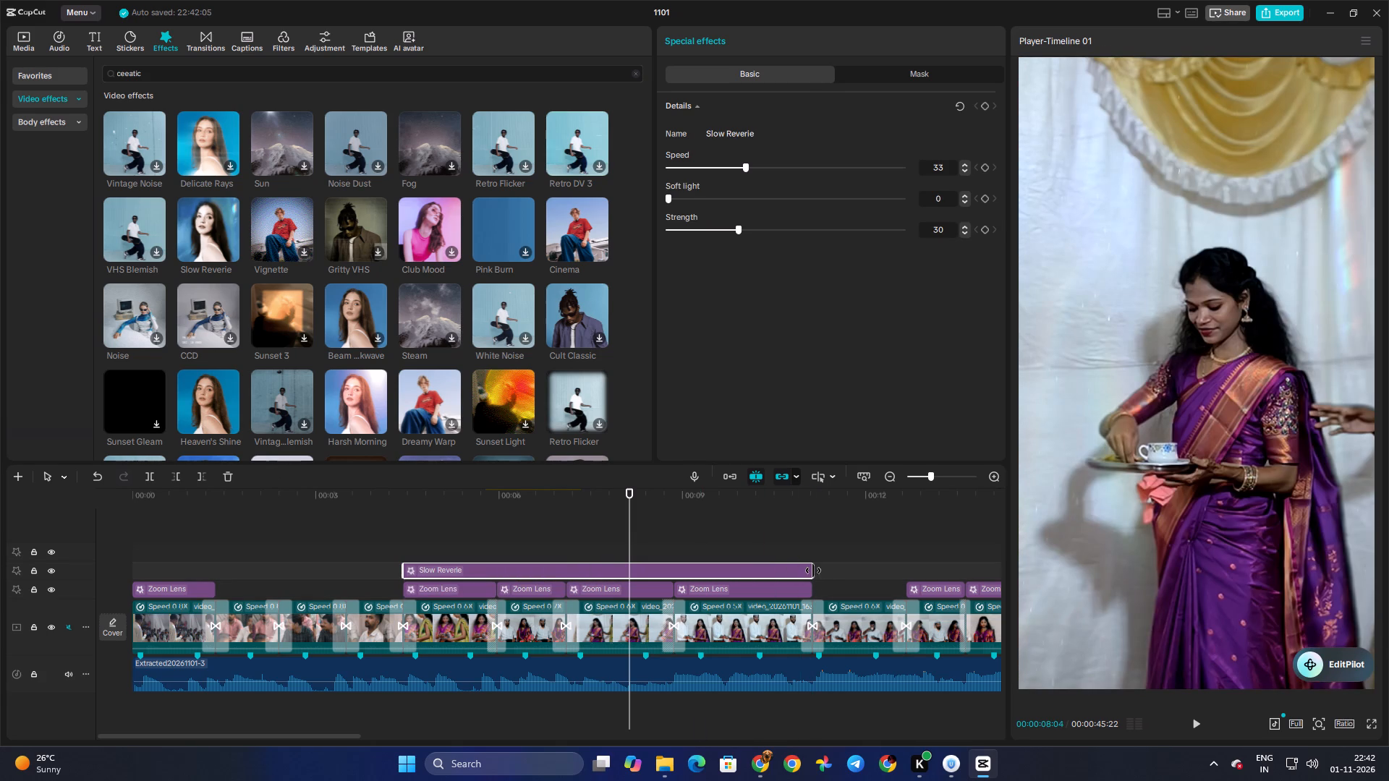
{"action": "left_click_drag", "start_coordinate": [813, 571], "coordinate": [850, 572]}
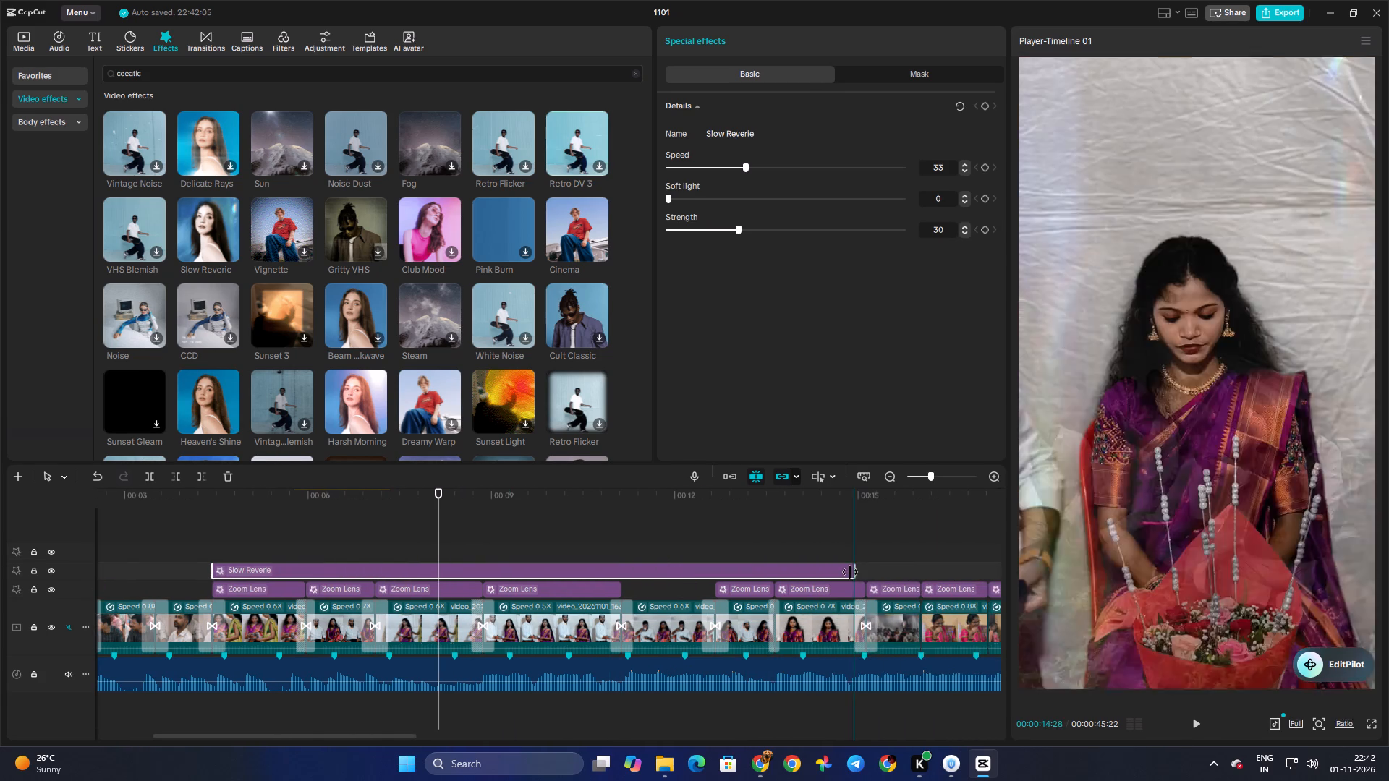
{"action": "left_click_drag", "start_coordinate": [850, 572], "coordinate": [864, 575]}
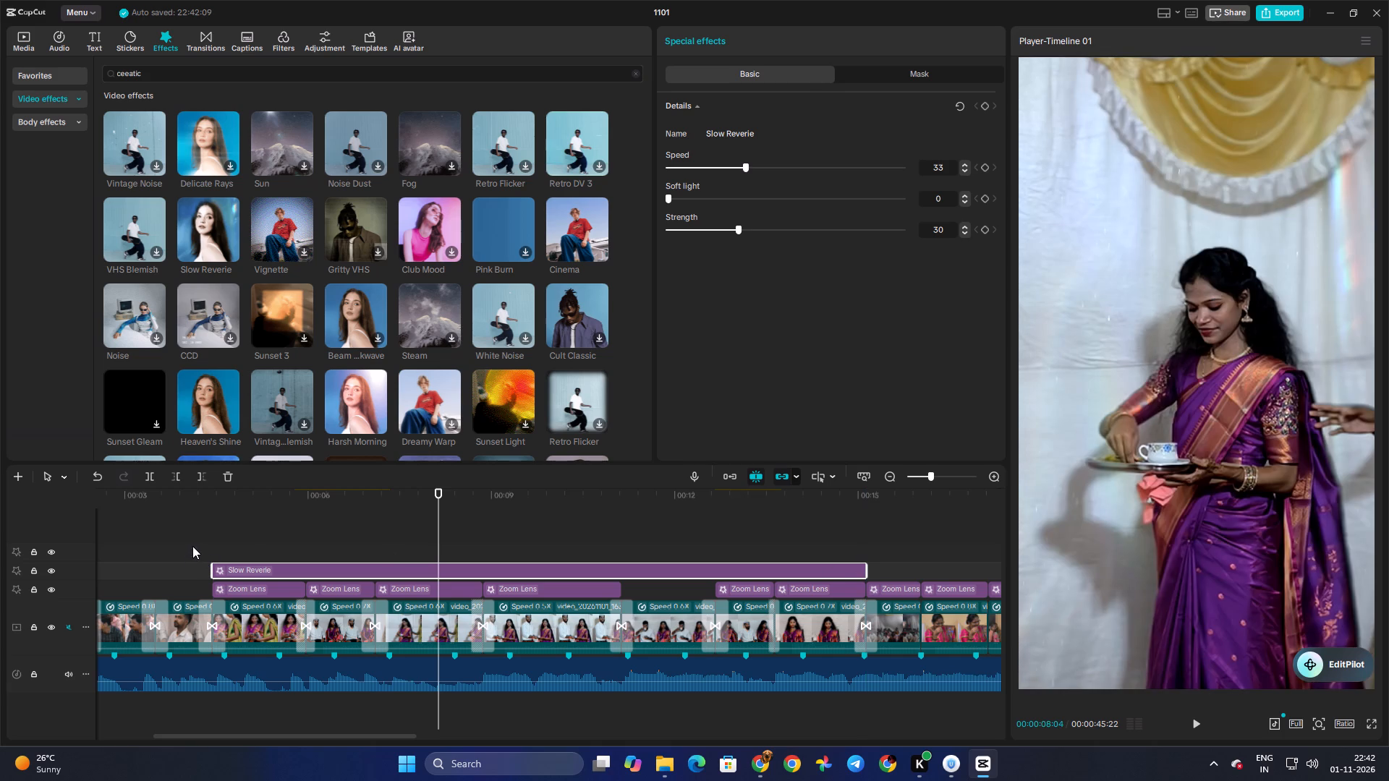
{"action": "left_click", "coordinate": [195, 544]}
{"action": "key", "text": "space"}
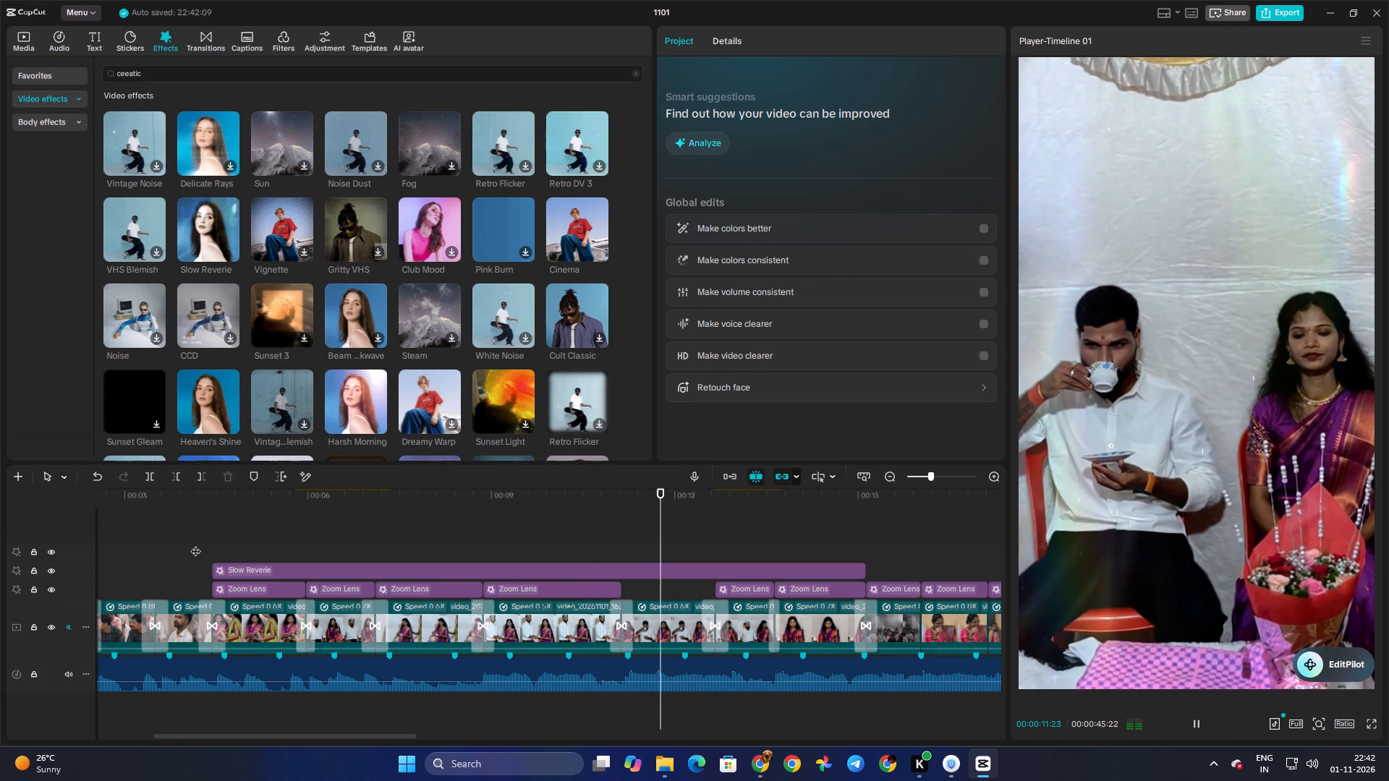
{"action": "key", "text": "space"}
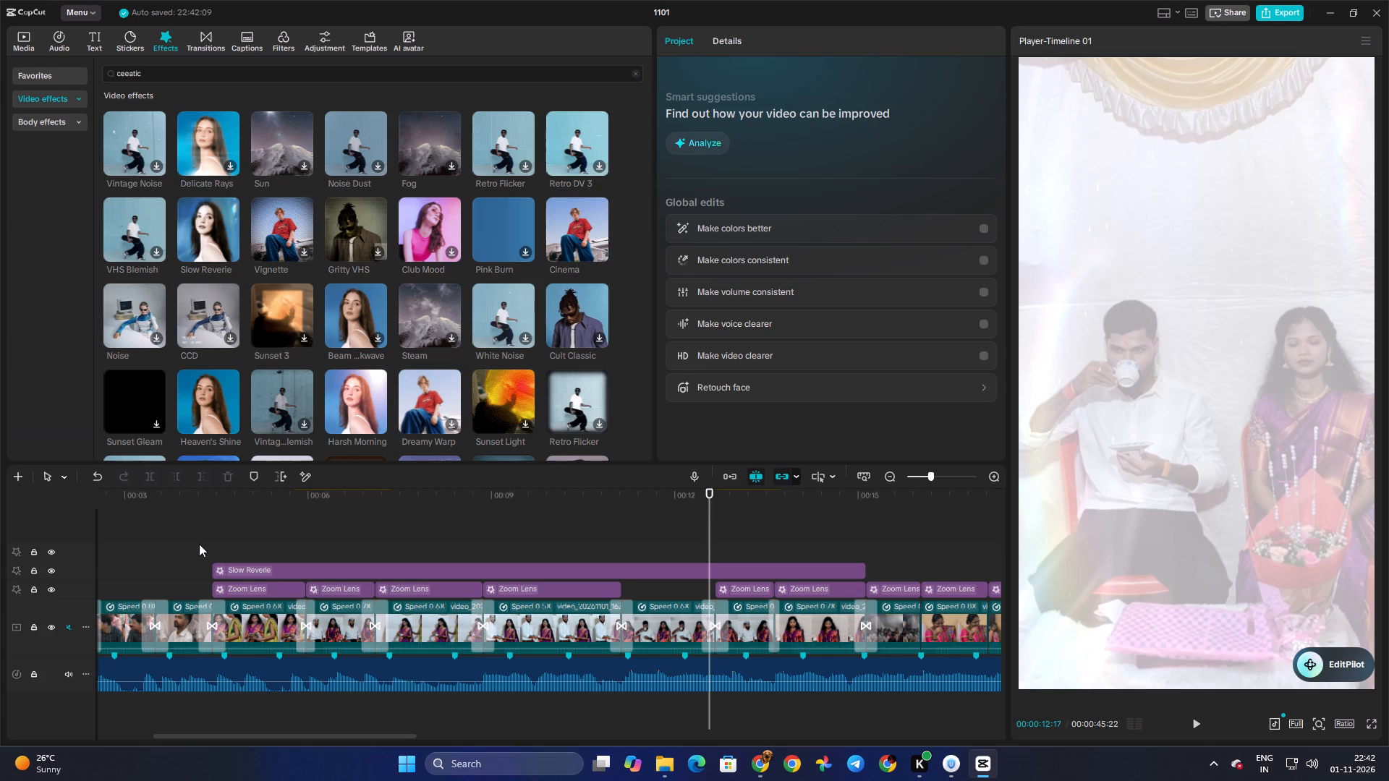
Preview the Harsh Morning effect and add it above Slow Reverie, starting with the Zoom Lens at about 7 s.
{"action": "left_click", "coordinate": [354, 390]}
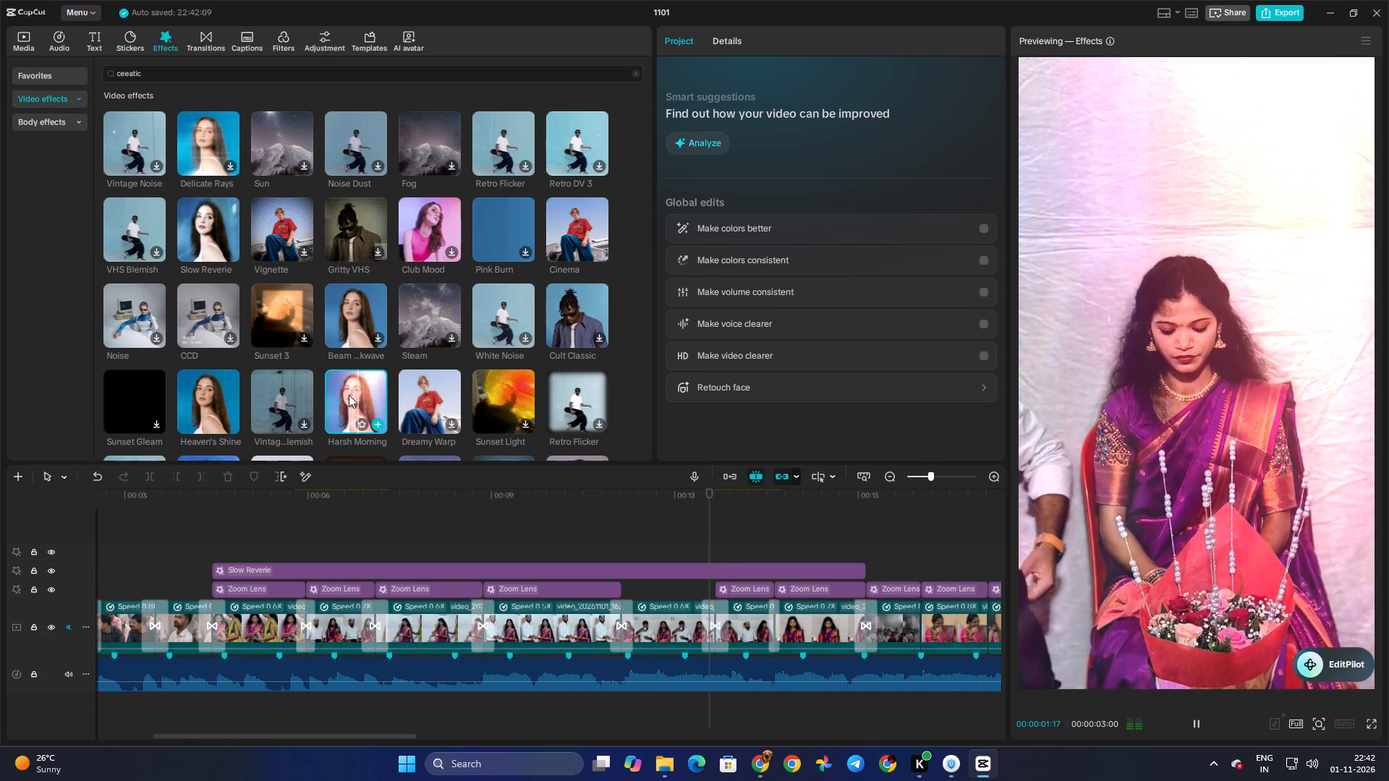
{"action": "key", "text": "space"}
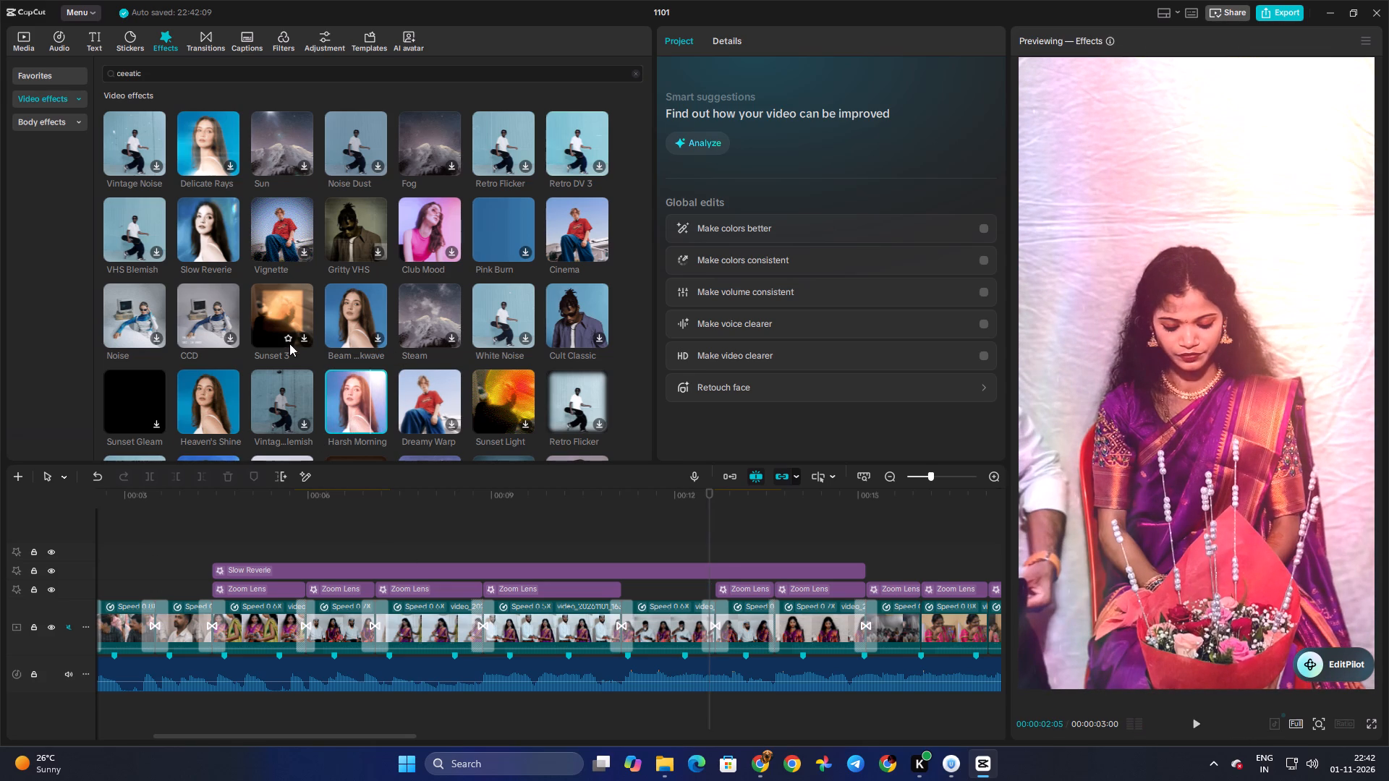
{"action": "left_click_drag", "start_coordinate": [356, 387], "coordinate": [375, 558]}
{"action": "left_click", "coordinate": [369, 538]}
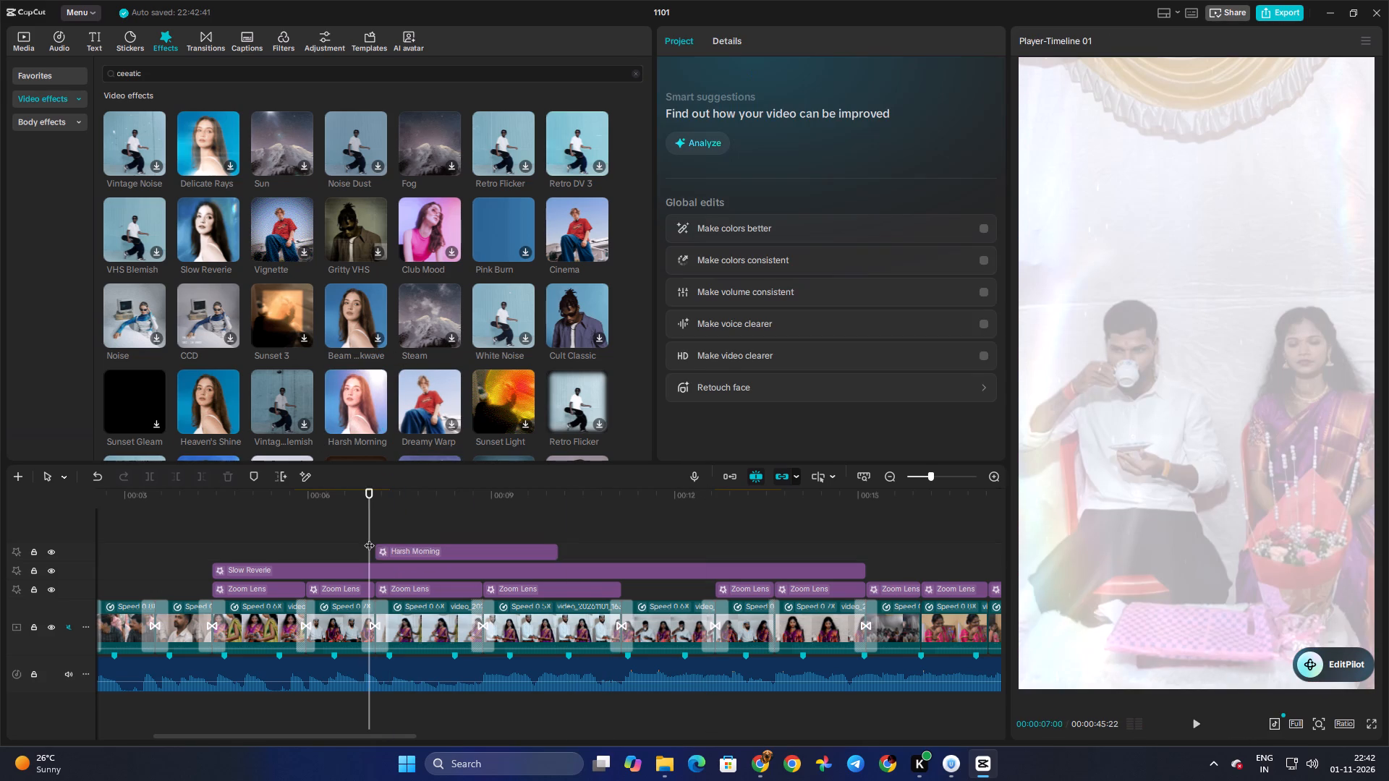
{"action": "key", "text": "space"}
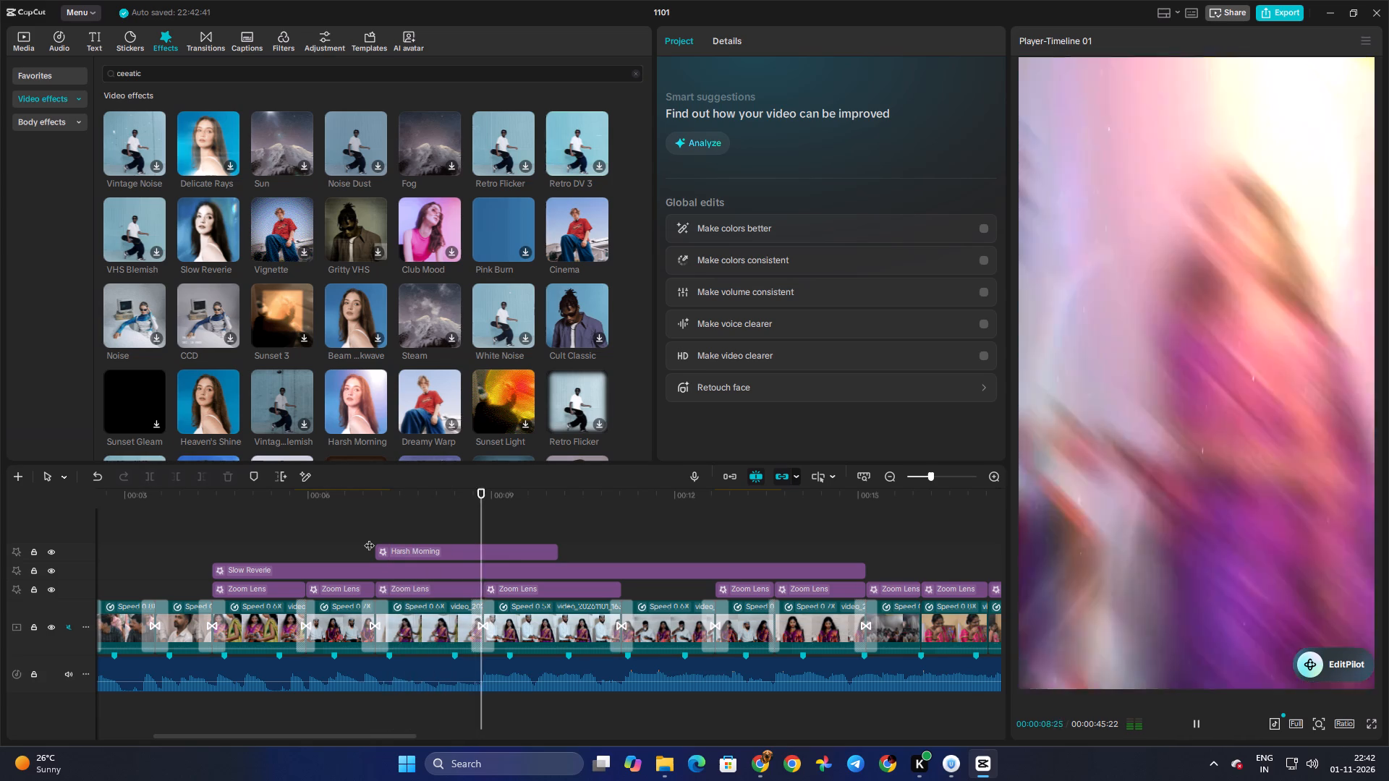
{"action": "key", "text": "space"}
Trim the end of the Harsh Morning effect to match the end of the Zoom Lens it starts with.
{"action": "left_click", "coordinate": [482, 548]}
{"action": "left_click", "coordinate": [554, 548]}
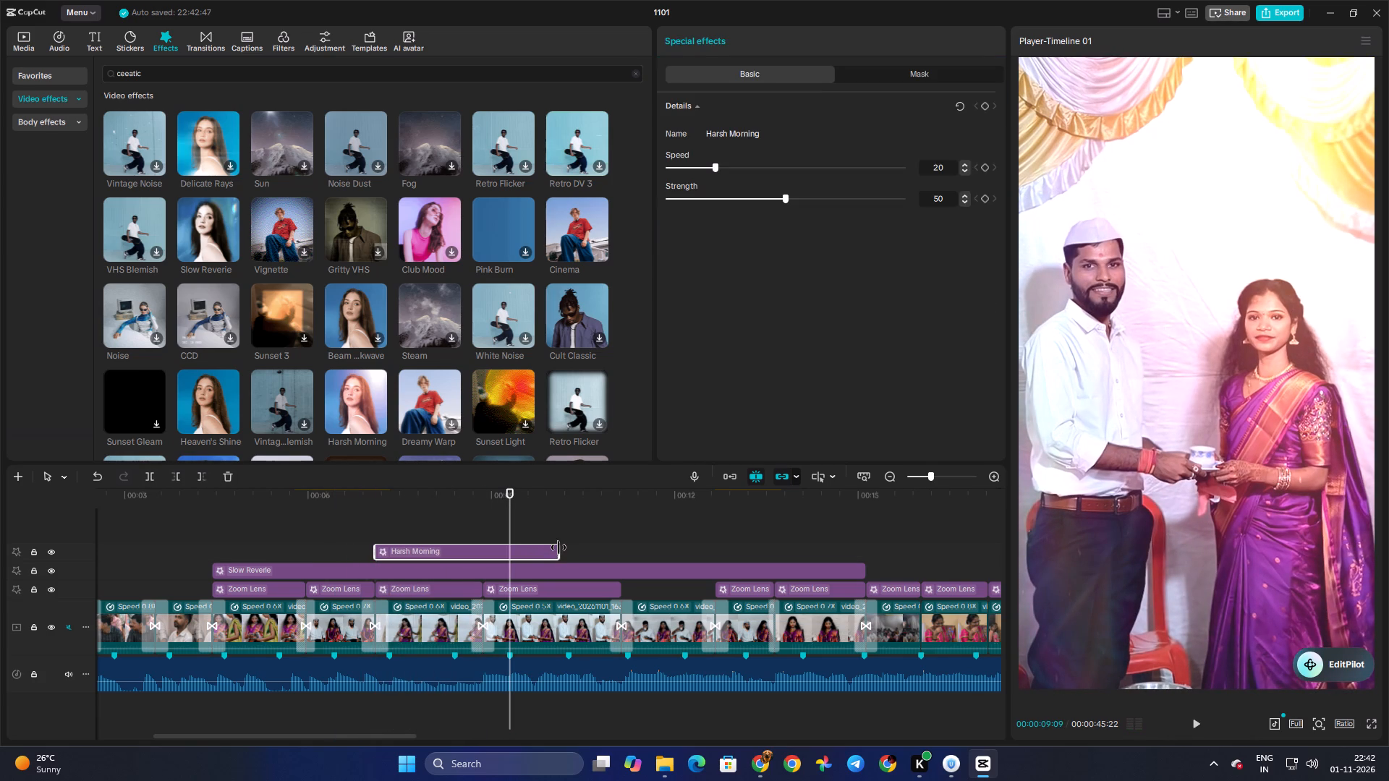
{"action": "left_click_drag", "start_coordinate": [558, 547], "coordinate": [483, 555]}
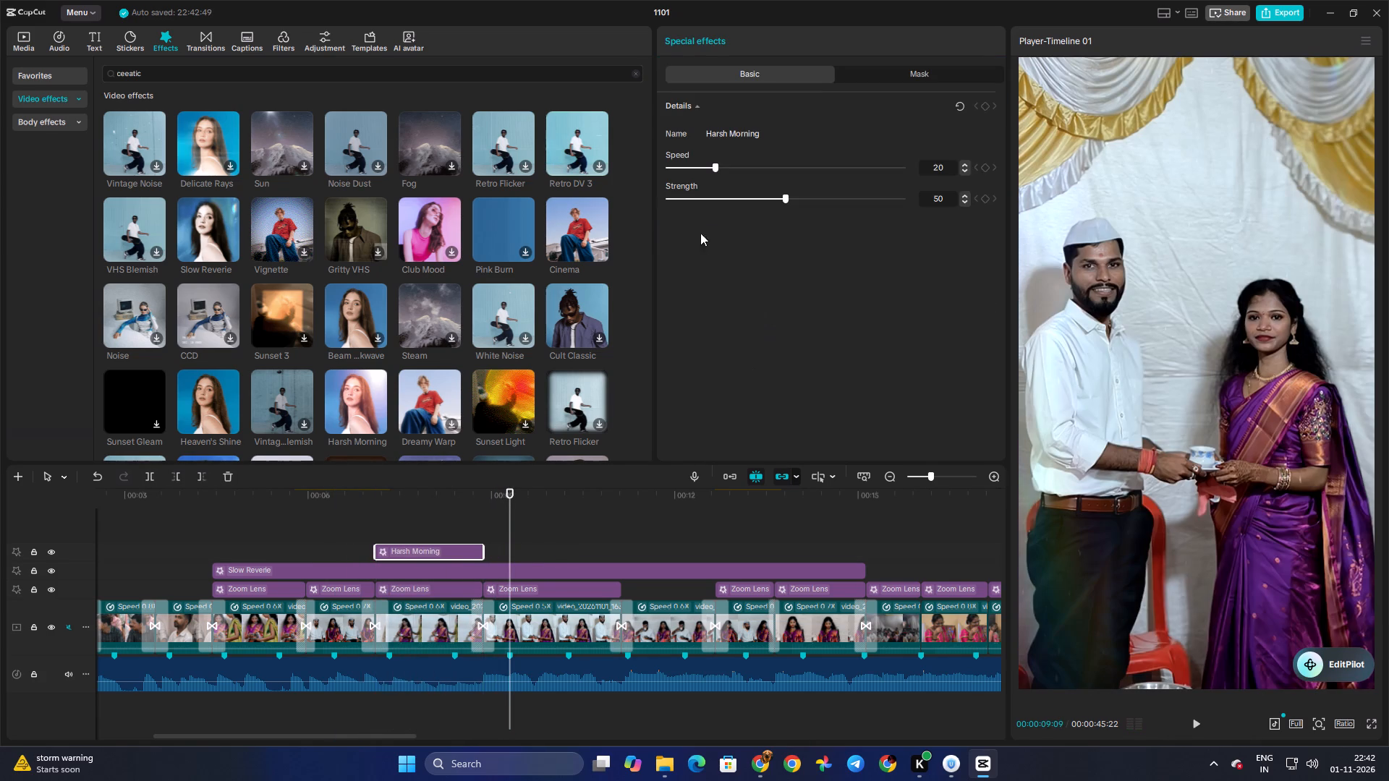
Set the Harsh Morning effect's strength to 21 and preview it.
{"action": "left_click", "coordinate": [718, 203]}
{"action": "left_click", "coordinate": [368, 534]}
{"action": "key", "text": "space"}
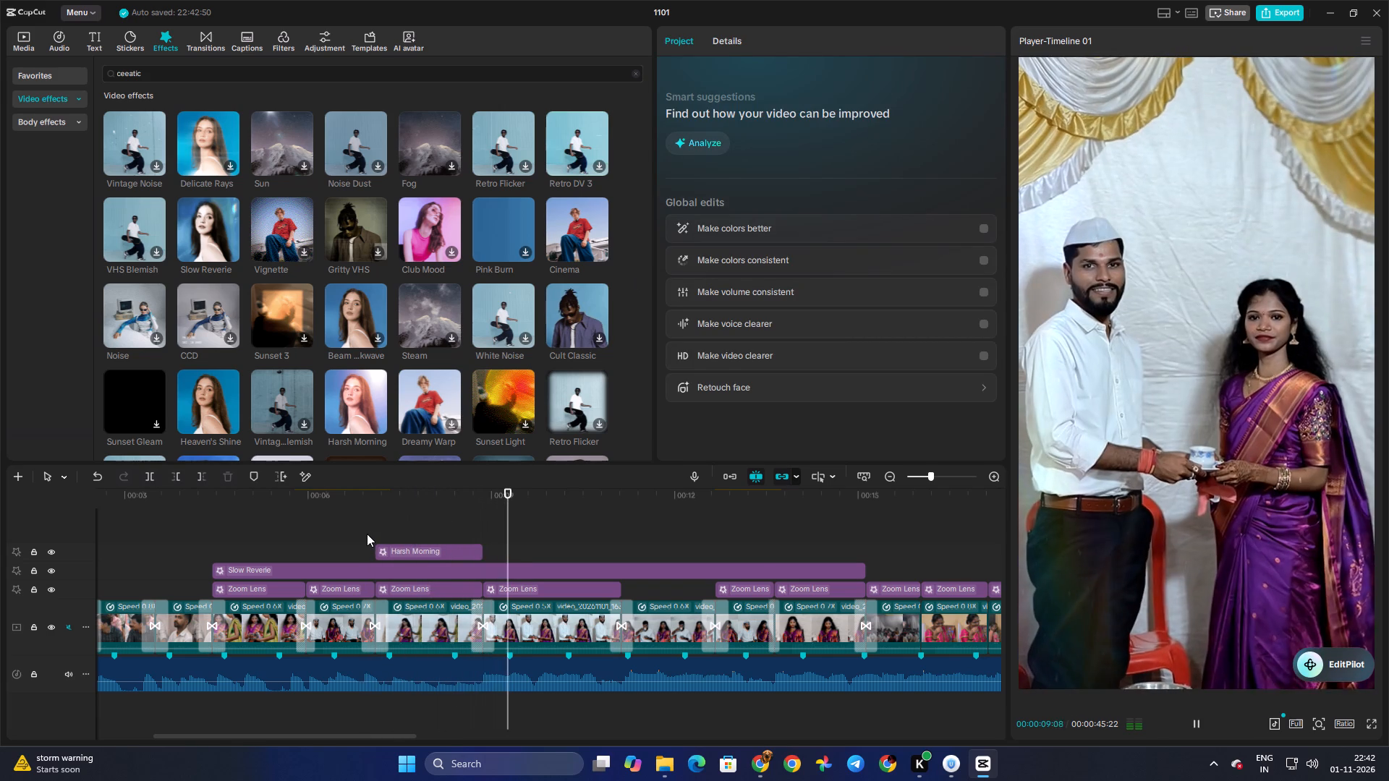
{"action": "key", "text": "space"}
Stretch the Harsh Morning effect at both ends to span the same range as Slow Reverie, and play back the result.
{"action": "left_click", "coordinate": [438, 548]}
{"action": "left_click_drag", "start_coordinate": [487, 550], "coordinate": [636, 558]}
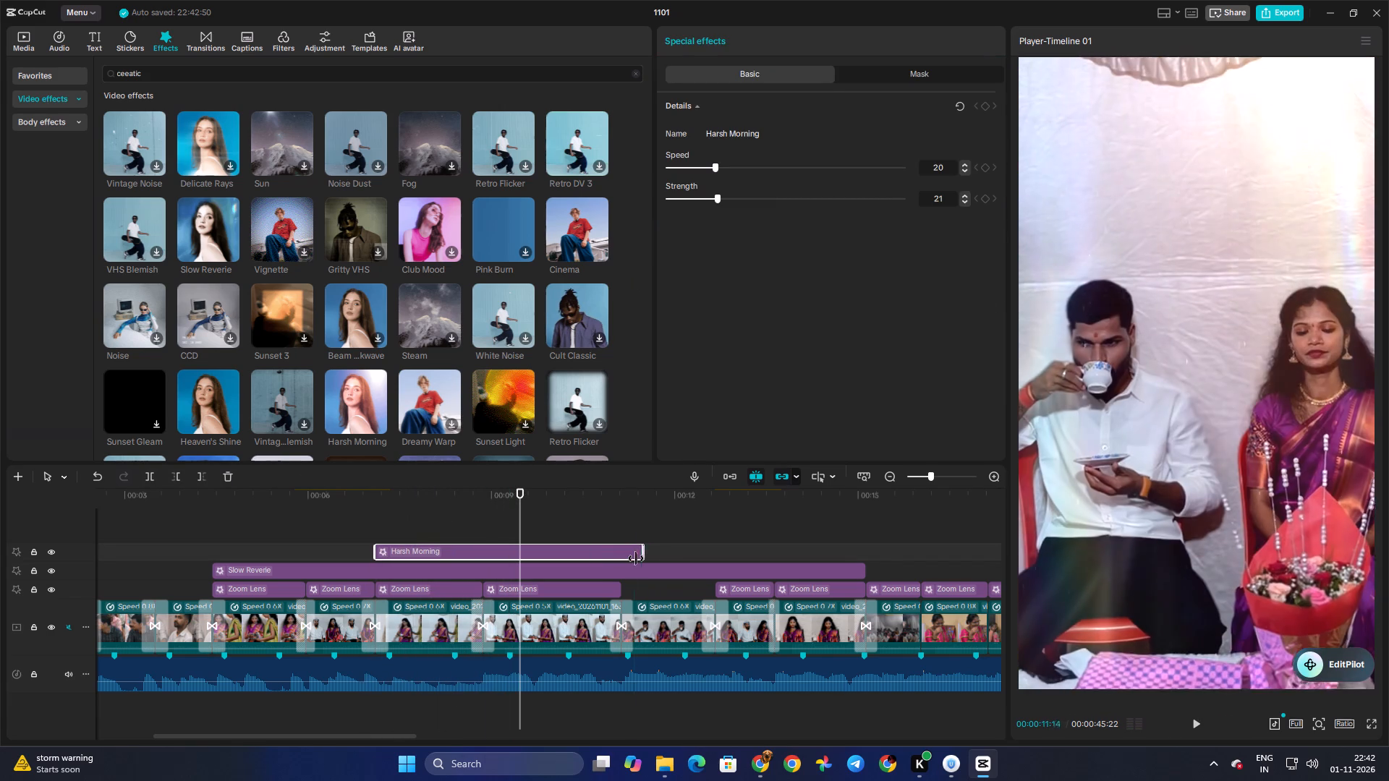
{"action": "left_click_drag", "start_coordinate": [636, 558], "coordinate": [623, 559]}
{"action": "key", "text": "space"}
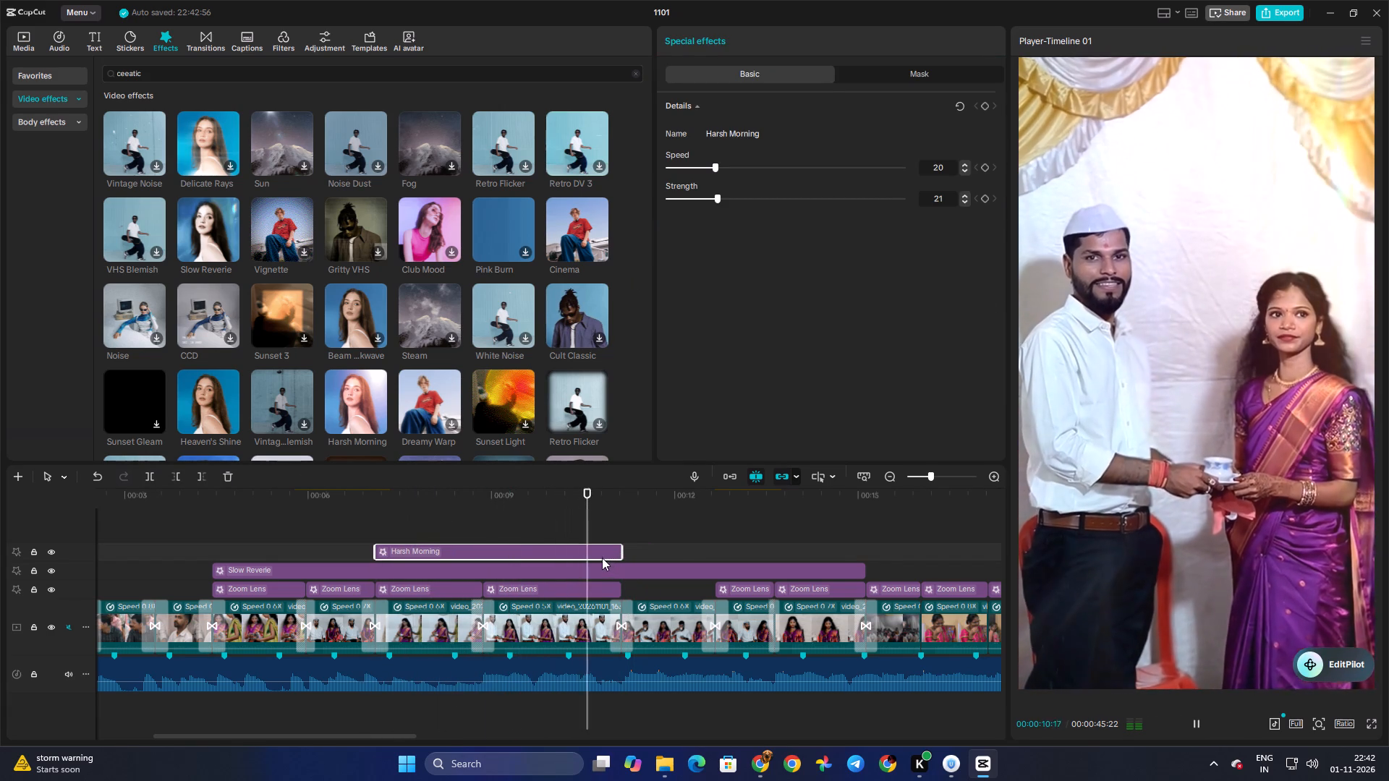
{"action": "key", "text": "space"}
{"action": "left_click_drag", "start_coordinate": [623, 554], "coordinate": [853, 558]}
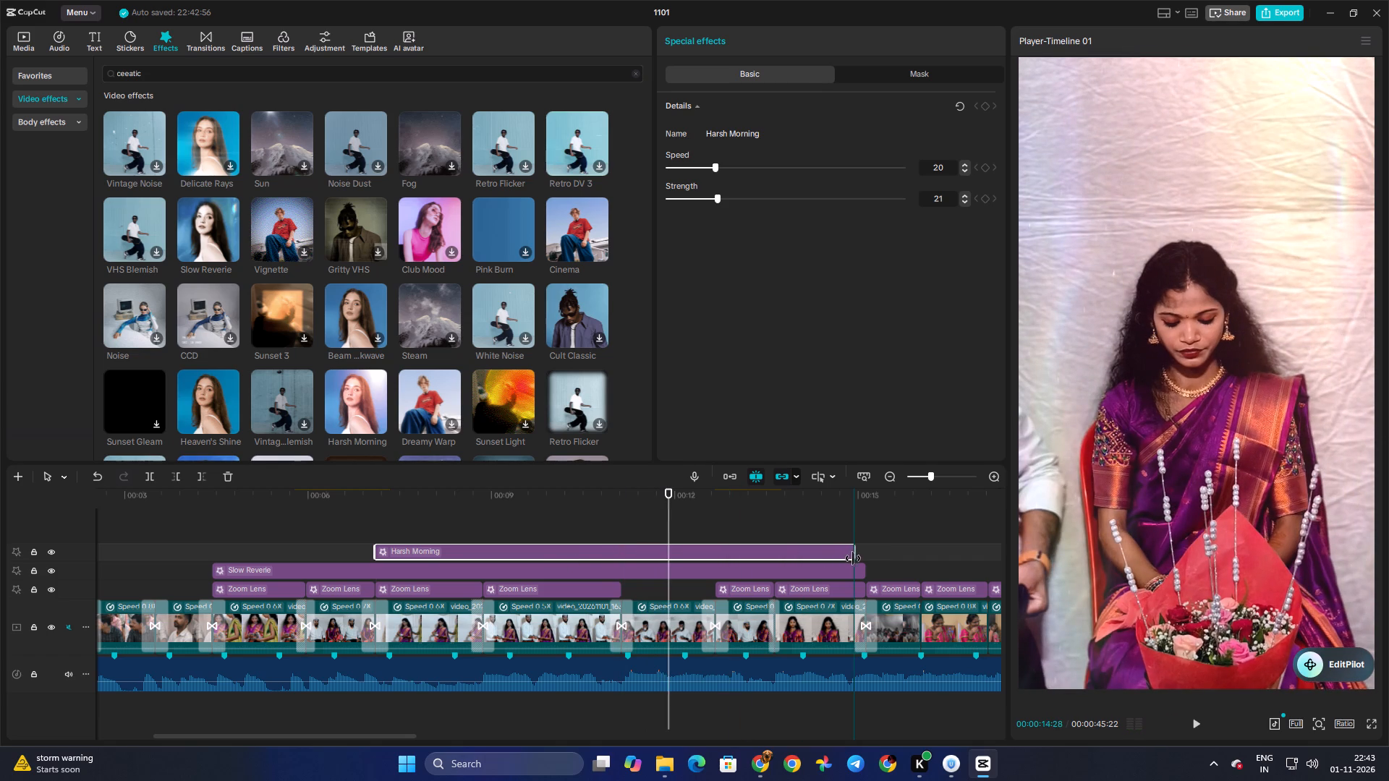
{"action": "left_click_drag", "start_coordinate": [853, 558], "coordinate": [859, 560]}
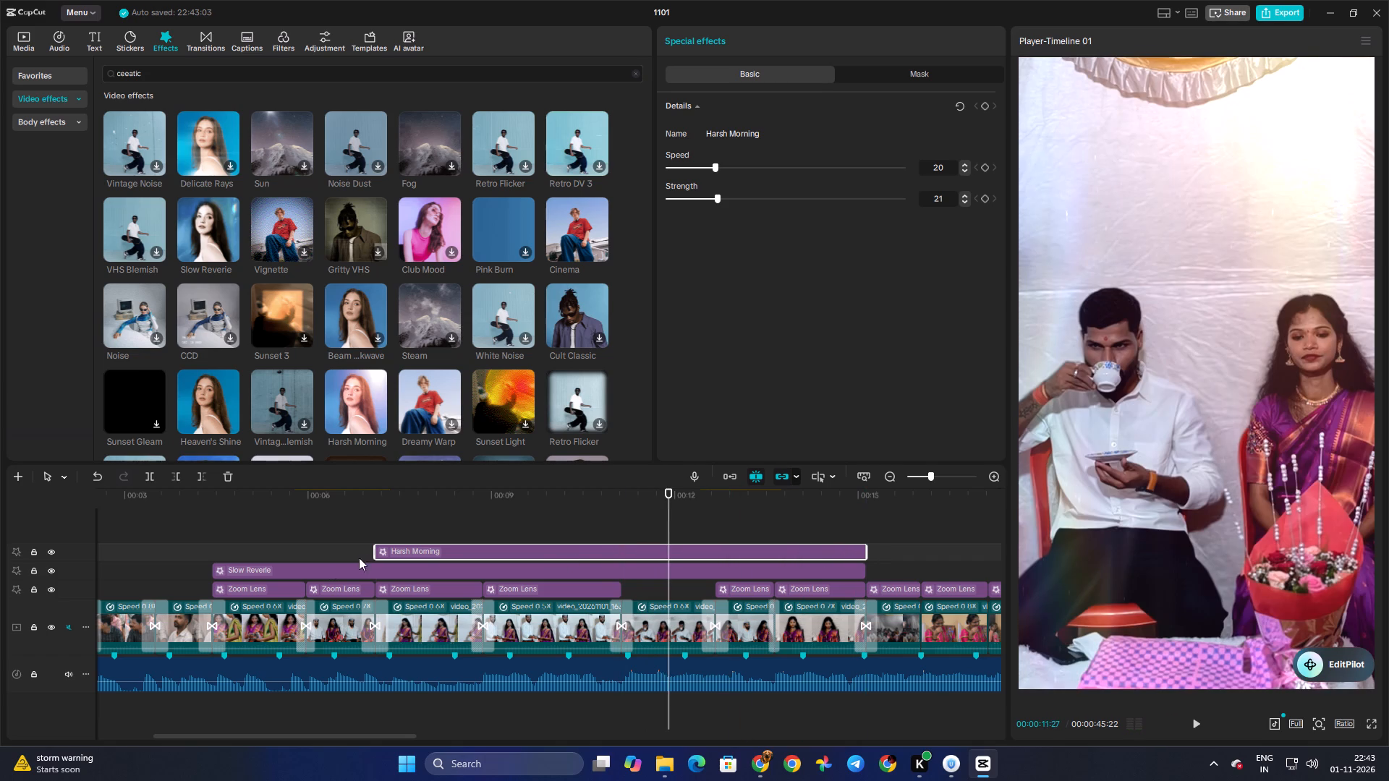
{"action": "left_click_drag", "start_coordinate": [374, 550], "coordinate": [213, 555]}
{"action": "left_click", "coordinate": [196, 538]}
{"action": "key", "text": "space"}
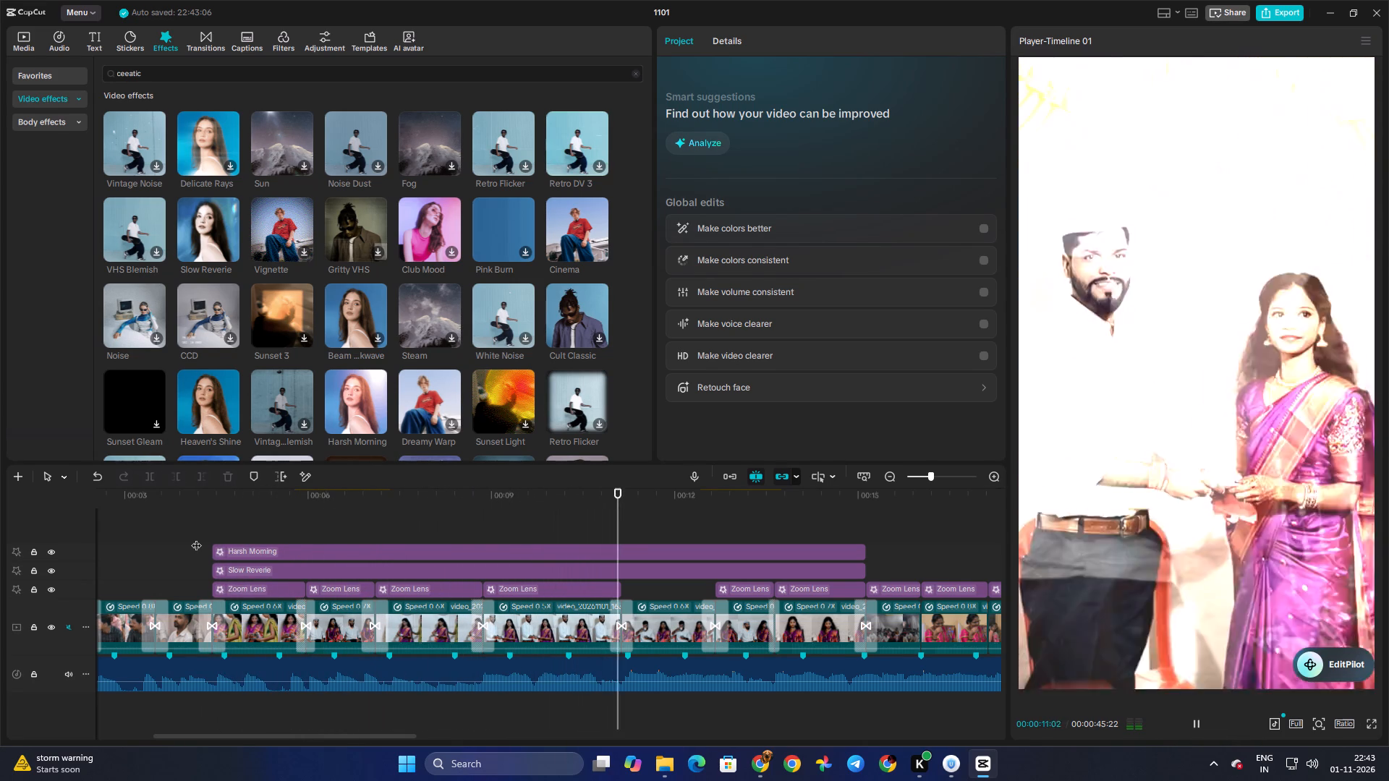
{"action": "key", "text": "space"}
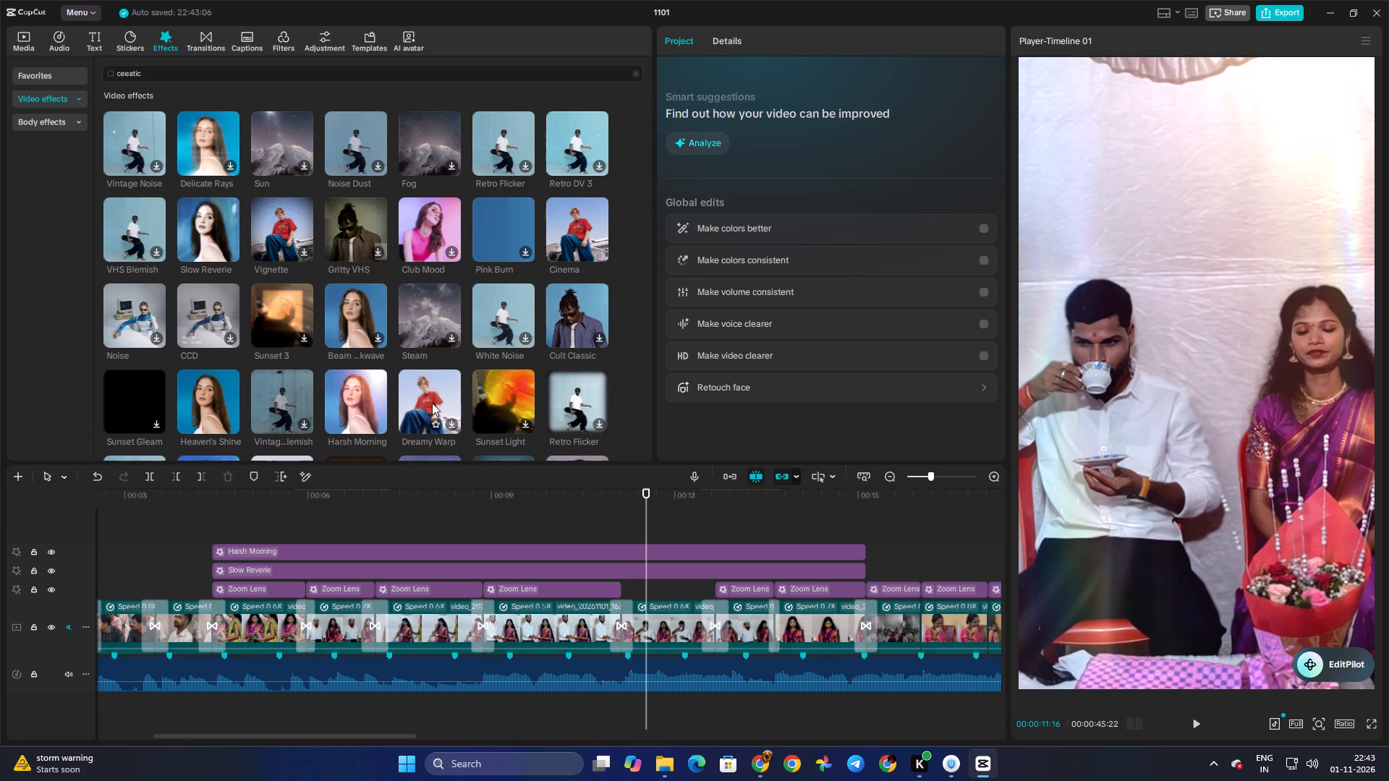
Add the Dreamy Warp effect on a track above Harsh Morning, starting with the Zoom Lens at about 9 s, and preview it.
{"action": "left_click_drag", "start_coordinate": [430, 403], "coordinate": [482, 536]}
{"action": "left_click", "coordinate": [478, 516]}
{"action": "key", "text": "space"}
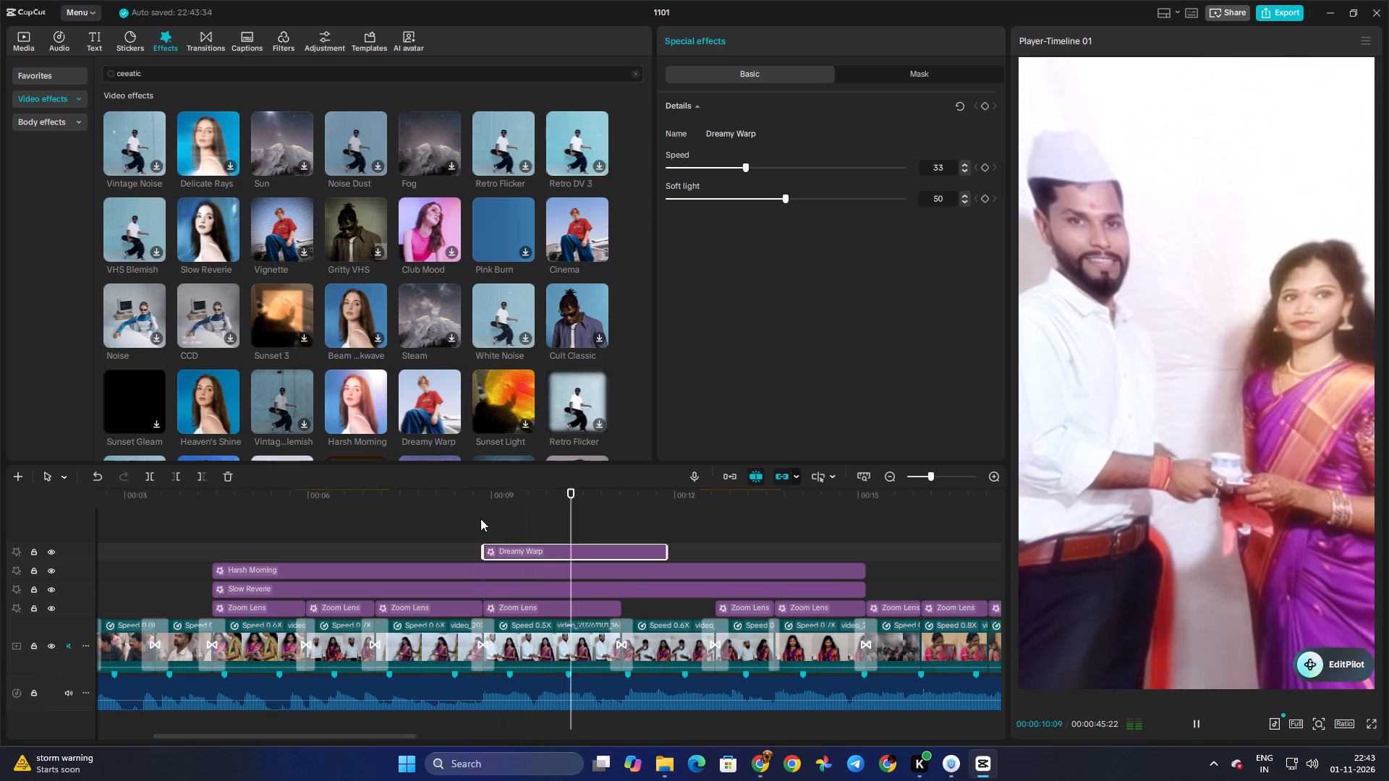
Delete the Dreamy Warp effect from the track above Harsh Morning.
{"action": "key", "text": "space"}
{"action": "left_click", "coordinate": [519, 543]}
{"action": "left_click", "coordinate": [524, 548]}
{"action": "key", "text": "Delete"}
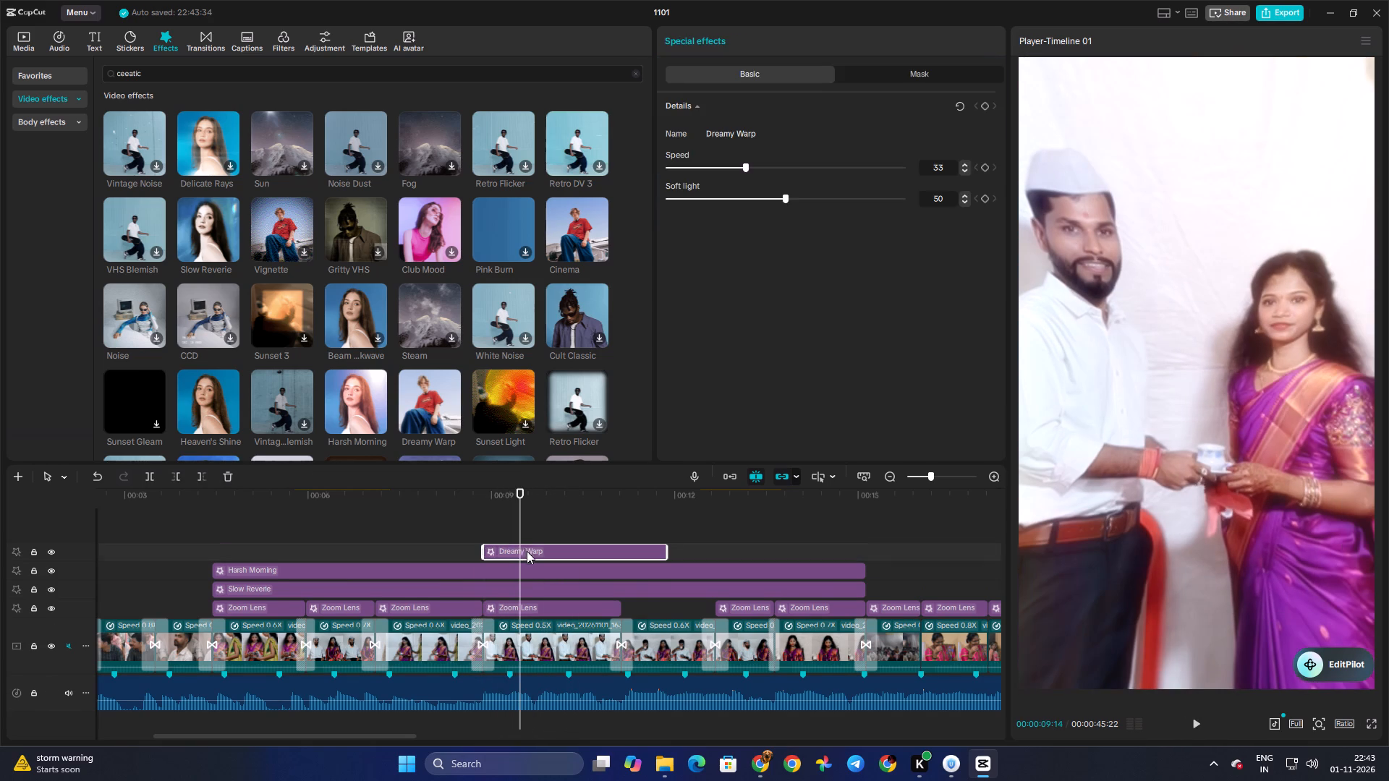
Try the Zoom 1 combo animation on the clip starting at about 9 s, replace it with Zoom 2, and preview it.
{"action": "left_click", "coordinate": [530, 620]}
{"action": "left_click", "coordinate": [806, 38]}
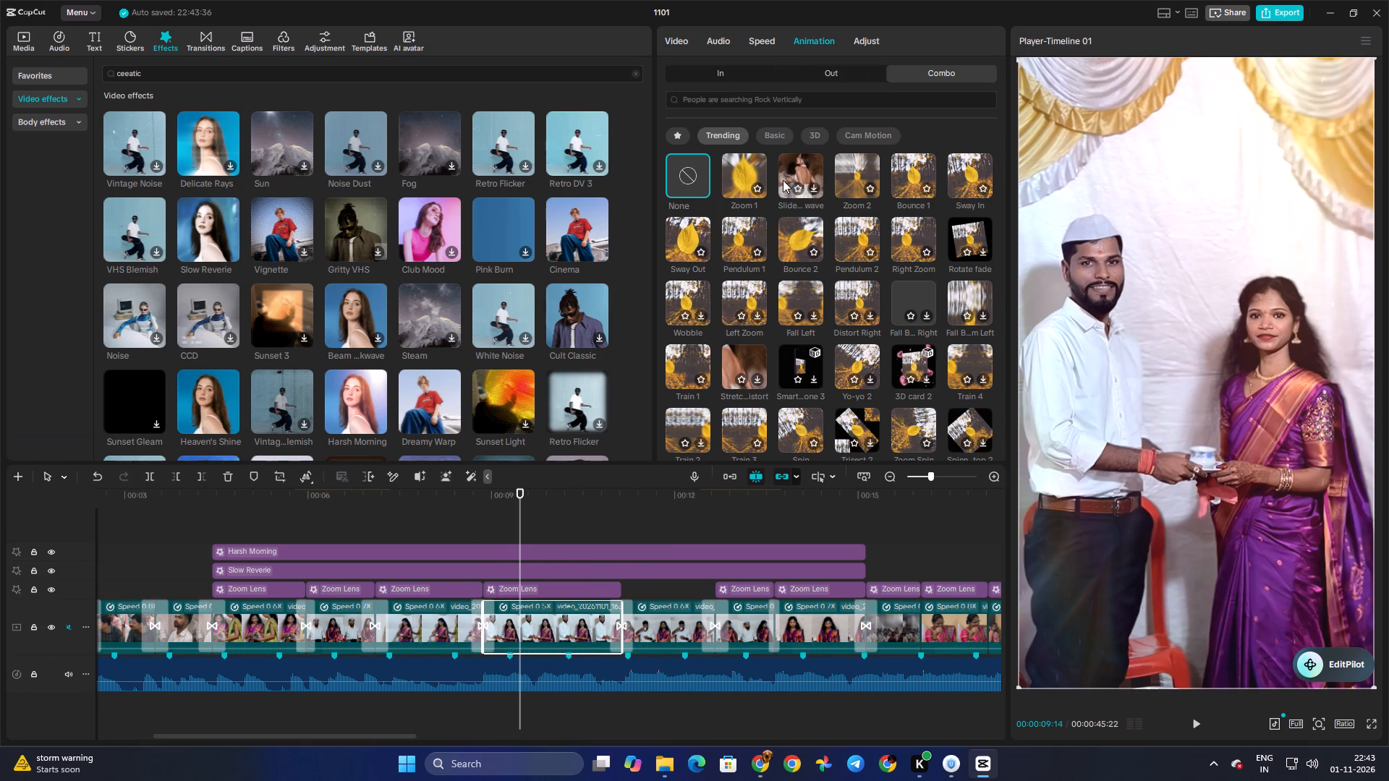
{"action": "left_click", "coordinate": [736, 171]}
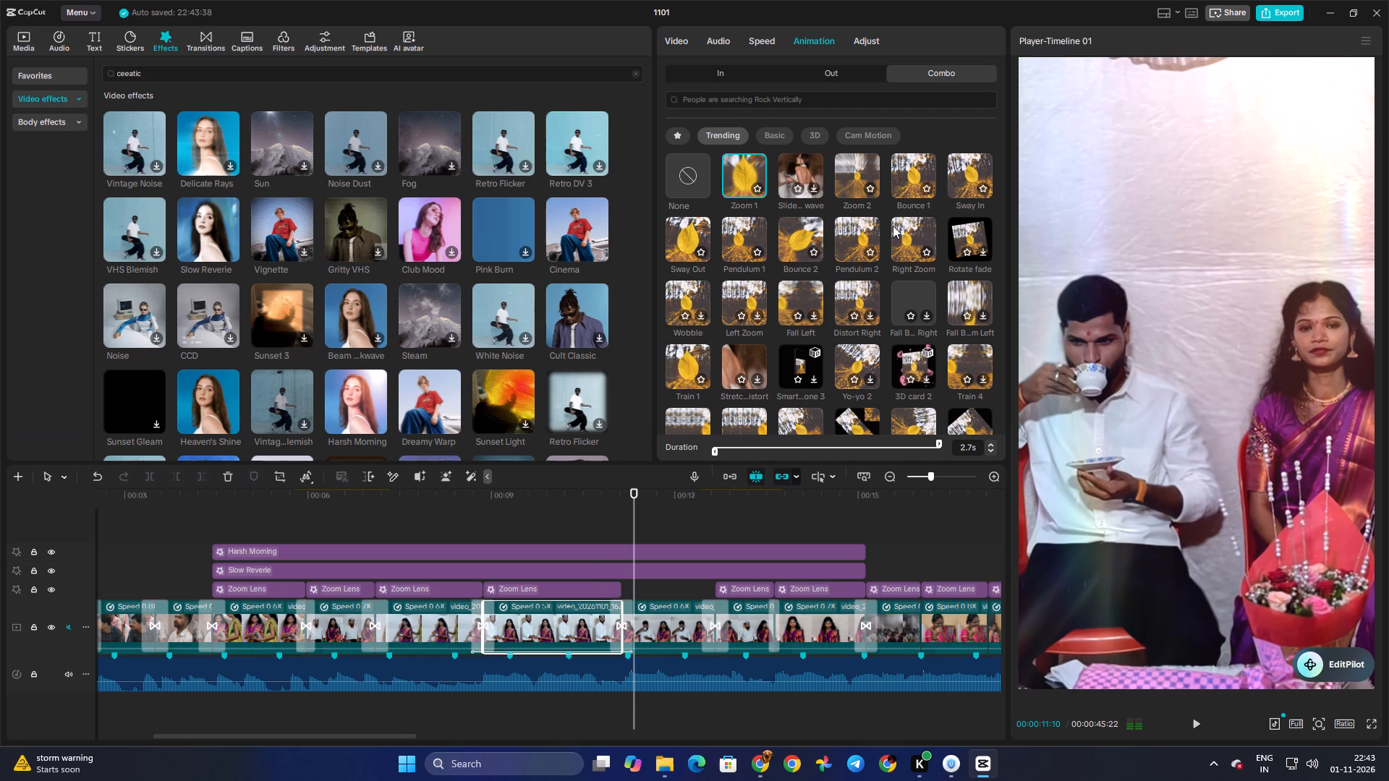
{"action": "left_click", "coordinate": [860, 172]}
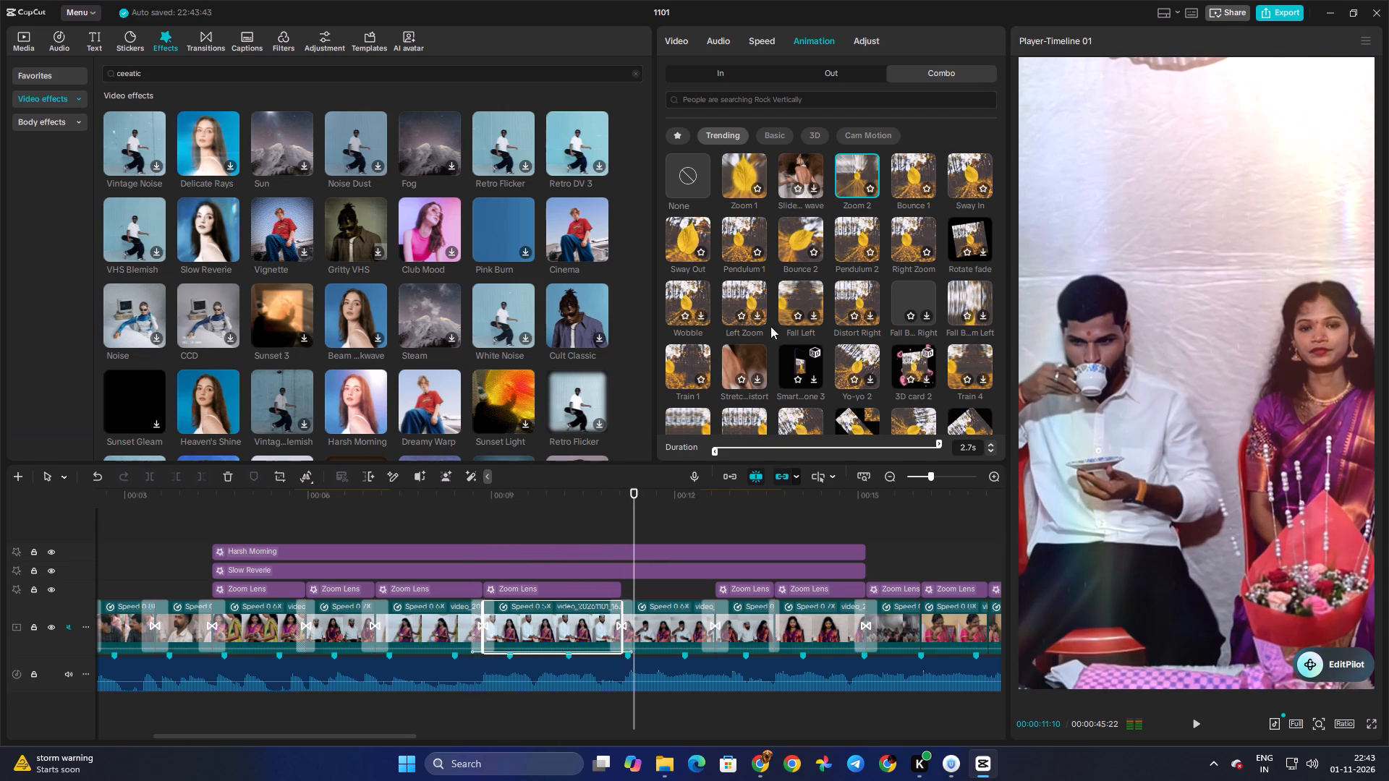
{"action": "left_click", "coordinate": [524, 528]}
{"action": "left_click_drag", "start_coordinate": [524, 528], "coordinate": [480, 537]}
{"action": "key", "text": "space"}
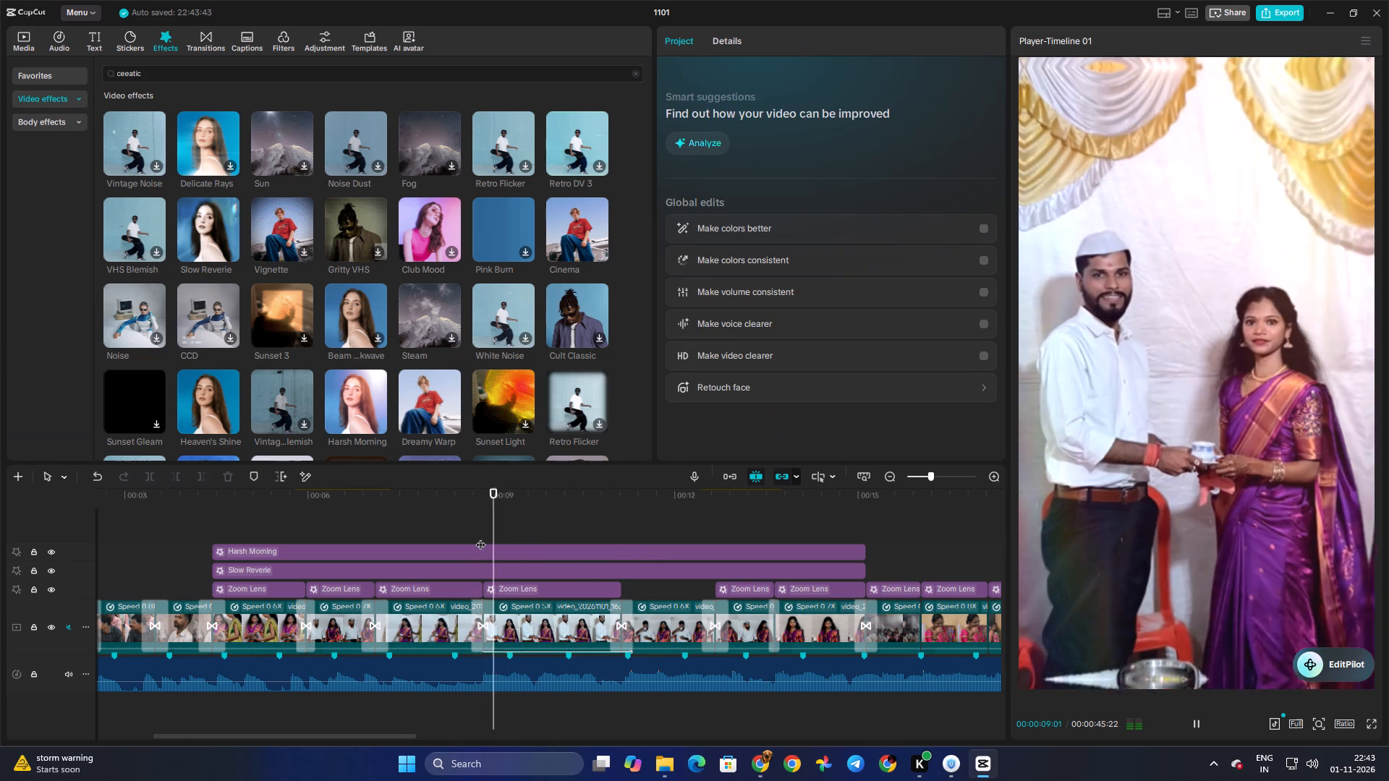
{"action": "key", "text": "space"}
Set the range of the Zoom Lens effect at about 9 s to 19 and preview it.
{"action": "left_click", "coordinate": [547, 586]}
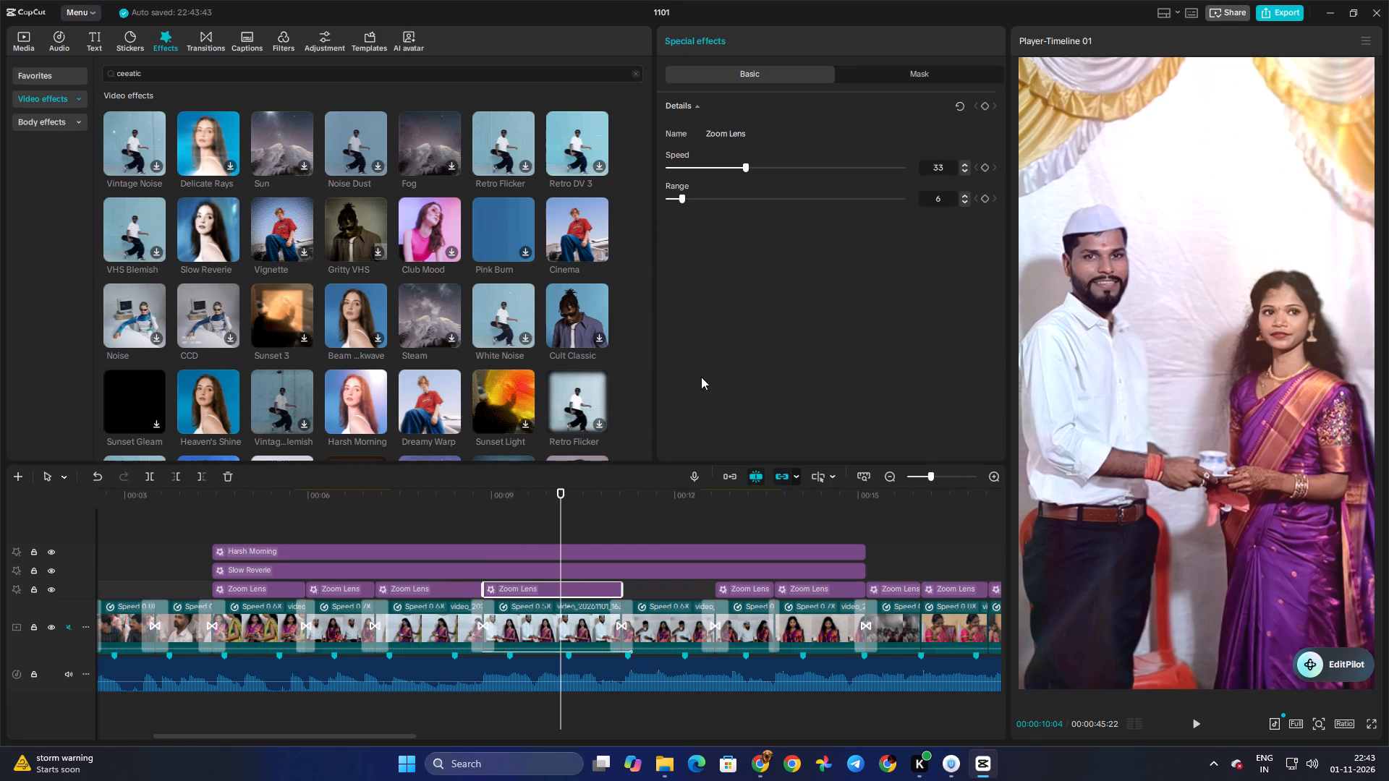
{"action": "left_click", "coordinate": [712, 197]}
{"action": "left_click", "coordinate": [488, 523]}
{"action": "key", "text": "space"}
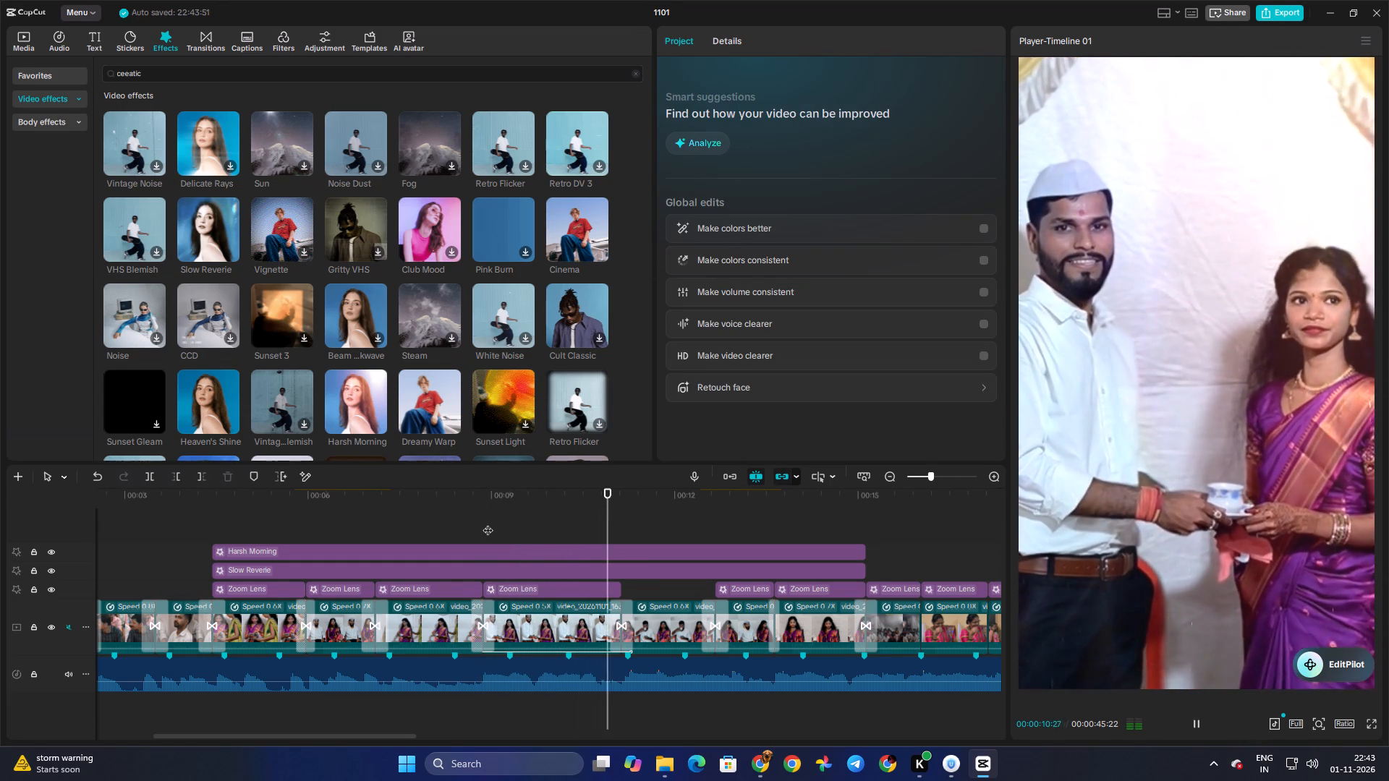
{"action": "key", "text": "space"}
Lower the range of the Zoom Lens effect at about 9 s slightly and play back the following clips.
{"action": "left_click", "coordinate": [577, 583]}
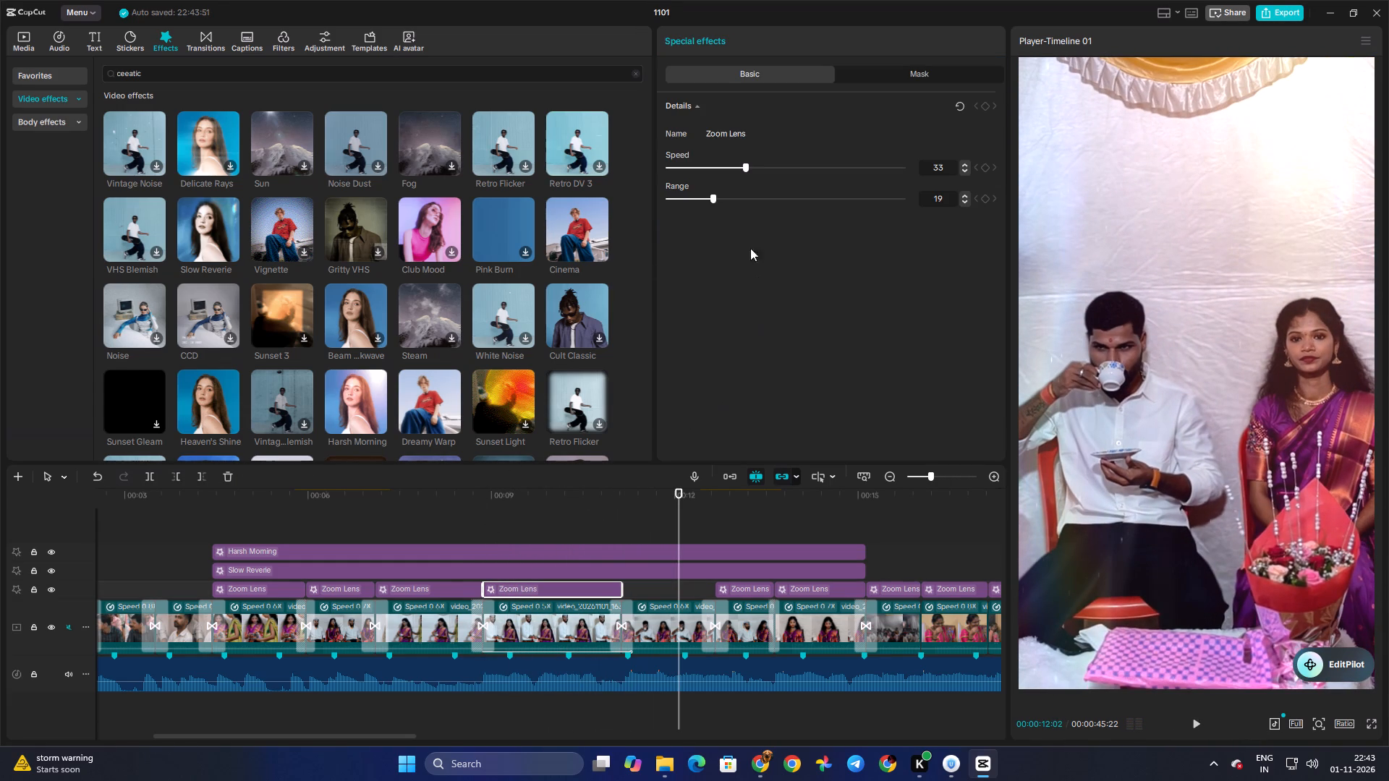
{"action": "left_click", "coordinate": [702, 200]}
{"action": "left_click", "coordinate": [520, 523]}
{"action": "key", "text": "space"}
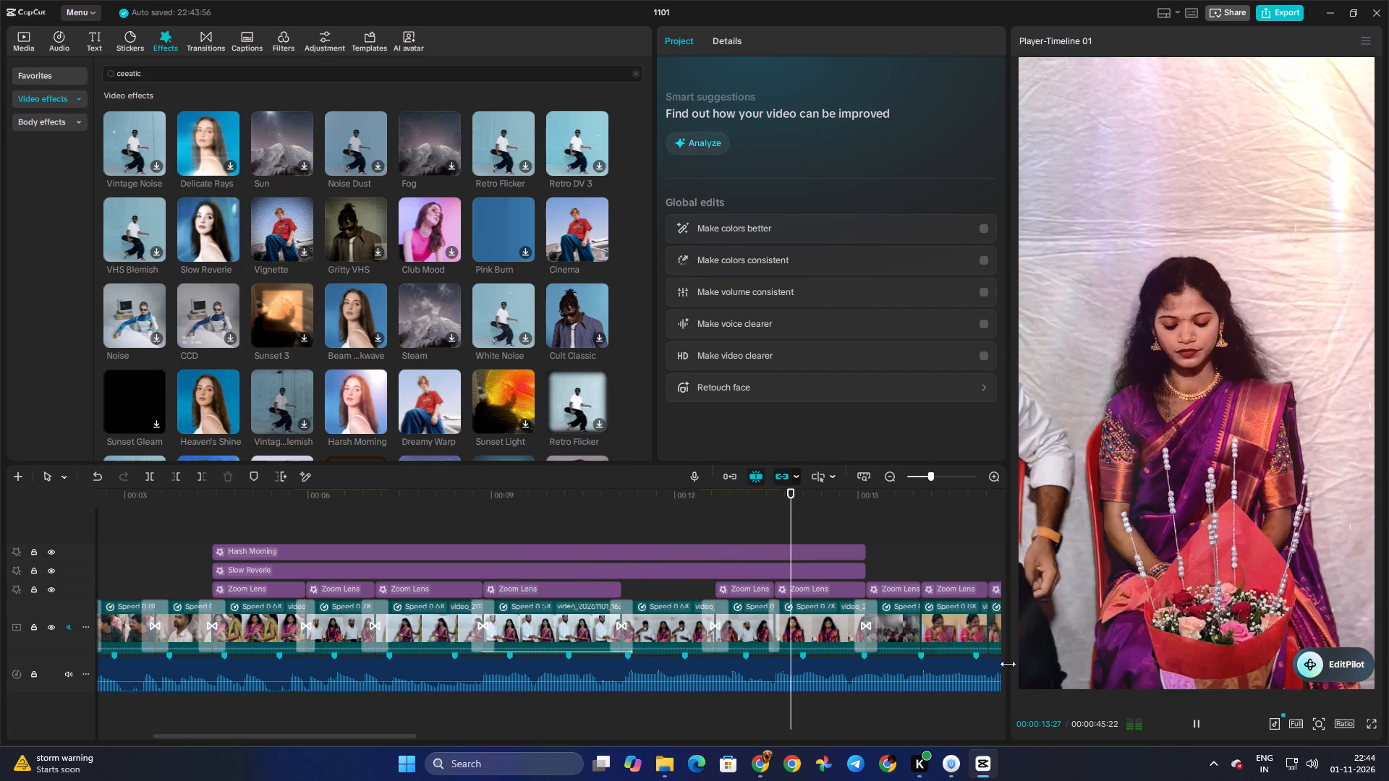
{"action": "key", "text": "space"}
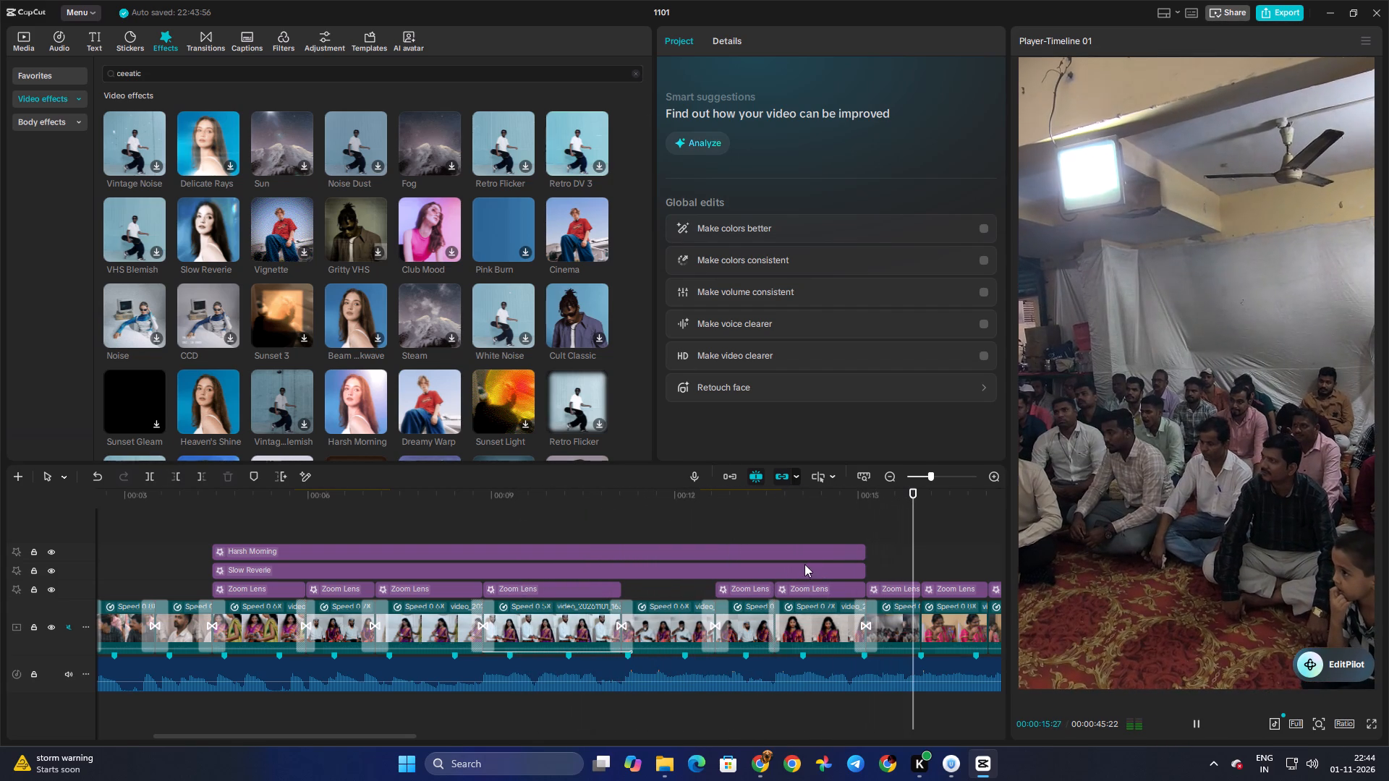
Move the Harsh Morning effect to its own track above the other effects and extend its end to the end of the video.
{"action": "left_click", "coordinate": [814, 552]}
{"action": "left_click_drag", "start_coordinate": [865, 552], "coordinate": [952, 555]}
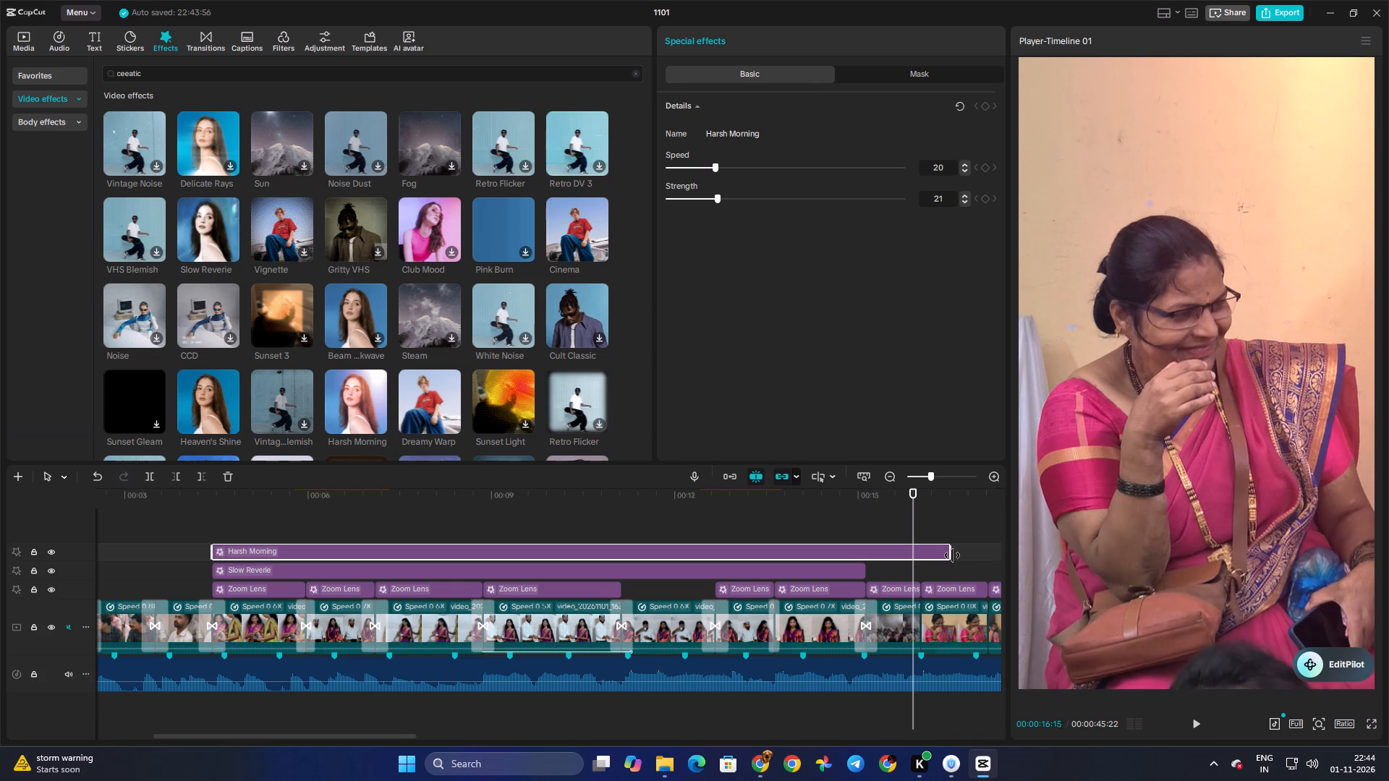
{"action": "left_click_drag", "start_coordinate": [952, 555], "coordinate": [1004, 556]}
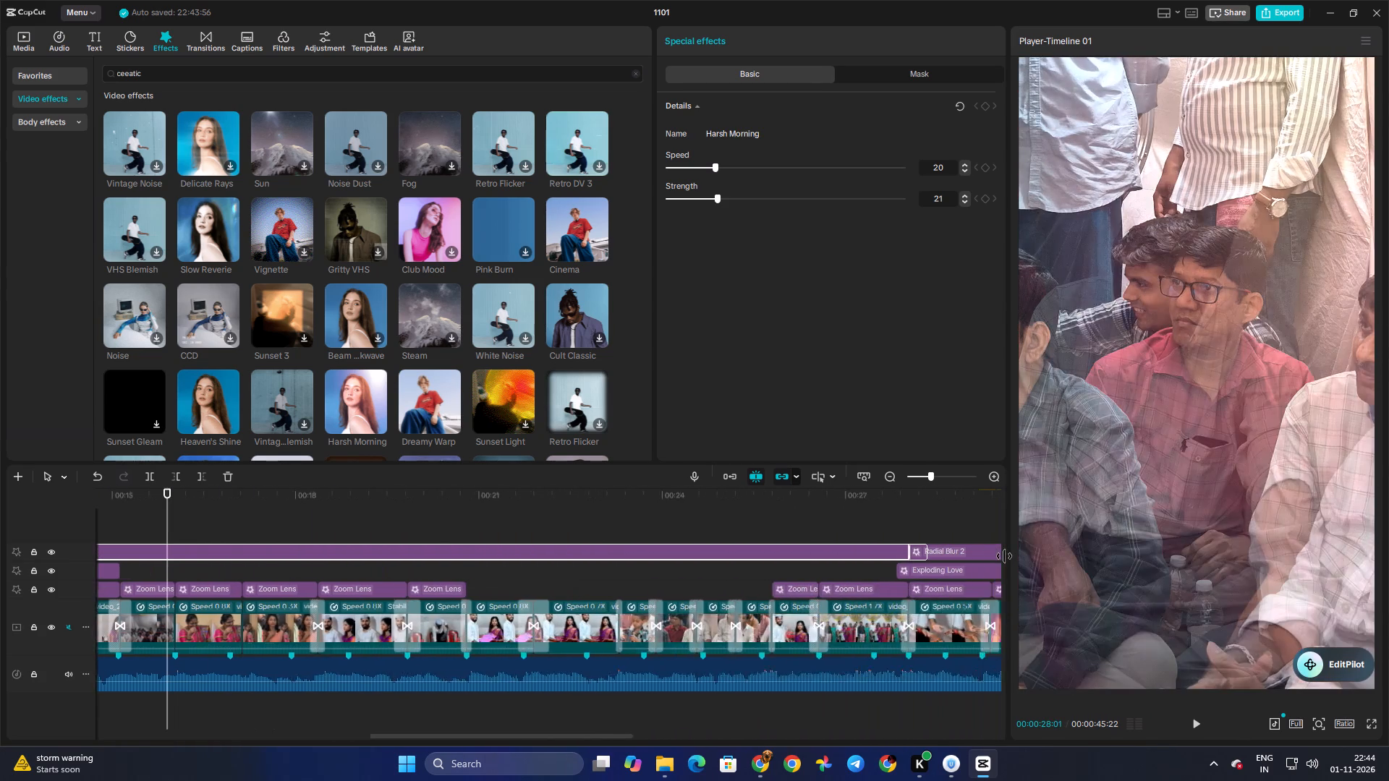
{"action": "left_click_drag", "start_coordinate": [1004, 556], "coordinate": [344, 556]}
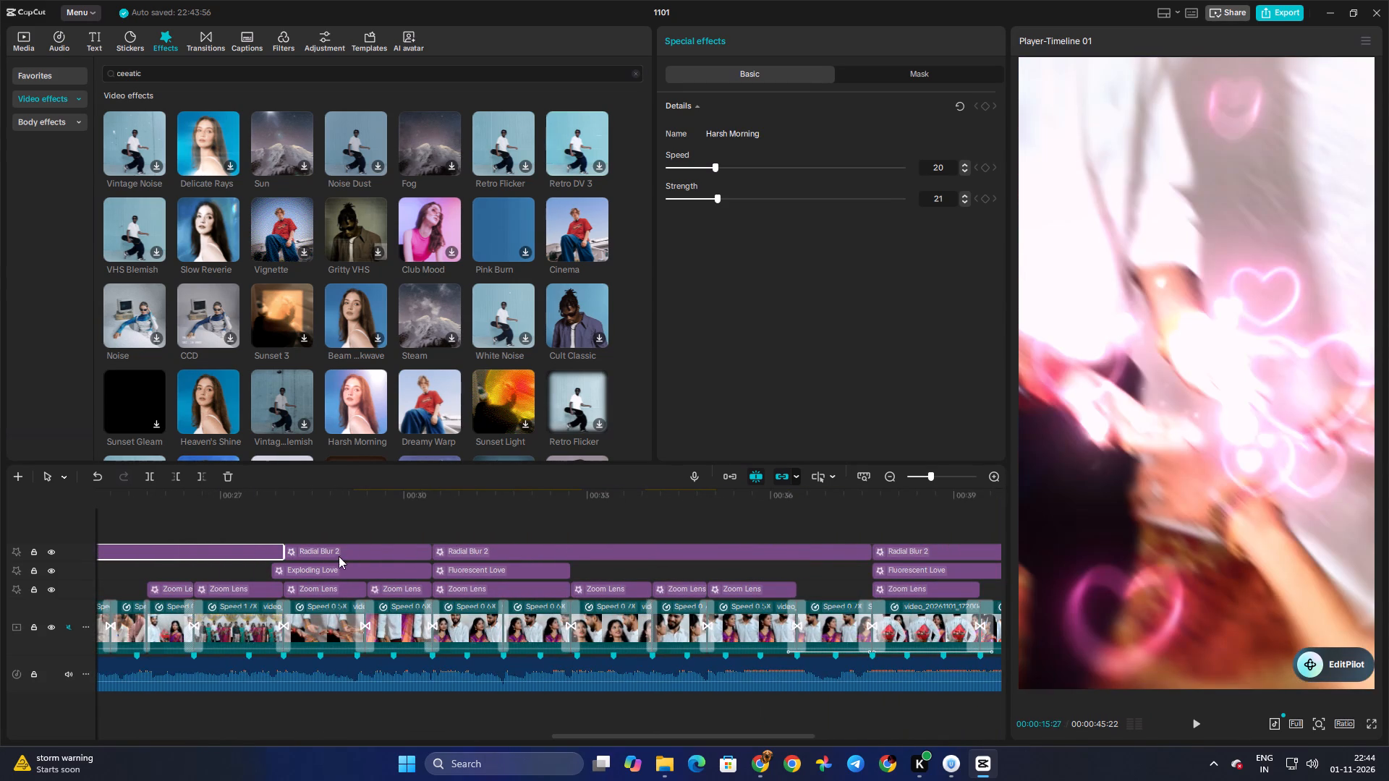
{"action": "left_click_drag", "start_coordinate": [224, 550], "coordinate": [225, 536]}
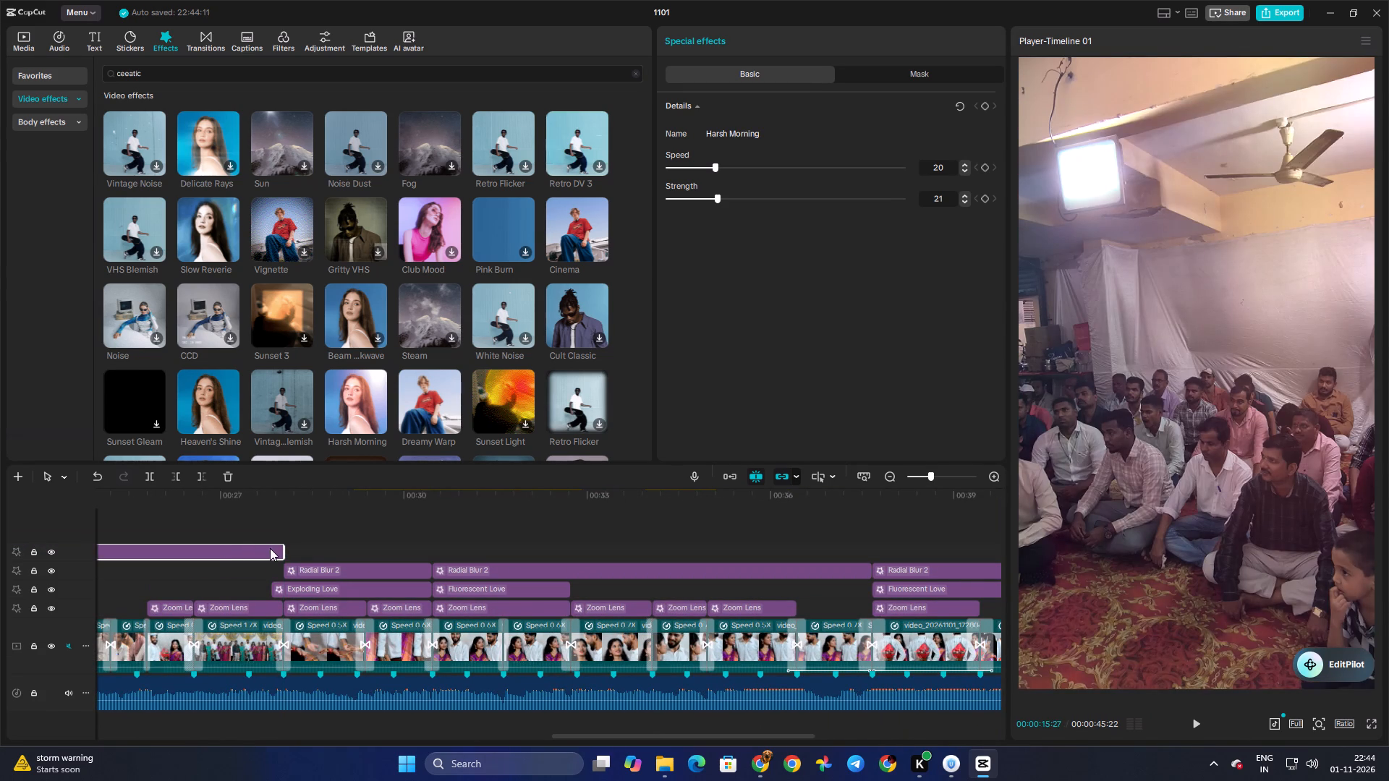
{"action": "left_click_drag", "start_coordinate": [283, 549], "coordinate": [838, 571]}
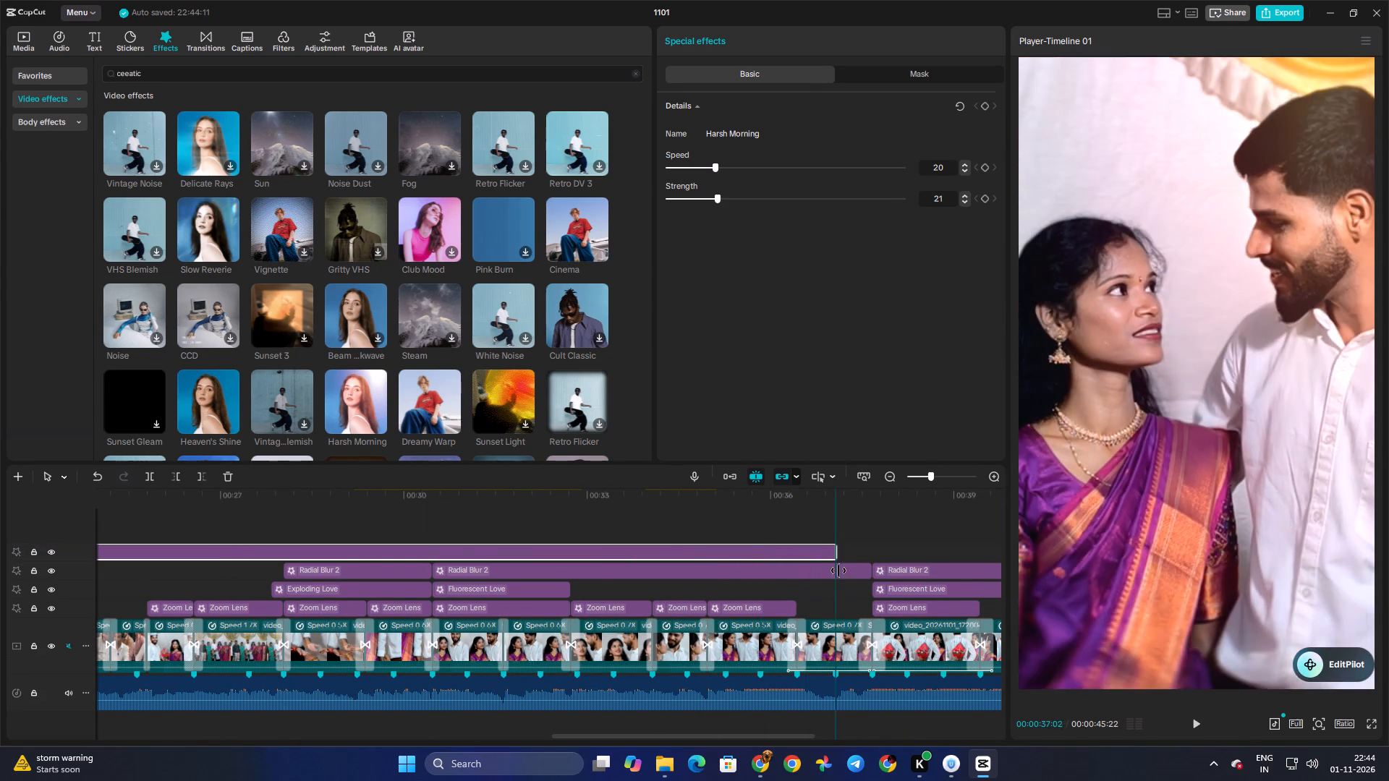
{"action": "left_click_drag", "start_coordinate": [838, 571], "coordinate": [1037, 587]}
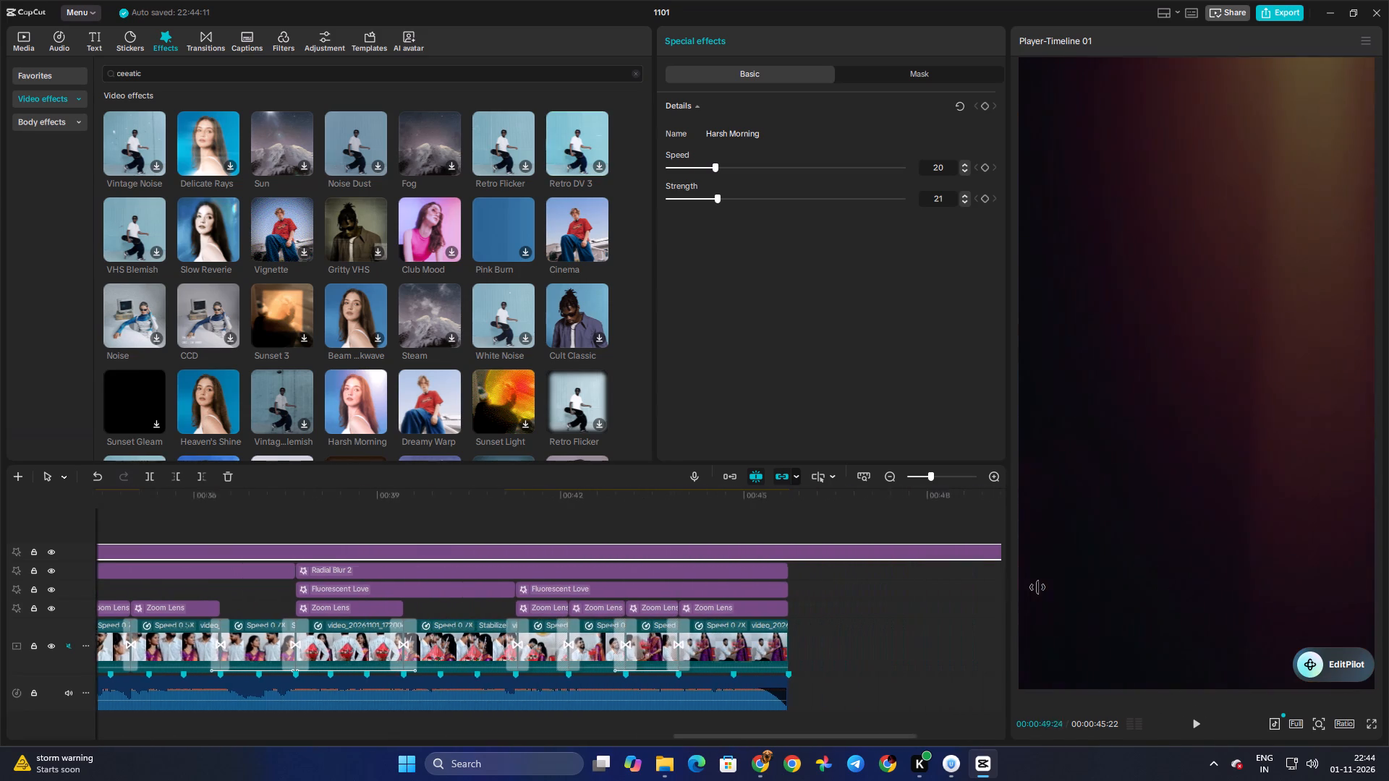
{"action": "left_click_drag", "start_coordinate": [1037, 587], "coordinate": [613, 602]}
Scrub back through the second half of the video and play the section around 24 s to check the Harsh Morning effect.
{"action": "left_click", "coordinate": [501, 534]}
{"action": "left_click_drag", "start_coordinate": [501, 534], "coordinate": [453, 534]}
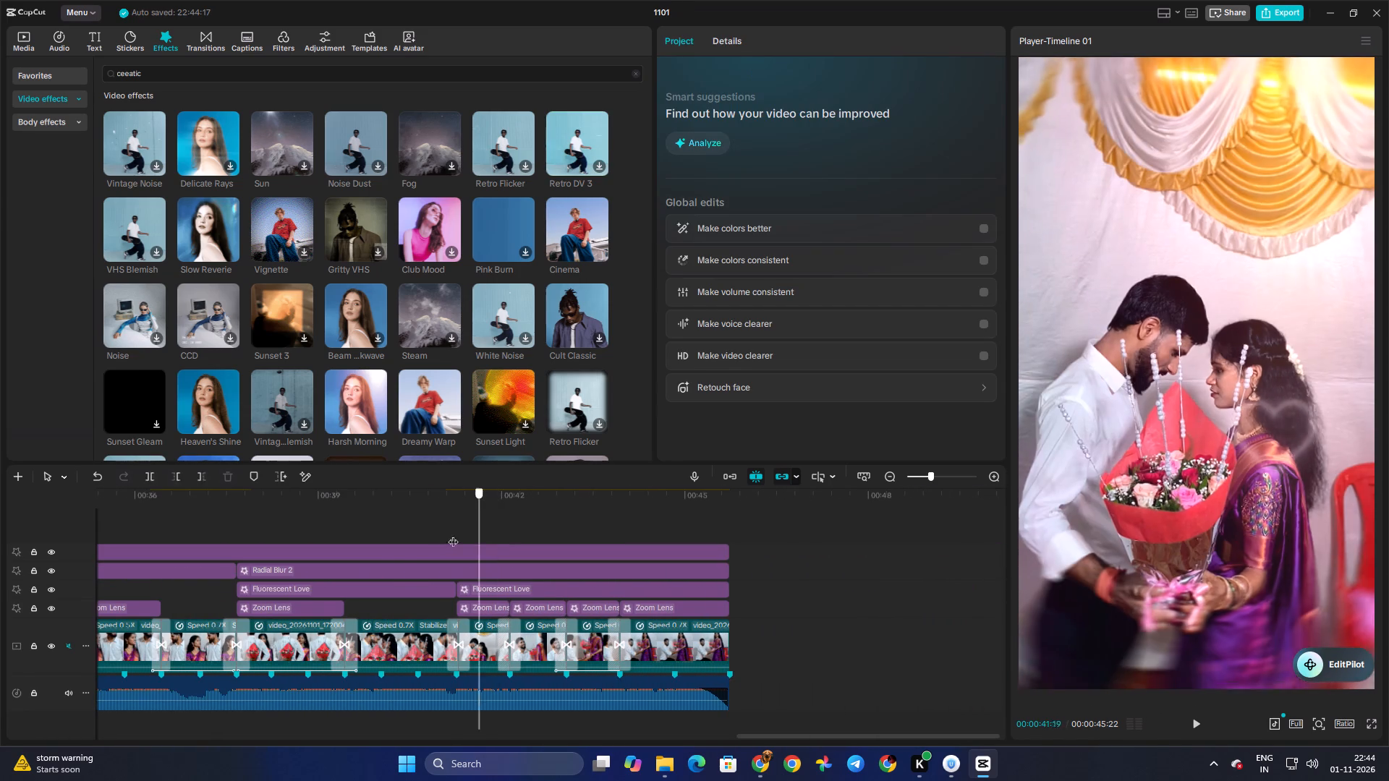
{"action": "left_click_drag", "start_coordinate": [453, 534], "coordinate": [188, 552]}
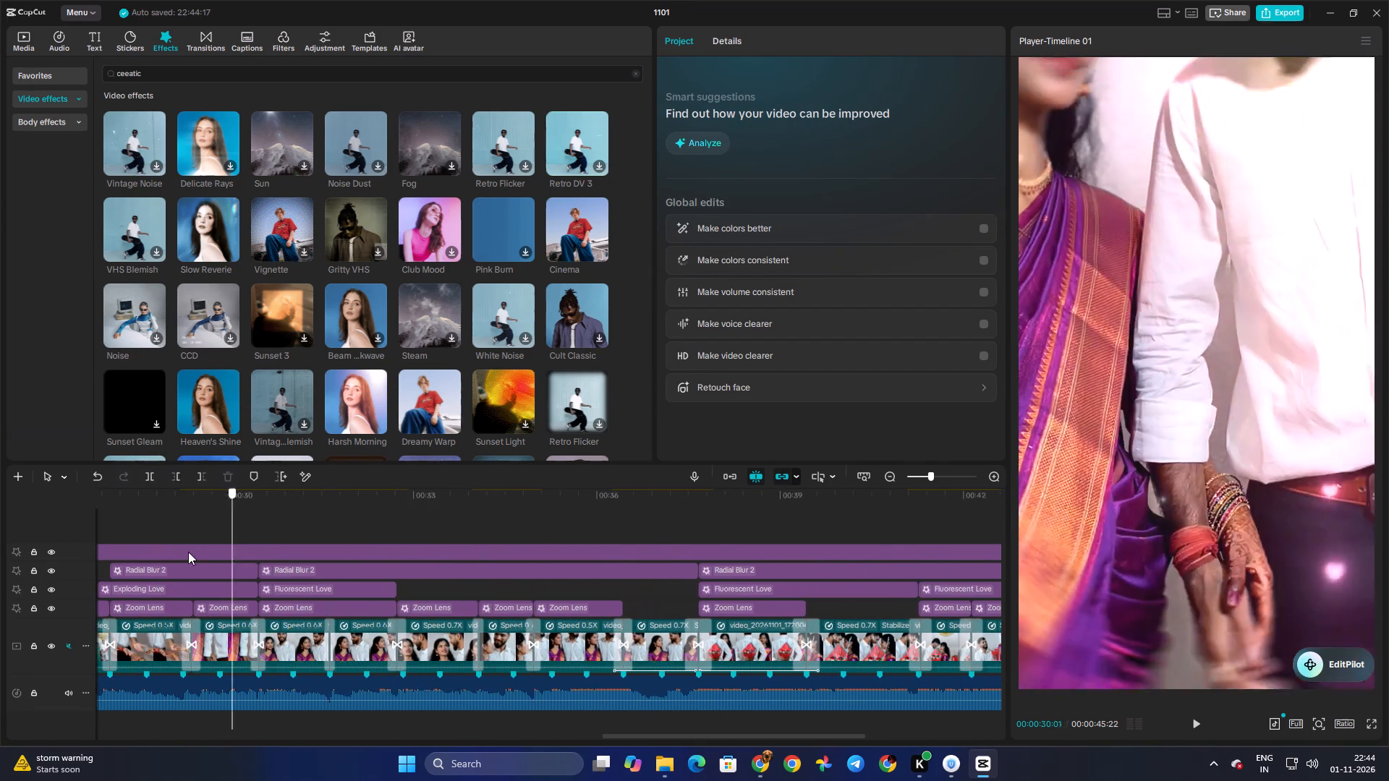
{"action": "left_click_drag", "start_coordinate": [188, 552], "coordinate": [179, 558]}
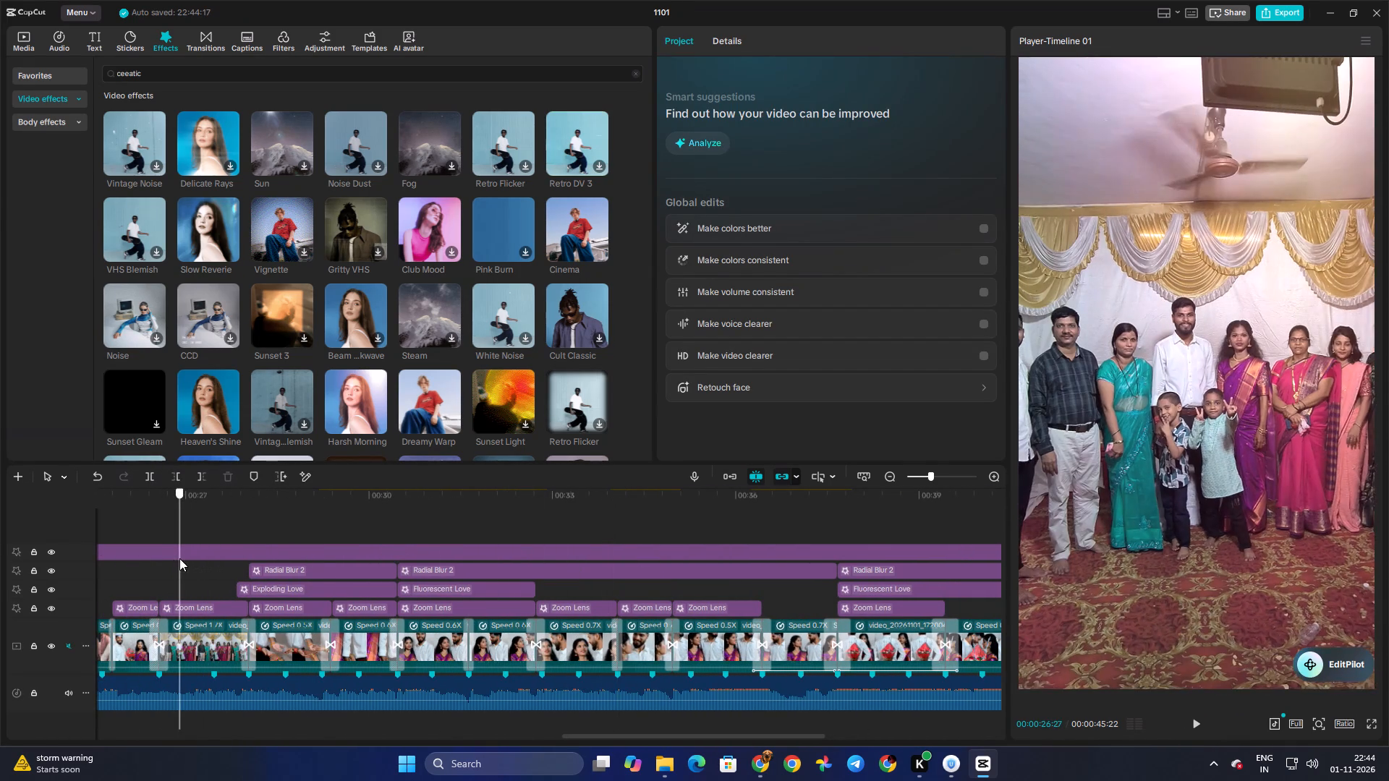
{"action": "left_click_drag", "start_coordinate": [179, 558], "coordinate": [188, 553]}
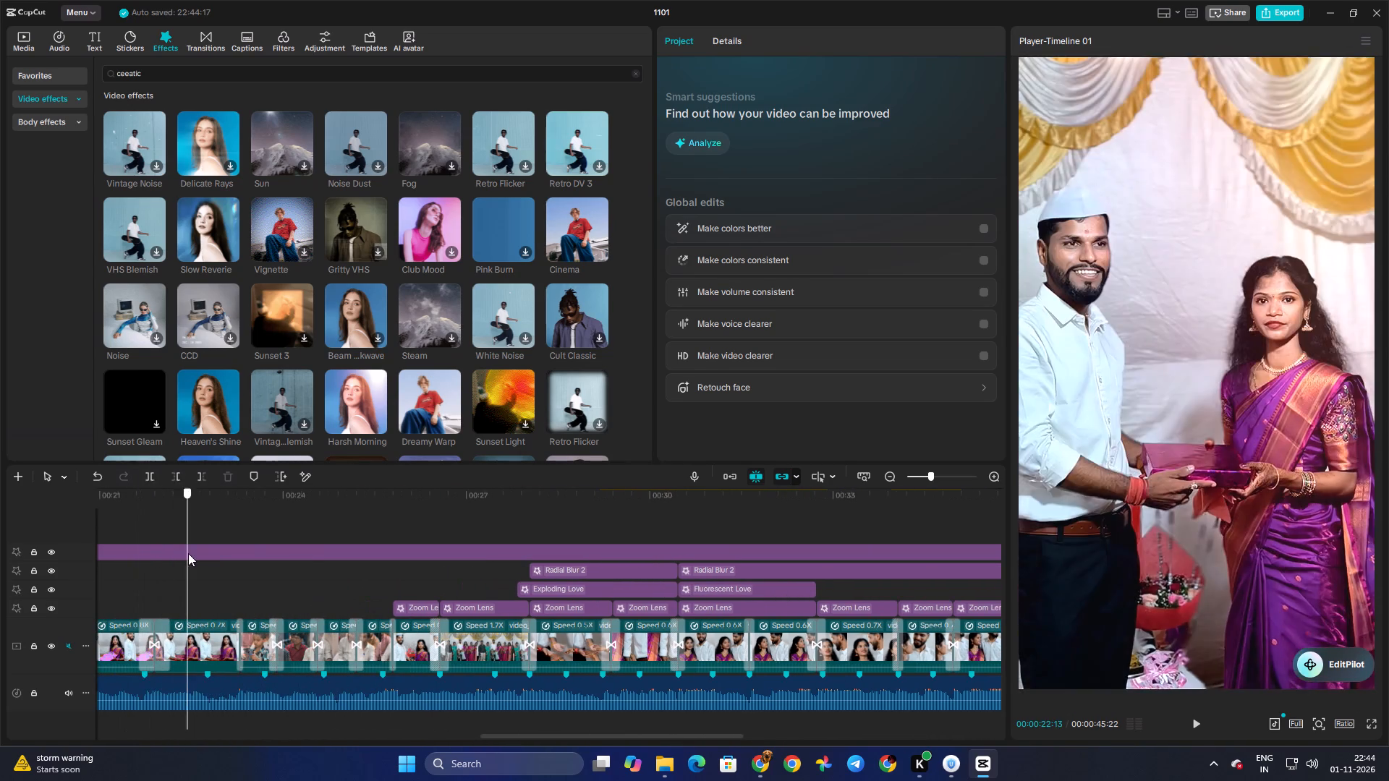
{"action": "left_click_drag", "start_coordinate": [188, 553], "coordinate": [314, 558]}
{"action": "key", "text": "space"}
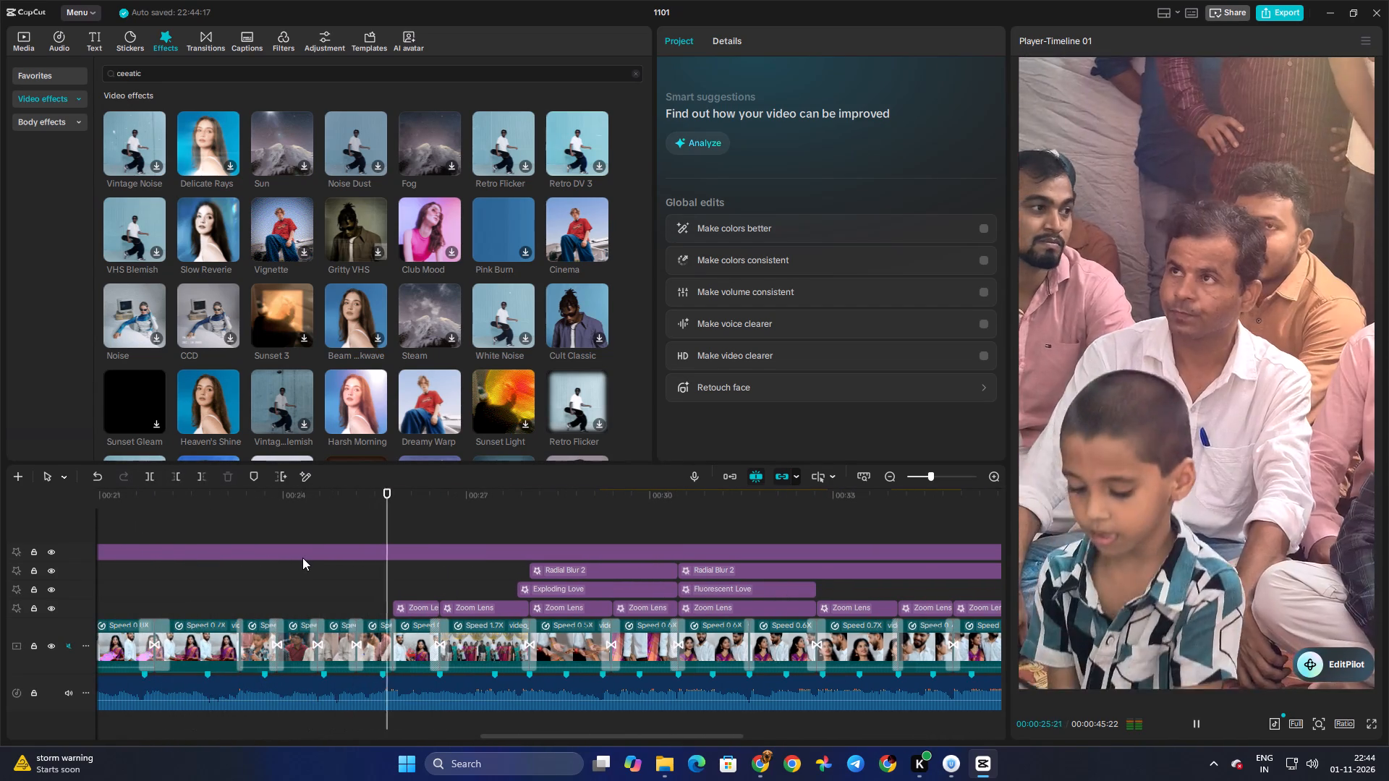
{"action": "key", "text": "space"}
Extend the start of the Harsh Morning effect back to the beginning of the video.
{"action": "left_click", "coordinate": [279, 529]}
{"action": "left_click_drag", "start_coordinate": [279, 529], "coordinate": [94, 533]}
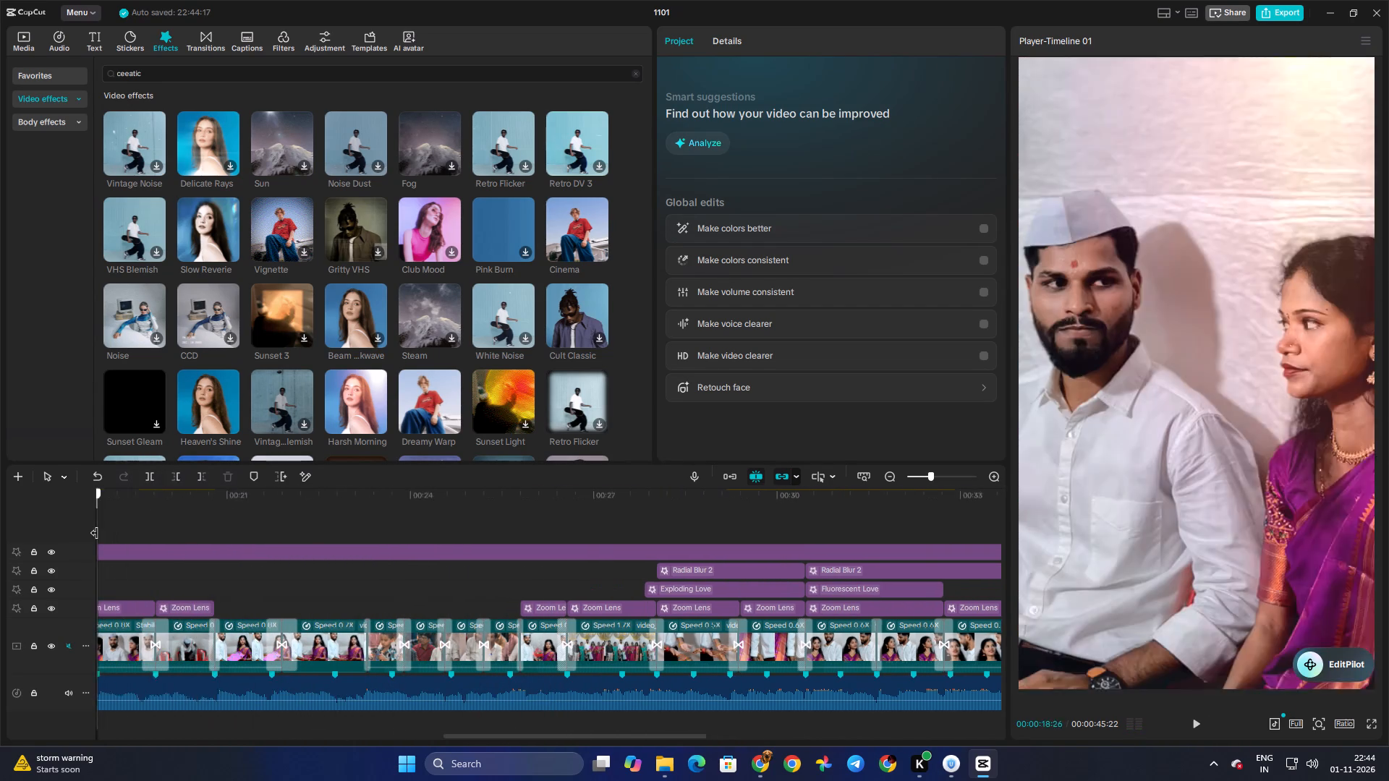
{"action": "left_click_drag", "start_coordinate": [94, 533], "coordinate": [402, 558]}
{"action": "left_click", "coordinate": [424, 553]}
{"action": "left_click_drag", "start_coordinate": [402, 551], "coordinate": [0, 539]}
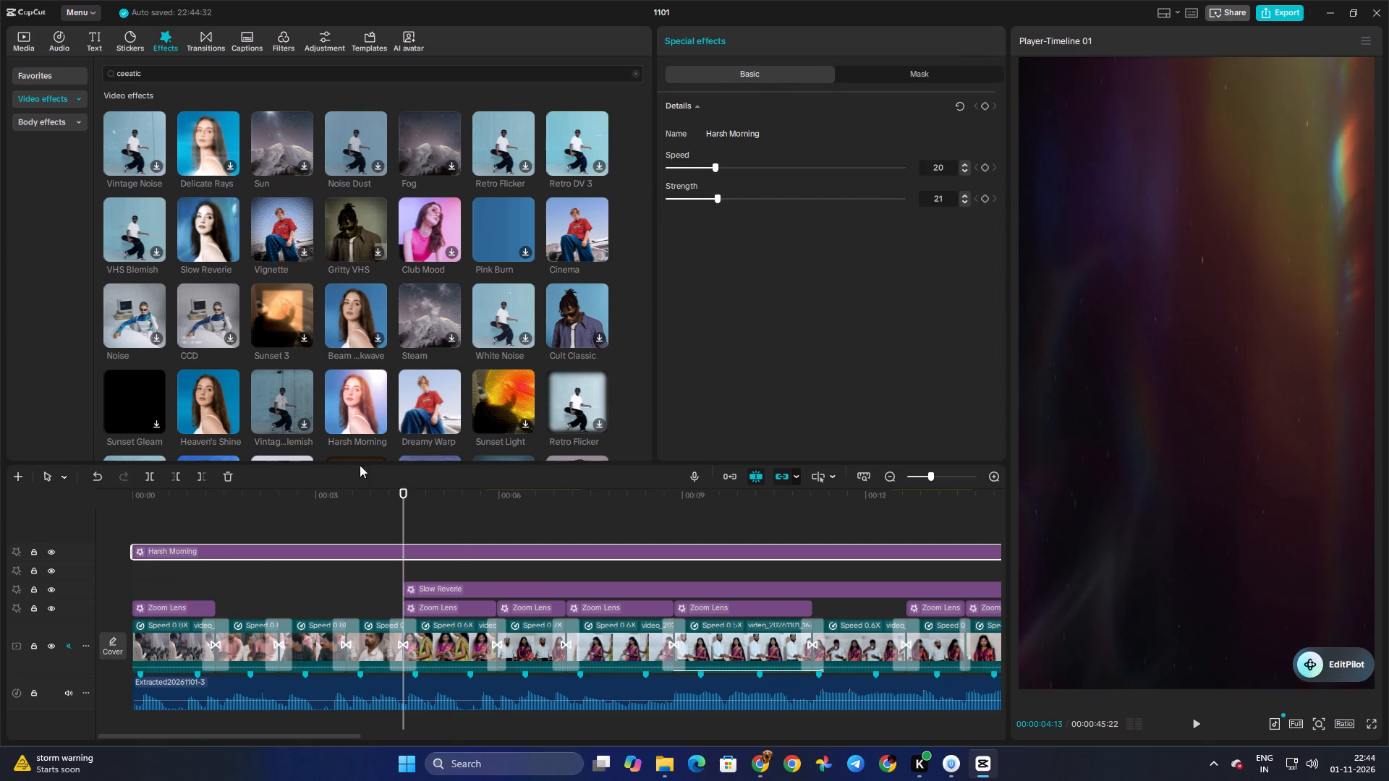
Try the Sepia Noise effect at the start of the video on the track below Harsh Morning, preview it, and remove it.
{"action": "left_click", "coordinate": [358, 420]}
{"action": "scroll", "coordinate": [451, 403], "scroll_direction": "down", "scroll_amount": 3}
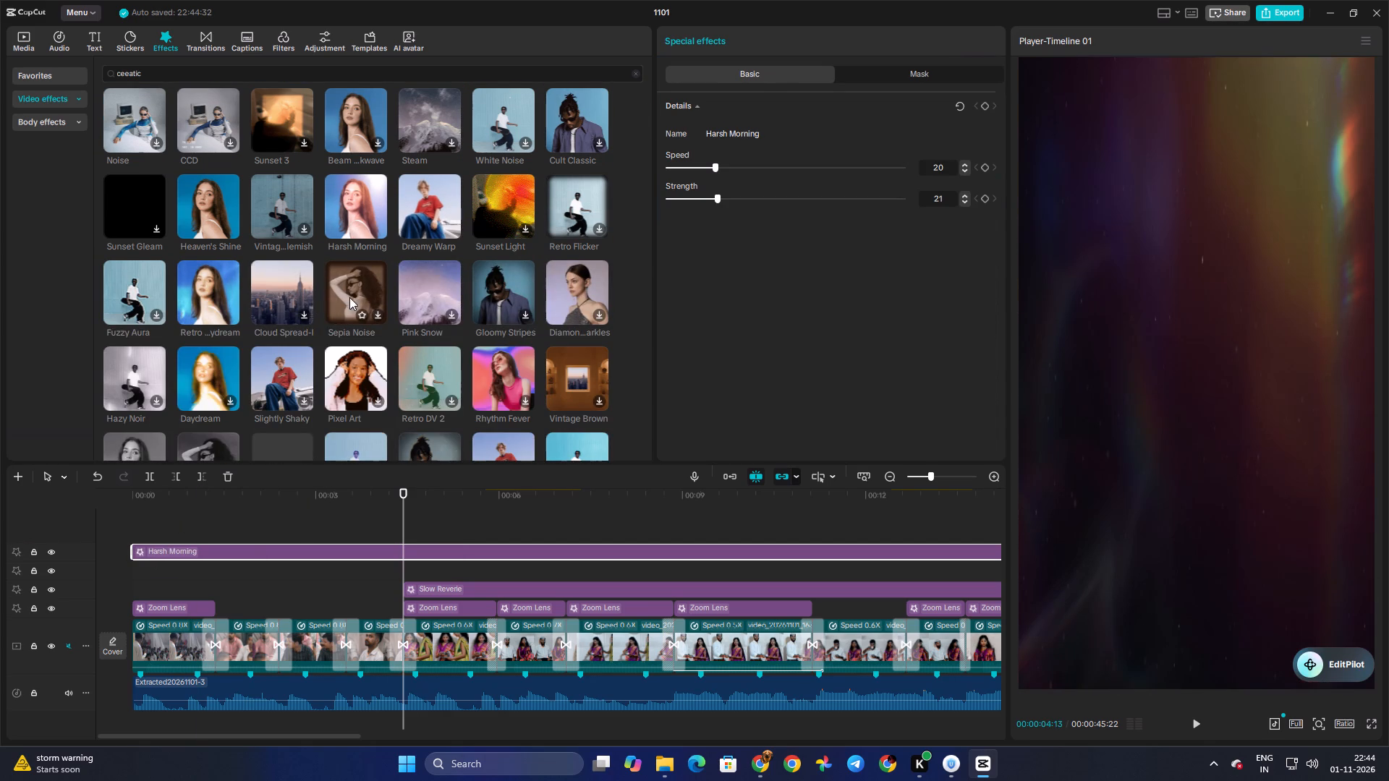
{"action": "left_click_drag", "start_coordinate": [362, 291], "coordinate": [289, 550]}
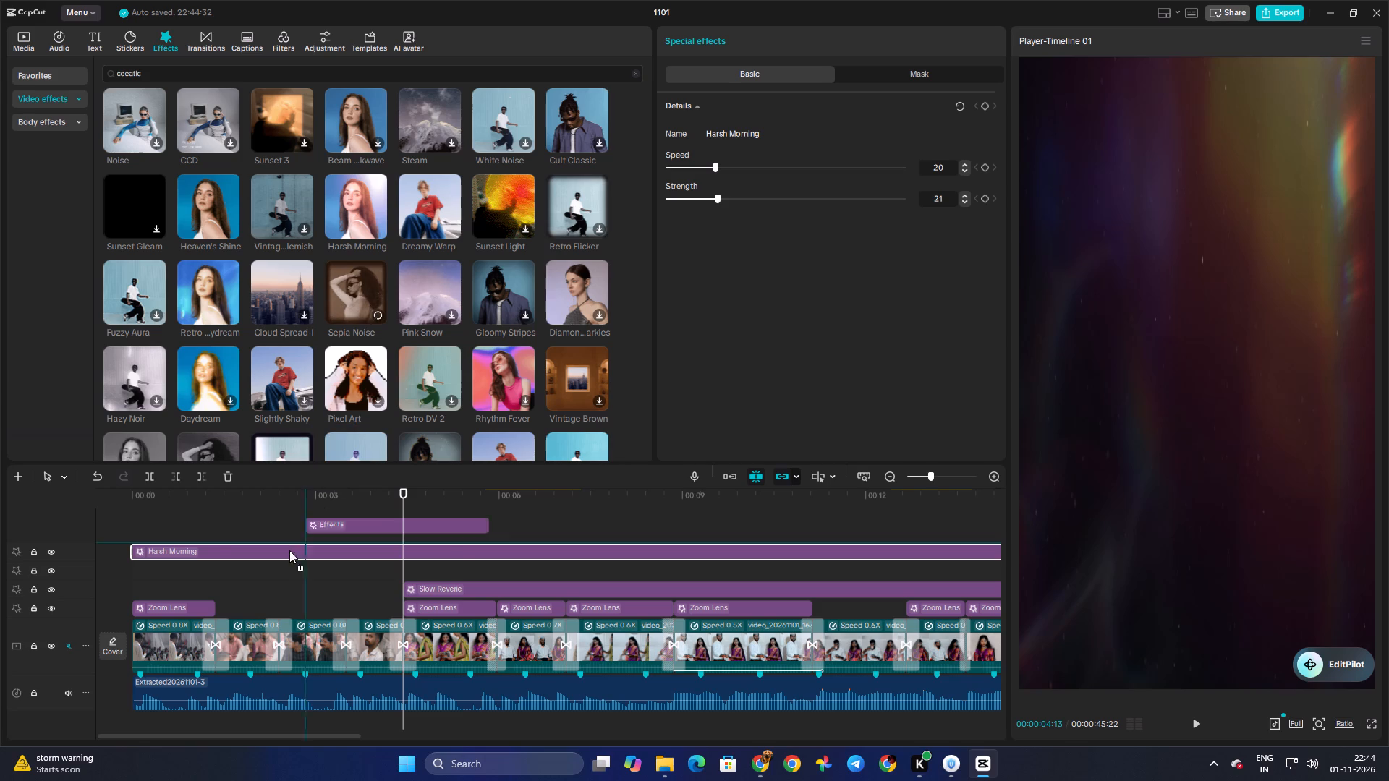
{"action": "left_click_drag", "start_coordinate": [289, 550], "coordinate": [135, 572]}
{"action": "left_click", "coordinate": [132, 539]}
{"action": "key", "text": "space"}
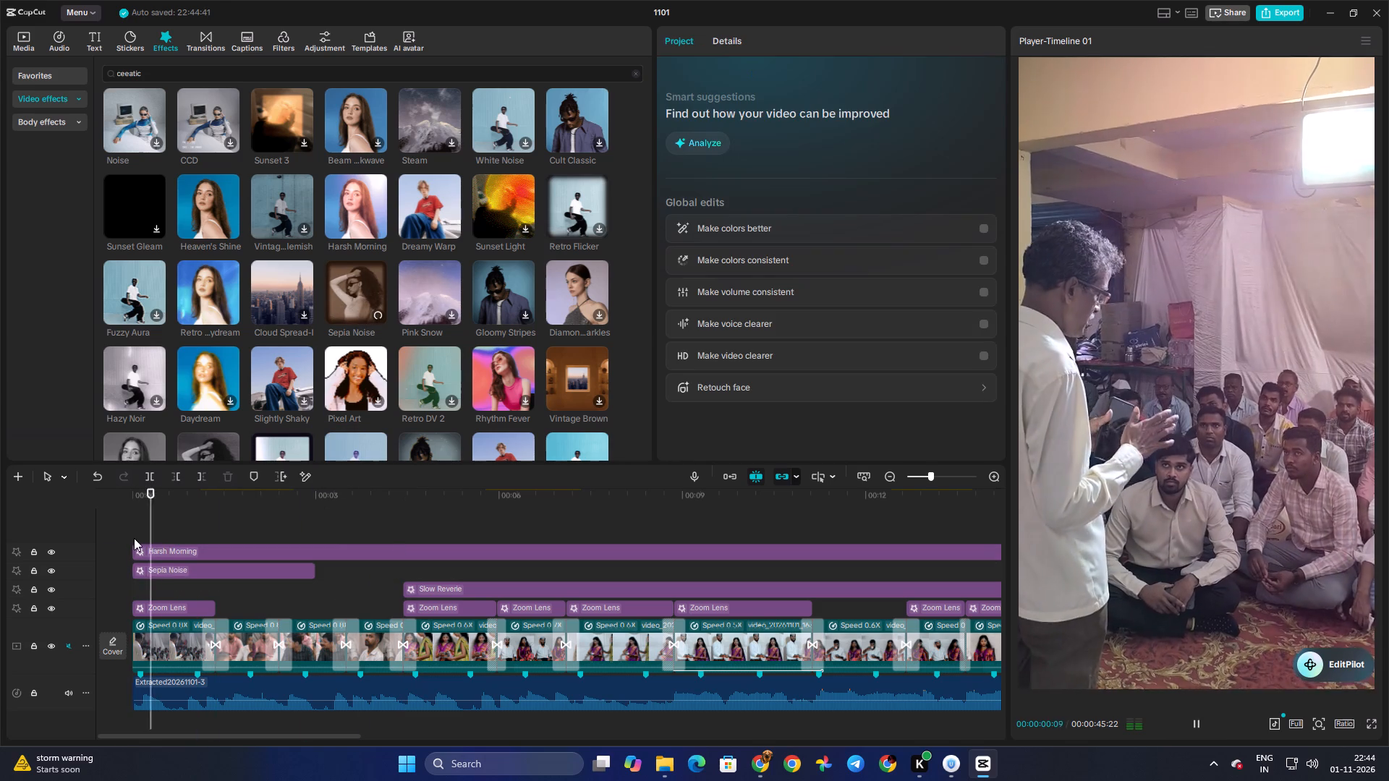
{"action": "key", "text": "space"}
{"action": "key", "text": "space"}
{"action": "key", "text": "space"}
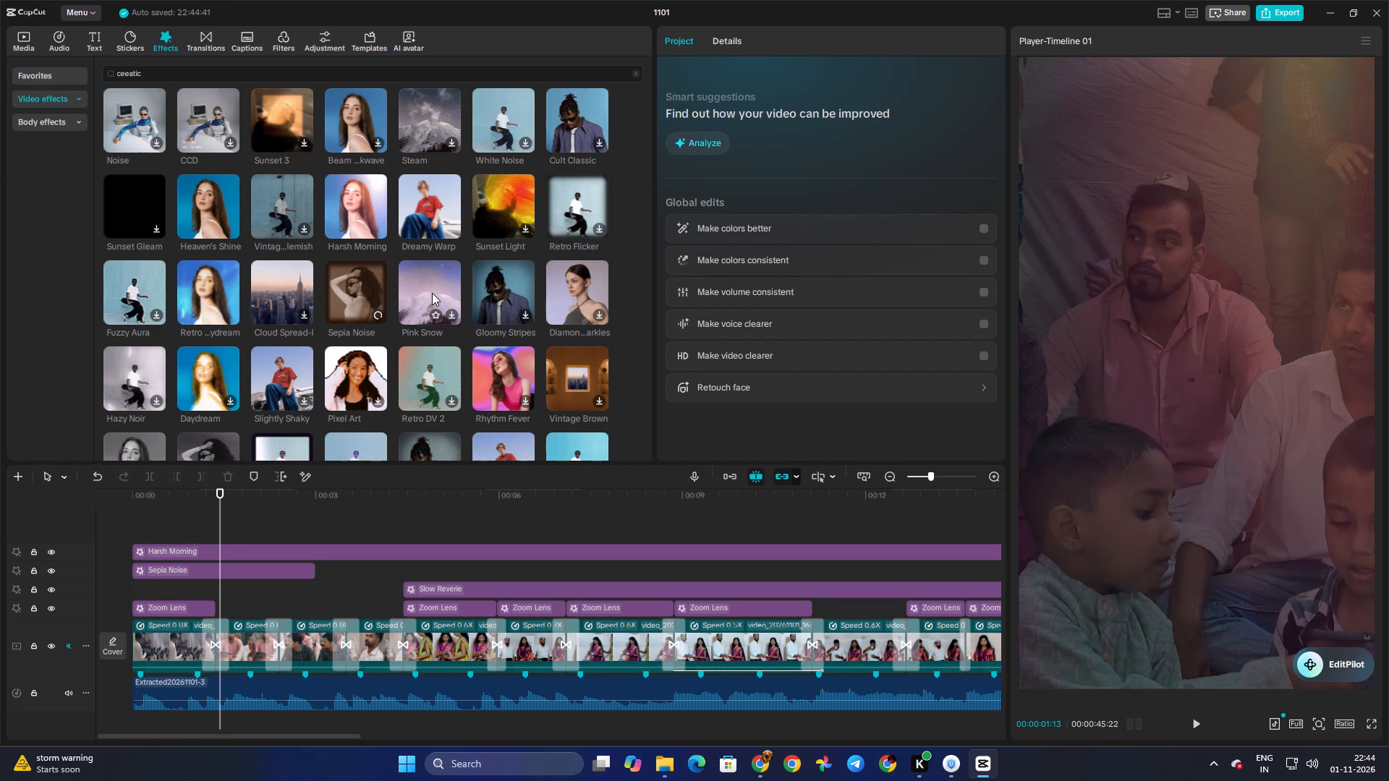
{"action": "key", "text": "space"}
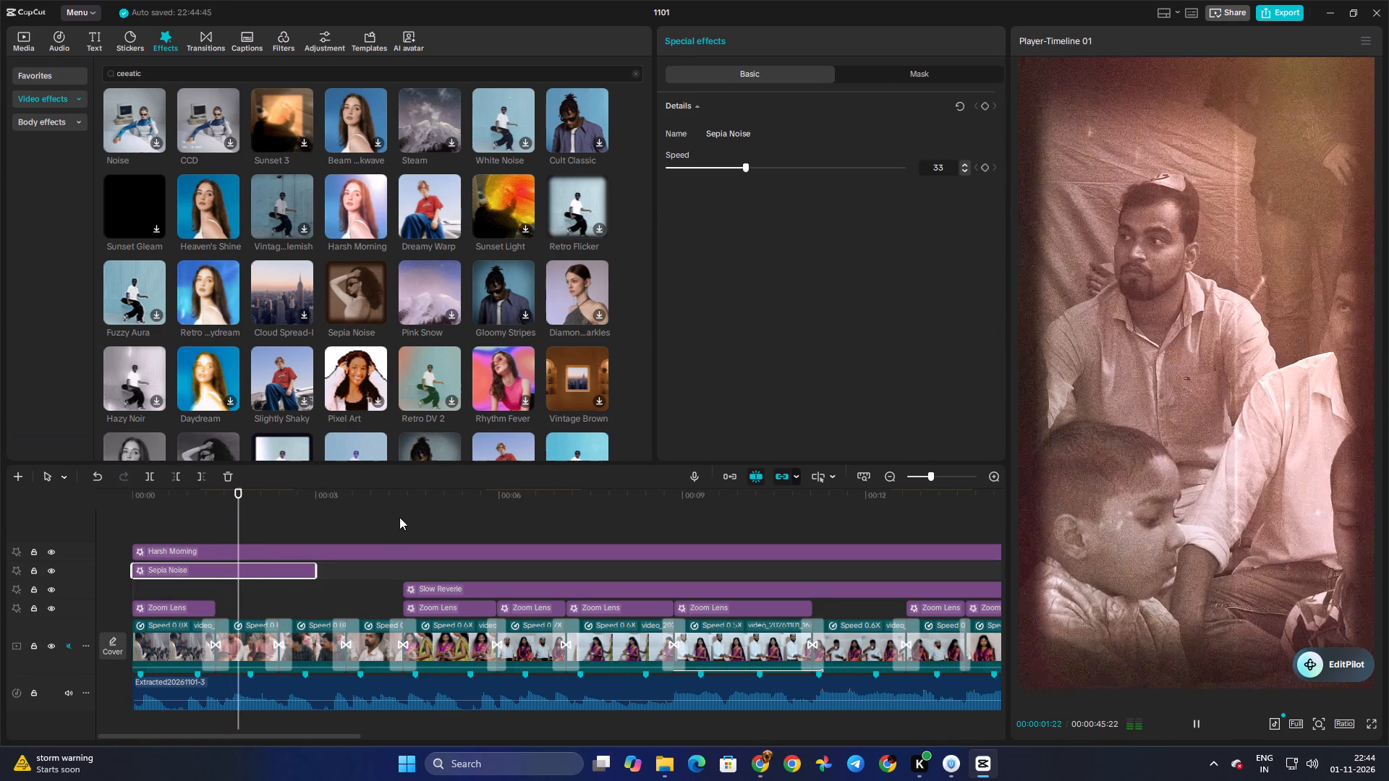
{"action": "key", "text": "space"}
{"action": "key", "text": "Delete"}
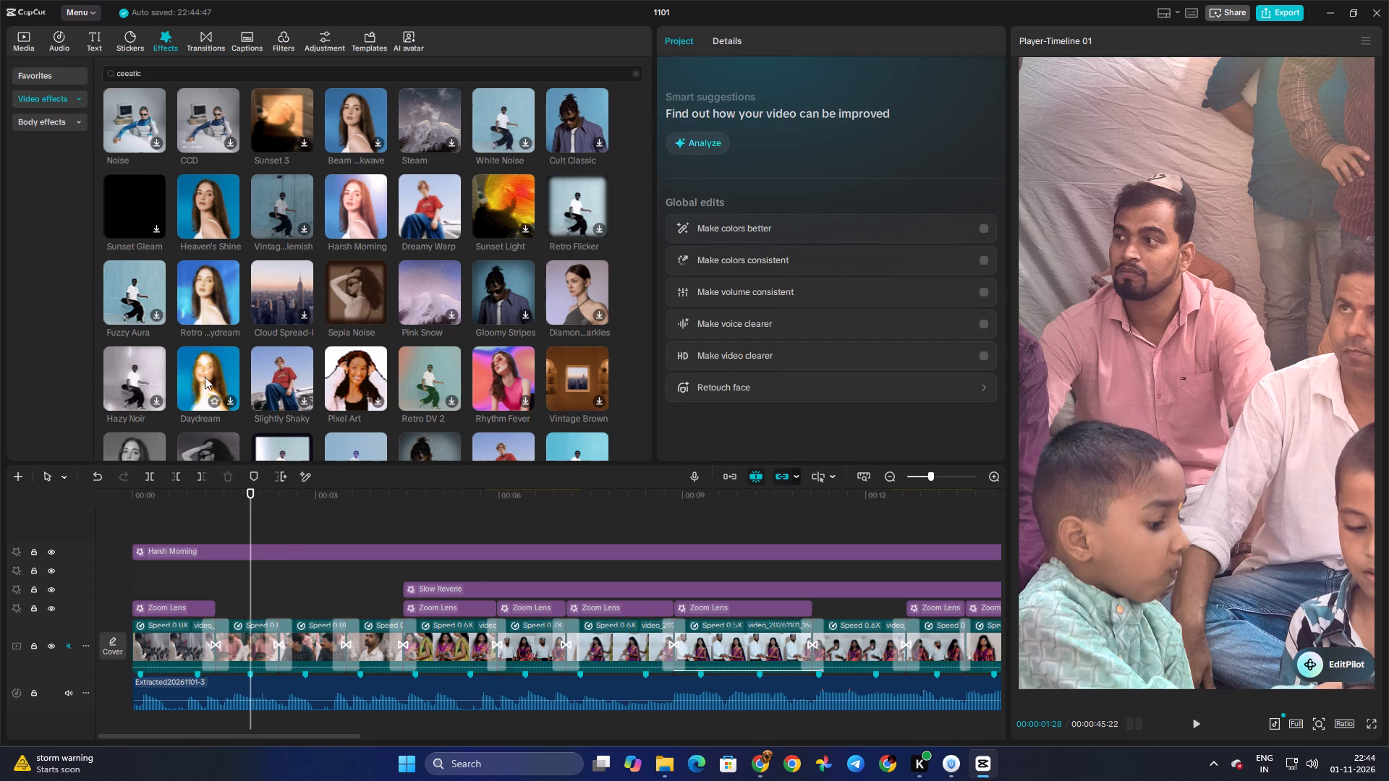
Add the Hazy Noir effect at the start of the video on a track above Harsh Morning and preview it.
{"action": "left_click", "coordinate": [127, 377]}
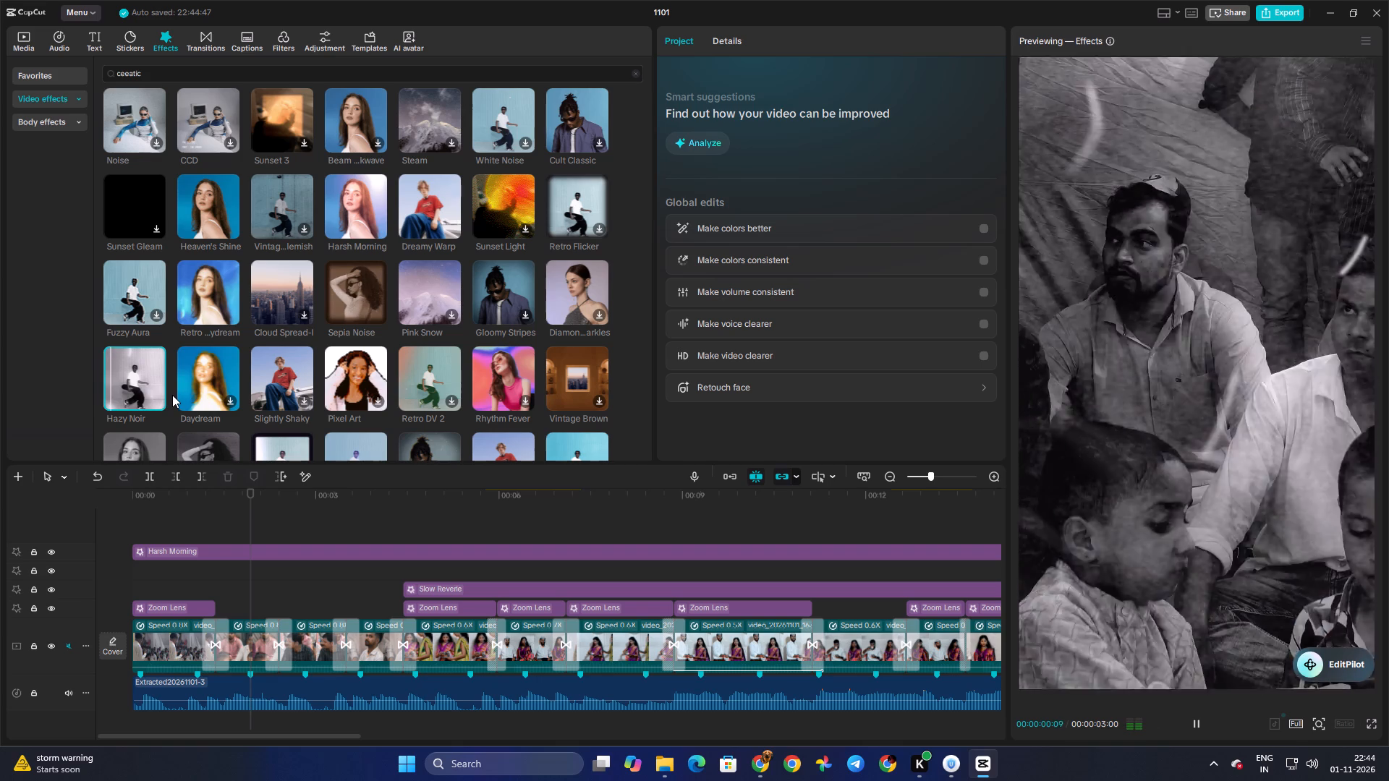
{"action": "key", "text": "space"}
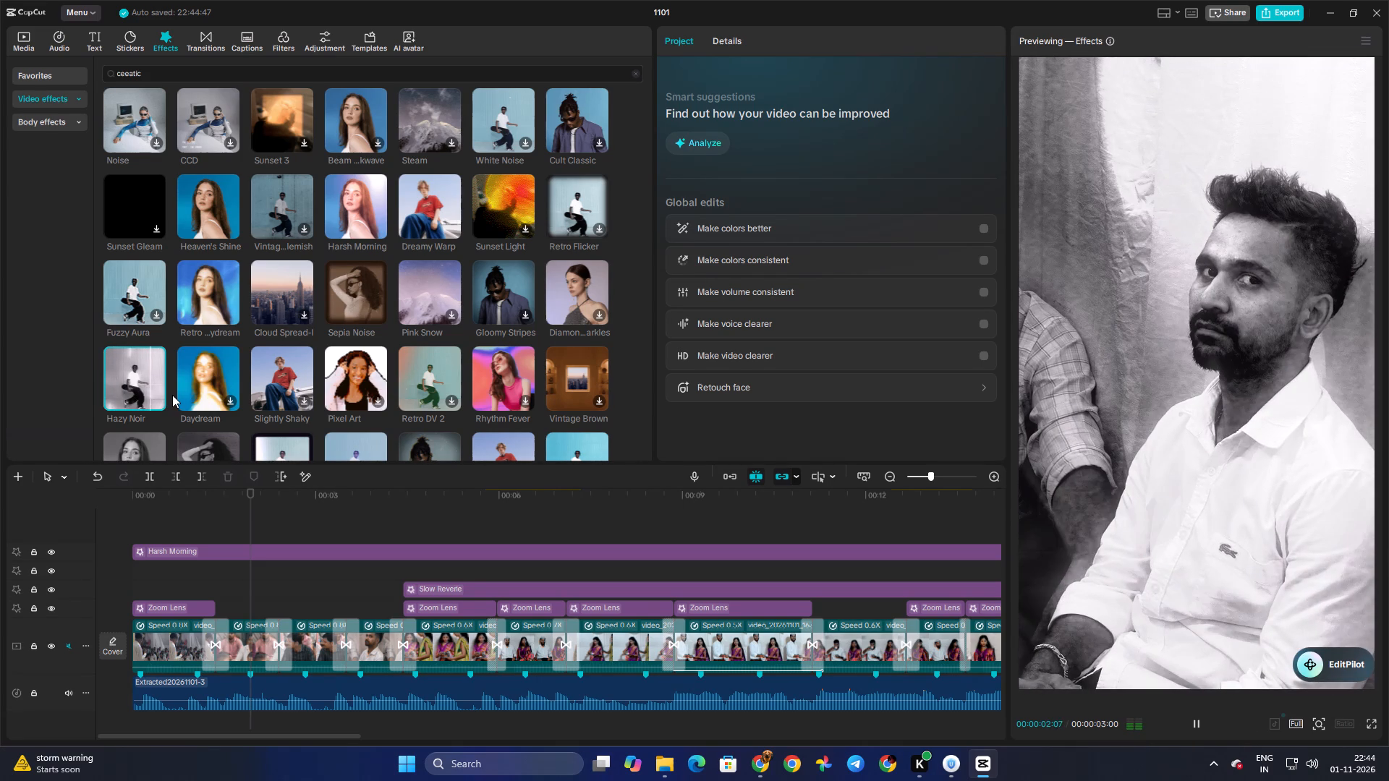
{"action": "left_click_drag", "start_coordinate": [143, 379], "coordinate": [132, 563]}
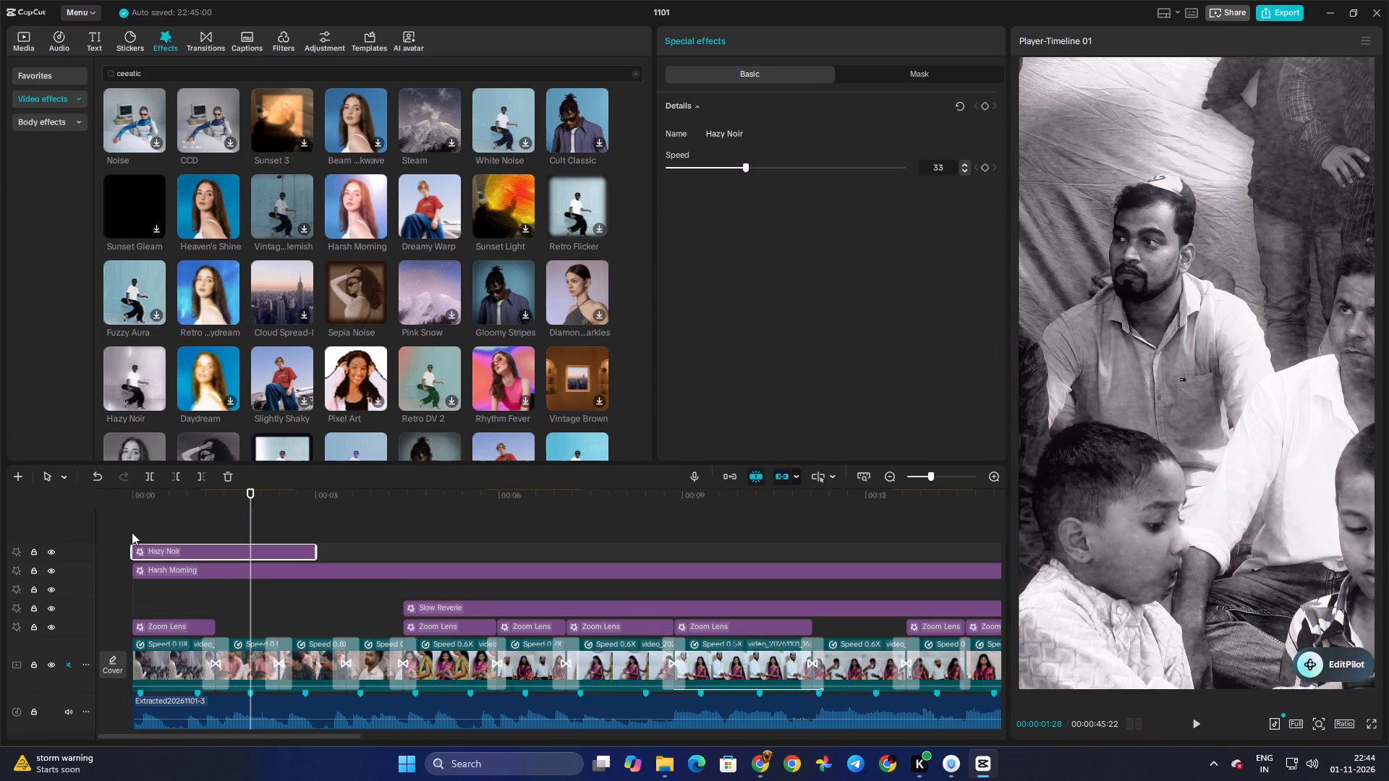
{"action": "left_click", "coordinate": [132, 532]}
{"action": "left_click", "coordinate": [133, 529]}
{"action": "key", "text": "space"}
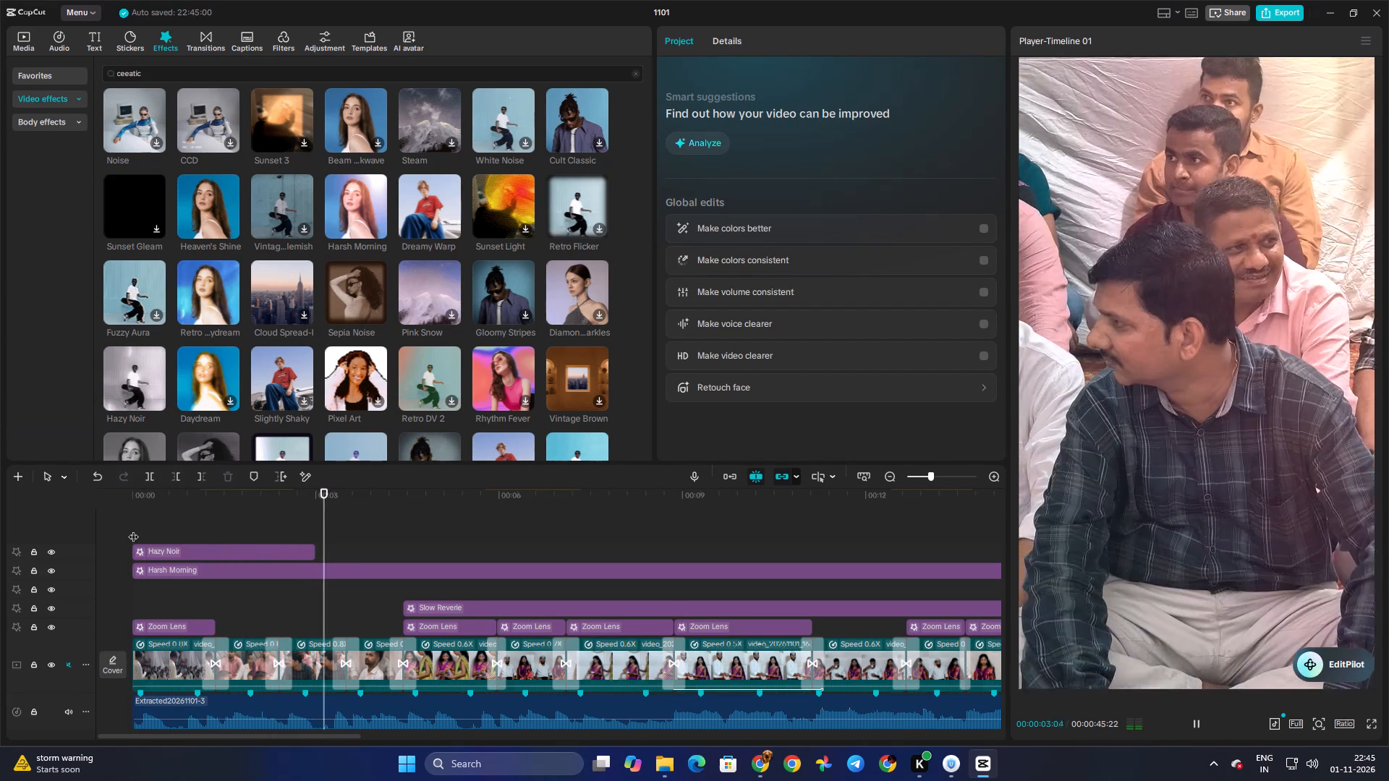
{"action": "key", "text": "space"}
Extend the end of the Hazy Noir effect at the video's start to about 7 s, playing the section to check it.
{"action": "left_click", "coordinate": [254, 553]}
{"action": "left_click_drag", "start_coordinate": [315, 553], "coordinate": [423, 562]}
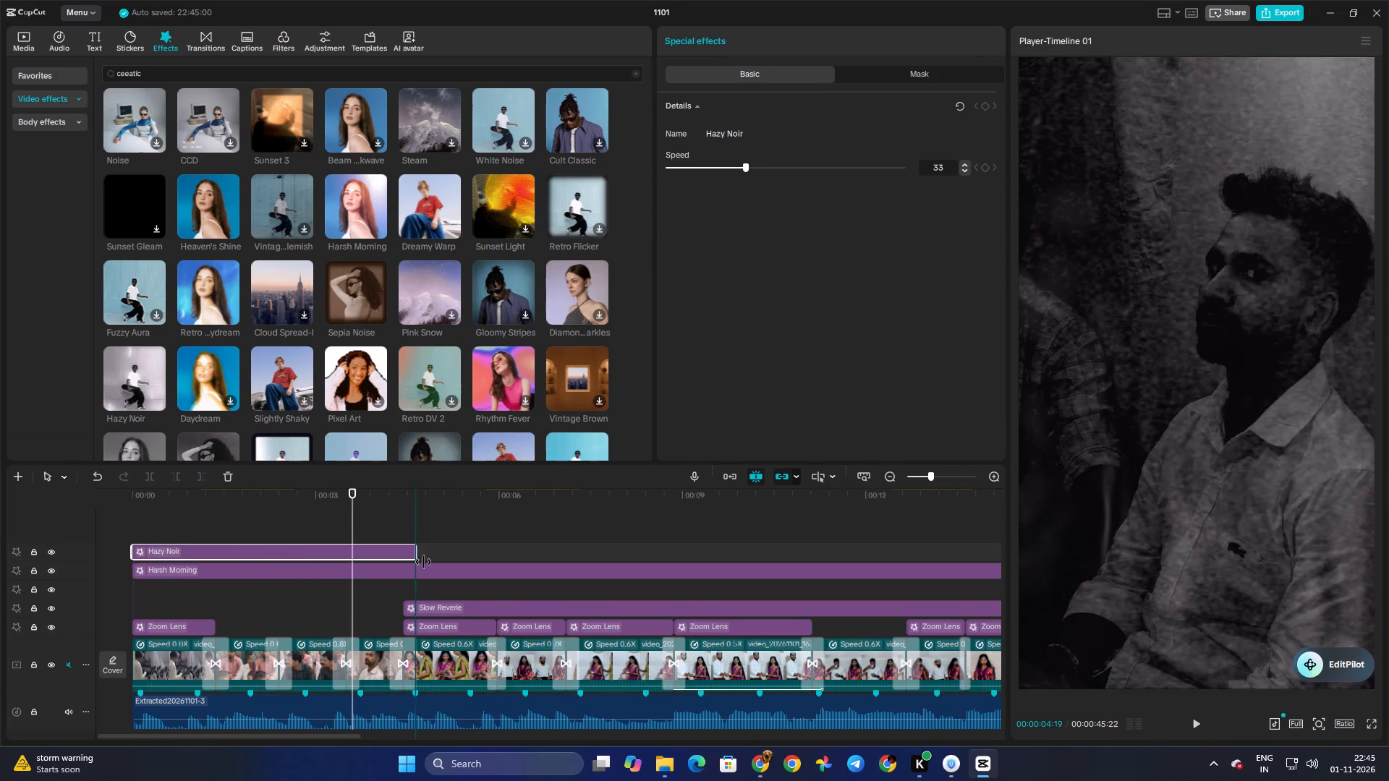
{"action": "left_click_drag", "start_coordinate": [423, 562], "coordinate": [404, 563]}
{"action": "left_click", "coordinate": [329, 519]}
{"action": "key", "text": "space"}
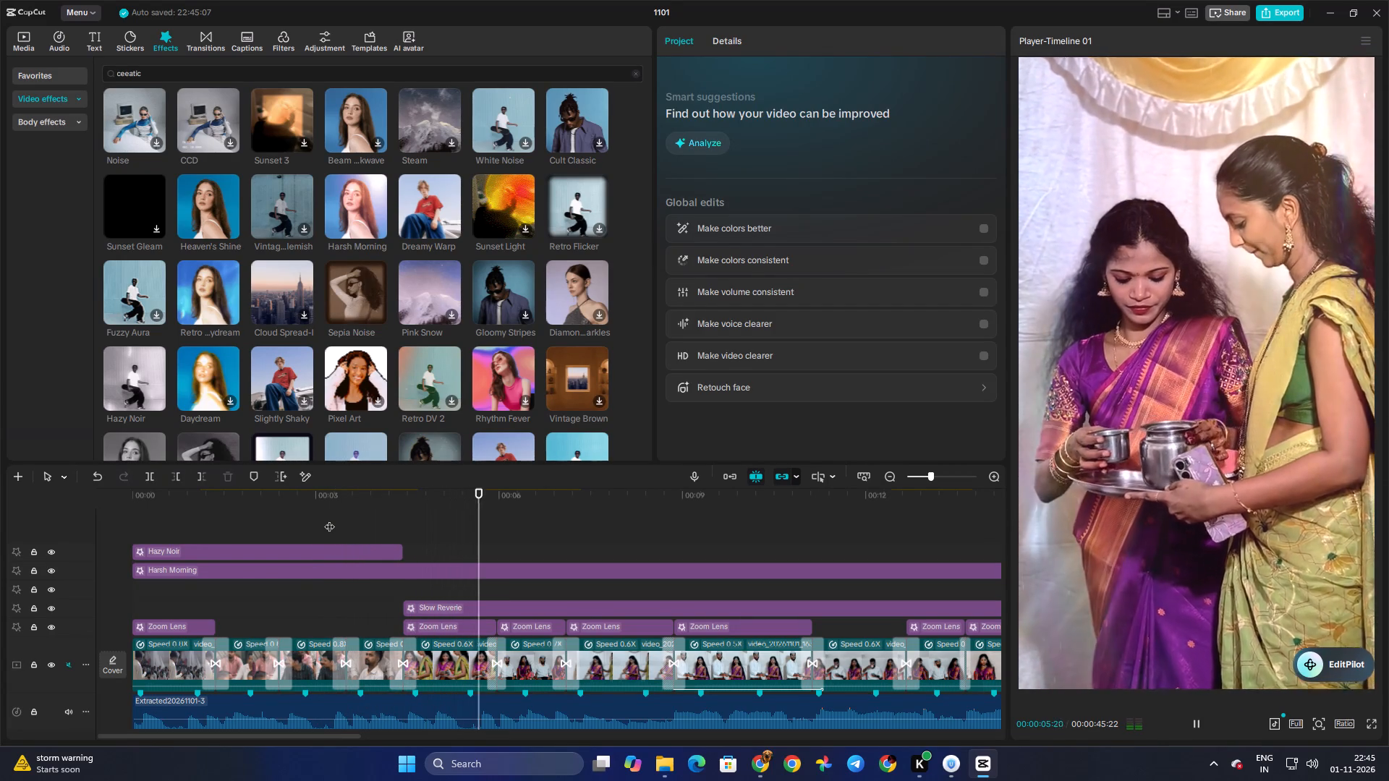
{"action": "key", "text": "space"}
{"action": "left_click", "coordinate": [396, 547]}
{"action": "left_click_drag", "start_coordinate": [402, 549], "coordinate": [405, 550]}
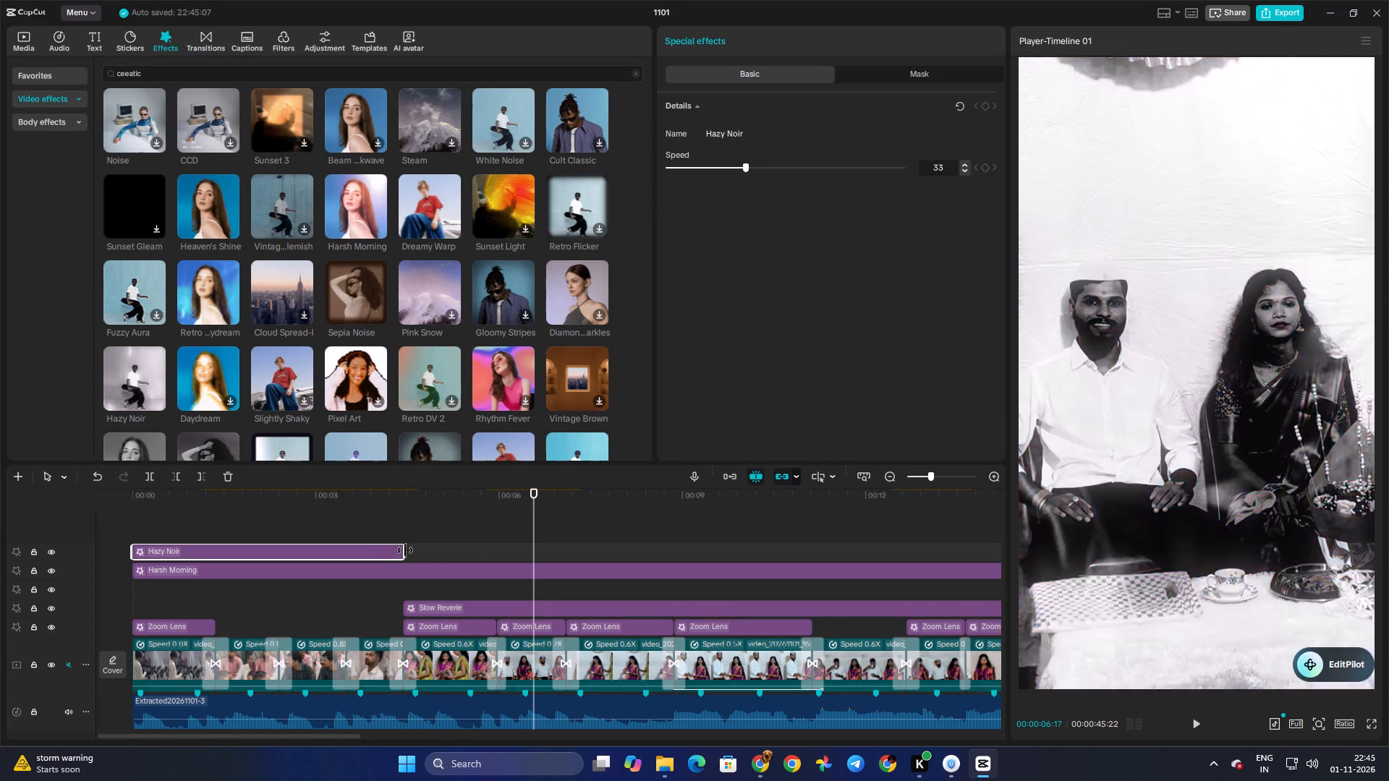
{"action": "left_click_drag", "start_coordinate": [405, 550], "coordinate": [553, 577]}
{"action": "left_click", "coordinate": [483, 507]}
{"action": "key", "text": "space"}
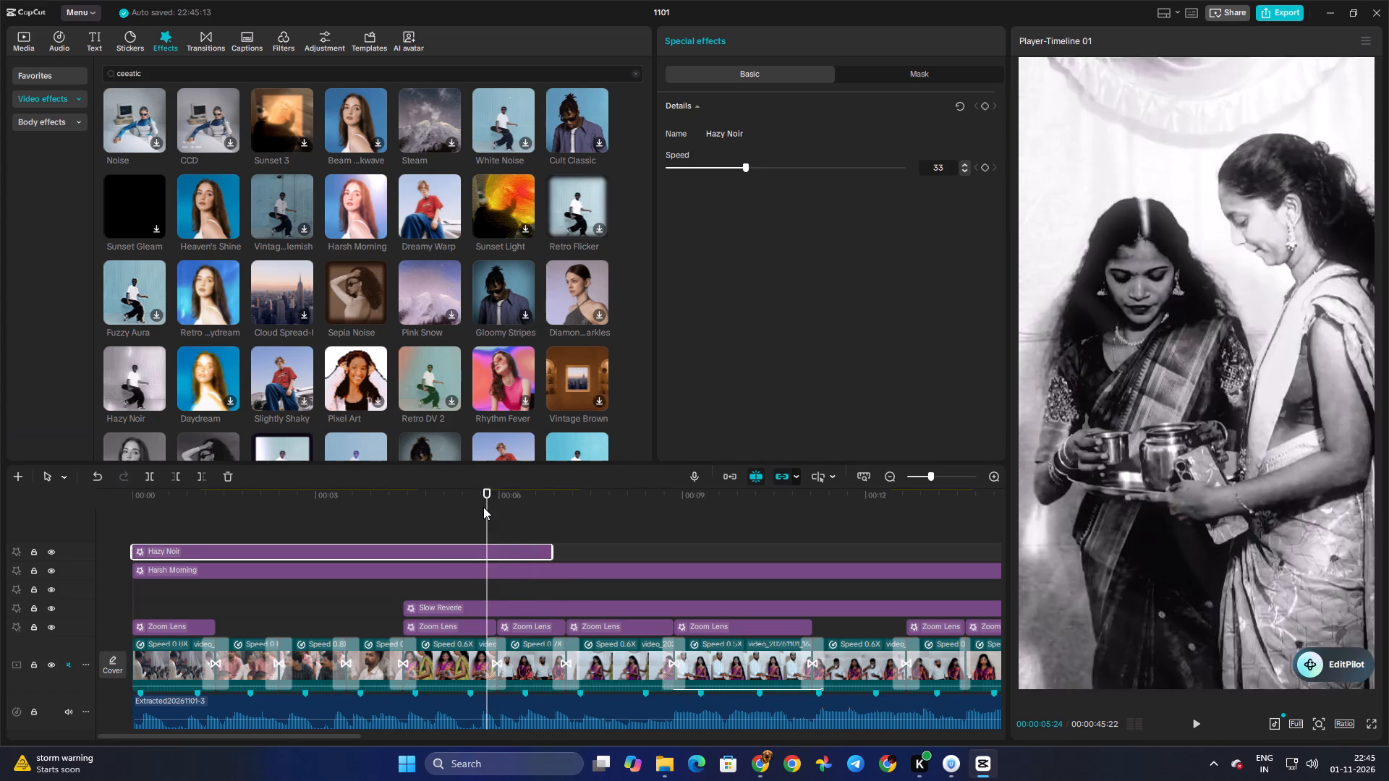
{"action": "key", "text": "space"}
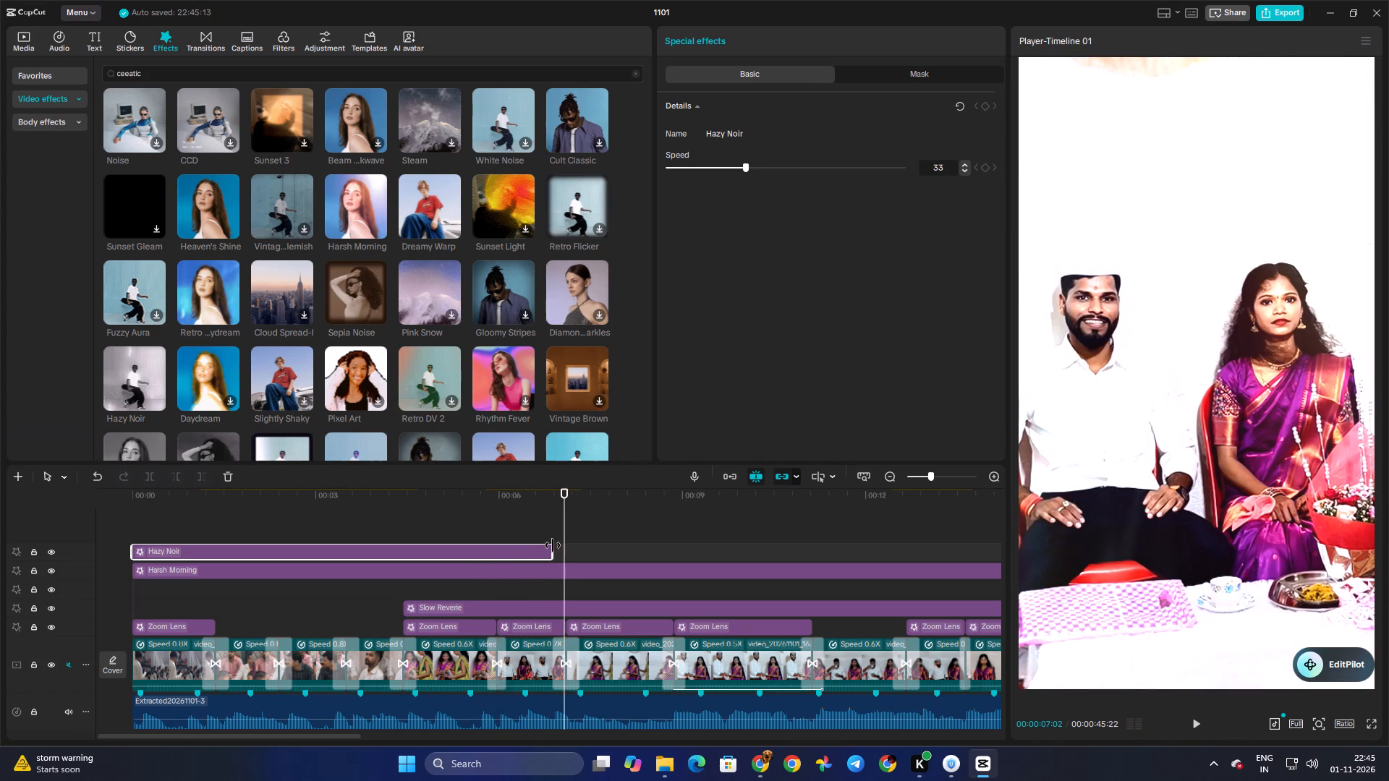
{"action": "left_click_drag", "start_coordinate": [553, 545], "coordinate": [566, 548]}
Split the Hazy Noir effect where the Slow Reverie effect begins, at about 4 s, and play onward from the cut.
{"action": "left_click", "coordinate": [443, 524]}
{"action": "left_click_drag", "start_coordinate": [443, 524], "coordinate": [425, 527]}
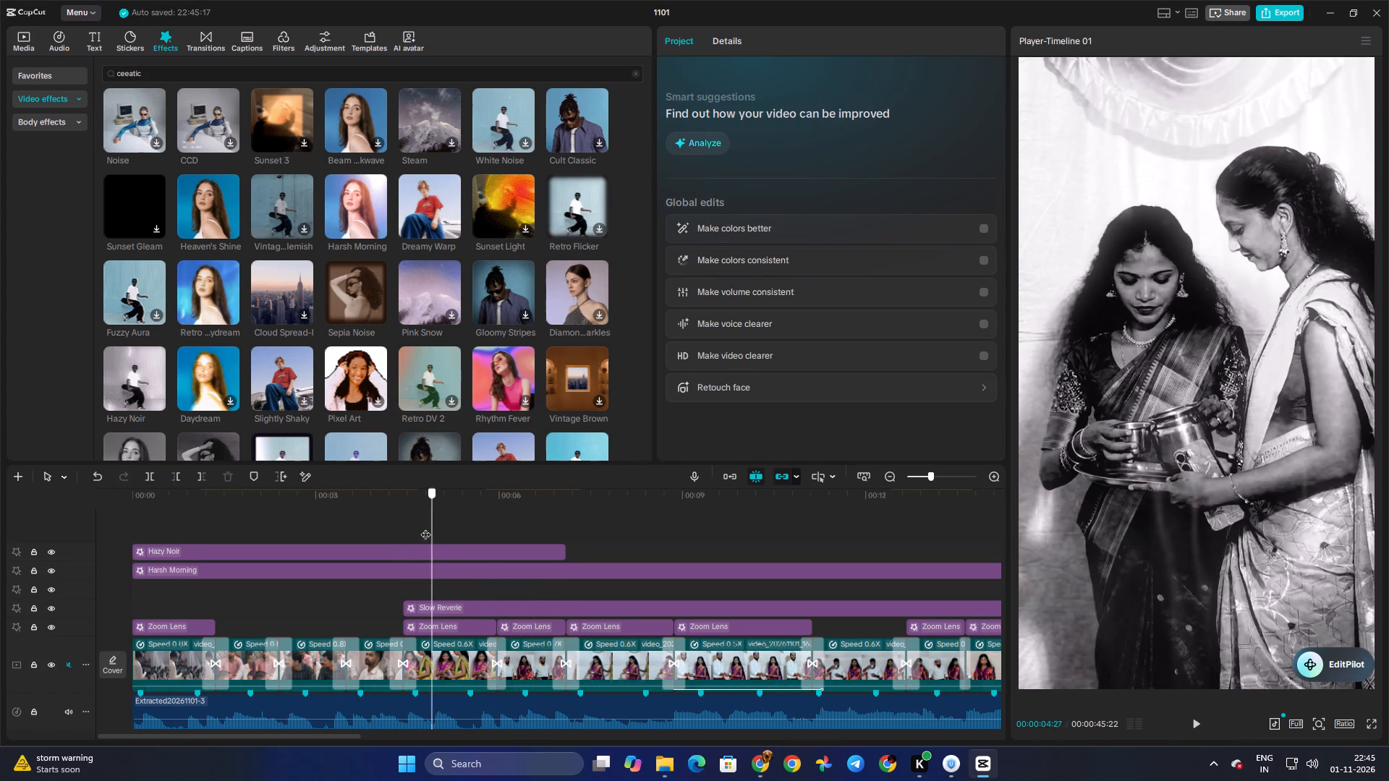
{"action": "left_click_drag", "start_coordinate": [425, 527], "coordinate": [405, 529]}
{"action": "left_click", "coordinate": [424, 550]}
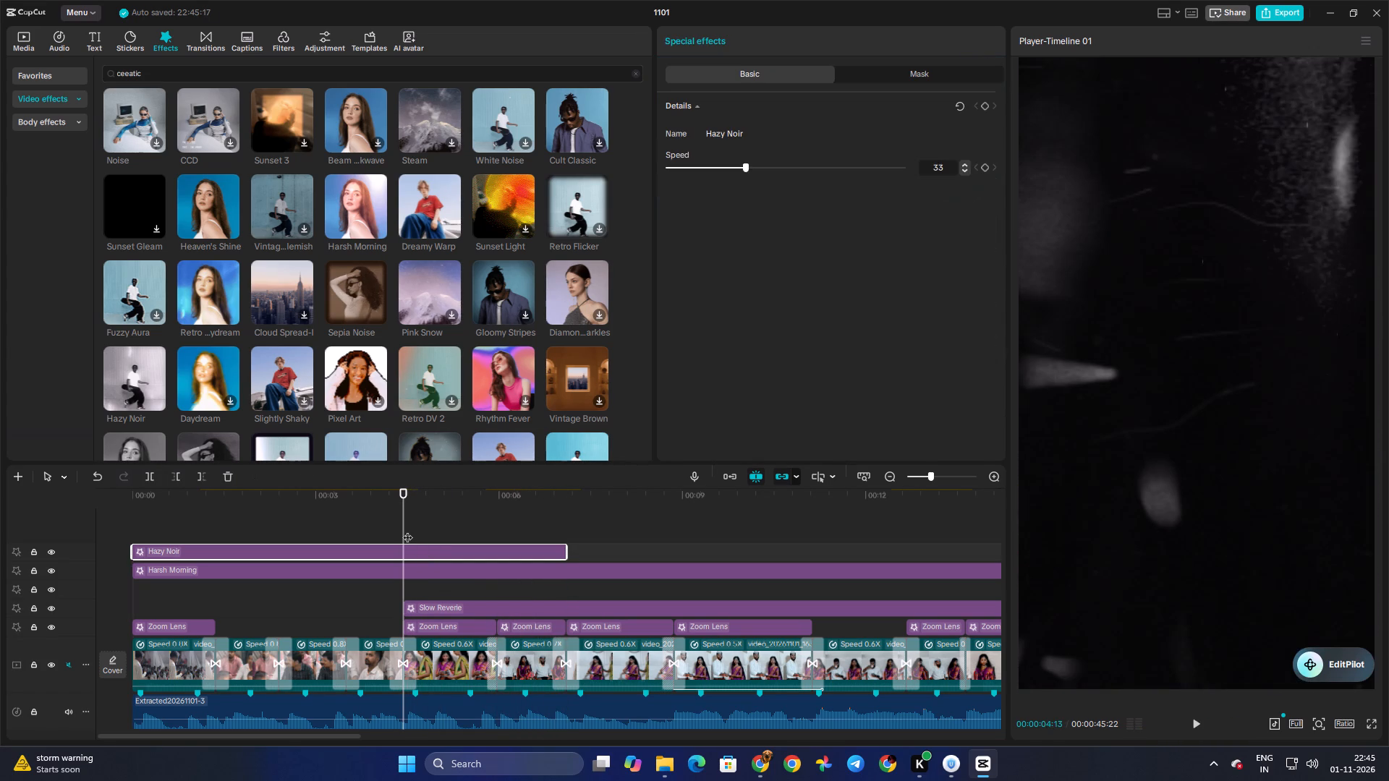
{"action": "key", "text": "ctrl+b"}
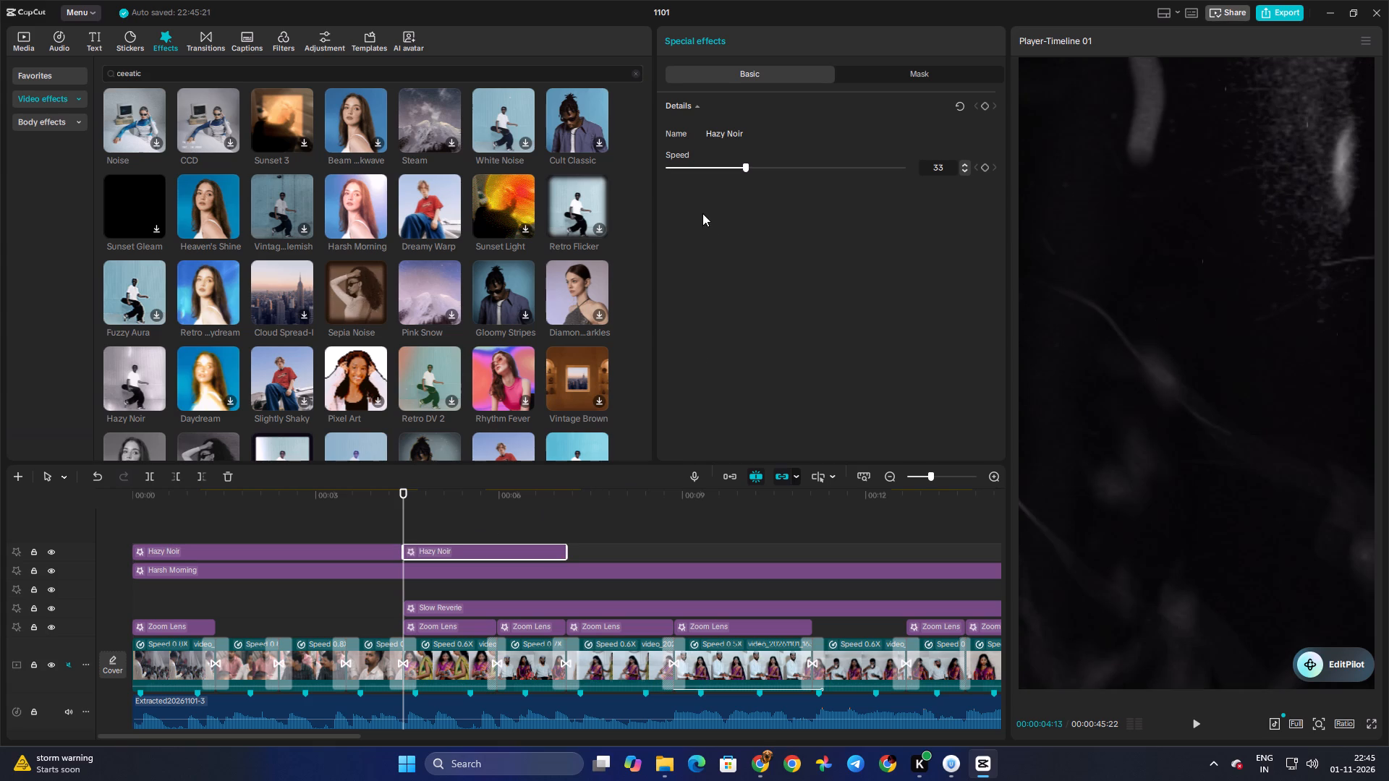
{"action": "key", "text": "space"}
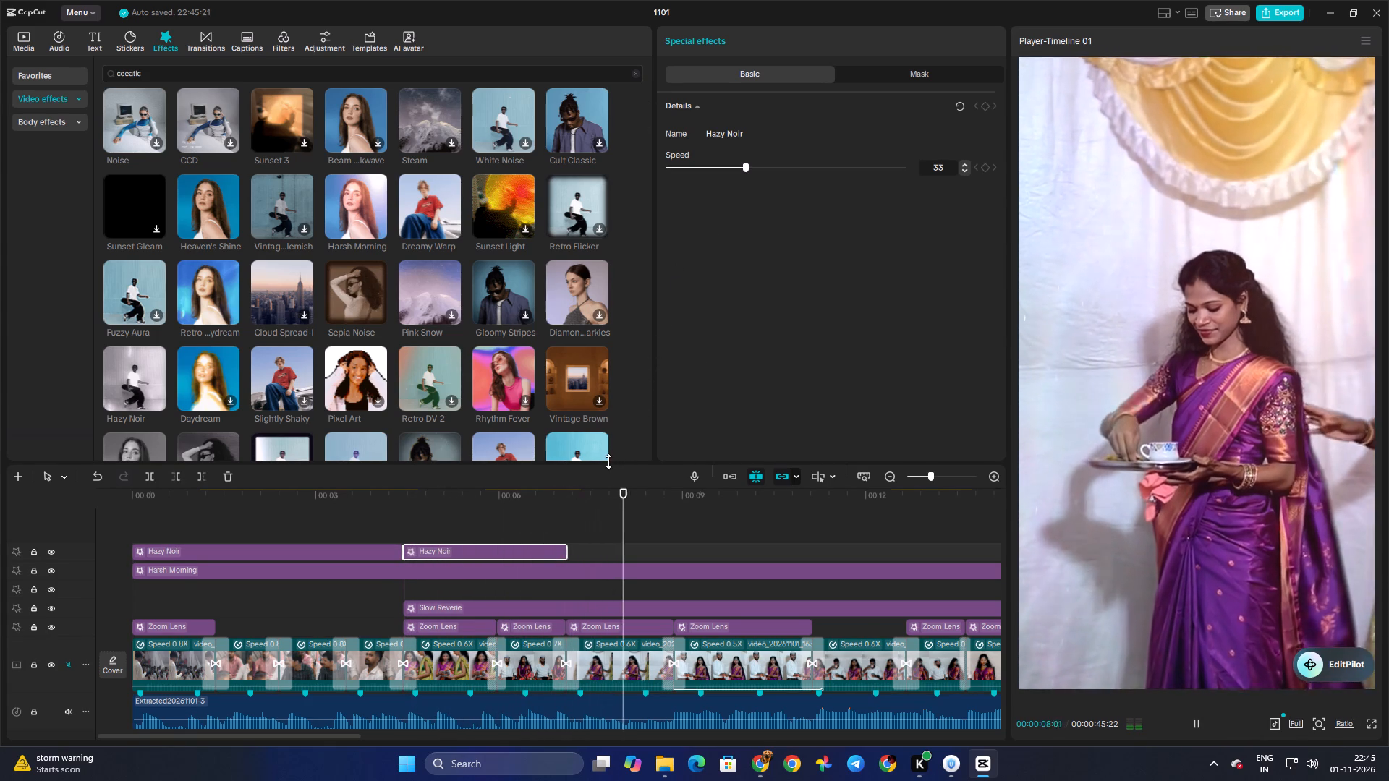
{"action": "key", "text": "space"}
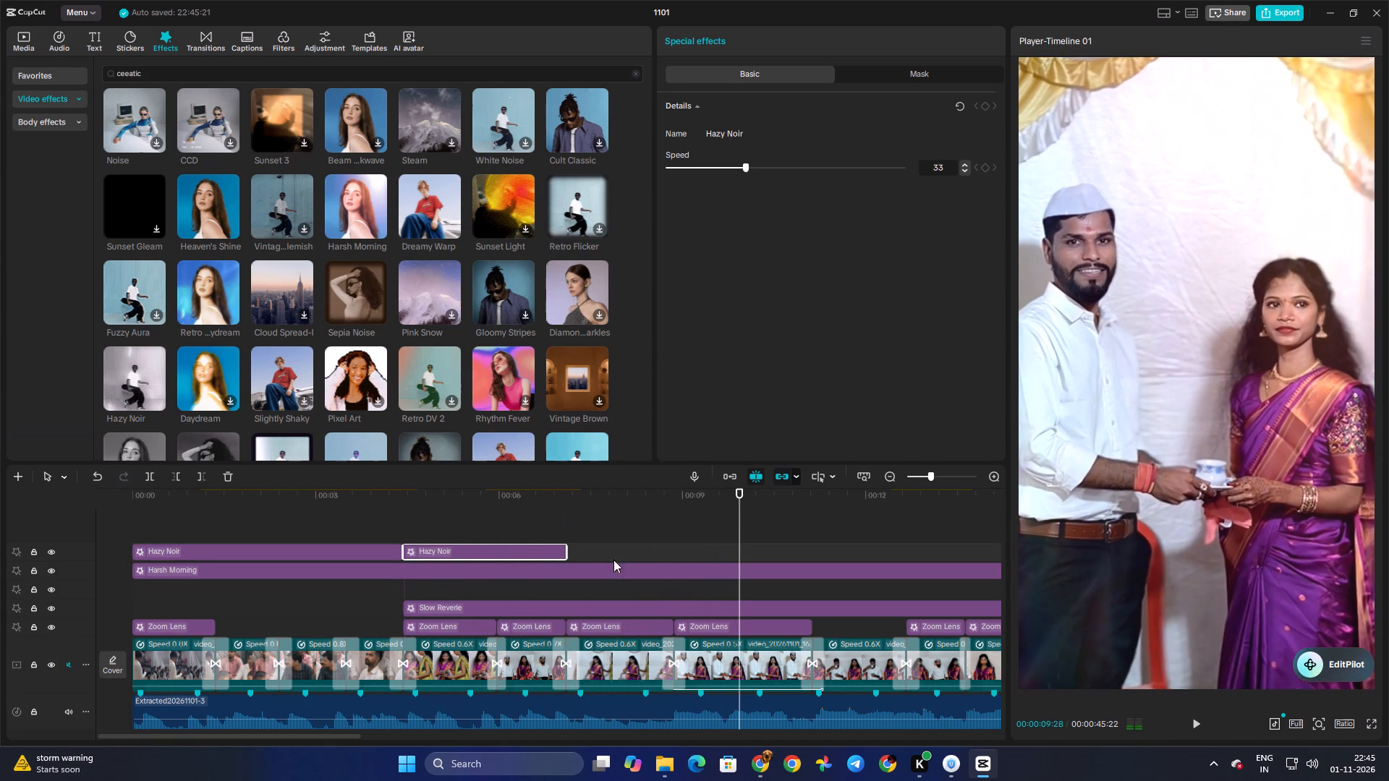
Set the Range of the Zoom Lens effect starting at about 9 s to 7 and play the section.
{"action": "left_click", "coordinate": [741, 626]}
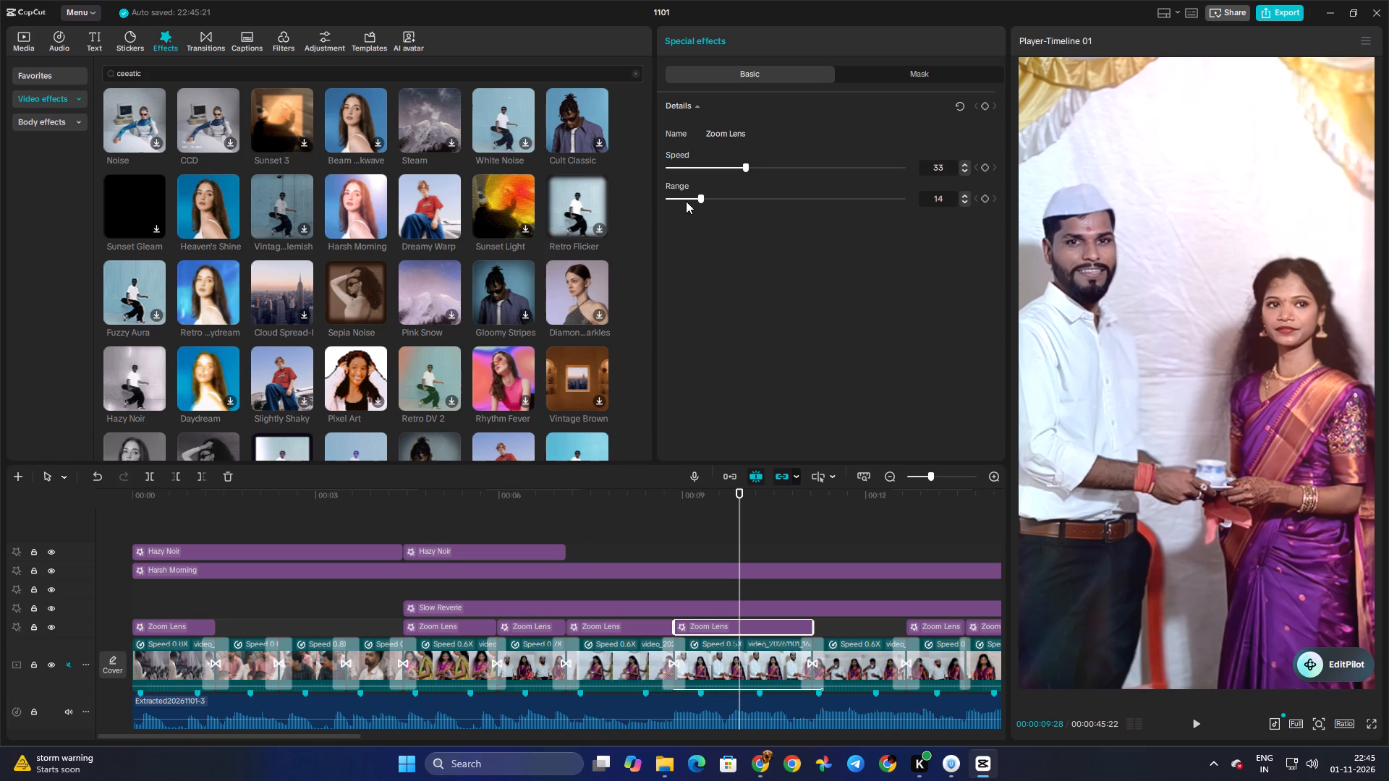
{"action": "left_click", "coordinate": [686, 201]}
{"action": "key", "text": "space"}
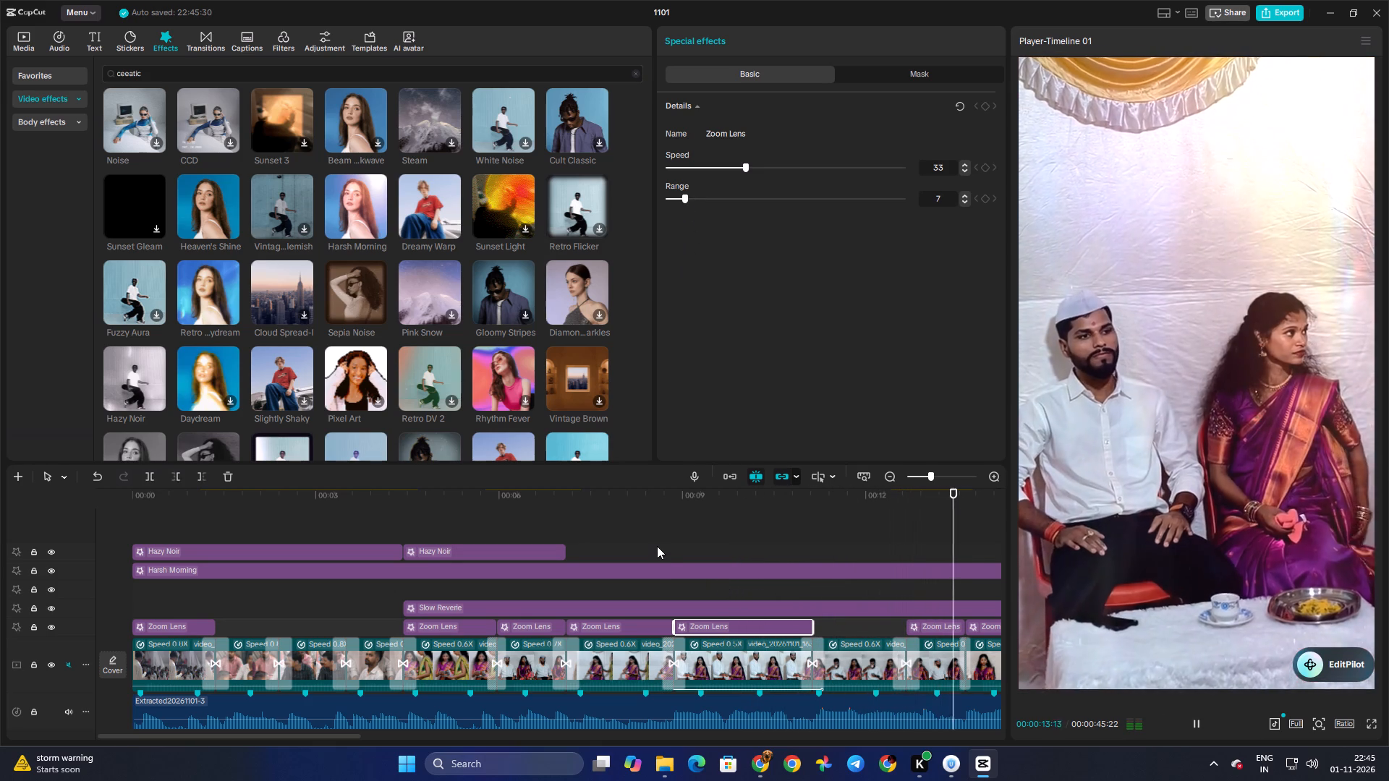
{"action": "left_click", "coordinate": [657, 546]}
{"action": "key", "text": "space"}
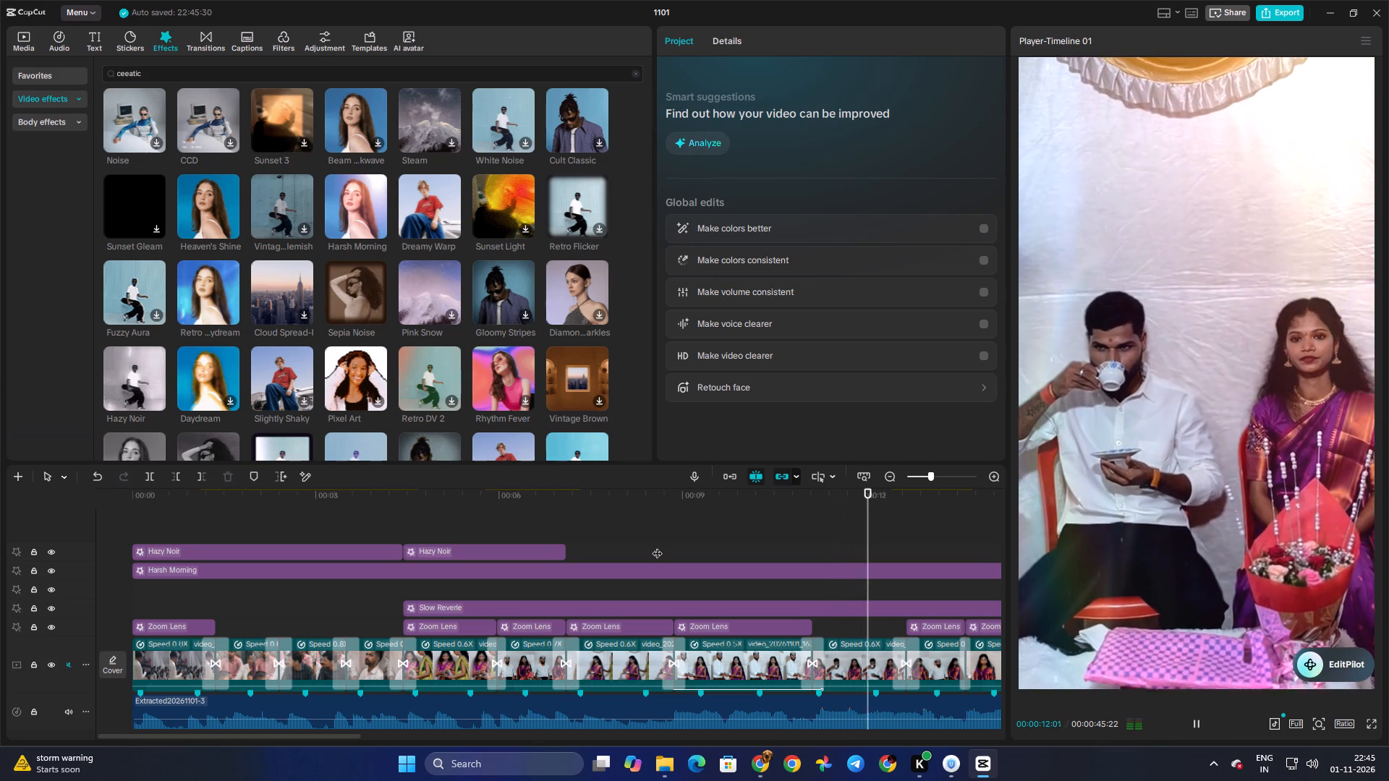
{"action": "key", "text": "space"}
Apply the Zoom 1 combo animation to the clip starting at about 9 s.
{"action": "left_click", "coordinate": [735, 670]}
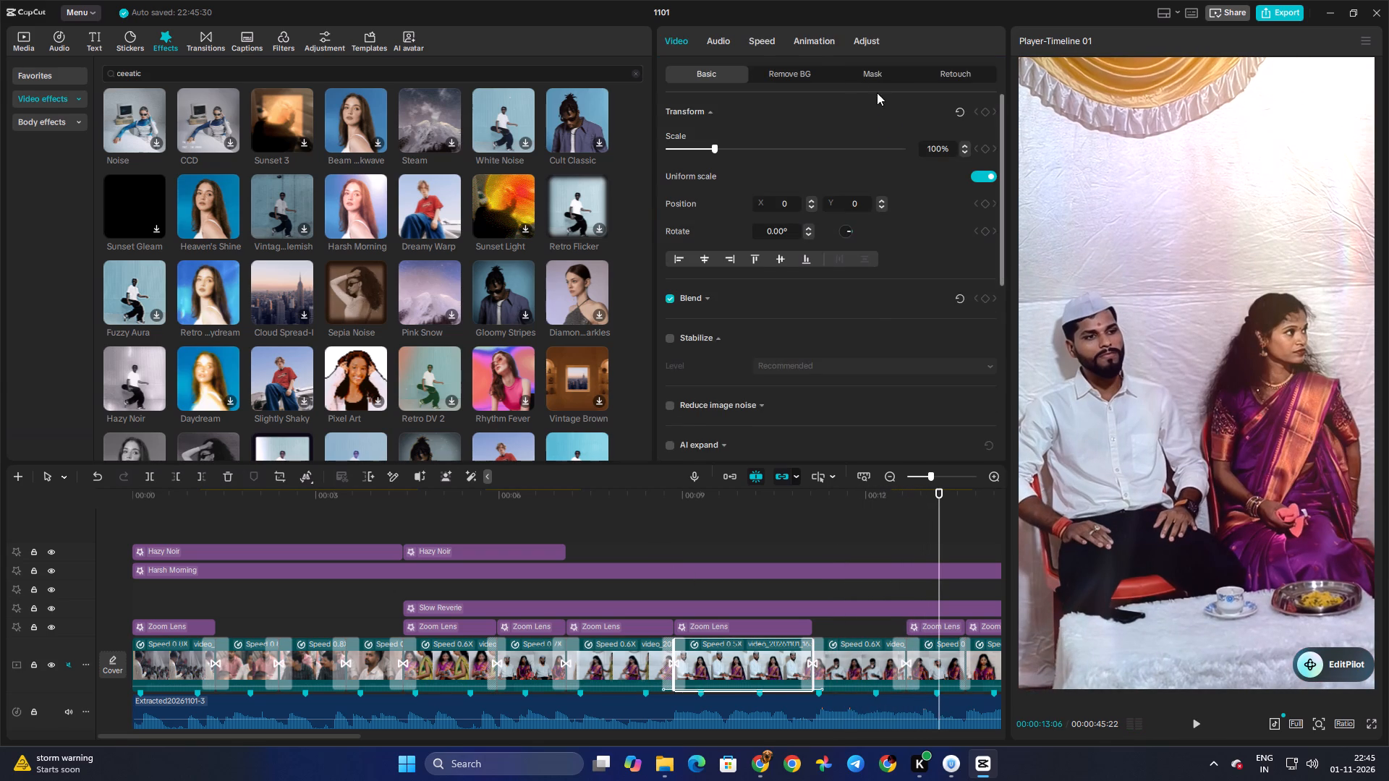
{"action": "left_click", "coordinate": [812, 51]}
{"action": "left_click", "coordinate": [742, 168]}
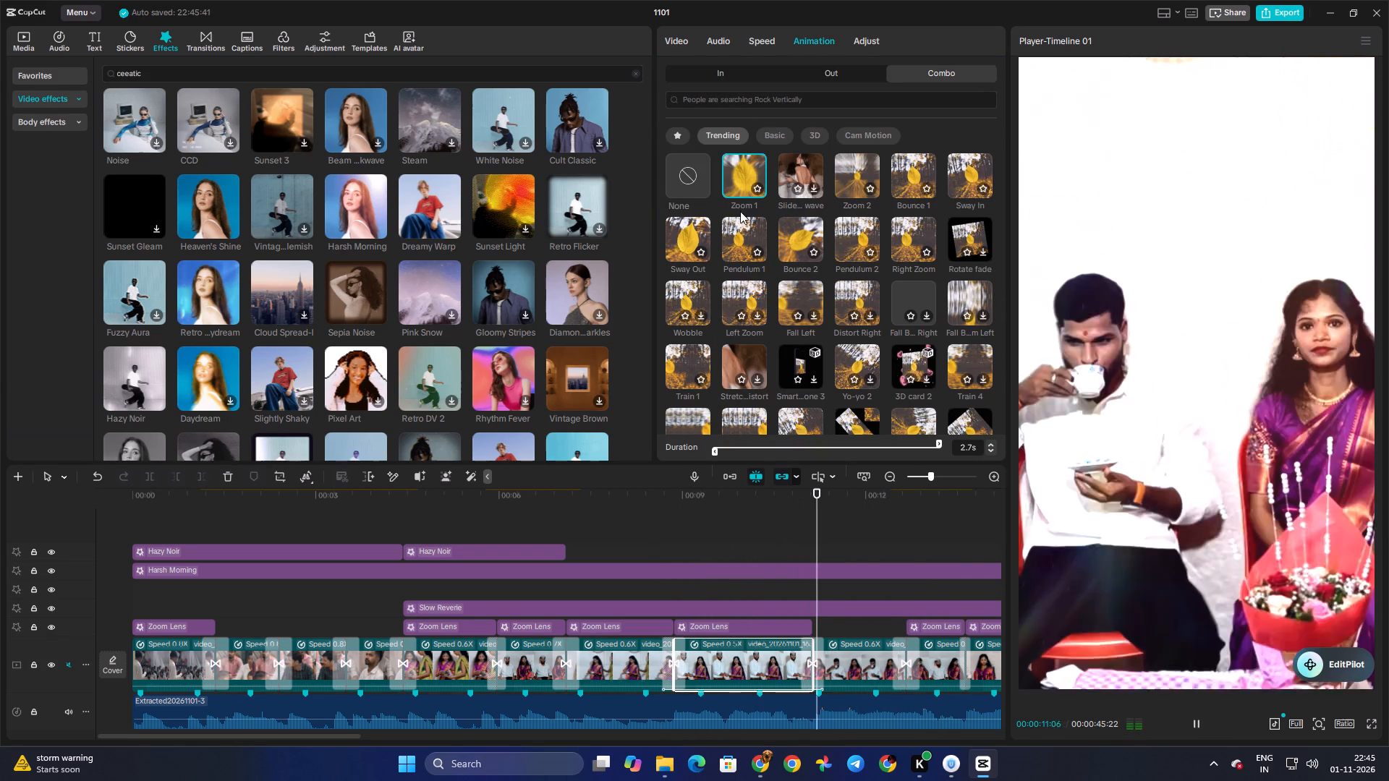
Scrub back to the beginning of the video and play its opening to check the Hazy Noir effect.
{"action": "left_click", "coordinate": [494, 518]}
{"action": "left_click_drag", "start_coordinate": [494, 518], "coordinate": [449, 519]}
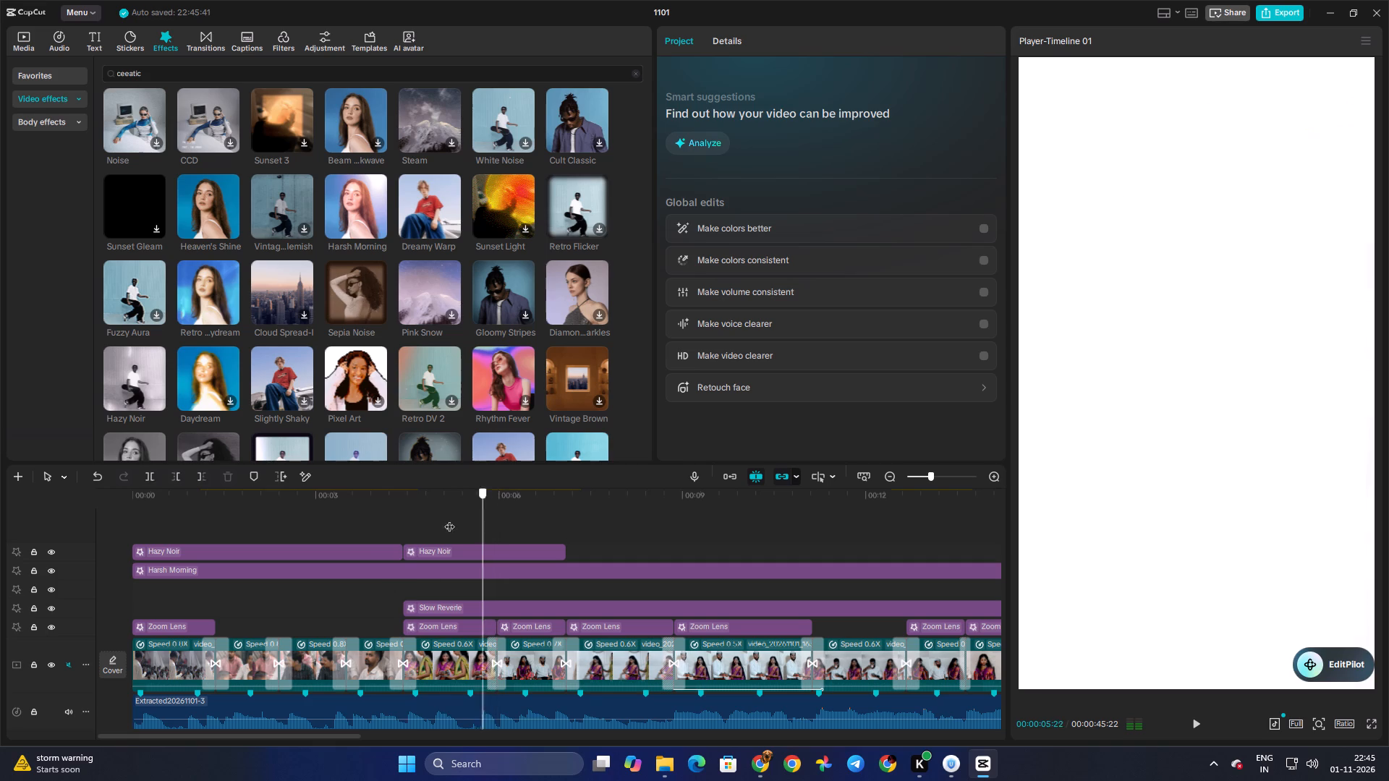
{"action": "left_click_drag", "start_coordinate": [449, 519], "coordinate": [140, 521]}
{"action": "key", "text": "space"}
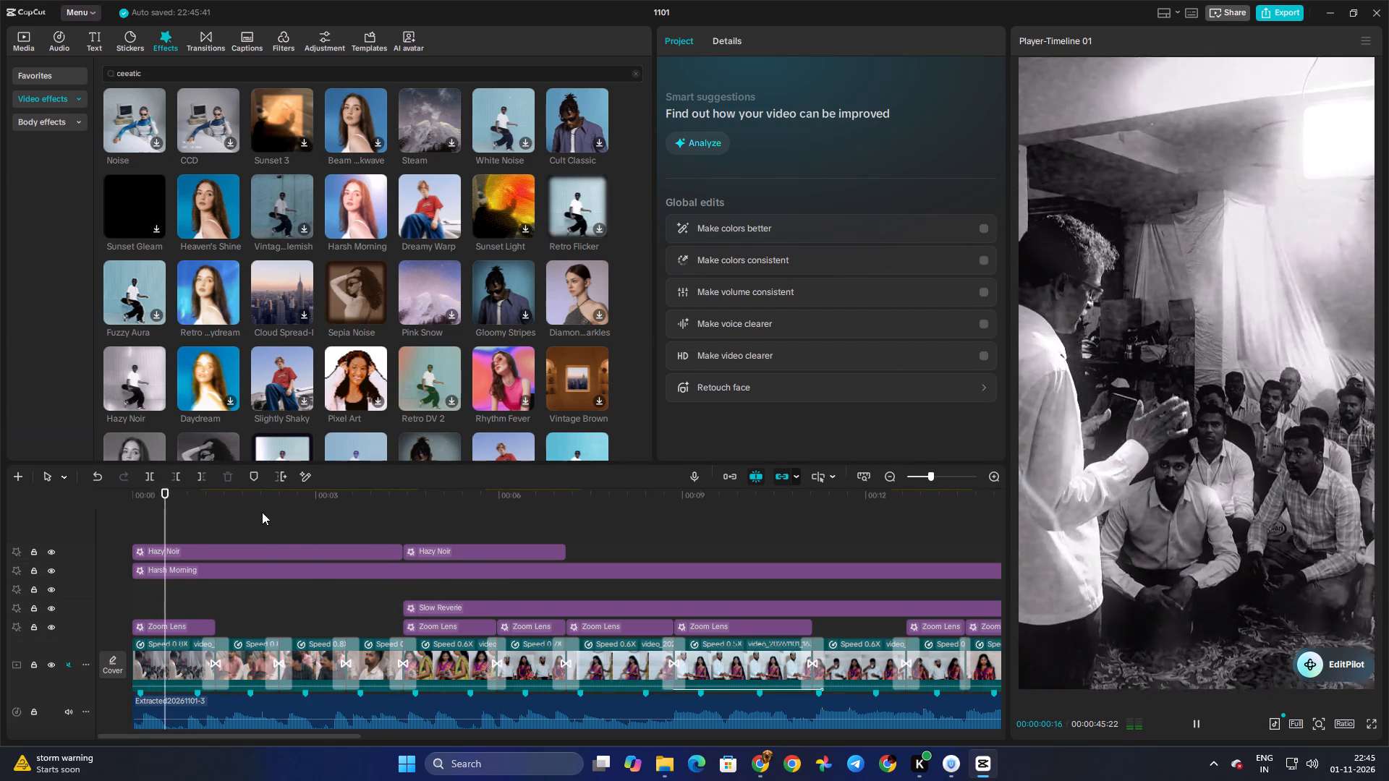
{"action": "key", "text": "space"}
Browse the video effects and preview Classic Glo-up and Peach Dazzle.
{"action": "scroll", "coordinate": [122, 379], "scroll_direction": "down", "scroll_amount": 2}
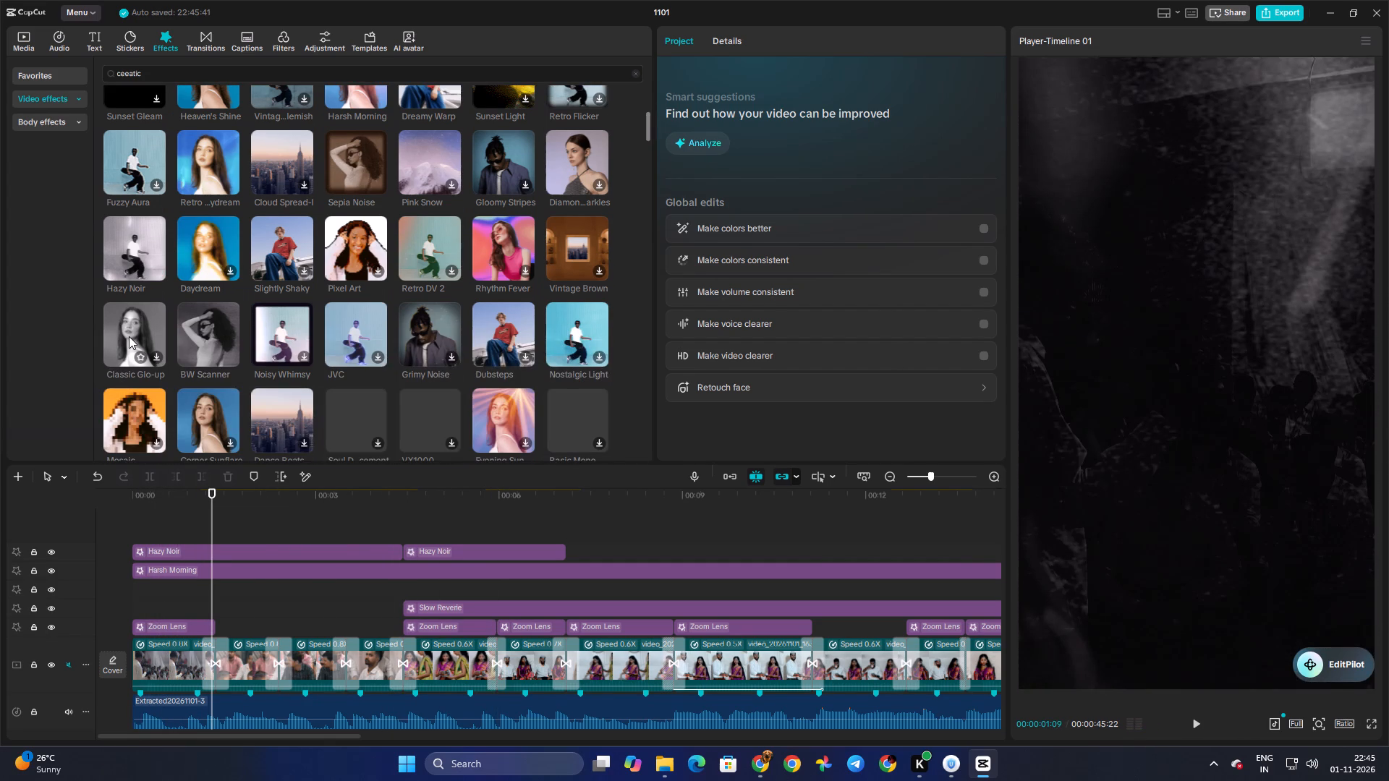
{"action": "left_click", "coordinate": [129, 336]}
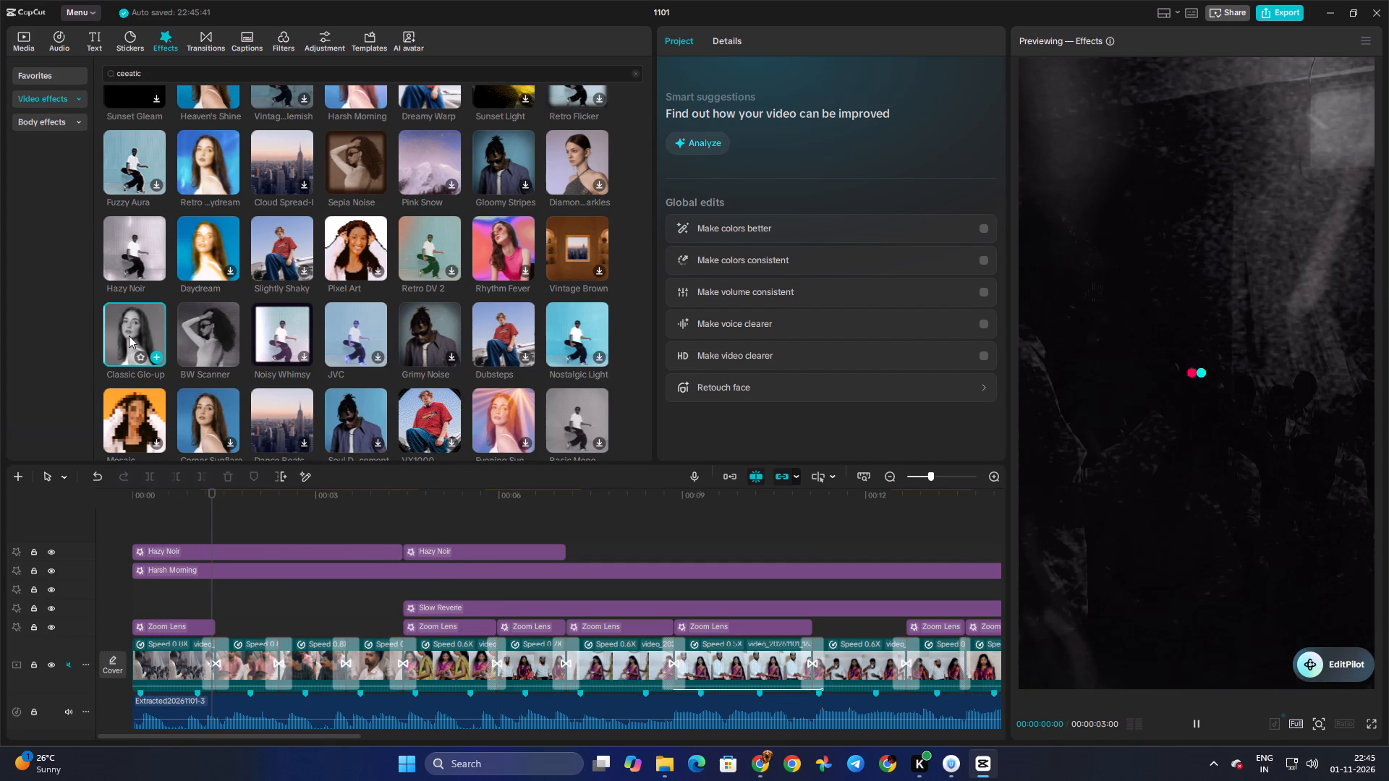
{"action": "left_click_drag", "start_coordinate": [129, 336], "coordinate": [143, 337]}
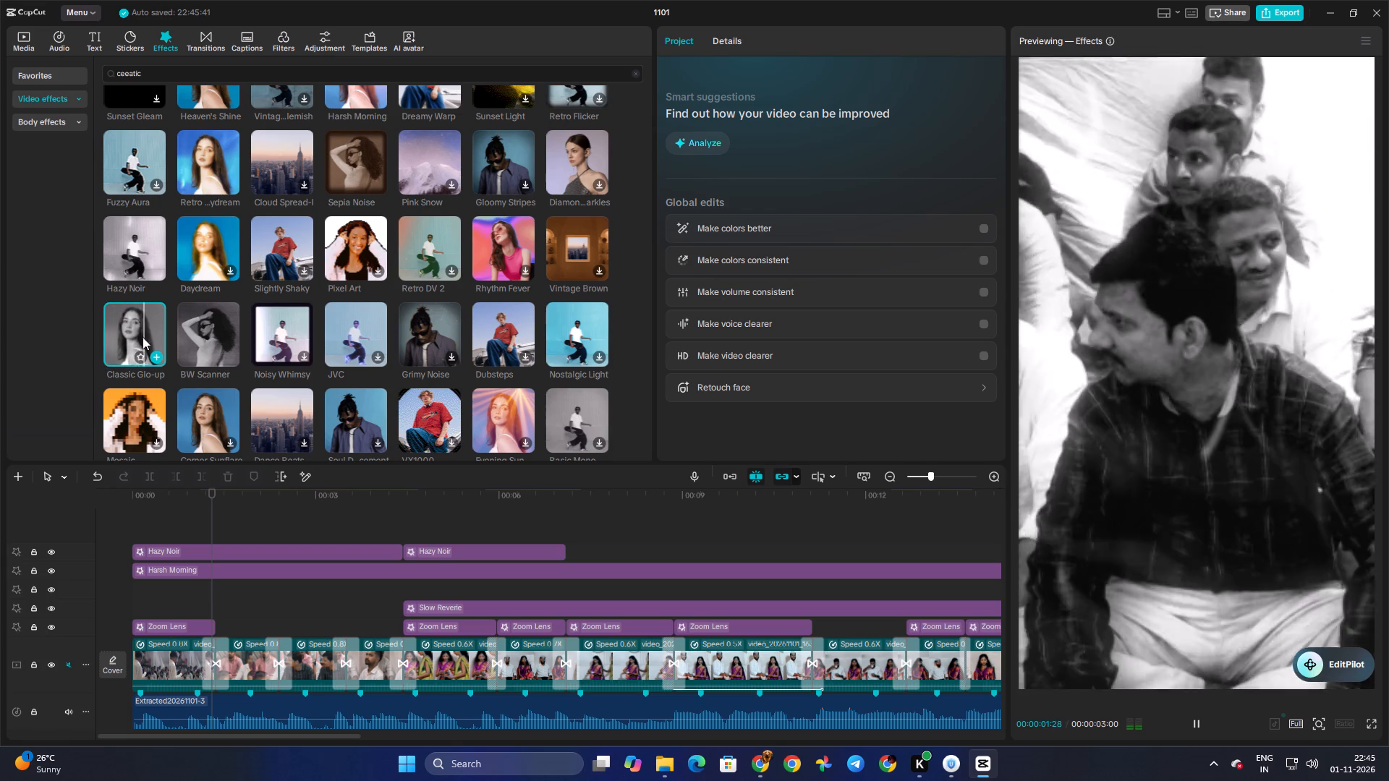
{"action": "left_click_drag", "start_coordinate": [143, 337], "coordinate": [150, 359]}
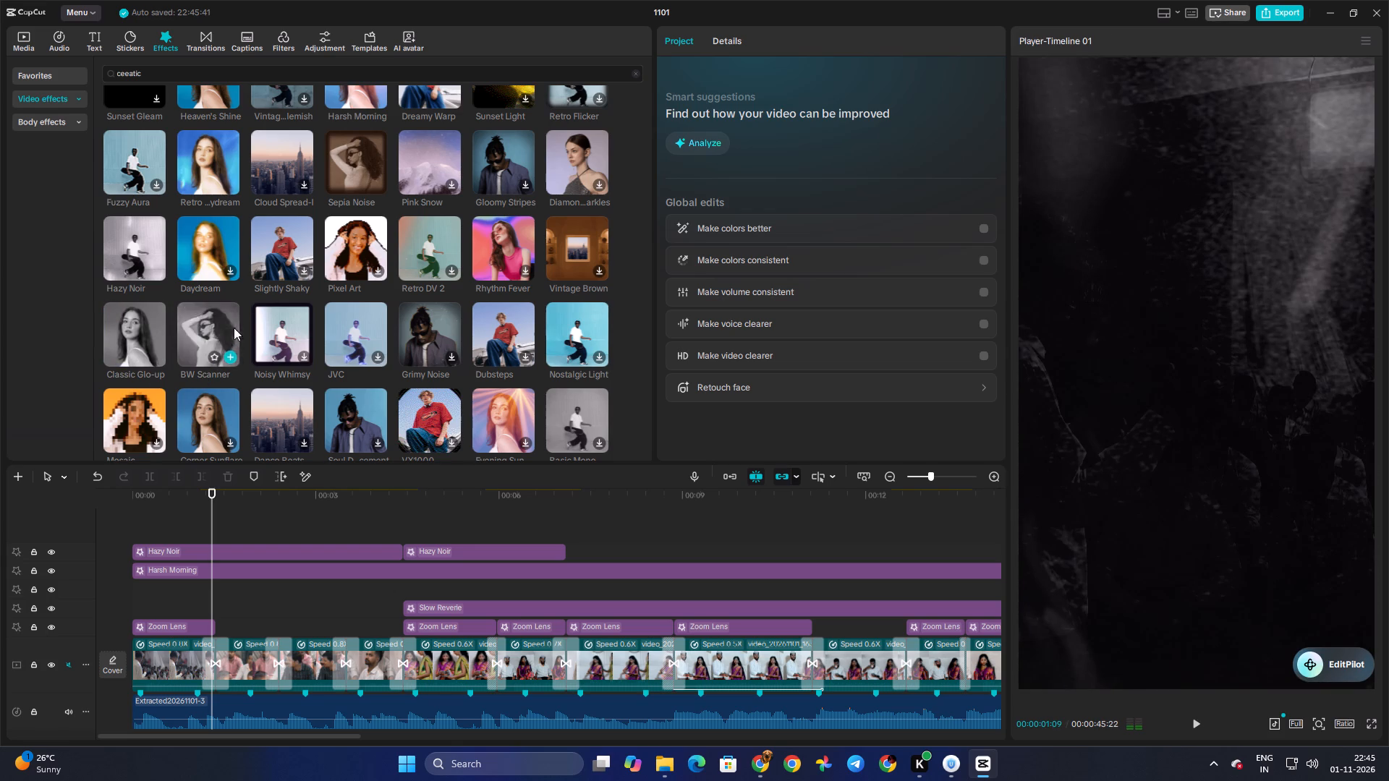
{"action": "scroll", "coordinate": [211, 411], "scroll_direction": "down", "scroll_amount": 2}
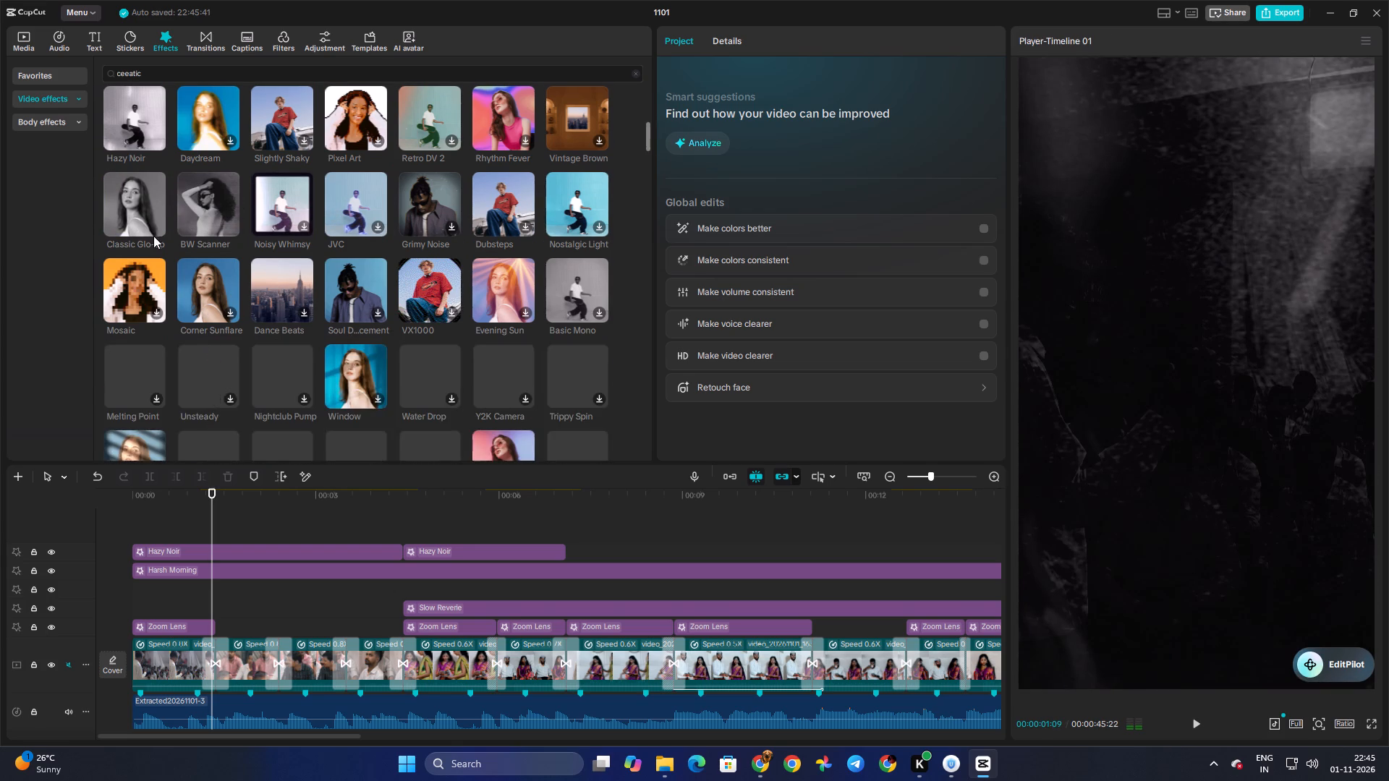
{"action": "scroll", "coordinate": [152, 229], "scroll_direction": "up", "scroll_amount": 2}
{"action": "left_click", "coordinate": [142, 272]}
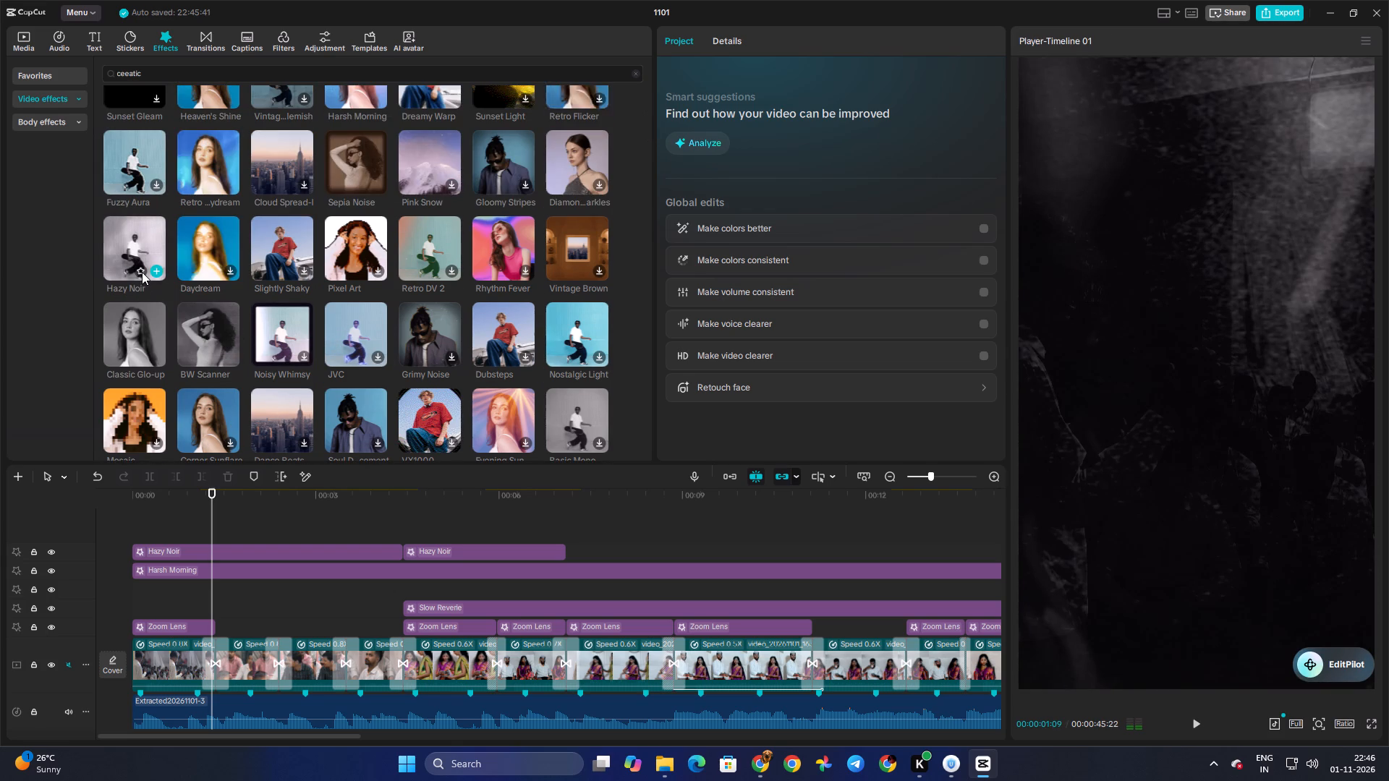
{"action": "scroll", "coordinate": [316, 346], "scroll_direction": "down", "scroll_amount": 4}
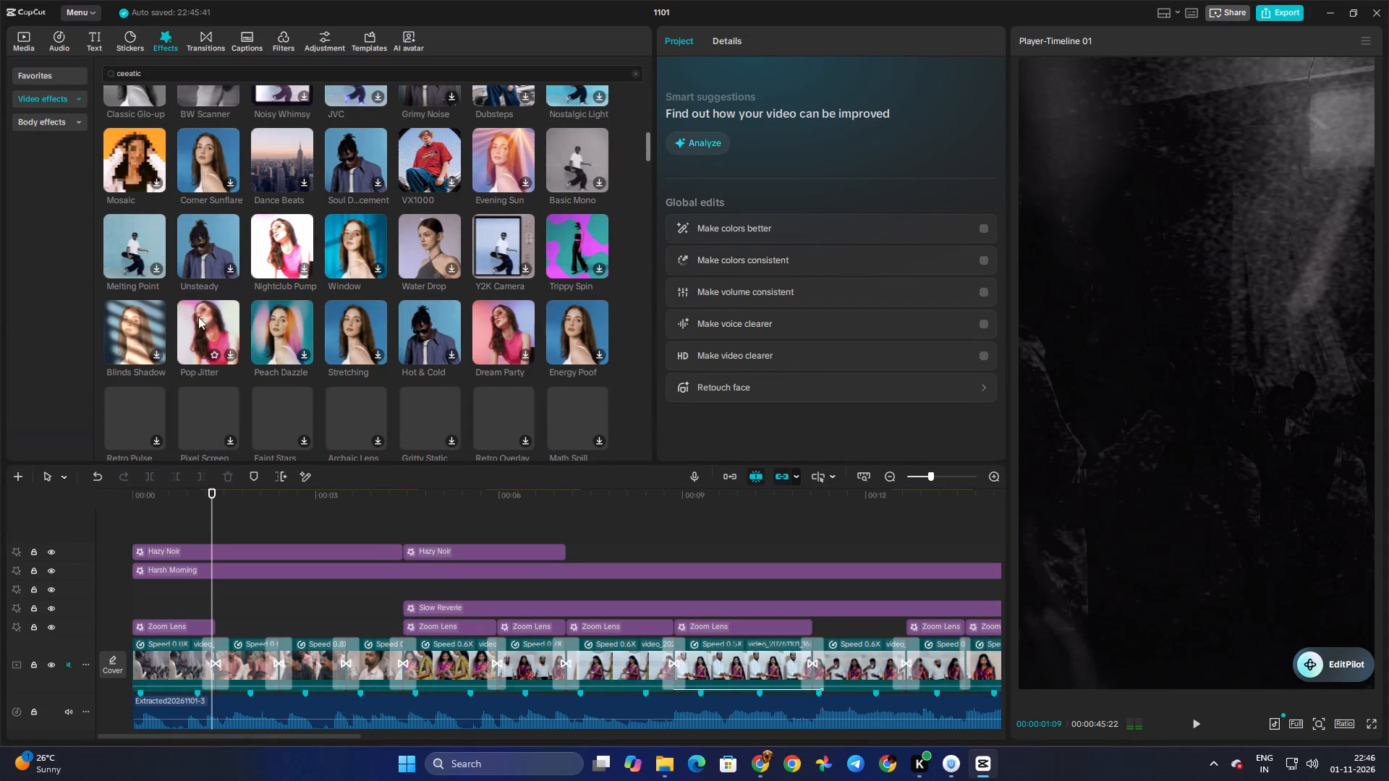
{"action": "left_click", "coordinate": [294, 328]}
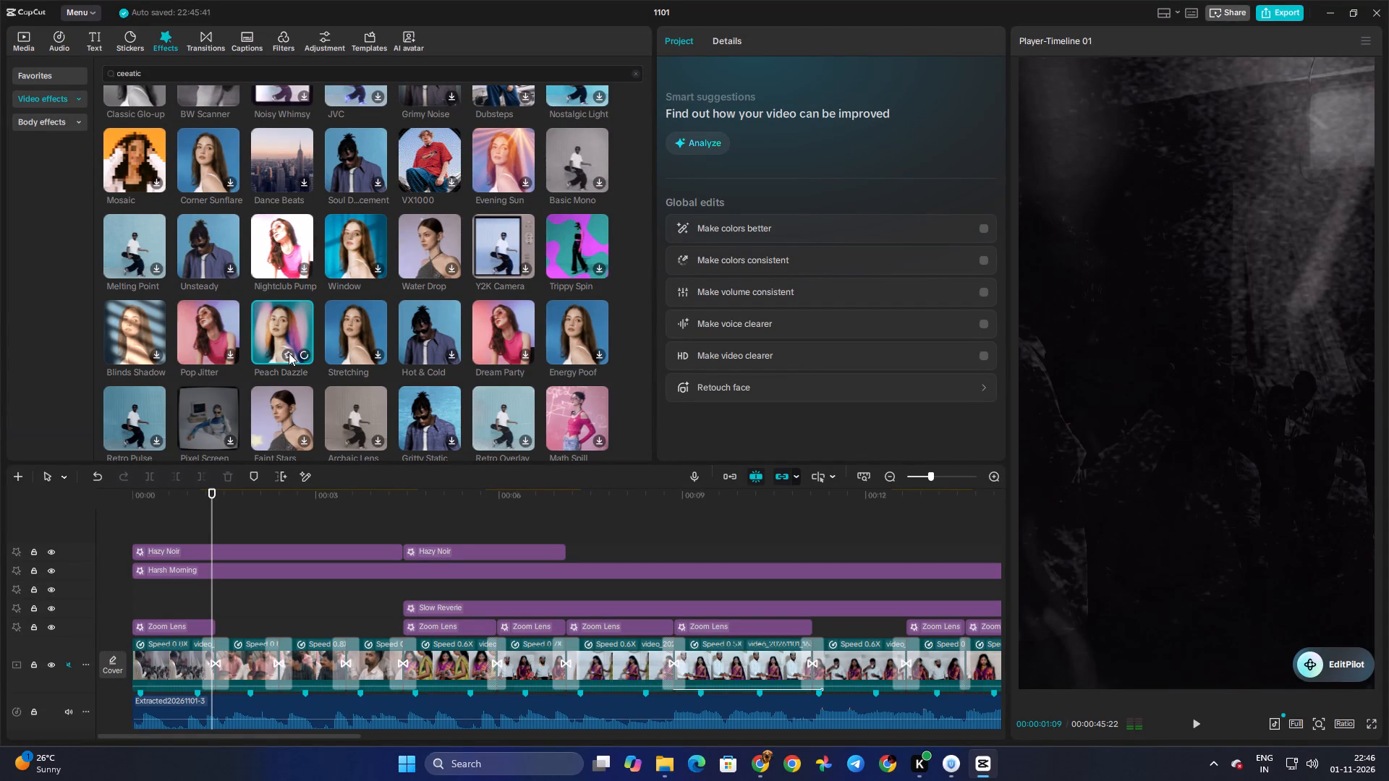
{"action": "left_click", "coordinate": [289, 353]}
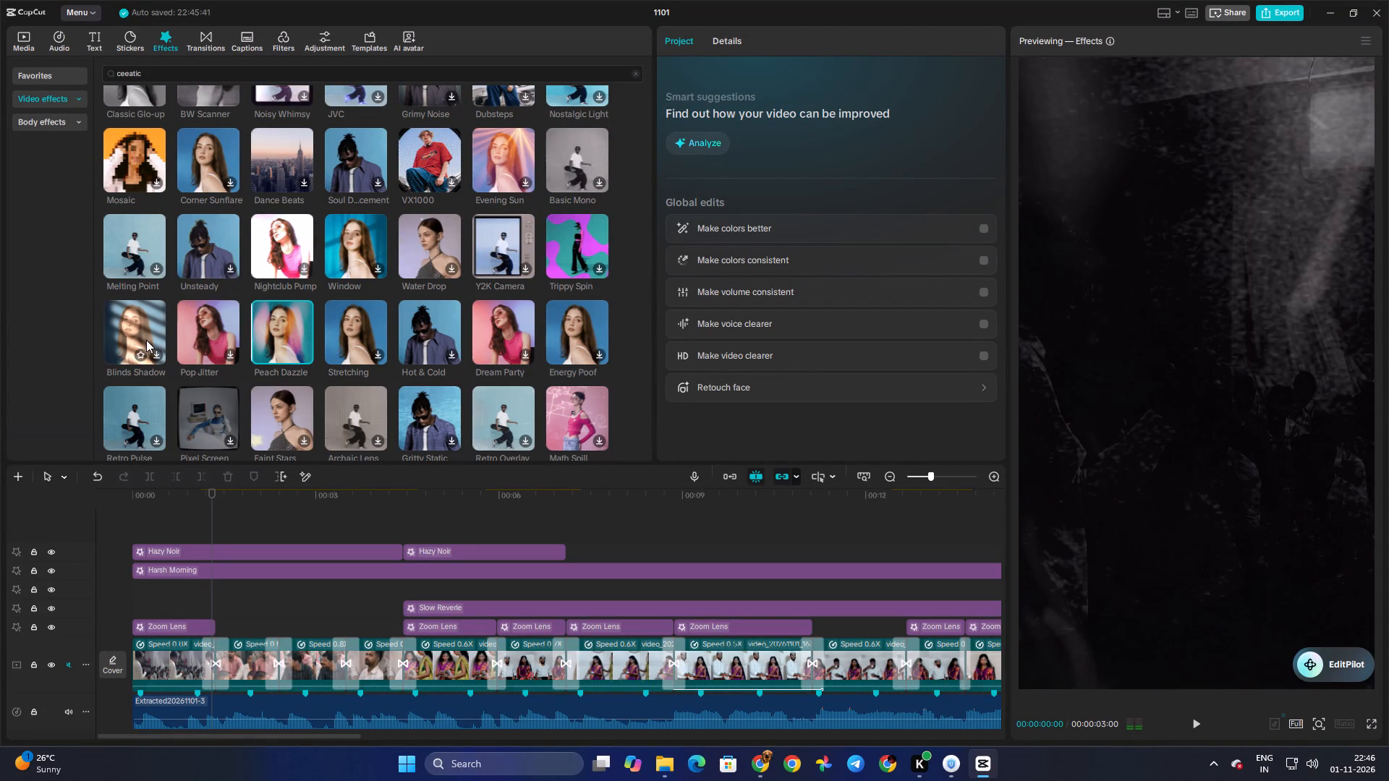
{"action": "left_click", "coordinate": [140, 354]}
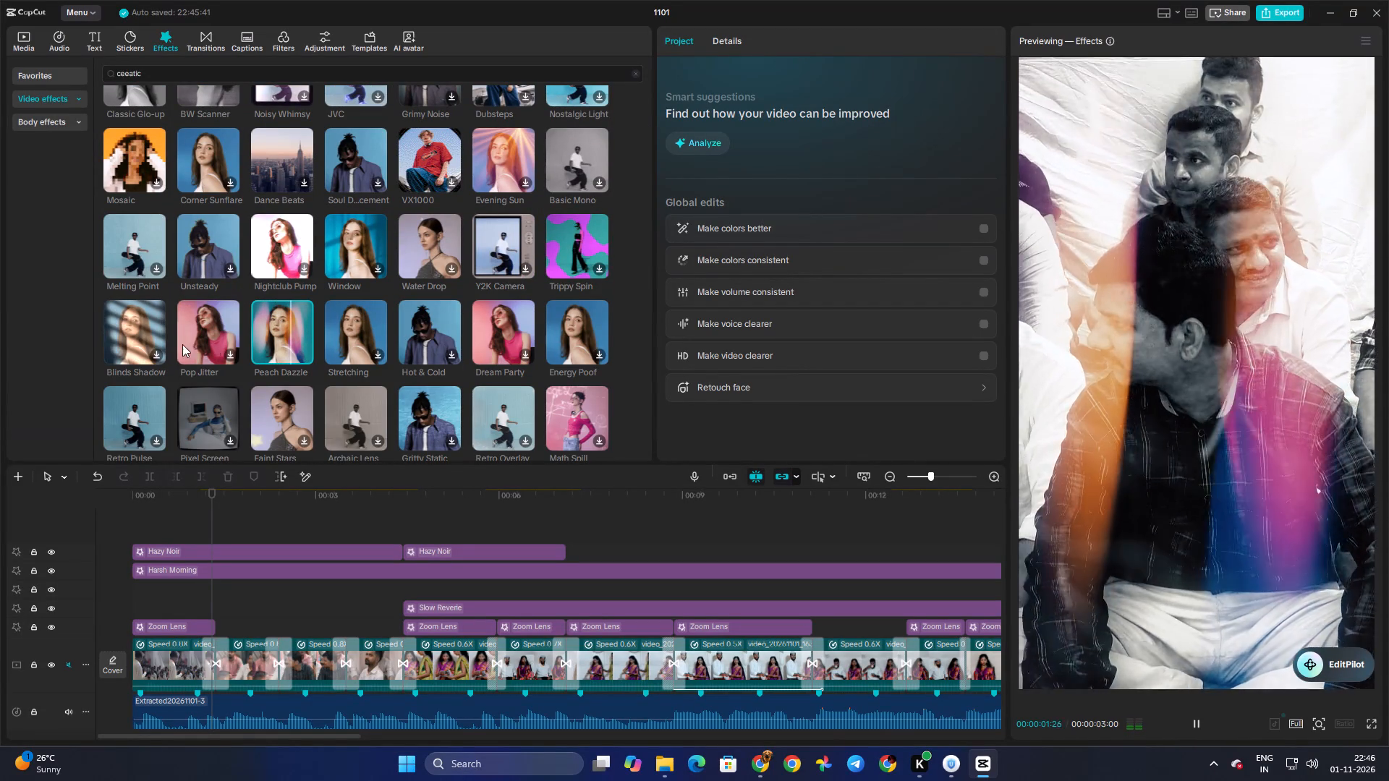
Add the Peach Dazzle effect directly after the second Hazy Noir segment, at about 7 s, and preview it.
{"action": "left_click_drag", "start_coordinate": [283, 336], "coordinate": [580, 547]}
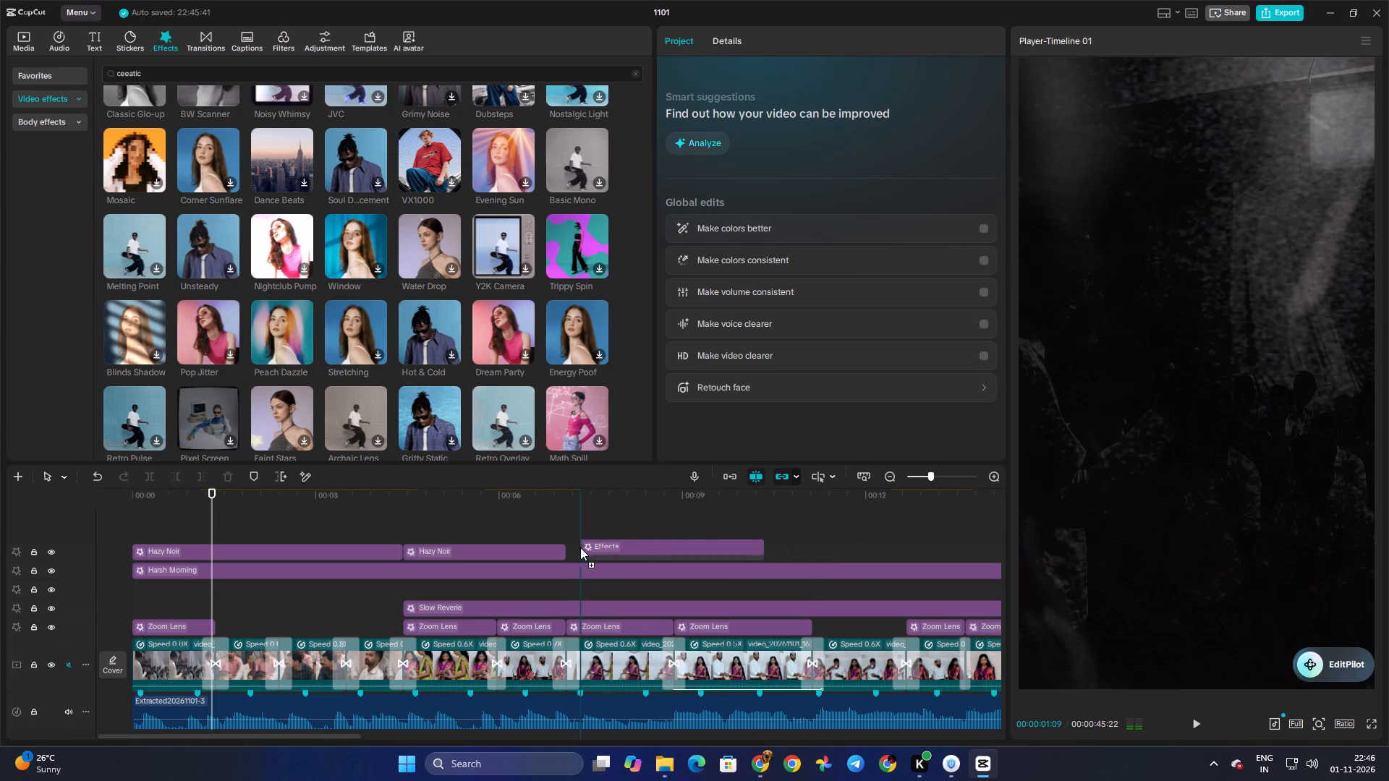
{"action": "left_click_drag", "start_coordinate": [580, 547], "coordinate": [564, 550]}
{"action": "left_click", "coordinate": [566, 524]}
{"action": "key", "text": "space"}
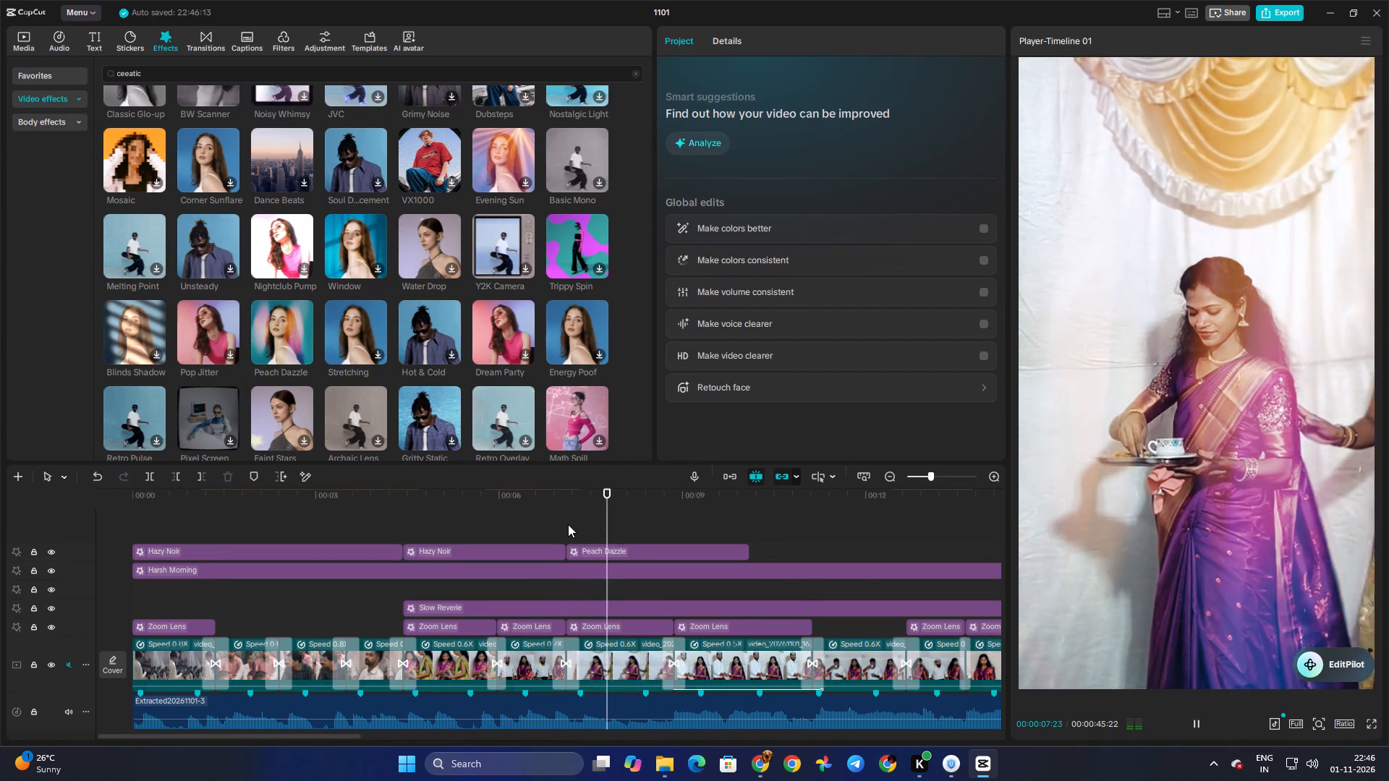
{"action": "key", "text": "space"}
Move the Peach Dazzle effect to about 28 s, aligned with the start of the first Radial Blur 2 effect, and preview it.
{"action": "left_click_drag", "start_coordinate": [606, 547], "coordinate": [970, 545]}
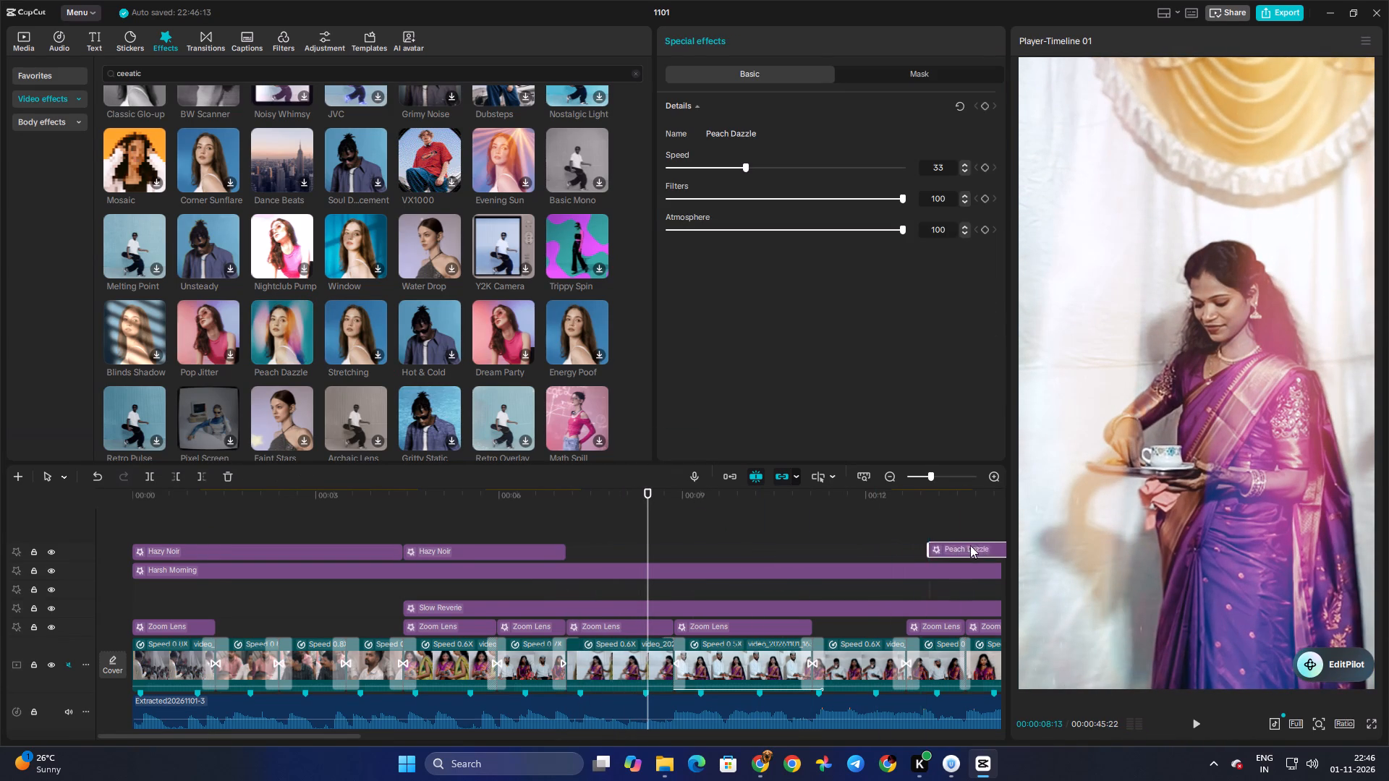
{"action": "left_click_drag", "start_coordinate": [970, 545], "coordinate": [773, 553]}
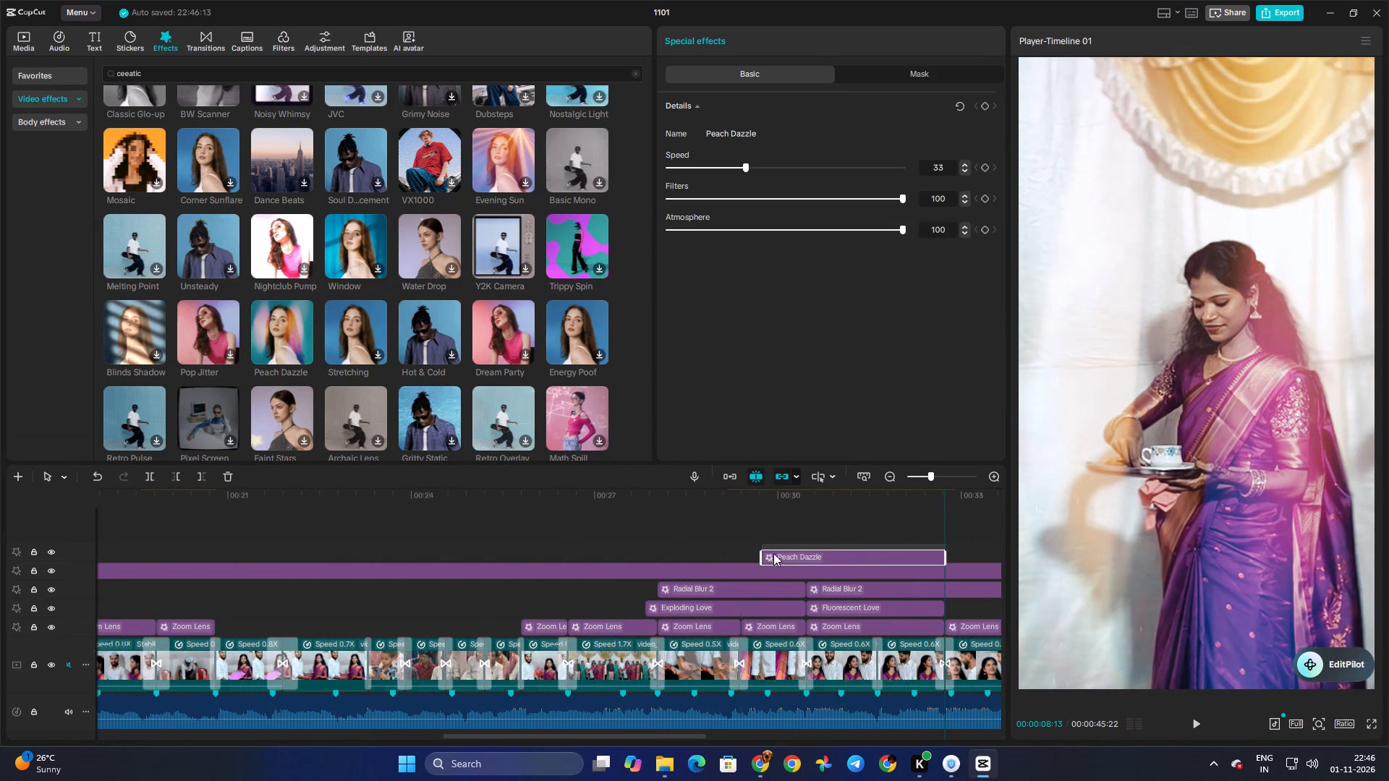
{"action": "left_click_drag", "start_coordinate": [773, 553], "coordinate": [700, 546]}
{"action": "double_click", "coordinate": [654, 527]}
{"action": "key", "text": "space"}
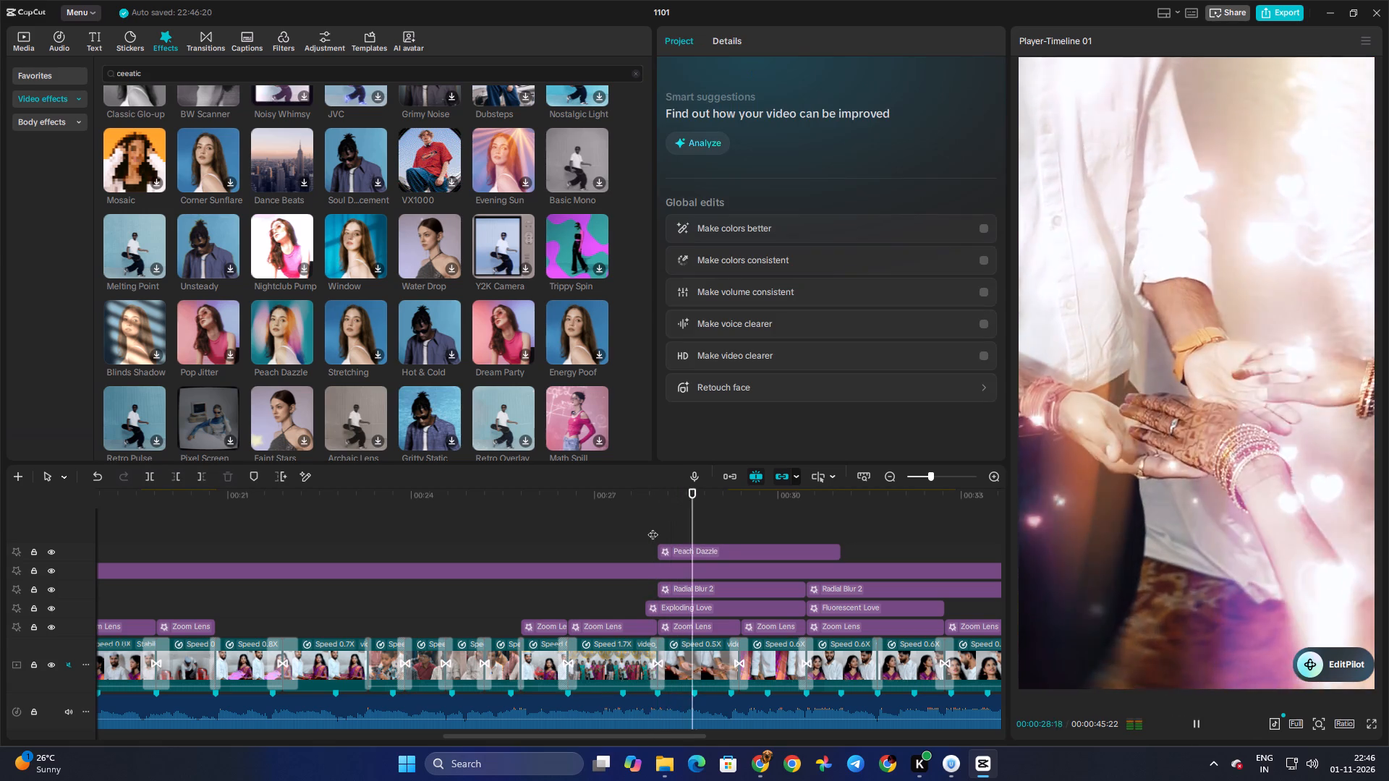
{"action": "key", "text": "space"}
Place the Peach Dazzle effect on its own track between Harsh Morning and Radial Blur 2, replay it and open its settings.
{"action": "left_click", "coordinate": [742, 547]}
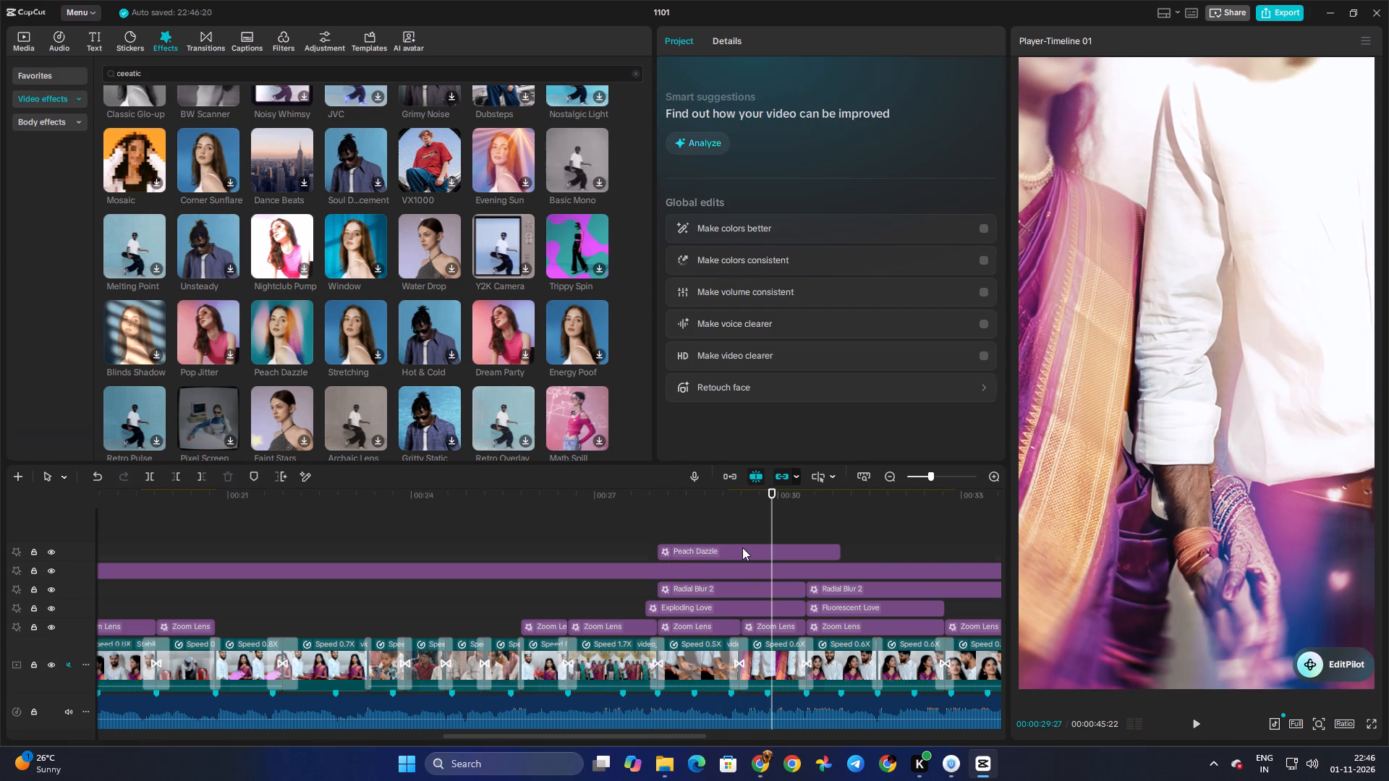
{"action": "left_click_drag", "start_coordinate": [744, 548], "coordinate": [747, 594]}
{"action": "left_click", "coordinate": [677, 544]}
{"action": "left_click_drag", "start_coordinate": [677, 544], "coordinate": [658, 544]}
{"action": "key", "text": "space"}
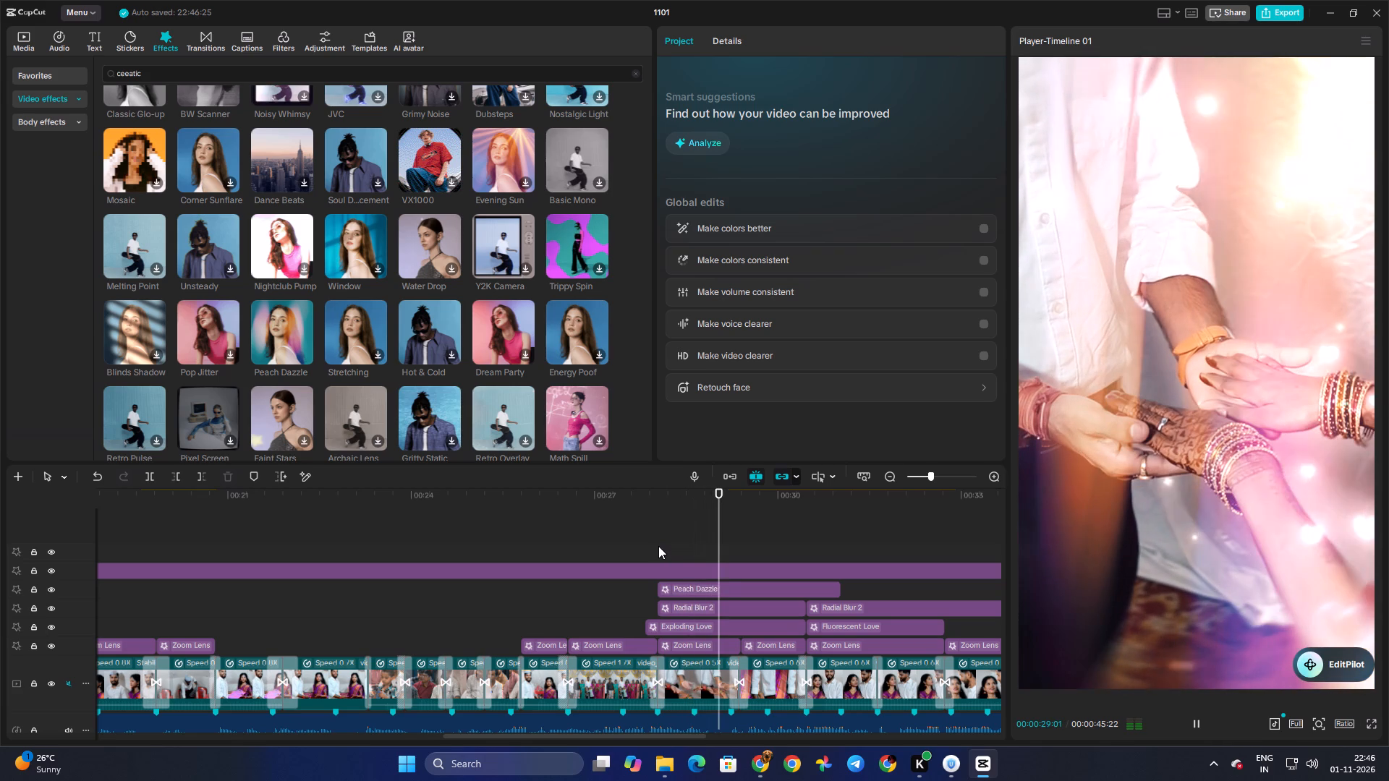
{"action": "key", "text": "space"}
{"action": "left_click", "coordinate": [722, 586]}
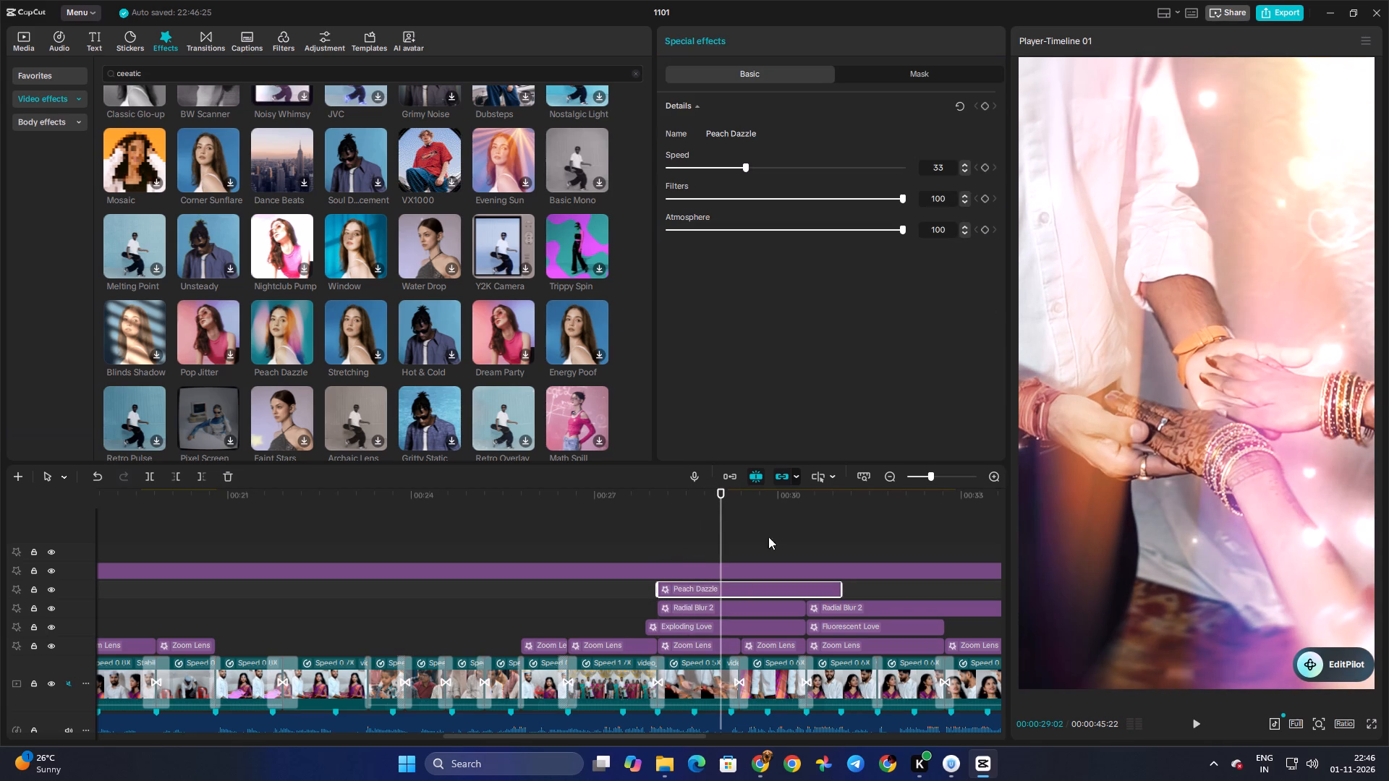
Lower the Peach Dazzle effect's Atmosphere to 27, try a low Filters value, set Filters back to 100, and preview the result.
{"action": "left_click", "coordinate": [761, 231]}
{"action": "left_click_drag", "start_coordinate": [761, 231], "coordinate": [730, 241]}
{"action": "left_click", "coordinate": [771, 199]}
{"action": "left_click_drag", "start_coordinate": [770, 199], "coordinate": [646, 202]}
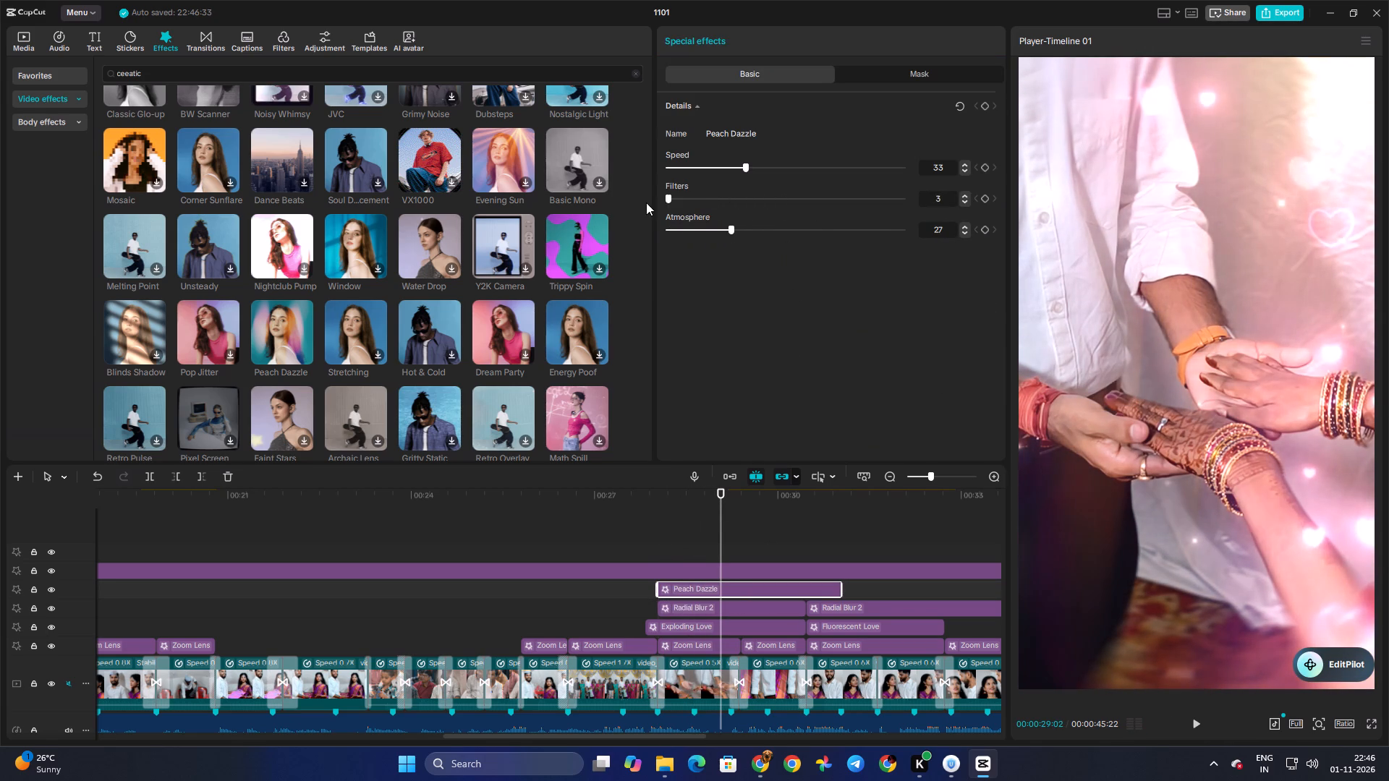
{"action": "left_click_drag", "start_coordinate": [646, 202], "coordinate": [1019, 213]}
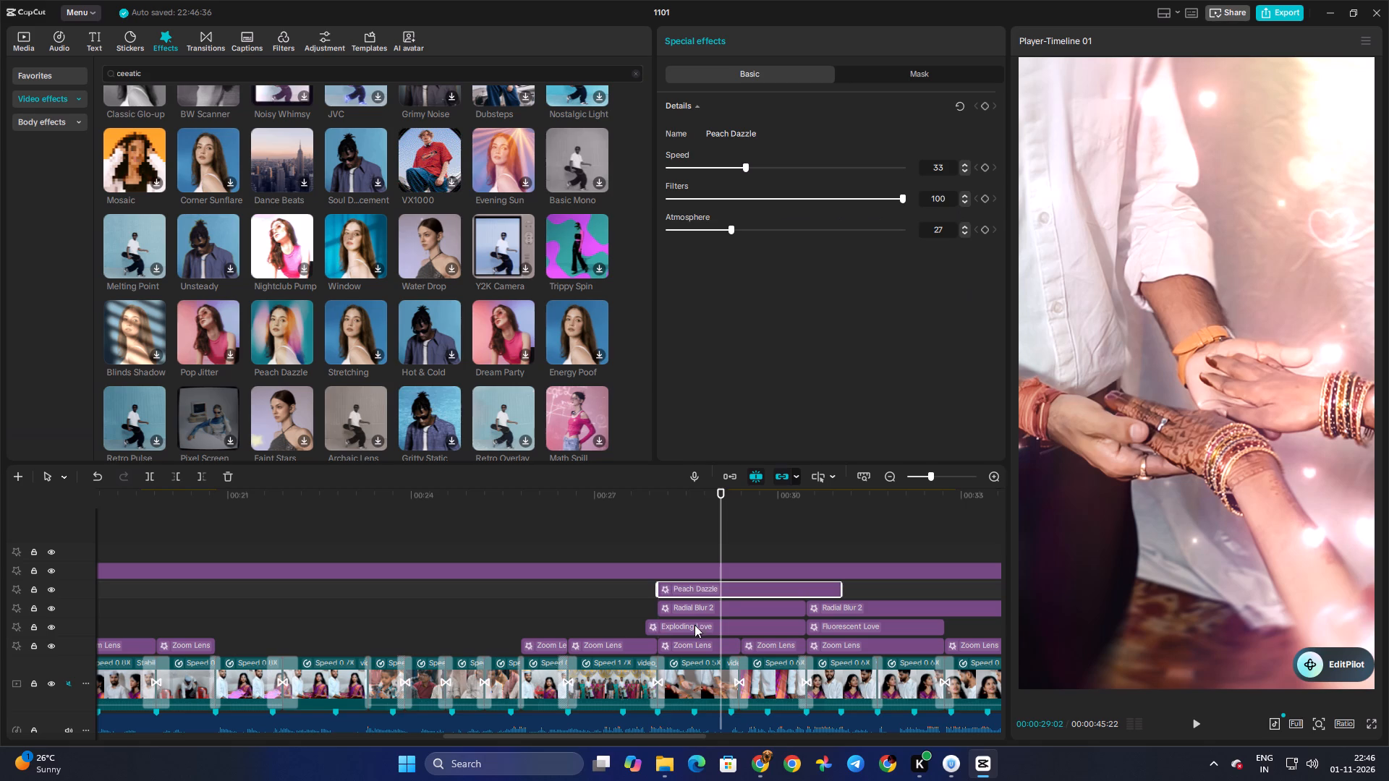
{"action": "left_click", "coordinate": [646, 515]}
{"action": "key", "text": "space"}
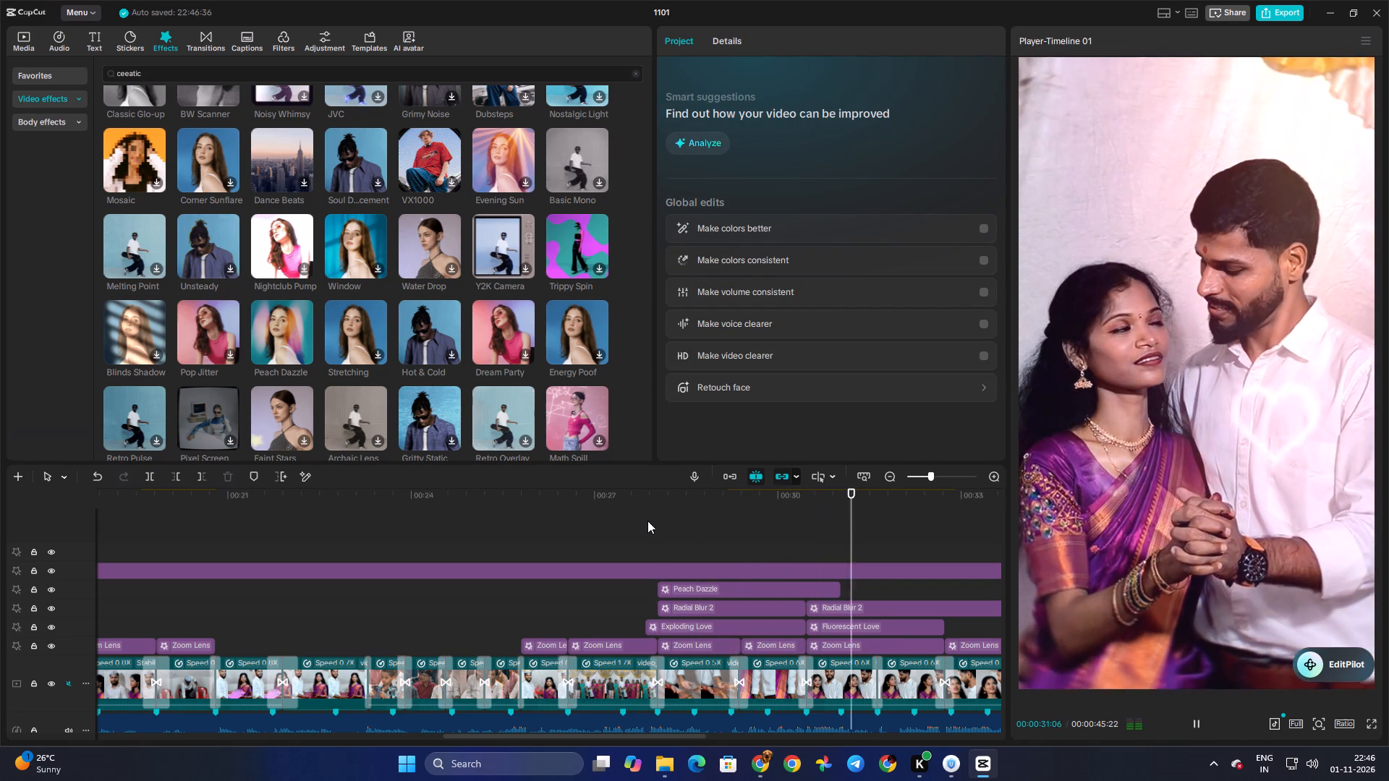
{"action": "key", "text": "space"}
Trim the end of the Peach Dazzle effect to the end of the first Radial Blur 2, at about 30 s, and preview the remaining video.
{"action": "left_click", "coordinate": [815, 592]}
{"action": "left_click_drag", "start_coordinate": [838, 592], "coordinate": [804, 593]}
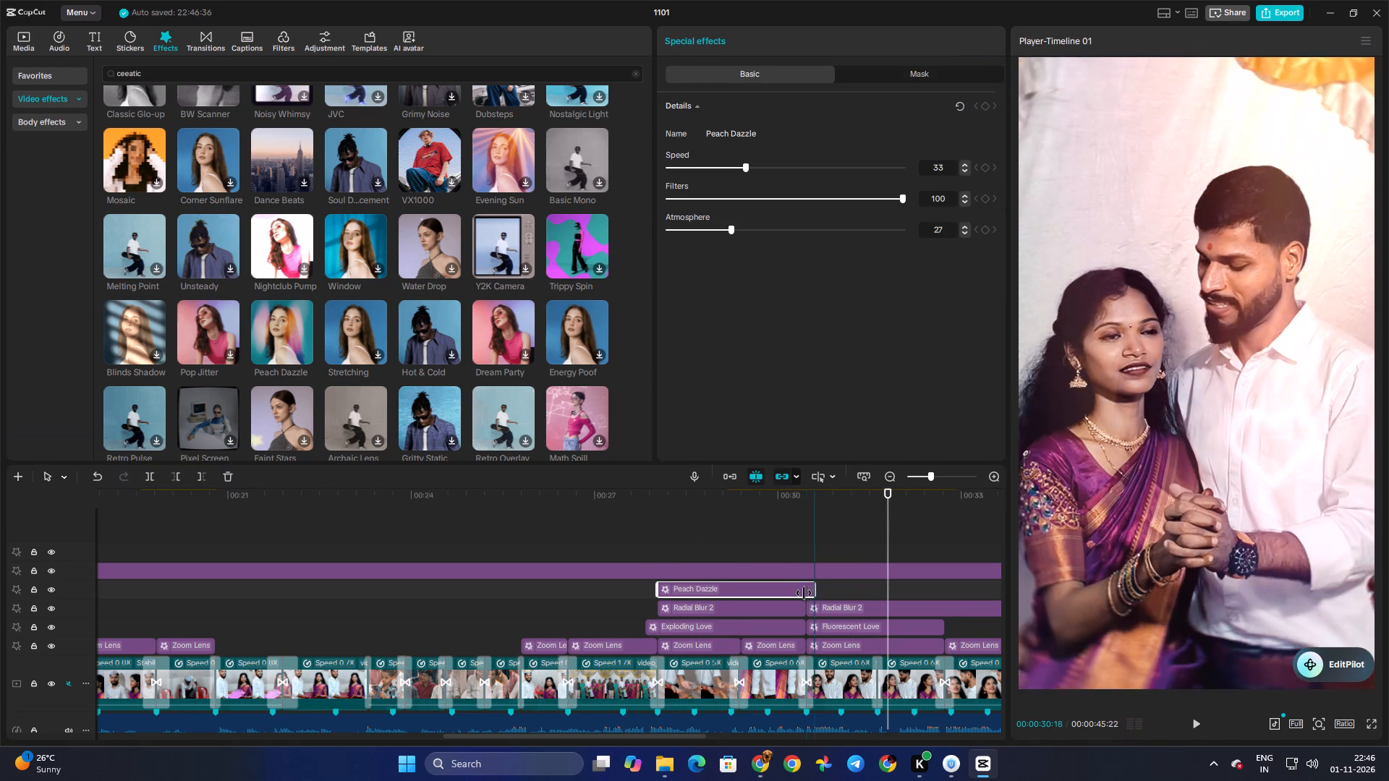
{"action": "left_click_drag", "start_coordinate": [804, 593], "coordinate": [802, 593]}
{"action": "left_click", "coordinate": [749, 519]}
{"action": "key", "text": "space"}
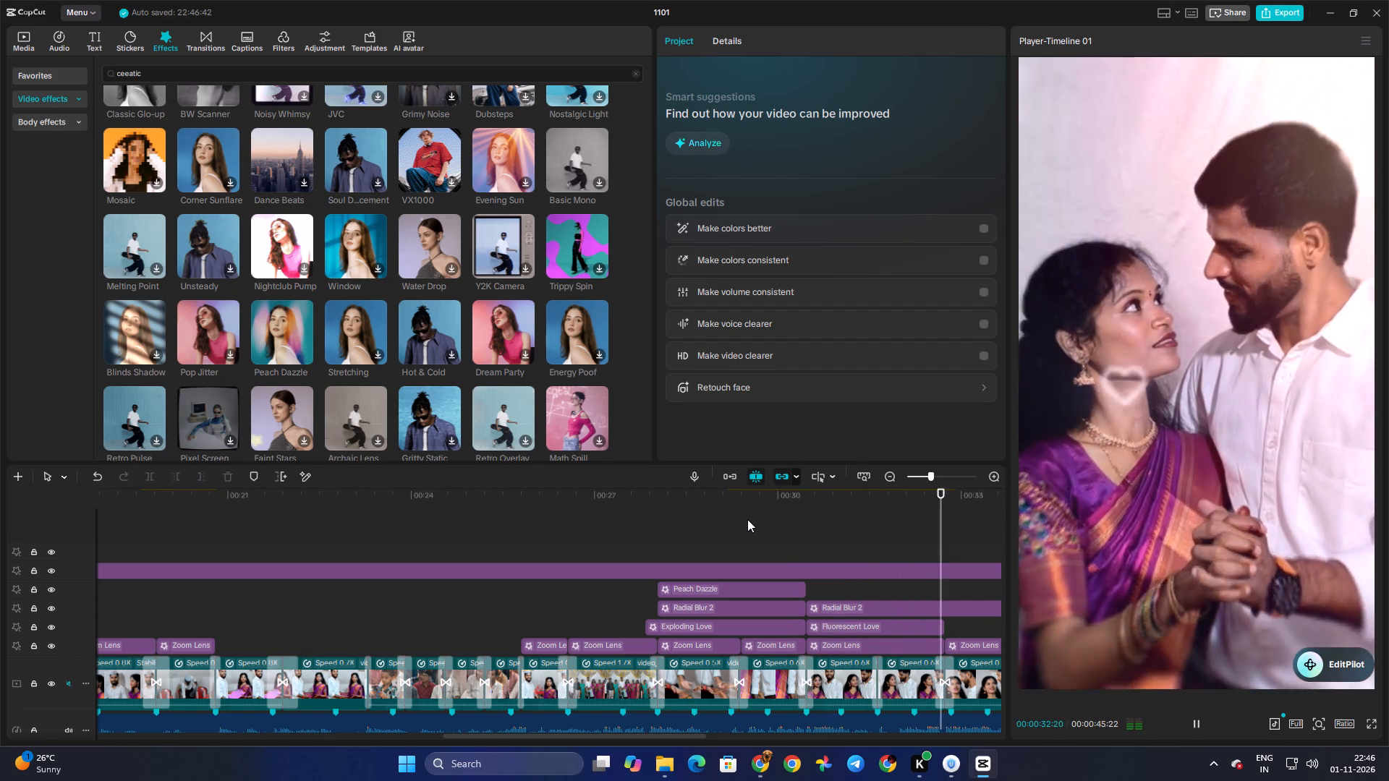
{"action": "key", "text": "space"}
{"action": "left_click", "coordinate": [831, 535]}
{"action": "left_click_drag", "start_coordinate": [831, 535], "coordinate": [804, 539]}
{"action": "key", "text": "space"}
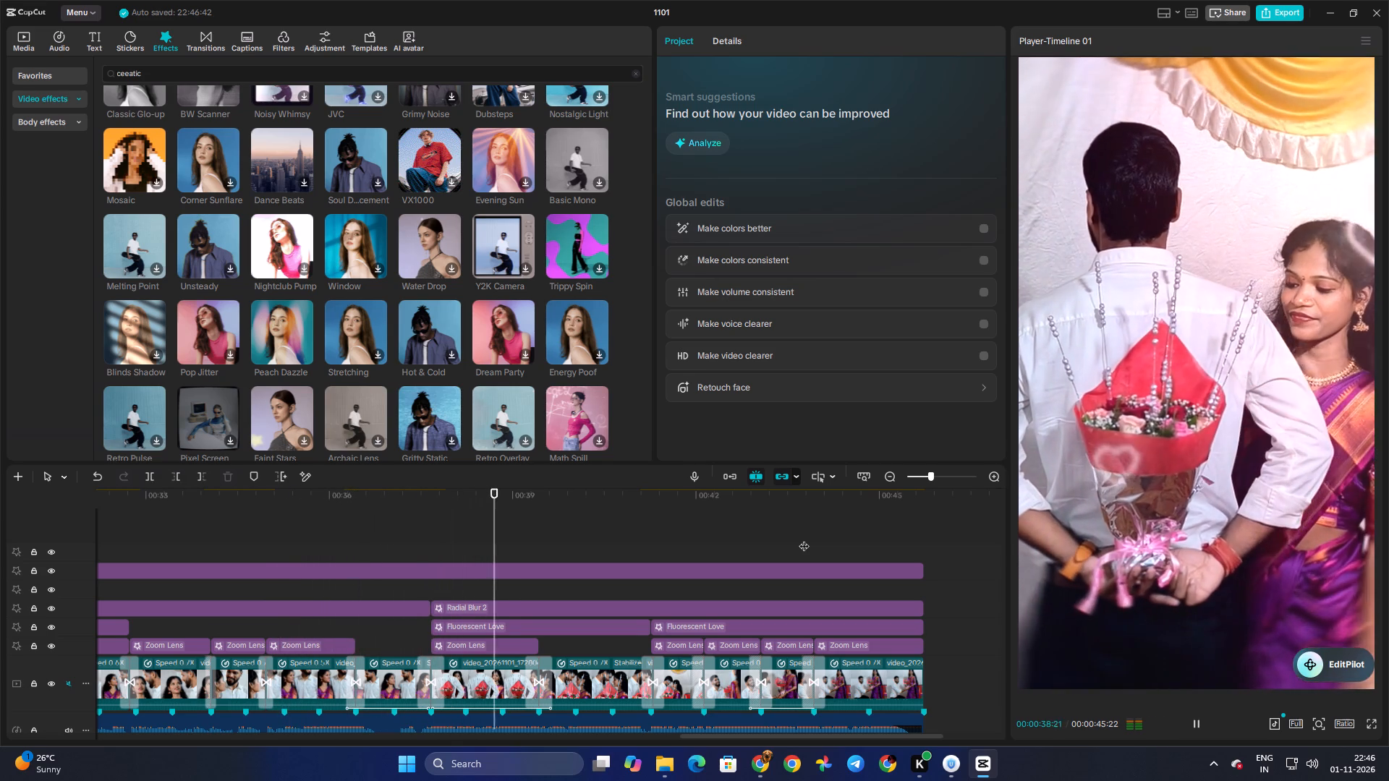
{"action": "key", "text": "space"}
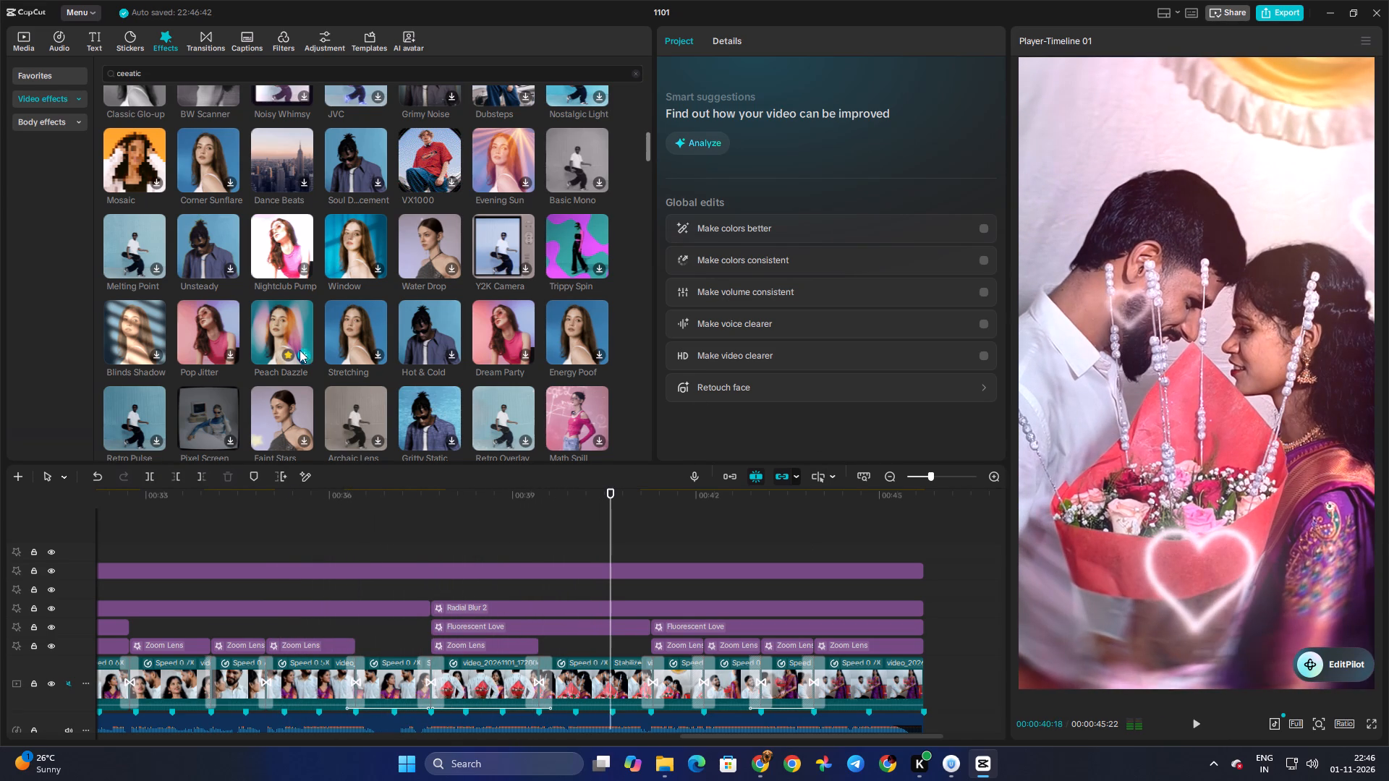
Browse further through the video effects and return the playhead to the start of the timeline.
{"action": "scroll", "coordinate": [288, 348], "scroll_direction": "down", "scroll_amount": 3}
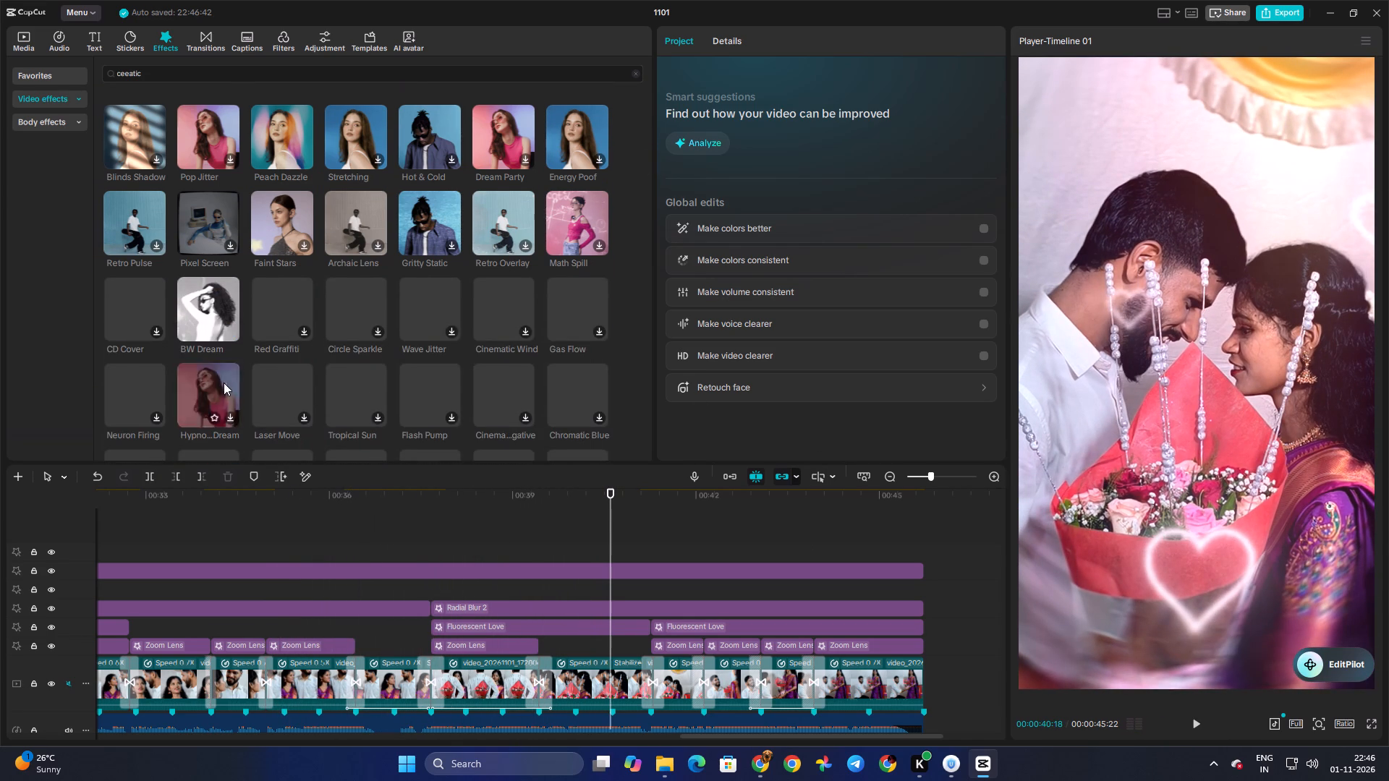
{"action": "scroll", "coordinate": [171, 391], "scroll_direction": "down", "scroll_amount": 2}
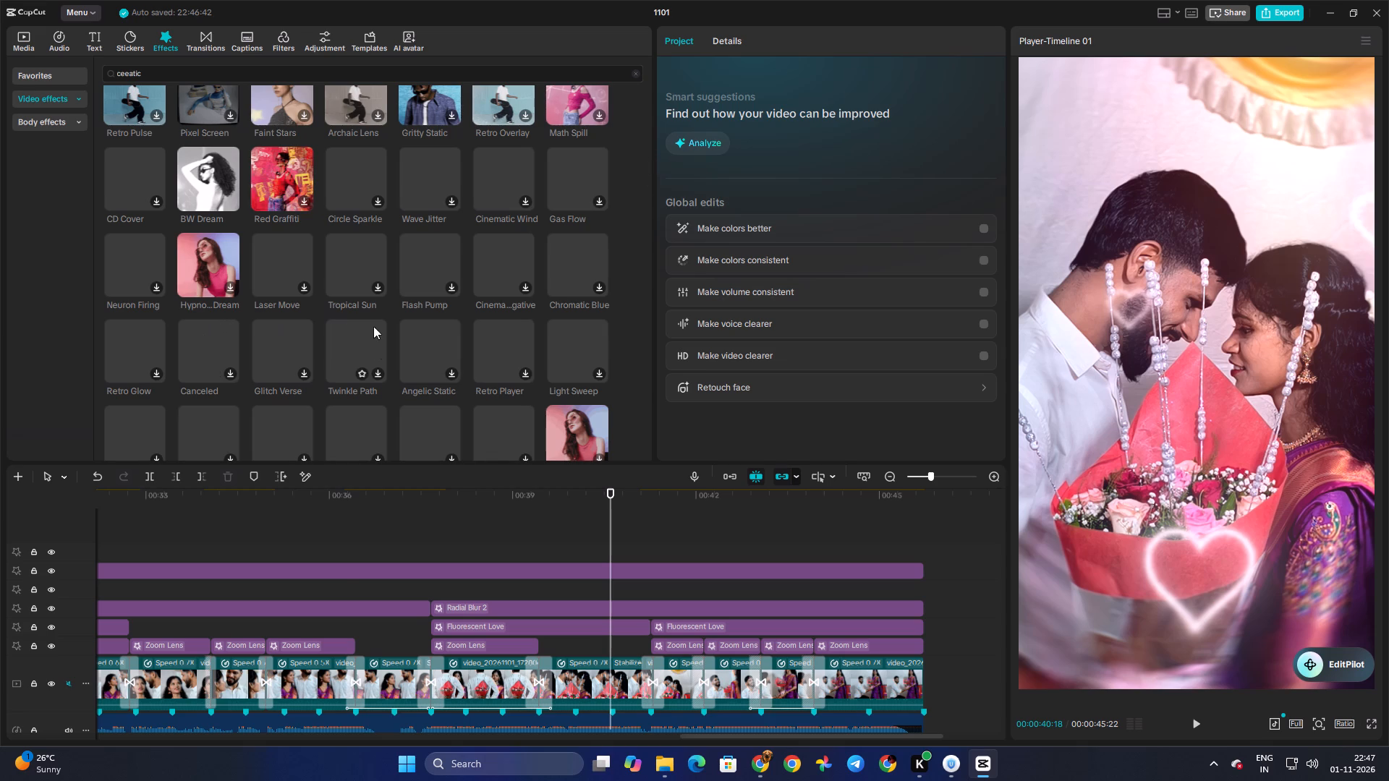
{"action": "left_click", "coordinate": [344, 537]}
{"action": "left_click_drag", "start_coordinate": [344, 537], "coordinate": [0, 552]}
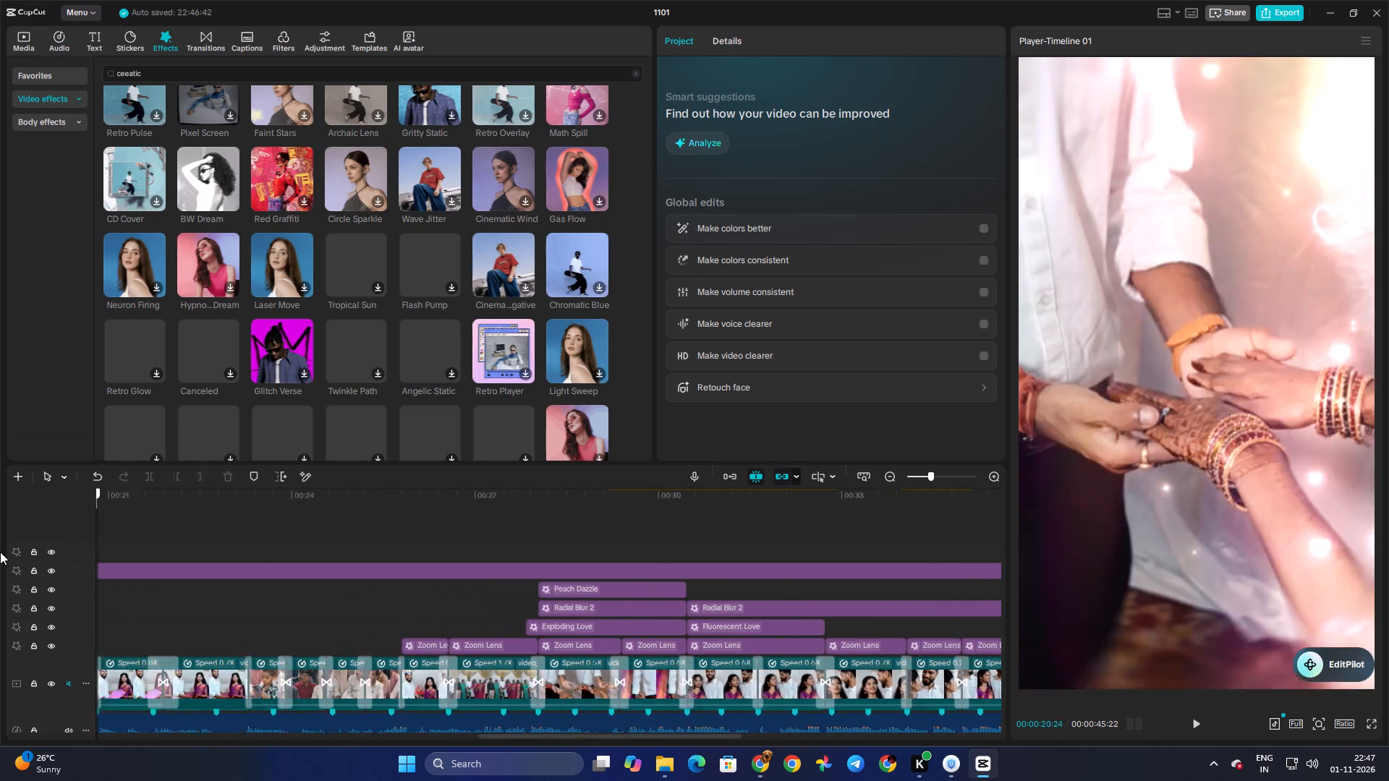
{"action": "left_click_drag", "start_coordinate": [0, 552], "coordinate": [0, 556]}
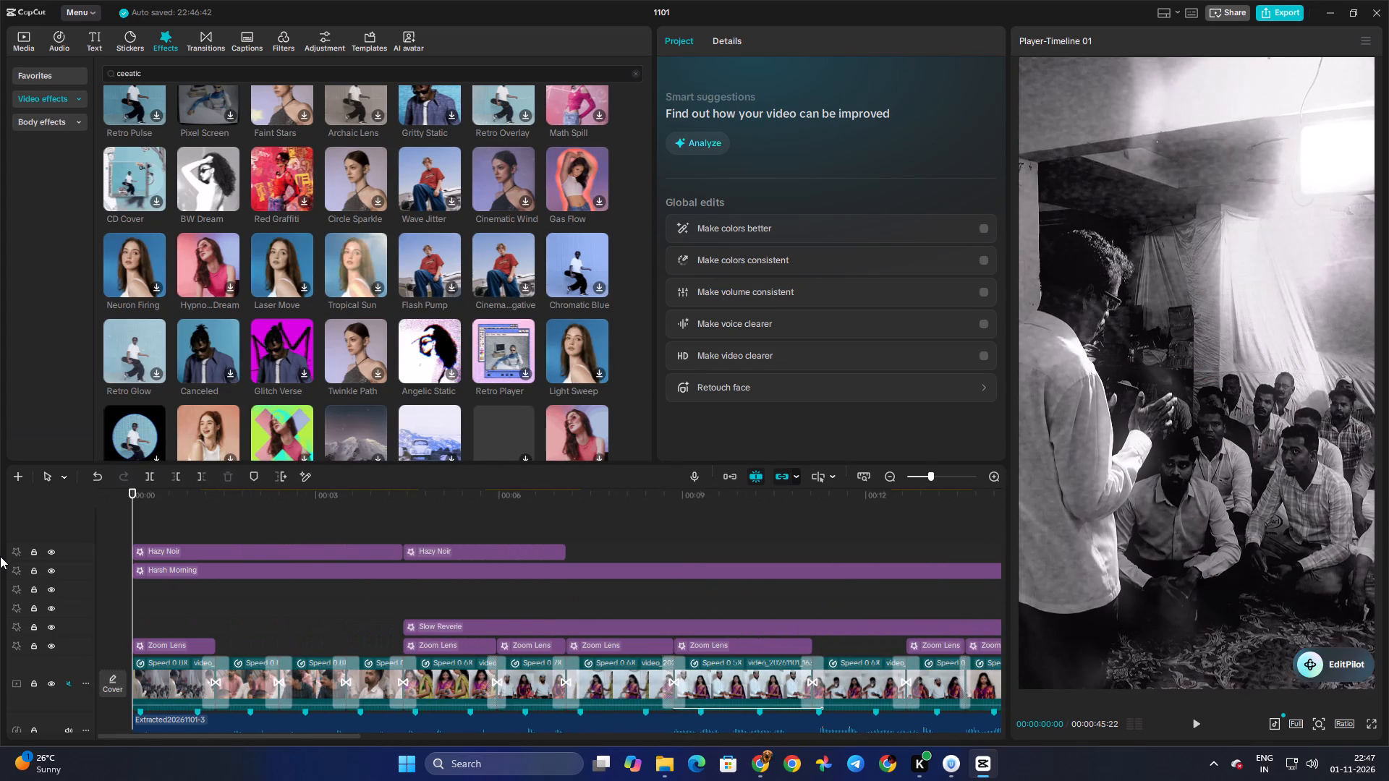
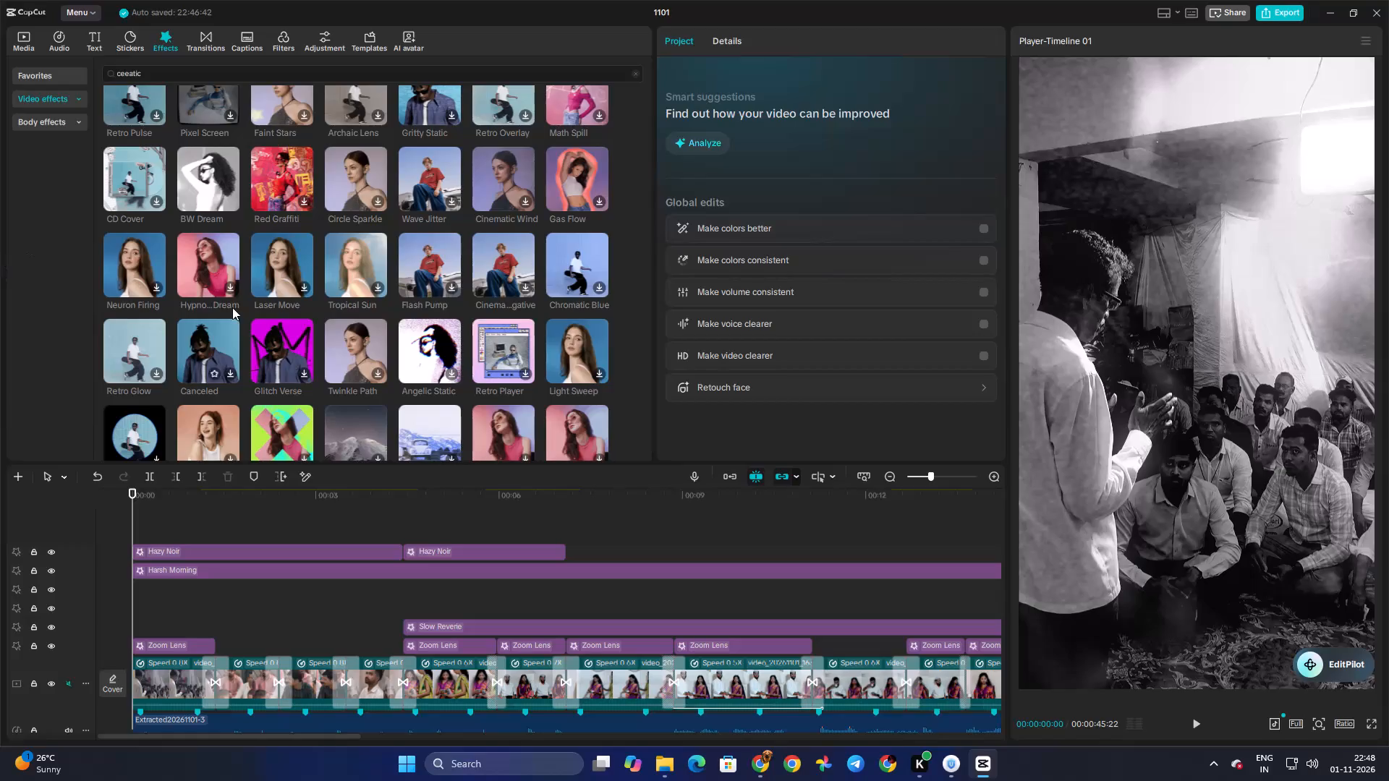
Preview the Tropical Sun video effect on the opening footage and browse further through the effect search results.
{"action": "left_click", "coordinate": [361, 253]}
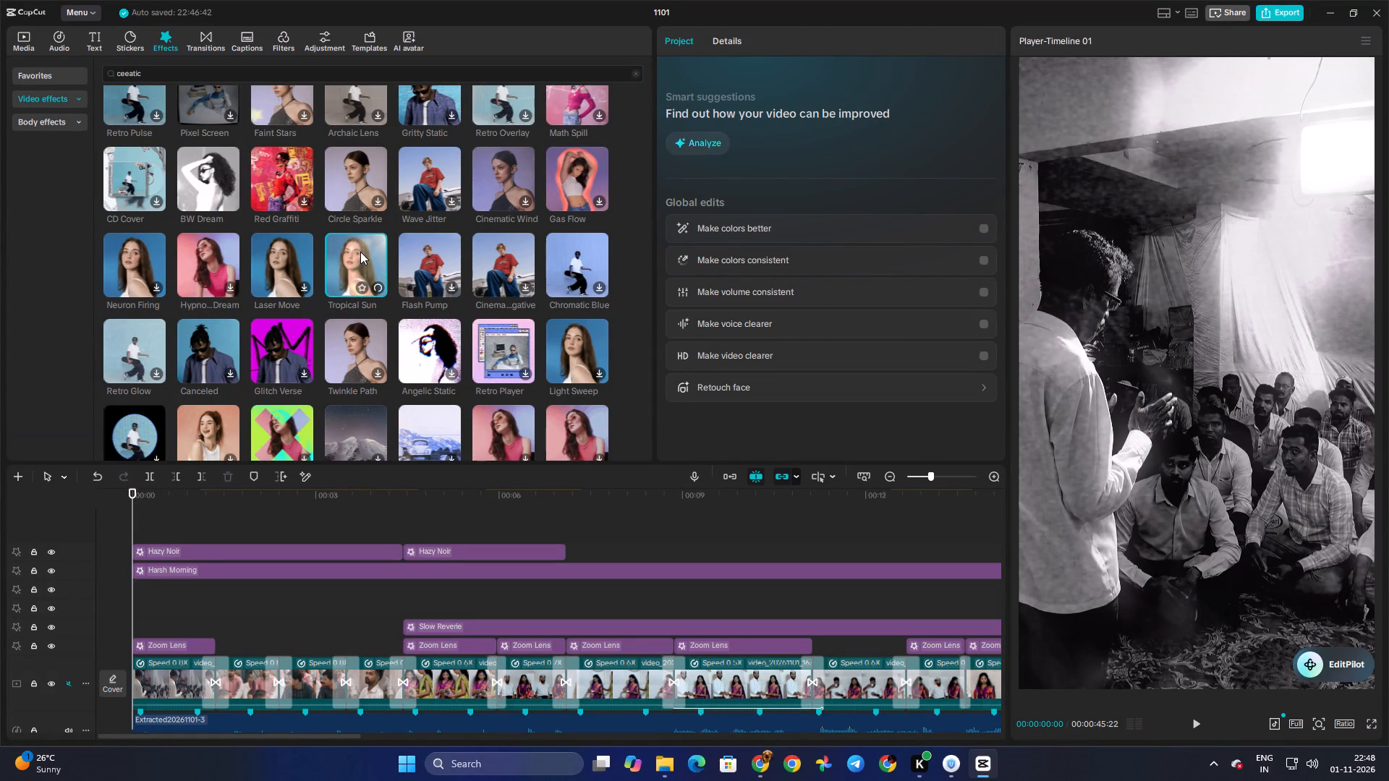
{"action": "left_click", "coordinate": [363, 286]}
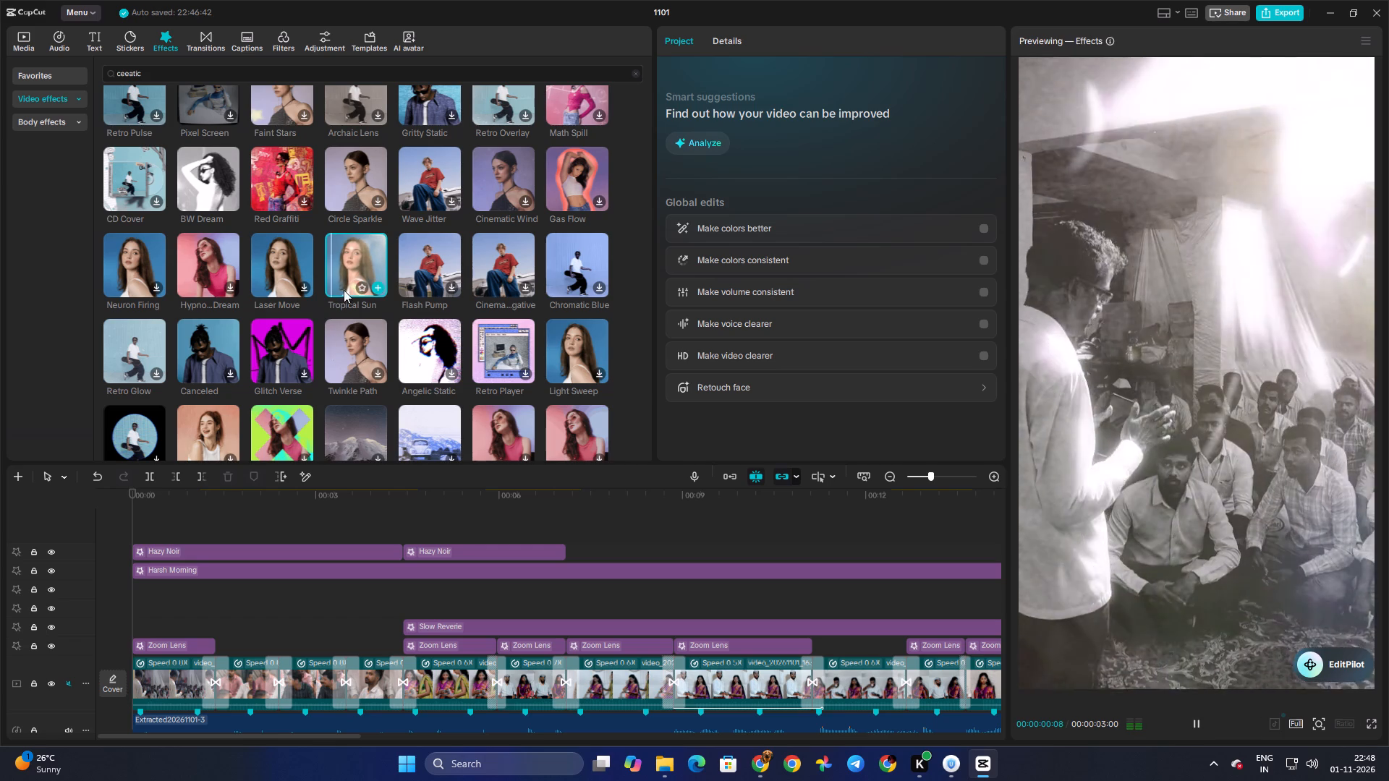
{"action": "left_click", "coordinate": [360, 283]}
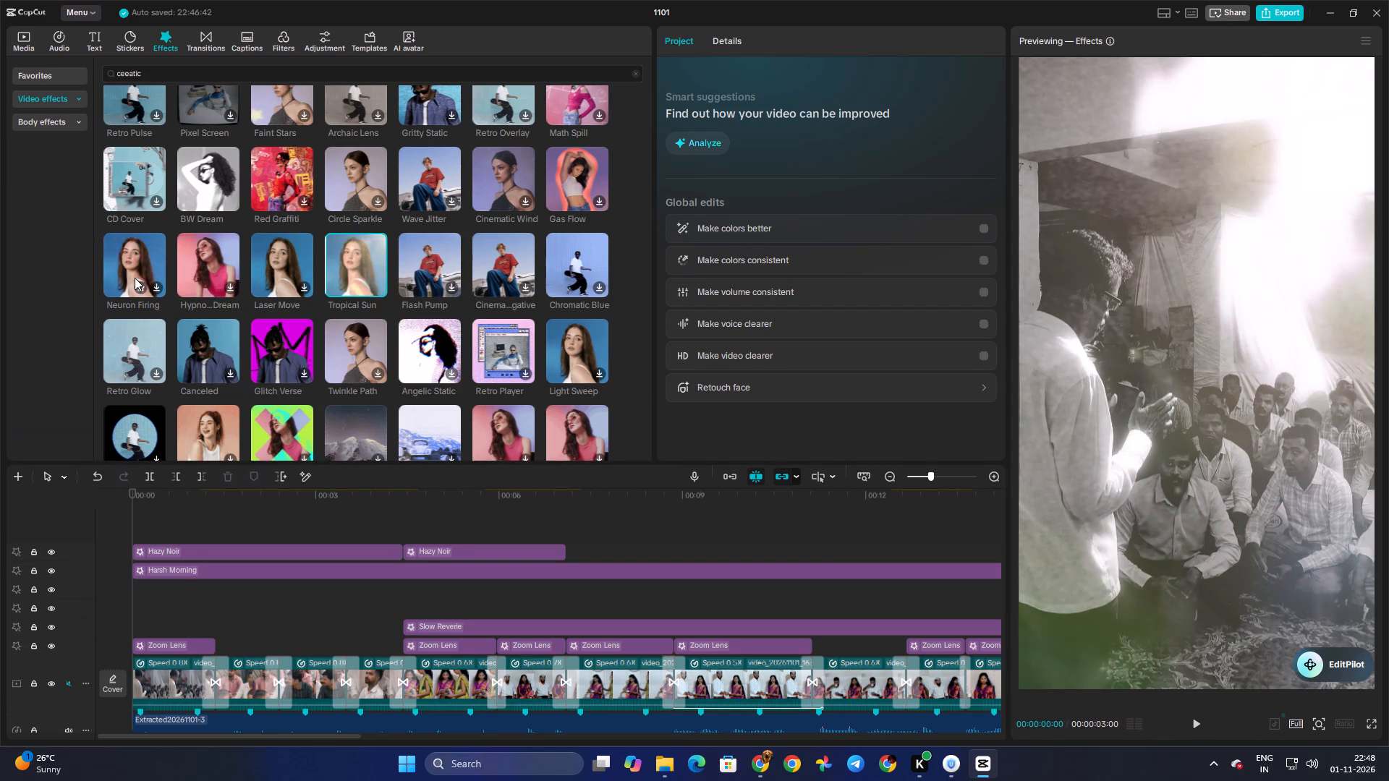
{"action": "scroll", "coordinate": [282, 555], "scroll_direction": "down", "scroll_amount": 2}
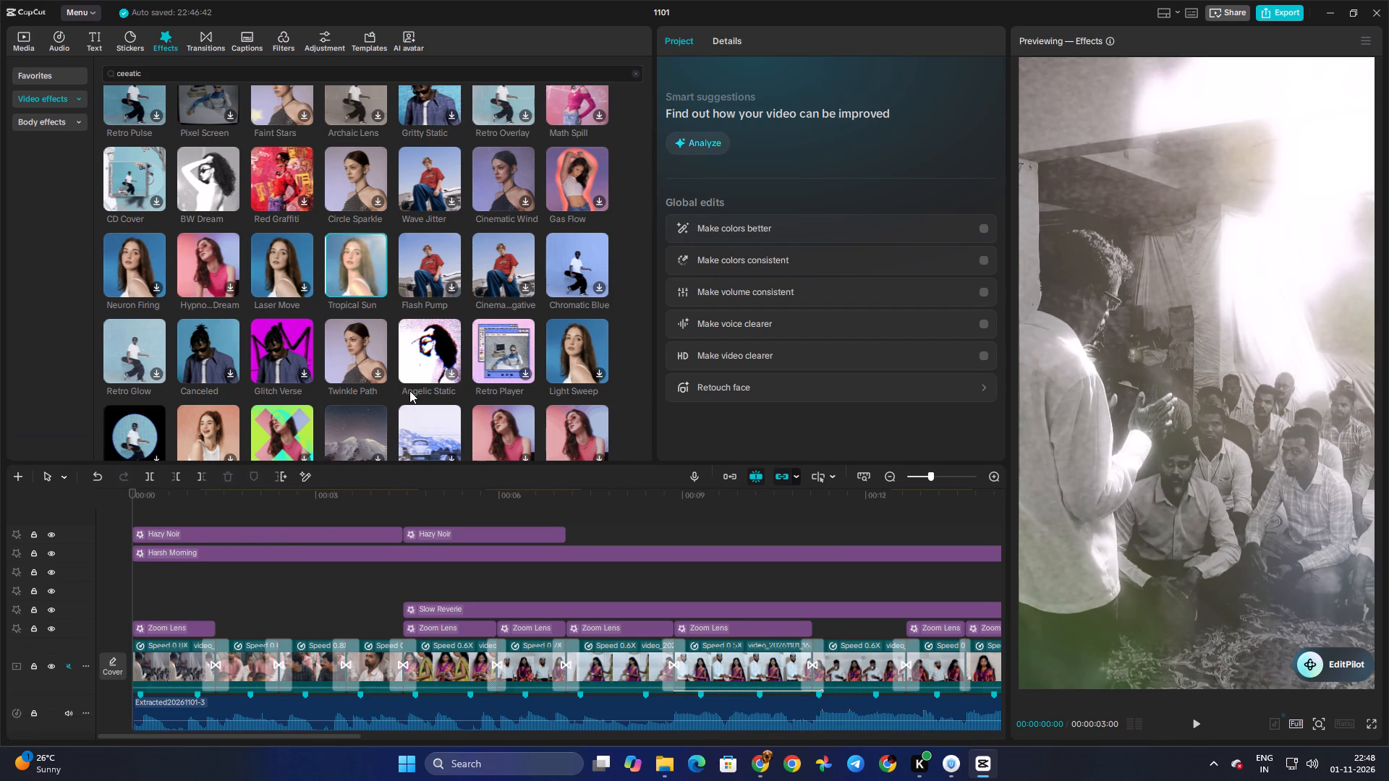
{"action": "scroll", "coordinate": [418, 390], "scroll_direction": "down", "scroll_amount": 2}
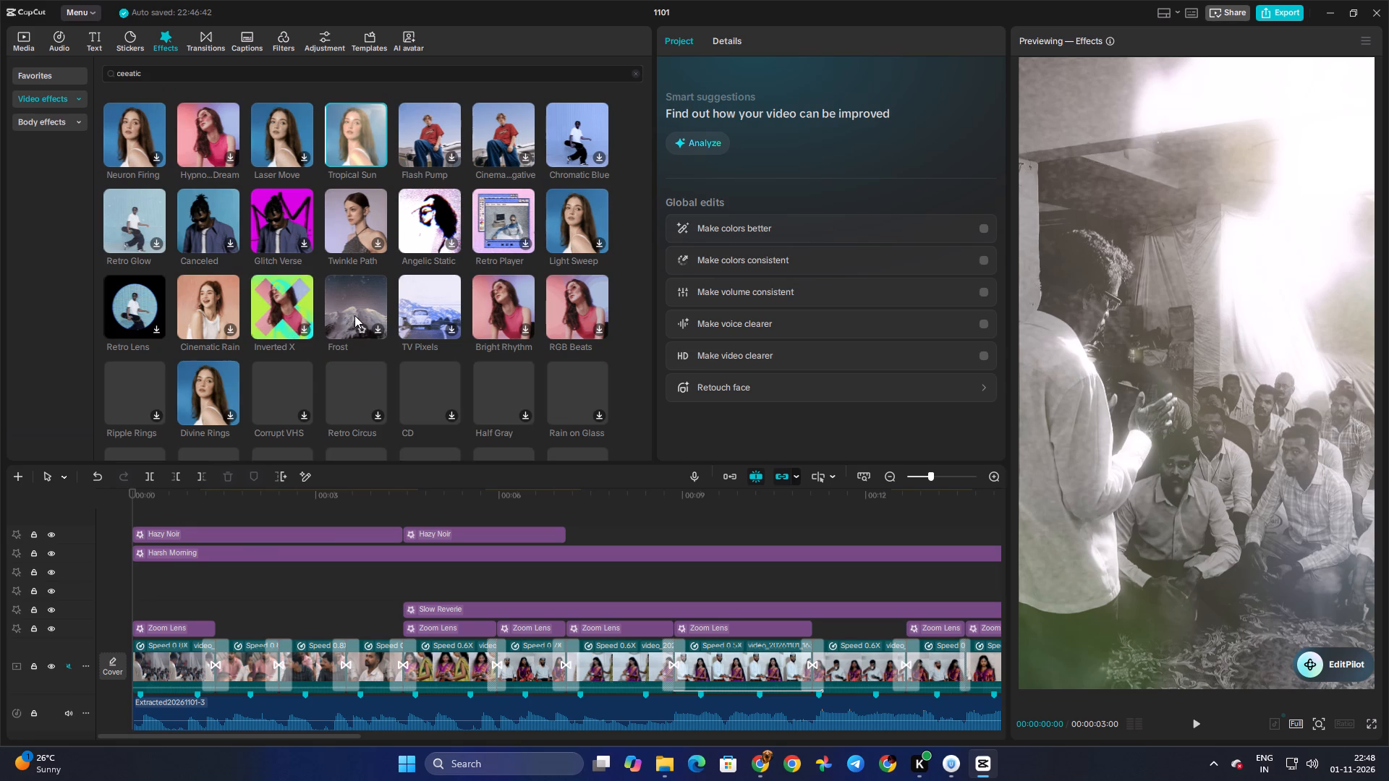
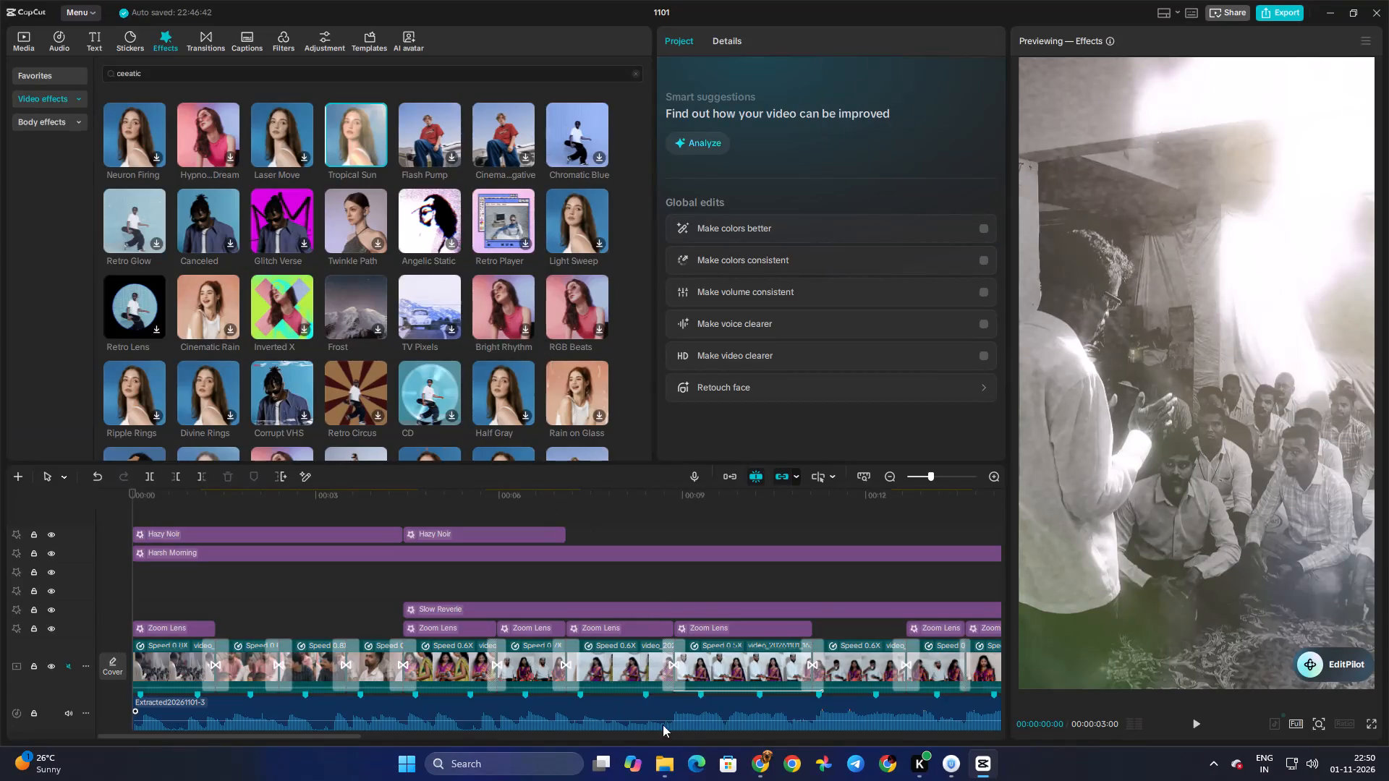
Switch to File Explorer and look over the files in the Downloads folder.
{"action": "left_click", "coordinate": [680, 763]}
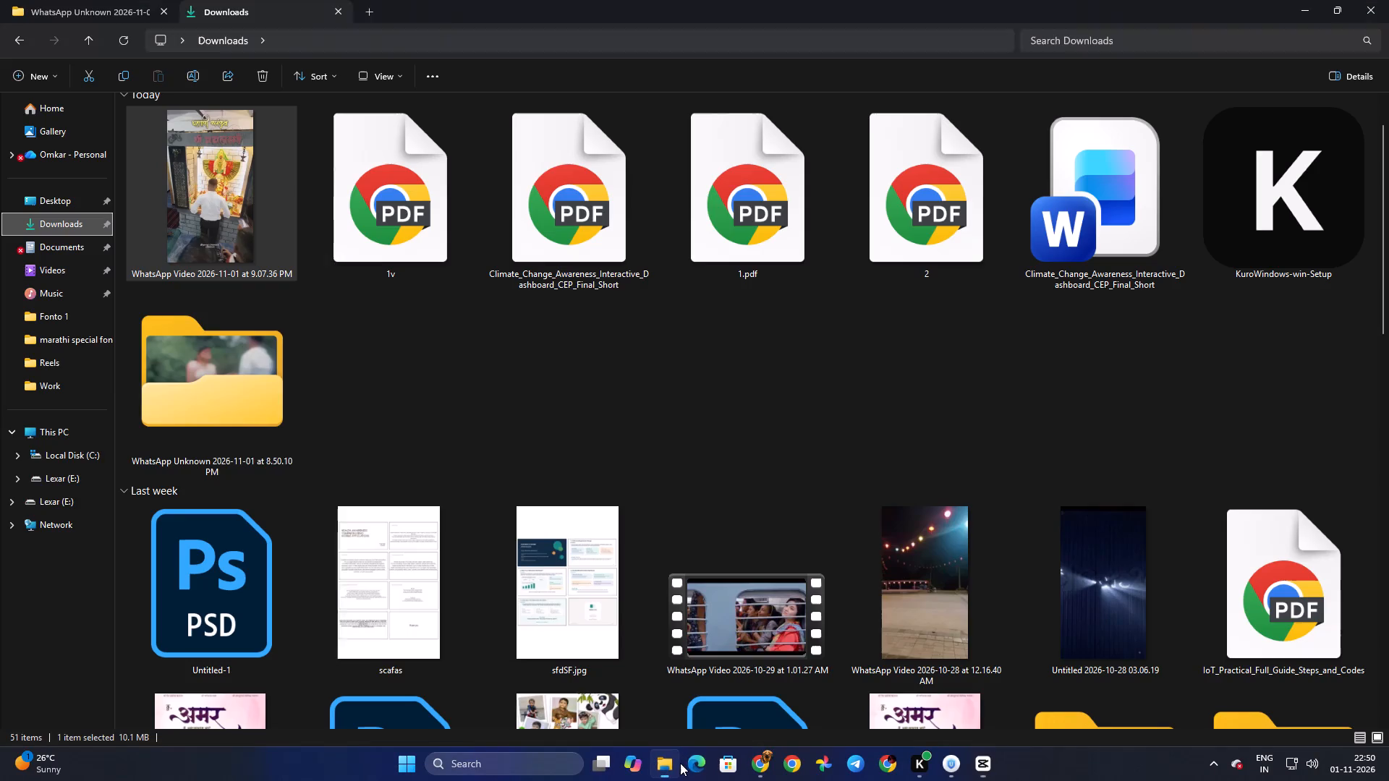
{"action": "left_click", "coordinate": [660, 436]}
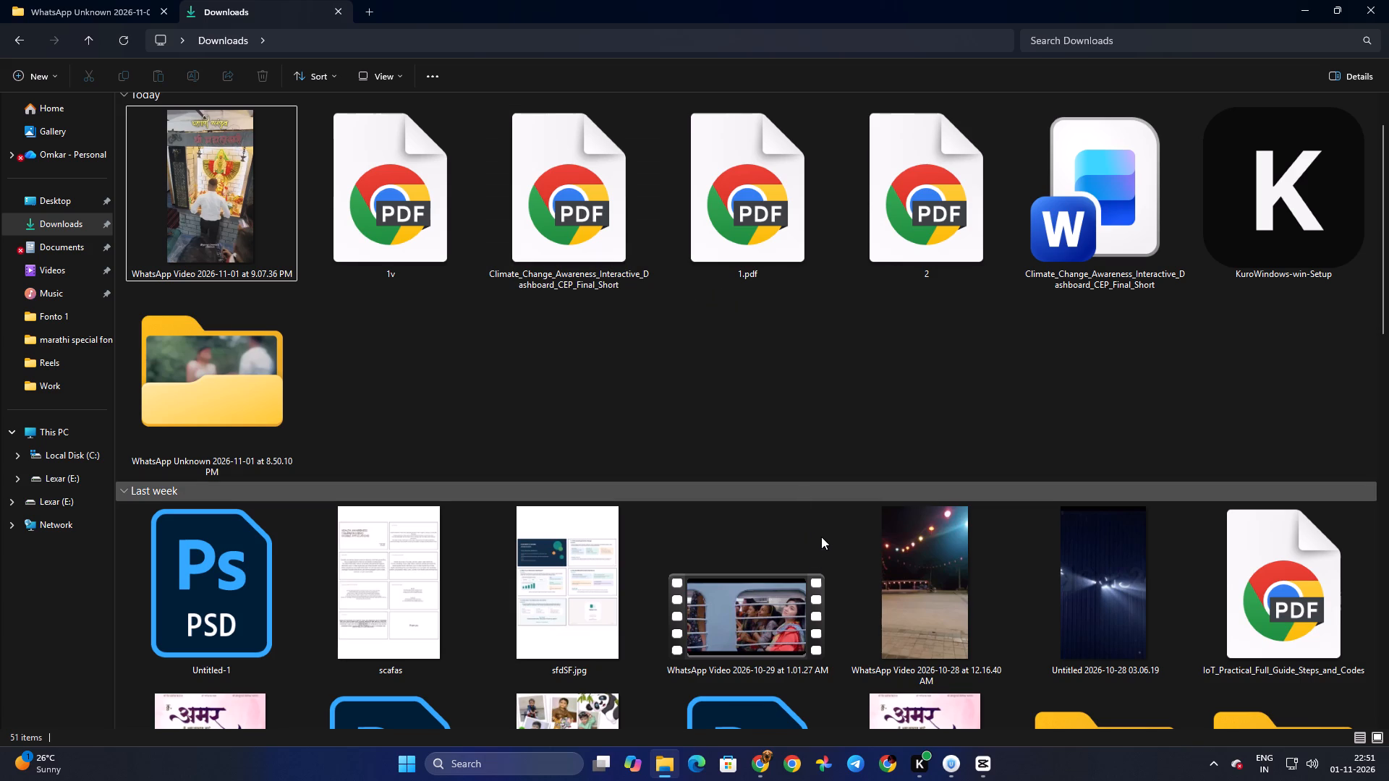
{"action": "left_click", "coordinate": [564, 427]}
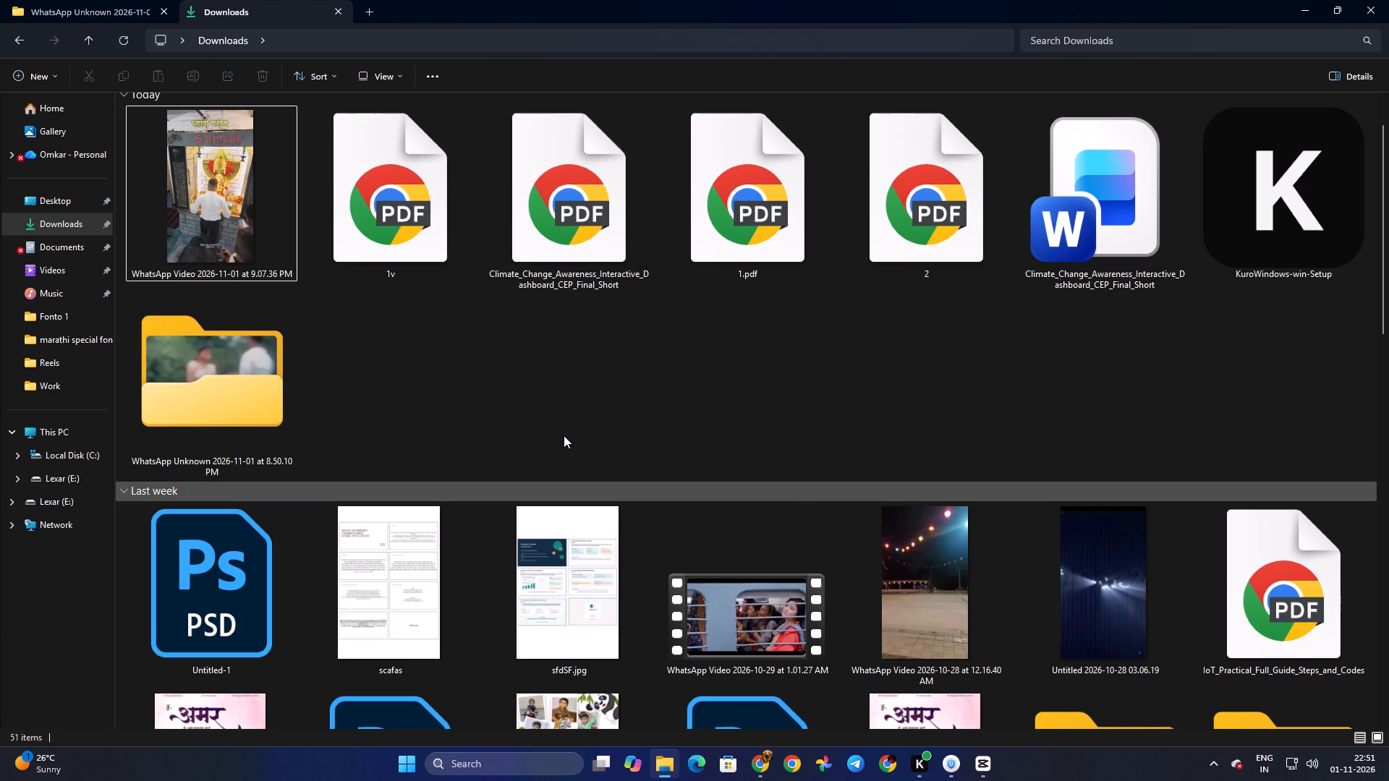
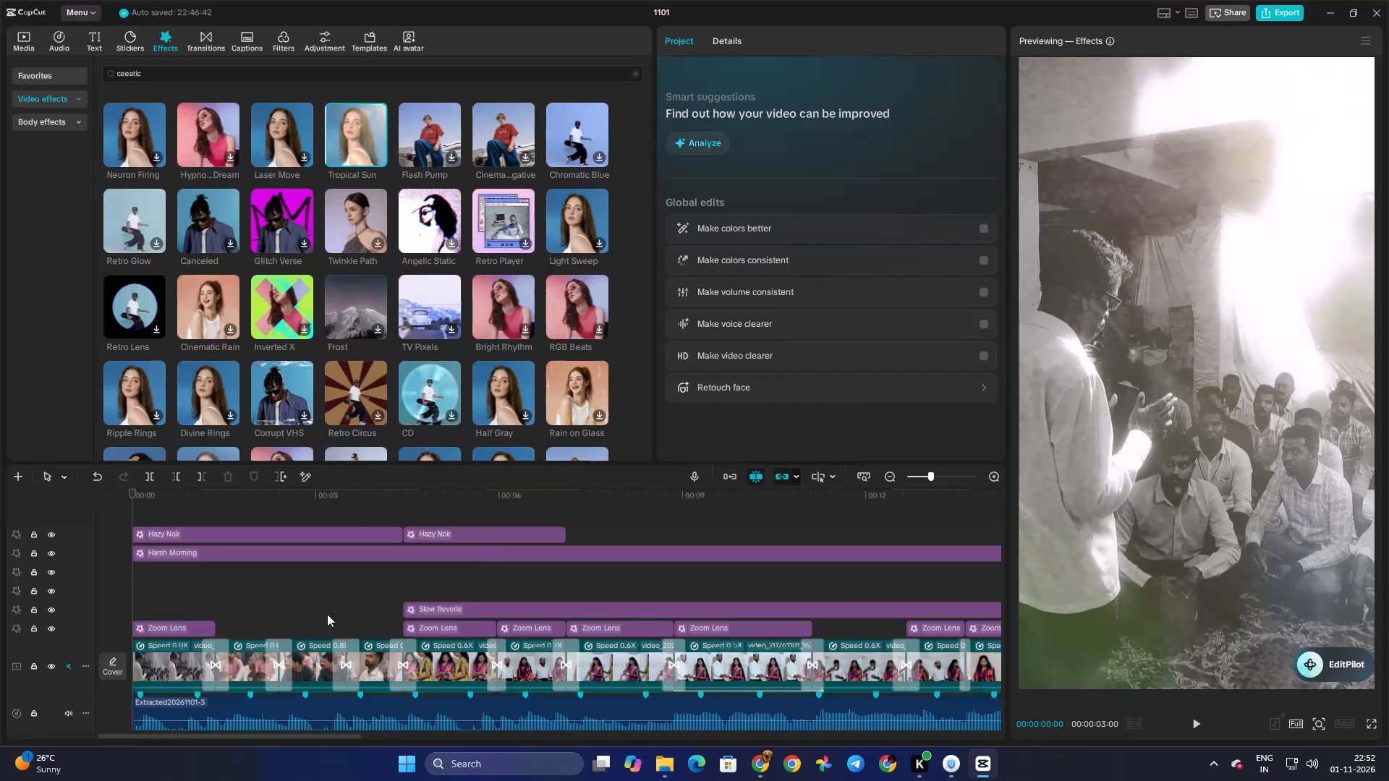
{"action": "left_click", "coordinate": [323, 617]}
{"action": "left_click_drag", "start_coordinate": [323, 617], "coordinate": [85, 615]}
Switch to File Explorer and open This PC from the Downloads folder window.
{"action": "left_click", "coordinate": [662, 760]}
{"action": "left_click", "coordinate": [59, 435]}
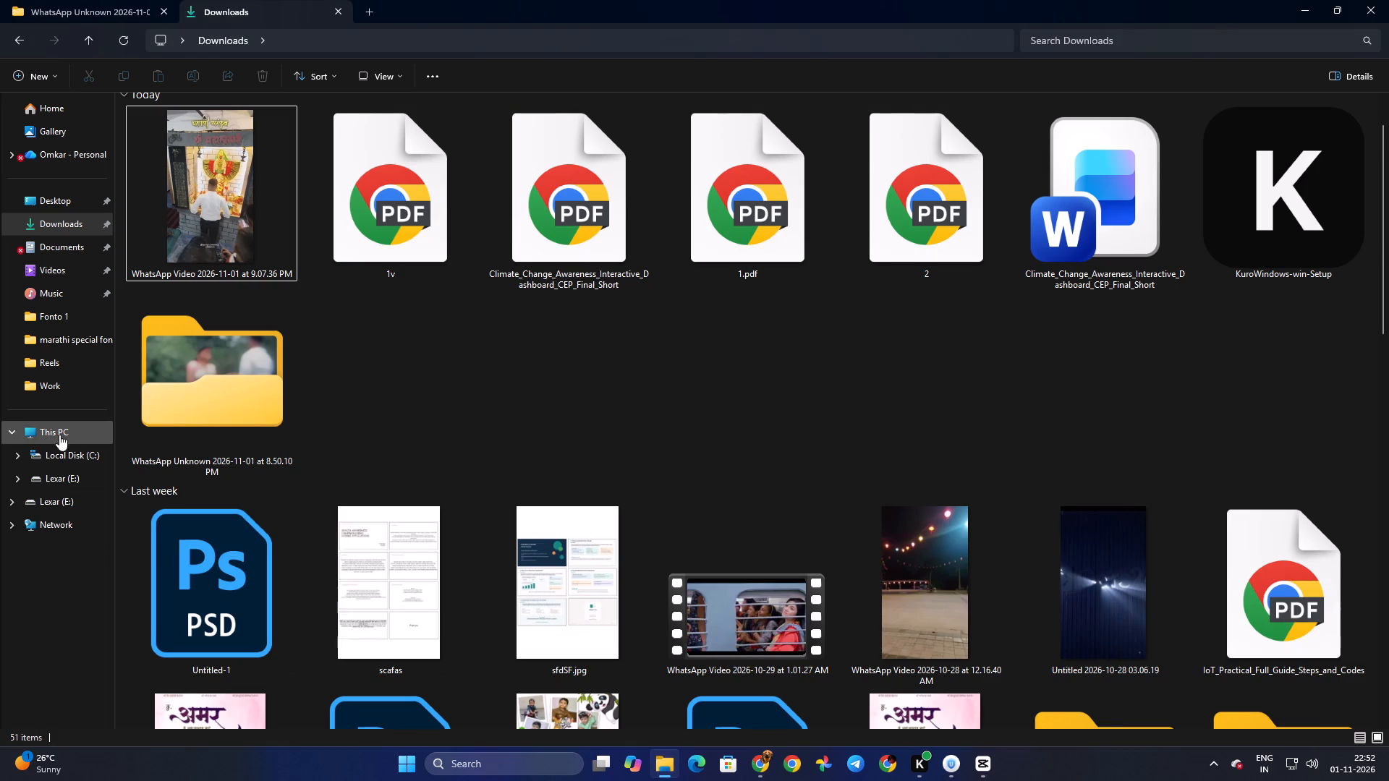
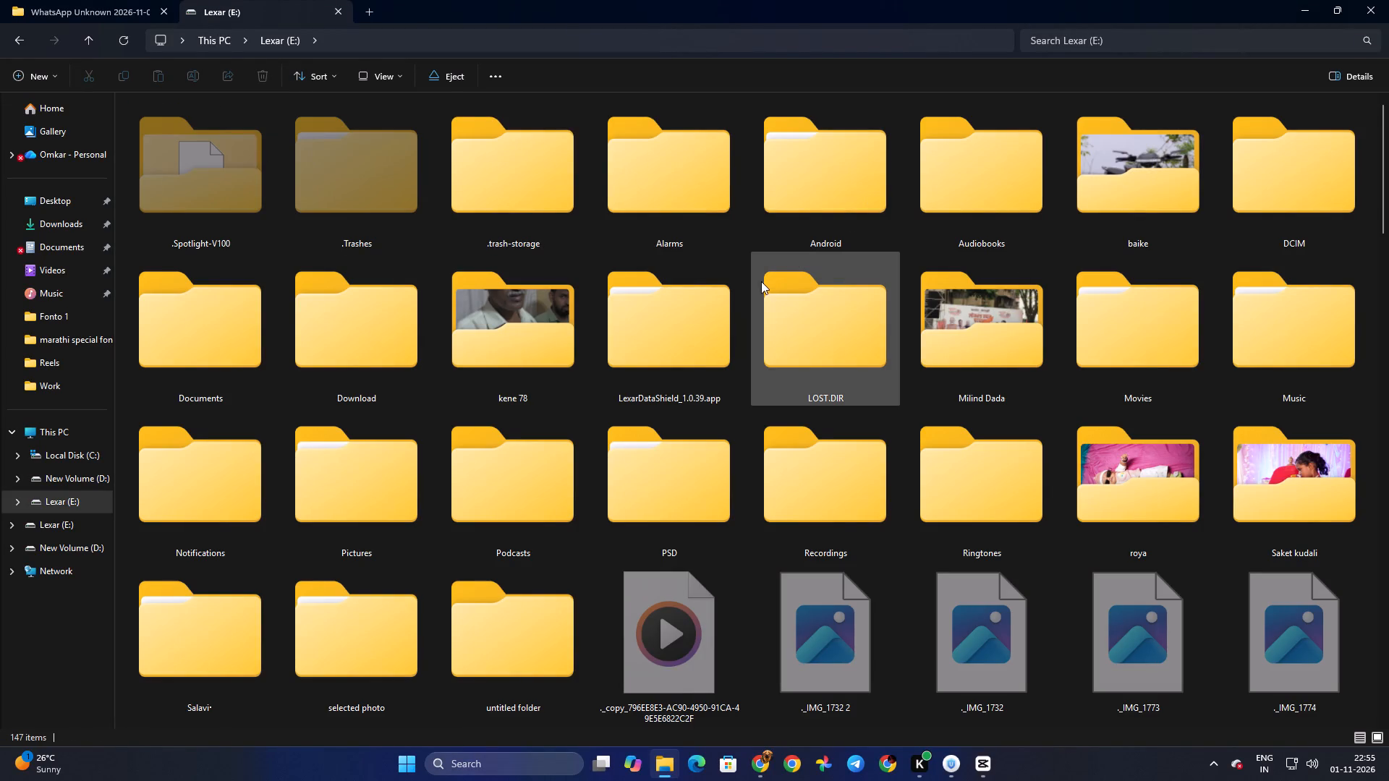
Leave the Lexar (E:) drive and open the Documents folder on New Volume (D:).
{"action": "left_click", "coordinate": [757, 304]}
{"action": "double_click", "coordinate": [366, 134]}
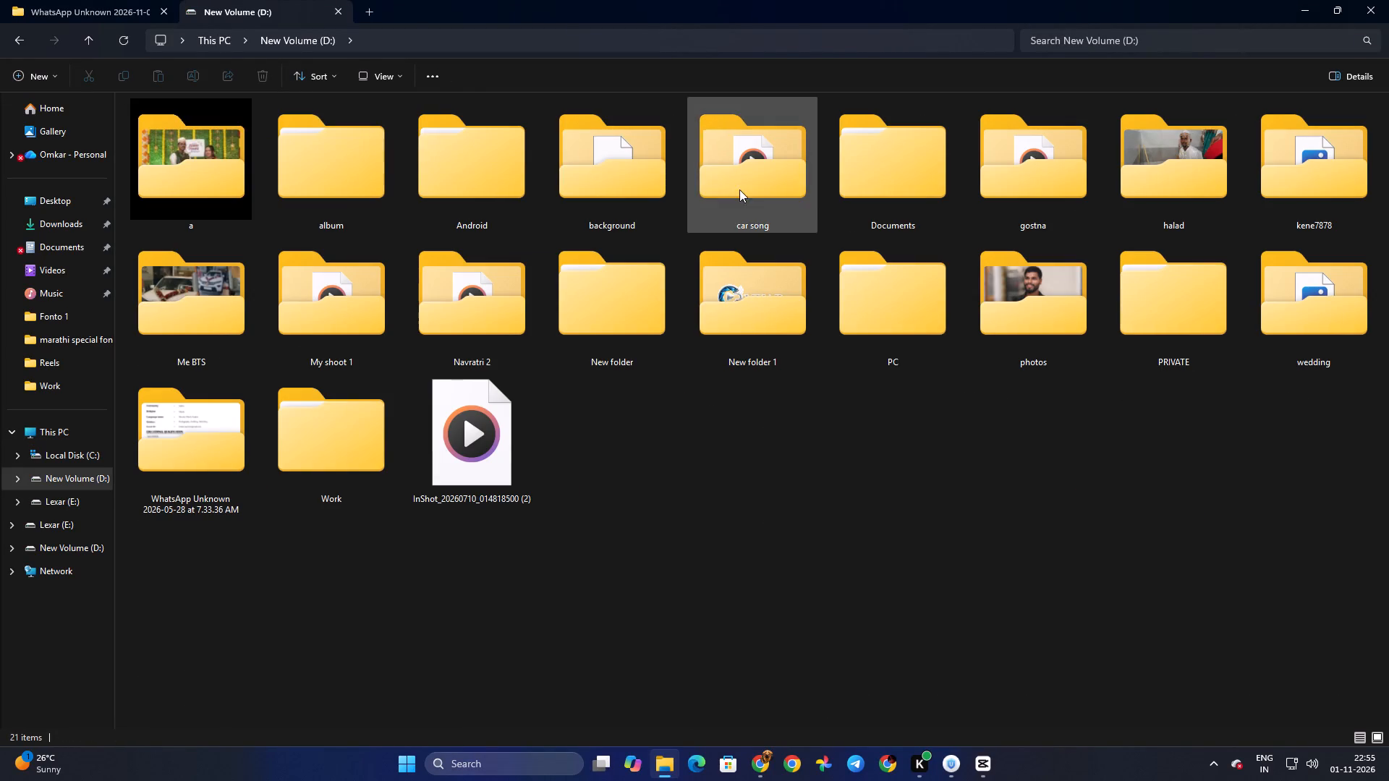
{"action": "double_click", "coordinate": [883, 195]}
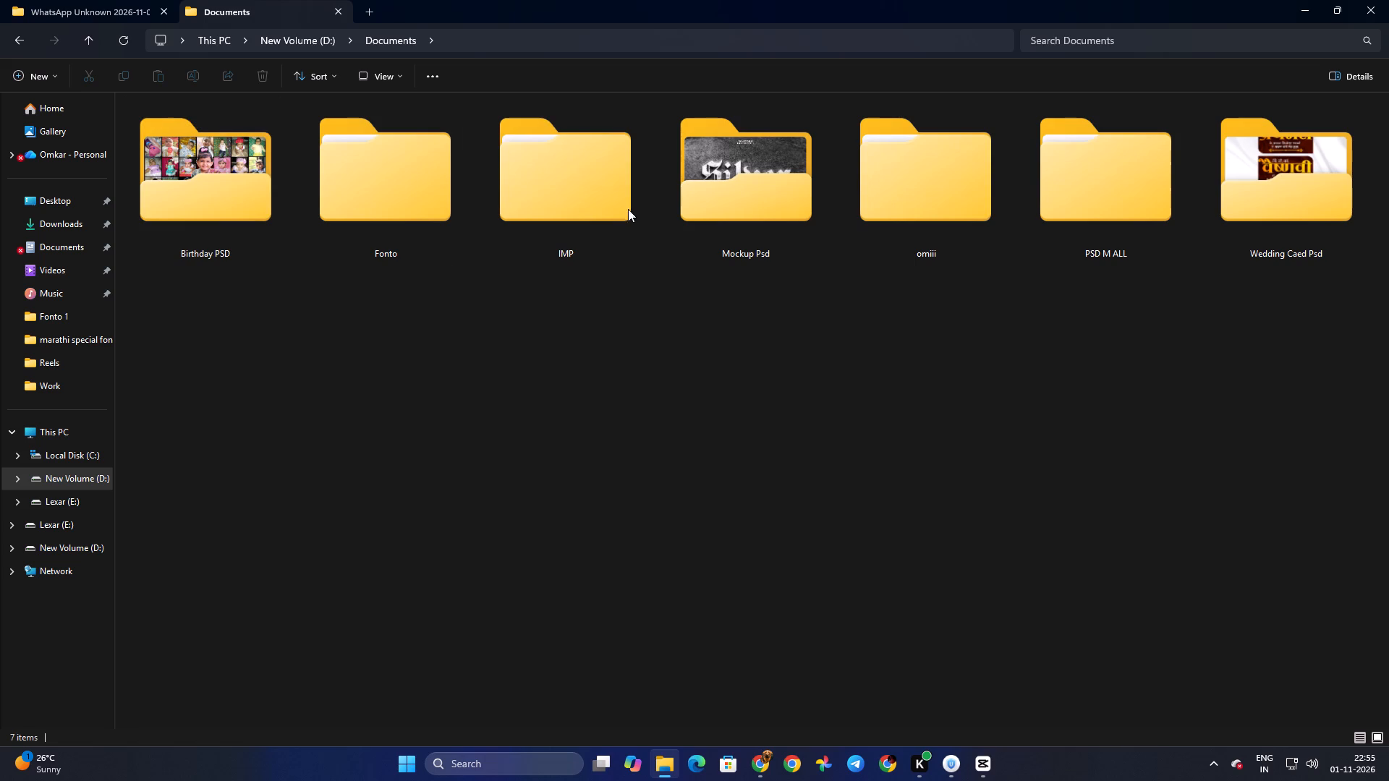
Check the contents of the Birthday PSD, Fonto, IMP, Mockup Psd, omiii and PSD M ALL folders in turn.
{"action": "left_click", "coordinate": [242, 224]}
{"action": "left_click", "coordinate": [242, 224]}
{"action": "left_click", "coordinate": [257, 235]}
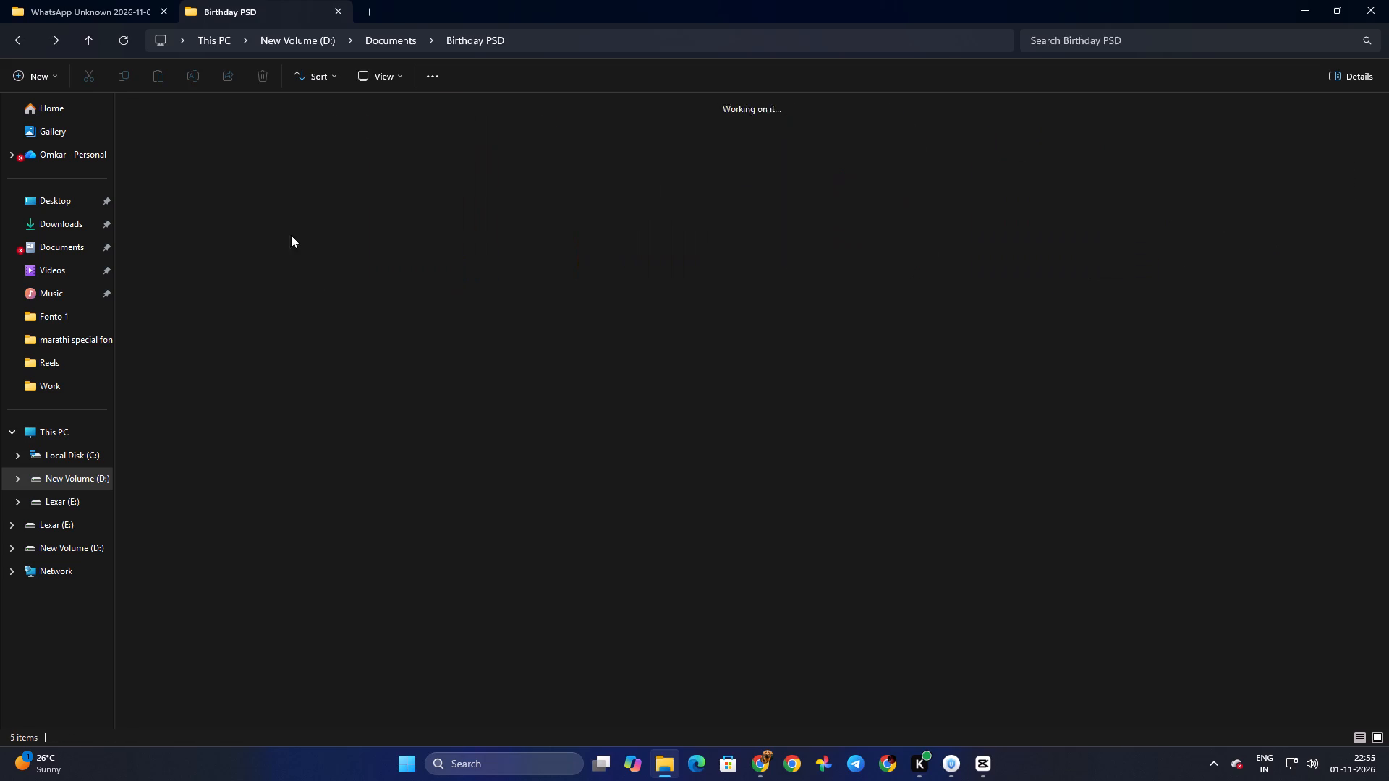
{"action": "double_click", "coordinate": [328, 235]}
{"action": "left_click", "coordinate": [331, 235]}
{"action": "double_click", "coordinate": [584, 227]}
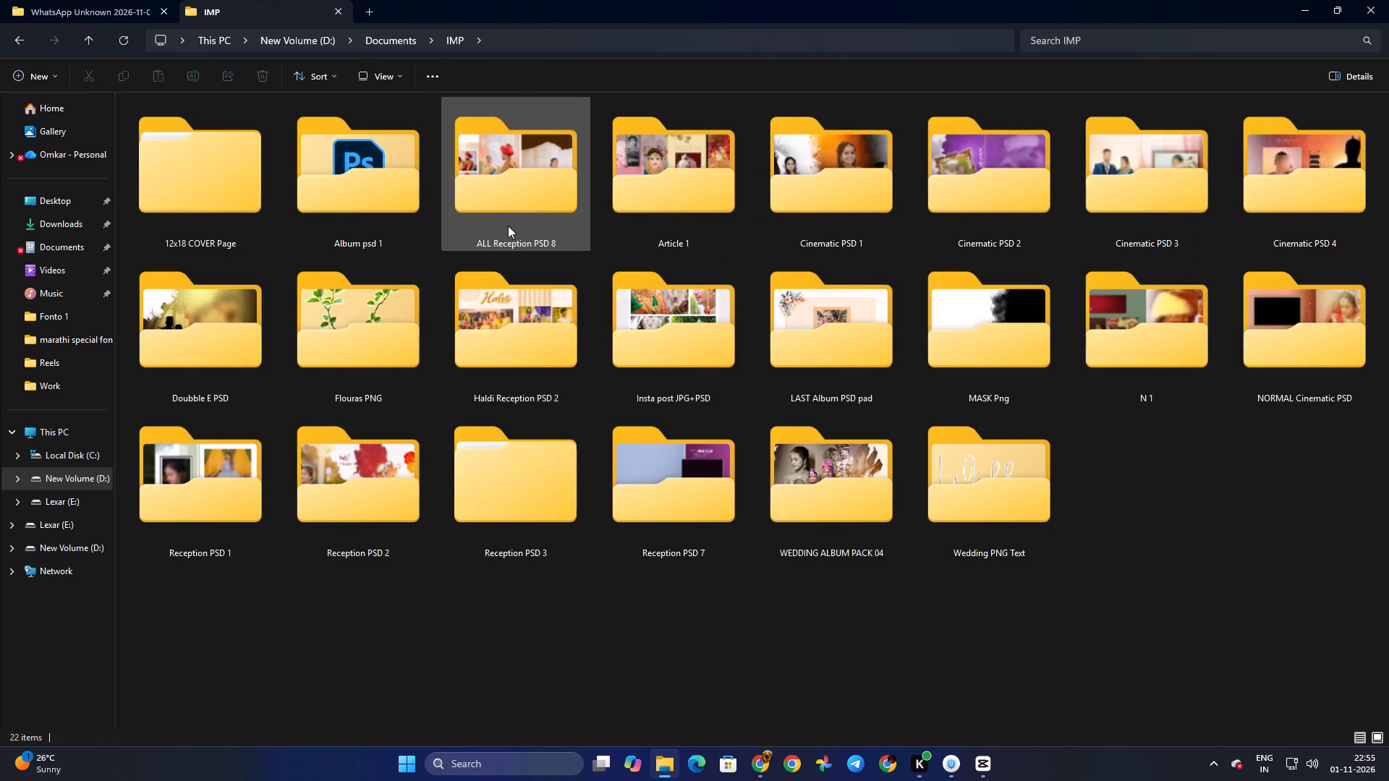
{"action": "left_click", "coordinate": [501, 226]}
{"action": "double_click", "coordinate": [722, 229]}
{"action": "left_click", "coordinate": [721, 234]}
{"action": "double_click", "coordinate": [876, 226]}
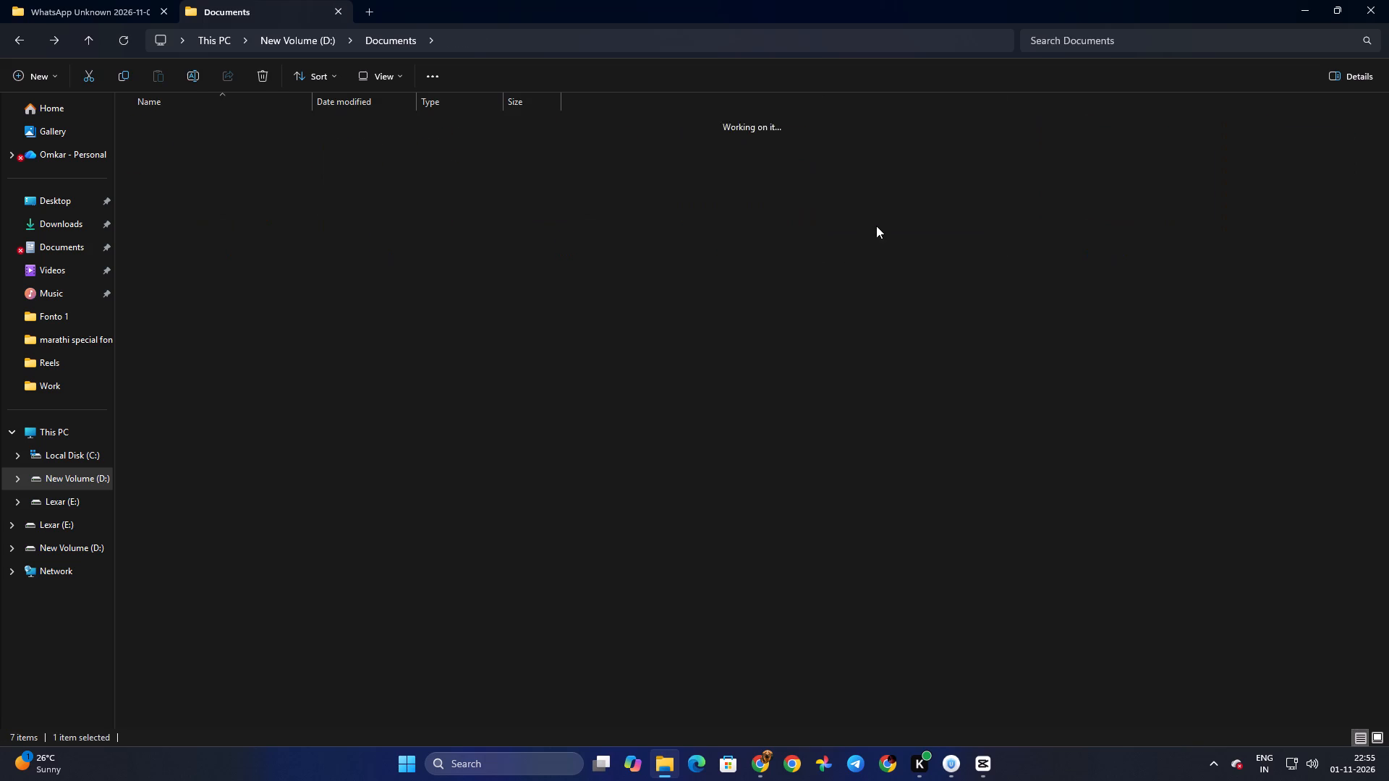
{"action": "left_click", "coordinate": [876, 226]}
{"action": "left_click", "coordinate": [1015, 213]}
{"action": "double_click", "coordinate": [1066, 210]}
{"action": "left_click", "coordinate": [1013, 213]}
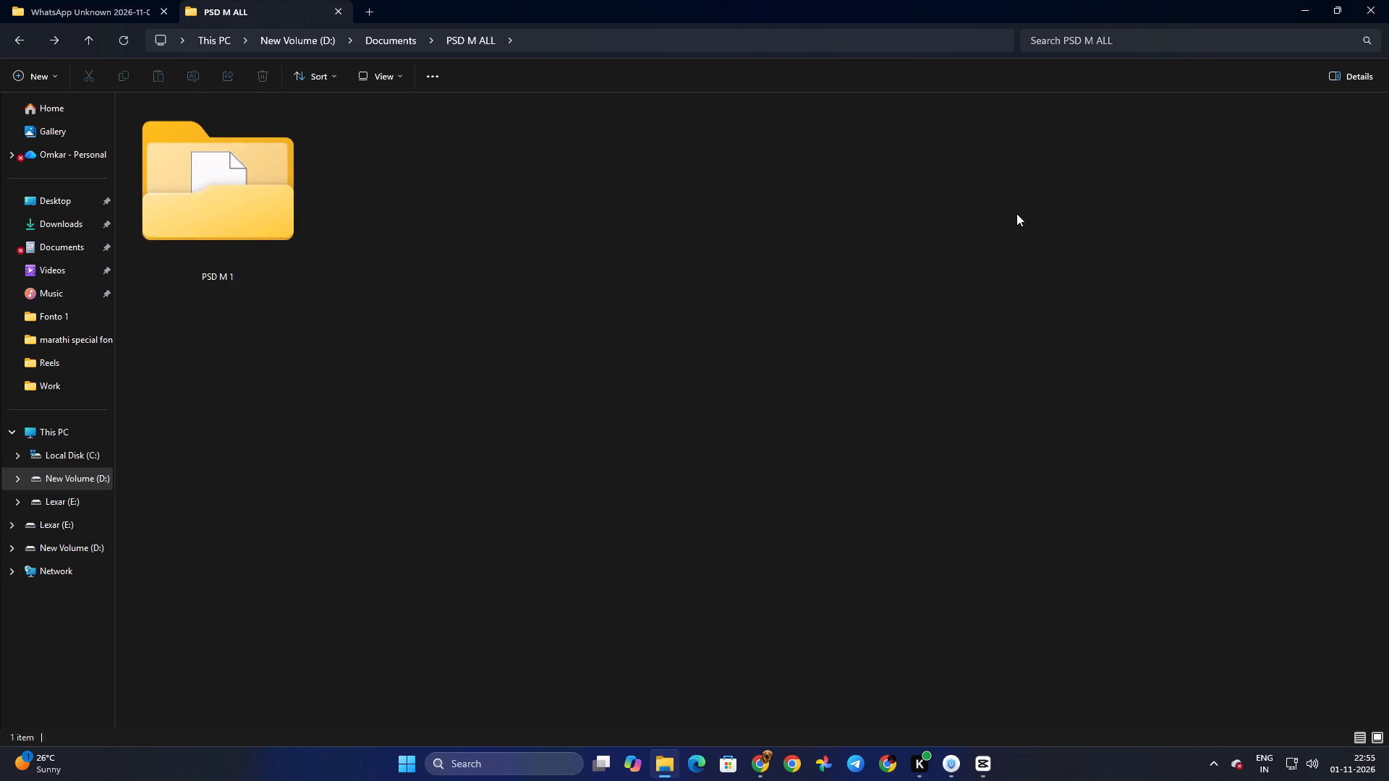
Look through the wedding card designs in Wedding Caed Psd and folder 6 of its VIDEO PSD subfolder, and return to Documents.
{"action": "double_click", "coordinate": [1240, 197]}
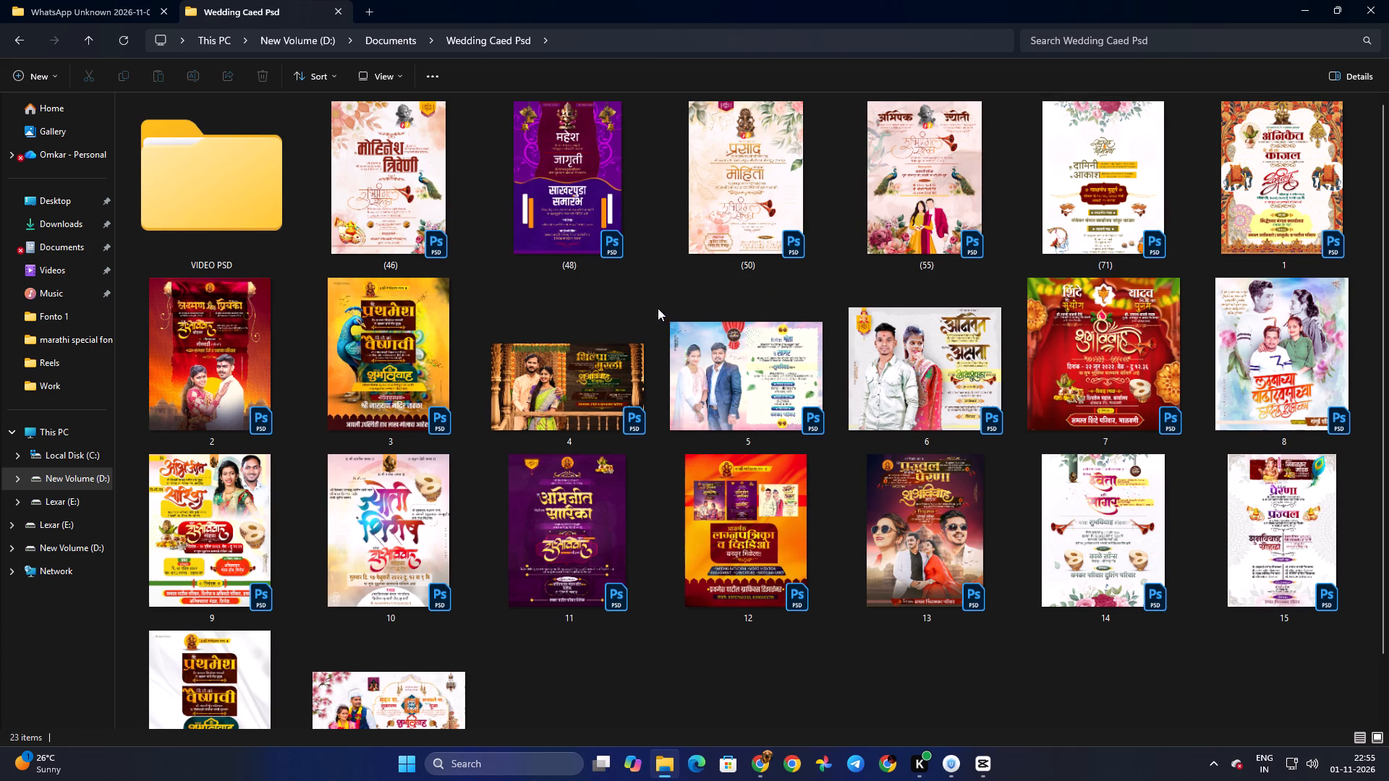
{"action": "scroll", "coordinate": [624, 336], "scroll_direction": "down", "scroll_amount": 1}
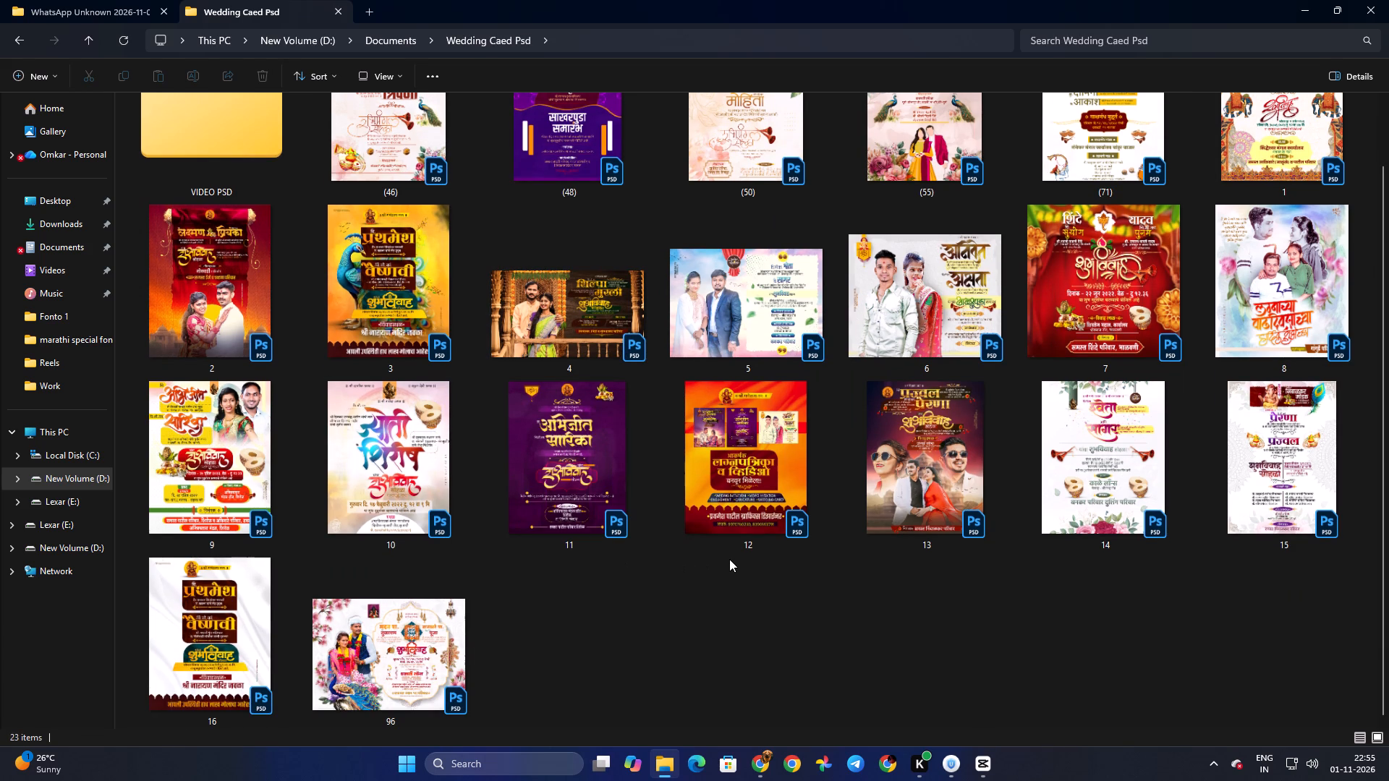
{"action": "scroll", "coordinate": [730, 559], "scroll_direction": "up", "scroll_amount": 1, "text": "ctrl"}
{"action": "scroll", "coordinate": [730, 559], "scroll_direction": "down", "scroll_amount": 1, "text": "ctrl"}
{"action": "scroll", "coordinate": [730, 559], "scroll_direction": "up", "scroll_amount": 1, "text": "ctrl"}
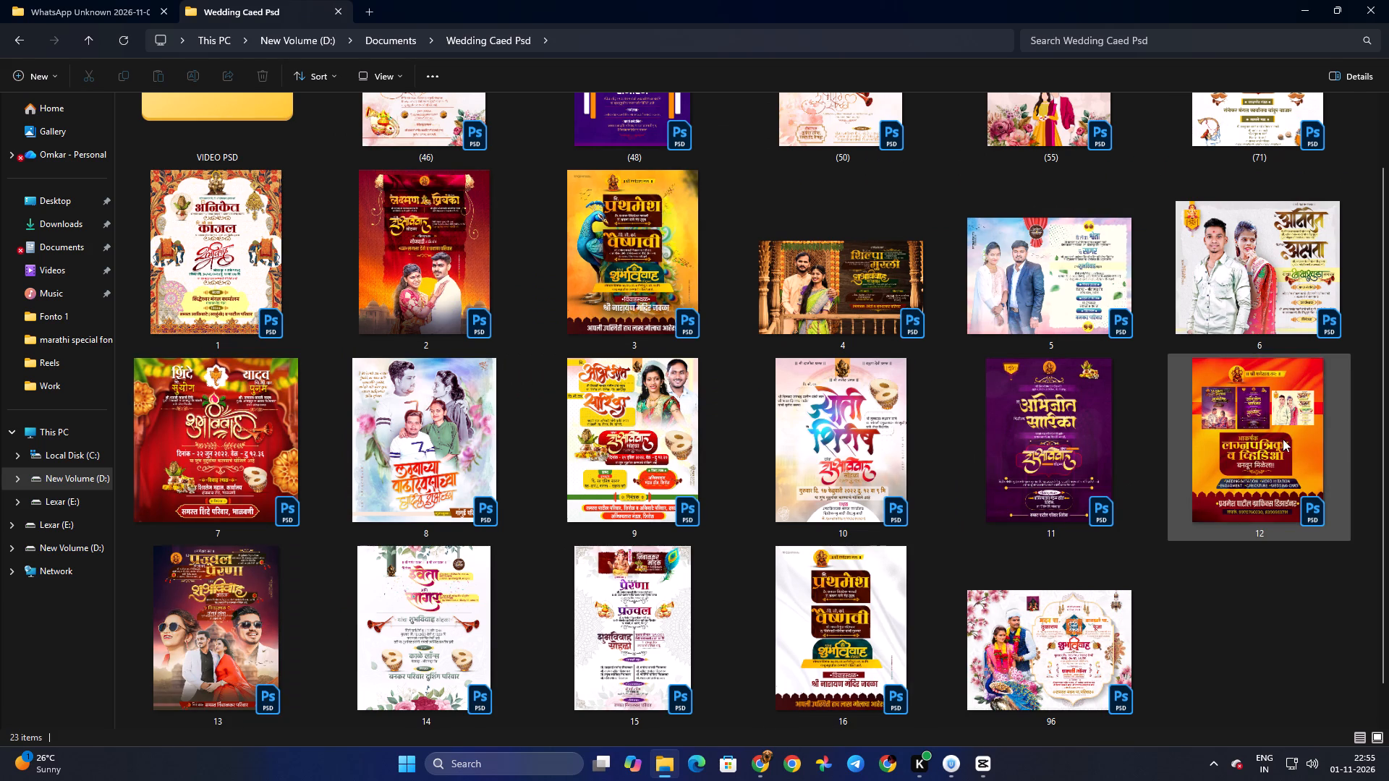
{"action": "scroll", "coordinate": [262, 287], "scroll_direction": "down", "scroll_amount": 1}
{"action": "scroll", "coordinate": [260, 287], "scroll_direction": "up", "scroll_amount": 1}
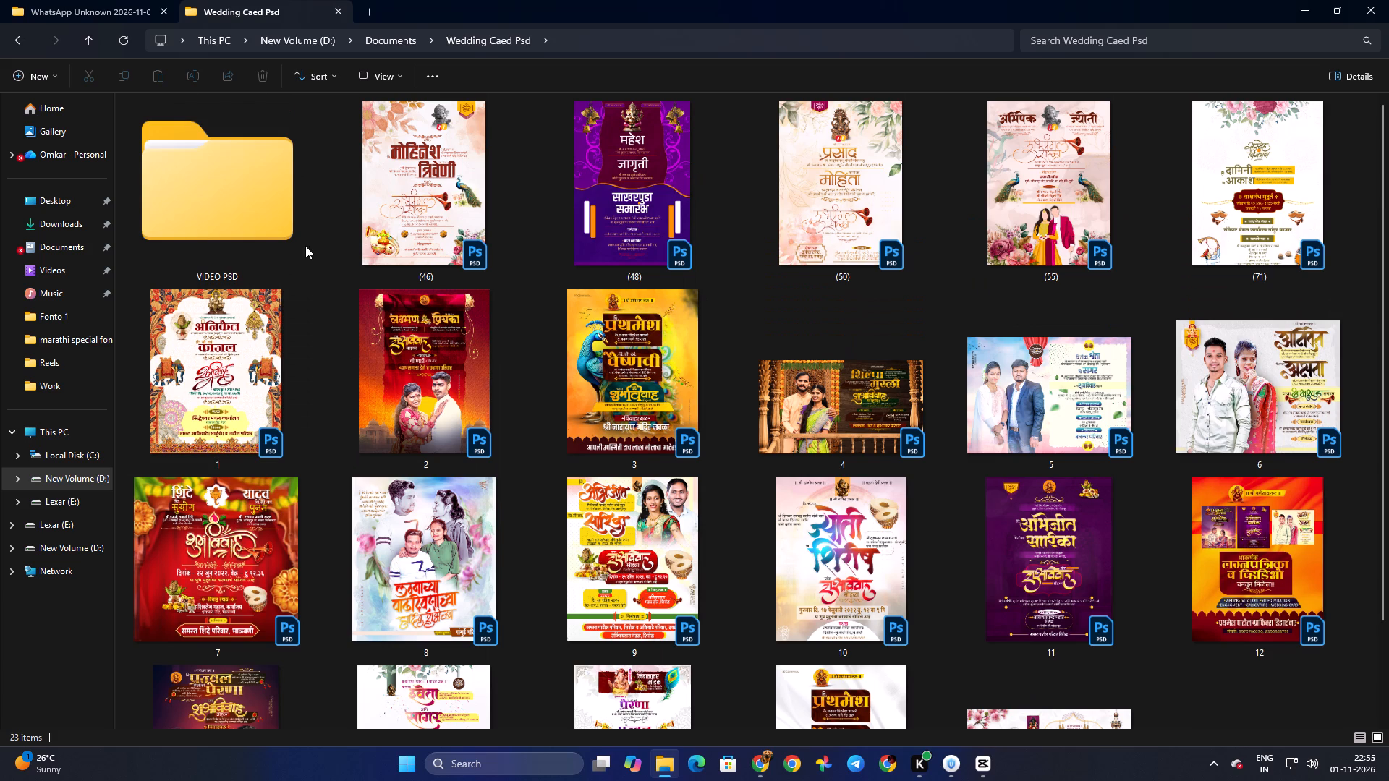
{"action": "double_click", "coordinate": [254, 249]}
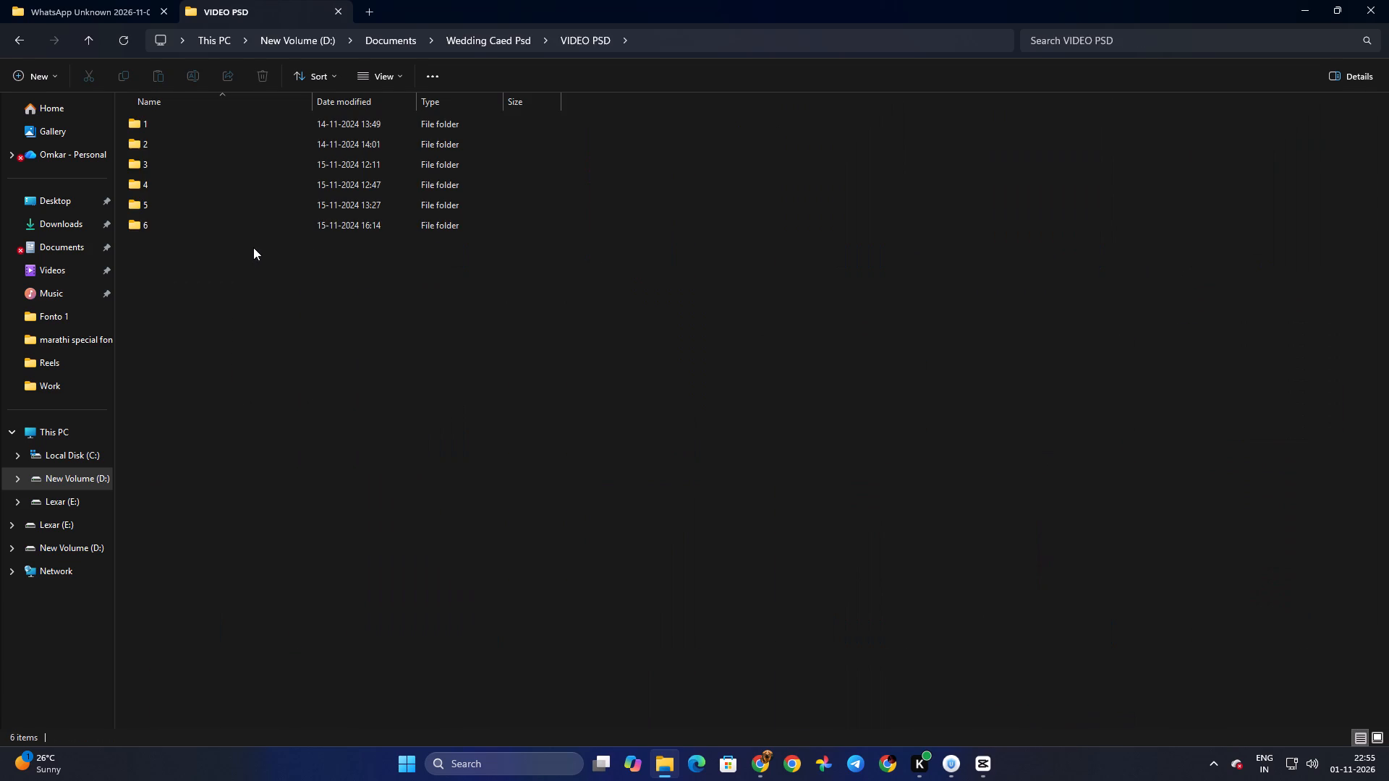
{"action": "double_click", "coordinate": [213, 229]}
{"action": "left_click_drag", "start_coordinate": [218, 232], "coordinate": [218, 226]}
{"action": "left_click_drag", "start_coordinate": [315, 244], "coordinate": [364, 270]}
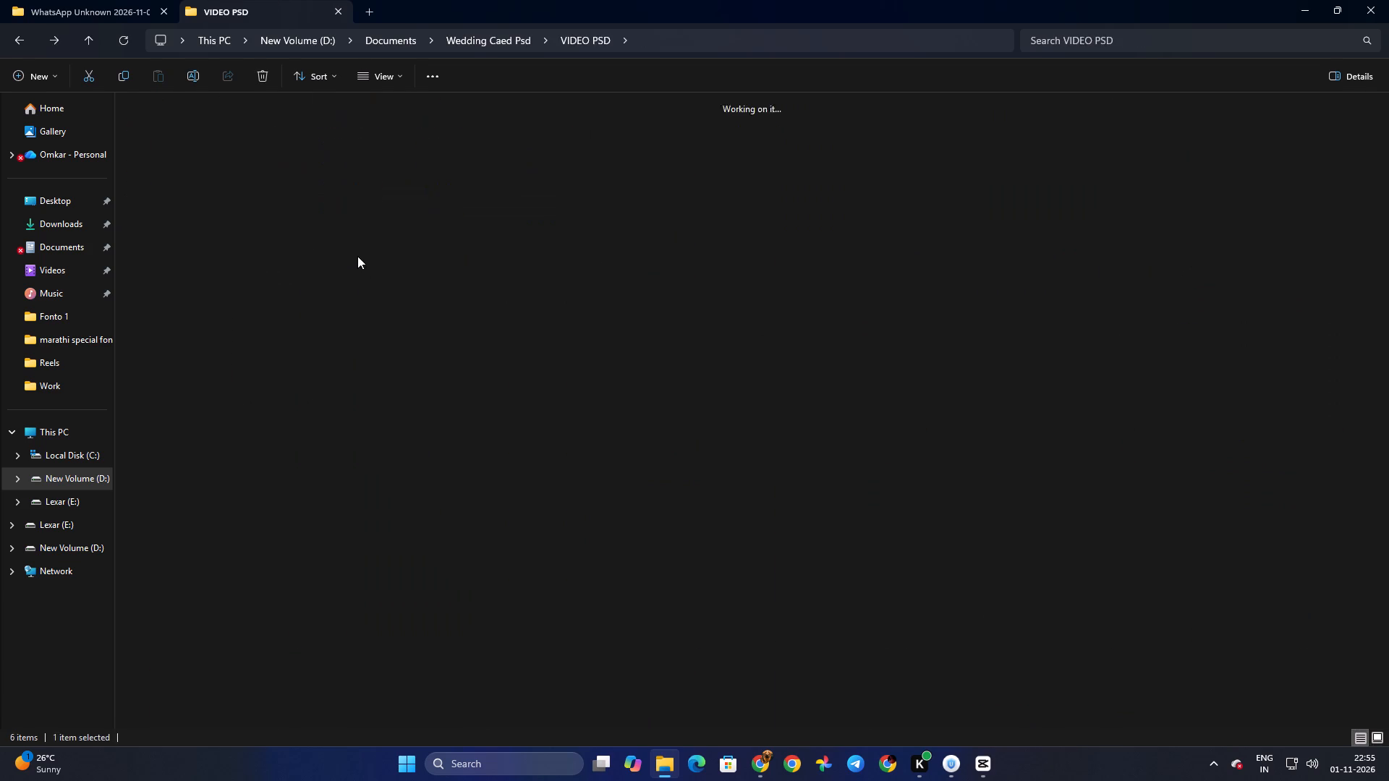
{"action": "left_click", "coordinate": [368, 257]}
{"action": "left_click", "coordinate": [1084, 202]}
Look inside omiii > omii > DM PACK 06 > album psd zakas, and return to the omiii folder.
{"action": "double_click", "coordinate": [969, 194]}
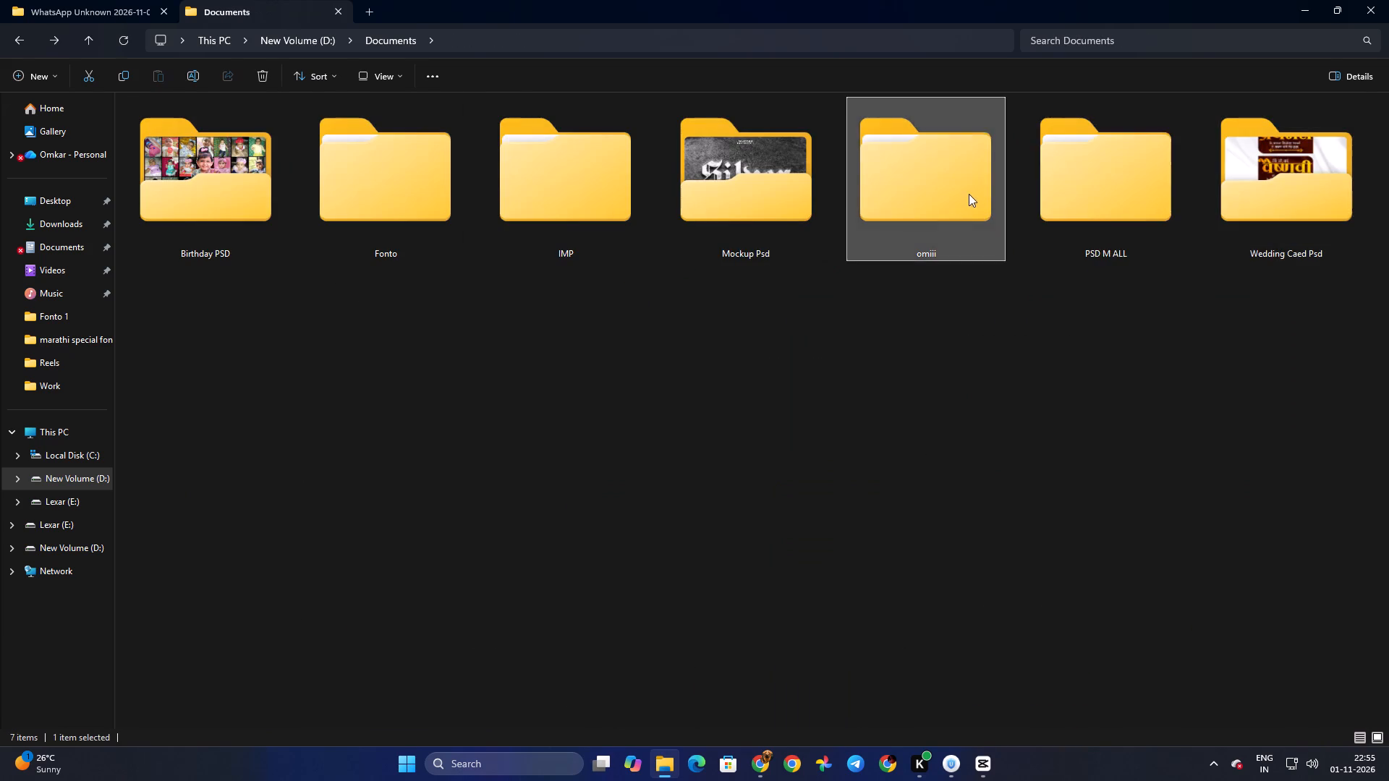
{"action": "double_click", "coordinate": [195, 115]}
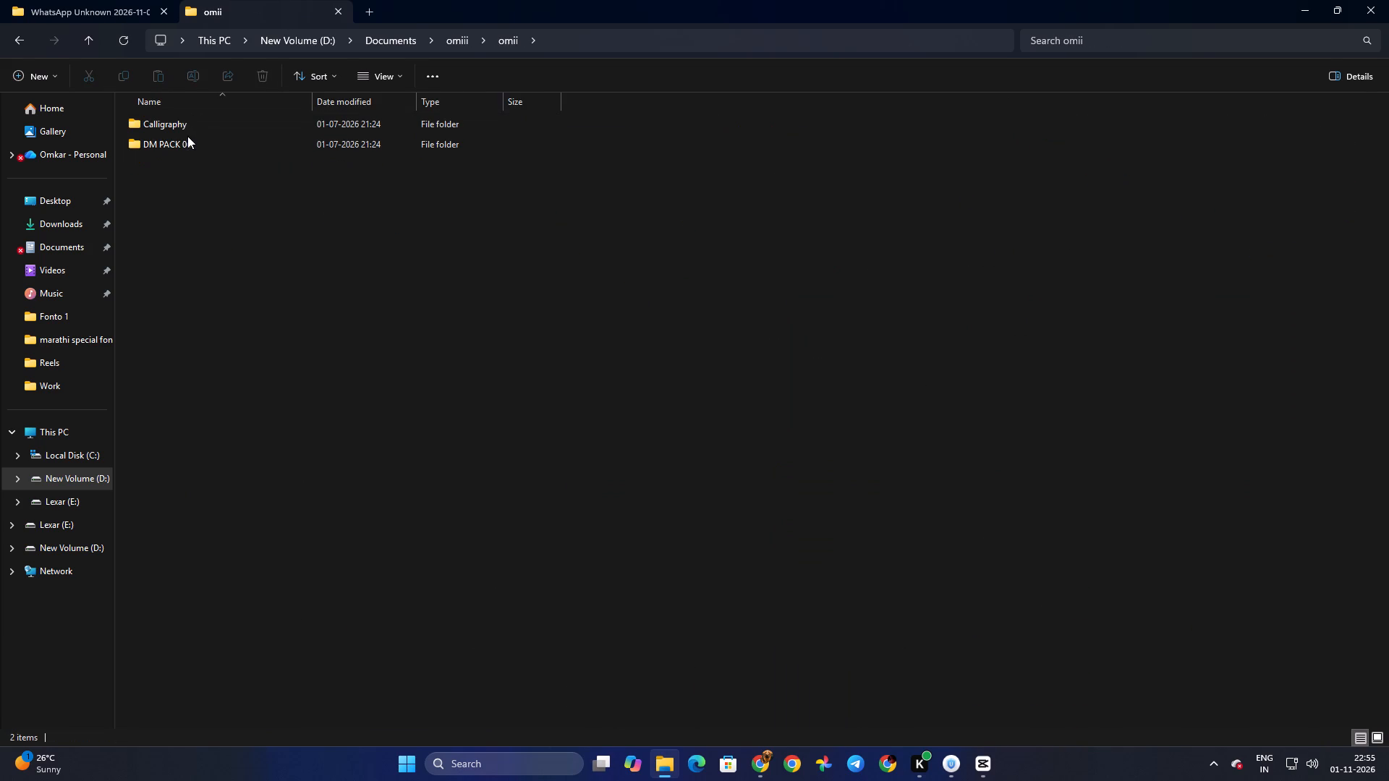
{"action": "double_click", "coordinate": [187, 136]}
{"action": "double_click", "coordinate": [195, 126]}
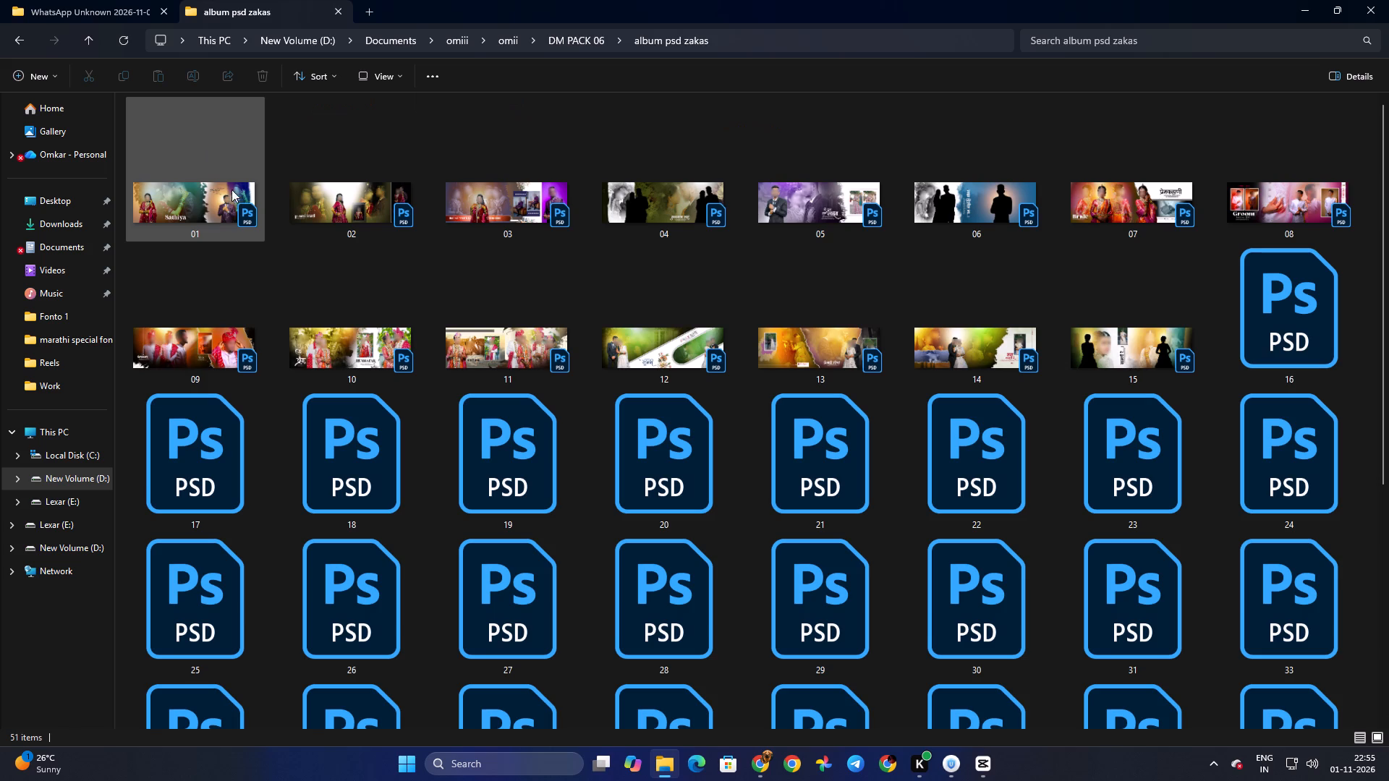
{"action": "double_click", "coordinate": [242, 205]}
{"action": "left_click", "coordinate": [239, 202]}
Open omiii 2 and examine its Antarpath, APC VOL-040, POSTER PSD, poster psd album imp, Volume 06 01 and wedding psd new folders.
{"action": "double_click", "coordinate": [231, 148]}
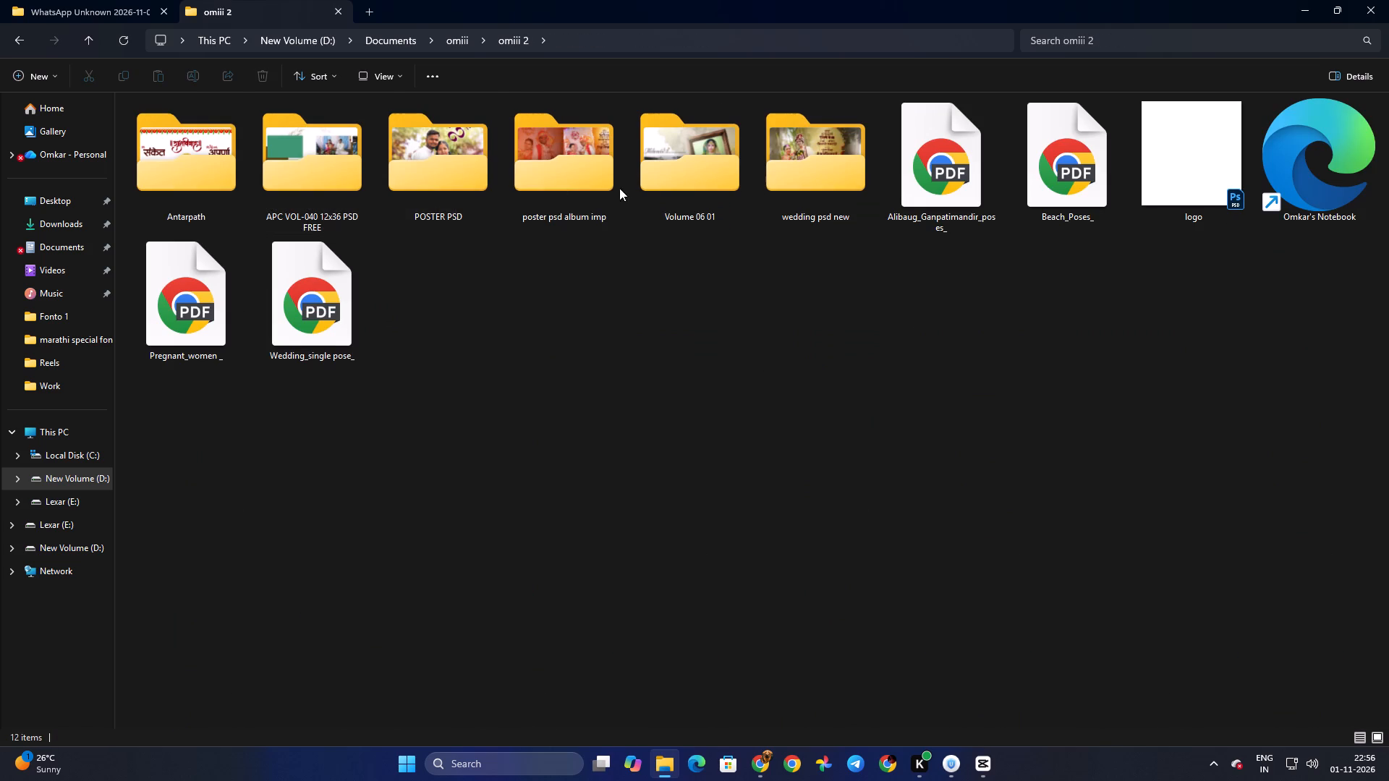
{"action": "double_click", "coordinate": [187, 179]}
{"action": "left_click_drag", "start_coordinate": [209, 197], "coordinate": [216, 191]}
{"action": "double_click", "coordinate": [339, 166]}
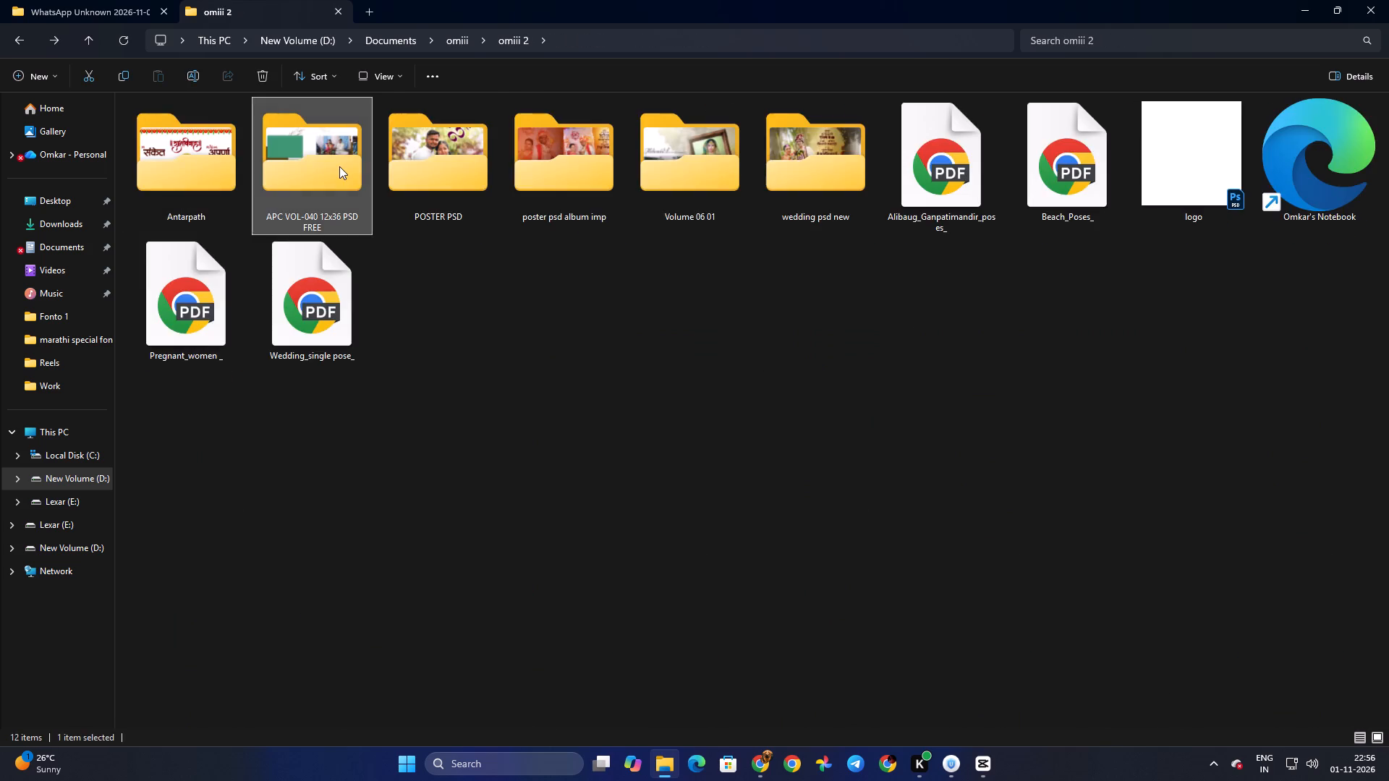
{"action": "left_click_drag", "start_coordinate": [415, 247], "coordinate": [440, 269]}
{"action": "double_click", "coordinate": [409, 168]}
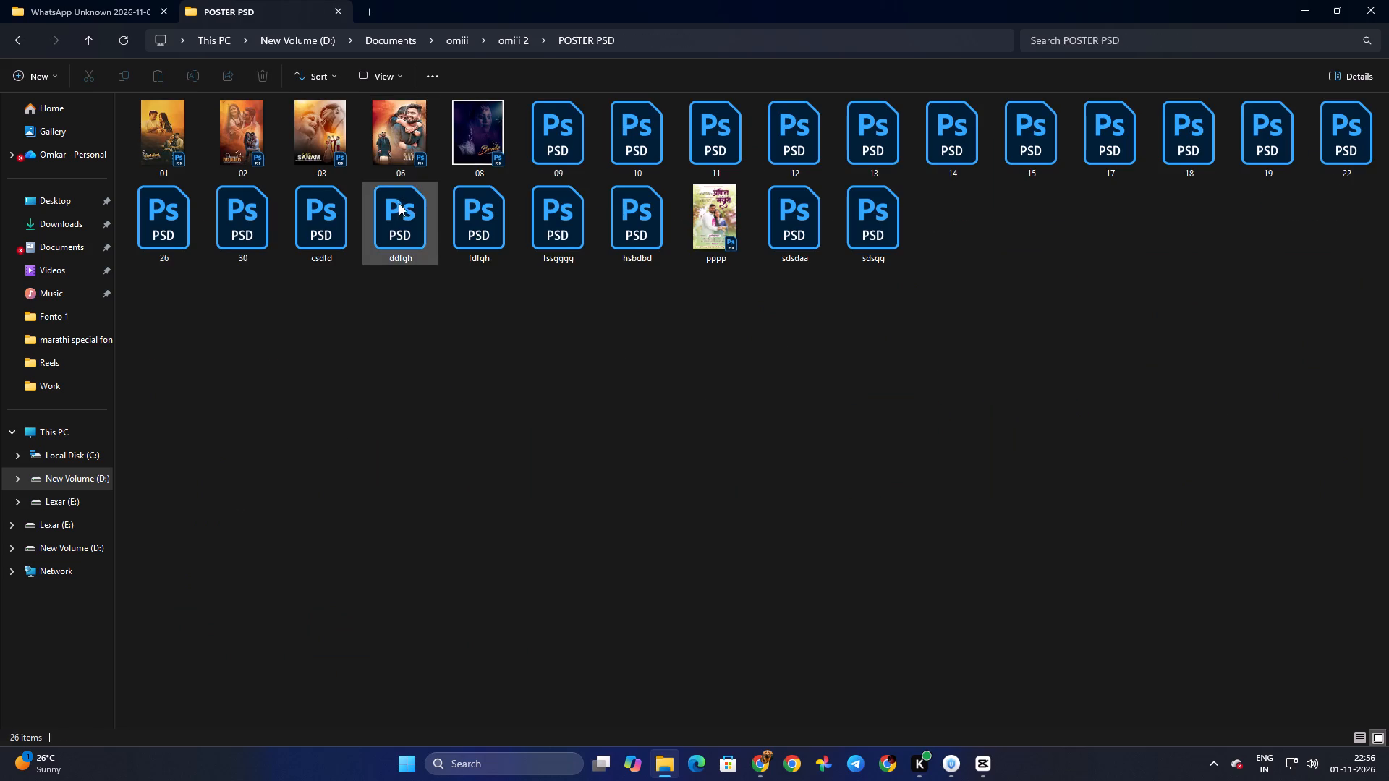
{"action": "left_click", "coordinate": [493, 299]}
{"action": "double_click", "coordinate": [552, 174]}
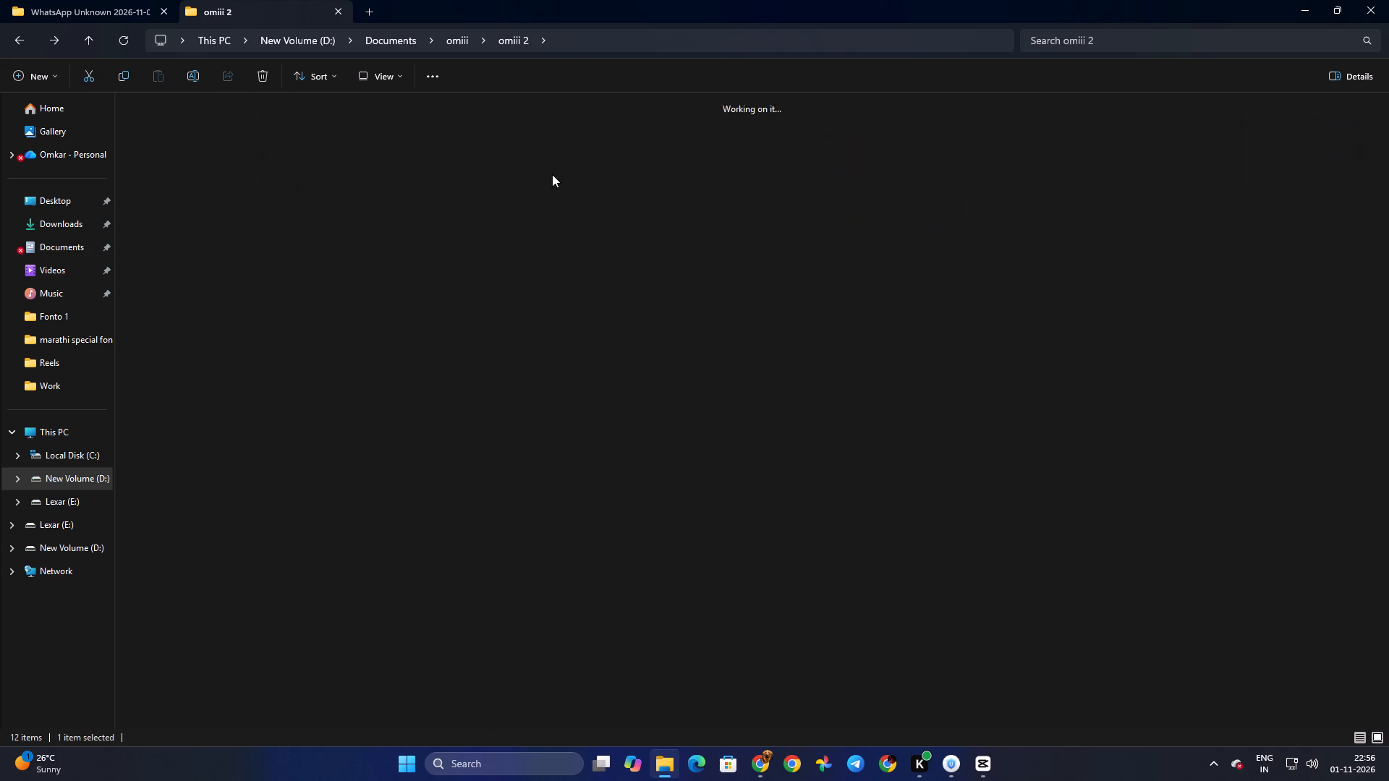
{"action": "left_click_drag", "start_coordinate": [608, 357], "coordinate": [611, 349]}
{"action": "double_click", "coordinate": [726, 187]}
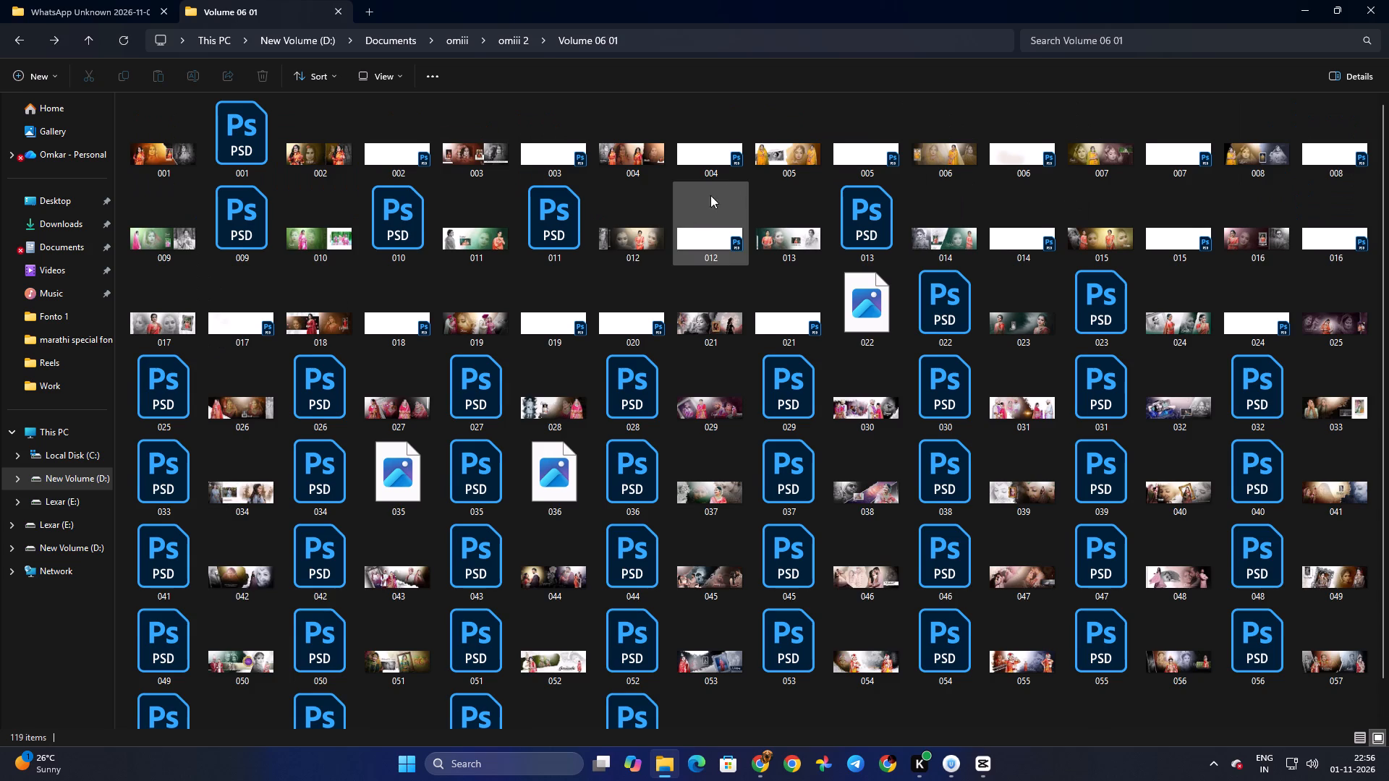
{"action": "scroll", "coordinate": [611, 281], "scroll_direction": "down", "scroll_amount": 4}
{"action": "left_click_drag", "start_coordinate": [618, 288], "coordinate": [634, 276]}
{"action": "double_click", "coordinate": [849, 205]}
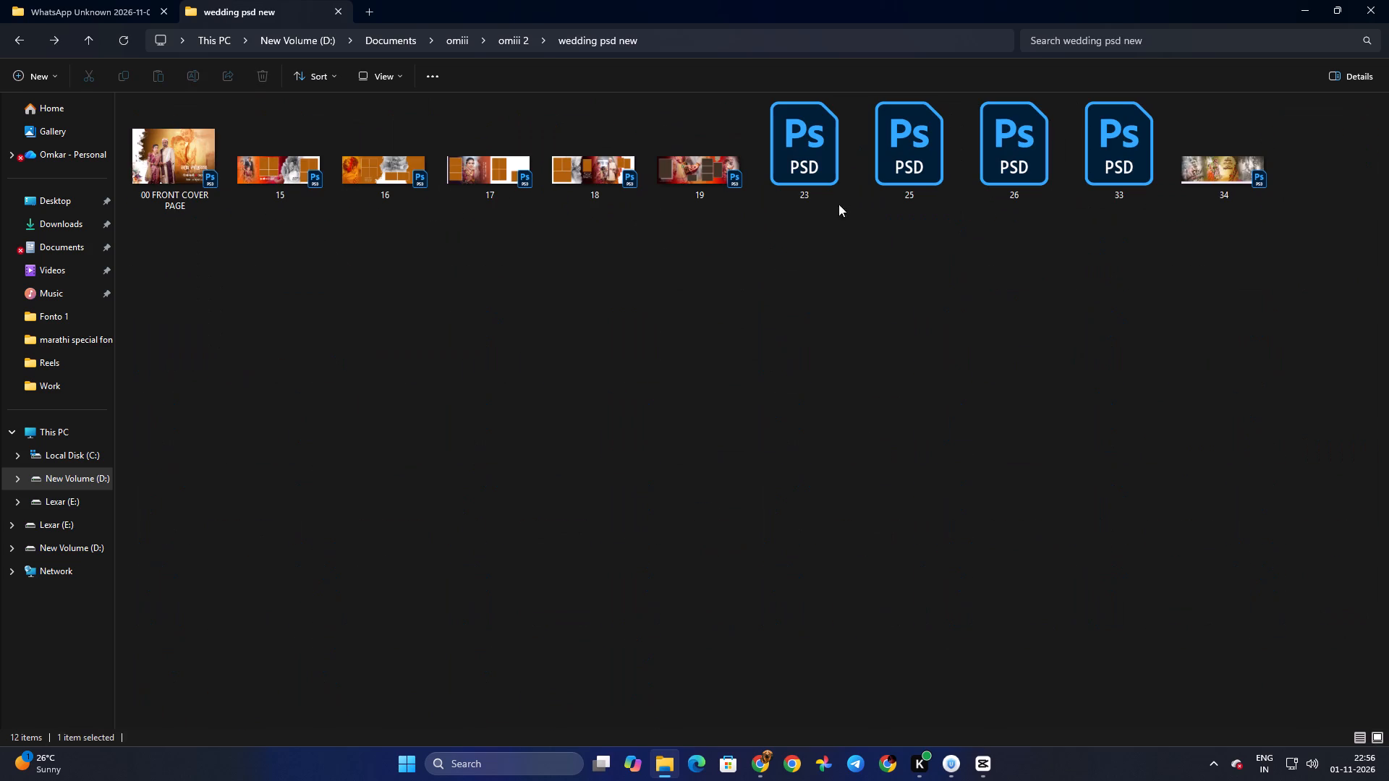
{"action": "left_click", "coordinate": [779, 264]}
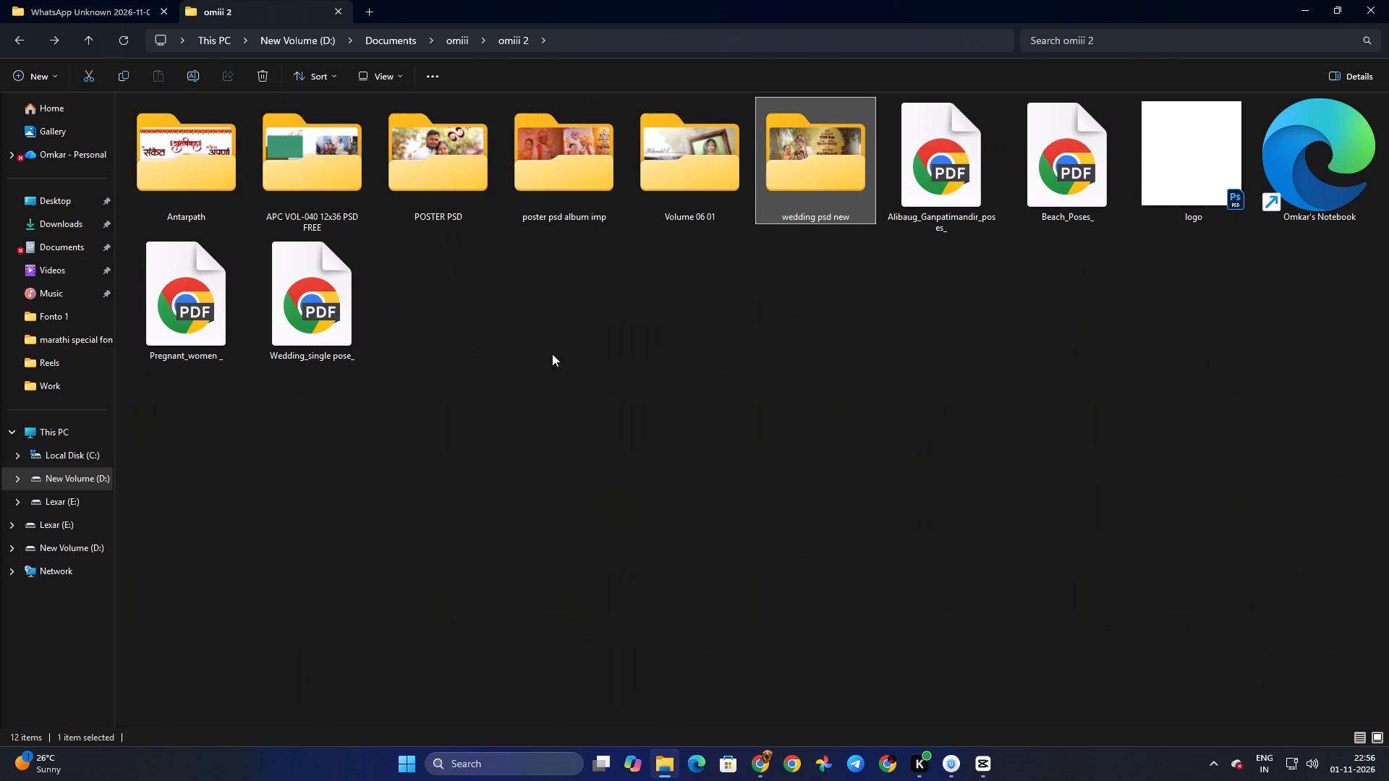
{"action": "left_click", "coordinate": [765, 434]}
Find the chahapani PSD 2 file among last week's items in Downloads and open it in Photoshop.
{"action": "left_click", "coordinate": [79, 223]}
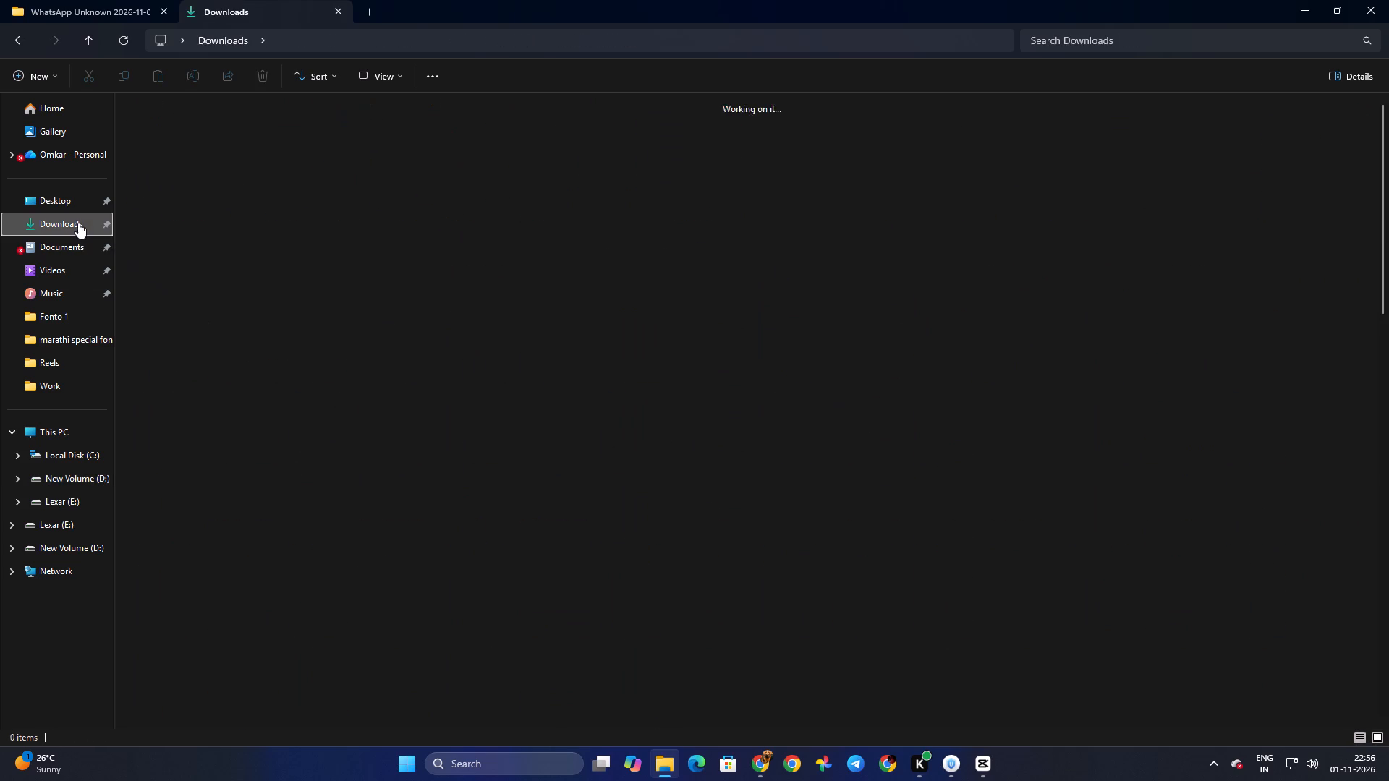
{"action": "scroll", "coordinate": [274, 580], "scroll_direction": "down", "scroll_amount": 1}
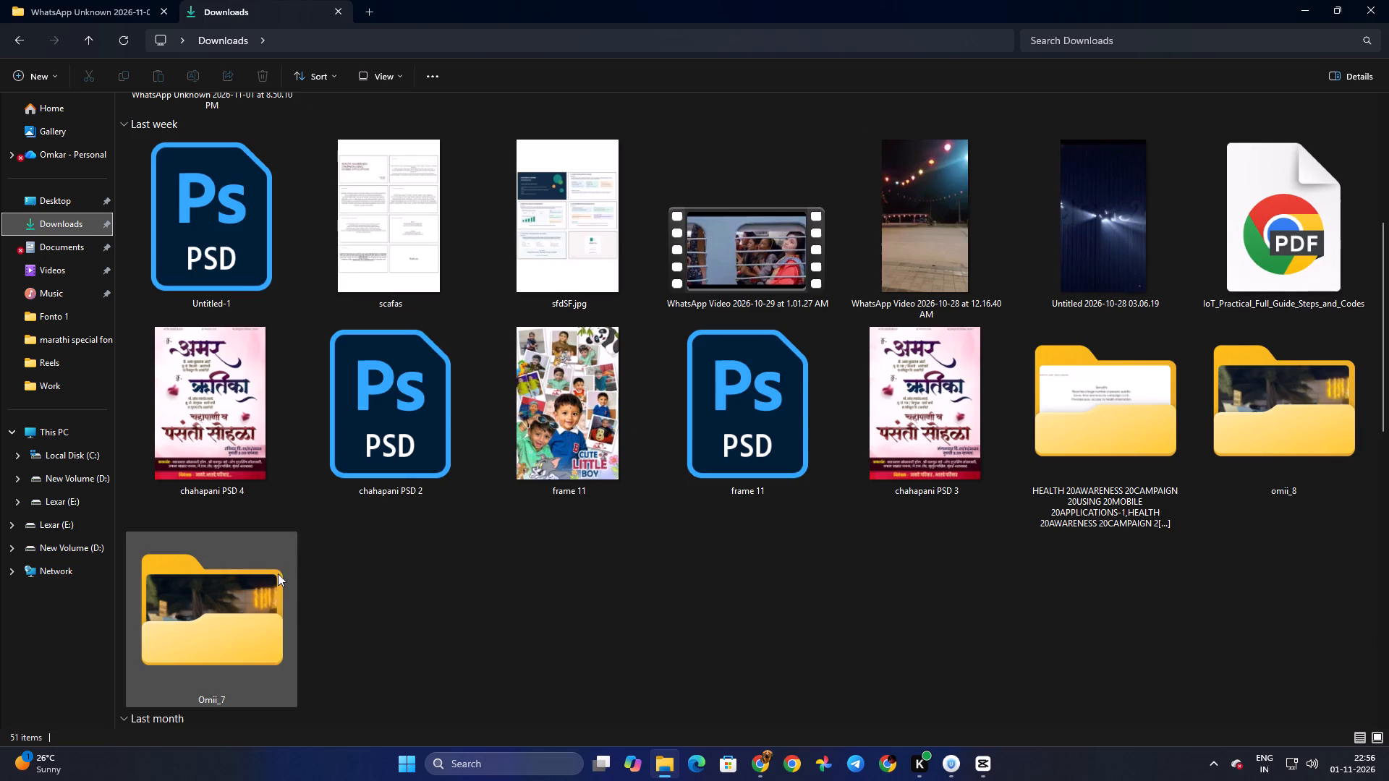
{"action": "left_click", "coordinate": [395, 466]}
{"action": "double_click", "coordinate": [395, 456]}
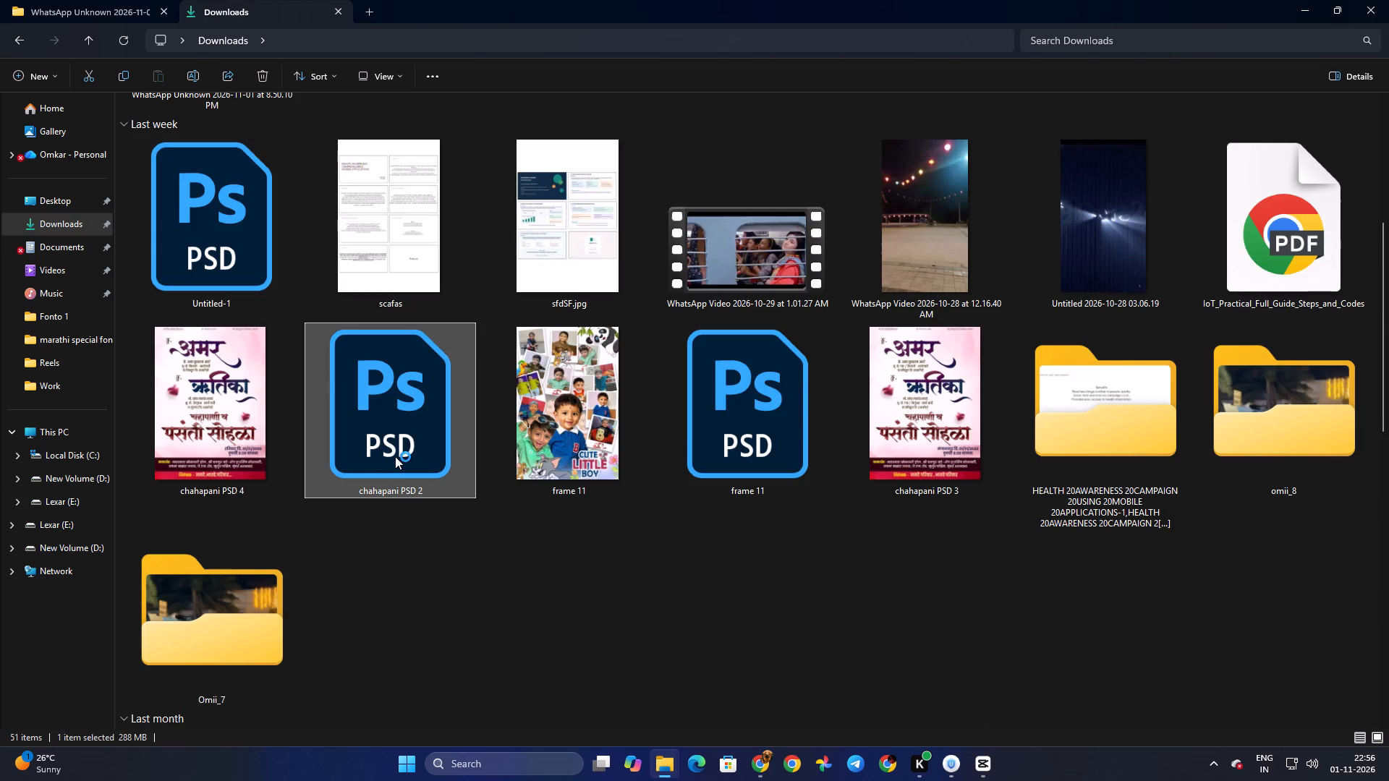
{"action": "double_click", "coordinate": [395, 456]}
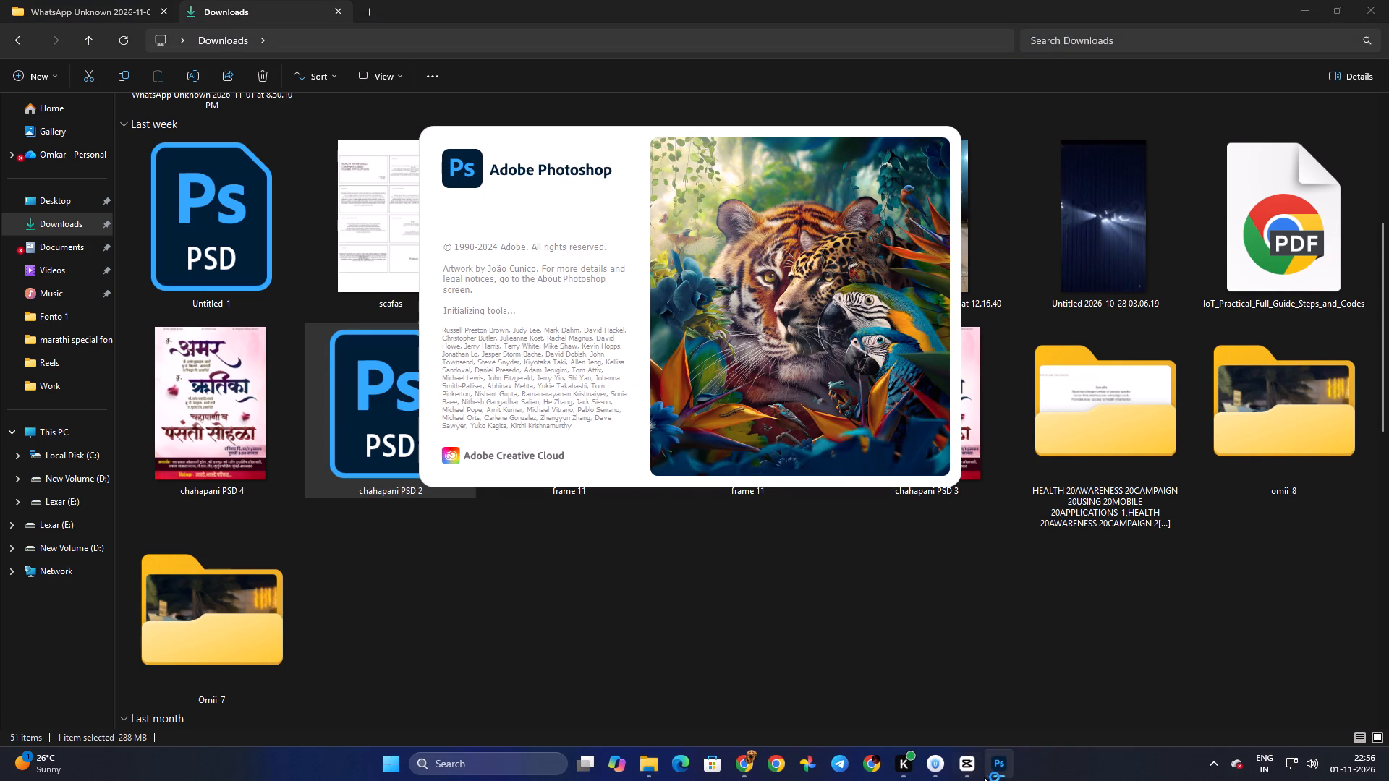
Switch to CapCut and preview the opening seconds of the timeline with the Hazy Noir effect.
{"action": "left_click", "coordinate": [977, 773]}
{"action": "key", "text": "space"}
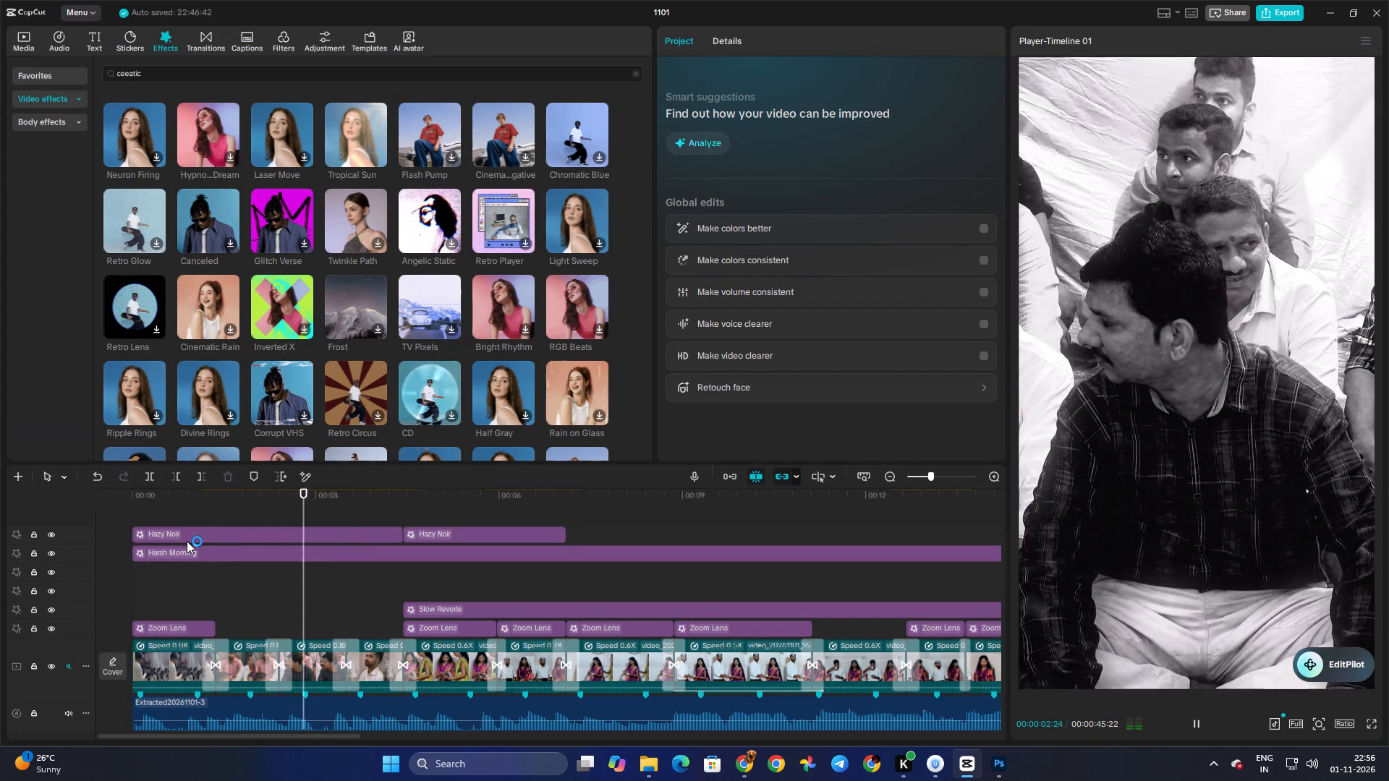
{"action": "key", "text": "space"}
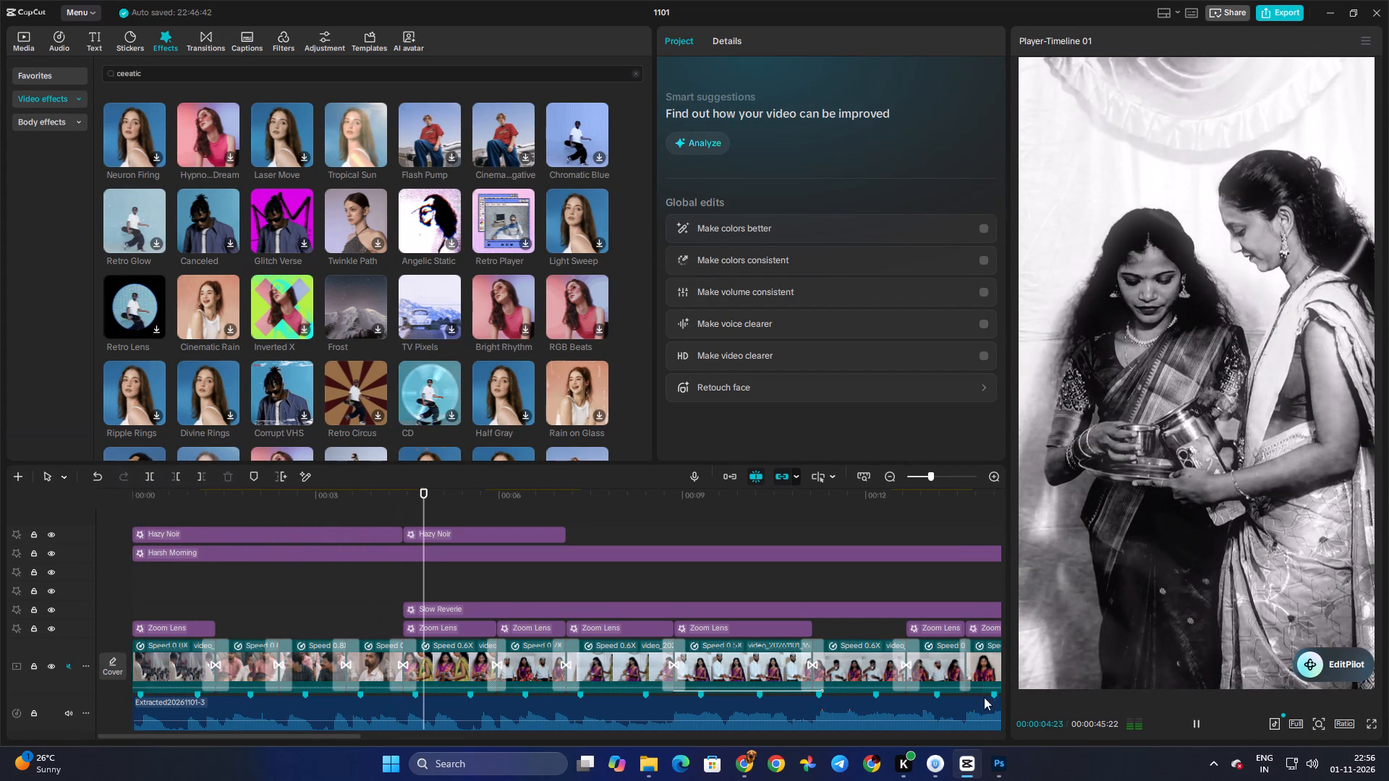
{"action": "left_click", "coordinate": [284, 514]}
{"action": "key", "text": "space"}
{"action": "key", "text": "space"}
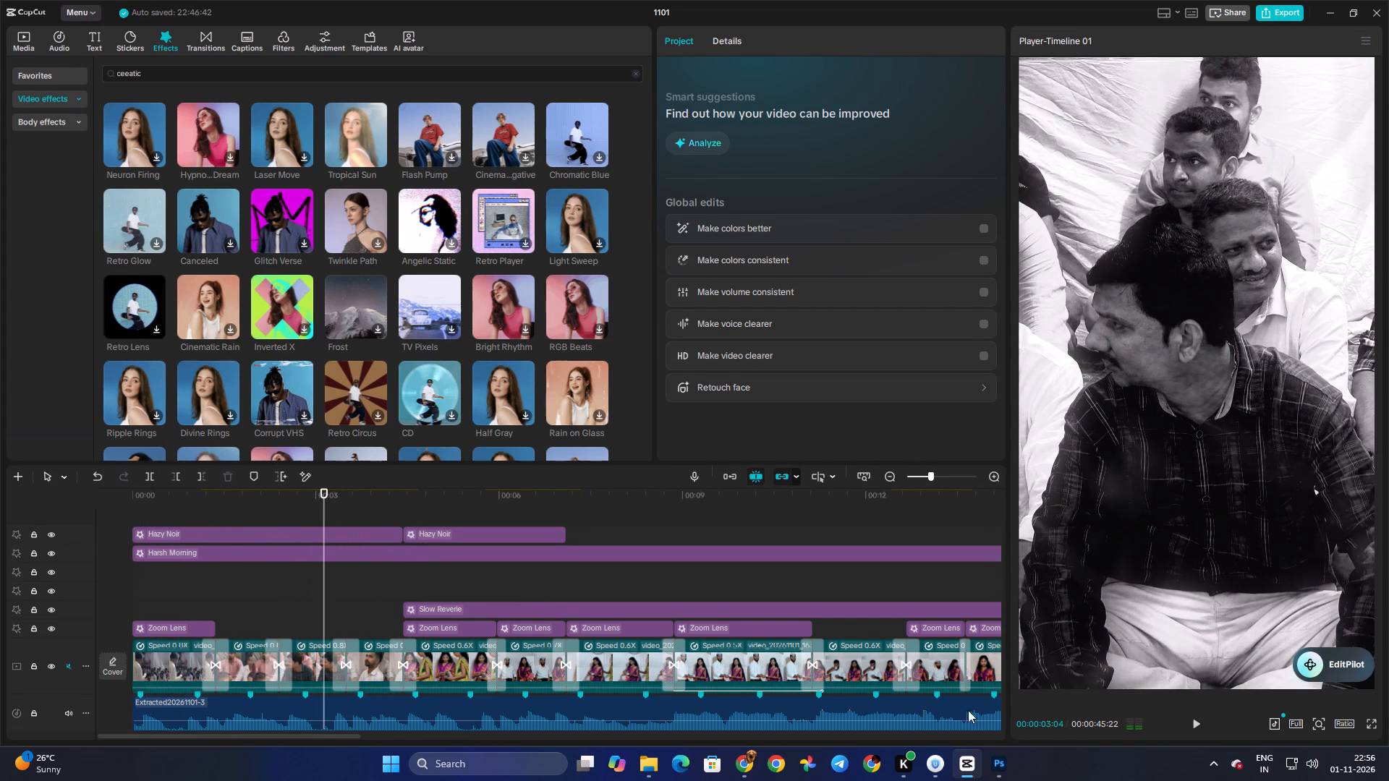
Switch to Photoshop.
{"action": "left_click", "coordinate": [1003, 761]}
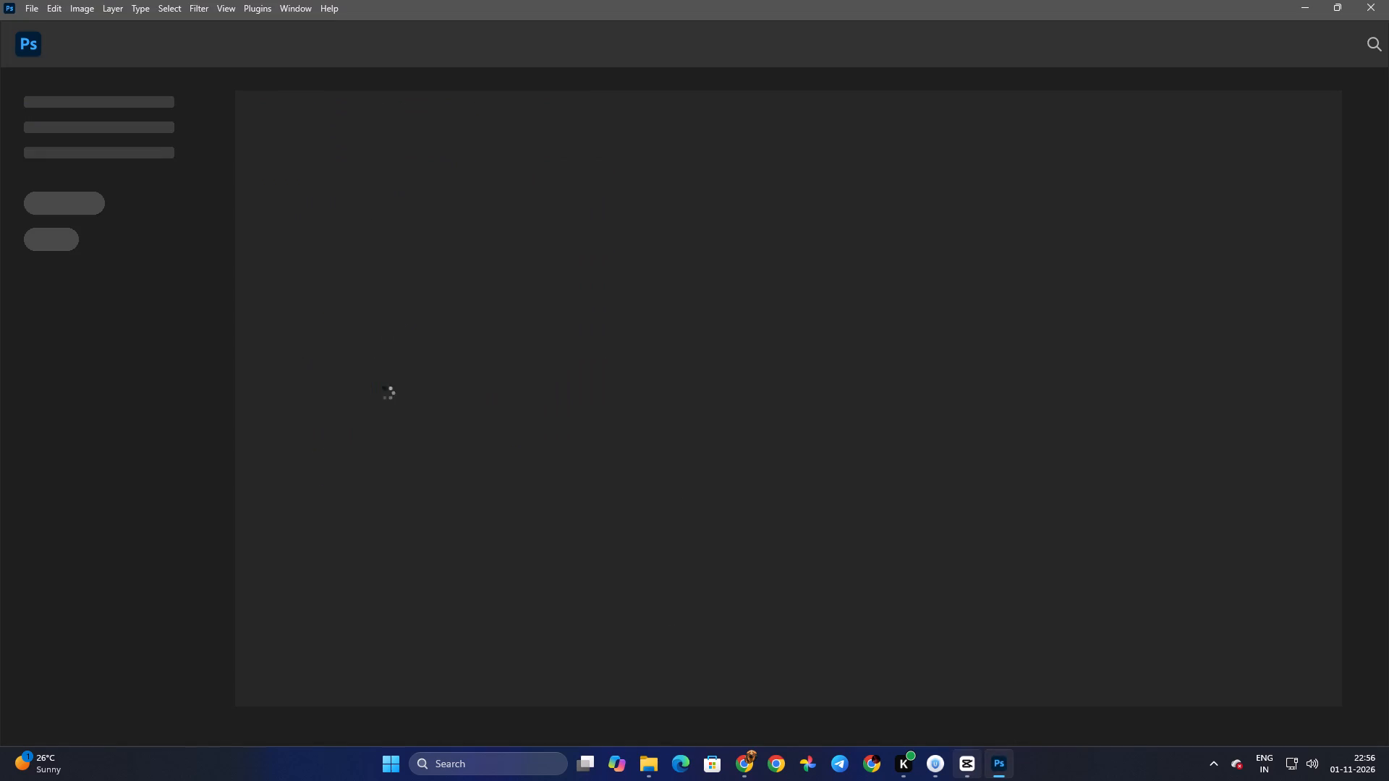
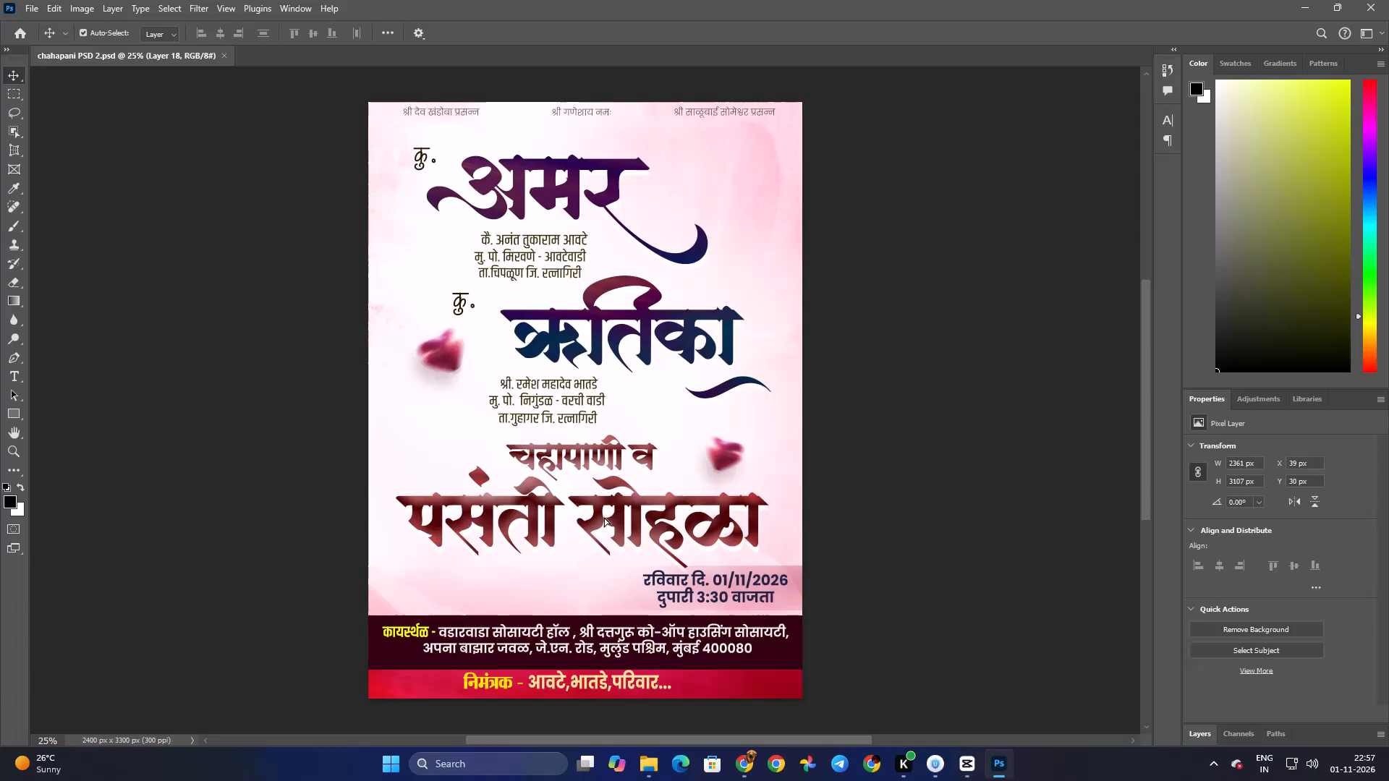
Shift the red colour overlay clipped to the पसंती सोहळा title to about X -59, Y 263 px.
{"action": "left_click_drag", "start_coordinate": [604, 517], "coordinate": [576, 544]}
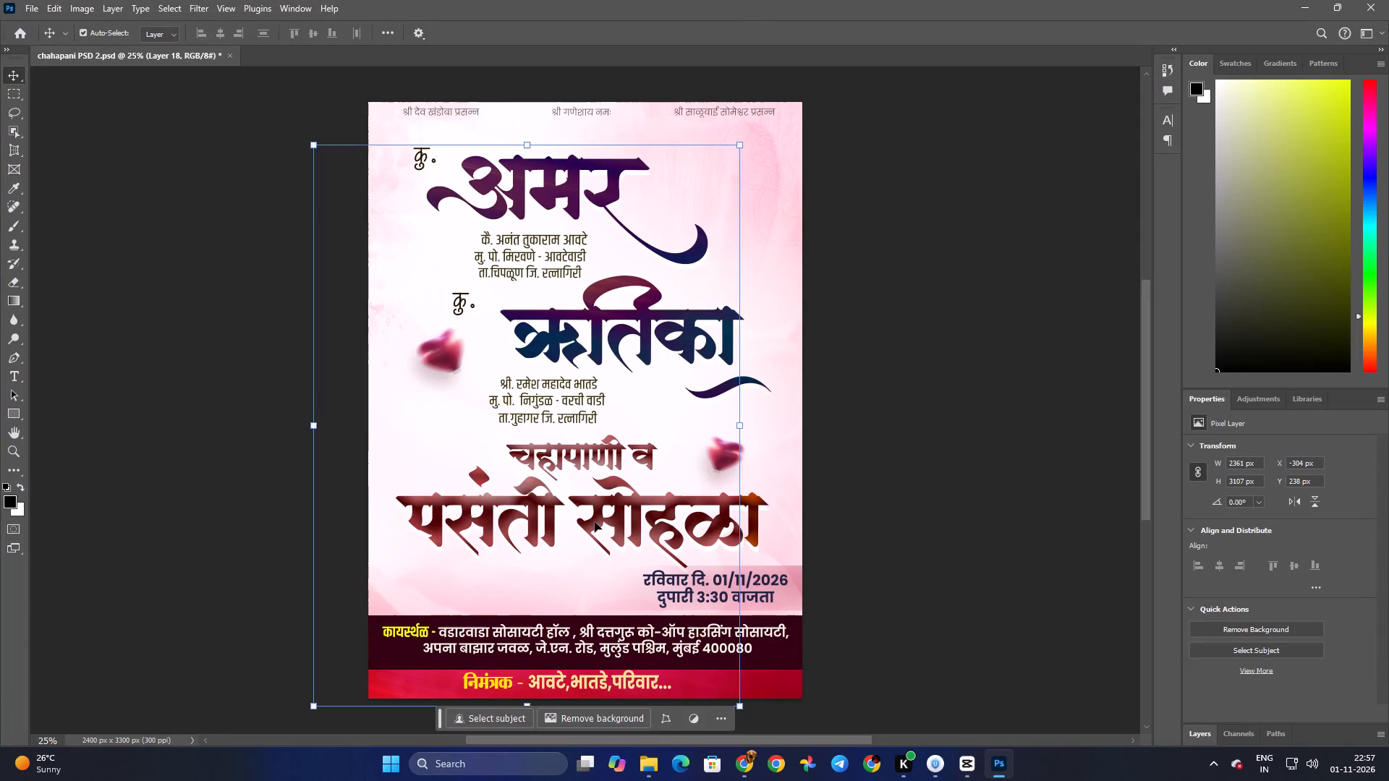
{"action": "left_click", "coordinate": [595, 521]}
{"action": "left_click_drag", "start_coordinate": [595, 521], "coordinate": [618, 486]}
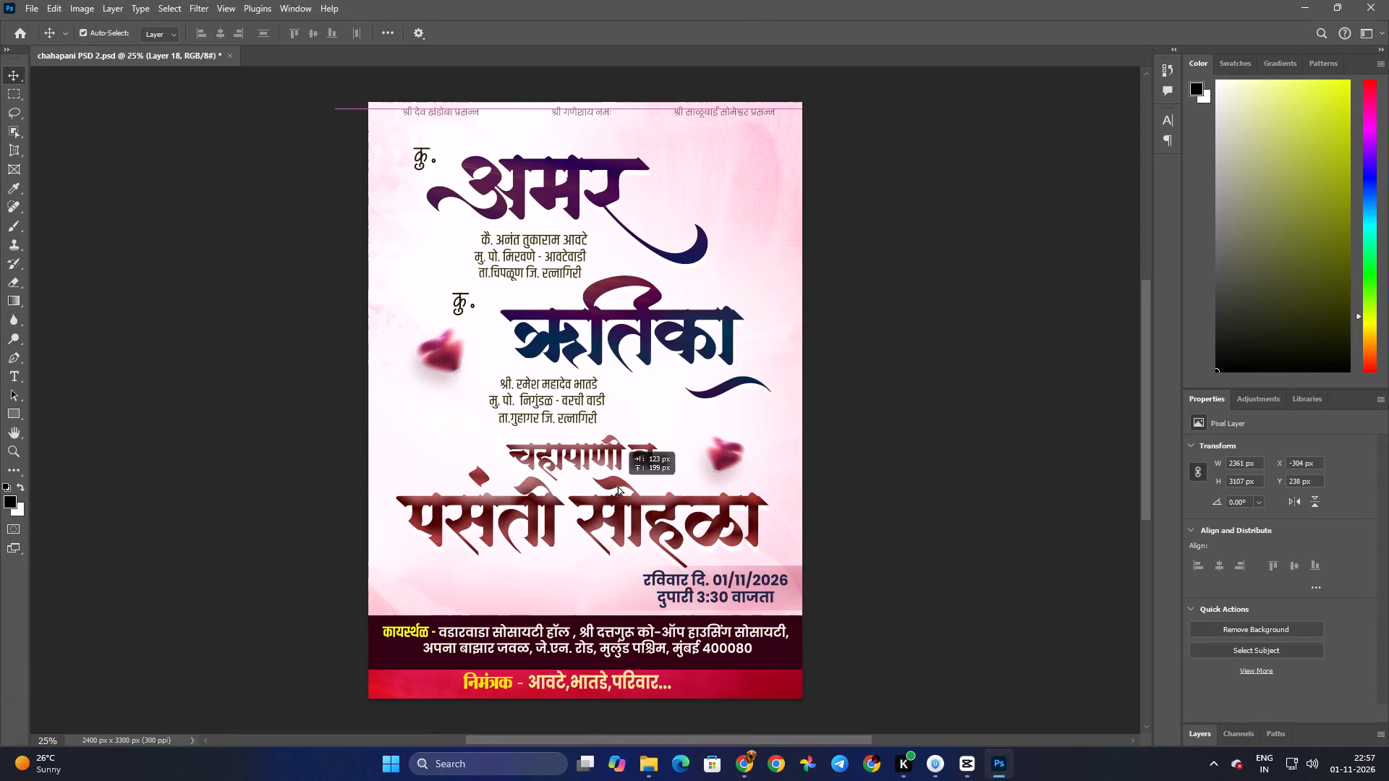
{"action": "left_click_drag", "start_coordinate": [618, 486], "coordinate": [640, 526]}
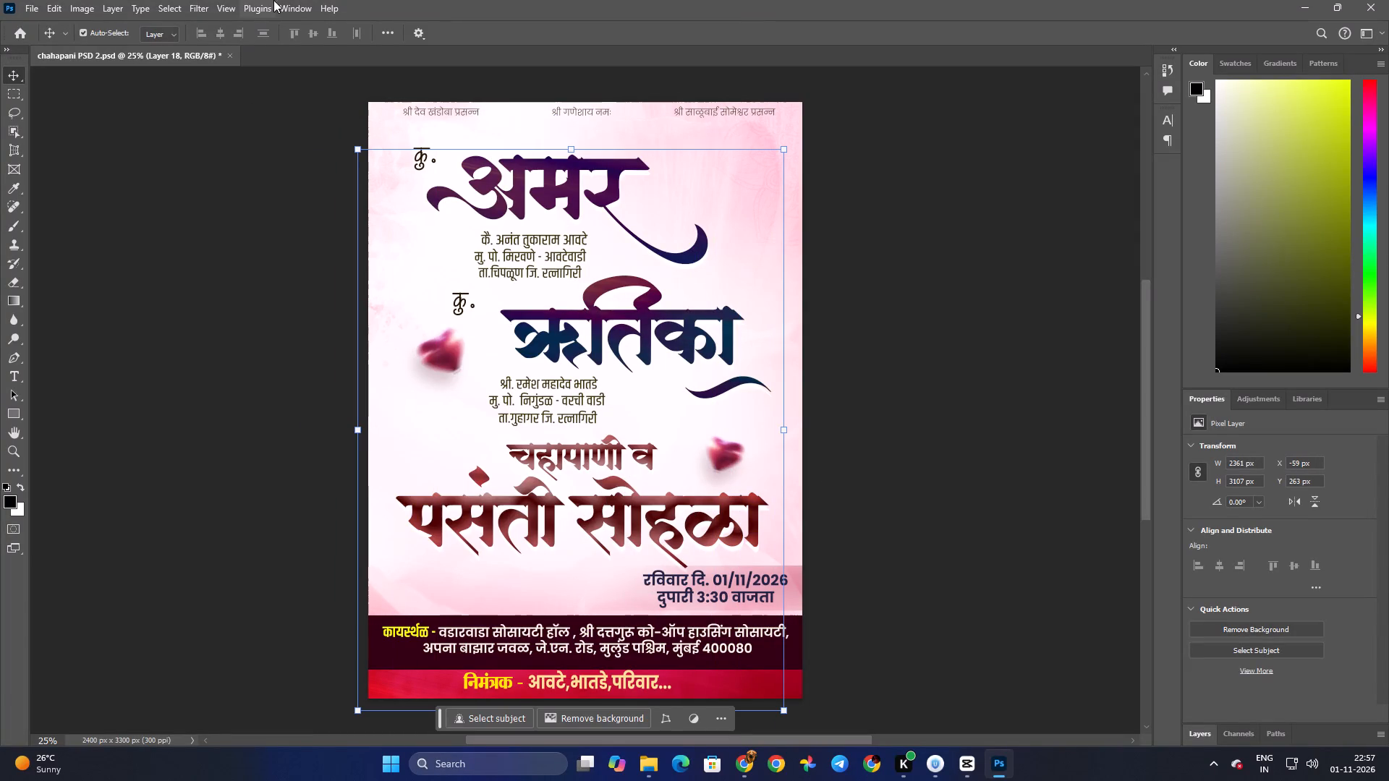
Show the layers, move the red overlay to about X 192, Y 214 px, and merge Layers 18, 8 and 6 with the पसंती सोहळा text.
{"action": "left_click", "coordinate": [295, 1]}
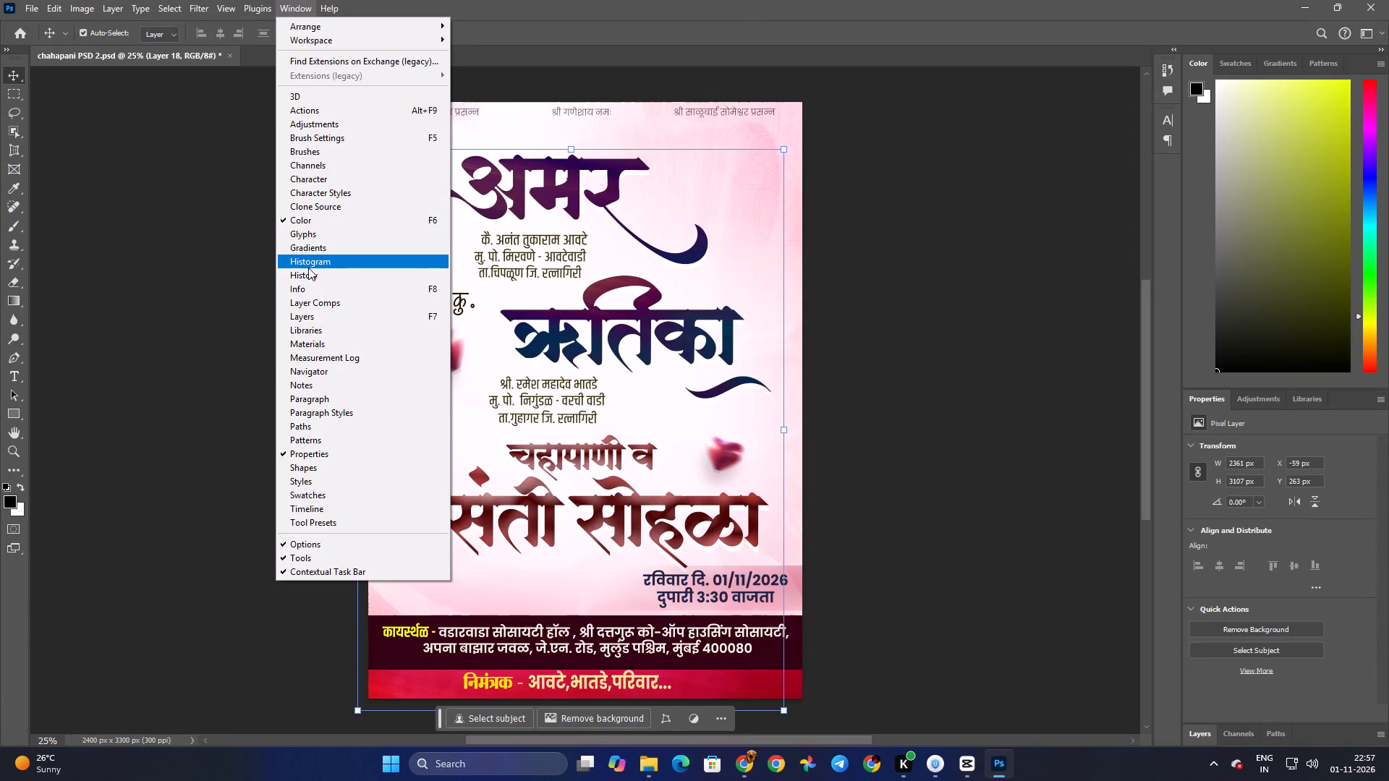
{"action": "left_click", "coordinate": [306, 316]}
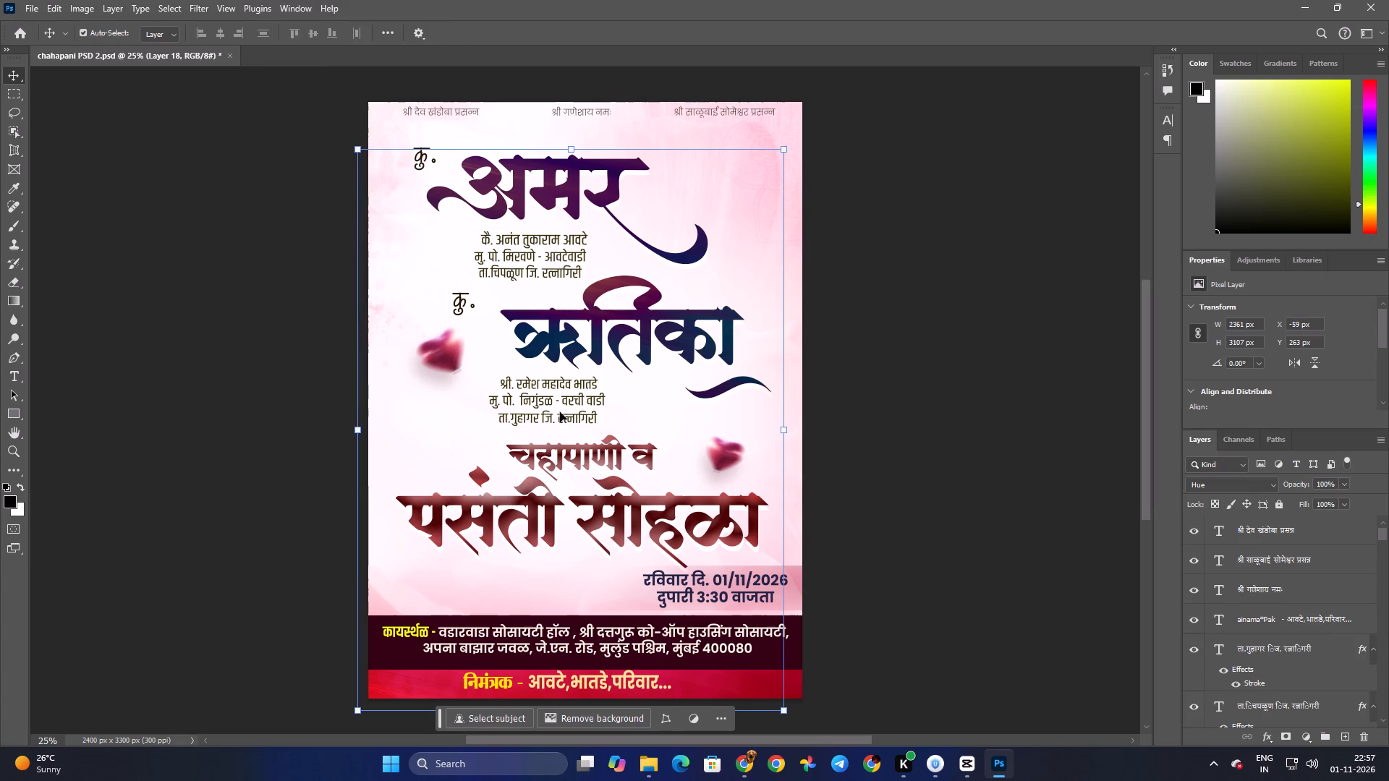
{"action": "left_click", "coordinate": [925, 461]}
{"action": "left_click", "coordinate": [644, 543]}
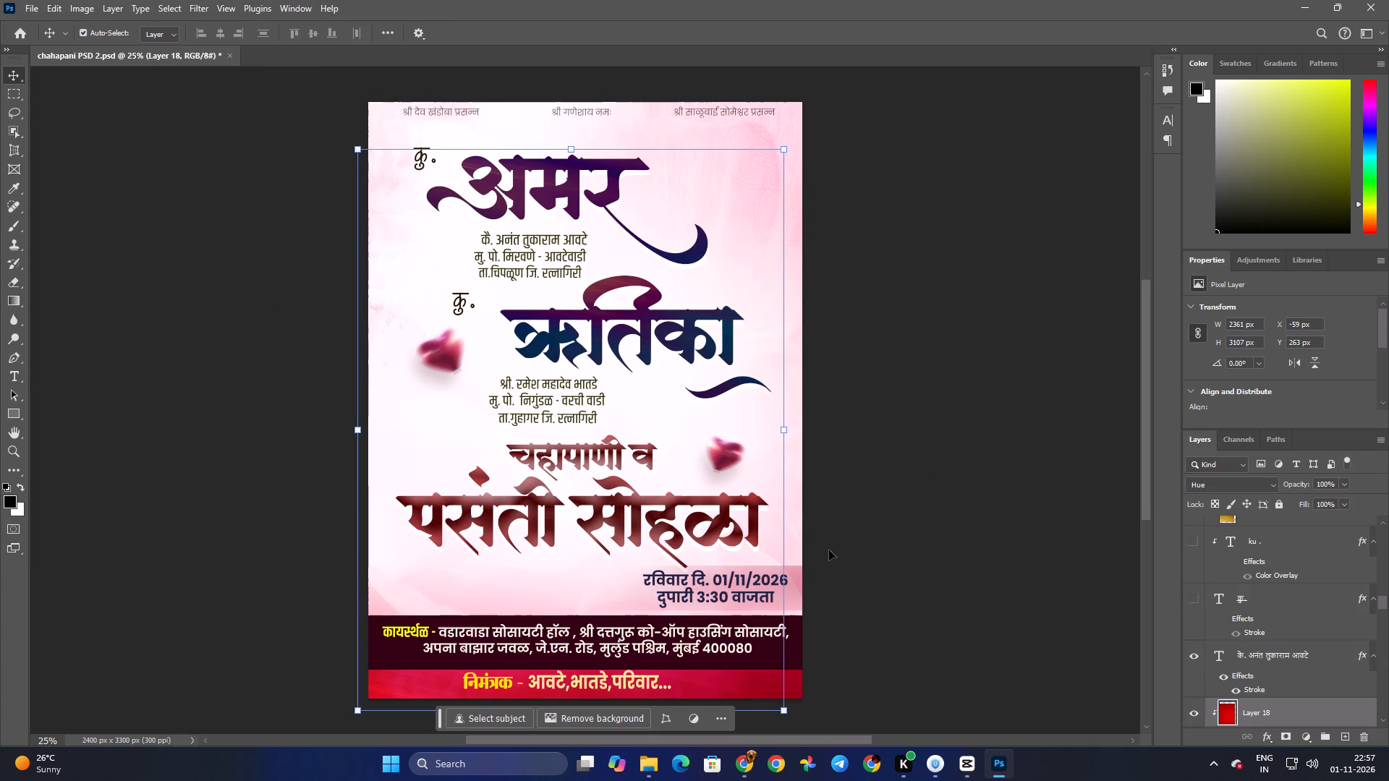
{"action": "scroll", "coordinate": [1367, 650], "scroll_direction": "down", "scroll_amount": 4}
{"action": "left_click_drag", "start_coordinate": [715, 526], "coordinate": [761, 517]}
{"action": "scroll", "coordinate": [1280, 648], "scroll_direction": "down", "scroll_amount": 1}
{"action": "left_click", "coordinate": [1299, 653], "text": "shift"}
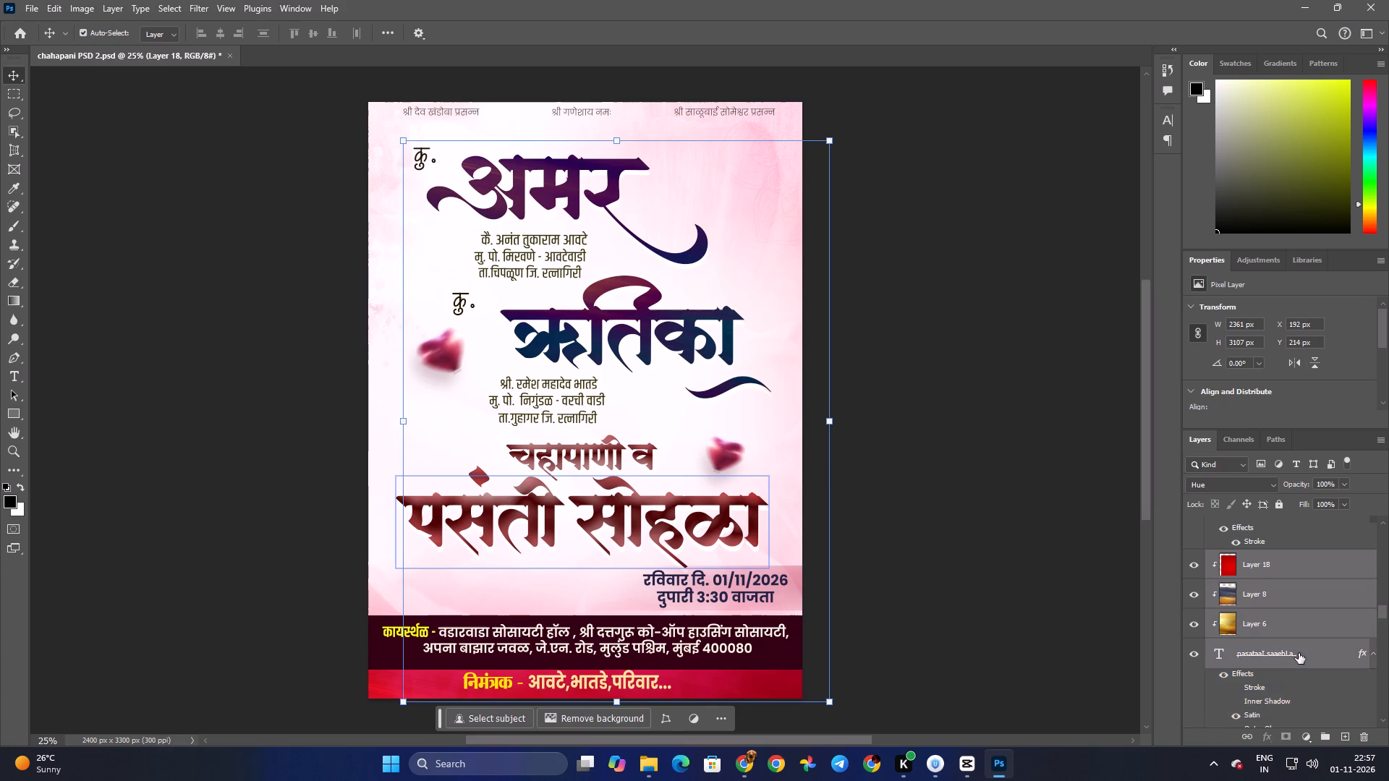
{"action": "key", "text": "ctrl+e"}
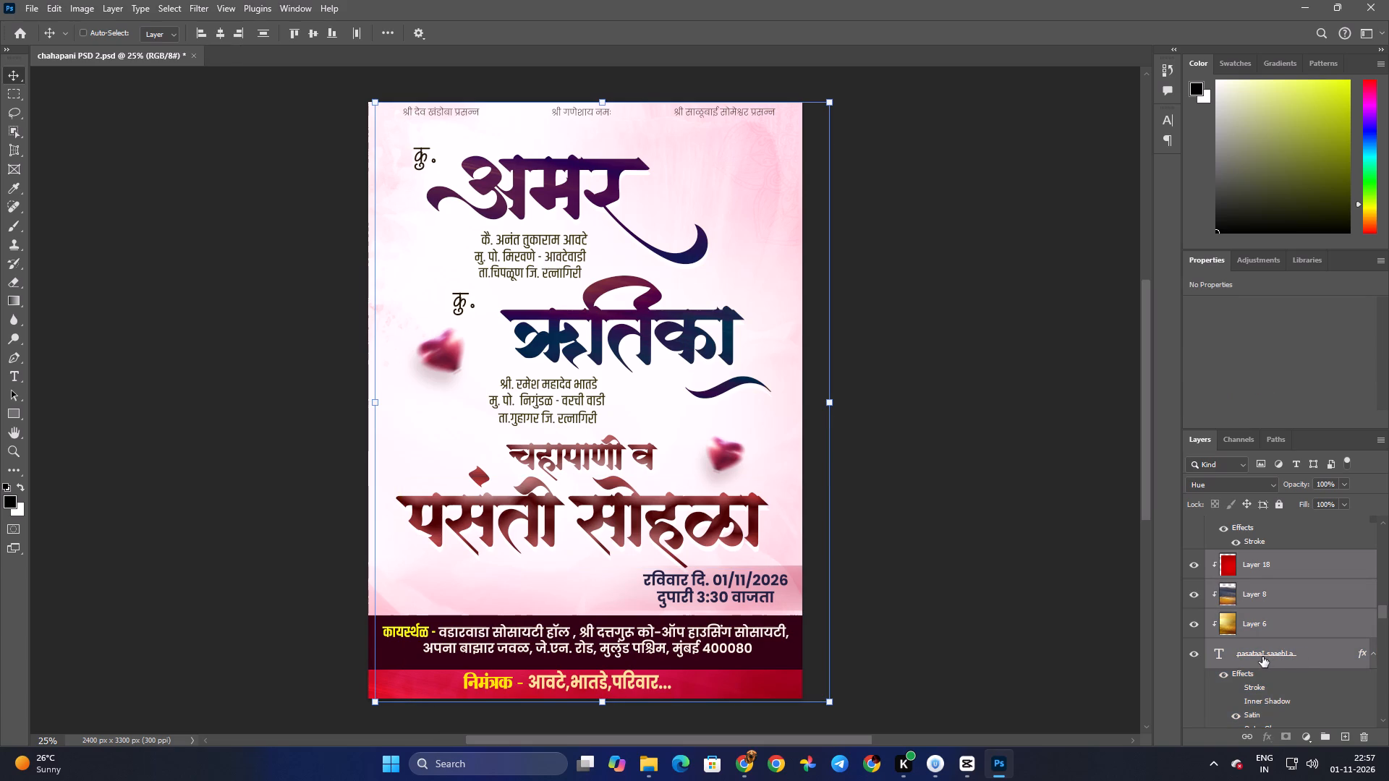
Reposition the merged पसंती सोहळा title to about X 102, Y 2075 px, still beneath चहापाणी व.
{"action": "left_click_drag", "start_coordinate": [666, 511], "coordinate": [687, 560]}
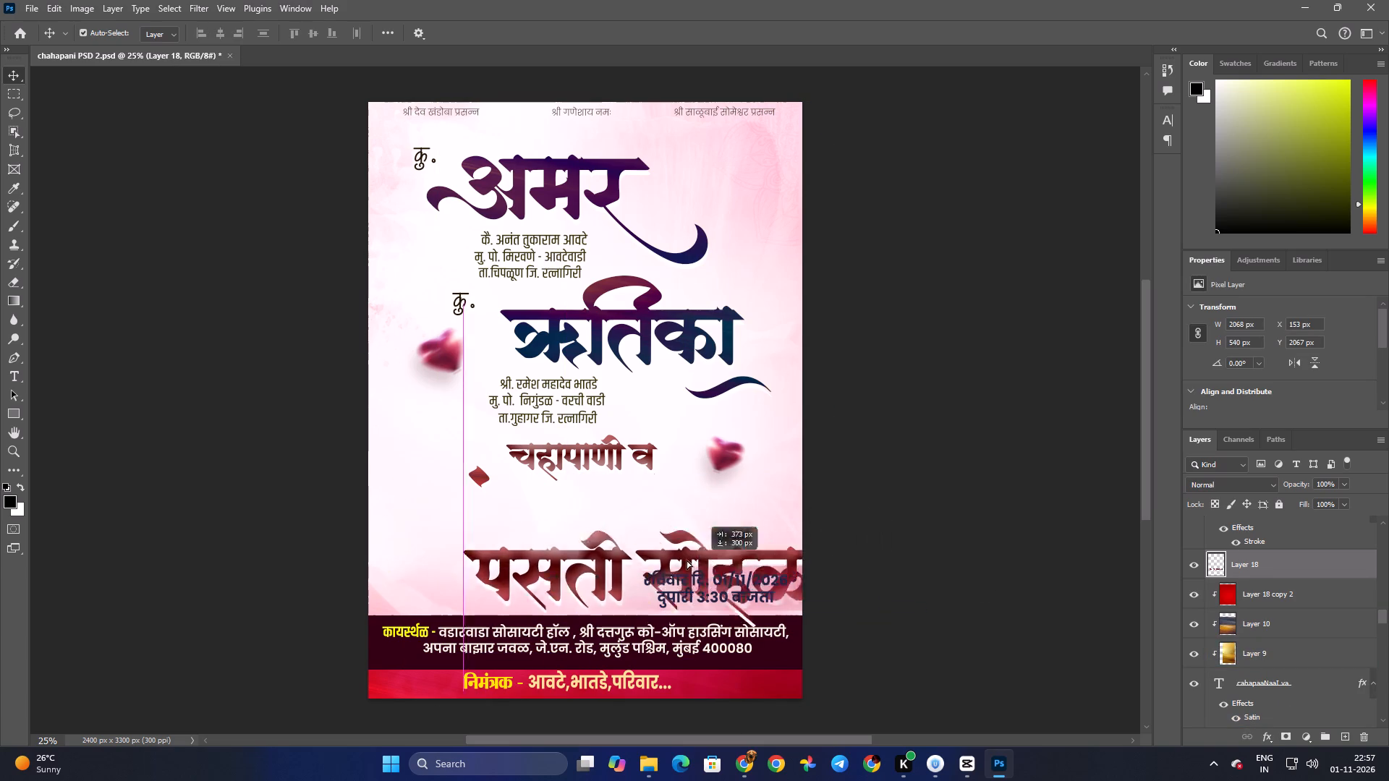
{"action": "left_click_drag", "start_coordinate": [687, 560], "coordinate": [668, 516]}
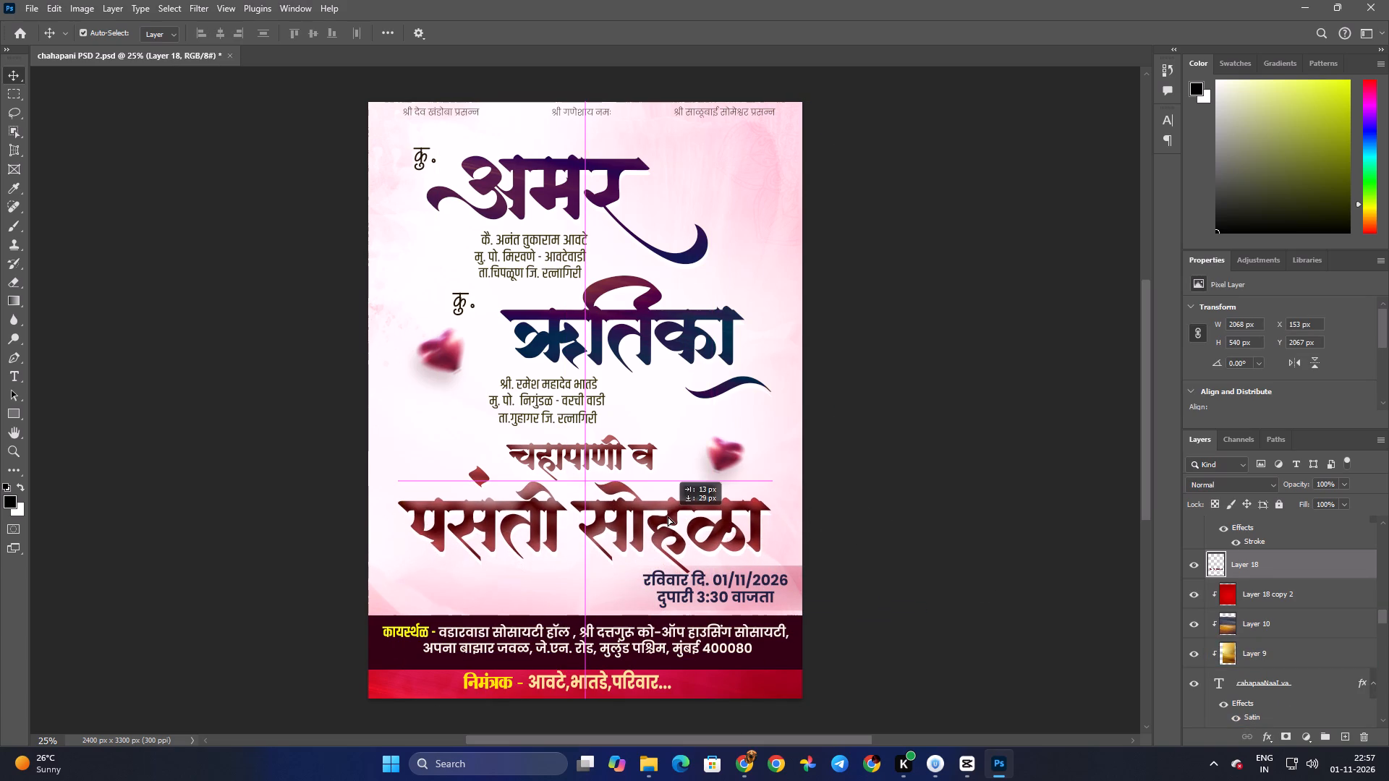
{"action": "left_click_drag", "start_coordinate": [668, 516], "coordinate": [658, 513]}
{"action": "left_click", "coordinate": [931, 393]}
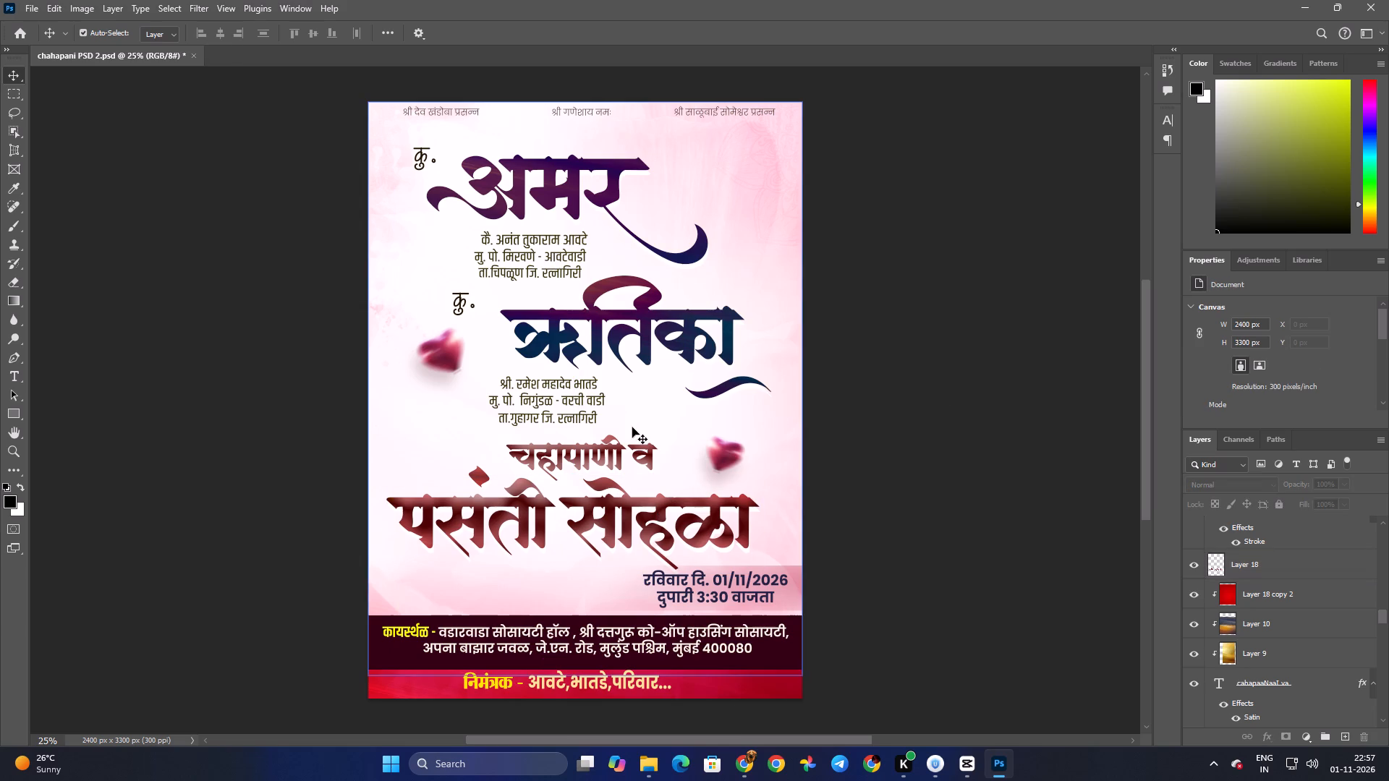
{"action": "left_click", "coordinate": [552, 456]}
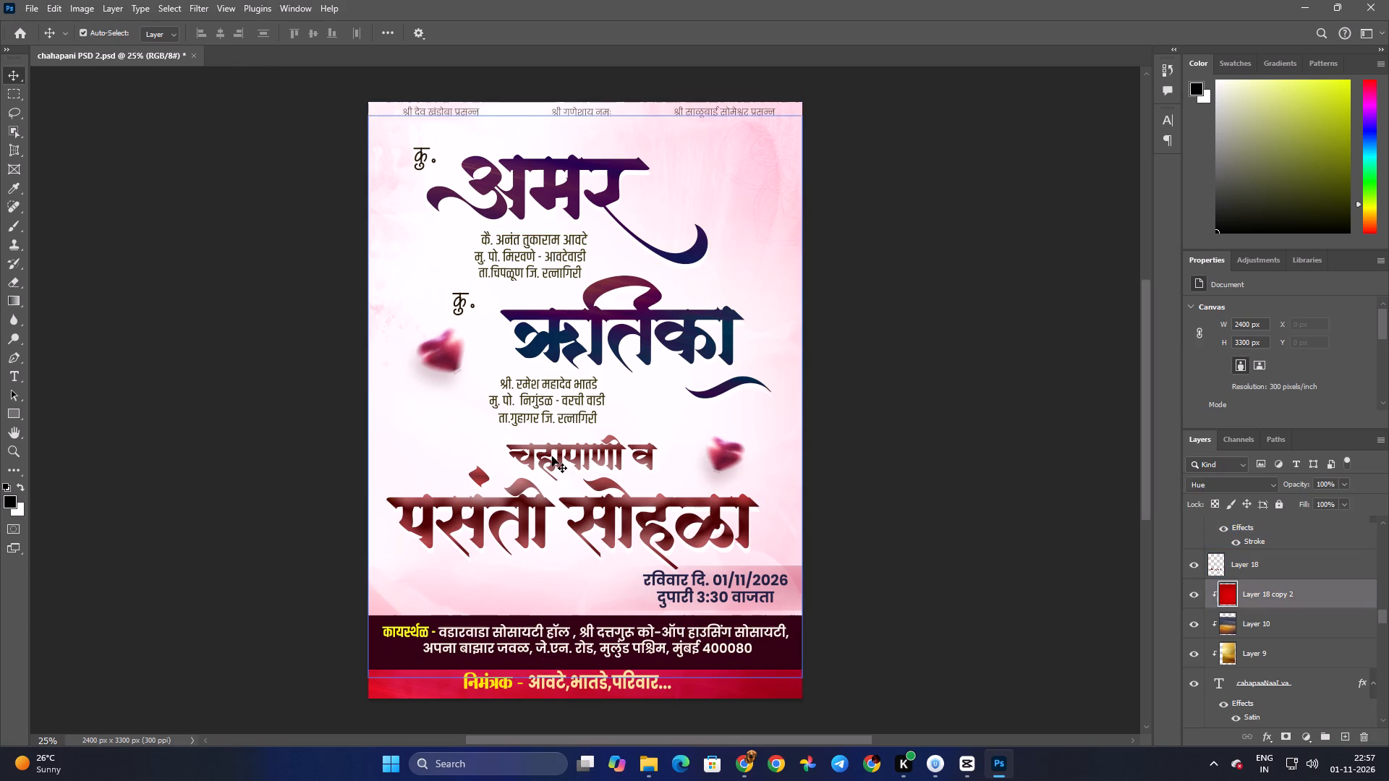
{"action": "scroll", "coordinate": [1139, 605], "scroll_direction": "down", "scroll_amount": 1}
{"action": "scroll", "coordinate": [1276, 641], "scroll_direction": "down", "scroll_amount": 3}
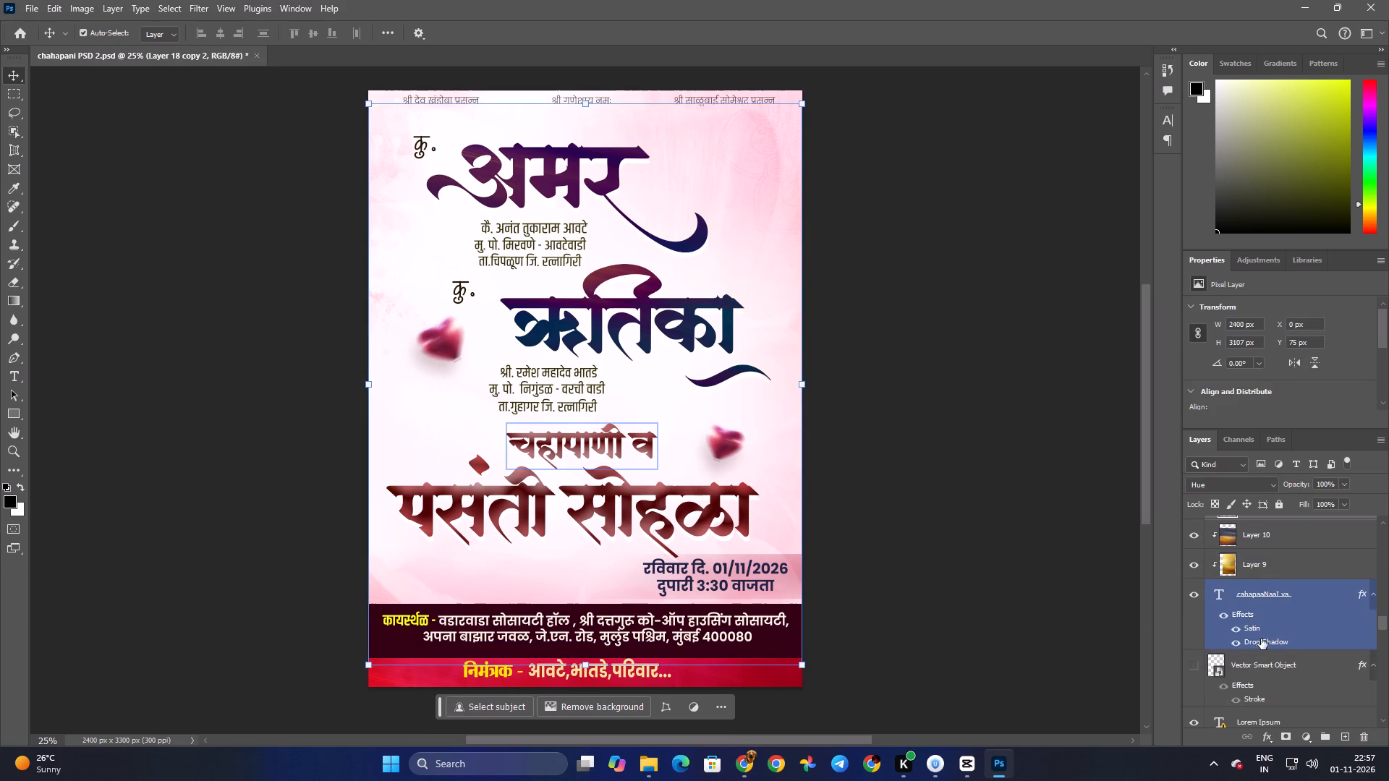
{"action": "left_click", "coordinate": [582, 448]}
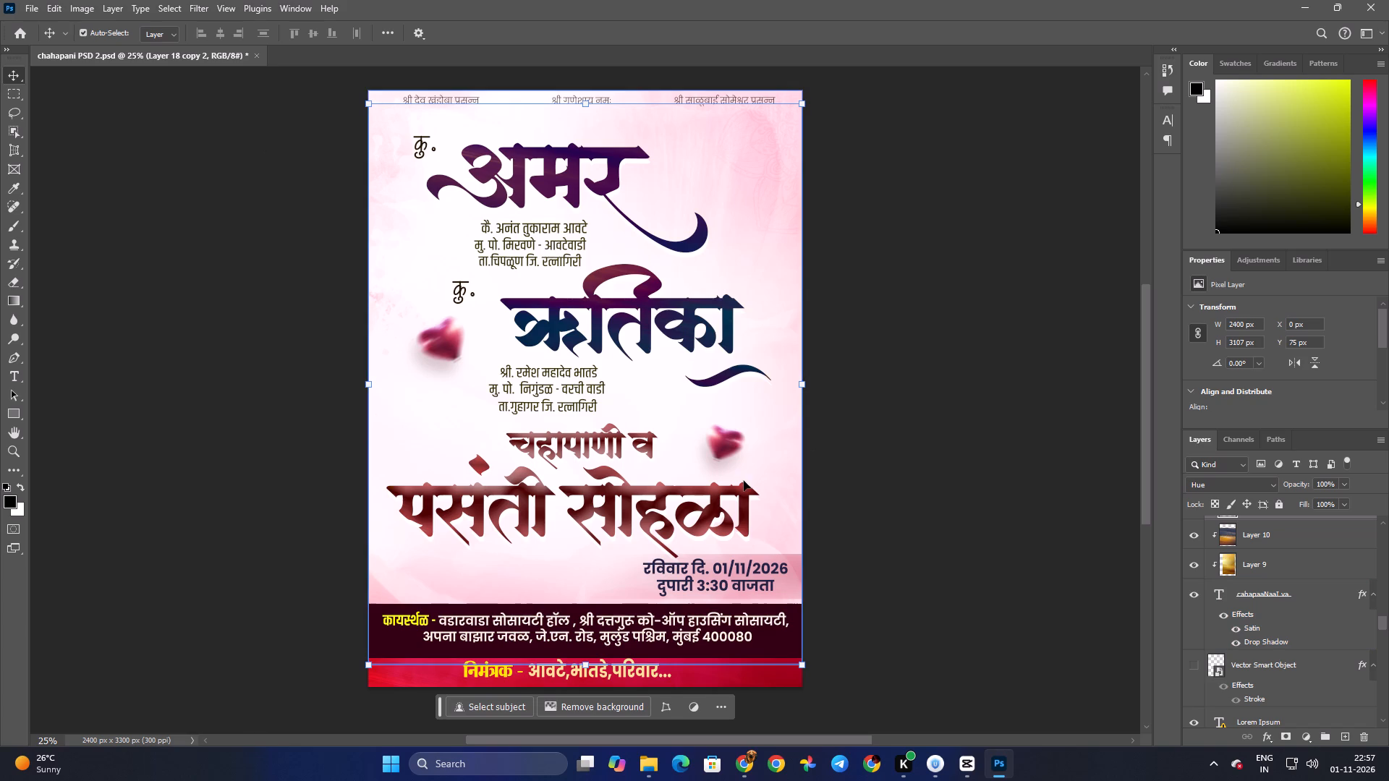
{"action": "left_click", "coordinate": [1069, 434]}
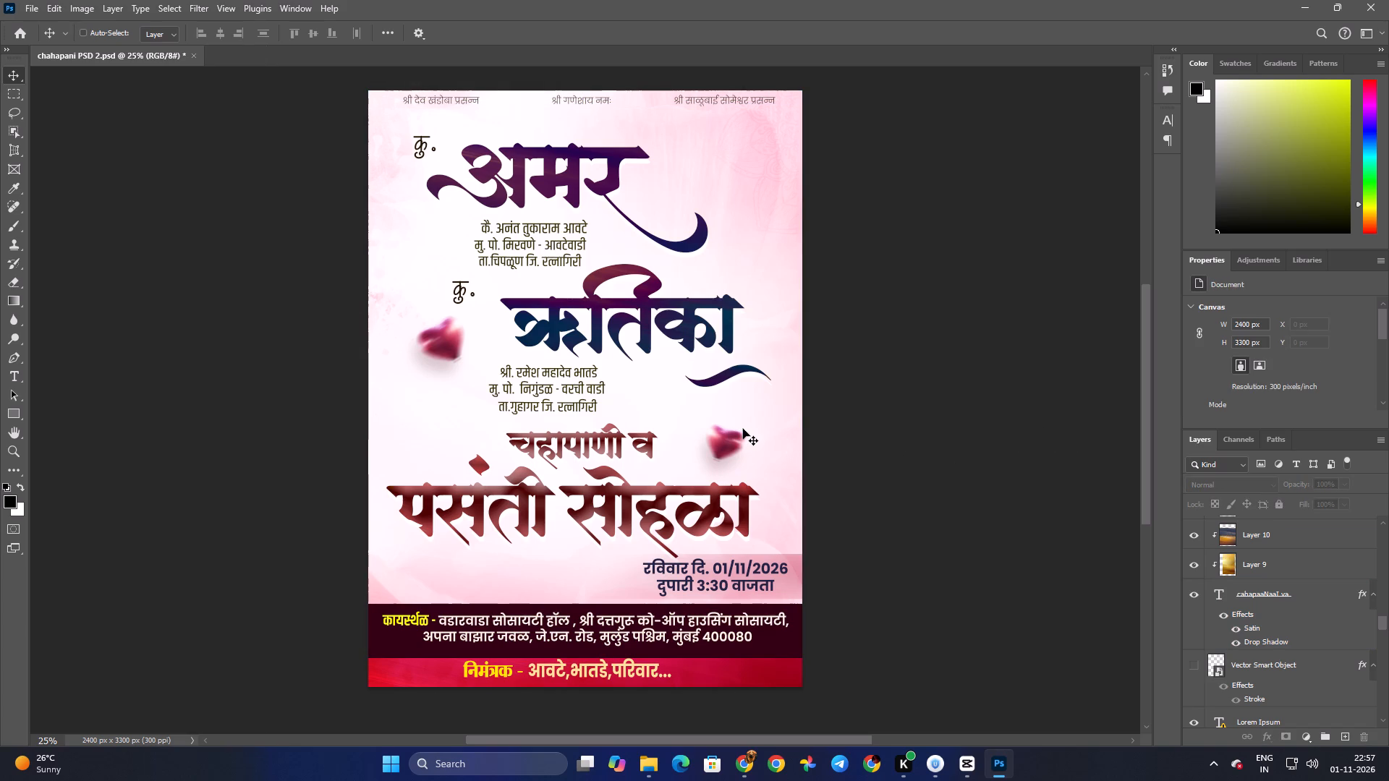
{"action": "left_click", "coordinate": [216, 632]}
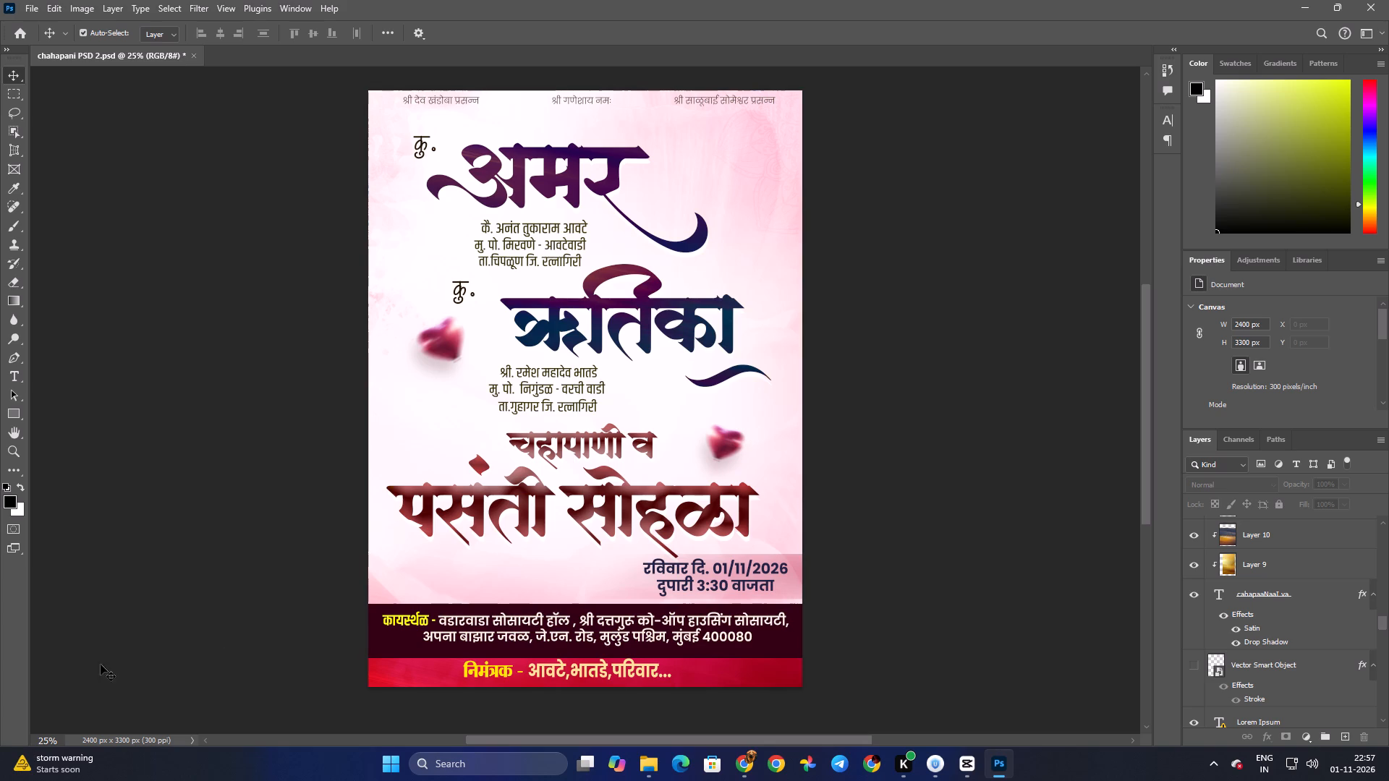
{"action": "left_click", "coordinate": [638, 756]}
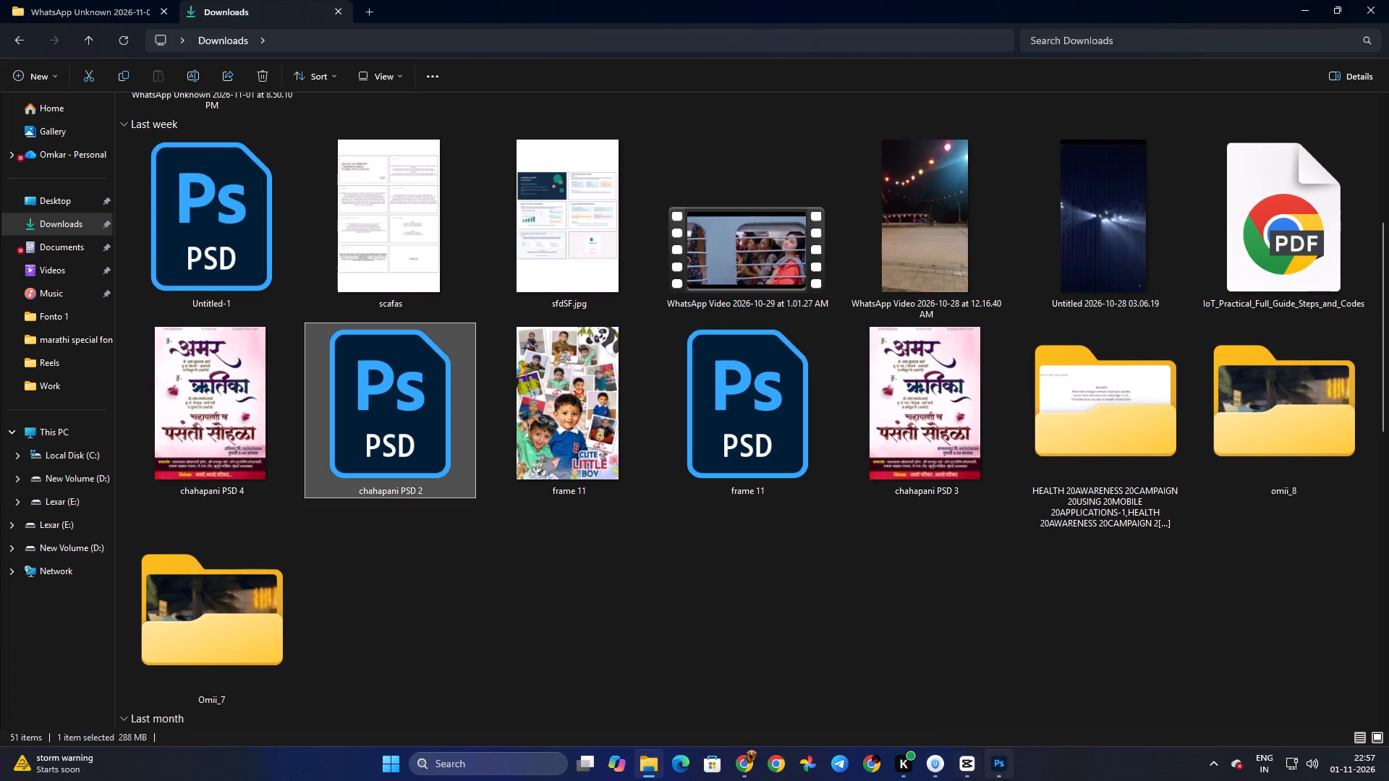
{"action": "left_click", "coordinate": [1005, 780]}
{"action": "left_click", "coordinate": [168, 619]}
Create a new 8 x 12 inch RGB document at 300 pixels per inch with a white background.
{"action": "left_click", "coordinate": [33, 9]}
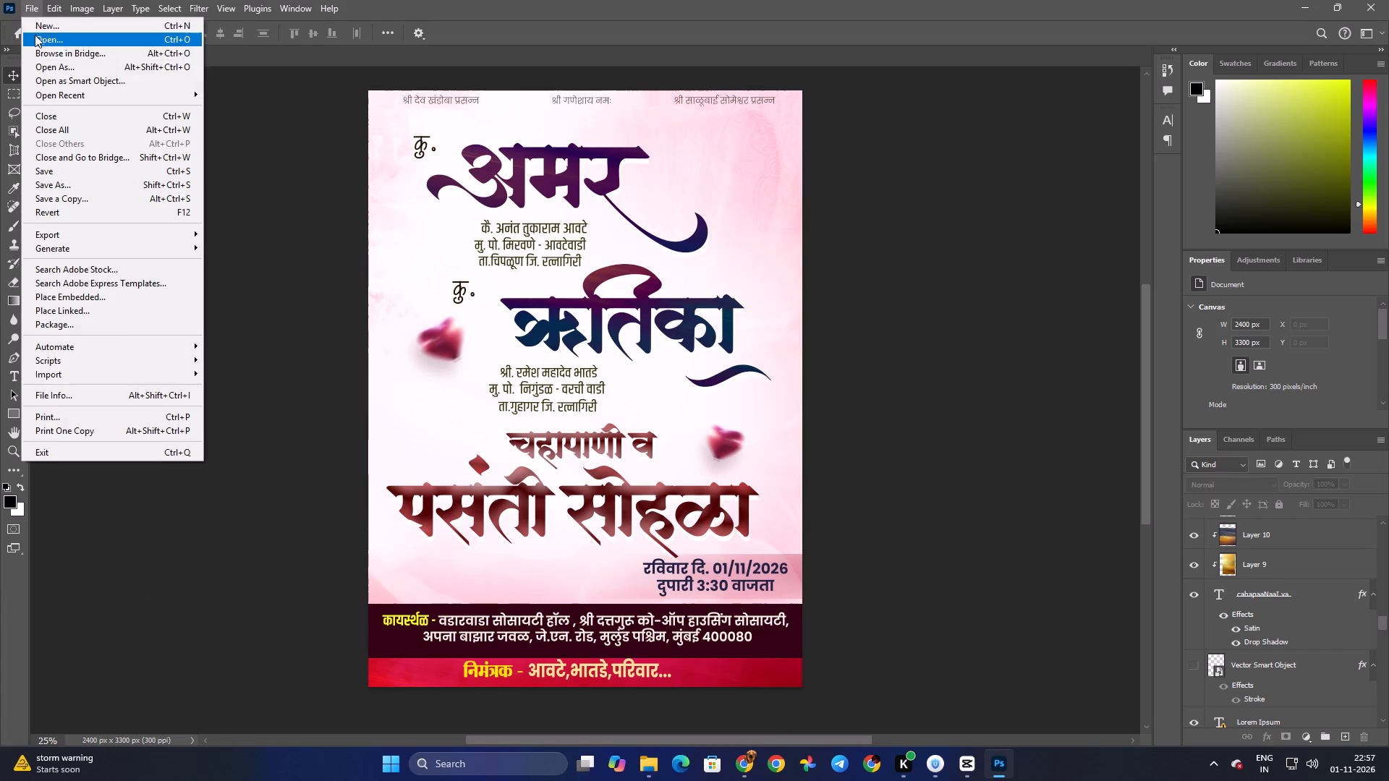
{"action": "left_click", "coordinate": [41, 28]}
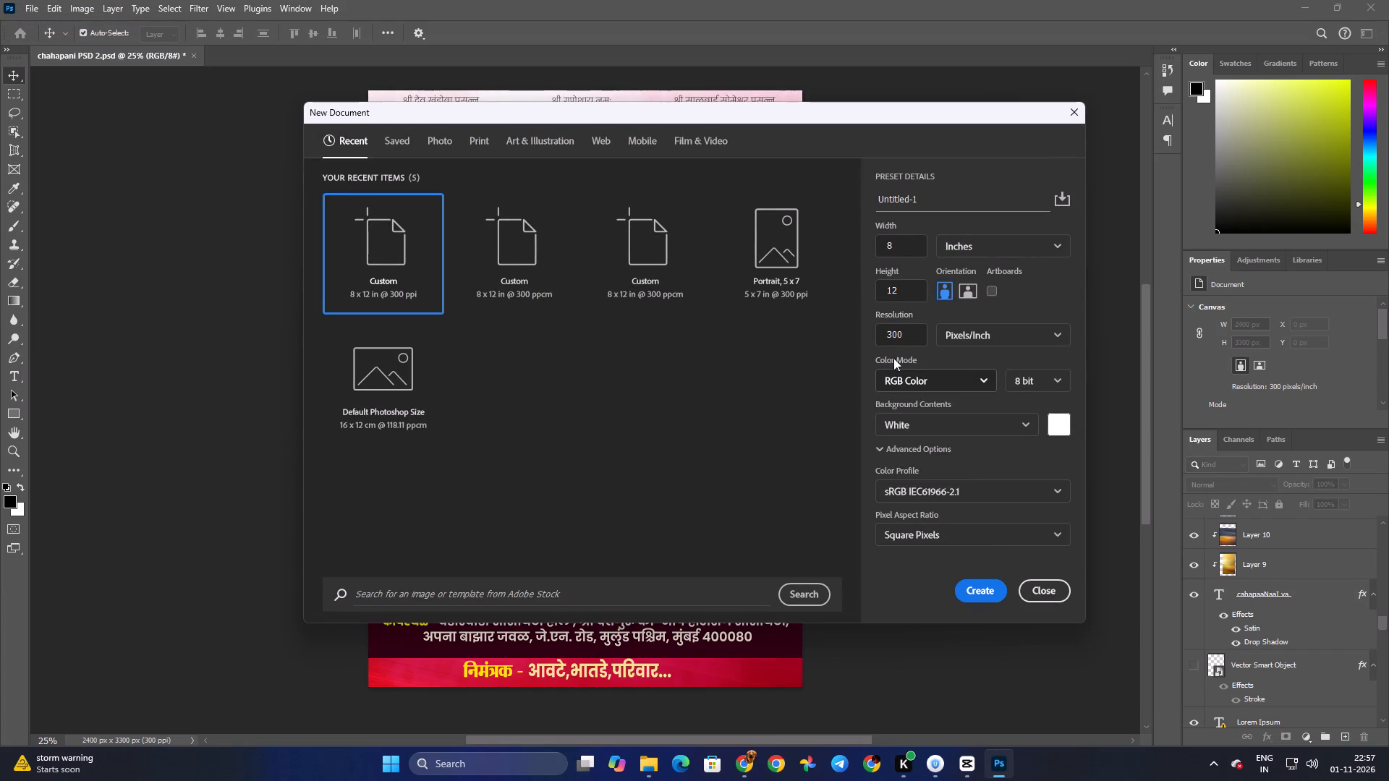
{"action": "left_click", "coordinate": [975, 589]}
Copy the merged पसंती सोहळा title from chahapani PSD 2 into Untitled-1 and centre it at about X 166, Y 1800 px.
{"action": "left_click", "coordinate": [128, 60]}
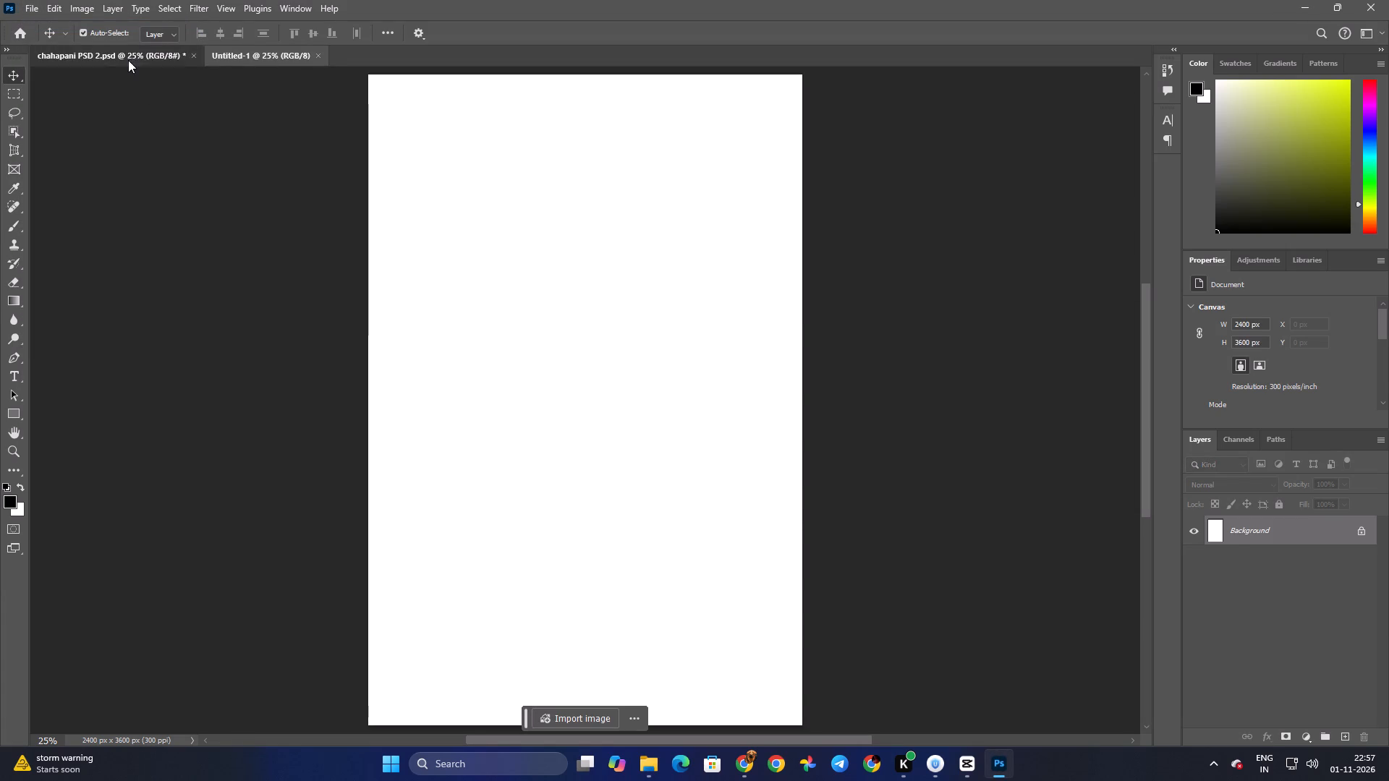
{"action": "left_click", "coordinate": [553, 455]}
{"action": "left_click", "coordinate": [559, 453]}
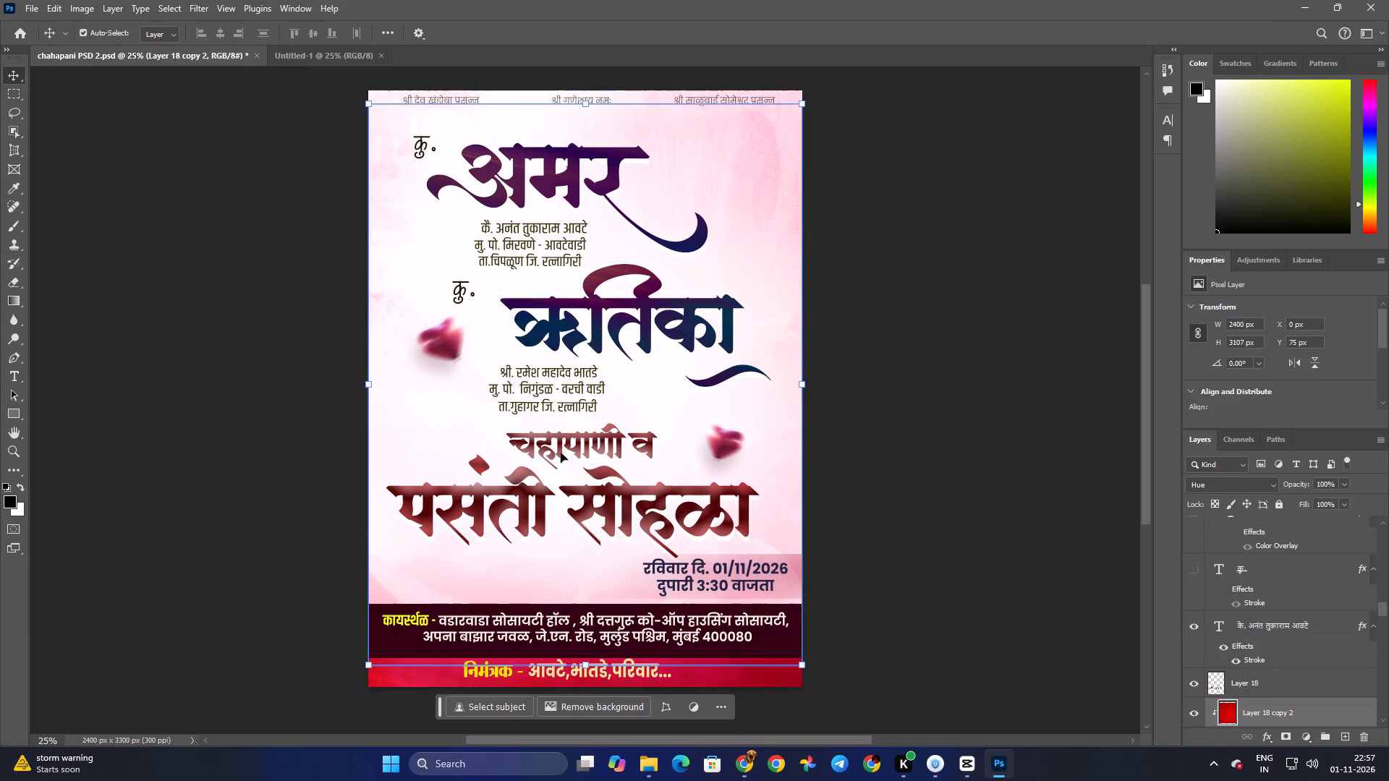
{"action": "left_click", "coordinate": [613, 518]}
{"action": "left_click_drag", "start_coordinate": [642, 509], "coordinate": [269, 249]}
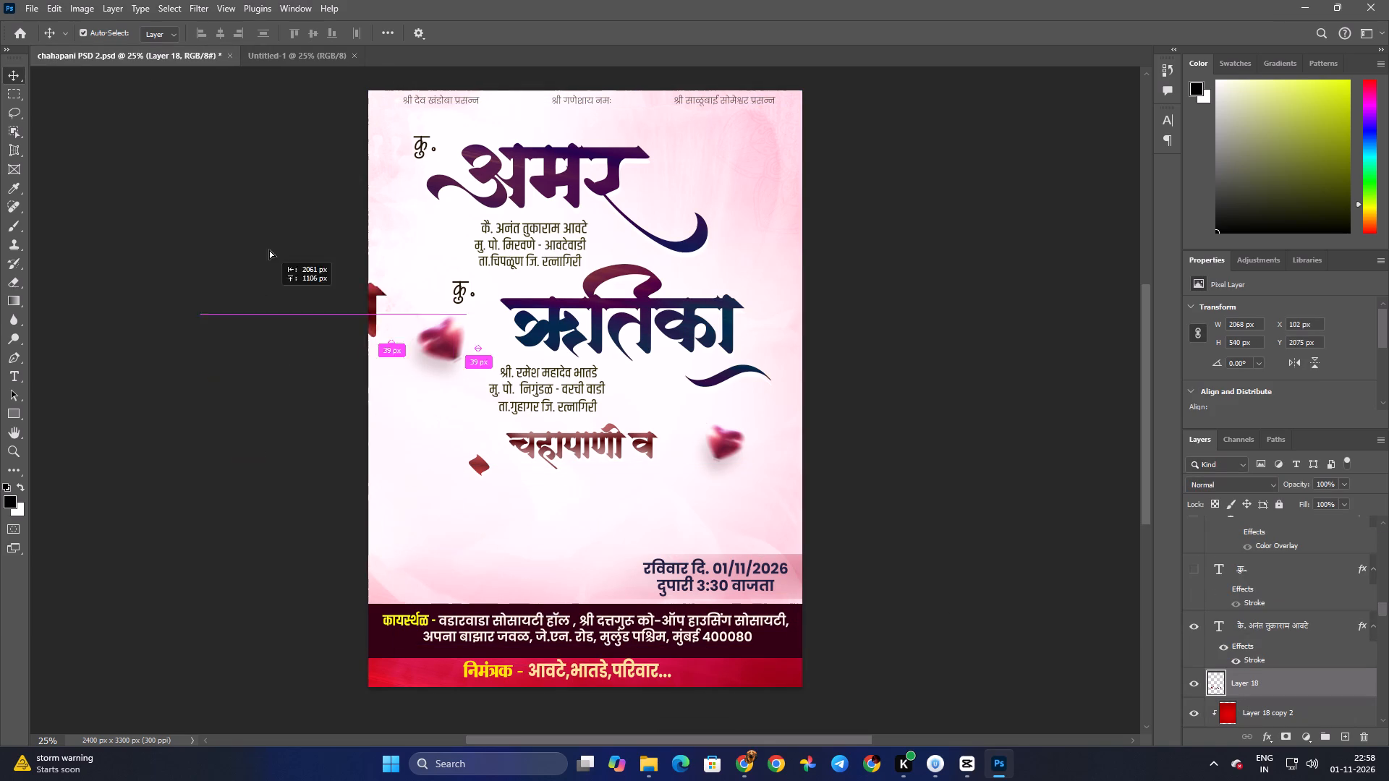
{"action": "left_click_drag", "start_coordinate": [269, 249], "coordinate": [614, 483]}
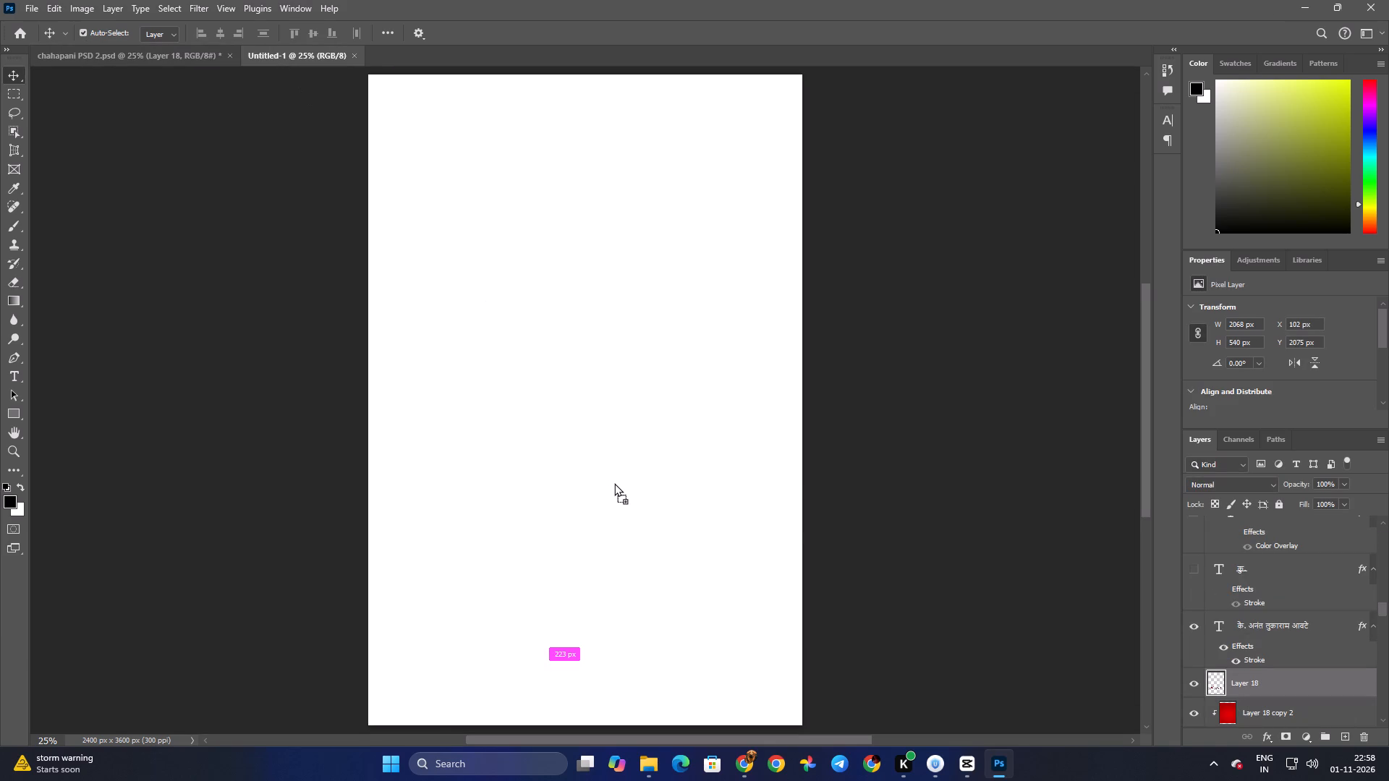
{"action": "left_click_drag", "start_coordinate": [614, 483], "coordinate": [612, 482]}
{"action": "left_click_drag", "start_coordinate": [623, 480], "coordinate": [597, 436]}
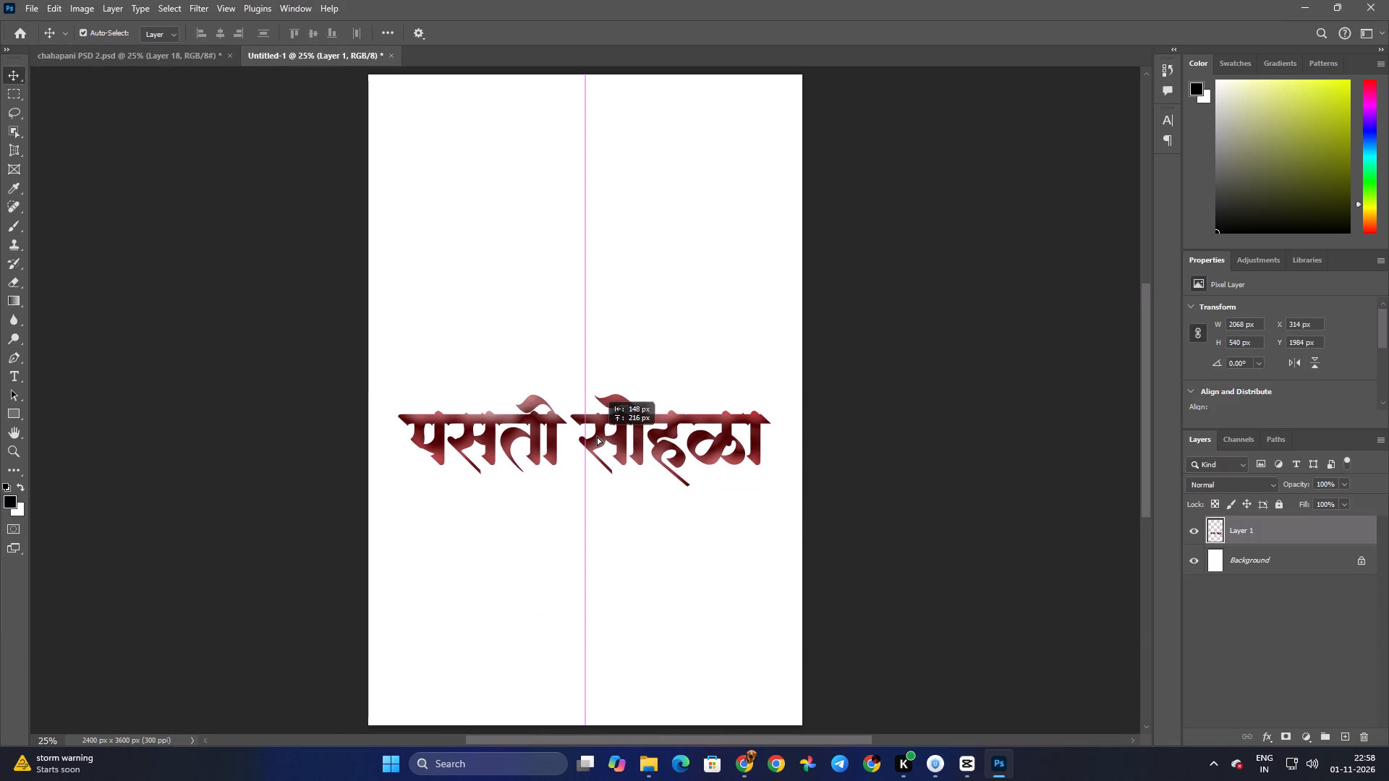
{"action": "left_click_drag", "start_coordinate": [597, 436], "coordinate": [598, 445]}
{"action": "left_click", "coordinate": [1045, 458]}
In chahapani PSD 2, merge Layer 18 copy 2, Layer 10 and Layer 9 with the चहापाणी व text layer.
{"action": "left_click", "coordinate": [117, 59]}
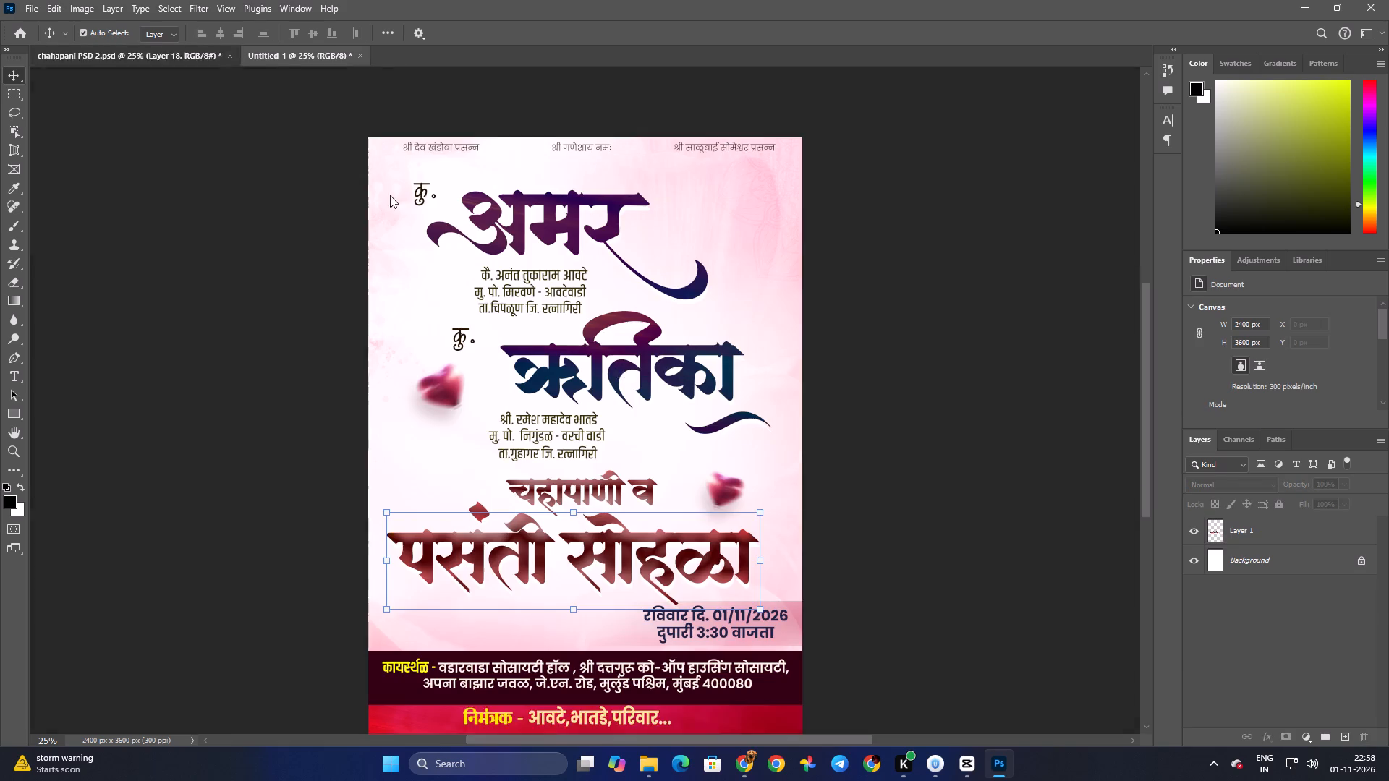
{"action": "left_click", "coordinate": [596, 490]}
{"action": "scroll", "coordinate": [1261, 574], "scroll_direction": "down", "scroll_amount": 6}
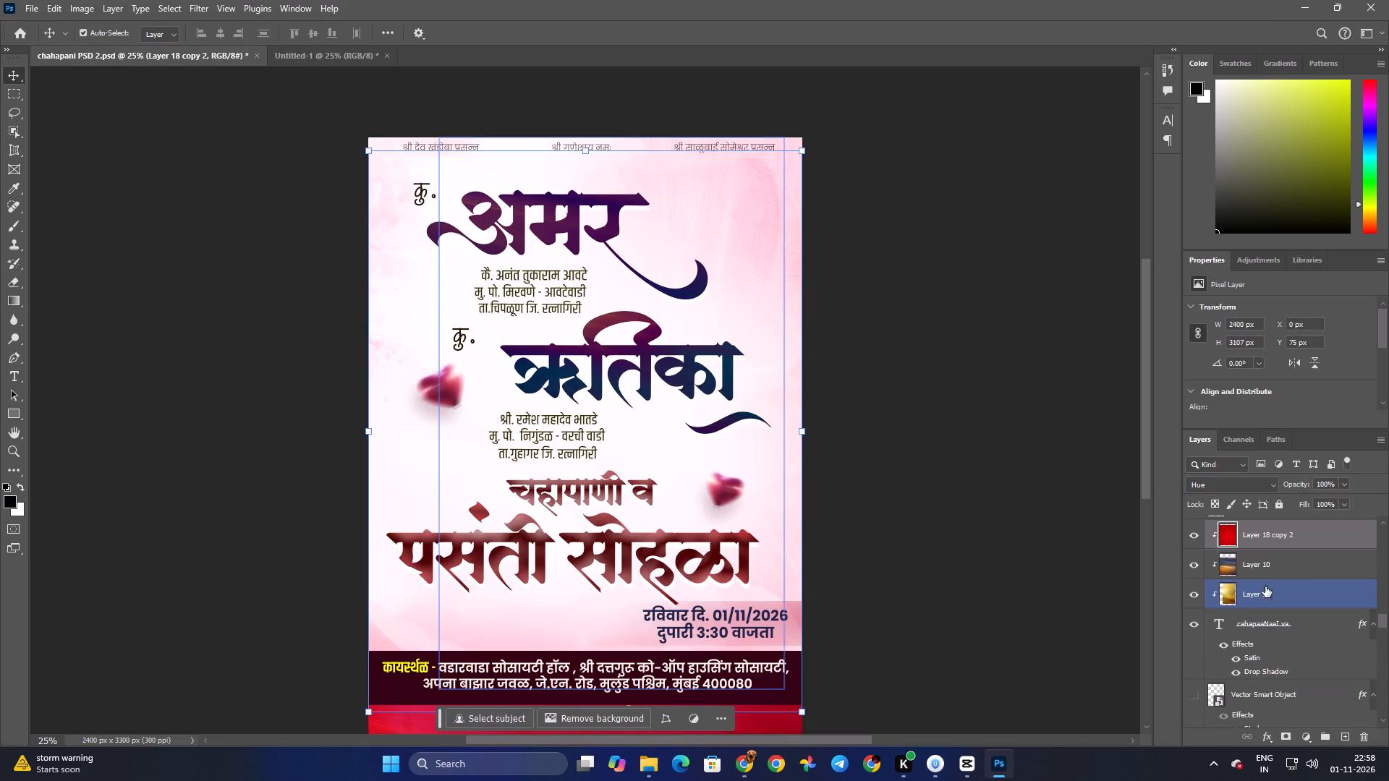
{"action": "left_click", "coordinate": [1295, 633], "text": "shift"}
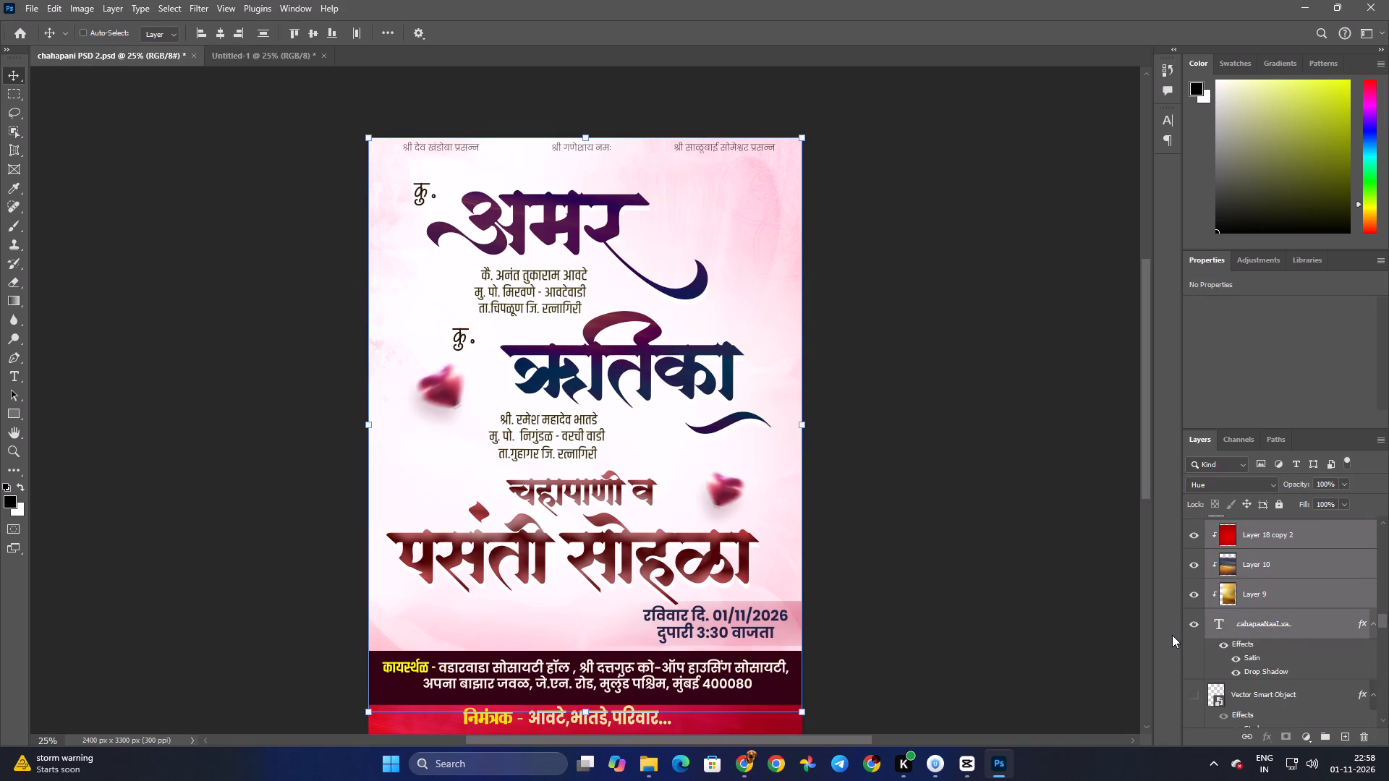
{"action": "key", "text": "ctrl+e"}
Copy the merged चहापाणी व lettering into the Untitled-1 document.
{"action": "left_click_drag", "start_coordinate": [1252, 536], "coordinate": [398, 387]}
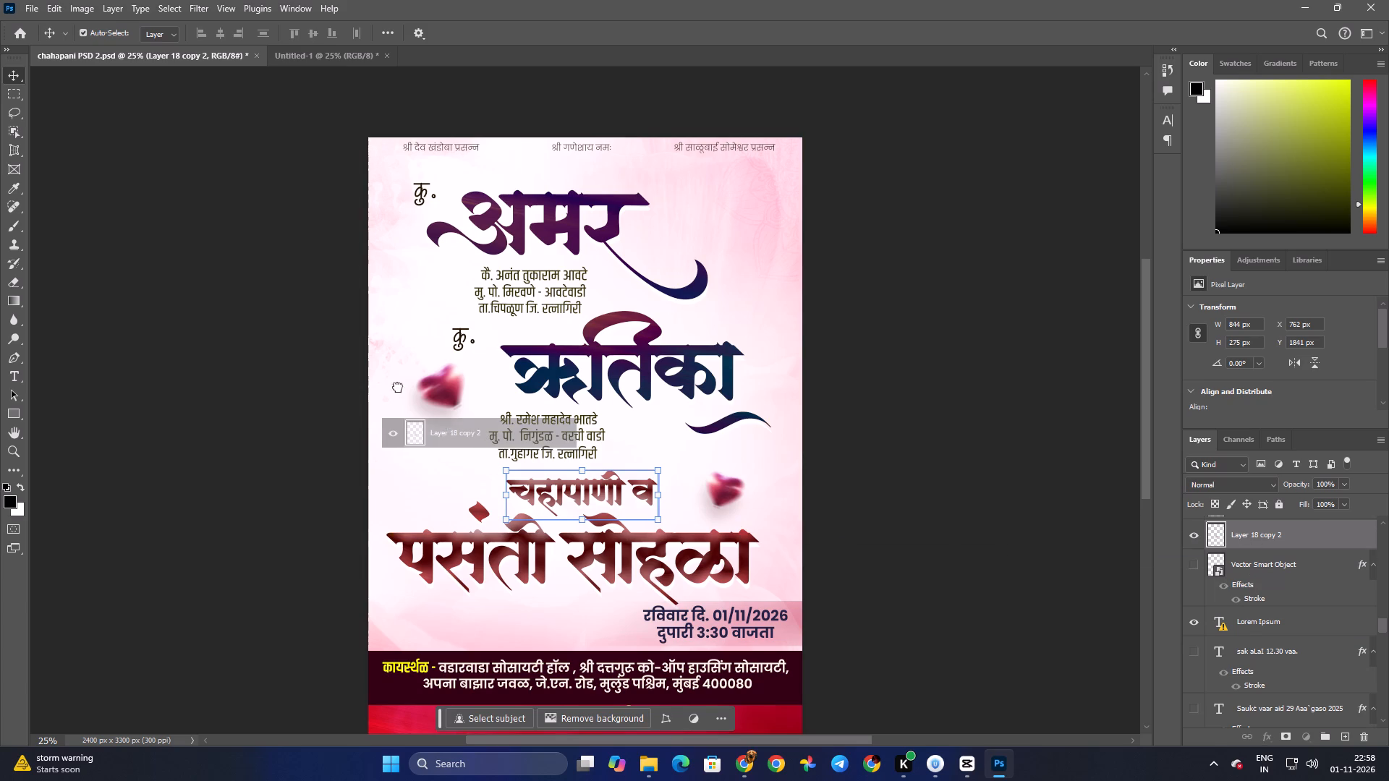
{"action": "left_click_drag", "start_coordinate": [398, 387], "coordinate": [621, 382]}
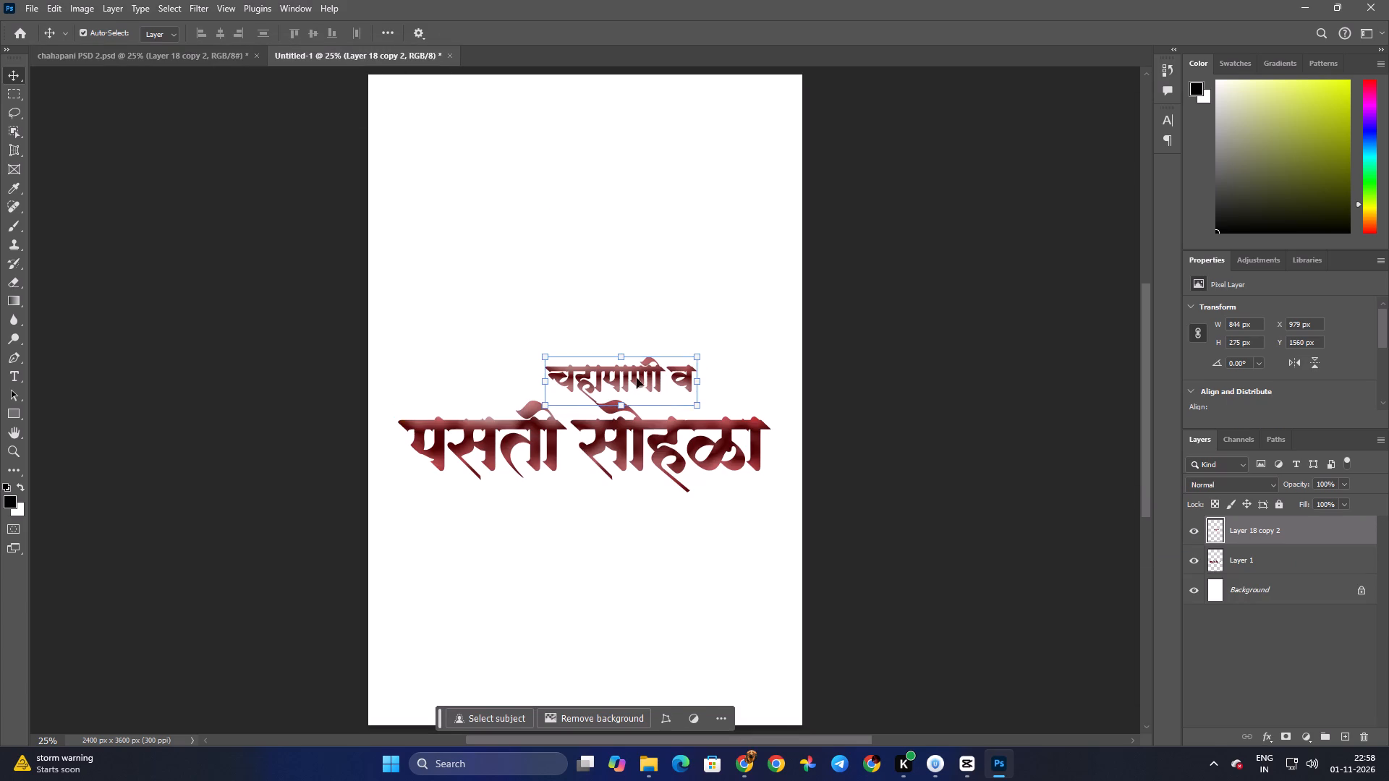
Scale the चहापाणी व lettering to about 143.6% and place it just above the पसंती सोहळा title.
{"action": "left_click_drag", "start_coordinate": [642, 376], "coordinate": [566, 349]}
{"action": "left_click_drag", "start_coordinate": [620, 353], "coordinate": [722, 360]}
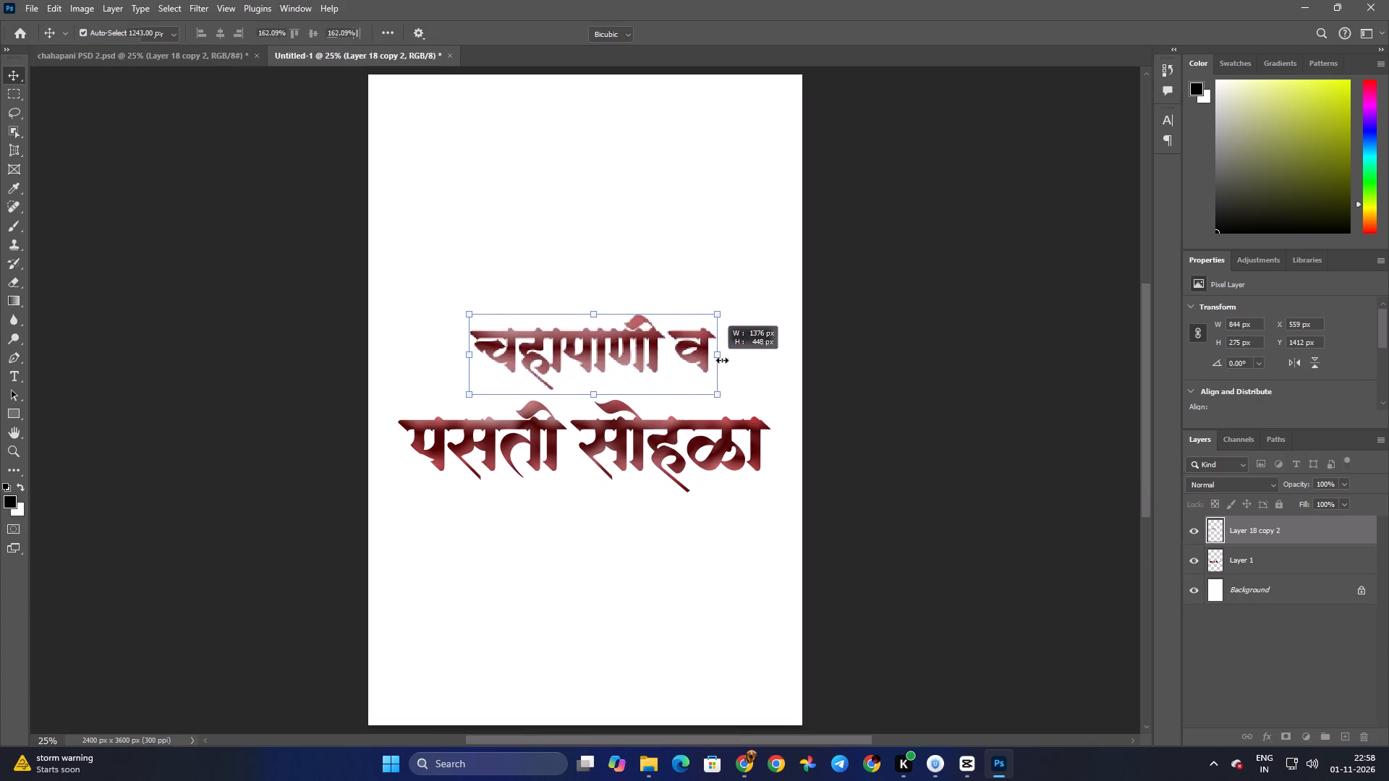
{"action": "left_click_drag", "start_coordinate": [722, 360], "coordinate": [658, 359]}
{"action": "left_click_drag", "start_coordinate": [605, 350], "coordinate": [626, 368]}
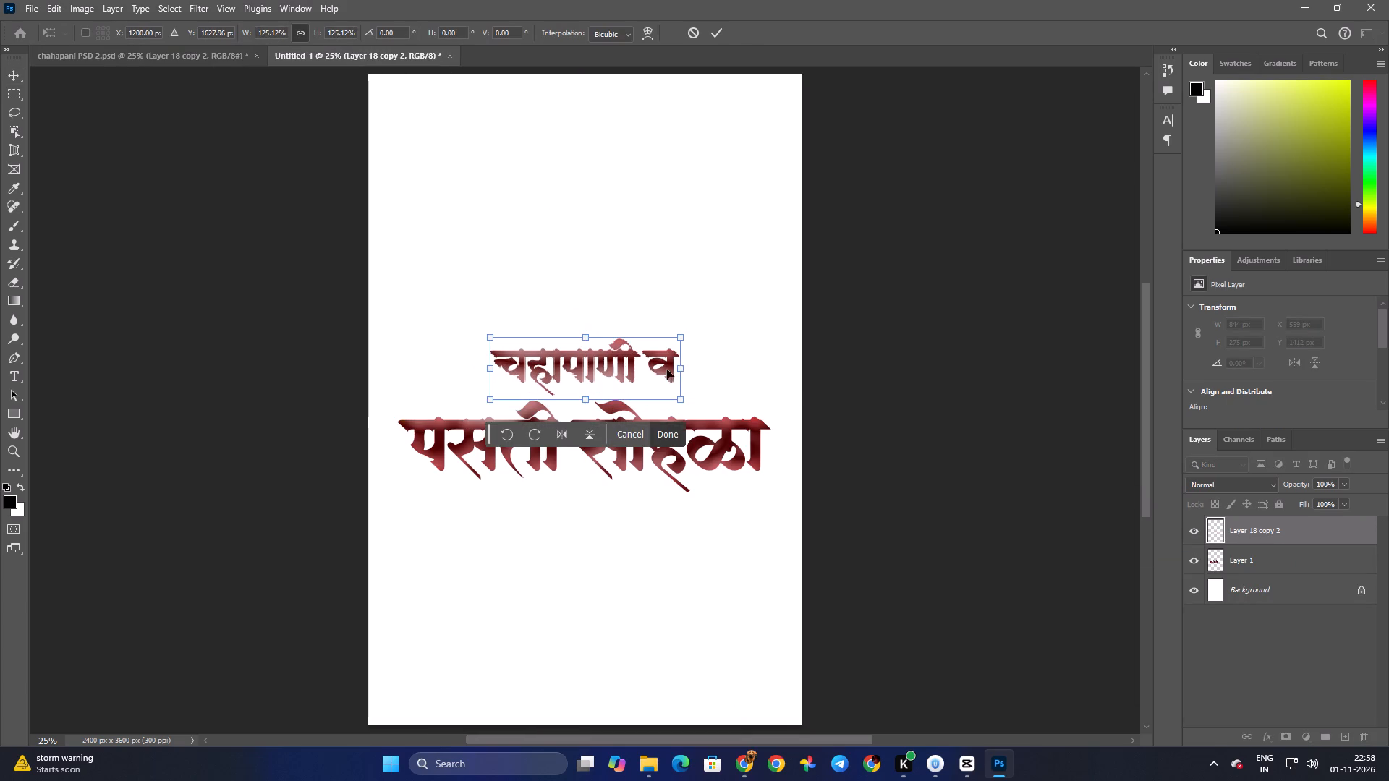
{"action": "left_click_drag", "start_coordinate": [677, 370], "coordinate": [735, 373]}
{"action": "left_click_drag", "start_coordinate": [710, 374], "coordinate": [681, 370]}
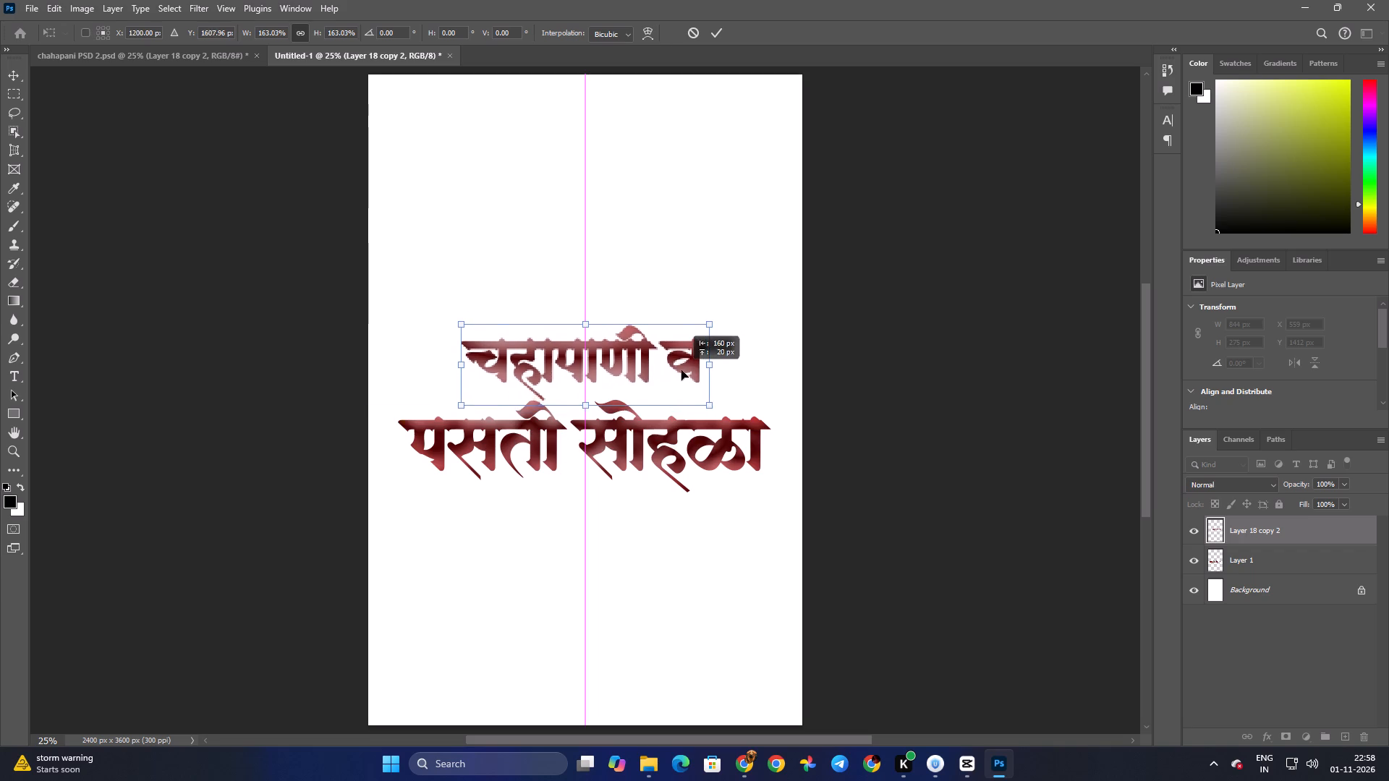
{"action": "left_click_drag", "start_coordinate": [681, 370], "coordinate": [681, 370]}
{"action": "left_click_drag", "start_coordinate": [712, 362], "coordinate": [696, 362]}
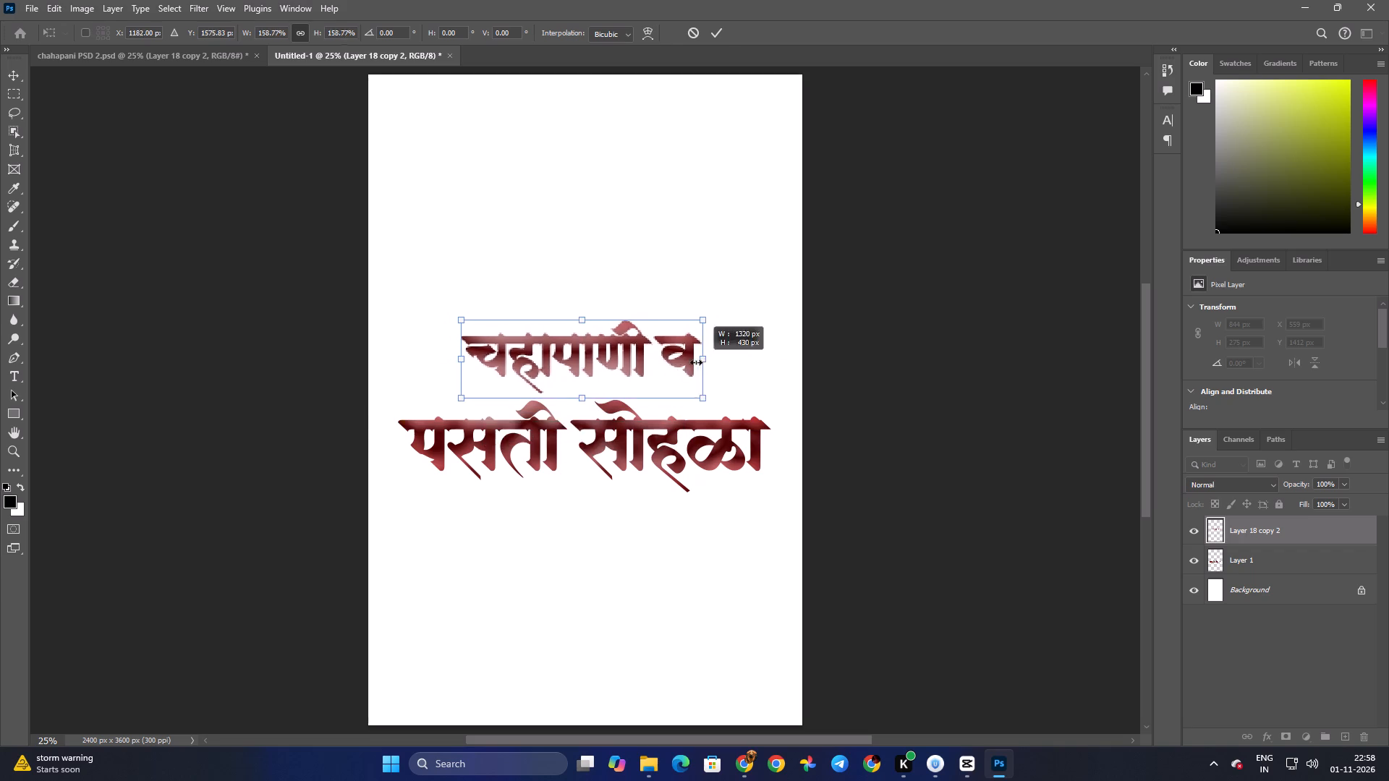
{"action": "left_click_drag", "start_coordinate": [696, 362], "coordinate": [682, 364]}
{"action": "left_click_drag", "start_coordinate": [642, 369], "coordinate": [665, 384]}
{"action": "left_click", "coordinate": [872, 393]}
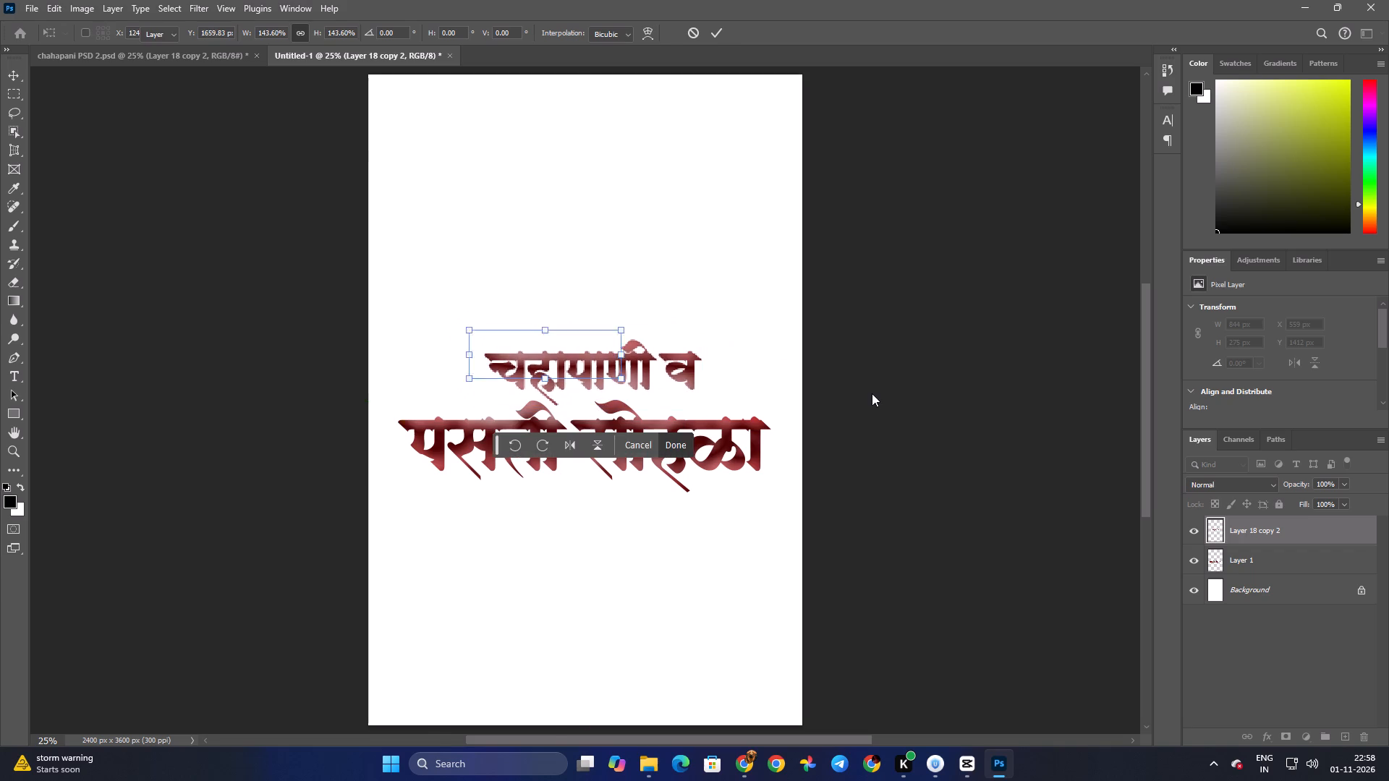
{"action": "left_click", "coordinate": [875, 398]}
Scale the पसंती सोहळा title in Untitled-1 to about 93.6% and centre it horizontally just below the चहापाणी व lettering.
{"action": "left_click", "coordinate": [639, 461]}
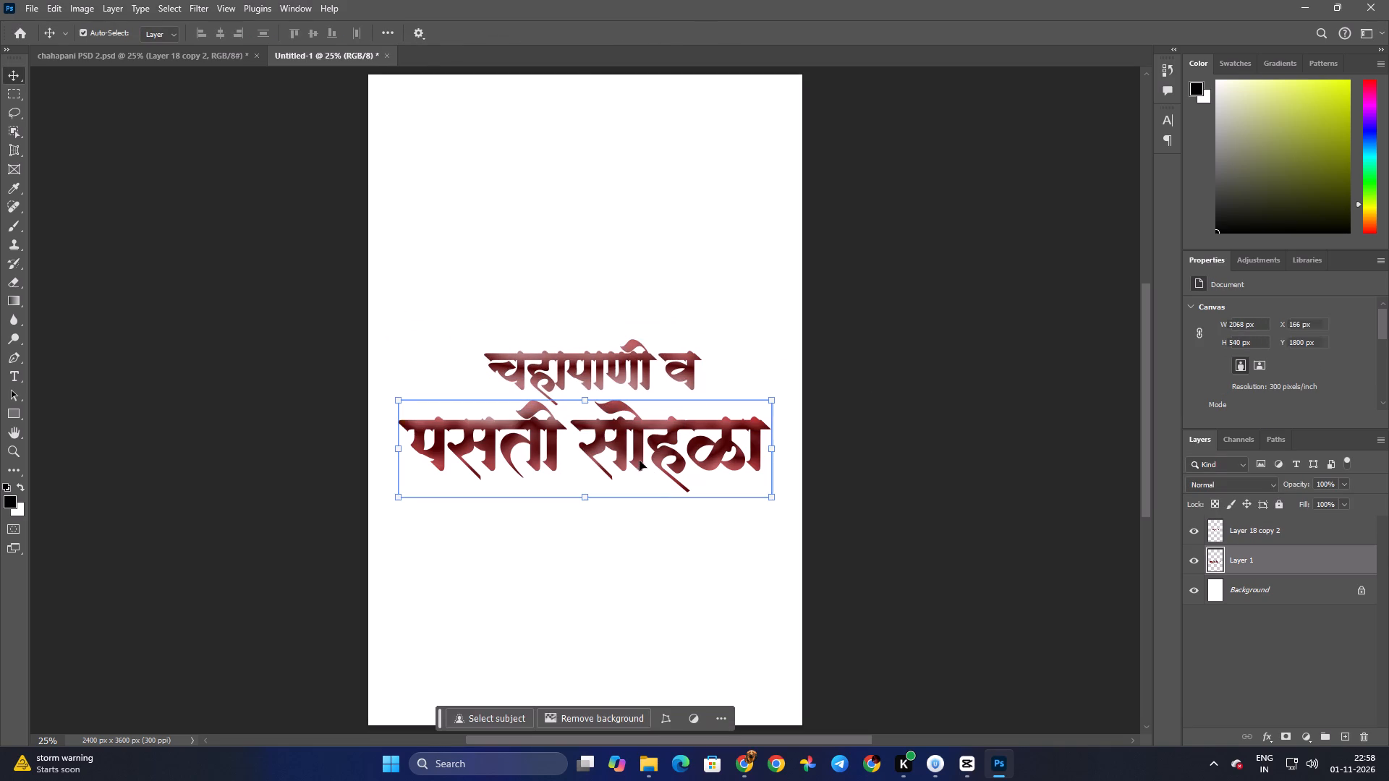
{"action": "left_click_drag", "start_coordinate": [776, 449], "coordinate": [752, 449]}
{"action": "left_click_drag", "start_coordinate": [690, 449], "coordinate": [702, 446]}
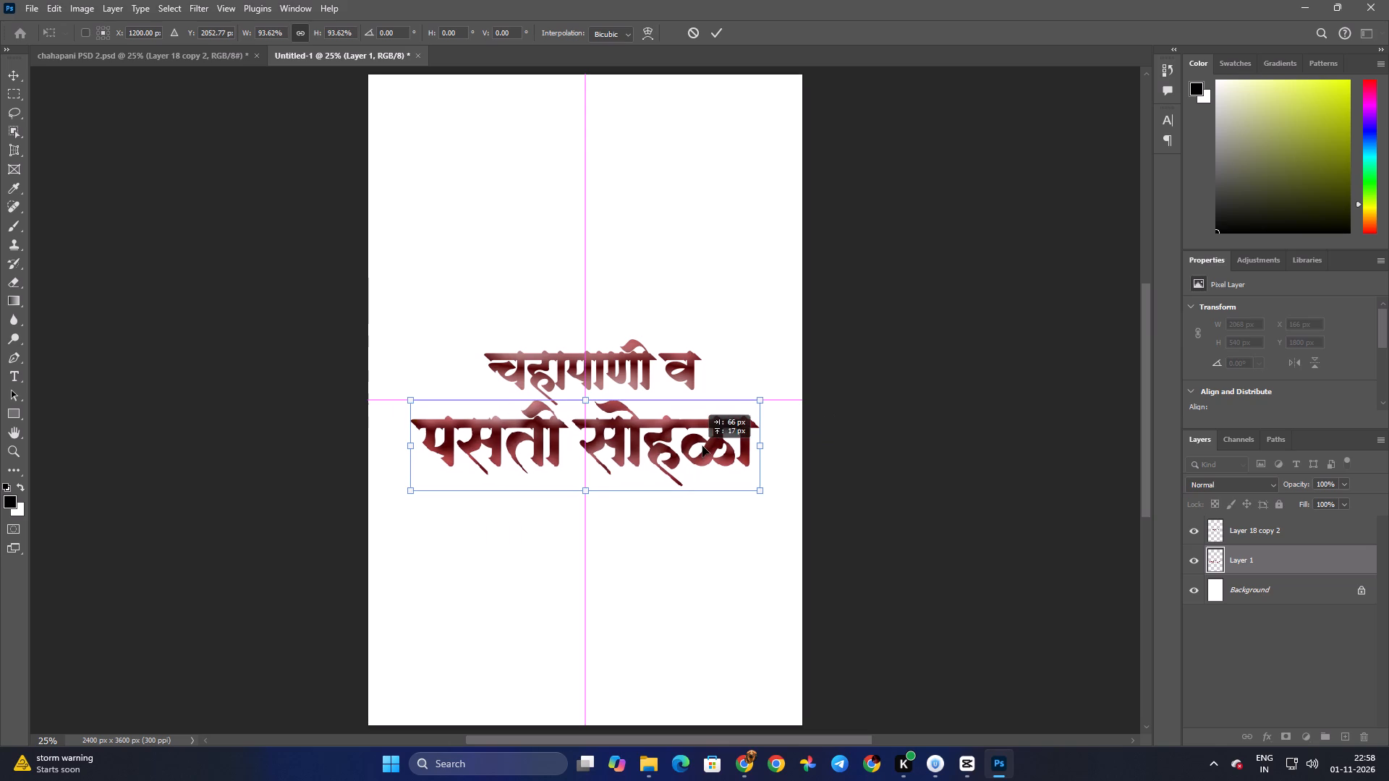
{"action": "left_click_drag", "start_coordinate": [702, 446], "coordinate": [700, 445]}
{"action": "left_click", "coordinate": [857, 424]}
{"action": "left_click", "coordinate": [906, 453]}
{"action": "left_click", "coordinate": [984, 451]}
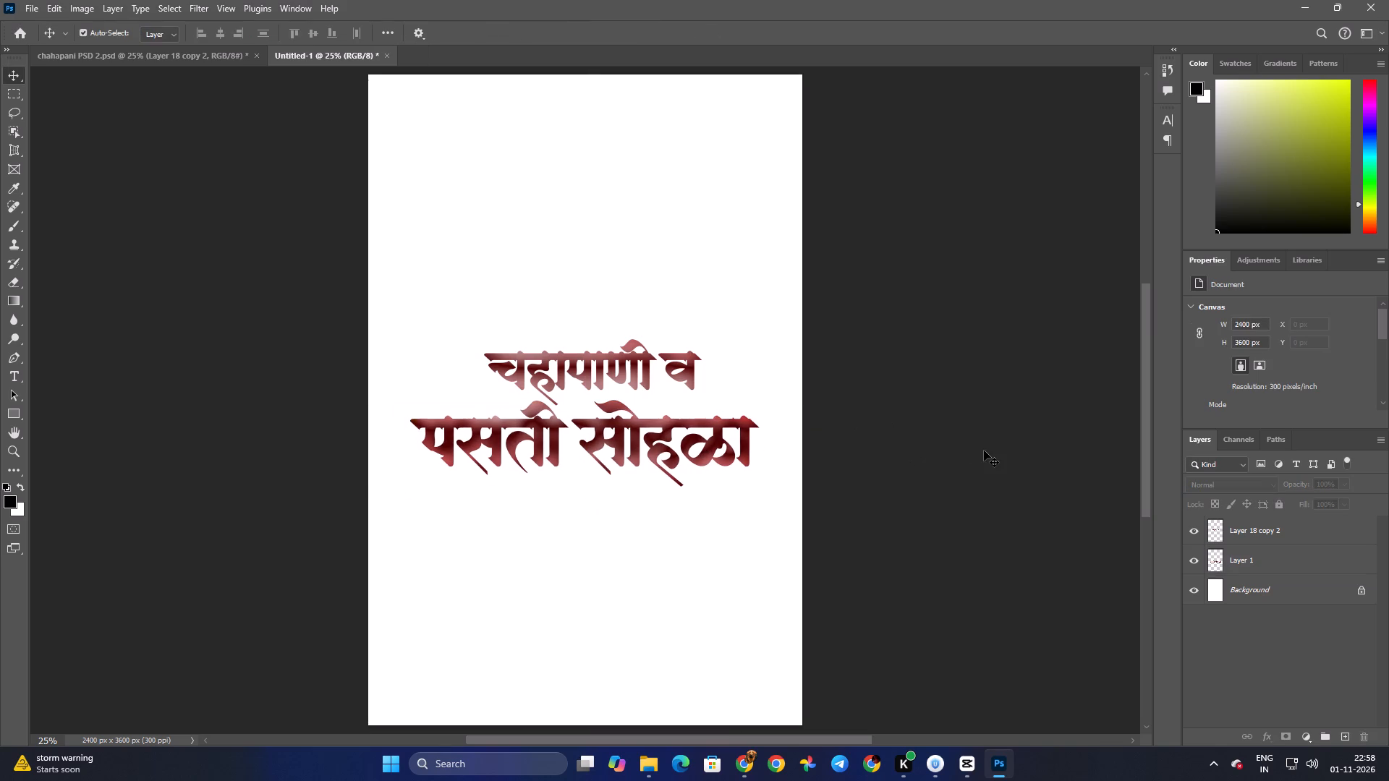
In chahapani PSD 2, merge Layer 18 copy, Layer 16 and Layer 15 with the text layer of the title's dot.
{"action": "left_click", "coordinate": [204, 62]}
{"action": "left_click", "coordinate": [482, 511]}
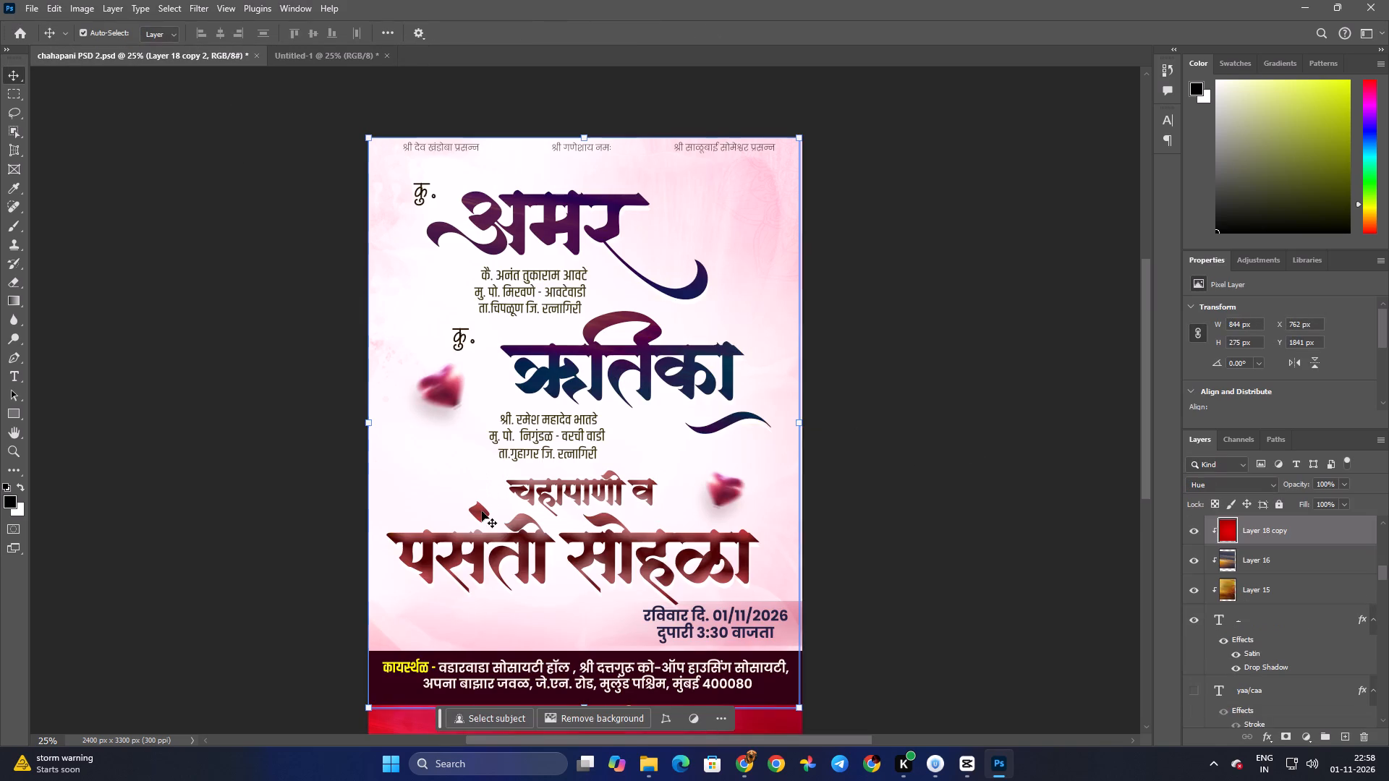
{"action": "left_click", "coordinate": [1296, 625], "text": "shift"}
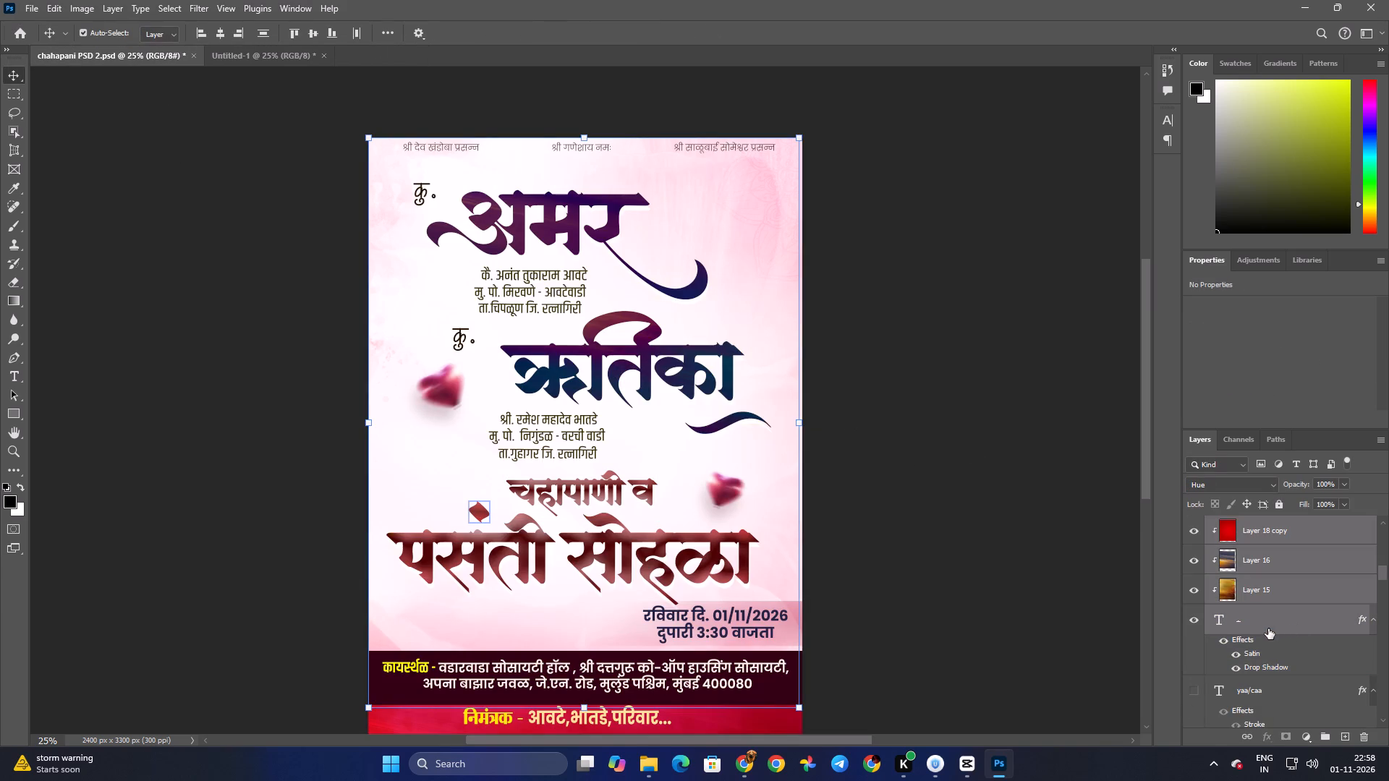
{"action": "key", "text": "ctrl+e"}
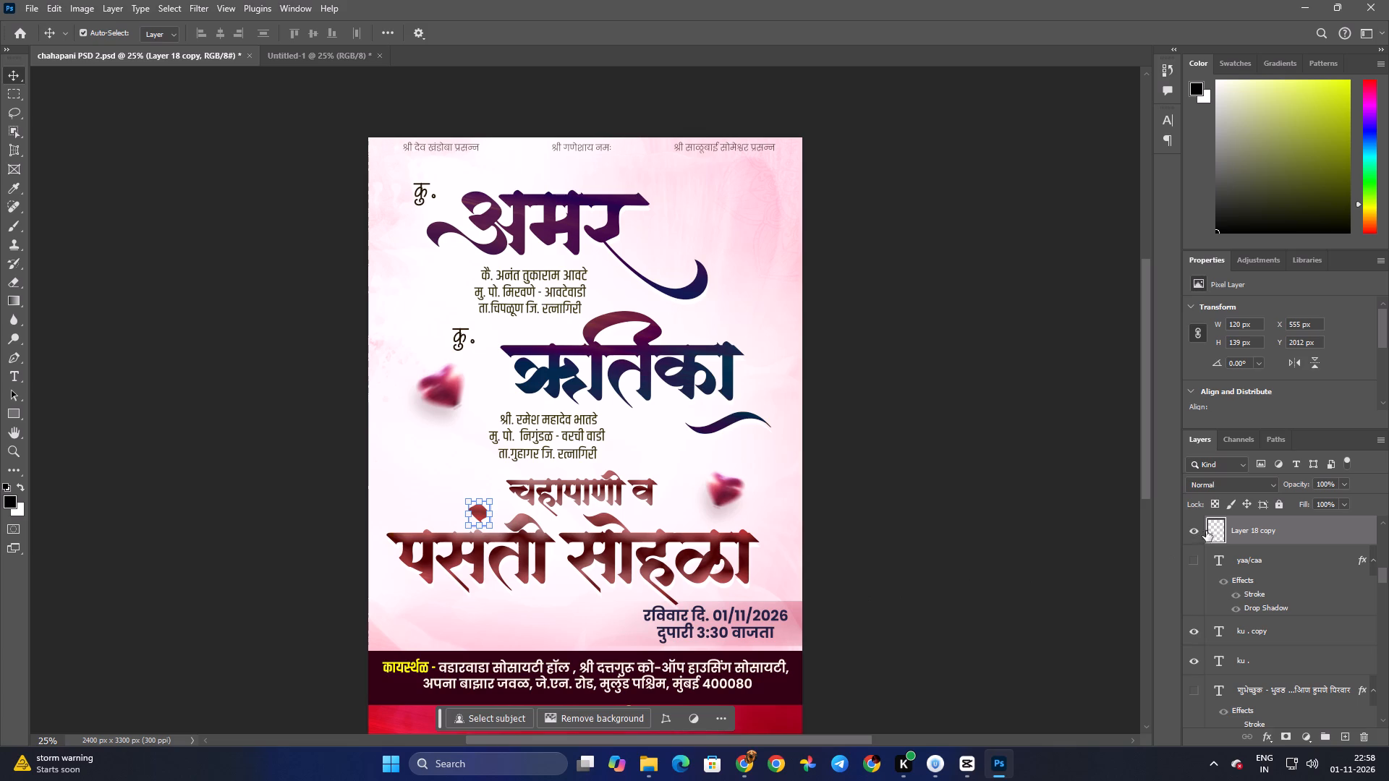
Copy the merged dot into Untitled-1 above the पसंती सोहळा title and shrink it to about 92 × 107 px.
{"action": "left_click_drag", "start_coordinate": [1209, 529], "coordinate": [307, 103]}
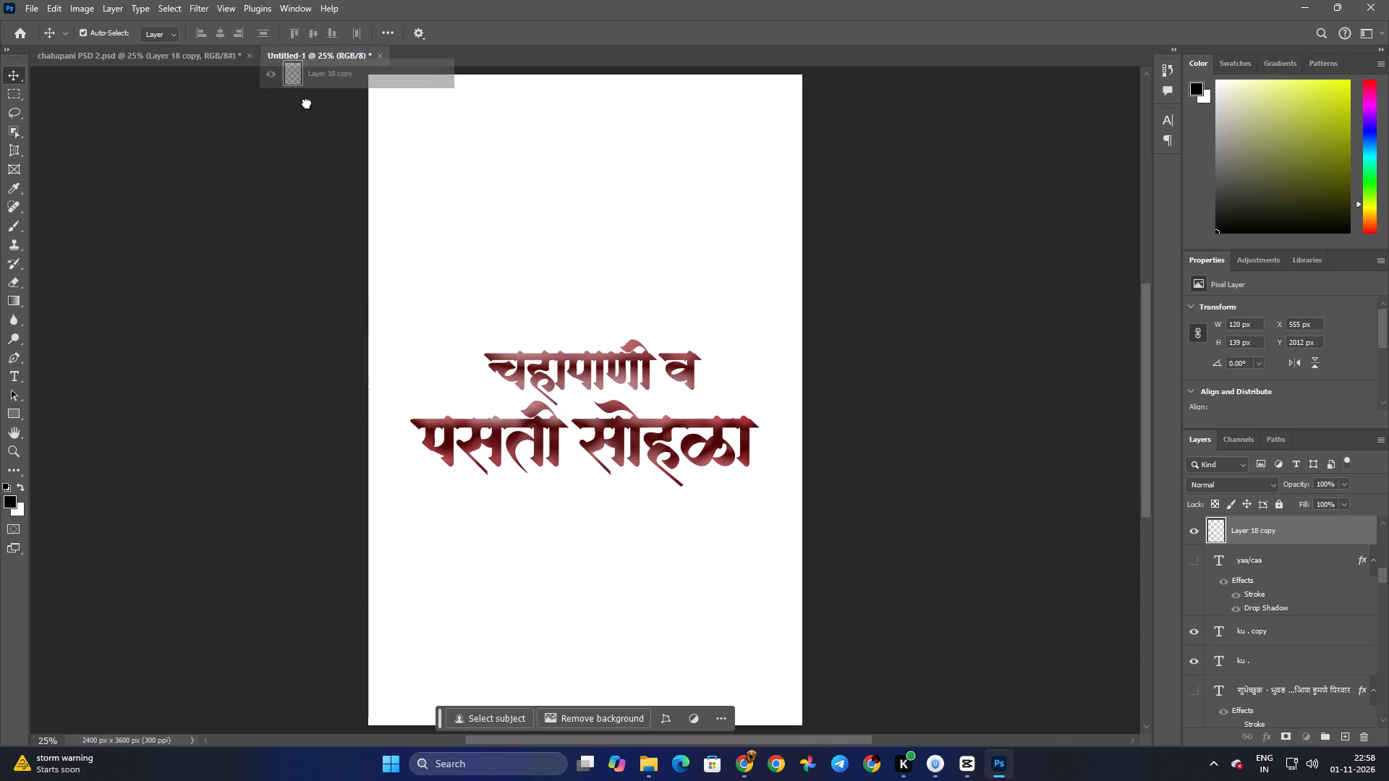
{"action": "left_click_drag", "start_coordinate": [307, 103], "coordinate": [471, 401]}
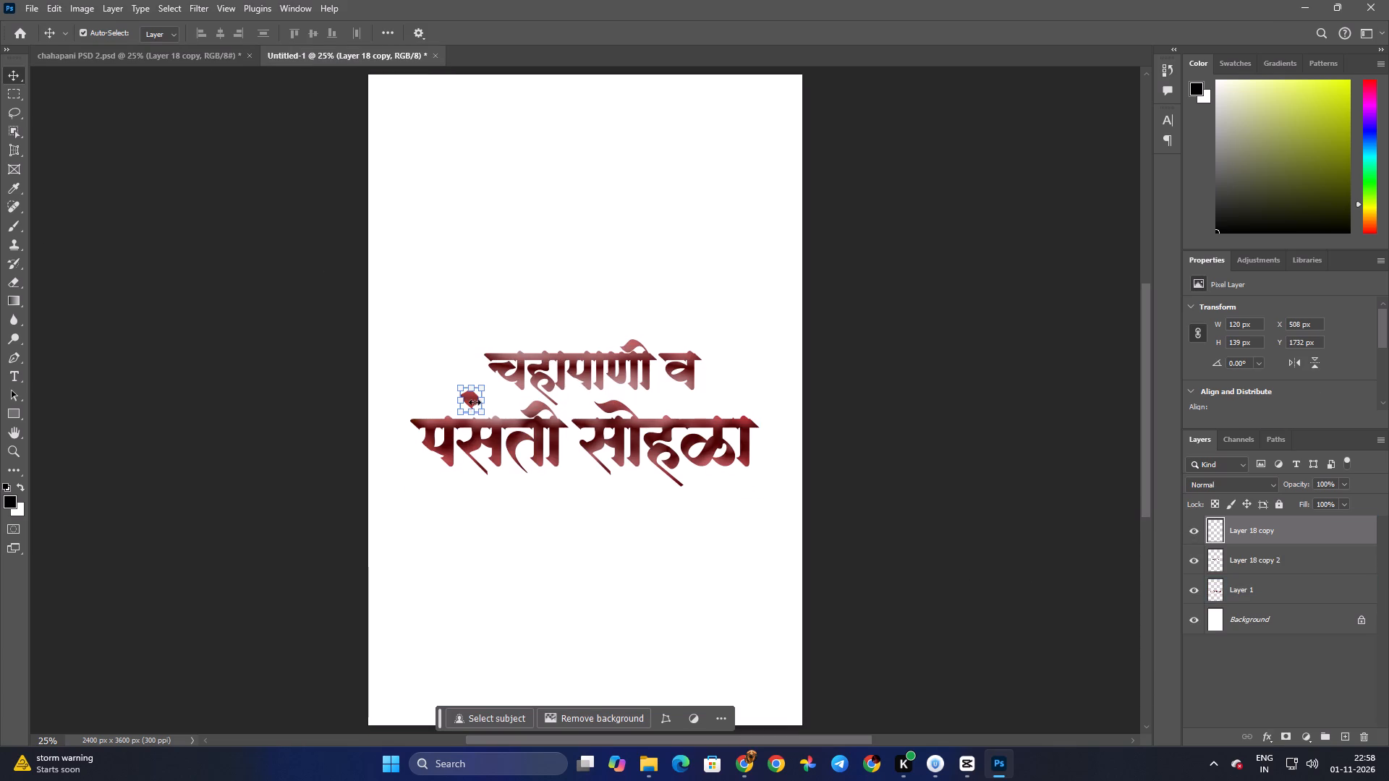
{"action": "left_click", "coordinate": [475, 401]}
{"action": "left_click", "coordinate": [916, 406]}
{"action": "left_click", "coordinate": [921, 406]}
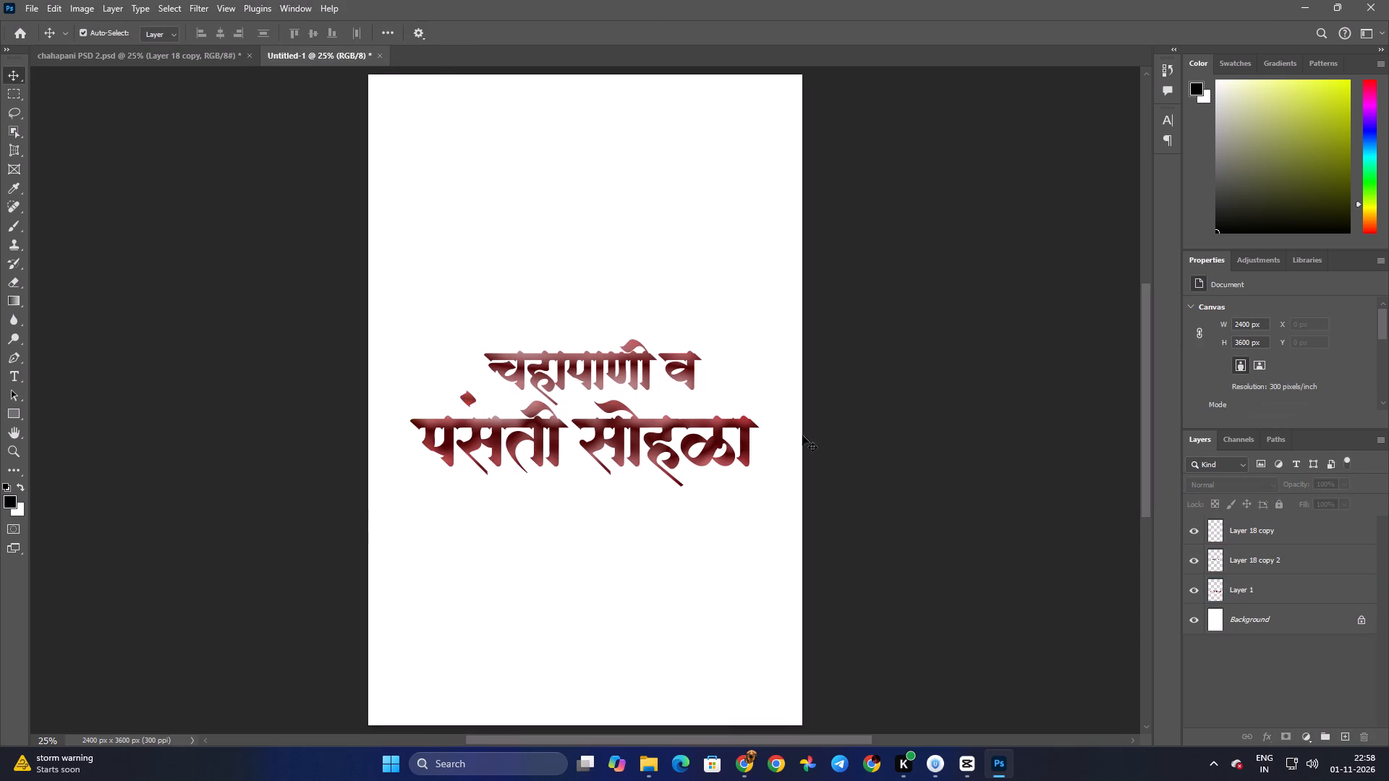
Move the dot over the प of the पसंती सोहळा title, at about X 332, Y 1800 px.
{"action": "left_click_drag", "start_coordinate": [471, 398], "coordinate": [448, 401]}
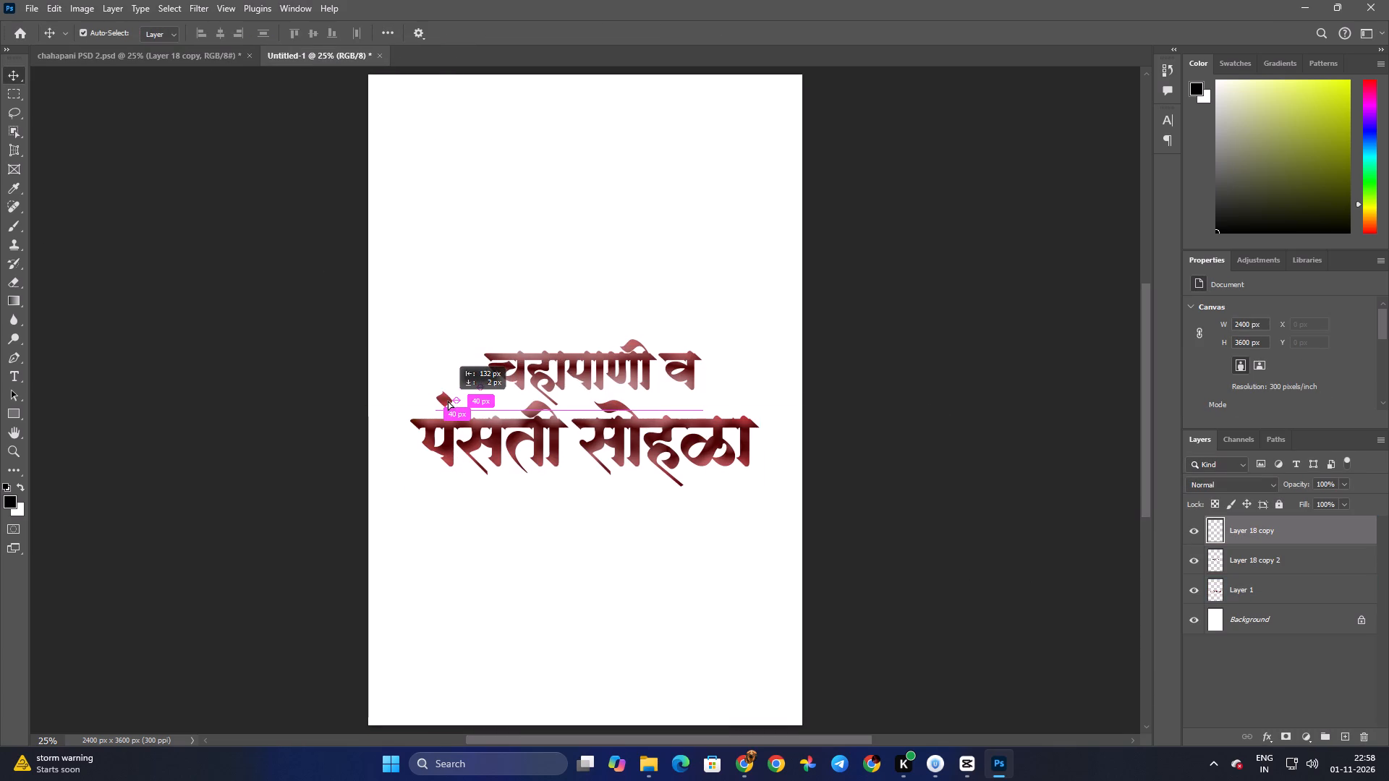
{"action": "left_click_drag", "start_coordinate": [448, 401], "coordinate": [447, 400]}
{"action": "key", "text": "Down"}
{"action": "key", "text": "Down"}
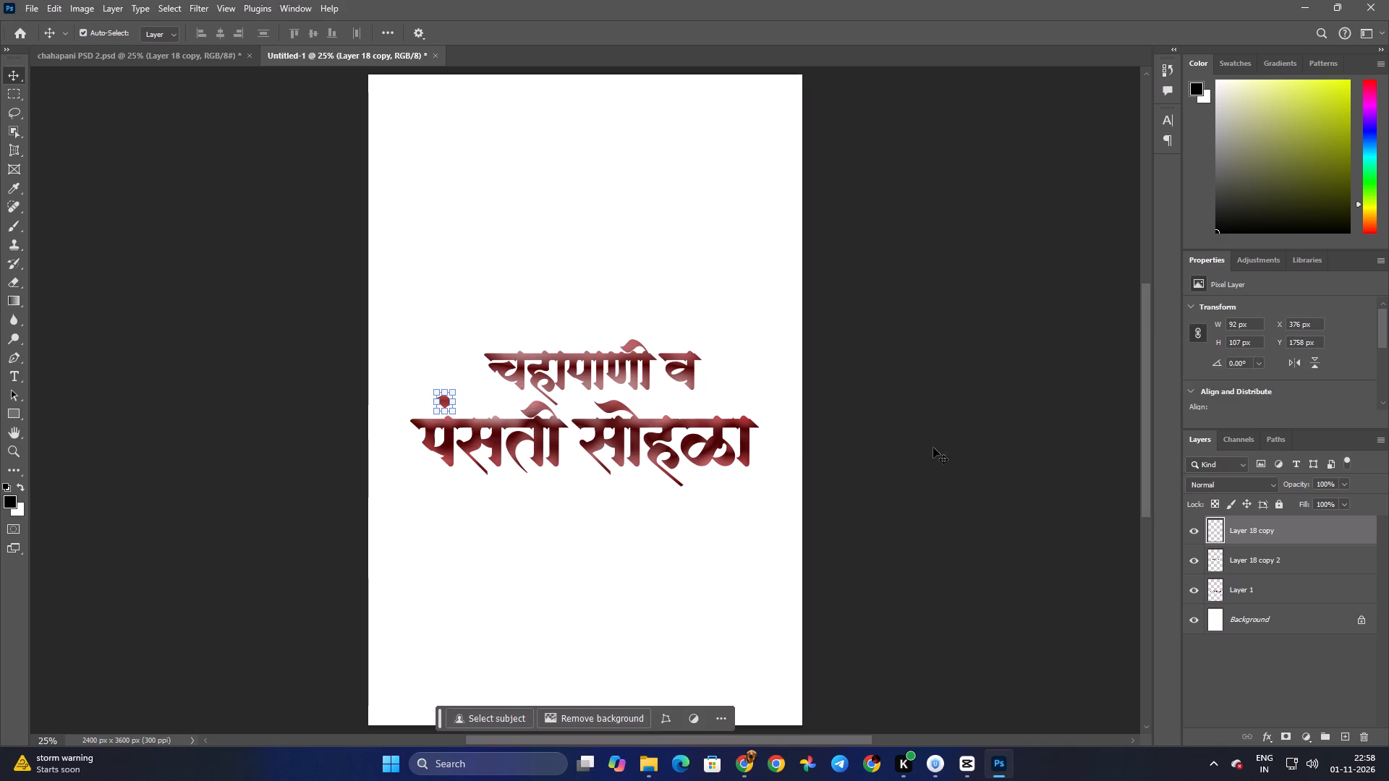
{"action": "key", "text": "Down"}
{"action": "key", "text": "Down"}
{"action": "left_click", "coordinate": [951, 447]}
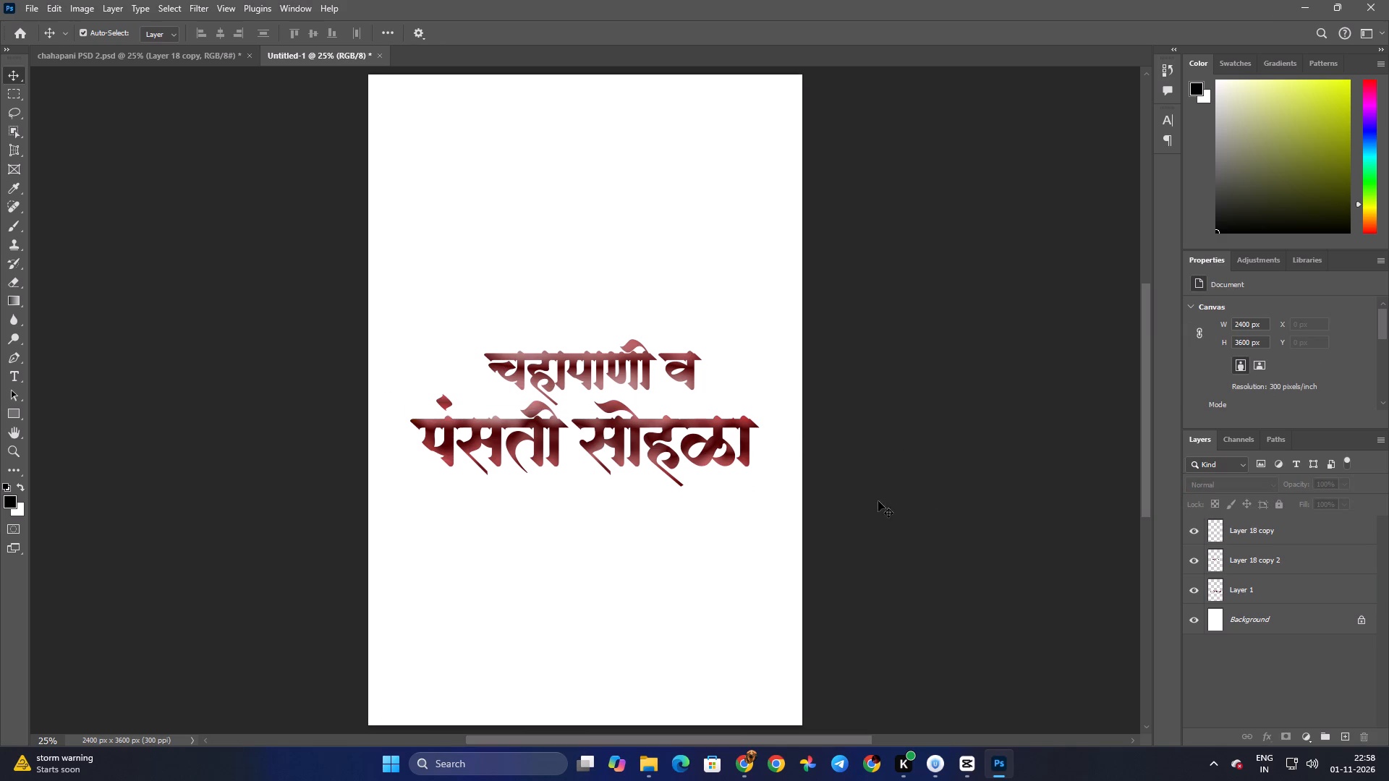
{"action": "scroll", "coordinate": [866, 484], "scroll_direction": "down", "scroll_amount": 4}
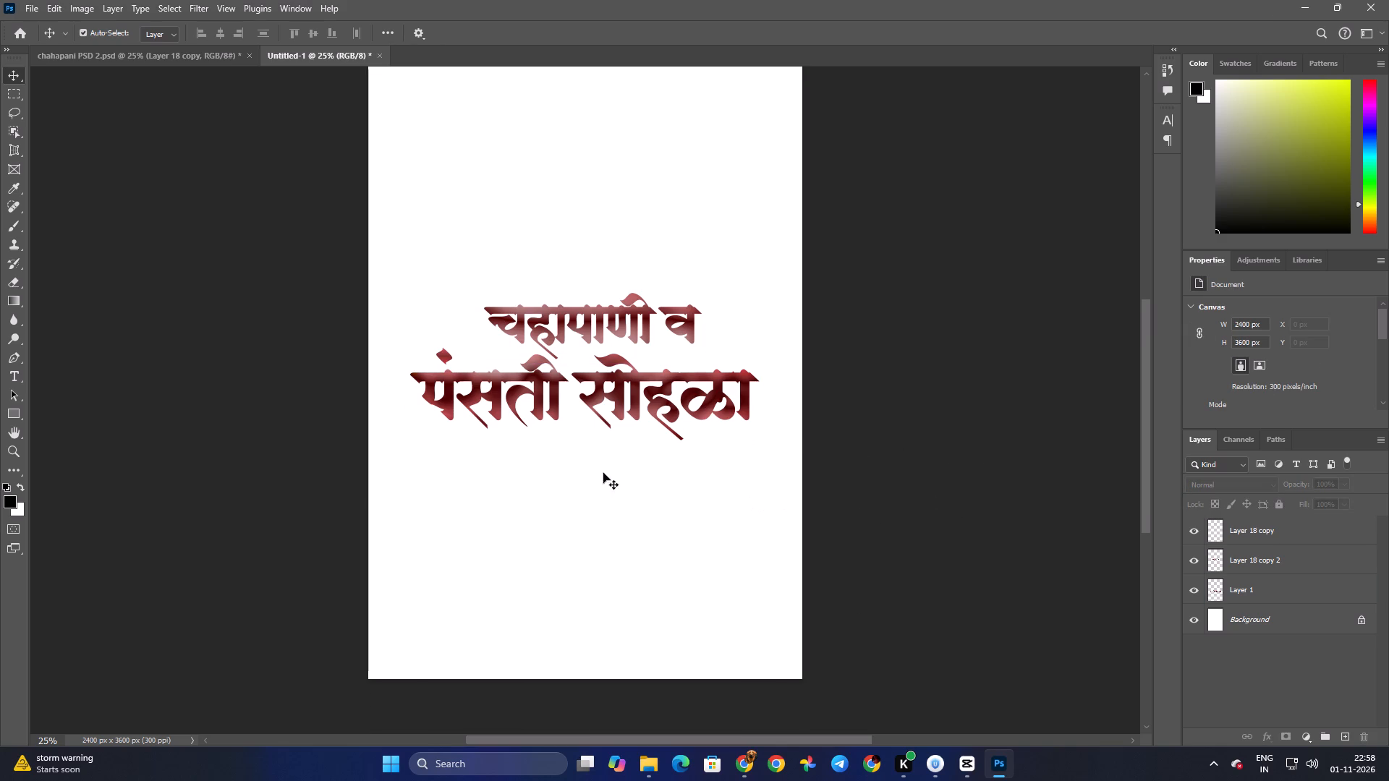
{"action": "left_click_drag", "start_coordinate": [442, 355], "coordinate": [436, 355]}
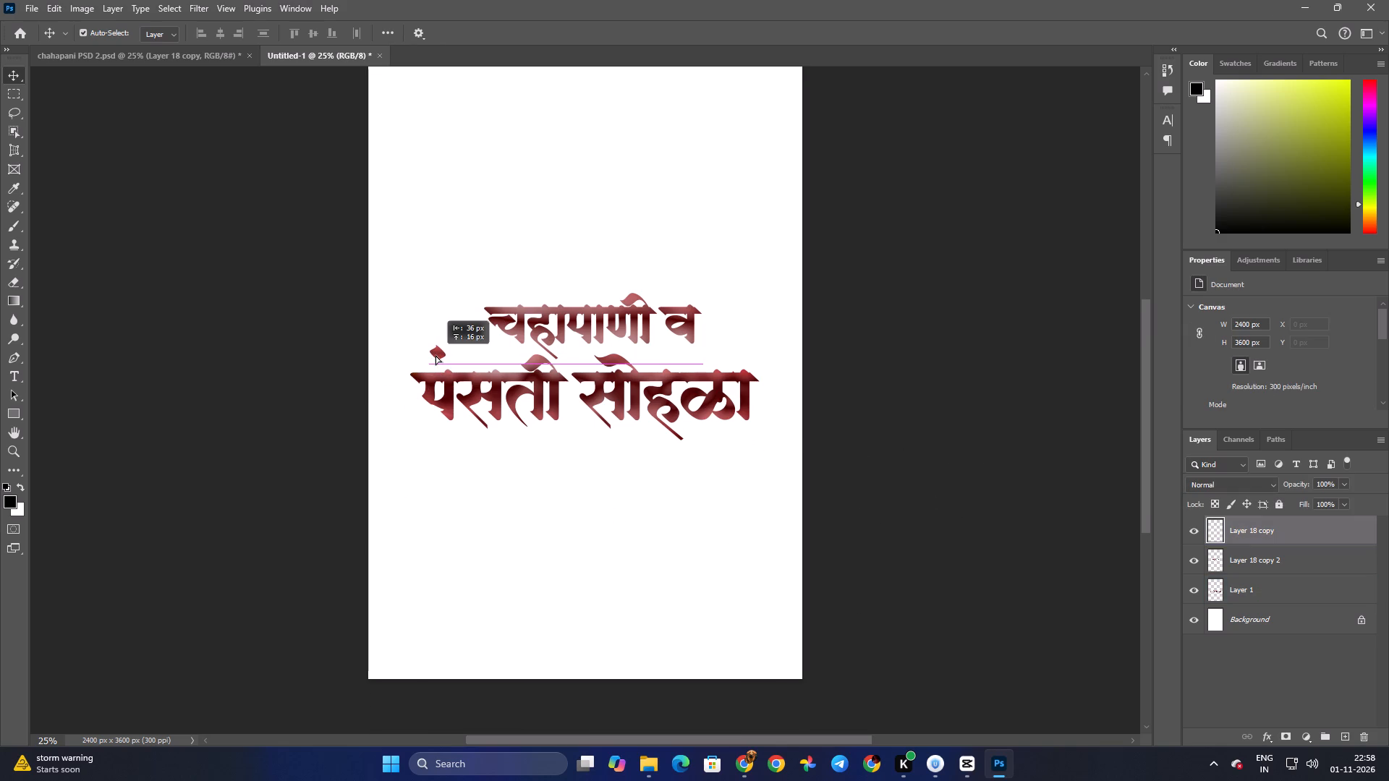
{"action": "left_click_drag", "start_coordinate": [436, 355], "coordinate": [434, 358]}
{"action": "left_click", "coordinate": [919, 380]}
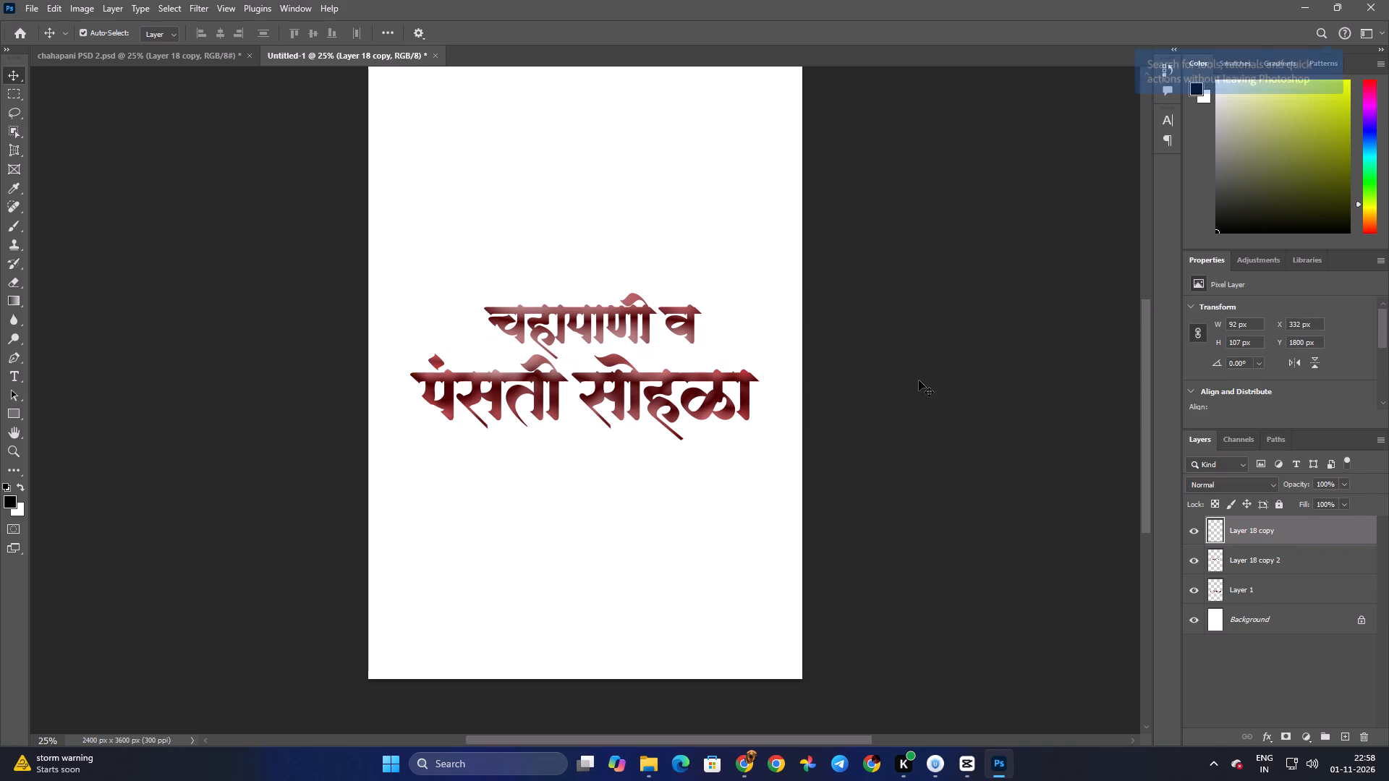
Hide the white Background layer of Untitled-1.
{"action": "left_click", "coordinate": [1192, 624]}
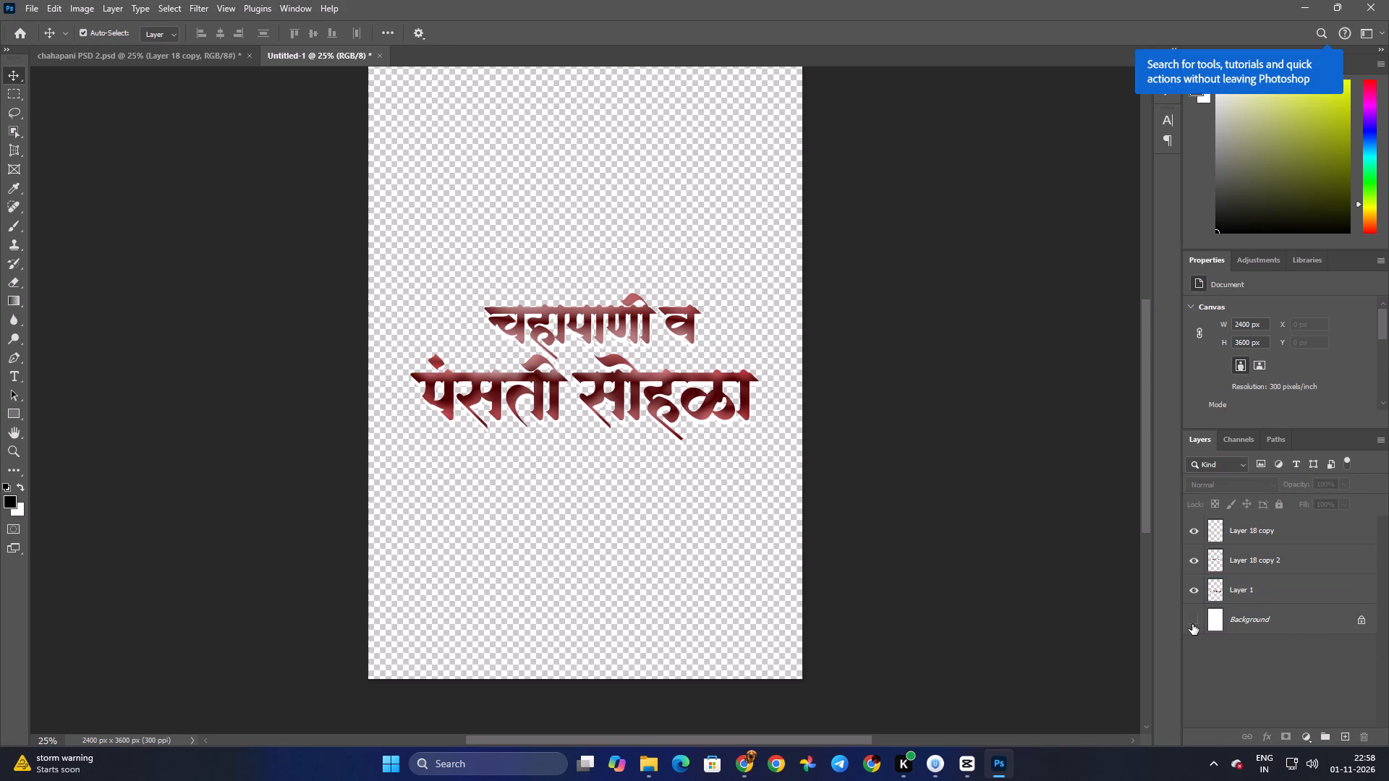
{"action": "left_click", "coordinate": [1009, 562]}
Save Untitled-1 as a PNG copy named ascffasd in the Downloads folder.
{"action": "key", "text": "ctrl+shift+s"}
{"action": "left_click", "coordinate": [74, 168]}
{"action": "left_click", "coordinate": [166, 307]}
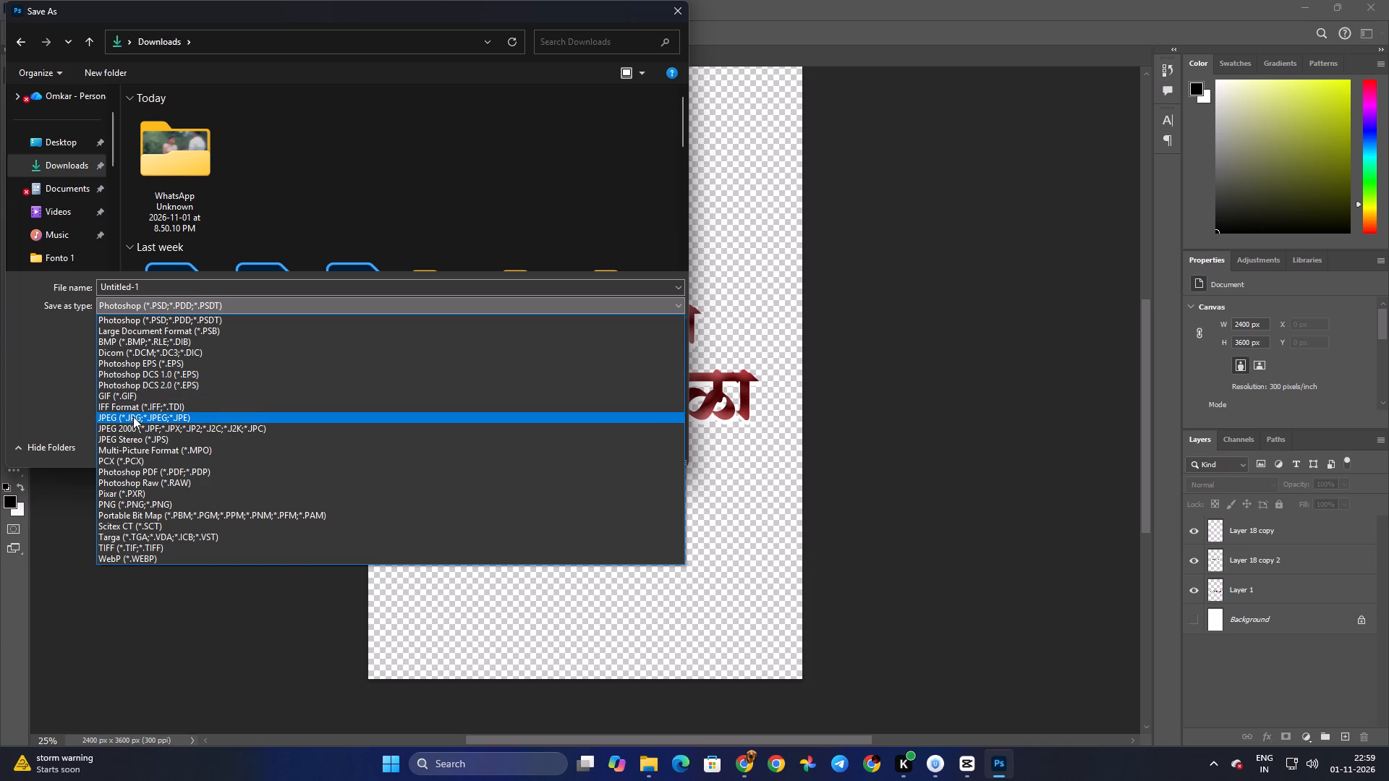
{"action": "left_click", "coordinate": [137, 509]}
{"action": "left_click", "coordinate": [157, 290]}
{"action": "key", "text": "a"}
{"action": "key", "text": "s"}
{"action": "type", "text": "cf"}
{"action": "type", "text": "fasd"}
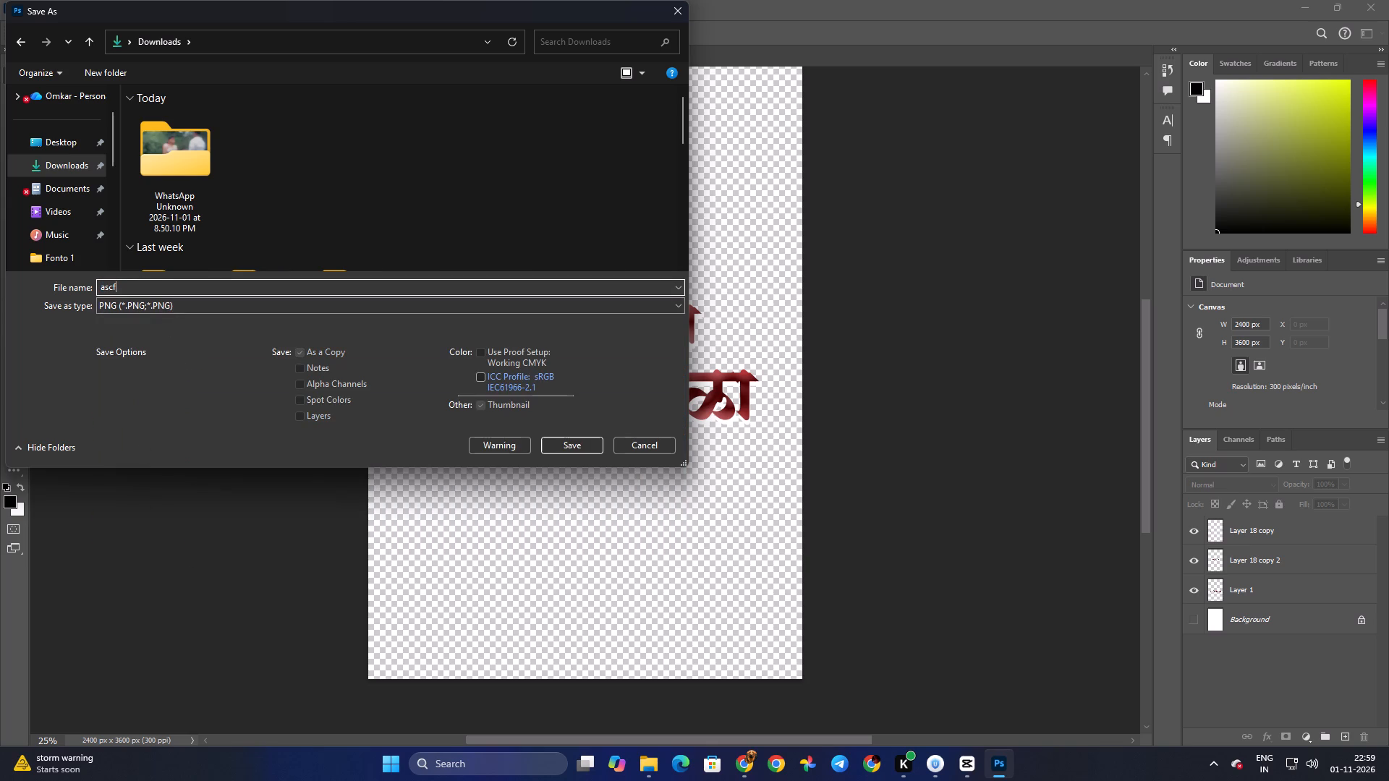
{"action": "key", "text": "Return"}
{"action": "key", "text": "Return"}
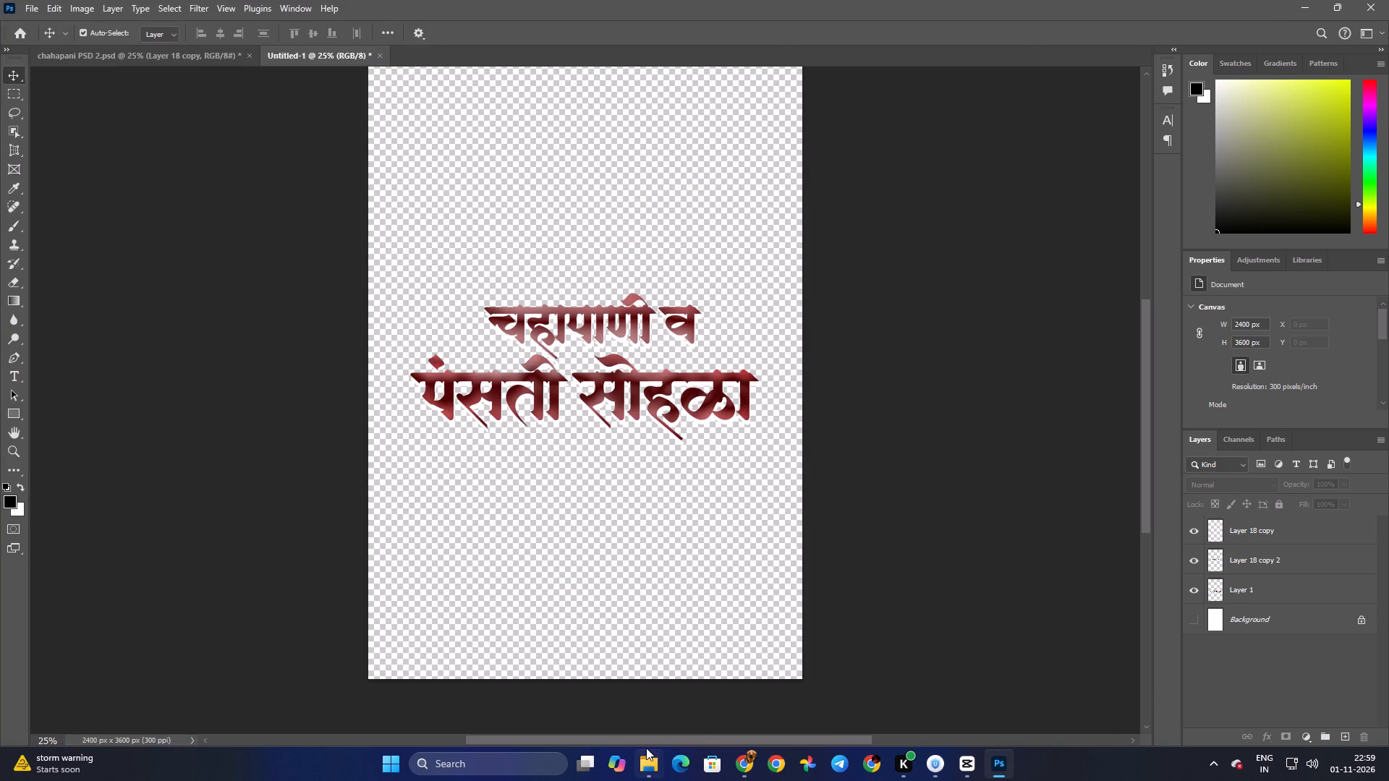
Bring the ascffasd image from Downloads into the CapCut project, on a new top track at the start of the timeline.
{"action": "left_click", "coordinate": [646, 750]}
{"action": "scroll", "coordinate": [684, 385], "scroll_direction": "up", "scroll_amount": 4}
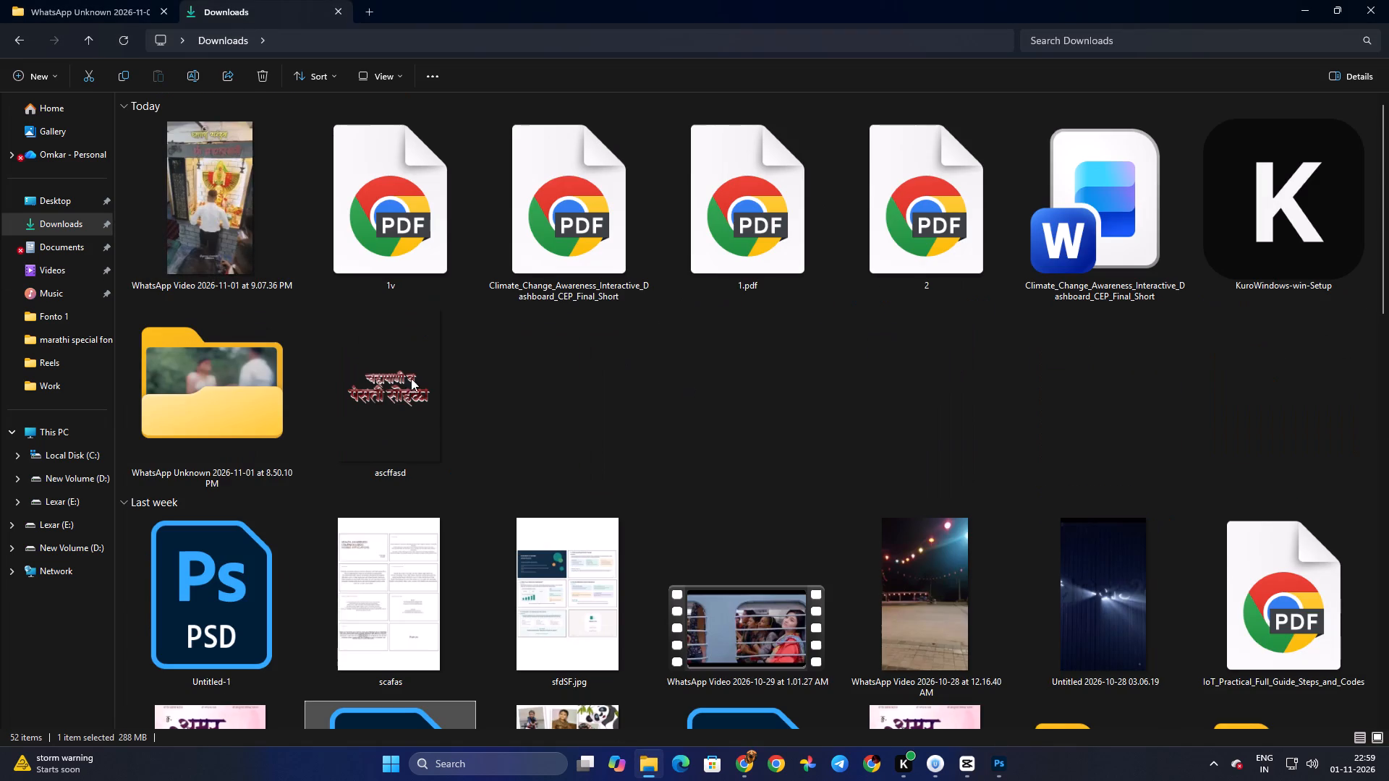
{"action": "left_click", "coordinate": [402, 390]}
{"action": "left_click_drag", "start_coordinate": [391, 395], "coordinate": [967, 753]}
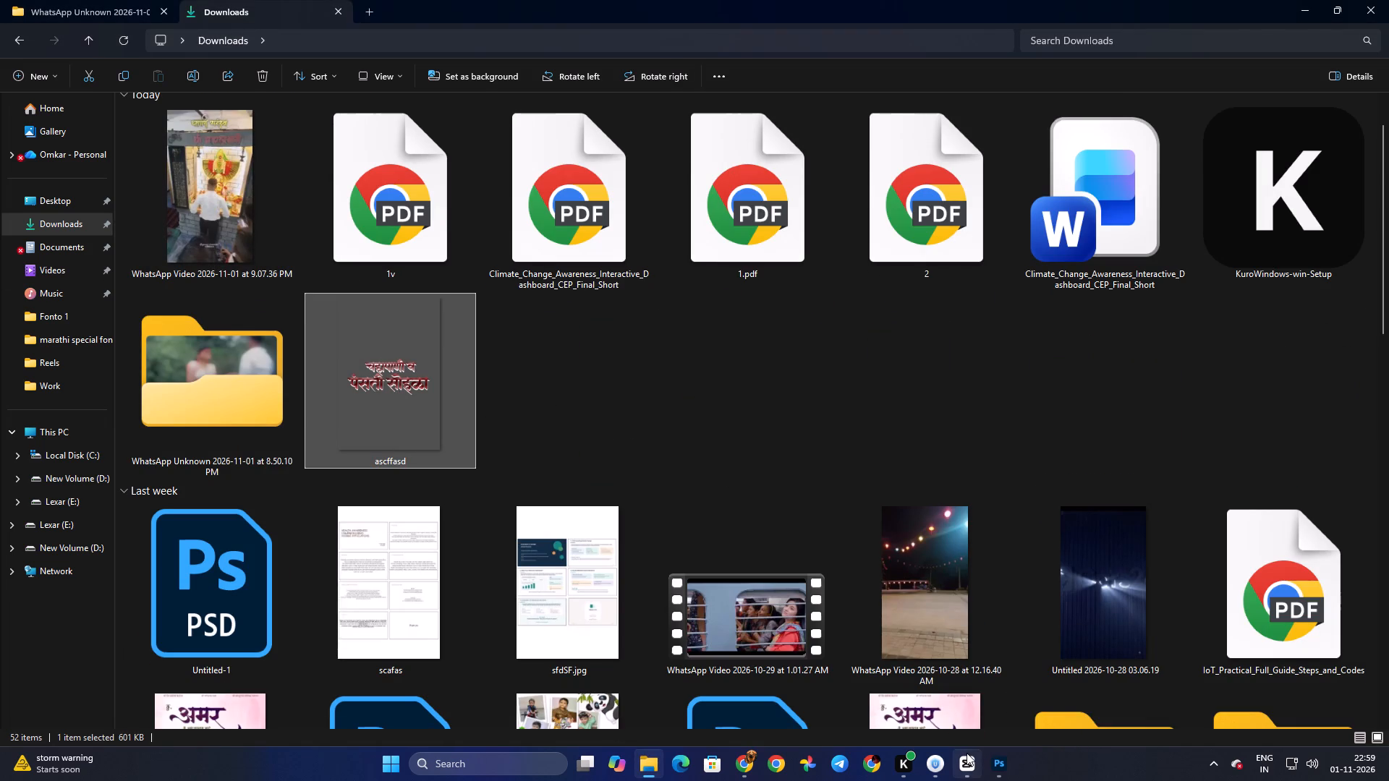
{"action": "left_click_drag", "start_coordinate": [967, 753], "coordinate": [149, 503]}
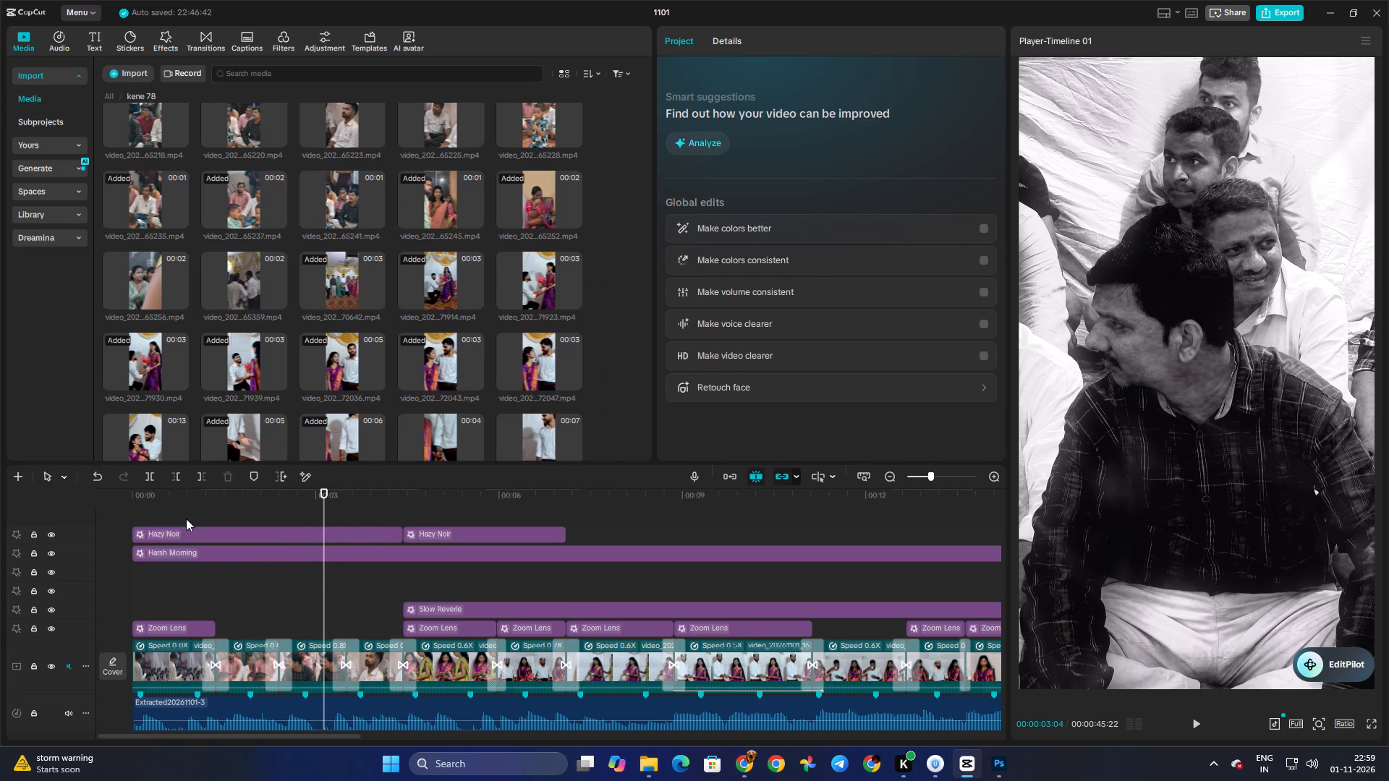
{"action": "left_click_drag", "start_coordinate": [412, 552], "coordinate": [201, 559]}
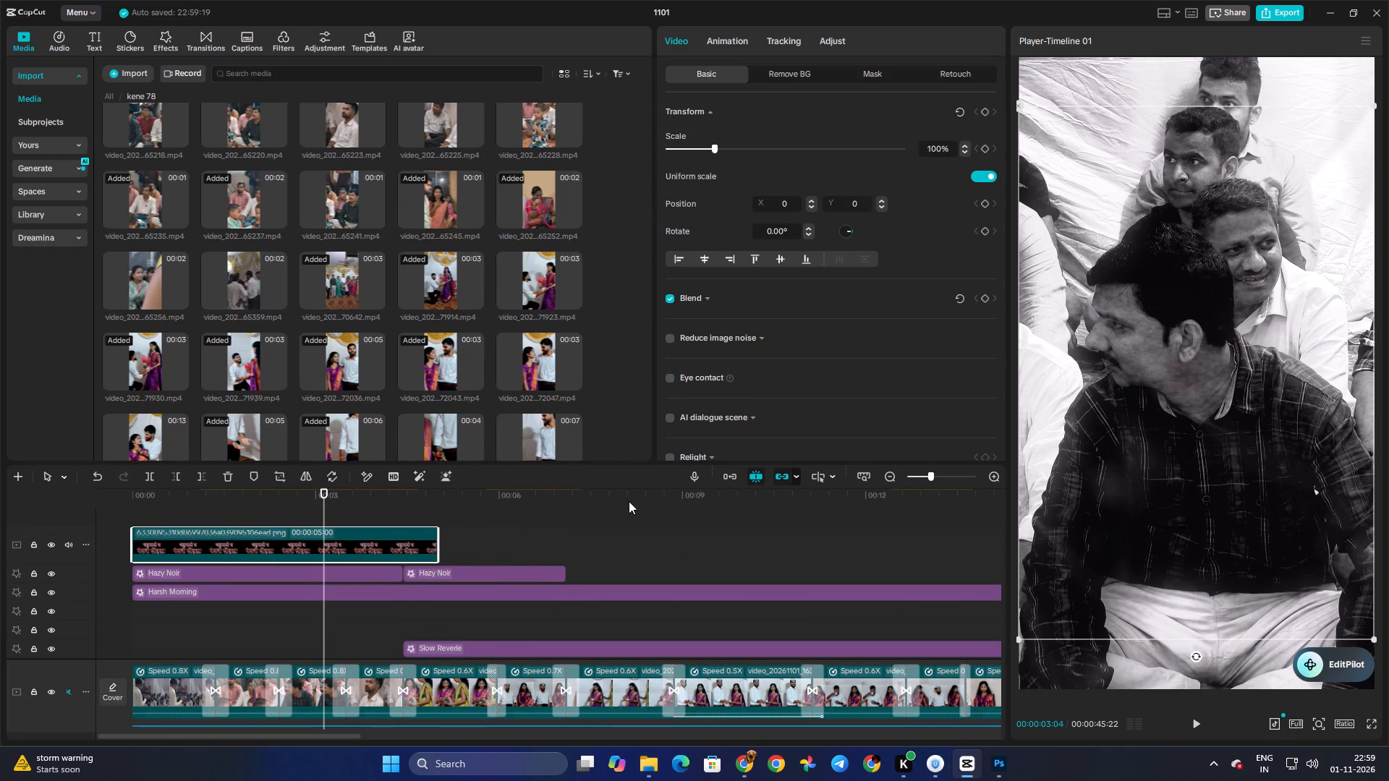
Preview the title overlay on the opening clips and scale it to 81%.
{"action": "left_click", "coordinate": [258, 518]}
{"action": "left_click_drag", "start_coordinate": [258, 518], "coordinate": [215, 519]}
{"action": "left_click", "coordinate": [225, 534]}
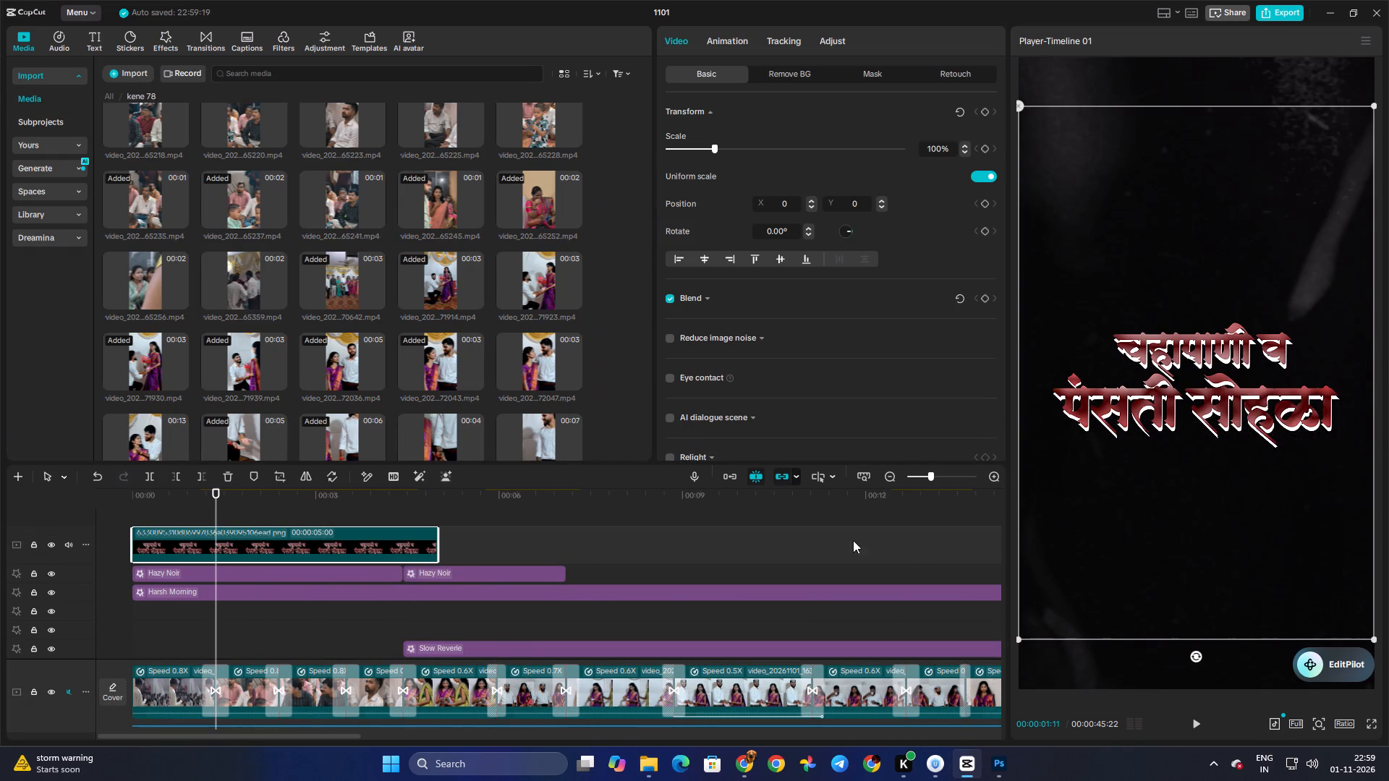
{"action": "key", "text": "space"}
{"action": "key", "text": "space"}
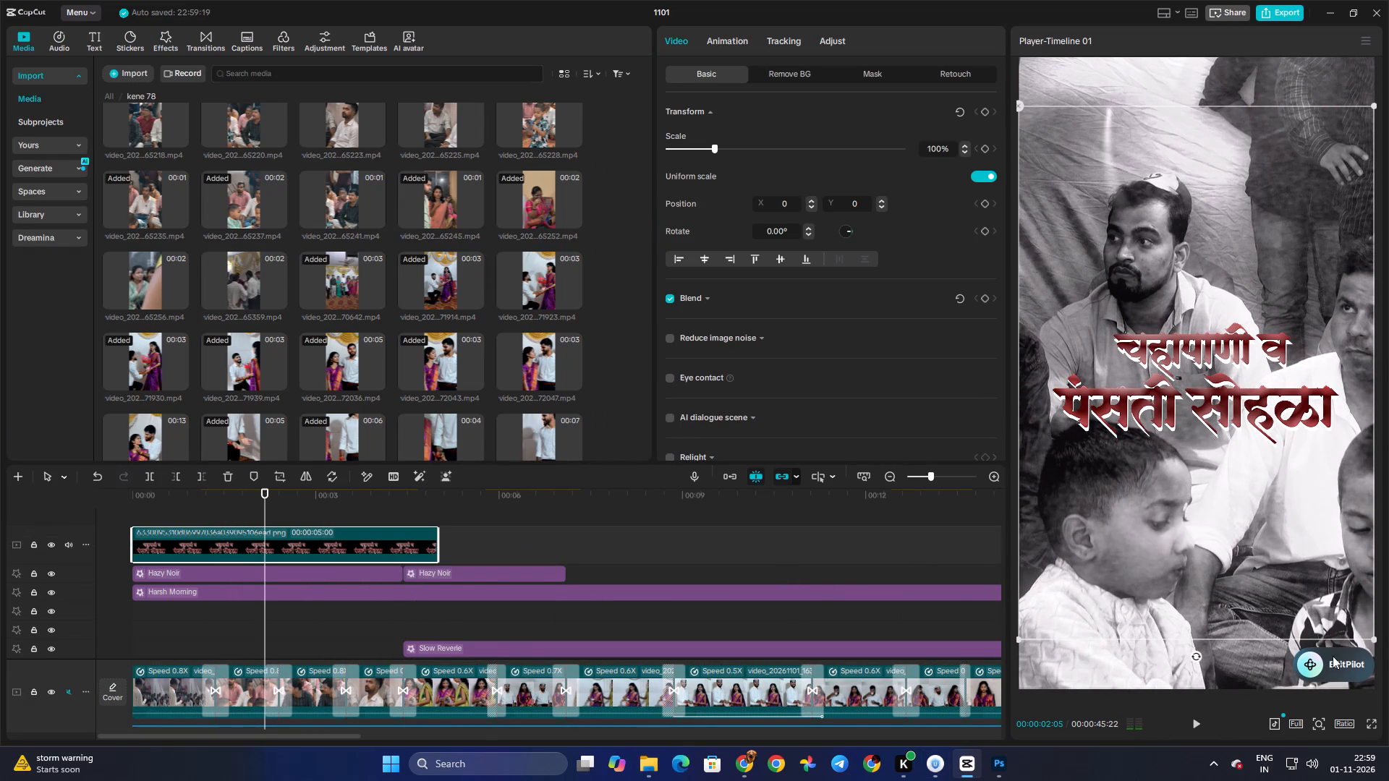
{"action": "left_click_drag", "start_coordinate": [1372, 639], "coordinate": [1346, 620]}
{"action": "left_click_drag", "start_coordinate": [1375, 639], "coordinate": [1346, 615]}
{"action": "left_click_drag", "start_coordinate": [1346, 615], "coordinate": [1333, 604]}
{"action": "left_click_drag", "start_coordinate": [1181, 410], "coordinate": [1161, 370]}
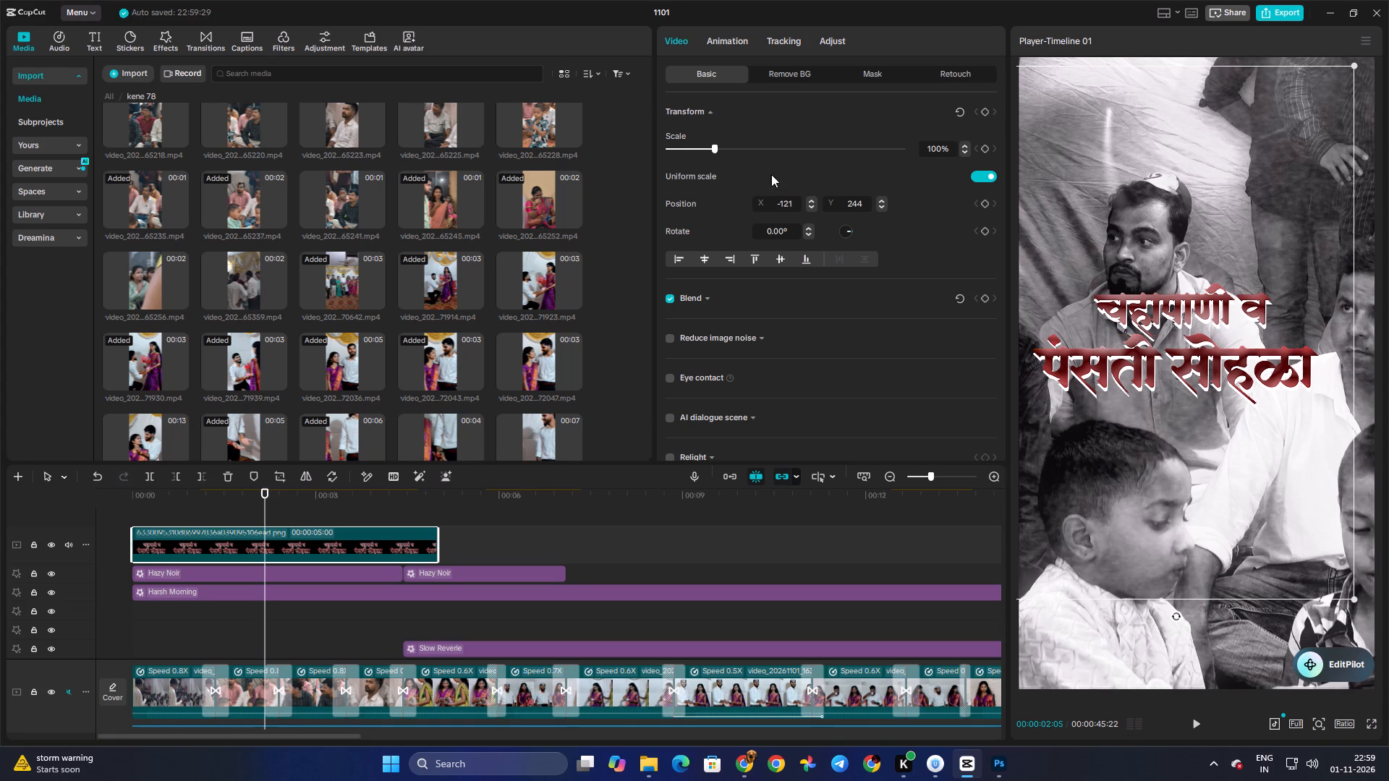
{"action": "left_click", "coordinate": [711, 146]}
Reposition the title overlay near the middle of the frame, at about X 90, Y 0.
{"action": "left_click_drag", "start_coordinate": [1147, 372], "coordinate": [1155, 278]}
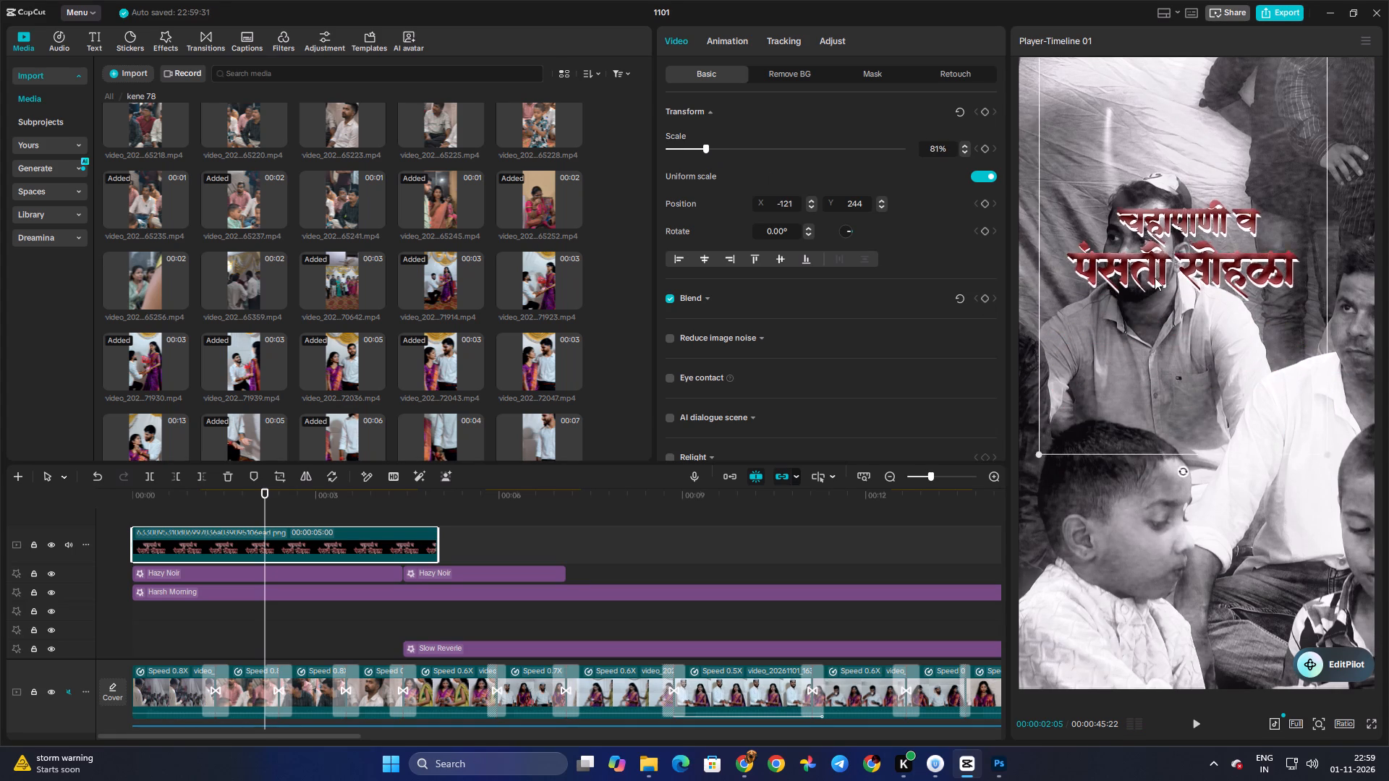
{"action": "left_click_drag", "start_coordinate": [1155, 278], "coordinate": [1160, 191]}
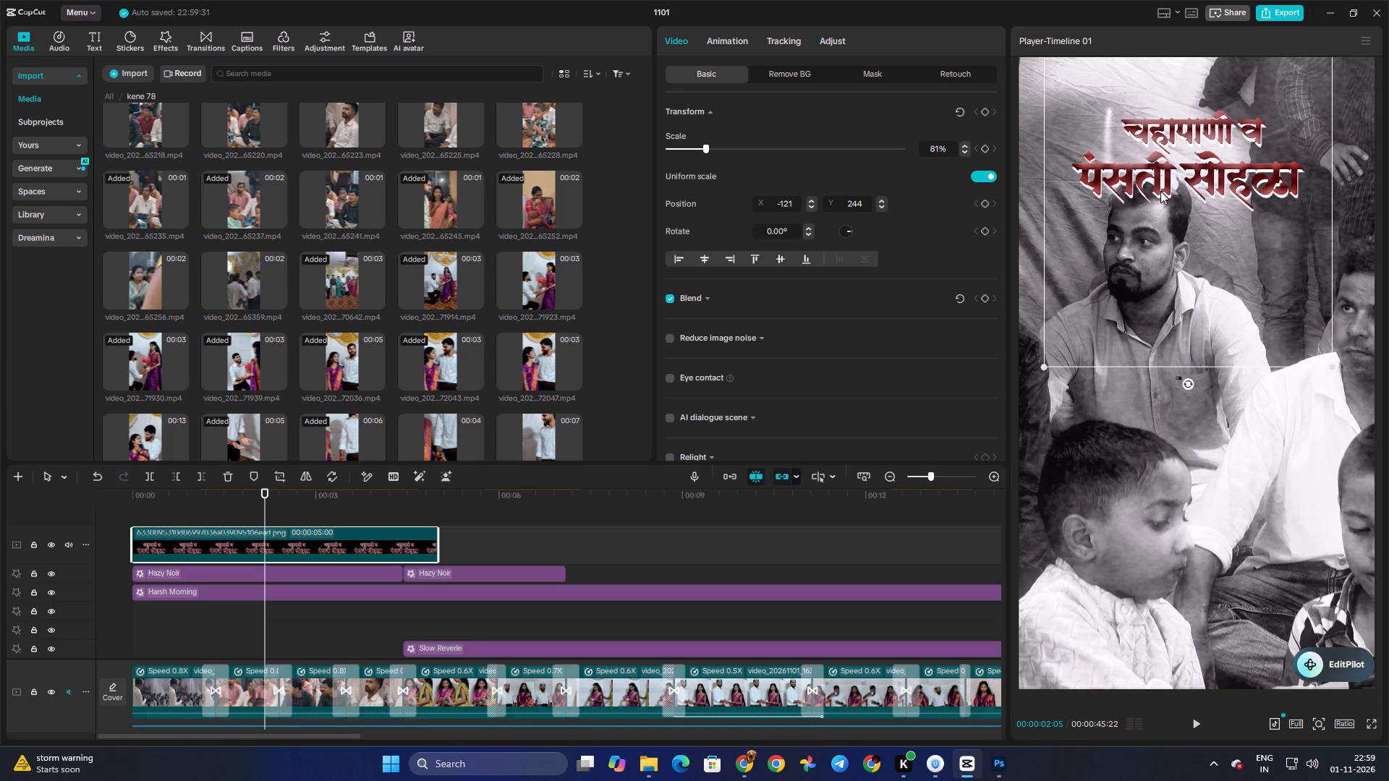
{"action": "left_click_drag", "start_coordinate": [1160, 191], "coordinate": [1165, 192]}
{"action": "left_click_drag", "start_coordinate": [1165, 192], "coordinate": [1180, 392]}
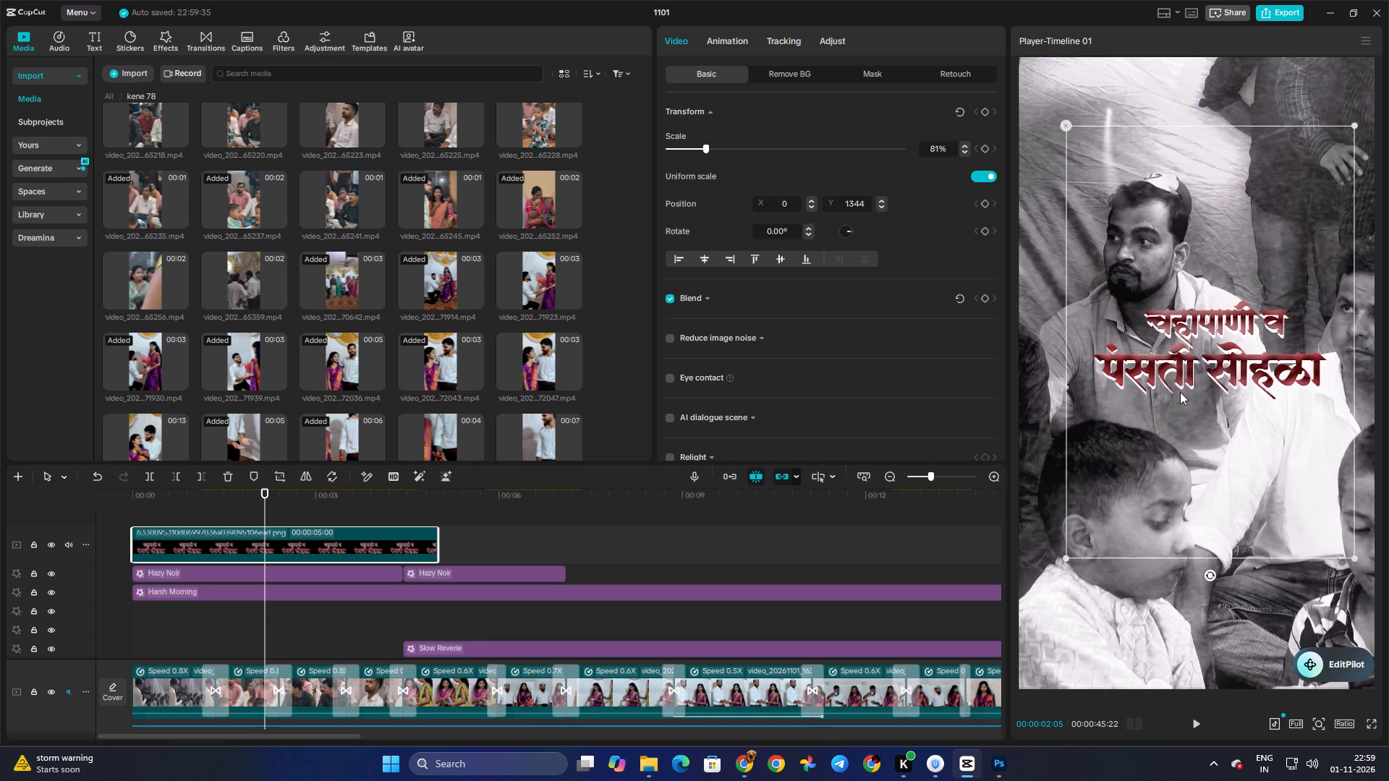
{"action": "left_click_drag", "start_coordinate": [1180, 392], "coordinate": [1180, 410]}
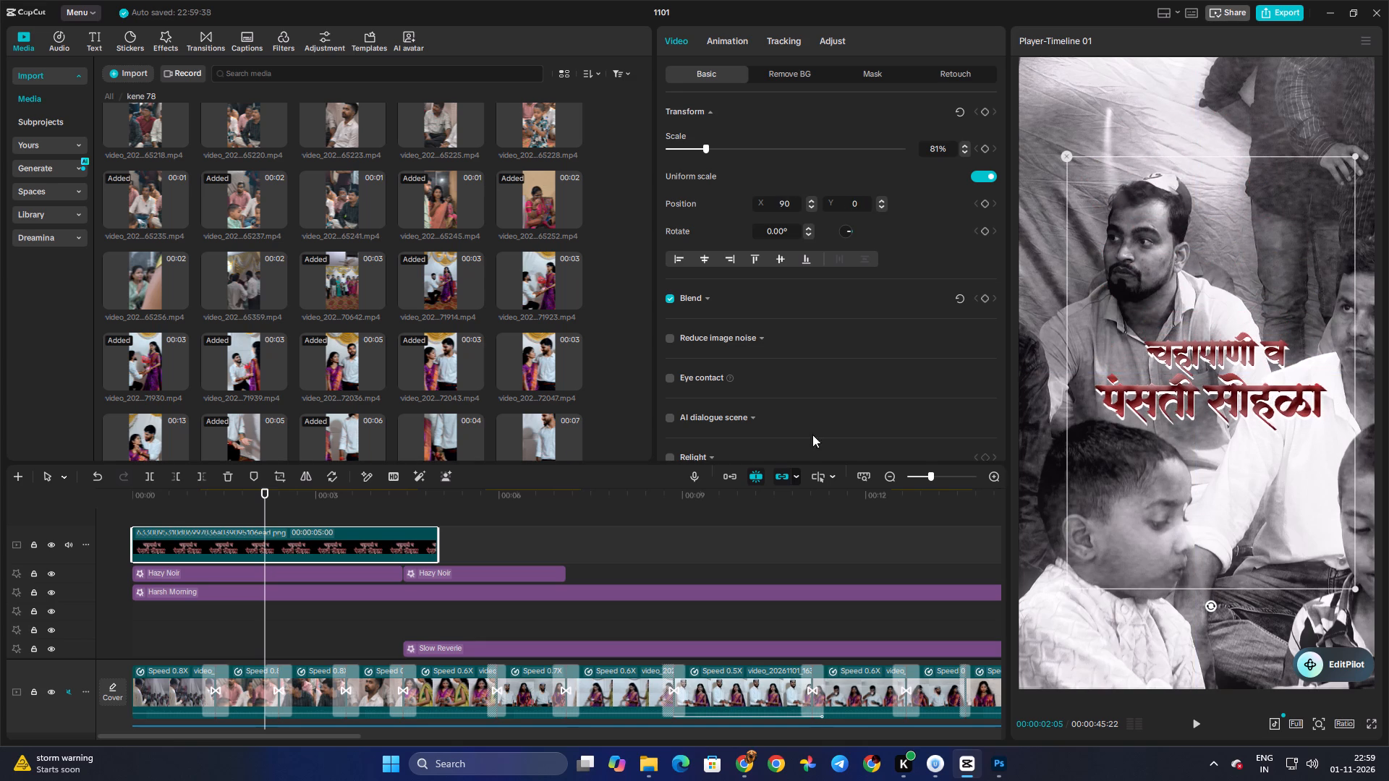
Play the opening of the timeline from its start to review the title overlay against the clips.
{"action": "left_click", "coordinate": [208, 508]}
{"action": "left_click_drag", "start_coordinate": [208, 508], "coordinate": [89, 508]}
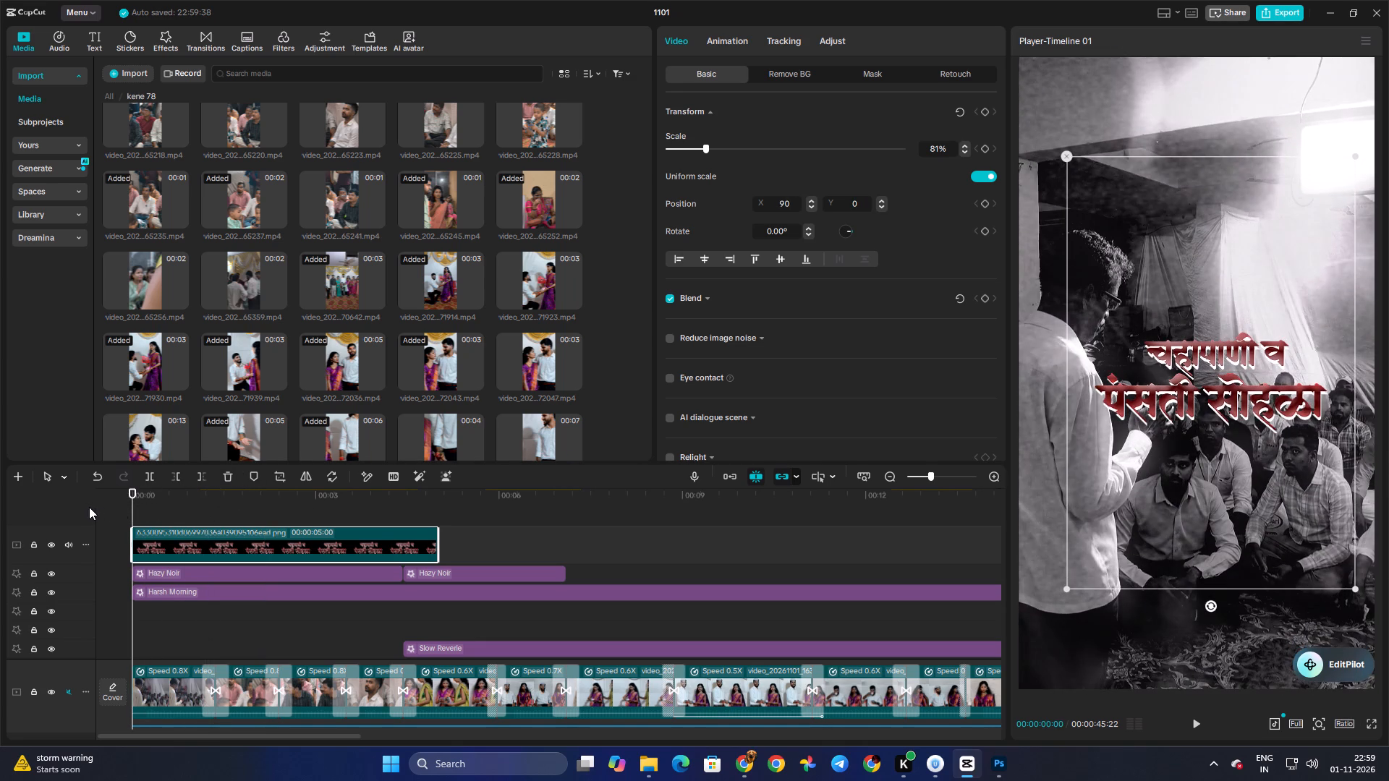
{"action": "key", "text": "space"}
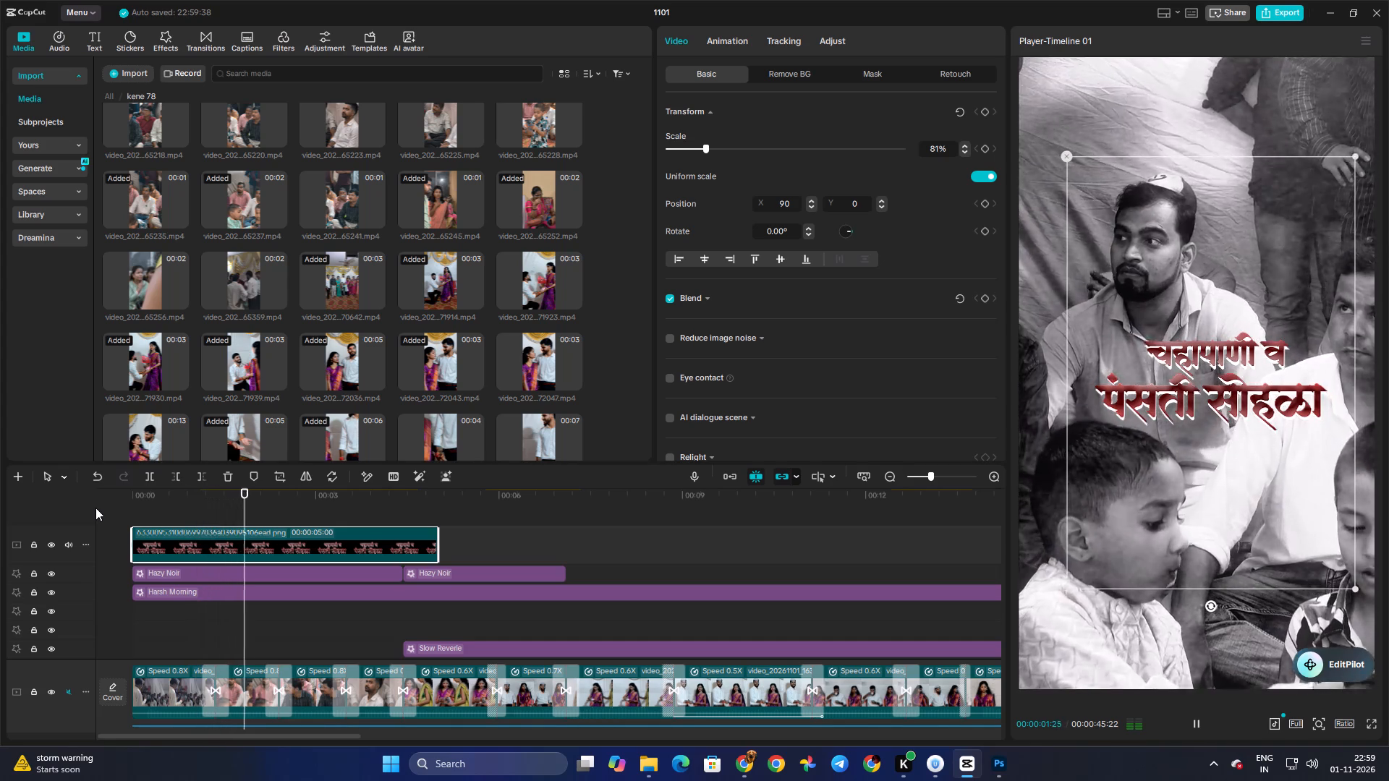
{"action": "key", "text": "space"}
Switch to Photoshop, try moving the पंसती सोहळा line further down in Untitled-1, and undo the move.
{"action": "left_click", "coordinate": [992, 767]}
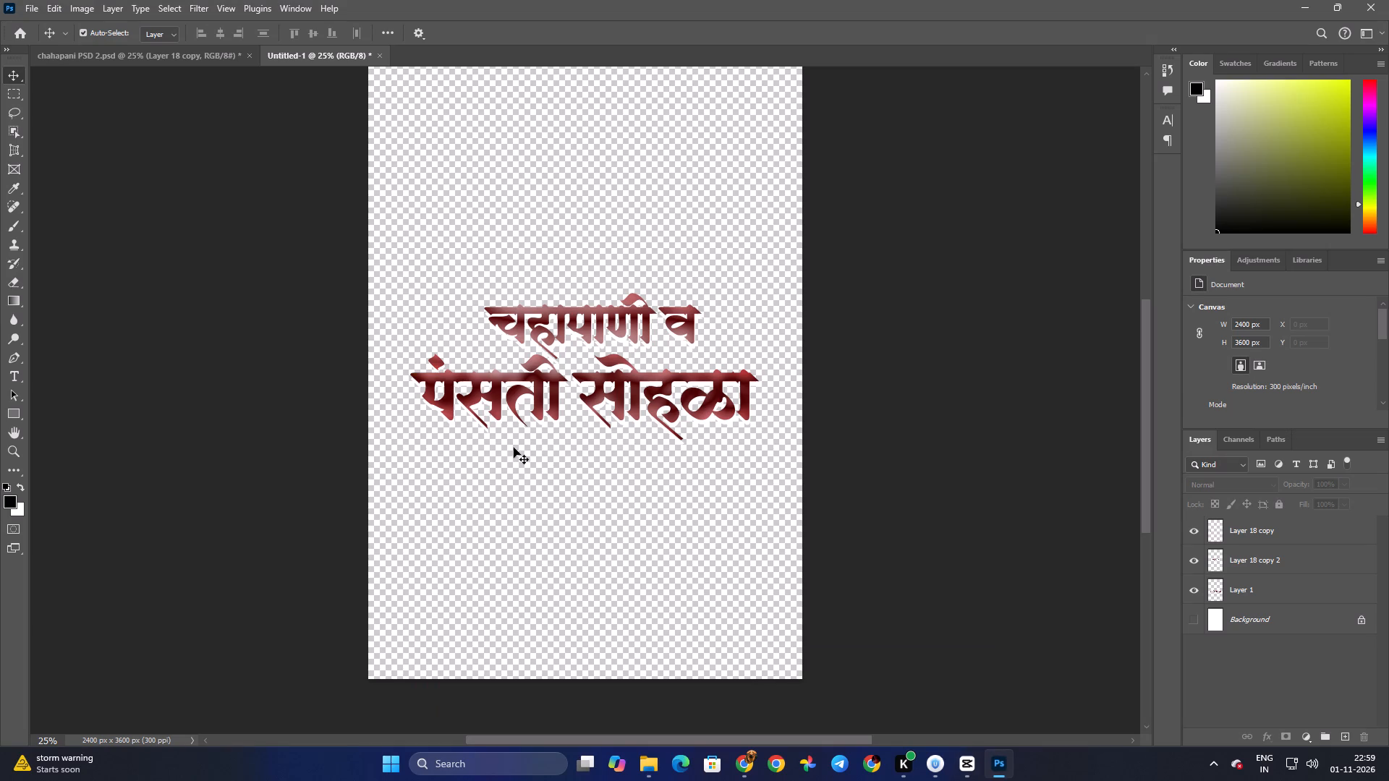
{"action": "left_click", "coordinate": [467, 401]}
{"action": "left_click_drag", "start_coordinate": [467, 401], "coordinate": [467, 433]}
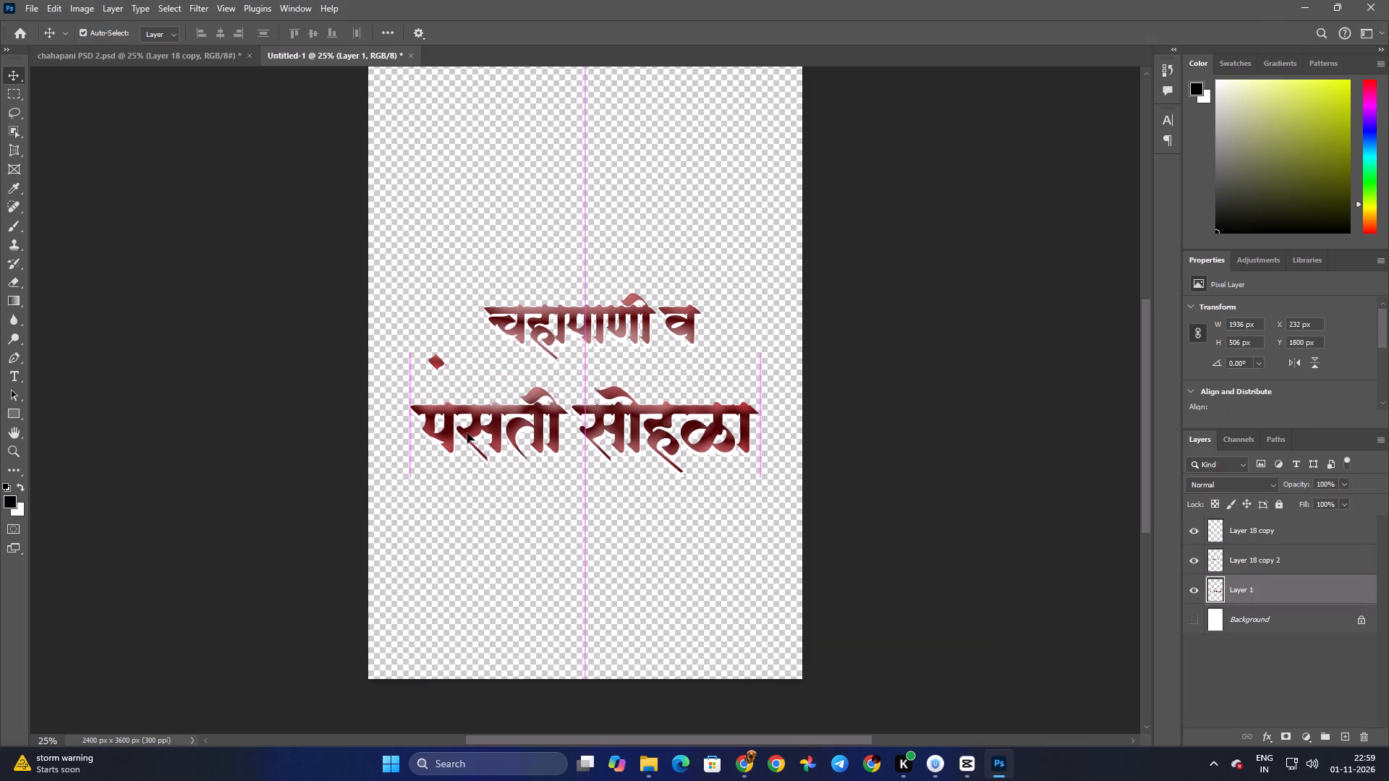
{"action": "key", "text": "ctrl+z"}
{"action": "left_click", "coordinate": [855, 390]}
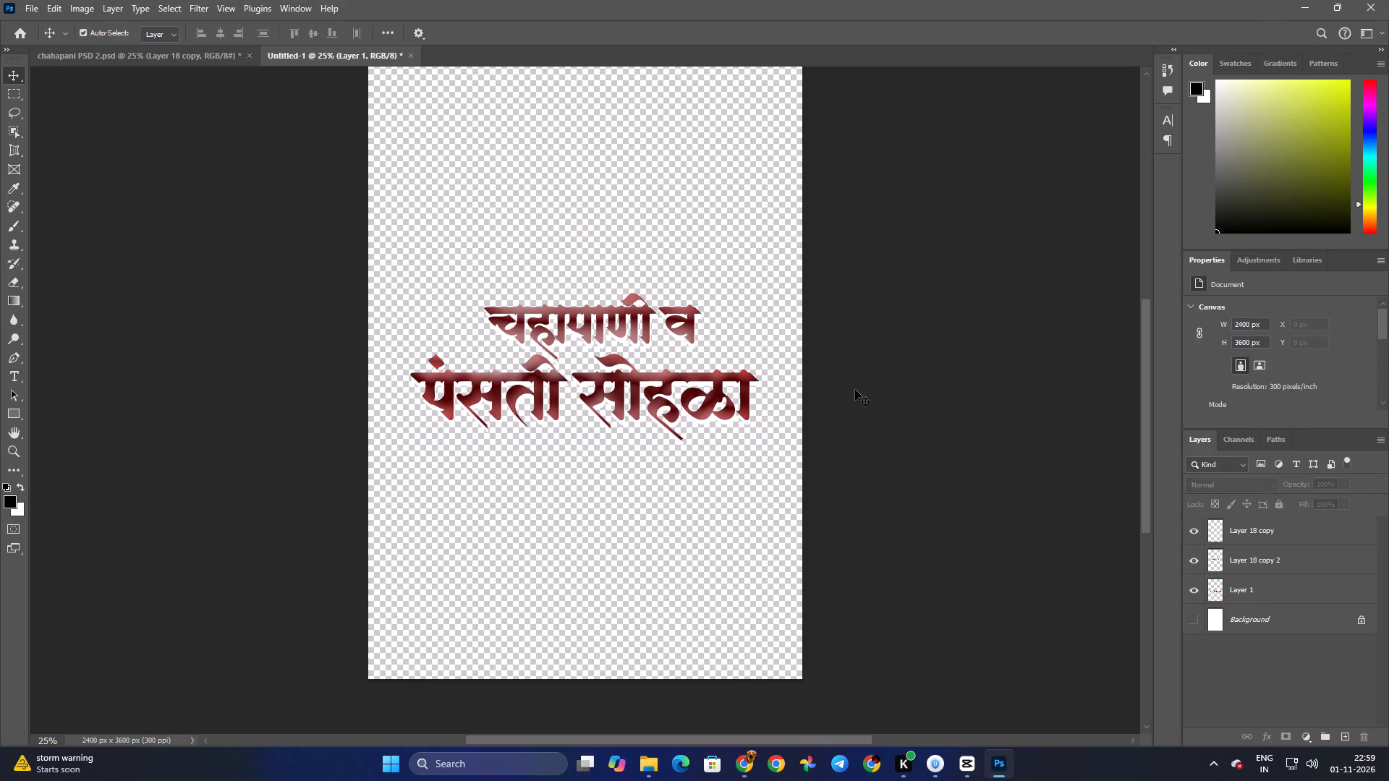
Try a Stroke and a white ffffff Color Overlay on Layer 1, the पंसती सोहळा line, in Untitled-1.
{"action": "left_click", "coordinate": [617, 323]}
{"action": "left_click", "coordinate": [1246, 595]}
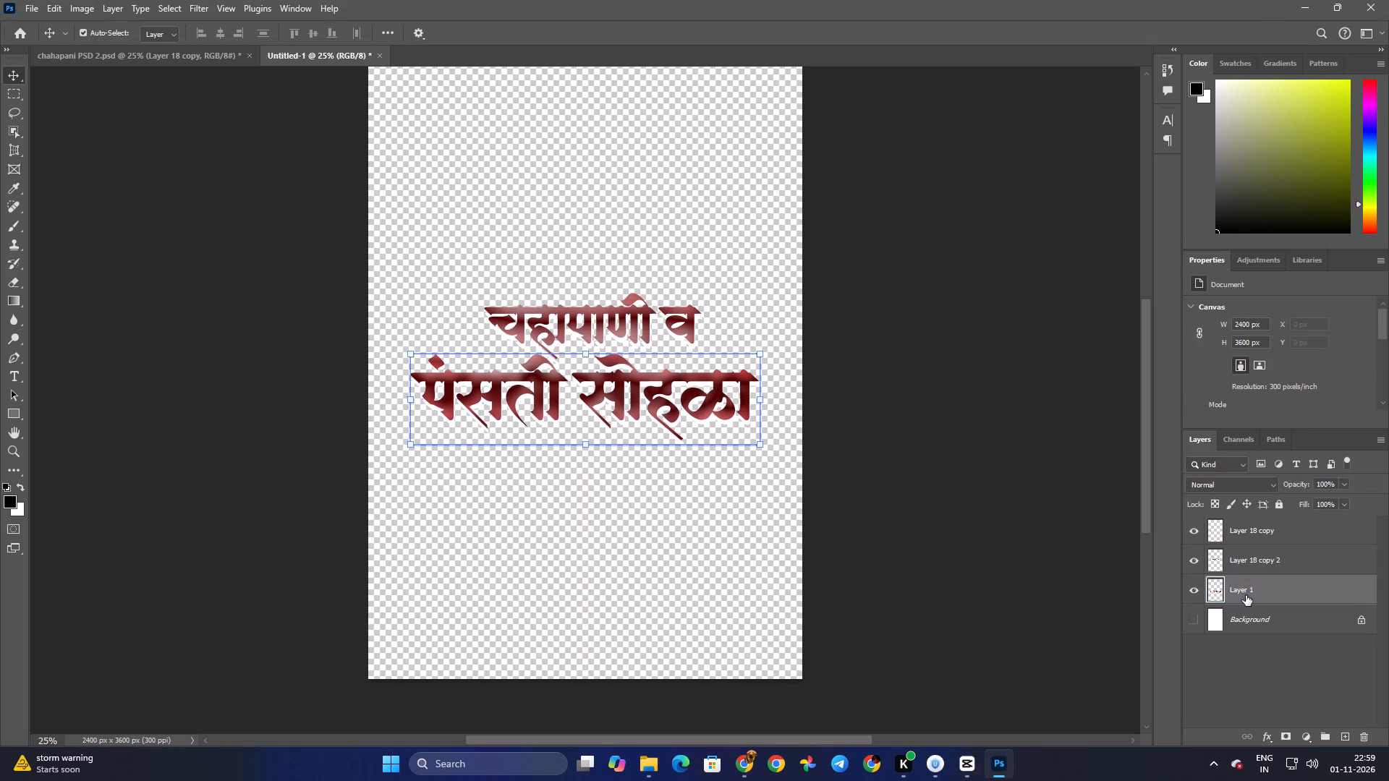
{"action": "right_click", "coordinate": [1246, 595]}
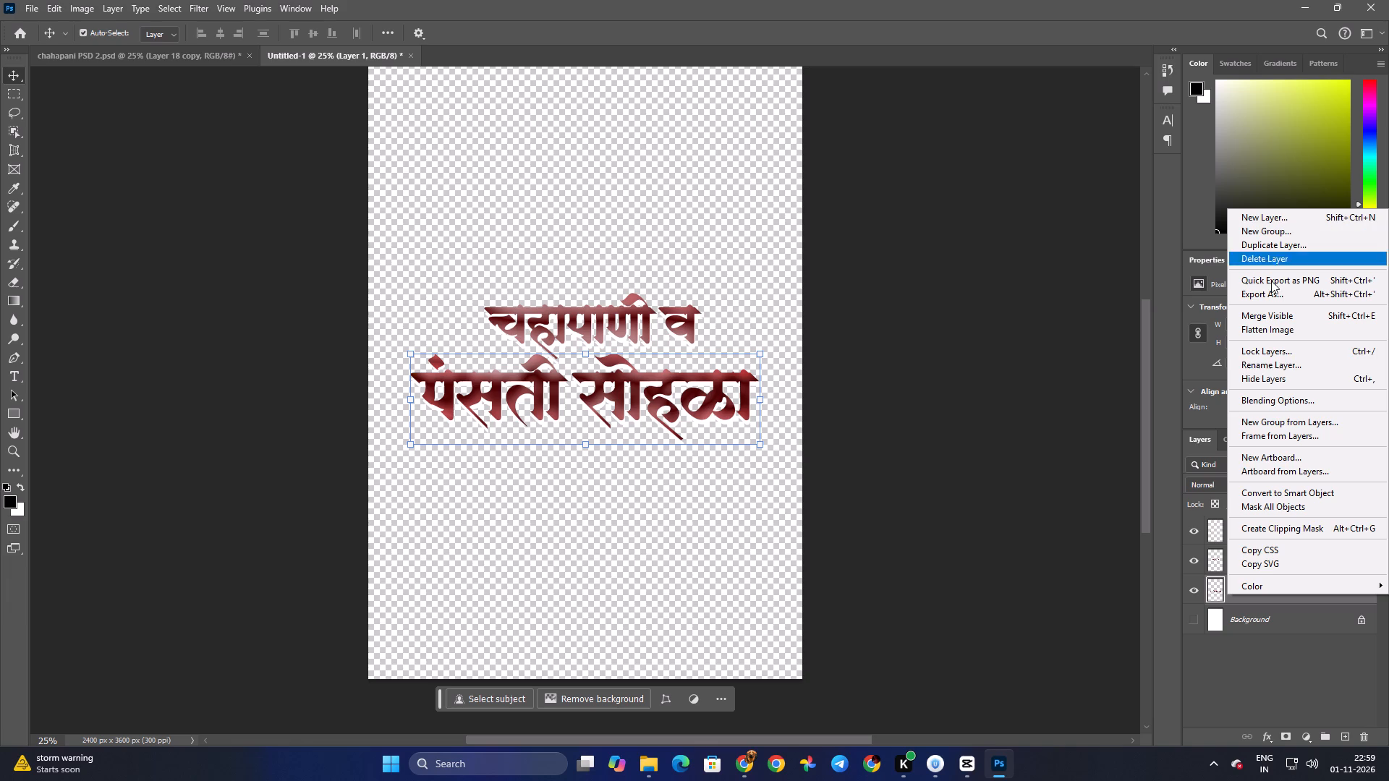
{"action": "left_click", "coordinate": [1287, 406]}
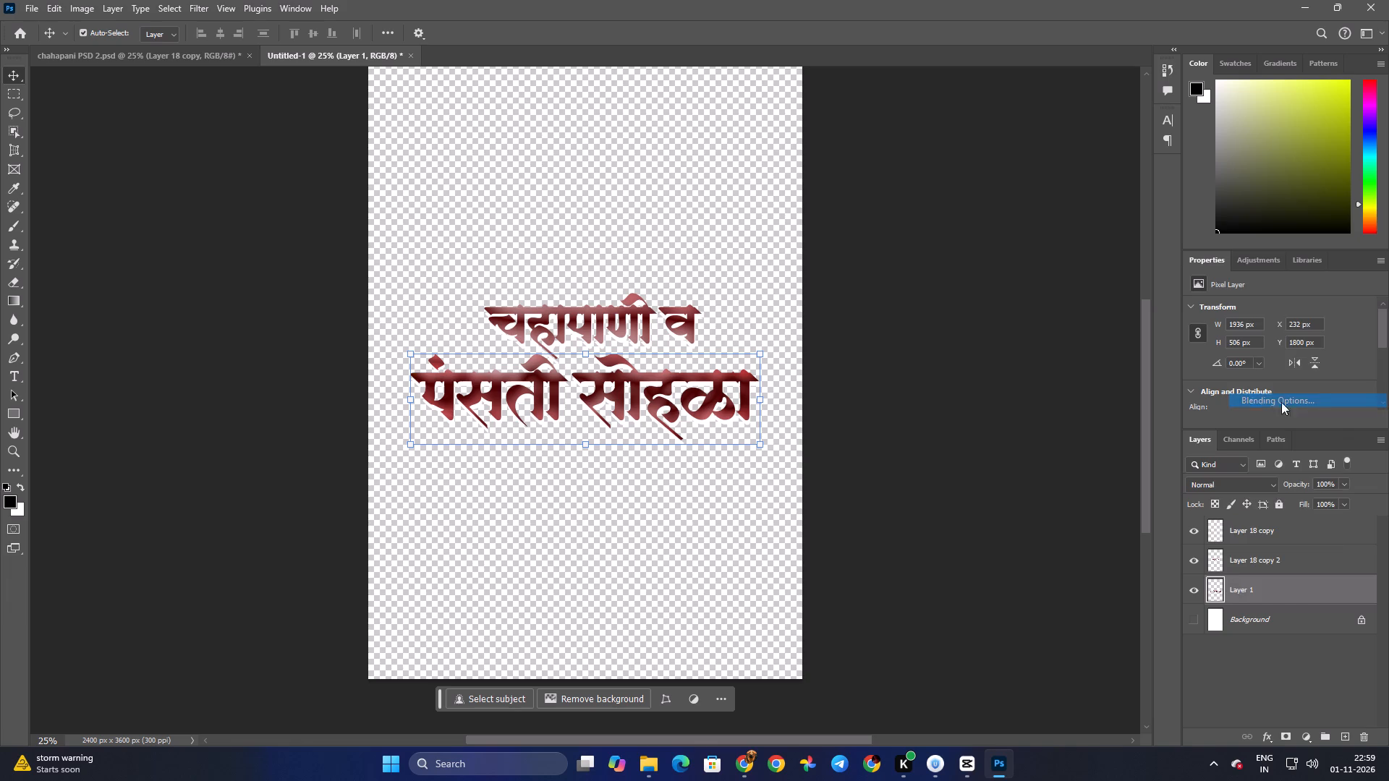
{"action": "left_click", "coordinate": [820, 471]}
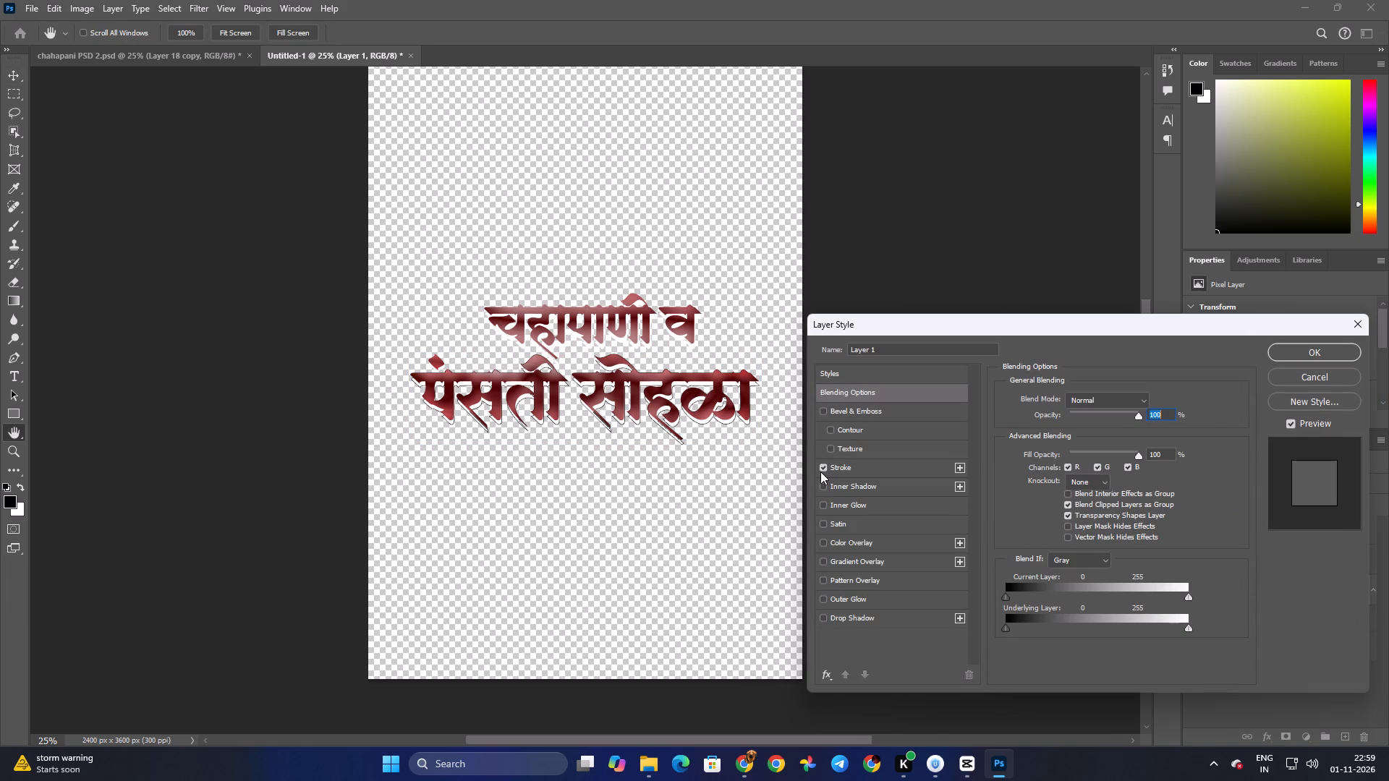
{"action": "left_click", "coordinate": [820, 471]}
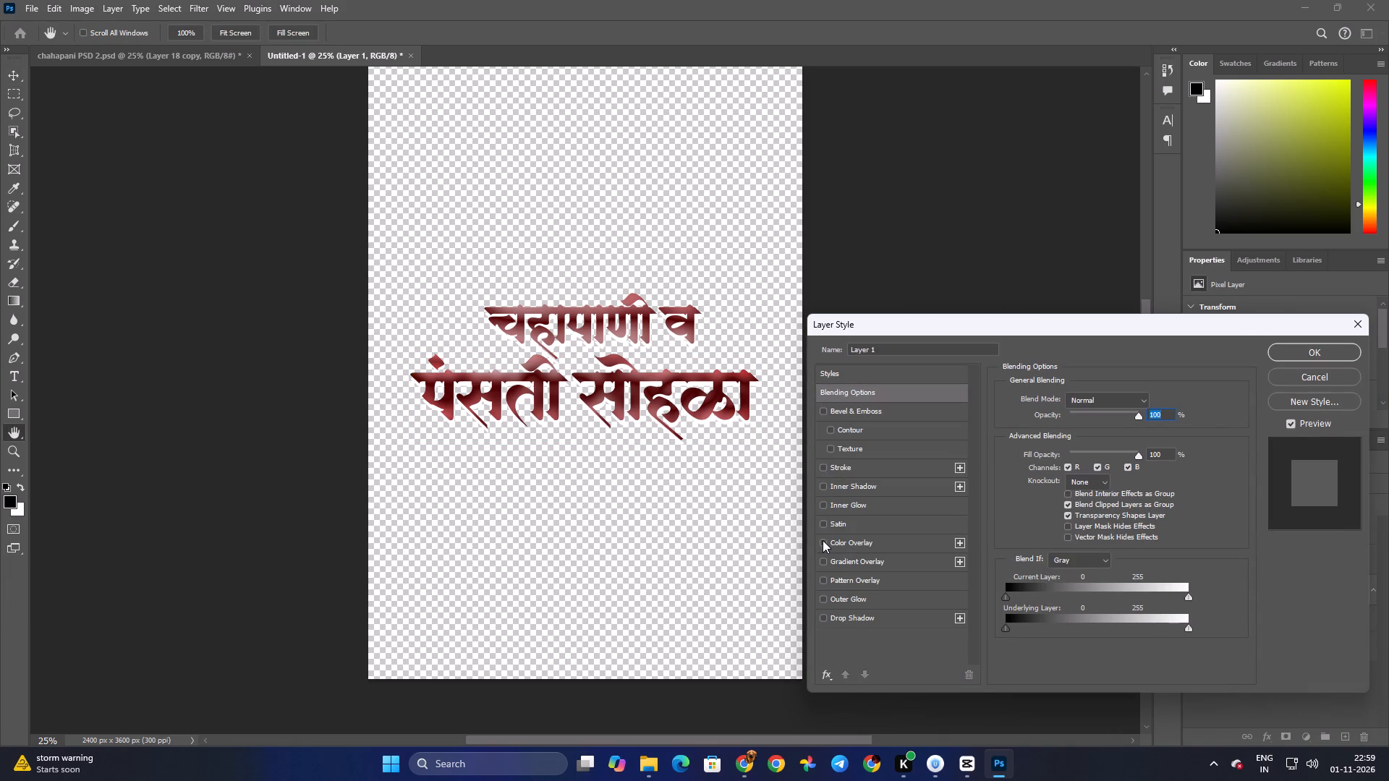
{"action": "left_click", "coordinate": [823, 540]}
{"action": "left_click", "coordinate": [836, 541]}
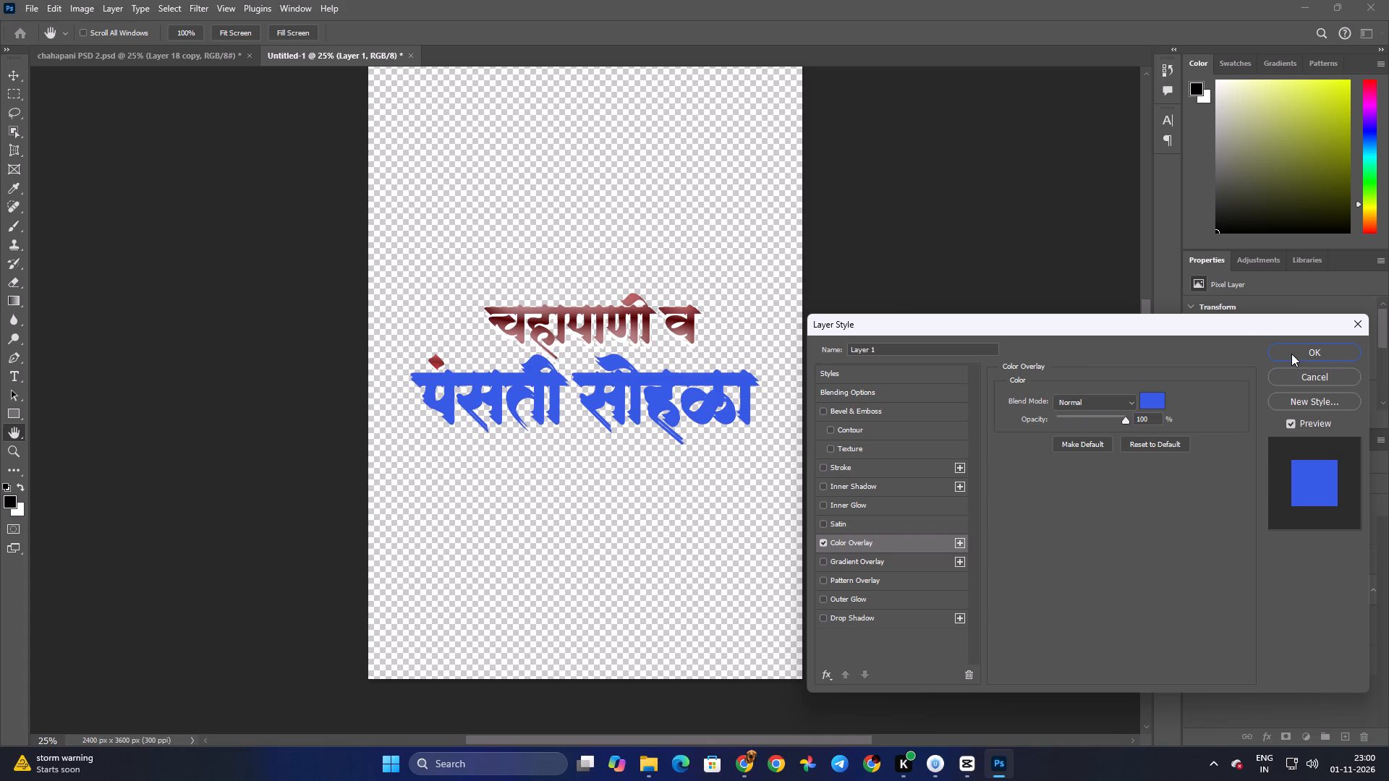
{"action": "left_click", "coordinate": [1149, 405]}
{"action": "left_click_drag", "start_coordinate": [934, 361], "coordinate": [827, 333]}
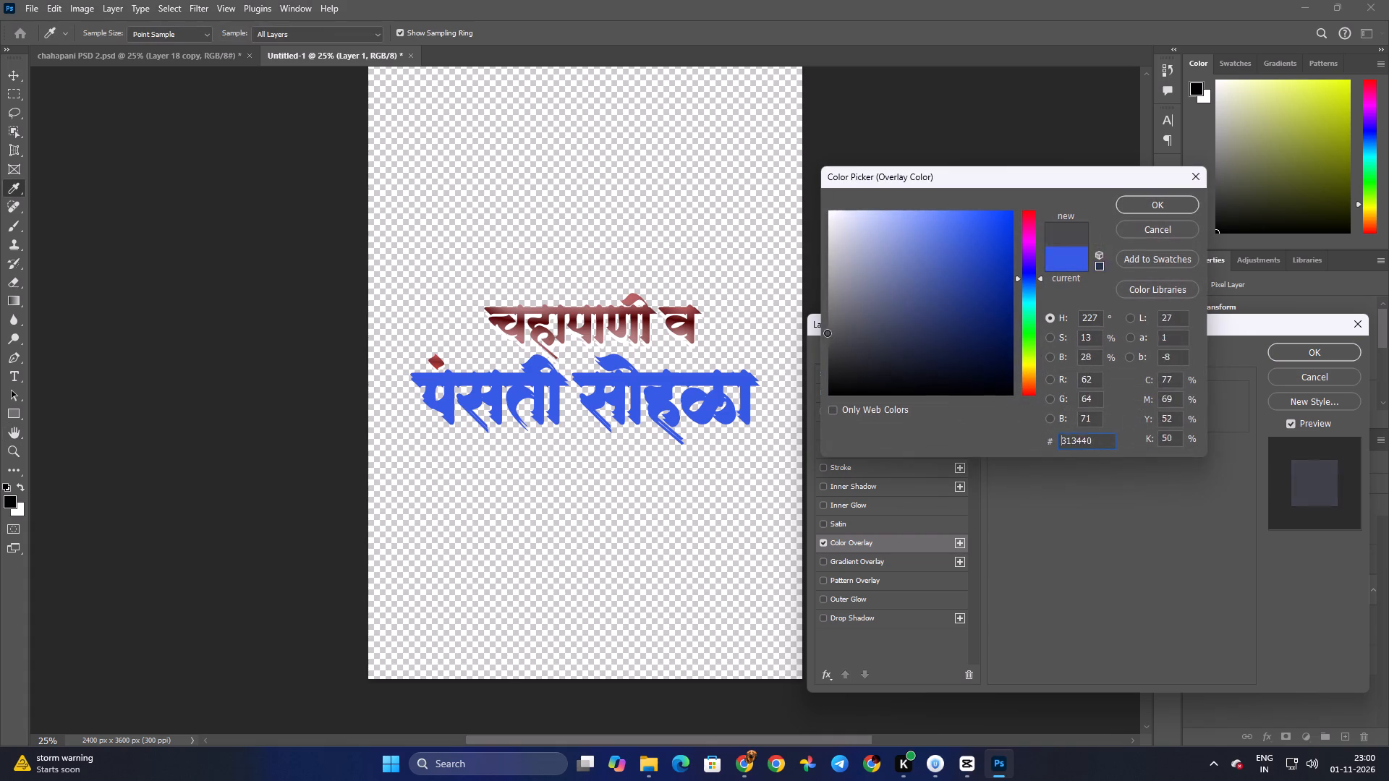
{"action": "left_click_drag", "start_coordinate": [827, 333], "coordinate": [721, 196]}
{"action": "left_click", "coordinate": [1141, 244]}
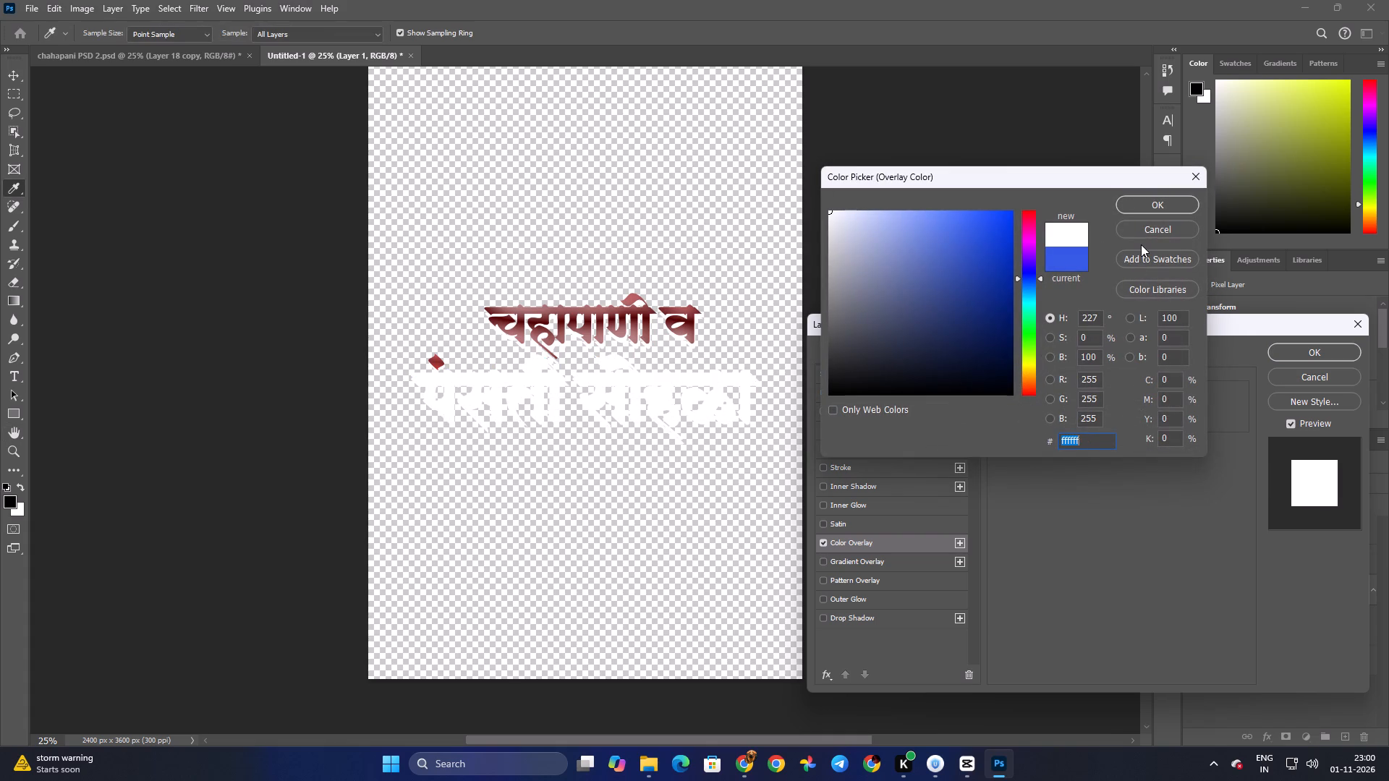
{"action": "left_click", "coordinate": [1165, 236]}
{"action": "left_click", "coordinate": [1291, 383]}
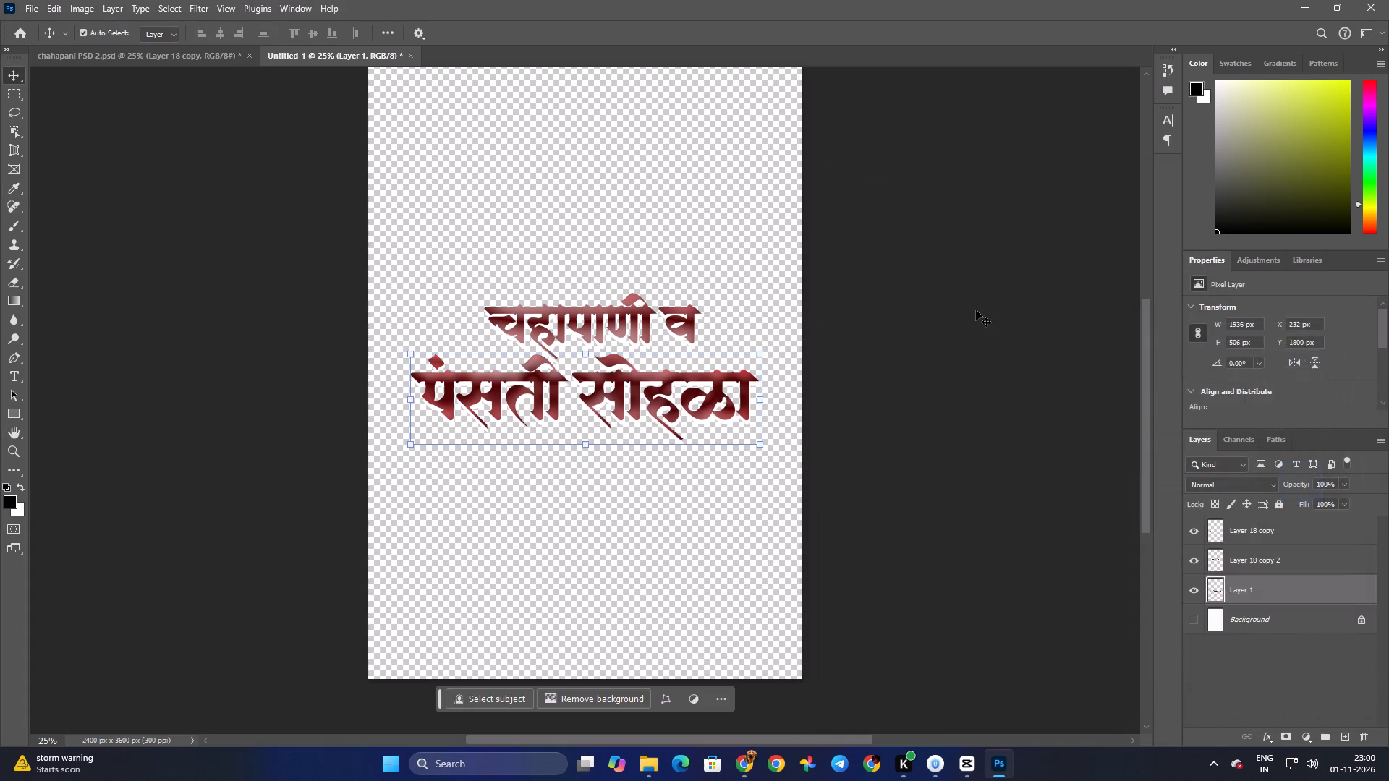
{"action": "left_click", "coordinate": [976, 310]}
Undo the recent layer edits in chahapani PSD 2.psd back to the separate, editable title text layers.
{"action": "left_click", "coordinate": [129, 59]}
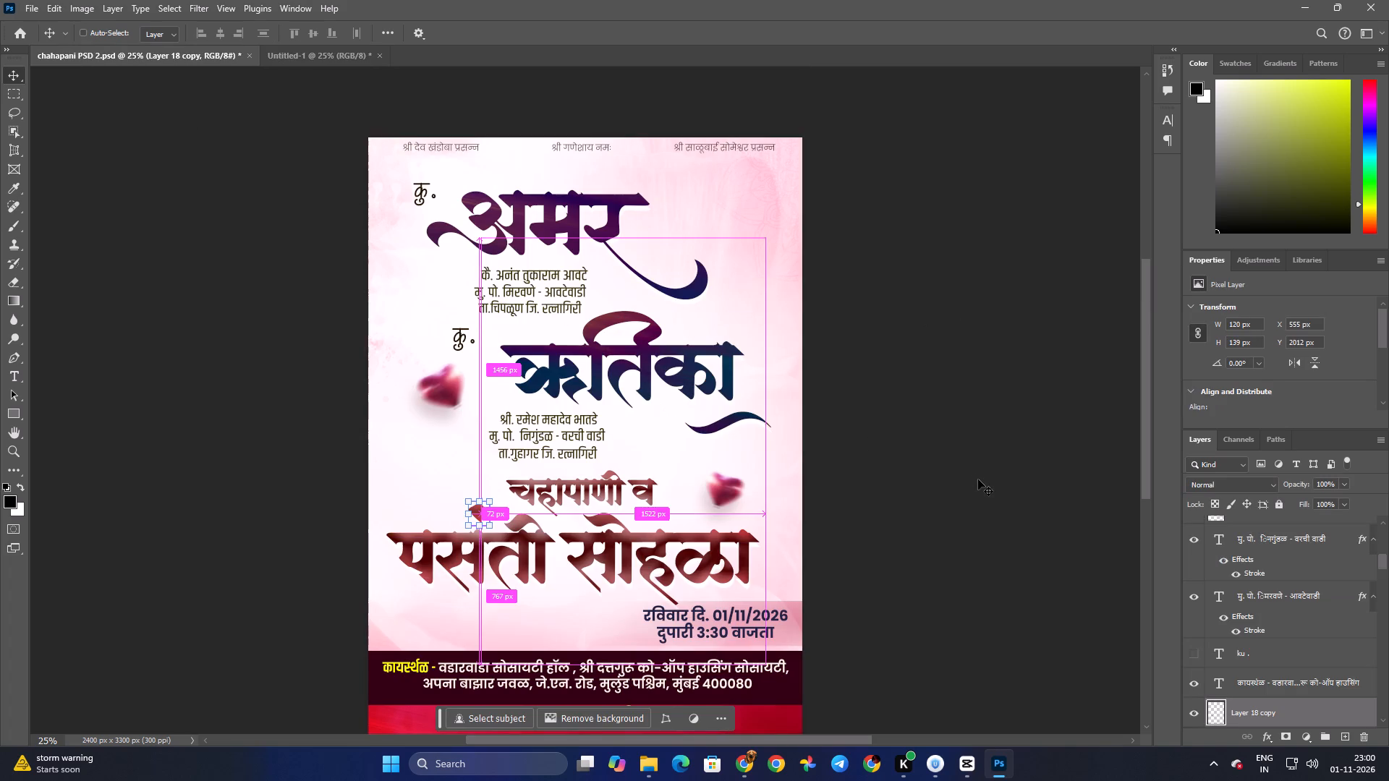
{"action": "key", "text": "ctrl+z"}
{"action": "key", "text": "ctrl+z"}
{"action": "key", "text": "ctrl+z"}
{"action": "key", "text": "ctrl+z"}
{"action": "key", "text": "ctrl+z"}
{"action": "key", "text": "ctrl+z"}
{"action": "key", "text": "ctrl+z"}
{"action": "key", "text": "ctrl+z"}
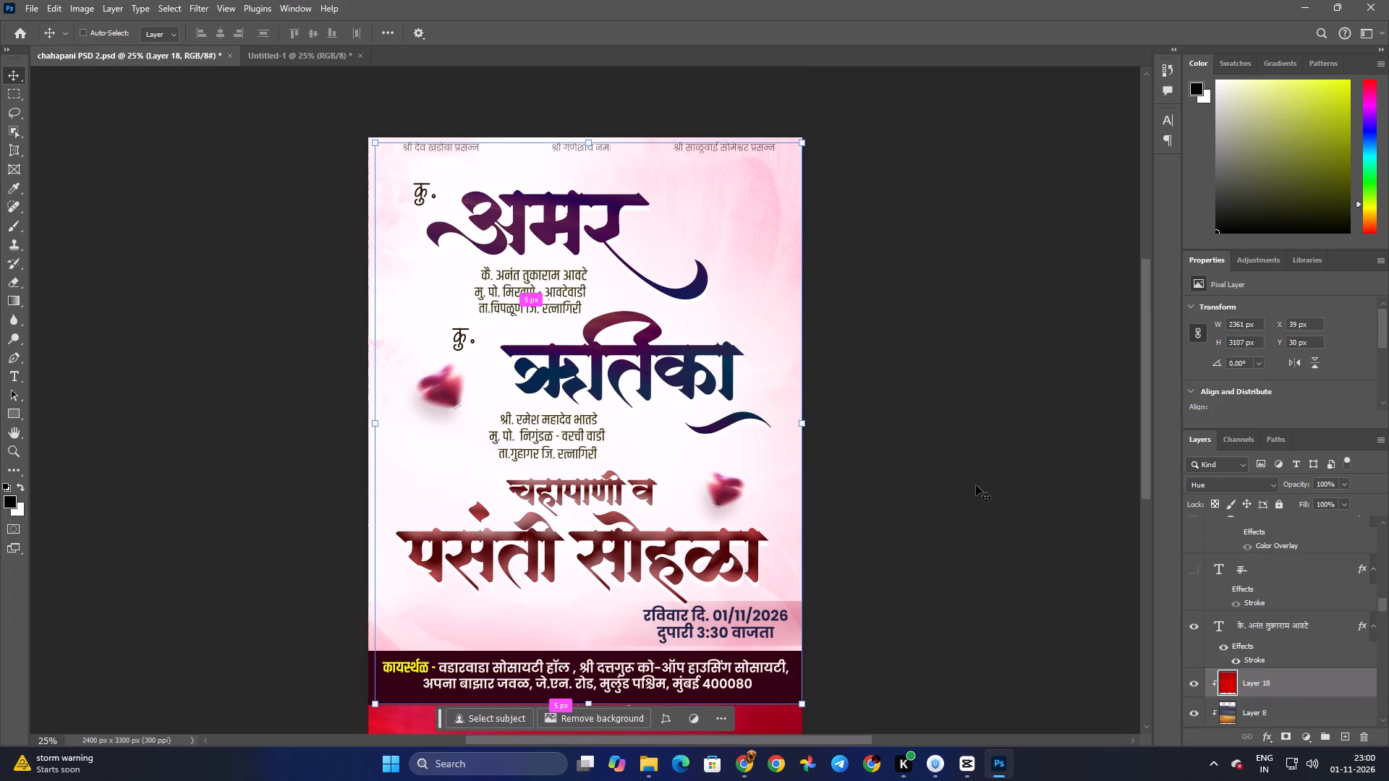
{"action": "key", "text": "ctrl+z"}
{"action": "key", "text": "ctrl+z"}
{"action": "key", "text": "ctrl+z"}
{"action": "key", "text": "ctrl+z"}
{"action": "key", "text": "ctrl+z"}
{"action": "key", "text": "ctrl+z"}
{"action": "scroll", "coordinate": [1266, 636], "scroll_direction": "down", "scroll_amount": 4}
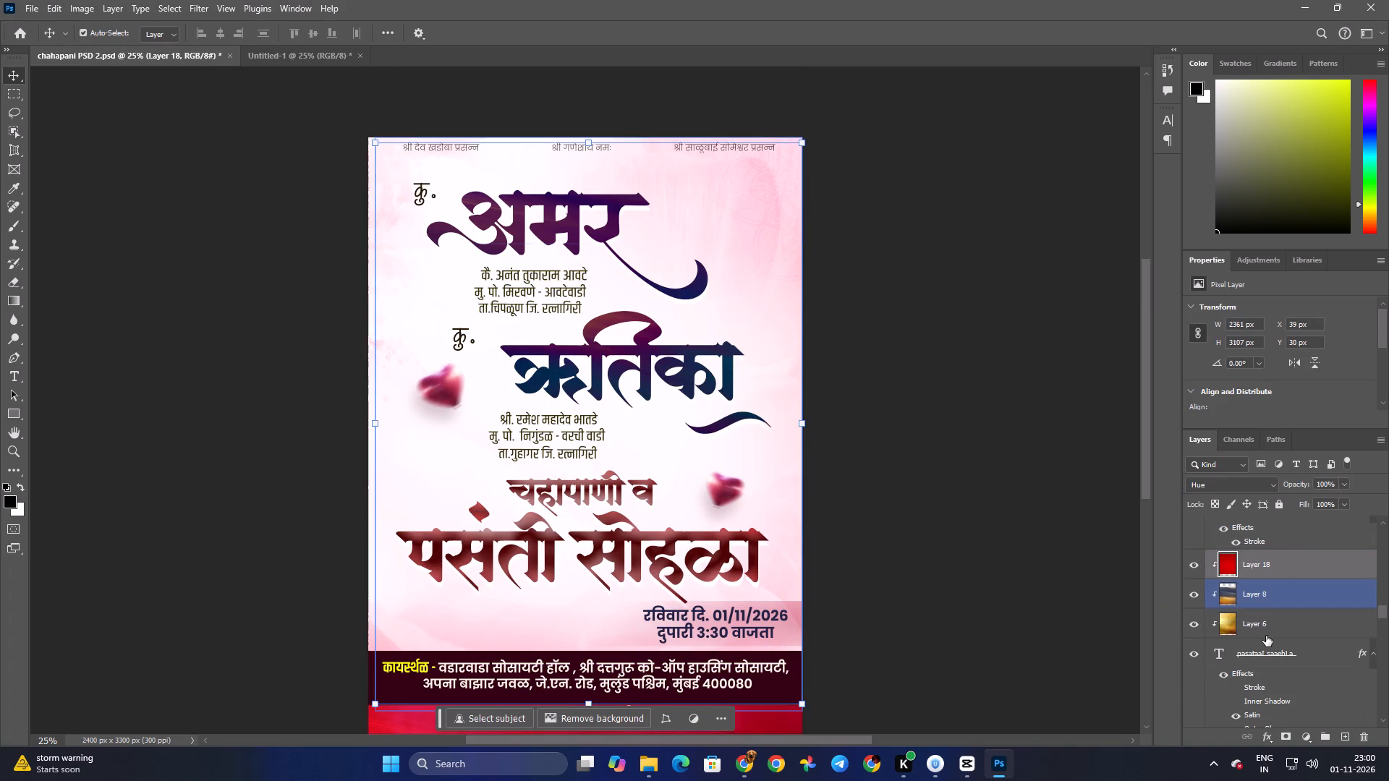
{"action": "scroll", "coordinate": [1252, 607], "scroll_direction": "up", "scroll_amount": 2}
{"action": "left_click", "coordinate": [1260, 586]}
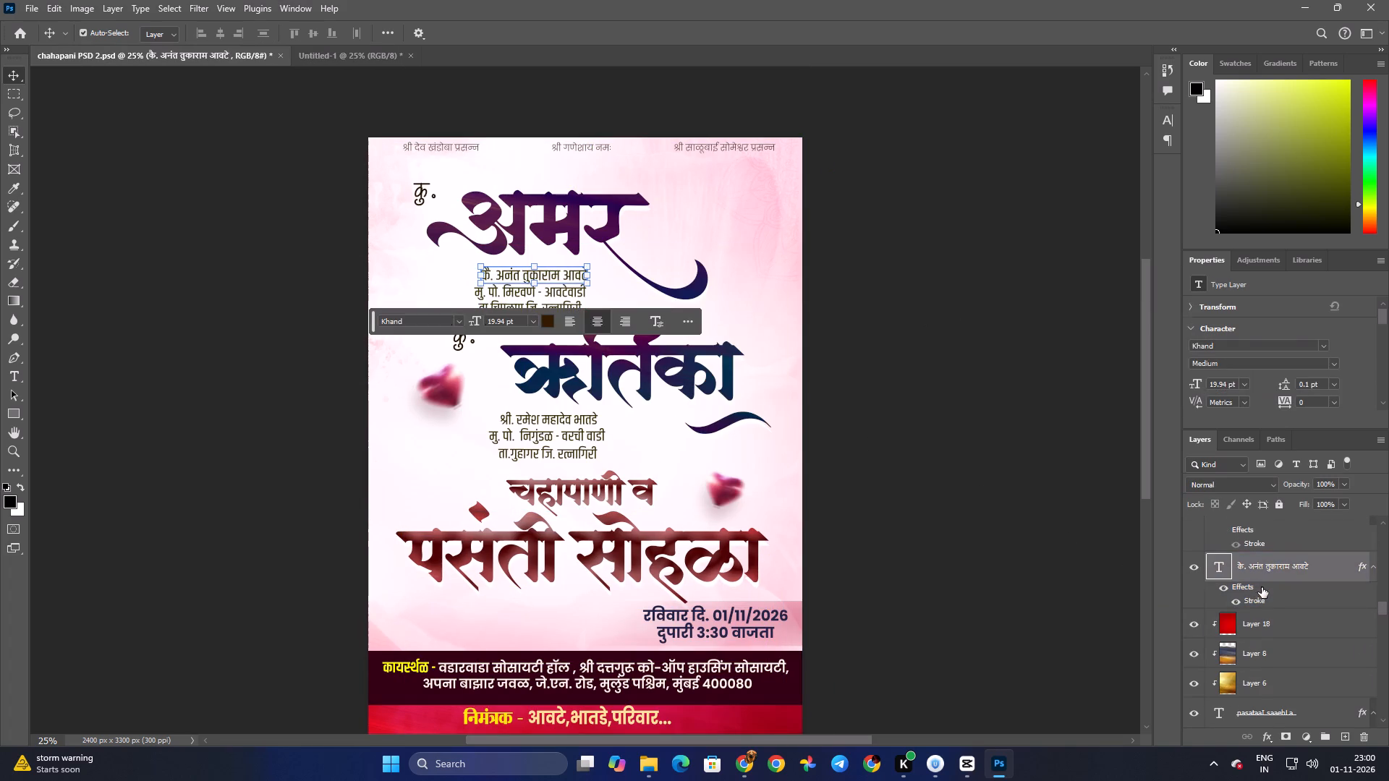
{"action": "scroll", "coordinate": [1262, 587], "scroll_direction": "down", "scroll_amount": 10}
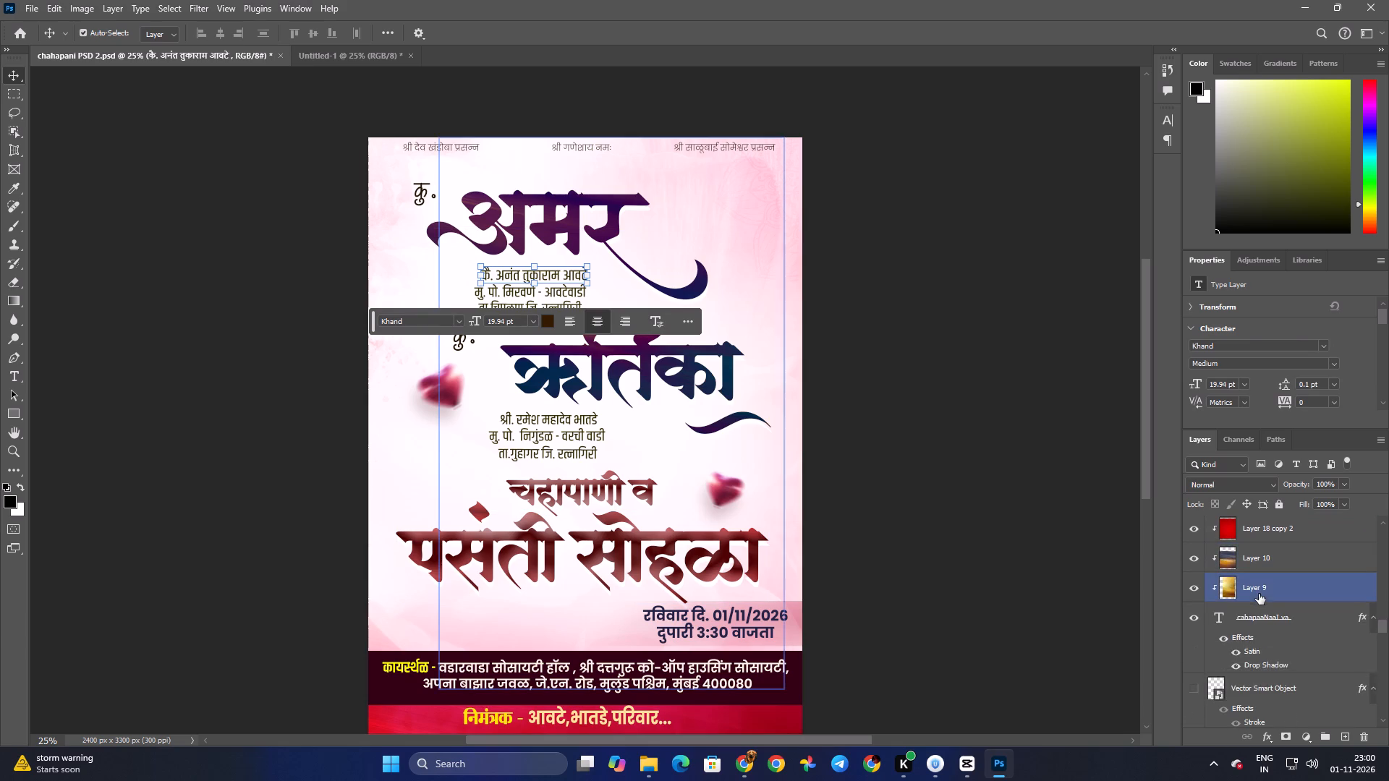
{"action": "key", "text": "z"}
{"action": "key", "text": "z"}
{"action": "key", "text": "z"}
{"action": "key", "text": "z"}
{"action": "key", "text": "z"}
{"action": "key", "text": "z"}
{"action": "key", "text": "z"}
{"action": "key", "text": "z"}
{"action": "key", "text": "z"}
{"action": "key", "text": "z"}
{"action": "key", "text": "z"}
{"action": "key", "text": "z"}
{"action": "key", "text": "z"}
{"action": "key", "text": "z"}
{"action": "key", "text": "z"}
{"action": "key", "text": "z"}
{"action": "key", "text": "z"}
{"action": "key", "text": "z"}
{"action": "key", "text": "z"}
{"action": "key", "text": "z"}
Select the layers from cahapaaNaal va up to the text layer above Layer 18 and copy them into Untitled-1.
{"action": "left_click", "coordinate": [1293, 626]}
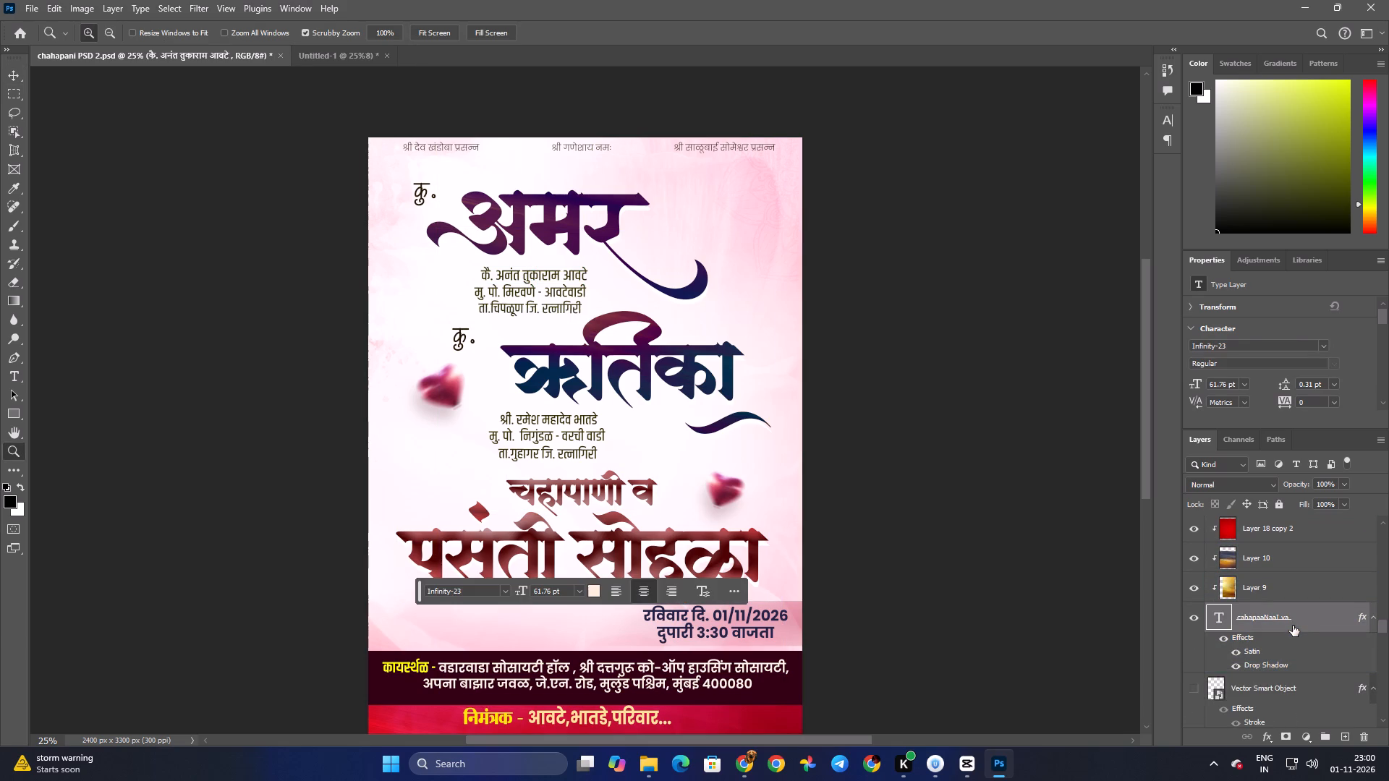
{"action": "scroll", "coordinate": [1286, 620], "scroll_direction": "up", "scroll_amount": 4}
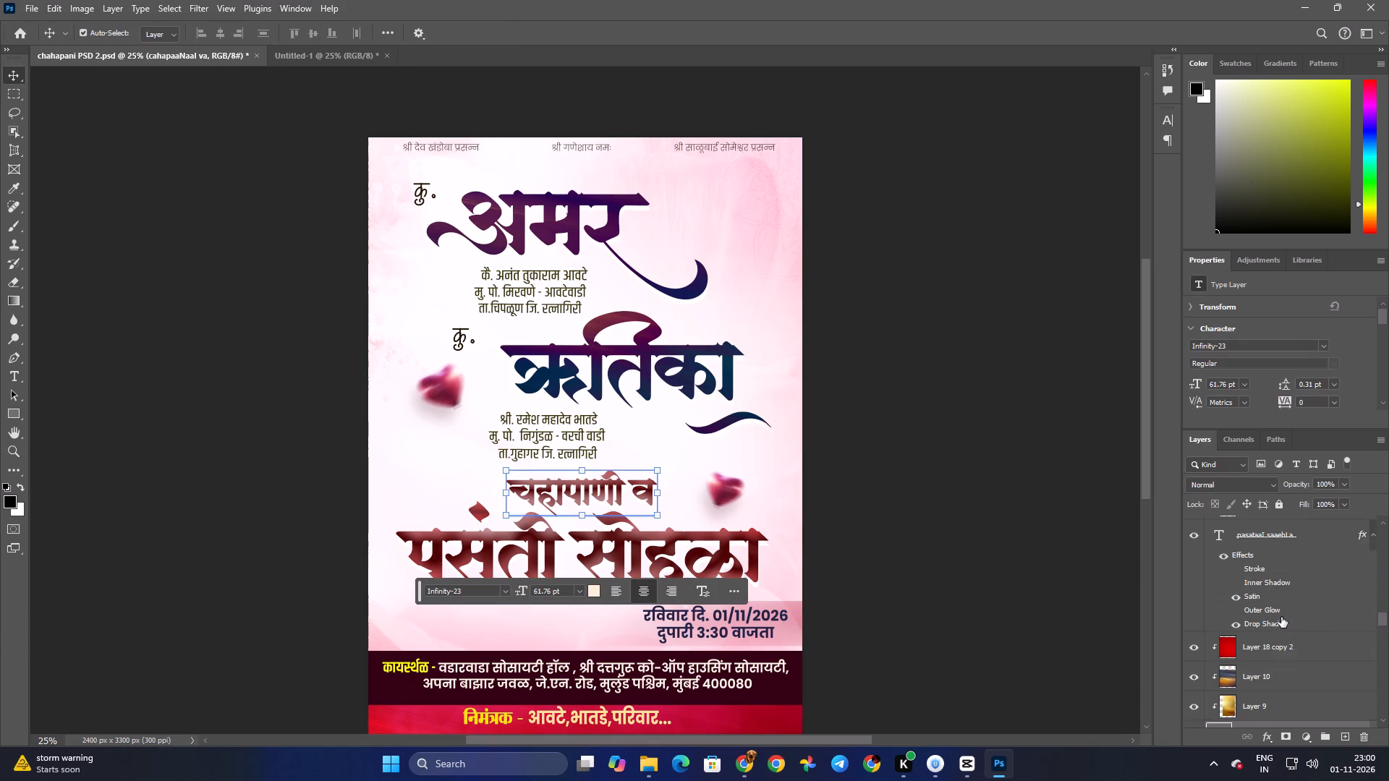
{"action": "scroll", "coordinate": [1281, 617], "scroll_direction": "up", "scroll_amount": 6}
{"action": "scroll", "coordinate": [1278, 615], "scroll_direction": "down", "scroll_amount": 1}
{"action": "scroll", "coordinate": [1278, 615], "scroll_direction": "up", "scroll_amount": 2}
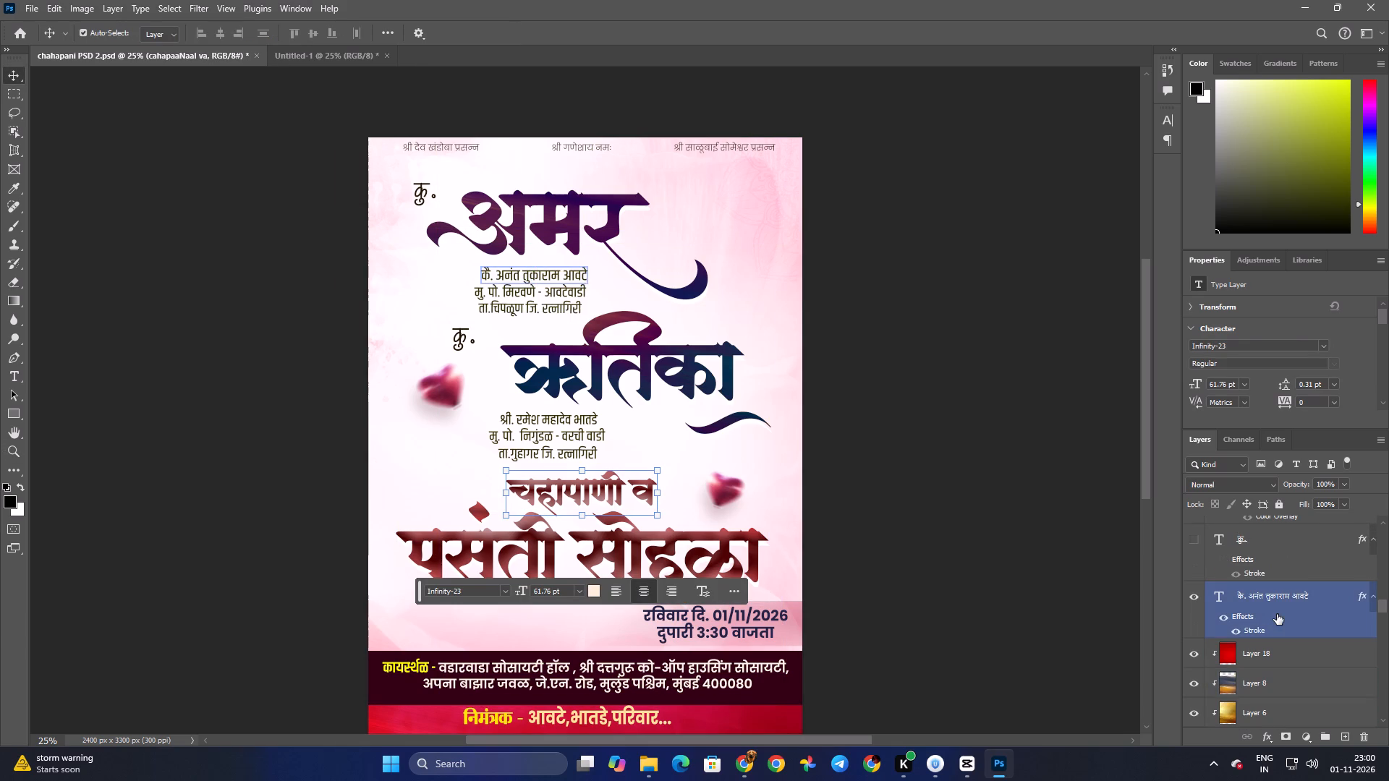
{"action": "scroll", "coordinate": [1275, 613], "scroll_direction": "up", "scroll_amount": 4}
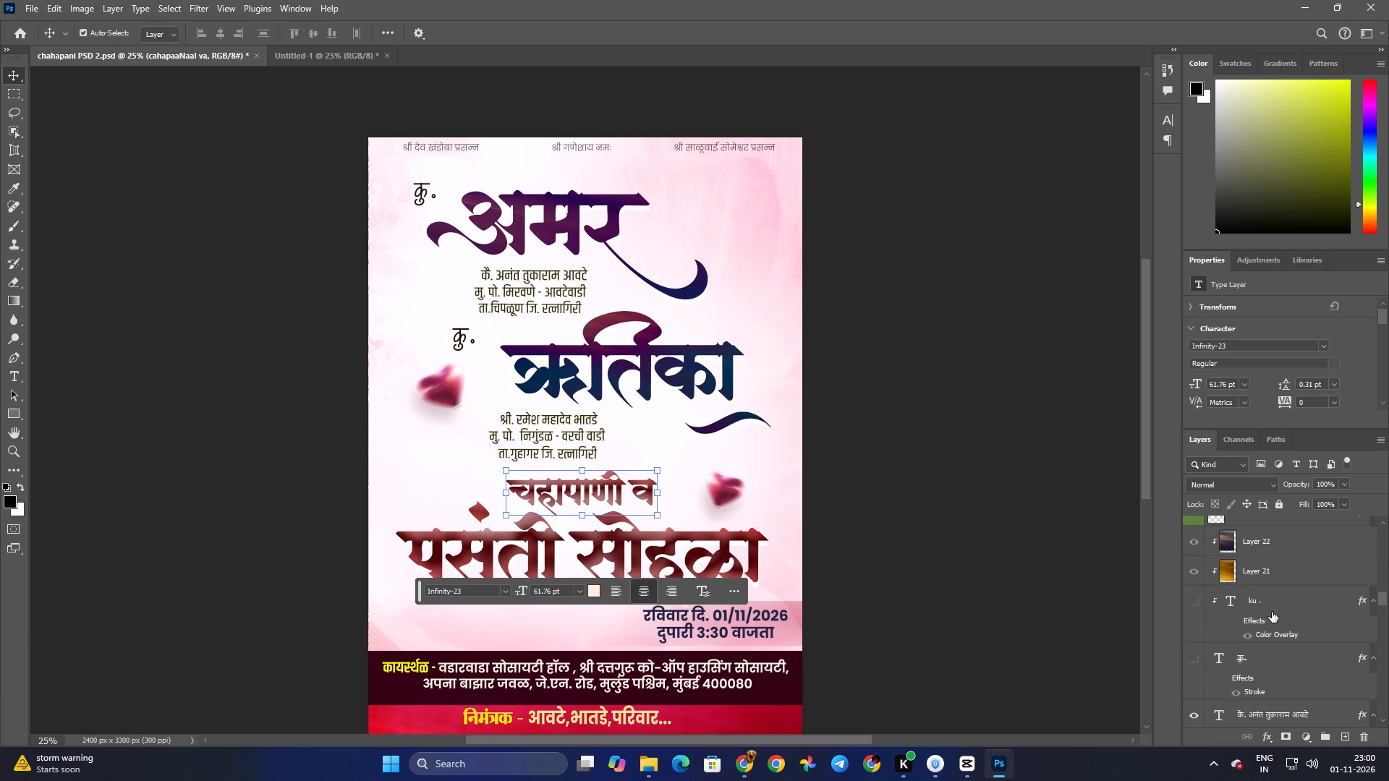
{"action": "scroll", "coordinate": [1272, 612], "scroll_direction": "down", "scroll_amount": 3}
{"action": "left_click", "coordinate": [1288, 623], "text": "shift"}
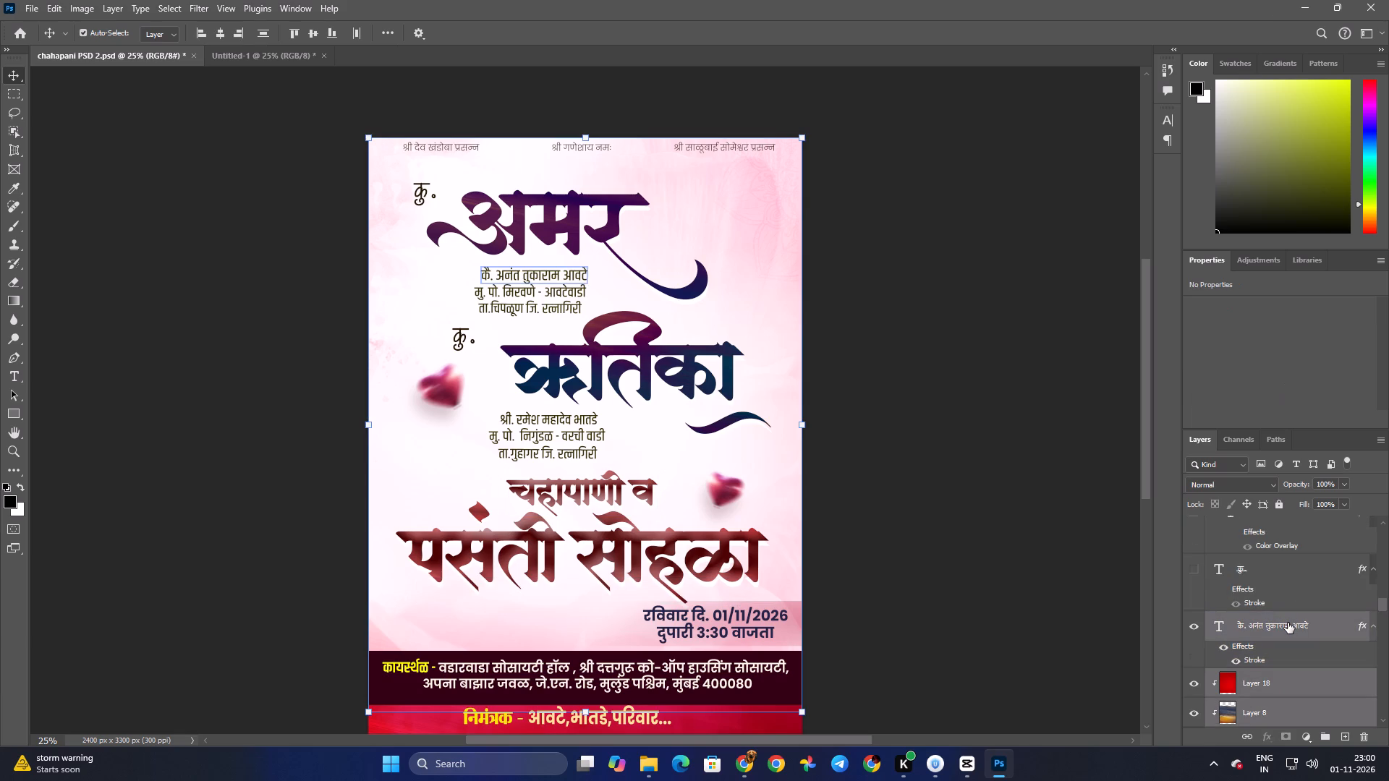
{"action": "left_click_drag", "start_coordinate": [1288, 623], "coordinate": [260, 52]}
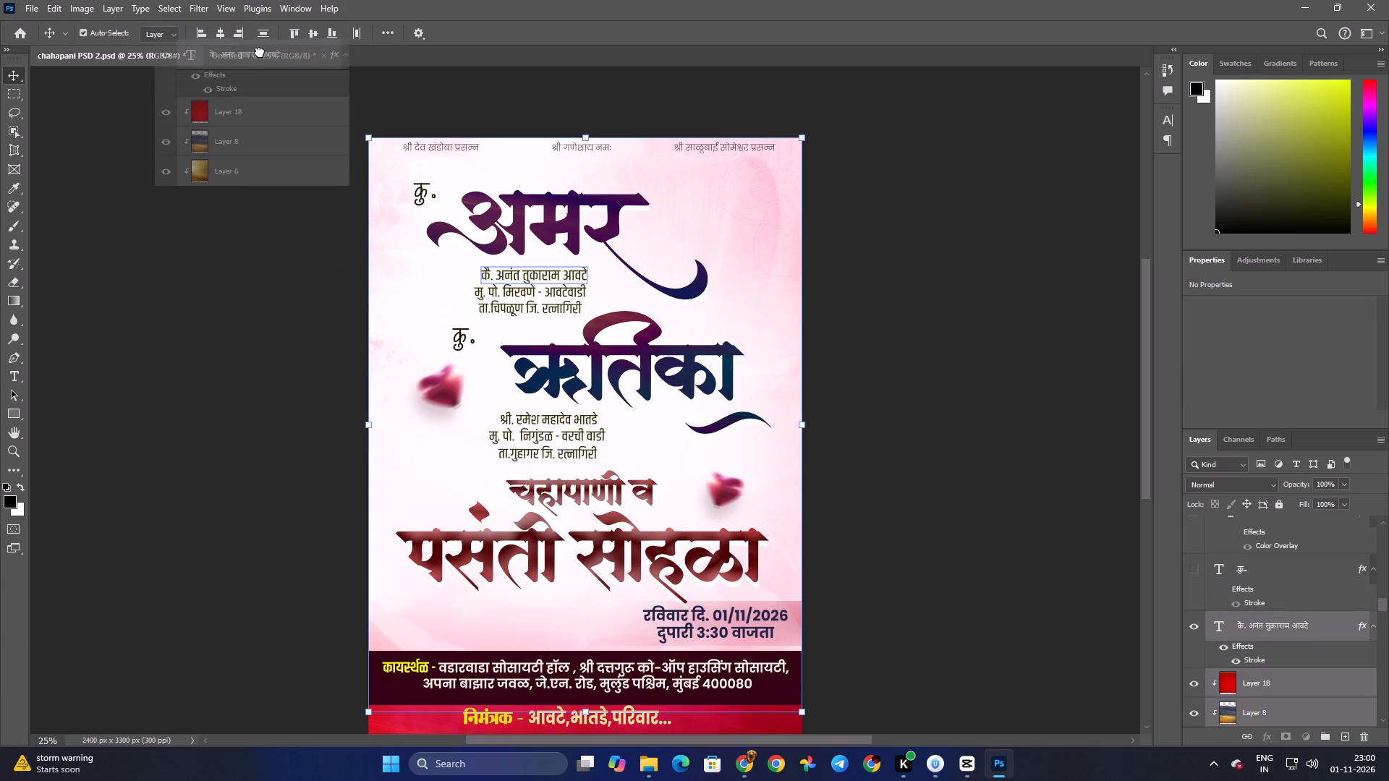
{"action": "left_click_drag", "start_coordinate": [260, 52], "coordinate": [518, 188]}
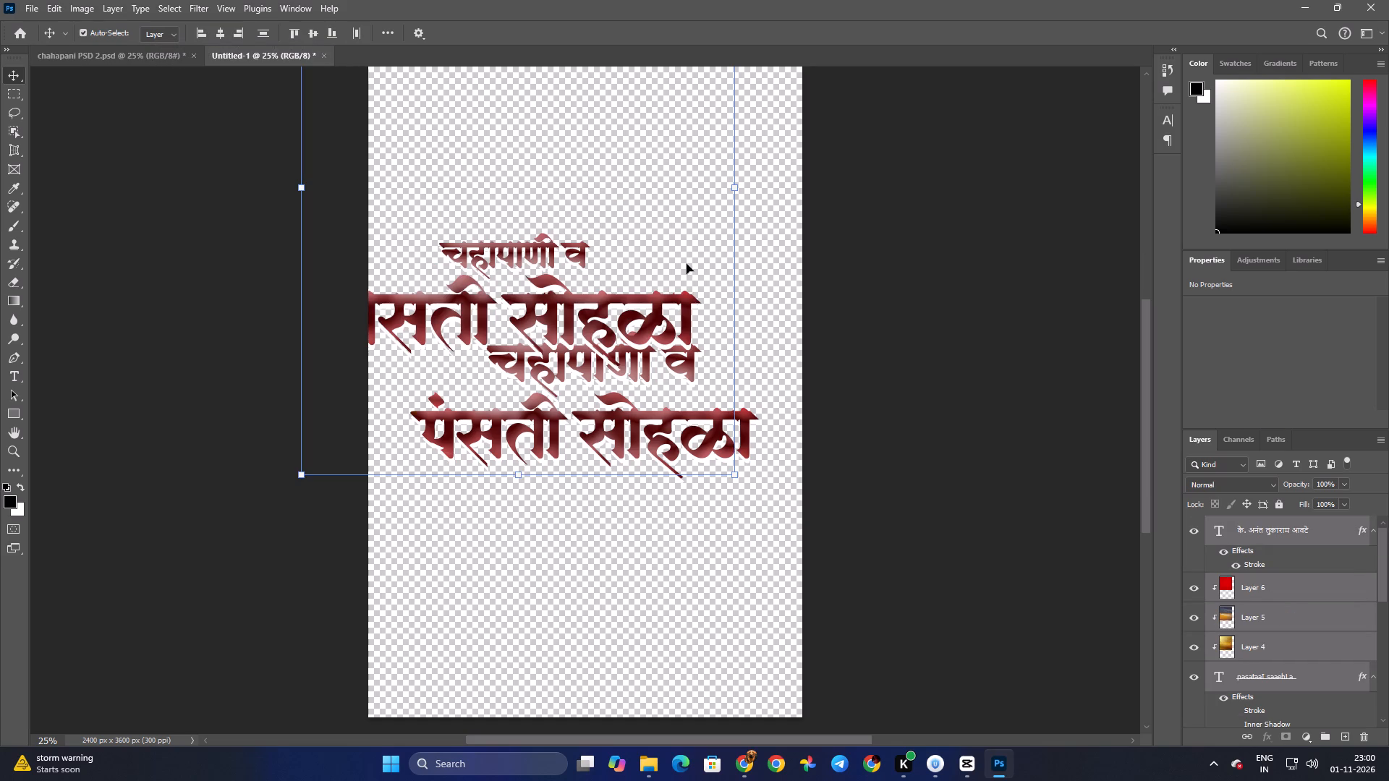
Scale the copied layers down to 55.5% and position them in the upper part of the canvas.
{"action": "left_click_drag", "start_coordinate": [739, 189], "coordinate": [545, 188]}
{"action": "left_click_drag", "start_coordinate": [437, 177], "coordinate": [529, 168]}
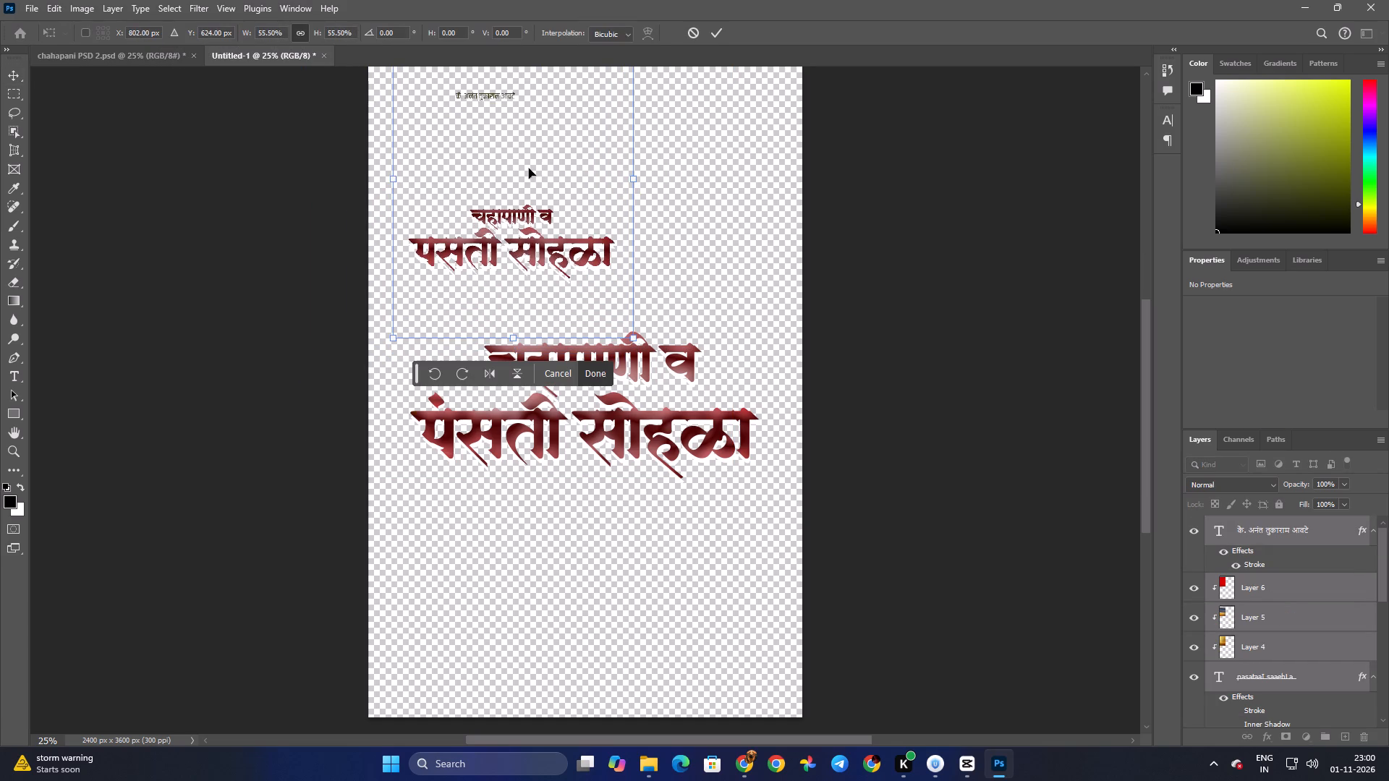
{"action": "left_click", "coordinate": [836, 342]}
{"action": "left_click", "coordinate": [928, 343]}
Hide the old rasterized title layers, Layer 18 copy 2 and Layer 1, in Untitled-1.
{"action": "left_click_drag", "start_coordinate": [951, 351], "coordinate": [523, 463]}
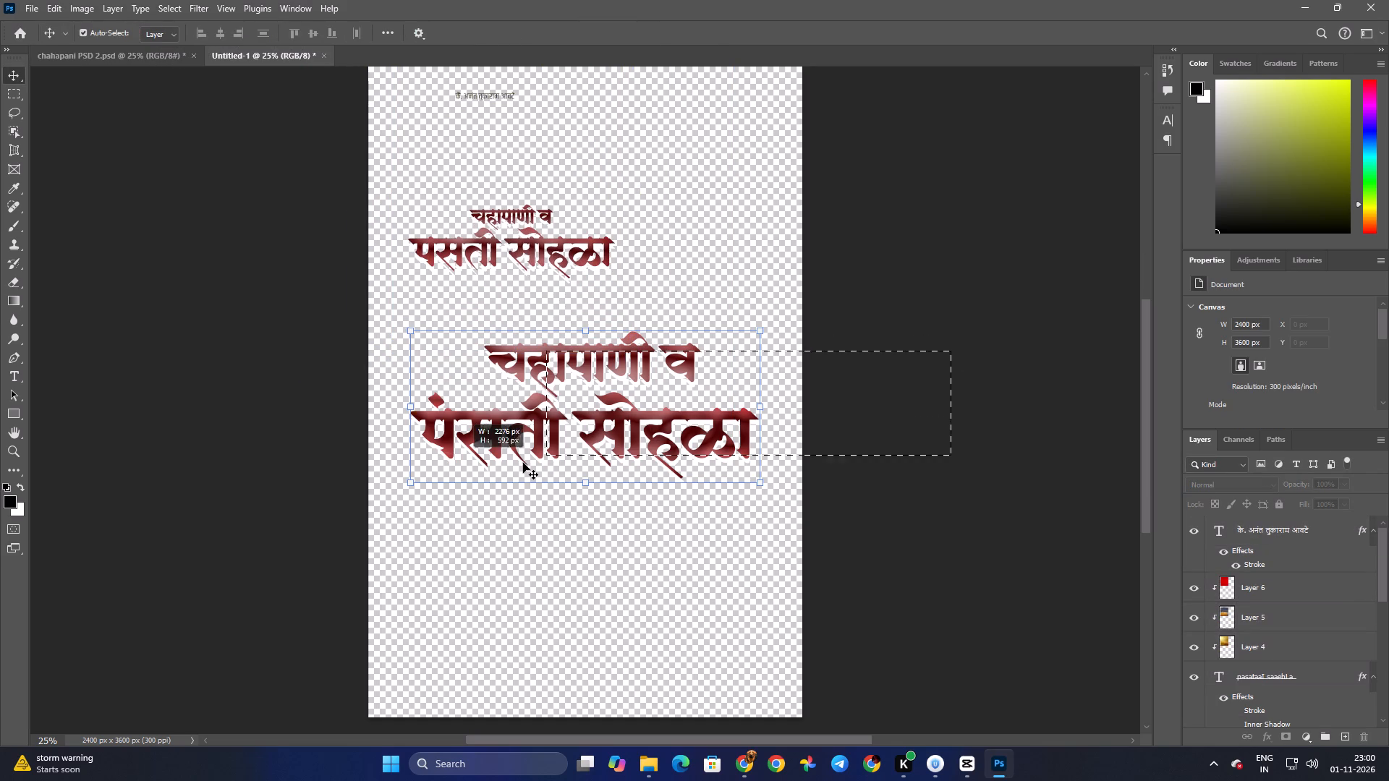
{"action": "left_click_drag", "start_coordinate": [523, 463], "coordinate": [524, 465]}
{"action": "scroll", "coordinate": [1295, 597], "scroll_direction": "up", "scroll_amount": 4}
{"action": "scroll", "coordinate": [1284, 604], "scroll_direction": "down", "scroll_amount": 4}
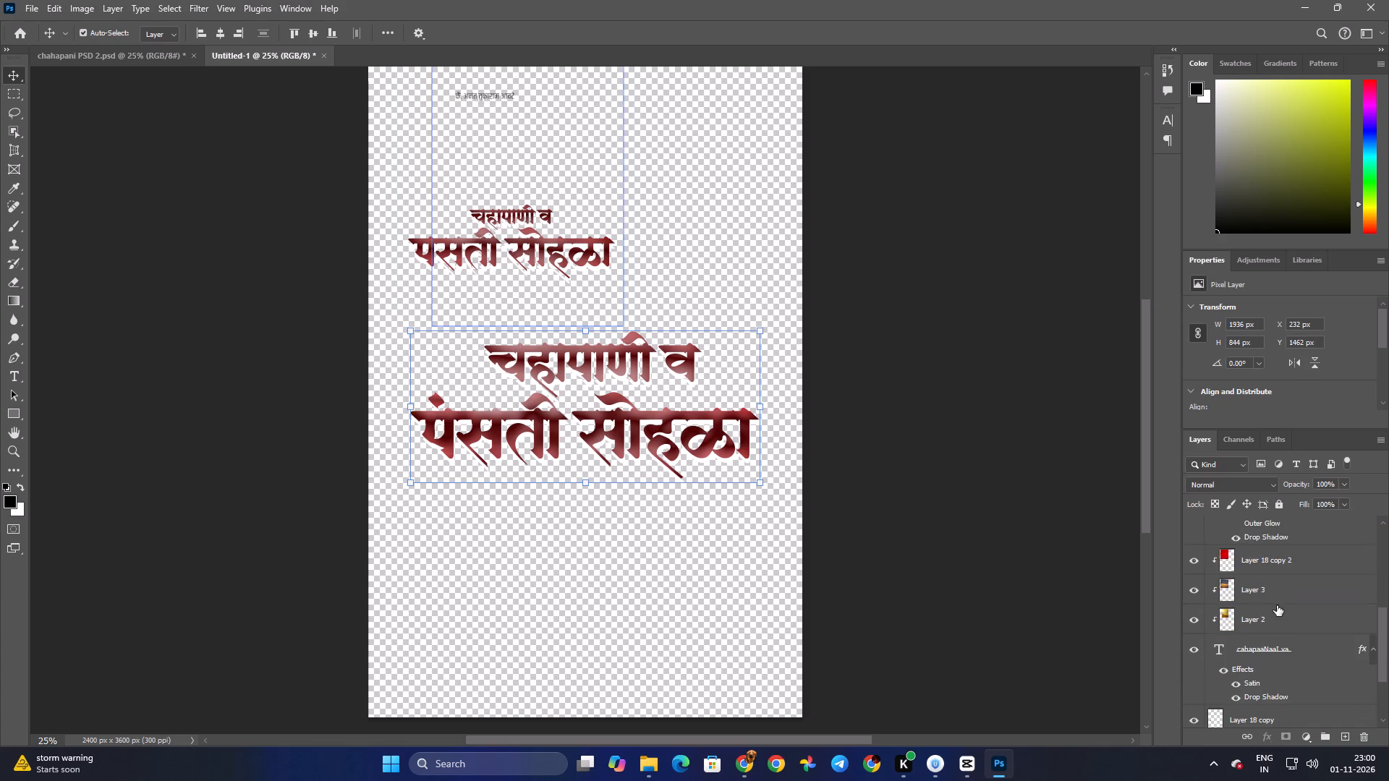
{"action": "scroll", "coordinate": [1221, 618], "scroll_direction": "down", "scroll_amount": 6}
{"action": "left_click", "coordinate": [1192, 649]}
{"action": "left_click", "coordinate": [1197, 680]}
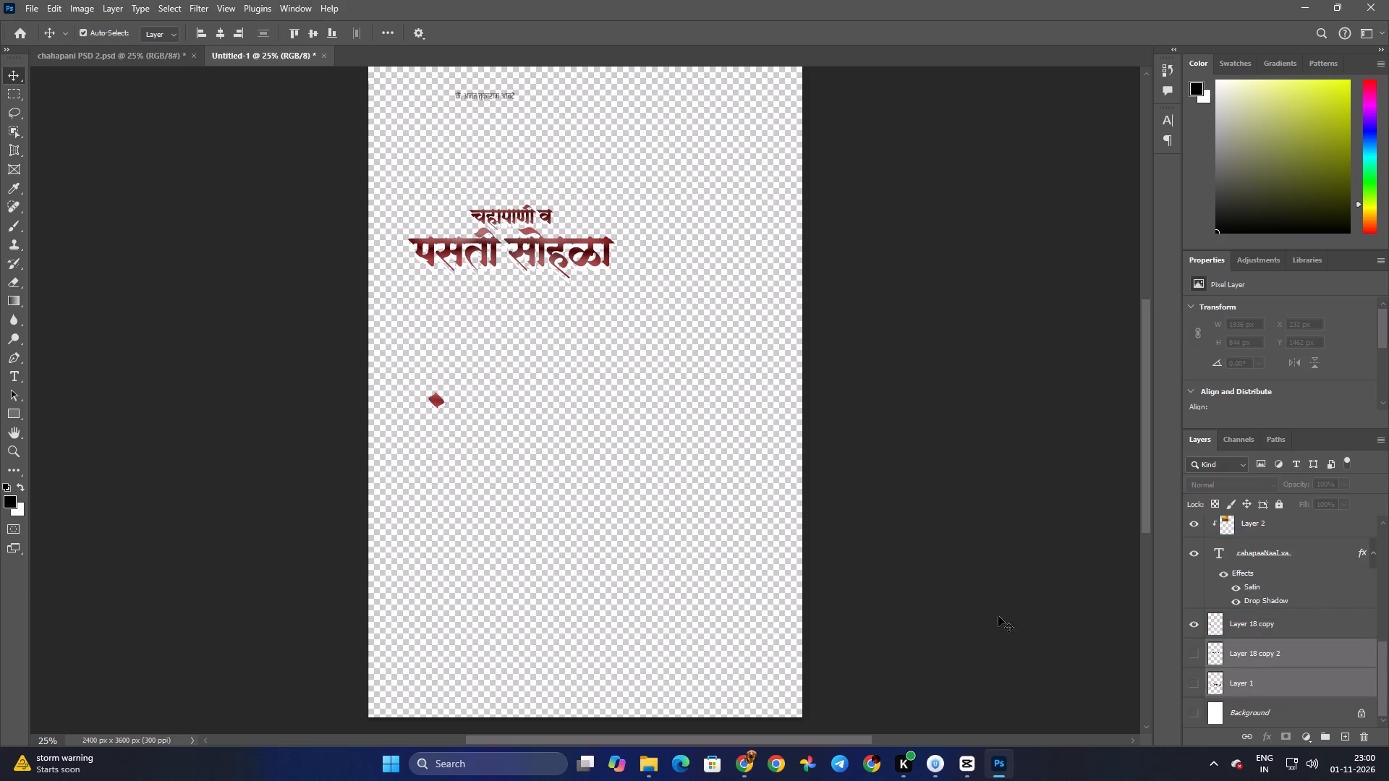
Select the copied title layers, enlarge them to about 173%, and place them mid-canvas with the पसती word under the red dot.
{"action": "left_click", "coordinate": [972, 453]}
{"action": "left_click_drag", "start_coordinate": [391, 189], "coordinate": [628, 301]}
{"action": "left_click_drag", "start_coordinate": [543, 255], "coordinate": [615, 304]}
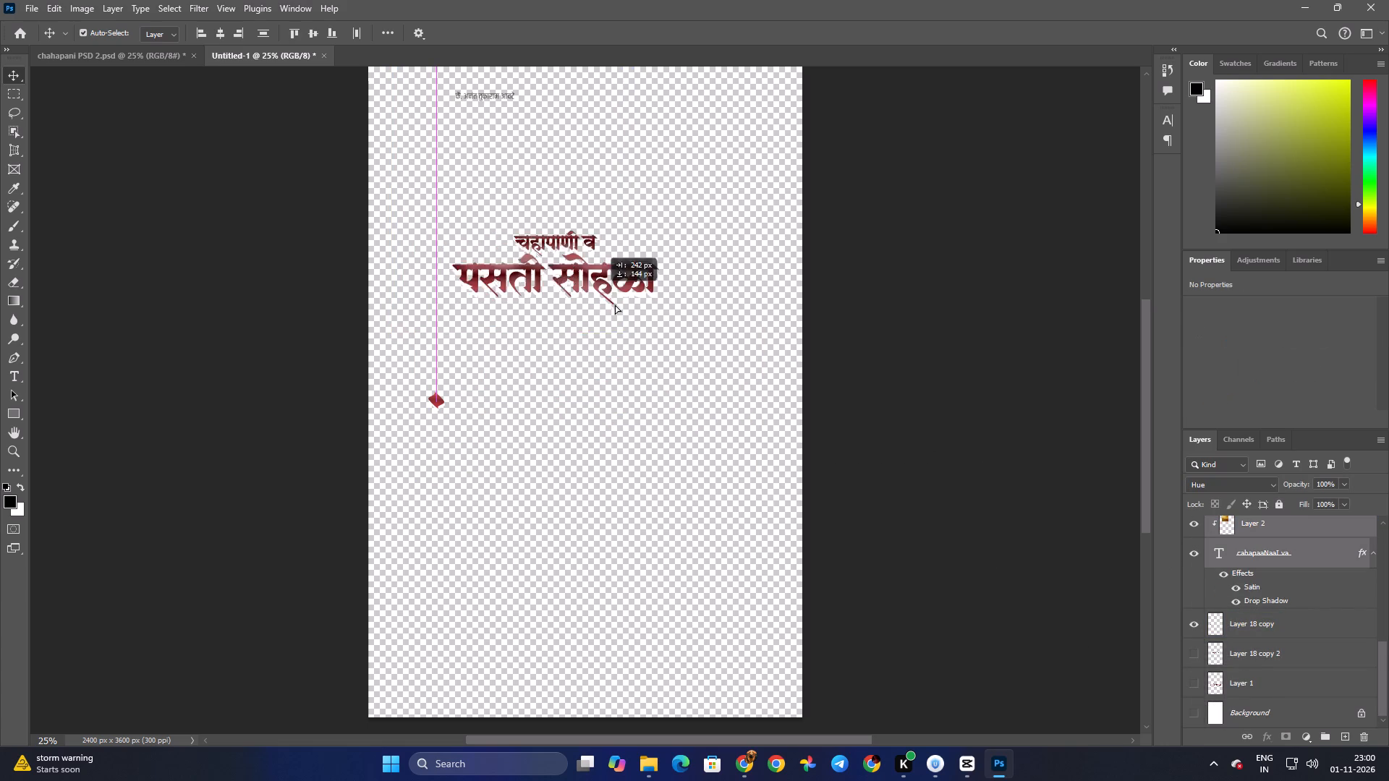
{"action": "left_click_drag", "start_coordinate": [615, 304], "coordinate": [580, 453]}
{"action": "left_click_drag", "start_coordinate": [671, 376], "coordinate": [846, 396]}
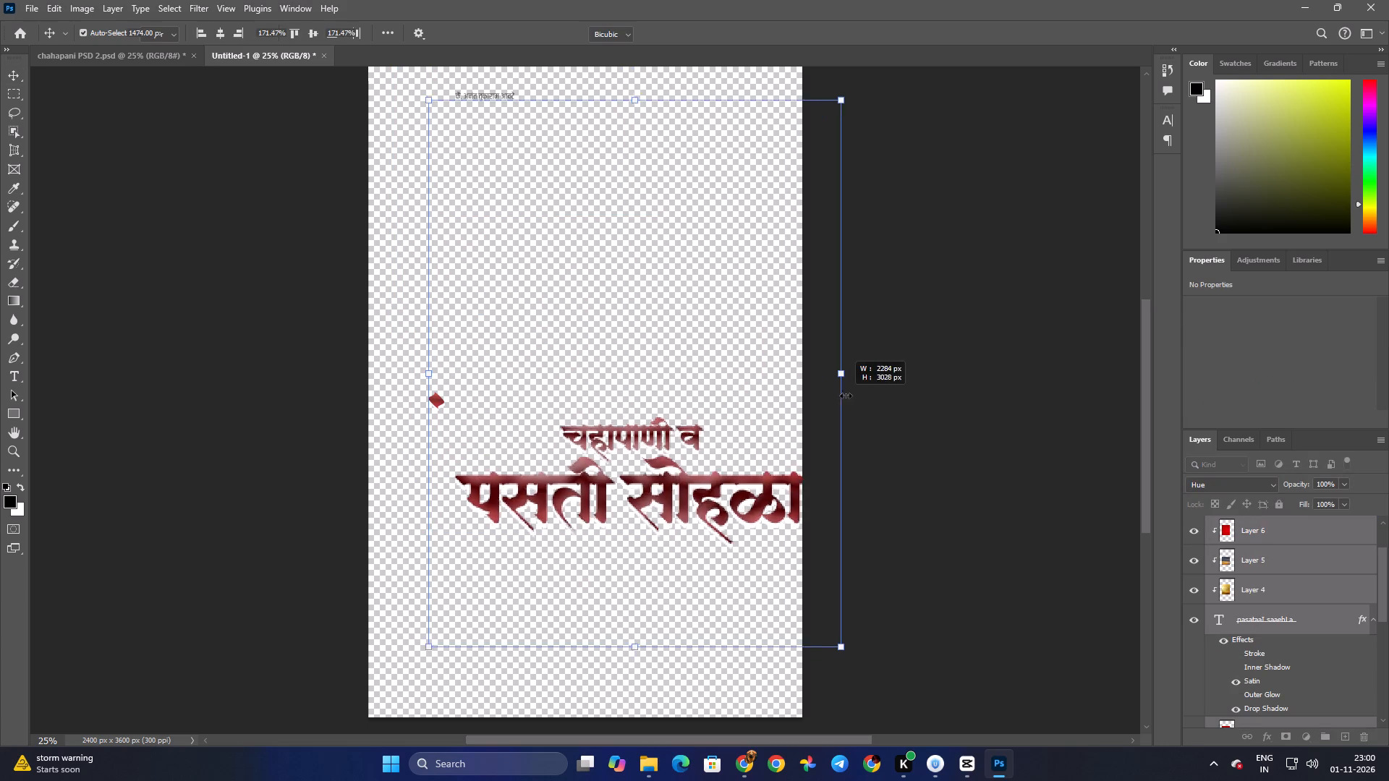
{"action": "left_click_drag", "start_coordinate": [846, 396], "coordinate": [846, 397]}
{"action": "left_click_drag", "start_coordinate": [773, 535], "coordinate": [726, 479]}
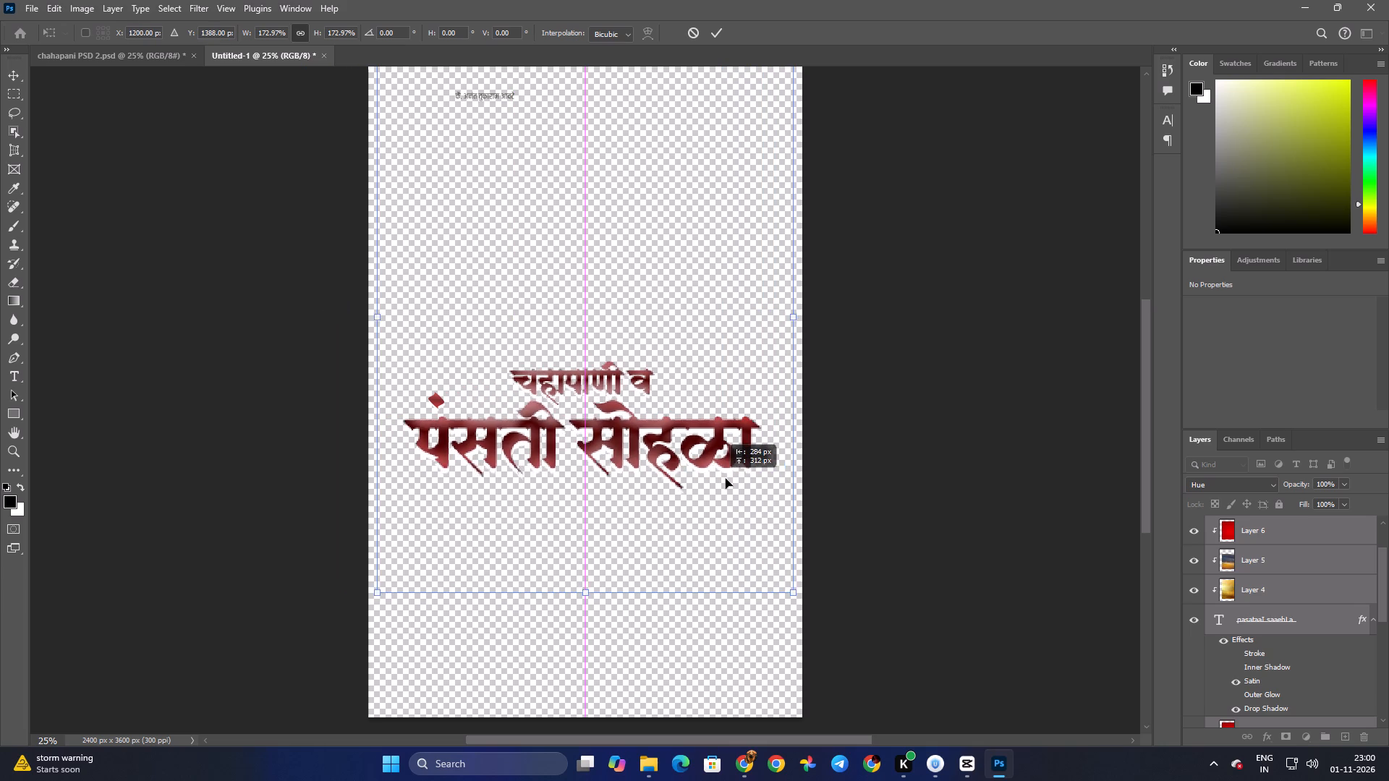
{"action": "left_click_drag", "start_coordinate": [726, 479], "coordinate": [731, 479]}
{"action": "left_click", "coordinate": [977, 430]}
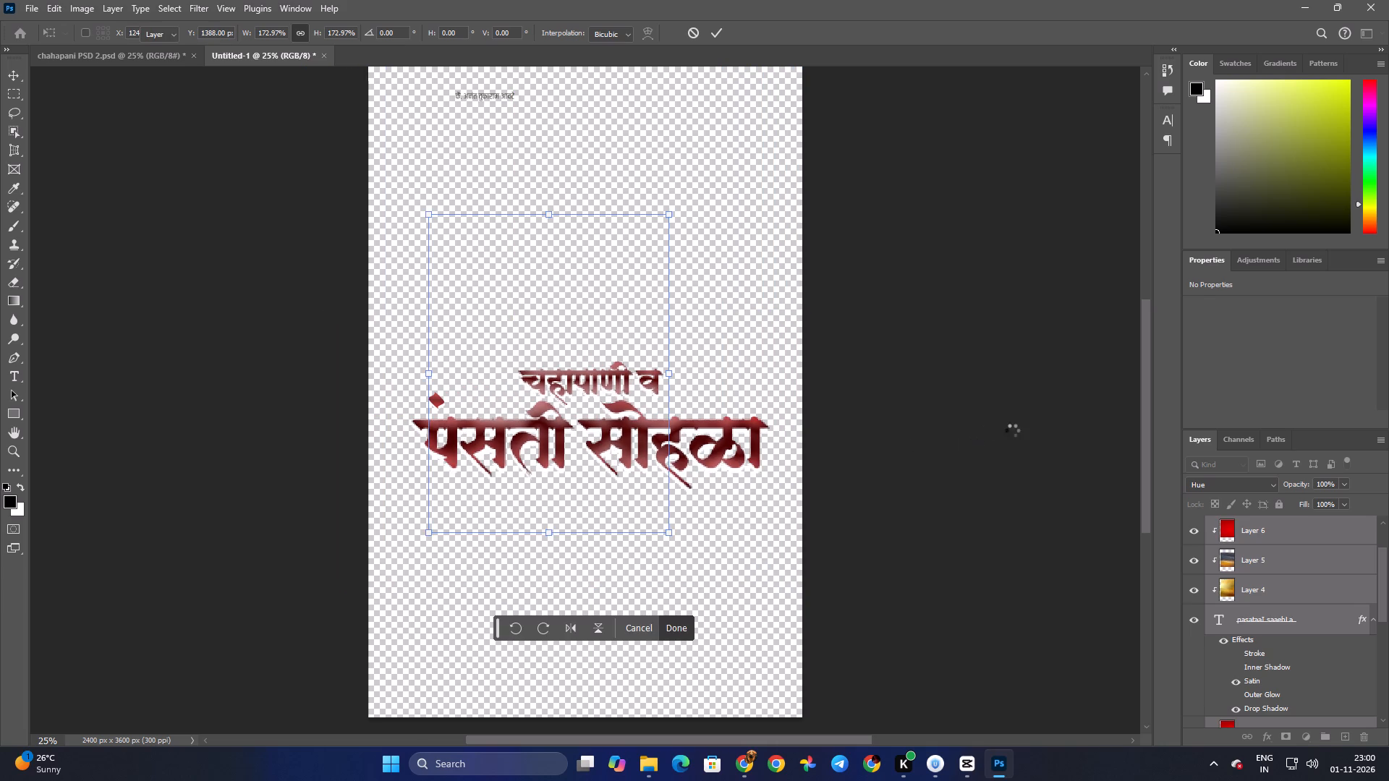
{"action": "left_click", "coordinate": [1012, 430]}
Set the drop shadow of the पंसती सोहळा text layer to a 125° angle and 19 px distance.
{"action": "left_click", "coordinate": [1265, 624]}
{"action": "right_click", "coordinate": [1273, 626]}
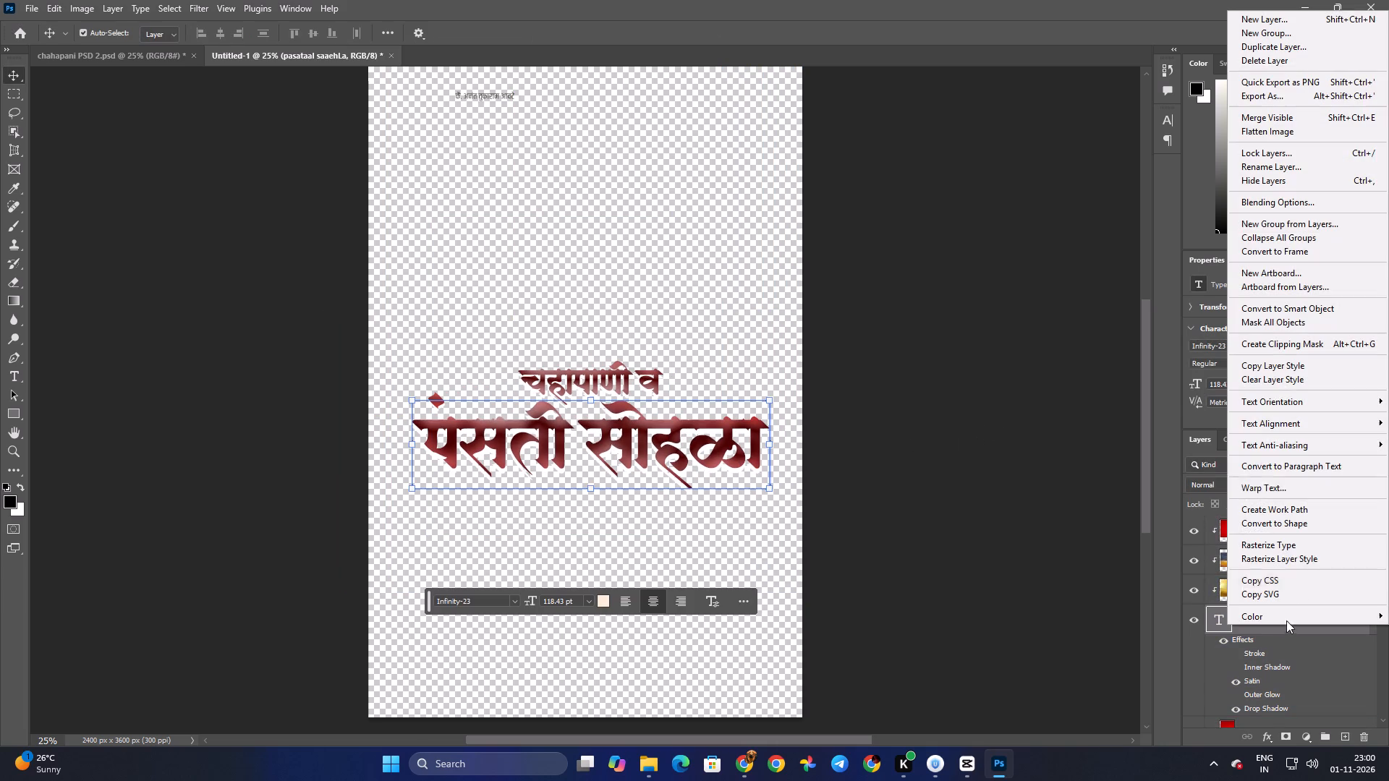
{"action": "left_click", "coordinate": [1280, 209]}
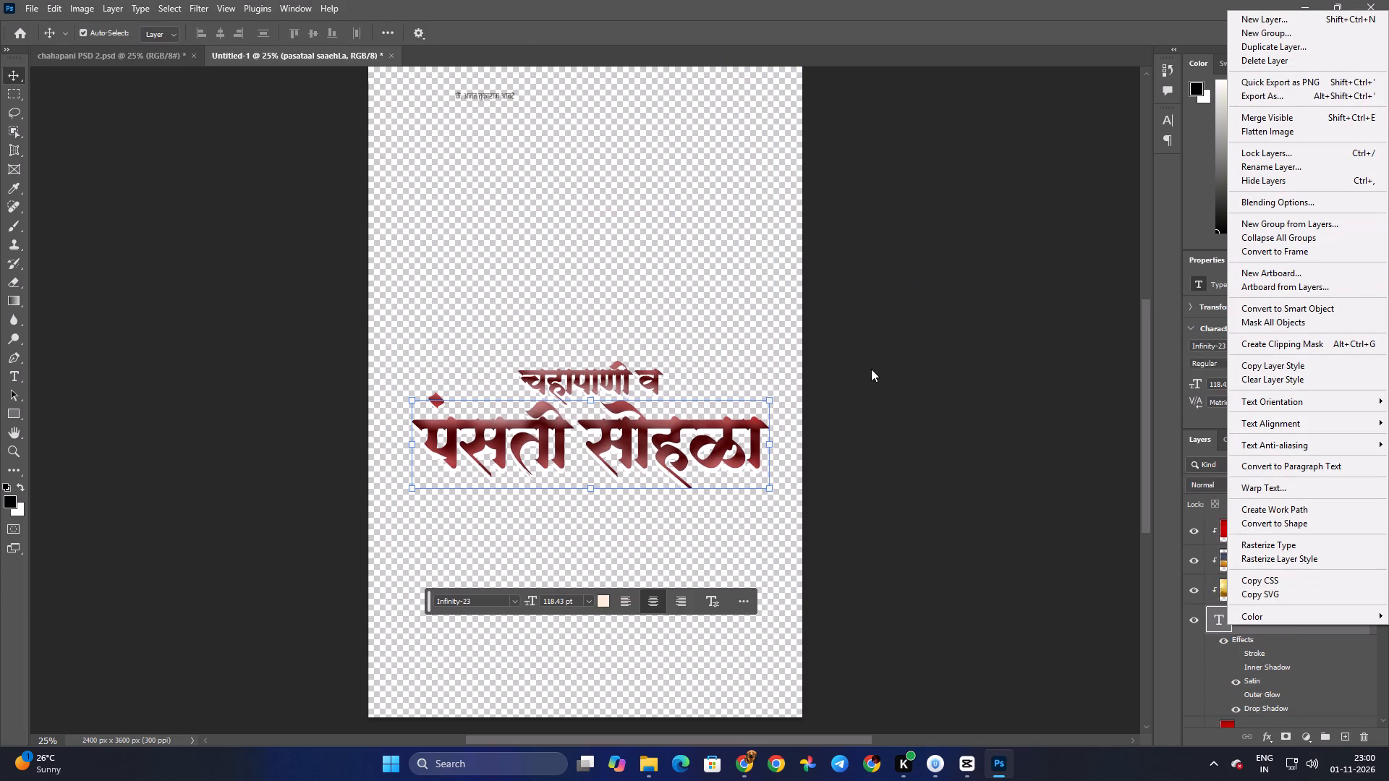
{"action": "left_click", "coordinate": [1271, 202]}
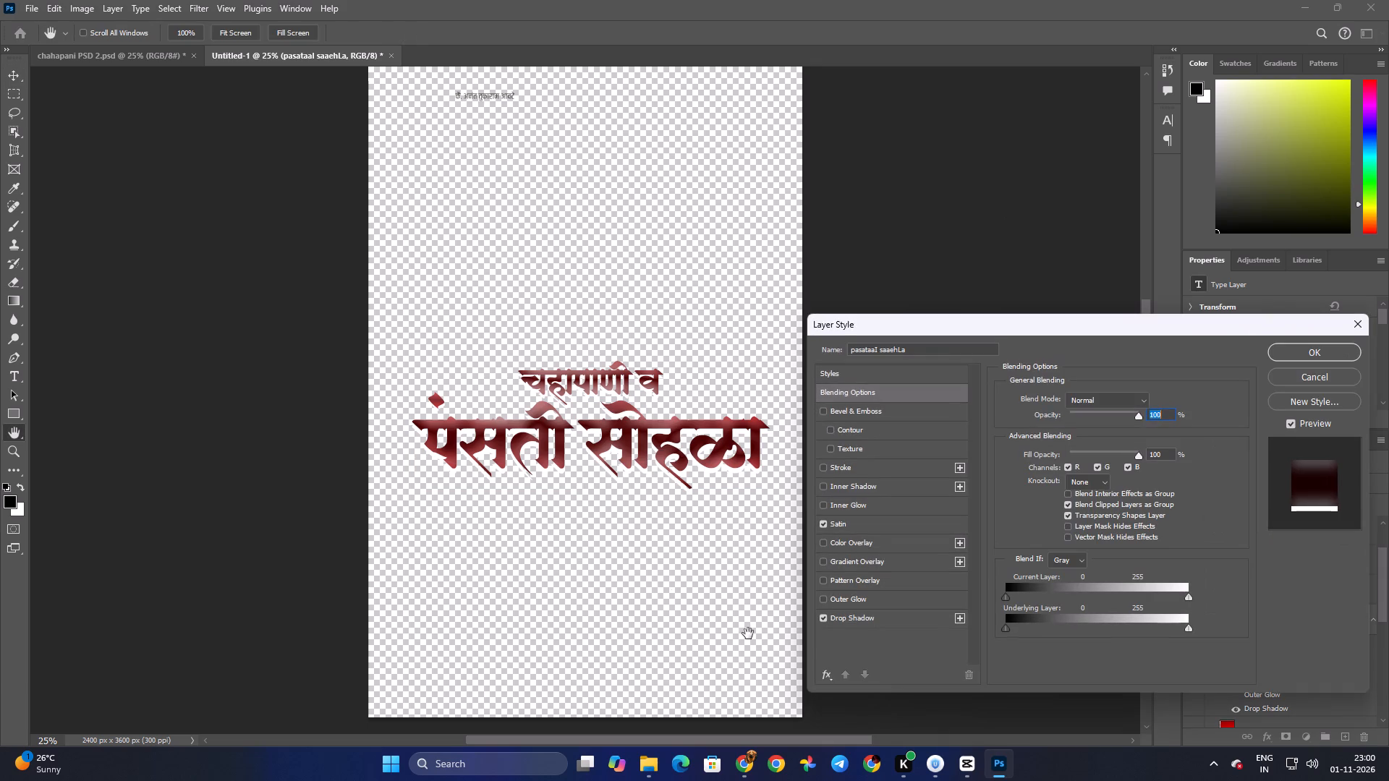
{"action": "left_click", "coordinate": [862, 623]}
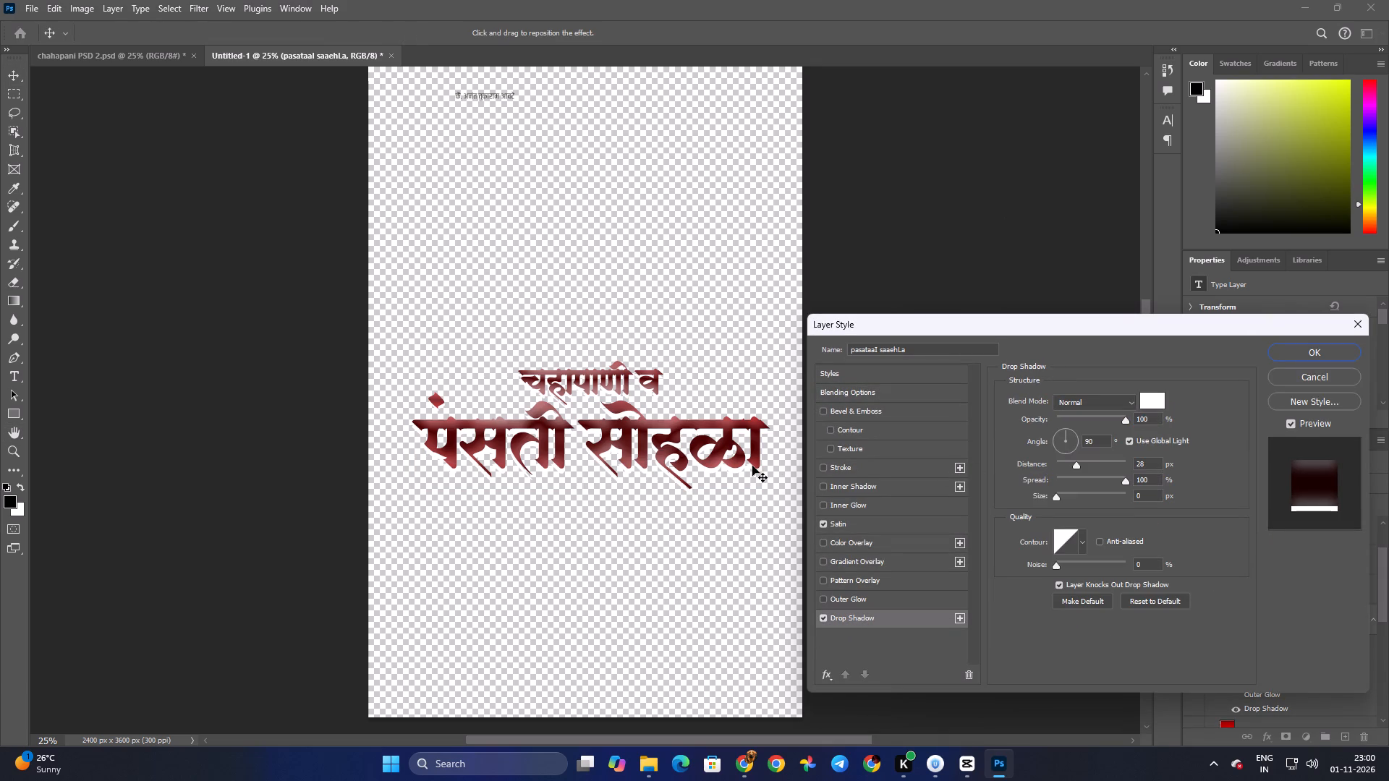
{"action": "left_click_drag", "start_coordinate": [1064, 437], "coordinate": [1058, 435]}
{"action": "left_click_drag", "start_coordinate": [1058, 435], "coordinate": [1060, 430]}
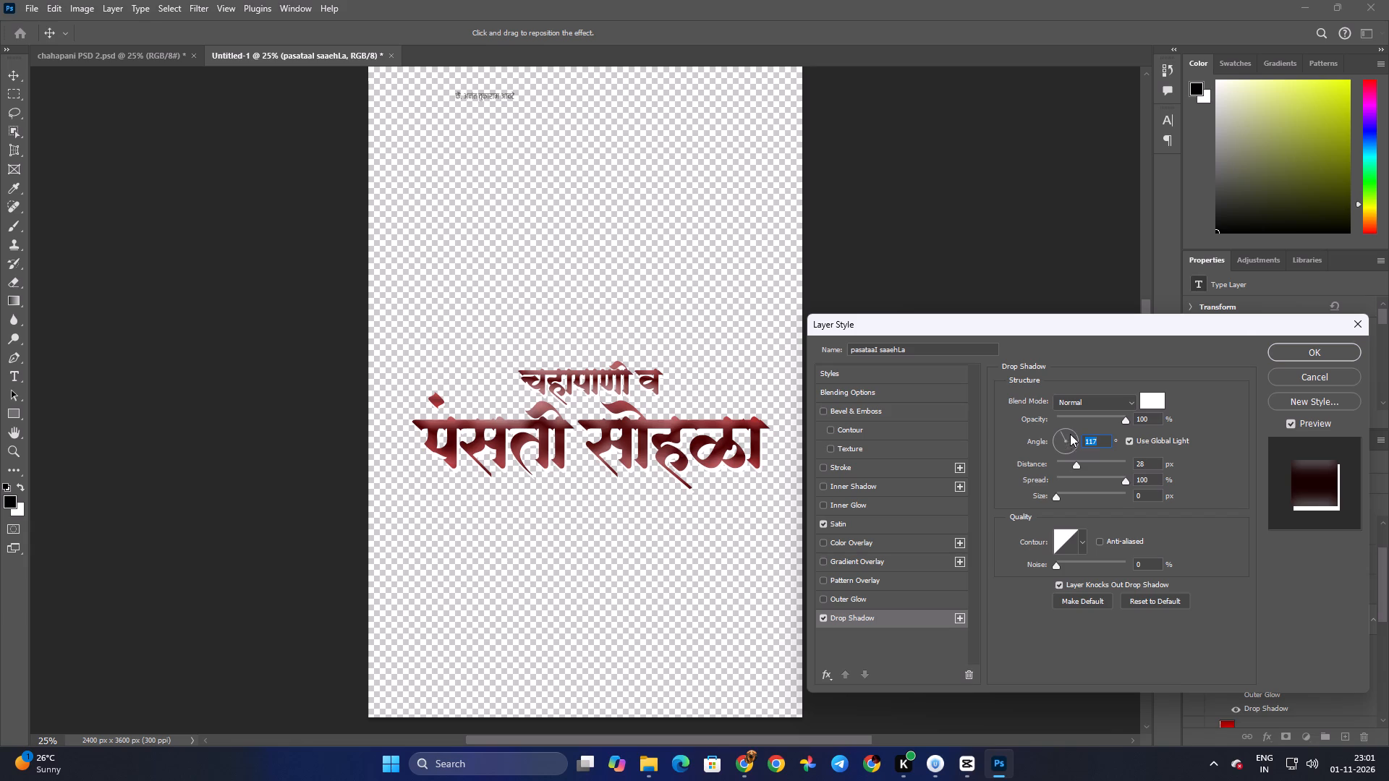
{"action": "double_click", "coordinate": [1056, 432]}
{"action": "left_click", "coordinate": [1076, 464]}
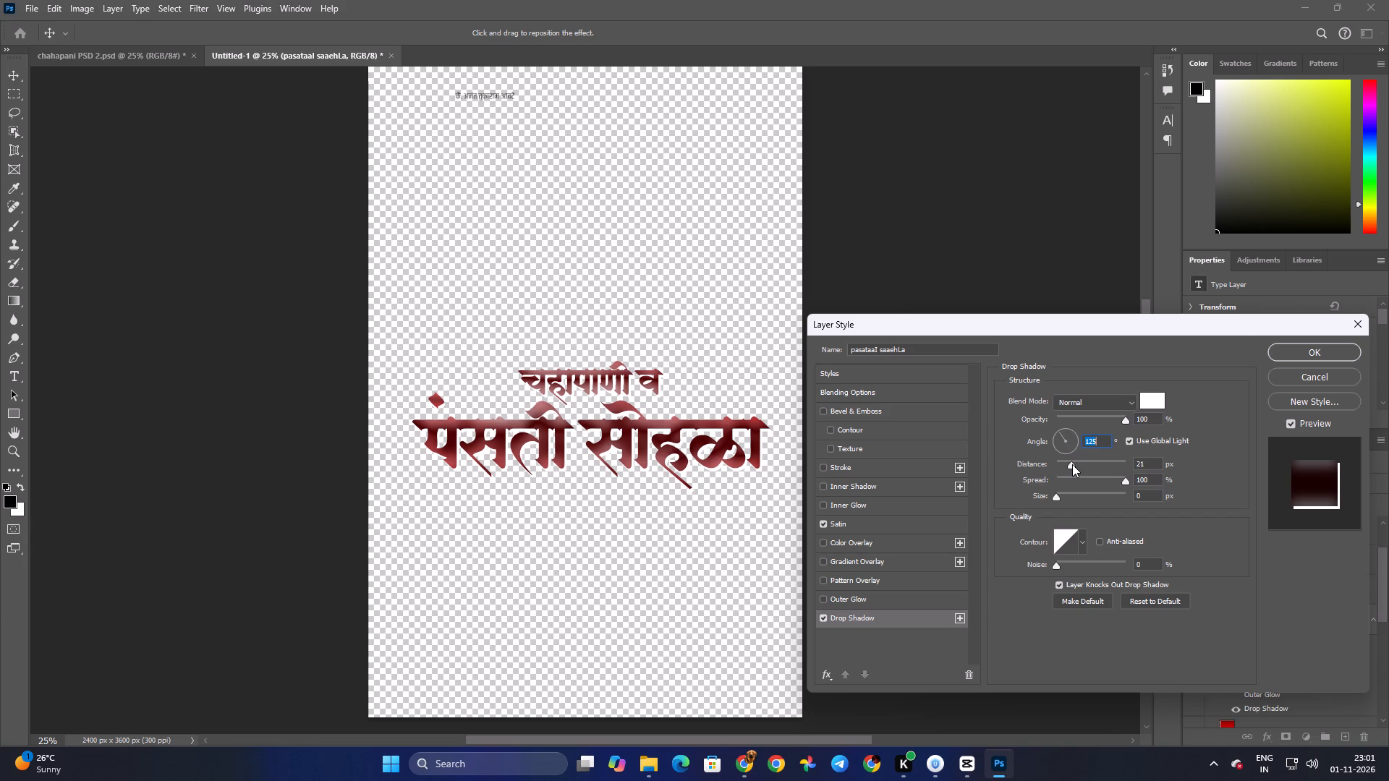
Give the पंसती सोहळा text layer a 24 px white outside stroke and turn off its drop shadow.
{"action": "left_click", "coordinate": [822, 466]}
{"action": "left_click", "coordinate": [847, 466]}
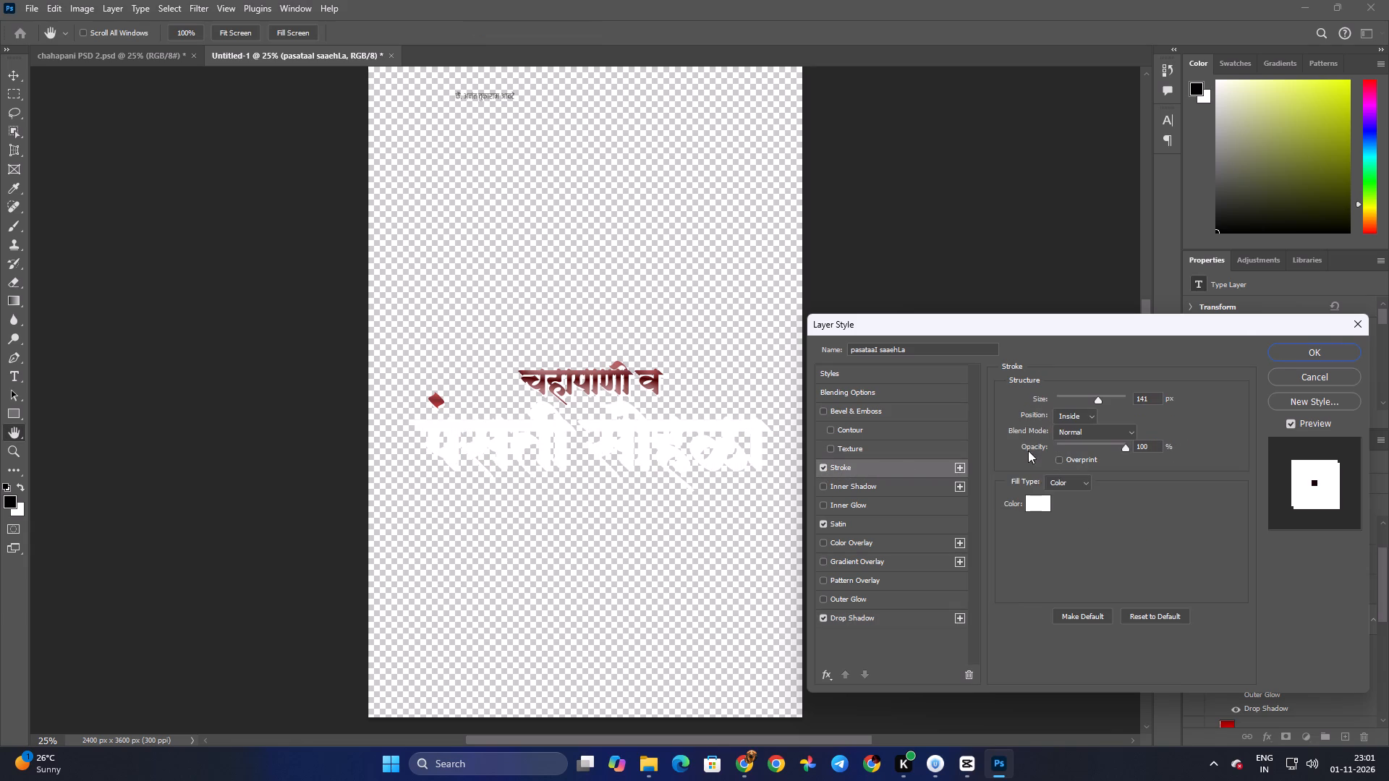
{"action": "left_click", "coordinate": [1074, 417]}
{"action": "left_click", "coordinate": [1066, 427]}
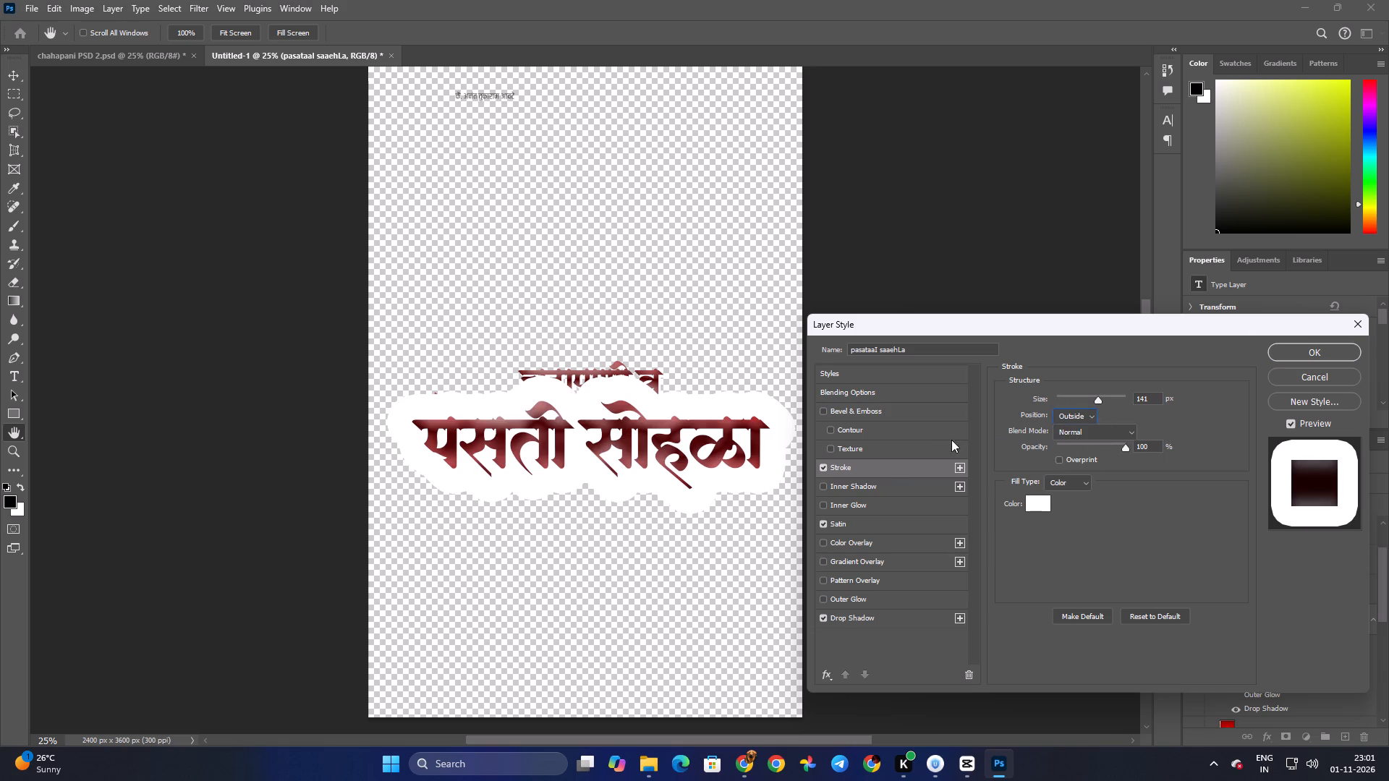
{"action": "left_click_drag", "start_coordinate": [1096, 399], "coordinate": [1066, 404]}
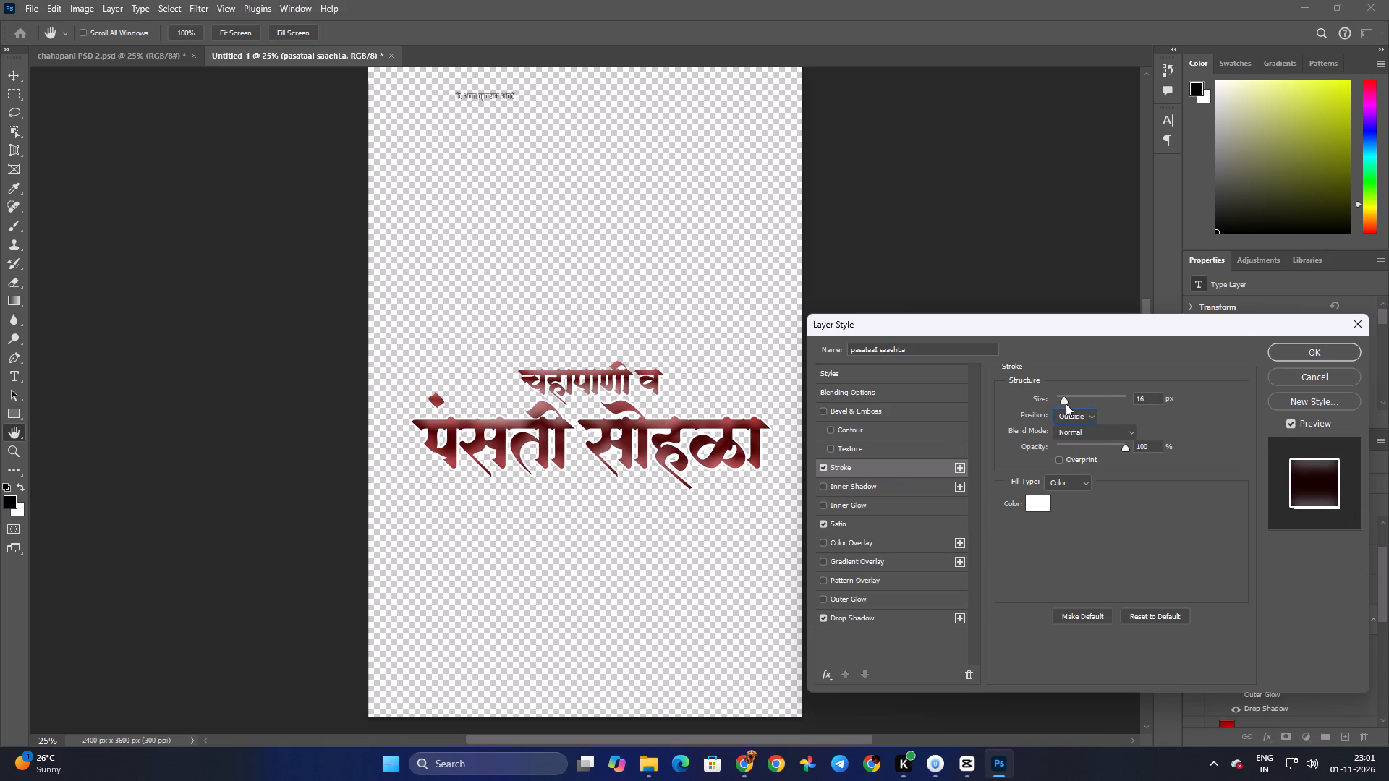
{"action": "left_click_drag", "start_coordinate": [1066, 404], "coordinate": [1068, 404]}
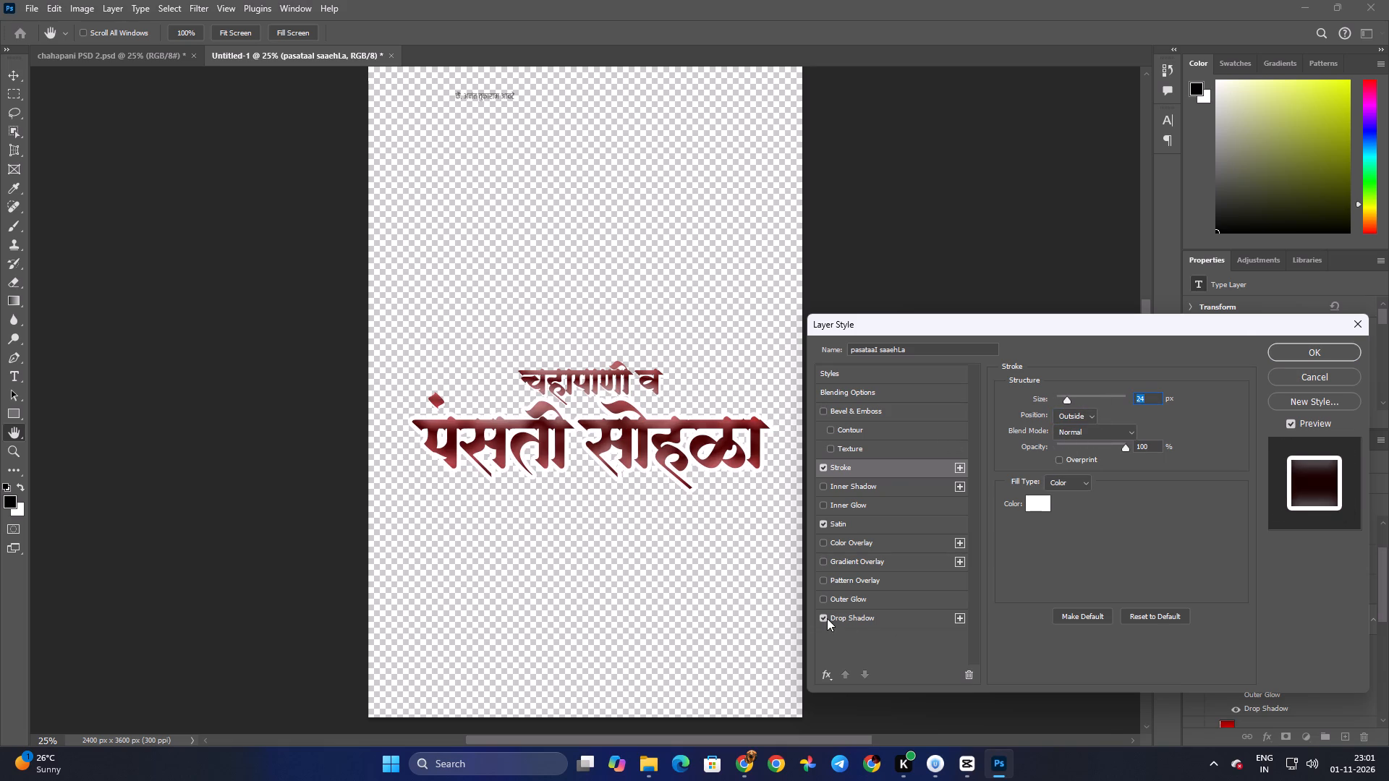
{"action": "left_click", "coordinate": [820, 617]}
{"action": "left_click", "coordinate": [587, 395]}
{"action": "left_click", "coordinate": [1299, 356]}
{"action": "left_click", "coordinate": [942, 380]}
{"action": "left_click", "coordinate": [734, 445]}
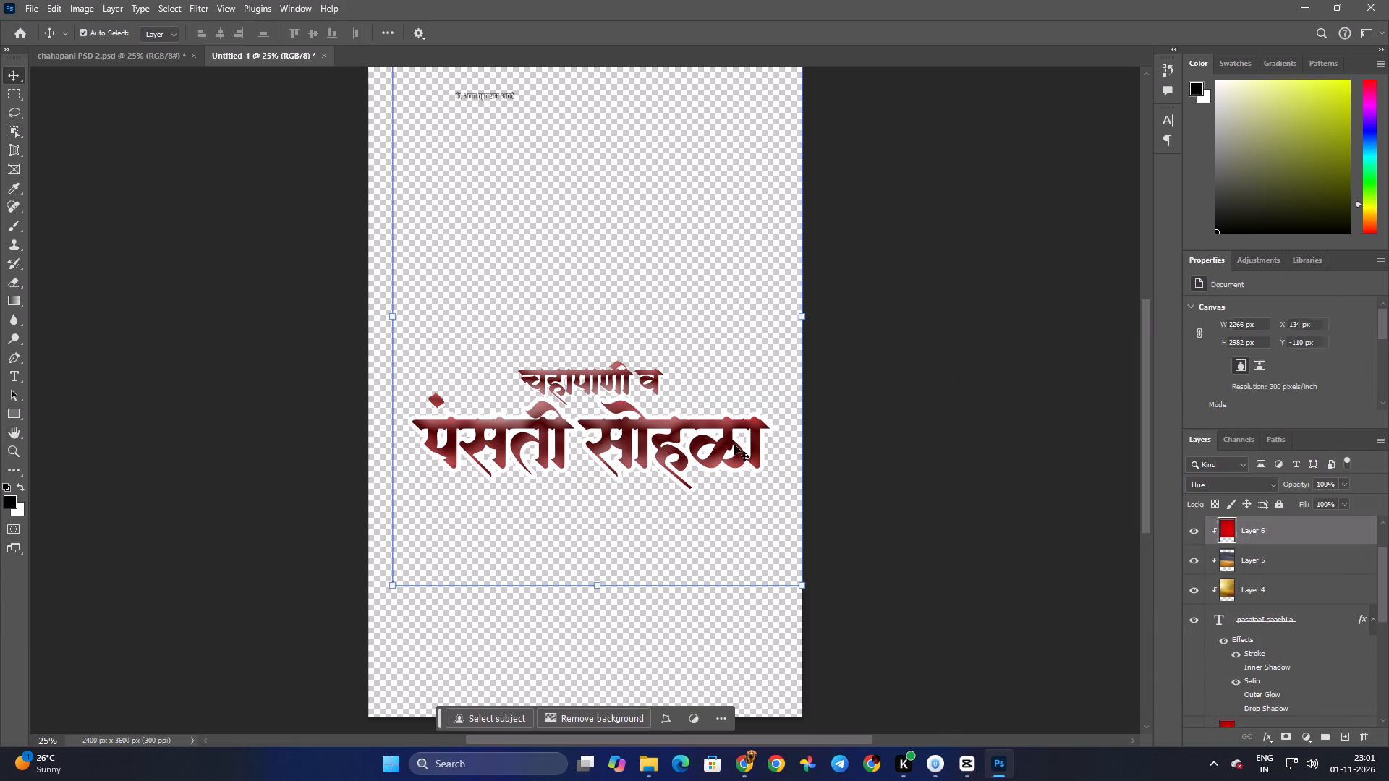
Copy the layer style of the पंसती सोहळा text layer and paste it onto the चहापाणी व text layer.
{"action": "left_click", "coordinate": [1270, 649]}
{"action": "right_click", "coordinate": [1270, 646]}
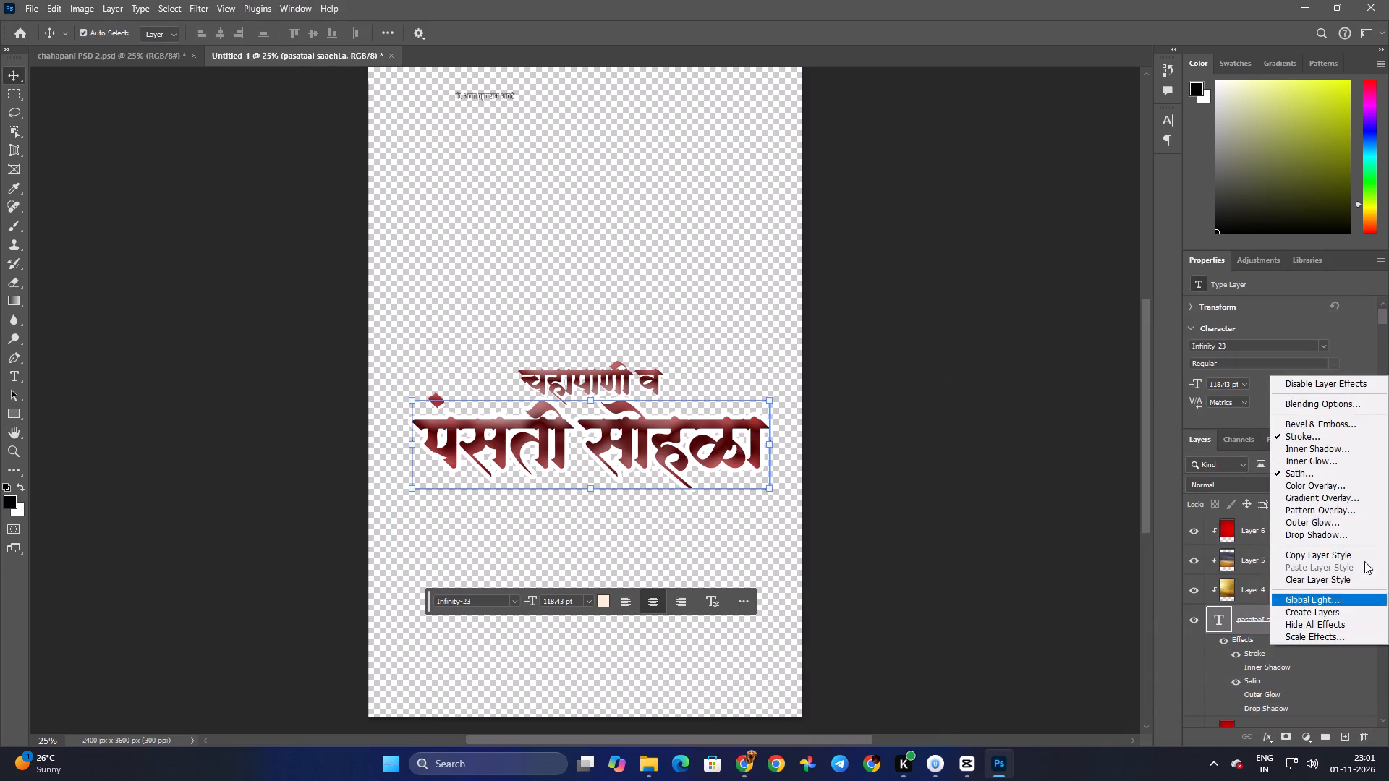
{"action": "right_click", "coordinate": [1226, 619]}
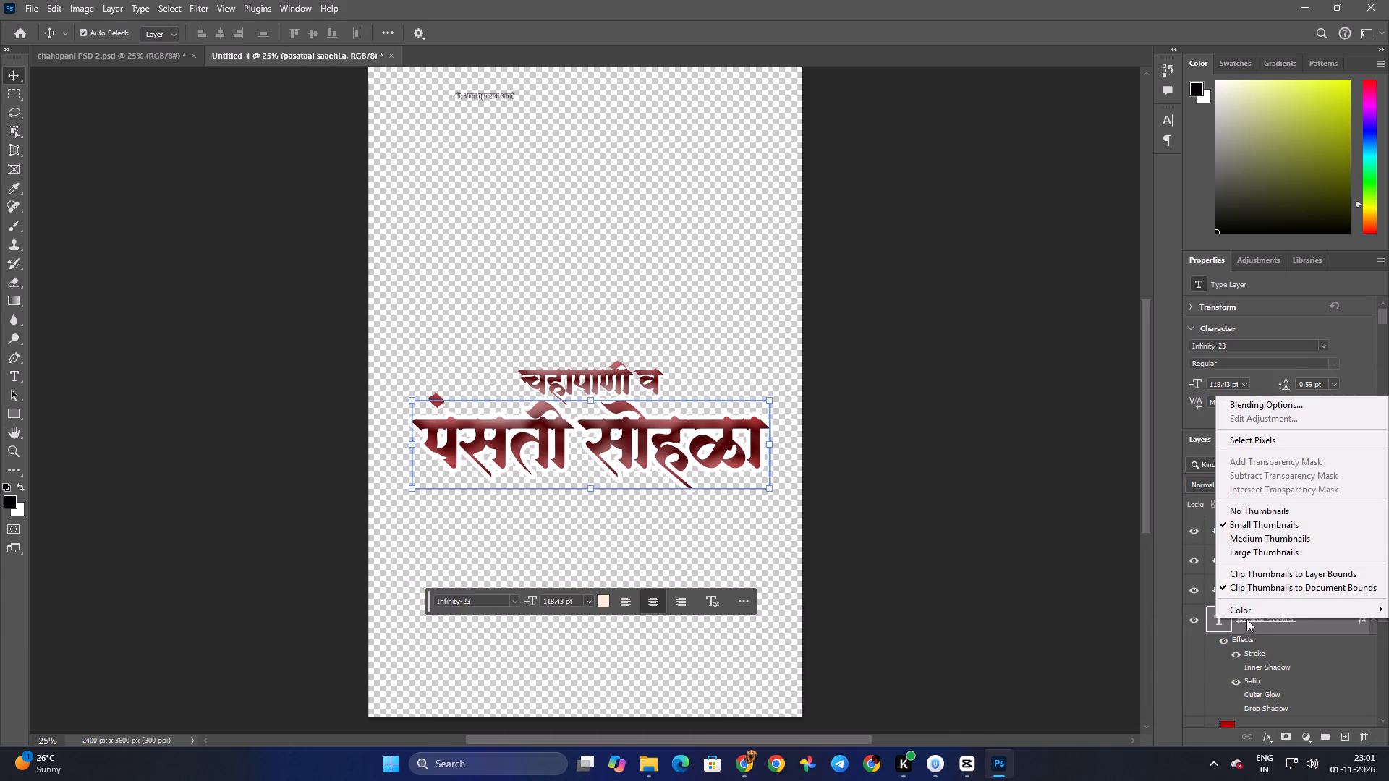
{"action": "right_click", "coordinate": [1249, 618]}
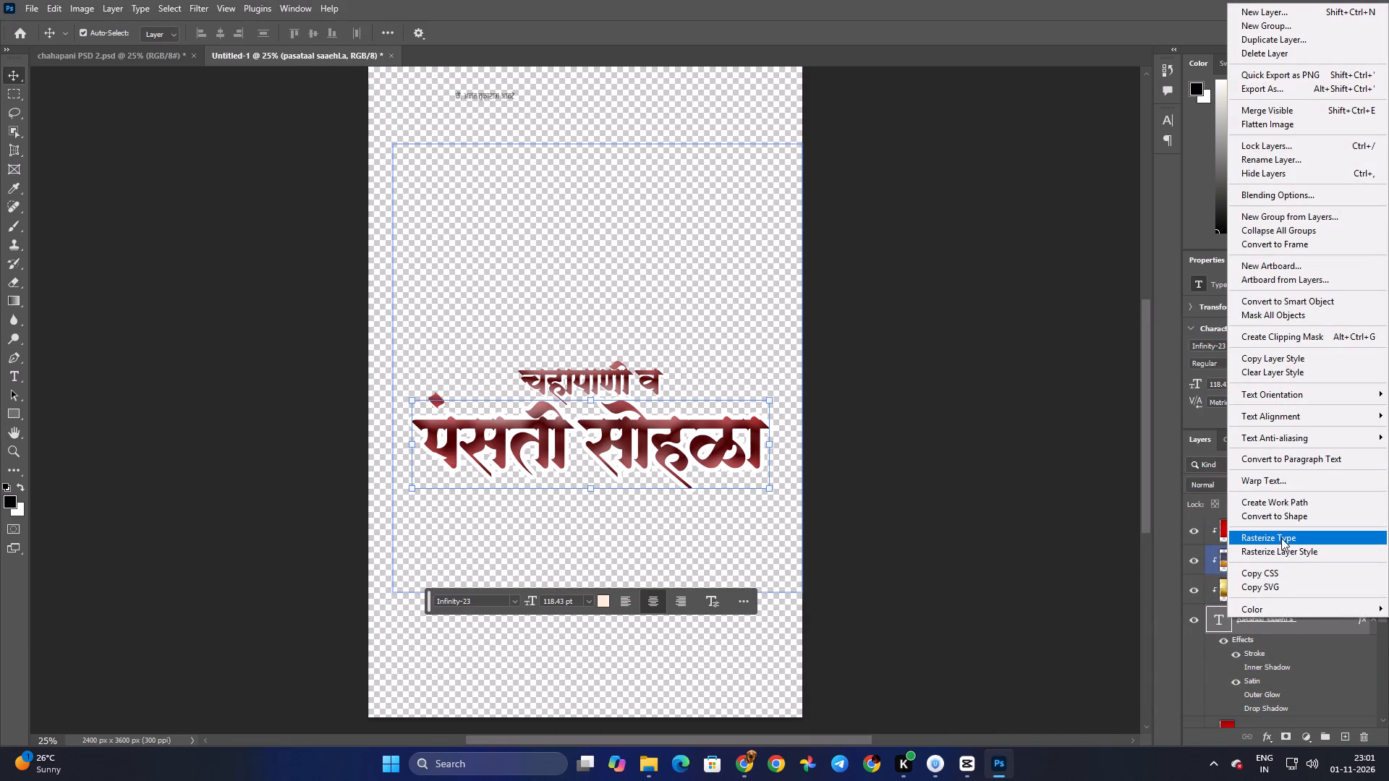
{"action": "left_click", "coordinate": [1278, 364]}
{"action": "scroll", "coordinate": [1260, 640], "scroll_direction": "down", "scroll_amount": 4}
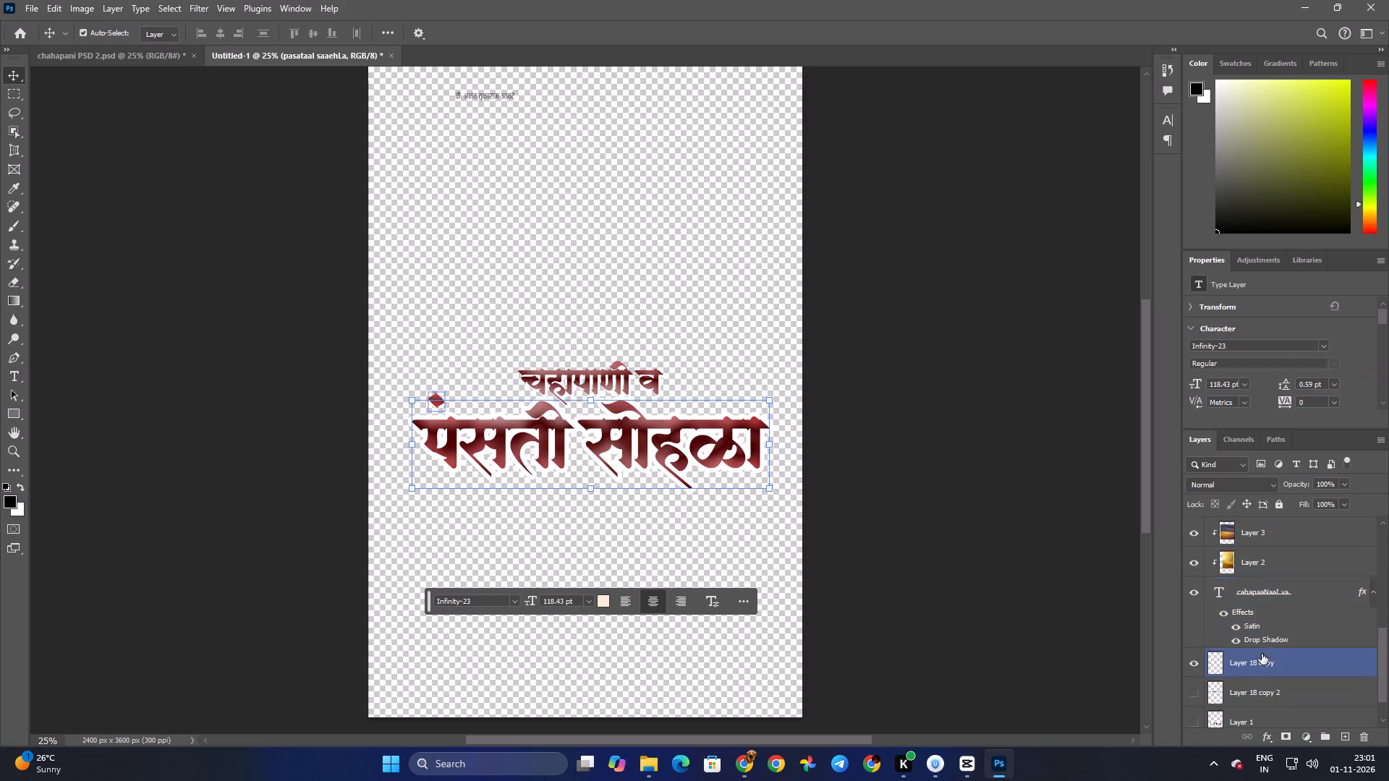
{"action": "left_click", "coordinate": [1285, 596]}
{"action": "right_click", "coordinate": [1285, 596]}
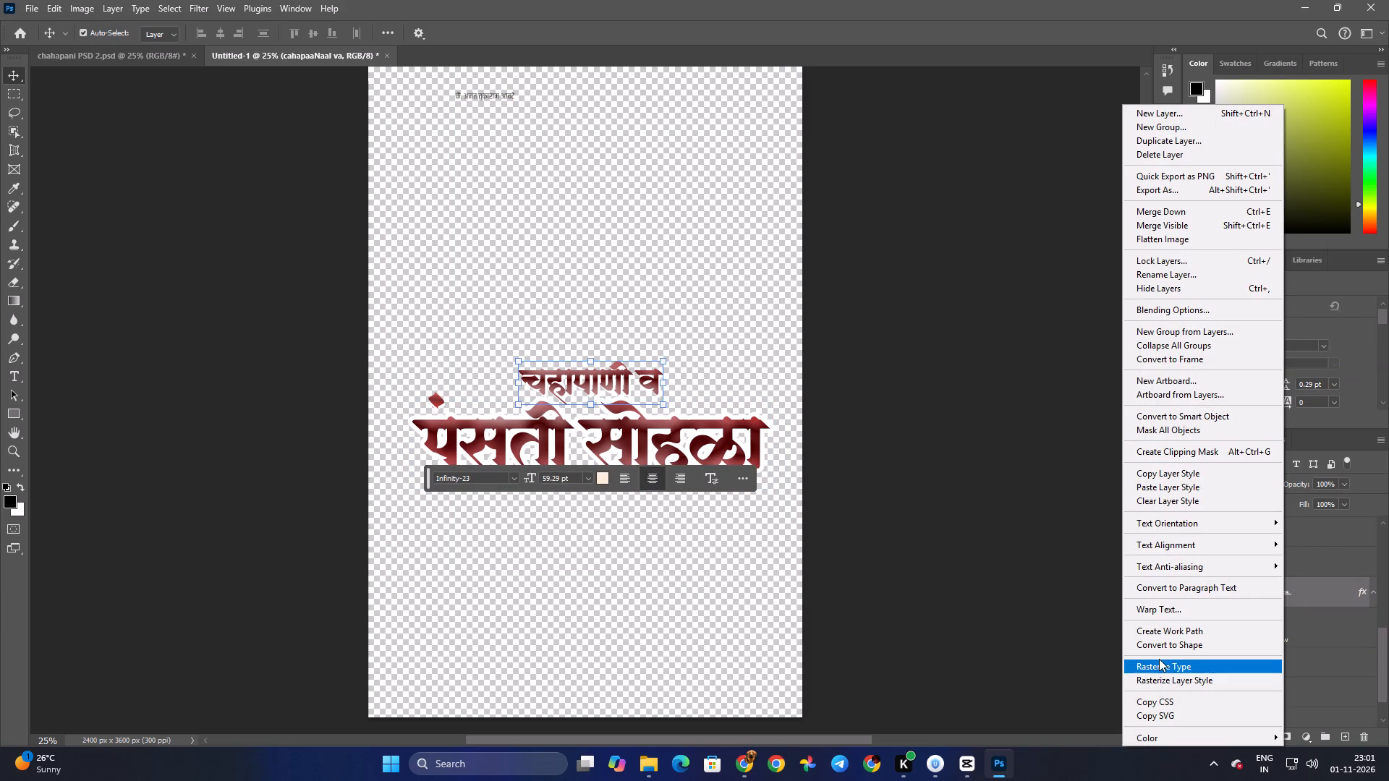
{"action": "left_click", "coordinate": [1182, 491]}
{"action": "left_click", "coordinate": [964, 464]}
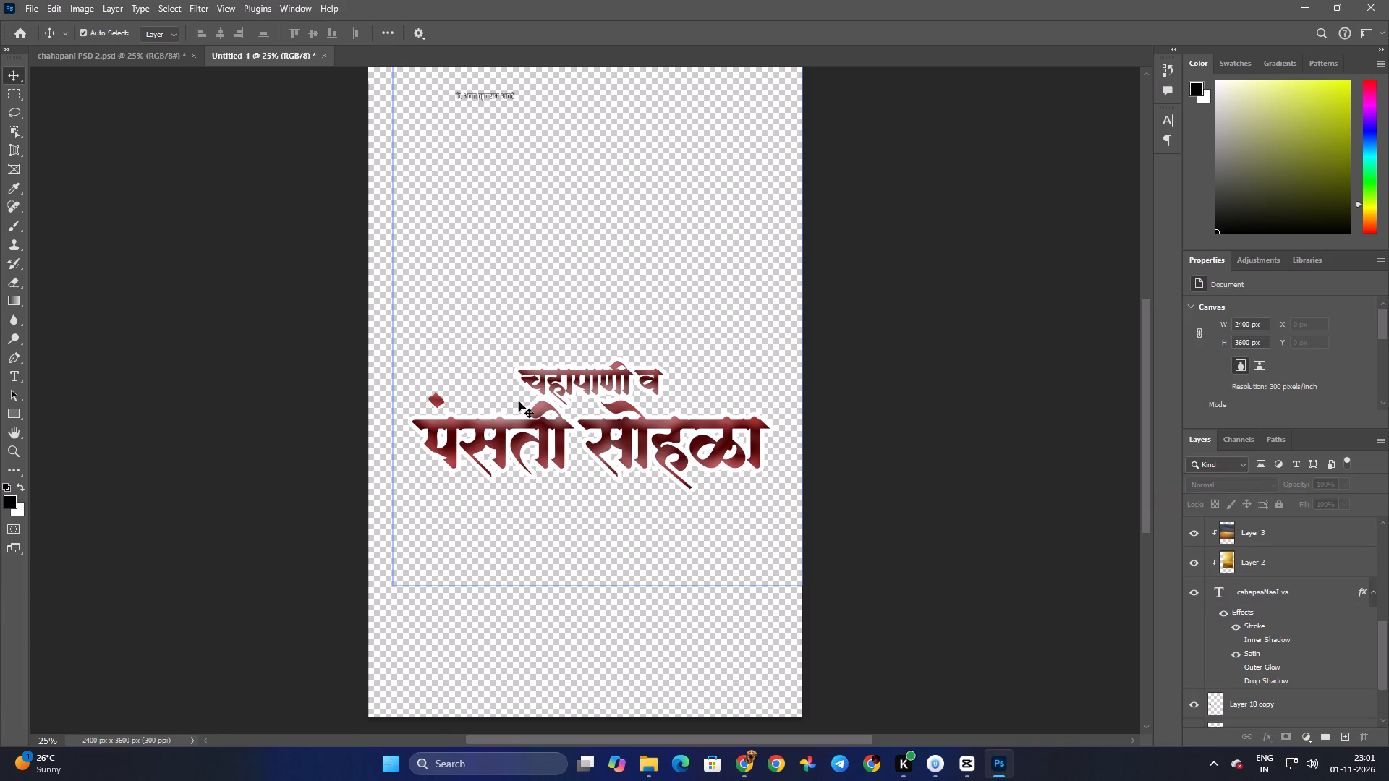
Paste the same layer style onto Layer 18 copy, the dot above the पंसती word.
{"action": "left_click", "coordinate": [436, 403]}
{"action": "scroll", "coordinate": [1265, 631], "scroll_direction": "down", "scroll_amount": 5}
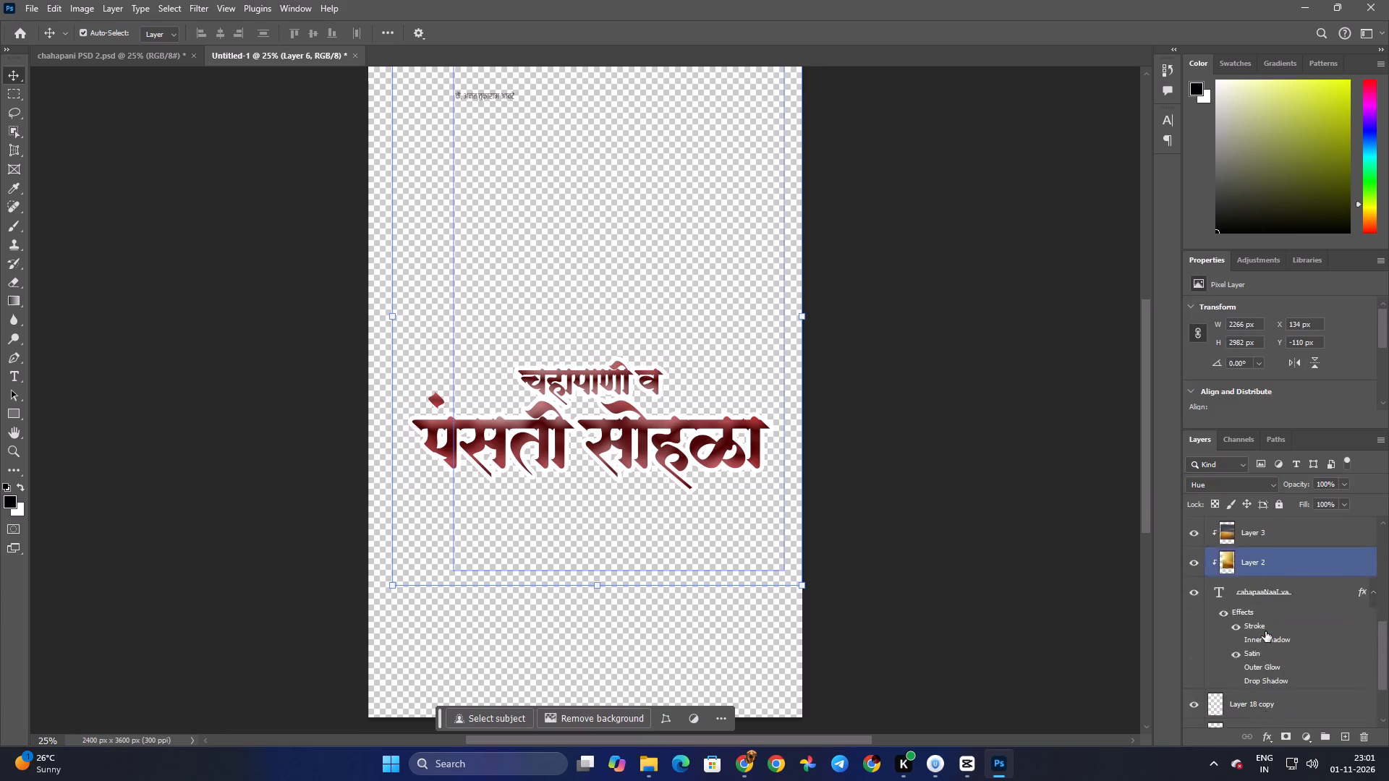
{"action": "scroll", "coordinate": [1265, 631], "scroll_direction": "down", "scroll_amount": 4}
{"action": "left_click", "coordinate": [1265, 631]}
{"action": "right_click", "coordinate": [1262, 630]}
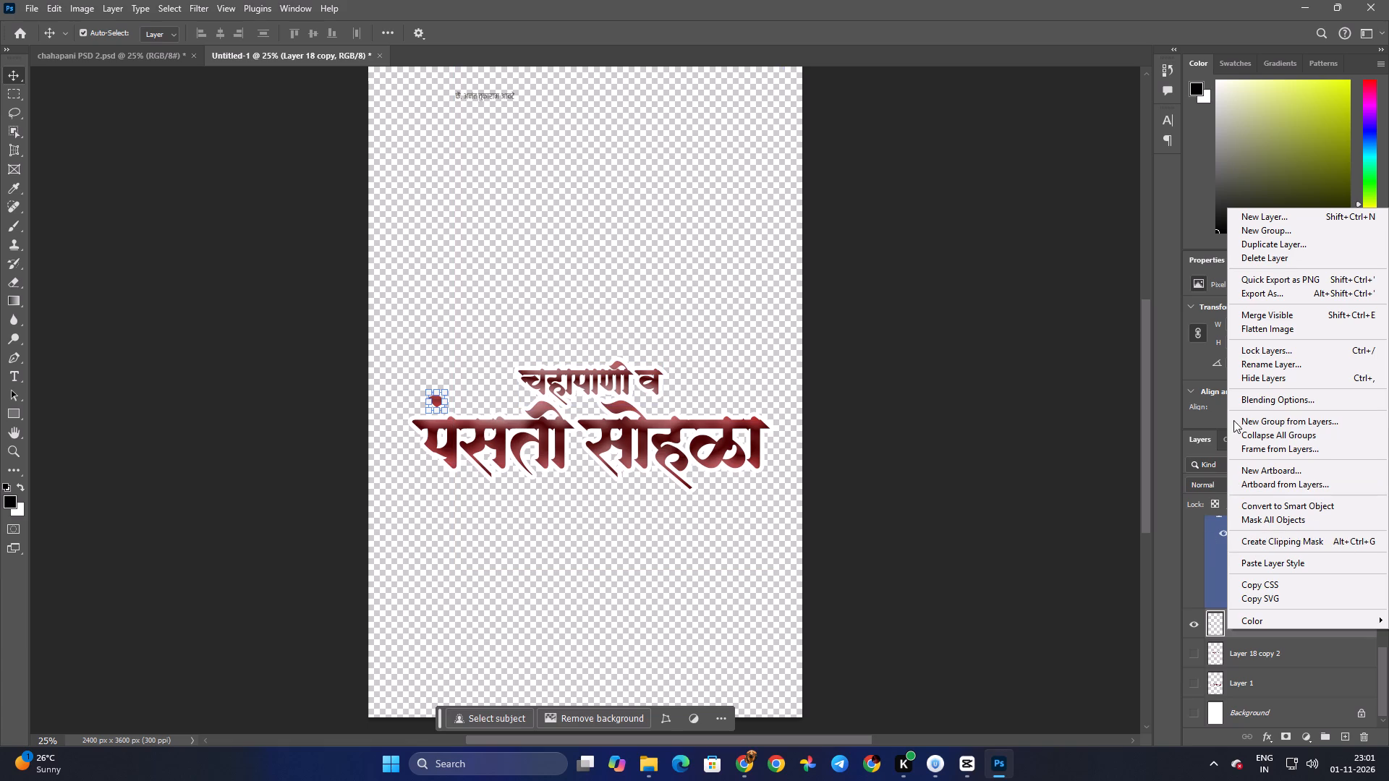
{"action": "left_click", "coordinate": [1195, 521]}
{"action": "right_click", "coordinate": [1265, 623]}
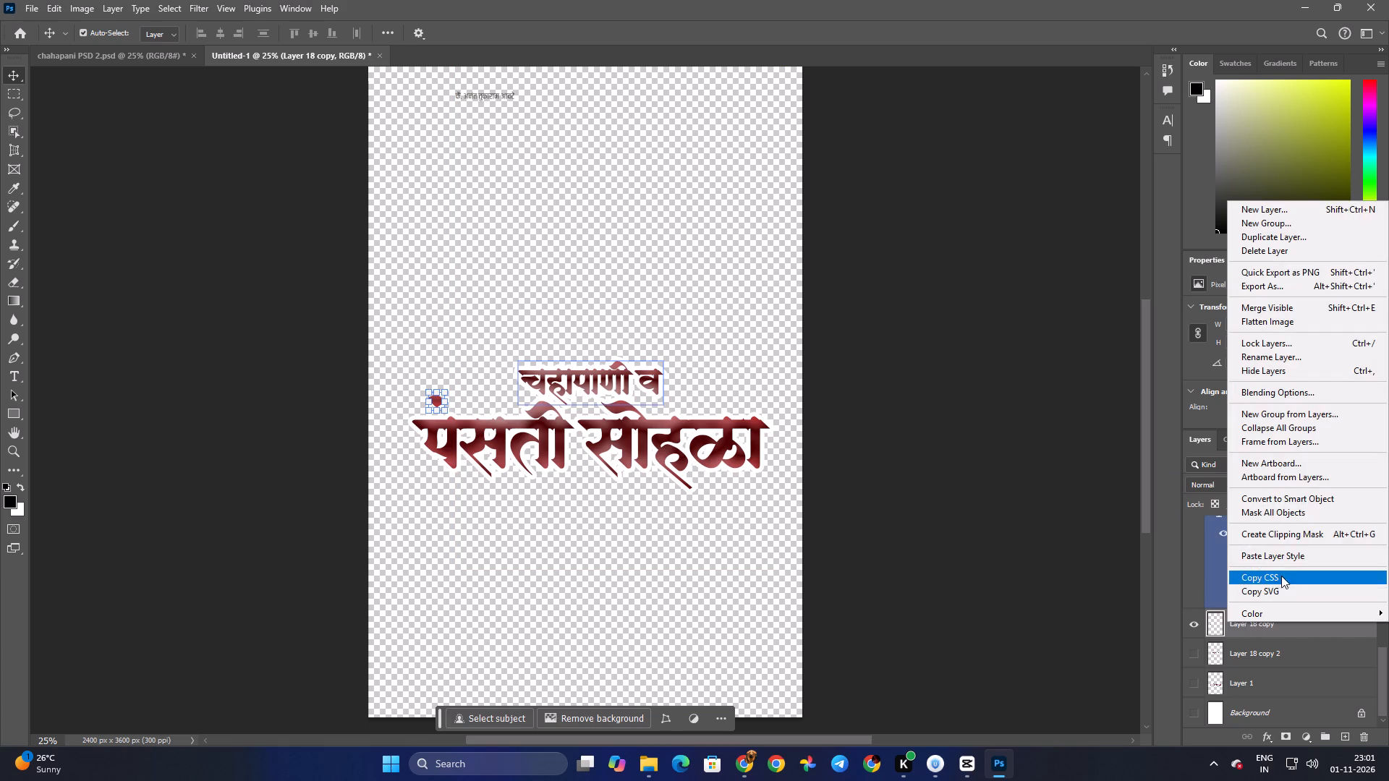
{"action": "left_click", "coordinate": [1219, 599]}
{"action": "left_click", "coordinate": [1218, 625]}
{"action": "right_click", "coordinate": [1218, 625]}
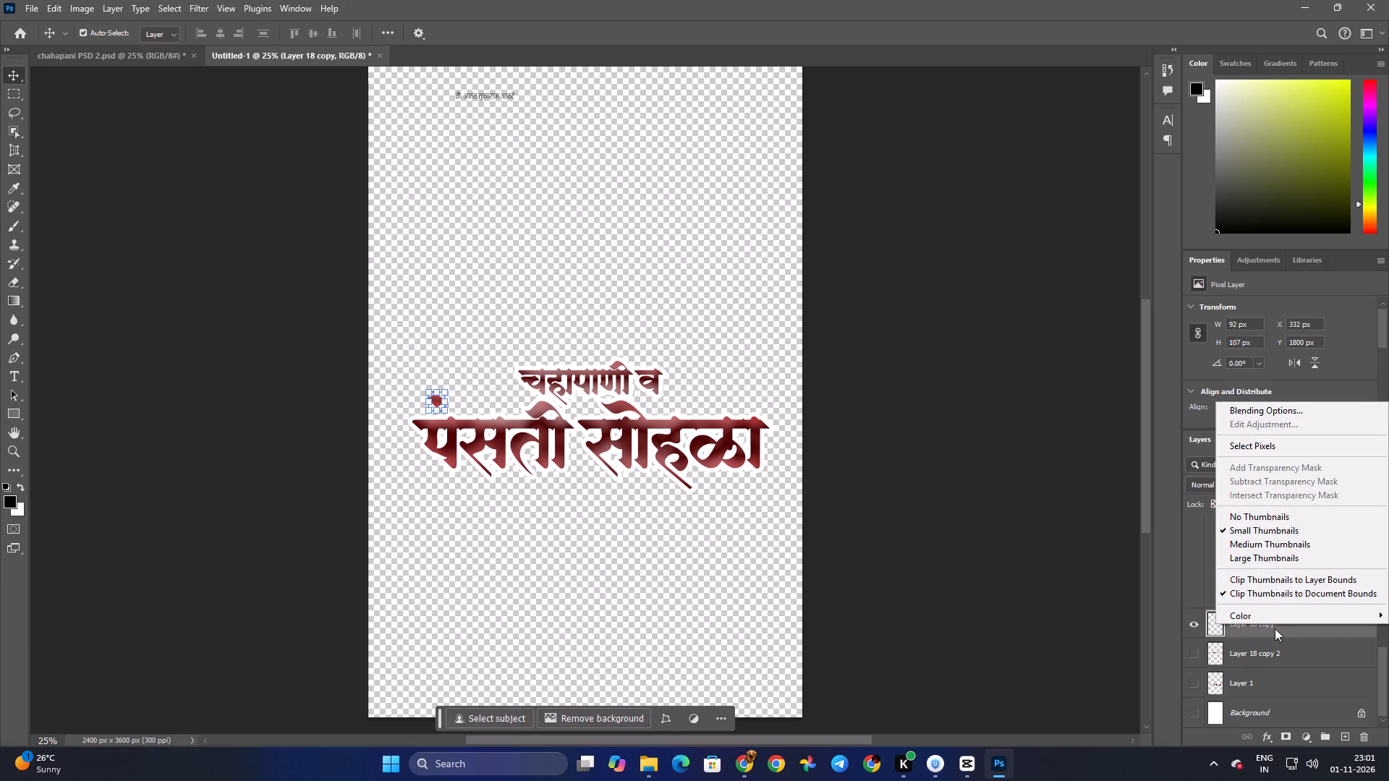
{"action": "left_click", "coordinate": [1275, 628]}
{"action": "right_click", "coordinate": [1275, 628]}
{"action": "left_click", "coordinate": [1276, 563]}
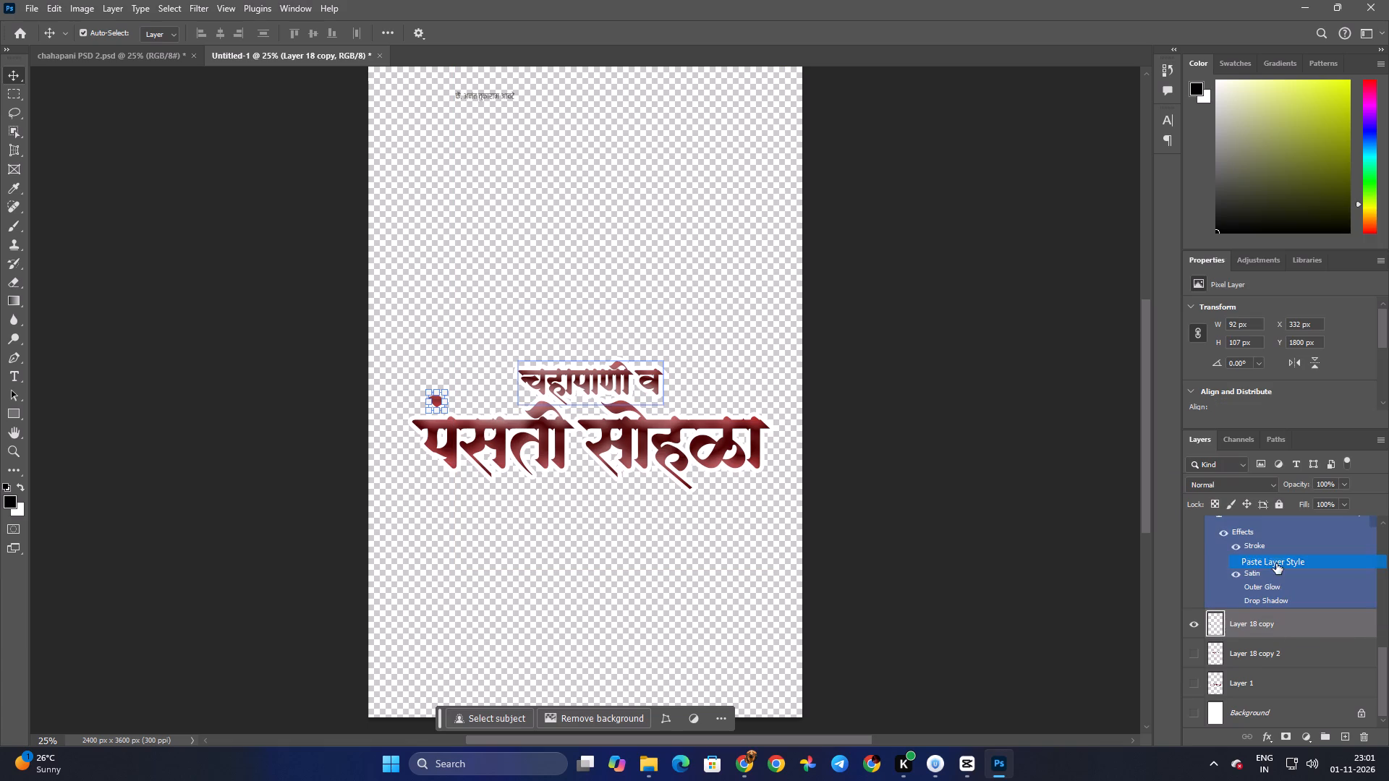
{"action": "left_click", "coordinate": [1071, 492]}
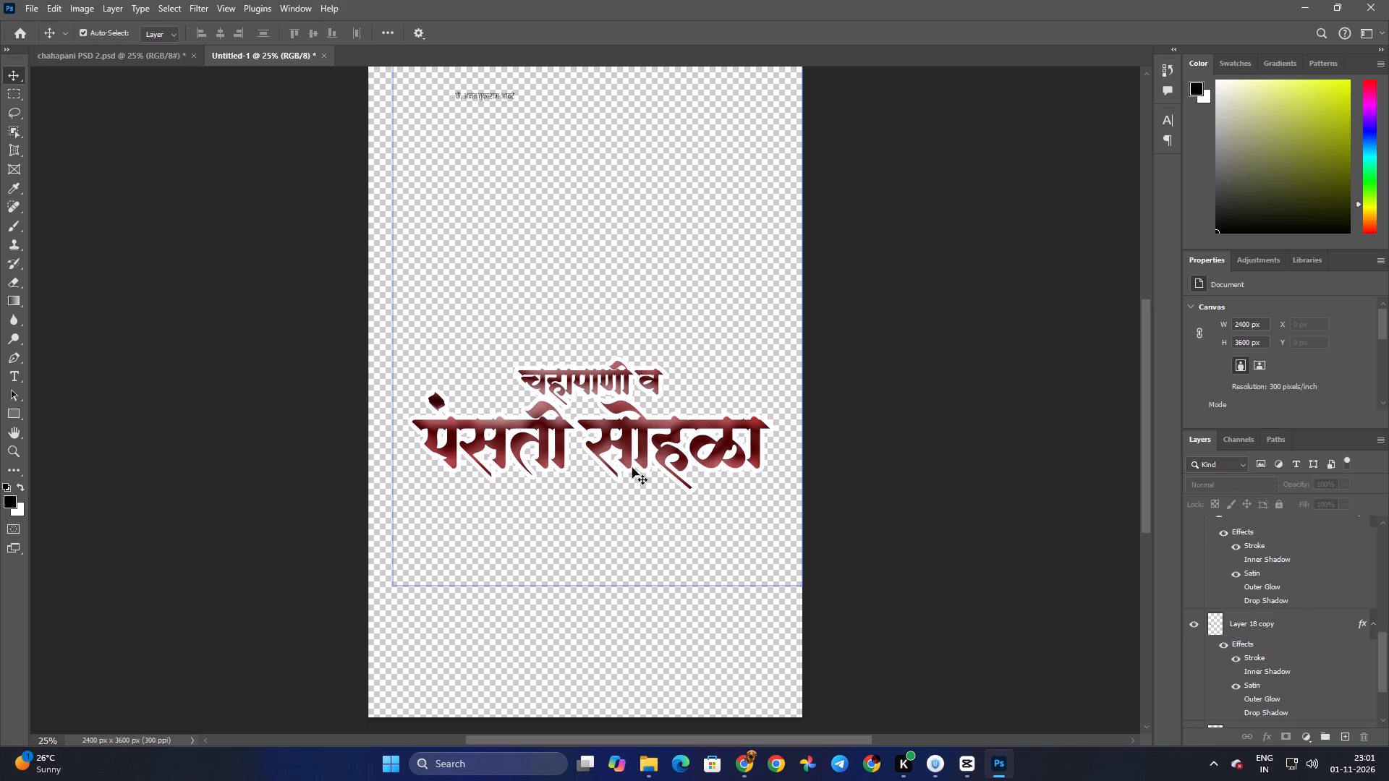
Try to nudge the dot above the पंसती word, shifting Layer 6 to X 96 px, Y -166 px.
{"action": "left_click_drag", "start_coordinate": [440, 403], "coordinate": [443, 398]}
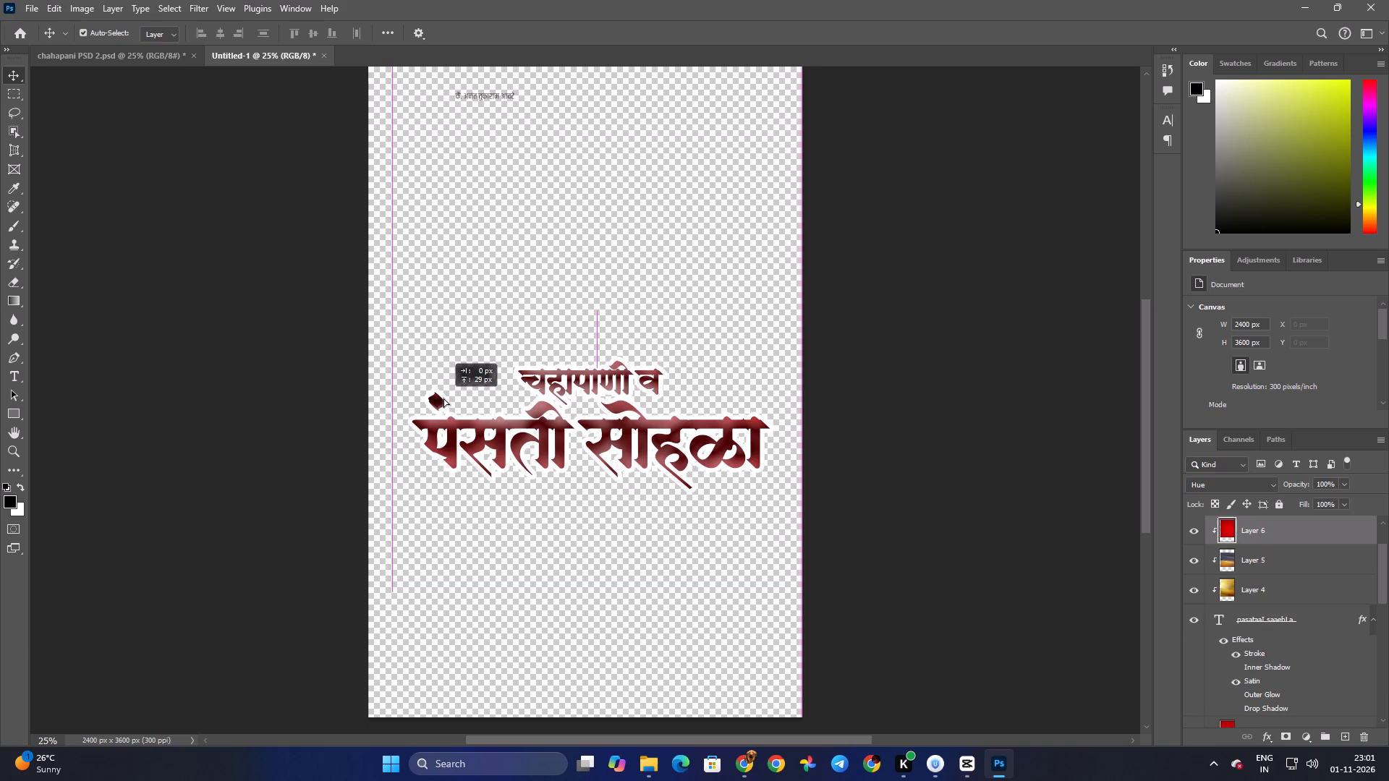
{"action": "left_click_drag", "start_coordinate": [443, 398], "coordinate": [445, 394]}
{"action": "left_click_drag", "start_coordinate": [441, 404], "coordinate": [432, 405]}
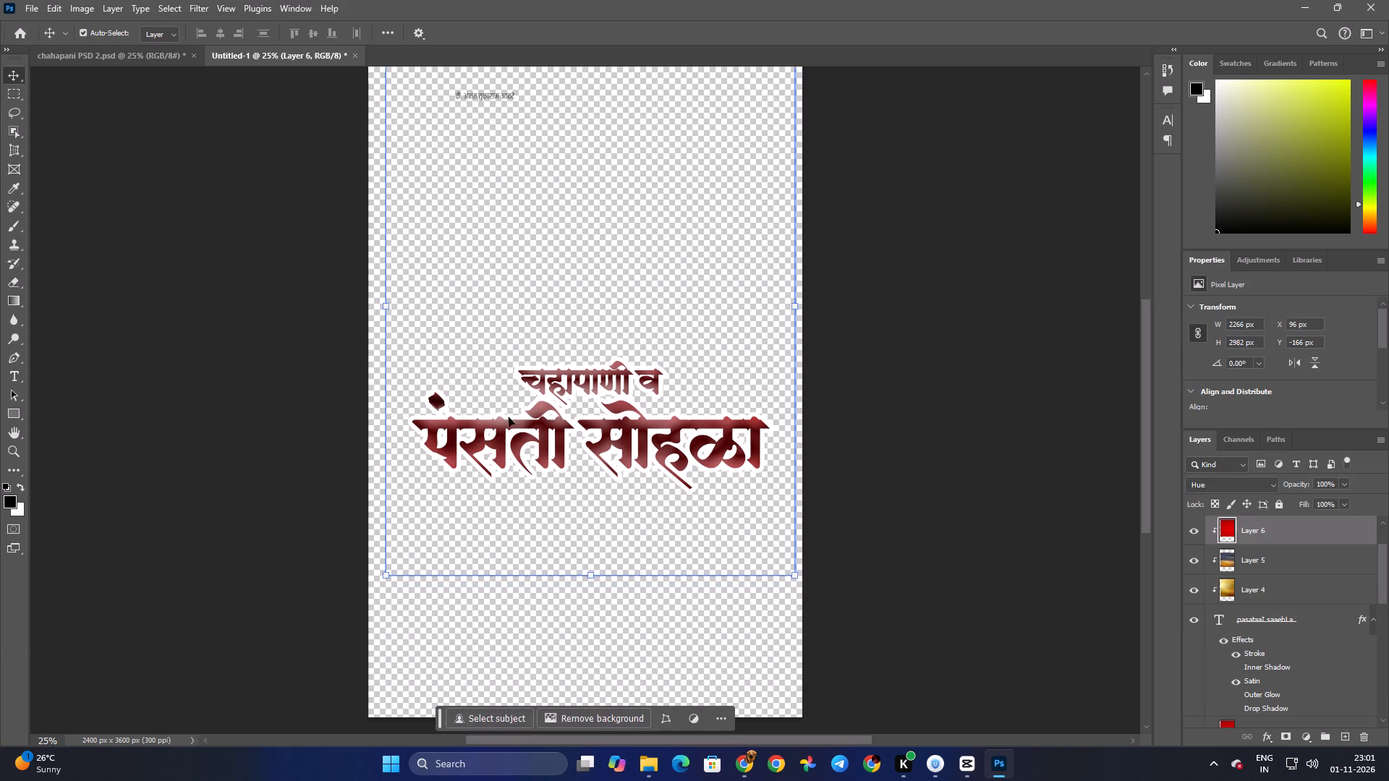
{"action": "left_click", "coordinate": [919, 445]}
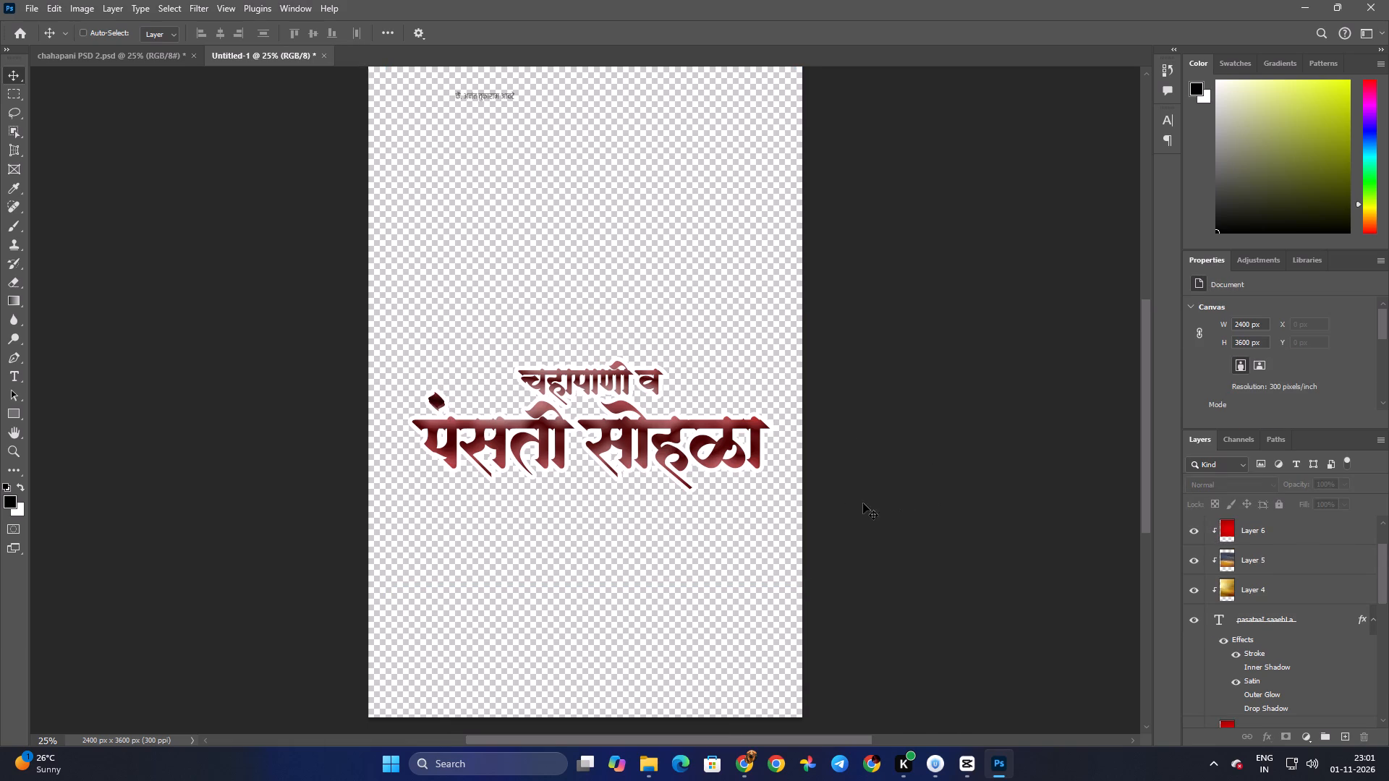
Save a PNG copy of the title artwork in the Downloads folder as egesrg.
{"action": "key", "text": "ctrl+shift+s"}
{"action": "left_click", "coordinate": [82, 175]}
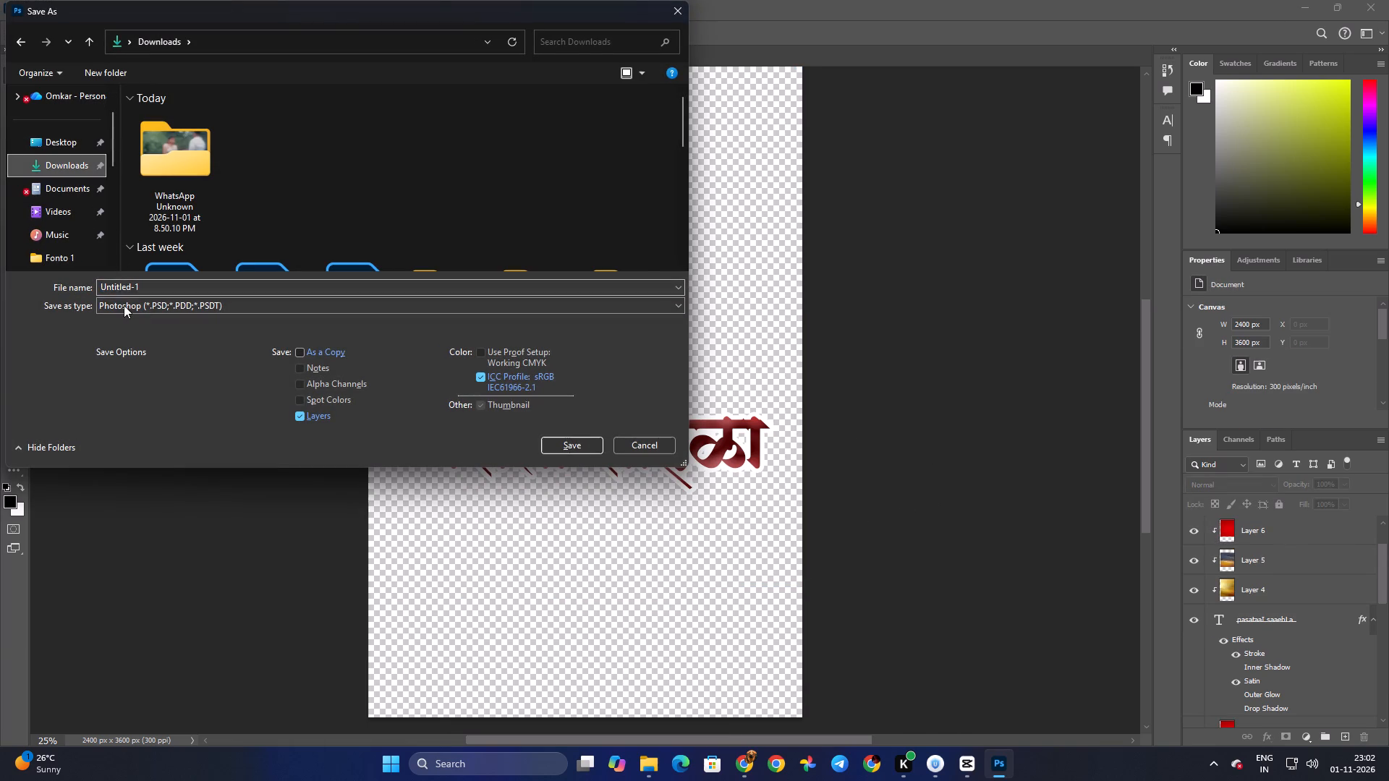
{"action": "left_click", "coordinate": [124, 305]}
{"action": "left_click", "coordinate": [114, 503]}
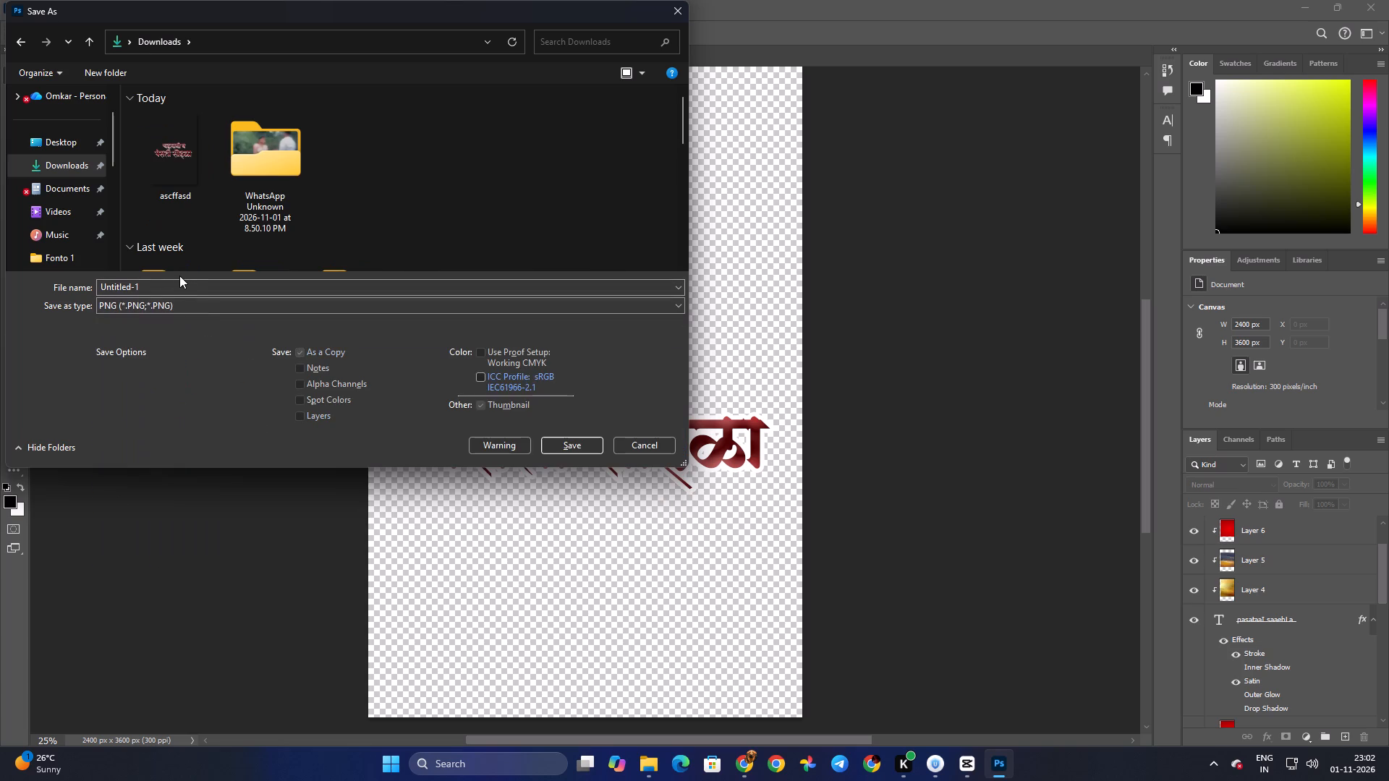
{"action": "left_click", "coordinate": [179, 276]}
{"action": "double_click", "coordinate": [176, 278]}
{"action": "key", "text": "e"}
{"action": "key", "text": "g"}
{"action": "type", "text": "ersg"}
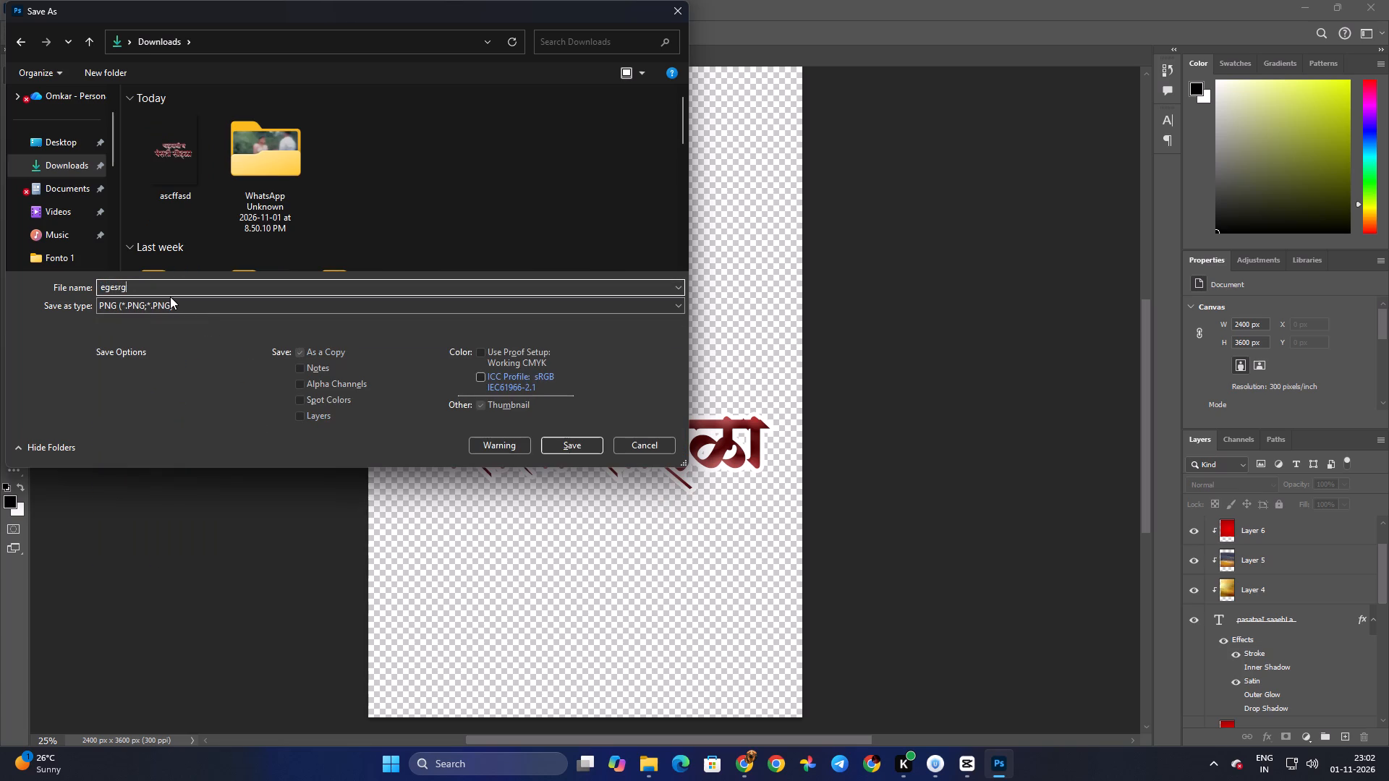
{"action": "key", "text": "Return"}
{"action": "key", "text": "Return"}
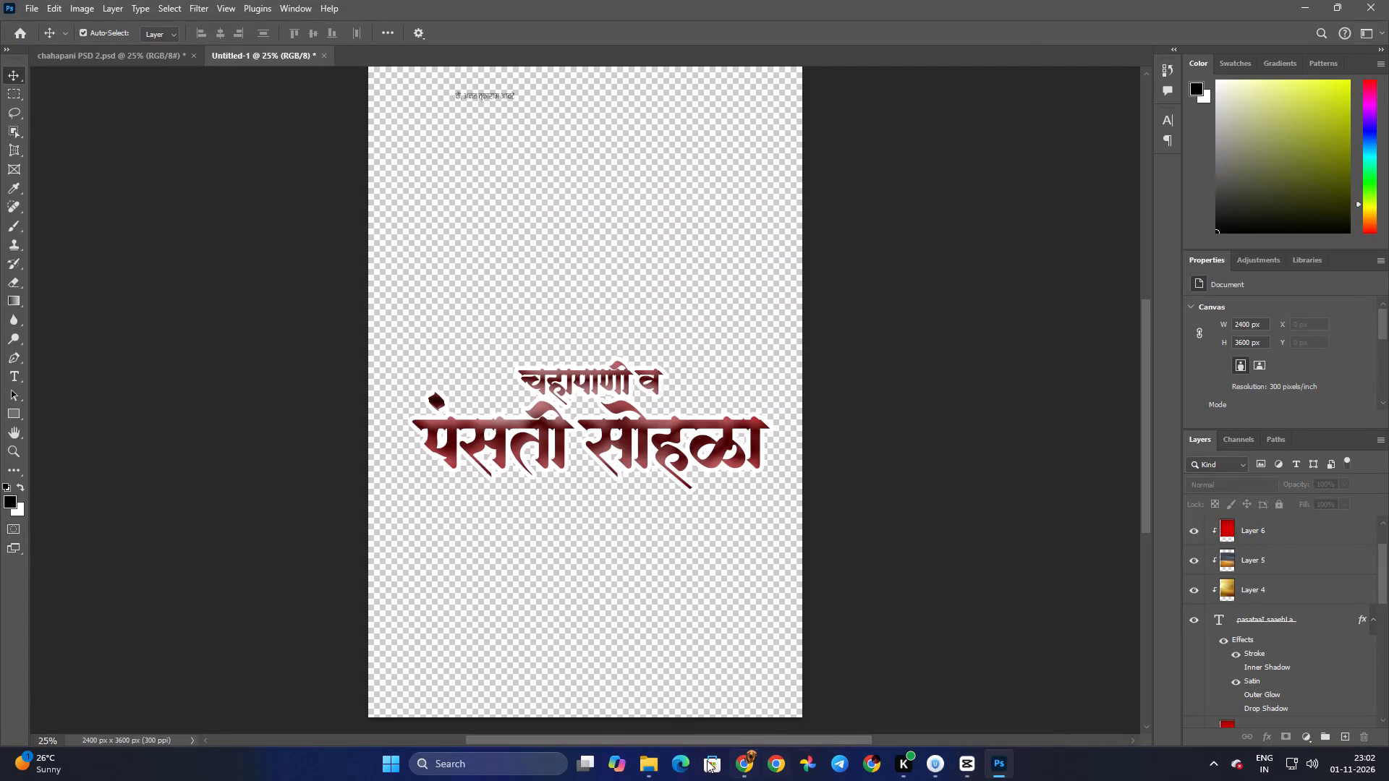
Replace the old title clip on the CapCut timeline with the egesrg image from the Downloads folder, placed near the start.
{"action": "left_click", "coordinate": [645, 761]}
{"action": "left_click", "coordinate": [545, 379]}
{"action": "left_click_drag", "start_coordinate": [556, 401], "coordinate": [613, 414]}
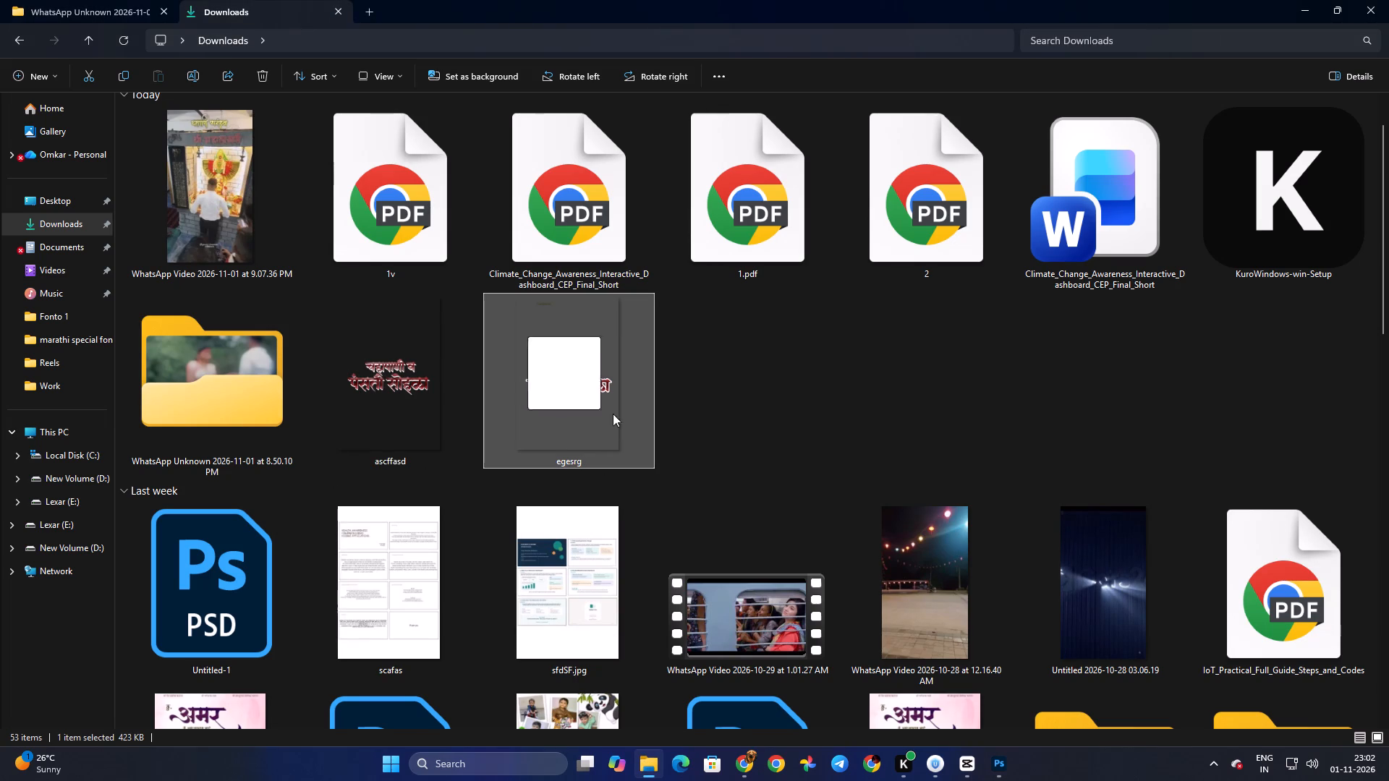
{"action": "left_click_drag", "start_coordinate": [613, 414], "coordinate": [487, 547]}
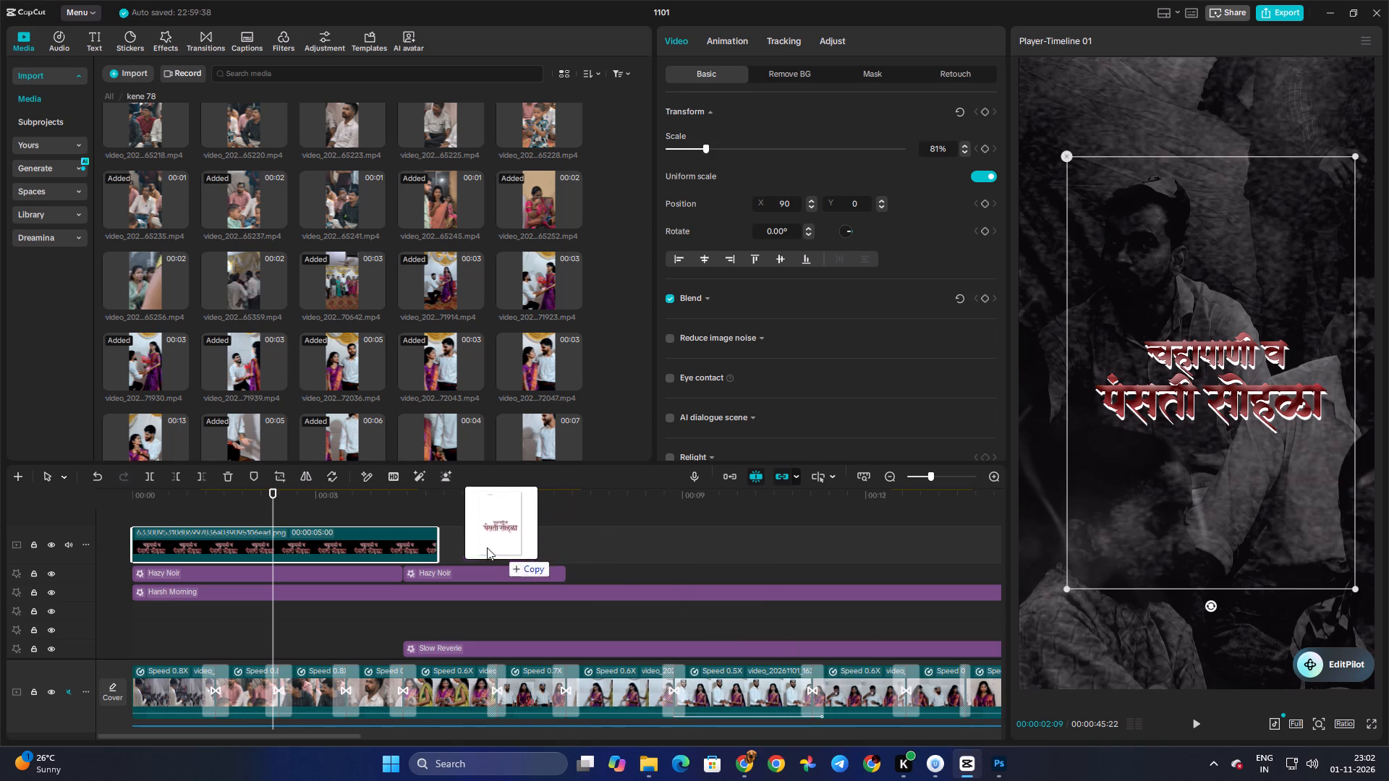
{"action": "left_click_drag", "start_coordinate": [487, 547], "coordinate": [460, 539]}
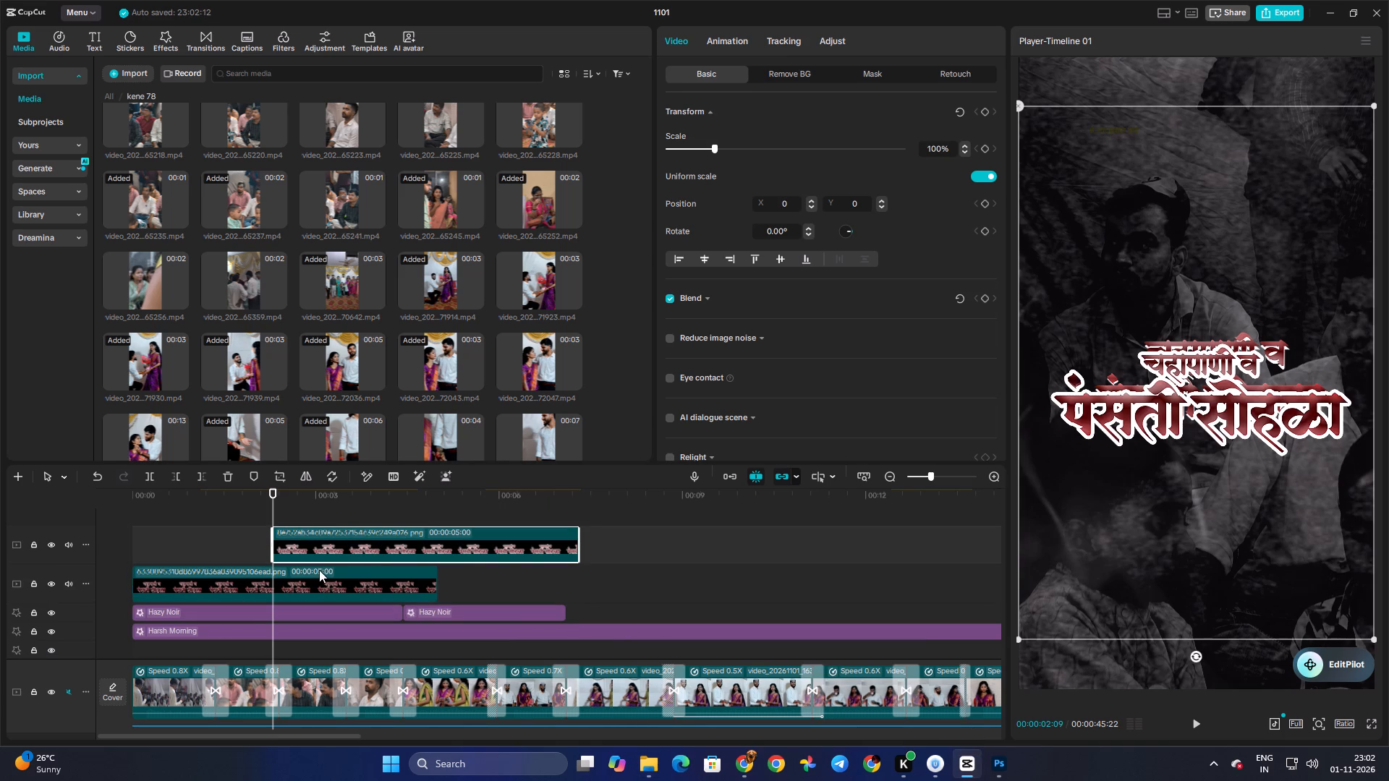
{"action": "left_click", "coordinate": [318, 579]}
{"action": "left_click", "coordinate": [276, 581]}
{"action": "key", "text": "Delete"}
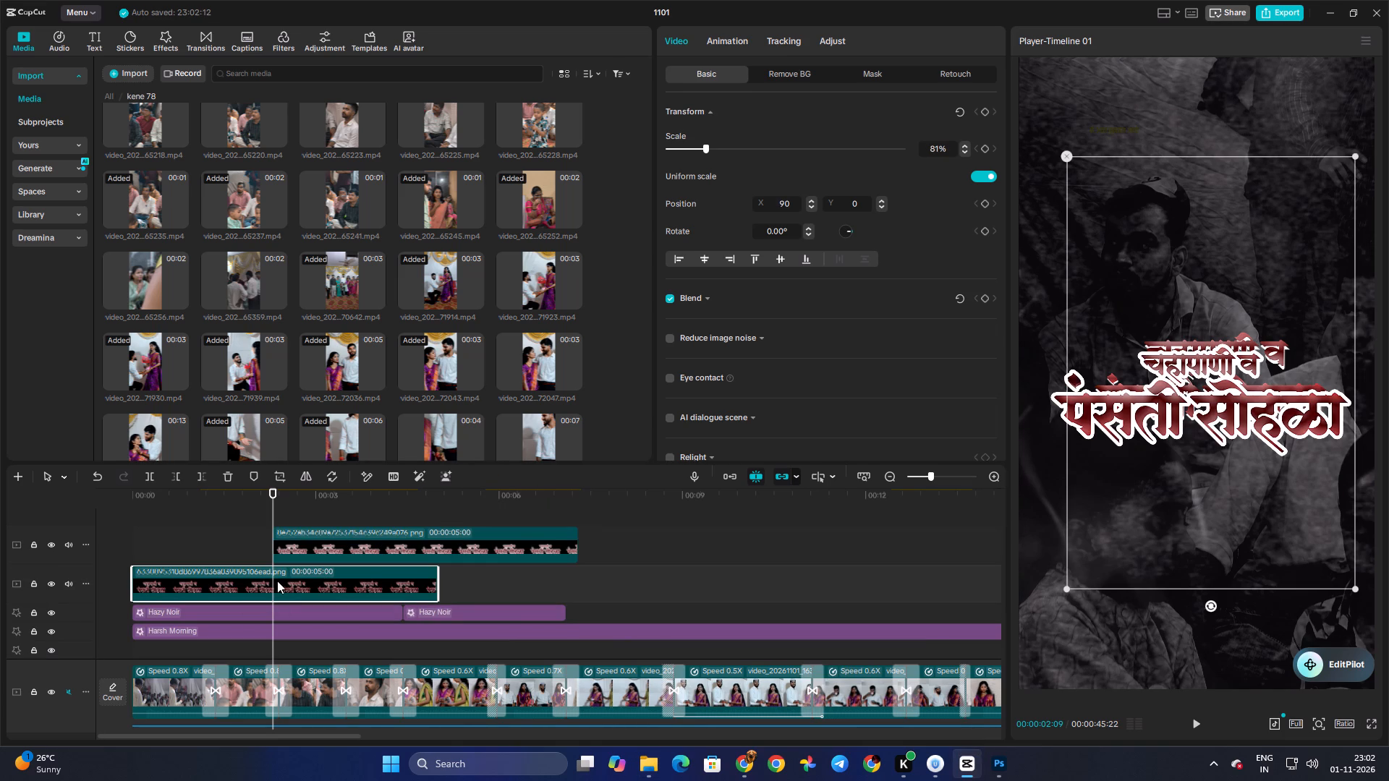
{"action": "left_click_drag", "start_coordinate": [385, 538], "coordinate": [290, 538]}
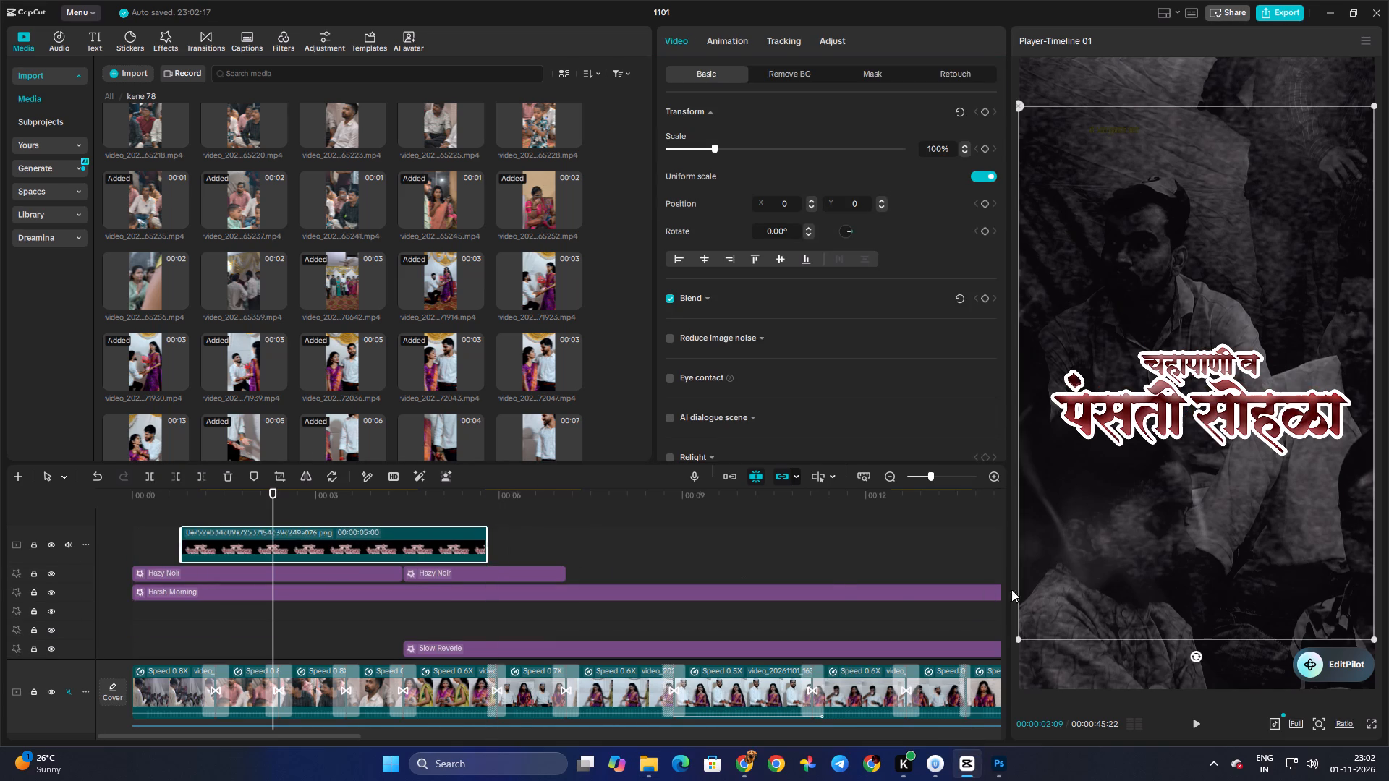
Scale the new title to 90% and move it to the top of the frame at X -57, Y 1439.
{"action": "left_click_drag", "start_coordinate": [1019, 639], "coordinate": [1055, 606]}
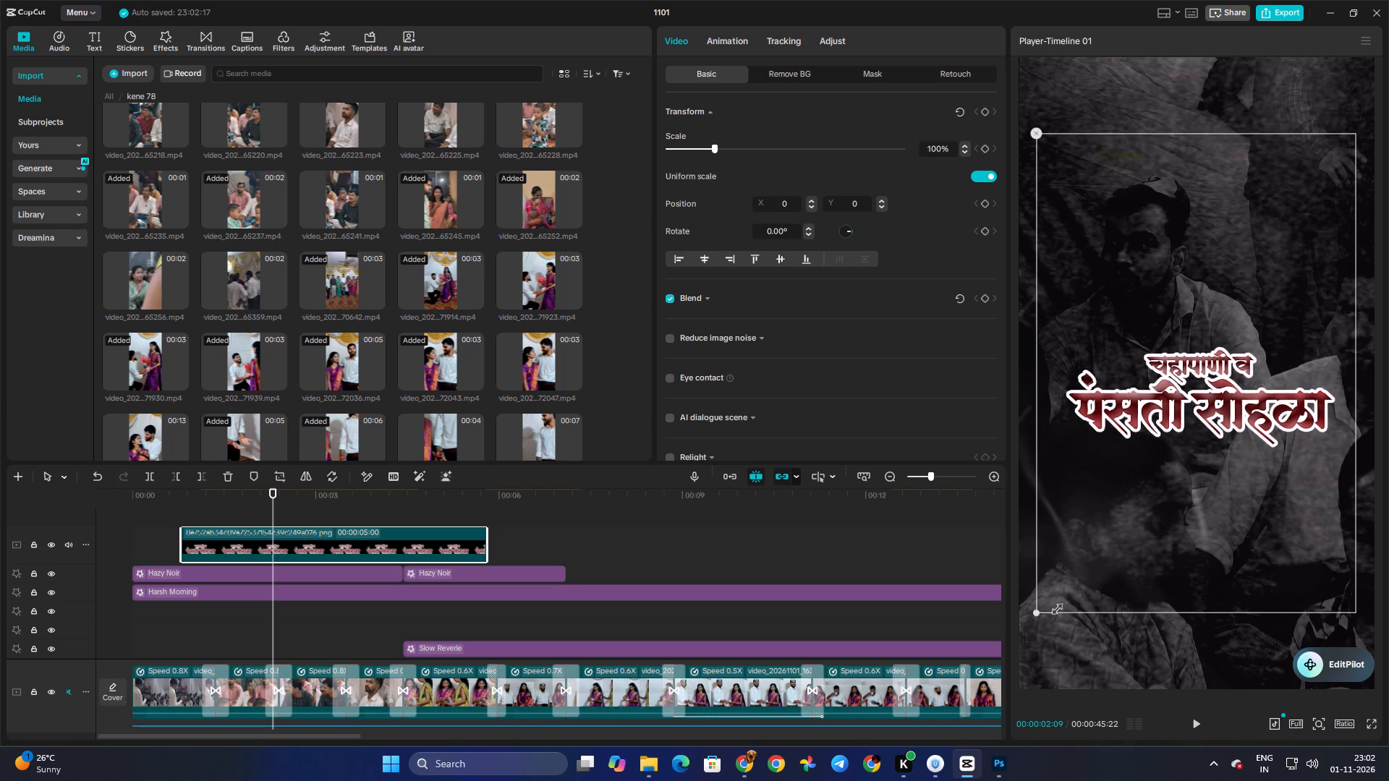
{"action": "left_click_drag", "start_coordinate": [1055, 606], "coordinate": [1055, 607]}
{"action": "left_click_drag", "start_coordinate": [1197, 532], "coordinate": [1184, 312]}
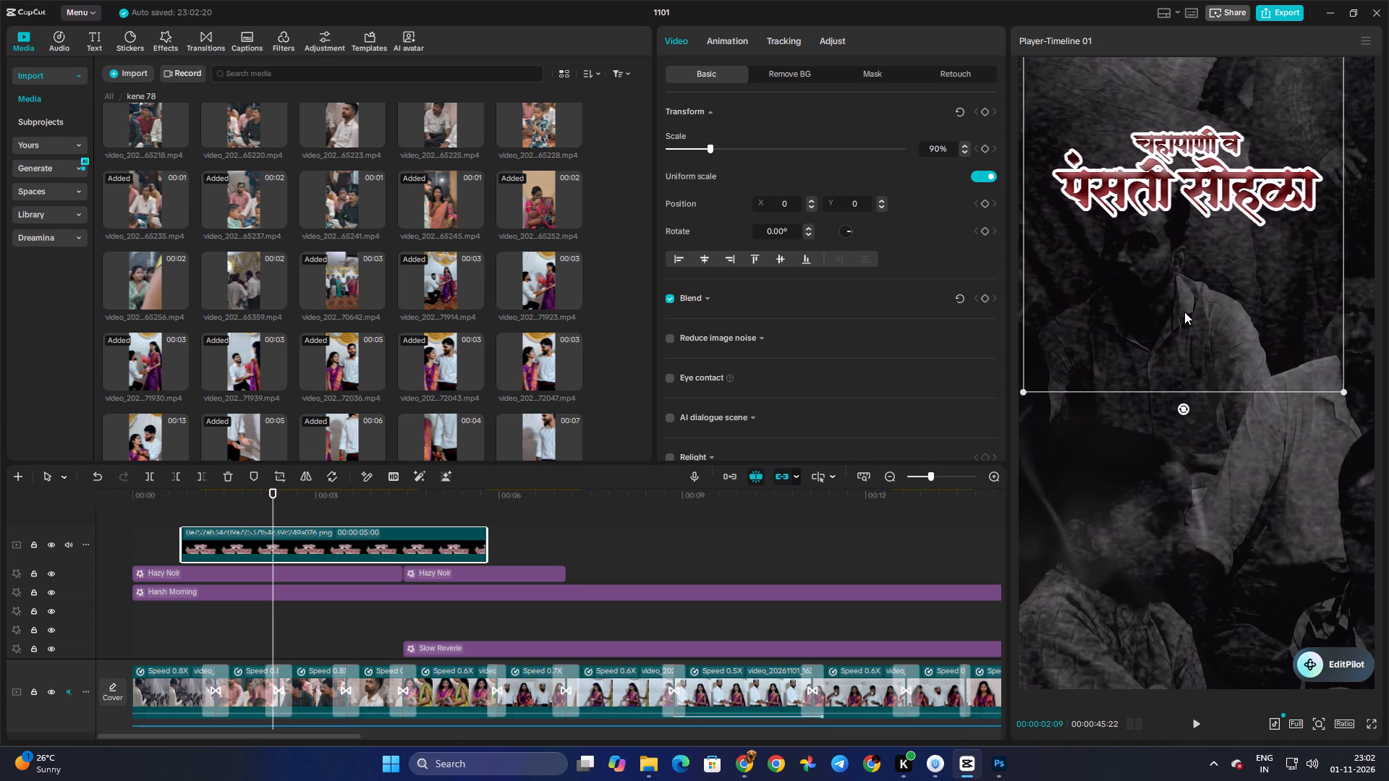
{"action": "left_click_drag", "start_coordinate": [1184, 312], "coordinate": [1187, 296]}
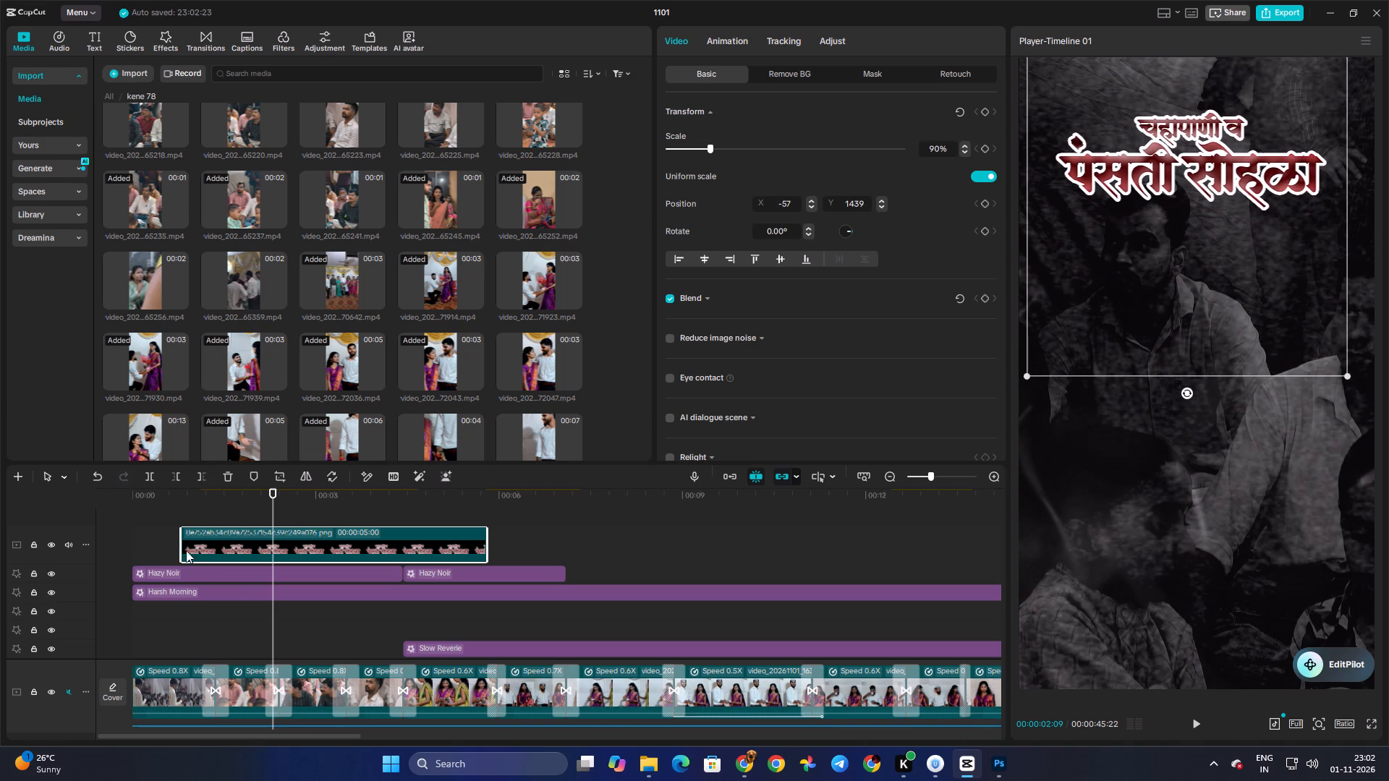
Preview the opening and move the title clip to the very start of the timeline.
{"action": "left_click", "coordinate": [196, 519]}
{"action": "left_click_drag", "start_coordinate": [197, 519], "coordinate": [118, 521]}
{"action": "key", "text": "space"}
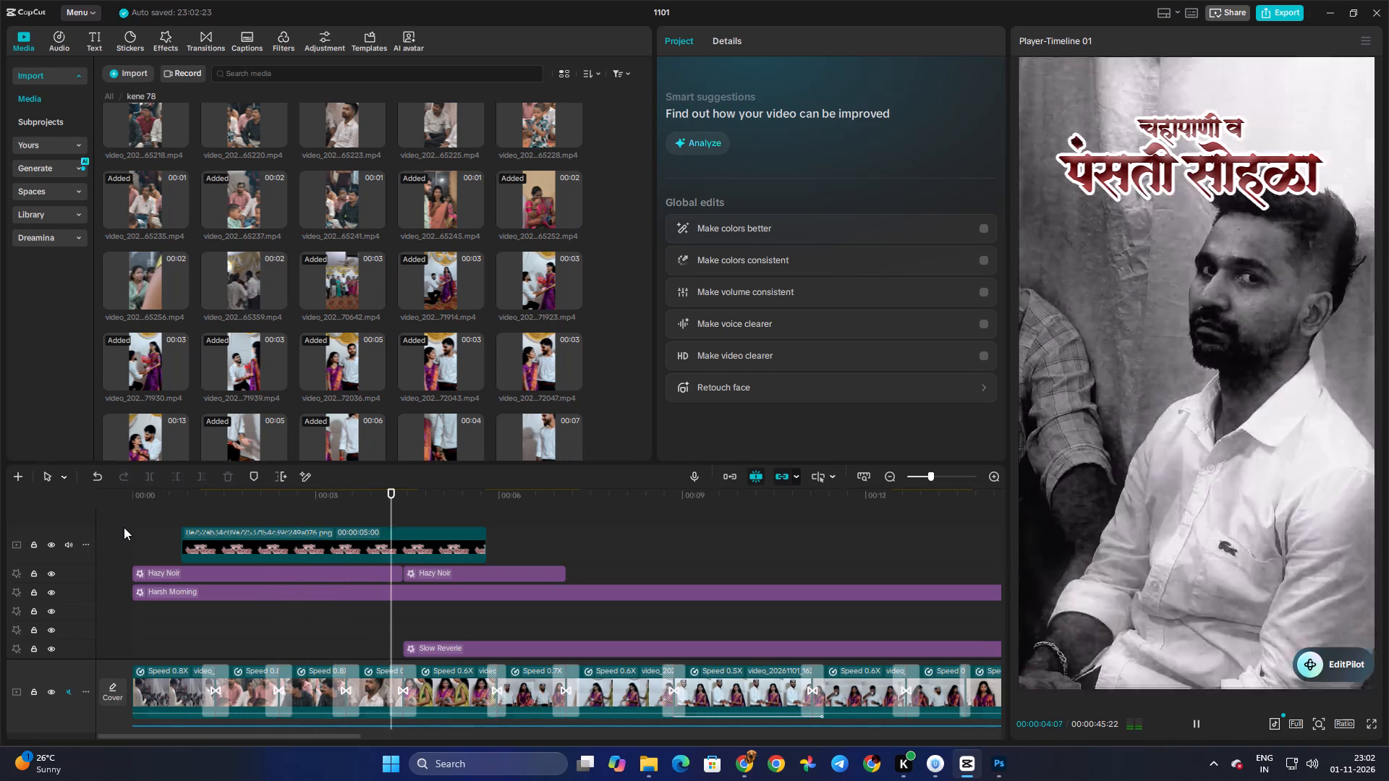
{"action": "key", "text": "space"}
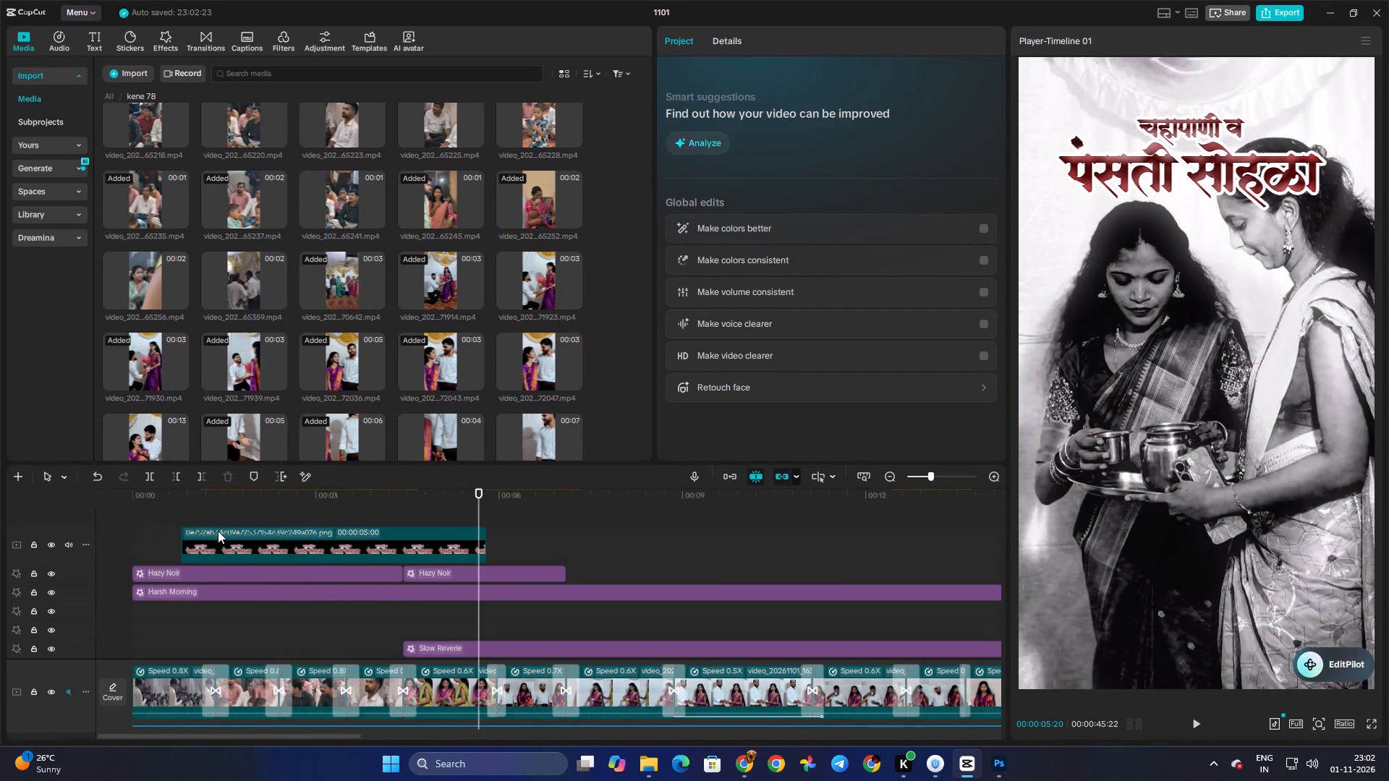
{"action": "left_click", "coordinate": [260, 505]}
{"action": "left_click_drag", "start_coordinate": [260, 505], "coordinate": [203, 510]}
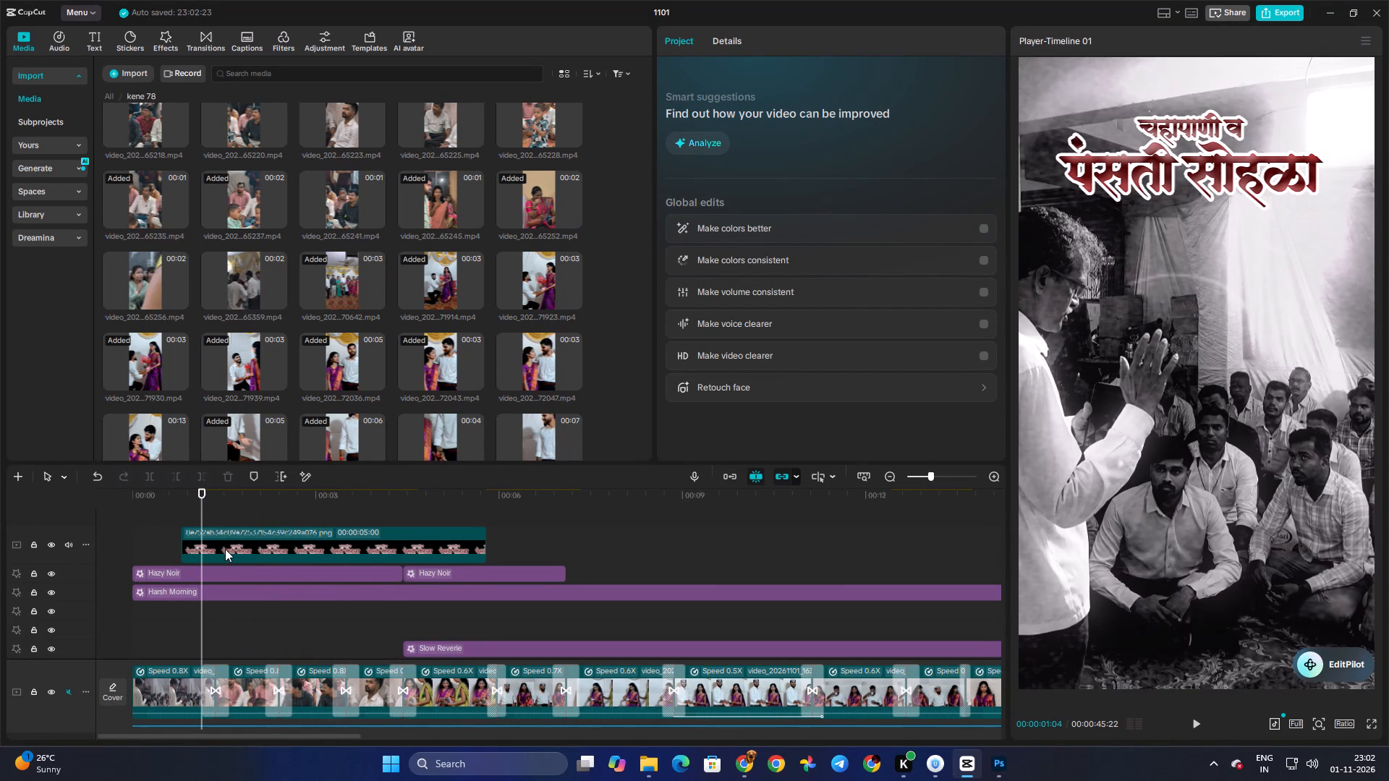
{"action": "left_click_drag", "start_coordinate": [225, 549], "coordinate": [155, 547]}
Extend the title clip to a duration of 00:00:07:03, ending level with the second Hazy Noir effect.
{"action": "left_click", "coordinate": [157, 515]}
{"action": "left_click_drag", "start_coordinate": [157, 515], "coordinate": [133, 515]}
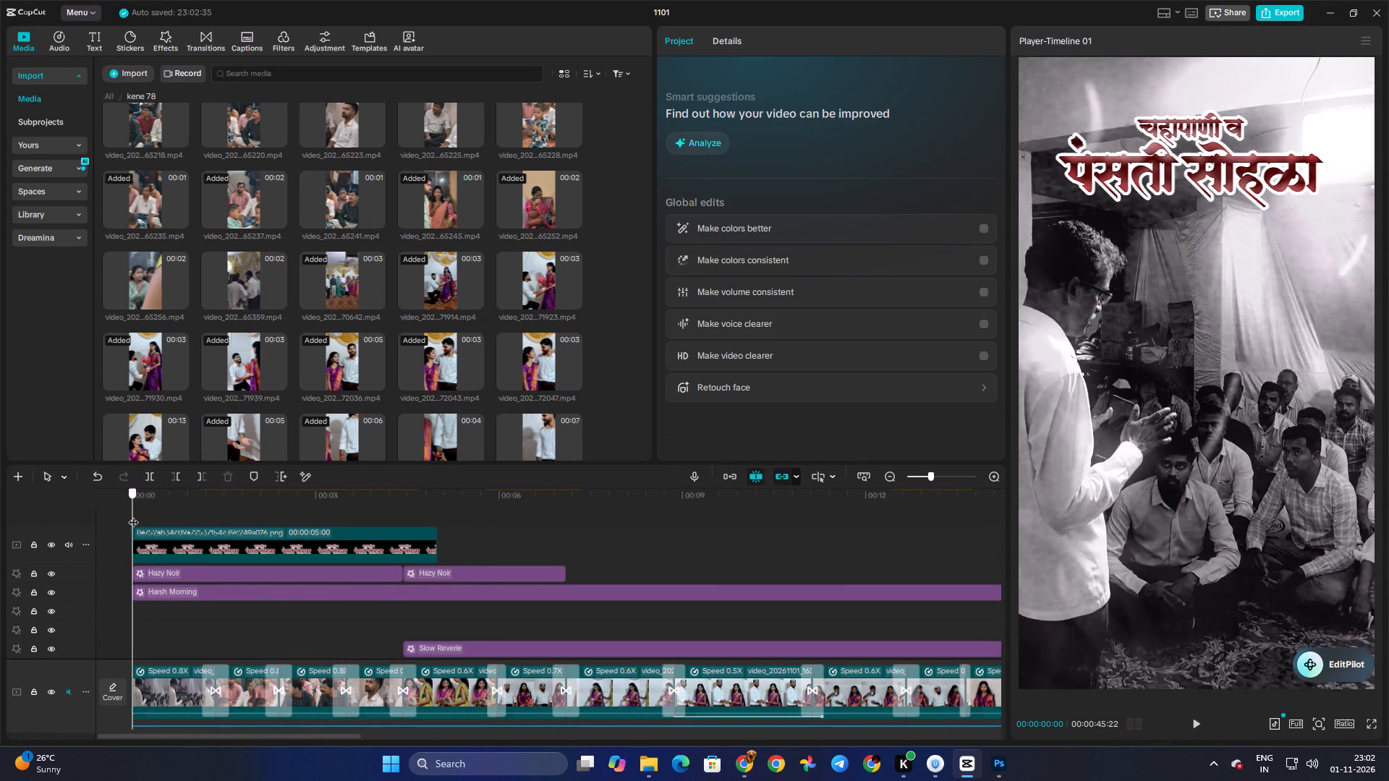
{"action": "left_click_drag", "start_coordinate": [133, 515], "coordinate": [128, 515]}
{"action": "key", "text": "space"}
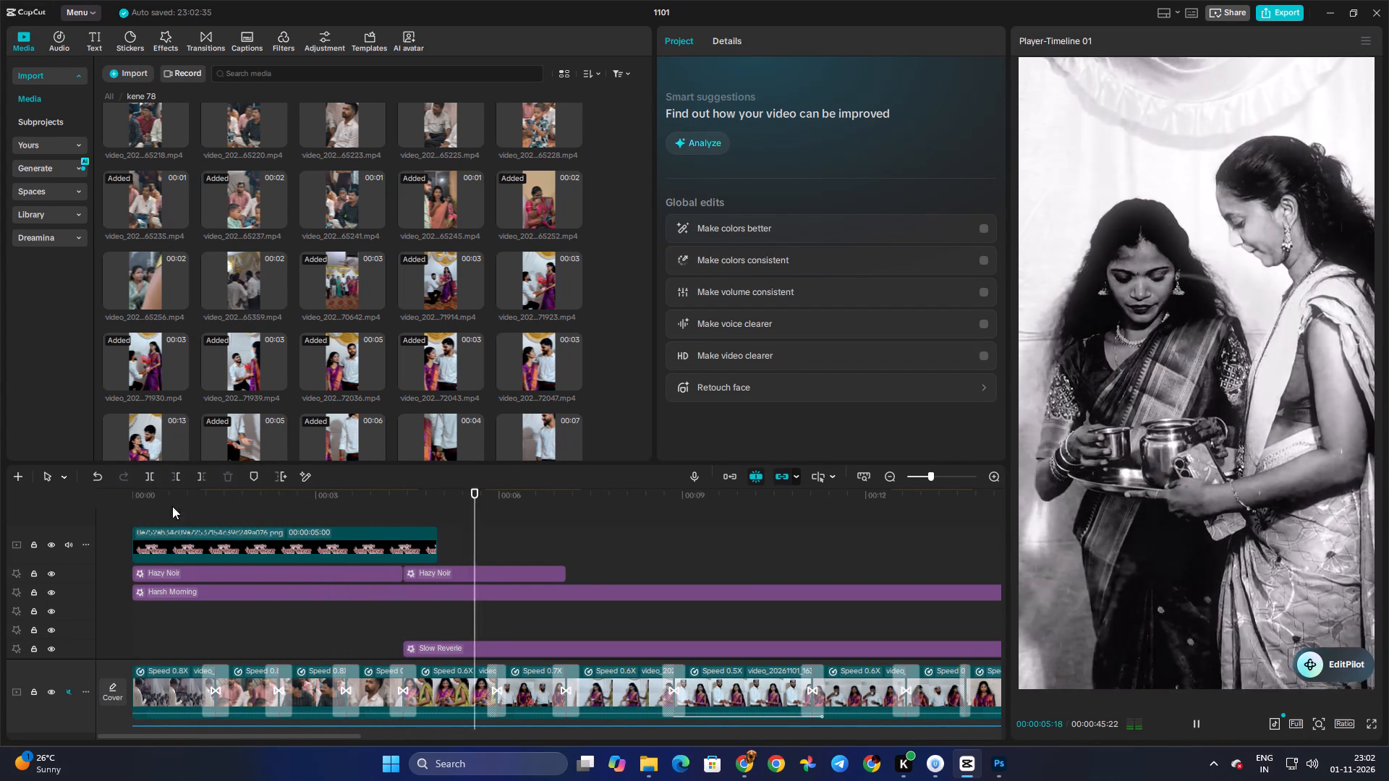
{"action": "key", "text": "space"}
{"action": "left_click", "coordinate": [366, 539]}
{"action": "left_click_drag", "start_coordinate": [438, 543], "coordinate": [529, 549]}
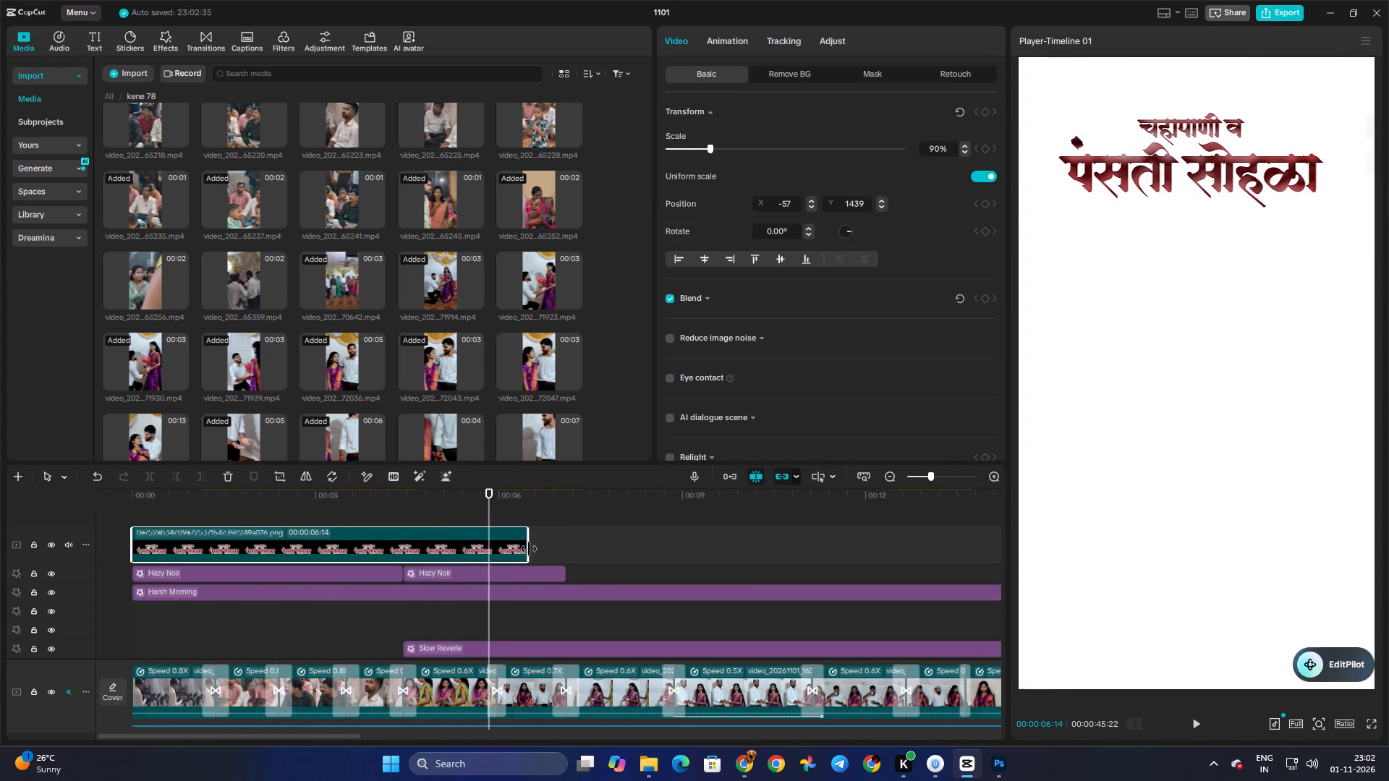
{"action": "left_click_drag", "start_coordinate": [529, 549], "coordinate": [558, 550]}
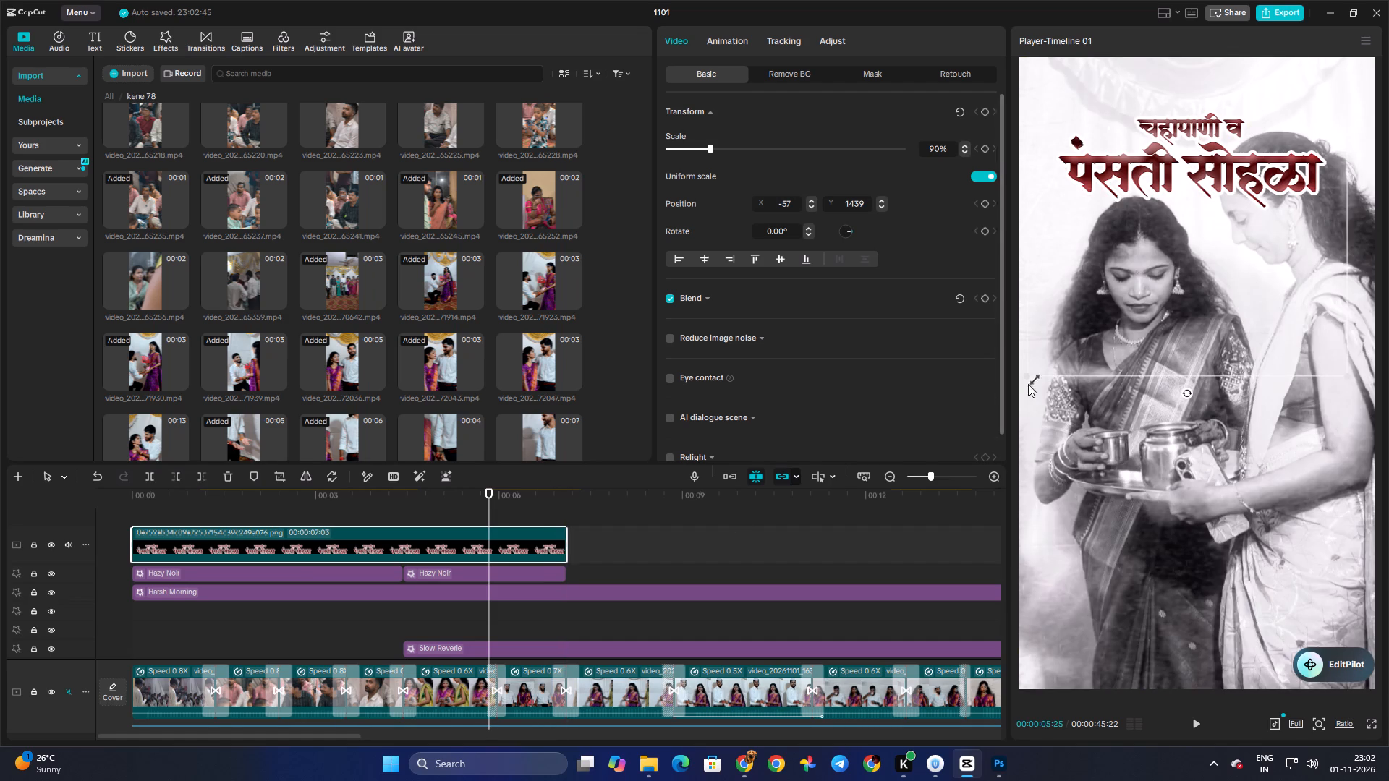
Shrink the title to 63% and position it near the top of the frame at X 53, Y 1676.
{"action": "left_click_drag", "start_coordinate": [1350, 377], "coordinate": [1257, 302]}
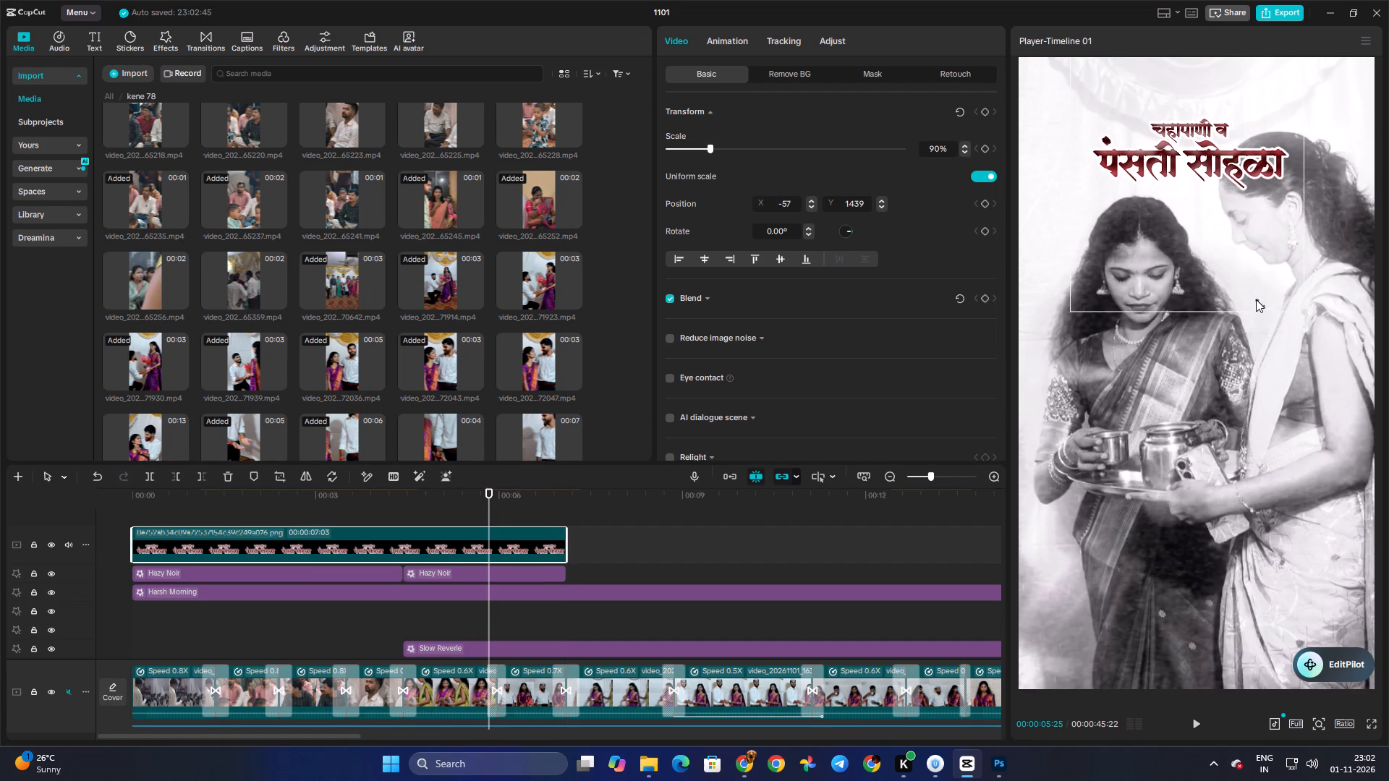
{"action": "left_click_drag", "start_coordinate": [1218, 236], "coordinate": [1236, 197]}
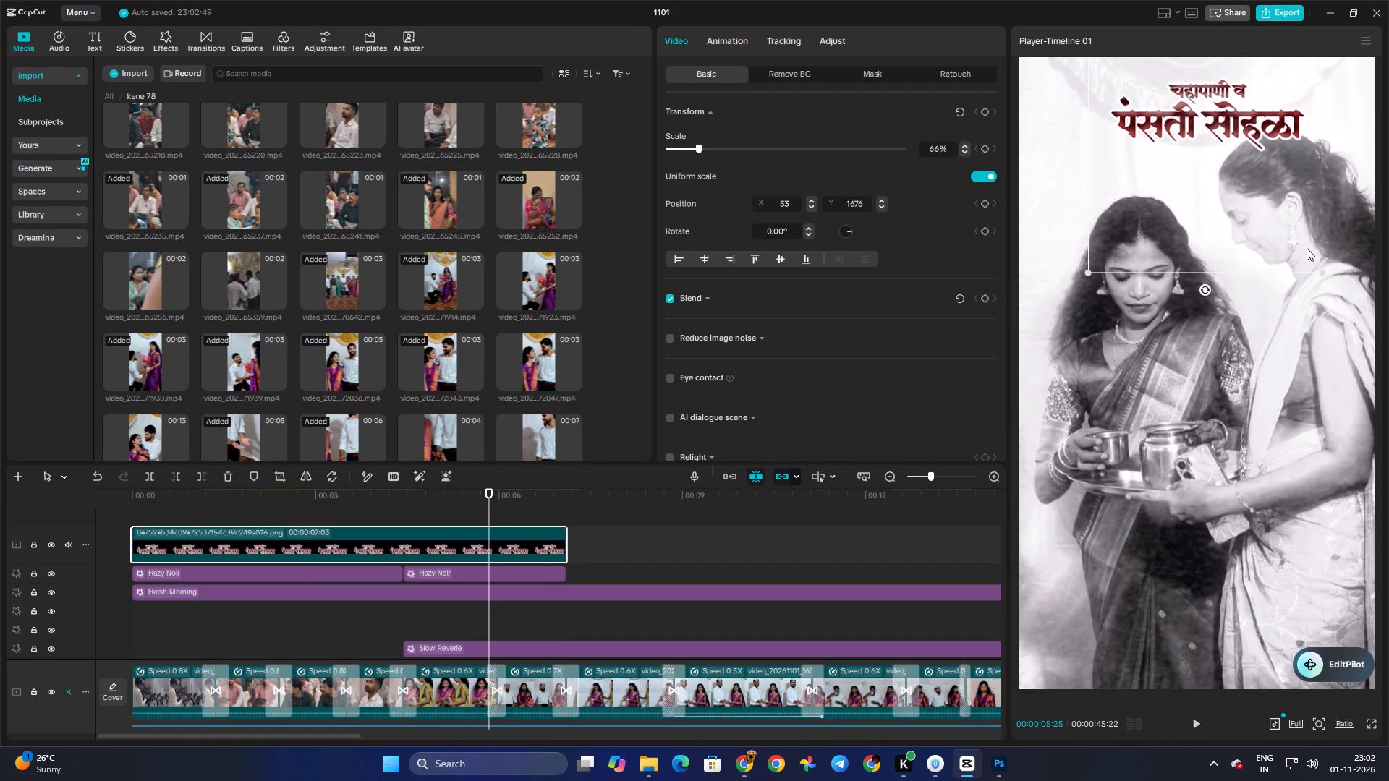
{"action": "left_click_drag", "start_coordinate": [1319, 267], "coordinate": [1309, 258]}
{"action": "left_click", "coordinate": [235, 516]}
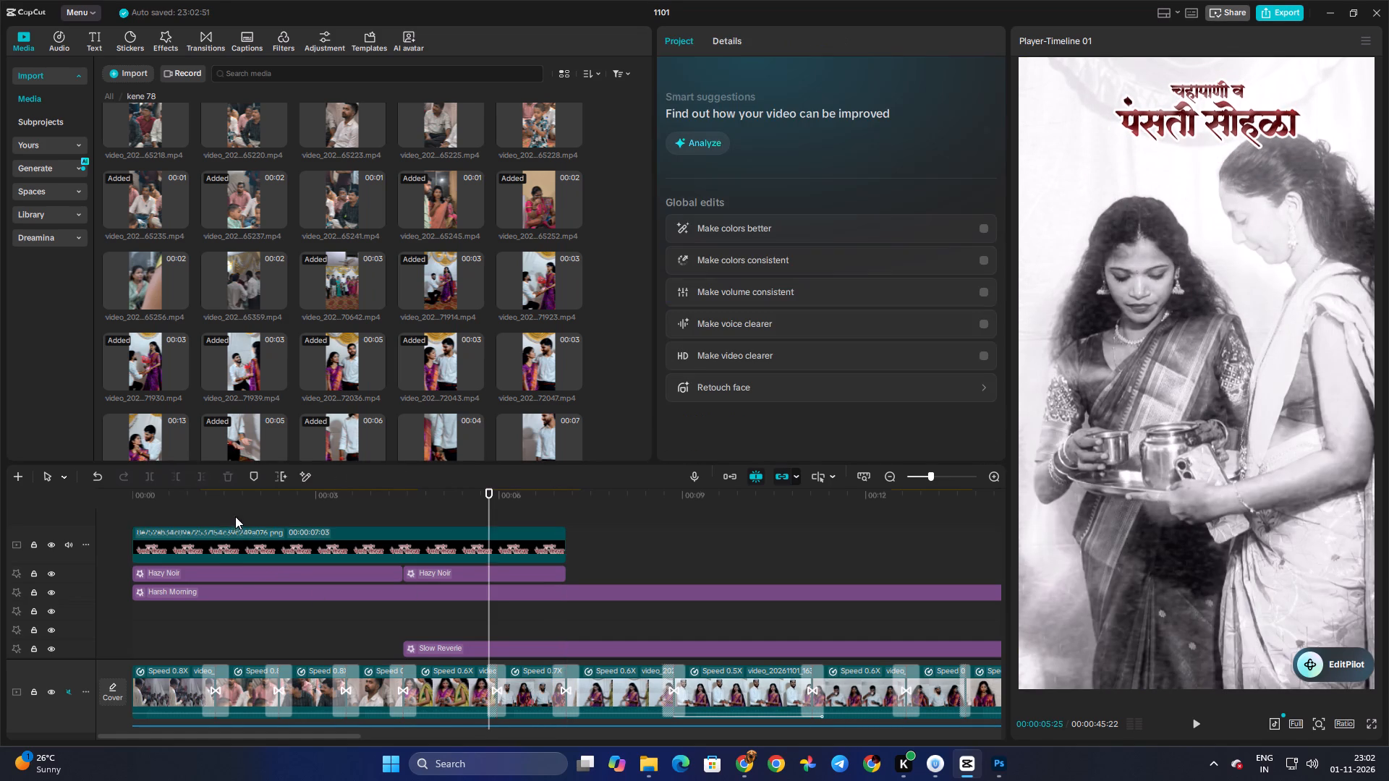
{"action": "left_click_drag", "start_coordinate": [235, 516], "coordinate": [39, 519]}
{"action": "key", "text": "space"}
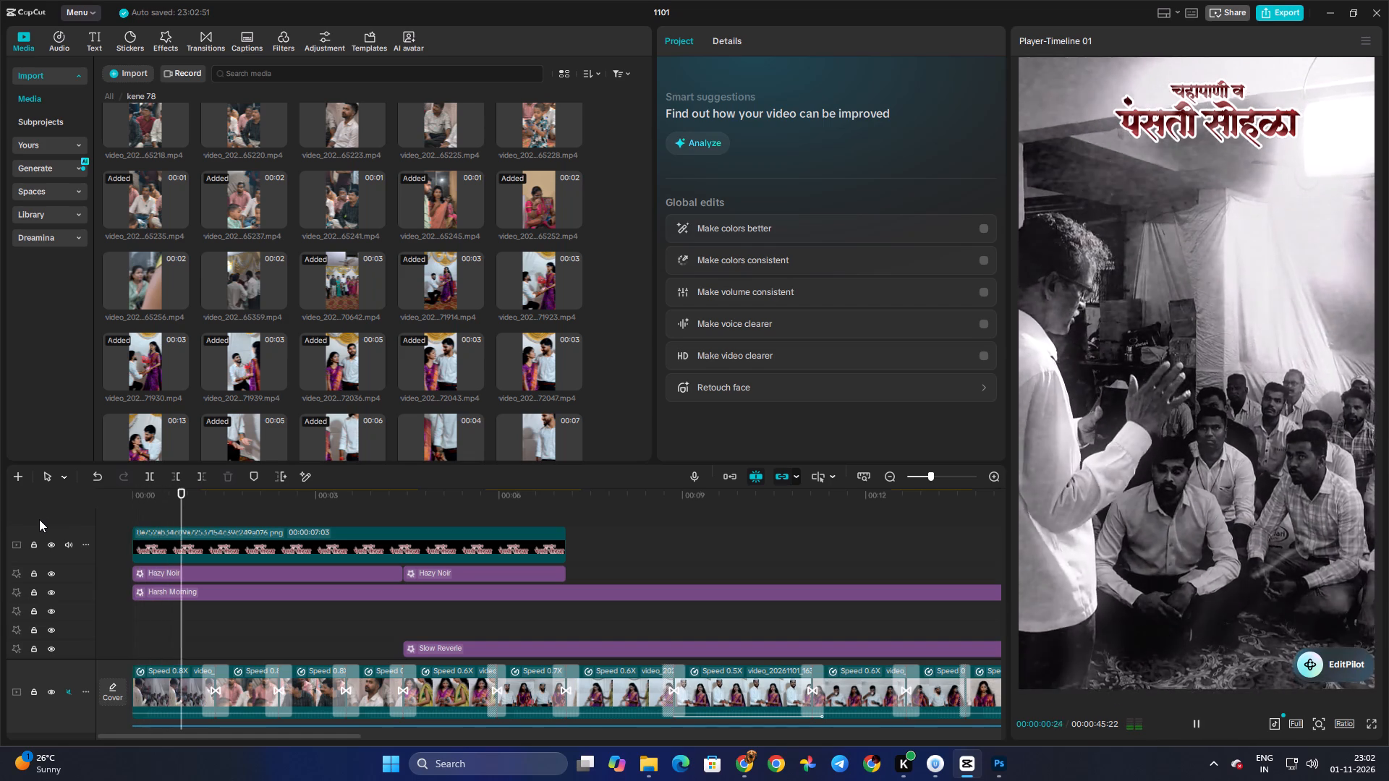
{"action": "key", "text": "space"}
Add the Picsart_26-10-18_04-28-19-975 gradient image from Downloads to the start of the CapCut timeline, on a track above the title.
{"action": "left_click", "coordinate": [184, 519]}
{"action": "left_click_drag", "start_coordinate": [184, 519], "coordinate": [95, 521]}
{"action": "left_click", "coordinate": [655, 759]}
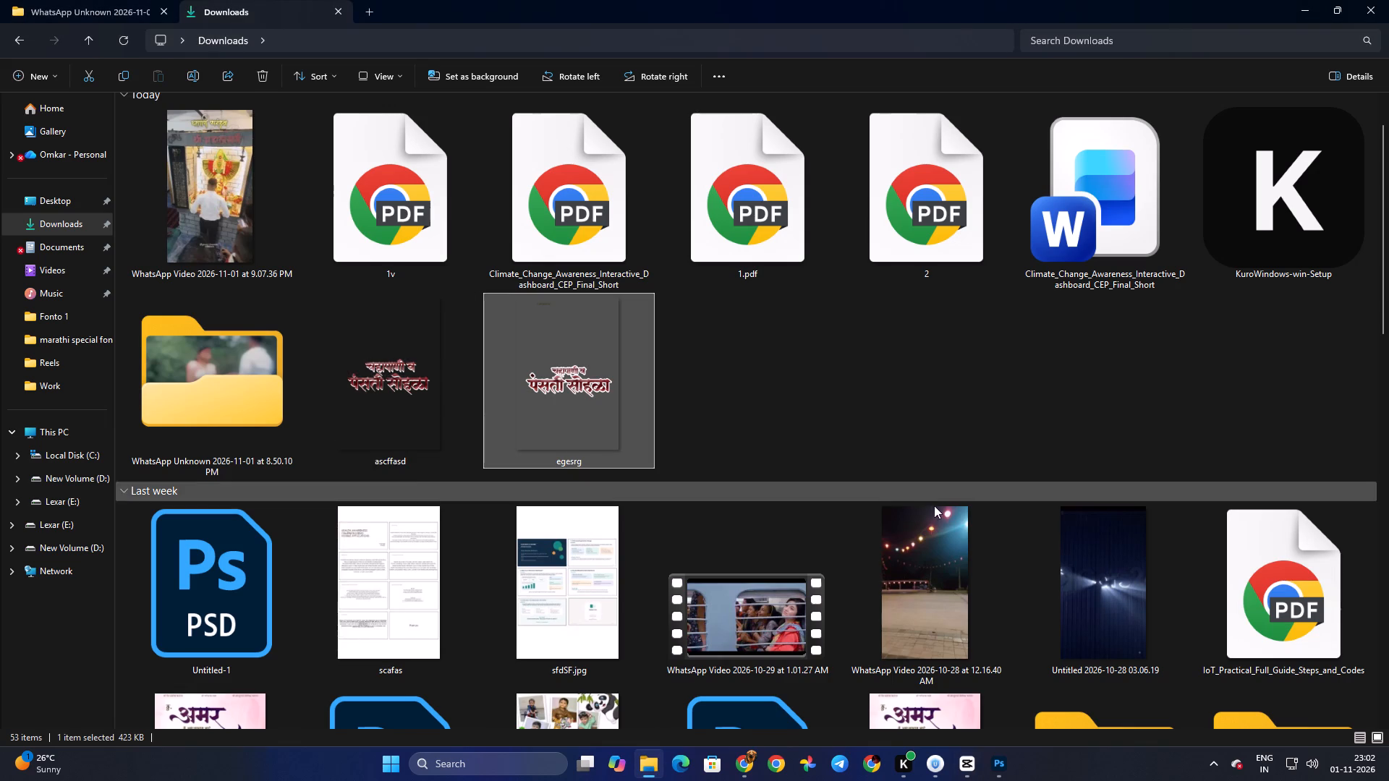
{"action": "scroll", "coordinate": [920, 505], "scroll_direction": "down", "scroll_amount": 3}
{"action": "scroll", "coordinate": [448, 537], "scroll_direction": "down", "scroll_amount": 2}
{"action": "scroll", "coordinate": [888, 552], "scroll_direction": "up", "scroll_amount": 2}
{"action": "scroll", "coordinate": [1056, 523], "scroll_direction": "up", "scroll_amount": 1}
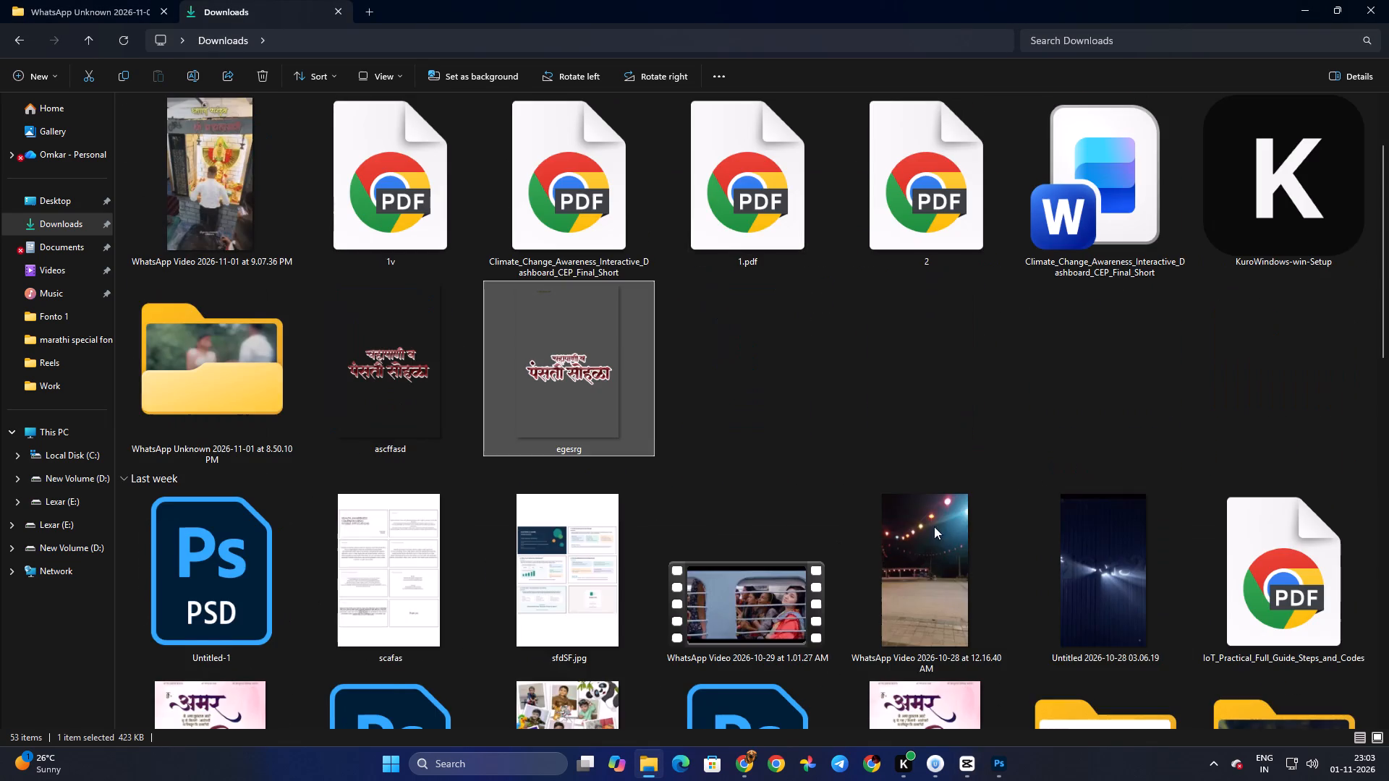
{"action": "scroll", "coordinate": [923, 527], "scroll_direction": "up", "scroll_amount": 1}
{"action": "scroll", "coordinate": [922, 527], "scroll_direction": "down", "scroll_amount": 2}
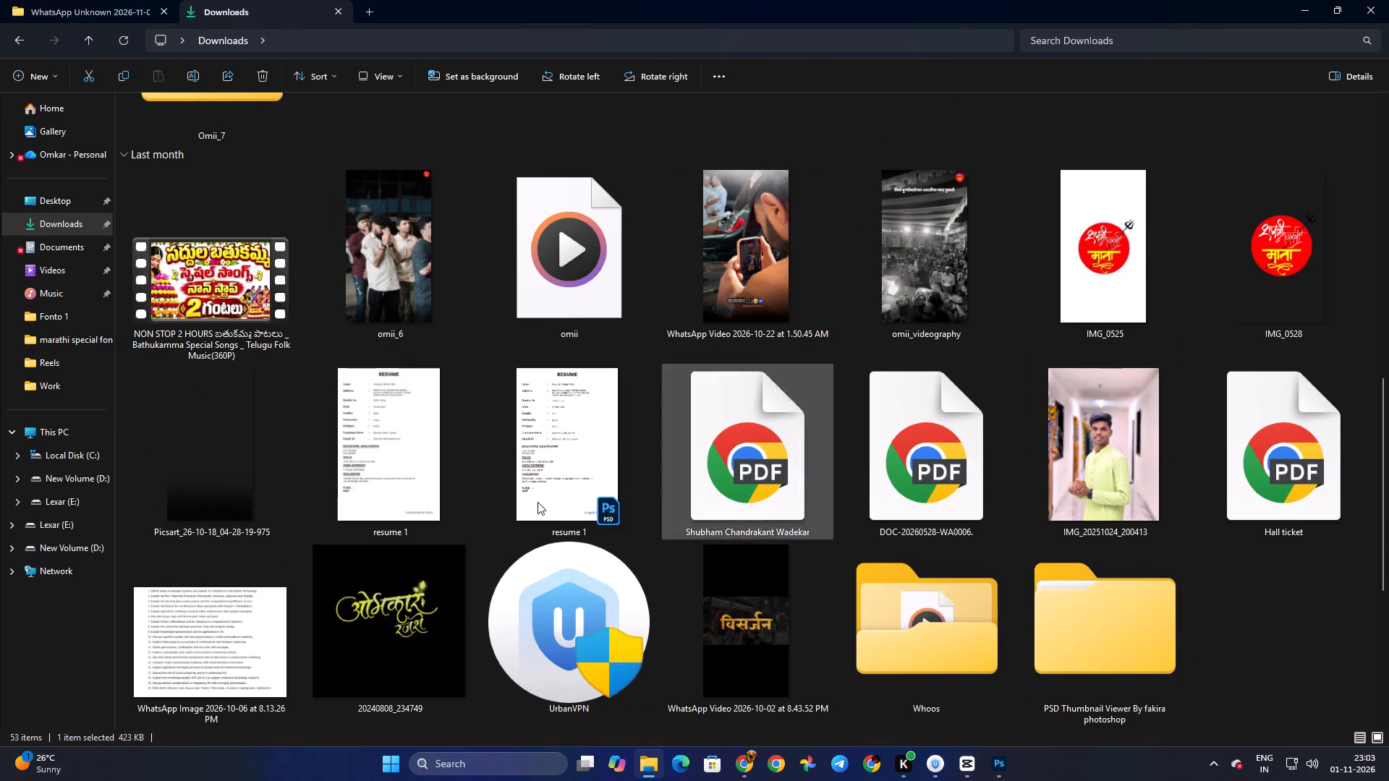
{"action": "left_click", "coordinate": [197, 477]}
{"action": "left_click_drag", "start_coordinate": [200, 482], "coordinate": [991, 761]}
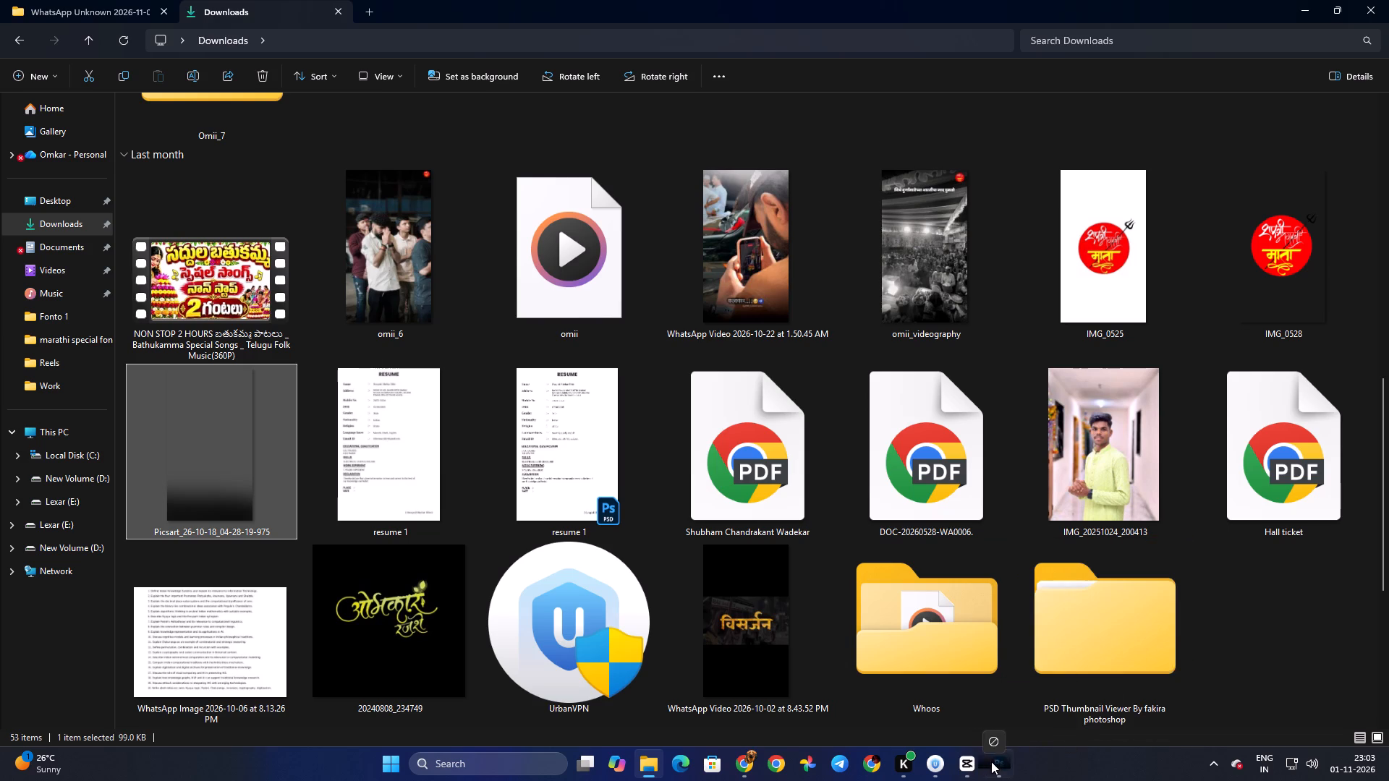
{"action": "left_click_drag", "start_coordinate": [991, 761], "coordinate": [150, 555]}
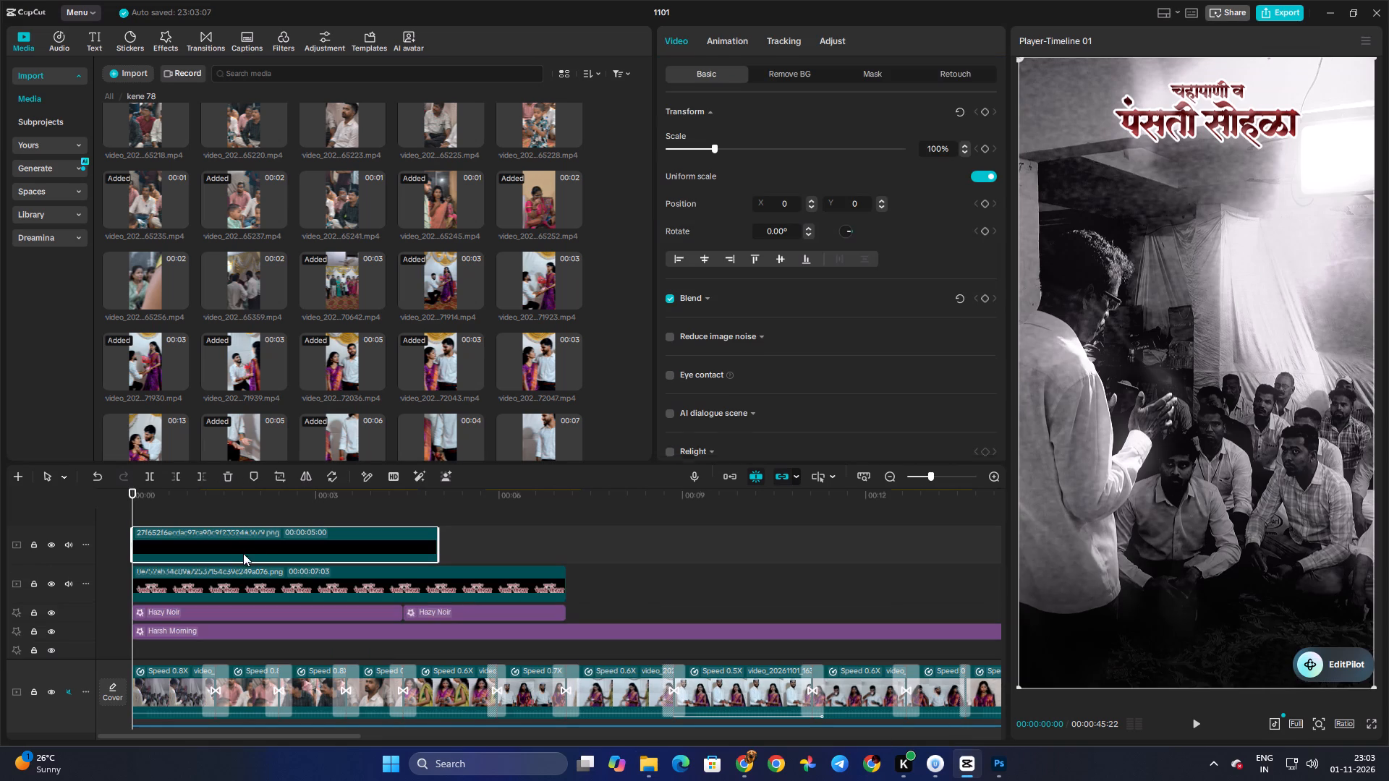
Lower the dark gradient overlay to Y -319 and extend its clip to 00:00:07:03, matching the title clip's end.
{"action": "left_click_drag", "start_coordinate": [1252, 563], "coordinate": [1247, 642]}
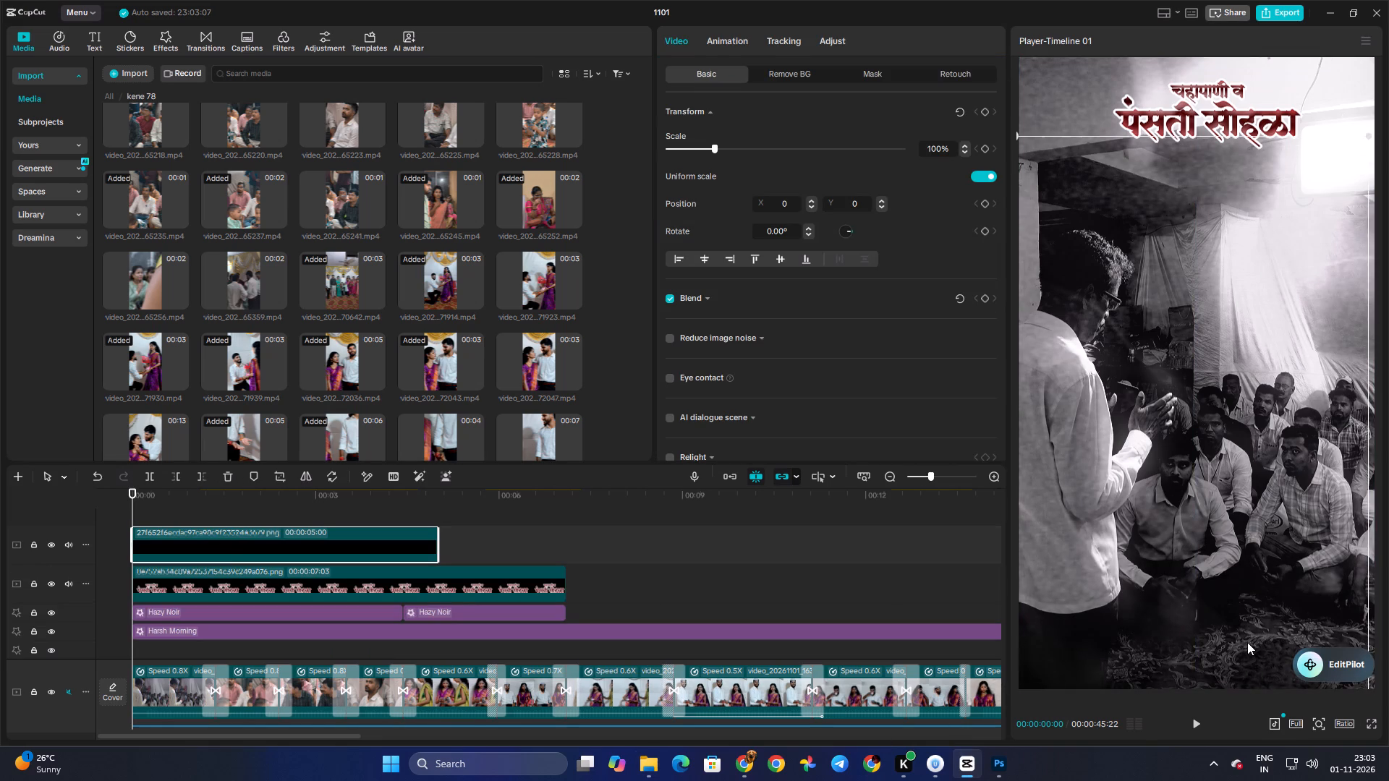
{"action": "left_click_drag", "start_coordinate": [1247, 642], "coordinate": [1249, 615]}
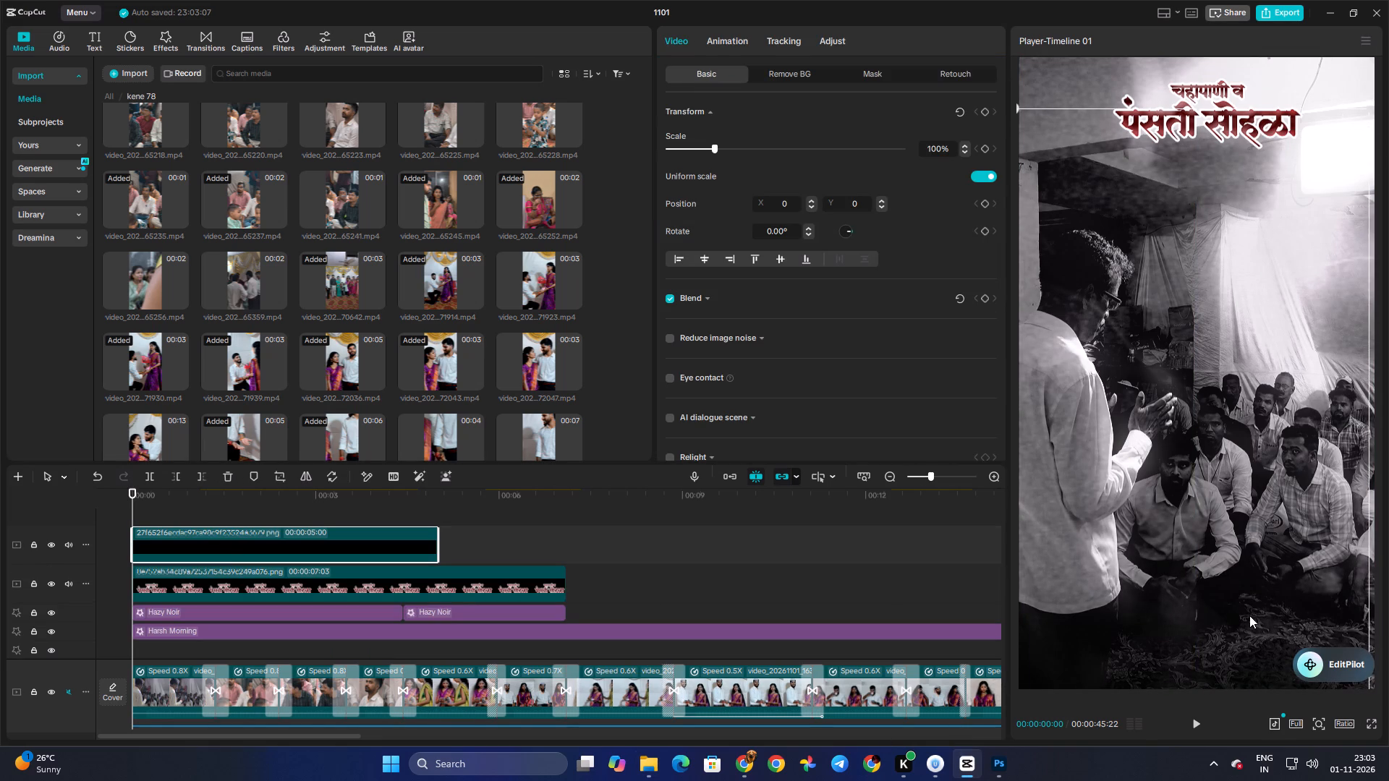
{"action": "left_click_drag", "start_coordinate": [1249, 615], "coordinate": [1252, 616]}
{"action": "left_click_drag", "start_coordinate": [441, 547], "coordinate": [441, 547]}
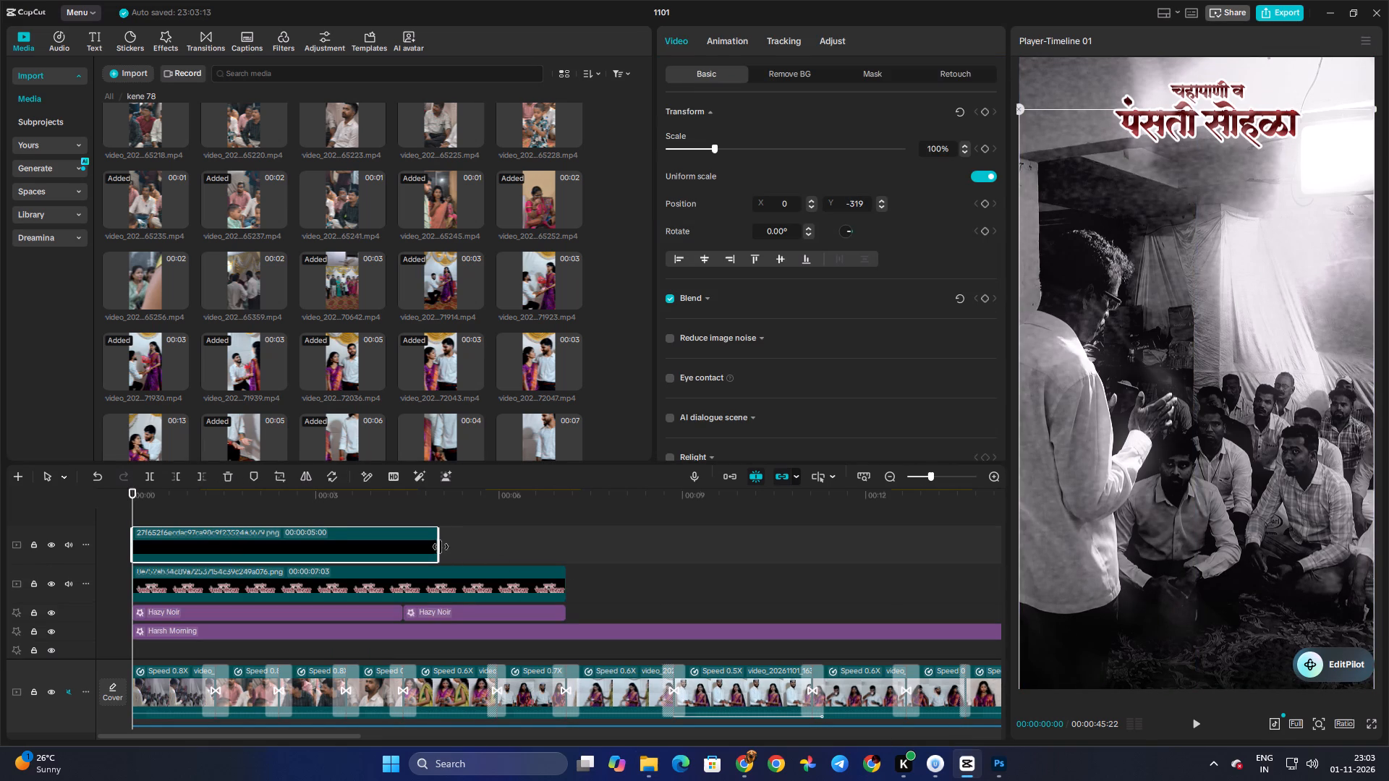
{"action": "left_click_drag", "start_coordinate": [441, 547], "coordinate": [565, 554]}
Duplicate the gradient overlay on a track above and flip the copy to darken the frame's top, rotated 540° at X 0, Y 90.
{"action": "key", "text": "ctrl+c"}
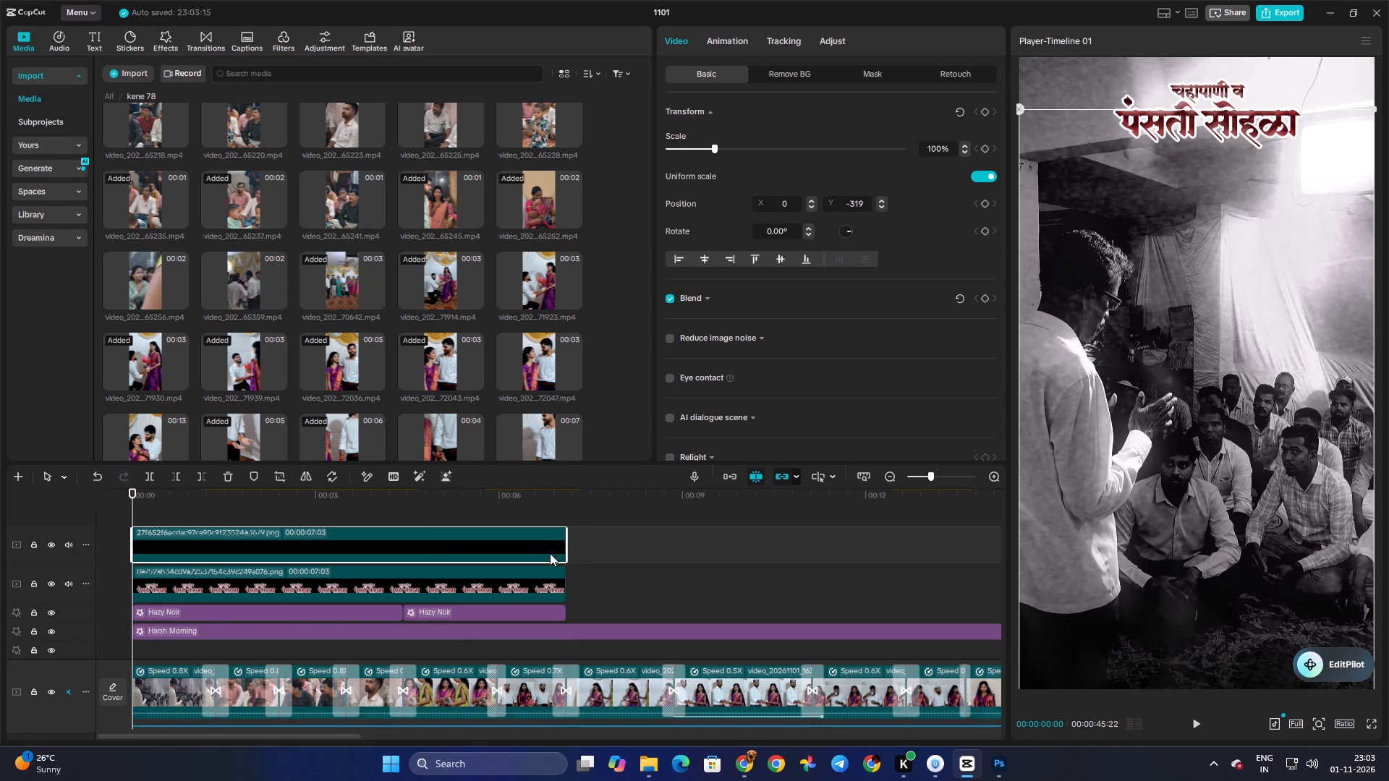
{"action": "key", "text": "ctrl+v"}
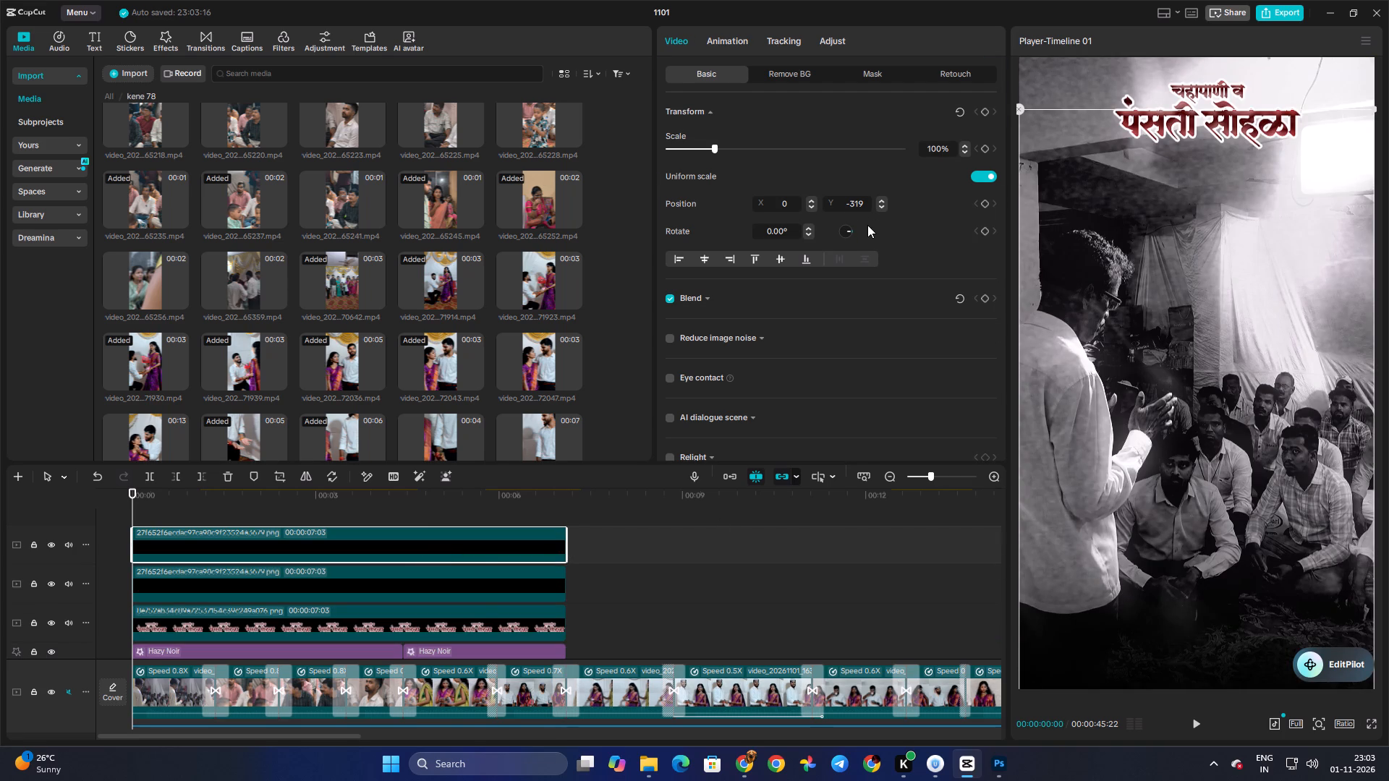
{"action": "left_click_drag", "start_coordinate": [854, 231], "coordinate": [845, 244]}
{"action": "left_click_drag", "start_coordinate": [851, 231], "coordinate": [842, 242]}
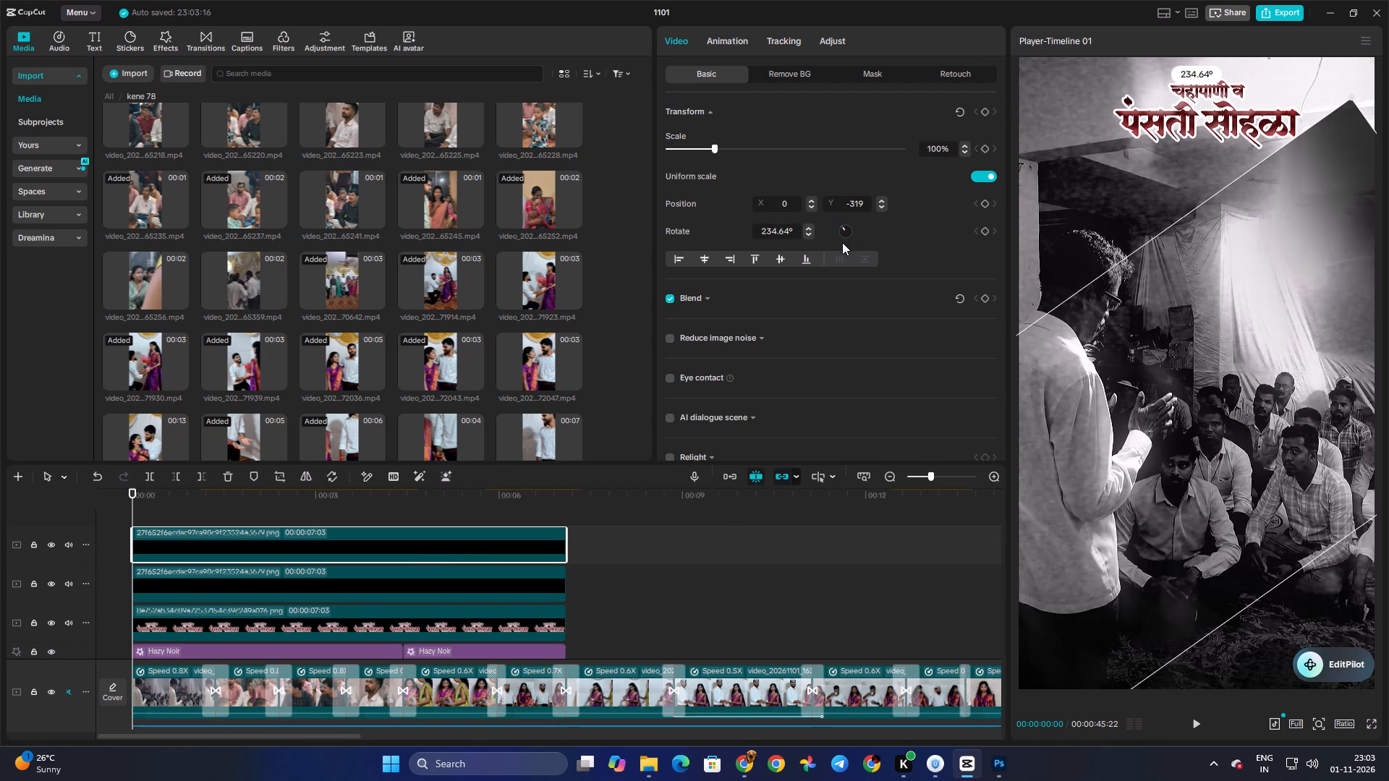
{"action": "left_click_drag", "start_coordinate": [842, 242], "coordinate": [827, 215]}
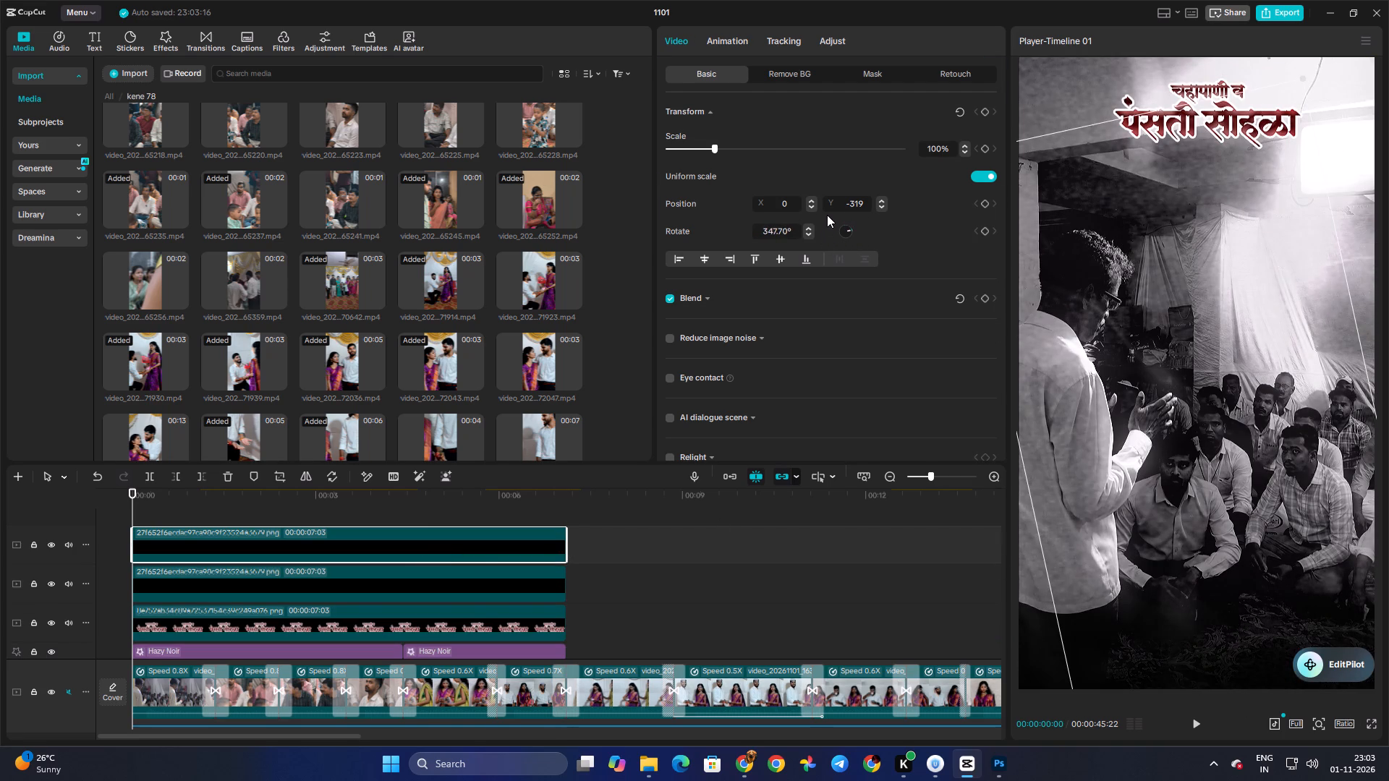
{"action": "left_click_drag", "start_coordinate": [827, 215], "coordinate": [831, 210]}
{"action": "left_click_drag", "start_coordinate": [1207, 361], "coordinate": [1206, 328]}
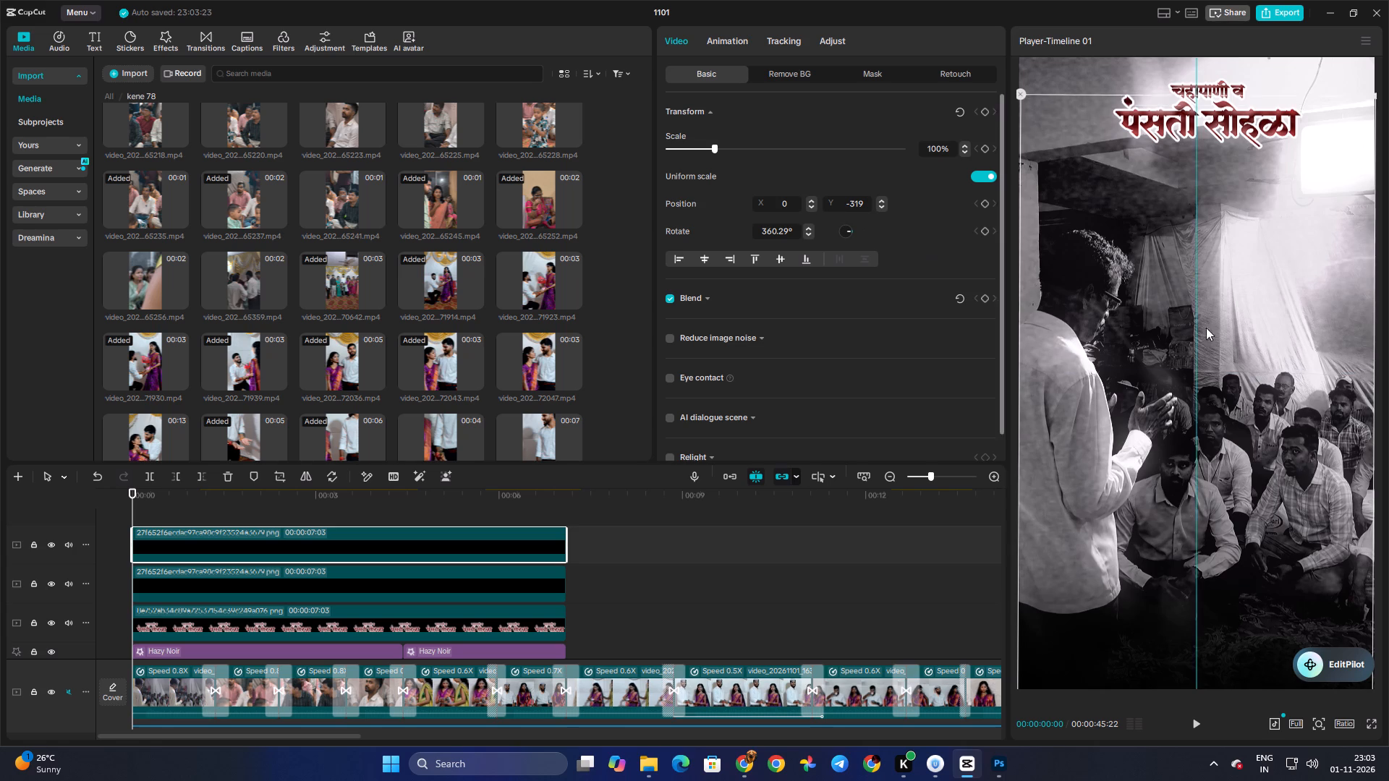
{"action": "left_click_drag", "start_coordinate": [1206, 328], "coordinate": [1215, 238]}
{"action": "left_click_drag", "start_coordinate": [1199, 630], "coordinate": [1192, 184]}
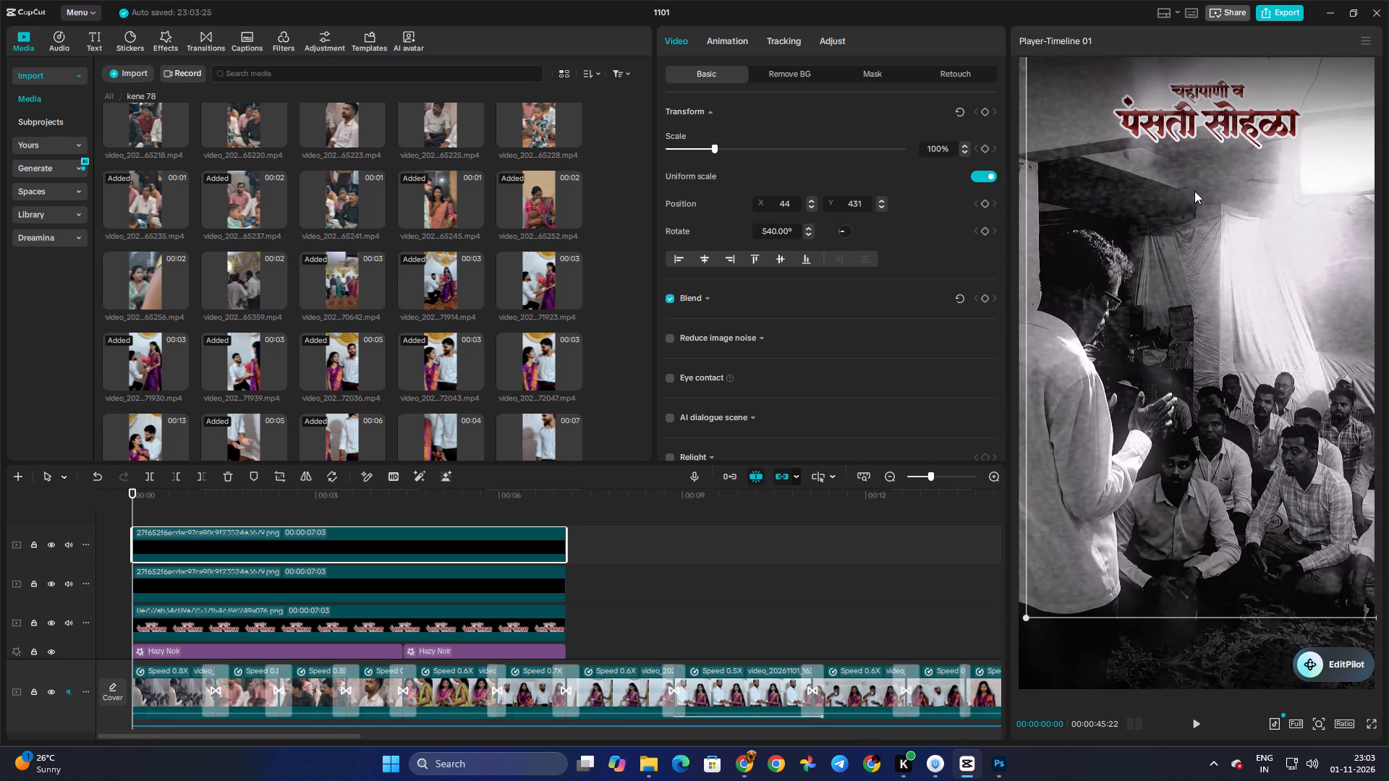
{"action": "left_click_drag", "start_coordinate": [1255, 260], "coordinate": [1248, 316]}
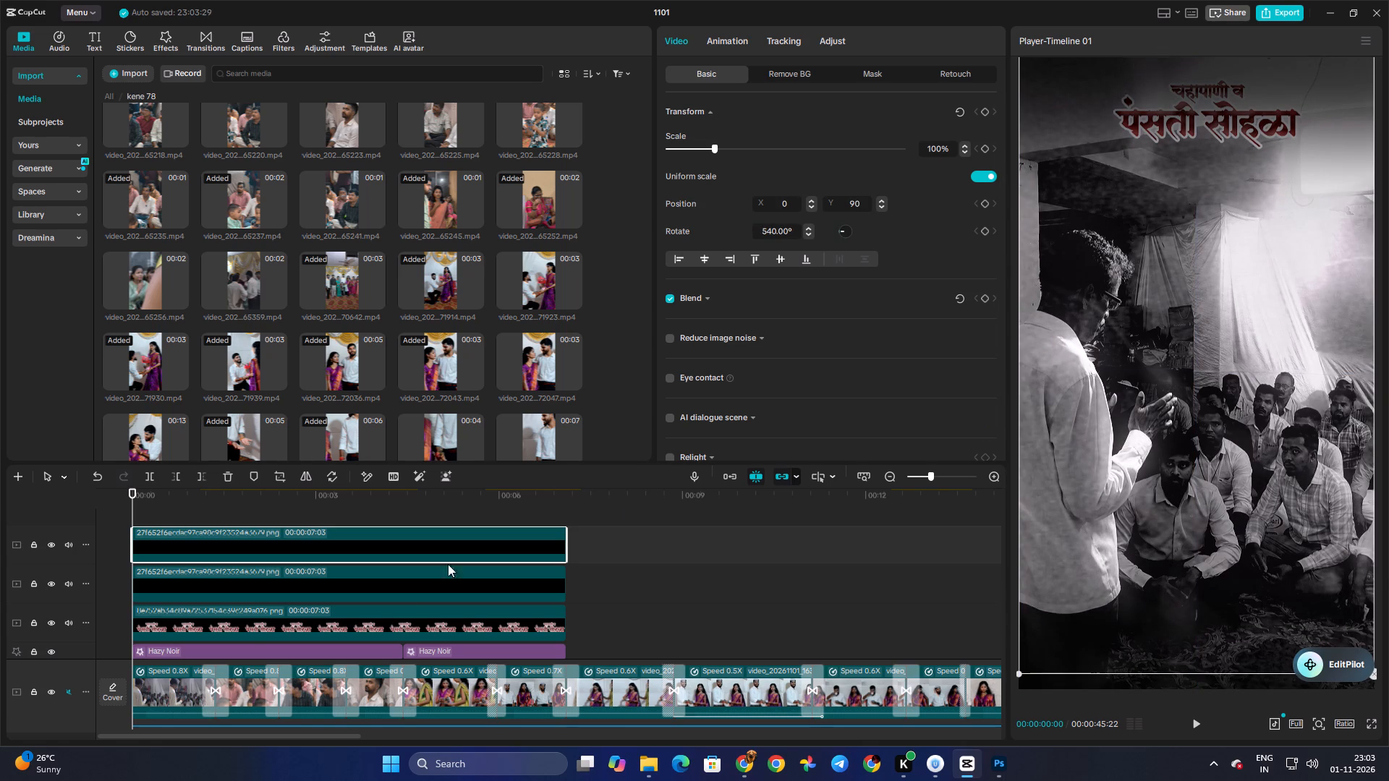
Move the title clip to the topmost track, above both gradient overlays.
{"action": "left_click_drag", "start_coordinate": [383, 624], "coordinate": [377, 524]}
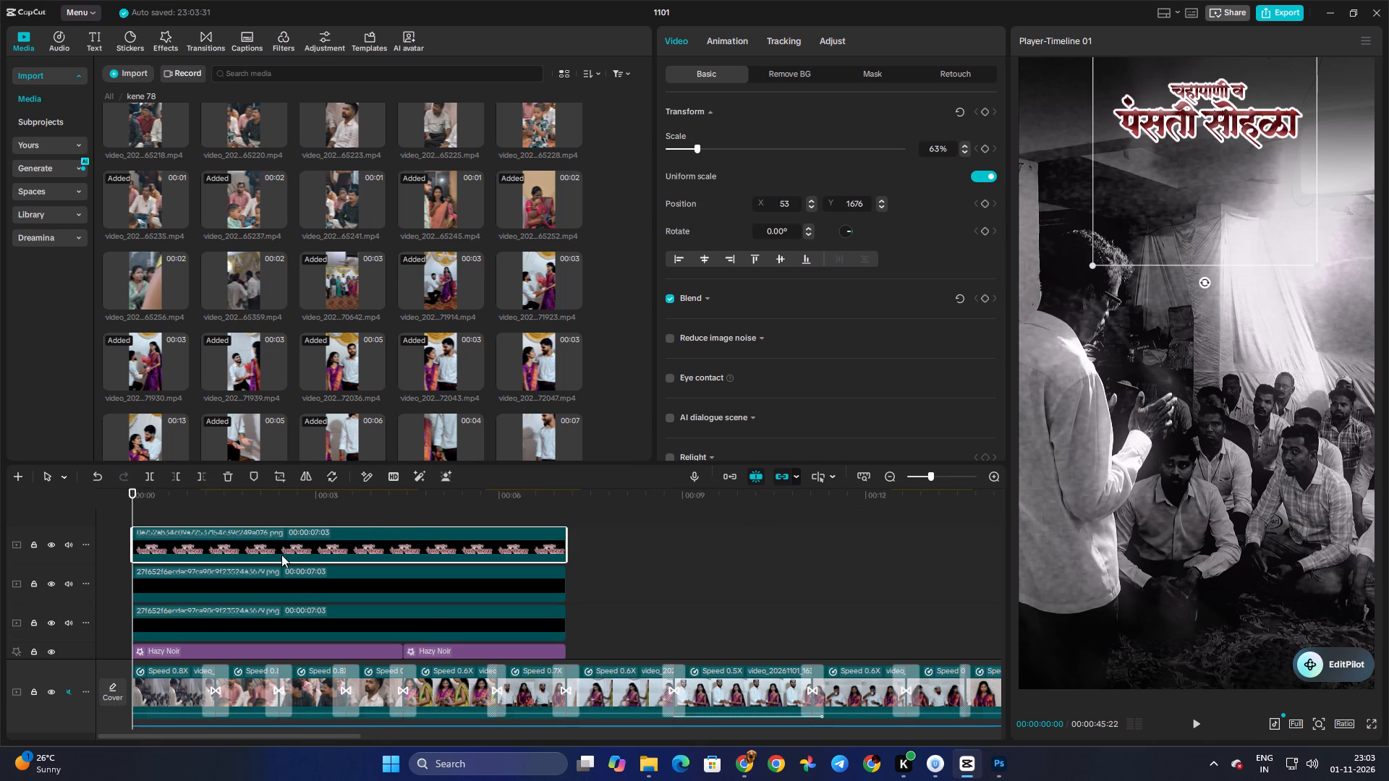
Lower the opacity of the flipped gradient overlay, on the track just below the title, to 40%.
{"action": "left_click", "coordinate": [296, 594]}
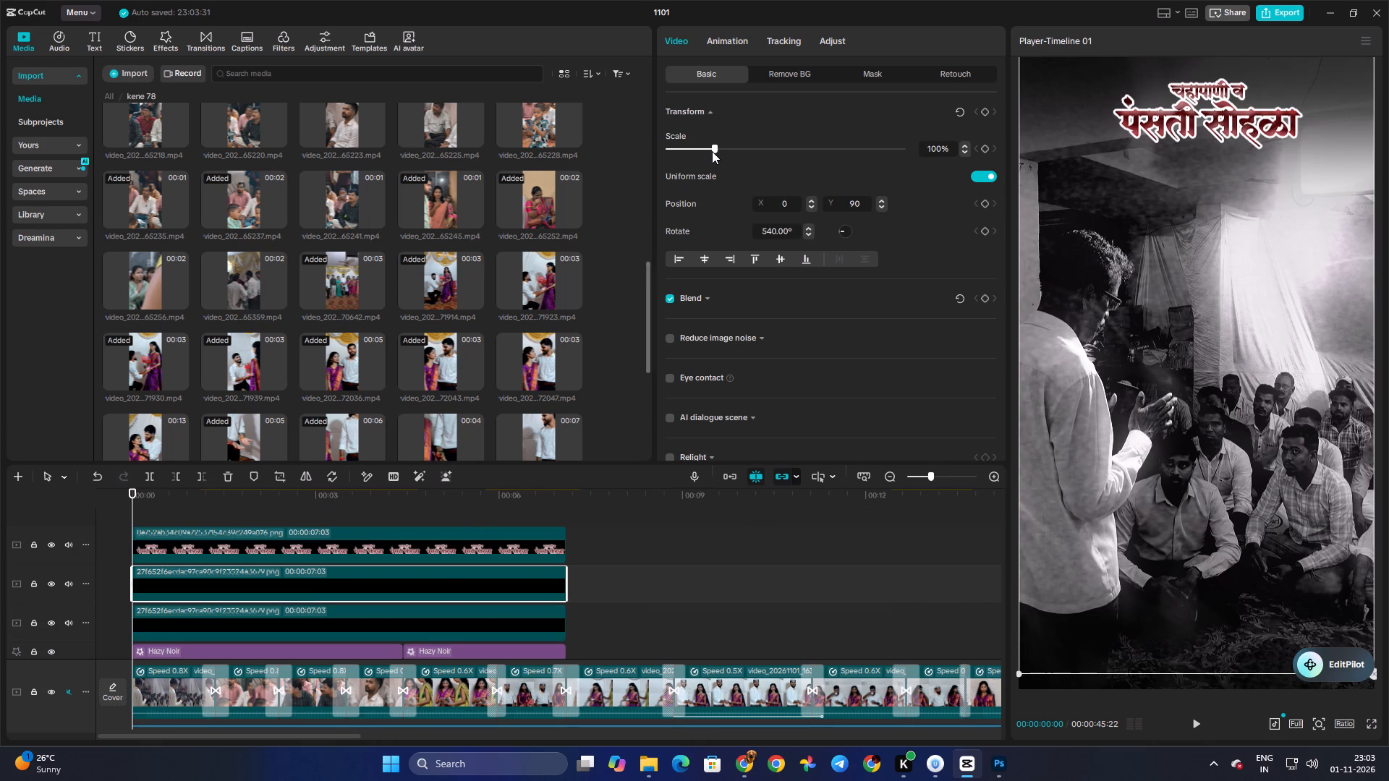
{"action": "left_click", "coordinate": [692, 299]}
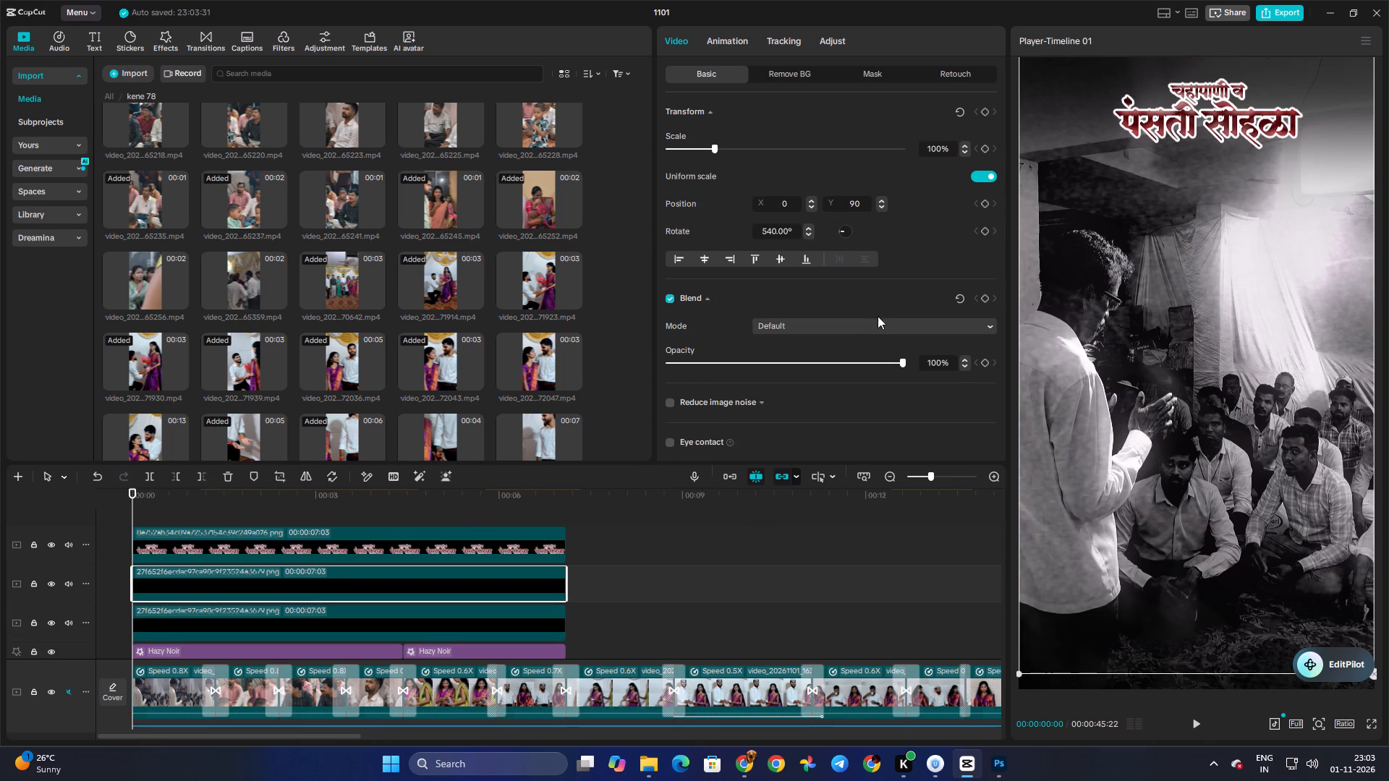
{"action": "left_click", "coordinate": [830, 363]}
{"action": "left_click_drag", "start_coordinate": [829, 364], "coordinate": [791, 364]}
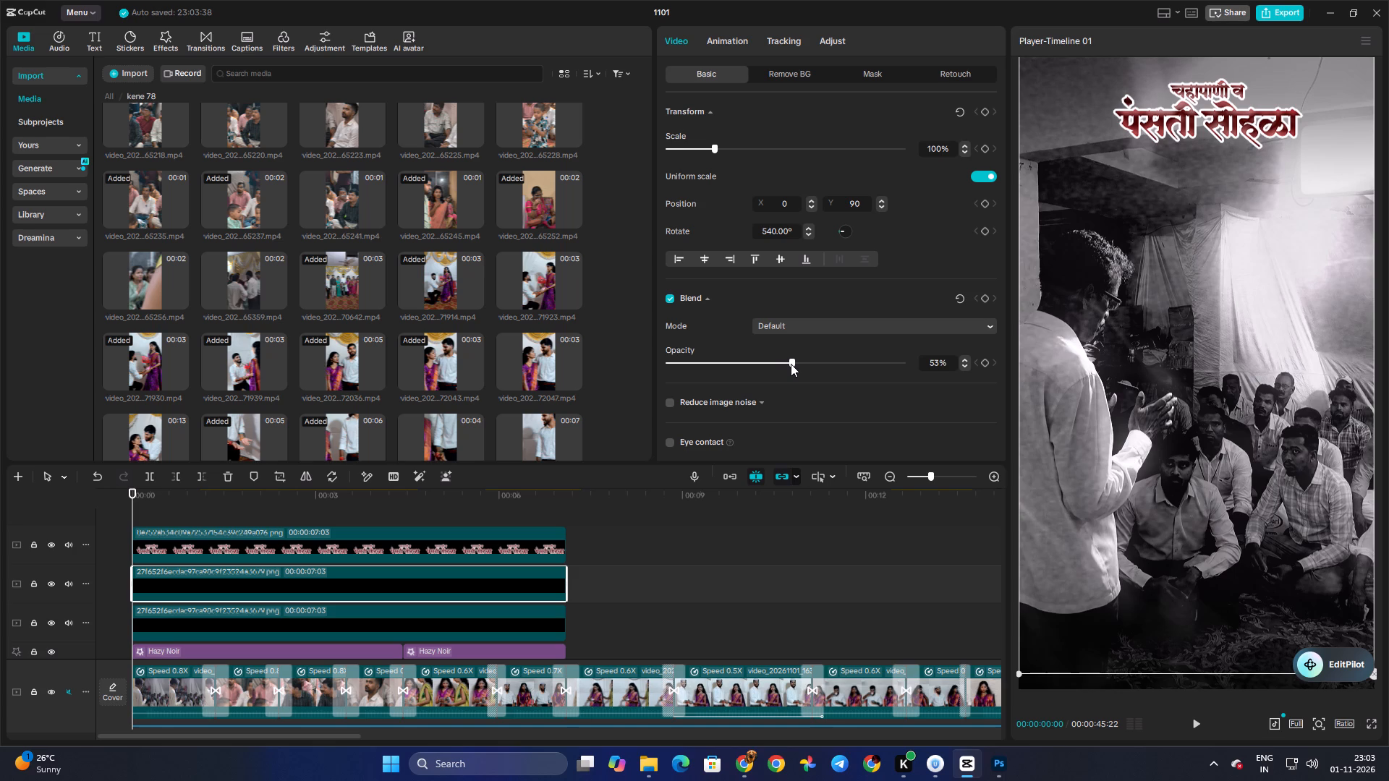
{"action": "left_click_drag", "start_coordinate": [791, 364], "coordinate": [762, 368]}
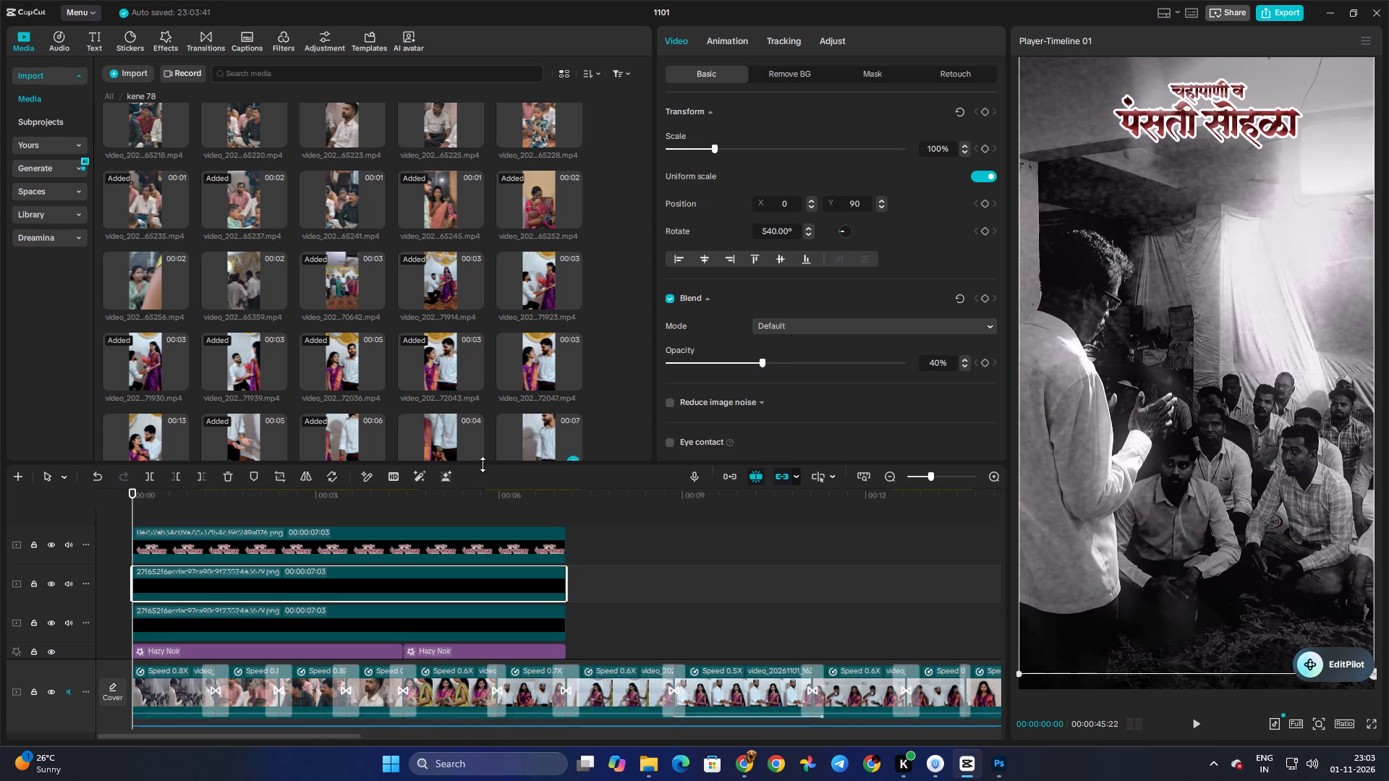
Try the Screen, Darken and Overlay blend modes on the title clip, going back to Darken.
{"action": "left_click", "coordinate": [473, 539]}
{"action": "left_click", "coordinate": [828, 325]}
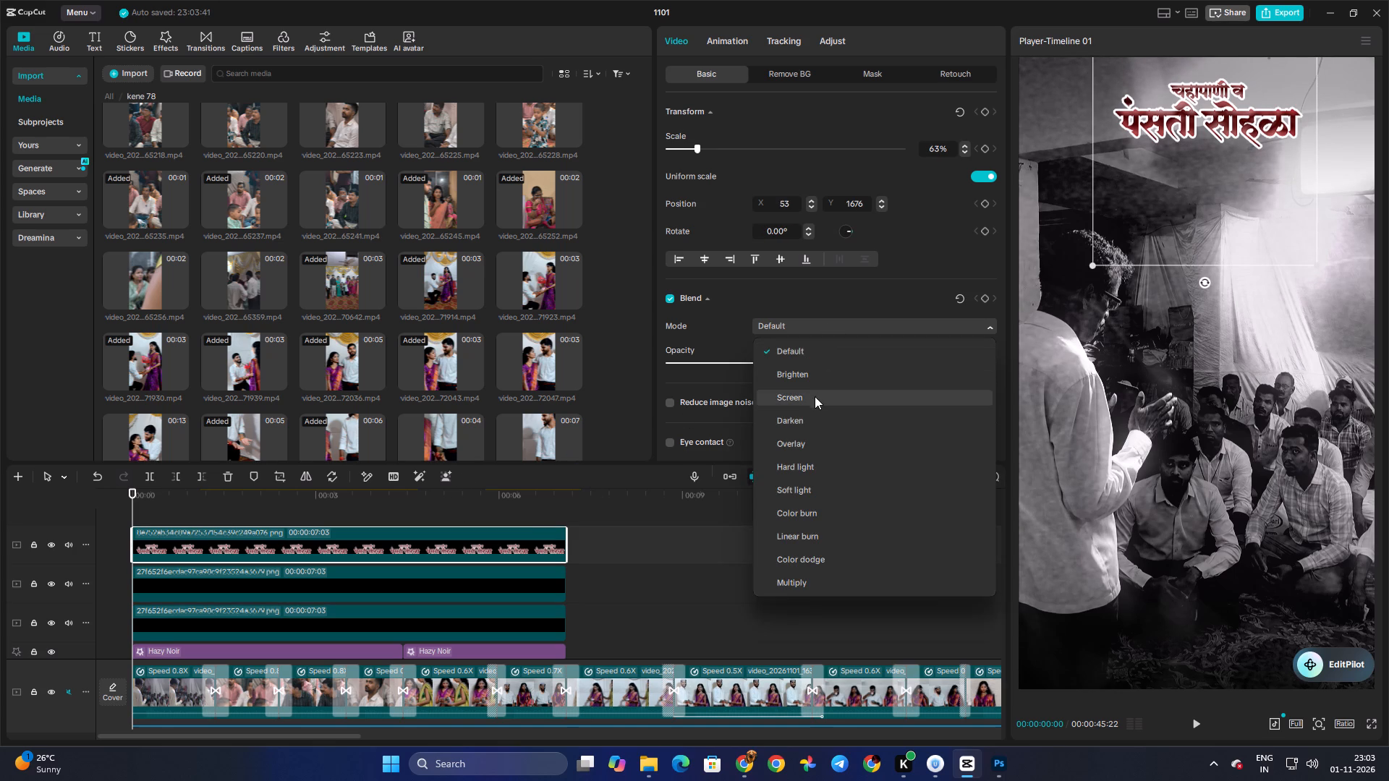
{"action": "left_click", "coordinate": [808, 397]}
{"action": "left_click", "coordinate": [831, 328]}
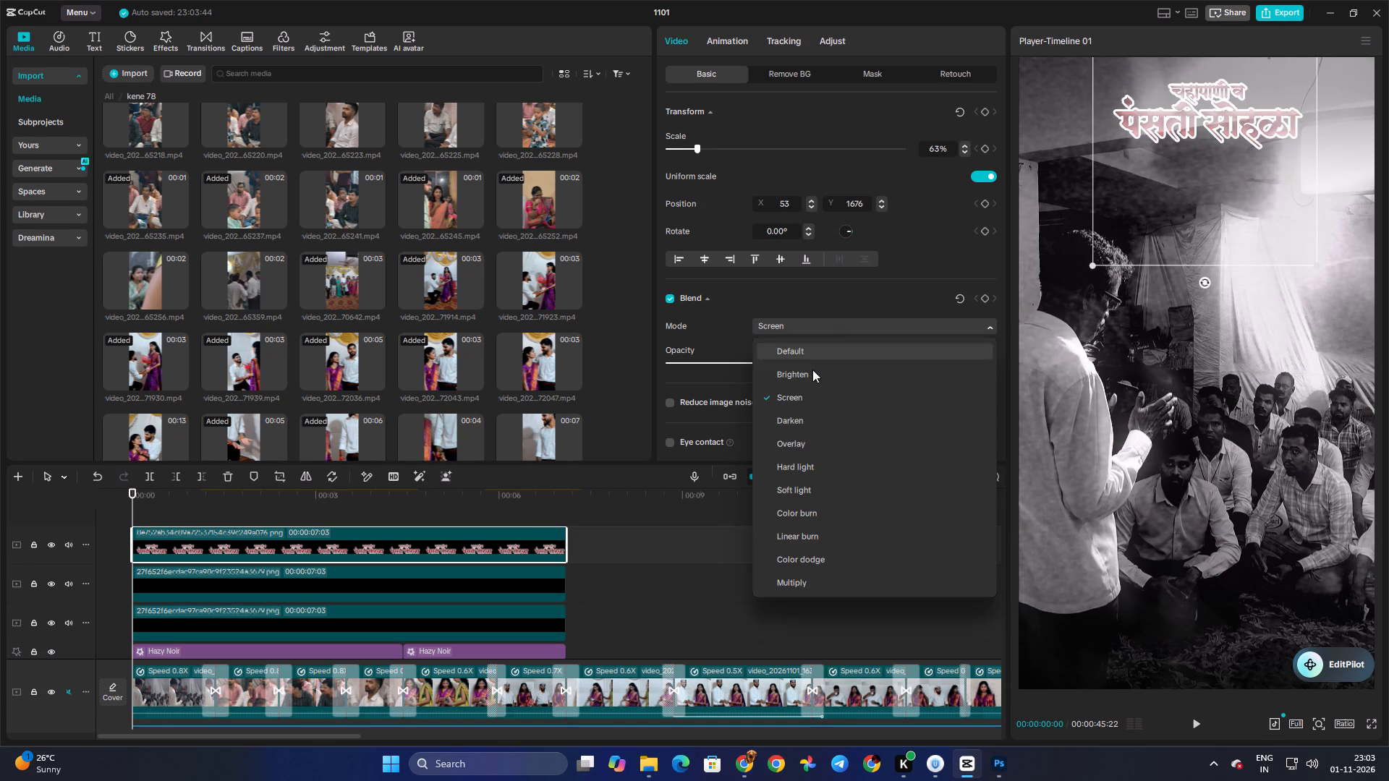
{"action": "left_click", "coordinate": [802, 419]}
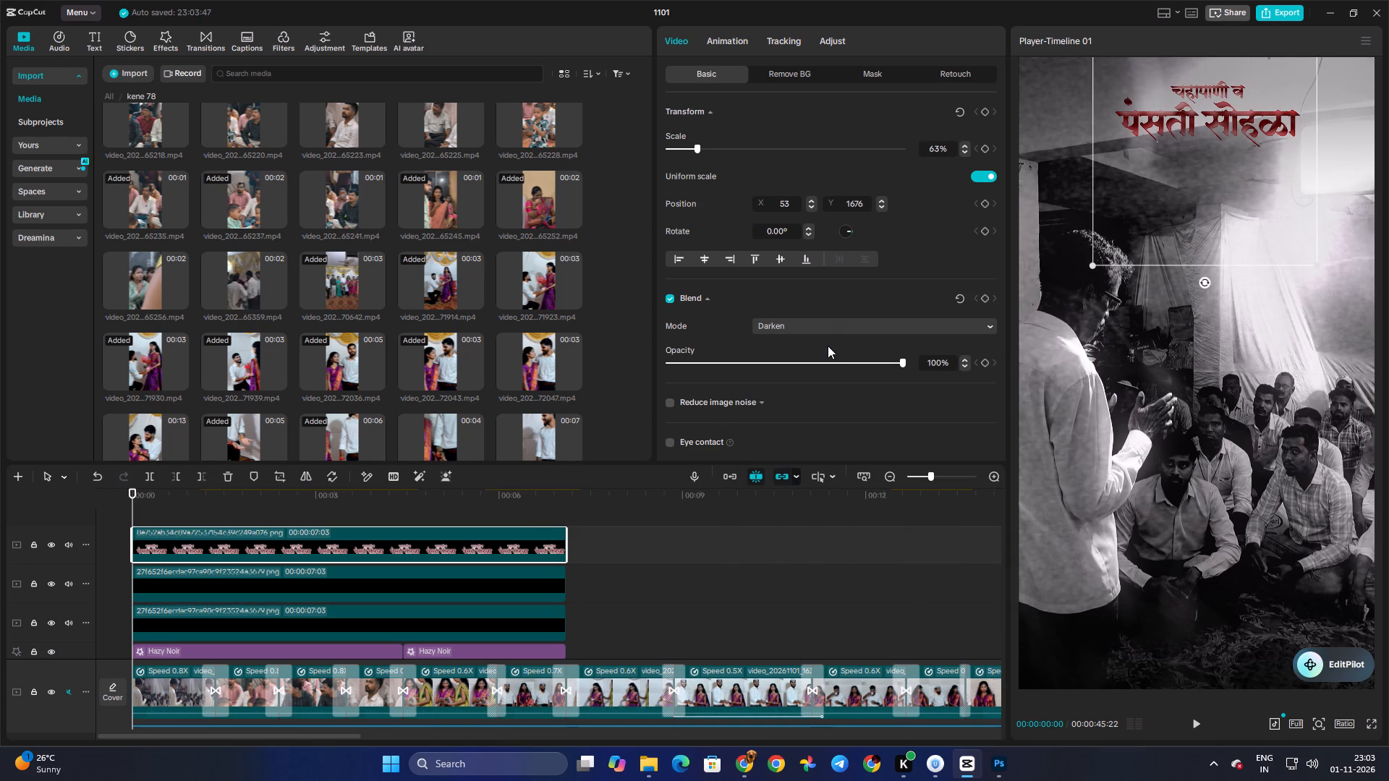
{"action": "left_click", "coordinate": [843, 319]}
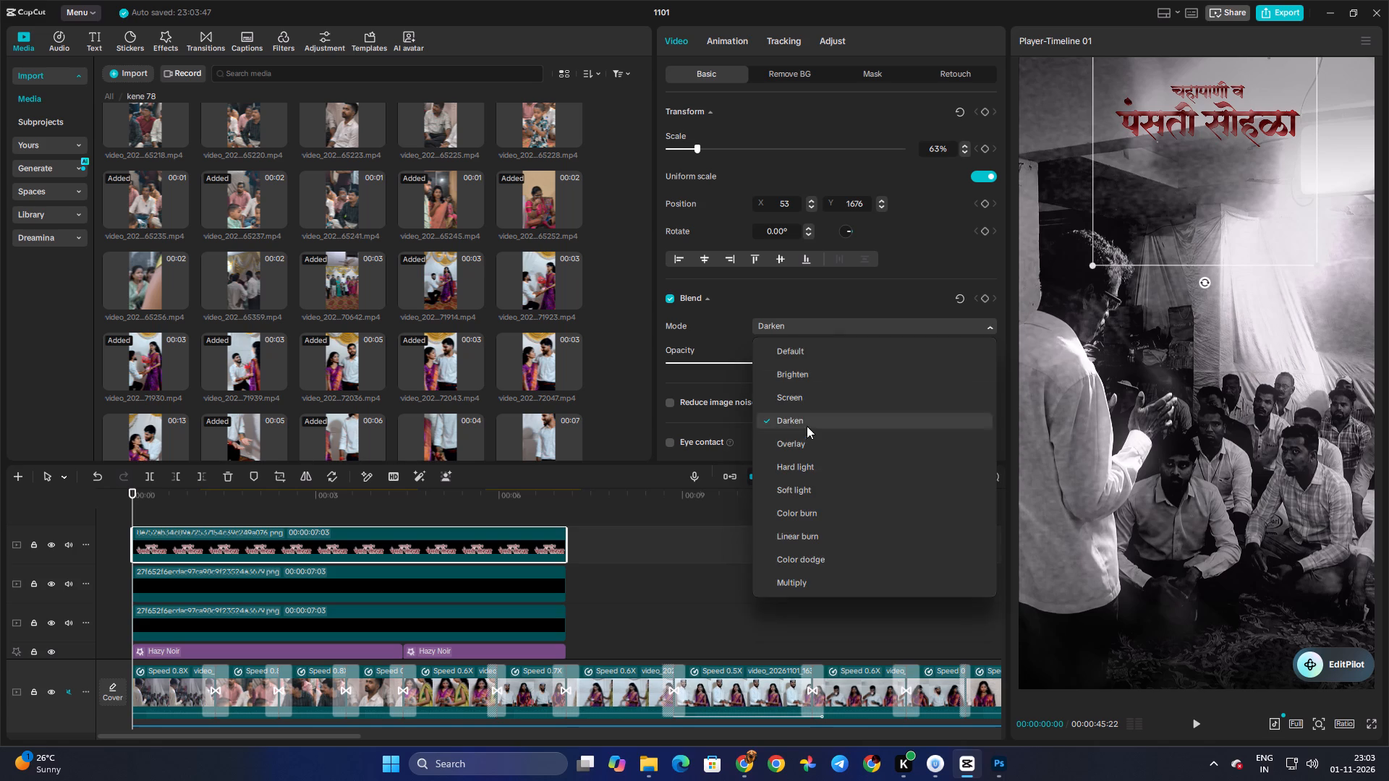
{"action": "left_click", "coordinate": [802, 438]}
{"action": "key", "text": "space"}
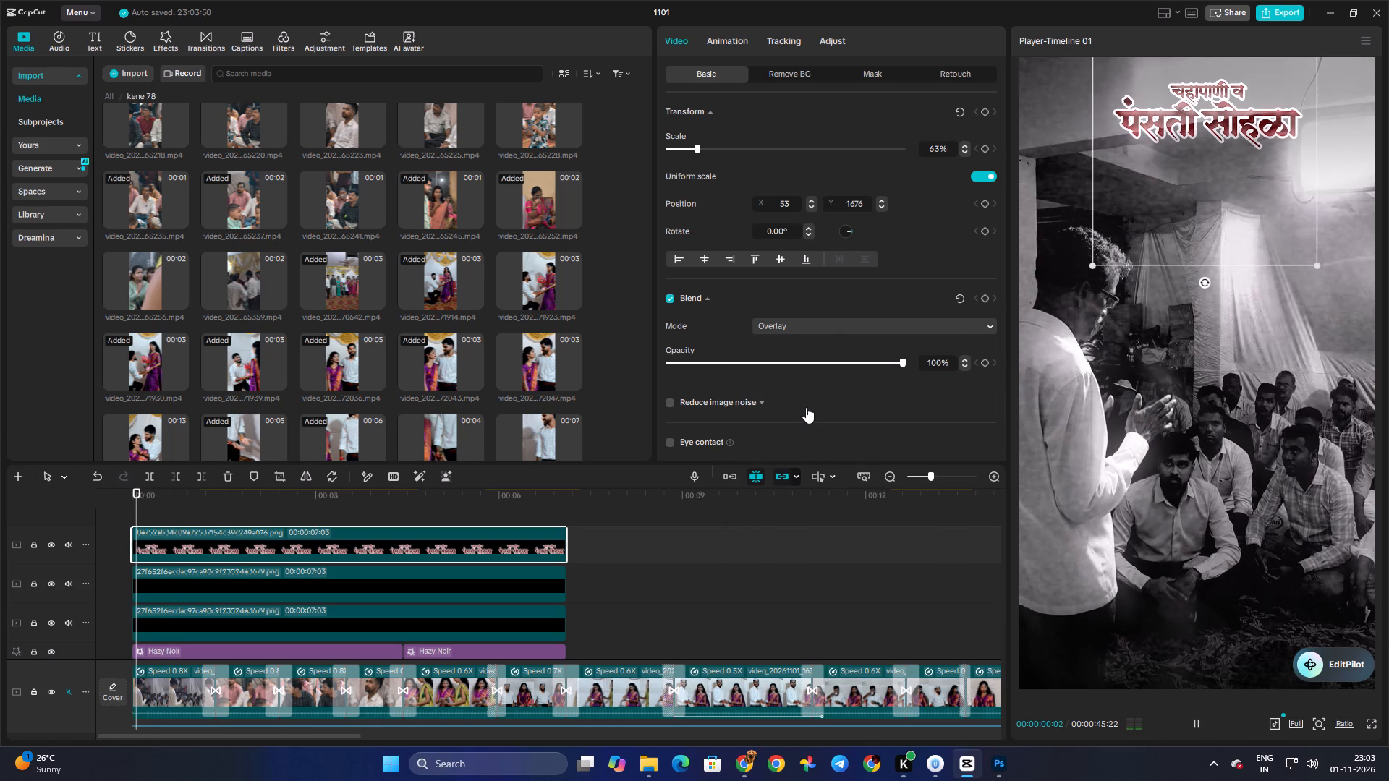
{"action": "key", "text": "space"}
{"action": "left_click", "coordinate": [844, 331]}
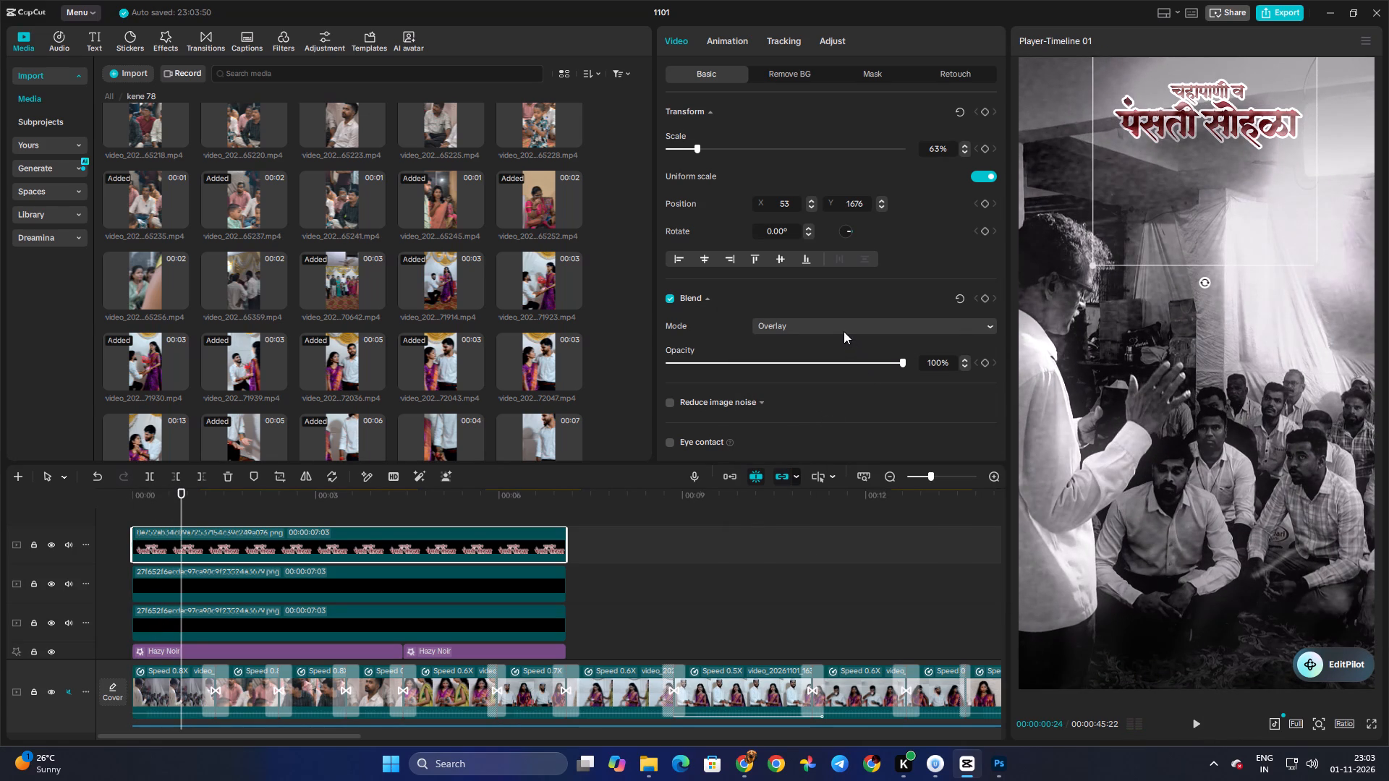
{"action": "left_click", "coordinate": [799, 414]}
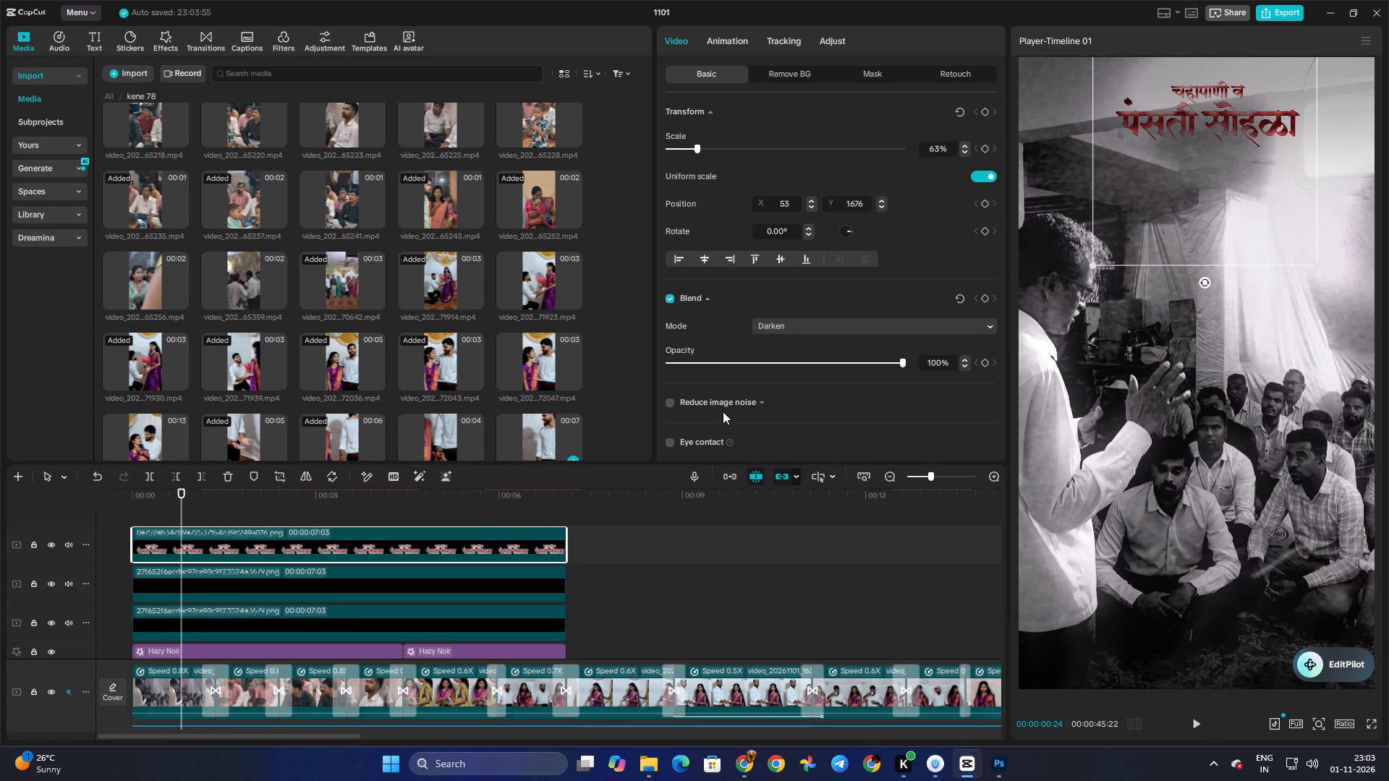
Play the opening from the start to check how the title reads over the footage.
{"action": "left_click", "coordinate": [224, 515]}
{"action": "left_click_drag", "start_coordinate": [224, 515], "coordinate": [2, 518]}
{"action": "key", "text": "space"}
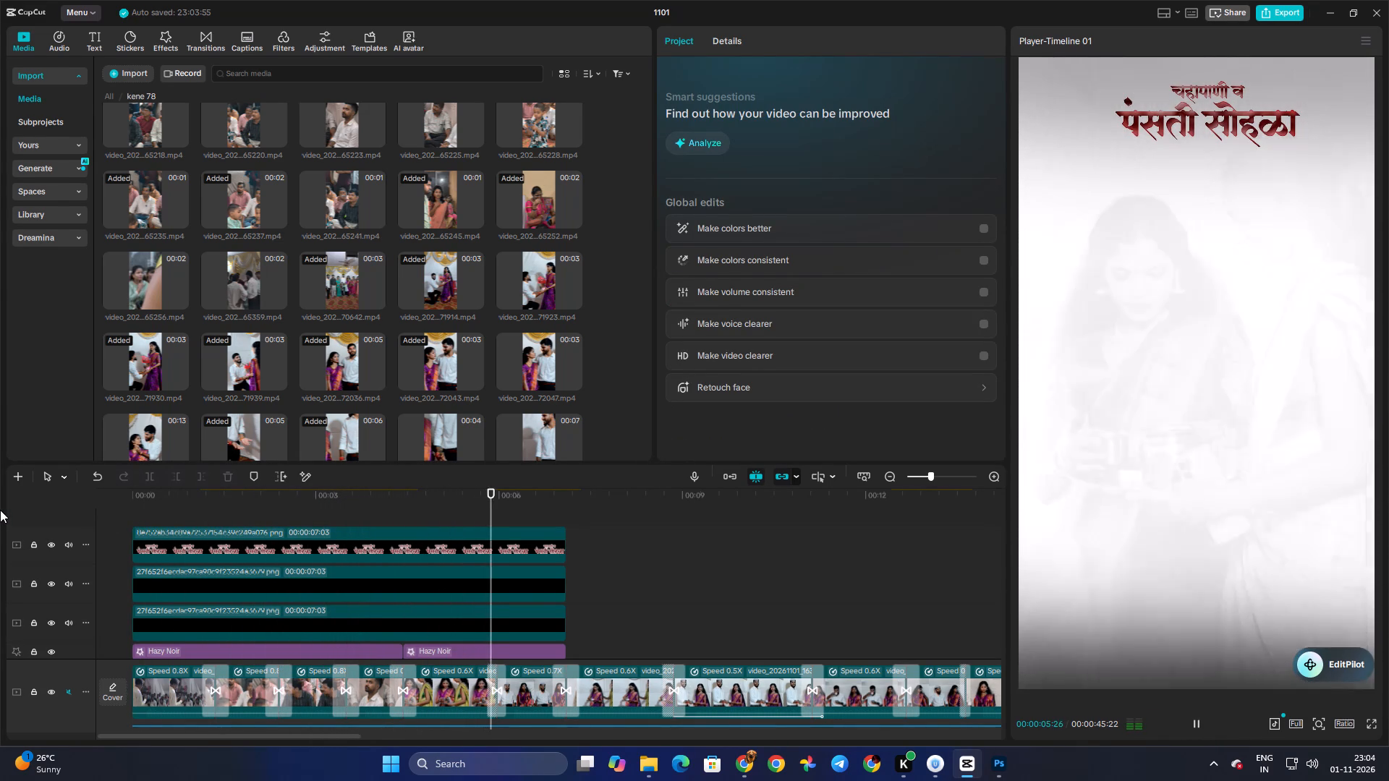
{"action": "key", "text": "space"}
{"action": "left_click", "coordinate": [138, 513]}
{"action": "left_click_drag", "start_coordinate": [138, 513], "coordinate": [126, 513]}
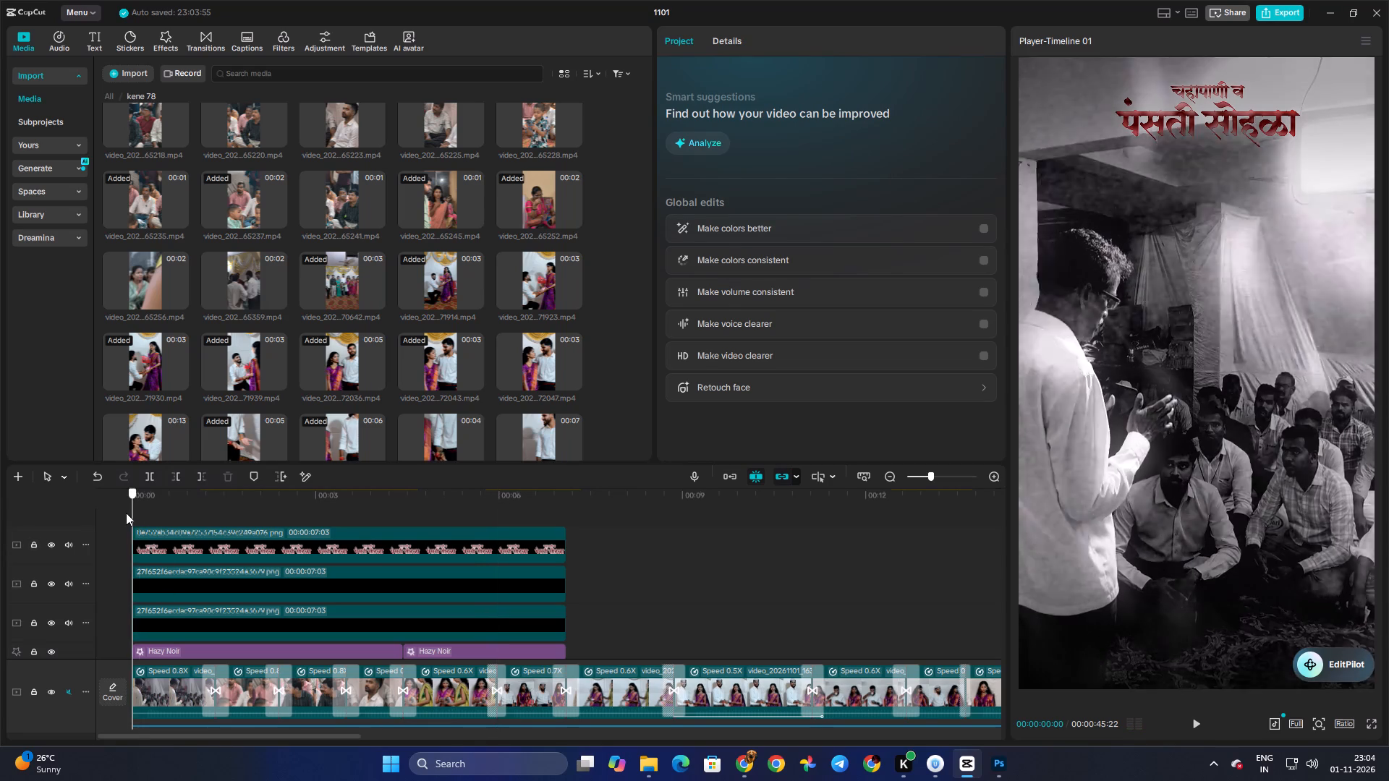
{"action": "left_click_drag", "start_coordinate": [126, 513], "coordinate": [122, 513]}
{"action": "key", "text": "space"}
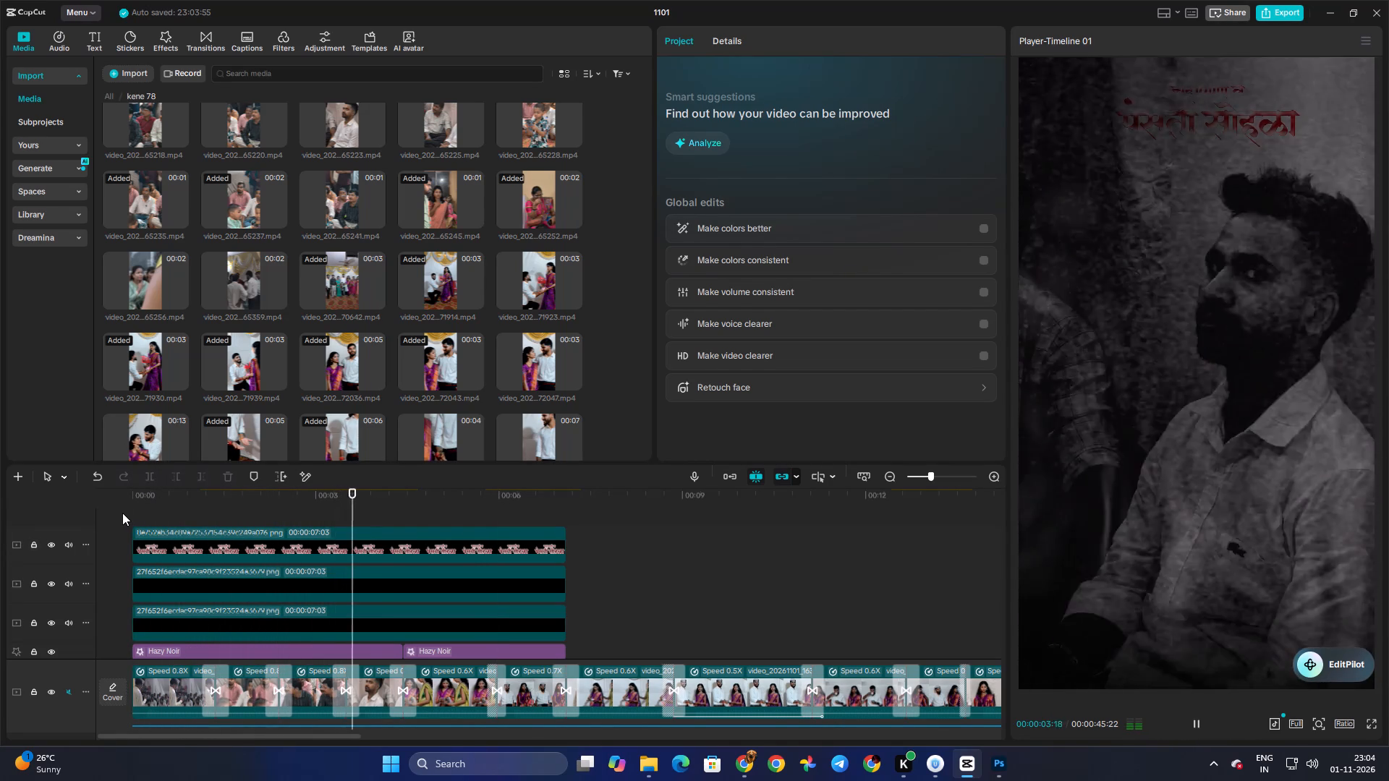
{"action": "key", "text": "space"}
{"action": "key", "text": "space"}
{"action": "key", "text": "space"}
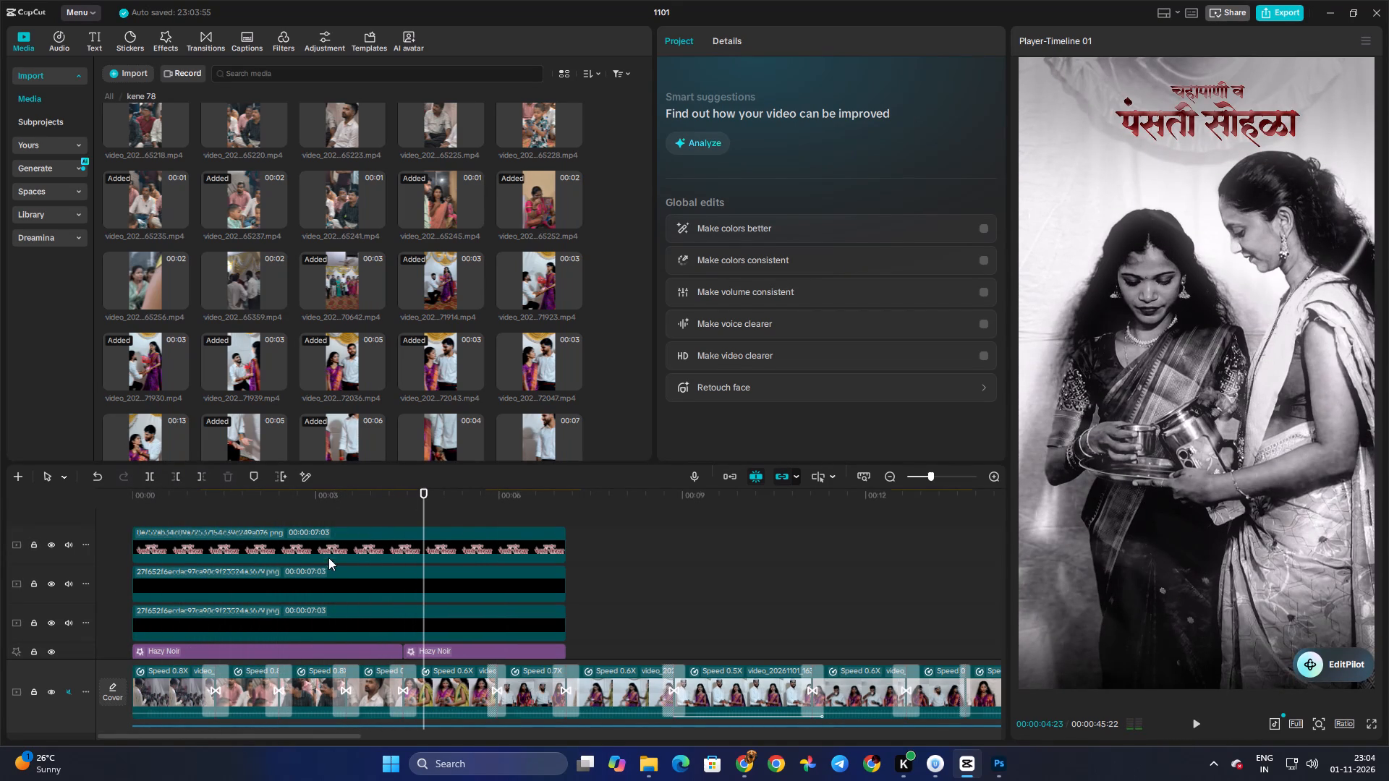
Set the title clip's blend mode to Overlay and preview it from near the timeline's start.
{"action": "left_click", "coordinate": [343, 547]}
{"action": "left_click", "coordinate": [820, 325]}
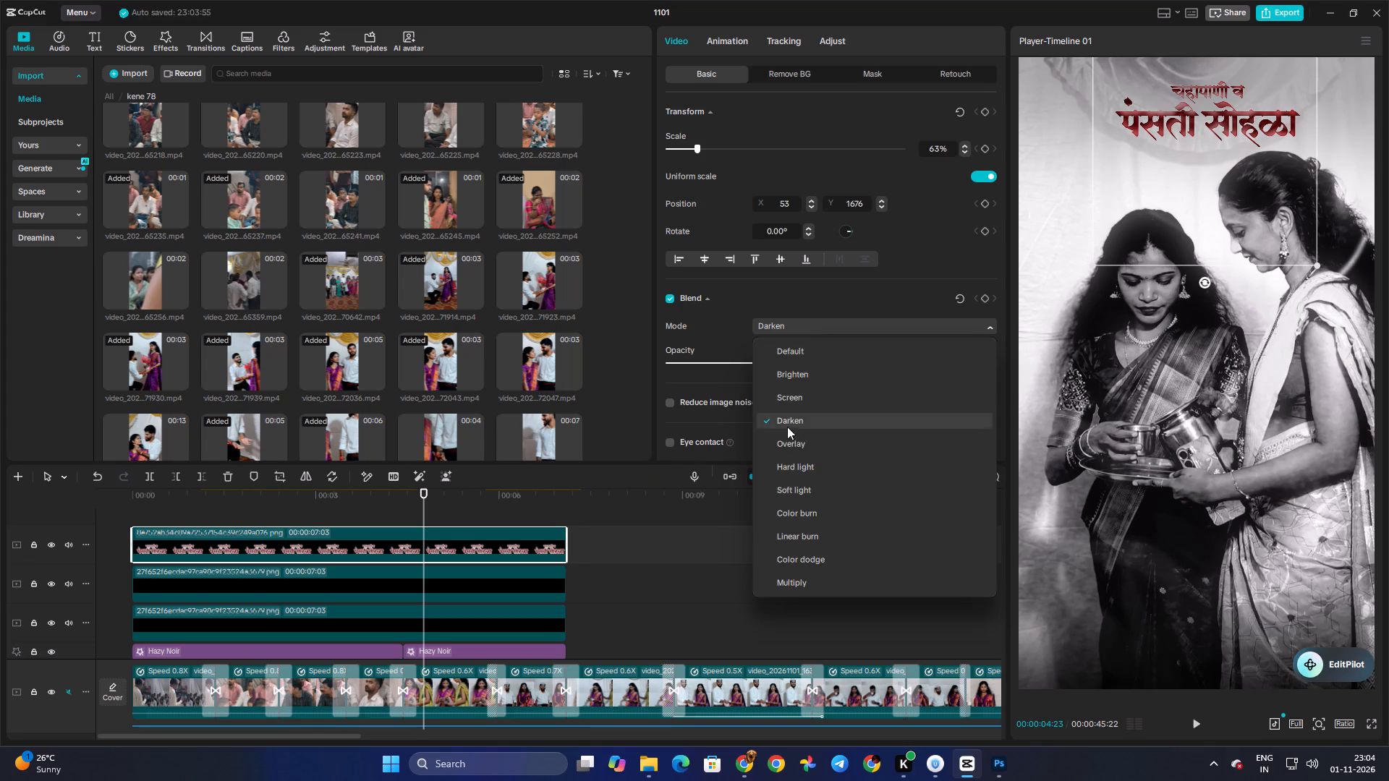
{"action": "left_click", "coordinate": [786, 443]}
{"action": "left_click", "coordinate": [275, 510]}
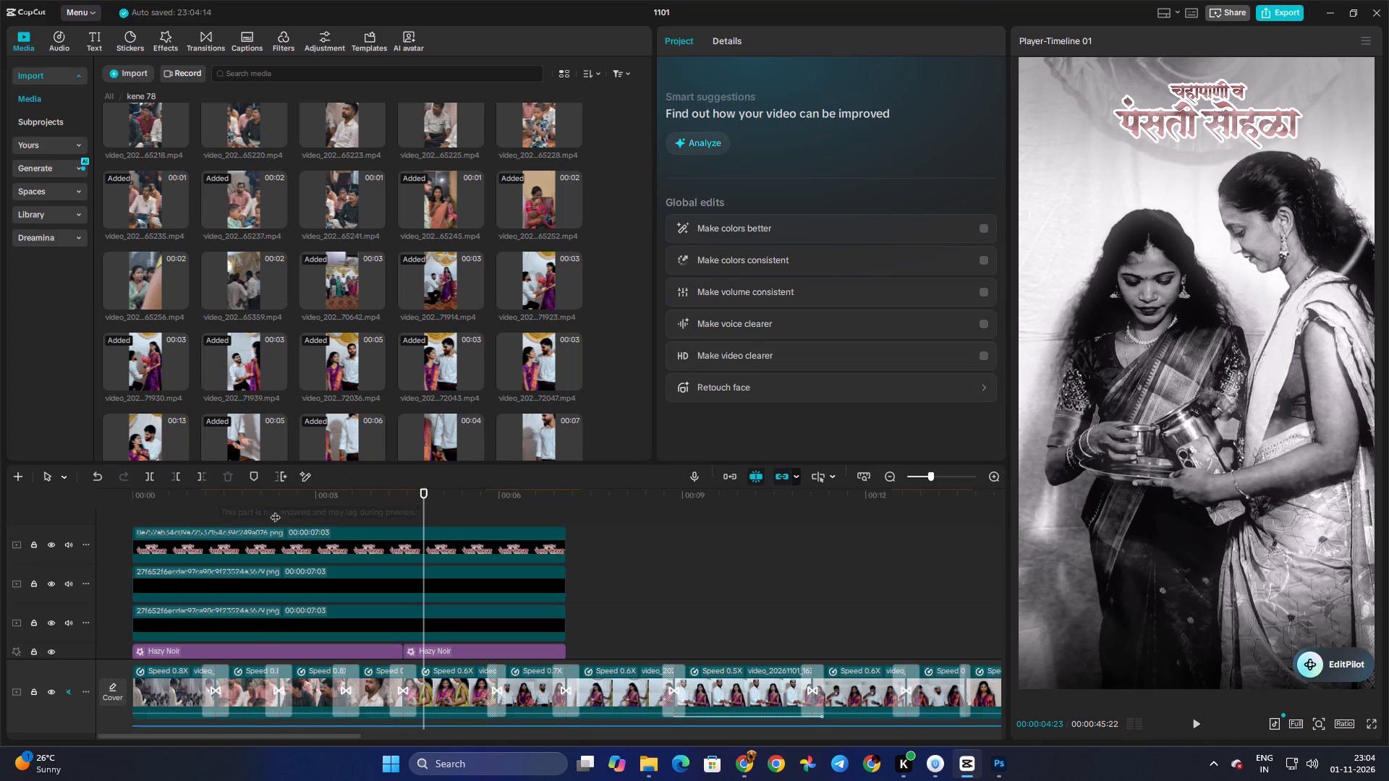
{"action": "left_click_drag", "start_coordinate": [275, 510], "coordinate": [143, 513]}
{"action": "key", "text": "space"}
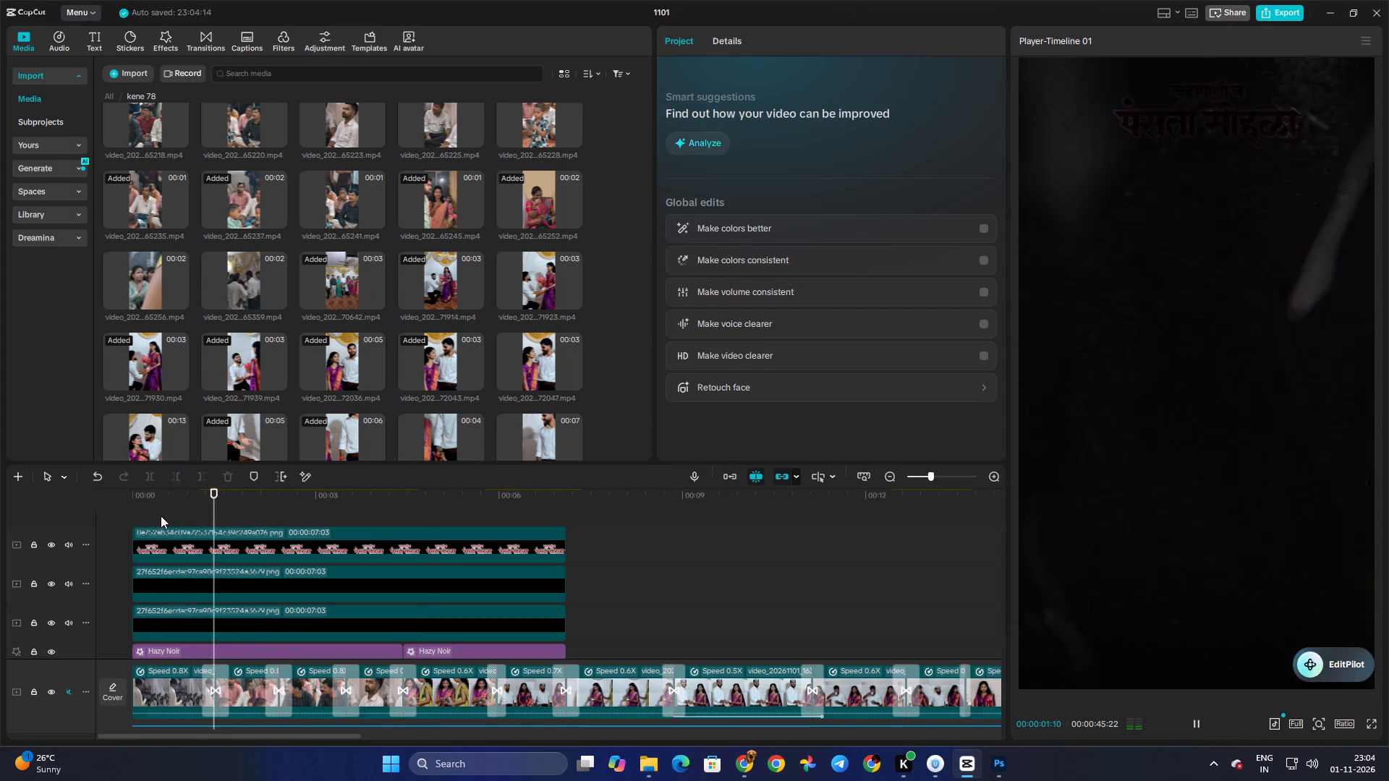
{"action": "key", "text": "space"}
Give the title clip a Fade In animation of 1.1 s and a Fade Out animation of 0.5 s.
{"action": "left_click", "coordinate": [252, 537]}
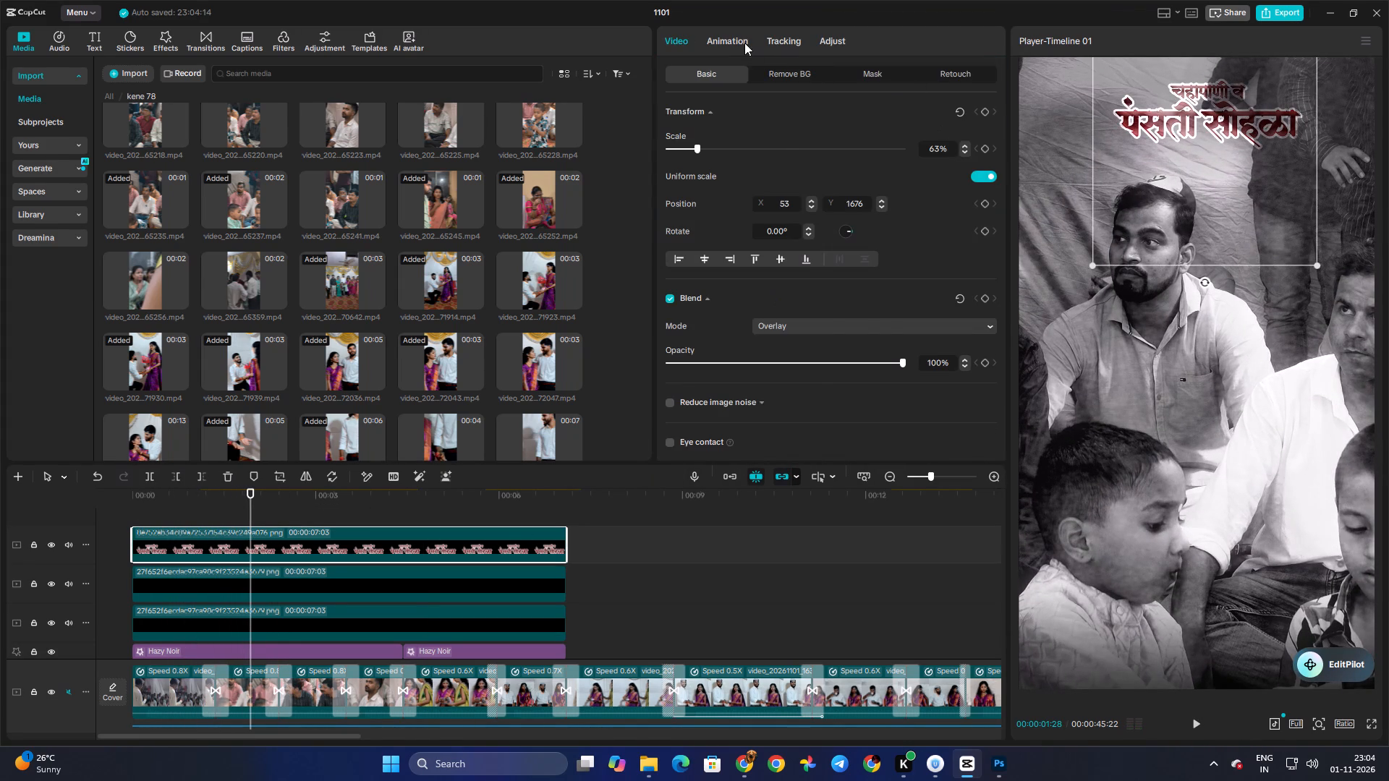
{"action": "left_click", "coordinate": [744, 43]}
{"action": "left_click", "coordinate": [718, 69]}
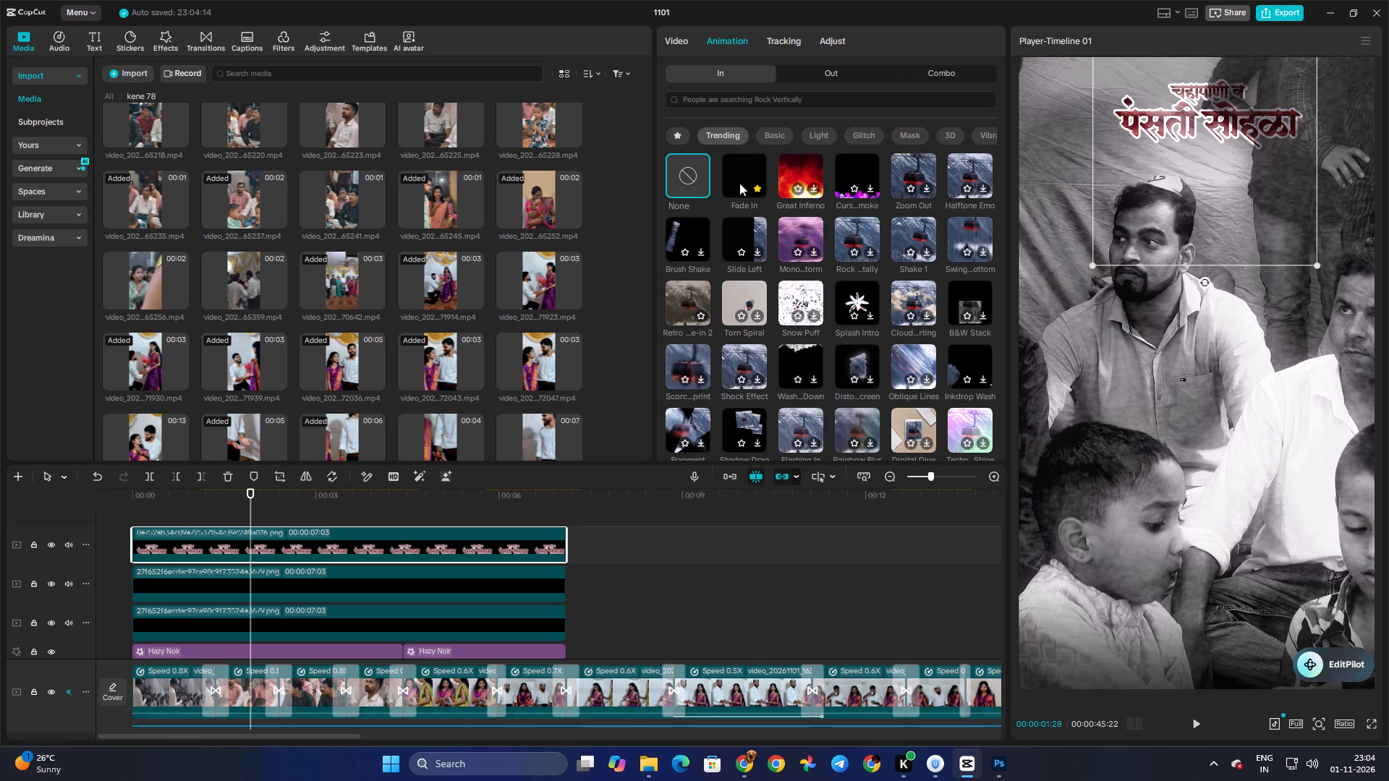
{"action": "left_click", "coordinate": [742, 176]}
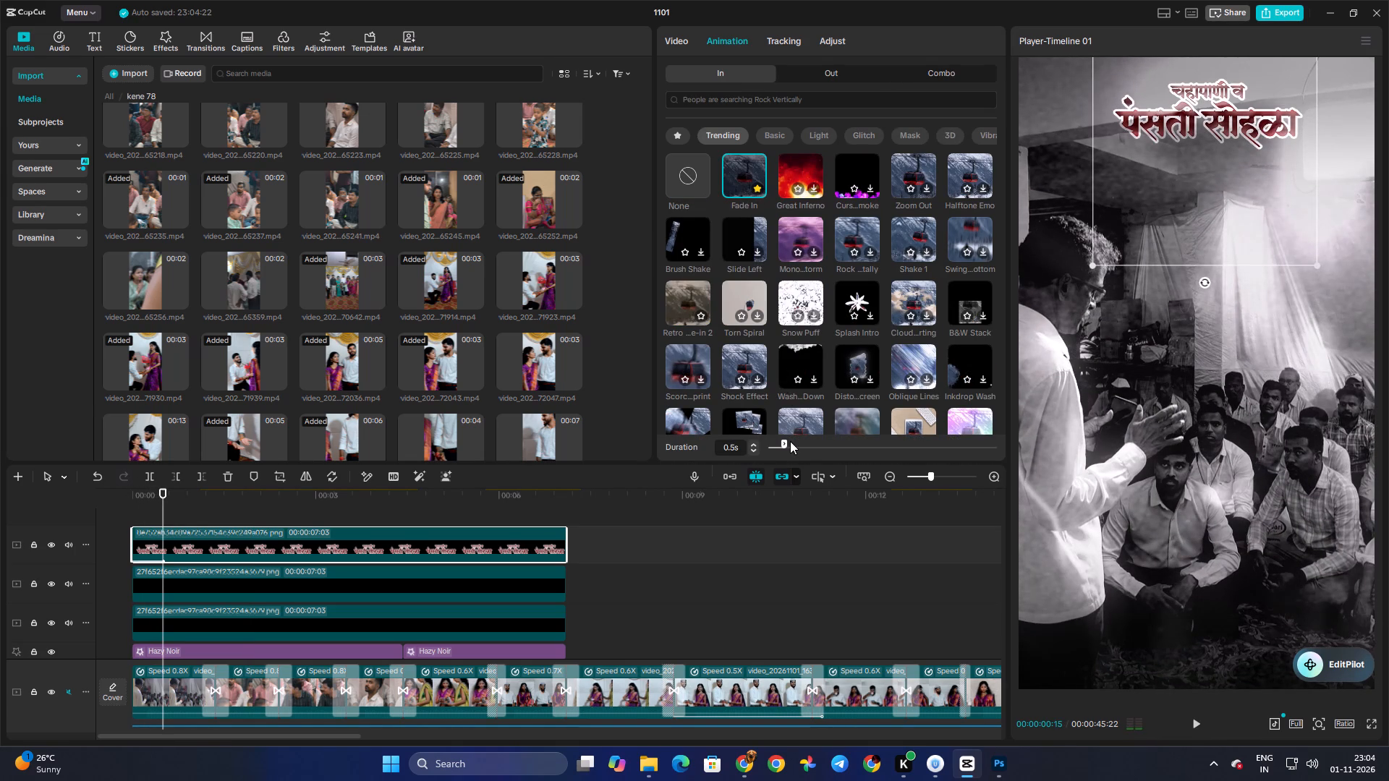
{"action": "left_click", "coordinate": [804, 443]}
{"action": "left_click", "coordinate": [816, 67]}
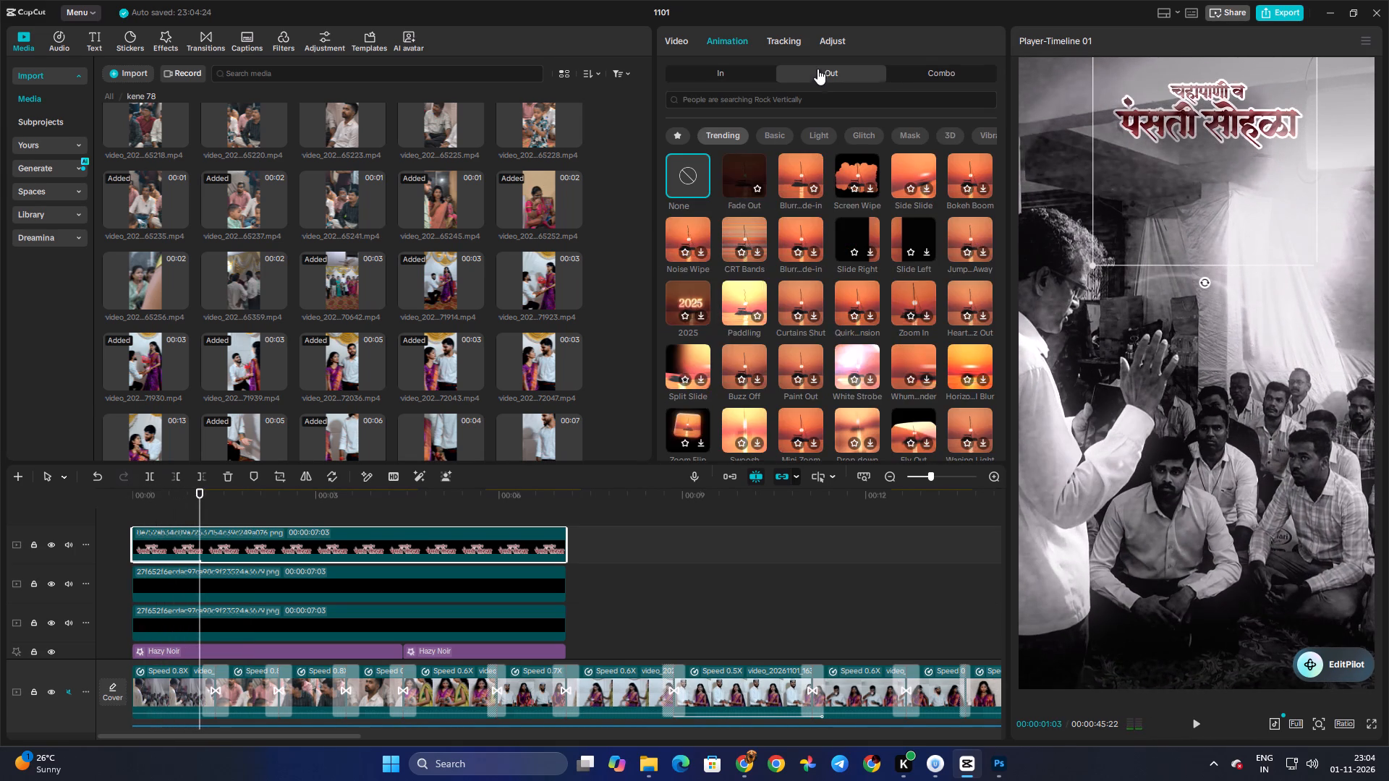
{"action": "left_click", "coordinate": [749, 169]}
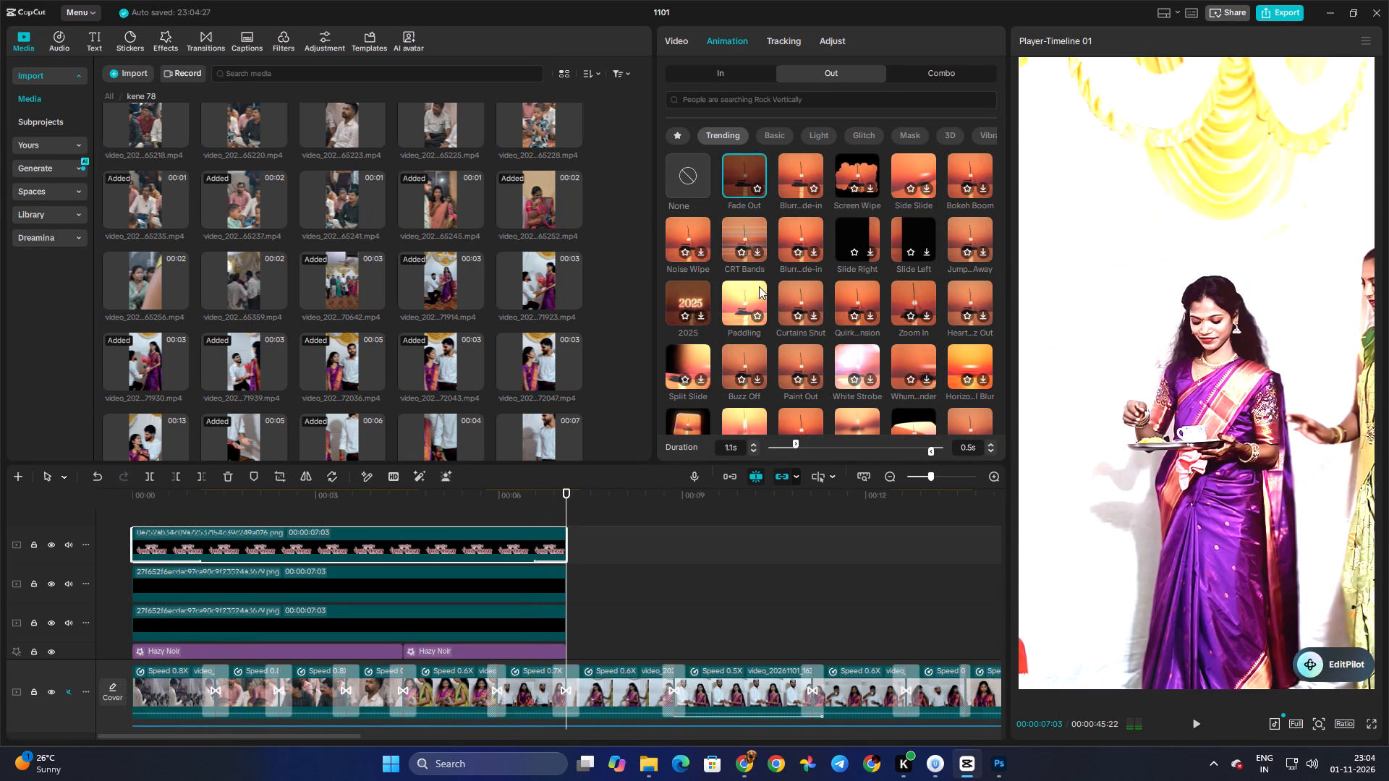
Play back the opening section and replay the stretch around the title's end to review the fades and clips.
{"action": "left_click", "coordinate": [199, 513]}
{"action": "left_click_drag", "start_coordinate": [199, 513], "coordinate": [88, 537]}
{"action": "key", "text": "space"}
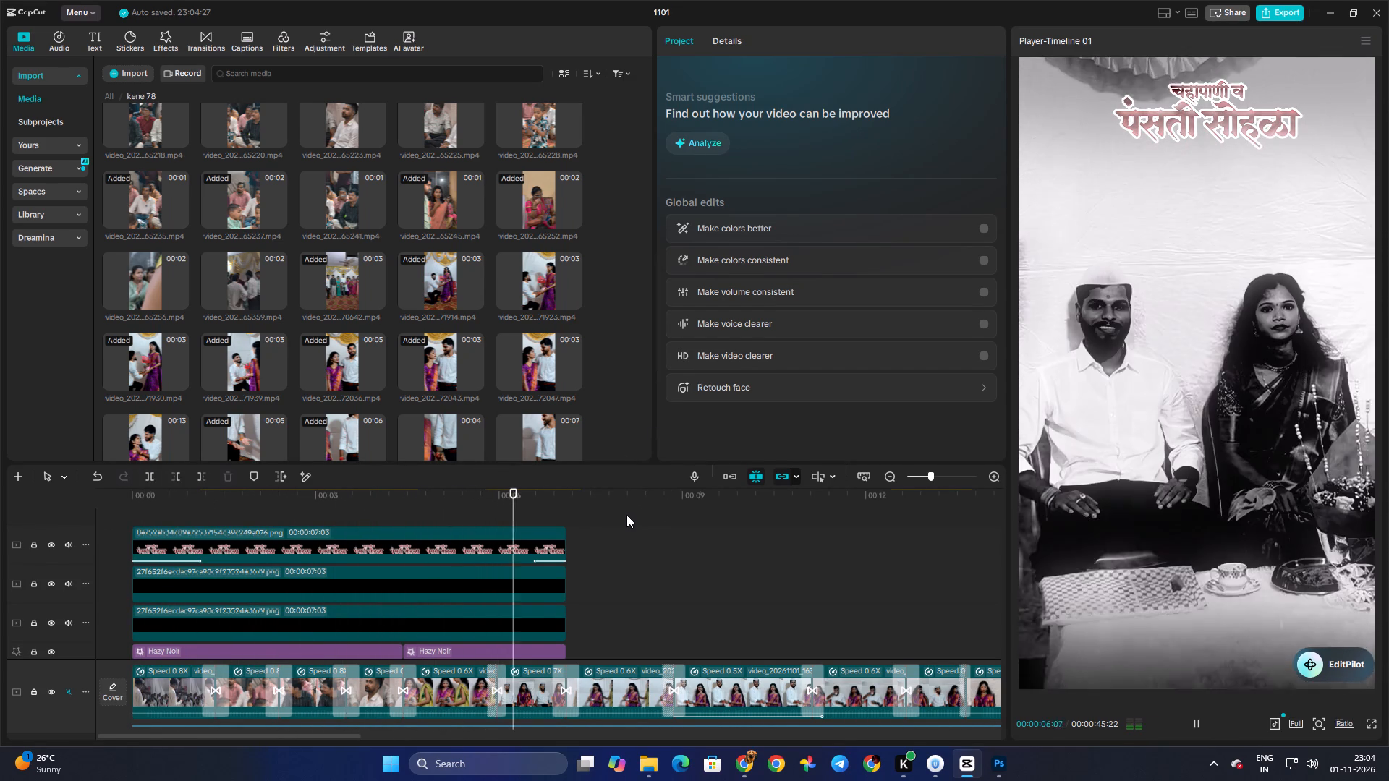
{"action": "key", "text": "space"}
{"action": "left_click", "coordinate": [490, 503]}
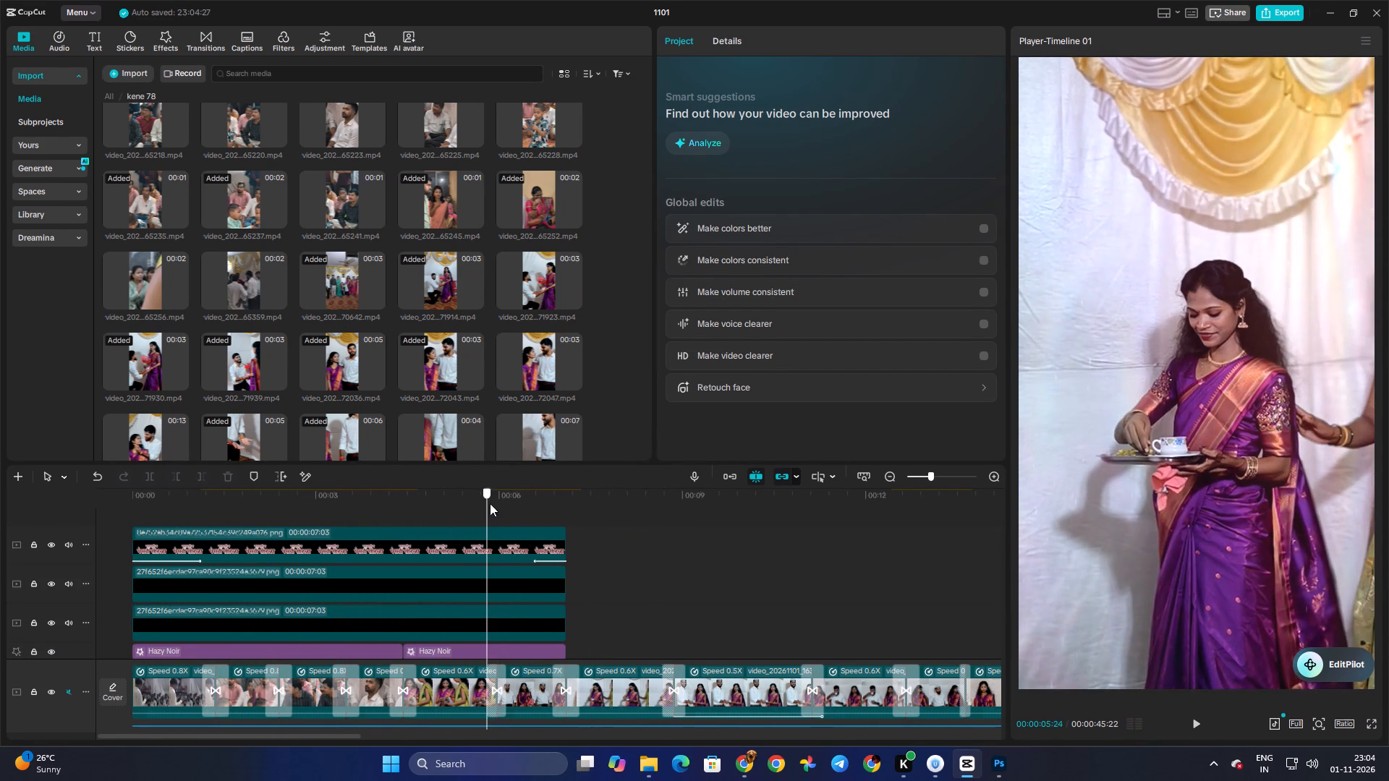
{"action": "key", "text": "space"}
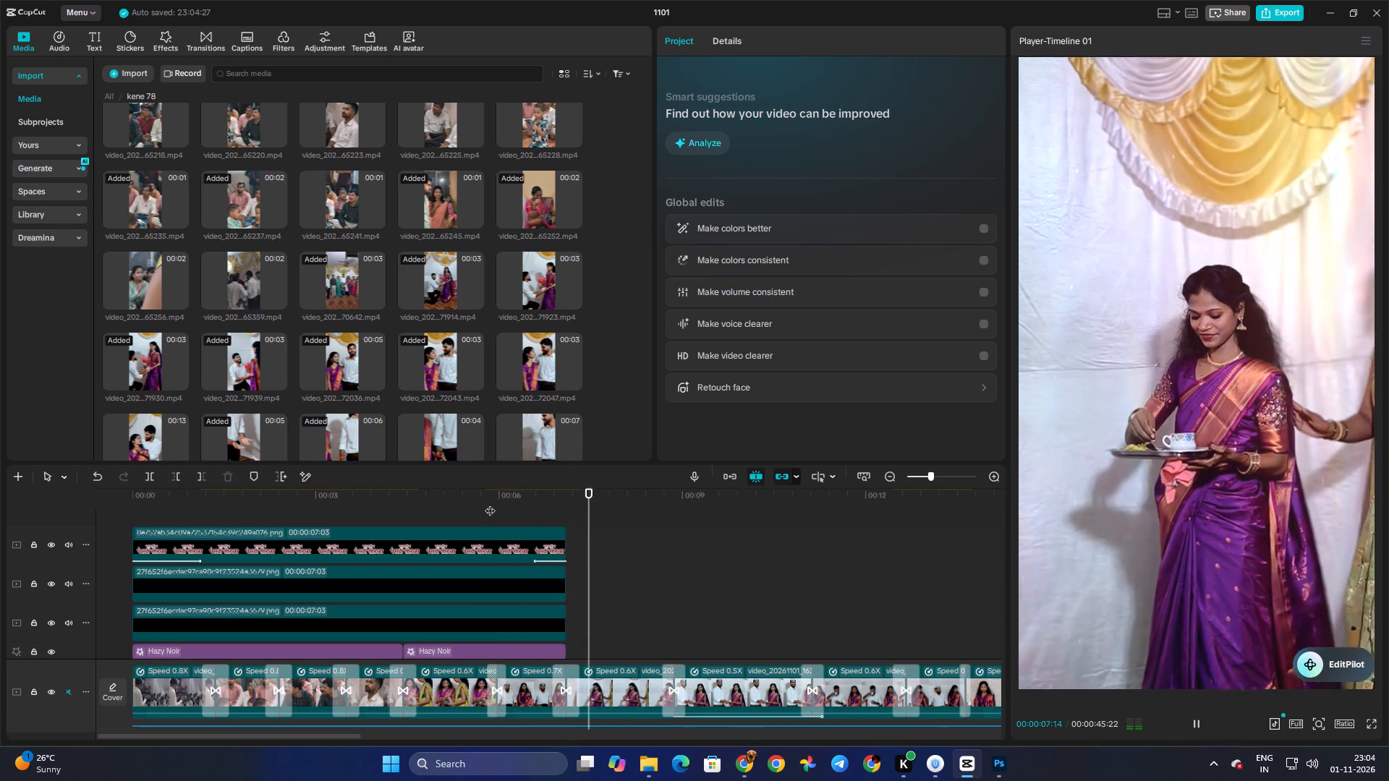
{"action": "left_click", "coordinate": [490, 503]}
{"action": "left_click_drag", "start_coordinate": [490, 503], "coordinate": [422, 511]}
{"action": "key", "text": "space"}
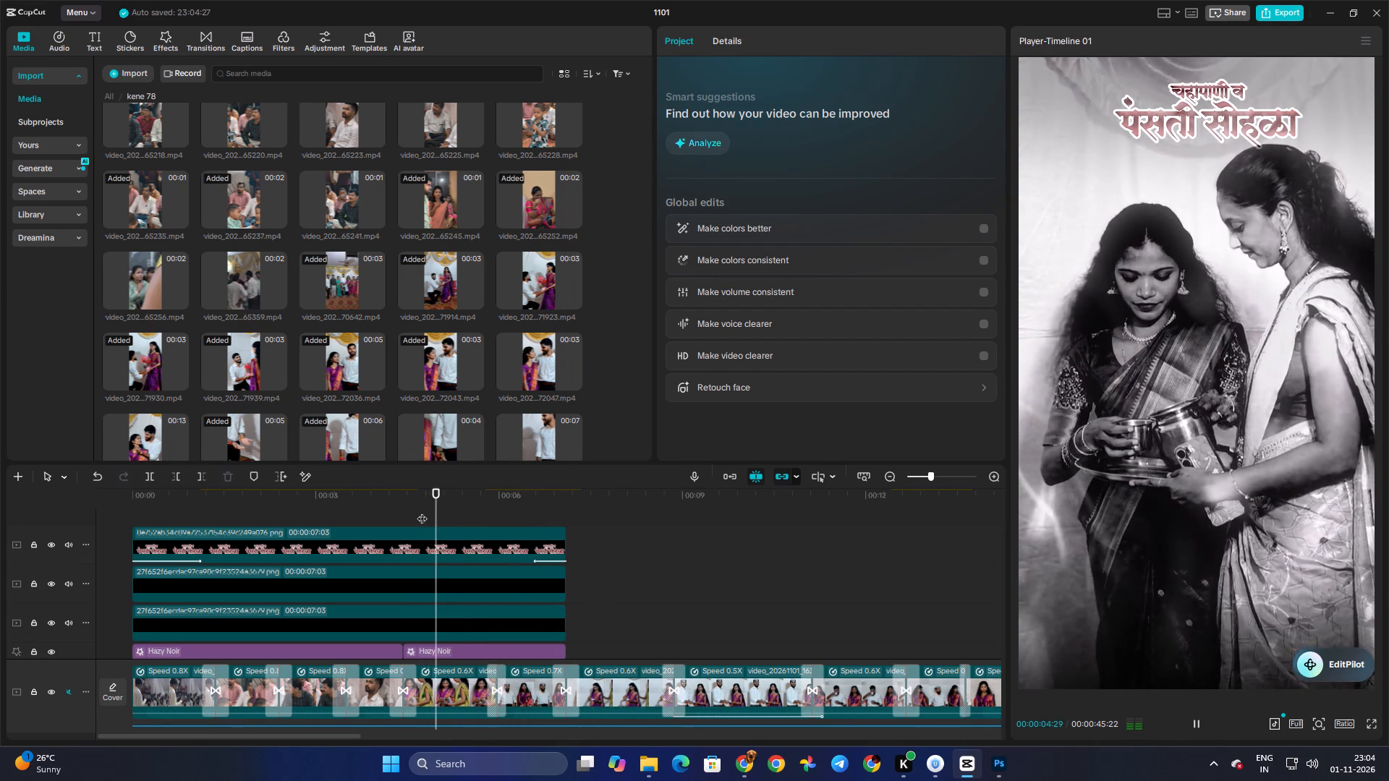
{"action": "key", "text": "space"}
{"action": "key", "text": "space"}
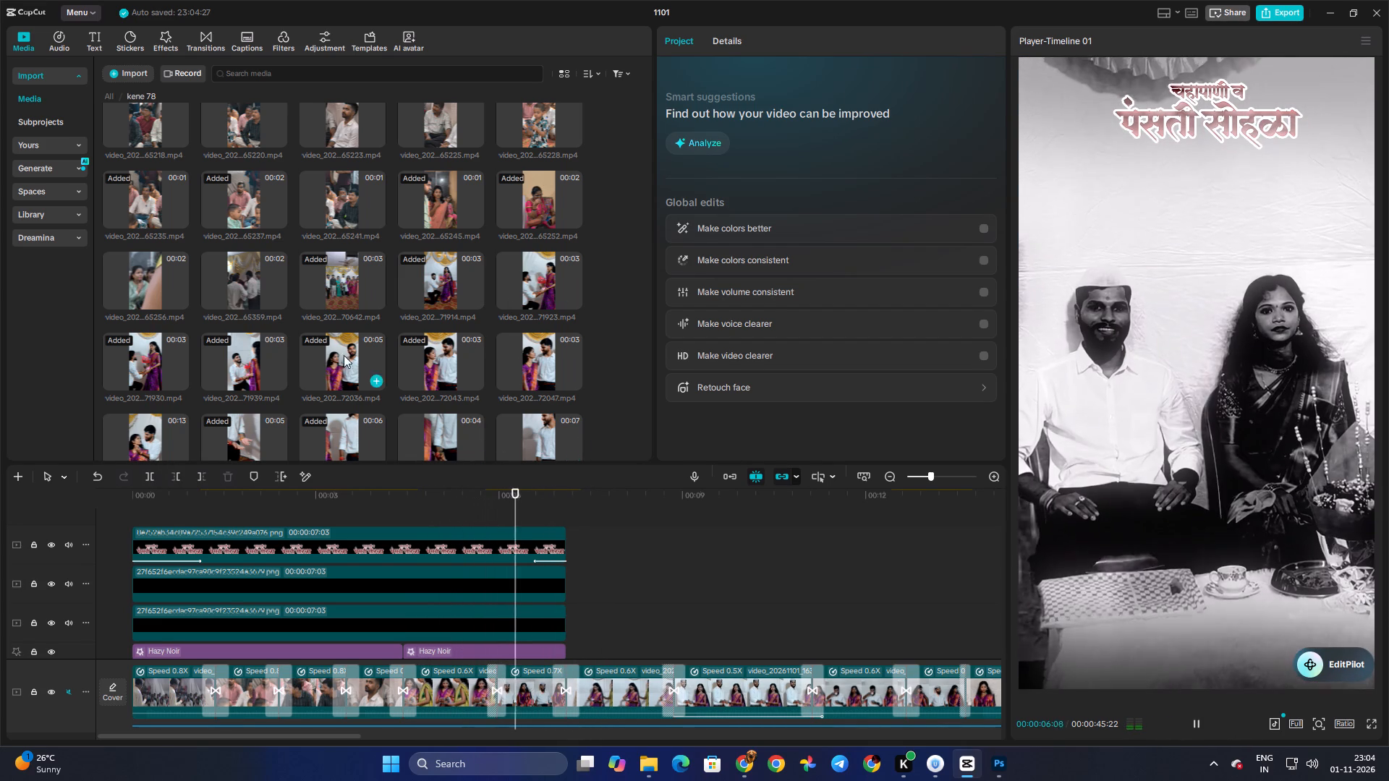
{"action": "key", "text": "space"}
Replace the main-track clip at about 6 s with the unused 8-second clip ending in 63357, keeping the original video effect.
{"action": "scroll", "coordinate": [328, 281], "scroll_direction": "up", "scroll_amount": 6}
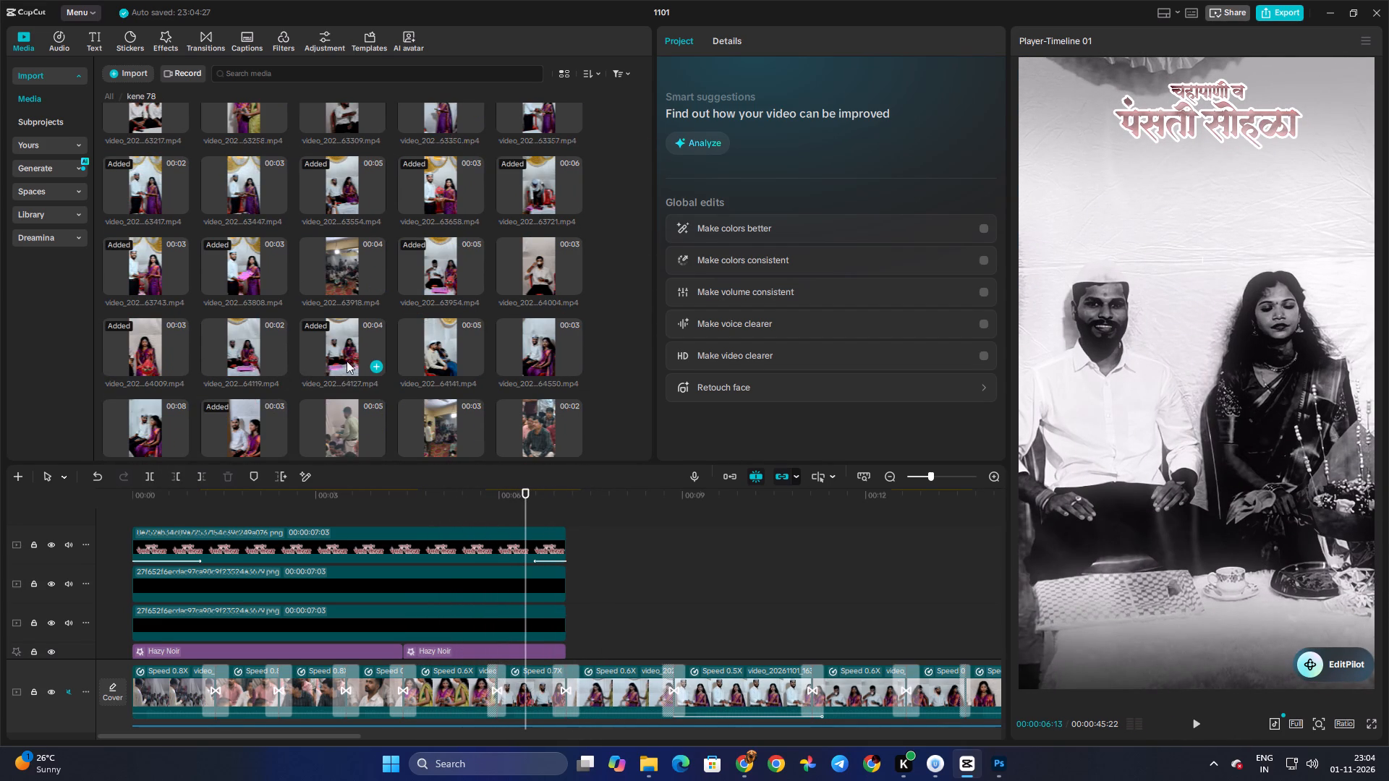
{"action": "scroll", "coordinate": [318, 260], "scroll_direction": "up", "scroll_amount": 1}
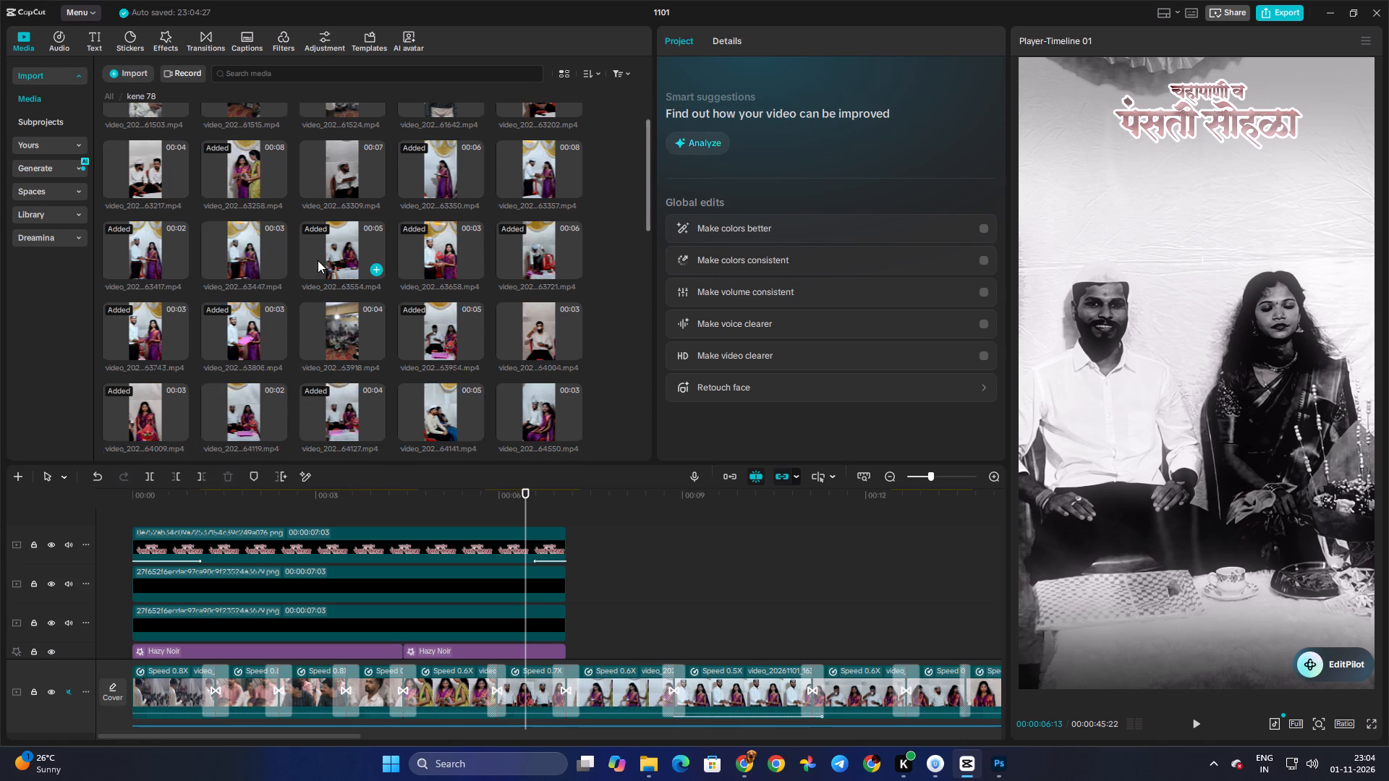
{"action": "left_click", "coordinate": [441, 184]}
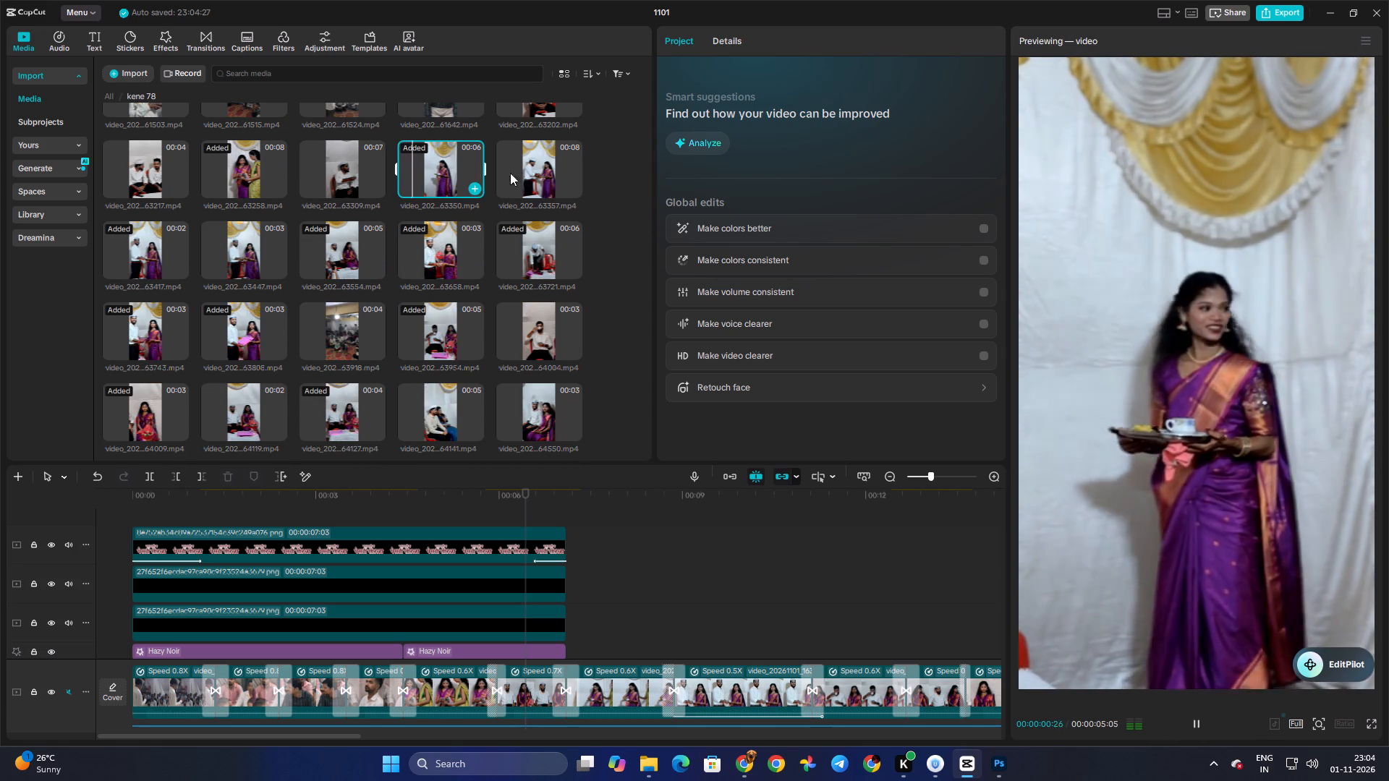
{"action": "left_click", "coordinate": [528, 171]}
{"action": "key", "text": "space"}
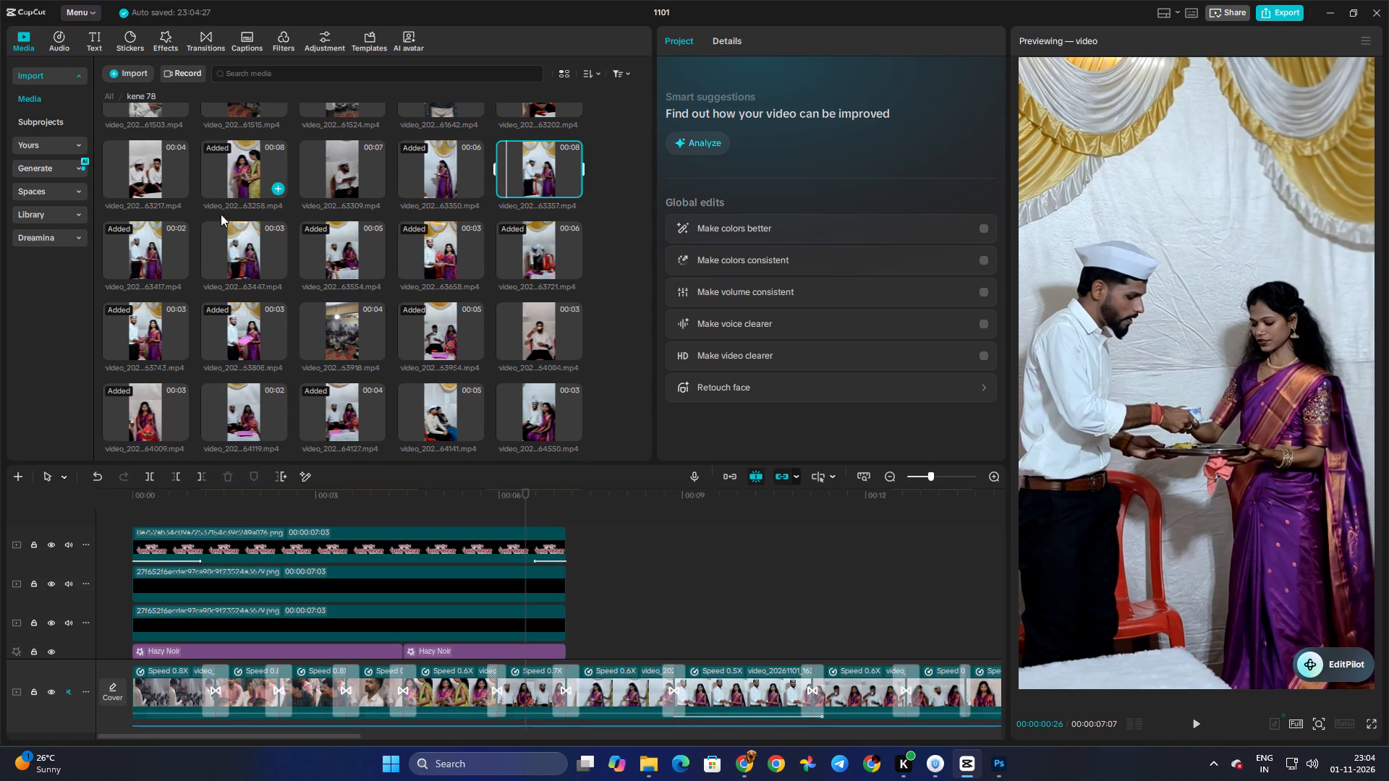
{"action": "scroll", "coordinate": [253, 229], "scroll_direction": "up", "scroll_amount": 1}
{"action": "left_click", "coordinate": [331, 230]}
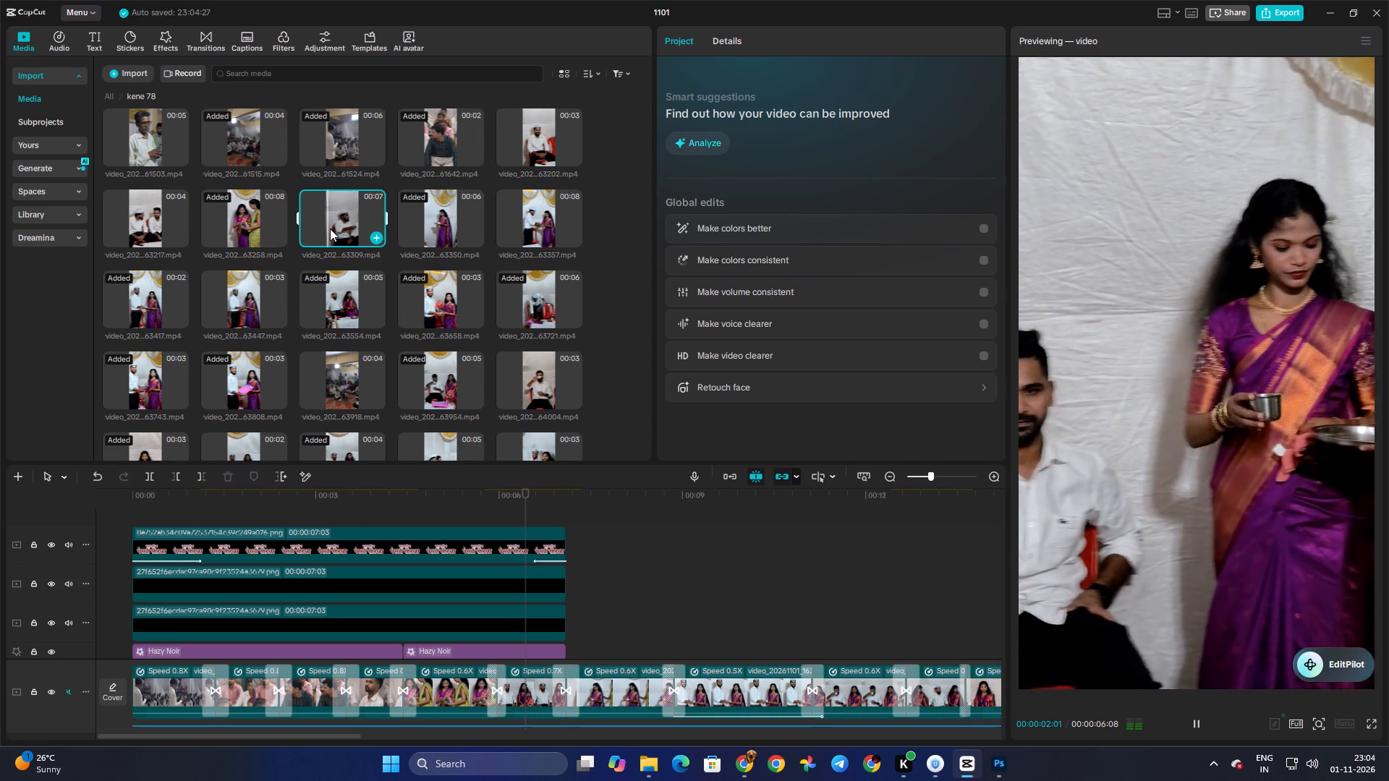
{"action": "key", "text": "space"}
{"action": "key", "text": "space"}
{"action": "key", "text": "space"}
{"action": "left_click", "coordinate": [548, 221]}
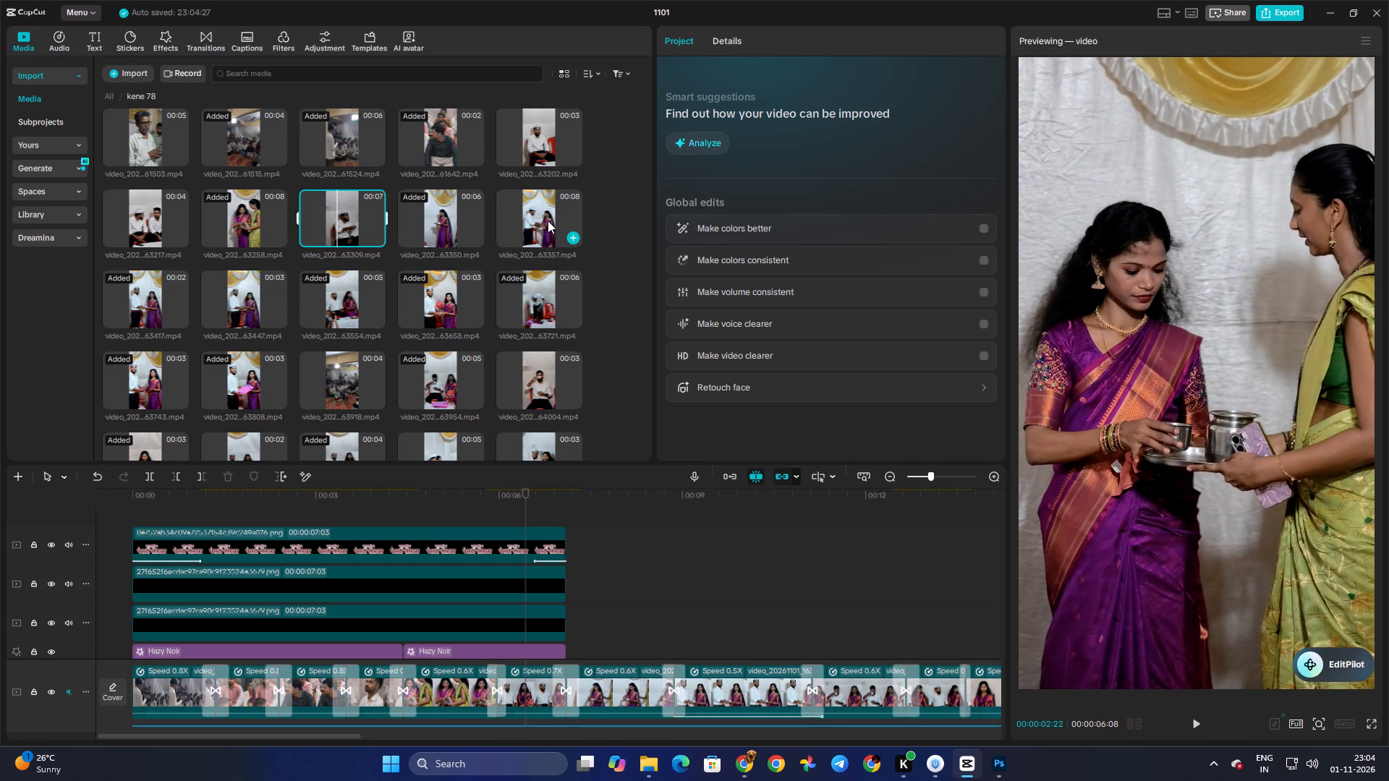
{"action": "key", "text": "space"}
{"action": "left_click_drag", "start_coordinate": [543, 219], "coordinate": [501, 639]}
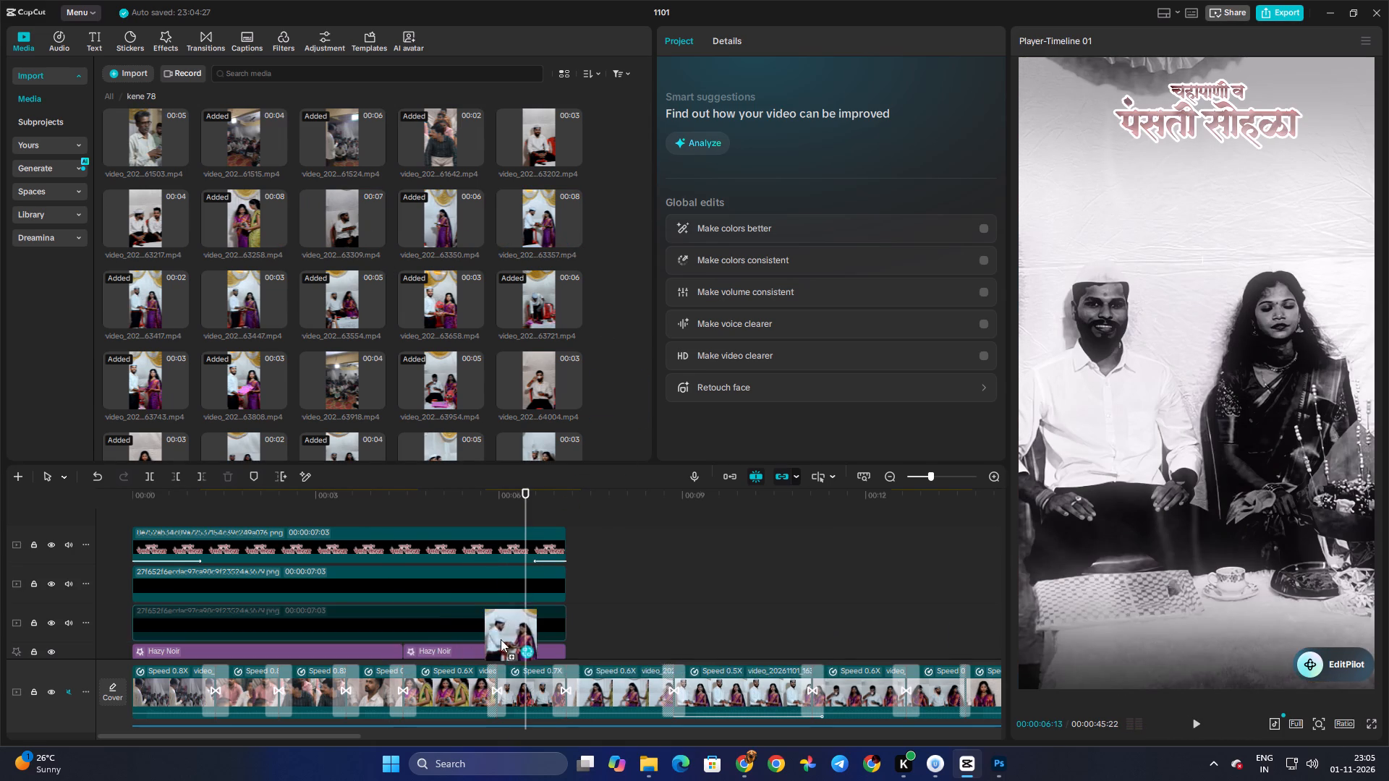
{"action": "left_click_drag", "start_coordinate": [501, 639], "coordinate": [519, 675]}
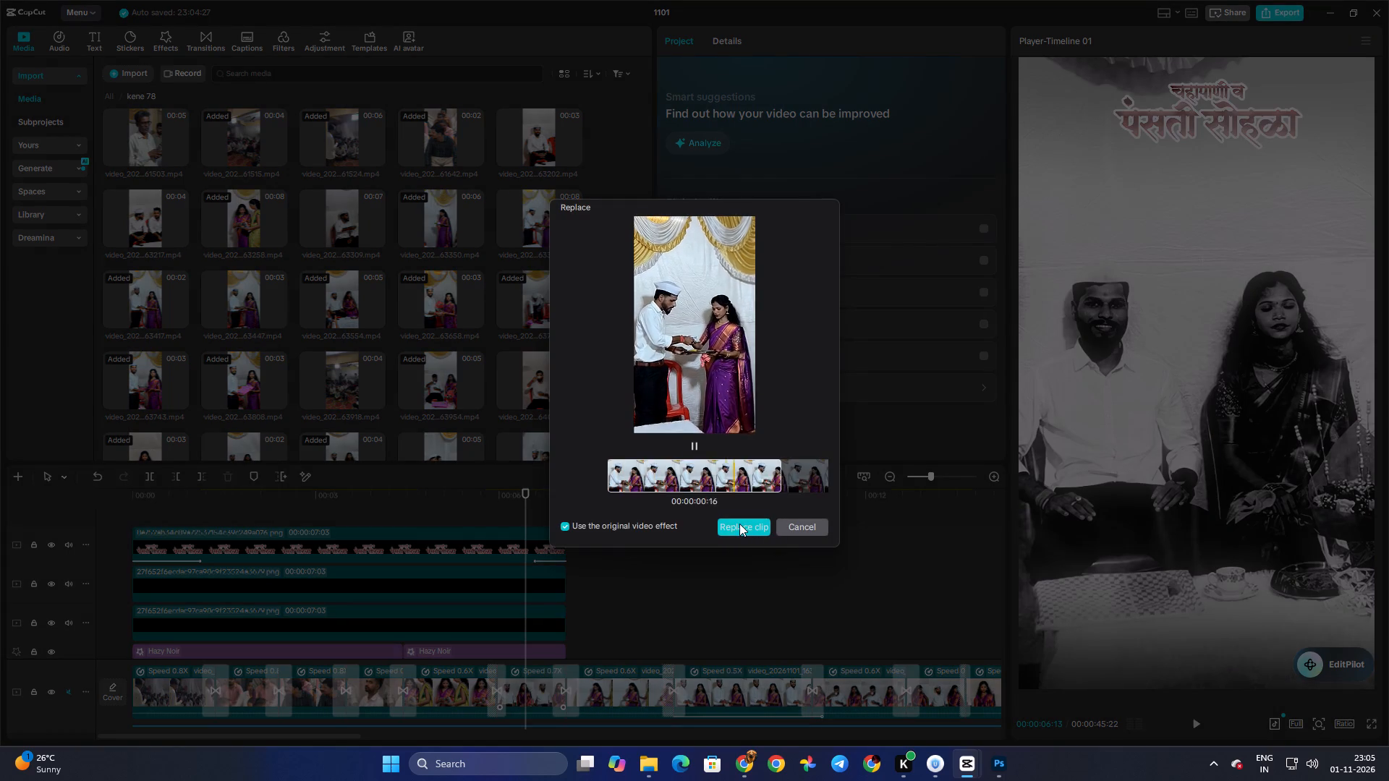
{"action": "left_click", "coordinate": [739, 524]}
Play back from about 5 s to review the replaced clip and the footage that follows it.
{"action": "left_click", "coordinate": [441, 503]}
{"action": "key", "text": "space"}
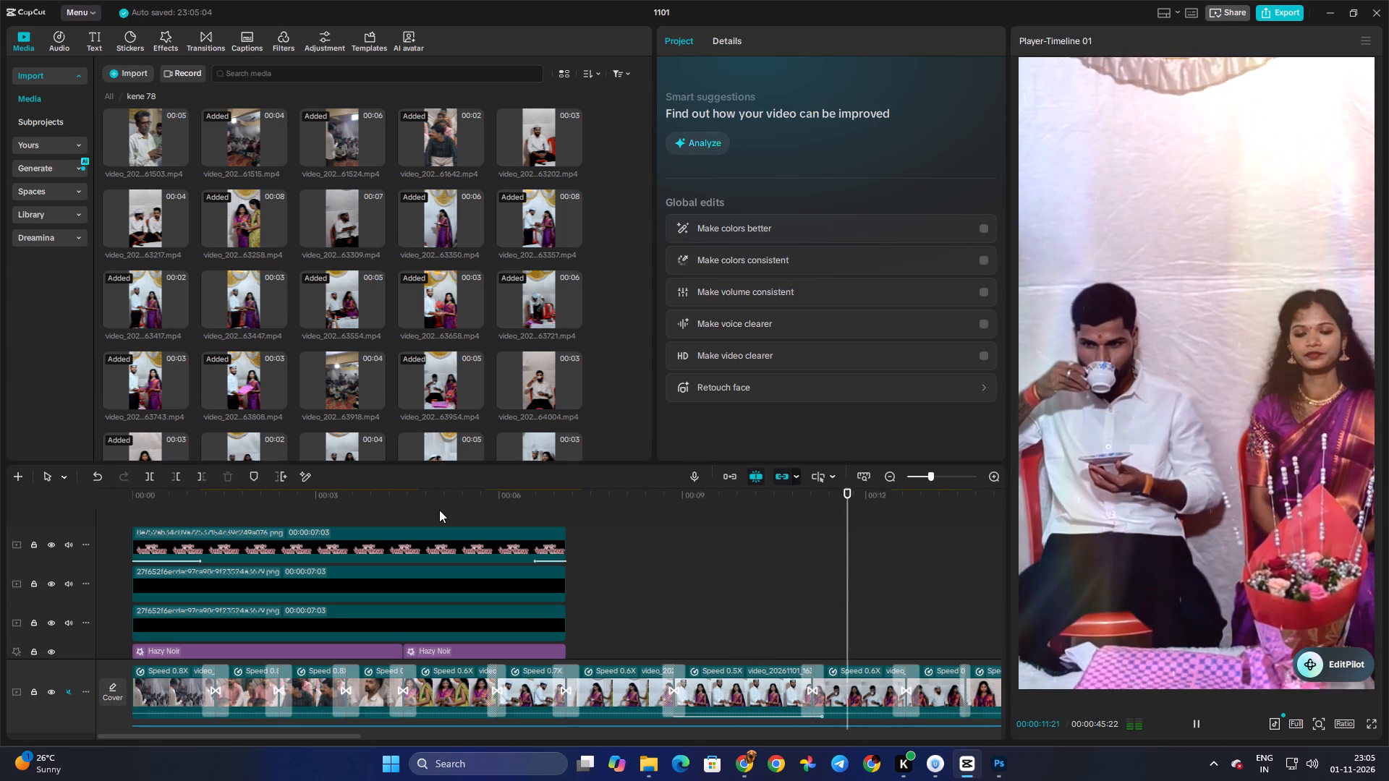
{"action": "key", "text": "space"}
{"action": "key", "text": "space"}
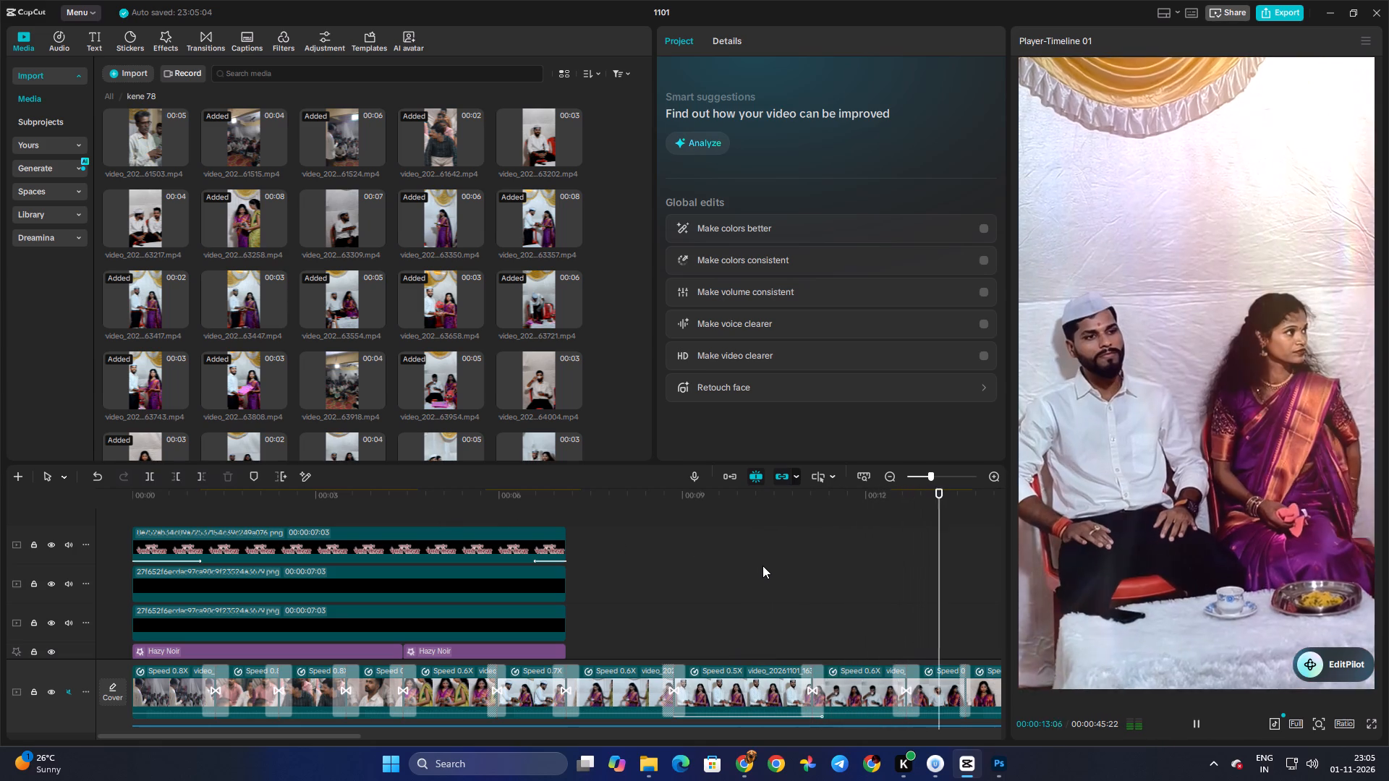
{"action": "key", "text": "space"}
Export the video under the name ii1 with the frame rate set to 60fps.
{"action": "left_click", "coordinate": [1291, 16]}
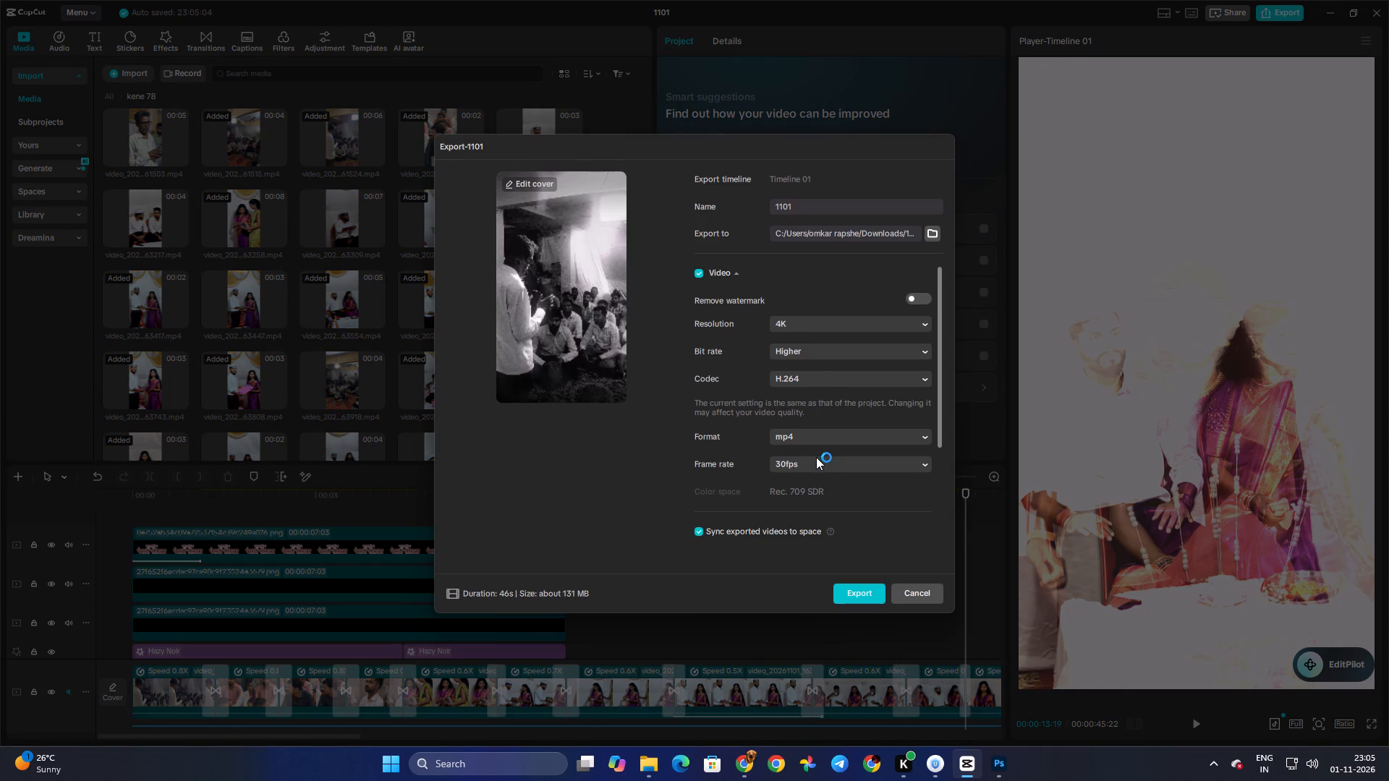
{"action": "left_click", "coordinate": [816, 464]}
{"action": "left_click", "coordinate": [817, 621]}
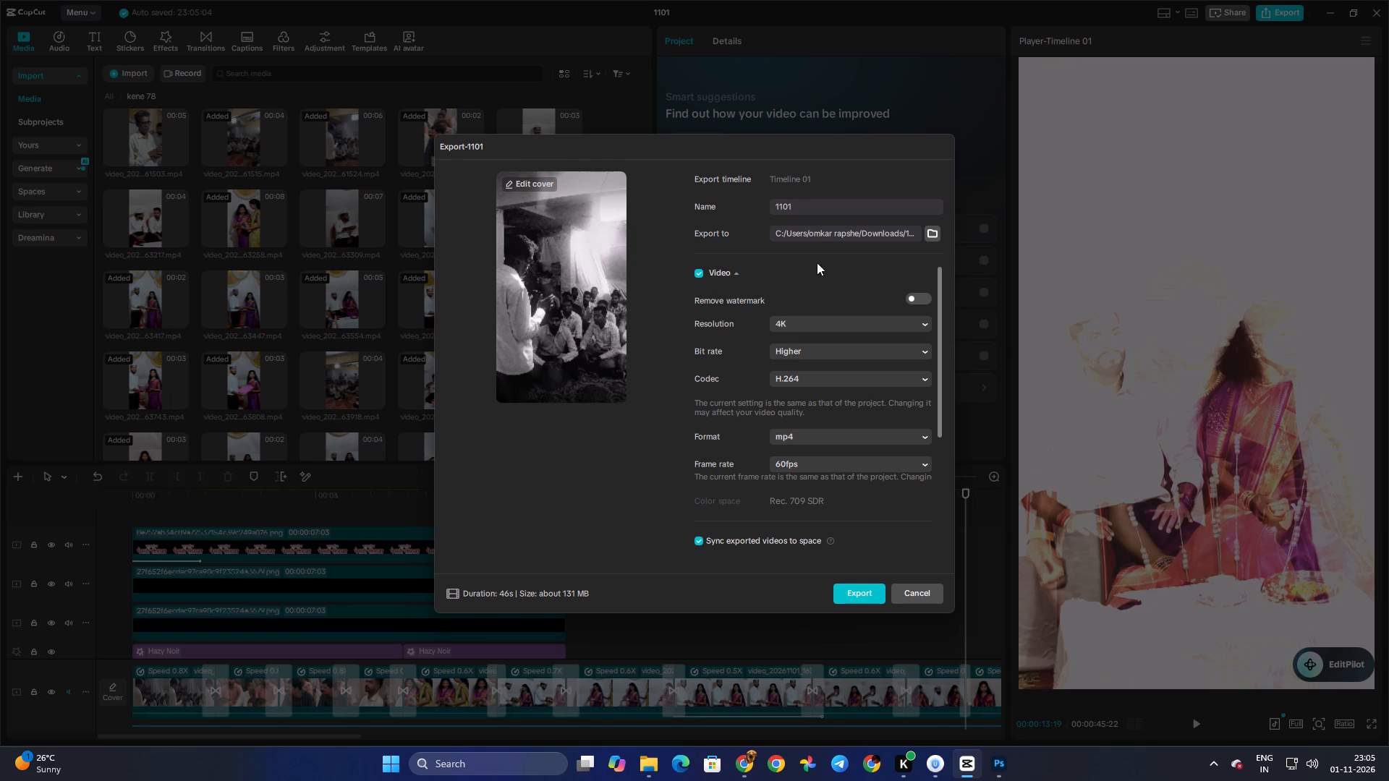
{"action": "double_click", "coordinate": [810, 206]}
{"action": "type", "text": "oii"}
{"action": "key", "text": "BackSpace"}
{"action": "key", "text": "BackSpace"}
{"action": "key", "text": "BackSpace"}
{"action": "key", "text": "o"}
{"action": "key", "text": "BackSpace"}
{"action": "type", "text": "ii"}
{"action": "type", "text": "12"}
{"action": "key", "text": "BackSpace"}
{"action": "key", "text": "Return"}
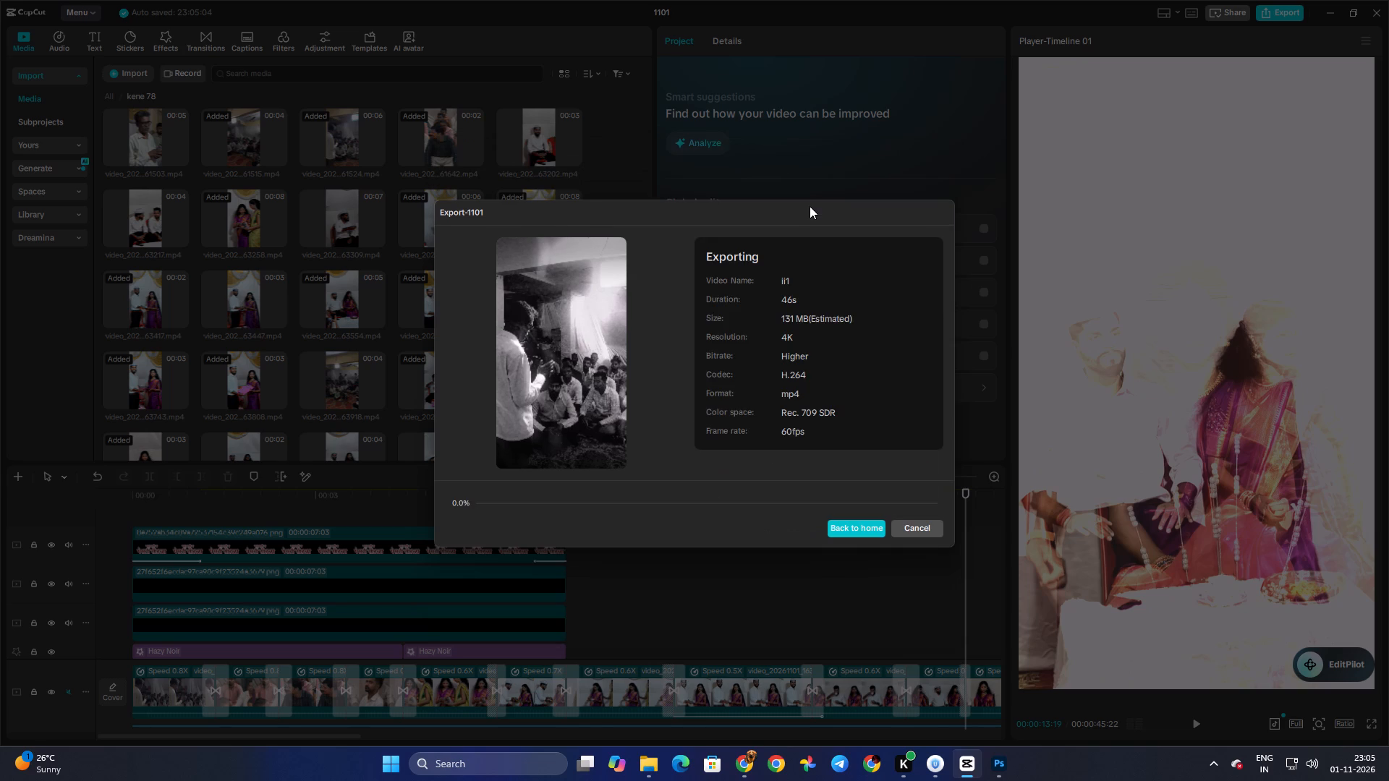
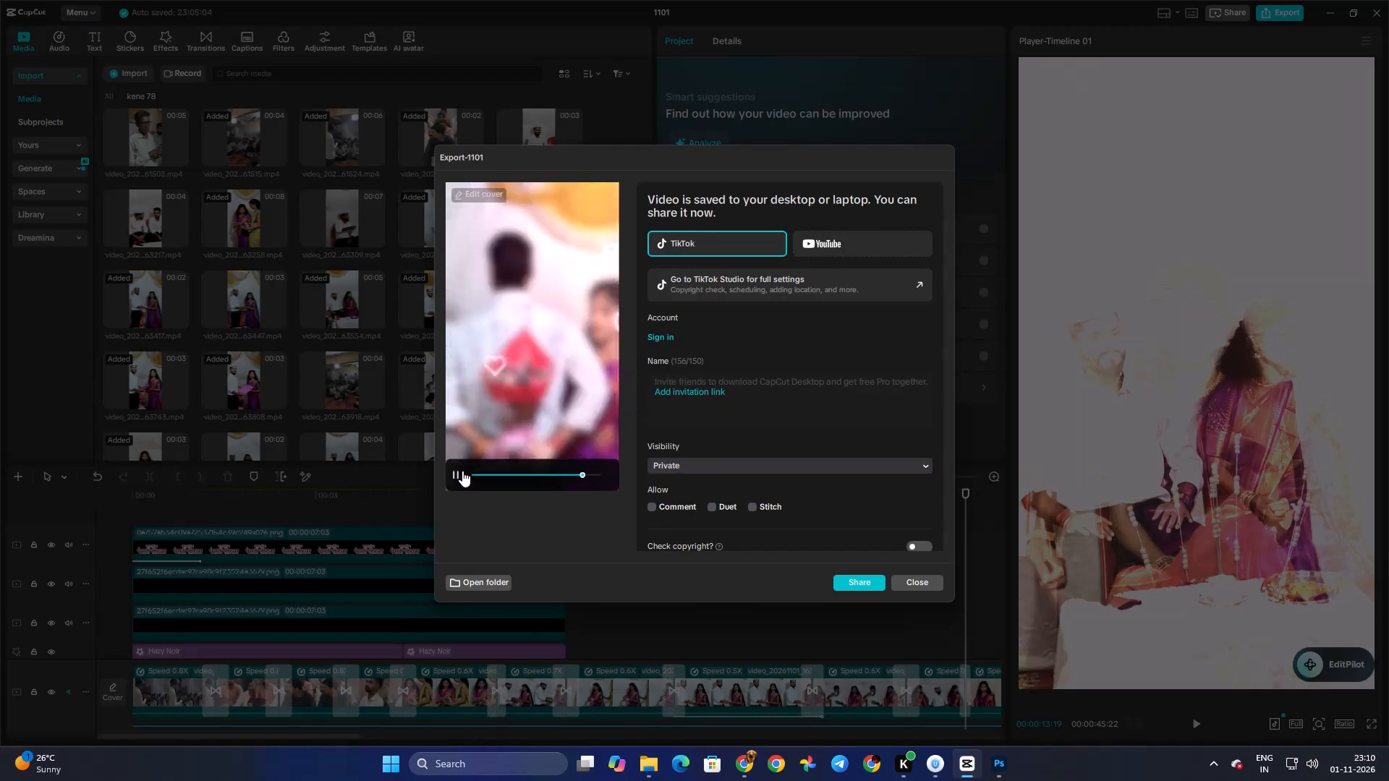
Pause the preview playback of the exported video.
{"action": "left_click", "coordinate": [457, 479]}
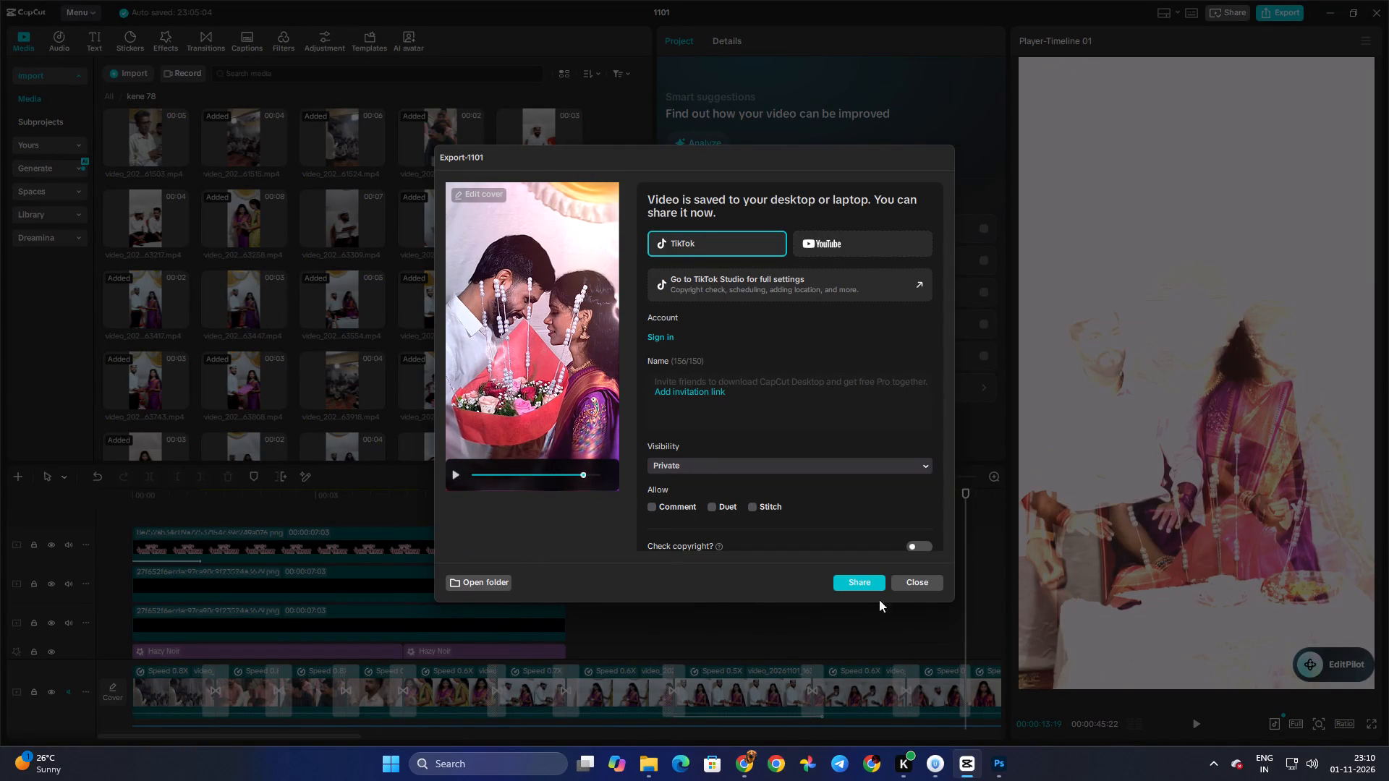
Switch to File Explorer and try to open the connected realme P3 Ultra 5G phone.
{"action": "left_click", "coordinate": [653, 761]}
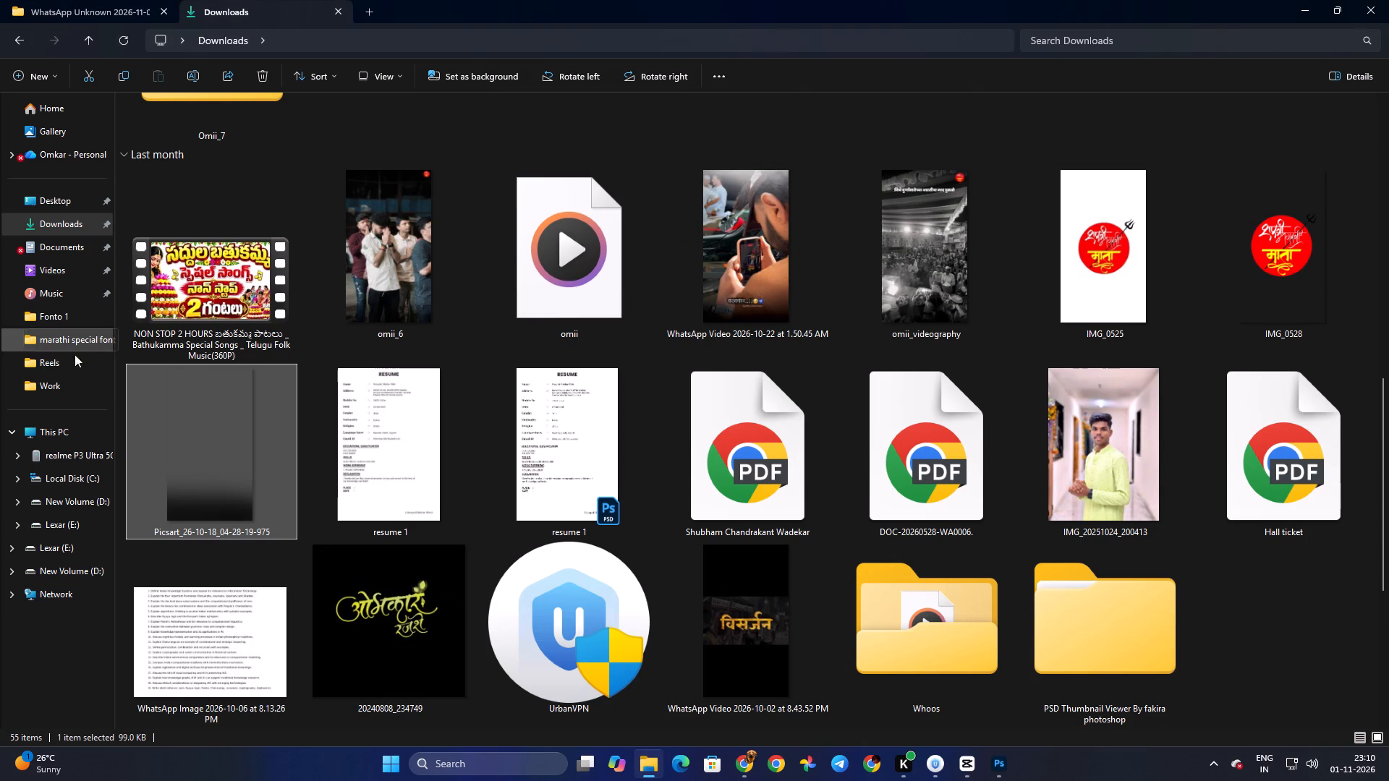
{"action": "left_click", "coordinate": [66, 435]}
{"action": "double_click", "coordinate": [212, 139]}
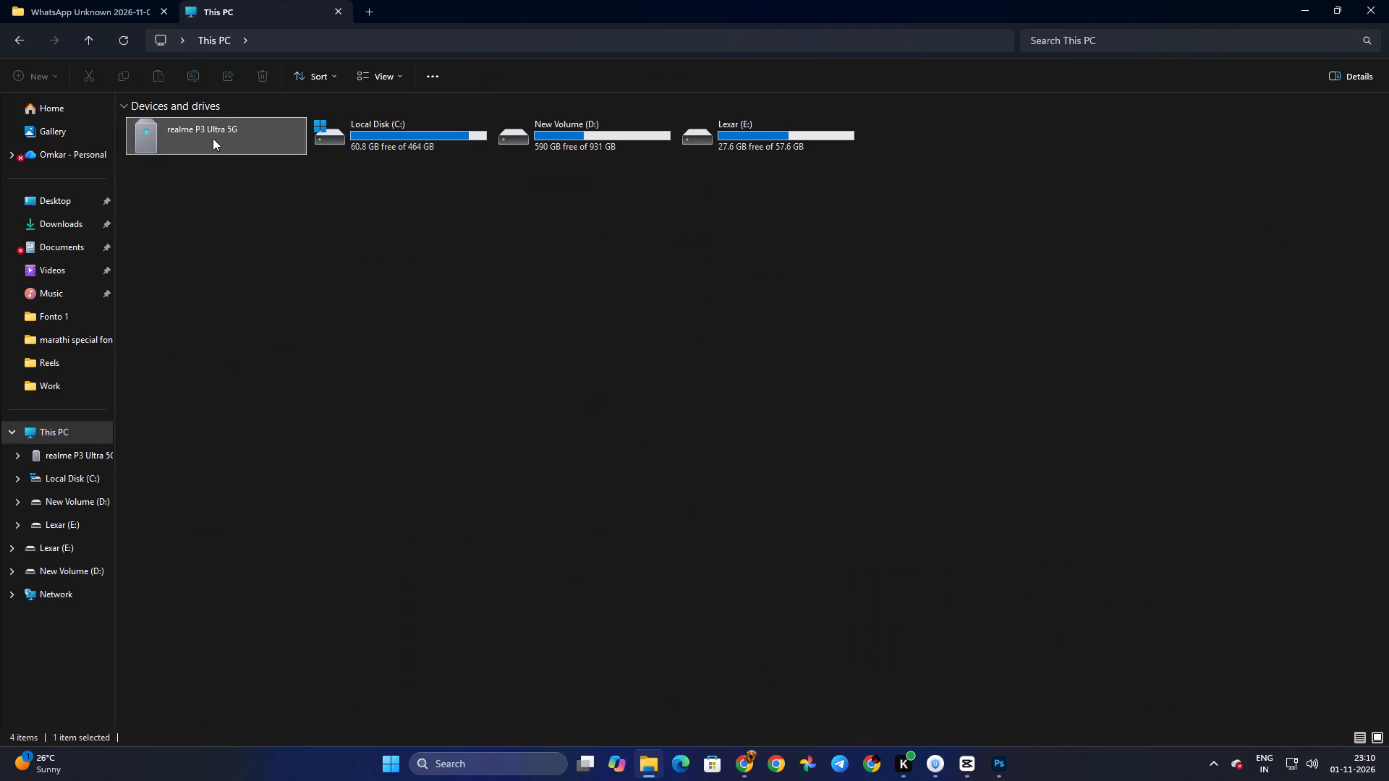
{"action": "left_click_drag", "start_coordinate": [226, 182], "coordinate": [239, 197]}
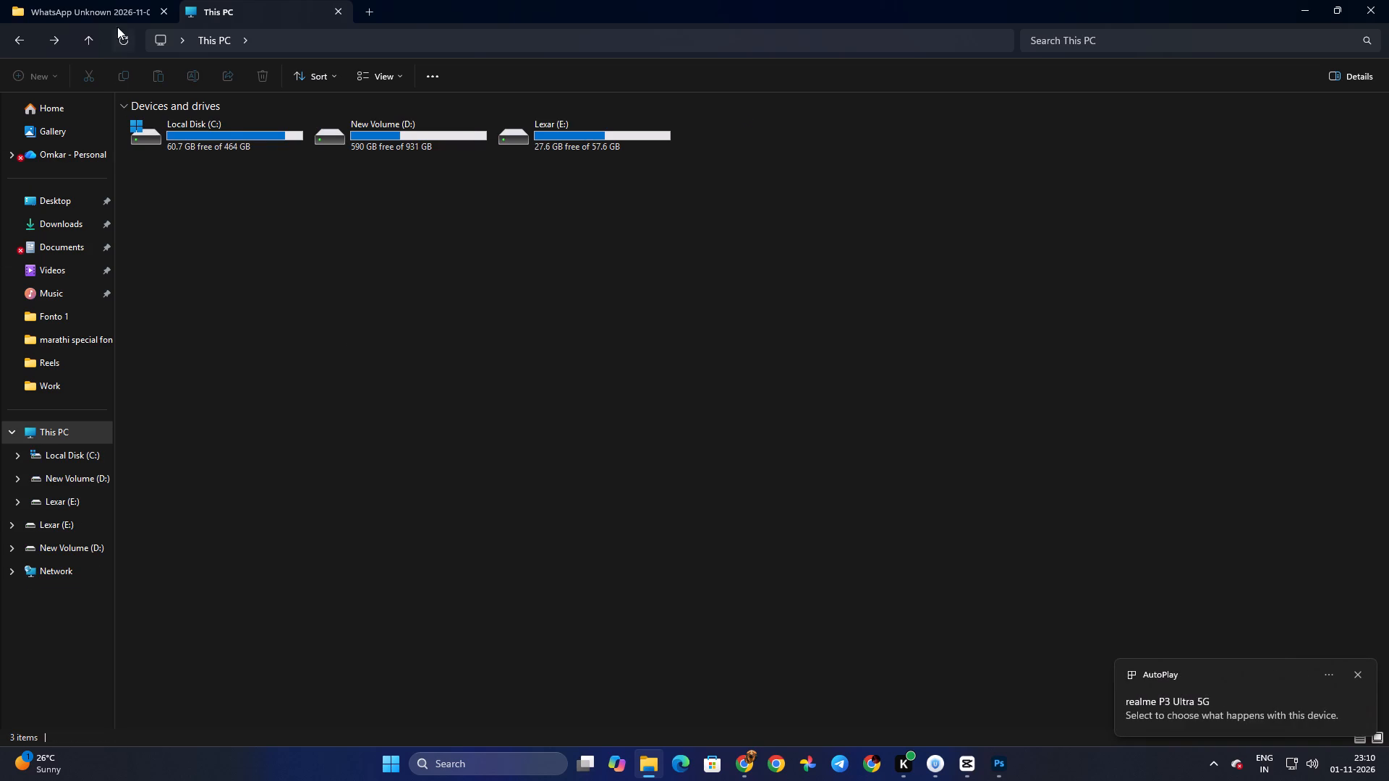
Copy the exported ii1 video from the Downloads folder in File Explorer.
{"action": "left_click", "coordinate": [48, 228]}
{"action": "left_click", "coordinate": [234, 176]}
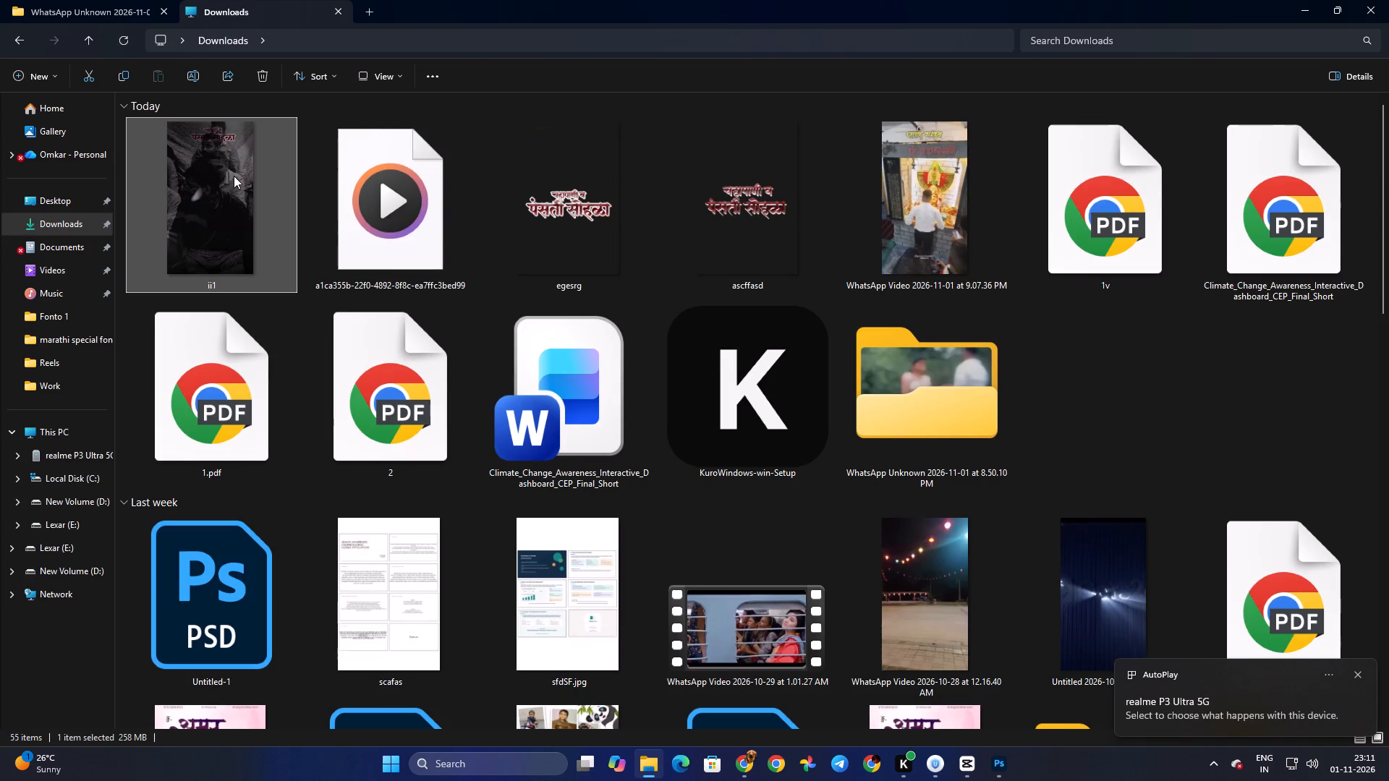
{"action": "key", "text": "ctrl+c"}
{"action": "key", "text": "ctrl+c"}
{"action": "key", "text": "ctrl+c"}
{"action": "key", "text": "ctrl+c"}
{"action": "key", "text": "ctrl+c"}
Paste the copied ii1 video into the realme P3 Ultra 5G phone's Internal shared storage.
{"action": "left_click", "coordinate": [80, 0]}
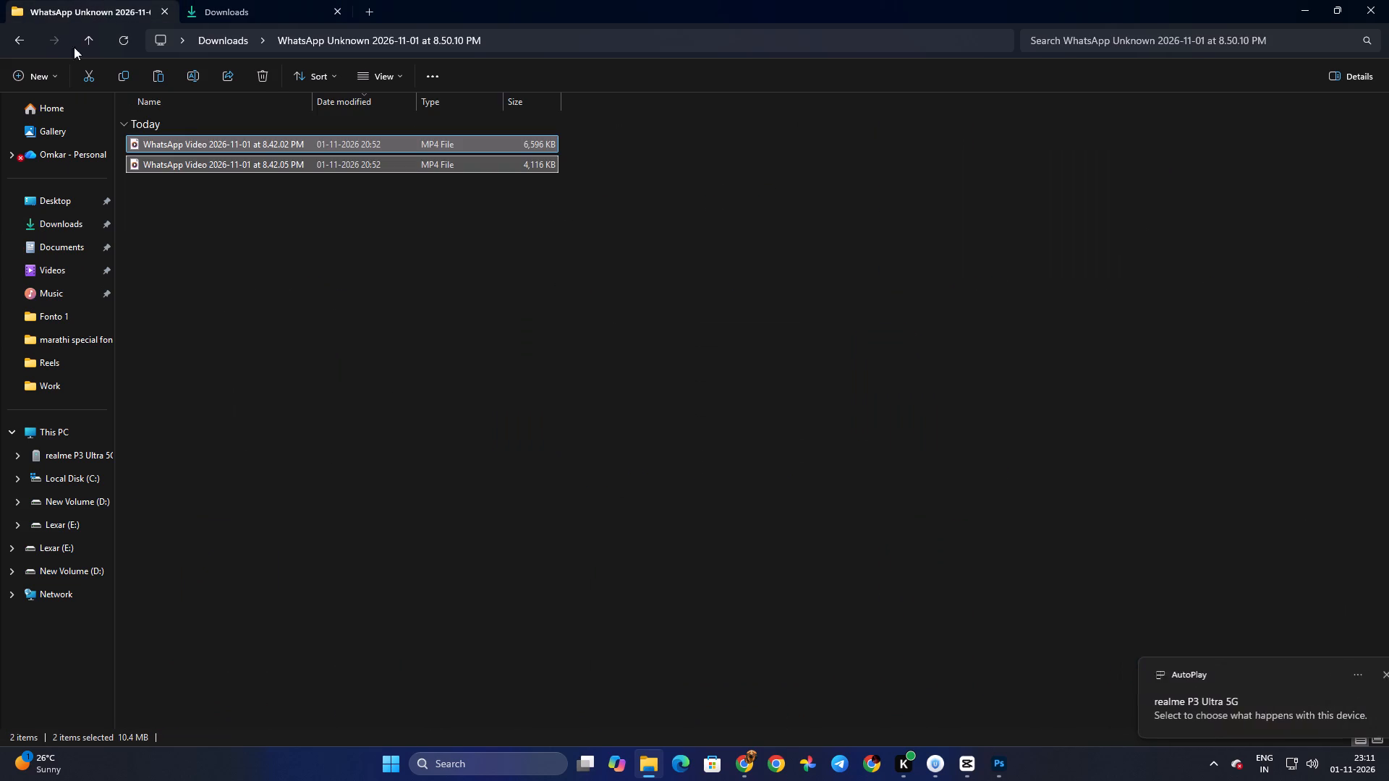
{"action": "left_click", "coordinate": [221, 255]}
{"action": "left_click", "coordinate": [80, 458]}
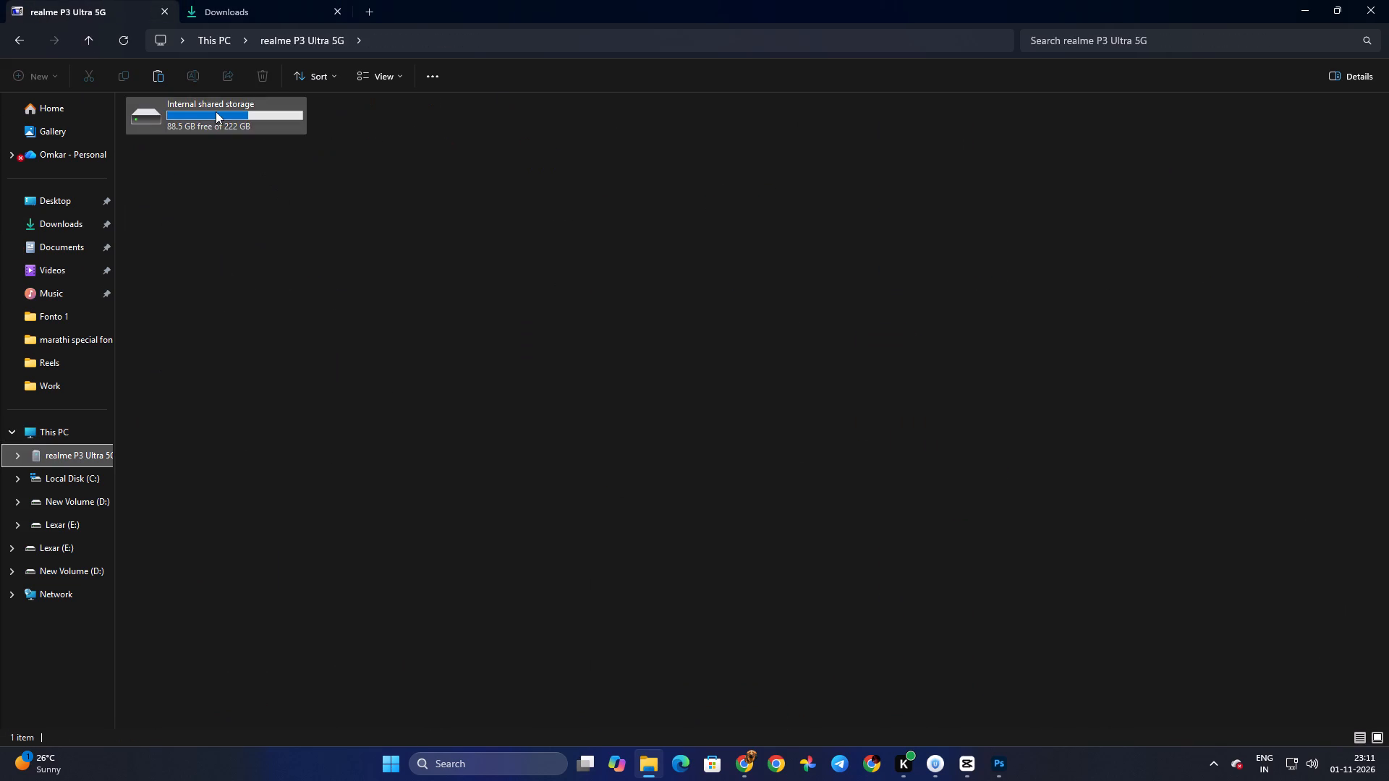
{"action": "double_click", "coordinate": [213, 109]}
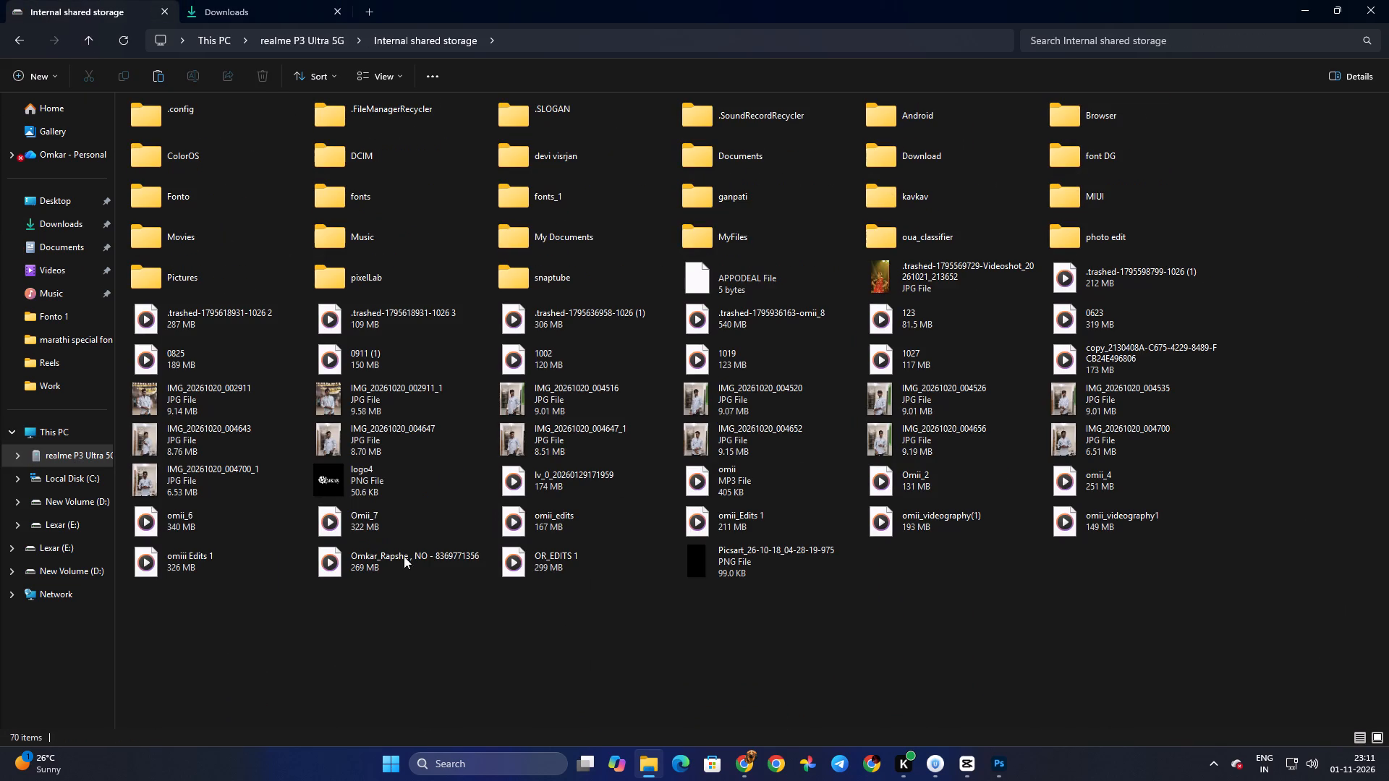
{"action": "left_click", "coordinate": [686, 628]}
{"action": "key", "text": "ctrl+v"}
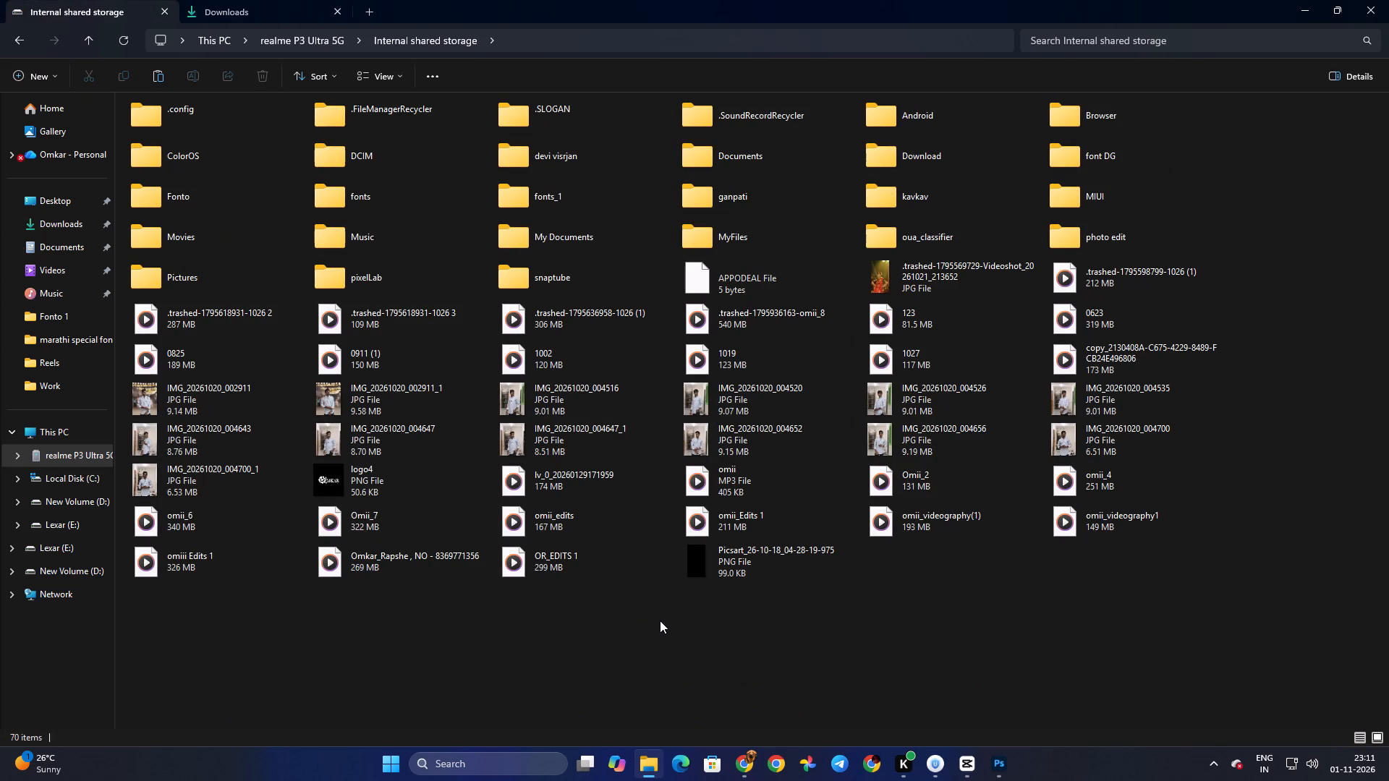
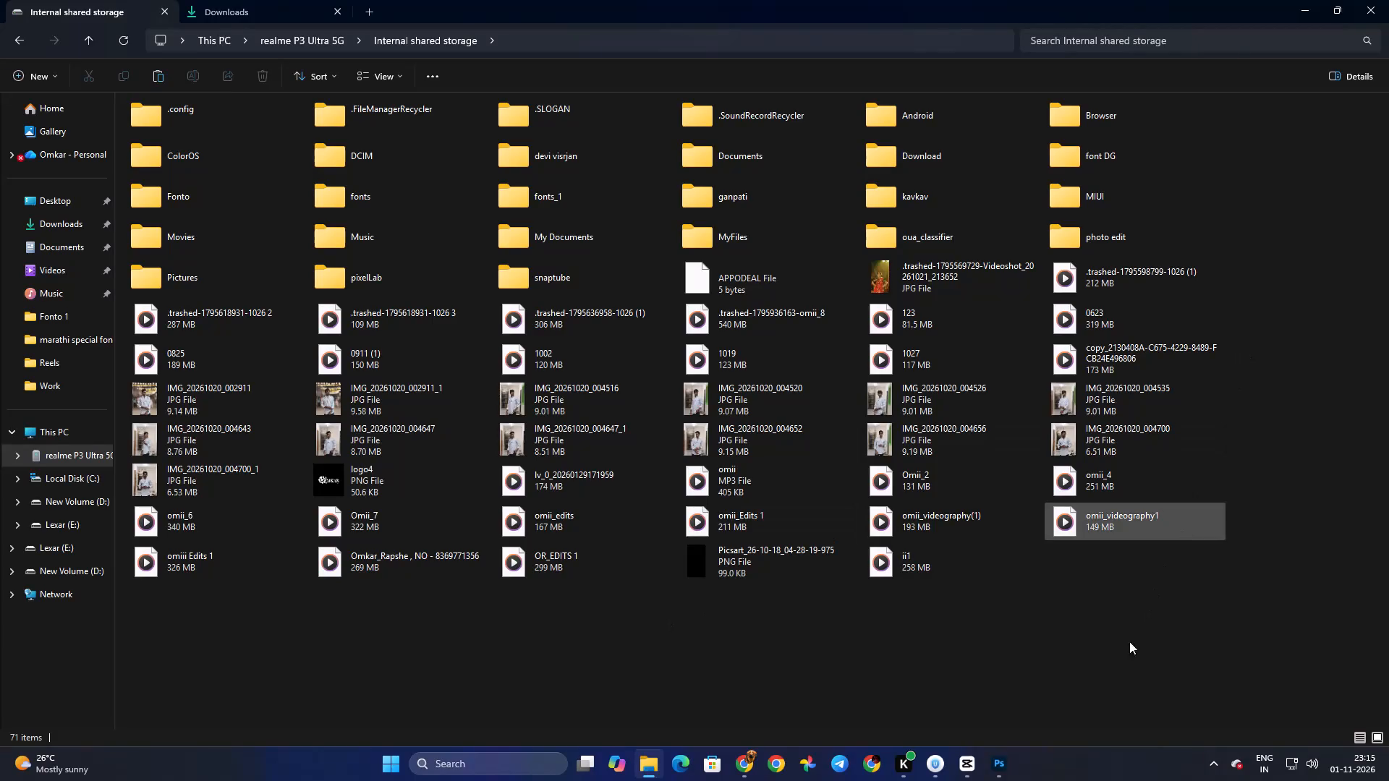
Switch to CapCut and close the export dialog of the 1101 project.
{"action": "left_click", "coordinate": [999, 772]}
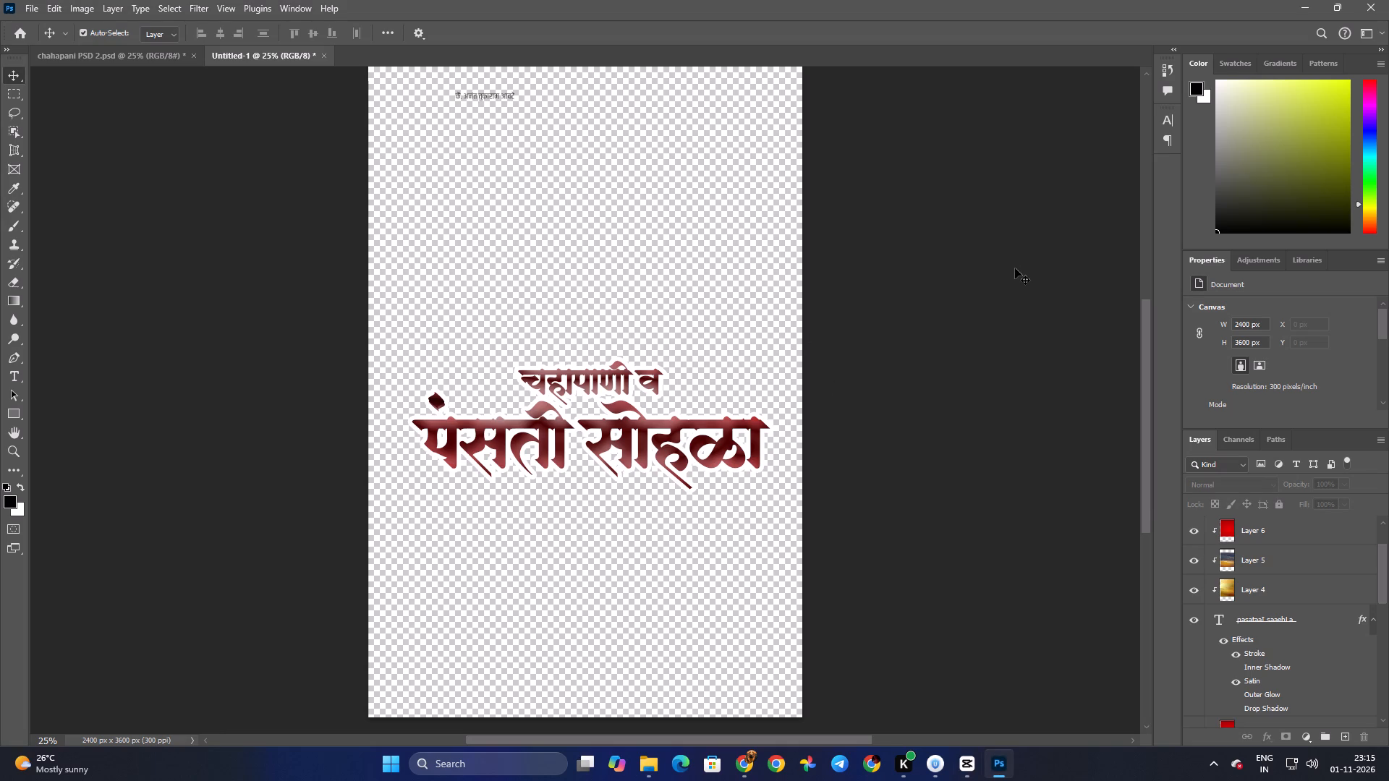
{"action": "left_click", "coordinate": [967, 771]}
{"action": "left_click", "coordinate": [925, 589]}
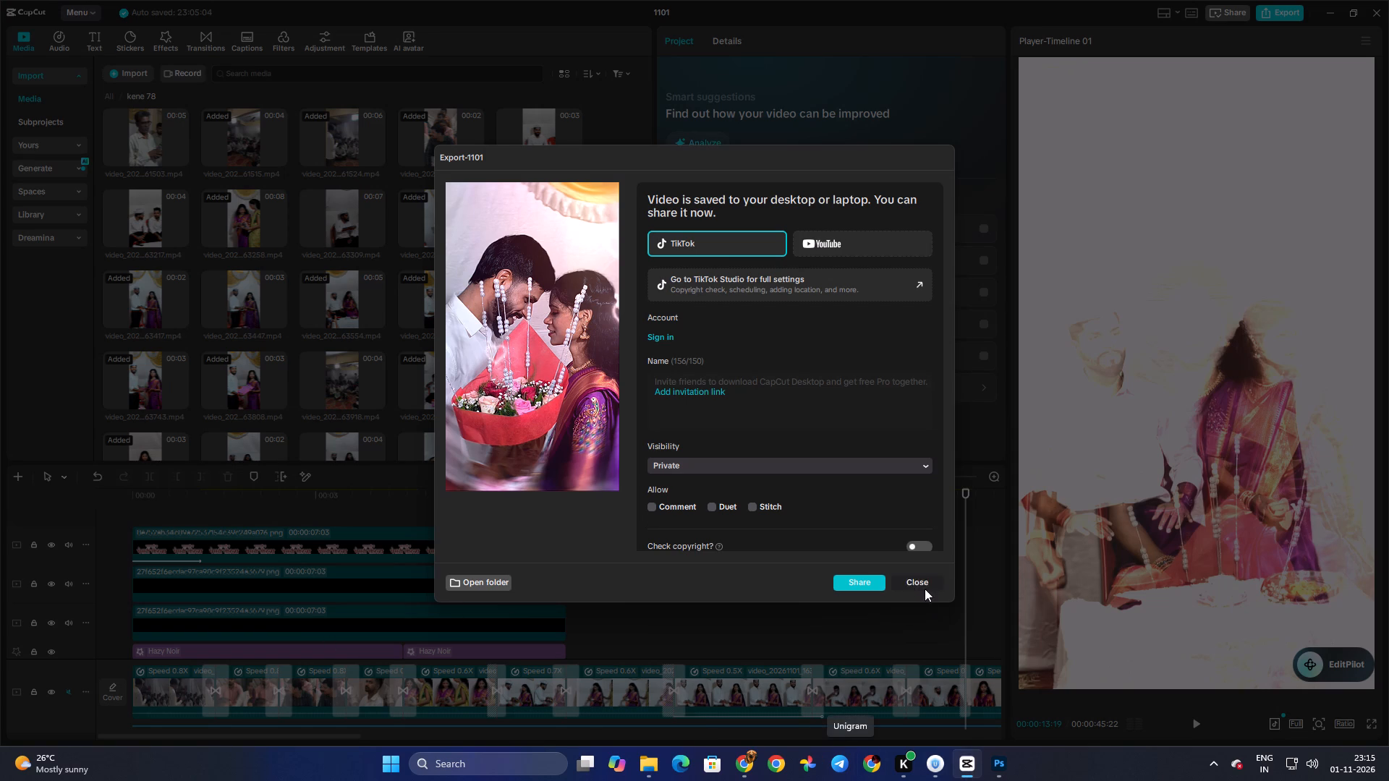
Scrub through the first 24 seconds or so of the timeline to review the title and ceremony clips, returning near the start.
{"action": "scroll", "coordinate": [297, 662], "scroll_direction": "up", "scroll_amount": 3}
{"action": "left_click", "coordinate": [231, 529]}
{"action": "left_click_drag", "start_coordinate": [231, 529], "coordinate": [265, 529]}
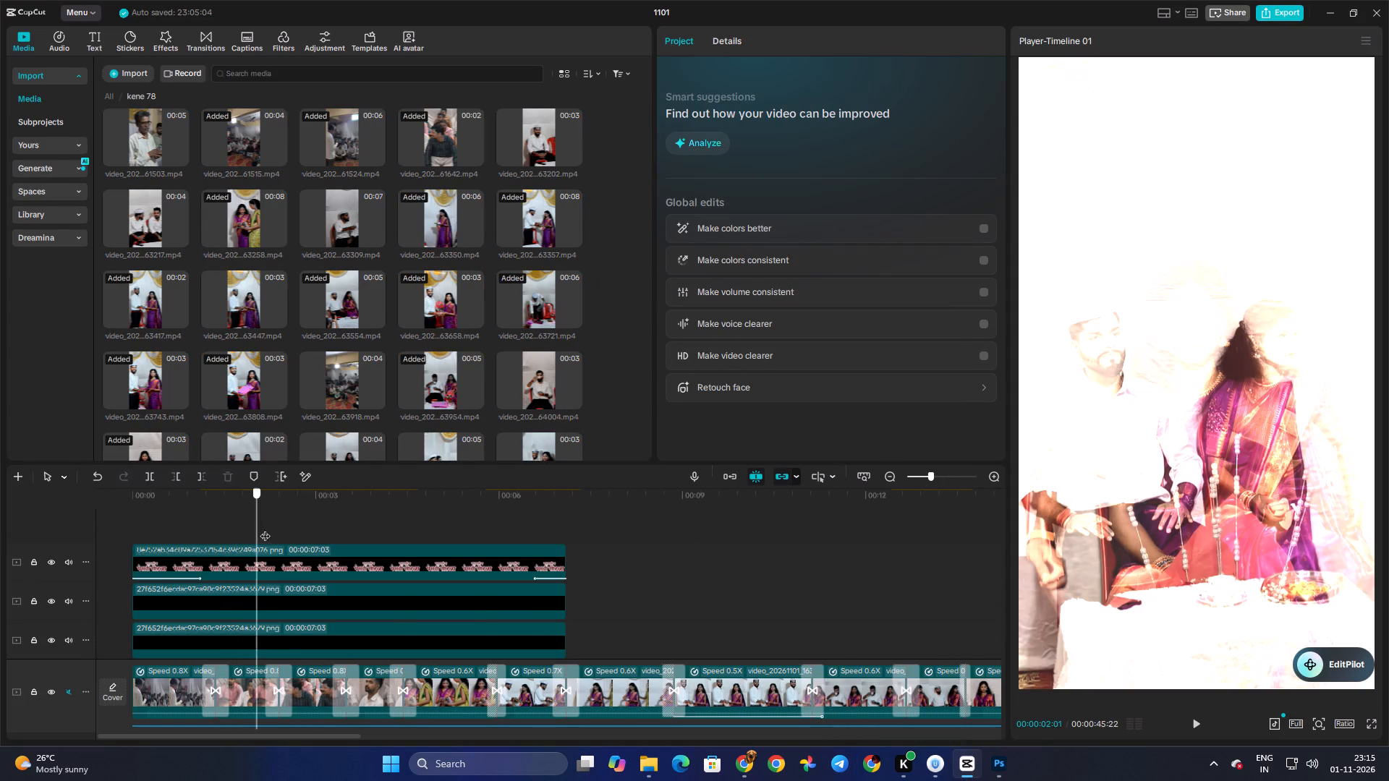
{"action": "left_click_drag", "start_coordinate": [265, 529], "coordinate": [305, 539]}
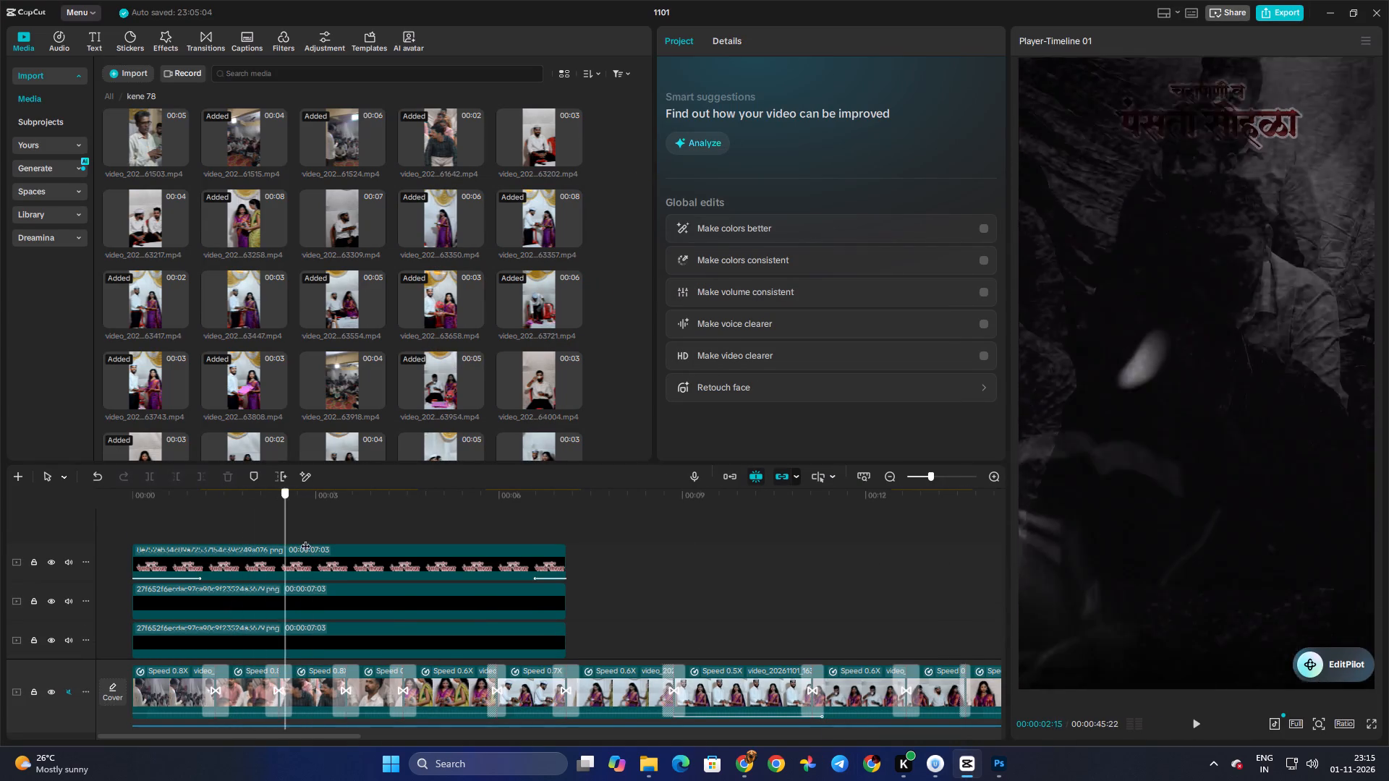
{"action": "left_click_drag", "start_coordinate": [305, 539], "coordinate": [1001, 575]}
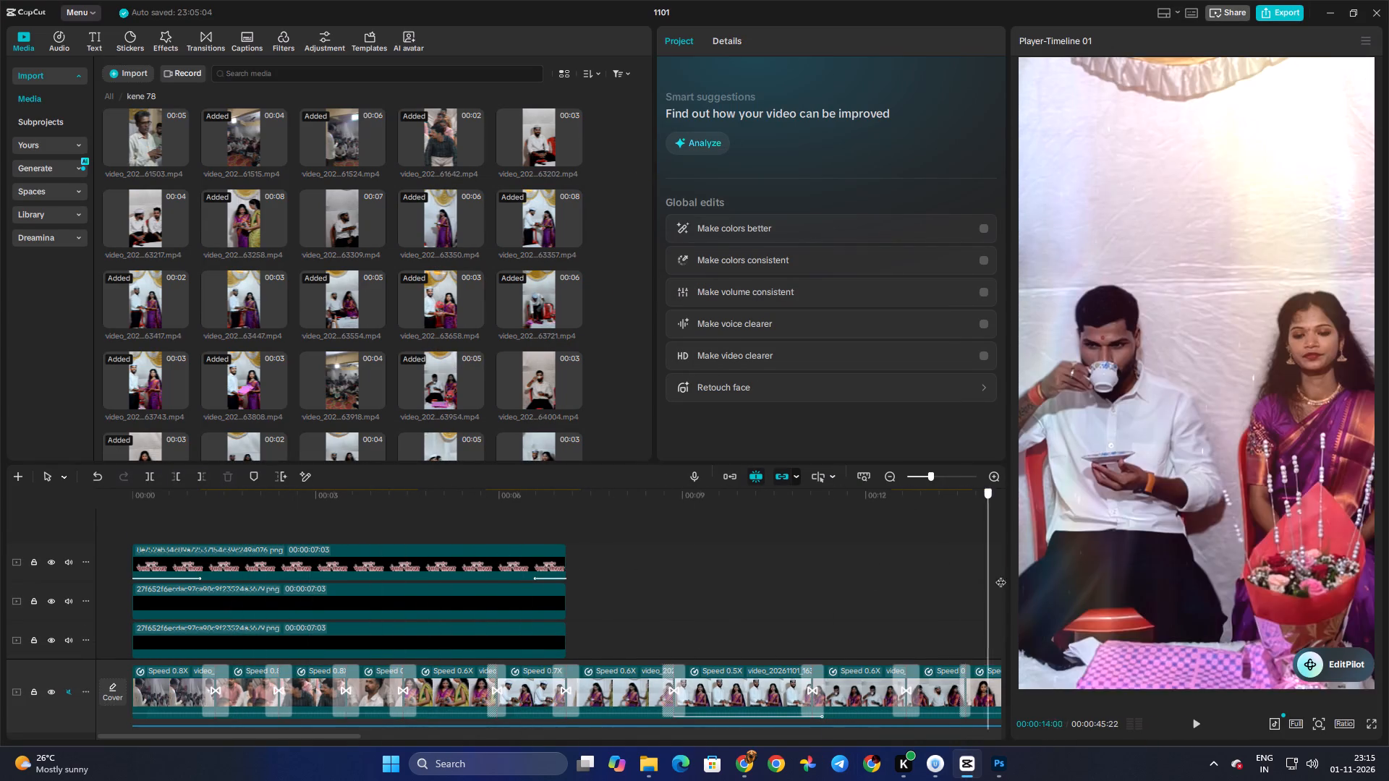
{"action": "left_click_drag", "start_coordinate": [1001, 575], "coordinate": [955, 578]}
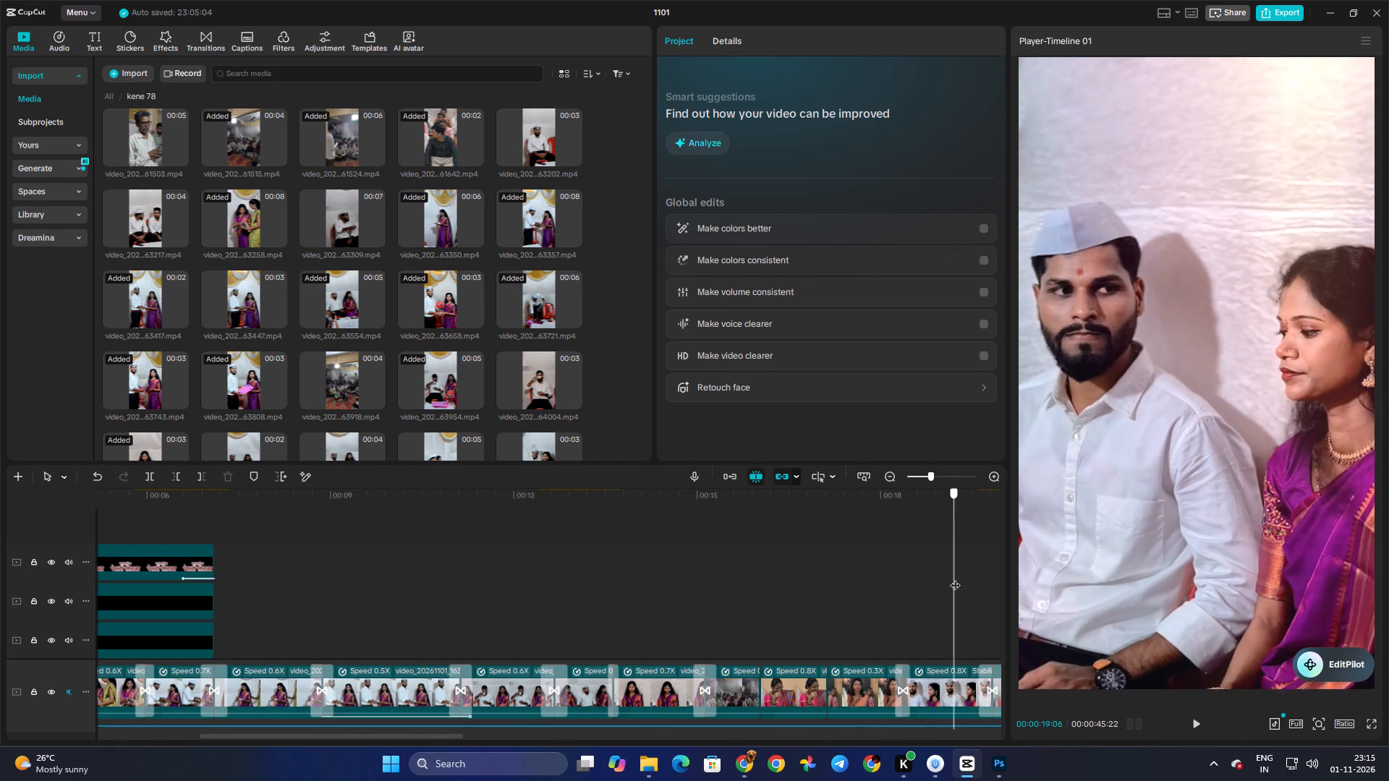
{"action": "left_click_drag", "start_coordinate": [955, 578], "coordinate": [843, 587]}
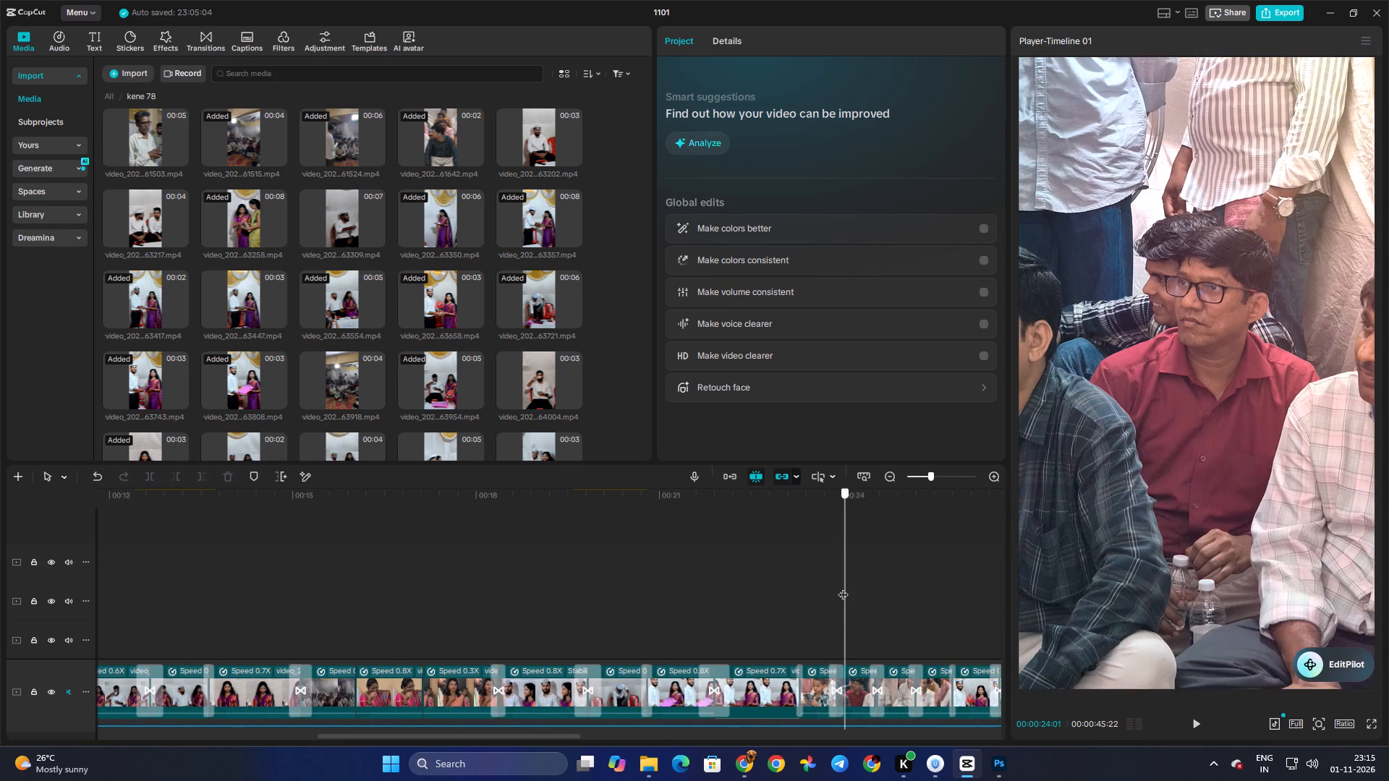
{"action": "left_click_drag", "start_coordinate": [843, 587], "coordinate": [857, 586]}
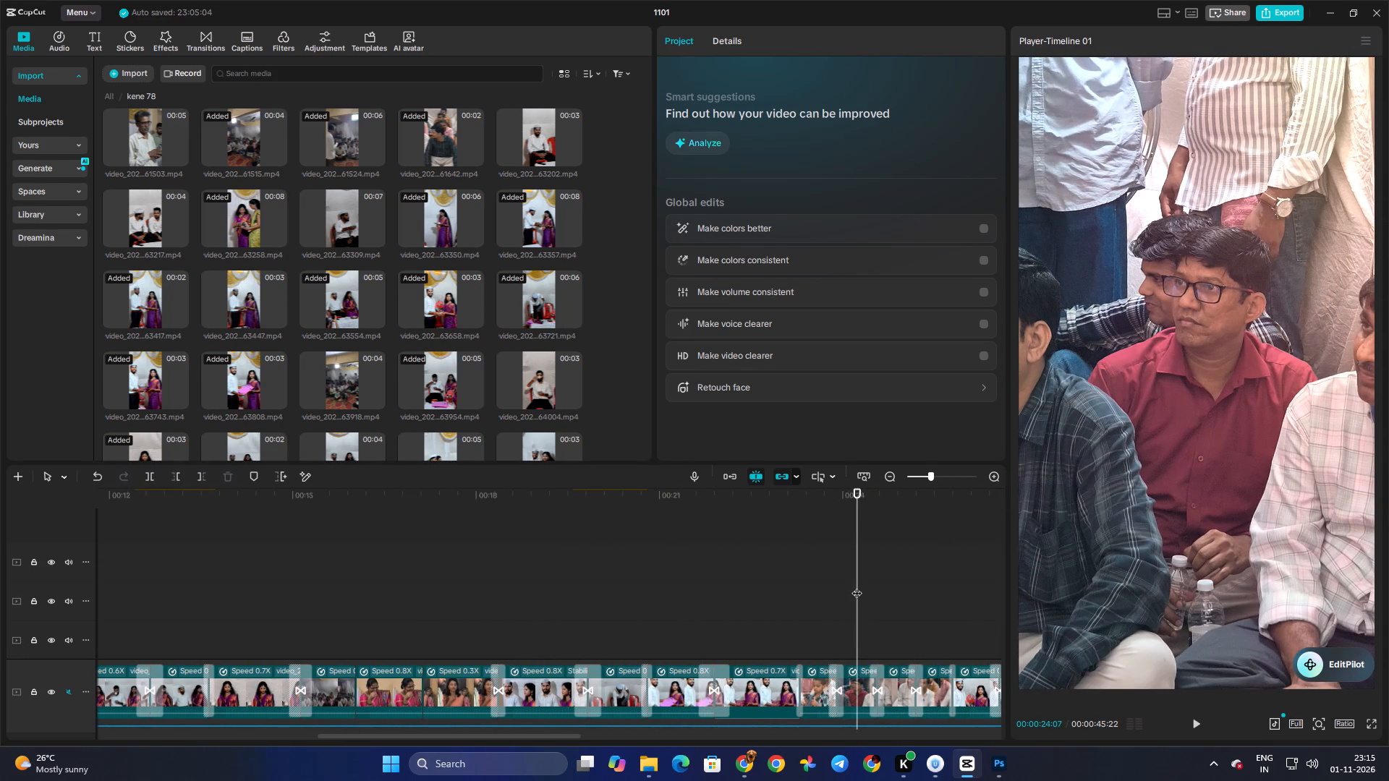
{"action": "left_click", "coordinate": [807, 585]}
{"action": "left_click_drag", "start_coordinate": [807, 585], "coordinate": [136, 566]}
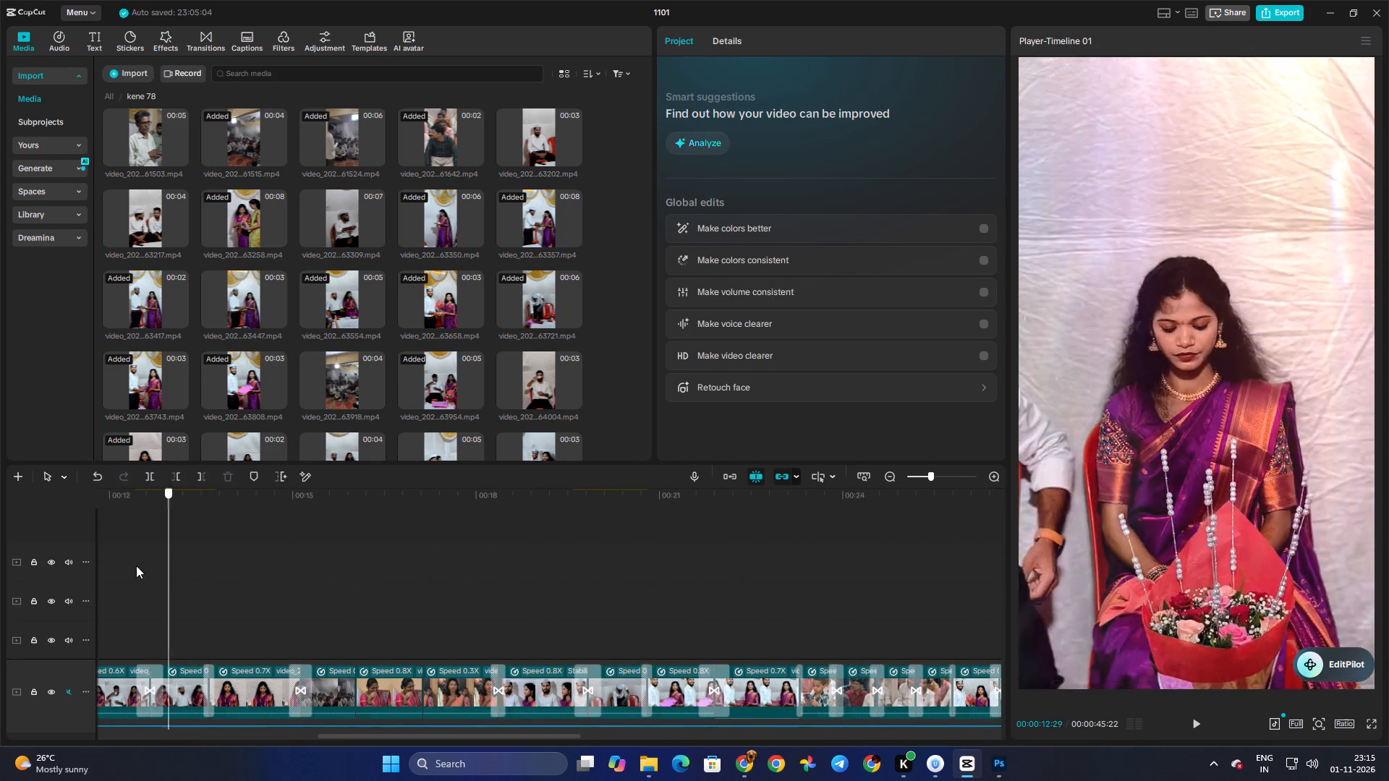
{"action": "left_click_drag", "start_coordinate": [136, 566], "coordinate": [160, 579]}
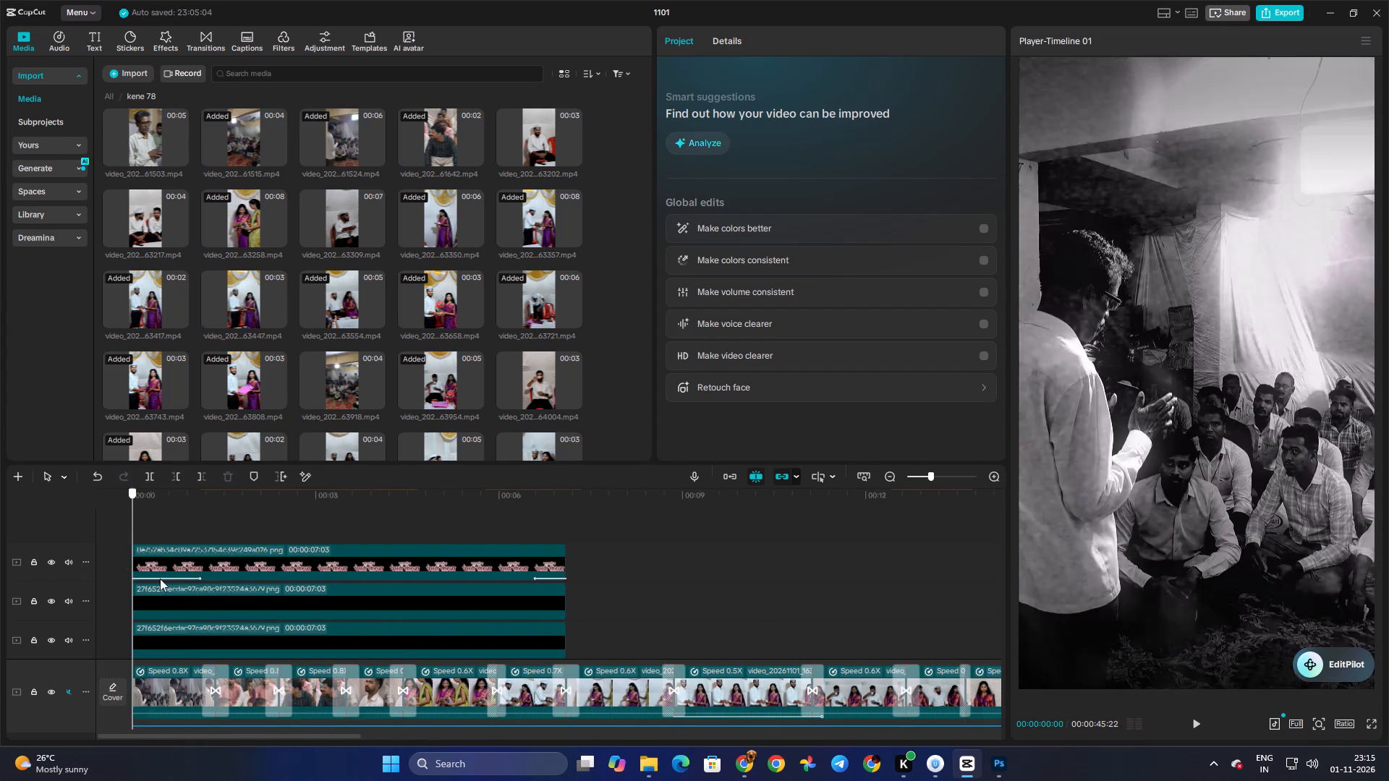
{"action": "left_click_drag", "start_coordinate": [160, 579], "coordinate": [186, 585]}
Inspect the settings of the Harsh Morning effect and the first Hazy Noir effect on the timeline.
{"action": "scroll", "coordinate": [208, 589], "scroll_direction": "down", "scroll_amount": 5}
{"action": "left_click", "coordinate": [192, 597]}
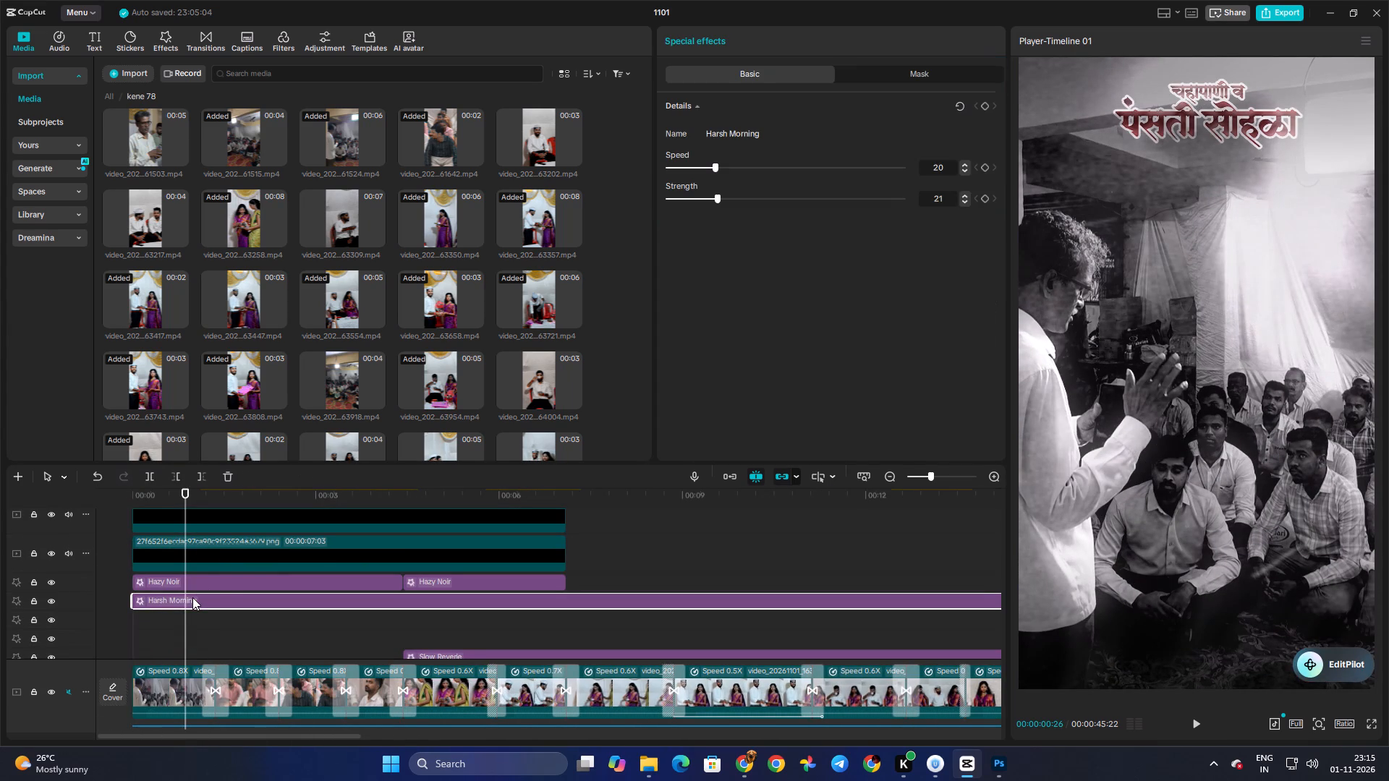
{"action": "left_click", "coordinate": [222, 581]}
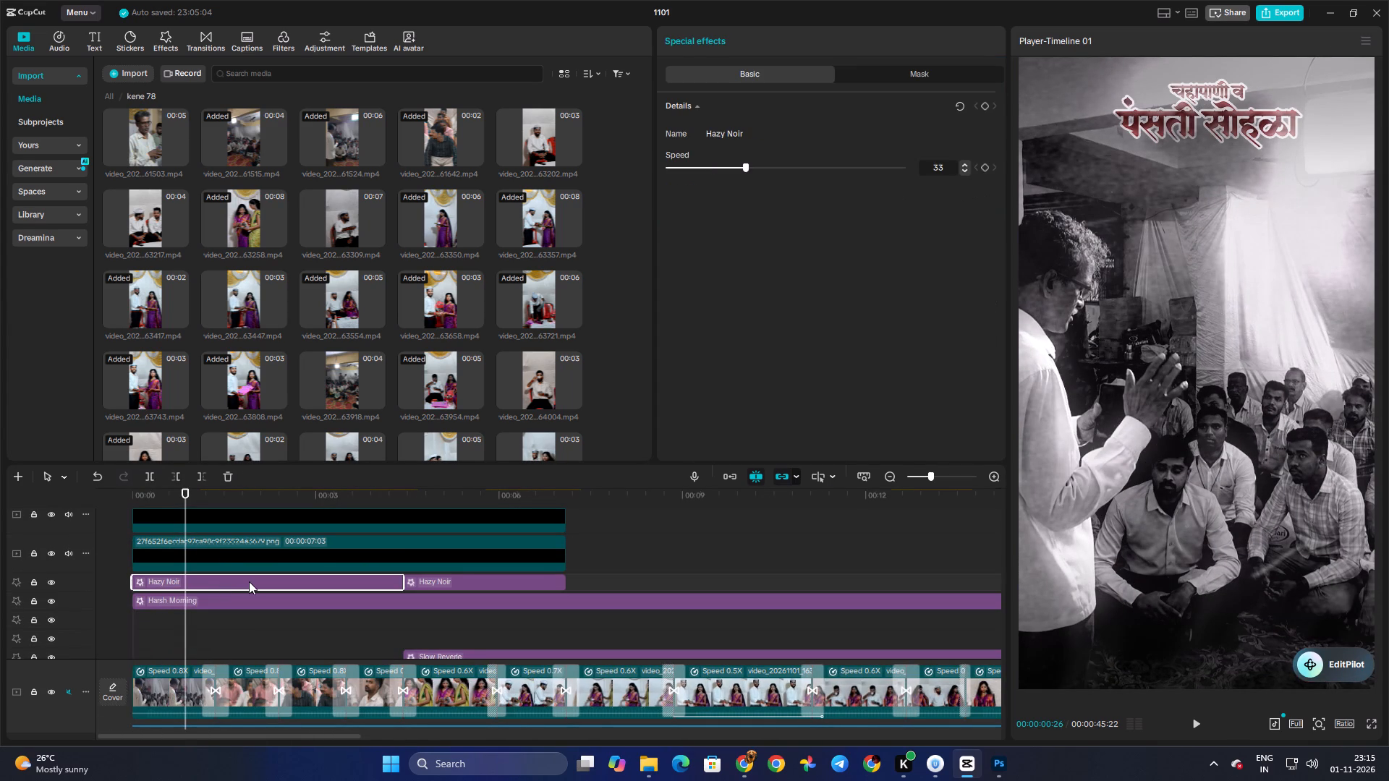
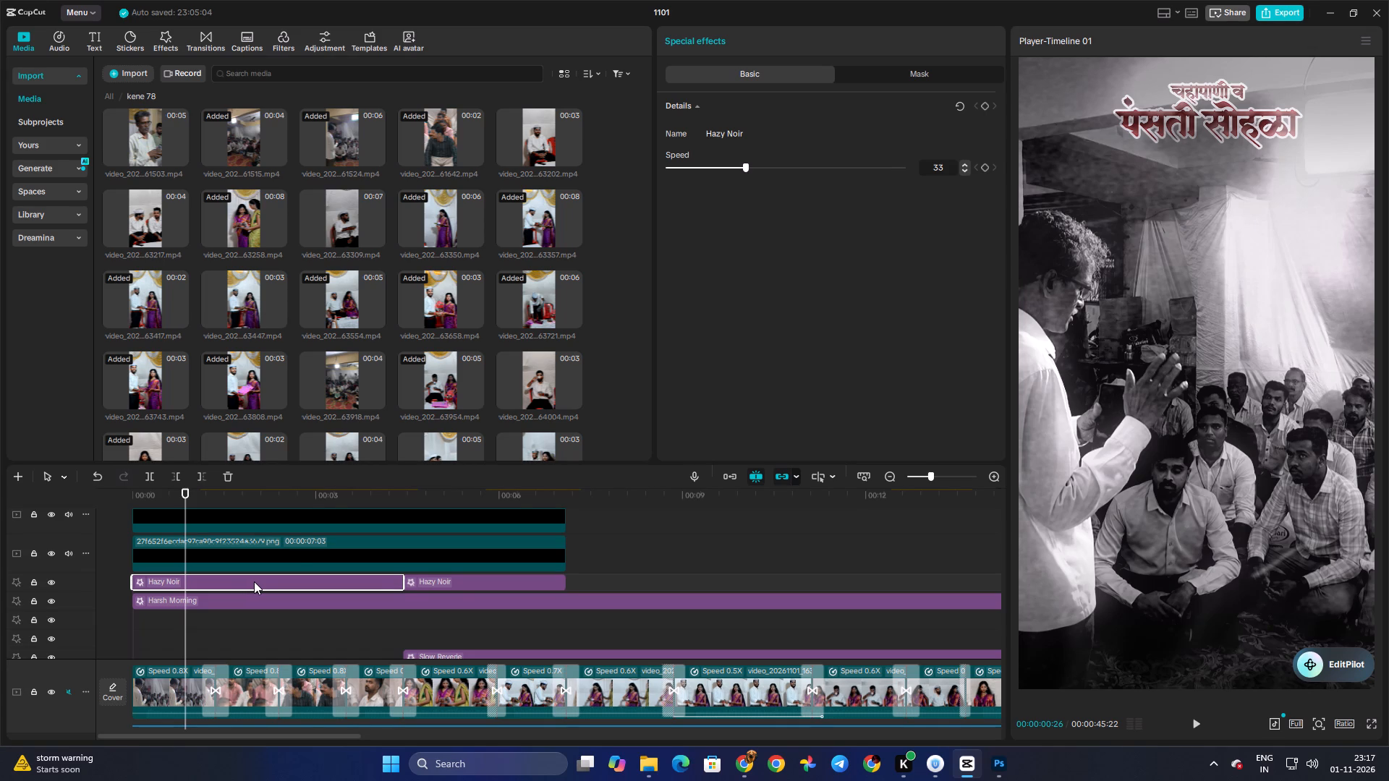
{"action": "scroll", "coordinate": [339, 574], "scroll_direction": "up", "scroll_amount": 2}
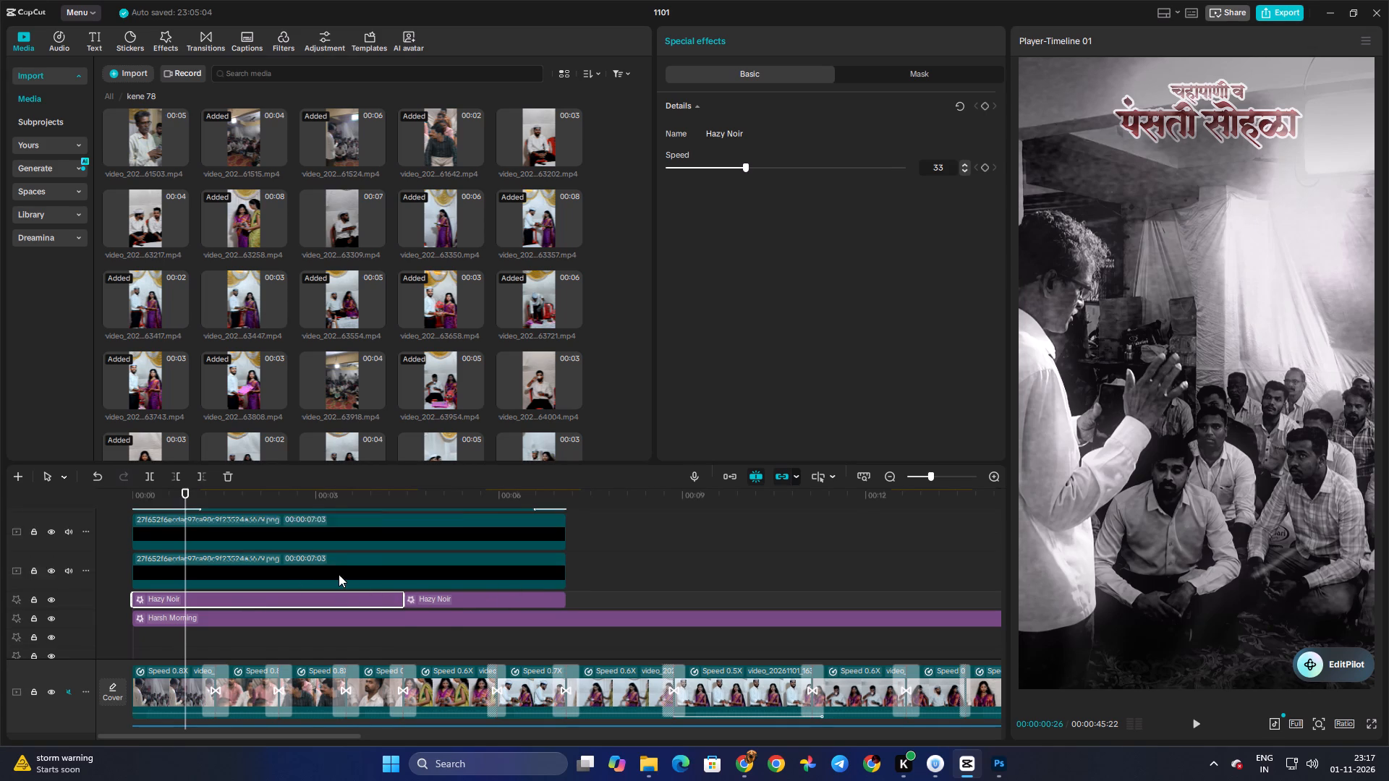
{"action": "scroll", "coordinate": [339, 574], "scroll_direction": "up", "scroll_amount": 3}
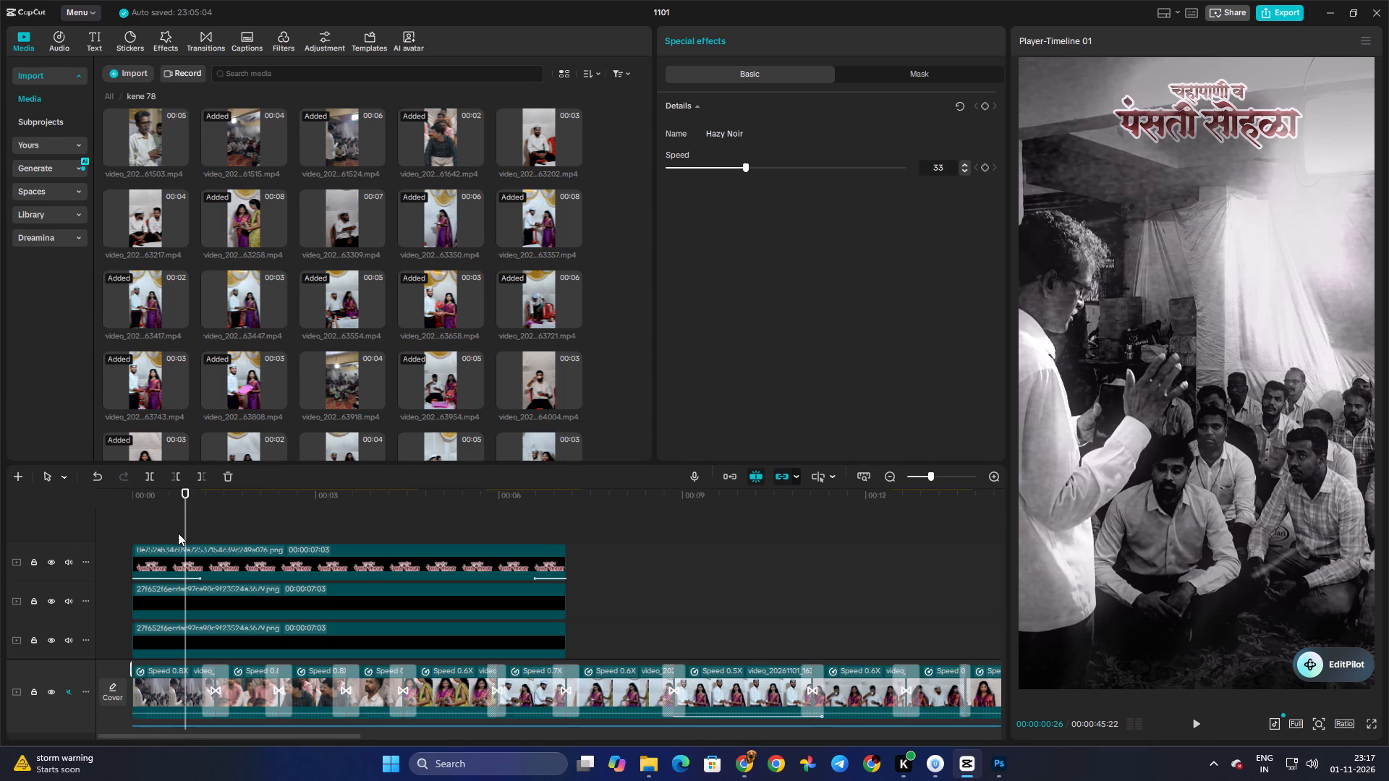
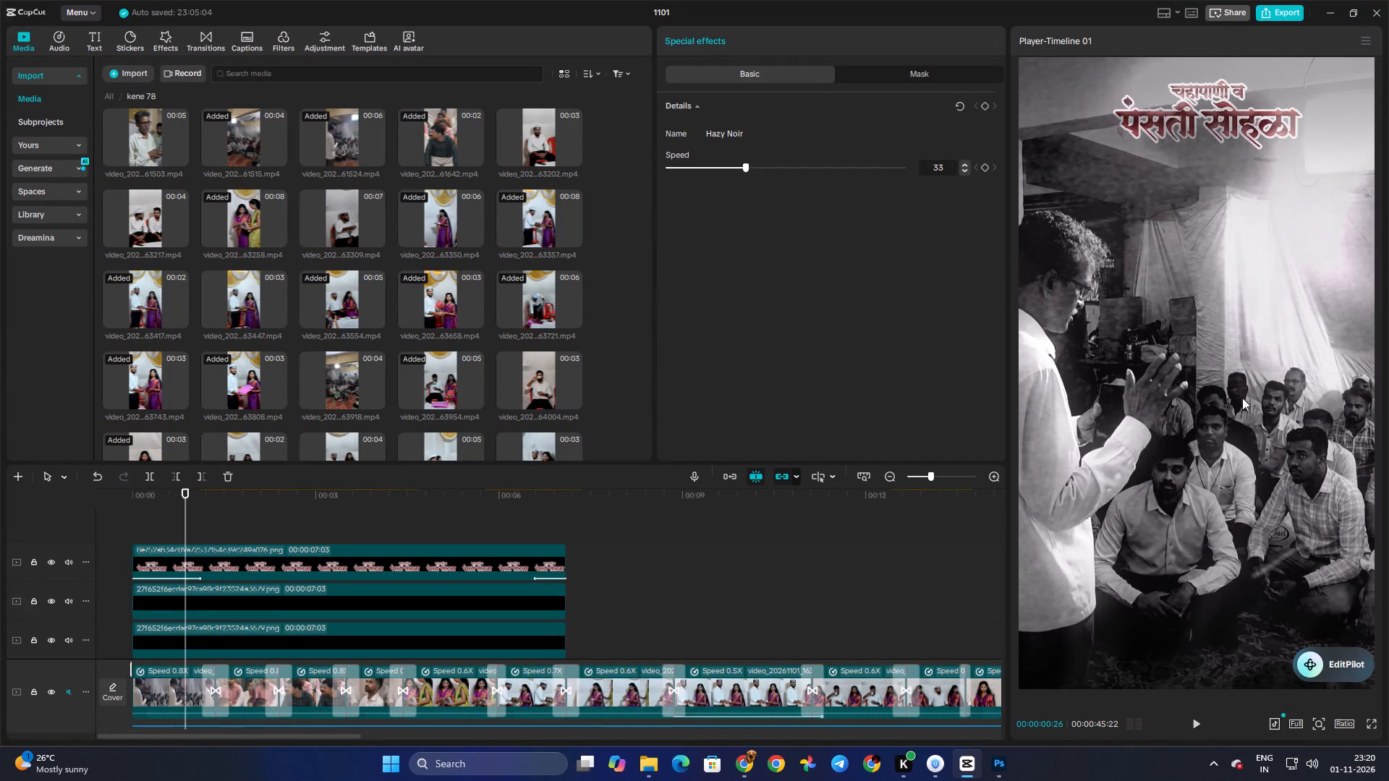
Play and scrub the titled opening from the start to just past the title's end to review its clips and transitions.
{"action": "left_click", "coordinate": [1192, 726]}
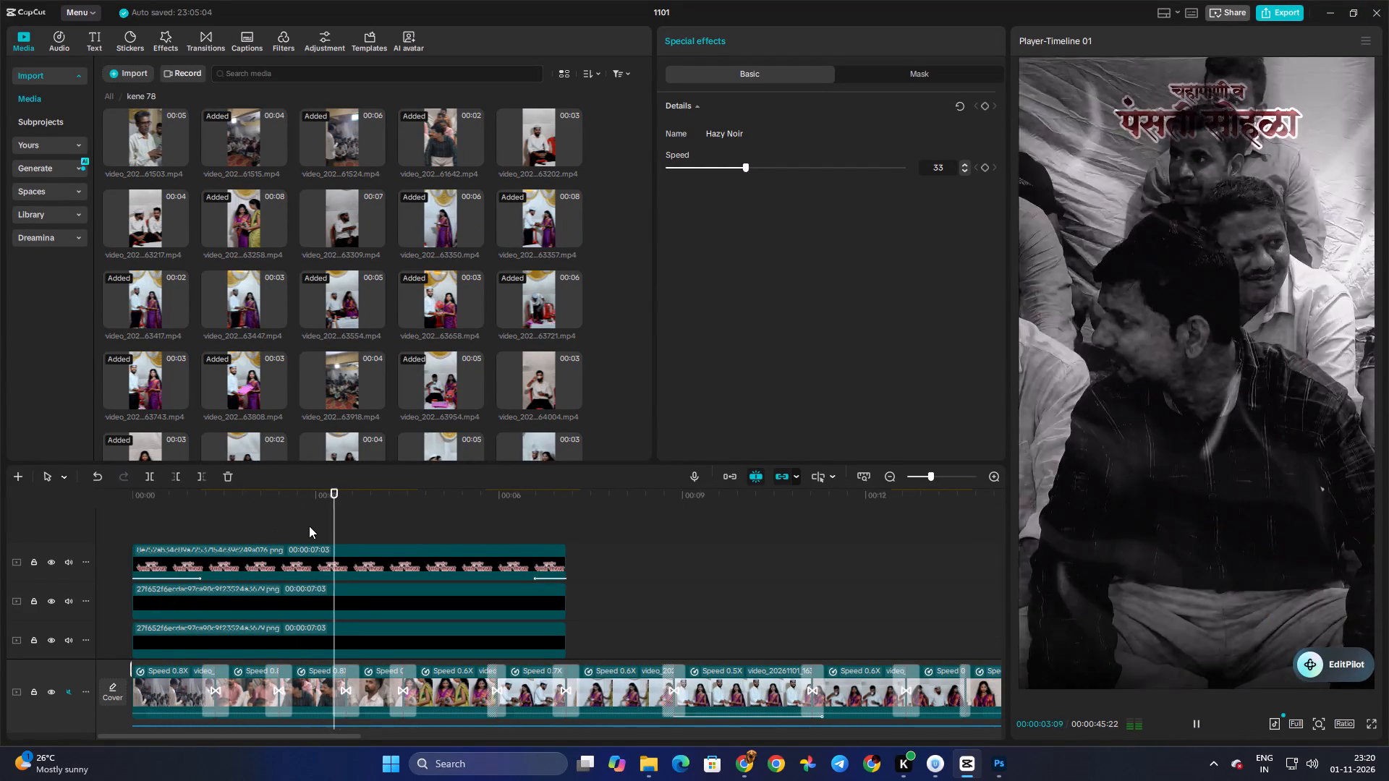
{"action": "left_click_drag", "start_coordinate": [367, 521], "coordinate": [346, 526]}
{"action": "left_click_drag", "start_coordinate": [441, 497], "coordinate": [436, 501]}
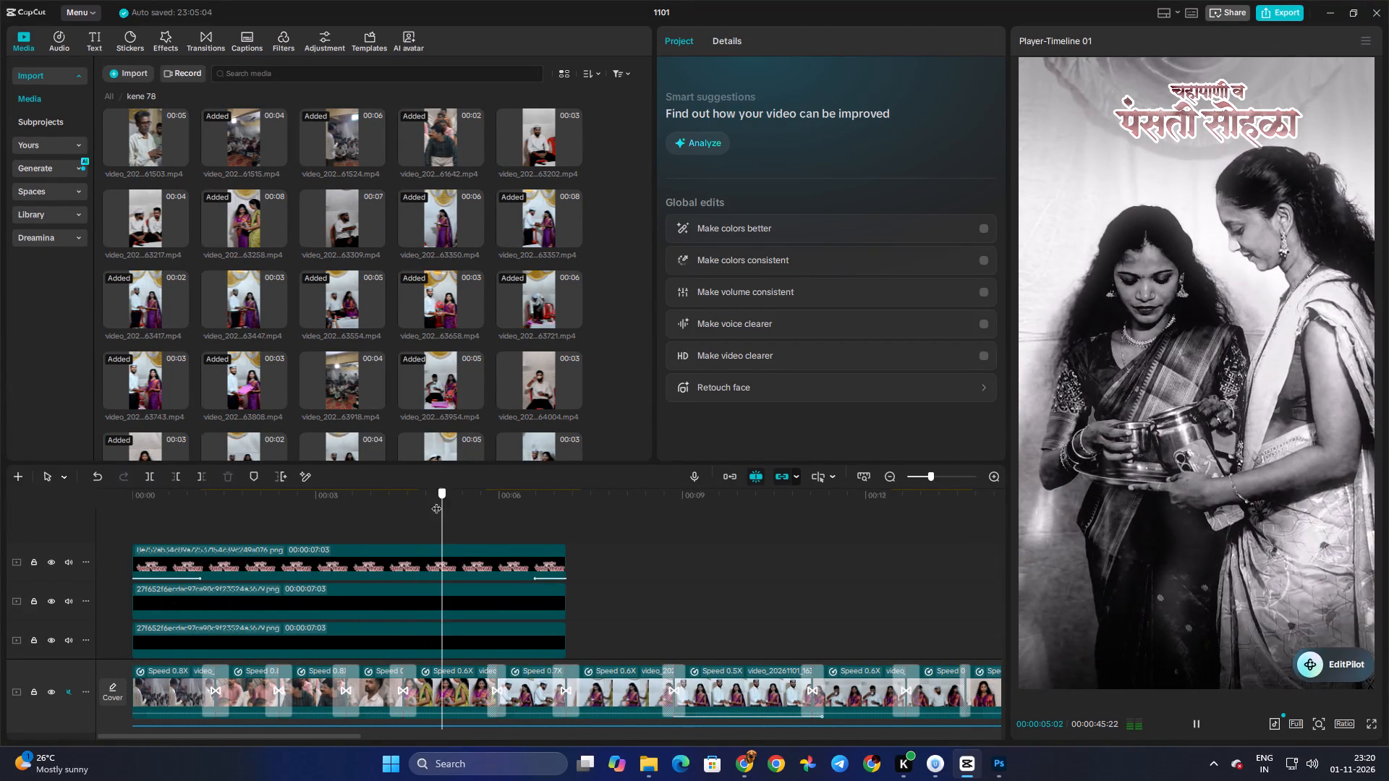
{"action": "left_click_drag", "start_coordinate": [436, 501], "coordinate": [0, 542]}
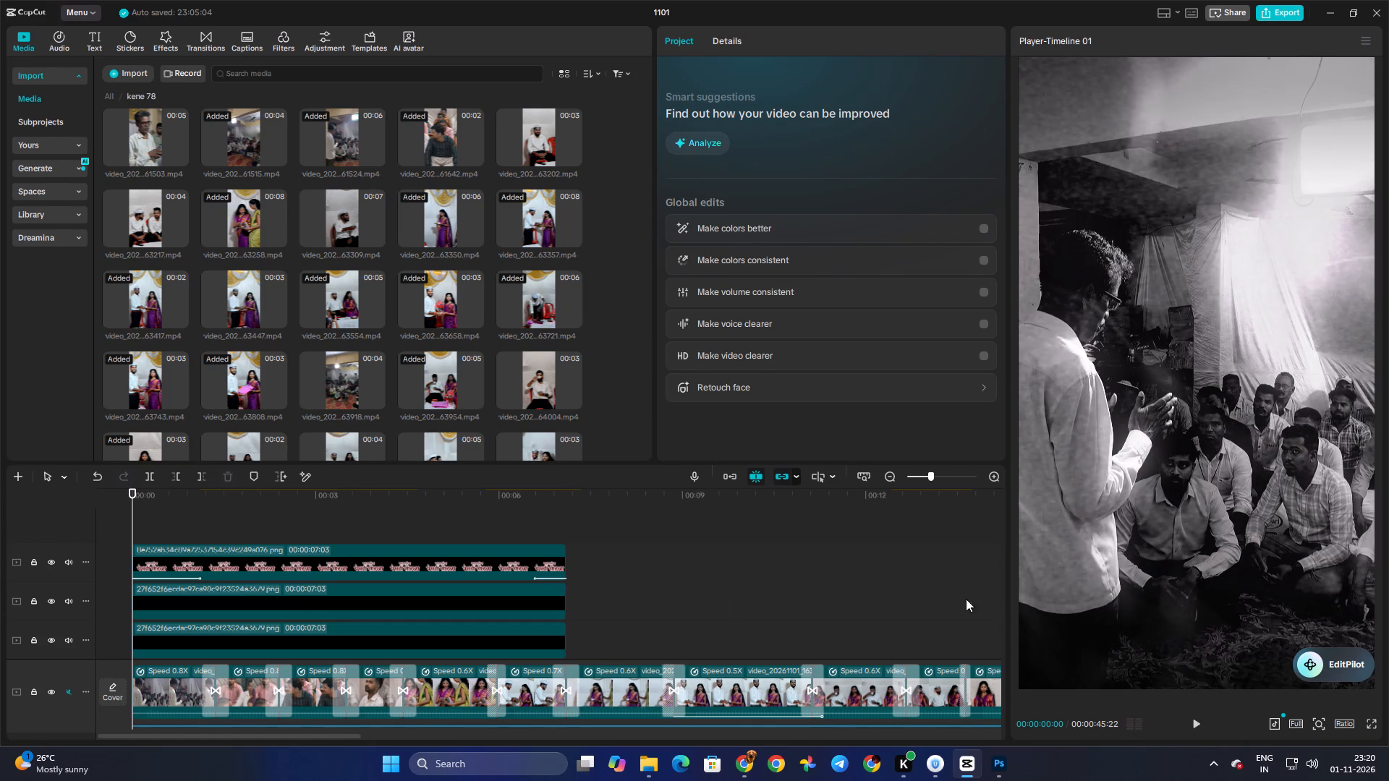
{"action": "left_click", "coordinate": [1196, 722]}
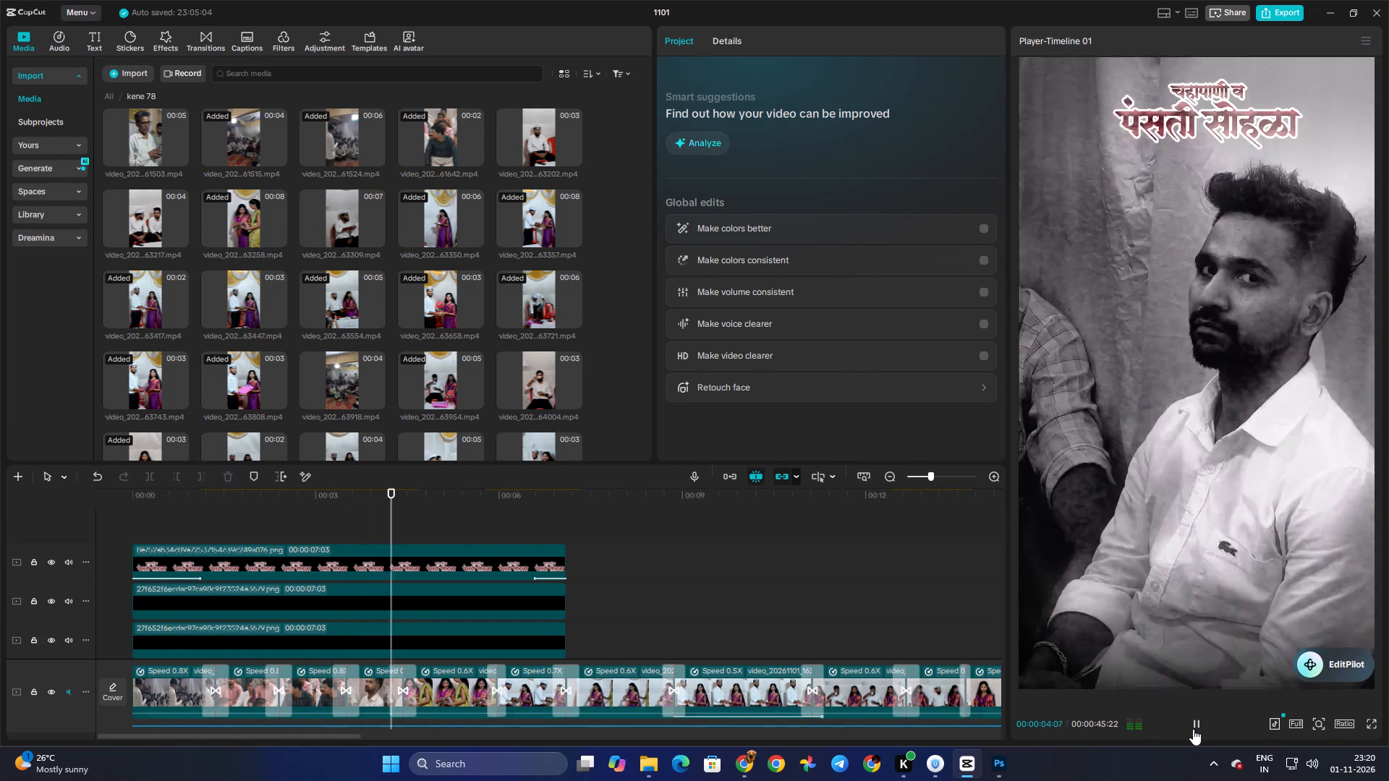
{"action": "left_click", "coordinate": [1193, 727]}
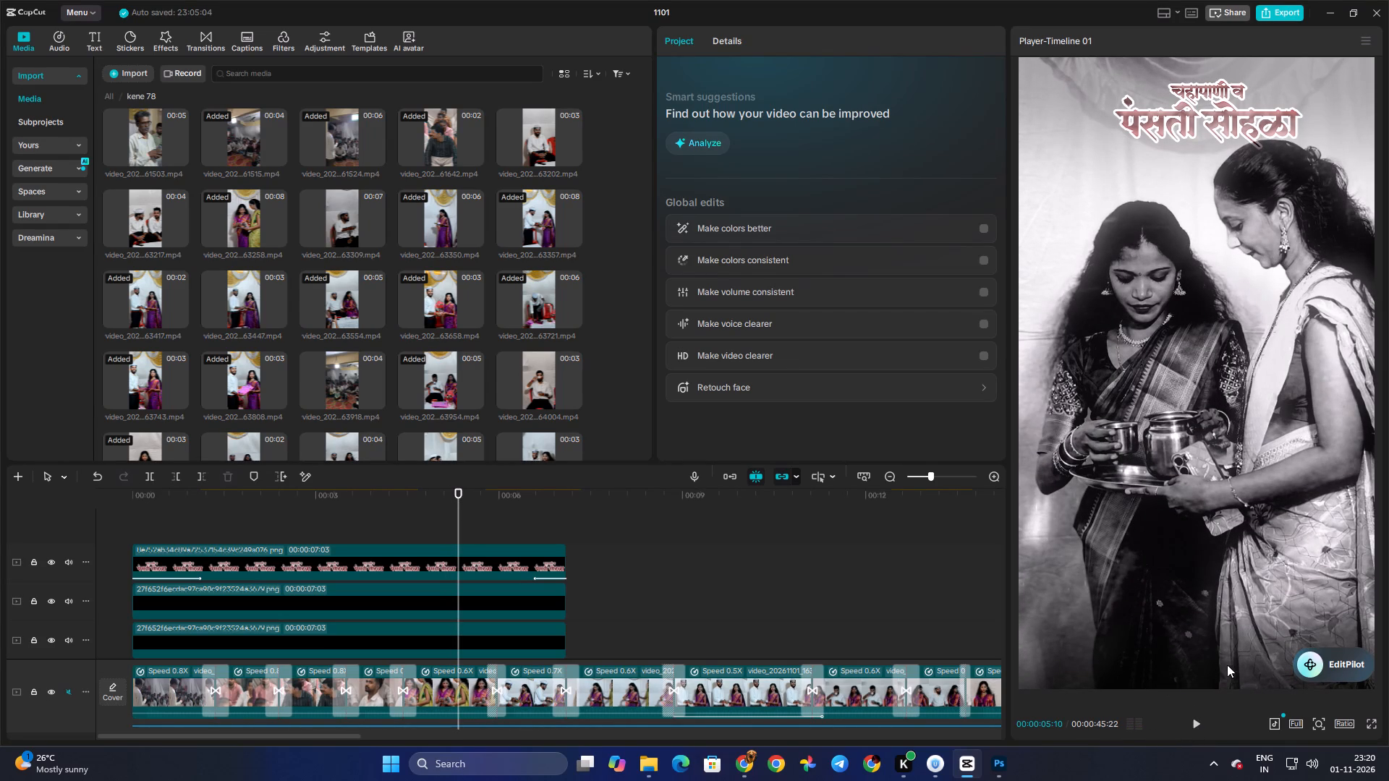
{"action": "left_click", "coordinate": [1193, 725]}
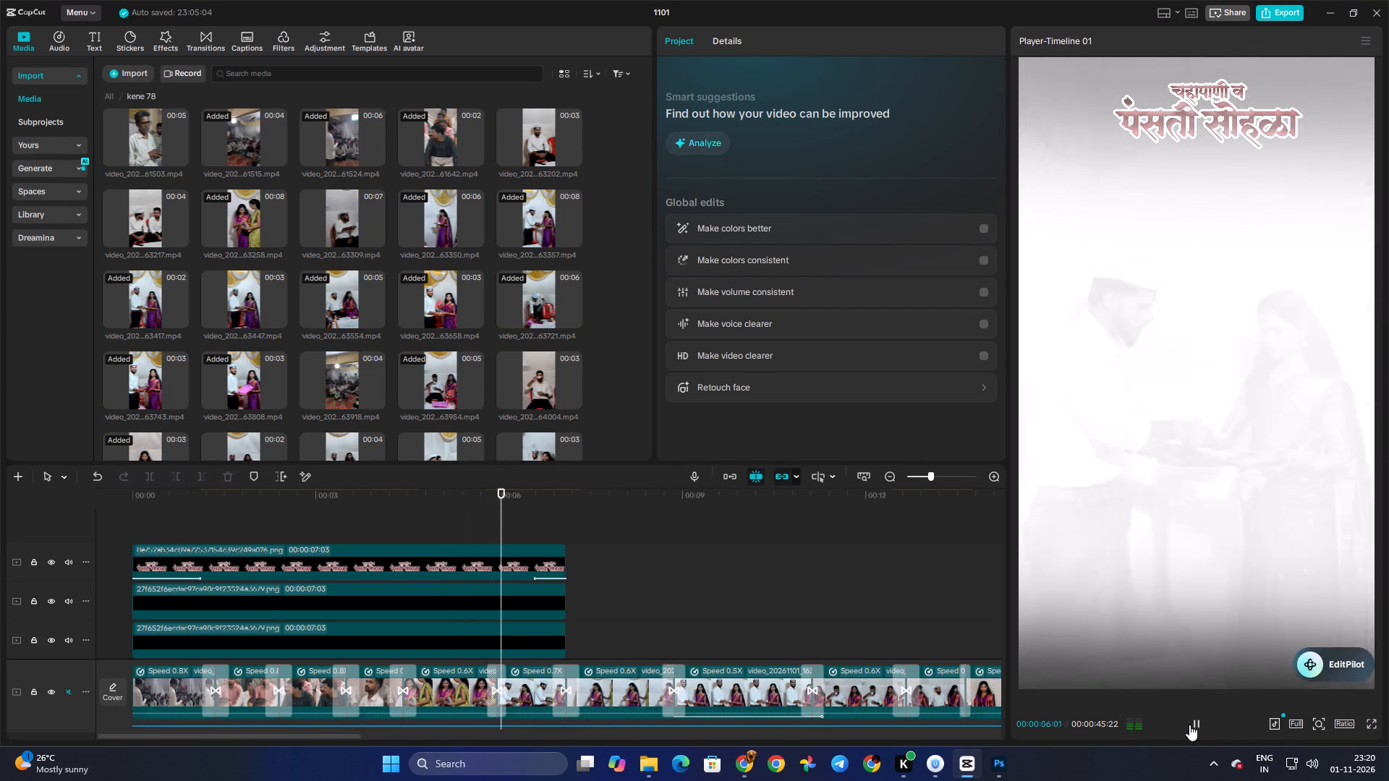
{"action": "left_click", "coordinate": [1189, 725]}
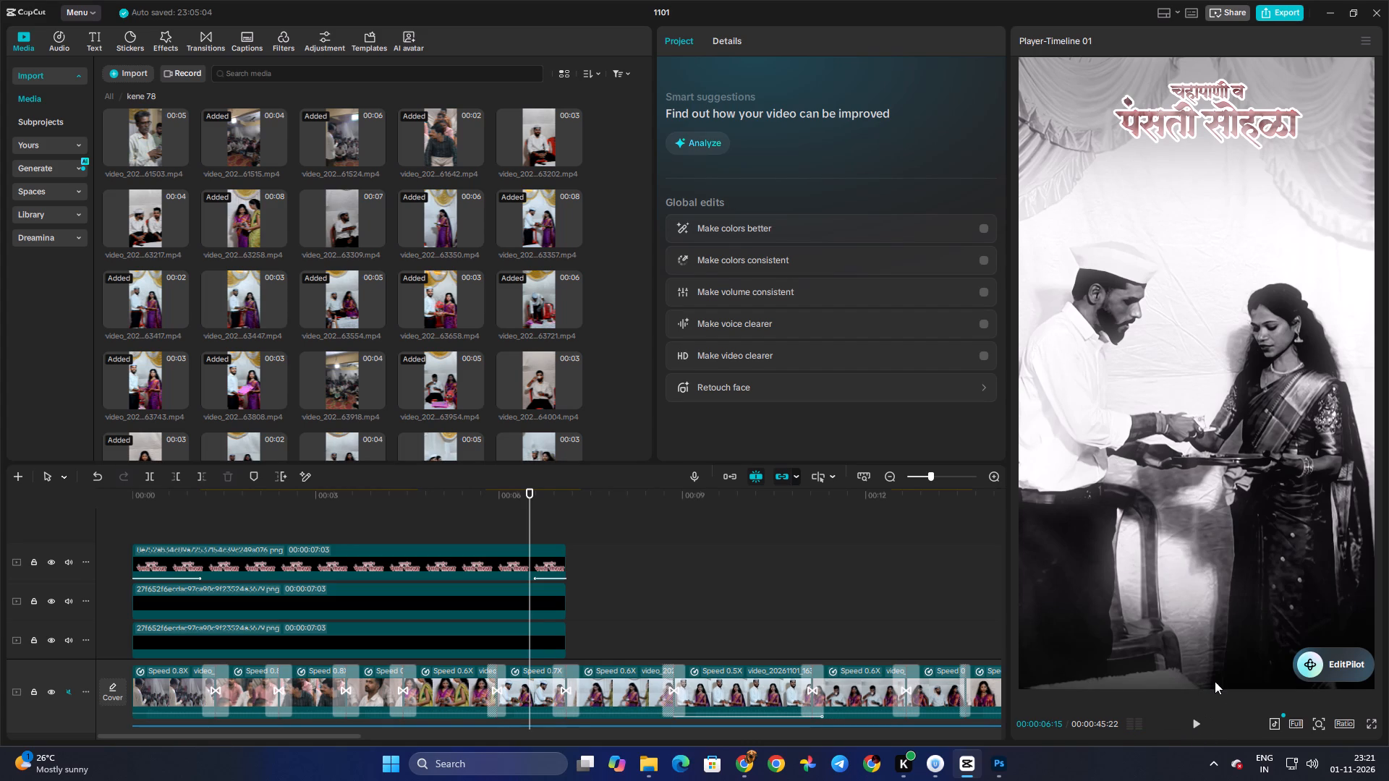
{"action": "left_click", "coordinate": [1198, 720]}
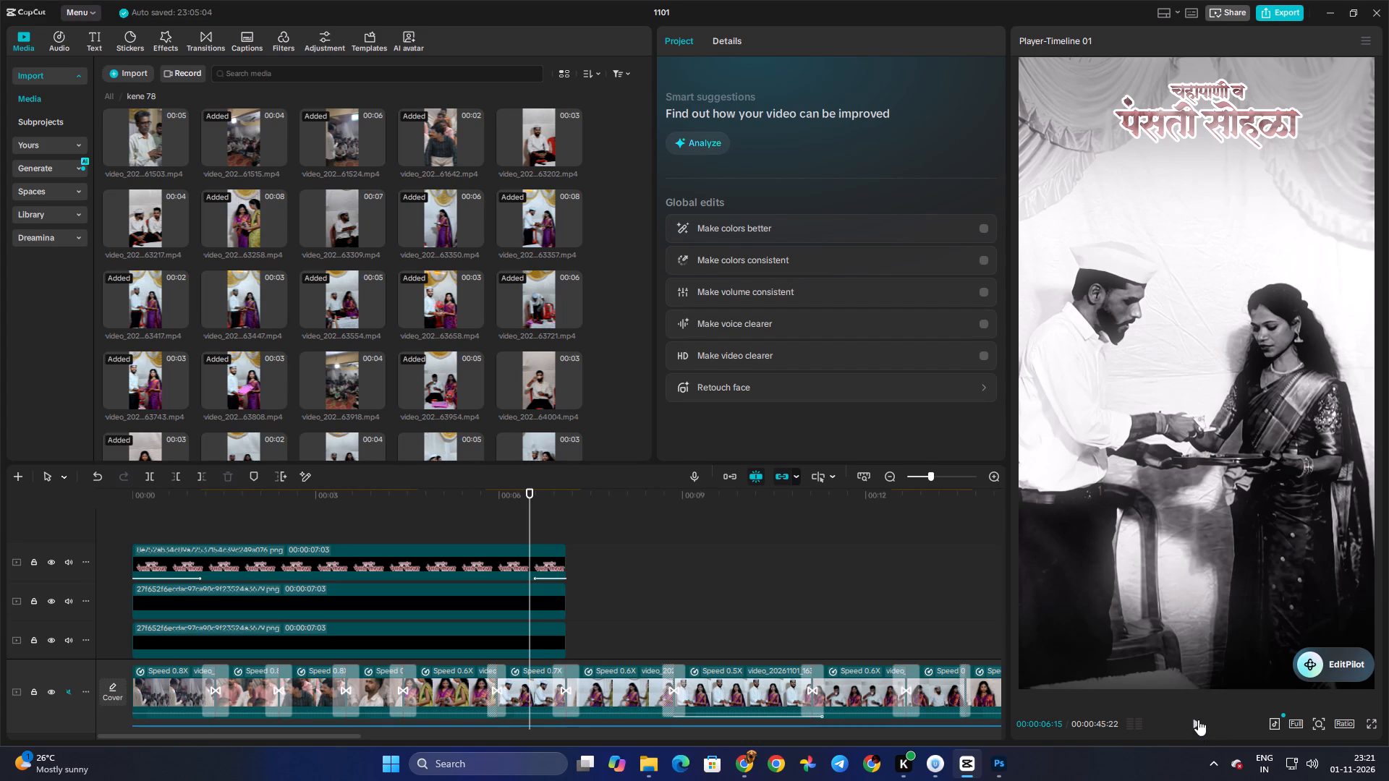
{"action": "key", "text": "space"}
{"action": "double_click", "coordinate": [1196, 727]}
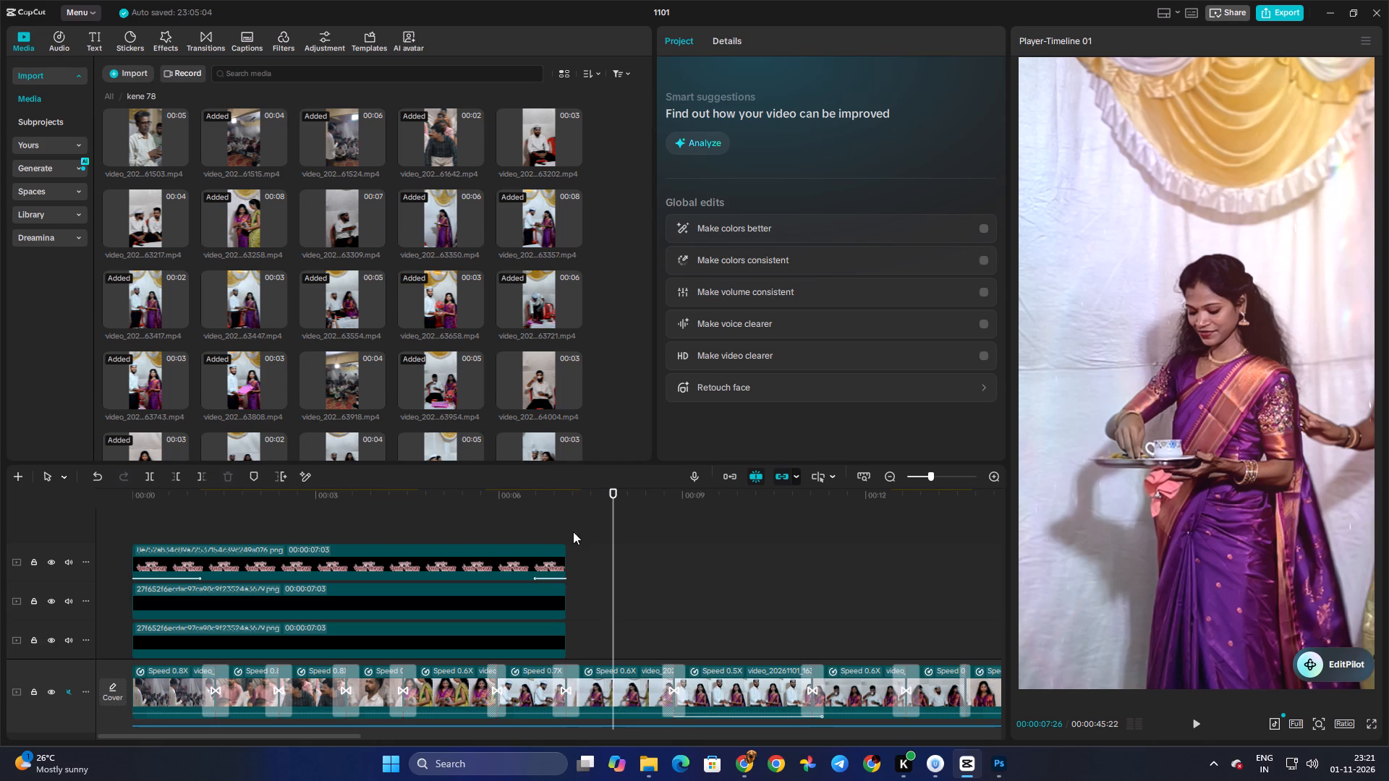
Browse the kene 78 media folder and examine the titled black-and-white shots between about 4 and 6 seconds.
{"action": "scroll", "coordinate": [233, 367], "scroll_direction": "down", "scroll_amount": 3}
{"action": "scroll", "coordinate": [454, 301], "scroll_direction": "down", "scroll_amount": 1}
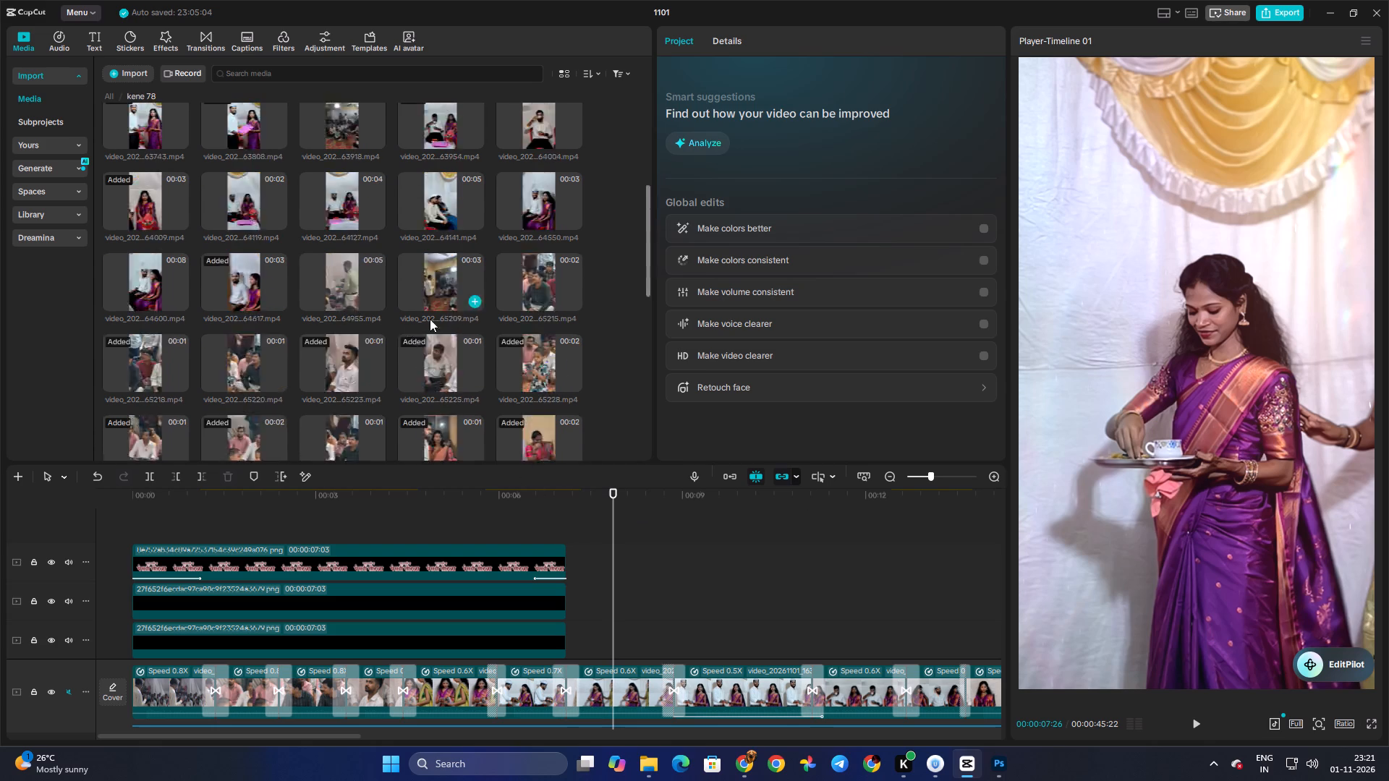
{"action": "scroll", "coordinate": [430, 319], "scroll_direction": "down", "scroll_amount": 2}
{"action": "scroll", "coordinate": [294, 363], "scroll_direction": "down", "scroll_amount": 4}
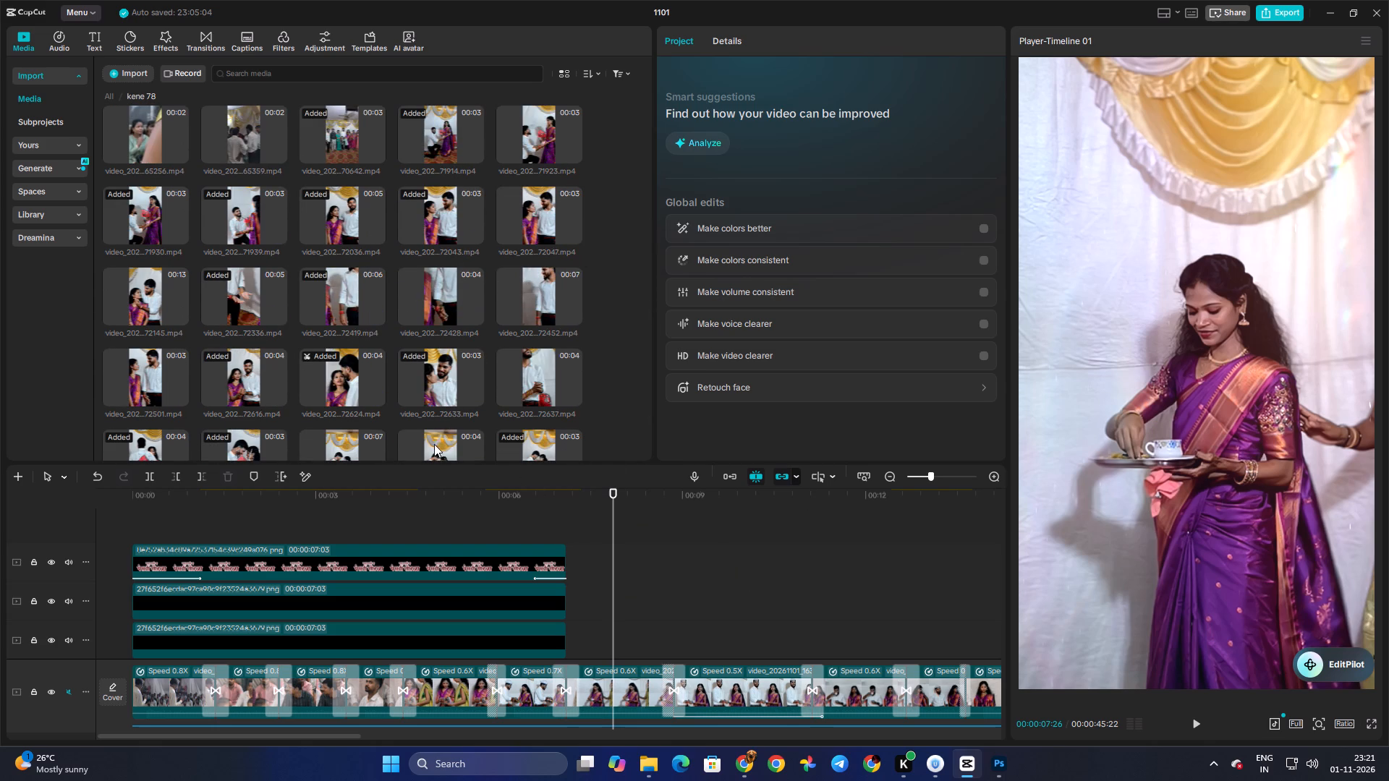
{"action": "left_click", "coordinate": [451, 532]}
{"action": "left_click_drag", "start_coordinate": [451, 532], "coordinate": [378, 534]}
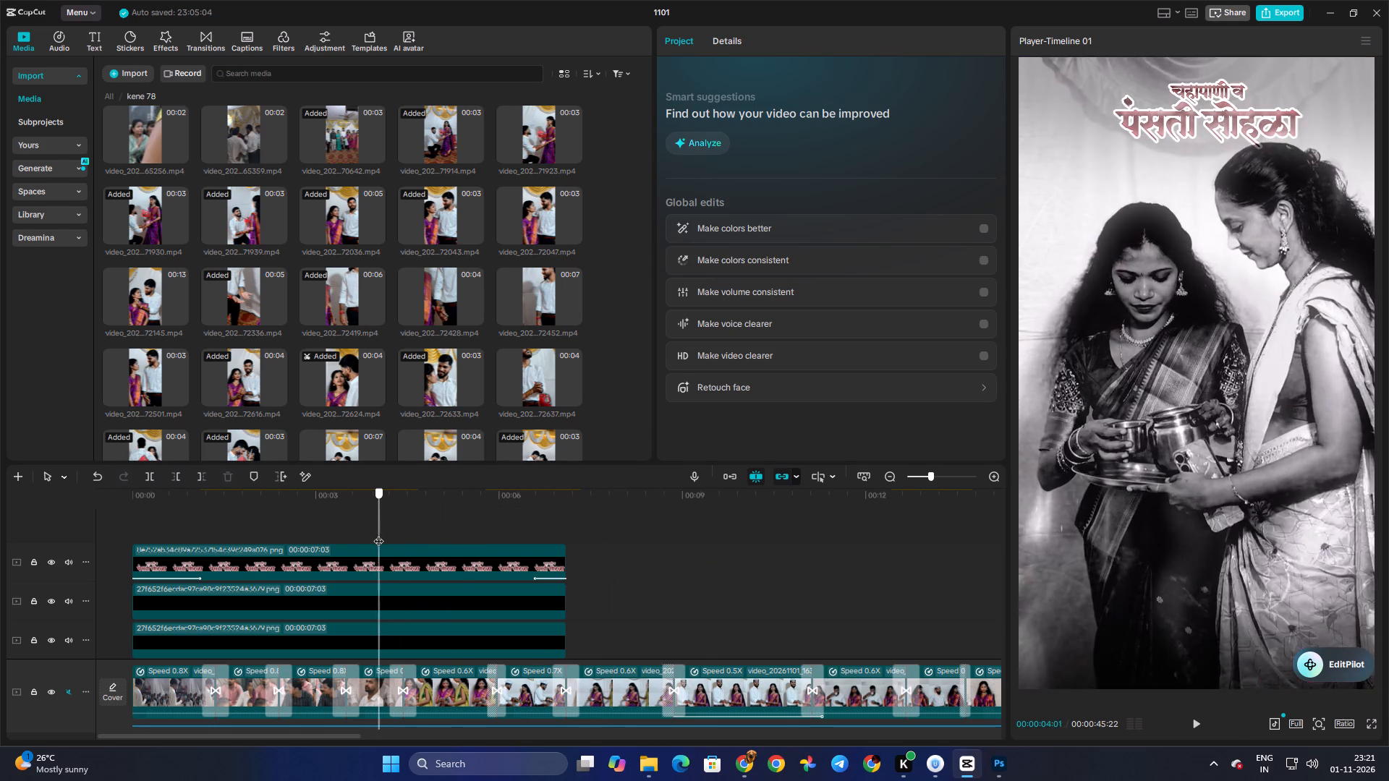
{"action": "left_click_drag", "start_coordinate": [378, 534], "coordinate": [441, 538]}
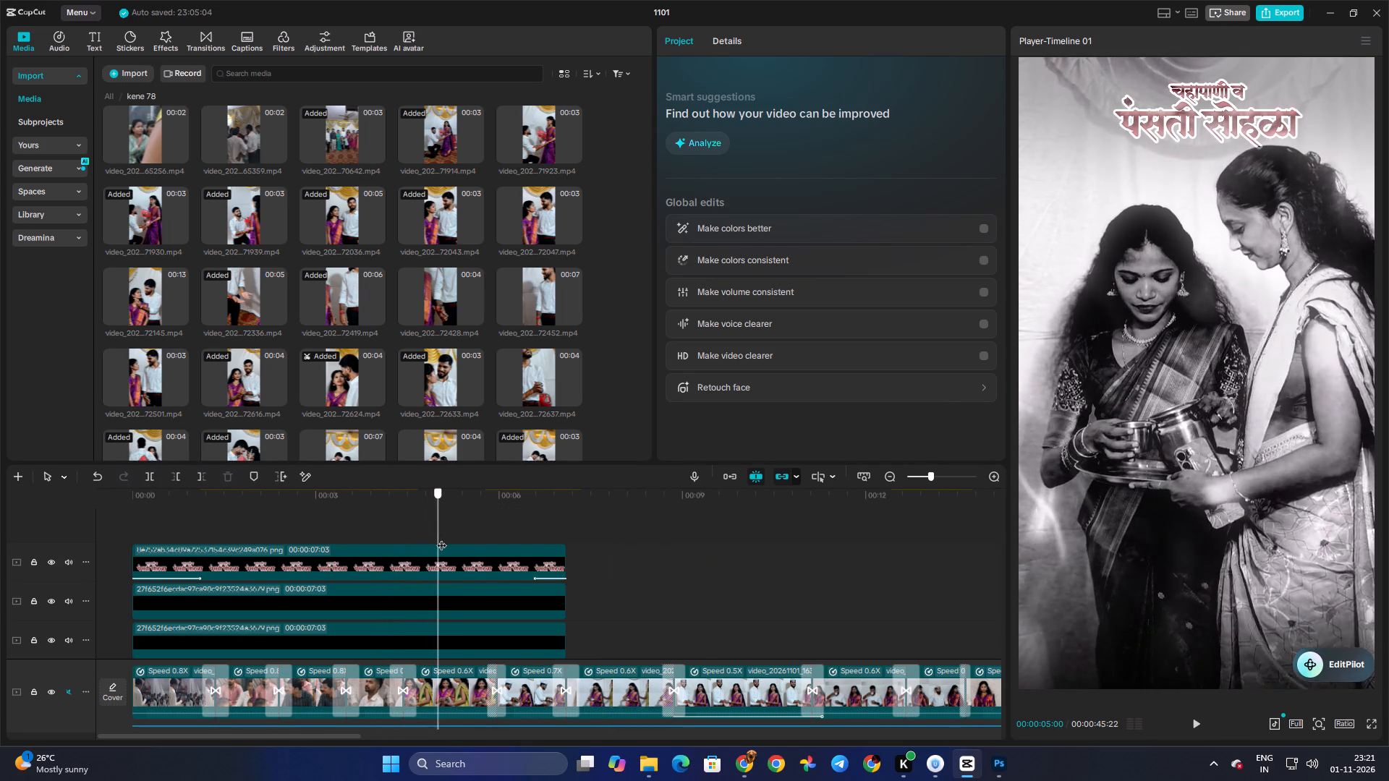
{"action": "left_click_drag", "start_coordinate": [441, 538], "coordinate": [511, 547]}
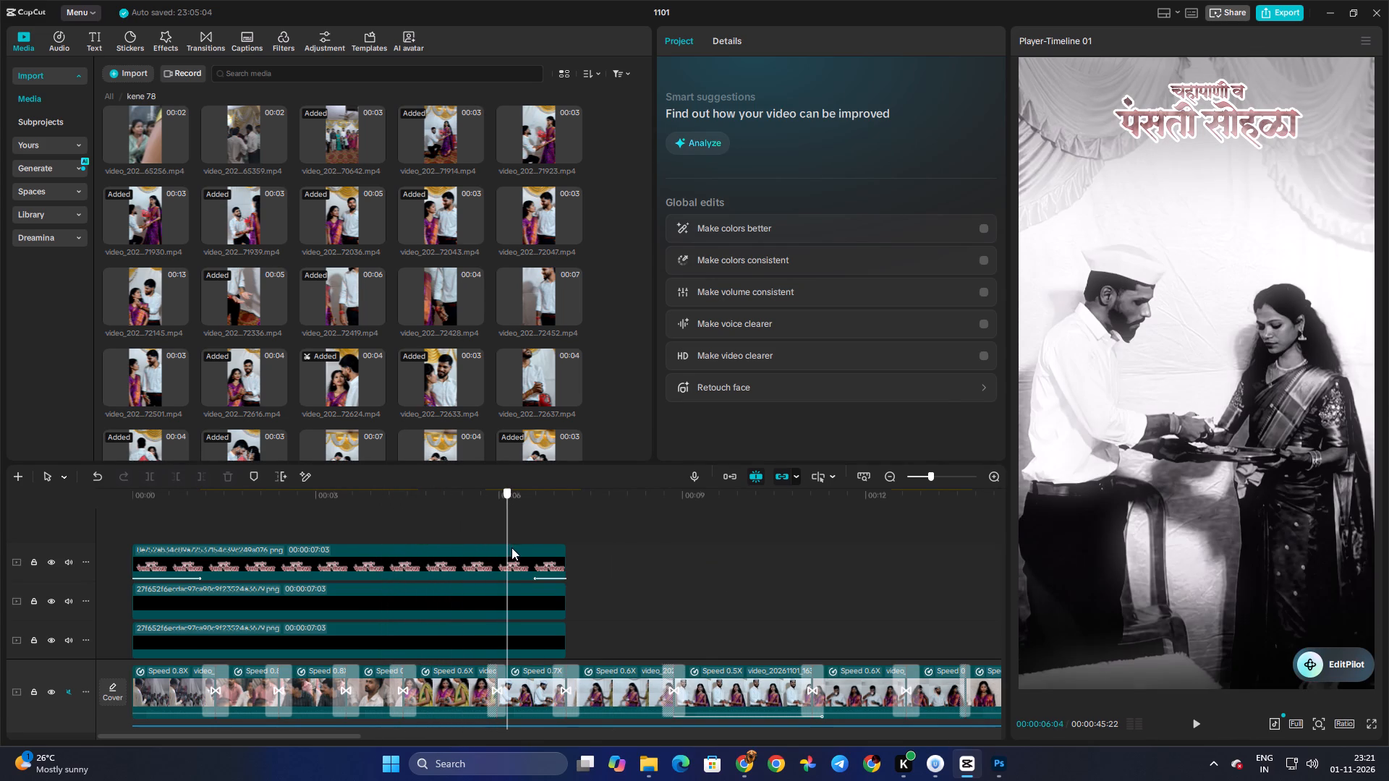
{"action": "left_click_drag", "start_coordinate": [511, 547], "coordinate": [424, 551]}
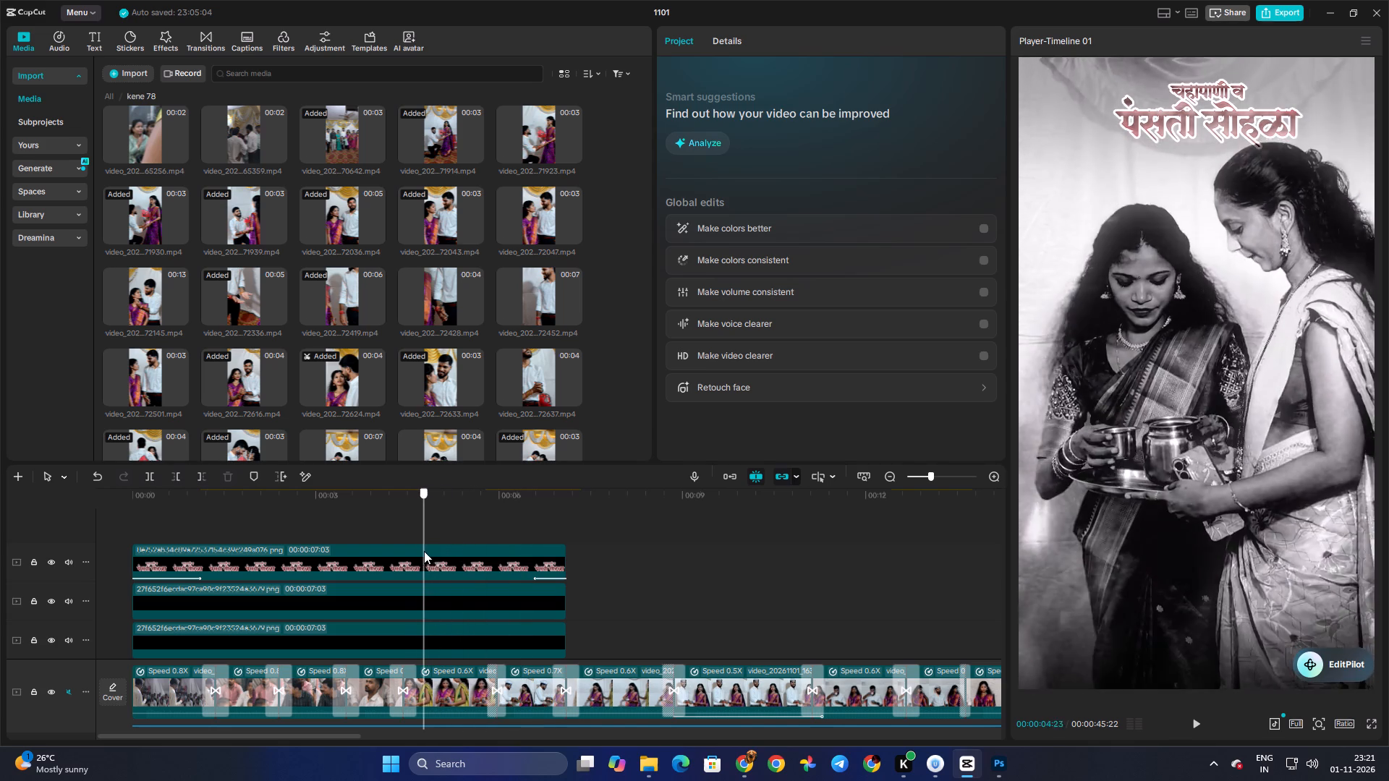
{"action": "left_click_drag", "start_coordinate": [424, 551], "coordinate": [456, 558]}
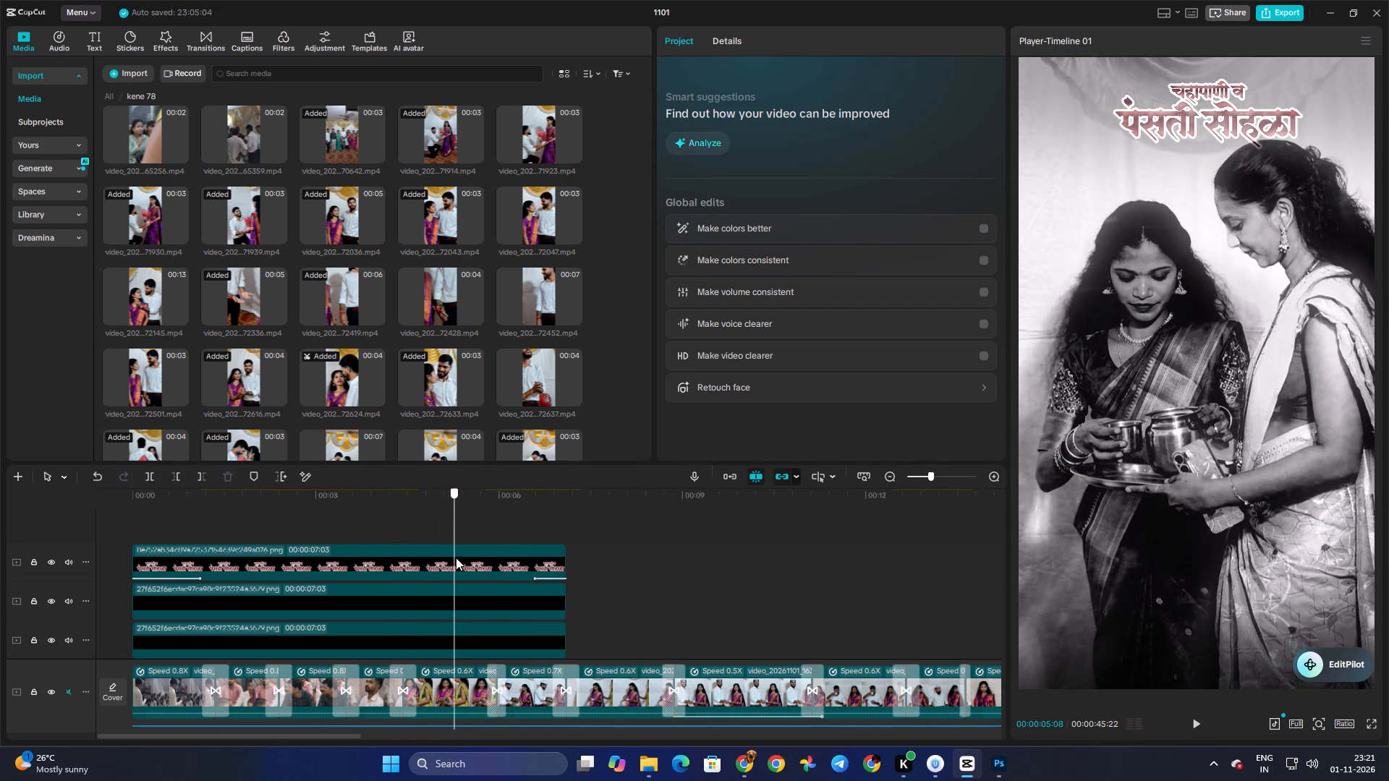
{"action": "left_click_drag", "start_coordinate": [456, 558], "coordinate": [524, 563]}
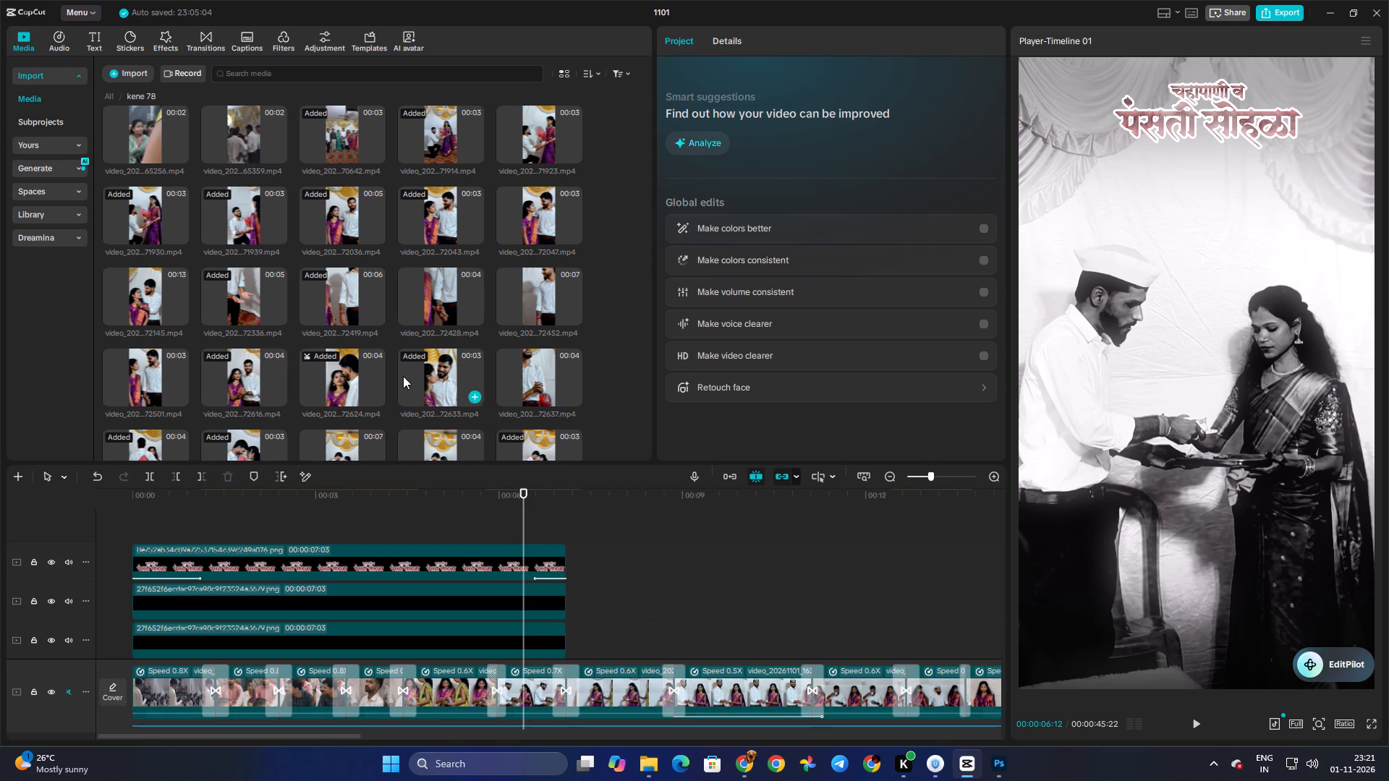
{"action": "left_click", "coordinate": [531, 529]}
{"action": "left_click_drag", "start_coordinate": [531, 529], "coordinate": [477, 540]}
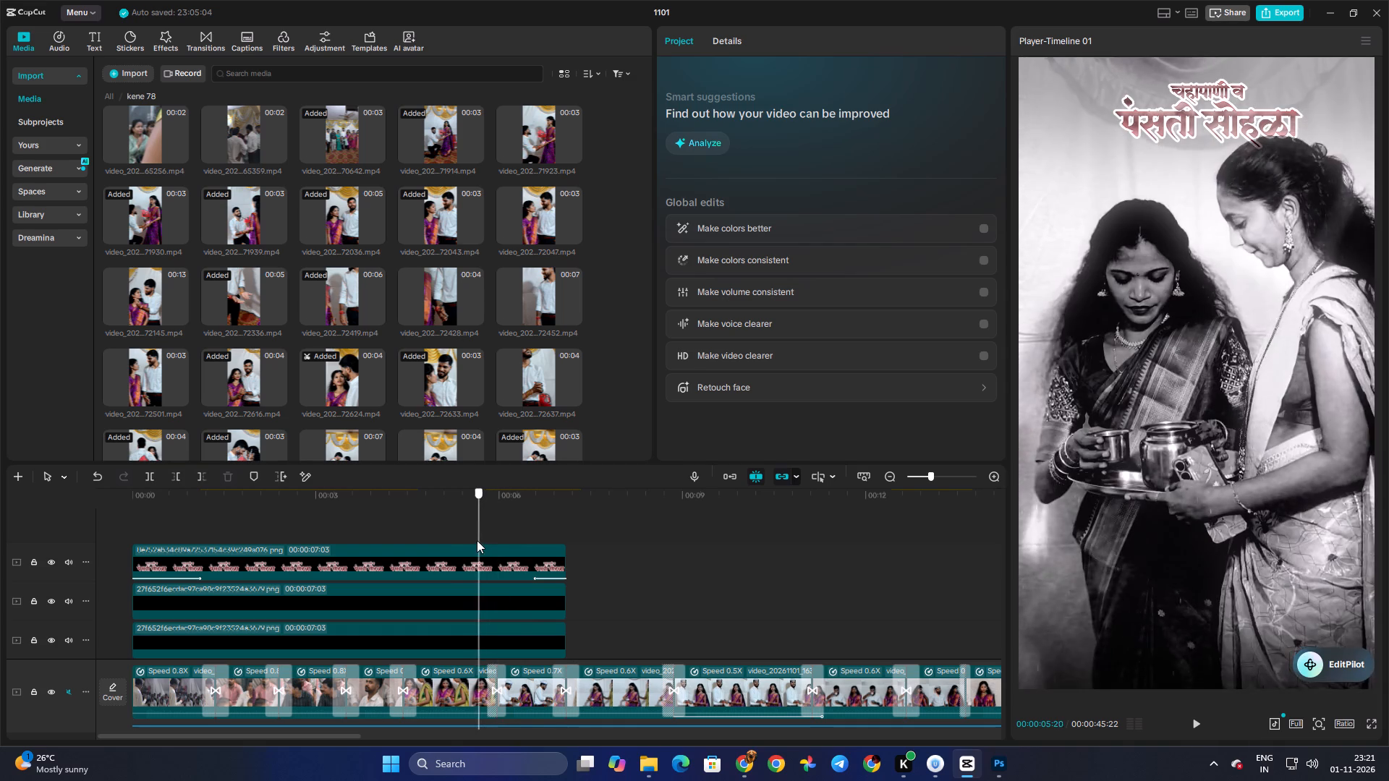
{"action": "left_click_drag", "start_coordinate": [477, 540], "coordinate": [459, 545]}
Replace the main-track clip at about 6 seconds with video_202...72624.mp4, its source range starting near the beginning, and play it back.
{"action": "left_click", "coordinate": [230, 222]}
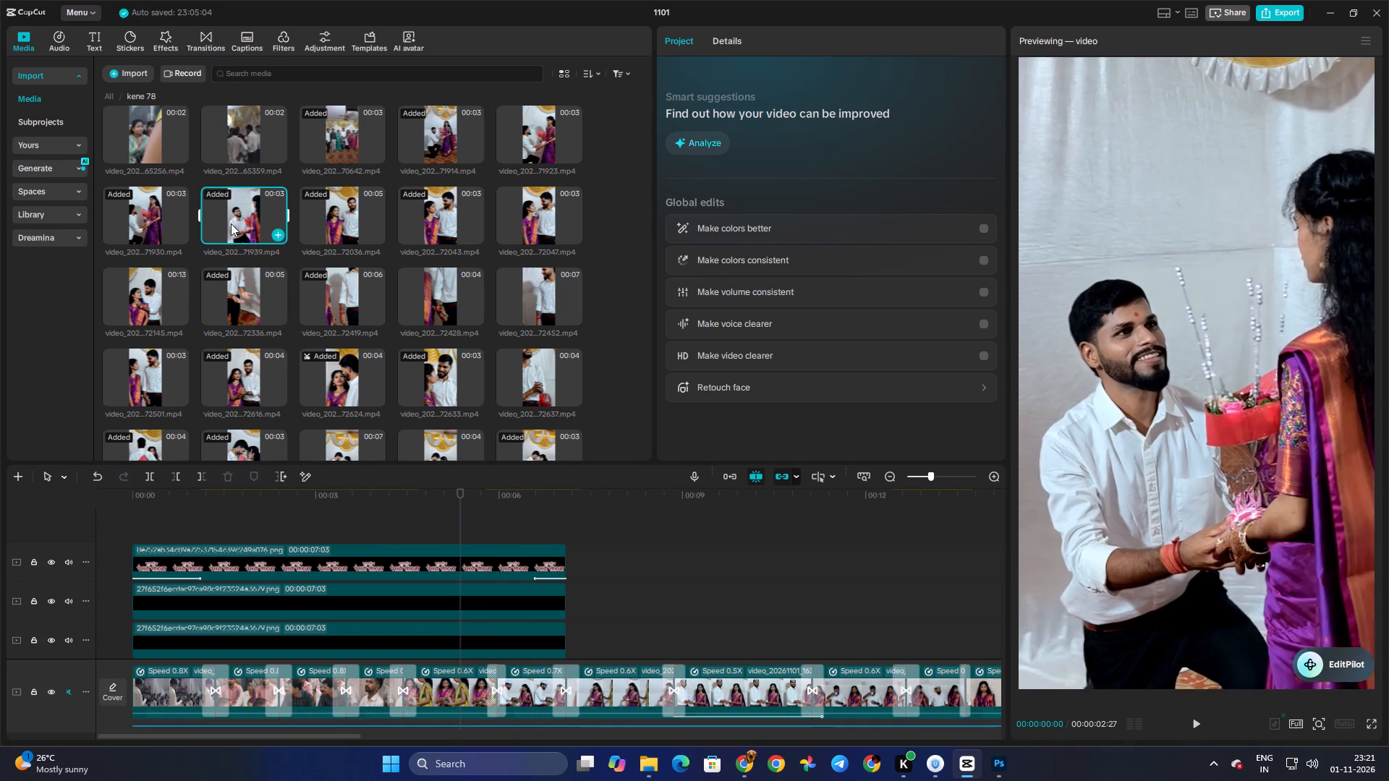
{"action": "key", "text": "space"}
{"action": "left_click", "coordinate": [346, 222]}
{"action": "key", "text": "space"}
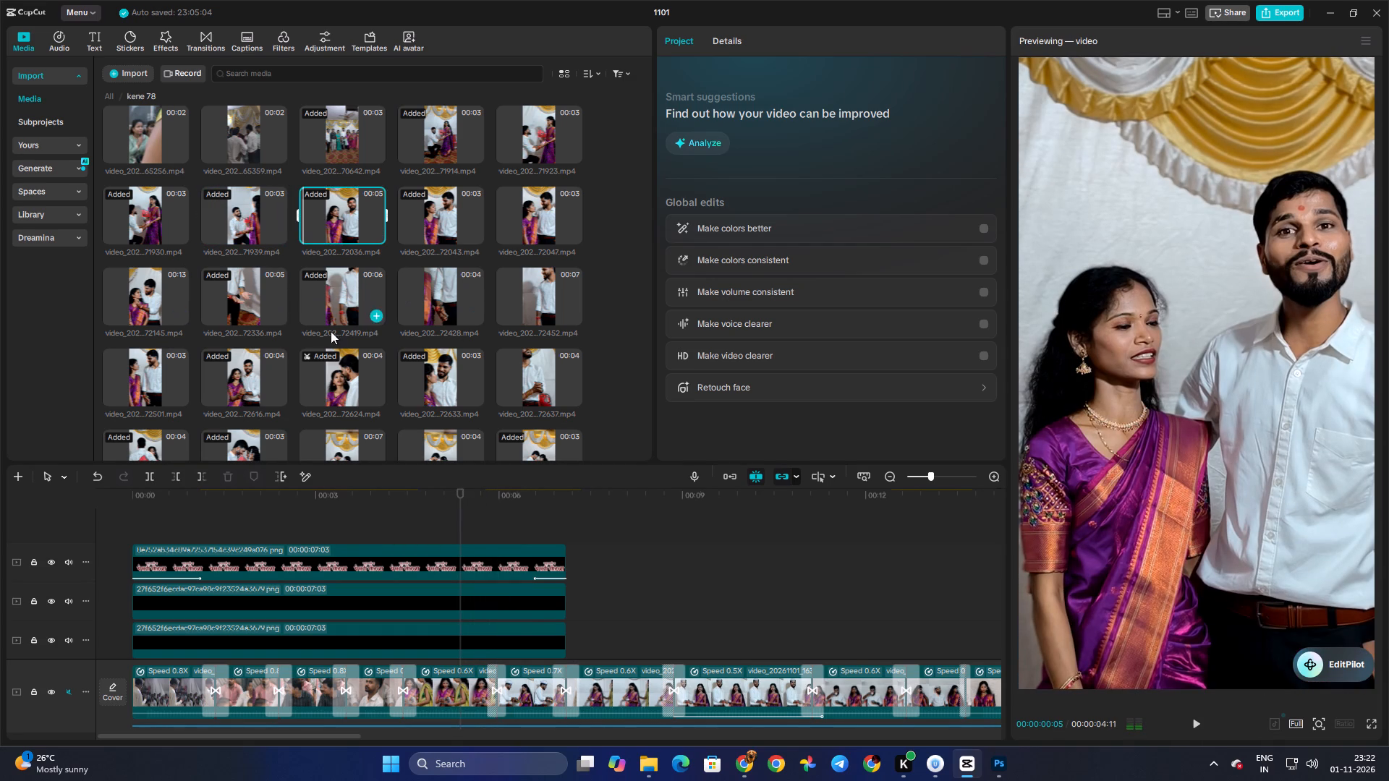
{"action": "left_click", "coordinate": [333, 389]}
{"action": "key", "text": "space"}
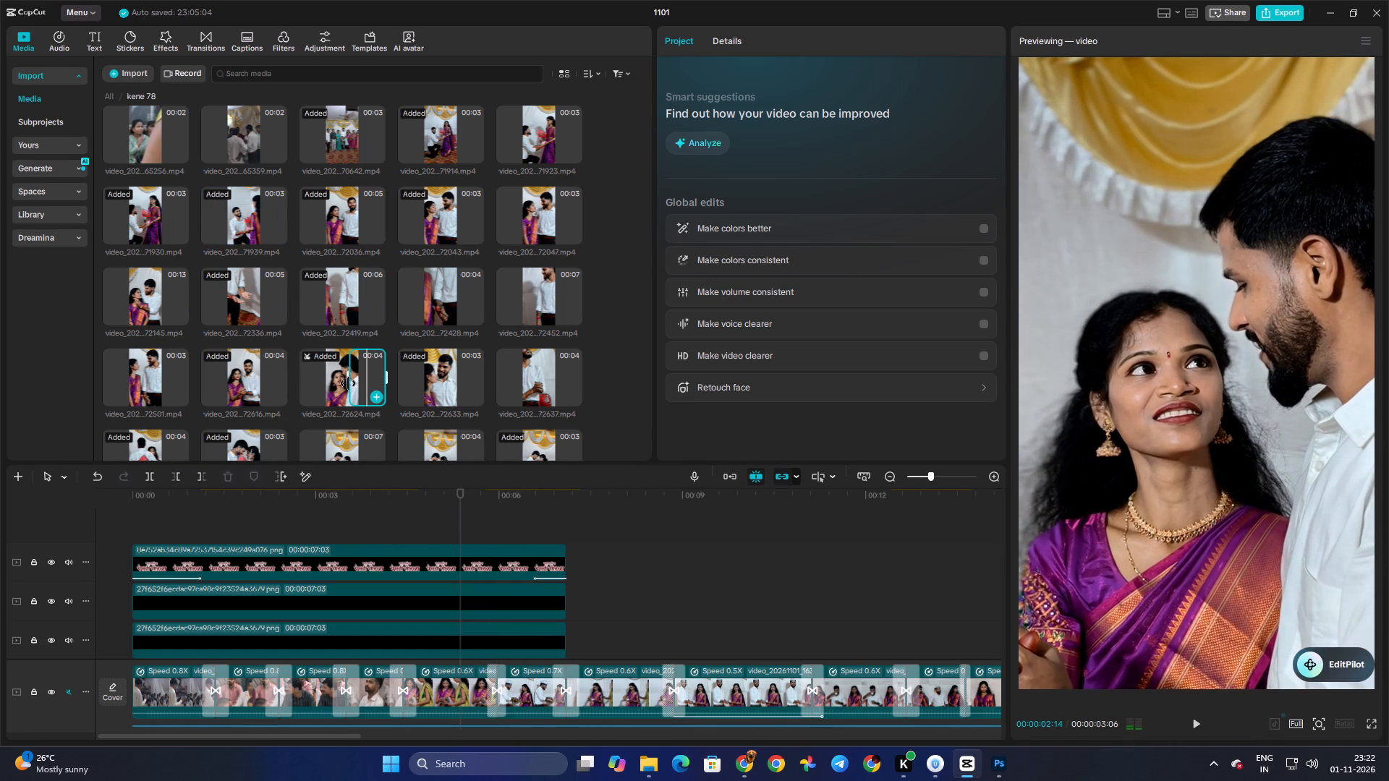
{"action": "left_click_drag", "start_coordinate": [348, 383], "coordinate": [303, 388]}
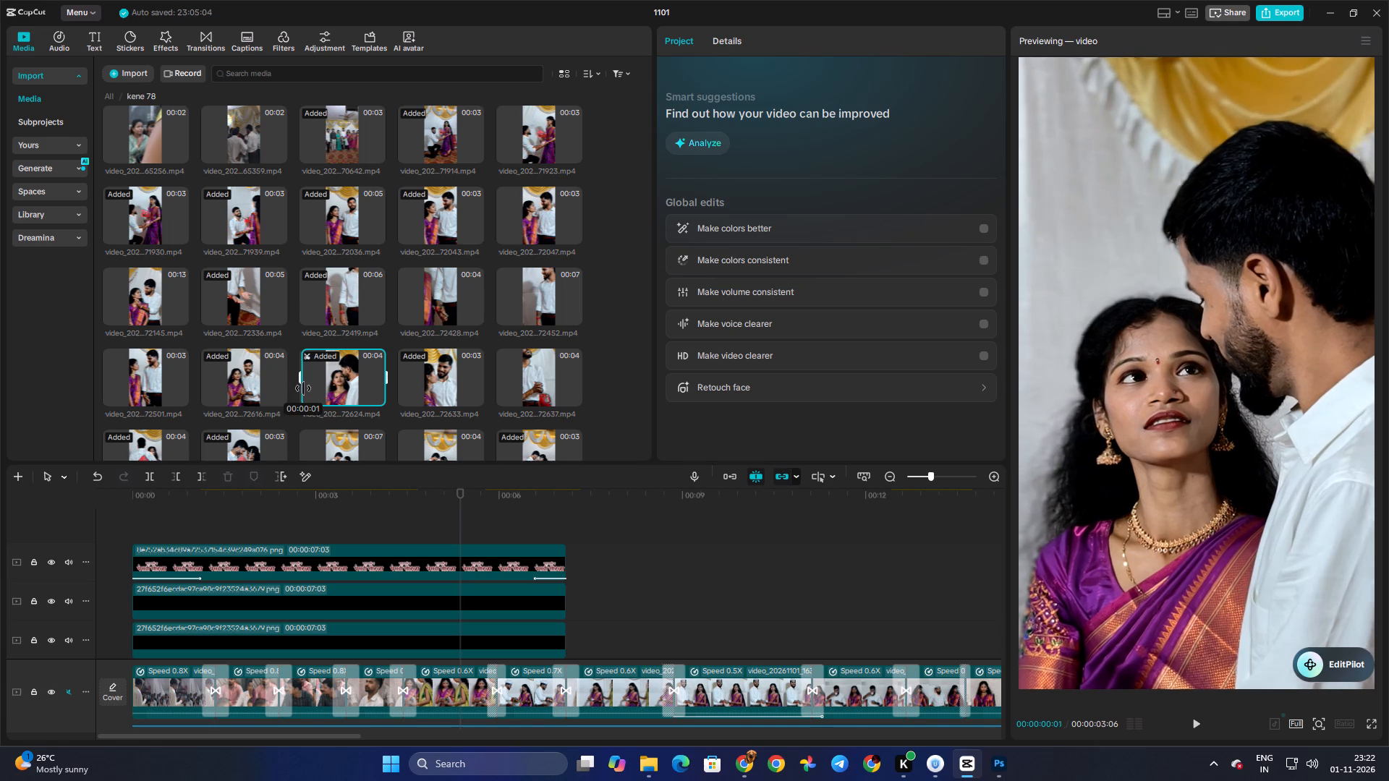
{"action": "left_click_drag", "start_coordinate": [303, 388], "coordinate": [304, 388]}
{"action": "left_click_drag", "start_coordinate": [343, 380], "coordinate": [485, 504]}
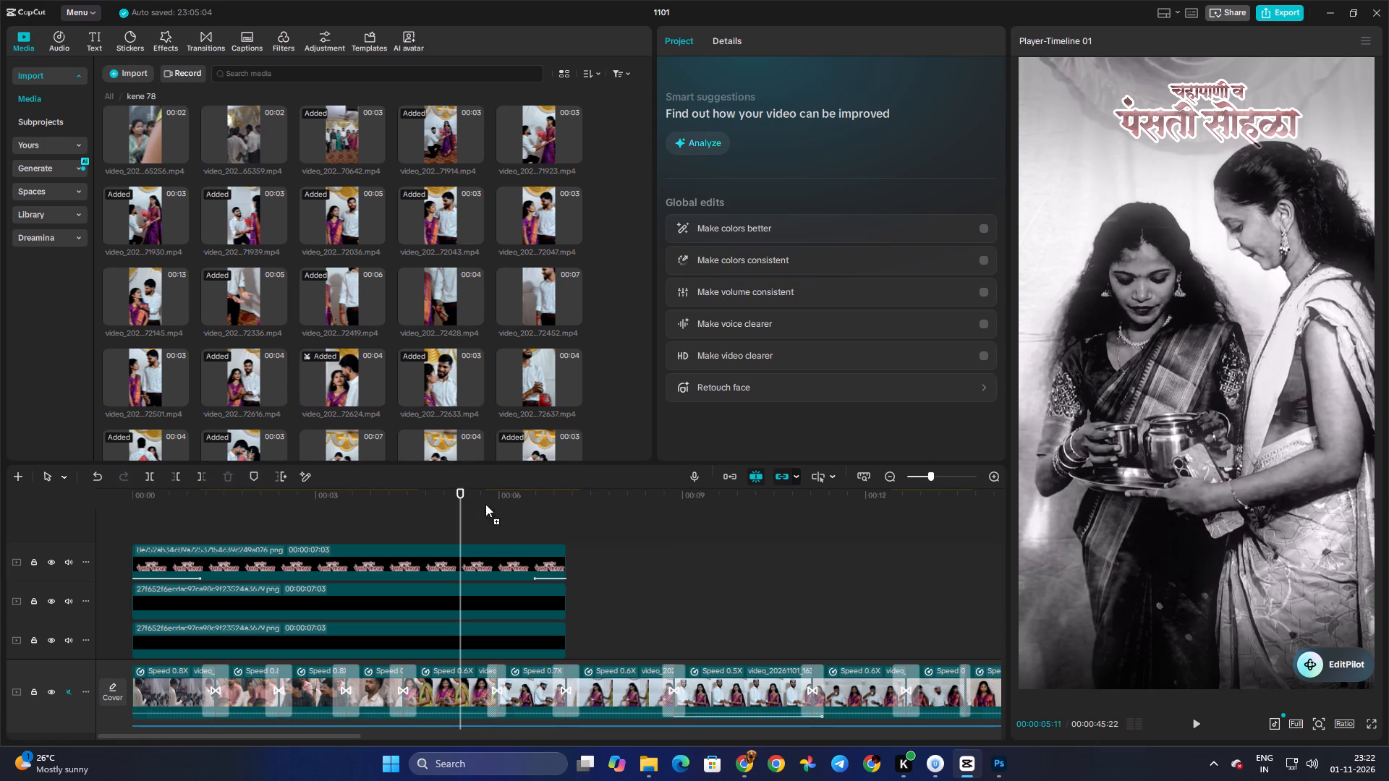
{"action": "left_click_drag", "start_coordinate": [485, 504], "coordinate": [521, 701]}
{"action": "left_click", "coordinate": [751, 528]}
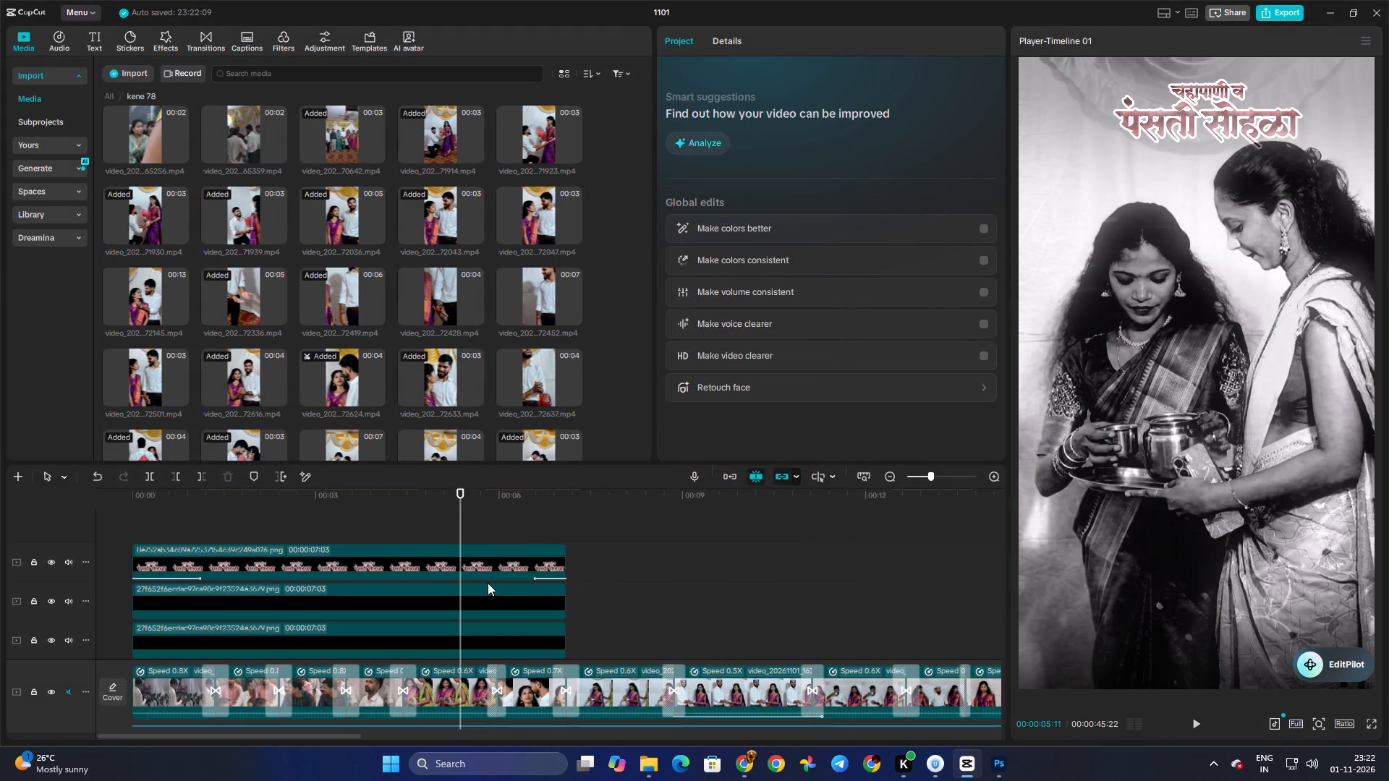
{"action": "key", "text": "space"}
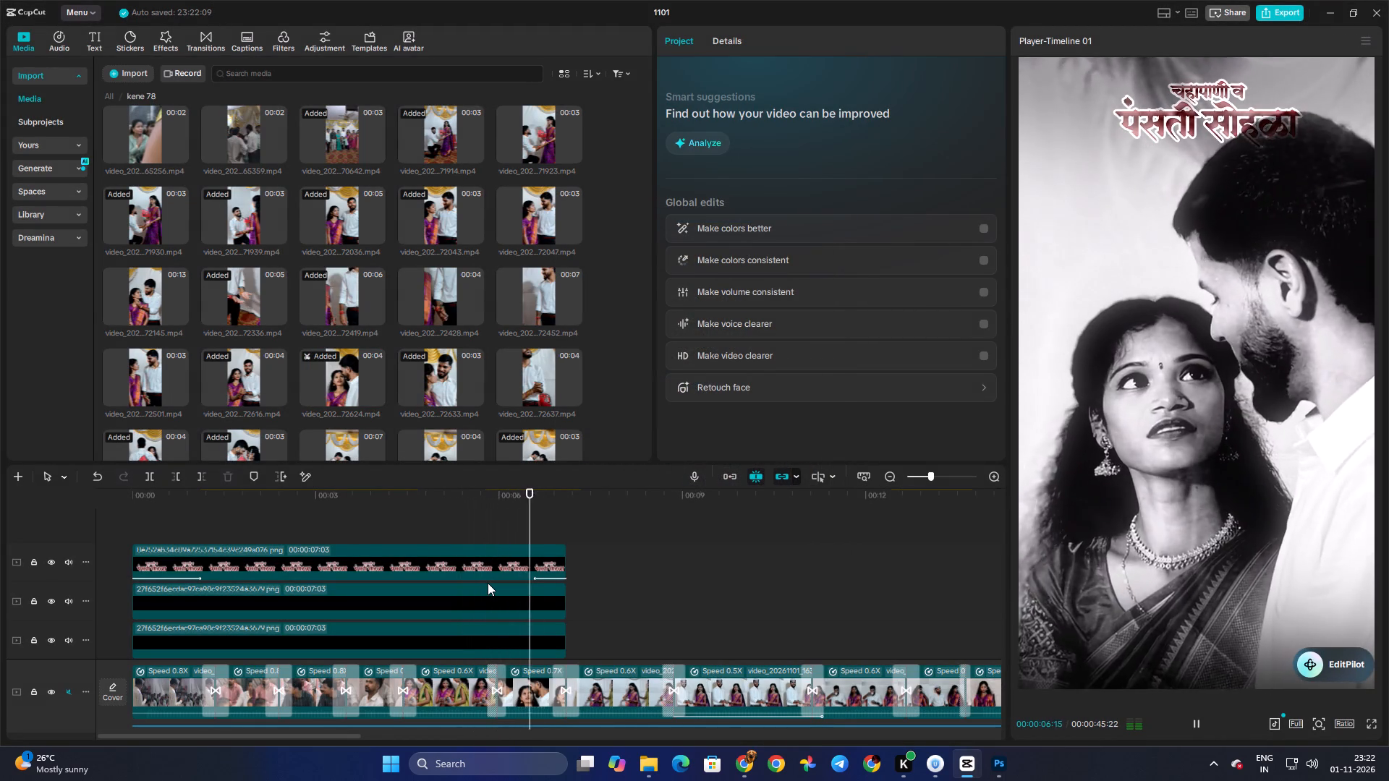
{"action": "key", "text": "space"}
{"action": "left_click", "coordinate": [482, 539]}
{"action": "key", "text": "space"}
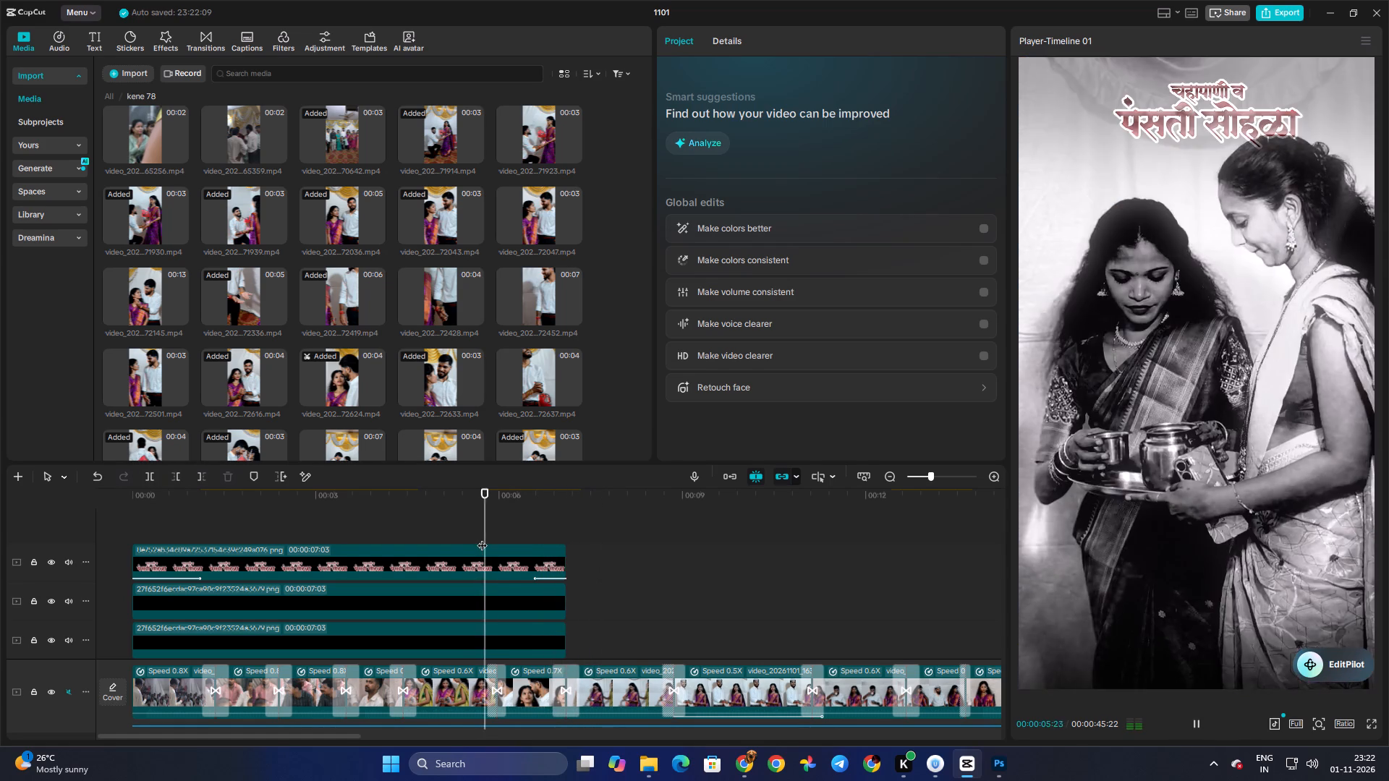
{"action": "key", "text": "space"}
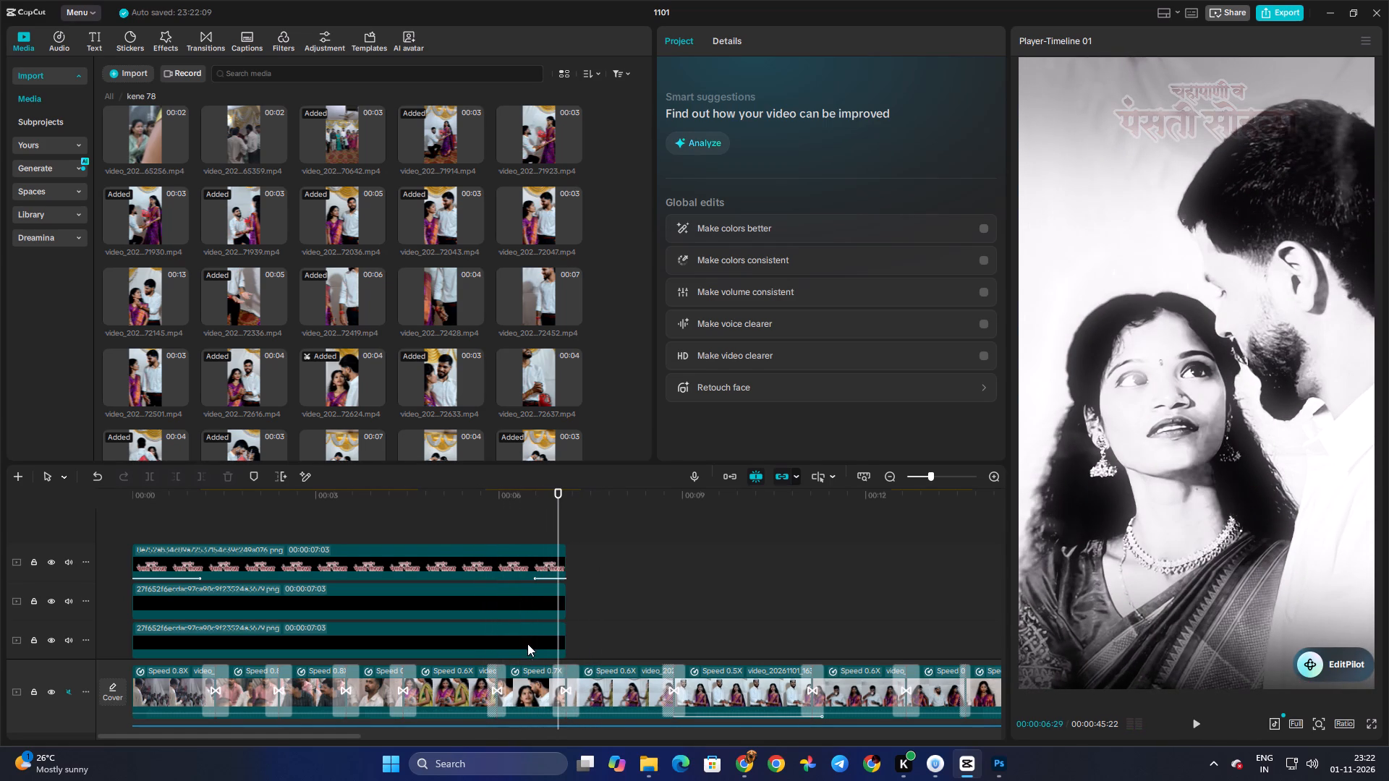
Replace the main-track clip at about 6 seconds with video_202...72616.mp4, trimming its source start first, and play through the section.
{"action": "left_click", "coordinate": [480, 518]}
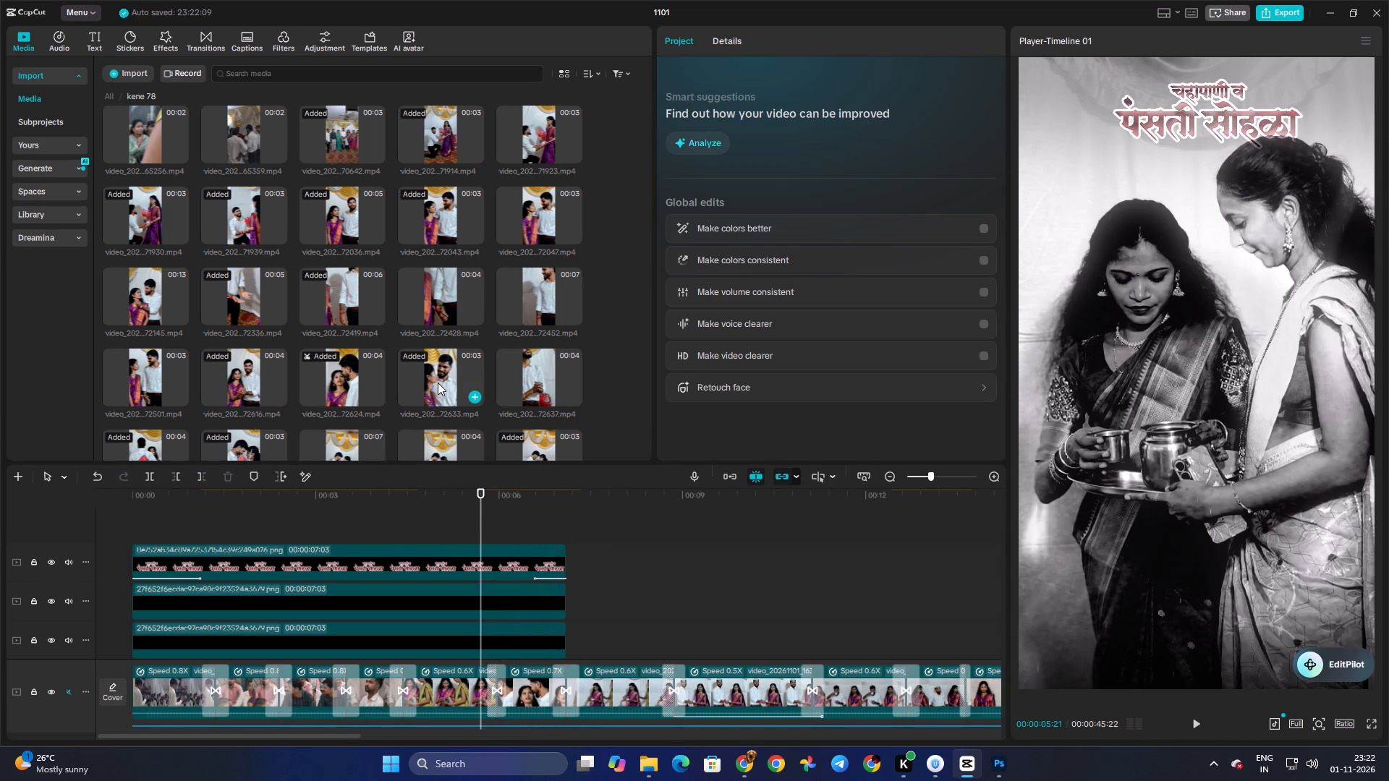
{"action": "left_click", "coordinate": [438, 383]}
{"action": "left_click", "coordinate": [249, 388]}
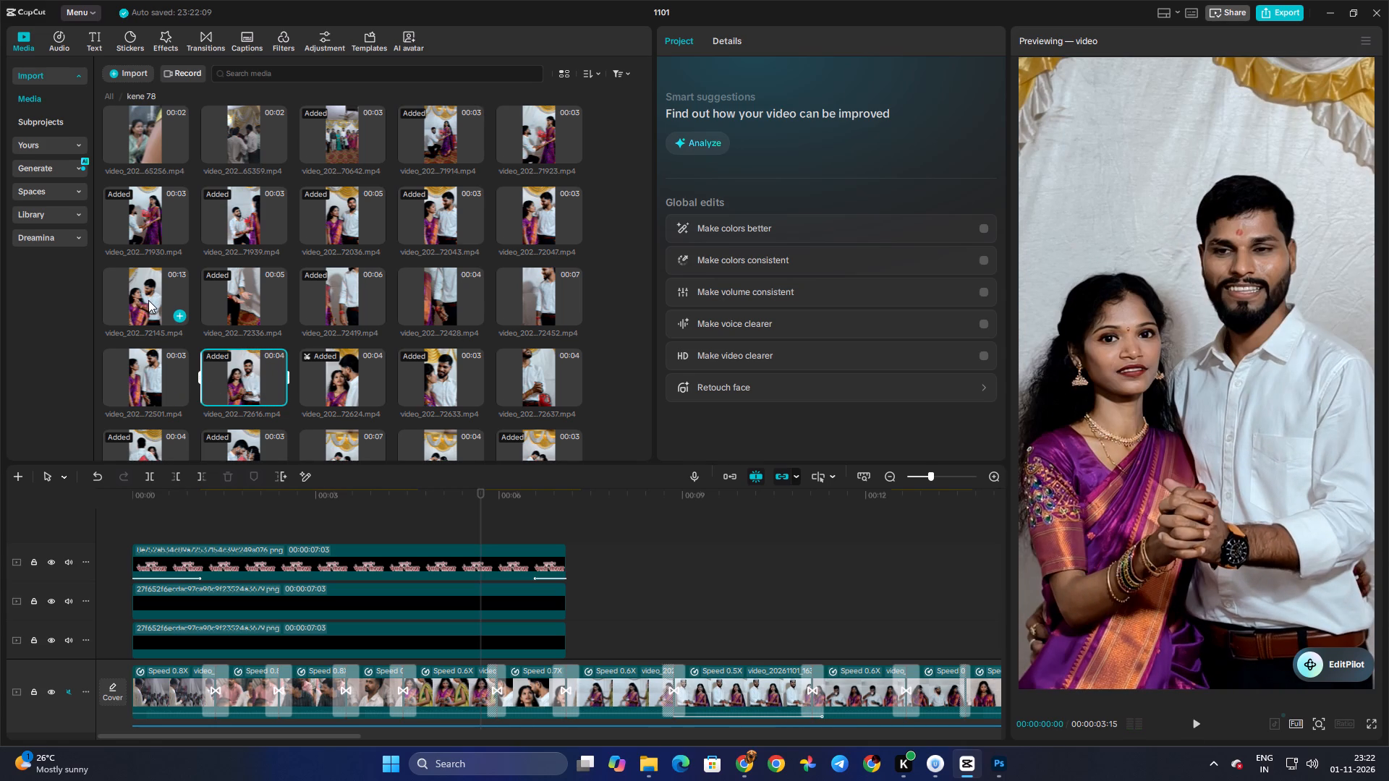
{"action": "left_click", "coordinate": [148, 300]}
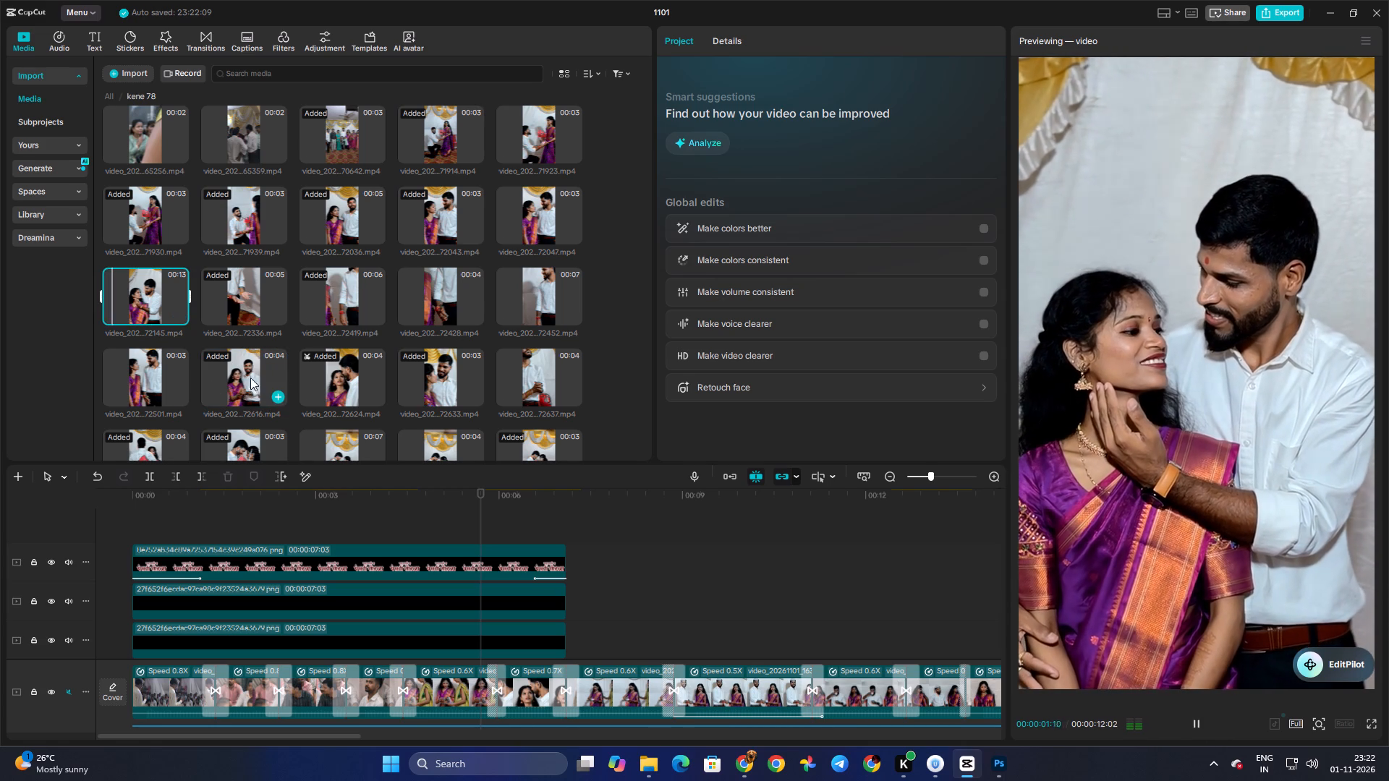
{"action": "key", "text": "space"}
{"action": "left_click", "coordinate": [256, 383]}
{"action": "key", "text": "space"}
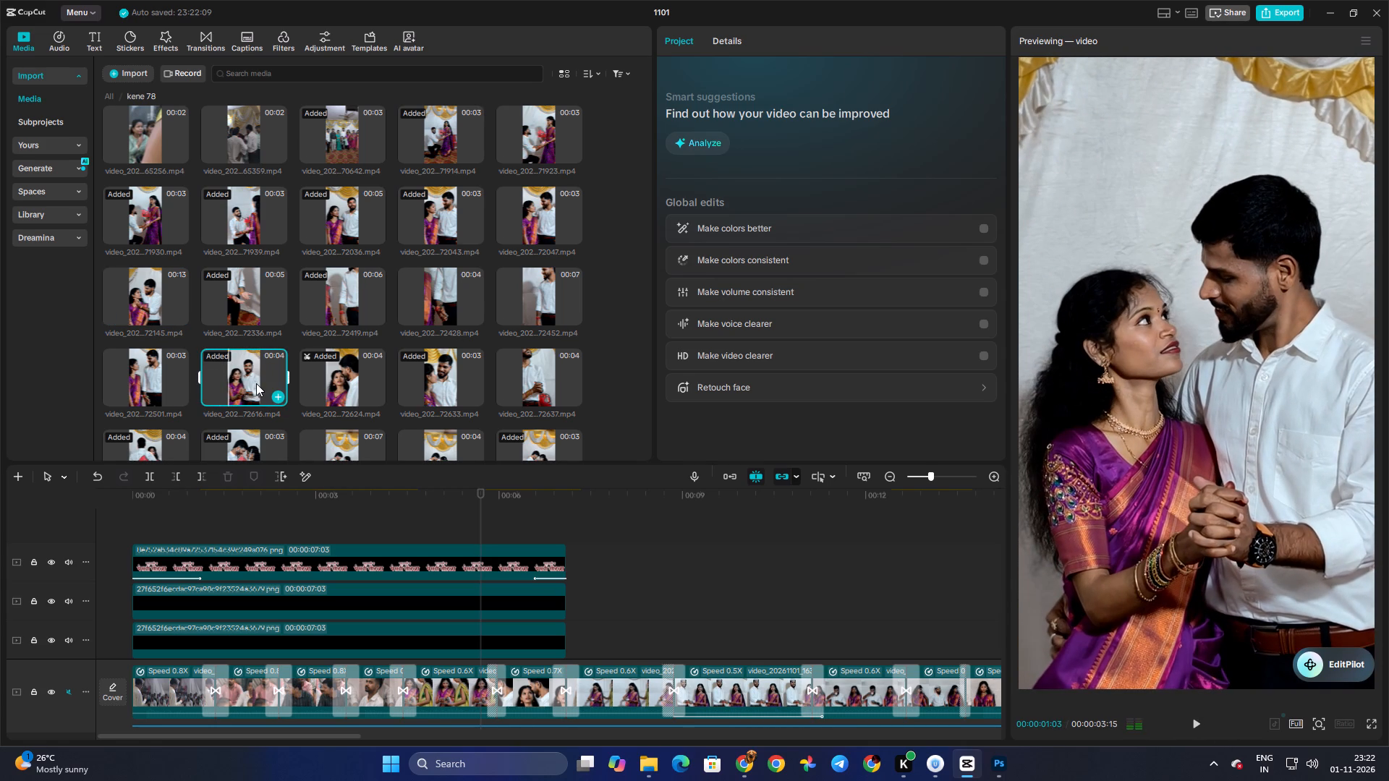
{"action": "left_click_drag", "start_coordinate": [201, 373], "coordinate": [233, 376]}
{"action": "left_click_drag", "start_coordinate": [246, 376], "coordinate": [525, 688]}
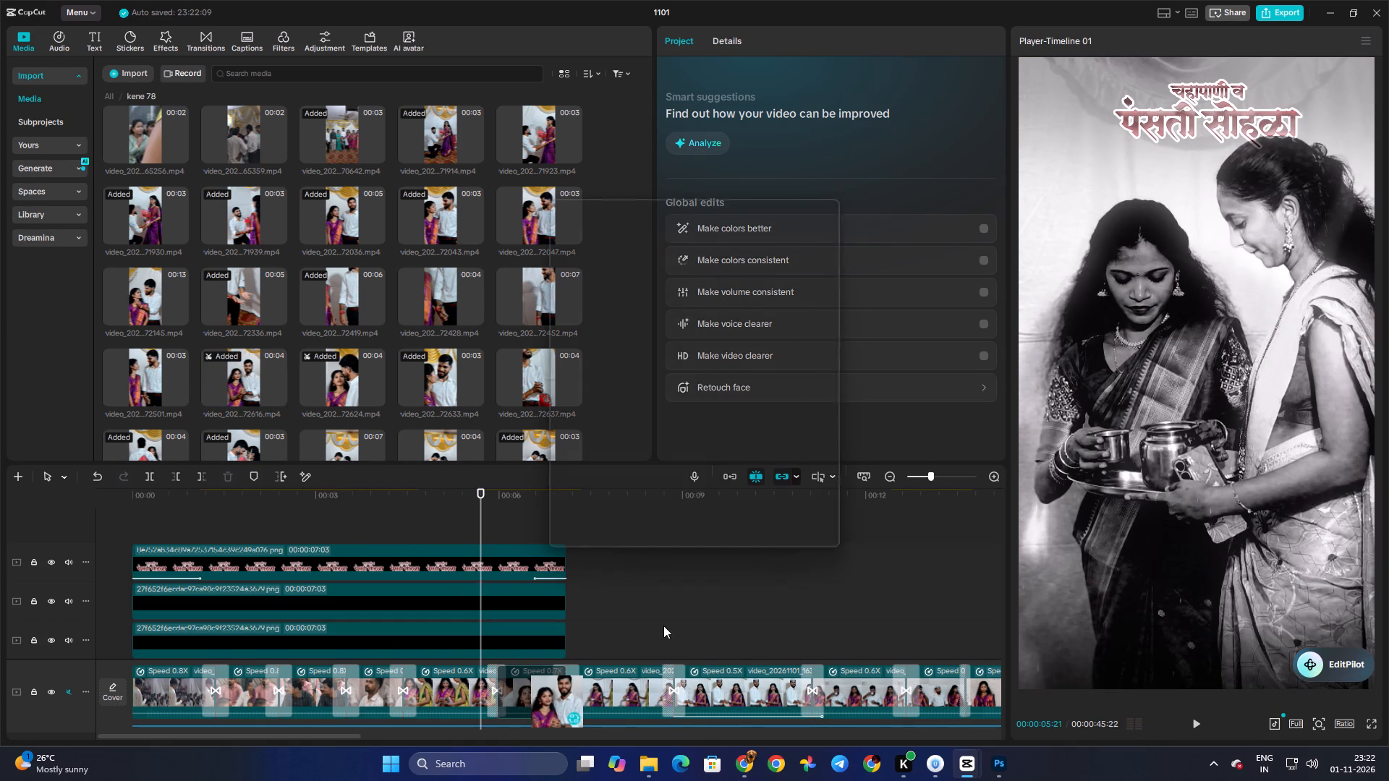
{"action": "left_click", "coordinate": [750, 524]}
{"action": "key", "text": "space"}
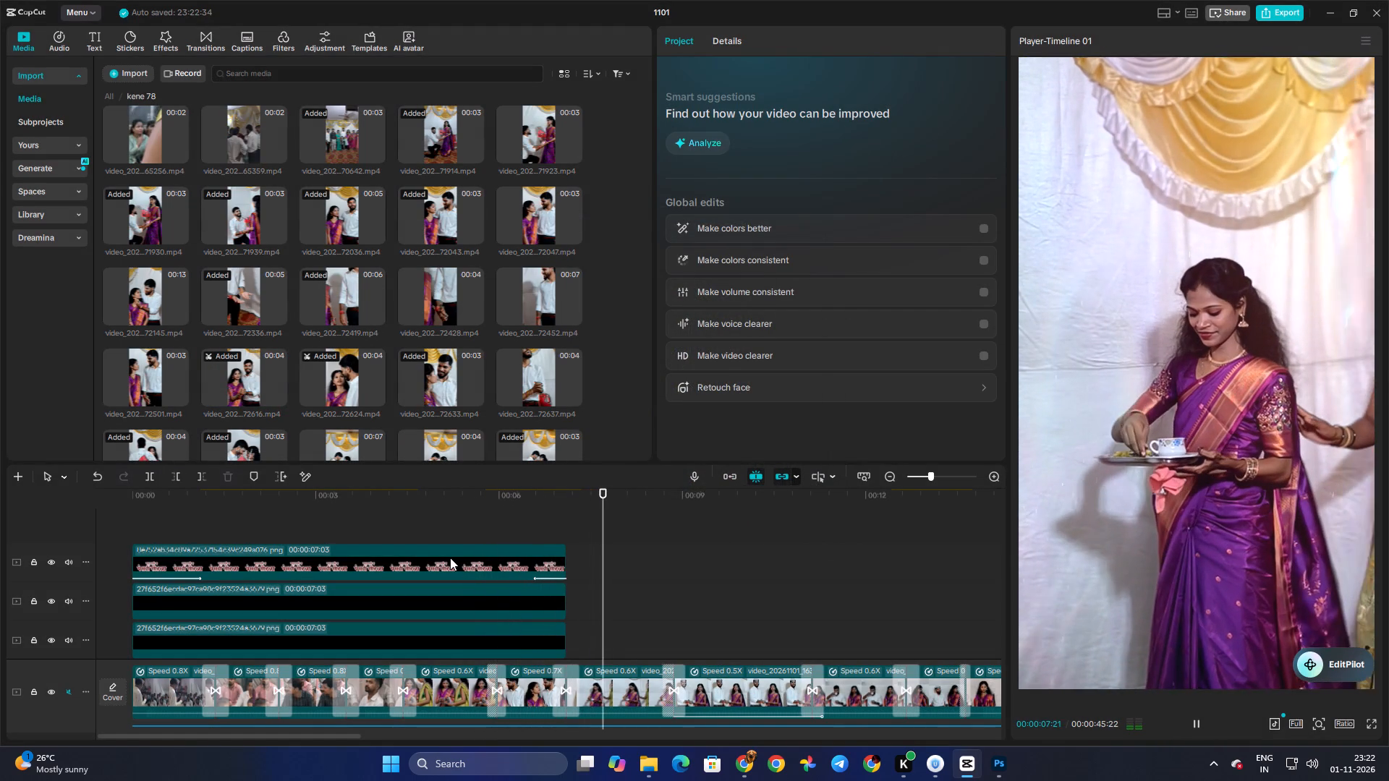
{"action": "key", "text": "space"}
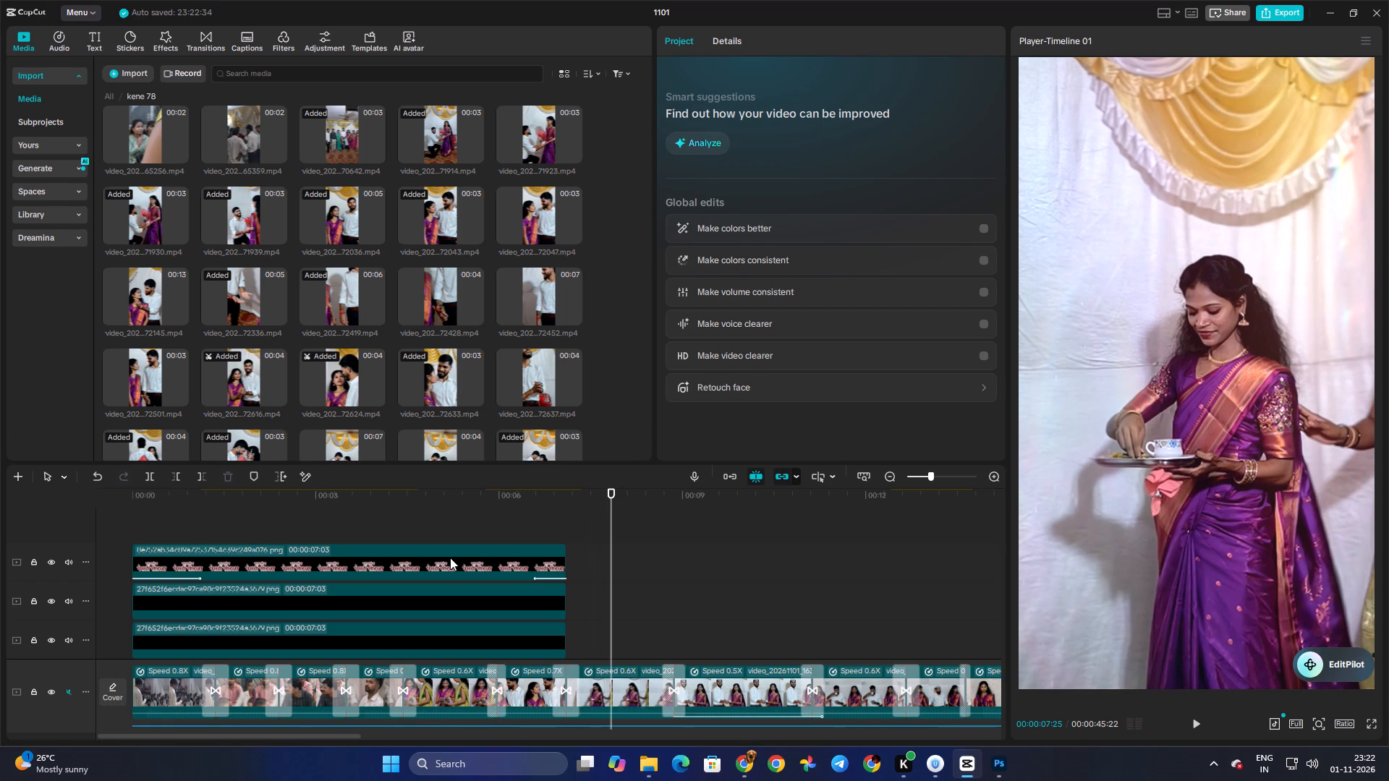
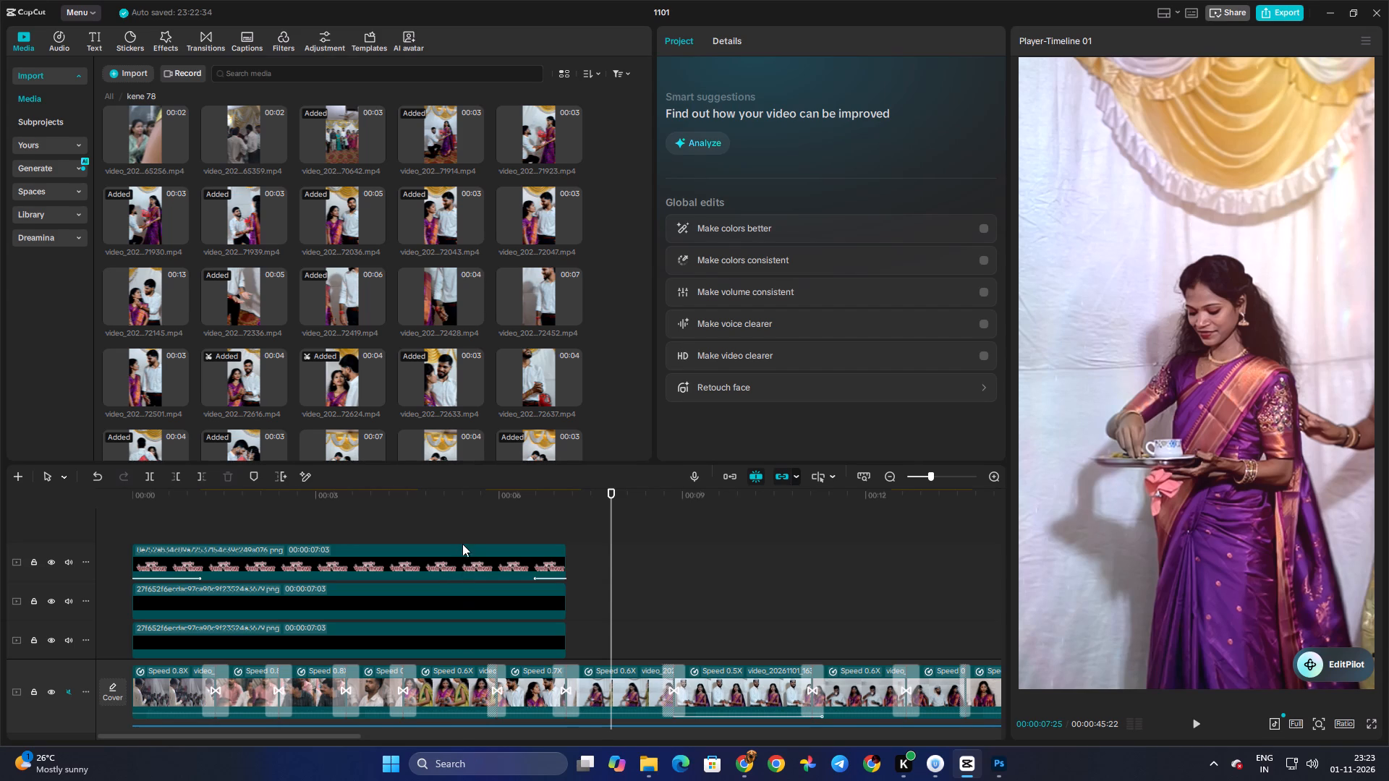
Play and scrub the section between about 5 and 7 seconds to review the black-and-white couple shot and its transitions.
{"action": "left_click", "coordinate": [461, 534]}
{"action": "key", "text": "space"}
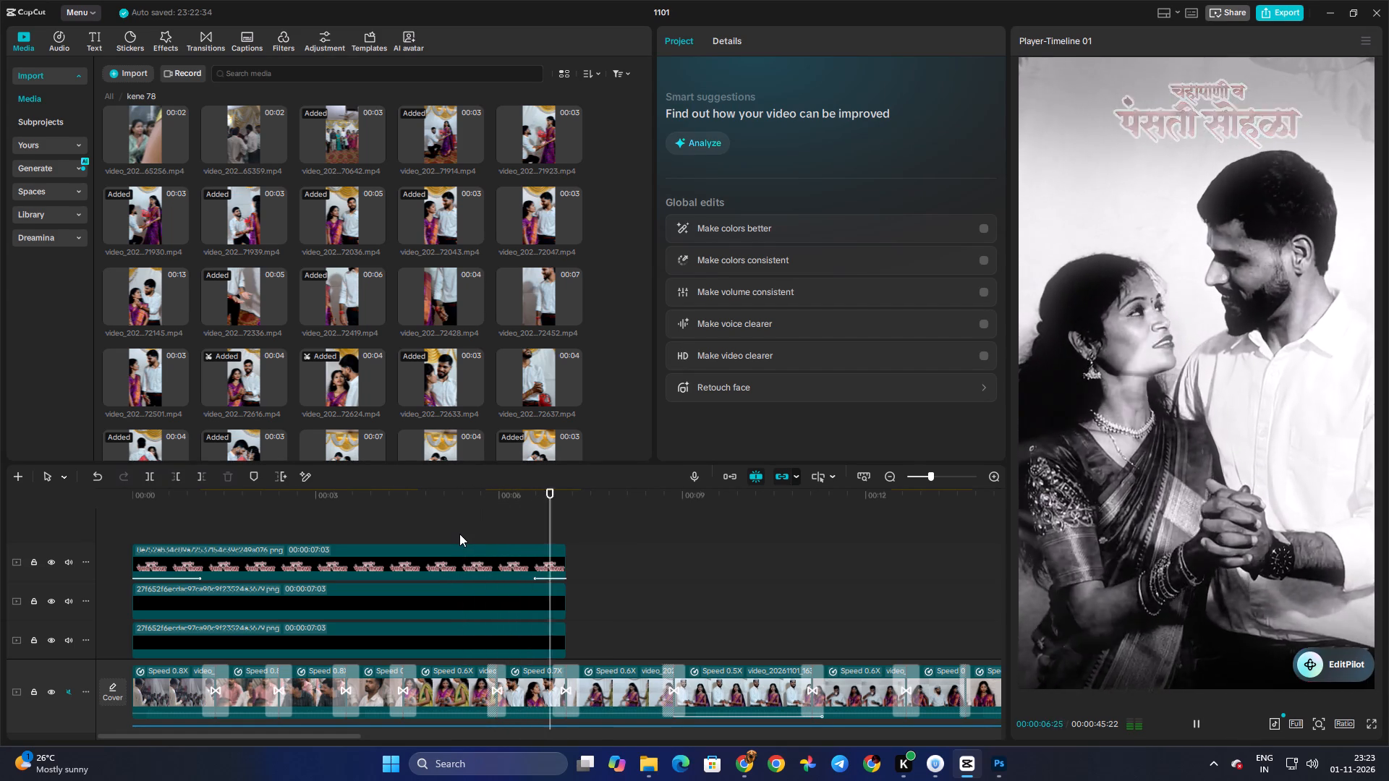
{"action": "key", "text": "space"}
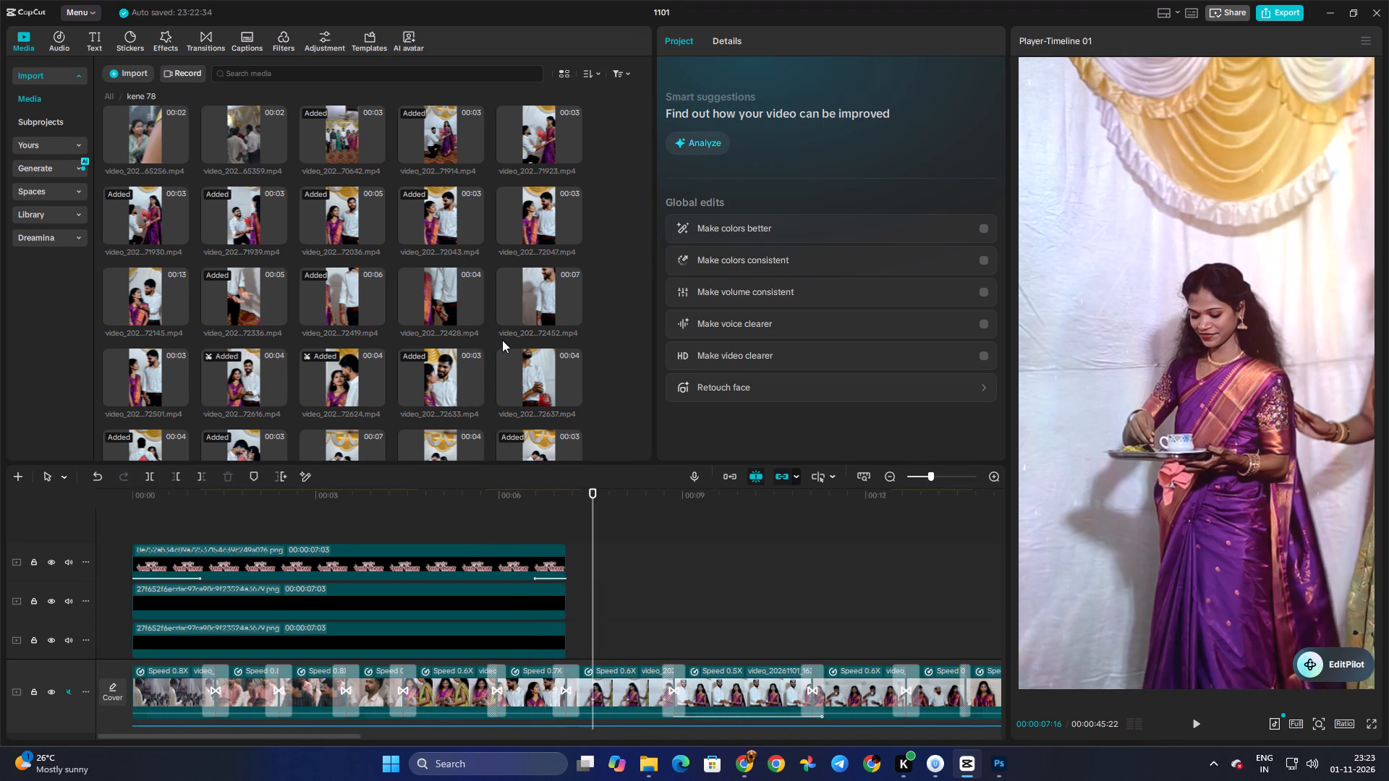
{"action": "left_click", "coordinate": [383, 530]}
{"action": "left_click_drag", "start_coordinate": [383, 530], "coordinate": [369, 532]}
{"action": "key", "text": "space"}
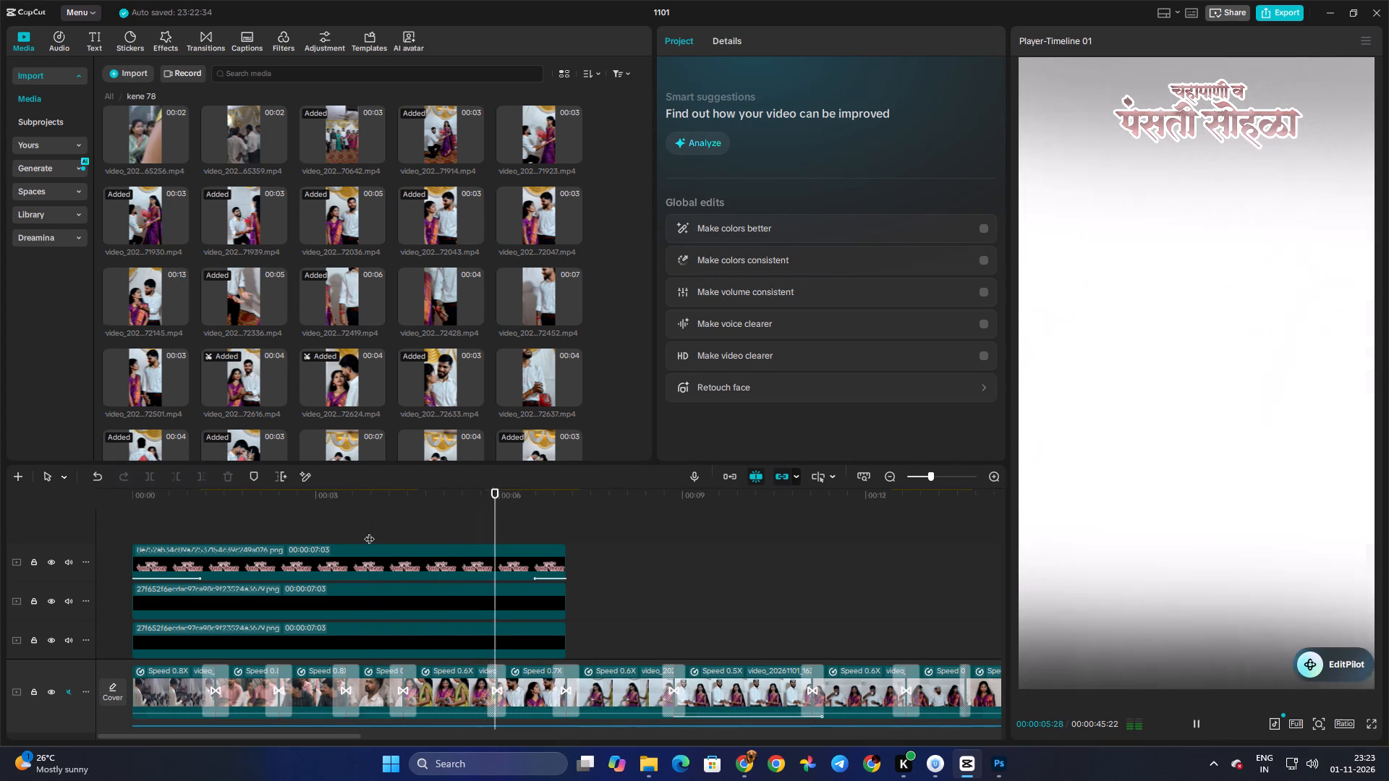
{"action": "key", "text": "space"}
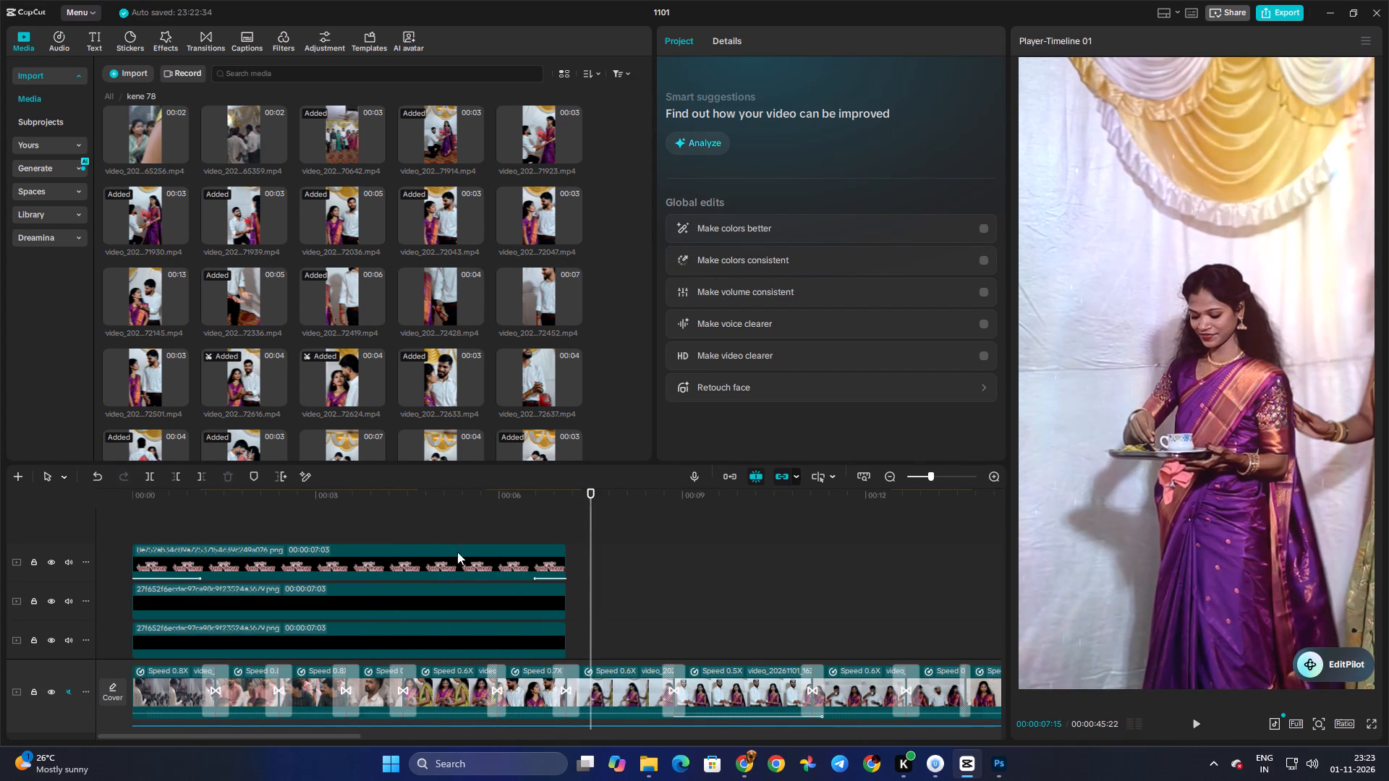
{"action": "left_click", "coordinate": [457, 533]}
{"action": "left_click_drag", "start_coordinate": [457, 533], "coordinate": [509, 542]}
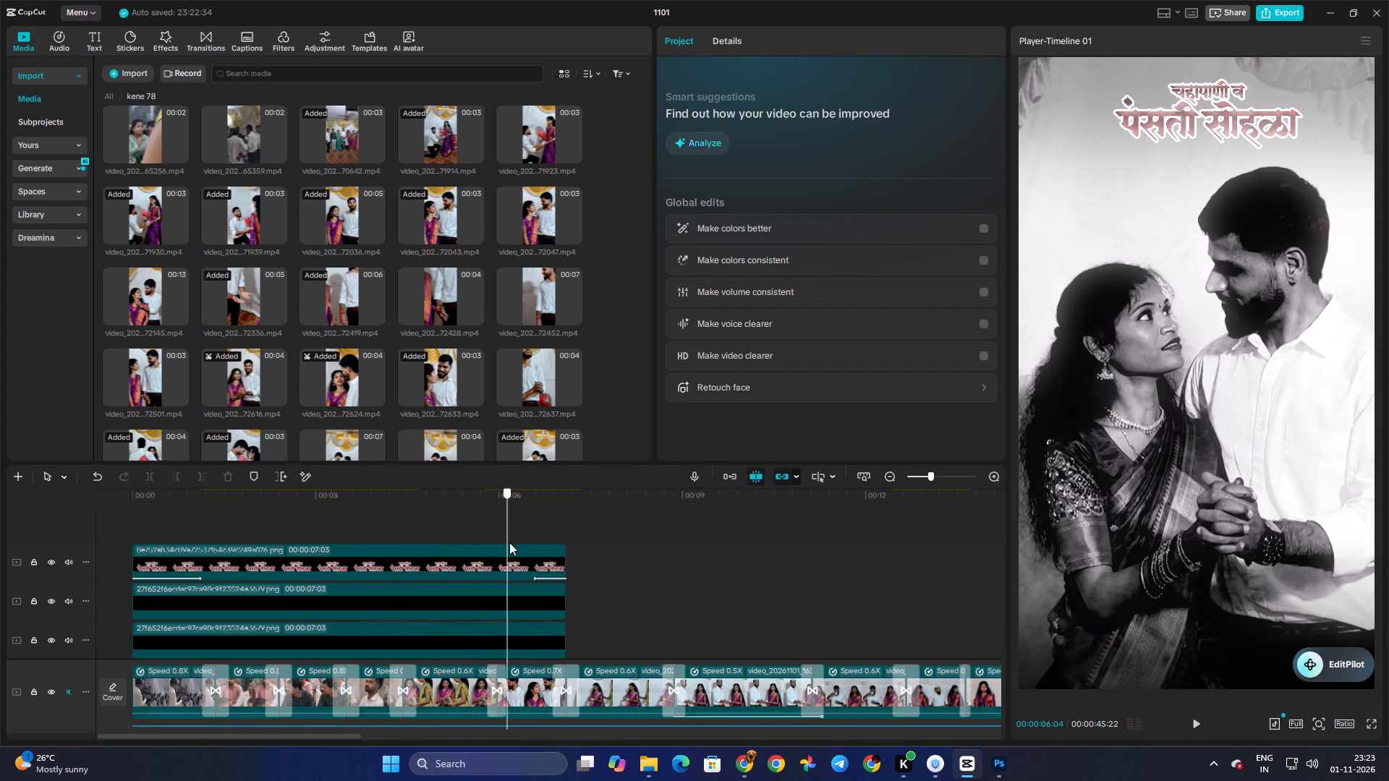
{"action": "left_click_drag", "start_coordinate": [509, 542], "coordinate": [519, 550]}
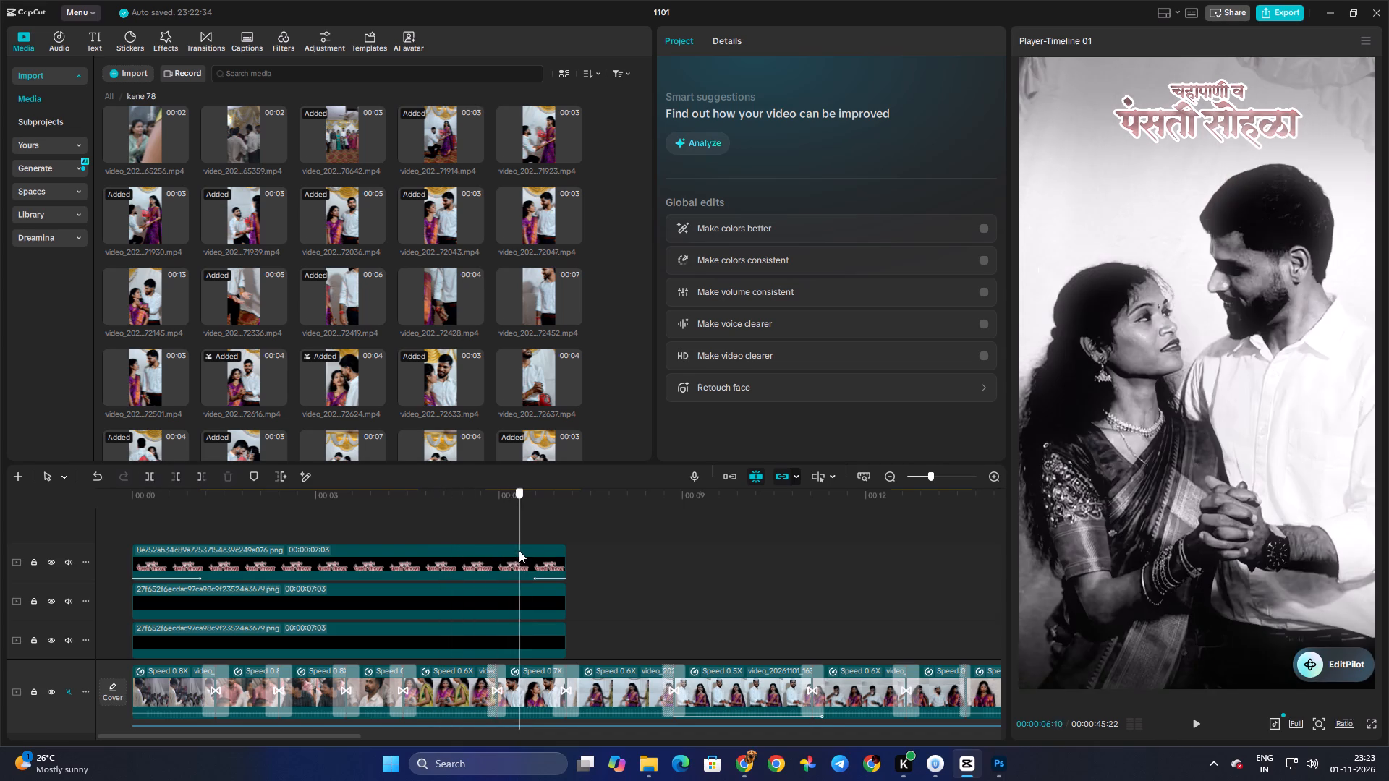
{"action": "left_click_drag", "start_coordinate": [519, 550], "coordinate": [464, 552]}
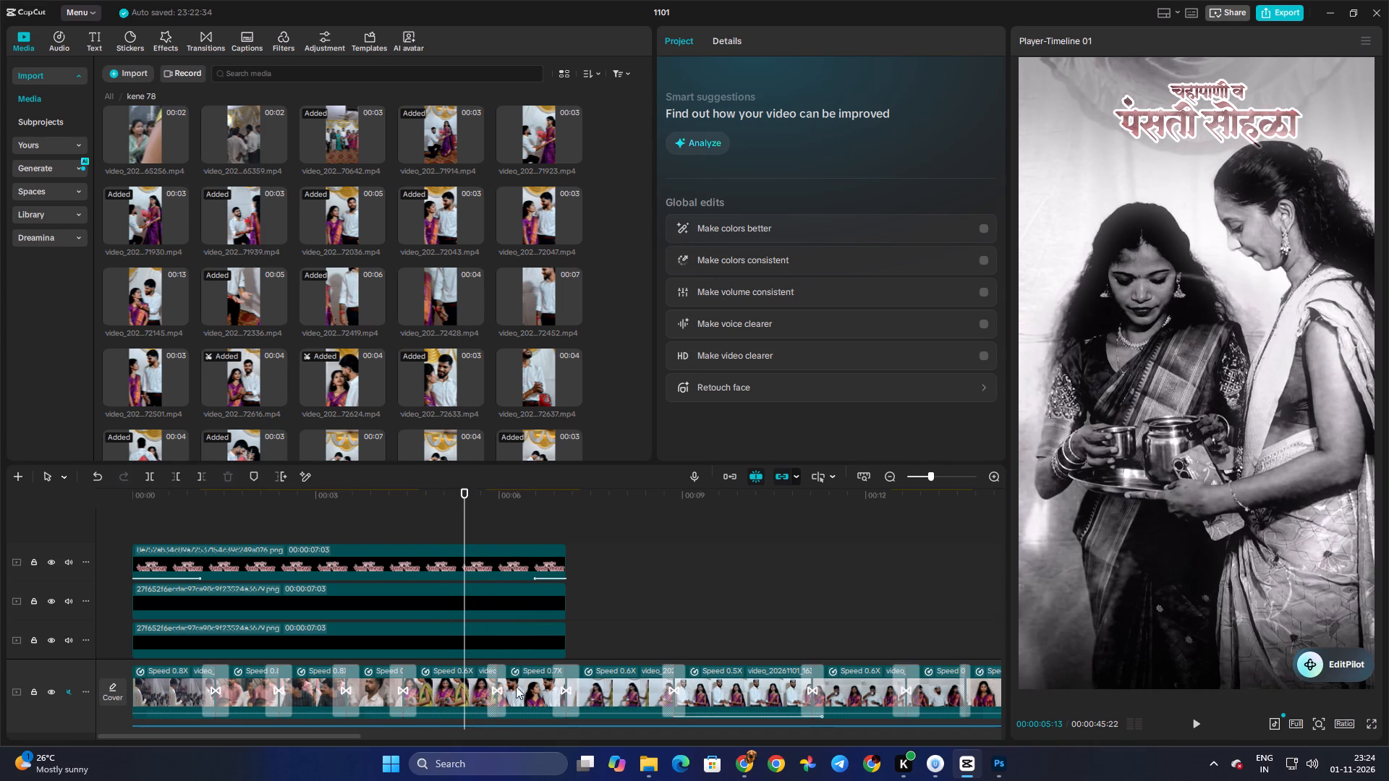
Browse the kene 78 media folder and preview the group, guest and audience clips, including video_202...65256.mp4, as possible replacements.
{"action": "scroll", "coordinate": [390, 318], "scroll_direction": "up", "scroll_amount": 2}
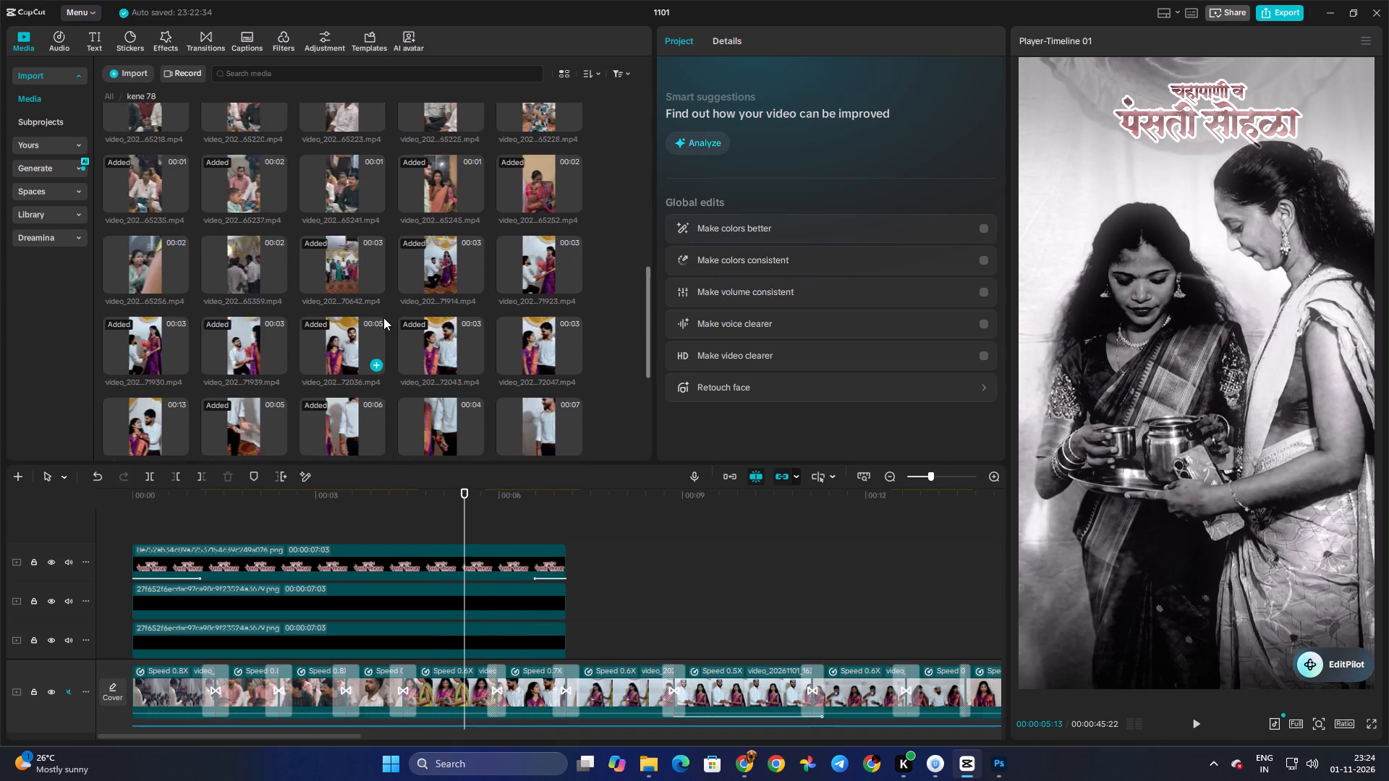
{"action": "scroll", "coordinate": [383, 317], "scroll_direction": "up", "scroll_amount": 1}
{"action": "left_click", "coordinate": [334, 328]}
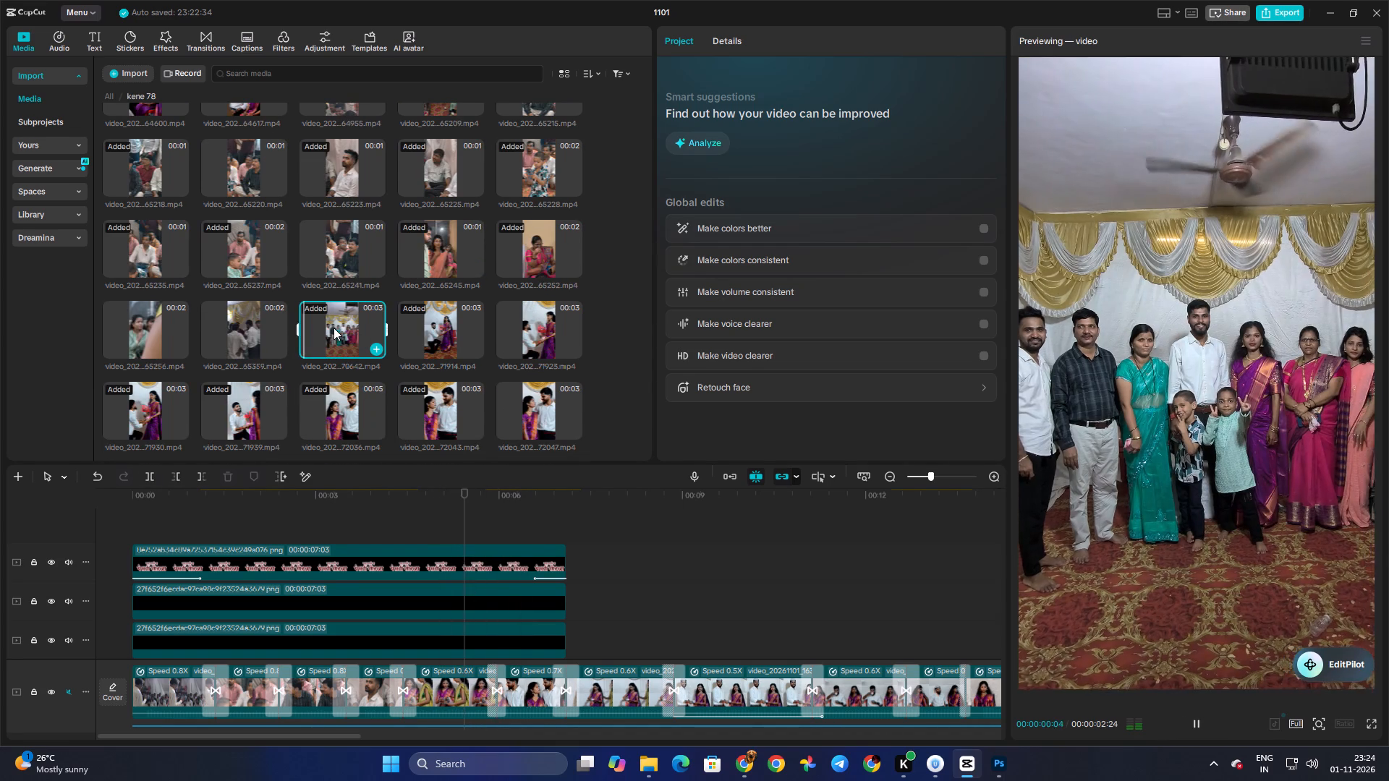
{"action": "scroll", "coordinate": [473, 268], "scroll_direction": "down", "scroll_amount": 1}
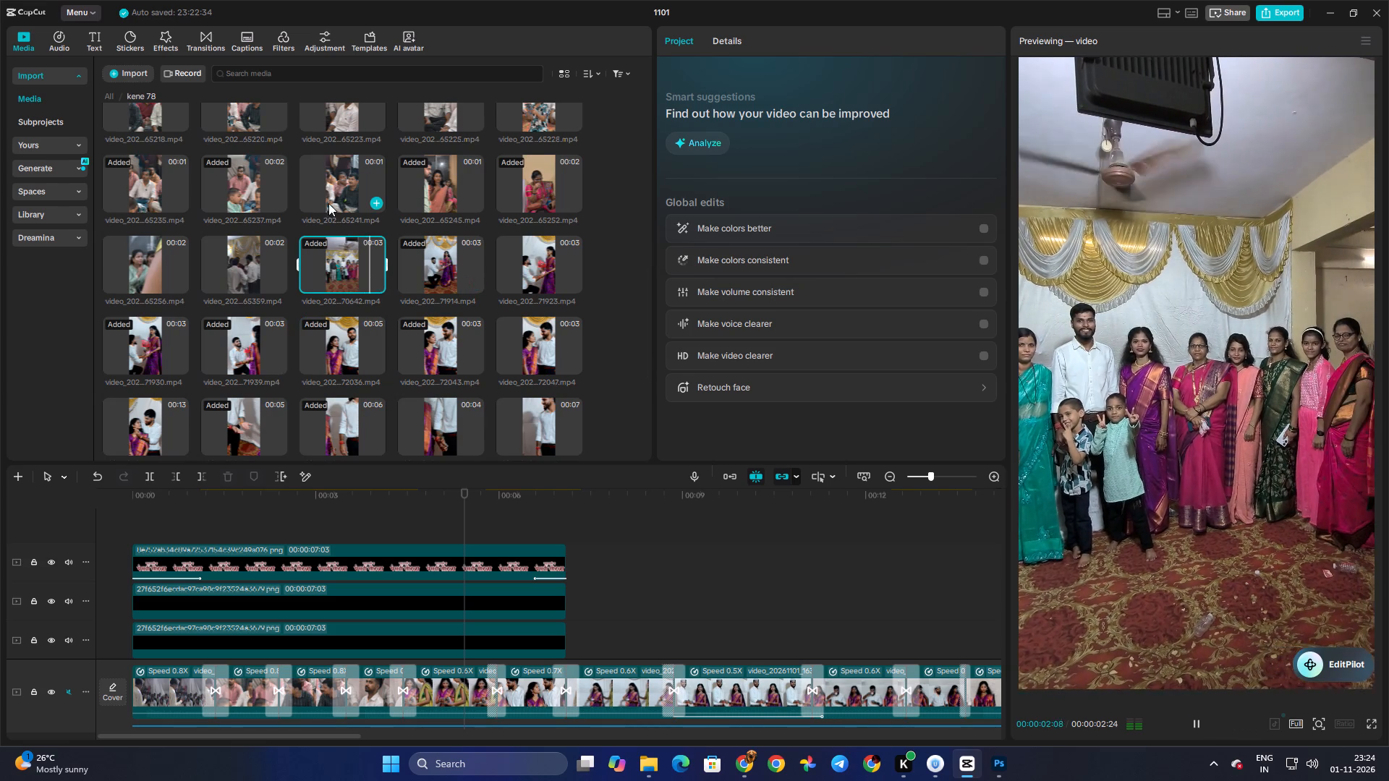
{"action": "left_click", "coordinate": [335, 195]}
{"action": "left_click", "coordinate": [259, 263]}
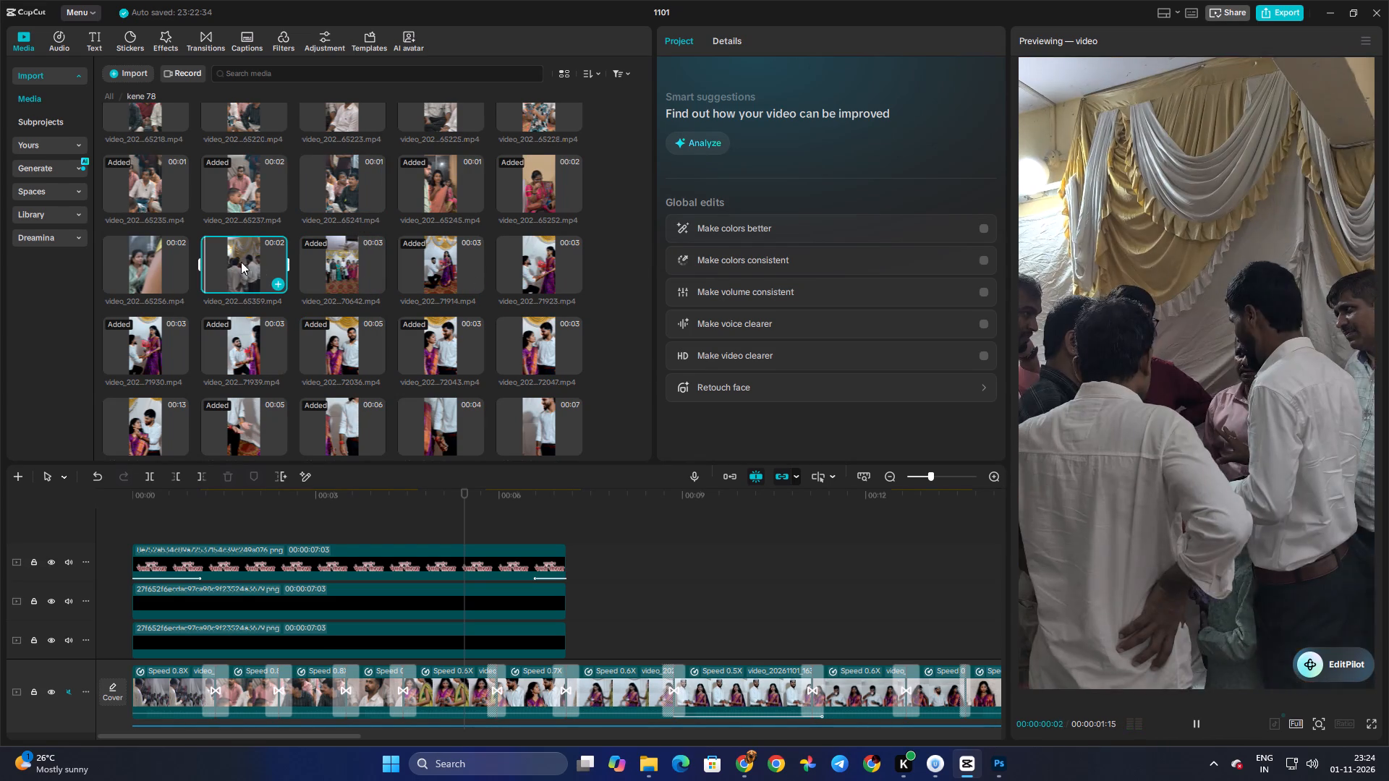
{"action": "scroll", "coordinate": [191, 247], "scroll_direction": "up", "scroll_amount": 1}
{"action": "left_click", "coordinate": [155, 317]}
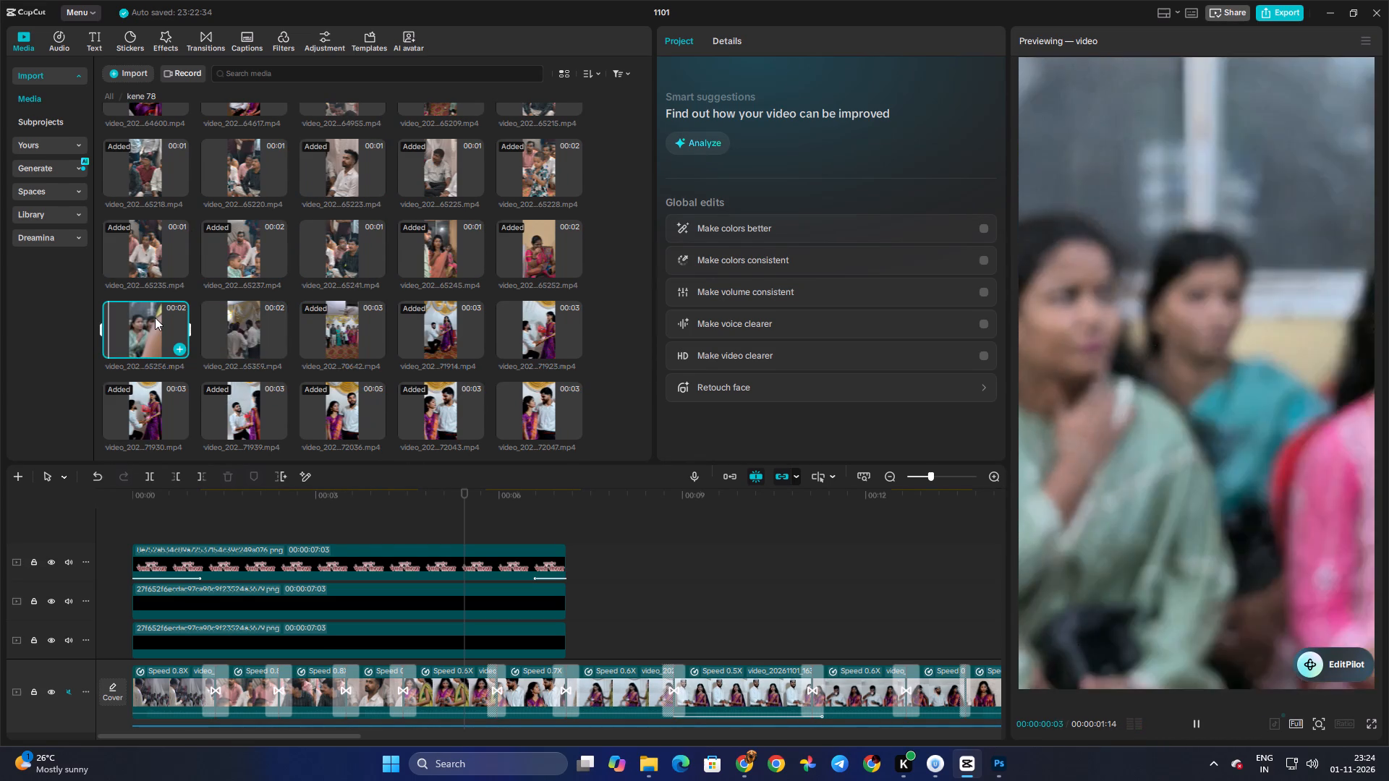
{"action": "key", "text": "space"}
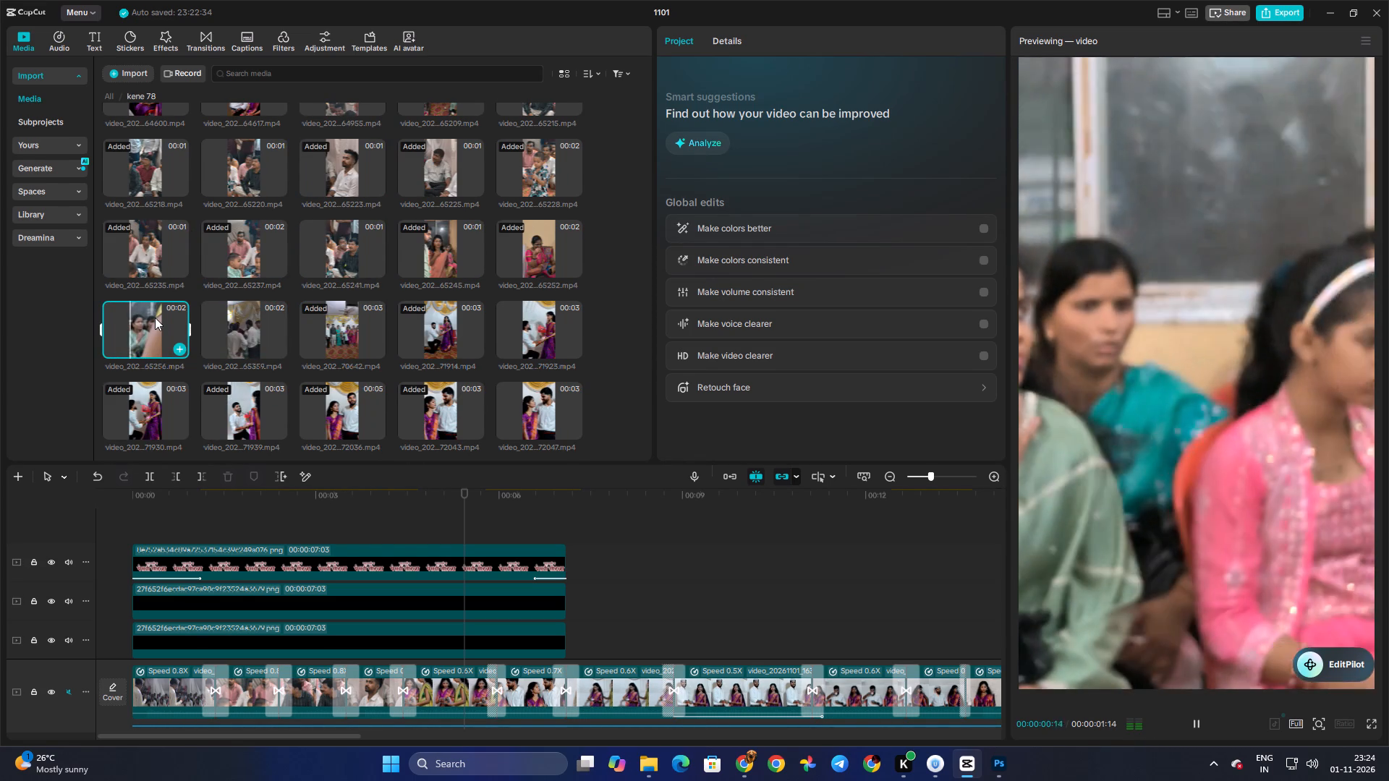
{"action": "key", "text": "space"}
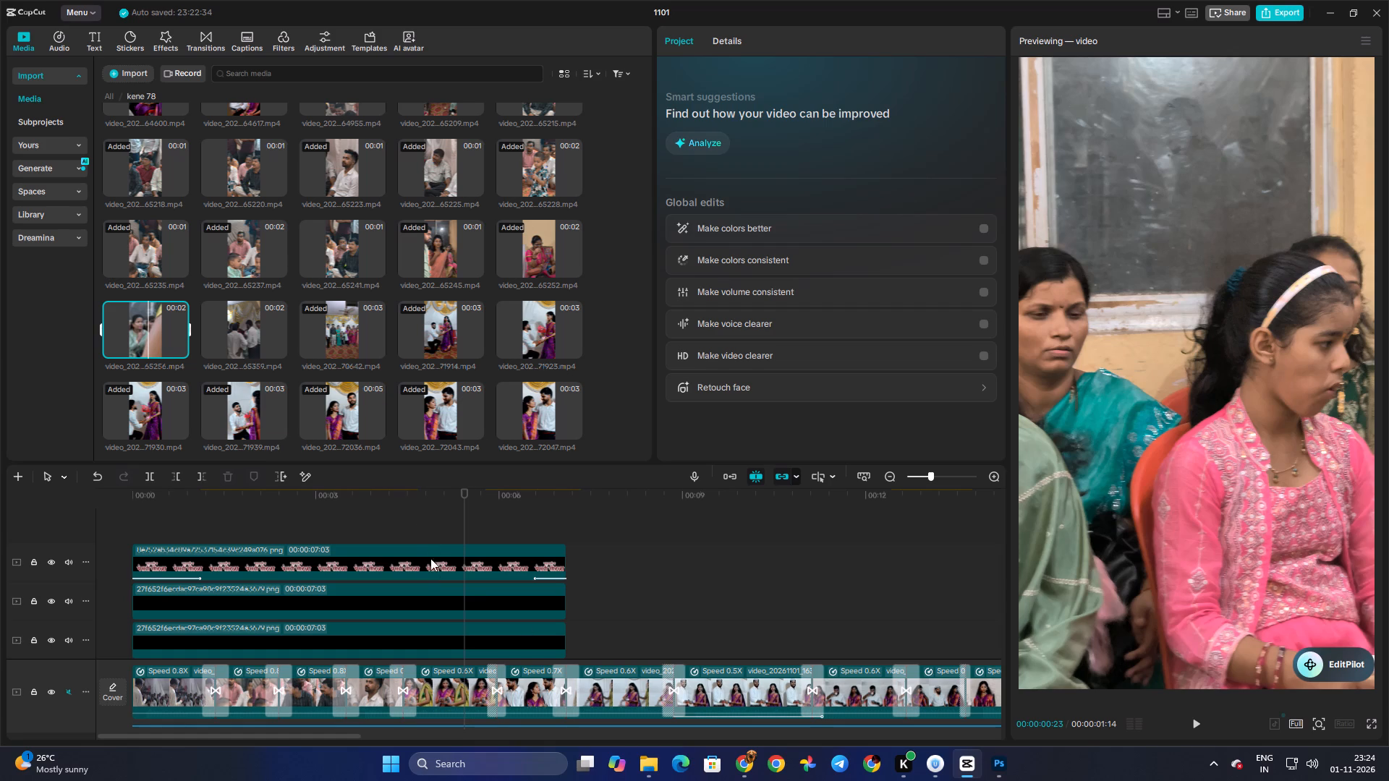
{"action": "key", "text": "space"}
{"action": "key", "text": "space"}
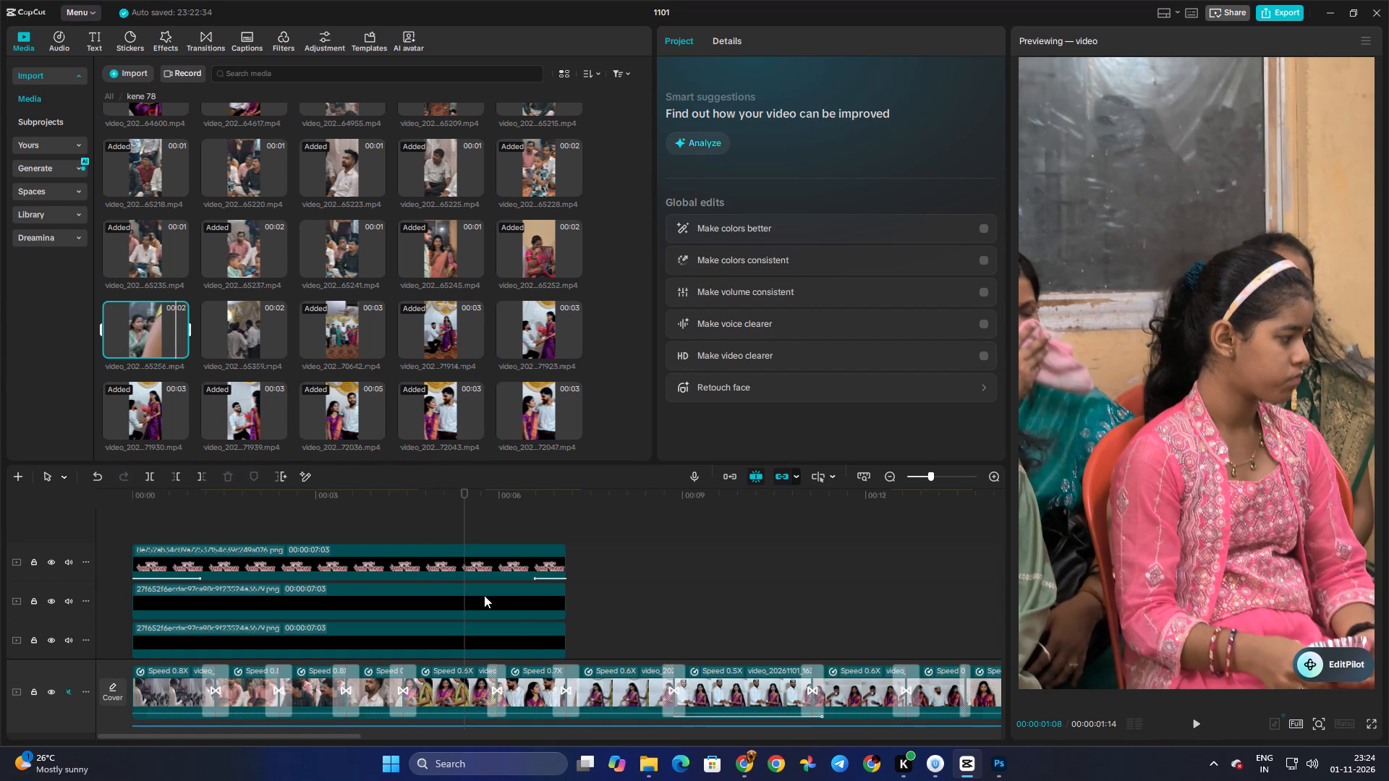
Replace the black-and-white couple clip at about 6 seconds by deleting it and moving the preceding clip of two women into its place.
{"action": "left_click", "coordinate": [457, 524]}
{"action": "left_click_drag", "start_coordinate": [457, 524], "coordinate": [511, 526]}
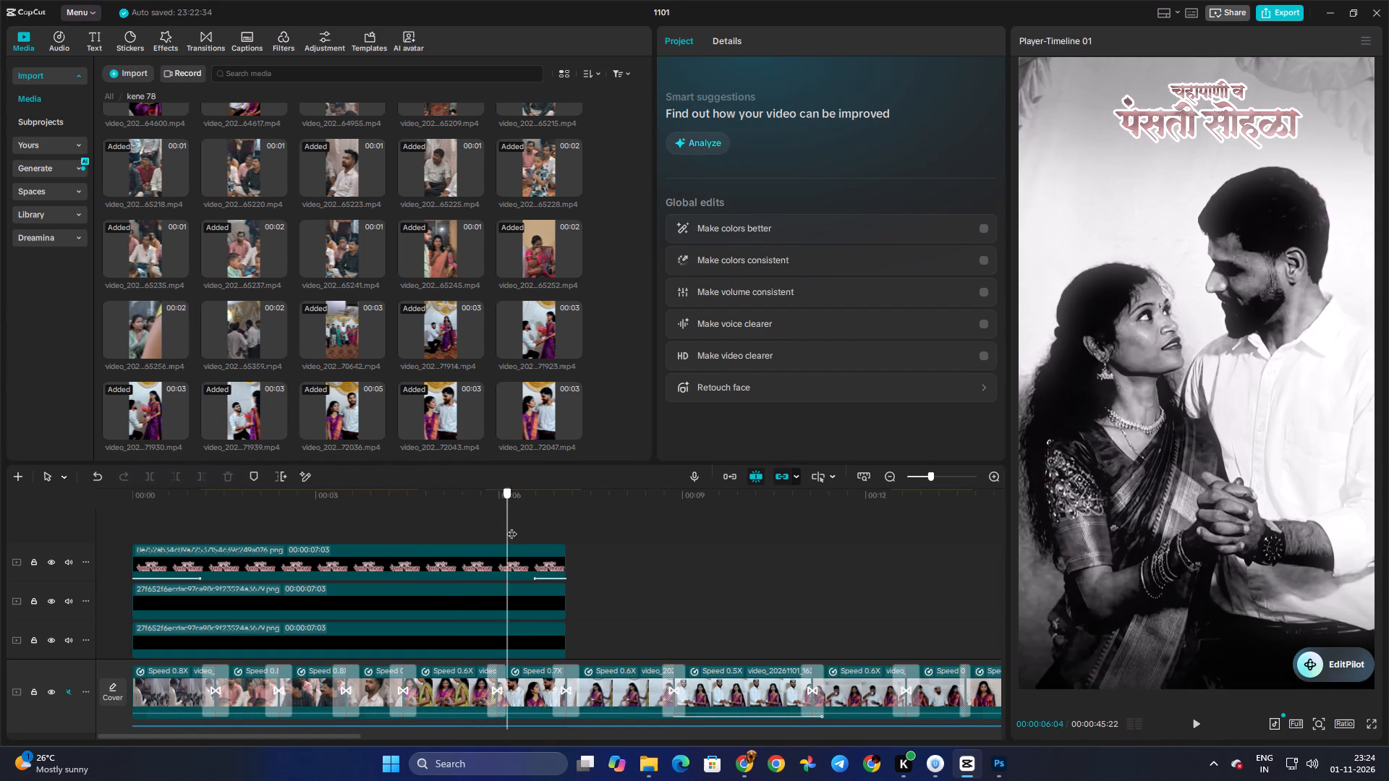
{"action": "left_click_drag", "start_coordinate": [511, 526], "coordinate": [514, 528]}
{"action": "left_click", "coordinate": [536, 689]}
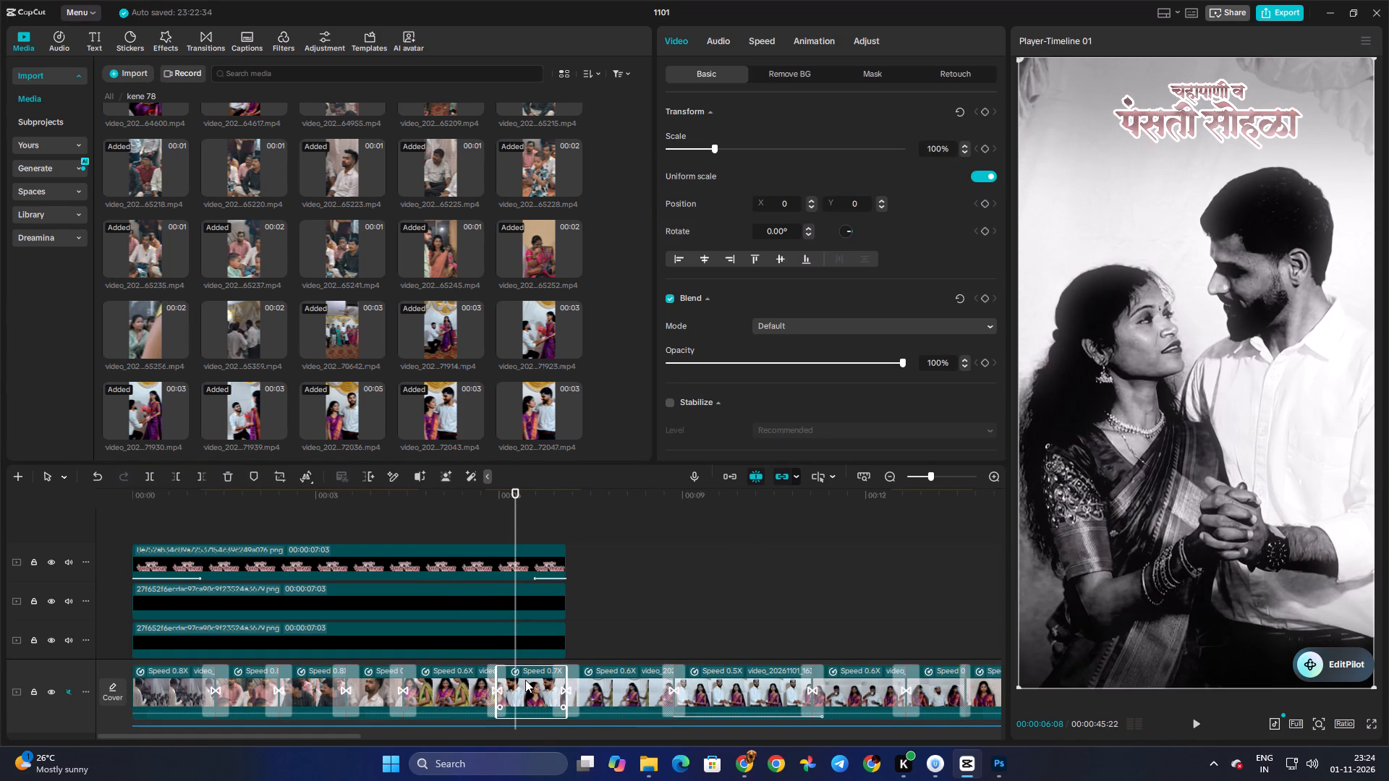
{"action": "key", "text": "Delete"}
{"action": "left_click_drag", "start_coordinate": [463, 684], "coordinate": [513, 684]}
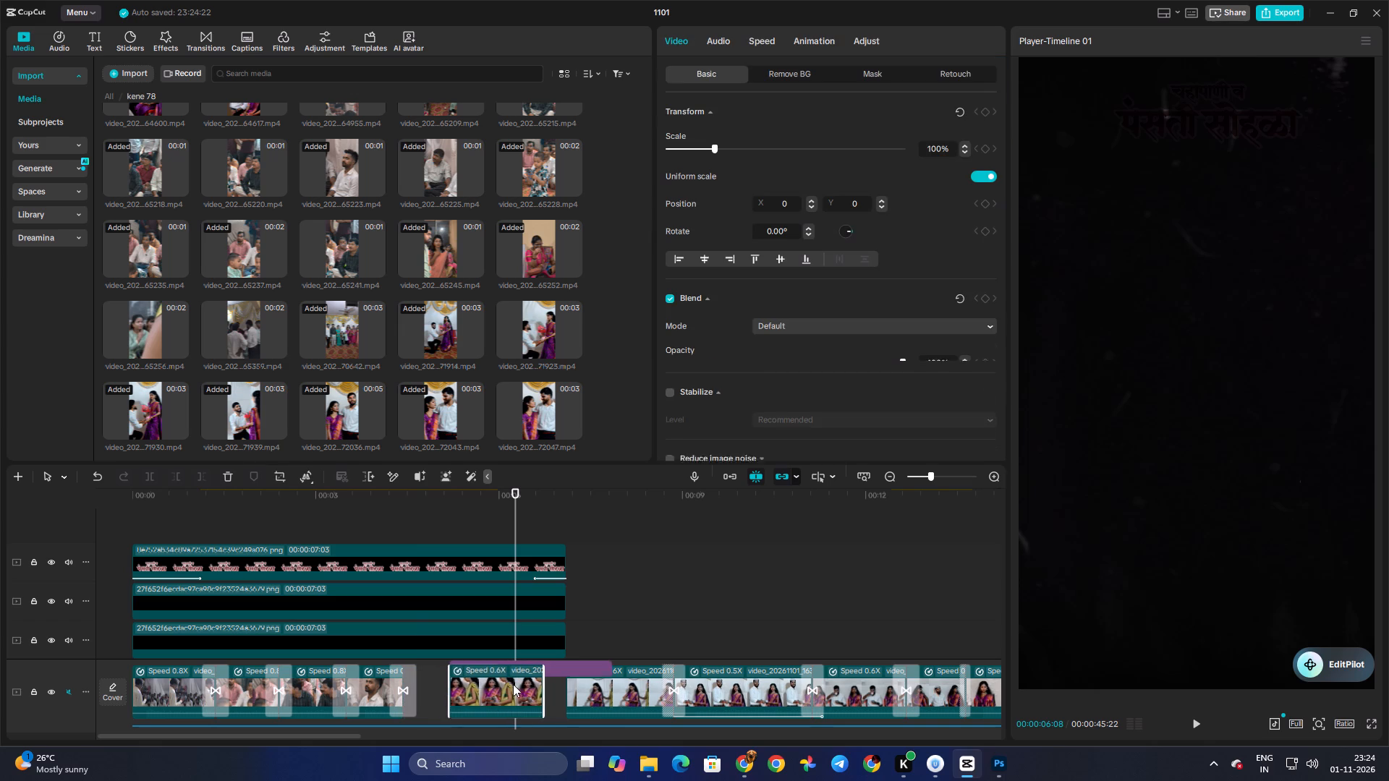
{"action": "left_click_drag", "start_coordinate": [513, 684], "coordinate": [530, 685]}
Review the gap on the main track, and trim the start of the two-women clip to about 5.7 seconds.
{"action": "scroll", "coordinate": [546, 667], "scroll_direction": "down", "scroll_amount": 3}
{"action": "left_click", "coordinate": [545, 618]}
{"action": "left_click_drag", "start_coordinate": [545, 618], "coordinate": [480, 617]}
{"action": "left_click", "coordinate": [460, 667]}
{"action": "left_click_drag", "start_coordinate": [460, 667], "coordinate": [428, 668]}
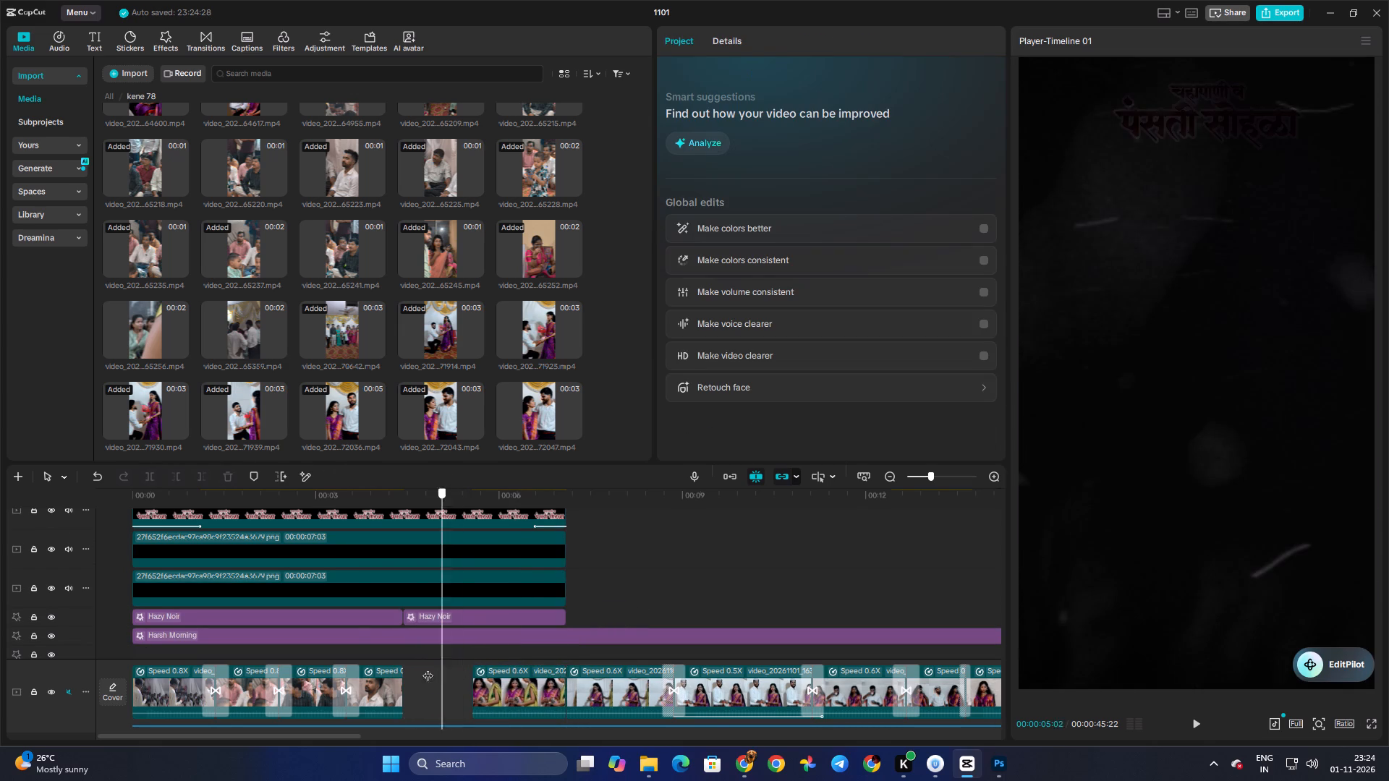
{"action": "left_click_drag", "start_coordinate": [428, 668], "coordinate": [366, 666]}
{"action": "key", "text": "space"}
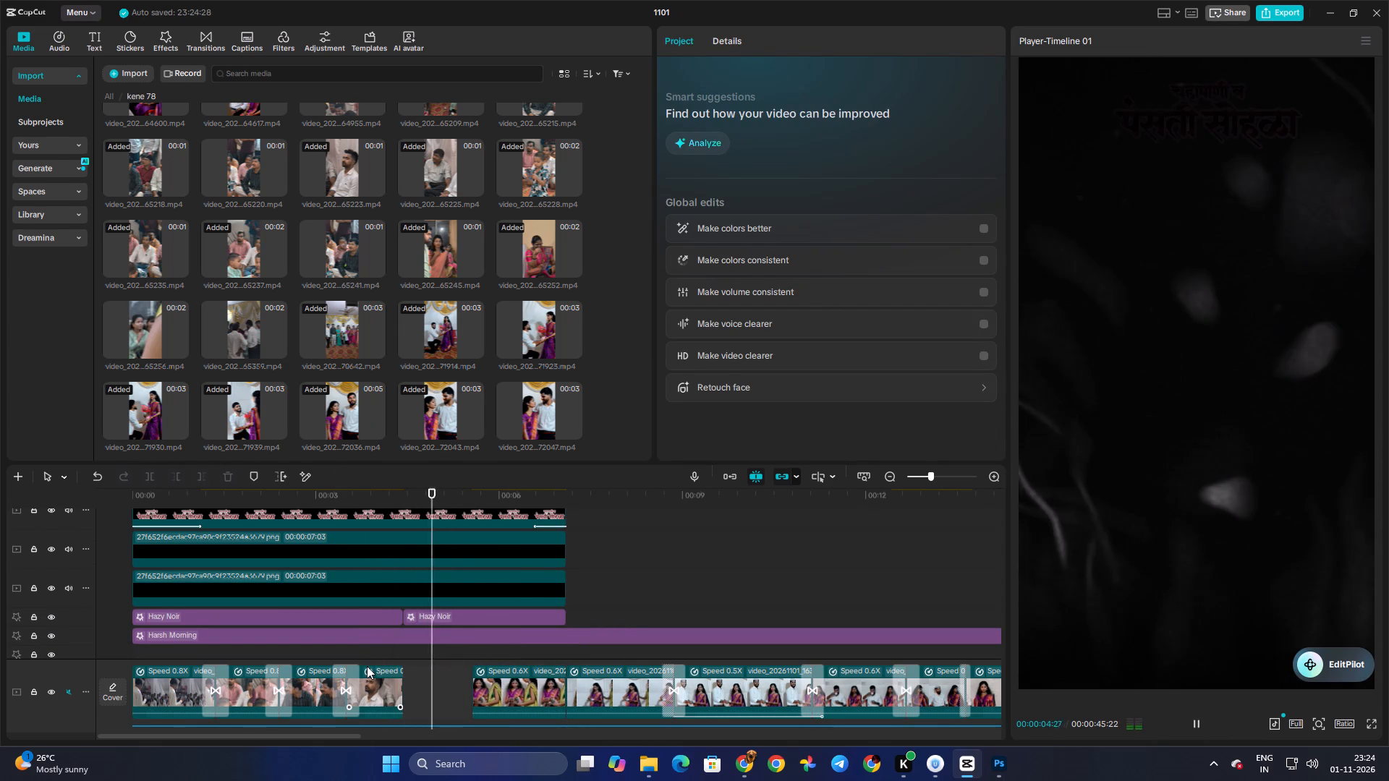
{"action": "key", "text": "space"}
{"action": "left_click", "coordinate": [495, 686]}
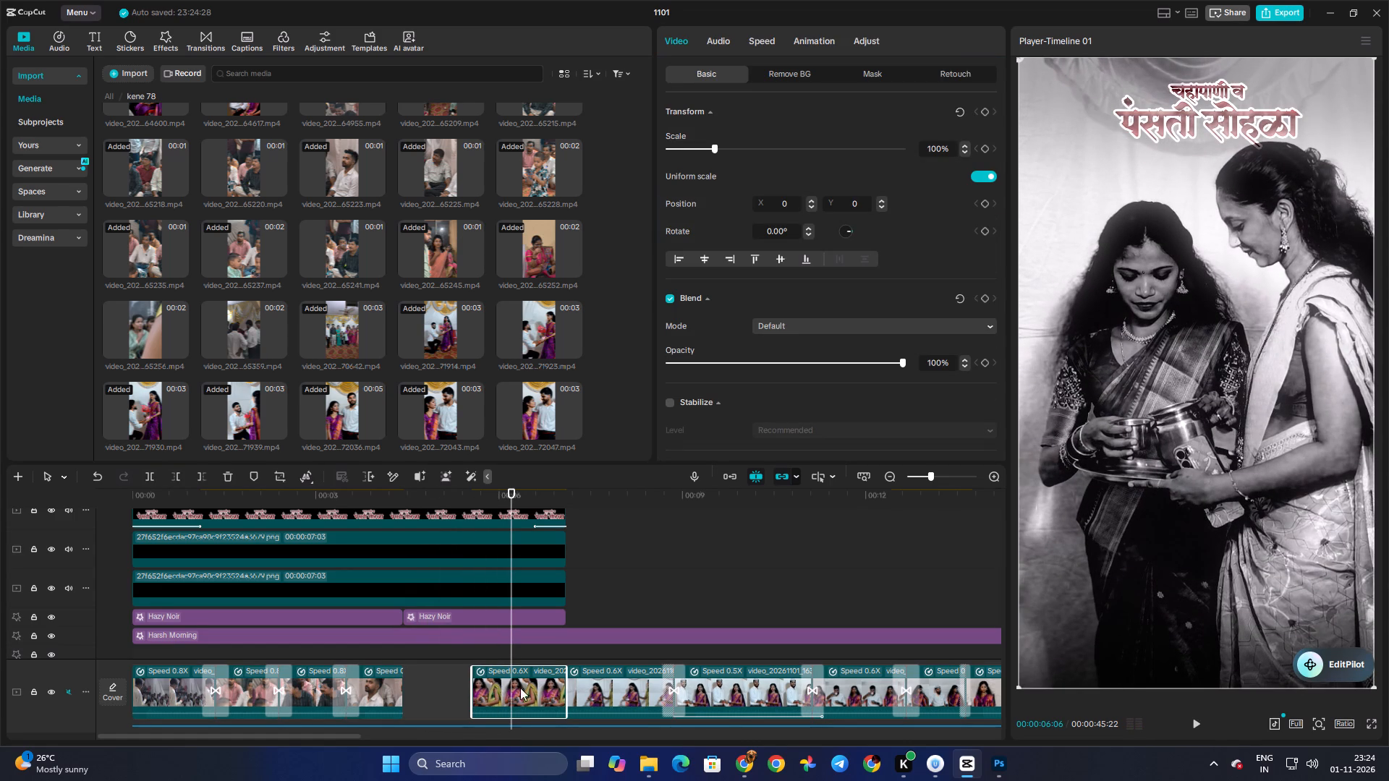
{"action": "left_click_drag", "start_coordinate": [471, 695], "coordinate": [475, 696]}
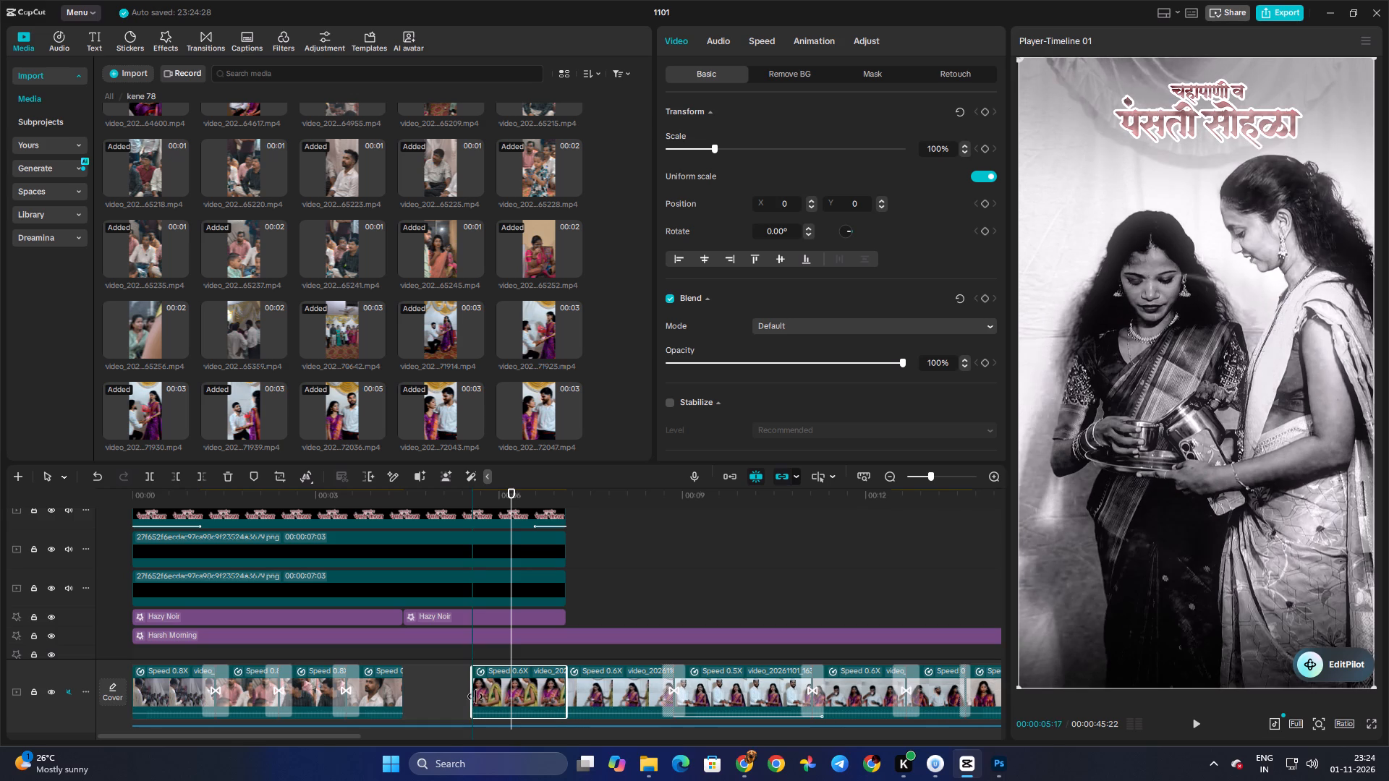
{"action": "left_click_drag", "start_coordinate": [475, 696], "coordinate": [481, 697]}
Preview video_202...65256.mp4 and place it on a track above the main-track gap, starting at about 4.4 seconds.
{"action": "scroll", "coordinate": [430, 633], "scroll_direction": "down", "scroll_amount": 5}
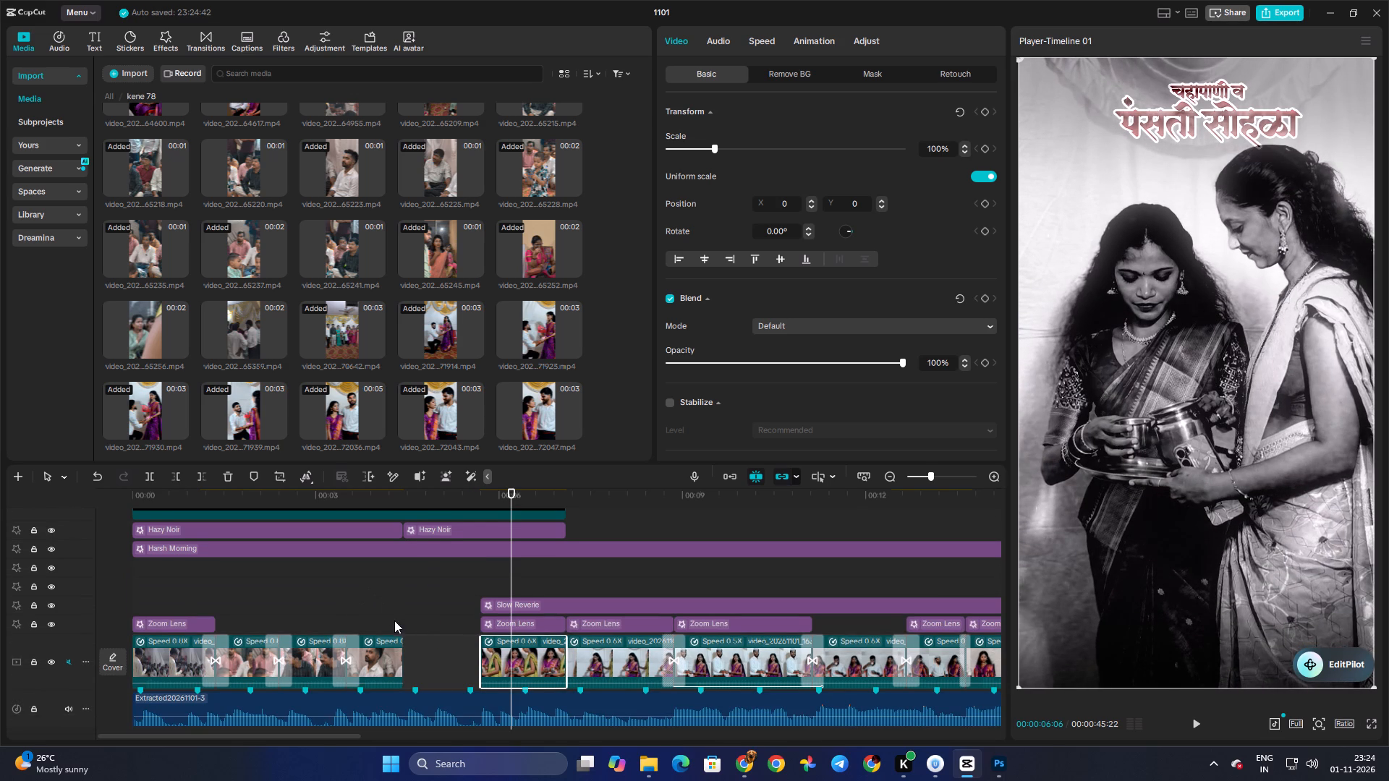
{"action": "left_click", "coordinate": [135, 330]}
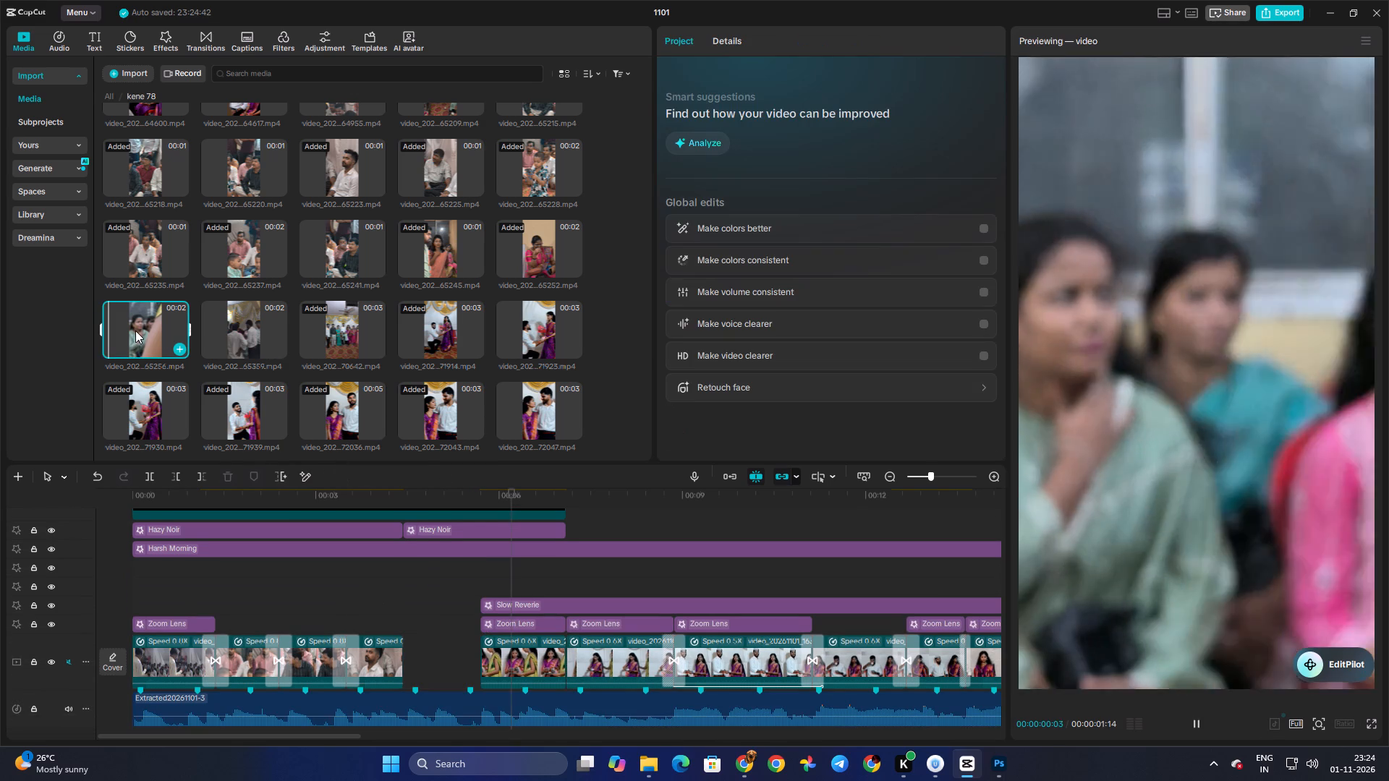
{"action": "key", "text": "space"}
{"action": "key", "text": "space"}
{"action": "key", "text": "space"}
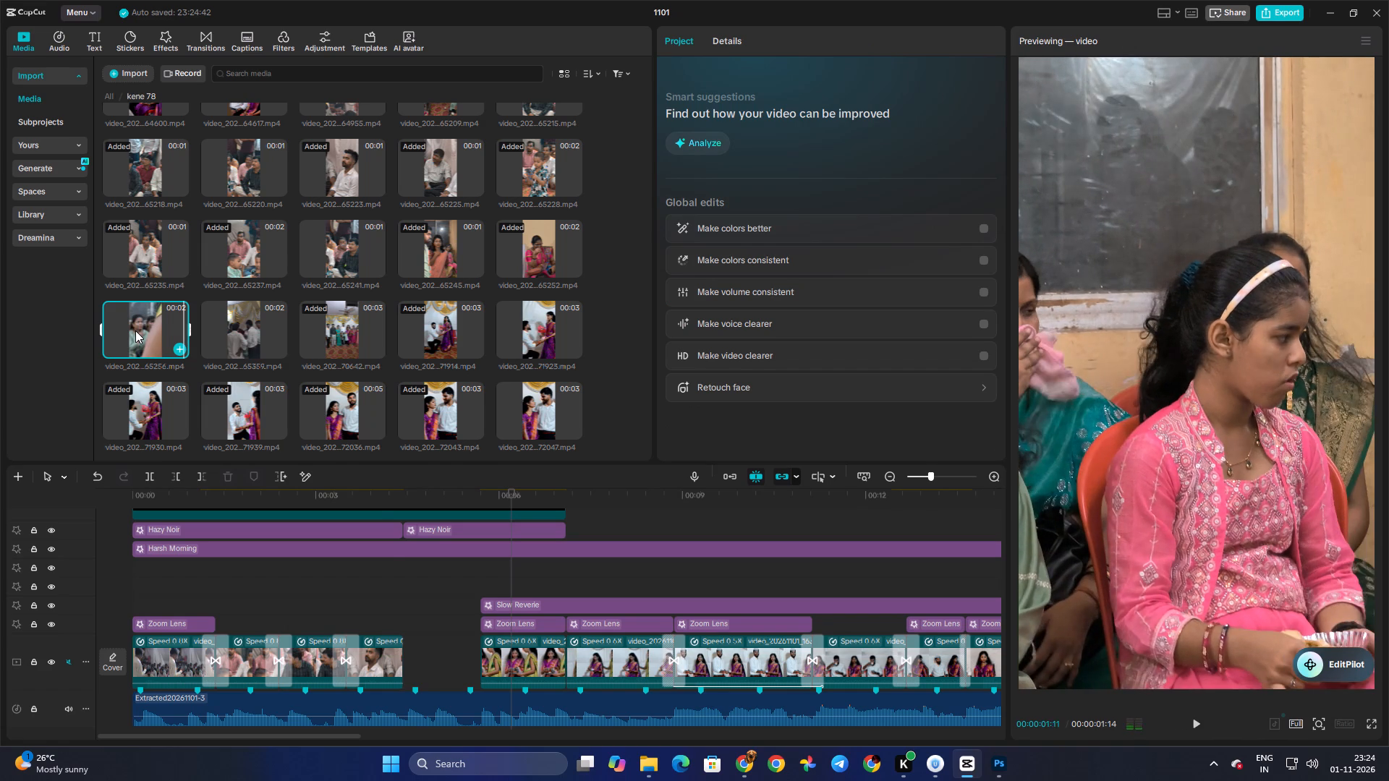
{"action": "left_click_drag", "start_coordinate": [135, 330], "coordinate": [401, 600]}
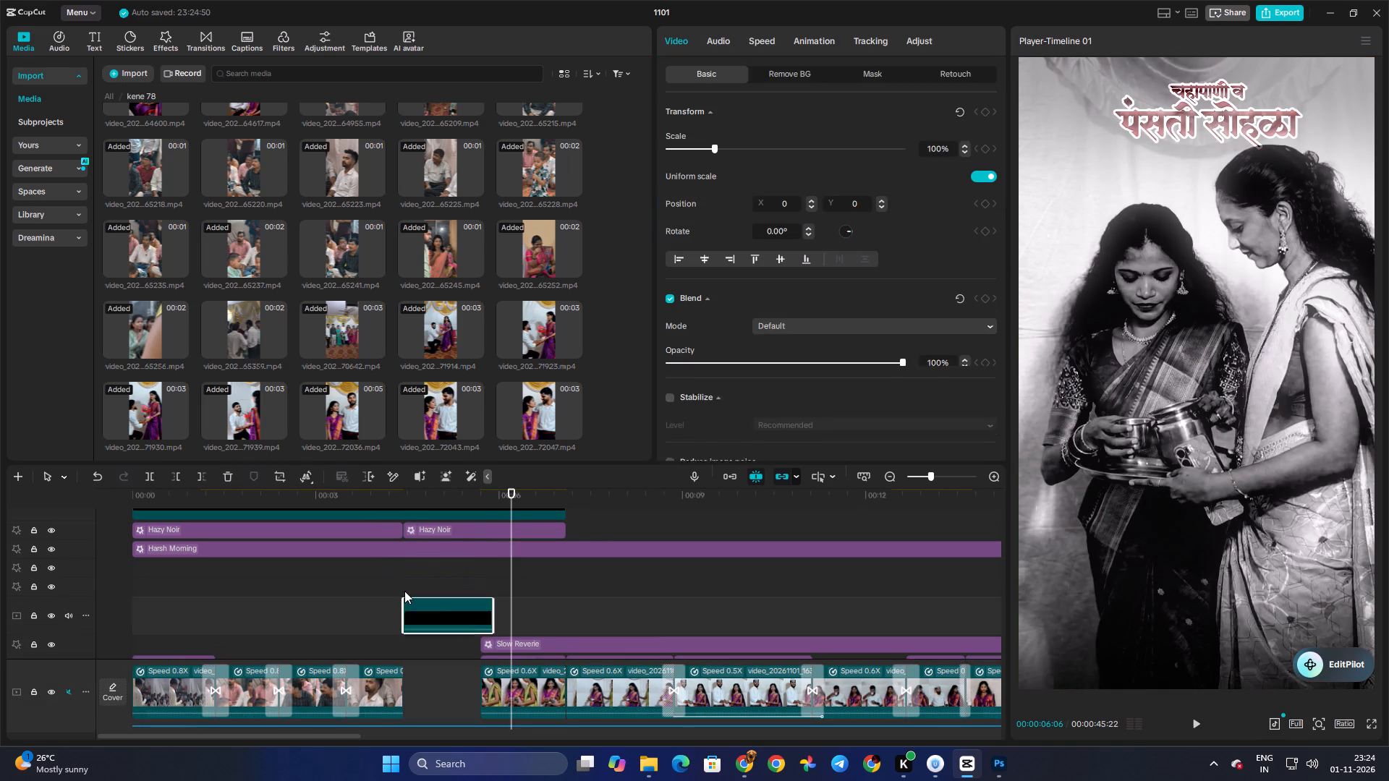
Scrub through the added audience clip and trim its start to about 5 seconds, cutting the blurry opening.
{"action": "left_click", "coordinate": [417, 575]}
{"action": "left_click_drag", "start_coordinate": [417, 575], "coordinate": [436, 581]}
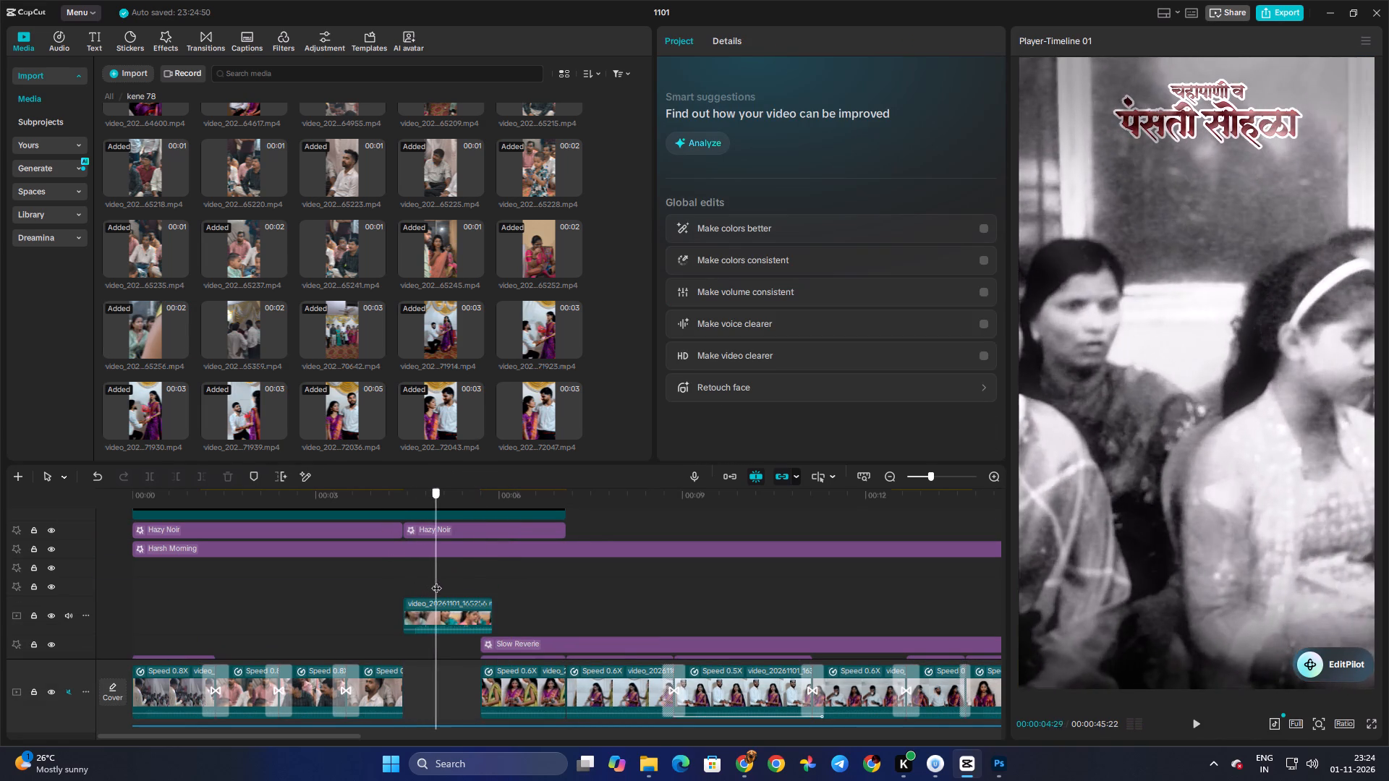
{"action": "left_click_drag", "start_coordinate": [436, 581], "coordinate": [454, 585]}
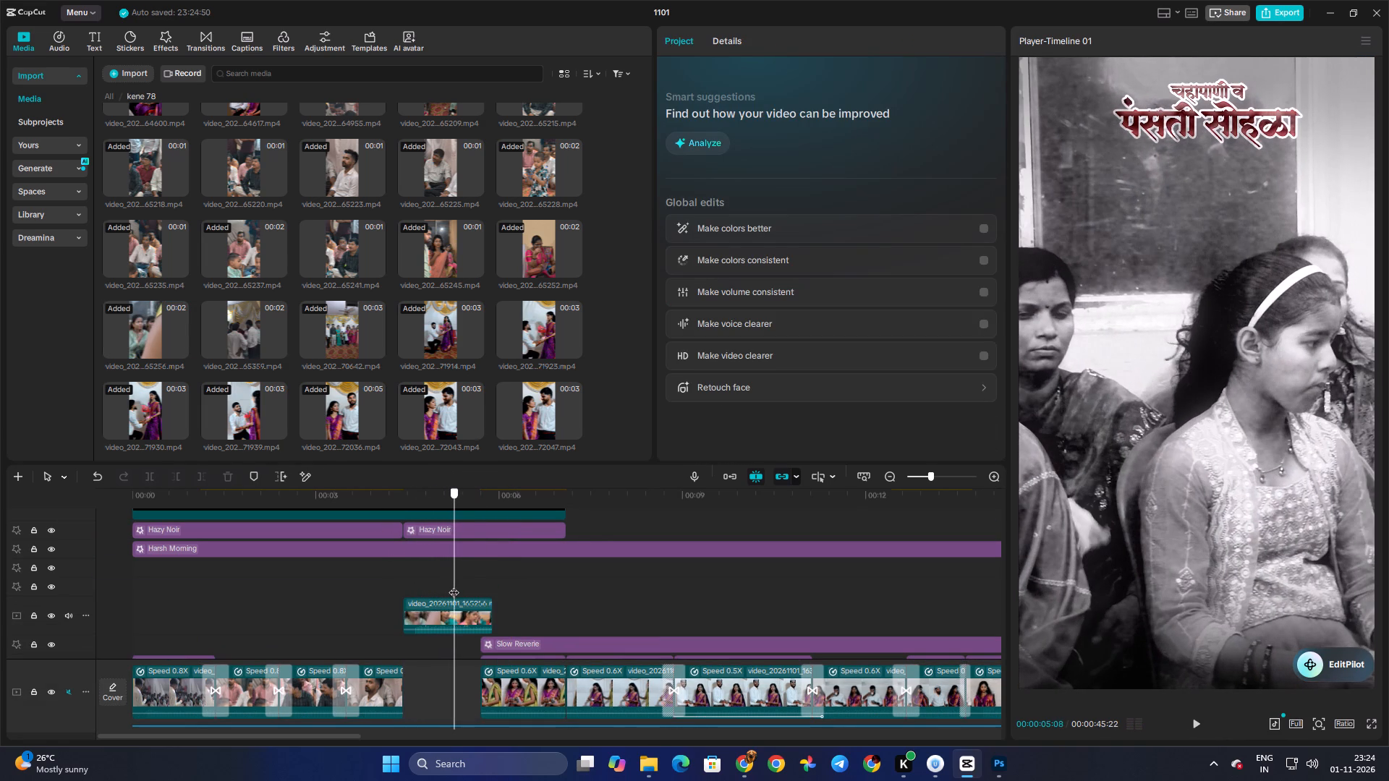
{"action": "left_click_drag", "start_coordinate": [454, 585], "coordinate": [446, 586]}
{"action": "left_click", "coordinate": [449, 627]}
{"action": "left_click_drag", "start_coordinate": [403, 608], "coordinate": [441, 611]}
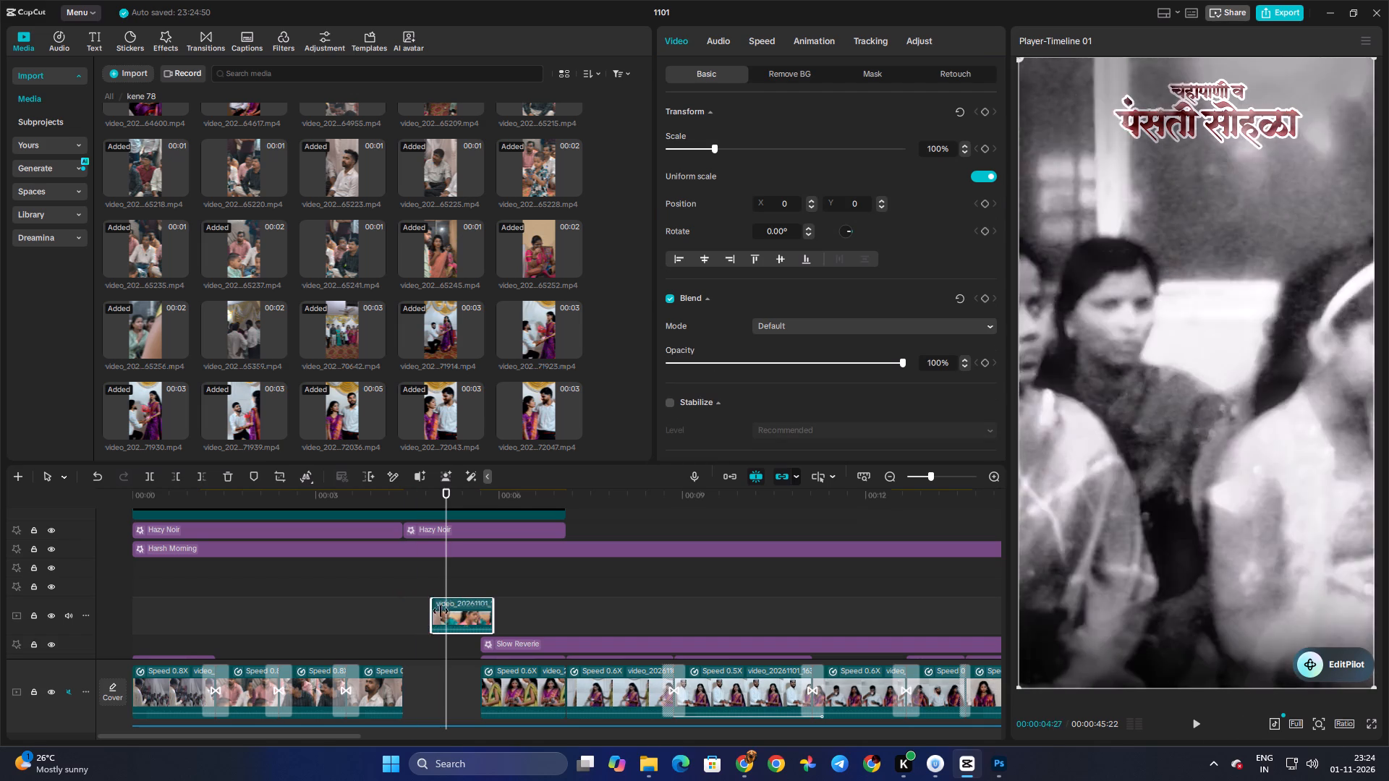
{"action": "left_click_drag", "start_coordinate": [441, 611], "coordinate": [446, 612]}
Slow the trimmed audience clip to a standard speed of 0.53x.
{"action": "left_click", "coordinate": [769, 51]}
{"action": "left_click", "coordinate": [738, 79]}
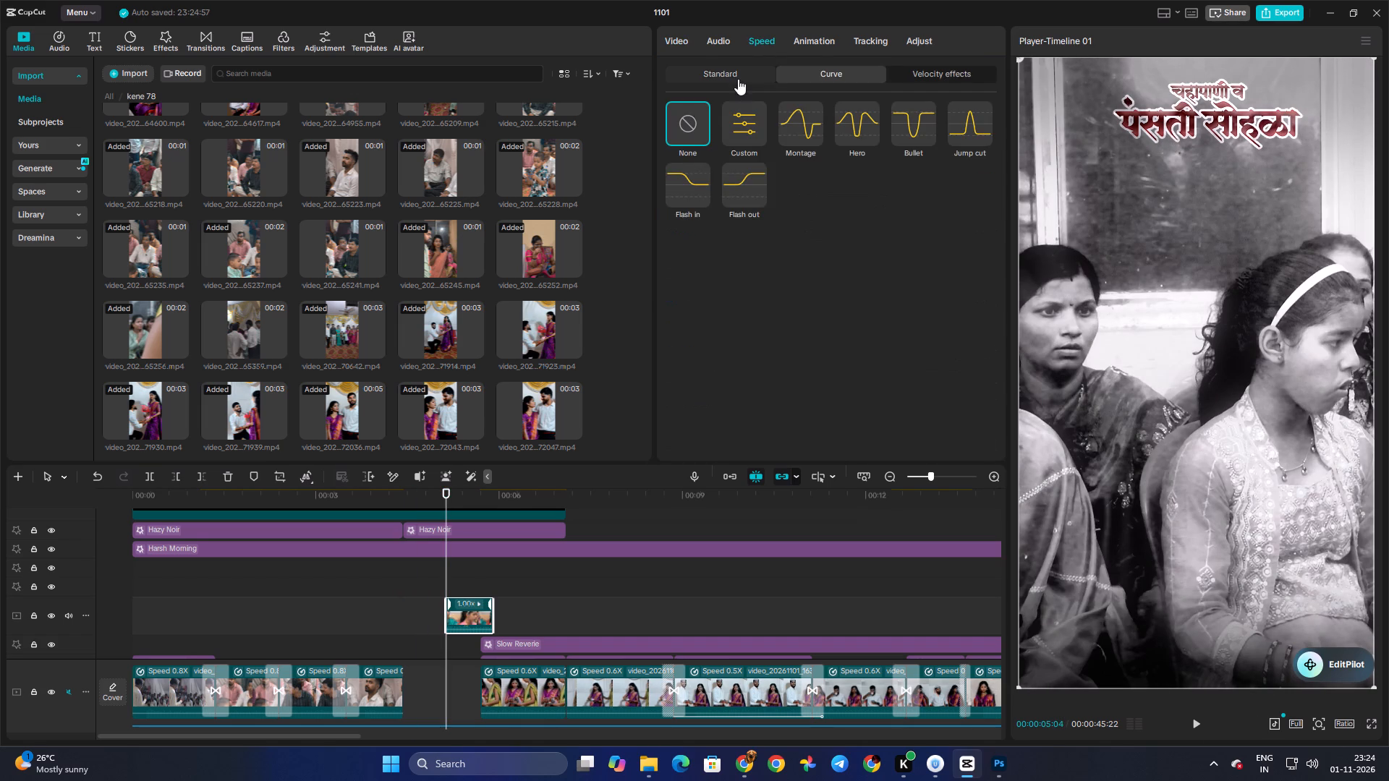
{"action": "left_click", "coordinate": [697, 131]}
{"action": "left_click", "coordinate": [697, 131]}
Move the slowed audience clip to about 4.4 seconds, trim its end to fit the gap, and place it on the main track.
{"action": "scroll", "coordinate": [514, 603], "scroll_direction": "down", "scroll_amount": 3}
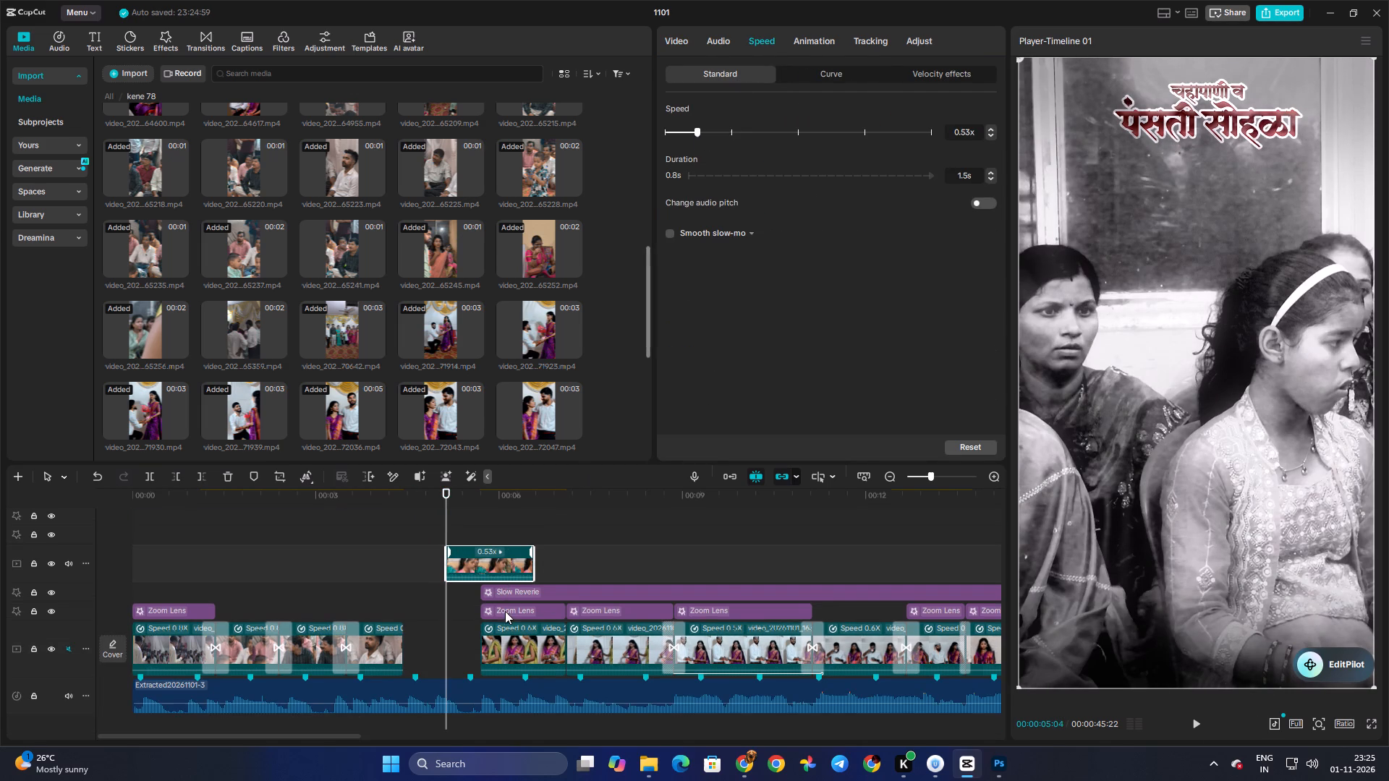
{"action": "left_click_drag", "start_coordinate": [496, 566], "coordinate": [453, 581]}
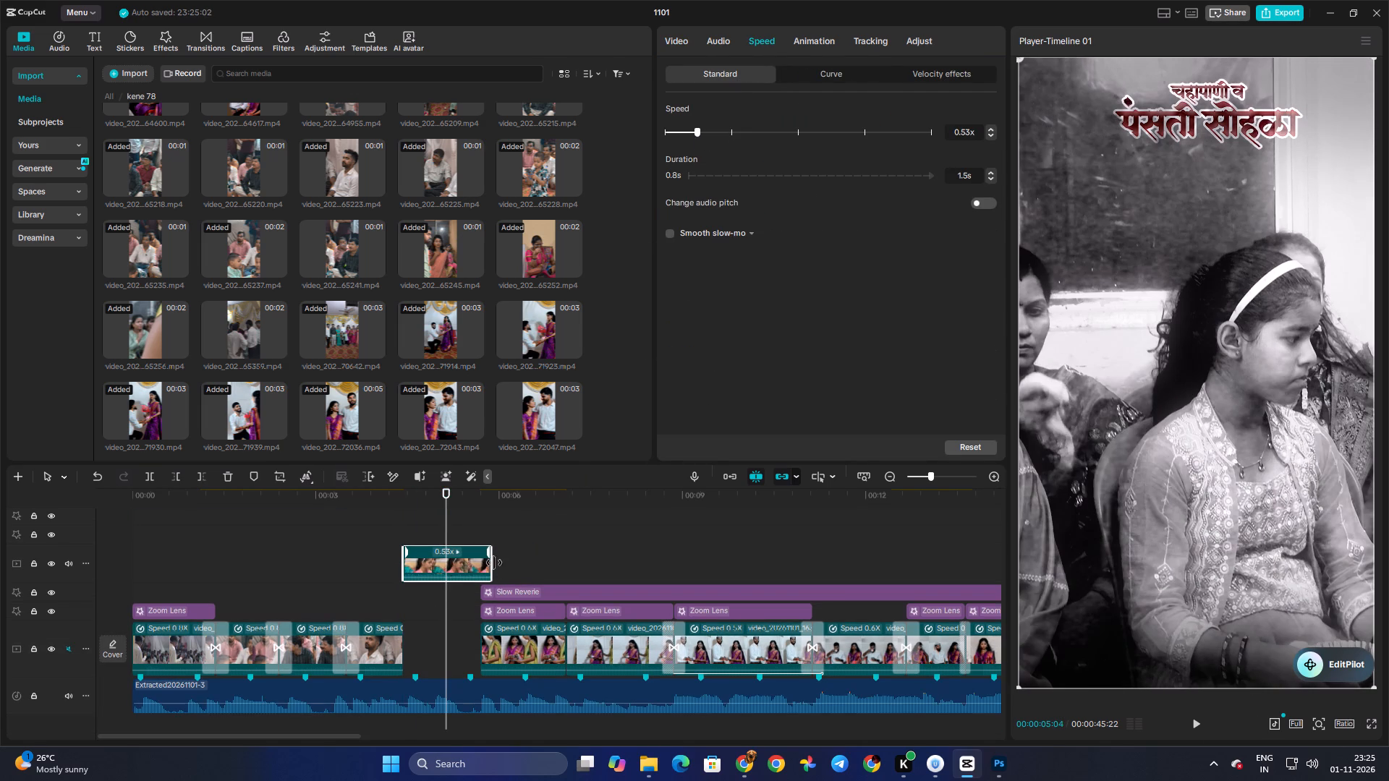
{"action": "left_click_drag", "start_coordinate": [494, 563], "coordinate": [483, 564]}
{"action": "left_click_drag", "start_coordinate": [463, 564], "coordinate": [464, 635]}
Play back the audience clip and its cut at about 4.4 seconds to check how it fits.
{"action": "left_click", "coordinate": [385, 573]}
{"action": "key", "text": "space"}
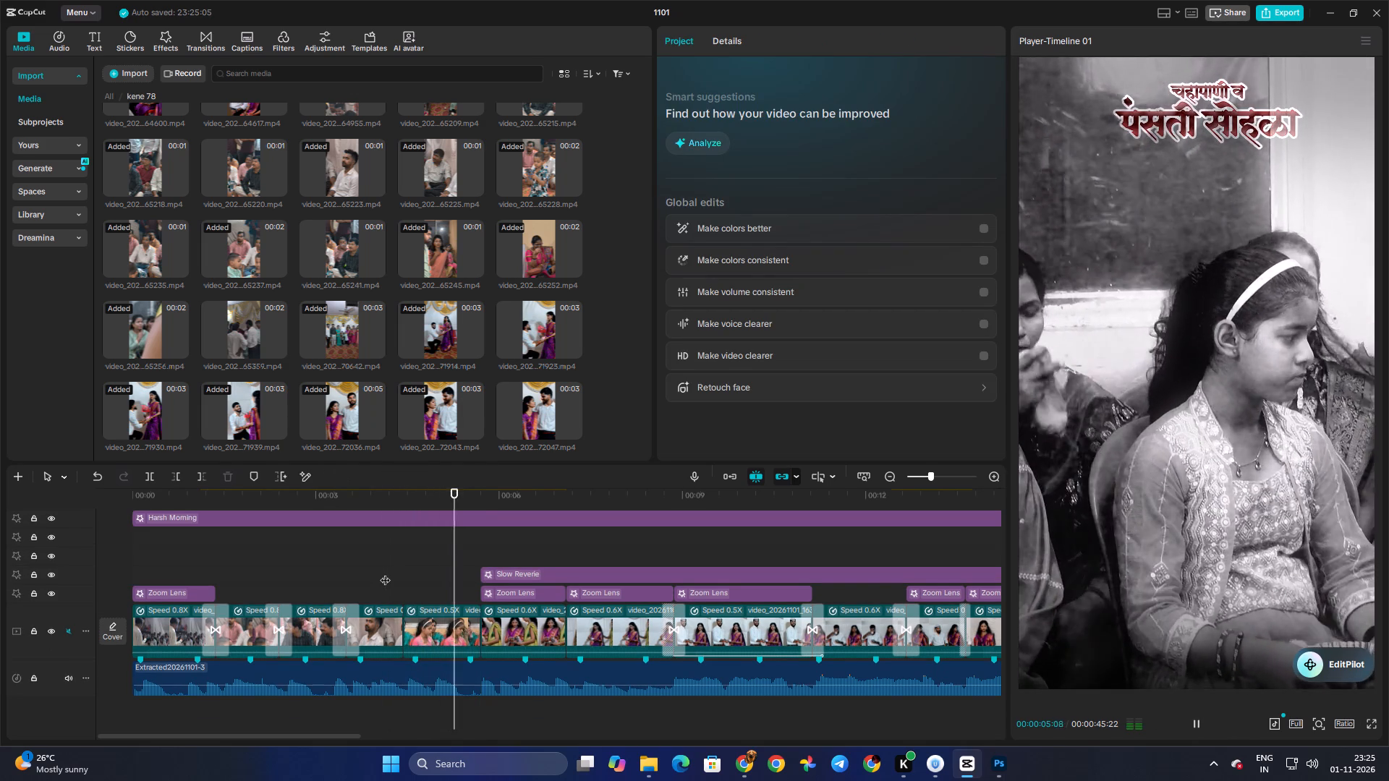
{"action": "left_click", "coordinate": [385, 573]}
{"action": "key", "text": "space"}
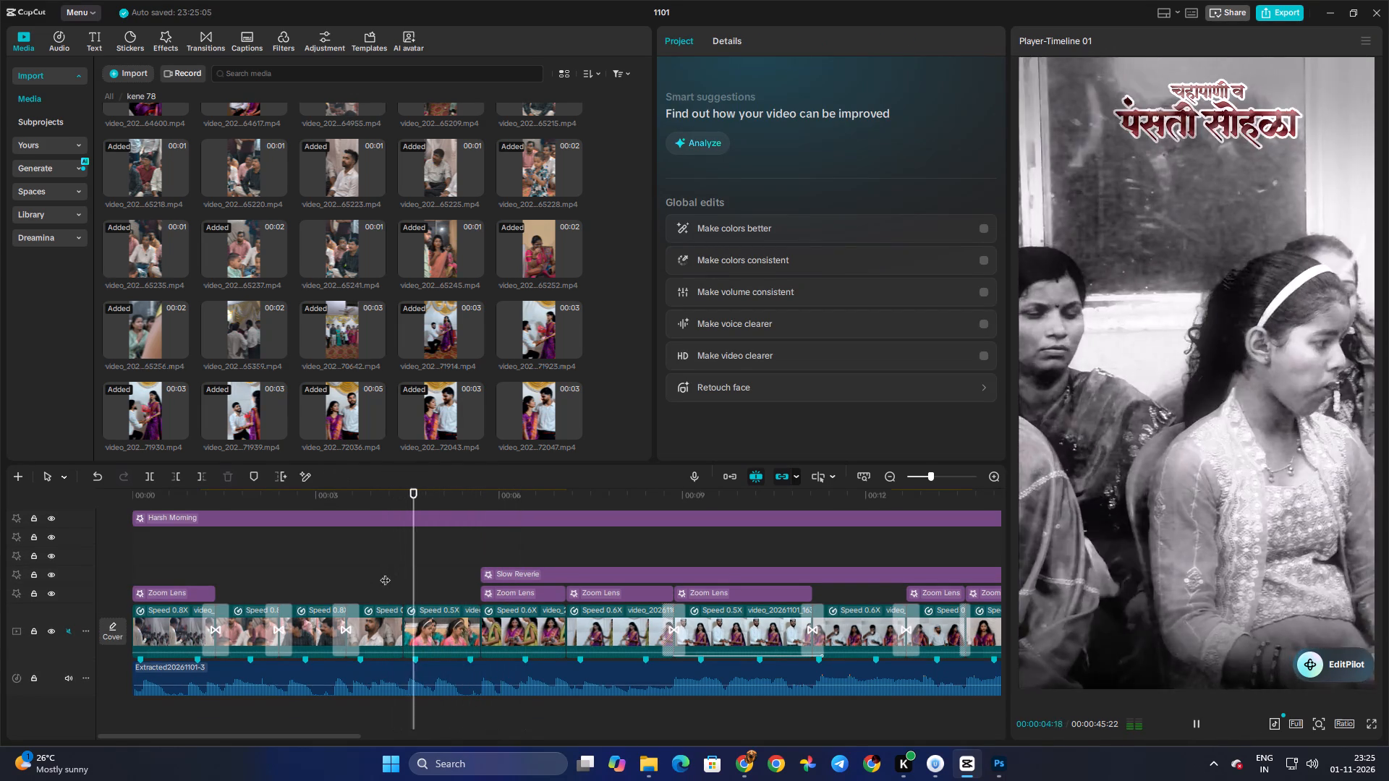
{"action": "left_click", "coordinate": [385, 573]}
{"action": "key", "text": "space"}
{"action": "key", "text": "space"}
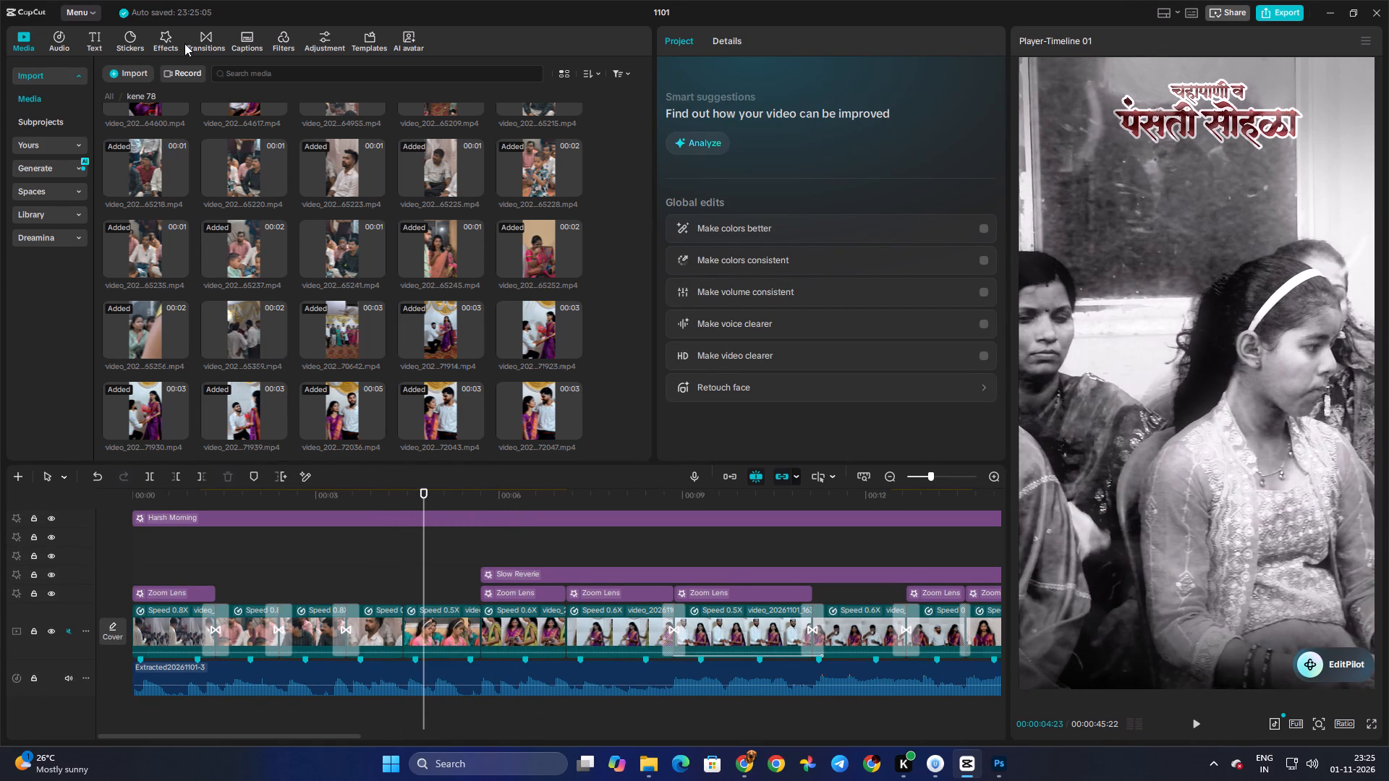
Add Black Fade transitions to the cuts at both ends of the audience clip, at about 4.4 and 5.7 seconds.
{"action": "left_click", "coordinate": [156, 43]}
{"action": "left_click", "coordinate": [205, 37]}
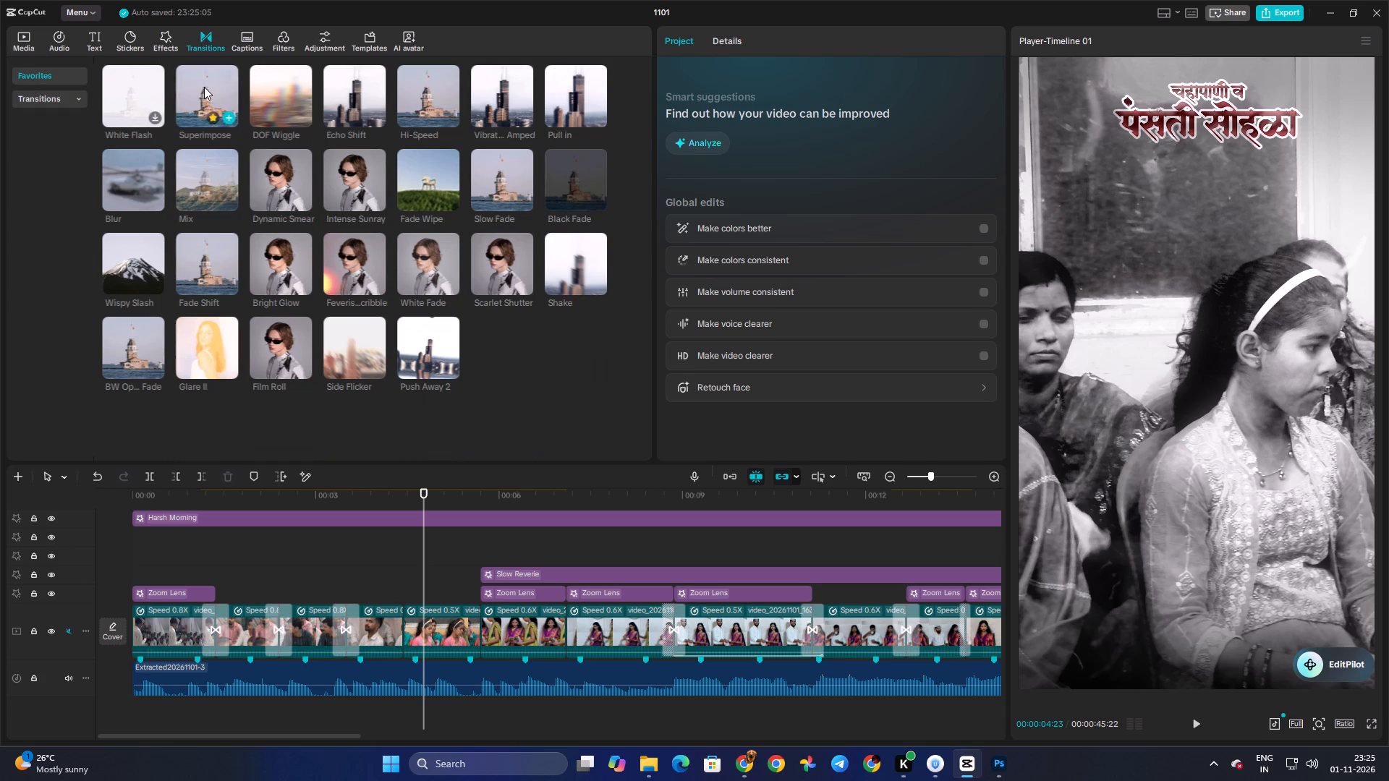
{"action": "left_click_drag", "start_coordinate": [596, 171], "coordinate": [444, 603]}
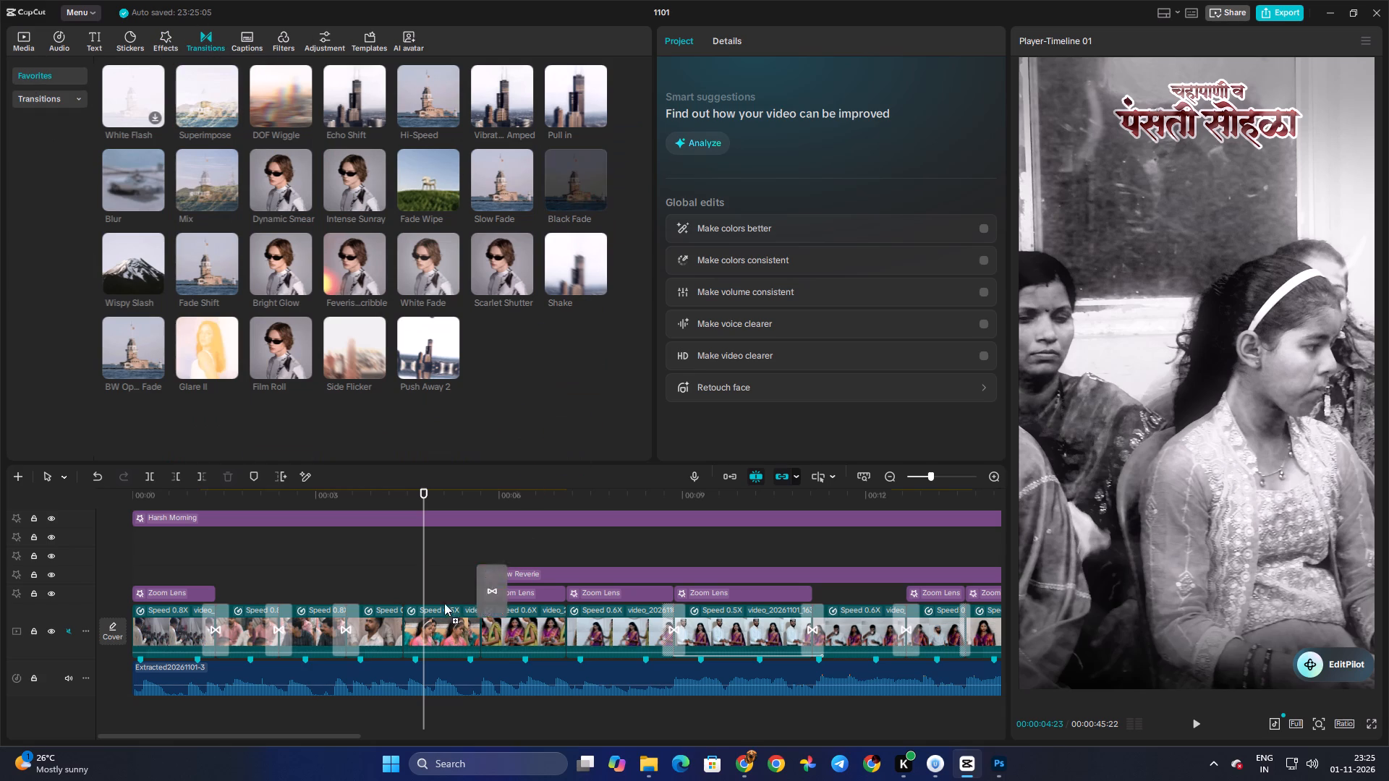
{"action": "left_click_drag", "start_coordinate": [444, 603], "coordinate": [401, 628]}
{"action": "left_click_drag", "start_coordinate": [577, 187], "coordinate": [571, 226]}
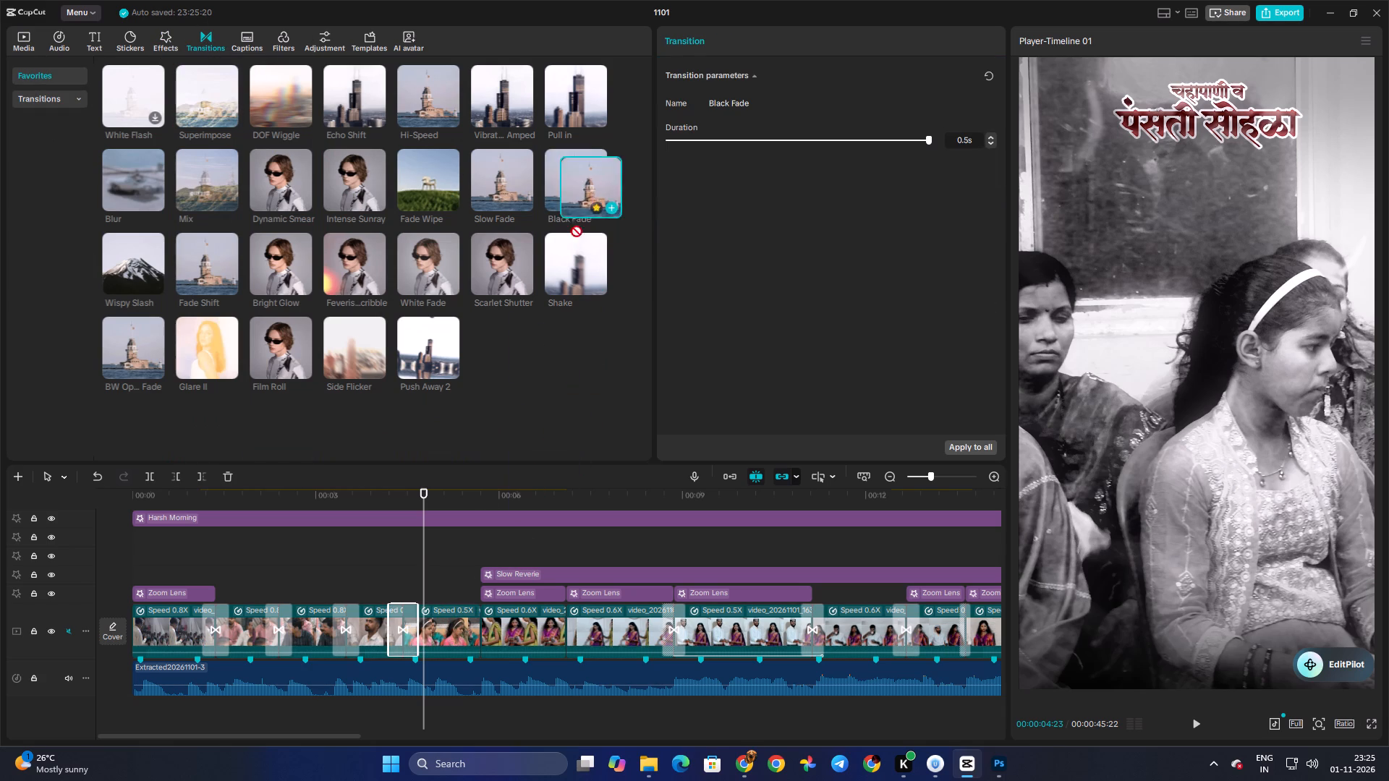
{"action": "left_click_drag", "start_coordinate": [571, 226], "coordinate": [480, 637]}
Set the Black Fade duration to 0.5 s at the audience clip's end and 0.3 s at its start.
{"action": "left_click", "coordinate": [818, 142]}
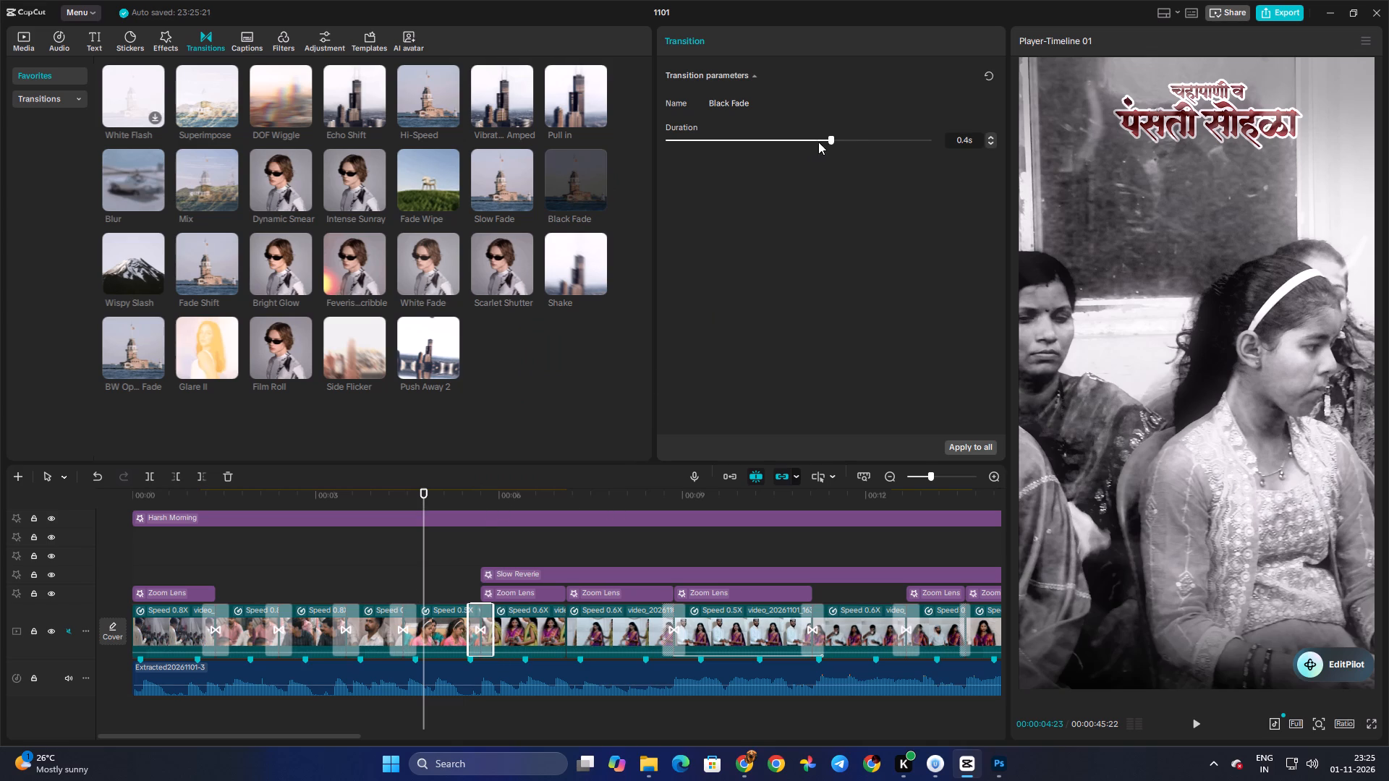
{"action": "left_click", "coordinate": [848, 144]}
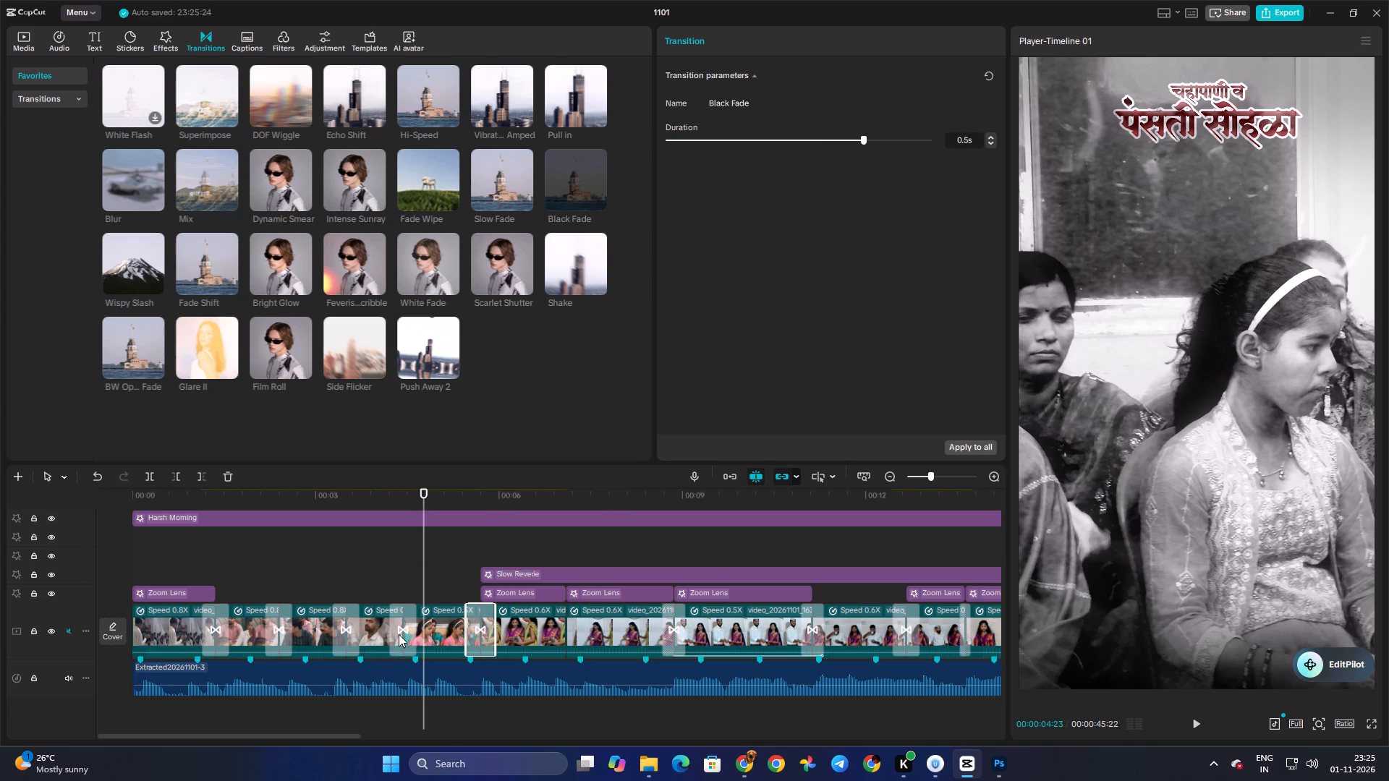
{"action": "left_click", "coordinate": [399, 634]}
{"action": "left_click", "coordinate": [820, 146]}
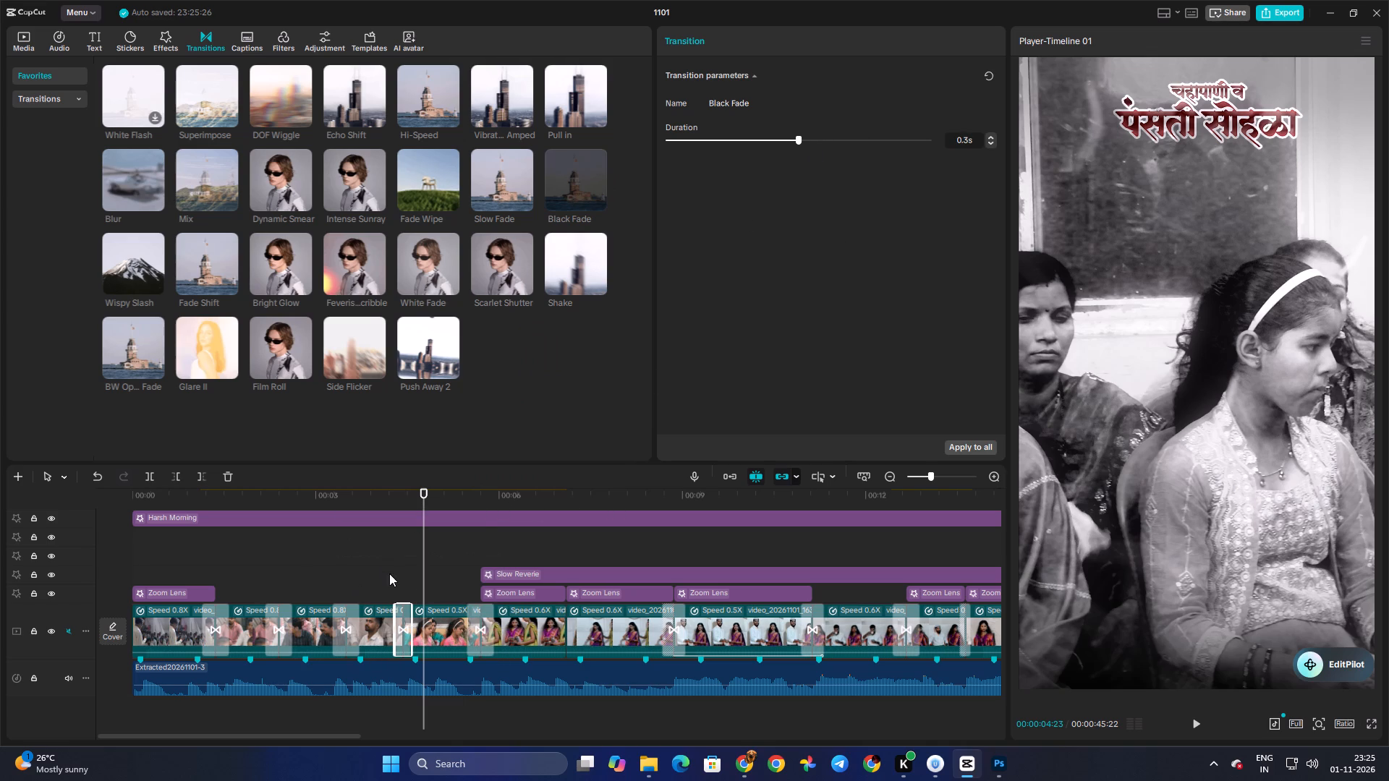
Play back the section from about 4 to 9 seconds repeatedly to check the new fades and the switch to colour.
{"action": "left_click", "coordinate": [389, 573]}
{"action": "key", "text": "space"}
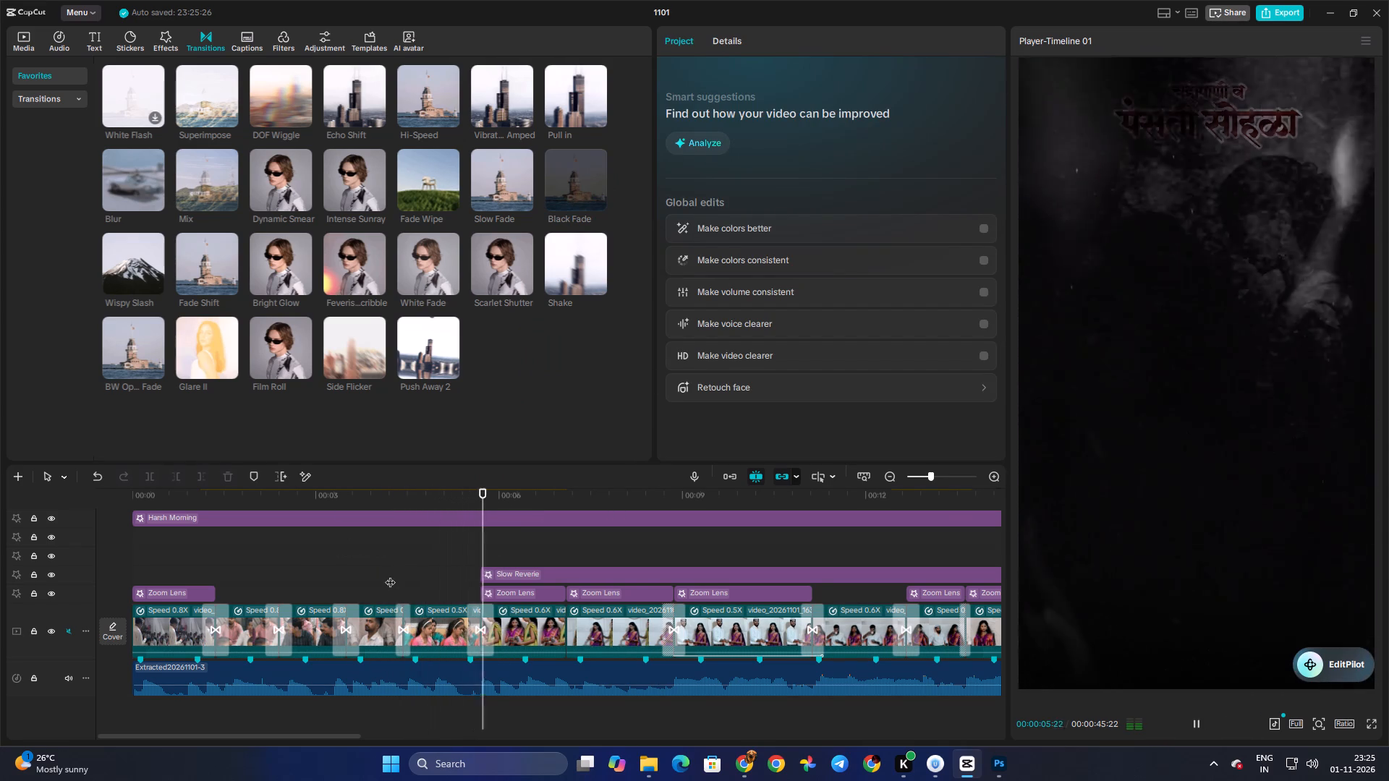
{"action": "key", "text": "space"}
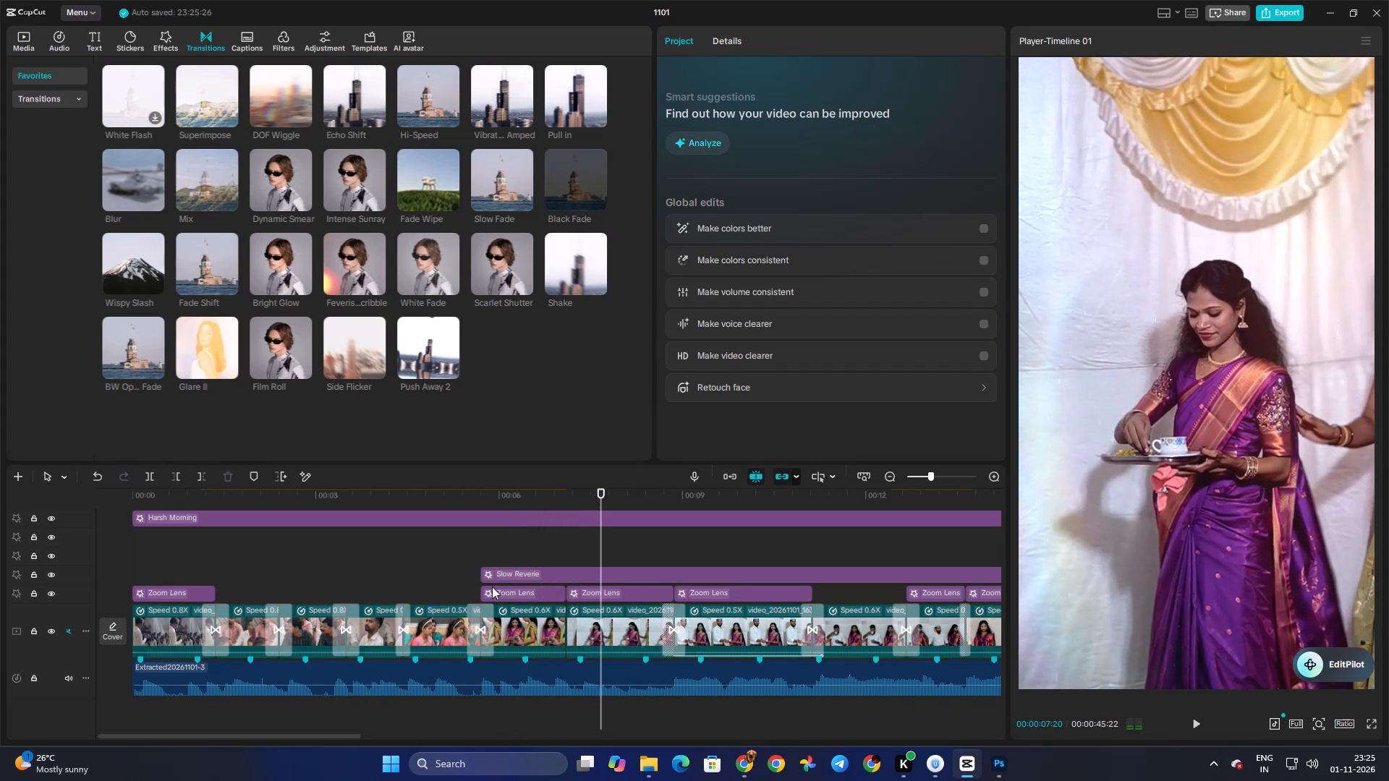
{"action": "left_click", "coordinate": [584, 554]}
{"action": "scroll", "coordinate": [584, 554], "scroll_direction": "up", "scroll_amount": 3}
{"action": "scroll", "coordinate": [584, 554], "scroll_direction": "down", "scroll_amount": 1}
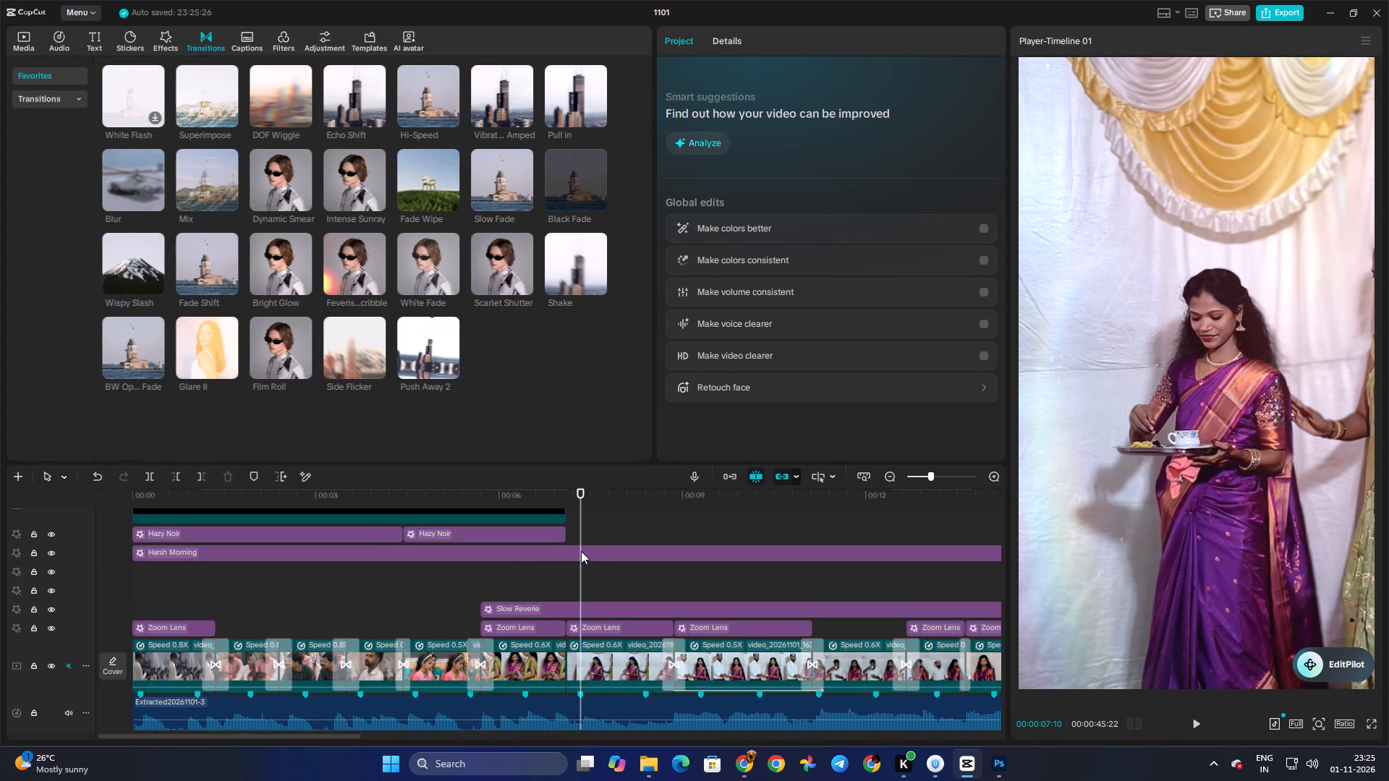
{"action": "left_click", "coordinate": [522, 581]}
{"action": "key", "text": "space"}
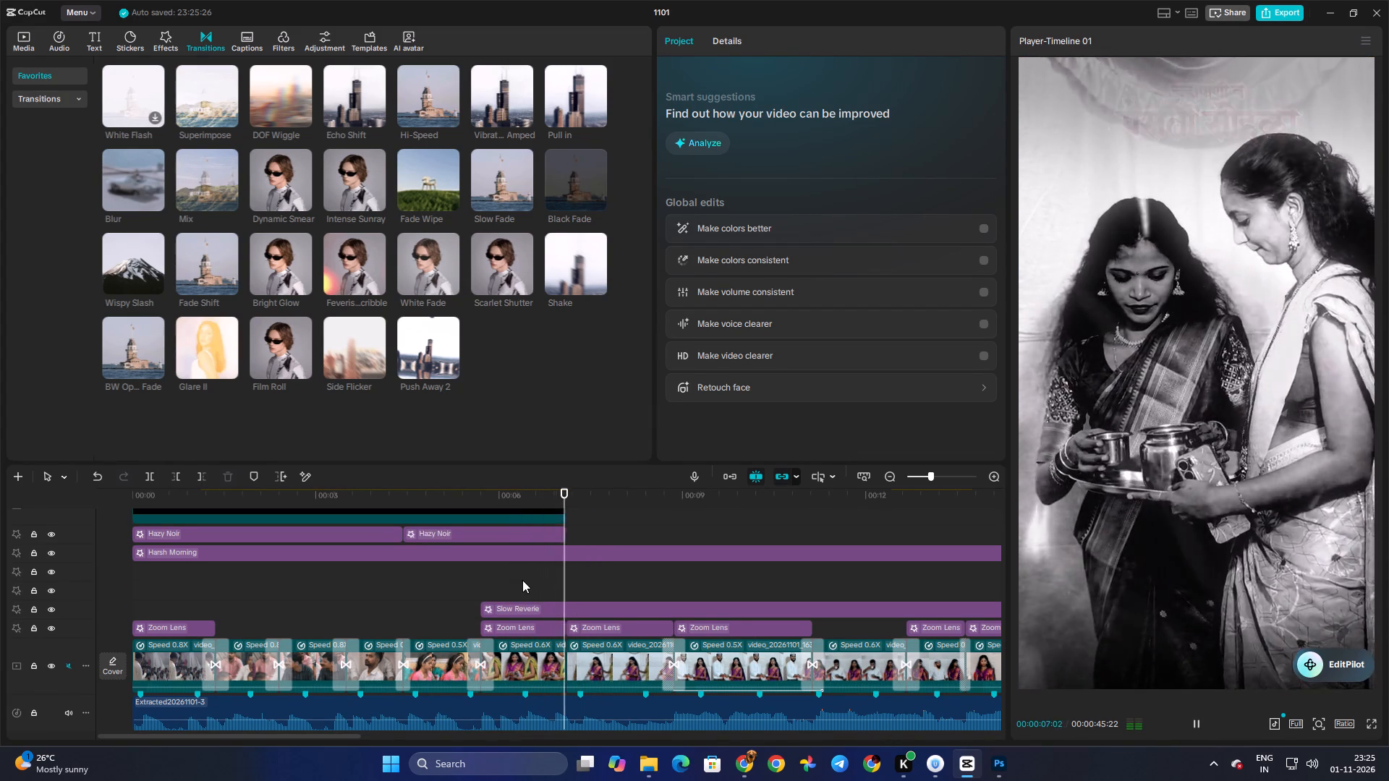
{"action": "left_click", "coordinate": [522, 580]}
{"action": "left_click_drag", "start_coordinate": [522, 580], "coordinate": [464, 585]}
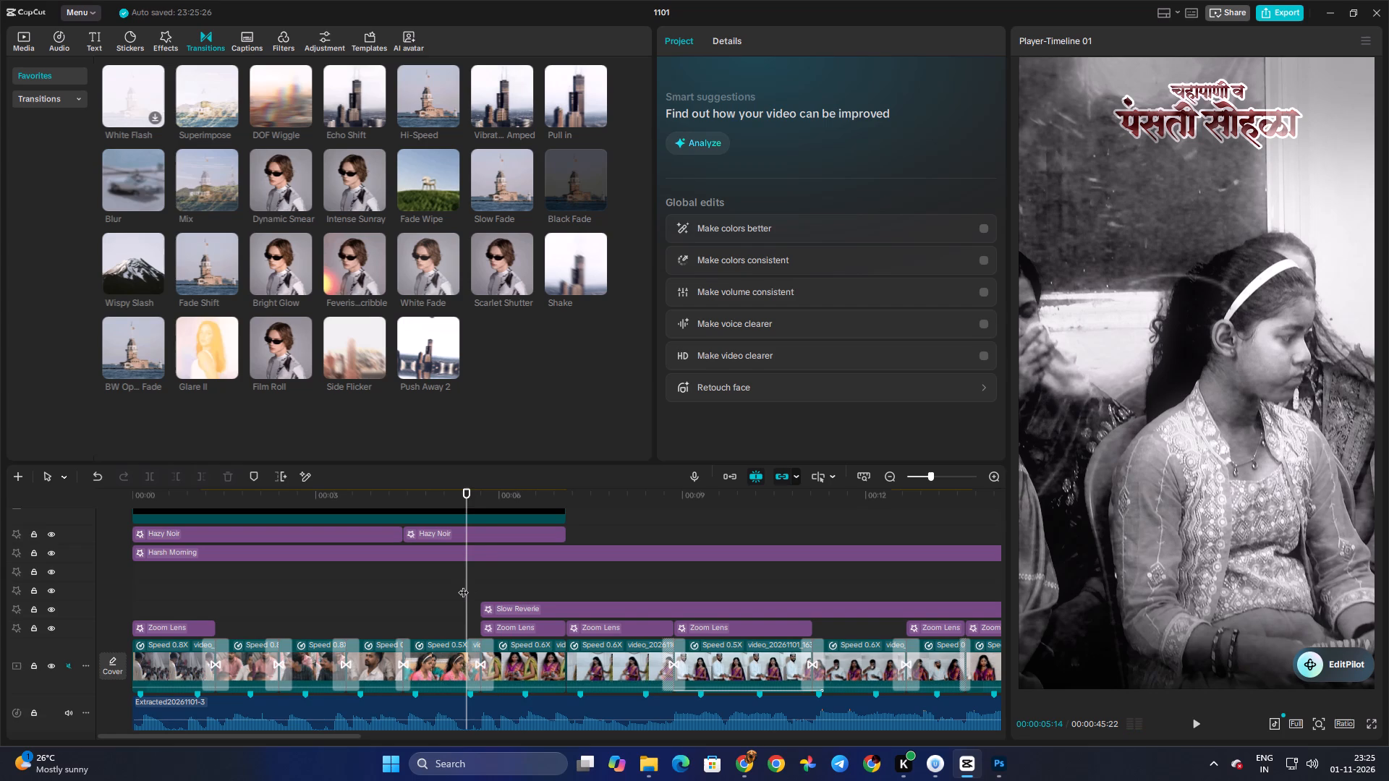
{"action": "key", "text": "space"}
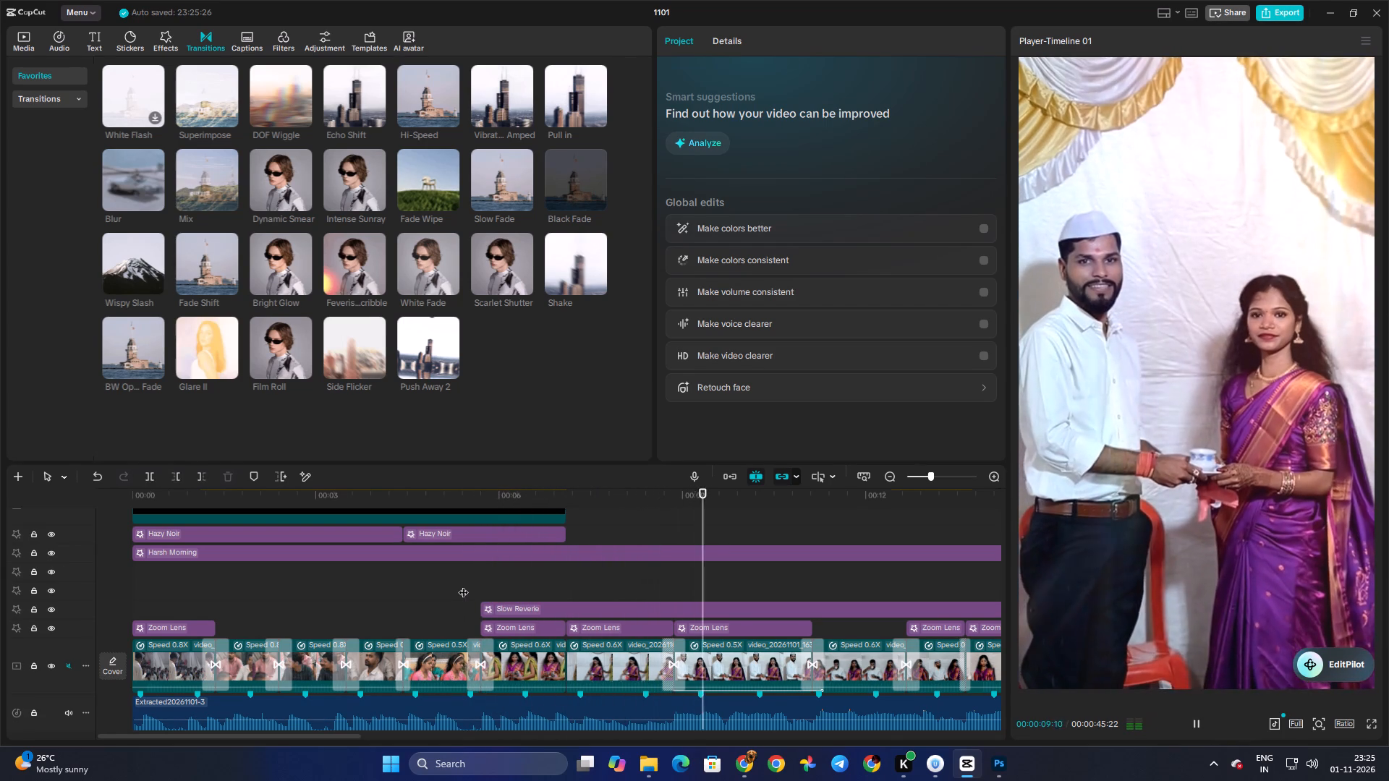
{"action": "left_click", "coordinate": [463, 585]}
{"action": "left_click_drag", "start_coordinate": [463, 585], "coordinate": [415, 595]}
{"action": "key", "text": "space"}
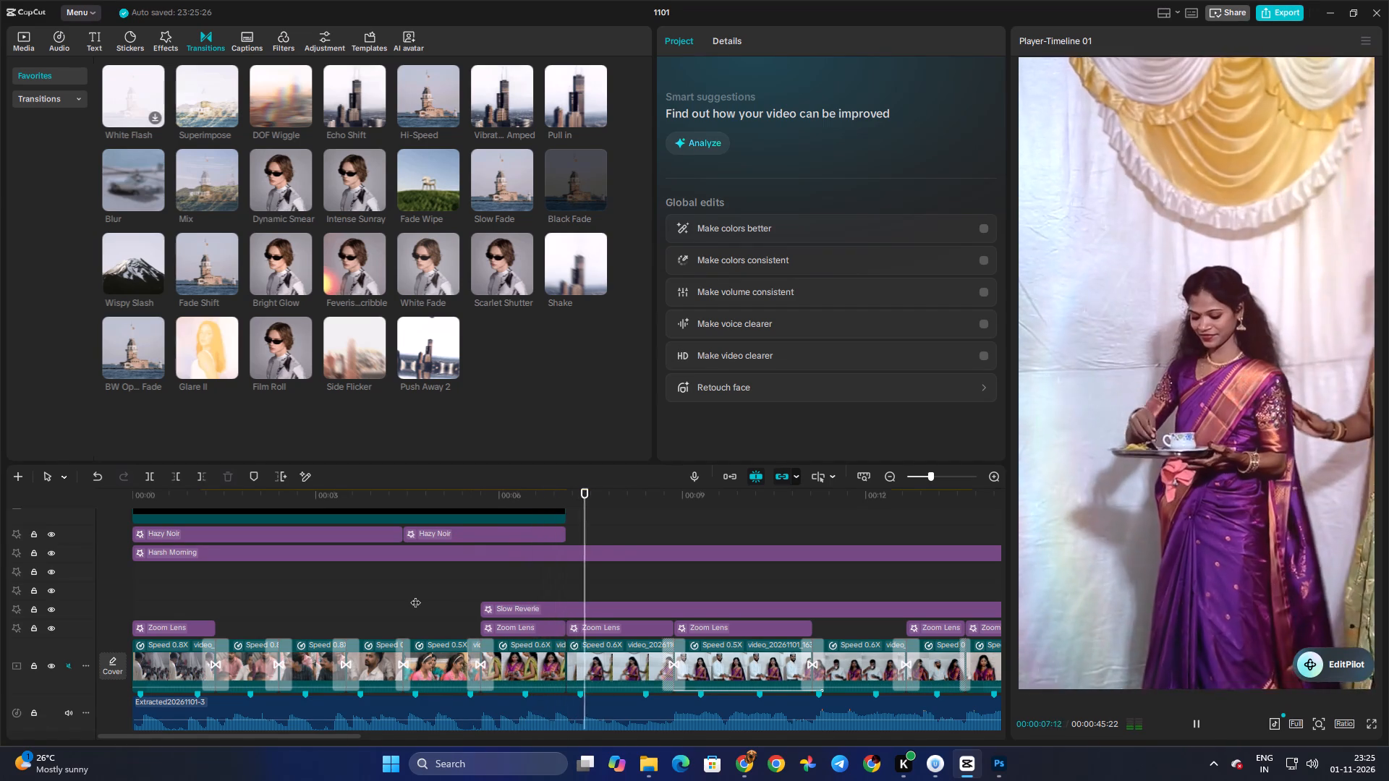
Play the video from its start to about 17 seconds to review the clips, transitions and effects.
{"action": "left_click", "coordinate": [415, 595]}
{"action": "left_click_drag", "start_coordinate": [415, 595], "coordinate": [0, 623]}
{"action": "key", "text": "space"}
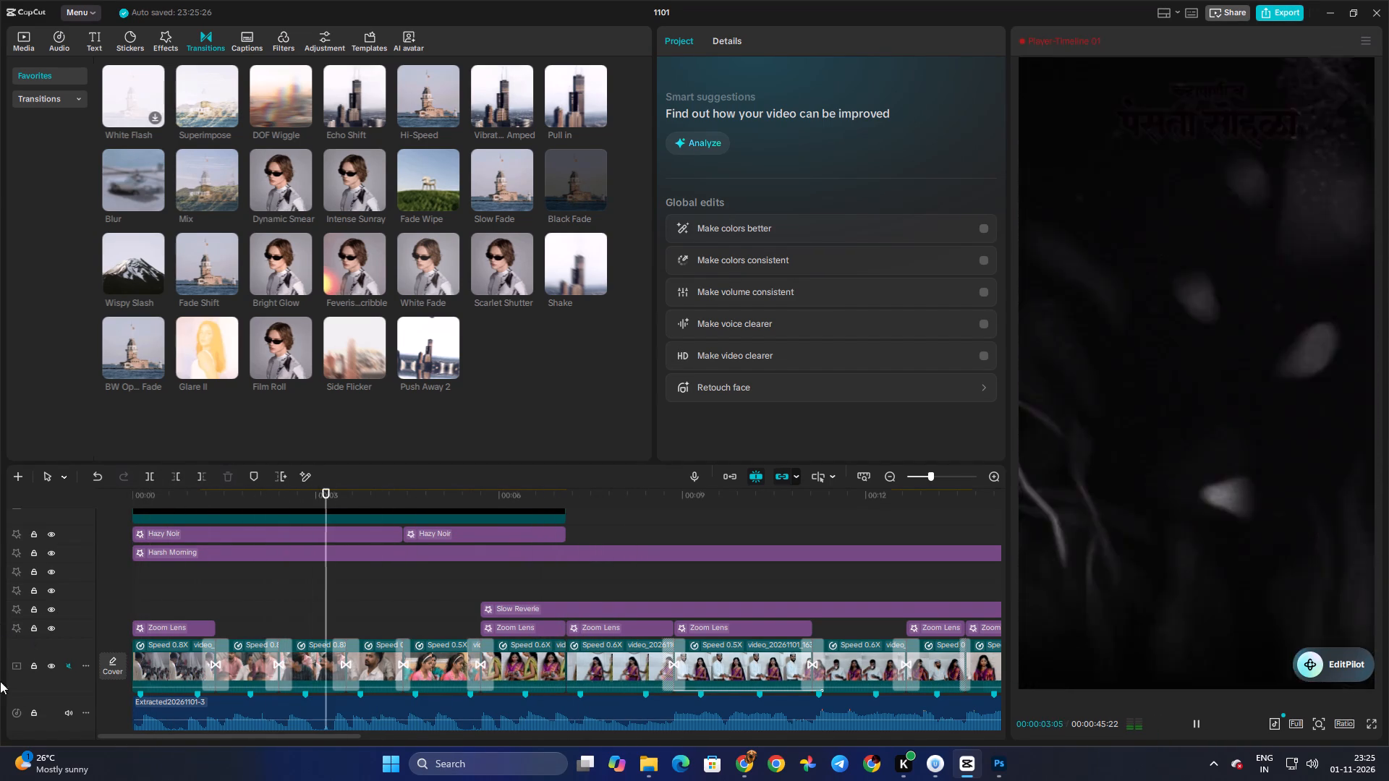
{"action": "left_click", "coordinate": [187, 573]}
{"action": "left_click_drag", "start_coordinate": [187, 573], "coordinate": [109, 579]}
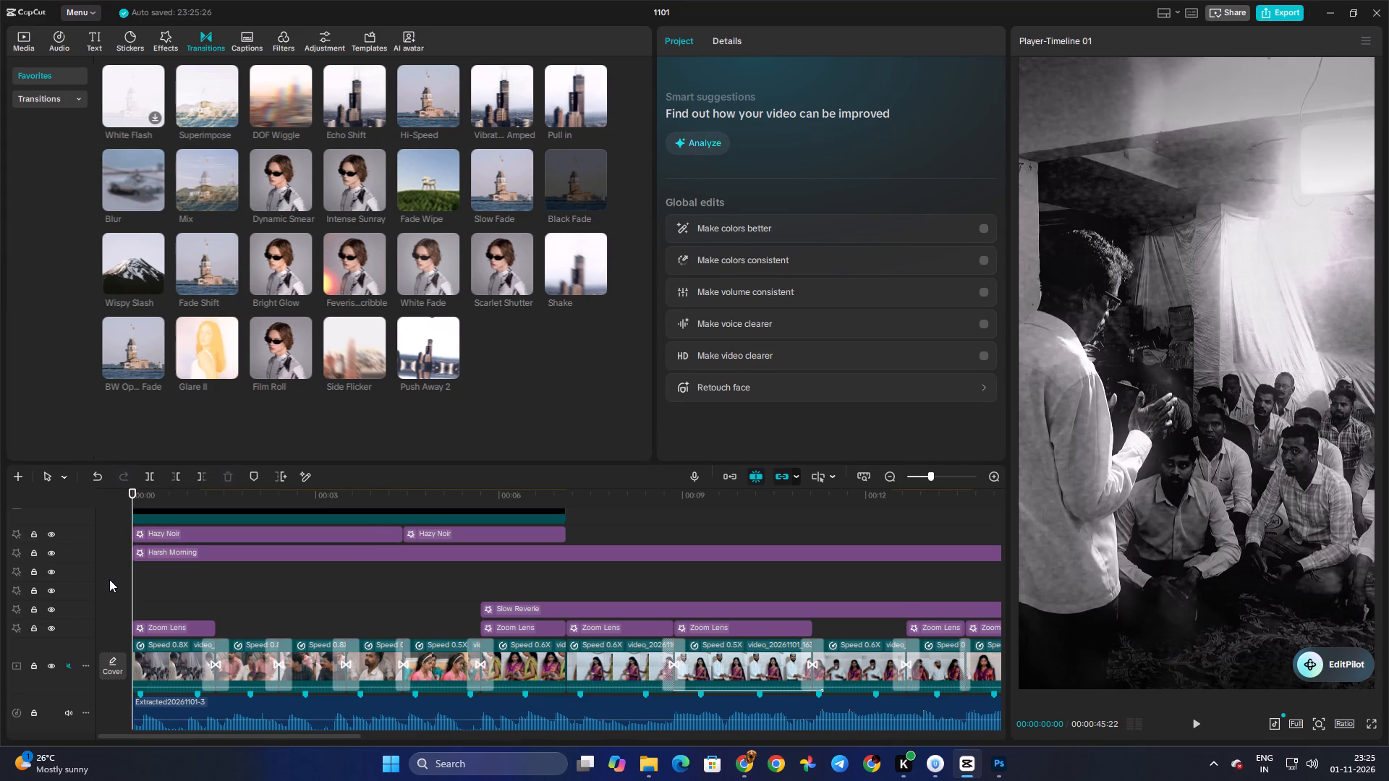
{"action": "key", "text": "space"}
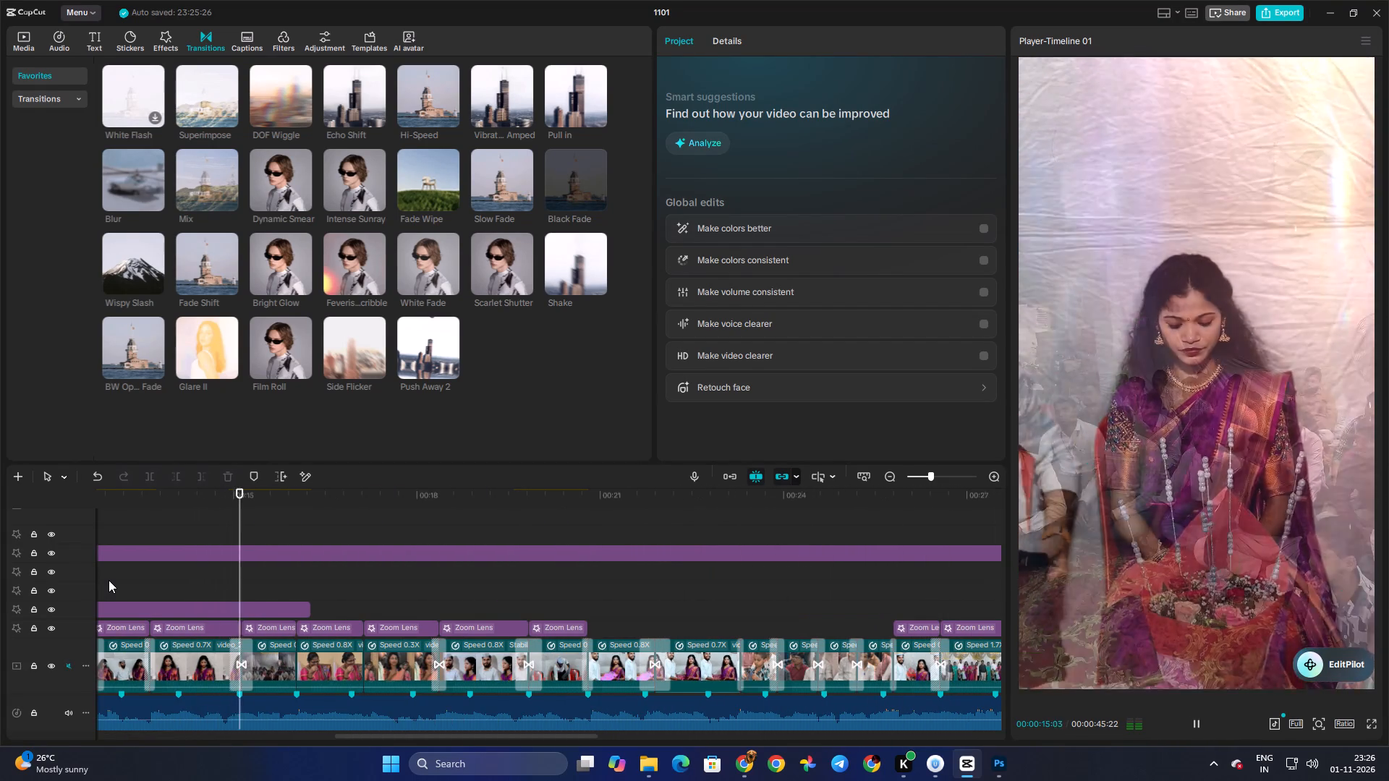
{"action": "key", "text": "space"}
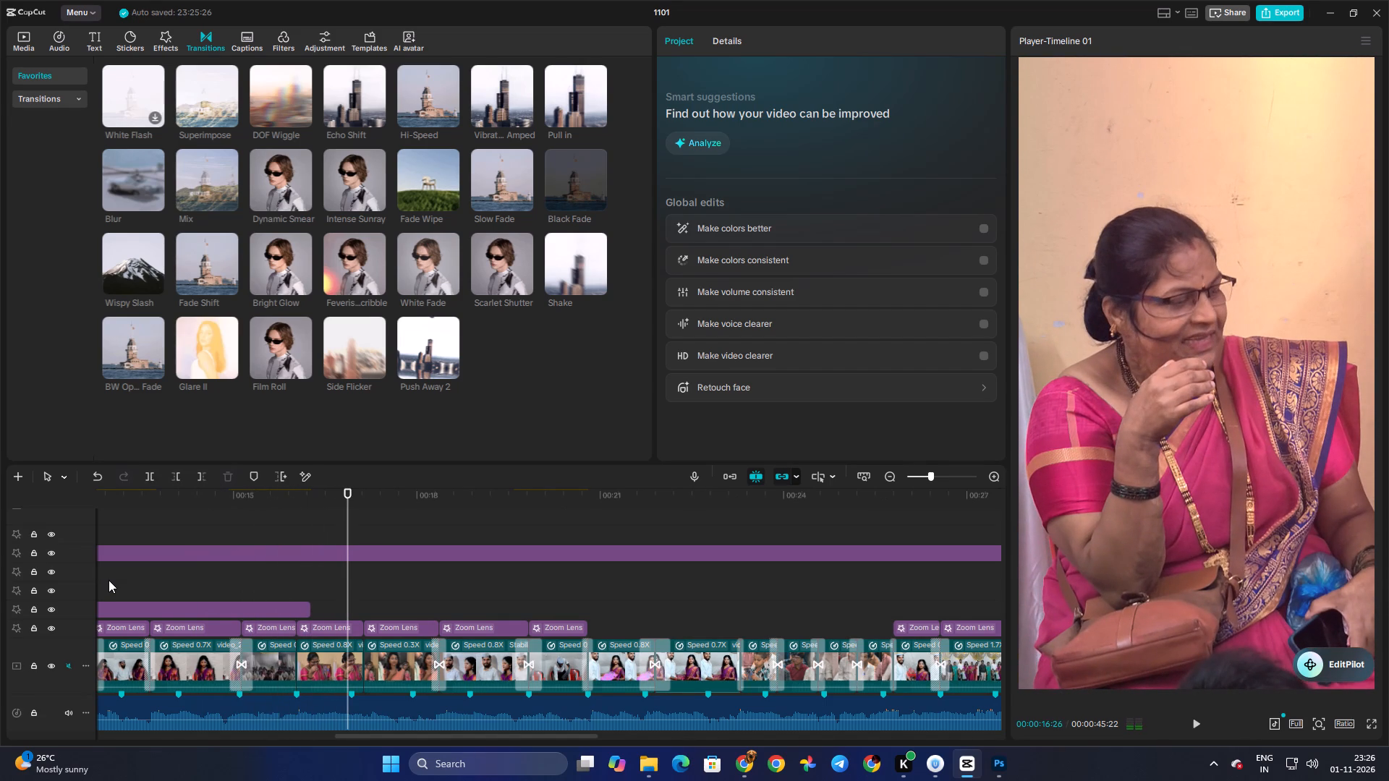
Trim the end of the Slow Reverie effect to the clip cut at about 16 seconds and play that section back.
{"action": "double_click", "coordinate": [297, 581]}
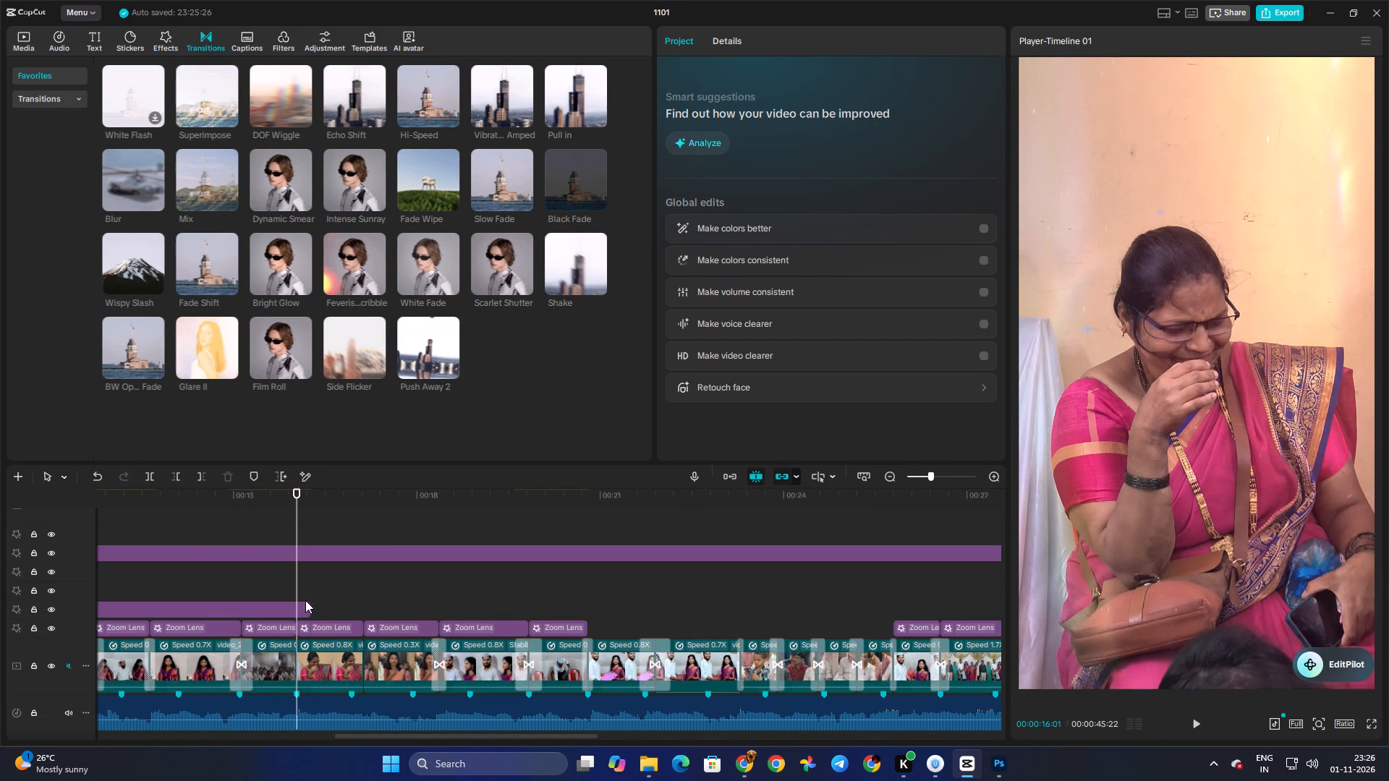
{"action": "left_click", "coordinate": [310, 610]}
{"action": "left_click_drag", "start_coordinate": [310, 610], "coordinate": [296, 610]}
{"action": "left_click", "coordinate": [265, 573]}
{"action": "key", "text": "space"}
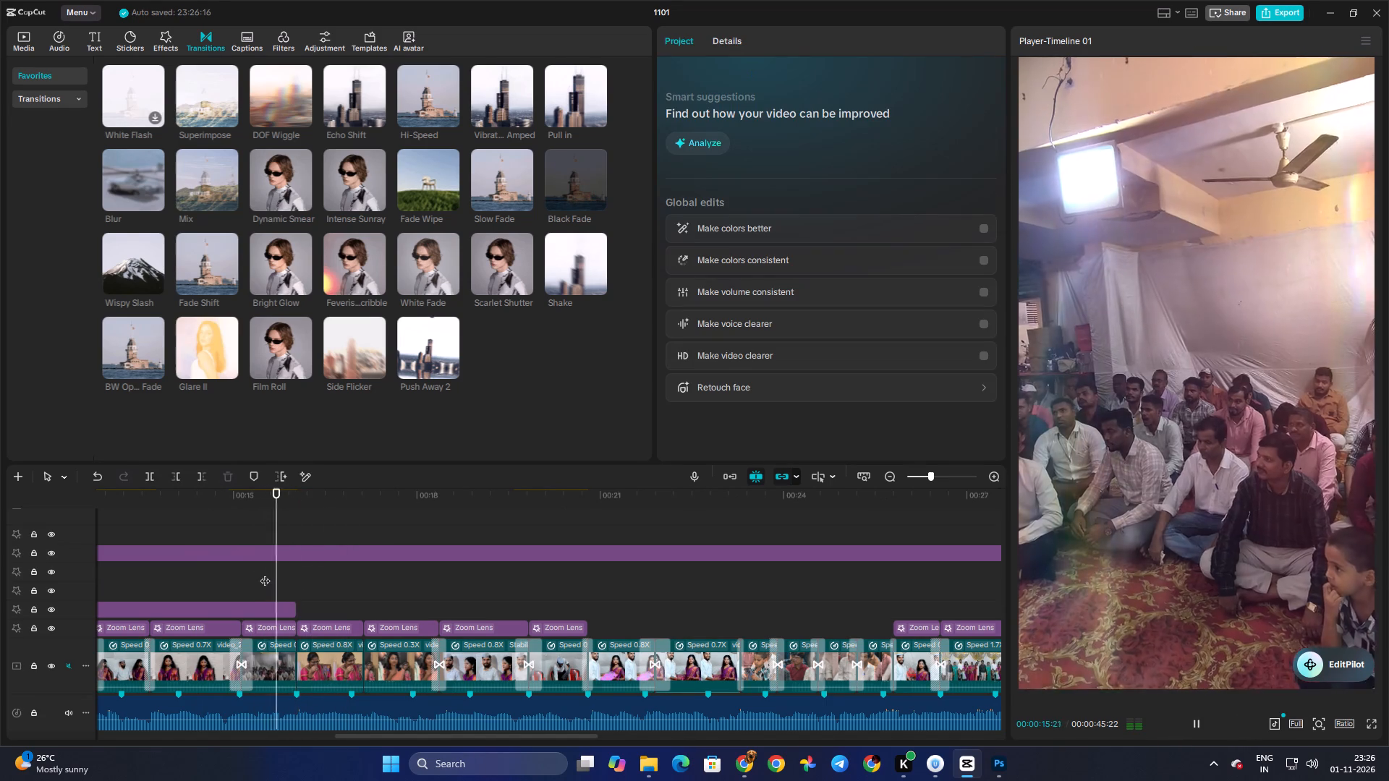
{"action": "left_click", "coordinate": [263, 573]}
{"action": "key", "text": "space"}
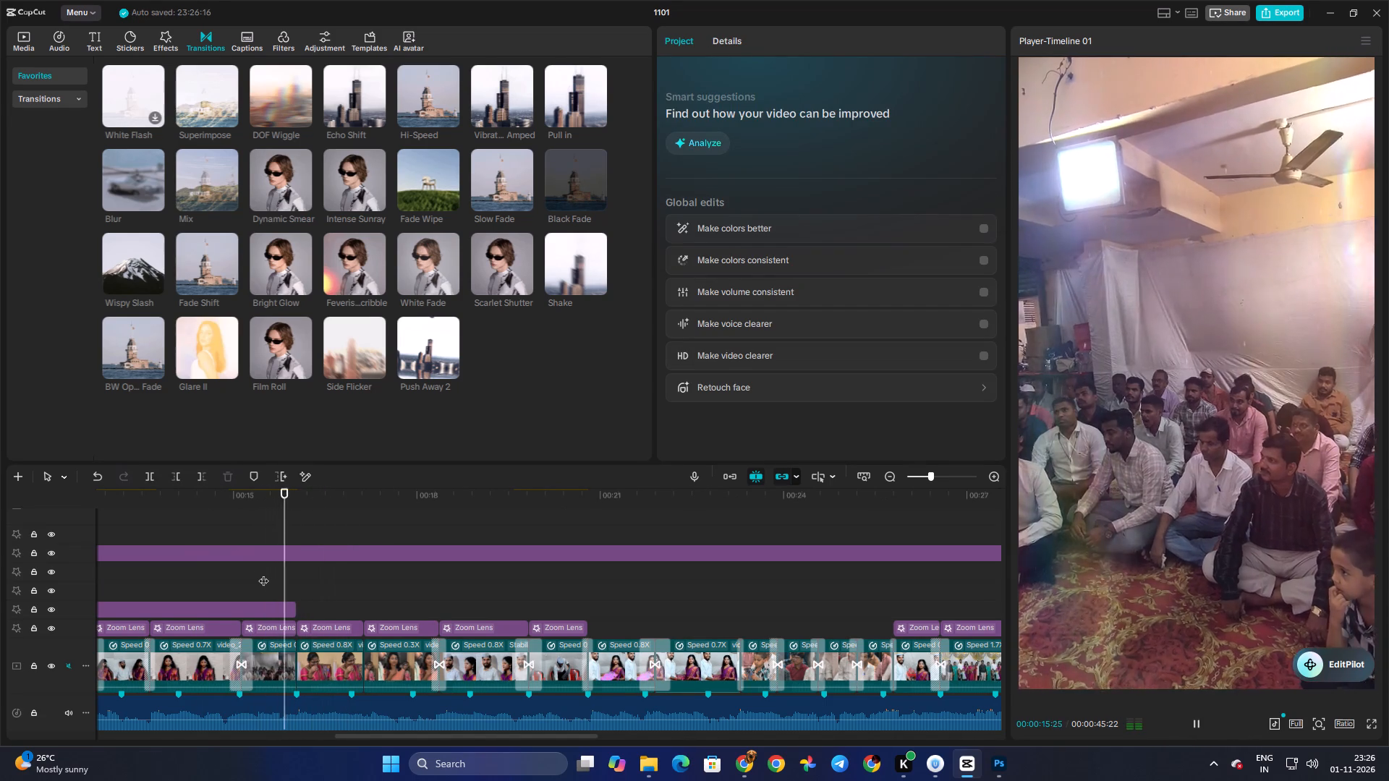
{"action": "key", "text": "space"}
Add a White Fade transition at the 16-second cut, set its duration to 0.2 s, and preview it.
{"action": "left_click_drag", "start_coordinate": [420, 265], "coordinate": [388, 419]}
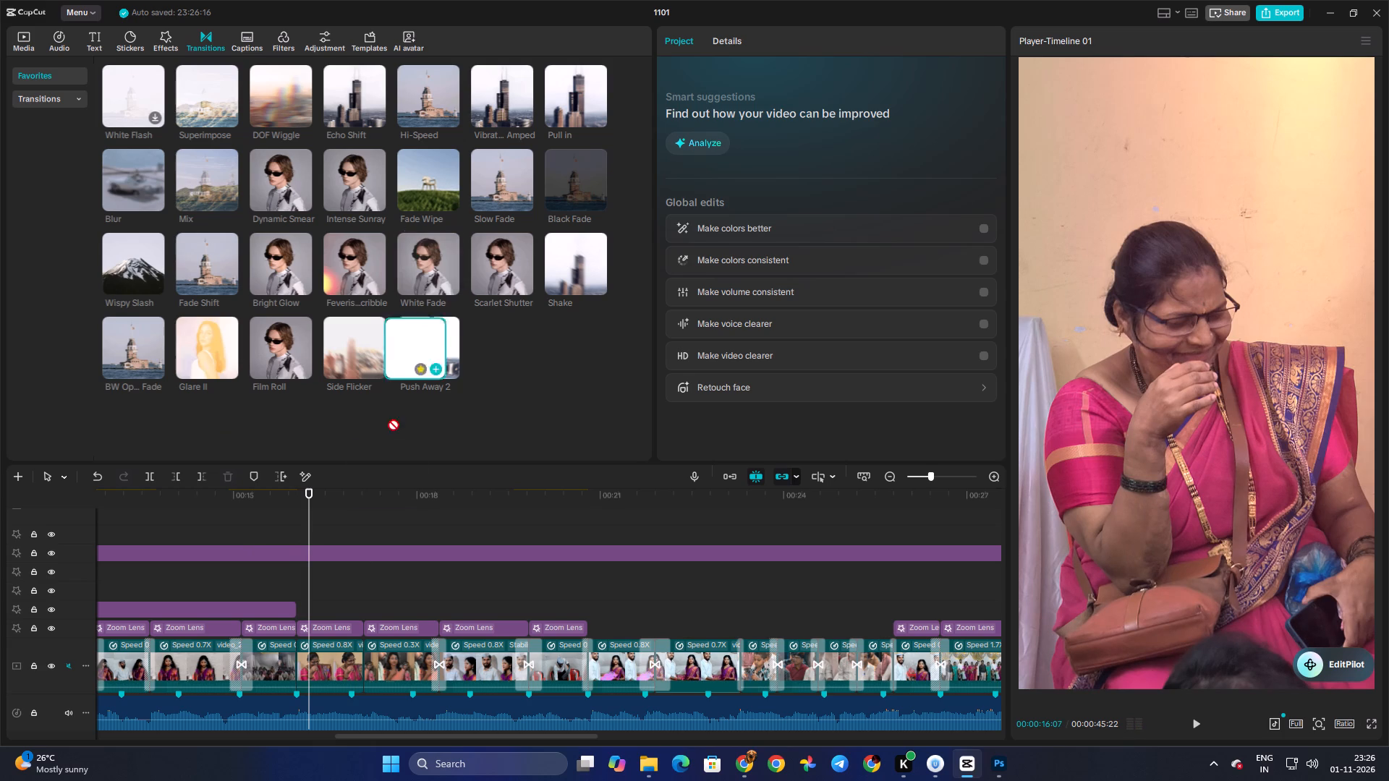
{"action": "left_click_drag", "start_coordinate": [388, 419], "coordinate": [297, 667]}
{"action": "left_click", "coordinate": [794, 145]}
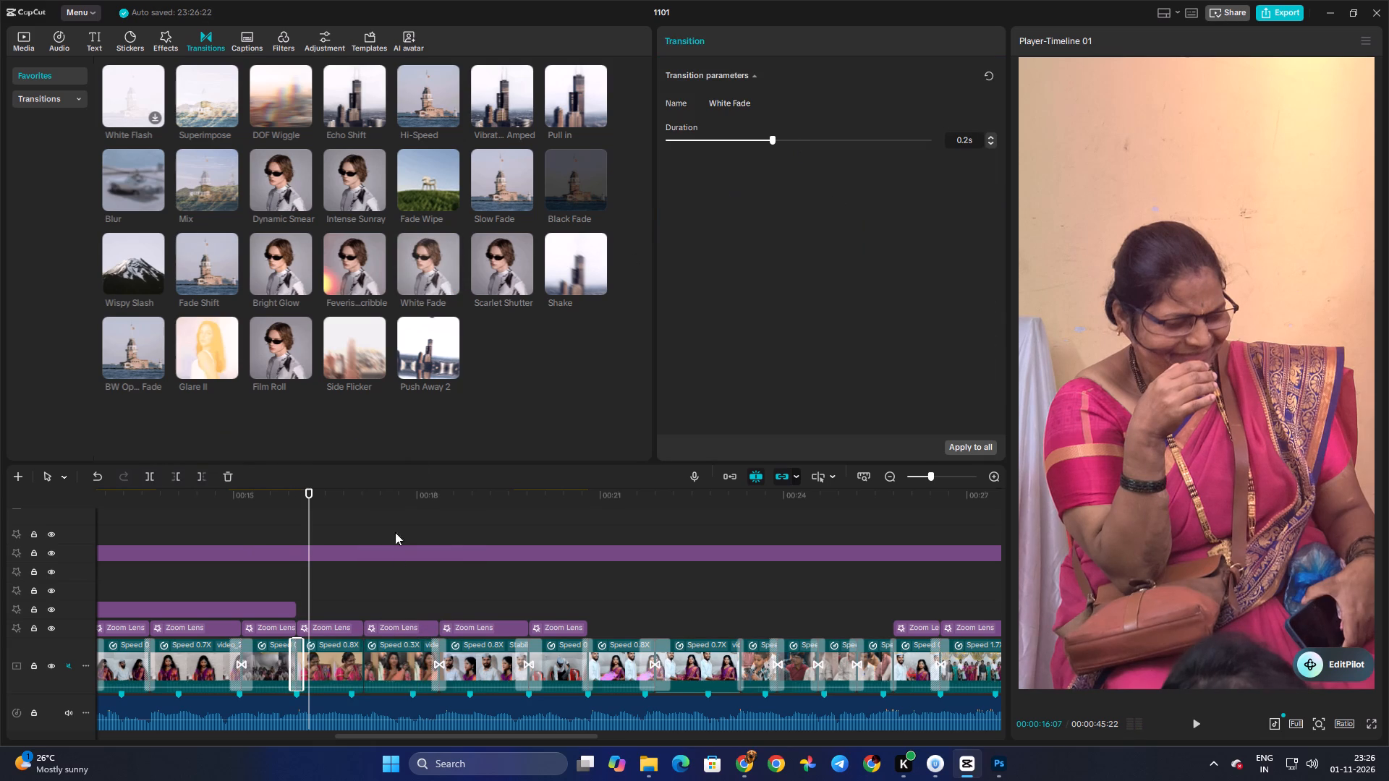
{"action": "left_click", "coordinate": [285, 572]}
{"action": "key", "text": "space"}
{"action": "key", "text": "space"}
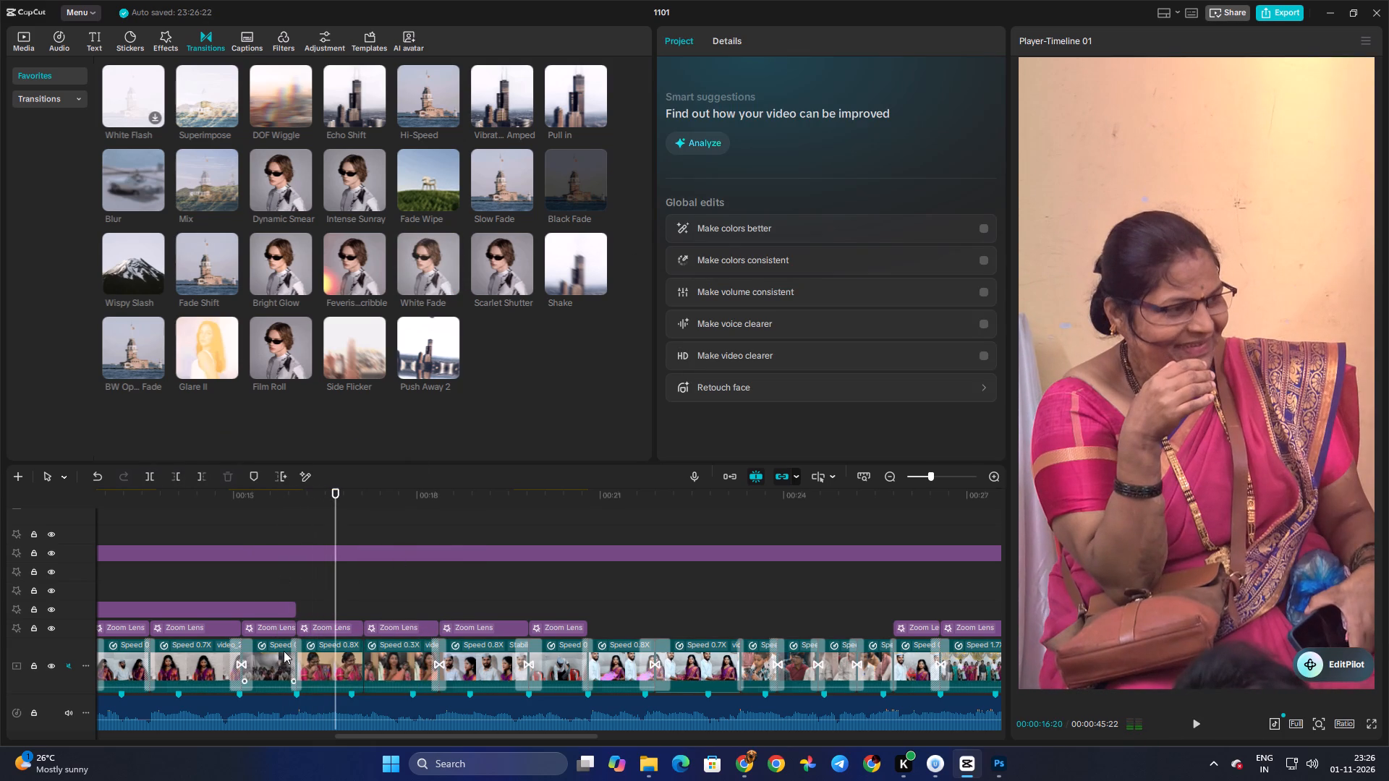
Brighten the seated men's audience clip before the 16-second cut with Exposure 6 and Shadow 16, and preview it.
{"action": "left_click", "coordinate": [275, 662]}
{"action": "left_click", "coordinate": [255, 551]}
{"action": "left_click", "coordinate": [279, 573]}
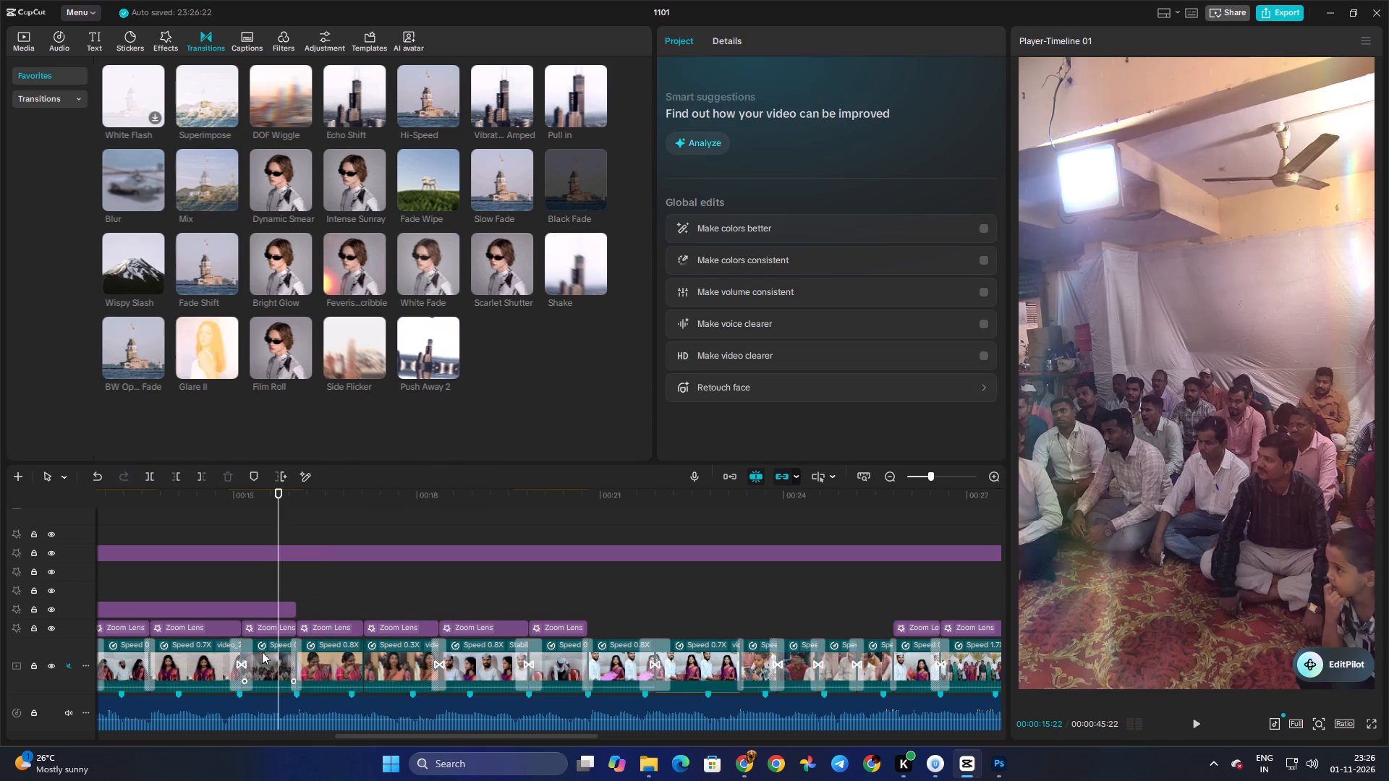
{"action": "left_click", "coordinate": [263, 654]}
{"action": "scroll", "coordinate": [746, 288], "scroll_direction": "down", "scroll_amount": 2}
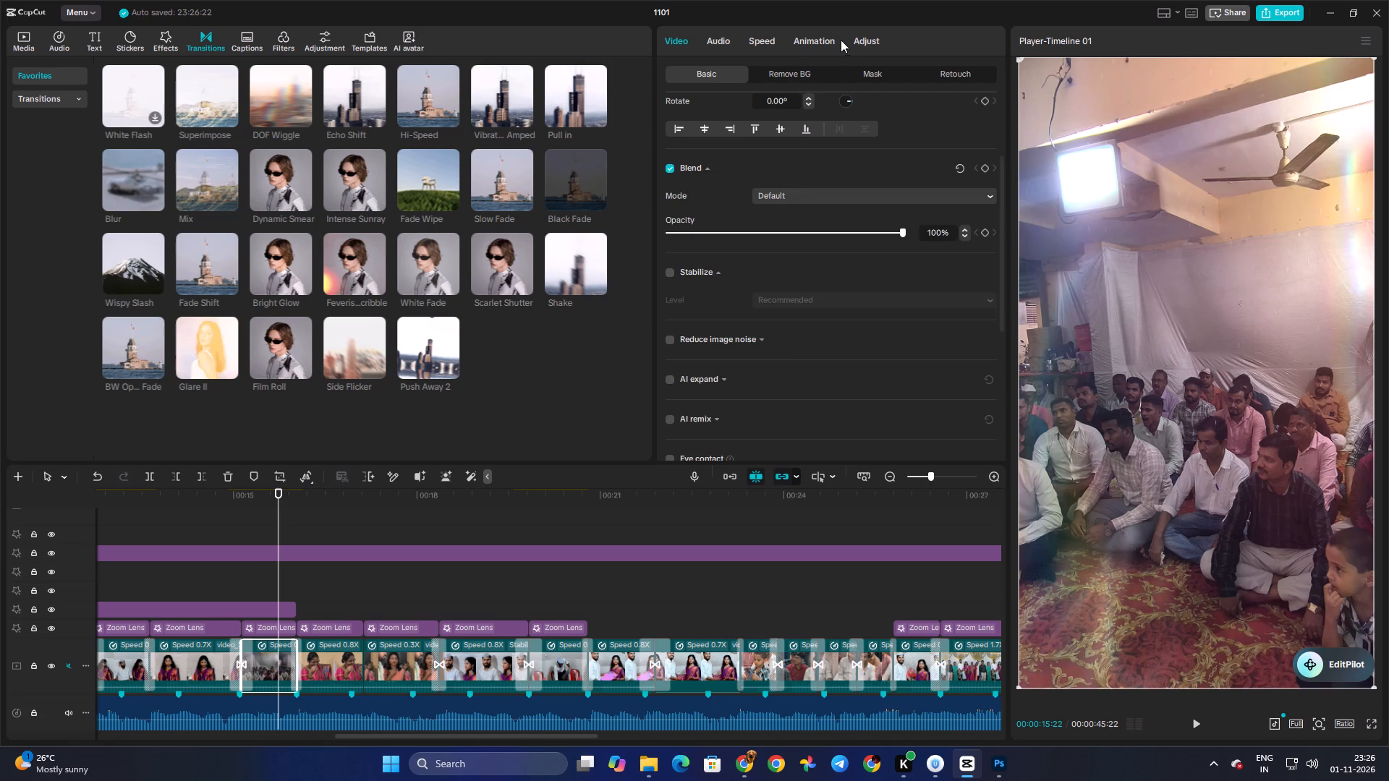
{"action": "left_click", "coordinate": [866, 40]}
{"action": "scroll", "coordinate": [772, 289], "scroll_direction": "down", "scroll_amount": 6}
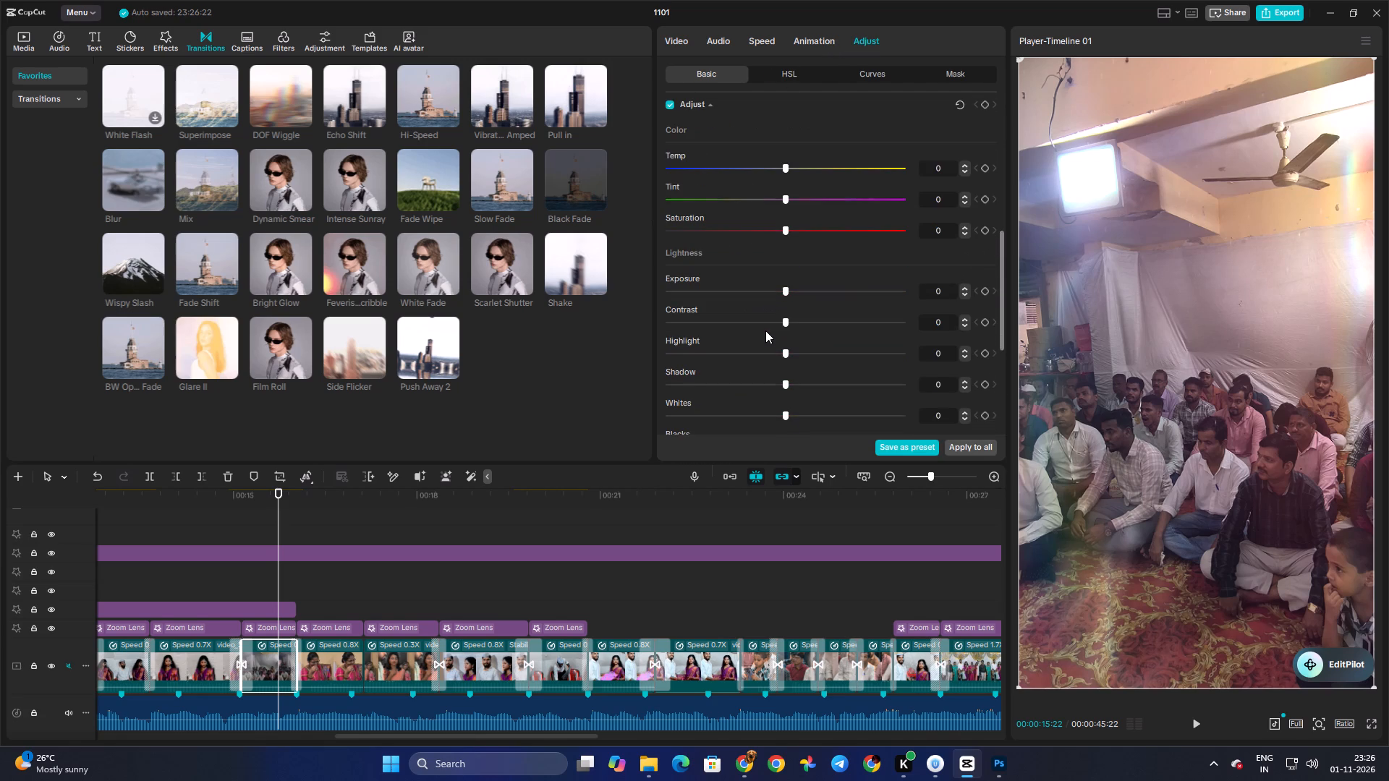
{"action": "left_click", "coordinate": [791, 289]}
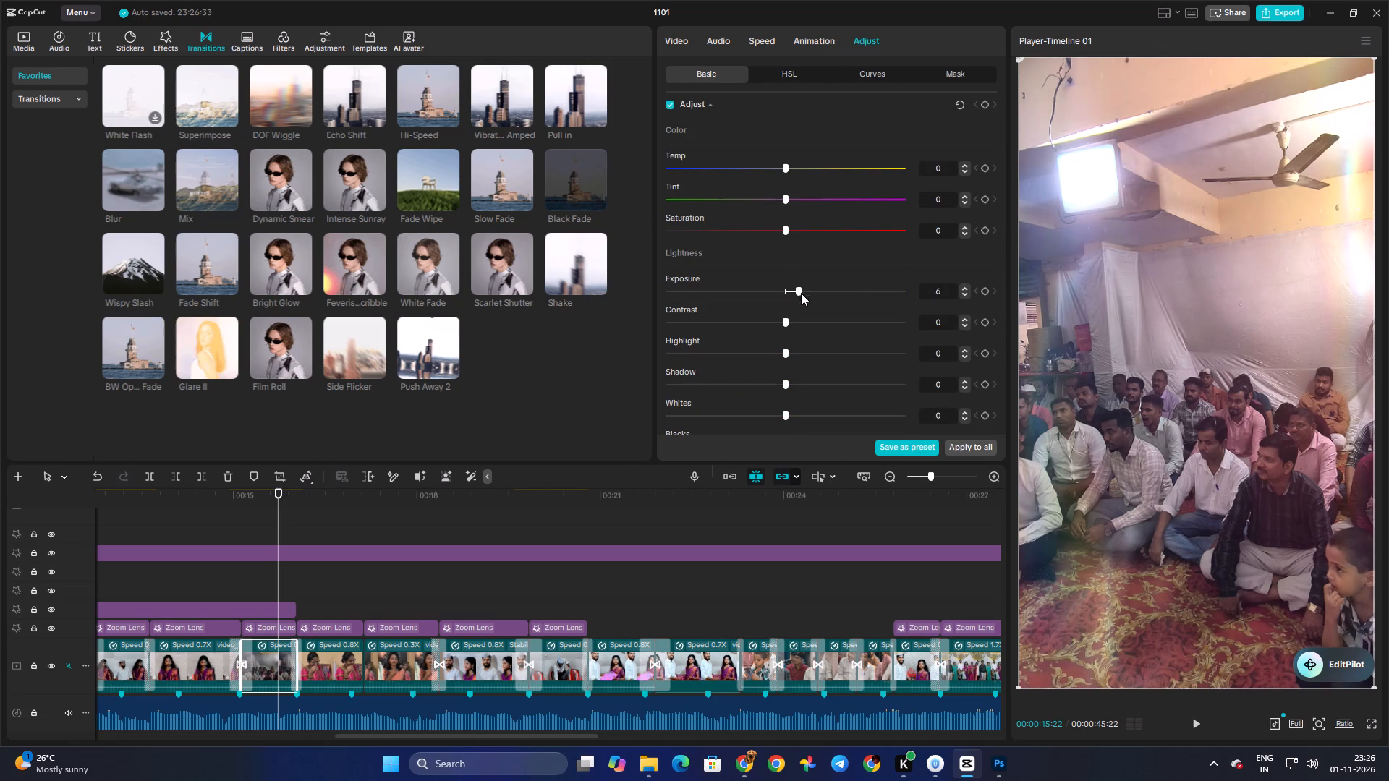
{"action": "left_click_drag", "start_coordinate": [791, 381], "coordinate": [821, 385]}
{"action": "left_click_drag", "start_coordinate": [821, 385], "coordinate": [820, 385]}
{"action": "left_click", "coordinate": [233, 595]}
{"action": "key", "text": "space"}
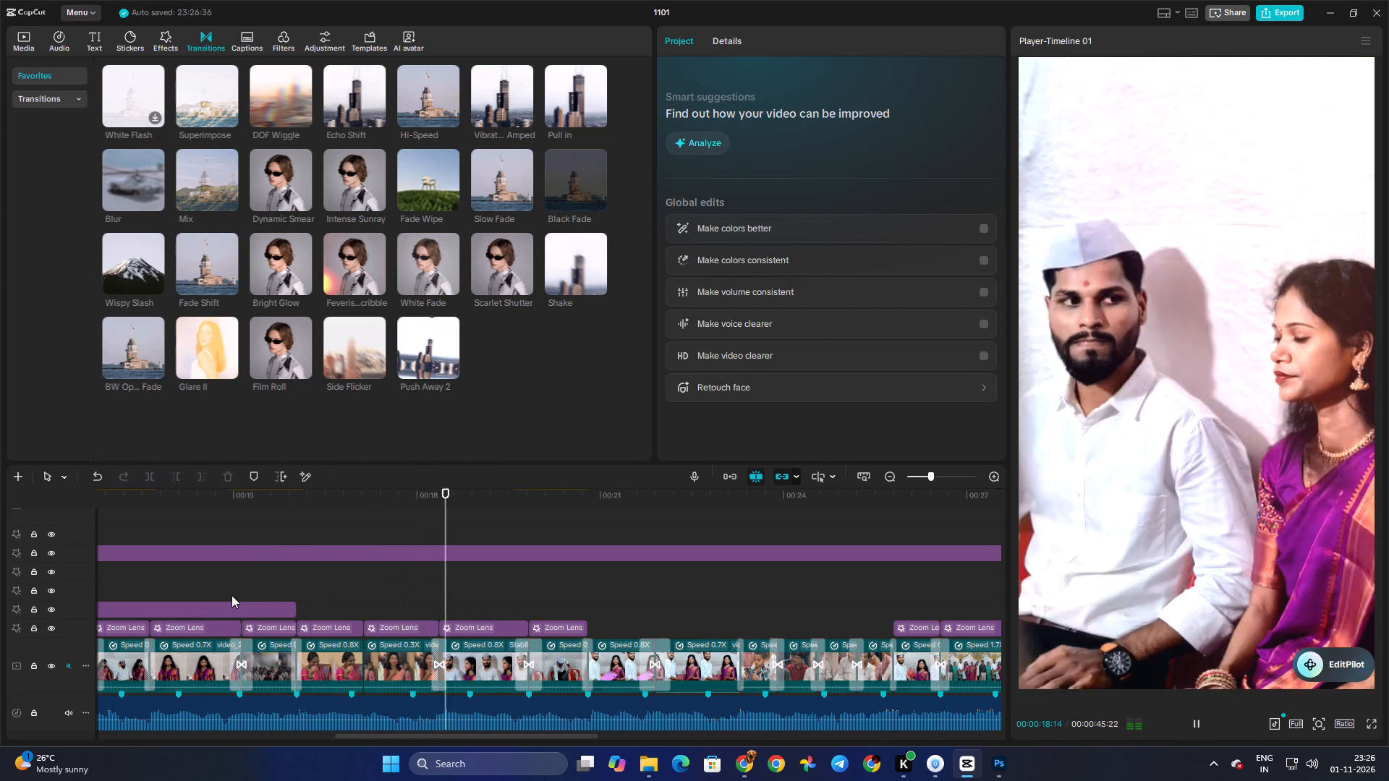
Review the cut at about 18 seconds and apply the Side Flicker transition to it.
{"action": "left_click", "coordinate": [408, 579]}
{"action": "key", "text": "space"}
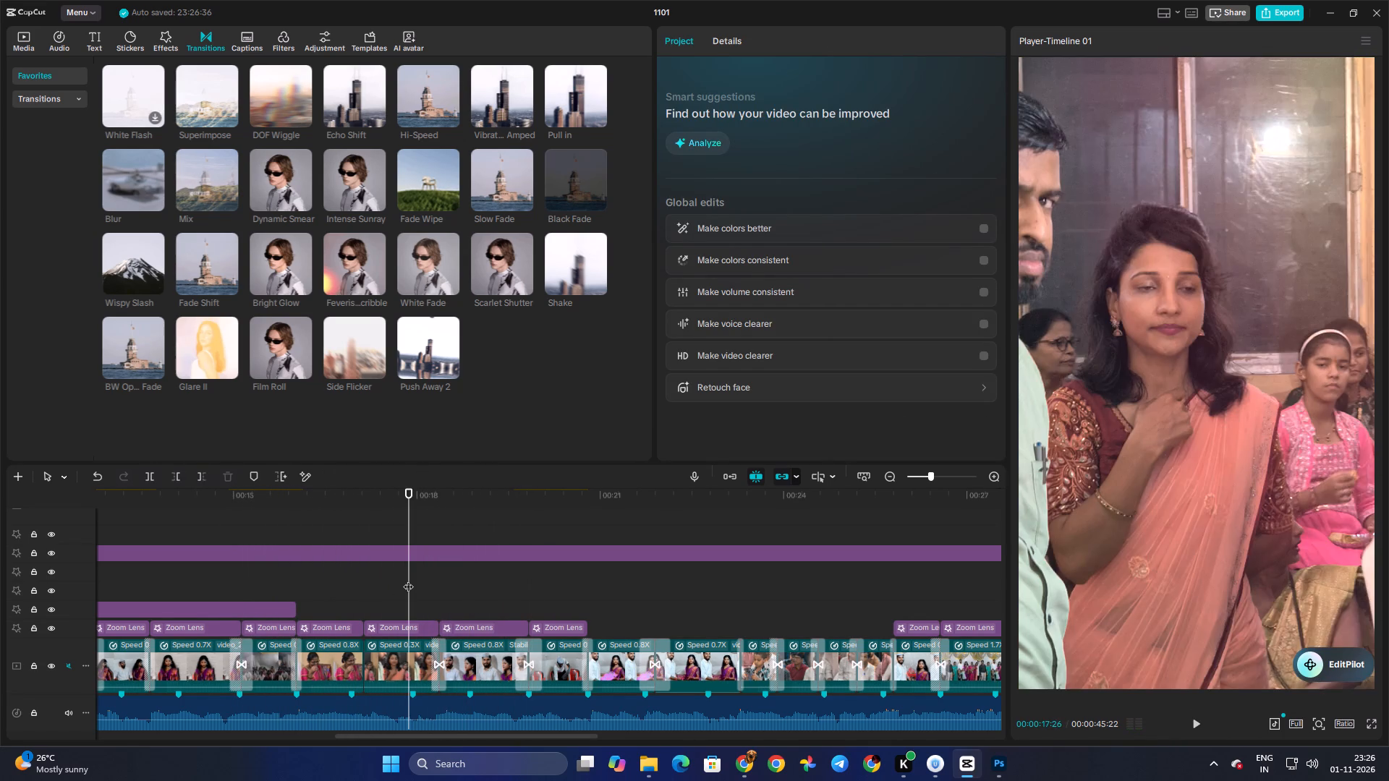
{"action": "key", "text": "space"}
{"action": "key", "text": "space"}
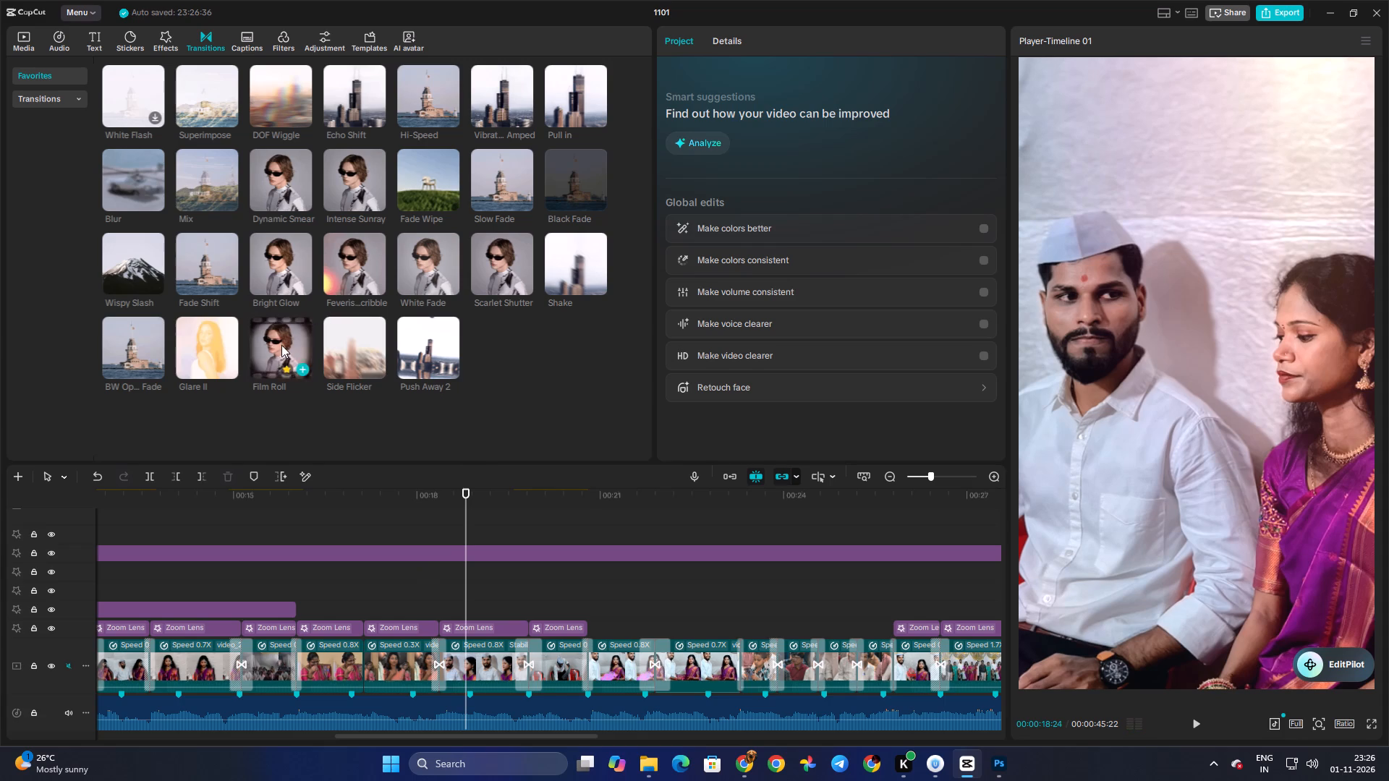
{"action": "left_click_drag", "start_coordinate": [362, 345], "coordinate": [423, 680]}
Play back from just before the 18-second cut to about 22 seconds, rechecking the part around 20 seconds.
{"action": "left_click", "coordinate": [412, 597]}
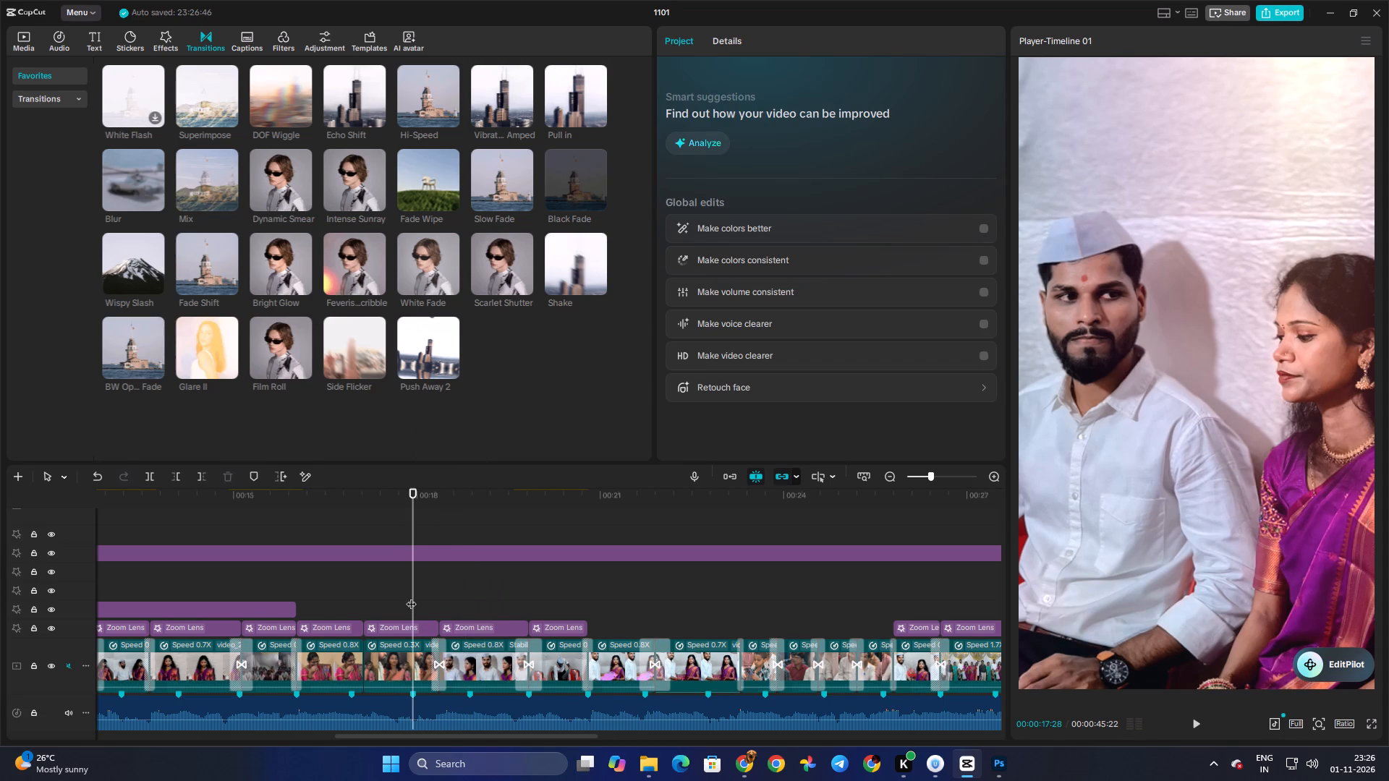
{"action": "key", "text": "space"}
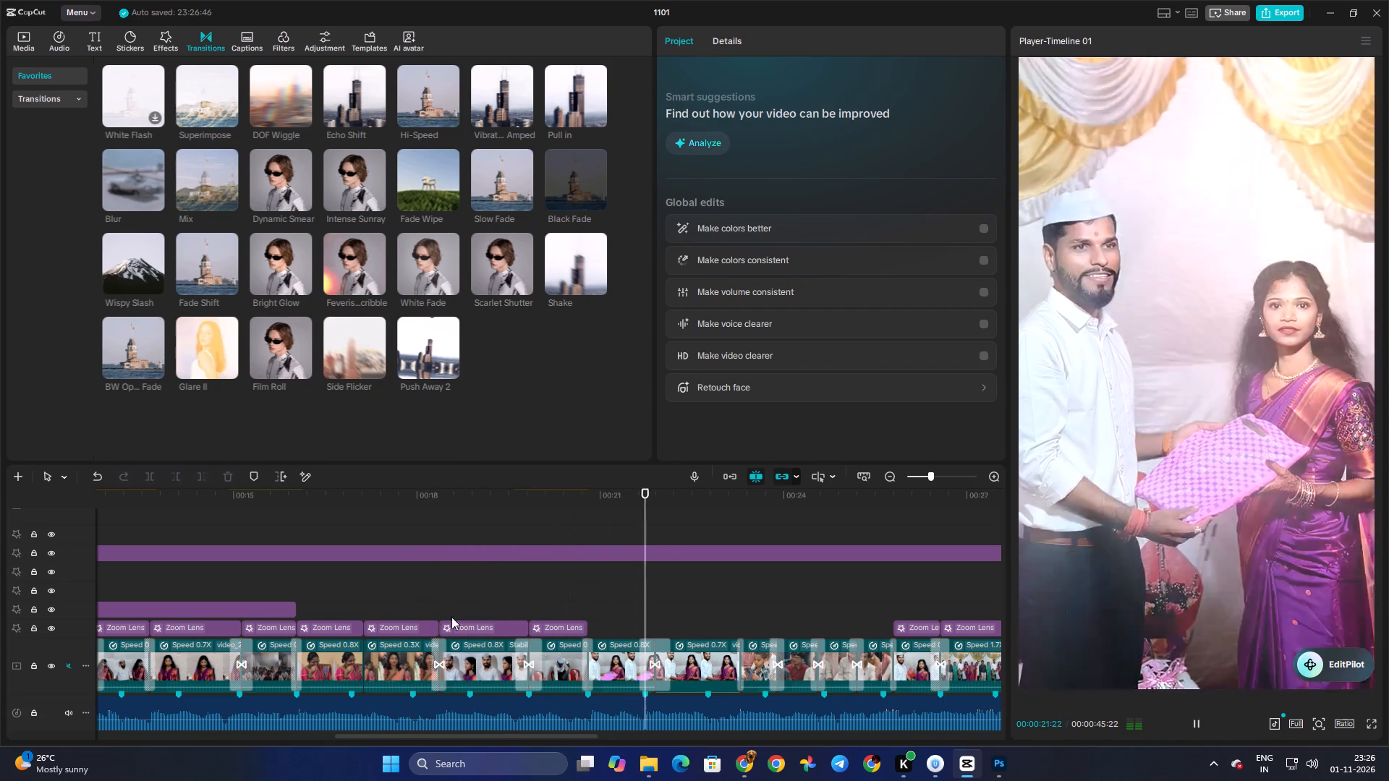
{"action": "left_click", "coordinate": [512, 605]}
{"action": "key", "text": "space"}
{"action": "key", "text": "space"}
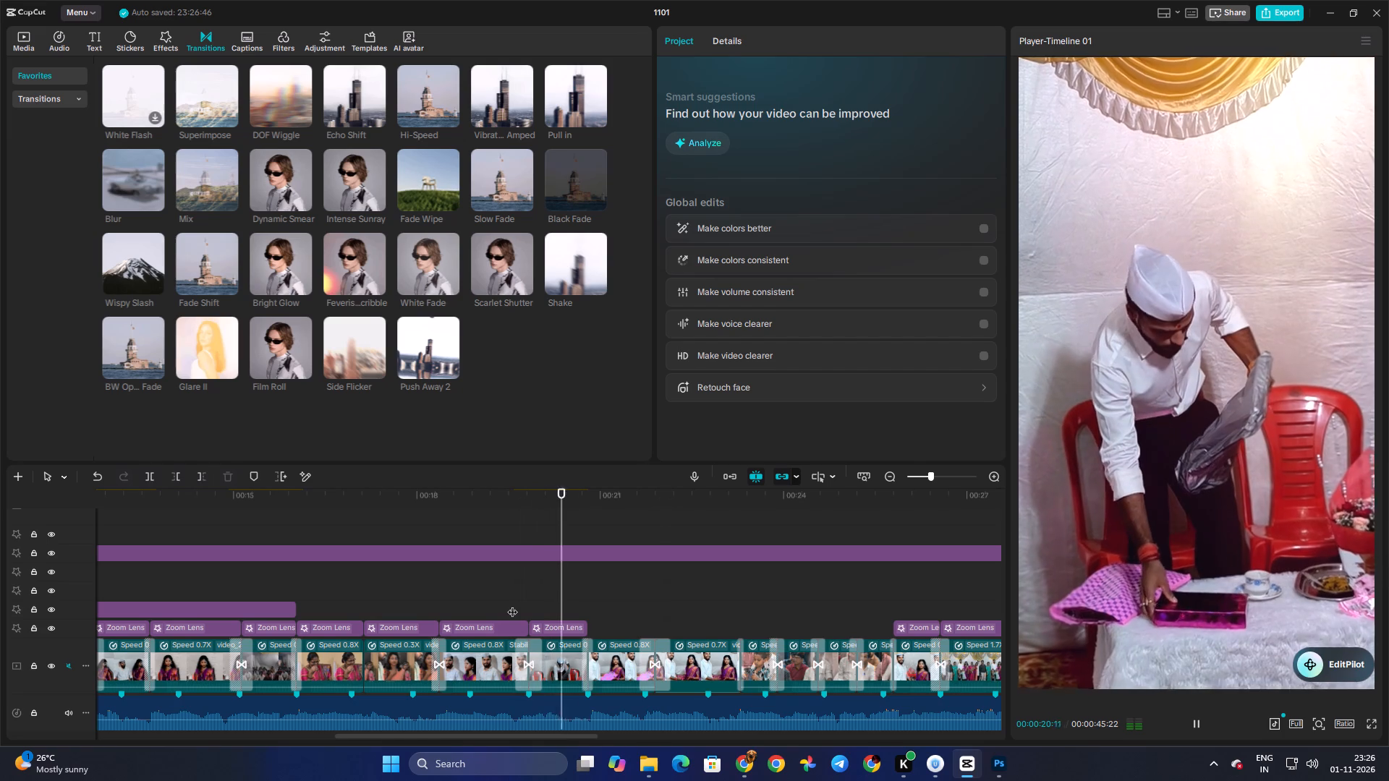
Paste a copy of the Zoom Lens effect at the cut at about 21 s, over the couple's gift clip, and preview it.
{"action": "key", "text": "space"}
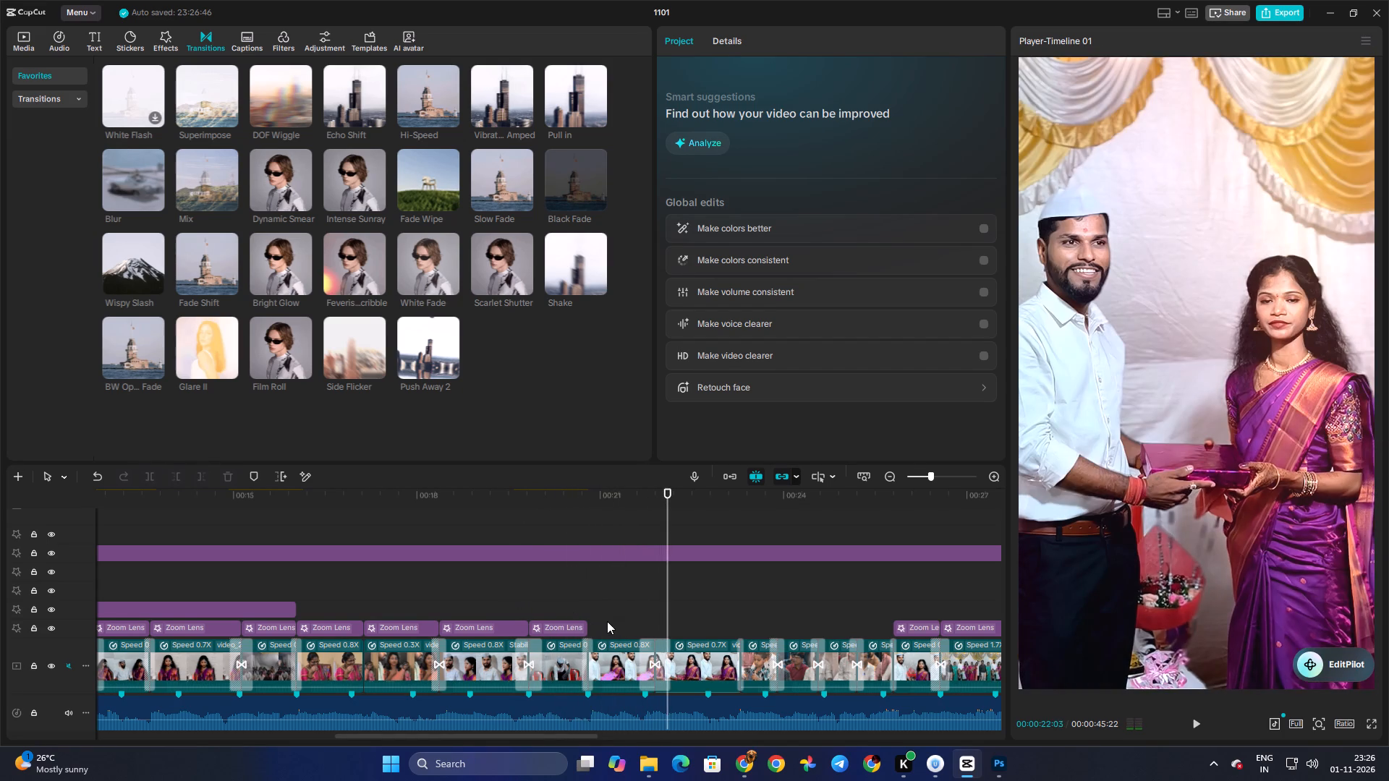
{"action": "left_click", "coordinate": [598, 623]}
{"action": "left_click_drag", "start_coordinate": [598, 623], "coordinate": [590, 626]}
{"action": "left_click", "coordinate": [577, 625]}
{"action": "key", "text": "ctrl+c"}
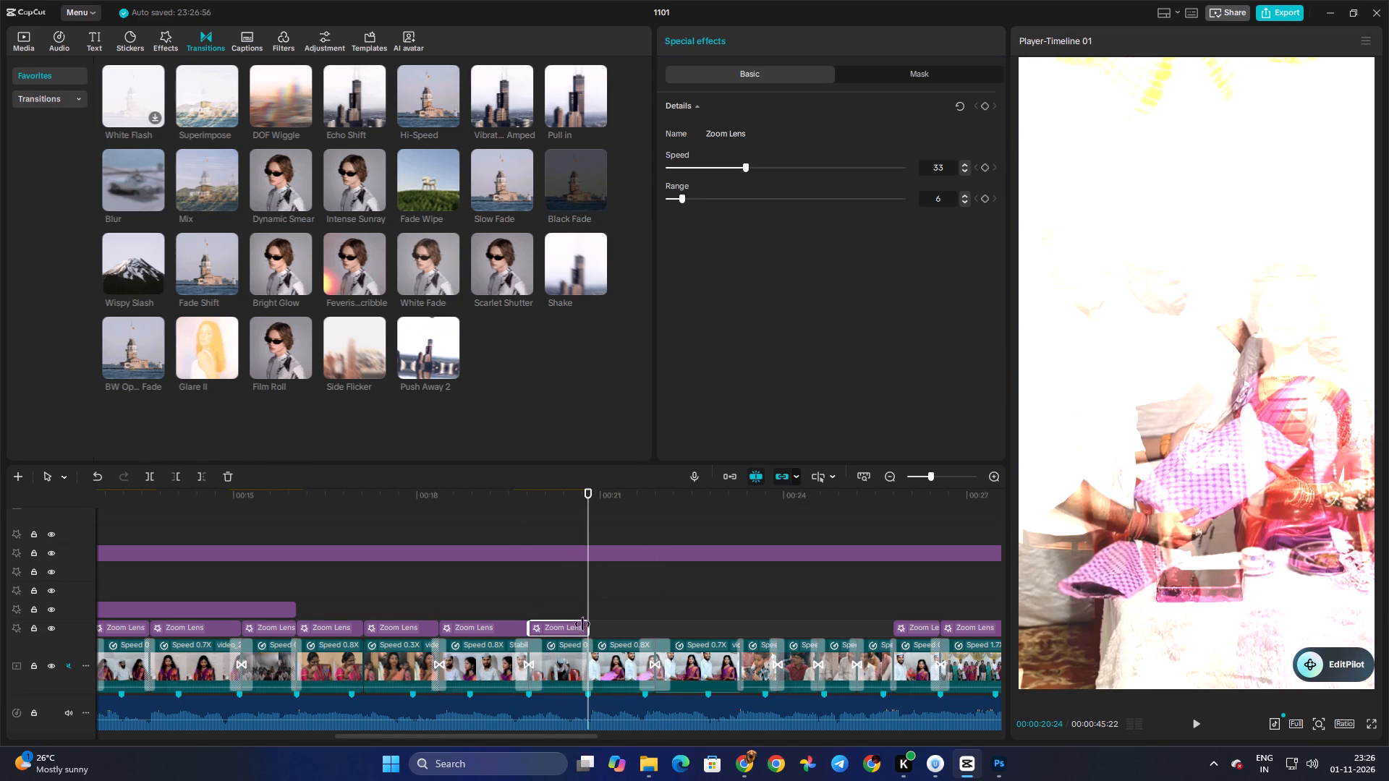
{"action": "key", "text": "ctrl+v"}
{"action": "key", "text": "space"}
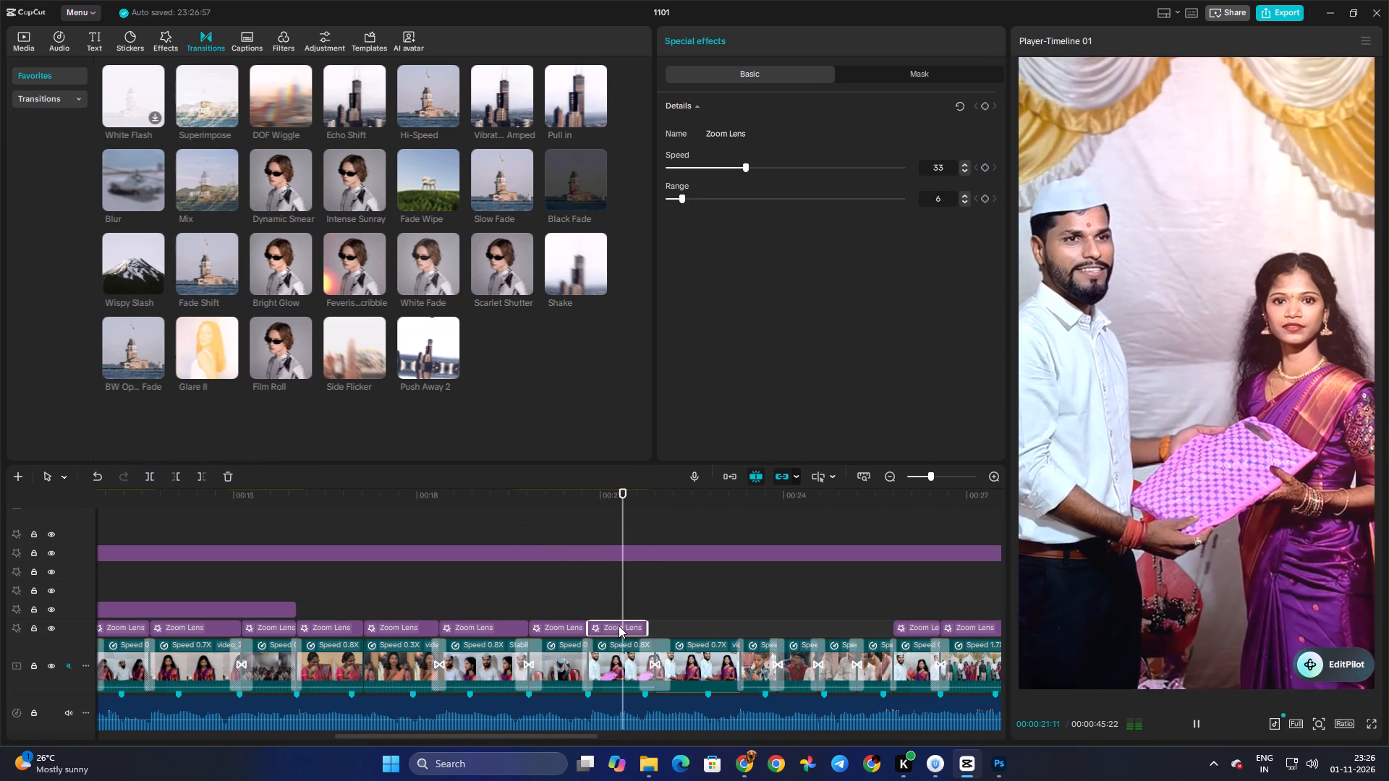
{"action": "key", "text": "space"}
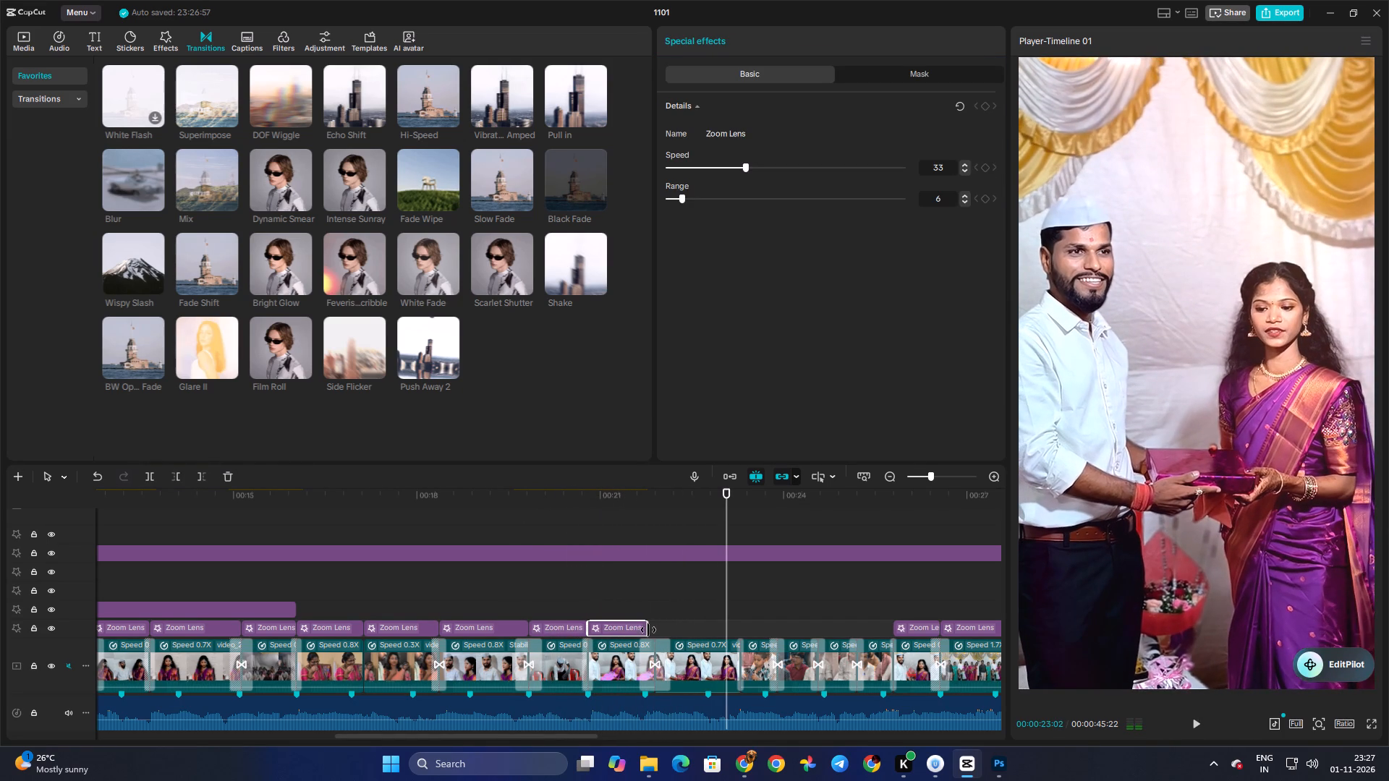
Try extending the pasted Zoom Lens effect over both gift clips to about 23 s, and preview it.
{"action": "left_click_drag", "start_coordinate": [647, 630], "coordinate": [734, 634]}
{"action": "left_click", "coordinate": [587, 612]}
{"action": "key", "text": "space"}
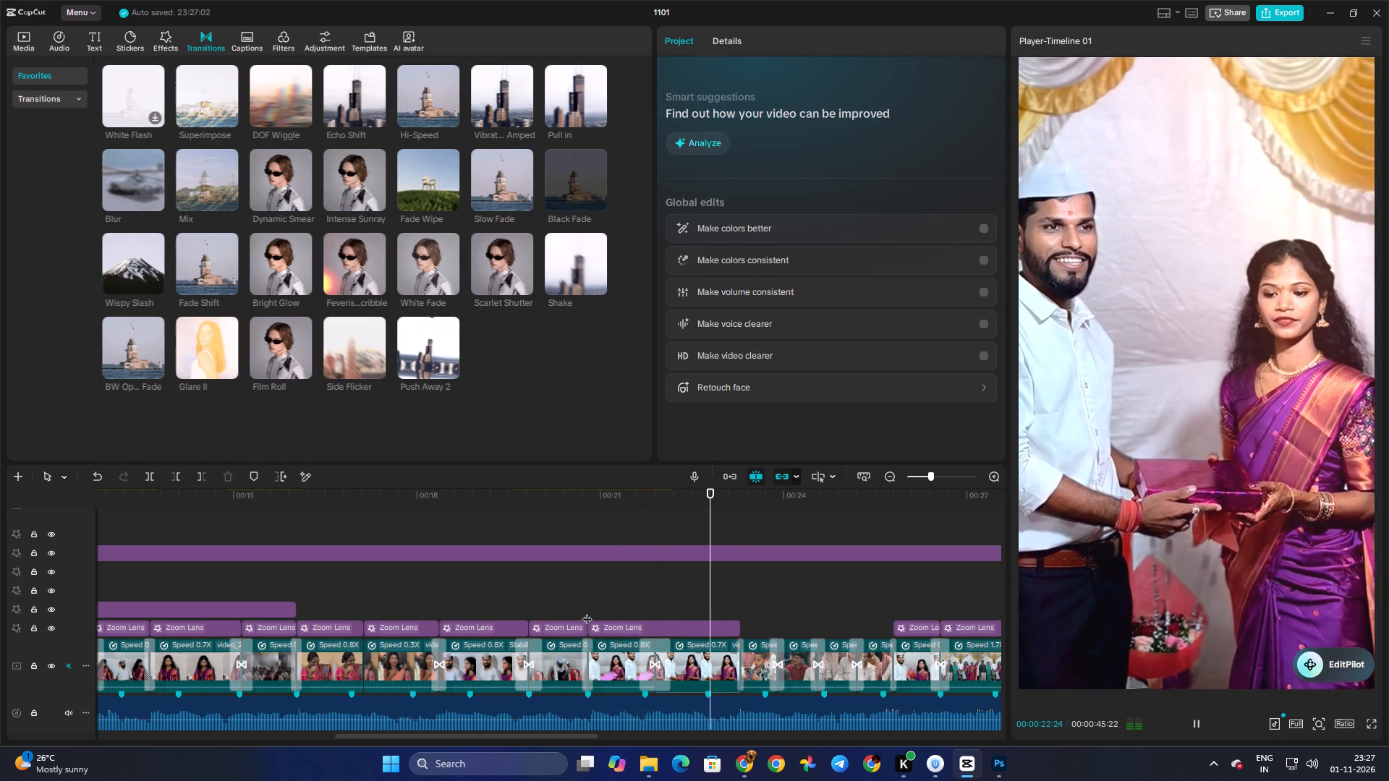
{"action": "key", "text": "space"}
Trim the end of that Zoom Lens effect to the cut between the two gift clips at about 22 s.
{"action": "left_click", "coordinate": [684, 626]}
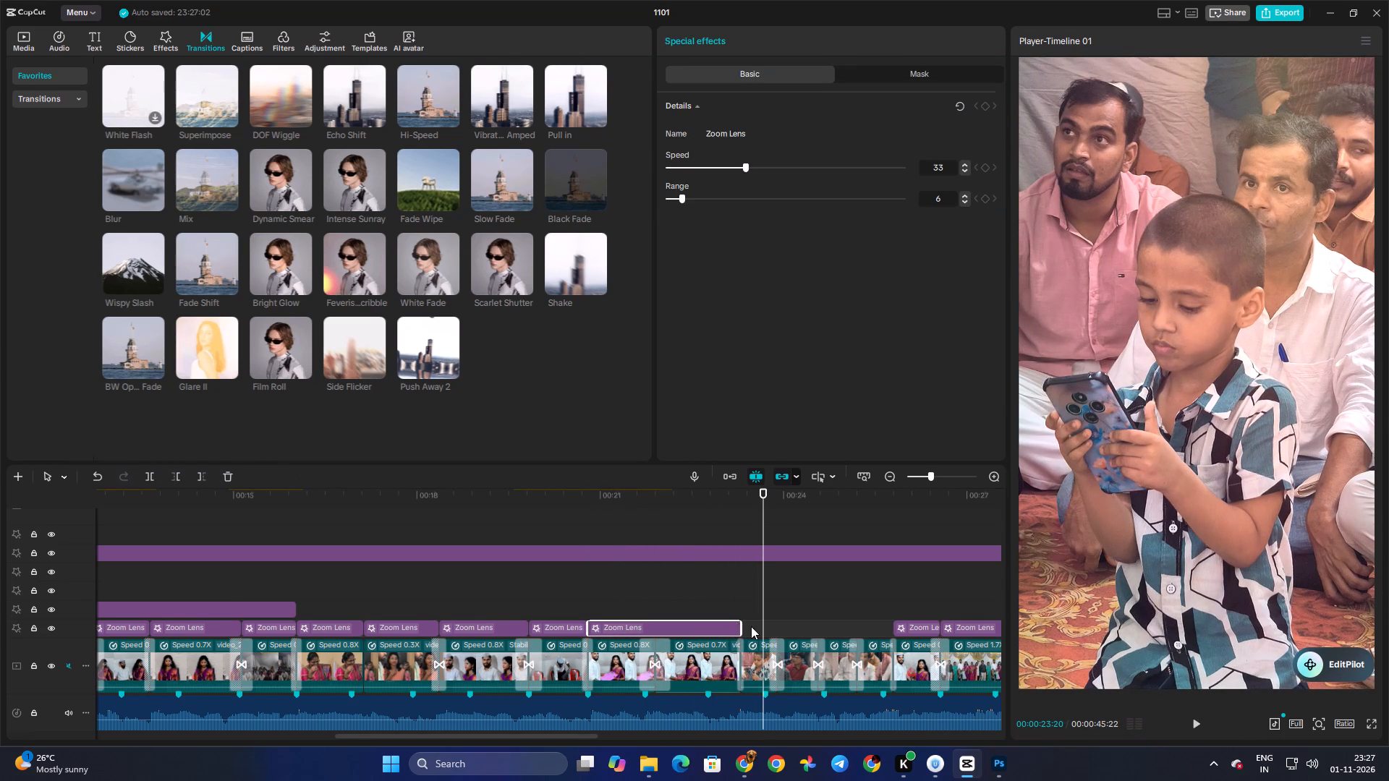
{"action": "left_click_drag", "start_coordinate": [740, 626], "coordinate": [653, 631]}
Place a copy of the trimmed Zoom Lens effect over the second gift clip, stretch it to the clip's end at about 23 s, and preview.
{"action": "left_click", "coordinate": [632, 628]}
{"action": "key", "text": "ctrl+c"}
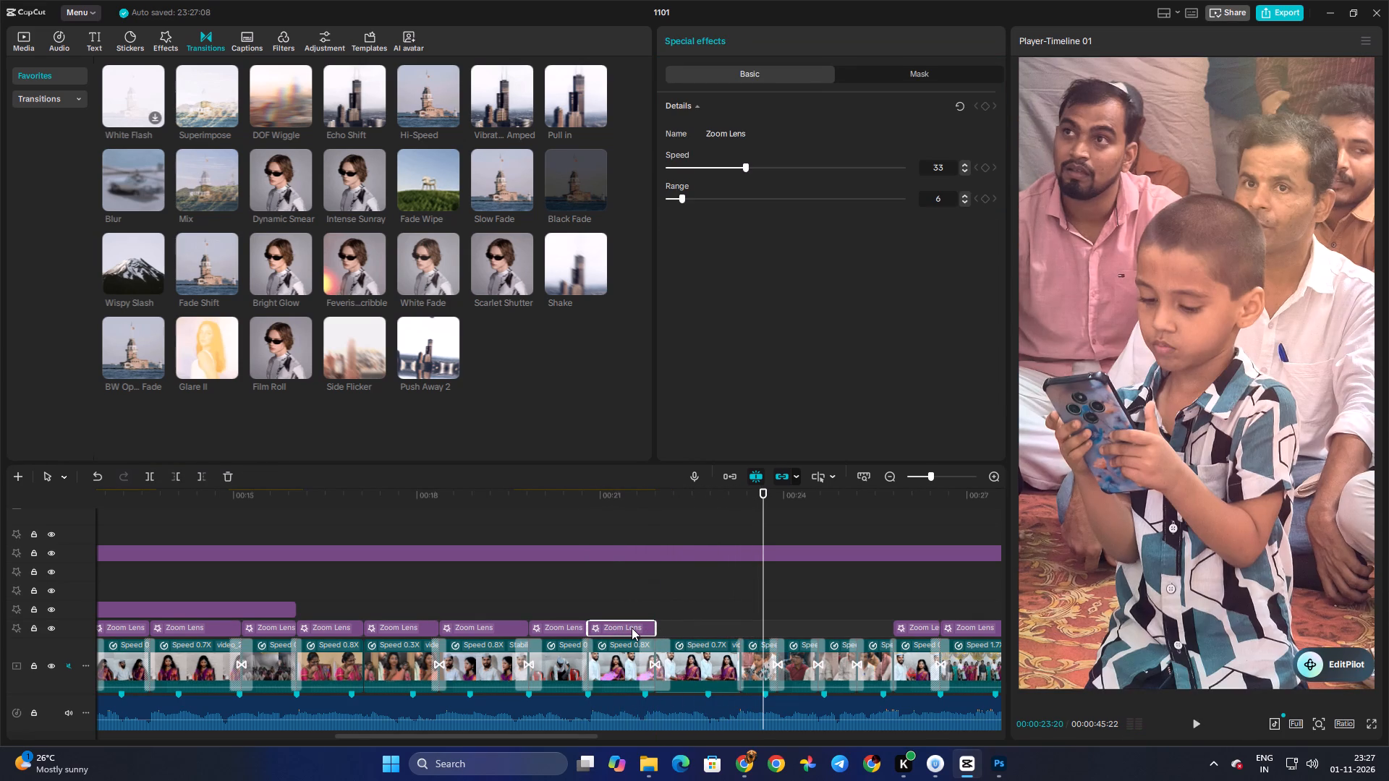
{"action": "key", "text": "ctrl+v"}
{"action": "left_click_drag", "start_coordinate": [783, 625], "coordinate": [678, 627]}
{"action": "left_click", "coordinate": [717, 624]}
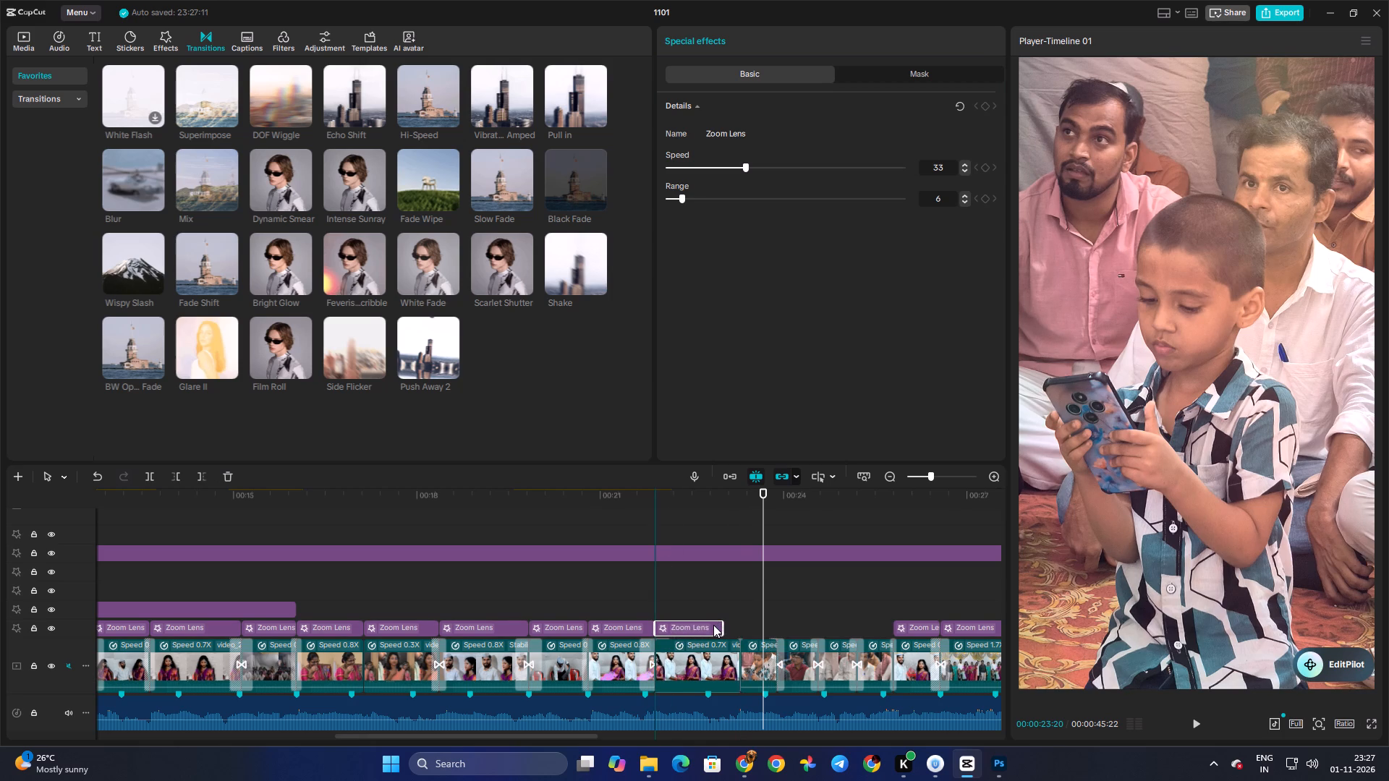
{"action": "left_click_drag", "start_coordinate": [723, 625], "coordinate": [737, 625]}
{"action": "left_click", "coordinate": [616, 608]}
{"action": "key", "text": "space"}
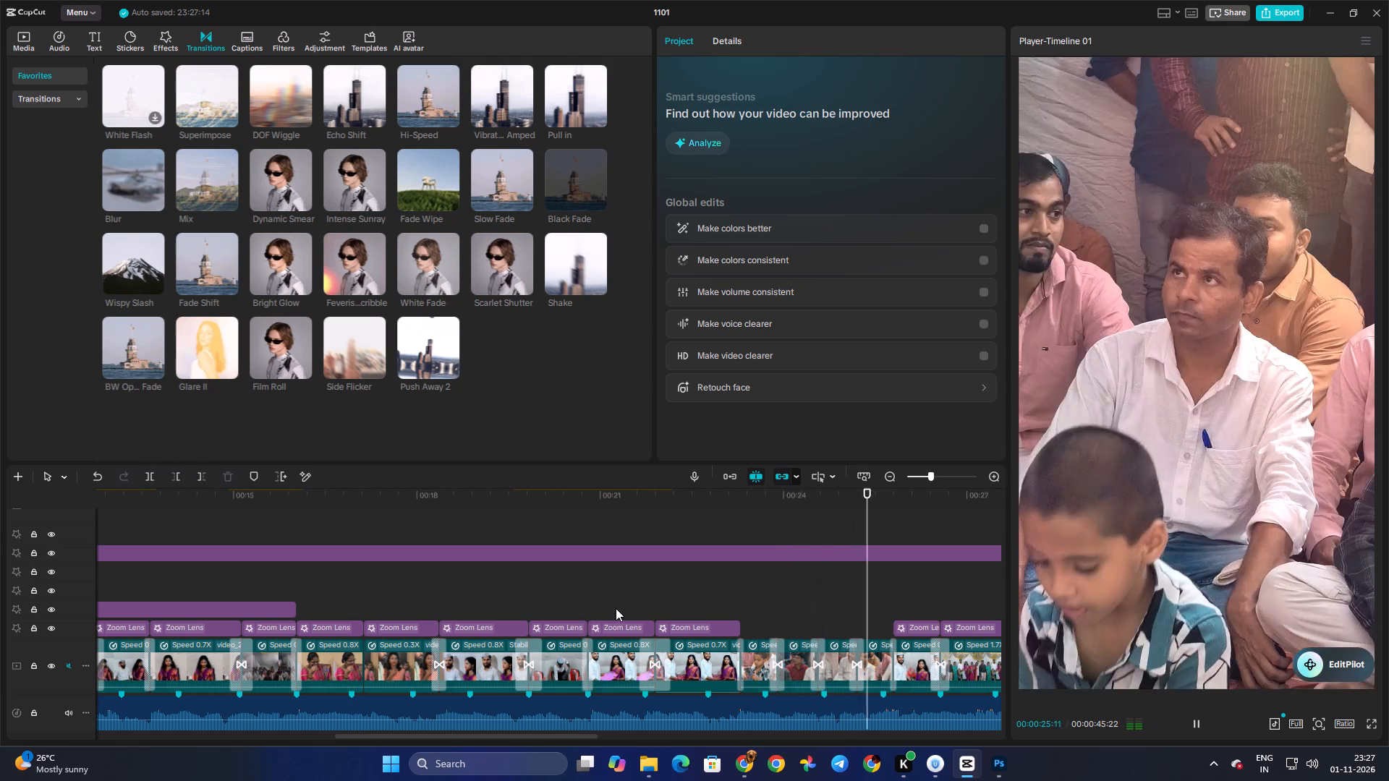
{"action": "key", "text": "space"}
Stabilize the seated man's audience clip at about 25 s at the Recommended level, and play on from there.
{"action": "left_click", "coordinate": [844, 618]}
{"action": "left_click_drag", "start_coordinate": [844, 618], "coordinate": [833, 618]}
{"action": "left_click", "coordinate": [839, 657]}
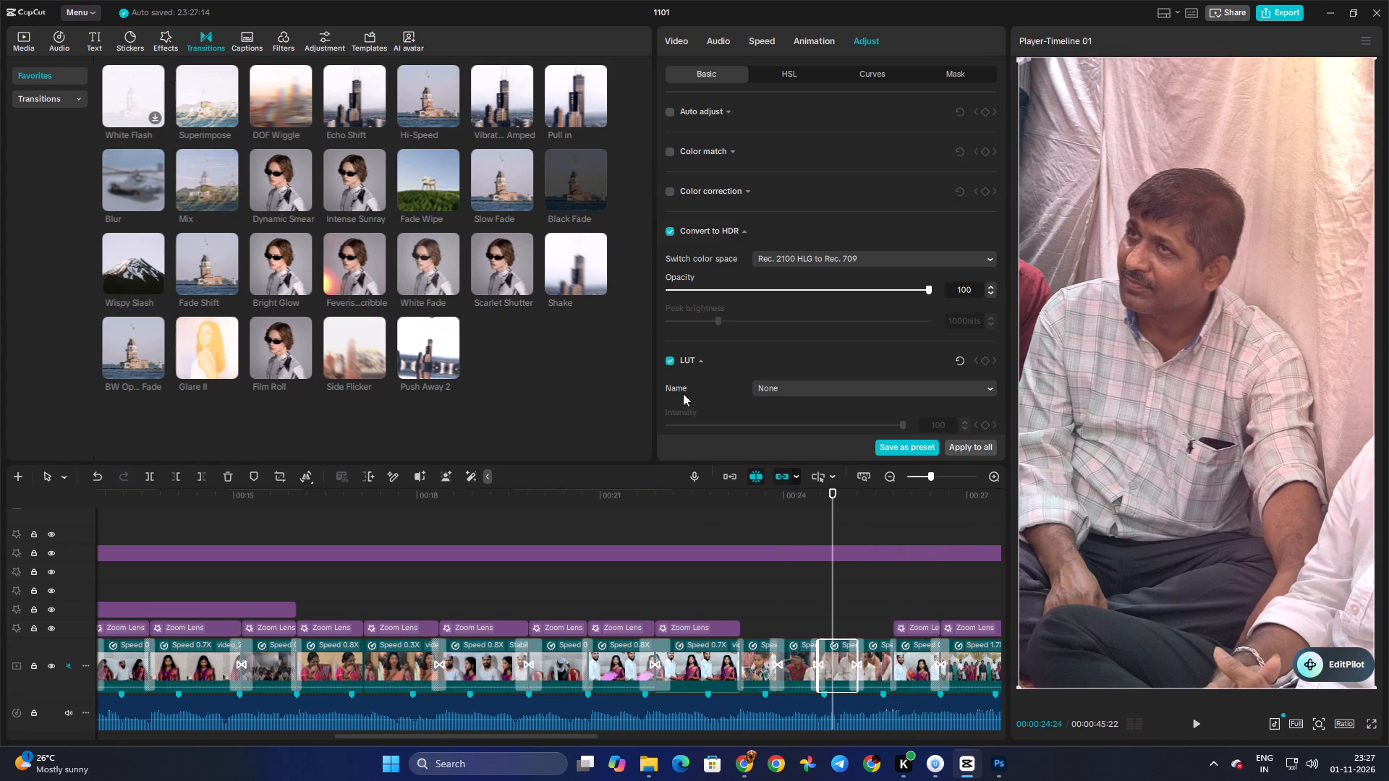
{"action": "left_click", "coordinate": [671, 35]}
{"action": "scroll", "coordinate": [690, 268], "scroll_direction": "down", "scroll_amount": 2}
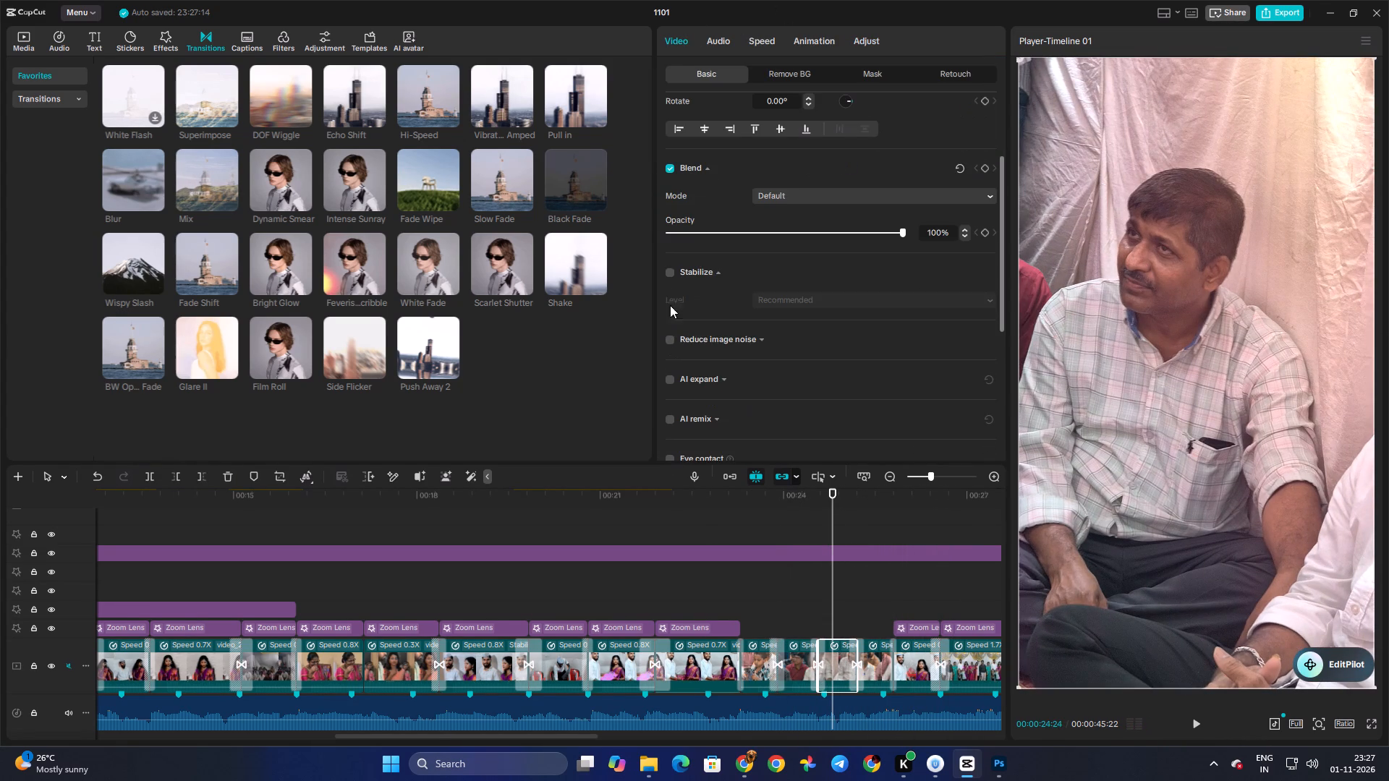
{"action": "left_click", "coordinate": [670, 277]}
{"action": "left_click", "coordinate": [669, 277]}
{"action": "left_click", "coordinate": [669, 274]}
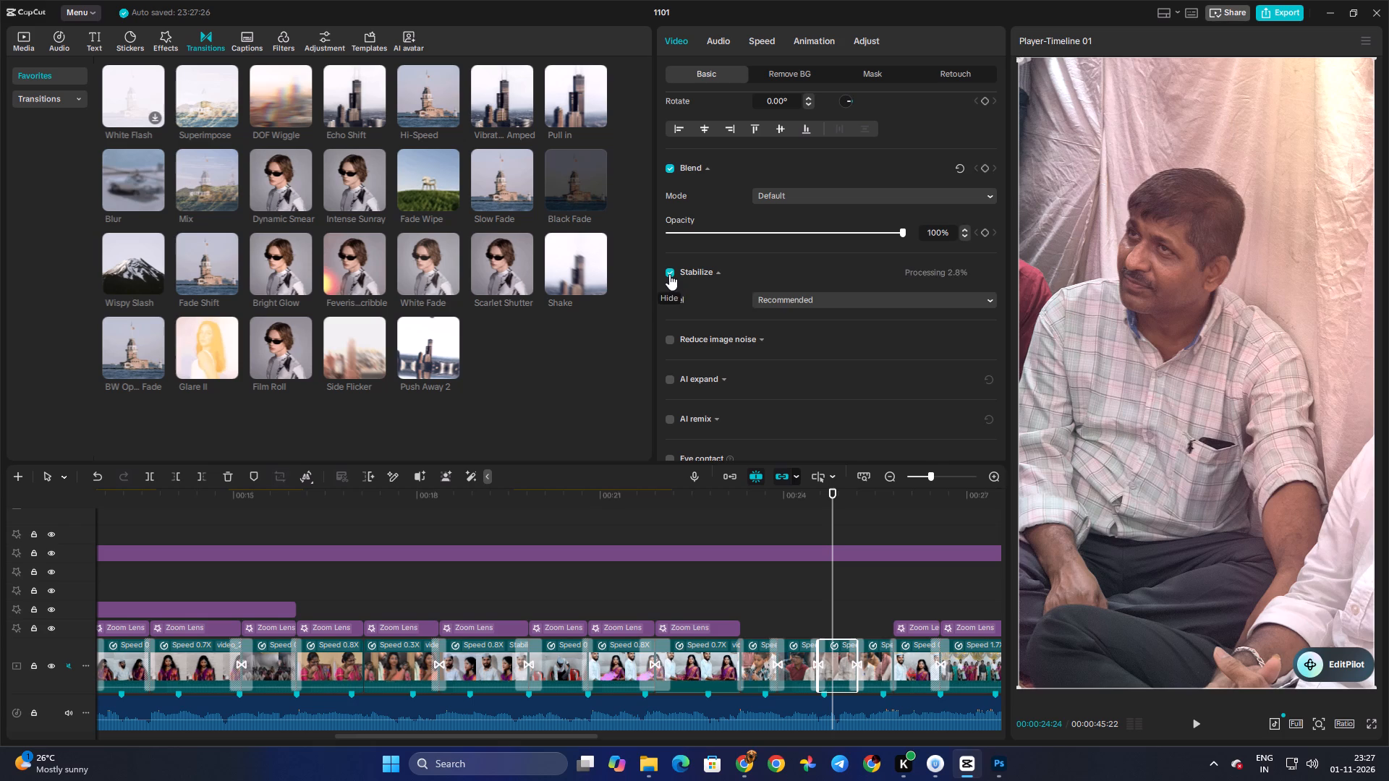
{"action": "key", "text": "space"}
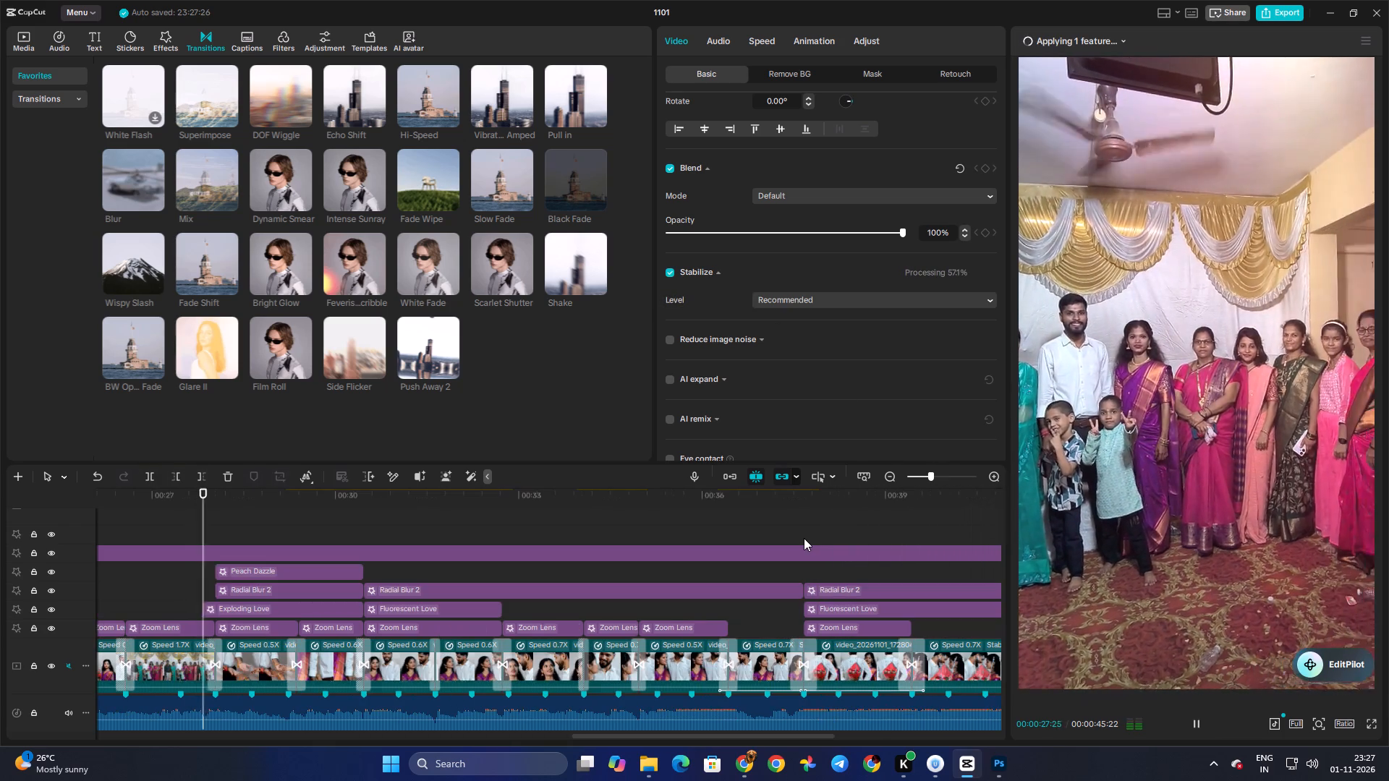
{"action": "key", "text": "space"}
Brighten the standing family group clip at about 27 s with Shadow 12 and Exposure 3, and preview it.
{"action": "left_click", "coordinate": [182, 603]}
{"action": "left_click_drag", "start_coordinate": [182, 603], "coordinate": [171, 606]}
{"action": "left_click", "coordinate": [177, 673]}
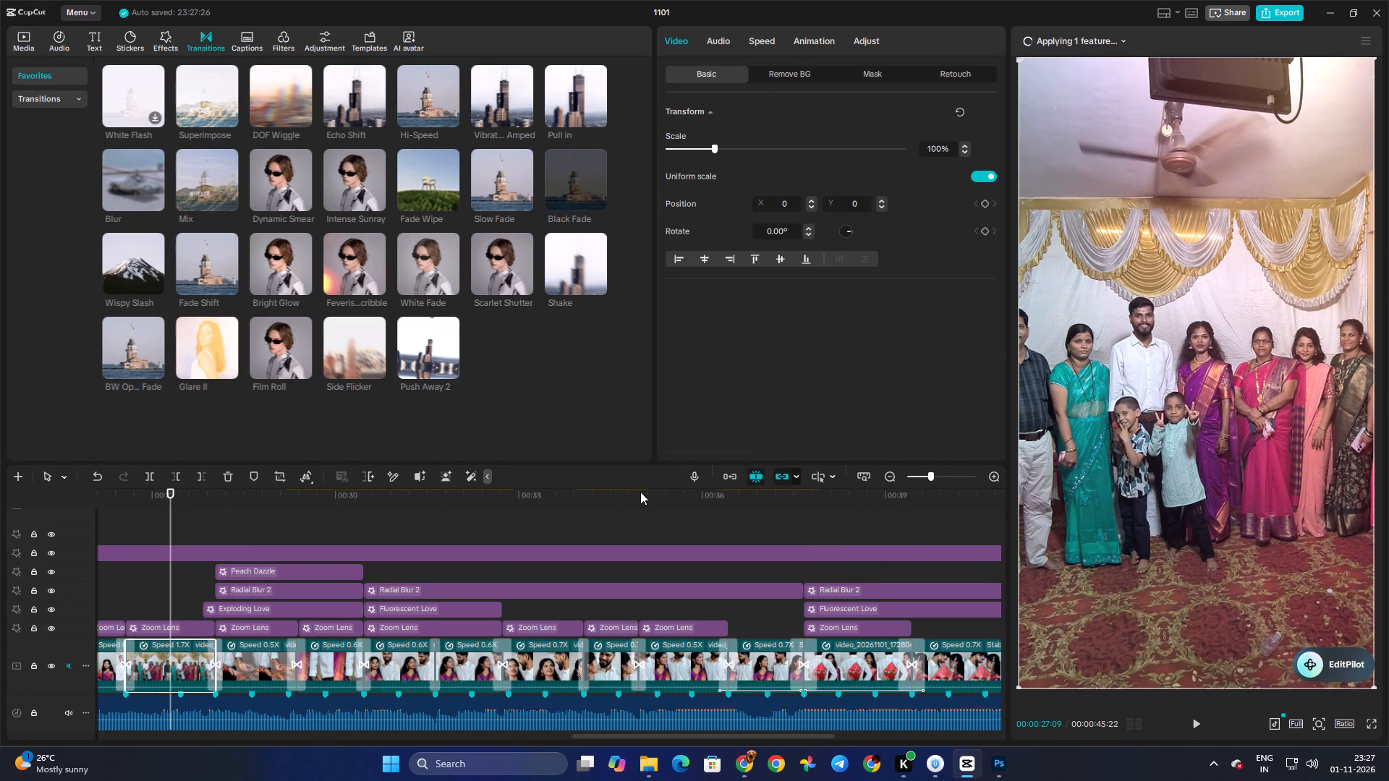
{"action": "left_click", "coordinate": [870, 38]}
{"action": "scroll", "coordinate": [844, 245], "scroll_direction": "down", "scroll_amount": 3}
{"action": "scroll", "coordinate": [708, 343], "scroll_direction": "down", "scroll_amount": 2}
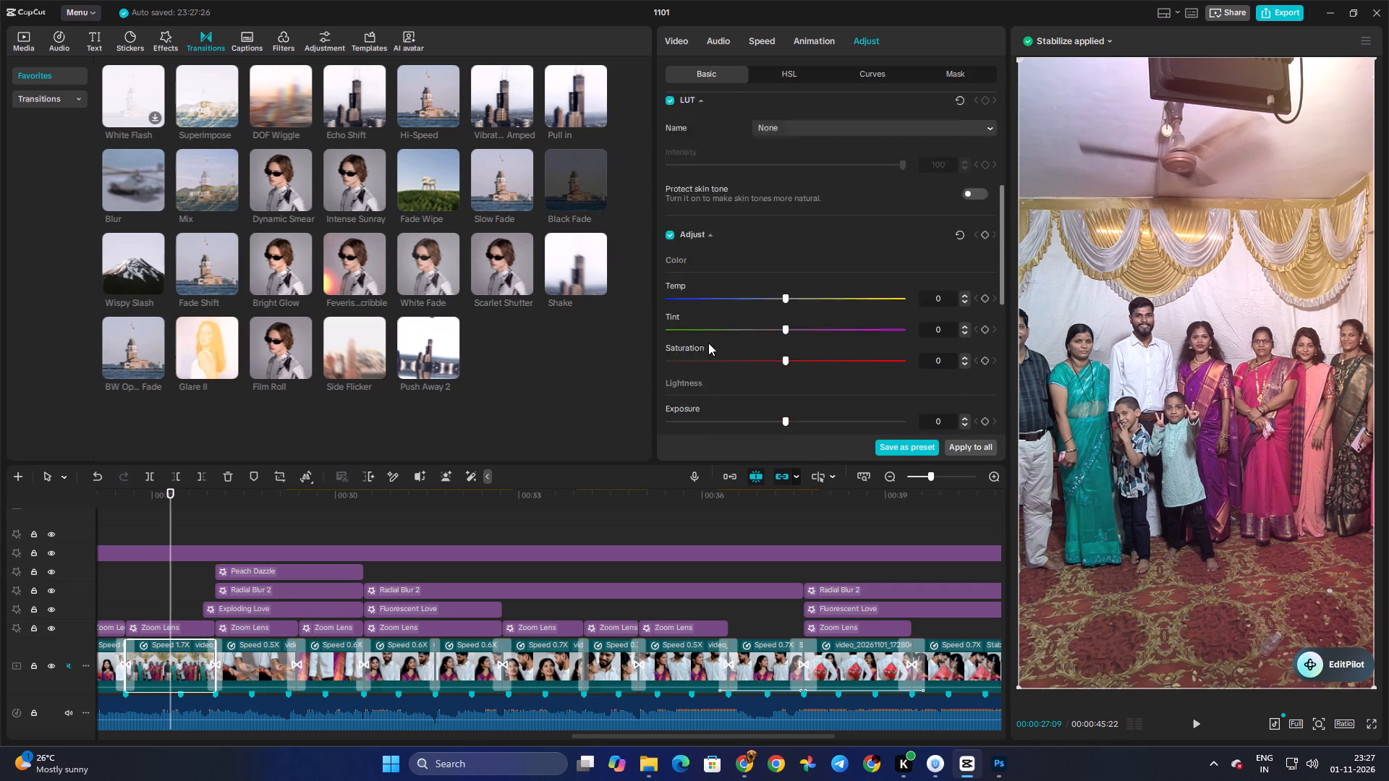
{"action": "scroll", "coordinate": [708, 343], "scroll_direction": "down", "scroll_amount": 4}
{"action": "scroll", "coordinate": [809, 190], "scroll_direction": "up", "scroll_amount": 1}
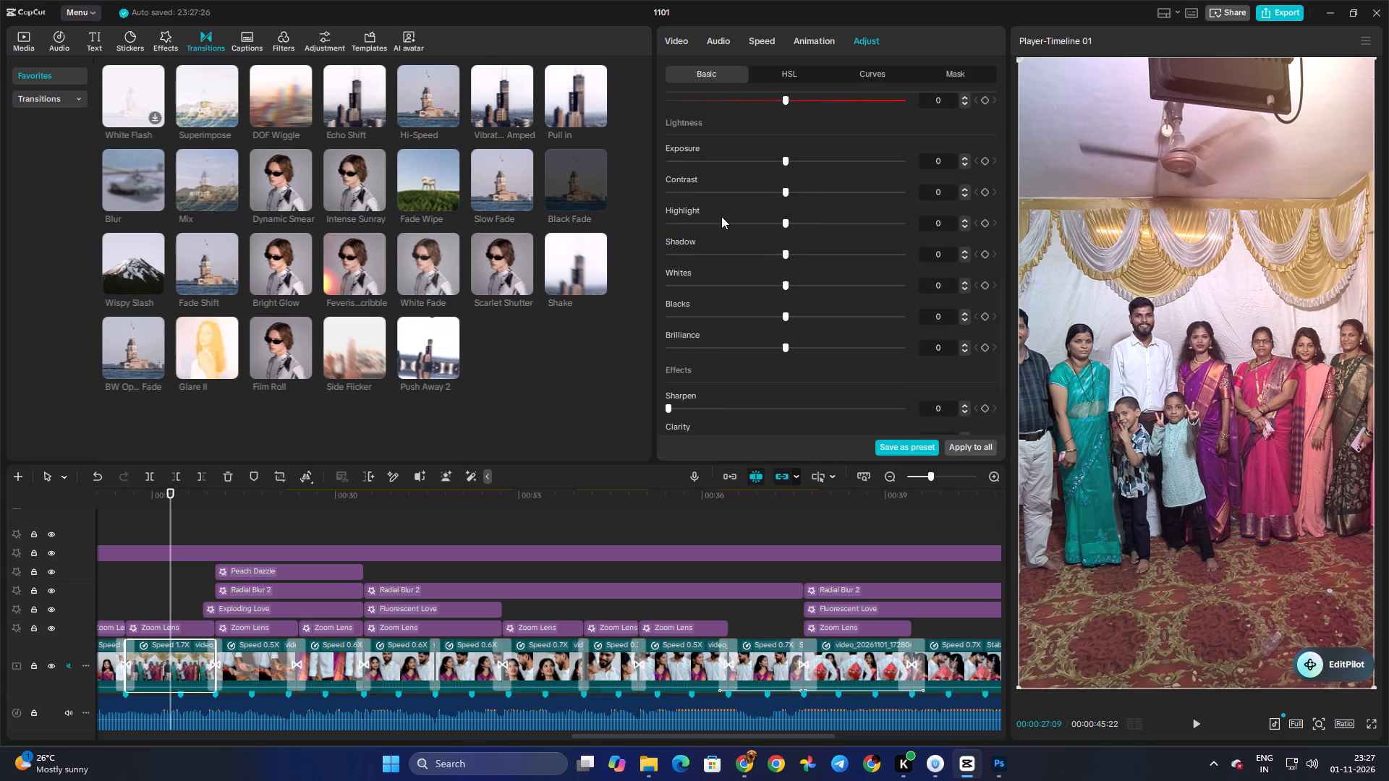
{"action": "left_click_drag", "start_coordinate": [791, 251], "coordinate": [812, 254]}
{"action": "left_click_drag", "start_coordinate": [812, 254], "coordinate": [811, 253]}
{"action": "left_click_drag", "start_coordinate": [784, 161], "coordinate": [791, 162]}
{"action": "key", "text": "space"}
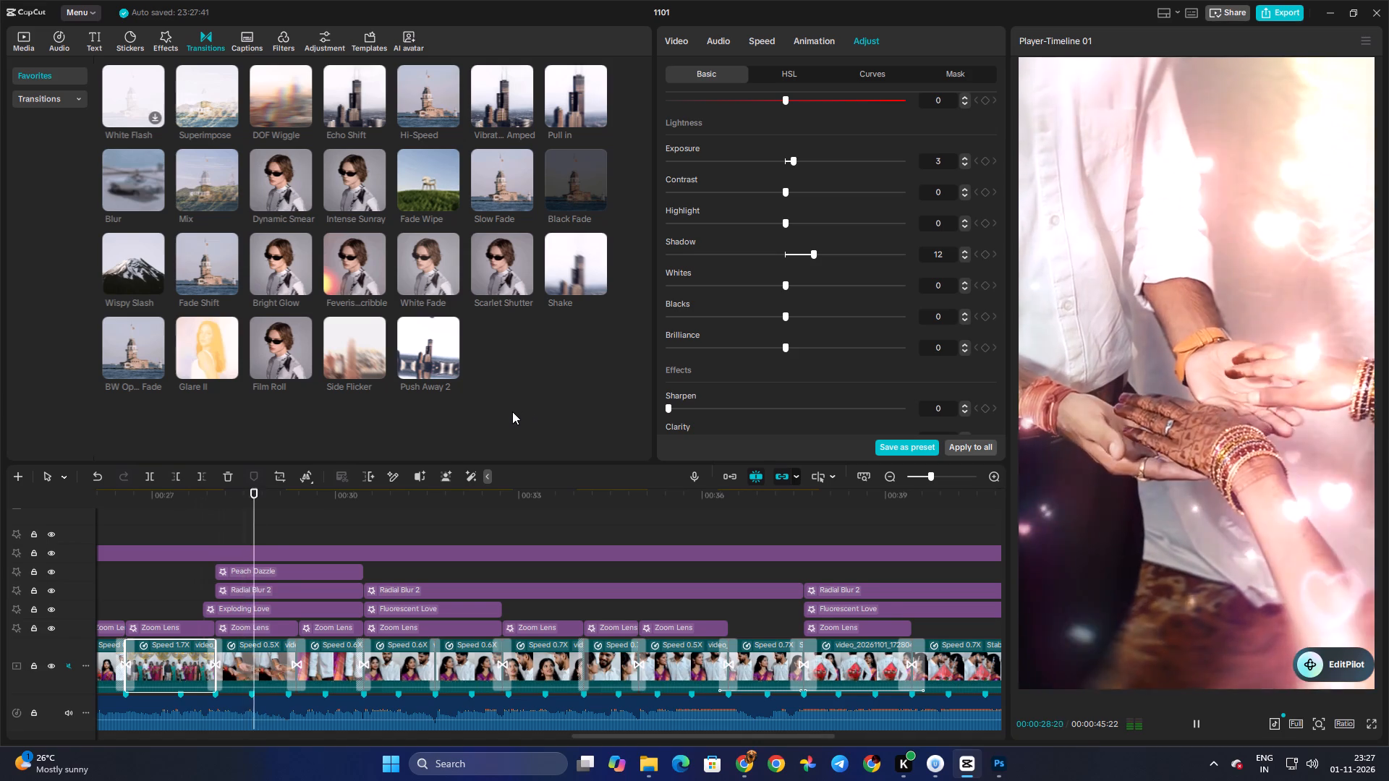
{"action": "key", "text": "space"}
Play the video through to the end, rechecking from about 29 s, and scrub back to about 19 s.
{"action": "key", "text": "space"}
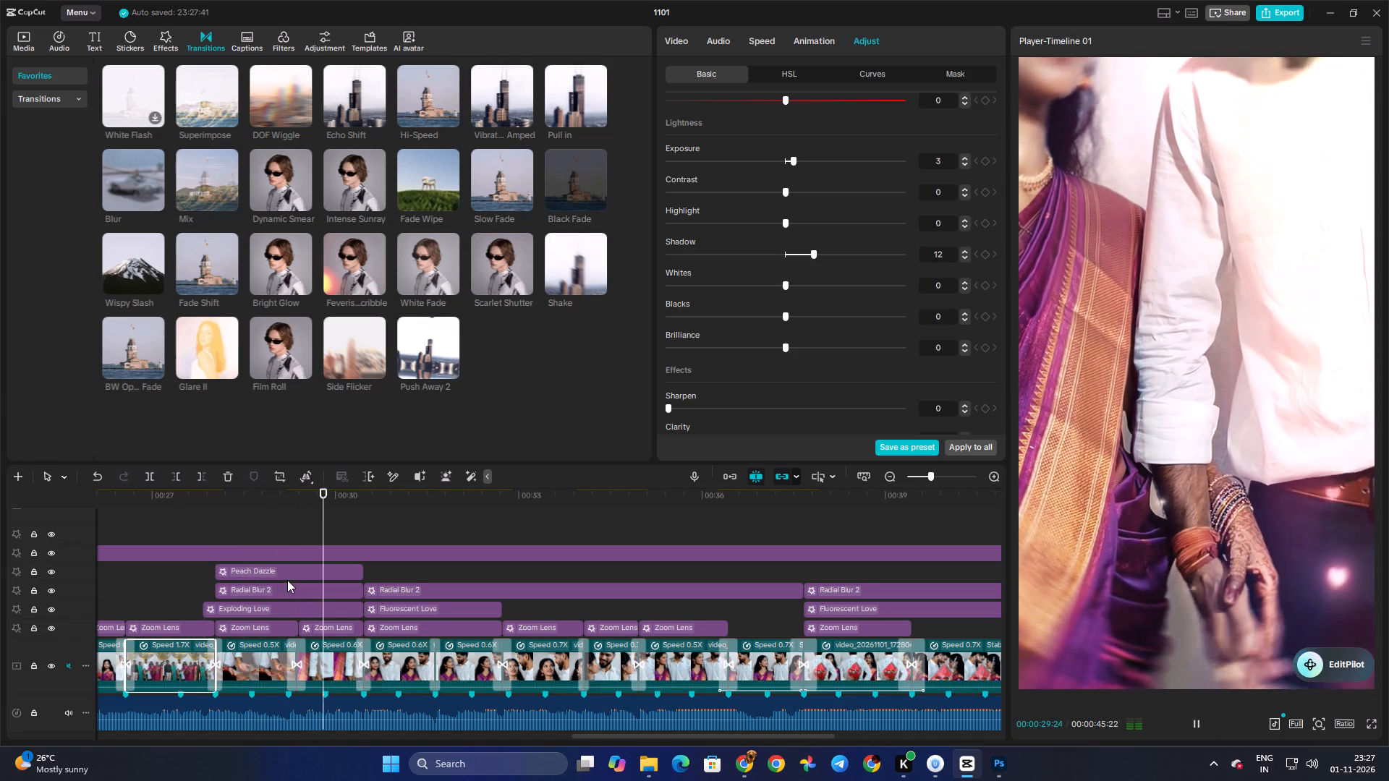
{"action": "key", "text": "space"}
{"action": "key", "text": "space"}
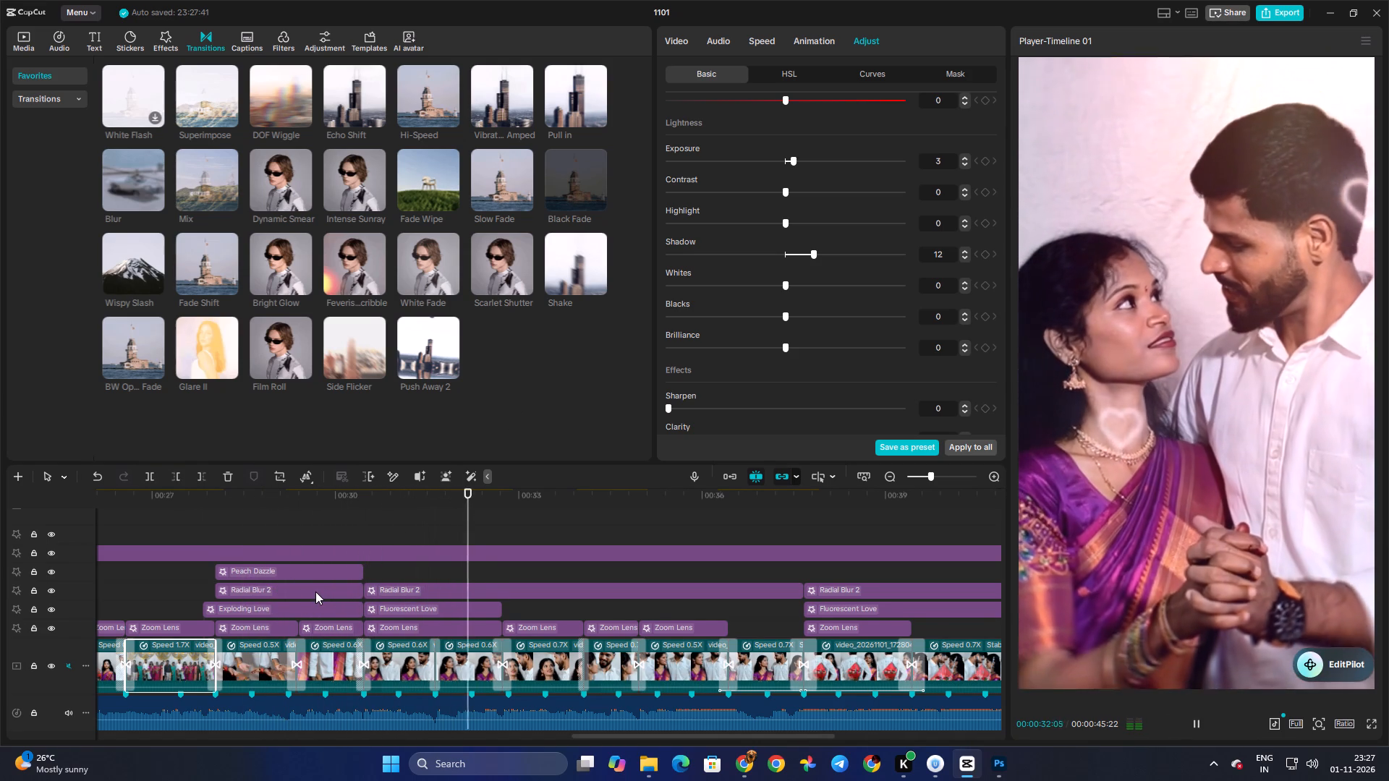
{"action": "key", "text": "space"}
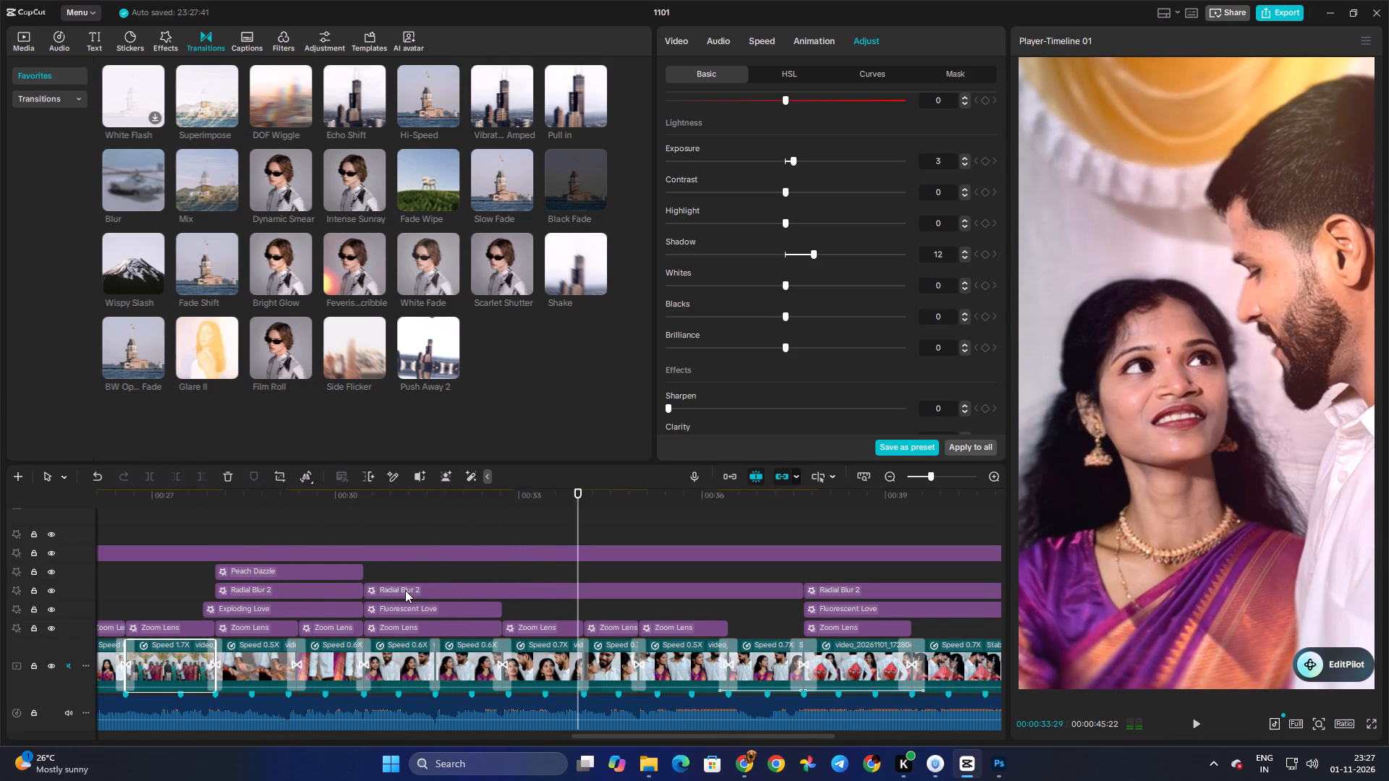
{"action": "left_click", "coordinate": [312, 511]}
{"action": "left_click_drag", "start_coordinate": [312, 511], "coordinate": [291, 514]}
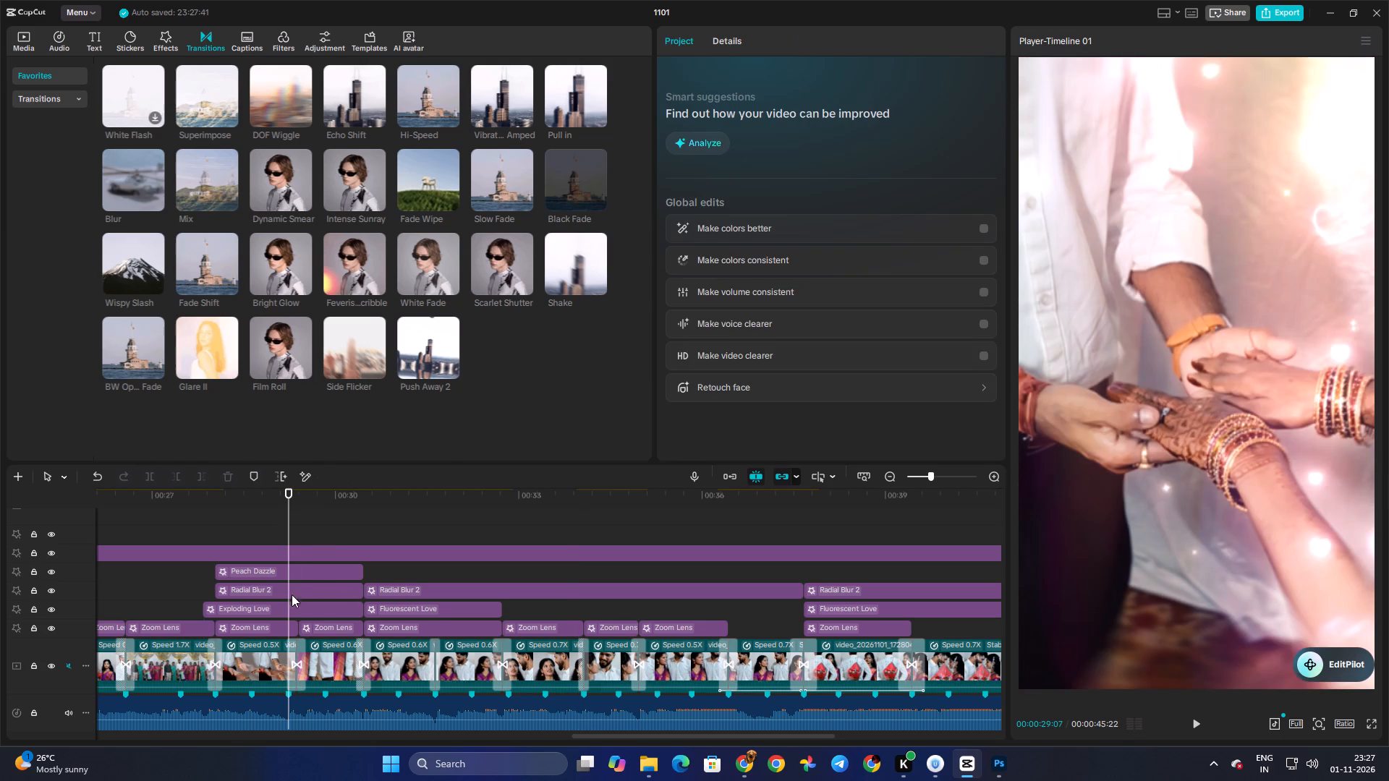
{"action": "left_click", "coordinate": [294, 602]}
{"action": "key", "text": "space"}
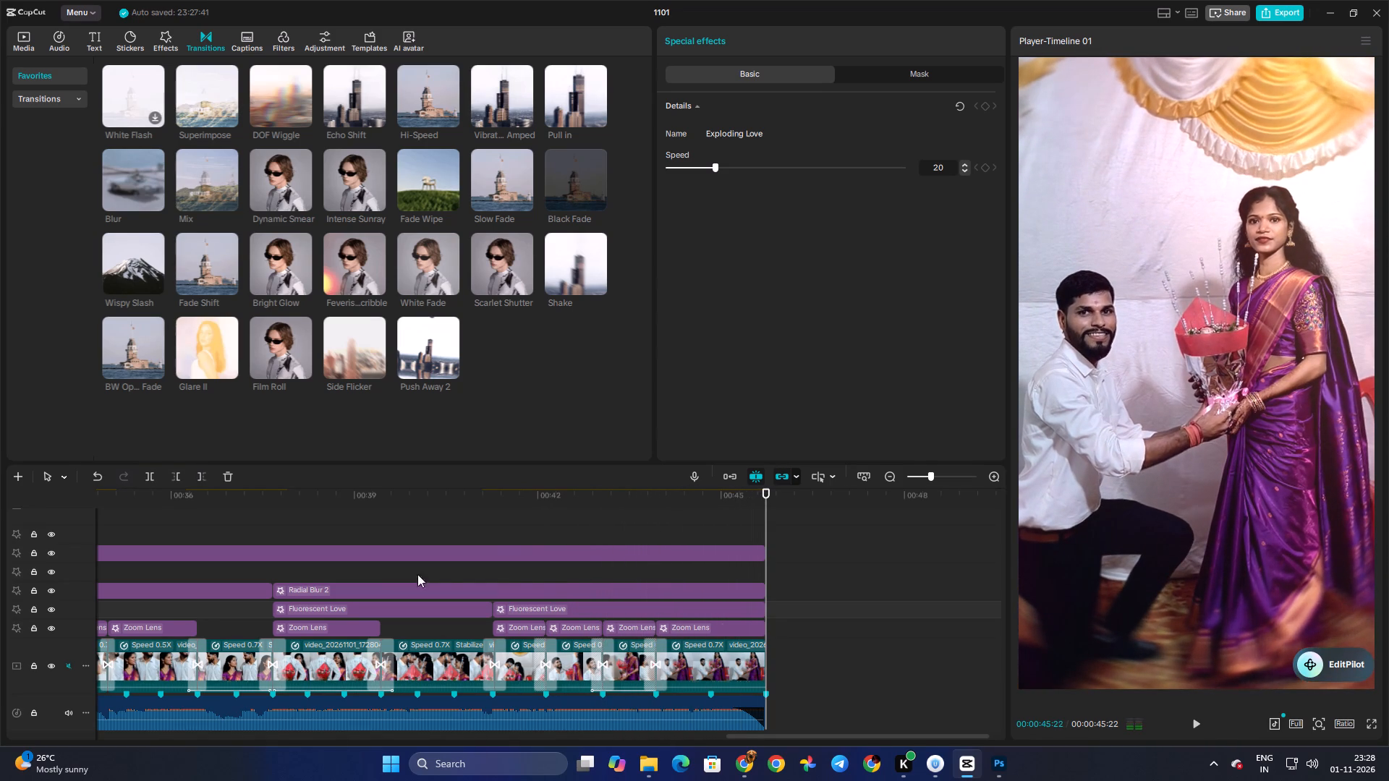
{"action": "left_click", "coordinate": [633, 532]}
{"action": "left_click_drag", "start_coordinate": [633, 532], "coordinate": [304, 552]}
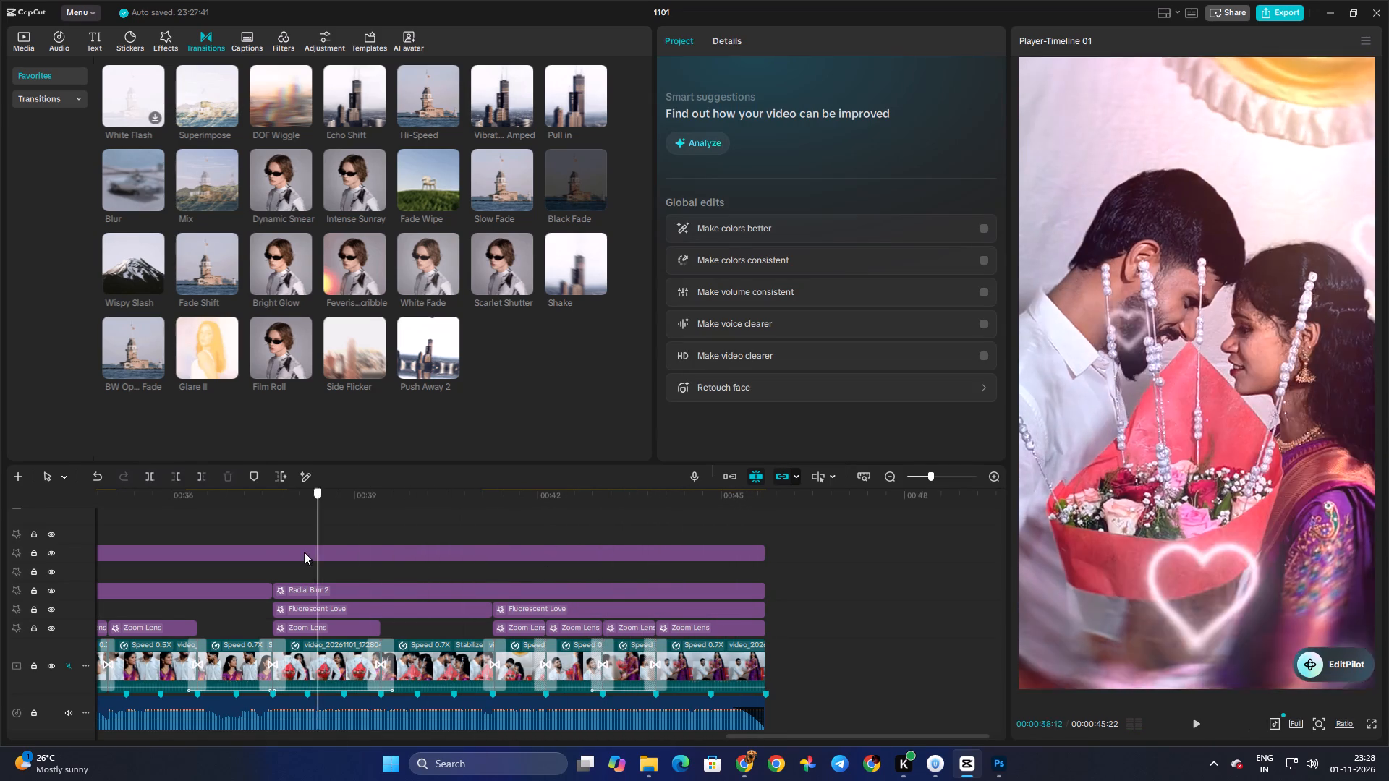
{"action": "left_click_drag", "start_coordinate": [304, 552], "coordinate": [69, 563]}
Look through the imported clips and title images in the kene 78 media folder.
{"action": "left_click", "coordinate": [21, 61]}
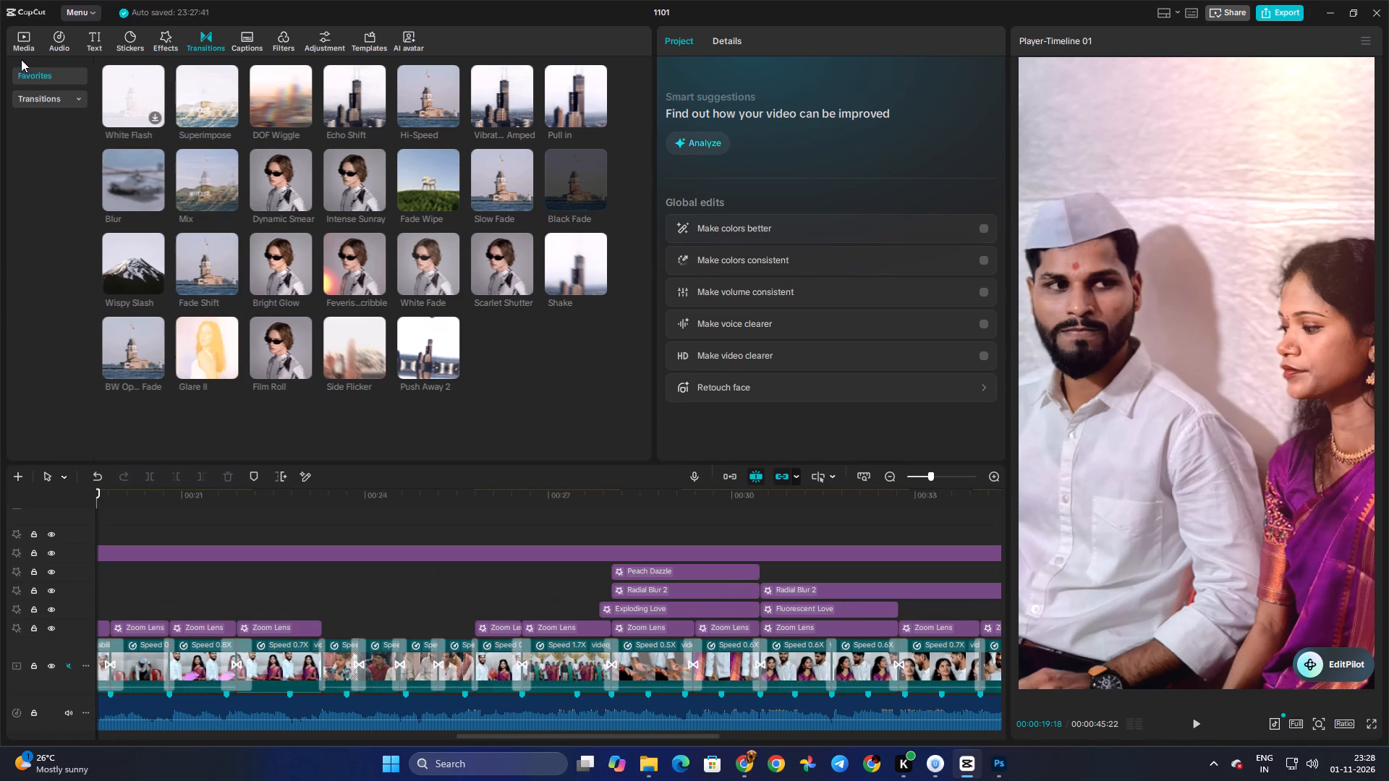
{"action": "left_click", "coordinate": [22, 51]}
{"action": "scroll", "coordinate": [412, 415], "scroll_direction": "down", "scroll_amount": 1}
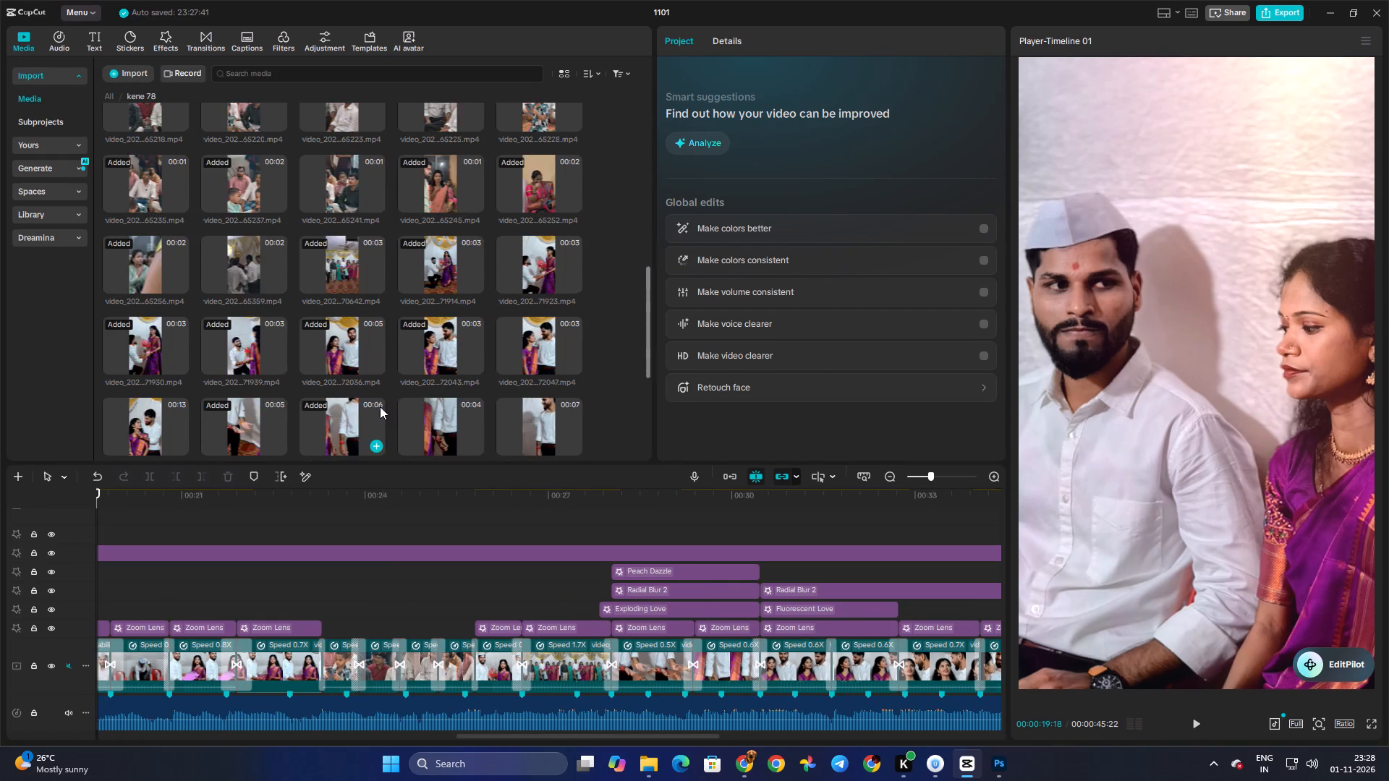
{"action": "scroll", "coordinate": [374, 398], "scroll_direction": "down", "scroll_amount": 2}
{"action": "scroll", "coordinate": [443, 361], "scroll_direction": "down", "scroll_amount": 4}
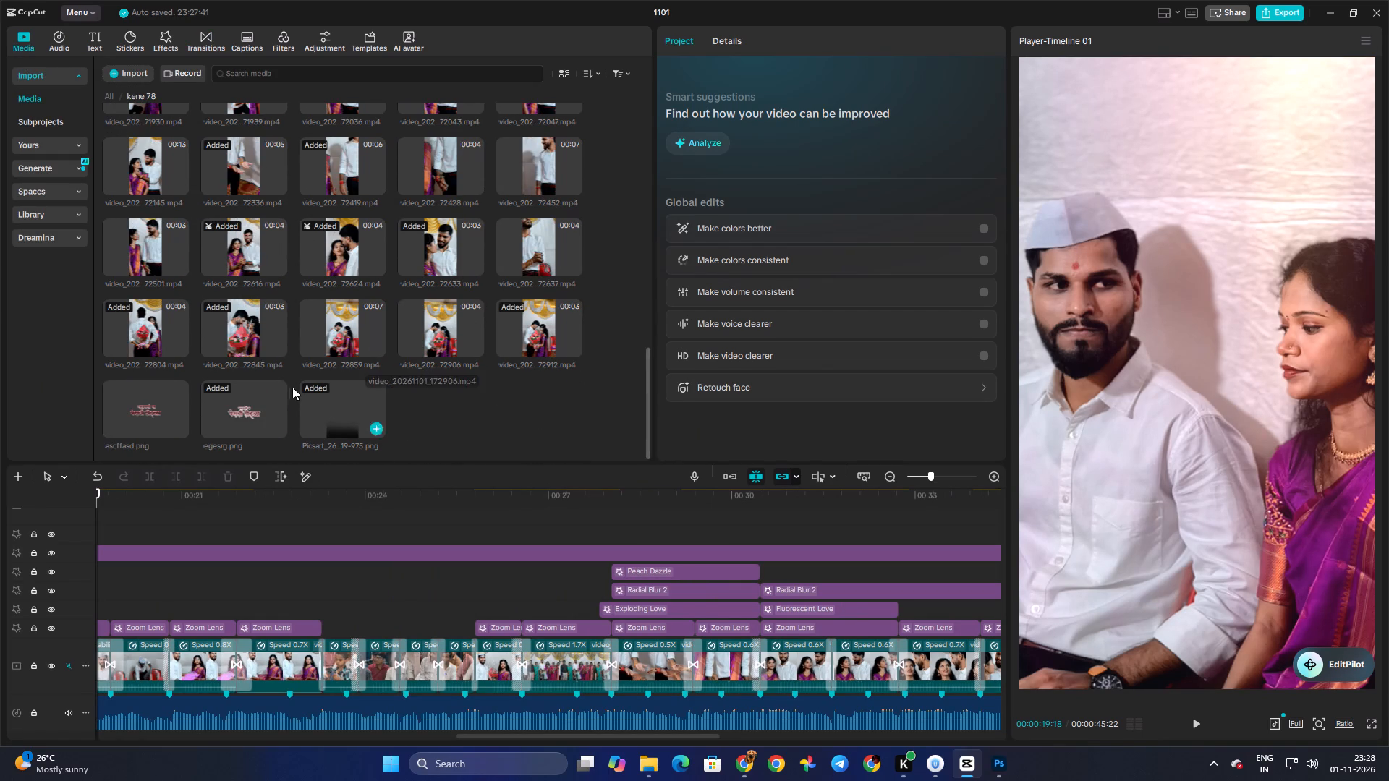
{"action": "scroll", "coordinate": [344, 351], "scroll_direction": "up", "scroll_amount": 4}
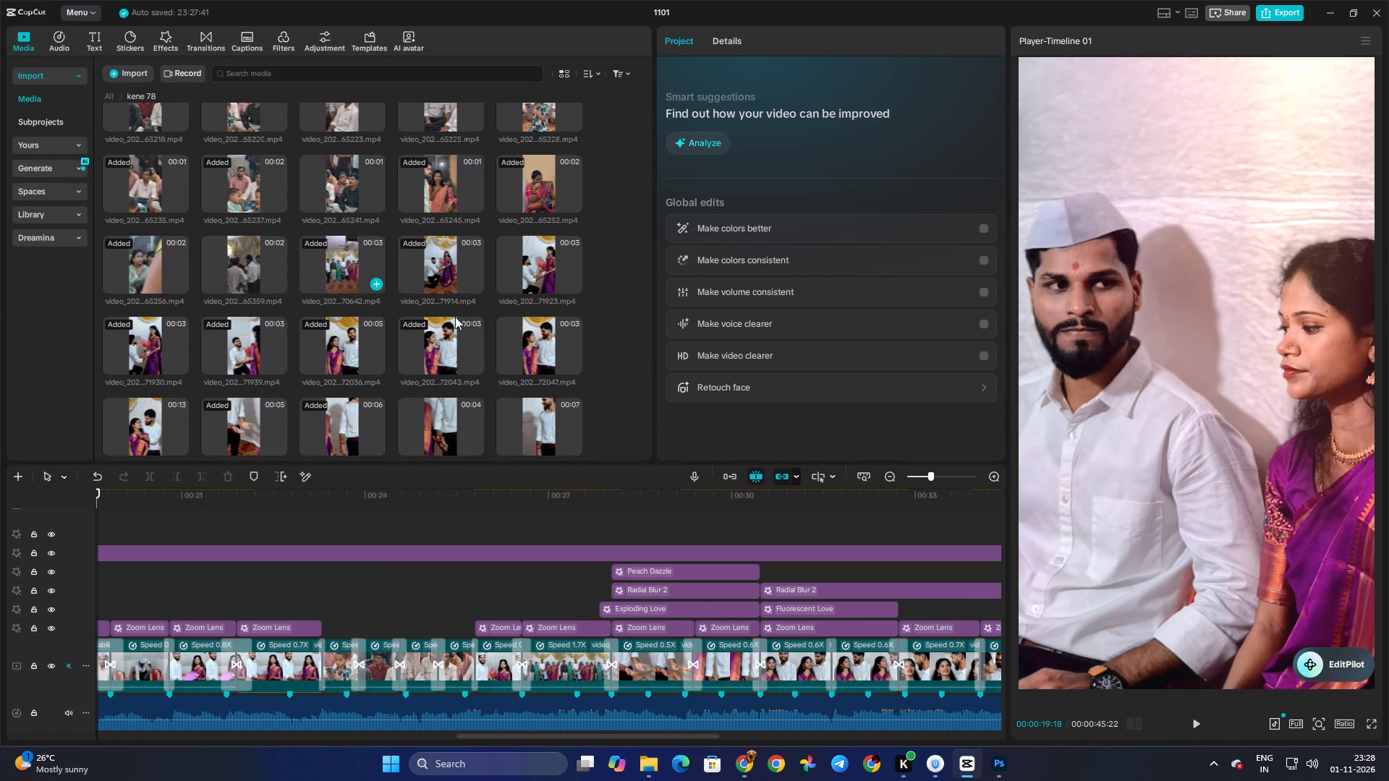
{"action": "scroll", "coordinate": [302, 327], "scroll_direction": "up", "scroll_amount": 6}
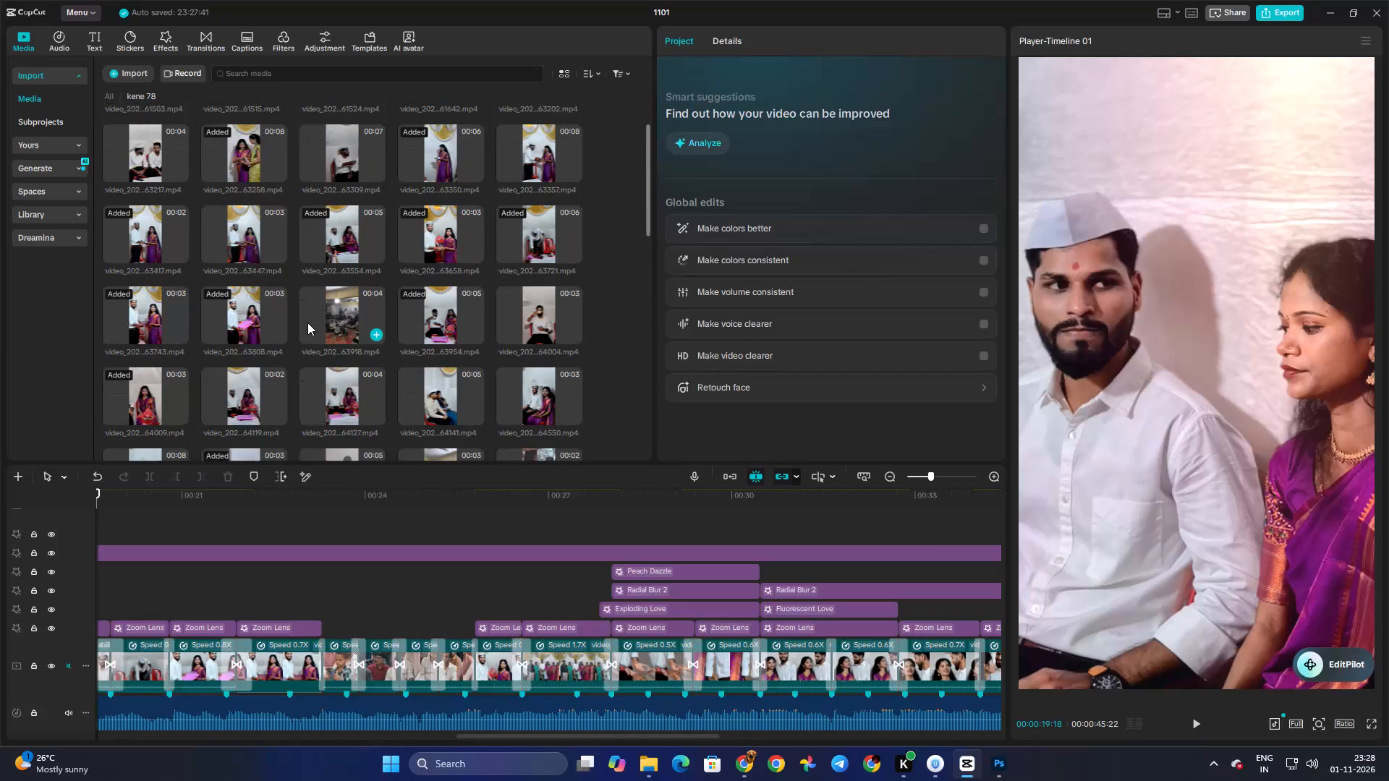
{"action": "scroll", "coordinate": [307, 323], "scroll_direction": "up", "scroll_amount": 6}
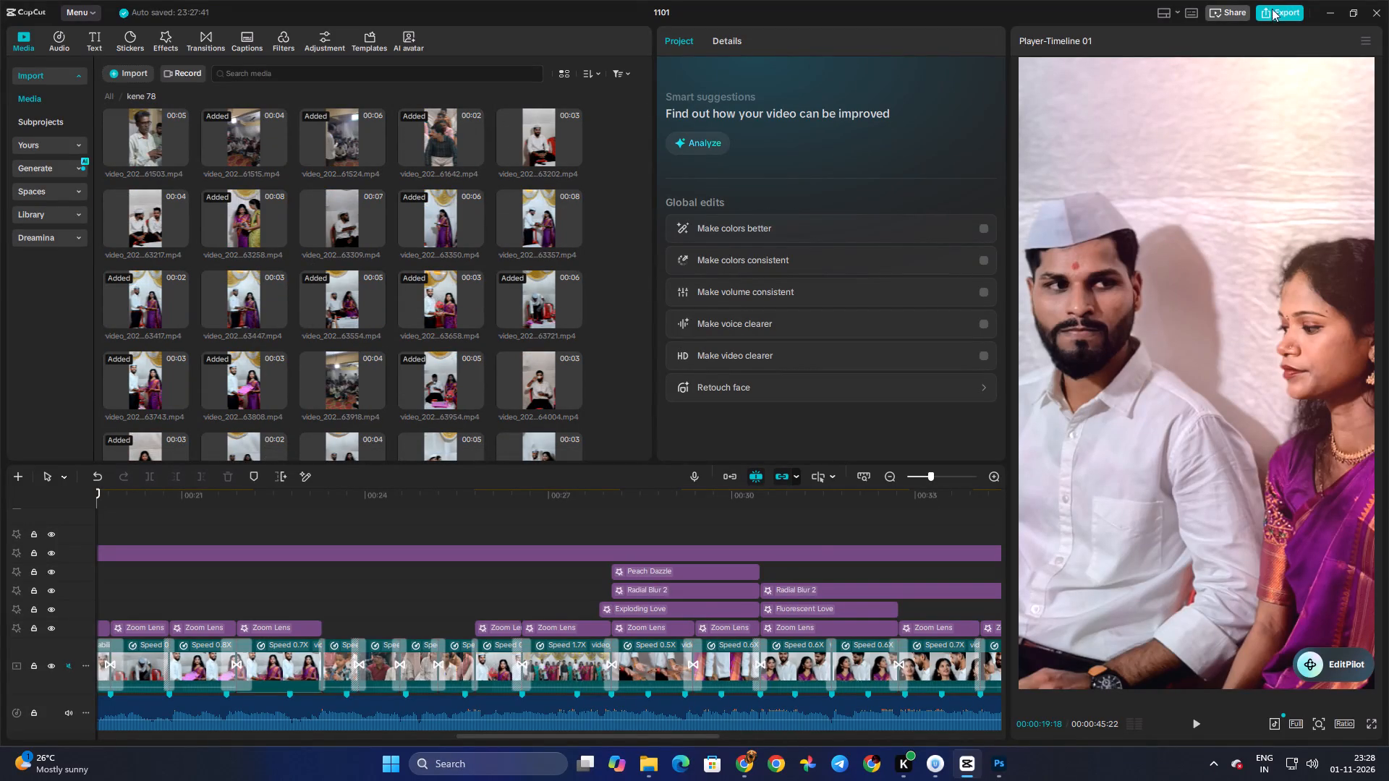
Switch to File Explorer and delete the ii1 video from the Downloads folder.
{"action": "left_click", "coordinate": [660, 757]}
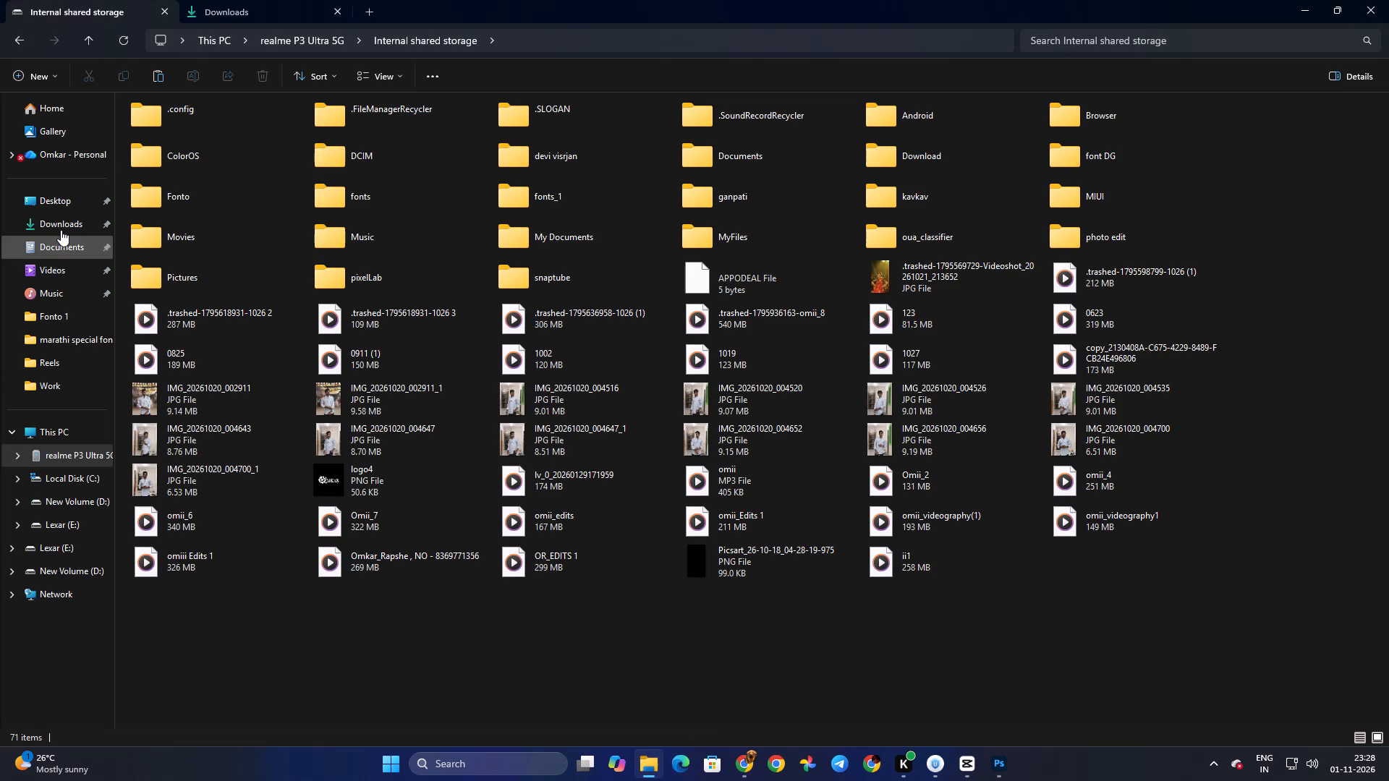
{"action": "left_click", "coordinate": [42, 213]}
{"action": "left_click", "coordinate": [195, 222]}
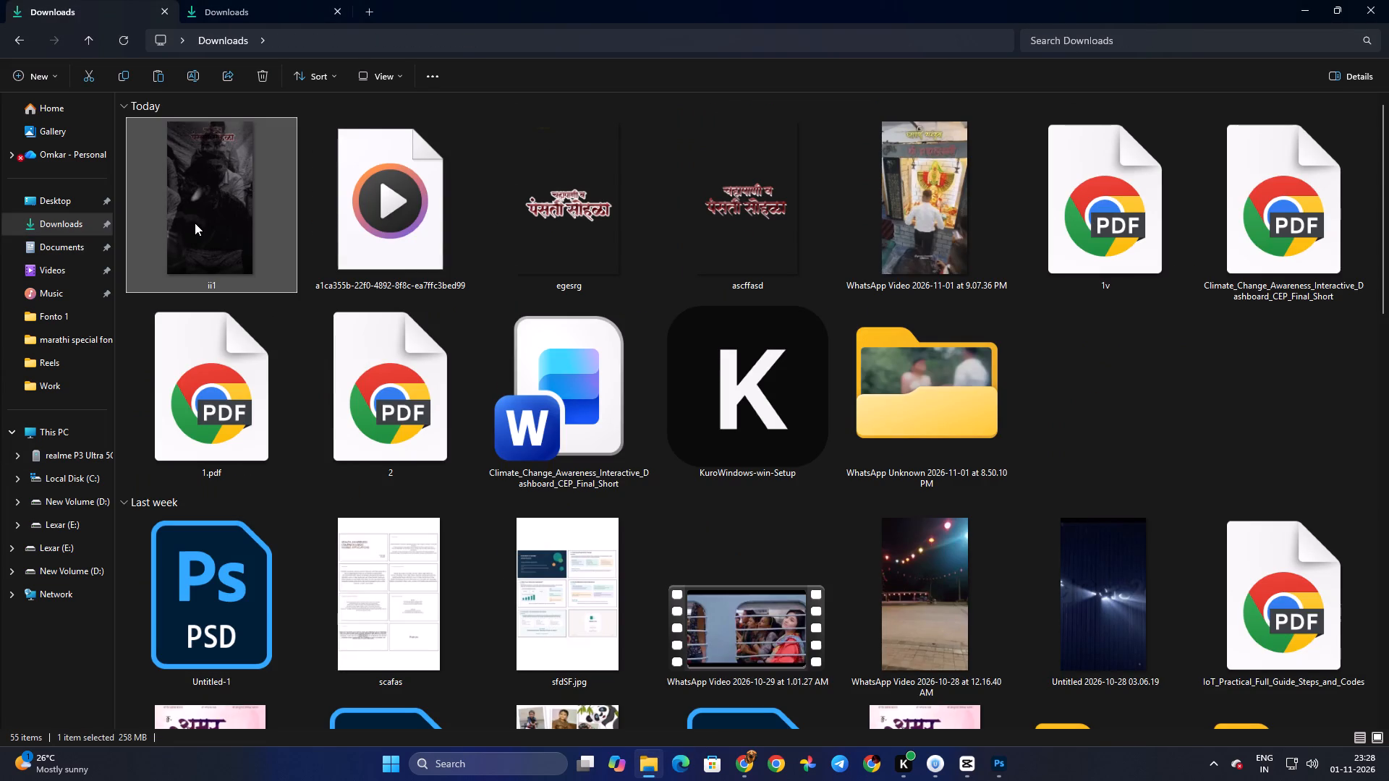
{"action": "key", "text": "Delete"}
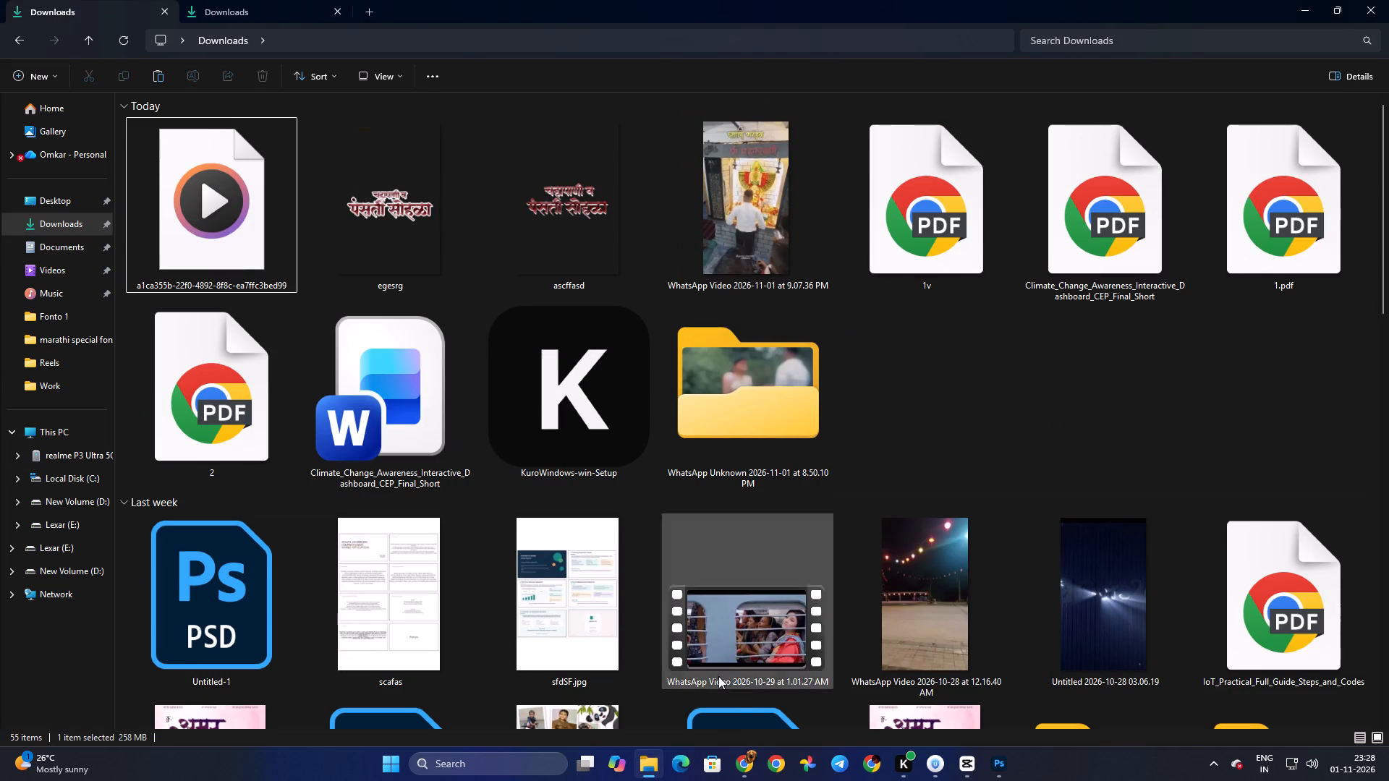
Switch back to CapCut and move the playhead to the start of the timeline.
{"action": "left_click", "coordinate": [966, 769]}
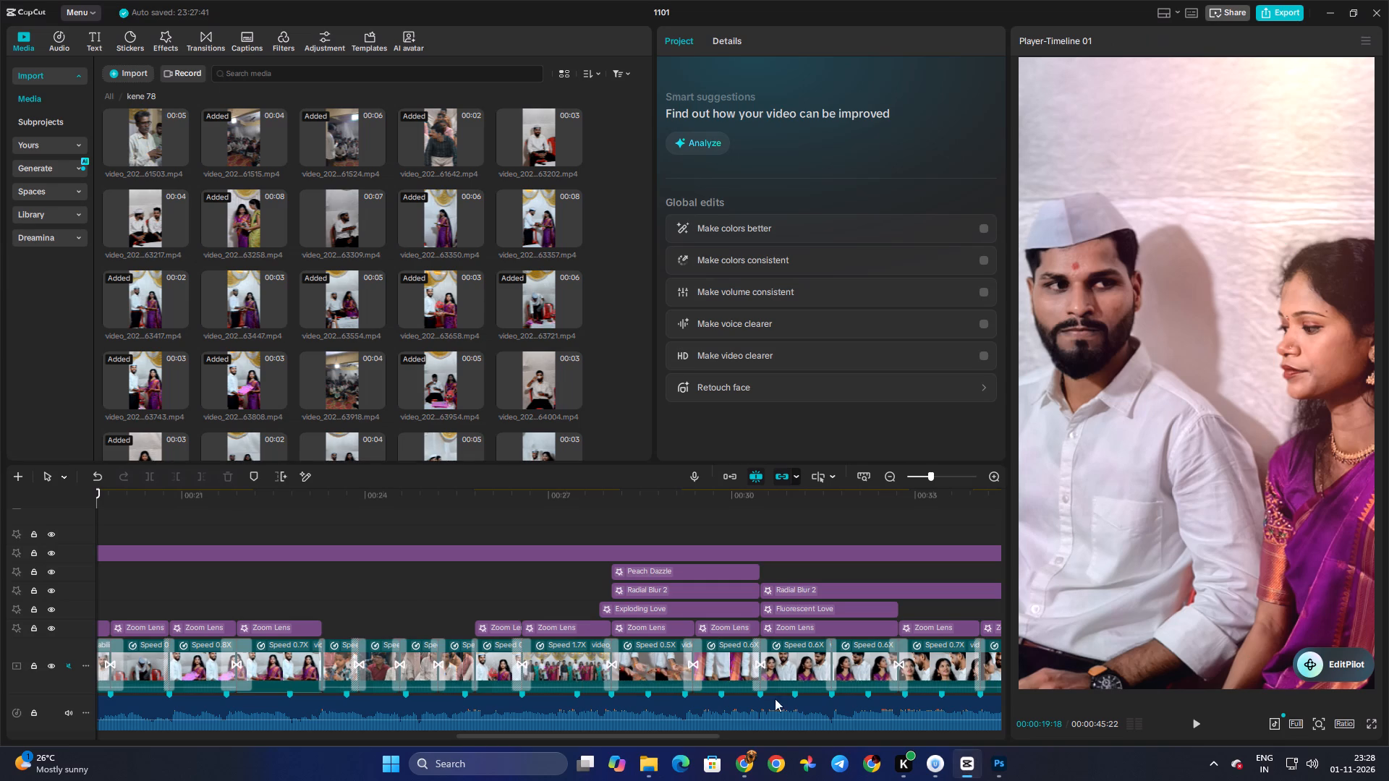
{"action": "left_click", "coordinate": [178, 588]}
{"action": "left_click_drag", "start_coordinate": [178, 588], "coordinate": [0, 600]}
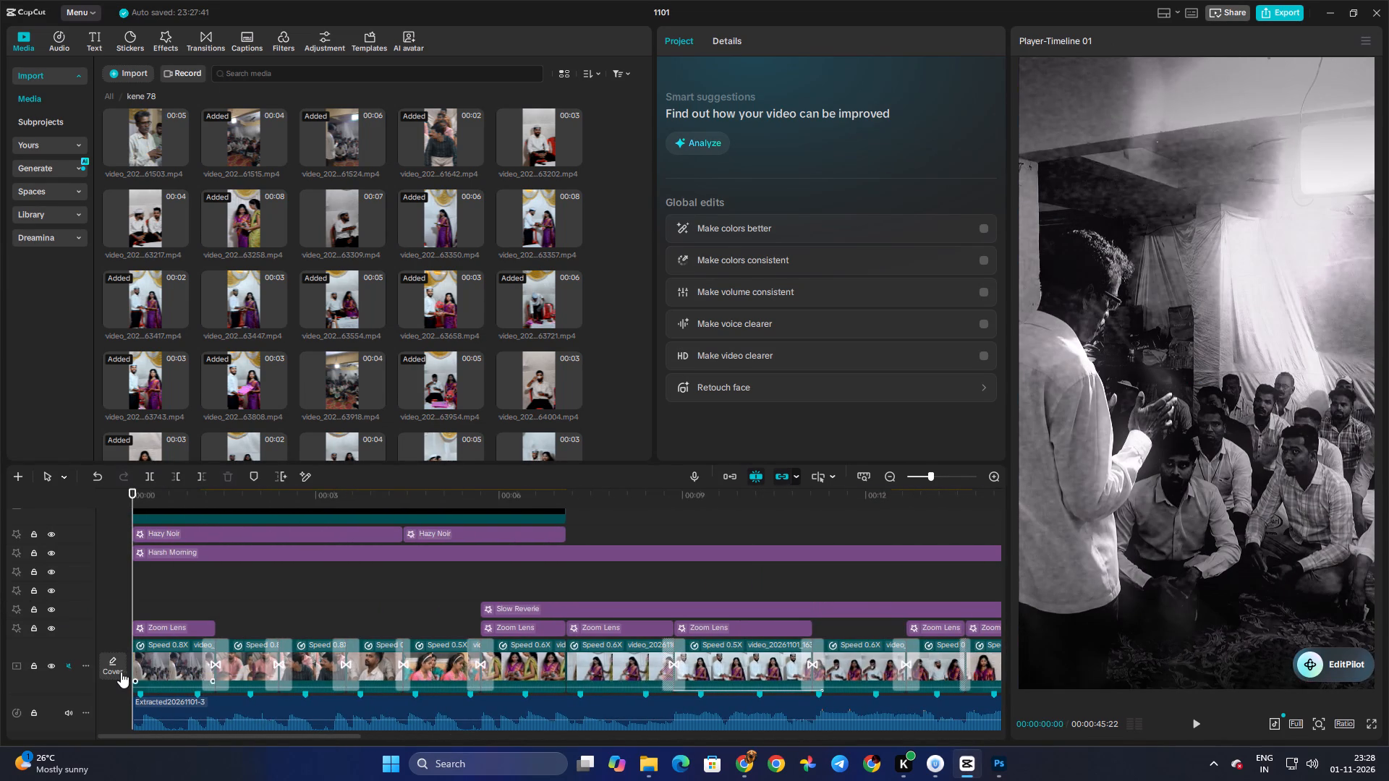
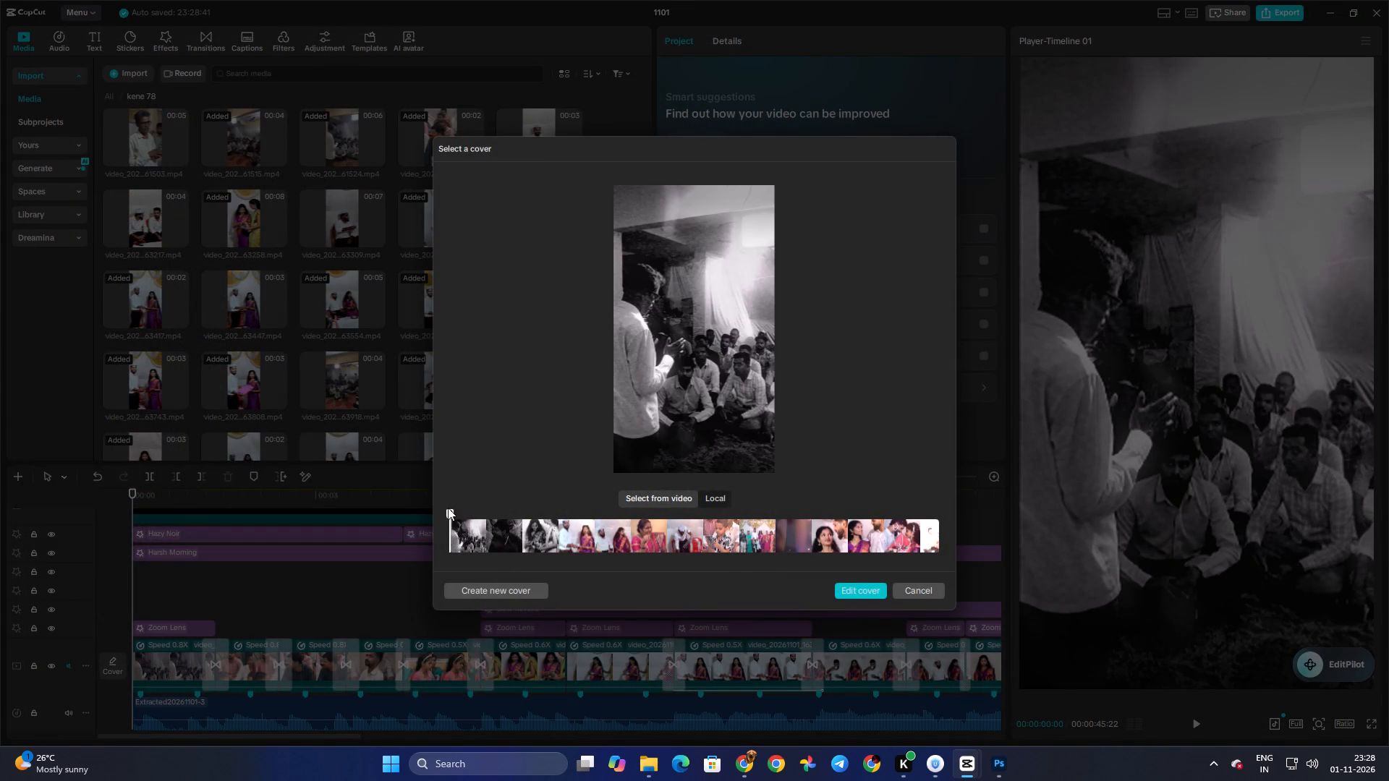
Choose the video frame of the couple holding hands and facing each other as the cover, and save the cover design without changes.
{"action": "left_click_drag", "start_coordinate": [449, 511], "coordinate": [477, 511]}
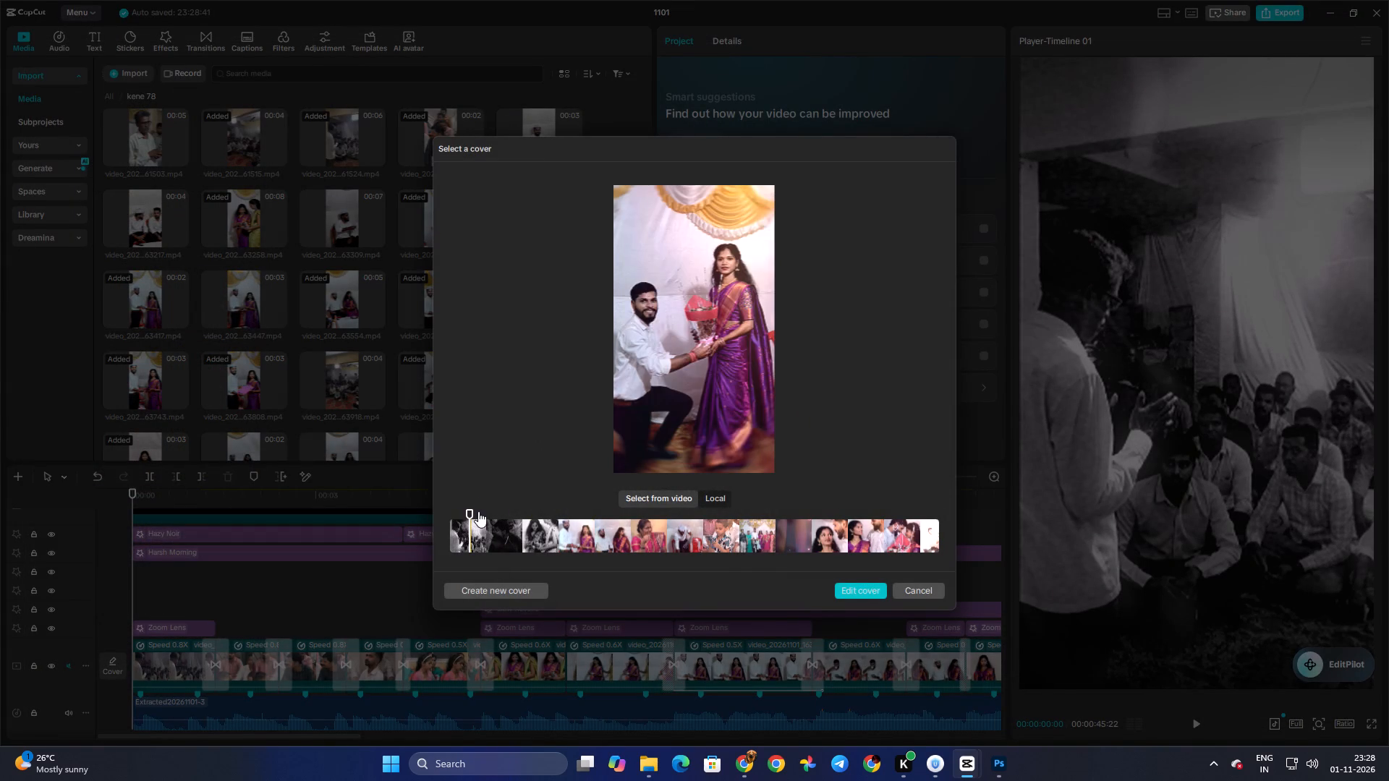
{"action": "left_click", "coordinate": [490, 513]}
{"action": "left_click", "coordinate": [510, 513]}
{"action": "left_click", "coordinate": [527, 519]}
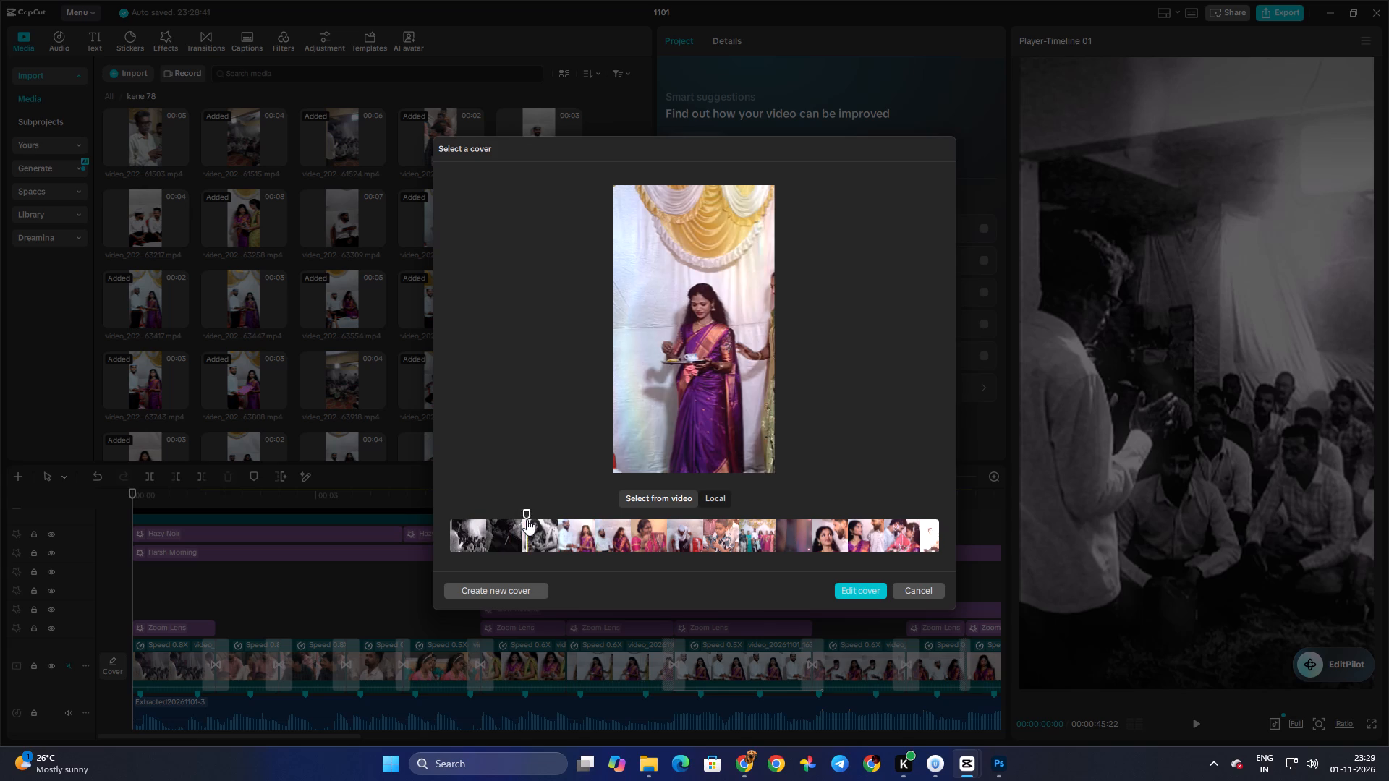
{"action": "left_click_drag", "start_coordinate": [527, 519], "coordinate": [601, 526]}
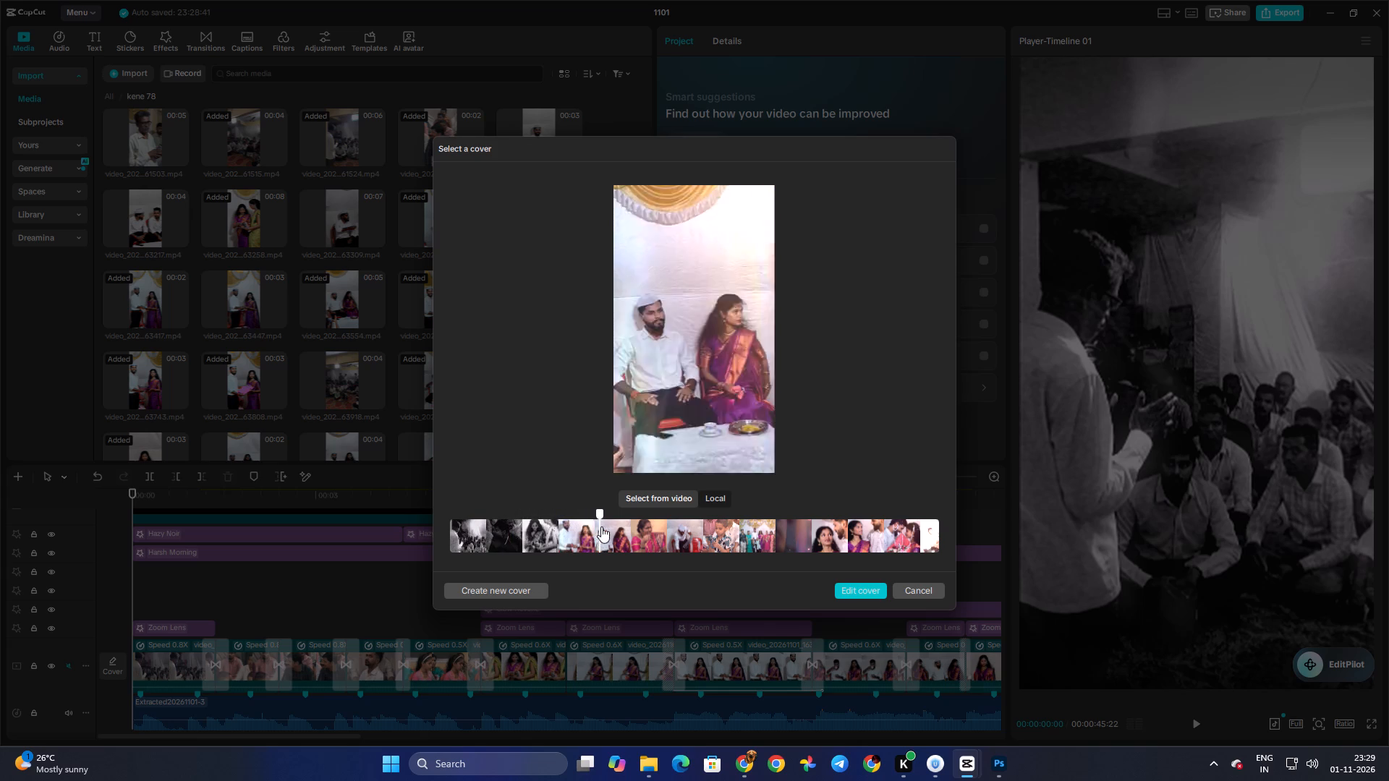
{"action": "left_click_drag", "start_coordinate": [601, 526], "coordinate": [691, 530]}
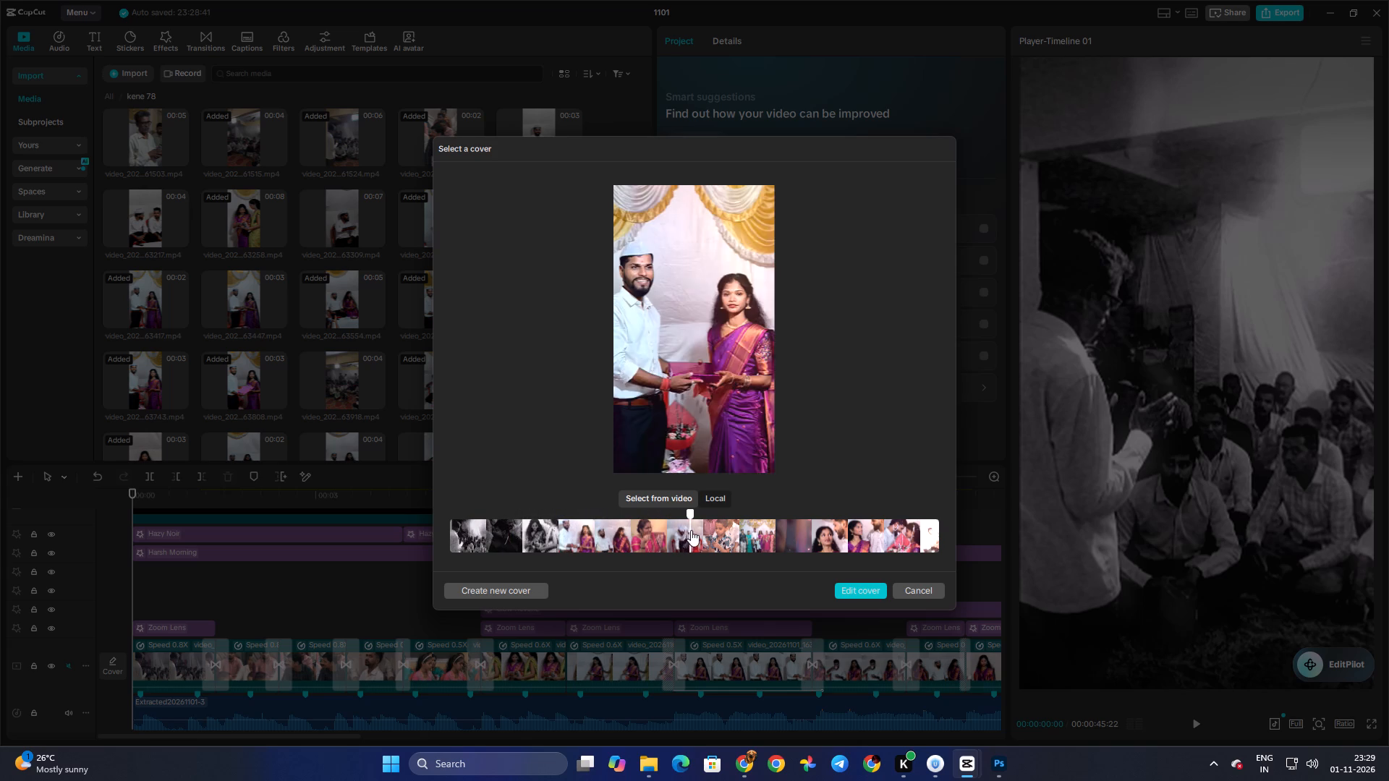
{"action": "left_click_drag", "start_coordinate": [691, 530], "coordinate": [734, 531]}
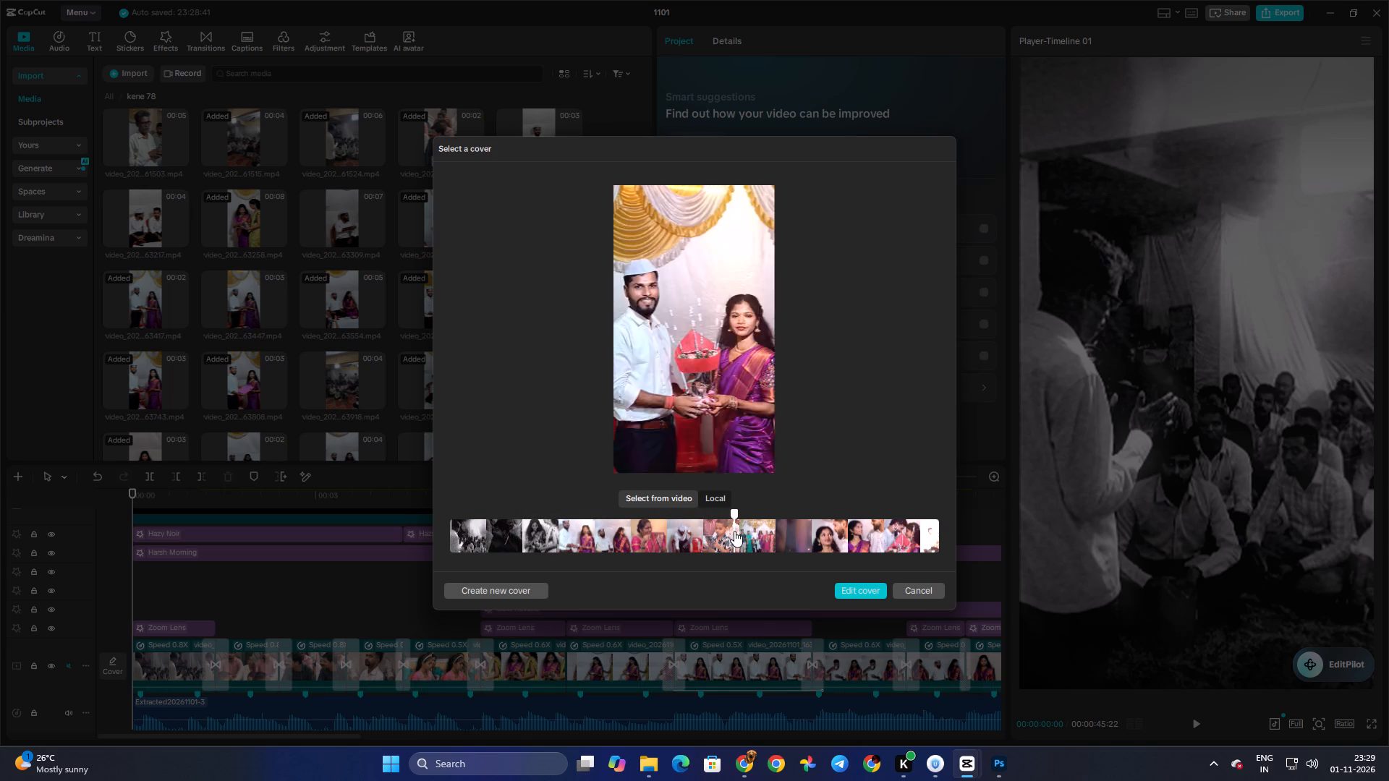
{"action": "left_click_drag", "start_coordinate": [734, 531], "coordinate": [770, 534]}
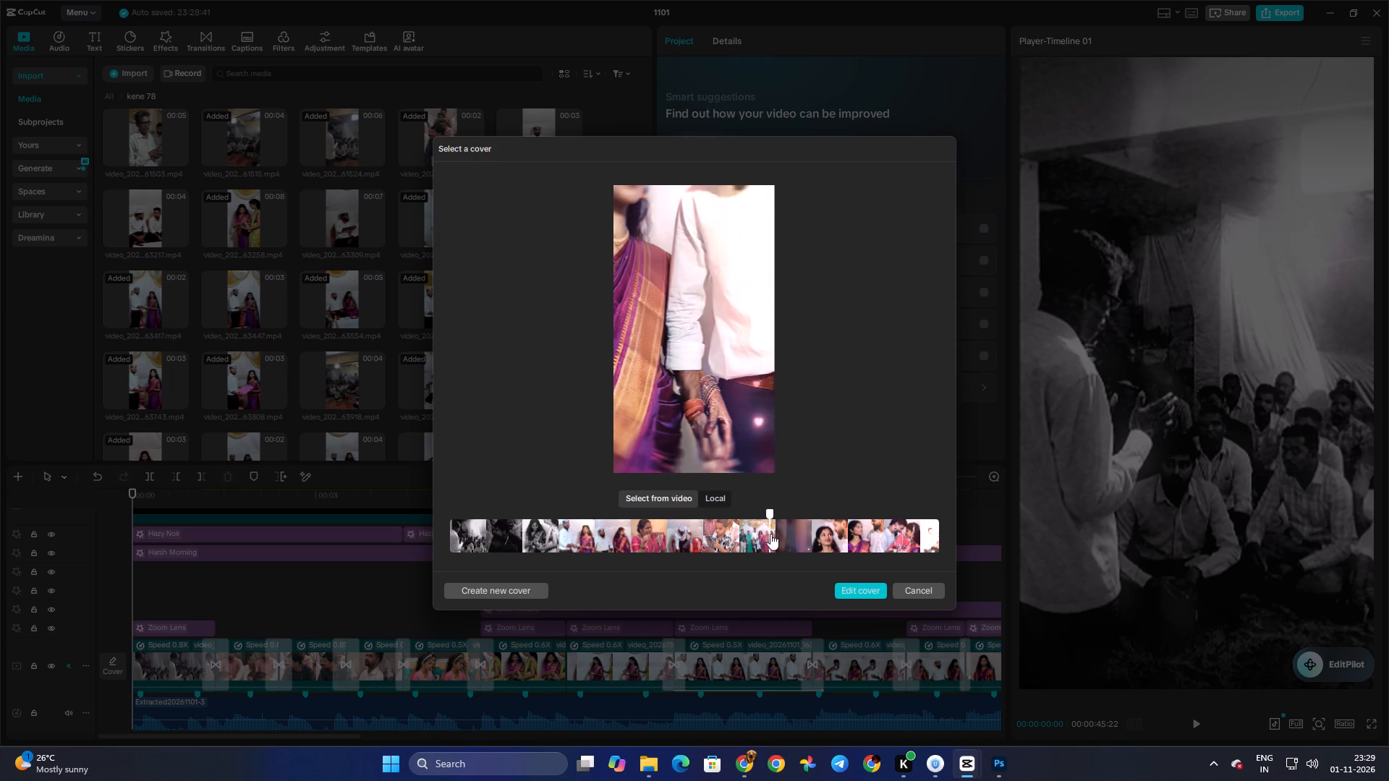
{"action": "left_click_drag", "start_coordinate": [770, 534], "coordinate": [787, 534]}
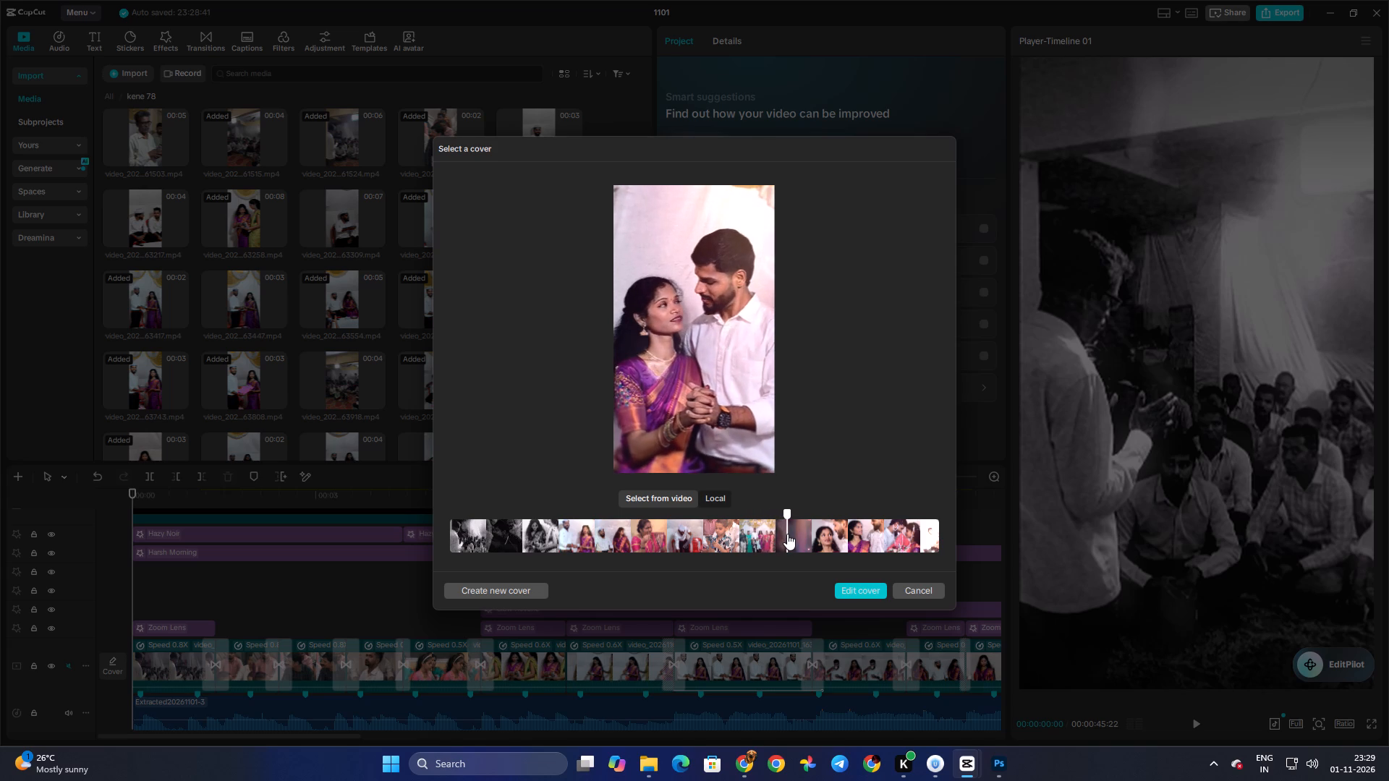
{"action": "left_click_drag", "start_coordinate": [787, 534], "coordinate": [777, 534]}
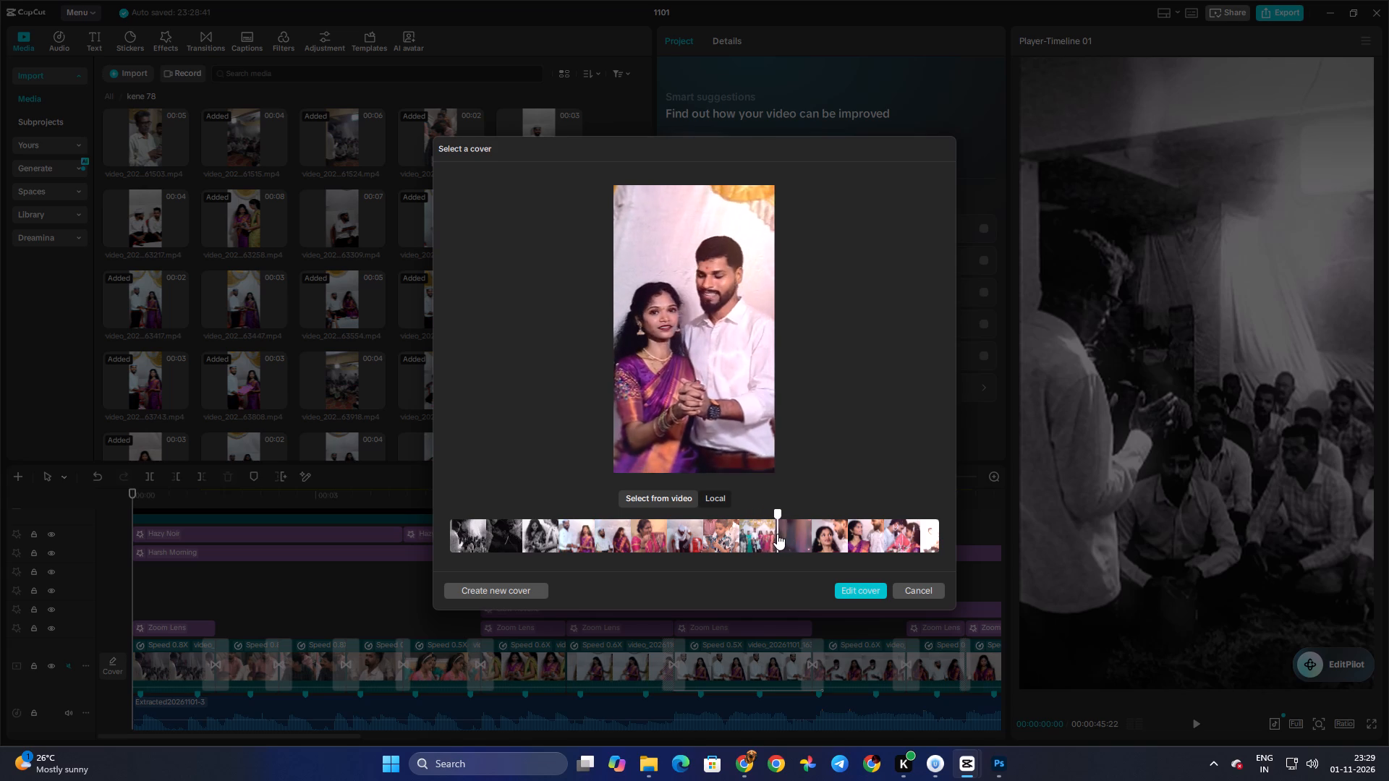
{"action": "left_click_drag", "start_coordinate": [777, 534], "coordinate": [779, 535]}
{"action": "left_click_drag", "start_coordinate": [779, 535], "coordinate": [784, 535]}
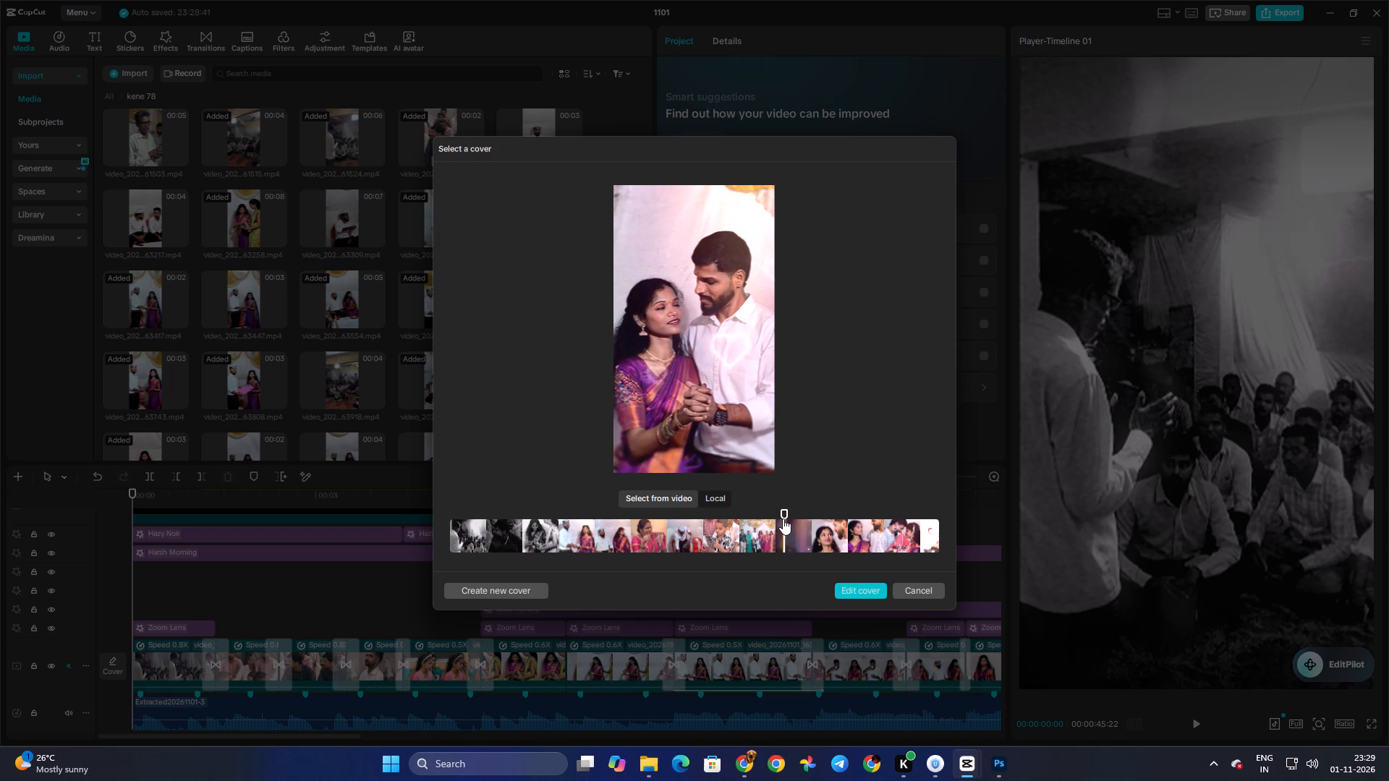
{"action": "left_click_drag", "start_coordinate": [783, 518], "coordinate": [789, 518]}
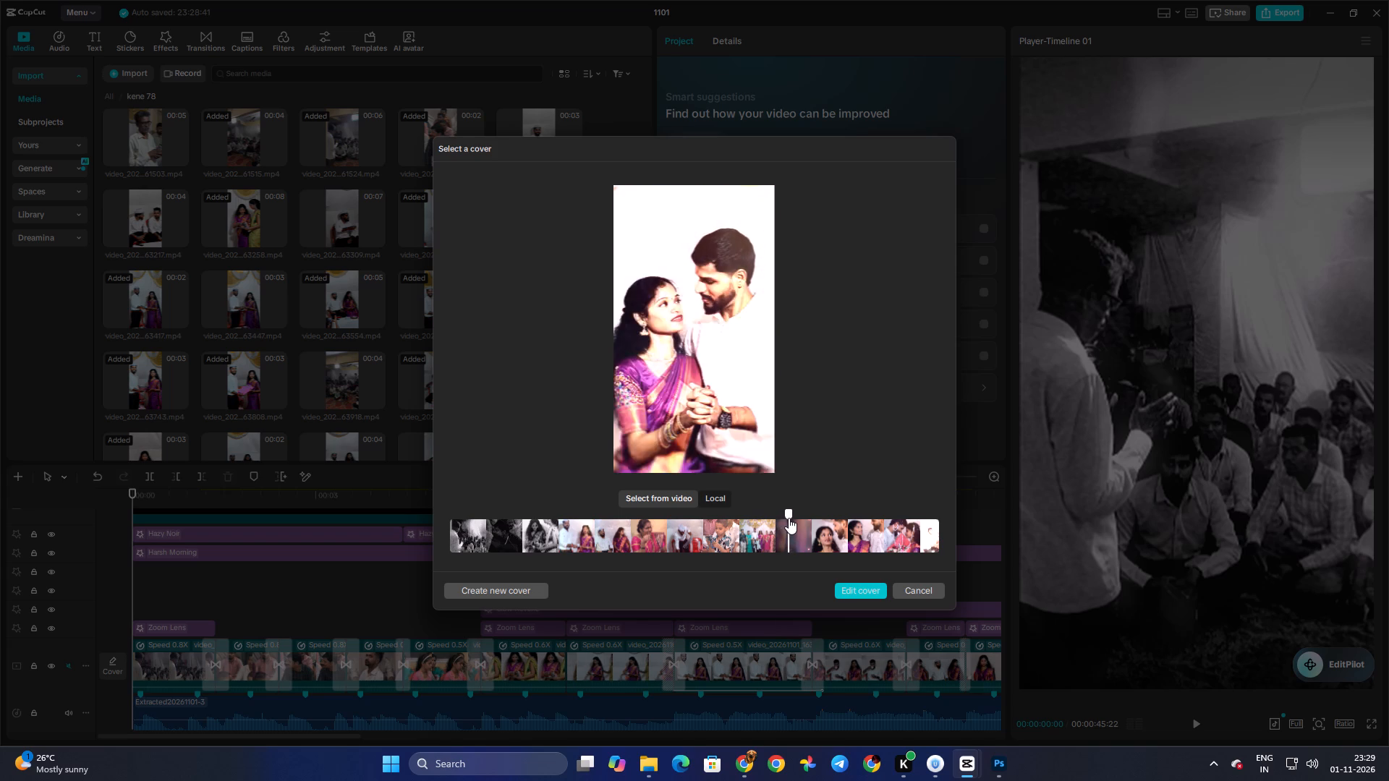
{"action": "left_click_drag", "start_coordinate": [789, 518], "coordinate": [790, 518]}
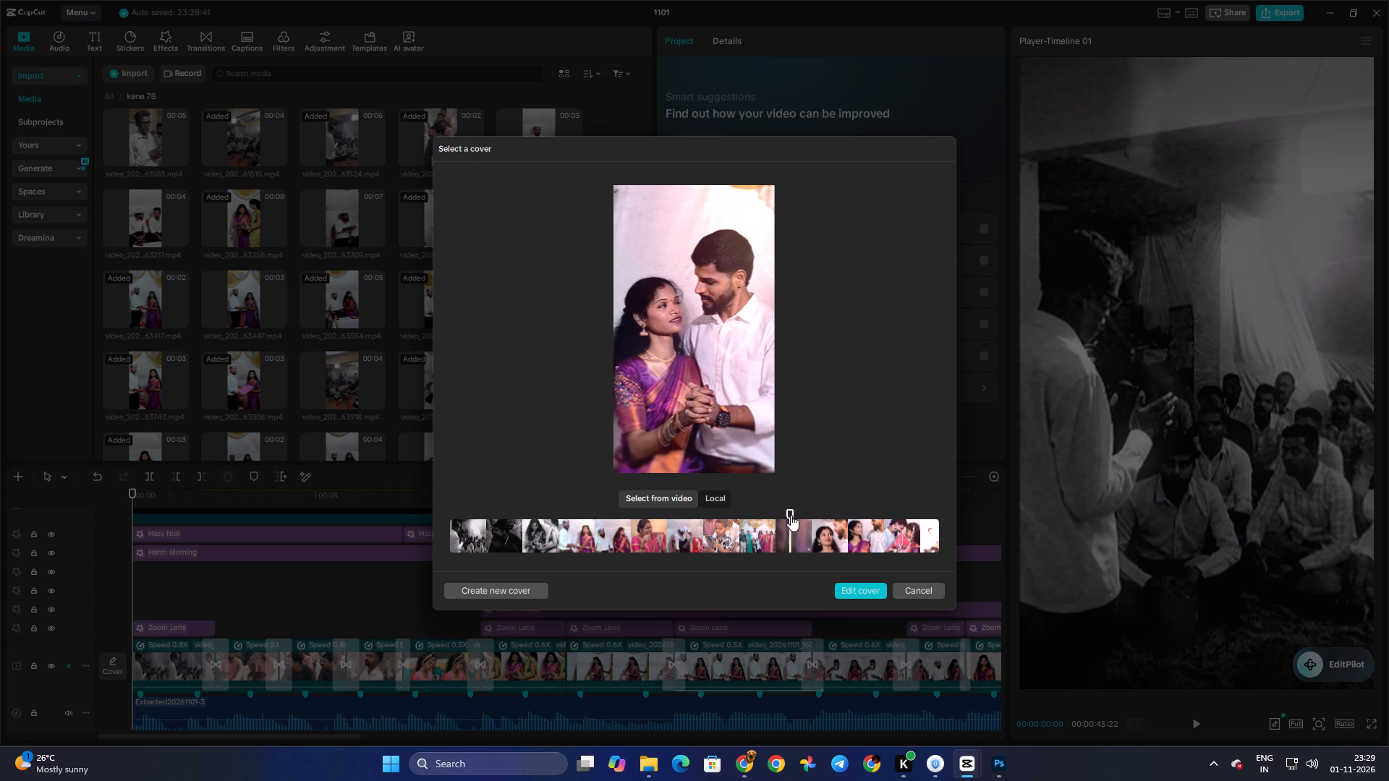
{"action": "left_click", "coordinate": [862, 590]}
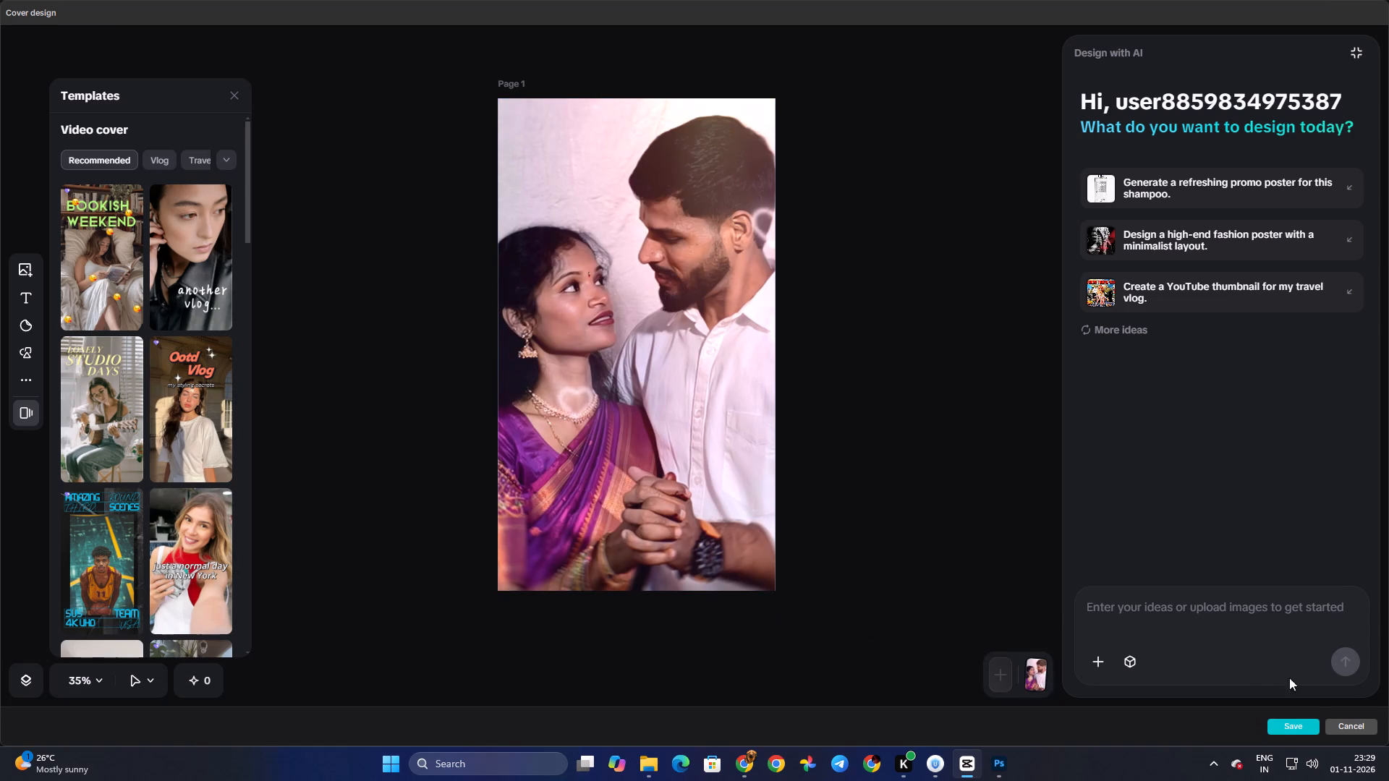
{"action": "left_click", "coordinate": [1301, 721]}
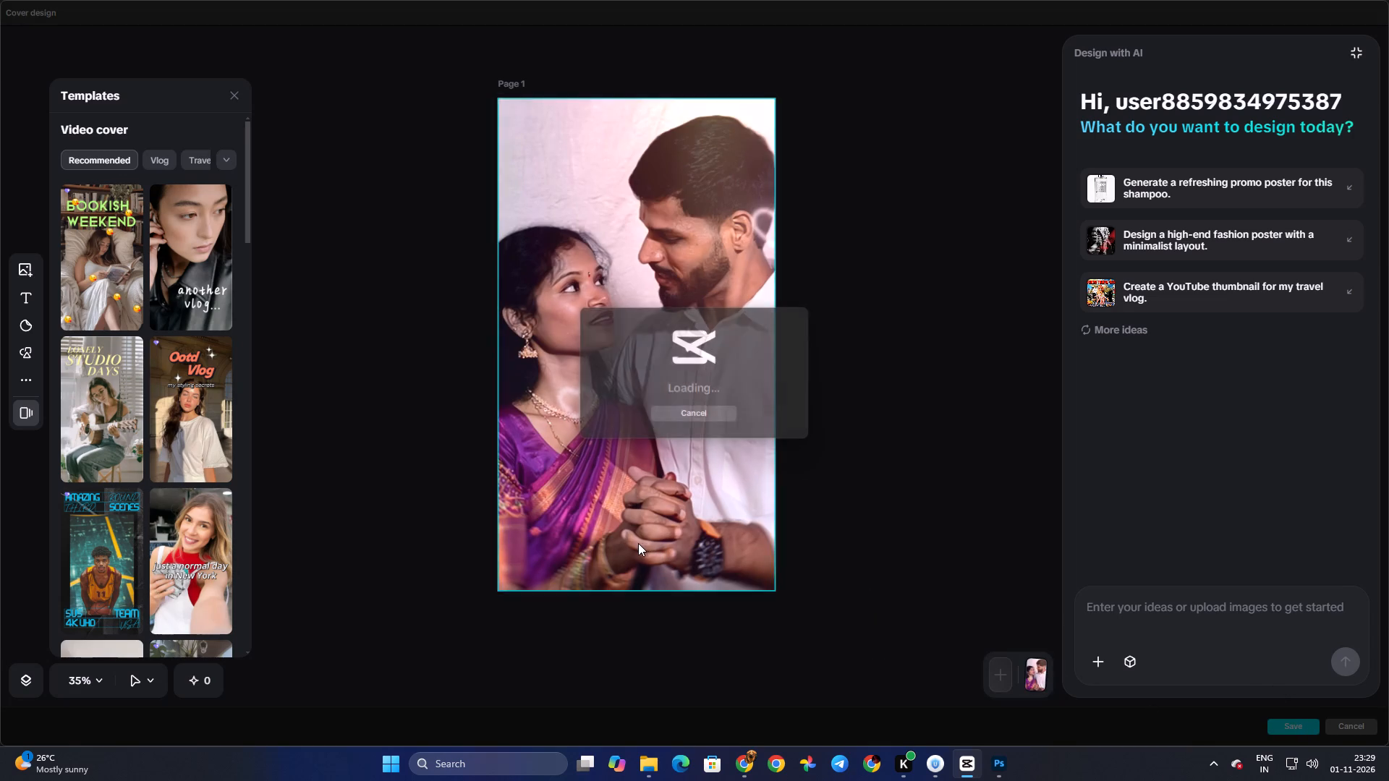
Bring the title image tracks into view and play the video from the start to check the opening title.
{"action": "scroll", "coordinate": [224, 586], "scroll_direction": "up", "scroll_amount": 7}
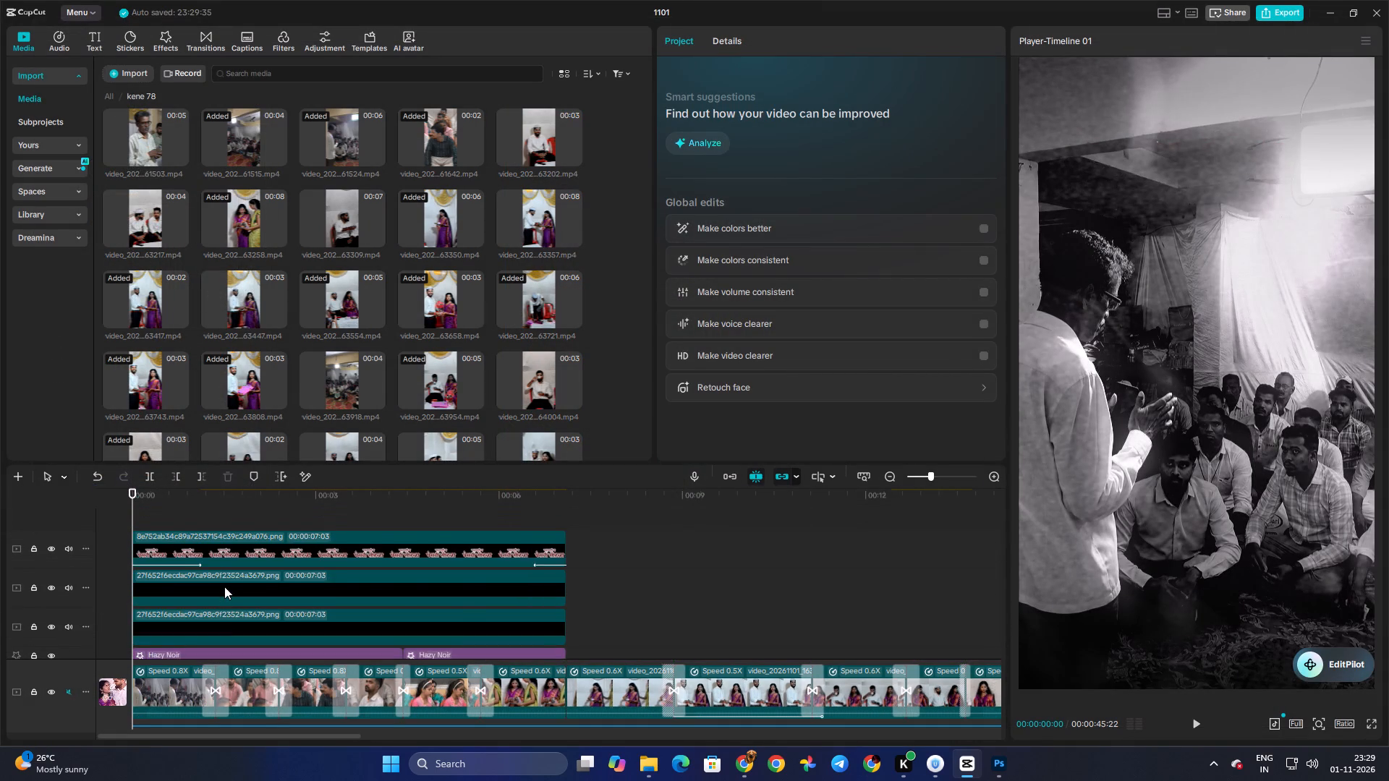
{"action": "scroll", "coordinate": [224, 586], "scroll_direction": "up", "scroll_amount": 1}
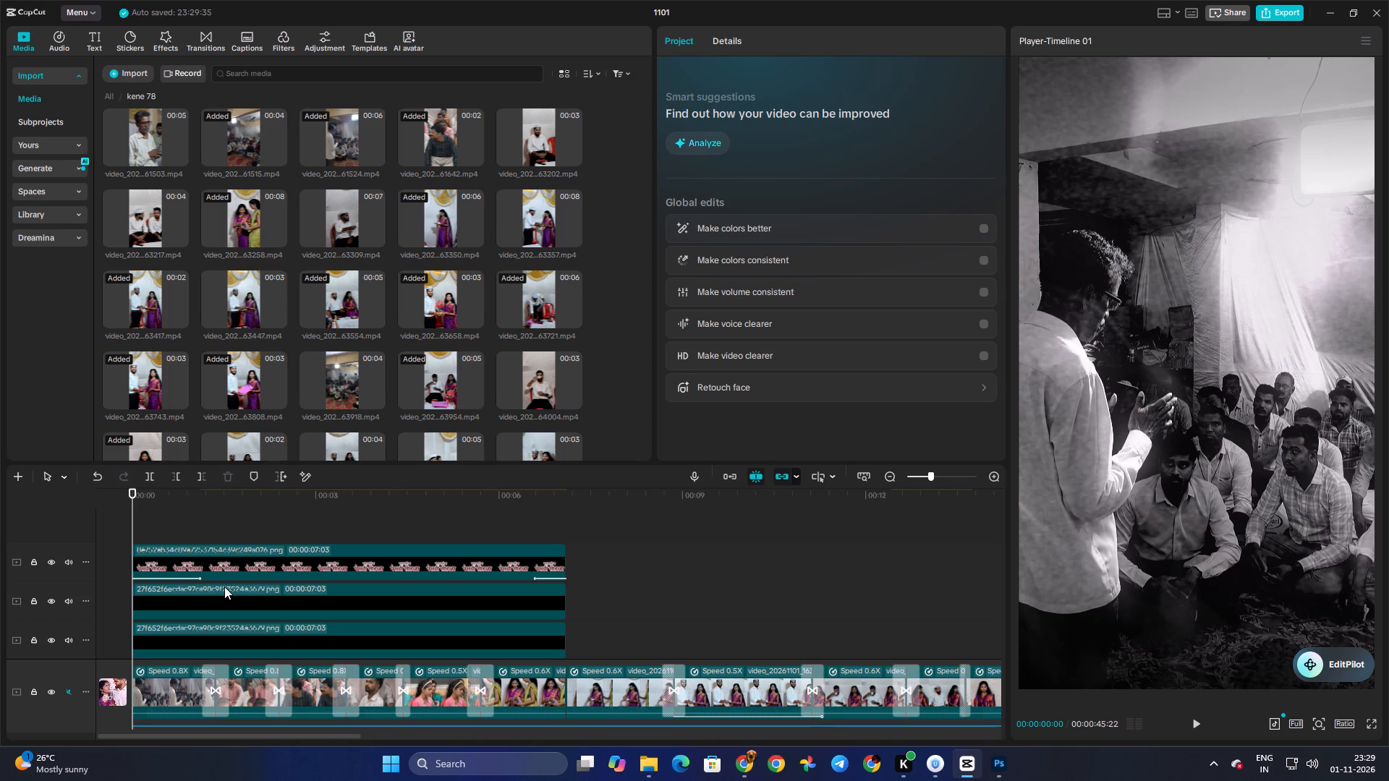
{"action": "key", "text": "space"}
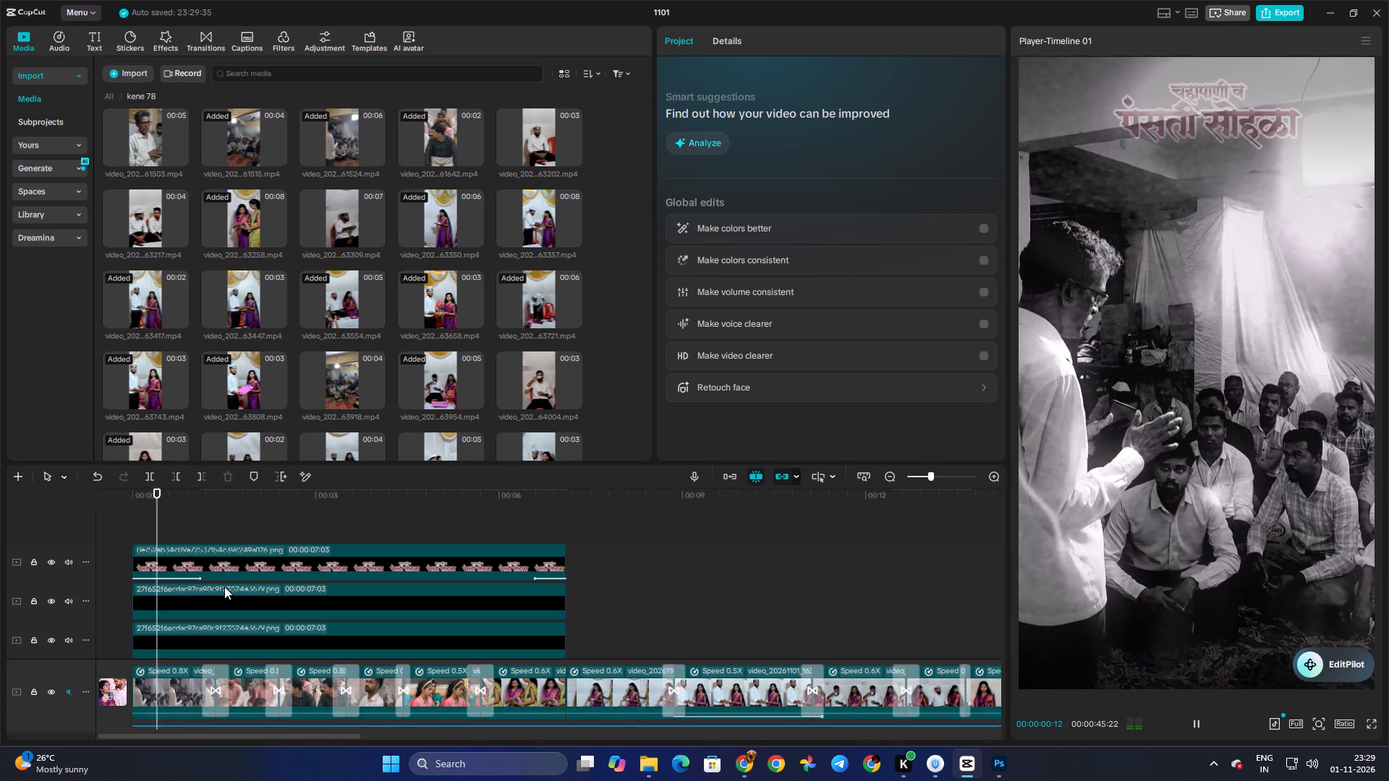
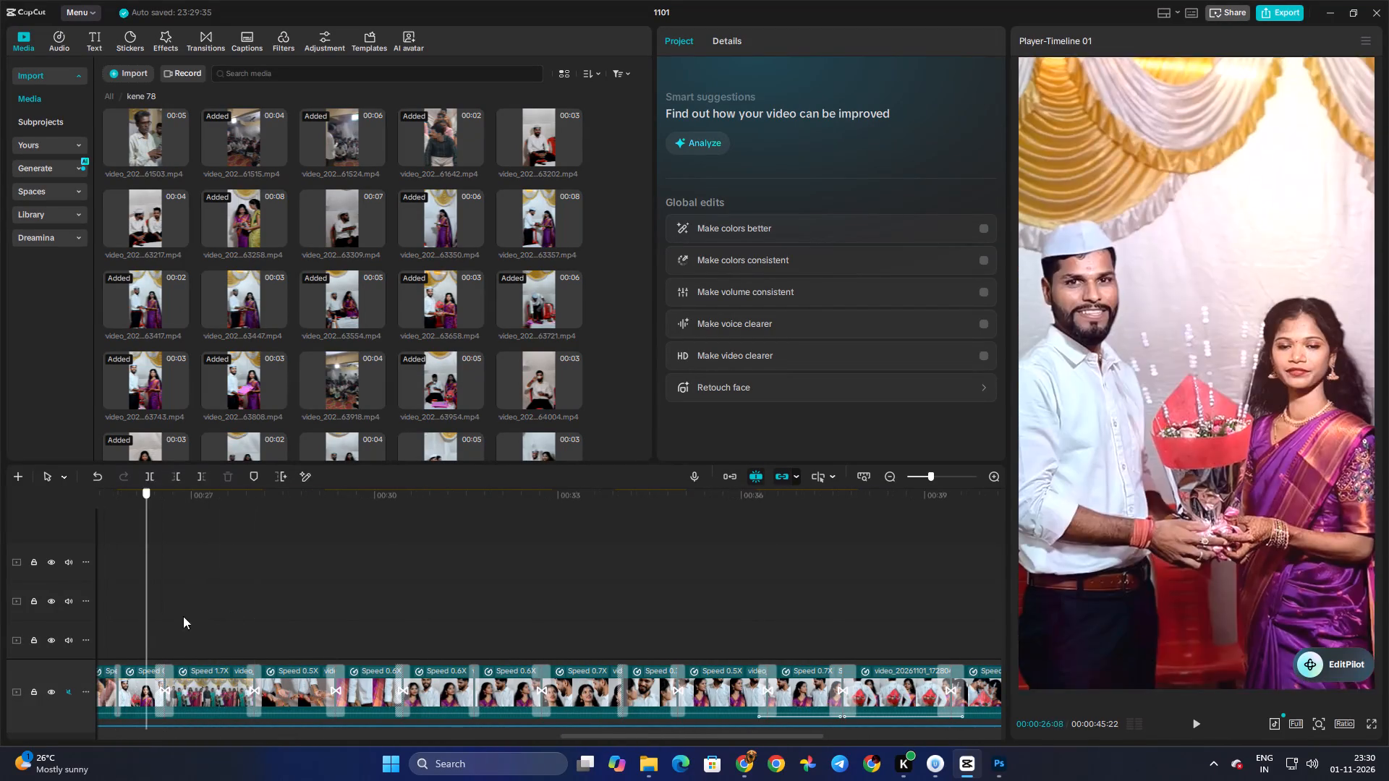
Copy the Radial Blur 2 effect that starts near 00:30 and paste it at the clip cut at about 00:18:11.
{"action": "scroll", "coordinate": [428, 628], "scroll_direction": "down", "scroll_amount": 5}
{"action": "scroll", "coordinate": [292, 580], "scroll_direction": "down", "scroll_amount": 1}
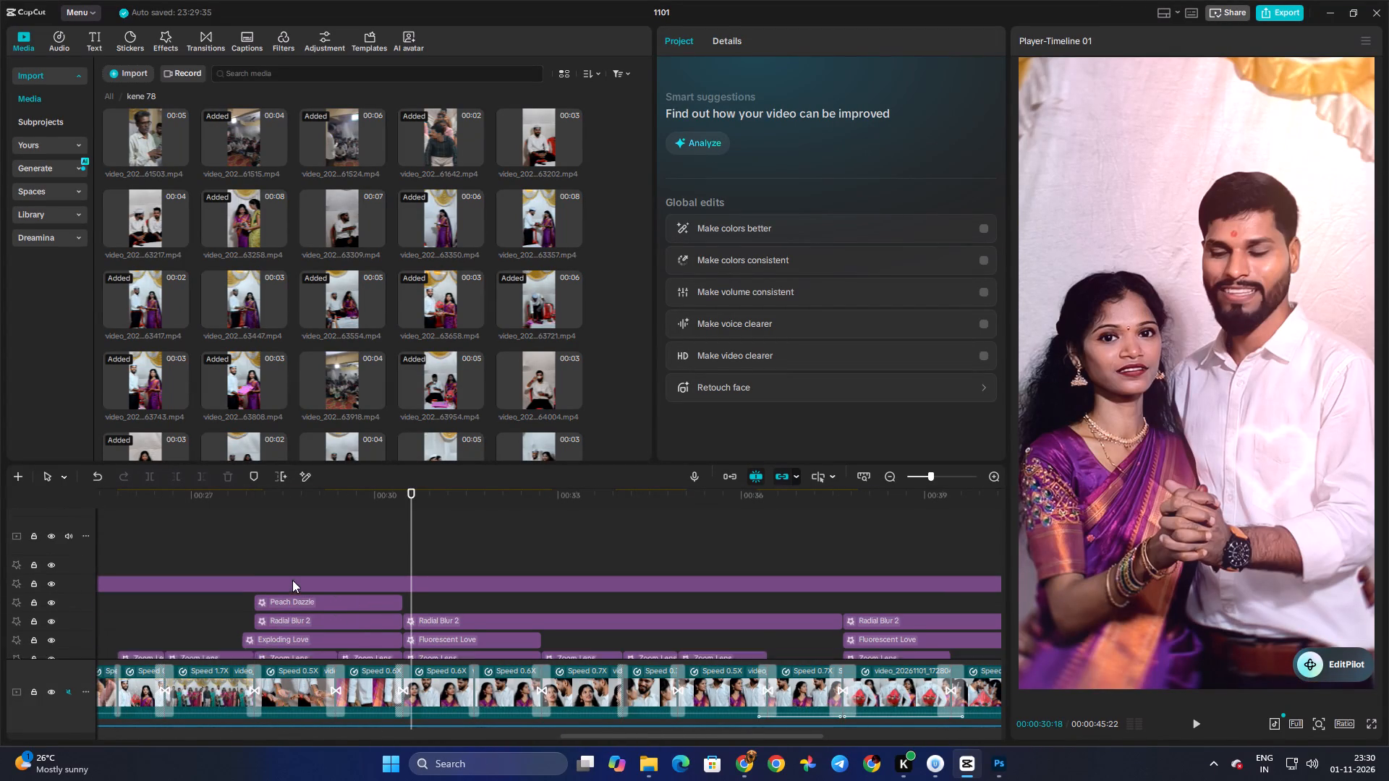
{"action": "scroll", "coordinate": [292, 580], "scroll_direction": "down", "scroll_amount": 1}
{"action": "left_click", "coordinate": [436, 600]}
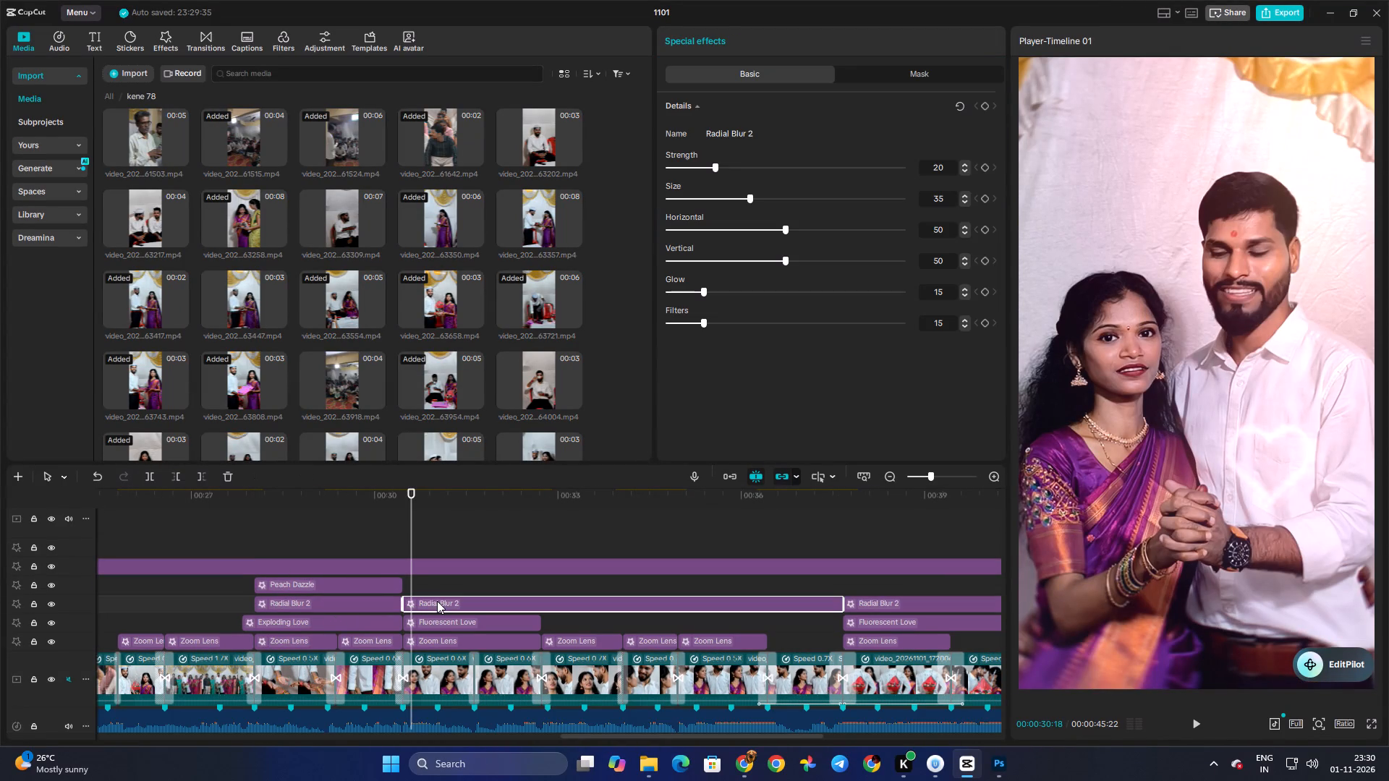
{"action": "key", "text": "ctrl+c"}
{"action": "key", "text": "ctrl+c"}
{"action": "key", "text": "ctrl+c"}
{"action": "left_click", "coordinate": [196, 594]}
{"action": "left_click_drag", "start_coordinate": [196, 594], "coordinate": [115, 599]}
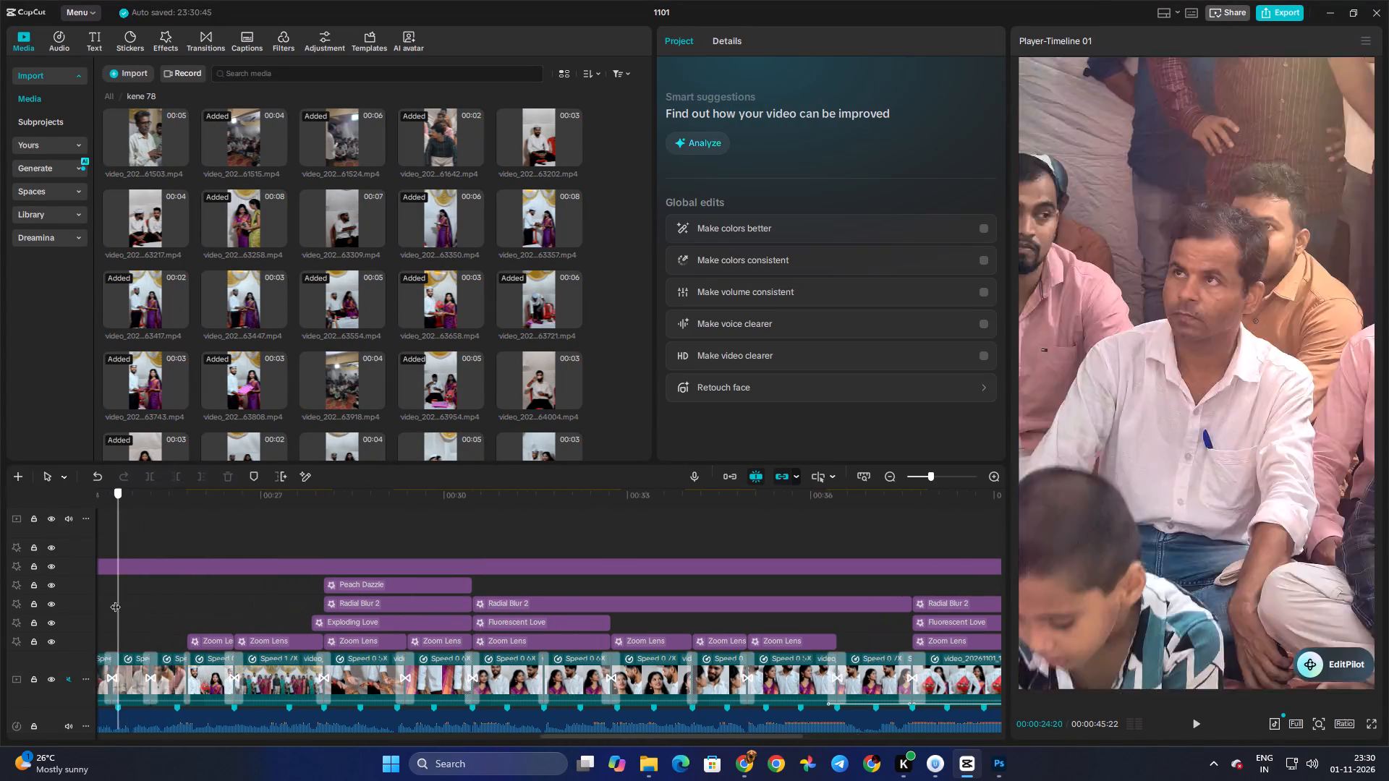
{"action": "left_click_drag", "start_coordinate": [115, 599], "coordinate": [177, 621]}
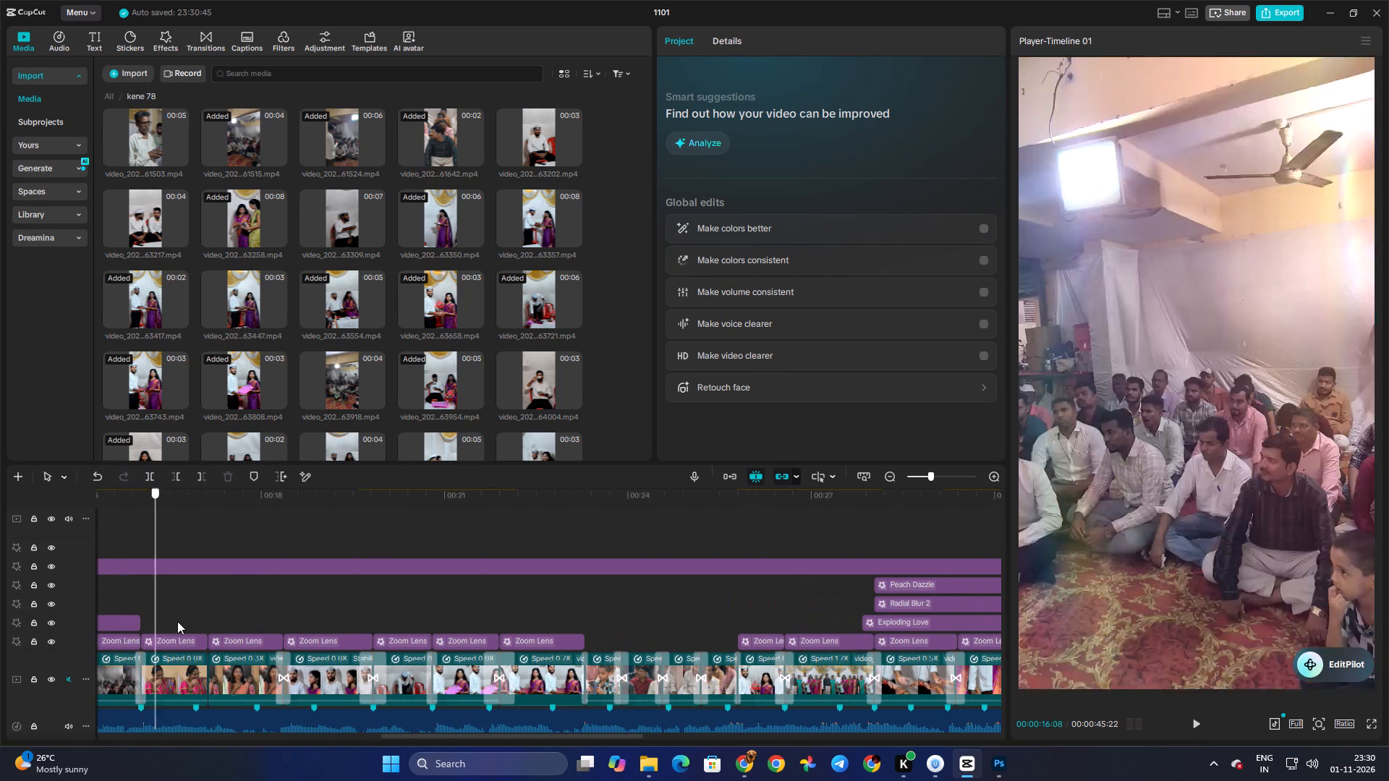
{"action": "left_click_drag", "start_coordinate": [177, 621], "coordinate": [287, 638]}
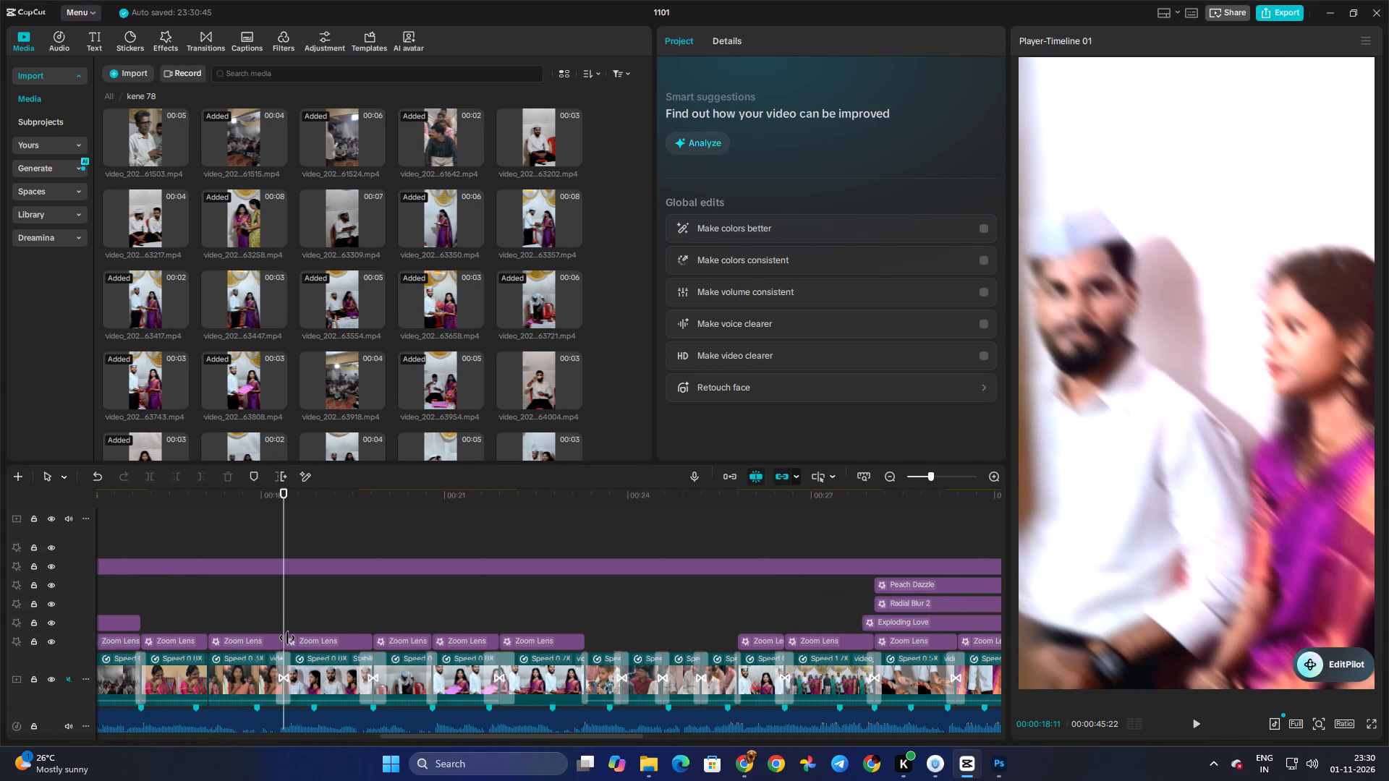
{"action": "key", "text": "ctrl+v"}
{"action": "key", "text": "space"}
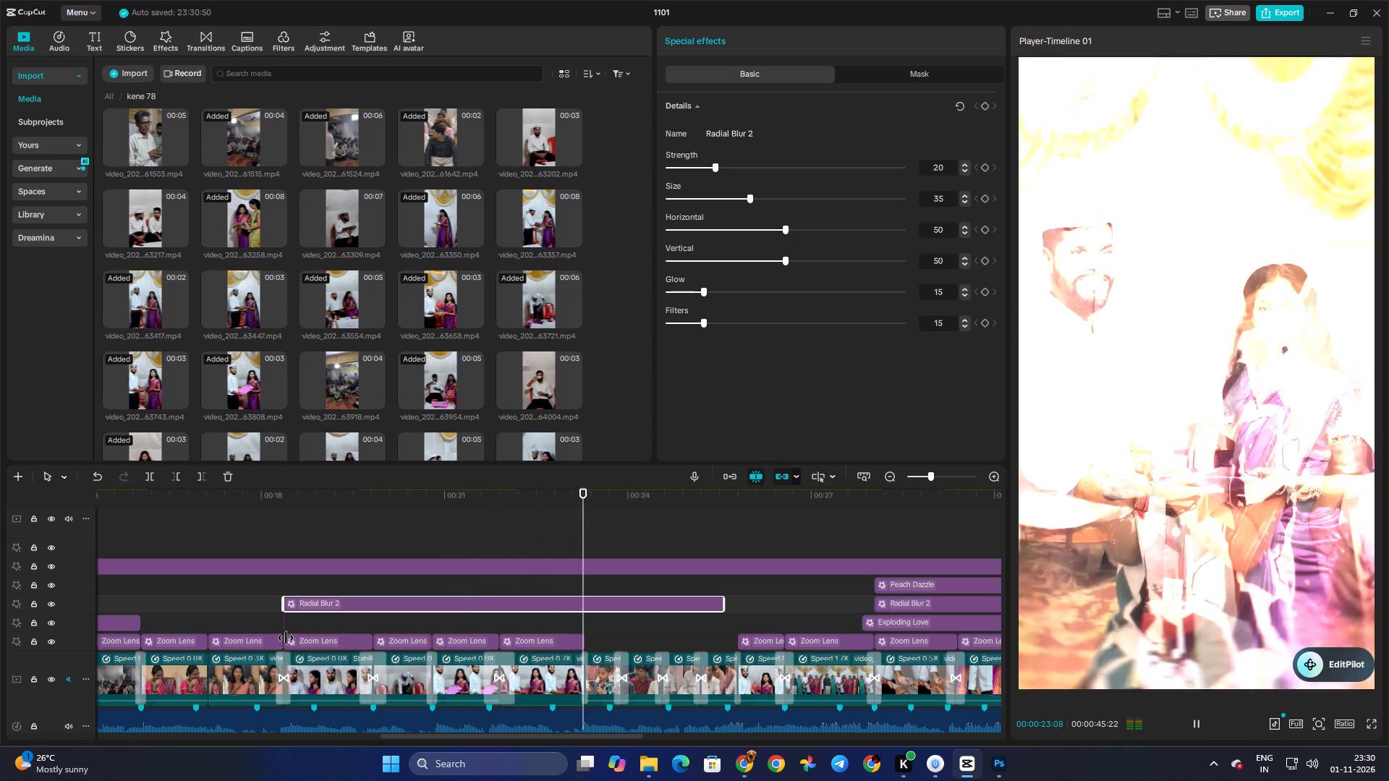
{"action": "key", "text": "space"}
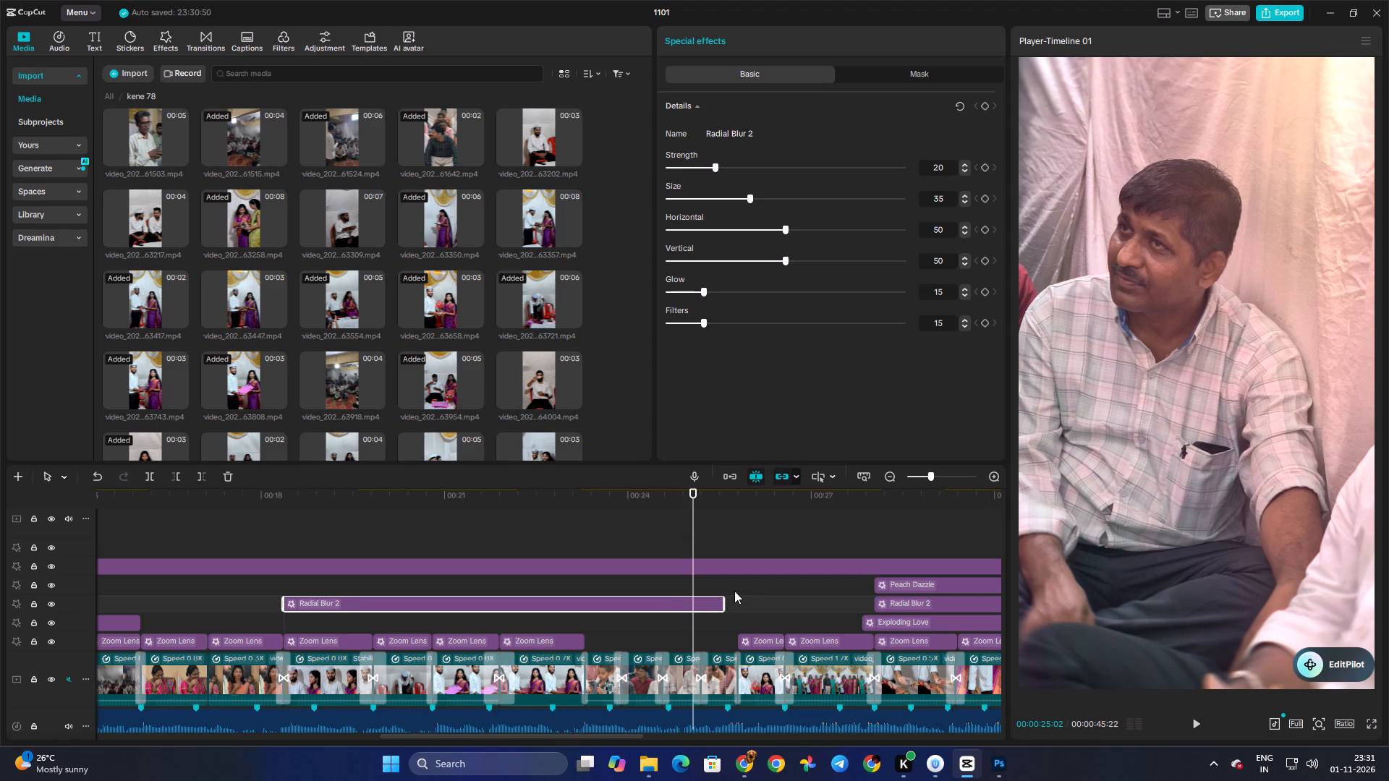
Extend the end of the pasted Radial Blur 2 effect to about 00:25:24 and play across its end.
{"action": "left_click_drag", "start_coordinate": [721, 602], "coordinate": [733, 602]}
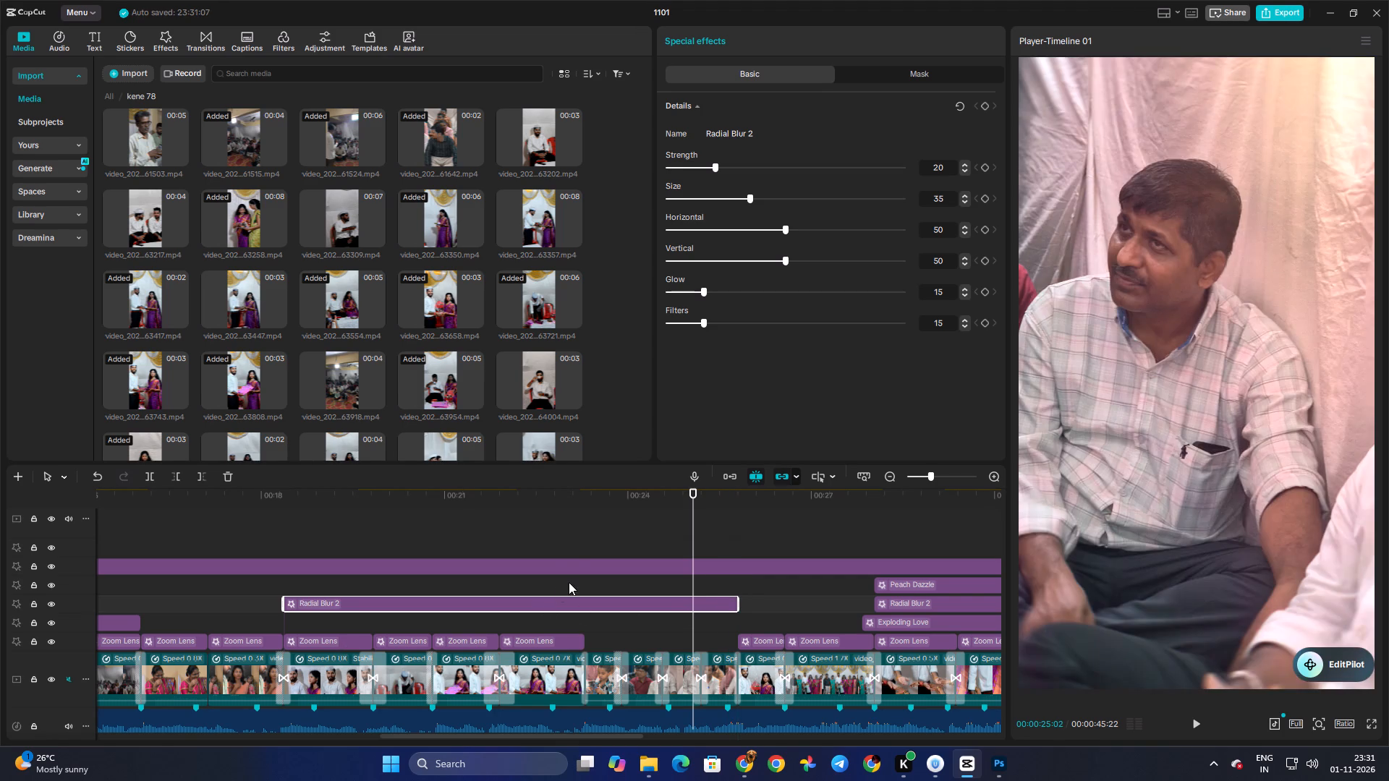
{"action": "left_click", "coordinate": [570, 582]}
{"action": "key", "text": "space"}
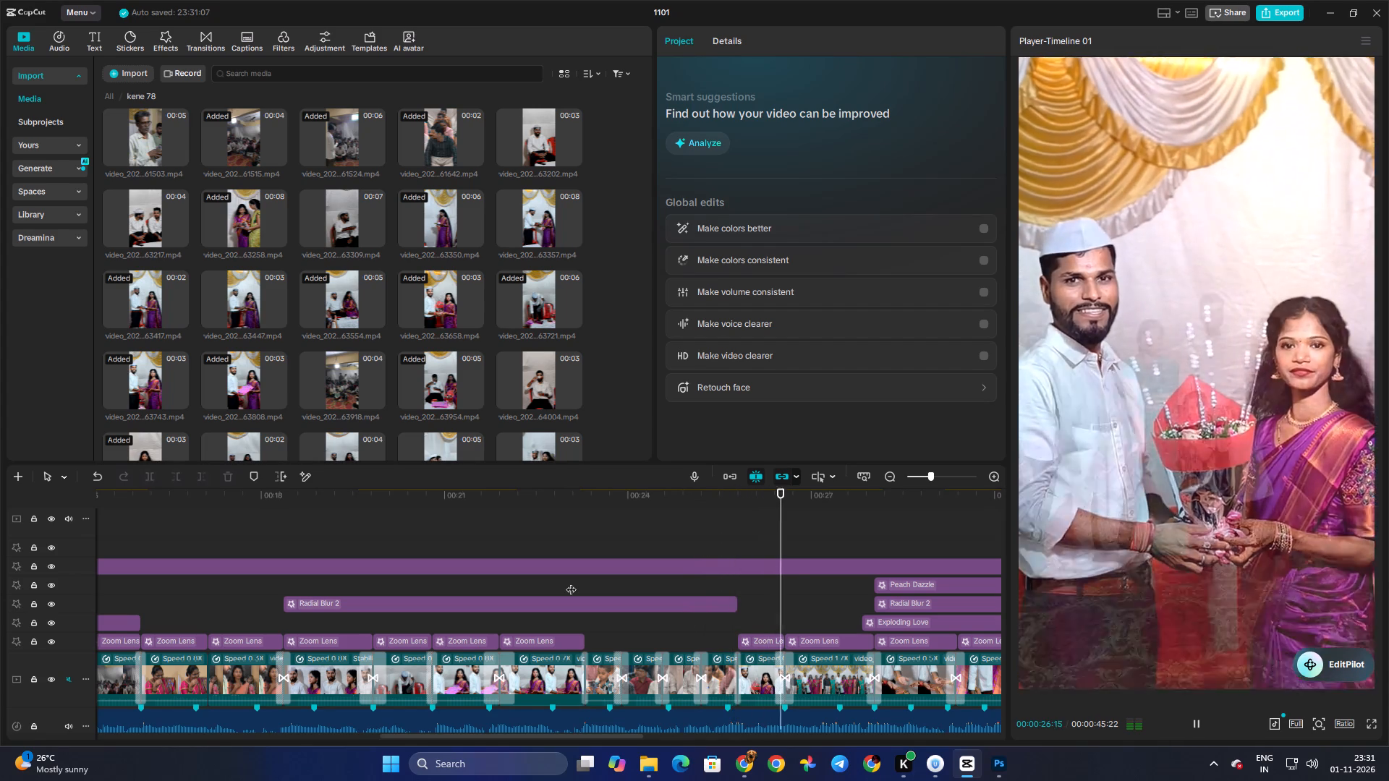
{"action": "left_click", "coordinate": [733, 584]}
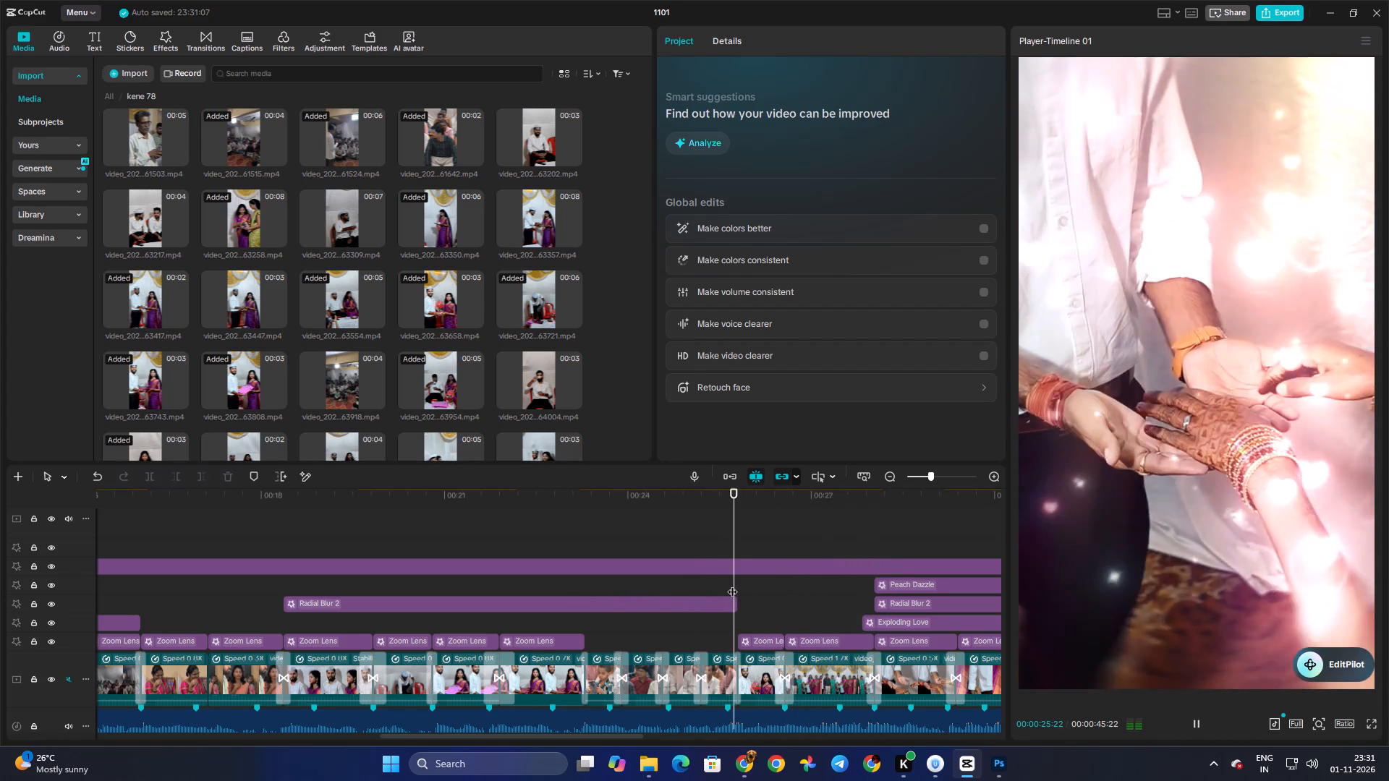
{"action": "left_click_drag", "start_coordinate": [732, 584], "coordinate": [726, 586]}
{"action": "key", "text": "space"}
{"action": "key", "text": "space"}
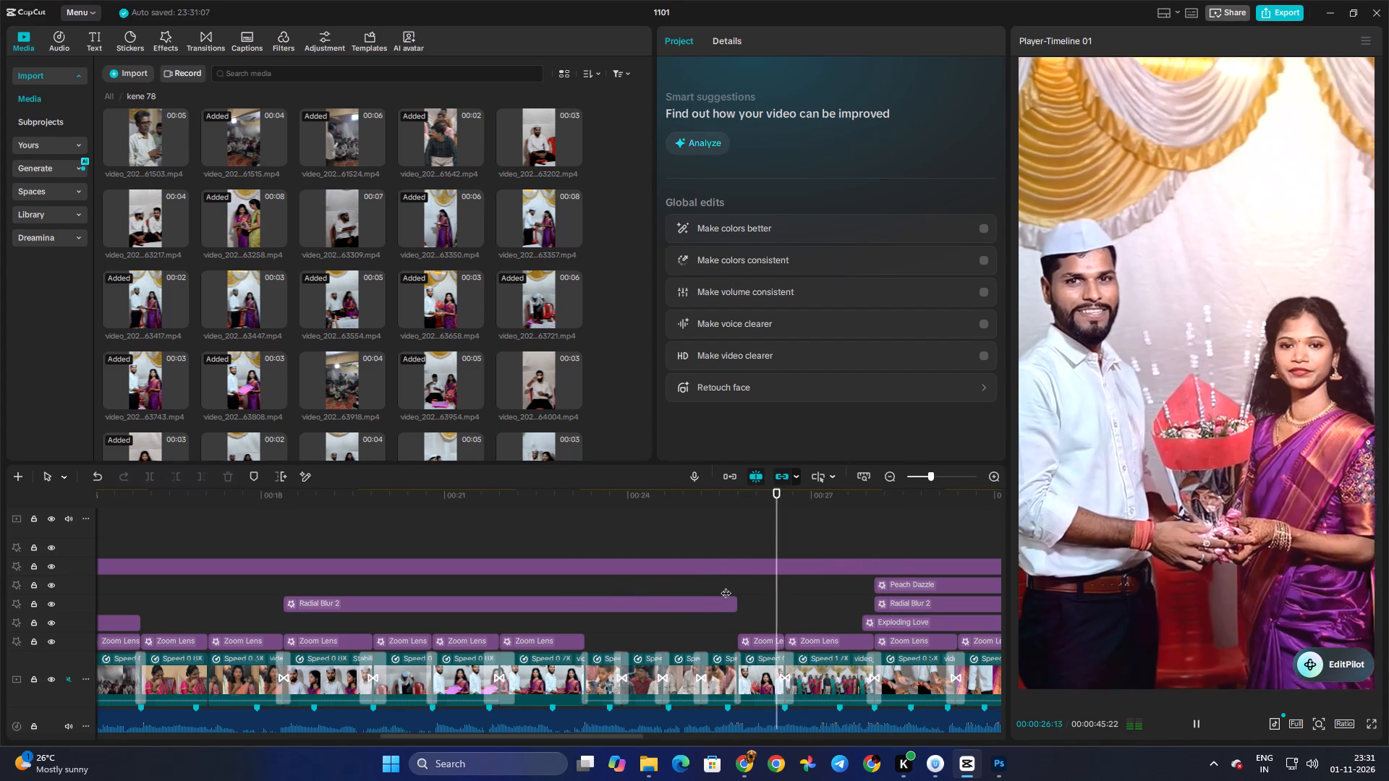
Add the Black Fade transition to the clip cut near 00:07:03 and play the video through it.
{"action": "left_click", "coordinate": [726, 582]}
{"action": "left_click_drag", "start_coordinate": [726, 582], "coordinate": [516, 591]}
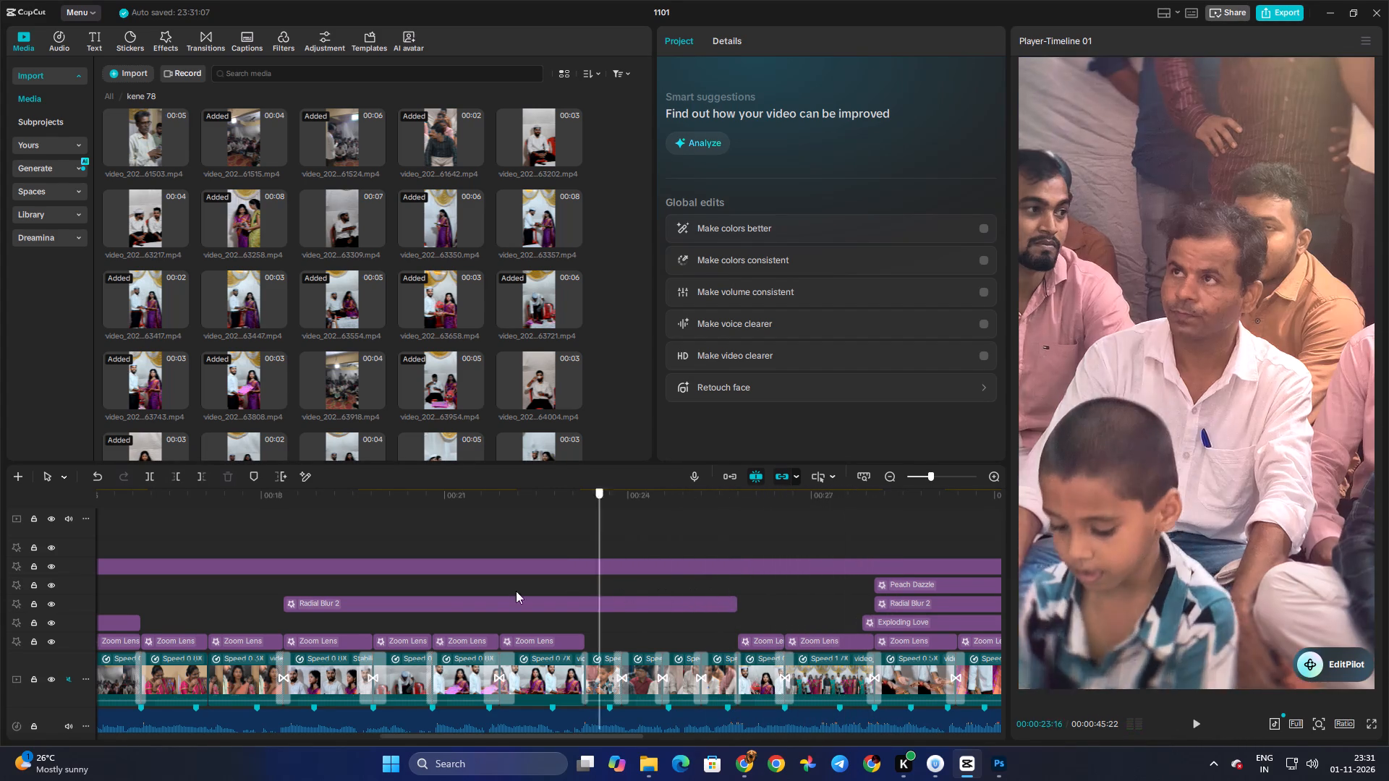
{"action": "left_click_drag", "start_coordinate": [516, 591], "coordinate": [0, 576]}
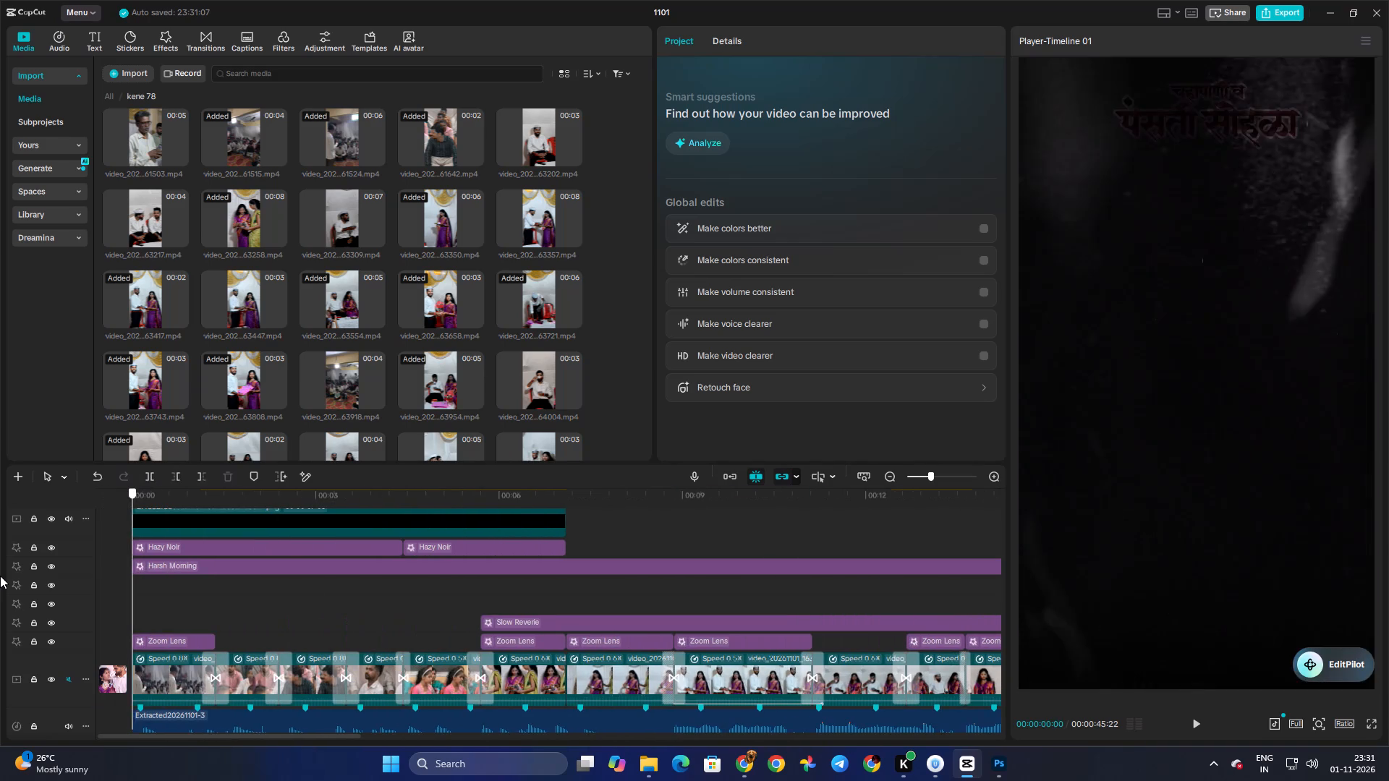
{"action": "left_click_drag", "start_coordinate": [0, 576], "coordinate": [448, 621]}
{"action": "key", "text": "space"}
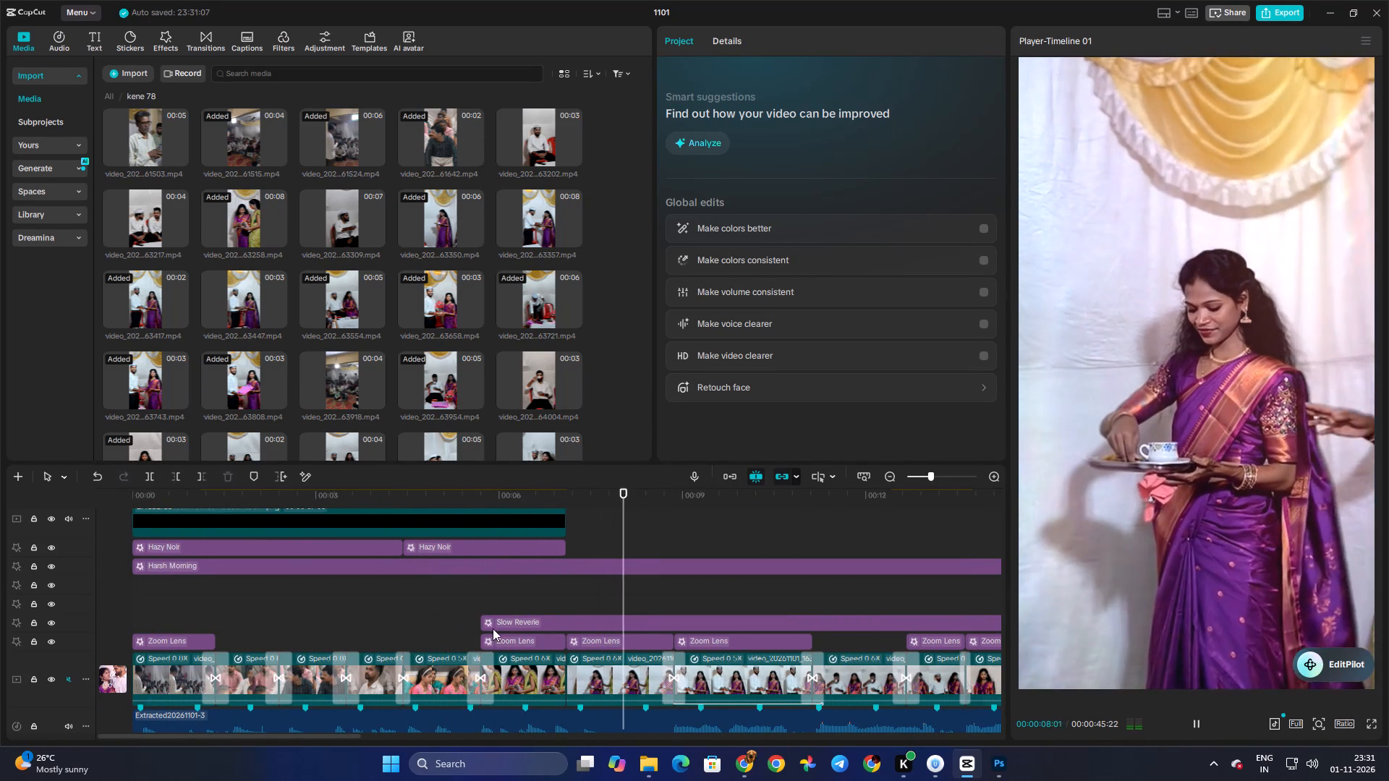
{"action": "left_click", "coordinate": [551, 598]}
{"action": "key", "text": "space"}
{"action": "key", "text": "space"}
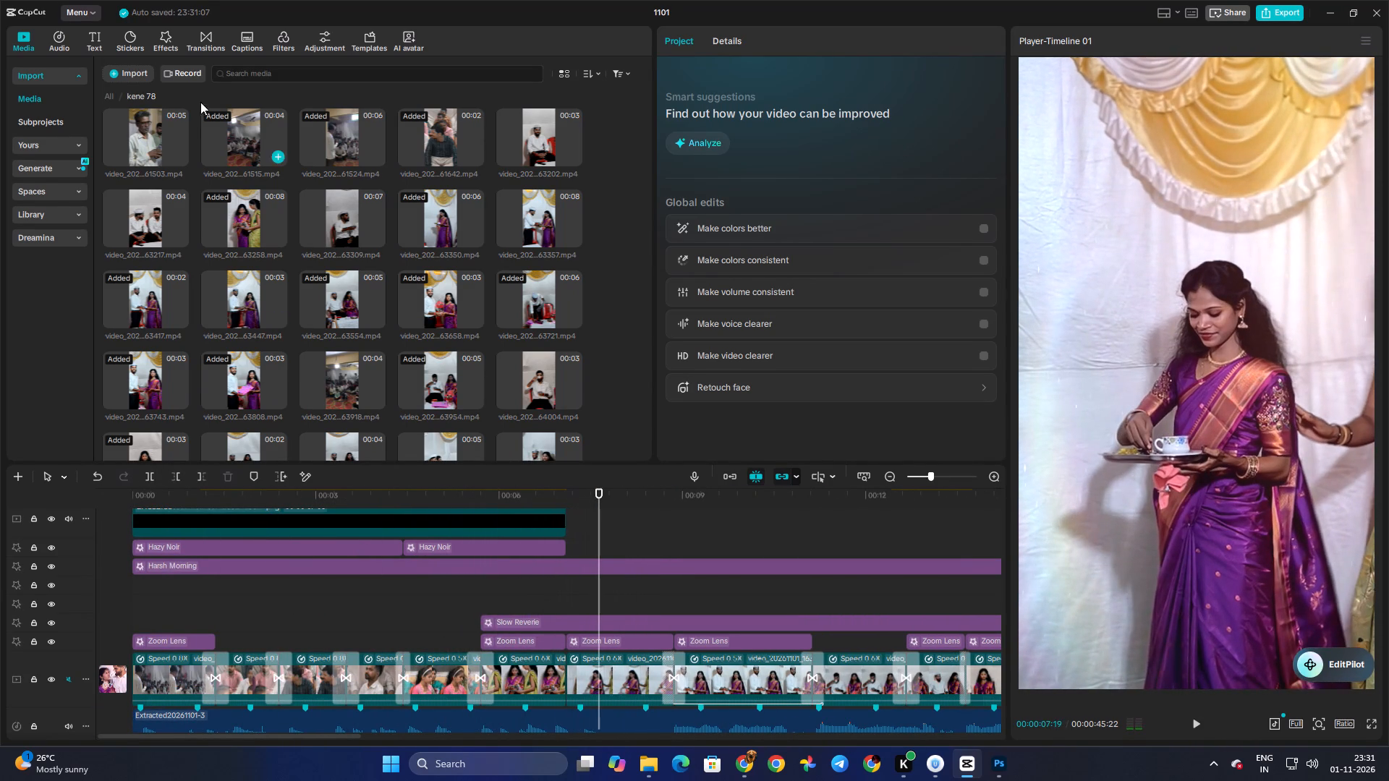
{"action": "left_click", "coordinate": [193, 54]}
{"action": "left_click_drag", "start_coordinate": [561, 182], "coordinate": [554, 684]}
{"action": "left_click", "coordinate": [548, 592]}
{"action": "key", "text": "space"}
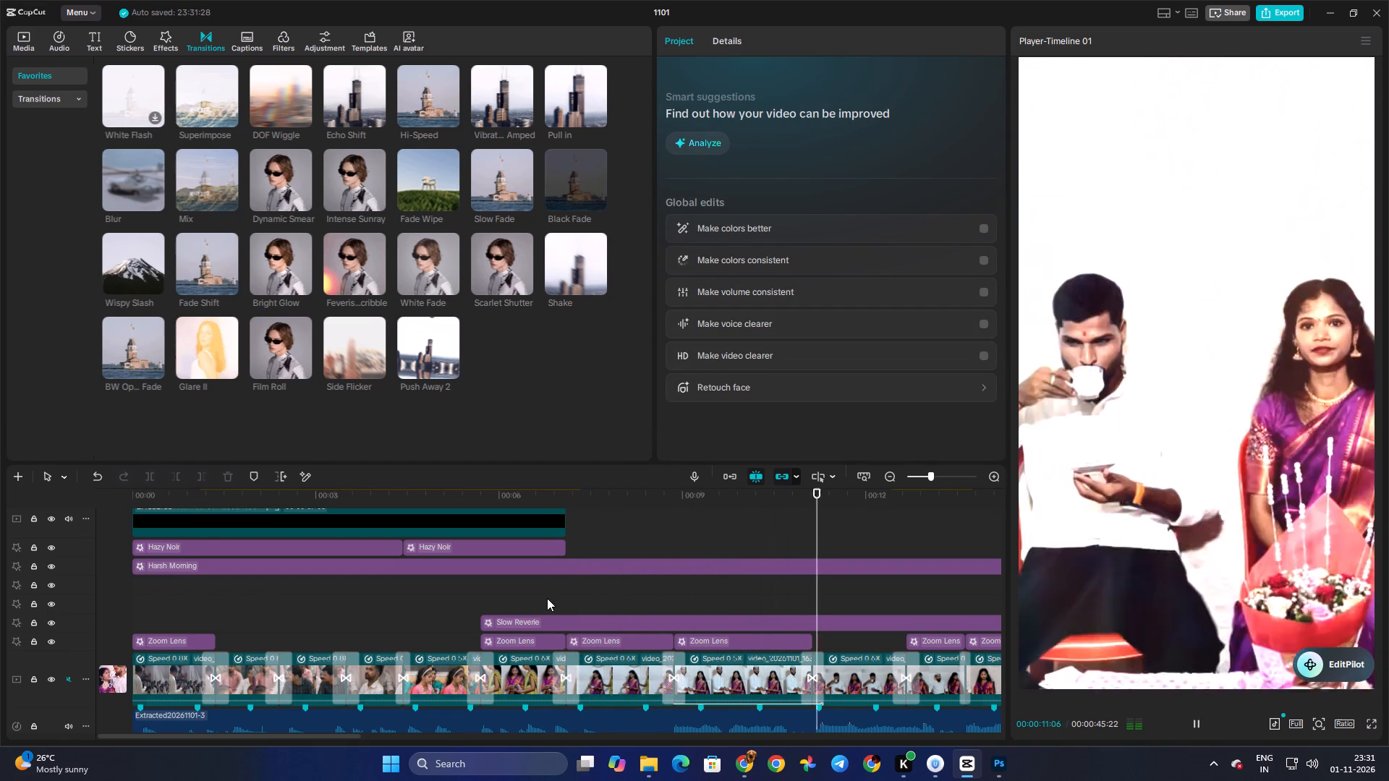
{"action": "key", "text": "space"}
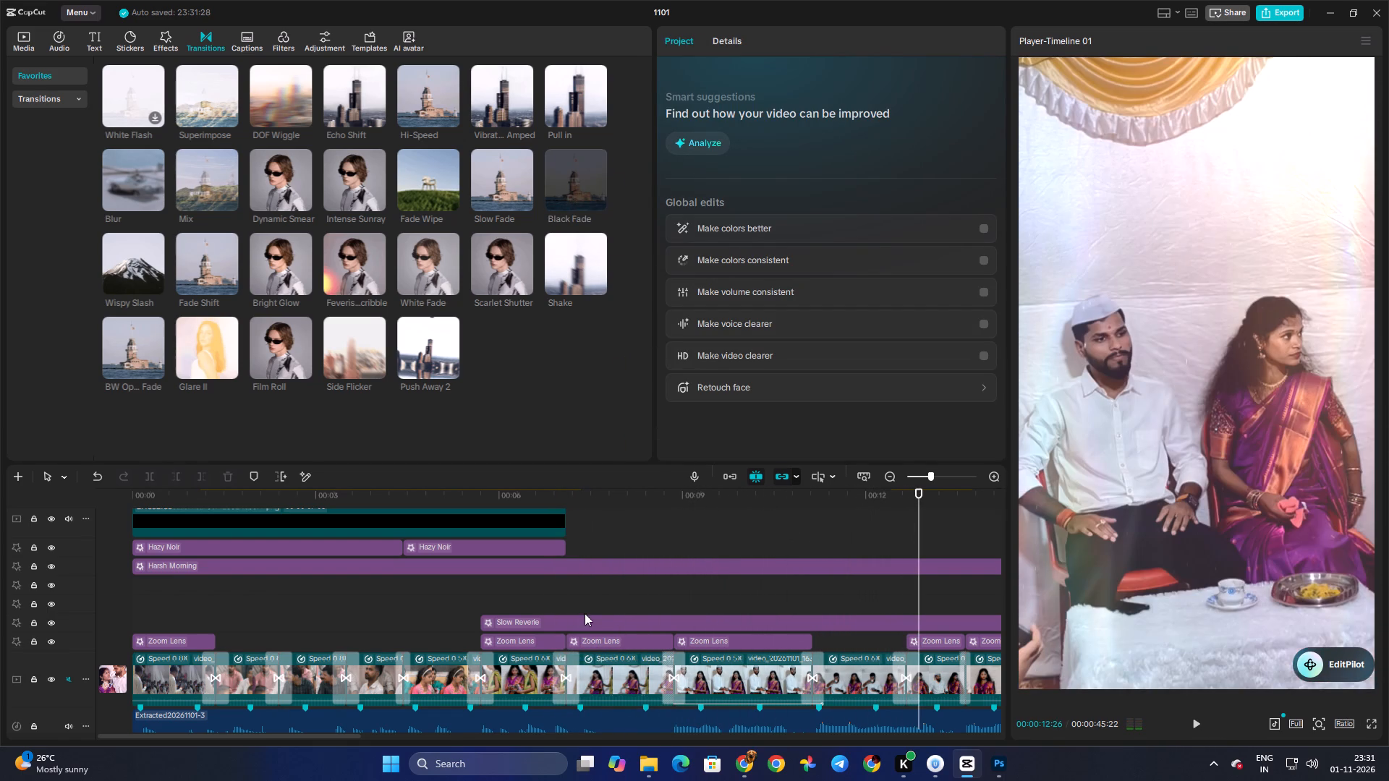
Paste the Radial Blur 2 effect at 00:07:03 and extend its end to the clip cut at about 00:15:04.
{"action": "left_click", "coordinate": [579, 605]}
{"action": "left_click_drag", "start_coordinate": [579, 605], "coordinate": [565, 605]}
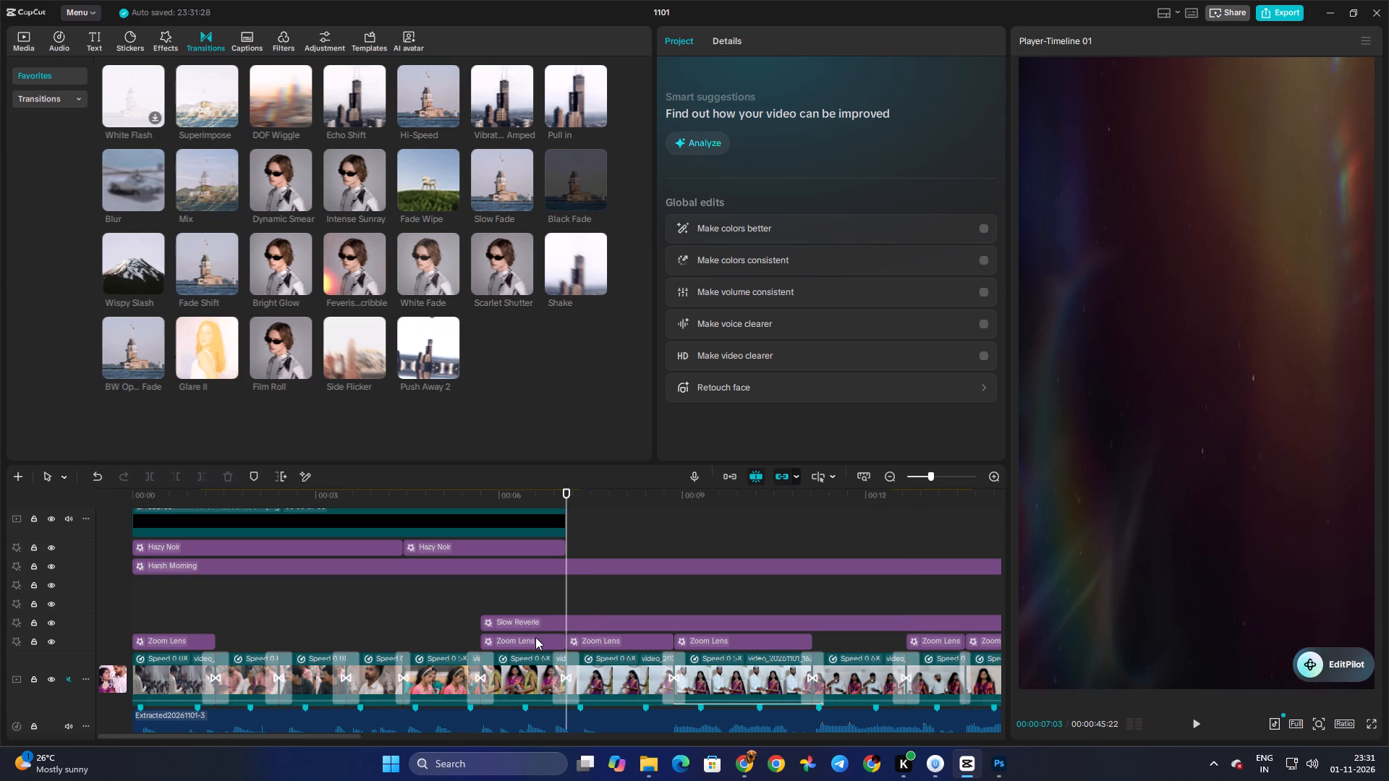
{"action": "key", "text": "ctrl+v"}
{"action": "key", "text": "space"}
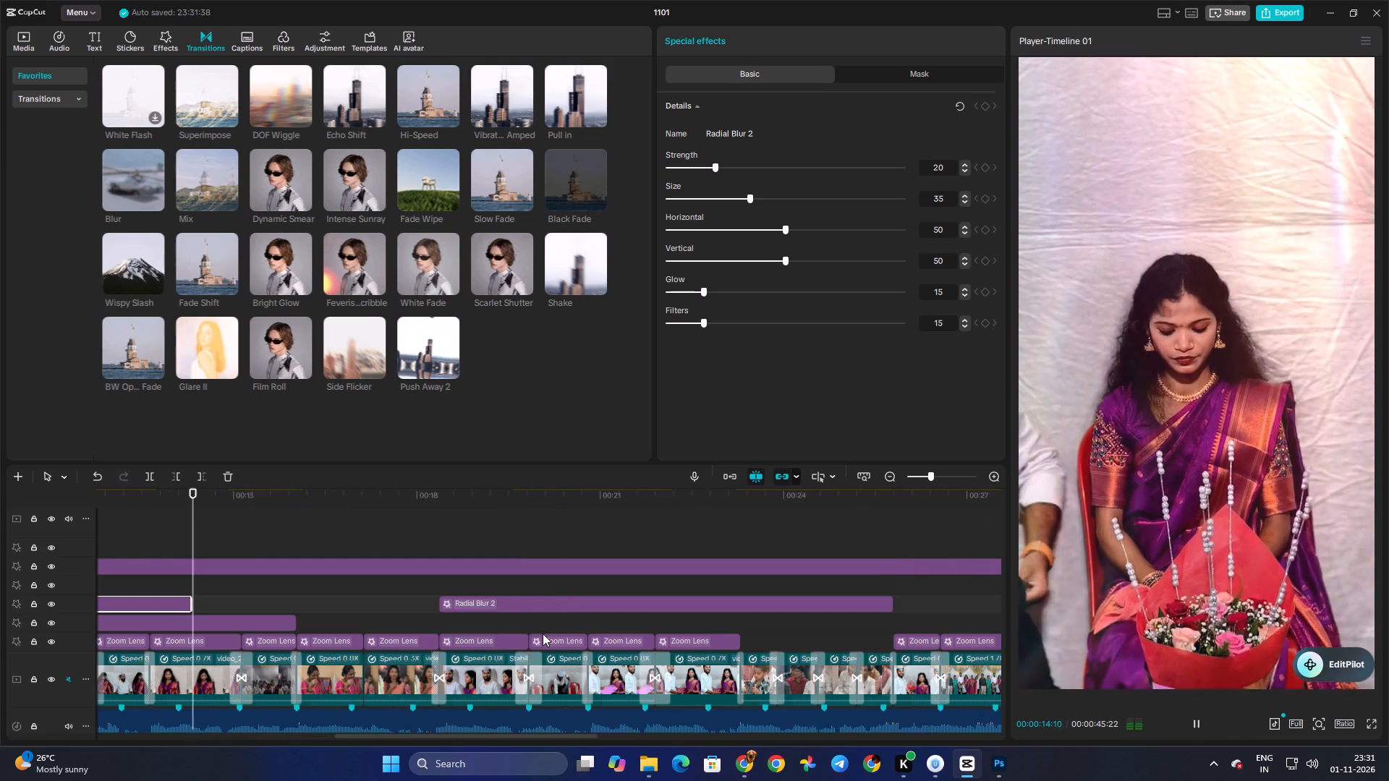
{"action": "key", "text": "space"}
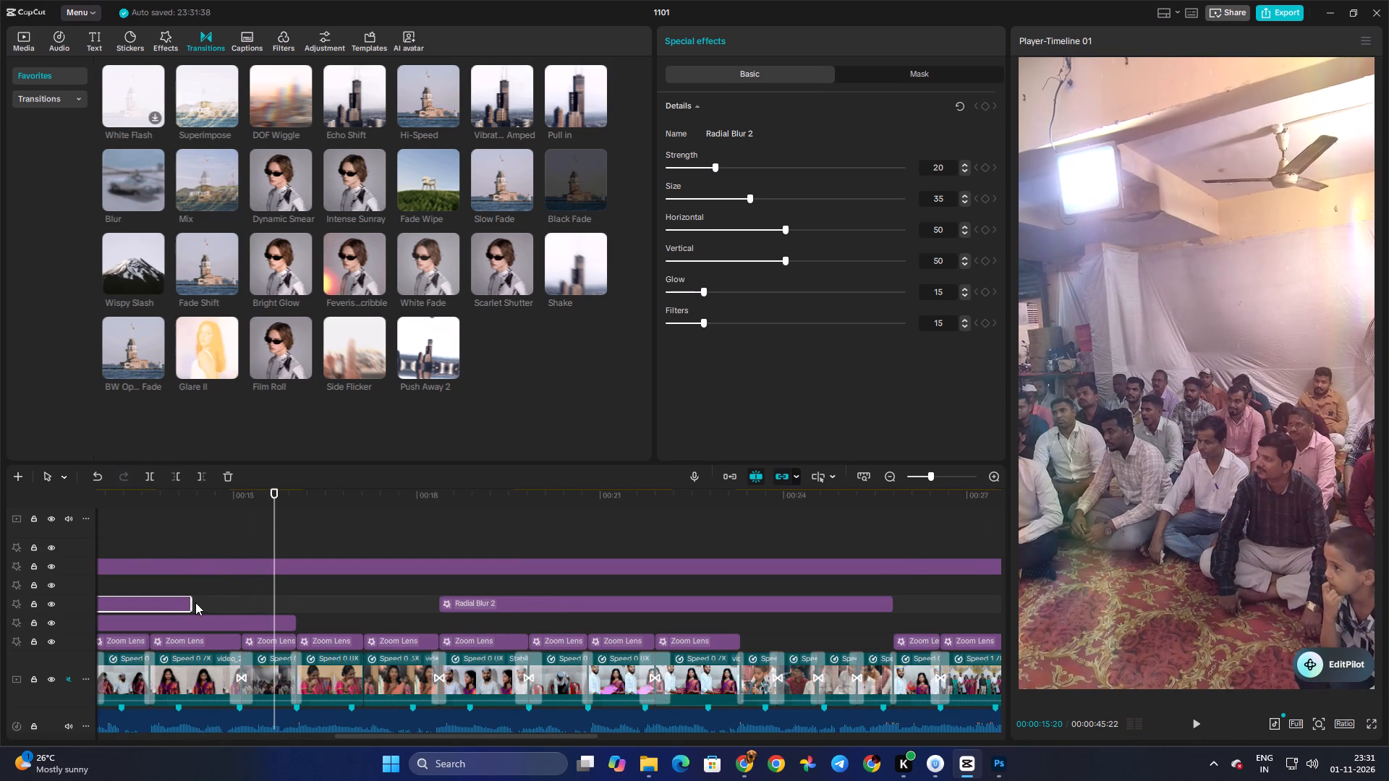
{"action": "left_click_drag", "start_coordinate": [193, 602], "coordinate": [247, 607]}
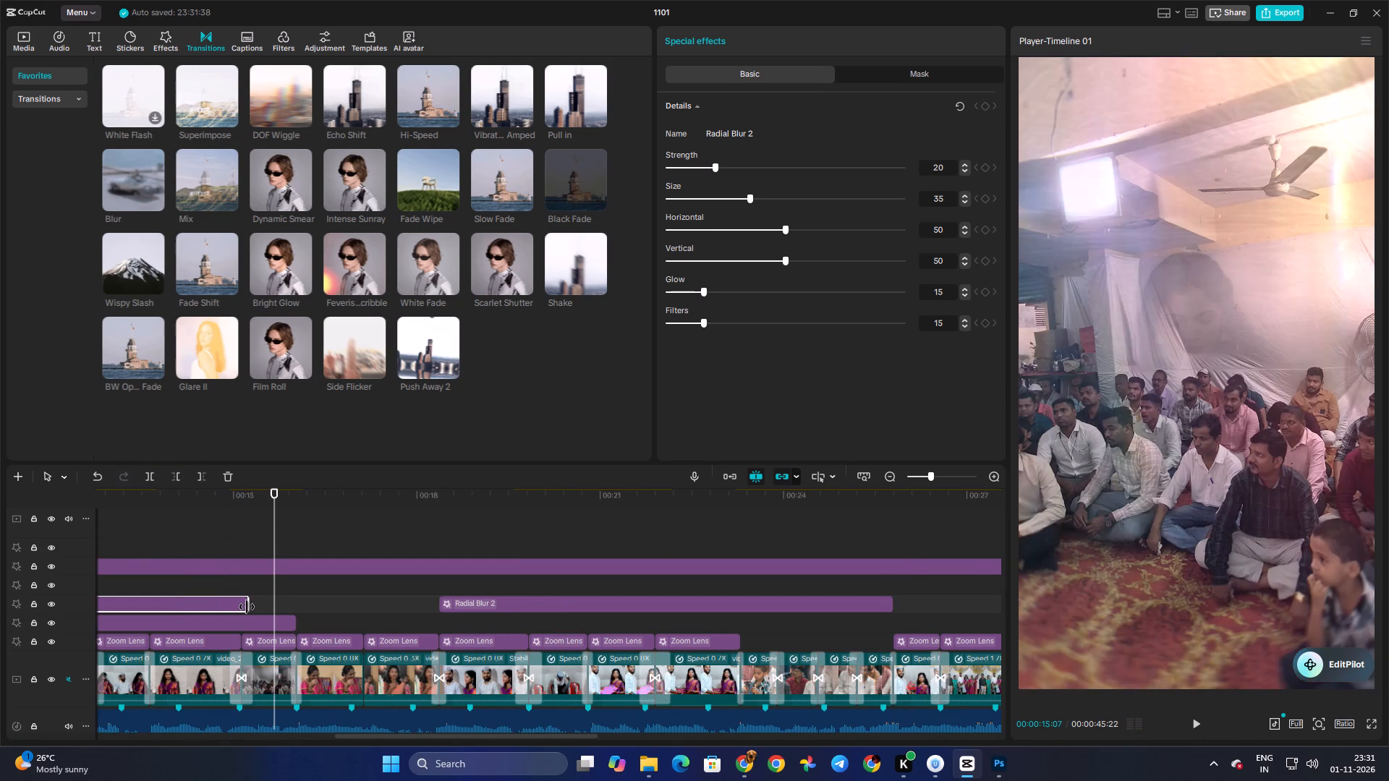
{"action": "left_click_drag", "start_coordinate": [247, 607], "coordinate": [242, 608]}
Play back the section around 00:15 to check the end of the extended blur effect and the seated audience clip.
{"action": "left_click", "coordinate": [212, 571]}
{"action": "key", "text": "space"}
{"action": "left_click", "coordinate": [212, 571]}
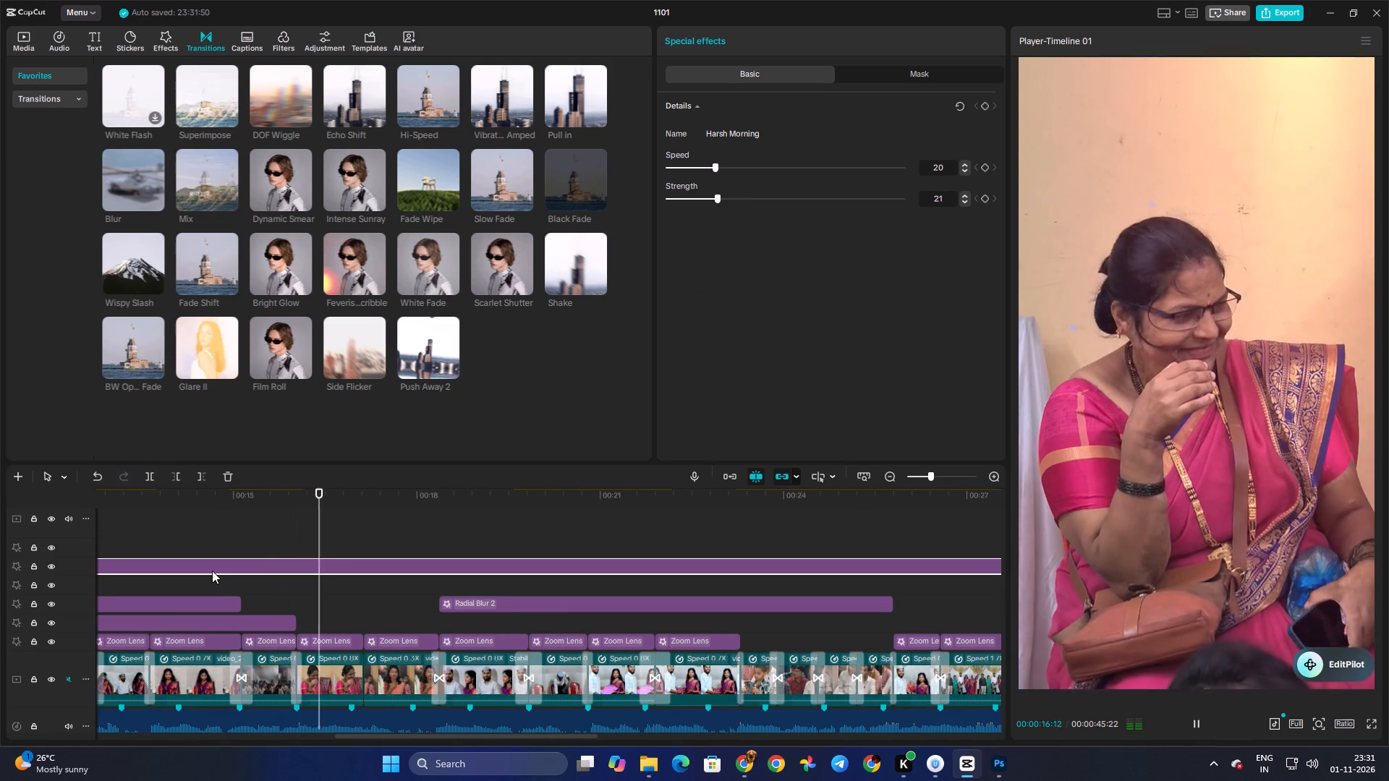
{"action": "left_click", "coordinate": [212, 581]}
{"action": "key", "text": "space"}
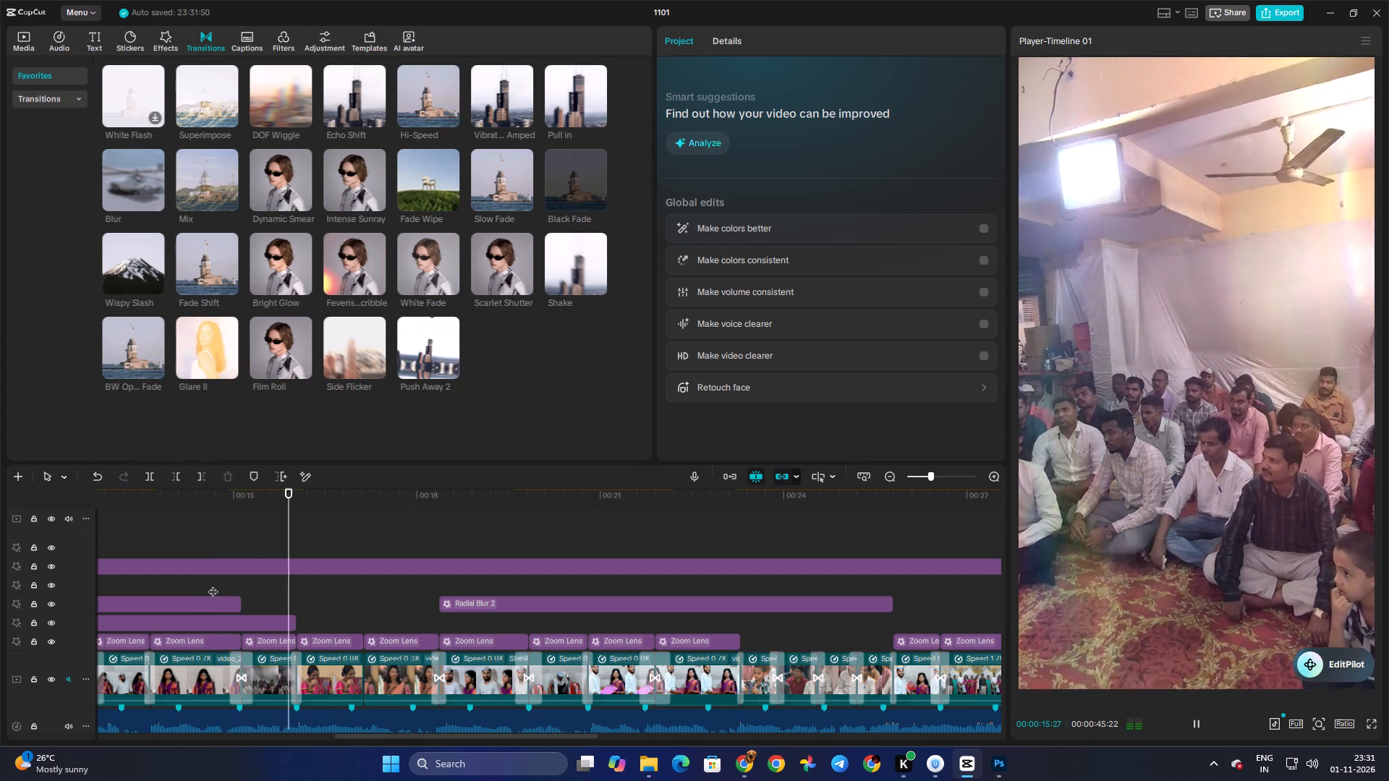
{"action": "left_click", "coordinate": [250, 590]}
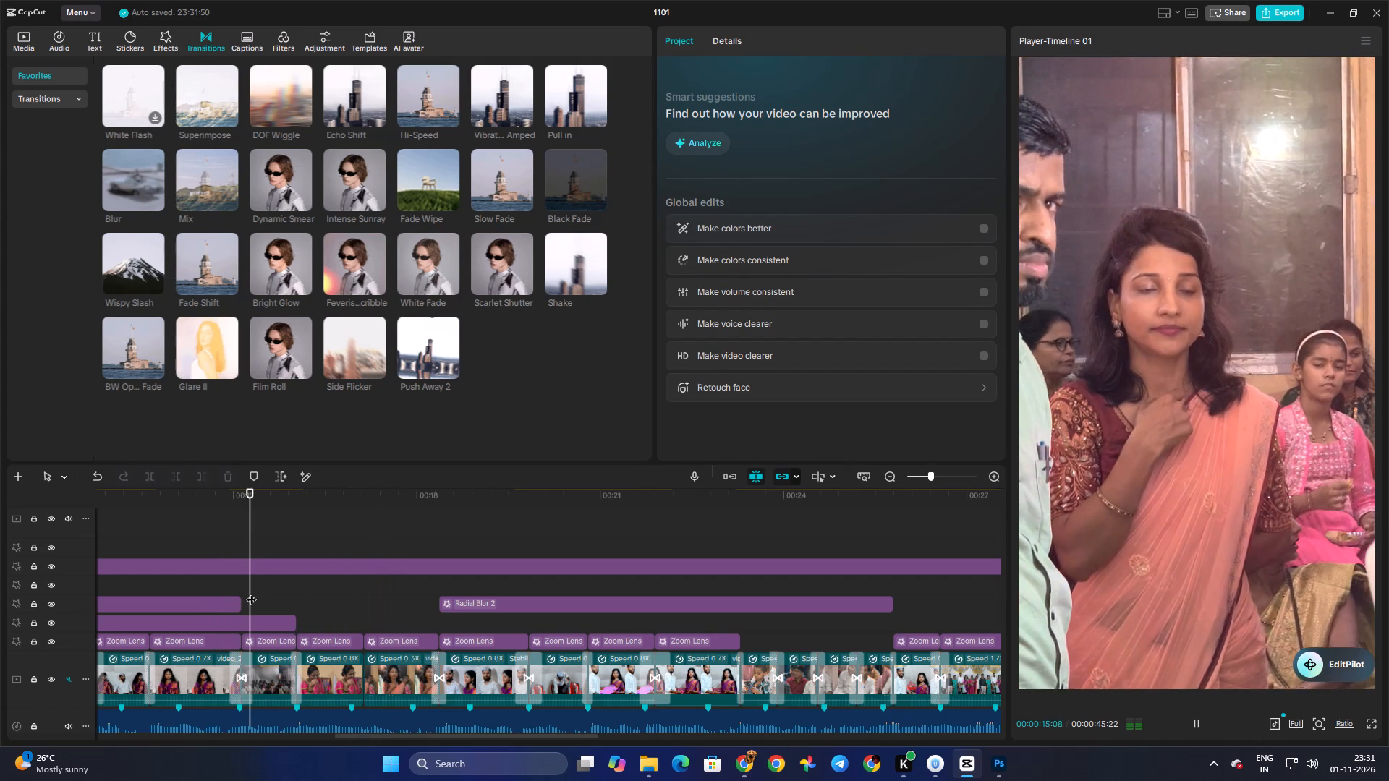
{"action": "key", "text": "space"}
{"action": "key", "text": "space"}
Brighten the seated audience clip near 00:15 by setting Shadow to 23 and Exposure to 16.
{"action": "left_click", "coordinate": [277, 674]}
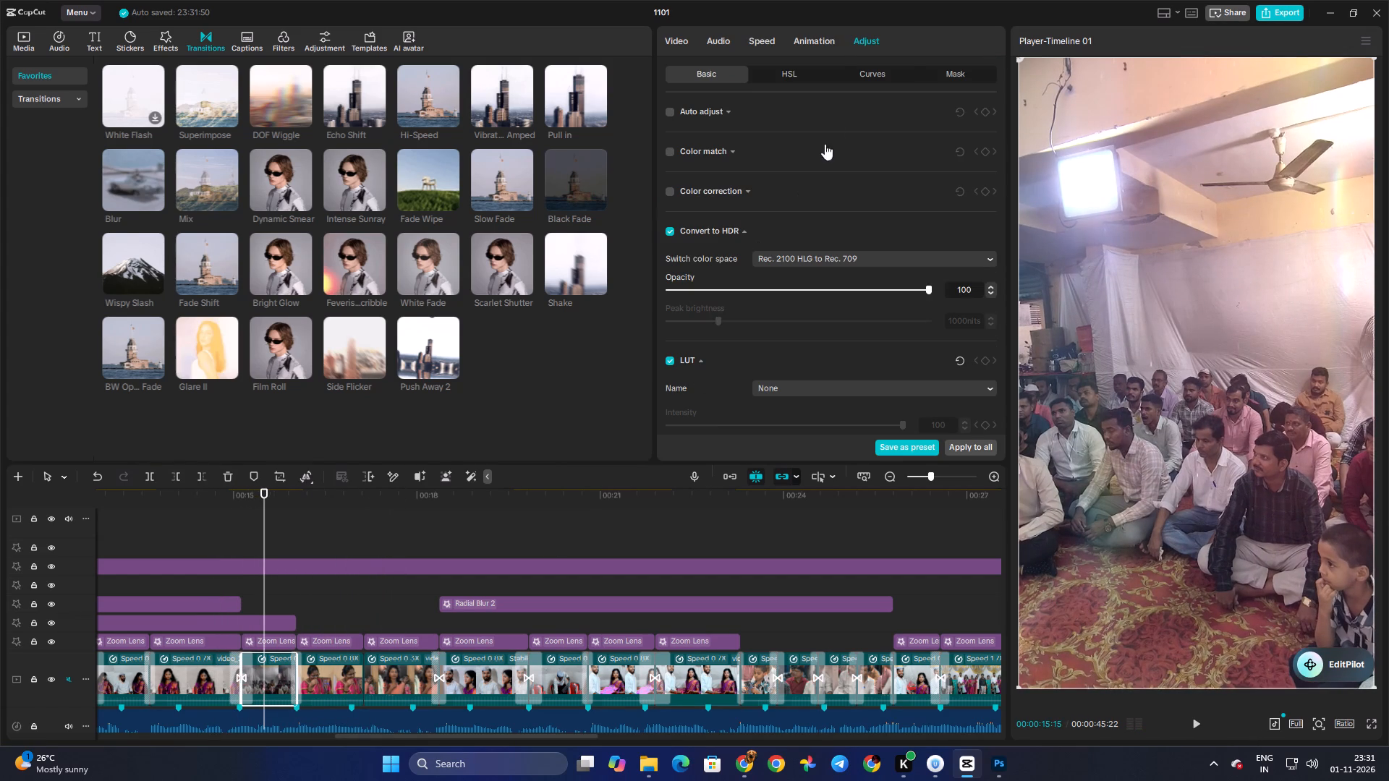
{"action": "scroll", "coordinate": [807, 202], "scroll_direction": "down", "scroll_amount": 4}
{"action": "scroll", "coordinate": [765, 296], "scroll_direction": "up", "scroll_amount": 1}
{"action": "scroll", "coordinate": [765, 298], "scroll_direction": "down", "scroll_amount": 4}
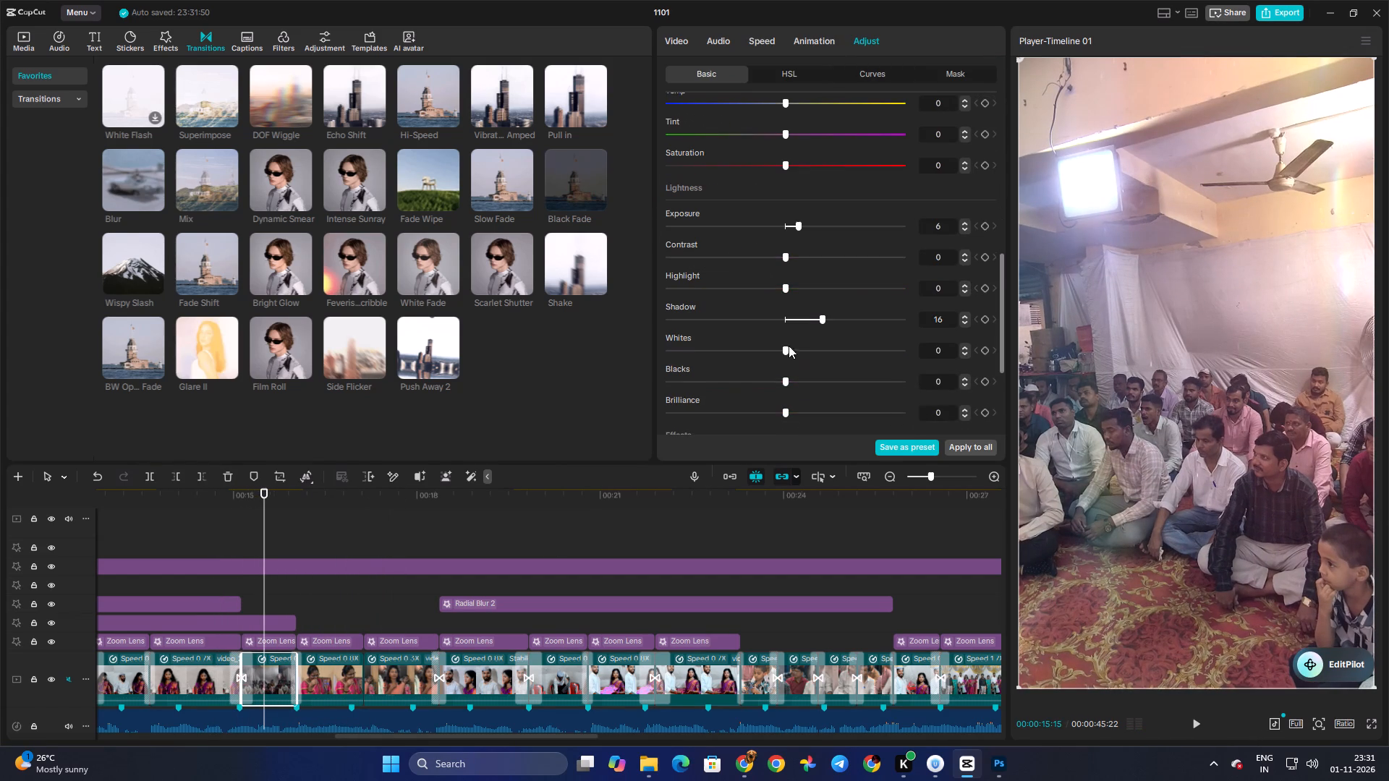
{"action": "left_click_drag", "start_coordinate": [825, 320], "coordinate": [837, 322]}
{"action": "left_click_drag", "start_coordinate": [803, 229], "coordinate": [807, 229]}
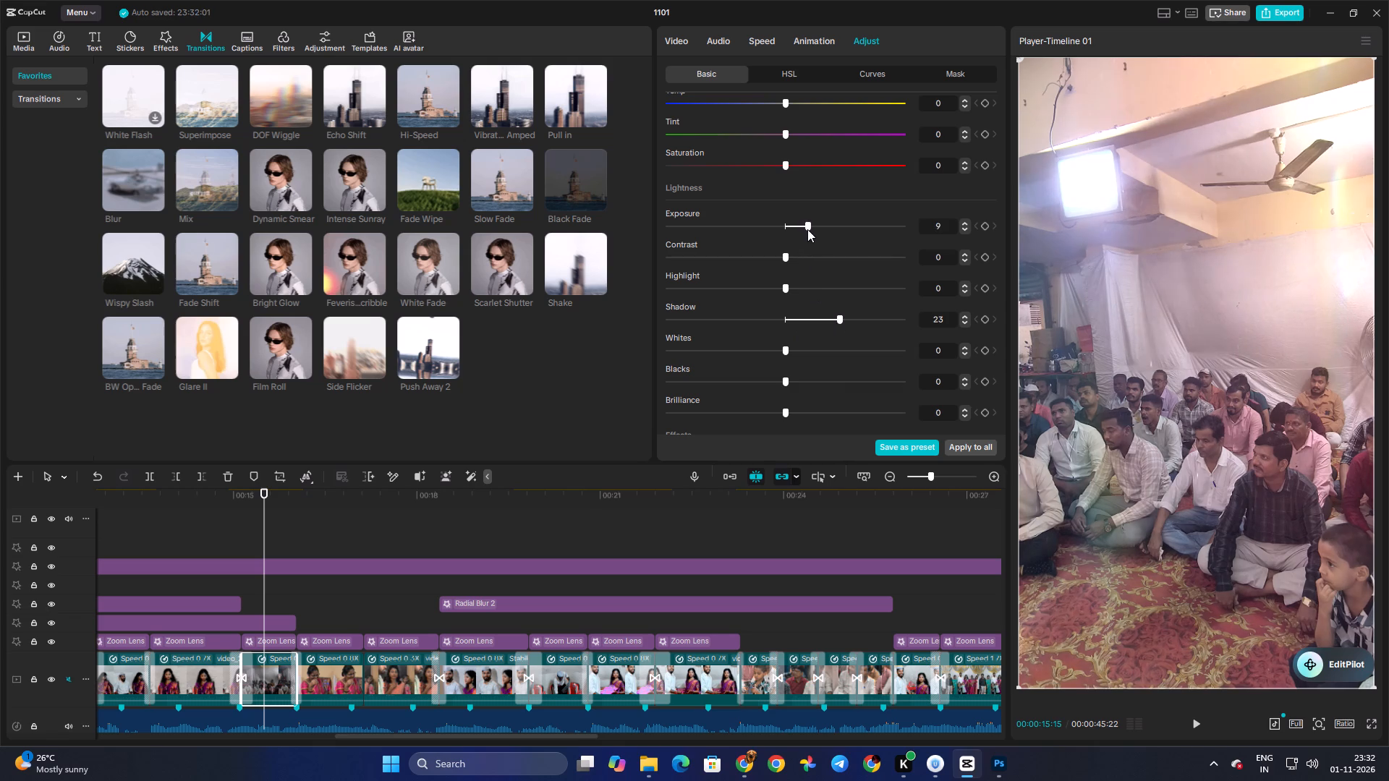
{"action": "left_click_drag", "start_coordinate": [807, 229], "coordinate": [820, 233]}
Play the video from the brightened audience clip to about 00:23 to review the adjustment and effects.
{"action": "left_click", "coordinate": [240, 591]}
{"action": "key", "text": "space"}
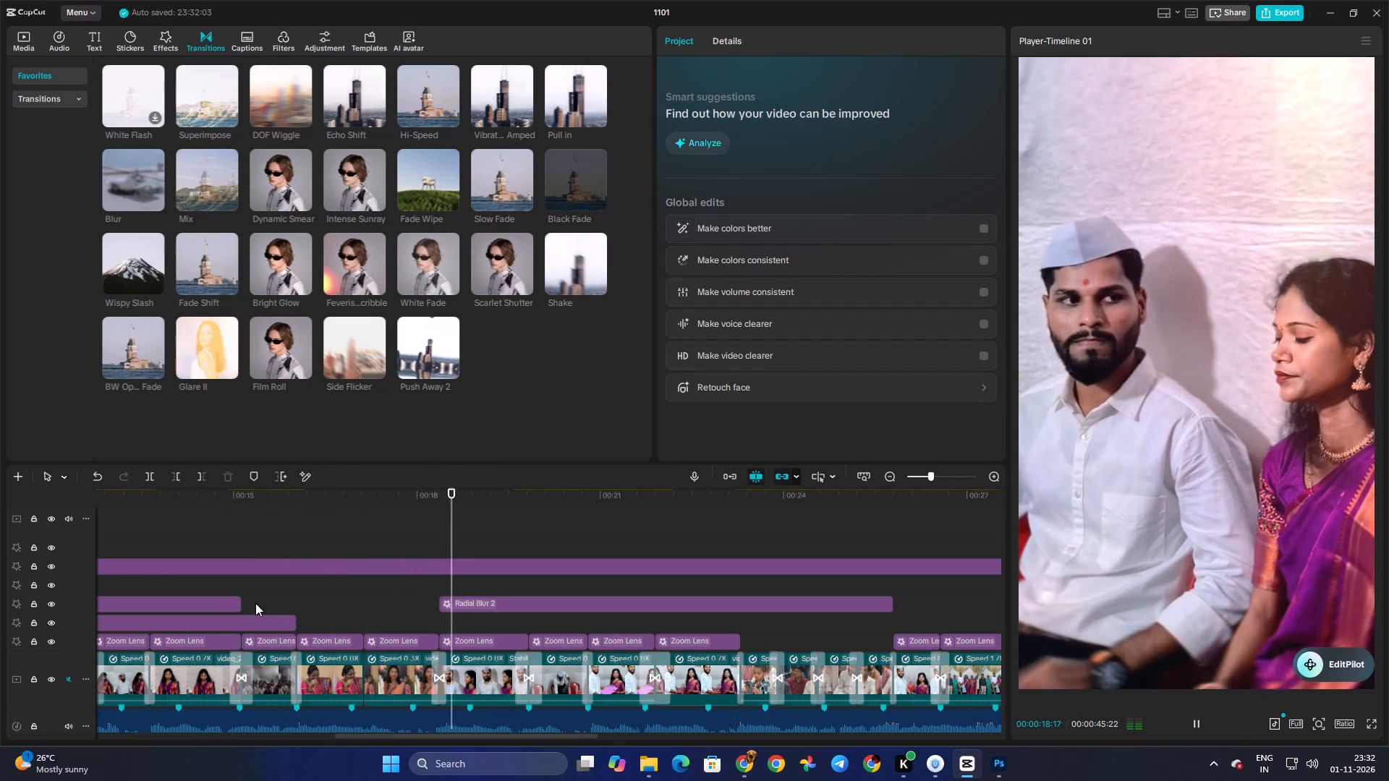
{"action": "double_click", "coordinate": [393, 613]}
{"action": "left_click_drag", "start_coordinate": [394, 612], "coordinate": [343, 613]}
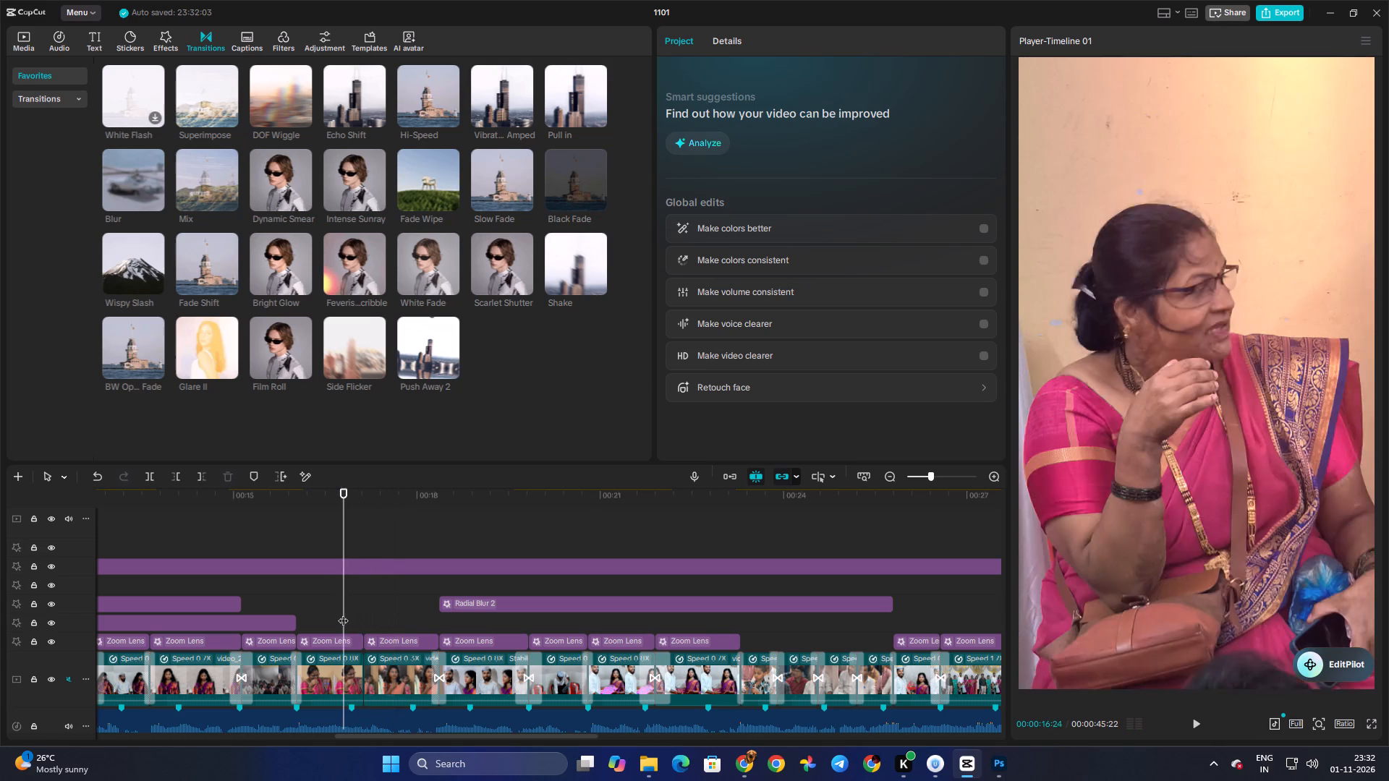
{"action": "key", "text": "space"}
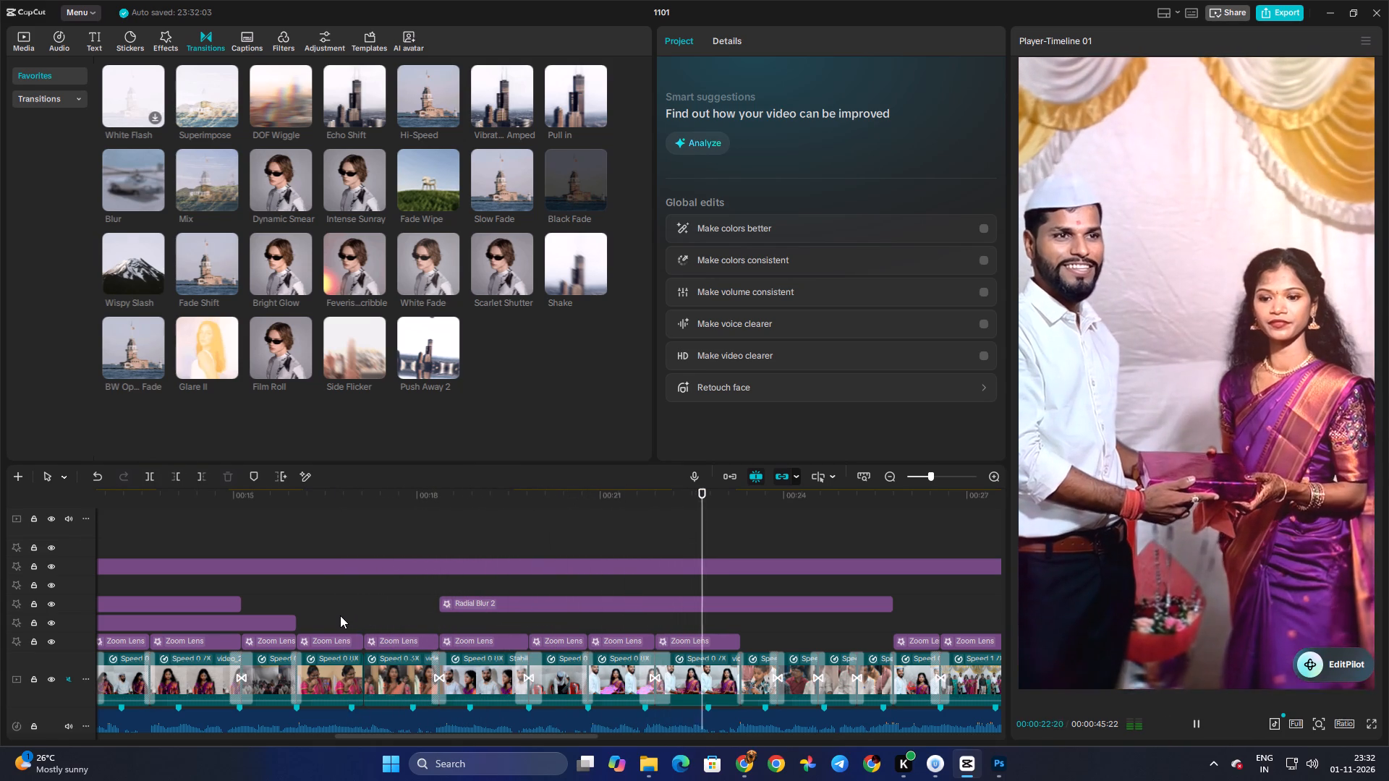
{"action": "key", "text": "space"}
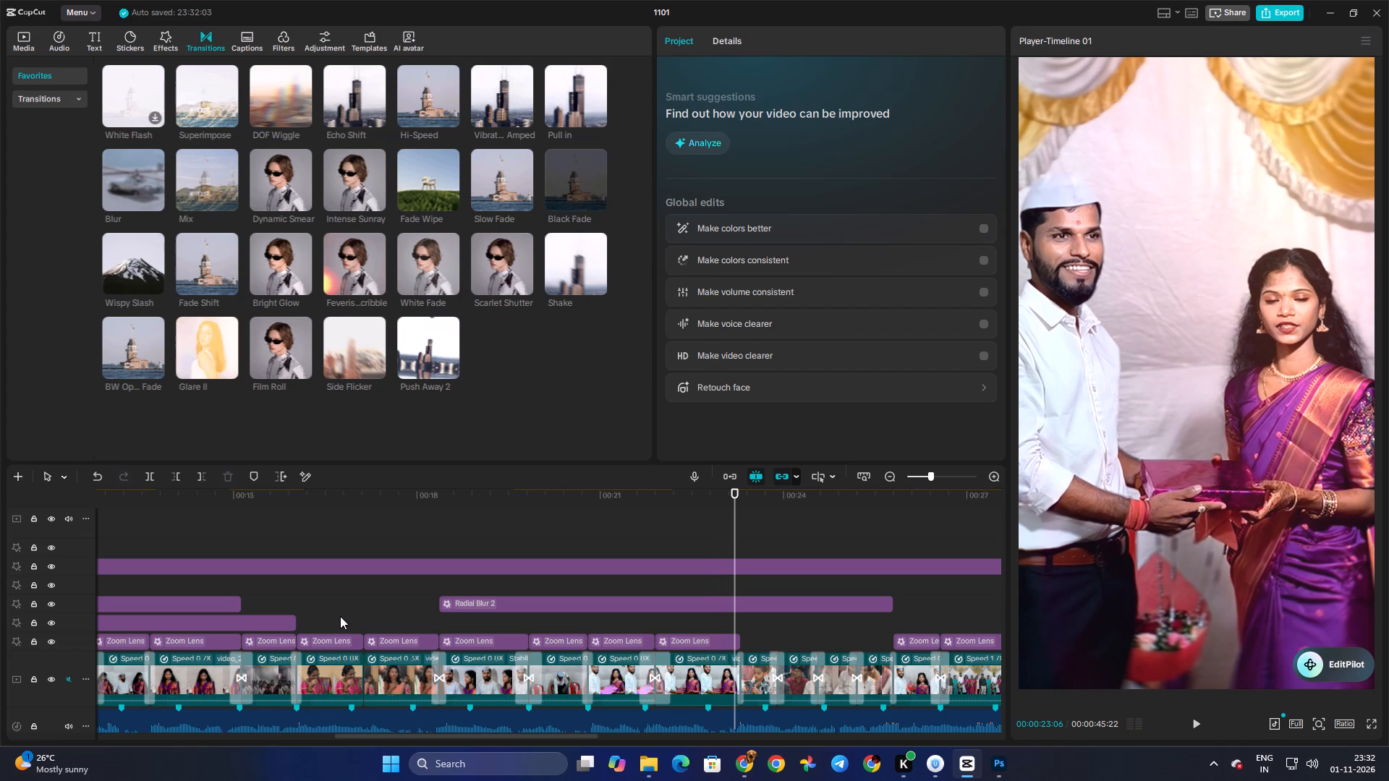
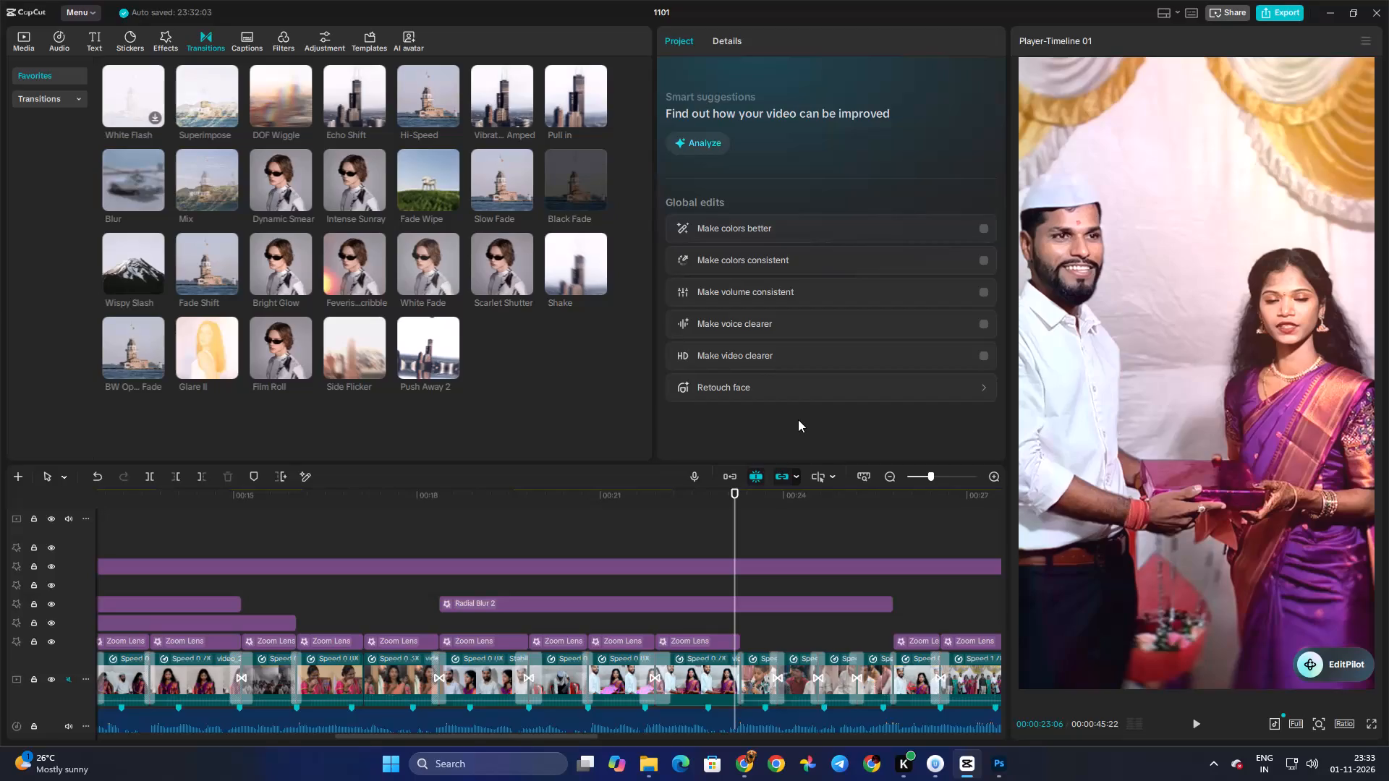
Return to the start of the timeline, open the video's export settings and set the frame rate to 60fps.
{"action": "left_click", "coordinate": [627, 530]}
{"action": "left_click_drag", "start_coordinate": [625, 530], "coordinate": [0, 596]}
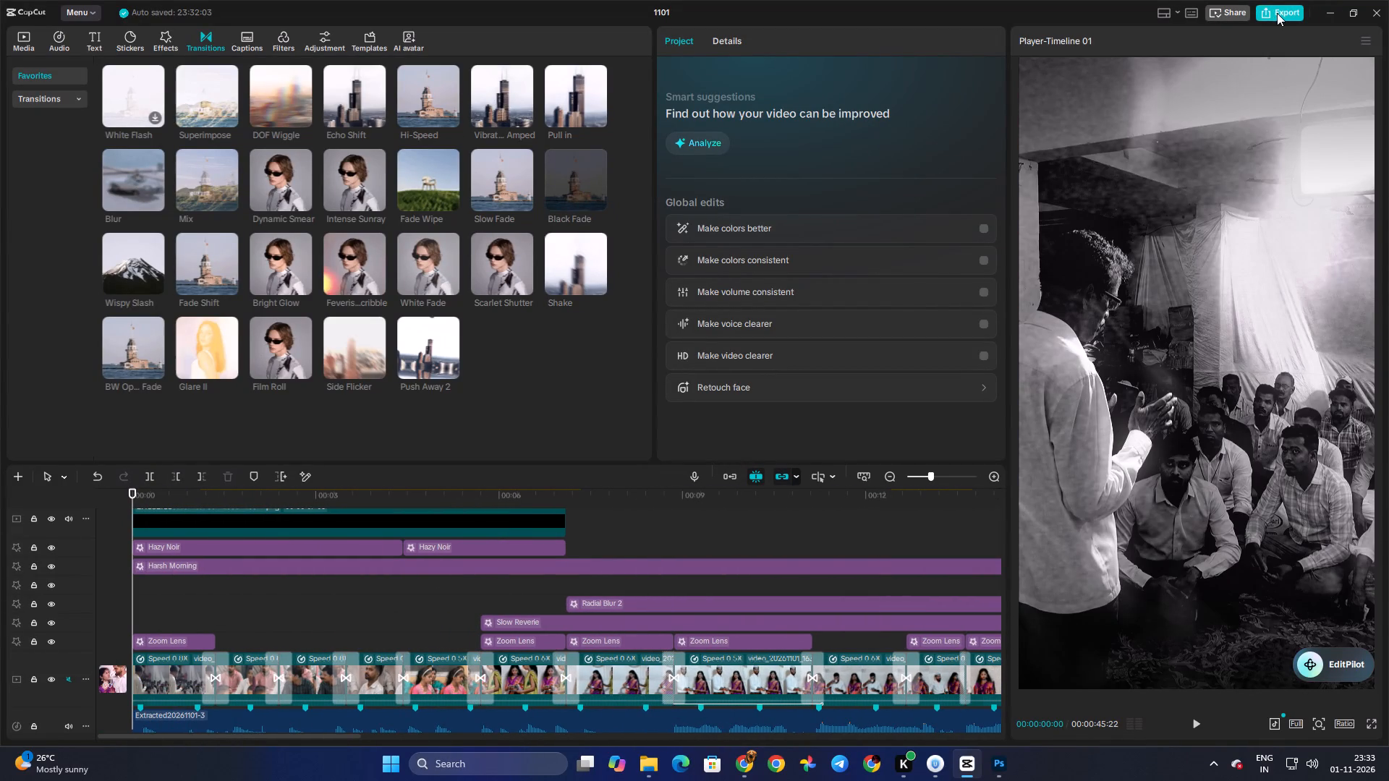
{"action": "left_click", "coordinate": [1277, 13]}
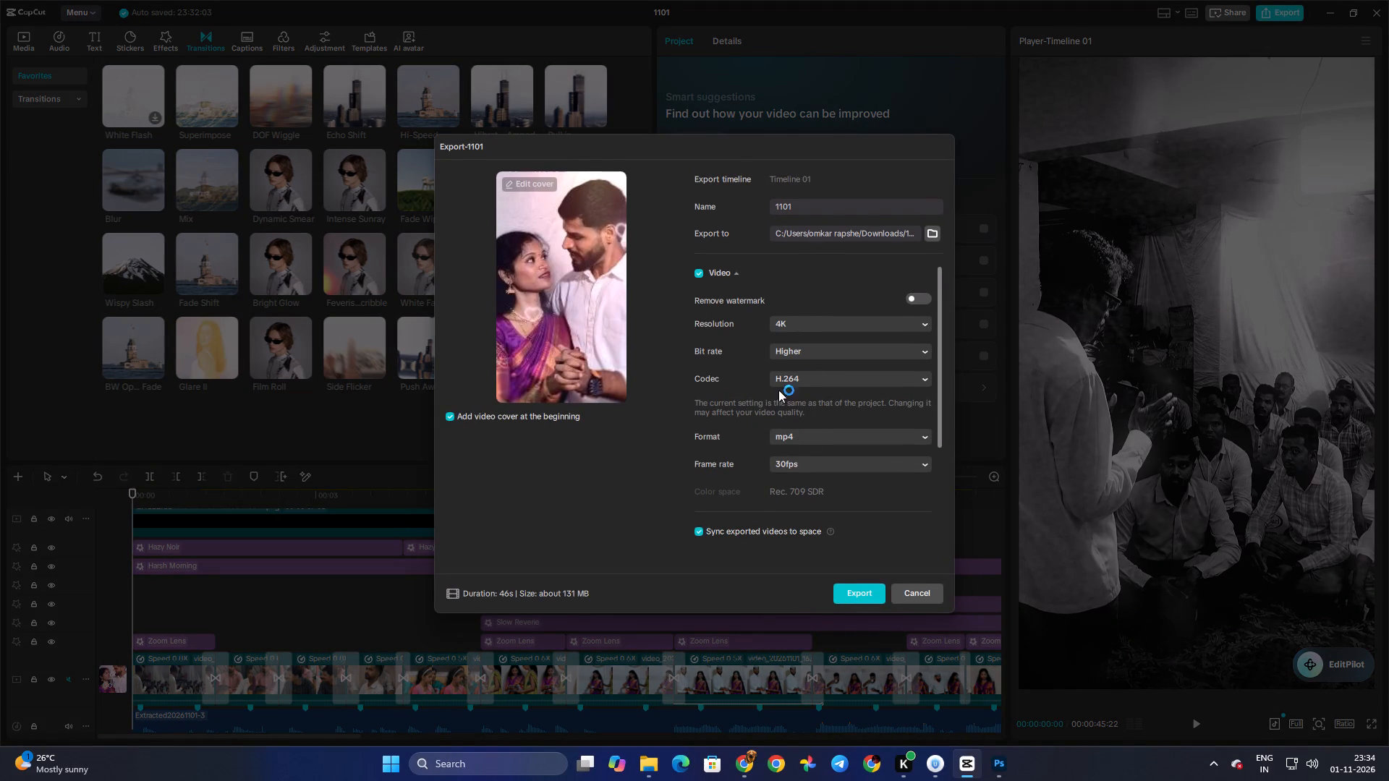
{"action": "left_click", "coordinate": [798, 466]}
{"action": "left_click", "coordinate": [832, 632]}
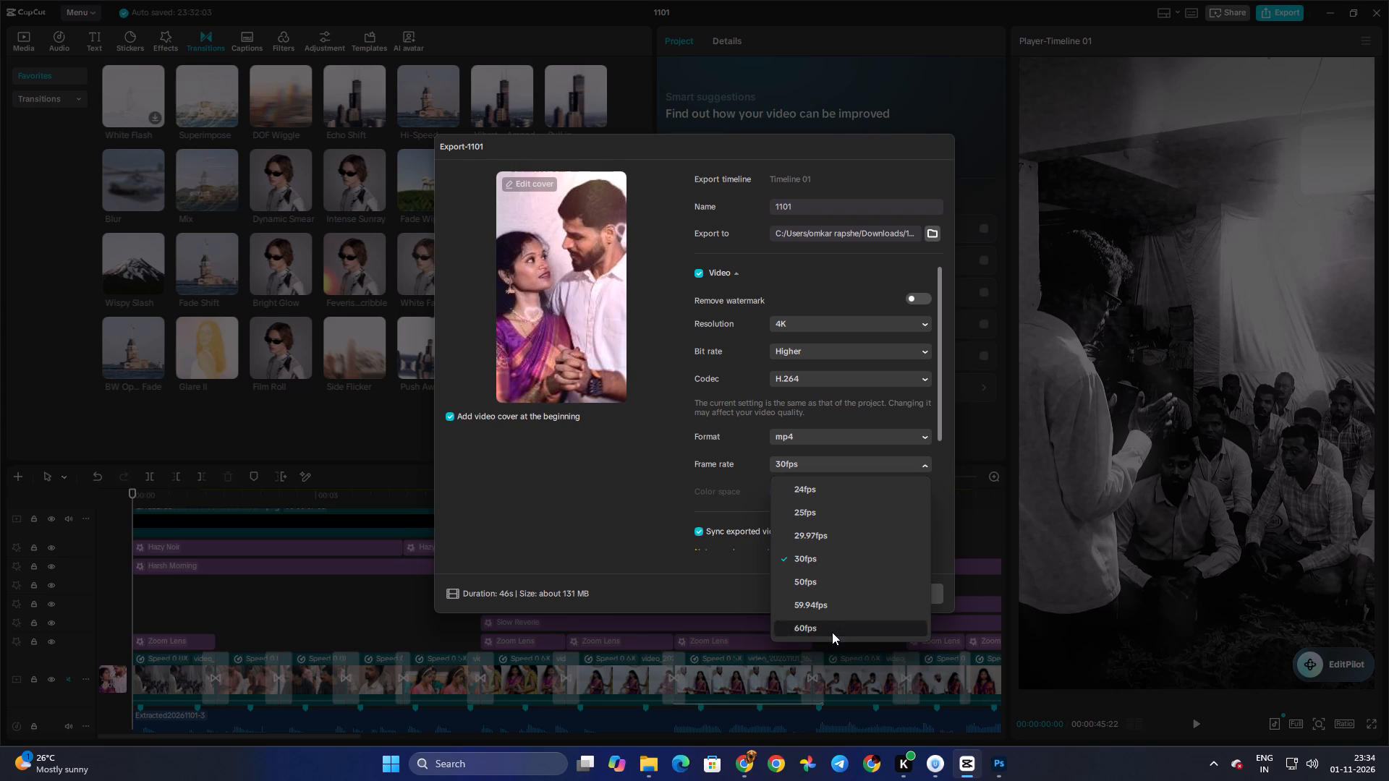
Rename the export file as o11.
{"action": "double_click", "coordinate": [823, 215]}
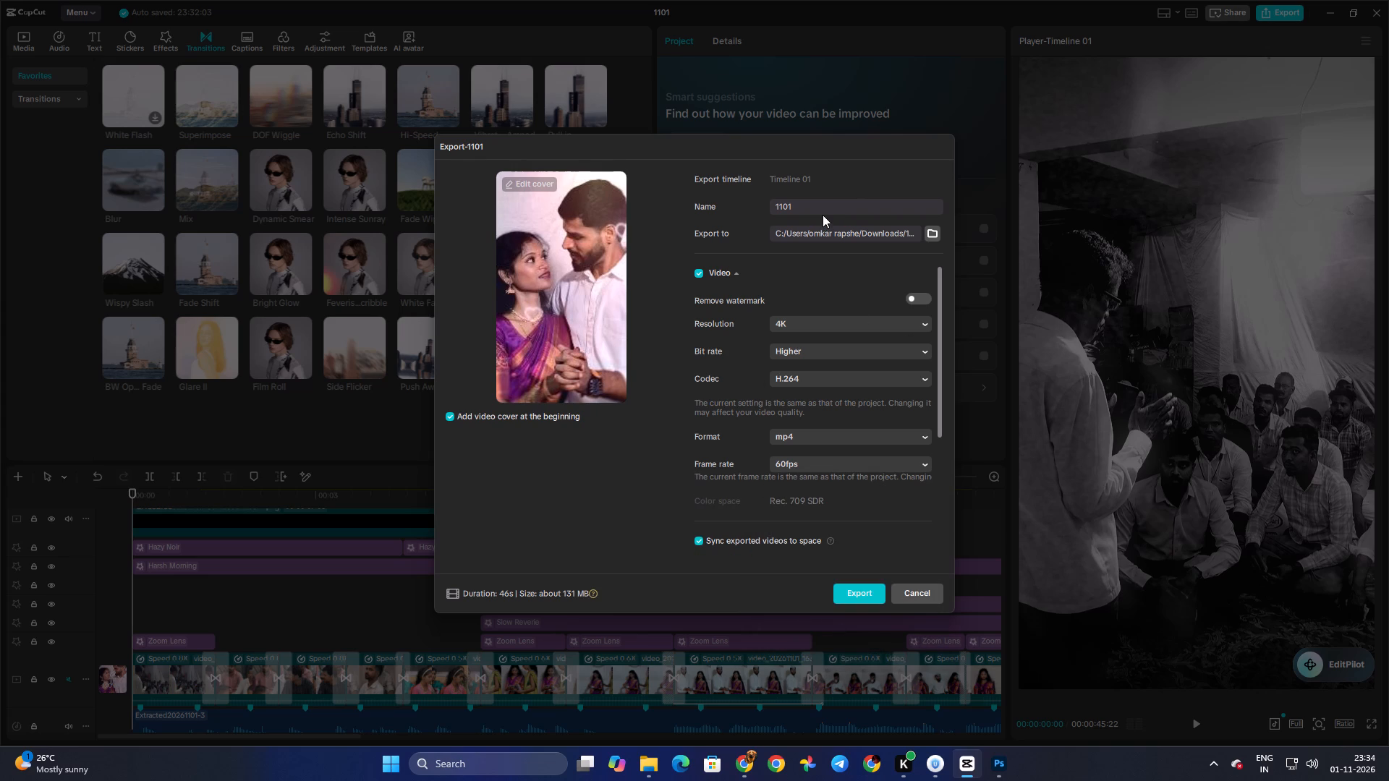
{"action": "double_click", "coordinate": [807, 210]}
{"action": "type", "text": "oo"}
{"action": "key", "text": "BackSpace"}
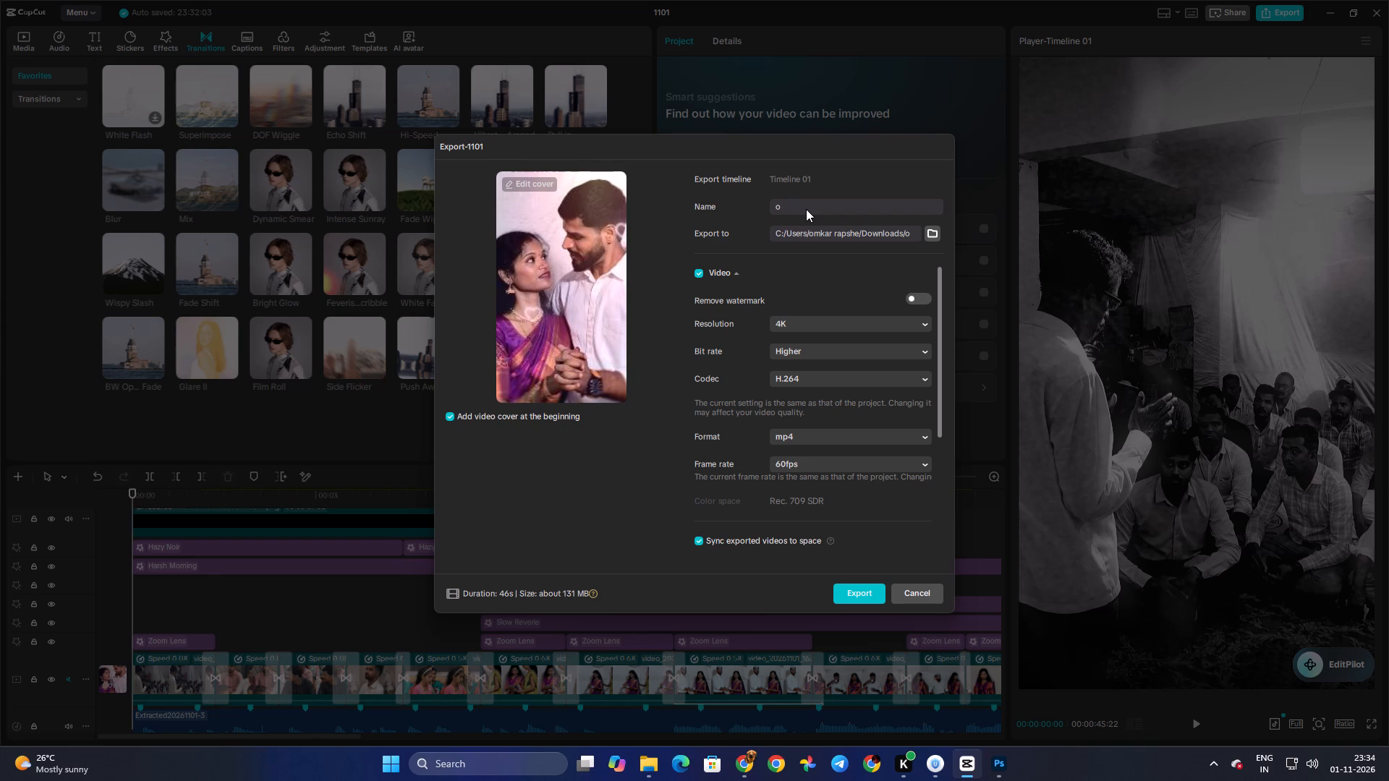
{"action": "type", "text": "11"}
{"action": "key", "text": "Return"}
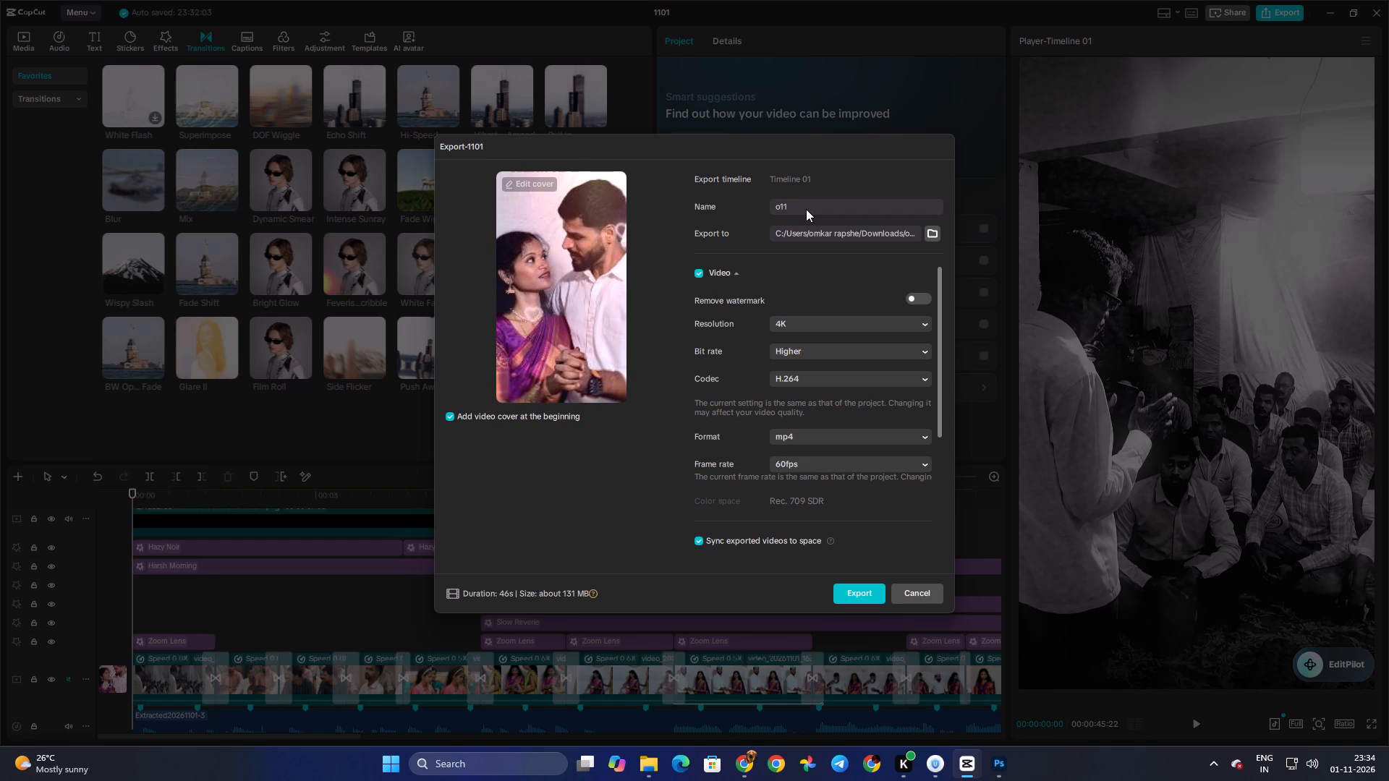
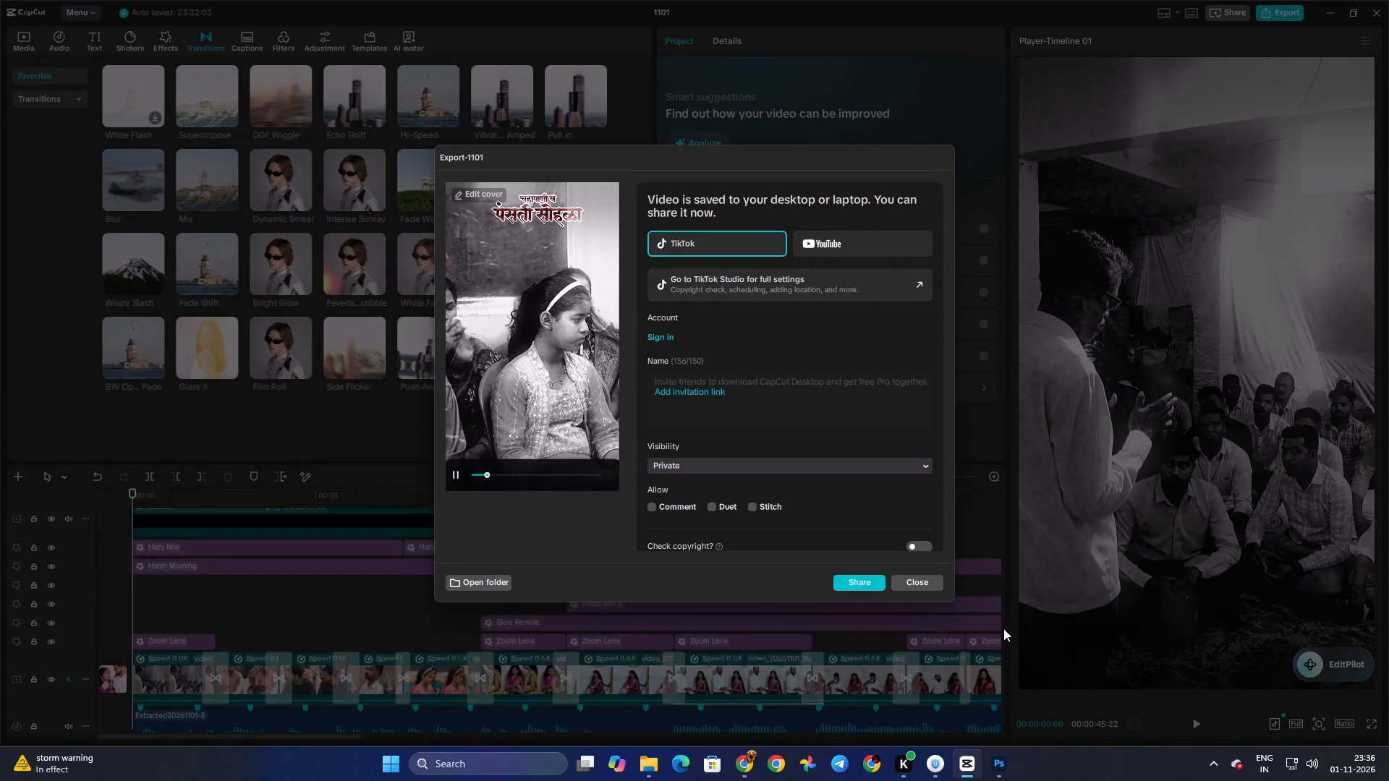
Close the completed export window and return to the timeline without sharing the video.
{"action": "left_click", "coordinate": [913, 582]}
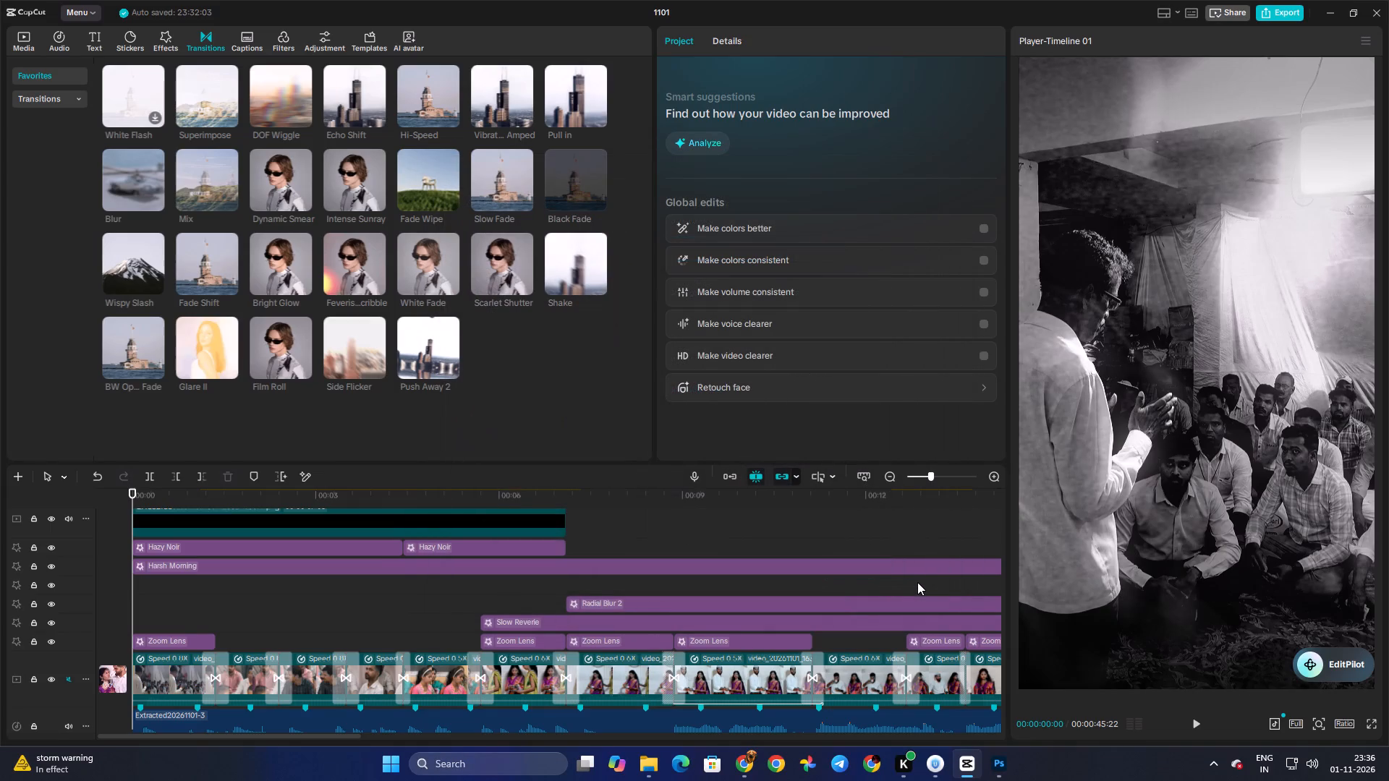
Play the ceremony video from the start of the timeline to review it.
{"action": "left_click", "coordinate": [1199, 722]}
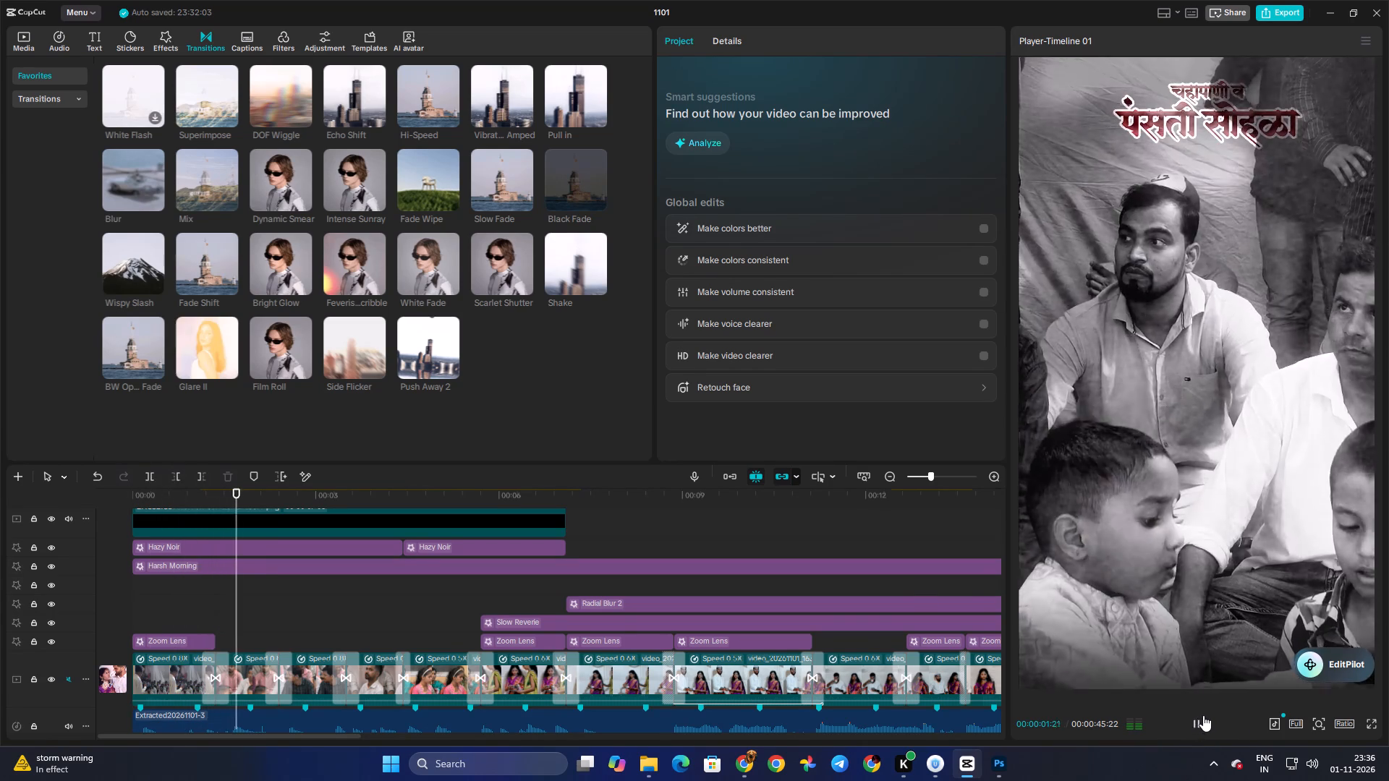
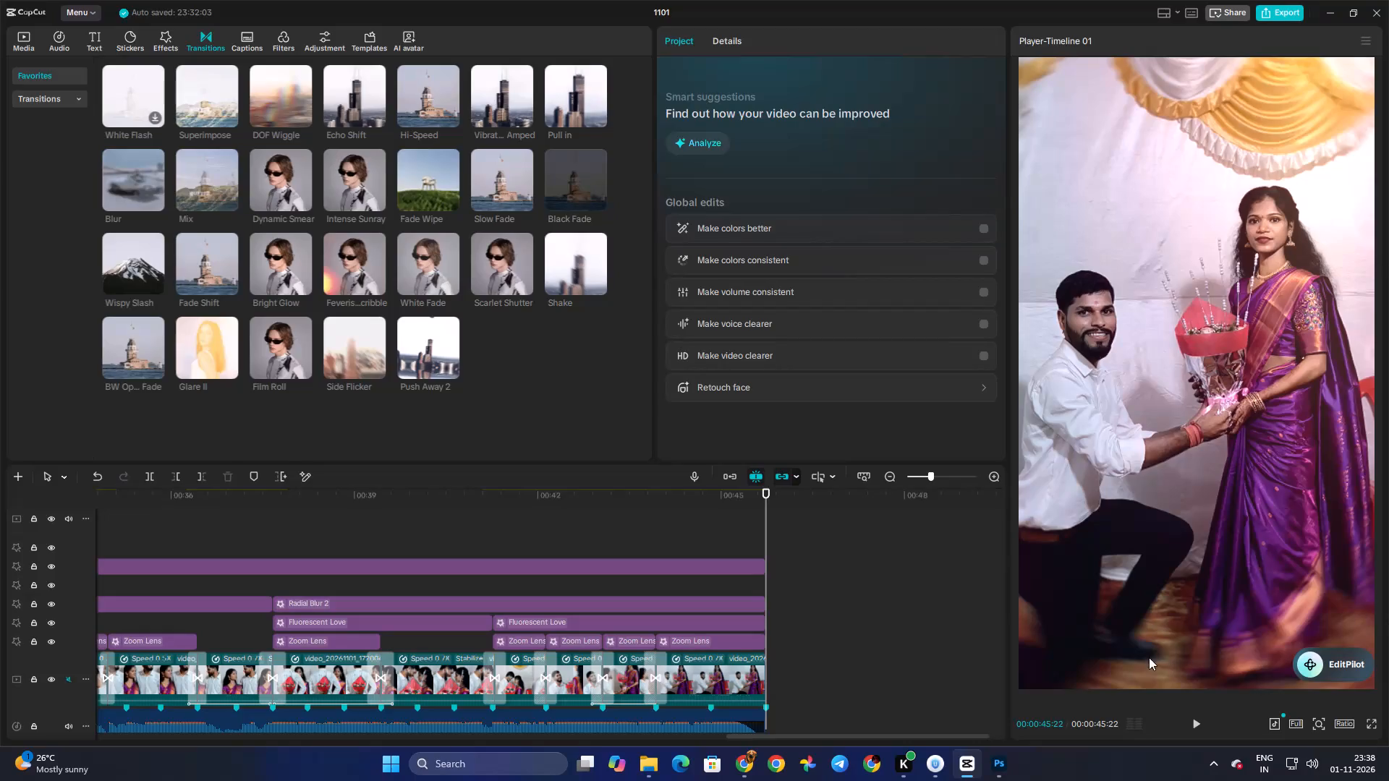
Play the video to about 16 seconds, and scrub back through the bouquet shots near 14 seconds and the title opening to check them.
{"action": "left_click", "coordinate": [1198, 724]}
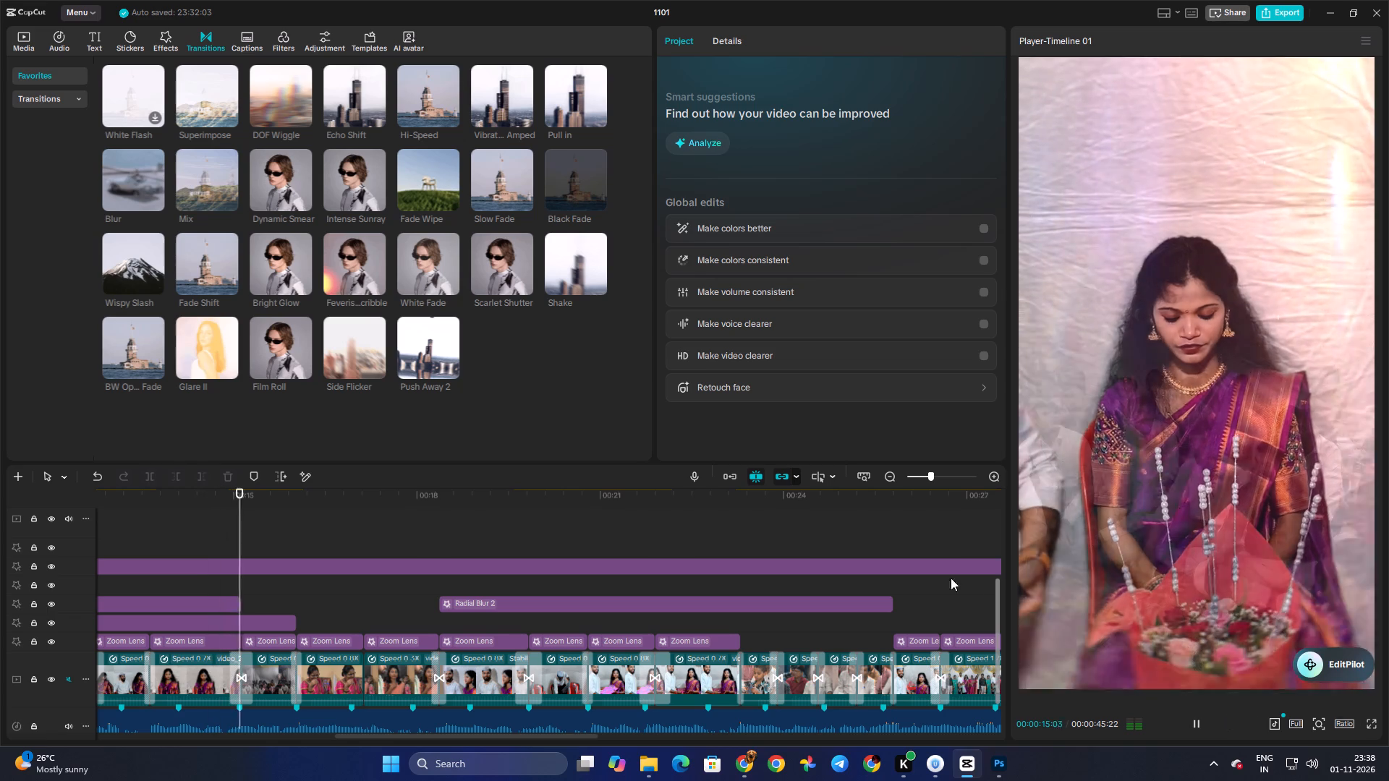
{"action": "left_click", "coordinate": [1199, 716]}
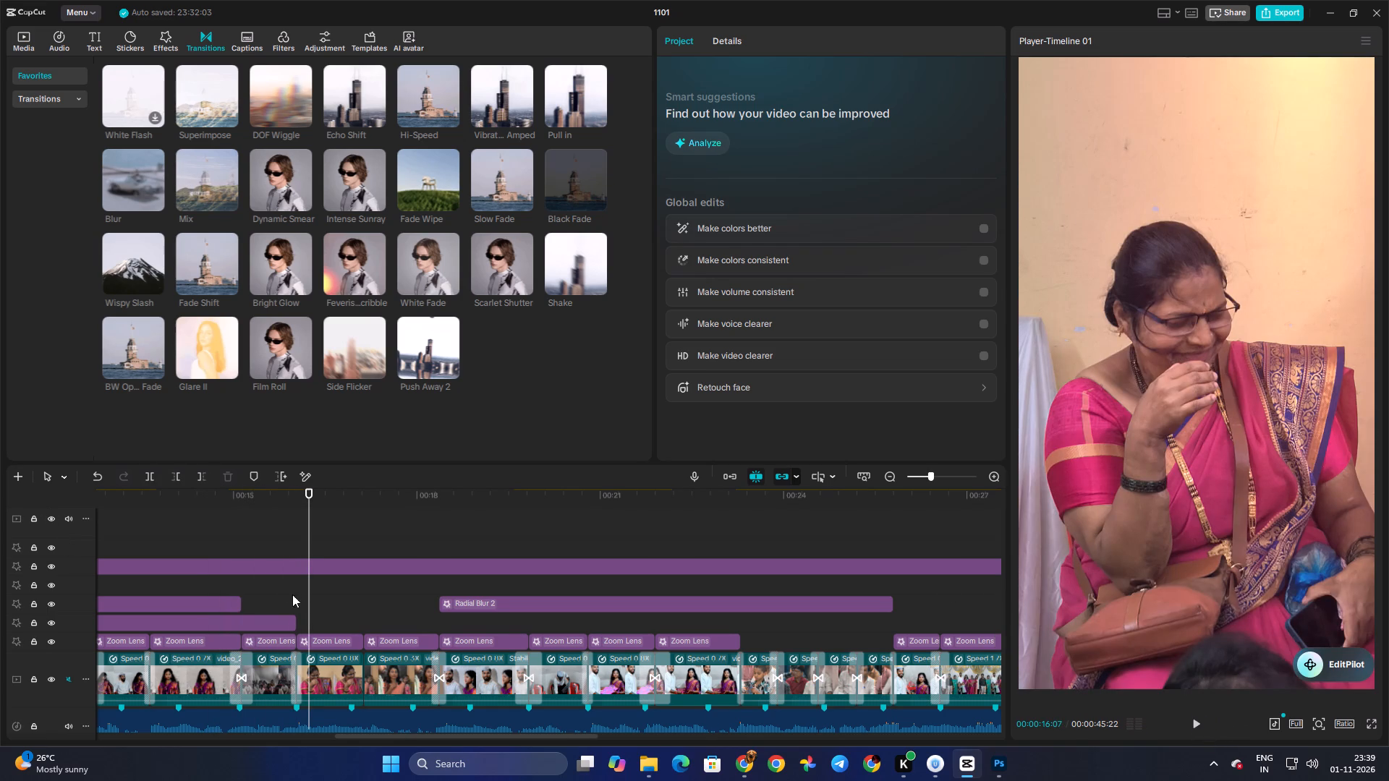
{"action": "left_click_drag", "start_coordinate": [305, 490], "coordinate": [164, 502]}
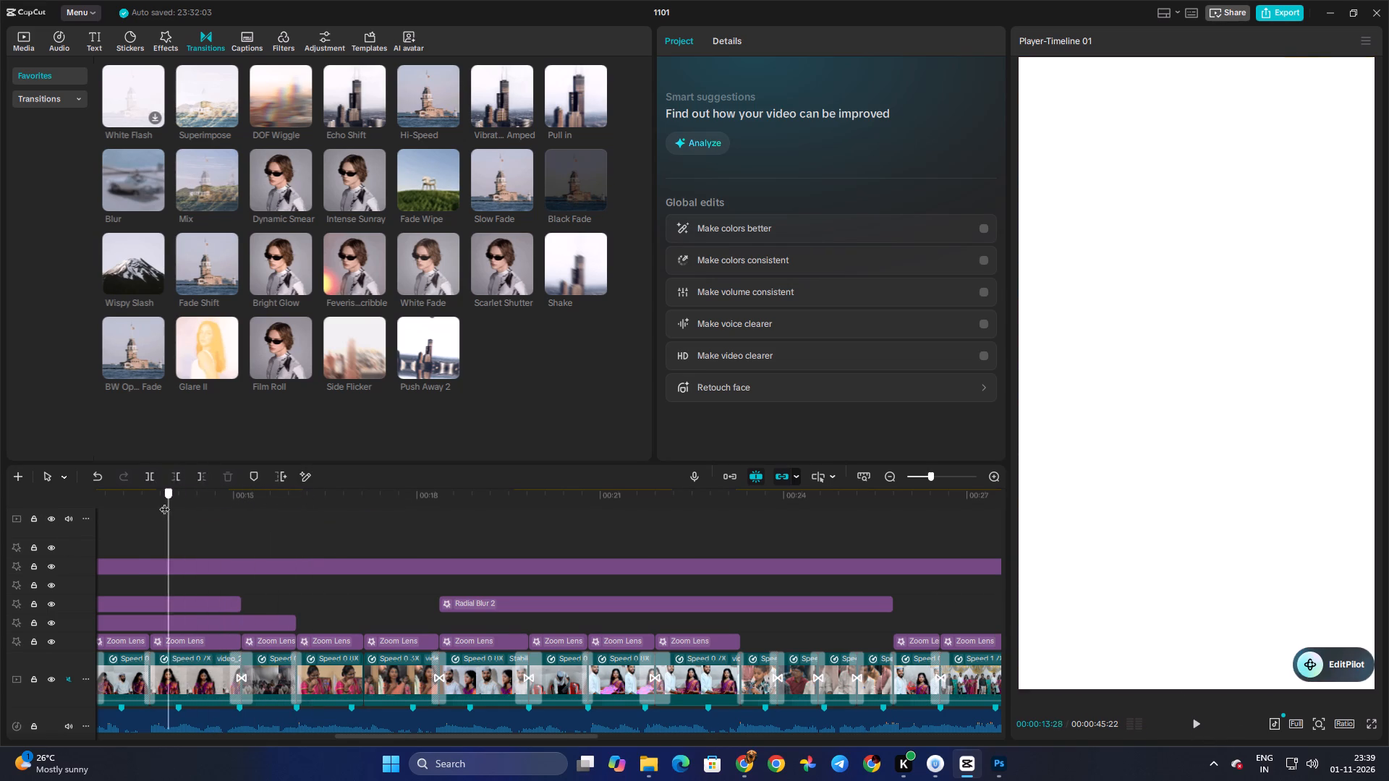
{"action": "left_click_drag", "start_coordinate": [164, 502], "coordinate": [148, 502]}
{"action": "left_click_drag", "start_coordinate": [149, 491], "coordinate": [169, 498]}
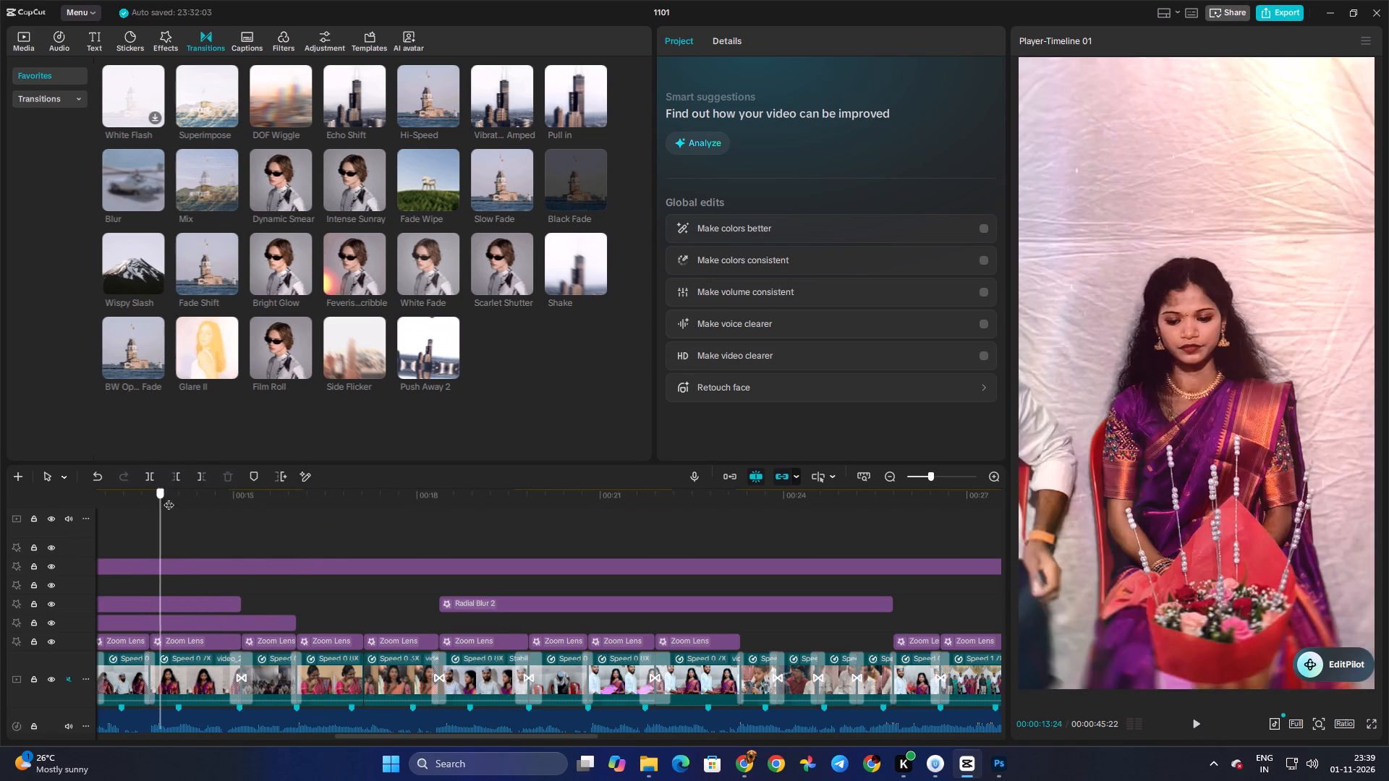
{"action": "left_click_drag", "start_coordinate": [169, 498], "coordinate": [218, 518]}
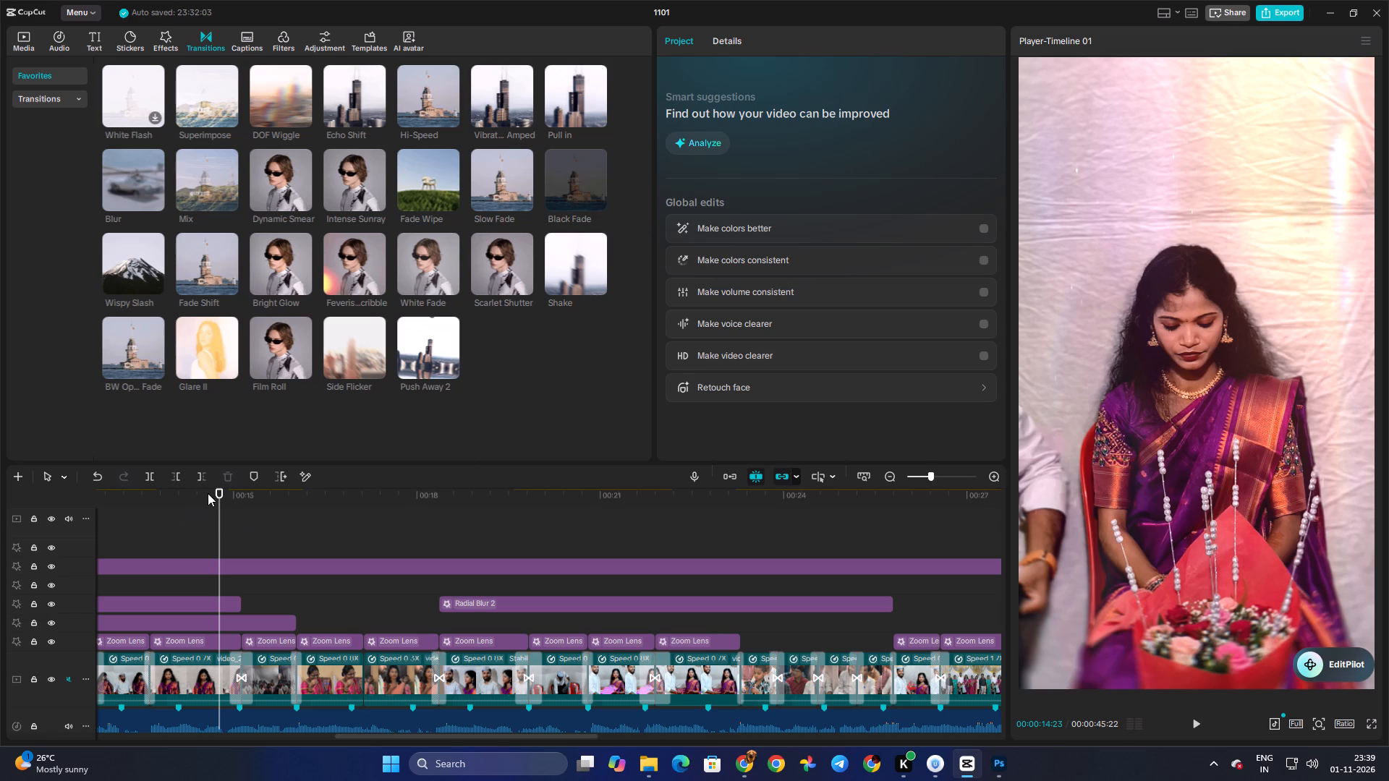
{"action": "left_click_drag", "start_coordinate": [217, 488], "coordinate": [146, 488]}
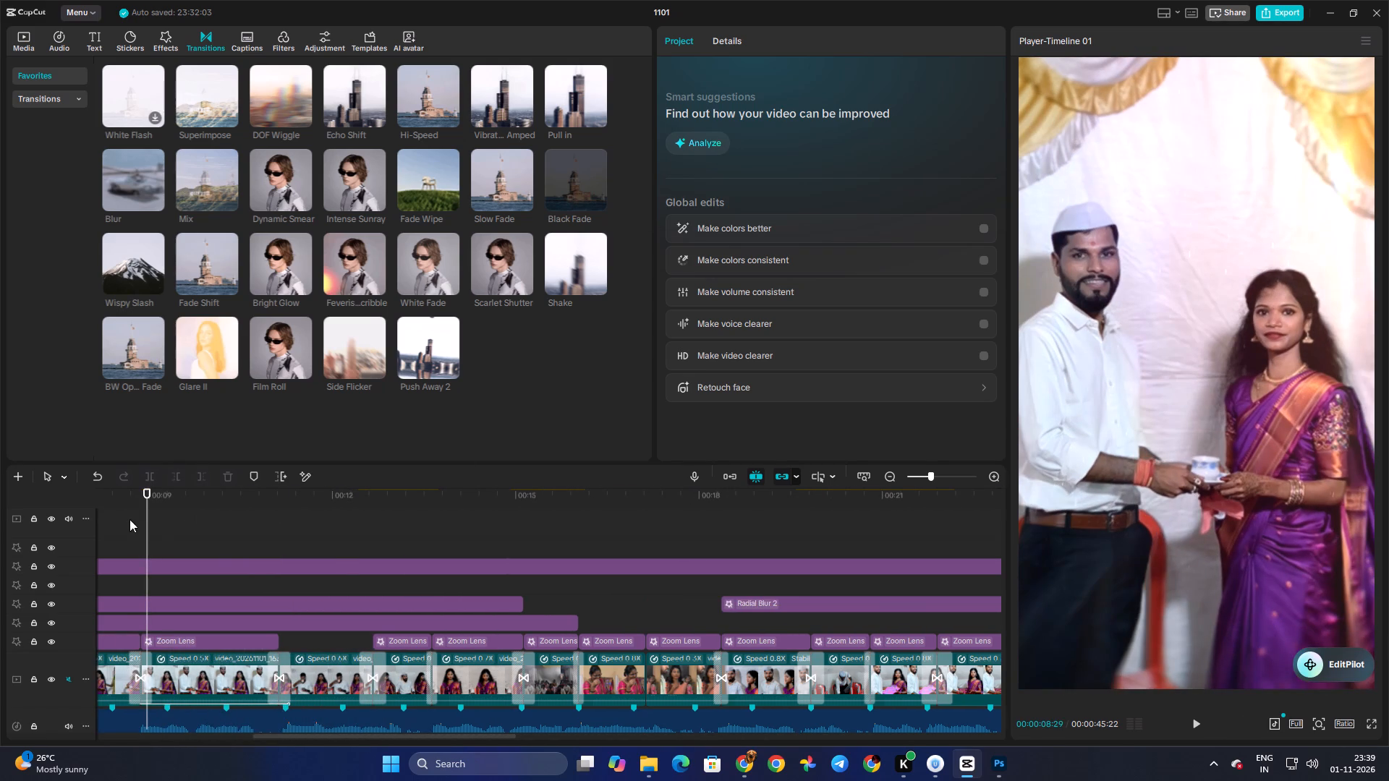
{"action": "left_click_drag", "start_coordinate": [148, 497], "coordinate": [305, 515]}
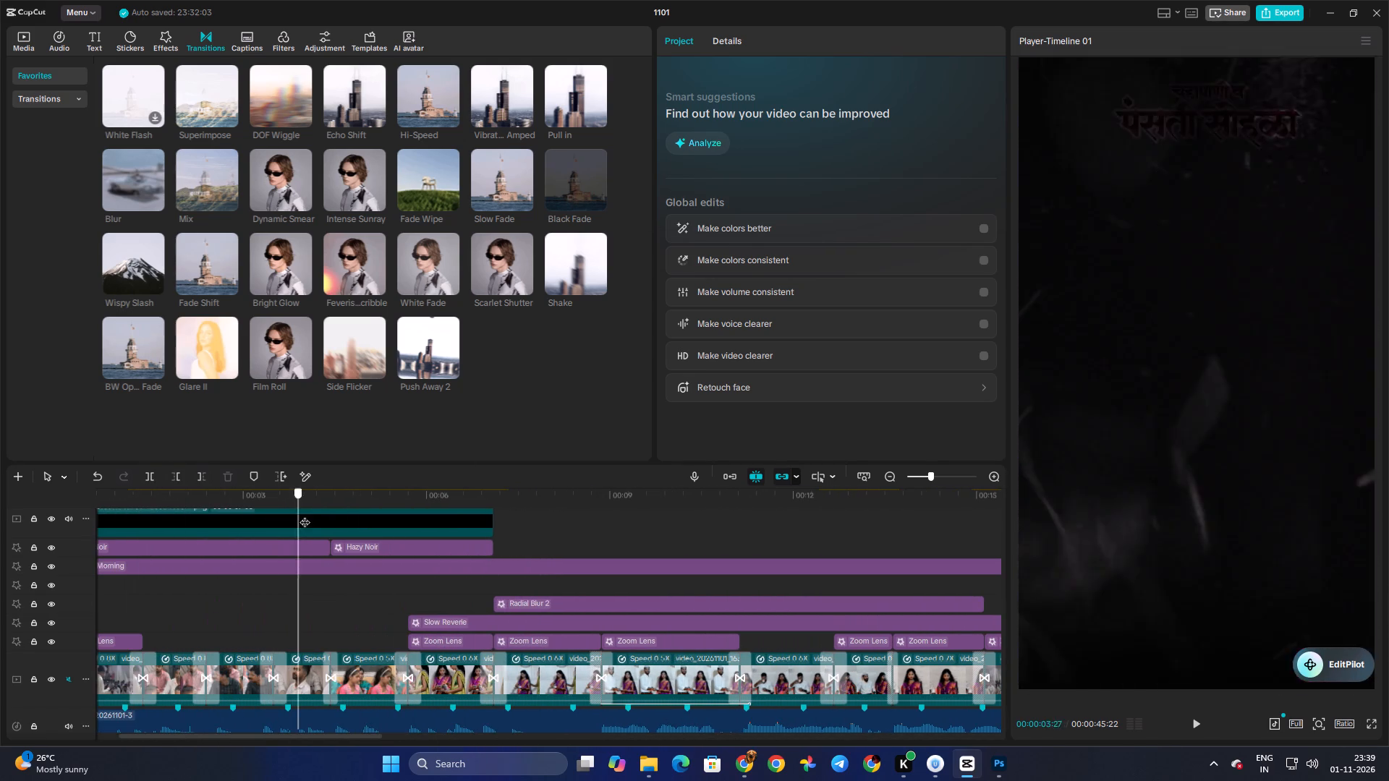
{"action": "left_click_drag", "start_coordinate": [305, 515], "coordinate": [375, 516]}
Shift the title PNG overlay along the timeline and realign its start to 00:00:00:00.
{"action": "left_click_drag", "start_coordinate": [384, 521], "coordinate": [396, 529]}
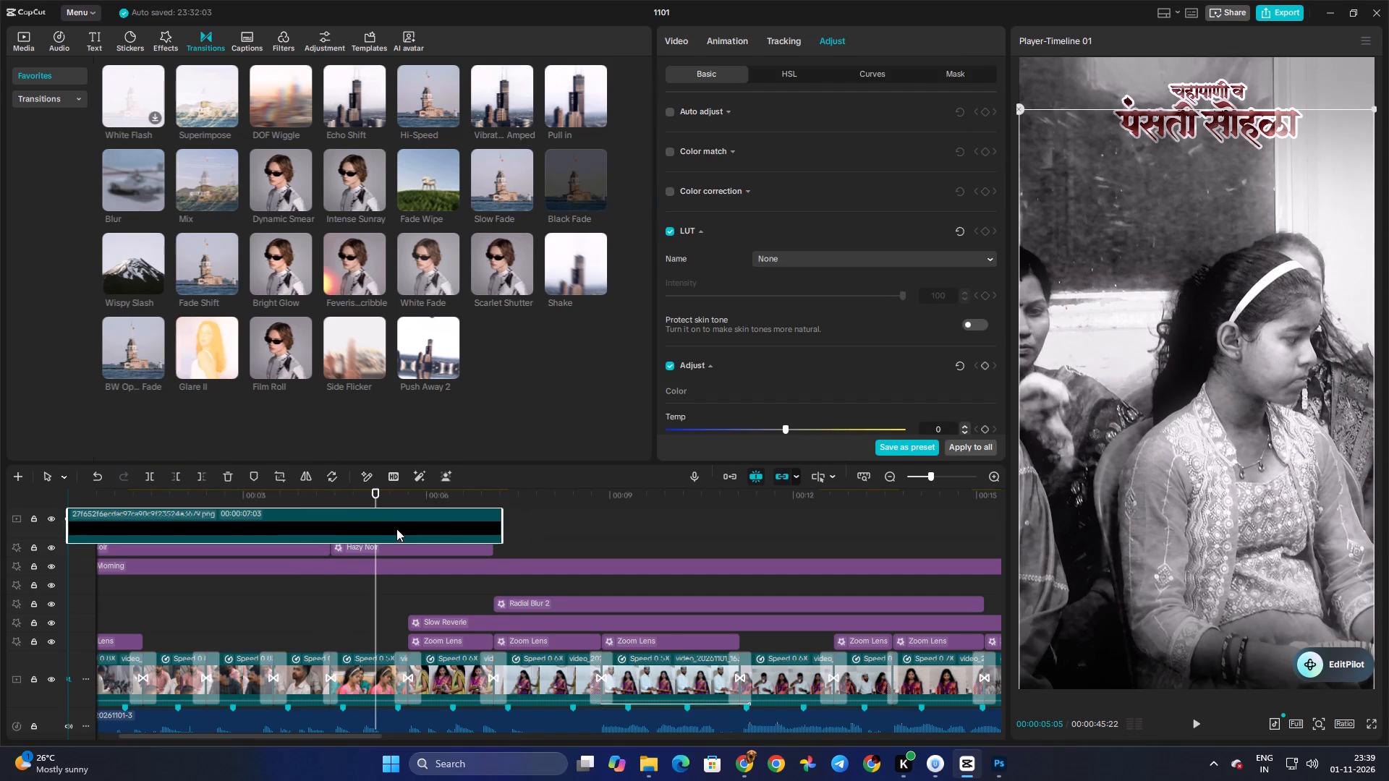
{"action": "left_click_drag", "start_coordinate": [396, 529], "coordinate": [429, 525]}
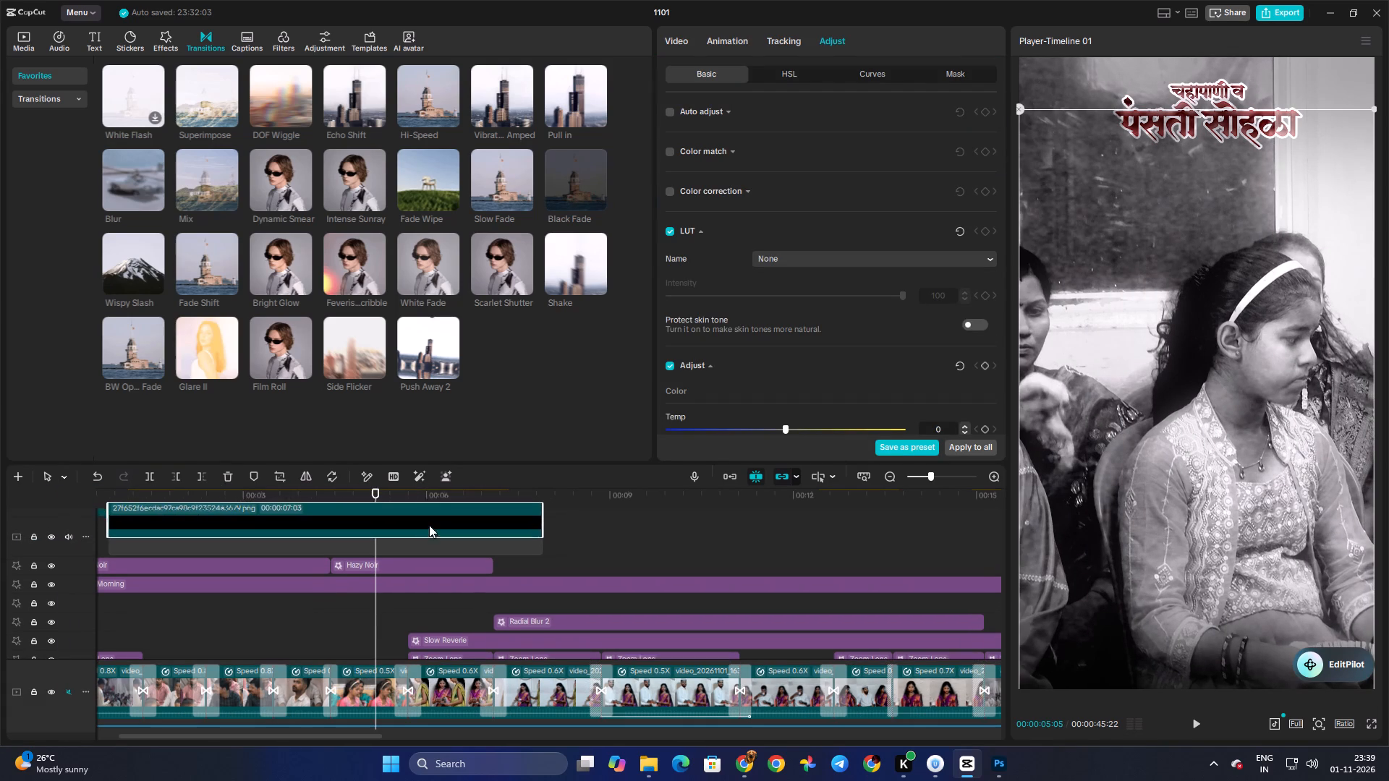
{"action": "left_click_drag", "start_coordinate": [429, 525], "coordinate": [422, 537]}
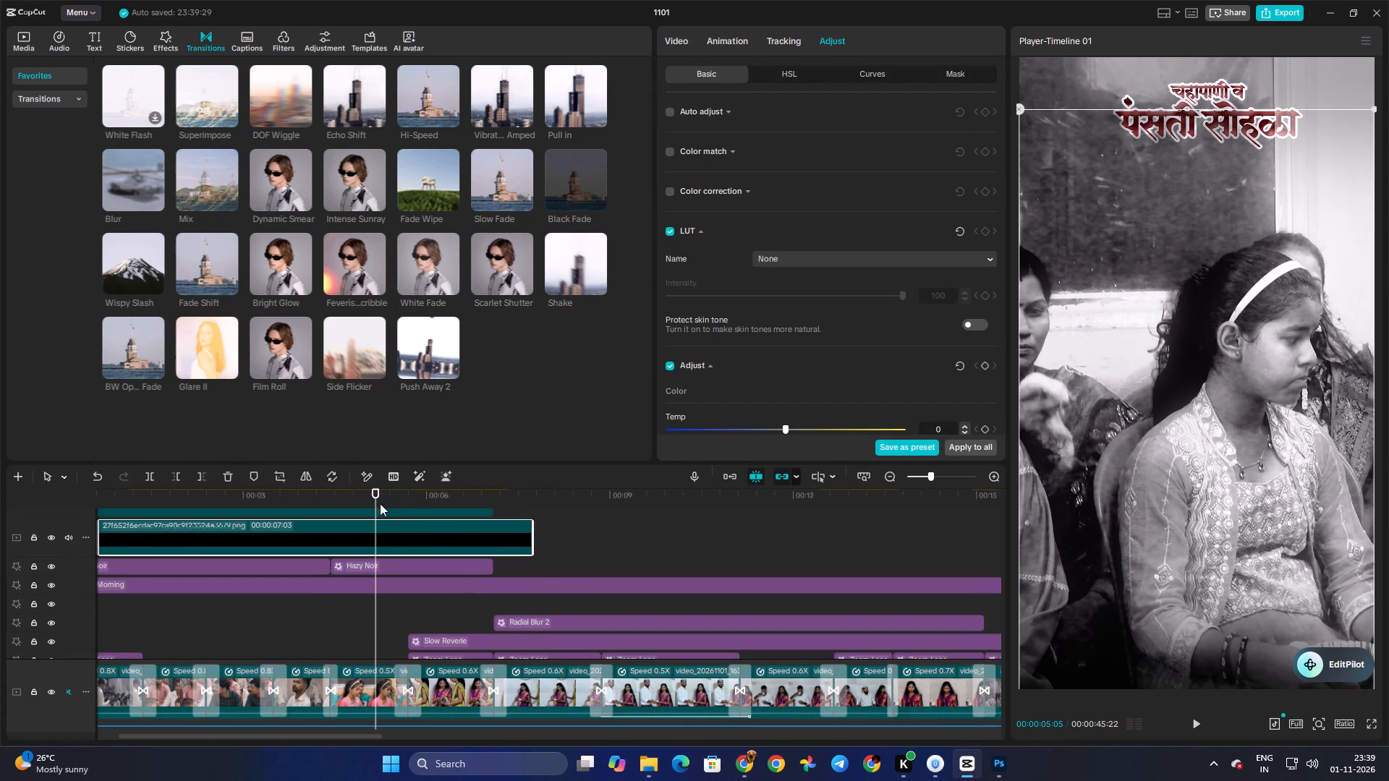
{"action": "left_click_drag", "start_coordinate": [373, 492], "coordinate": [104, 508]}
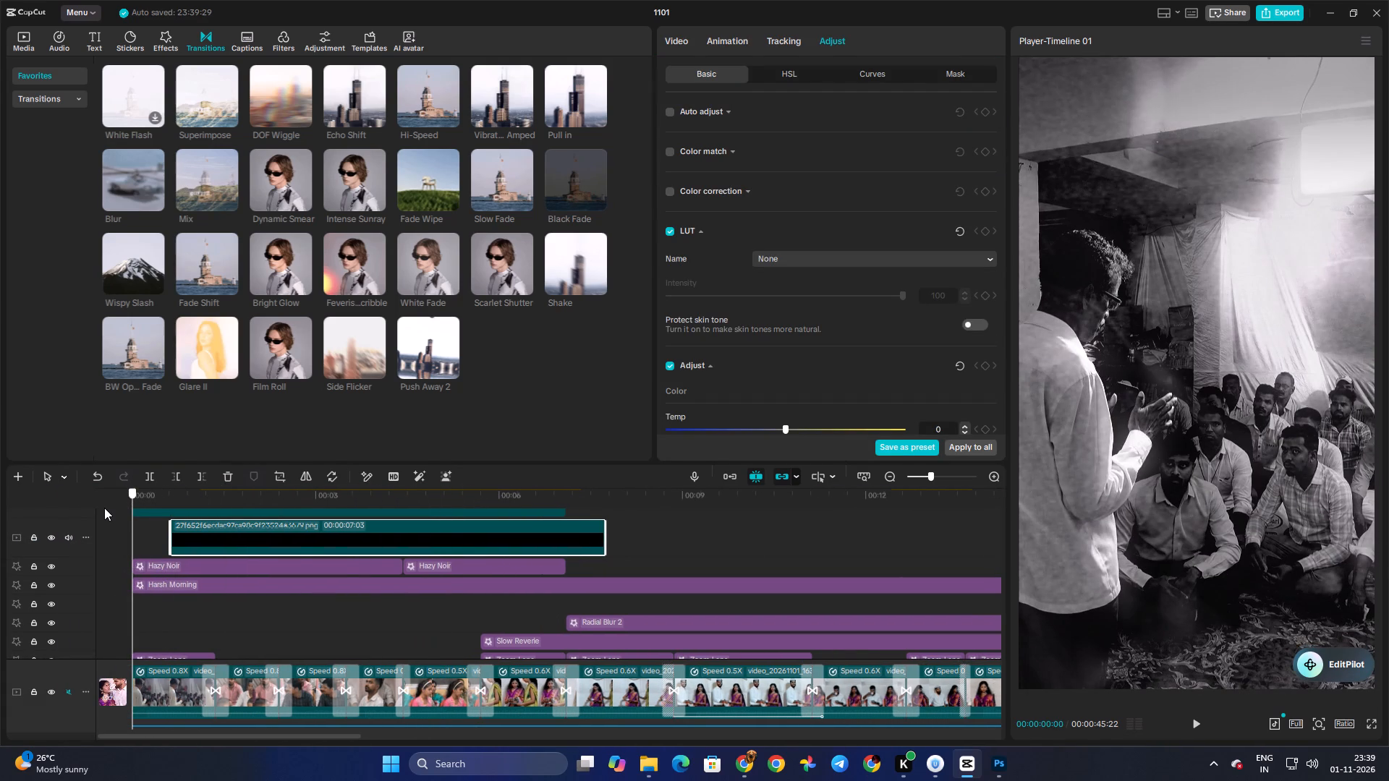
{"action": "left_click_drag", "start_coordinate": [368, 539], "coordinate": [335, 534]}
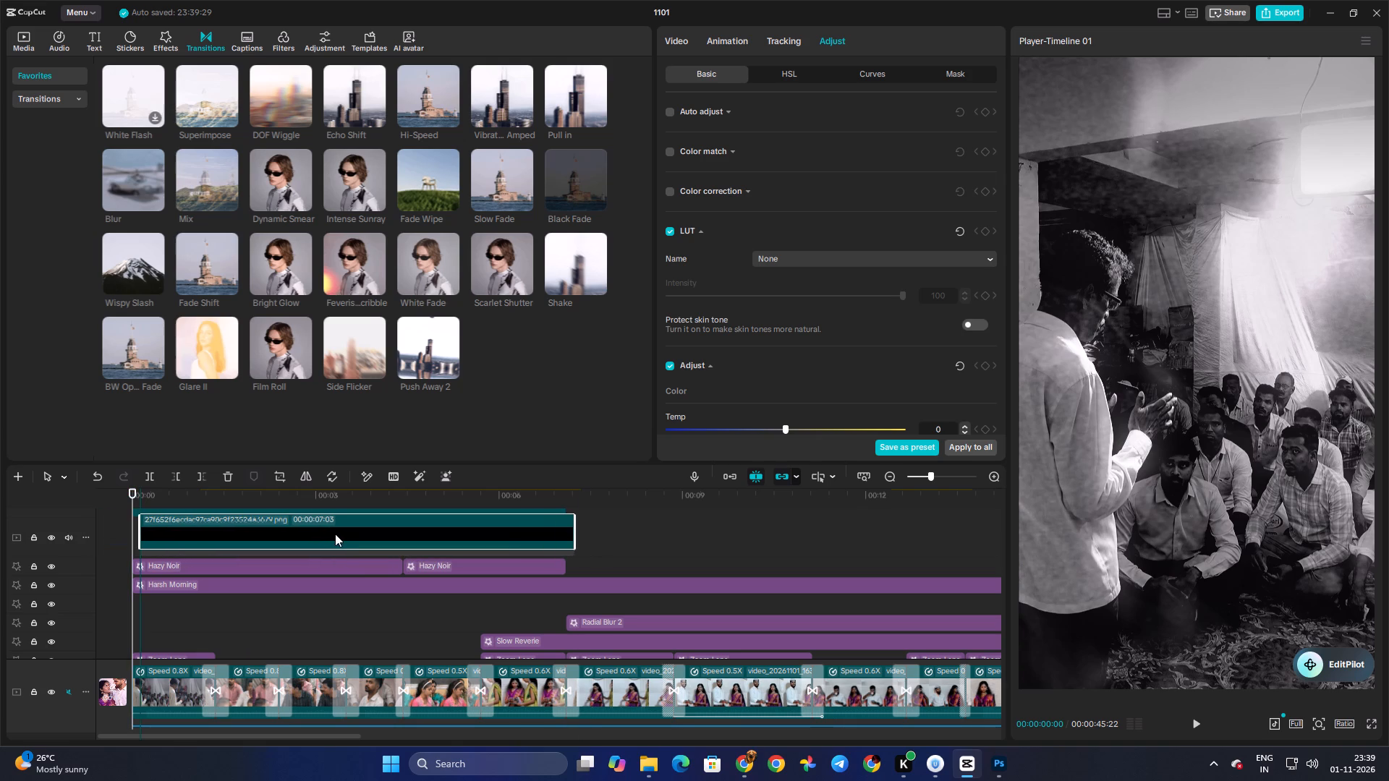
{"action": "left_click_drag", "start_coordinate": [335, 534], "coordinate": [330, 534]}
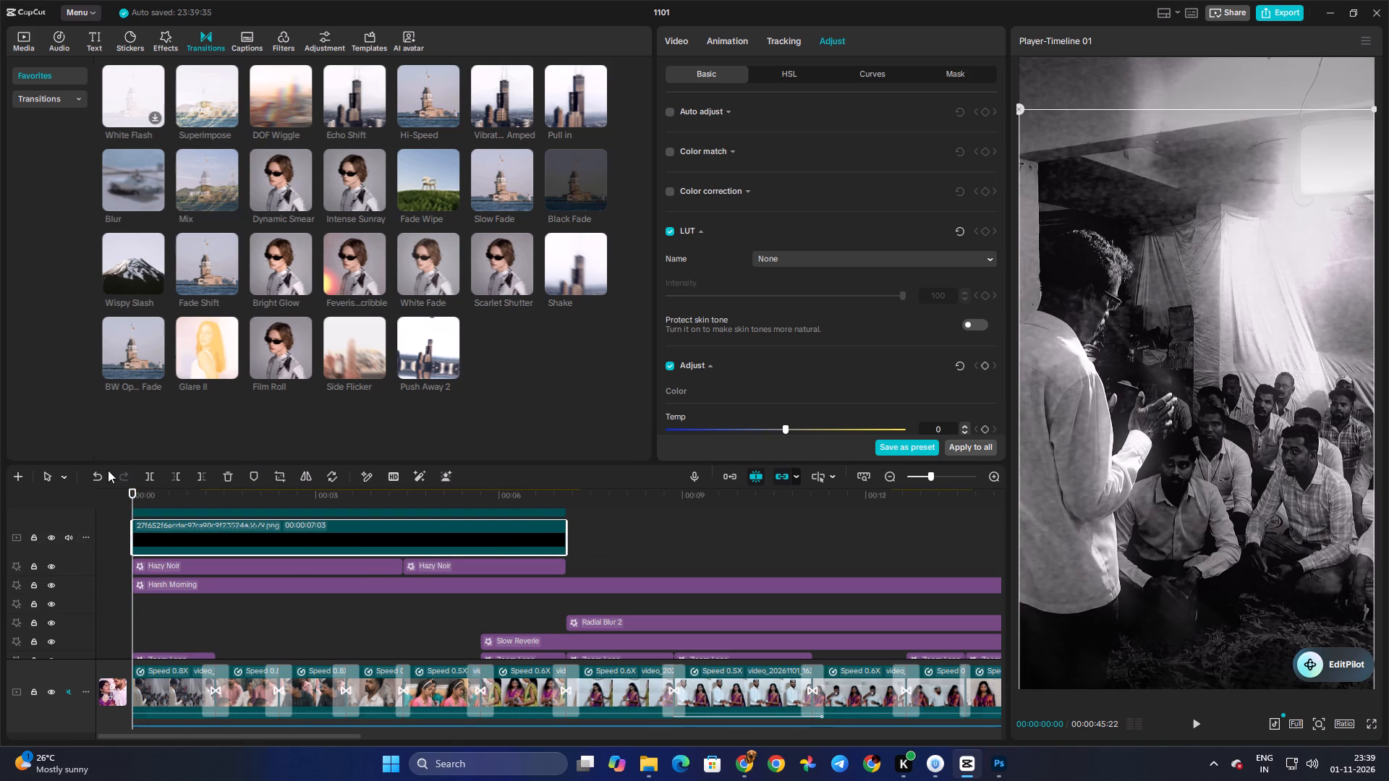
Play the video from the start to about 9 seconds, pausing at intervals to check the title opening and the tea-serving shots.
{"action": "left_click", "coordinate": [1202, 717]}
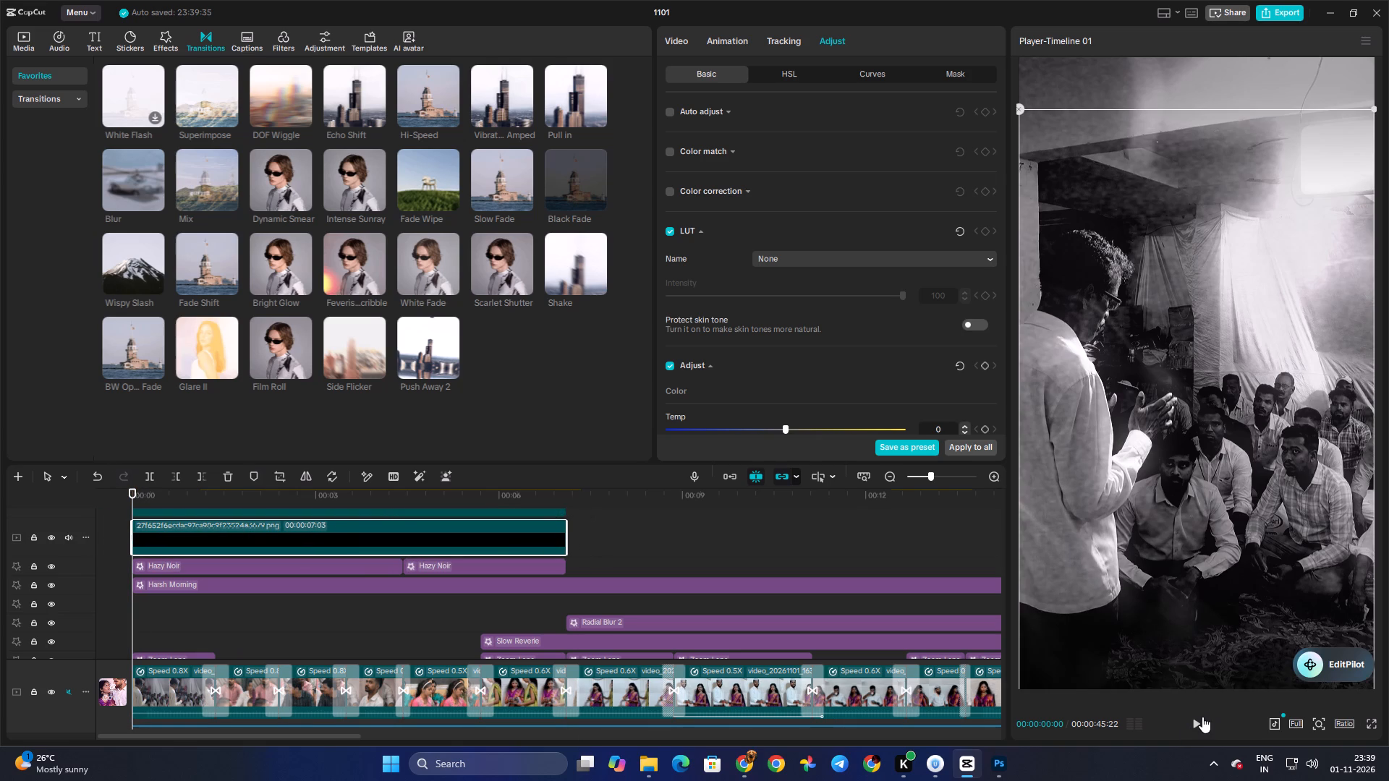
{"action": "left_click", "coordinate": [1199, 724]}
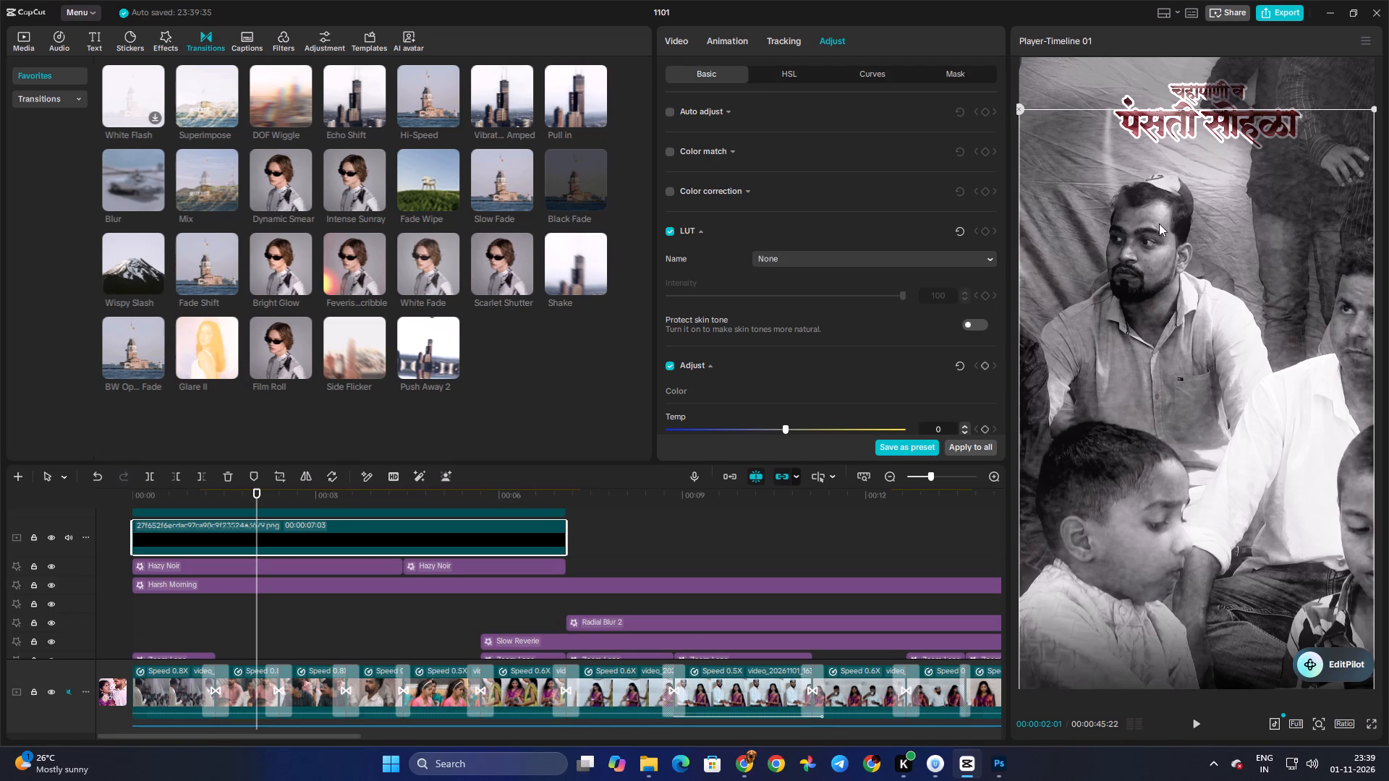
{"action": "left_click", "coordinate": [1194, 726]}
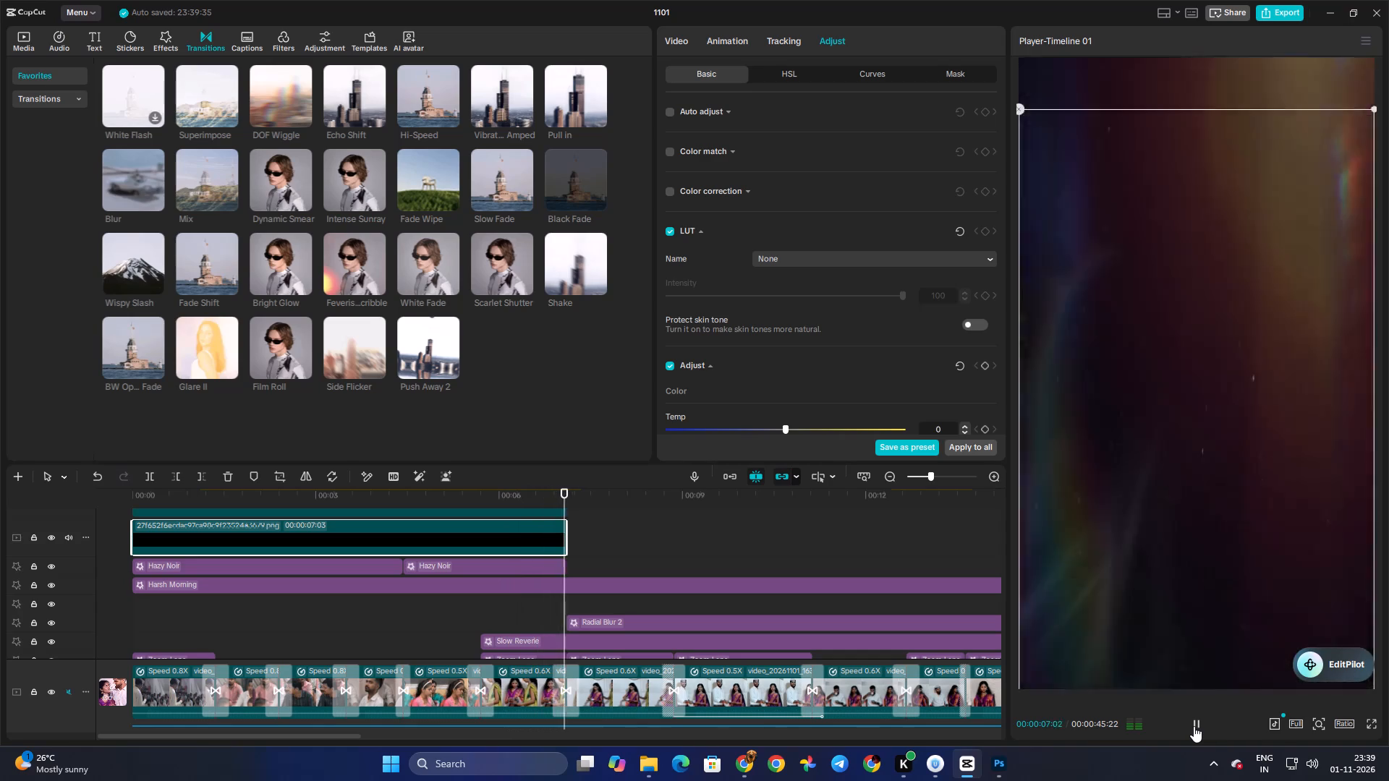
{"action": "left_click", "coordinate": [1194, 726]}
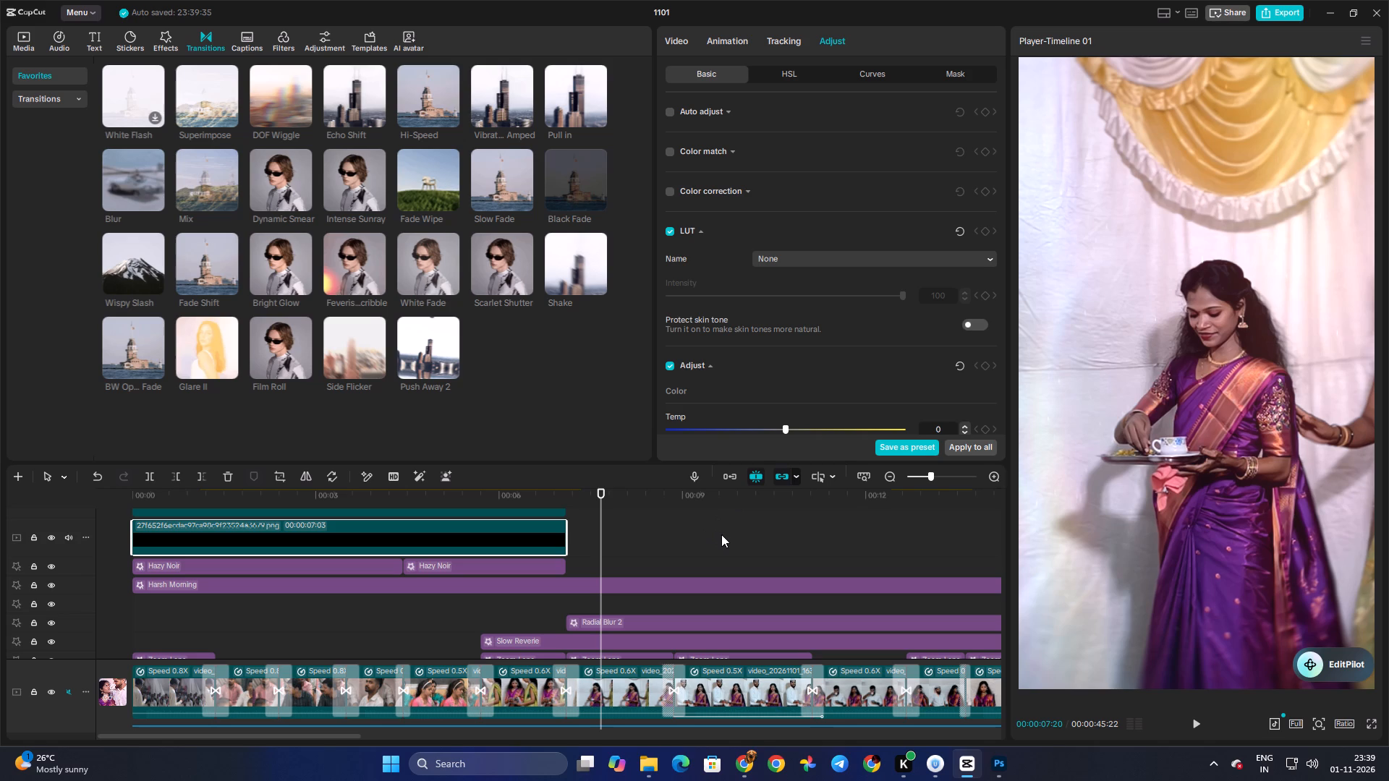
{"action": "left_click", "coordinate": [1190, 725]}
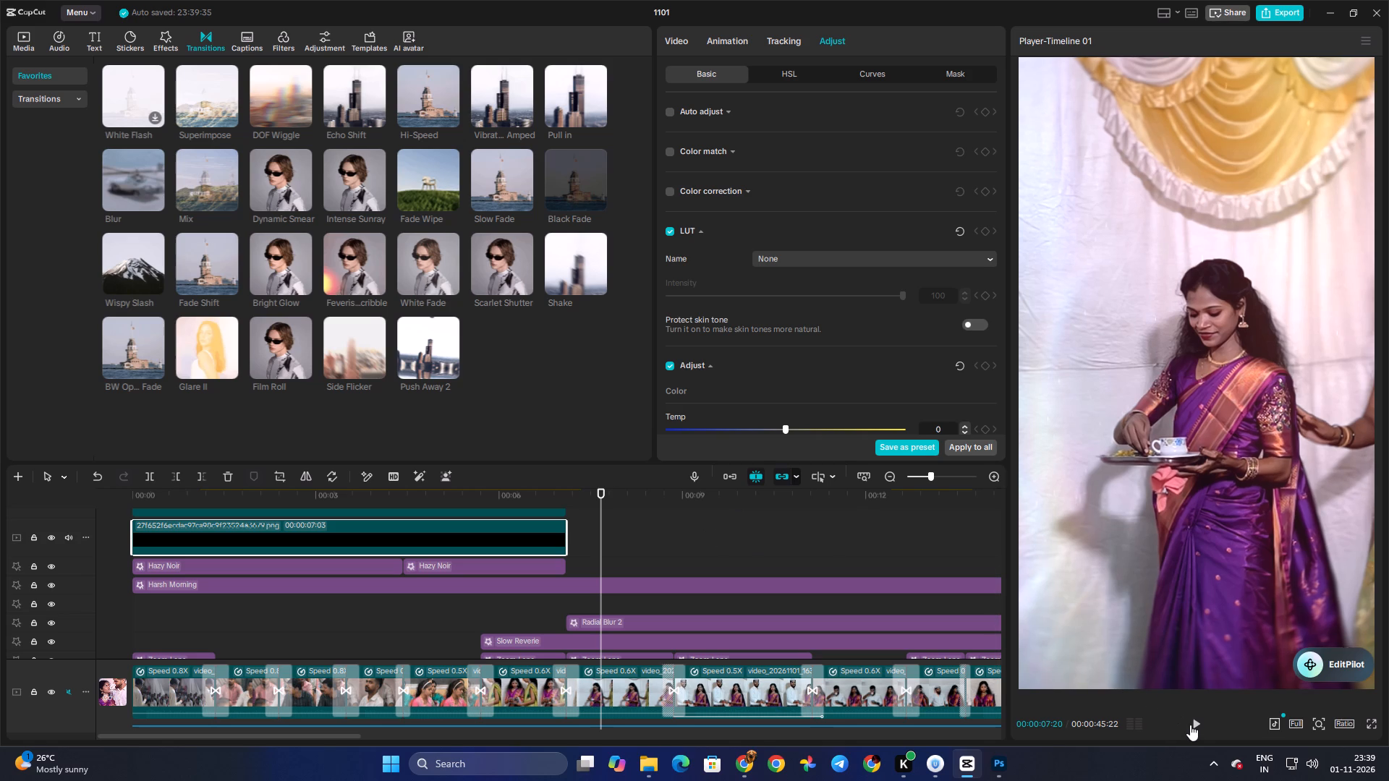
{"action": "left_click", "coordinate": [1194, 722]}
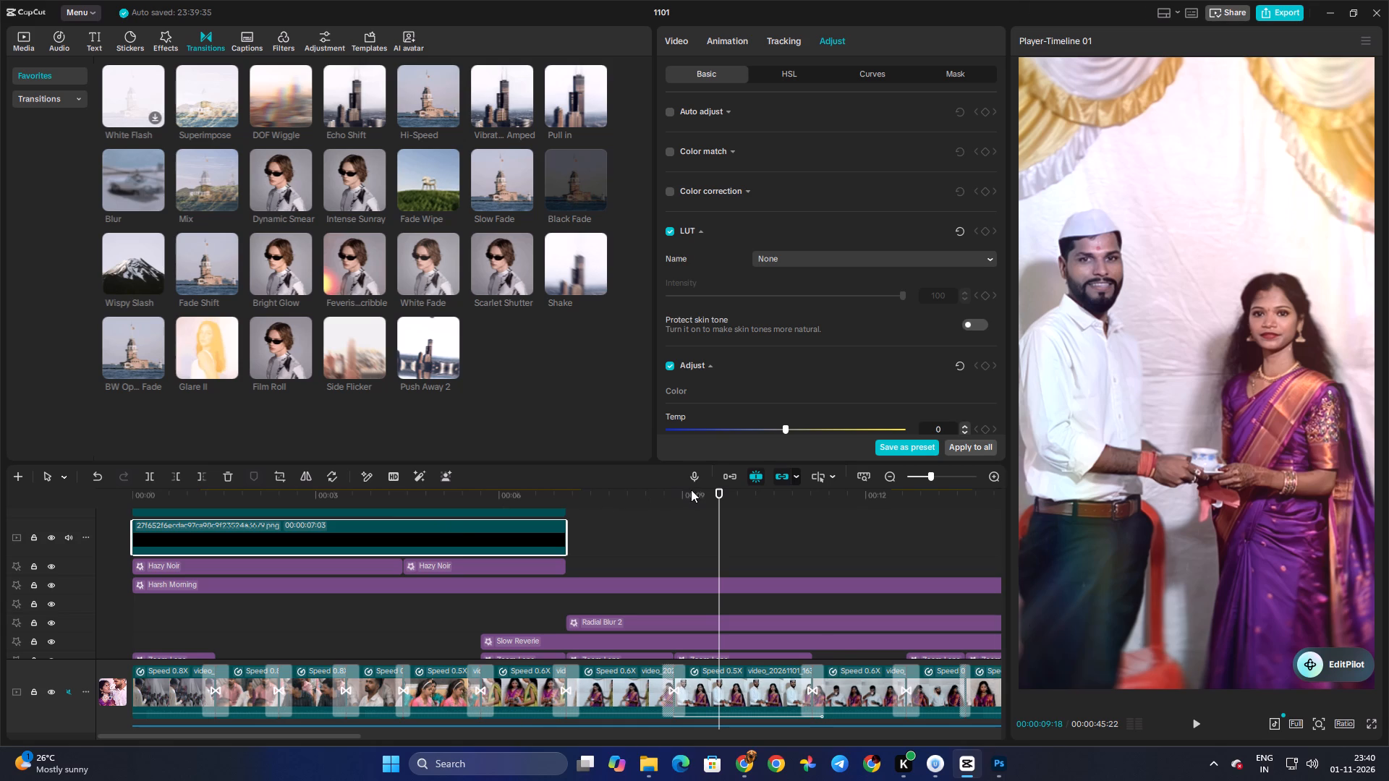
Replay the ceremony video from the start of the timeline to review it again.
{"action": "left_click_drag", "start_coordinate": [715, 490], "coordinate": [38, 513]}
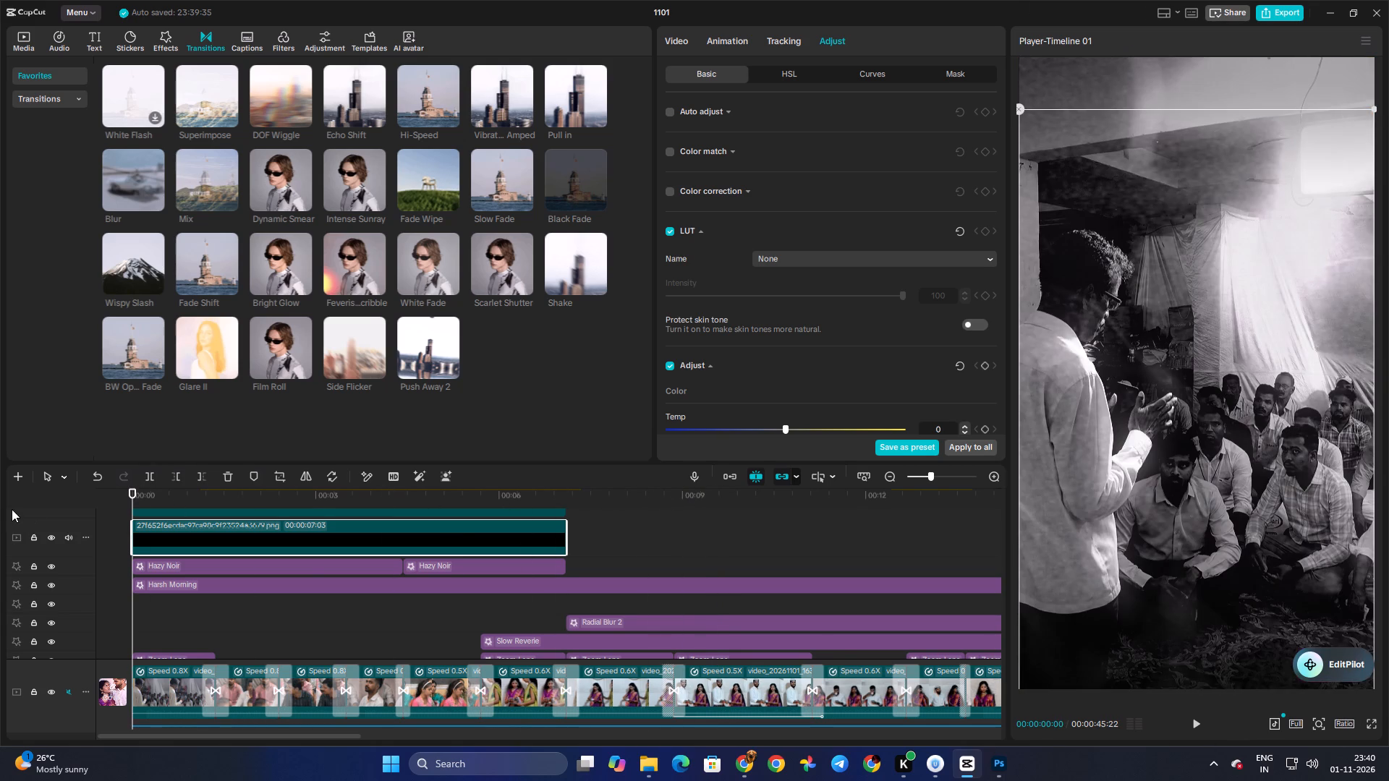
{"action": "left_click", "coordinate": [1190, 721]}
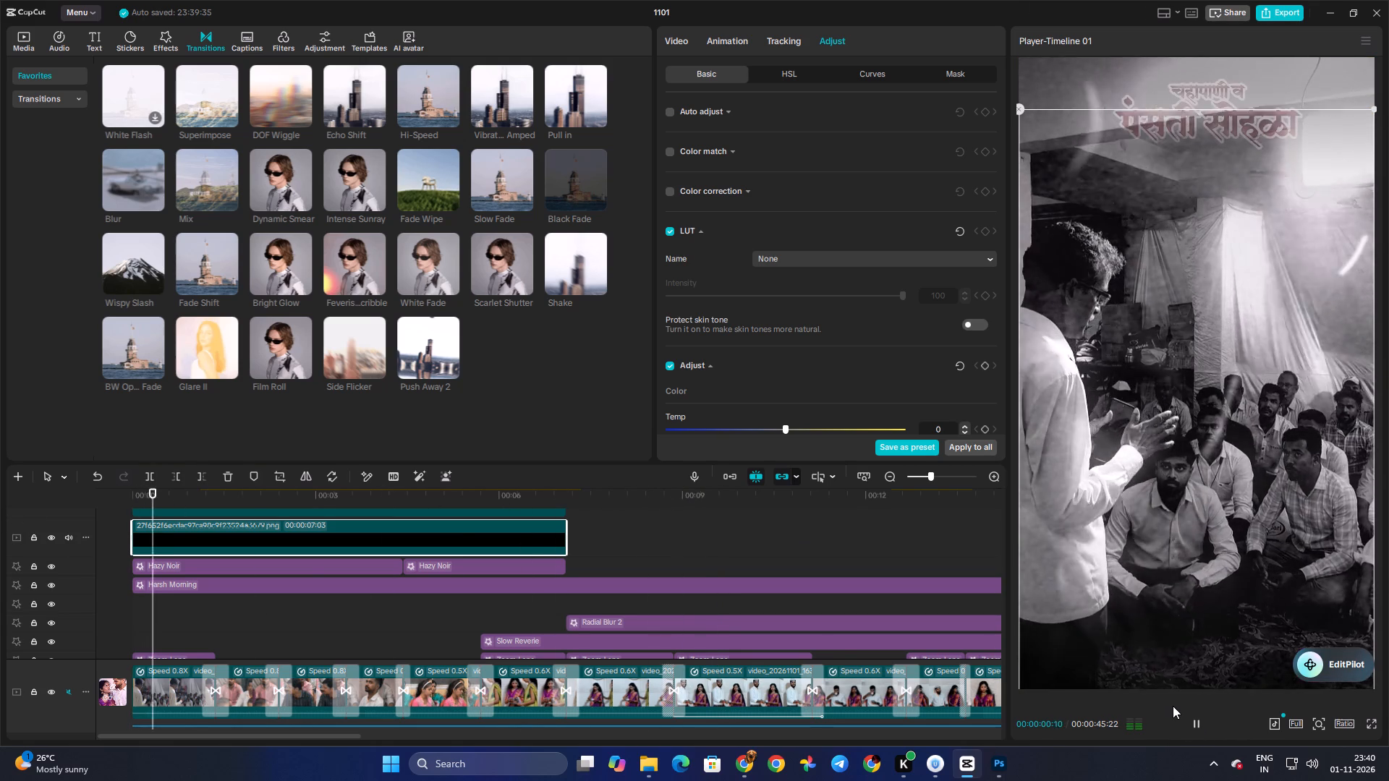
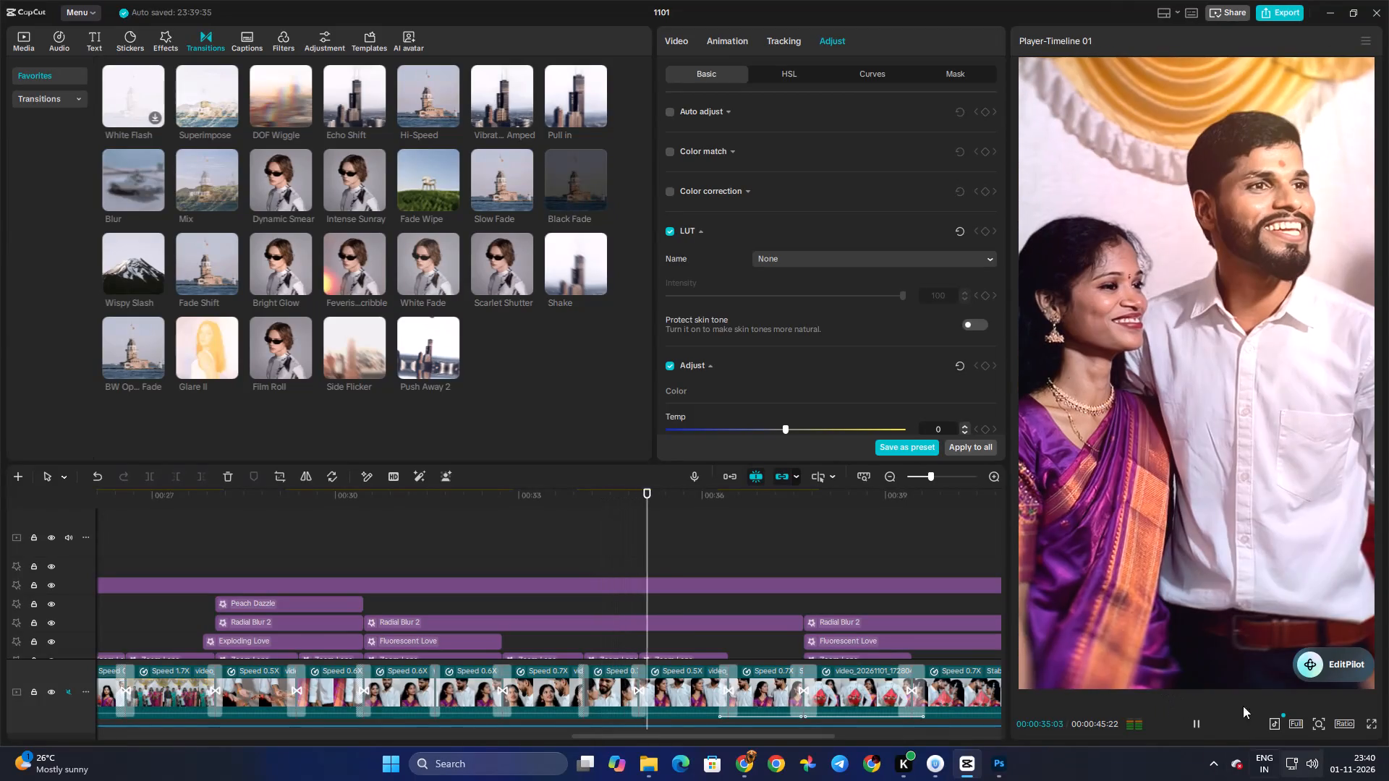
Stop the playback near 36 seconds and scrub back through the gift and couple shots to the start of the timeline.
{"action": "left_click", "coordinate": [1194, 725]}
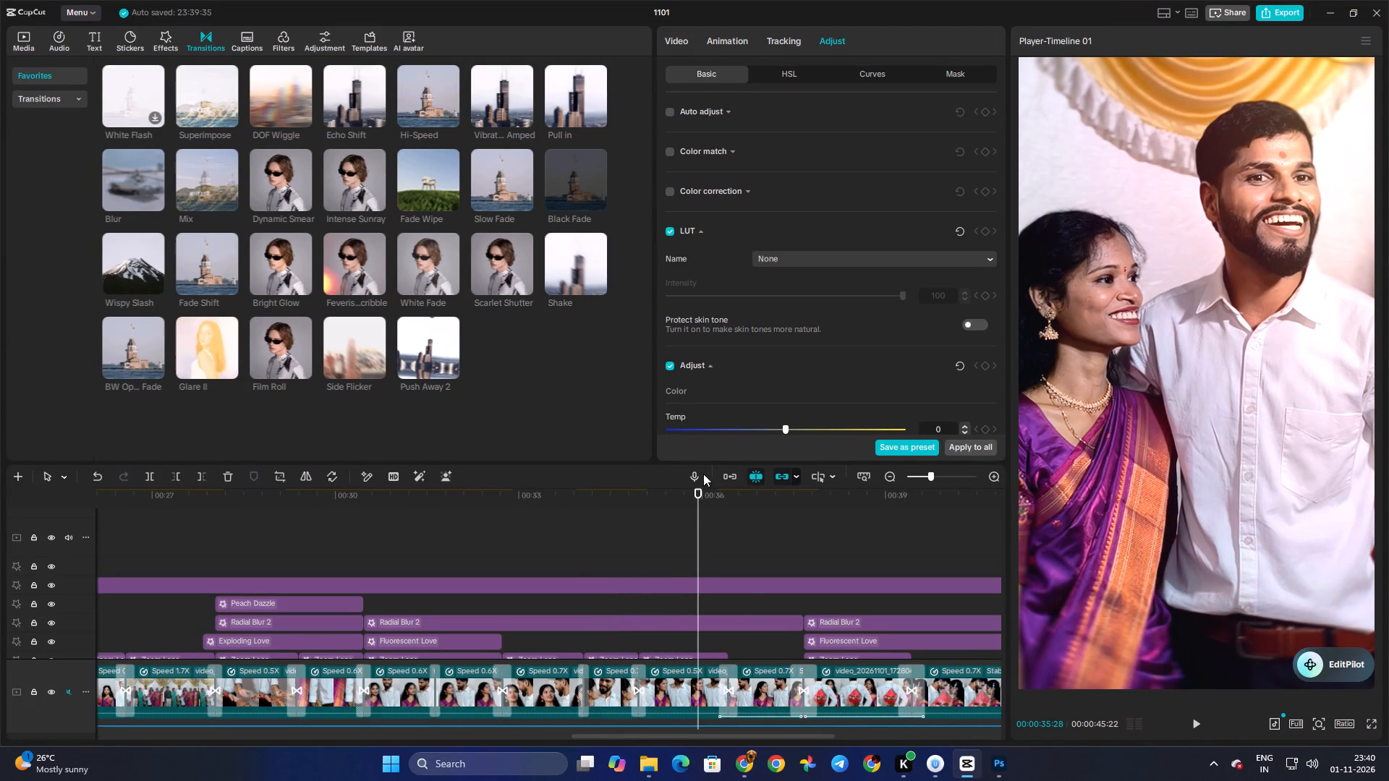
{"action": "left_click_drag", "start_coordinate": [697, 495], "coordinate": [0, 578]}
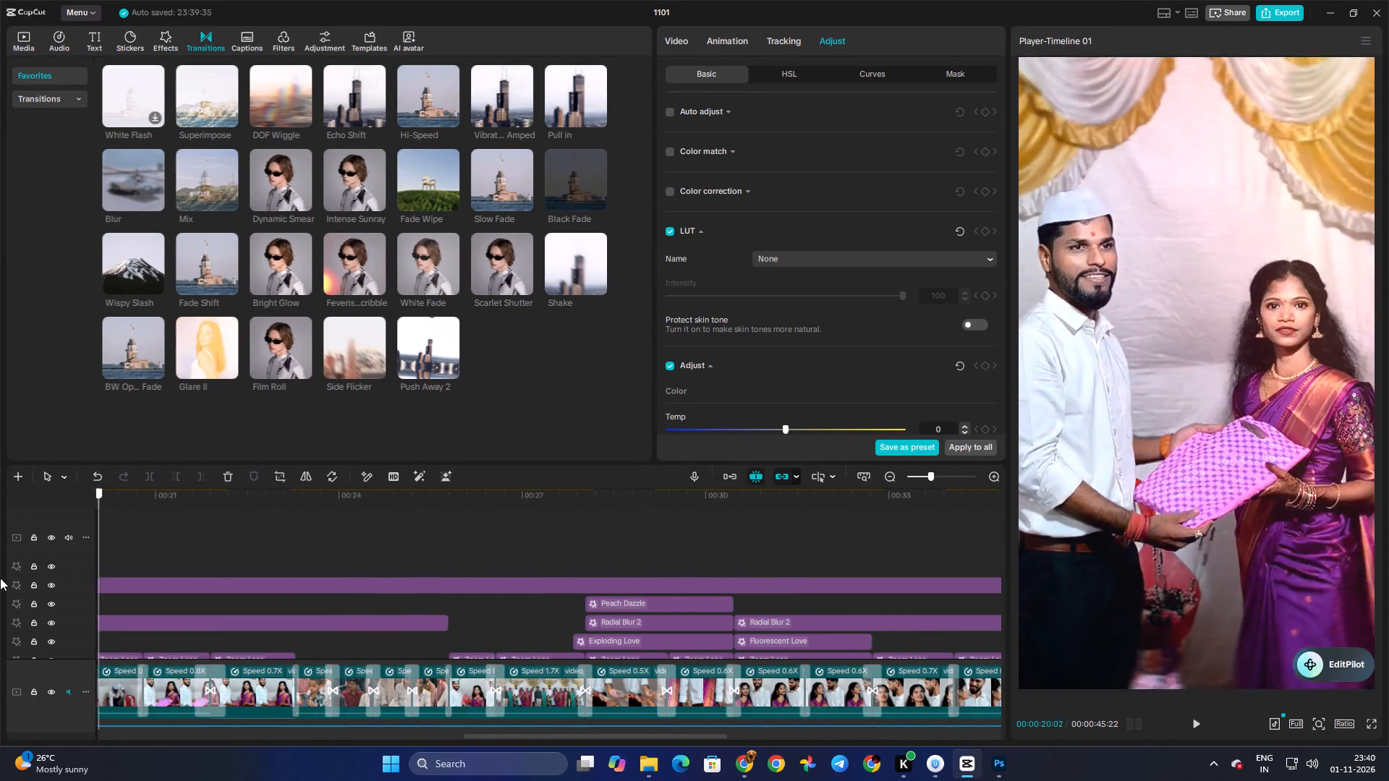
{"action": "left_click_drag", "start_coordinate": [0, 578], "coordinate": [0, 579]}
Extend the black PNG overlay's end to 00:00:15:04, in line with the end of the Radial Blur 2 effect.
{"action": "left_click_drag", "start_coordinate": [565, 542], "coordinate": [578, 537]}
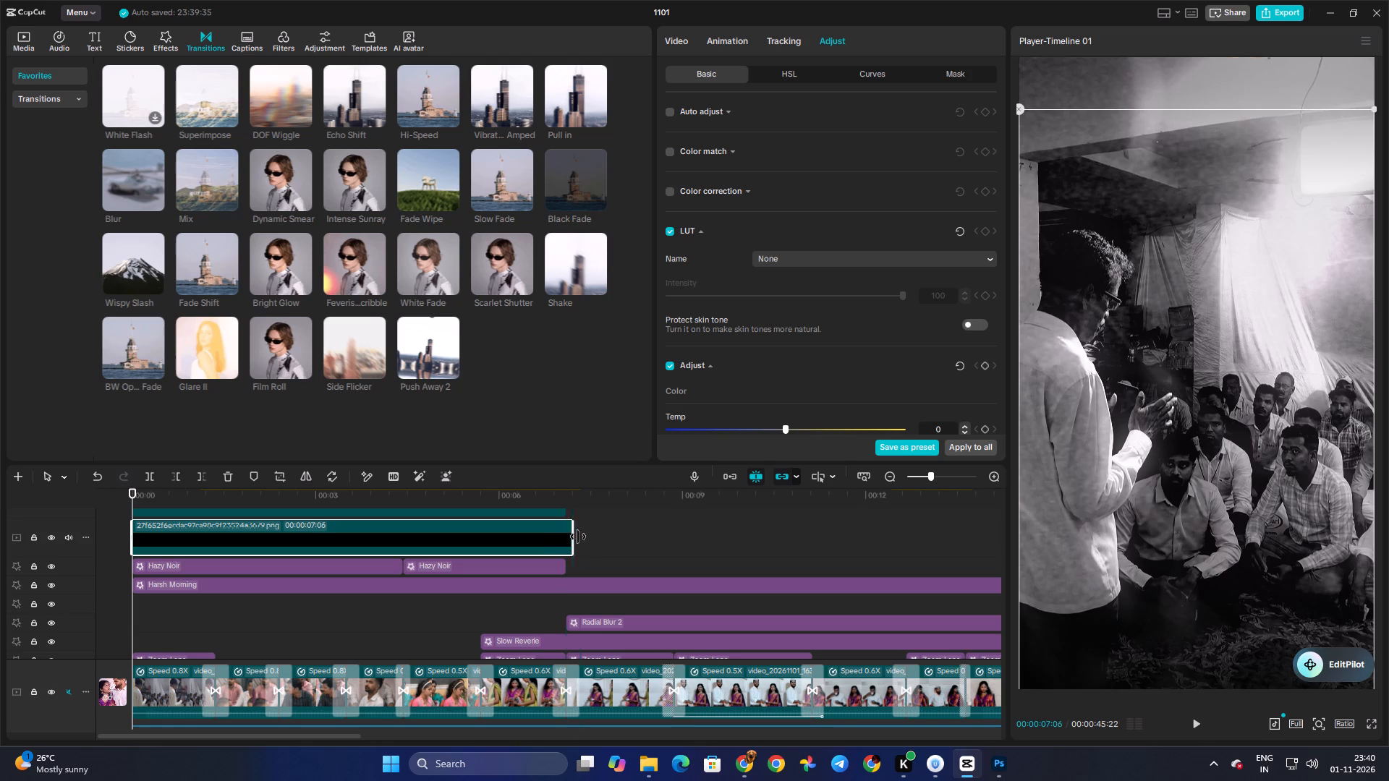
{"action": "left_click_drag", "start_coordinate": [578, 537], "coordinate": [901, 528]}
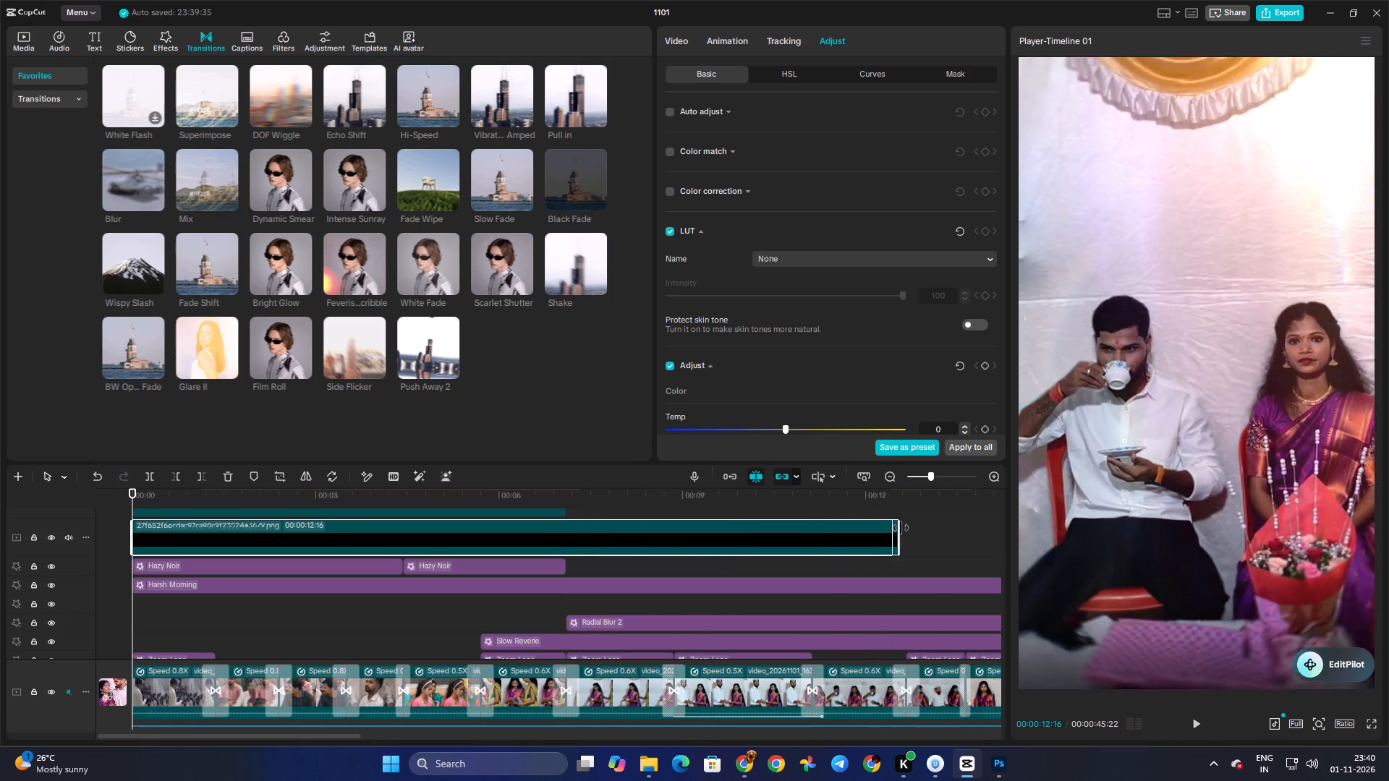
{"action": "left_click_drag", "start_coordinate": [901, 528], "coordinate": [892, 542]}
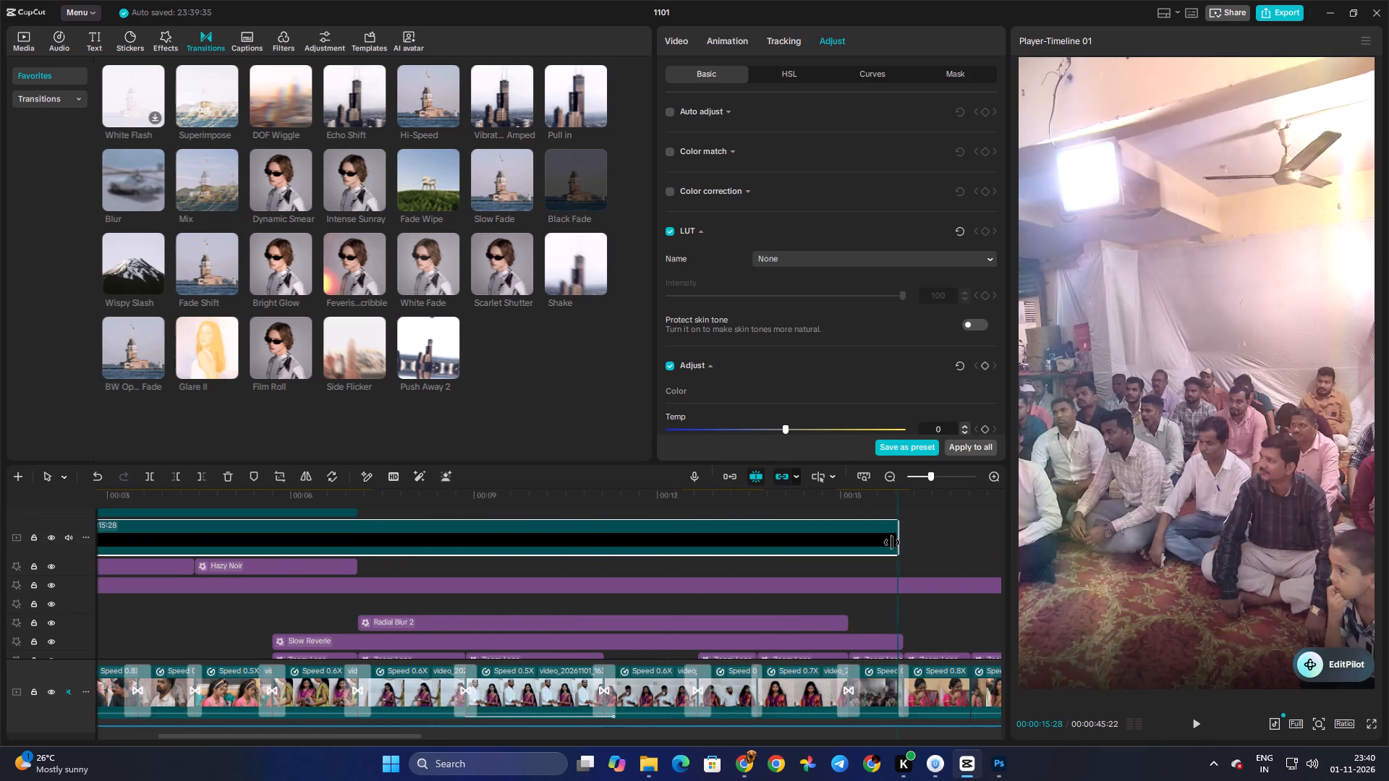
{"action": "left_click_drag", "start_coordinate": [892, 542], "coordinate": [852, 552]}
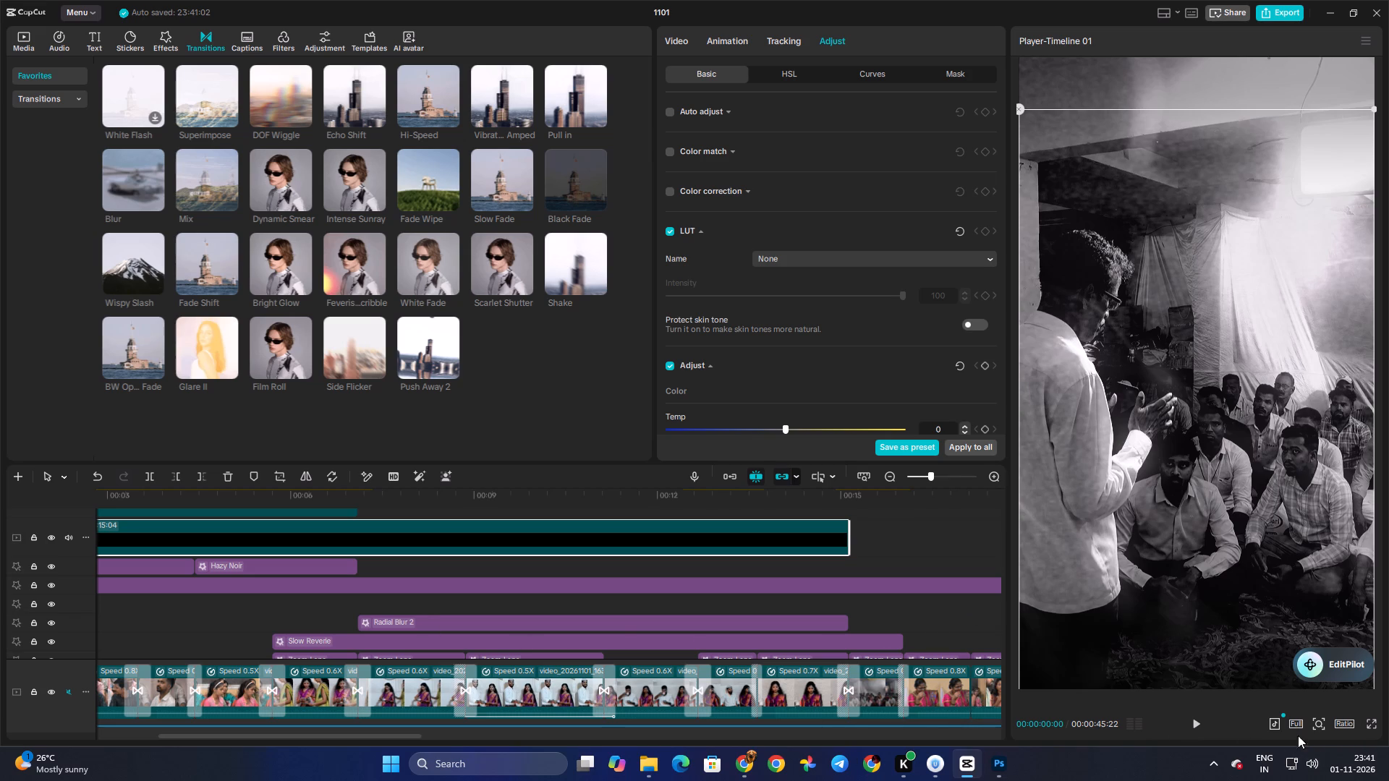
Play the video from the start to about 11 seconds, and scrub through the later shots to check the overlay over the footage.
{"action": "left_click", "coordinate": [1191, 723]}
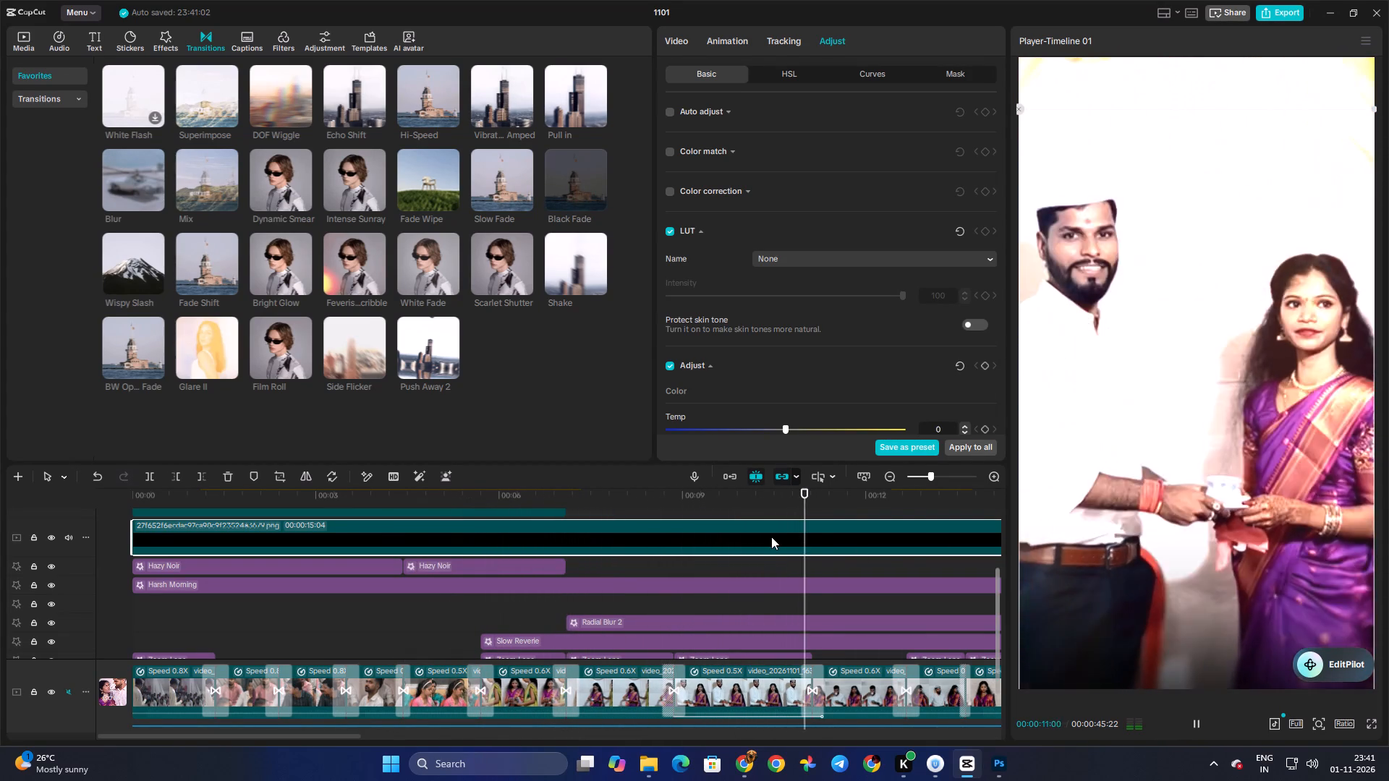
{"action": "left_click_drag", "start_coordinate": [846, 499], "coordinate": [336, 566]}
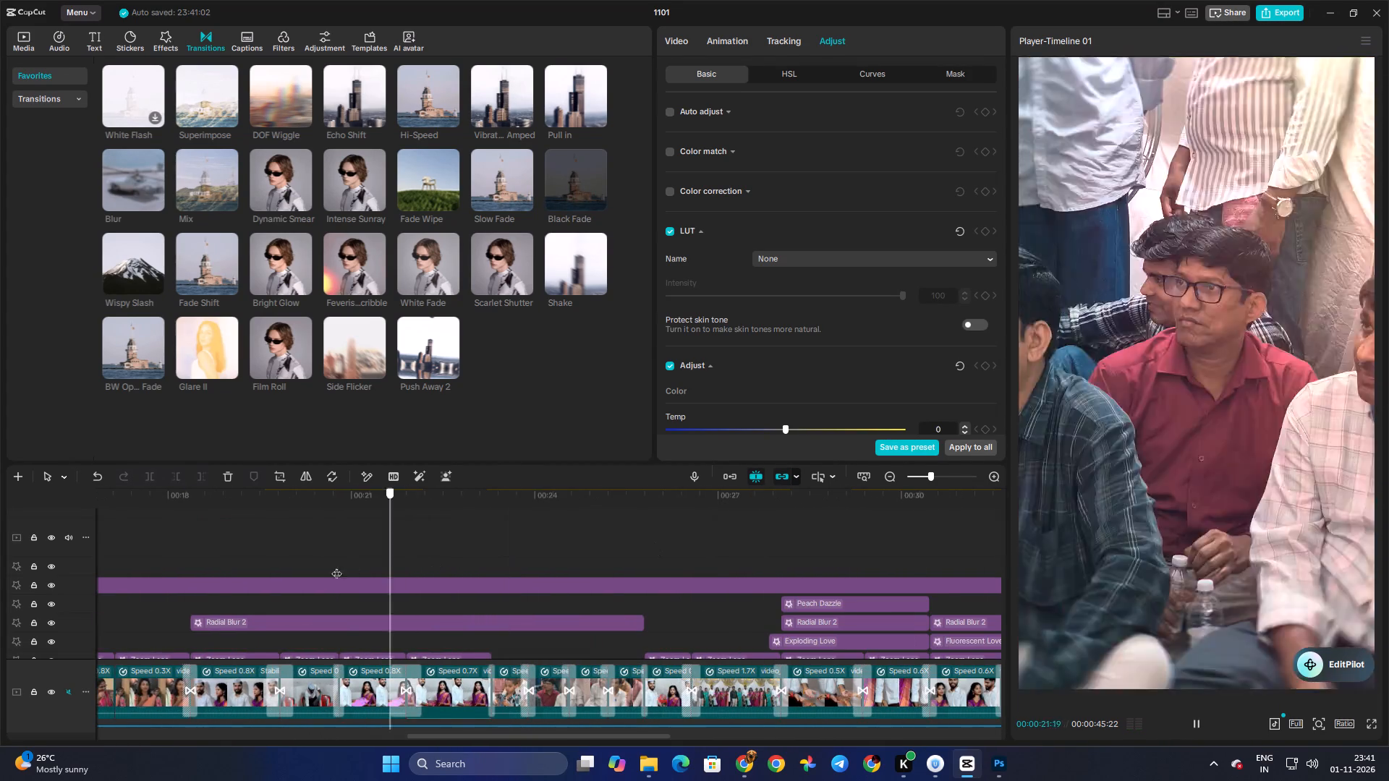
{"action": "left_click_drag", "start_coordinate": [336, 566], "coordinate": [883, 586]}
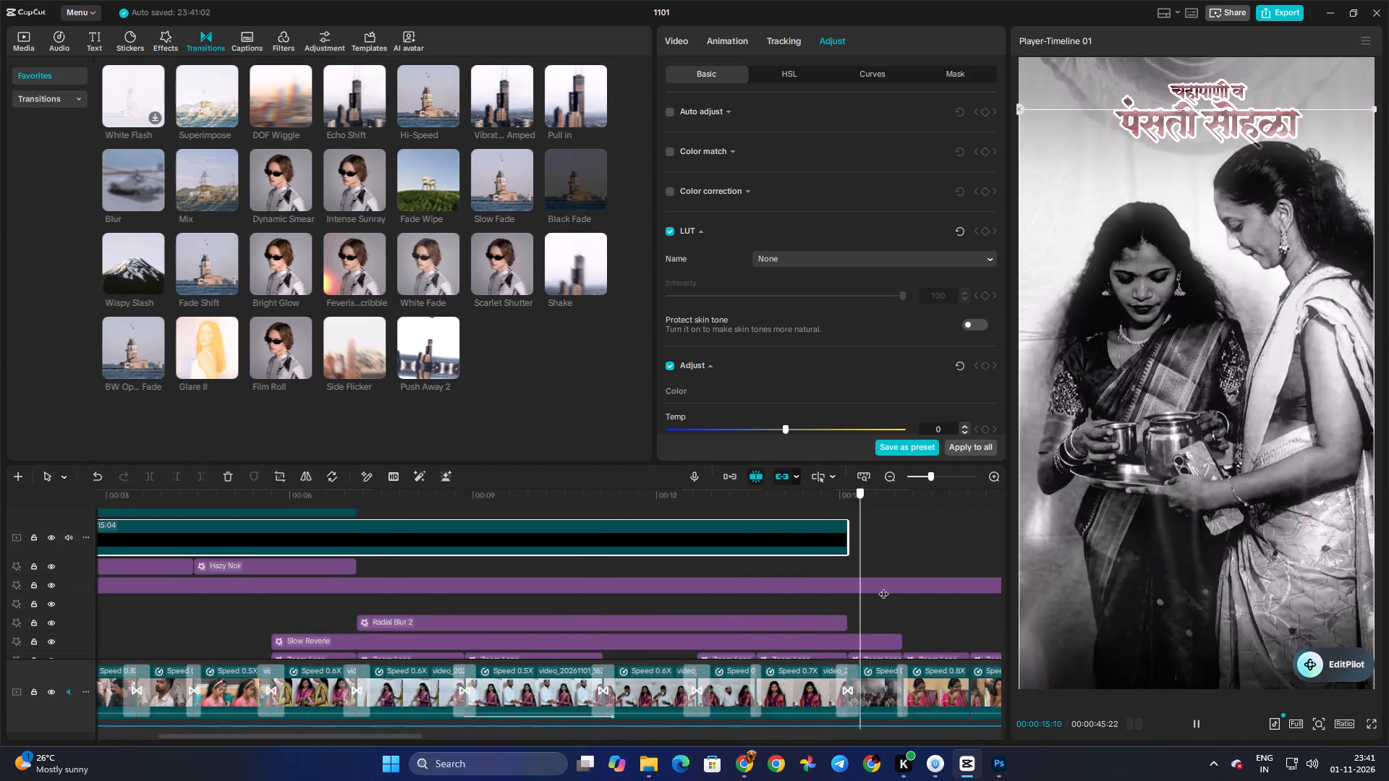
{"action": "left_click_drag", "start_coordinate": [883, 586], "coordinate": [909, 586]}
Trim the black PNG overlay's end back to a duration of 00:00:07:03, in line with the end of the Hazy Noir effect.
{"action": "left_click", "coordinate": [846, 532]}
{"action": "left_click_drag", "start_coordinate": [846, 532], "coordinate": [757, 542]}
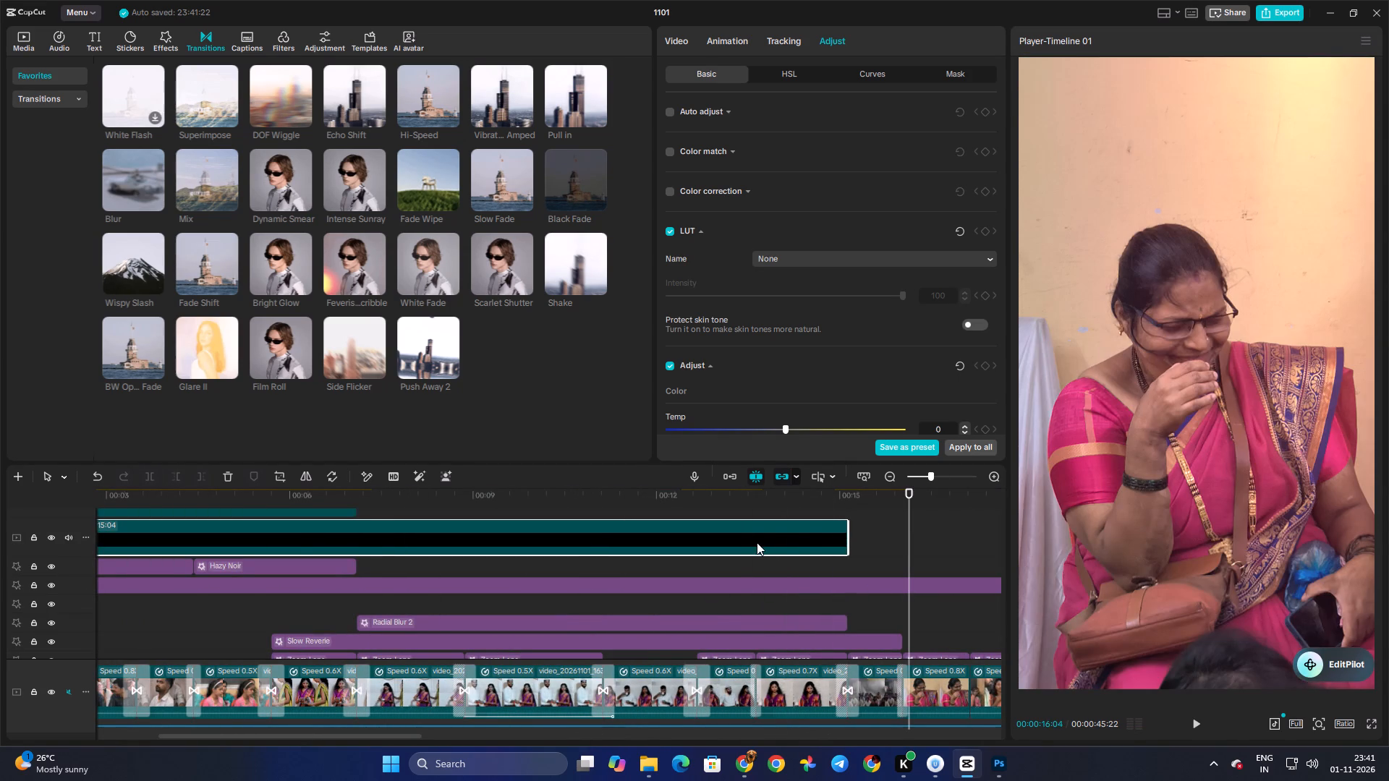
{"action": "left_click_drag", "start_coordinate": [757, 542], "coordinate": [777, 540]}
{"action": "left_click_drag", "start_coordinate": [850, 538], "coordinate": [553, 547]}
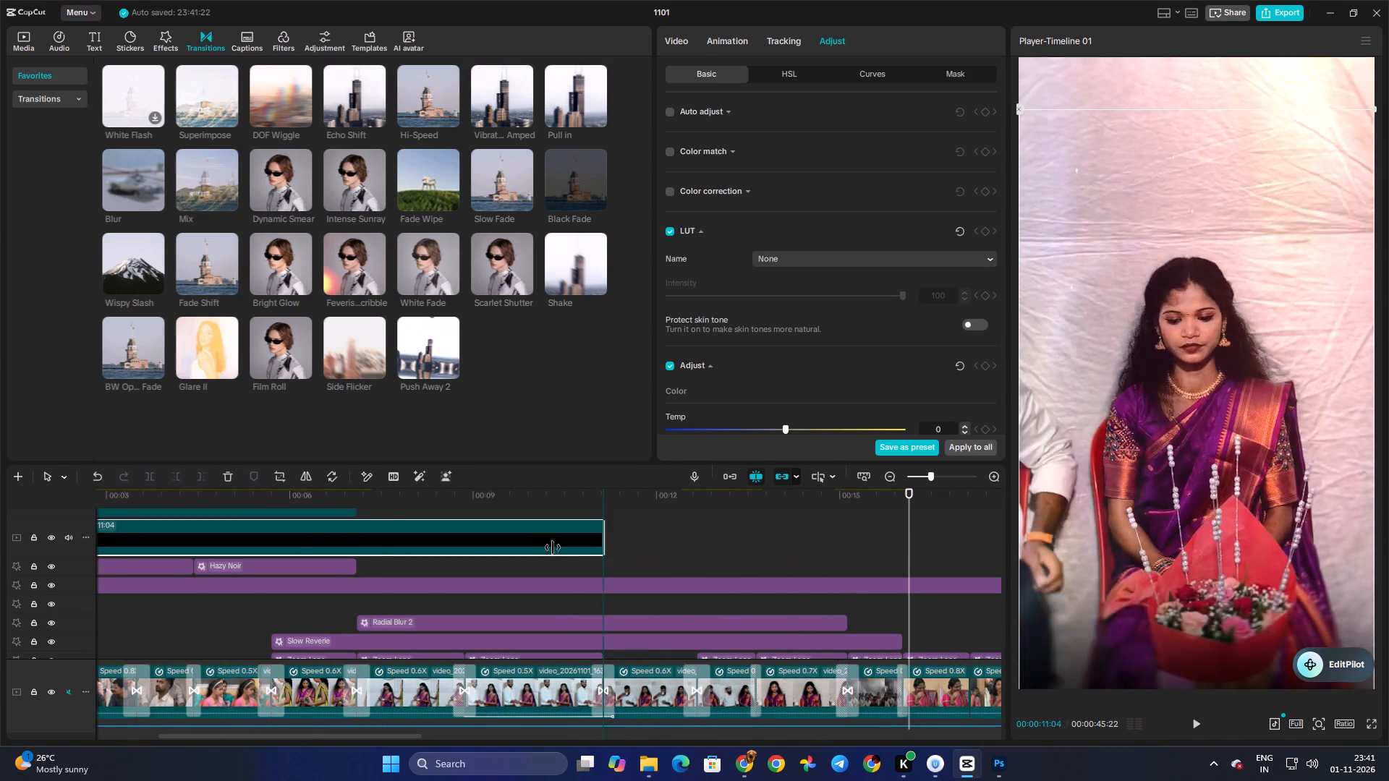
{"action": "left_click_drag", "start_coordinate": [553, 547], "coordinate": [415, 618]}
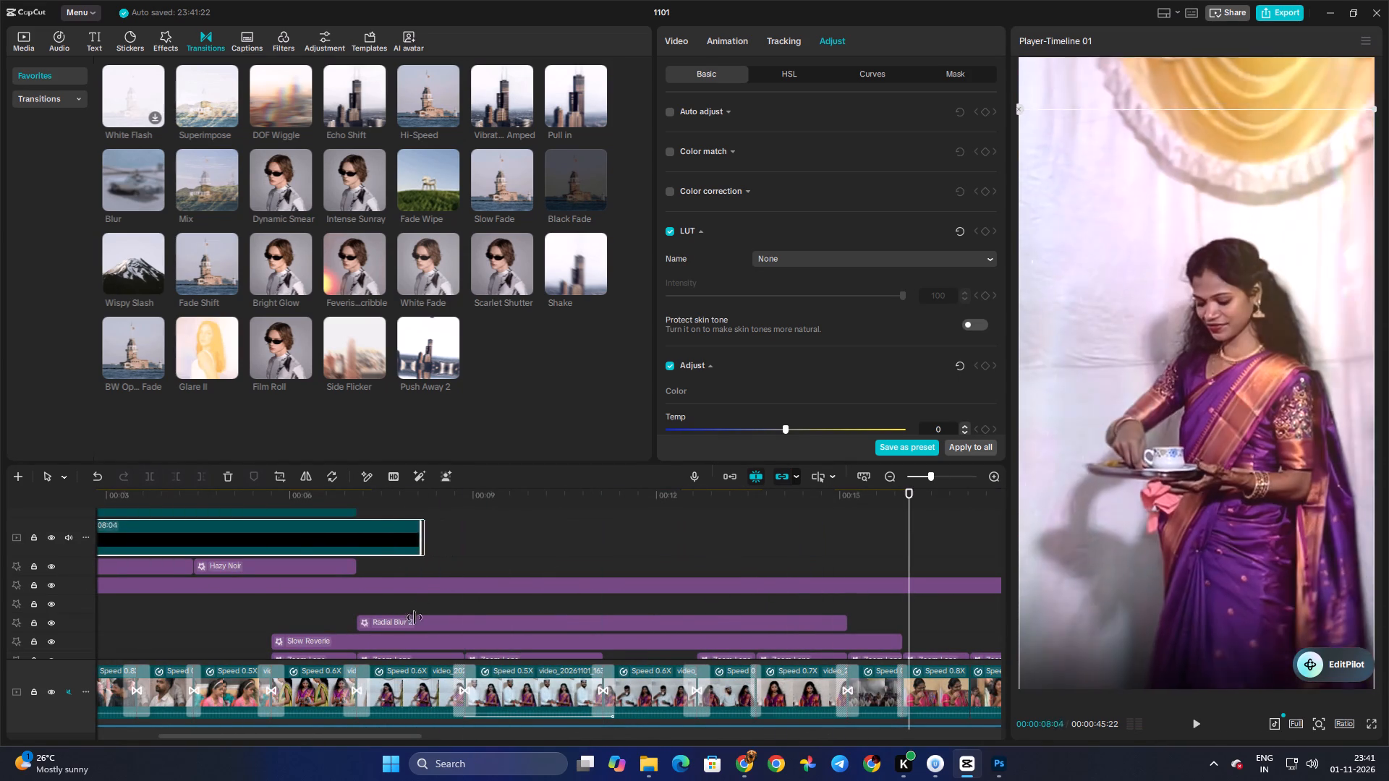
{"action": "left_click_drag", "start_coordinate": [415, 618], "coordinate": [359, 698]}
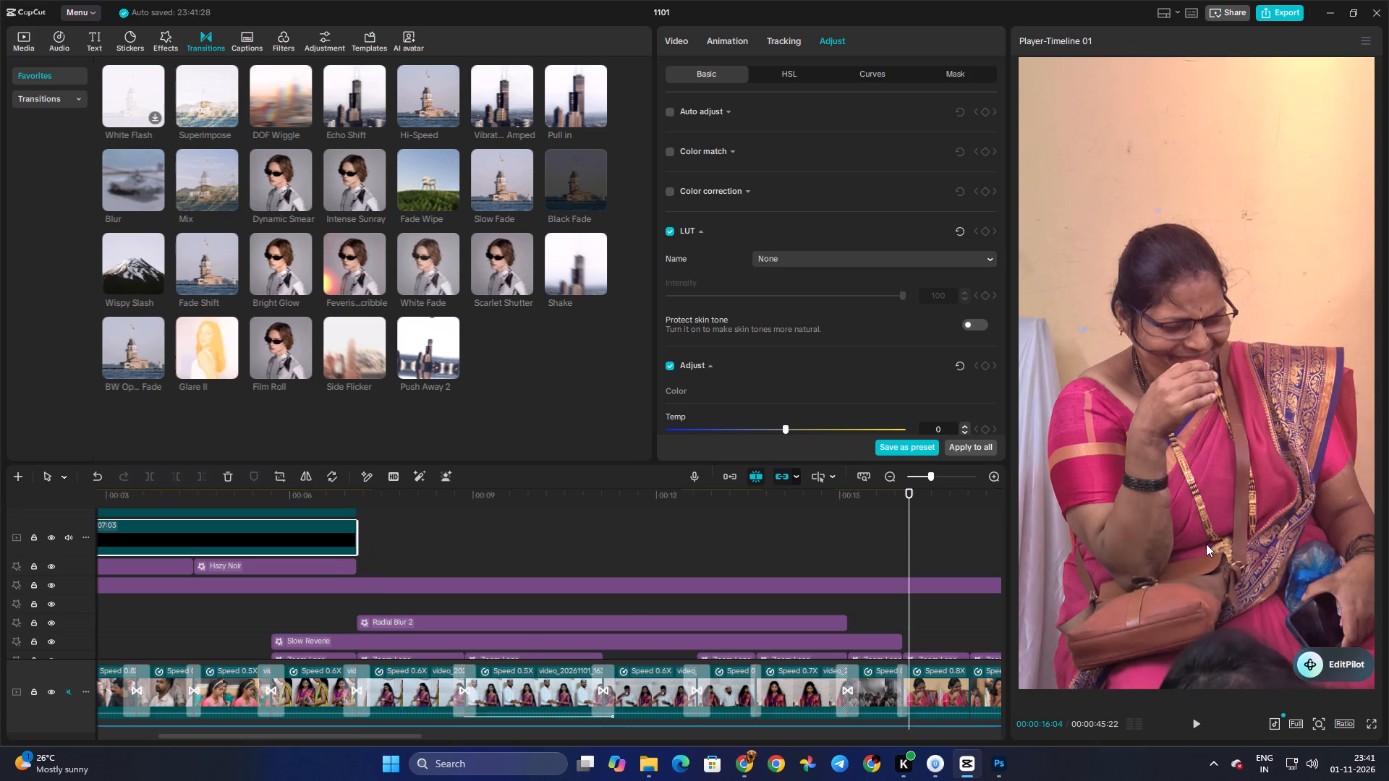
Play the video on from about 16 seconds to review the remaining ceremony shots.
{"action": "left_click", "coordinate": [1192, 718]}
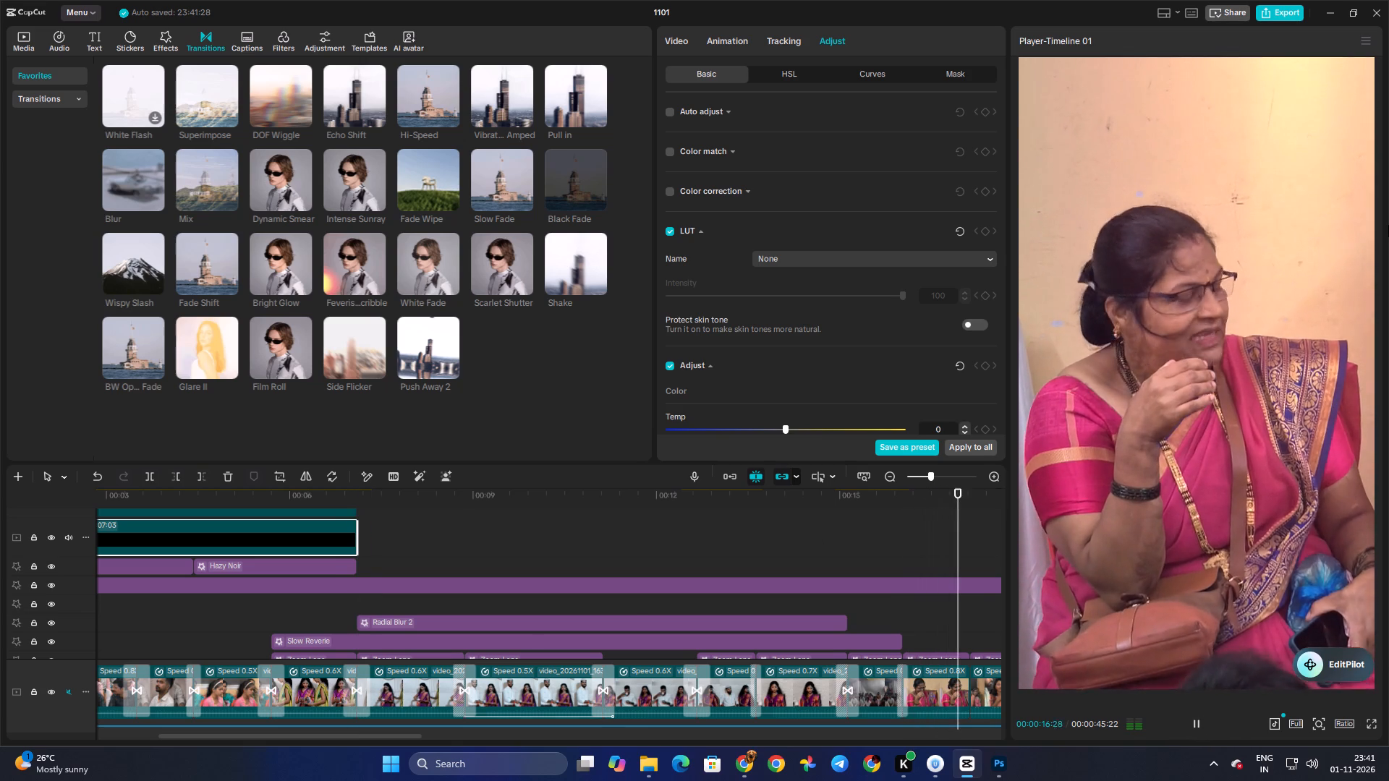
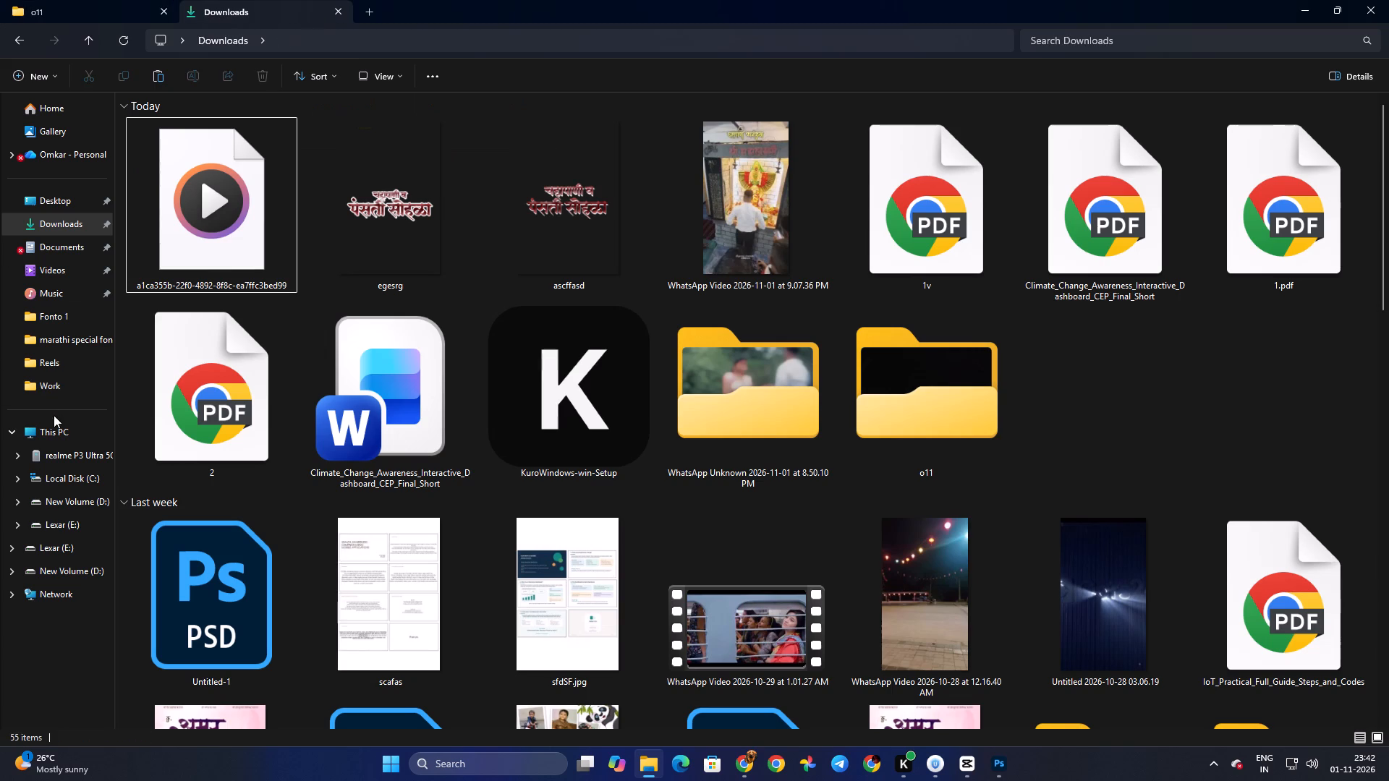
Paste the copied o11 video into the internal shared storage of the connected realme P3 Ultra 5G phone.
{"action": "left_click", "coordinate": [79, 458]}
{"action": "double_click", "coordinate": [226, 110]}
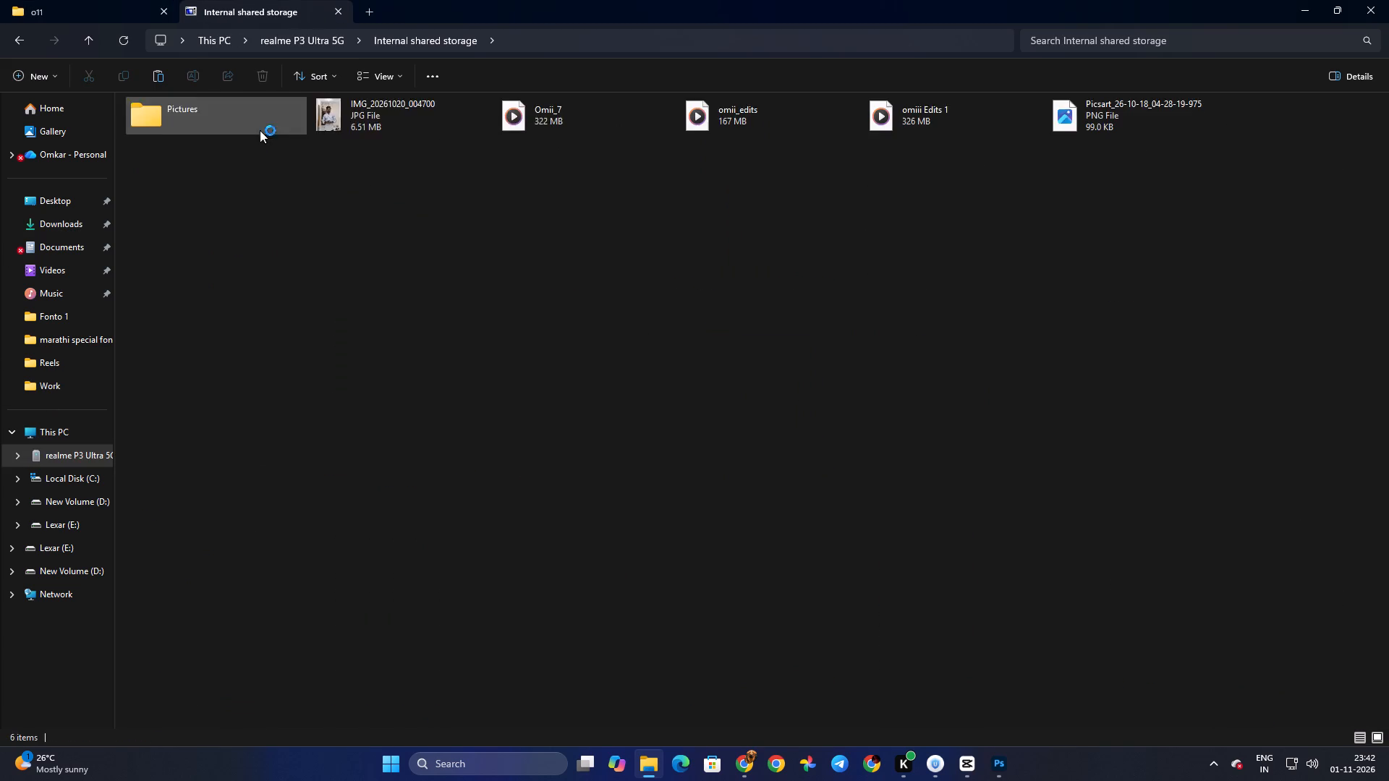
{"action": "left_click", "coordinate": [388, 345]}
{"action": "left_click", "coordinate": [414, 613]}
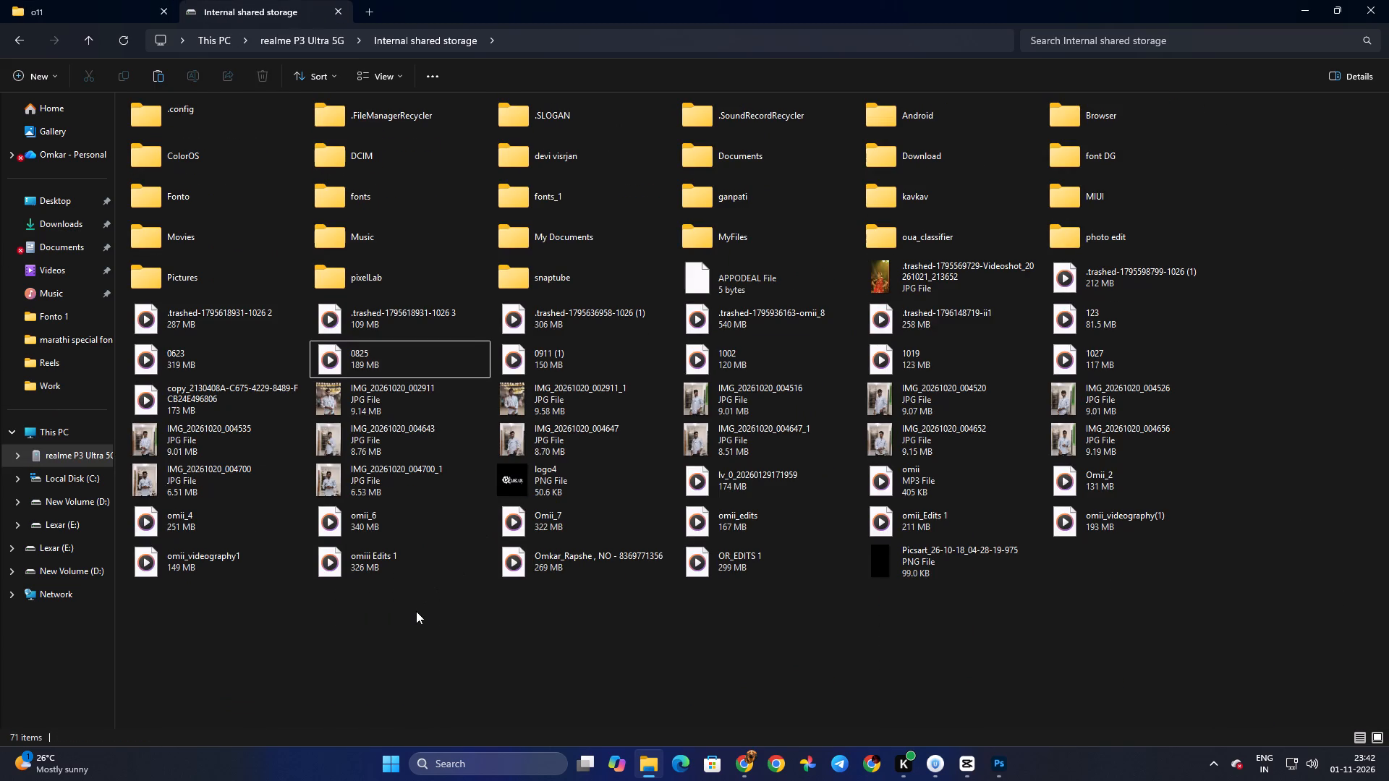
{"action": "key", "text": "ctrl+v"}
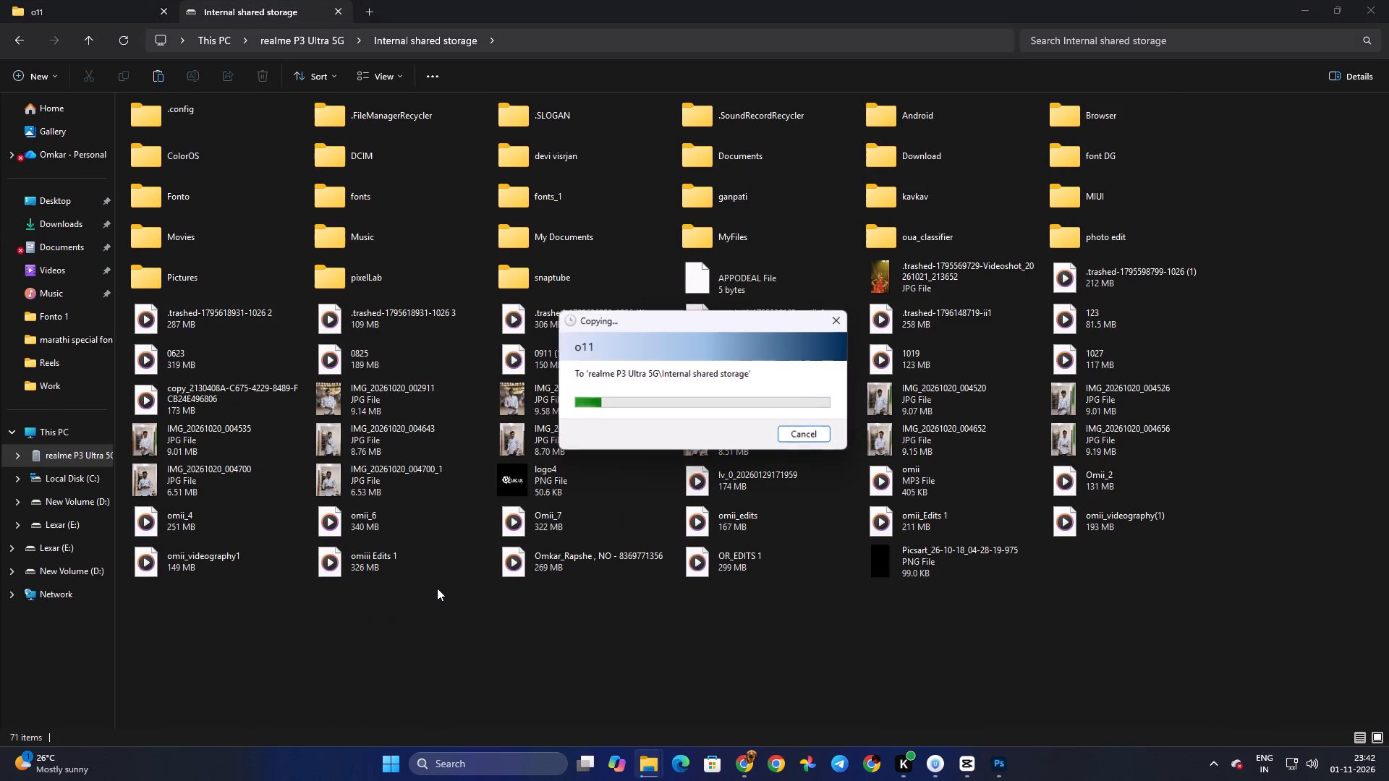
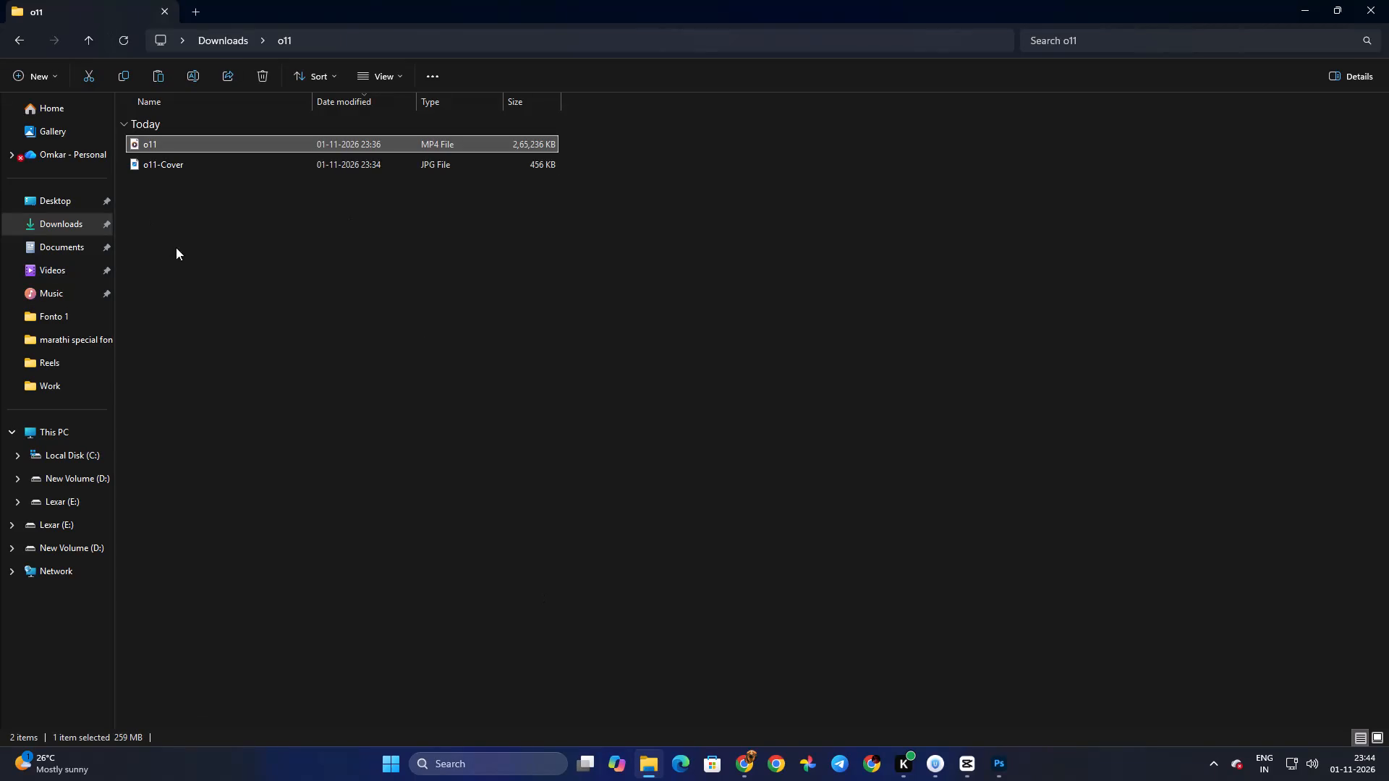
Copy the exported o11 MP4 video from the o11 folder in Downloads.
{"action": "left_click", "coordinate": [219, 143]}
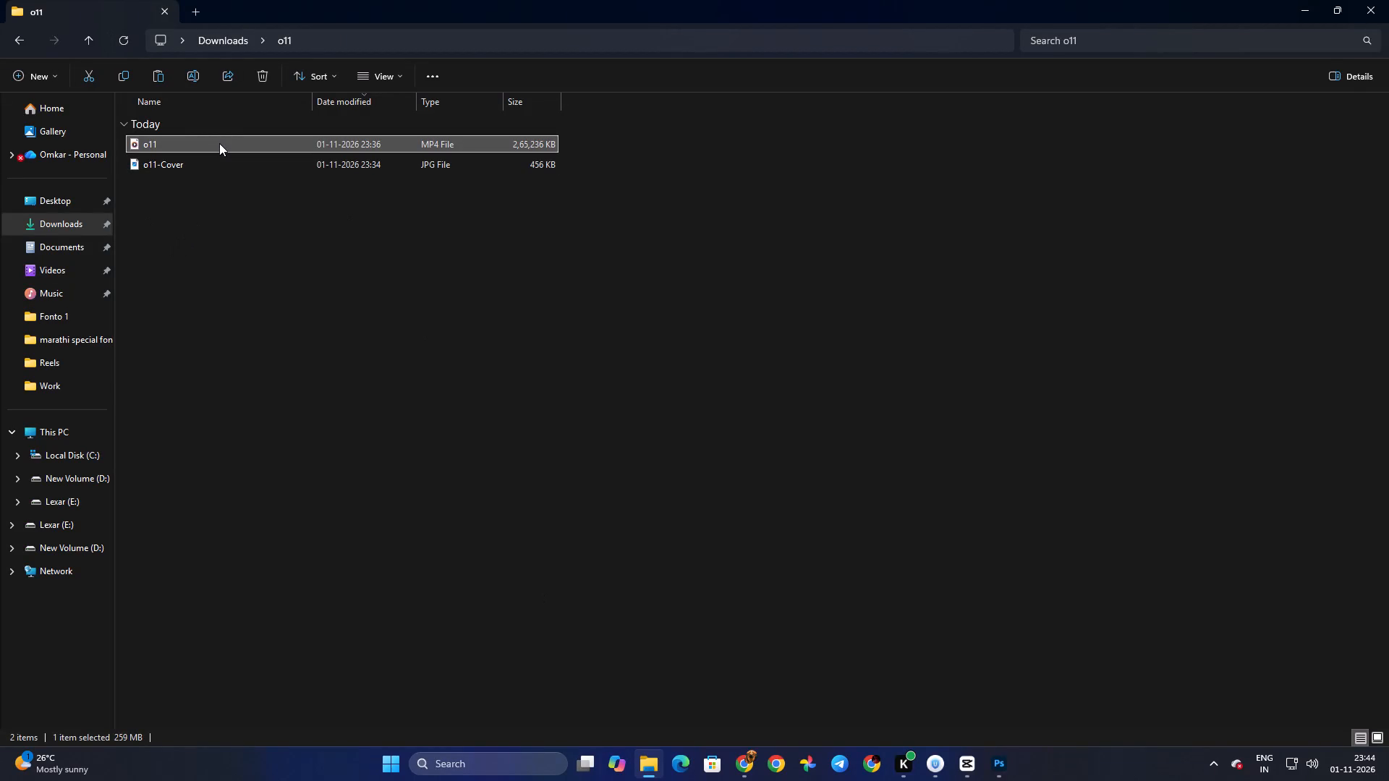
{"action": "key", "text": "ctrl+c"}
{"action": "key", "text": "ctrl+c"}
{"action": "key", "text": "ctrl+c"}
{"action": "left_click", "coordinate": [227, 141]}
{"action": "key", "text": "ctrl+c"}
{"action": "key", "text": "ctrl+c"}
{"action": "key", "text": "ctrl+c"}
Paste the copied o11 video into the top level of the connected X300 phone's internal storage.
{"action": "left_click", "coordinate": [202, 17]}
{"action": "left_click", "coordinate": [77, 441]}
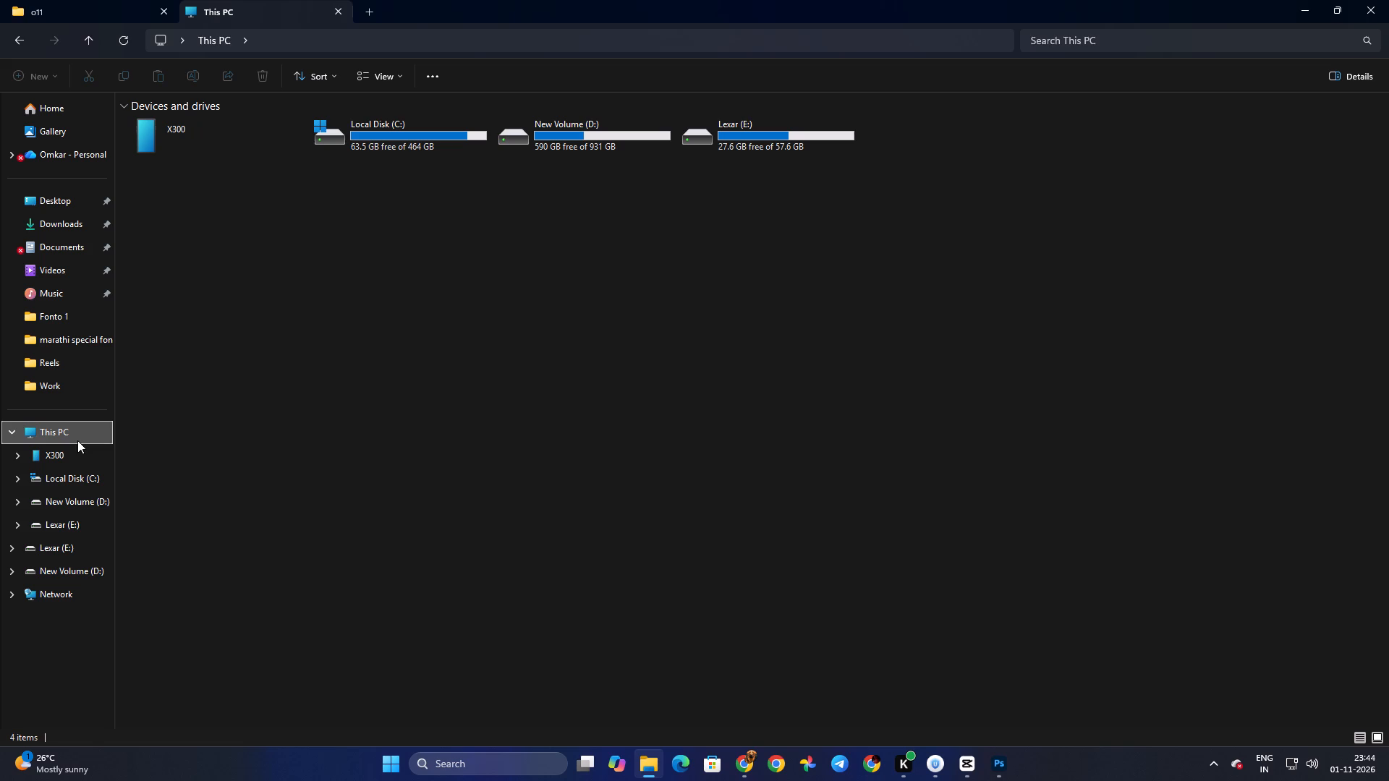
{"action": "double_click", "coordinate": [216, 154]}
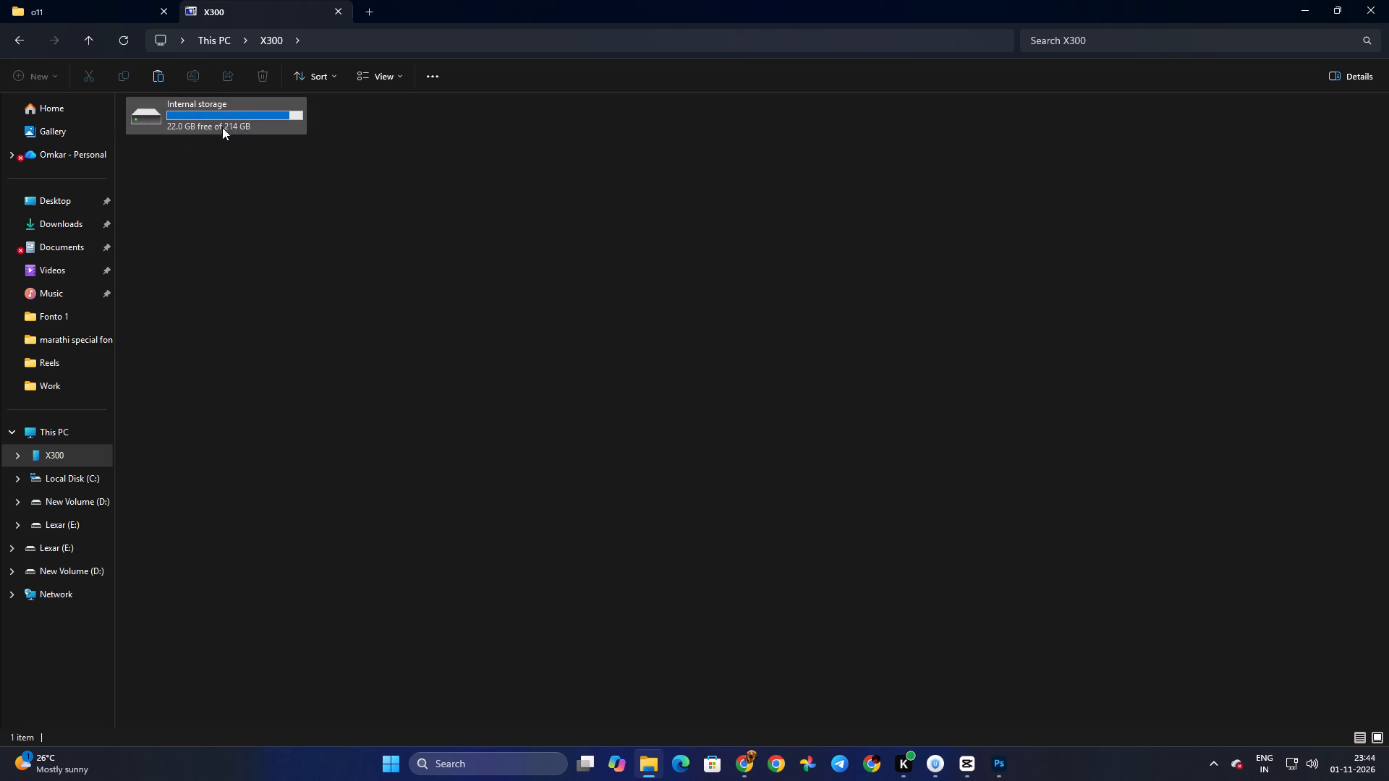
{"action": "double_click", "coordinate": [257, 120]}
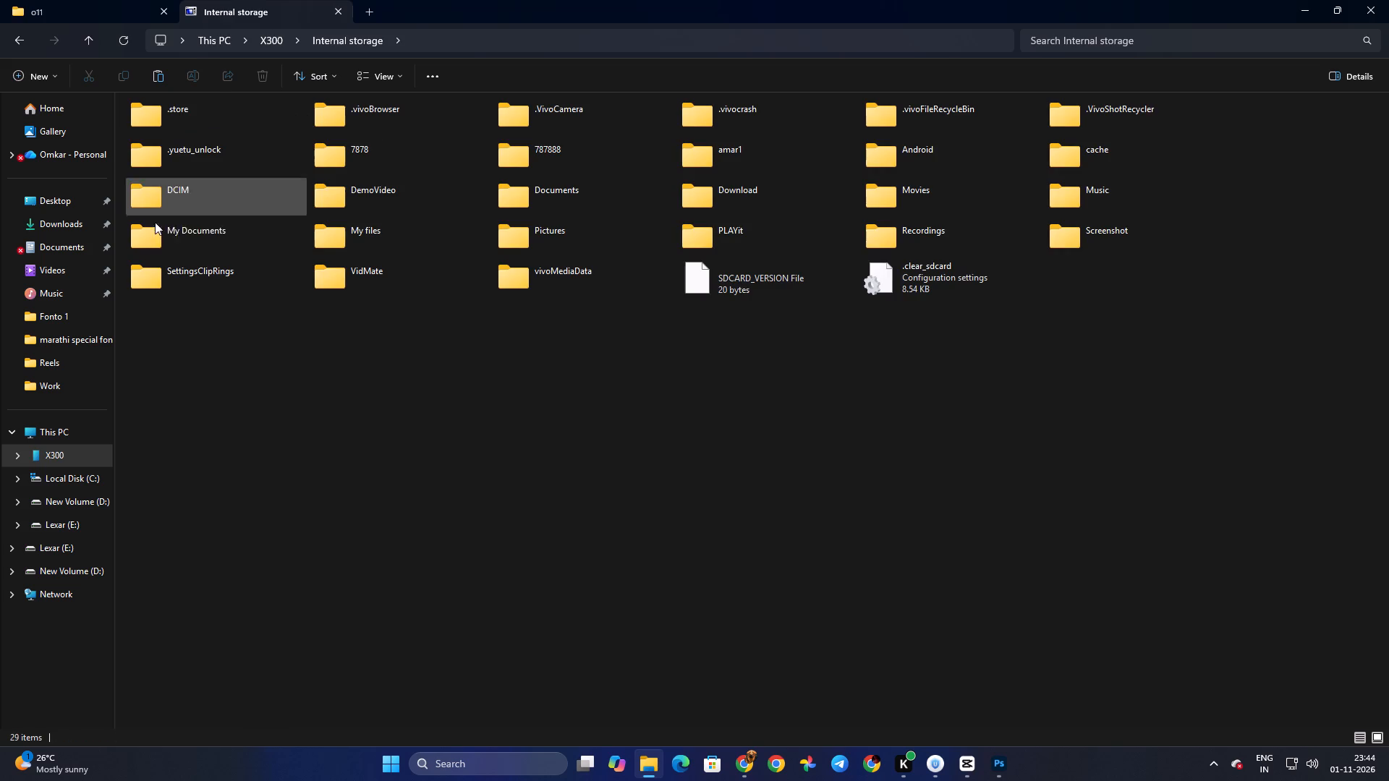
{"action": "left_click_drag", "start_coordinate": [373, 414], "coordinate": [362, 398]}
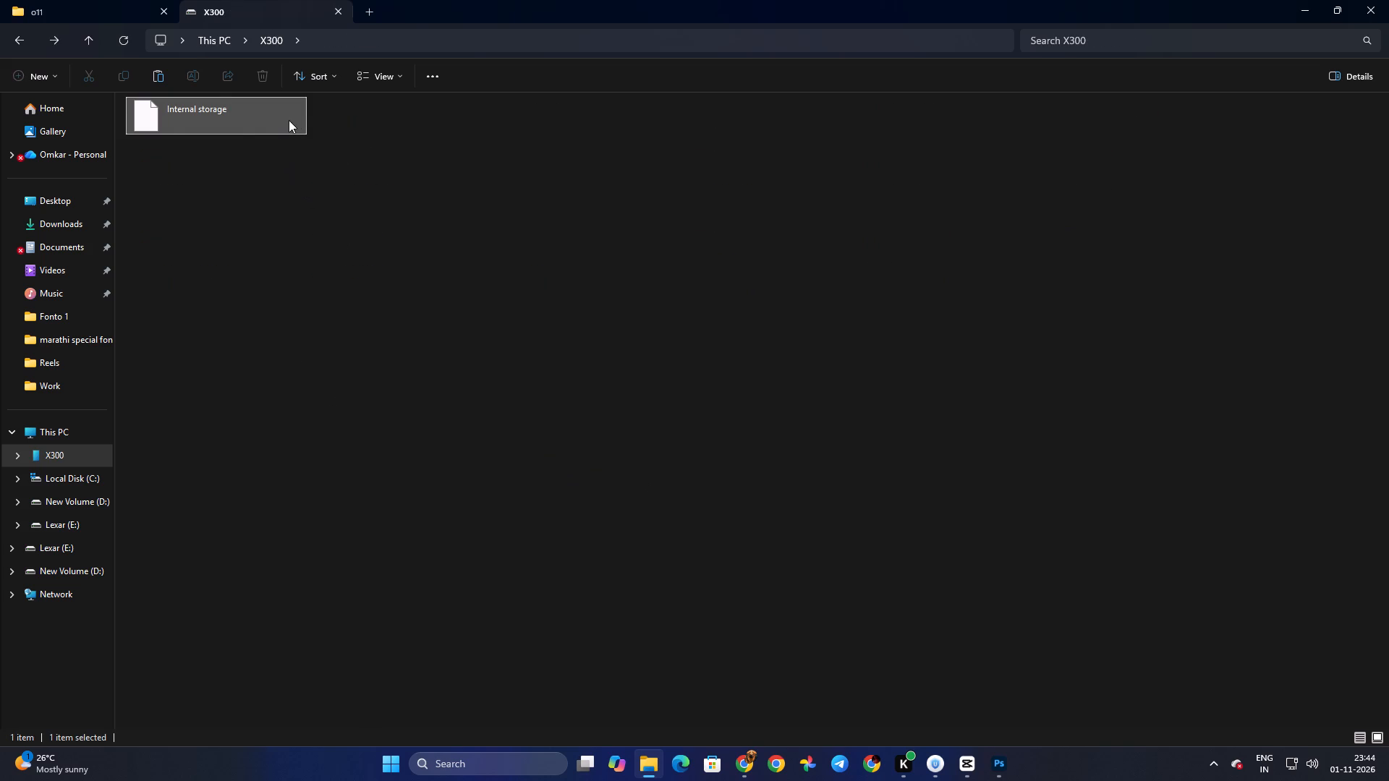
{"action": "double_click", "coordinate": [276, 132]}
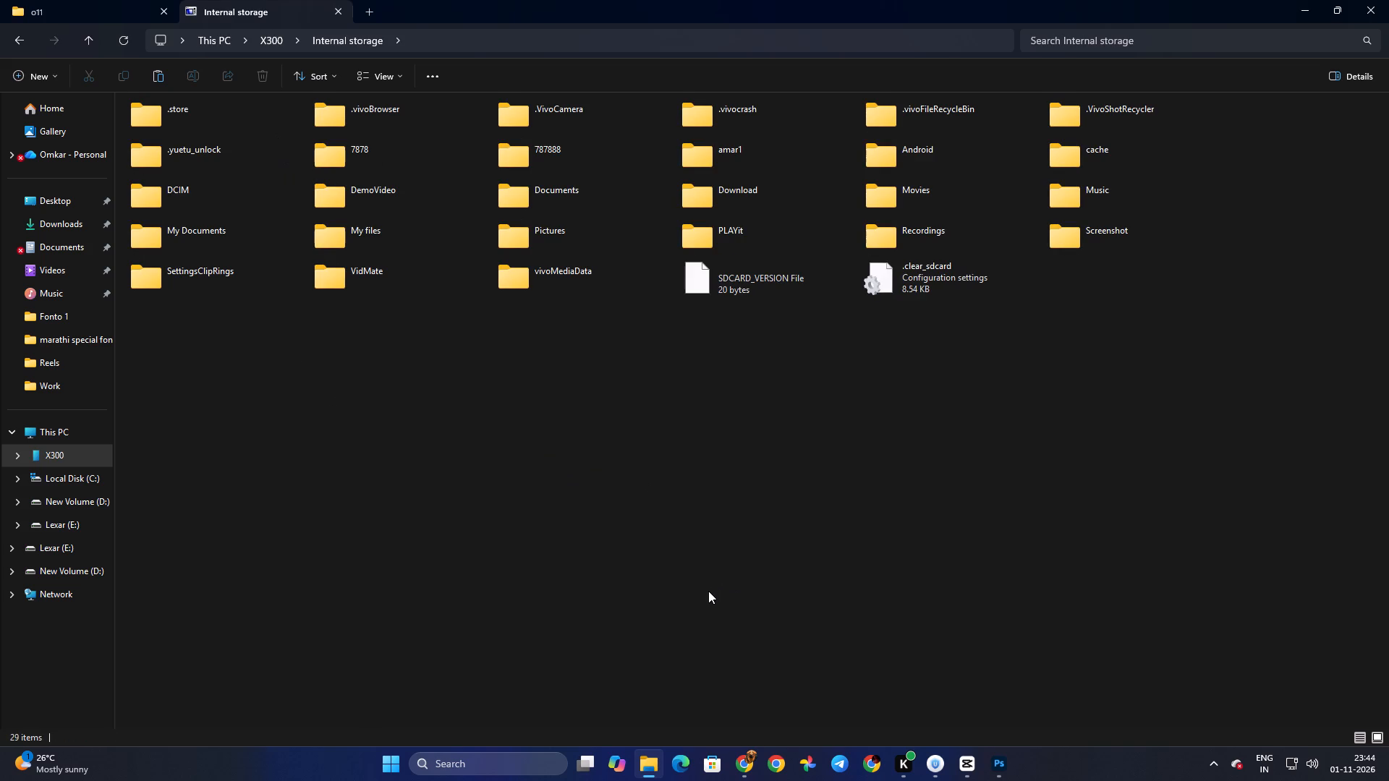
{"action": "left_click", "coordinate": [616, 539]}
{"action": "key", "text": "ctrl+v"}
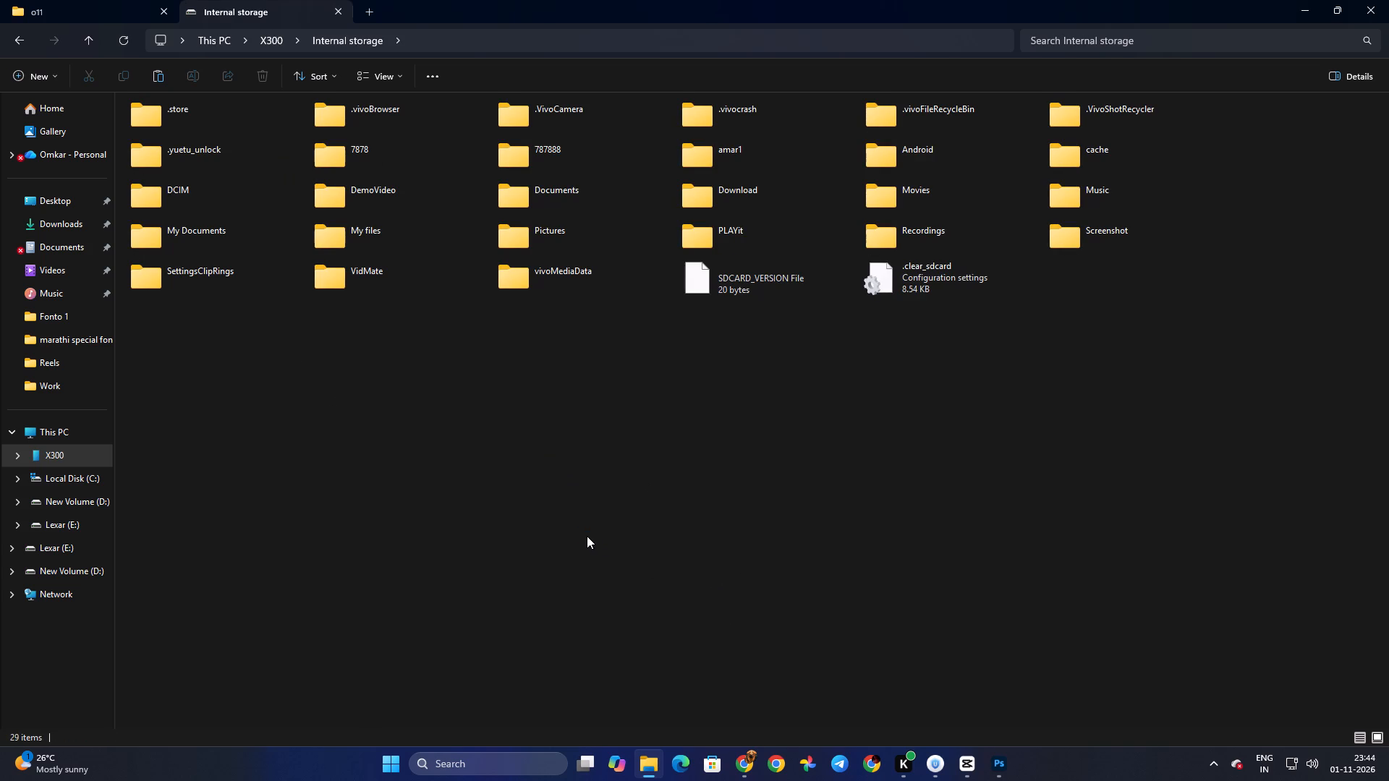
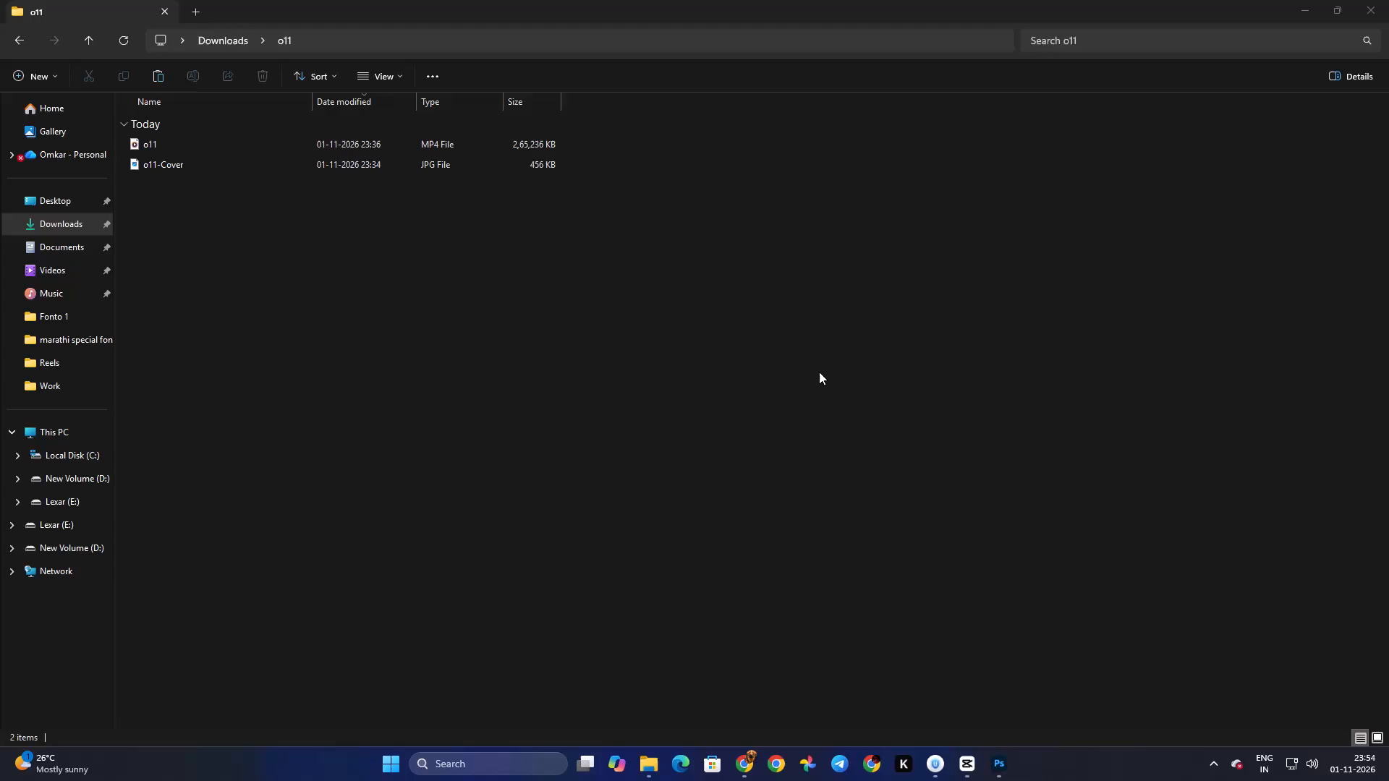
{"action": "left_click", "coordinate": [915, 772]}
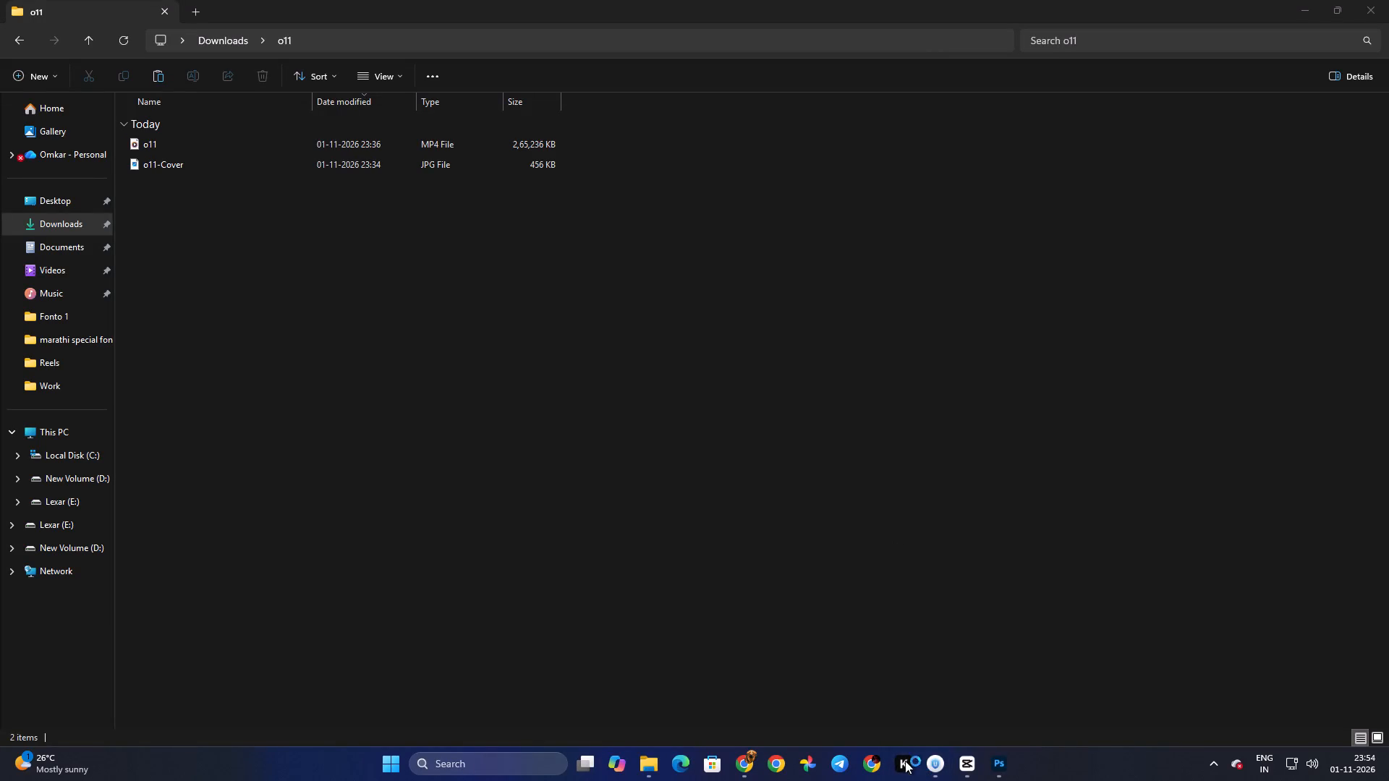
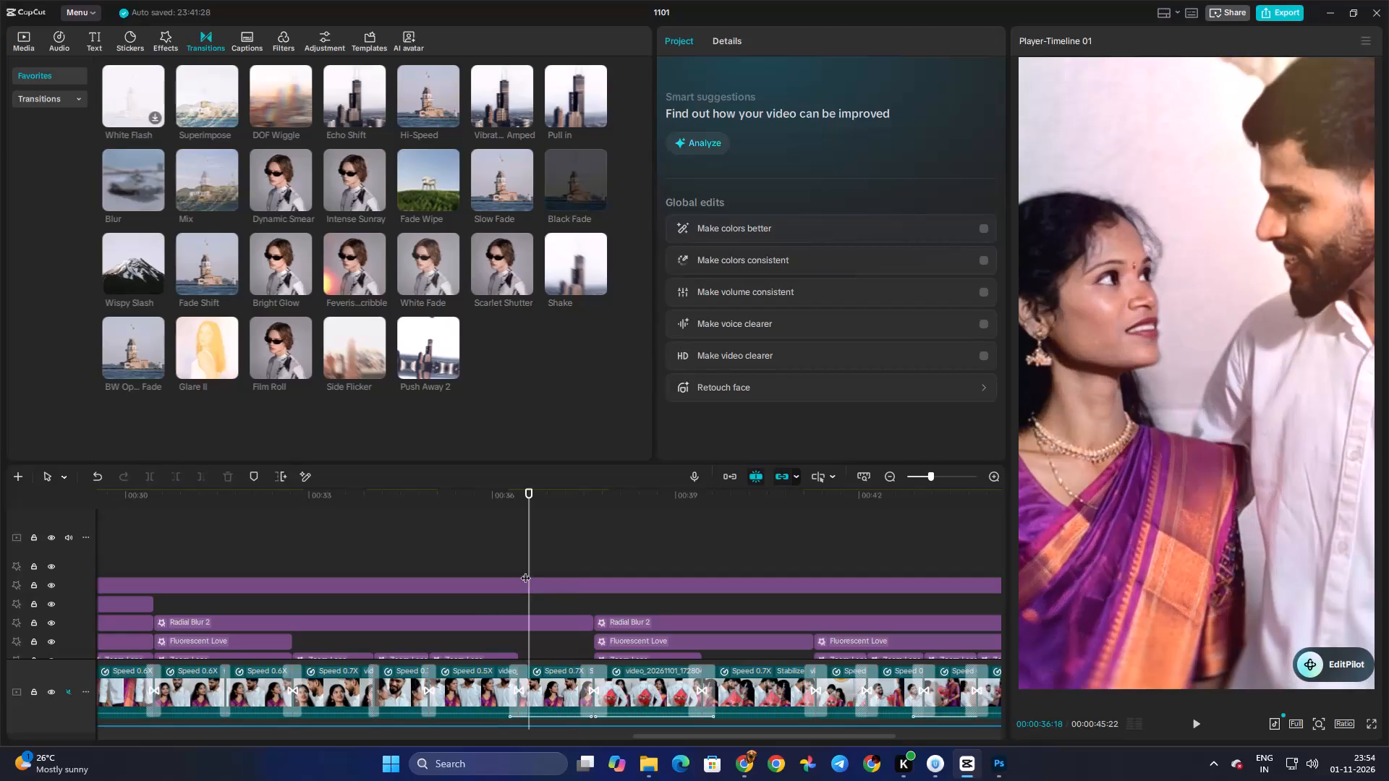
Play back the edited timeline from about 36 seconds to review the couple's clips and transitions.
{"action": "key", "text": "space"}
{"action": "key", "text": "space"}
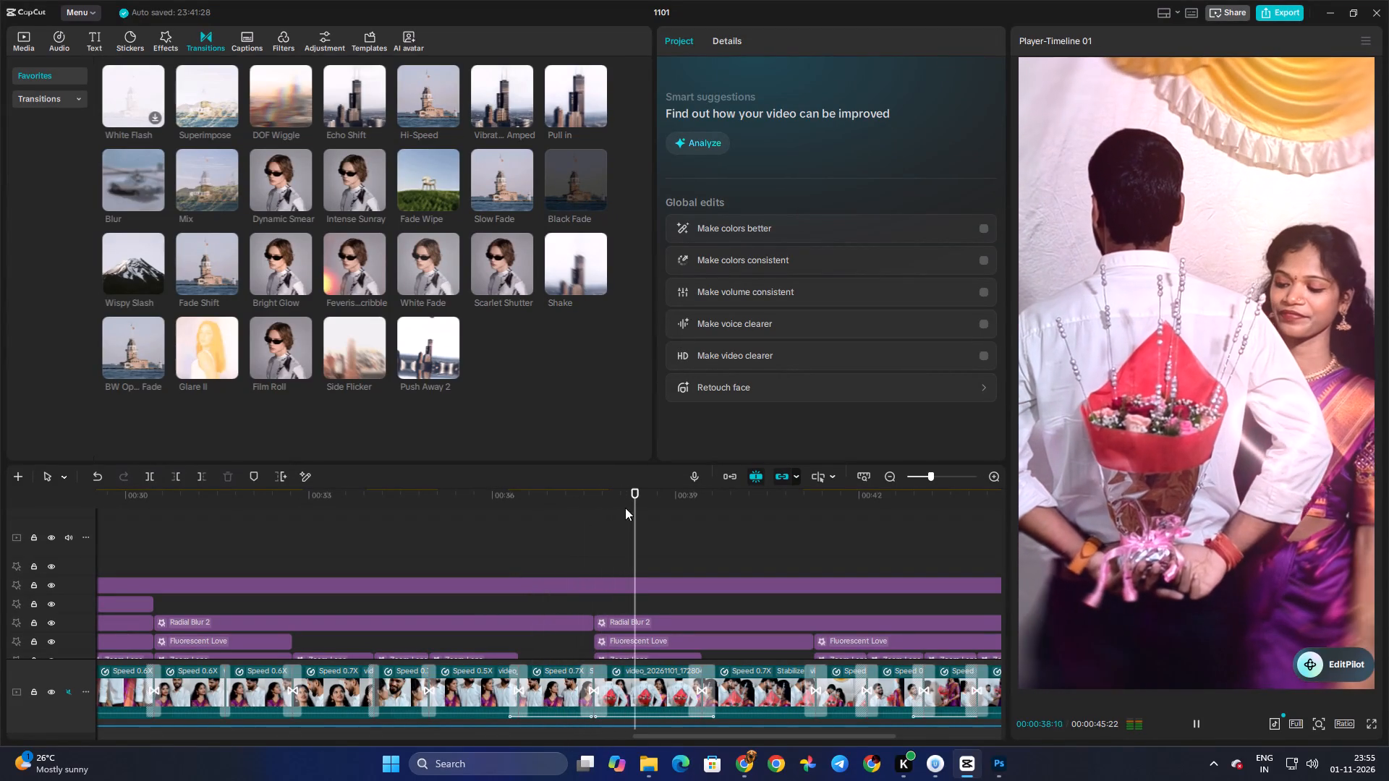
Close the 1101 project's editing window.
{"action": "left_click", "coordinate": [1383, 18]}
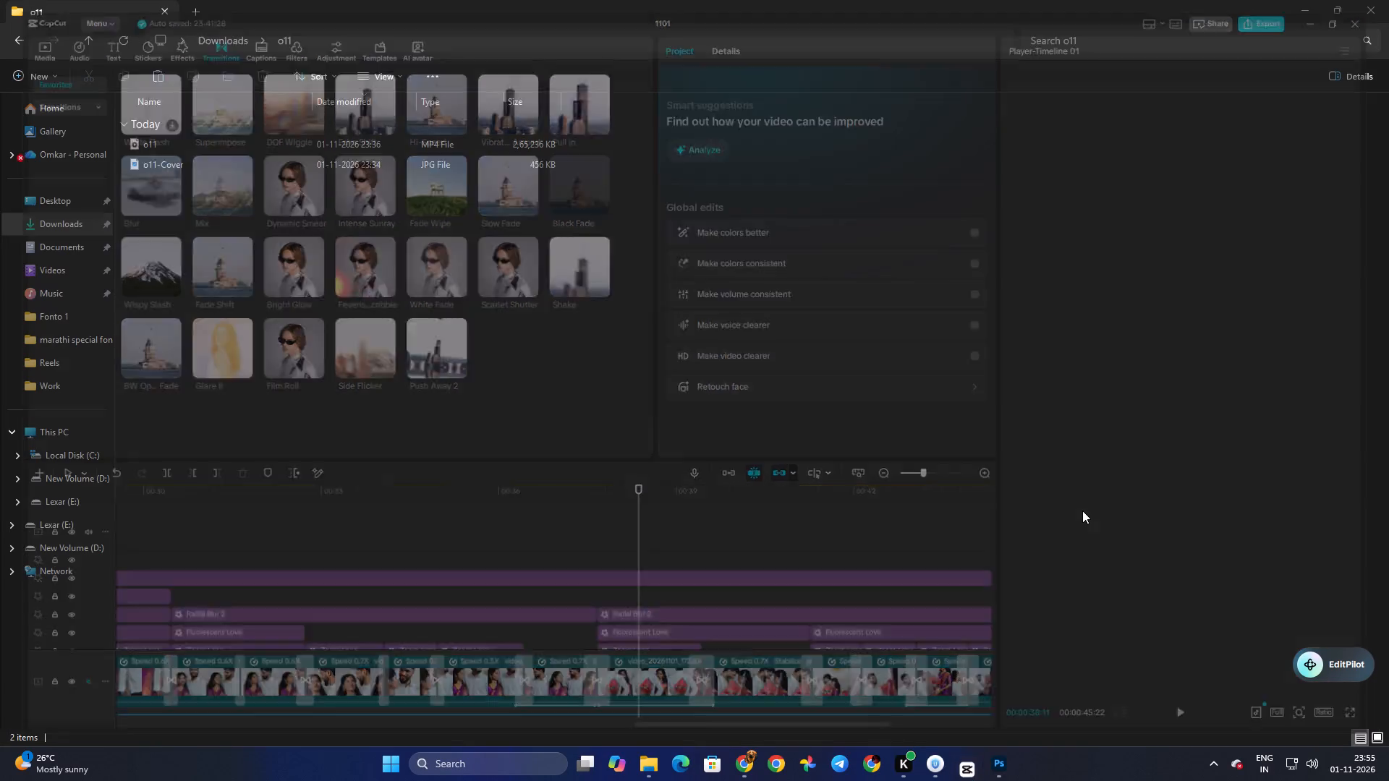